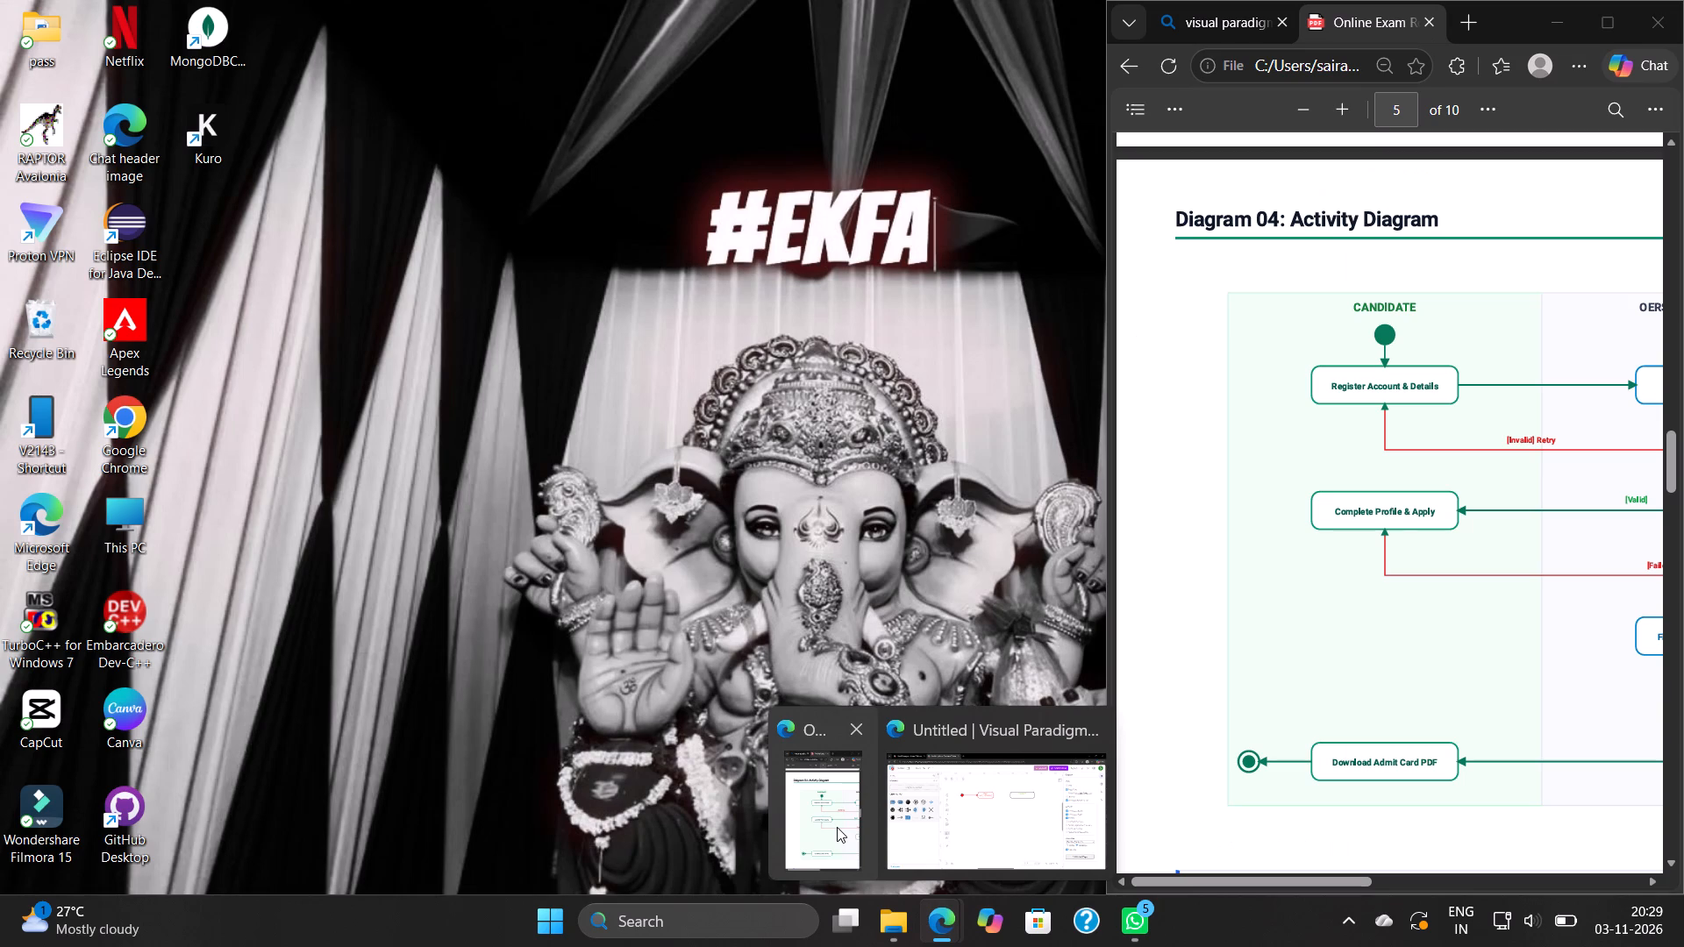
# Bring up the state machine diagram on page 6 of the Online Exam Registration System reference PDF.
pyautogui.click(837, 827)
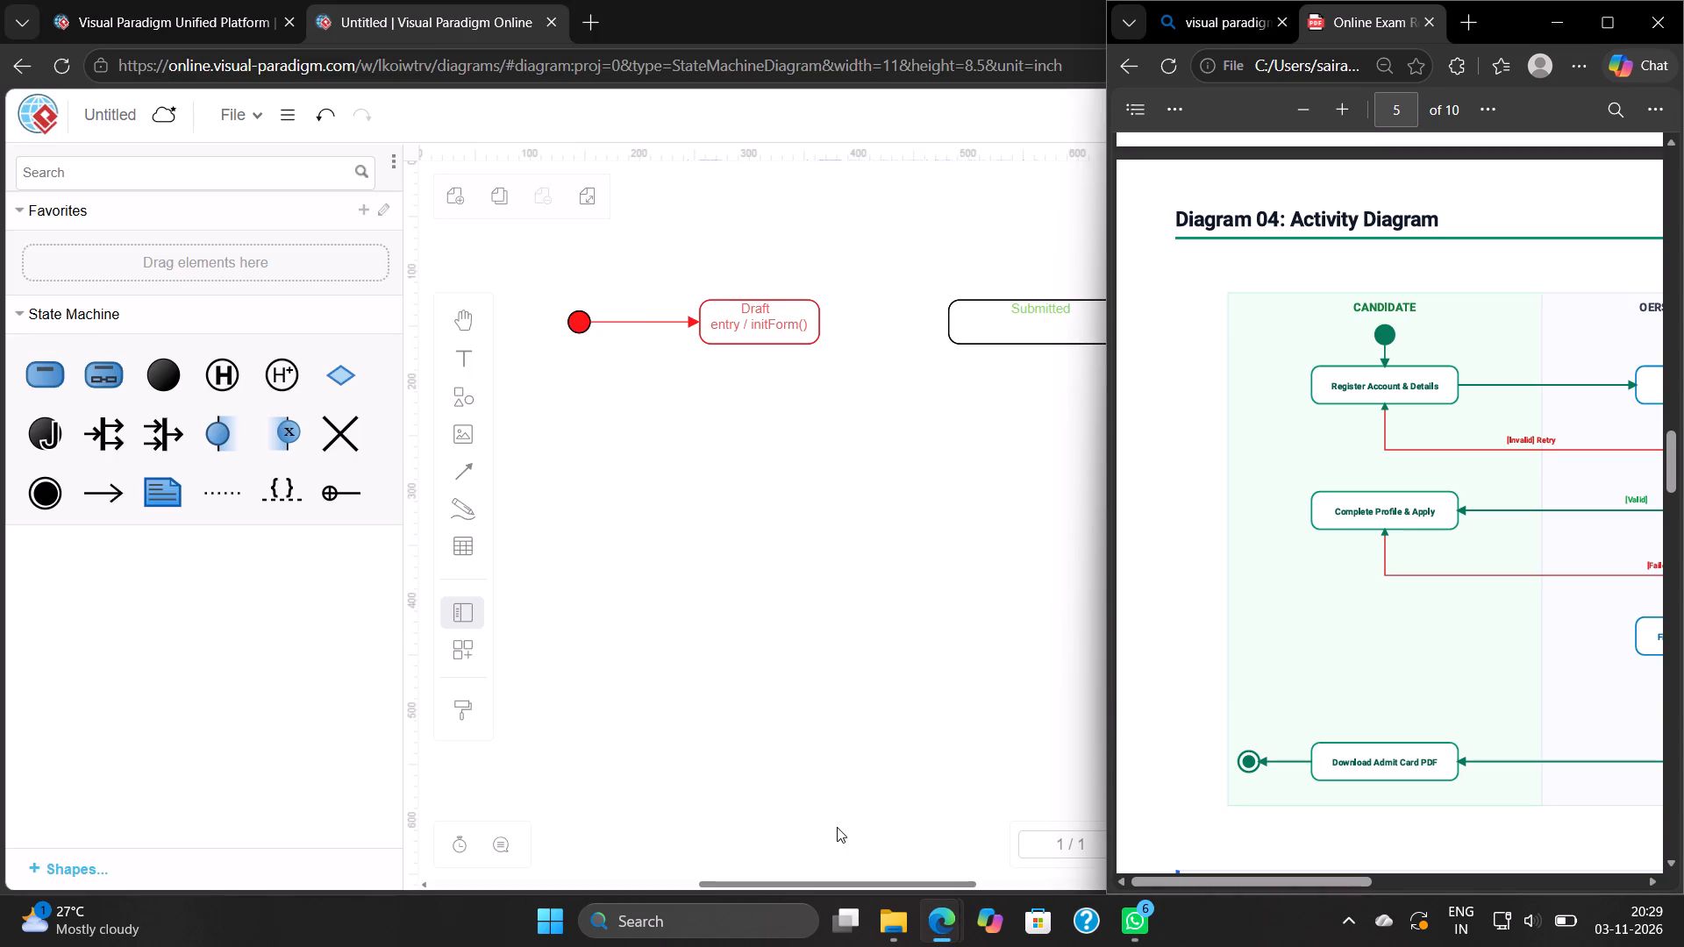
pyautogui.hscroll(-1, 878, 453)
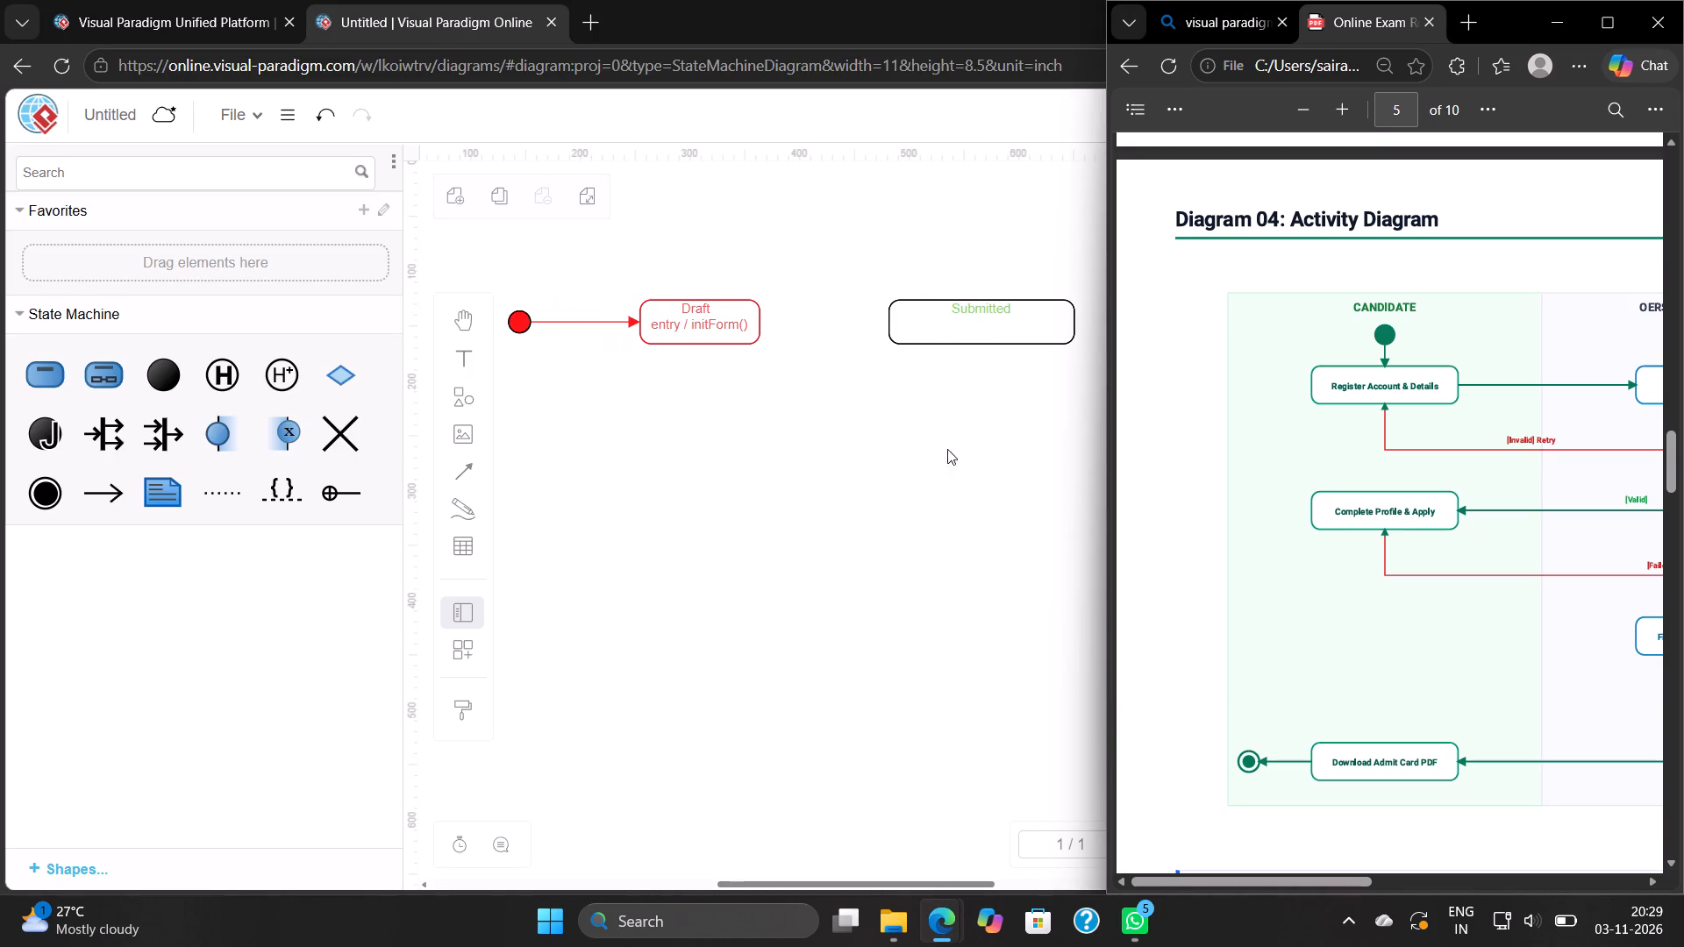
pyautogui.scroll(-8, 1333, 411)
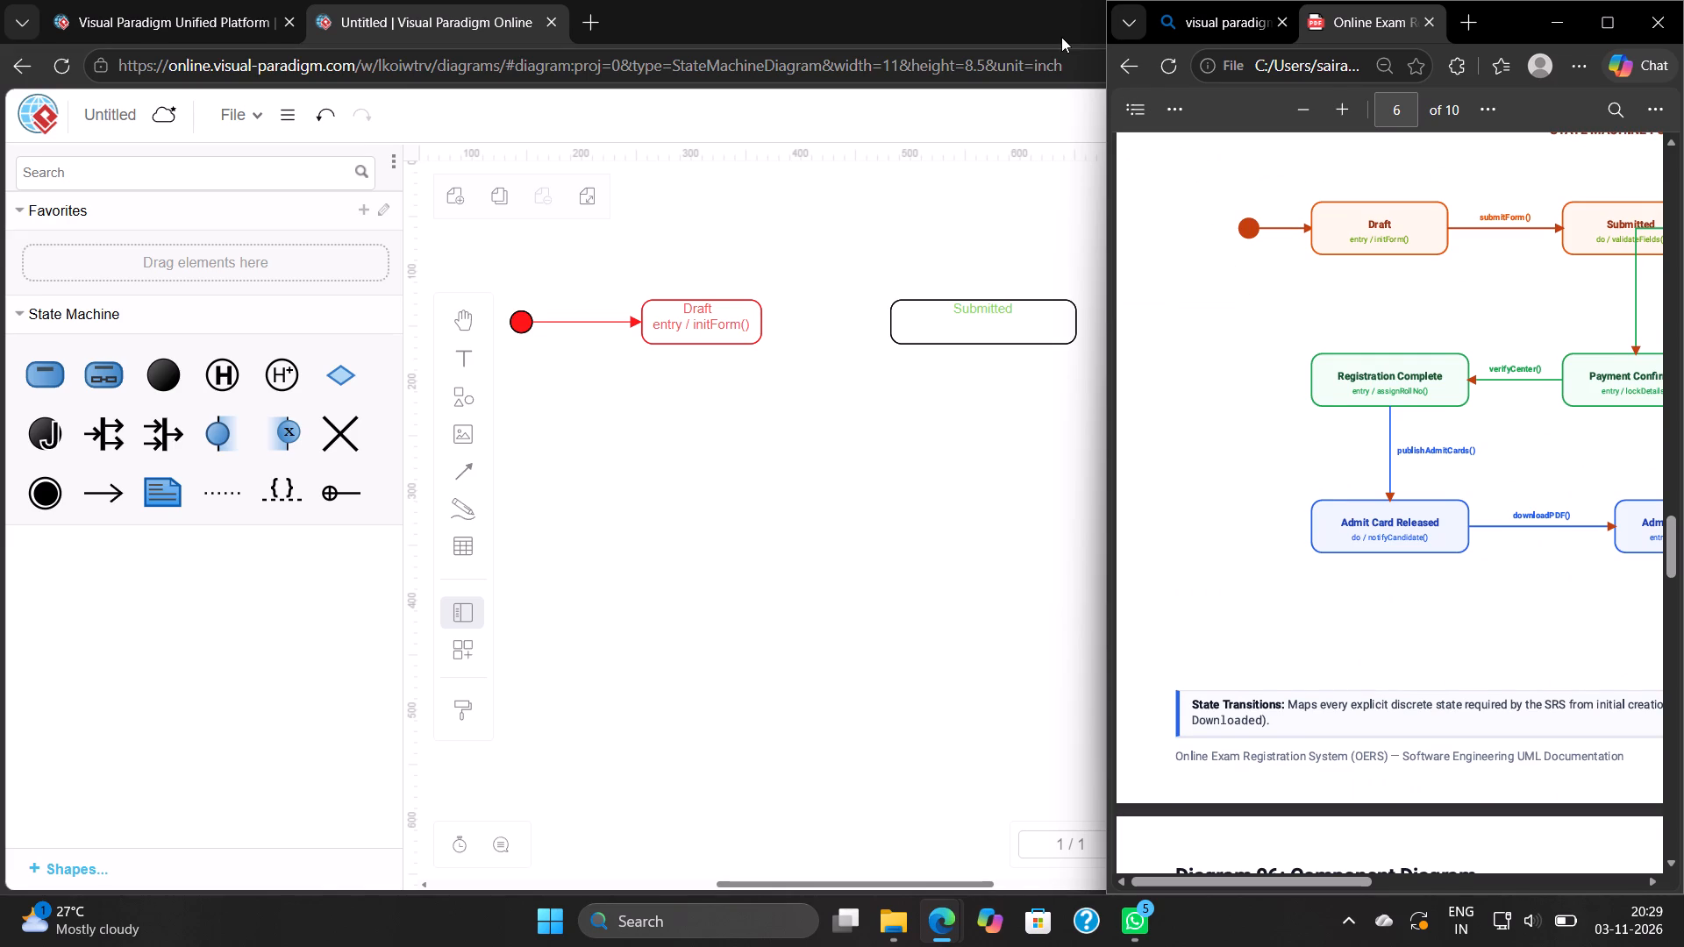
# Arrange the Visual Paradigm Online window side by side with the reference PDF and hide its diagram properties to widen the canvas.
pyautogui.click(916, 158)
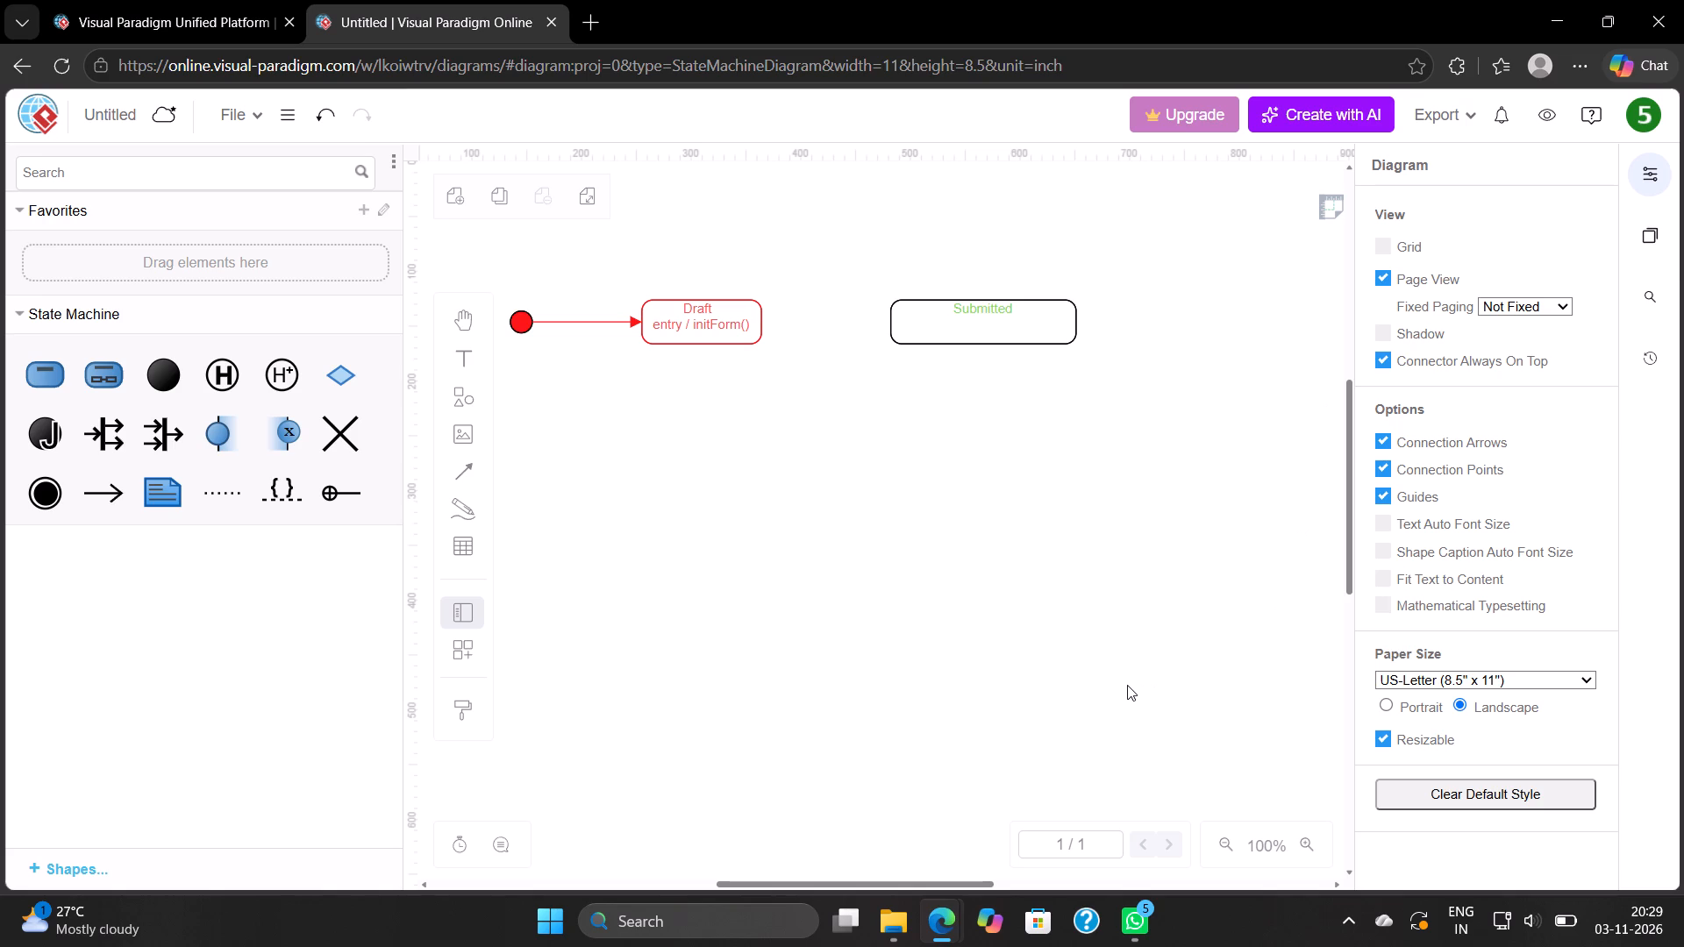
pyautogui.press('super+Left')
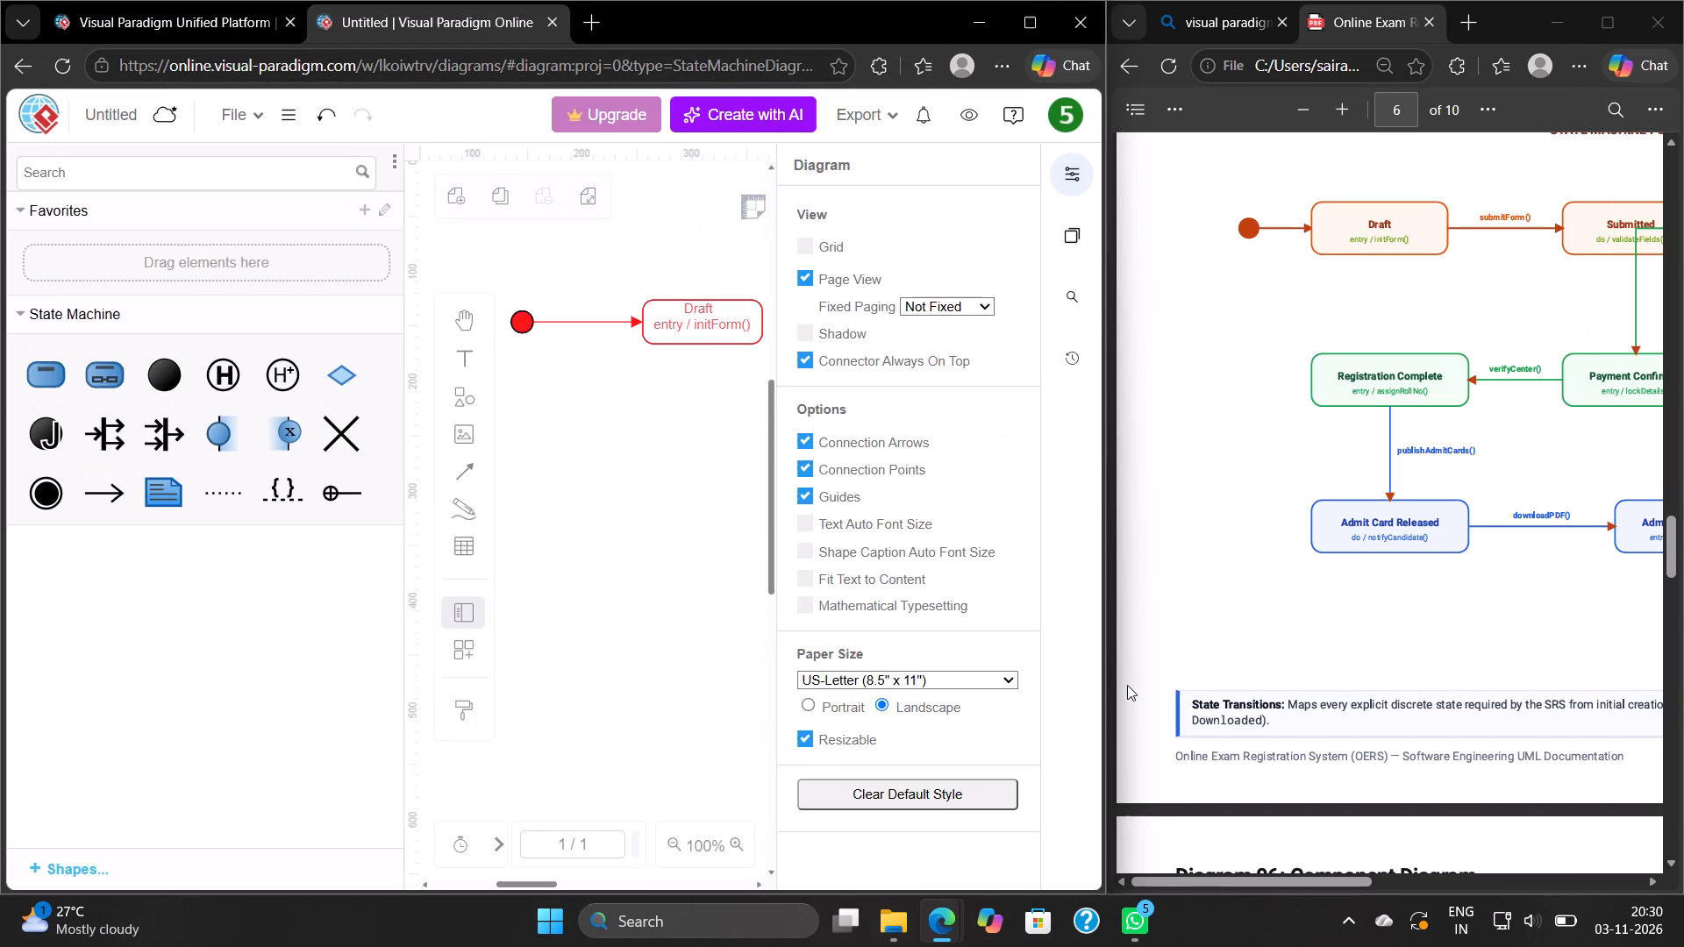
pyautogui.hscroll(-1, 1410, 378)
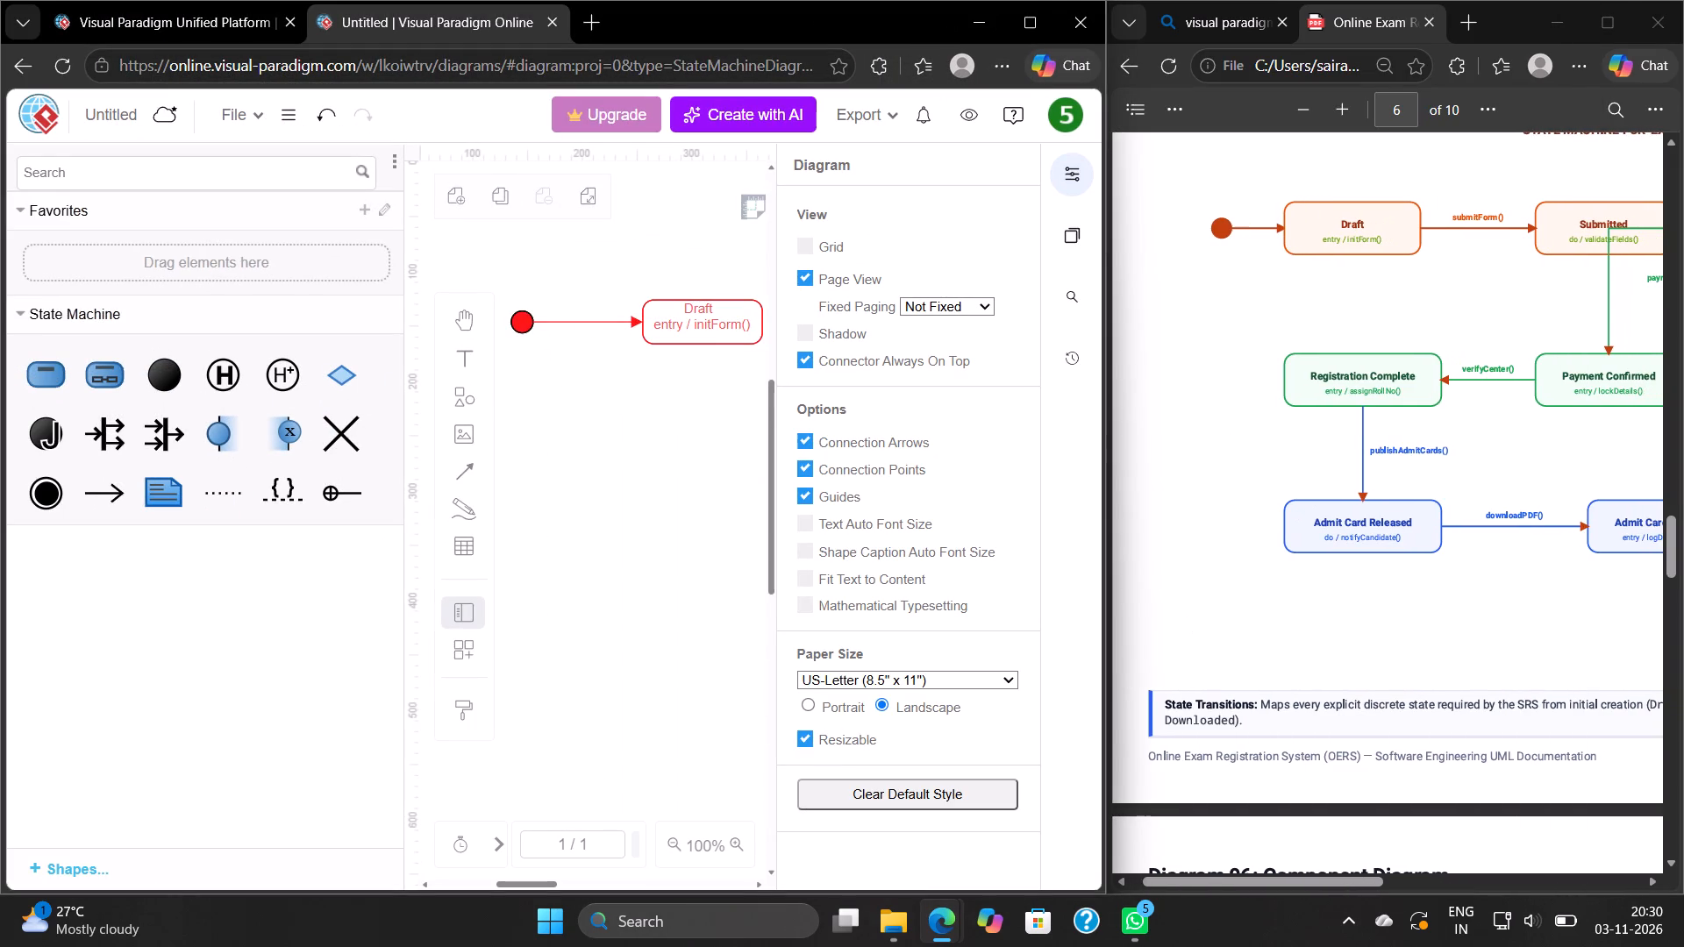
pyautogui.hscroll(-1, 1410, 378)
pyautogui.click(1068, 182)
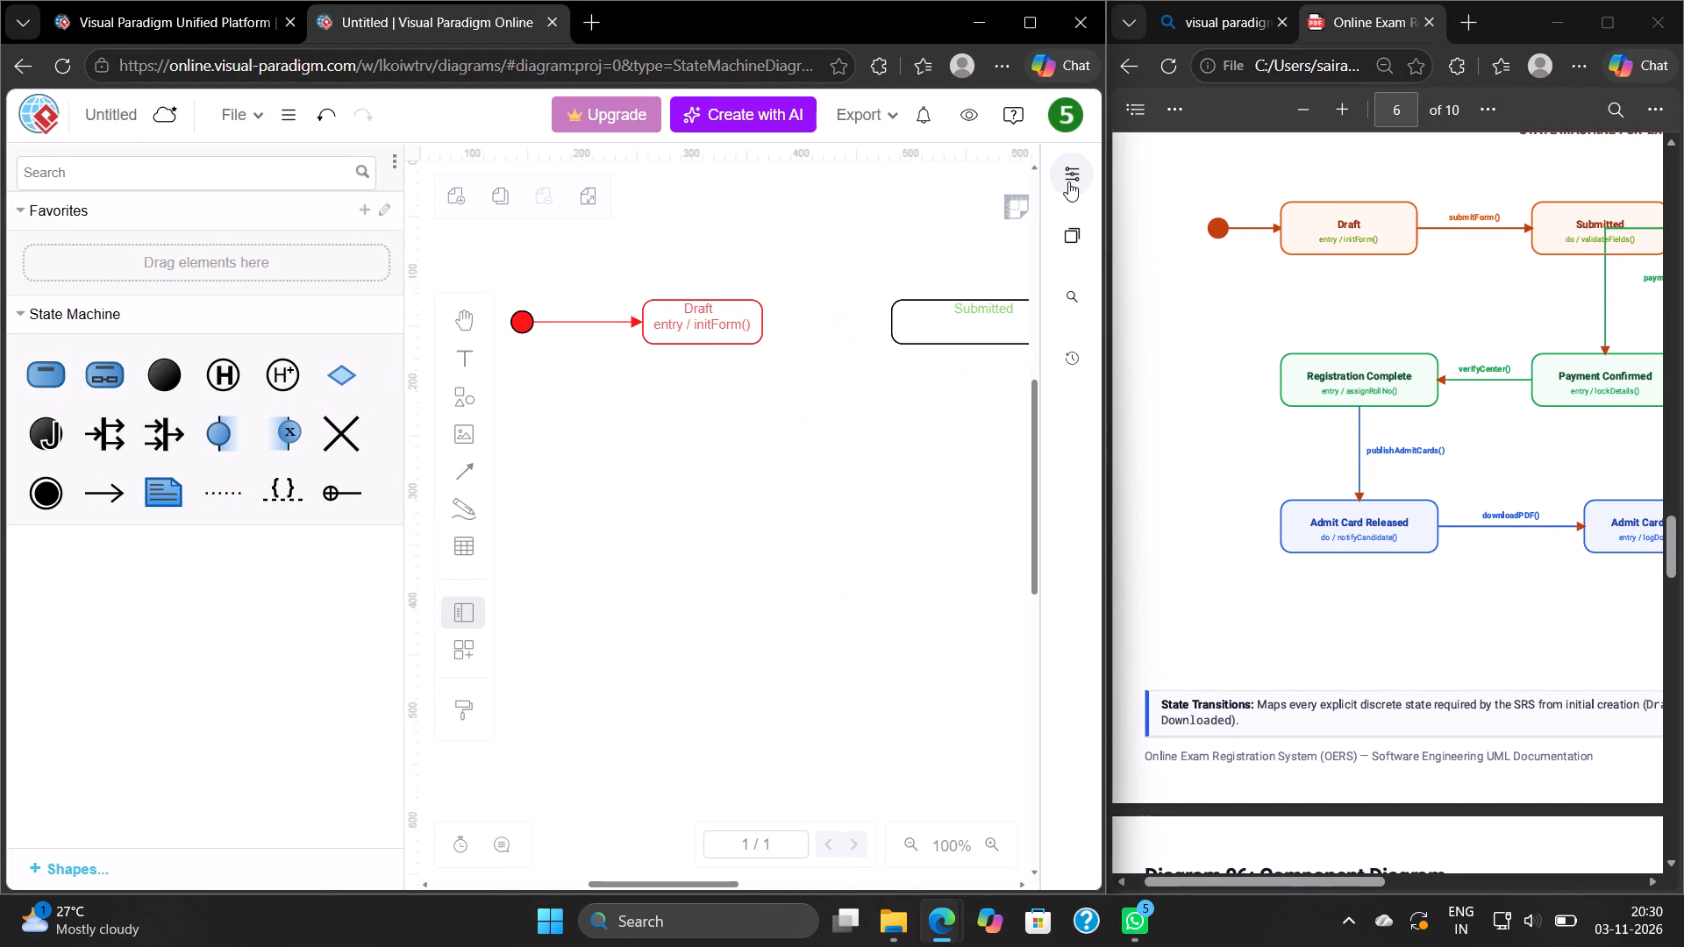
pyautogui.hscroll(-1, 793, 471)
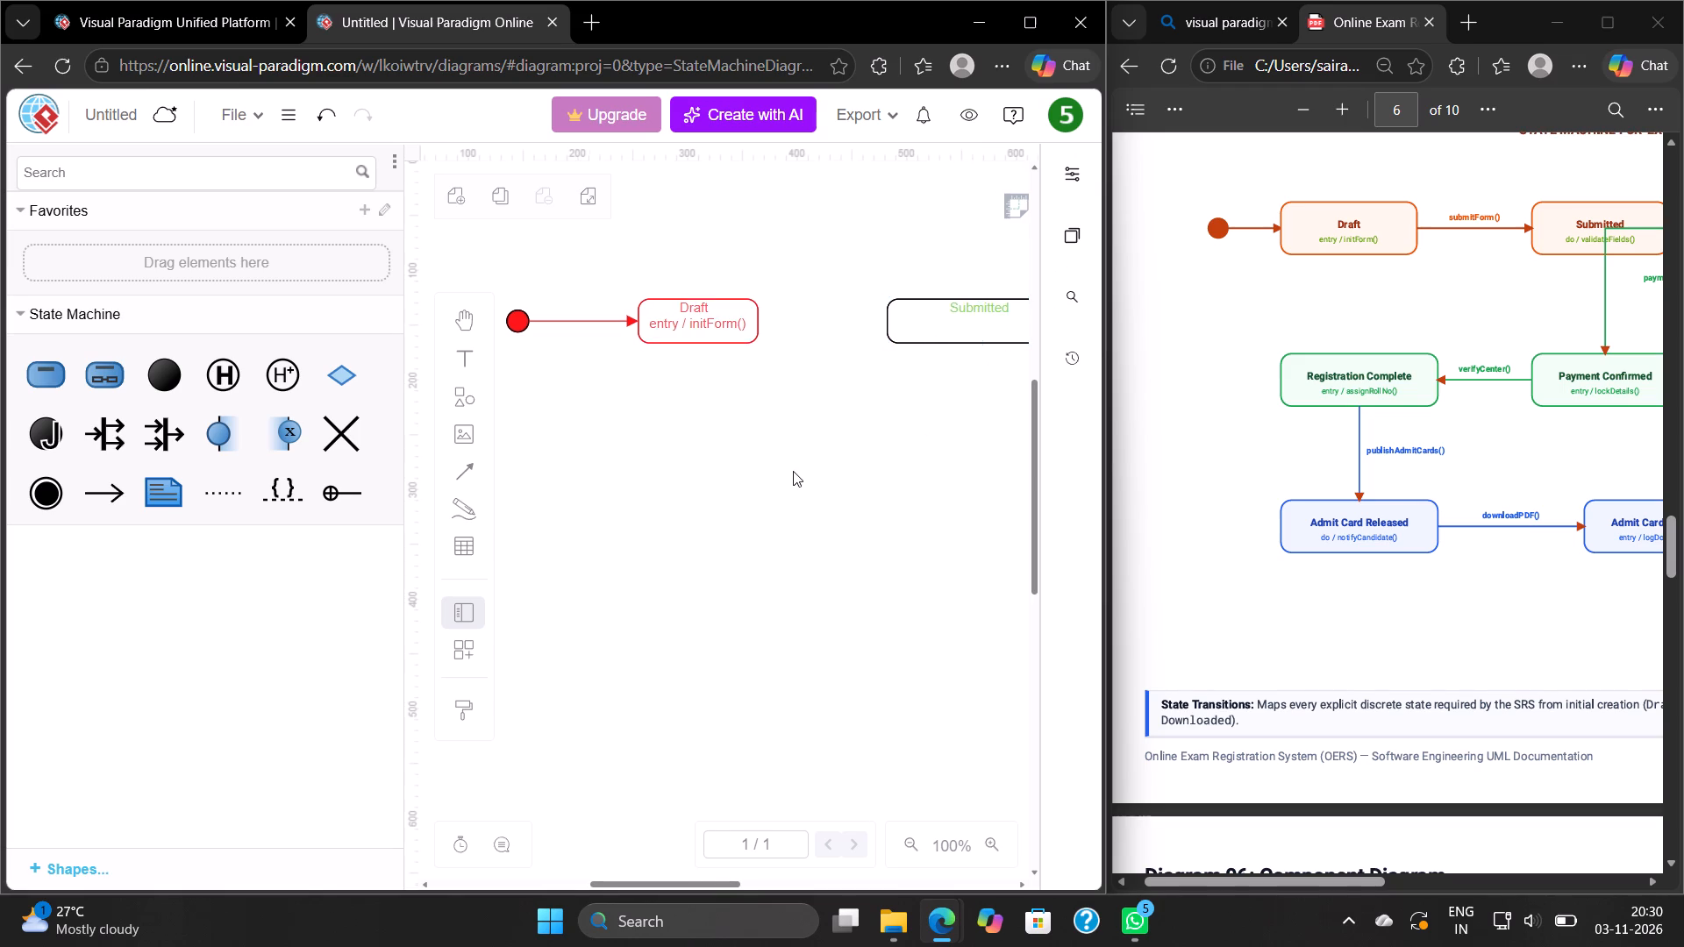
pyautogui.hscroll(-1, 793, 471)
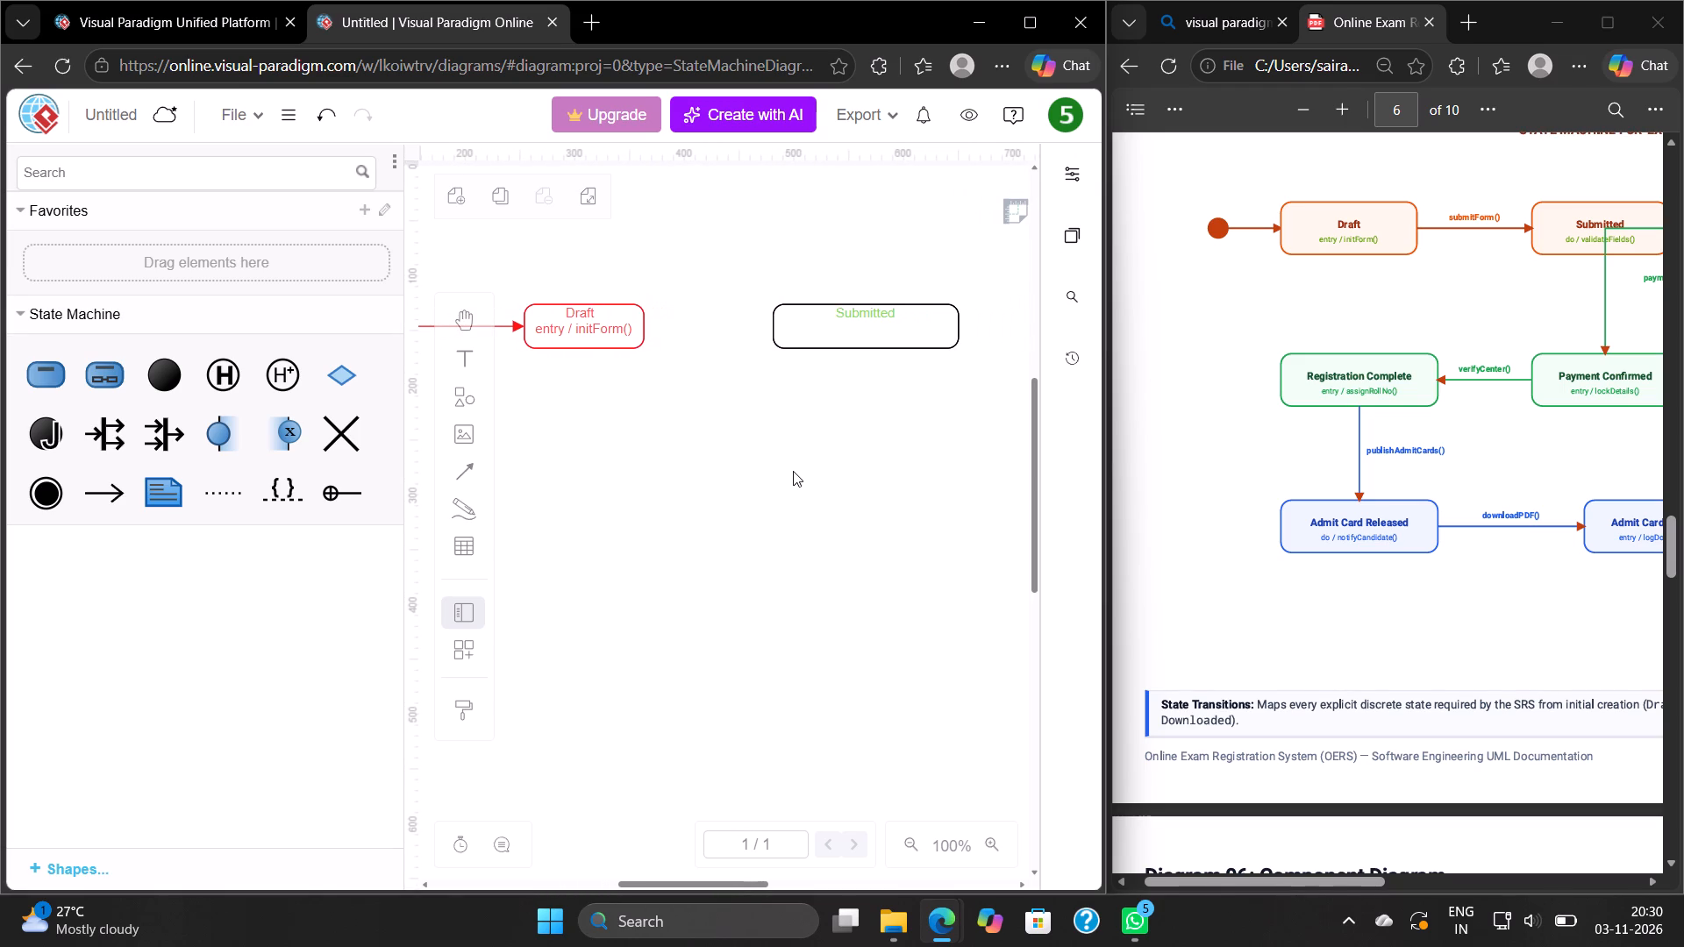
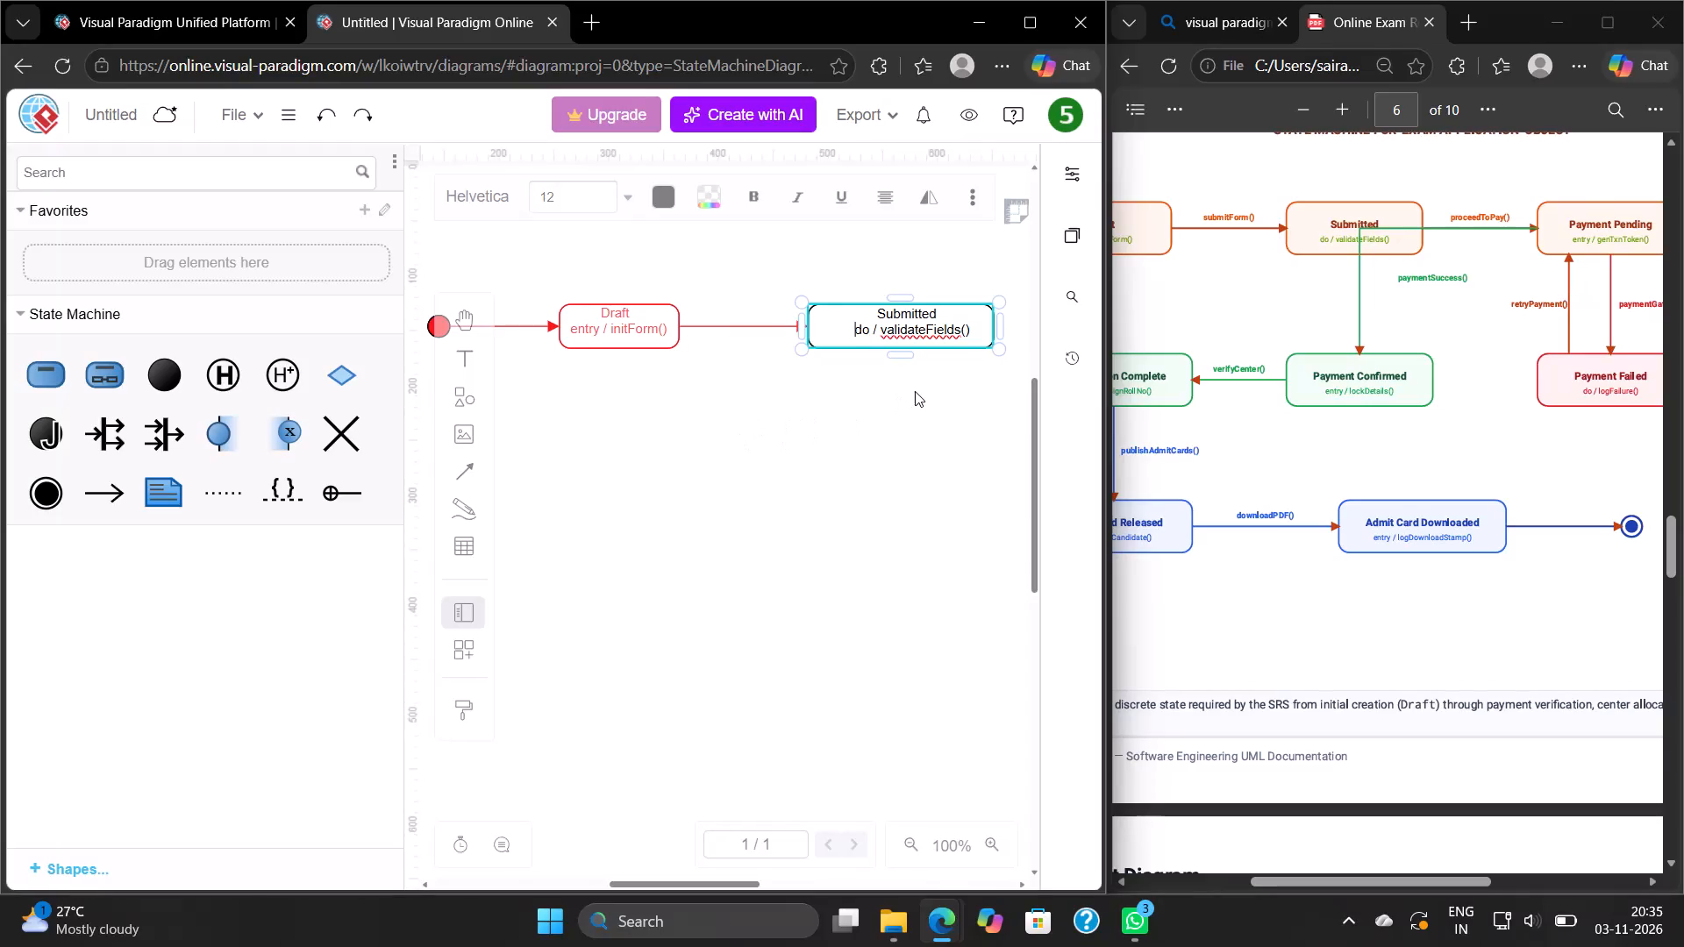
# Finish editing the Submitted state's label and set the state's outline colour to light red from the default colours.
pyautogui.click(915, 391)
pyautogui.click(978, 345)
pyautogui.click(1076, 170)
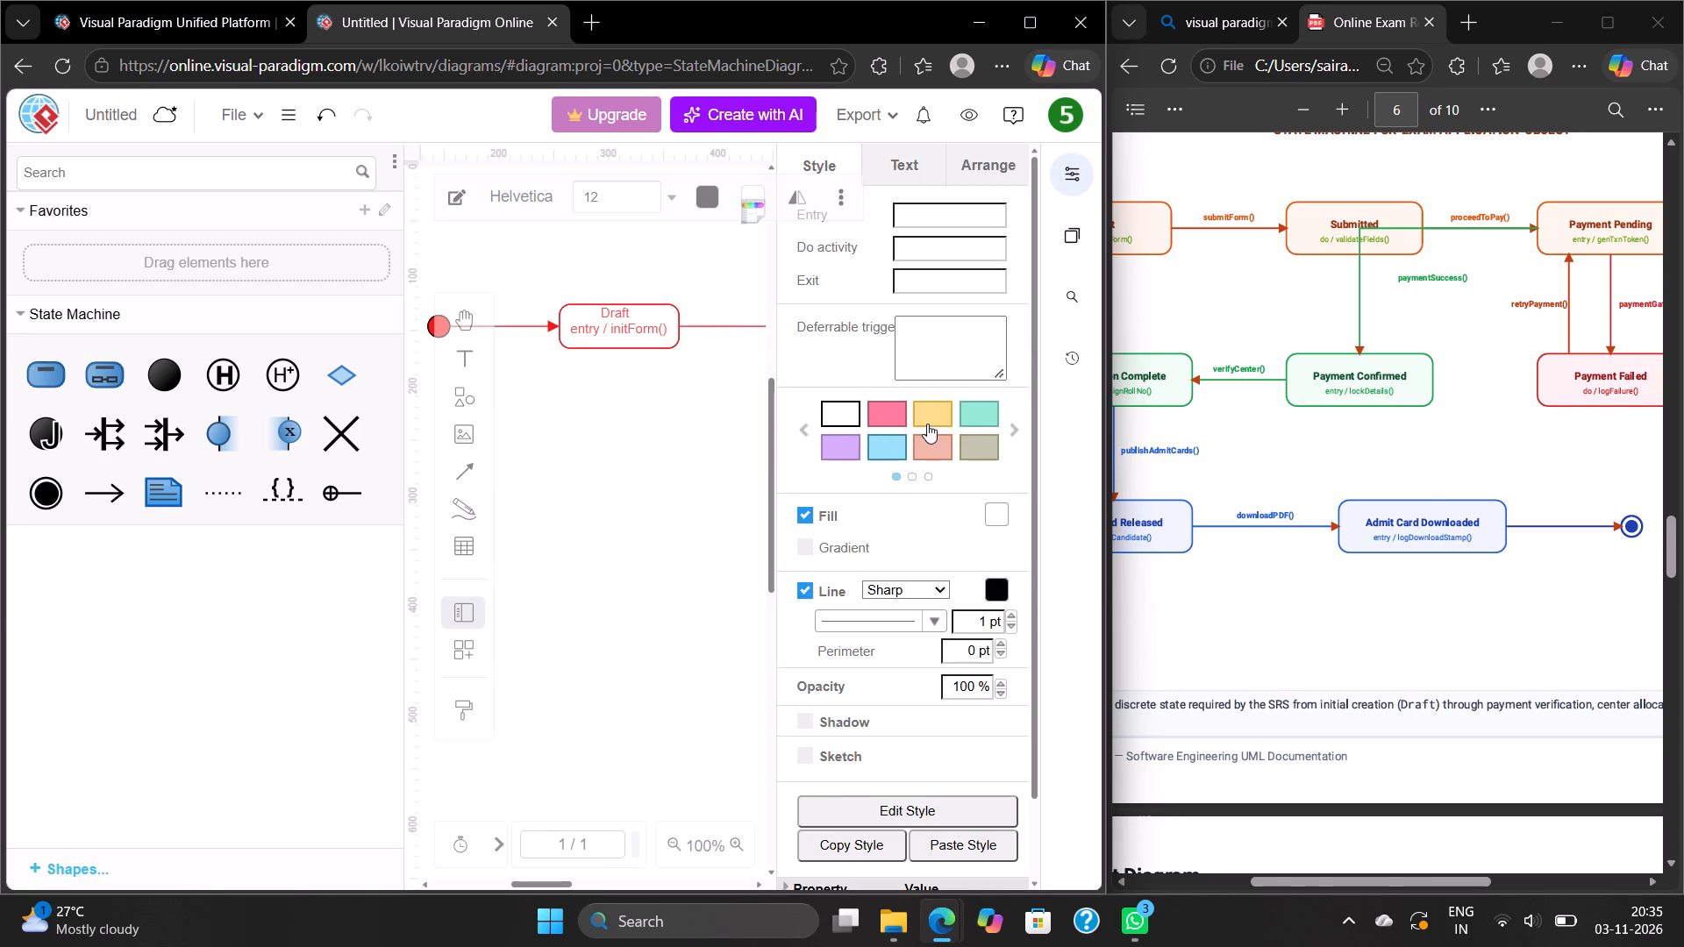
pyautogui.click(992, 591)
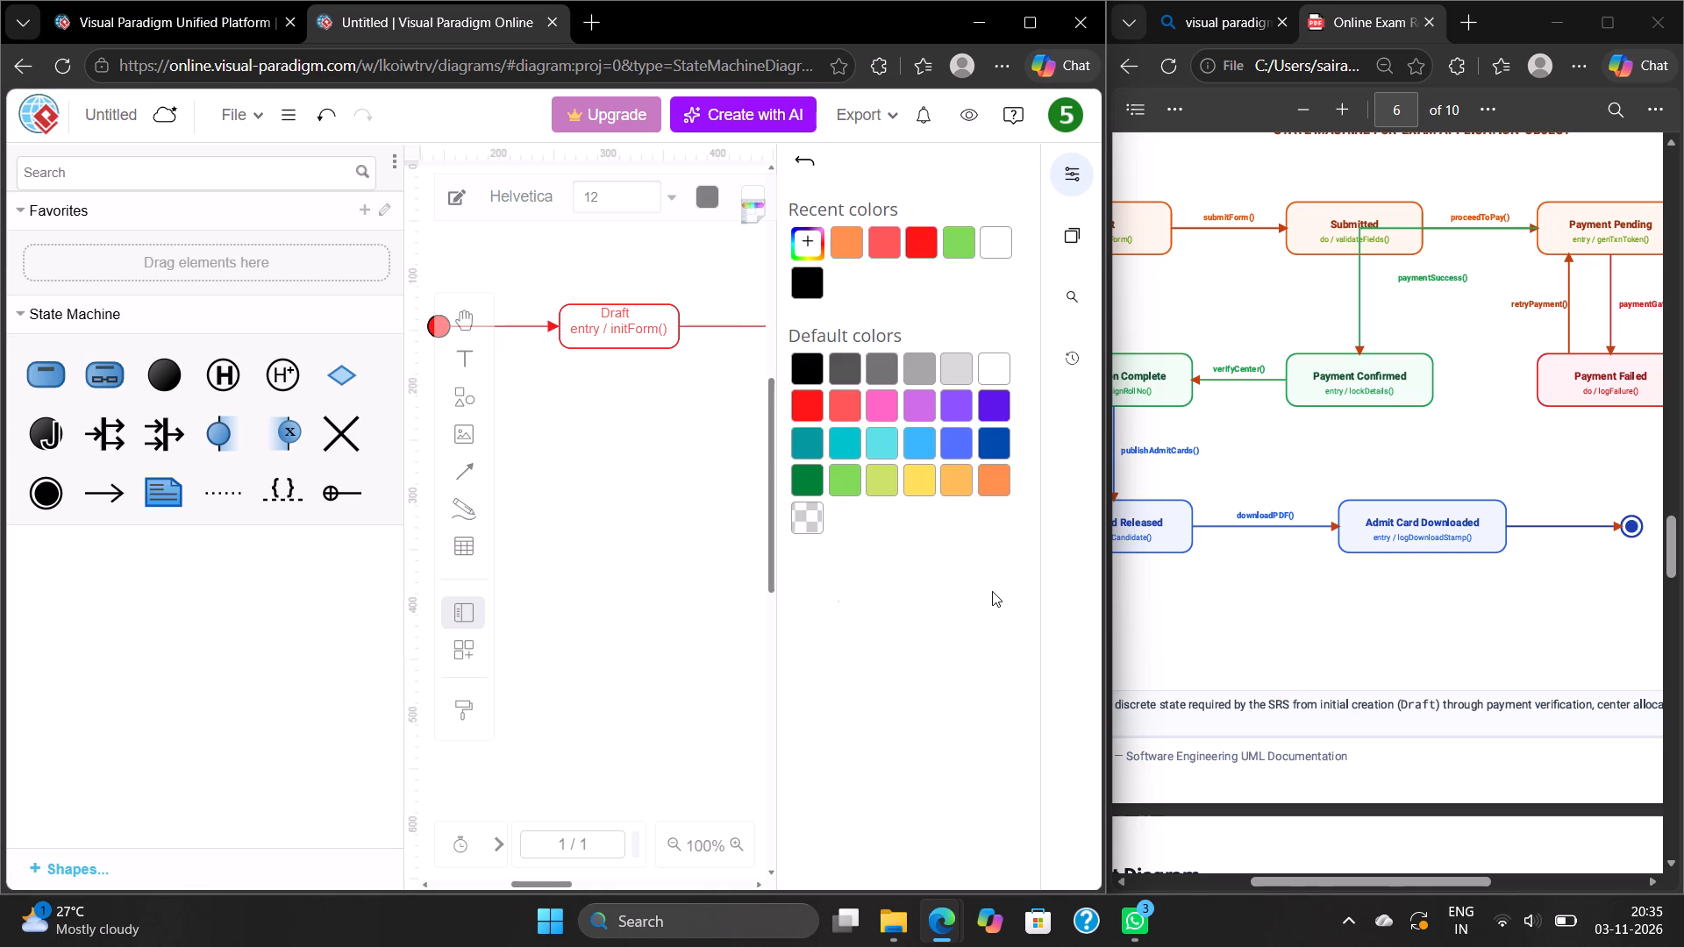
pyautogui.click(849, 400)
pyautogui.click(849, 400)
pyautogui.click(712, 392)
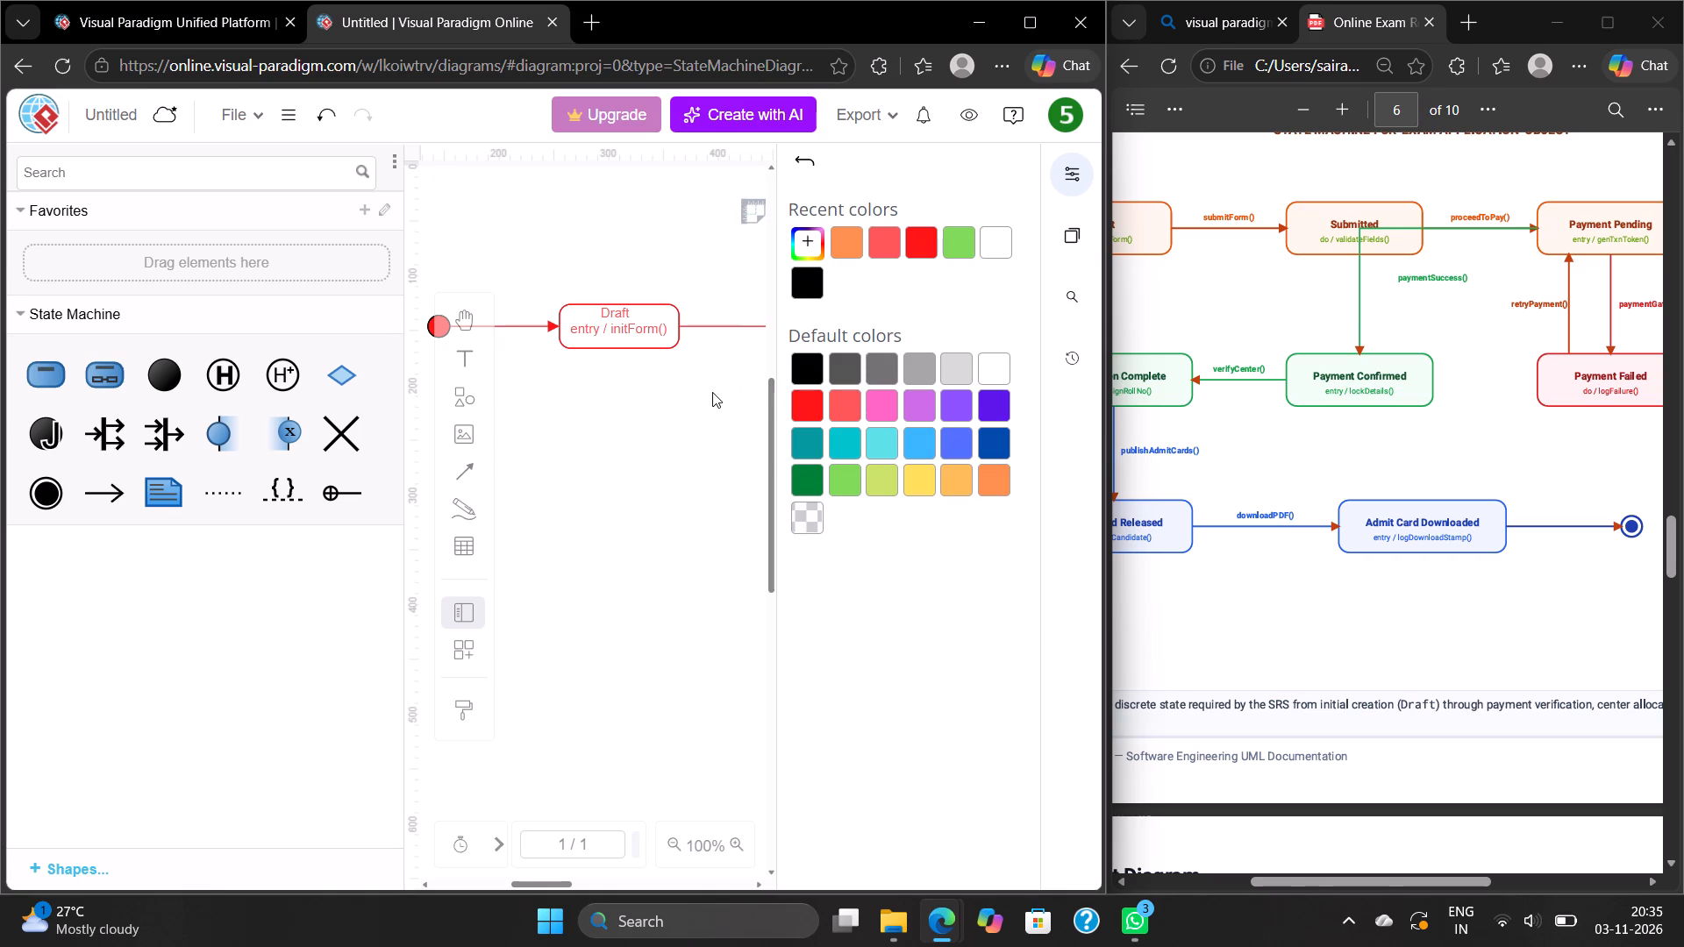
pyautogui.click(1063, 167)
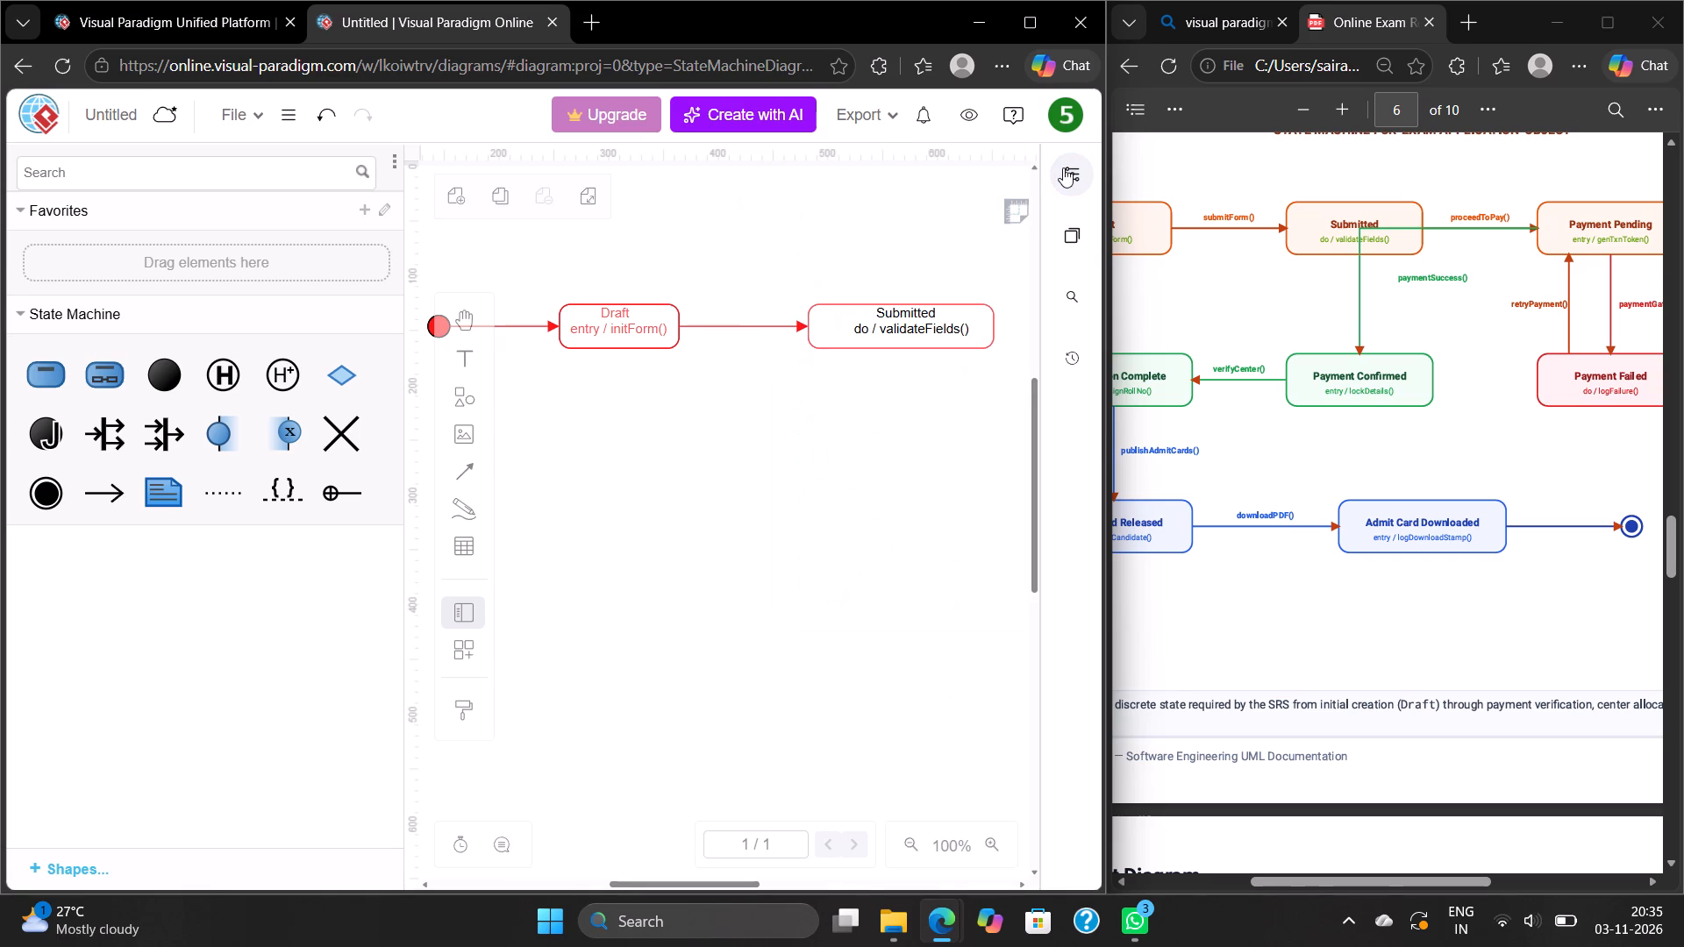
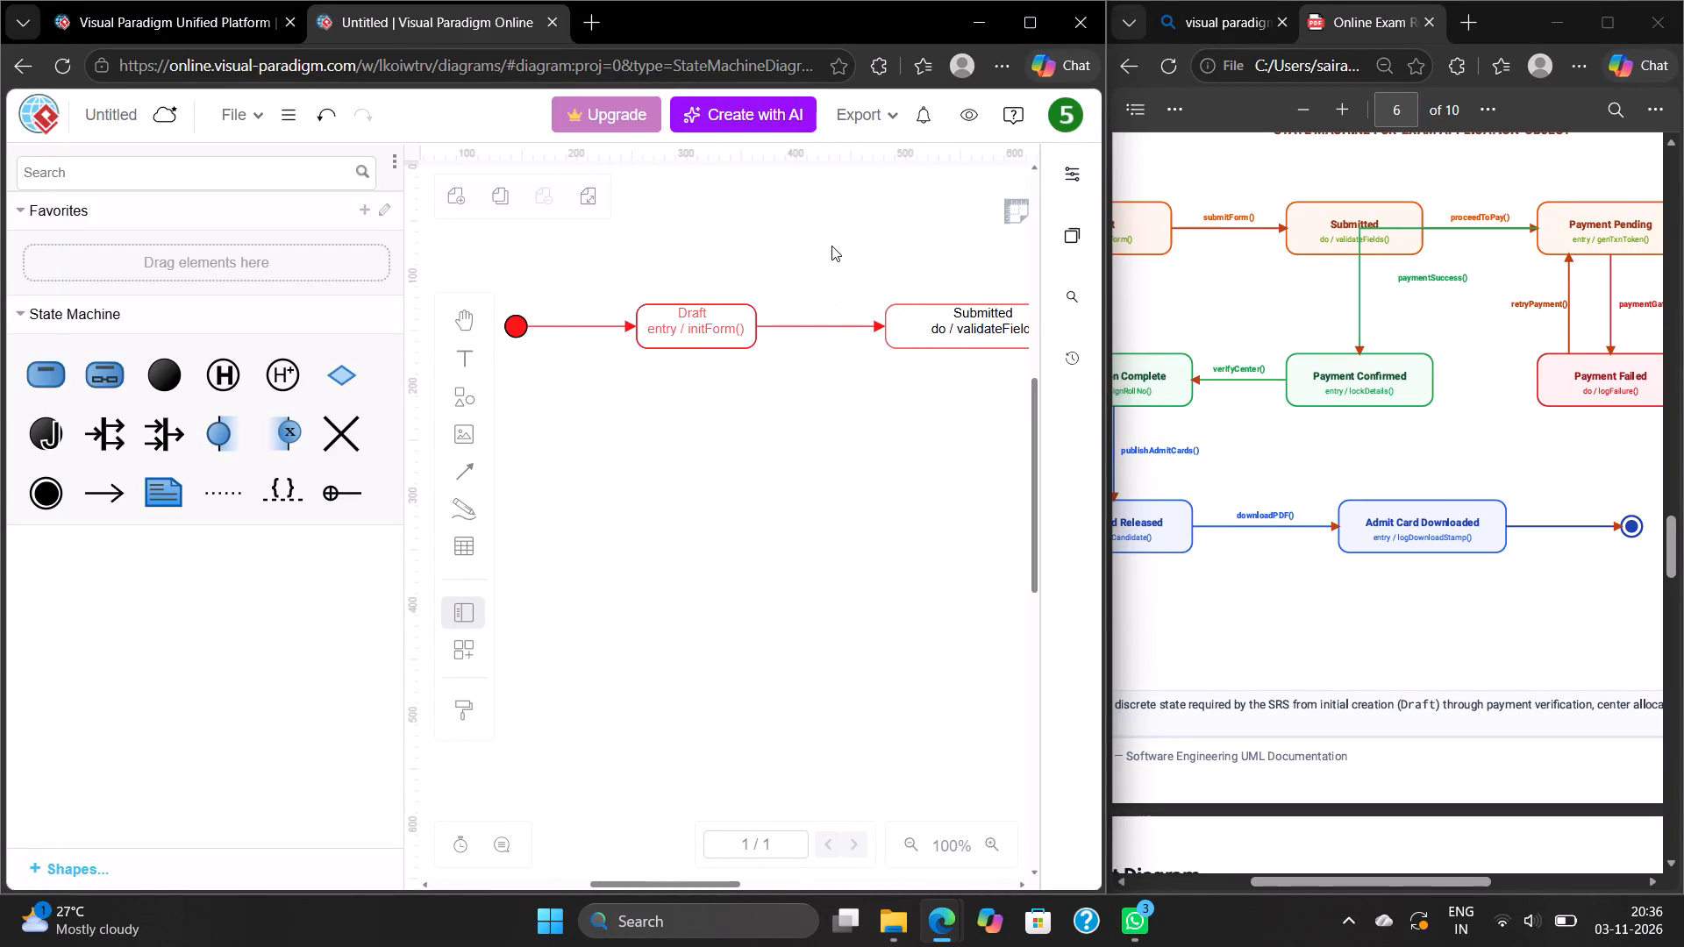
# Add the text label "submitForm()" on the transition between the Draft and Submitted states.
pyautogui.doubleClick(805, 309)
pyautogui.press('BackSpace')
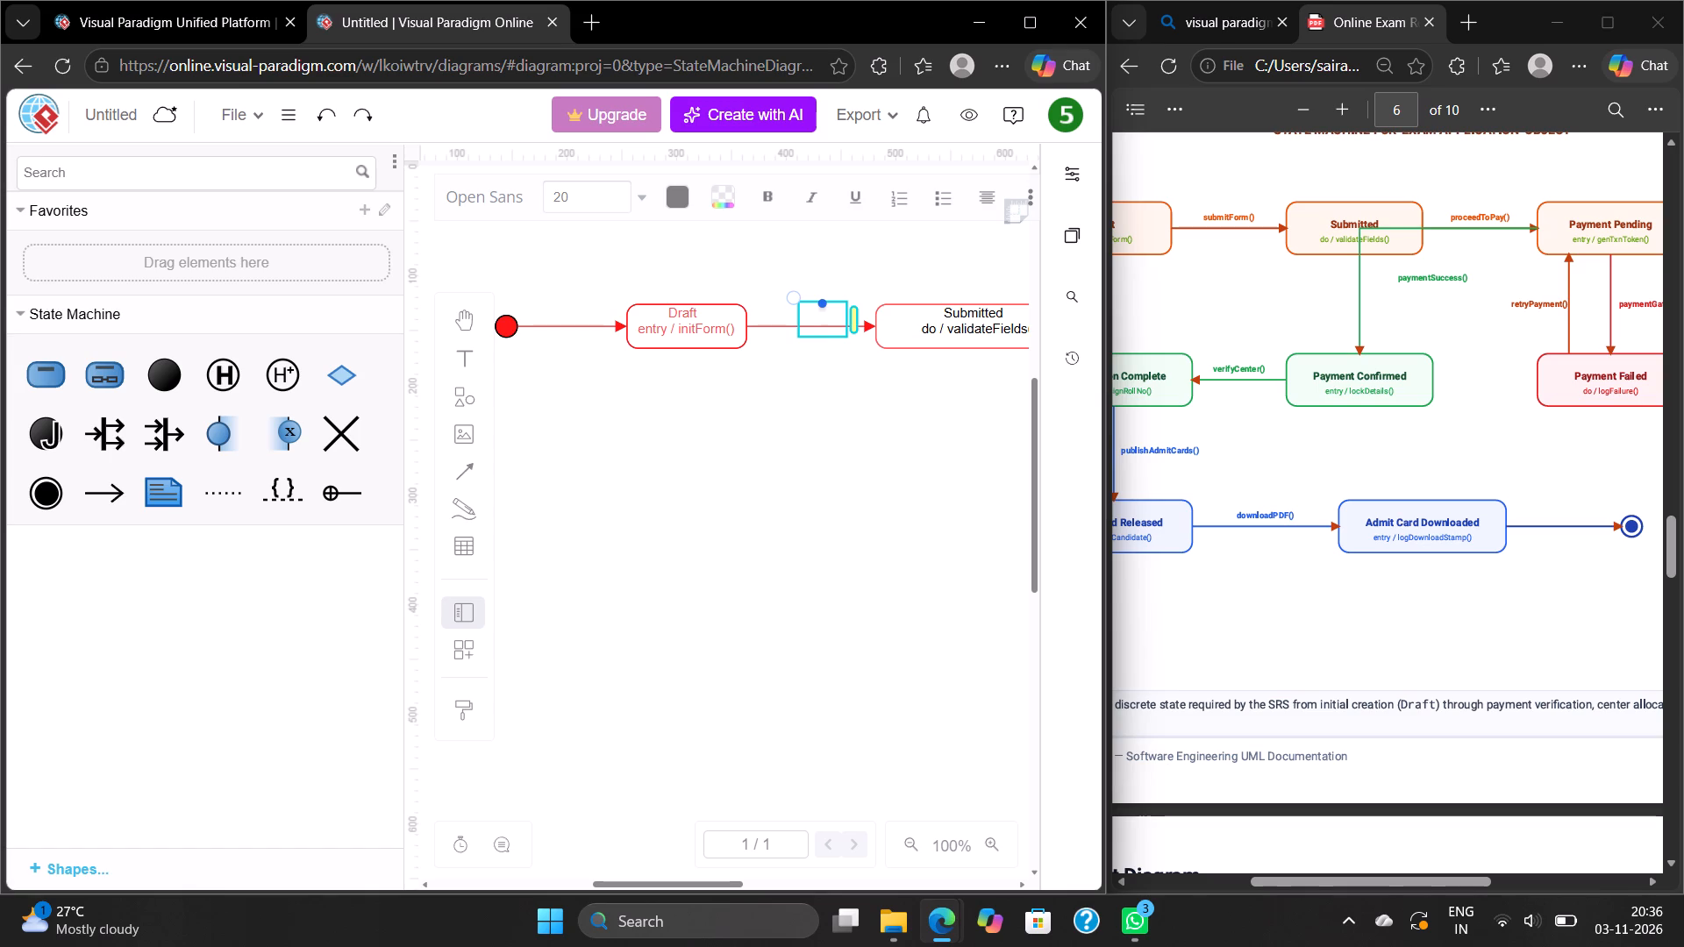
pyautogui.write('submitForm')
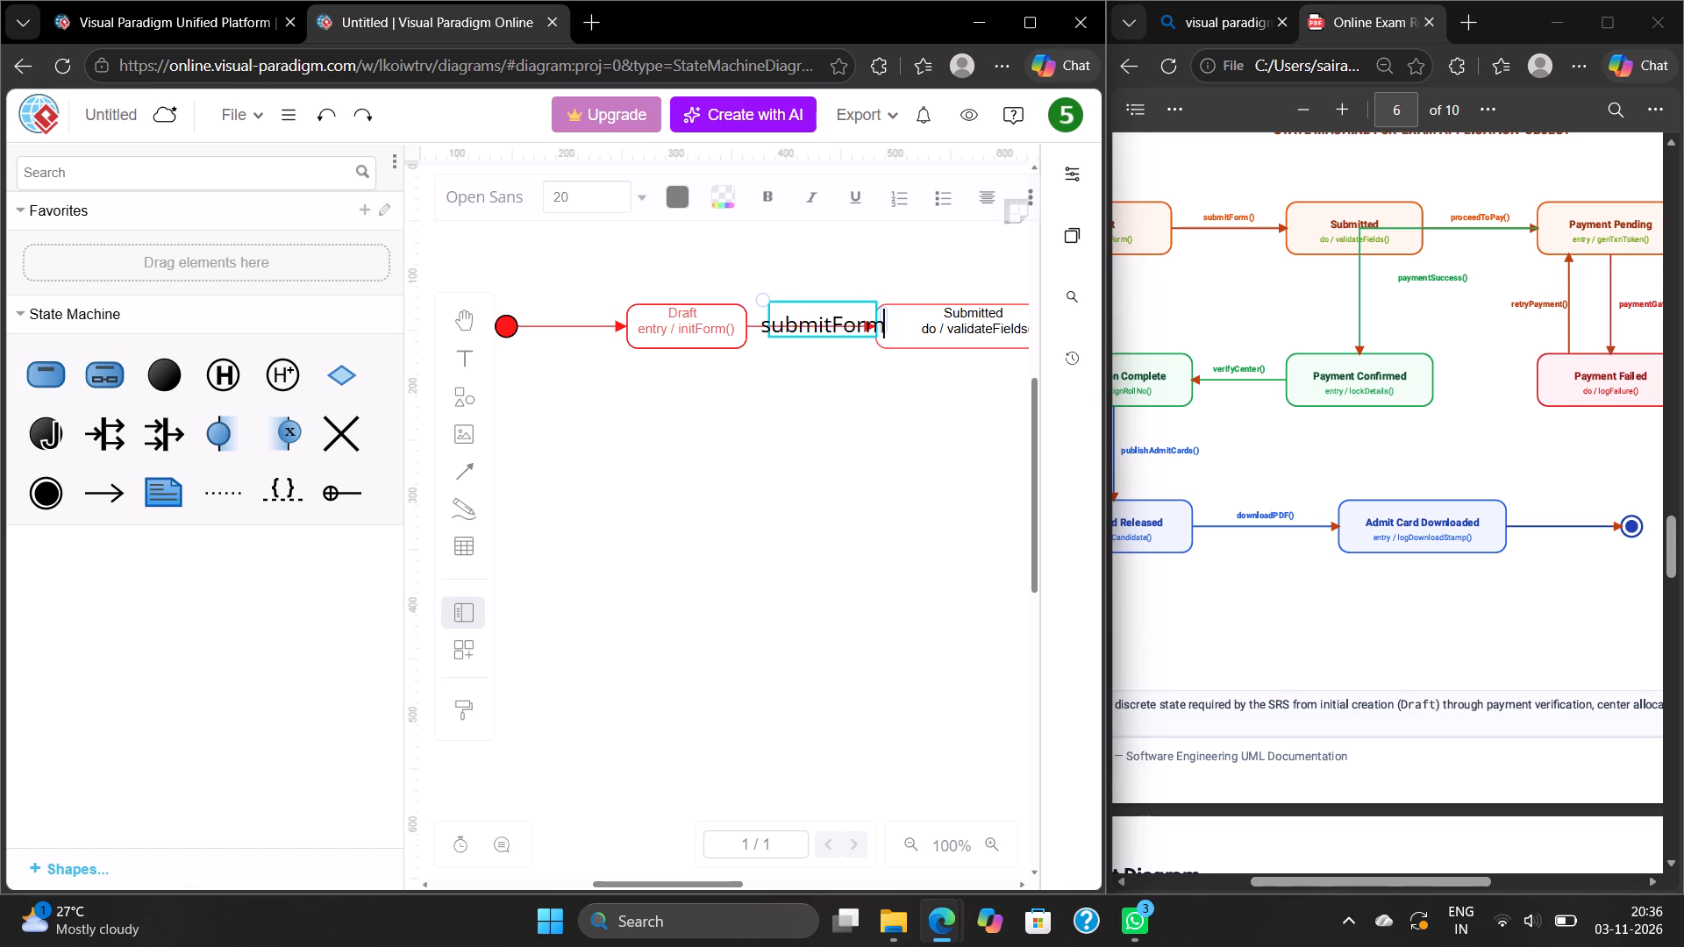
pyautogui.write('()')
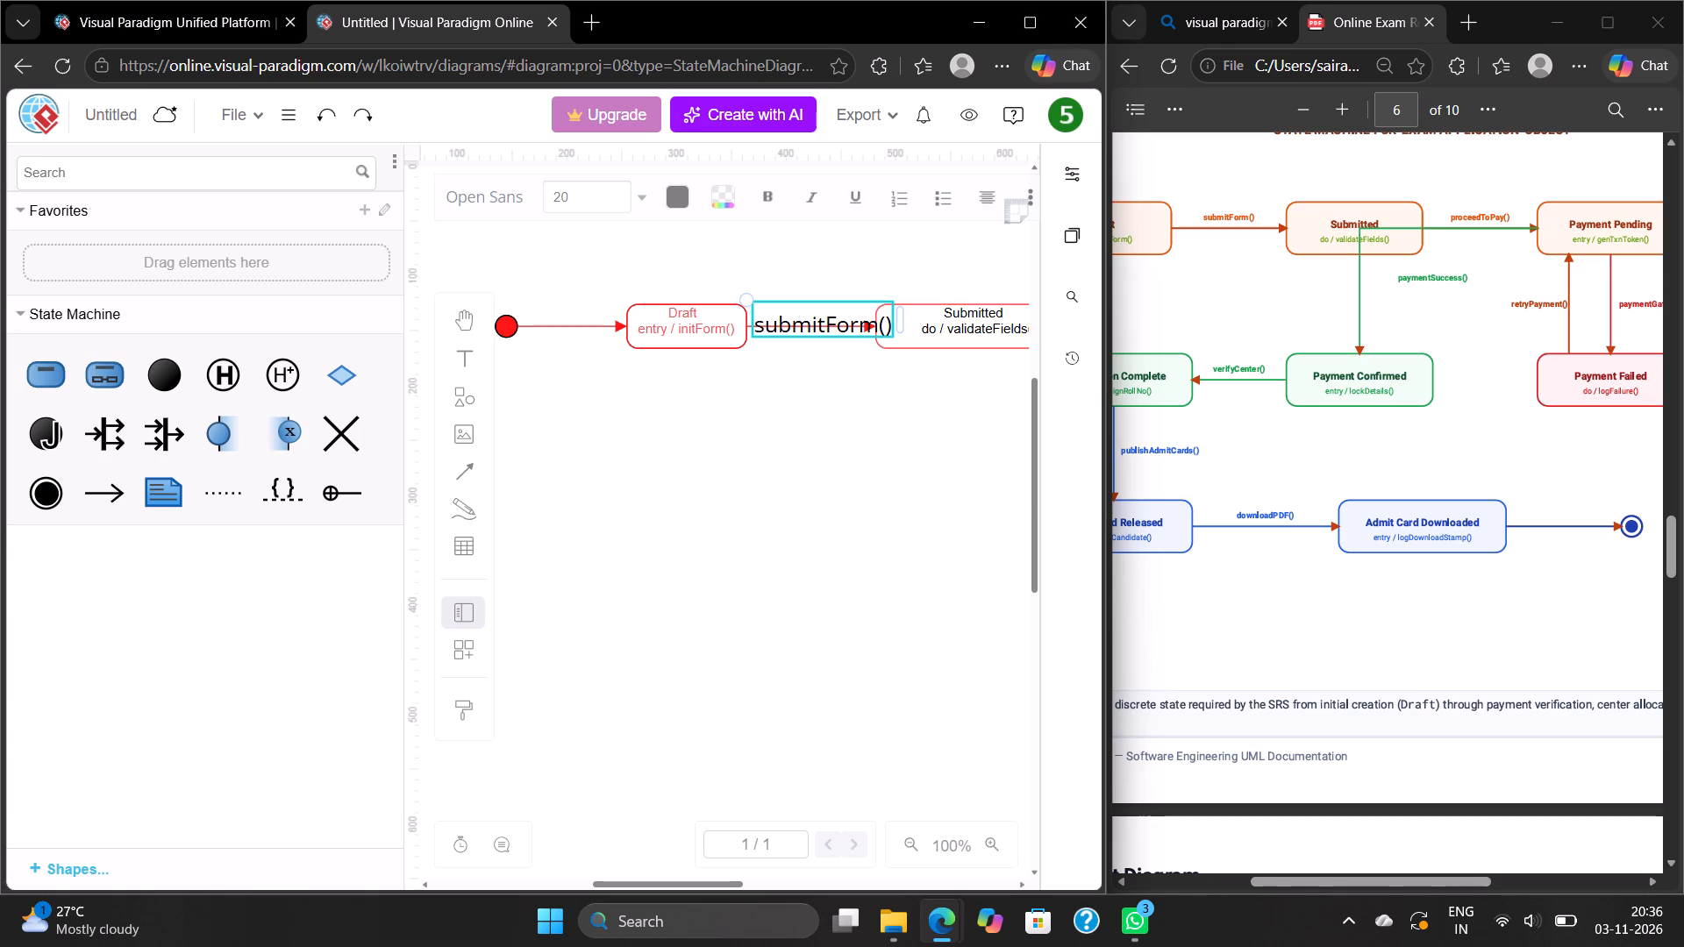
# Reduce the font size of the submitForm() label so it fits between the Draft and Submitted states.
pyautogui.click(1060, 182)
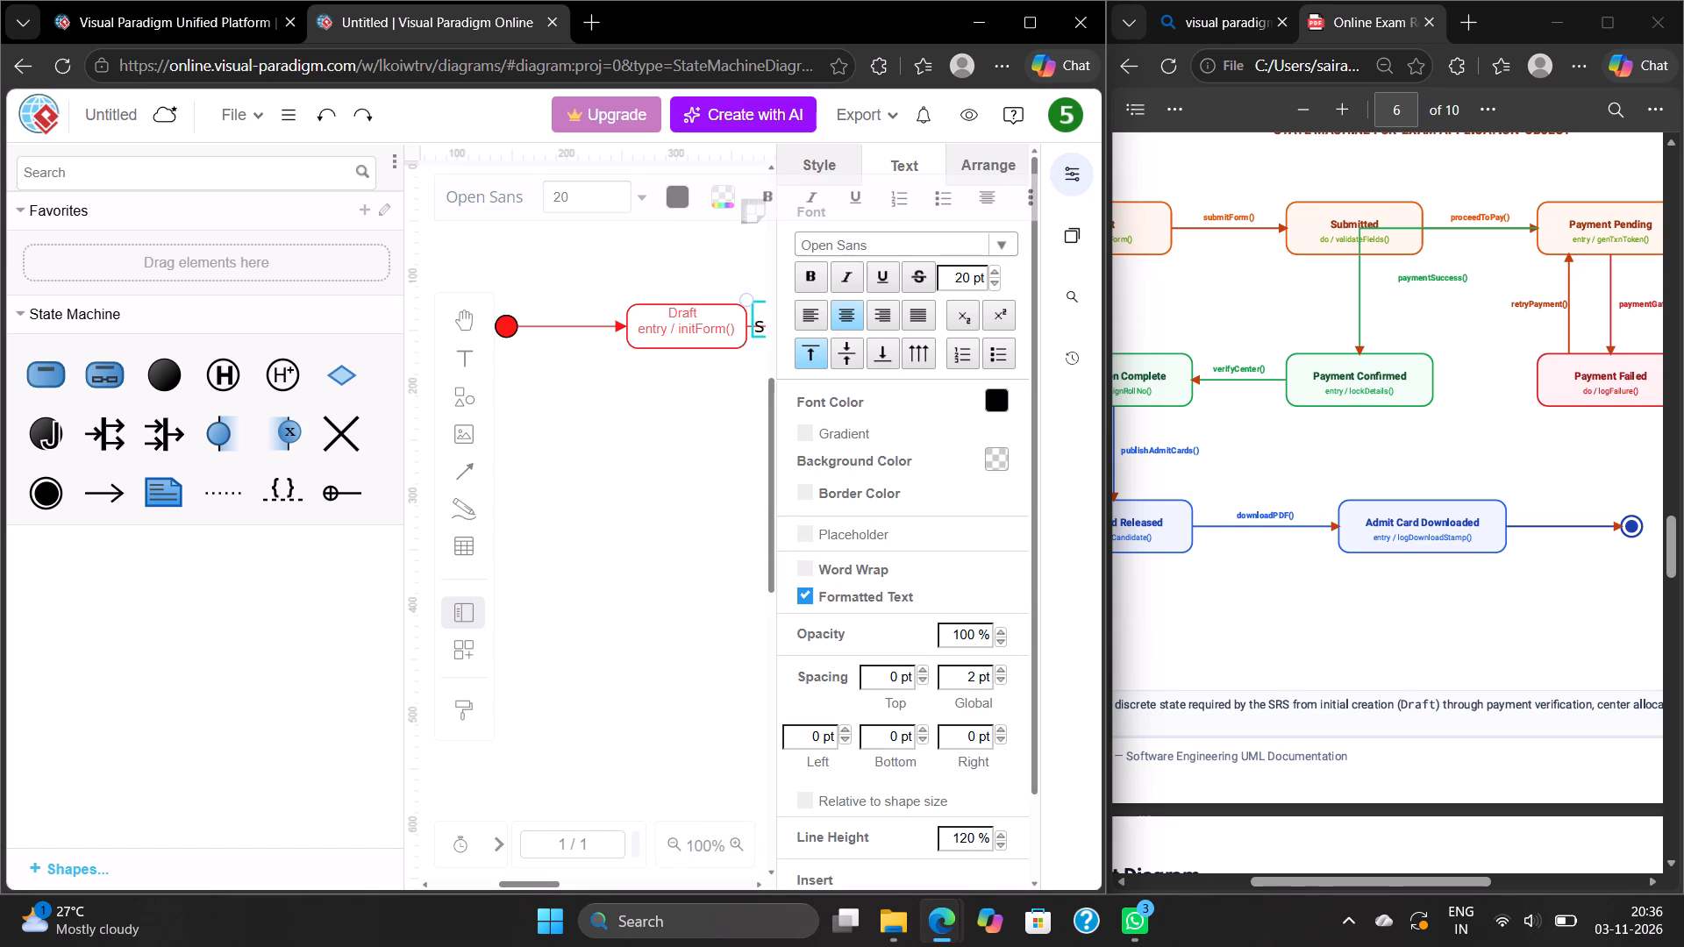
pyautogui.click(700, 428)
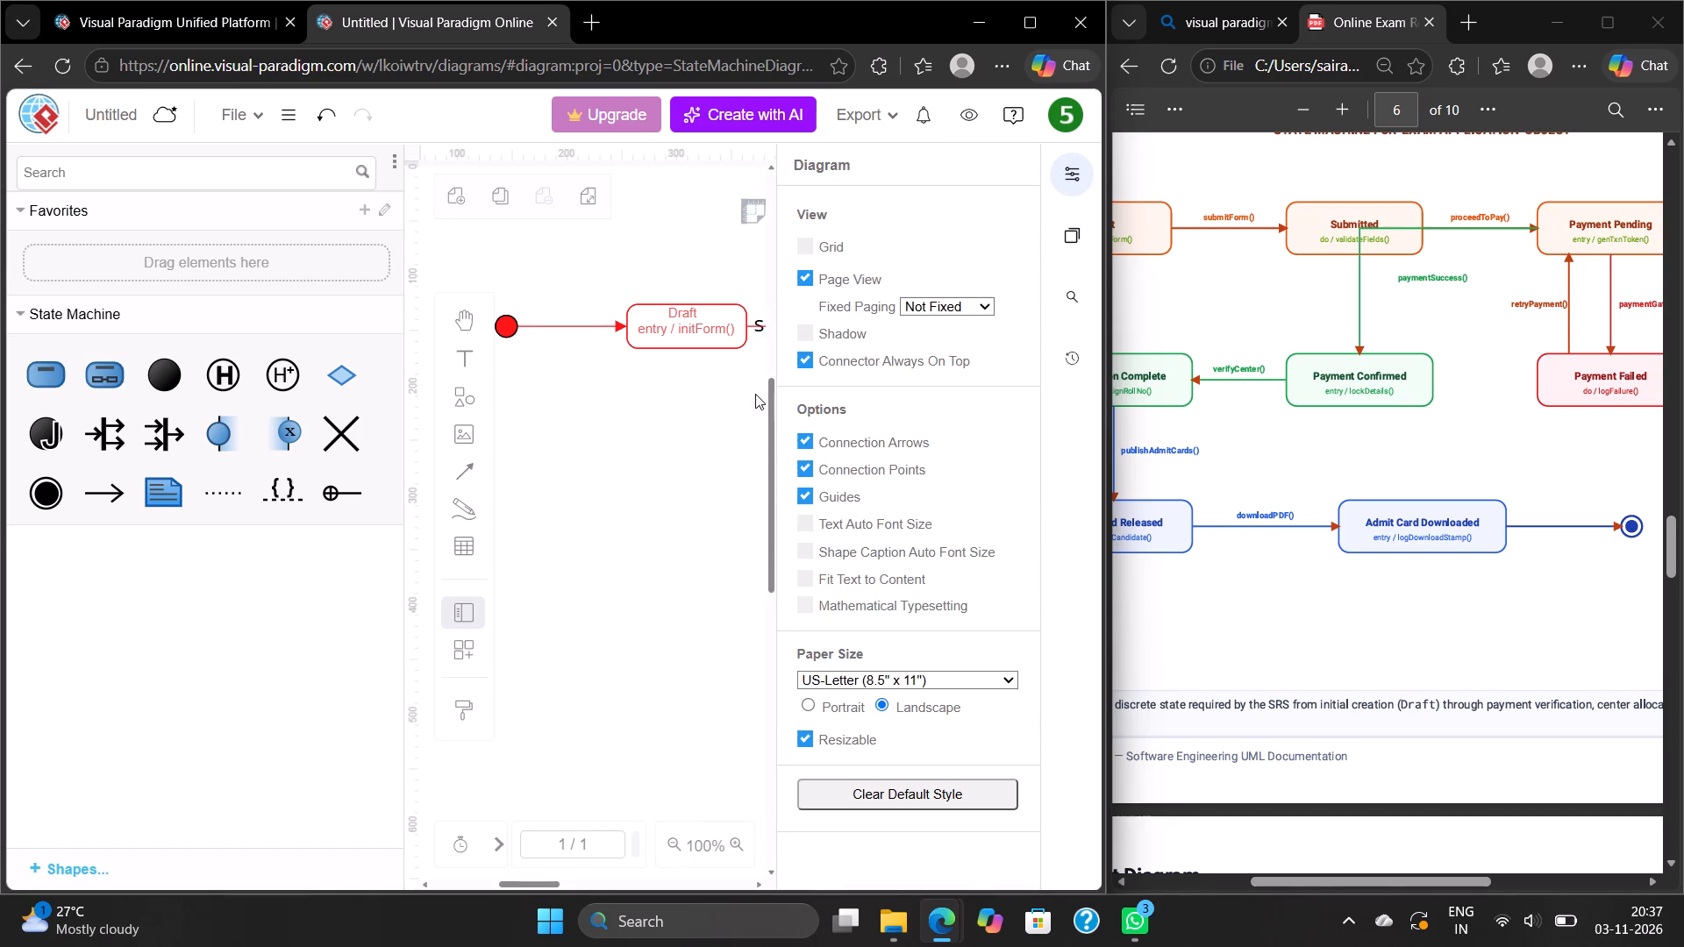
pyautogui.click(1067, 192)
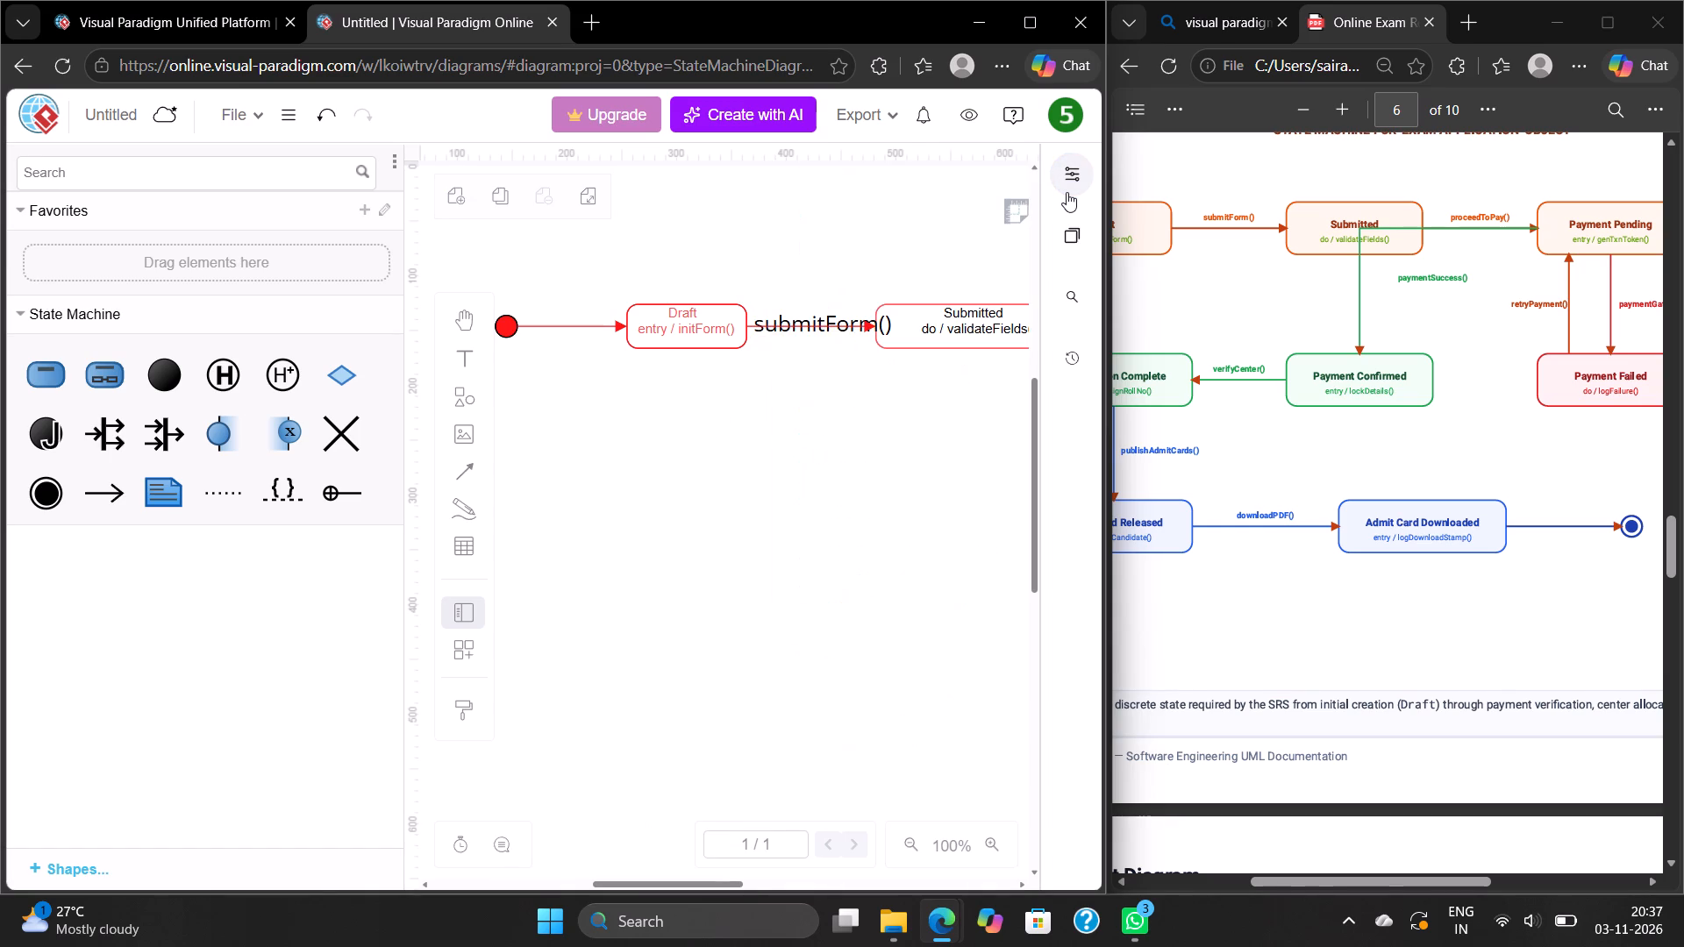
pyautogui.click(847, 314)
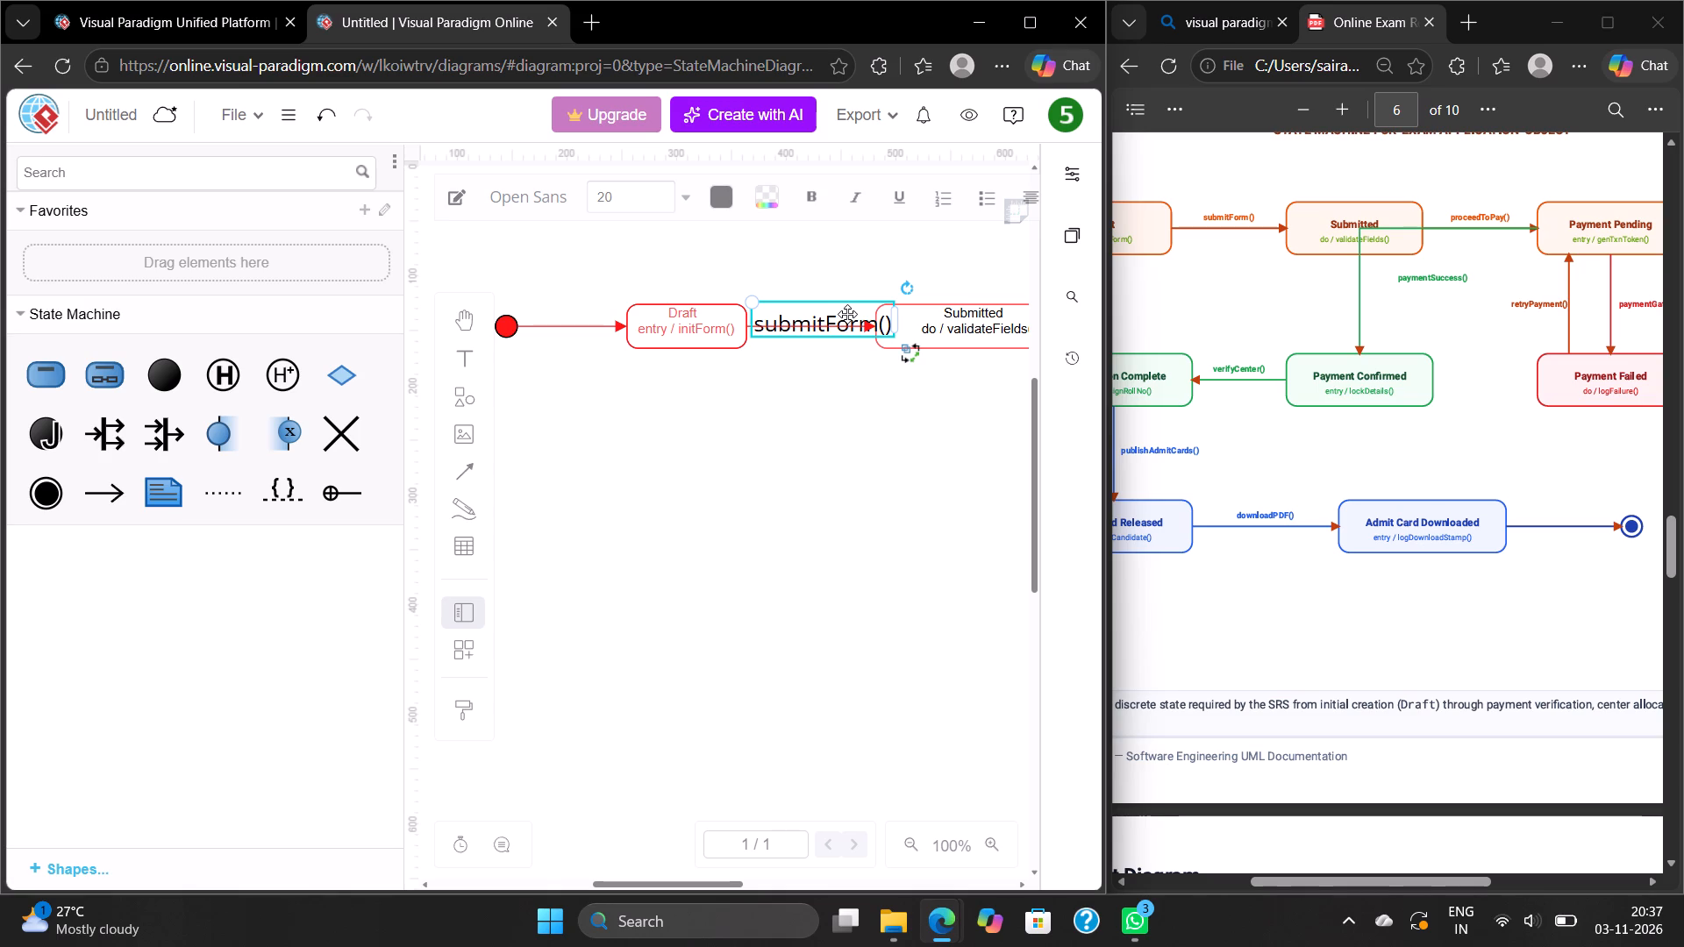
pyautogui.click(1067, 175)
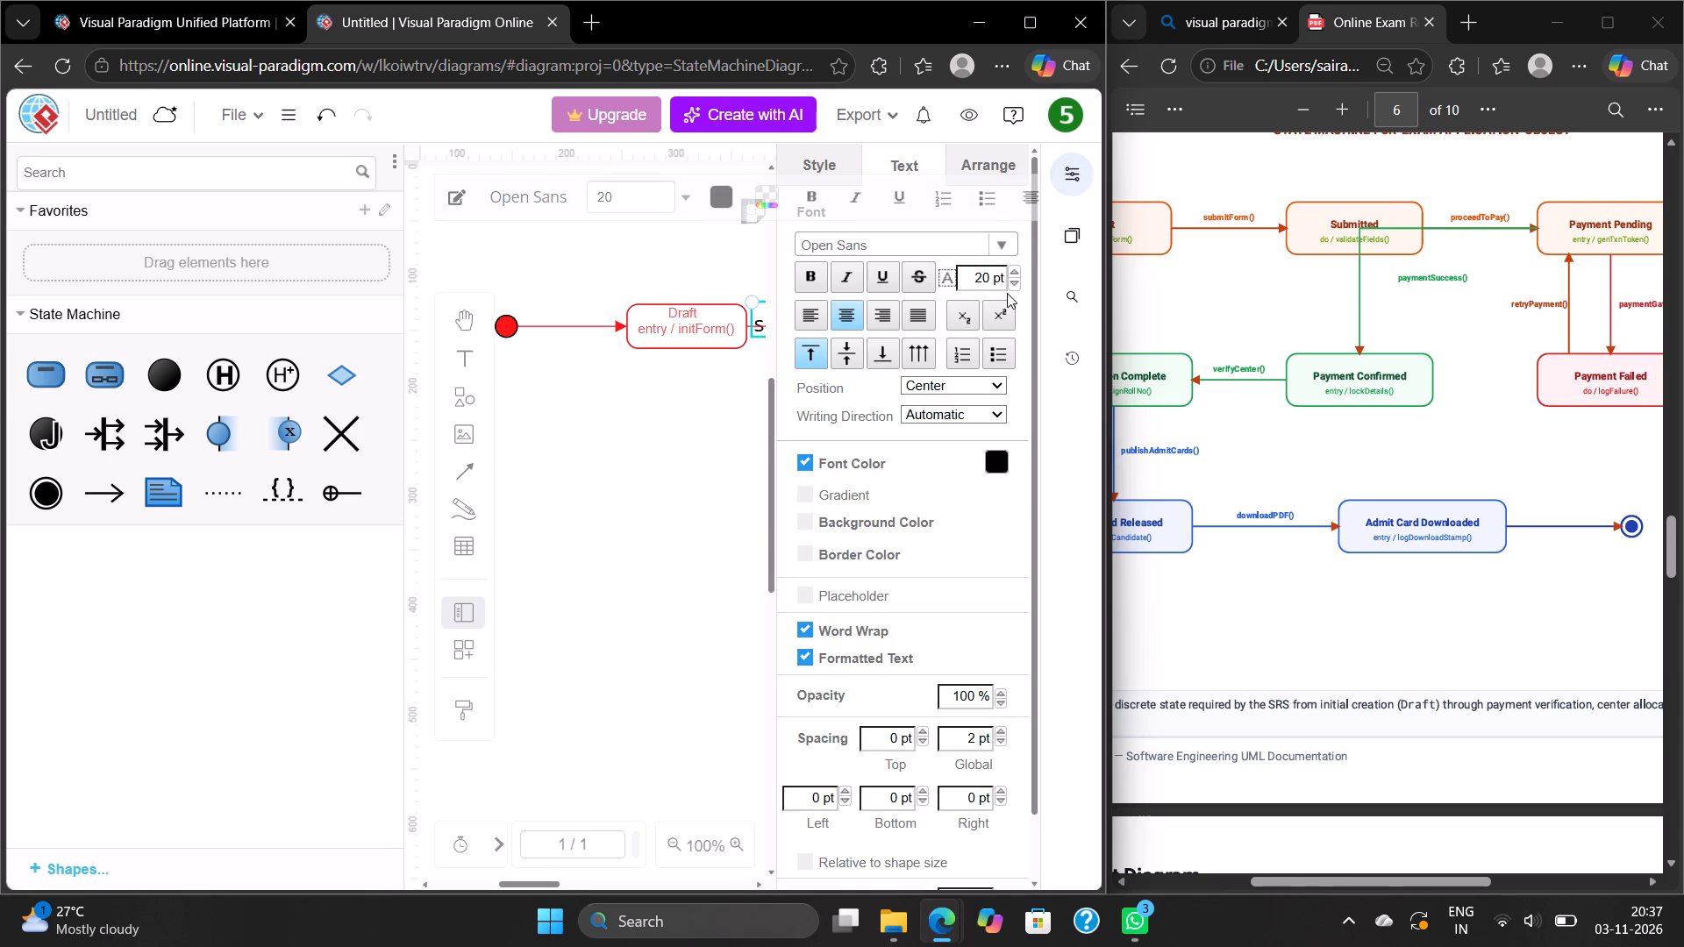
pyautogui.tripleClick(1016, 285)
pyautogui.doubleClick(1016, 285)
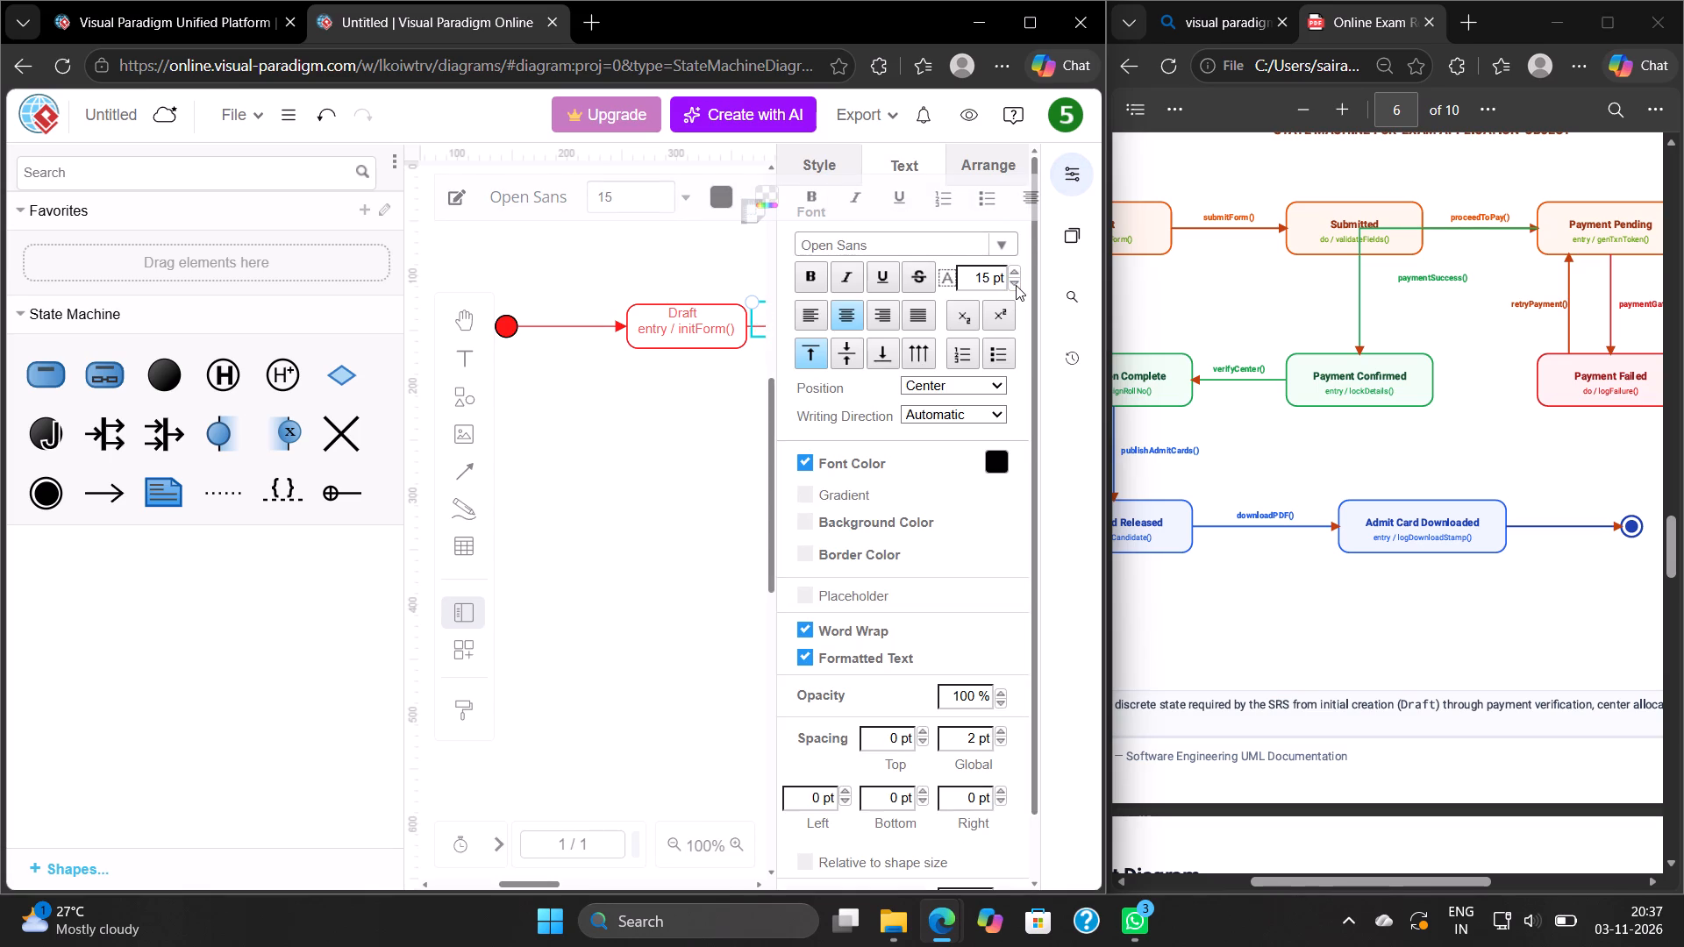
pyautogui.click(1016, 285)
pyautogui.click(720, 253)
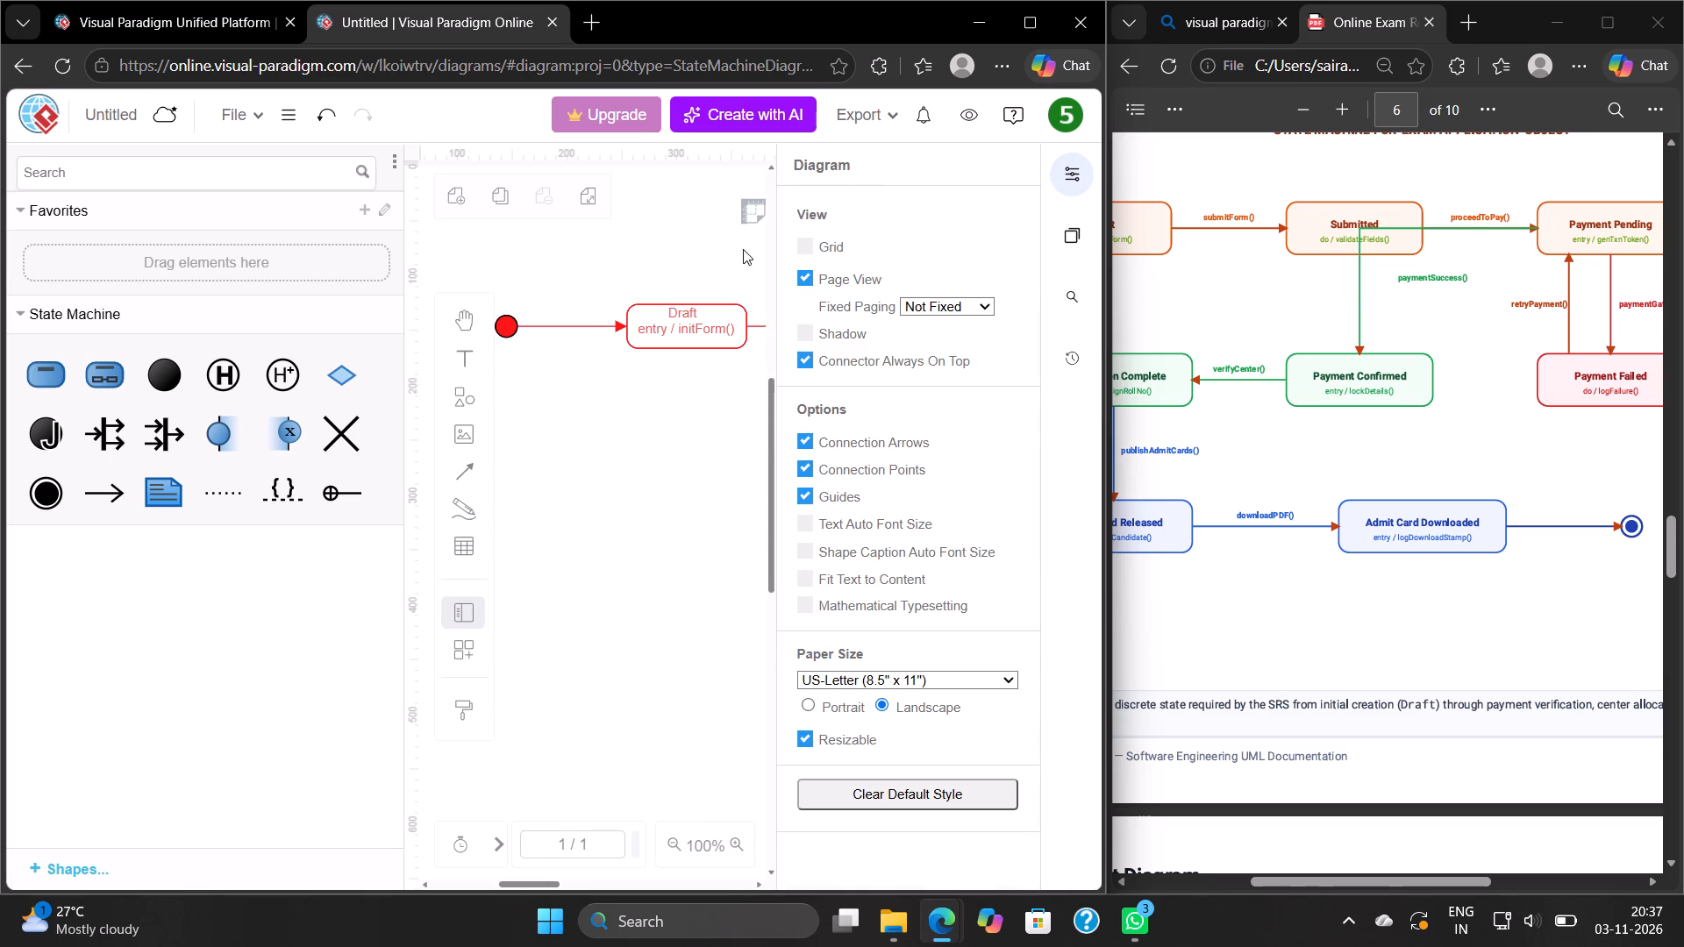
pyautogui.click(1058, 174)
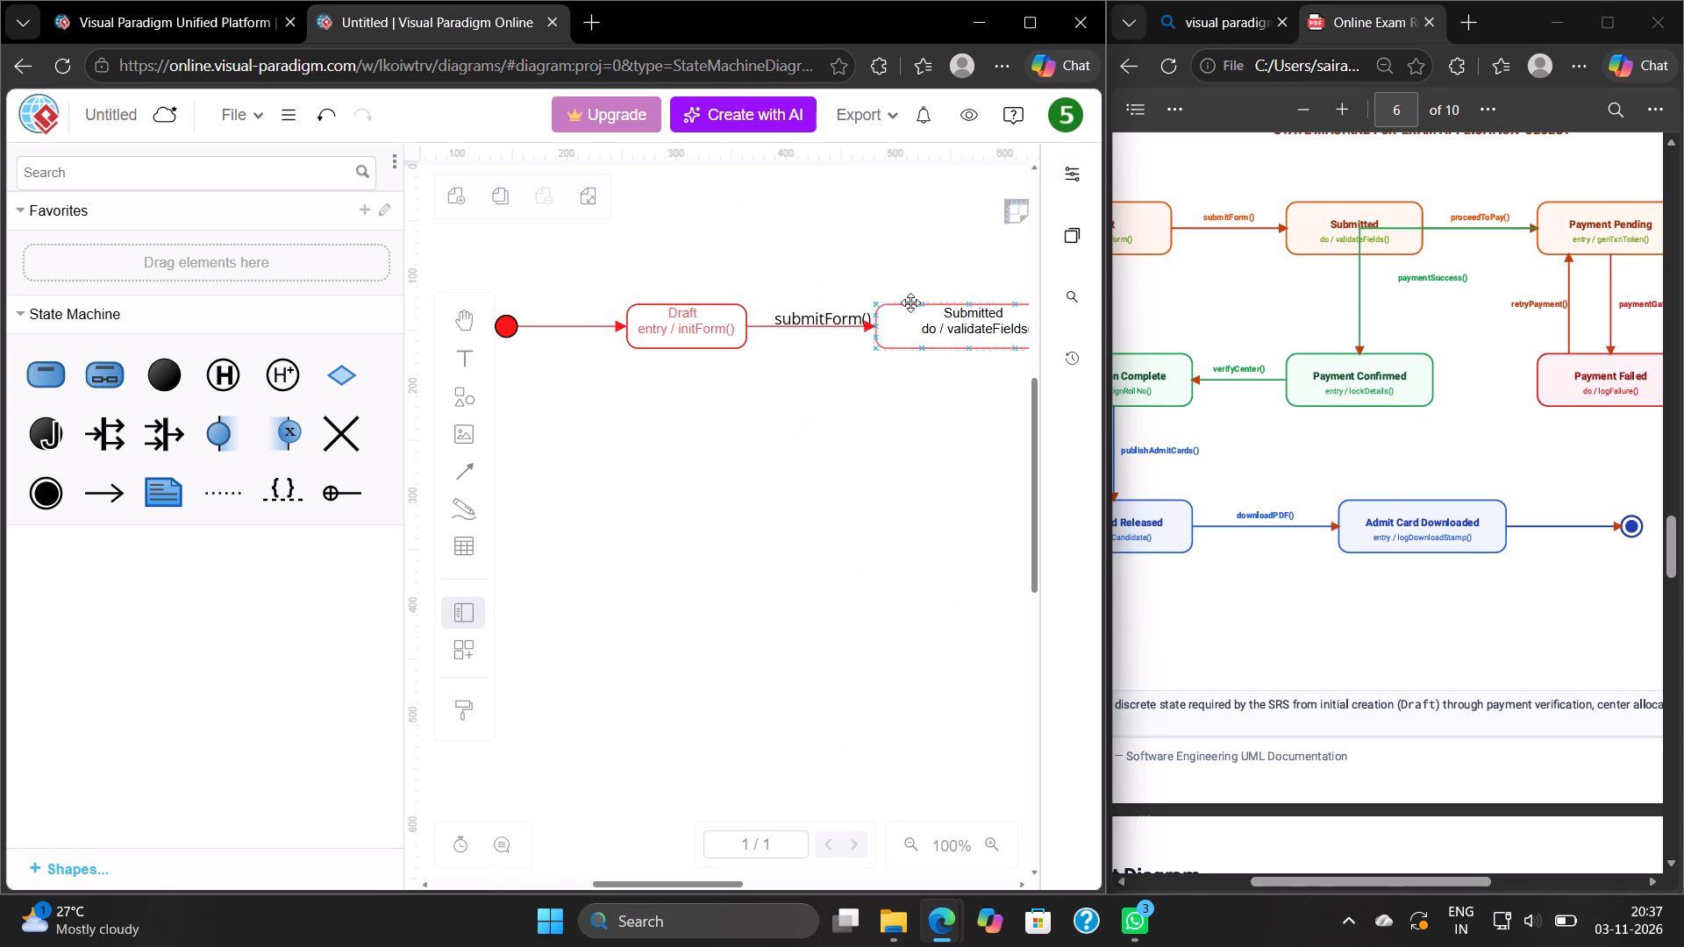
# Move the submitForm() label so it sits centred over the arrow from Draft to Submitted.
pyautogui.click(848, 321)
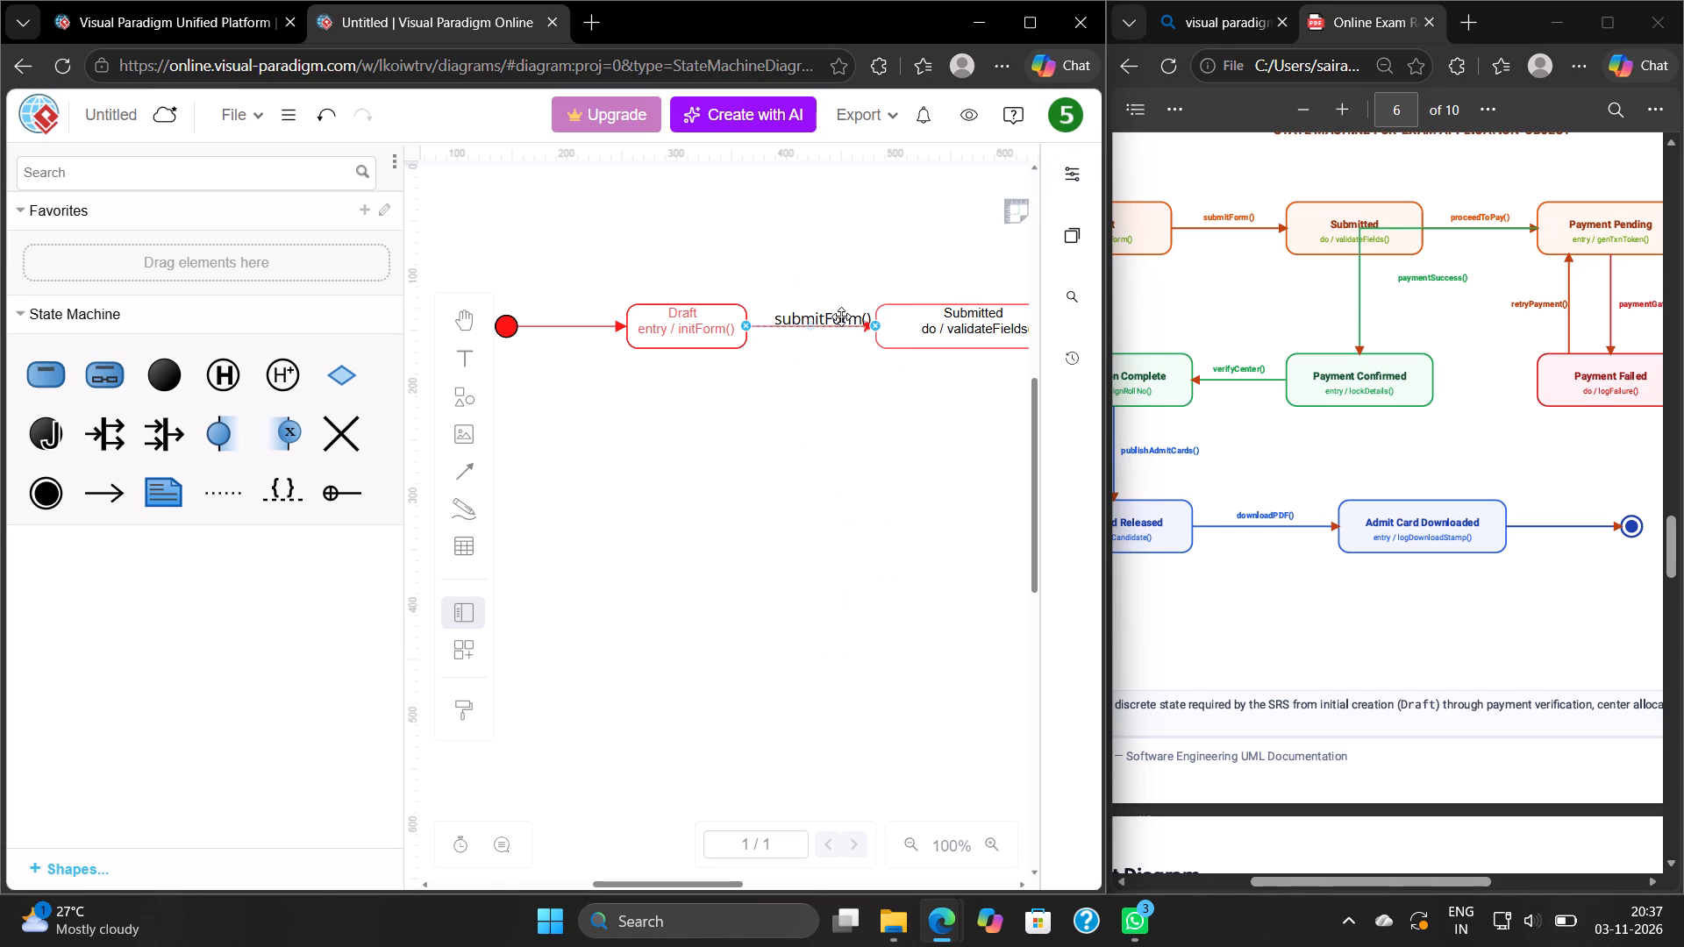
pyautogui.click(841, 317)
pyautogui.moveTo(841, 317); pyautogui.dragTo(828, 311)
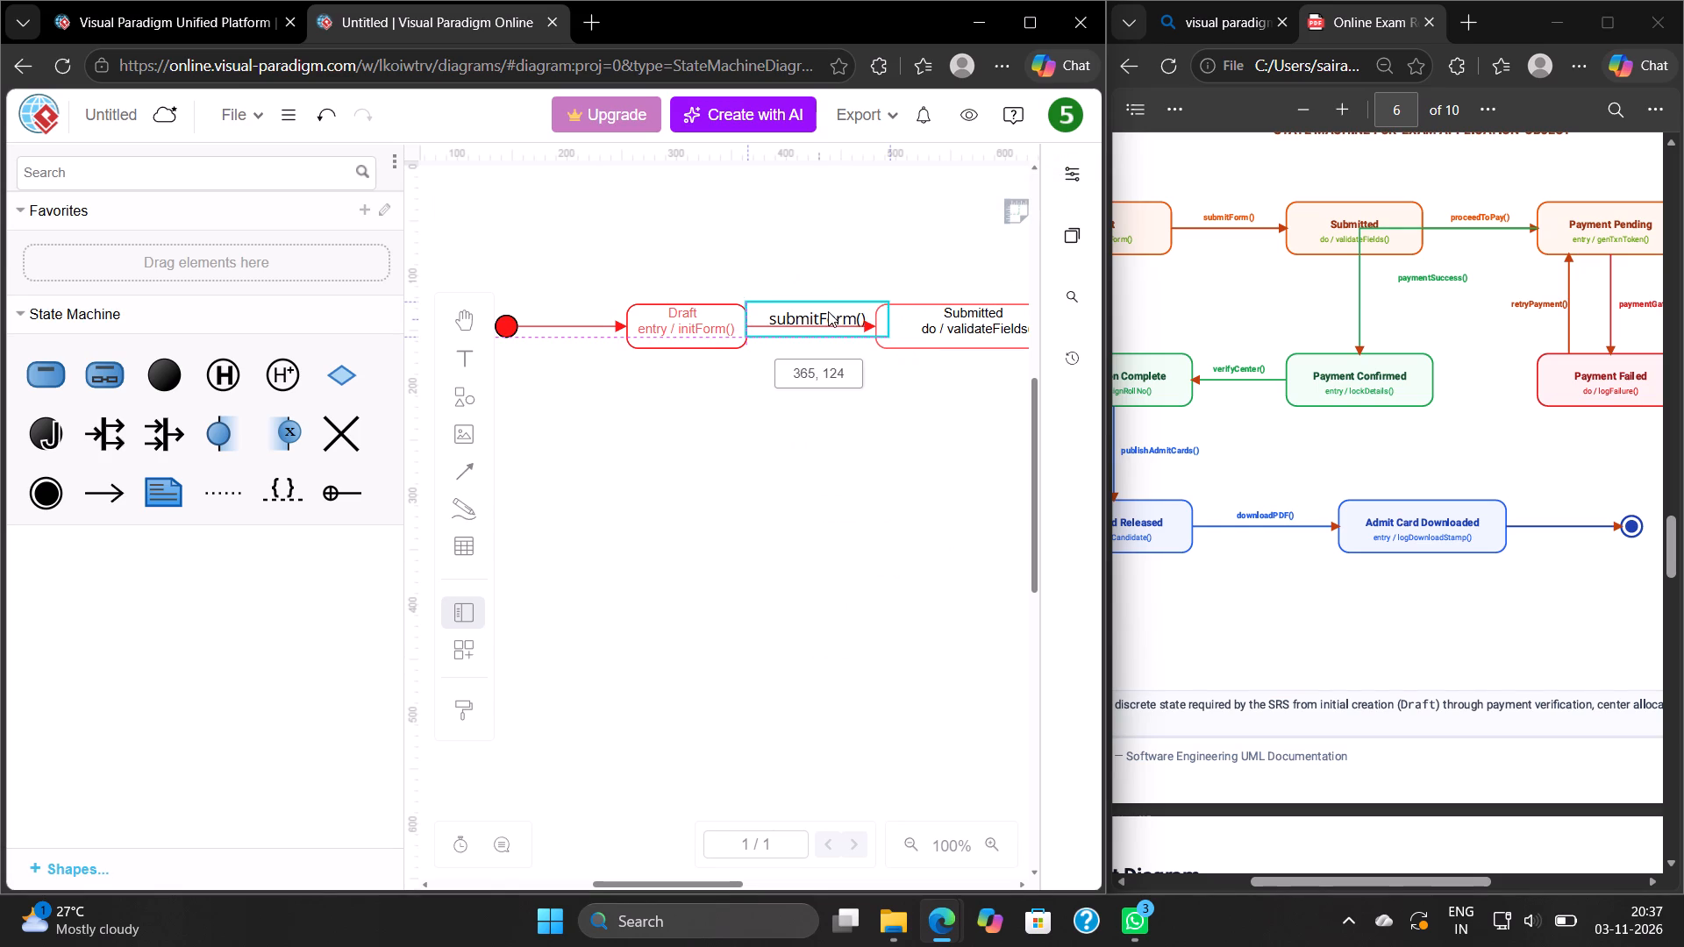
pyautogui.moveTo(828, 311); pyautogui.dragTo(825, 310)
pyautogui.click(824, 257)
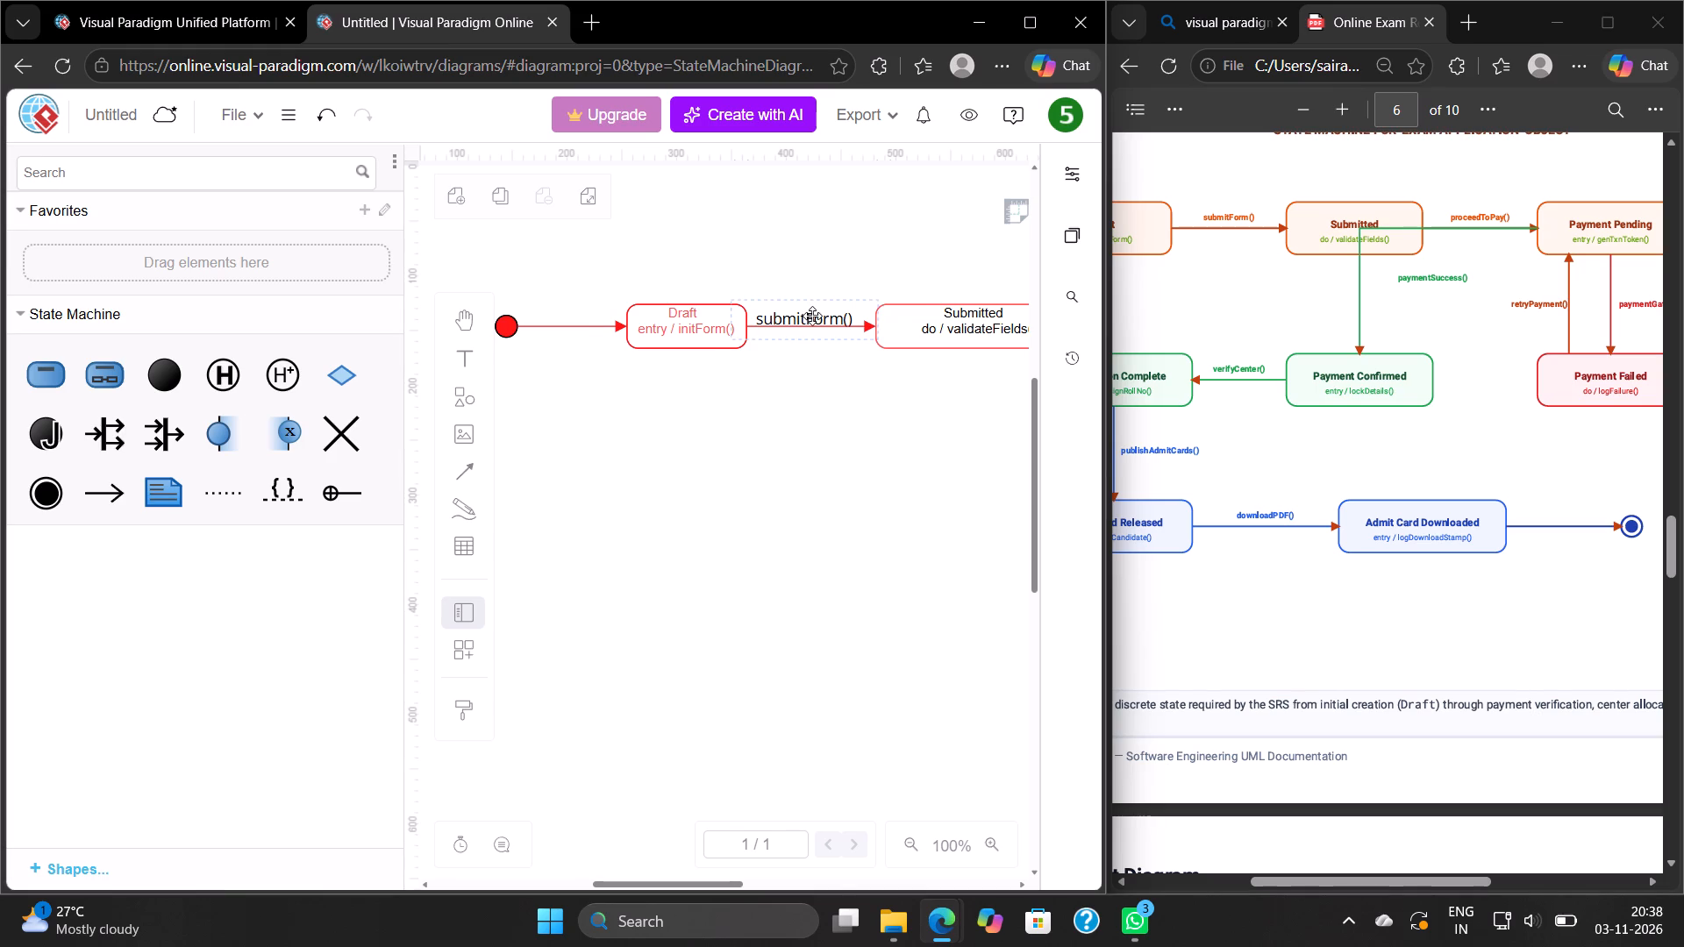
# Add a new state to the right of Submitted, aligned with it, and widen it to about 200 x 40.
pyautogui.hscroll(-3, 812, 316)
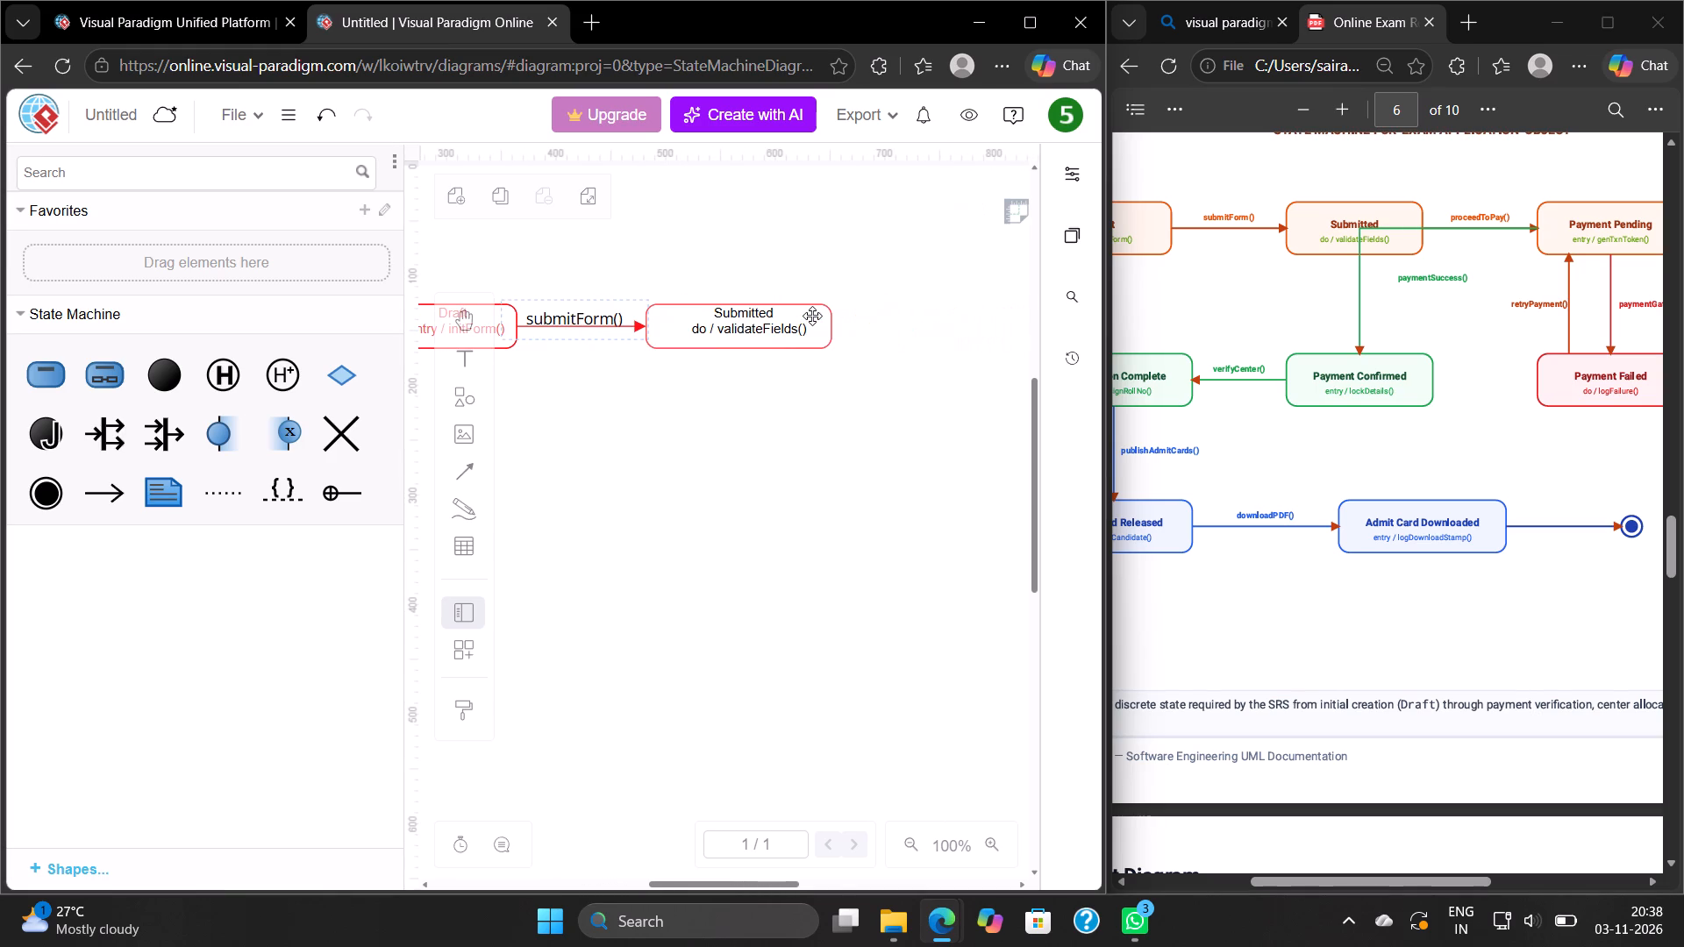
pyautogui.hscroll(-2, 882, 308)
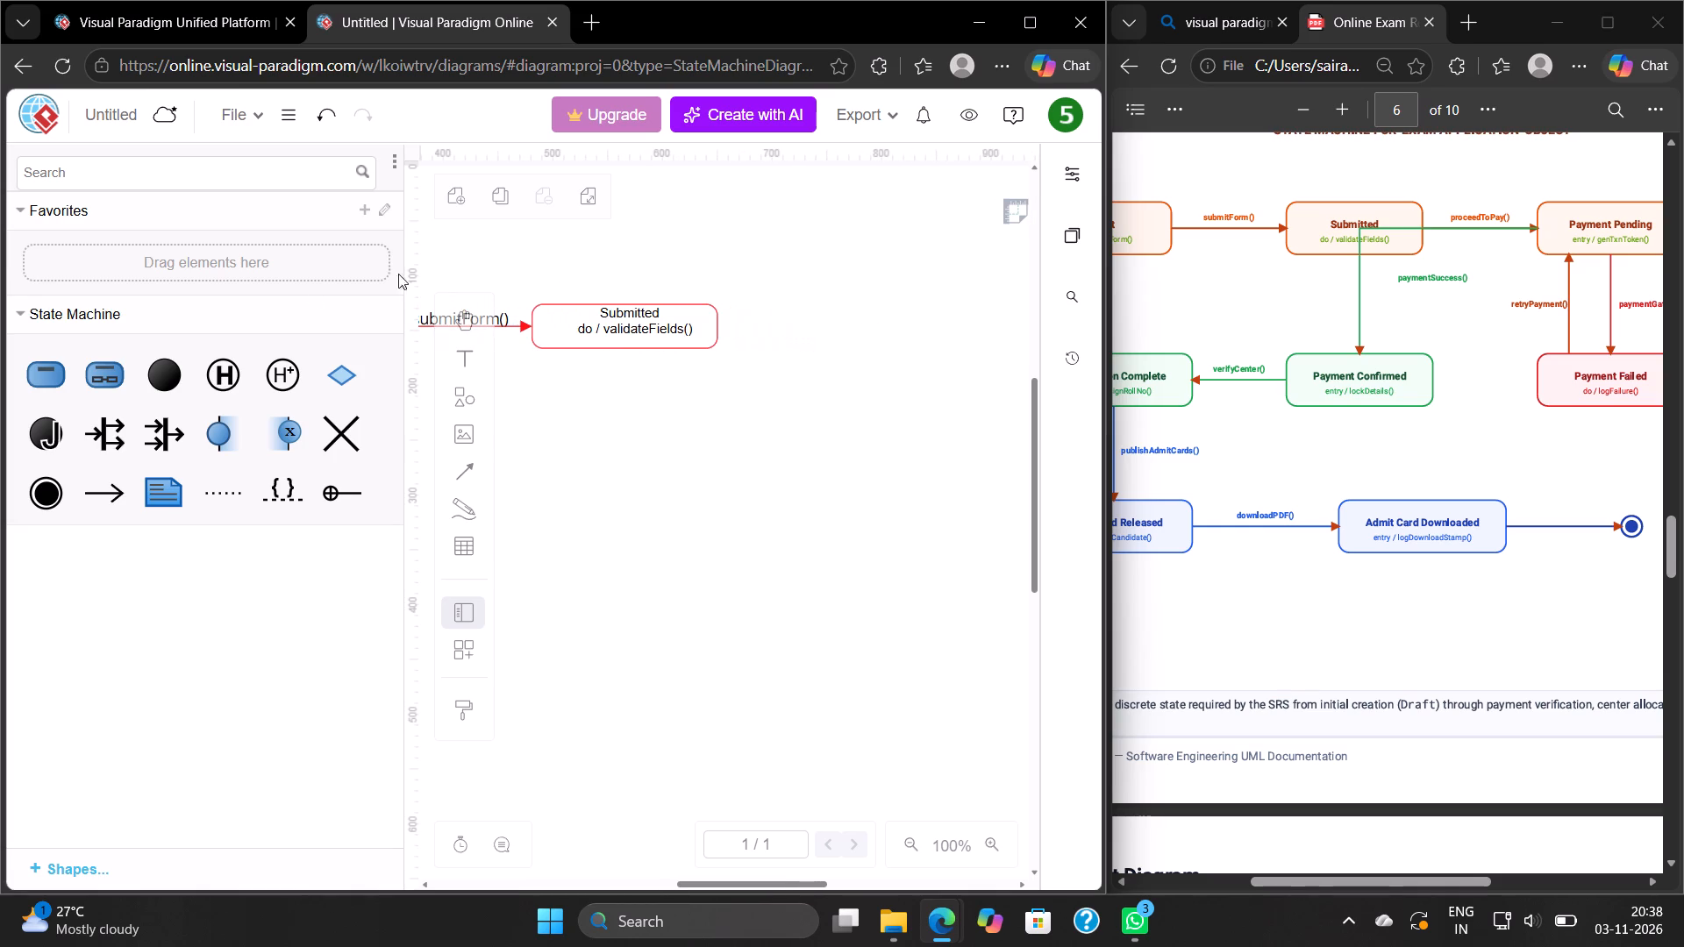
pyautogui.click(48, 372)
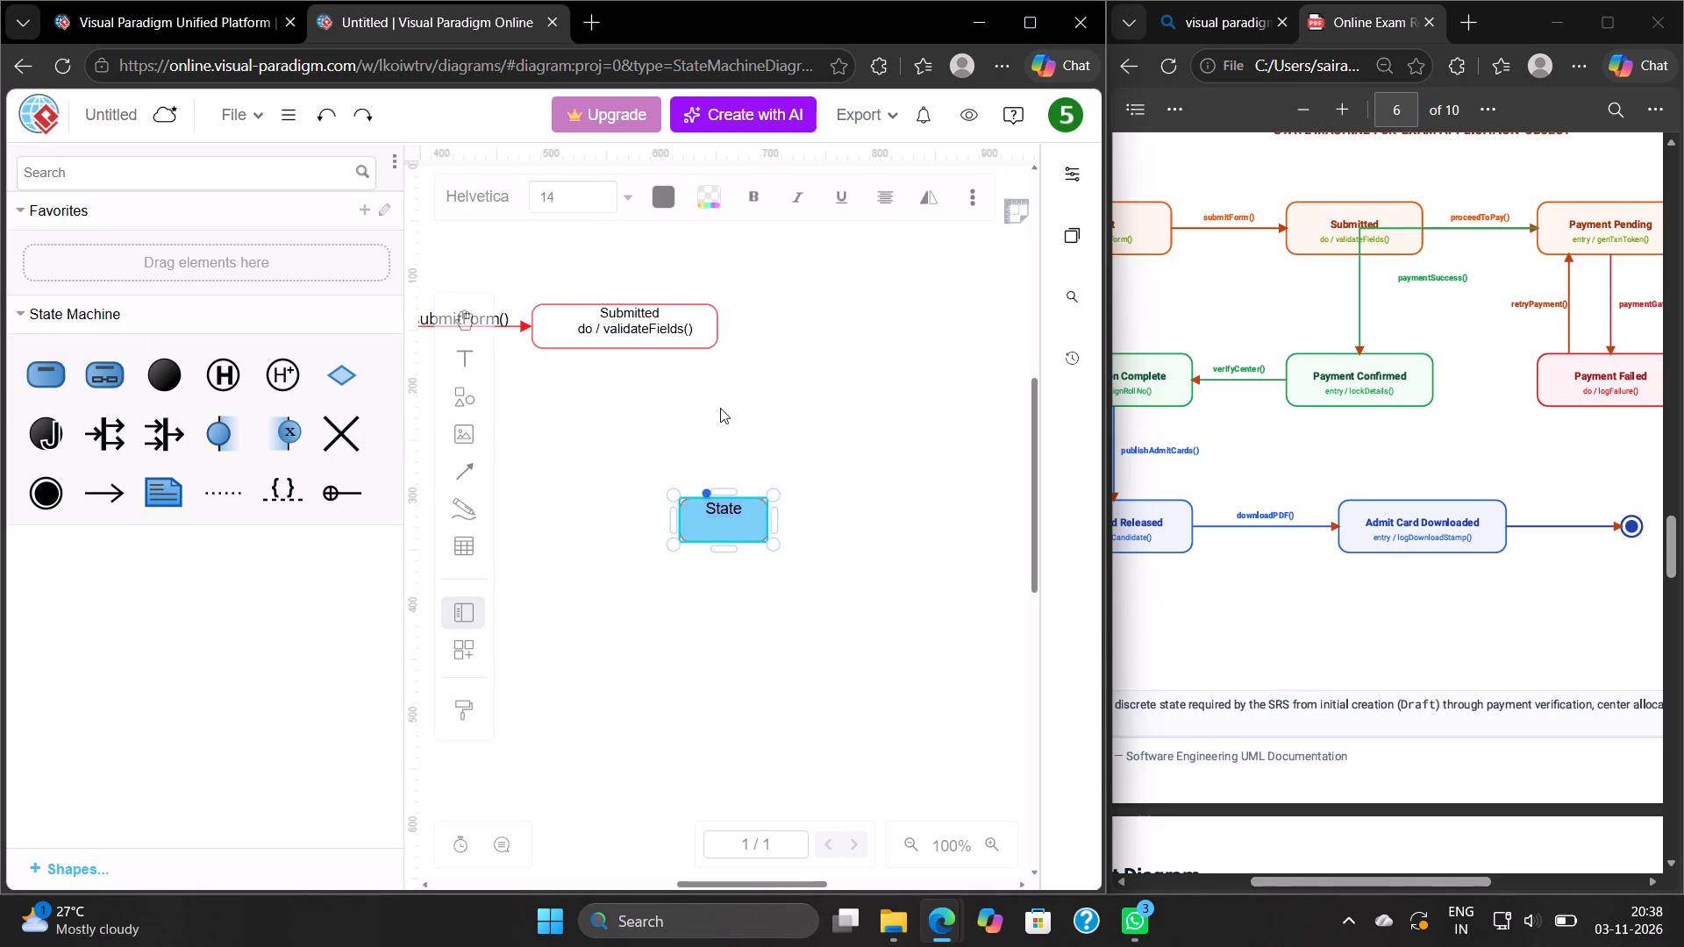
pyautogui.hscroll(-2, 720, 408)
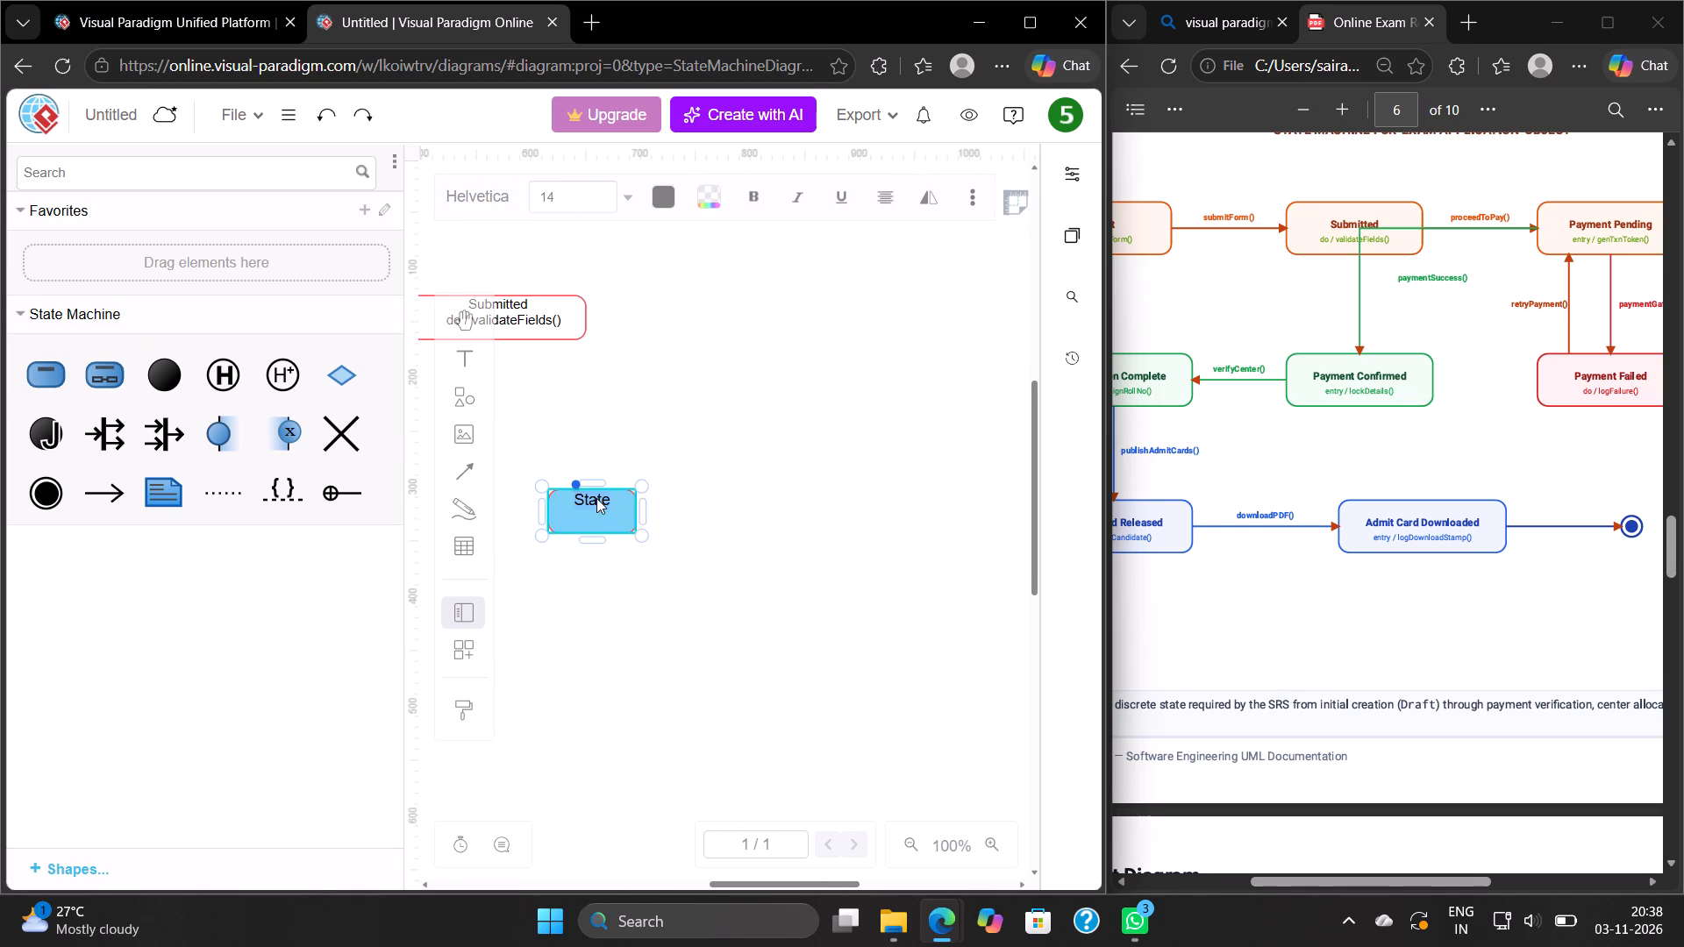
pyautogui.moveTo(596, 498); pyautogui.dragTo(598, 506)
pyautogui.moveTo(598, 506); pyautogui.dragTo(614, 481)
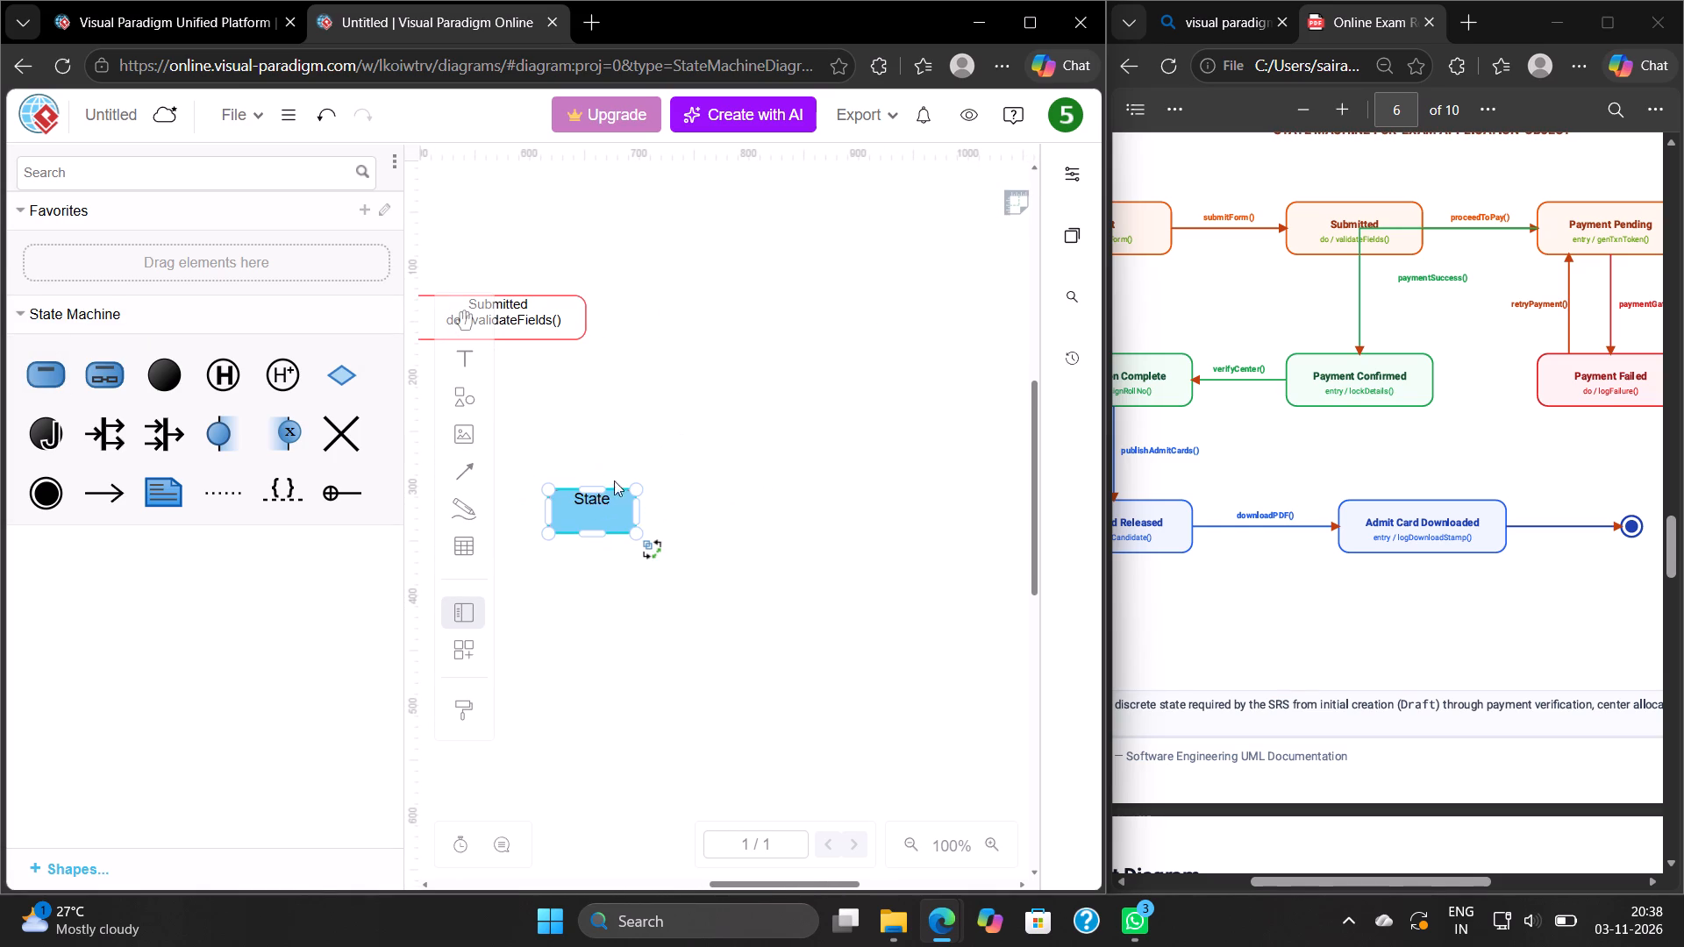
pyautogui.moveTo(614, 481); pyautogui.dragTo(755, 308)
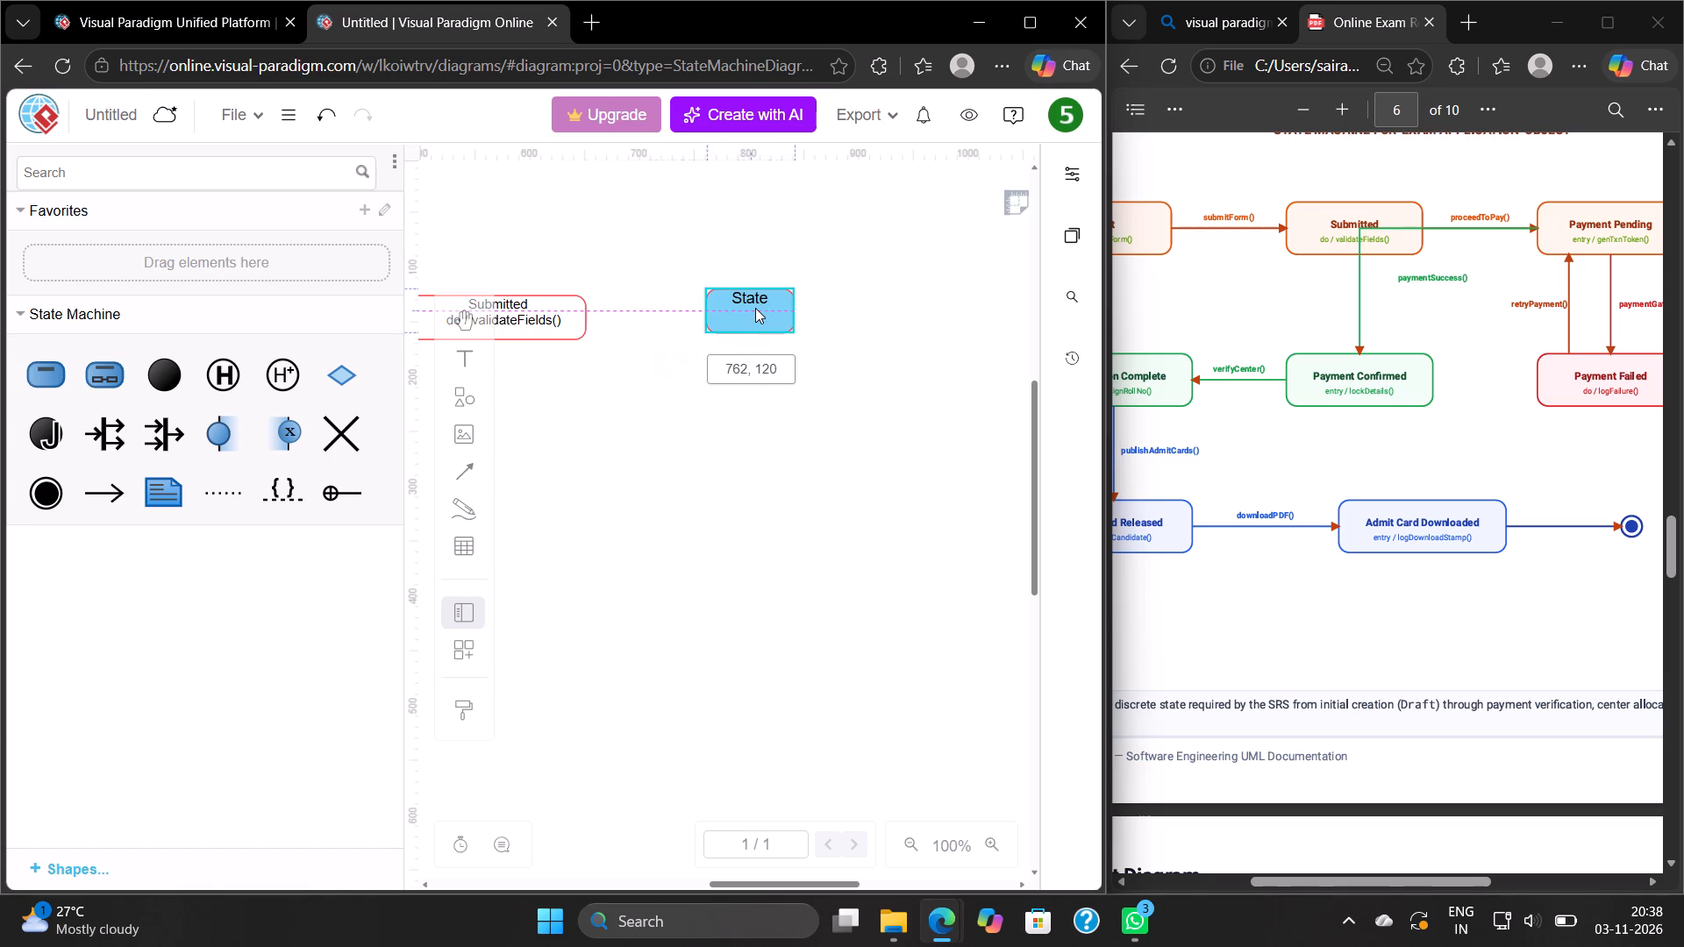
pyautogui.moveTo(755, 308); pyautogui.dragTo(756, 314)
pyautogui.moveTo(793, 340); pyautogui.dragTo(837, 350)
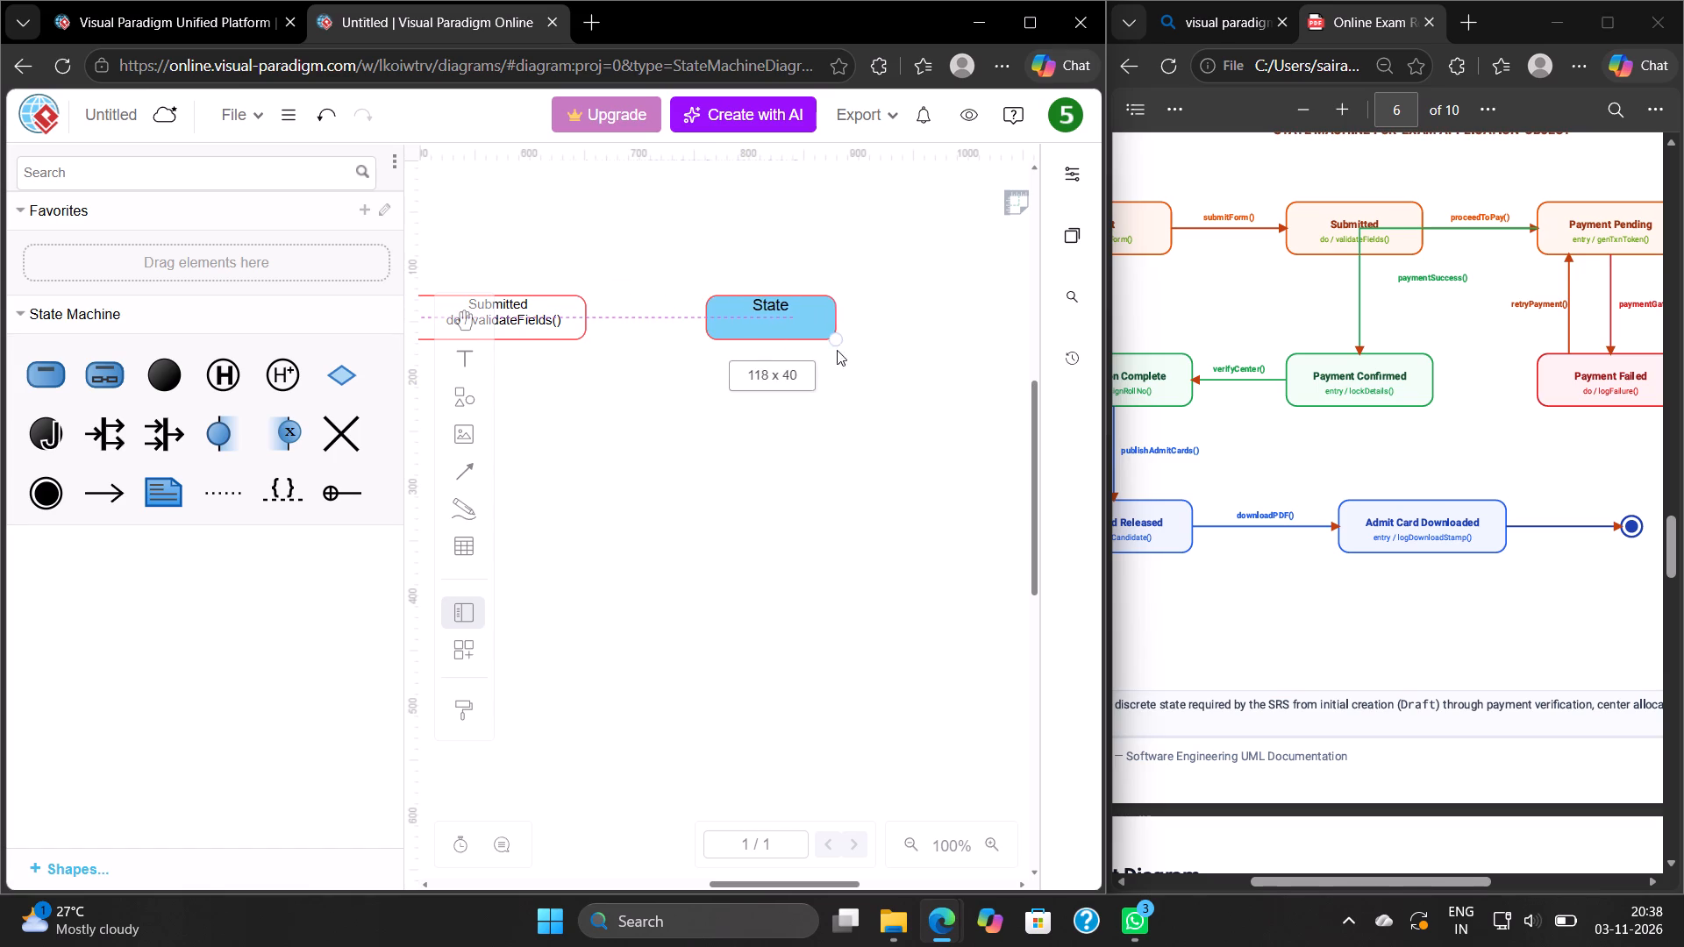
pyautogui.moveTo(837, 350); pyautogui.dragTo(920, 358)
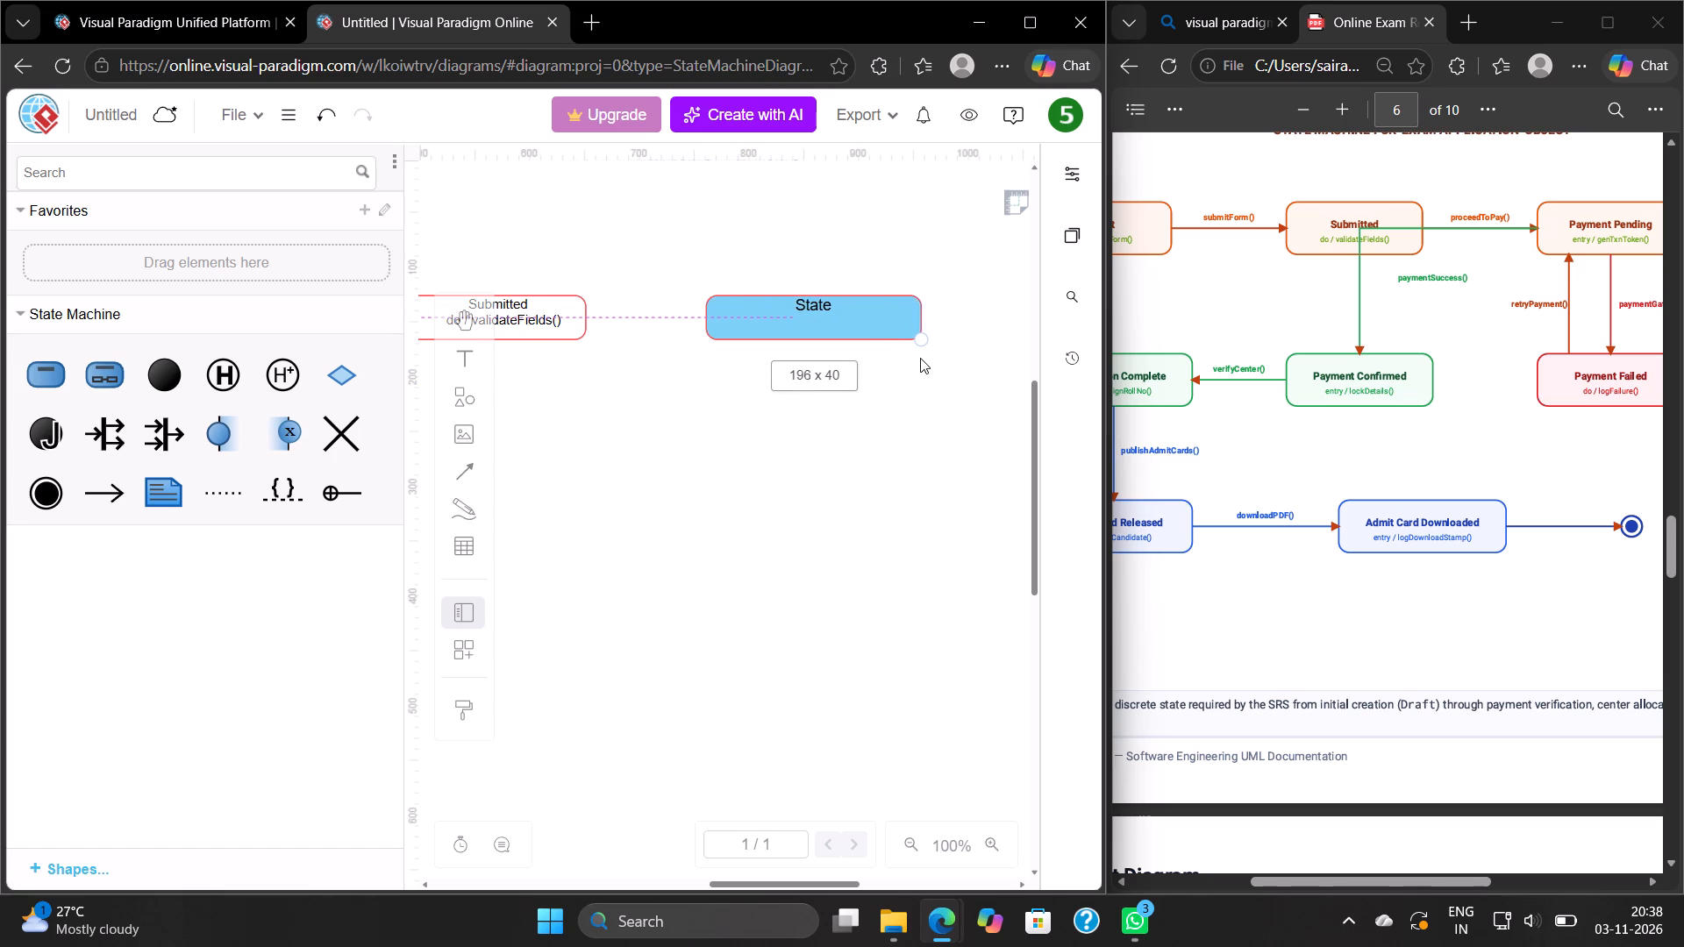
pyautogui.moveTo(920, 358); pyautogui.dragTo(927, 361)
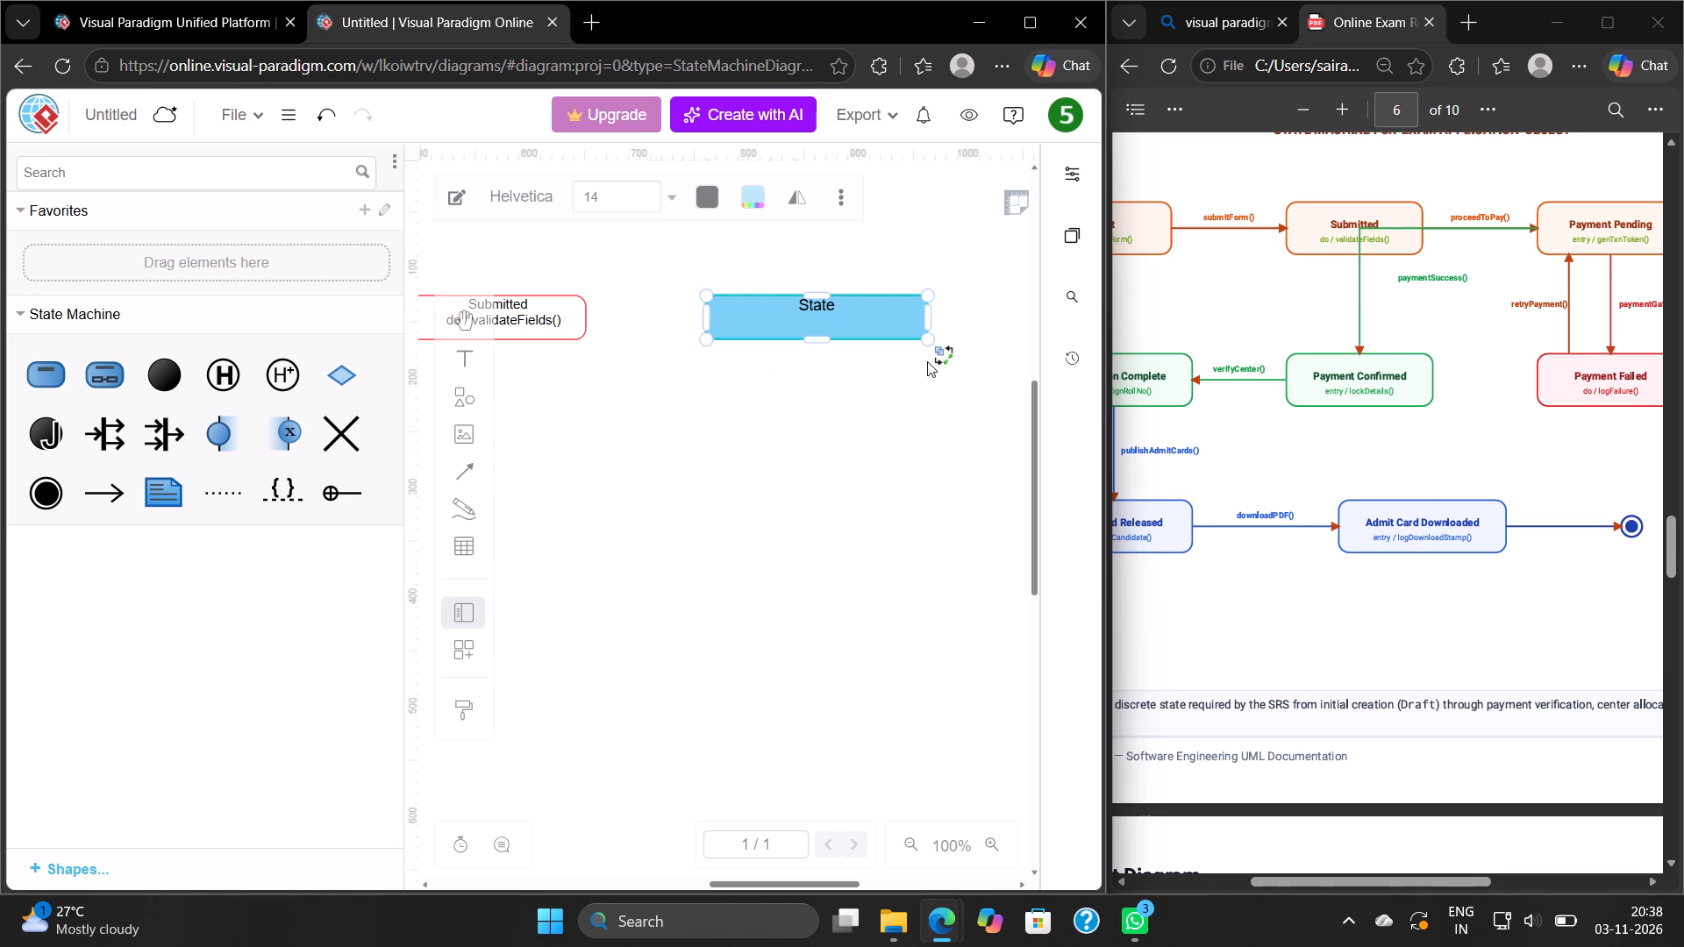
# Replace the new state's default label with "Payment Pending".
pyautogui.hscroll(-1, 1306, 339)
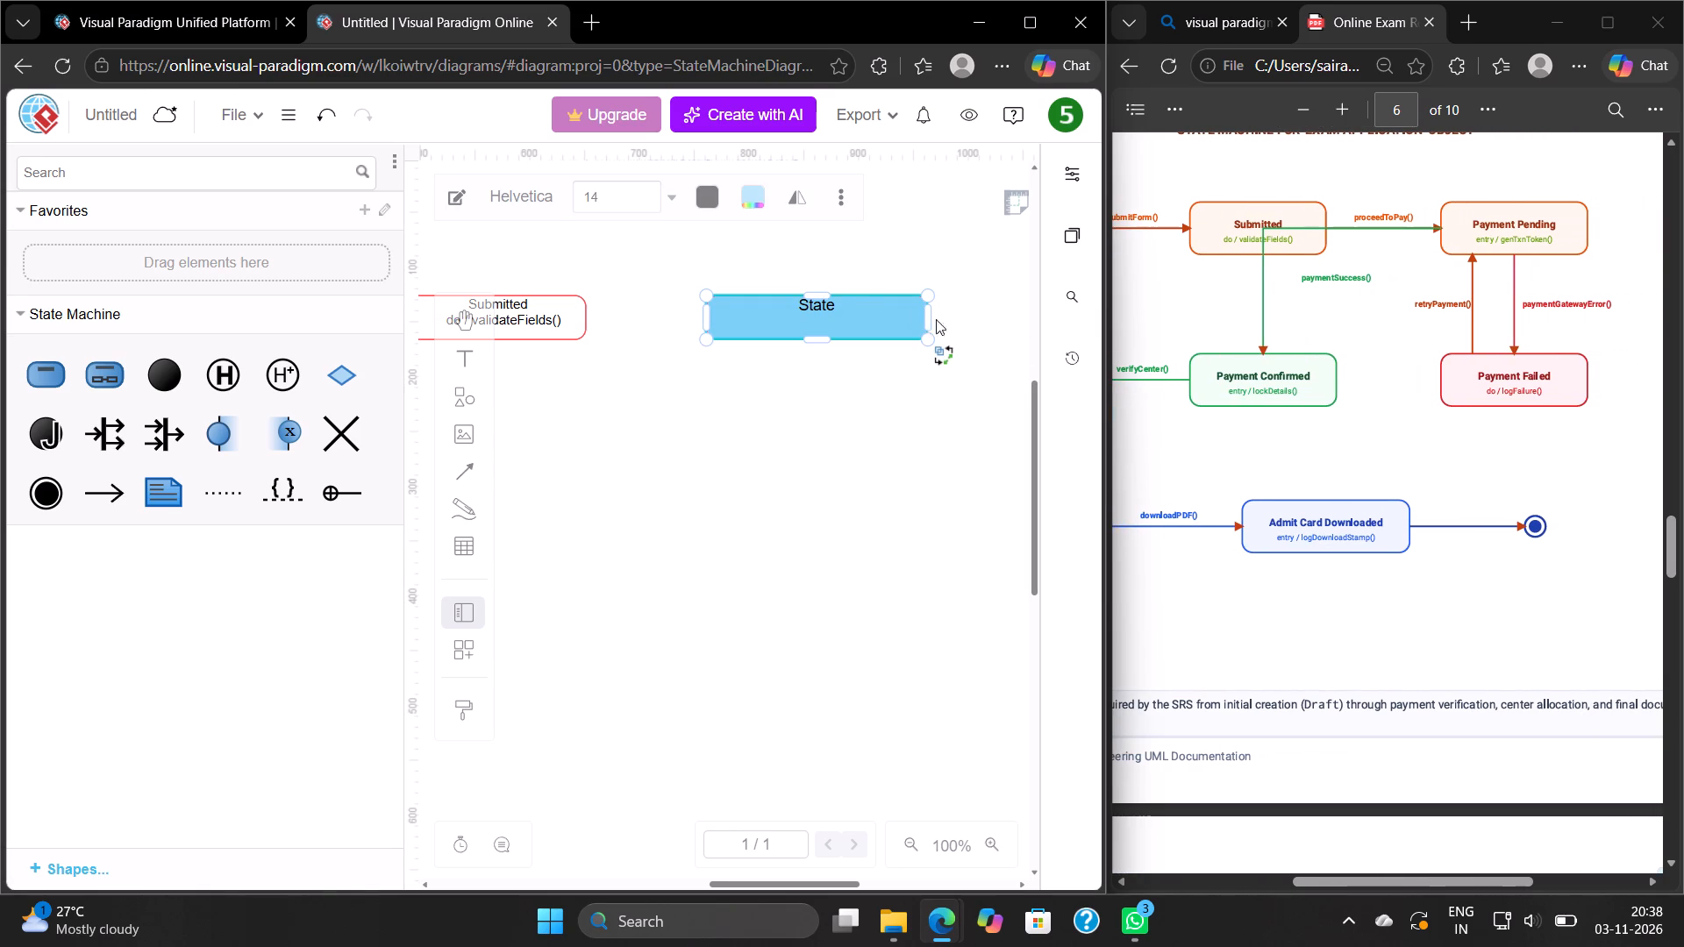
pyautogui.doubleClick(832, 307)
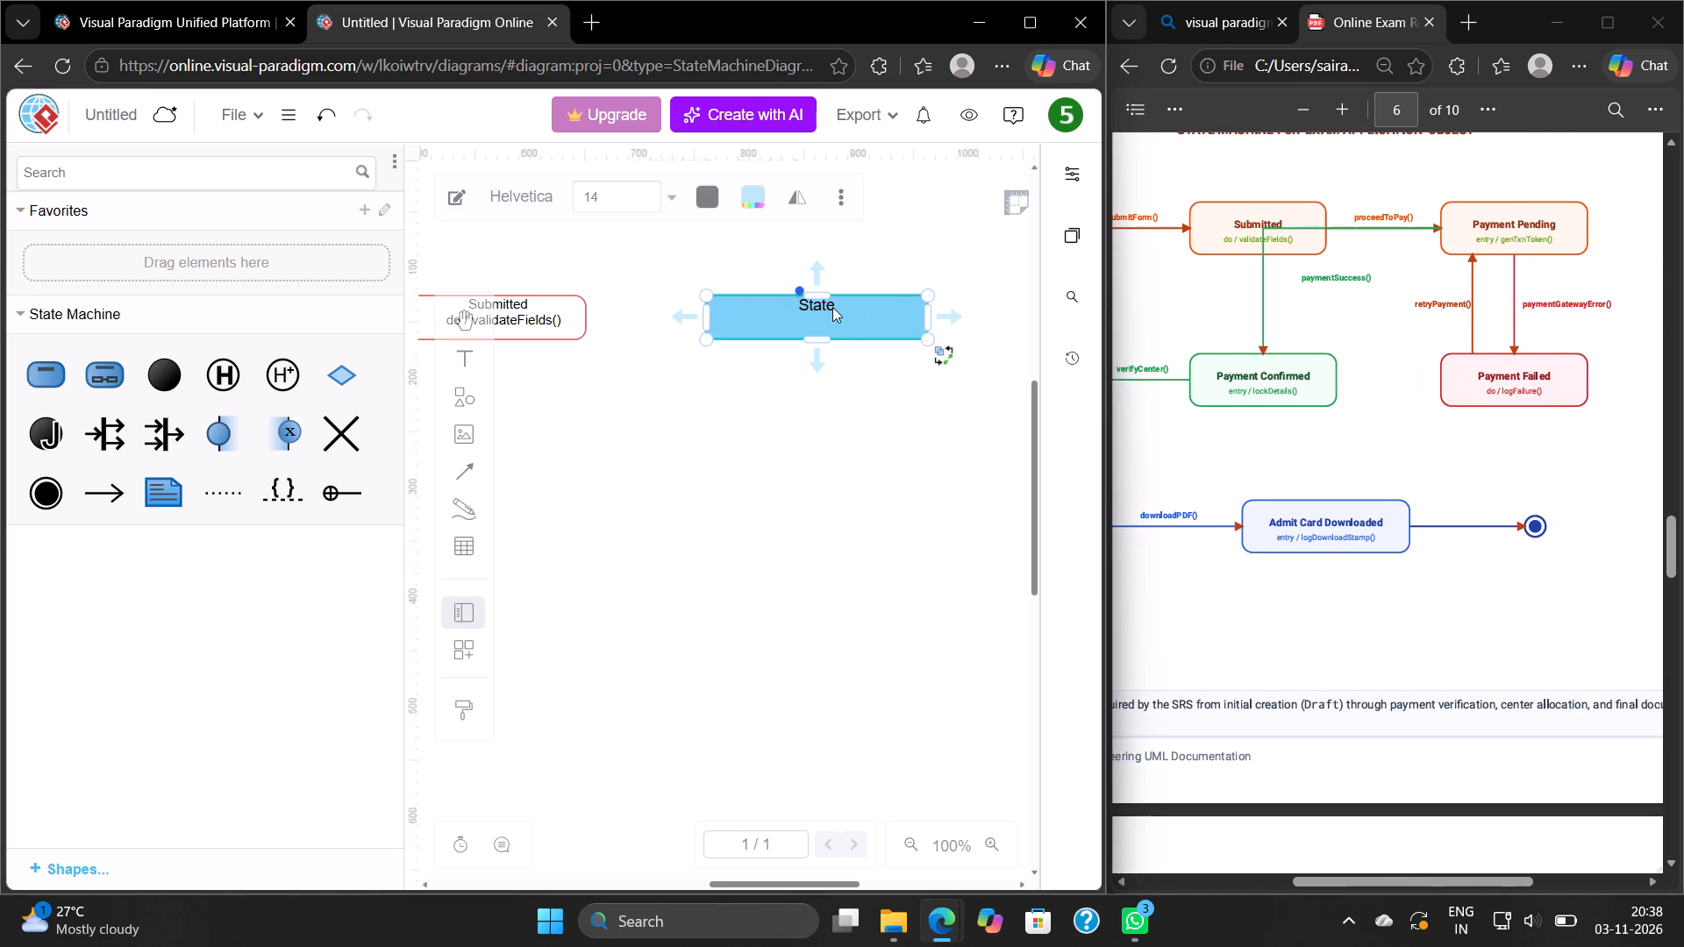
pyautogui.click(832, 307)
pyautogui.press('BackSpace')
pyautogui.press('BackSpace')
pyautogui.press('BackSpace')
pyautogui.press('BackSpace')
pyautogui.press('BackSpace')
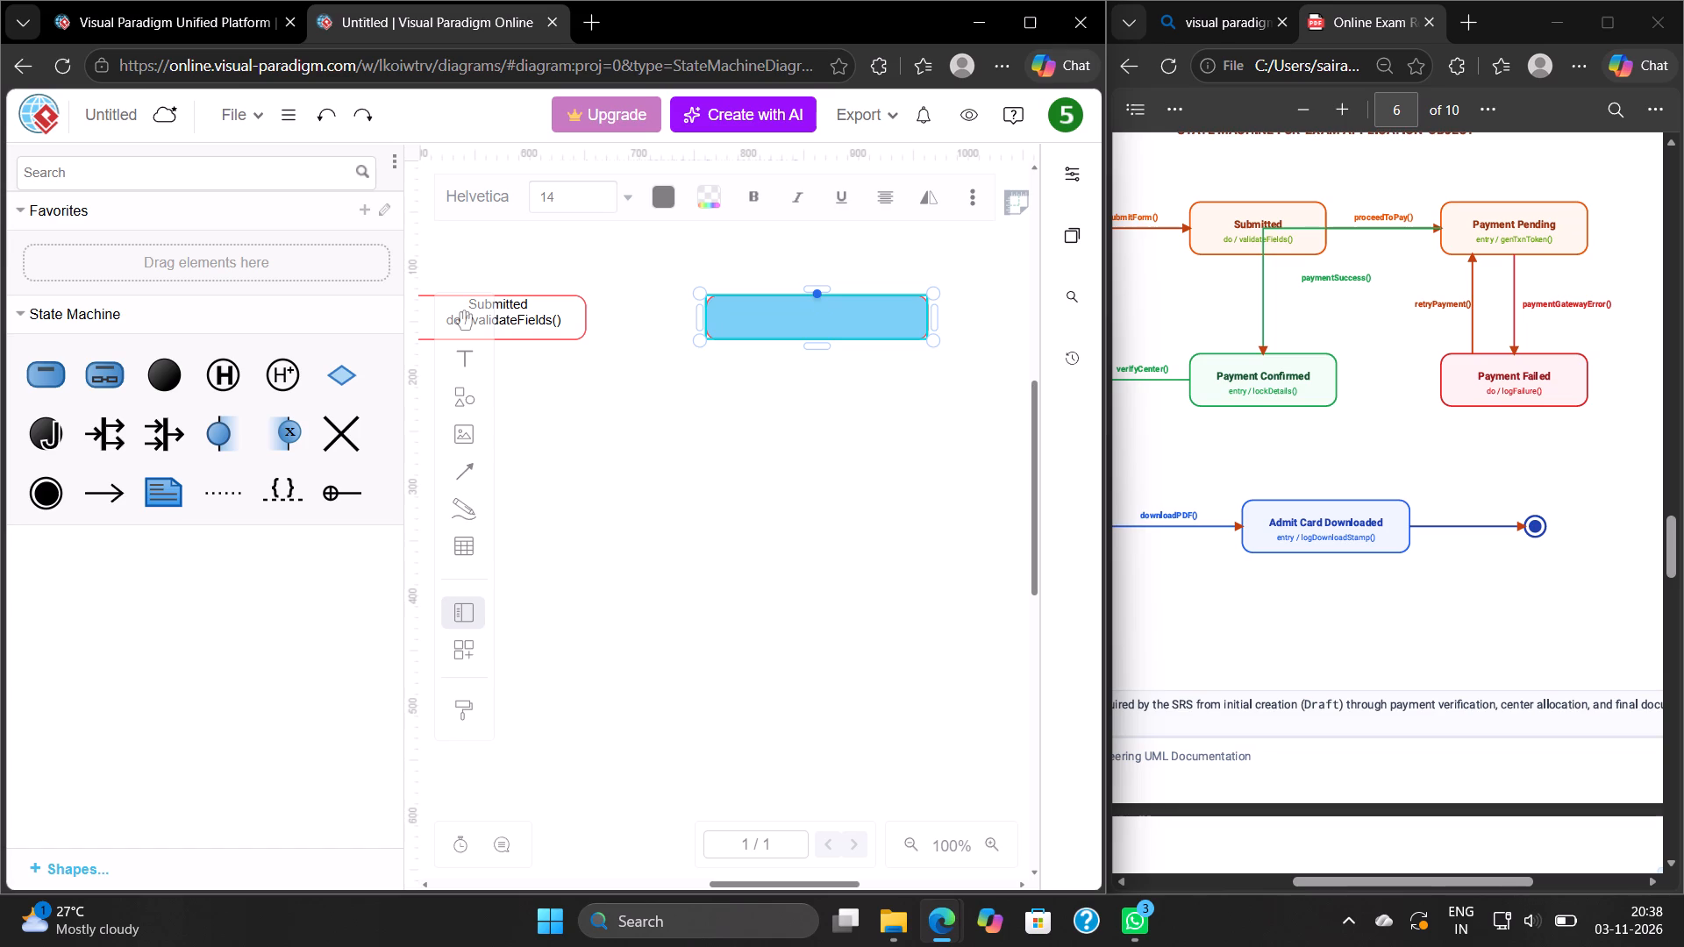
pyautogui.write('Payment')
pyautogui.press('space')
pyautogui.write('Pending')
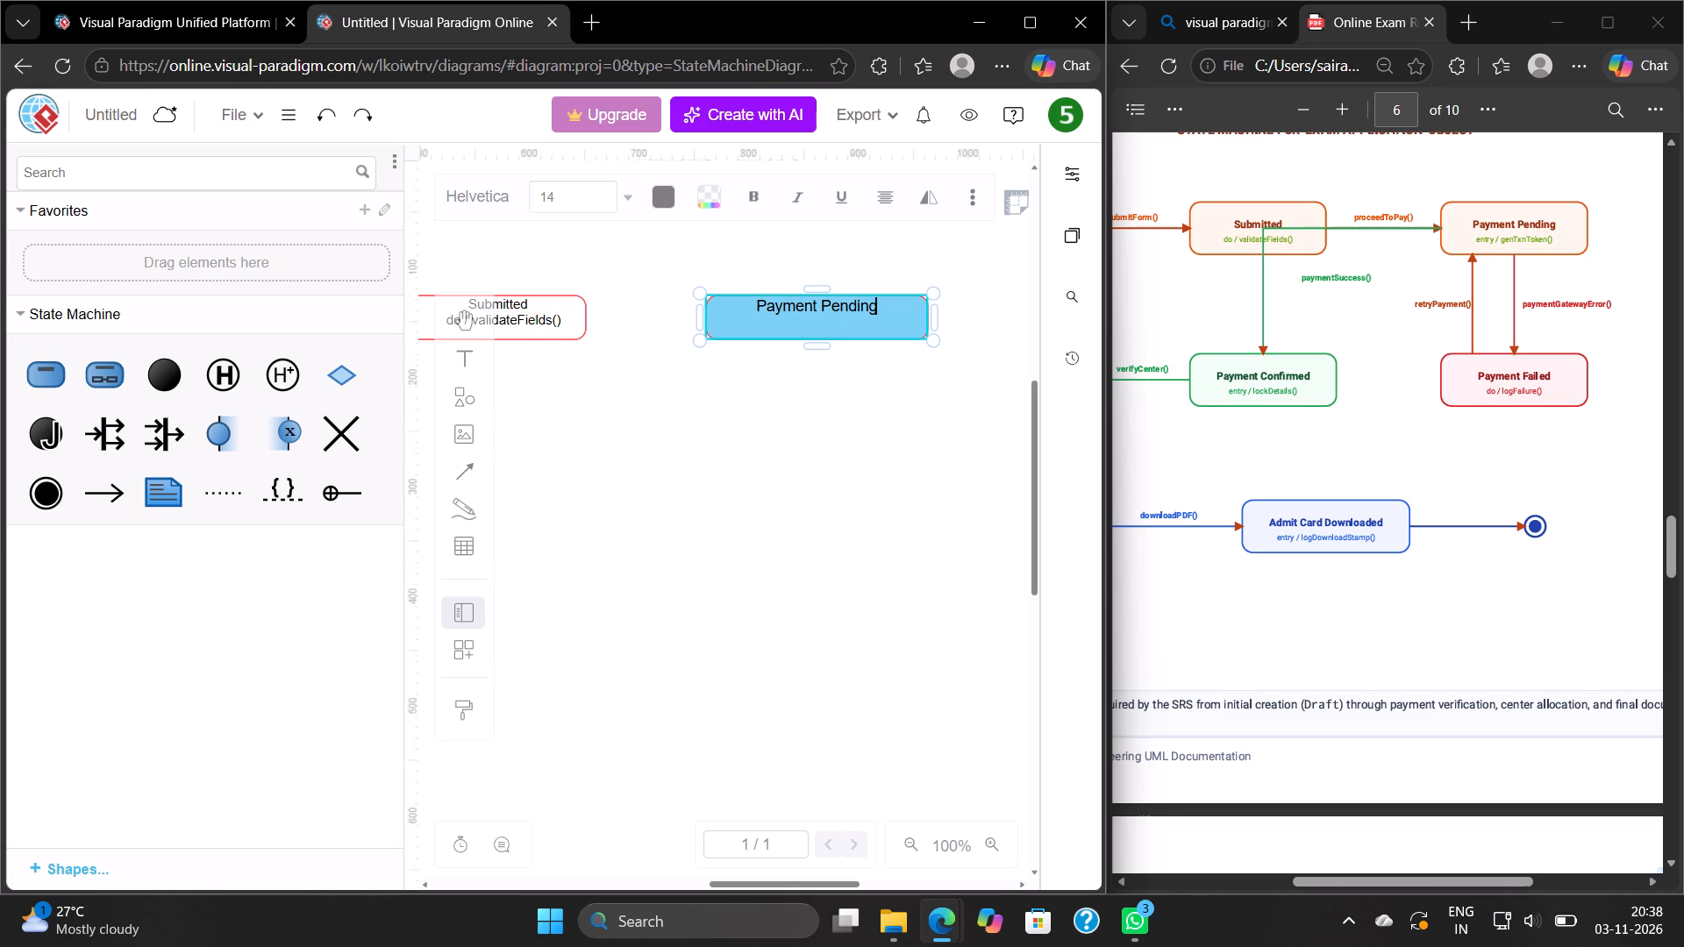
# Add a second line reading "entry / genTxnToken()" under "Payment Pending" in the state's label.
pyautogui.press('space')
pyautogui.press('space')
pyautogui.press('space')
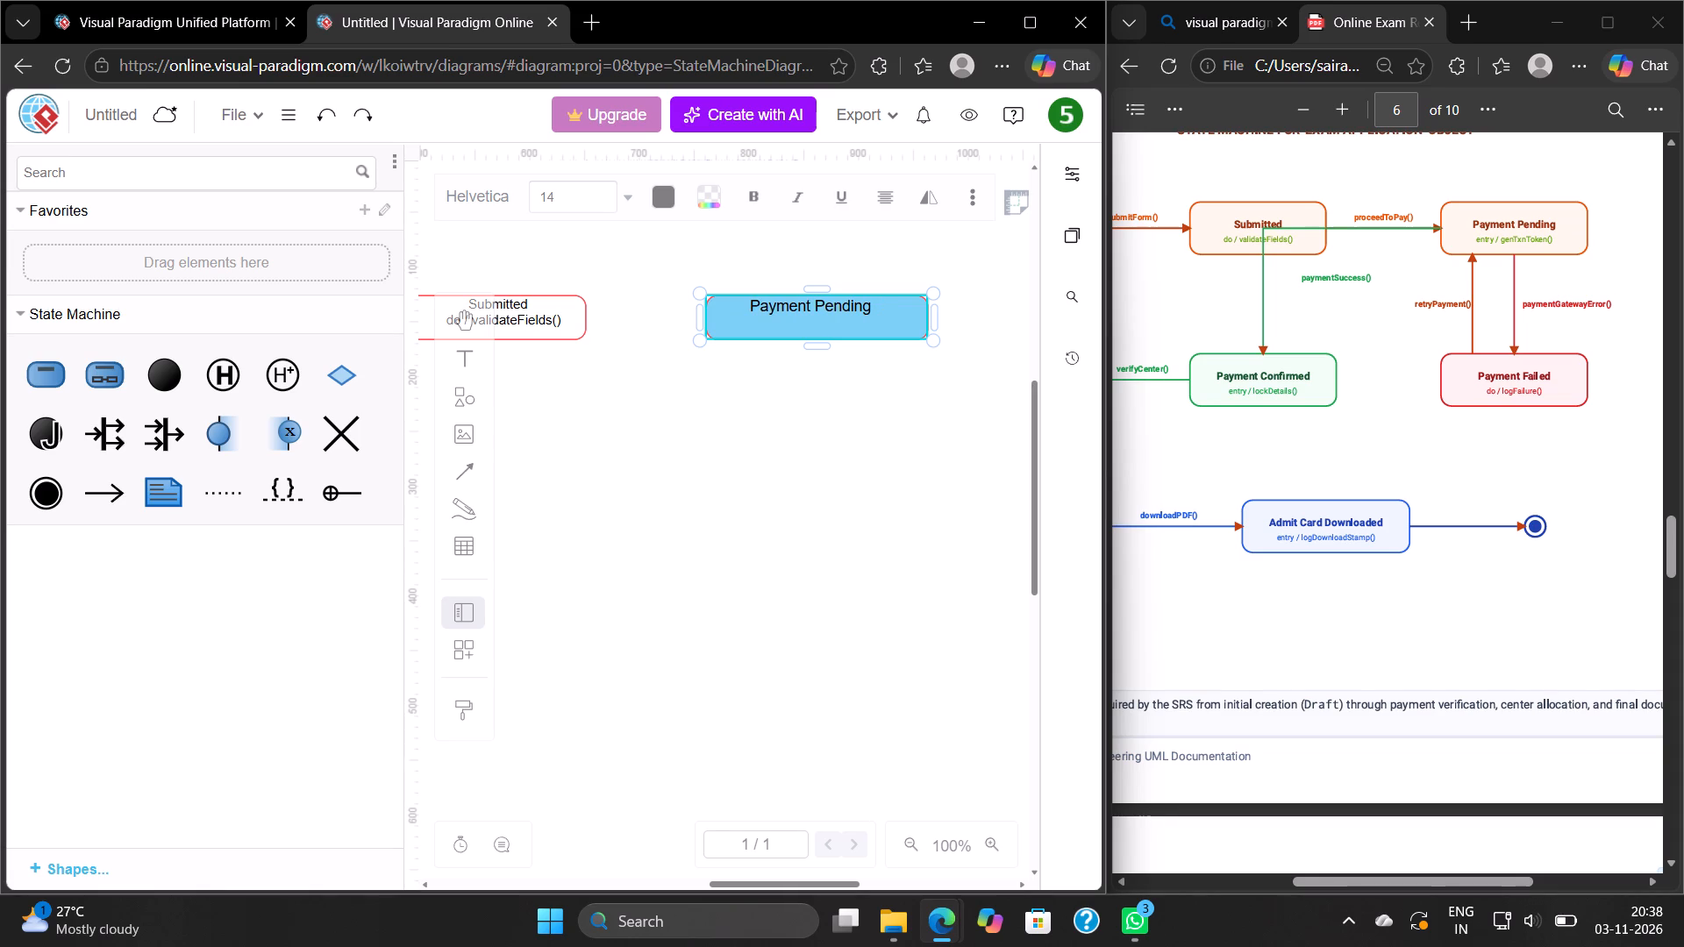
pyautogui.press('Right')
pyautogui.press('Right')
pyautogui.press('Right')
pyautogui.press('Right')
pyautogui.press('Right')
pyautogui.press('Down')
pyautogui.press('Down')
pyautogui.press('space')
pyautogui.press('space')
pyautogui.press('space')
pyautogui.press('space')
pyautogui.press('space')
pyautogui.press('space')
pyautogui.press('space')
pyautogui.press('space')
pyautogui.press('space')
pyautogui.press('space')
pyautogui.press('space')
pyautogui.press('space')
pyautogui.press('space')
pyautogui.press('space')
pyautogui.press('space')
pyautogui.press('space')
pyautogui.press('space')
pyautogui.press('space')
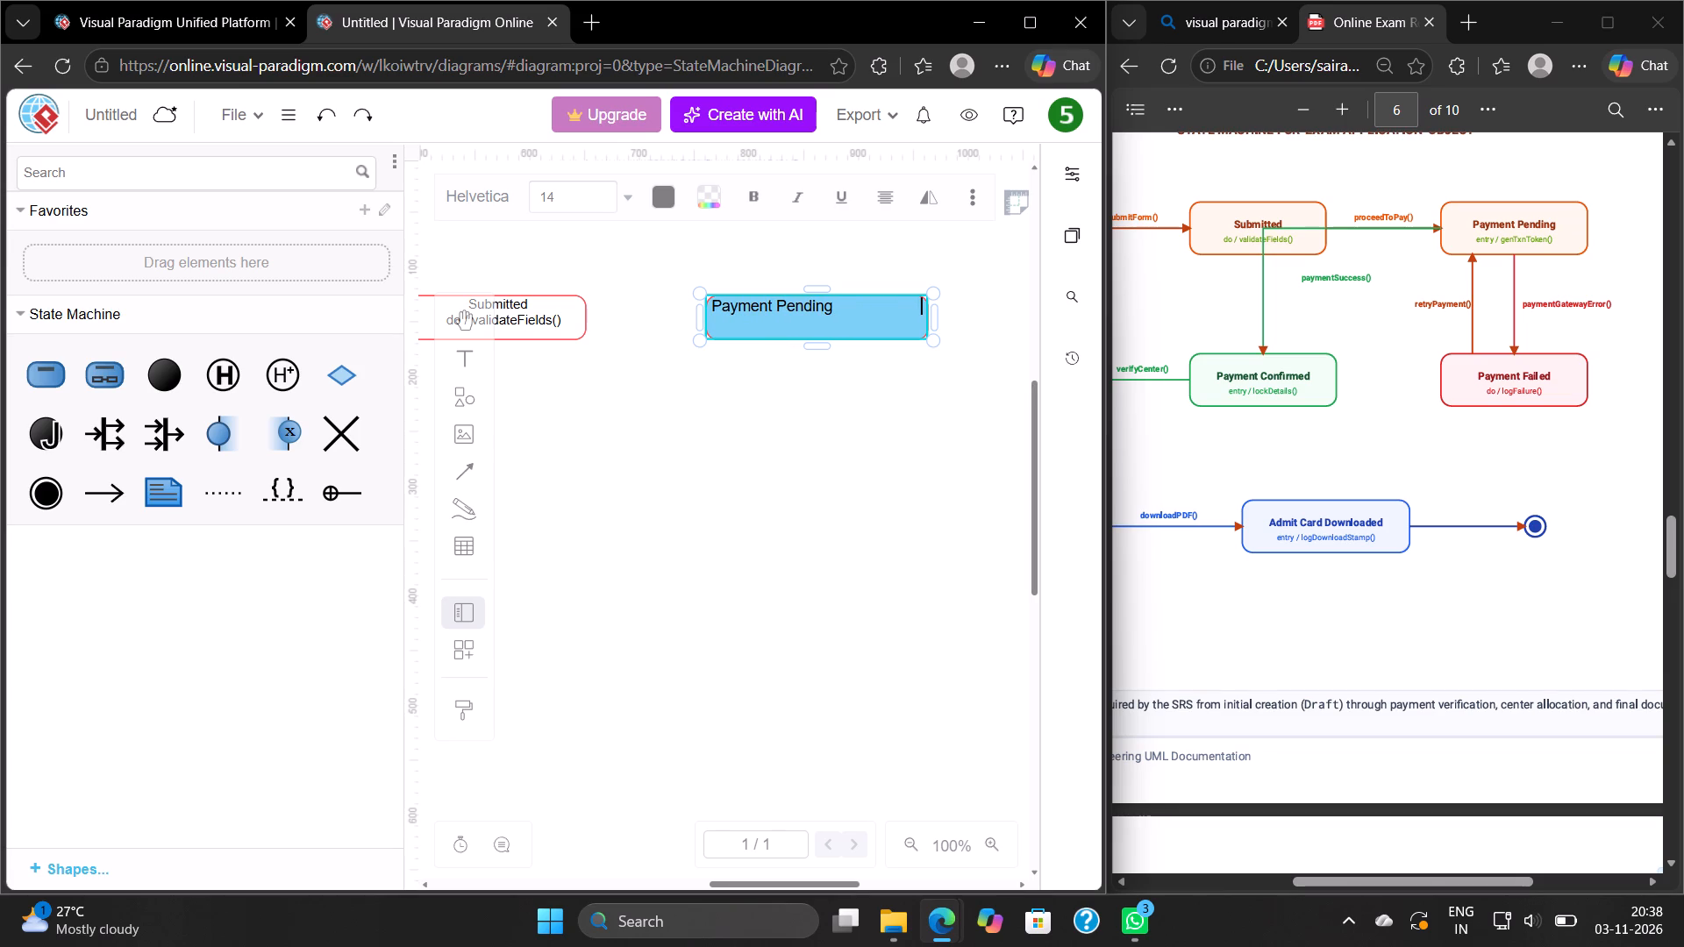
pyautogui.press('space')
pyautogui.press('space')
pyautogui.press('space')
pyautogui.write('entry')
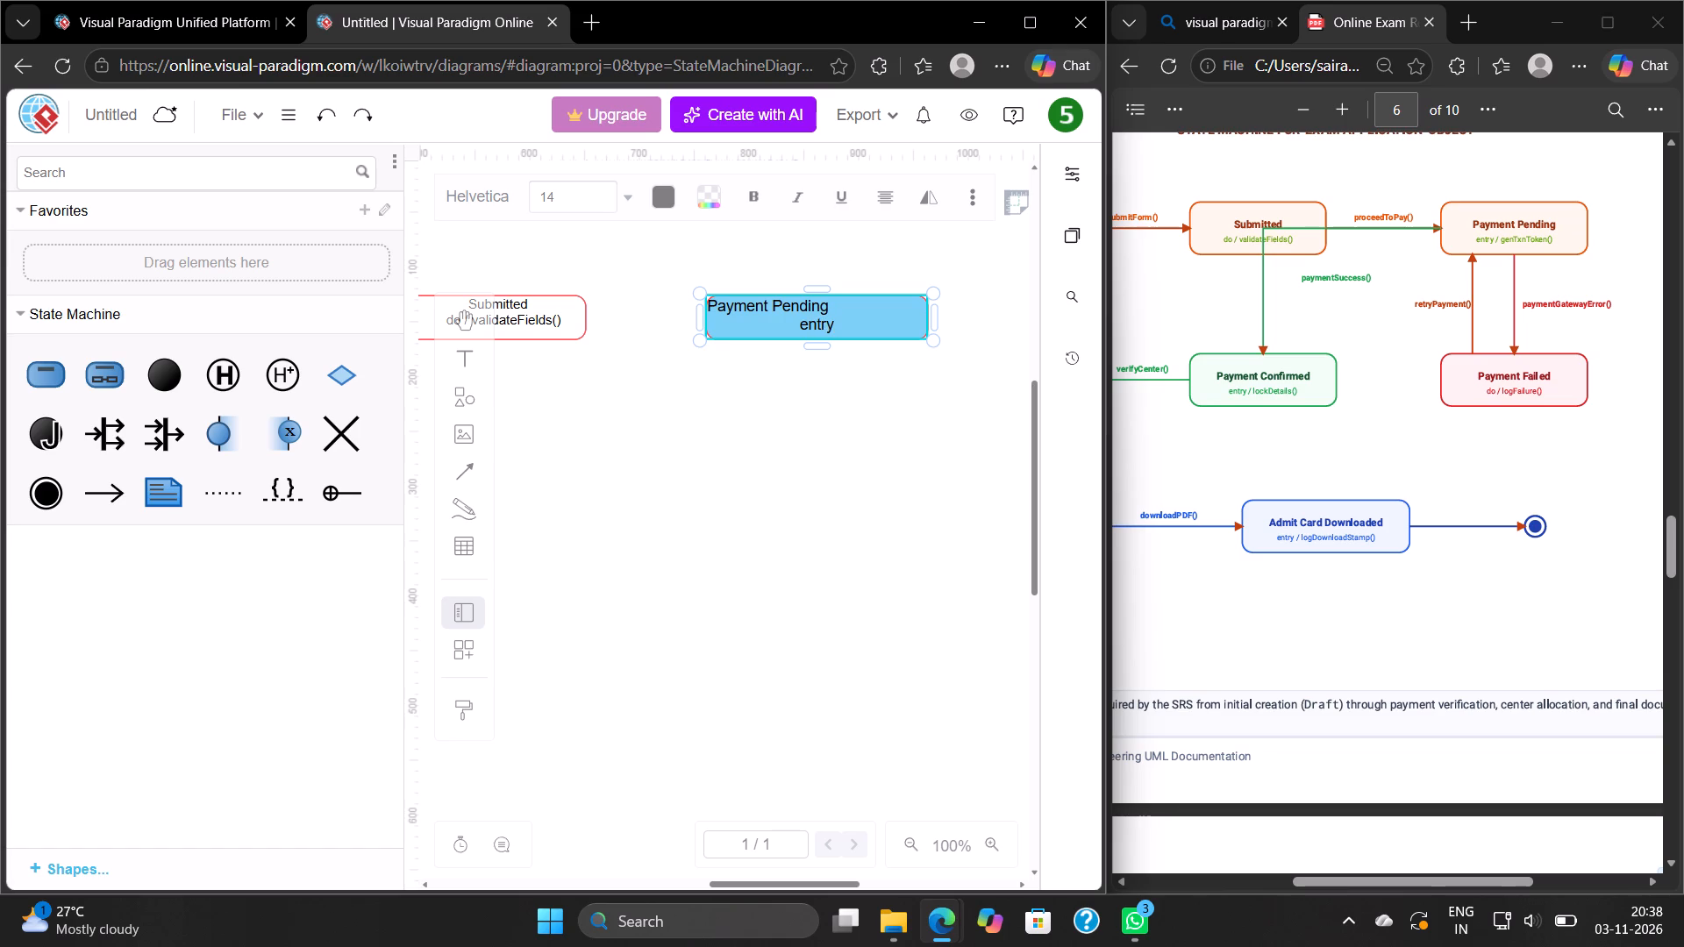
pyautogui.press('space')
pyautogui.write('/')
pyautogui.press('space')
pyautogui.write('ge')
pyautogui.press('n')
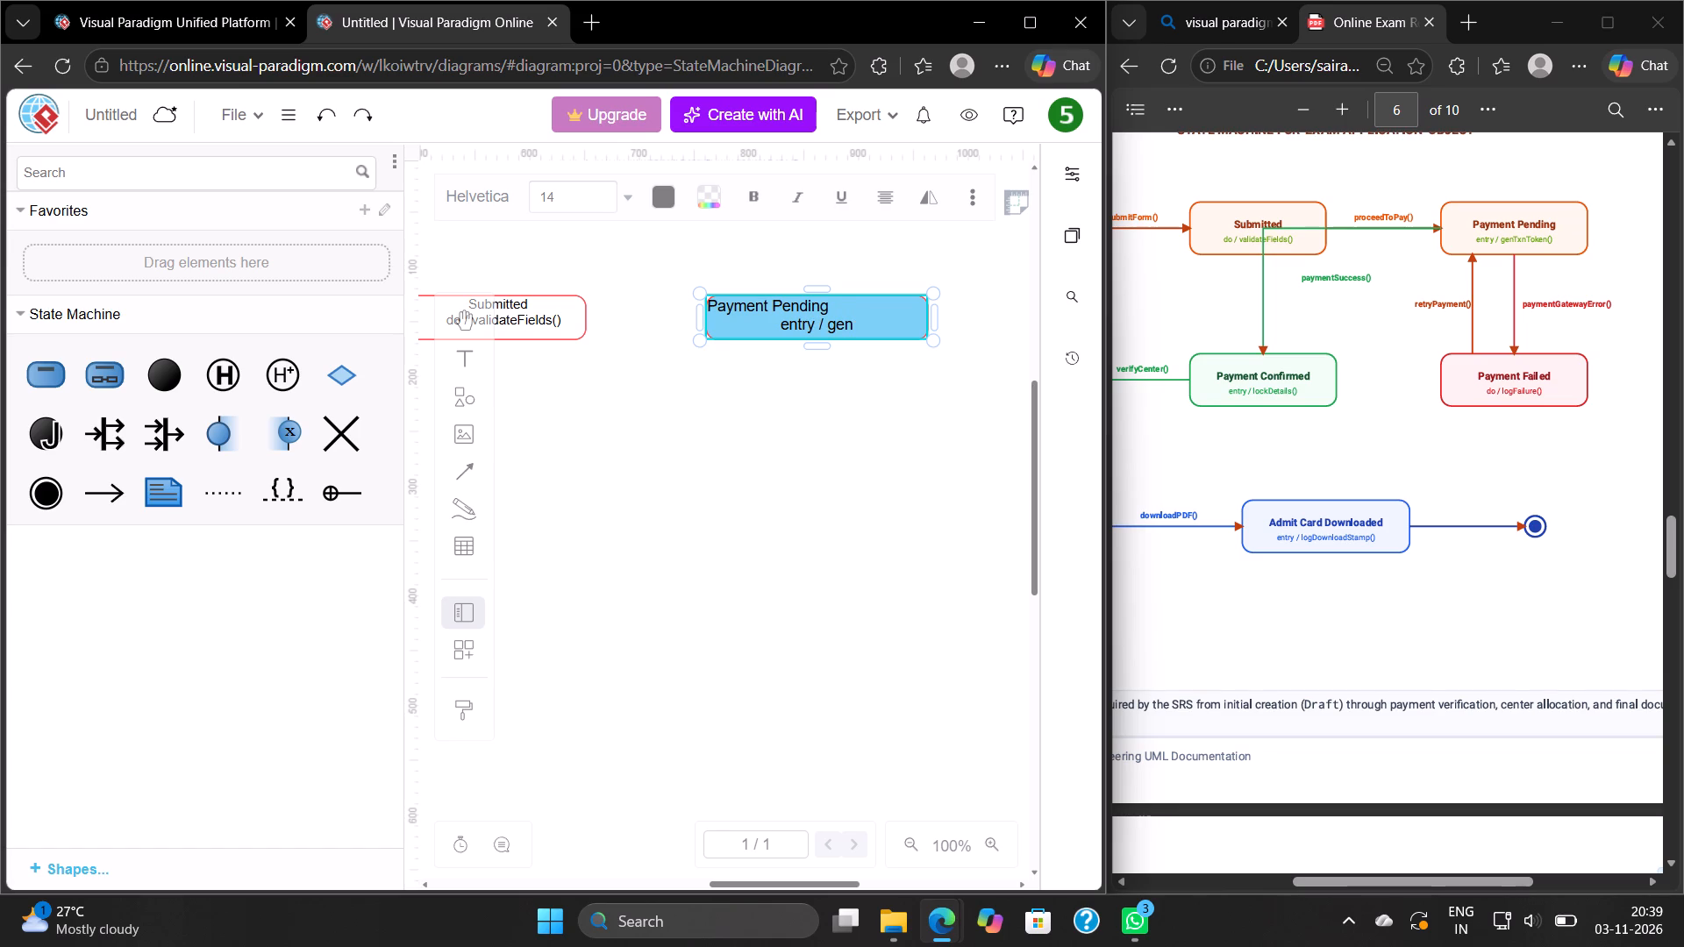
pyautogui.hotkey('shift', 't')
pyautogui.write('xn')
pyautogui.write('Token')
pyautogui.write('()')
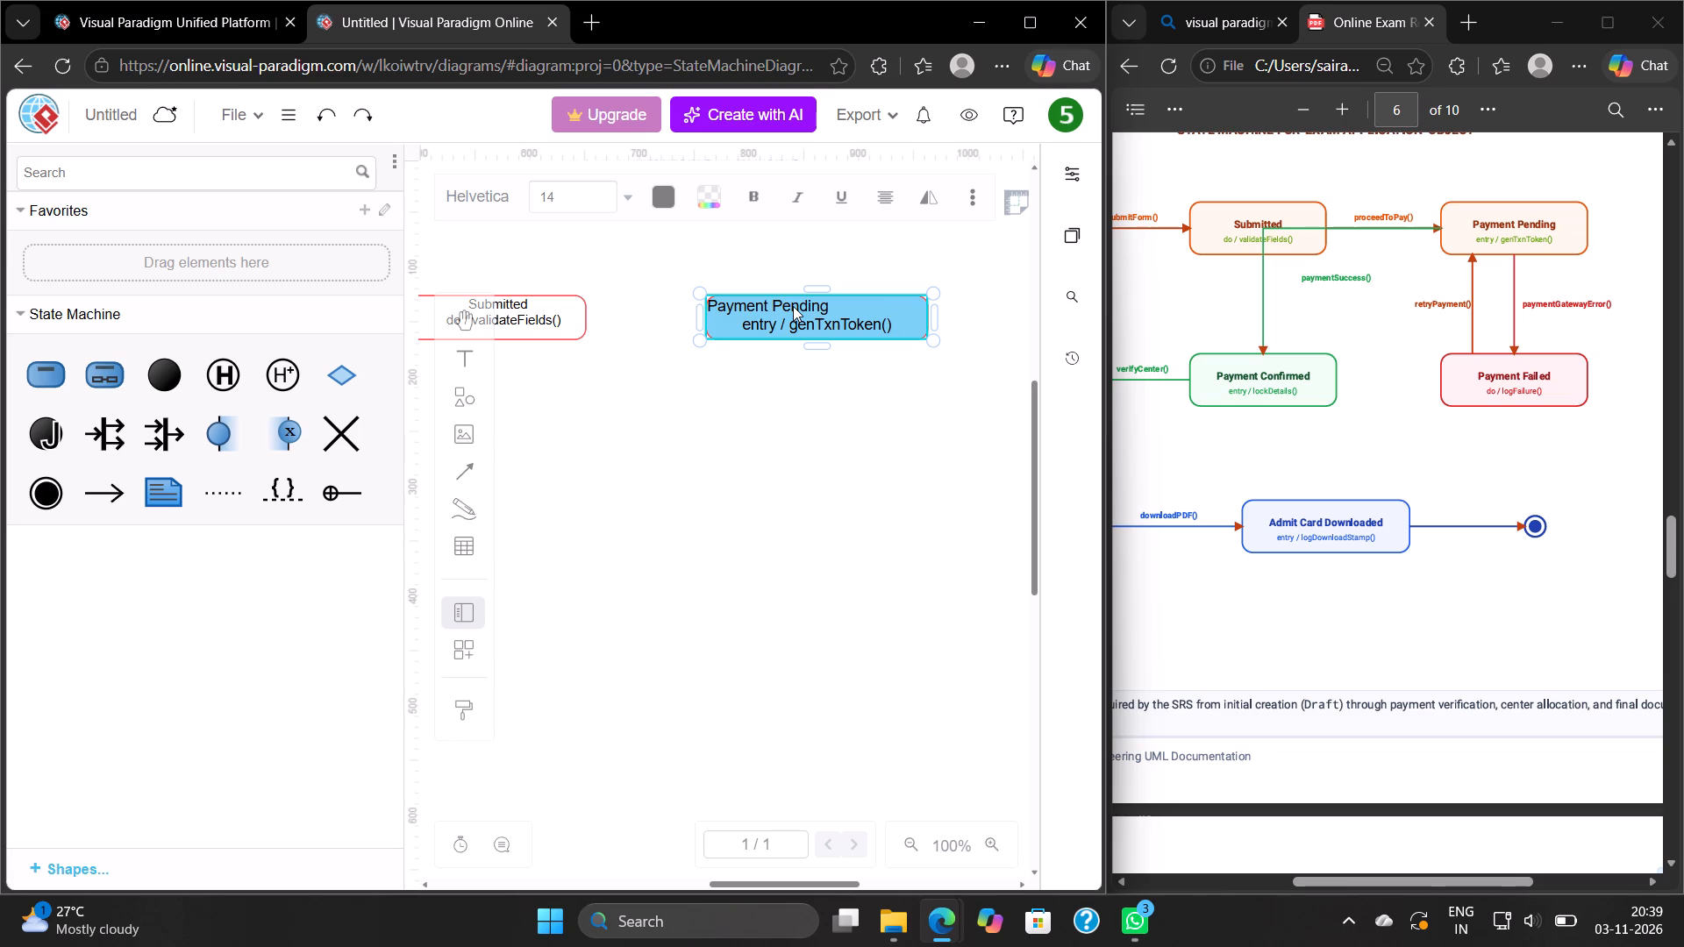
# Adjust the spacing in the label so "Payment Pending" and "entry / genTxnToken()" sit centred one above the other.
pyautogui.press('Up')
pyautogui.press('Left')
pyautogui.press('Left')
pyautogui.press('Left')
pyautogui.press('Left')
pyautogui.press('Left')
pyautogui.press('Left')
pyautogui.press('Left')
pyautogui.press('Left')
pyautogui.press('Left')
pyautogui.press('Left')
pyautogui.press('Left')
pyautogui.press('Left')
pyautogui.press('Left')
pyautogui.press('Left')
pyautogui.press('Left')
pyautogui.press('Left')
pyautogui.press('Left')
pyautogui.press('Left')
pyautogui.press('Left')
pyautogui.press('Left')
pyautogui.press('Left')
pyautogui.press('Left')
pyautogui.press('space')
pyautogui.press('space')
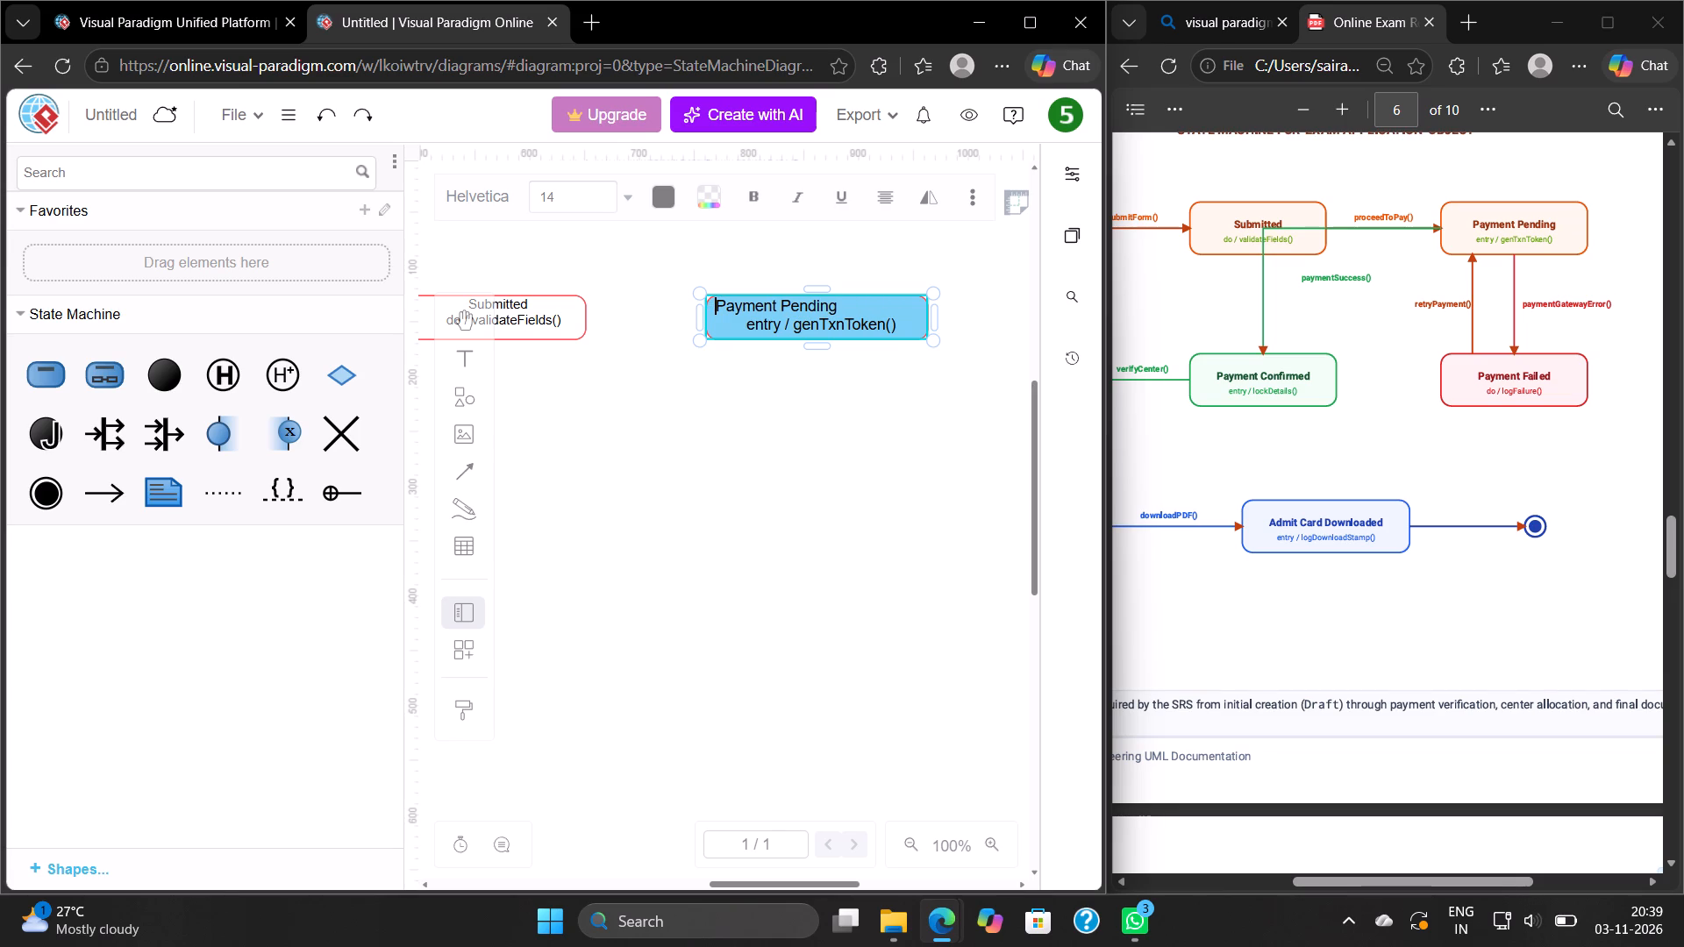
pyautogui.press('space')
pyautogui.press('space')
pyautogui.press('space')
pyautogui.press('space')
pyautogui.press('space')
pyautogui.press('space')
pyautogui.press('space')
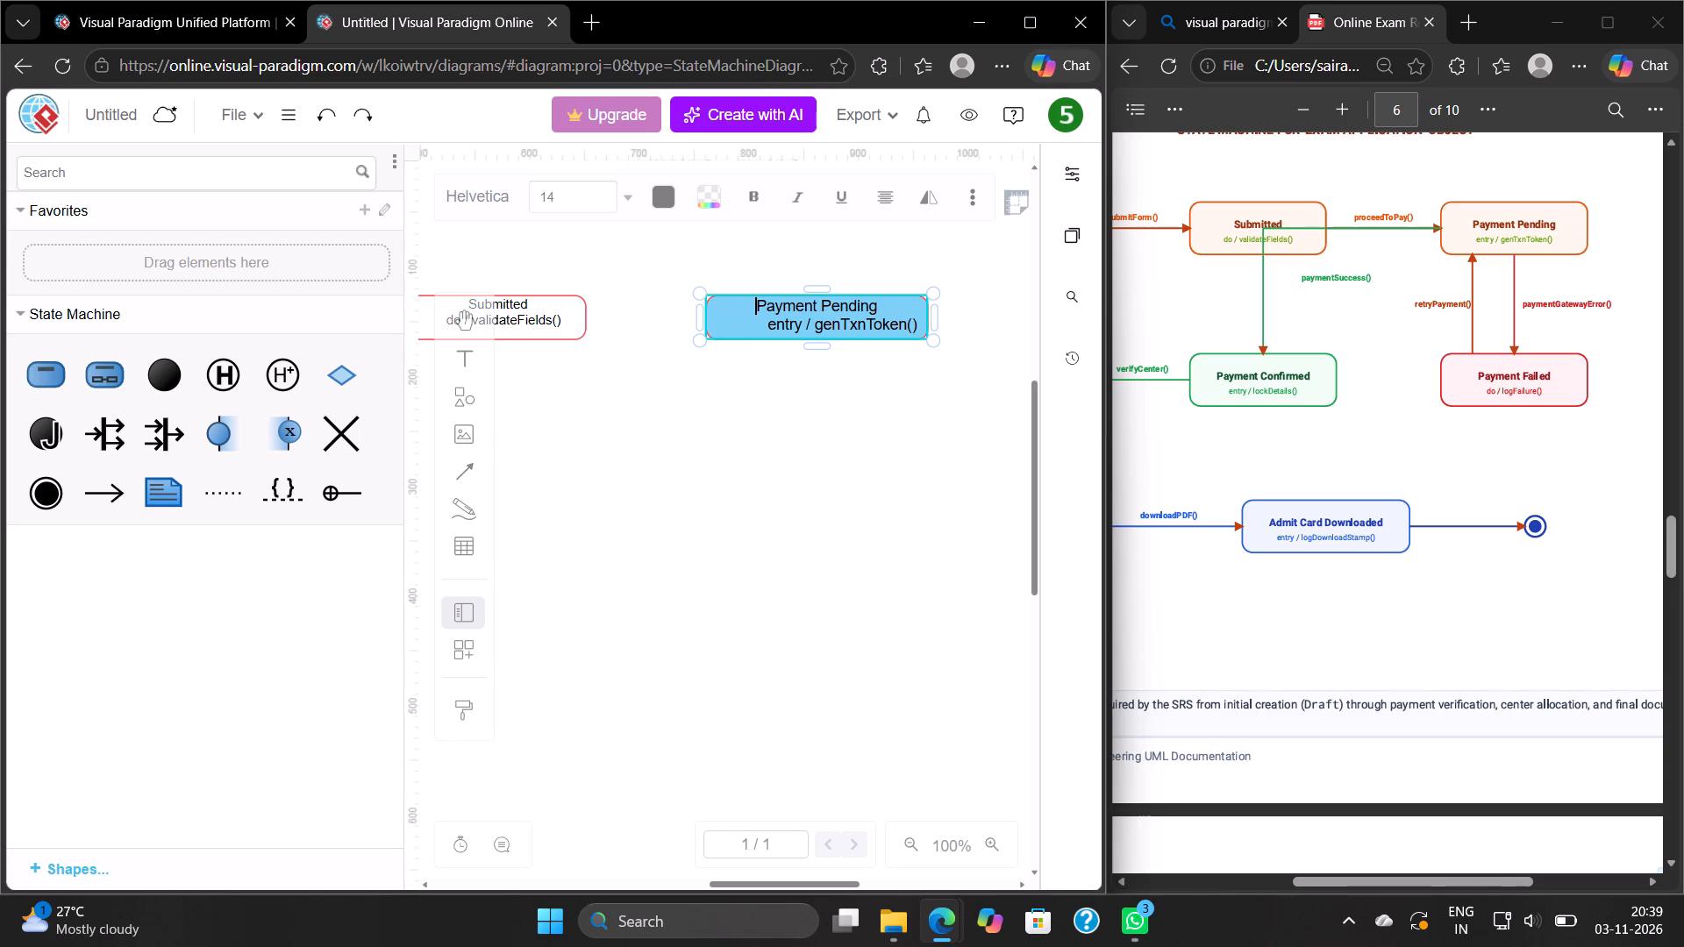
pyautogui.press('Down')
pyautogui.press('BackSpace')
pyautogui.press('BackSpace')
pyautogui.press('BackSpace')
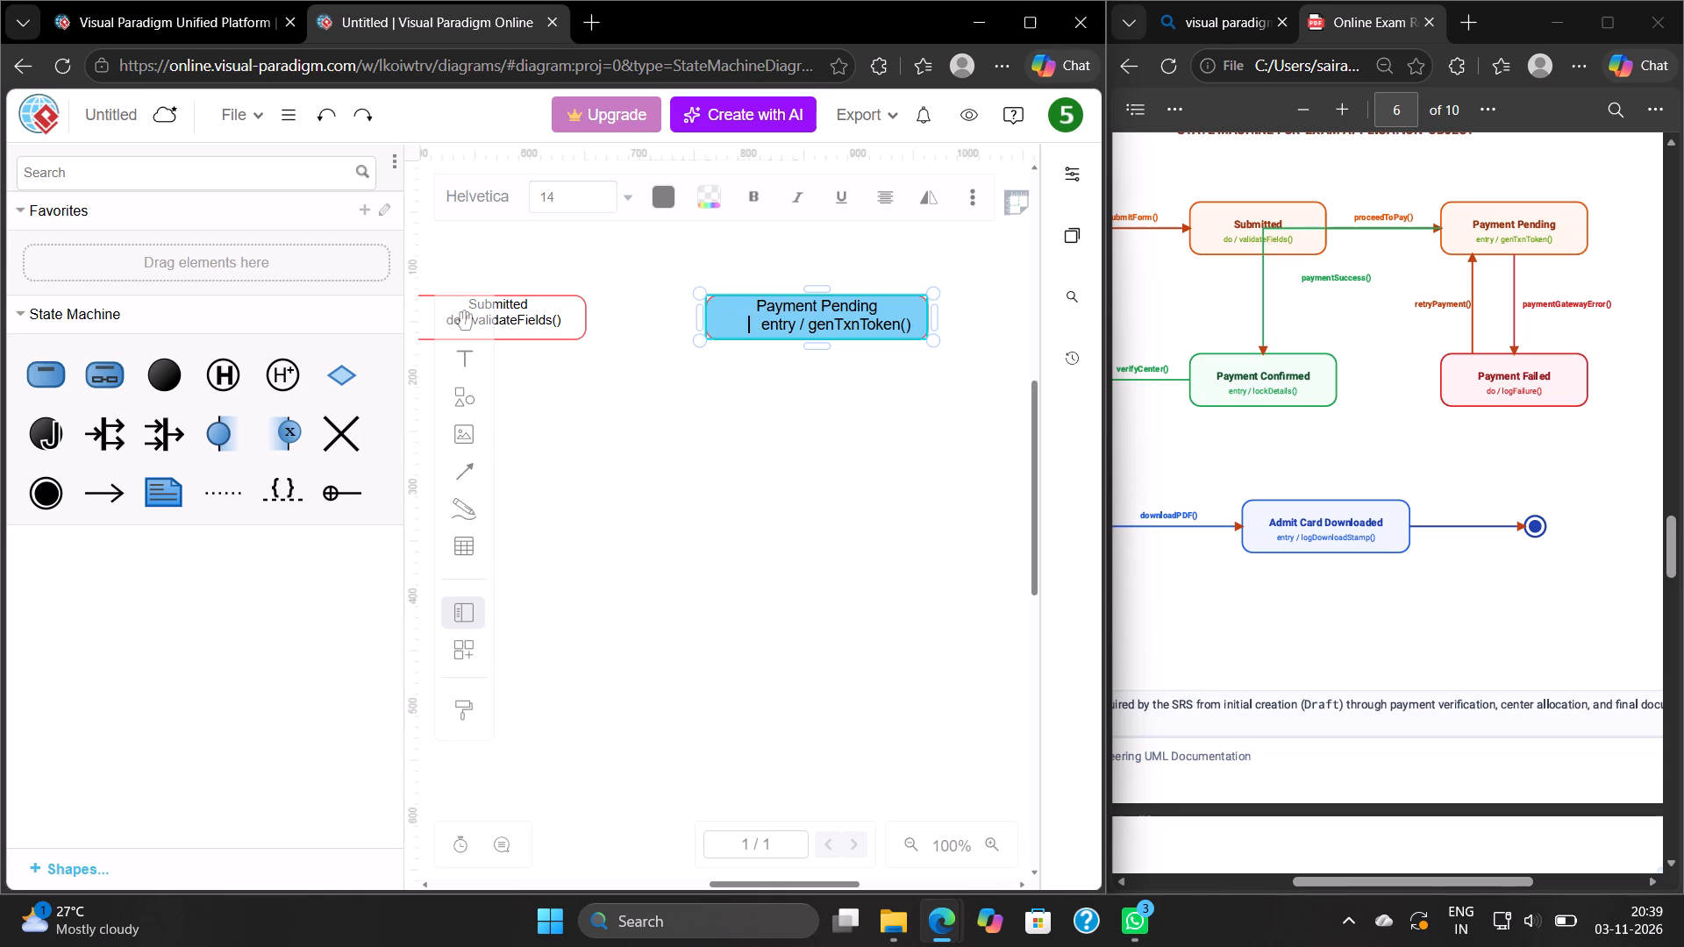
pyautogui.press('BackSpace')
pyautogui.press('BackSpace')
pyautogui.press('BackSpace')
pyautogui.press('BackSpace')
pyautogui.press('BackSpace')
pyautogui.press('BackSpace')
pyautogui.press('BackSpace')
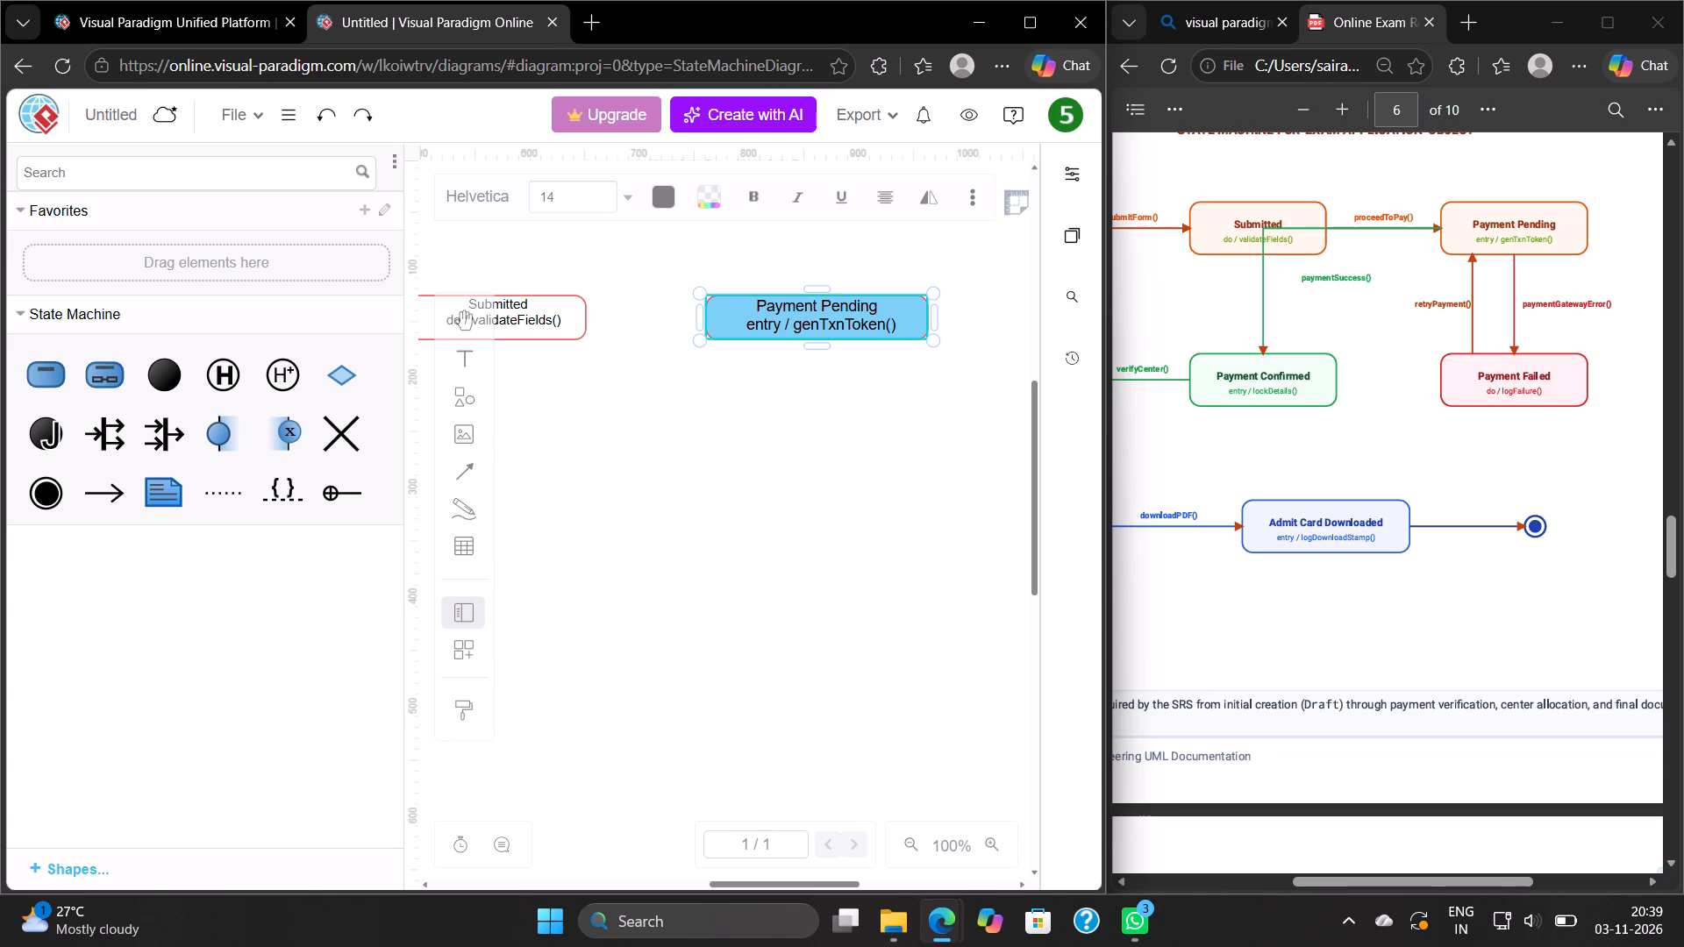
pyautogui.click(924, 427)
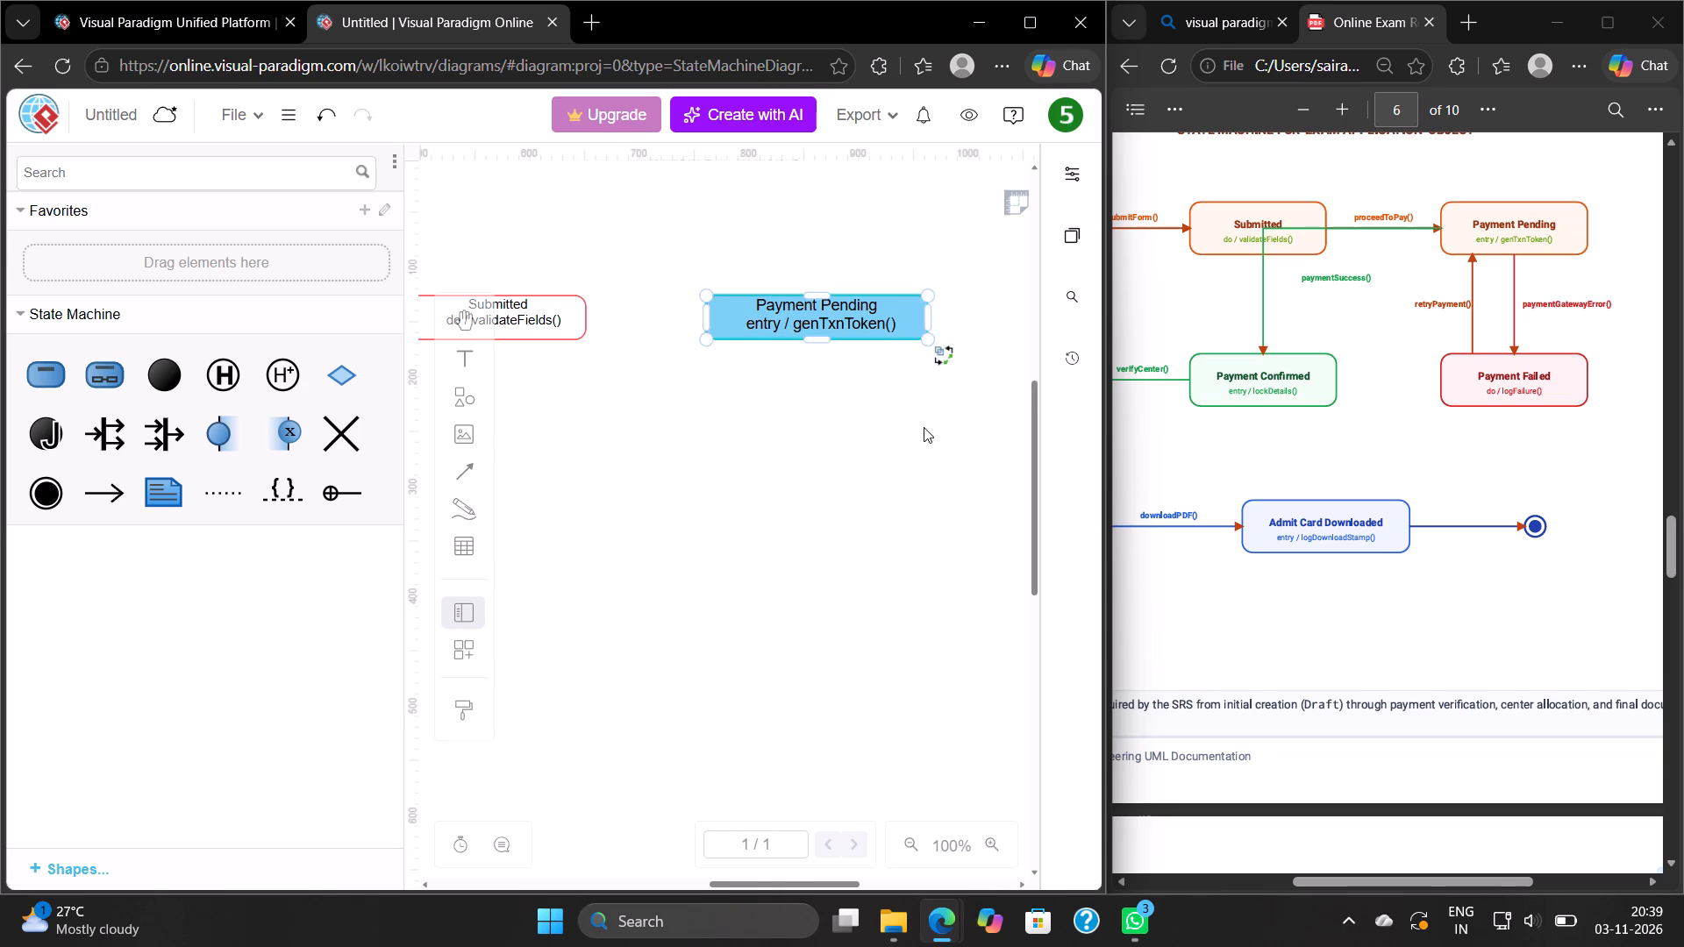
# Apply the white preset style to the Payment Pending state to replace its blue fill.
pyautogui.click(911, 331)
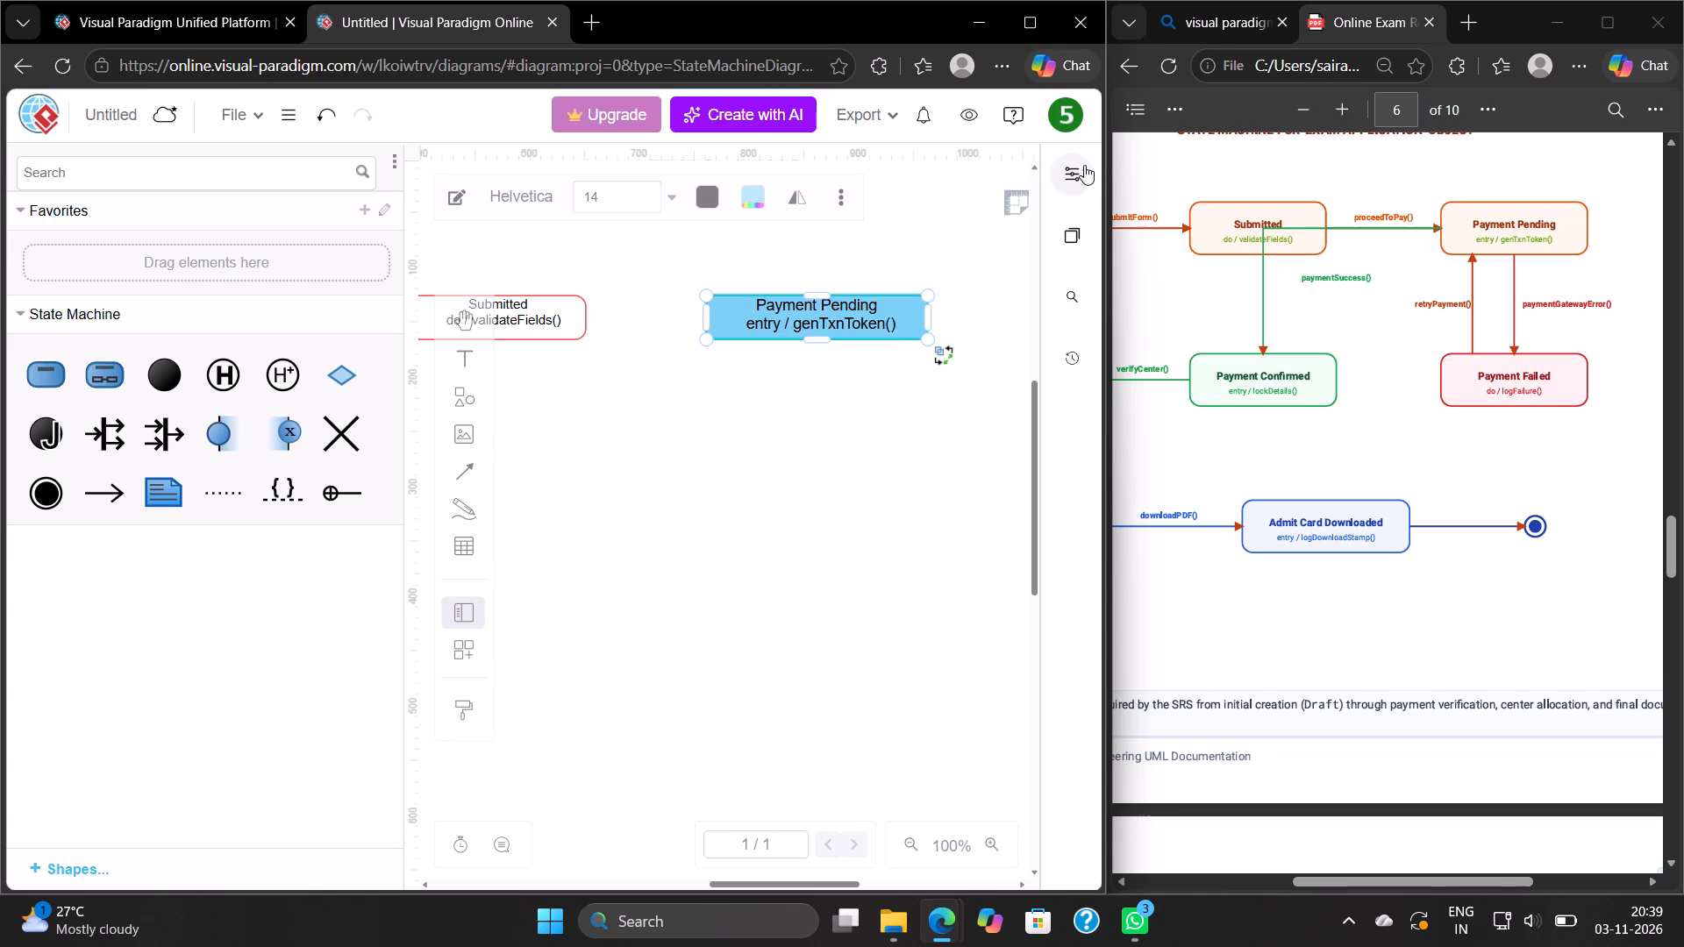
pyautogui.click(1058, 174)
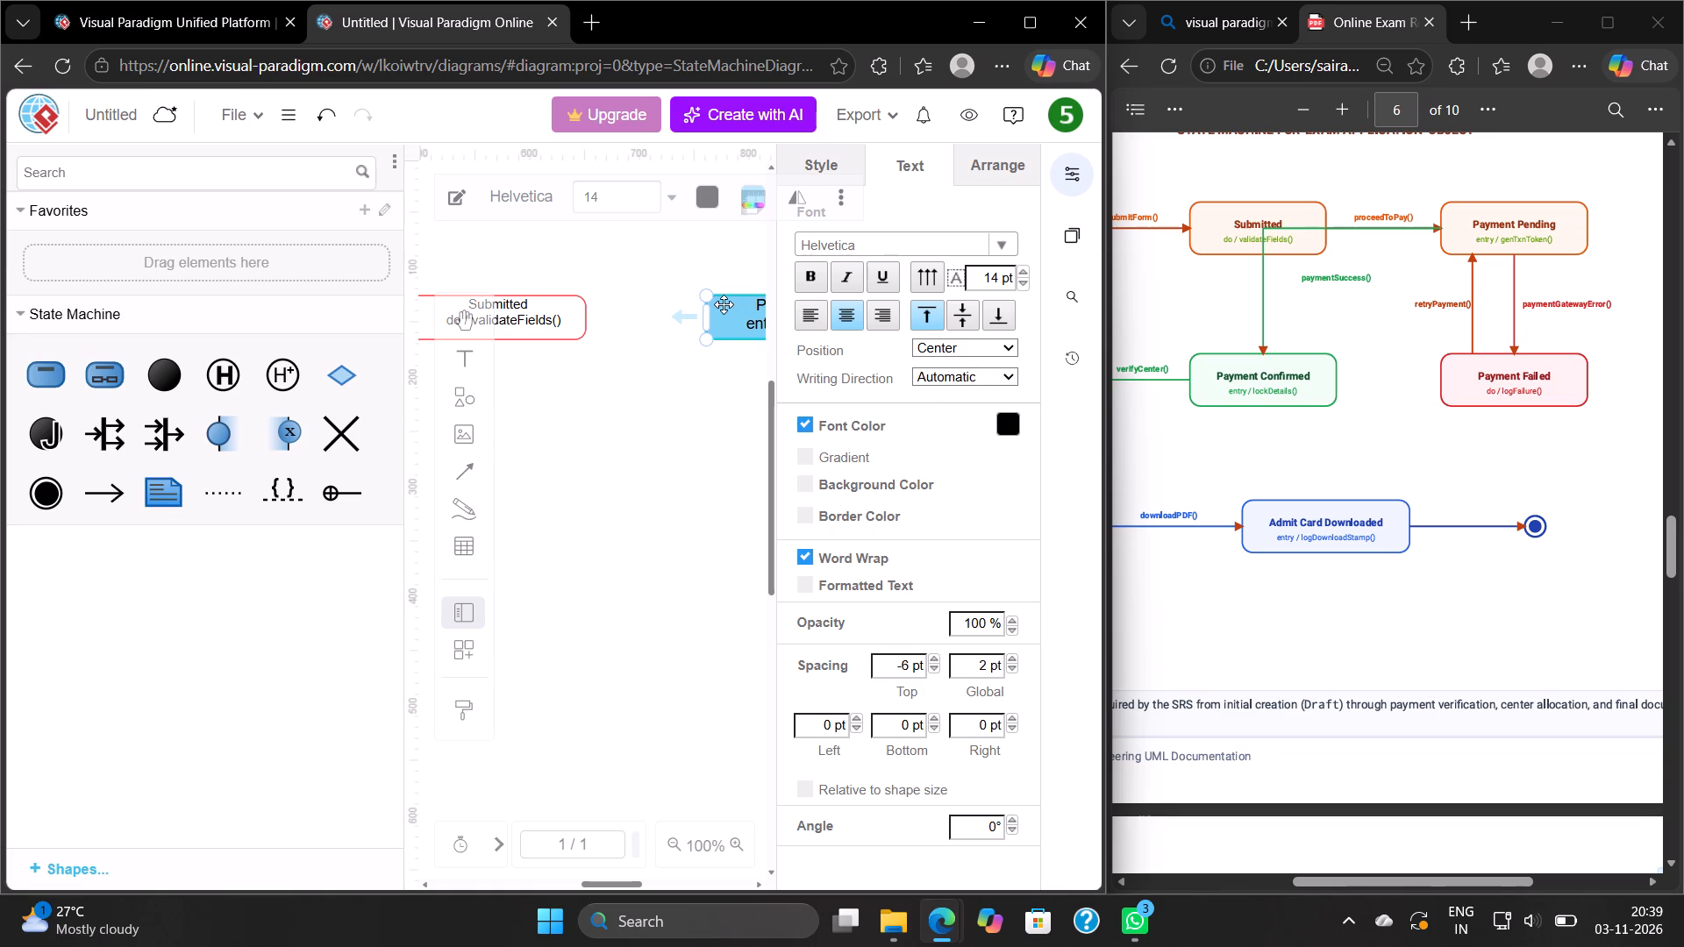
pyautogui.click(830, 151)
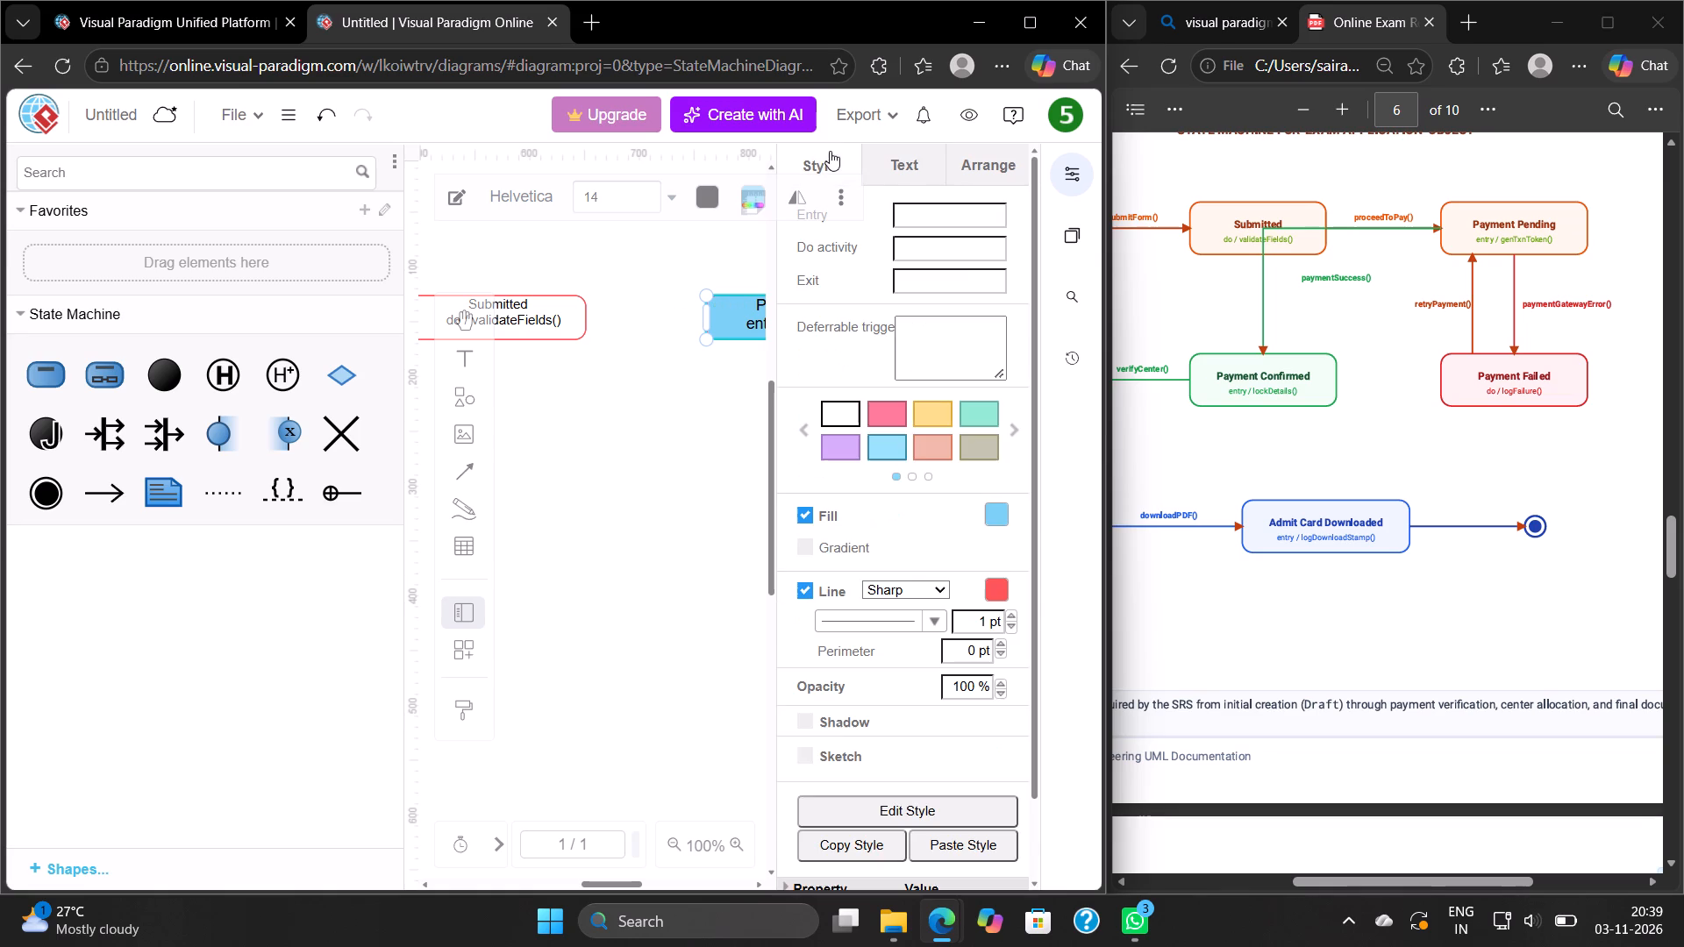
pyautogui.click(855, 412)
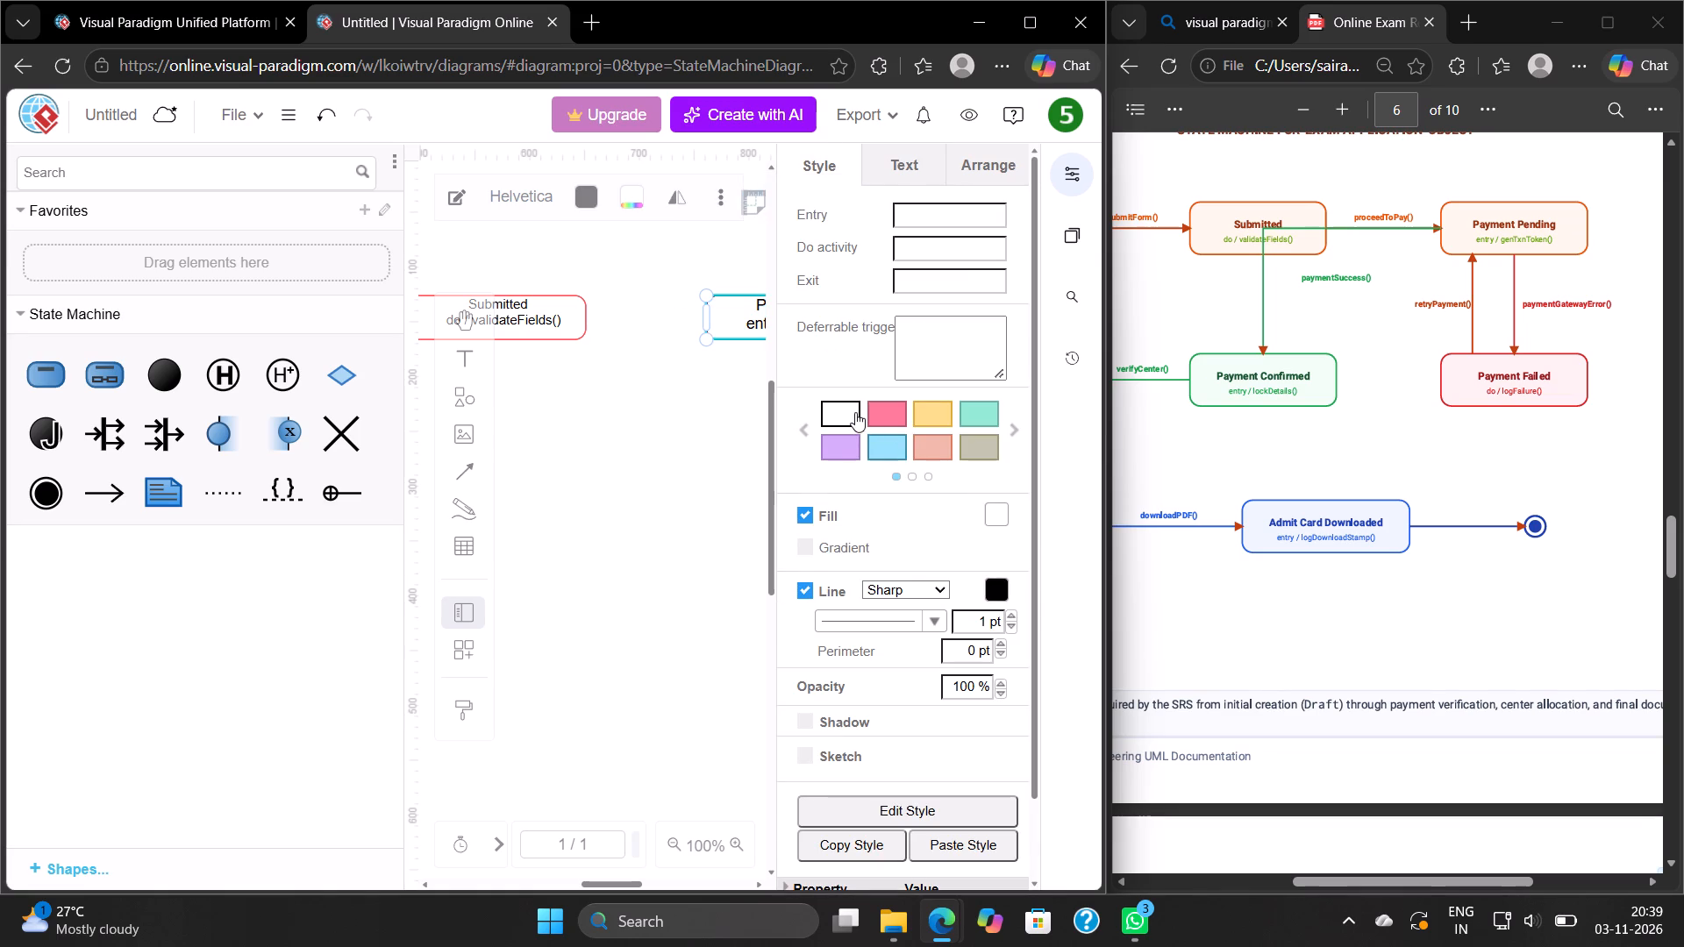
pyautogui.click(700, 386)
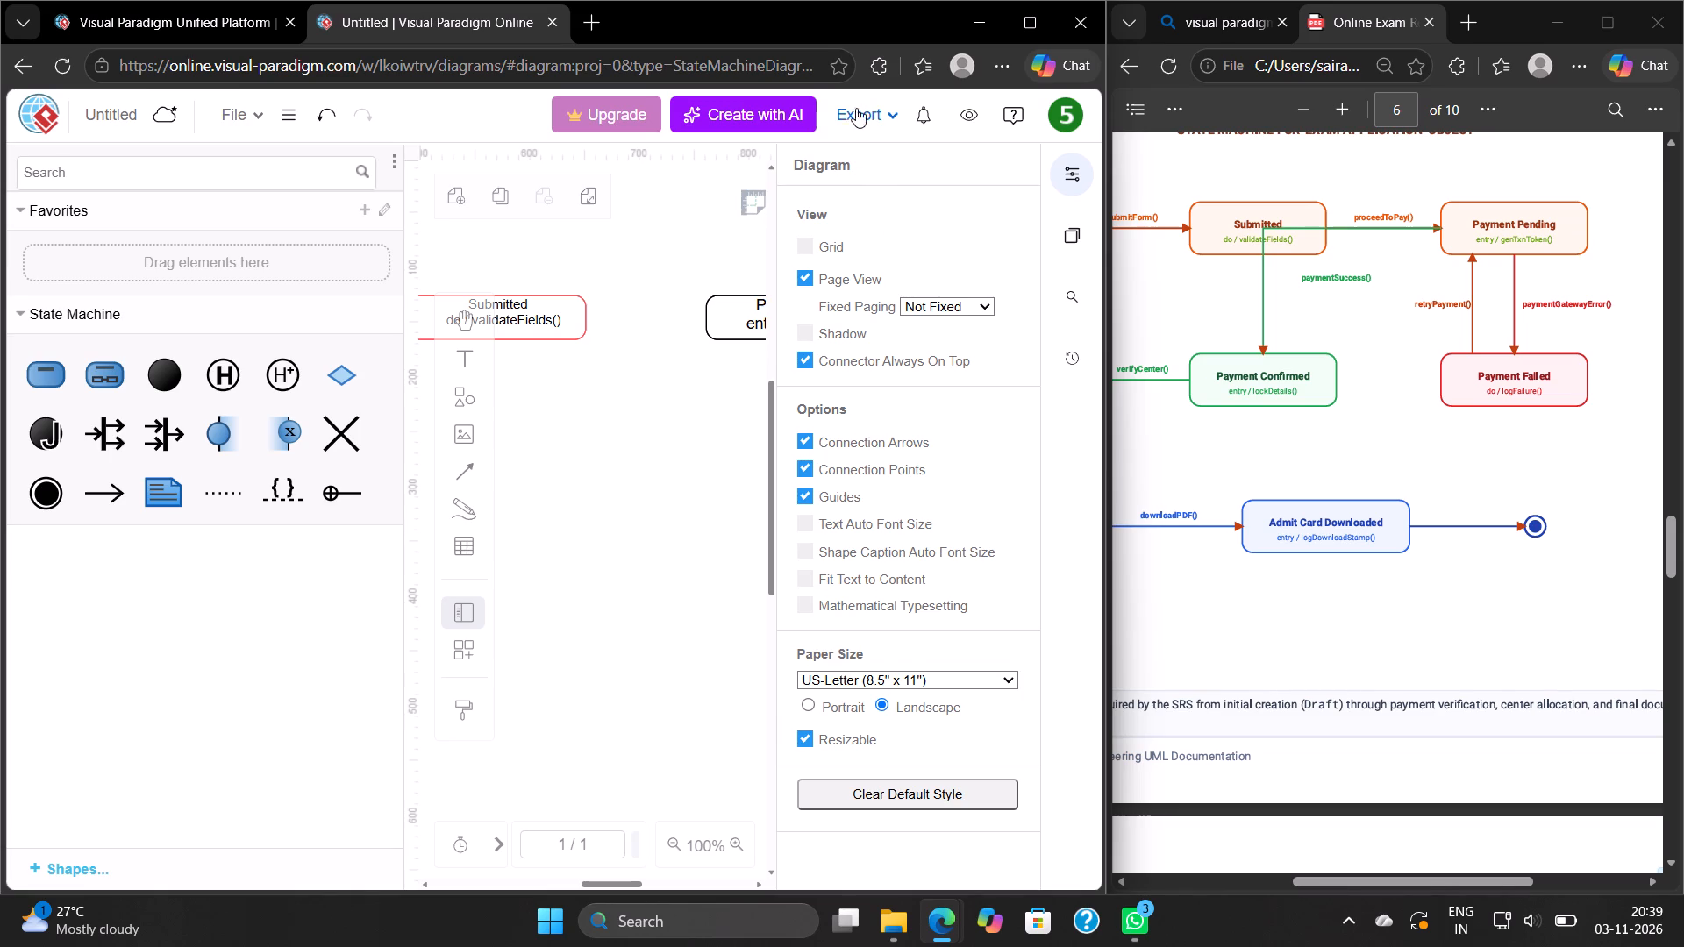
pyautogui.click(1068, 180)
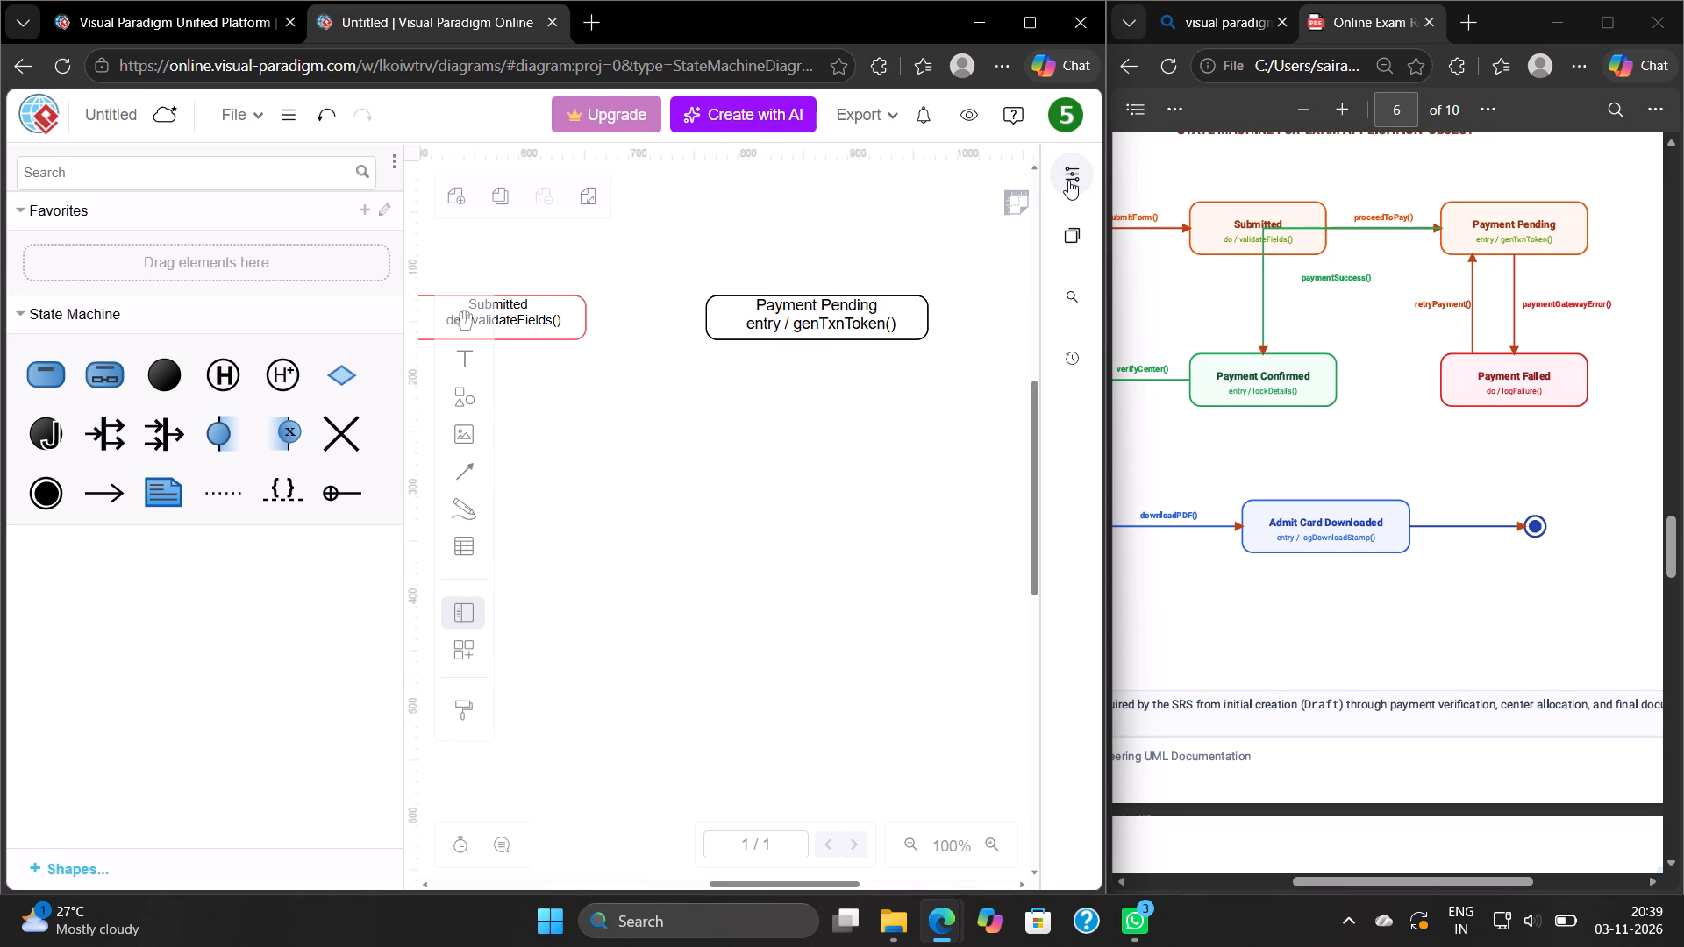
# Set the outline colour of the Payment Pending state to red.
pyautogui.click(872, 303)
pyautogui.click(1070, 169)
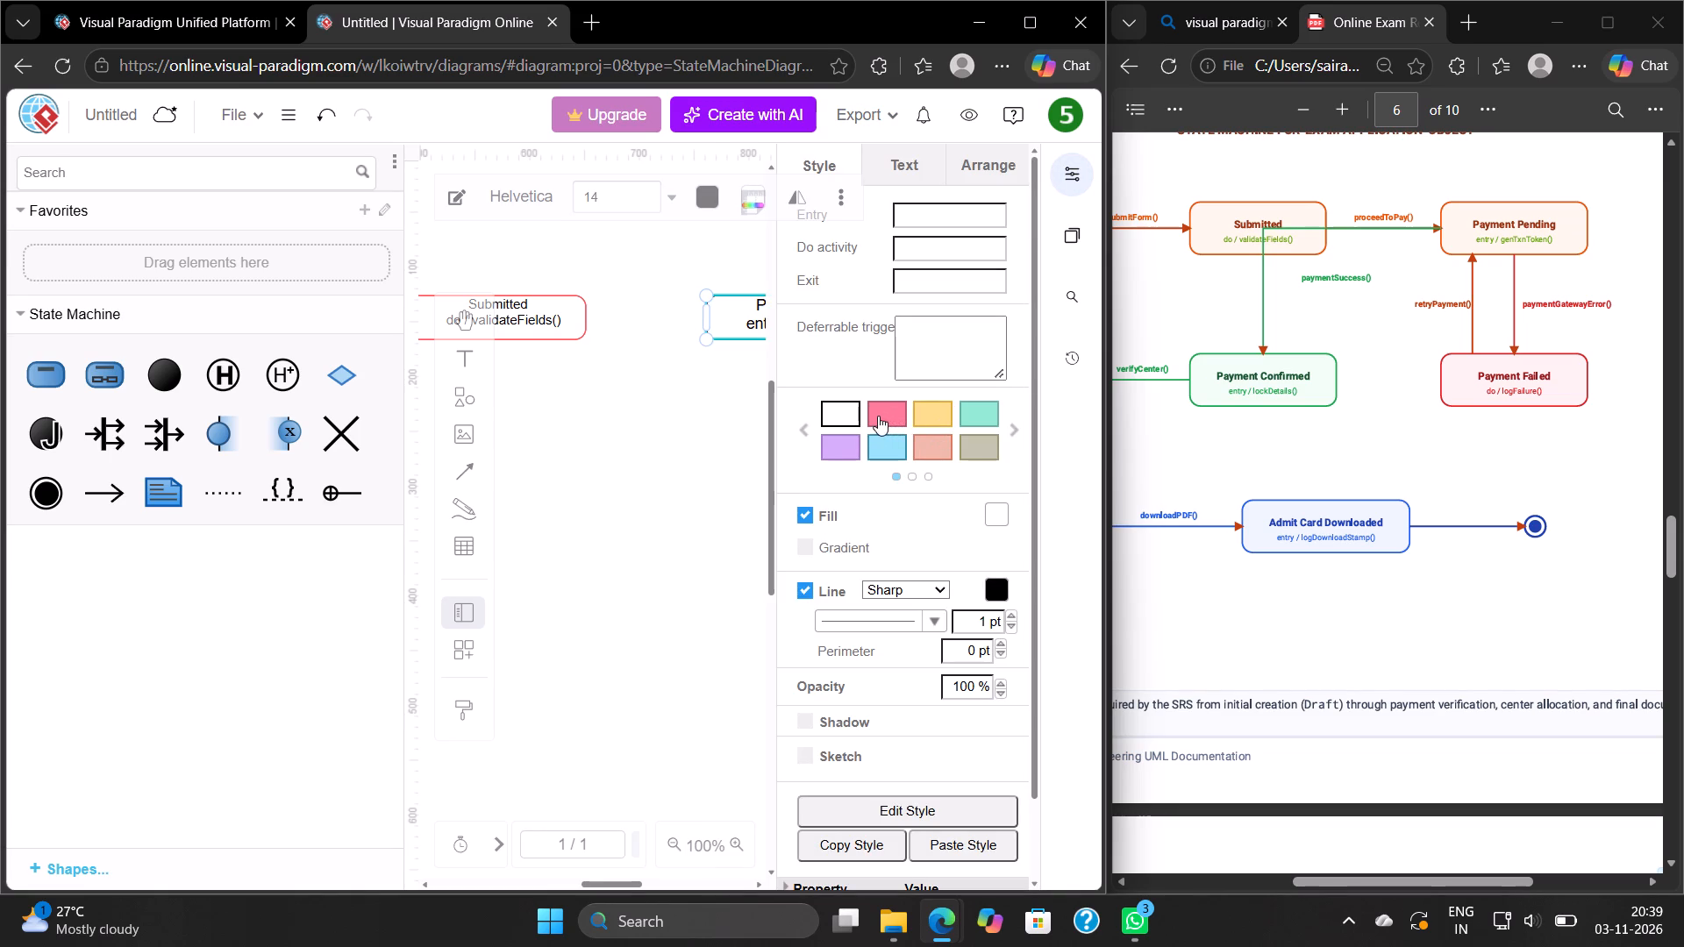
pyautogui.click(991, 593)
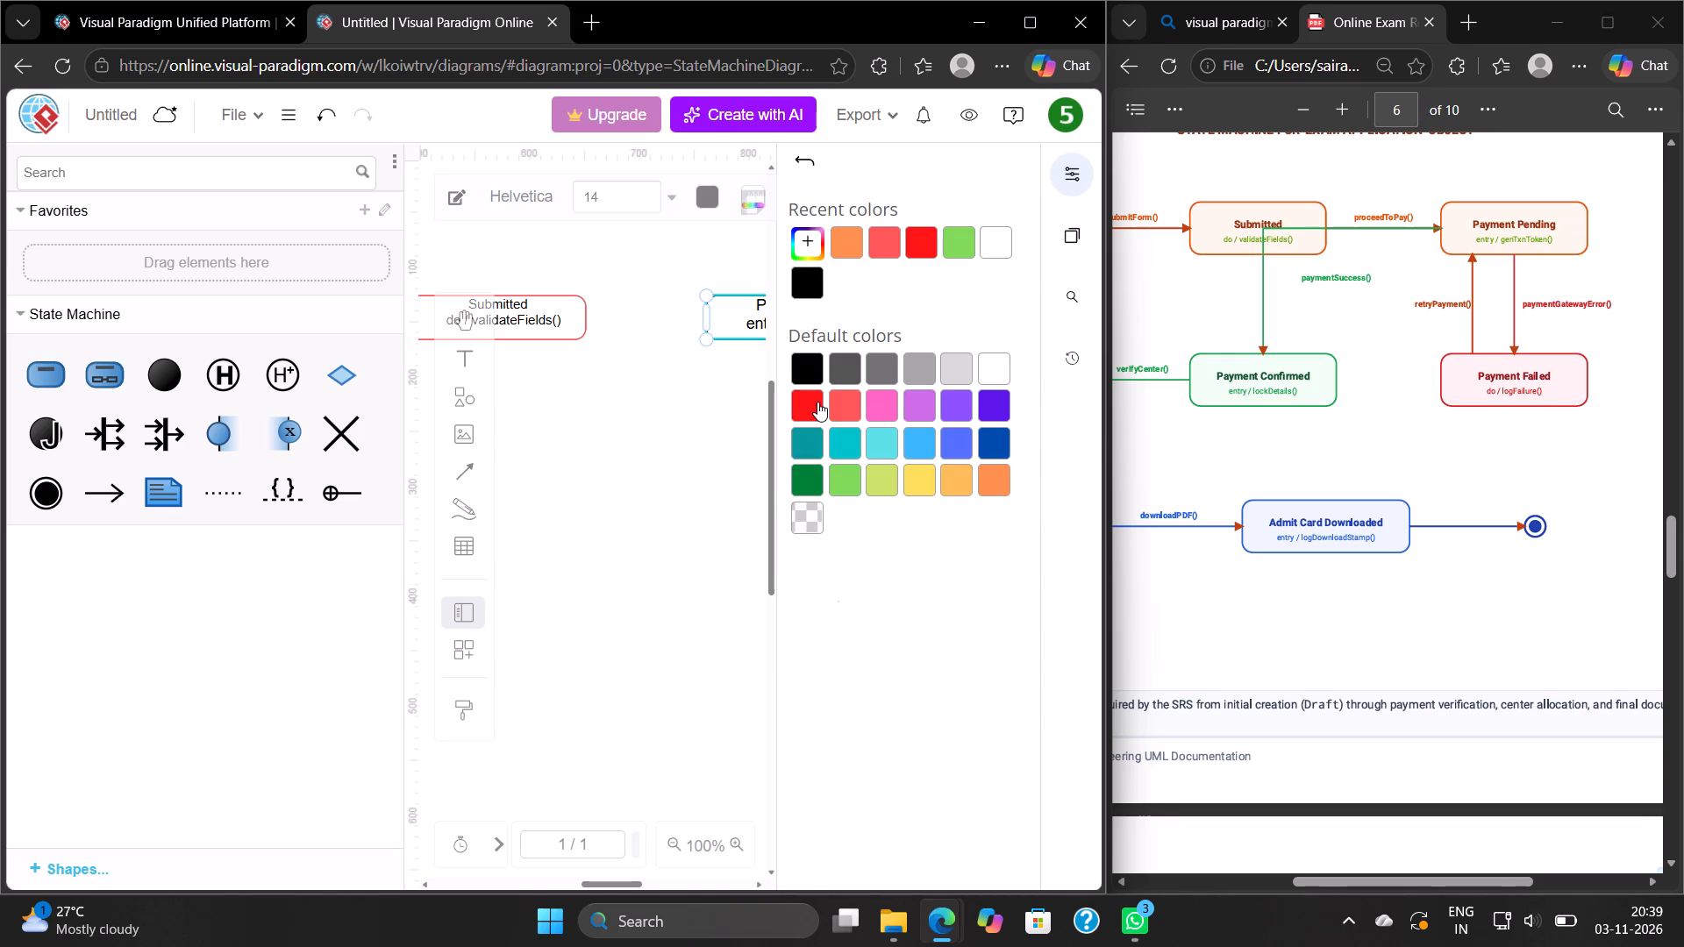
pyautogui.click(817, 402)
pyautogui.click(710, 356)
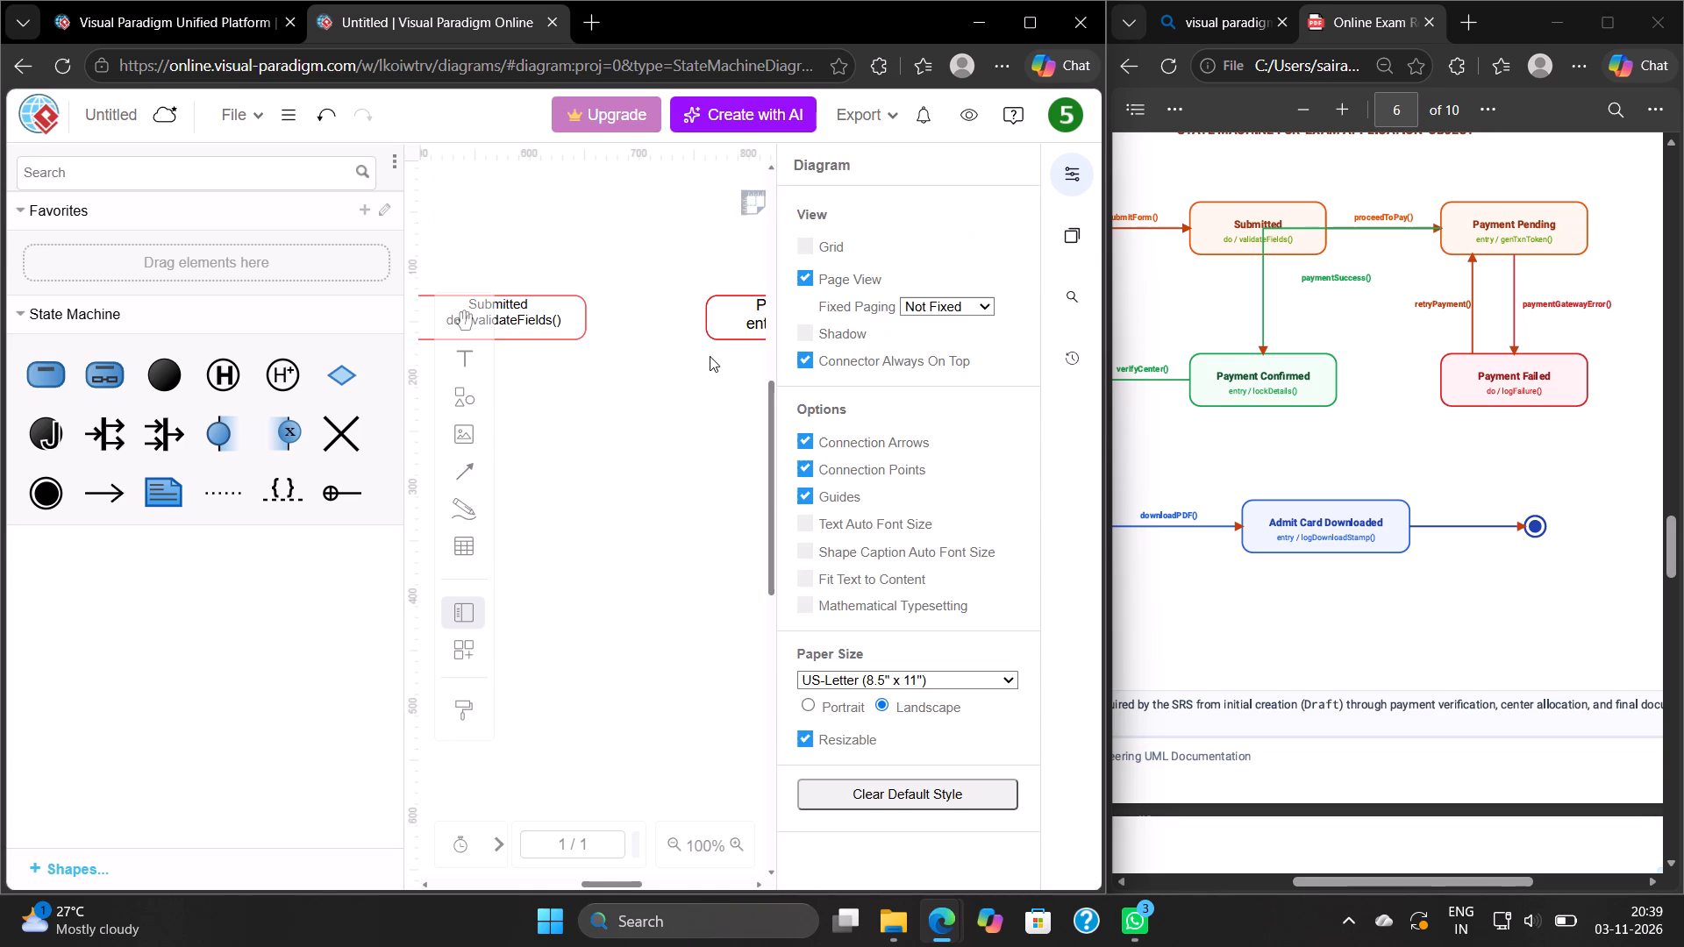
pyautogui.click(749, 437)
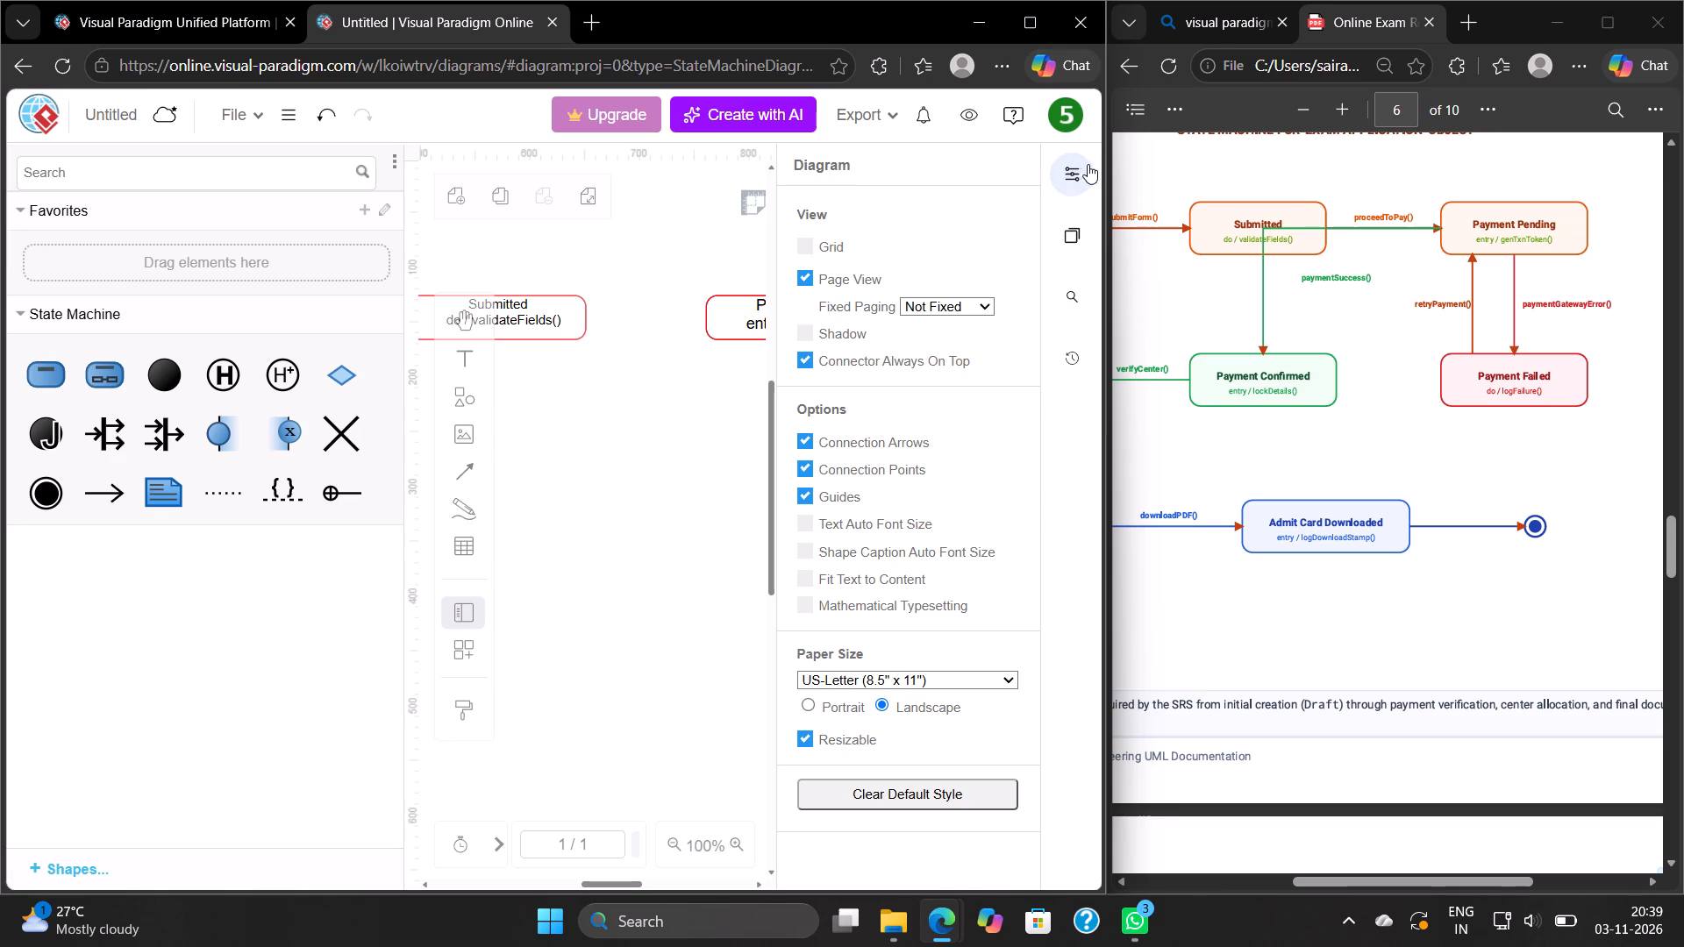
pyautogui.click(1084, 165)
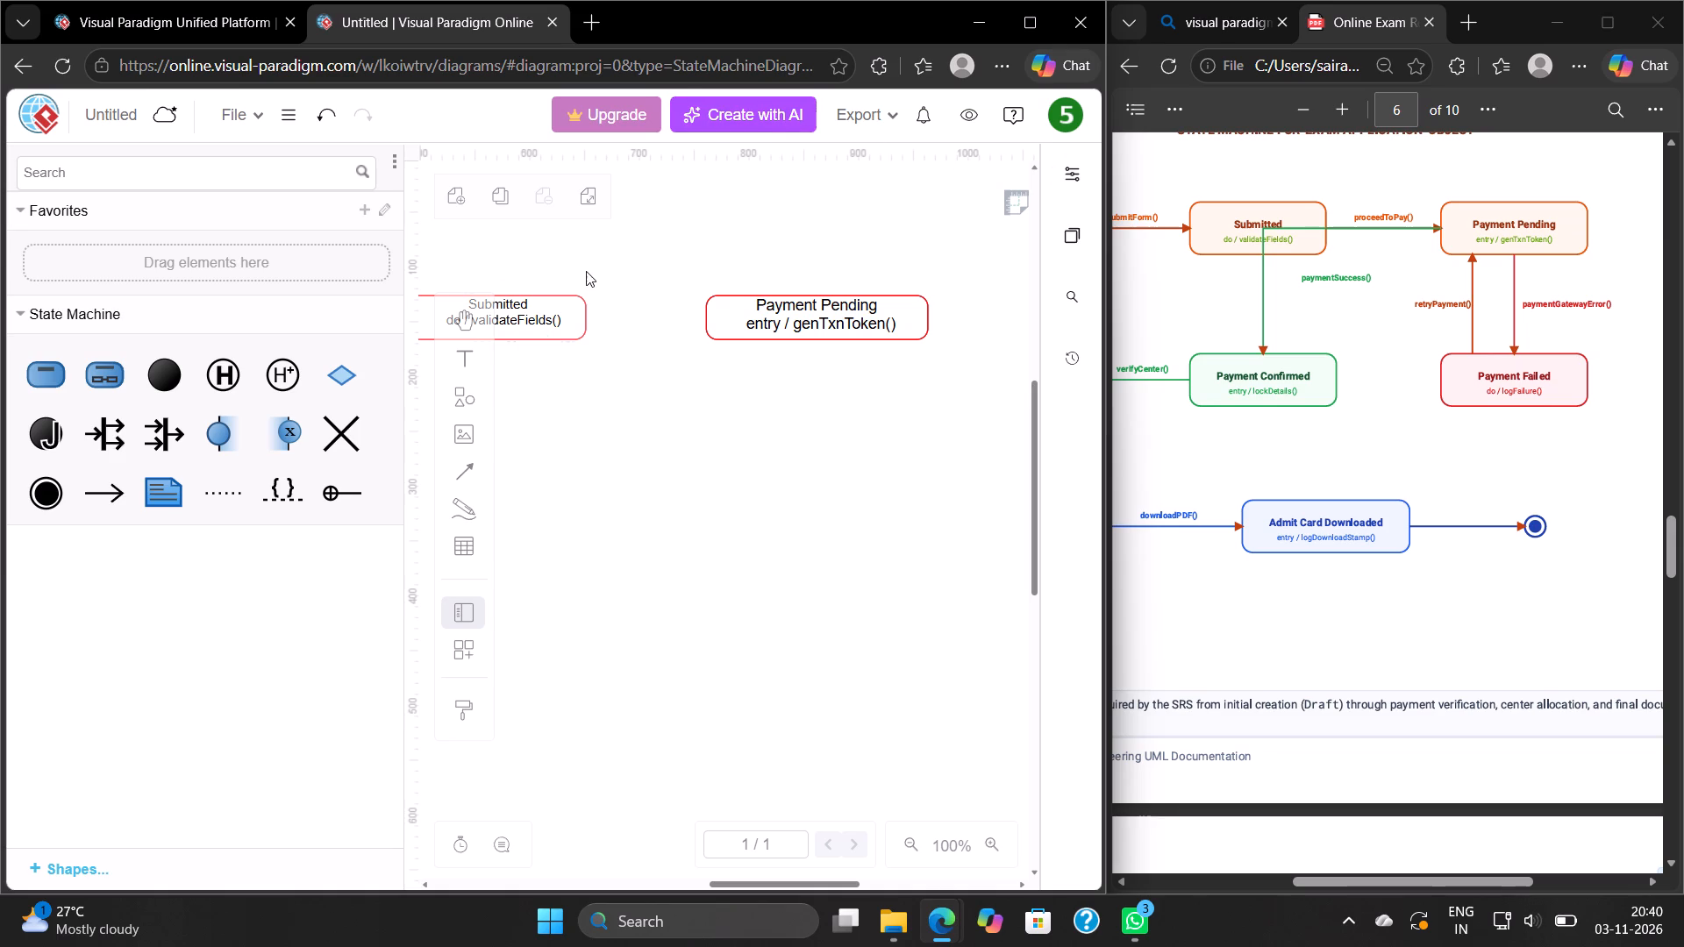
# Draw a horizontal arrow connector from the Submitted state to the Payment Pending state, attaching both ends to the state borders.
pyautogui.click(451, 469)
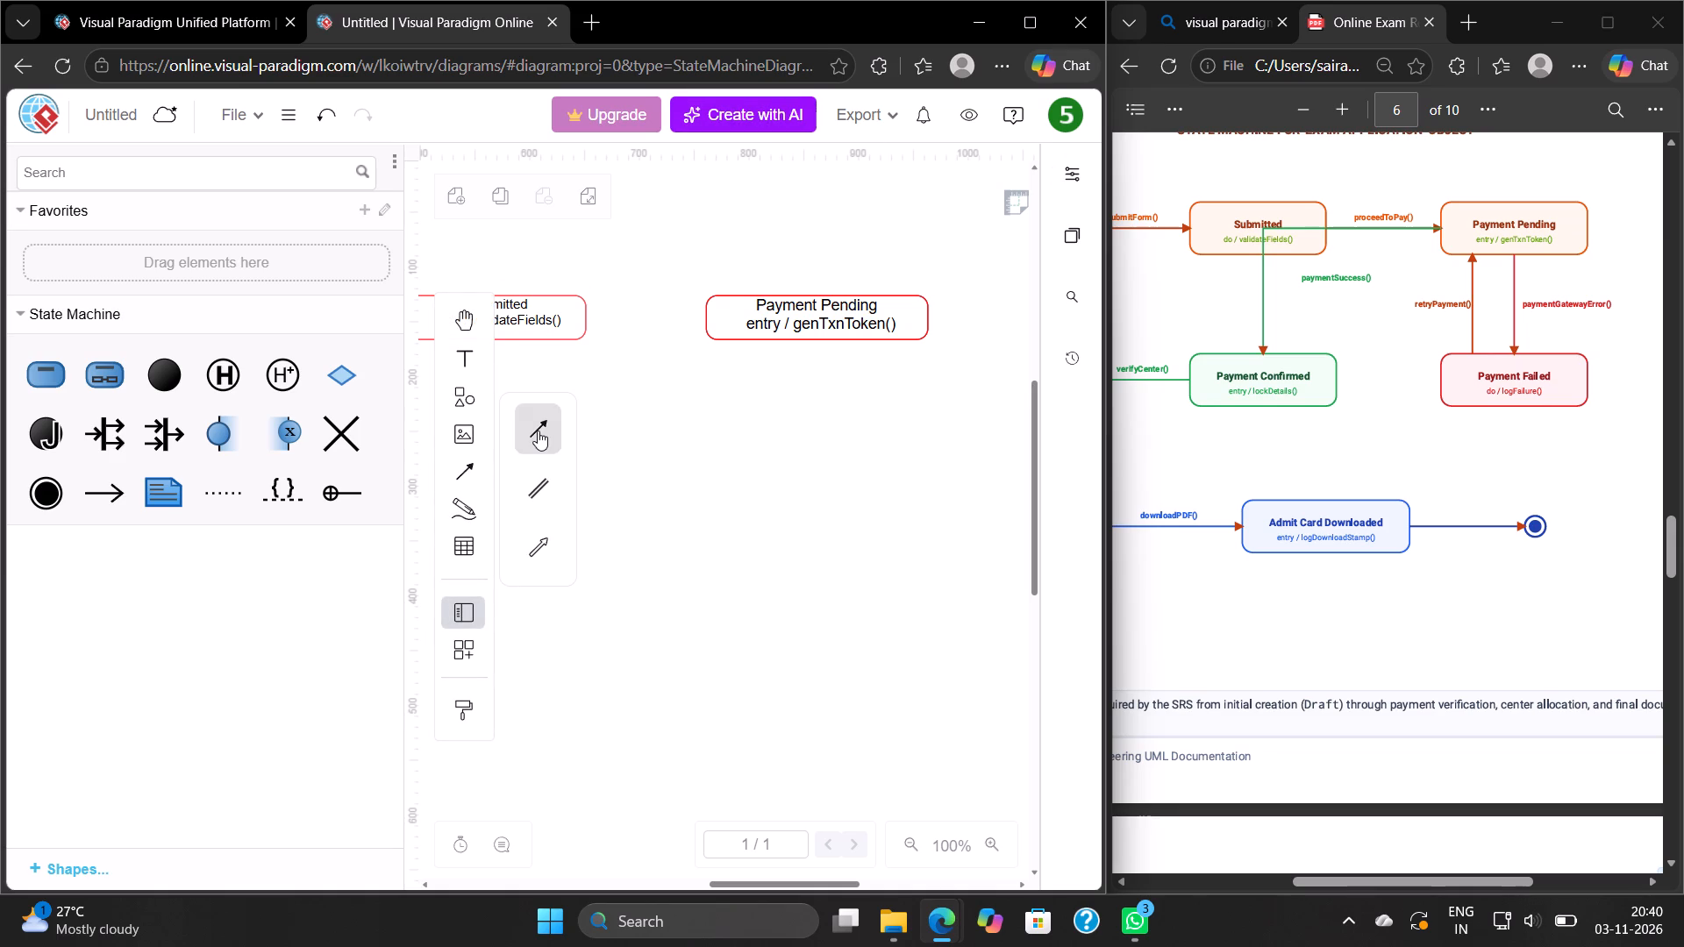
pyautogui.click(538, 431)
pyautogui.moveTo(588, 324); pyautogui.dragTo(633, 323)
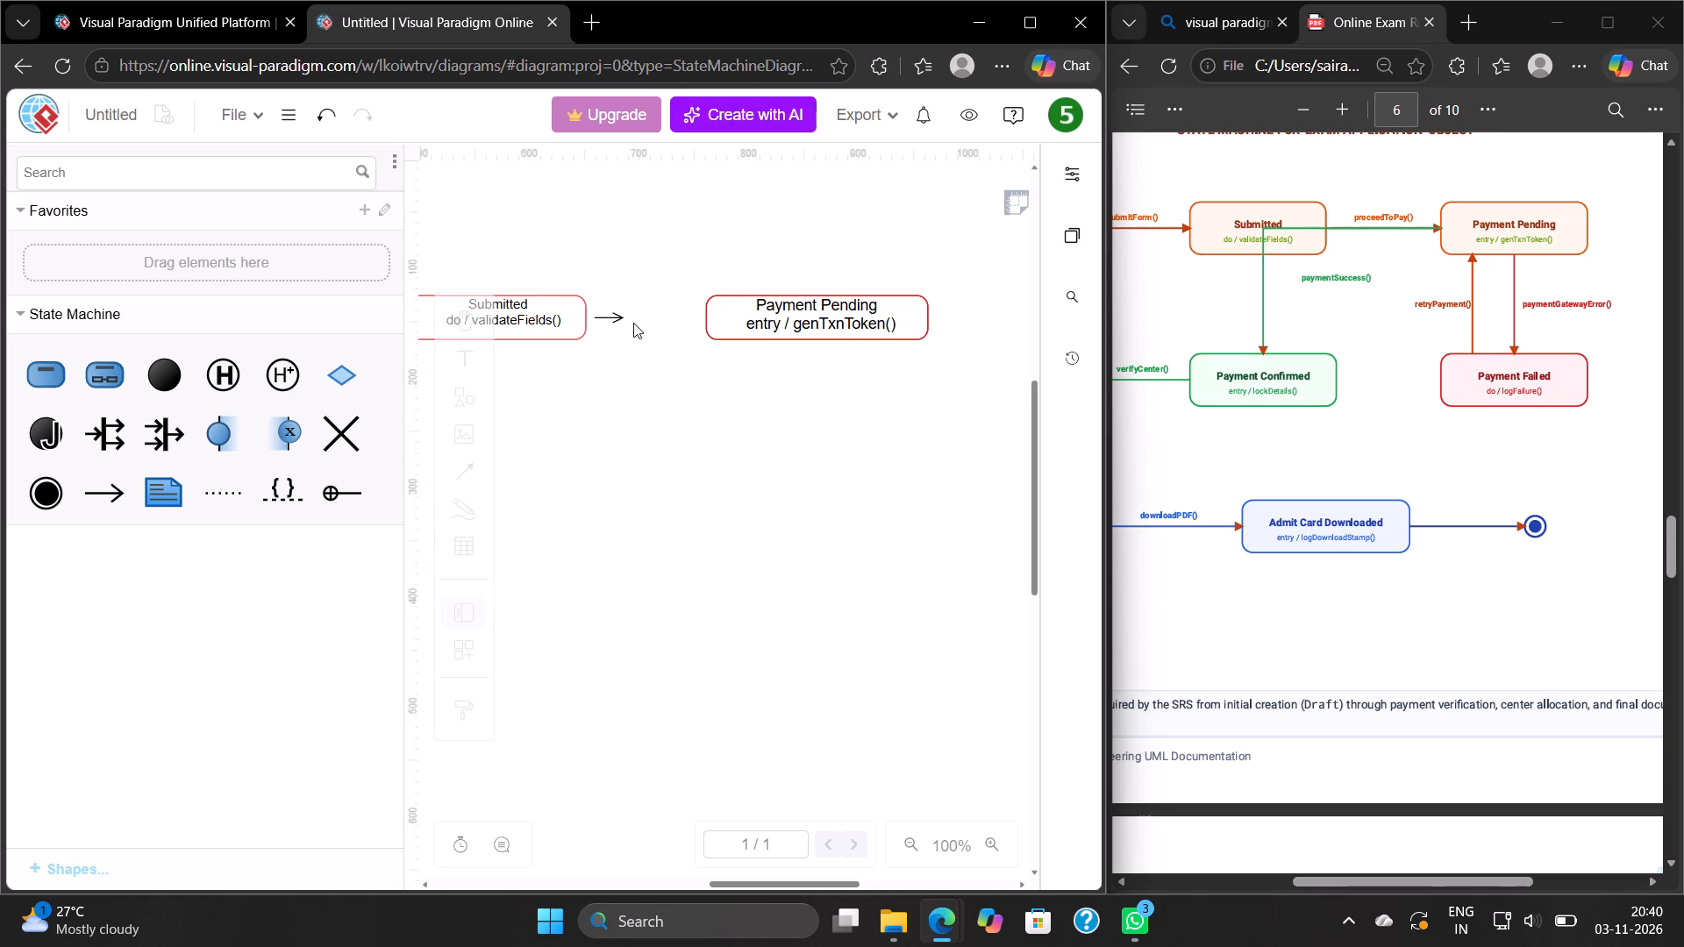
pyautogui.moveTo(633, 323); pyautogui.dragTo(711, 323)
pyautogui.moveTo(695, 317); pyautogui.dragTo(702, 317)
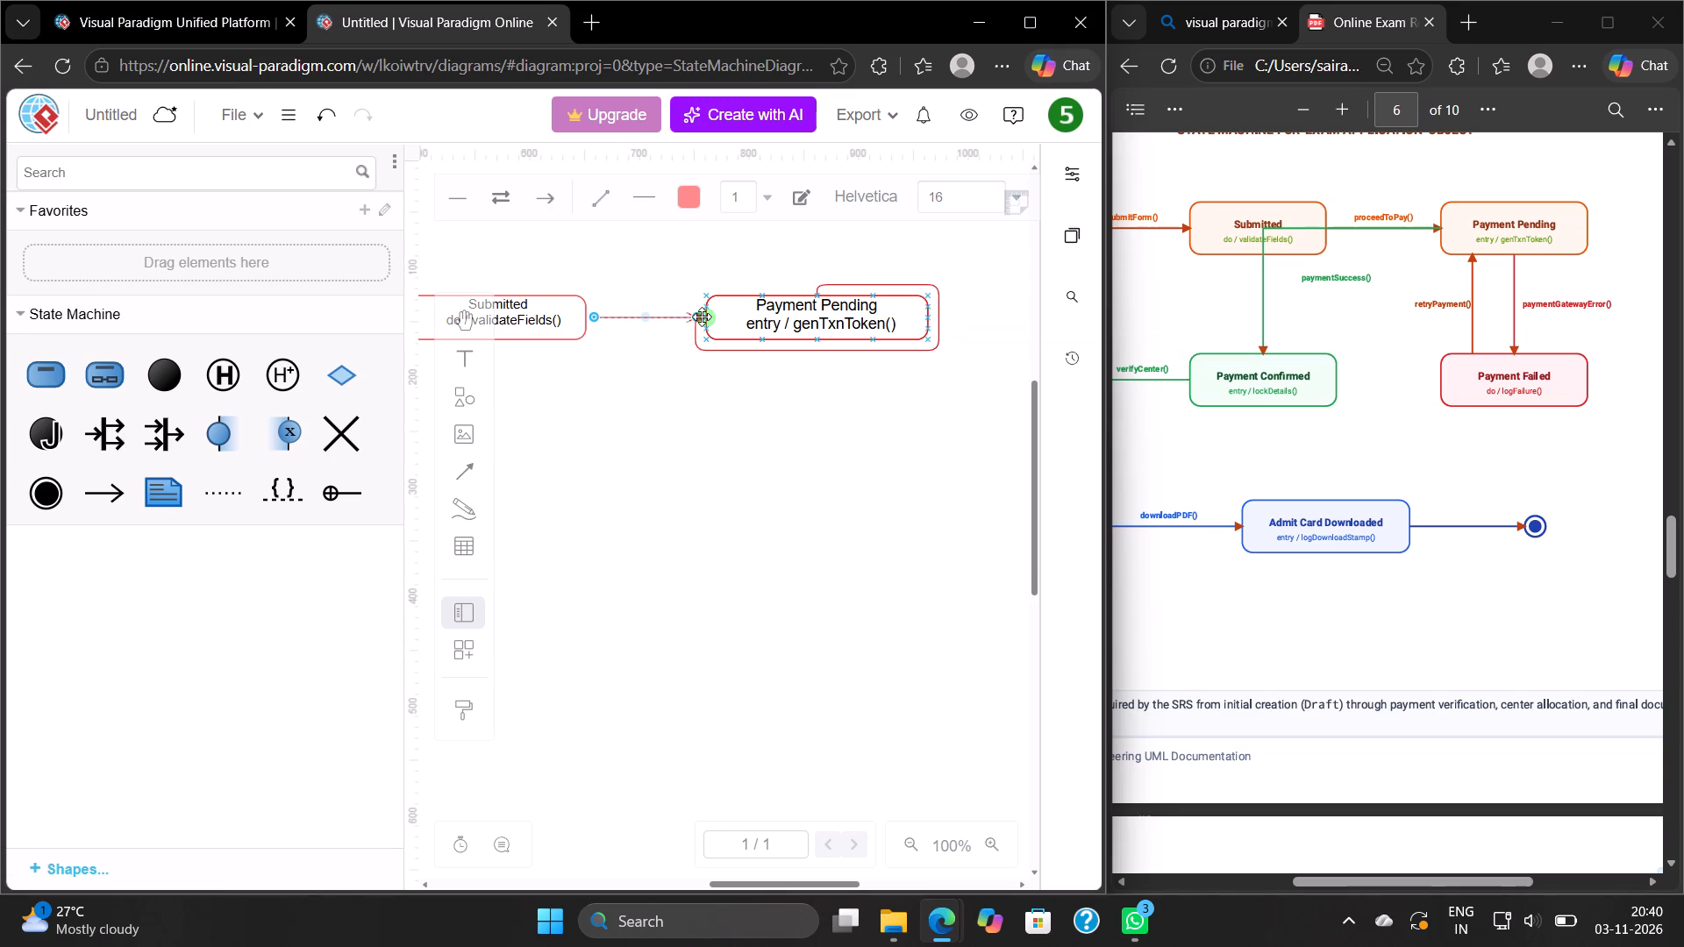
pyautogui.moveTo(702, 317); pyautogui.dragTo(675, 293)
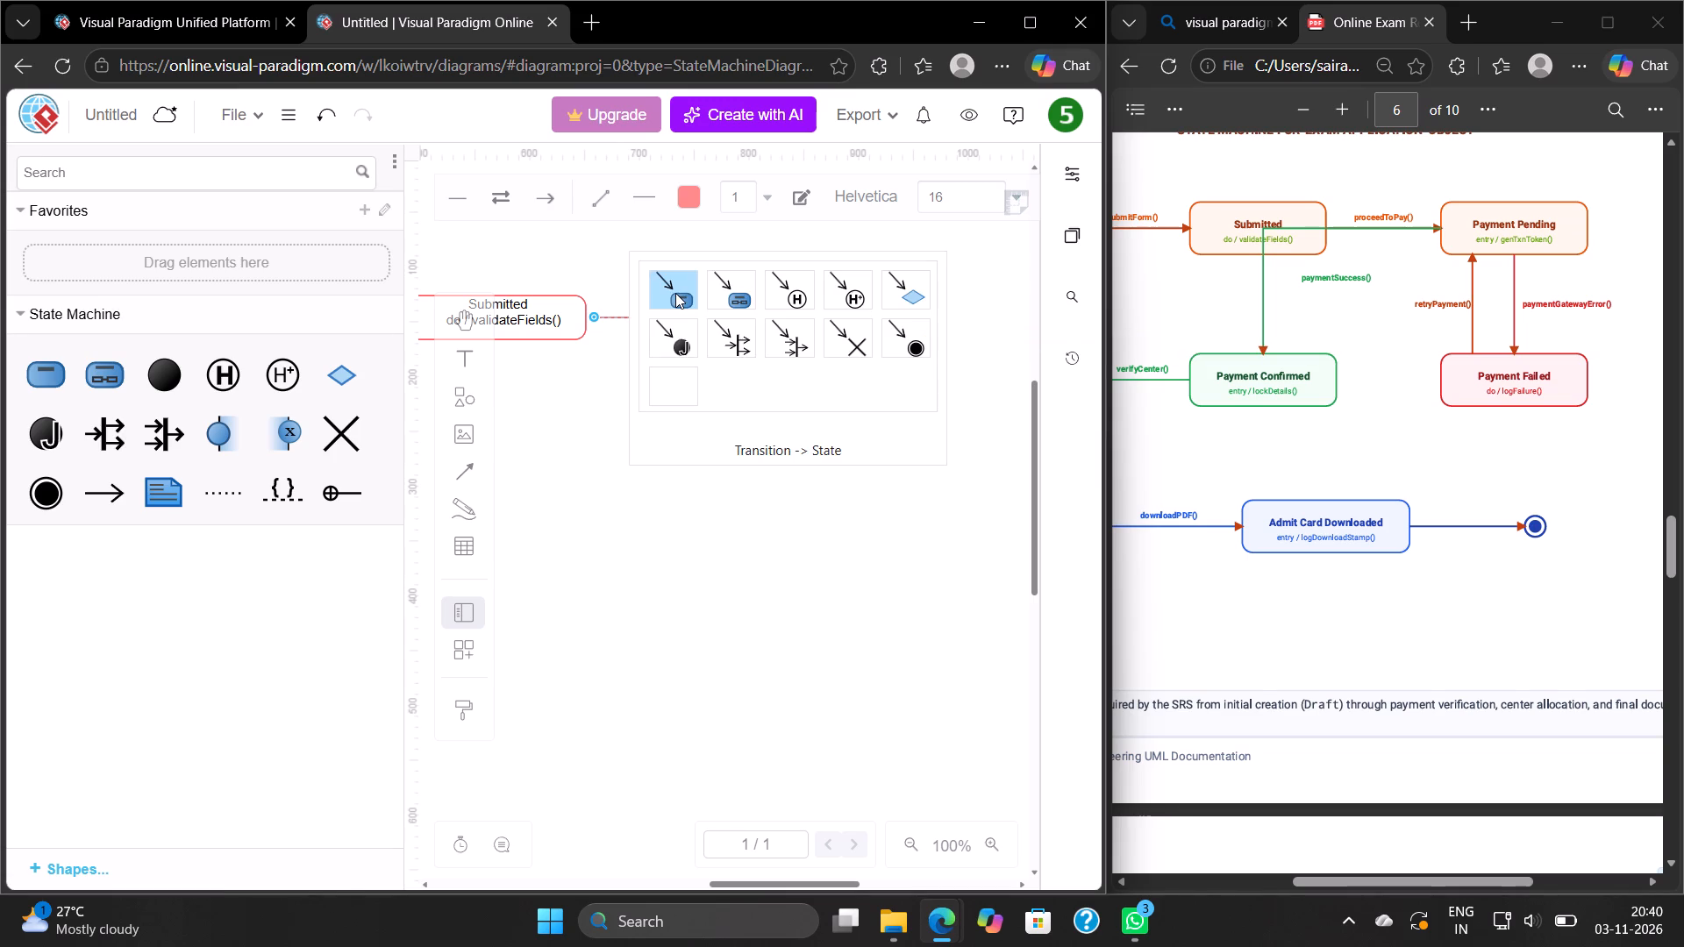
pyautogui.click(594, 243)
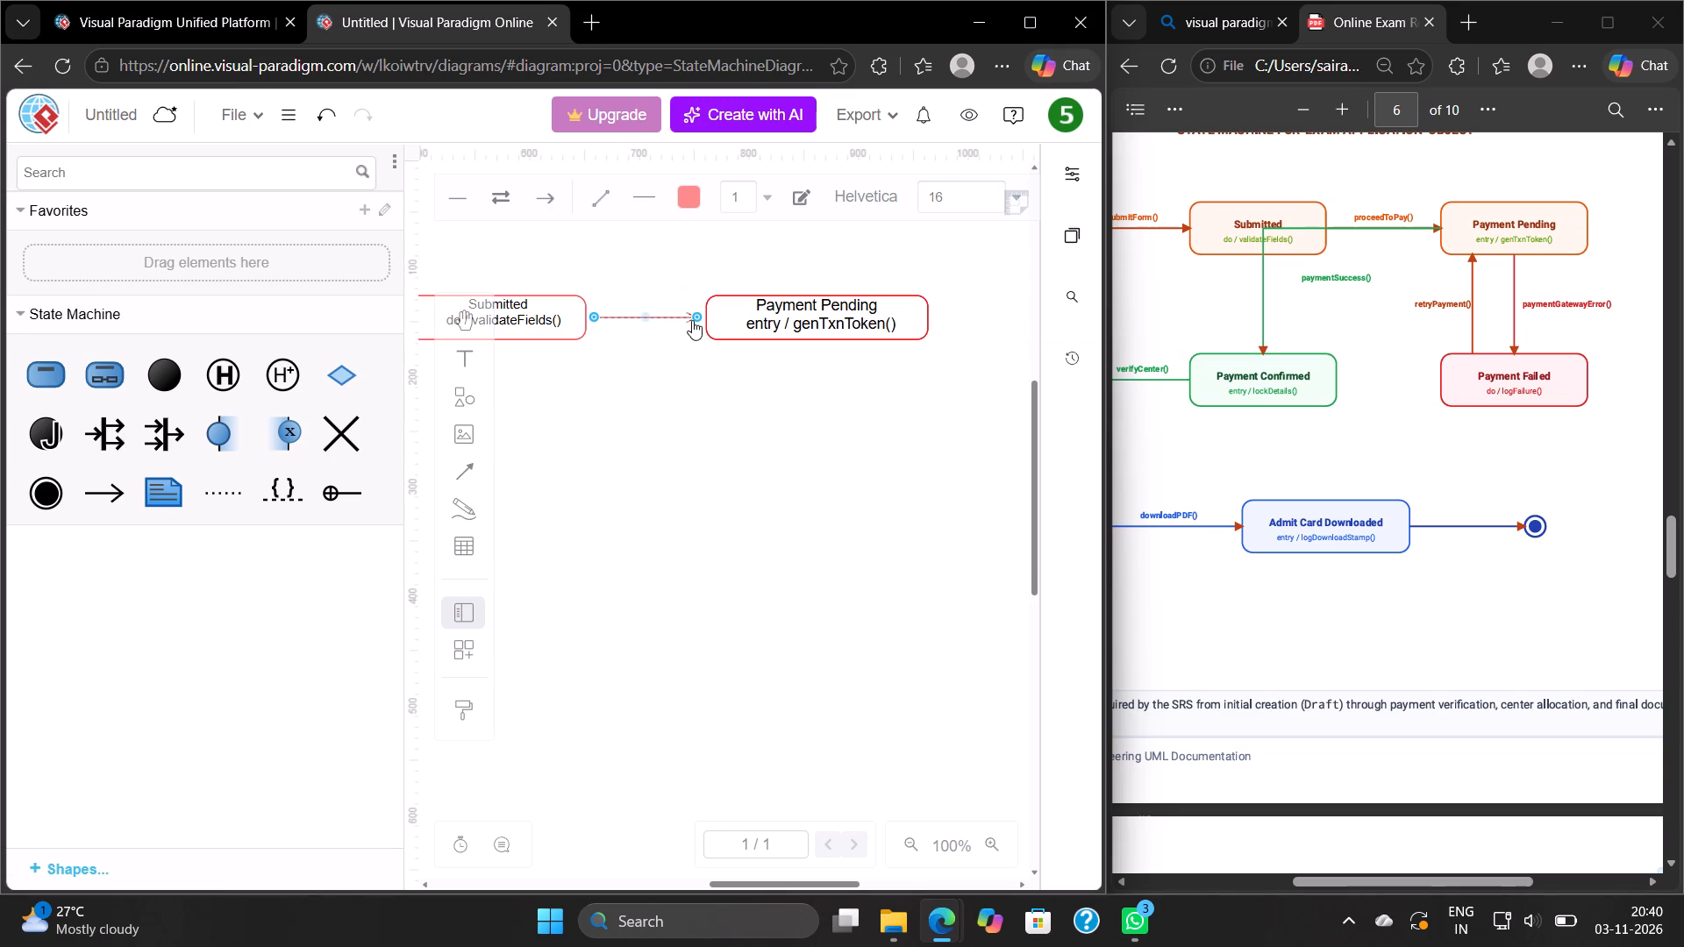
pyautogui.moveTo(695, 320); pyautogui.dragTo(706, 320)
pyautogui.moveTo(595, 317); pyautogui.dragTo(584, 317)
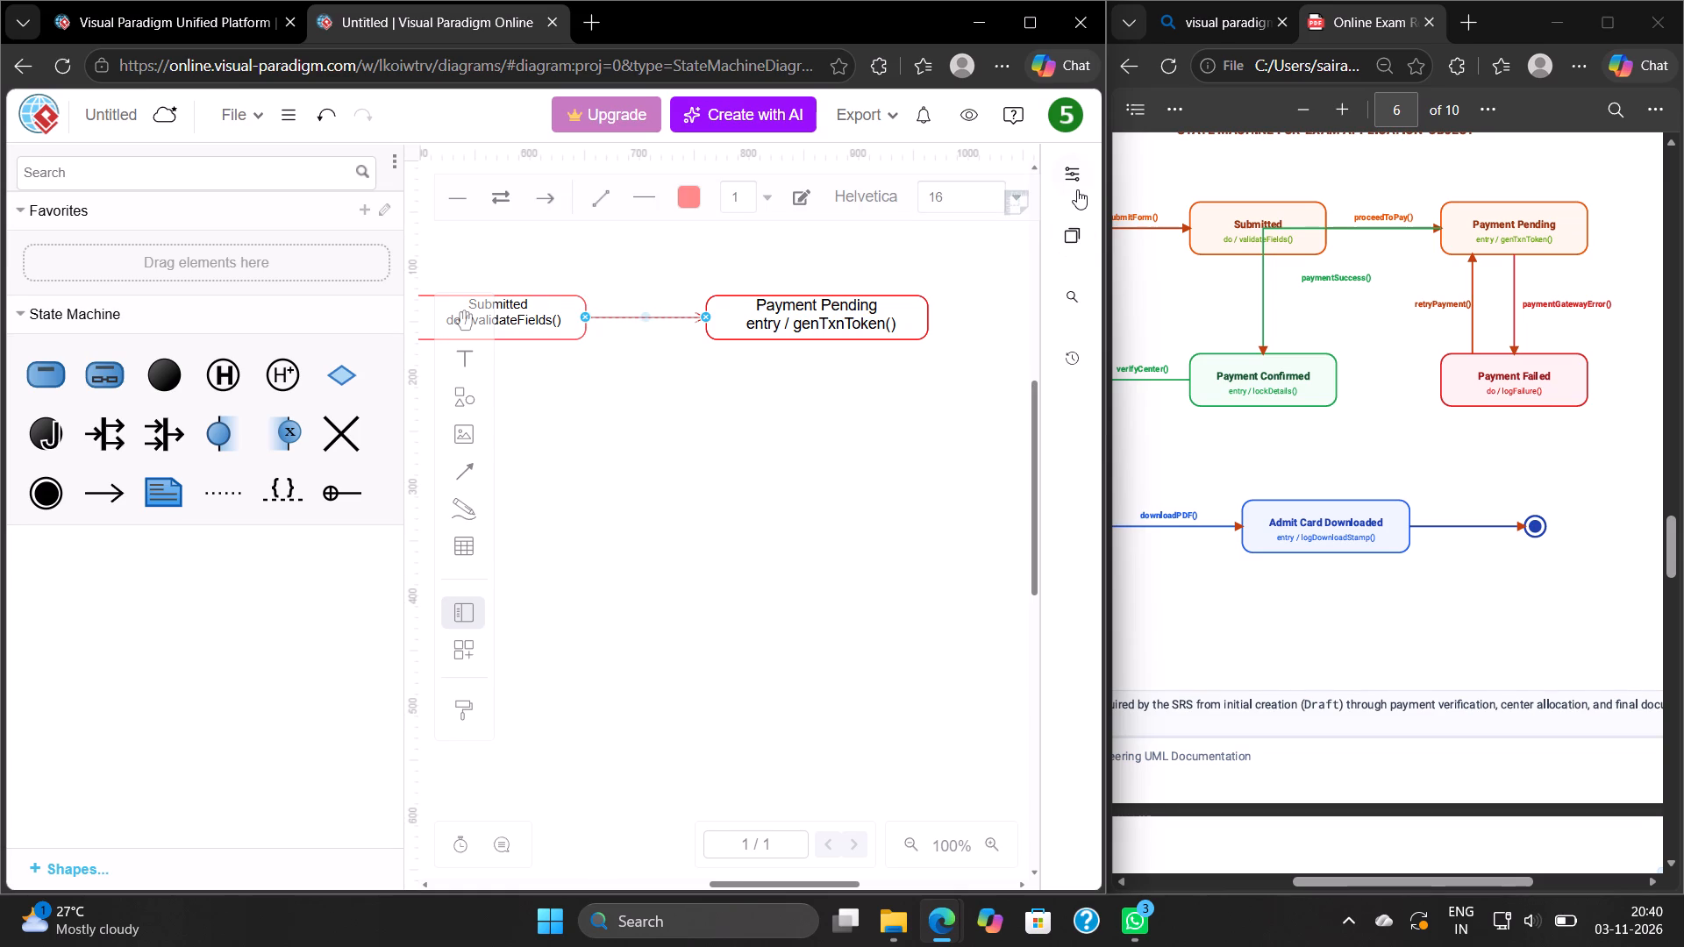
# Change the end arrowhead of the Submitted to Payment Pending transition to a solid filled arrow.
pyautogui.click(1073, 178)
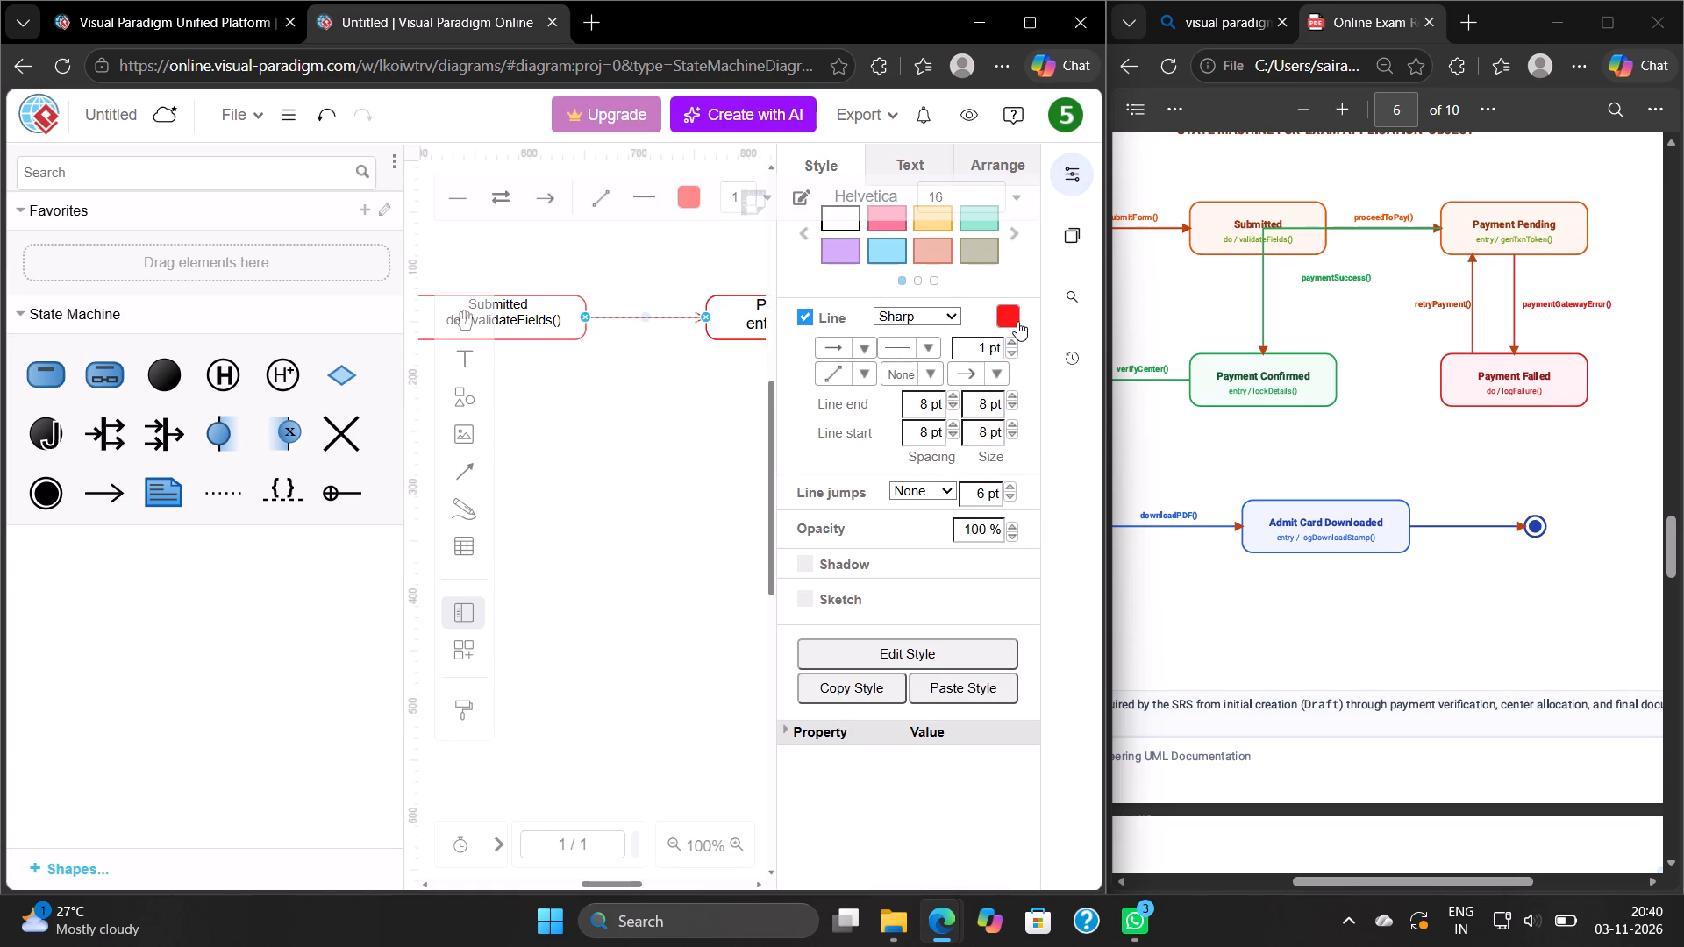
pyautogui.click(1010, 318)
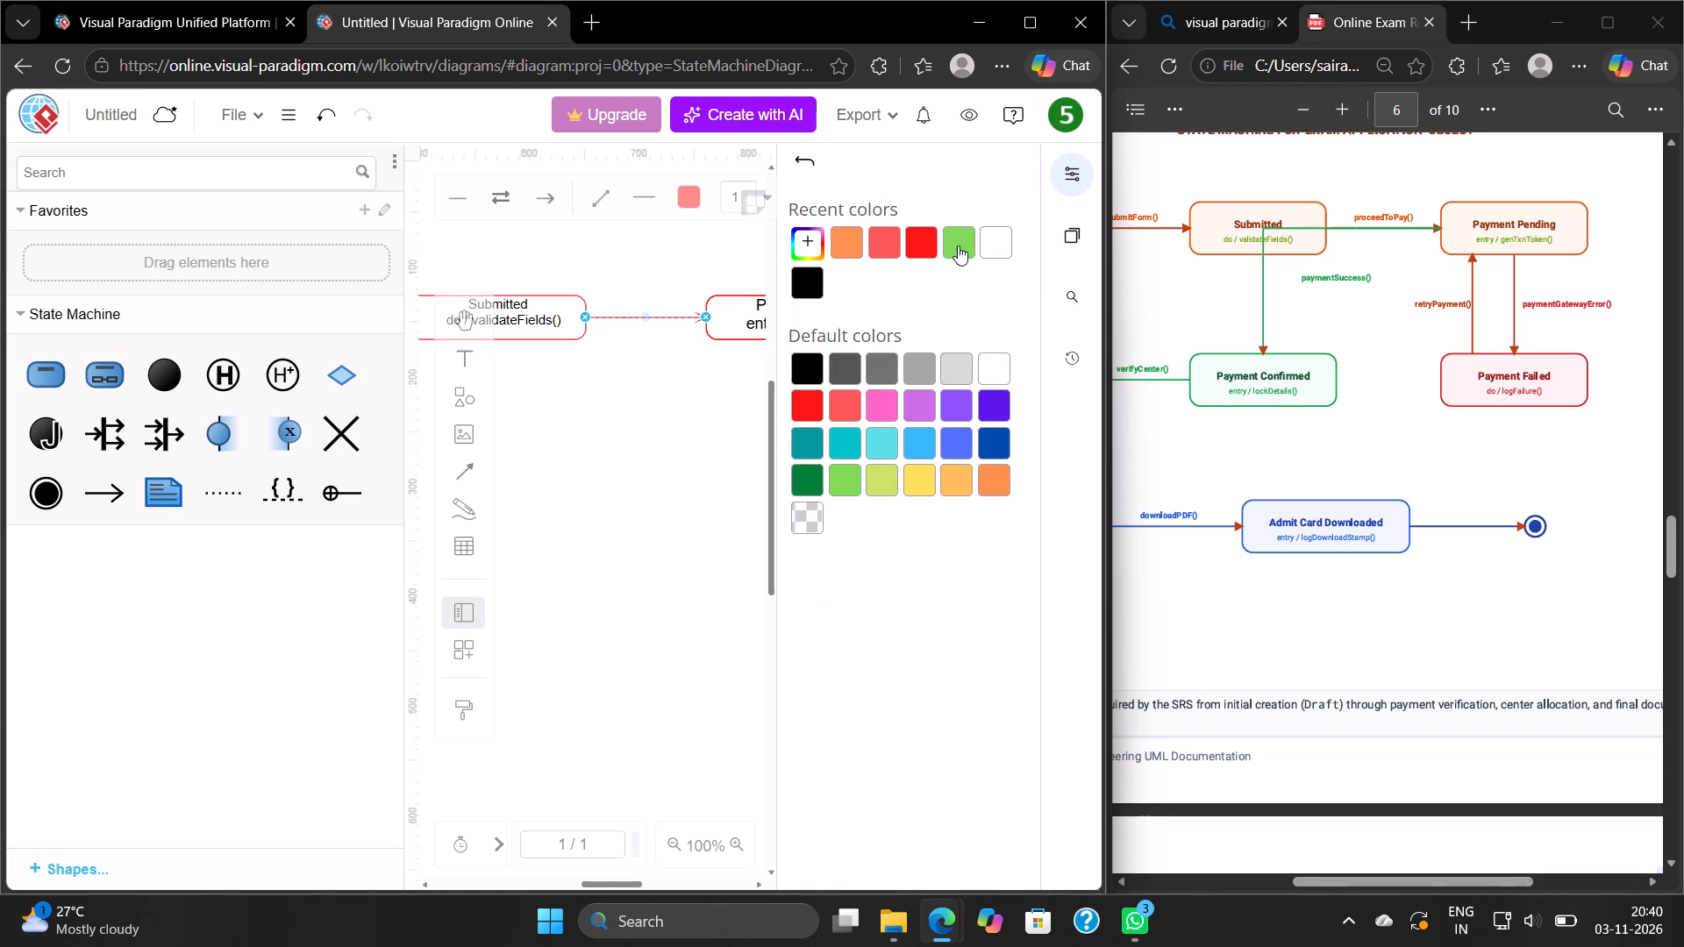
pyautogui.click(801, 153)
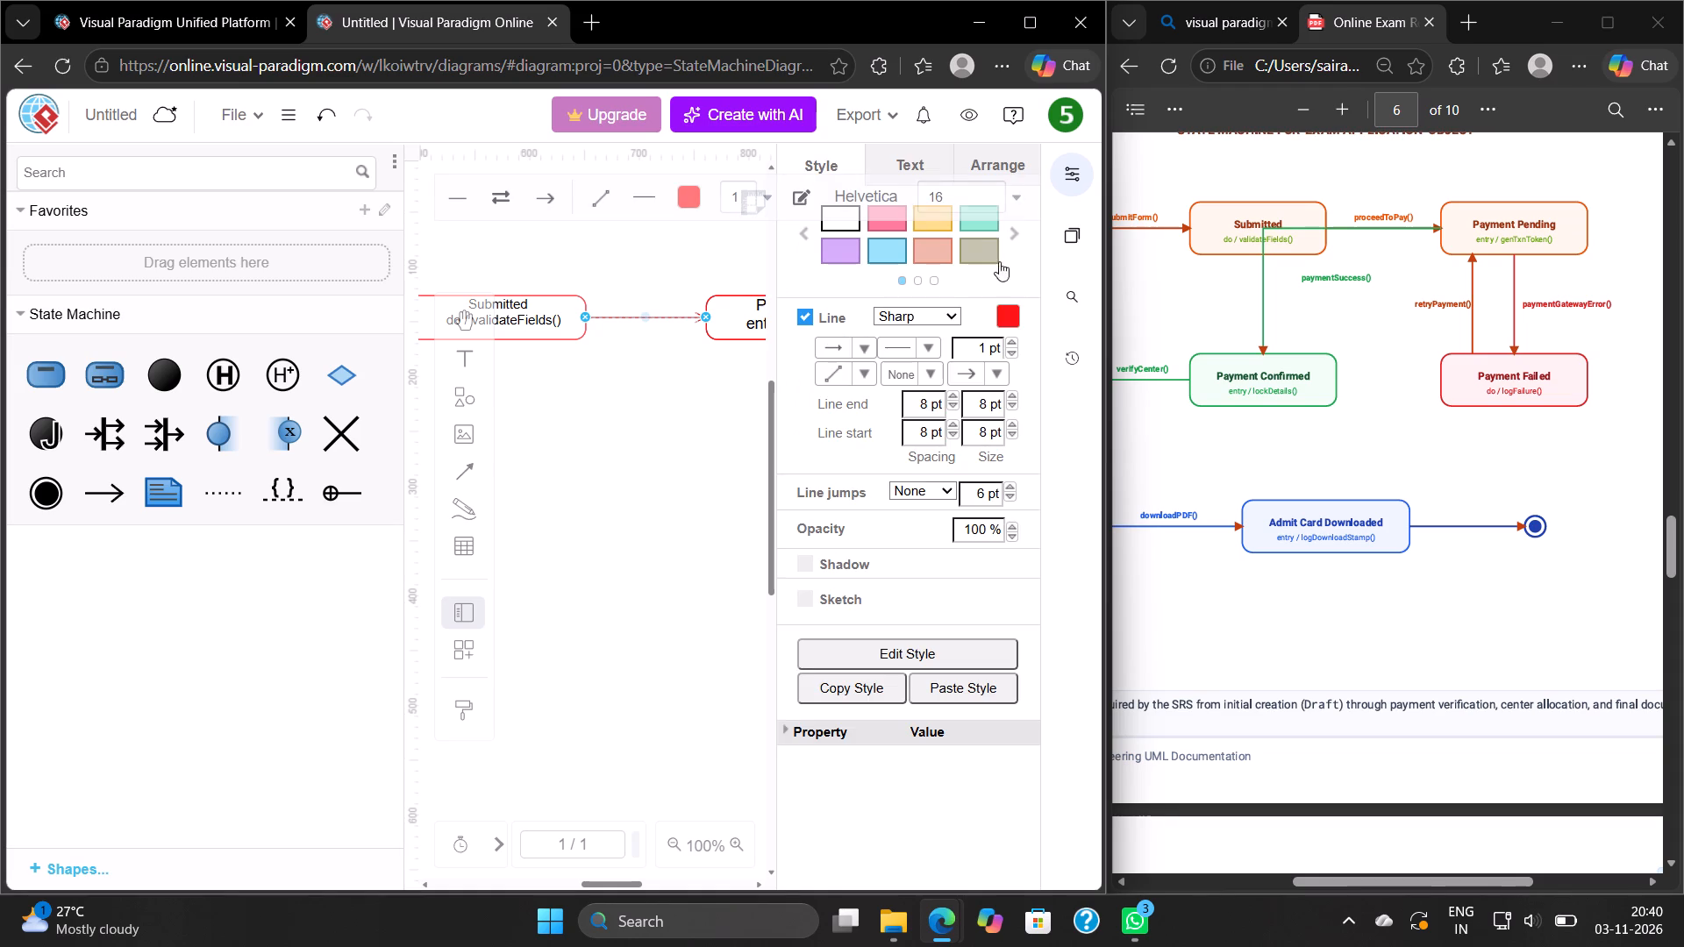
pyautogui.click(997, 380)
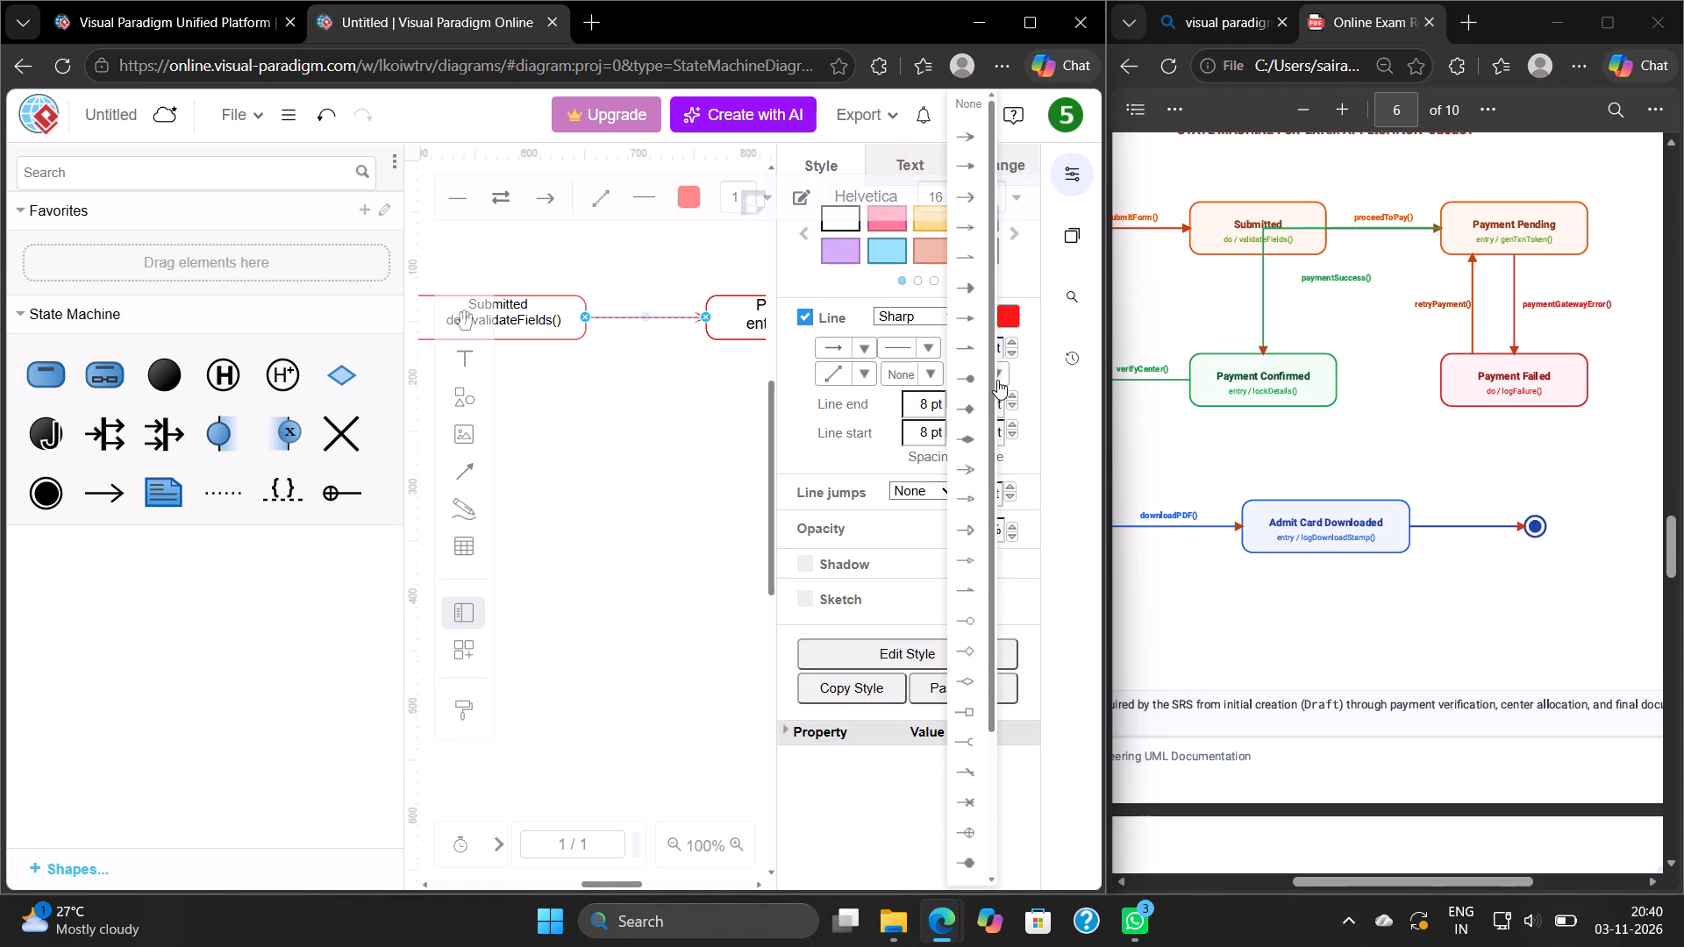
pyautogui.click(965, 280)
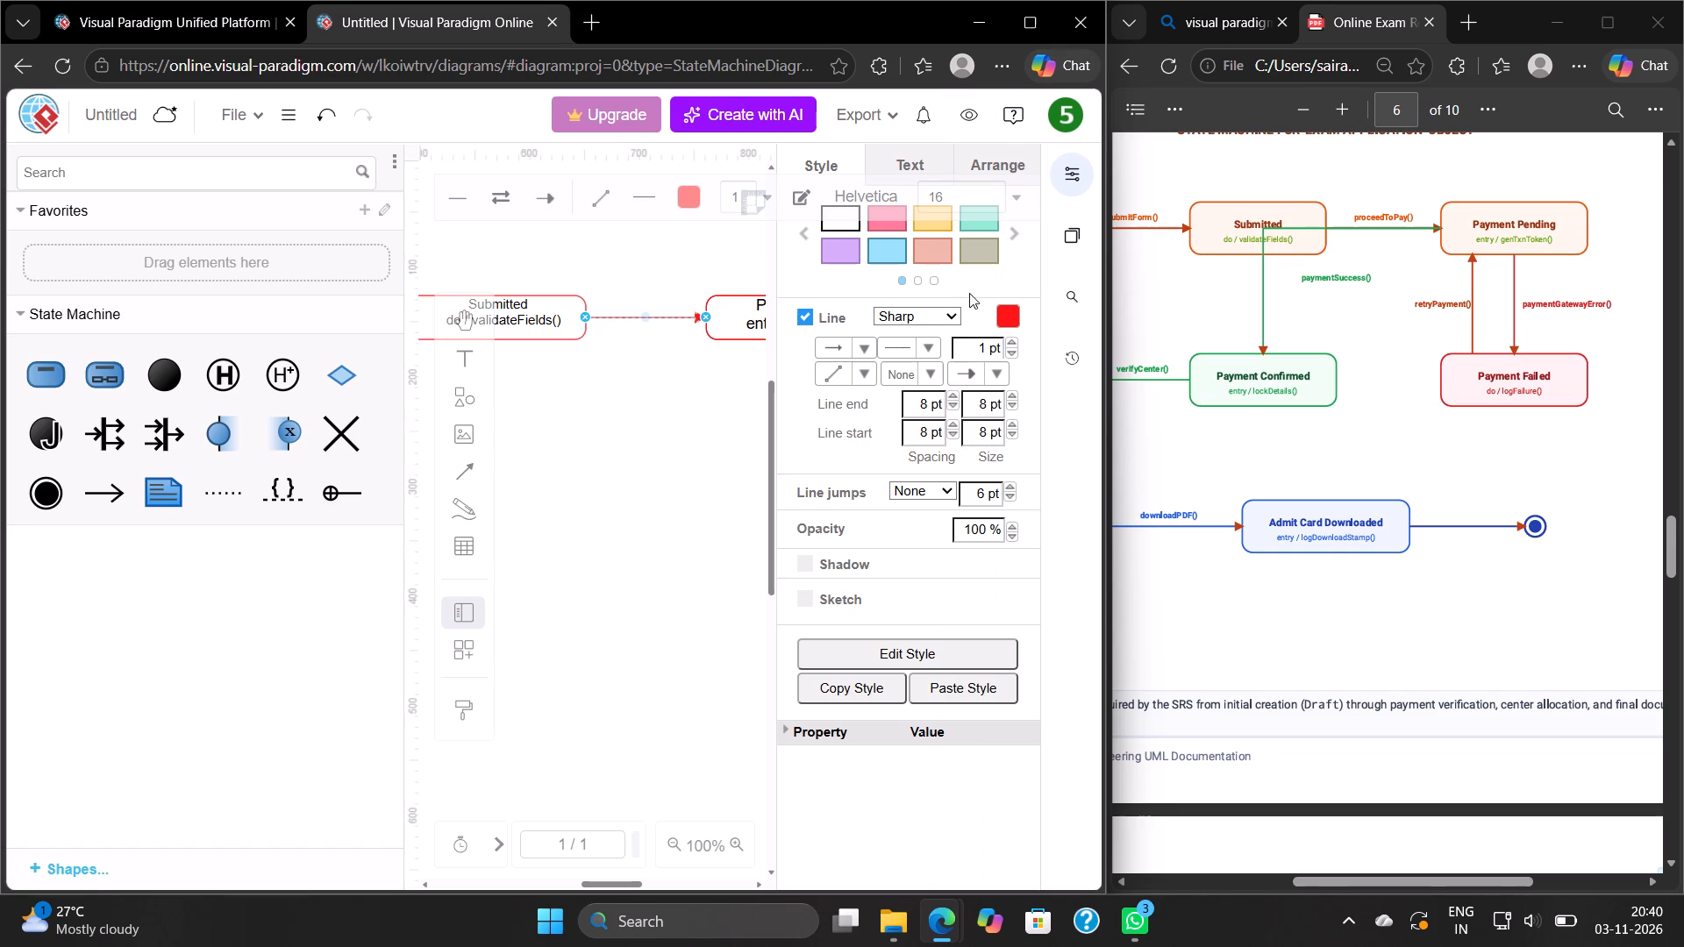
# Set the line colour of the Submitted to Payment Pending transition to dark green.
pyautogui.click(1007, 316)
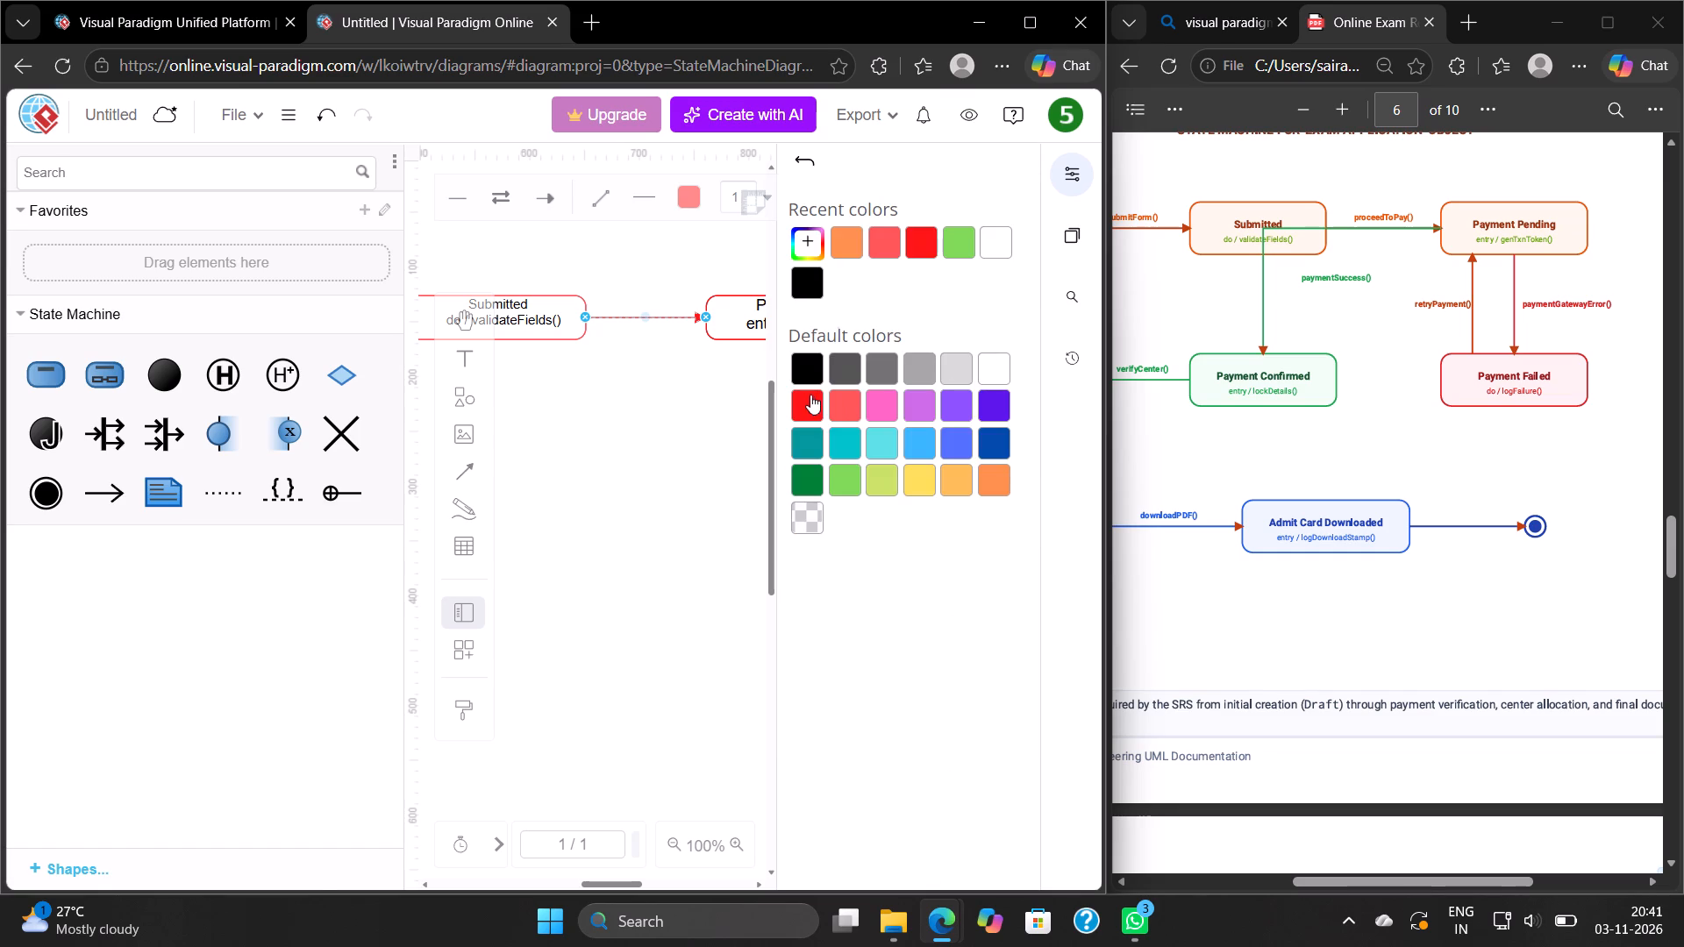
pyautogui.click(804, 472)
pyautogui.click(721, 407)
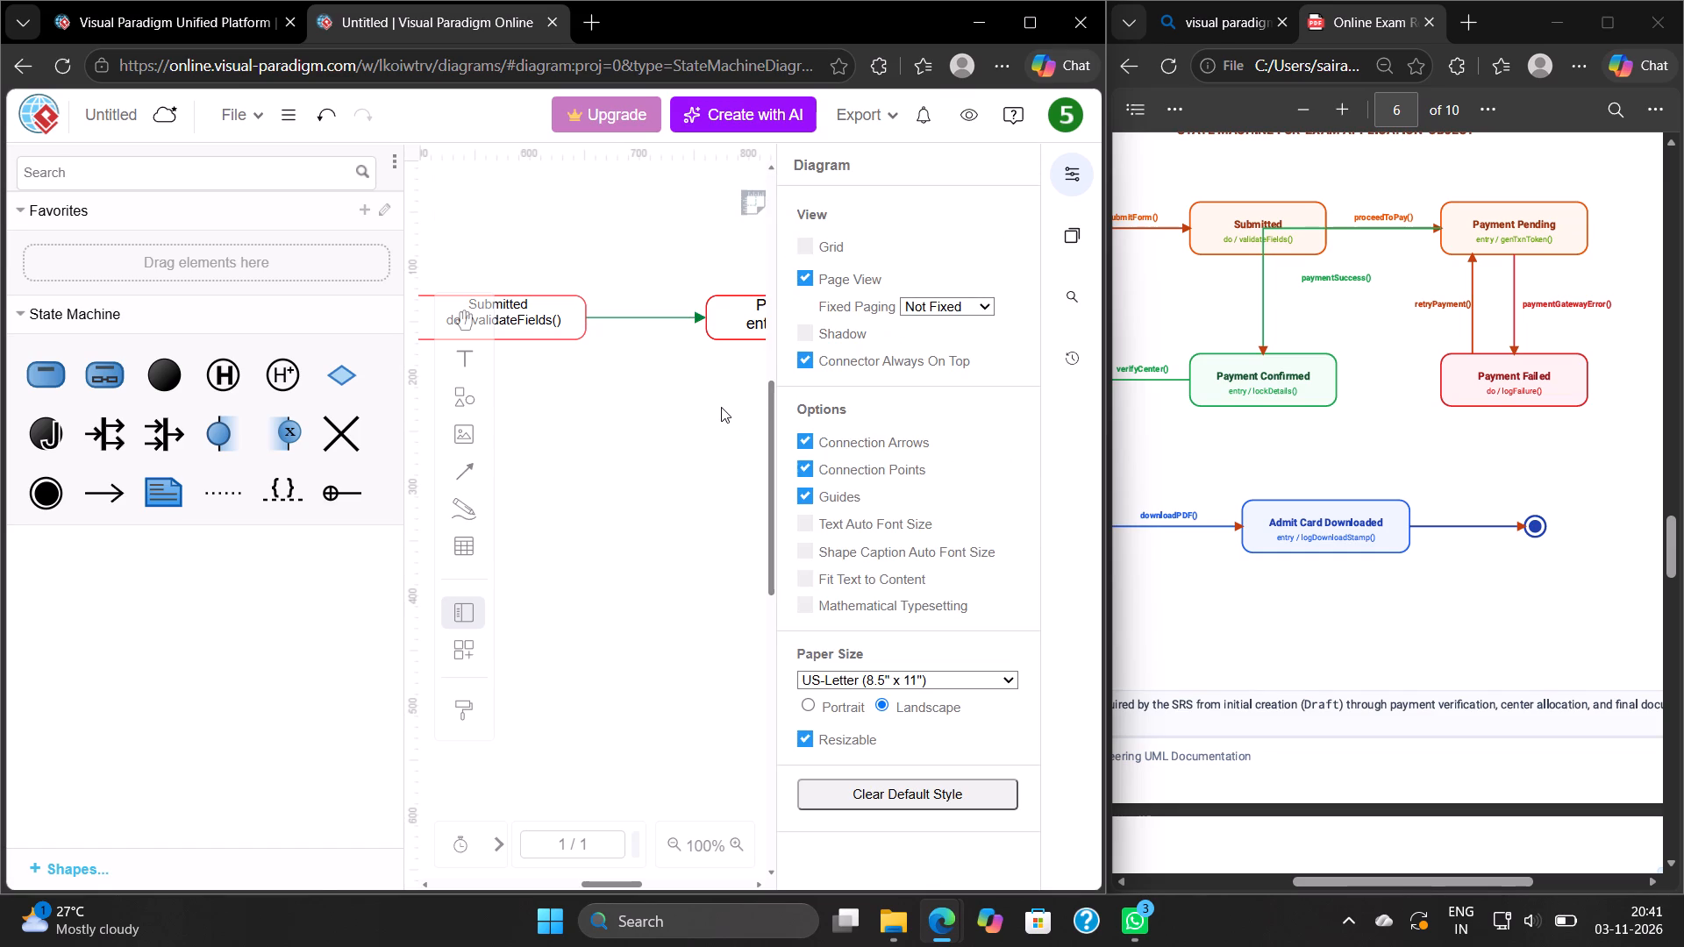
pyautogui.click(1080, 167)
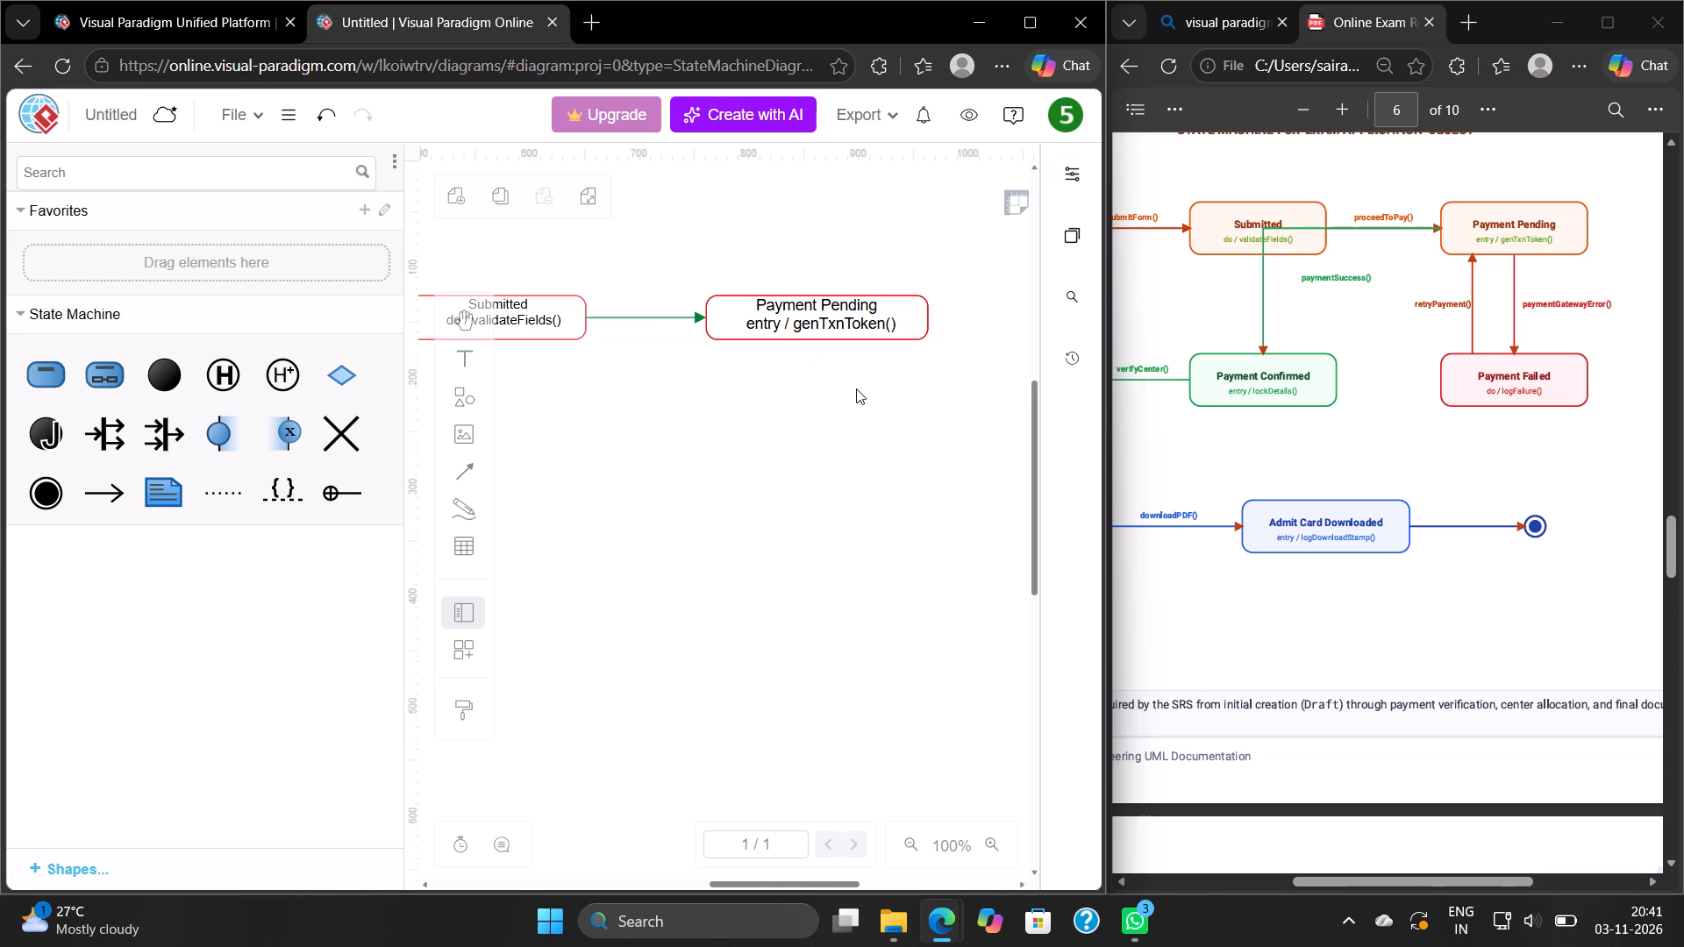
# Add a new state below Payment Pending and resize it to line up with that state's side edges.
pyautogui.click(54, 374)
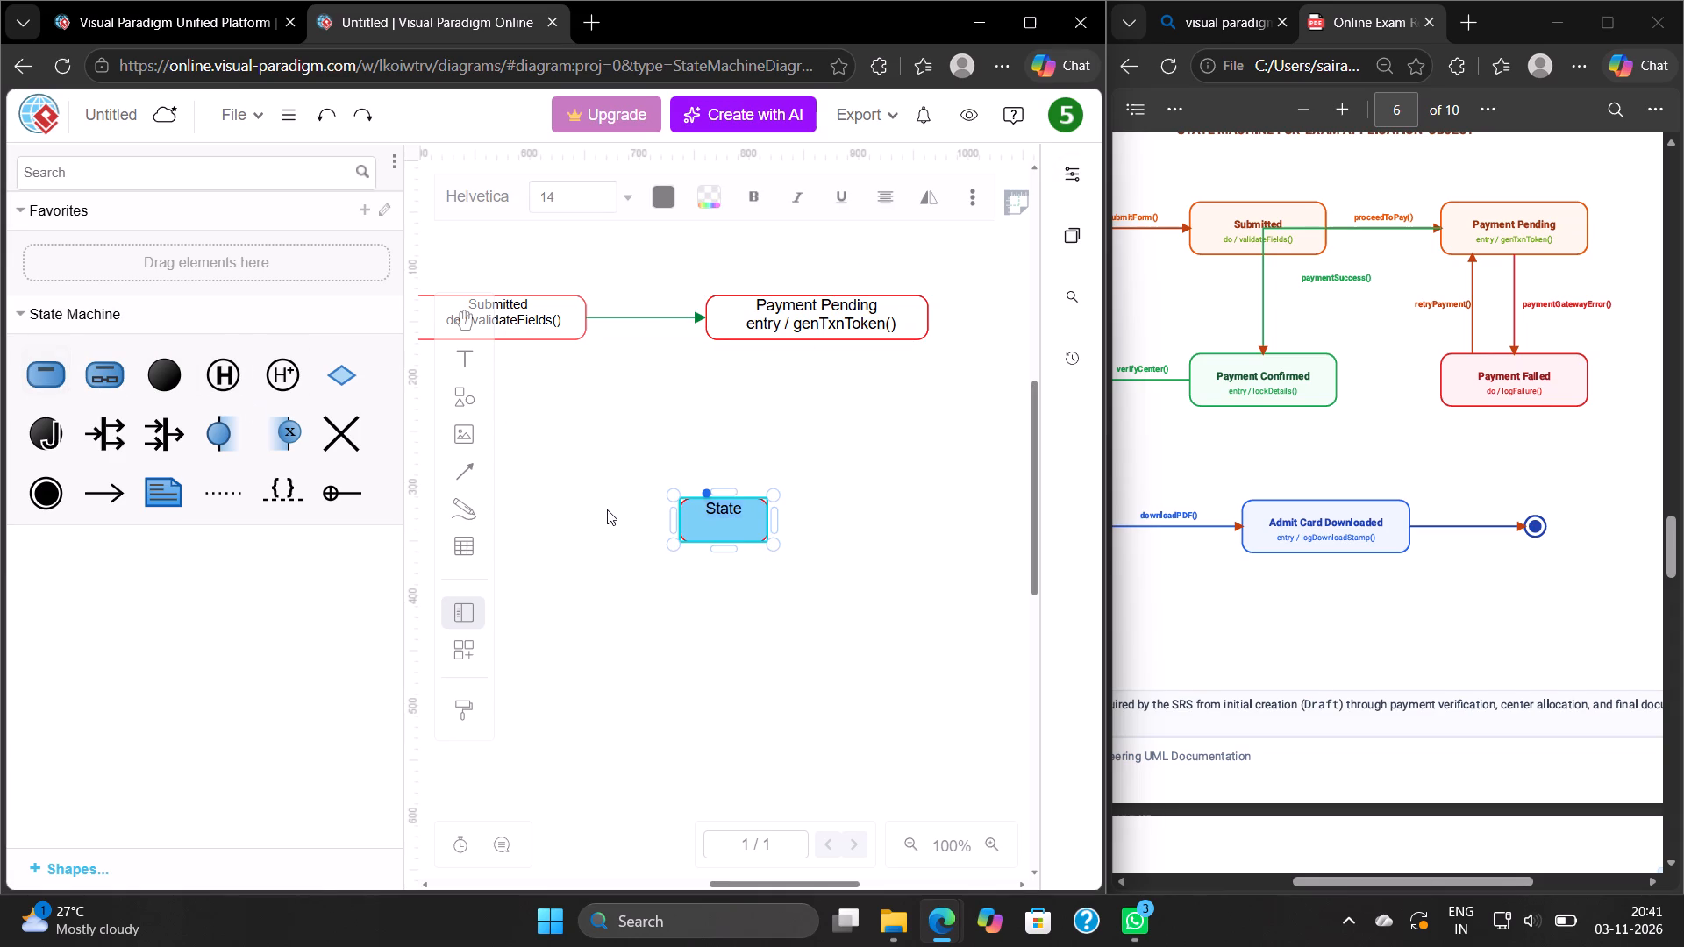
pyautogui.moveTo(711, 521); pyautogui.dragTo(775, 522)
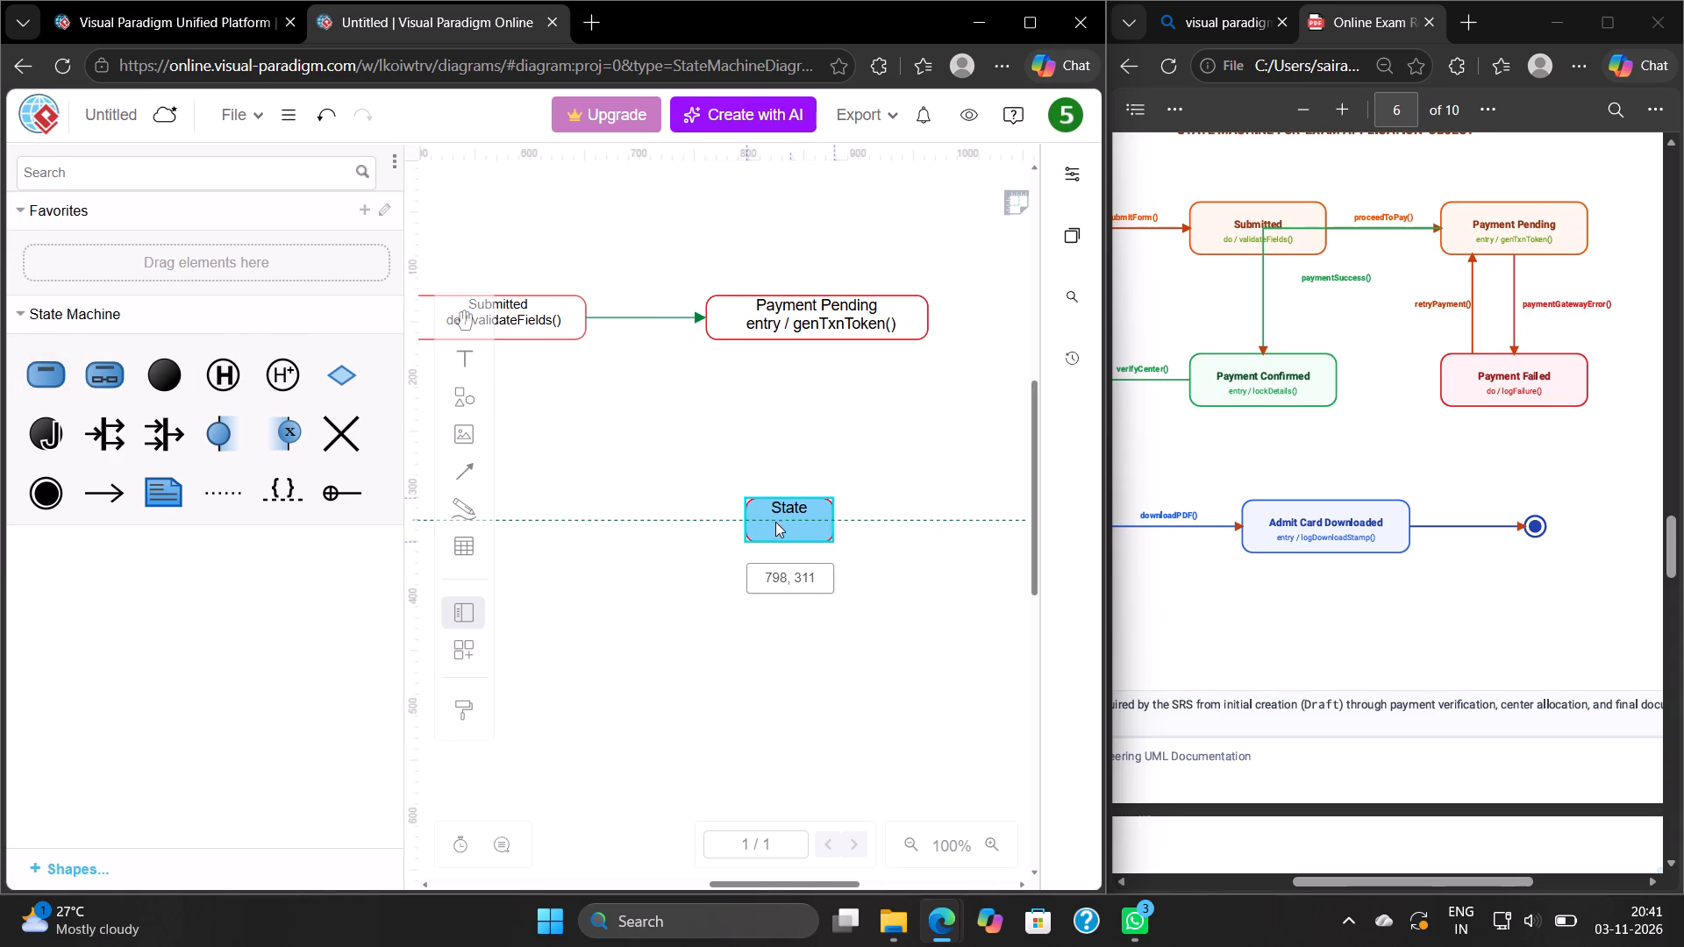
pyautogui.moveTo(775, 522); pyautogui.dragTo(774, 519)
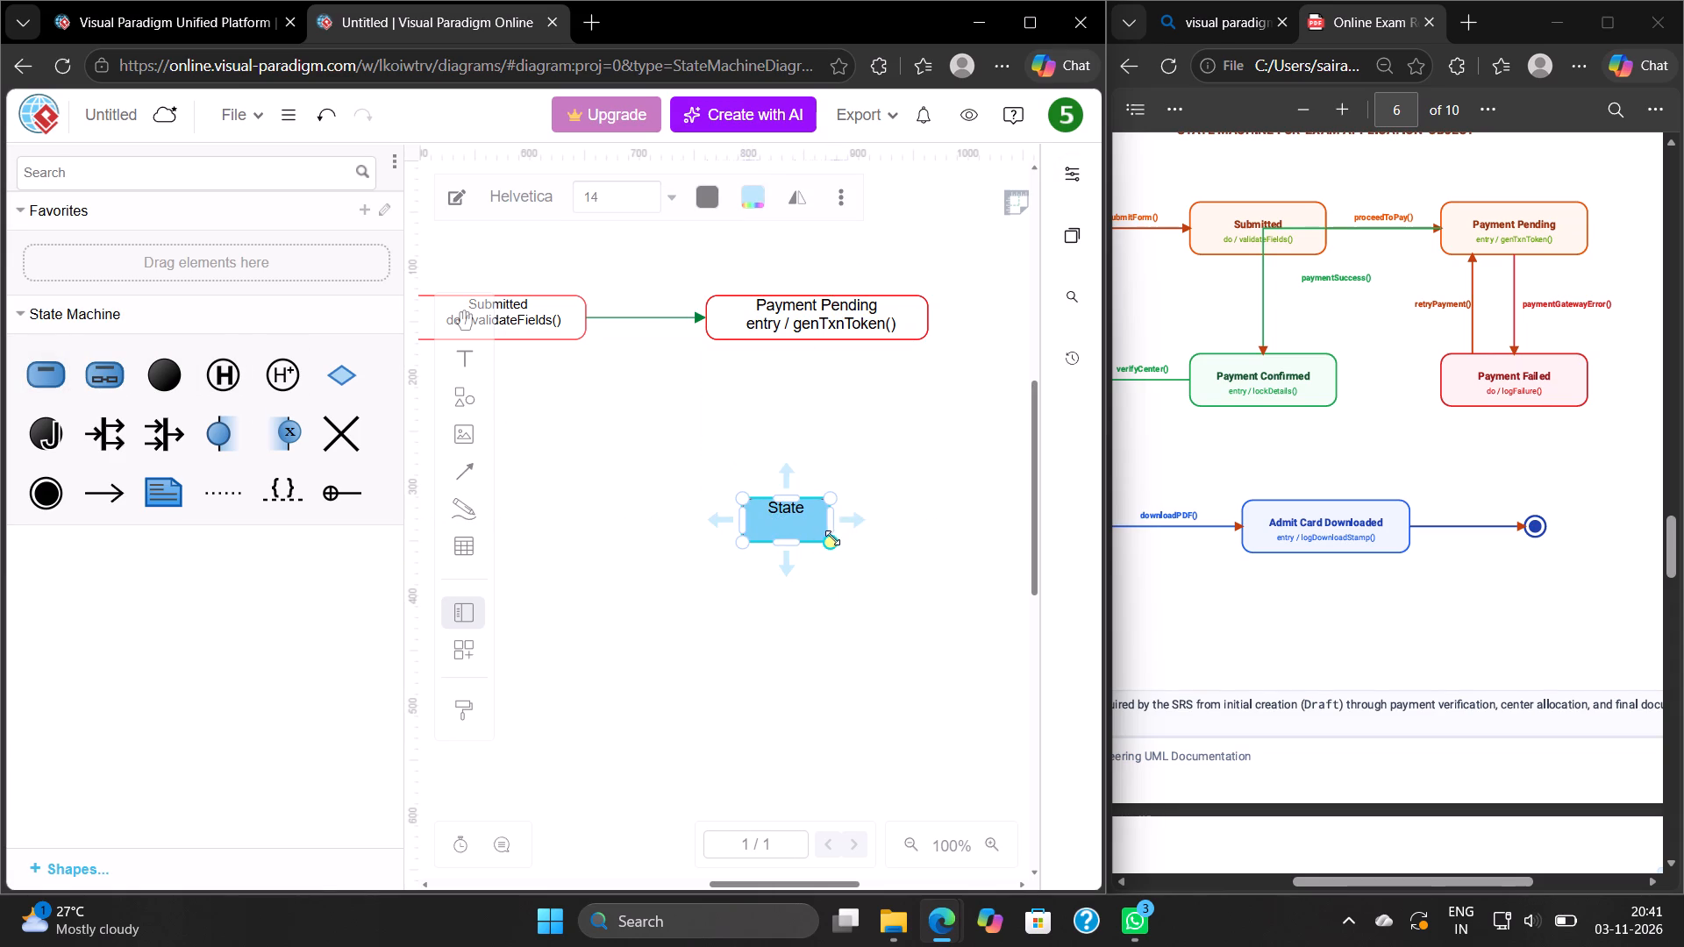
pyautogui.moveTo(830, 538); pyautogui.dragTo(919, 546)
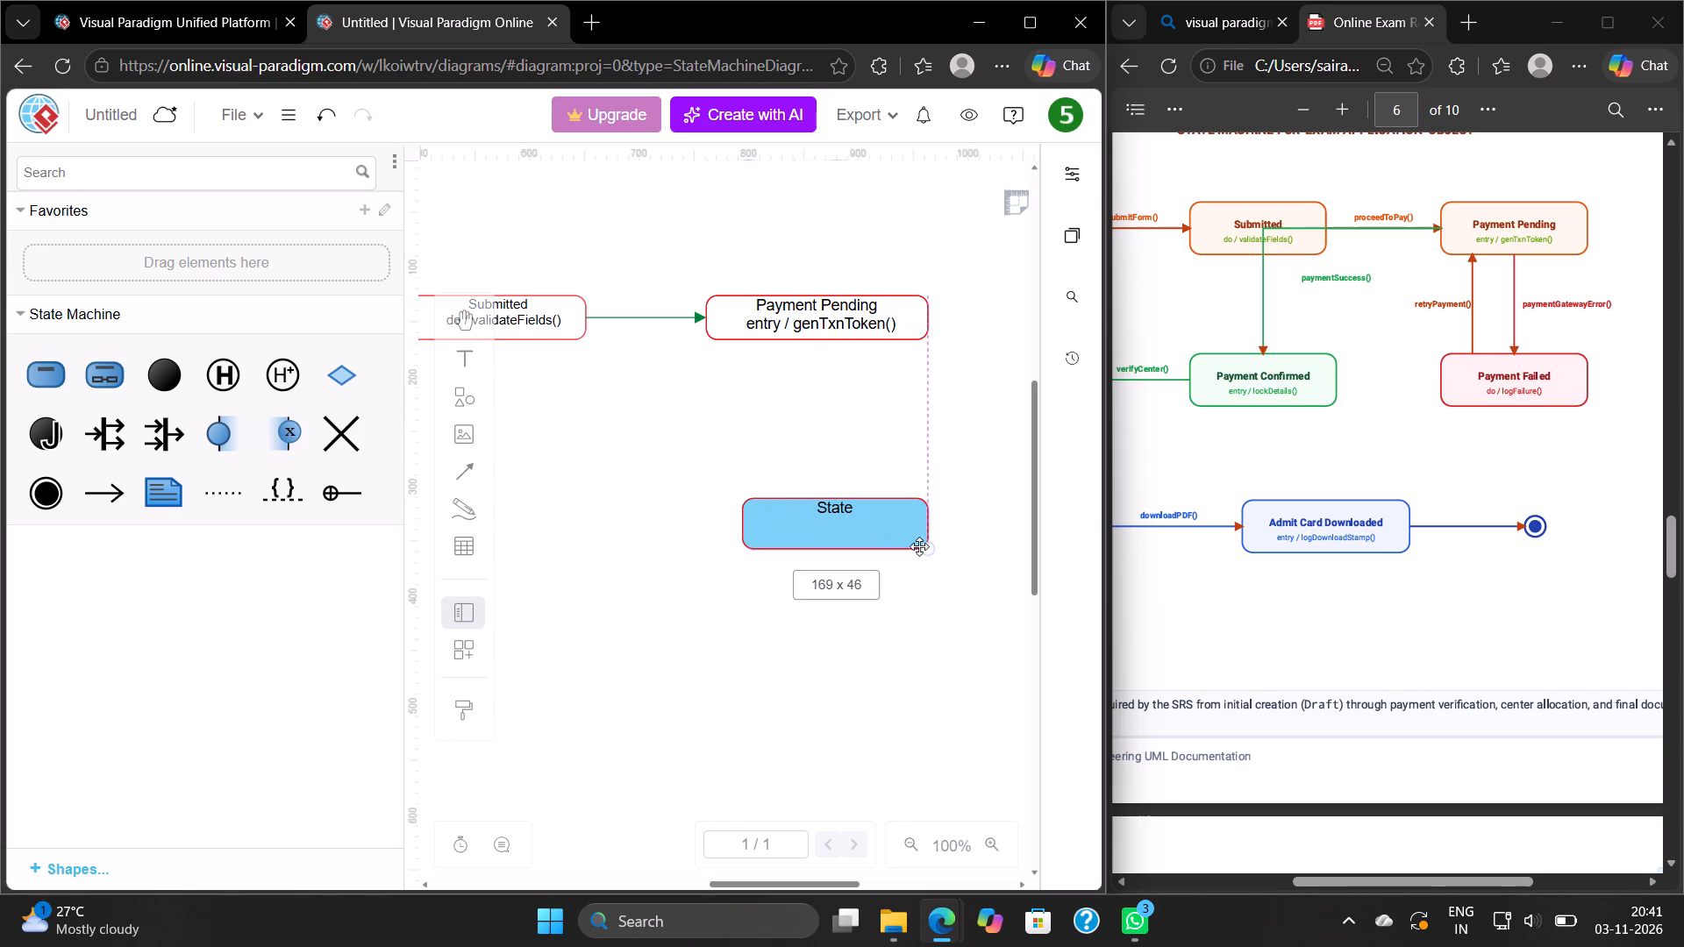
pyautogui.moveTo(919, 546); pyautogui.dragTo(929, 551)
pyautogui.moveTo(743, 551); pyautogui.dragTo(711, 552)
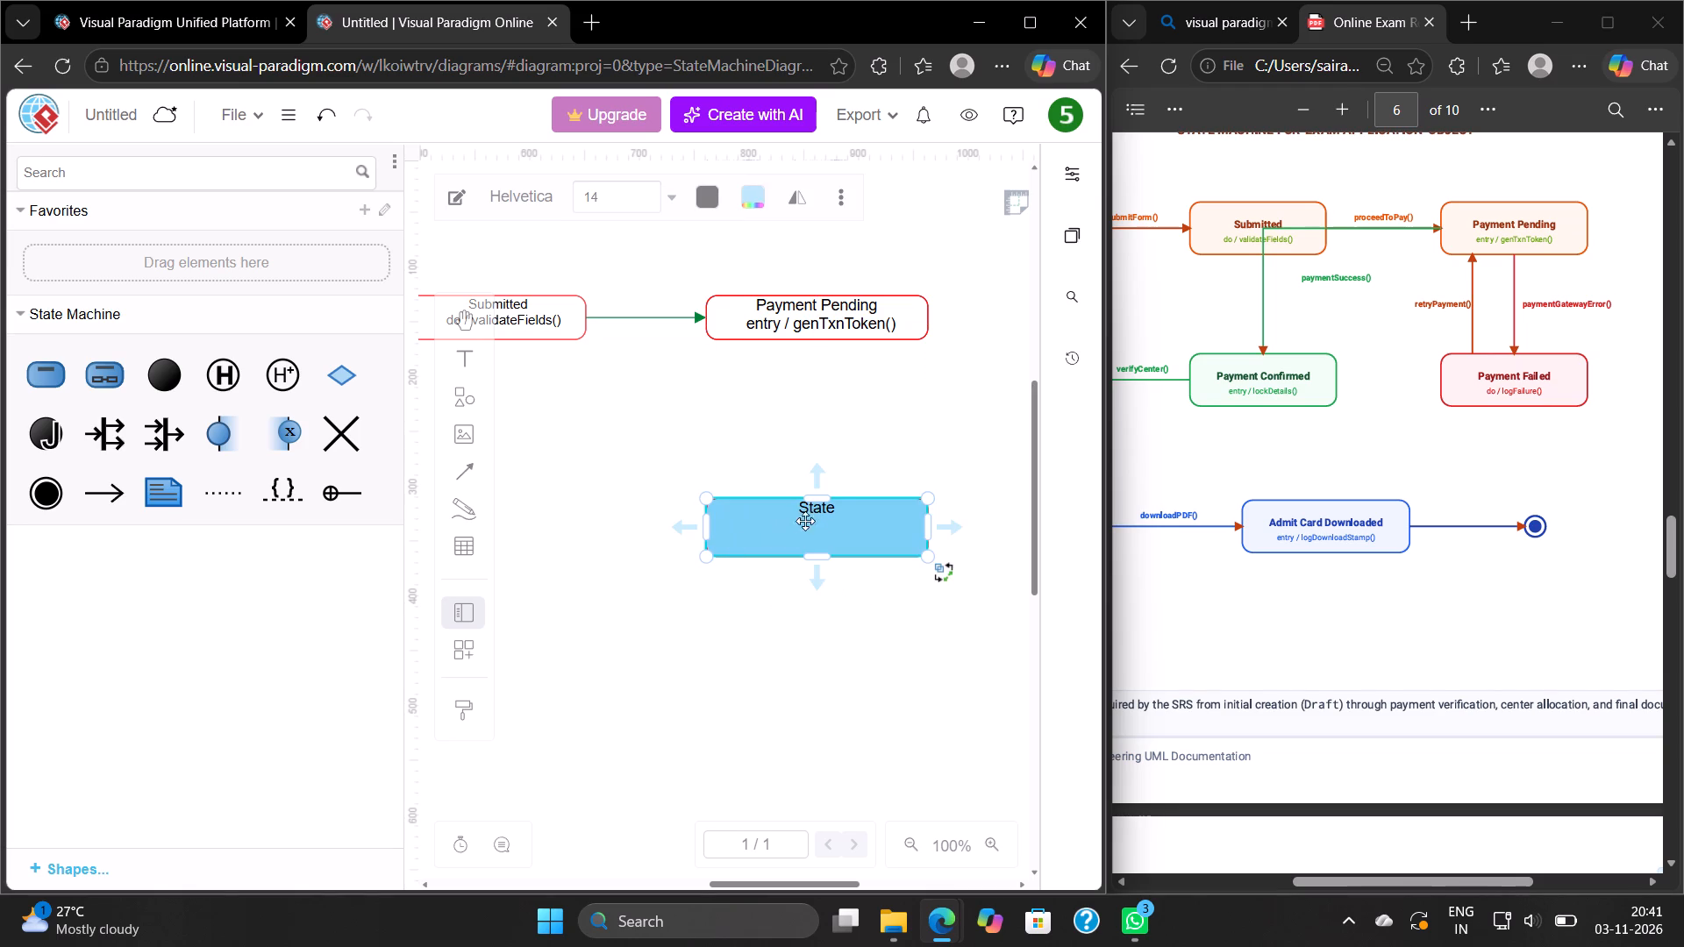
# Replace the new state's default label with "Payment Failed".
pyautogui.doubleClick(833, 509)
pyautogui.click(833, 509)
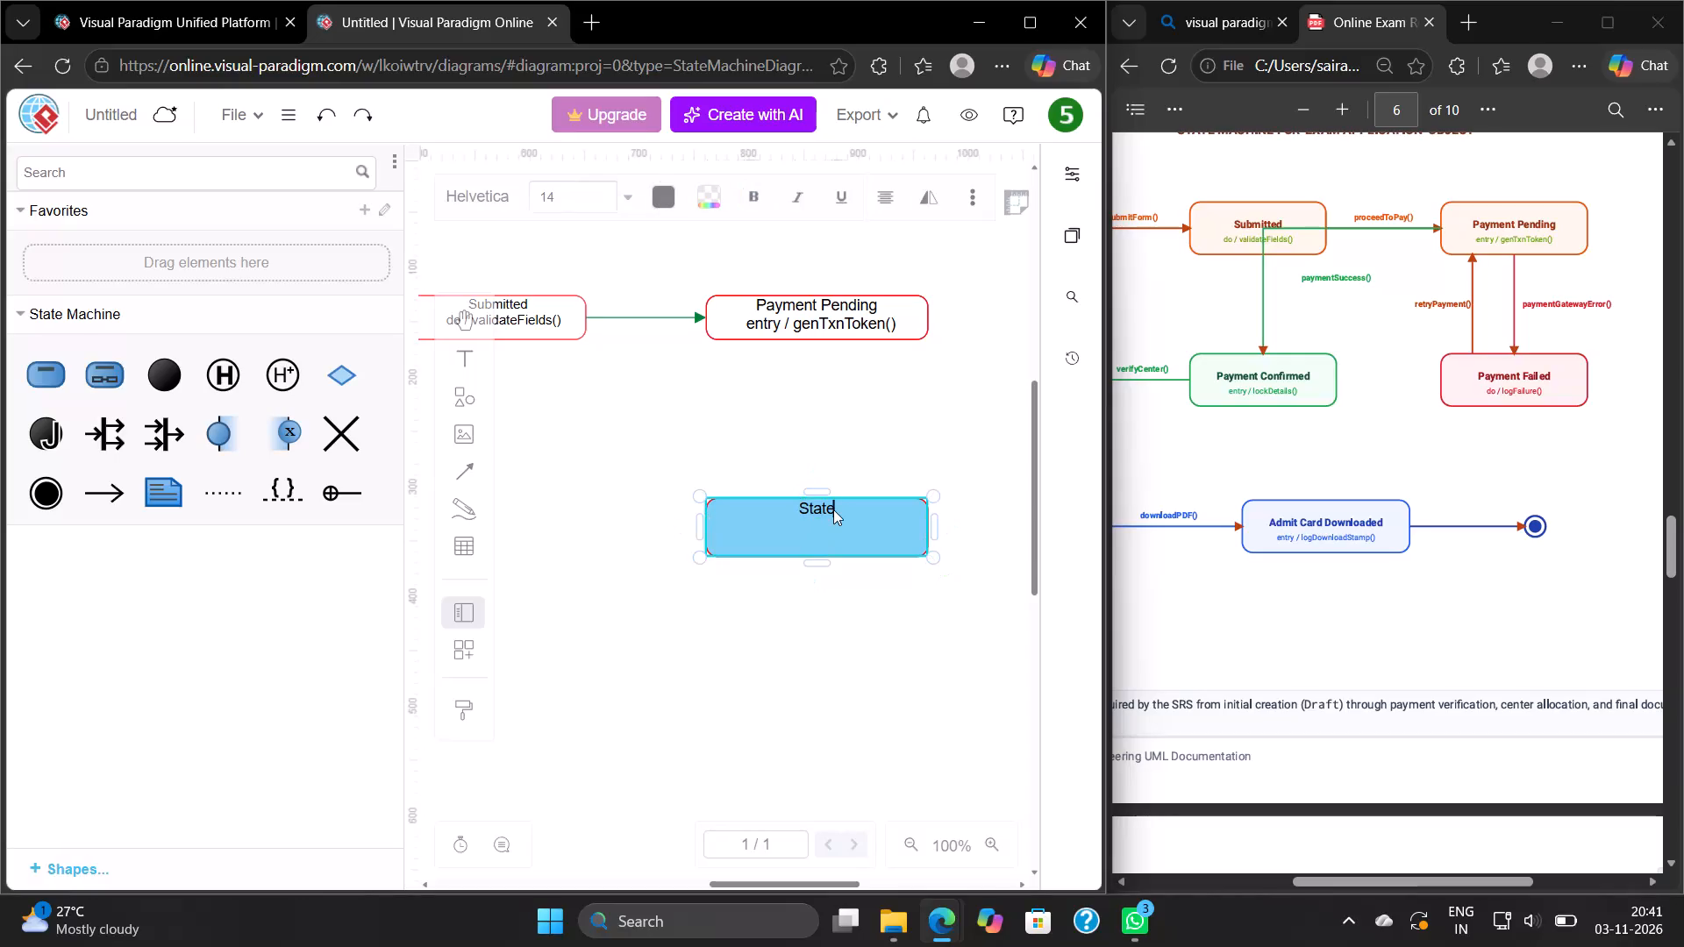
pyautogui.press('BackSpace')
pyautogui.press('BackSpace')
pyautogui.press('BackSpace')
pyautogui.press('BackSpace')
pyautogui.press('BackSpace')
pyautogui.write('Payment')
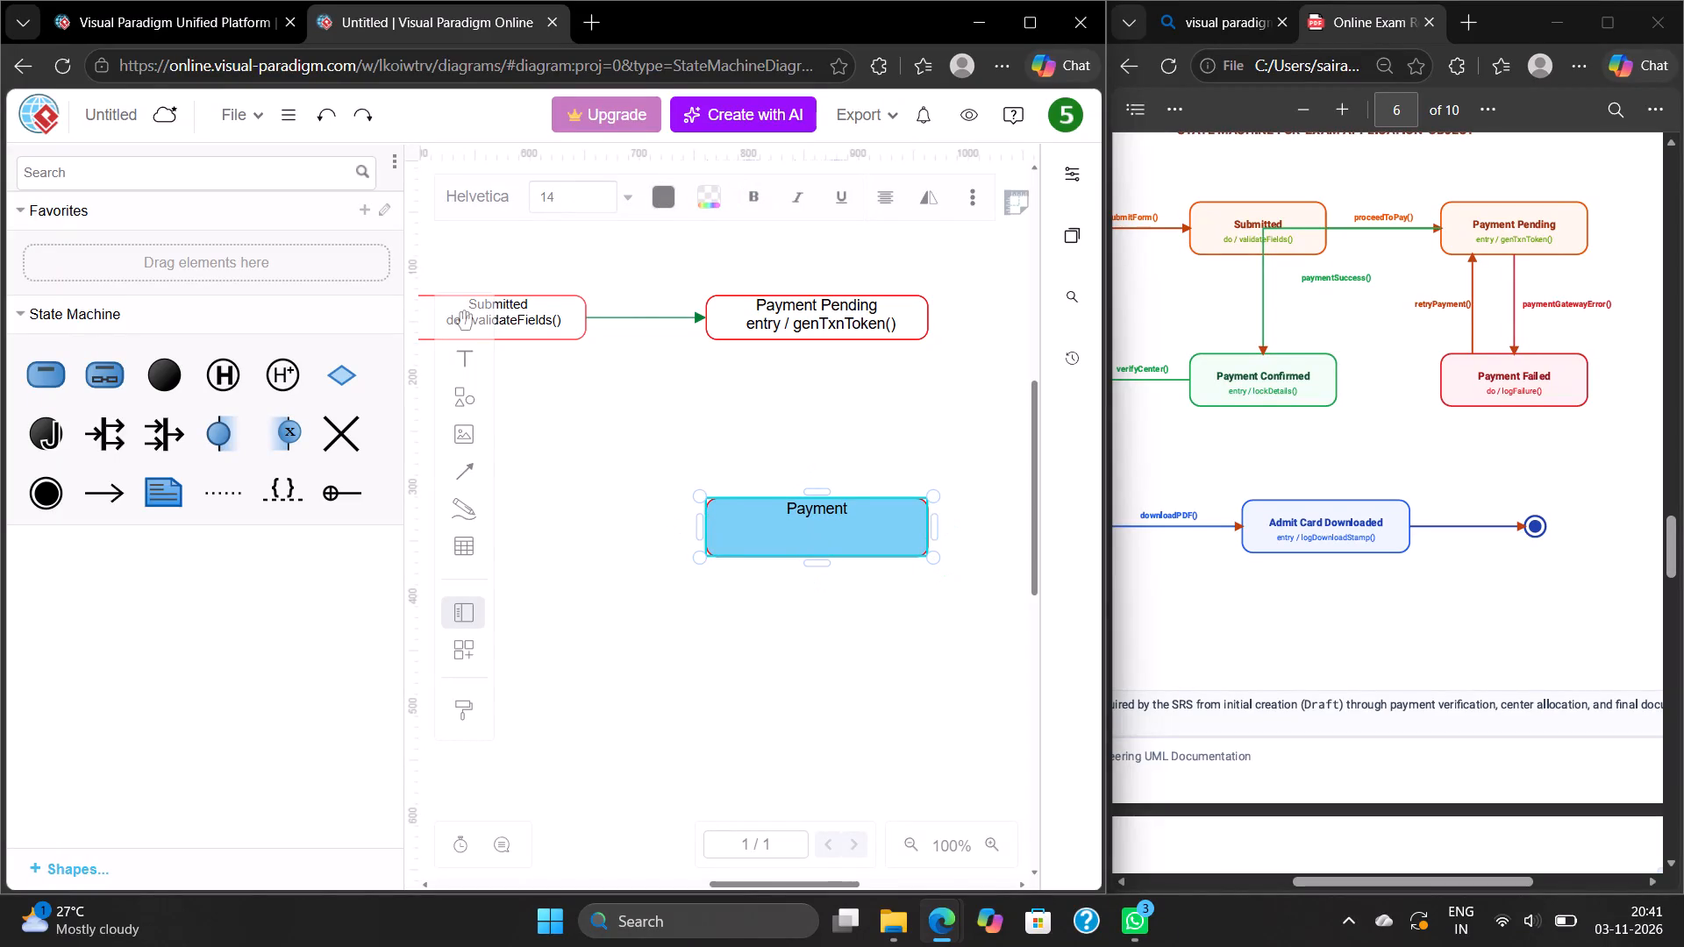
pyautogui.press('space')
pyautogui.write('Fail')
pyautogui.press('space')
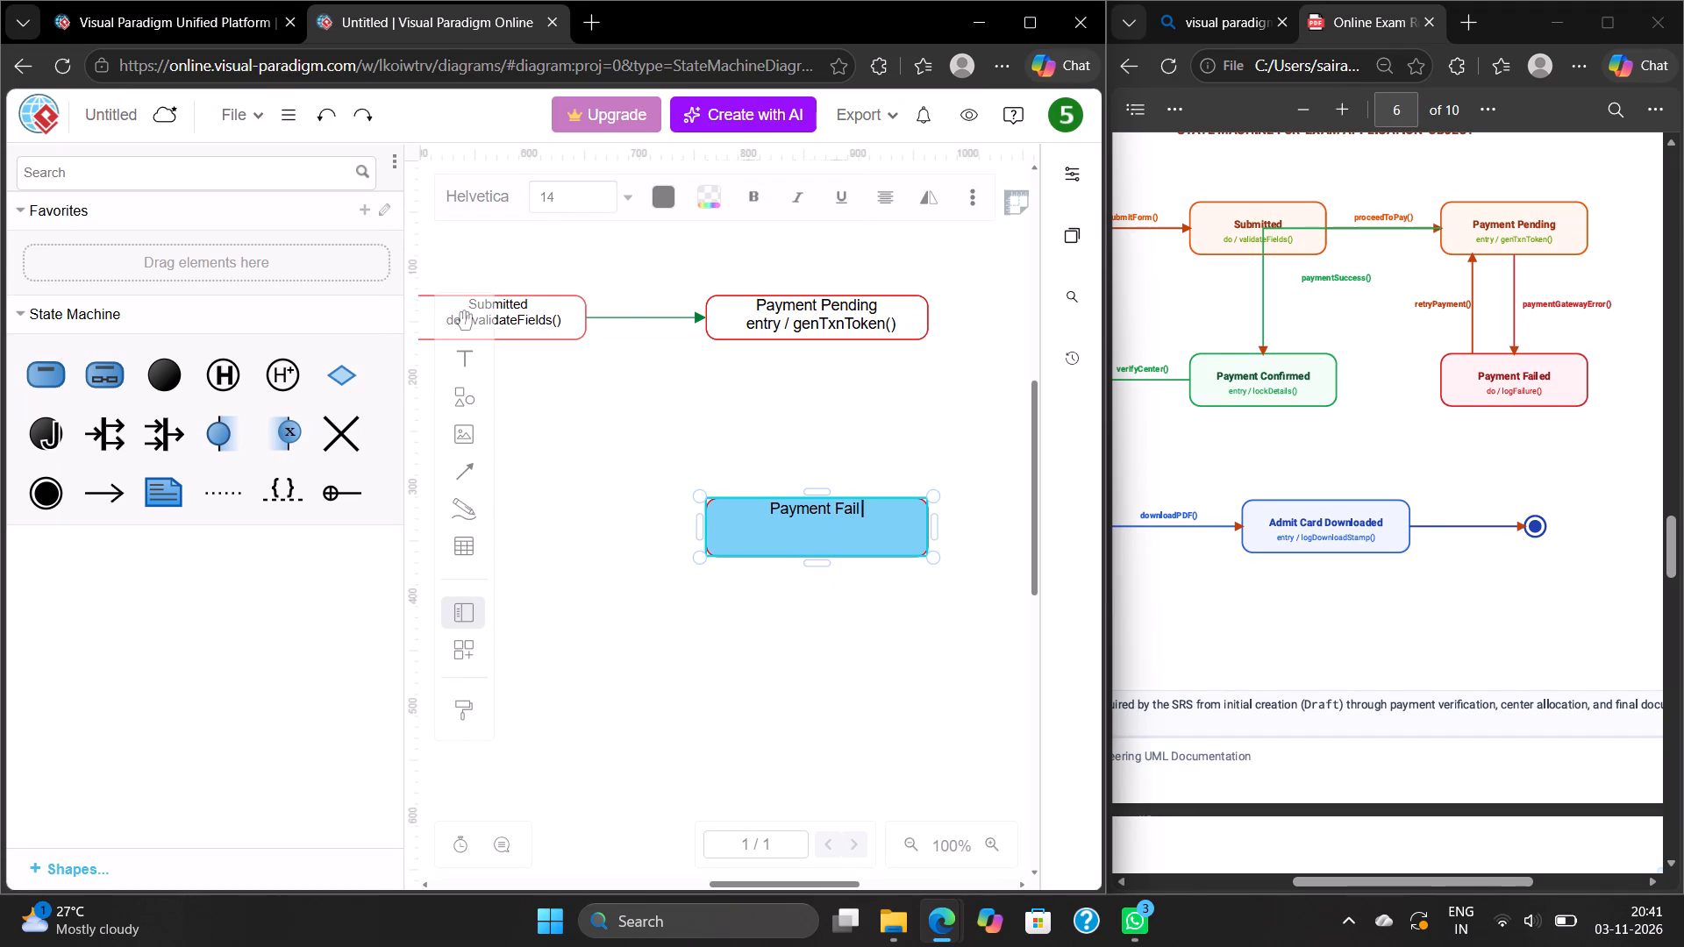
pyautogui.press('BackSpace')
pyautogui.write('ed')
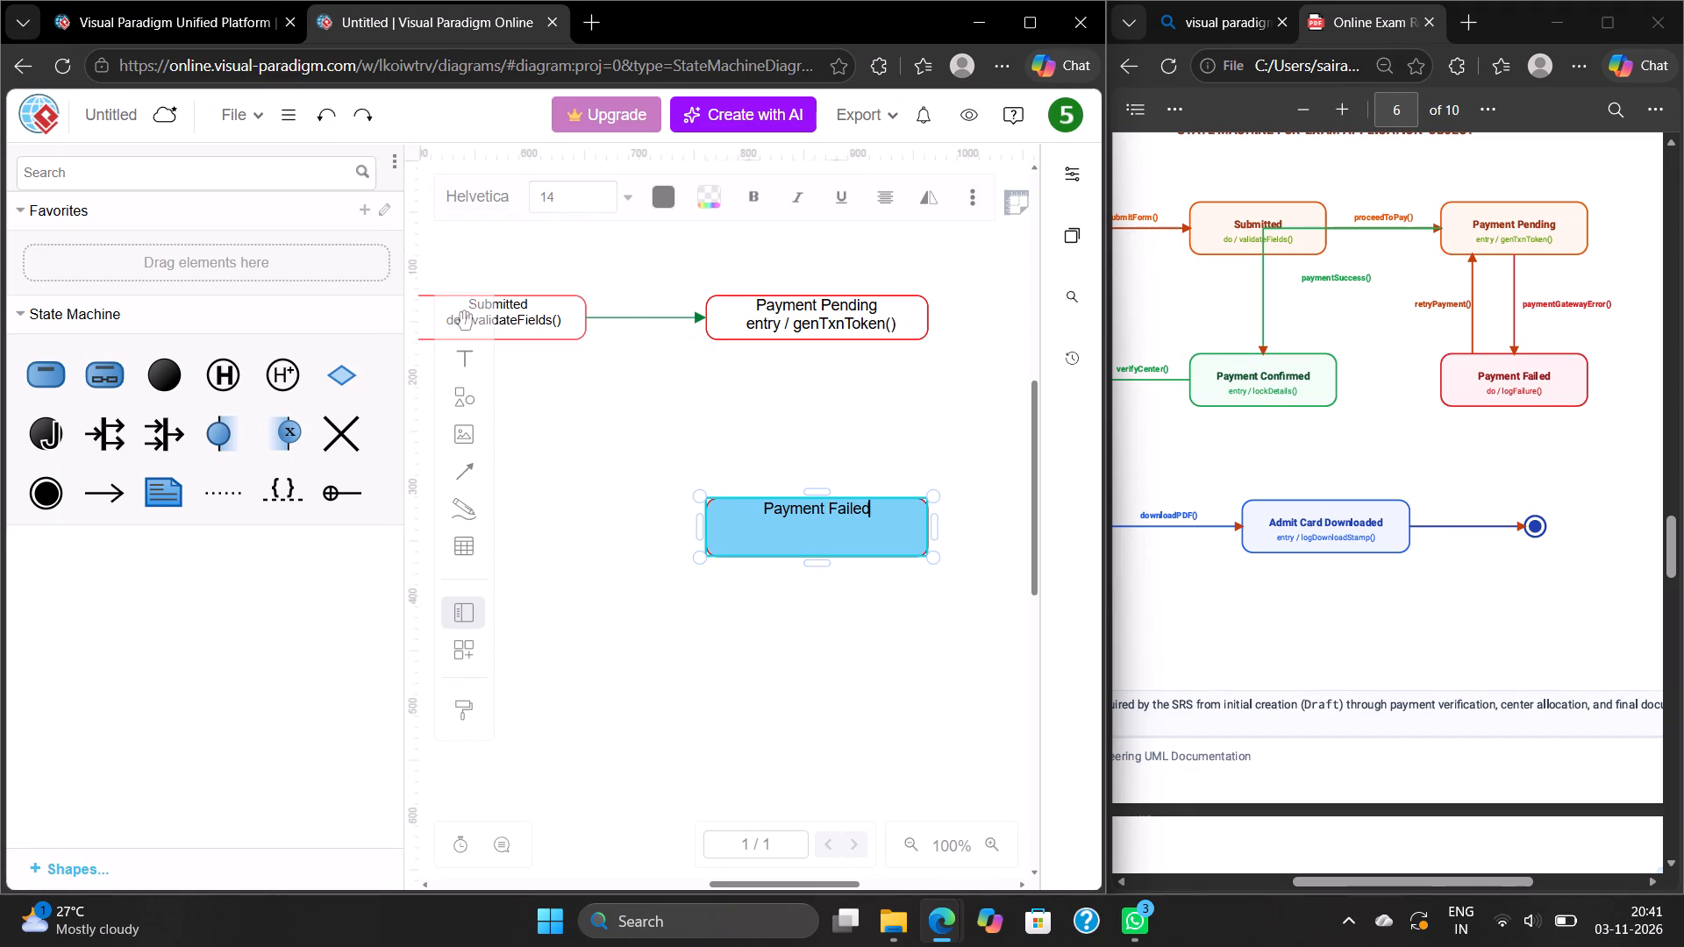
# Add a second line reading "do / logFailure()" under "Payment Failed" in the state's label.
pyautogui.press('space')
pyautogui.press('space')
pyautogui.press('space')
pyautogui.press('space')
pyautogui.press('space')
pyautogui.press('space')
pyautogui.press('space')
pyautogui.press('space')
pyautogui.press('space')
pyautogui.press('space')
pyautogui.press('space')
pyautogui.press('space')
pyautogui.press('space')
pyautogui.press('space')
pyautogui.press('space')
pyautogui.press('space')
pyautogui.press('space')
pyautogui.press('space')
pyautogui.press('space')
pyautogui.press('space')
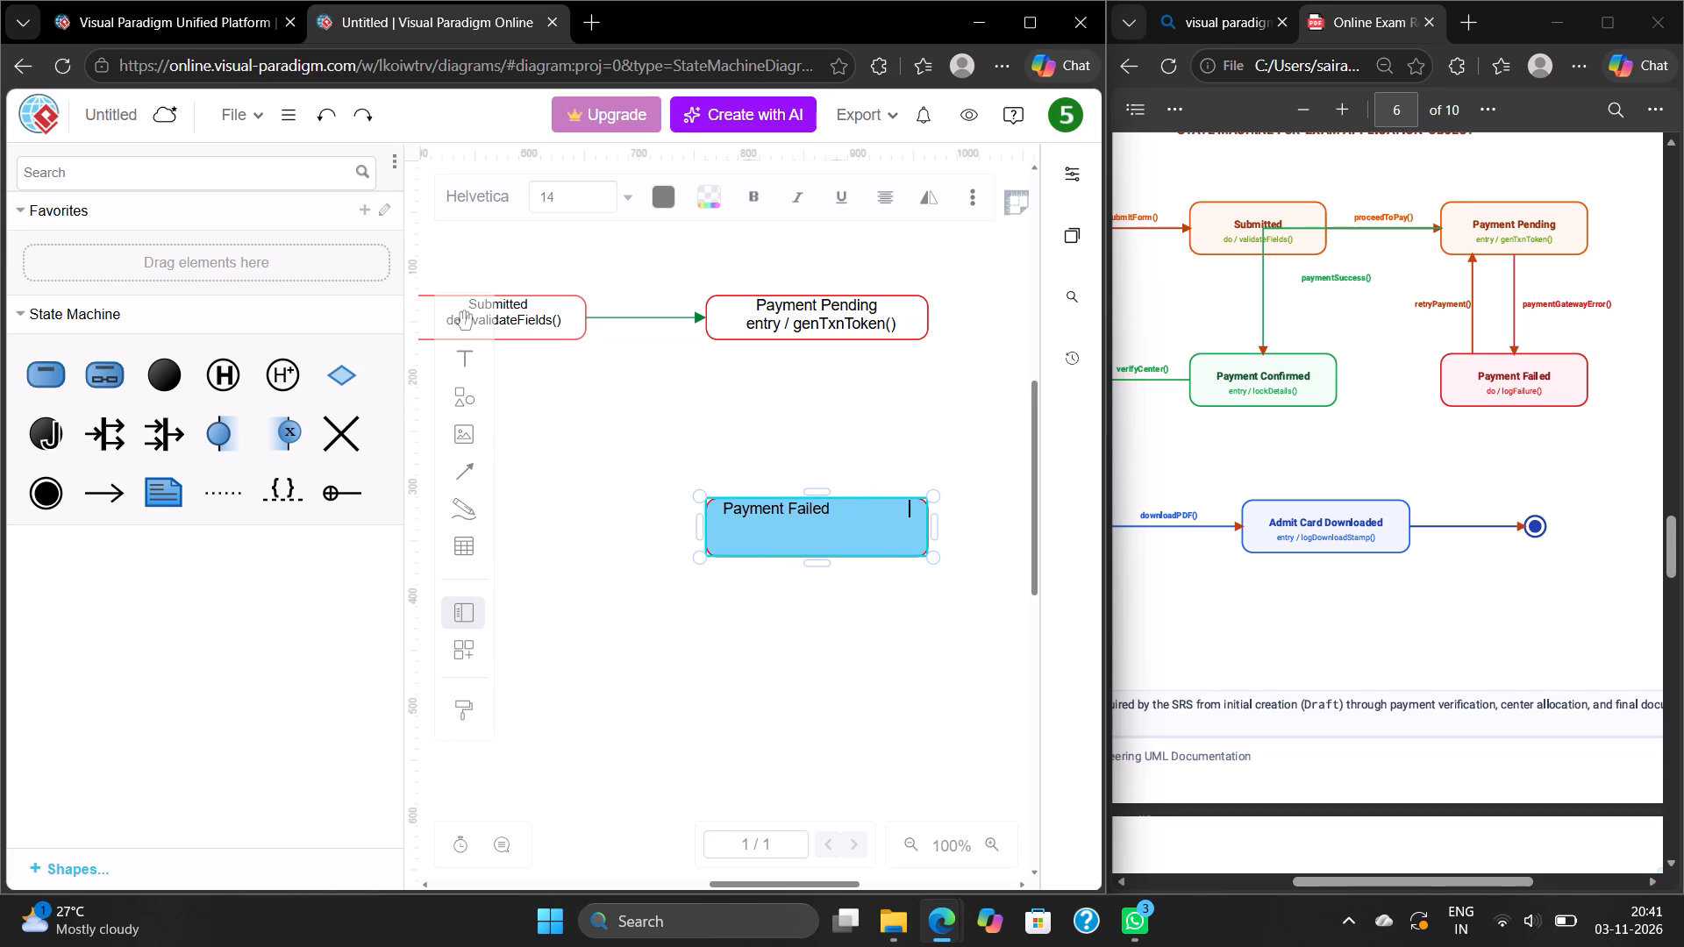
pyautogui.press('space')
pyautogui.press('space')
pyautogui.press('space')
pyautogui.press('space')
pyautogui.press('space')
pyautogui.press('space')
pyautogui.press('space')
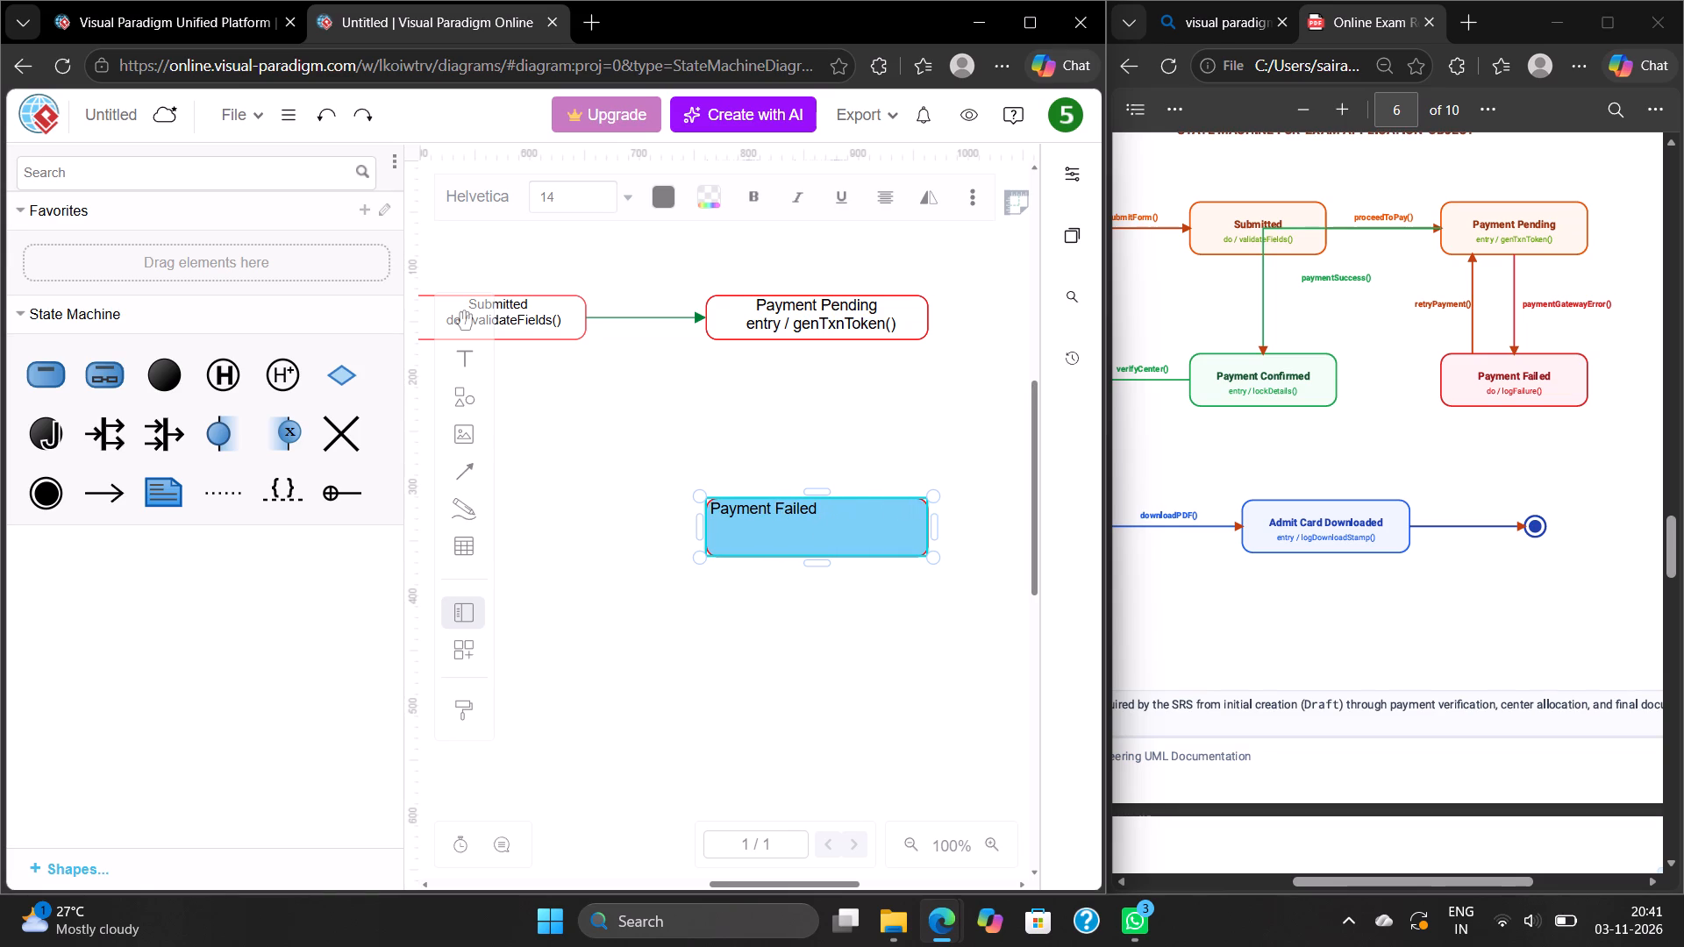
pyautogui.write('do')
pyautogui.press('space')
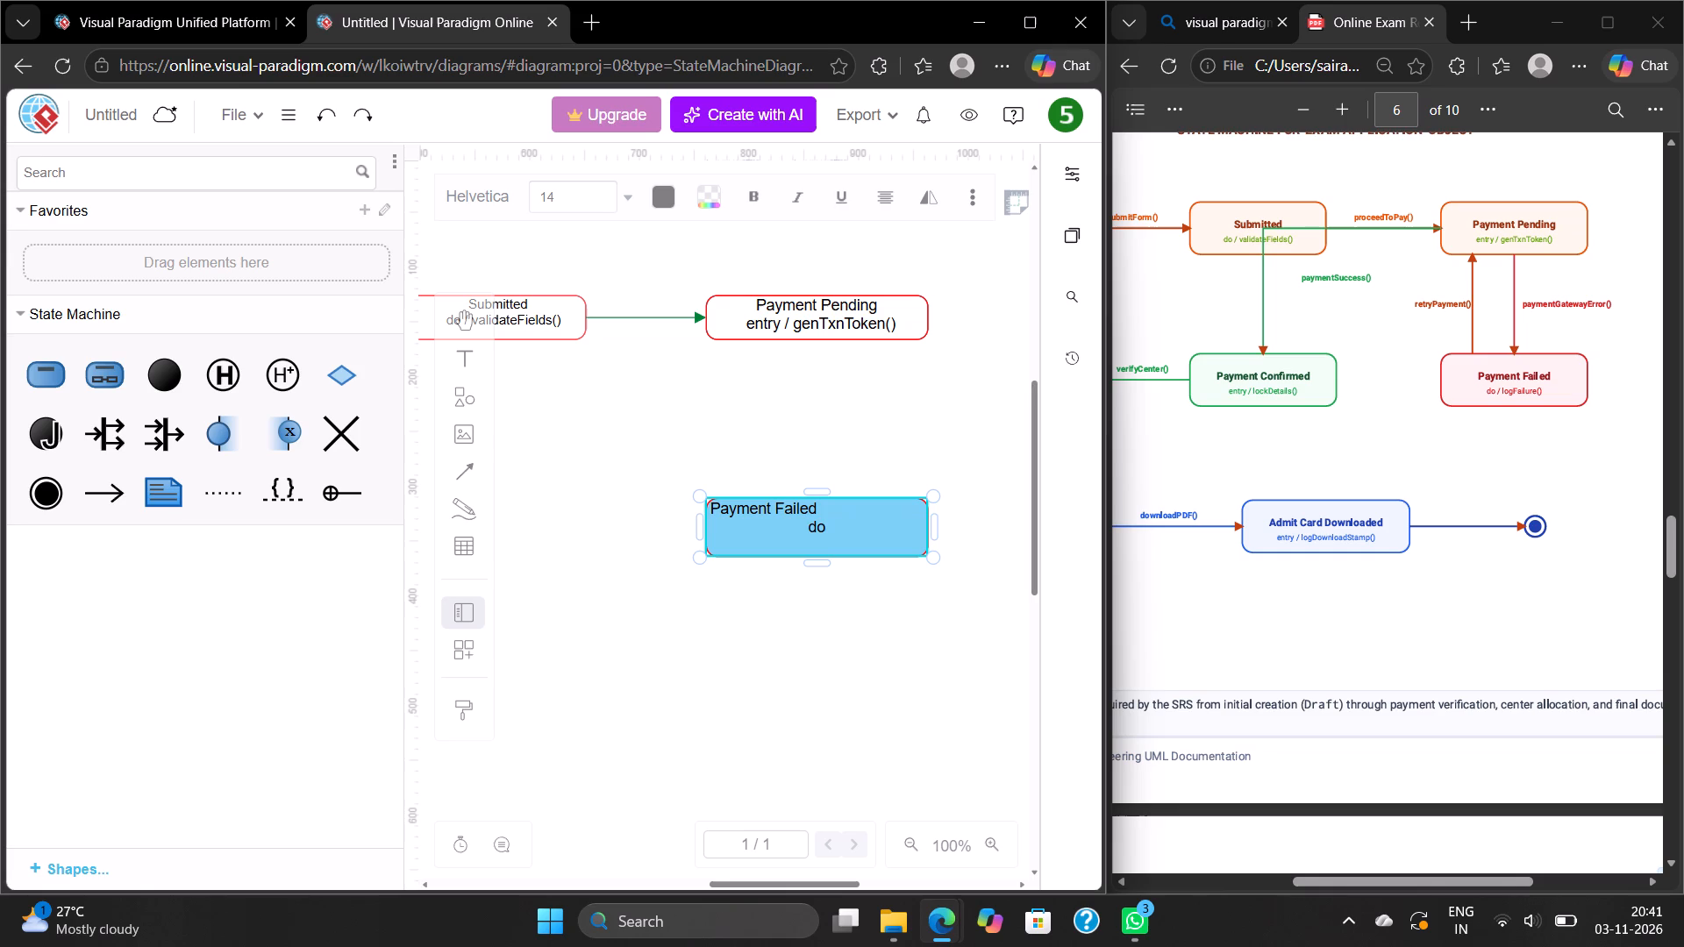
pyautogui.write('/')
pyautogui.press('space')
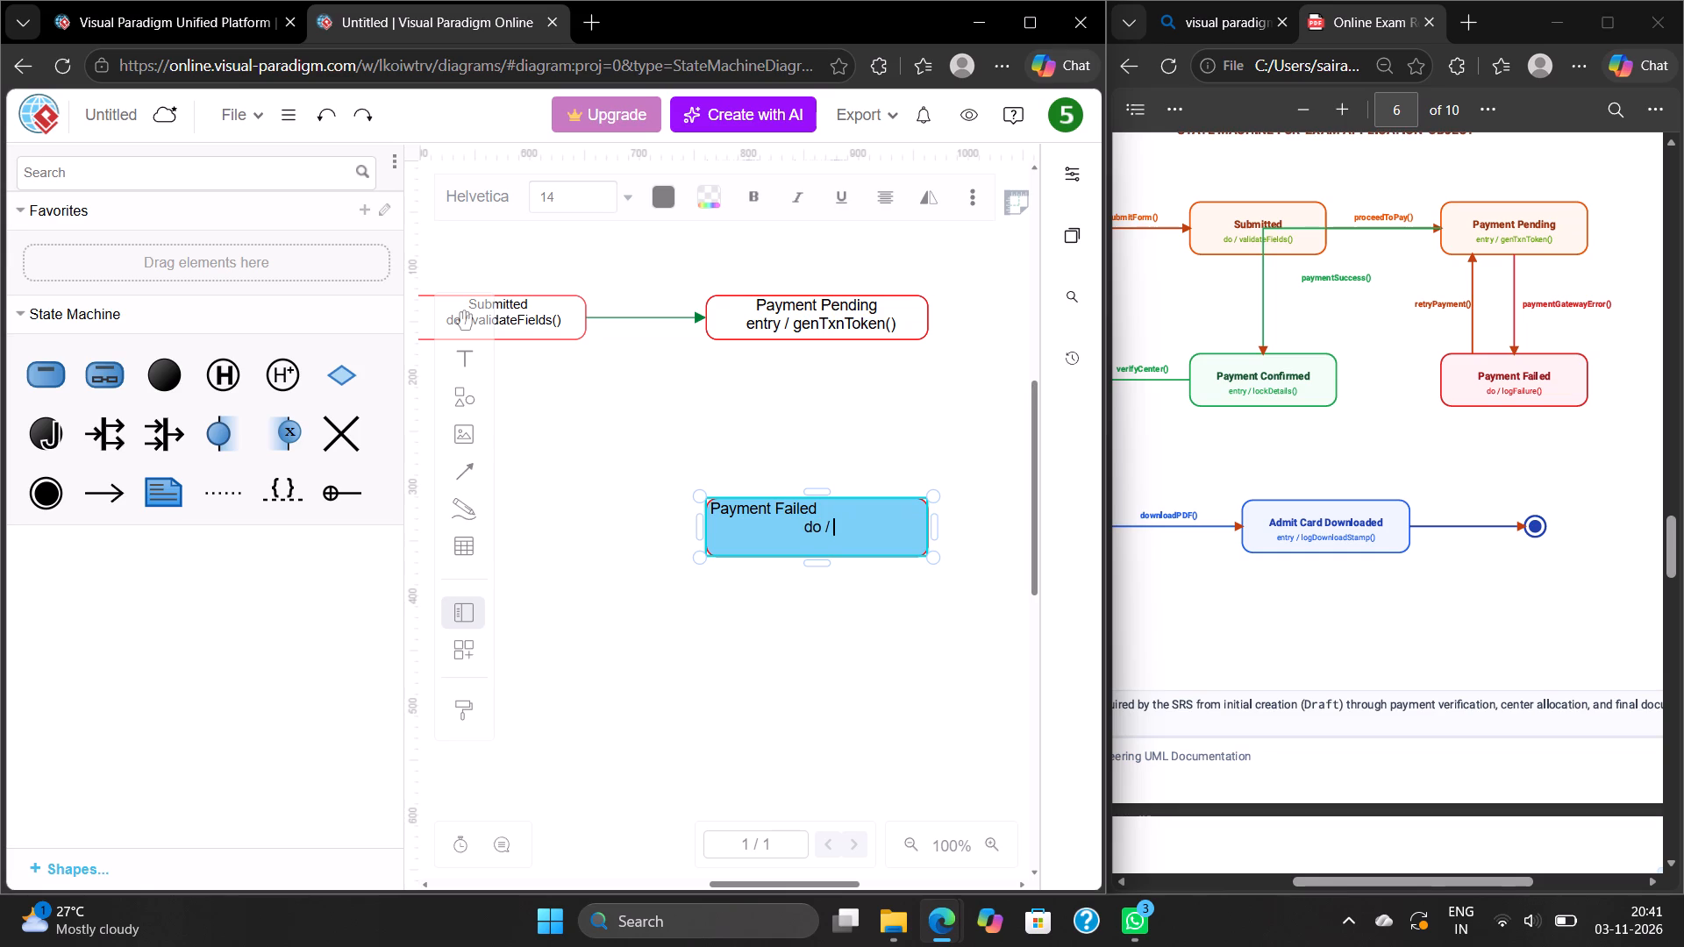
pyautogui.write('logFail')
pyautogui.write('ure')
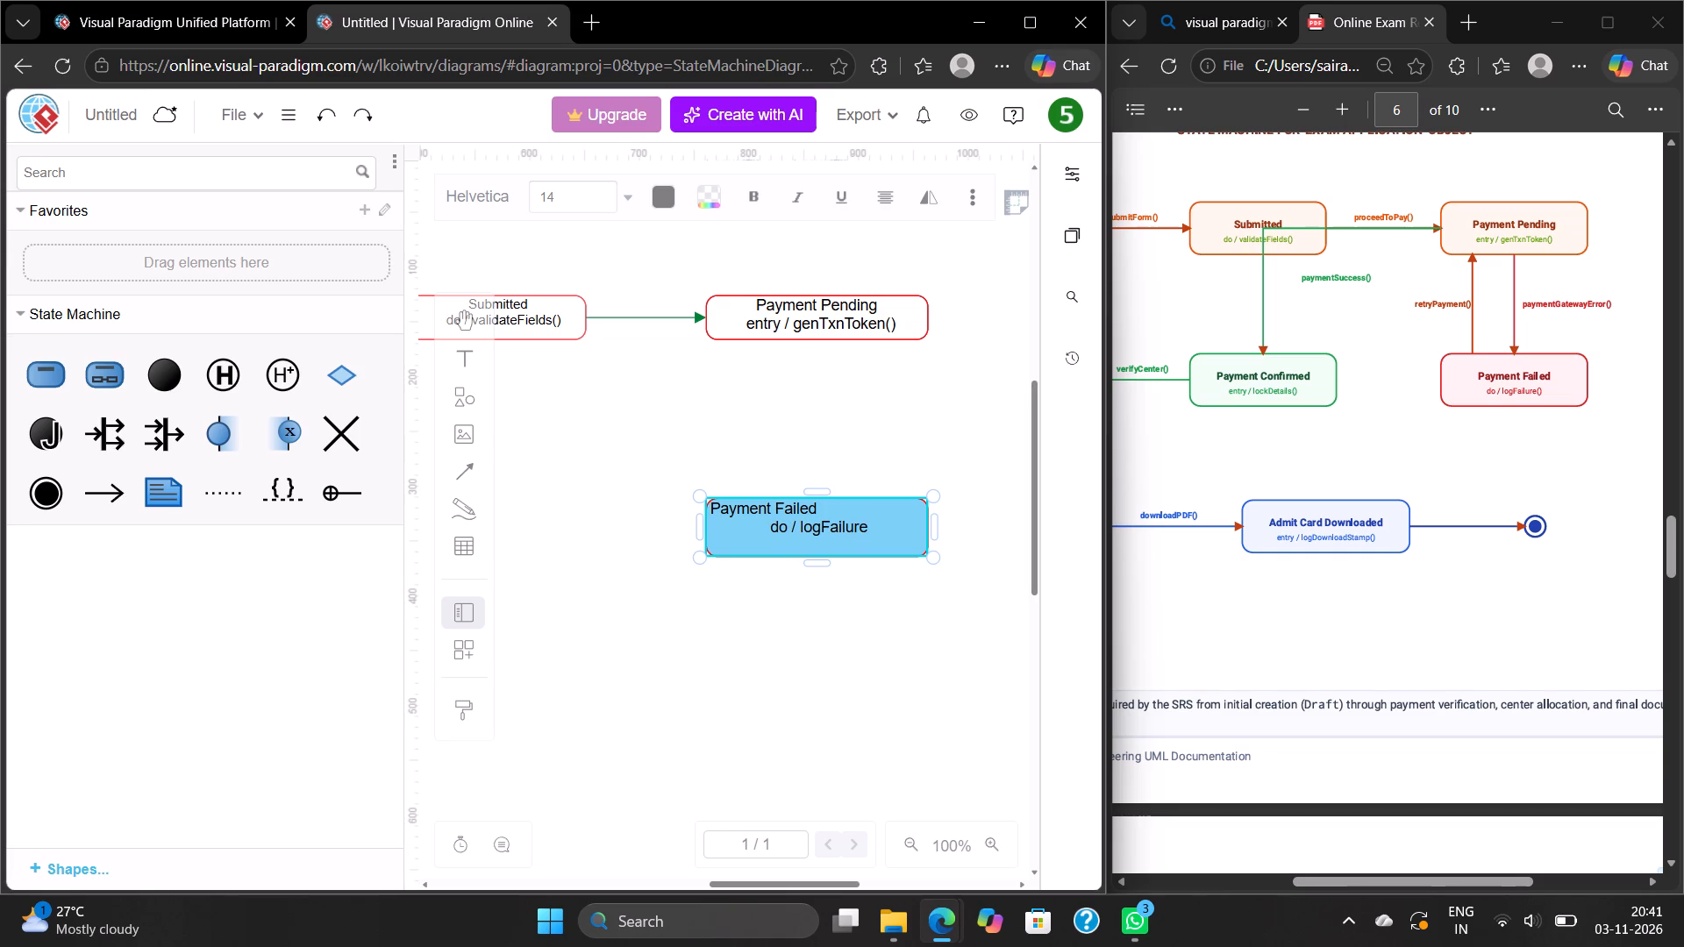
pyautogui.write('()')
# Adjust the blank spacing between "Payment Failed" and "do / logFailure()" so that each stays on its own line of the label.
pyautogui.press('Up')
pyautogui.press('Delete')
pyautogui.press('Delete')
pyautogui.press('Delete')
pyautogui.press('Delete')
pyautogui.press('Delete')
pyautogui.press('Delete')
pyautogui.press('Delete')
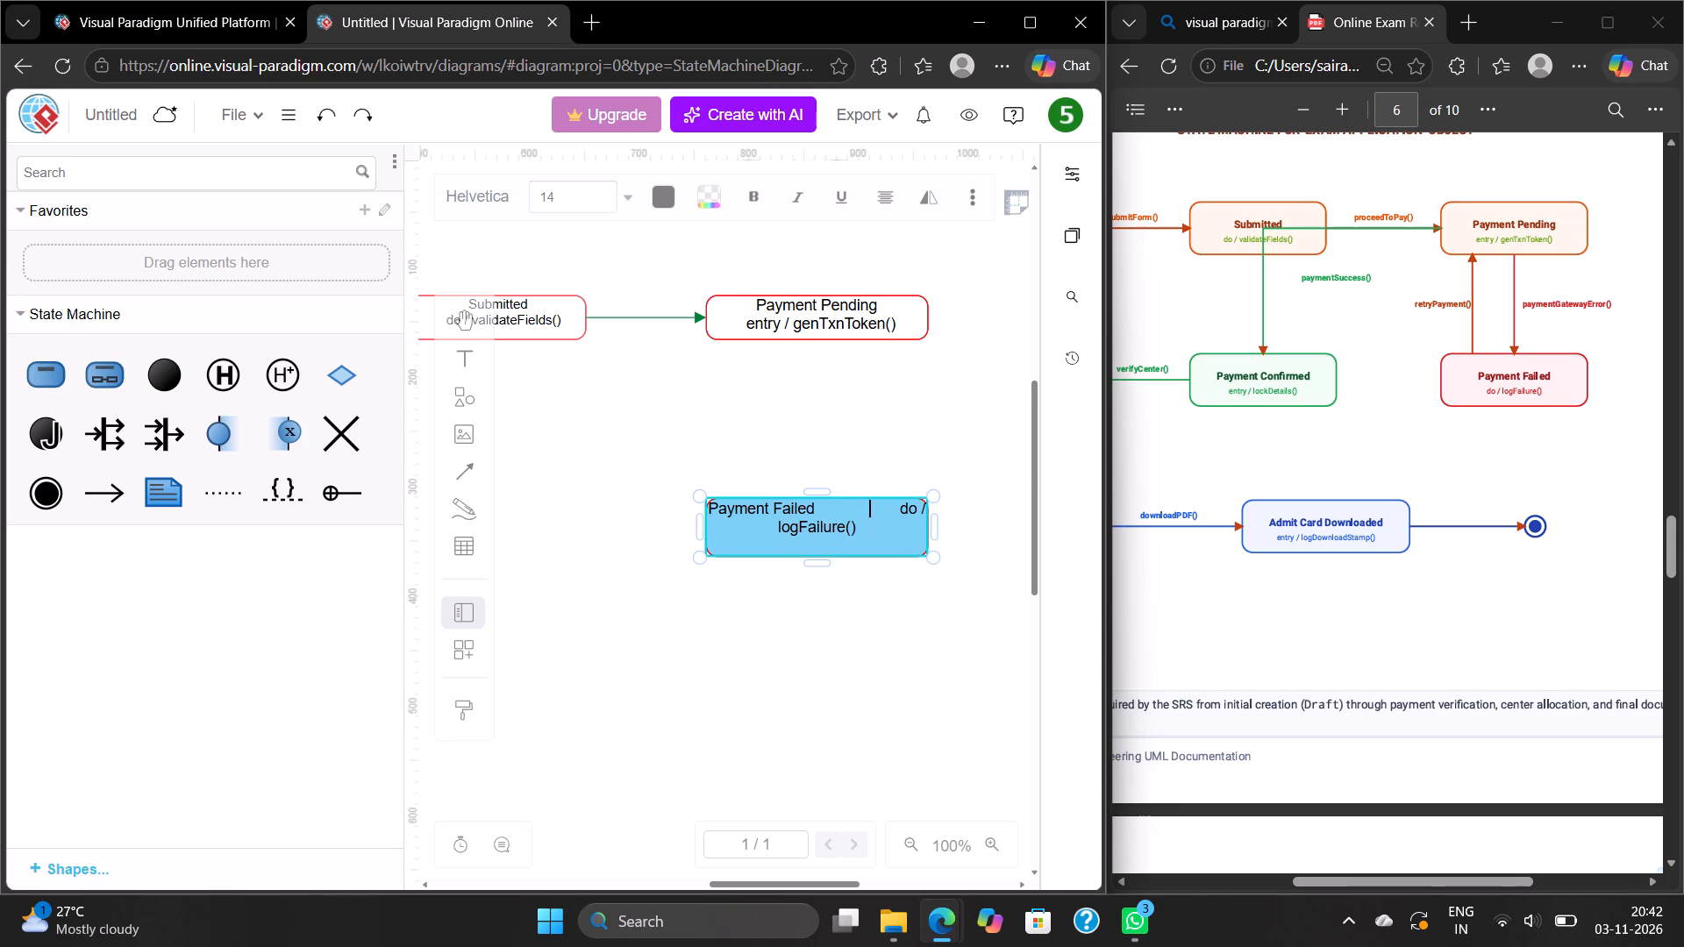
pyautogui.press('Delete')
pyautogui.press('Delete')
pyautogui.press('Delete')
pyautogui.press('Delete')
pyautogui.press('space')
pyautogui.press('space')
pyautogui.press('space')
pyautogui.press('space')
pyautogui.press('space')
pyautogui.press('space')
pyautogui.press('space')
pyautogui.press('space')
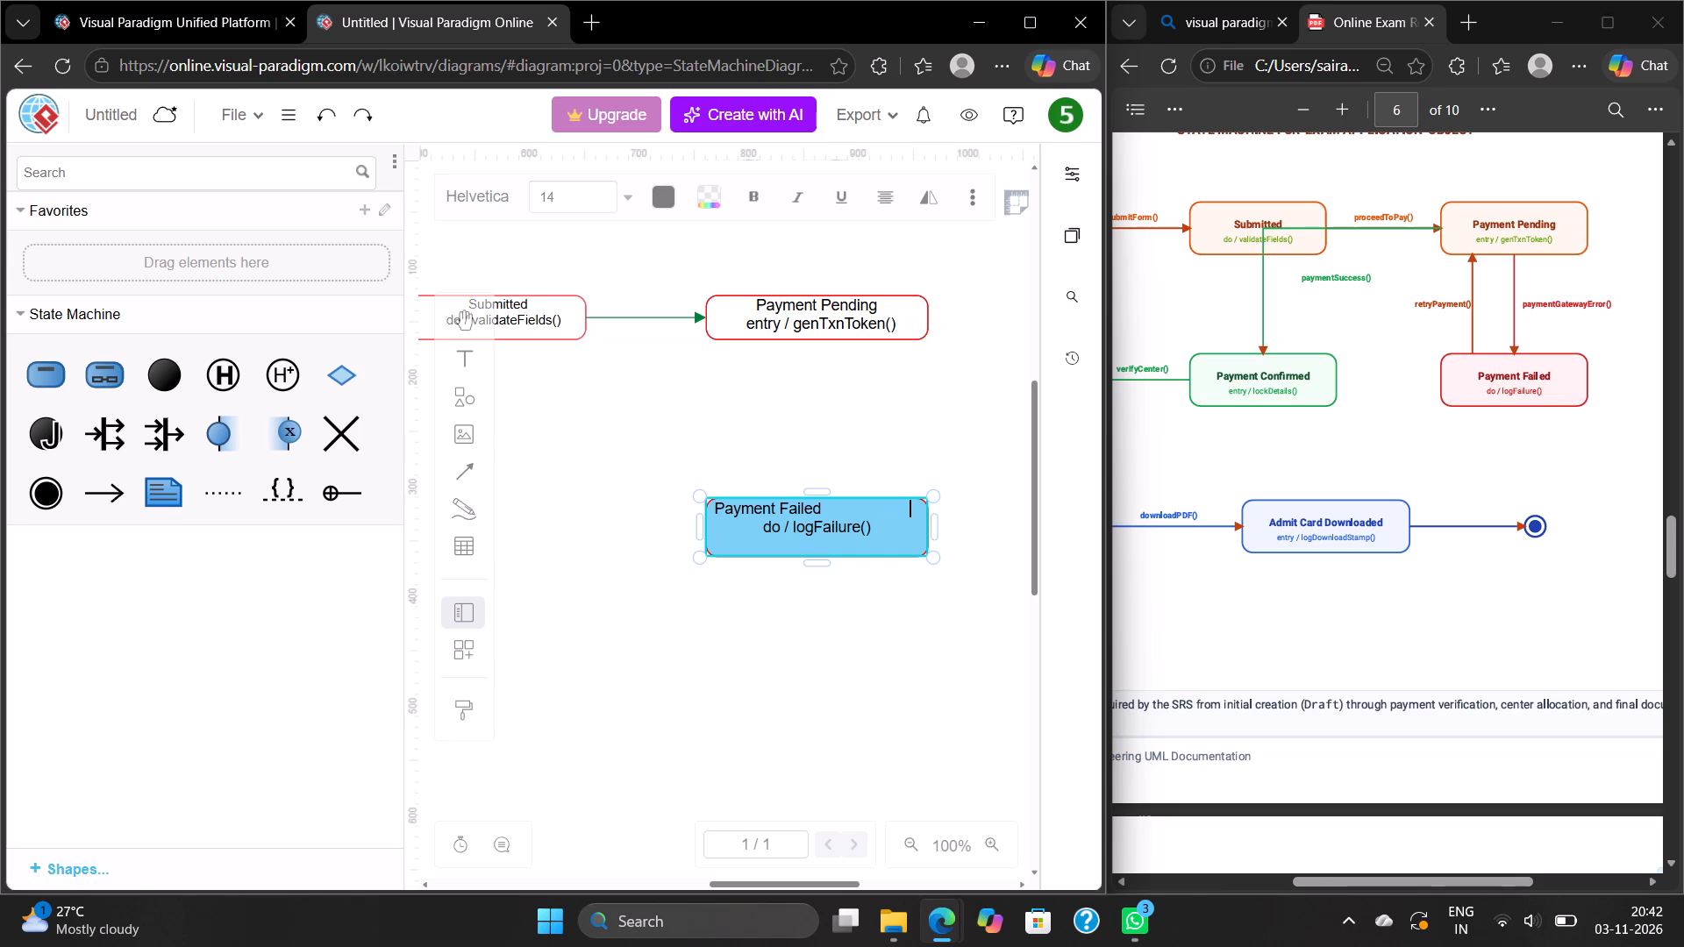
# Insert leading spaces before "Payment Failed" to shift the label's first line toward the centre of the state.
pyautogui.press('Left')
pyautogui.press('Left')
pyautogui.press('Left')
pyautogui.press('Left')
pyautogui.press('Left')
pyautogui.press('Left')
pyautogui.press('Left')
pyautogui.press('Left')
pyautogui.press('Left')
pyautogui.press('Left')
pyautogui.press('Left')
pyautogui.press('Left')
pyautogui.press('Left')
pyautogui.press('Left')
pyautogui.press('Left')
pyautogui.press('Left')
pyautogui.press('Left')
pyautogui.press('Left')
pyautogui.press('Left')
pyautogui.press('Left')
pyautogui.press('Left')
pyautogui.press('Left')
pyautogui.press('Left')
pyautogui.press('Left')
pyautogui.press('Left')
pyautogui.press('Left')
pyautogui.press('Left')
pyautogui.press('Left')
pyautogui.press('Left')
pyautogui.press('Left')
pyautogui.press('Left')
pyautogui.press('Left')
pyautogui.press('Left')
pyautogui.press('Left')
pyautogui.press('space')
pyautogui.press('space')
pyautogui.press('space')
pyautogui.press('space')
pyautogui.press('space')
pyautogui.press('space')
pyautogui.press('space')
pyautogui.press('space')
pyautogui.press('space')
pyautogui.press('space')
pyautogui.press('space')
pyautogui.press('space')
pyautogui.press('space')
pyautogui.press('space')
pyautogui.press('space')
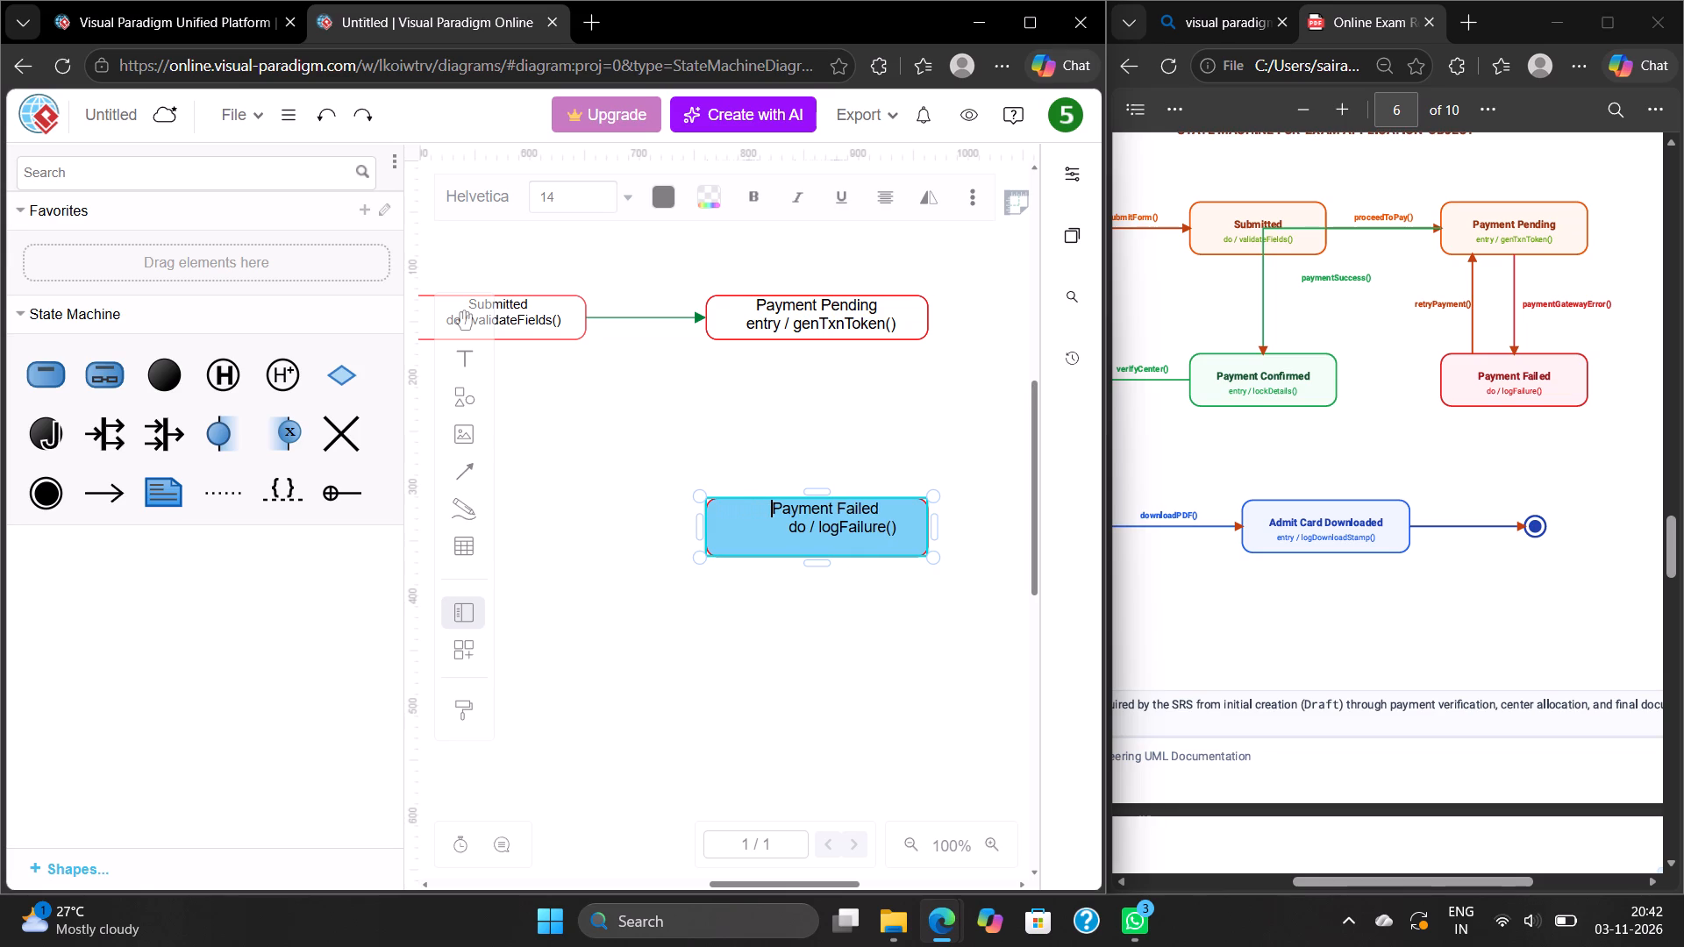
# Remove the extra leading spaces before "do / logFailure()" so the second line sits beneath "Payment Failed".
pyautogui.press('Down')
pyautogui.press('BackSpace')
pyautogui.press('BackSpace')
pyautogui.press('BackSpace')
pyautogui.press('BackSpace')
pyautogui.press('BackSpace')
pyautogui.press('BackSpace')
pyautogui.press('BackSpace')
pyautogui.press('BackSpace')
pyautogui.press('BackSpace')
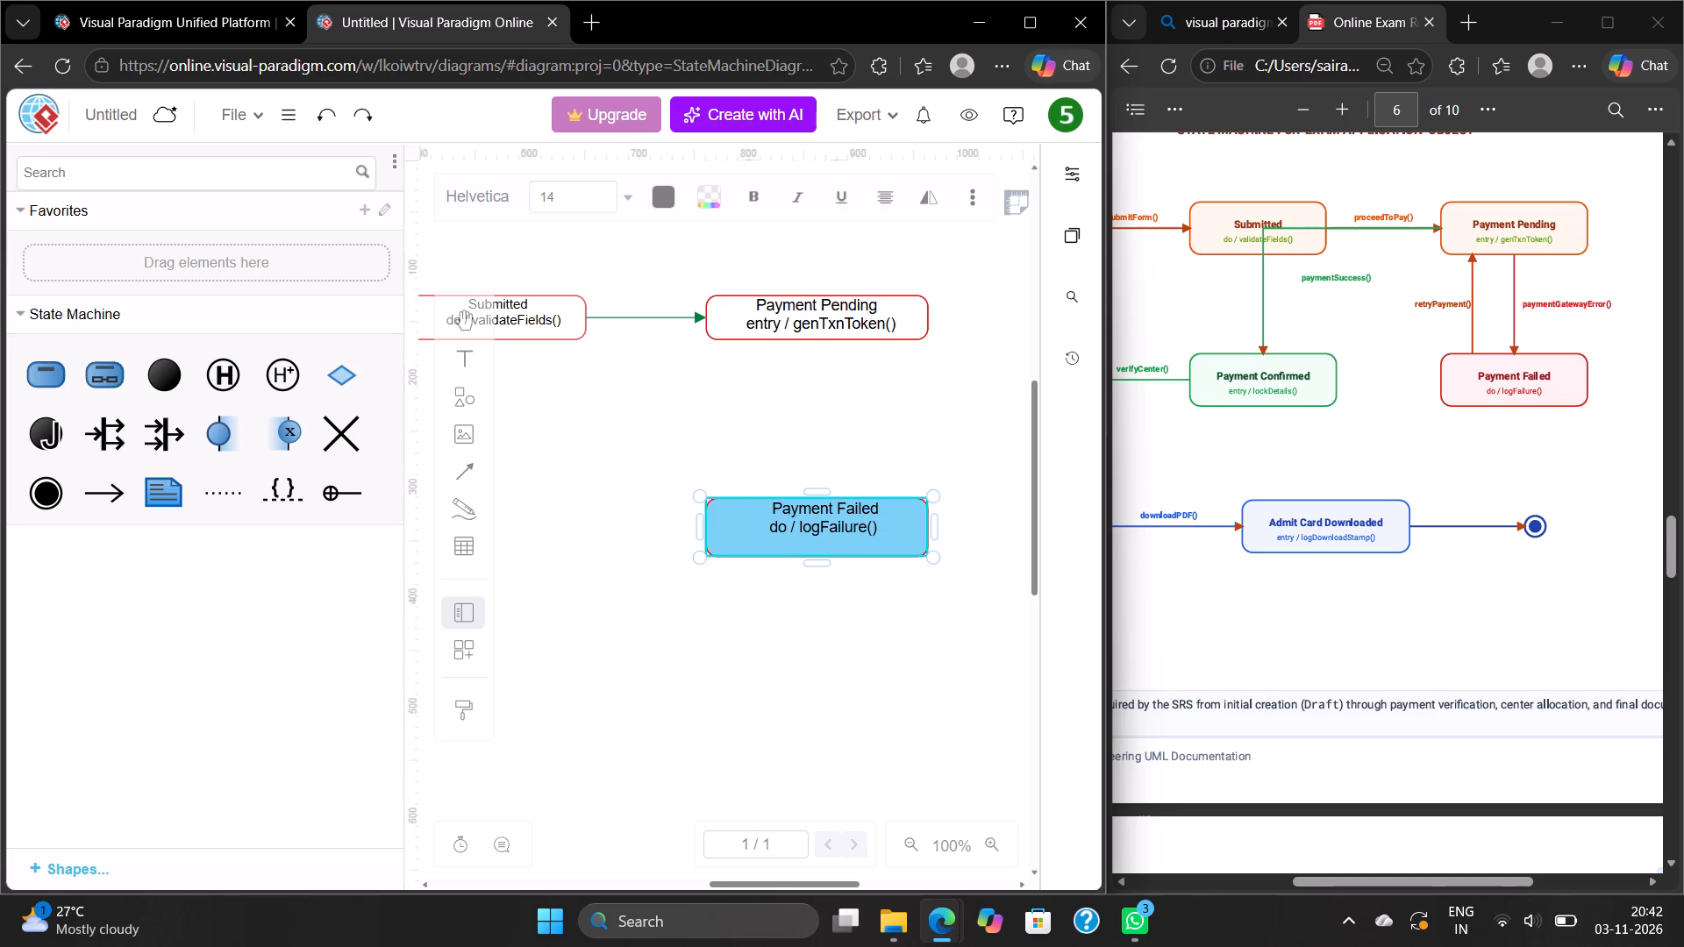
pyautogui.click(763, 537)
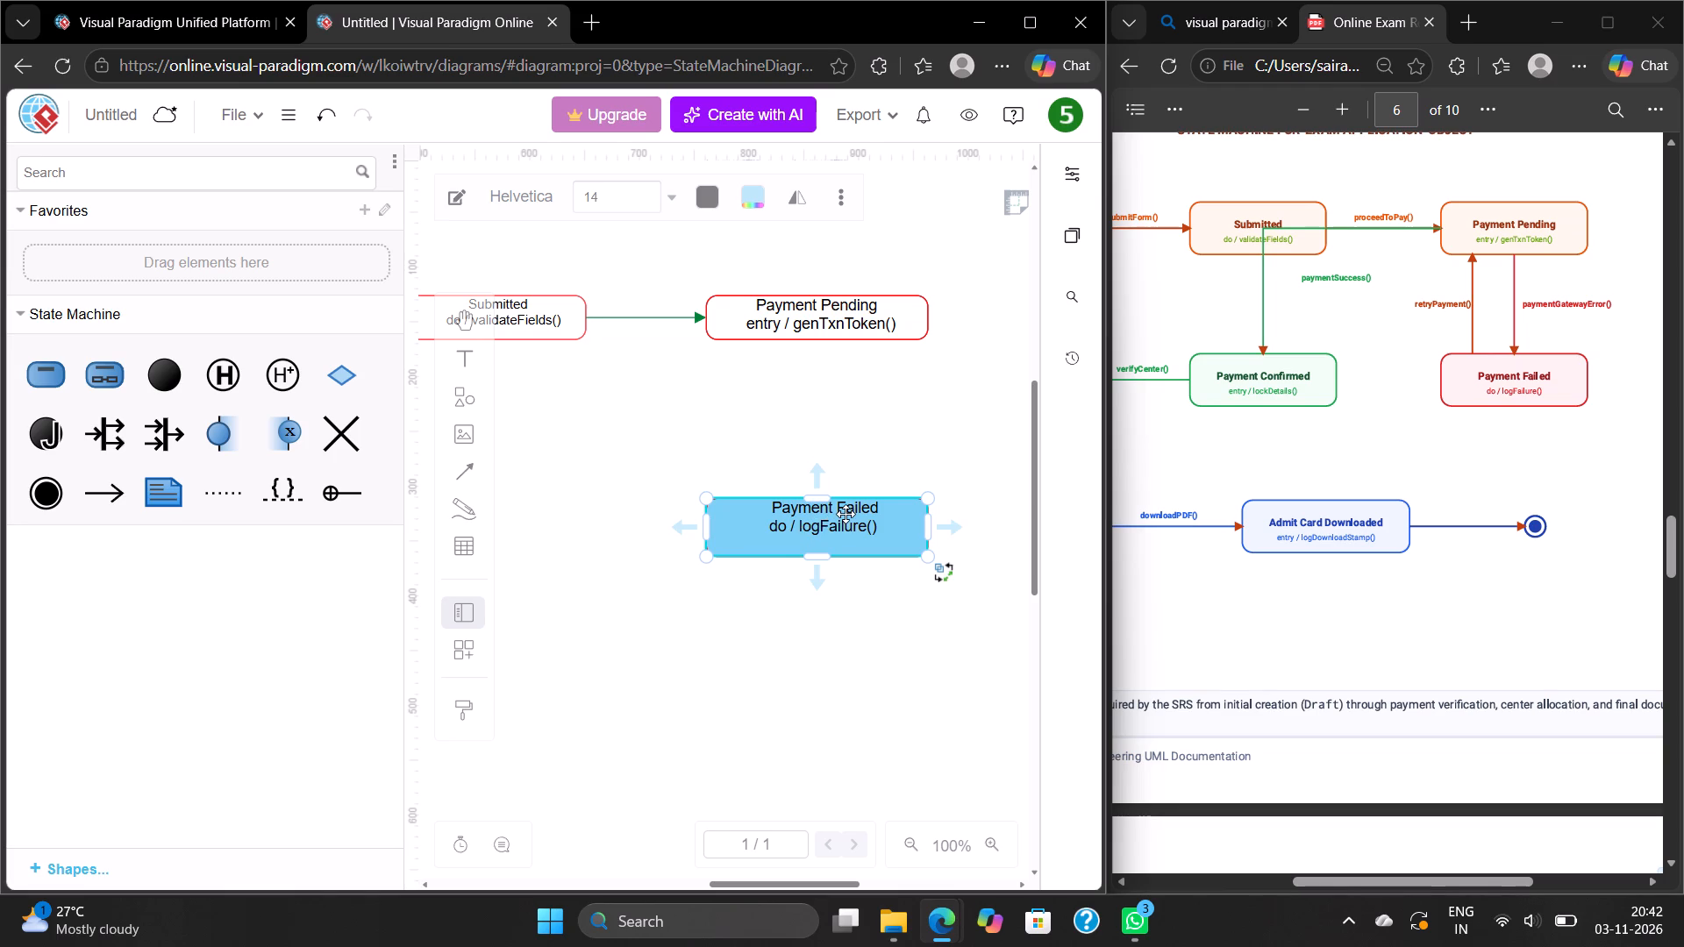
# Apply the plain white preset style to the Payment Failed state.
pyautogui.click(846, 514)
pyautogui.click(846, 514)
pyautogui.doubleClick(777, 515)
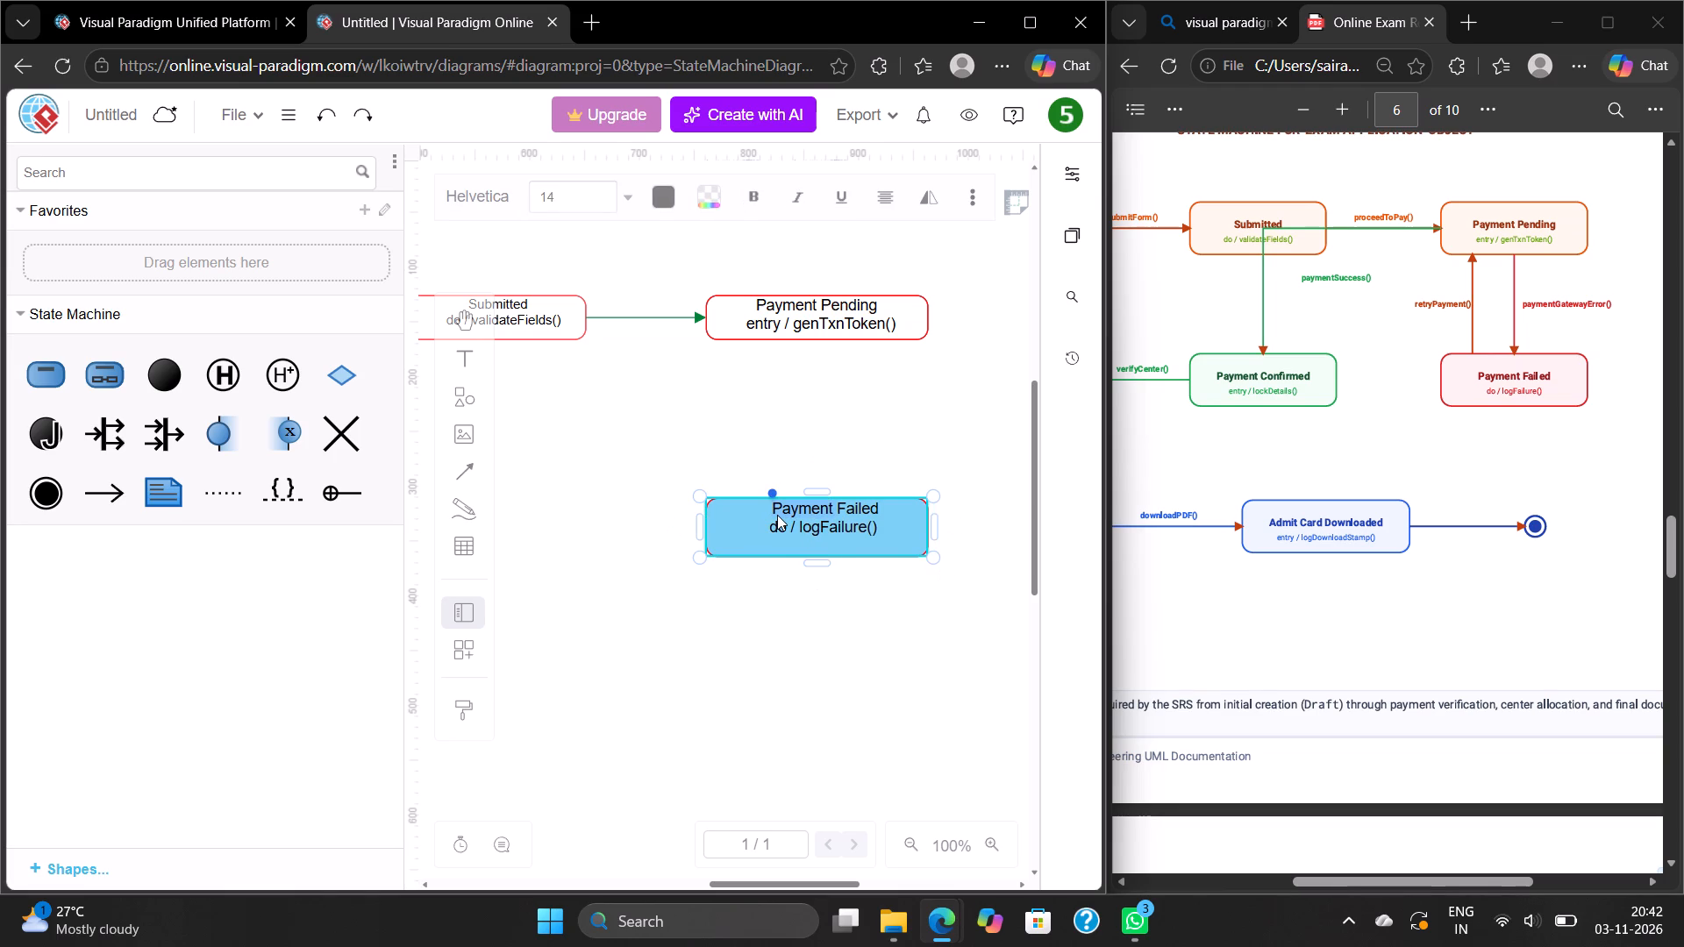
pyautogui.click(1078, 171)
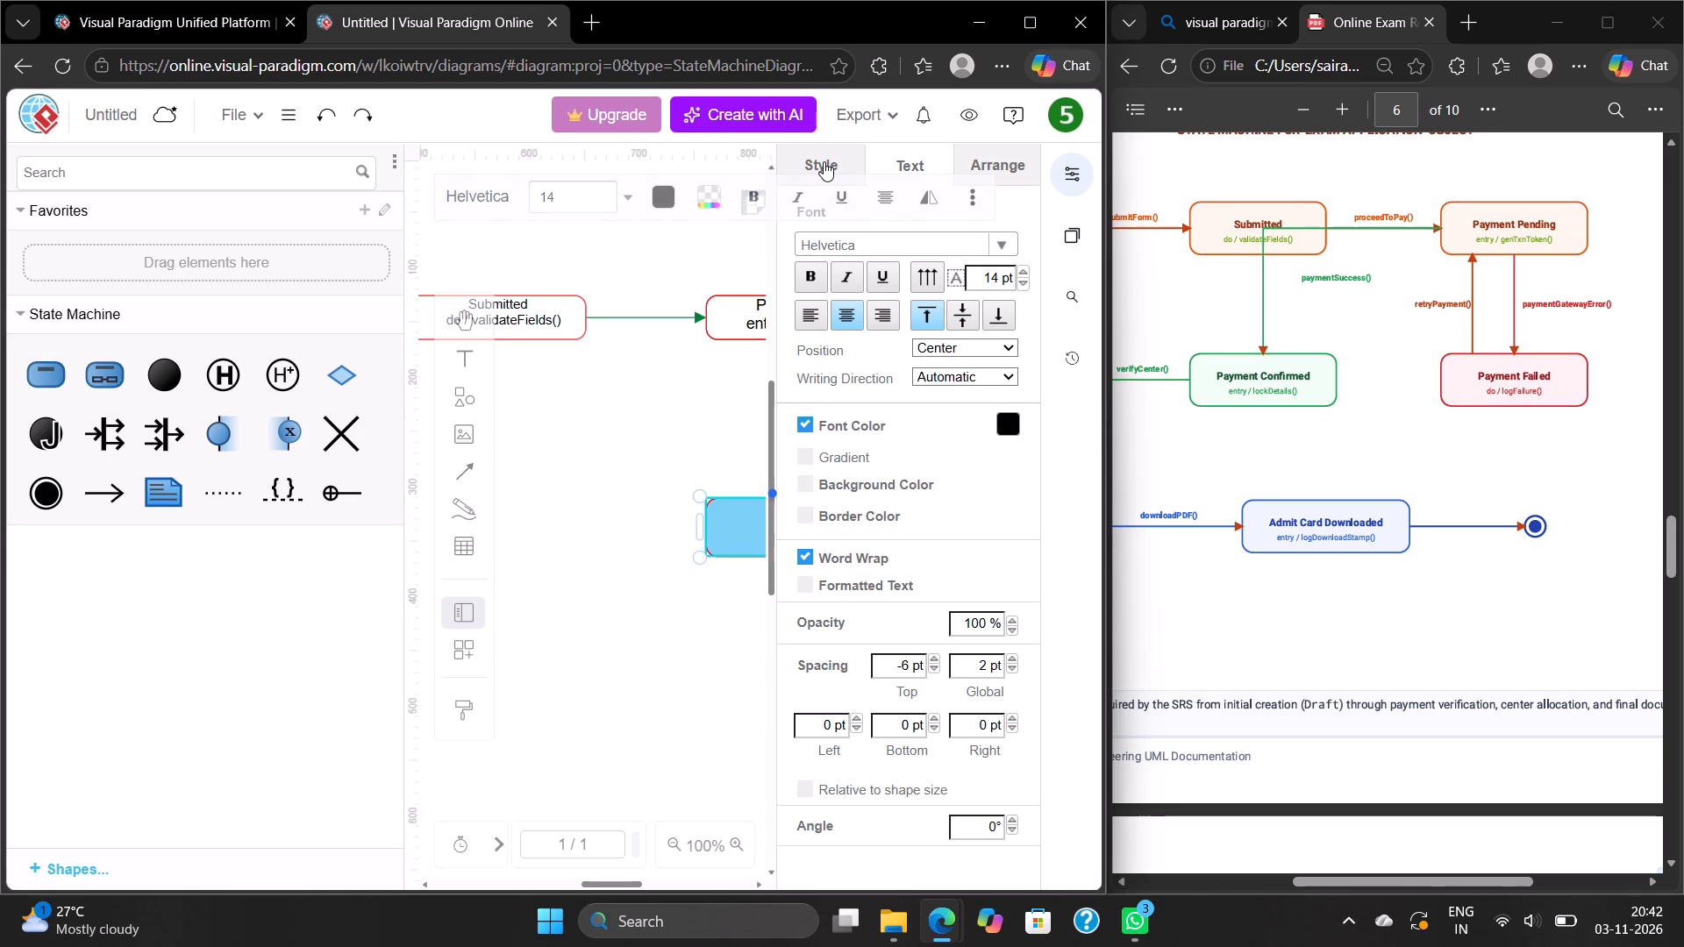
pyautogui.click(824, 161)
pyautogui.click(820, 160)
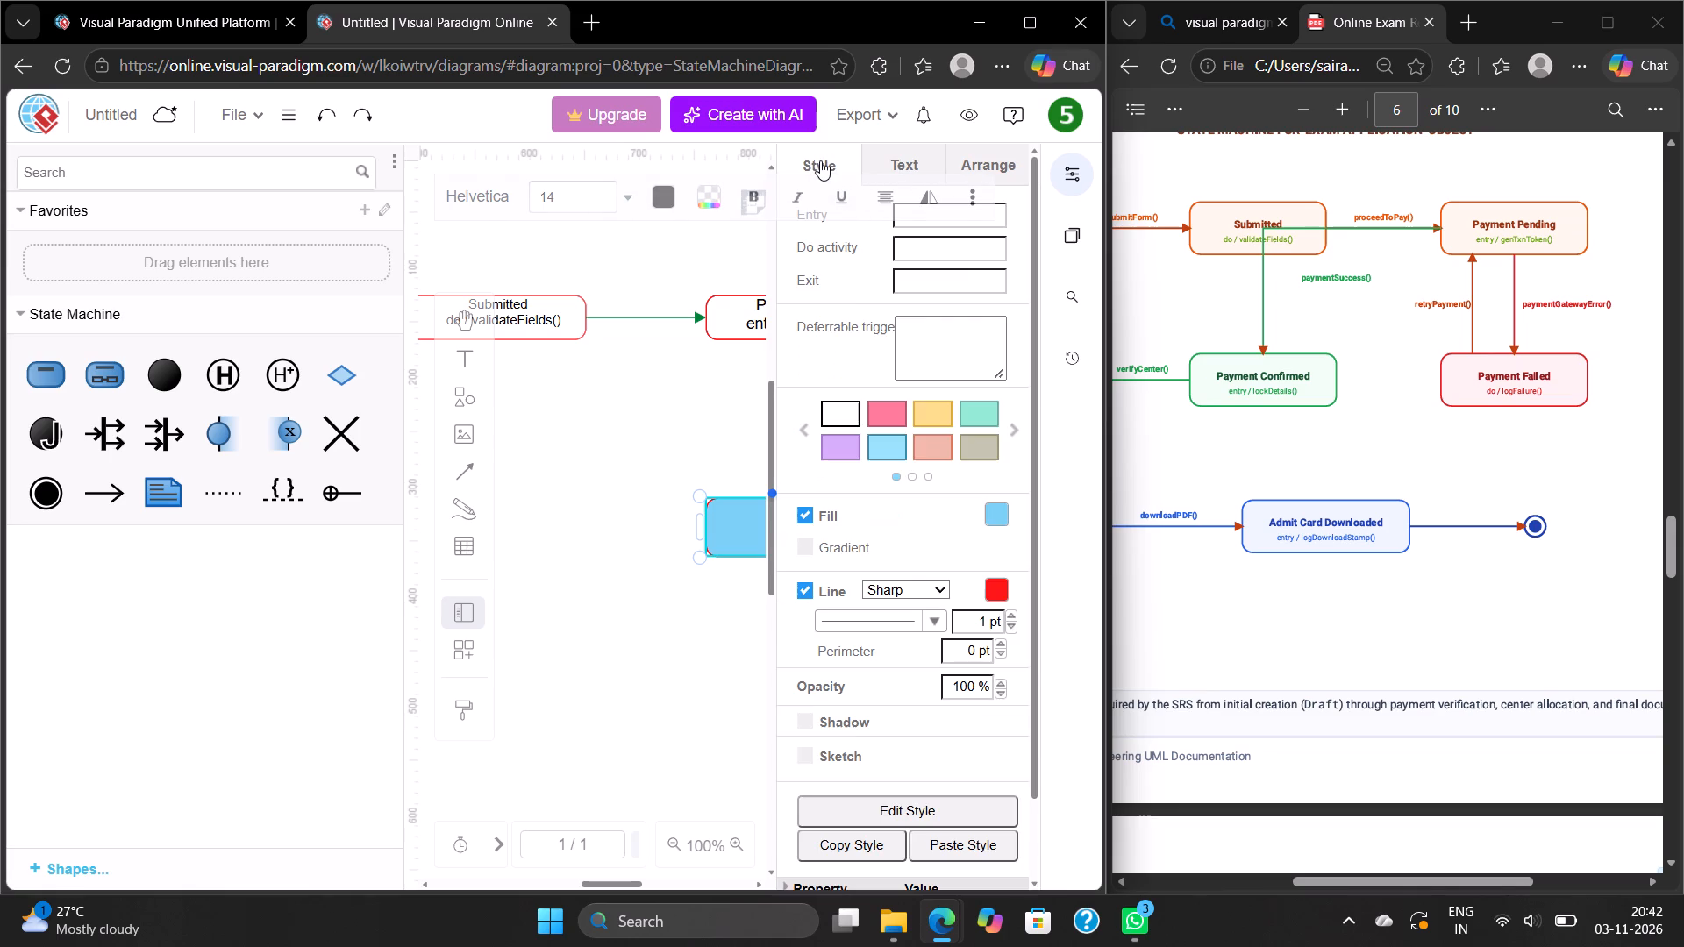
pyautogui.click(849, 416)
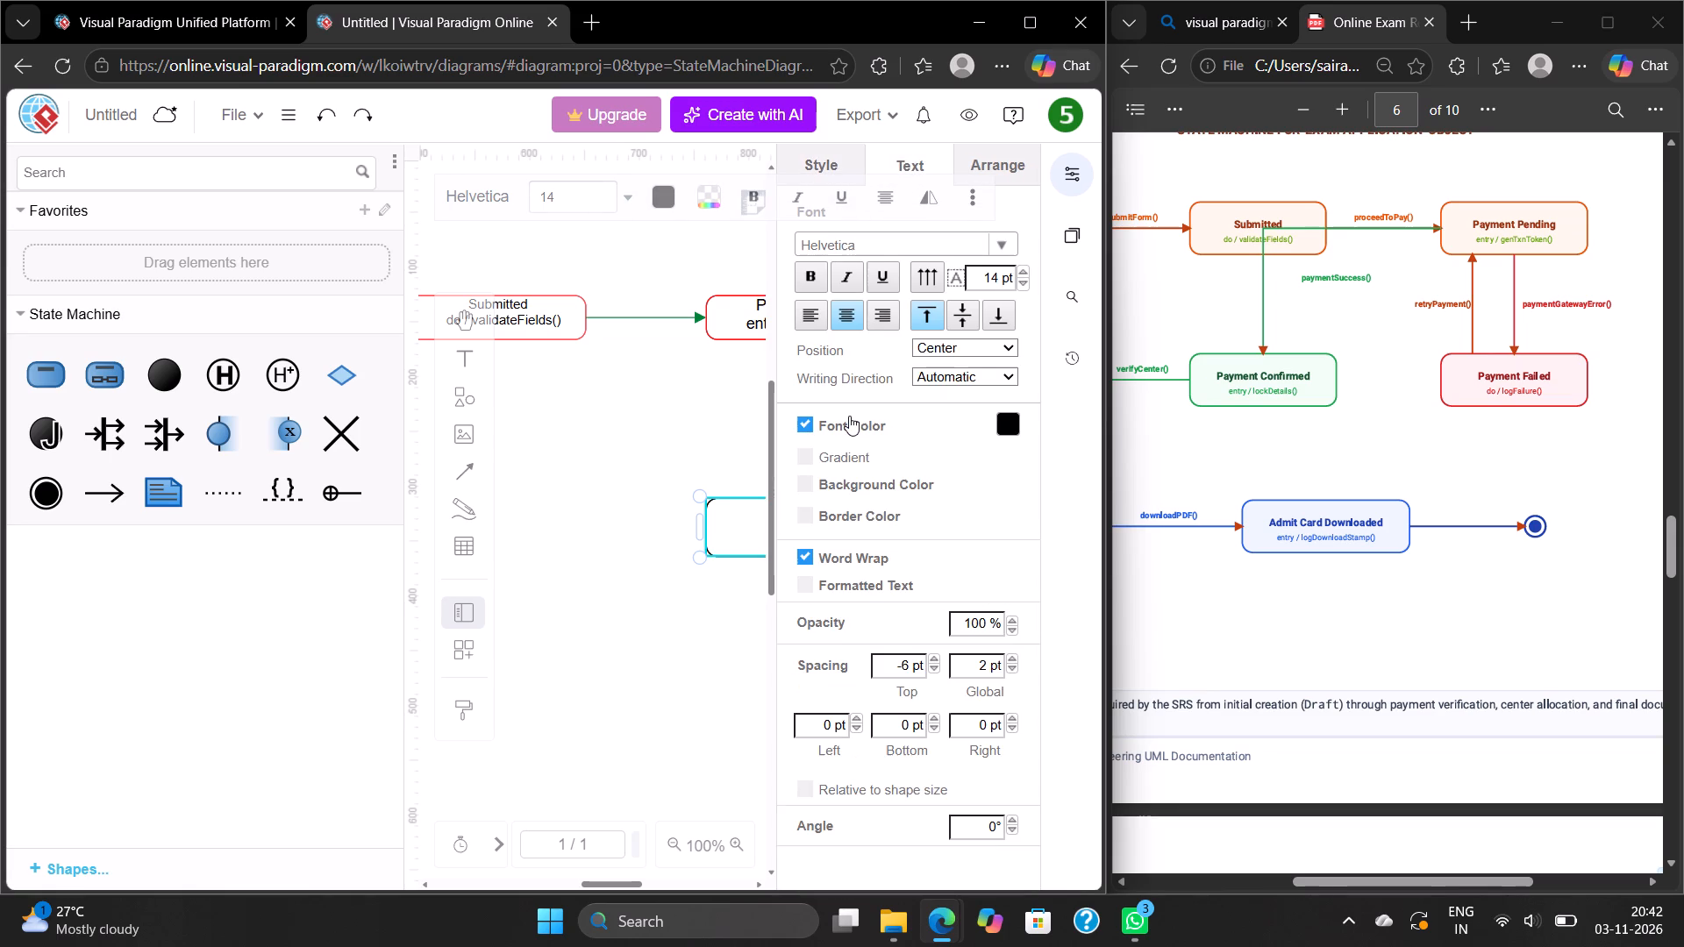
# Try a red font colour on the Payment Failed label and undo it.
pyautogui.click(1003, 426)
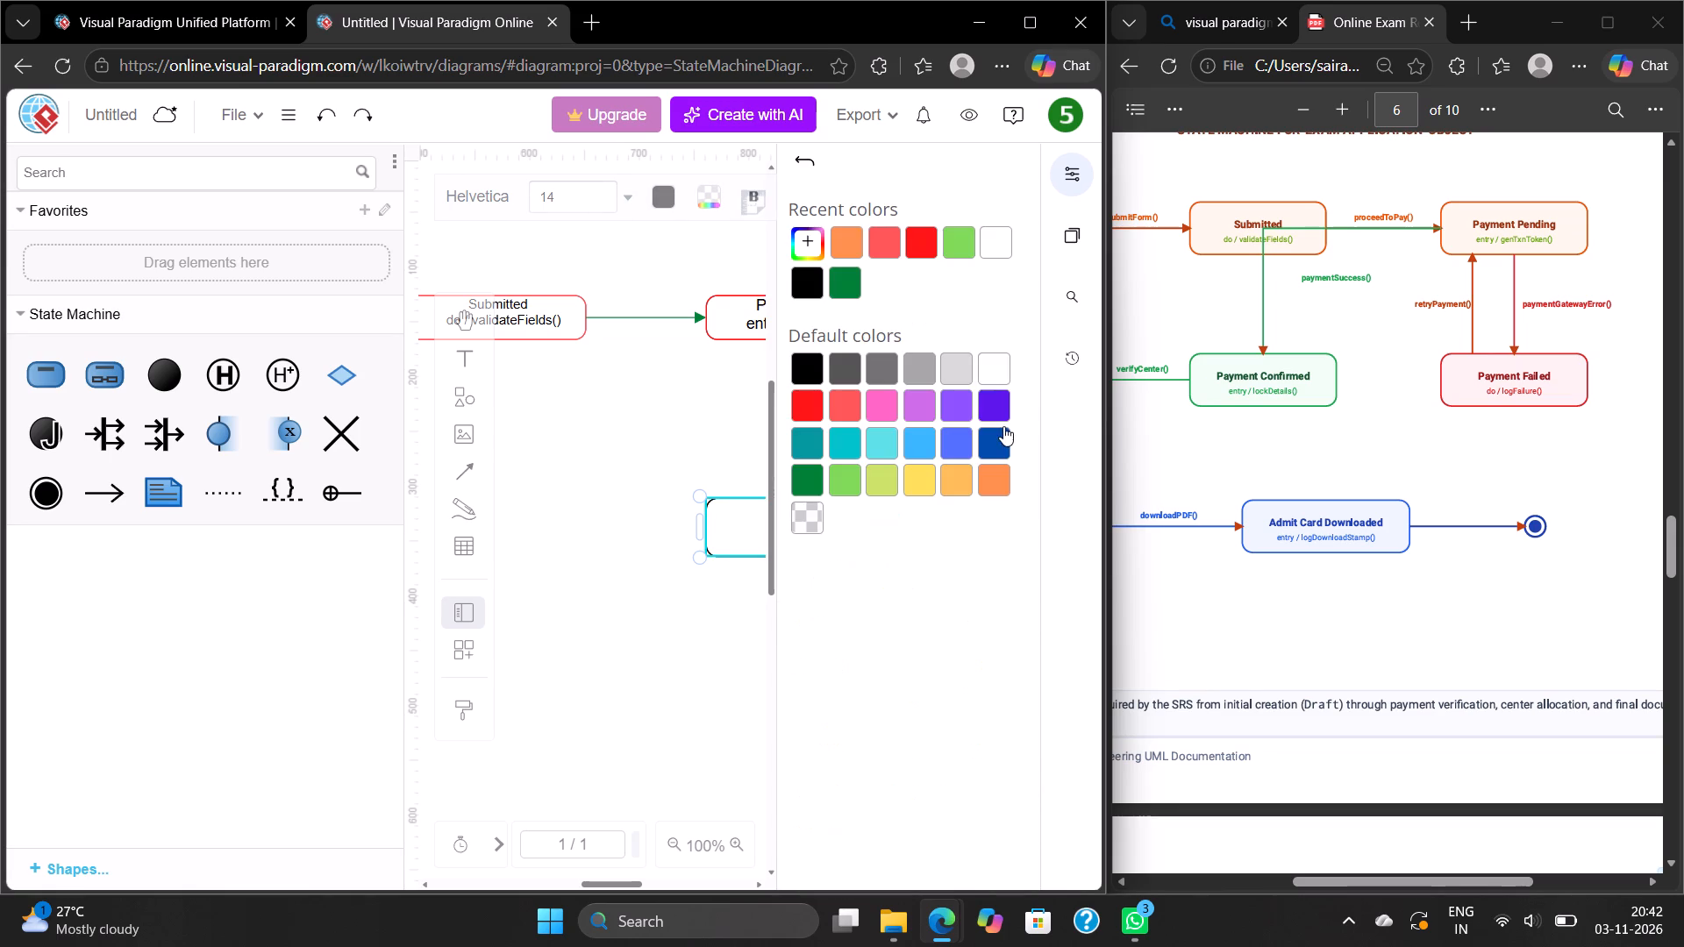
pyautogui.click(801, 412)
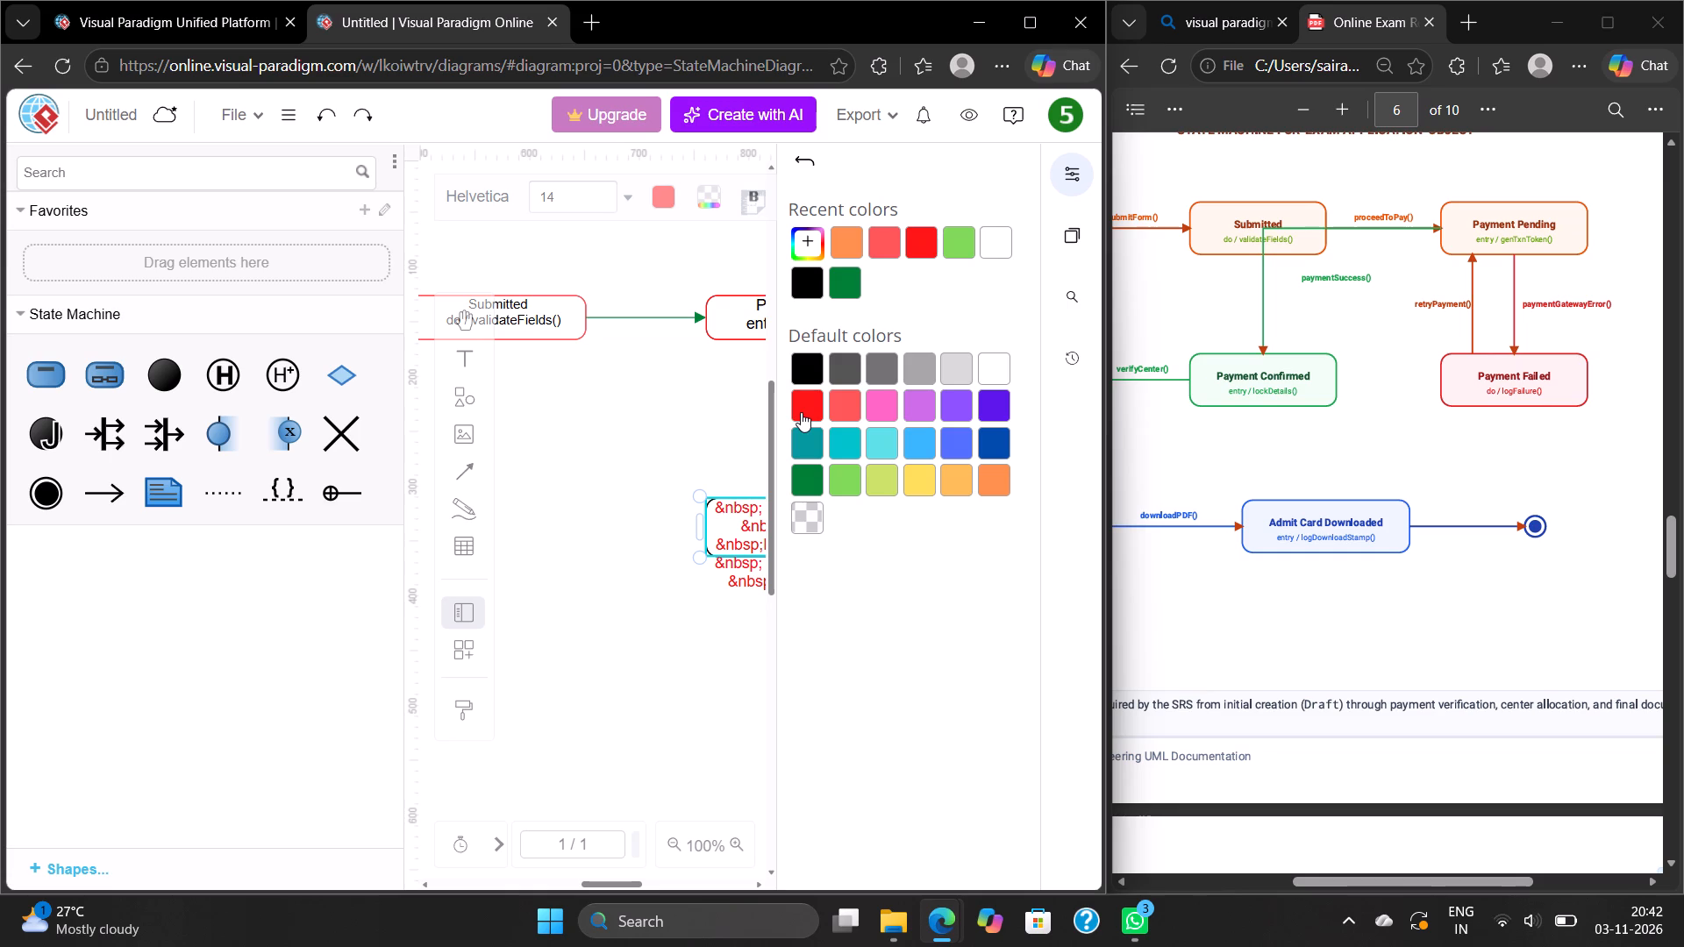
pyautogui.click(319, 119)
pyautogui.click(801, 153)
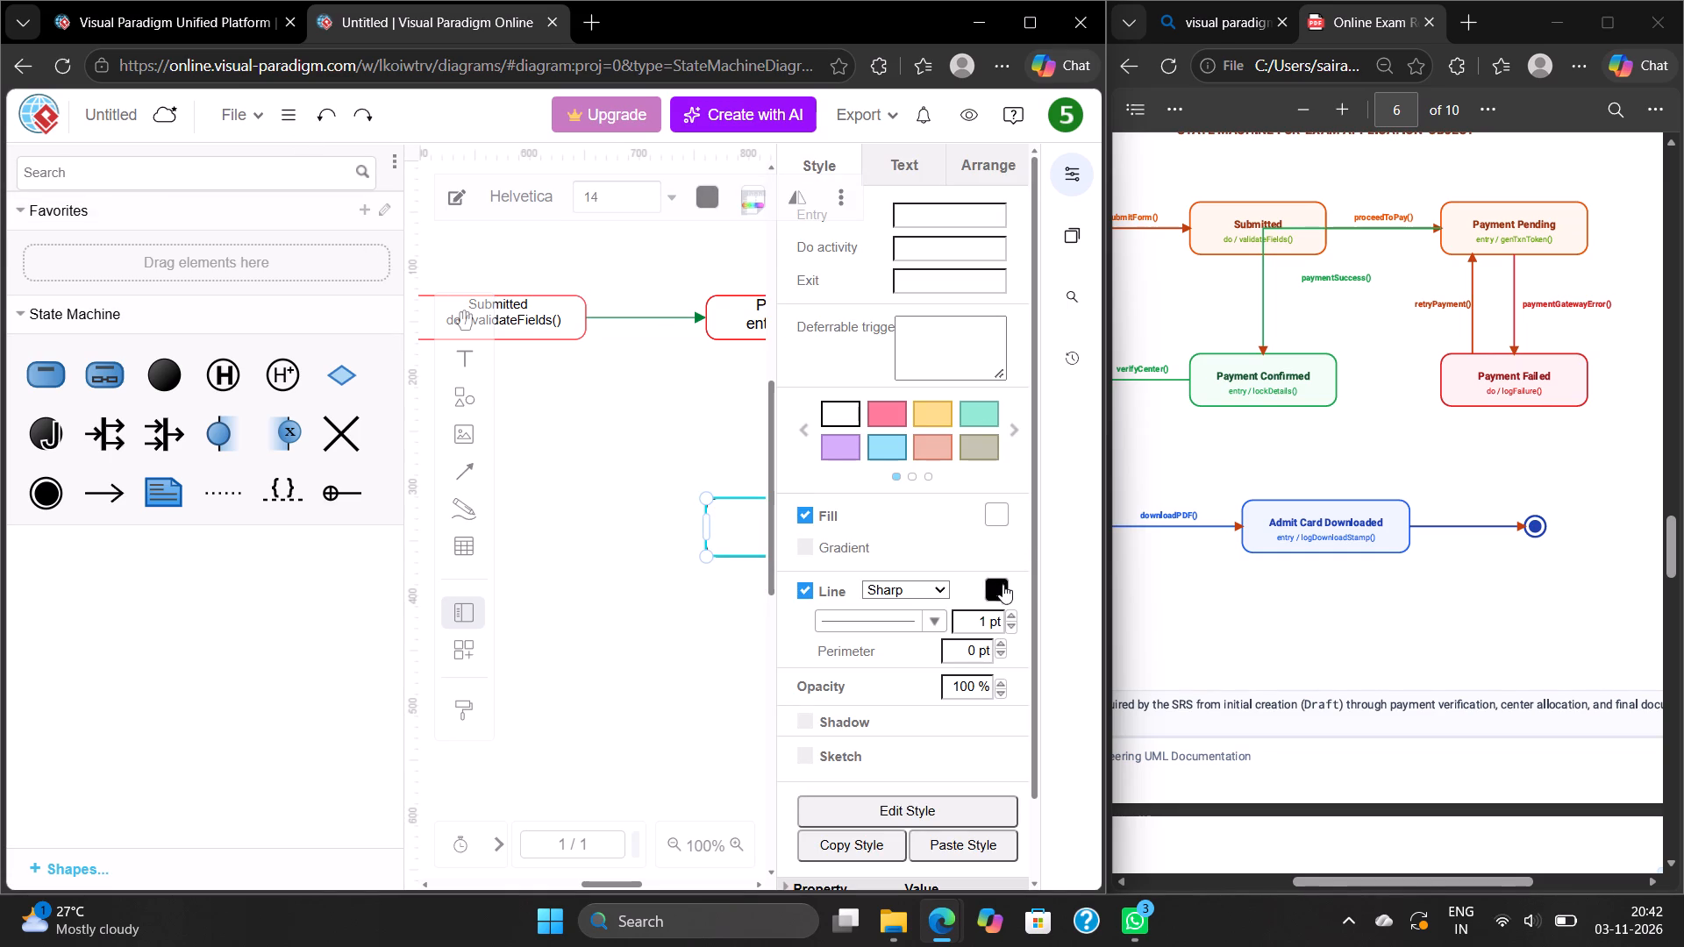
# Set the outline colour of the Payment Failed state to red.
pyautogui.click(1001, 589)
pyautogui.click(804, 406)
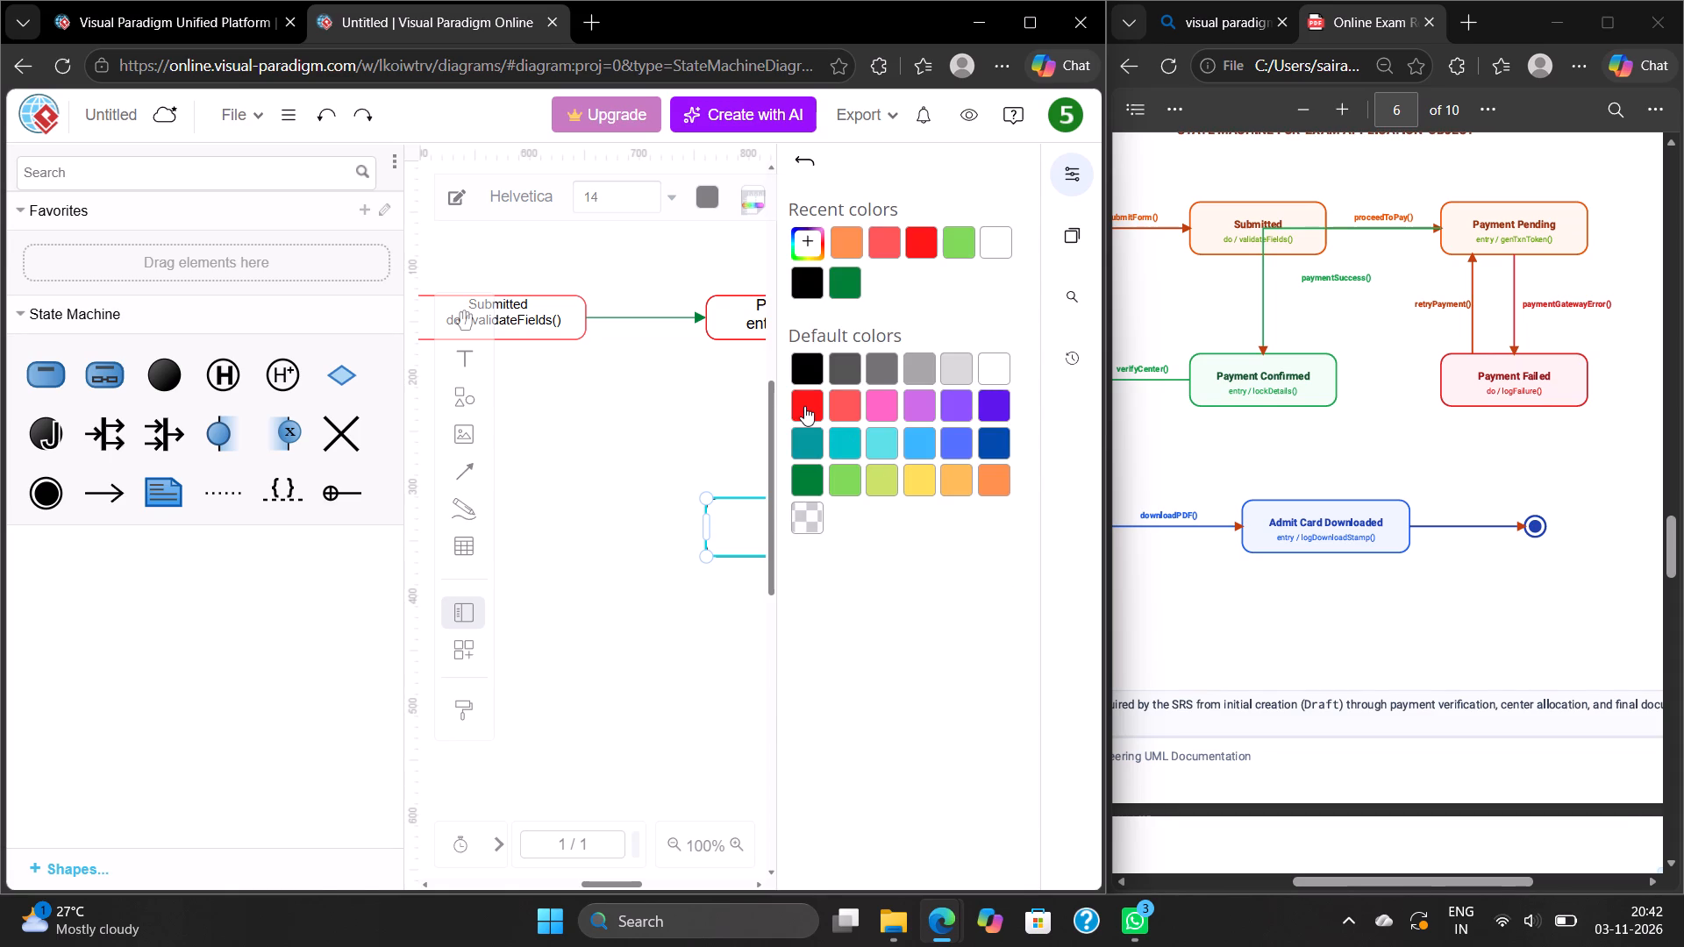
pyautogui.click(716, 409)
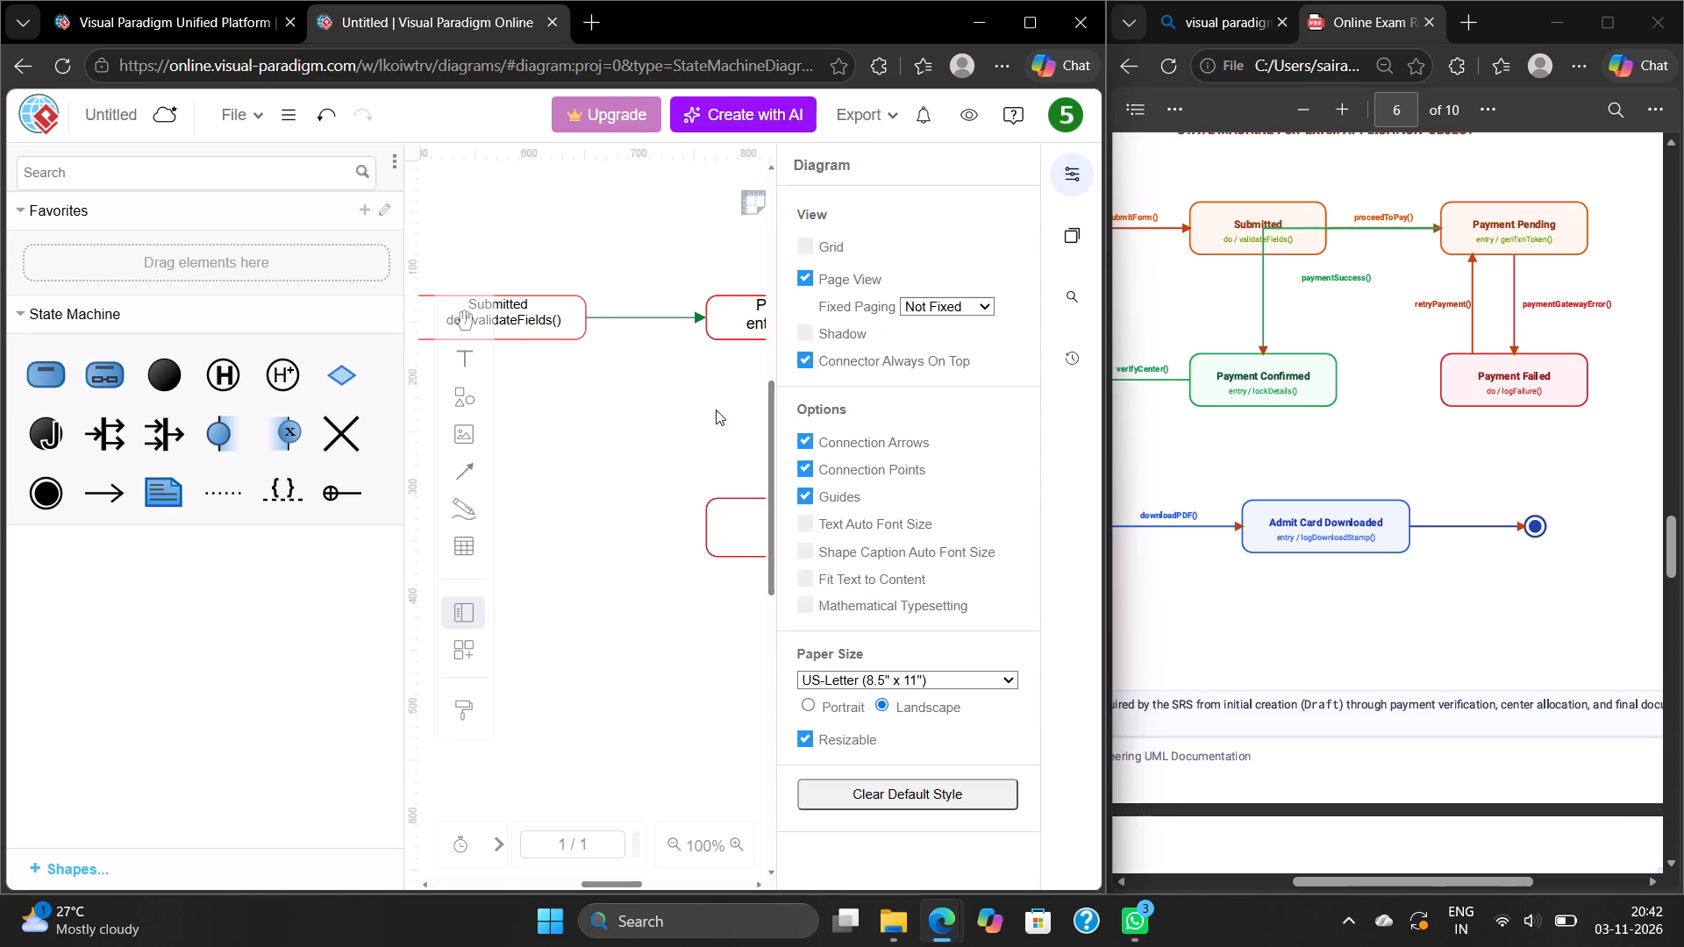
pyautogui.click(1069, 166)
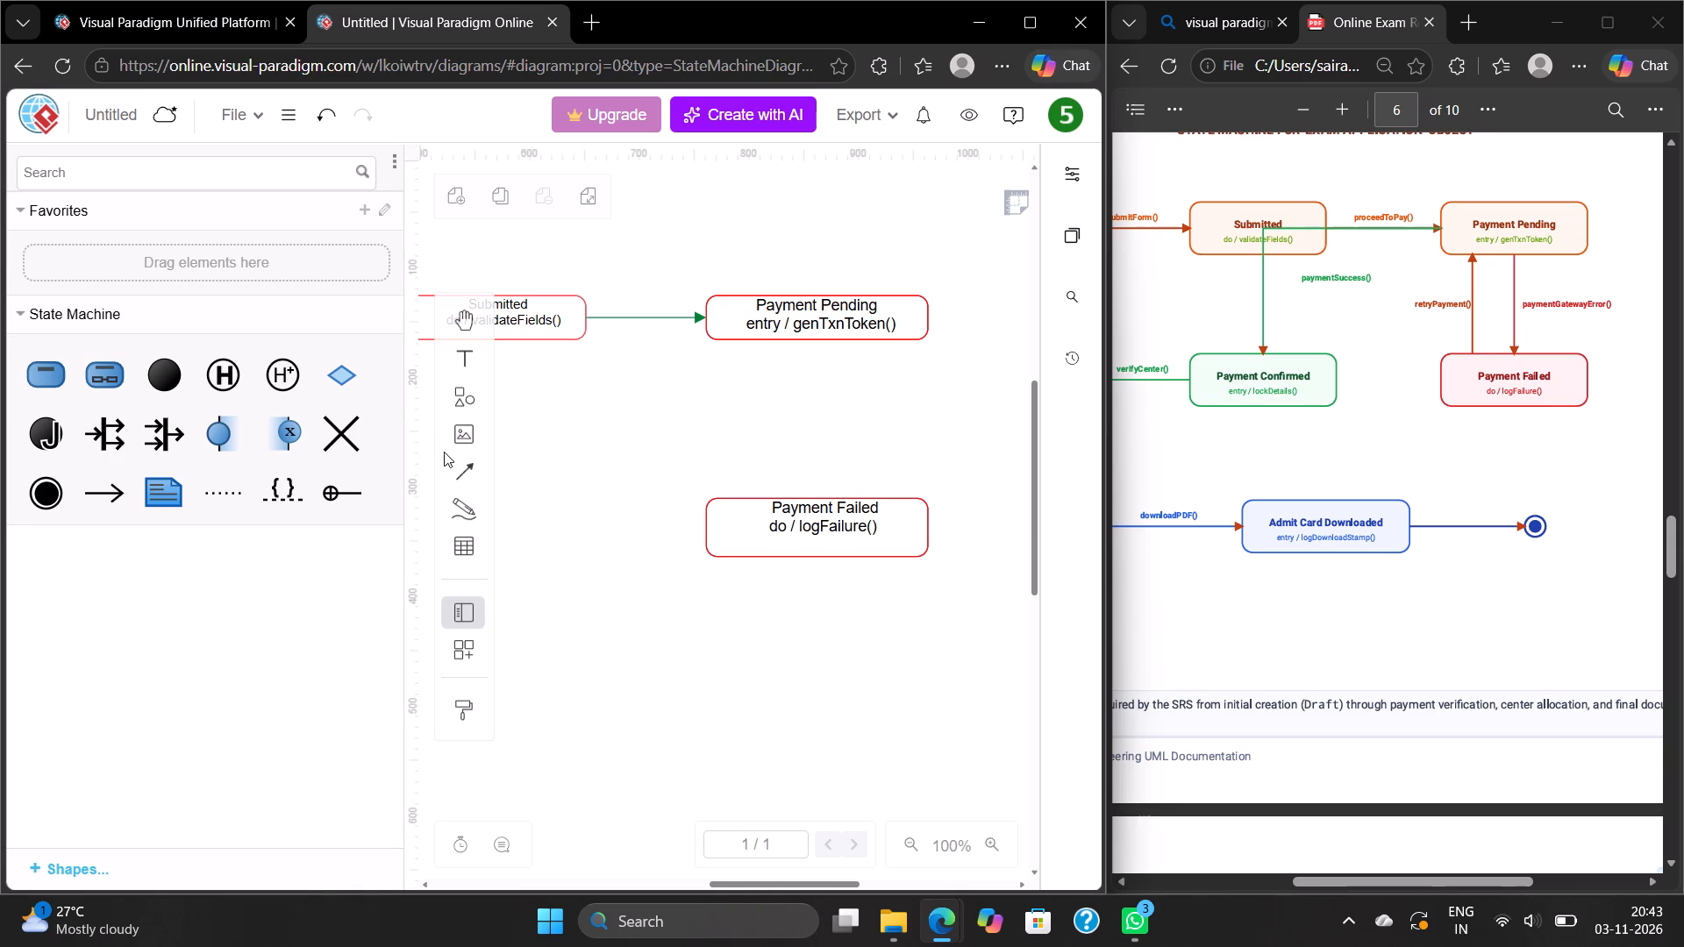
# Draw an arrow connector from the bottom of Payment Pending down to the top of Payment Failed.
pyautogui.click(467, 469)
pyautogui.click(532, 437)
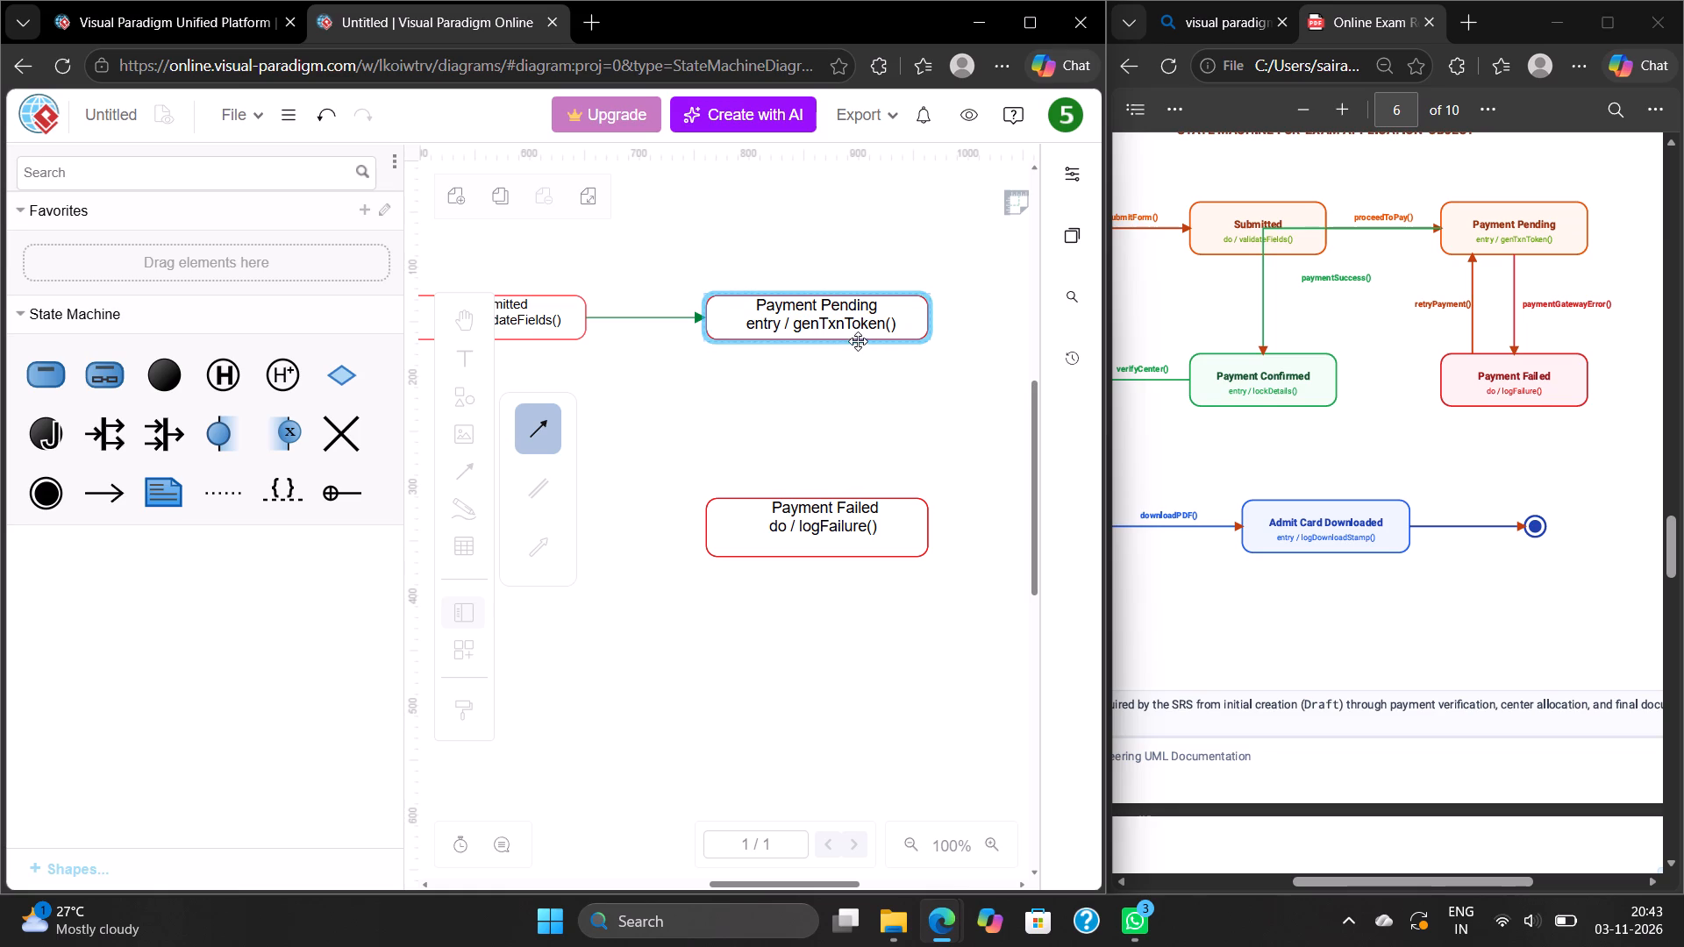
pyautogui.moveTo(866, 339); pyautogui.dragTo(834, 494)
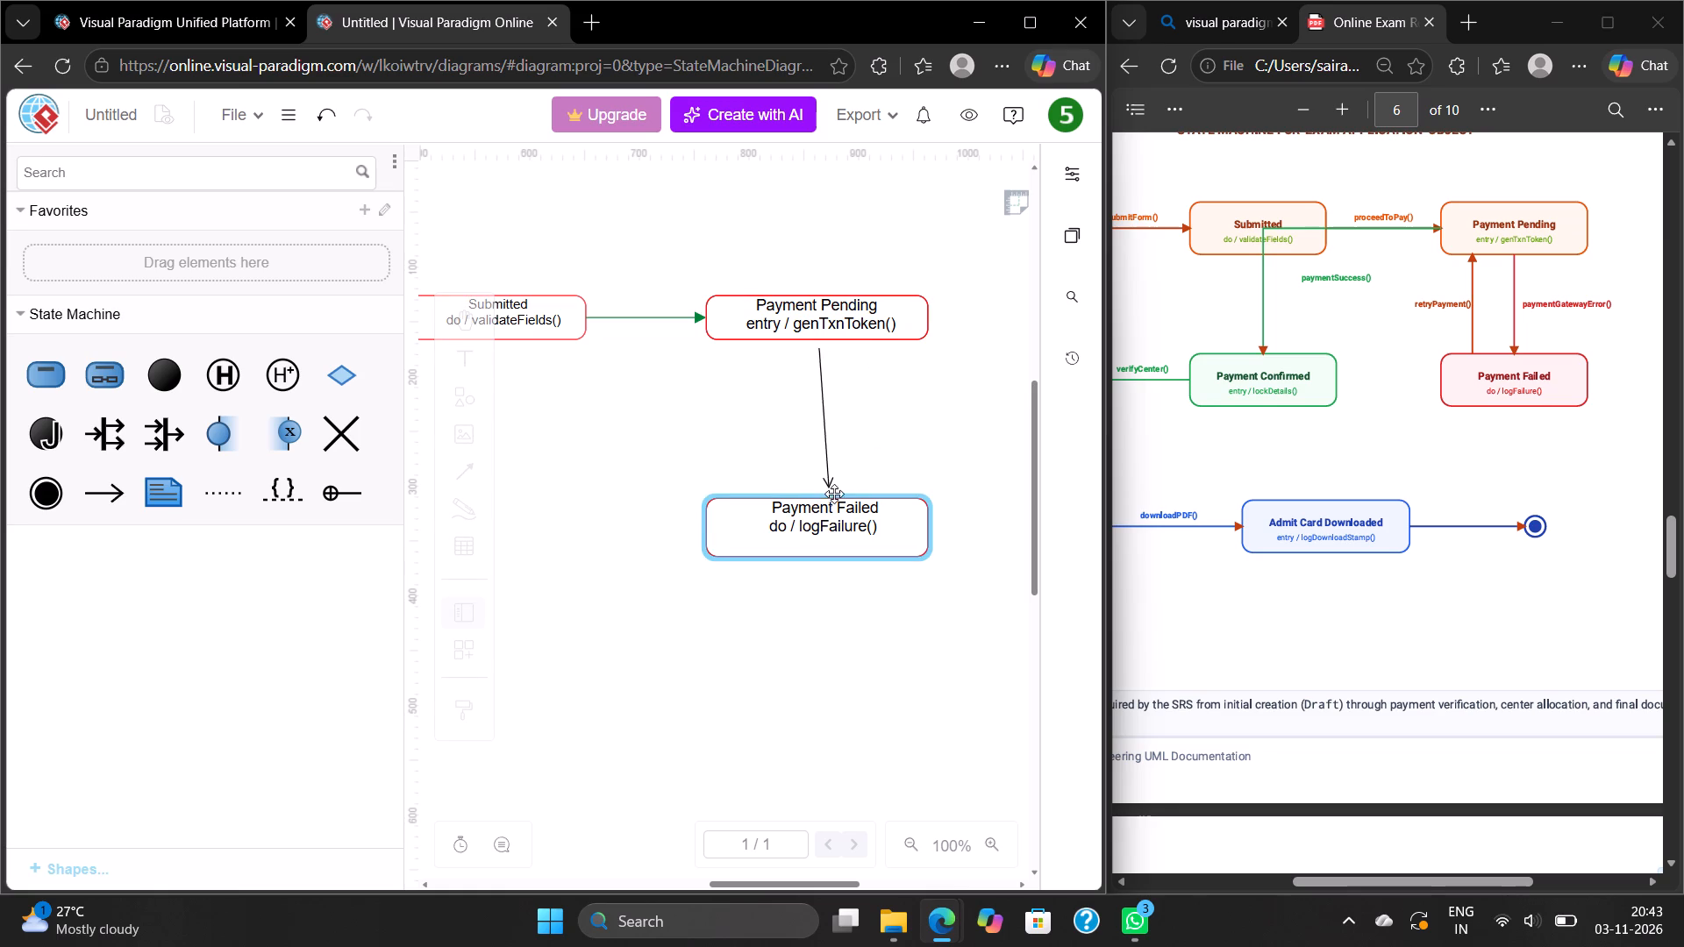
pyautogui.moveTo(834, 494); pyautogui.dragTo(882, 503)
pyautogui.moveTo(882, 503); pyautogui.dragTo(873, 504)
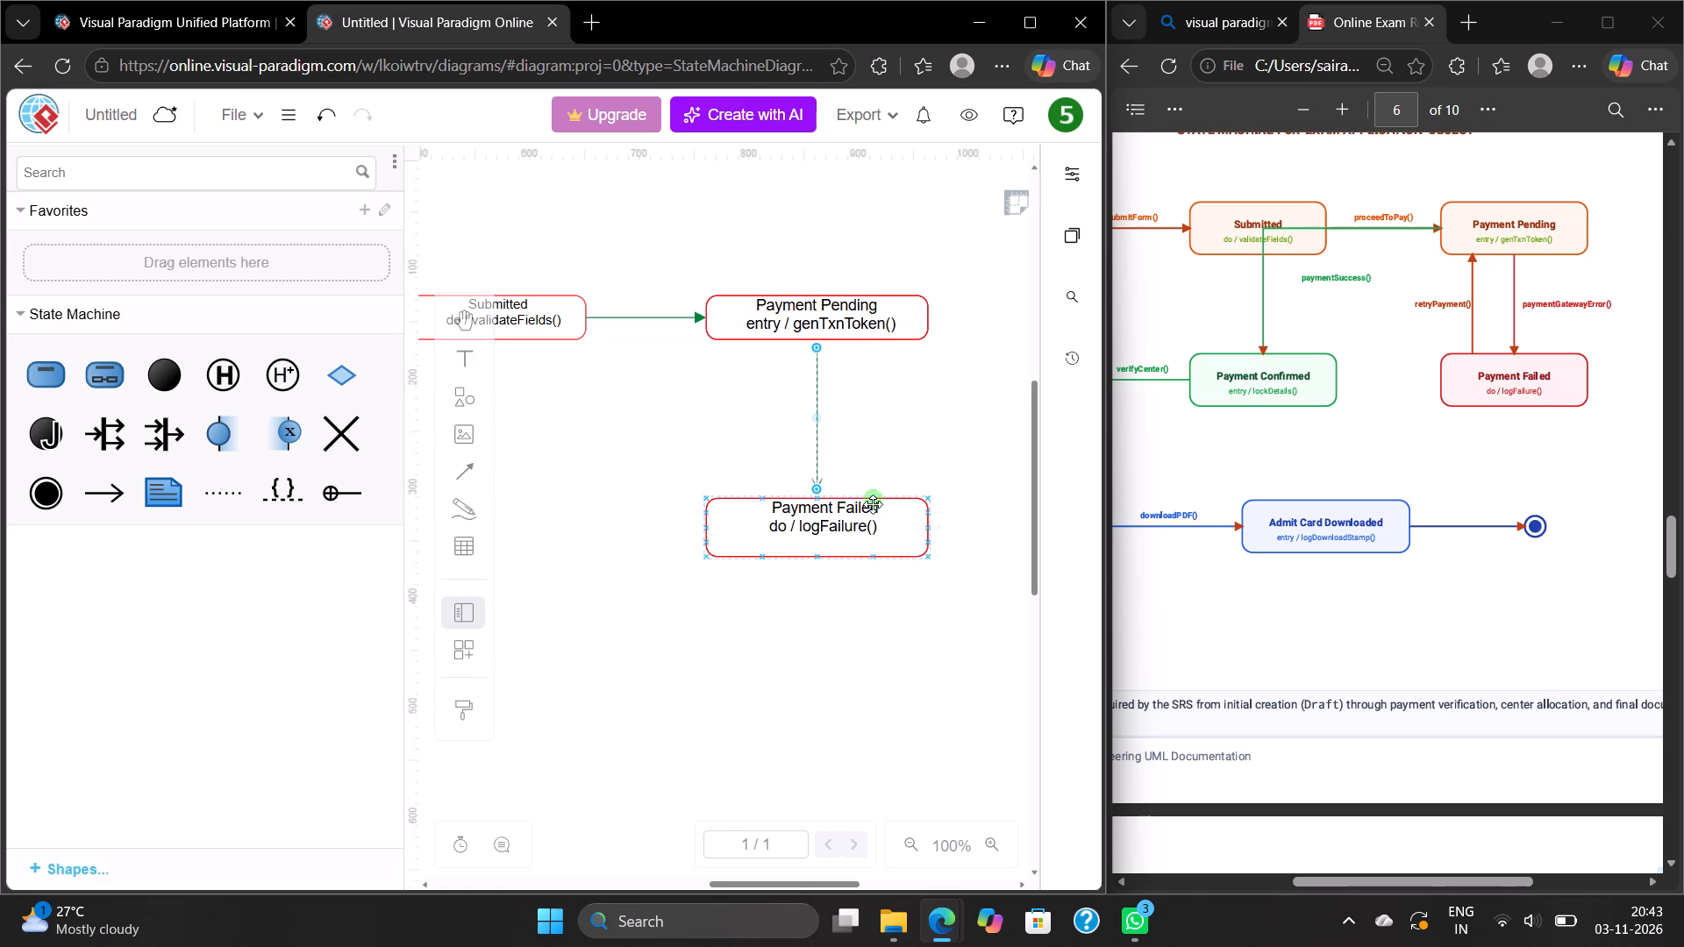
# Move both ends of the new connector slightly right of the states' centres, keeping the line vertical between their facing edges.
pyautogui.moveTo(813, 345); pyautogui.dragTo(846, 346)
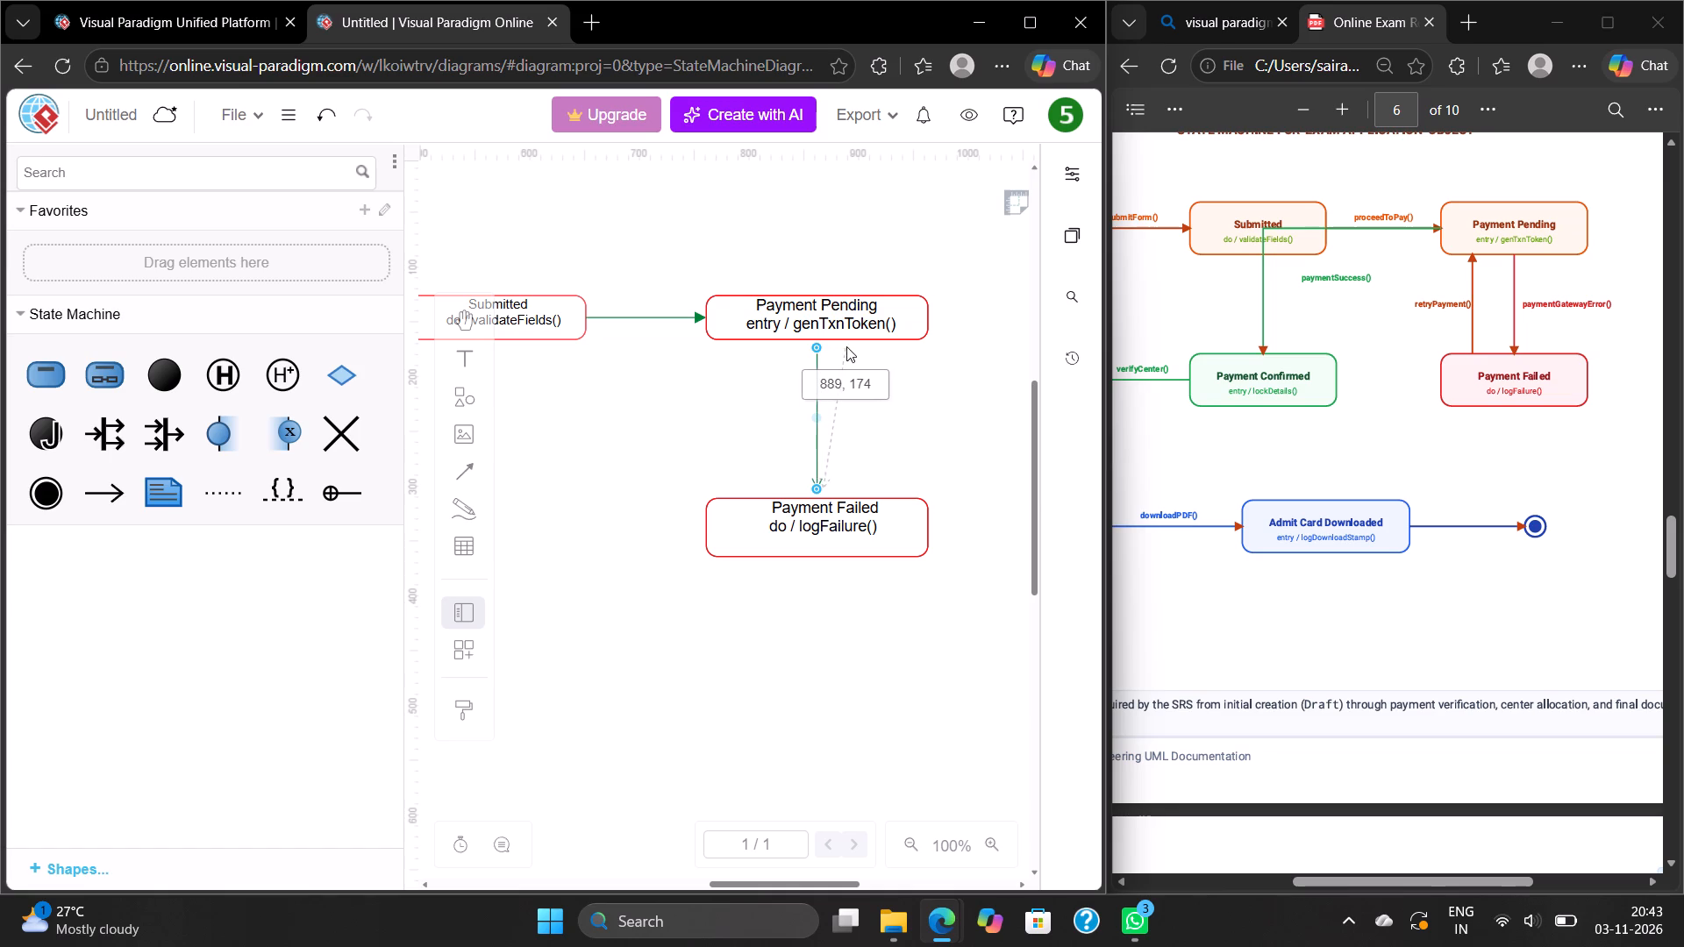
pyautogui.moveTo(846, 346); pyautogui.dragTo(854, 343)
pyautogui.moveTo(824, 489); pyautogui.dragTo(855, 503)
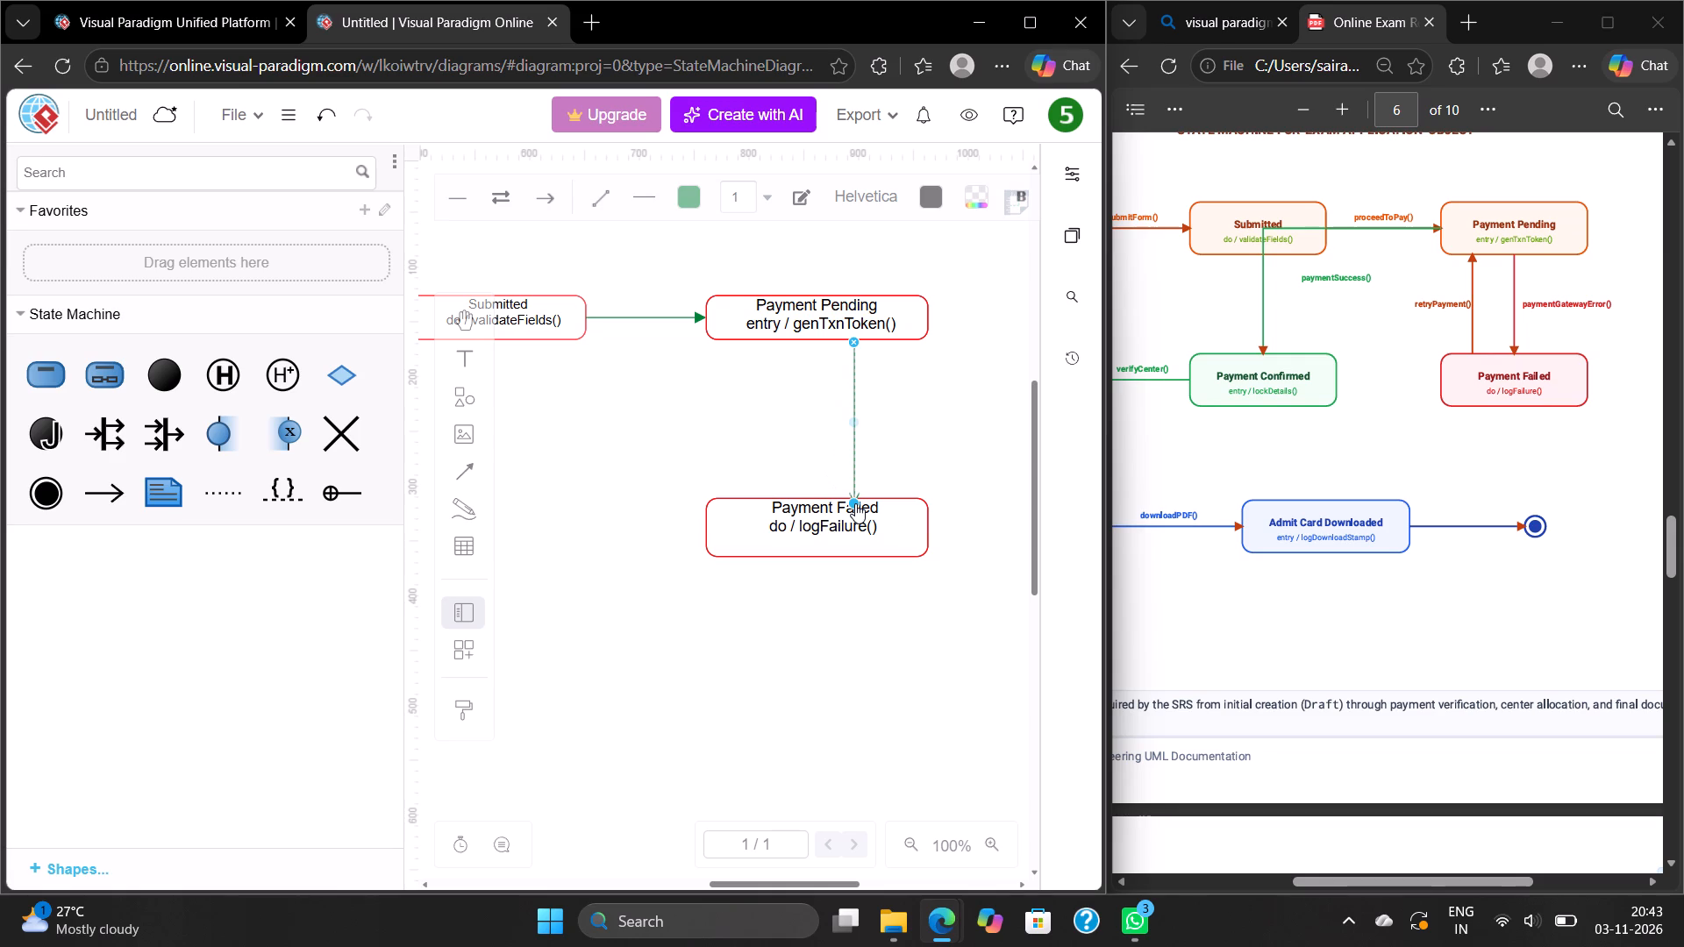
pyautogui.click(855, 503)
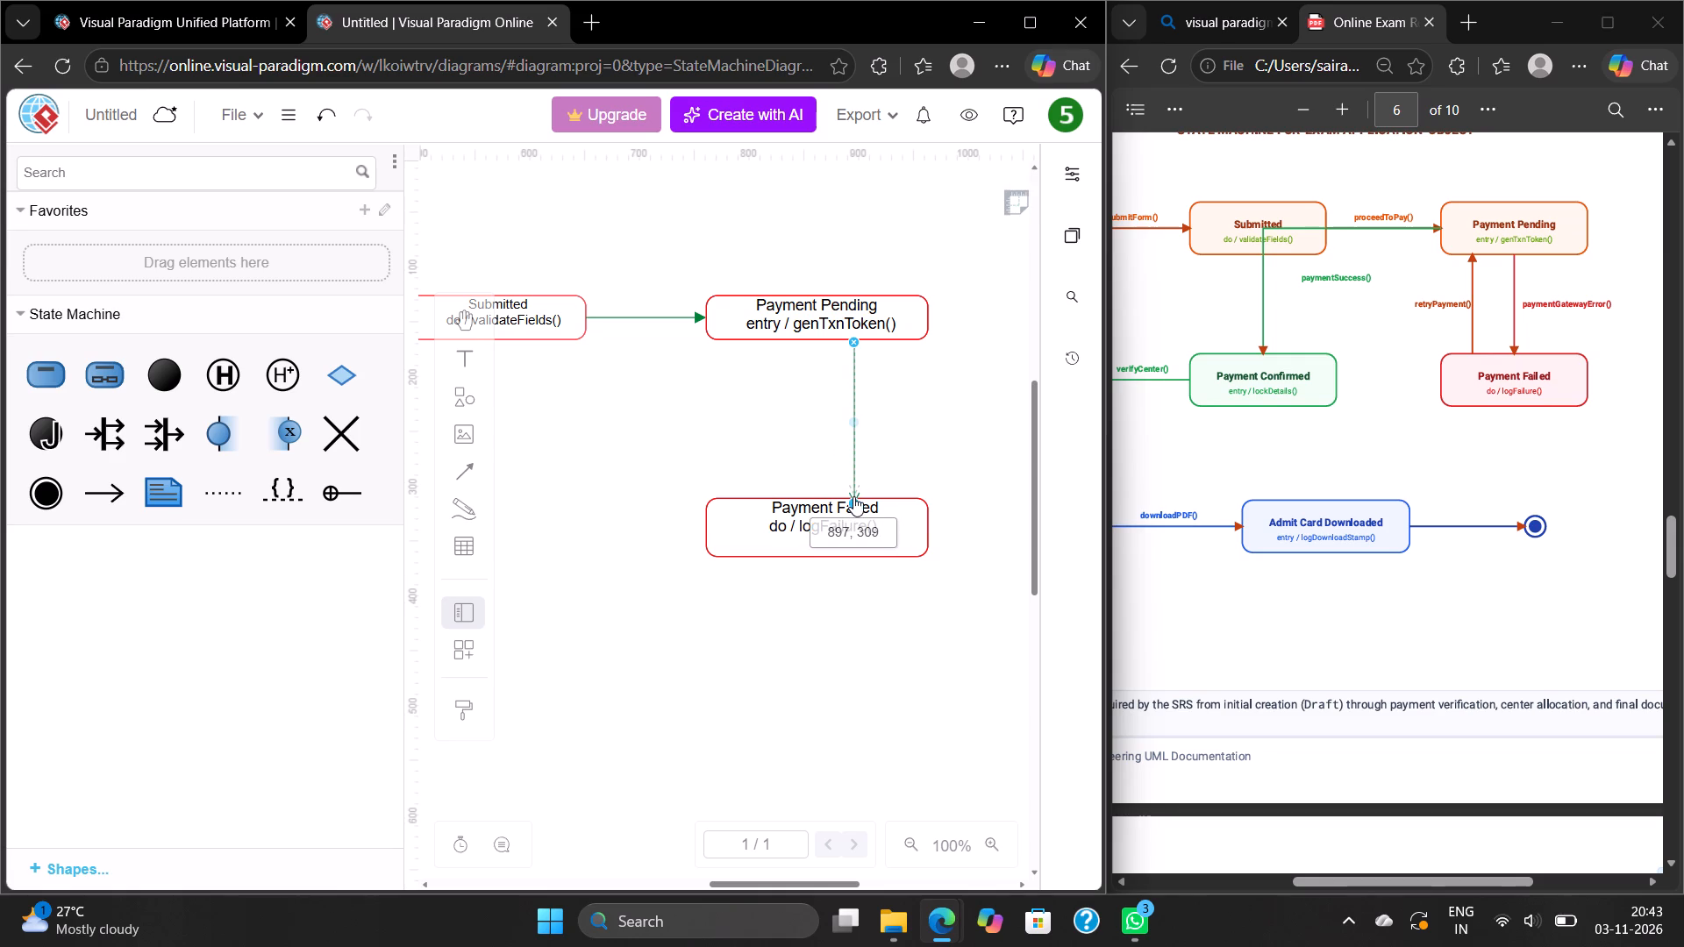
pyautogui.click(853, 493)
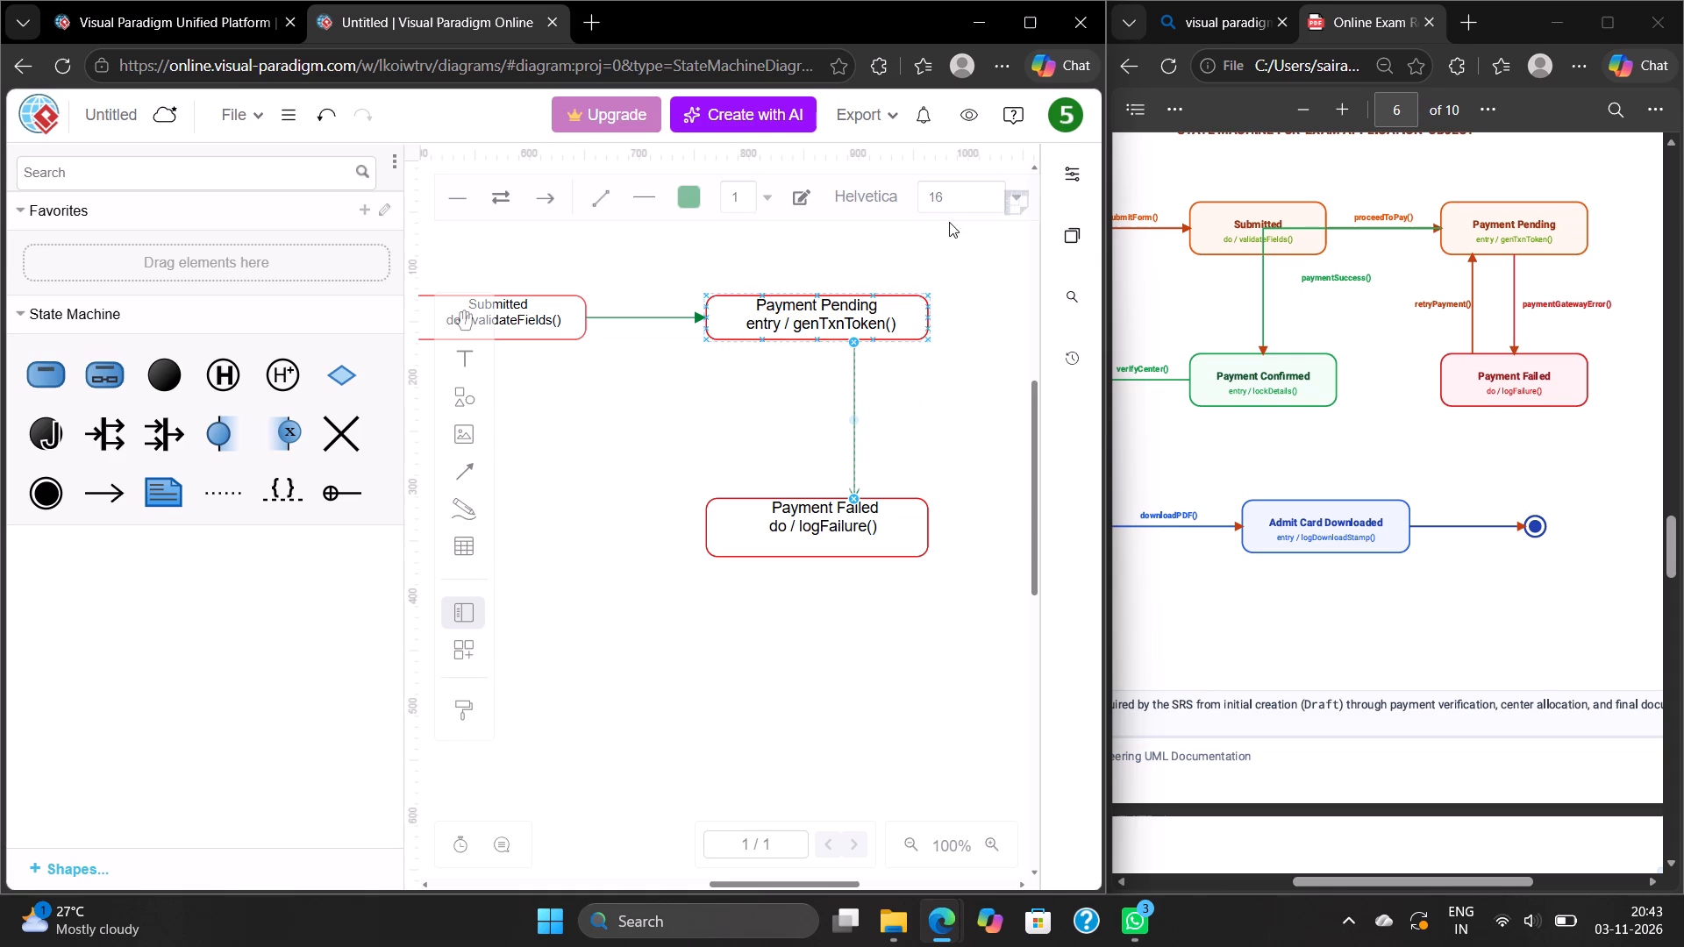
# Give the Payment Pending to Payment Failed transition a solid filled arrowhead and a red line.
pyautogui.click(1065, 179)
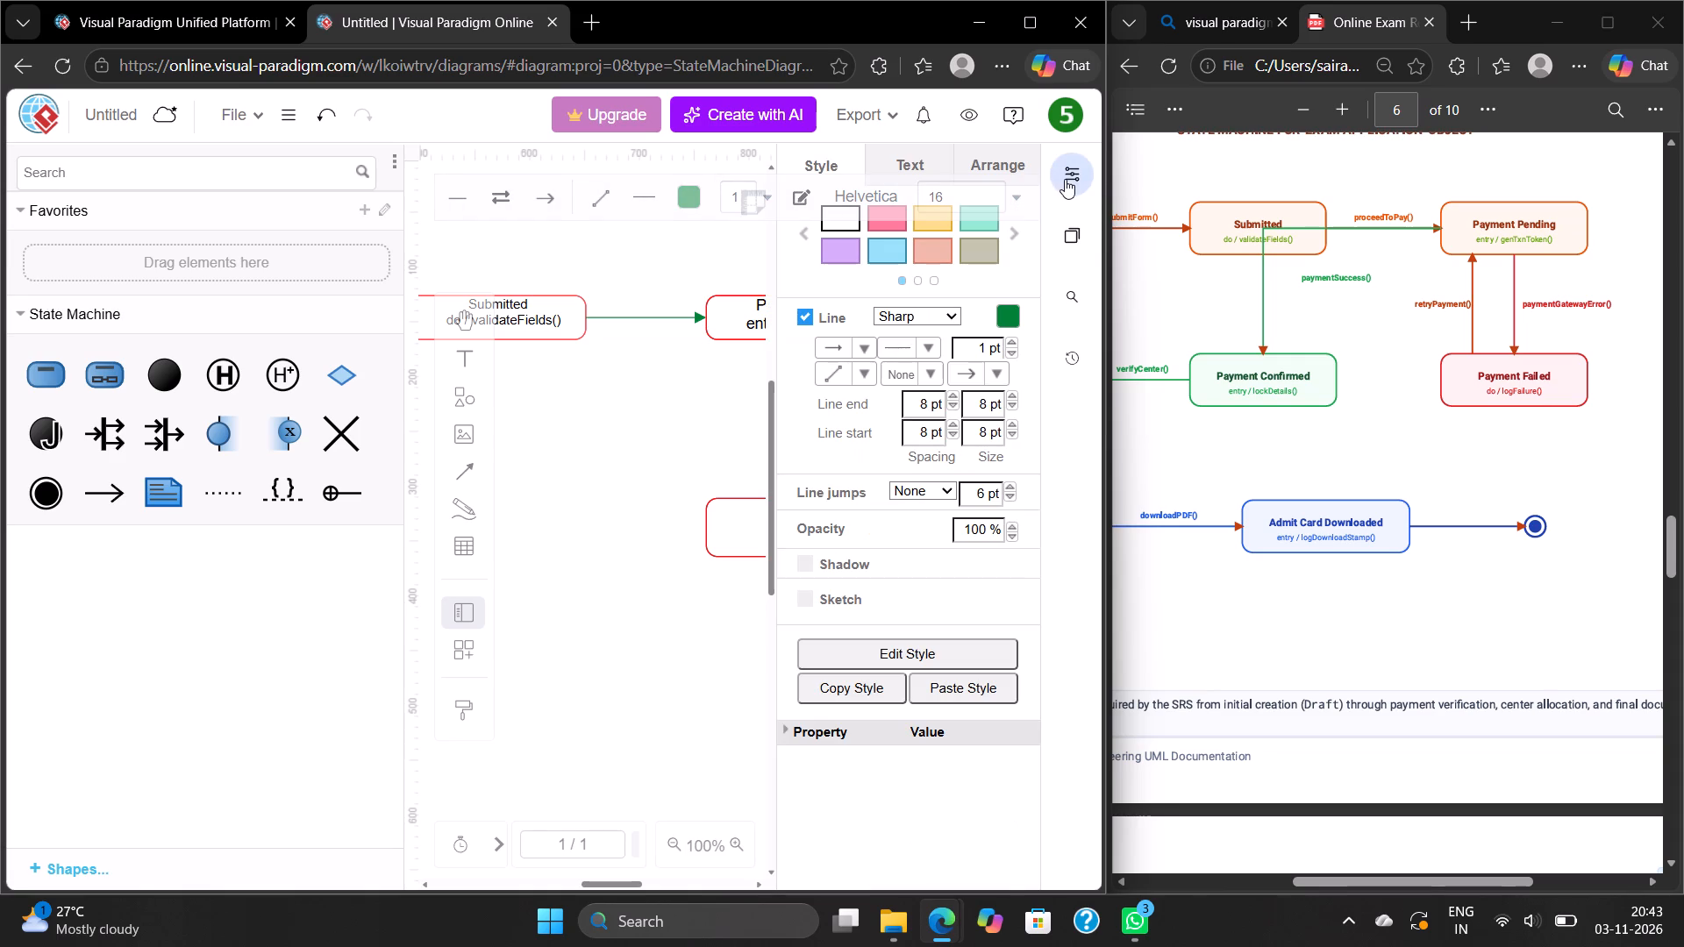
pyautogui.click(997, 372)
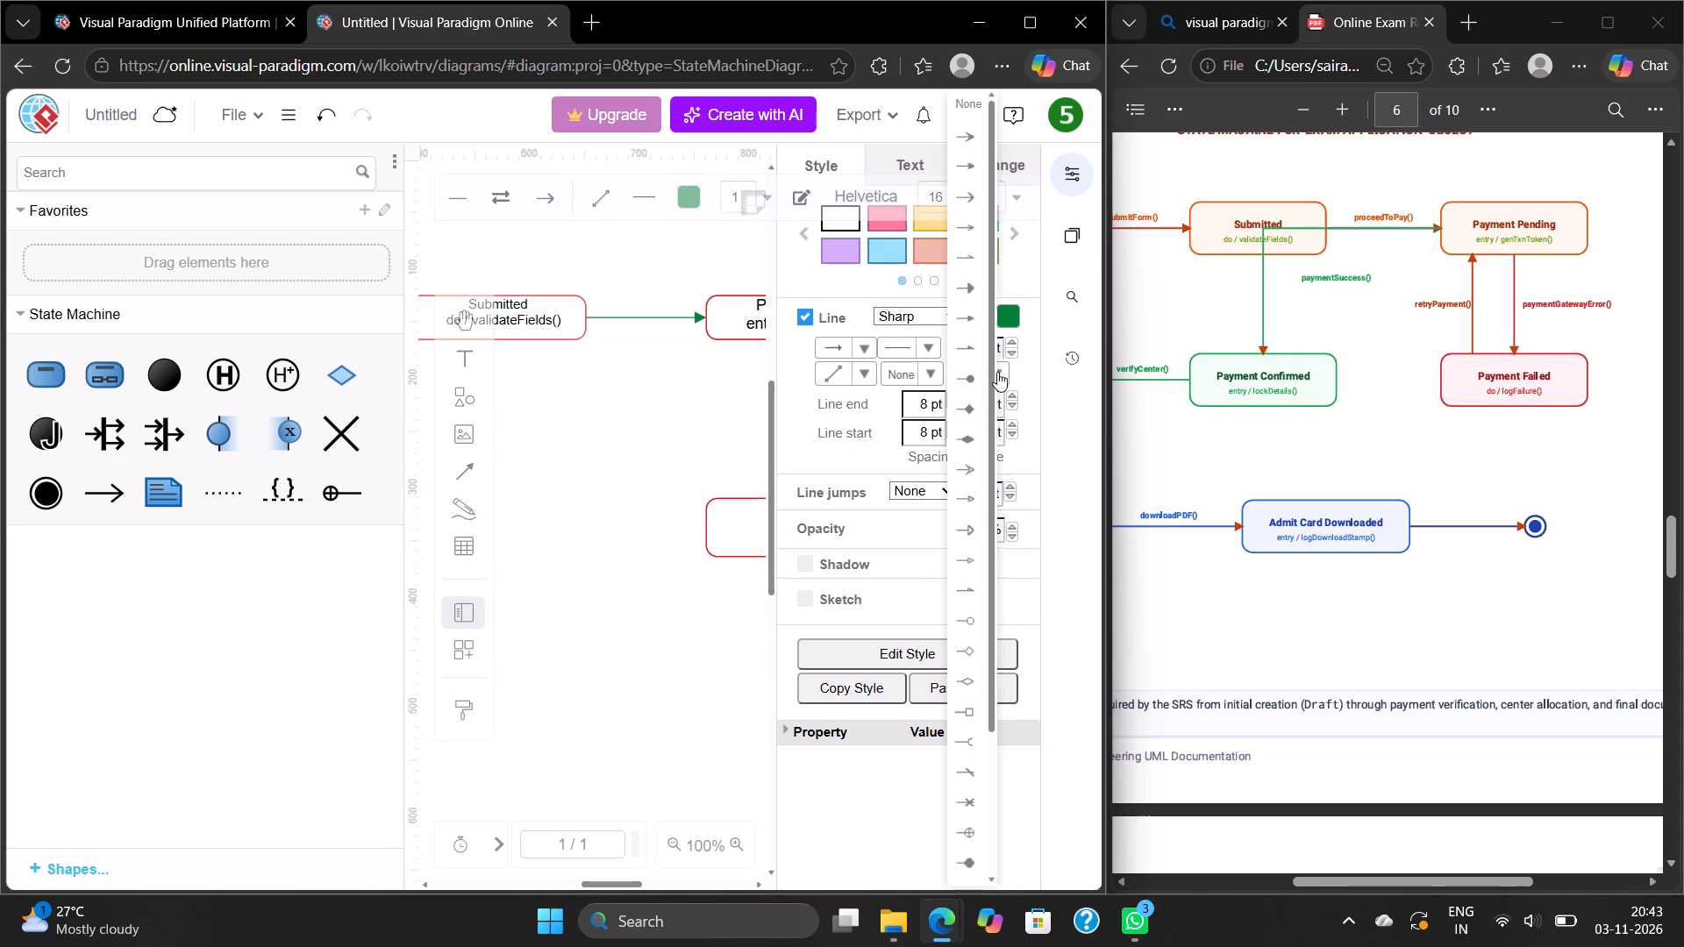
pyautogui.click(961, 291)
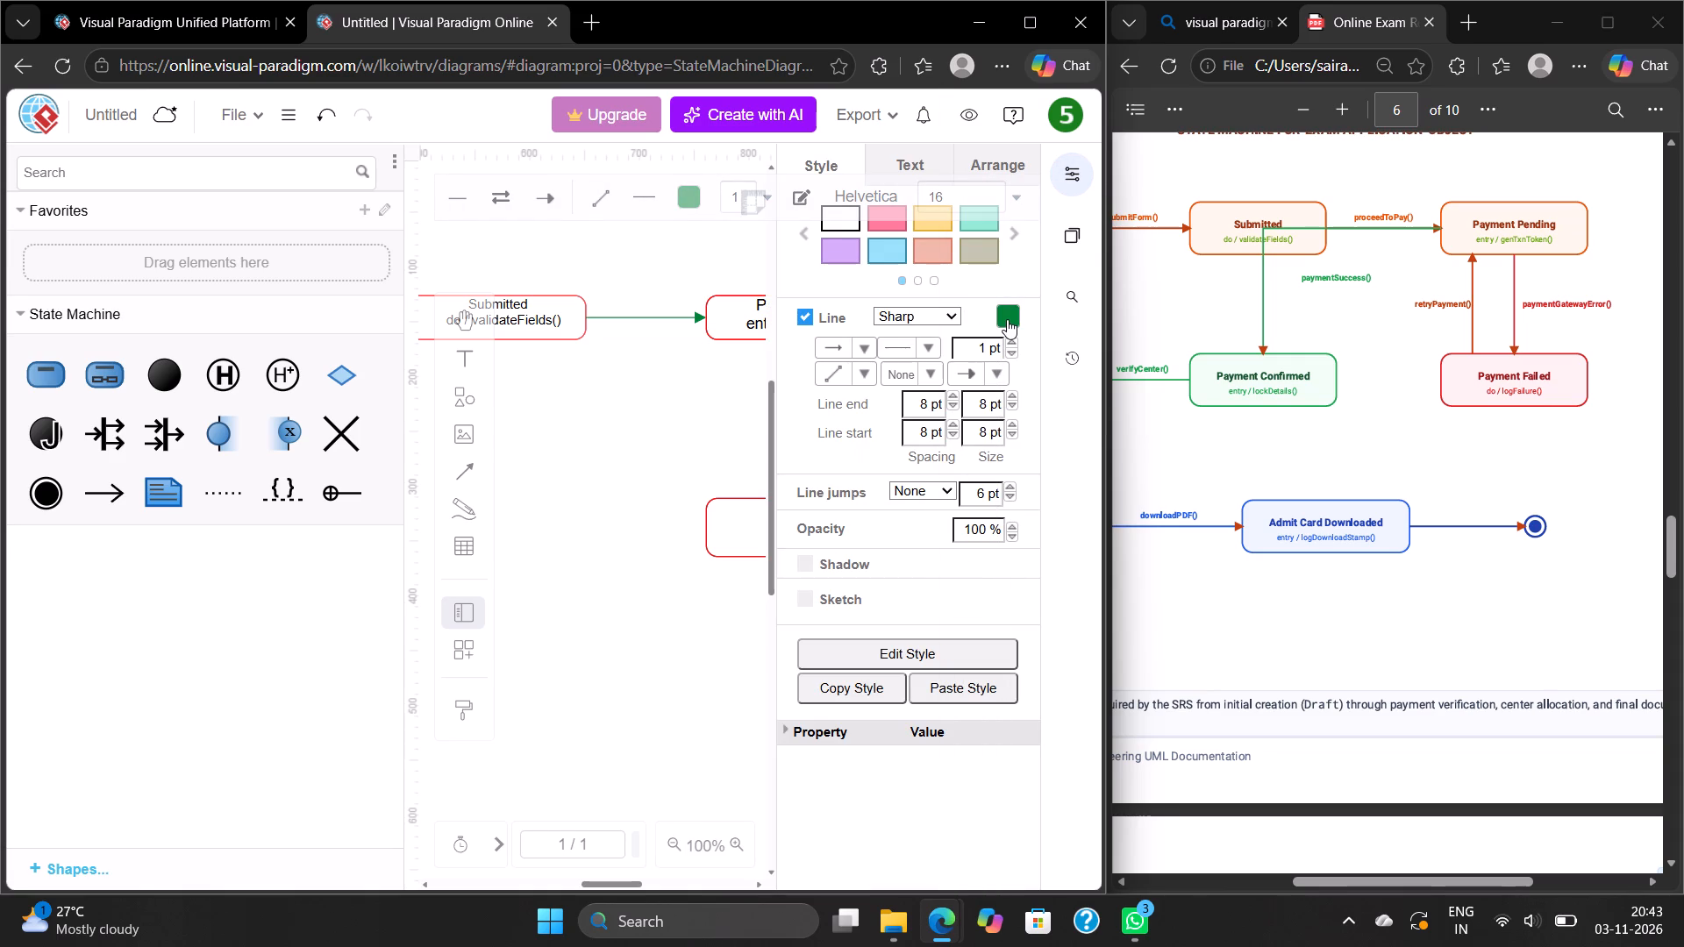
pyautogui.click(1007, 319)
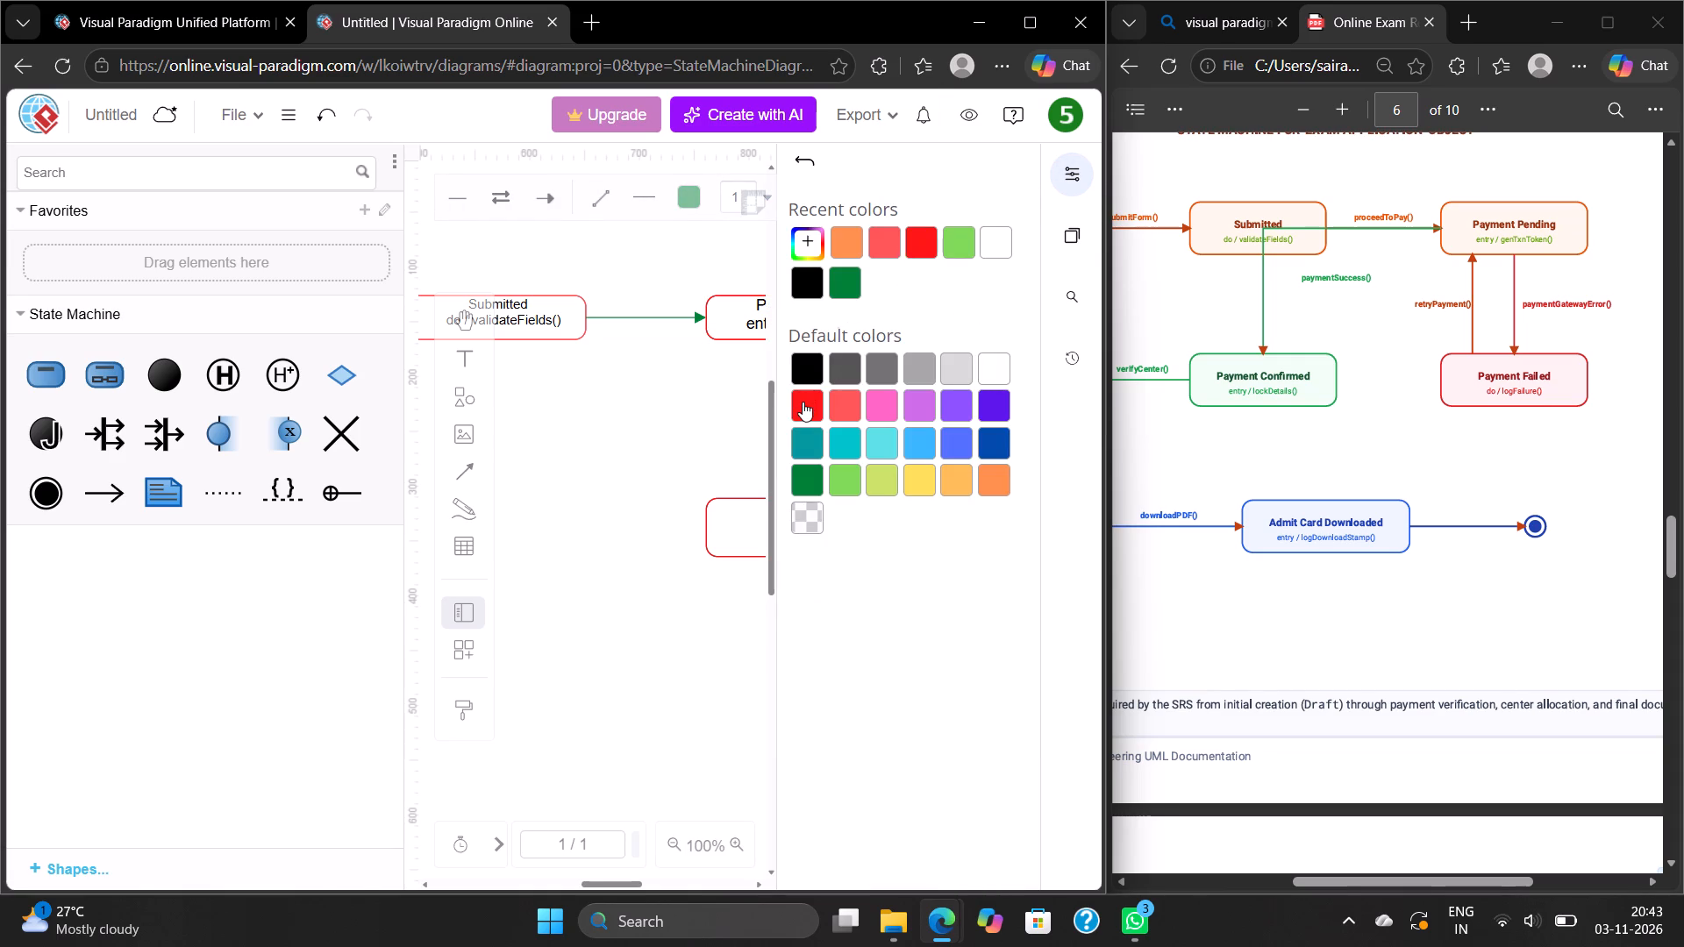
pyautogui.click(803, 402)
pyautogui.click(704, 395)
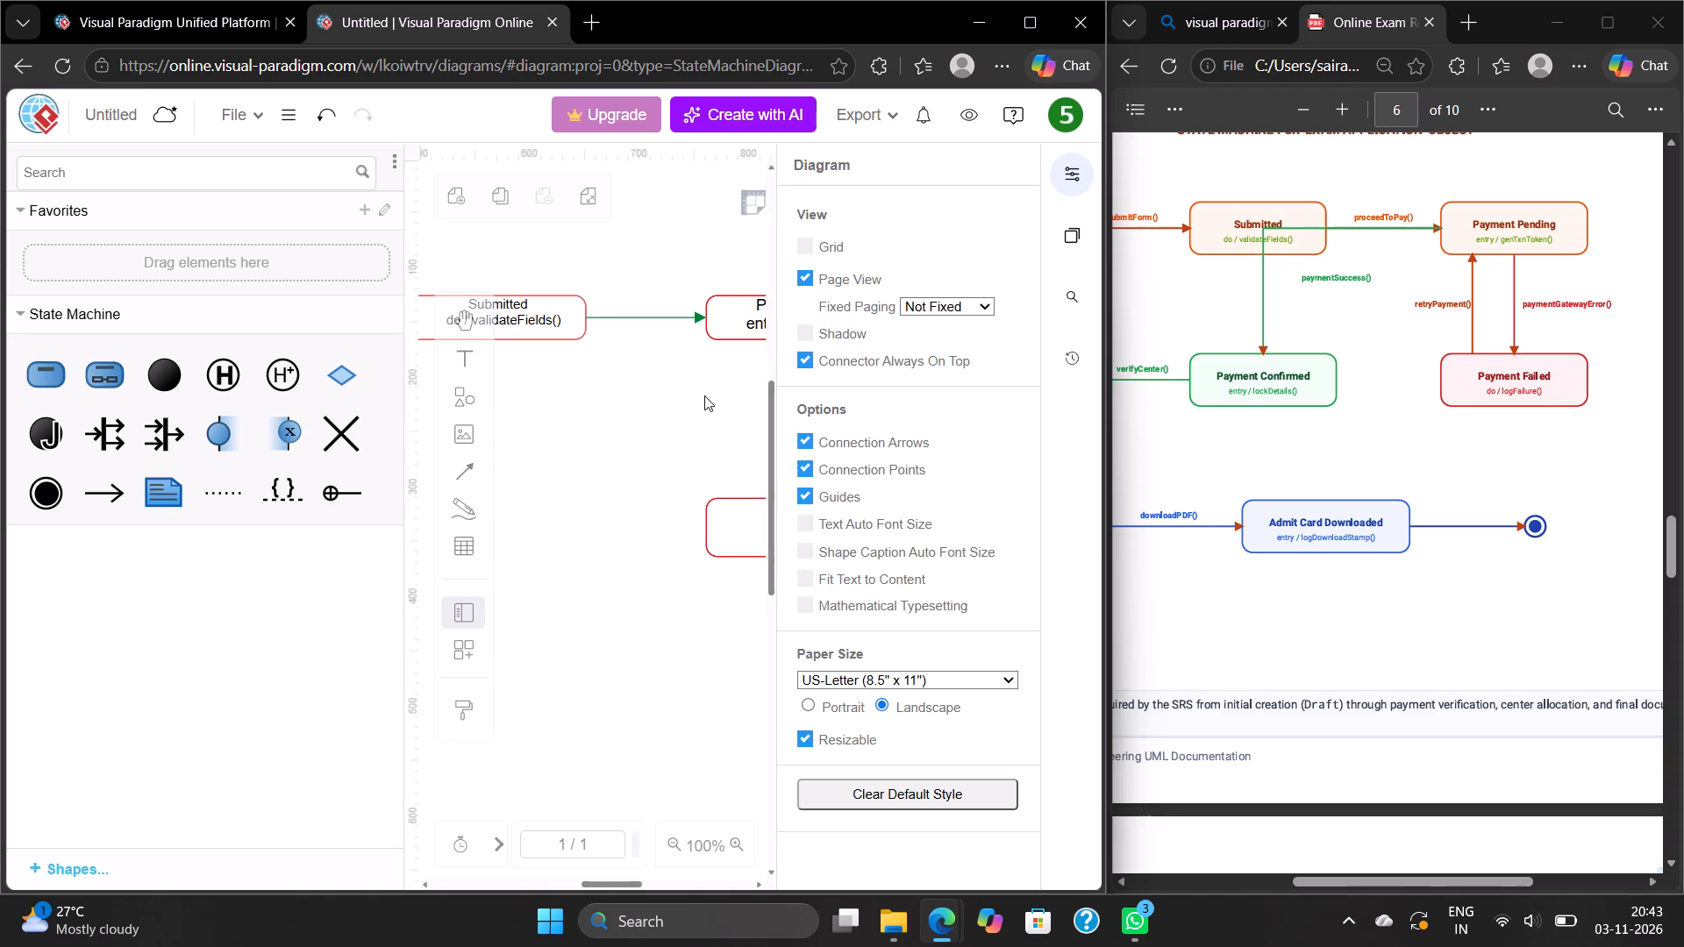
# Duplicate the red Payment Pending to Payment Failed transition and flip the copy so it starts at Payment Failed's top edge, pointing upward.
pyautogui.click(1076, 170)
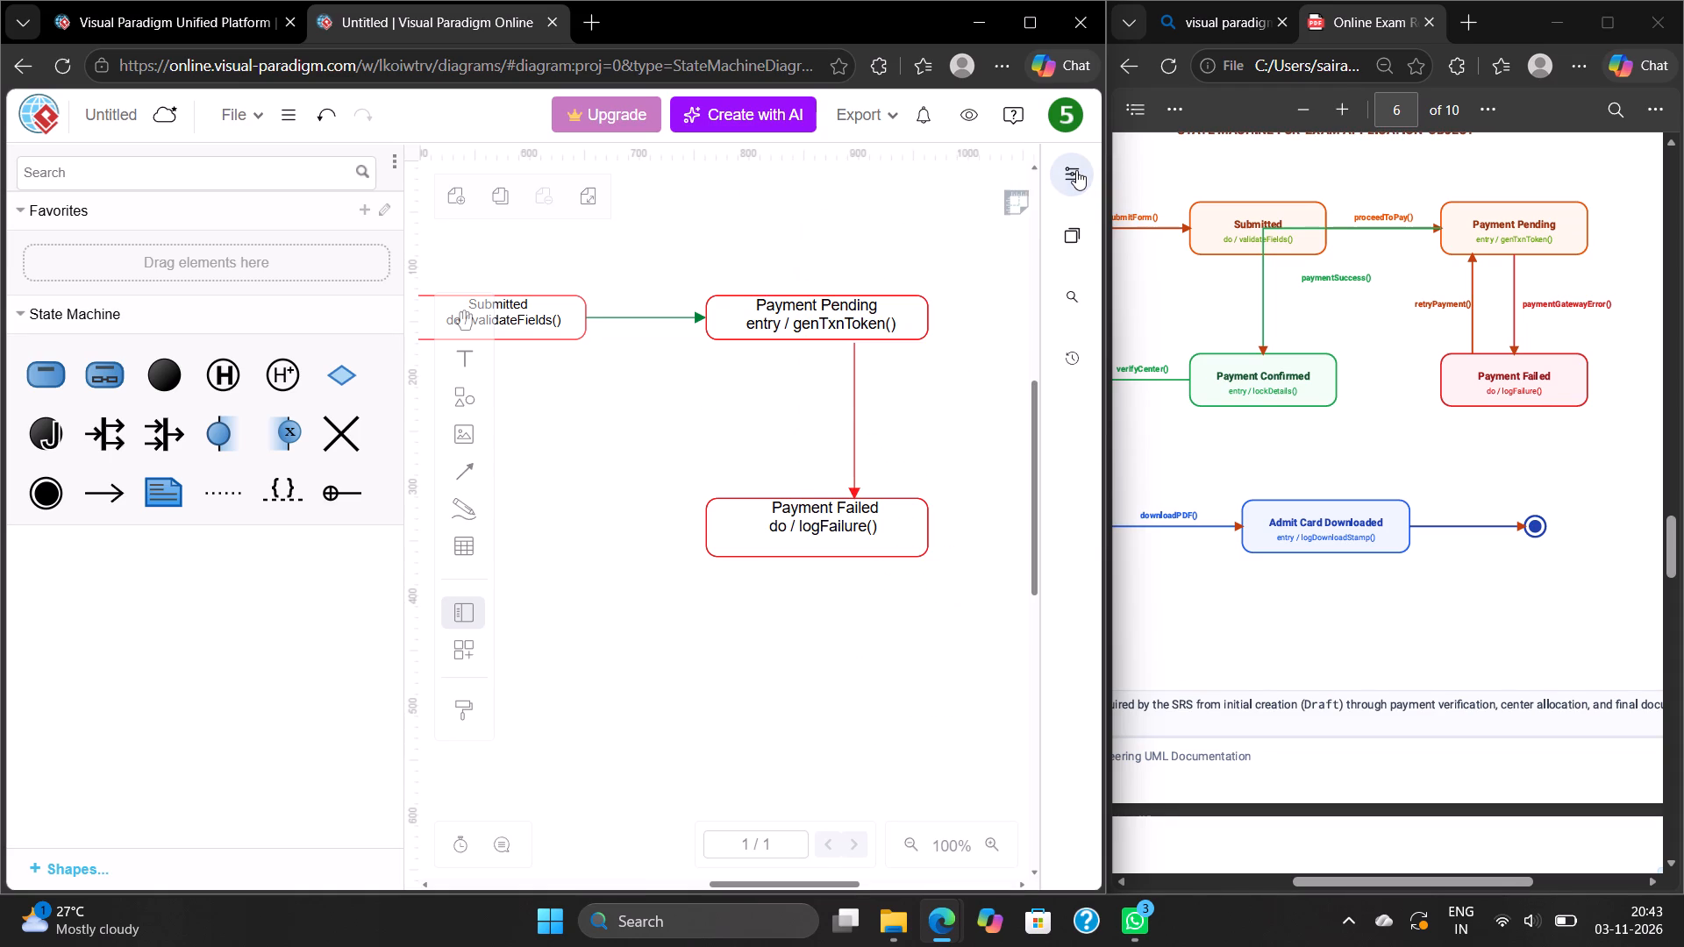
pyautogui.click(858, 402)
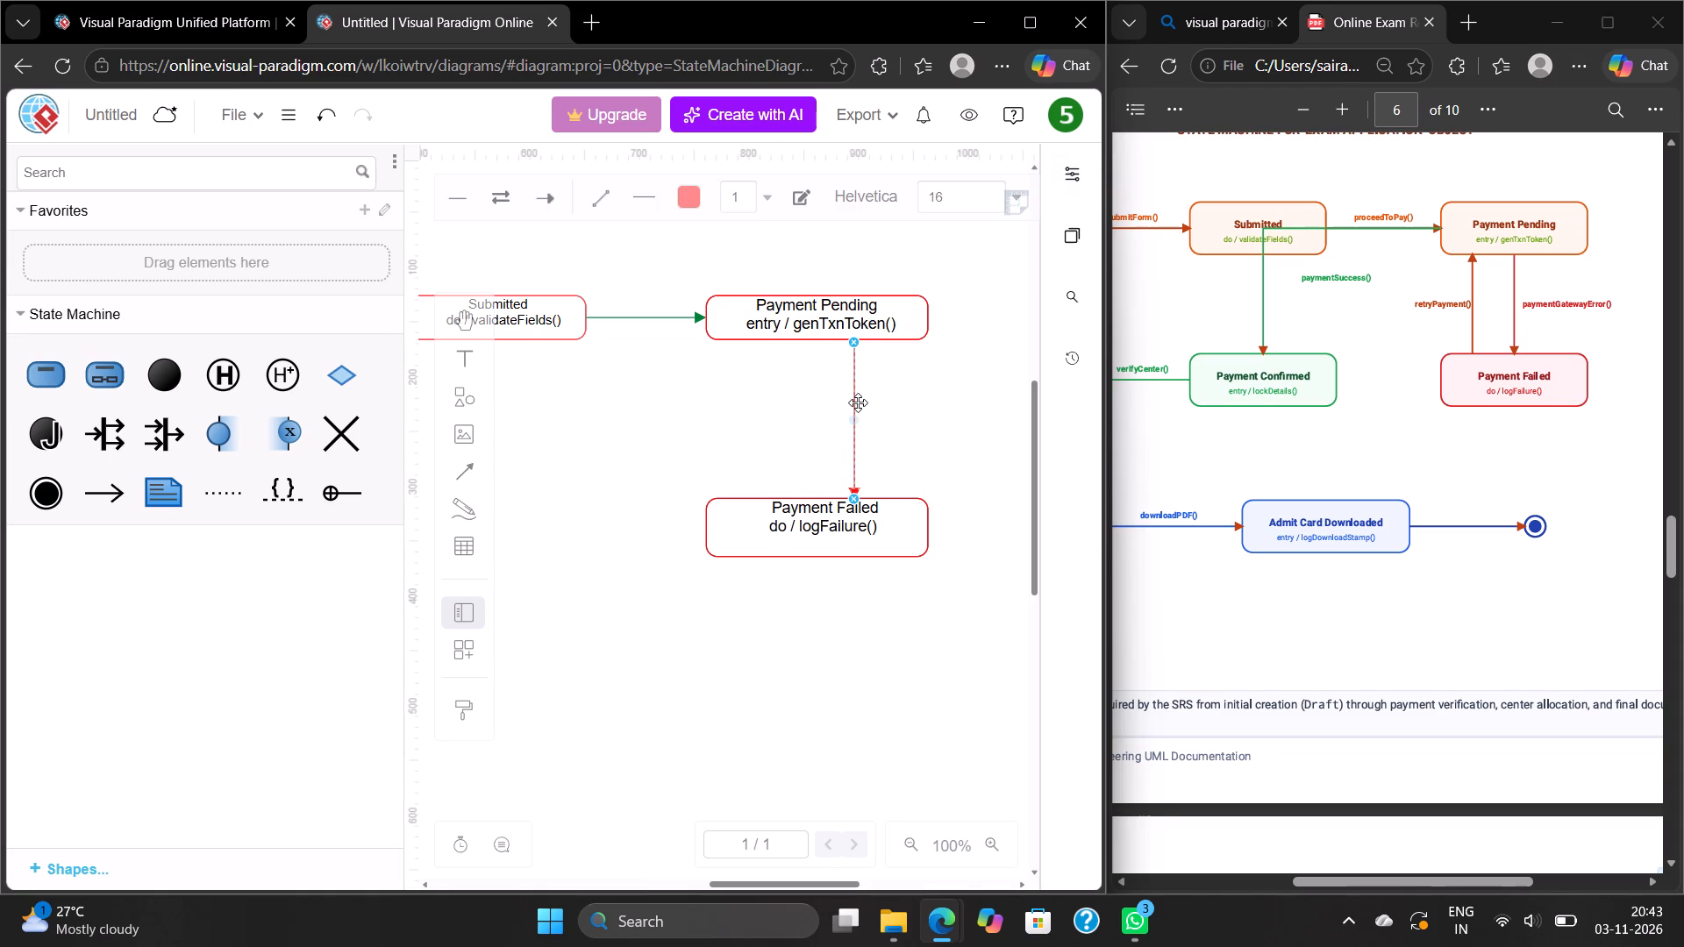
pyautogui.hotkey('ctrl', 'c')
pyautogui.click(746, 424)
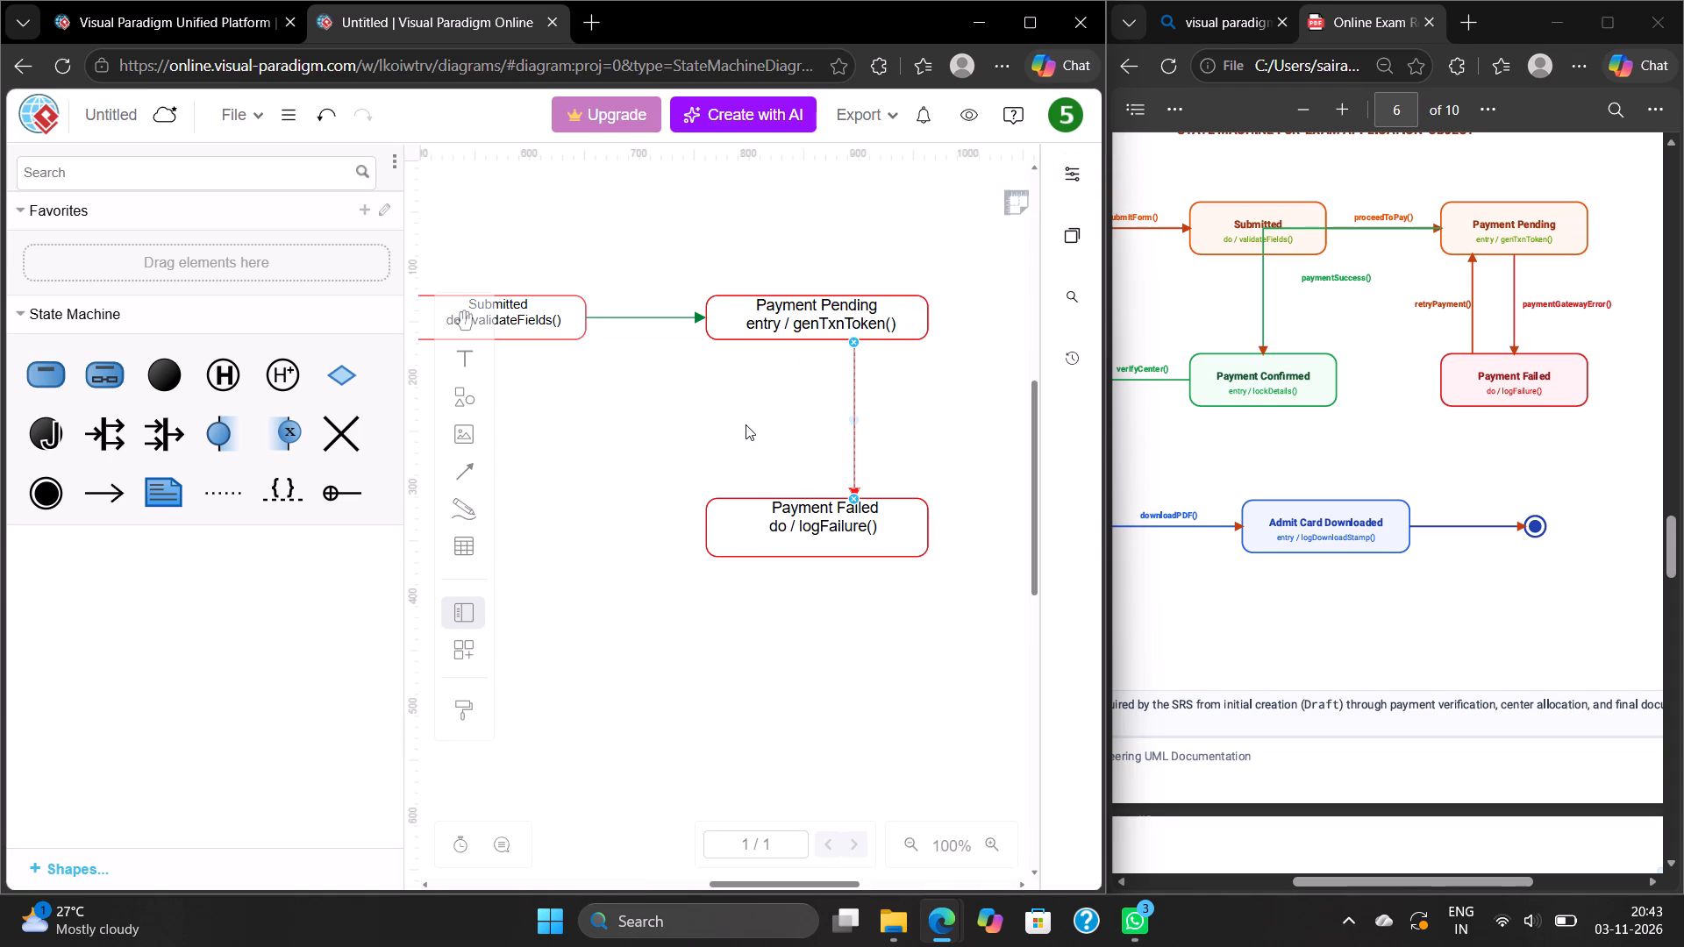
pyautogui.hotkey('ctrl', 'v')
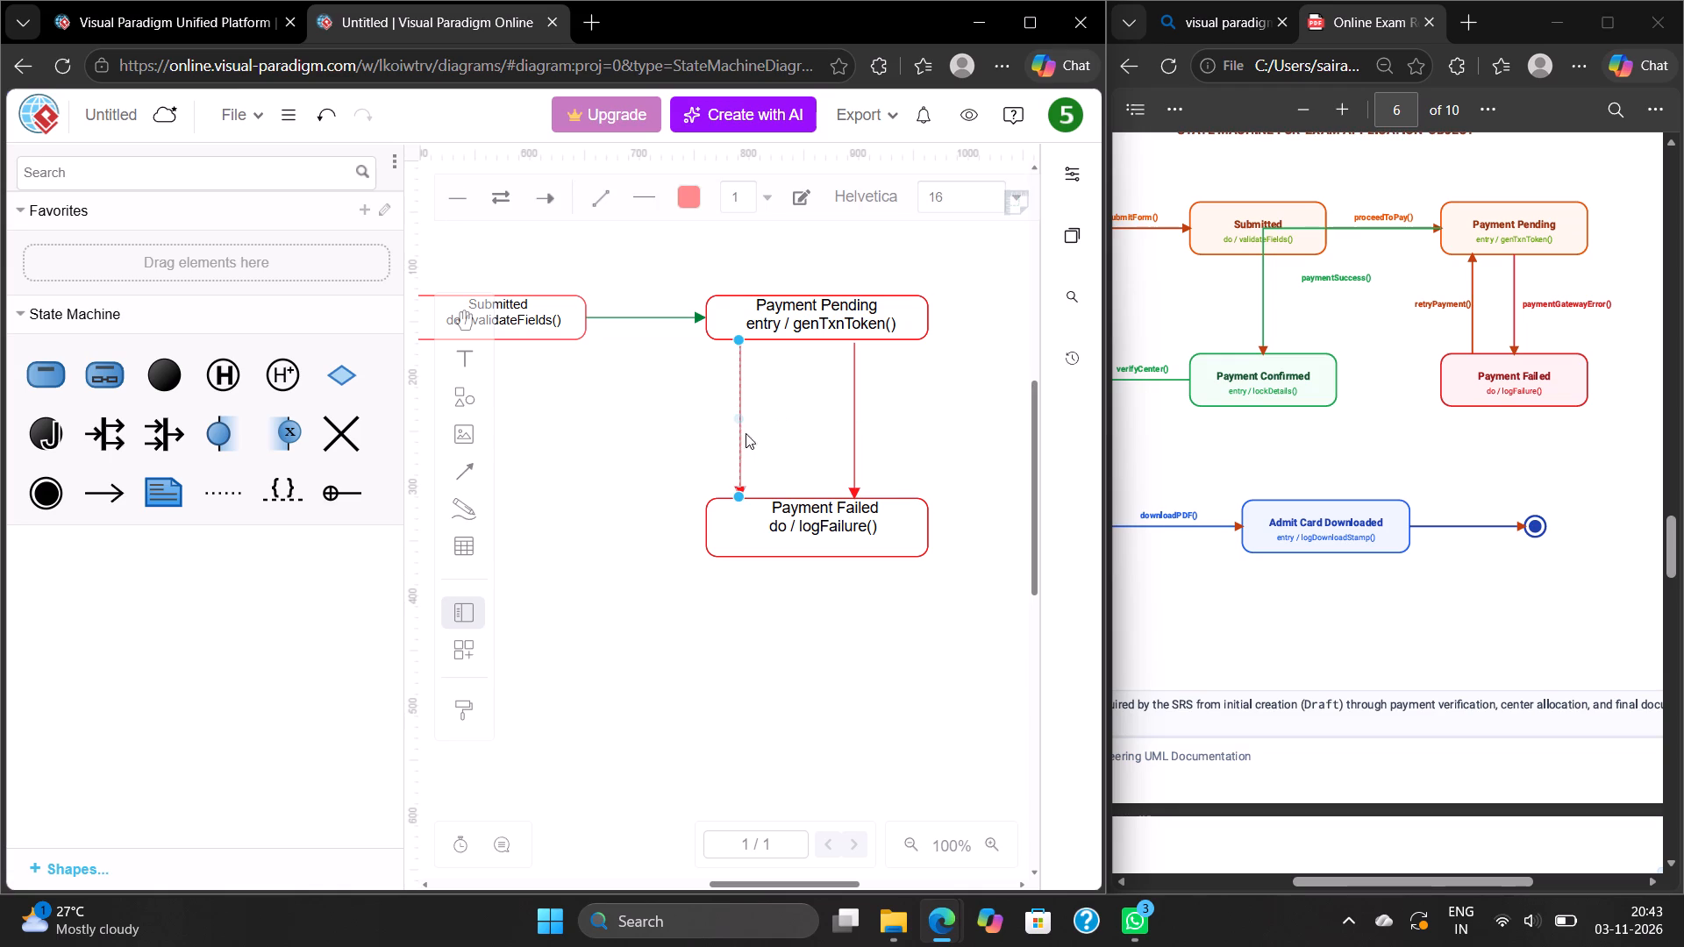
pyautogui.moveTo(737, 495); pyautogui.dragTo(783, 459)
pyautogui.moveTo(739, 340); pyautogui.dragTo(749, 494)
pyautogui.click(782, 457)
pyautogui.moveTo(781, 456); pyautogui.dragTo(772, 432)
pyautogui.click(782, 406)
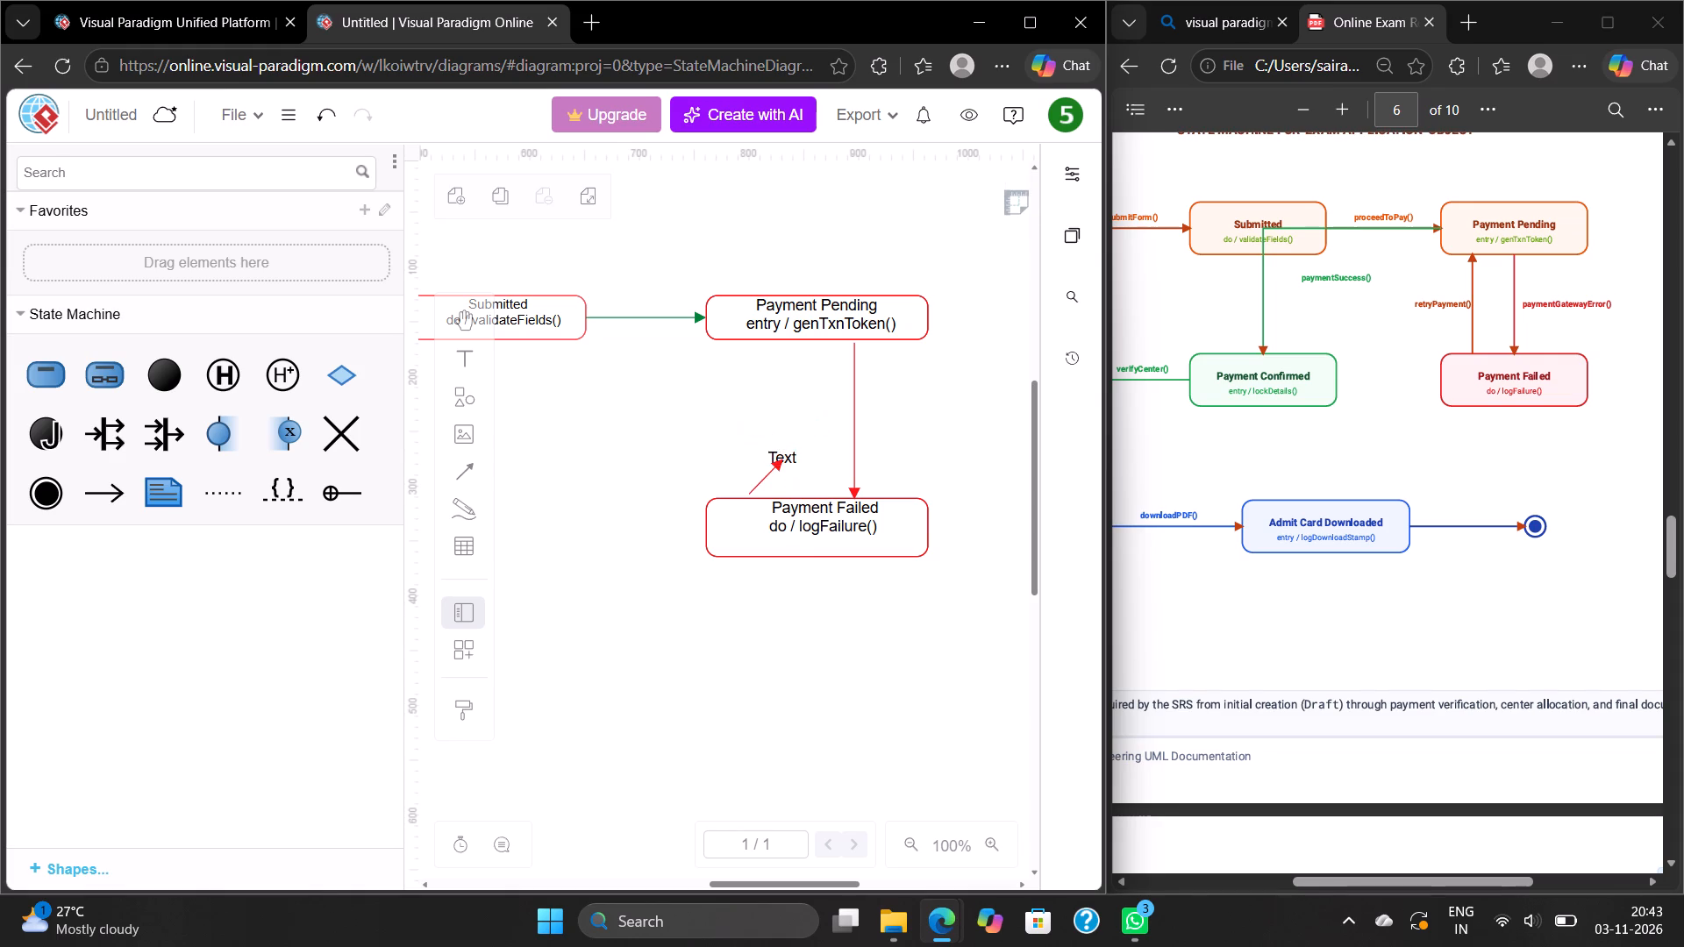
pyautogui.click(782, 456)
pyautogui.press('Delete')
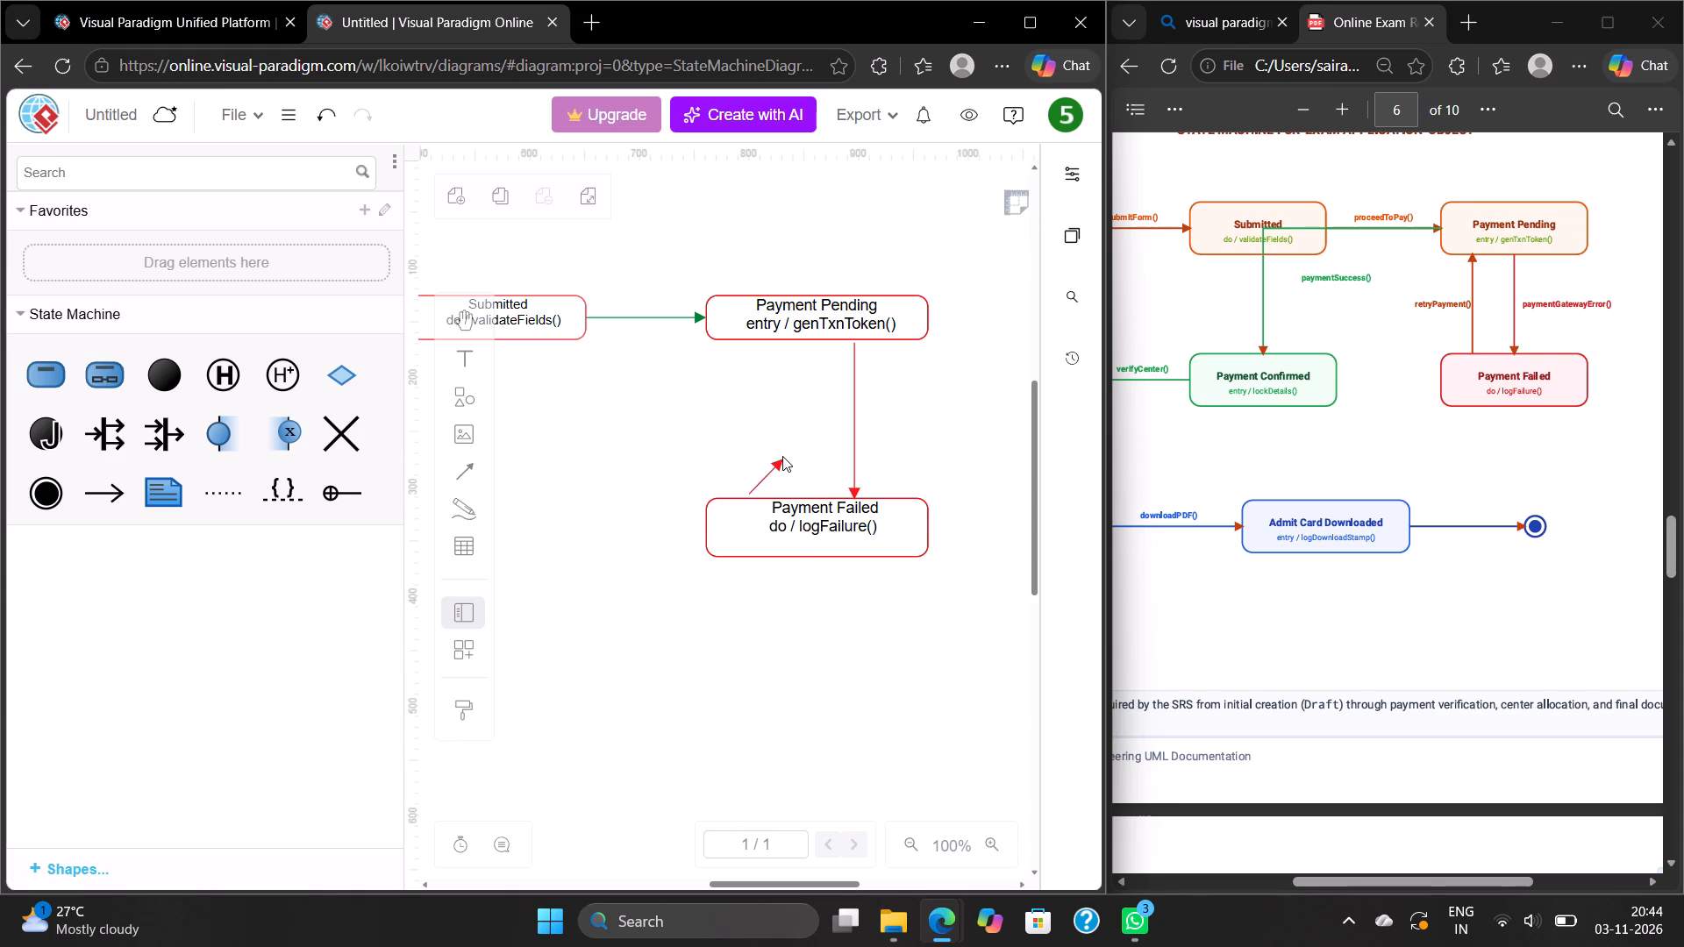
# Extend the copied transition's arrowhead end up to Payment Pending's bottom edge, directly above its start, so the line runs vertically.
pyautogui.click(777, 463)
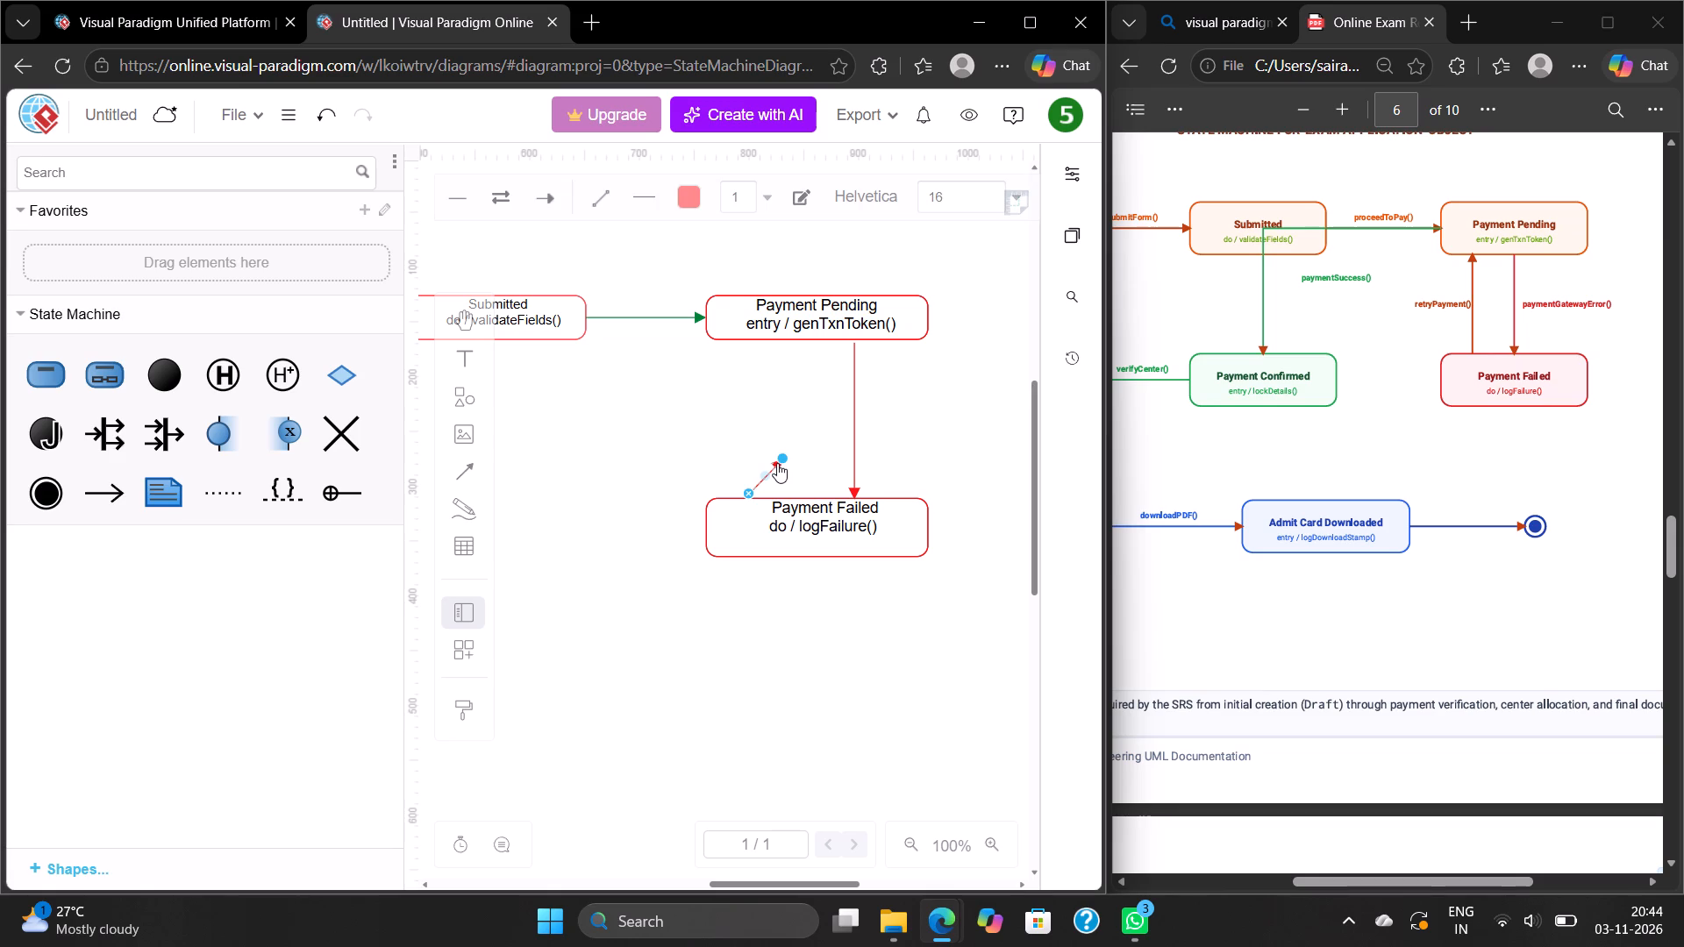
pyautogui.moveTo(781, 456); pyautogui.dragTo(740, 345)
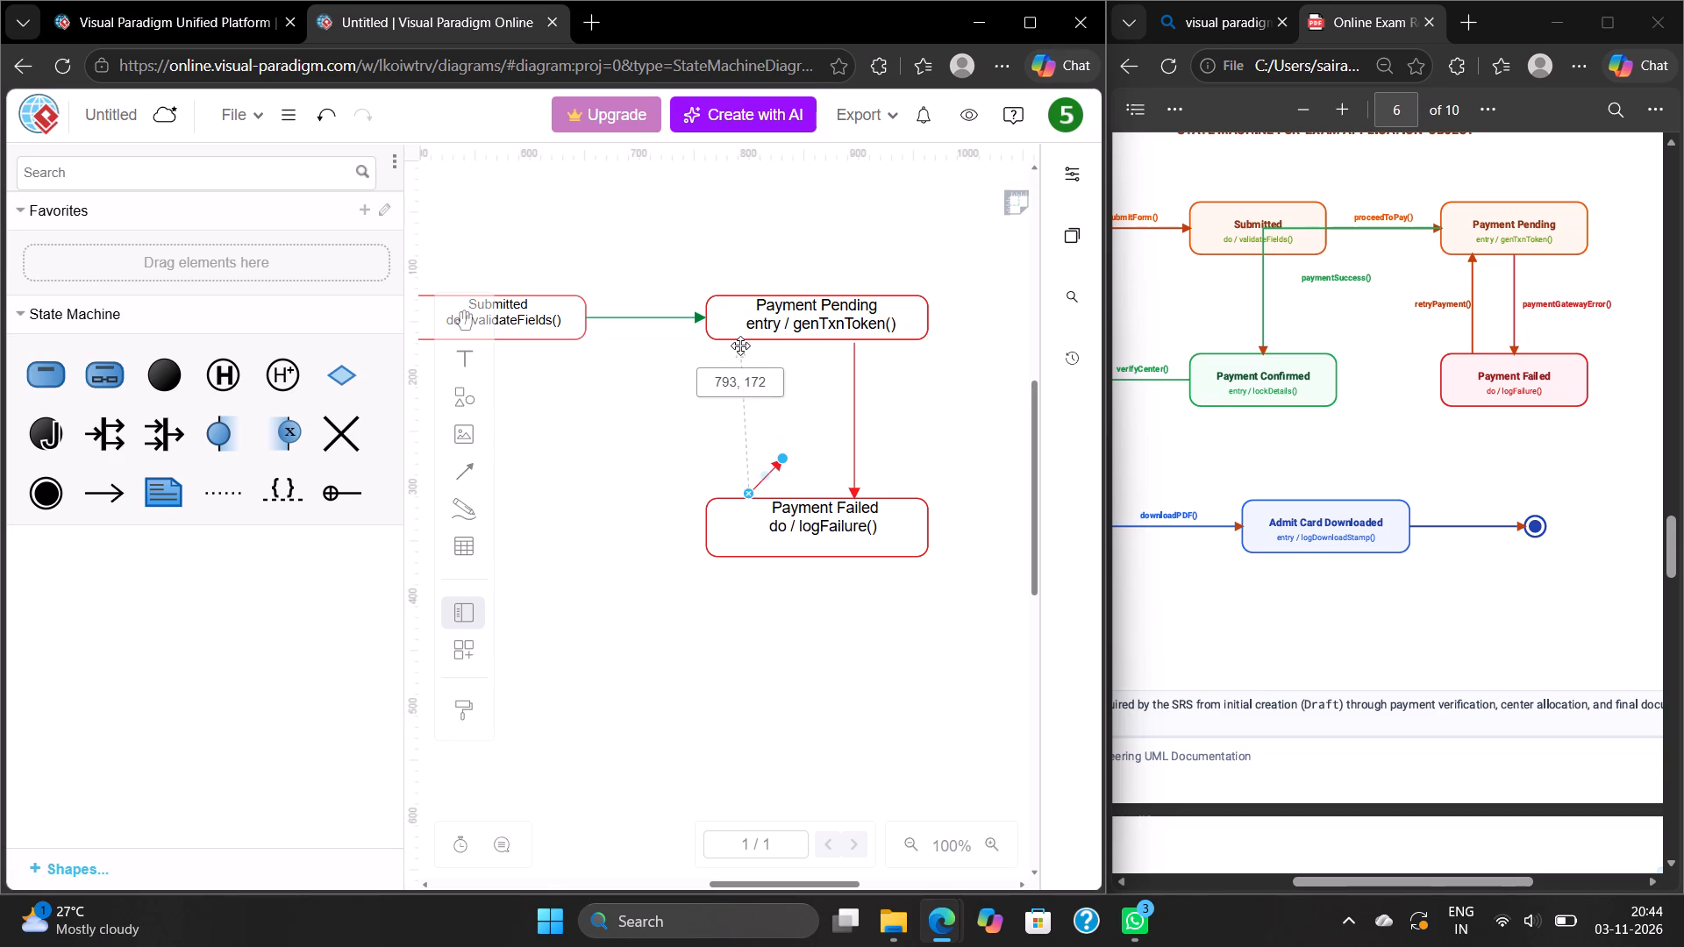
pyautogui.moveTo(740, 345); pyautogui.dragTo(749, 343)
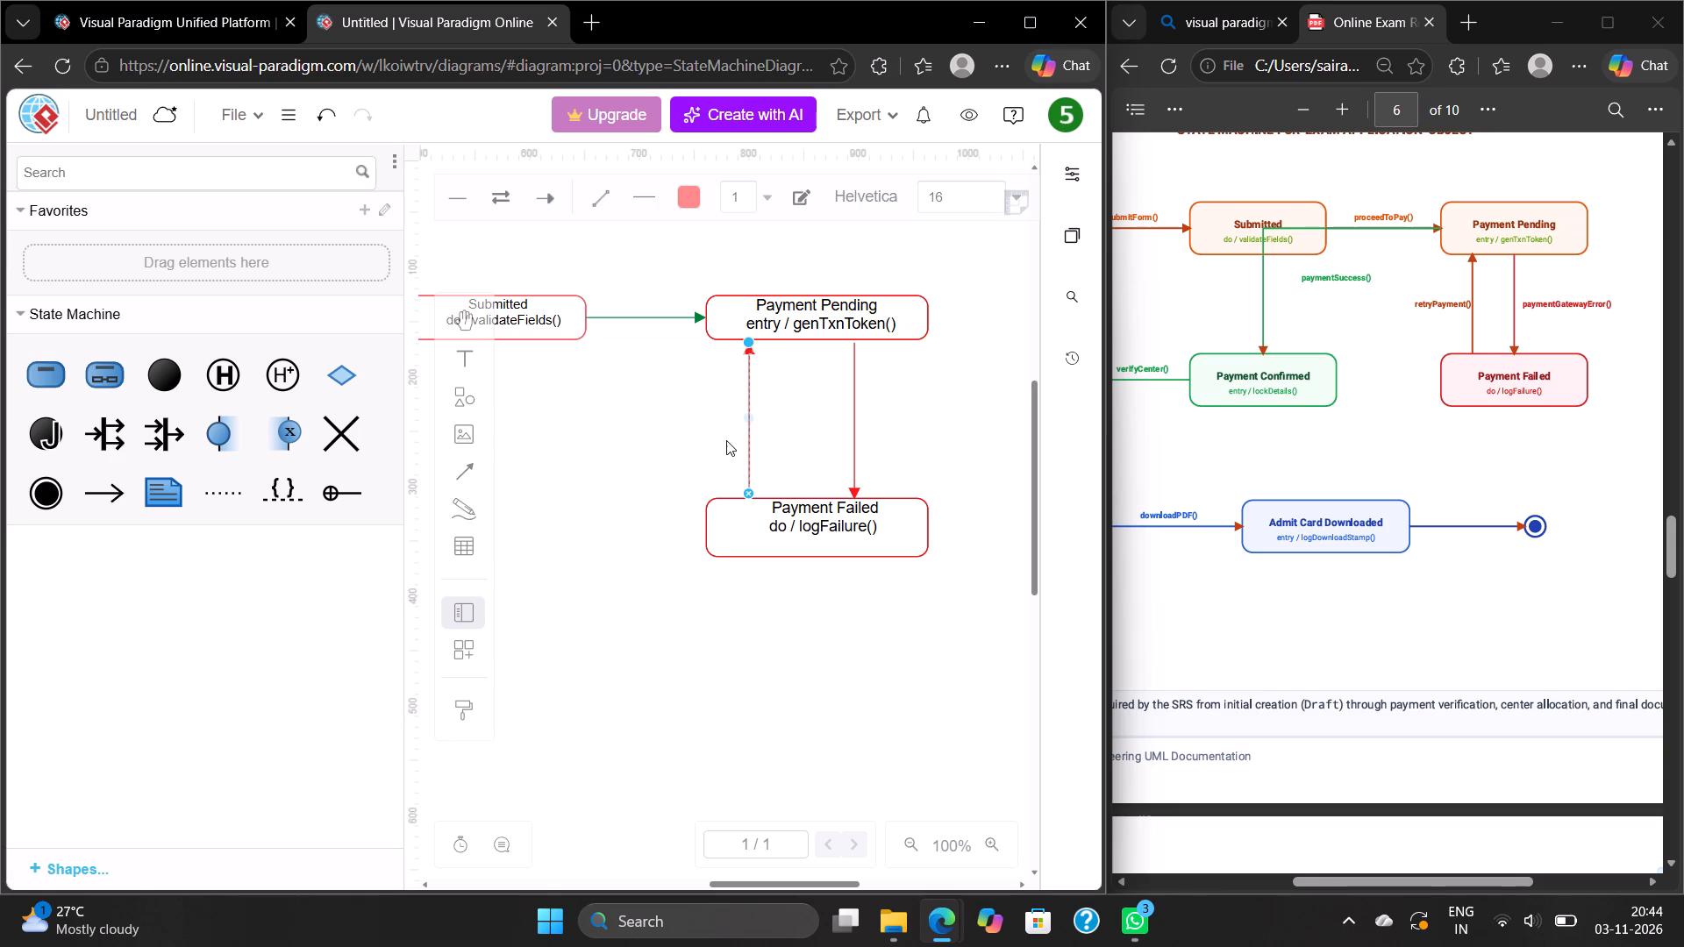
pyautogui.click(726, 440)
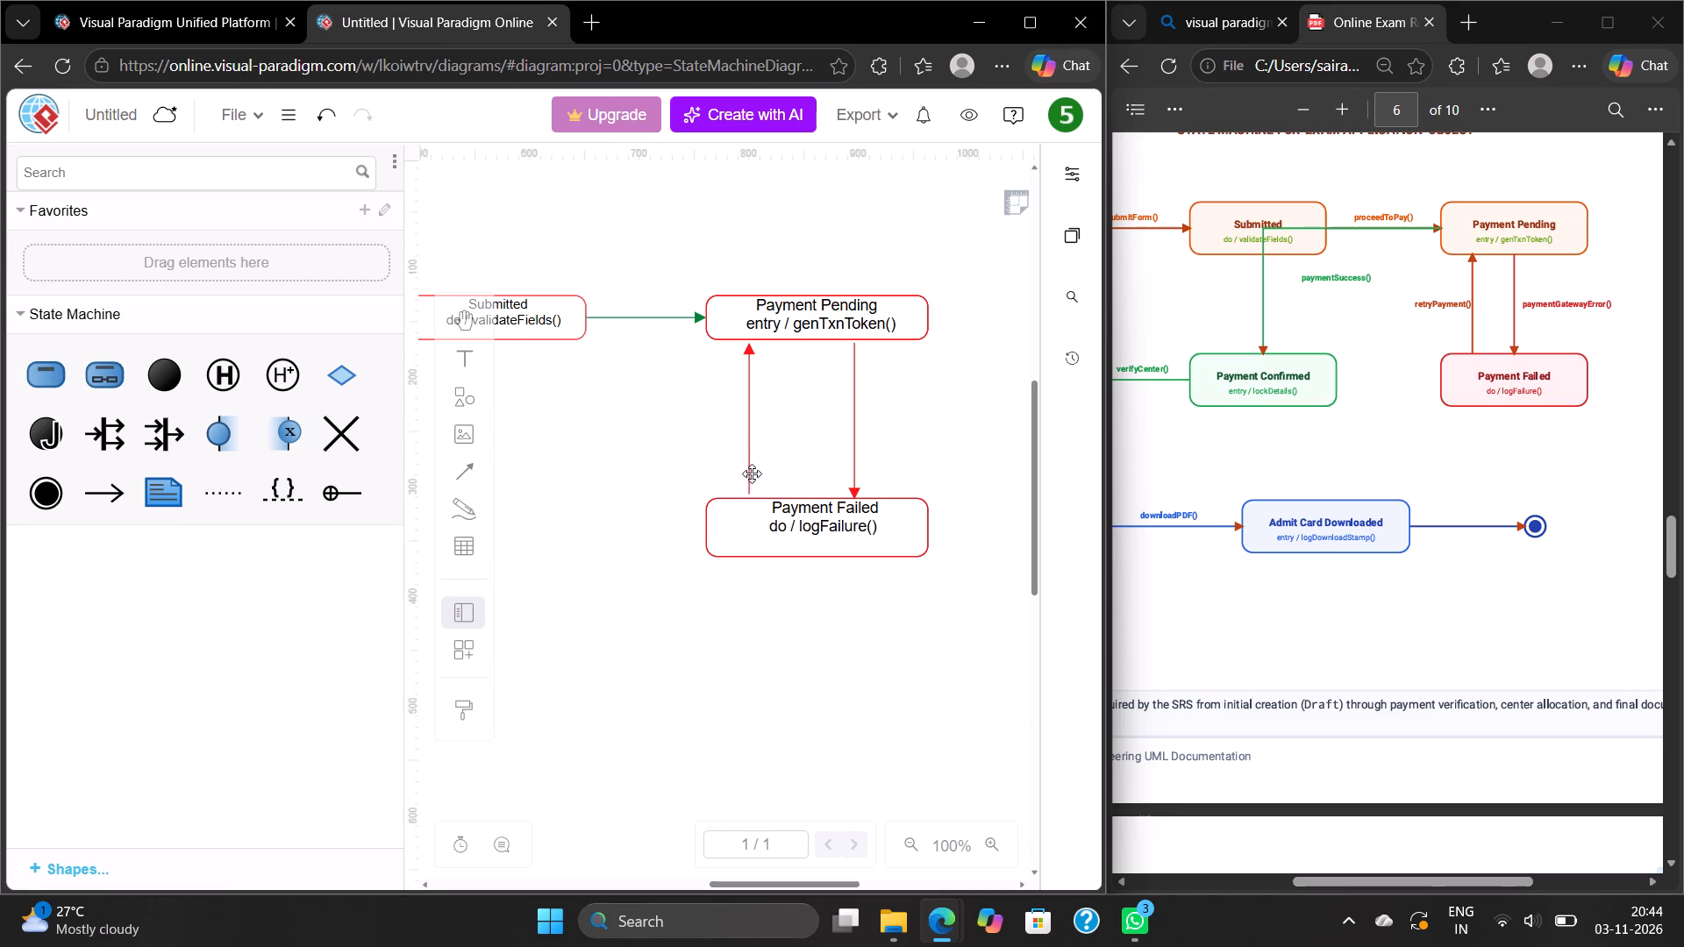
pyautogui.click(752, 469)
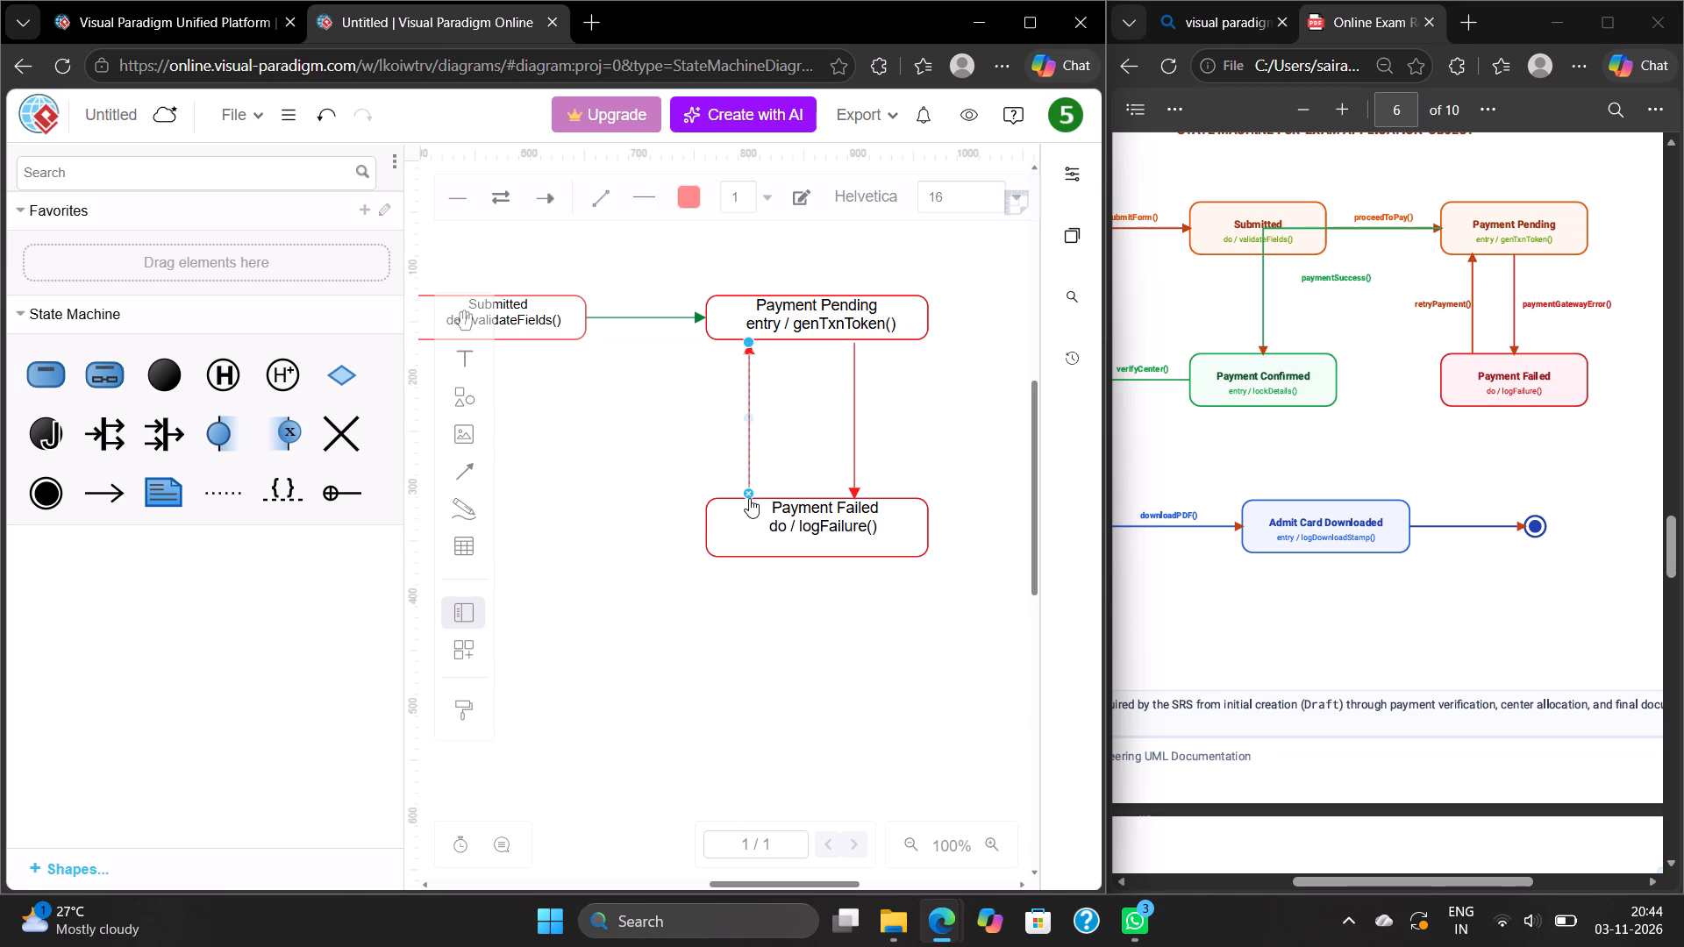
pyautogui.click(748, 493)
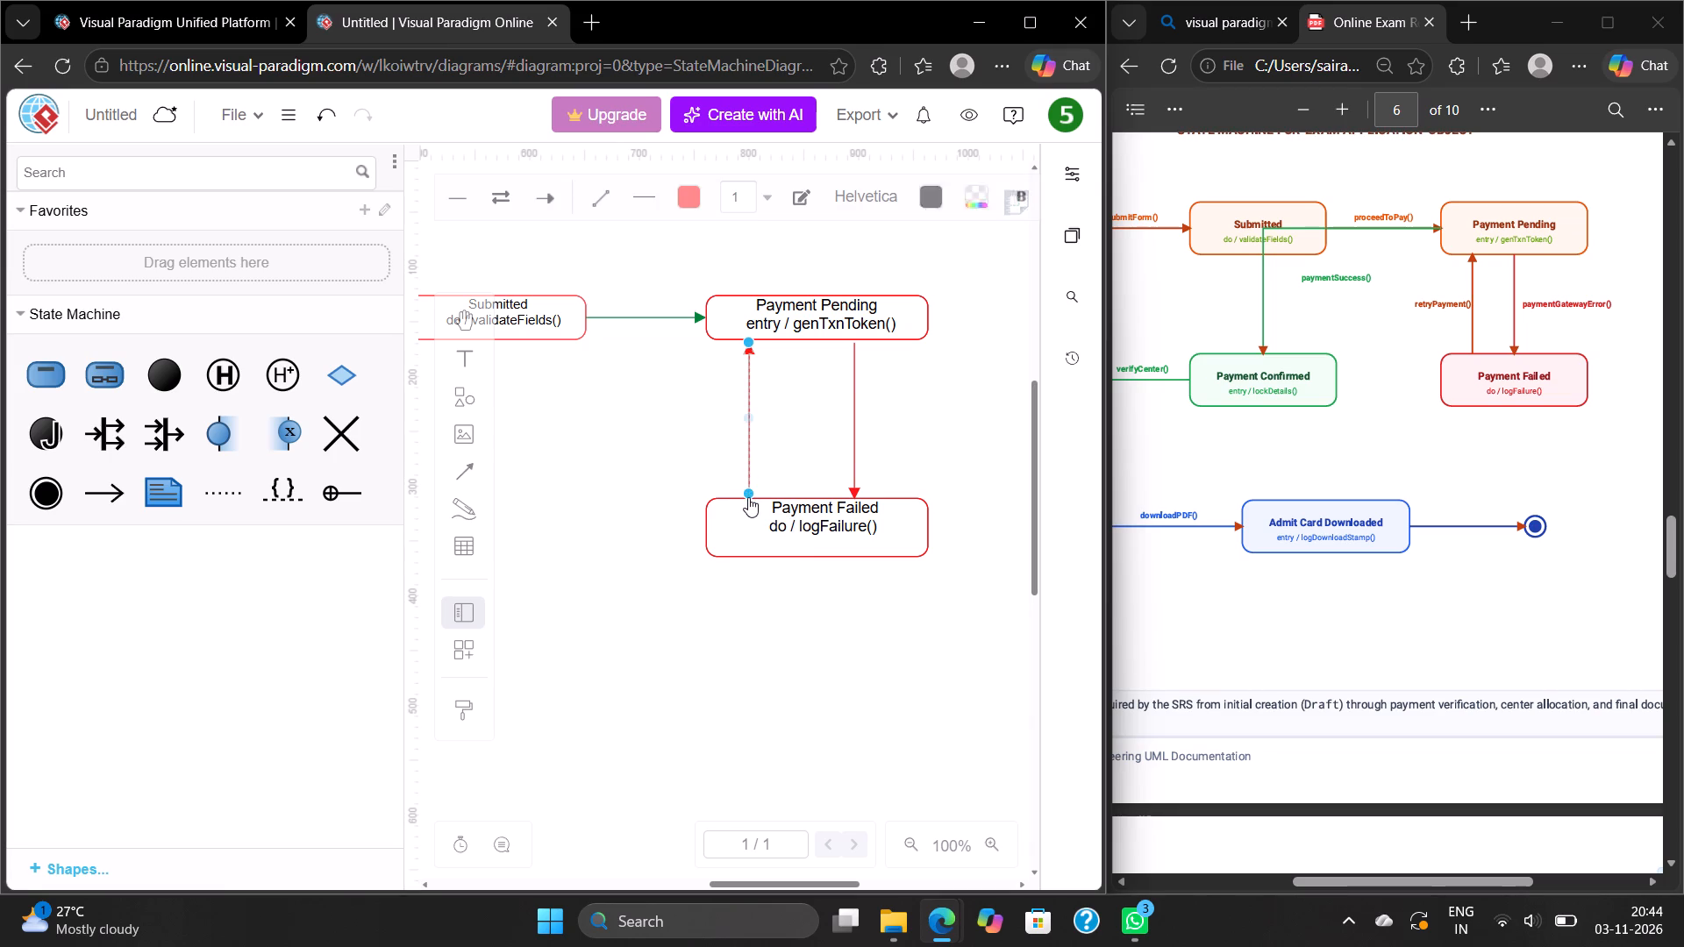
pyautogui.click(747, 345)
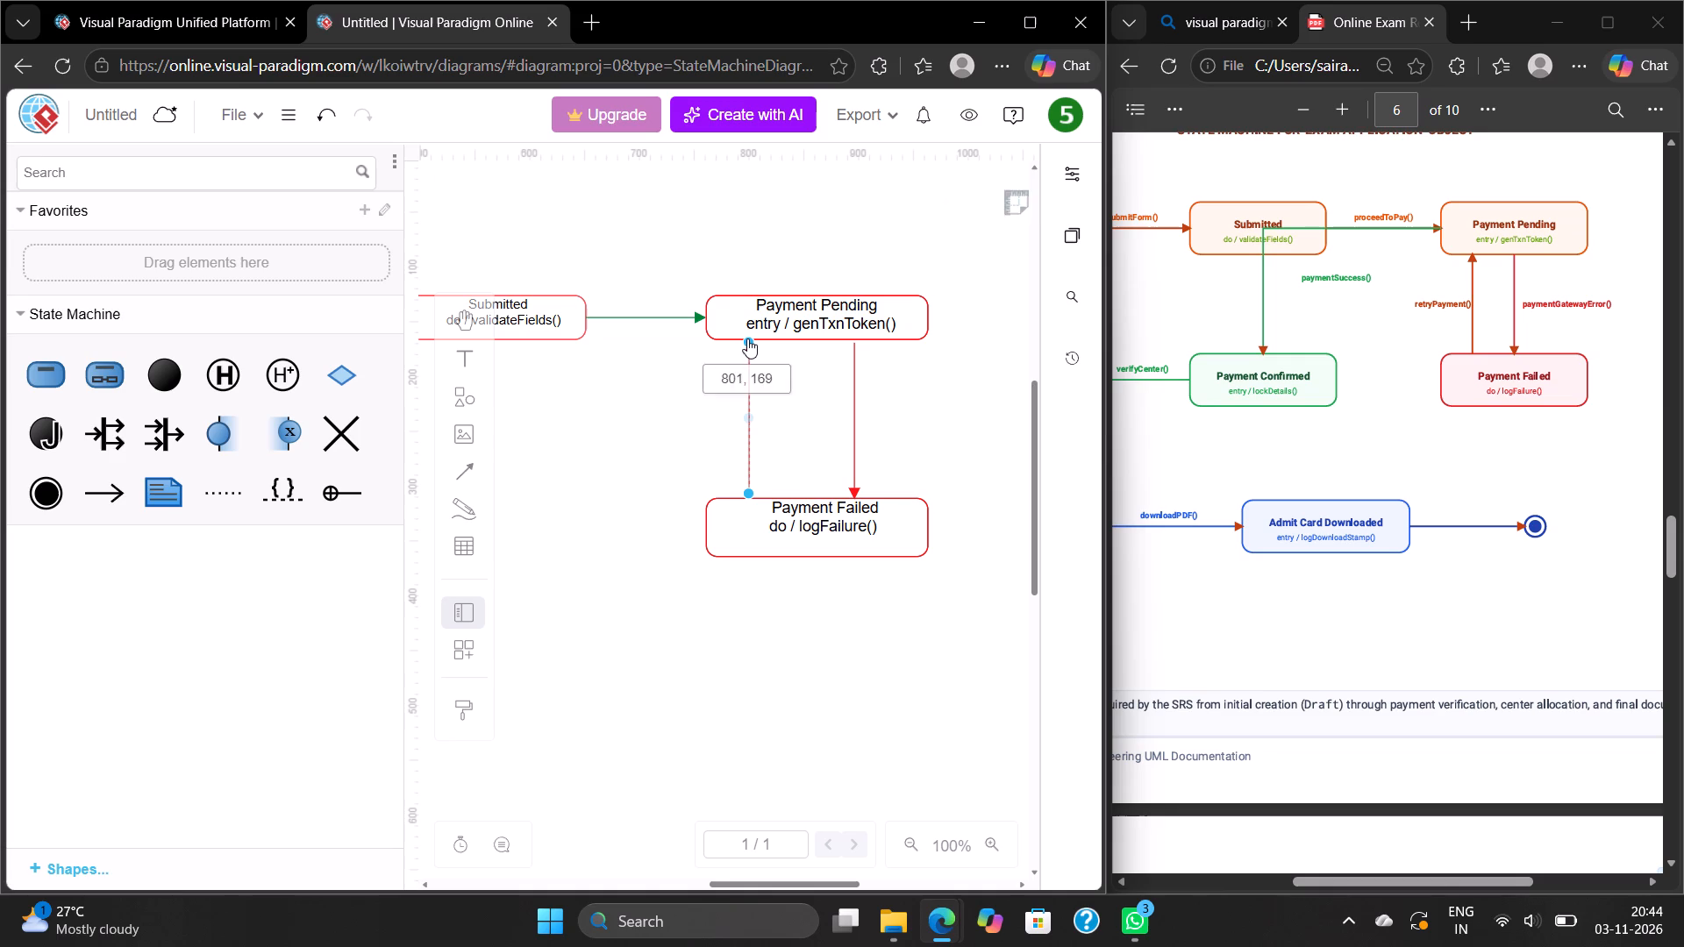
pyautogui.click(717, 372)
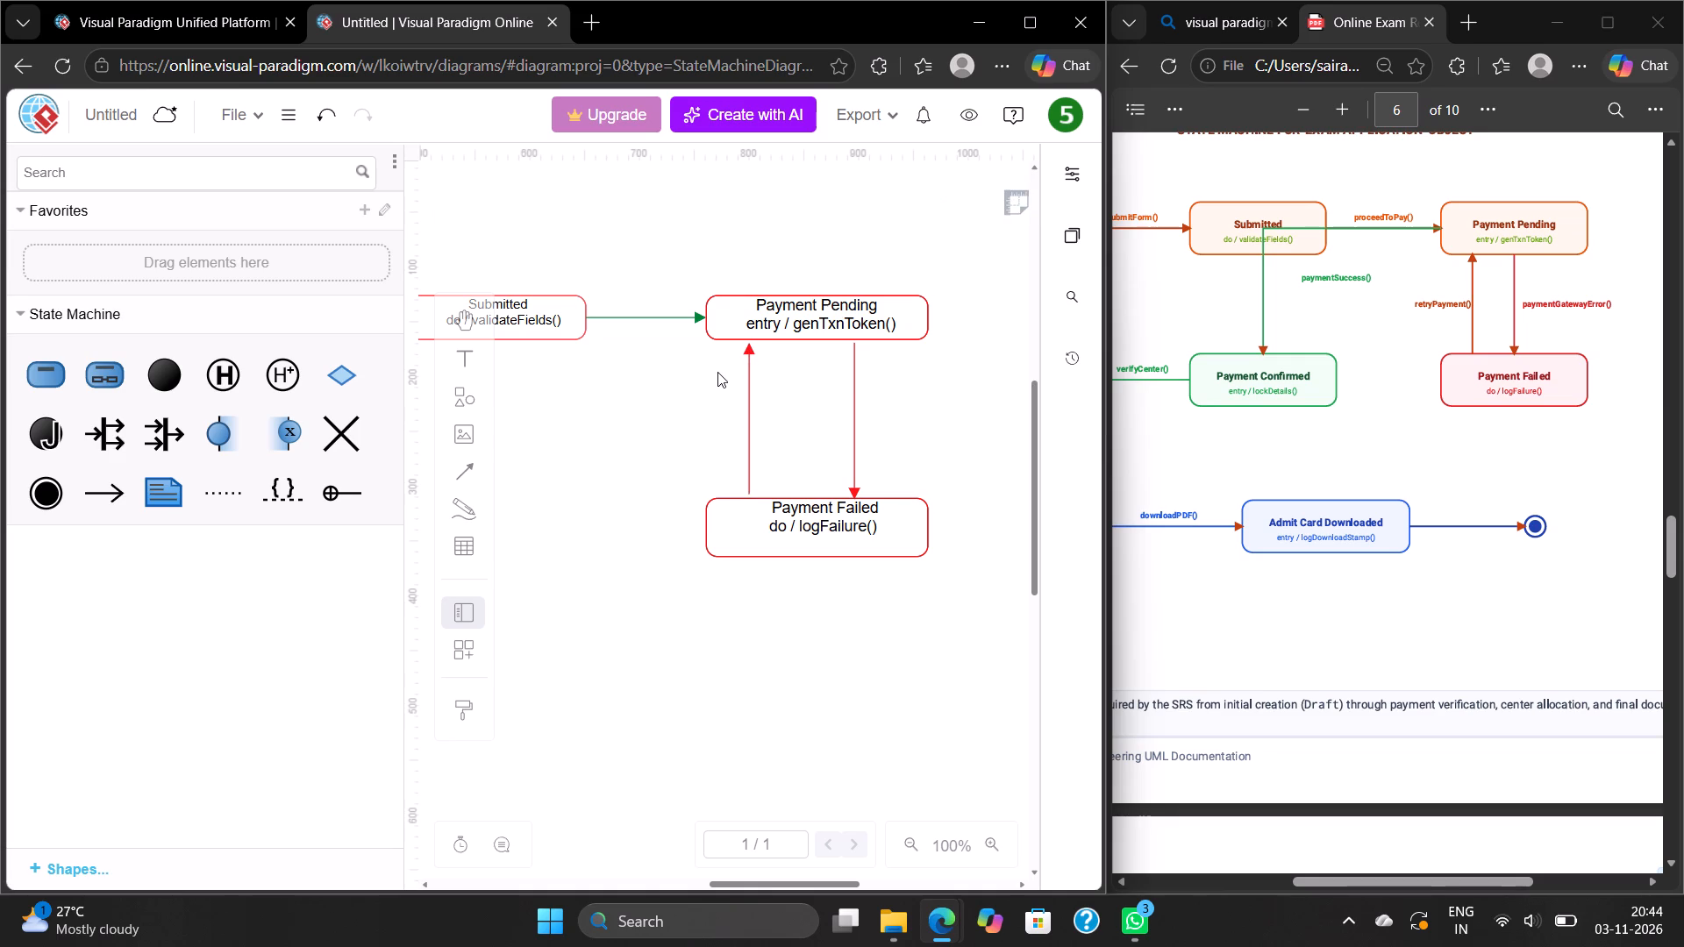
# Add the text label paymentGatewayError() beside the downward red transition from Payment Pending to Payment Failed.
pyautogui.hscroll(-1, 937, 432)
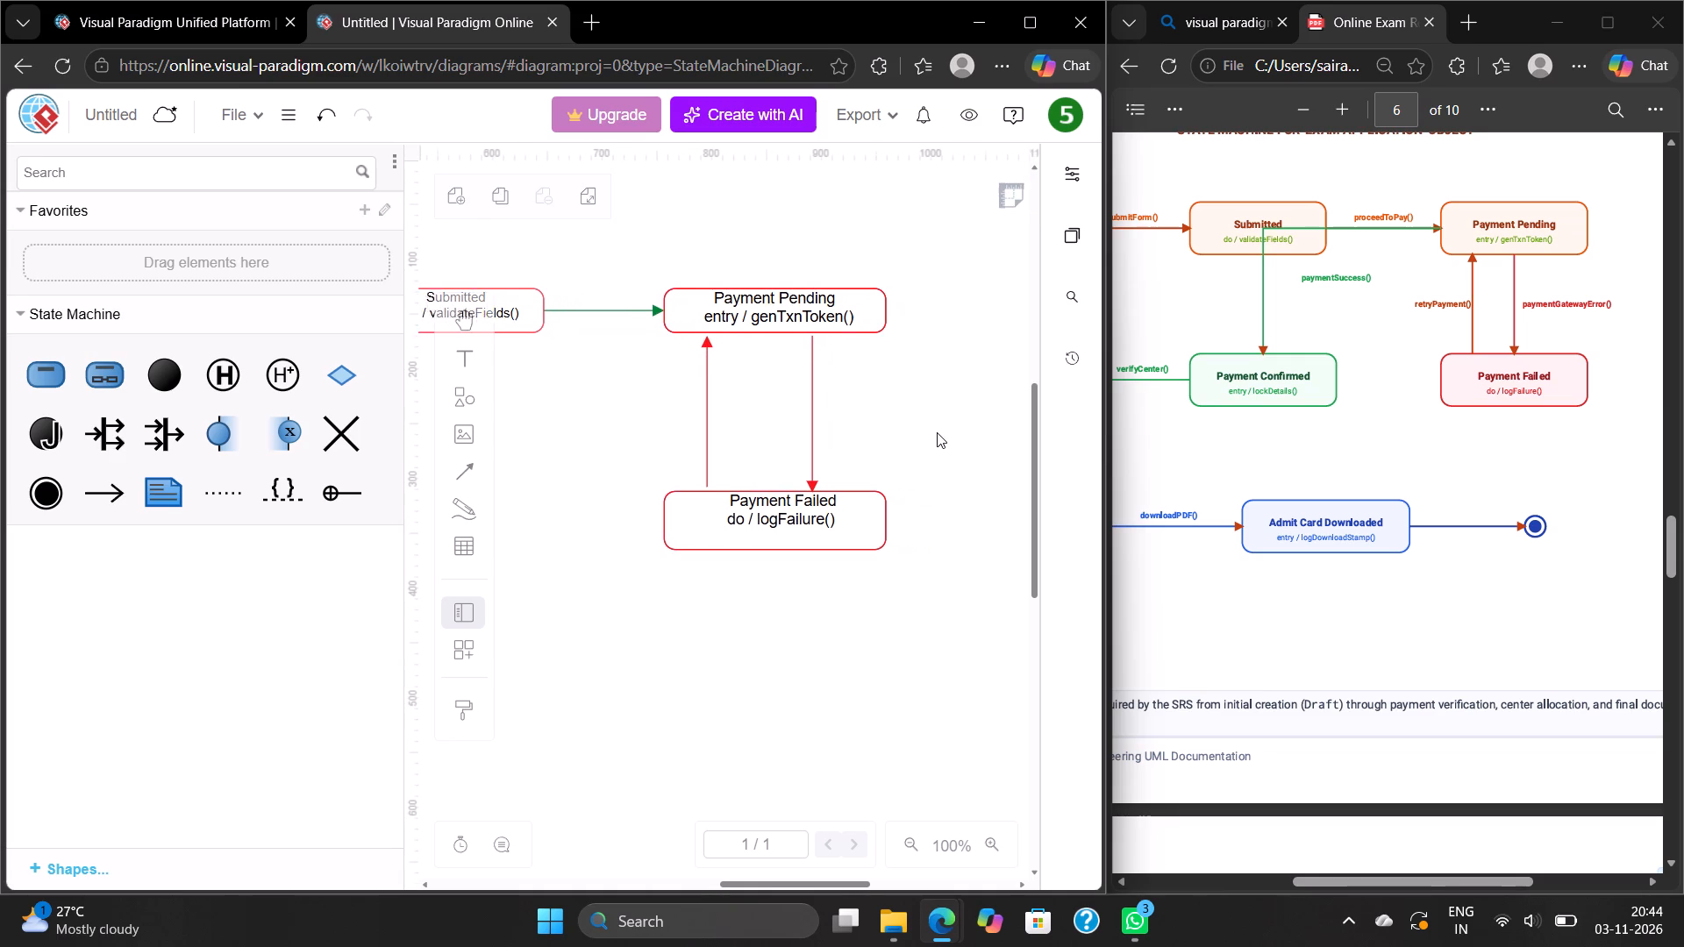
pyautogui.hscroll(-1, 937, 432)
pyautogui.doubleClick(857, 436)
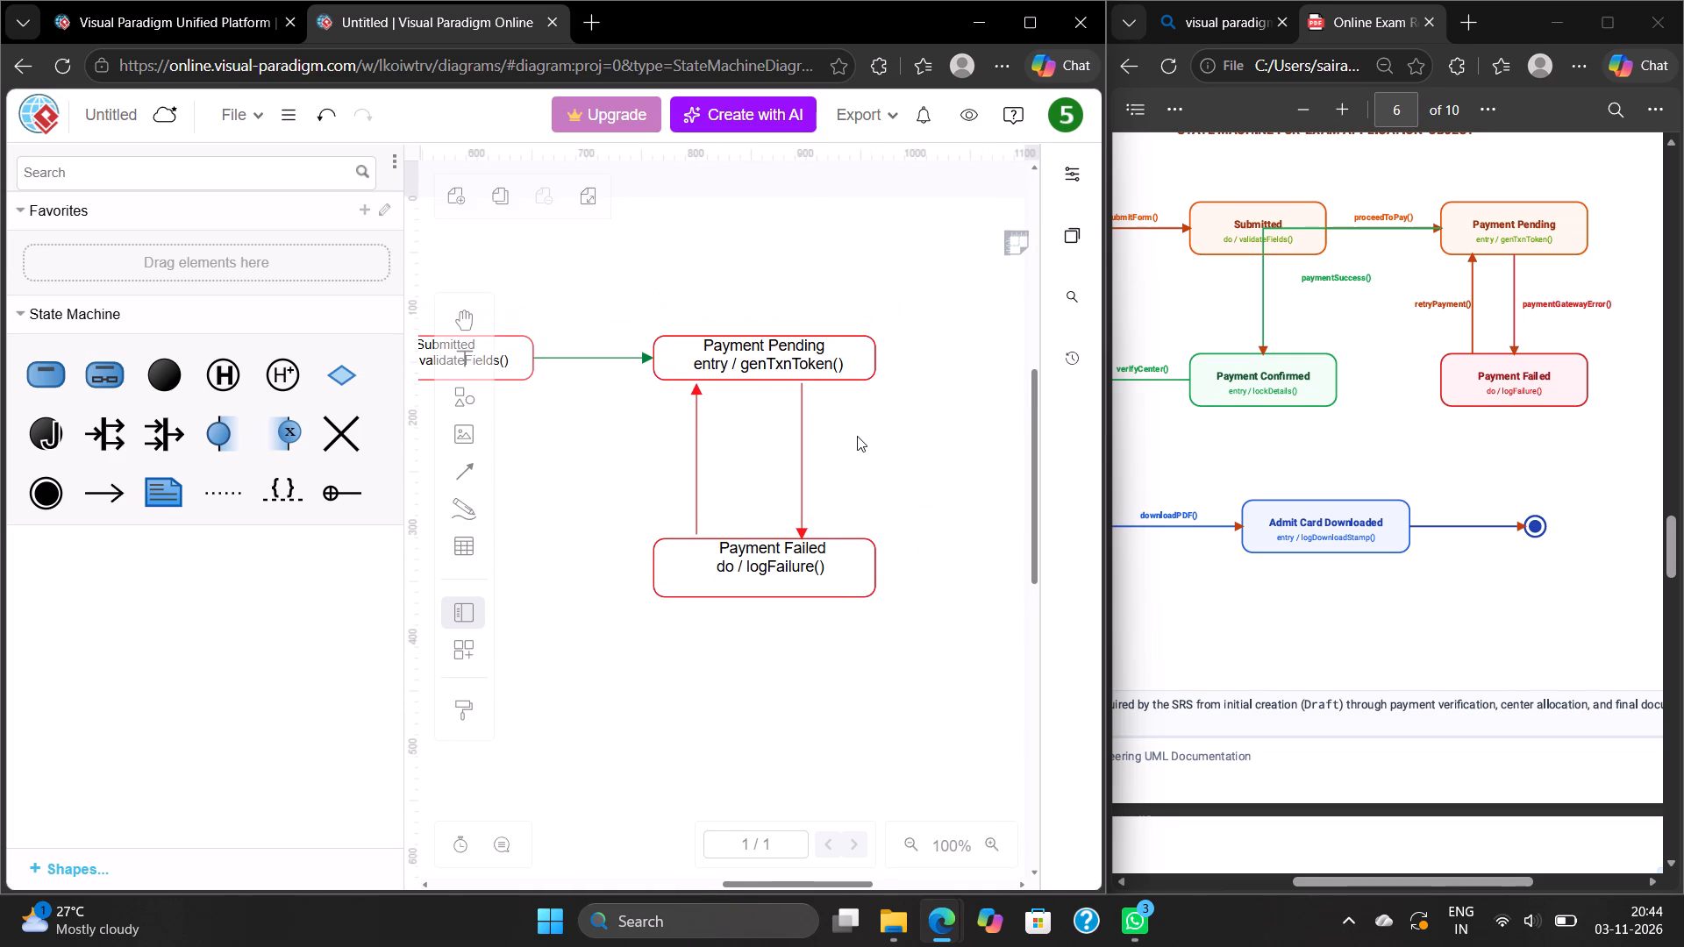
pyautogui.press('BackSpace')
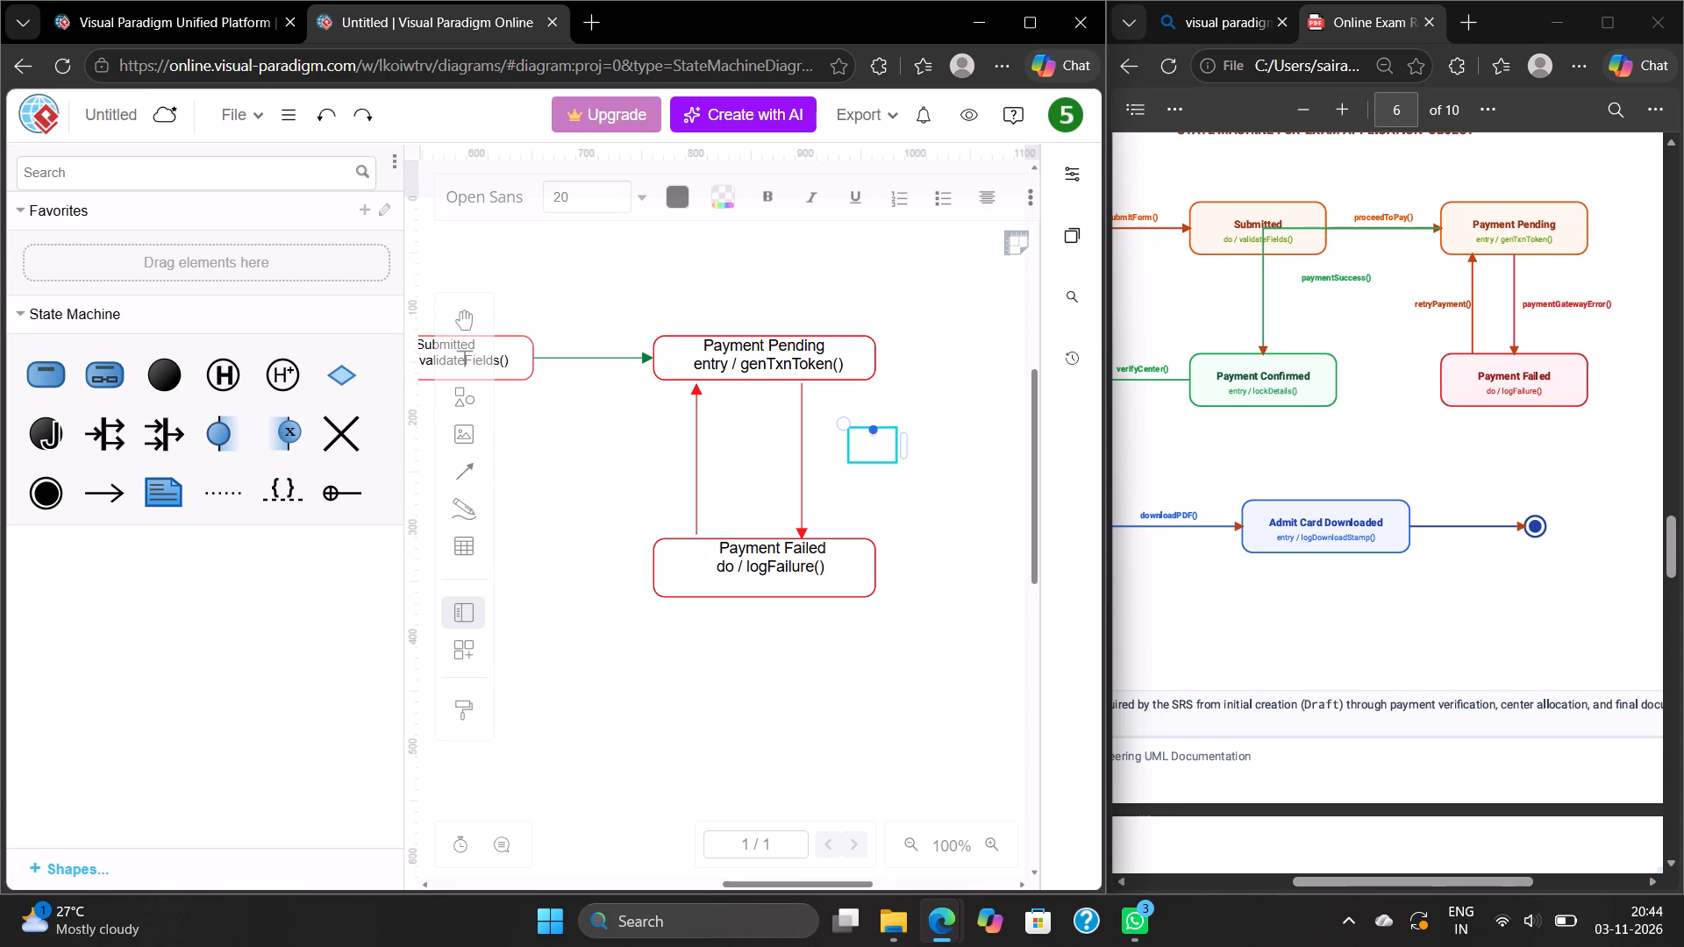
pyautogui.write('paymen')
pyautogui.press('t')
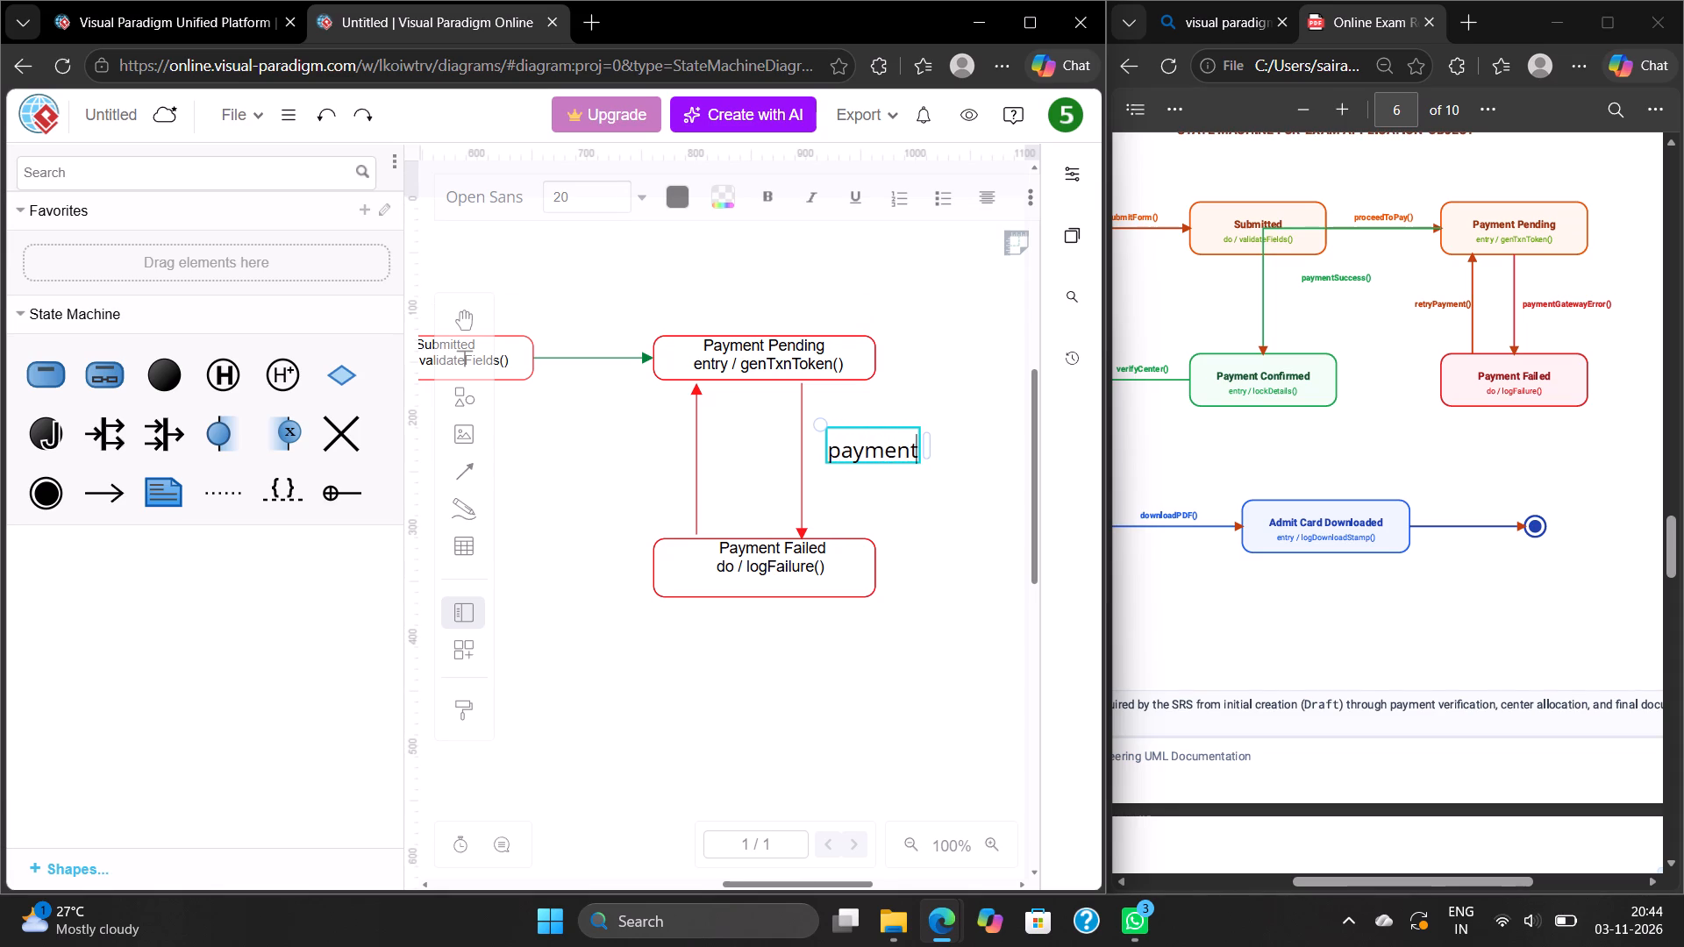
pyautogui.write('Gate')
pyautogui.write('way')
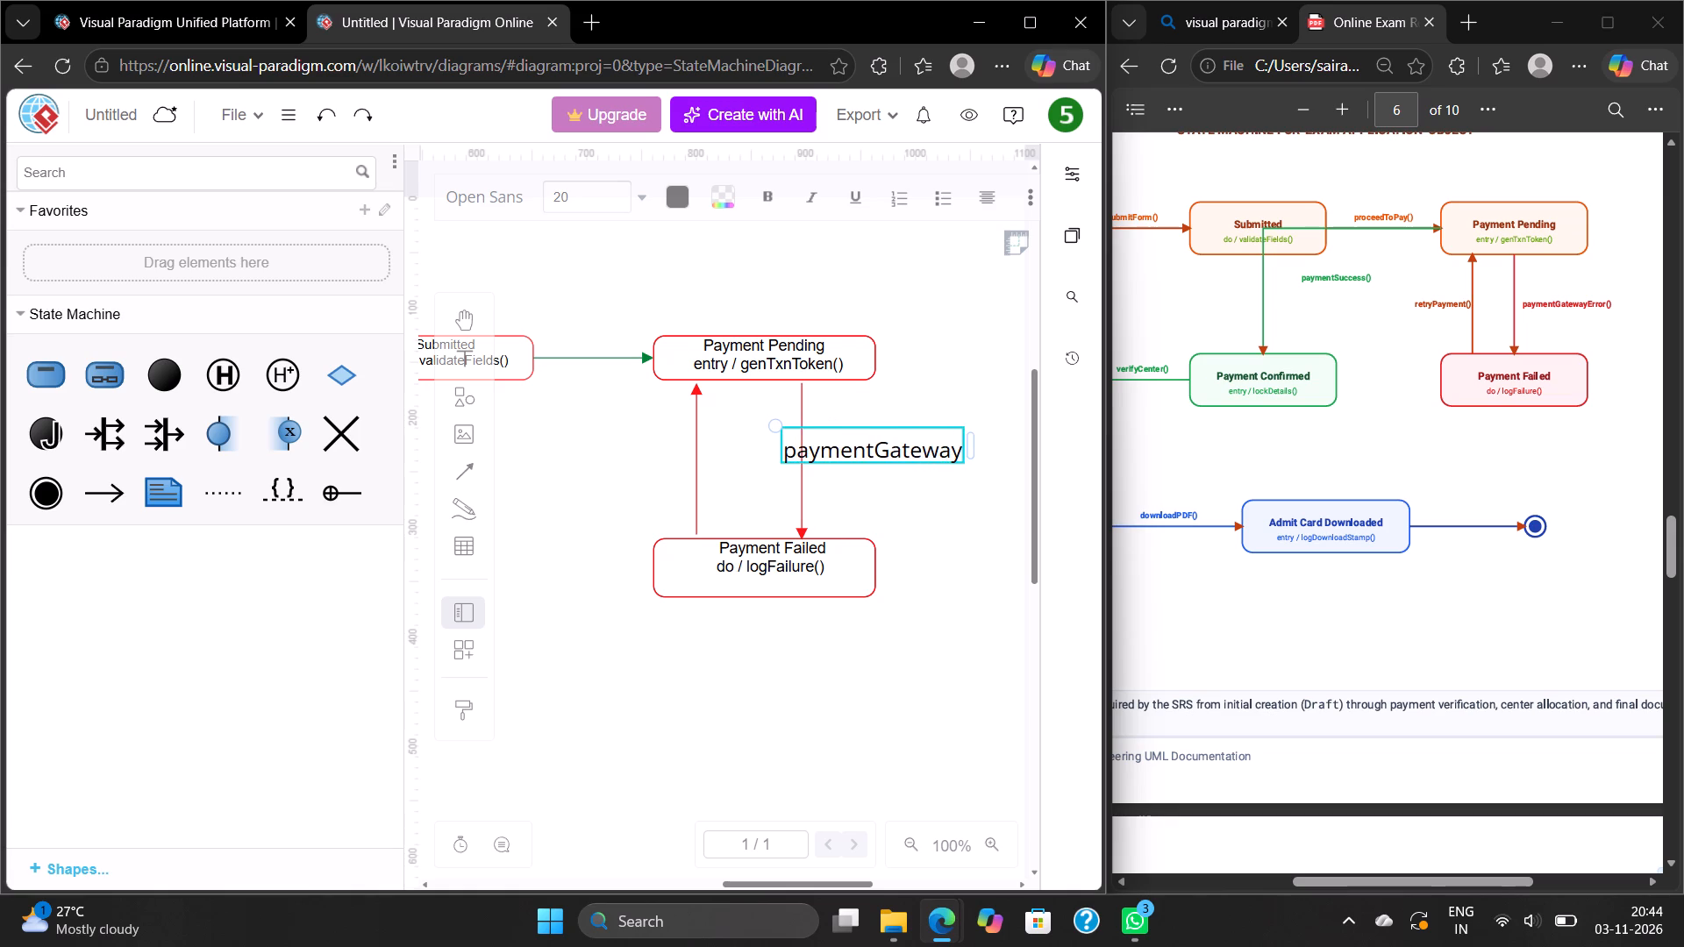
pyautogui.write('Error')
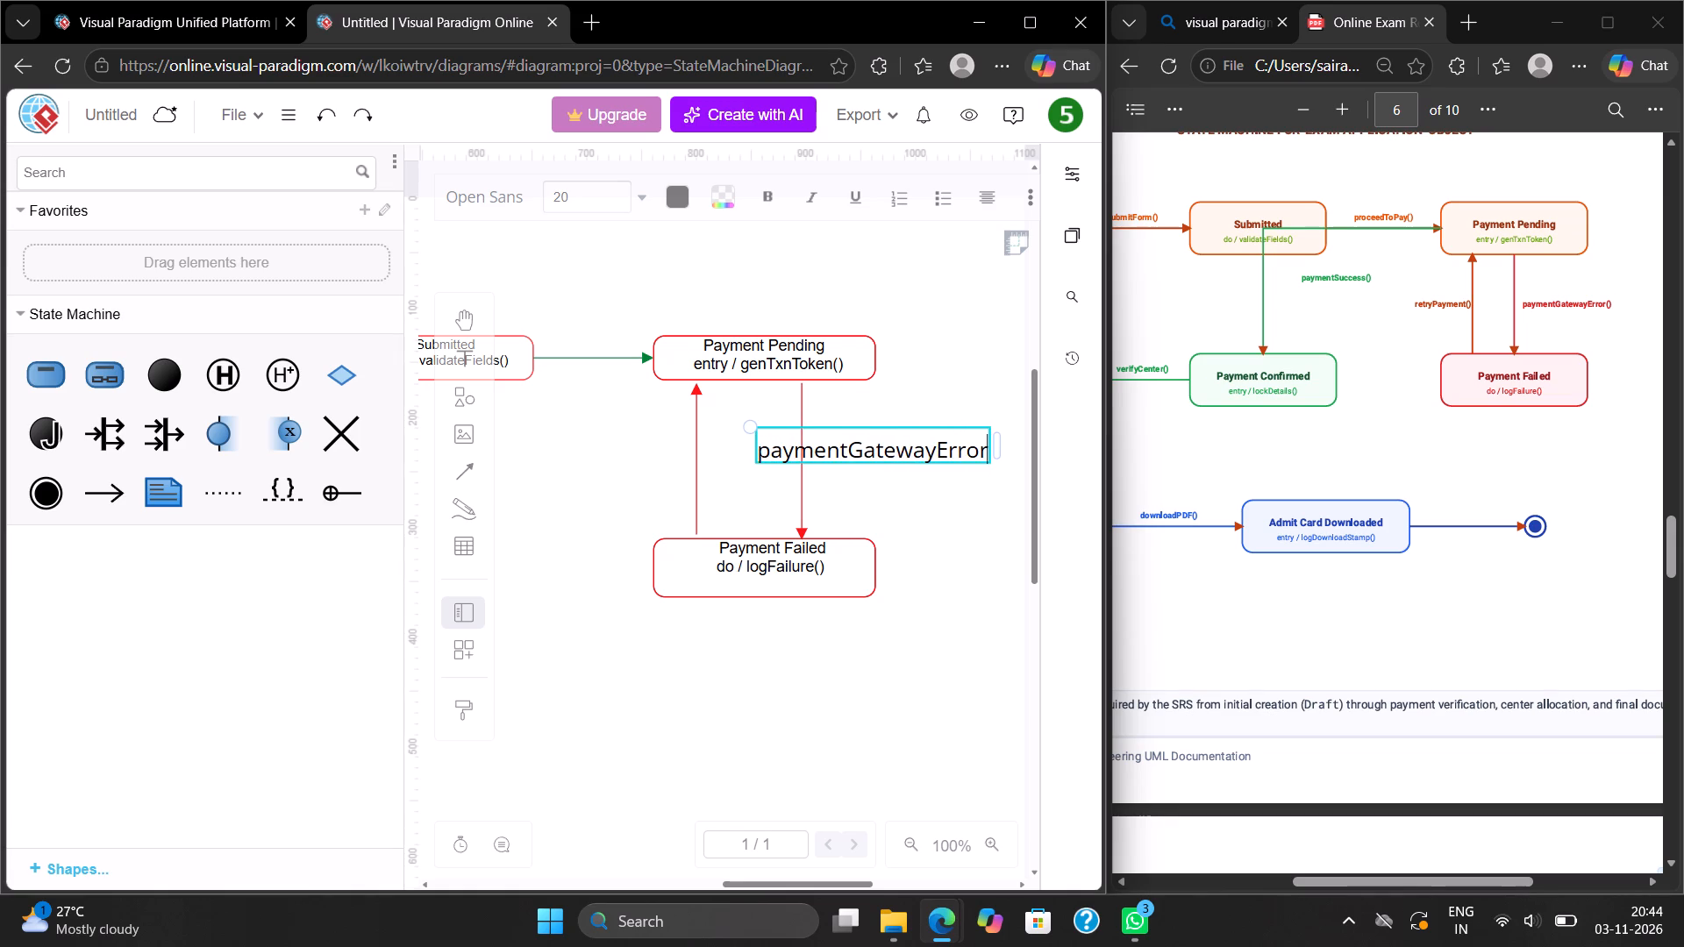
pyautogui.write('()')
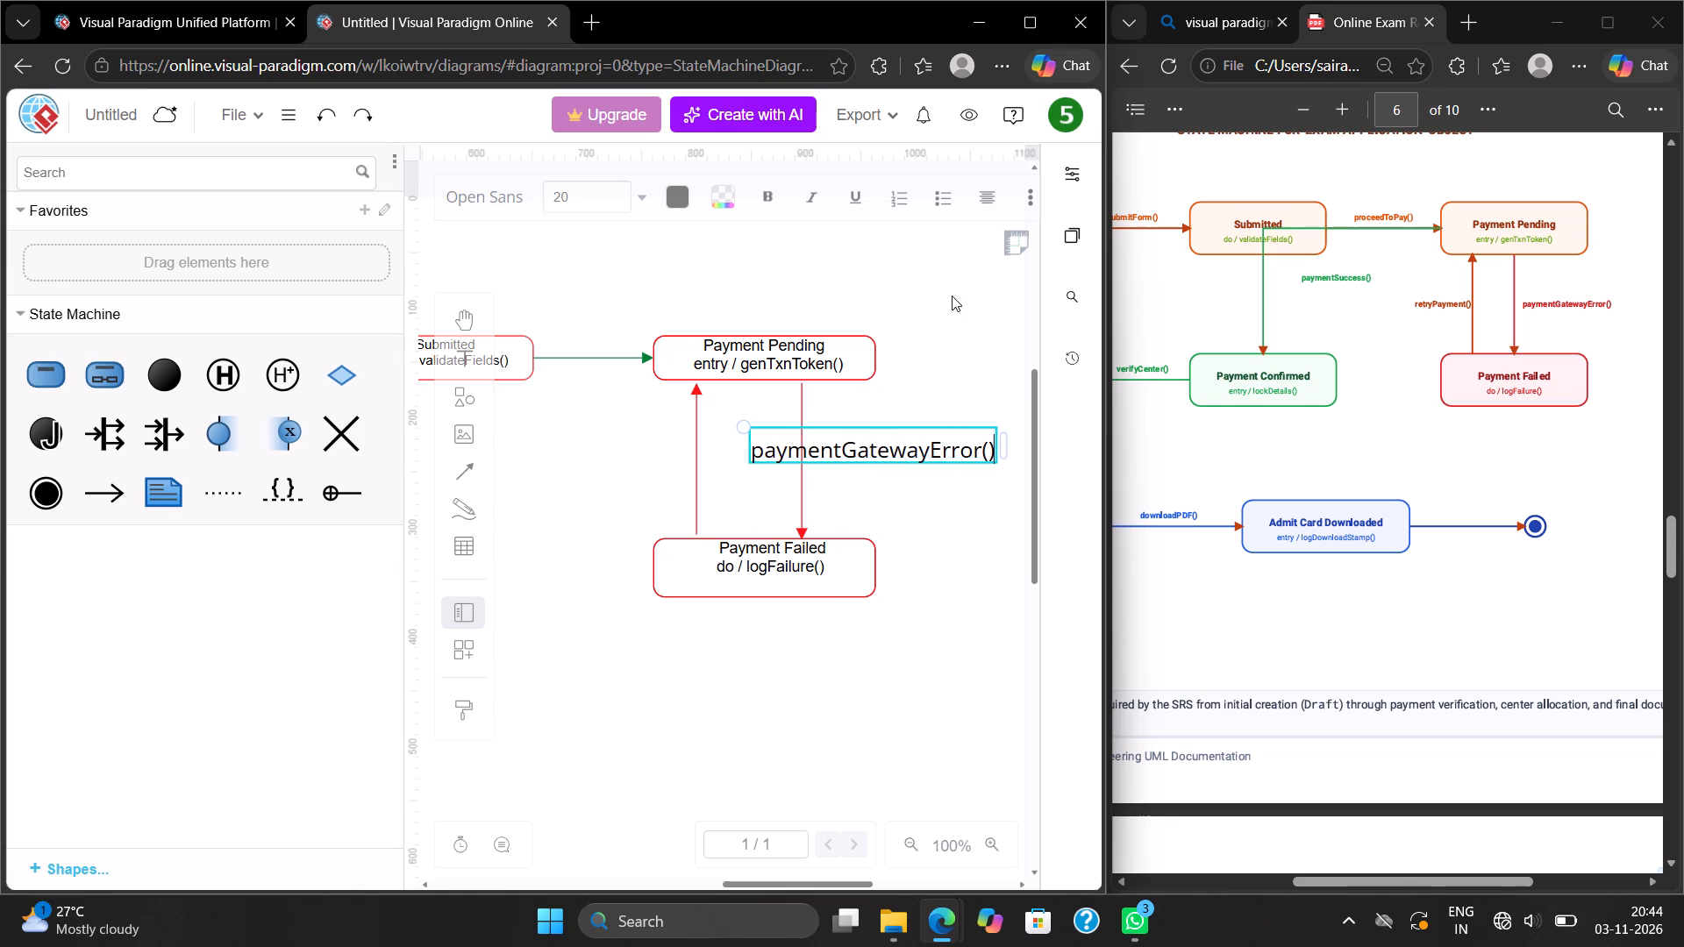
# Set the font size of the paymentGatewayError() label to 11 pt.
pyautogui.click(1079, 170)
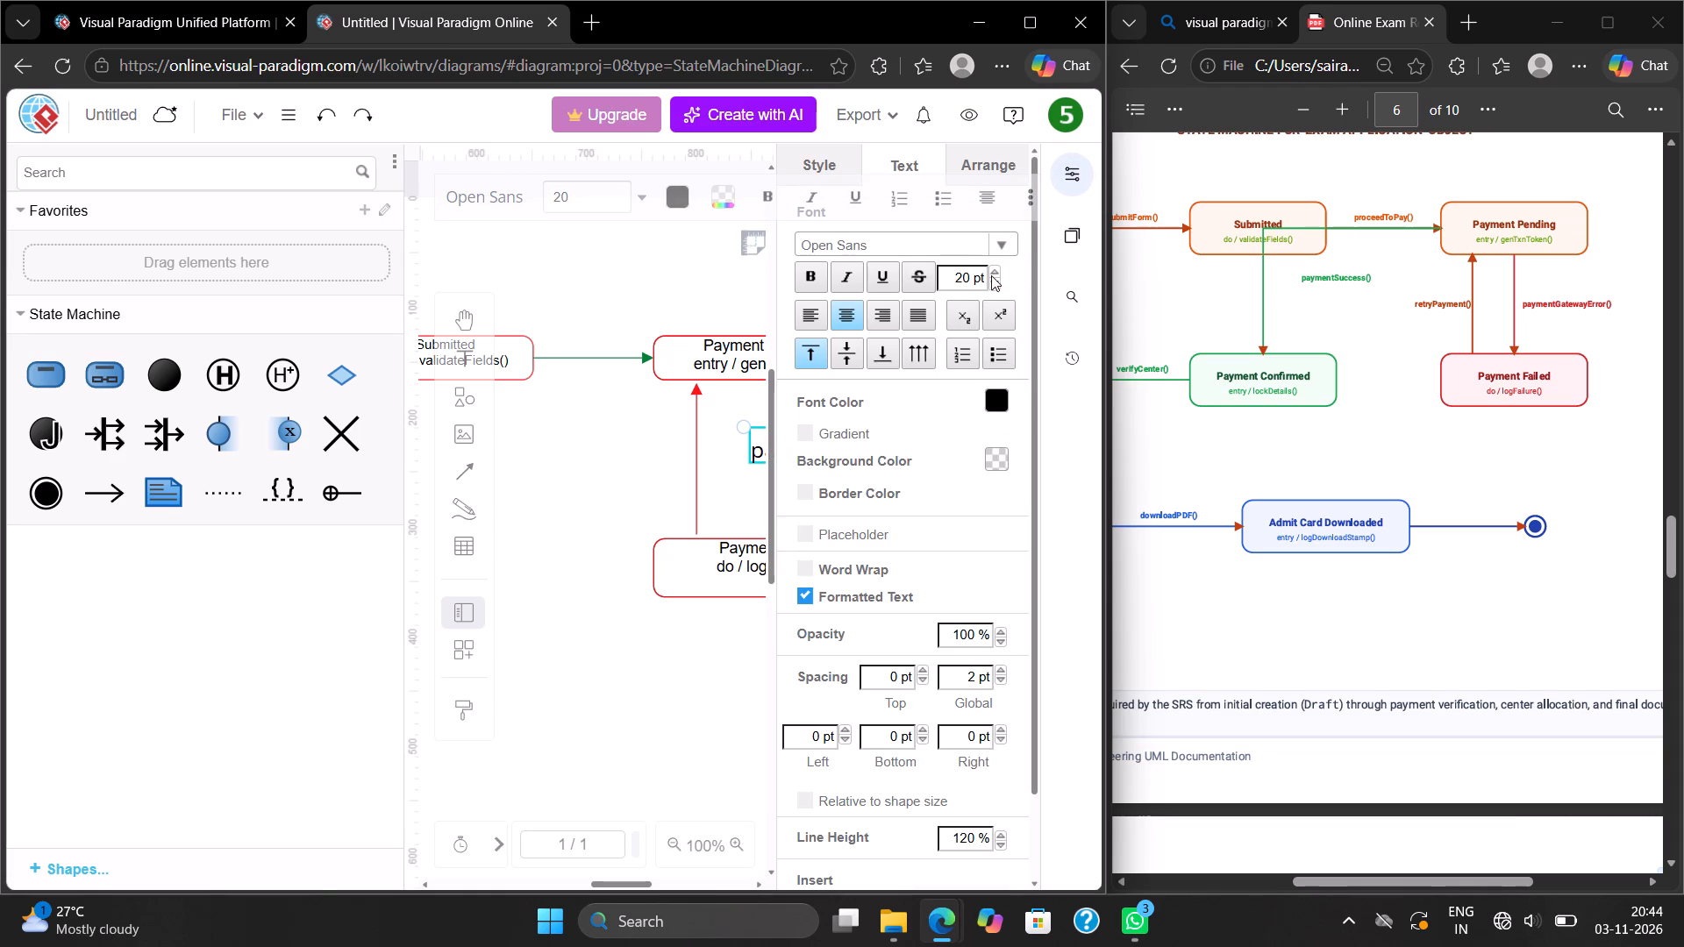
pyautogui.click(753, 405)
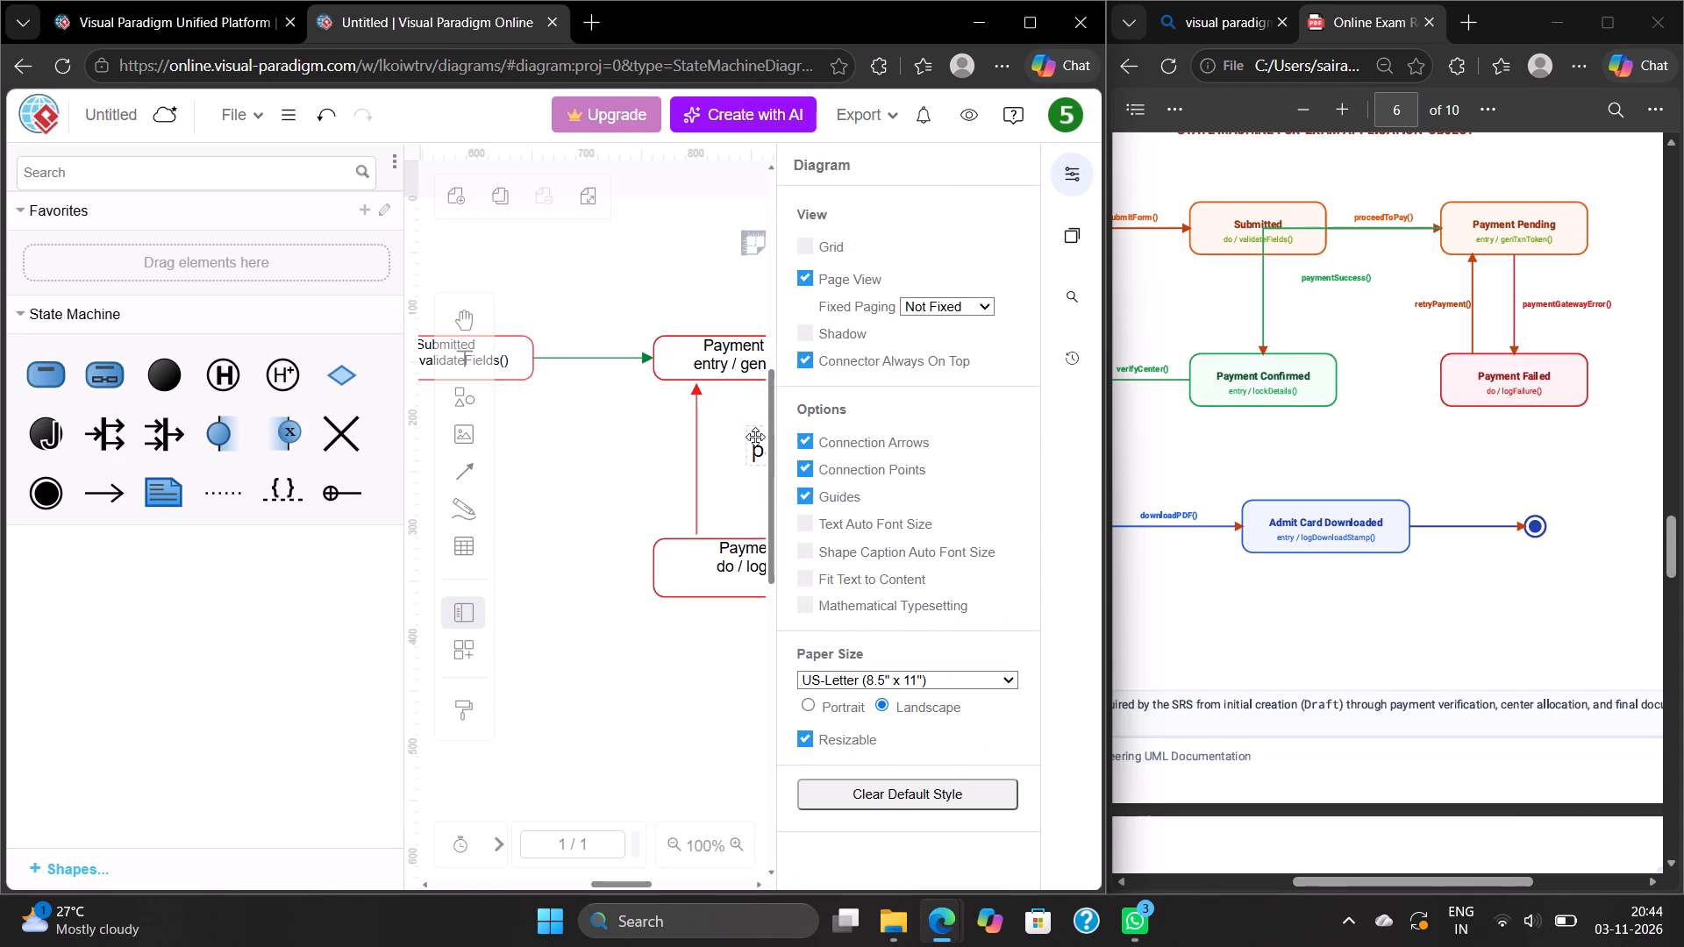
pyautogui.click(755, 437)
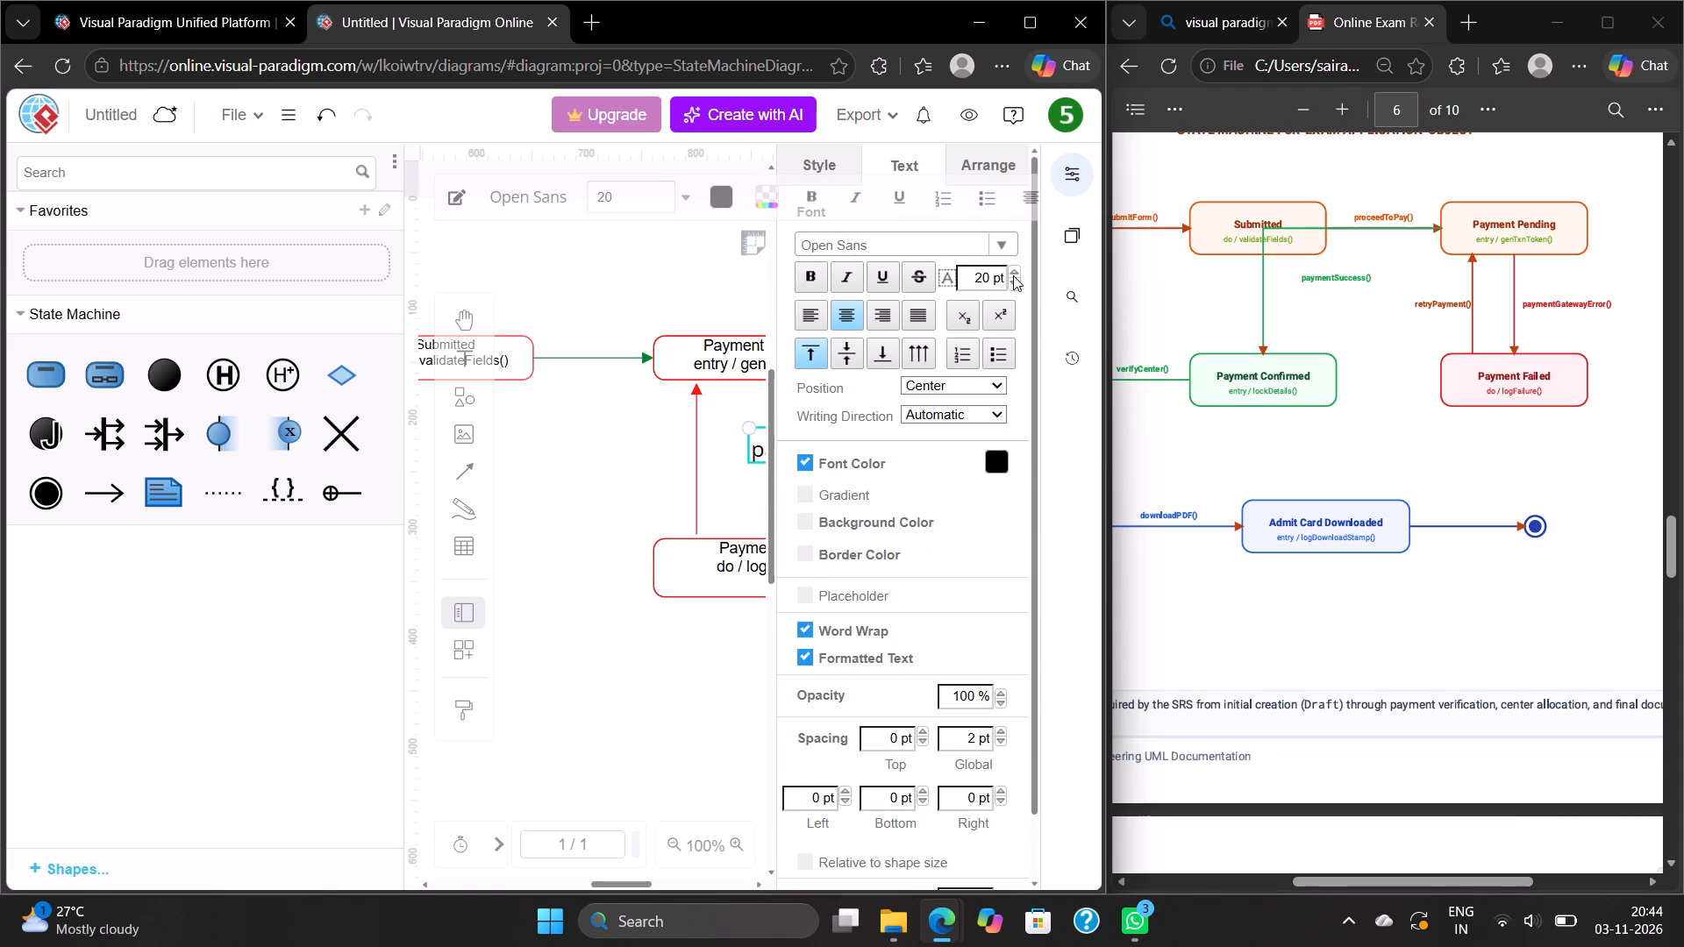
pyautogui.doubleClick(1013, 275)
pyautogui.tripleClick(1013, 280)
pyautogui.tripleClick(1013, 280)
pyautogui.tripleClick(1013, 280)
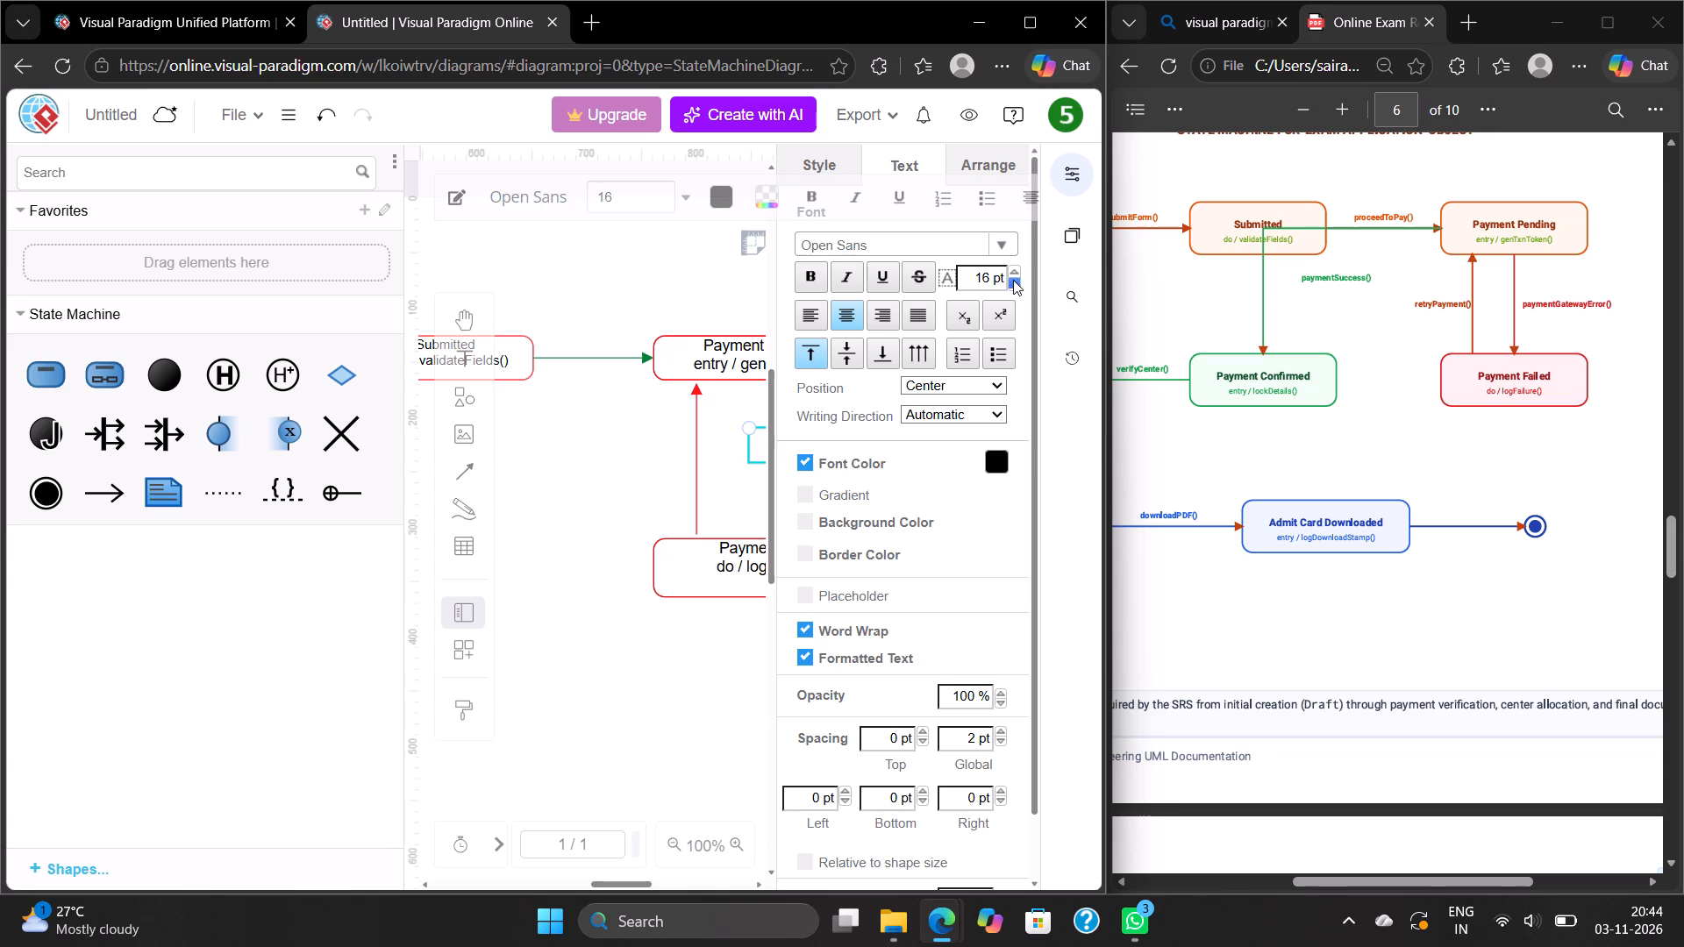
pyautogui.click(1013, 280)
pyautogui.click(1013, 280)
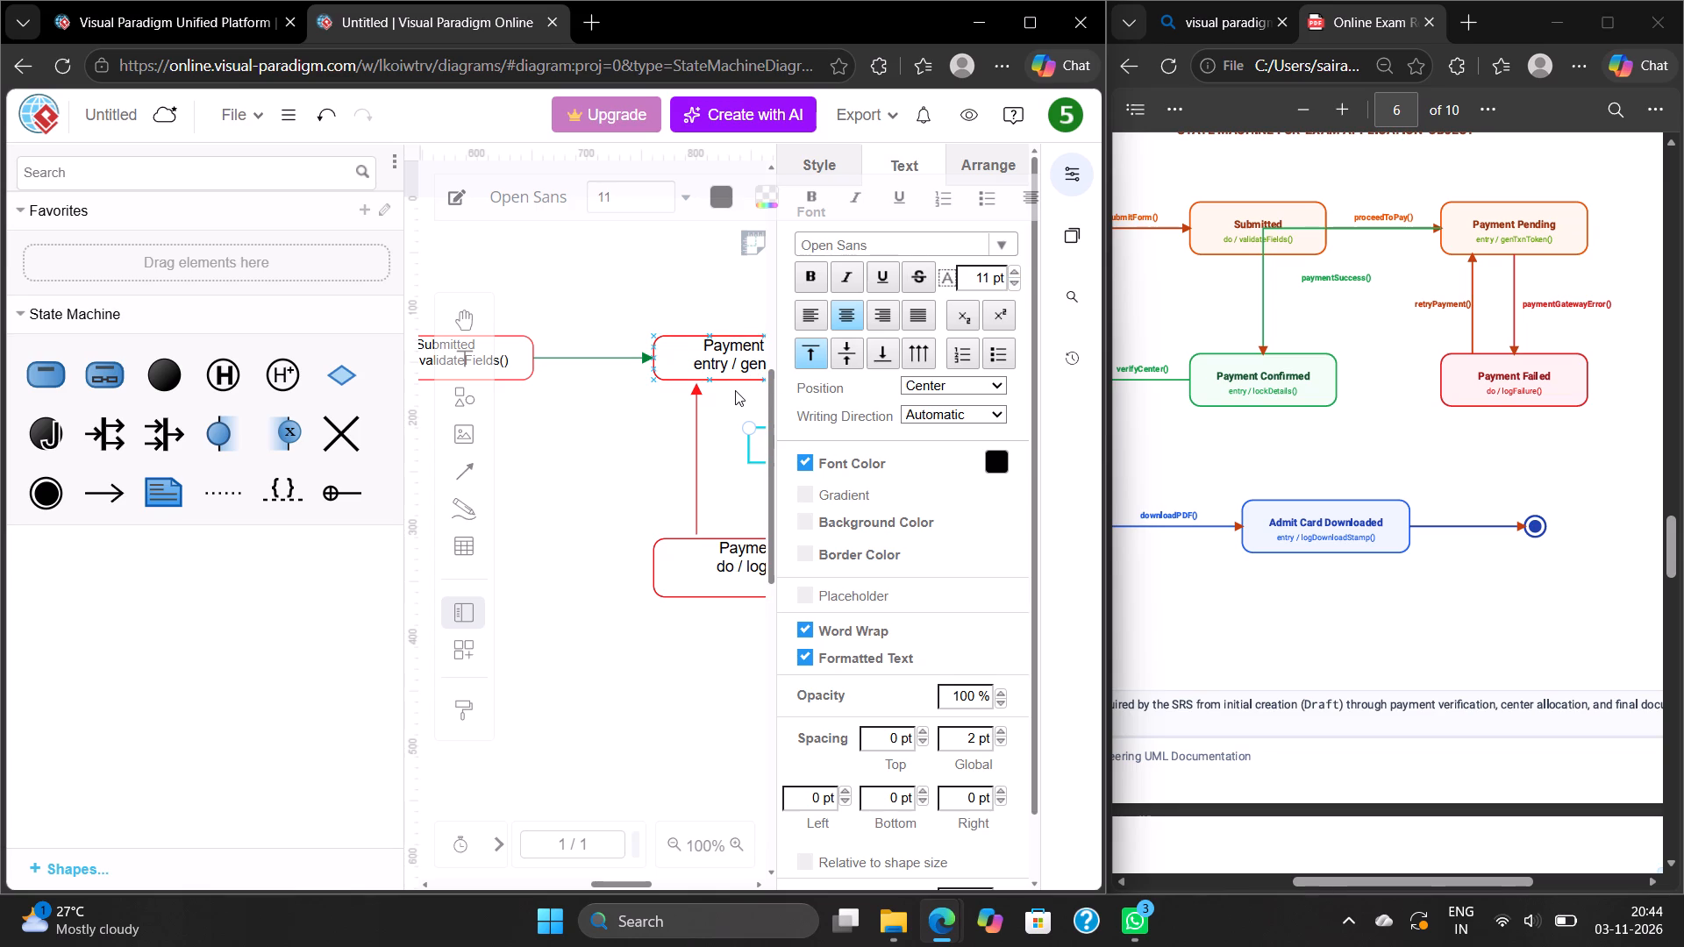
pyautogui.click(735, 390)
pyautogui.click(1056, 166)
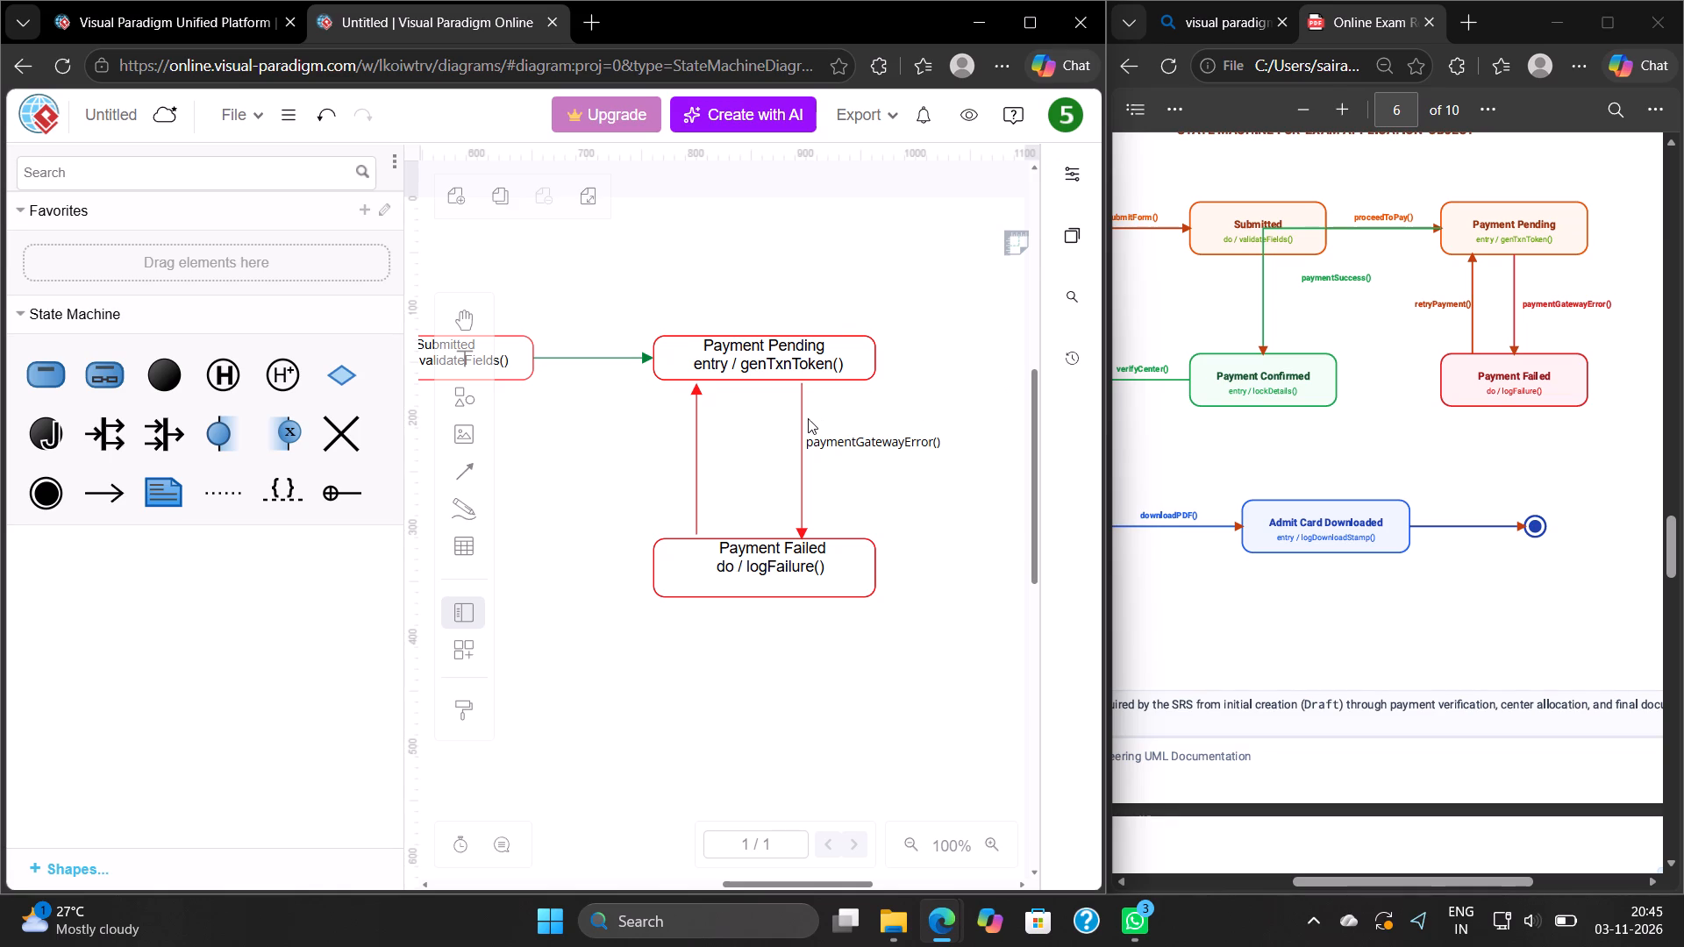
# Shift the upward red transition slightly right and extend its lower end to meet Payment Failed's top edge.
pyautogui.moveTo(696, 441); pyautogui.dragTo(717, 444)
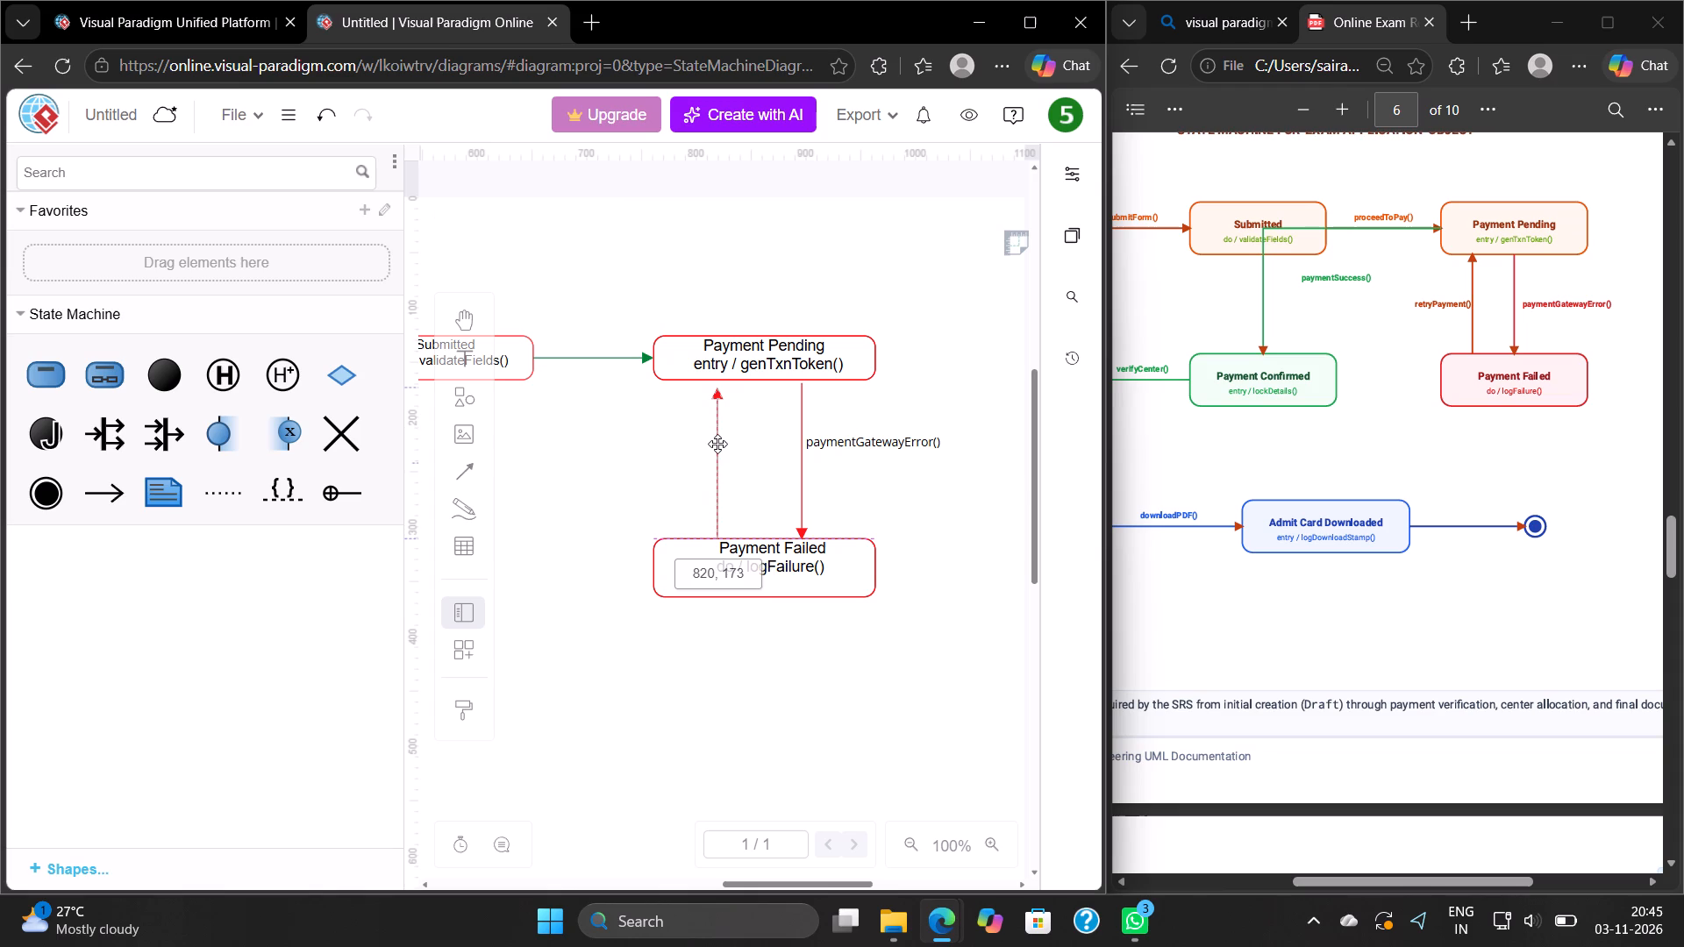
pyautogui.moveTo(717, 444); pyautogui.dragTo(722, 438)
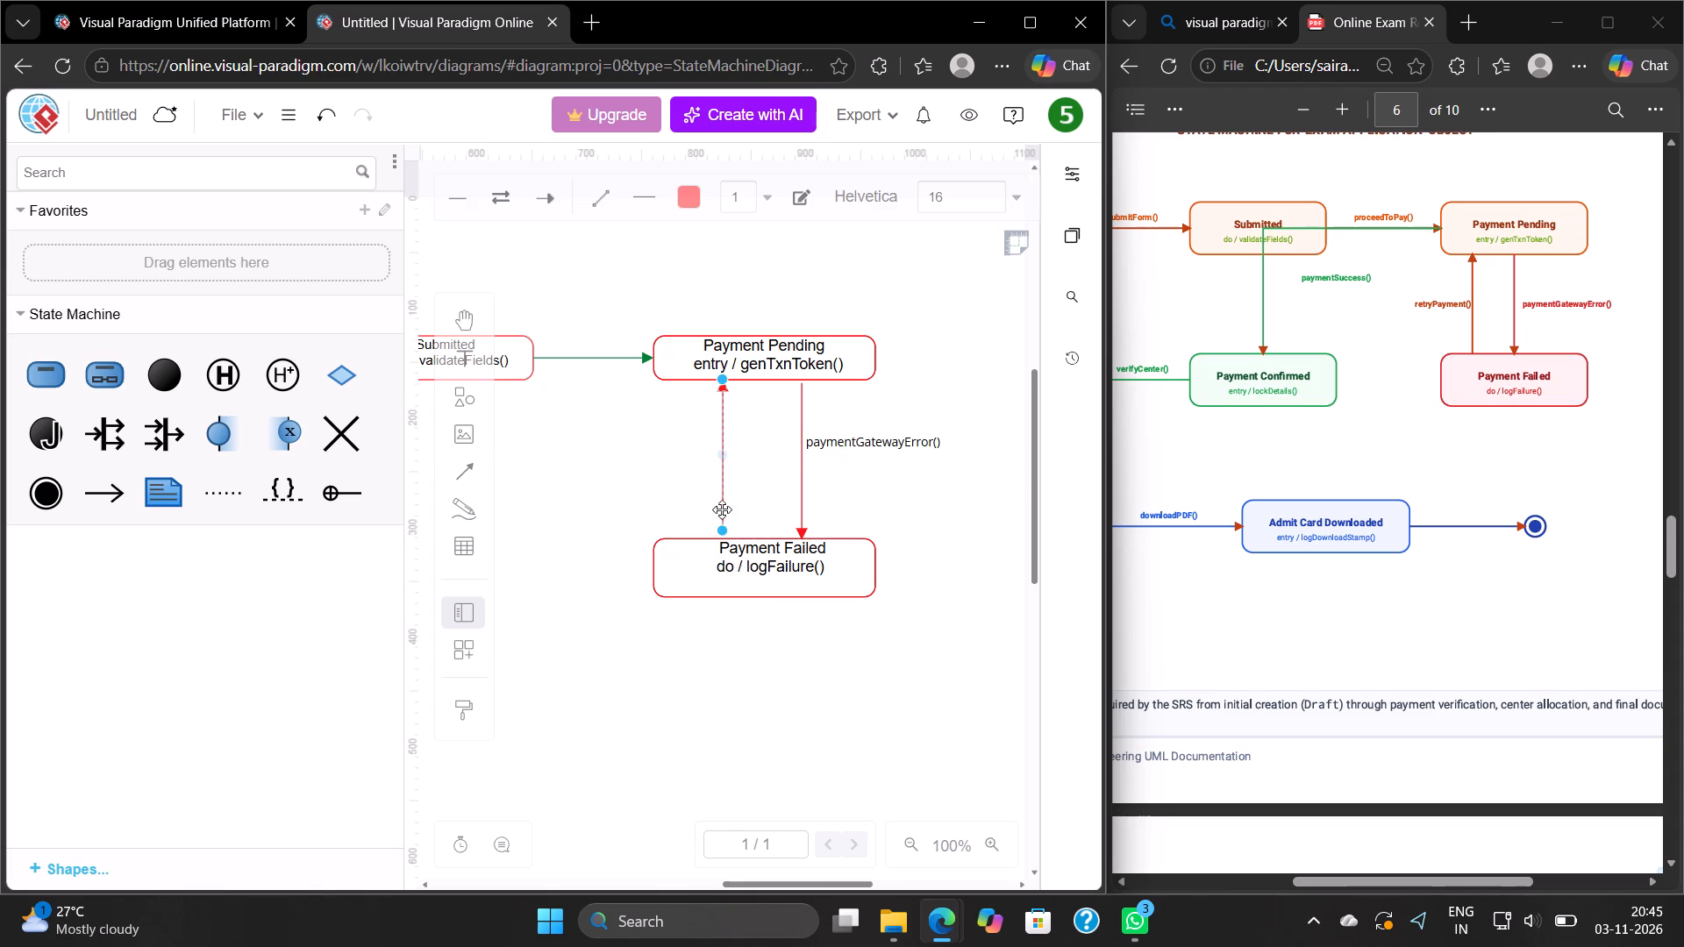
pyautogui.moveTo(724, 530); pyautogui.dragTo(724, 540)
pyautogui.click(679, 472)
# Add the text label retryPayment() beside the upward red transition from Payment Failed to Payment Pending.
pyautogui.doubleClick(658, 457)
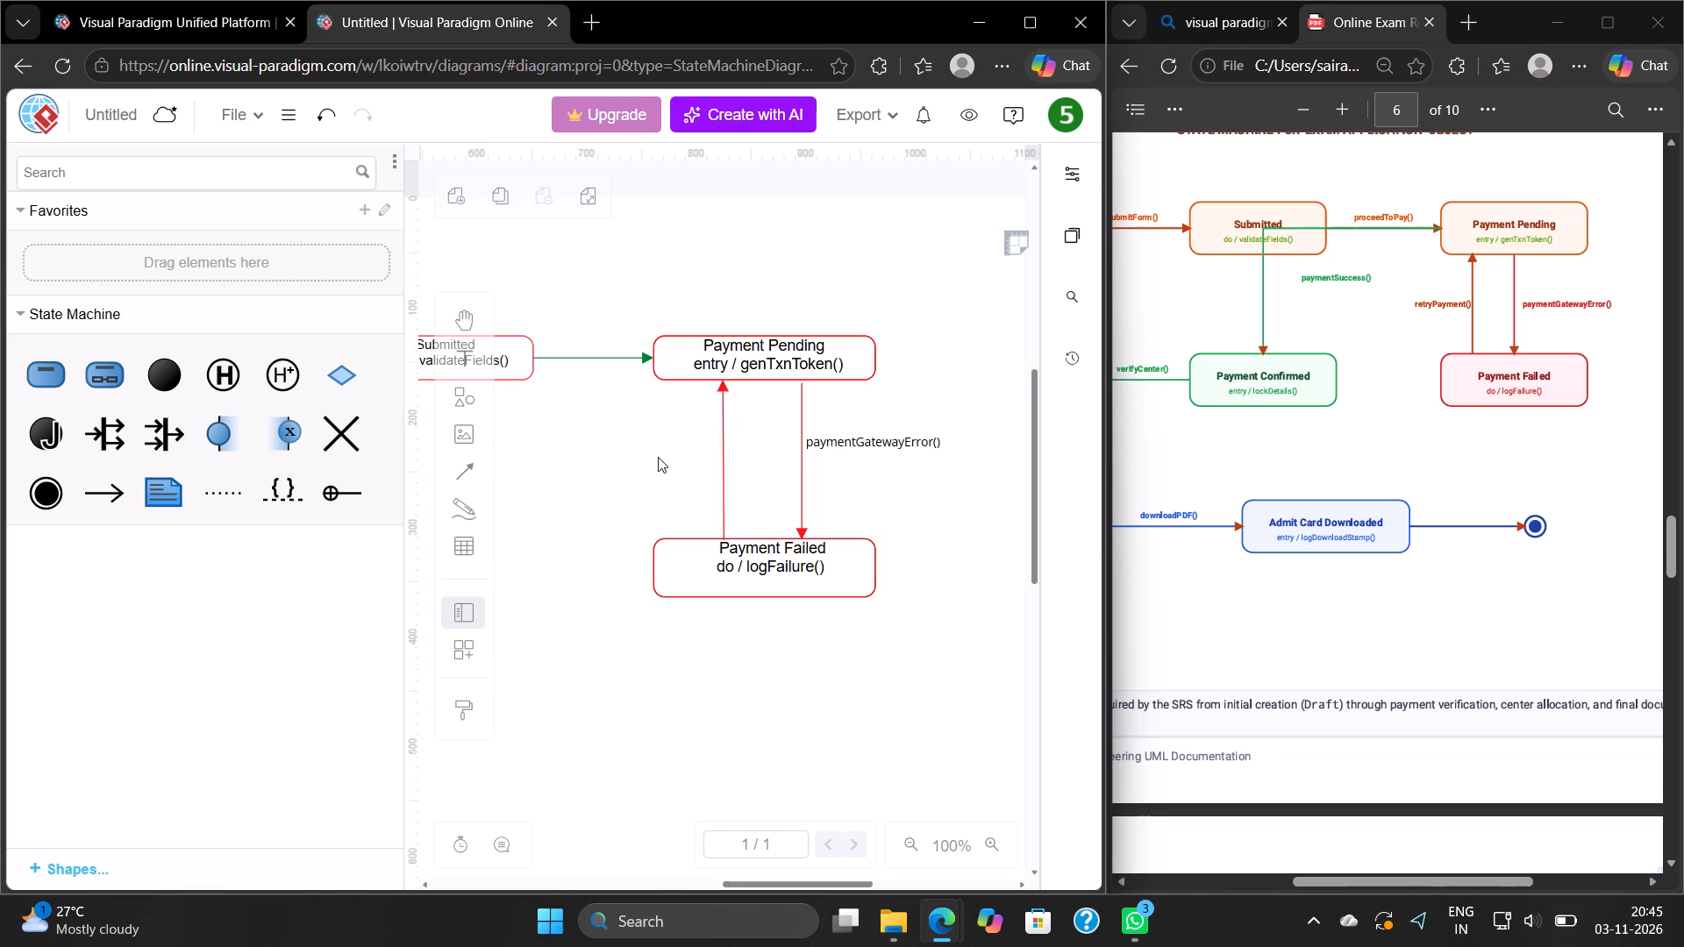
pyautogui.press('BackSpace')
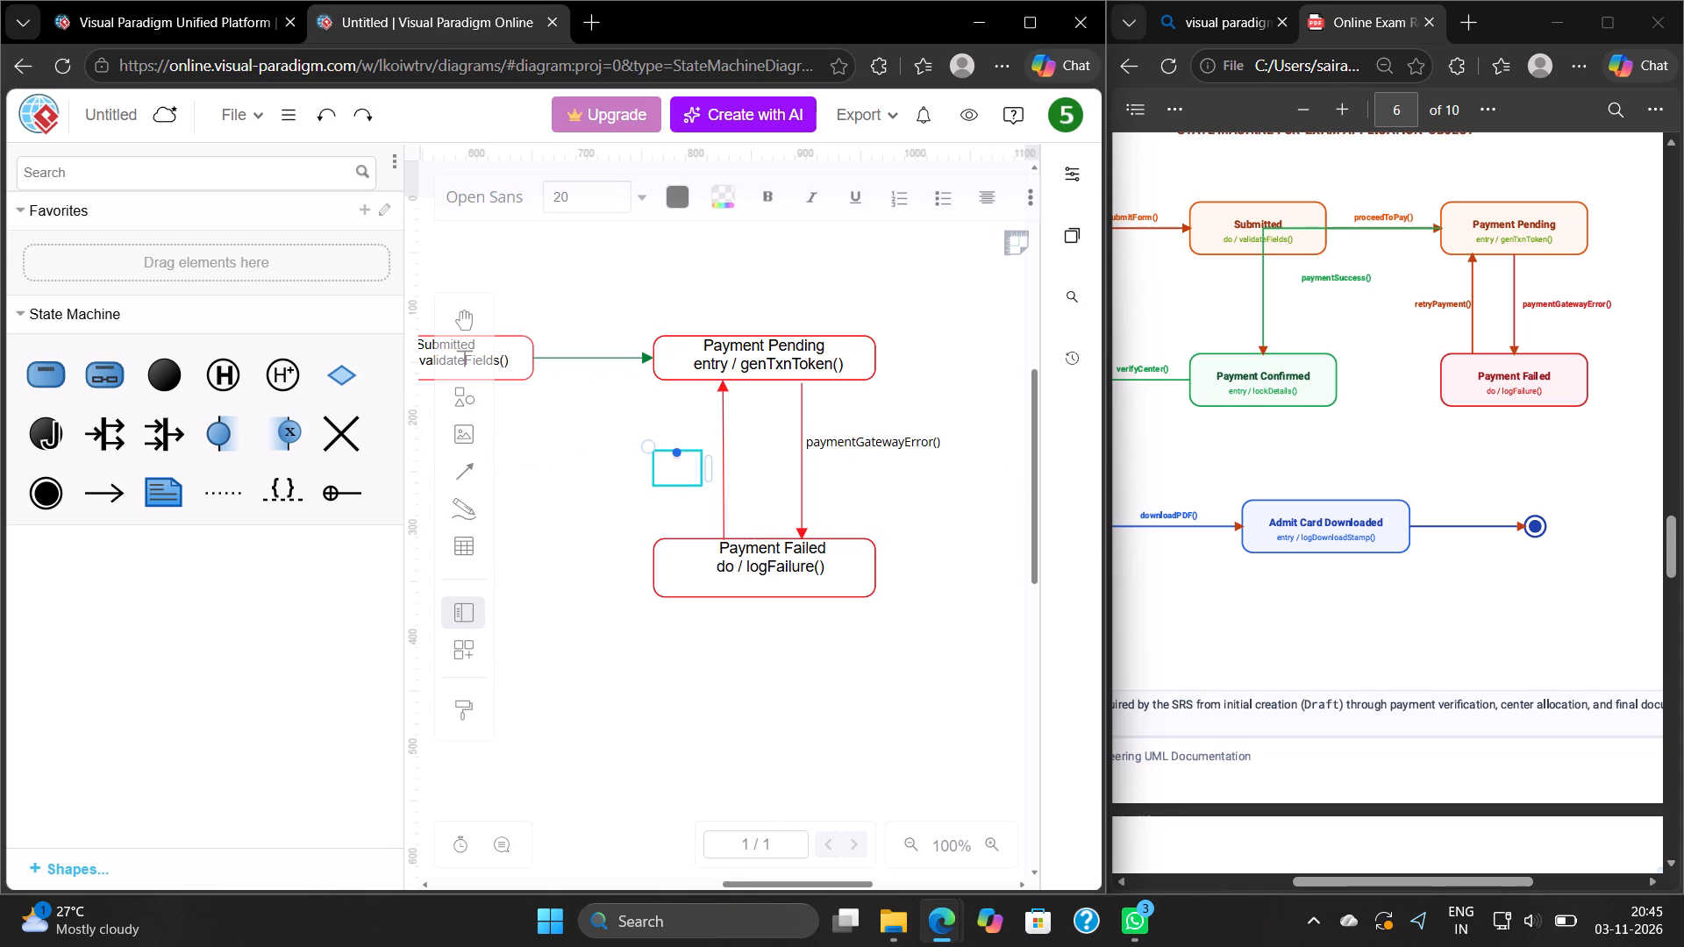
pyautogui.write('retry')
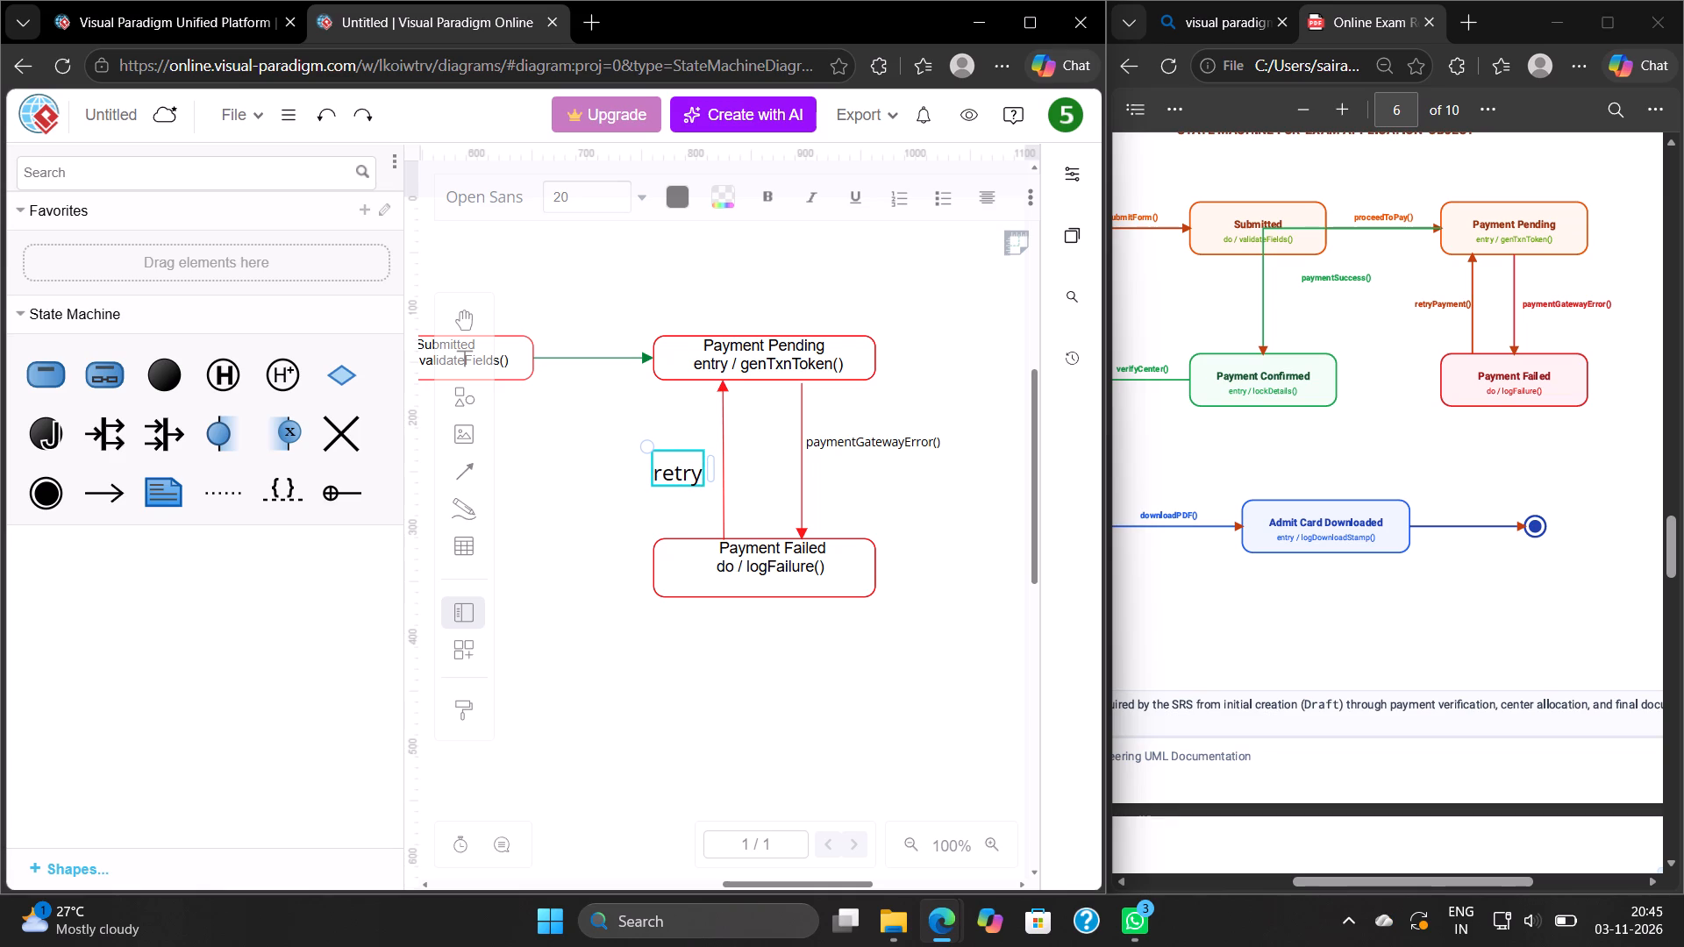
pyautogui.write('Payment')
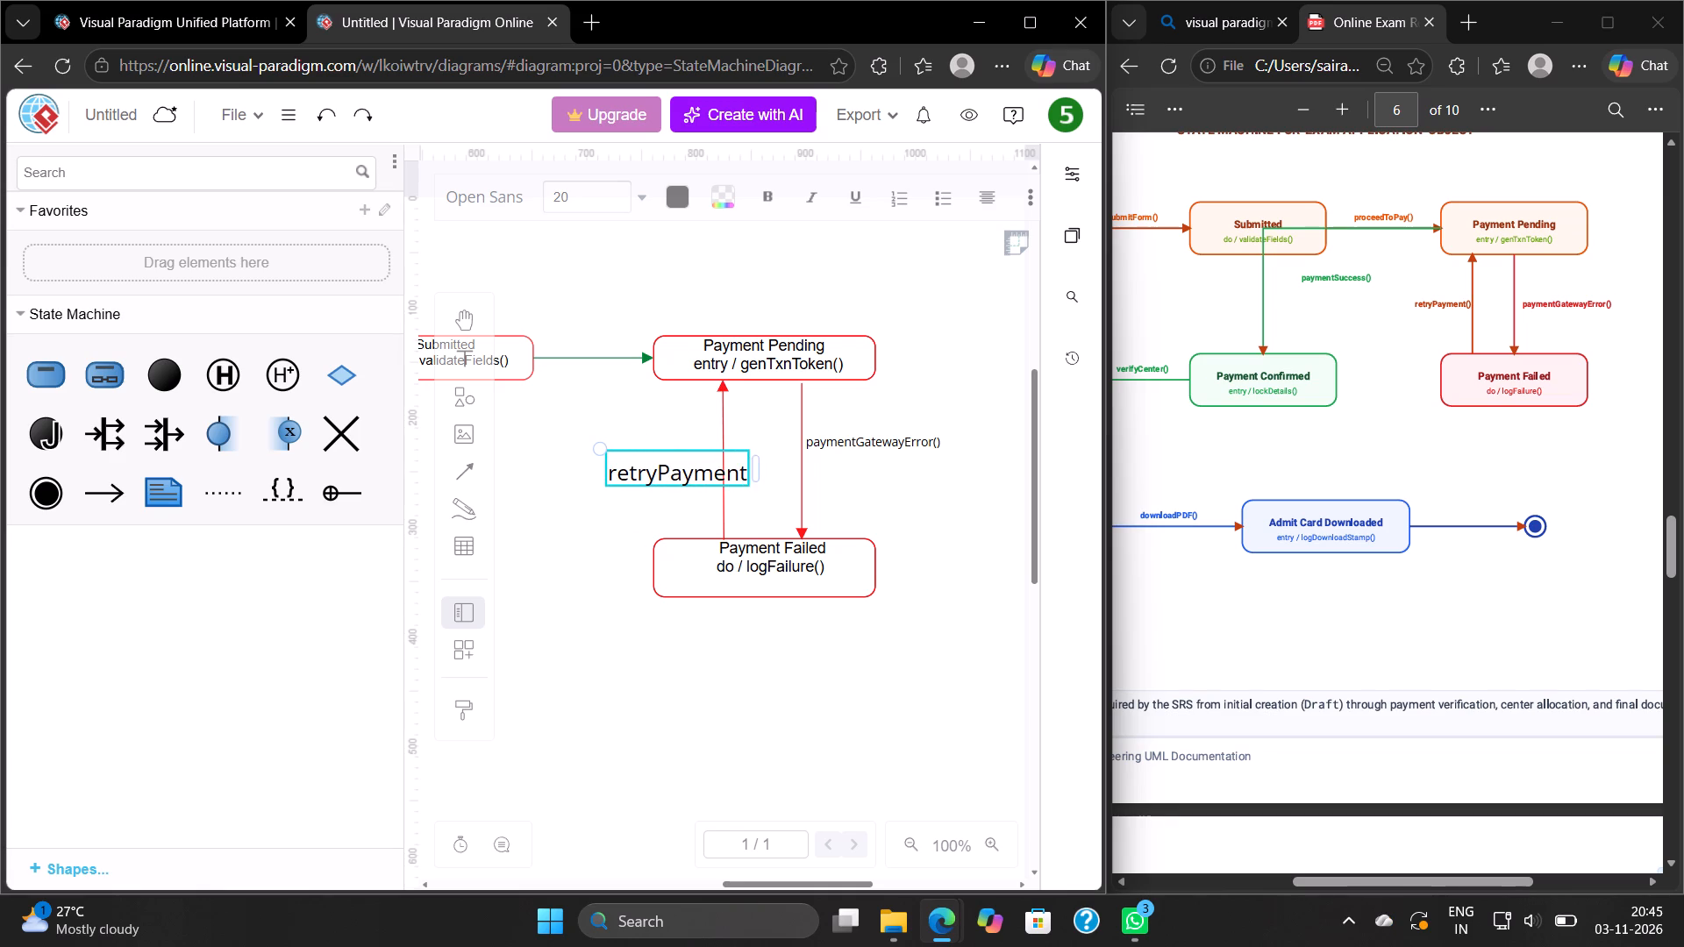
pyautogui.write('()')
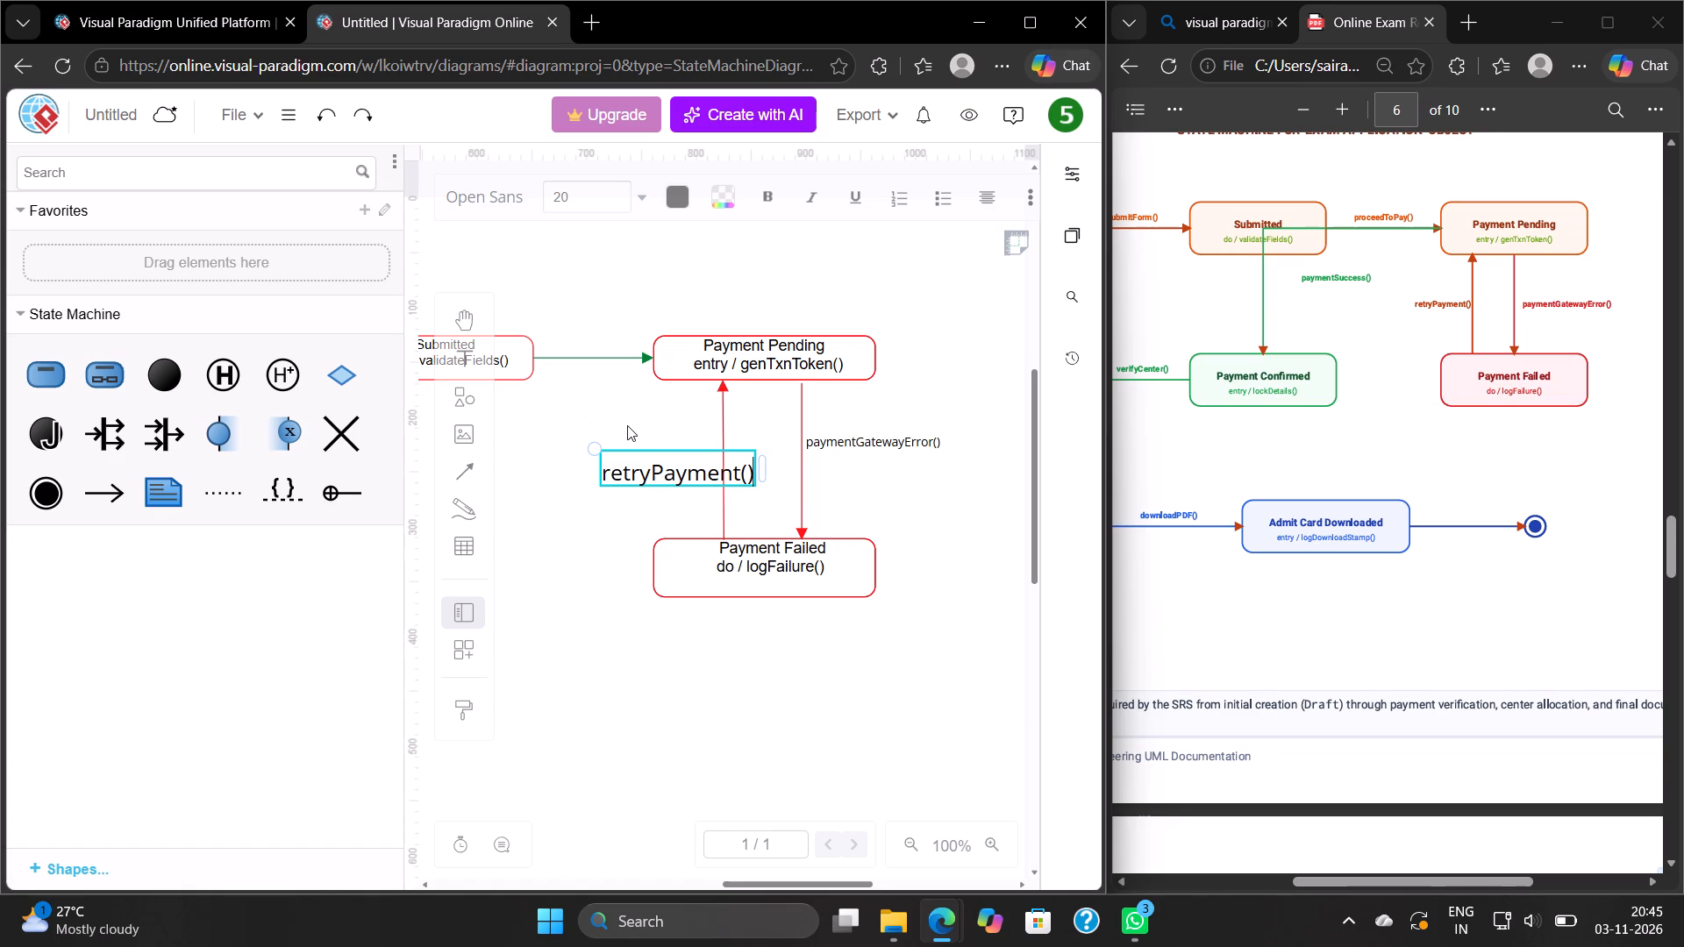
pyautogui.moveTo(627, 425); pyautogui.dragTo(639, 470)
# Set the font size of the retryPayment() label to 13 pt.
pyautogui.click(639, 470)
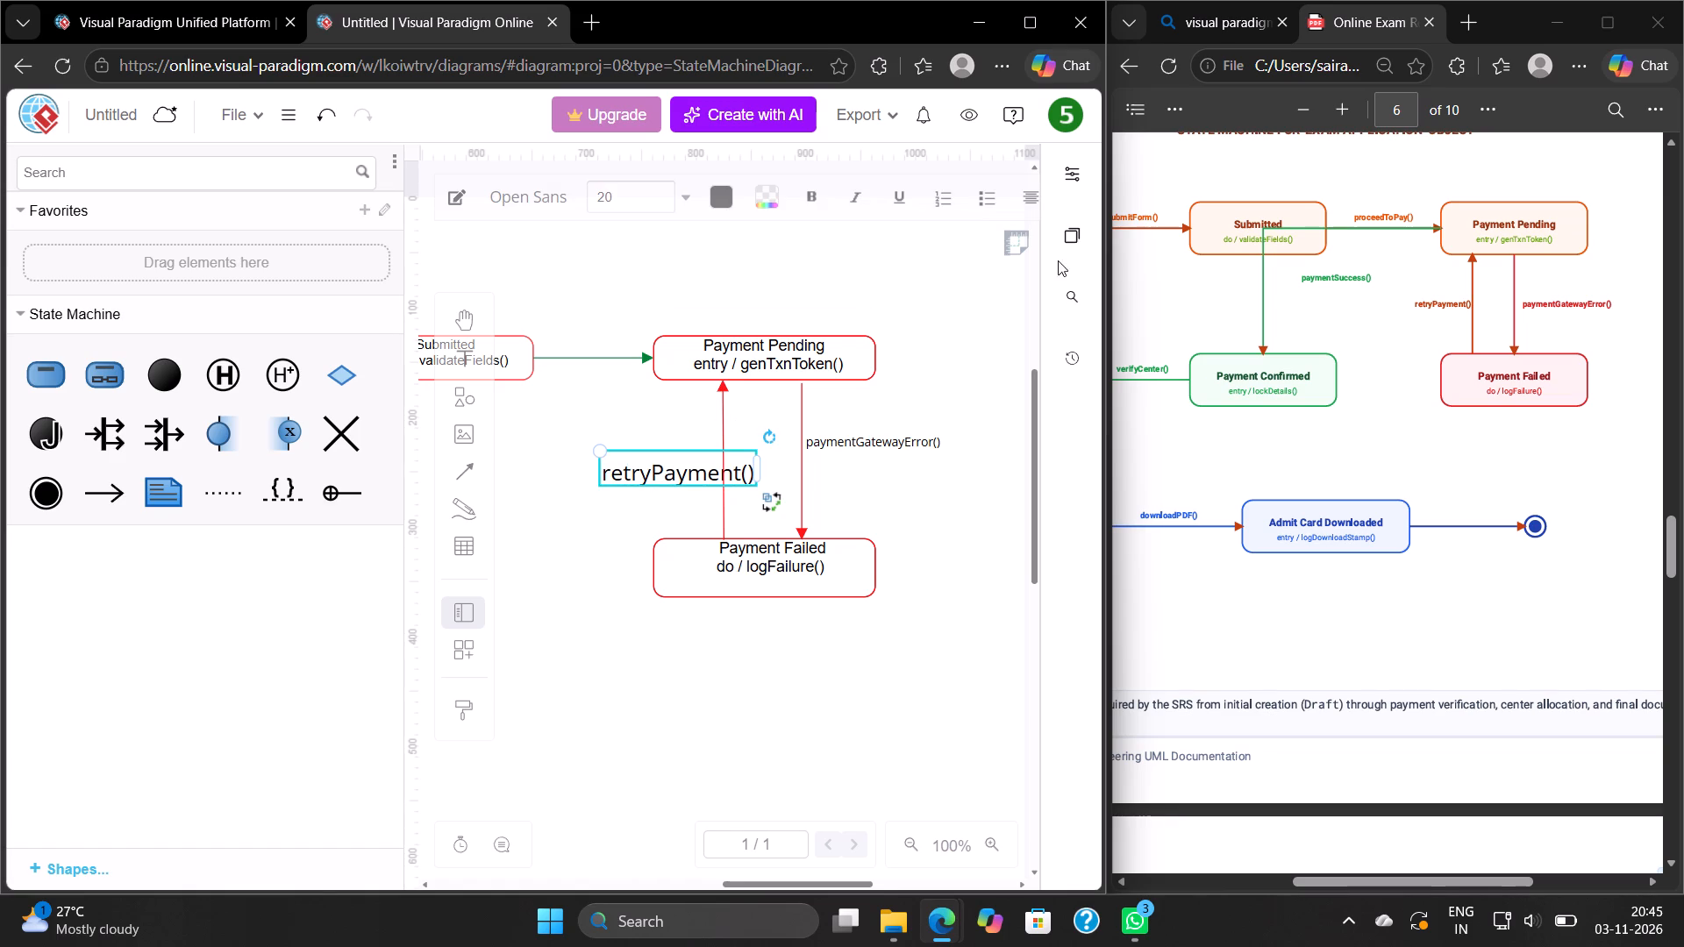
pyautogui.click(1074, 173)
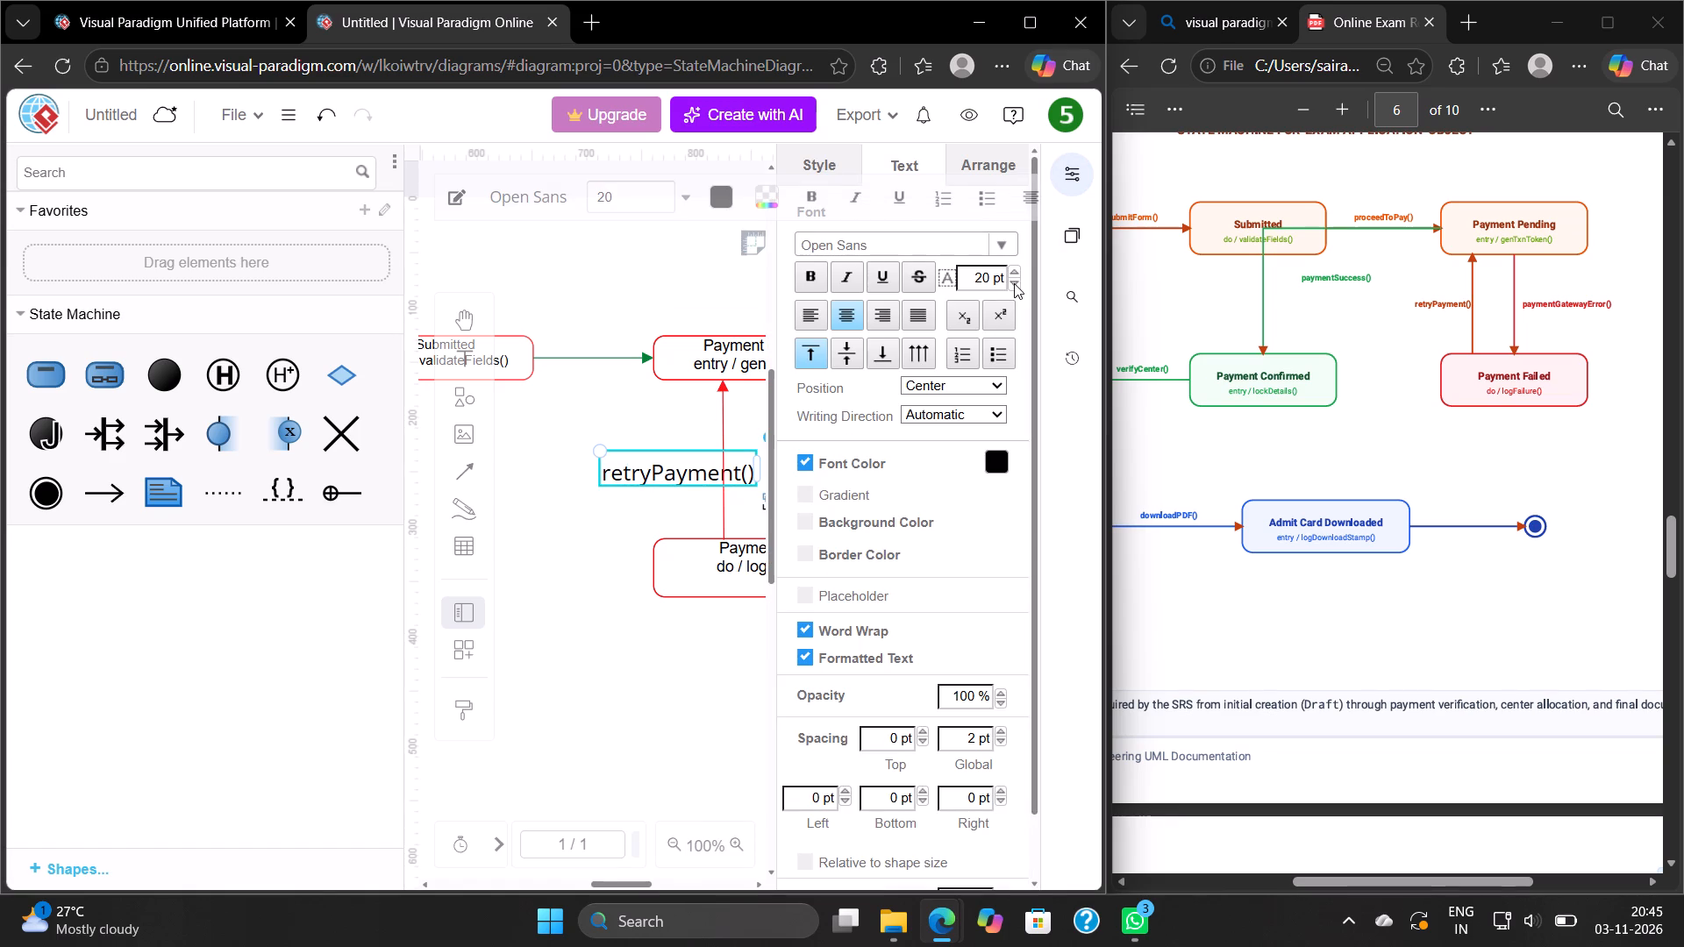
pyautogui.tripleClick(1014, 283)
pyautogui.tripleClick(1014, 283)
pyautogui.click(1014, 283)
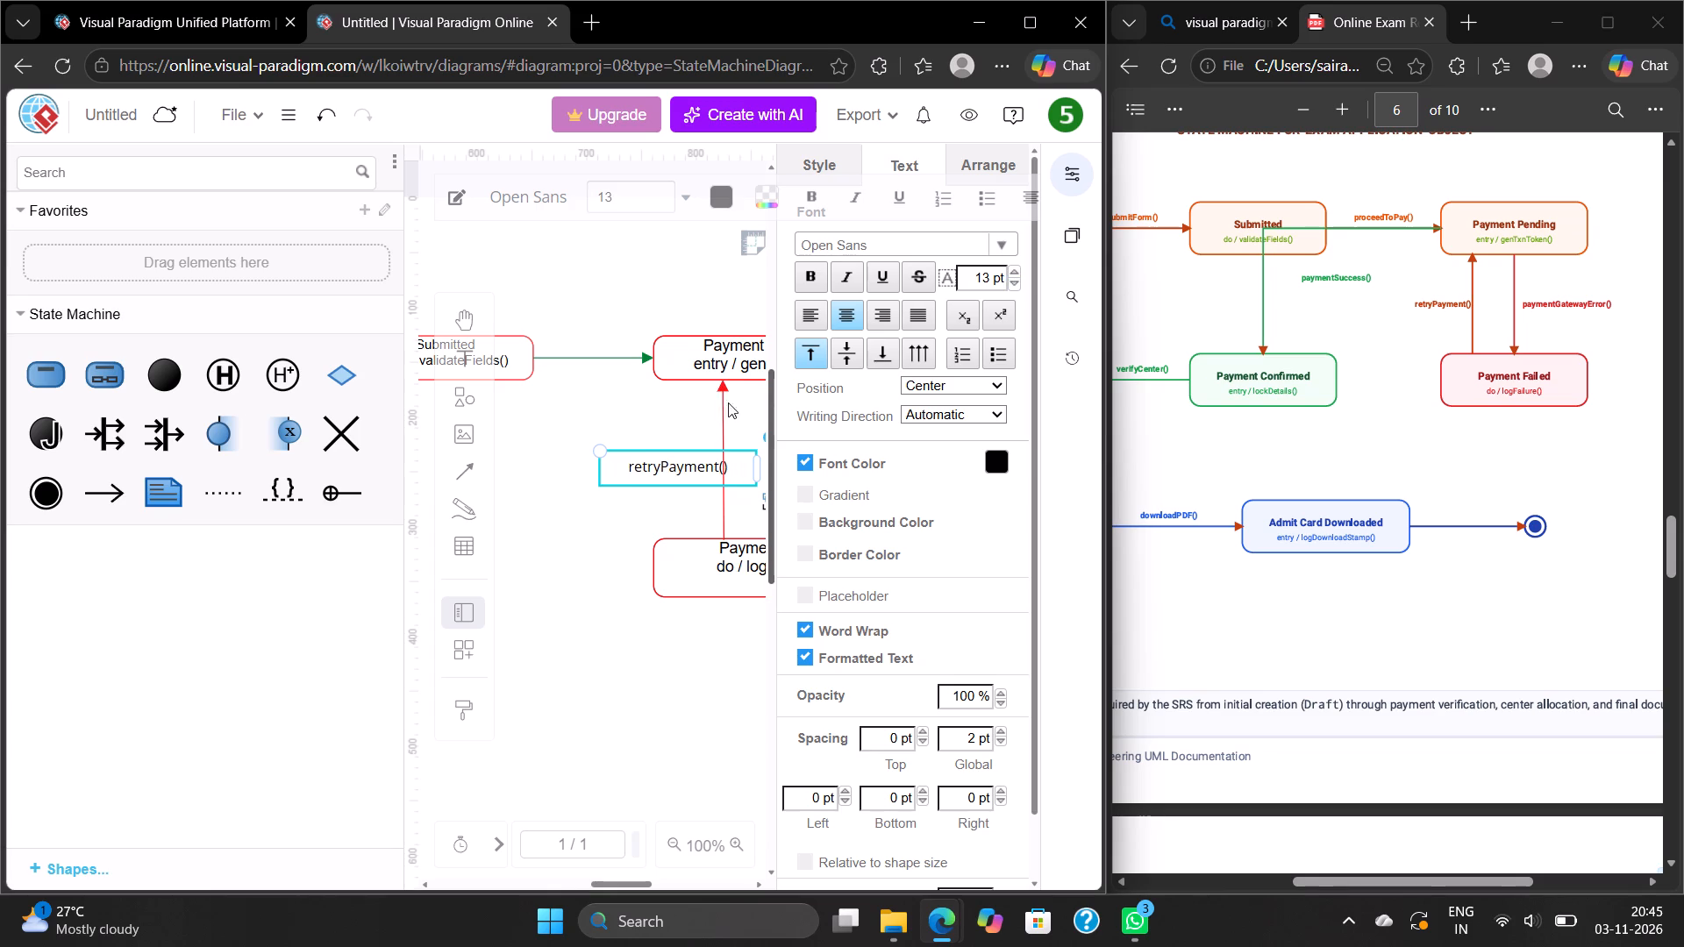
# Shift the retryPayment() label slightly left so its text sits just clear of the upward red transition.
pyautogui.click(647, 420)
pyautogui.moveTo(661, 468); pyautogui.dragTo(661, 466)
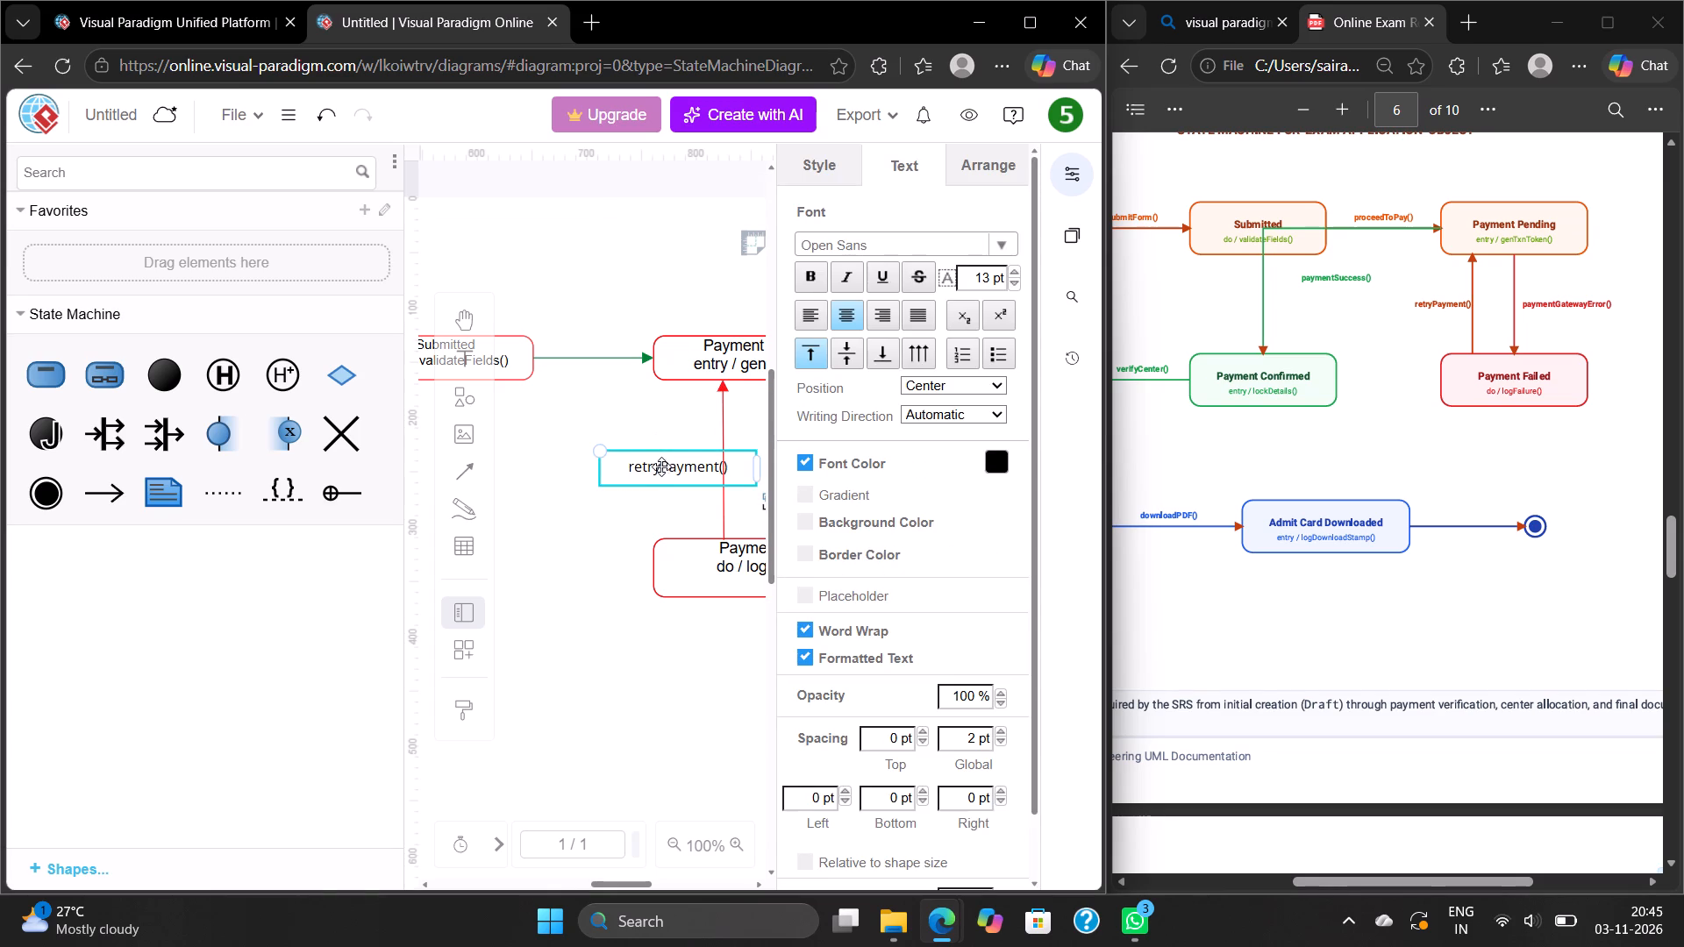
pyautogui.moveTo(661, 466); pyautogui.dragTo(657, 456)
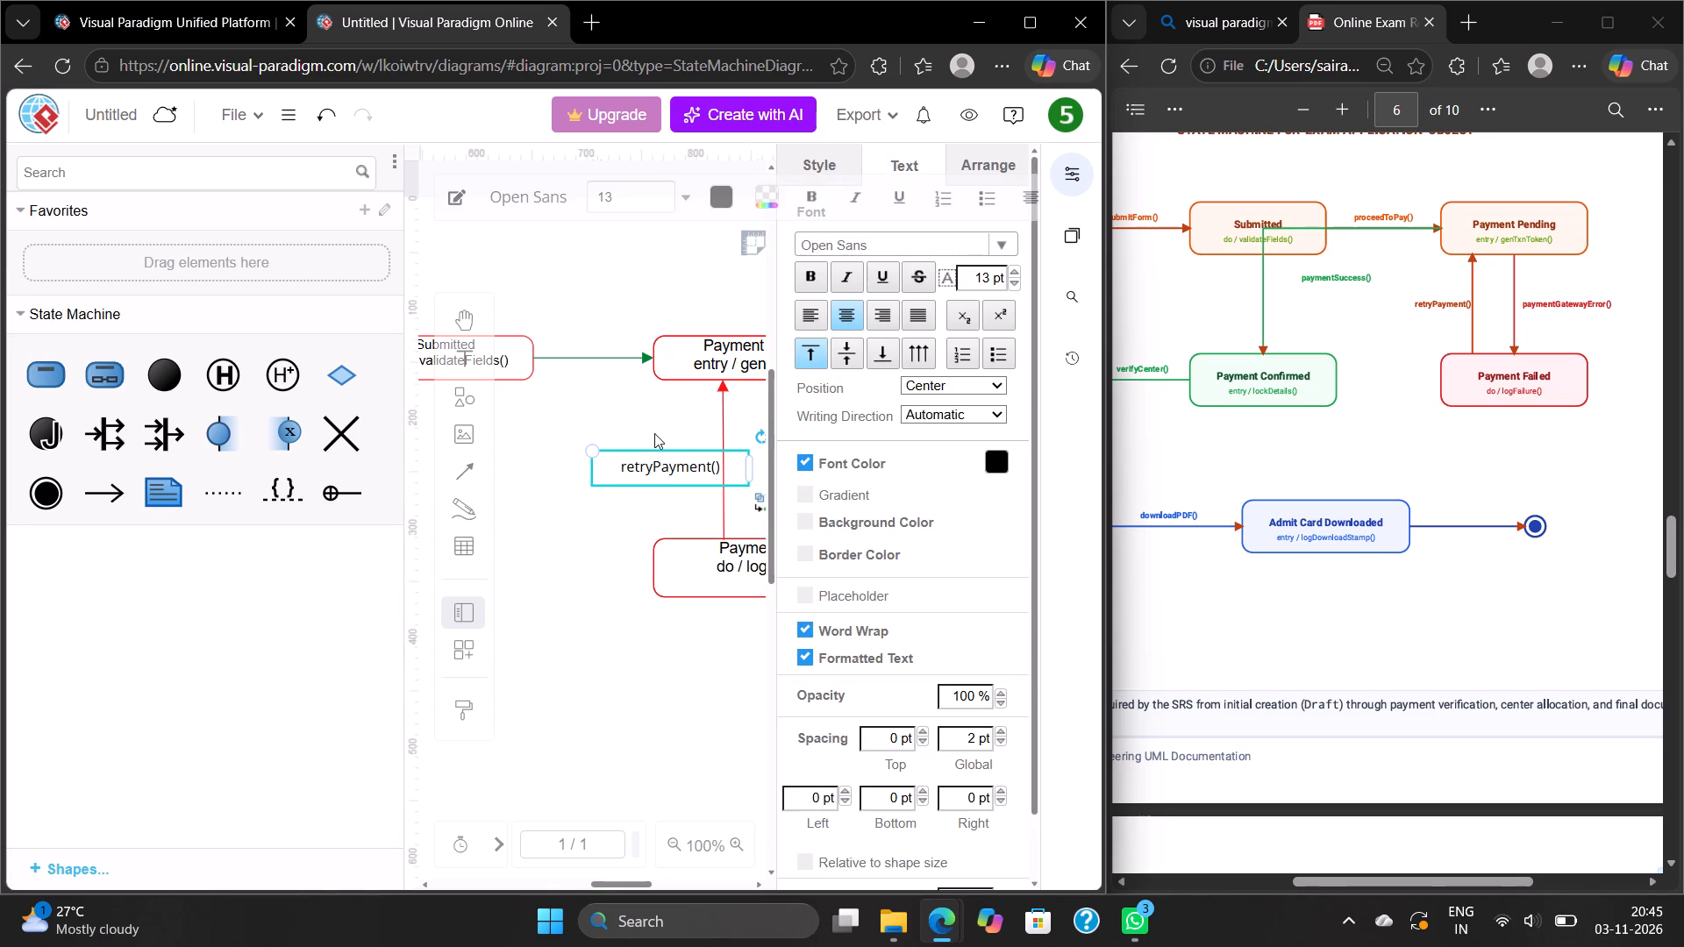
pyautogui.click(654, 433)
# Add the text label proceedToPay() over the green transition from Submitted to Payment Pending.
pyautogui.doubleClick(582, 337)
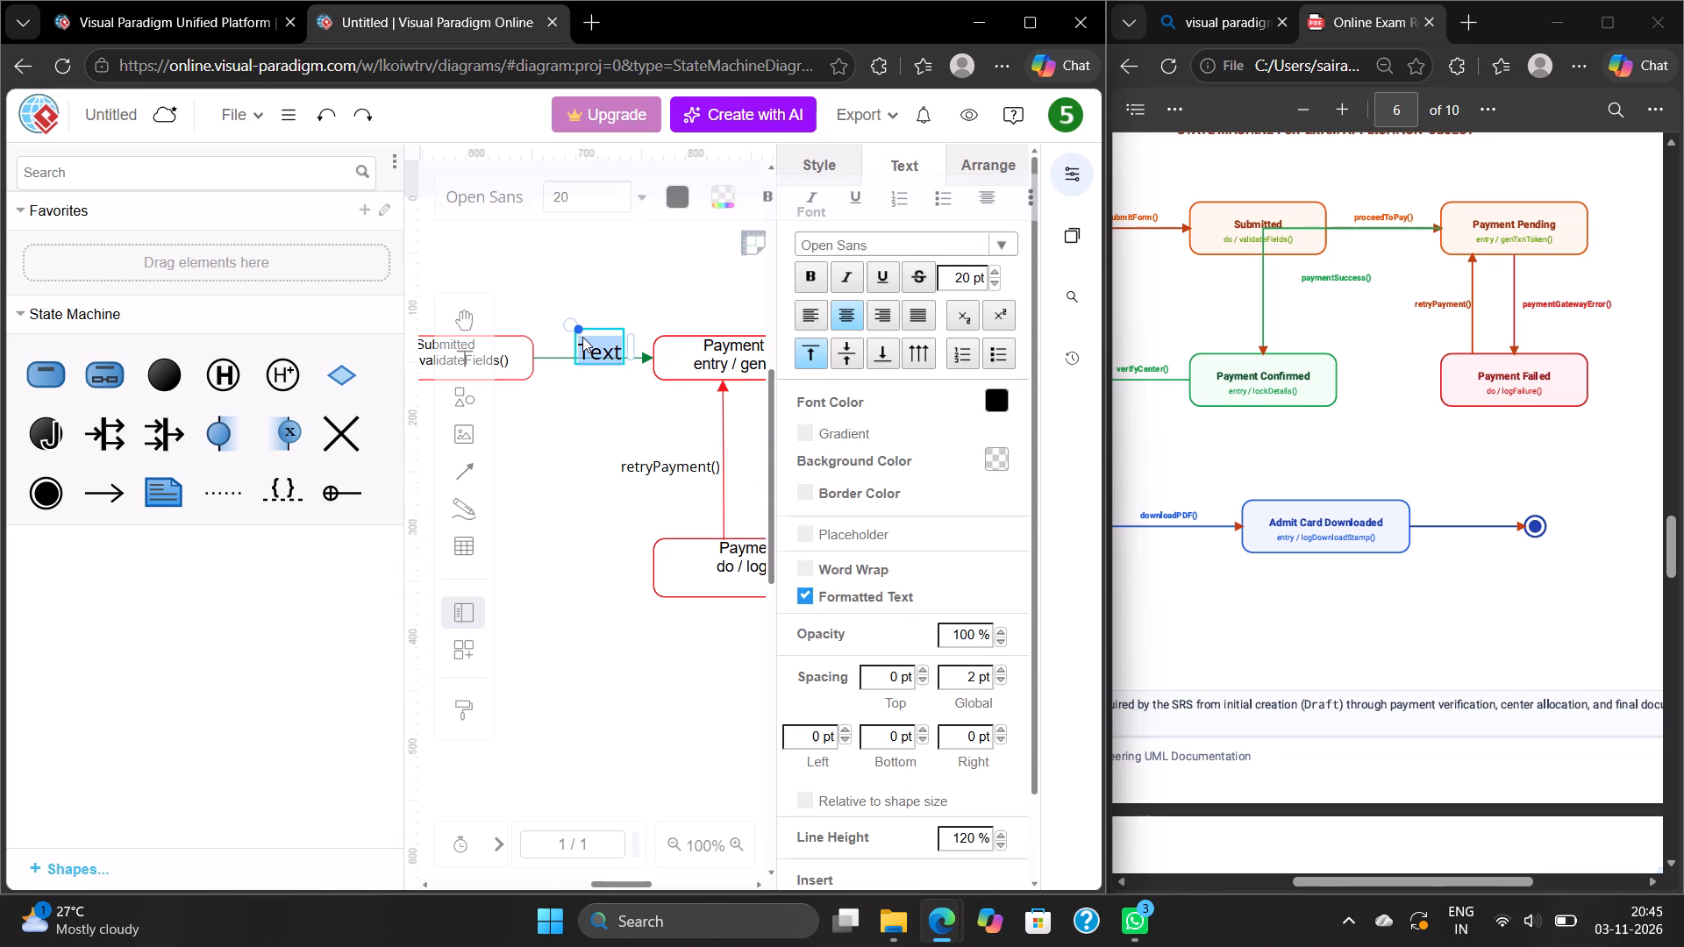
pyautogui.press('BackSpace')
pyautogui.write('proceed')
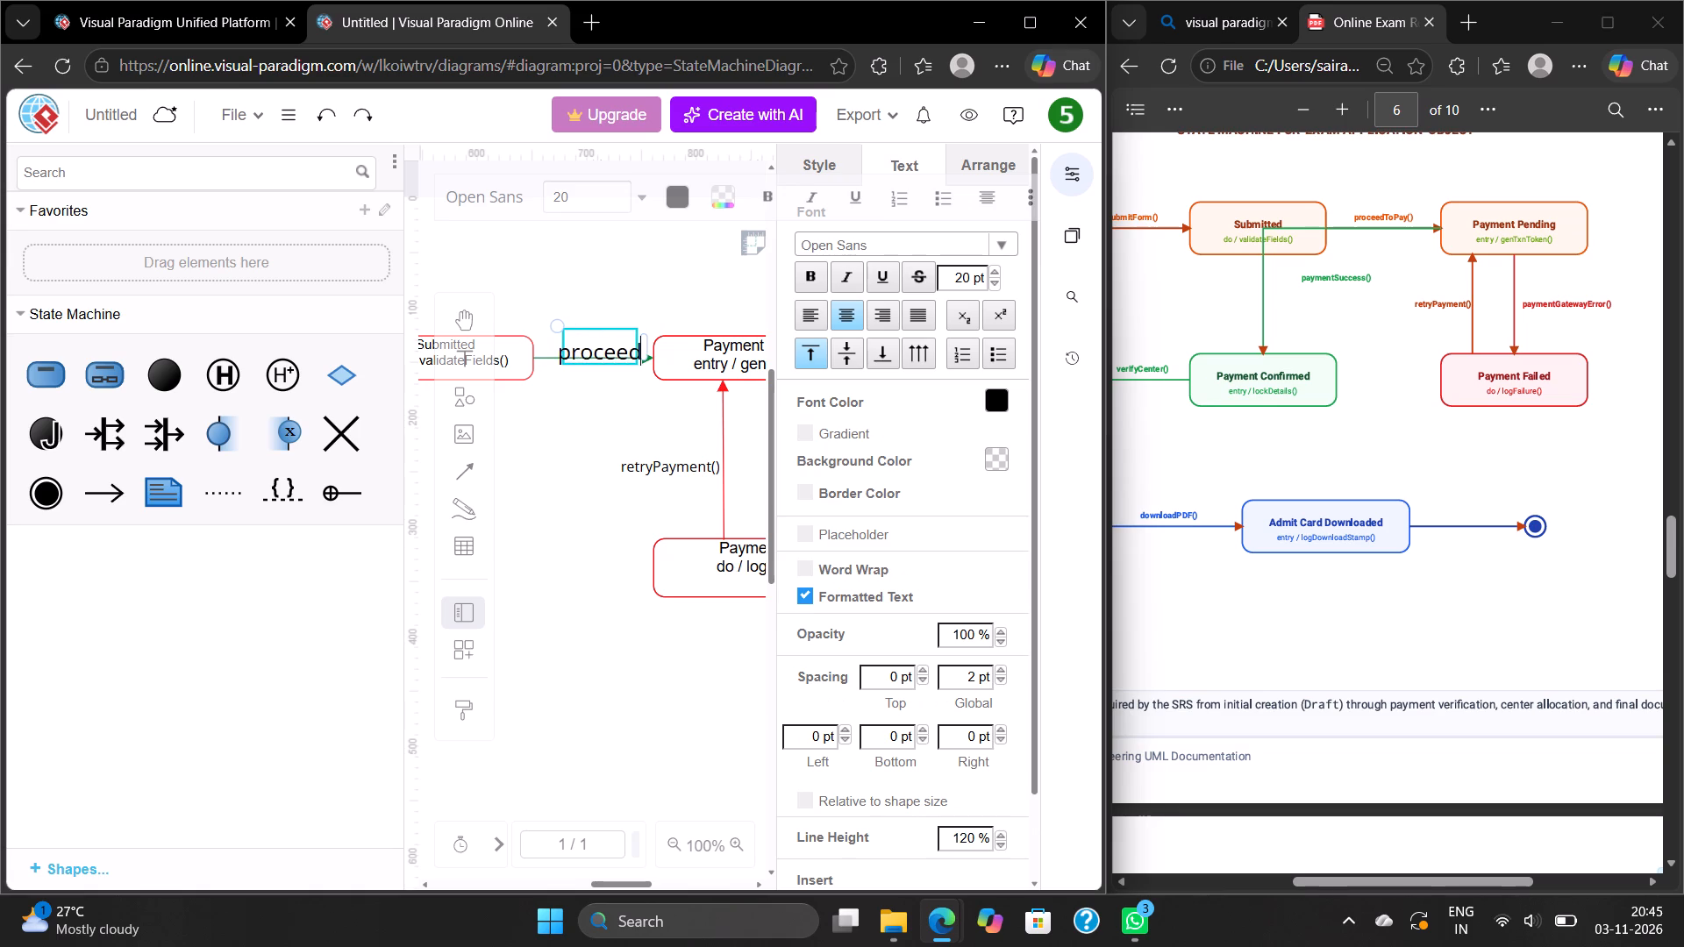
pyautogui.write('ToPay')
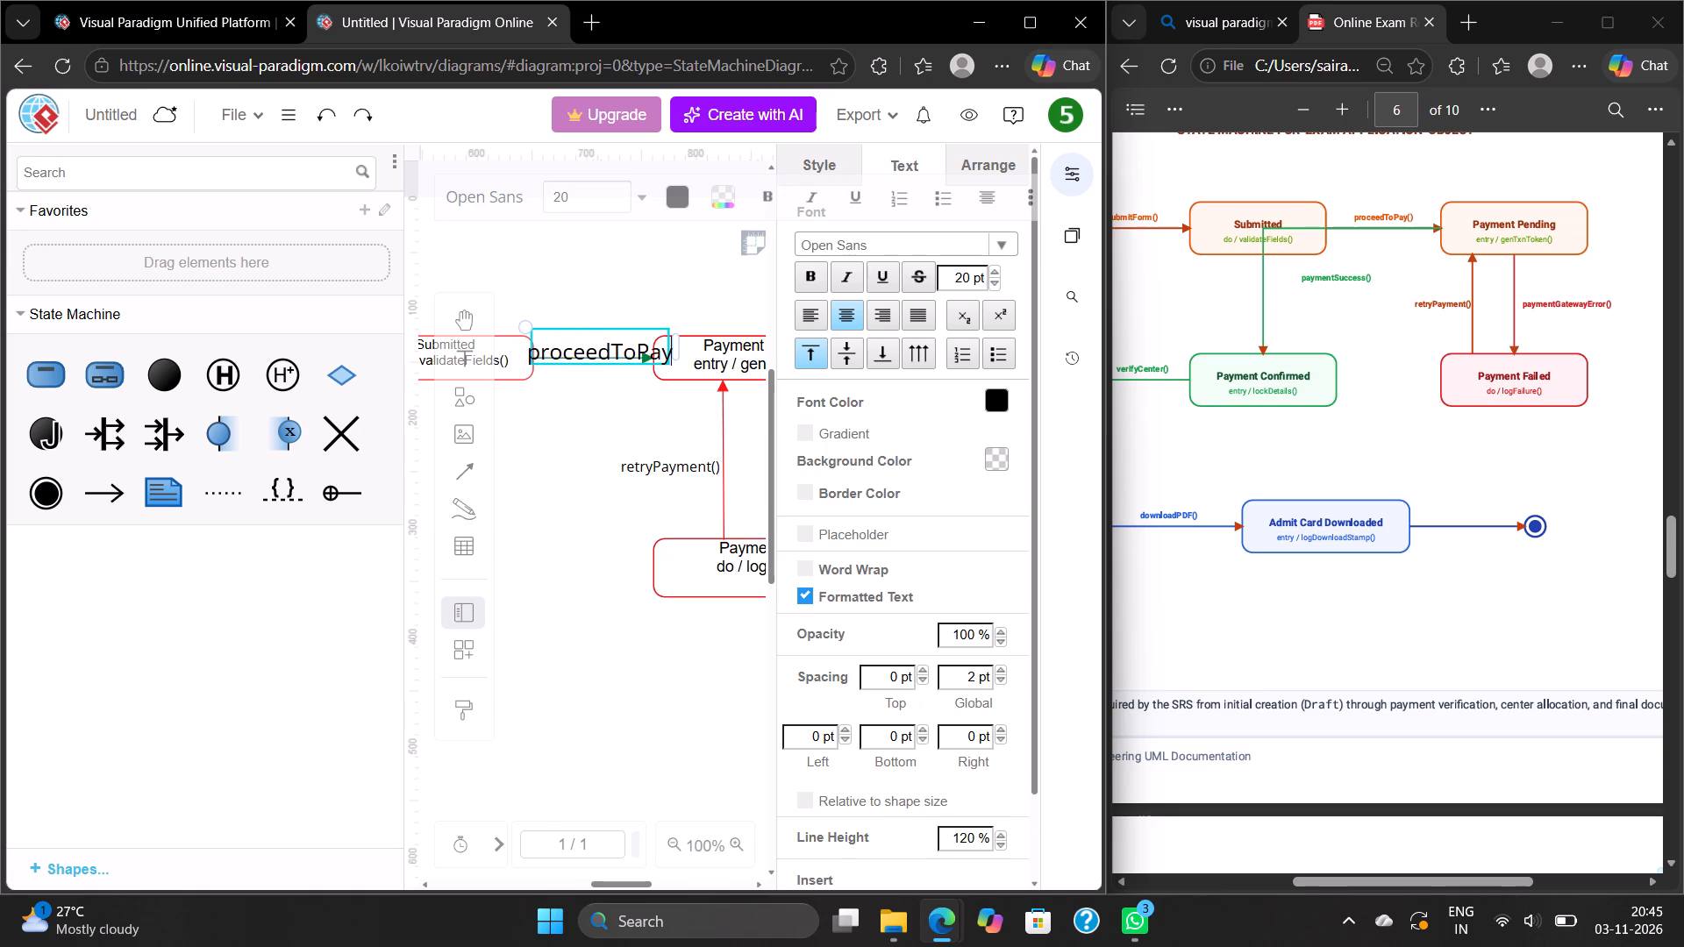
pyautogui.write('()')
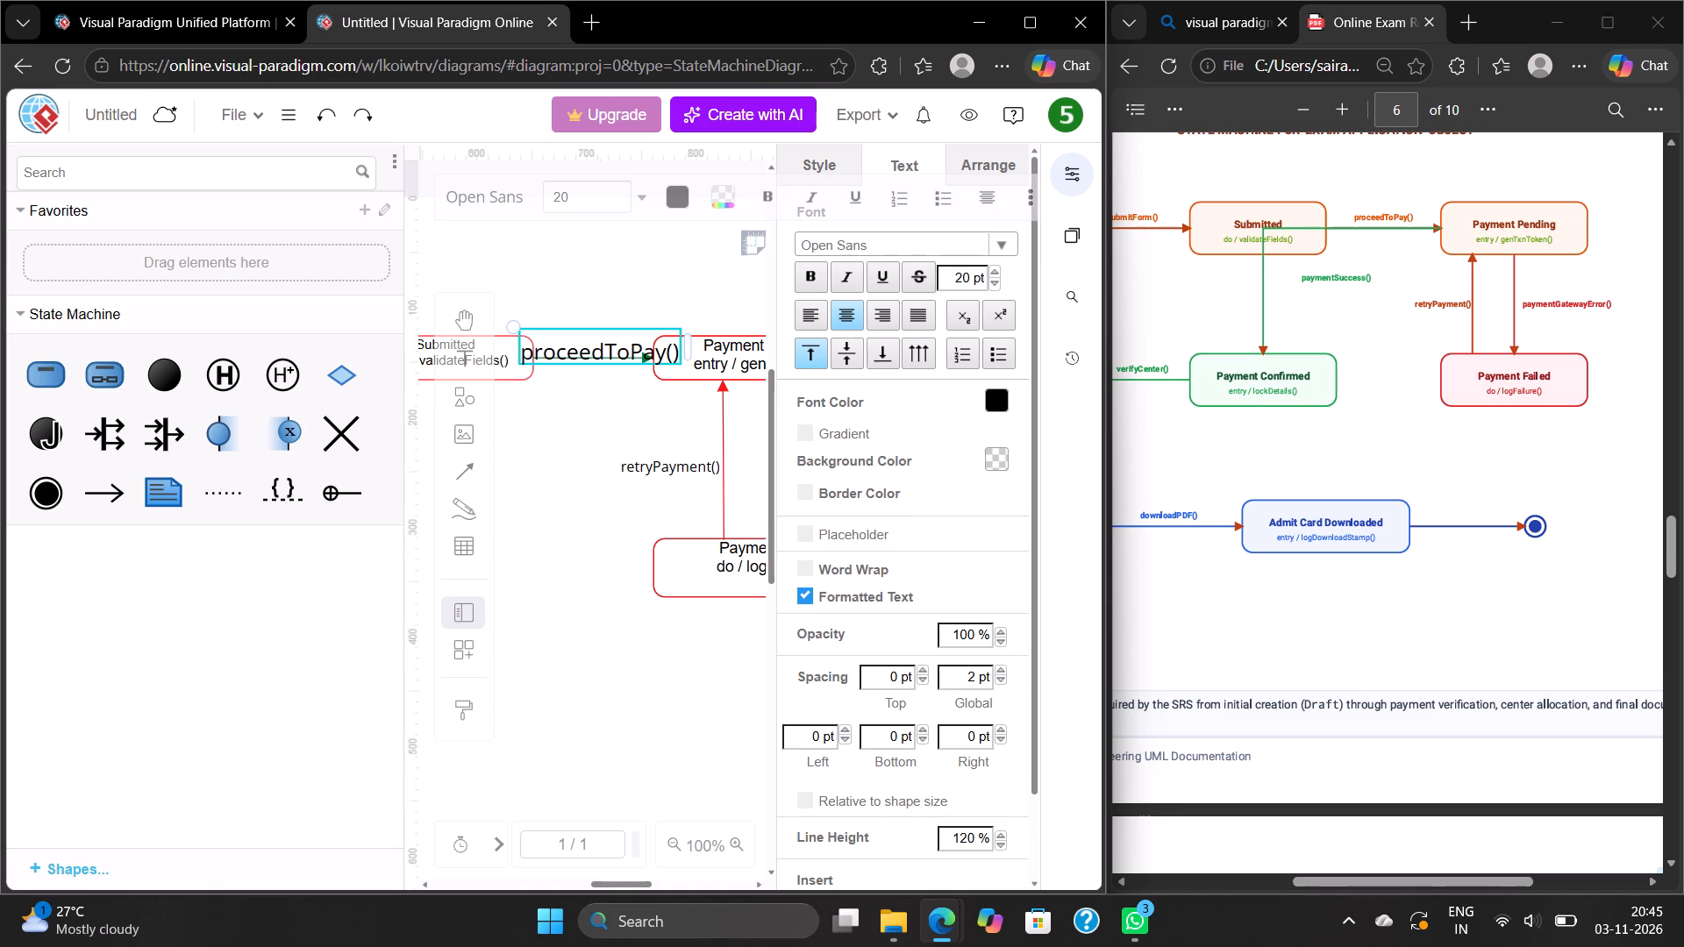
pyautogui.click(582, 293)
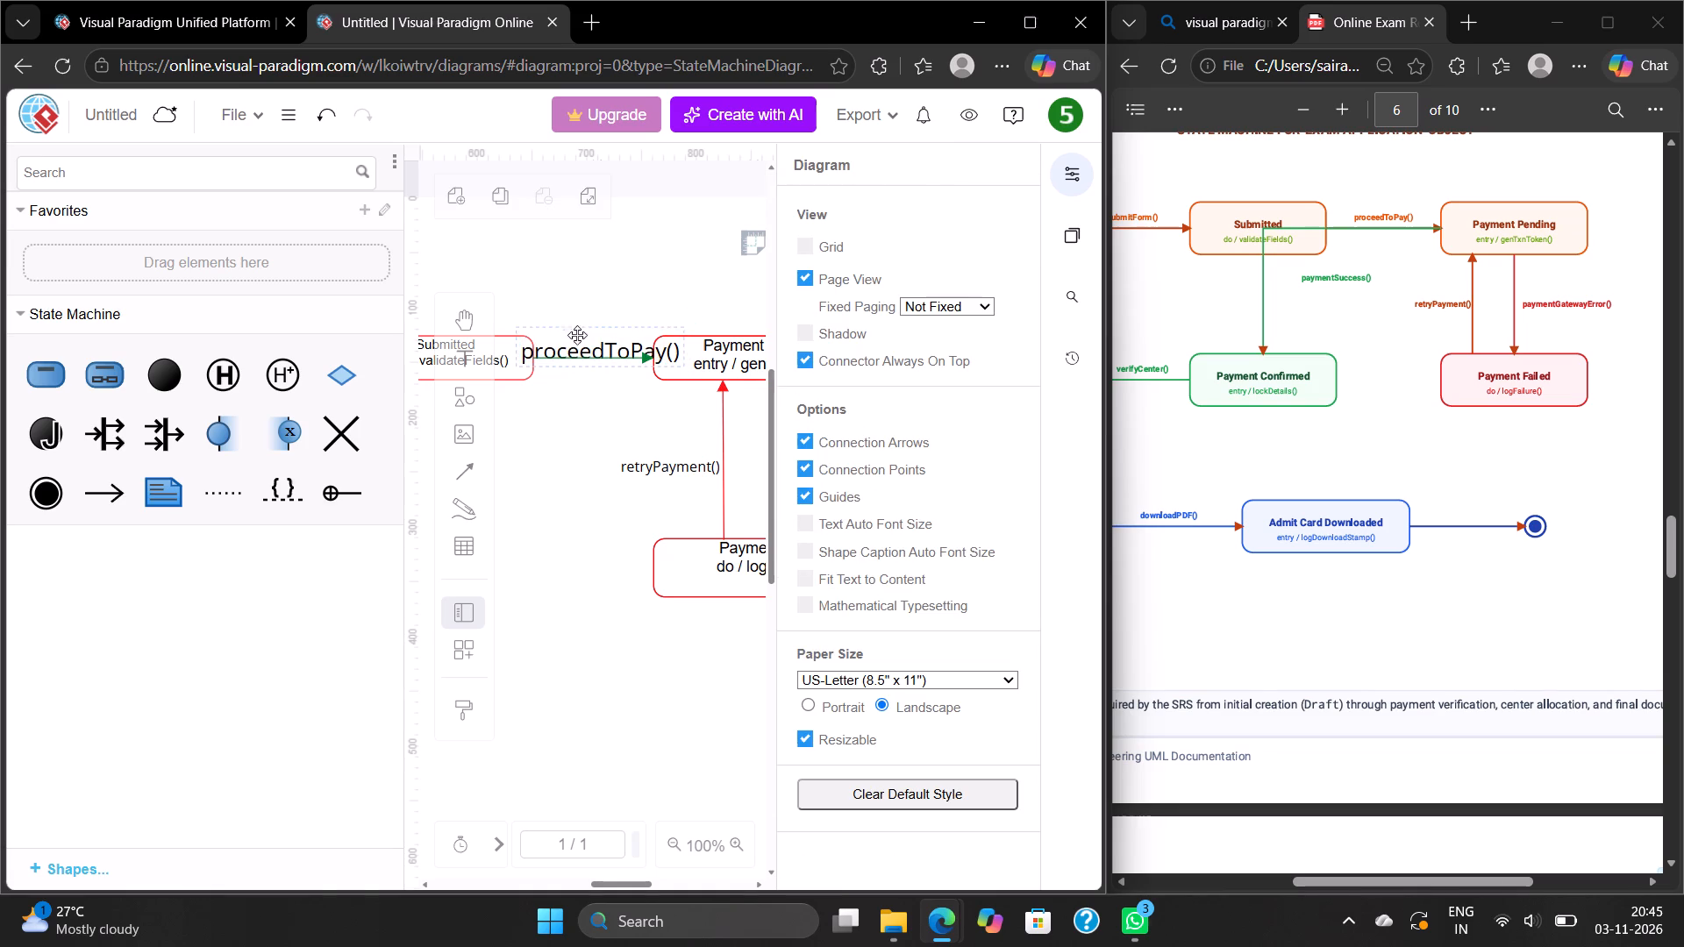
# Set the font size of the proceedToPay() label to 9 pt.
pyautogui.click(577, 345)
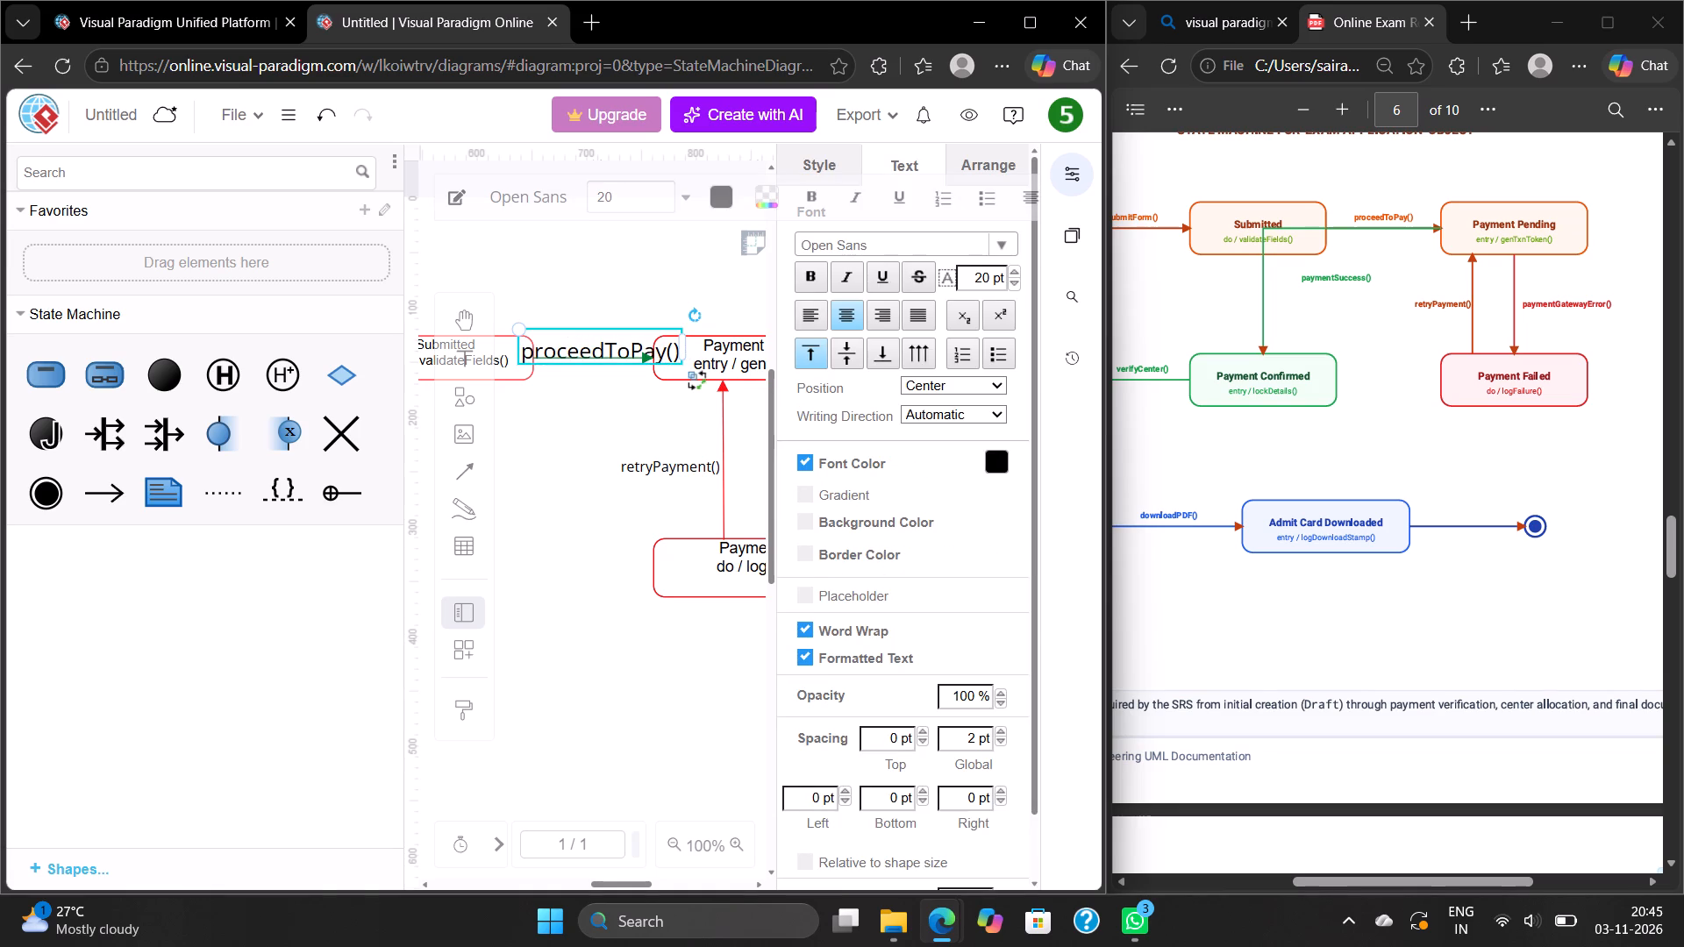
pyautogui.tripleClick(1011, 281)
pyautogui.tripleClick(1011, 281)
pyautogui.tripleClick(1011, 281)
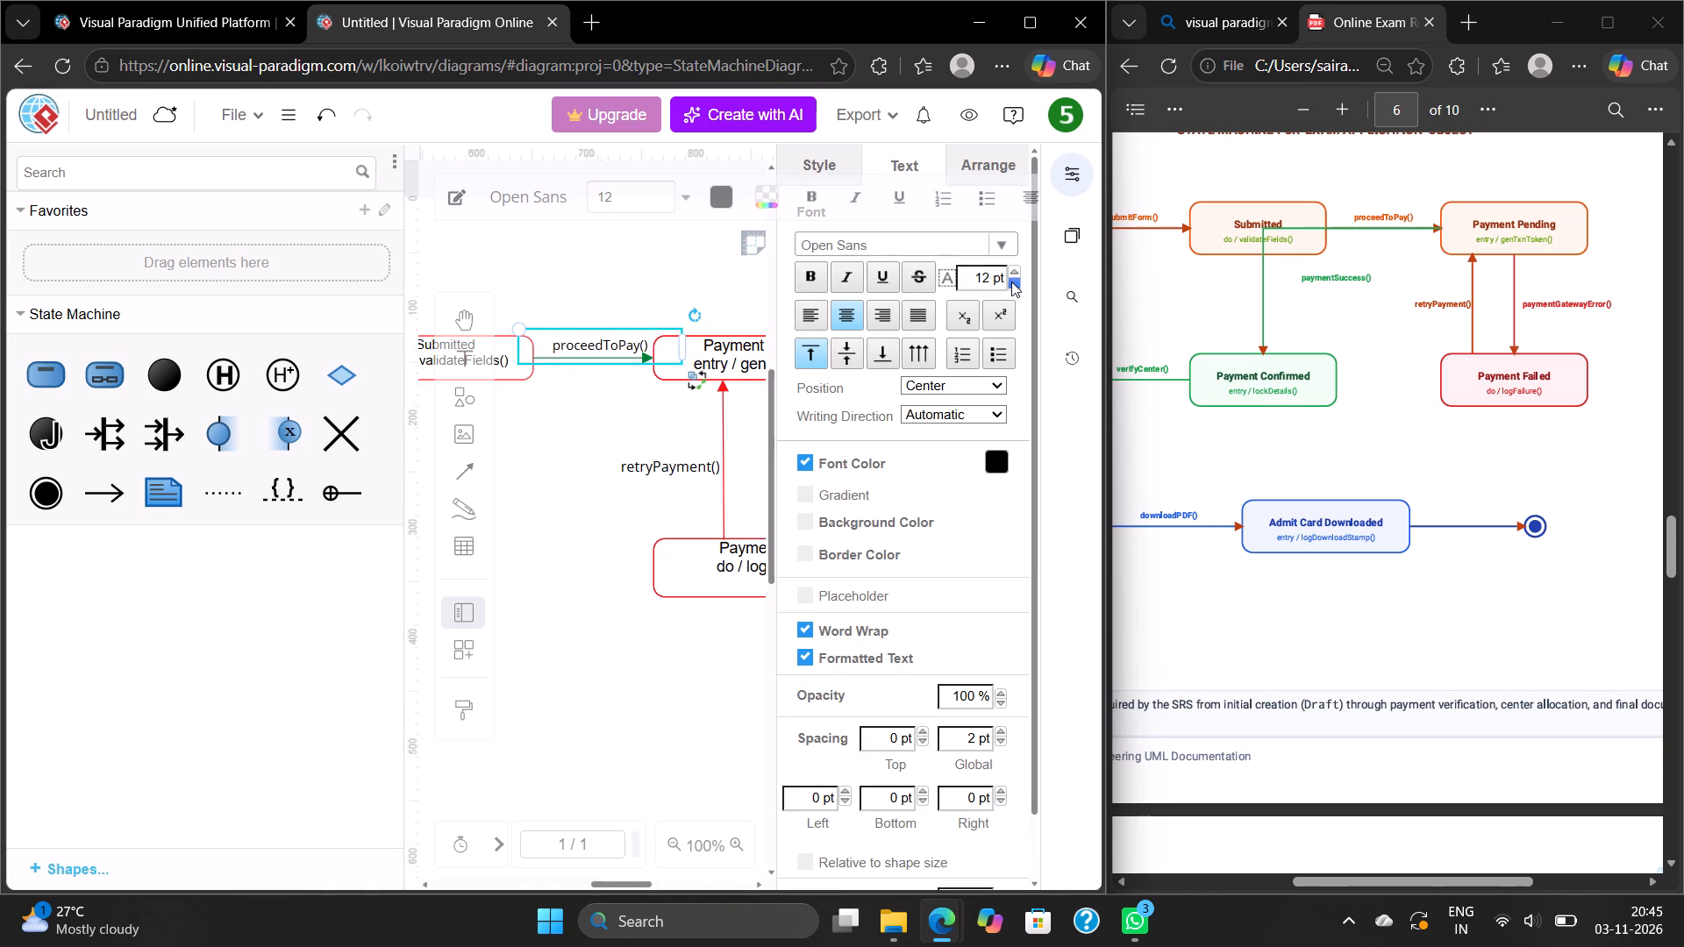
pyautogui.click(1011, 281)
pyautogui.click(1011, 281)
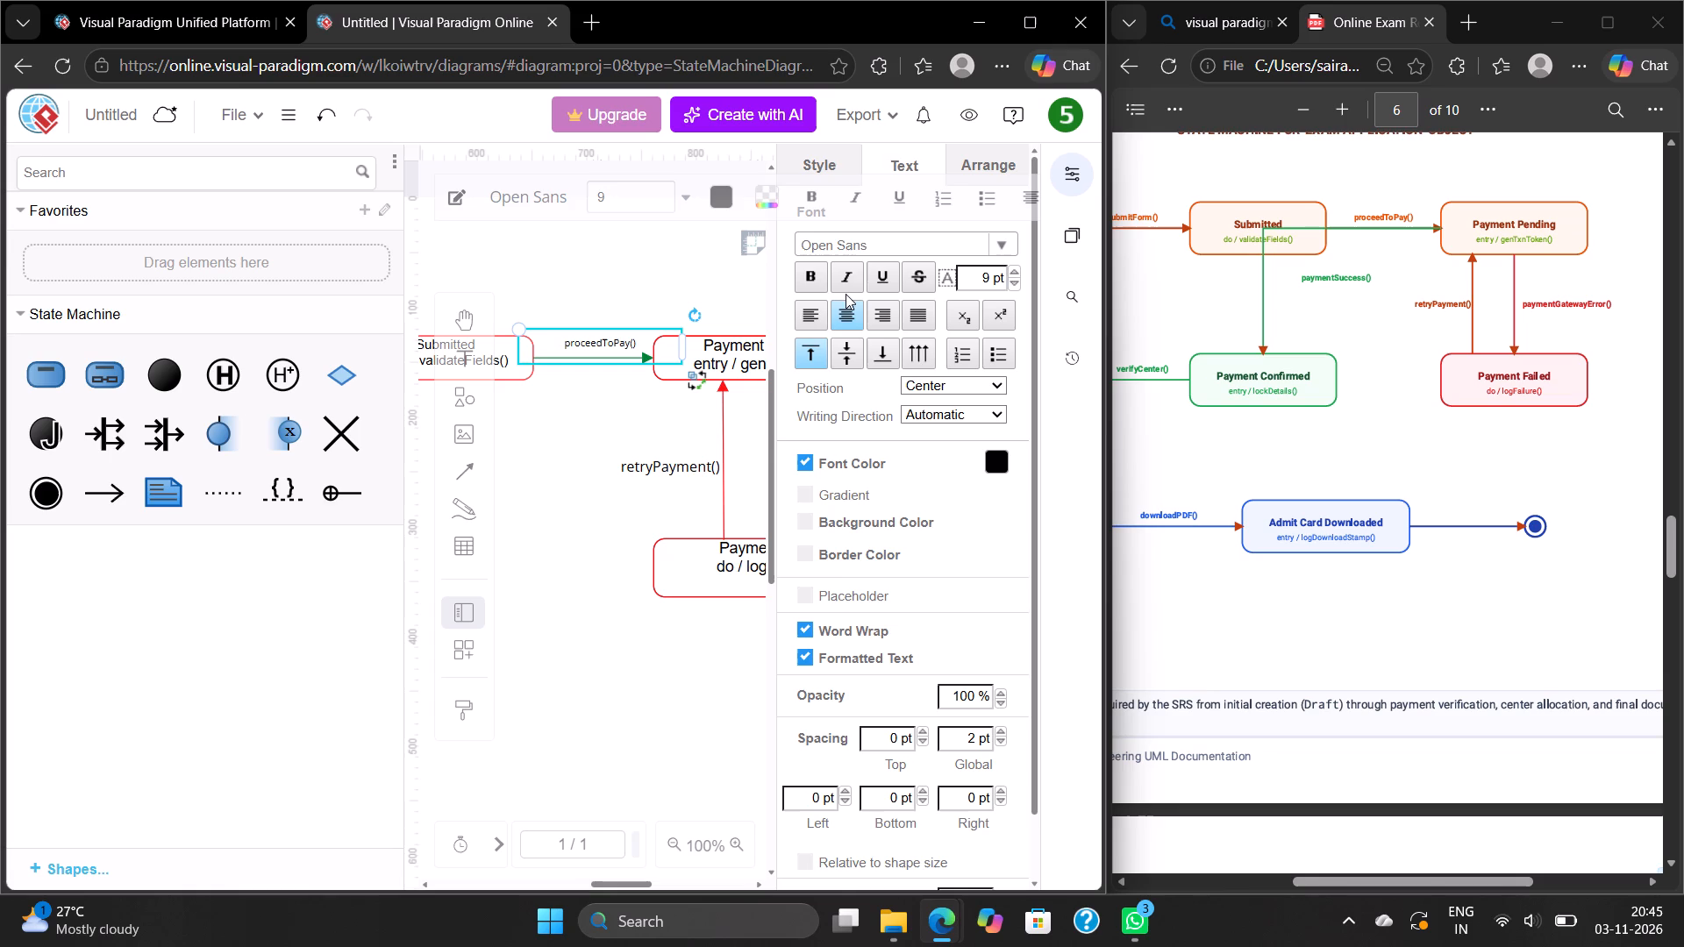
# Move the proceedToPay() label slightly down and left, centring it just above the green transition between Submitted and Payment Pending.
pyautogui.click(687, 280)
pyautogui.click(616, 334)
pyautogui.moveTo(616, 334); pyautogui.dragTo(606, 341)
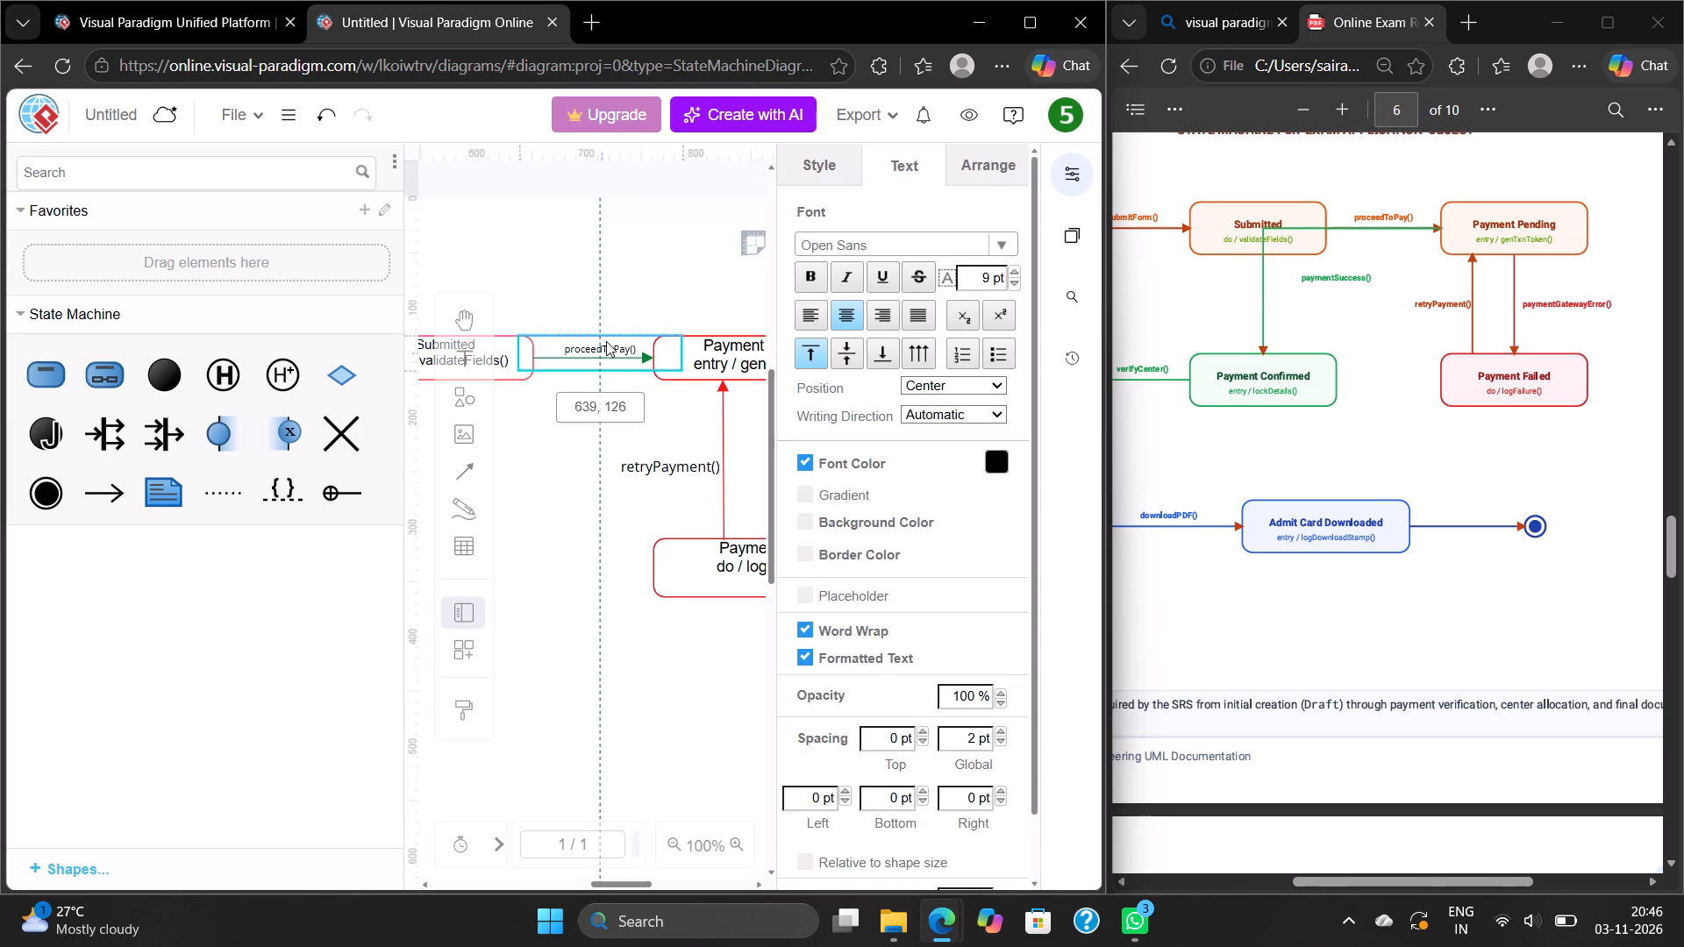
pyautogui.moveTo(606, 341); pyautogui.dragTo(601, 341)
pyautogui.click(592, 310)
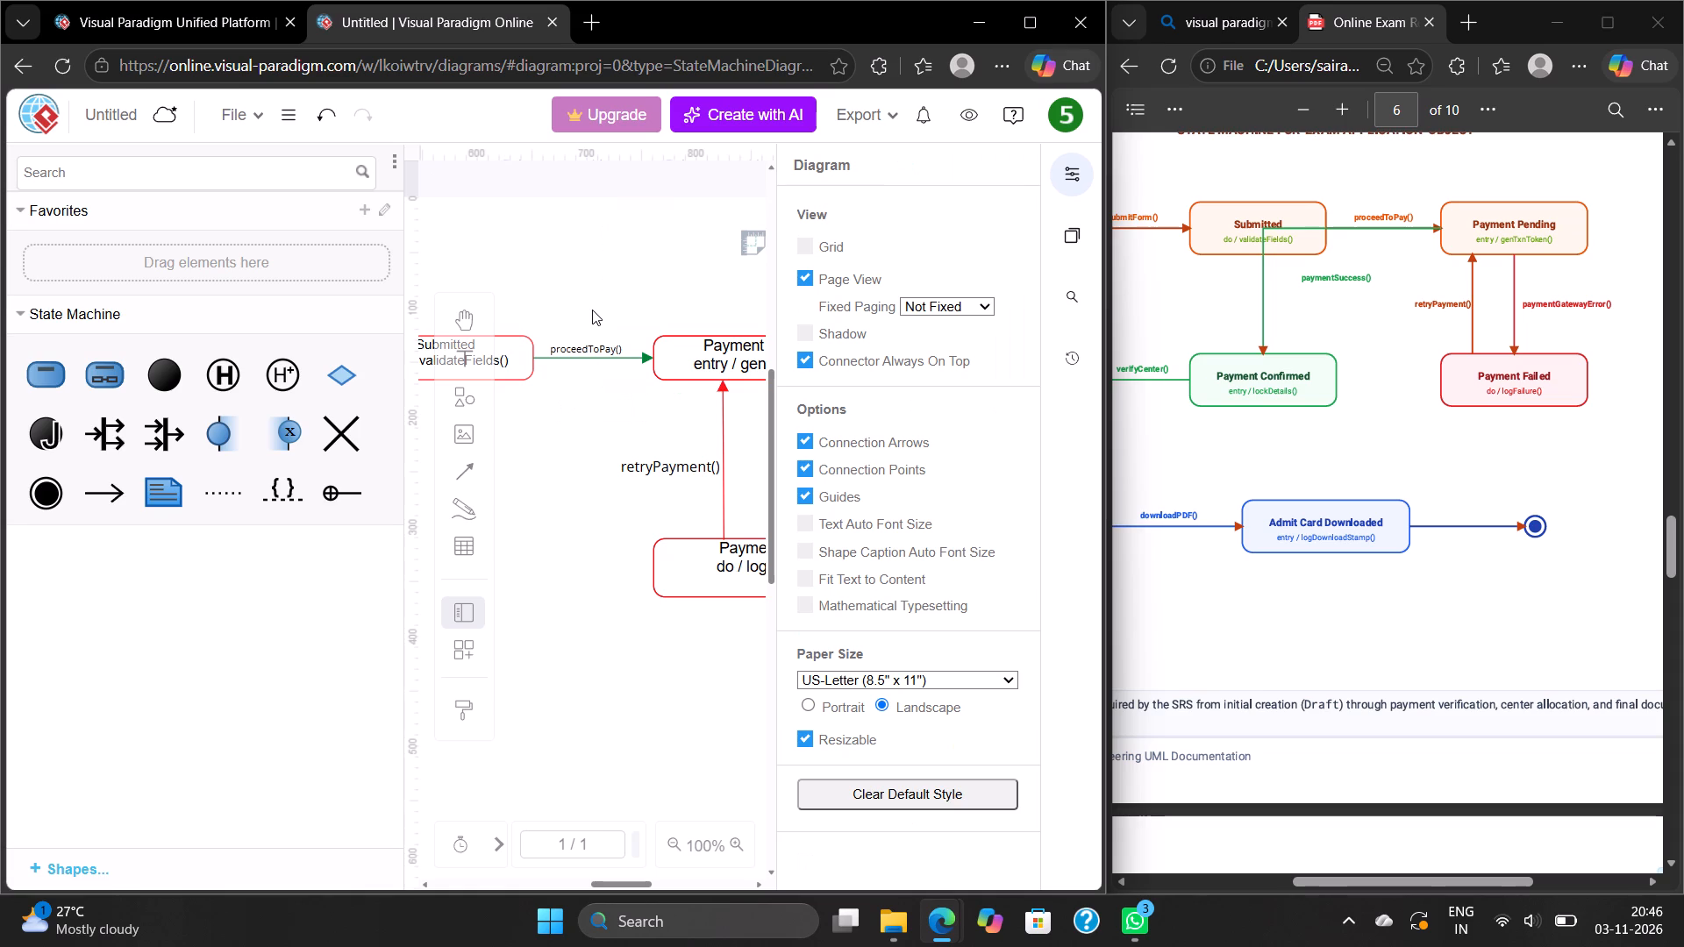
# Add a state below Submitted, level with Payment Failed, and enlarge it to about 189 x 53.
pyautogui.hscroll(1, 592, 310)
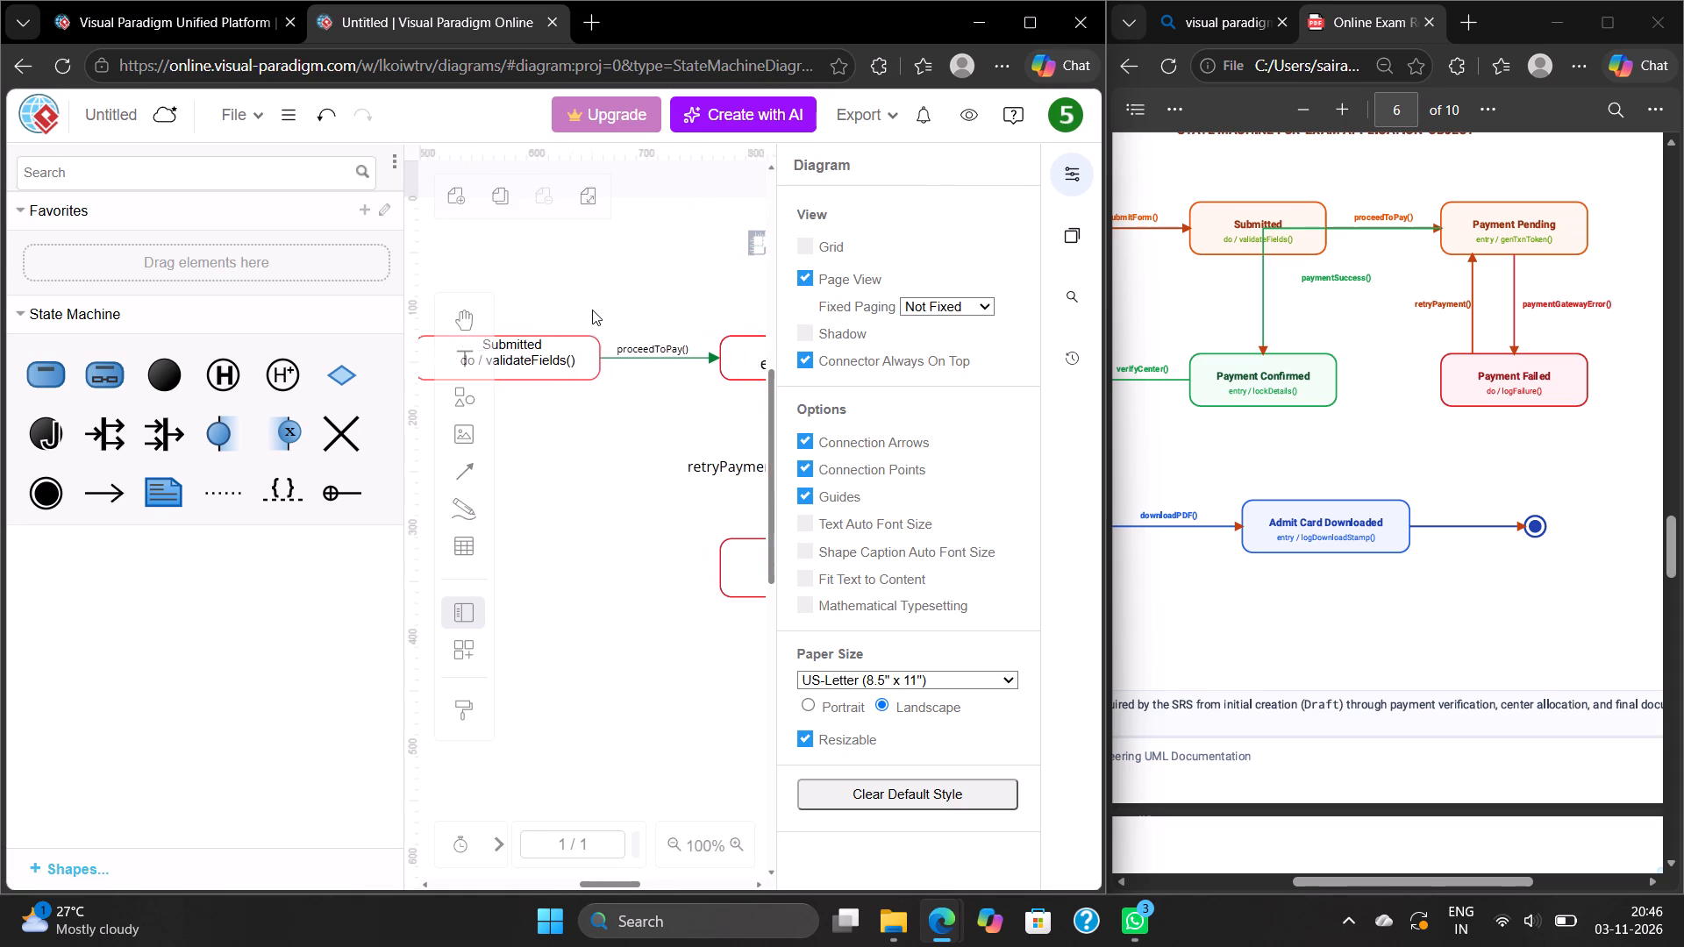
pyautogui.hscroll(1, 592, 310)
pyautogui.click(1072, 184)
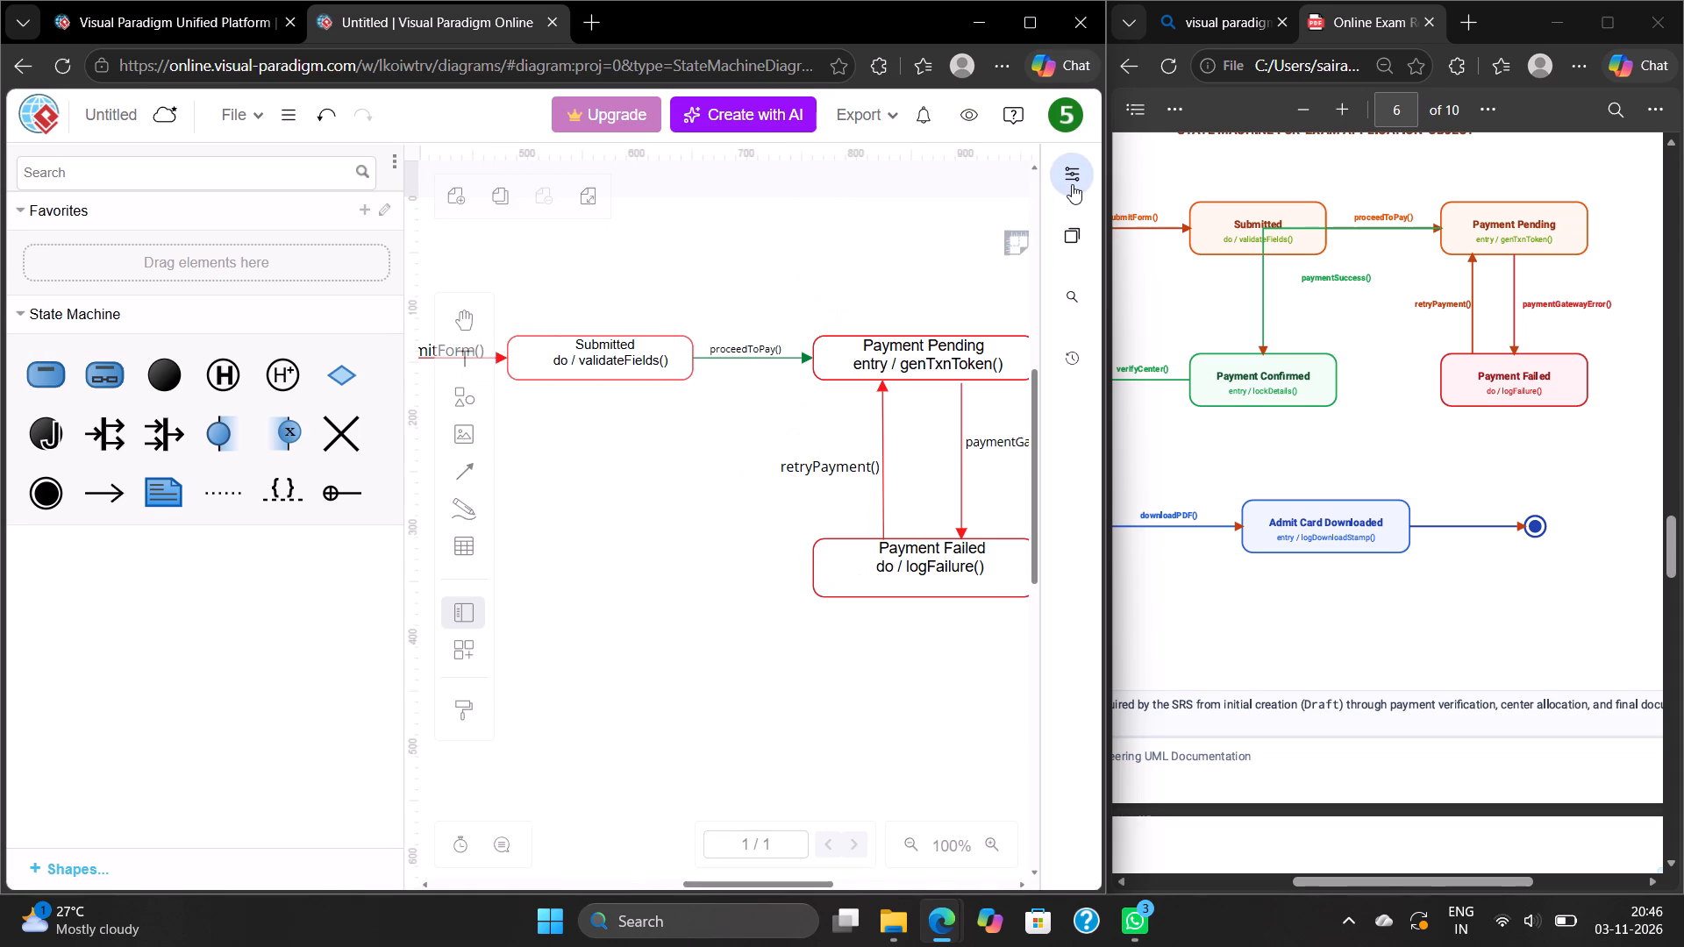
pyautogui.hscroll(1, 635, 362)
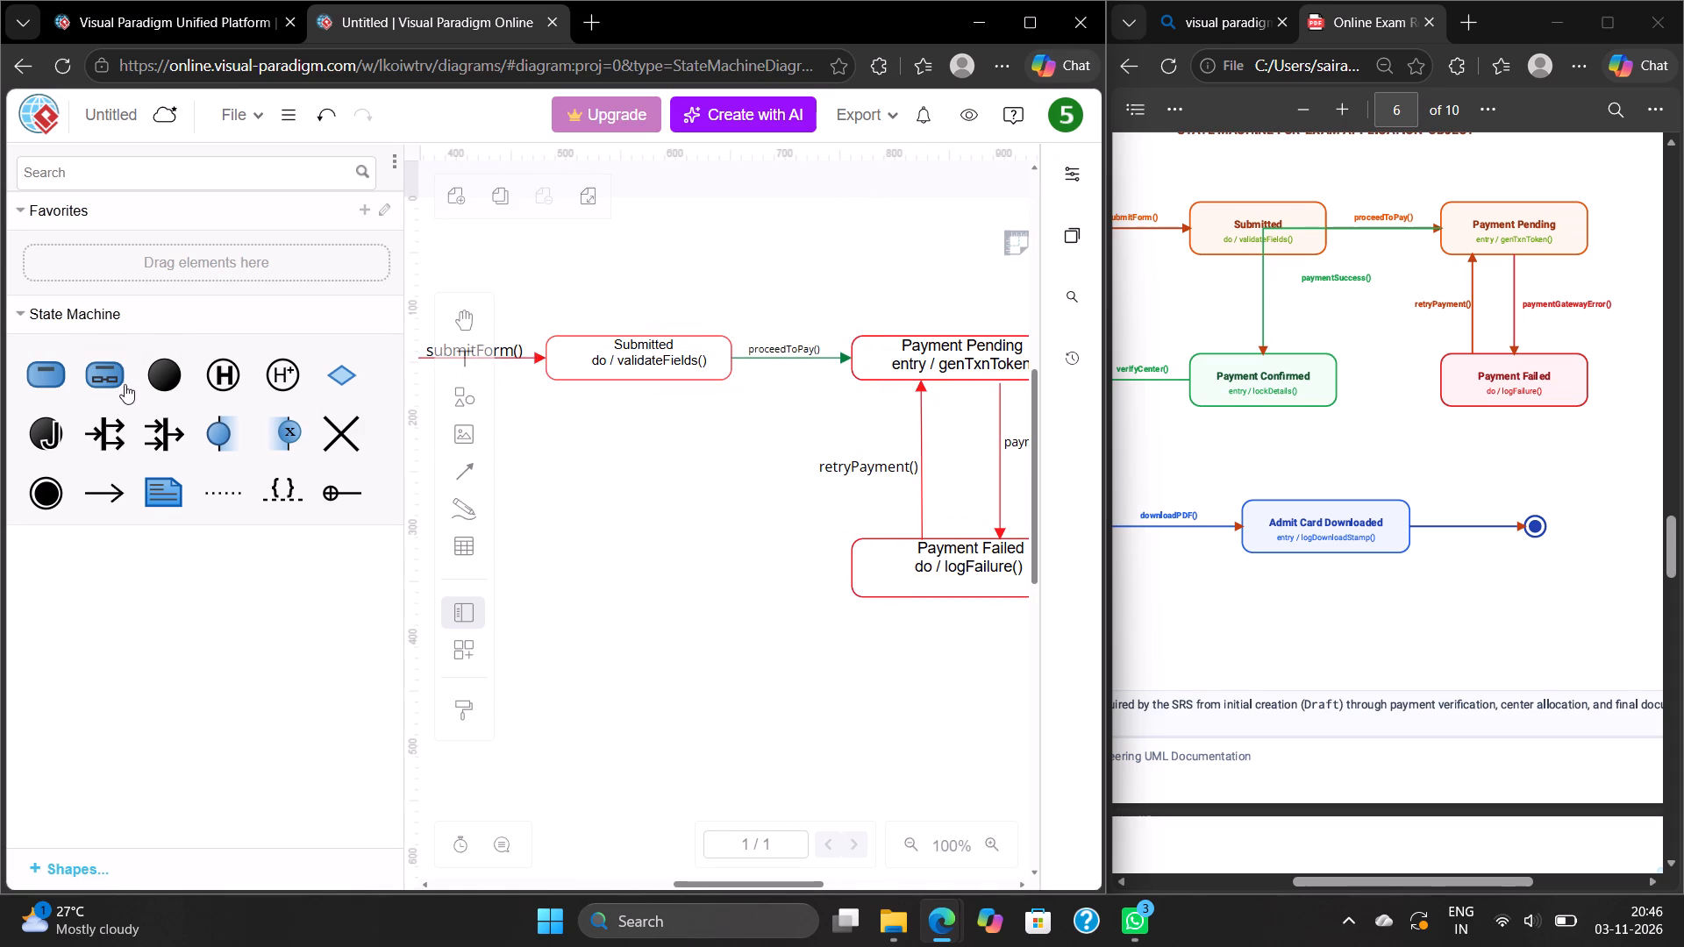
pyautogui.click(39, 381)
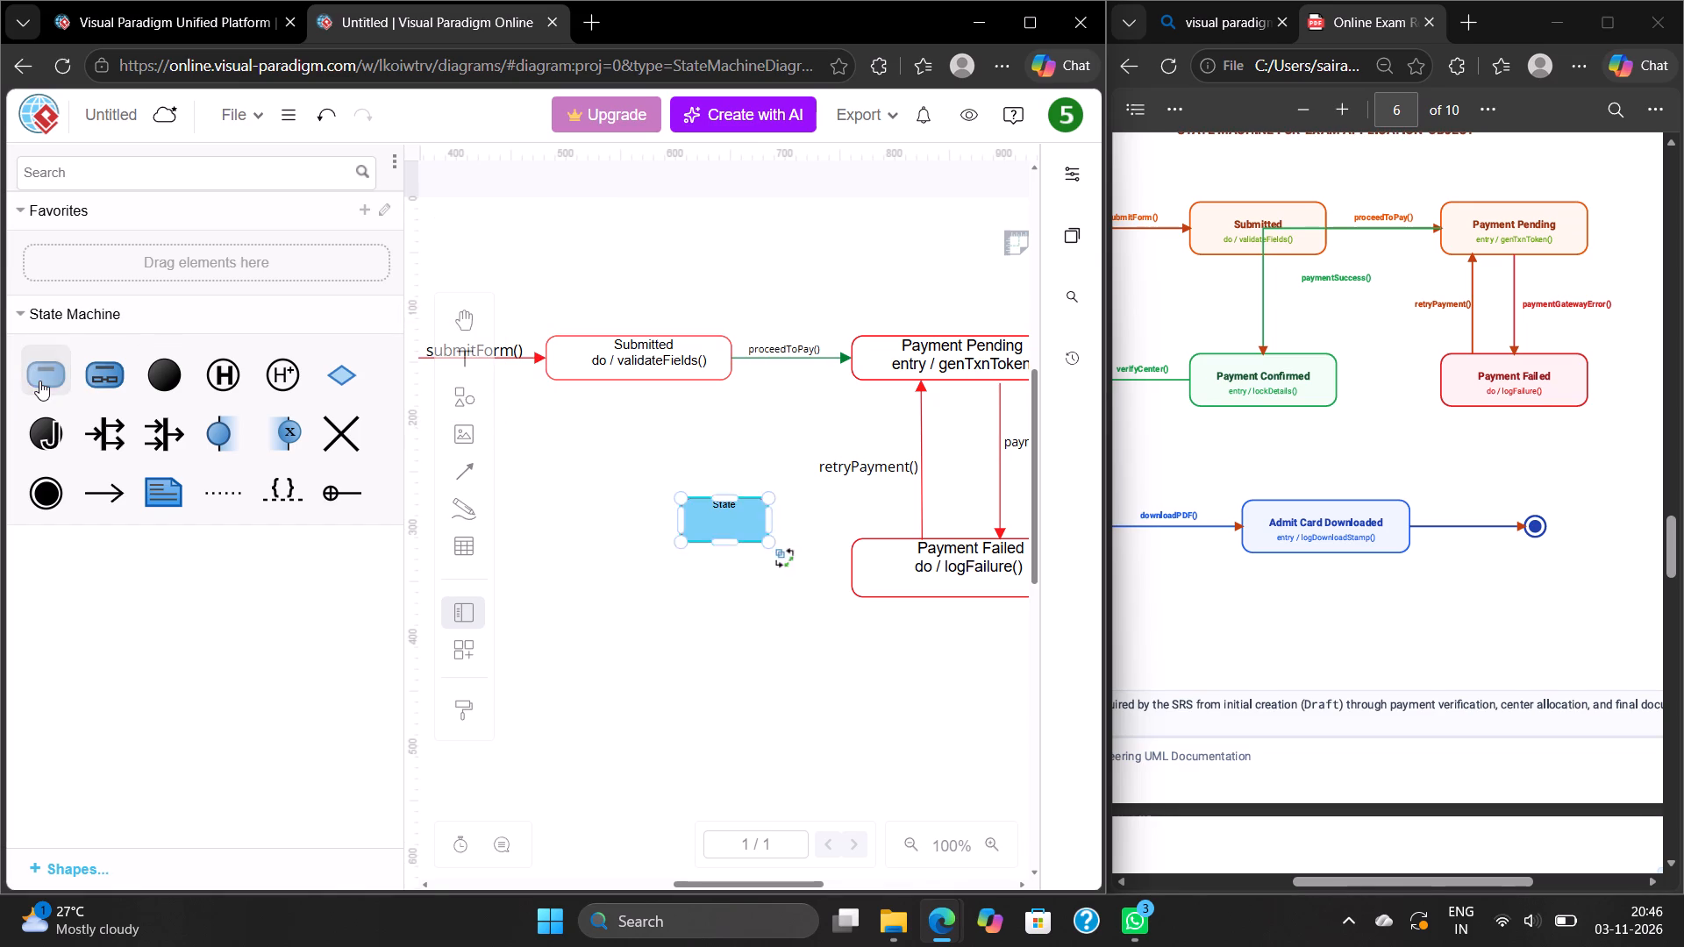
pyautogui.moveTo(708, 520); pyautogui.dragTo(685, 545)
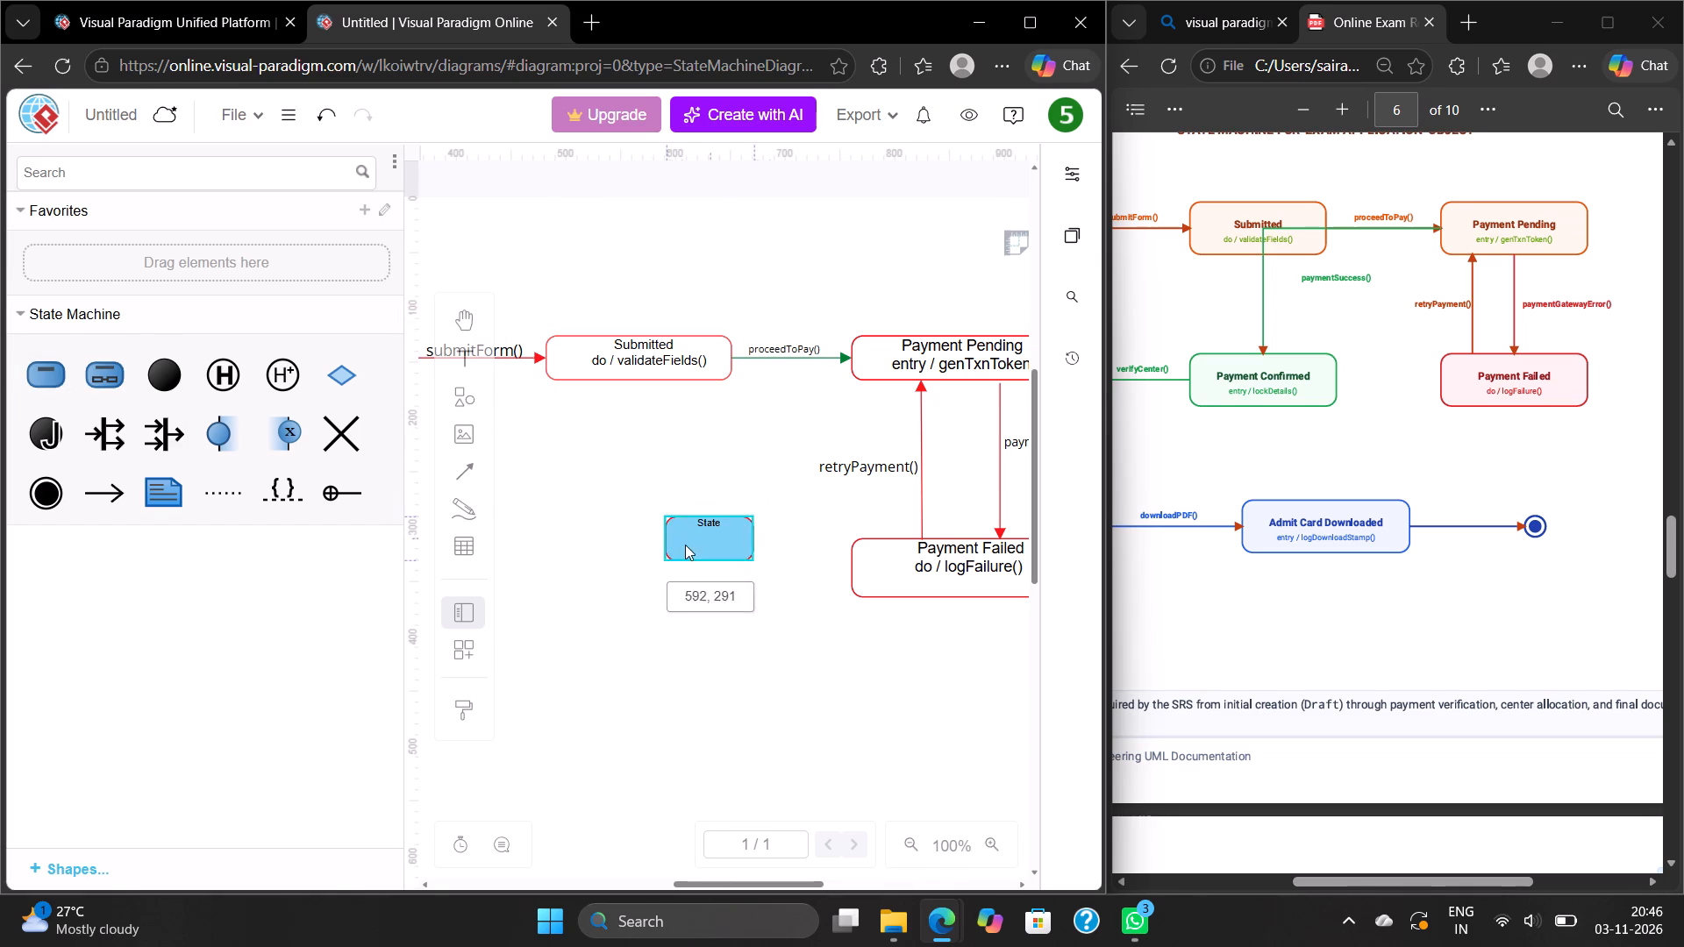
pyautogui.moveTo(685, 545); pyautogui.dragTo(681, 561)
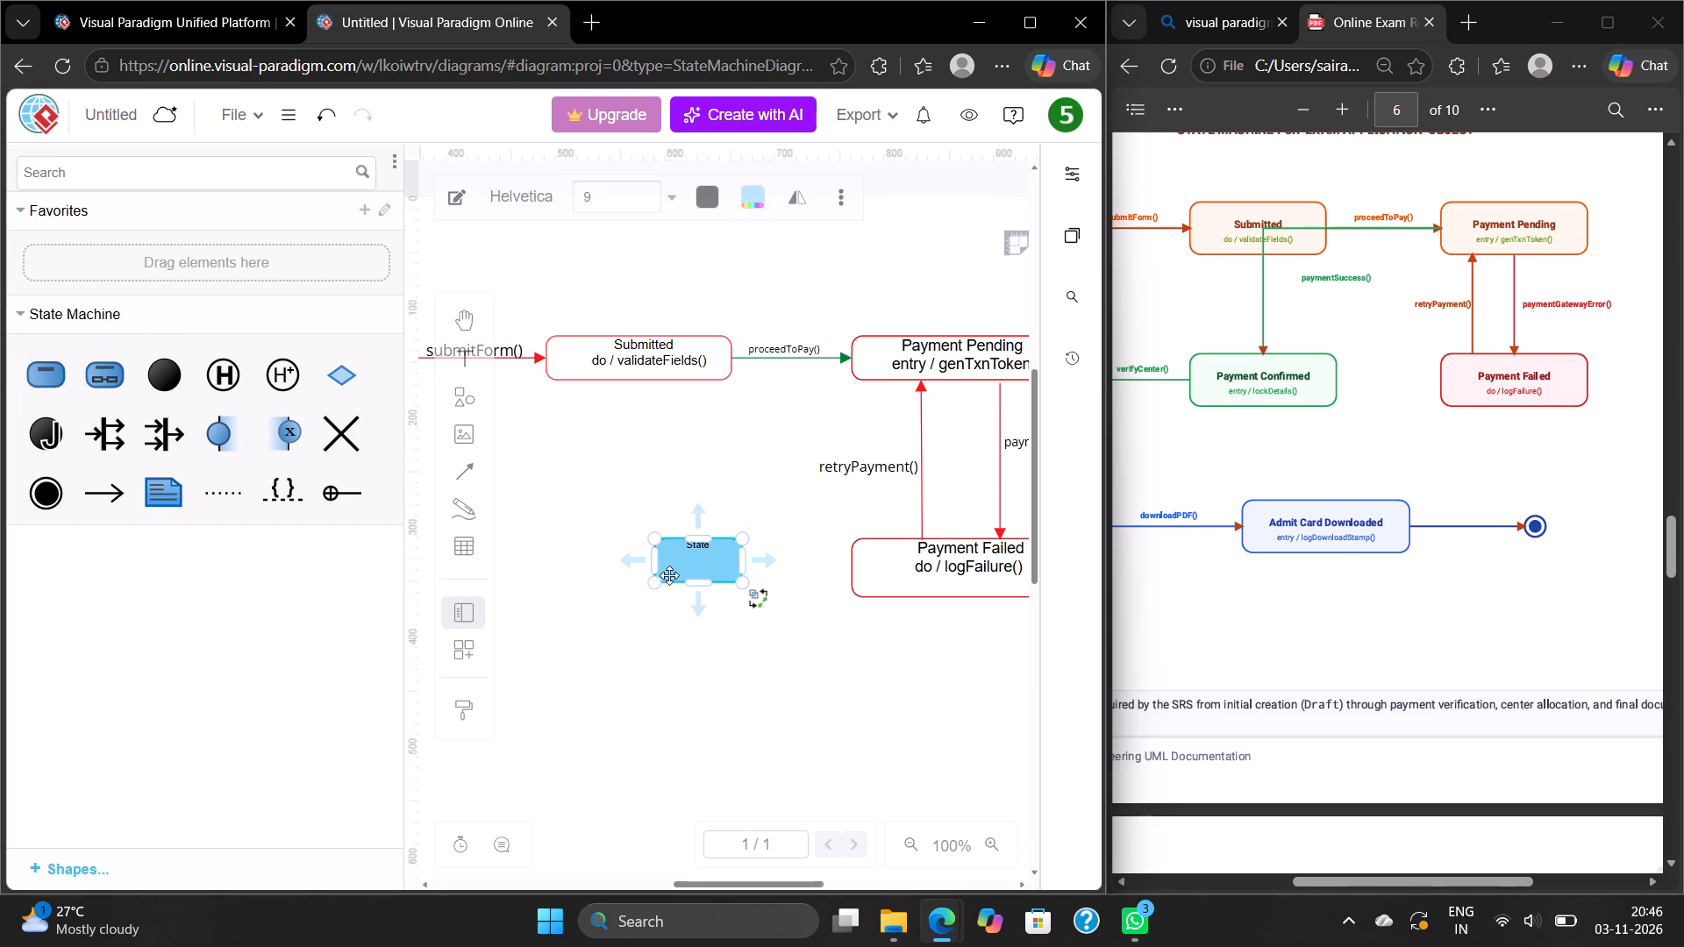
pyautogui.moveTo(653, 587); pyautogui.dragTo(550, 618)
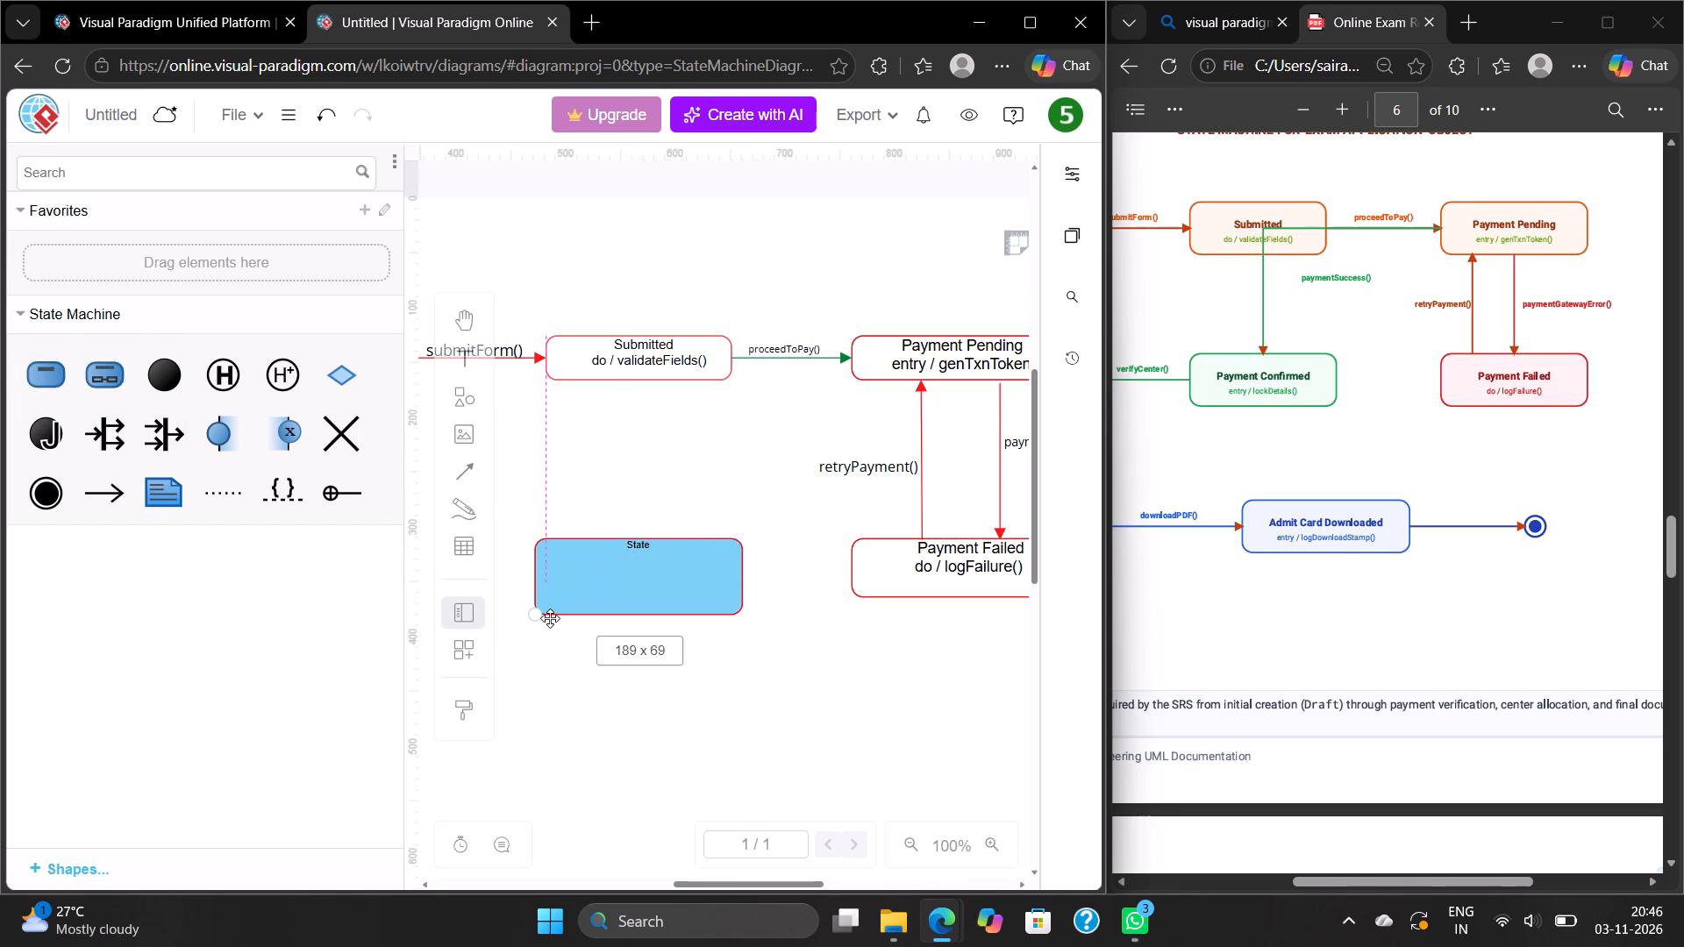
pyautogui.moveTo(550, 618); pyautogui.dragTo(560, 609)
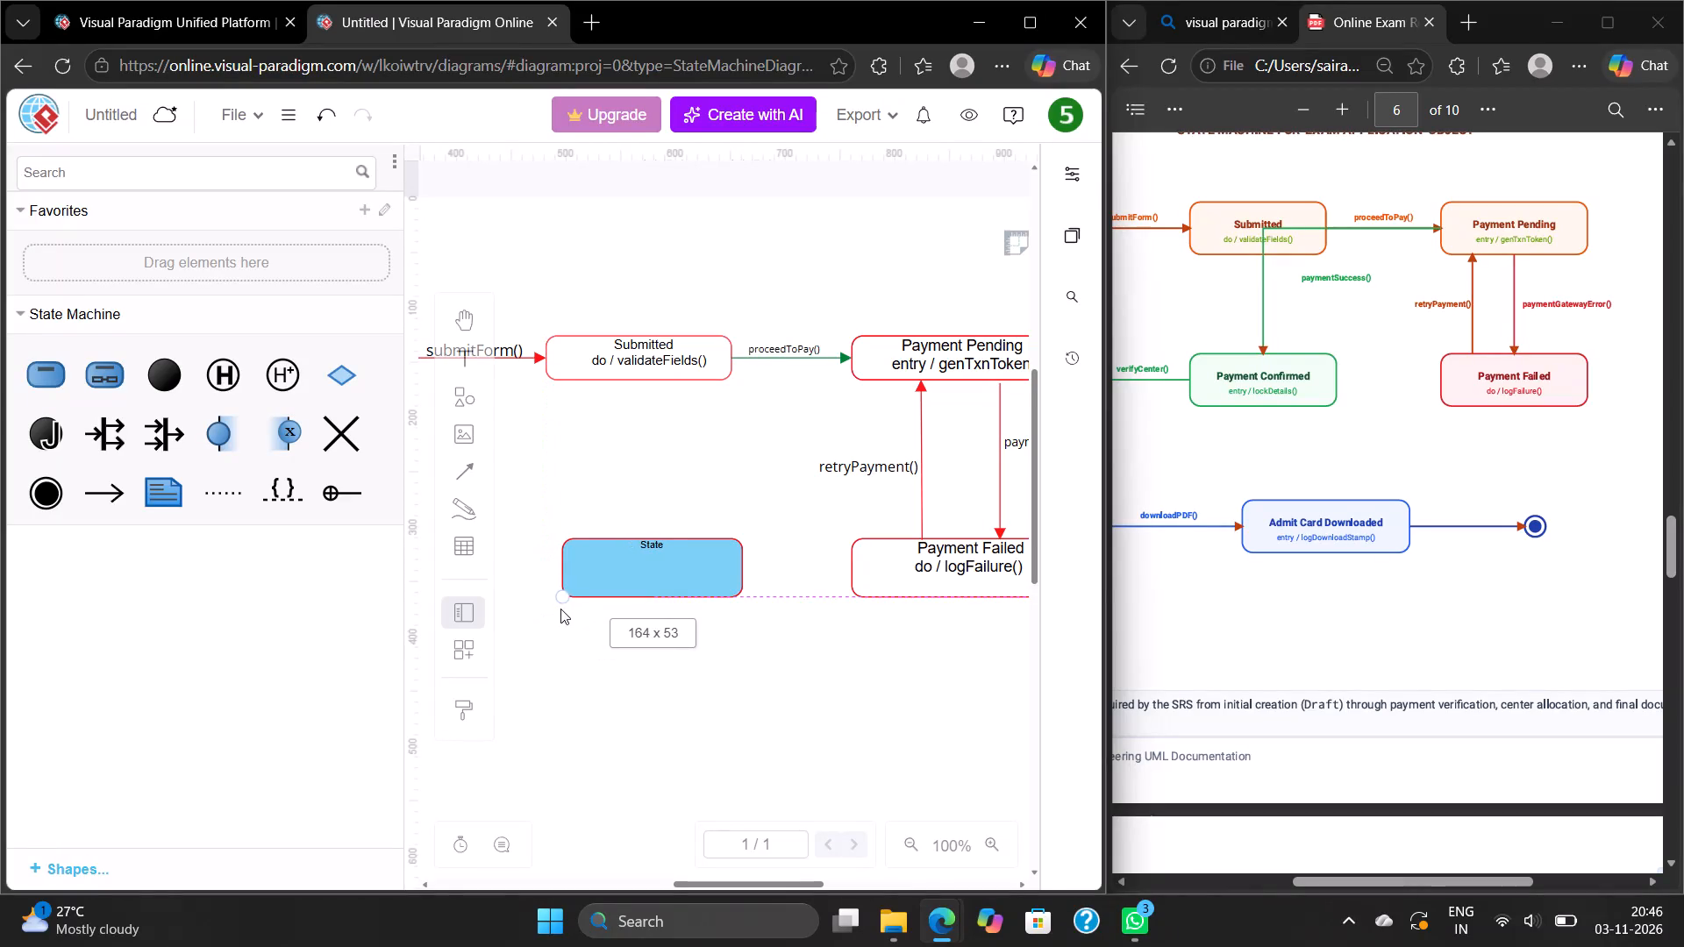
pyautogui.moveTo(560, 609); pyautogui.dragTo(553, 602)
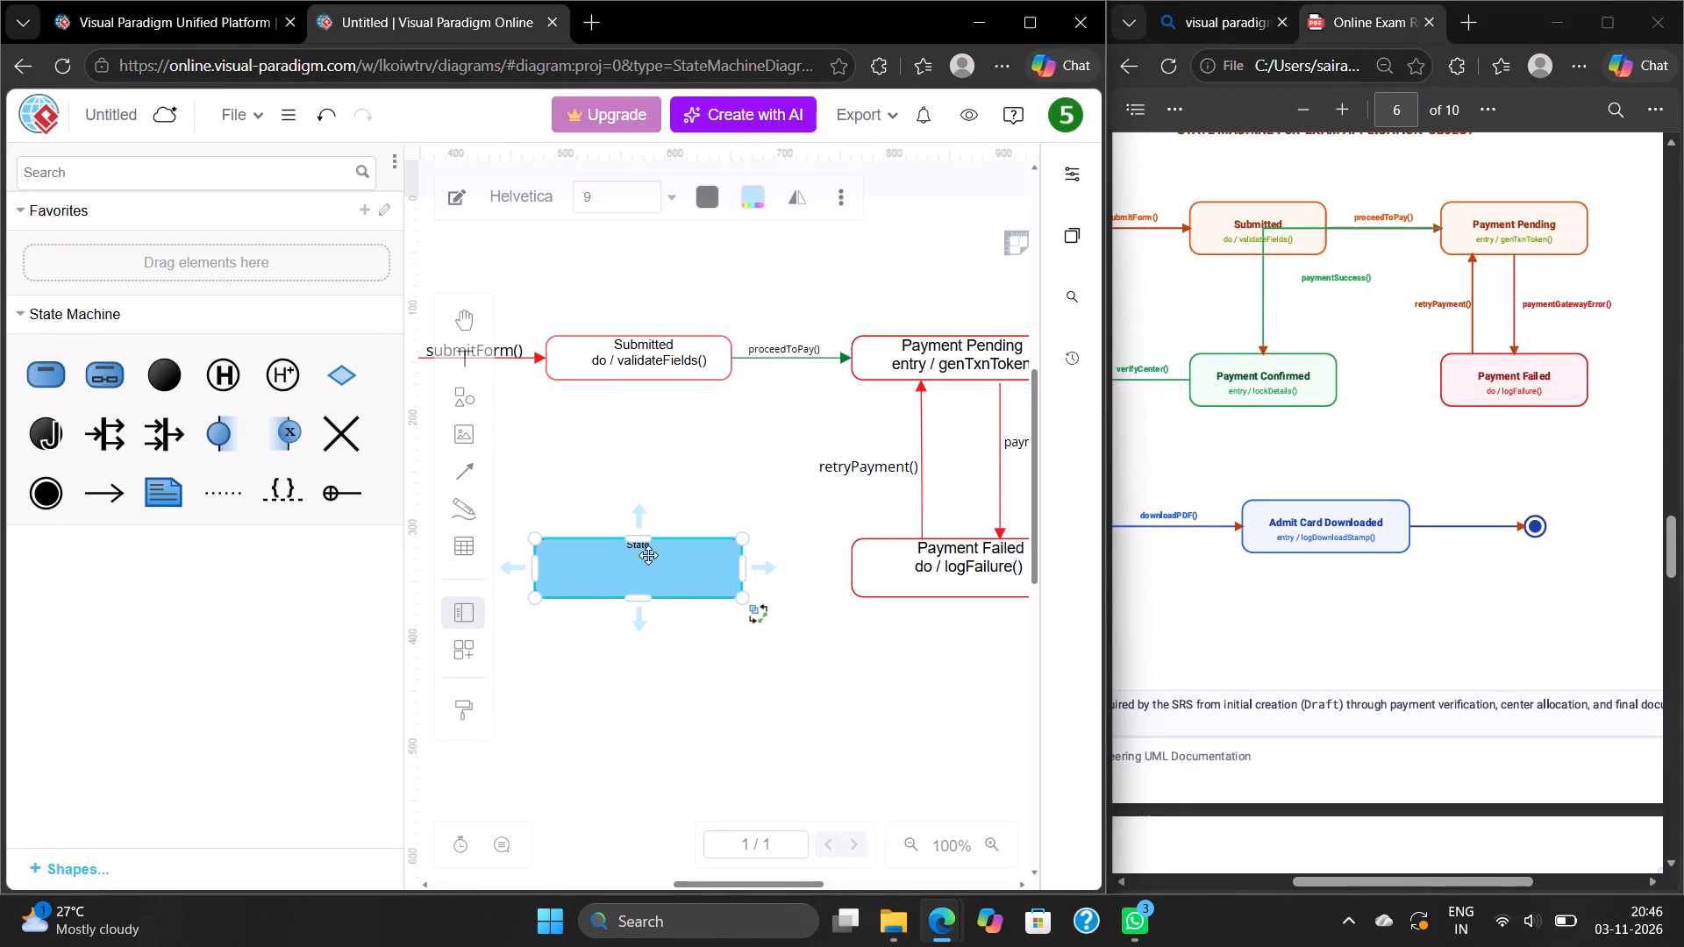
# Rename the new state below Submitted to "Payment Confirmed".
pyautogui.doubleClick(644, 546)
pyautogui.click(644, 546)
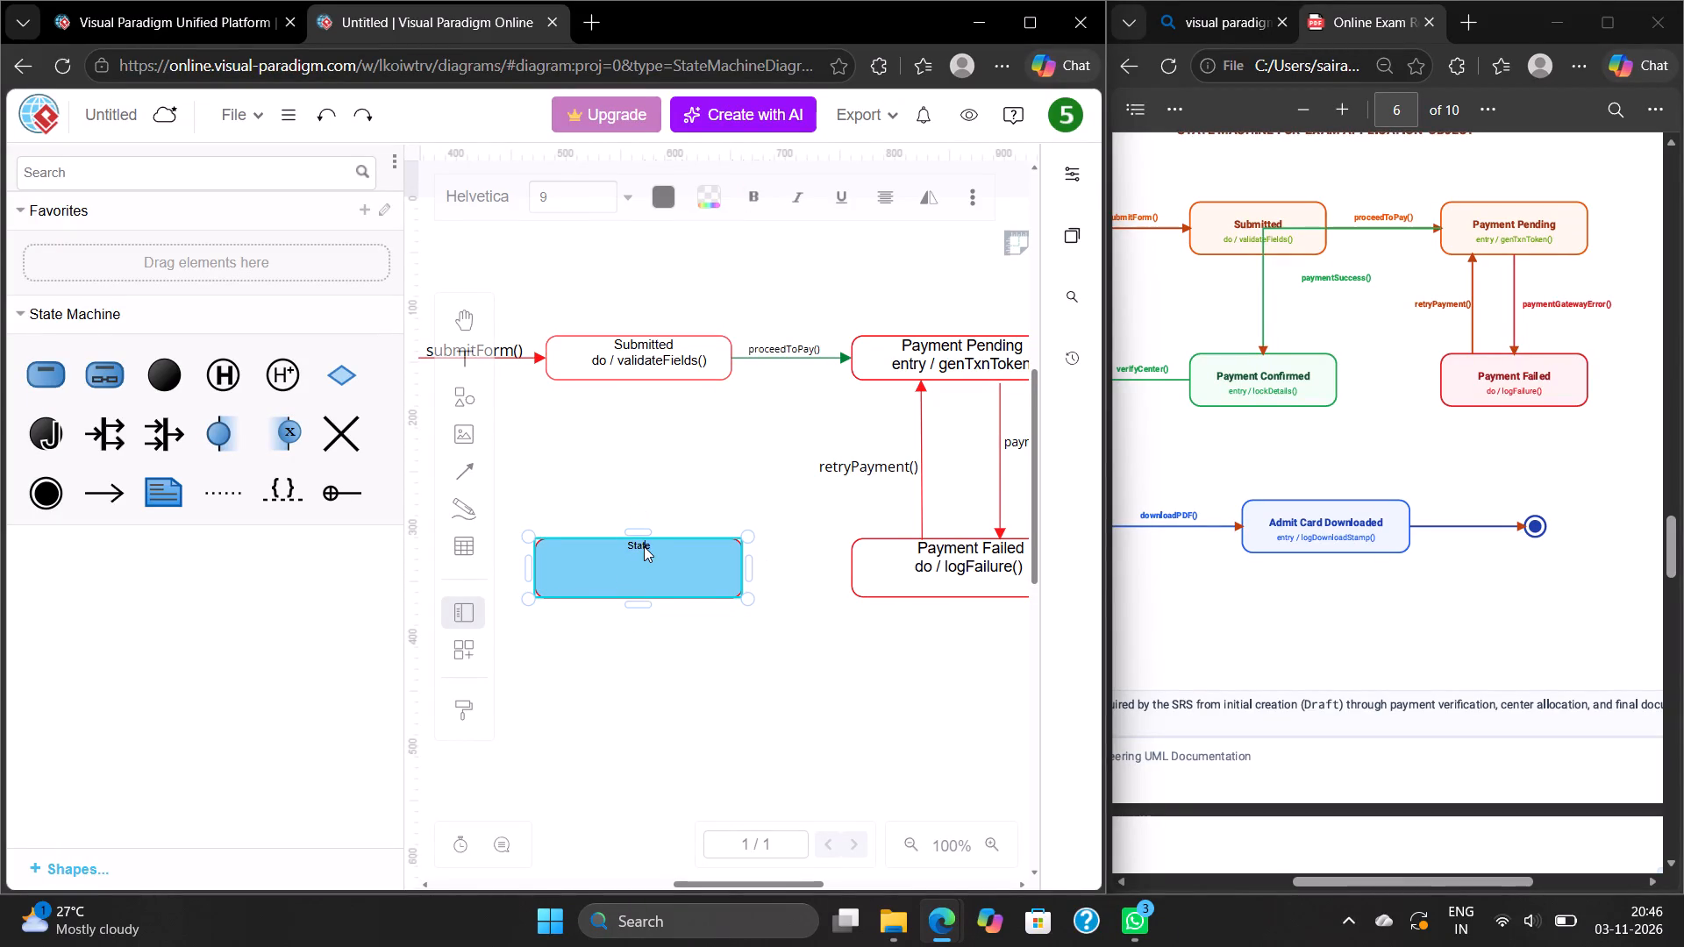
pyautogui.click(649, 546)
pyautogui.press('BackSpace')
pyautogui.press('BackSpace')
pyautogui.press('BackSpace')
pyautogui.press('BackSpace')
pyautogui.press('BackSpace')
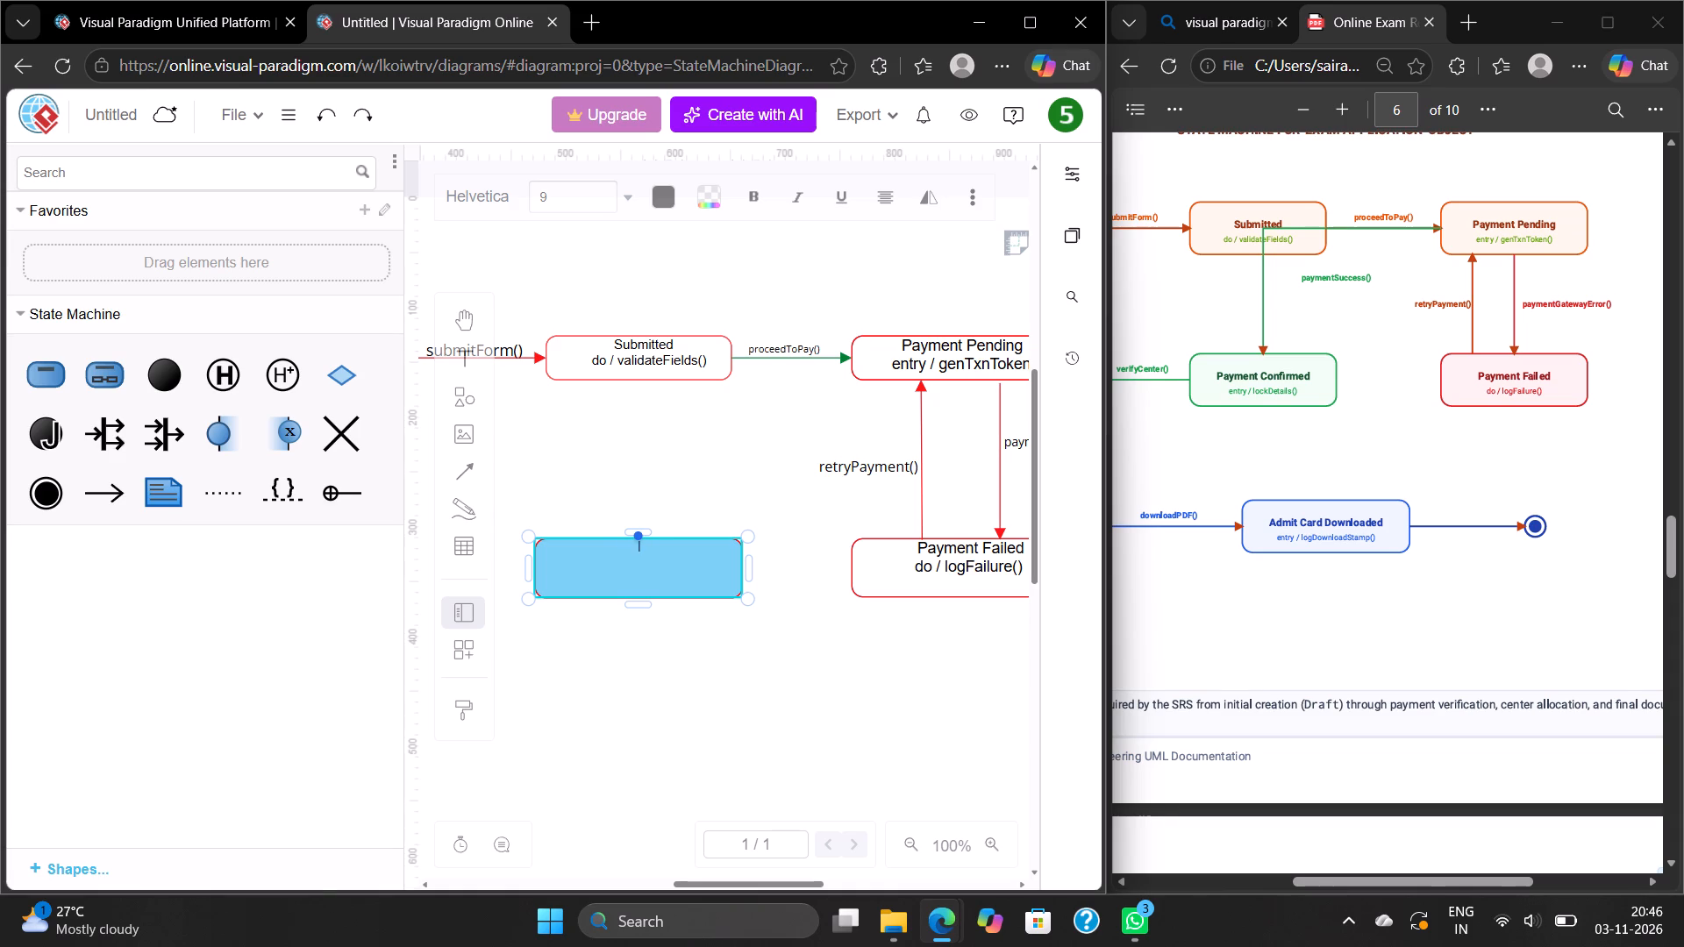
pyautogui.hotkey('shift', 'p')
pyautogui.write('ay')
pyautogui.write('ment')
pyautogui.press('space')
pyautogui.write('Confirmed')
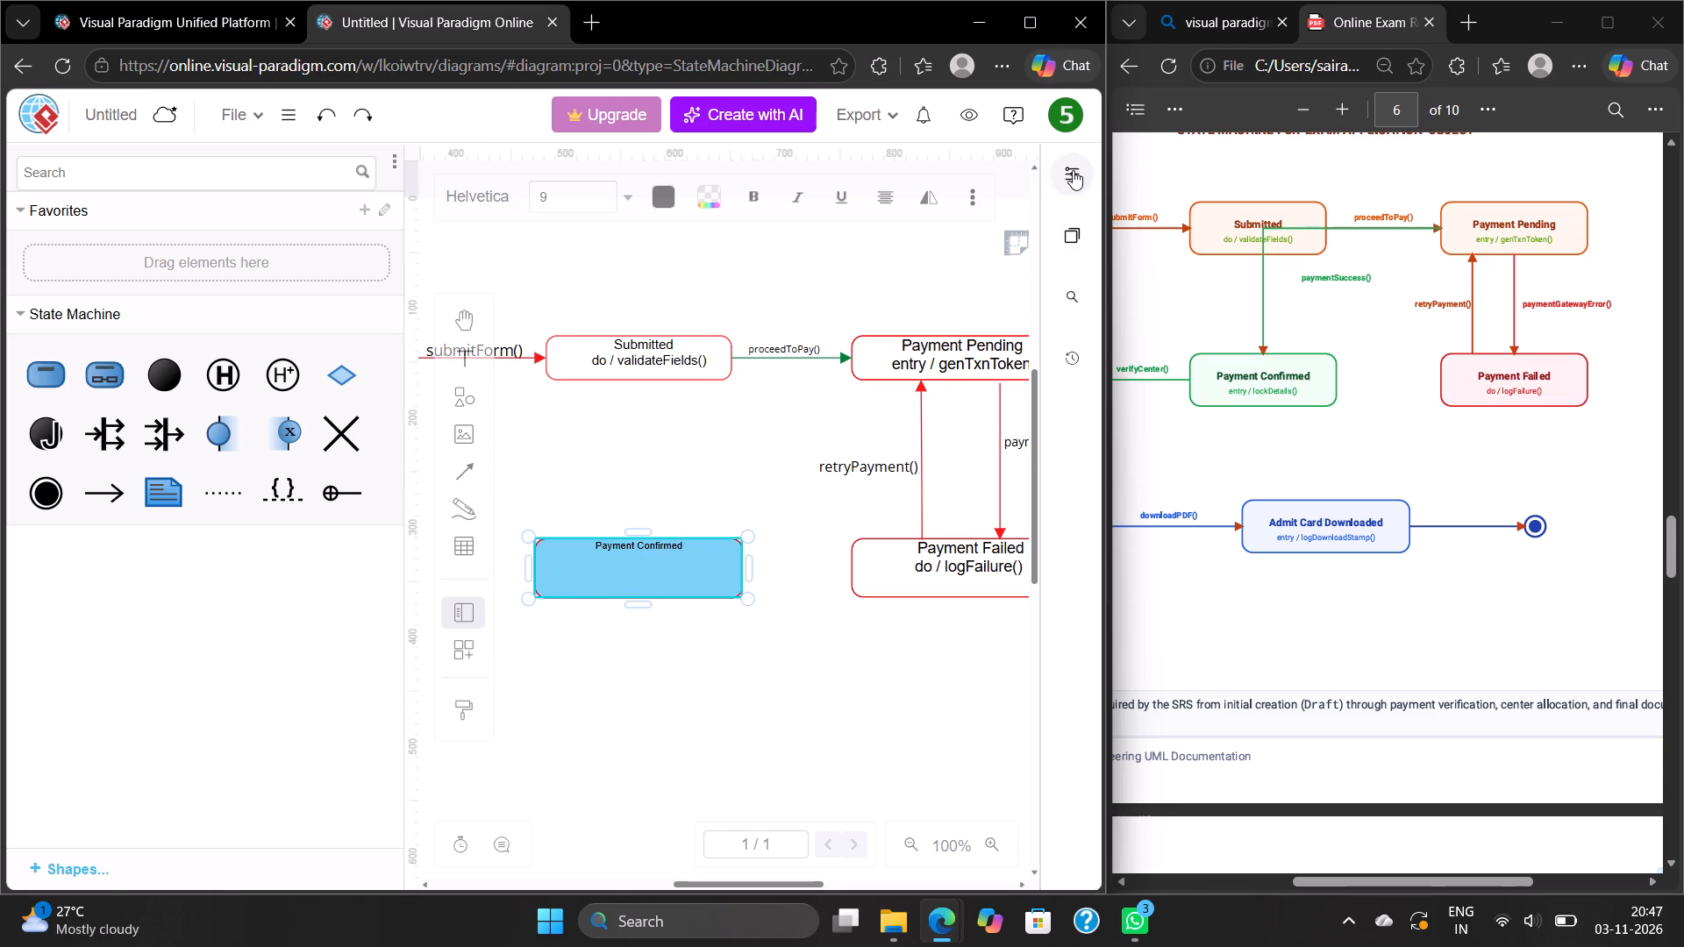
# Set the Payment Confirmed state's font size to 14 pt.
pyautogui.click(1073, 170)
pyautogui.doubleClick(1025, 267)
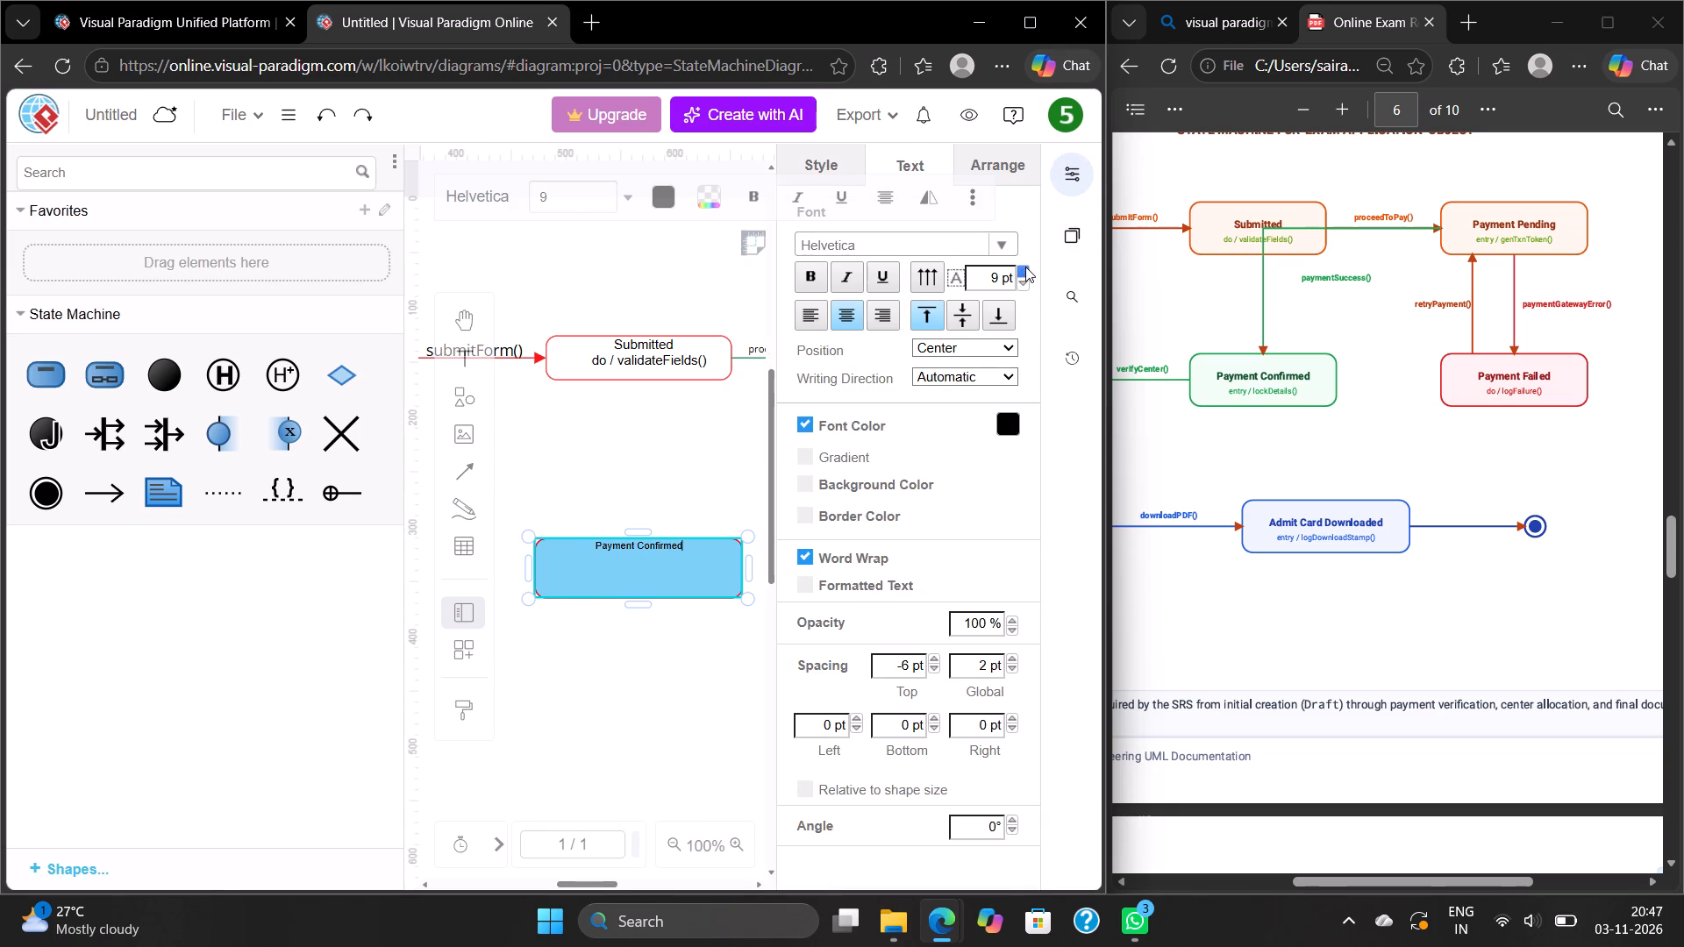
pyautogui.tripleClick(1025, 267)
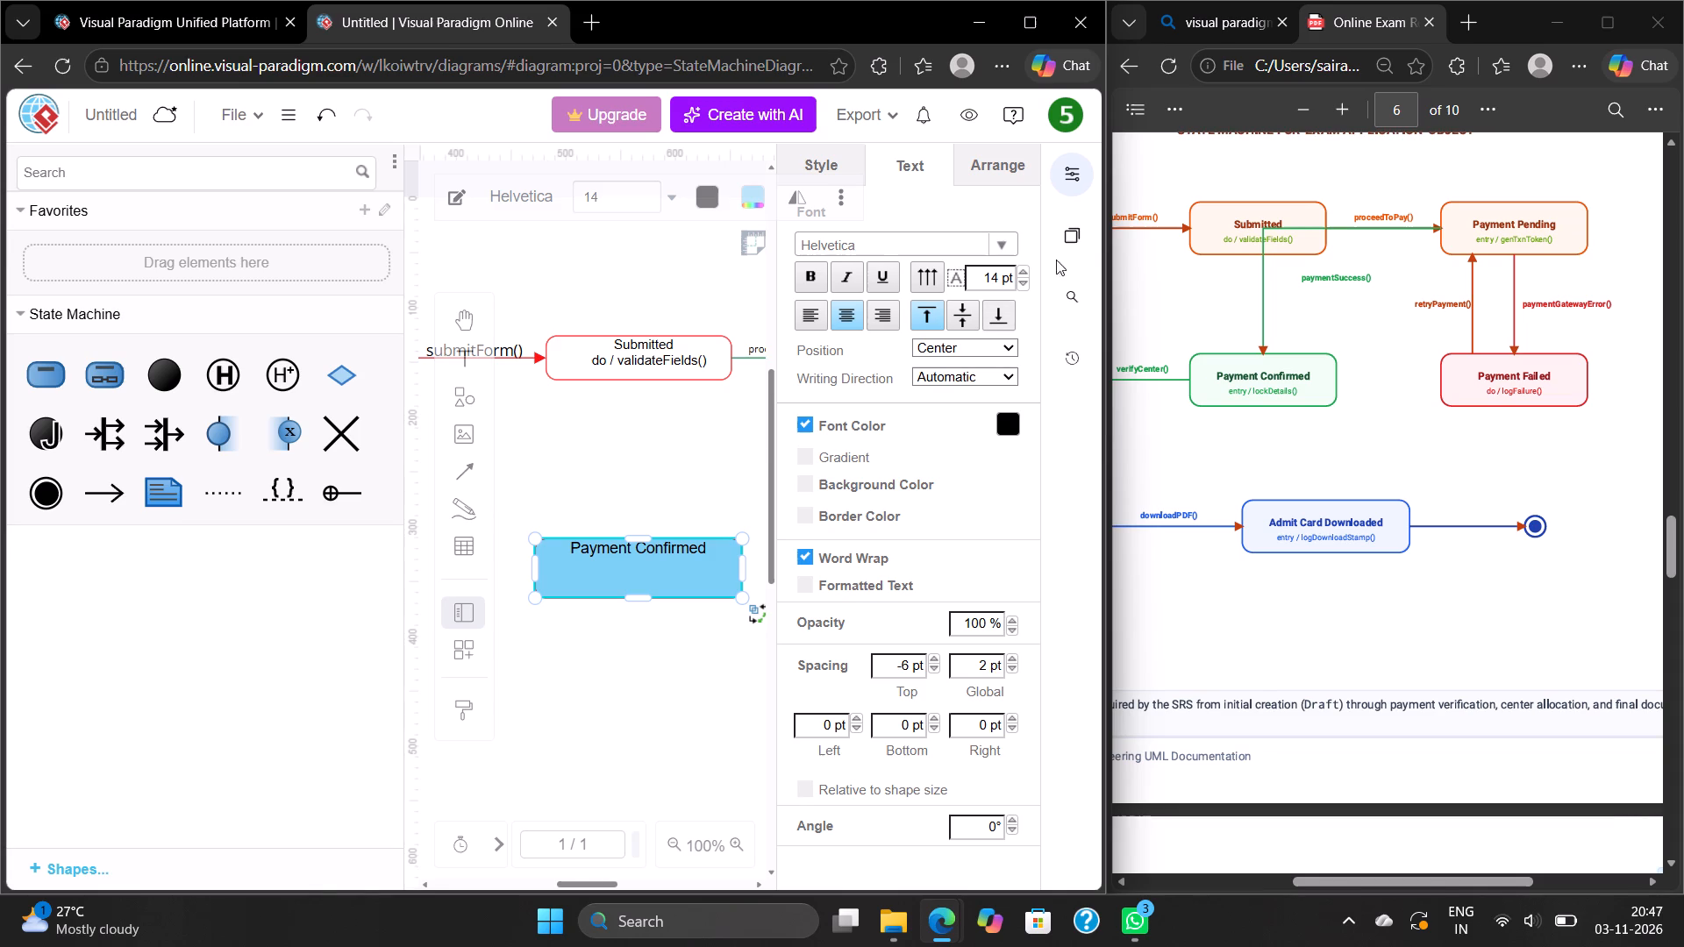
pyautogui.click(1083, 167)
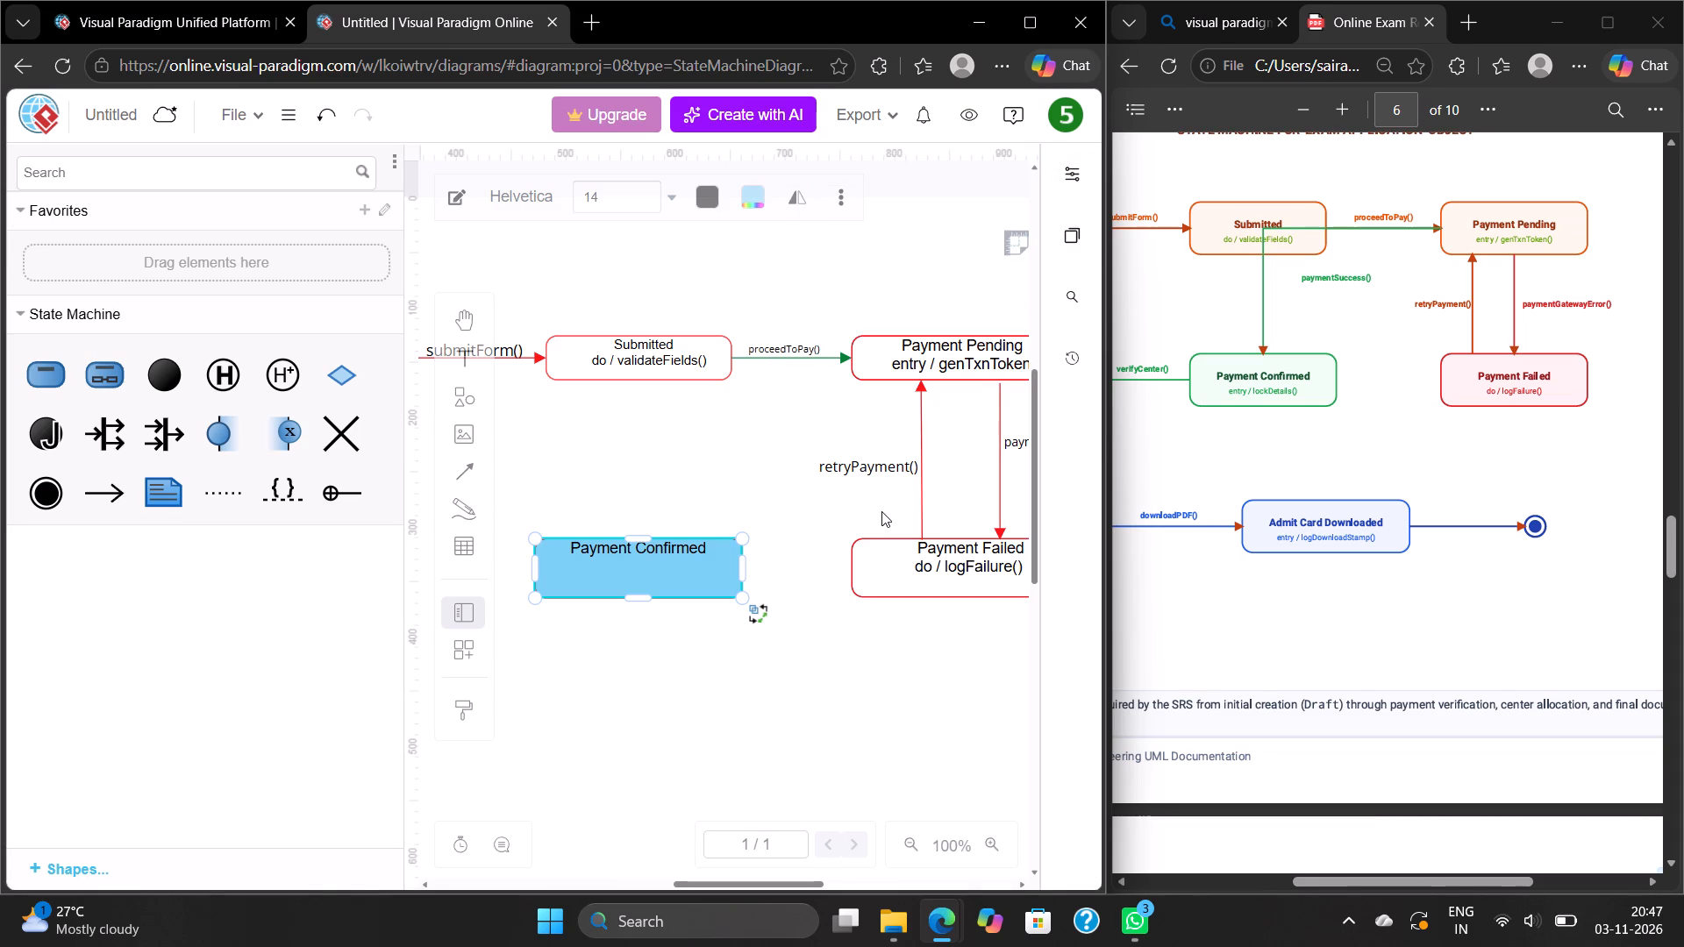
# Add the second line "entry / lockDetails()" under the Payment Confirmed name, padding with spaces so it wraps.
pyautogui.doubleClick(708, 548)
pyautogui.click(708, 548)
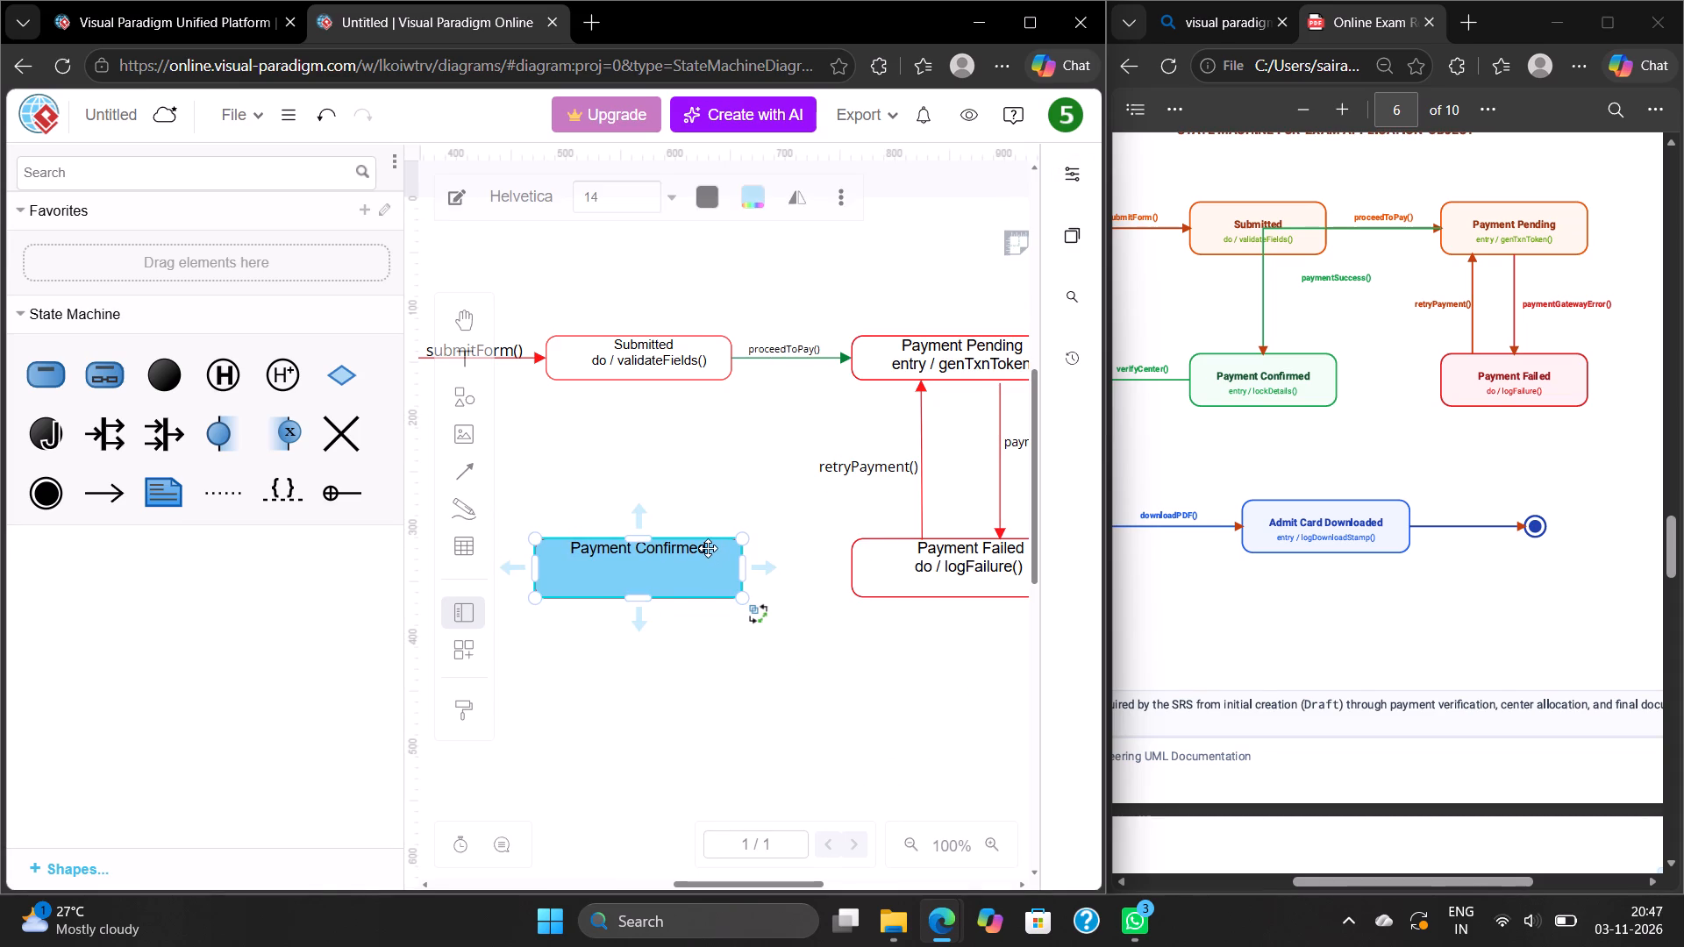
pyautogui.click(708, 548)
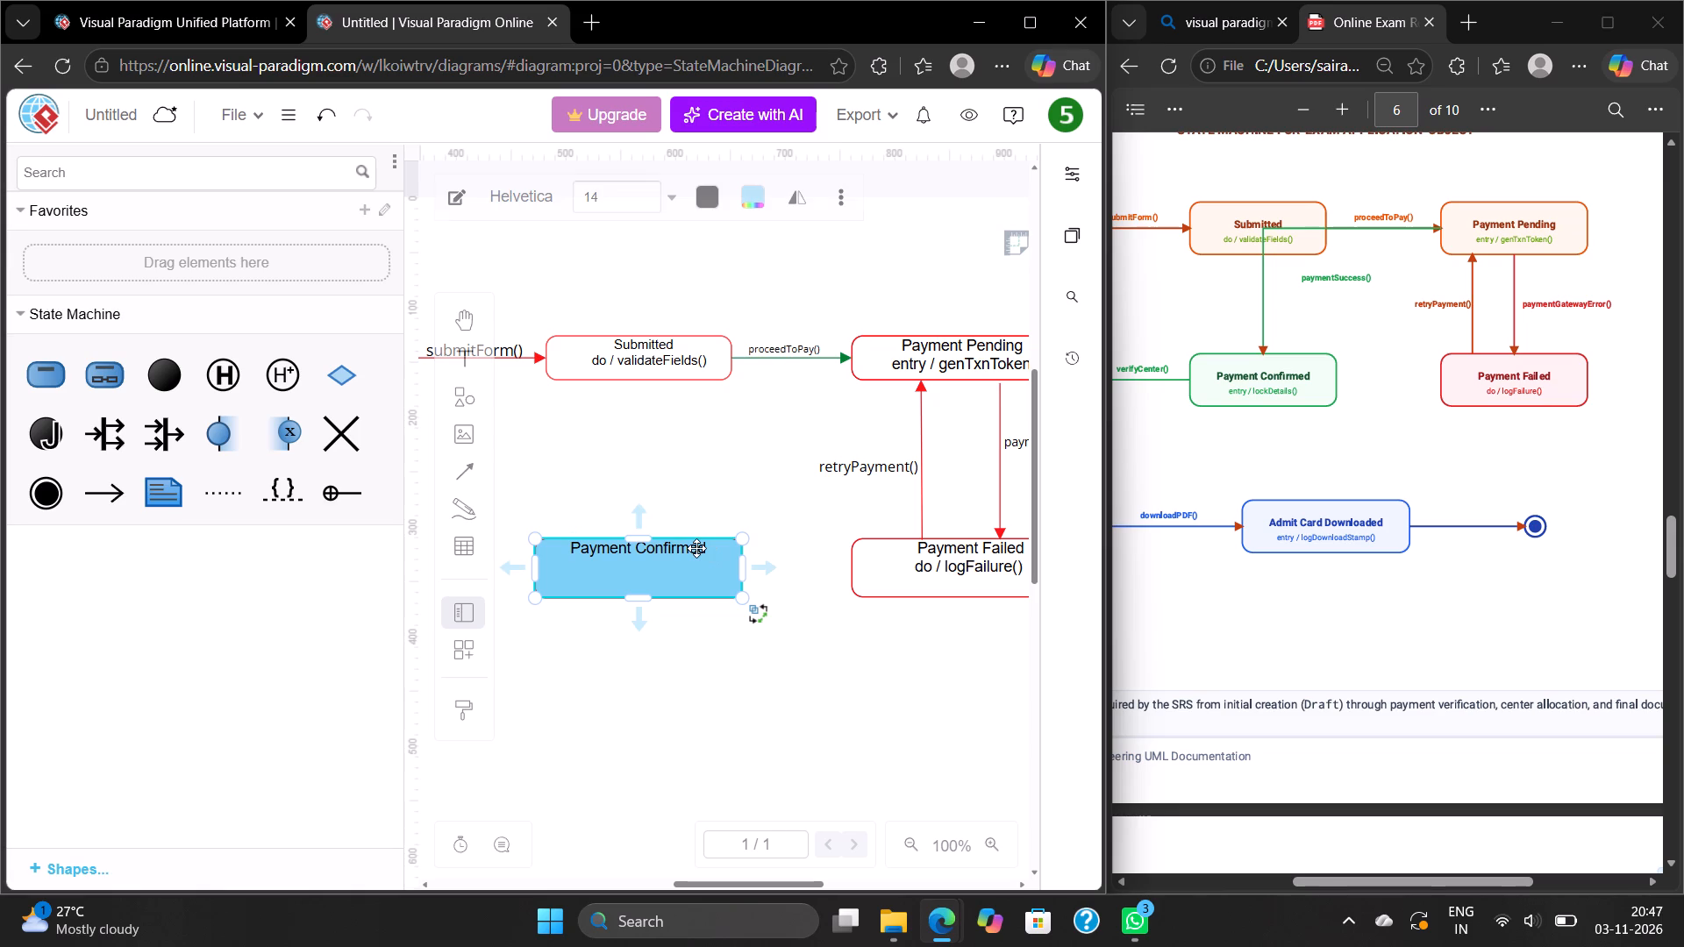
pyautogui.click(696, 548)
pyautogui.doubleClick(696, 548)
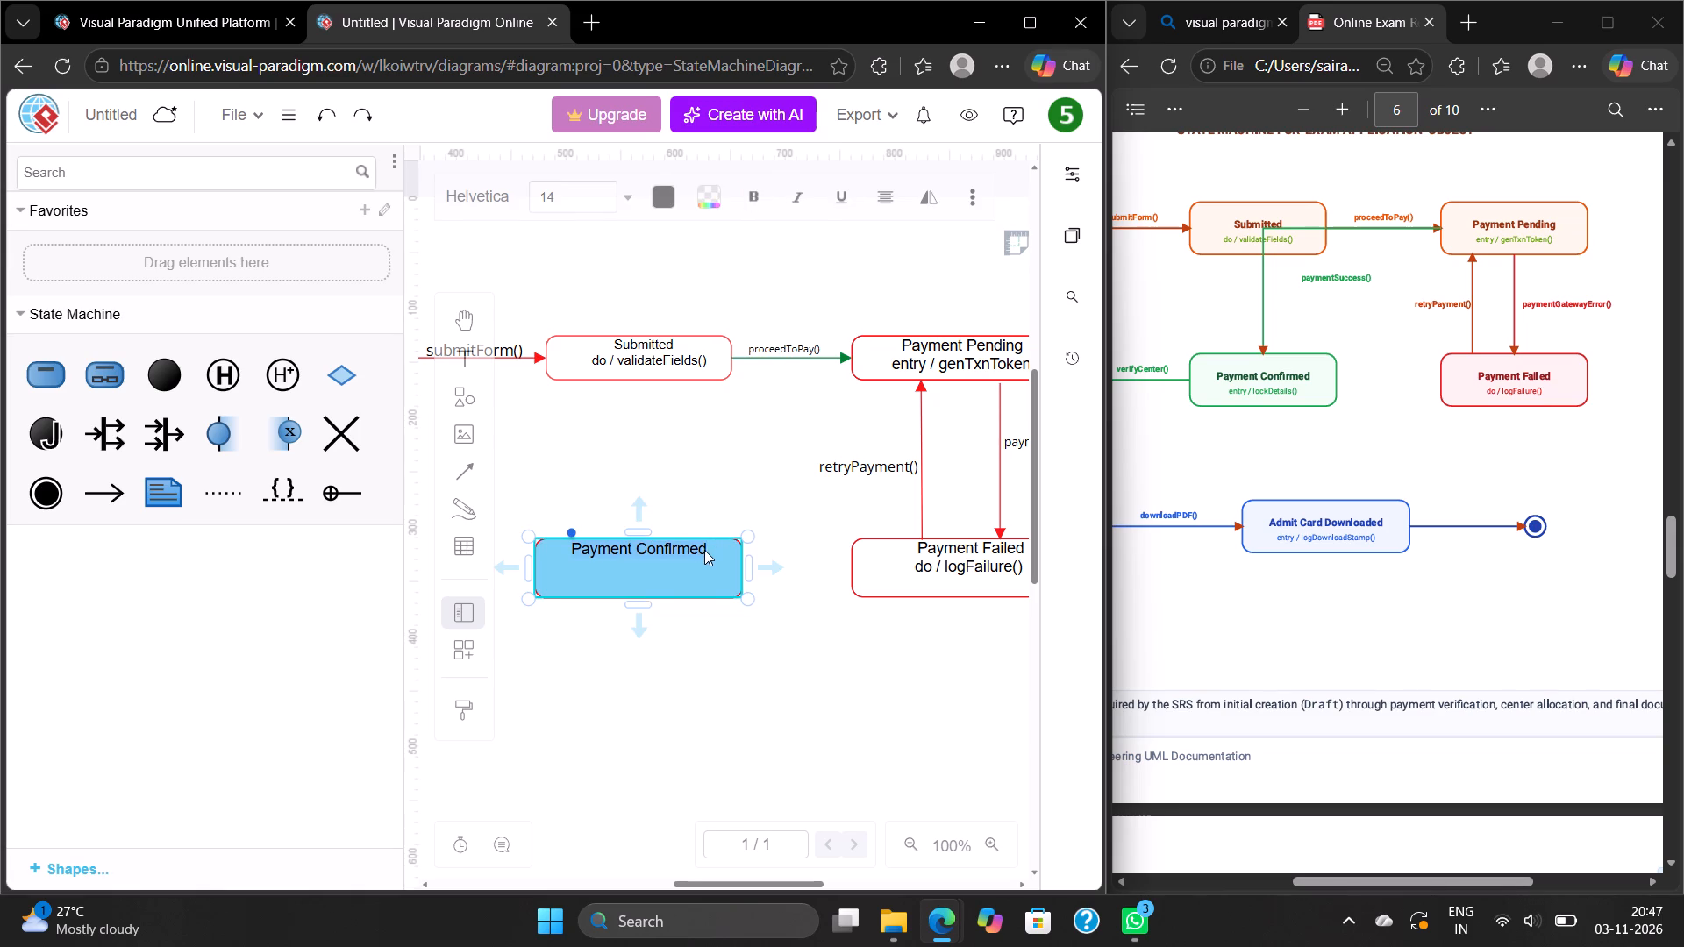
pyautogui.click(703, 550)
pyautogui.press('space')
pyautogui.press('space')
pyautogui.press('space')
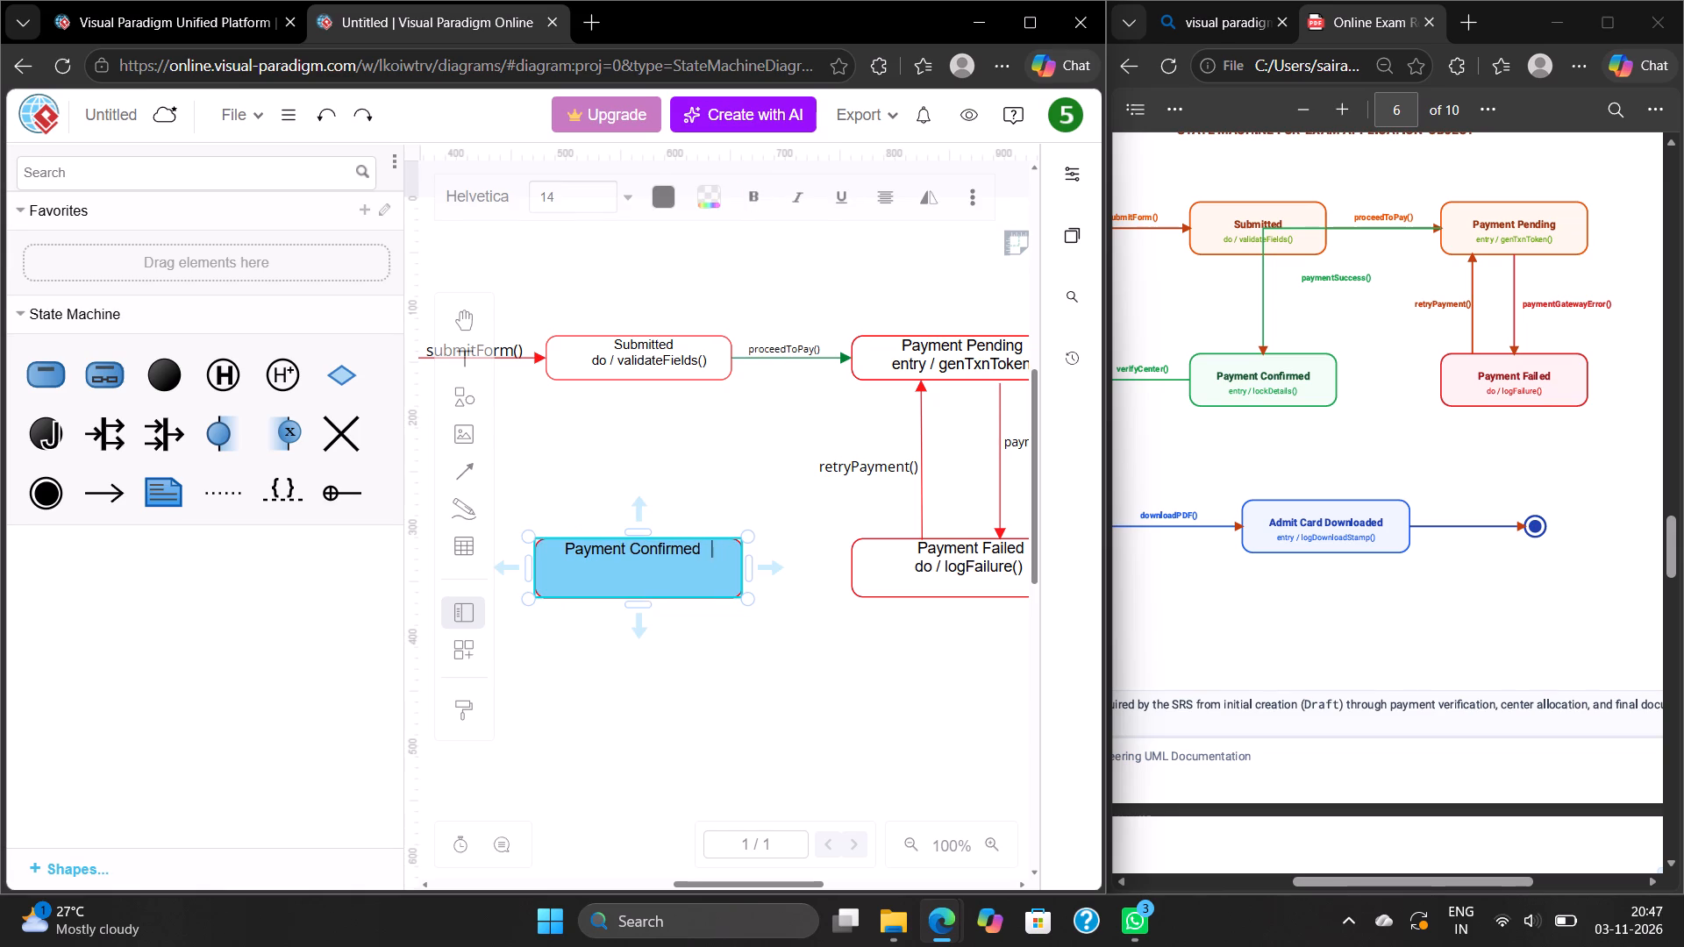
pyautogui.press('space')
pyautogui.press('space')
pyautogui.press('space')
pyautogui.press('space')
pyautogui.press('space')
pyautogui.press('space')
pyautogui.press('space')
pyautogui.press('space')
pyautogui.press('space')
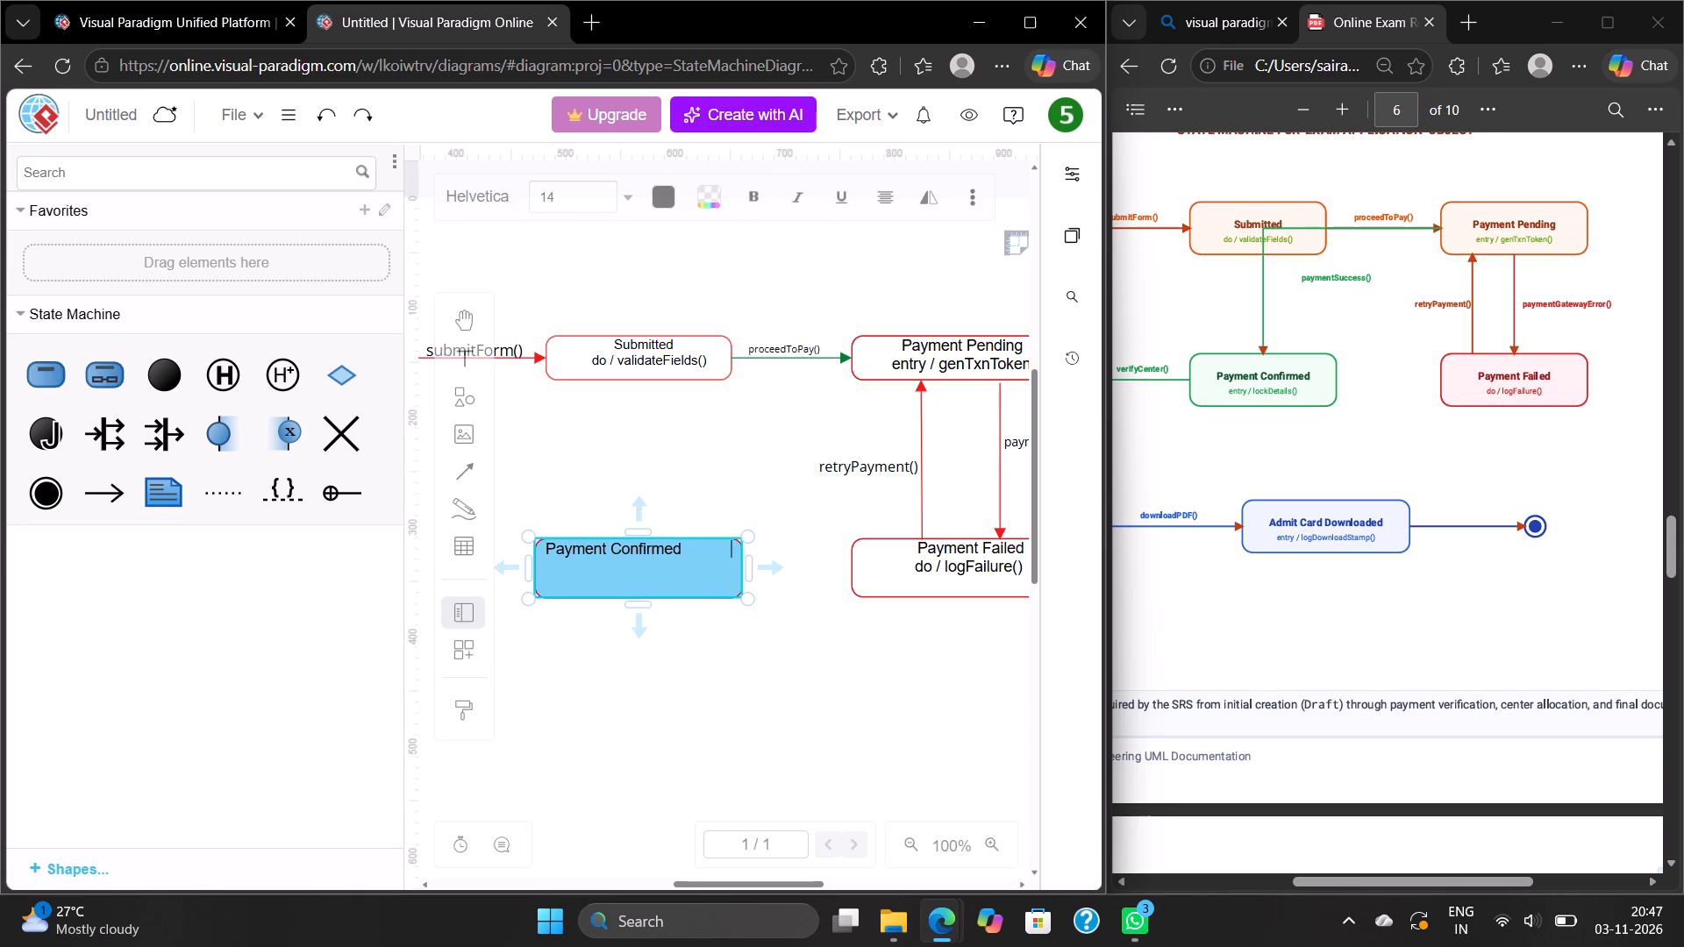
pyautogui.press('space')
pyautogui.press('space')
pyautogui.press('space')
pyautogui.press('space')
pyautogui.press('space')
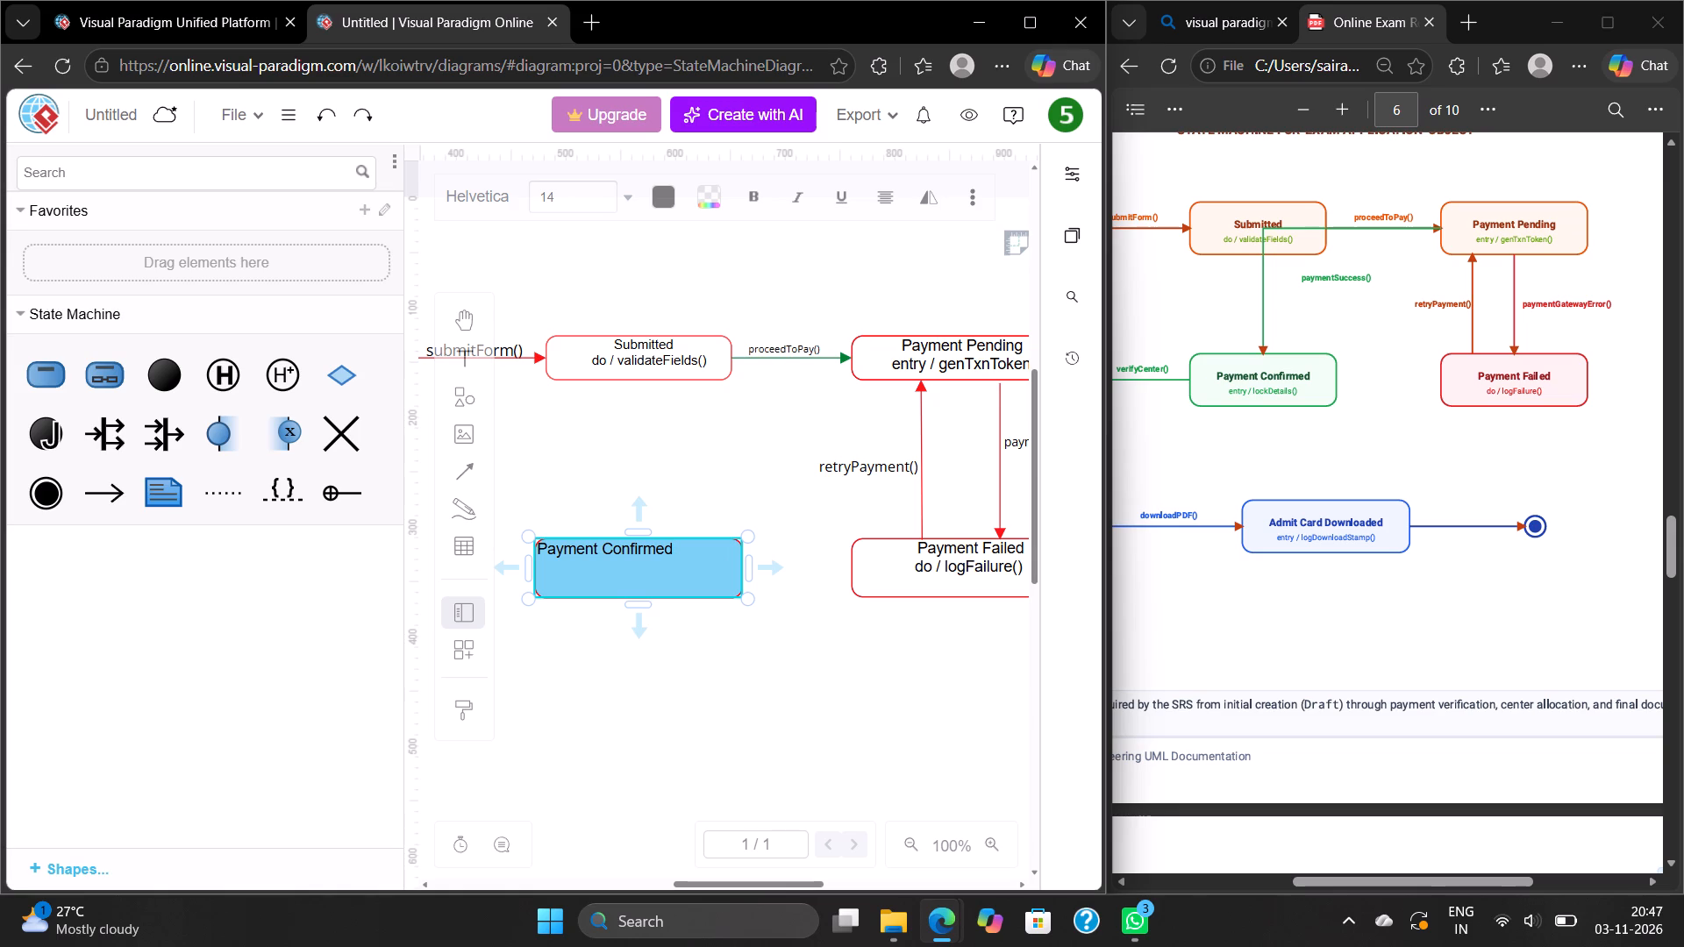
pyautogui.write('entry')
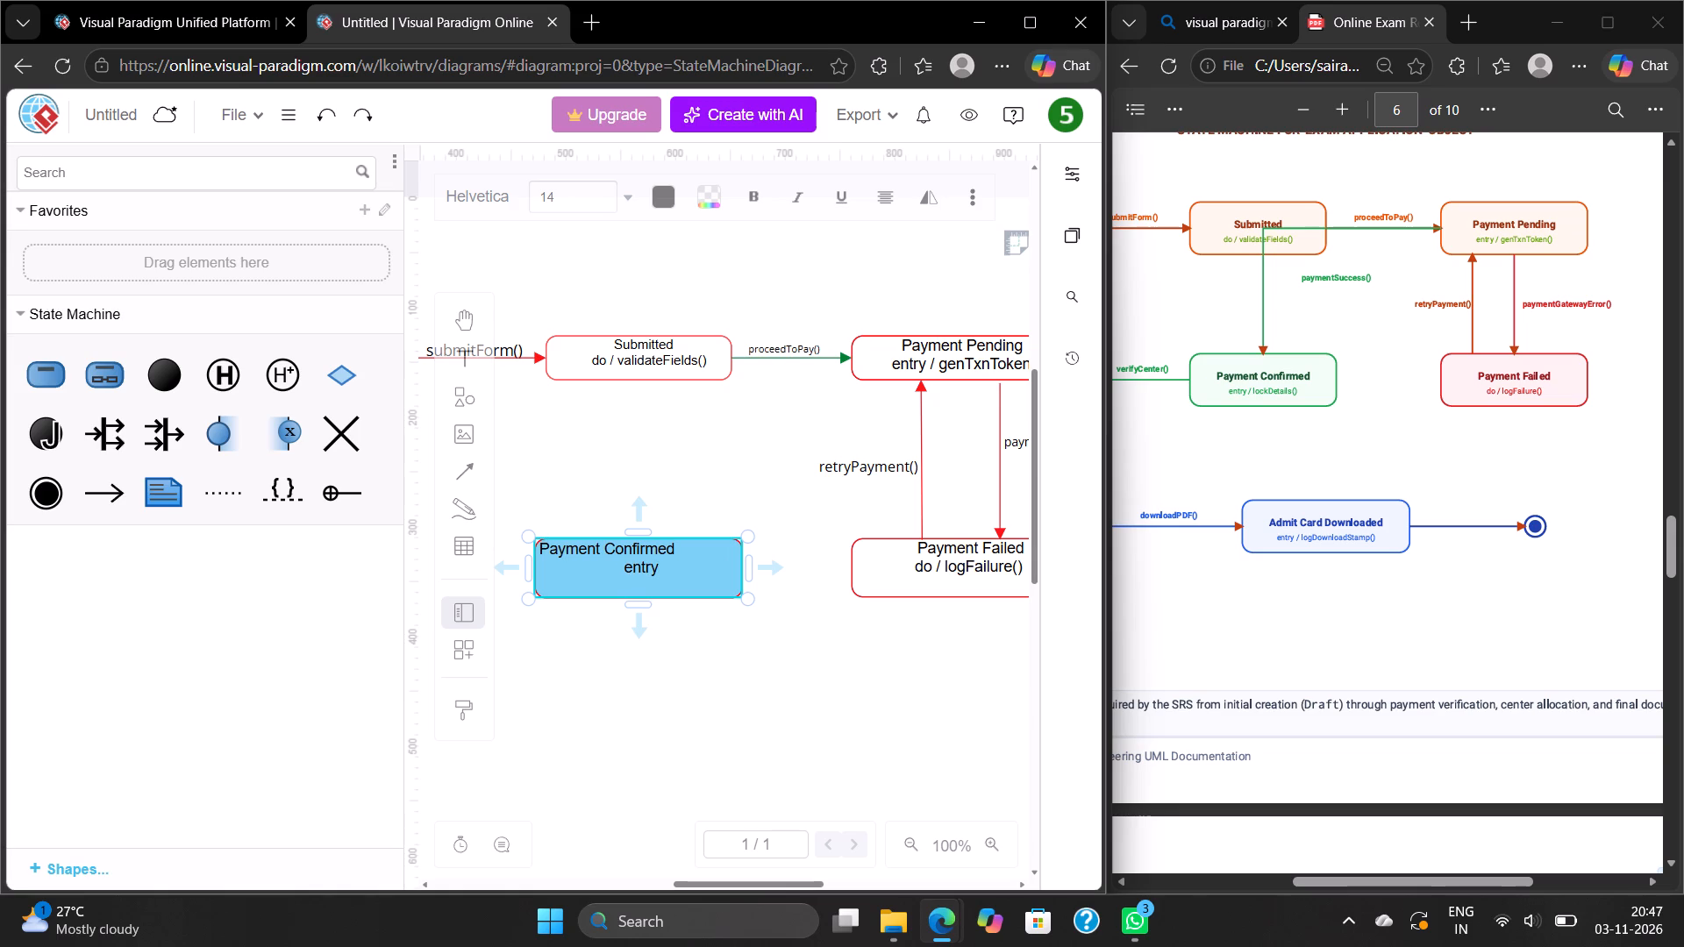
pyautogui.press('space')
pyautogui.write('/ lock')
pyautogui.write('Details')
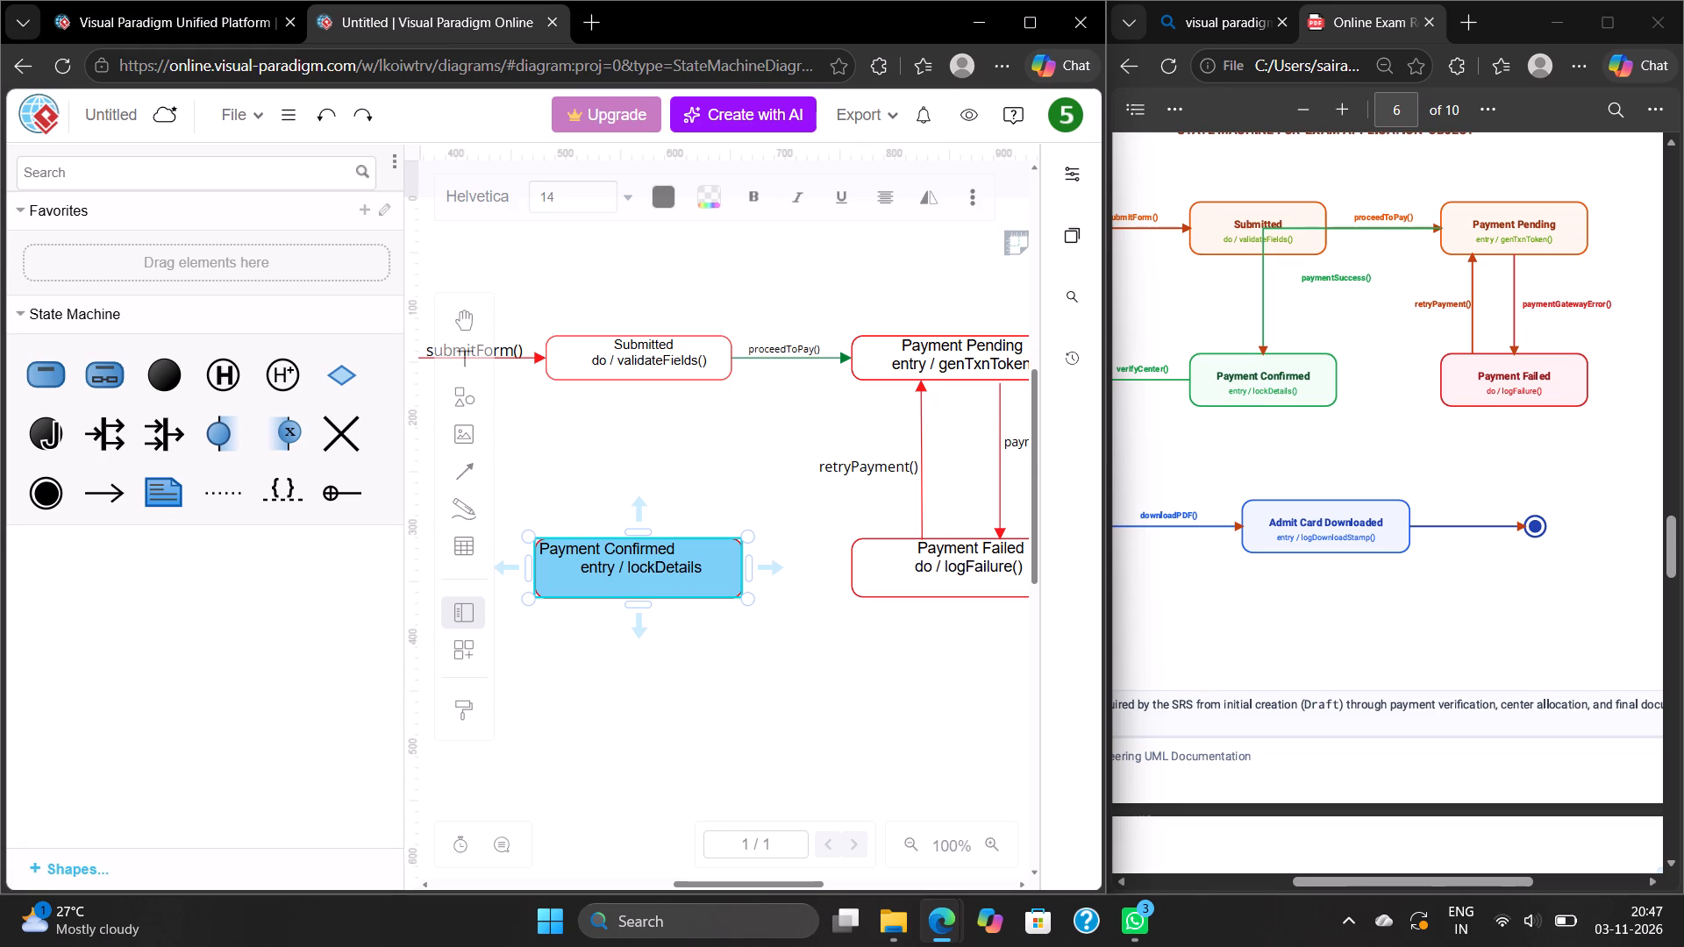
pyautogui.write('()')
# Adjust the spaces before Payment Confirmed and before entry / lockDetails() so both lines are centred in the state.
pyautogui.click(541, 545)
pyautogui.press('space')
pyautogui.press('space')
pyautogui.press('space')
pyautogui.press('space')
pyautogui.press('space')
pyautogui.press('space')
pyautogui.press('space')
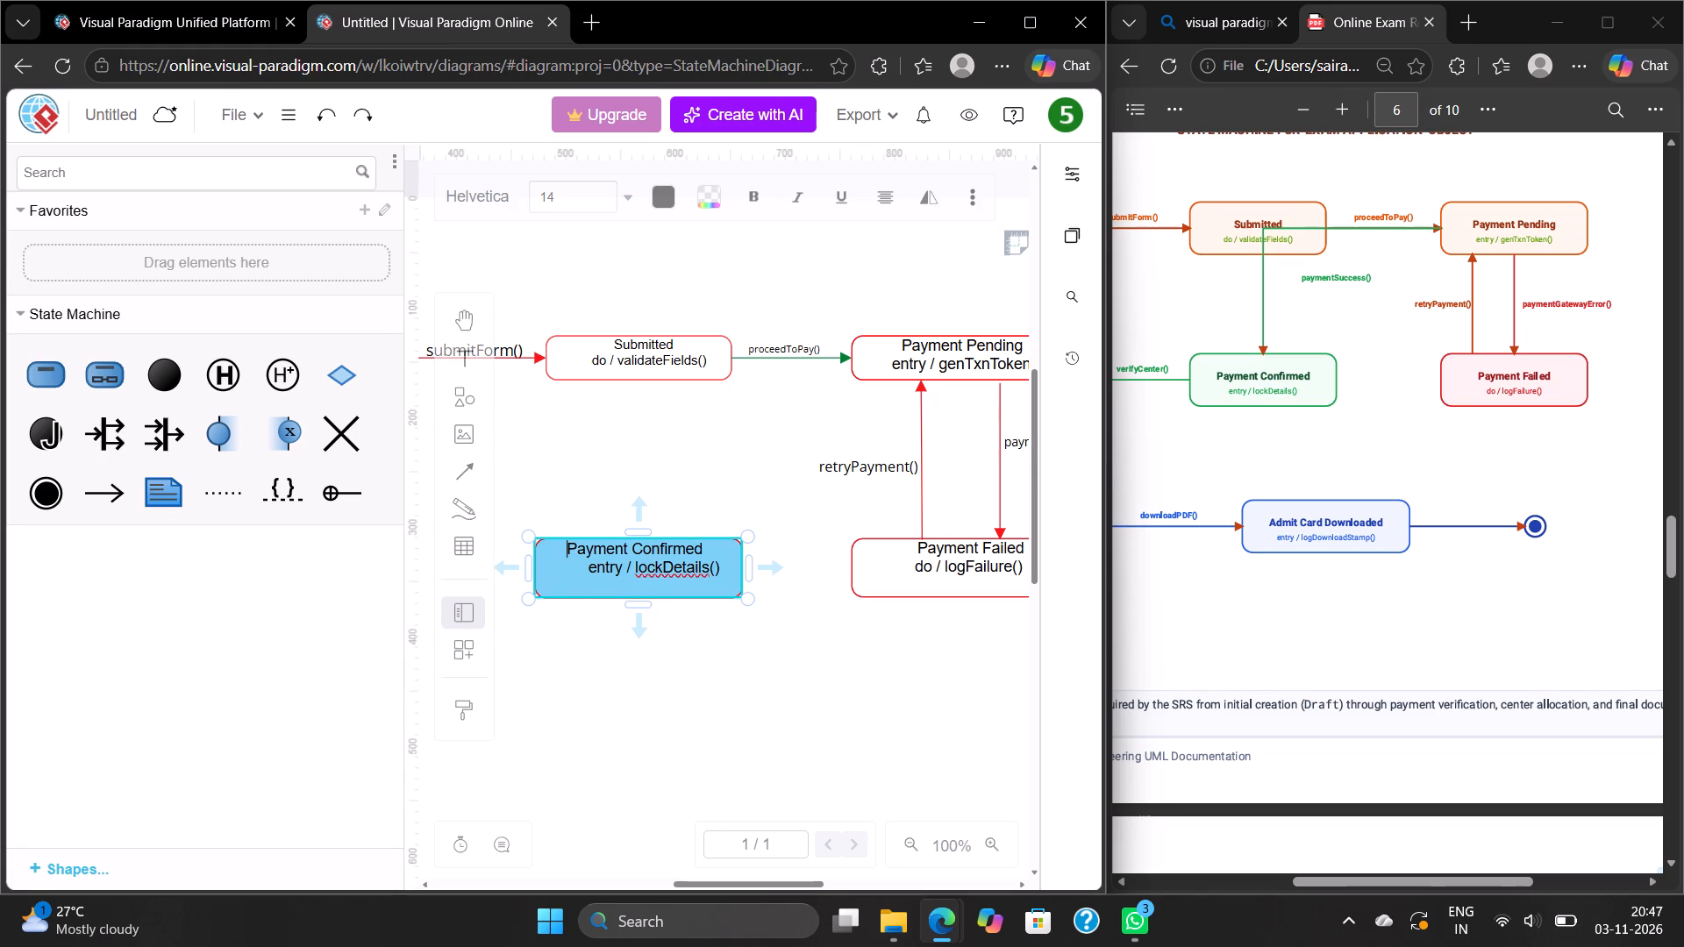
pyautogui.click(589, 570)
pyautogui.press('BackSpace')
pyautogui.press('BackSpace')
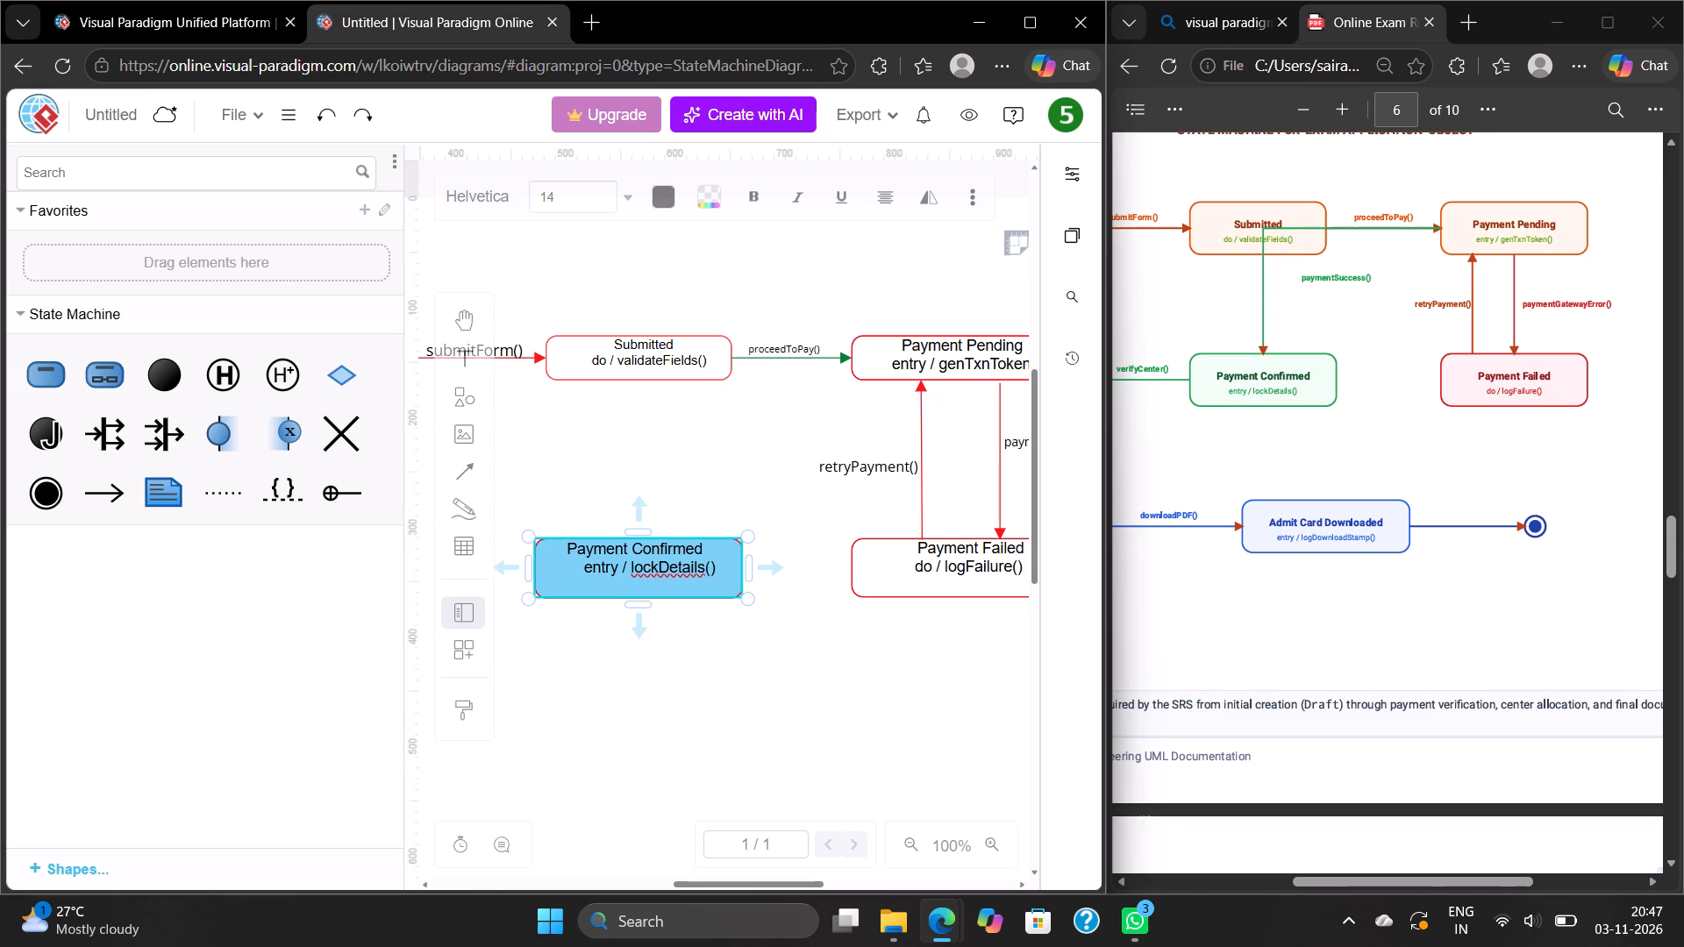
pyautogui.press('BackSpace')
pyautogui.press('BackSpace')
pyautogui.press('BackSpace')
pyautogui.press('BackSpace')
pyautogui.press('BackSpace')
pyautogui.press('BackSpace')
pyautogui.press('BackSpace')
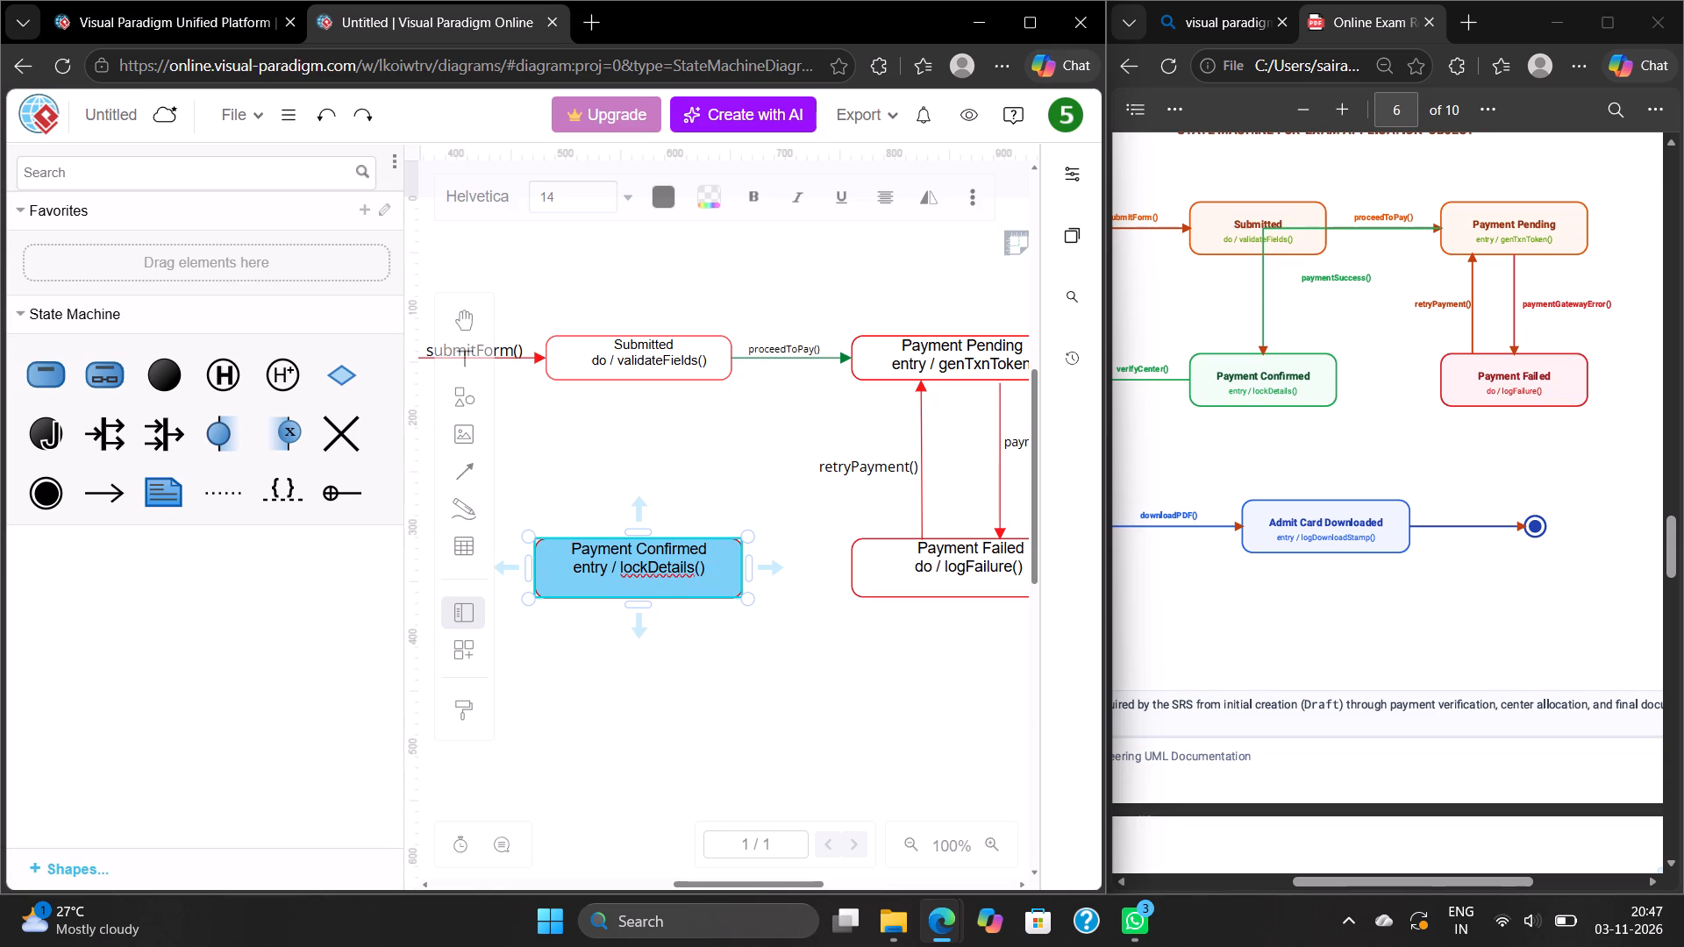
# Adjust the Payment Confirmed state's top and bottom edges so the box sits slightly higher.
pyautogui.moveTo(749, 597); pyautogui.dragTo(745, 582)
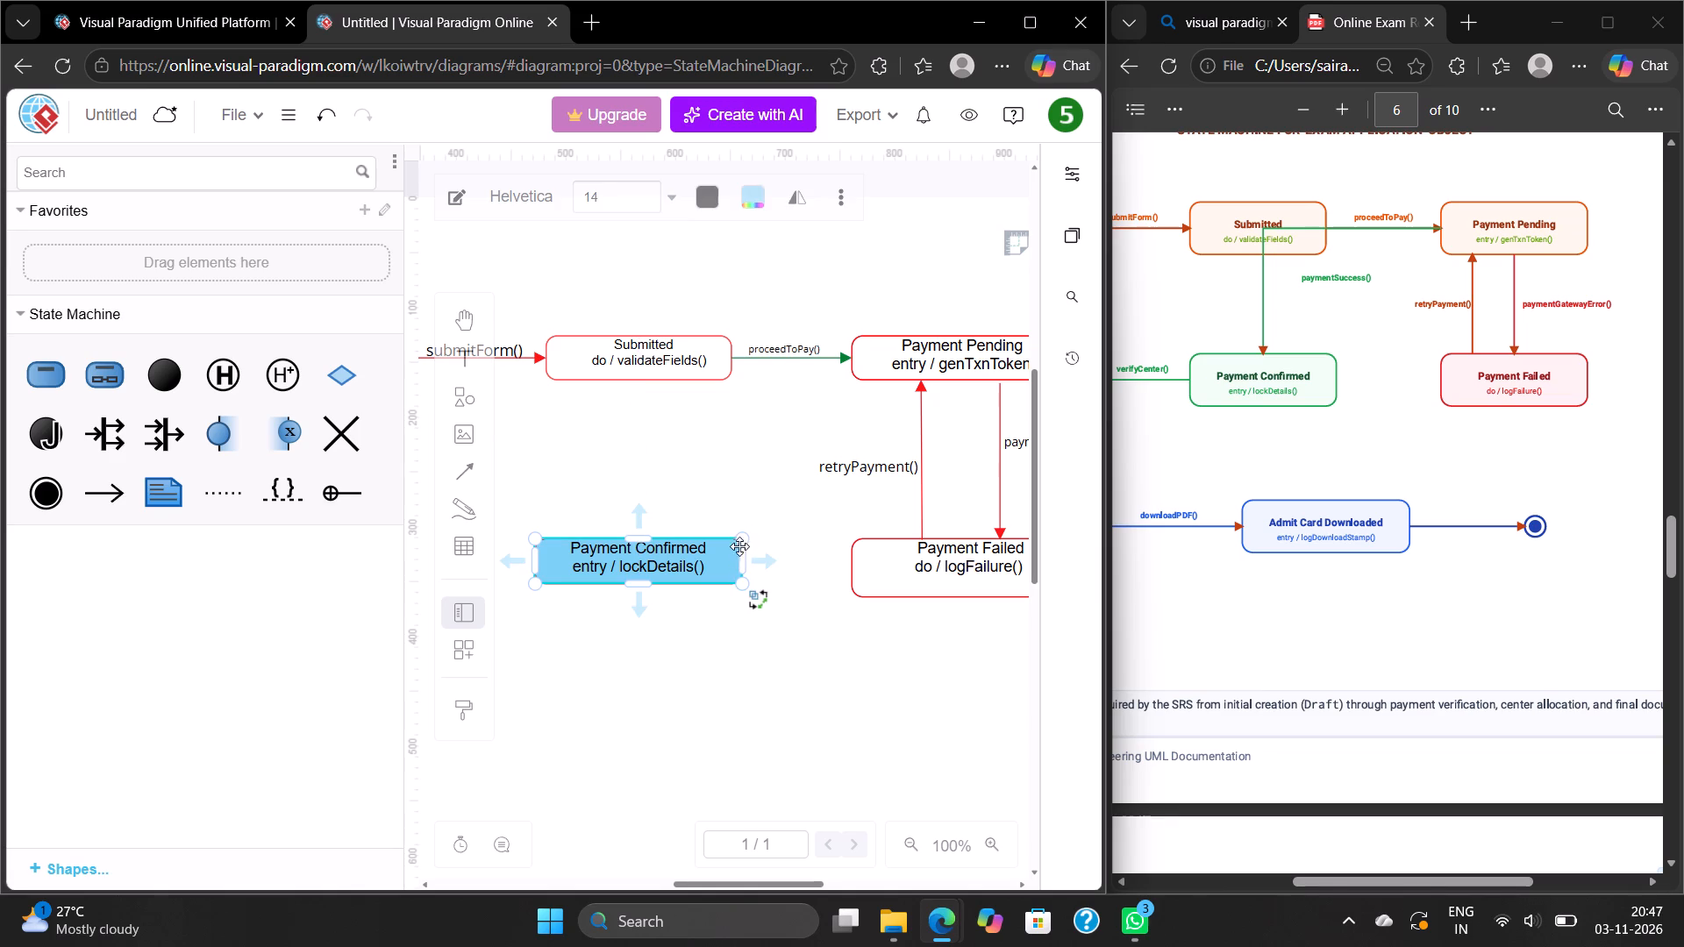
pyautogui.click(739, 539)
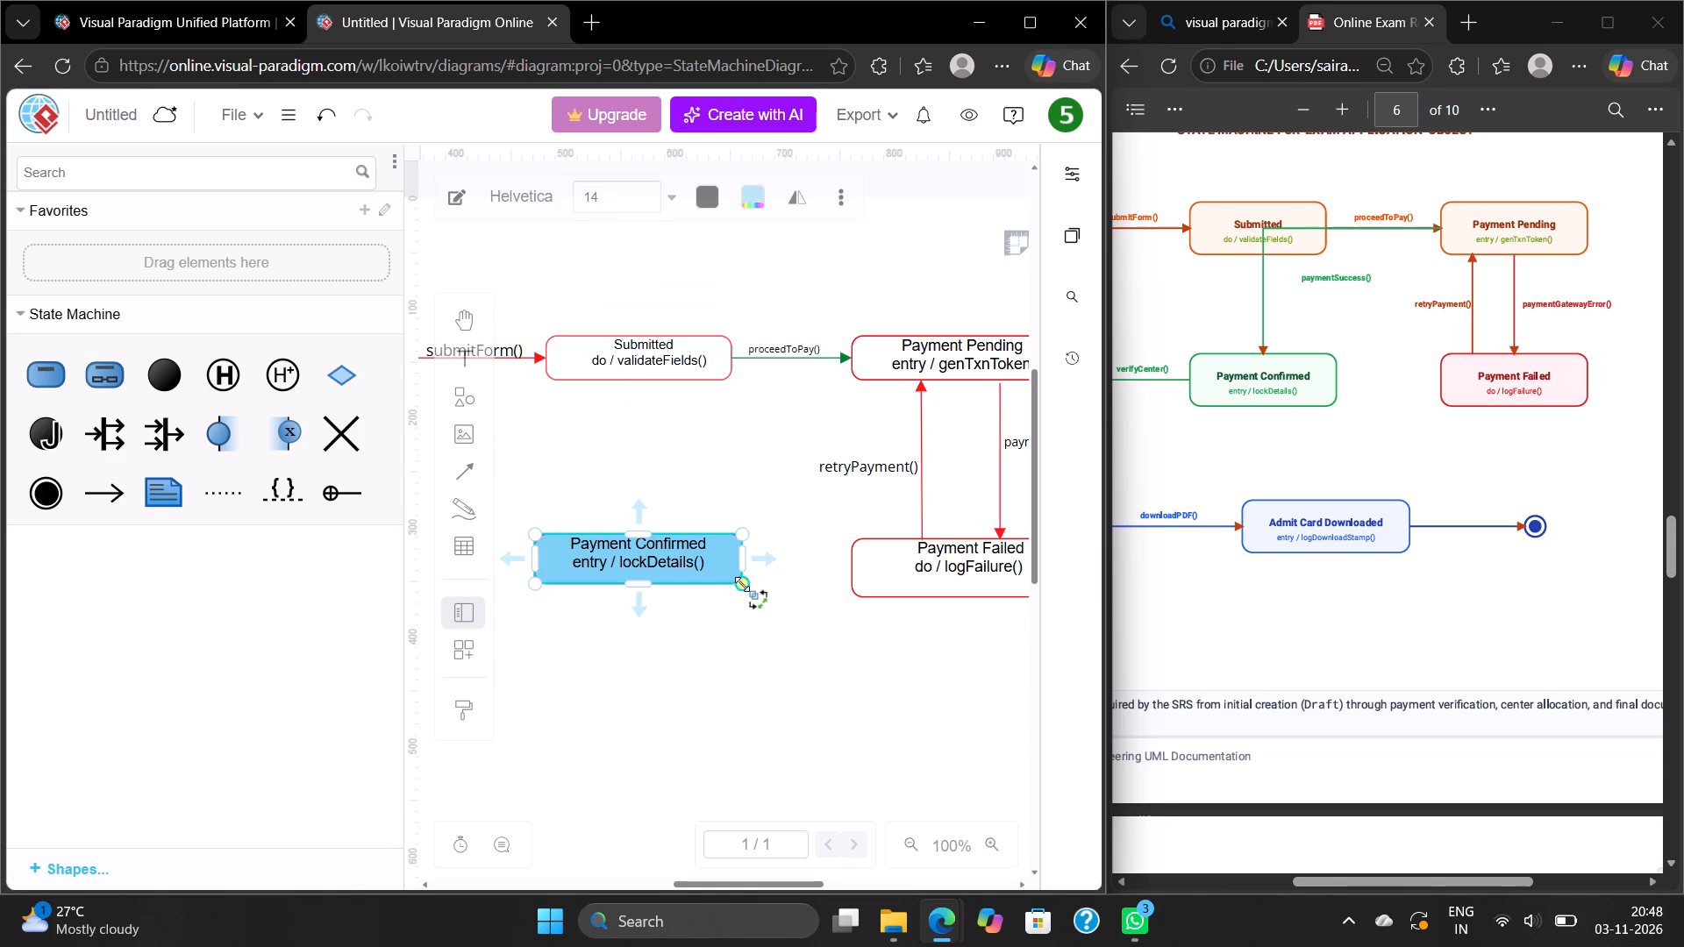
pyautogui.moveTo(742, 584); pyautogui.dragTo(746, 593)
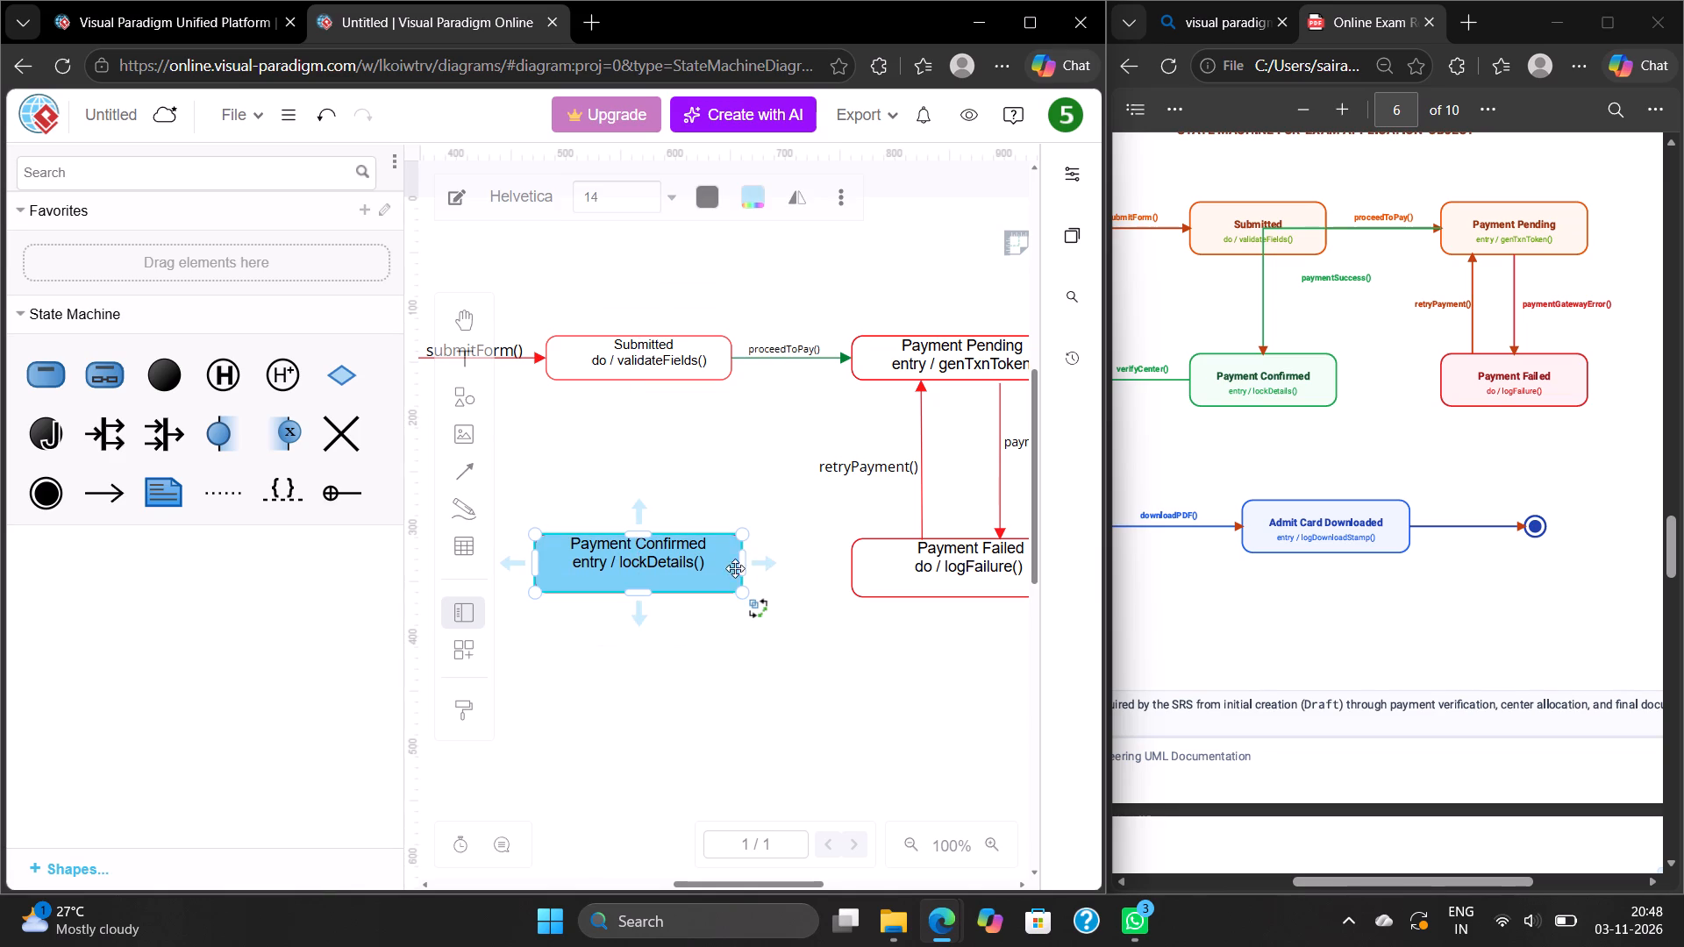
# Set the Payment Confirmed state's global text spacing to 8 pt.
pyautogui.click(1060, 170)
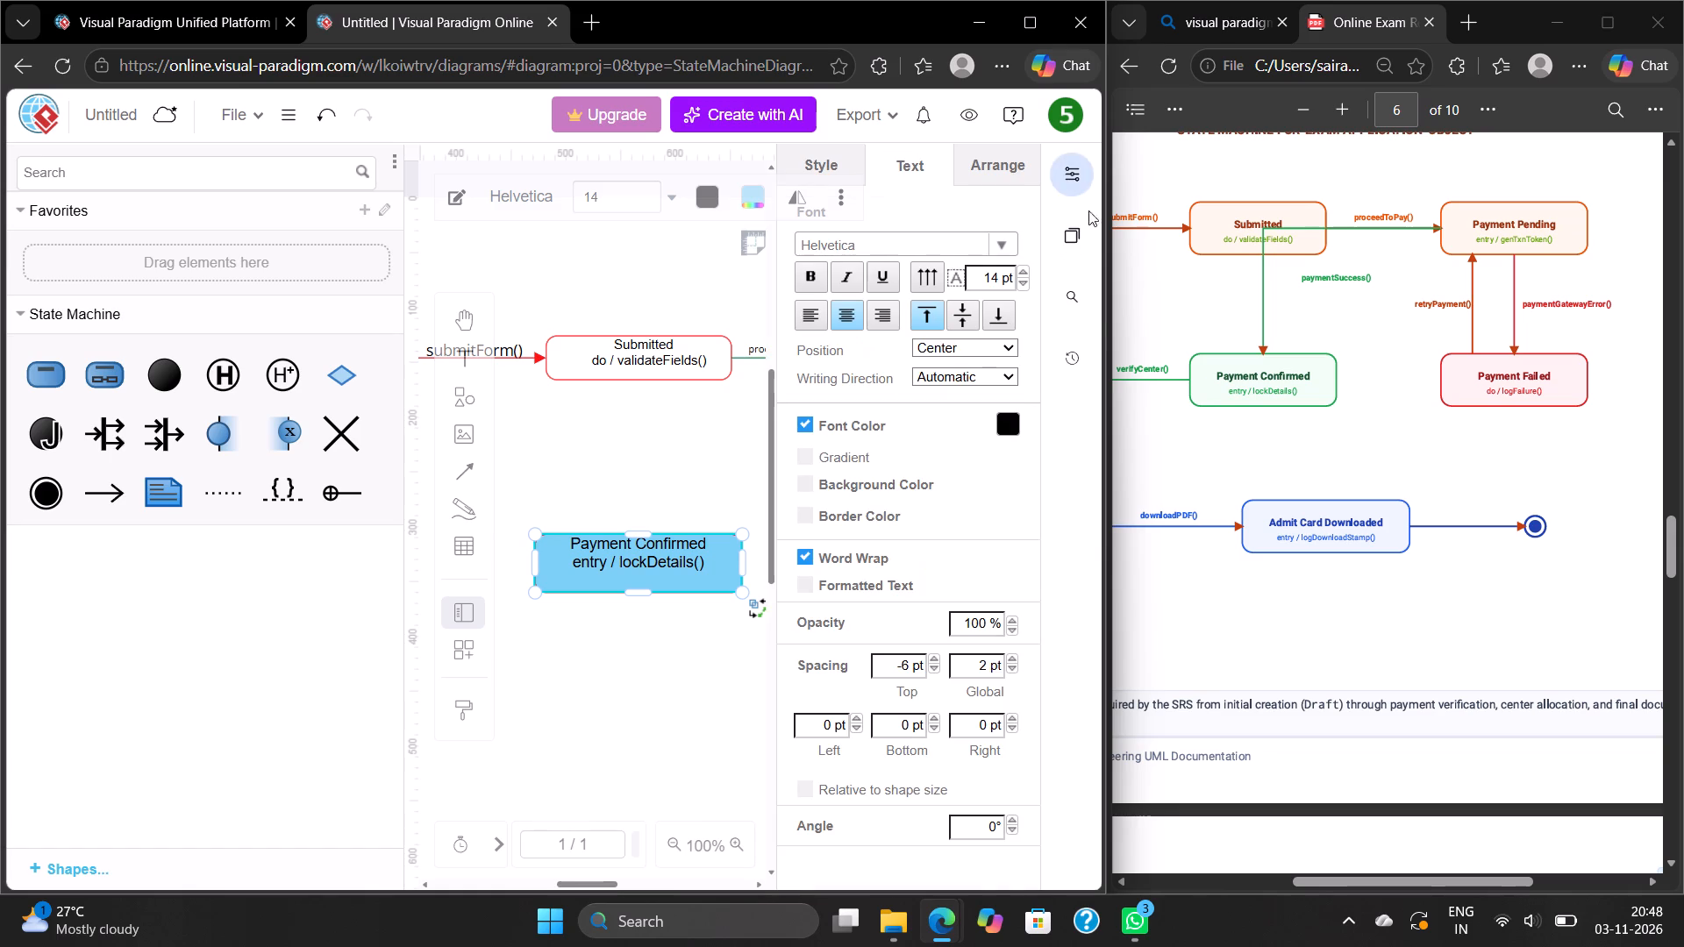
pyautogui.click(1009, 659)
pyautogui.click(1009, 659)
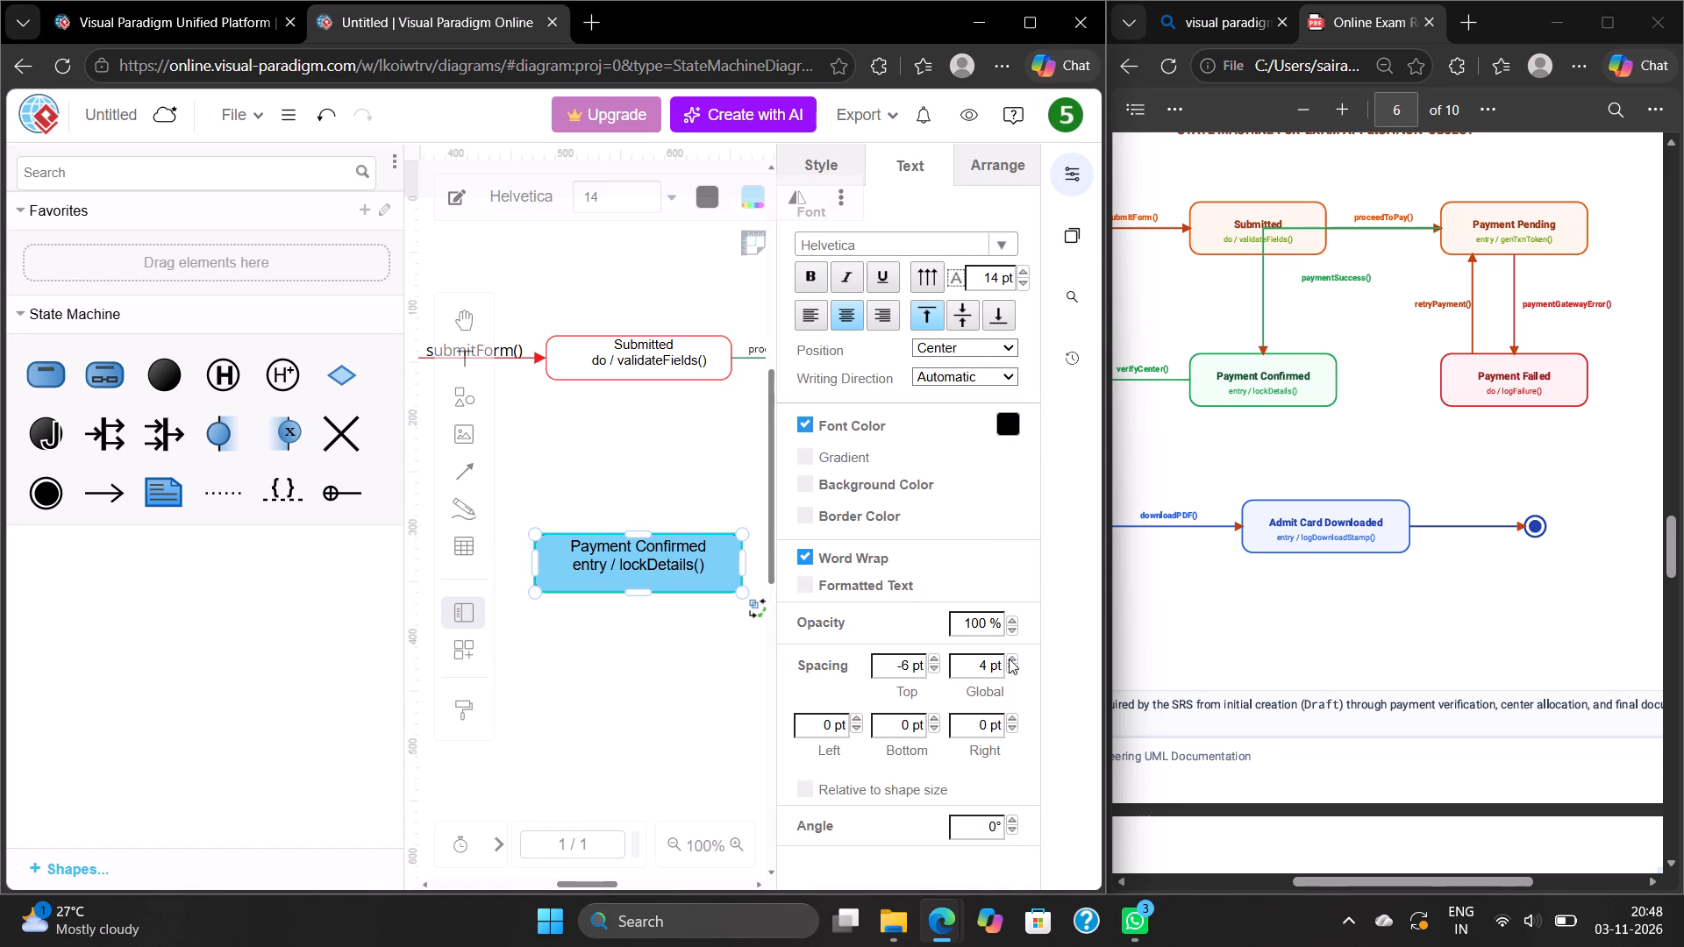
pyautogui.tripleClick(1009, 659)
pyautogui.click(1009, 659)
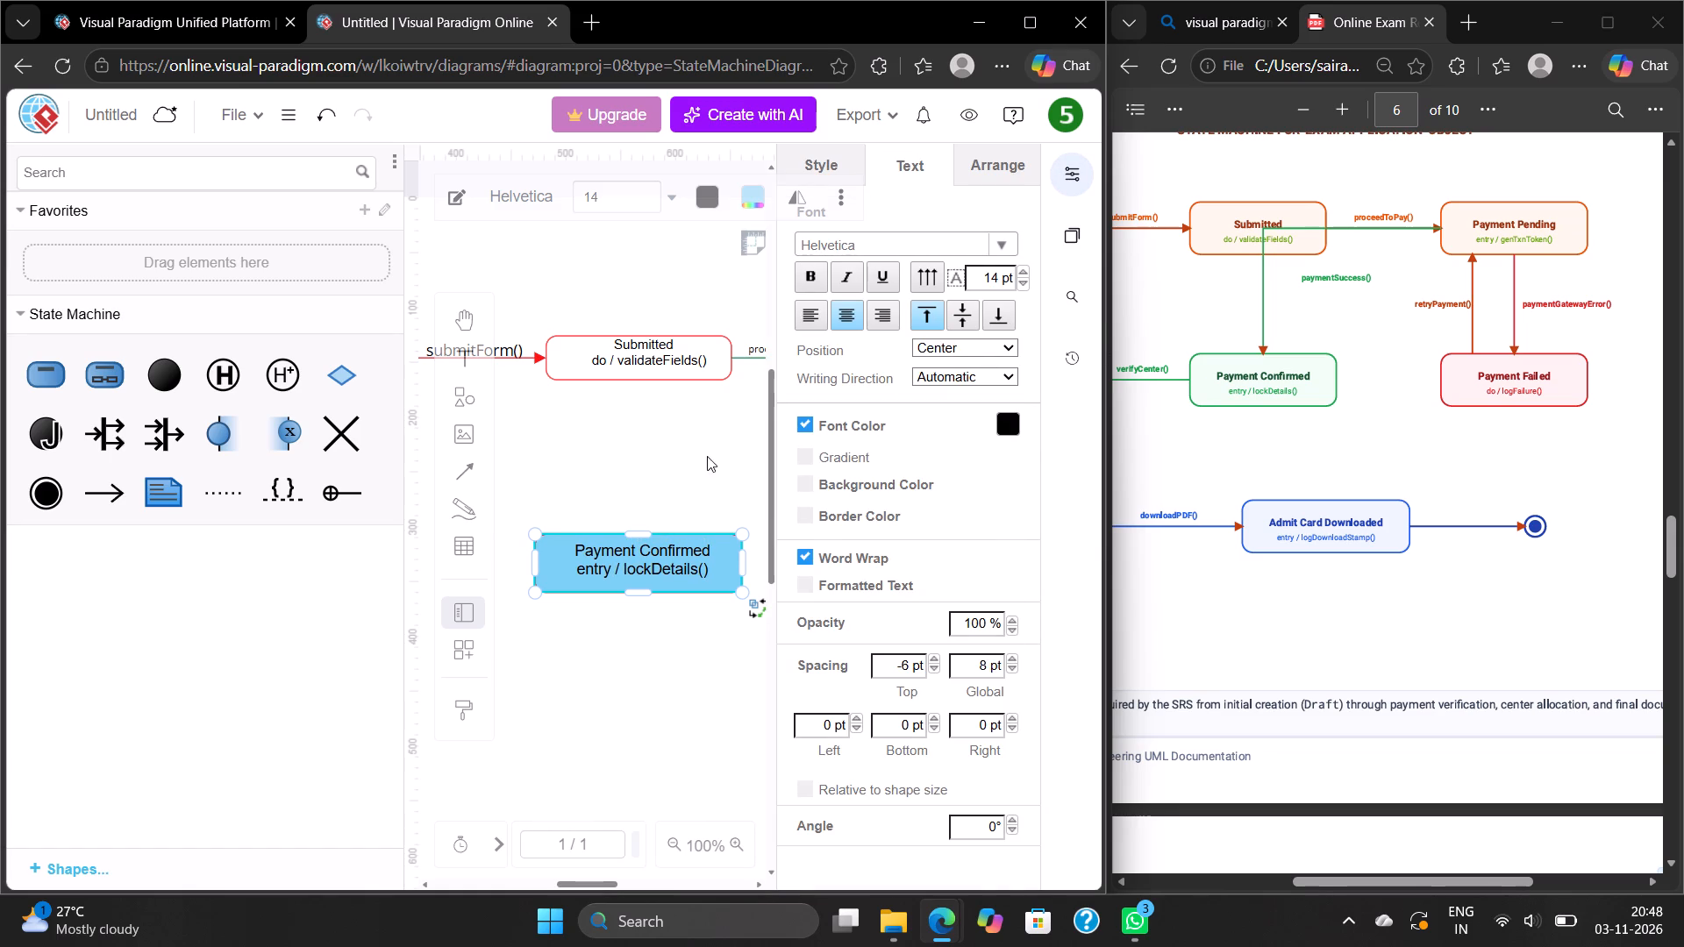
pyautogui.click(1061, 178)
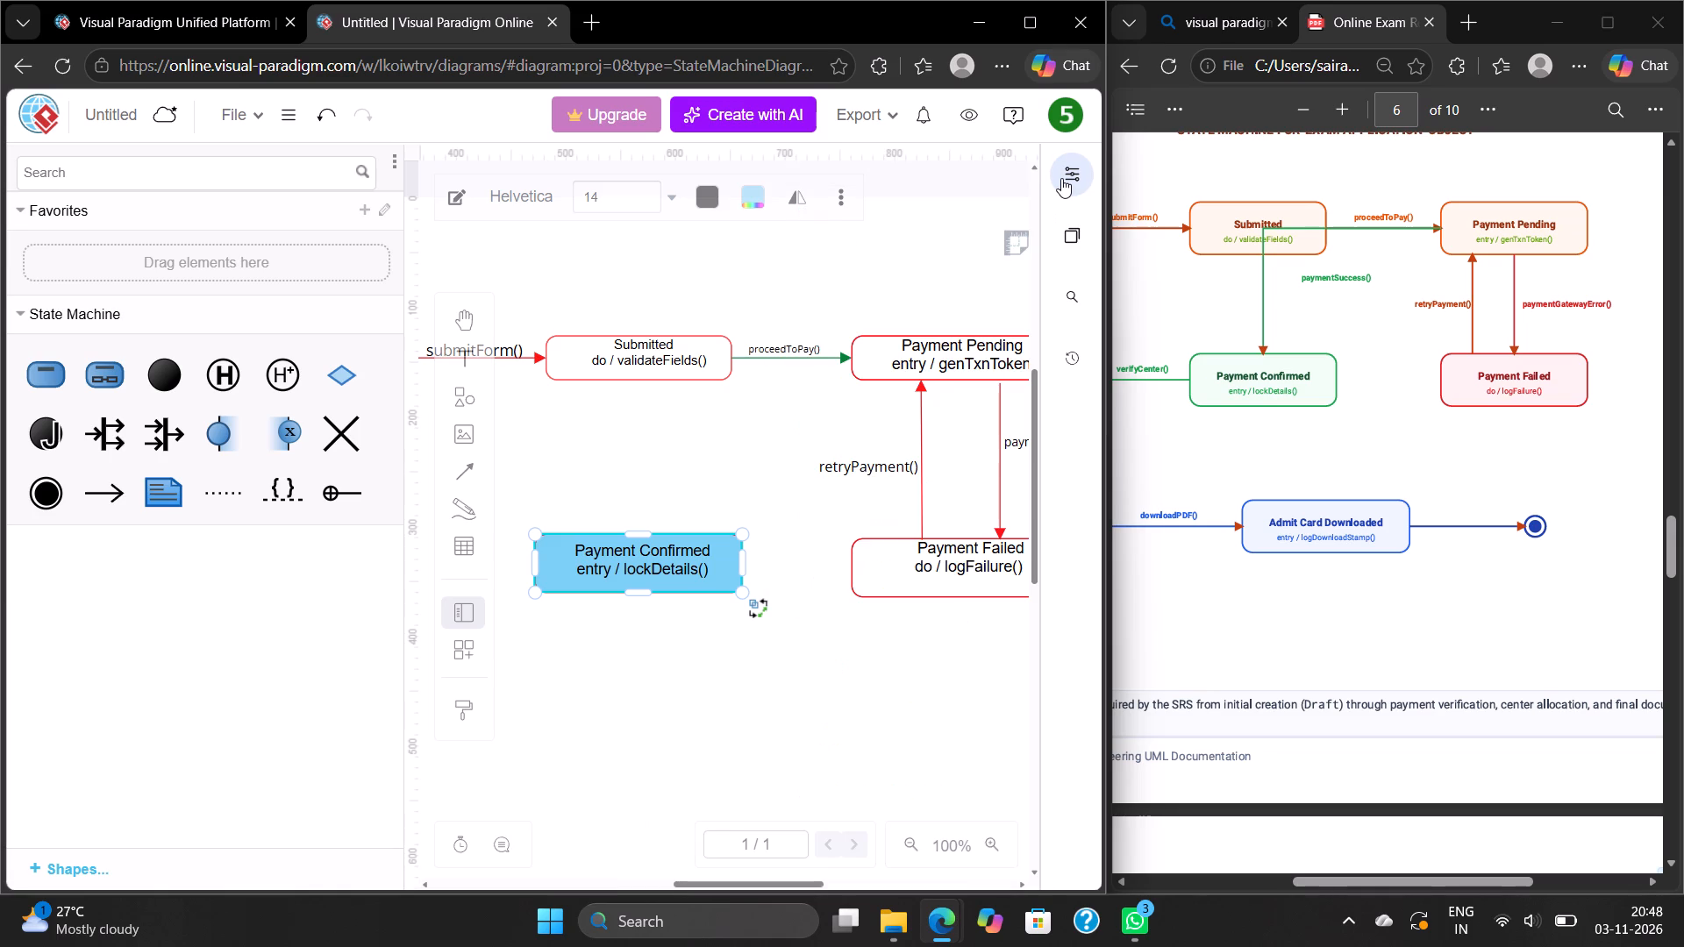
# Draw a vertical arrow from the bottom of Submitted to the top of Payment Confirmed, with both ends touching the states.
pyautogui.click(457, 471)
pyautogui.click(537, 437)
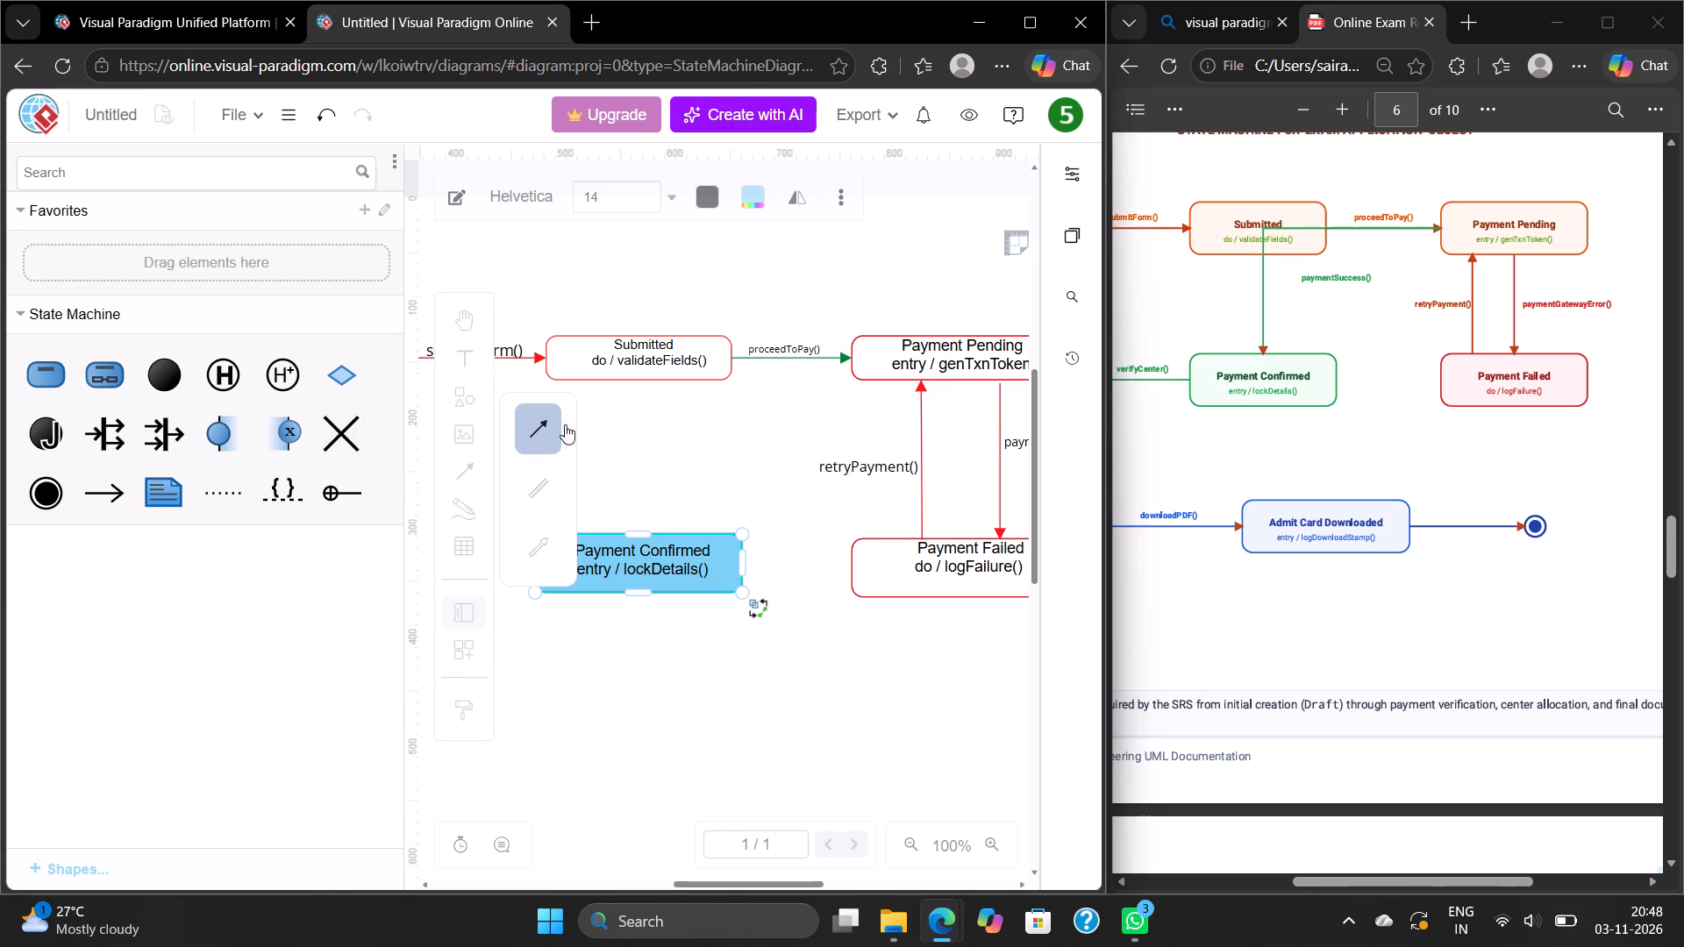
pyautogui.moveTo(637, 377); pyautogui.dragTo(640, 403)
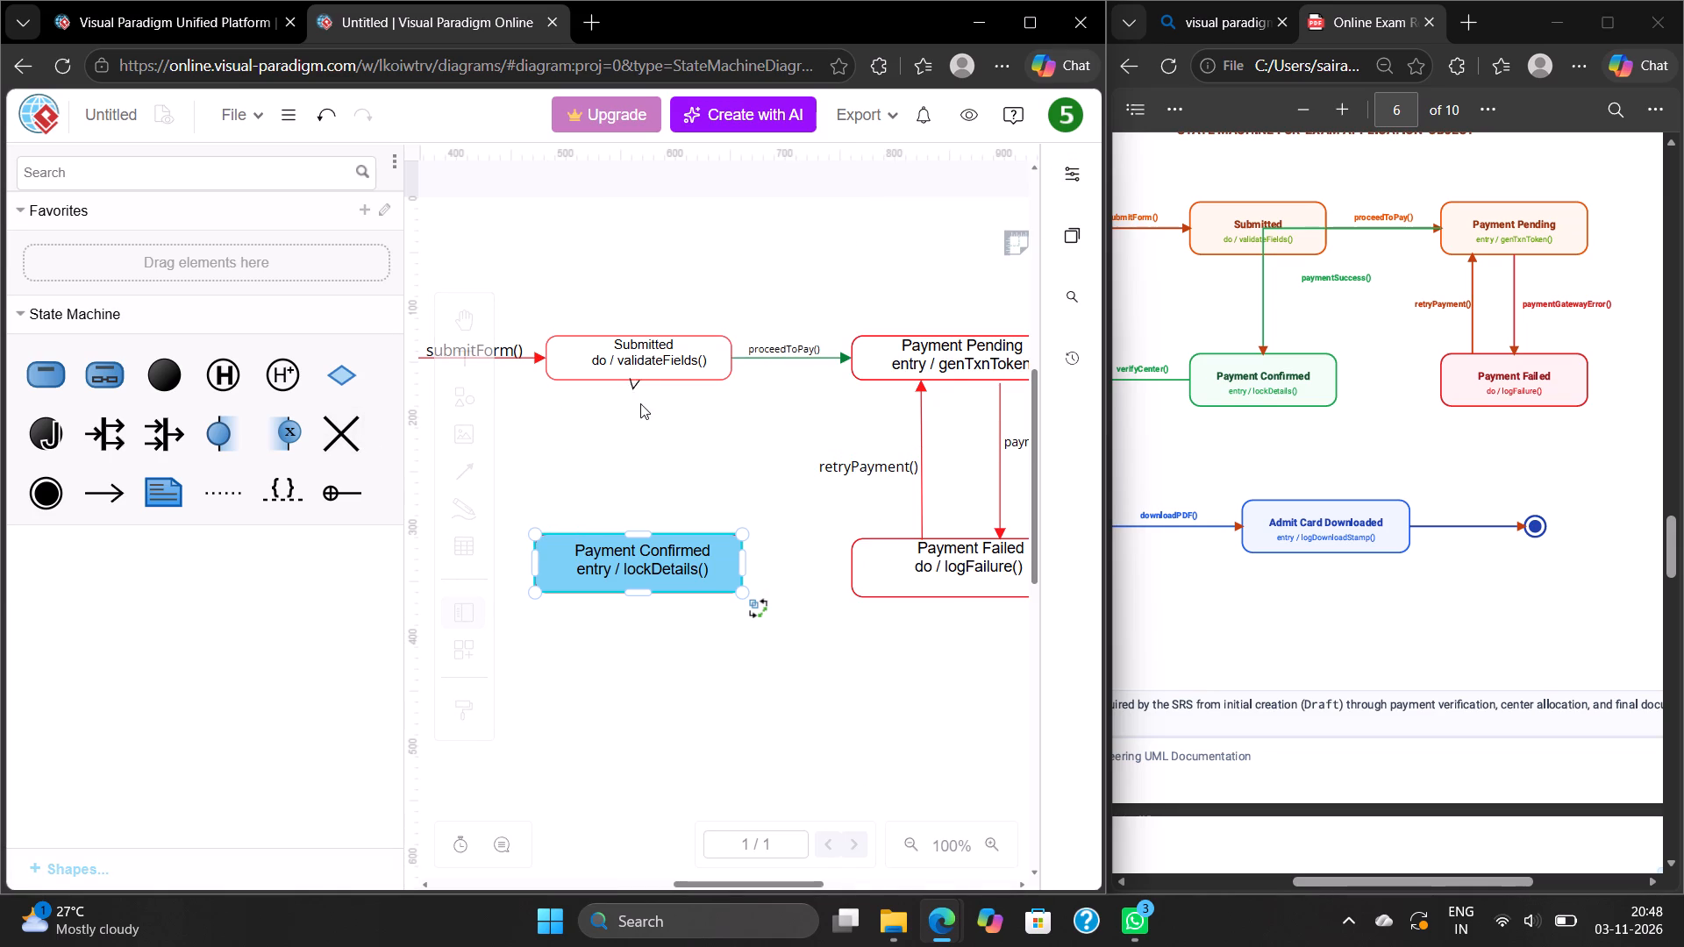
pyautogui.moveTo(640, 403); pyautogui.dragTo(643, 540)
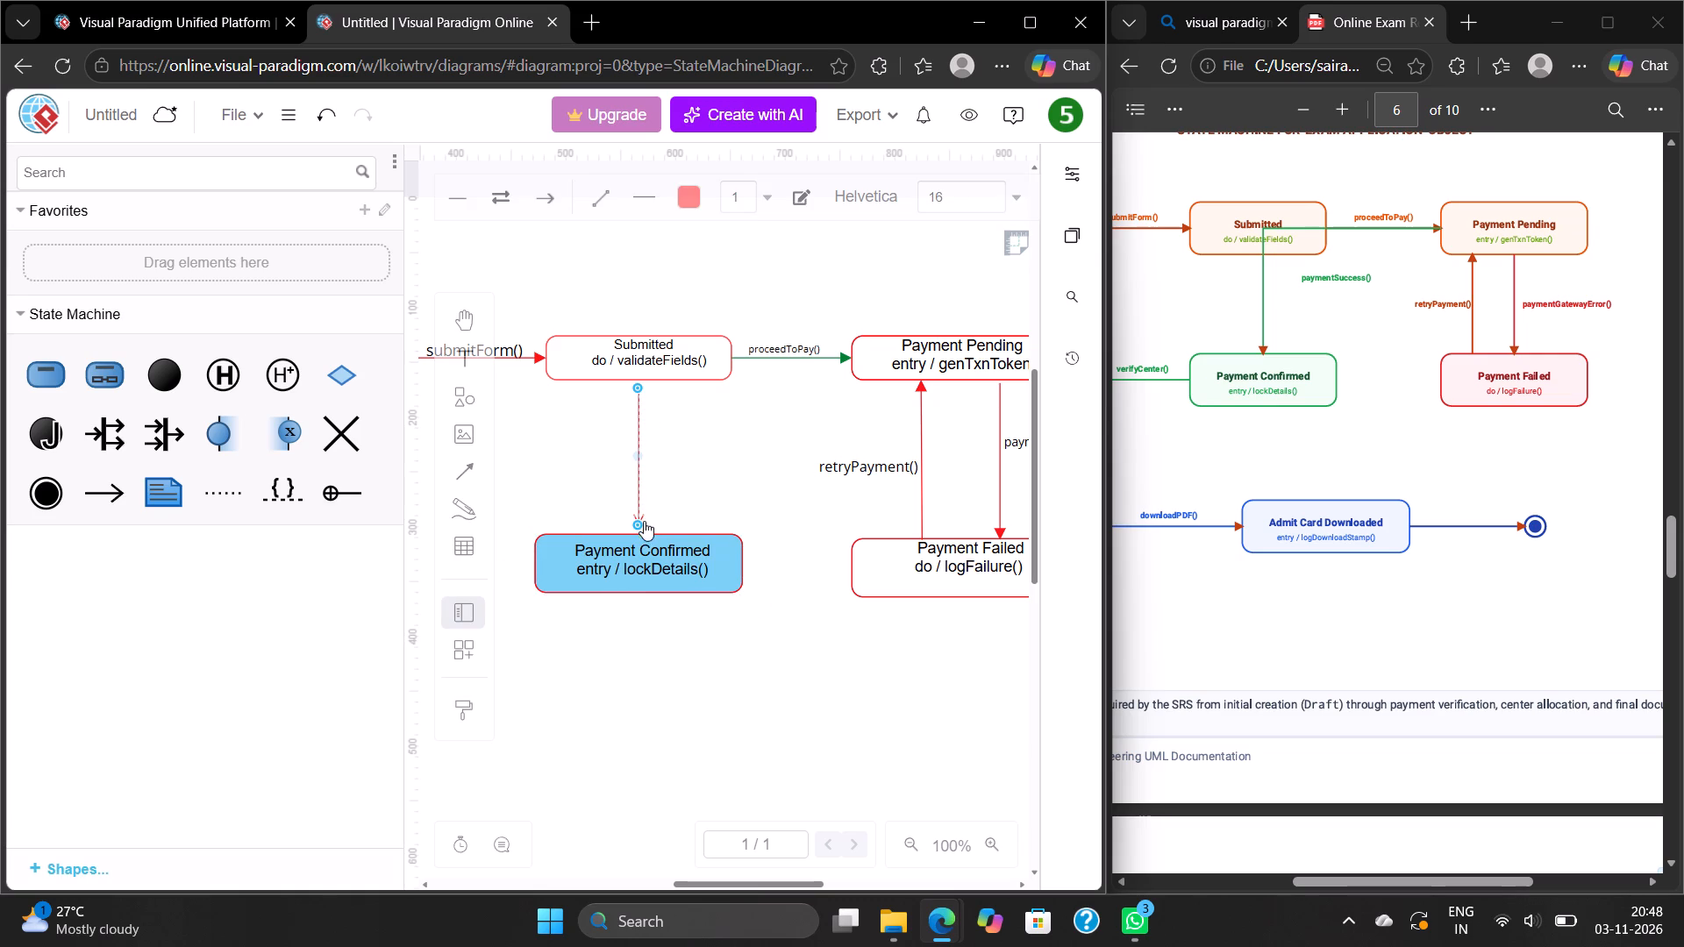
pyautogui.moveTo(639, 524); pyautogui.dragTo(638, 533)
pyautogui.moveTo(636, 388); pyautogui.dragTo(639, 378)
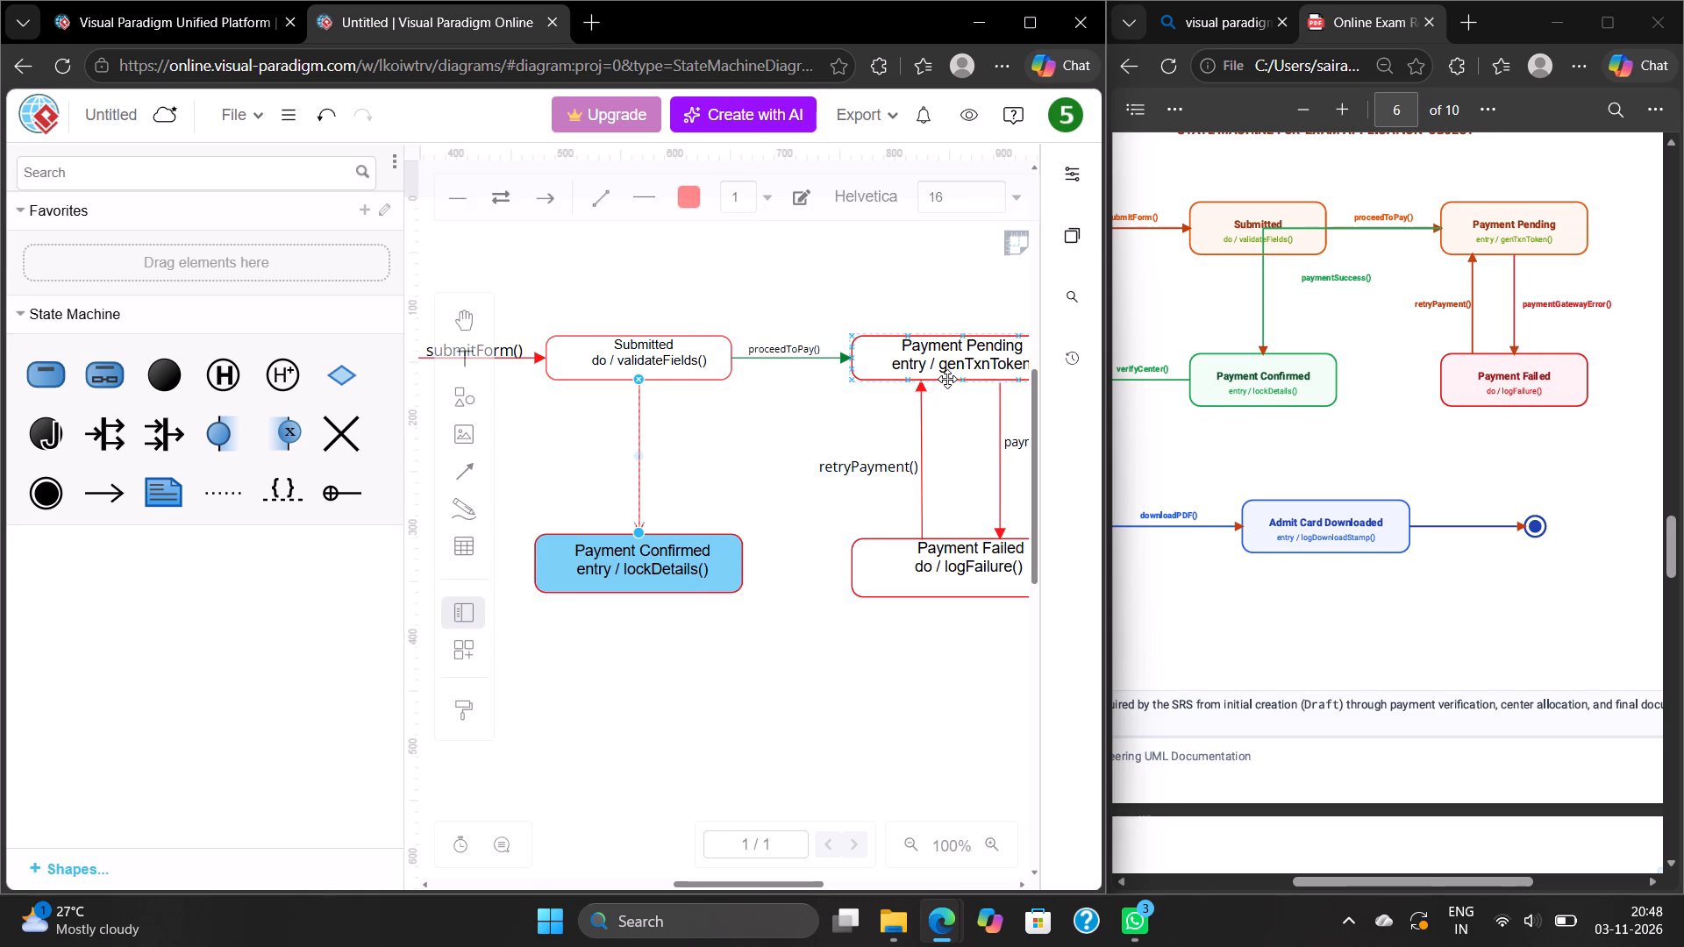
# Give the Submitted to Payment Confirmed arrow a solid filled arrowhead and a dark green line colour.
pyautogui.click(1075, 176)
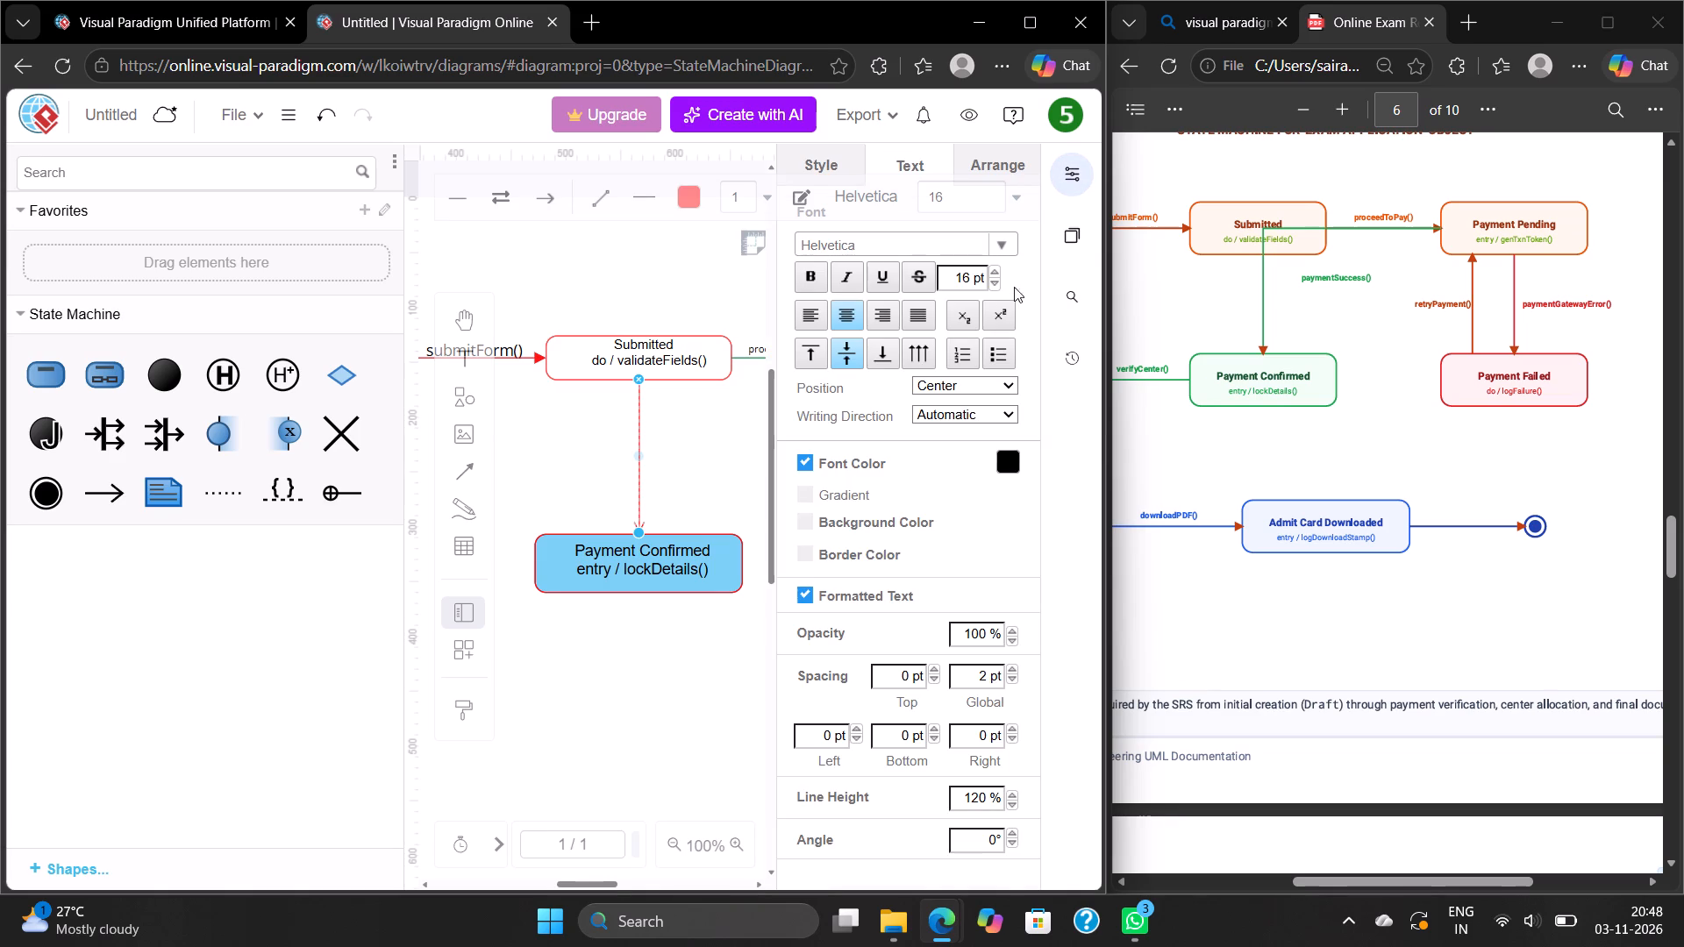
pyautogui.click(841, 161)
pyautogui.click(1001, 370)
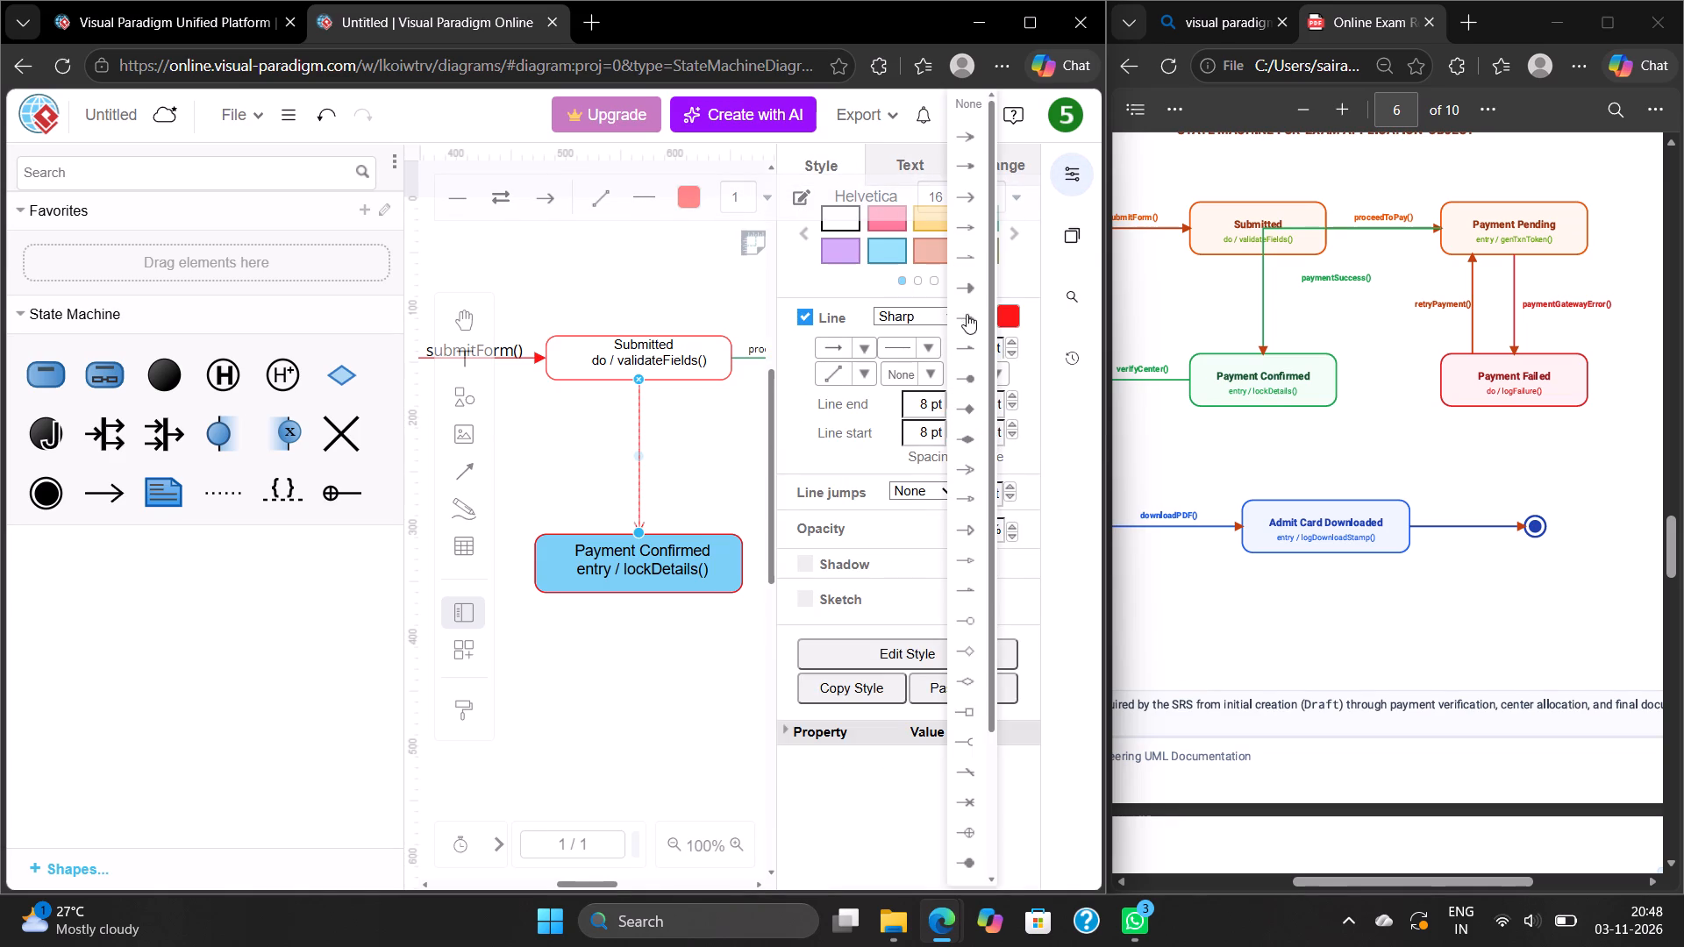
pyautogui.click(957, 275)
pyautogui.click(1005, 315)
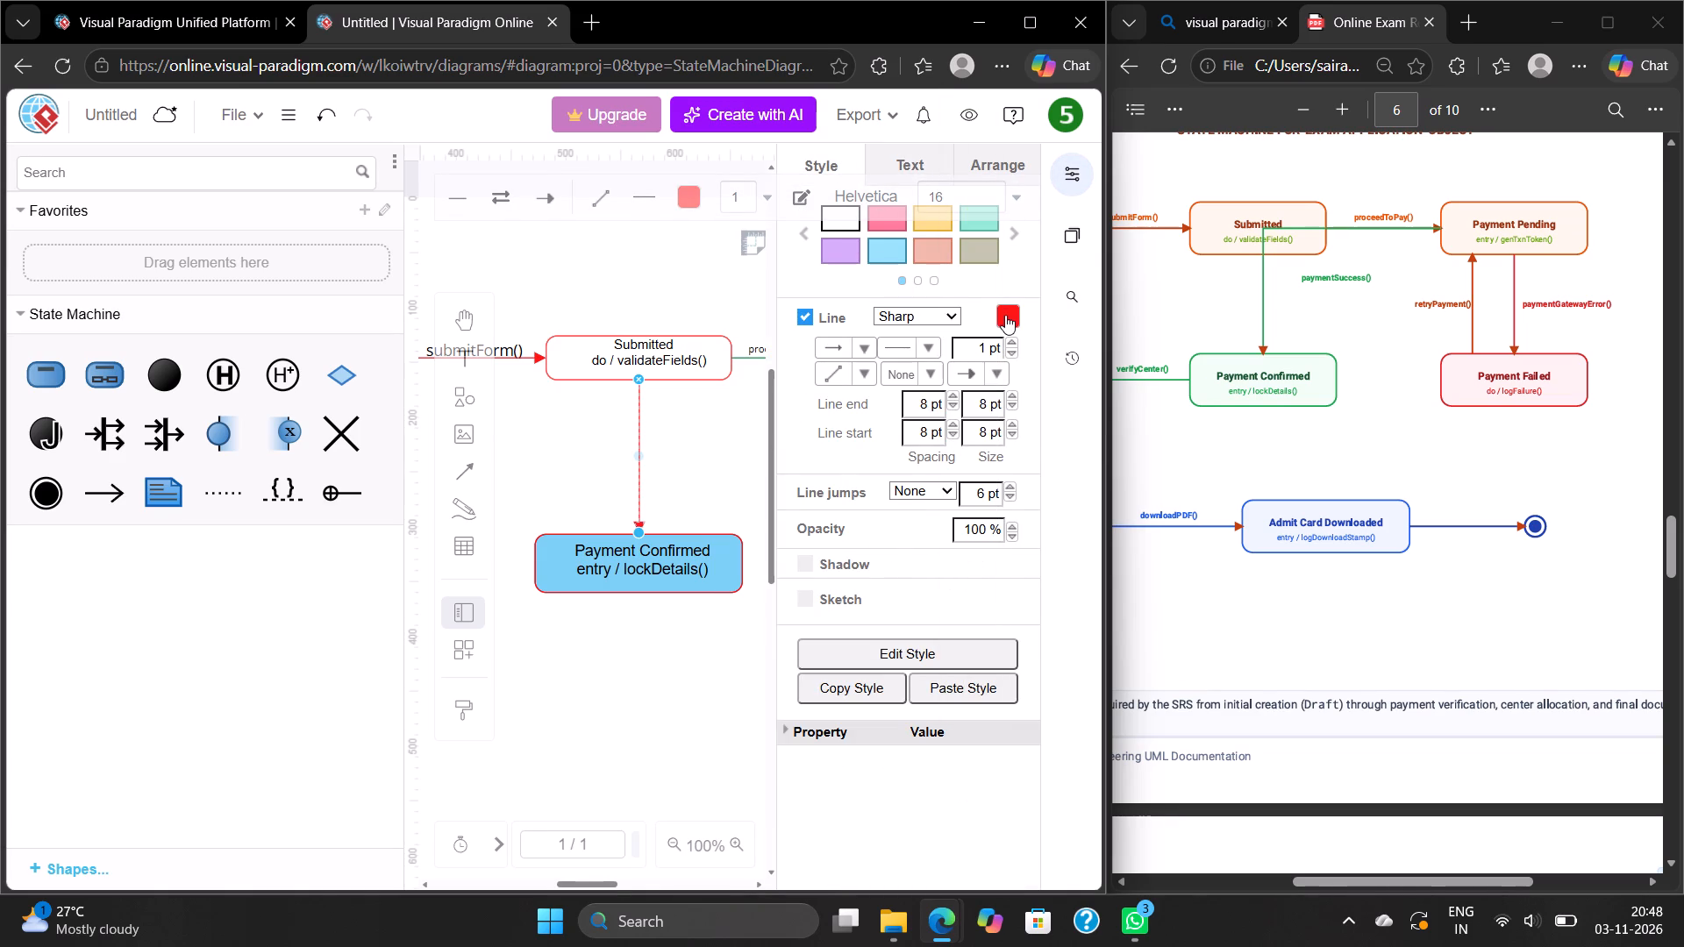
pyautogui.click(840, 281)
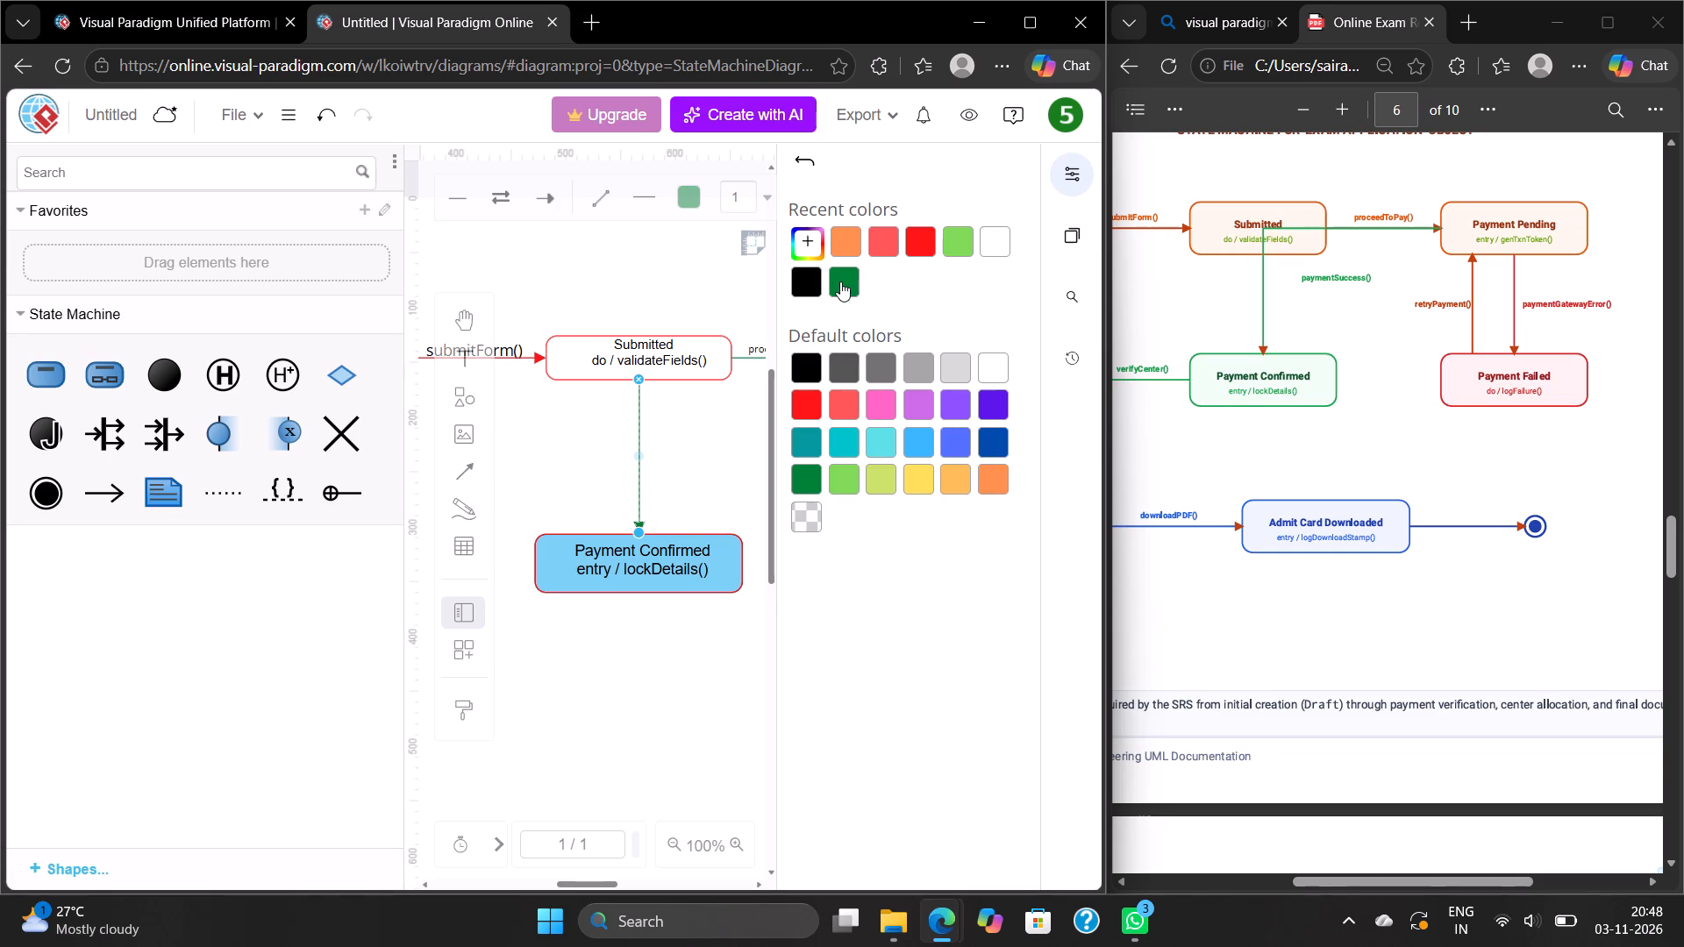
pyautogui.click(696, 478)
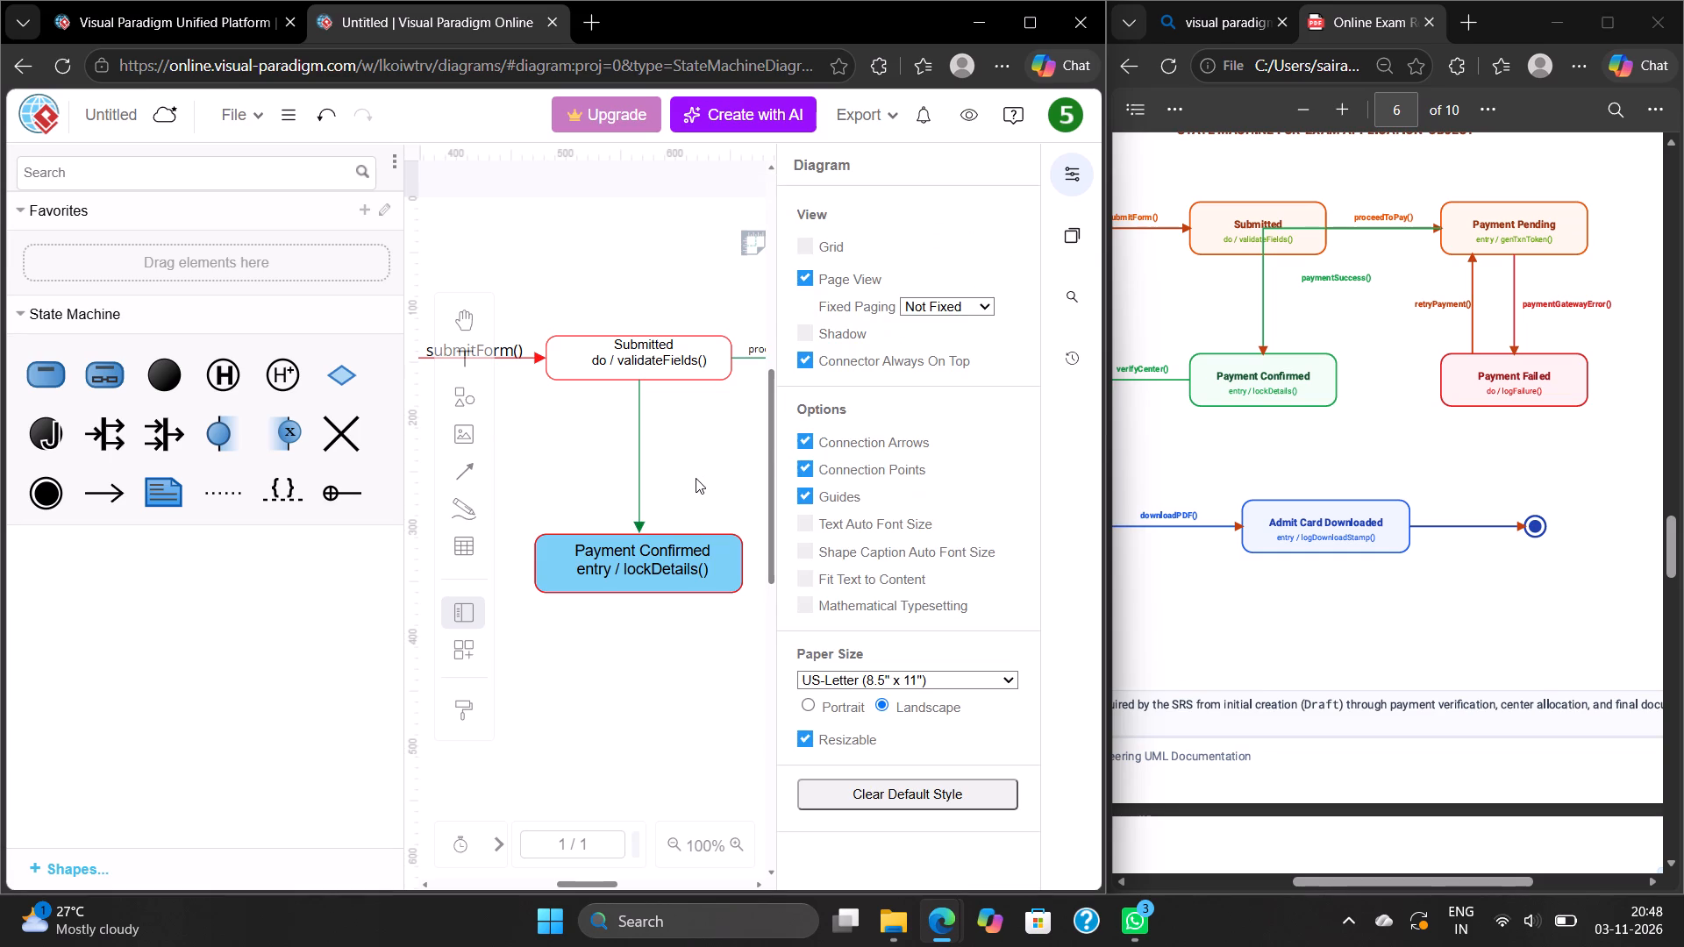
# Add a text label reading paymentSuccess() beside the green arrow between Submitted and Payment Confirmed.
pyautogui.hscroll(1, 1265, 392)
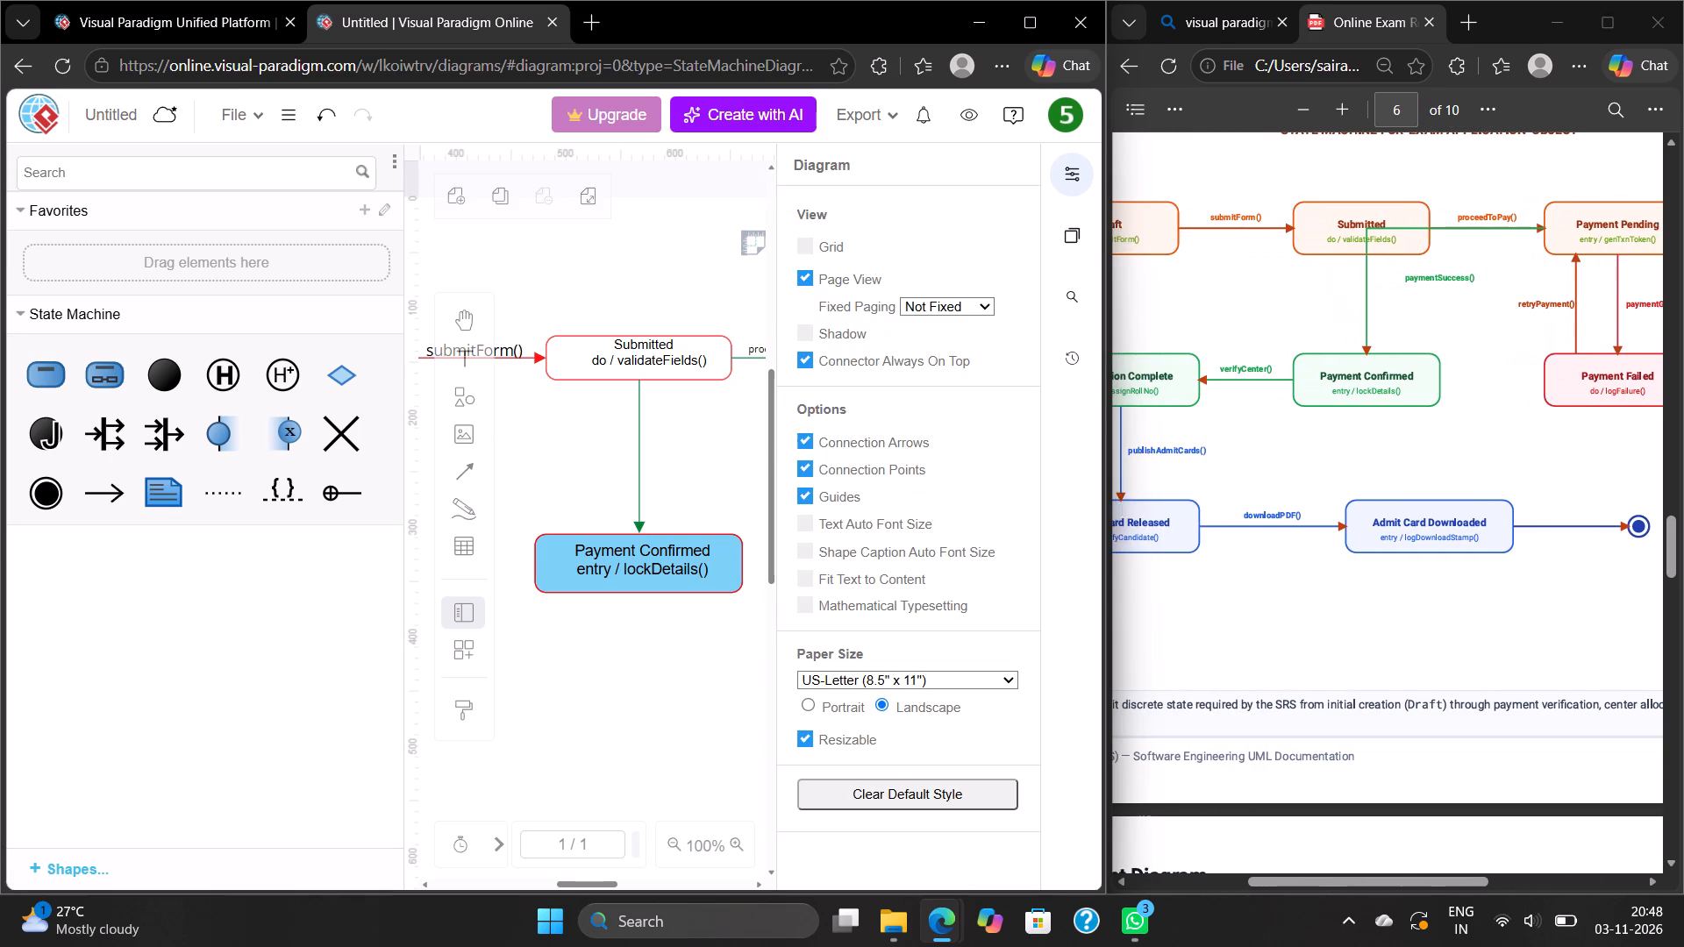
pyautogui.hscroll(1, 1265, 392)
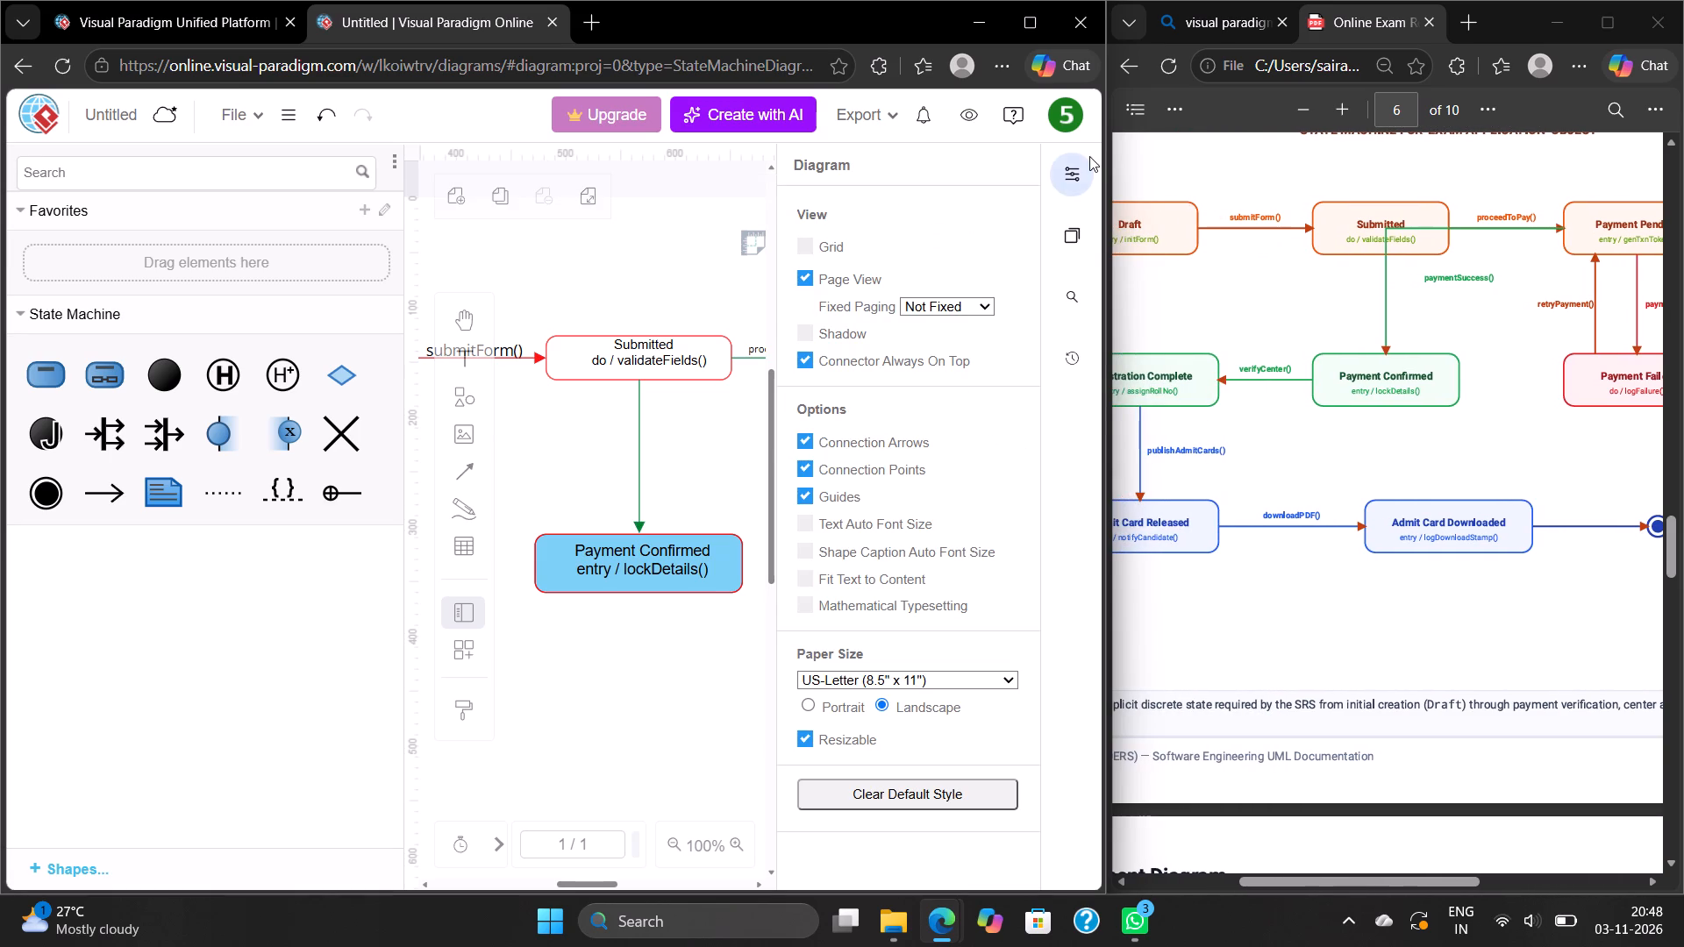
pyautogui.click(1080, 164)
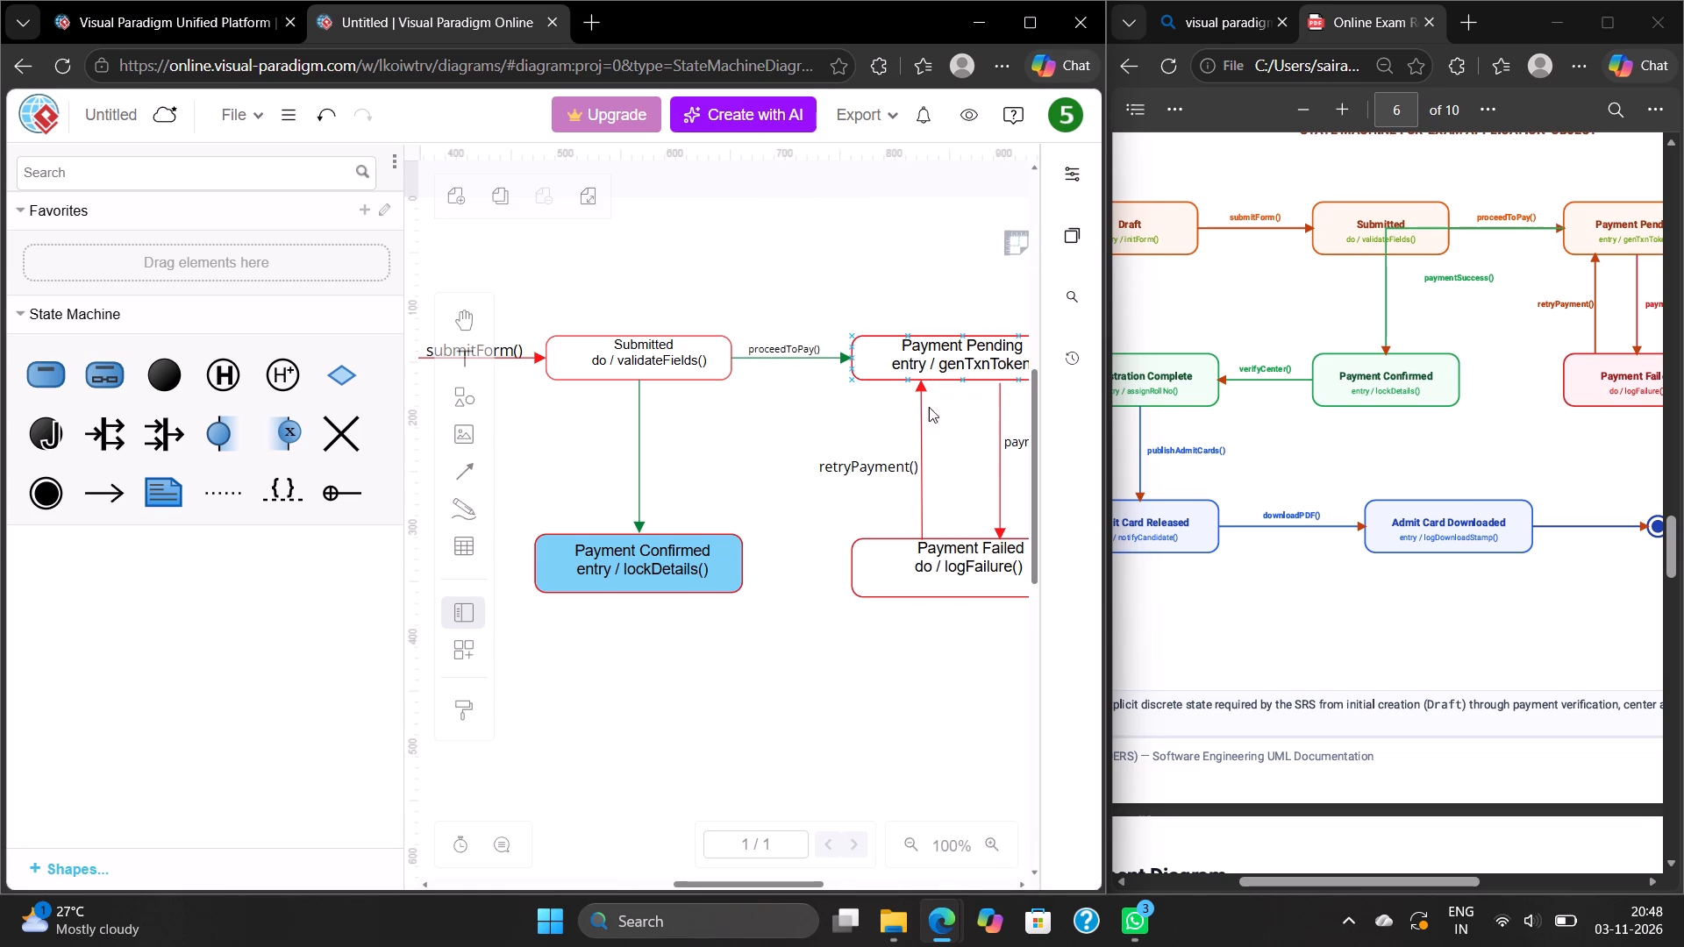
pyautogui.doubleClick(670, 447)
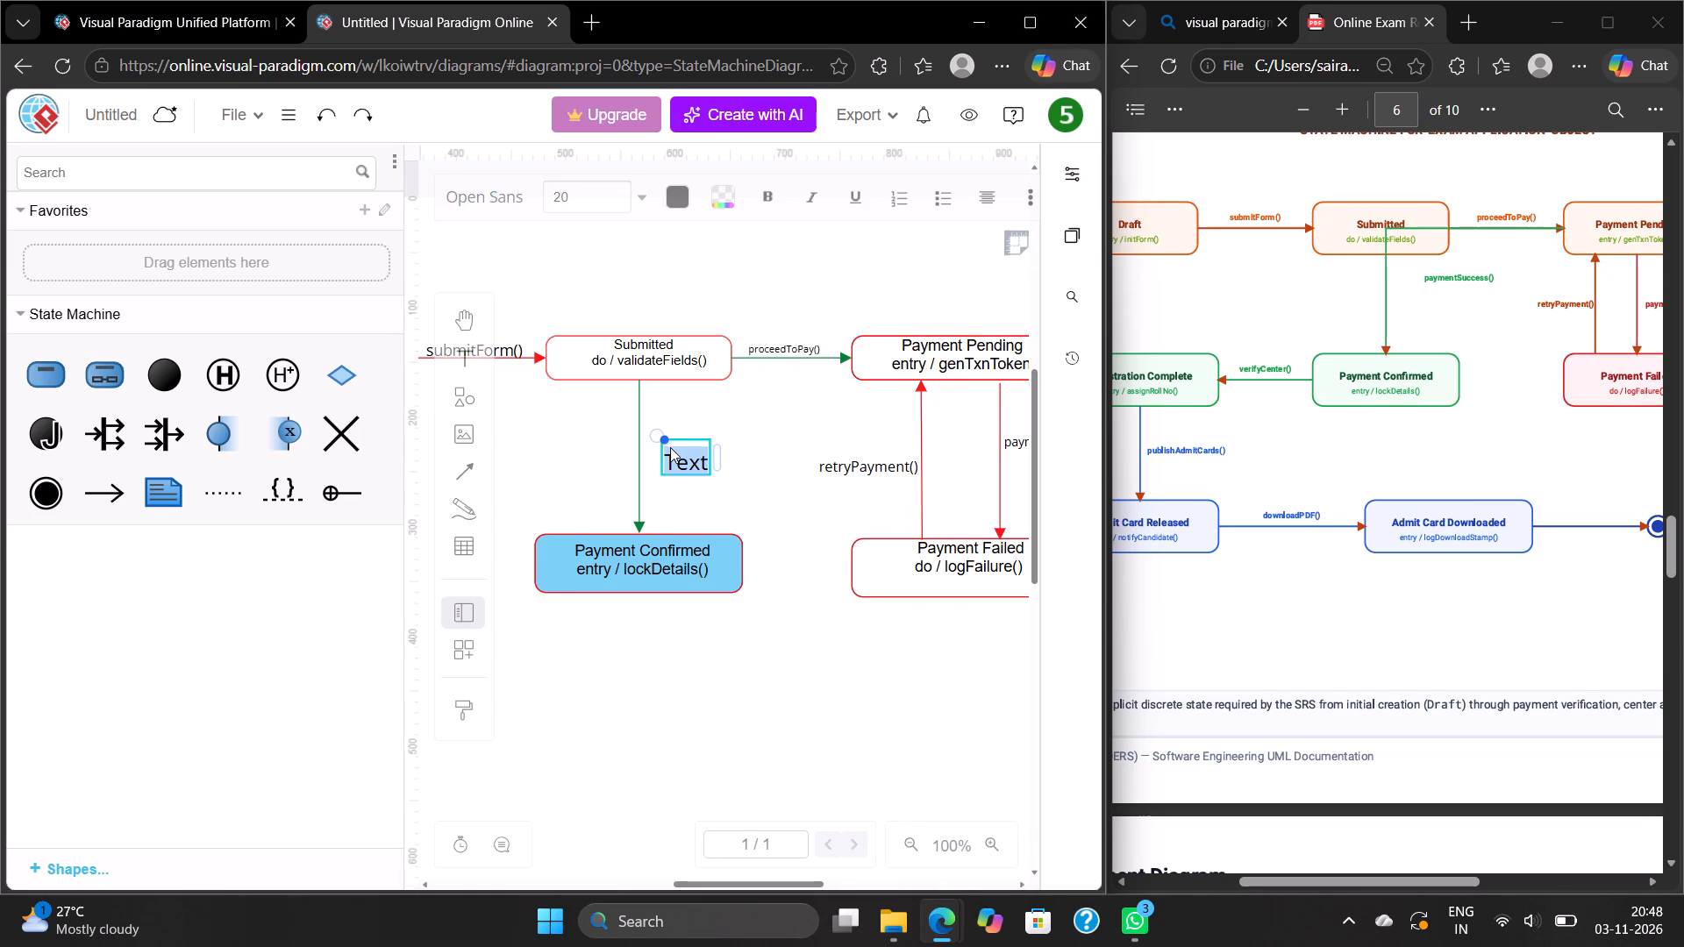
pyautogui.press('BackSpace')
pyautogui.write('payment')
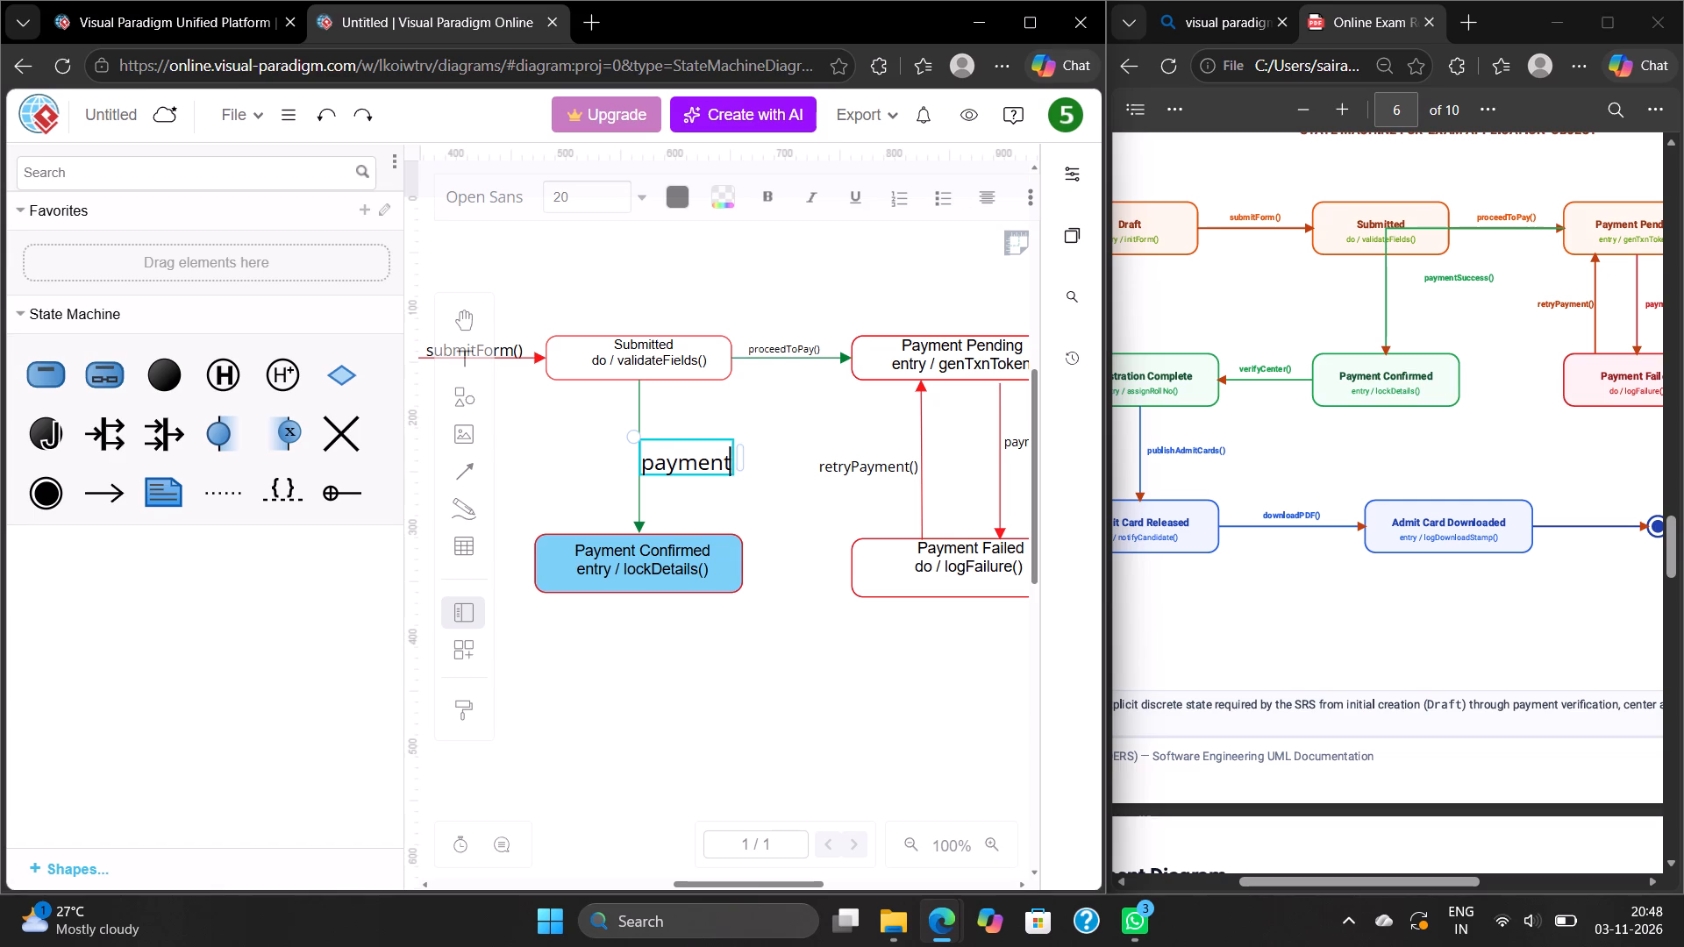
pyautogui.write('Success')
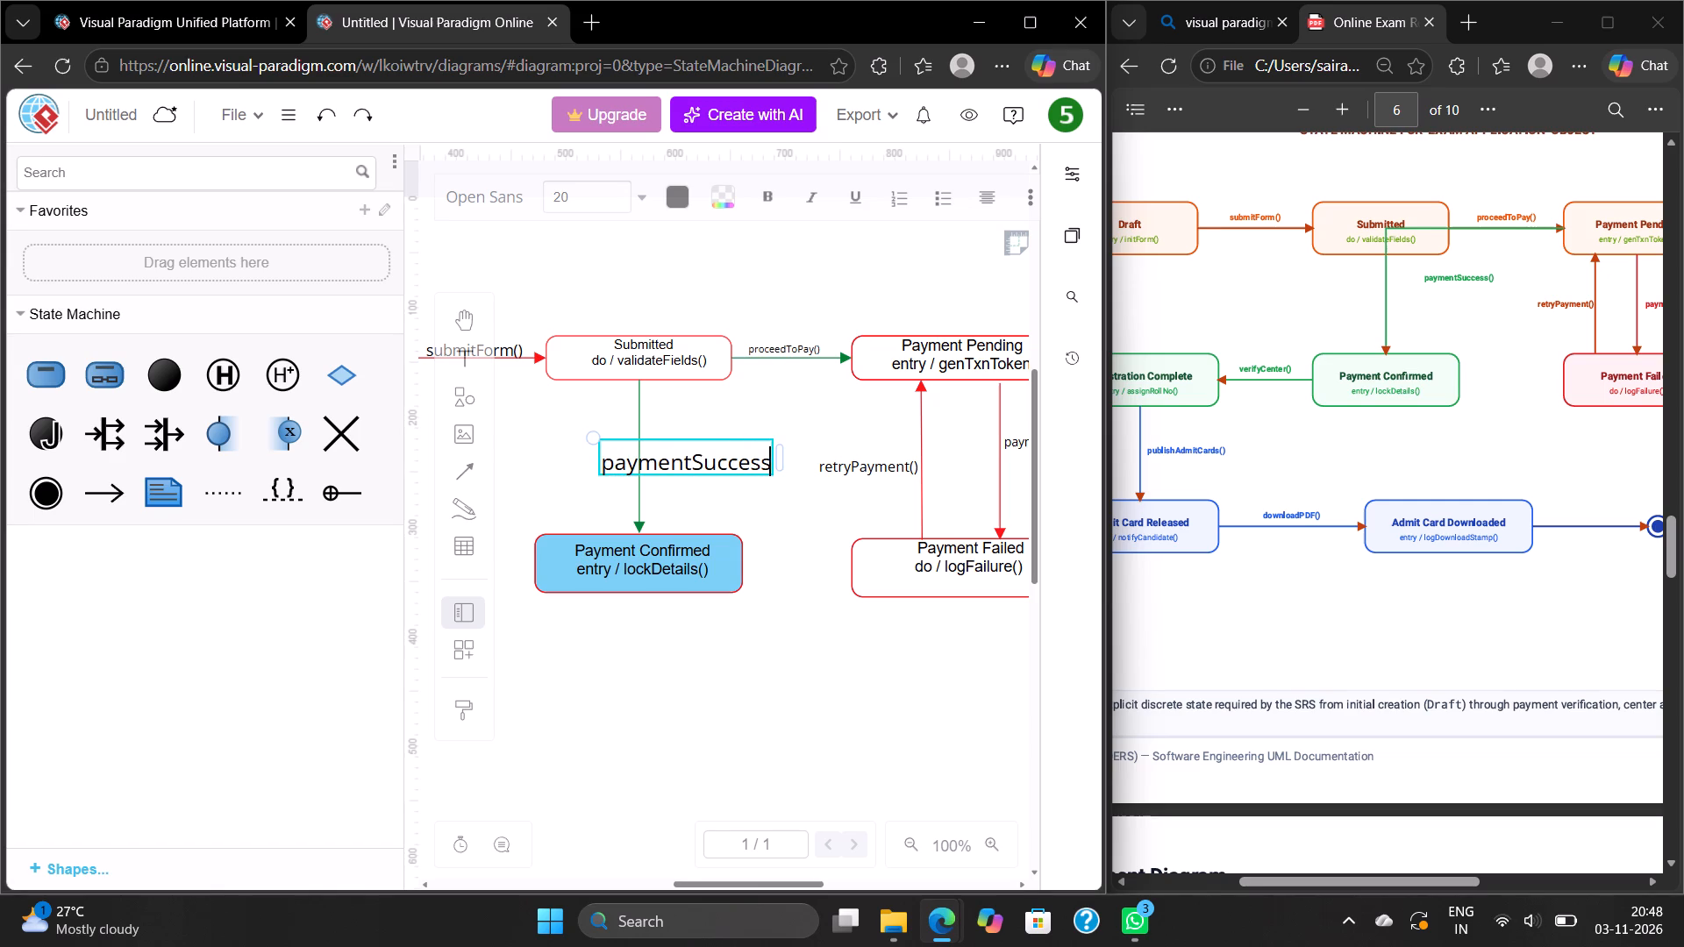
pyautogui.write('()')
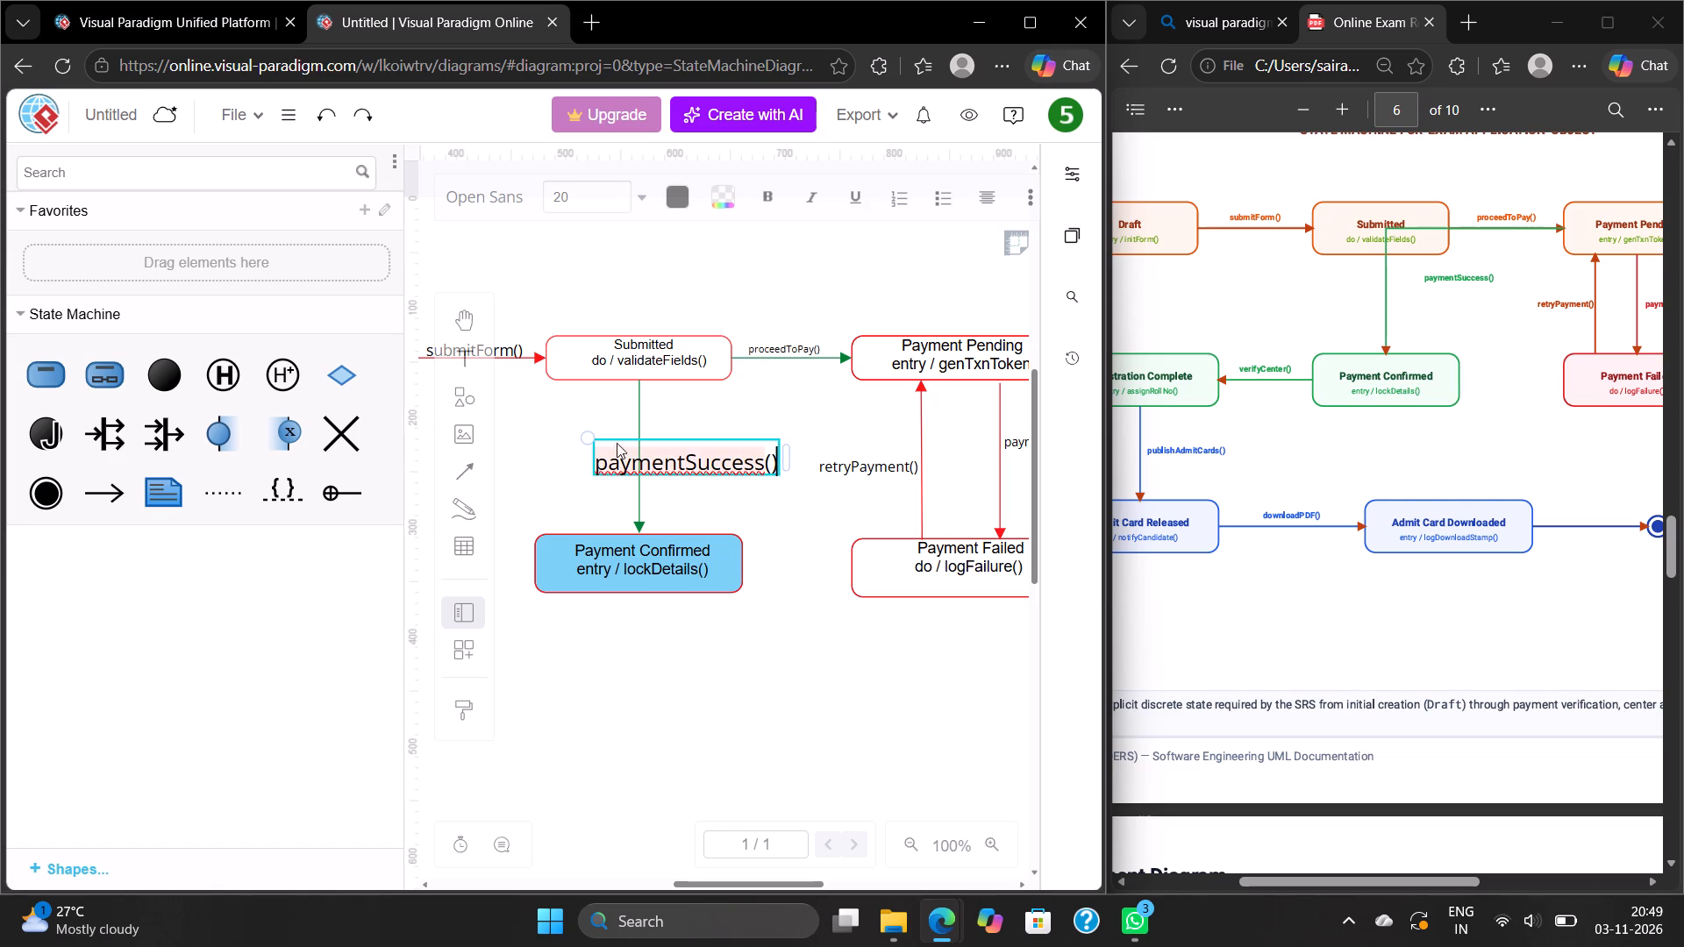
pyautogui.click(684, 417)
# Set the paymentSuccess() label's font size to 12 pt and move it just right of the vertical arrow.
pyautogui.click(679, 449)
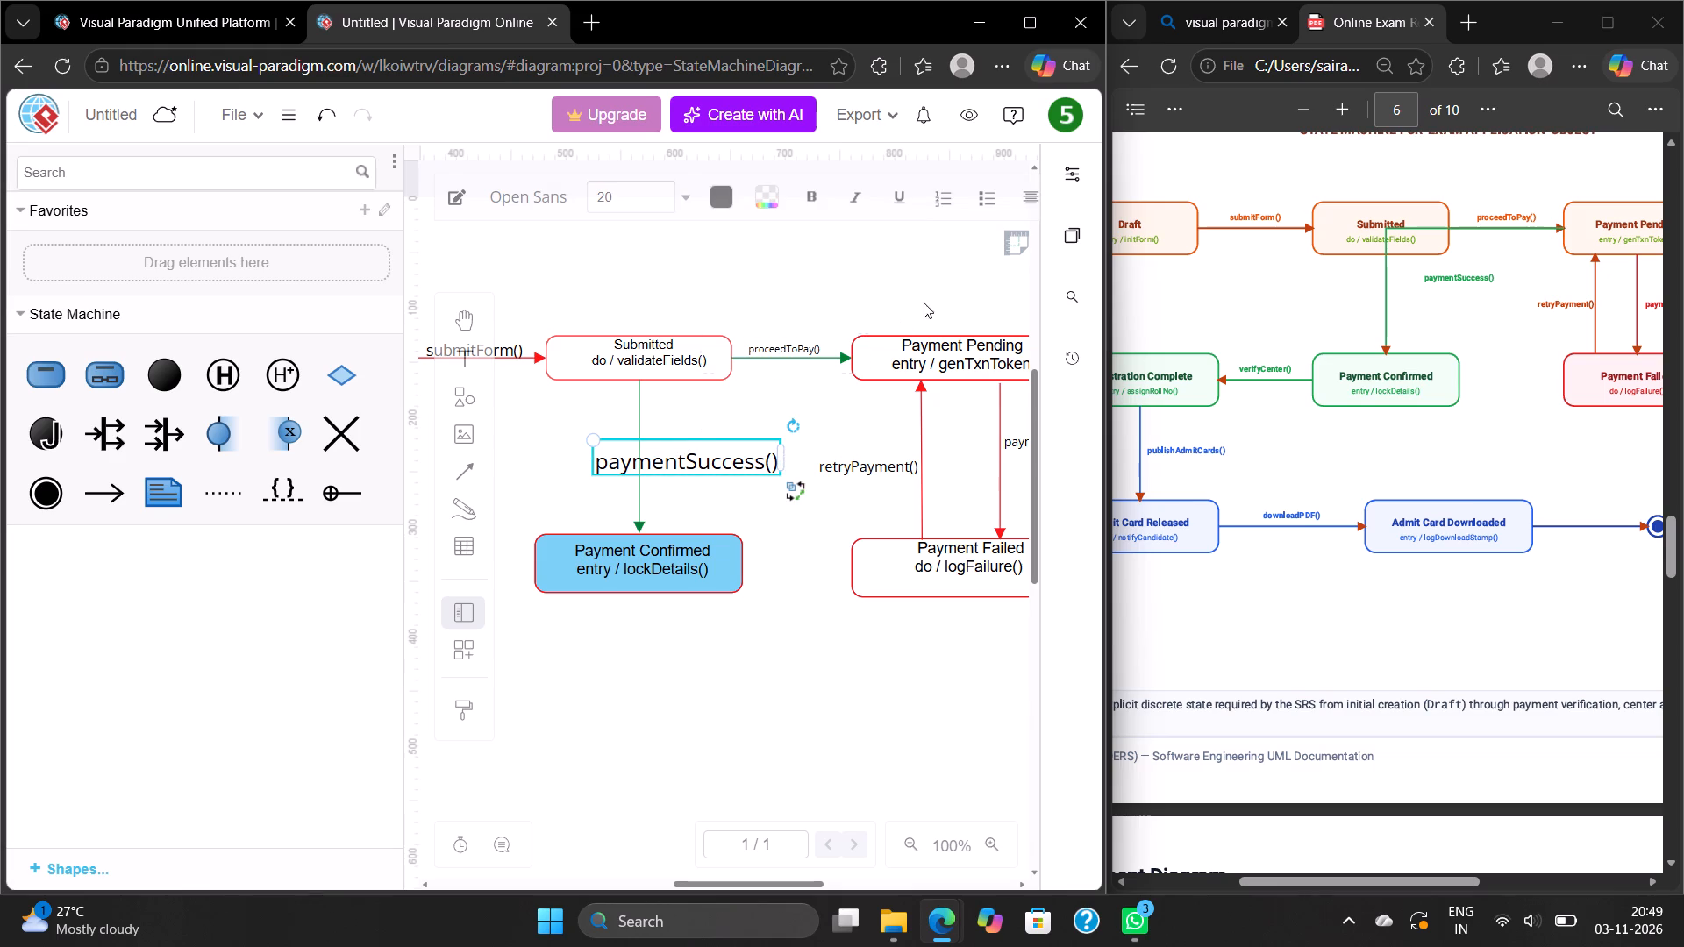
pyautogui.click(1074, 180)
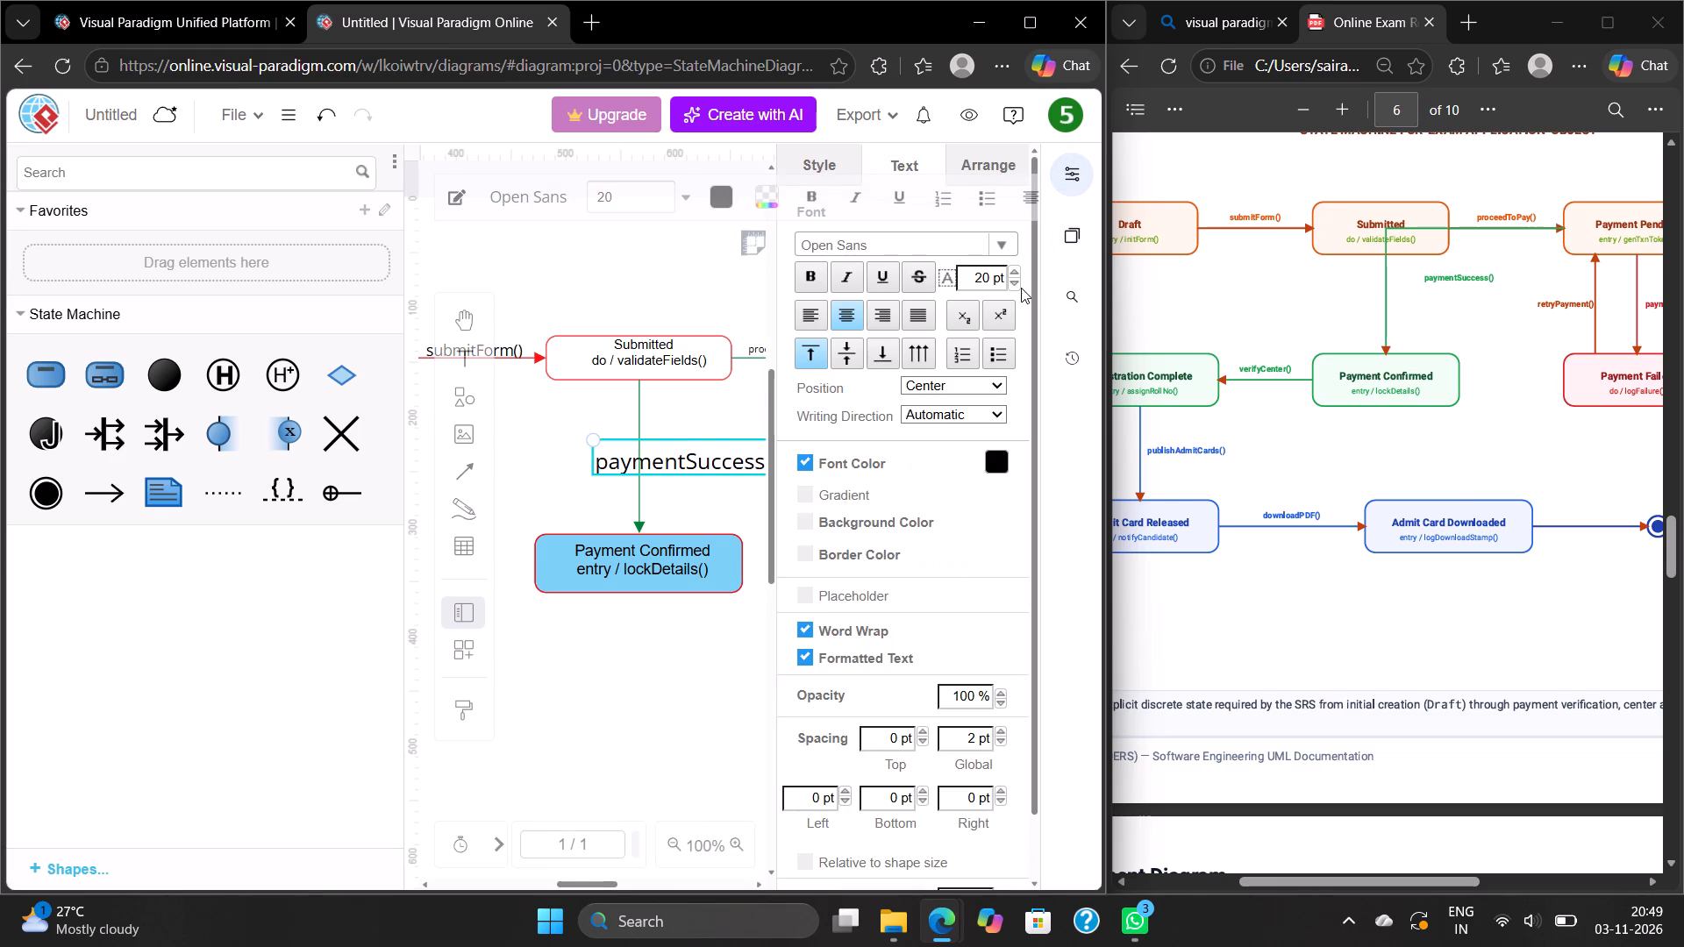
pyautogui.tripleClick(1017, 281)
pyautogui.tripleClick(1017, 281)
pyautogui.tripleClick(1017, 281)
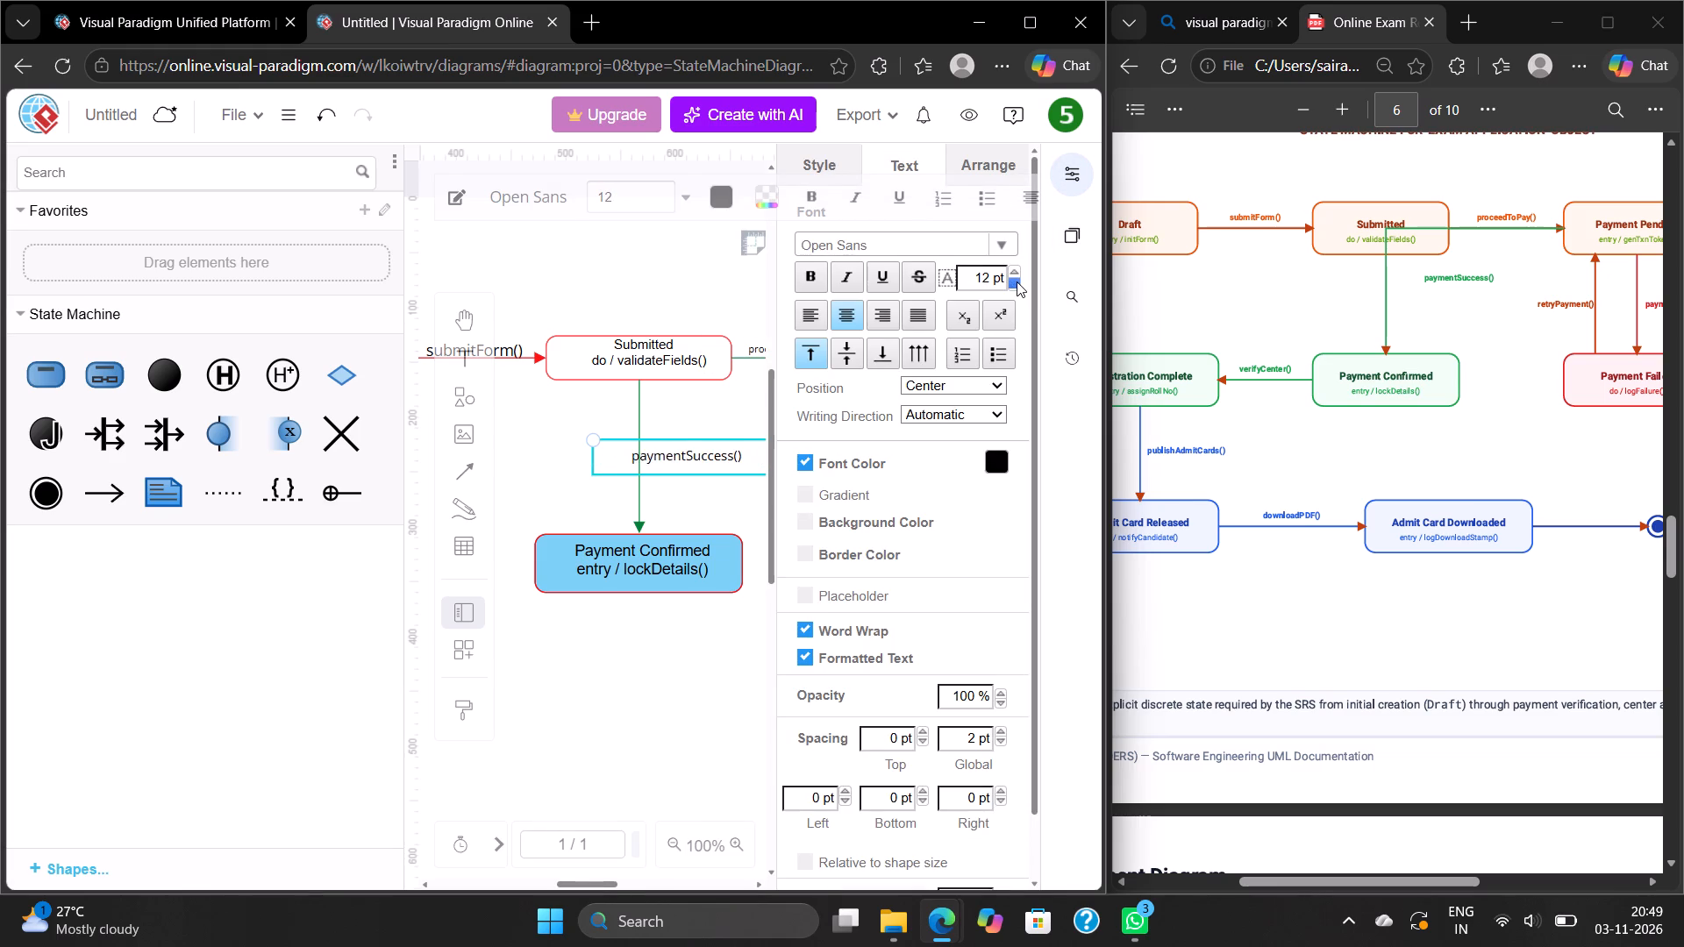
pyautogui.click(712, 407)
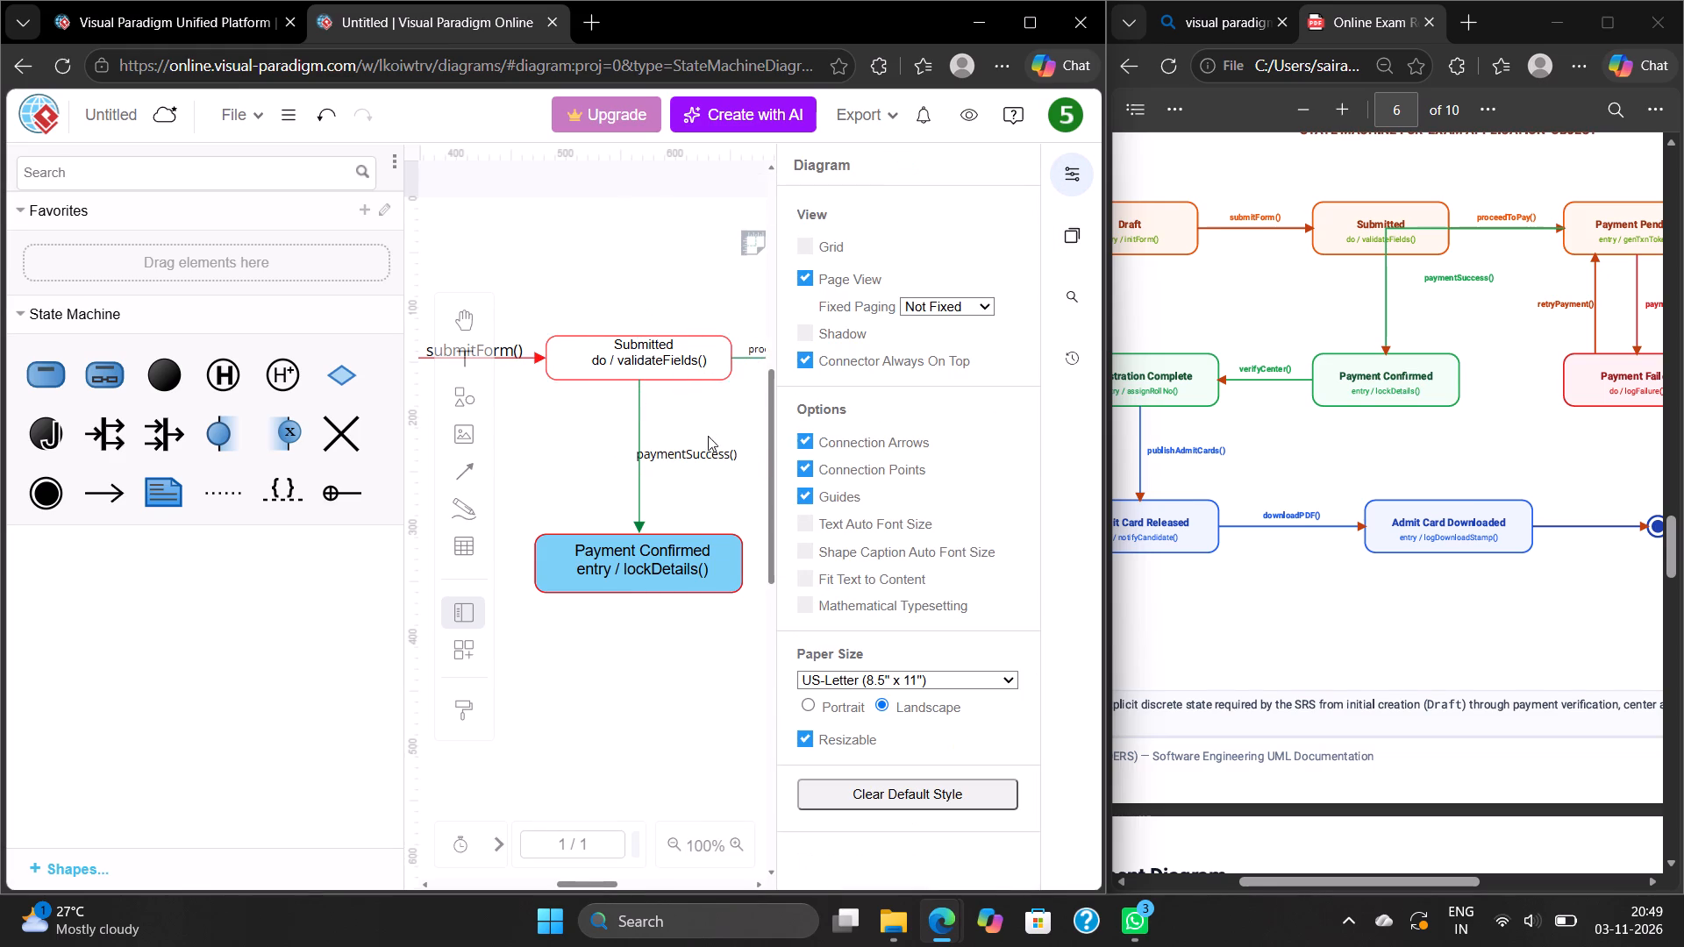
pyautogui.click(1093, 175)
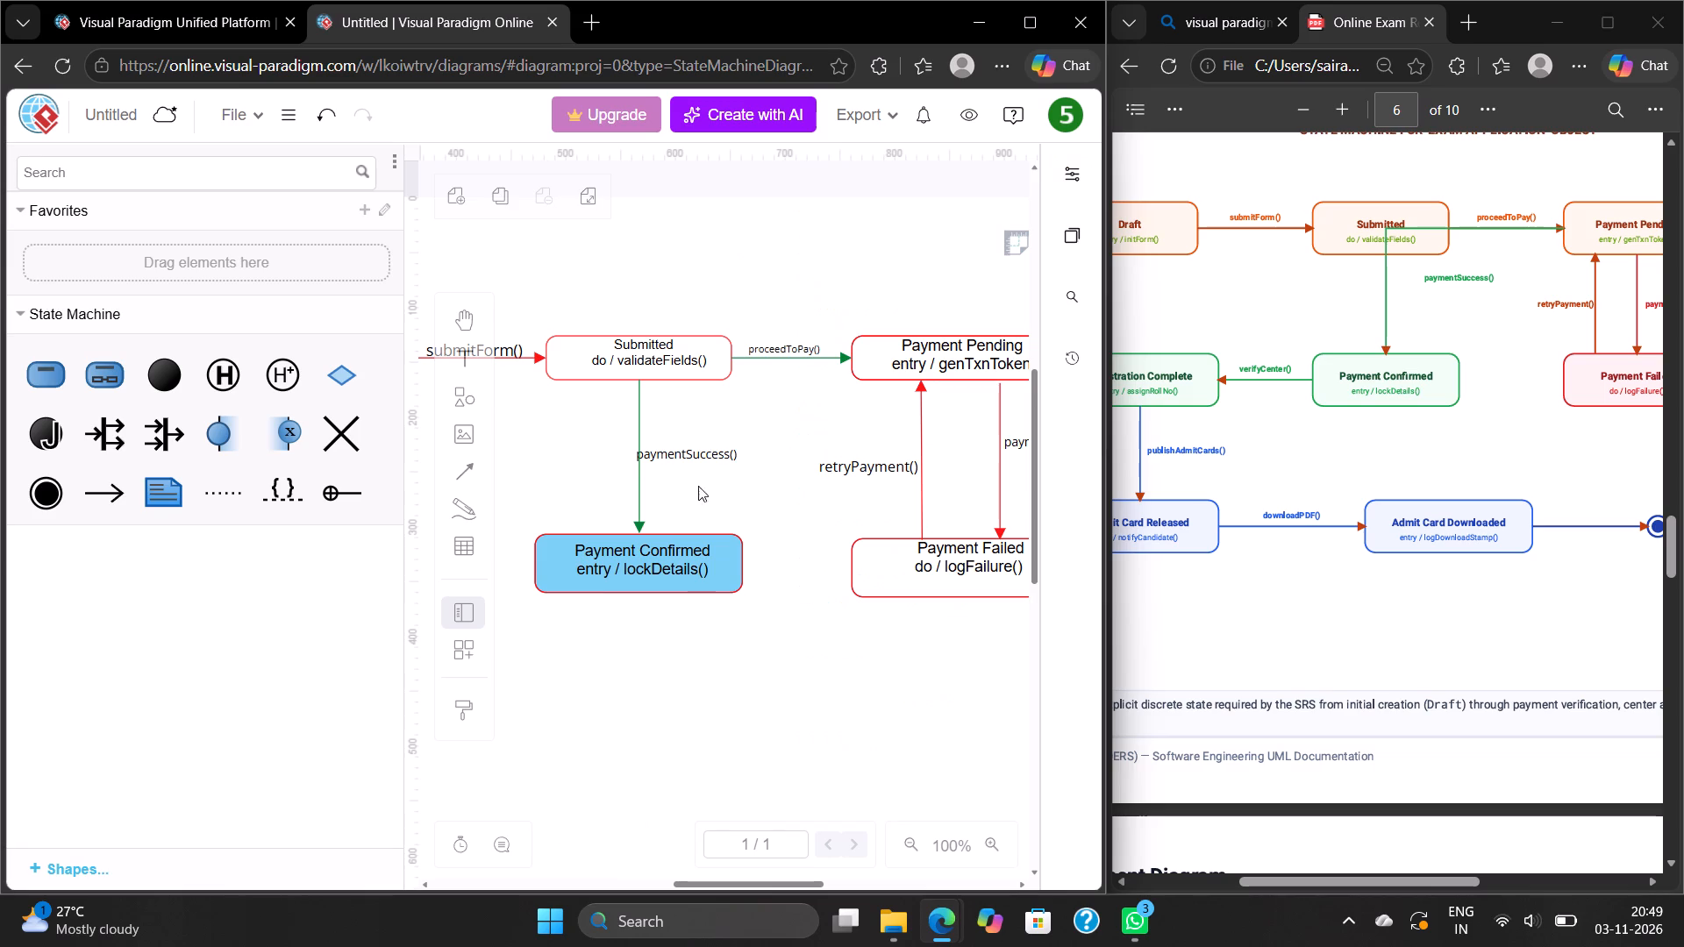
pyautogui.moveTo(696, 458); pyautogui.dragTo(706, 445)
pyautogui.click(724, 412)
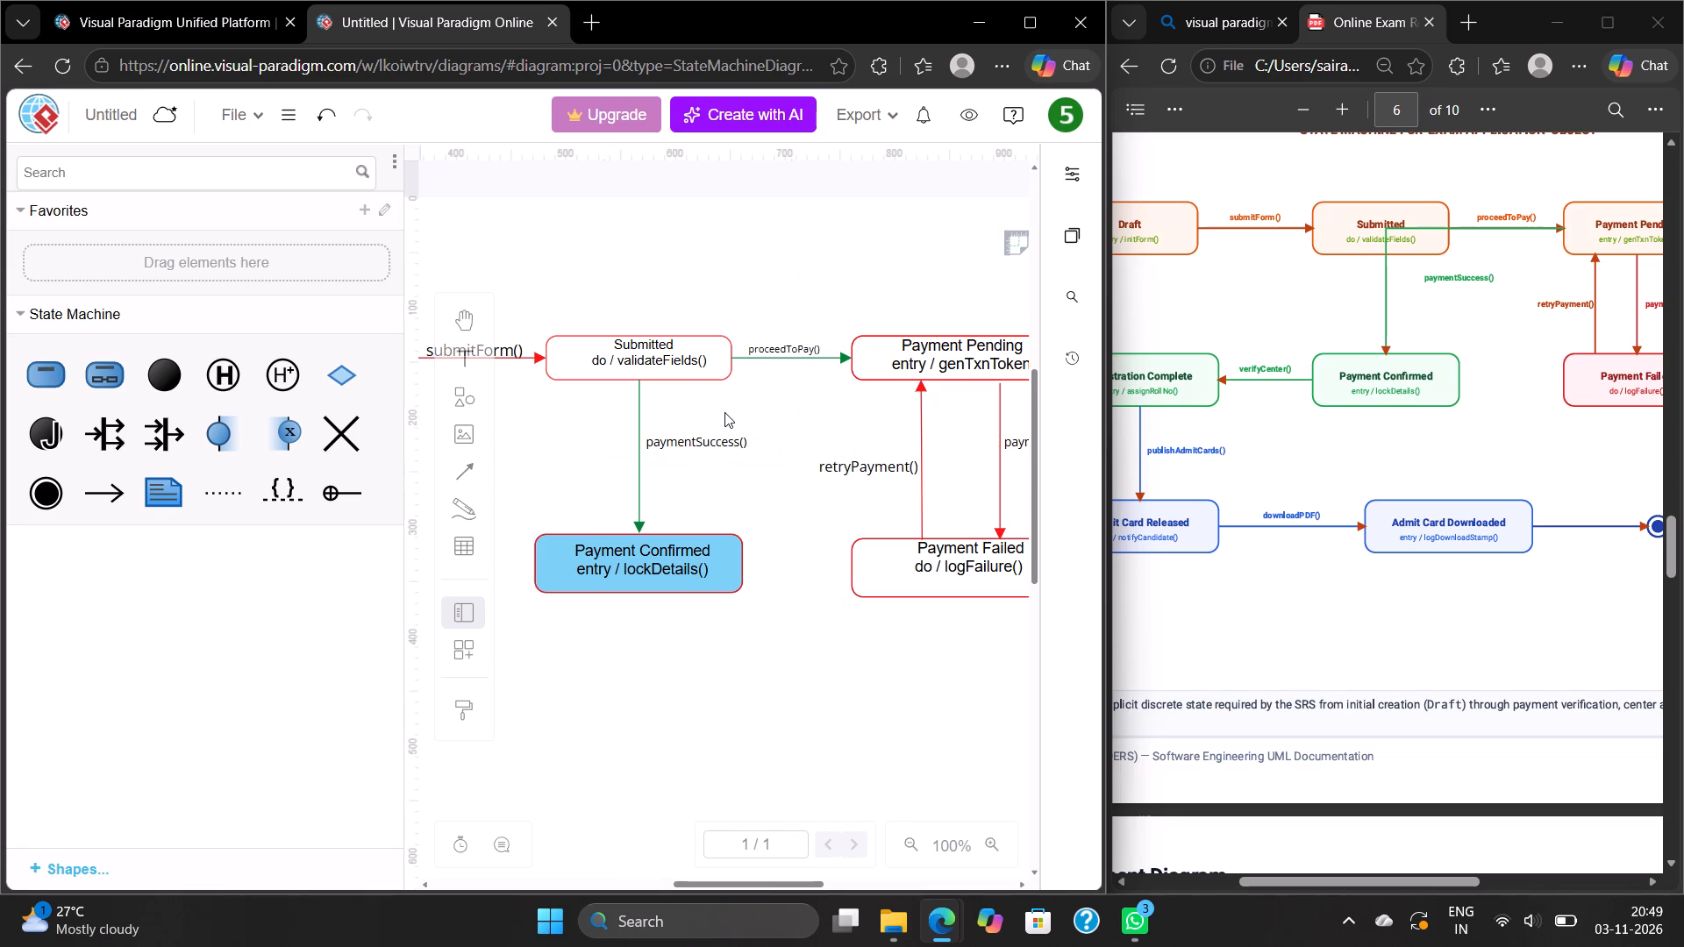
# Give the Payment Confirmed state a white fill and a dark green outline.
pyautogui.hscroll(1, 724, 412)
pyautogui.click(723, 566)
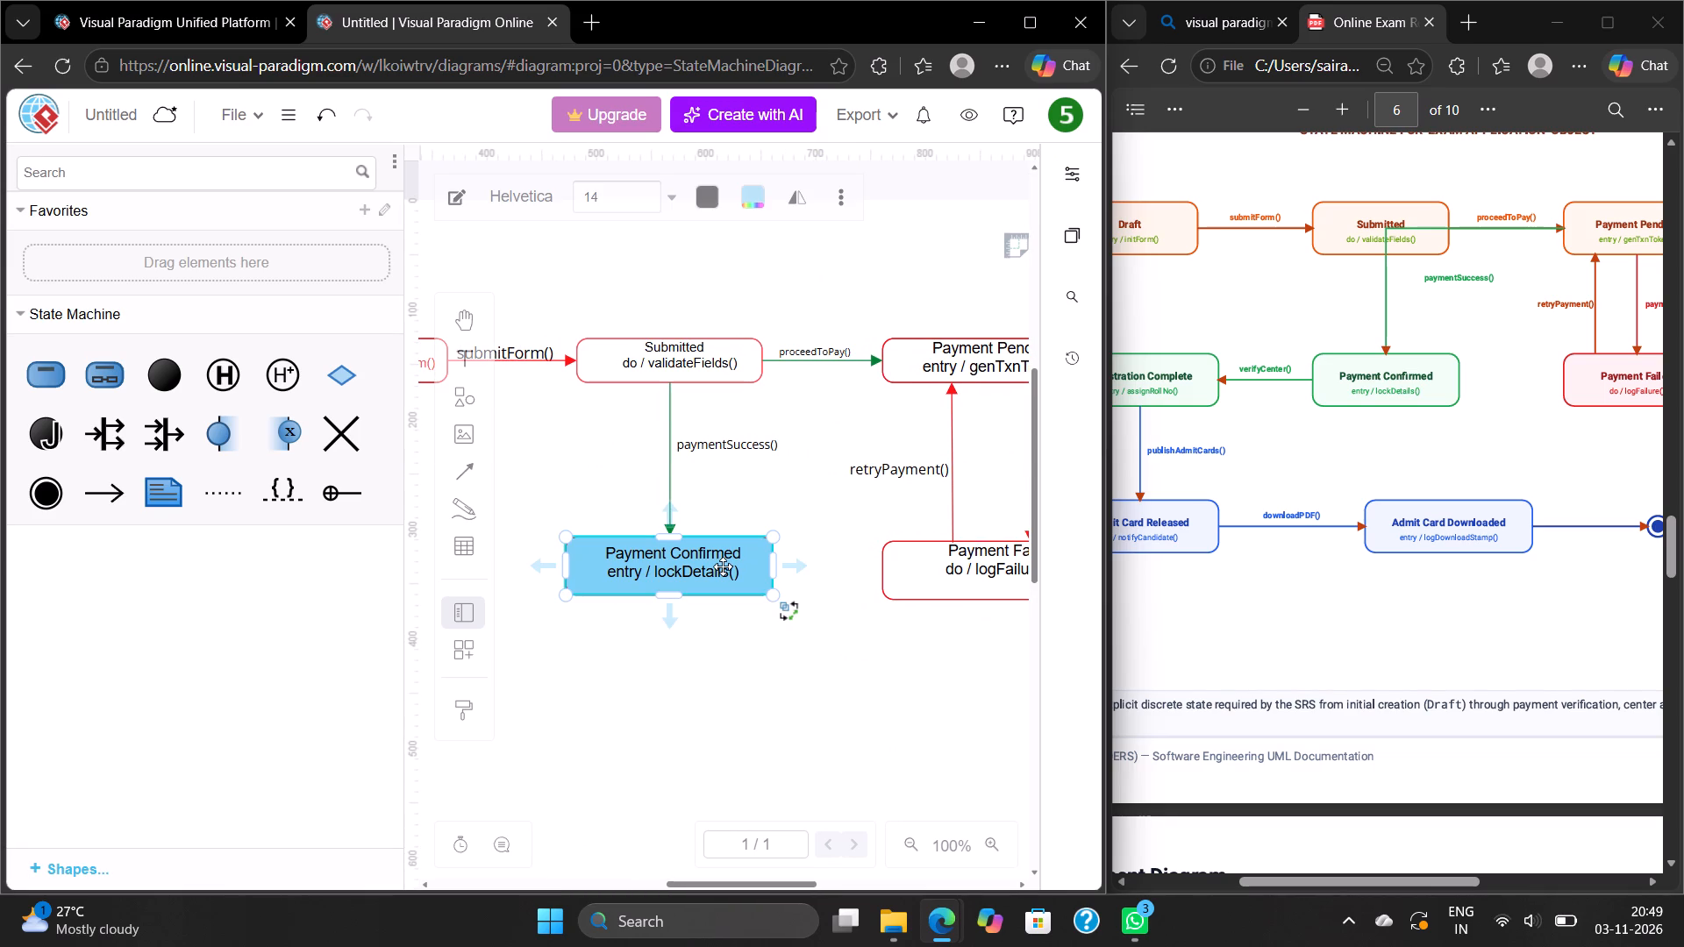
pyautogui.click(1067, 184)
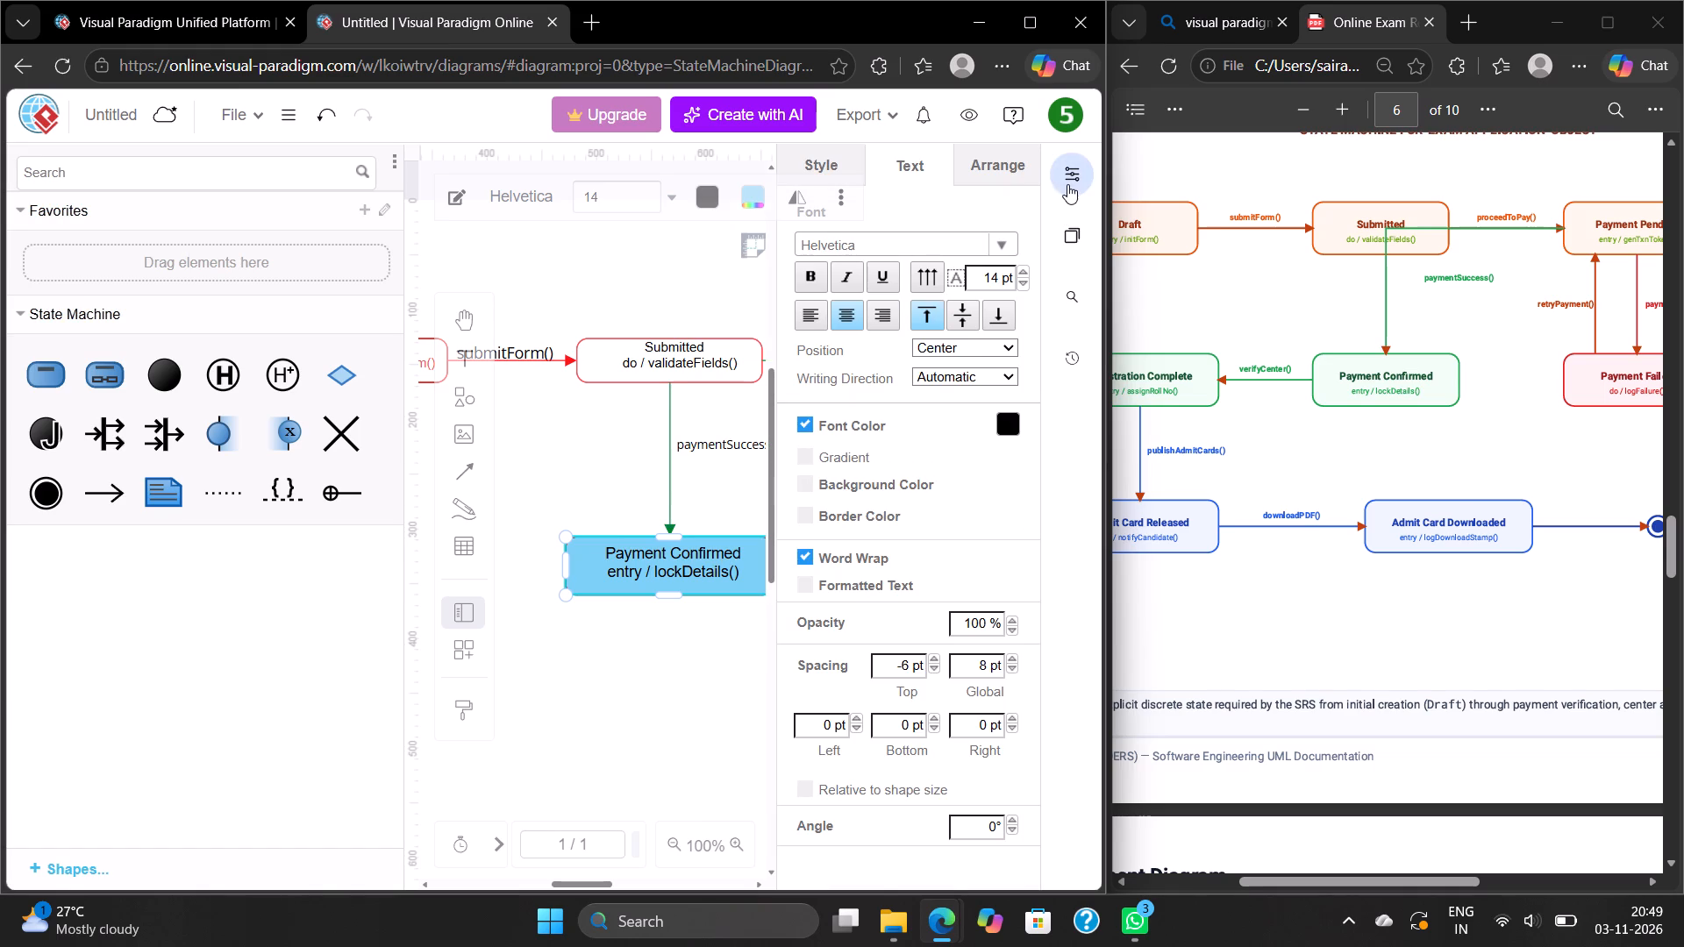
pyautogui.click(814, 153)
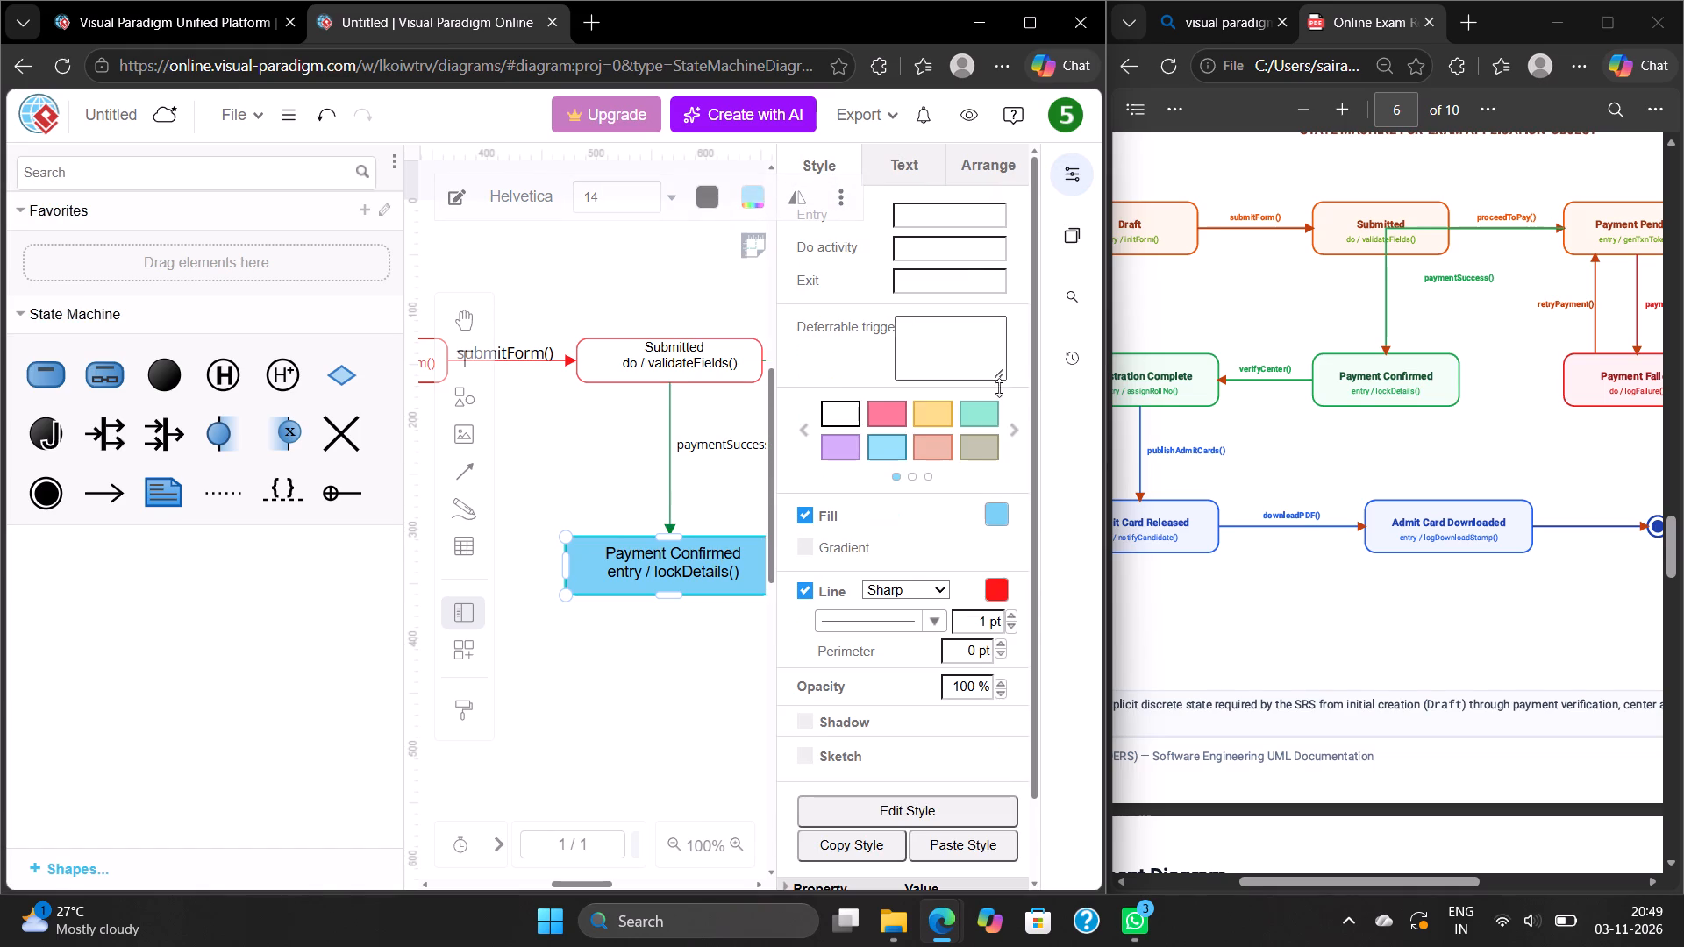
pyautogui.click(843, 409)
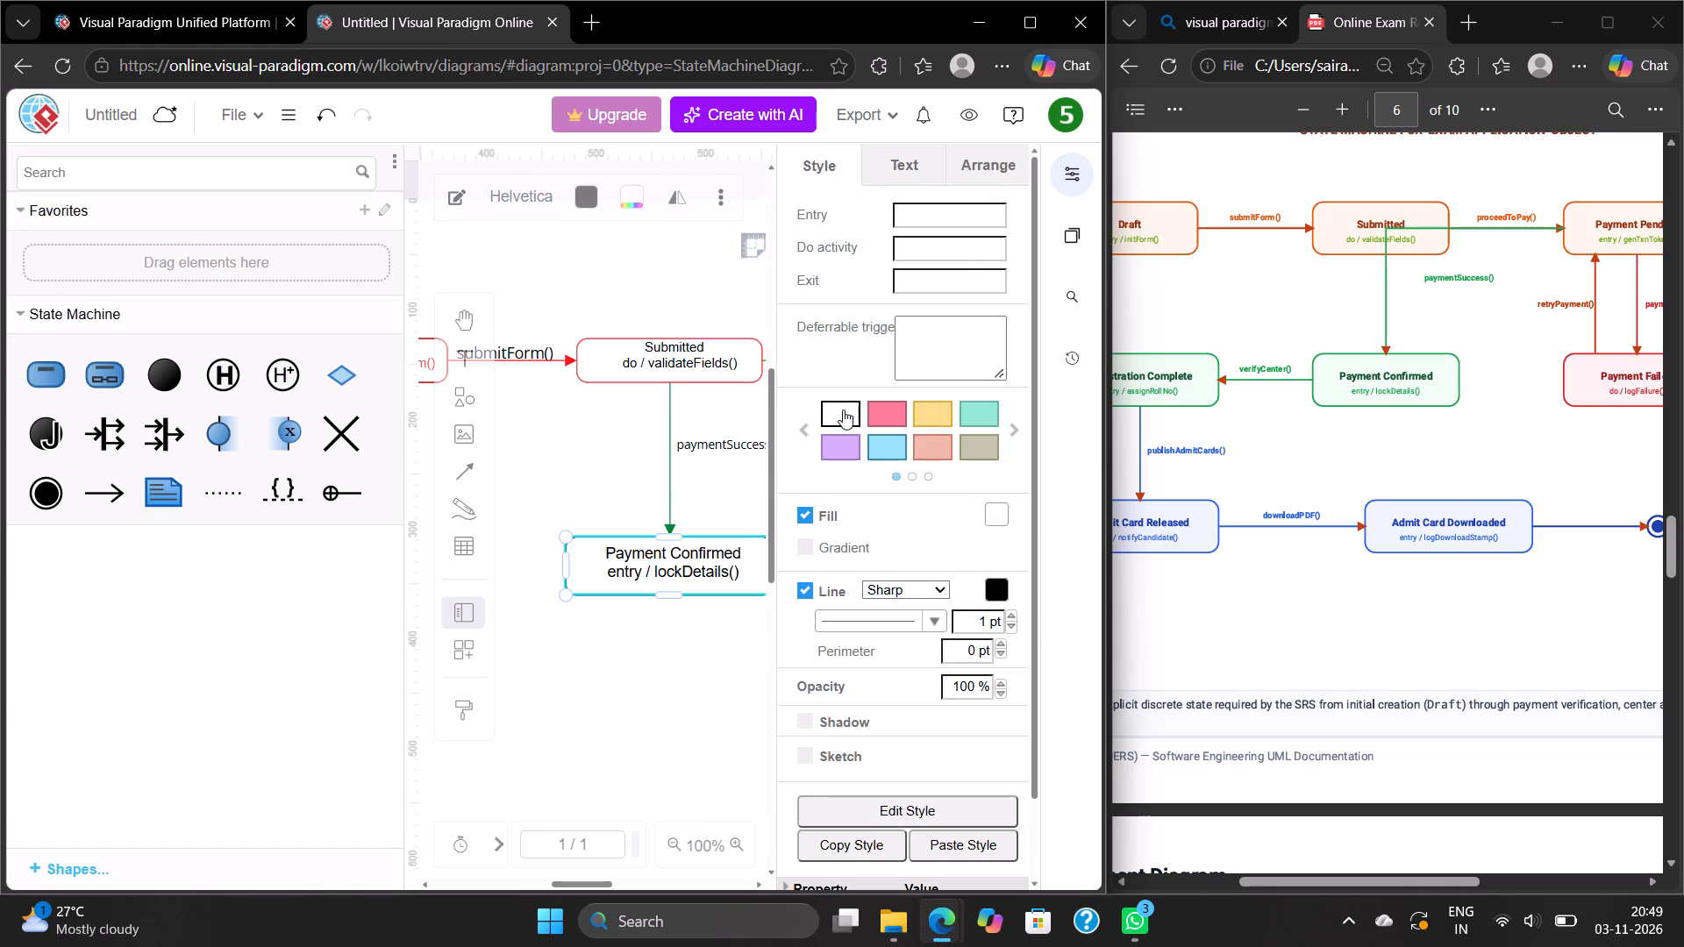
pyautogui.click(996, 583)
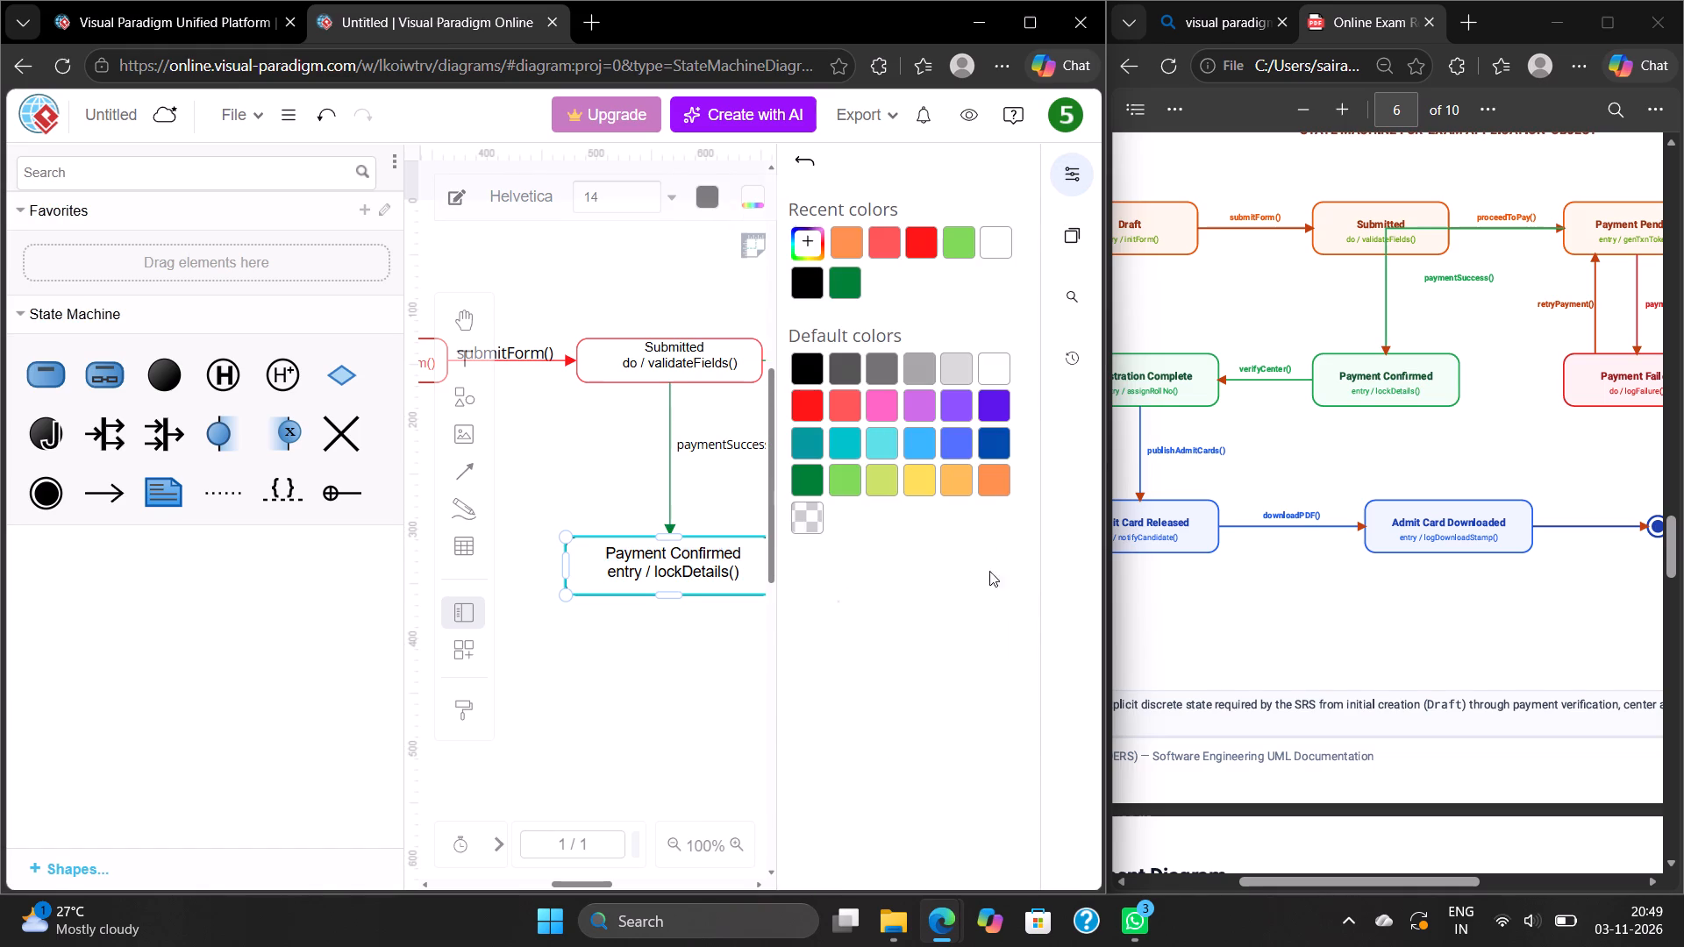
pyautogui.click(799, 473)
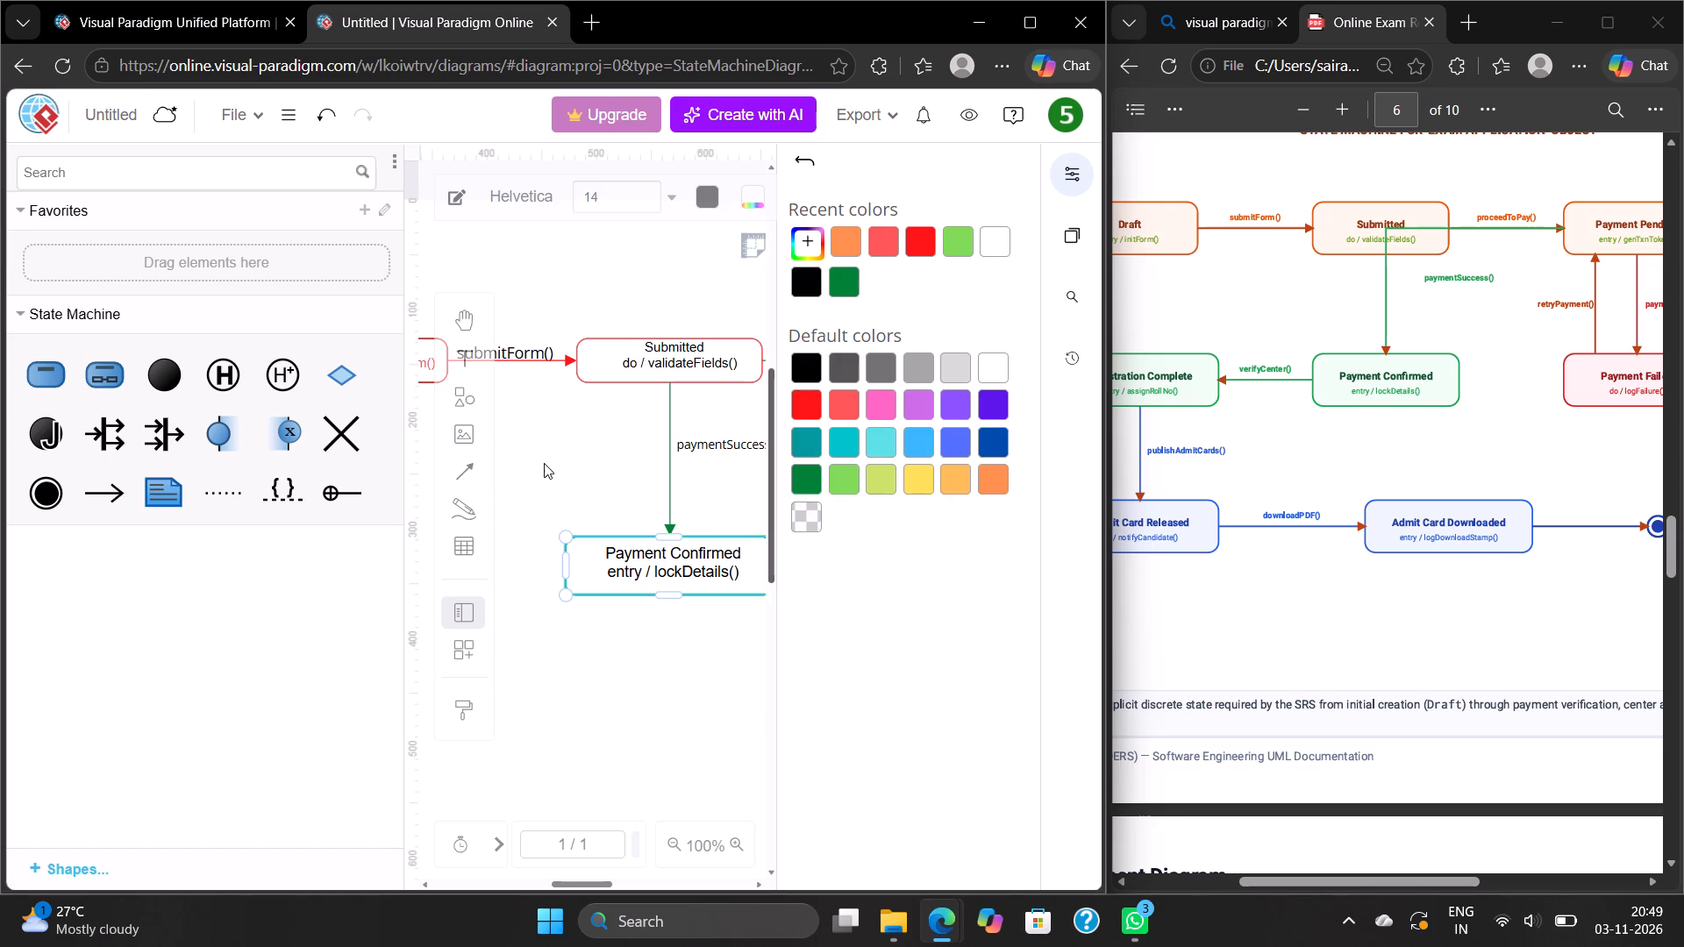
pyautogui.click(544, 463)
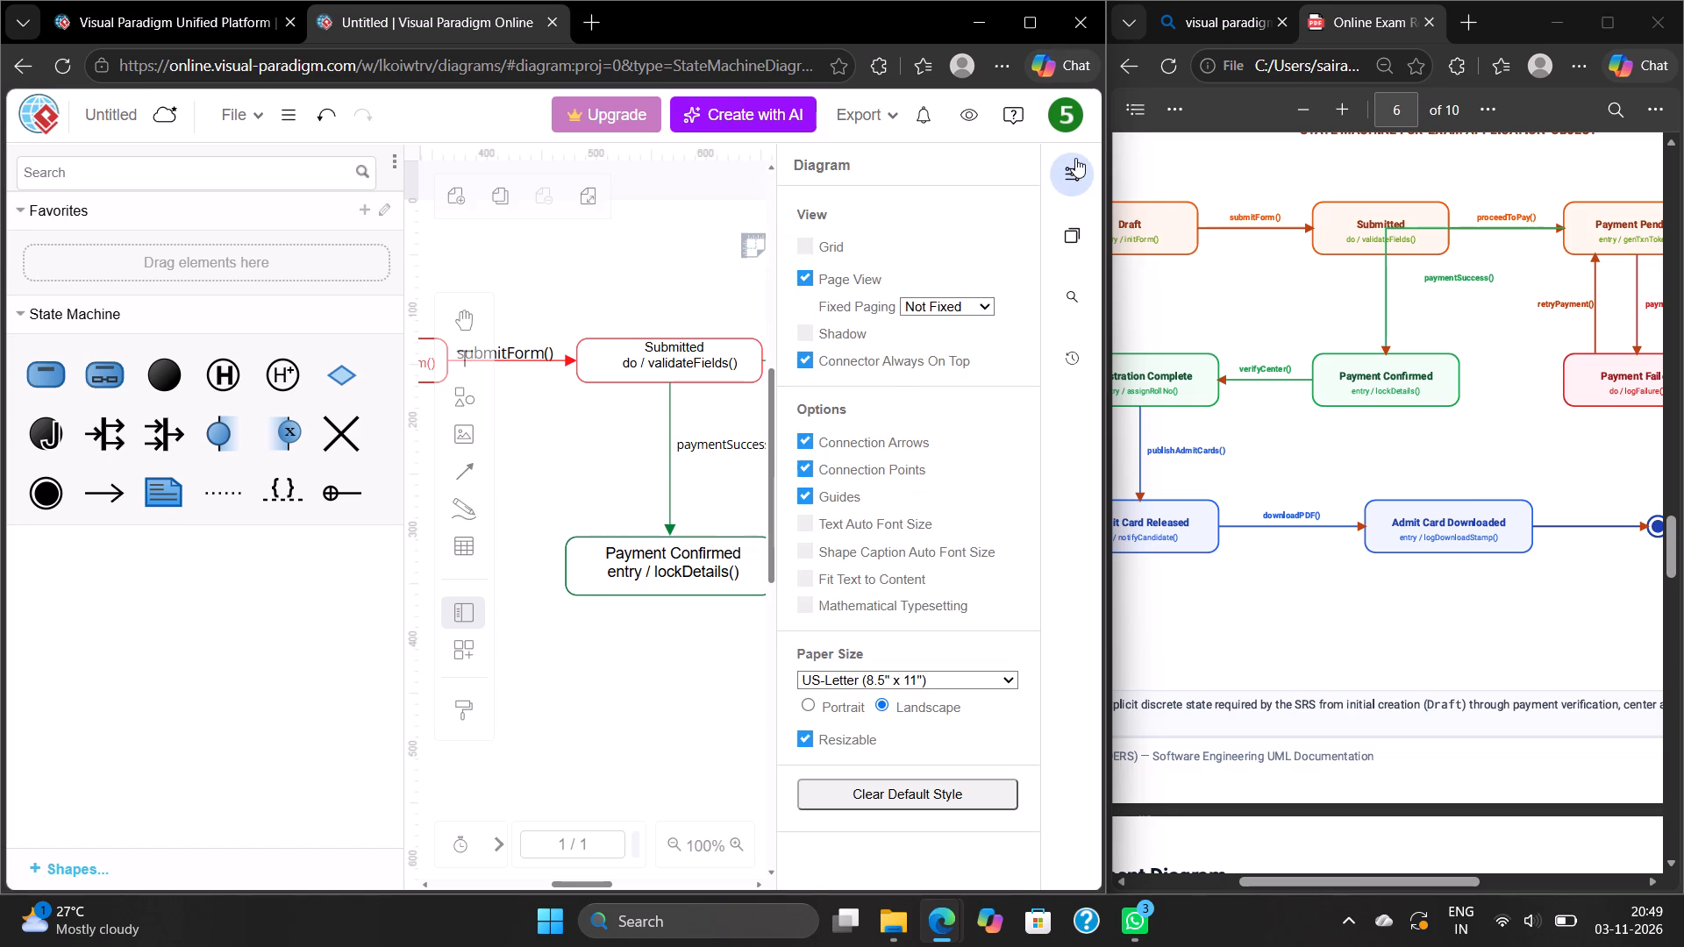
pyautogui.click(1075, 158)
# Add a state for Registration Complete below Draft, level with Payment Confirmed and left-aligned with Draft, and enlarge it to nearly Payment Confirmed's size.
pyautogui.hscroll(1, 908, 458)
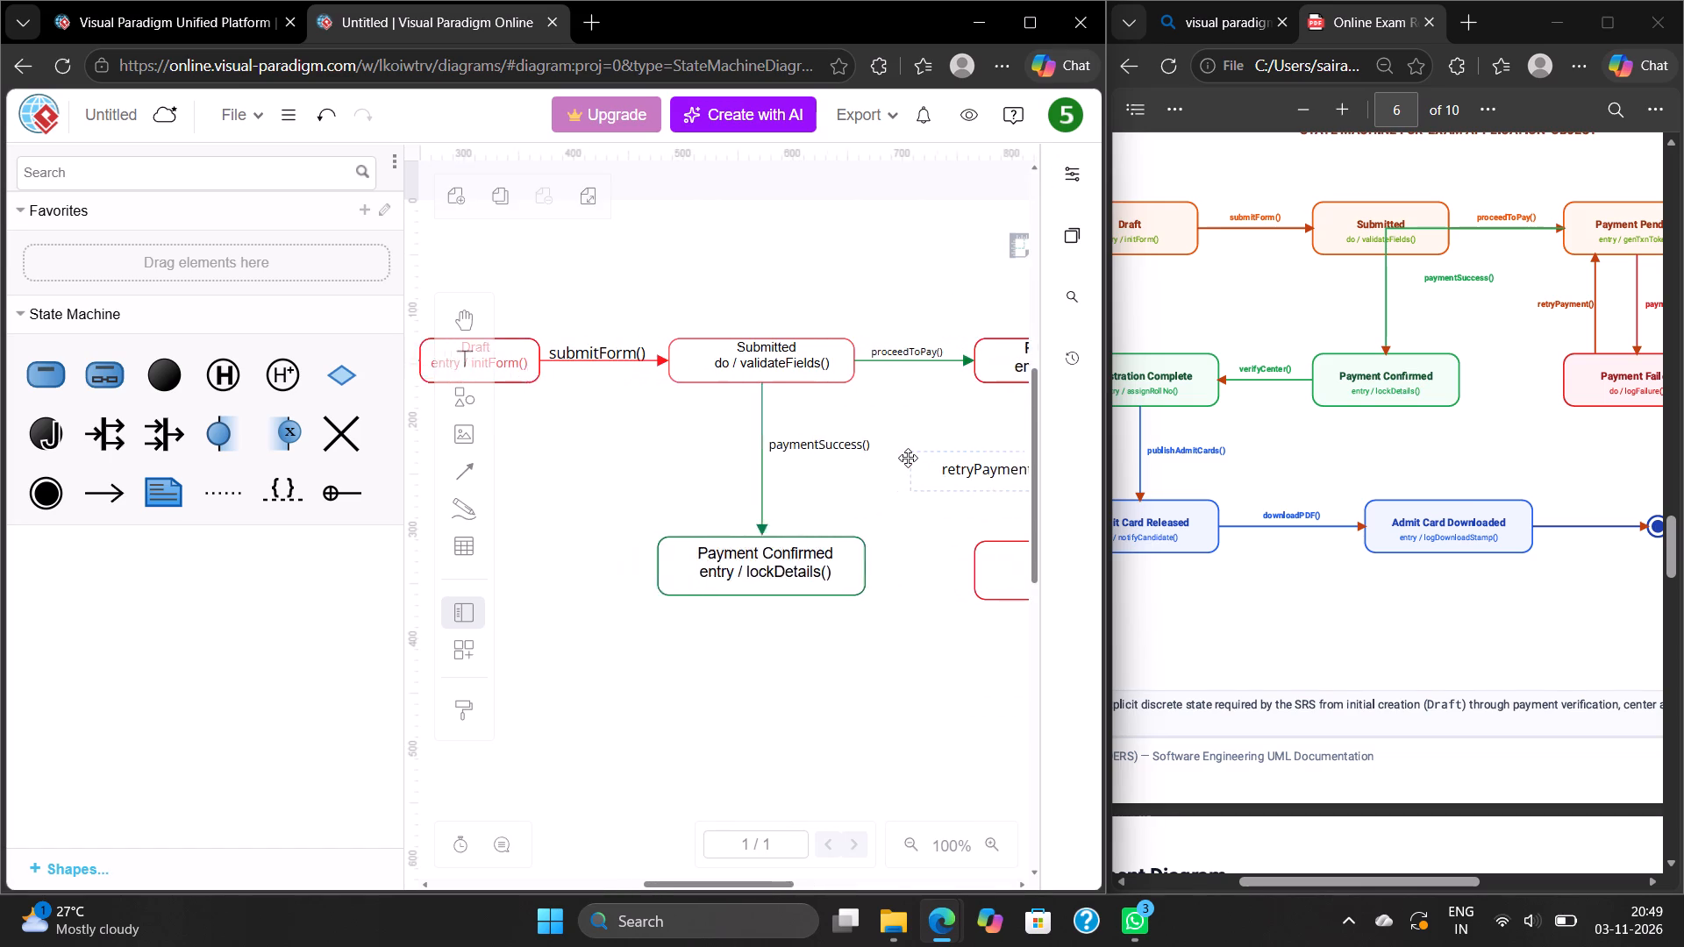
pyautogui.hscroll(2, 908, 458)
pyautogui.hscroll(1, 1370, 370)
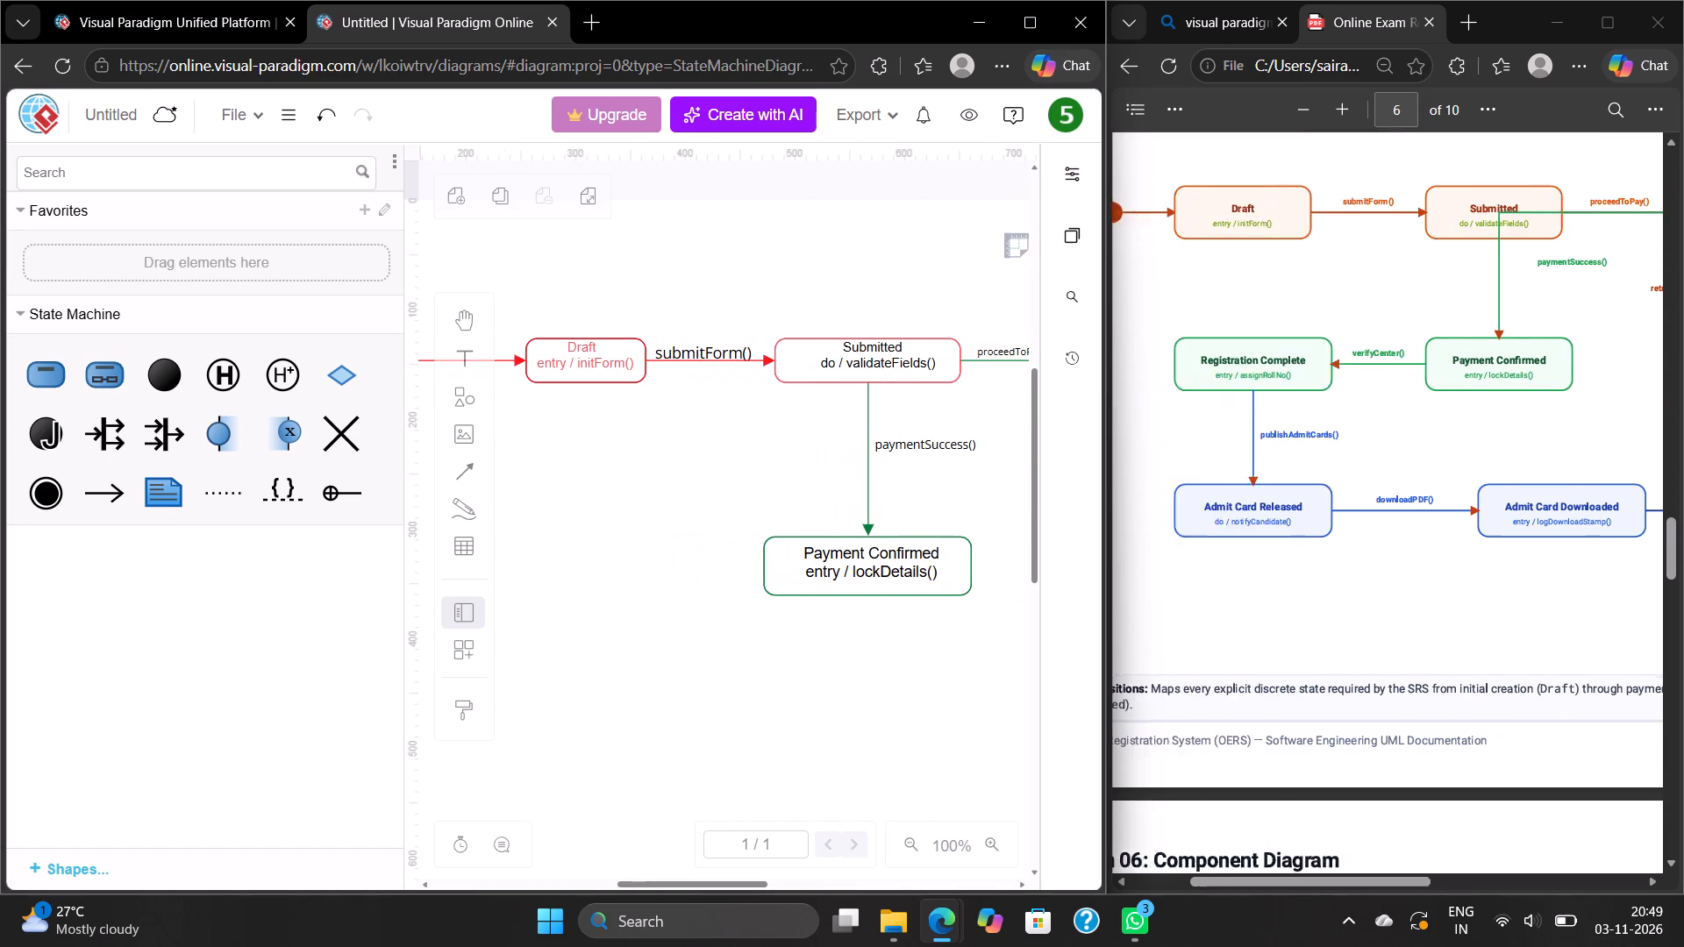
pyautogui.hscroll(2, 1370, 370)
pyautogui.scroll(1, 1370, 370)
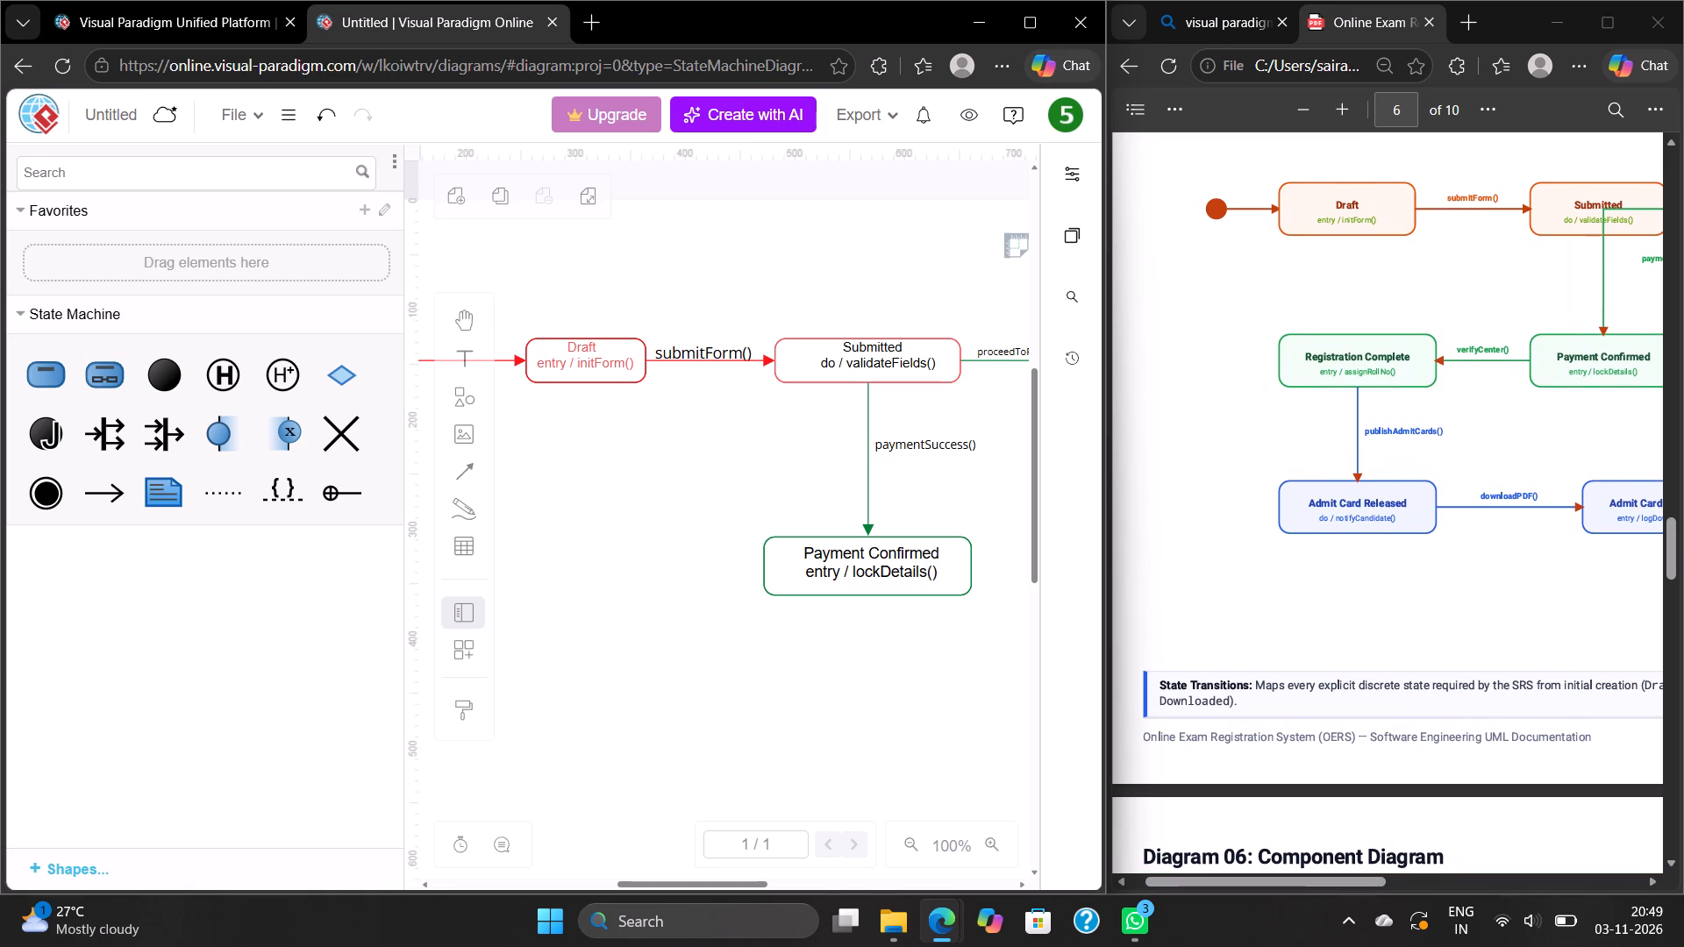
pyautogui.scroll(1, 1370, 370)
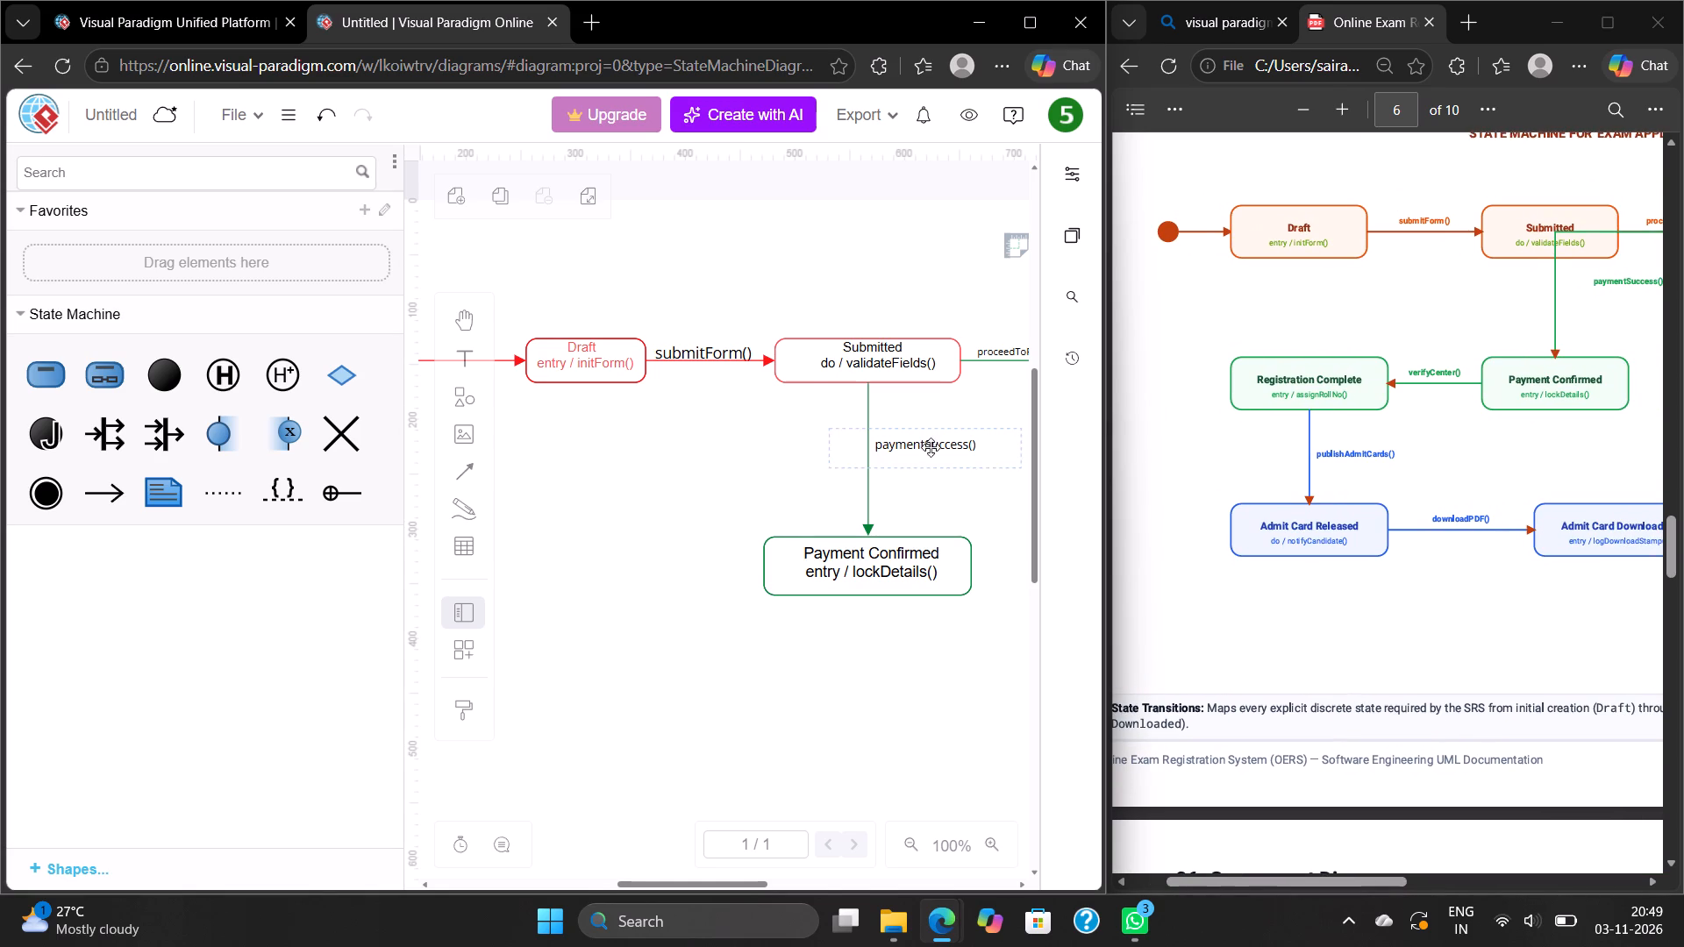
pyautogui.hscroll(1, 920, 445)
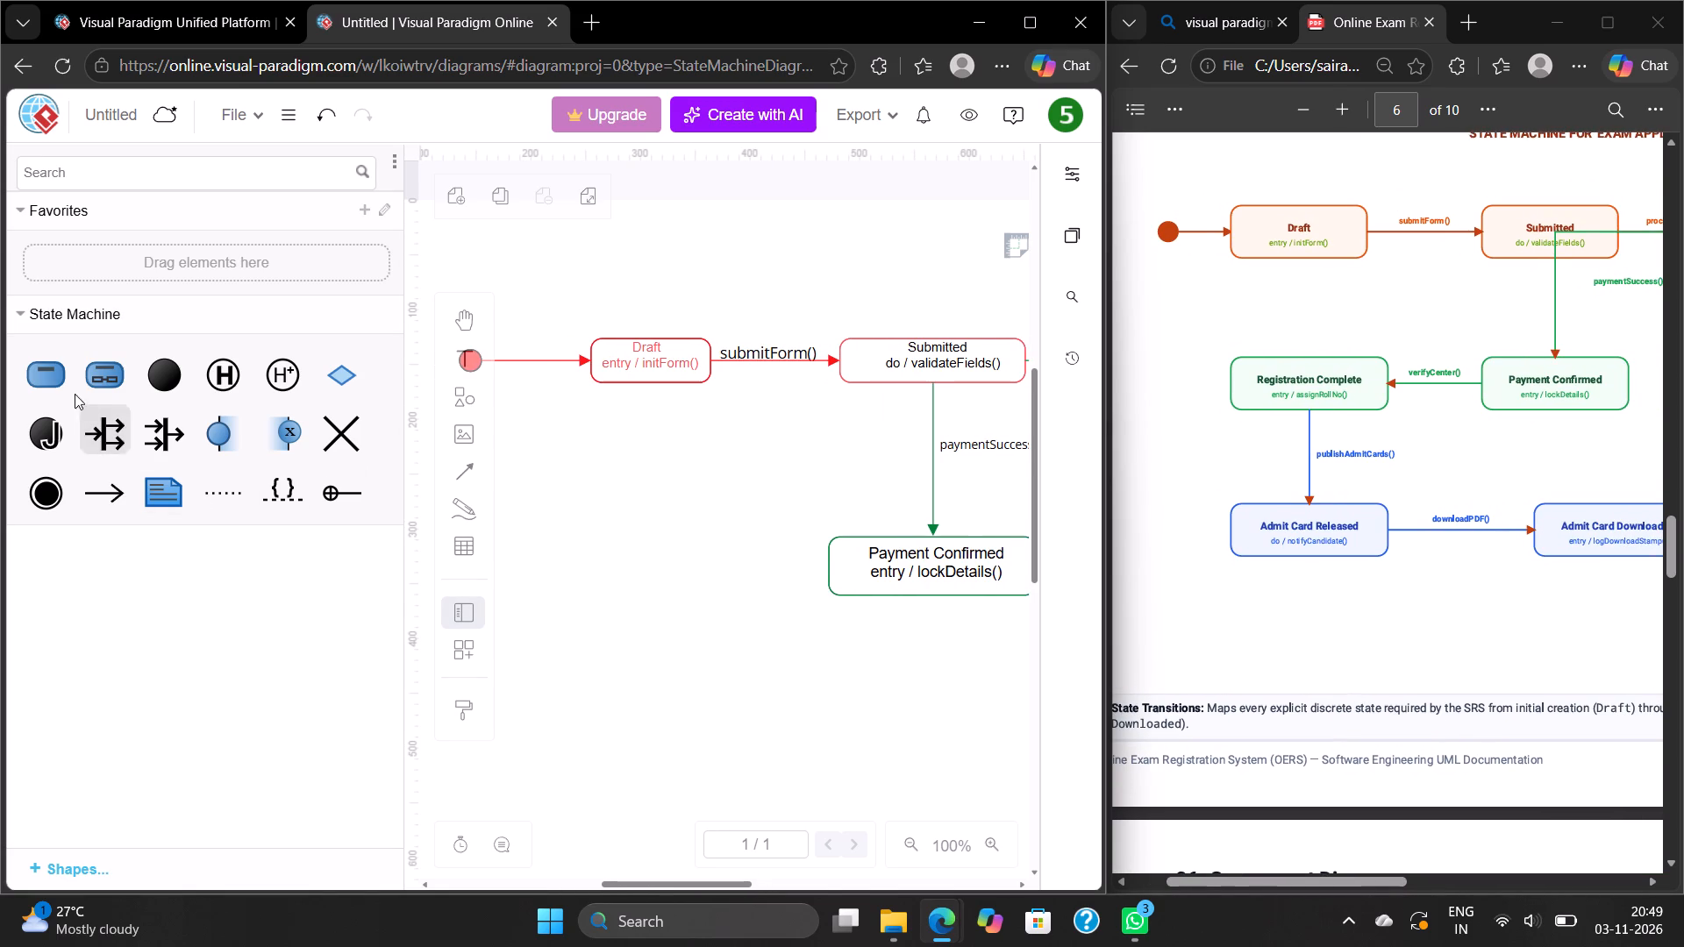
pyautogui.click(31, 374)
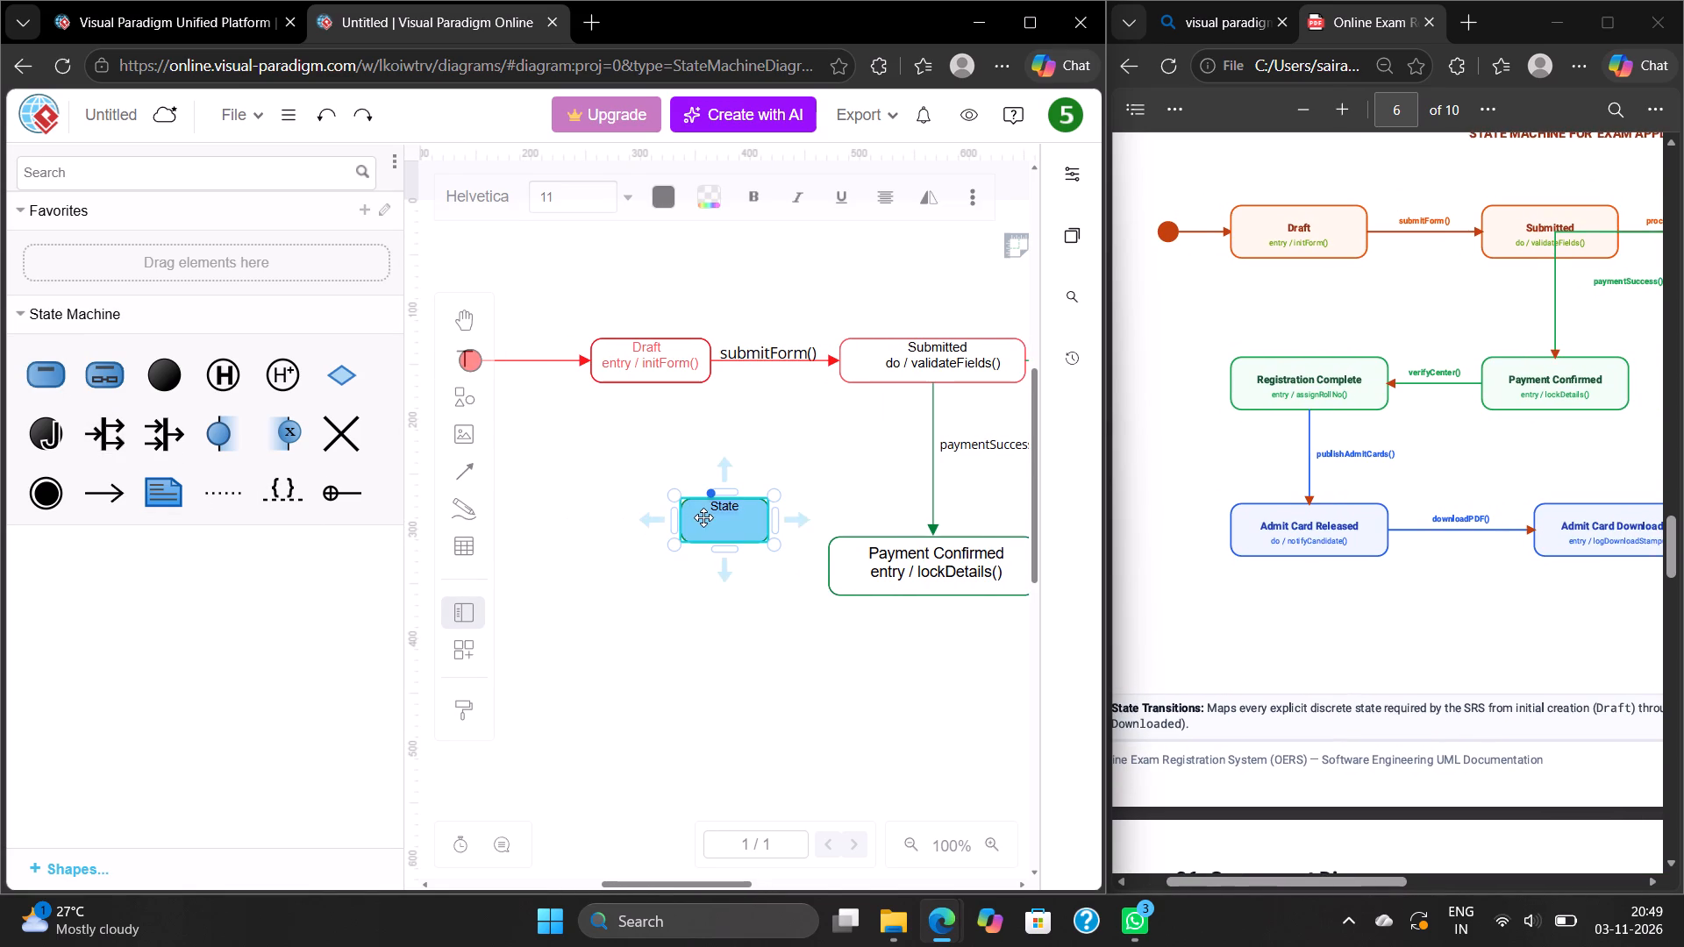
pyautogui.moveTo(703, 517); pyautogui.dragTo(610, 585)
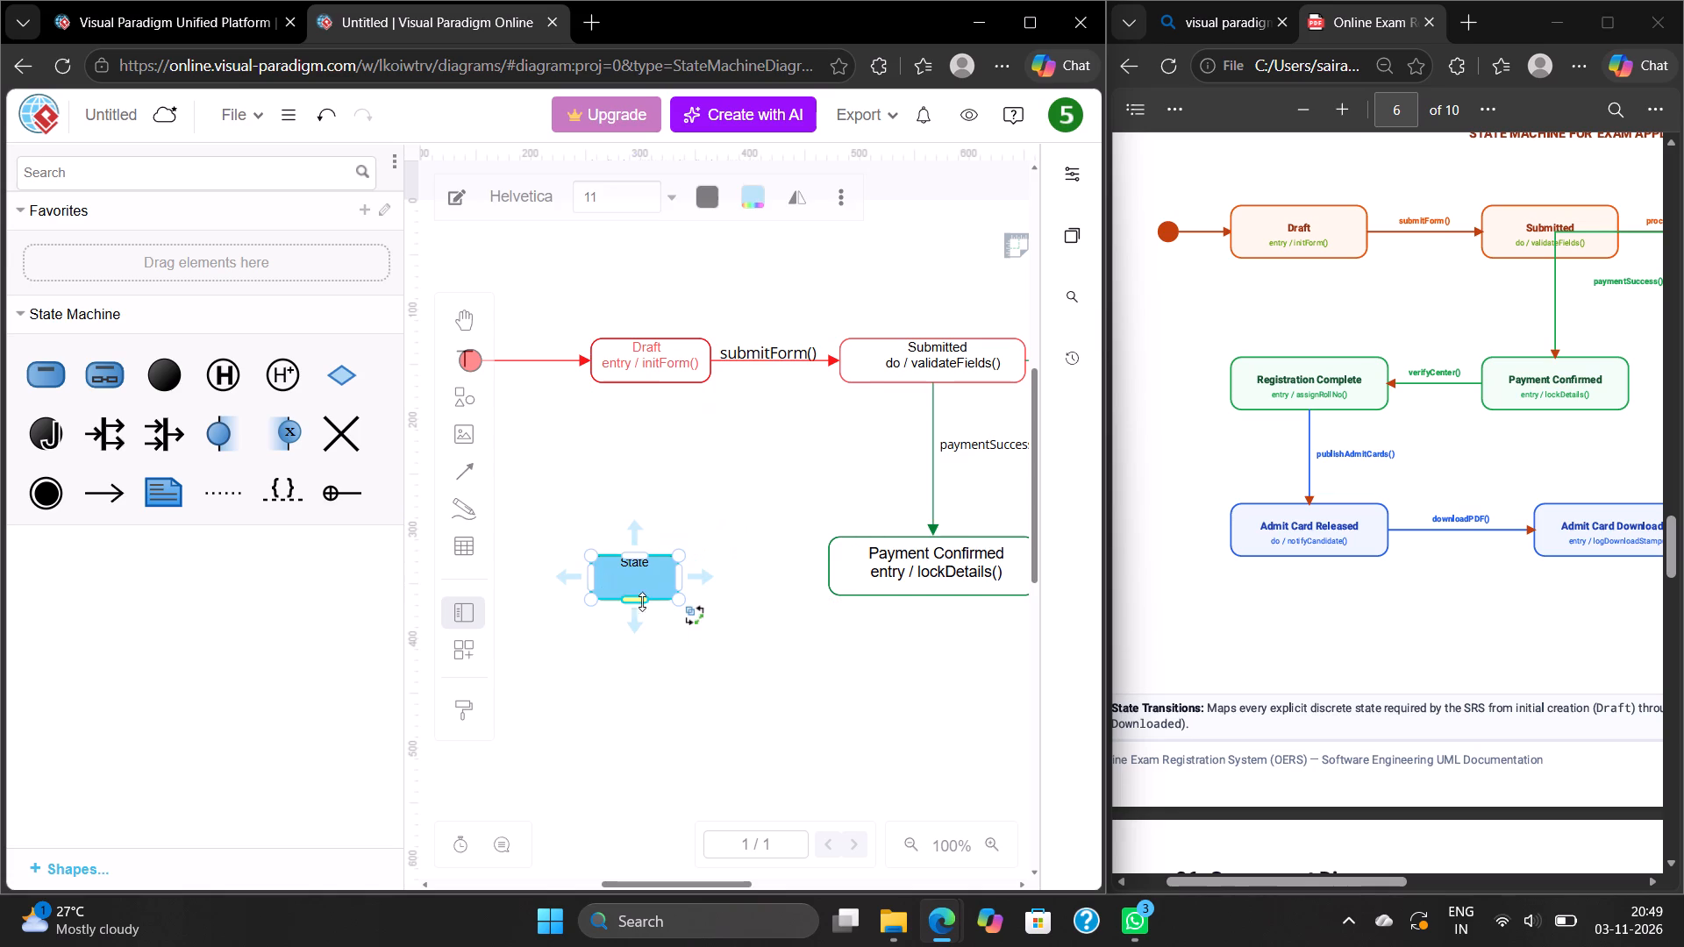
pyautogui.moveTo(646, 591); pyautogui.dragTo(644, 580)
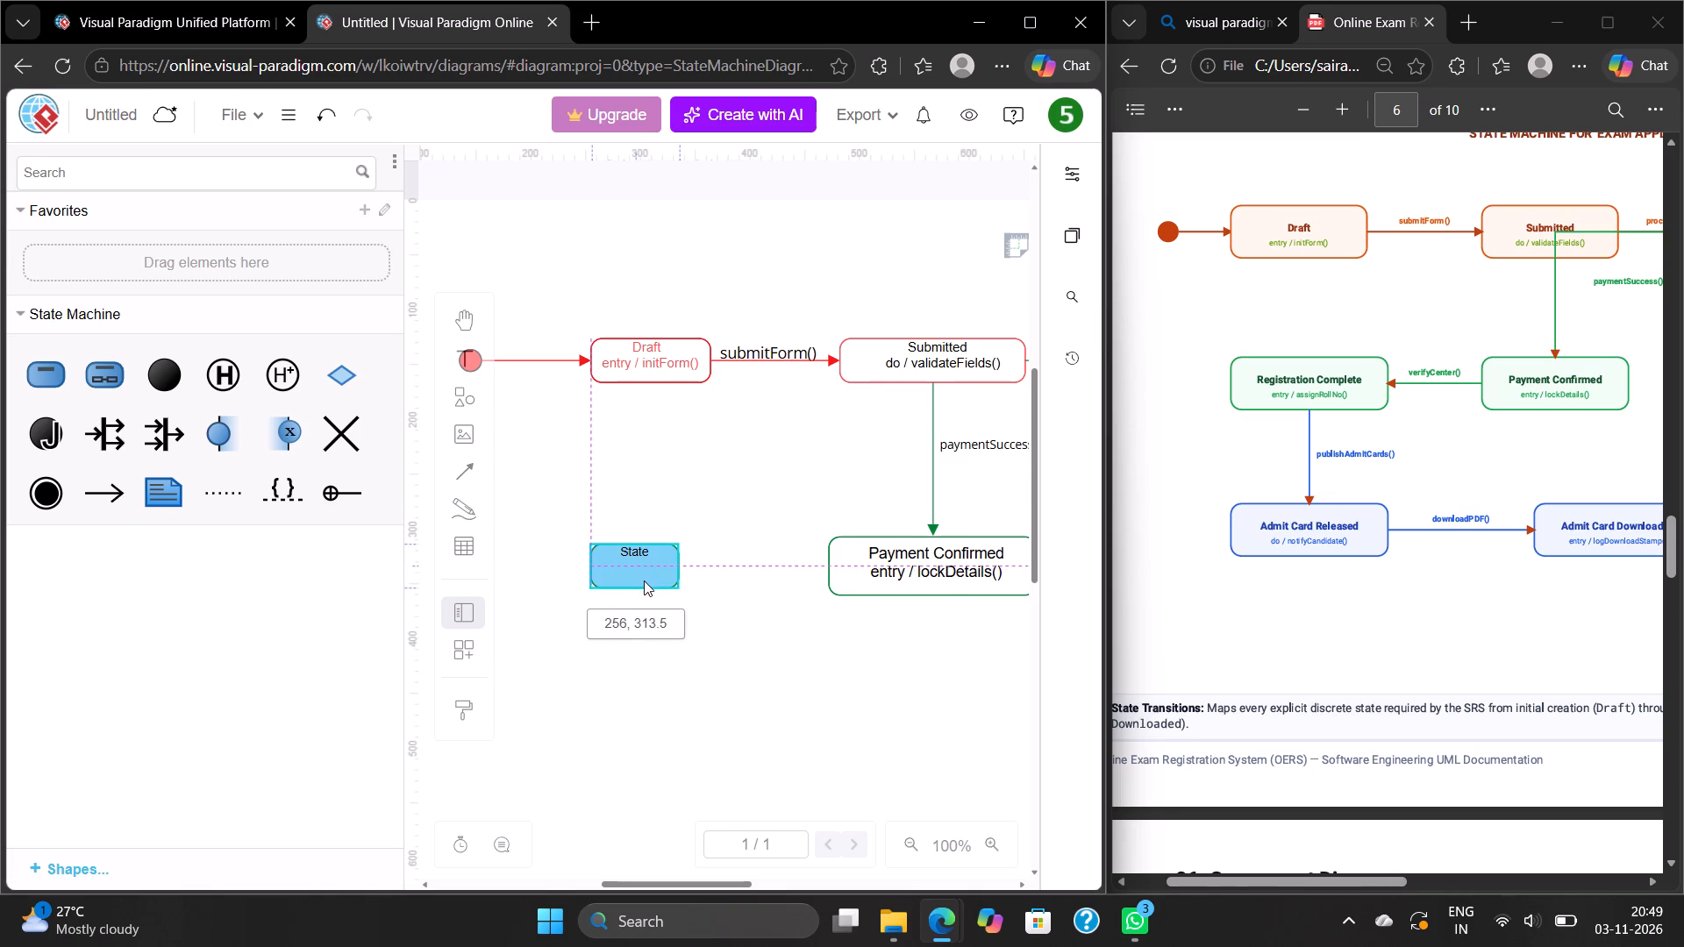
pyautogui.moveTo(644, 580); pyautogui.dragTo(642, 578)
pyautogui.moveTo(674, 587); pyautogui.dragTo(696, 587)
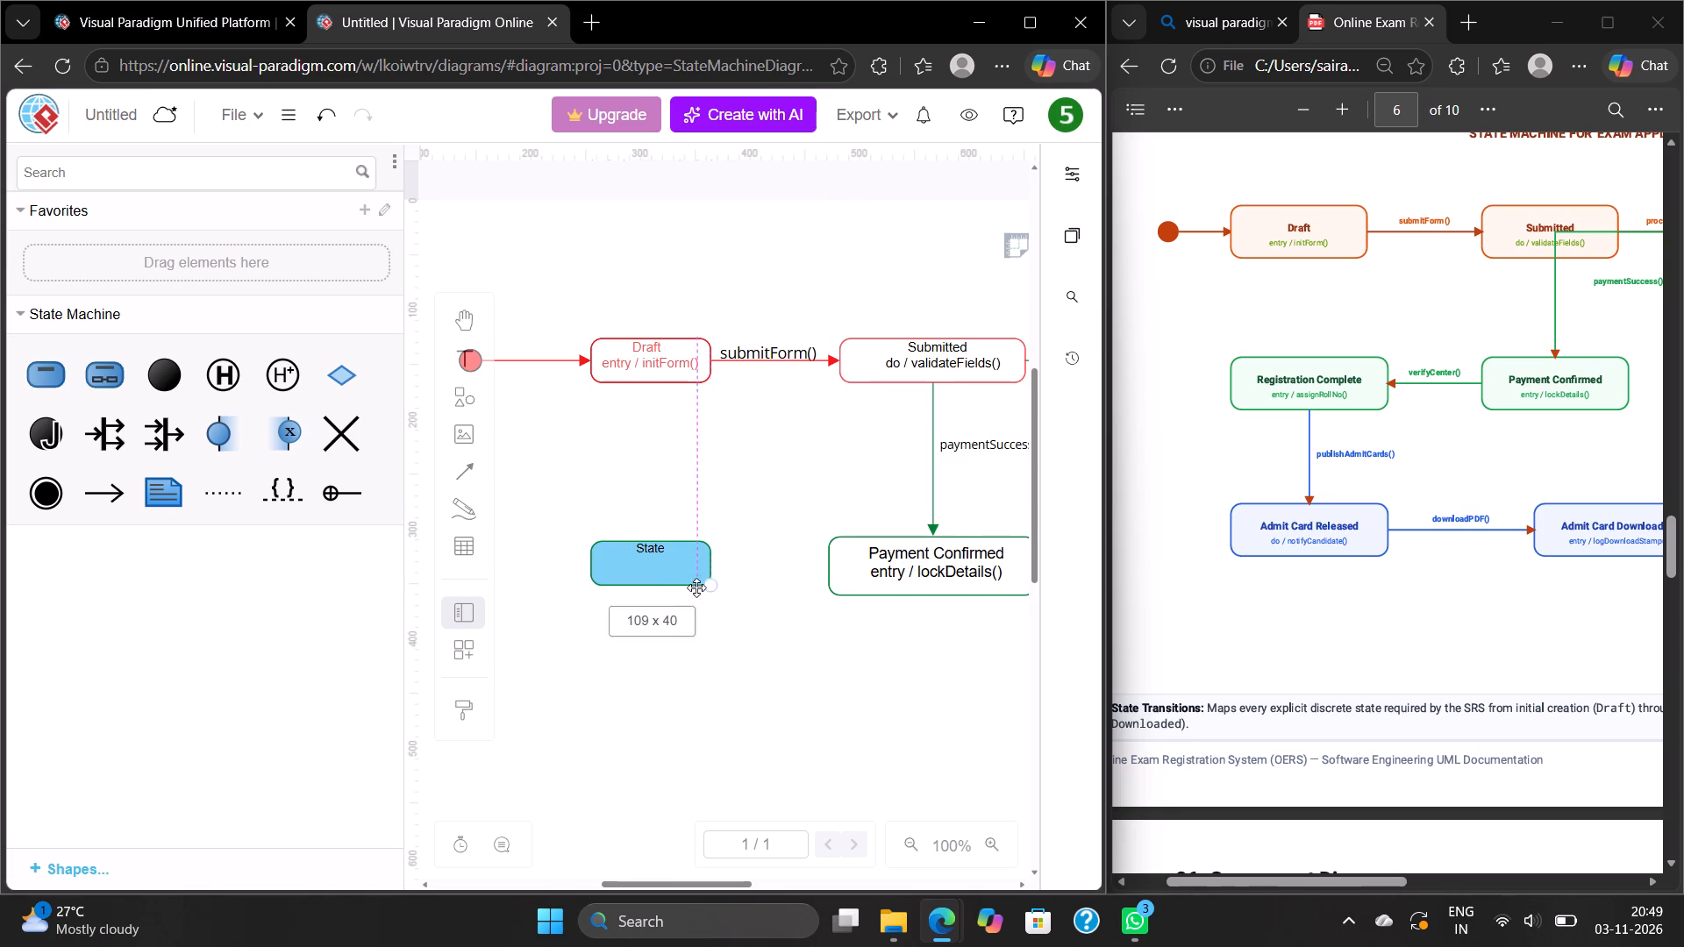
pyautogui.moveTo(696, 587); pyautogui.dragTo(757, 603)
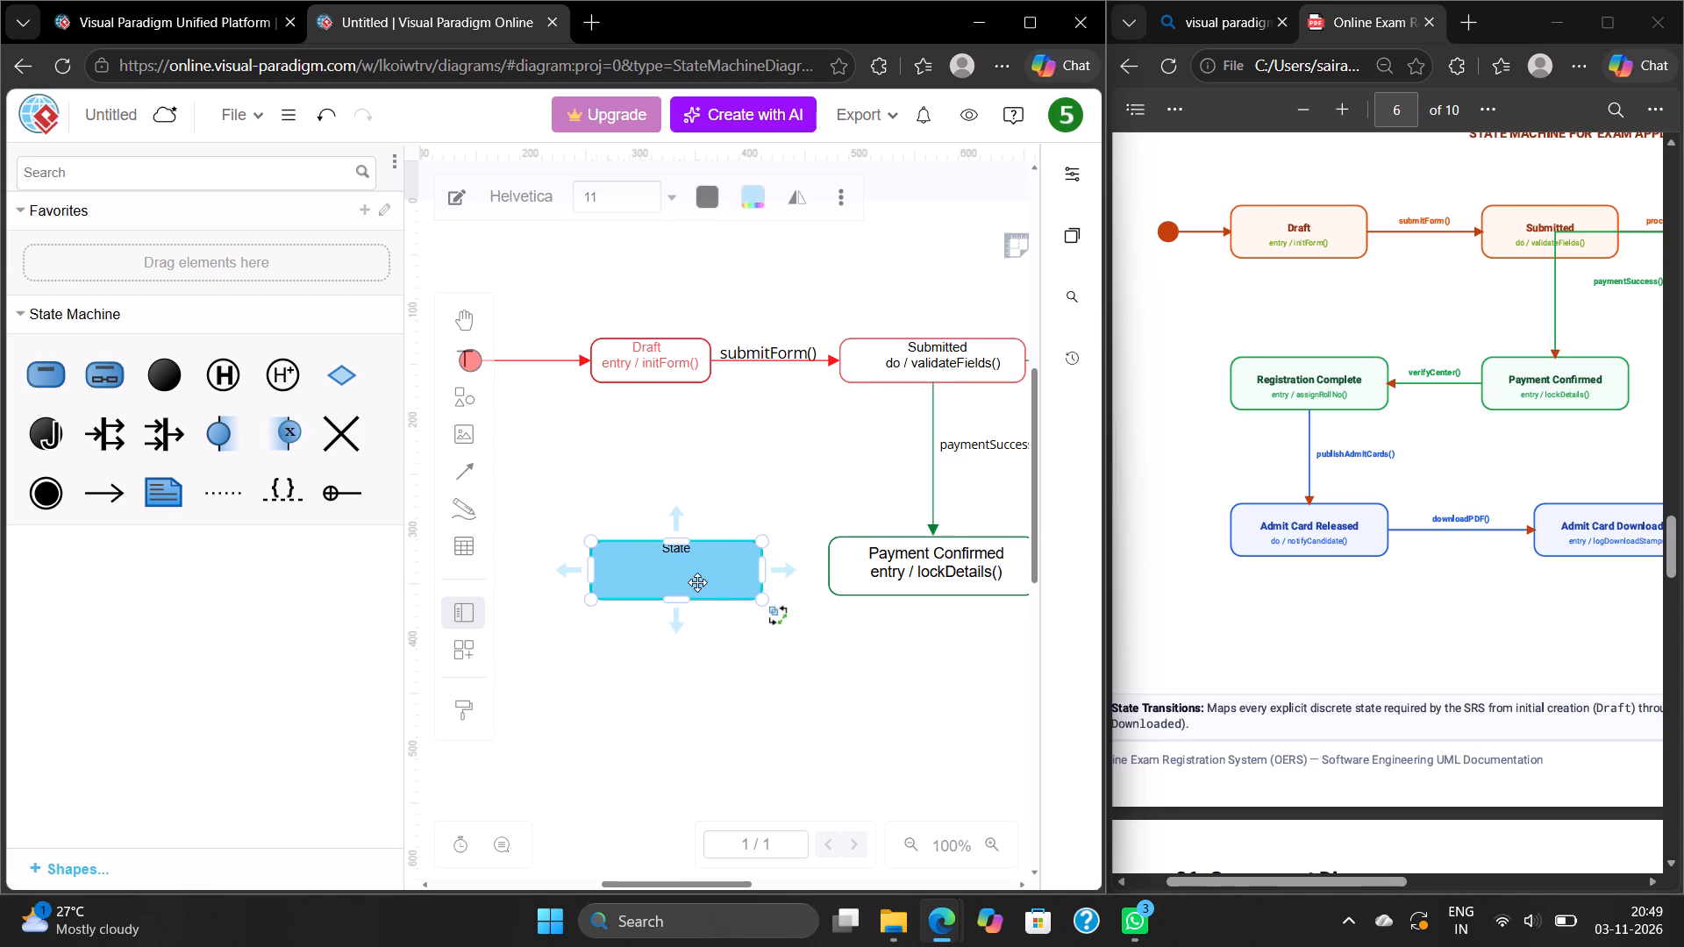
# Move the new blue state further left, level with Payment Confirmed, so its left edge extends past Draft's.
pyautogui.moveTo(696, 582); pyautogui.dragTo(681, 575)
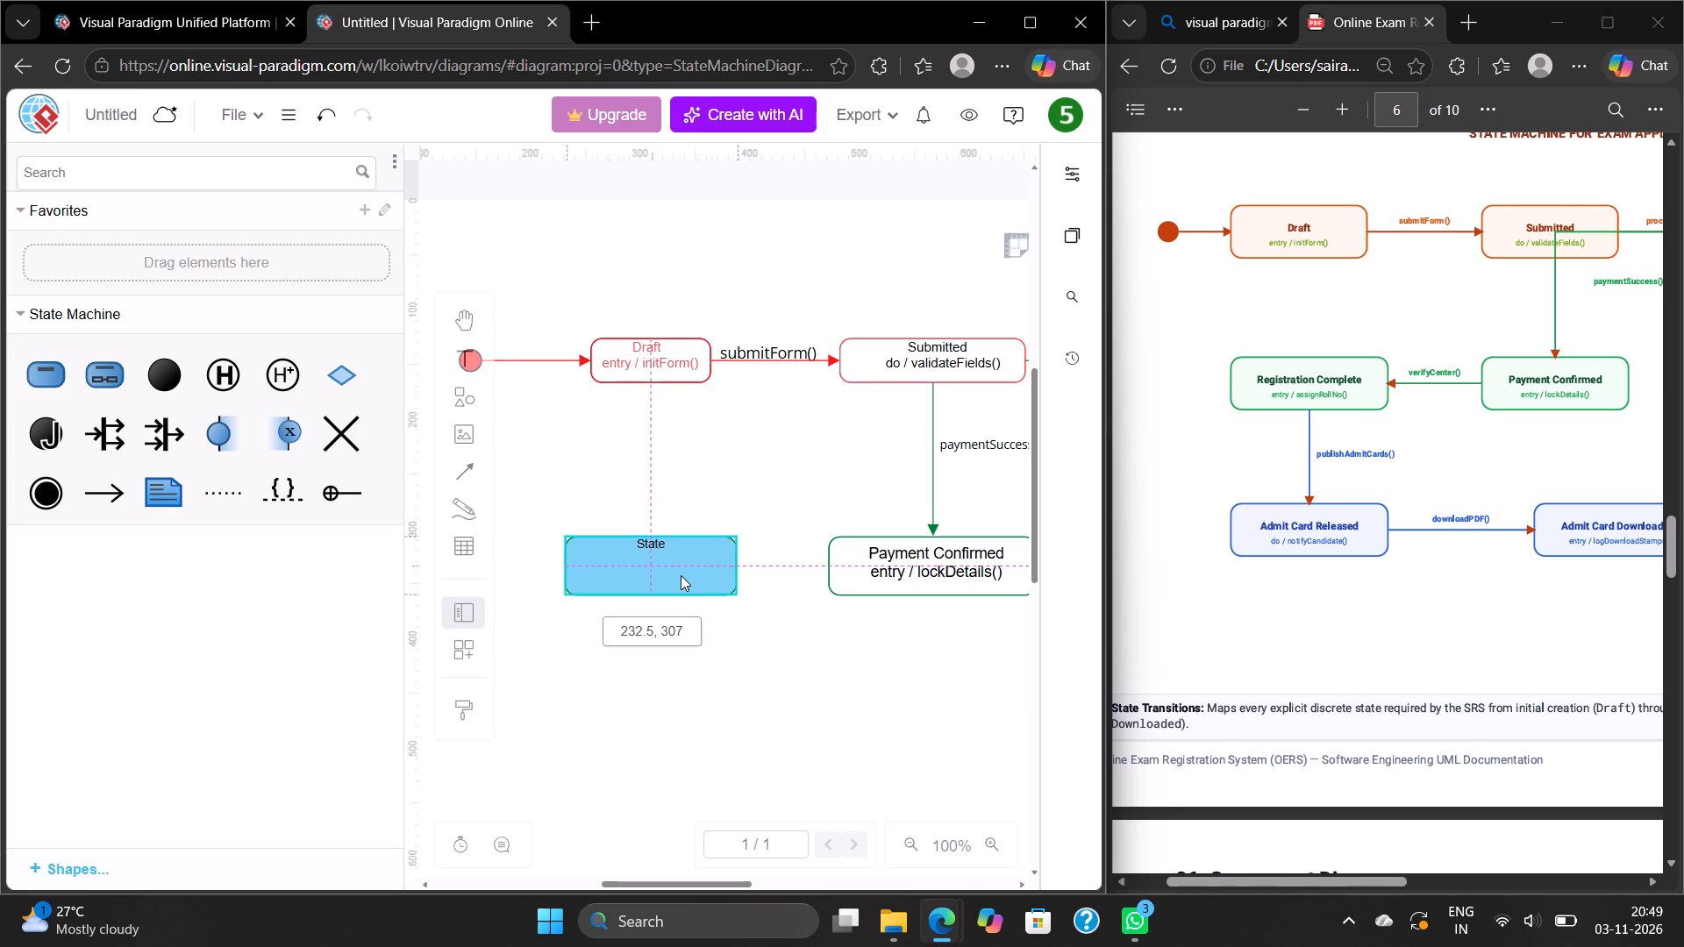
pyautogui.moveTo(681, 575); pyautogui.dragTo(644, 576)
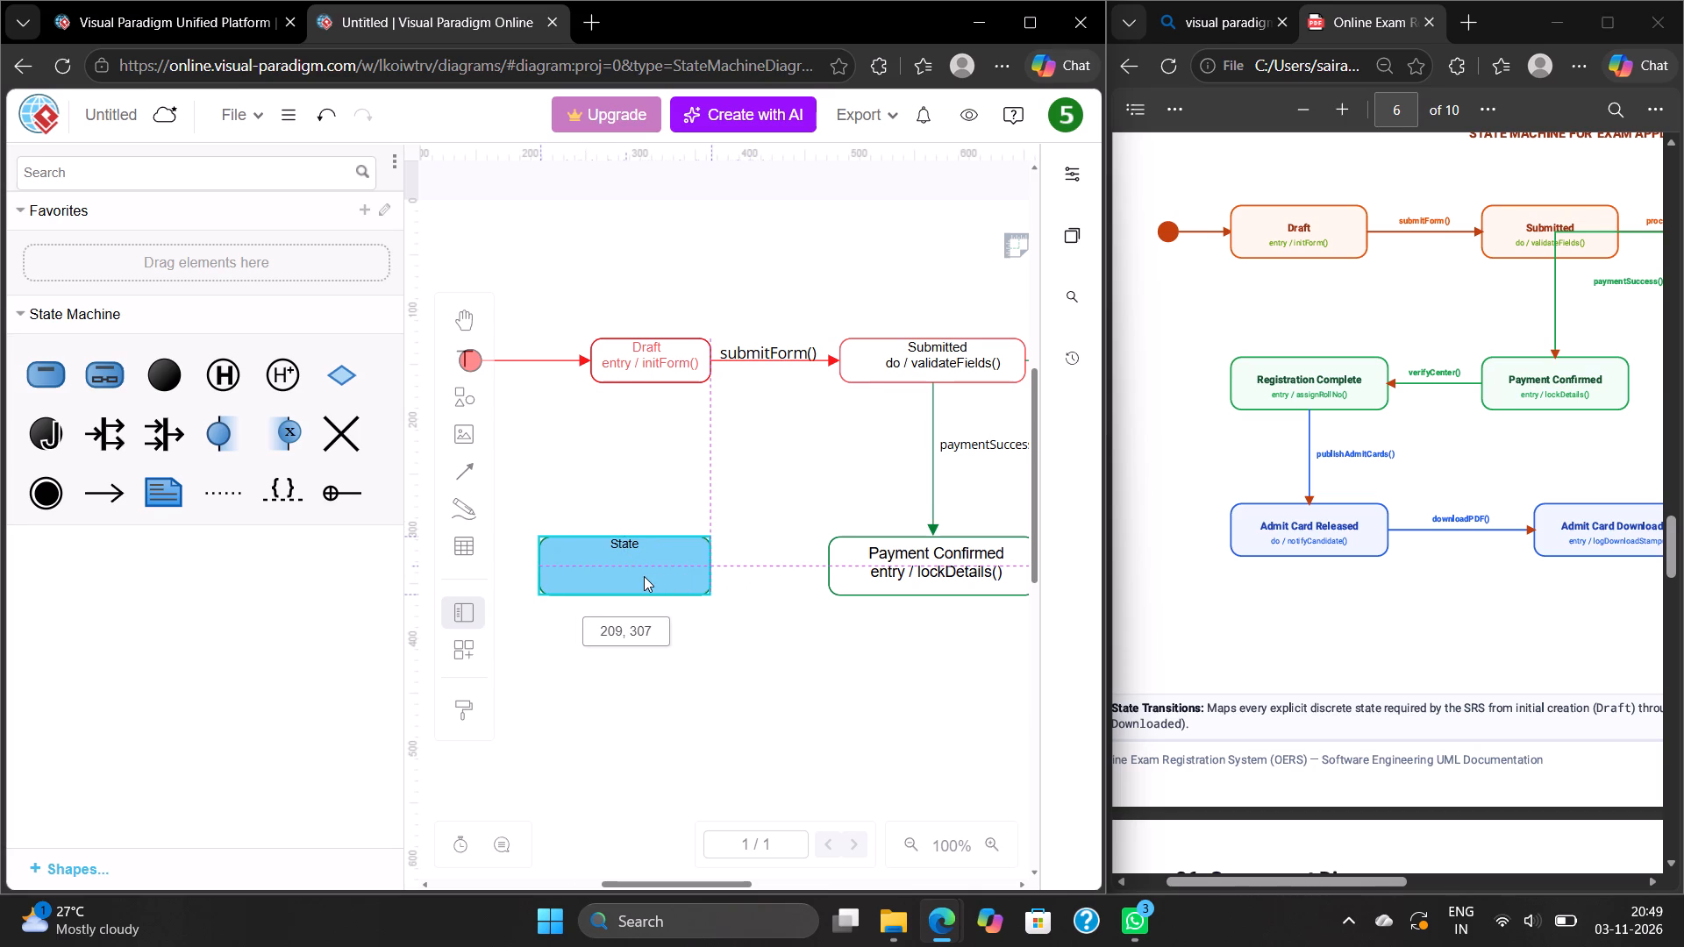
pyautogui.moveTo(644, 576); pyautogui.dragTo(636, 575)
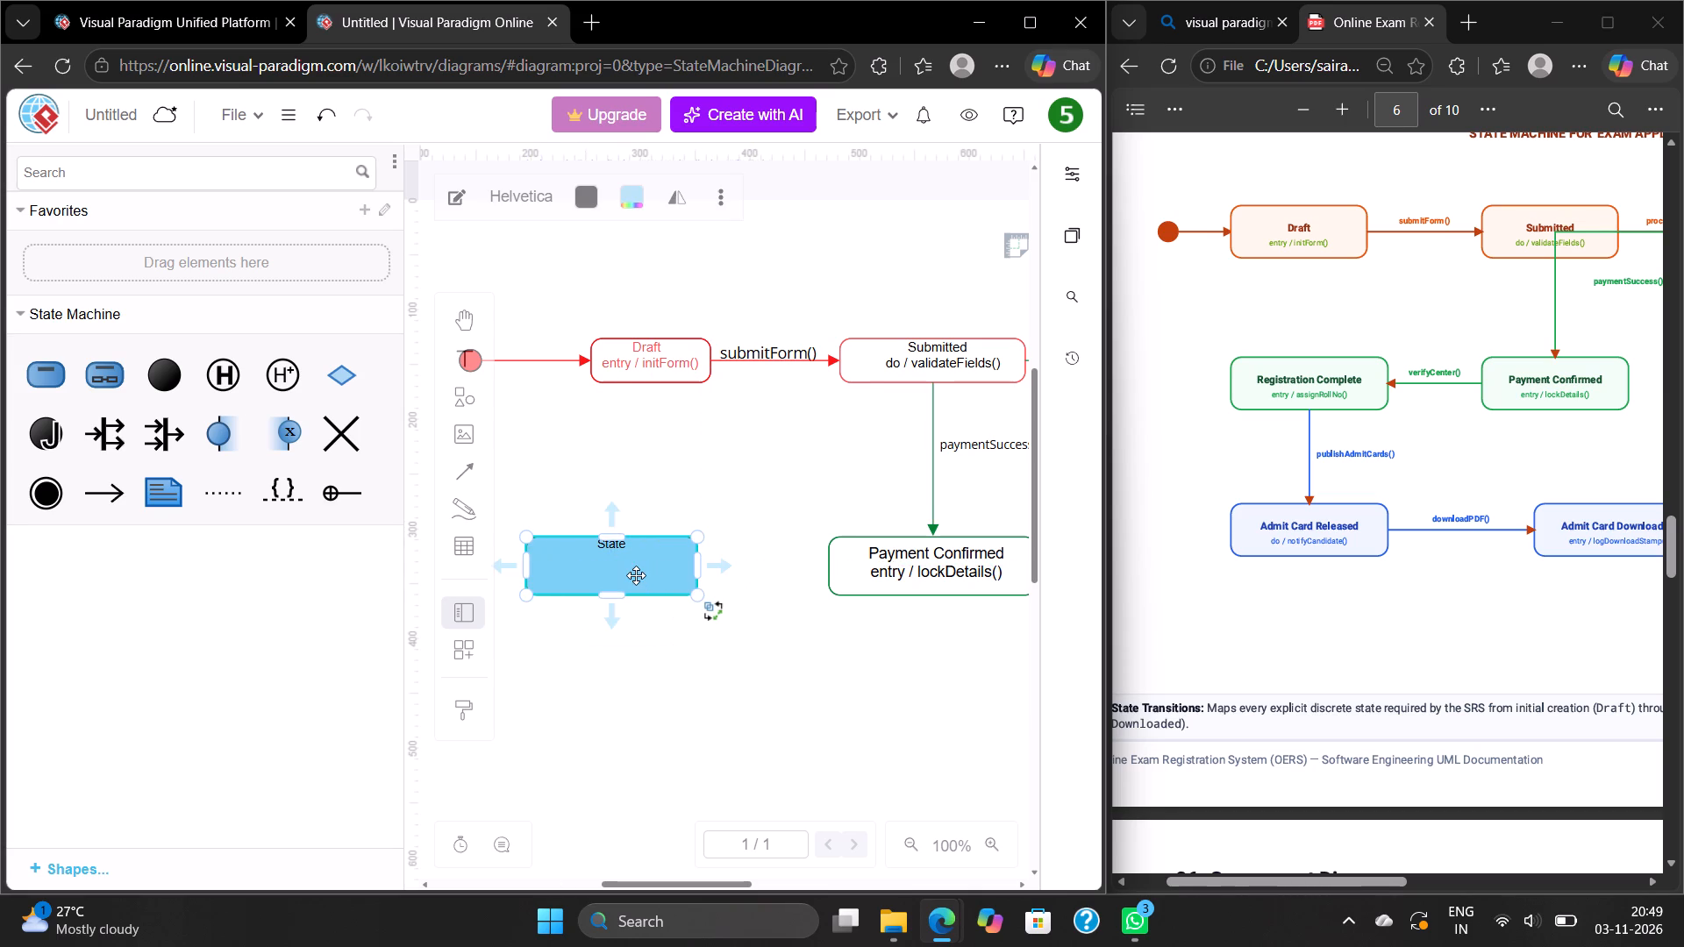
pyautogui.hscroll(1, 752, 516)
pyautogui.moveTo(688, 566); pyautogui.dragTo(680, 566)
pyautogui.click(708, 495)
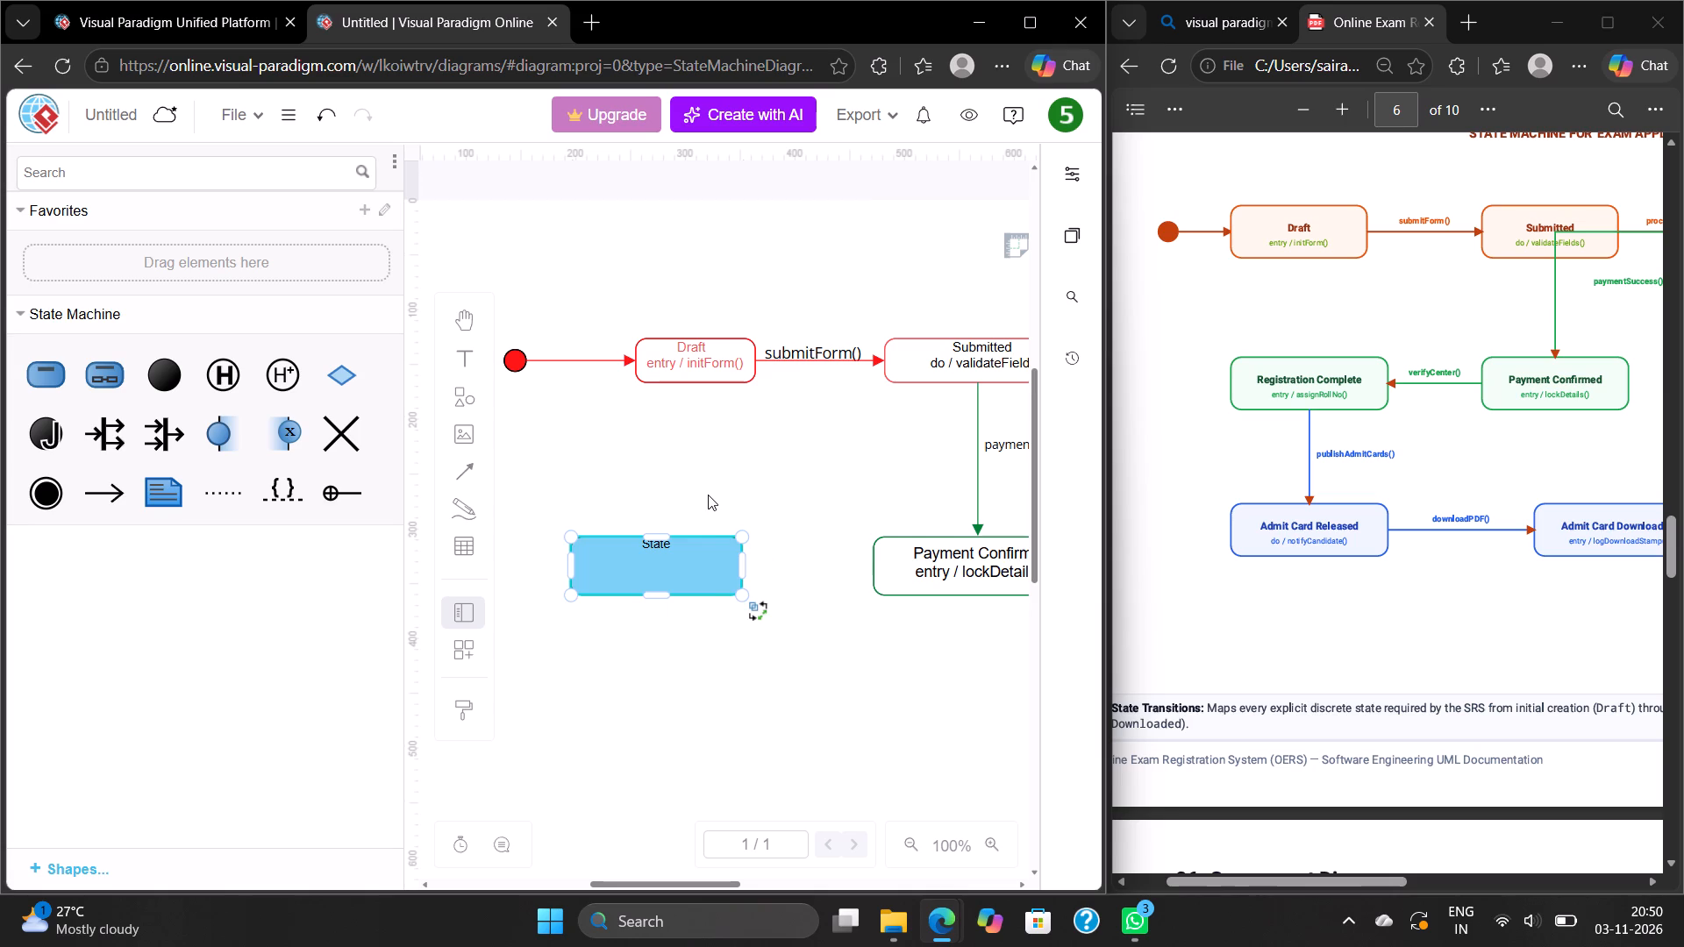
# Give the new state below Draft a white fill and a dark green outline.
pyautogui.click(665, 550)
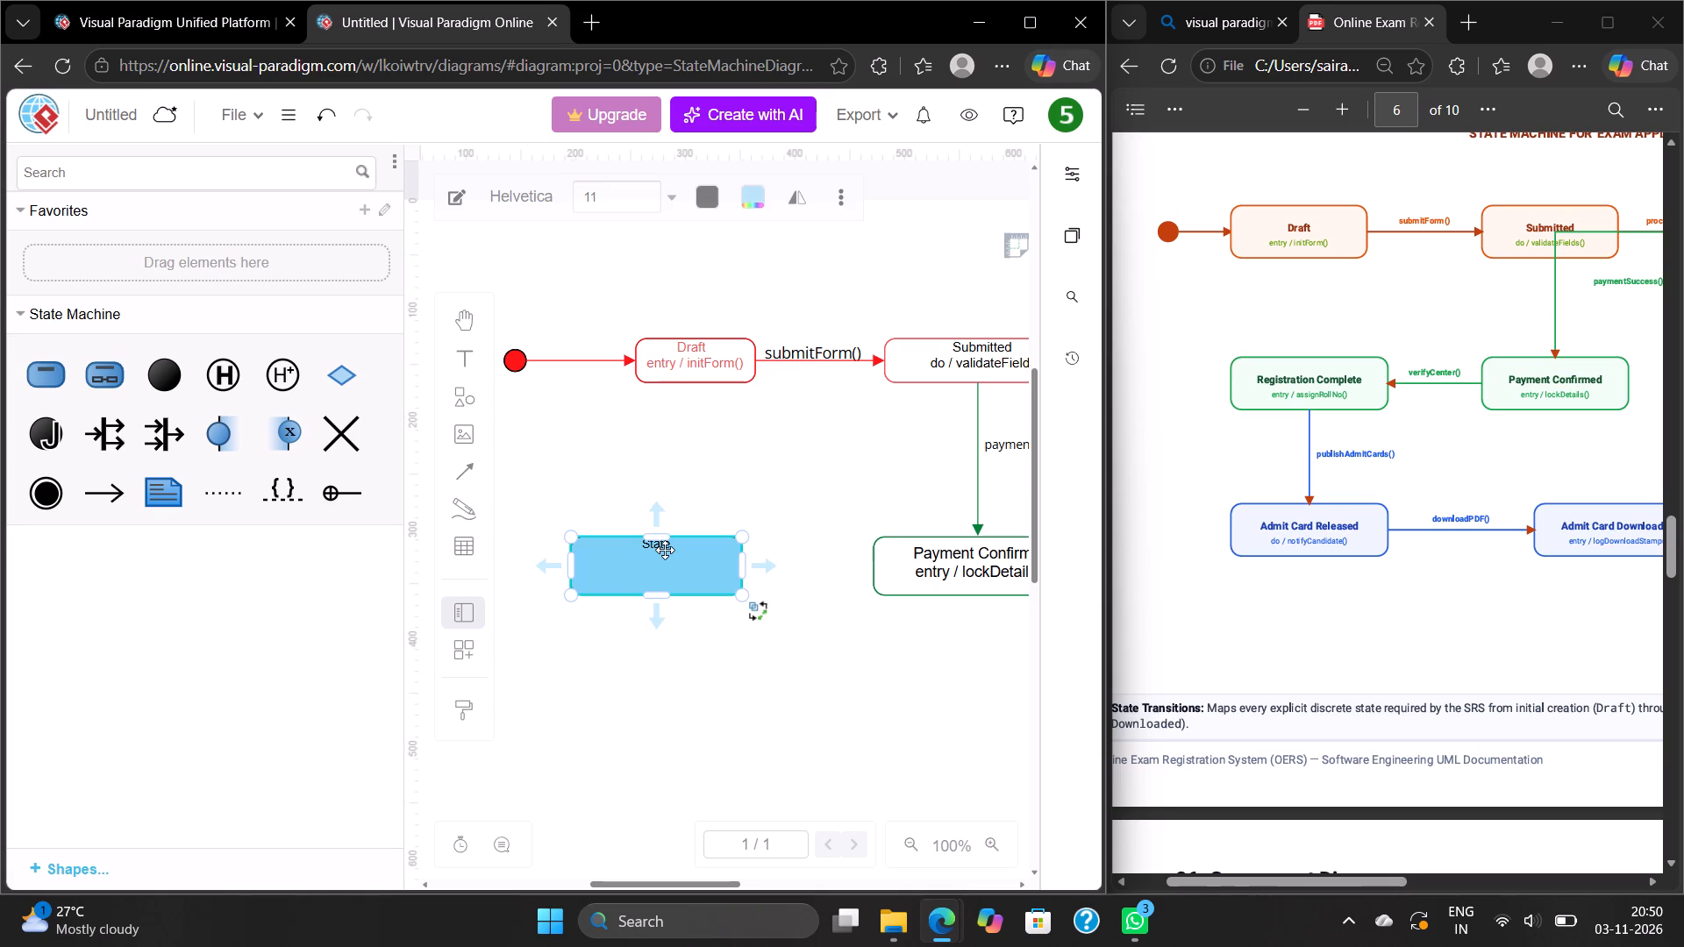
pyautogui.click(1065, 175)
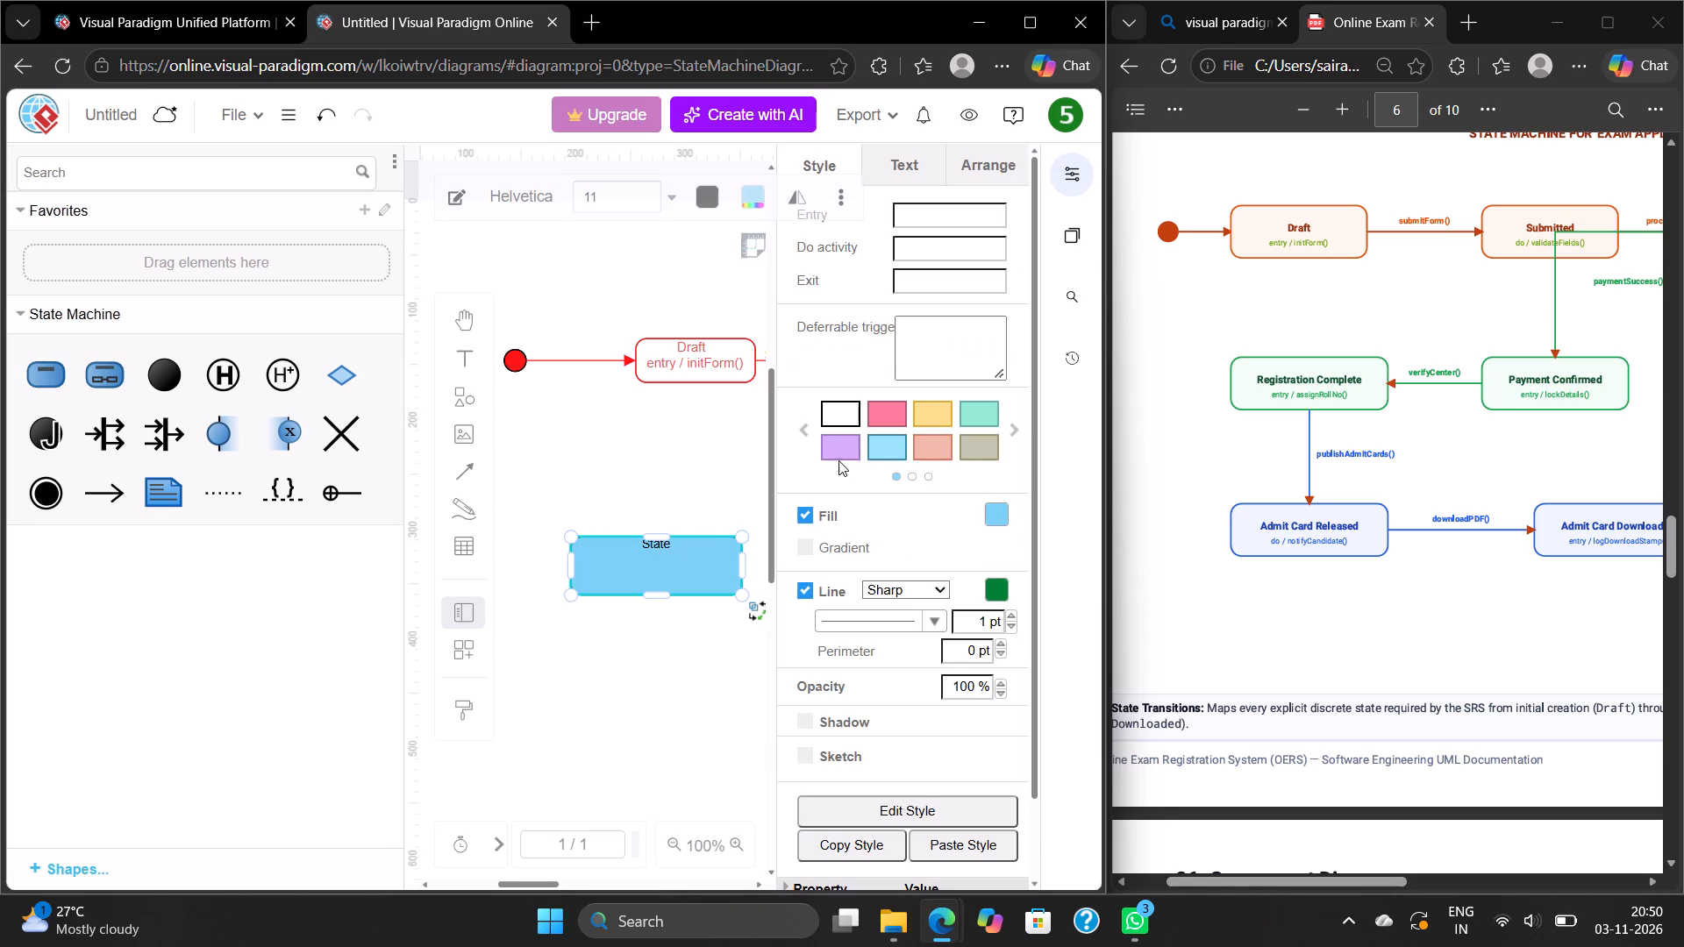
pyautogui.click(835, 417)
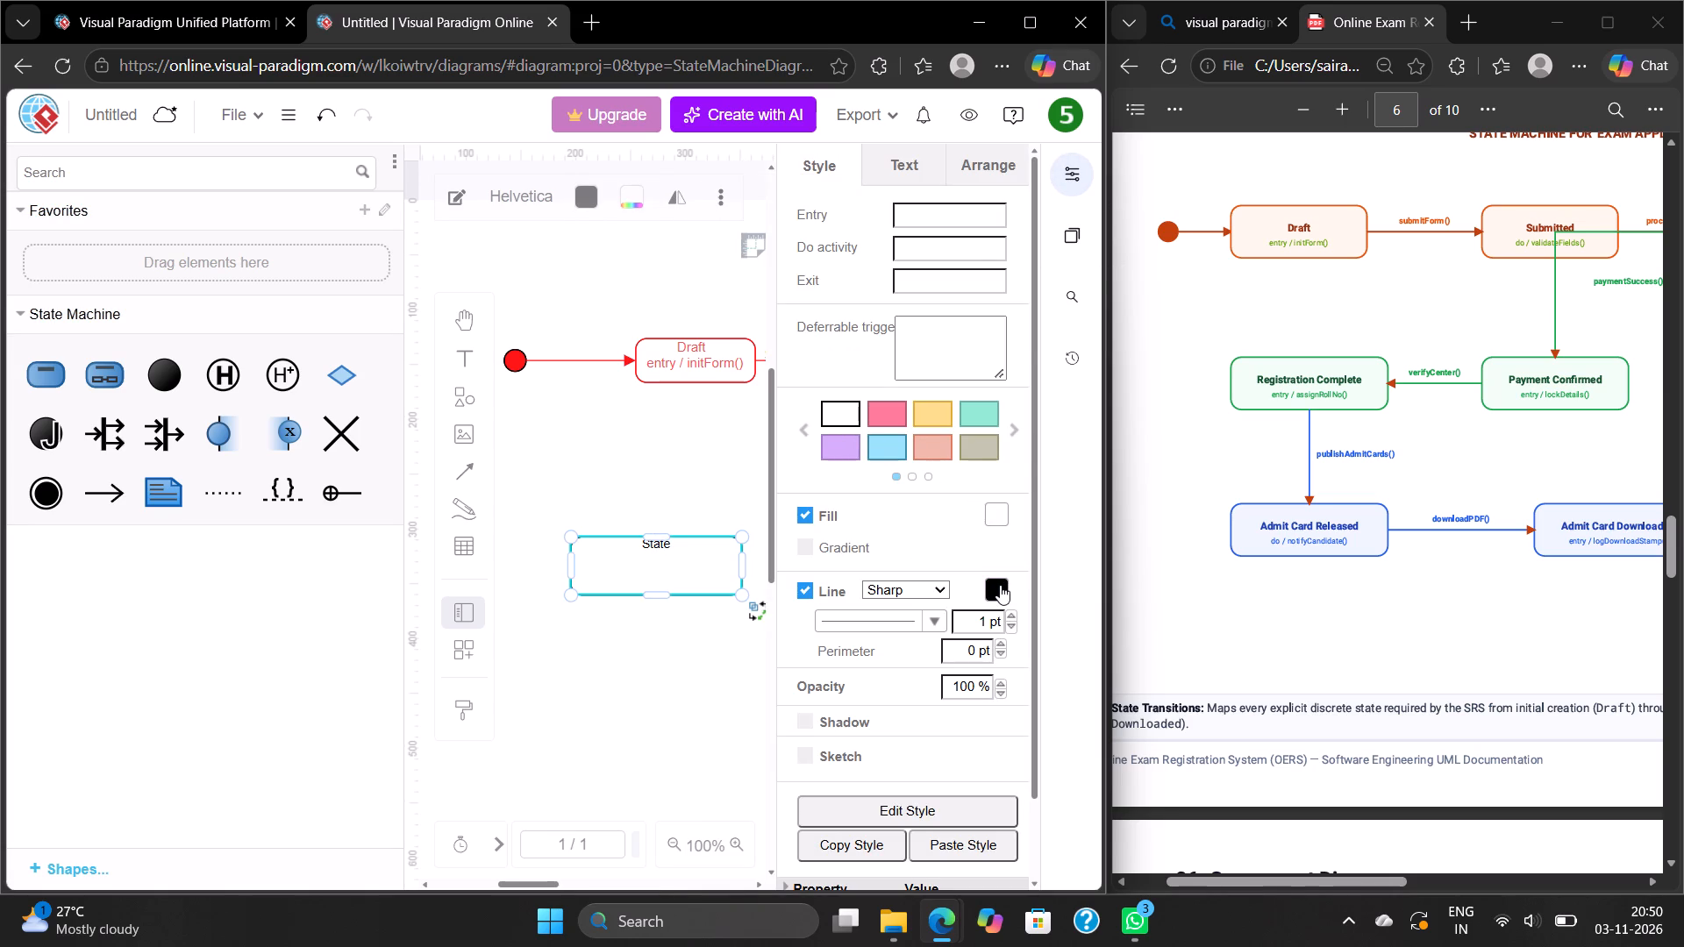
pyautogui.click(1000, 585)
pyautogui.click(814, 480)
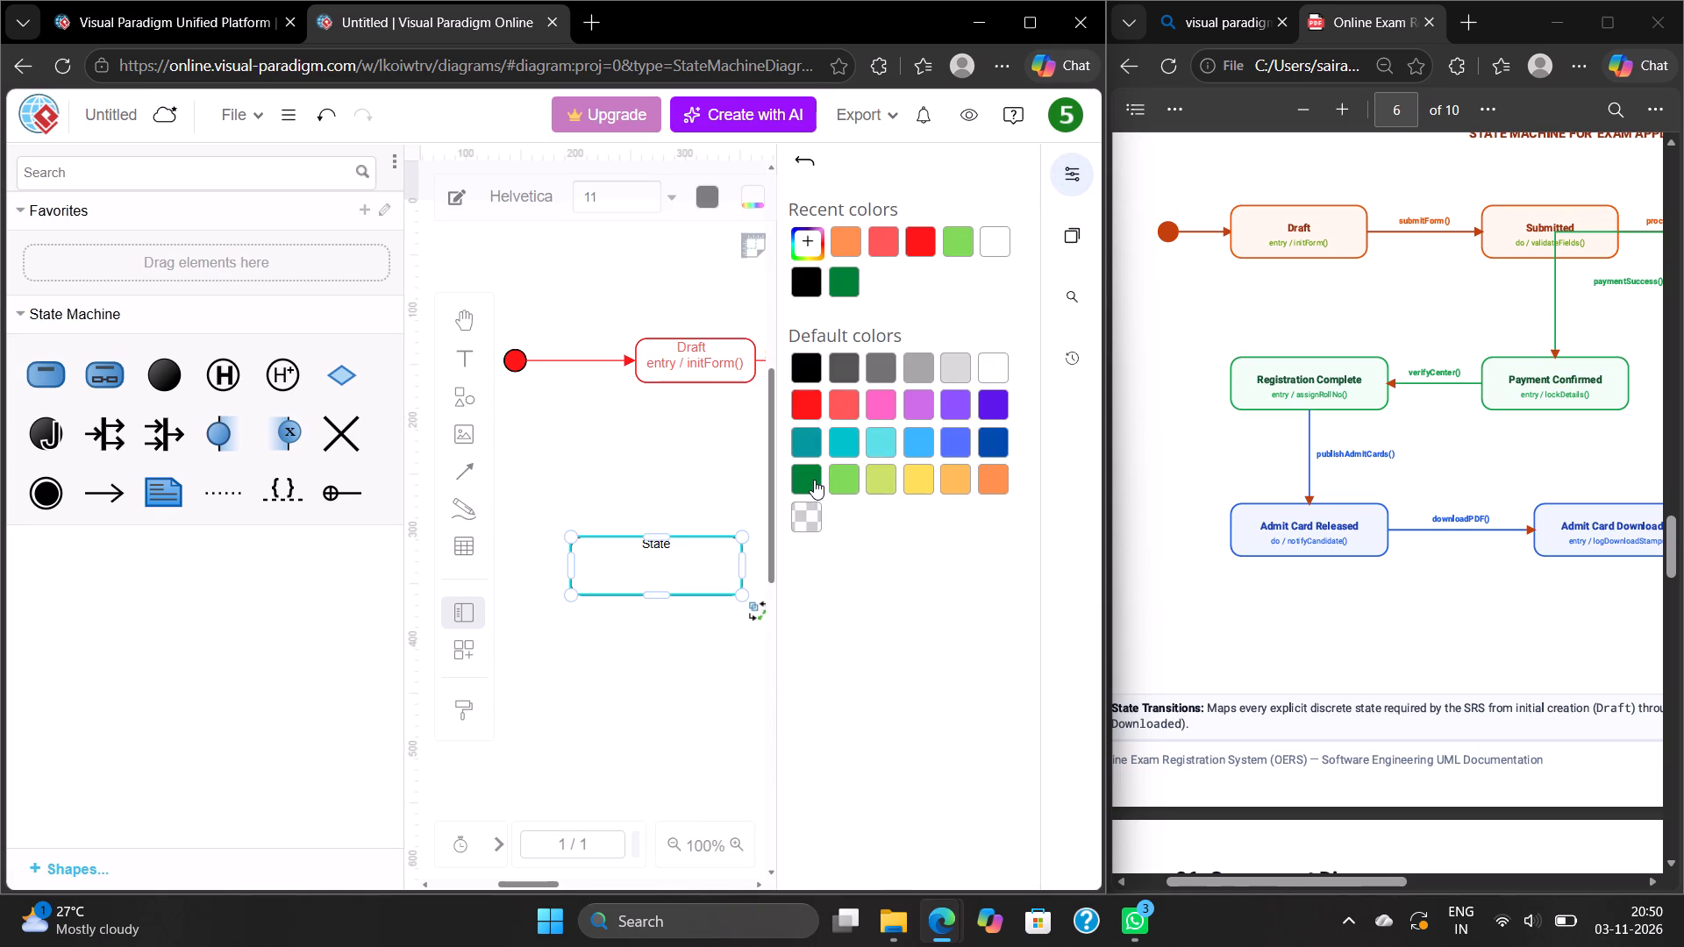
pyautogui.click(681, 480)
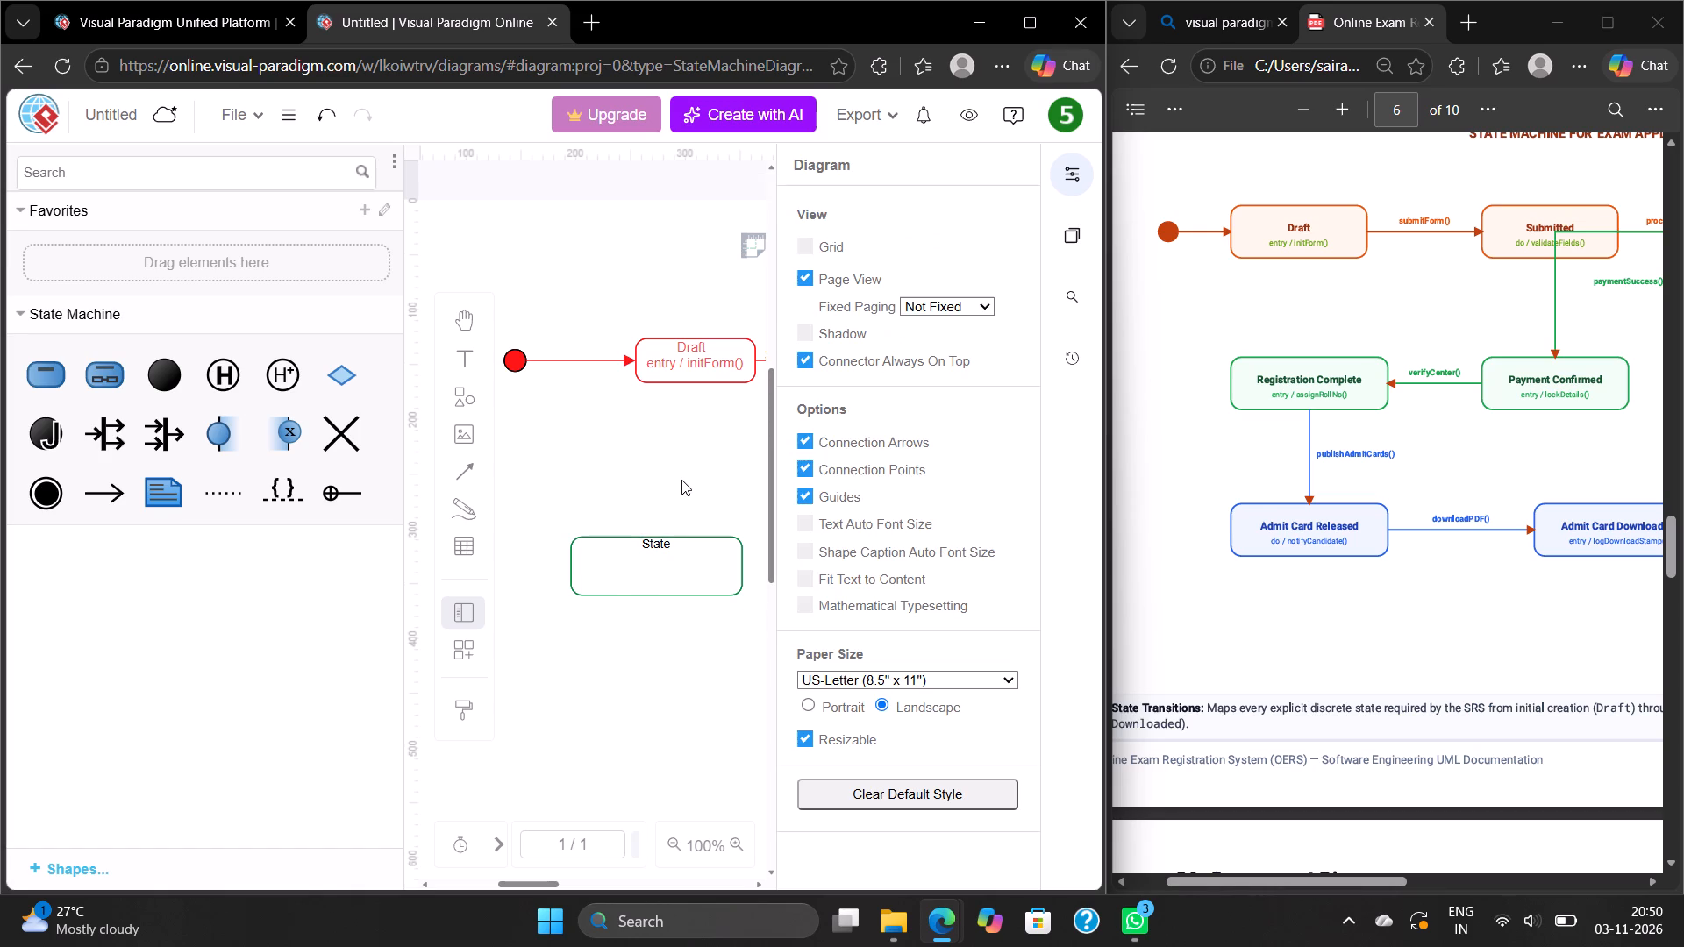
# Name the green-outlined state below Draft Registration Complete.
pyautogui.doubleClick(666, 546)
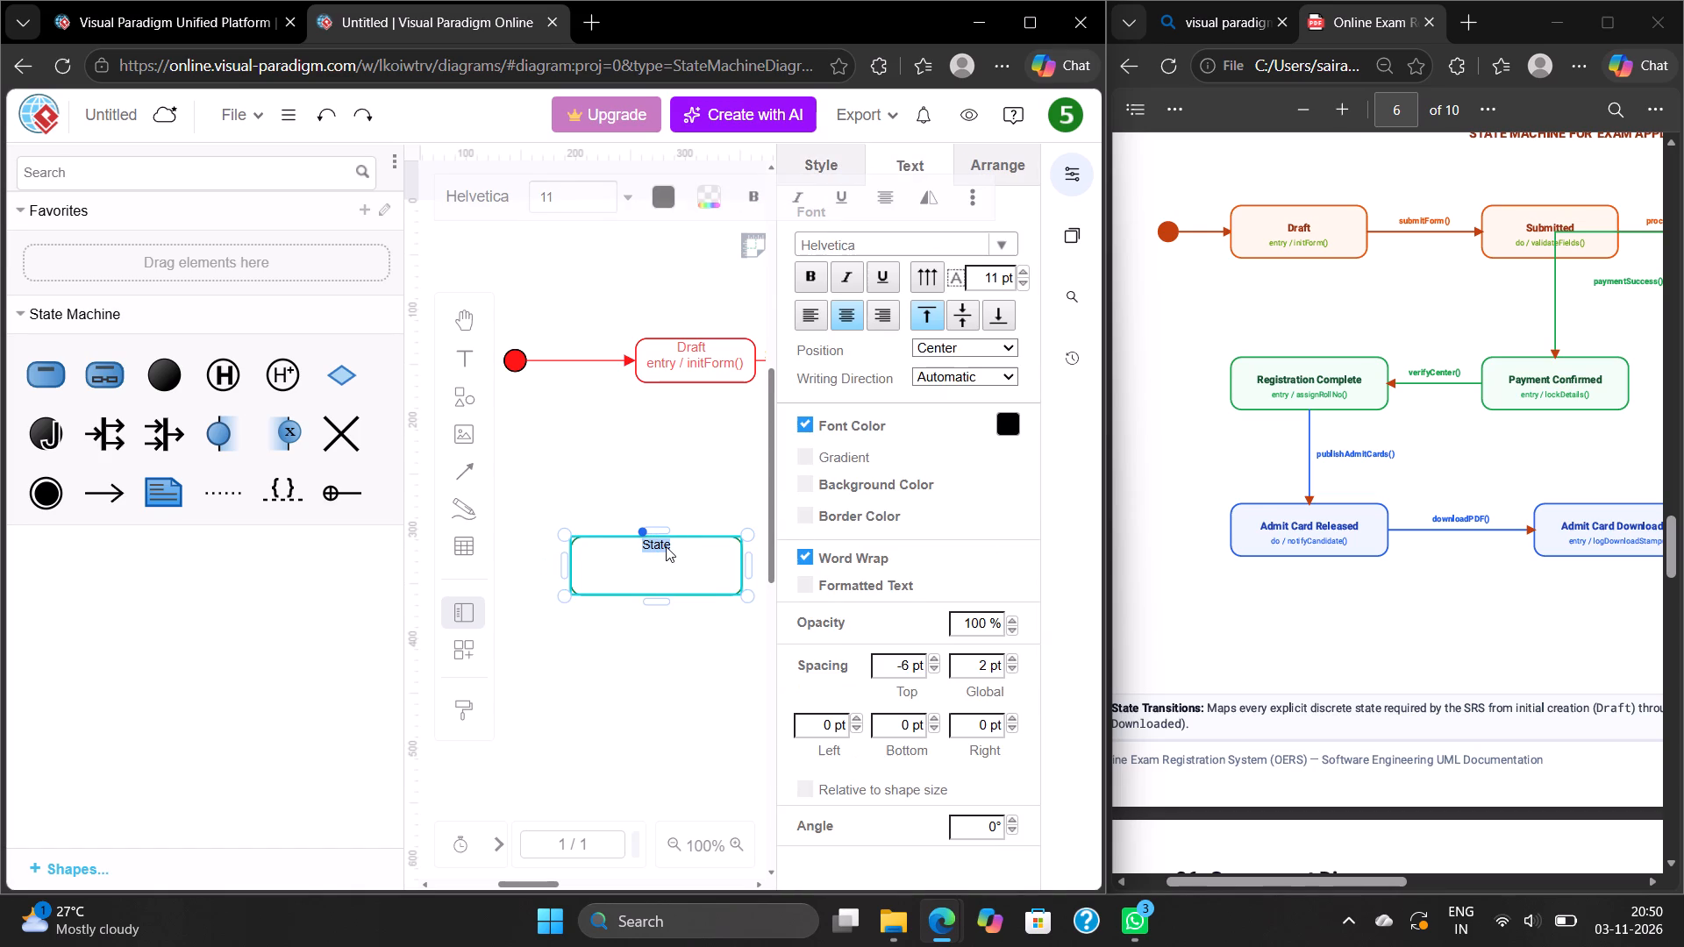
pyautogui.press('BackSpace')
pyautogui.write('Registra')
pyautogui.write('ion')
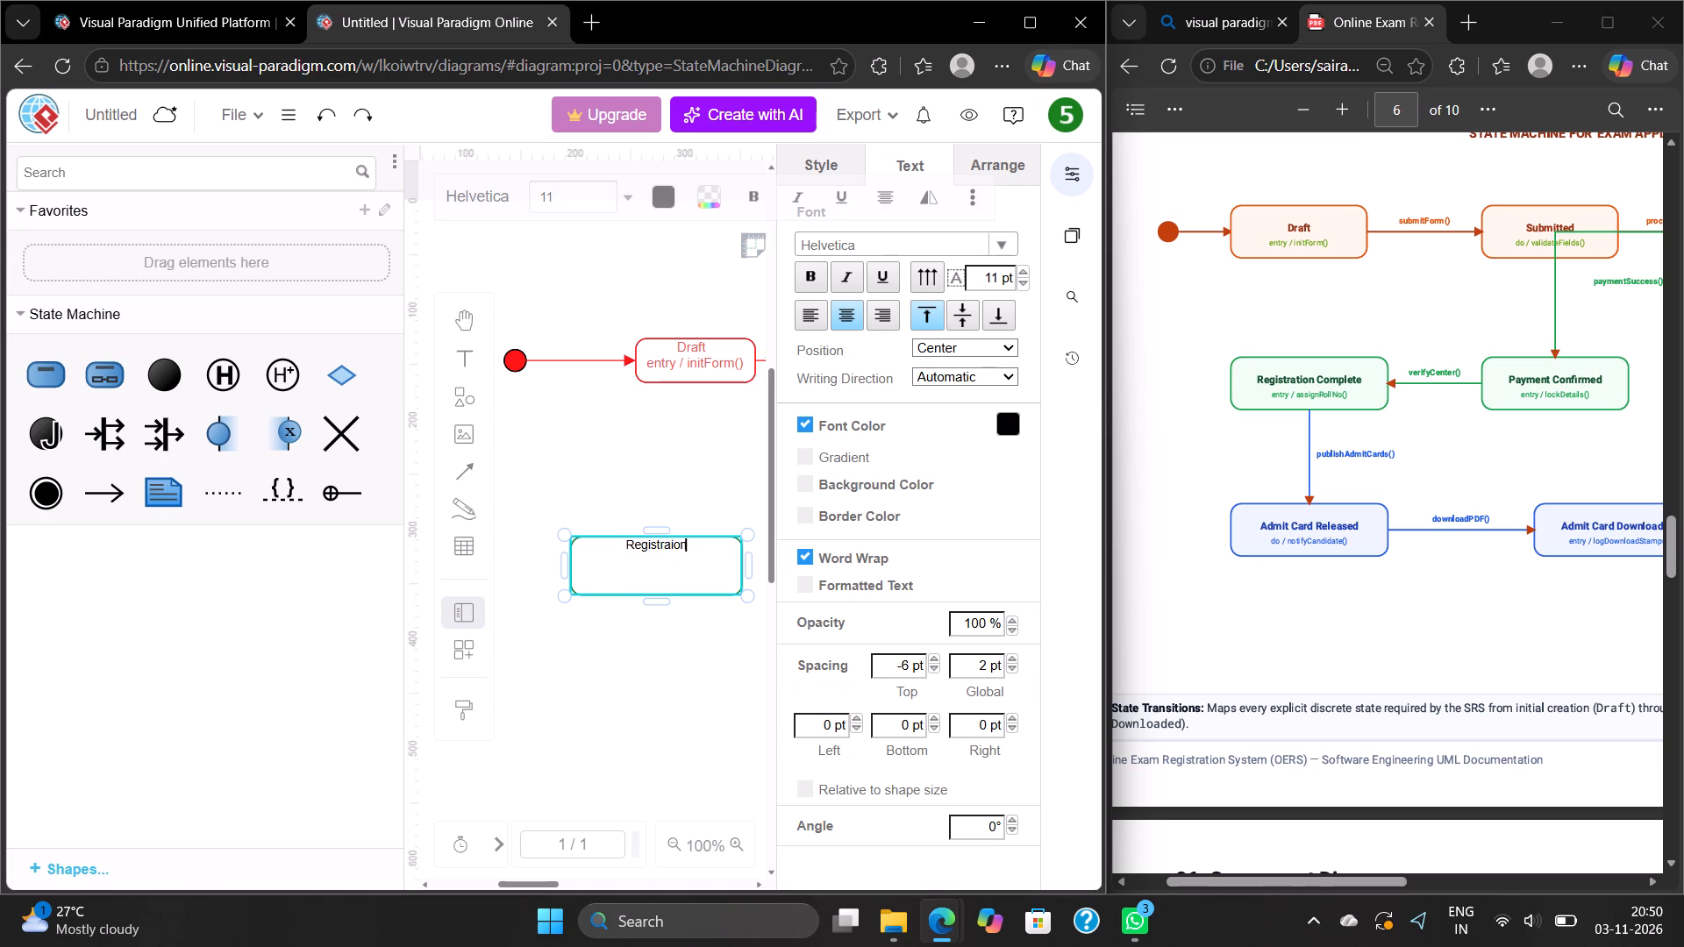
pyautogui.press('BackSpace')
pyautogui.press('BackSpace')
pyautogui.press('BackSpace')
pyautogui.write('tion')
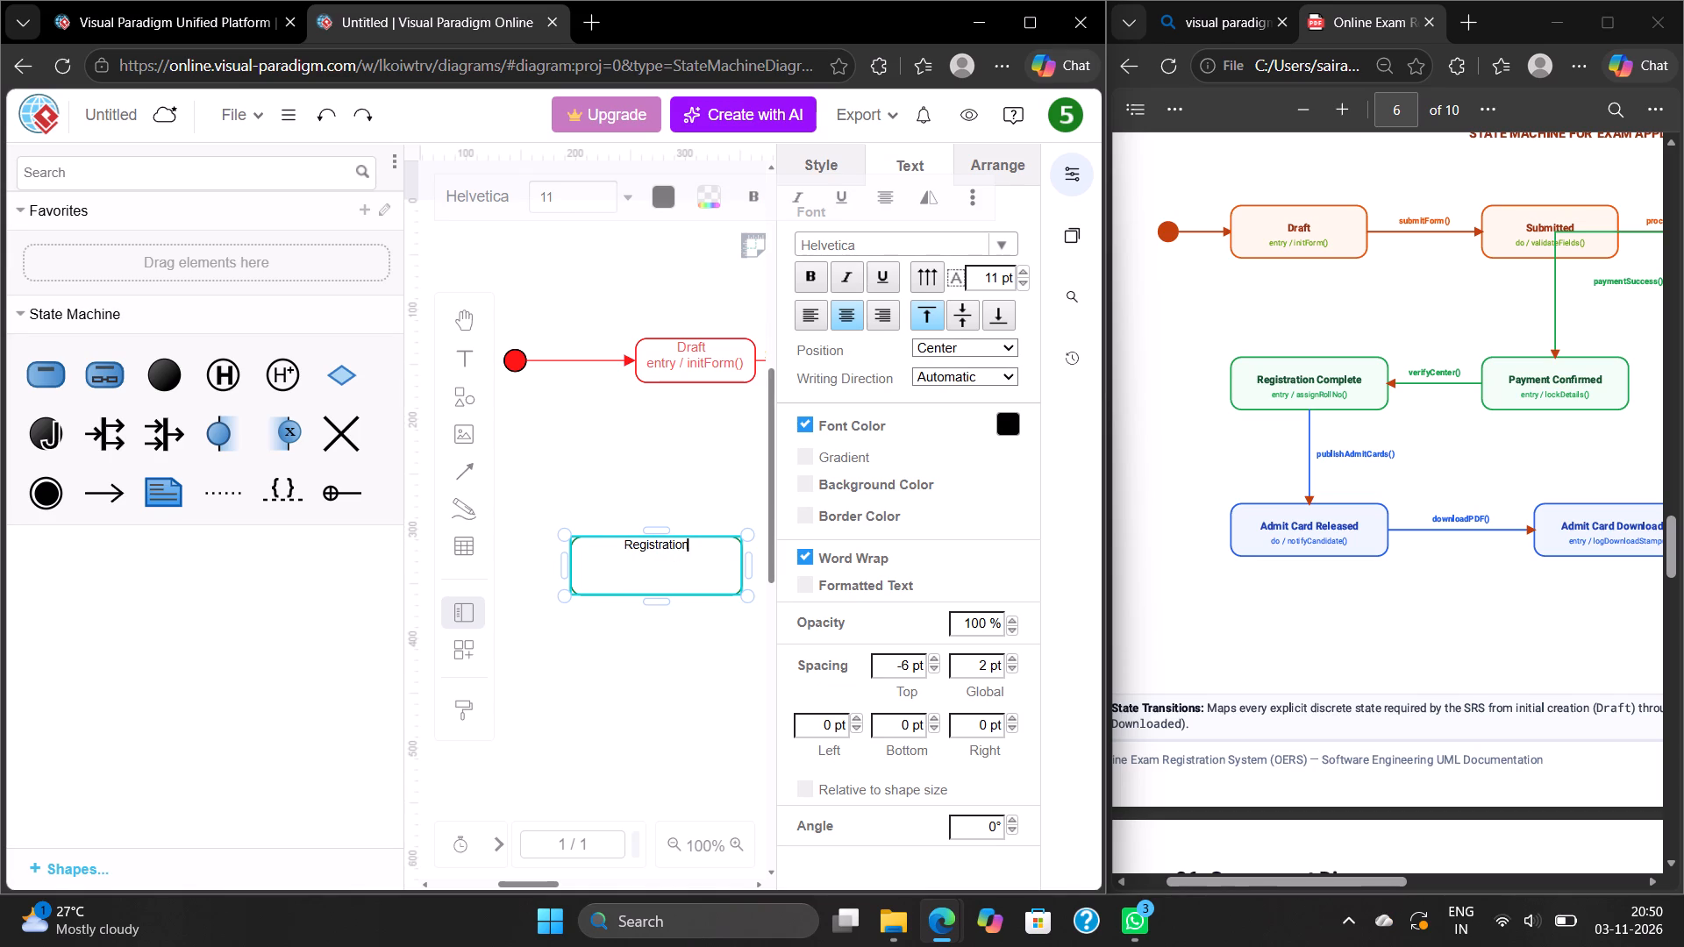
pyautogui.press('space')
pyautogui.write('Complete')
pyautogui.press('space')
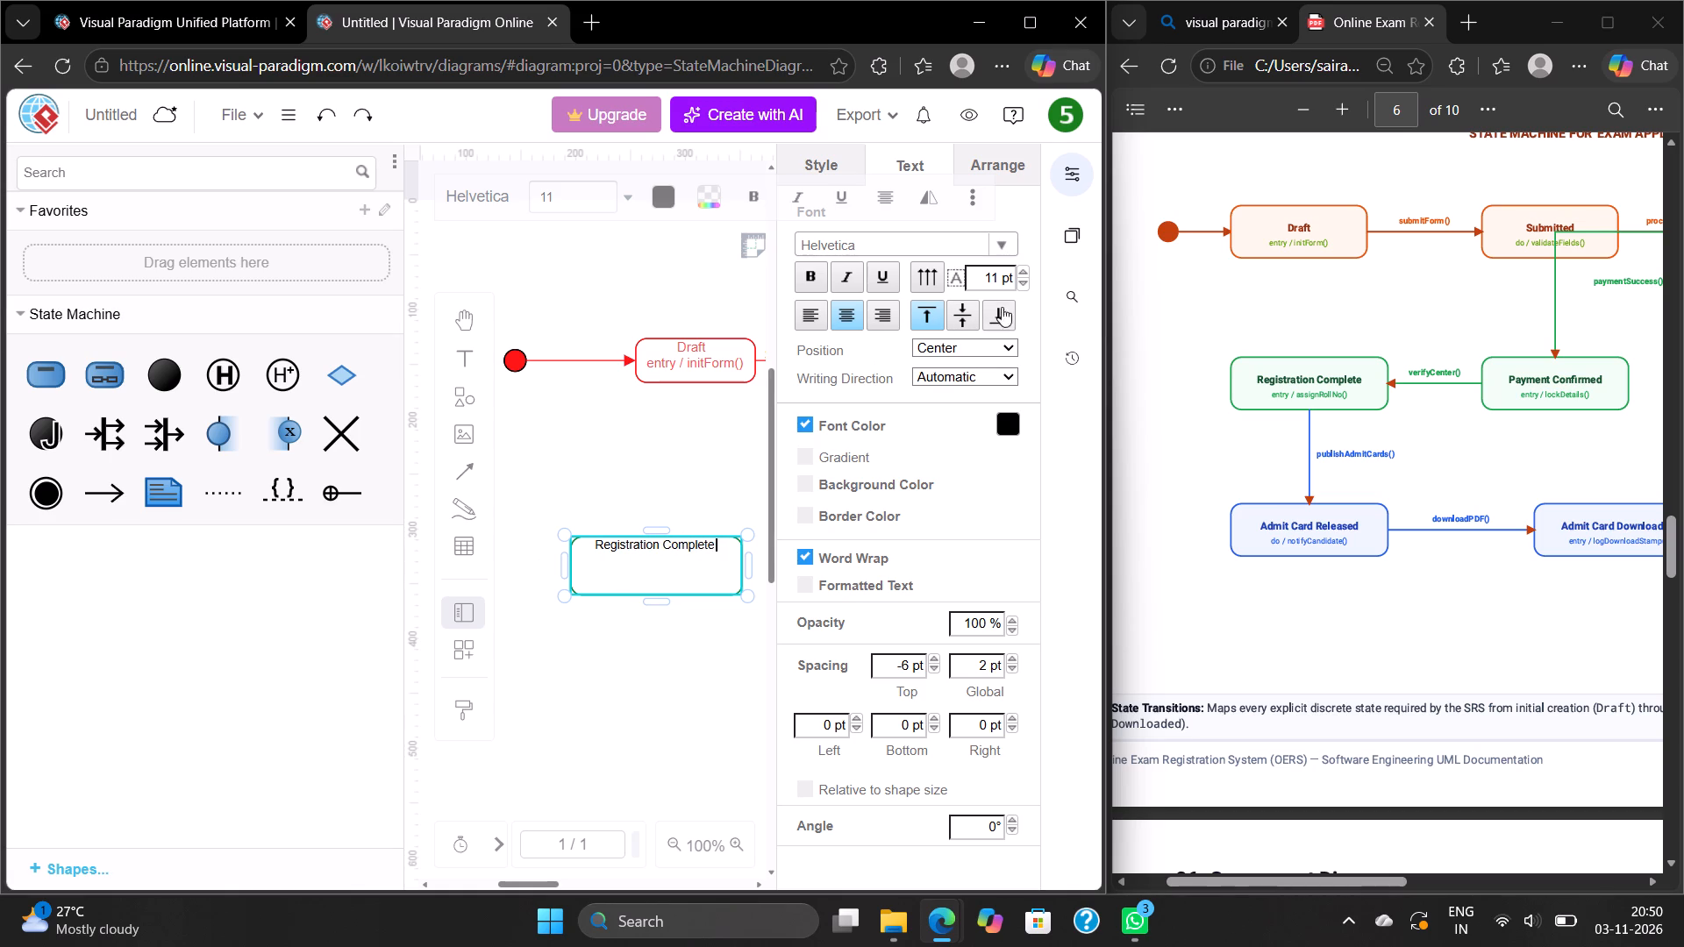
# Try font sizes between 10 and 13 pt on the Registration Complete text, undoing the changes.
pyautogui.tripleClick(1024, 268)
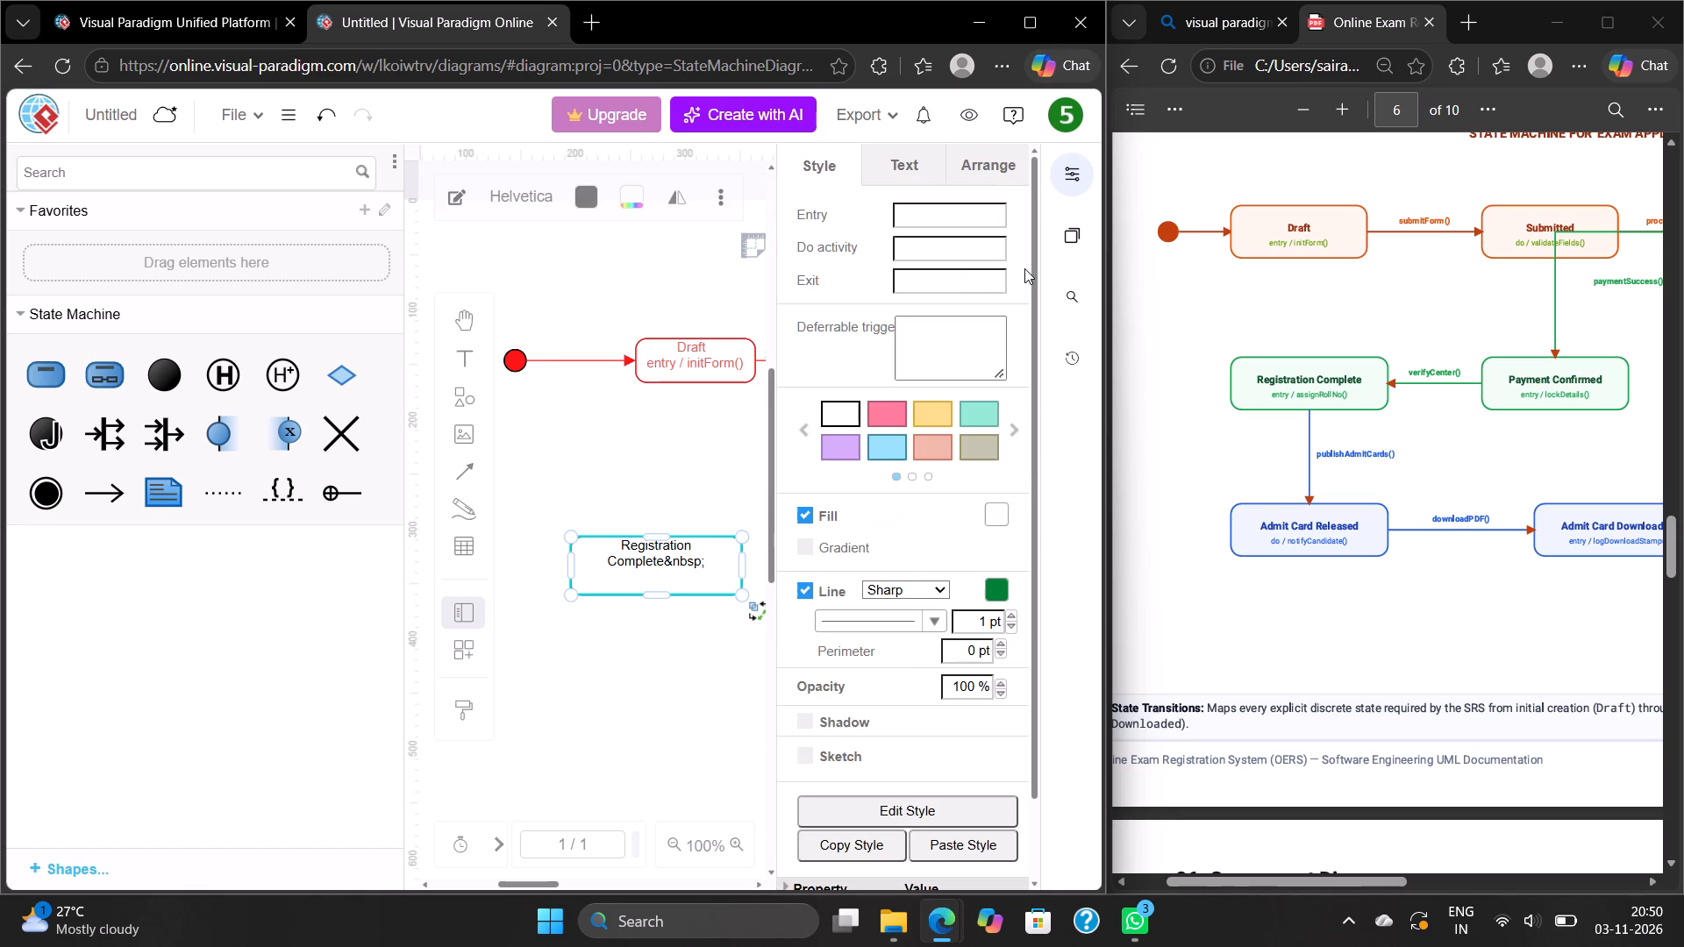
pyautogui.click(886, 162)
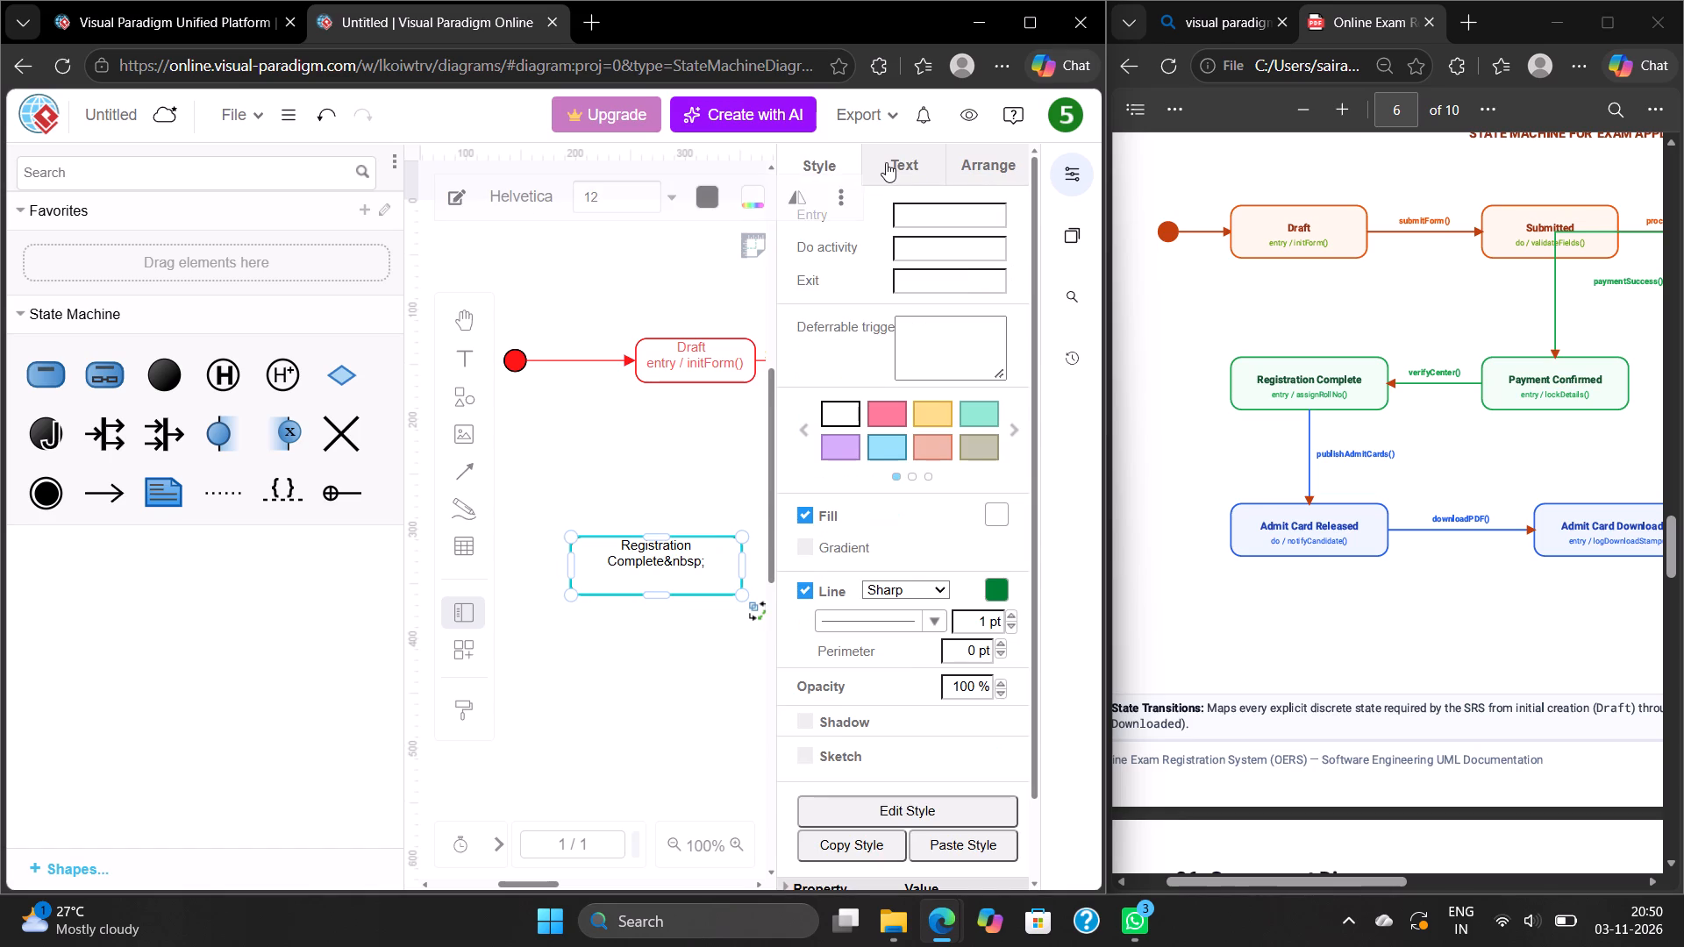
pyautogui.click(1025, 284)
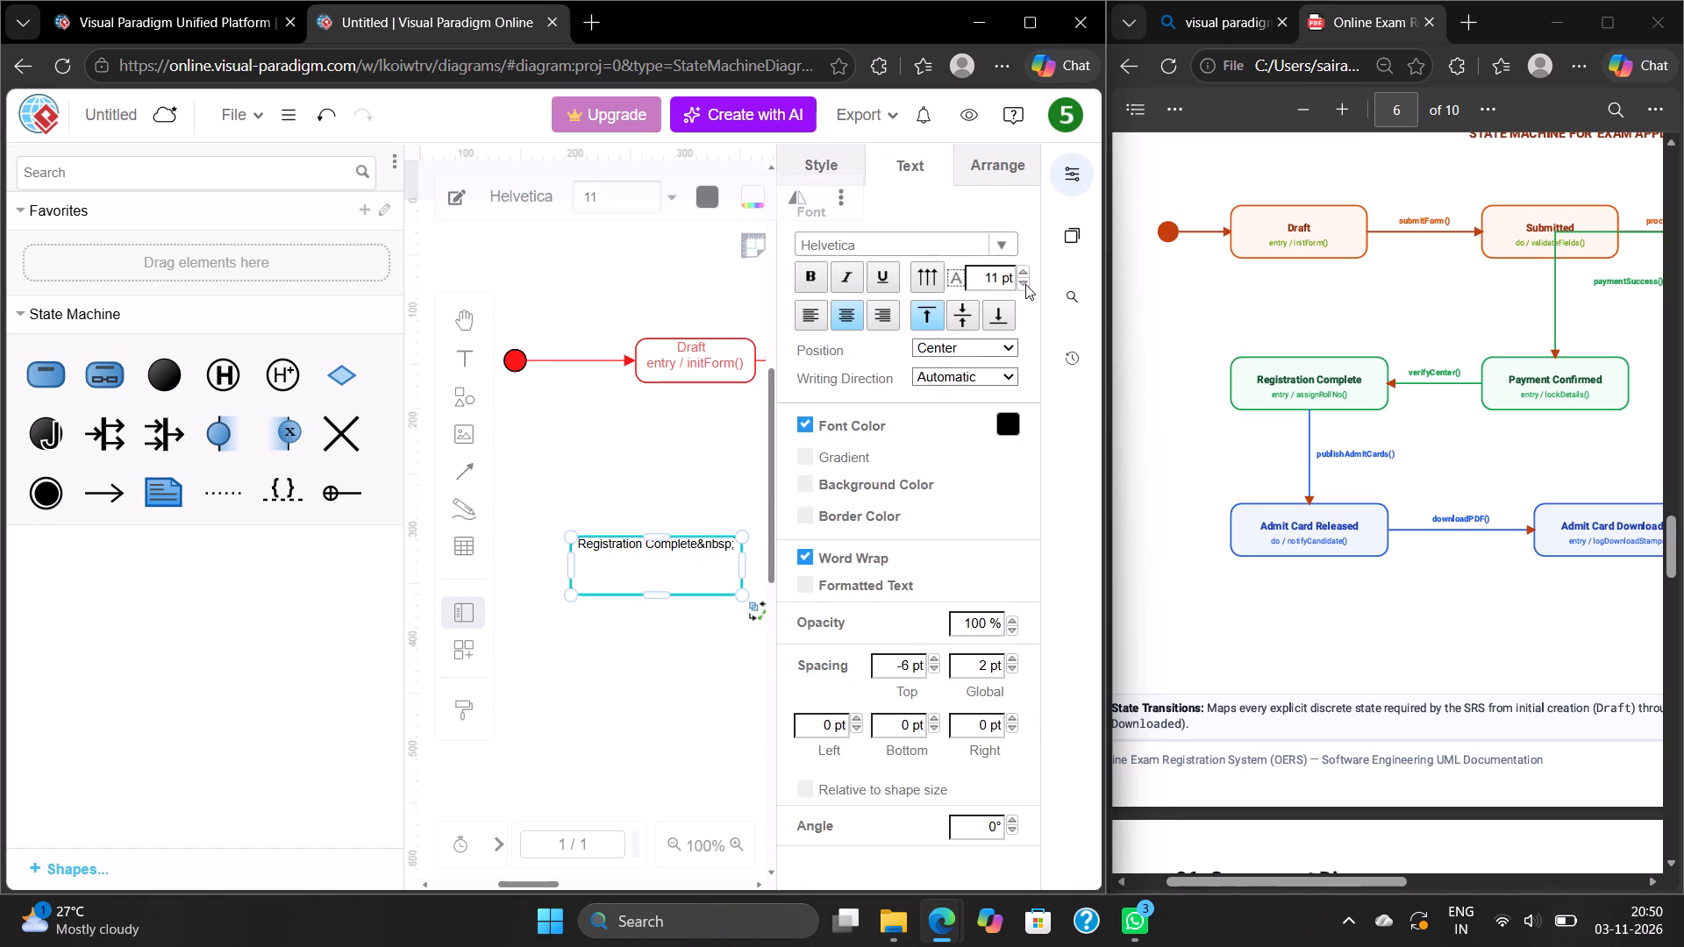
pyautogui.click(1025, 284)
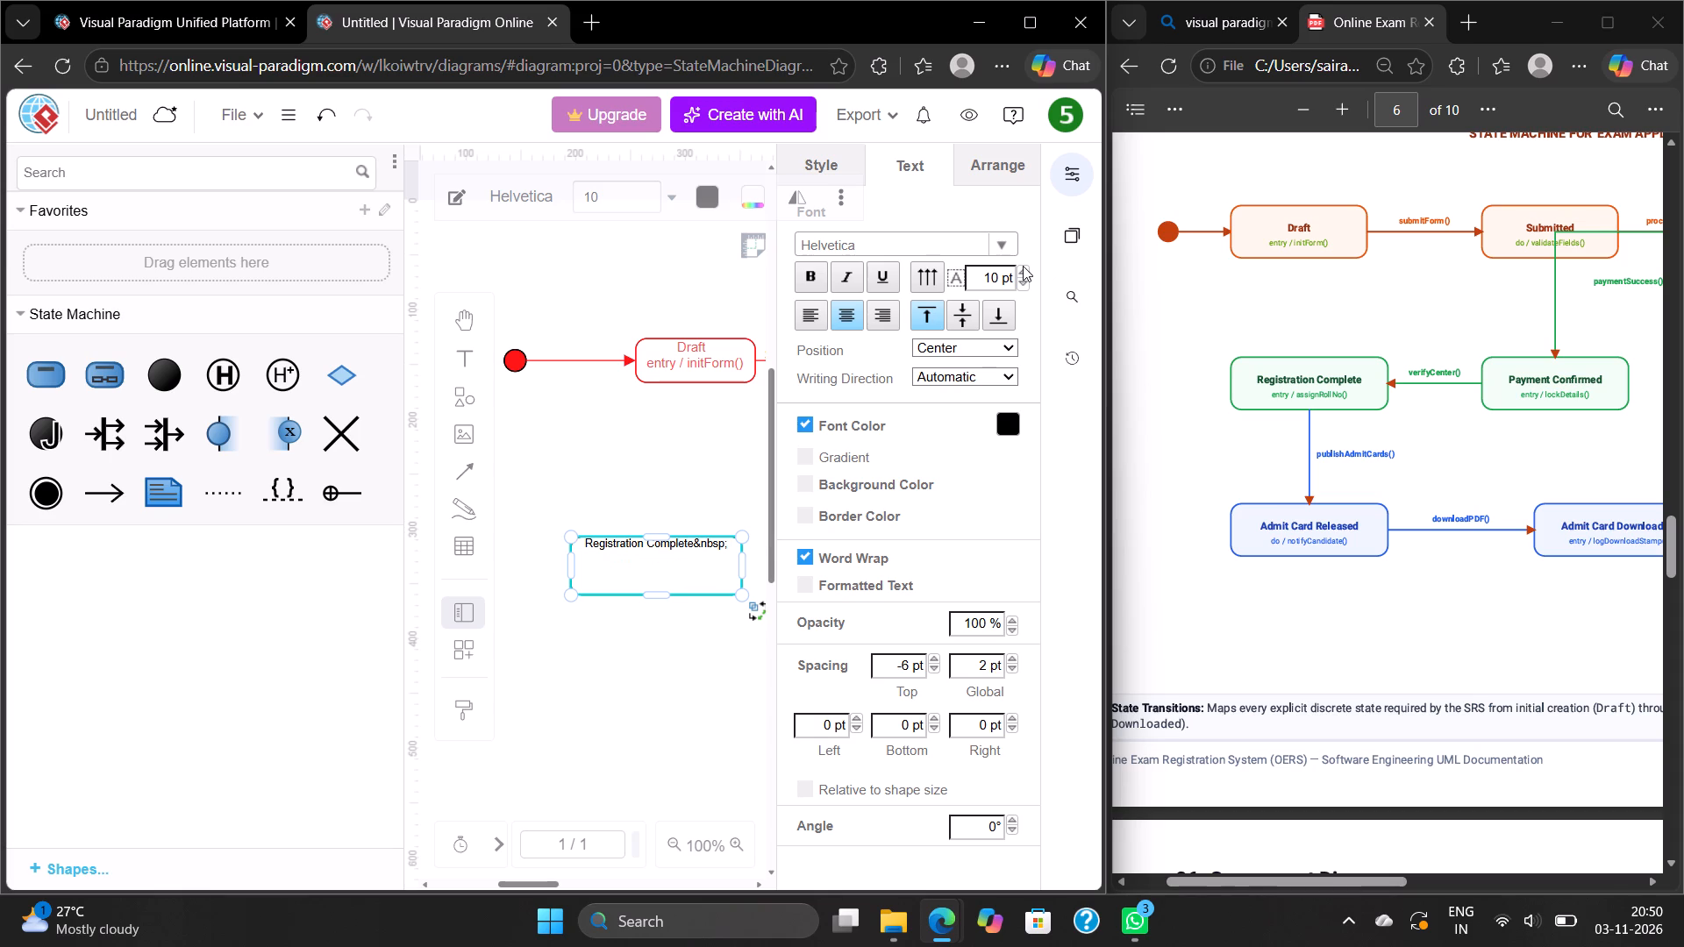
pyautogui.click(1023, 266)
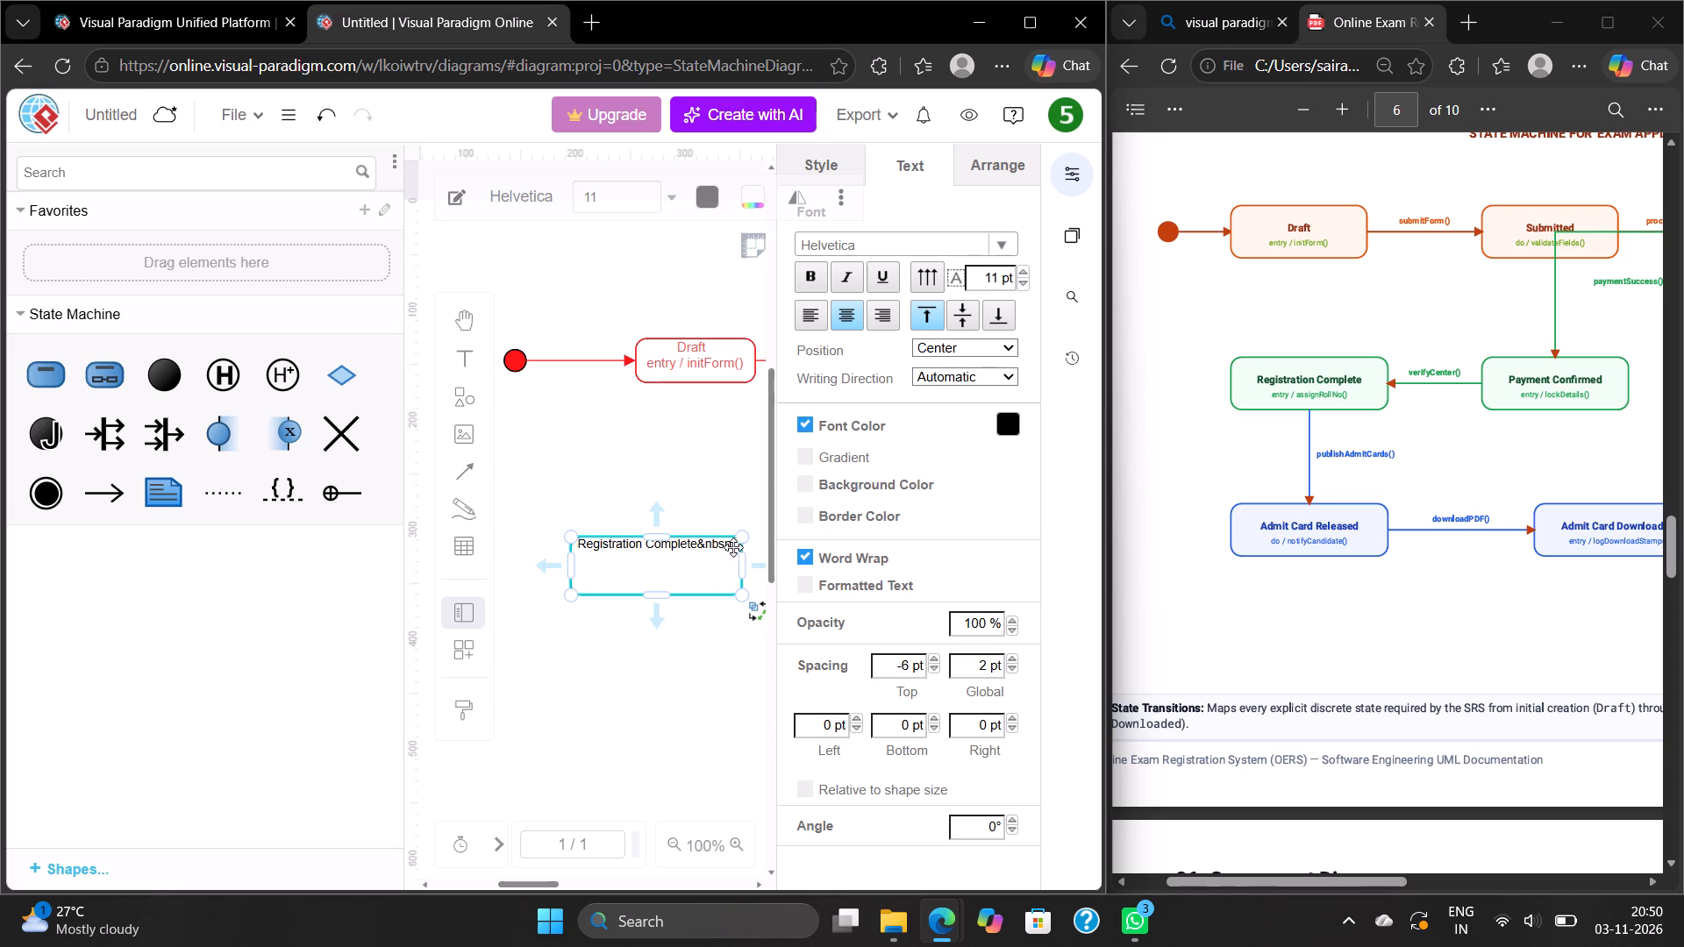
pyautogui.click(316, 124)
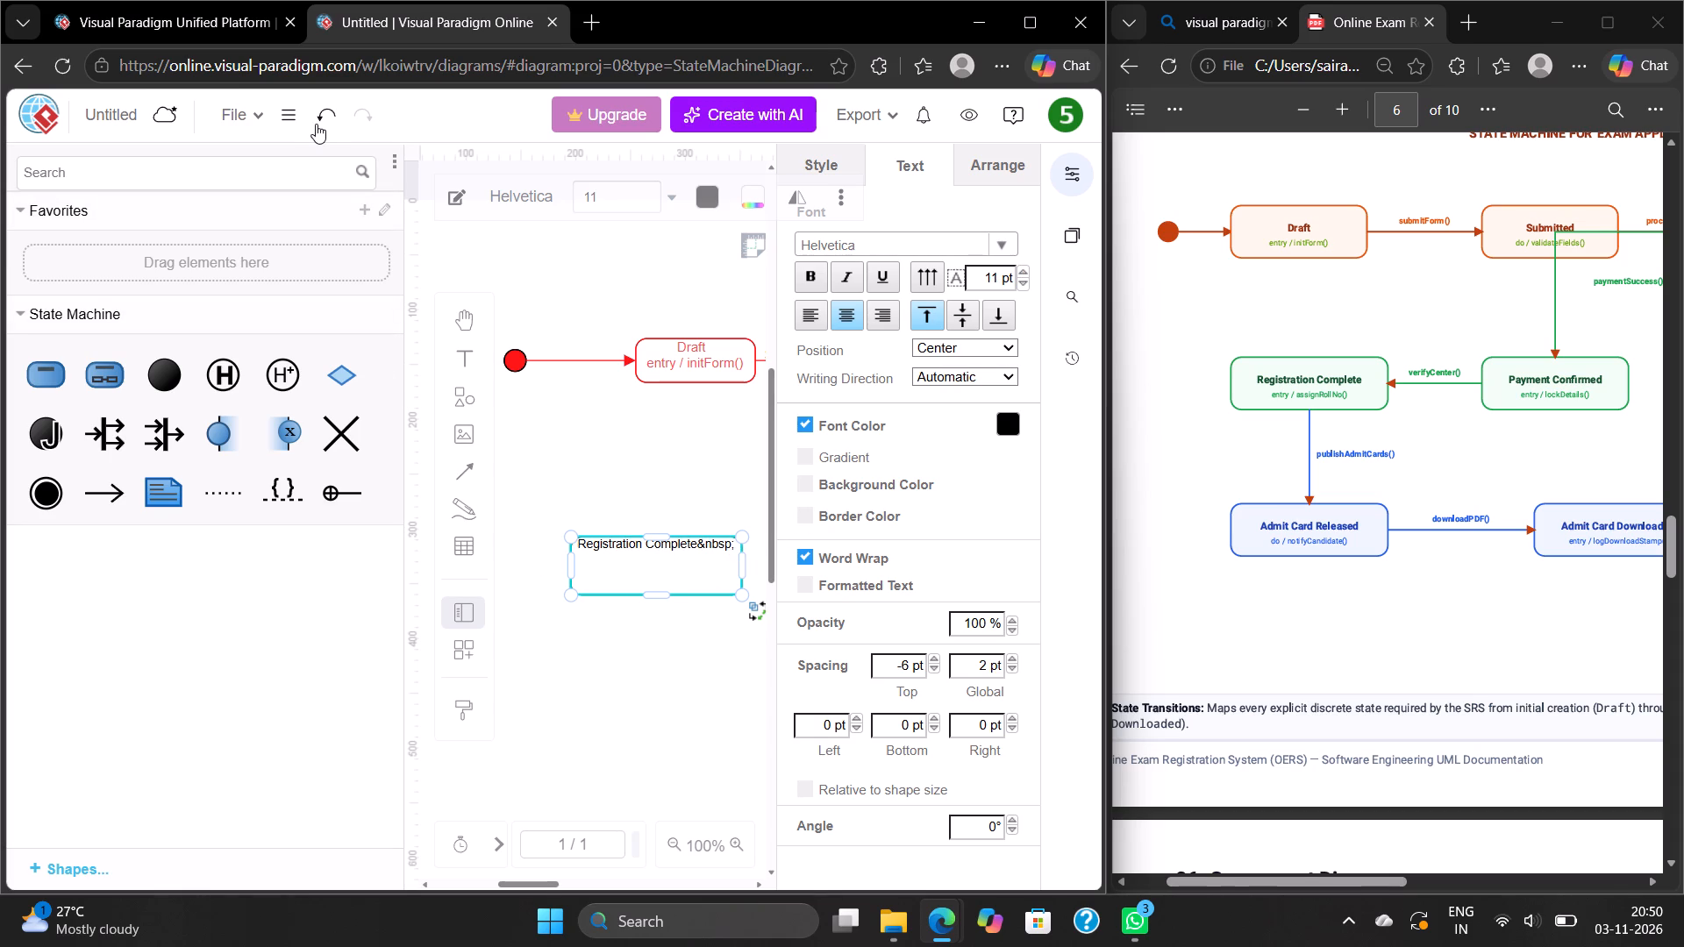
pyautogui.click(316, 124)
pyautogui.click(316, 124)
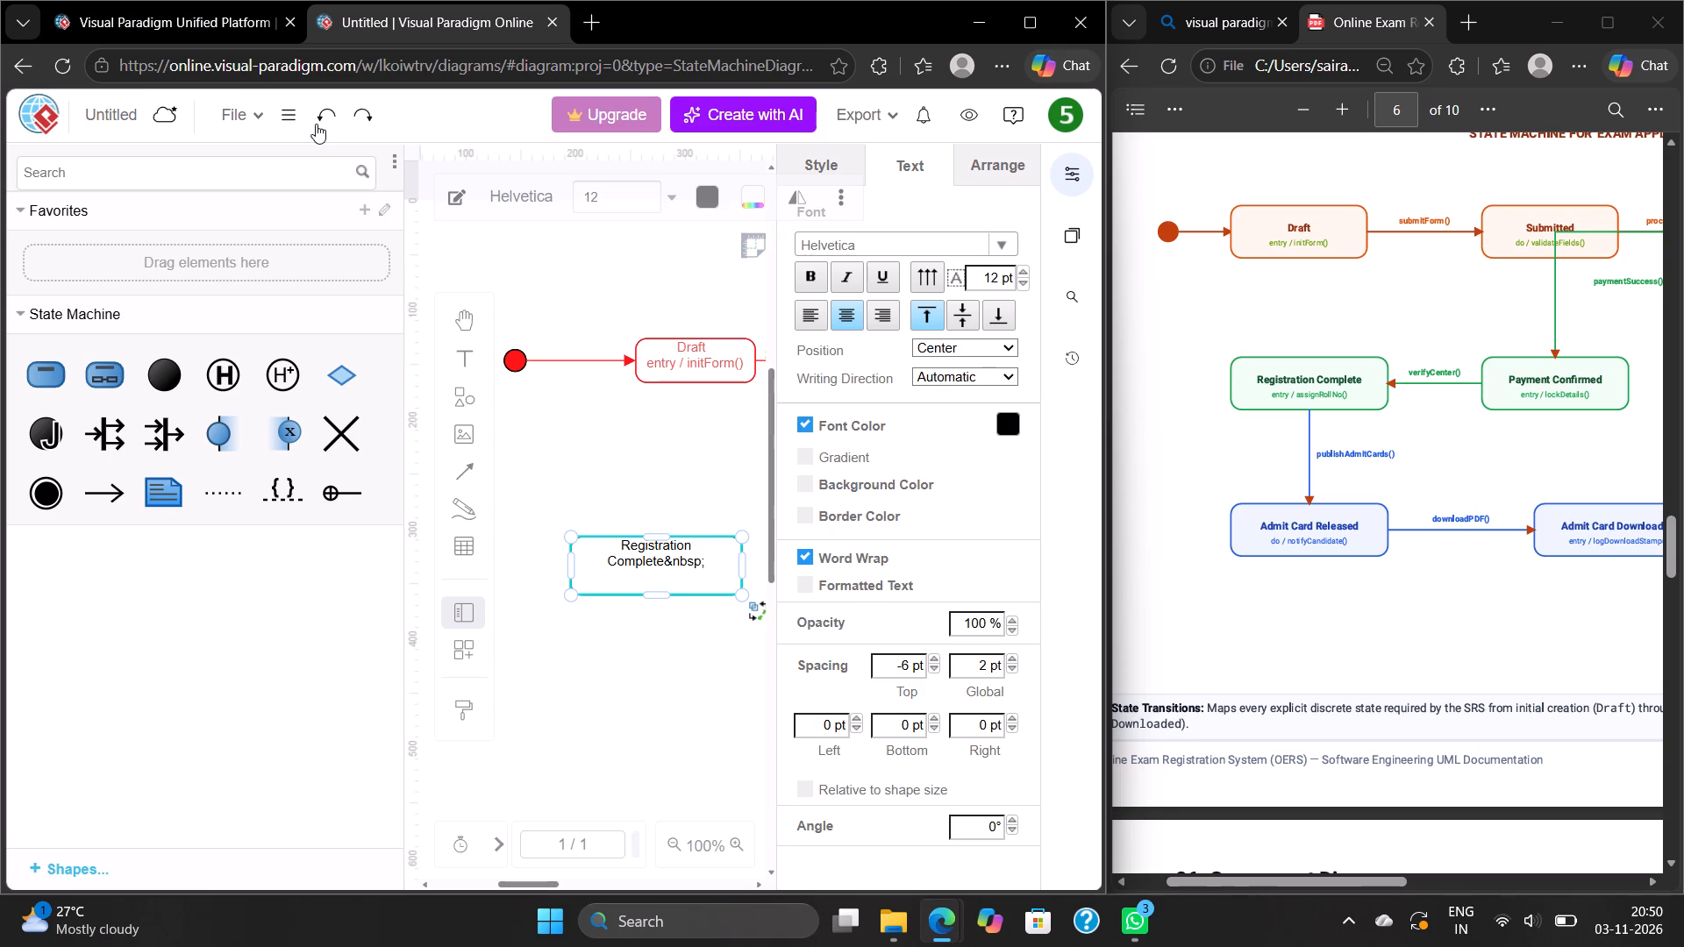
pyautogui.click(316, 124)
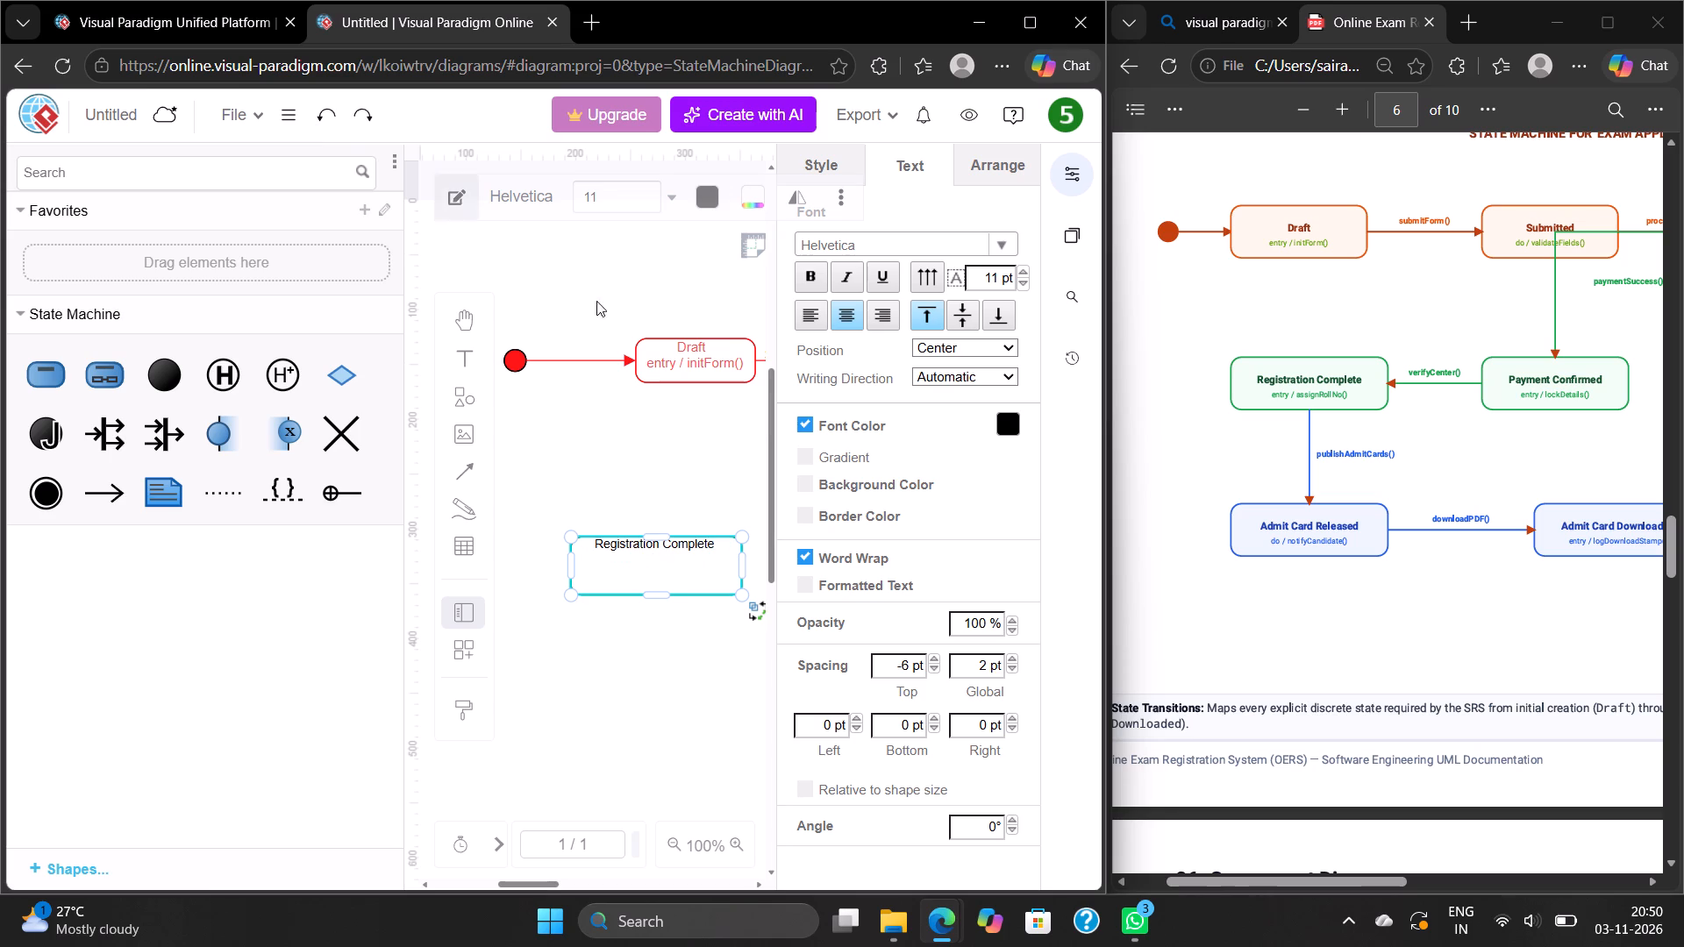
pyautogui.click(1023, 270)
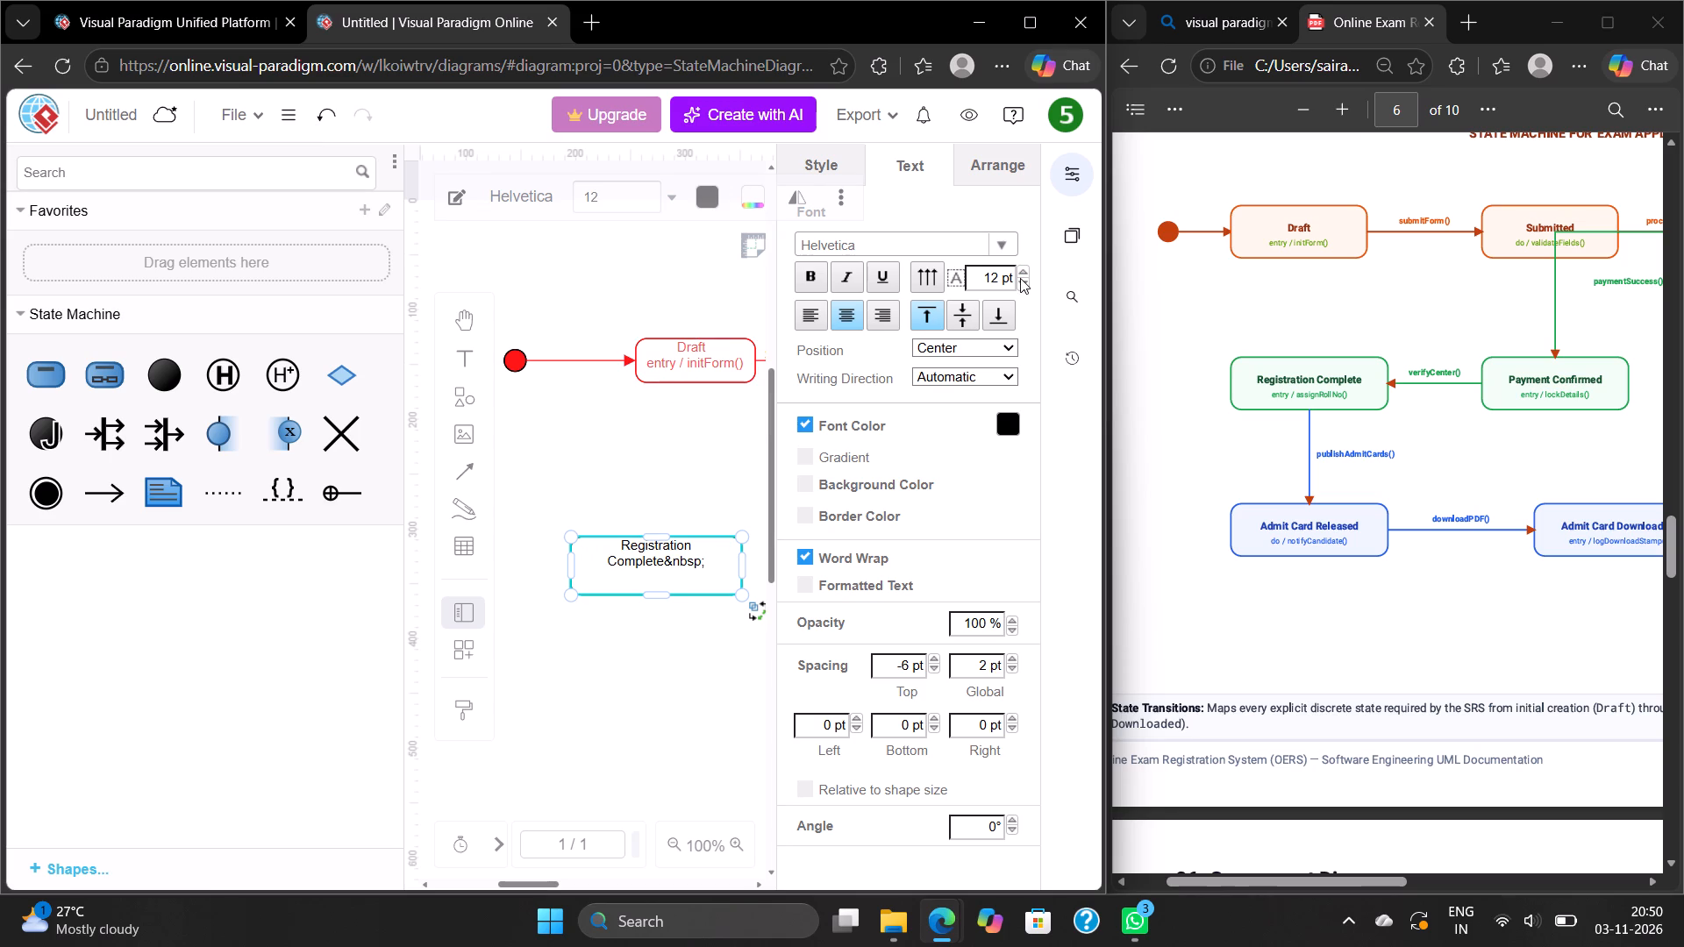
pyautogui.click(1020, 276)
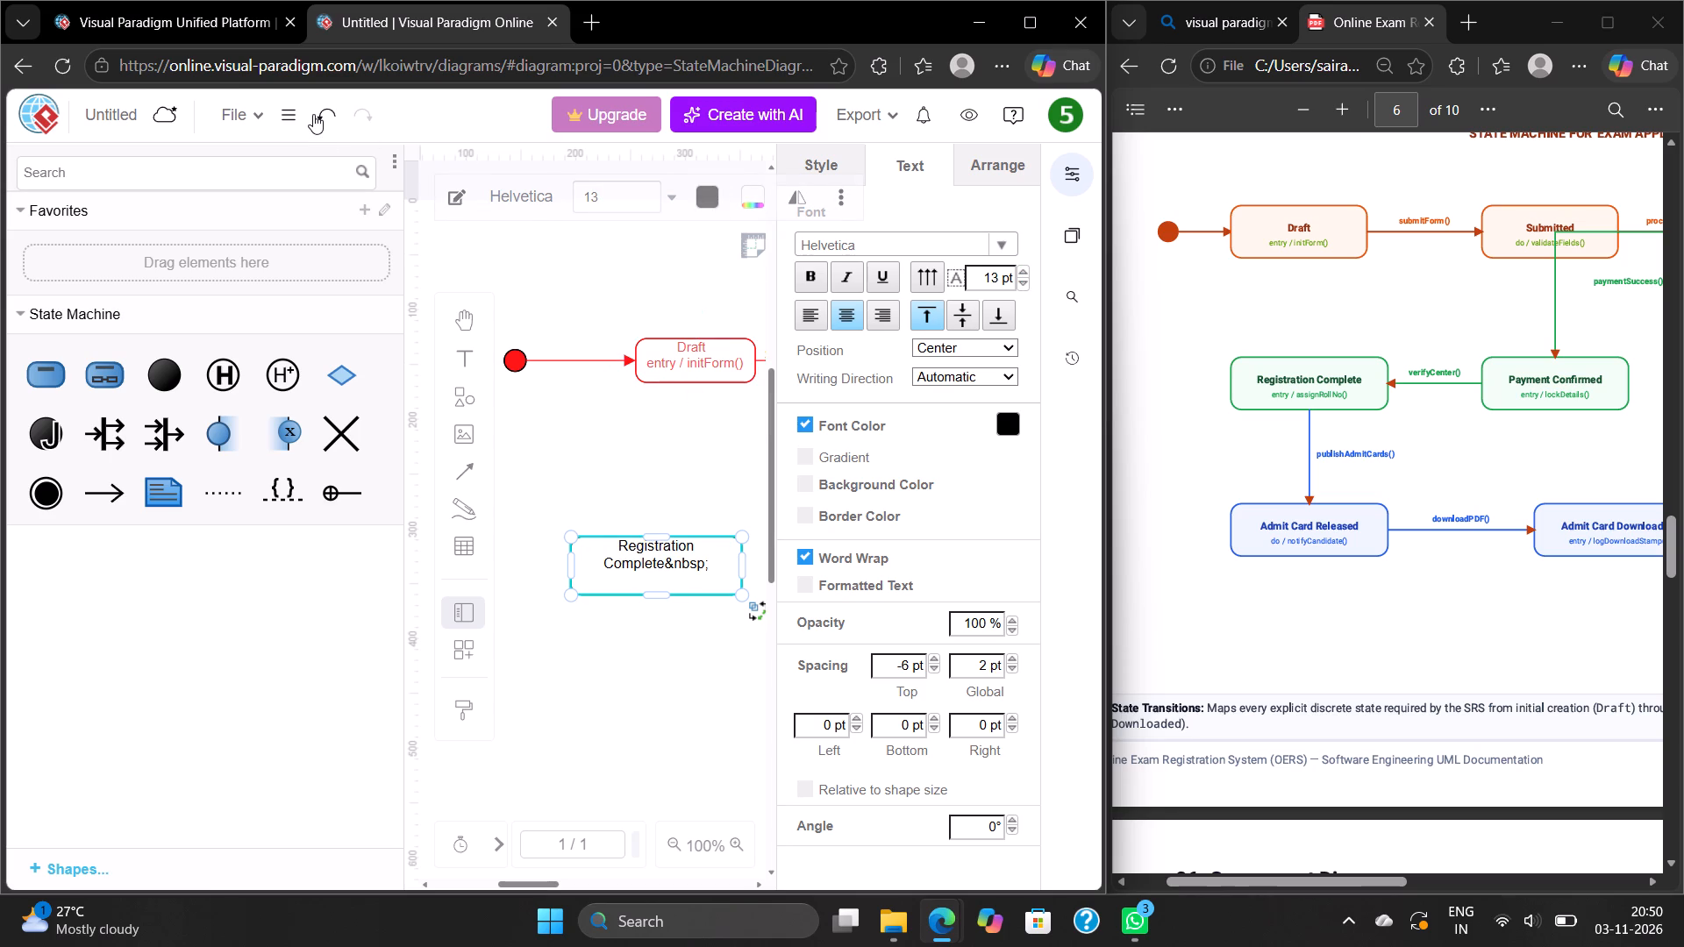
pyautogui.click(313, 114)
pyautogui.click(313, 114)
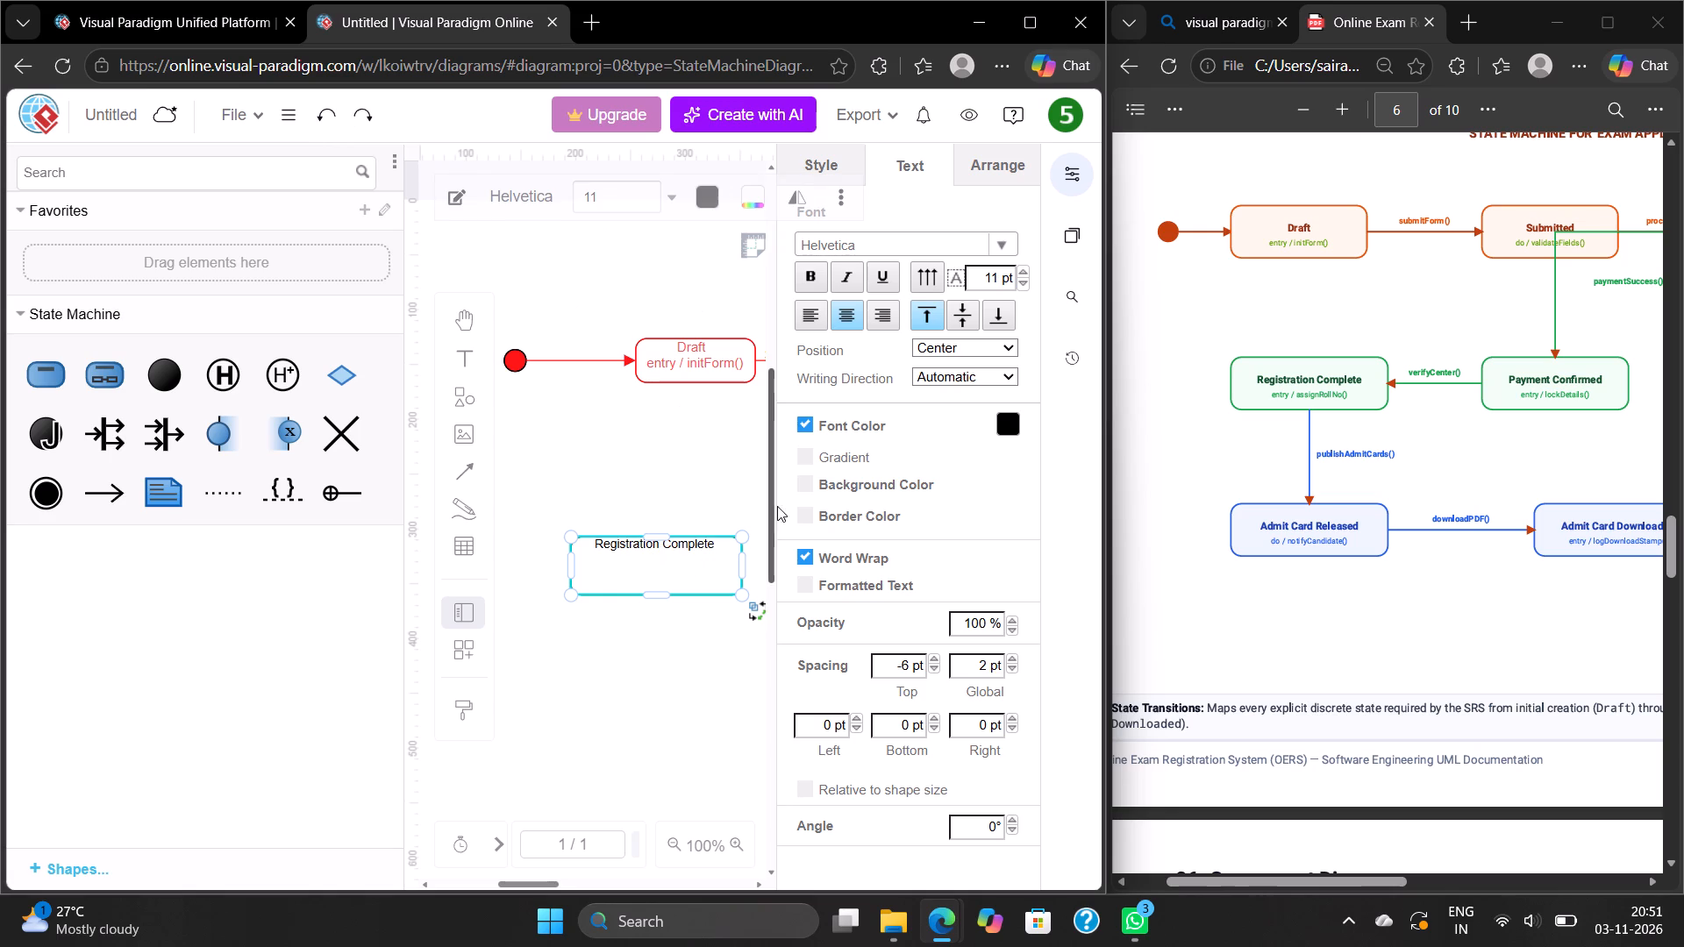
# Set the global text spacing of the Registration Complete state to 8 pt.
pyautogui.tripleClick(1010, 657)
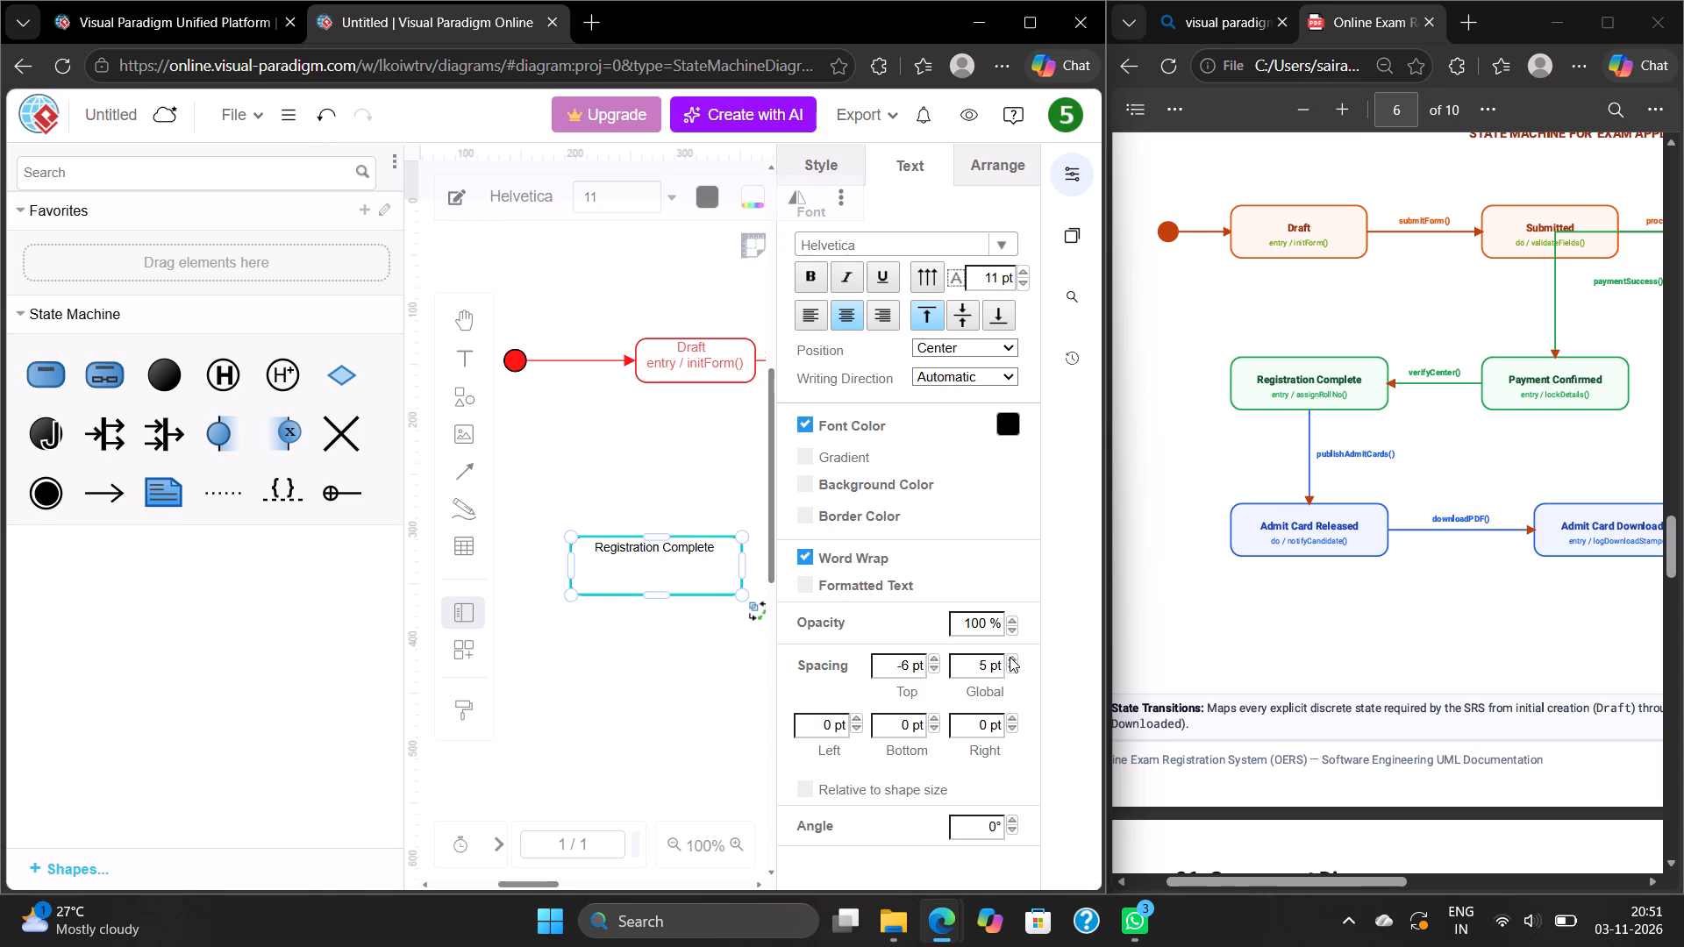
pyautogui.tripleClick(1010, 657)
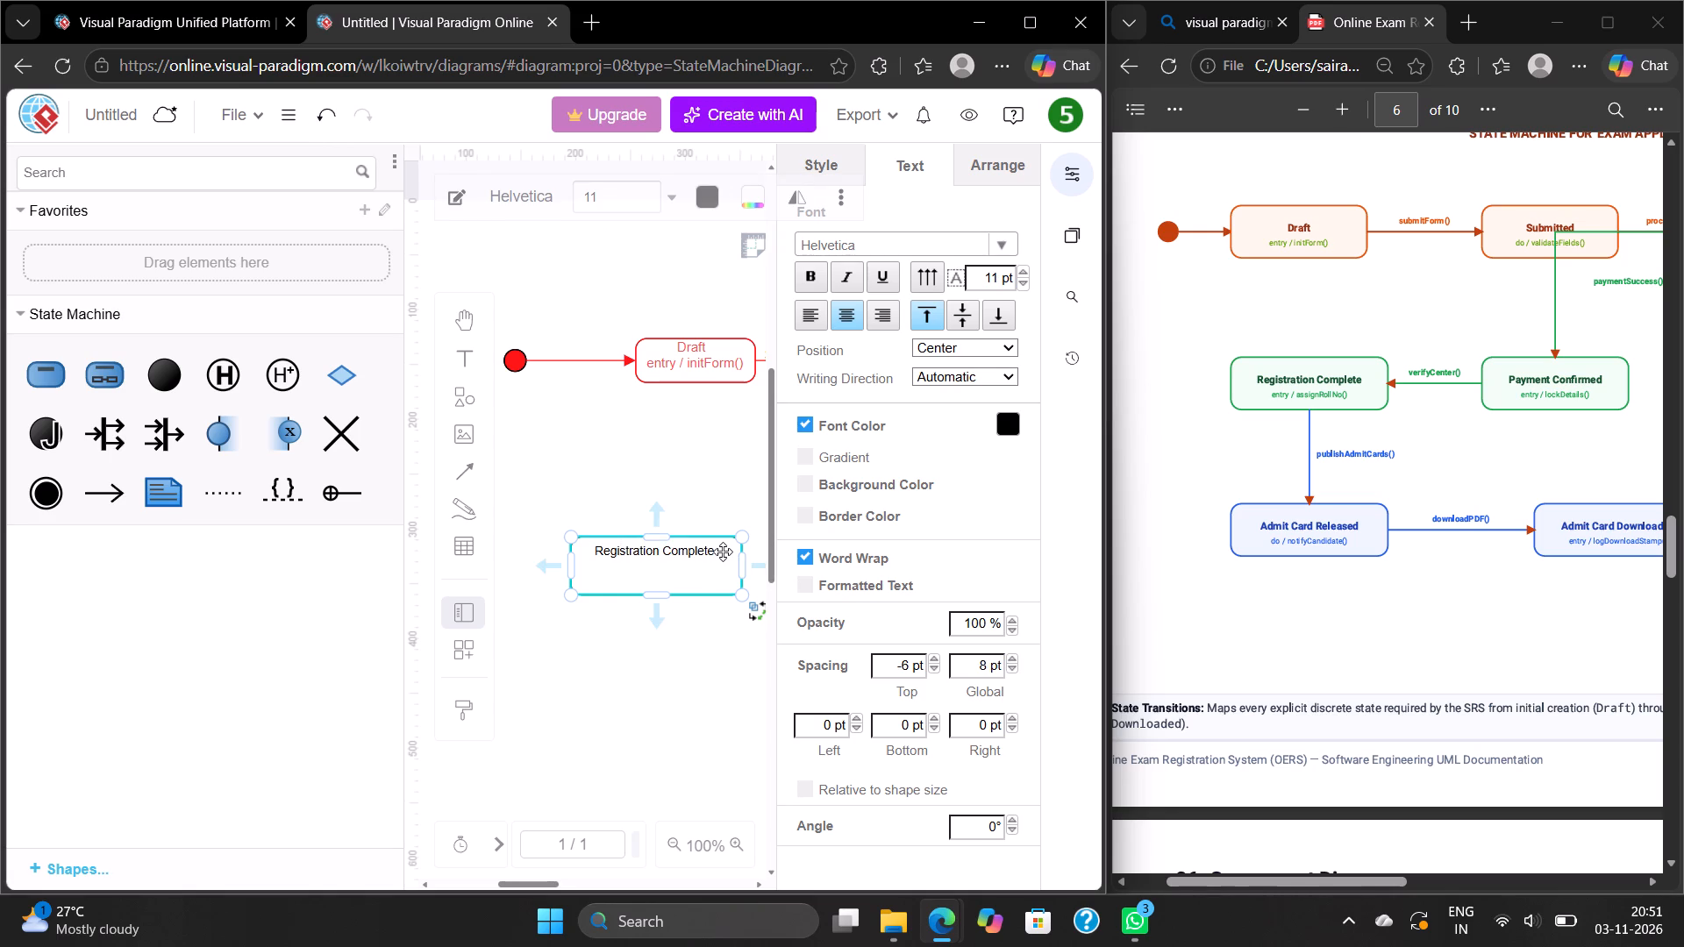
pyautogui.click(717, 551)
pyautogui.click(1068, 167)
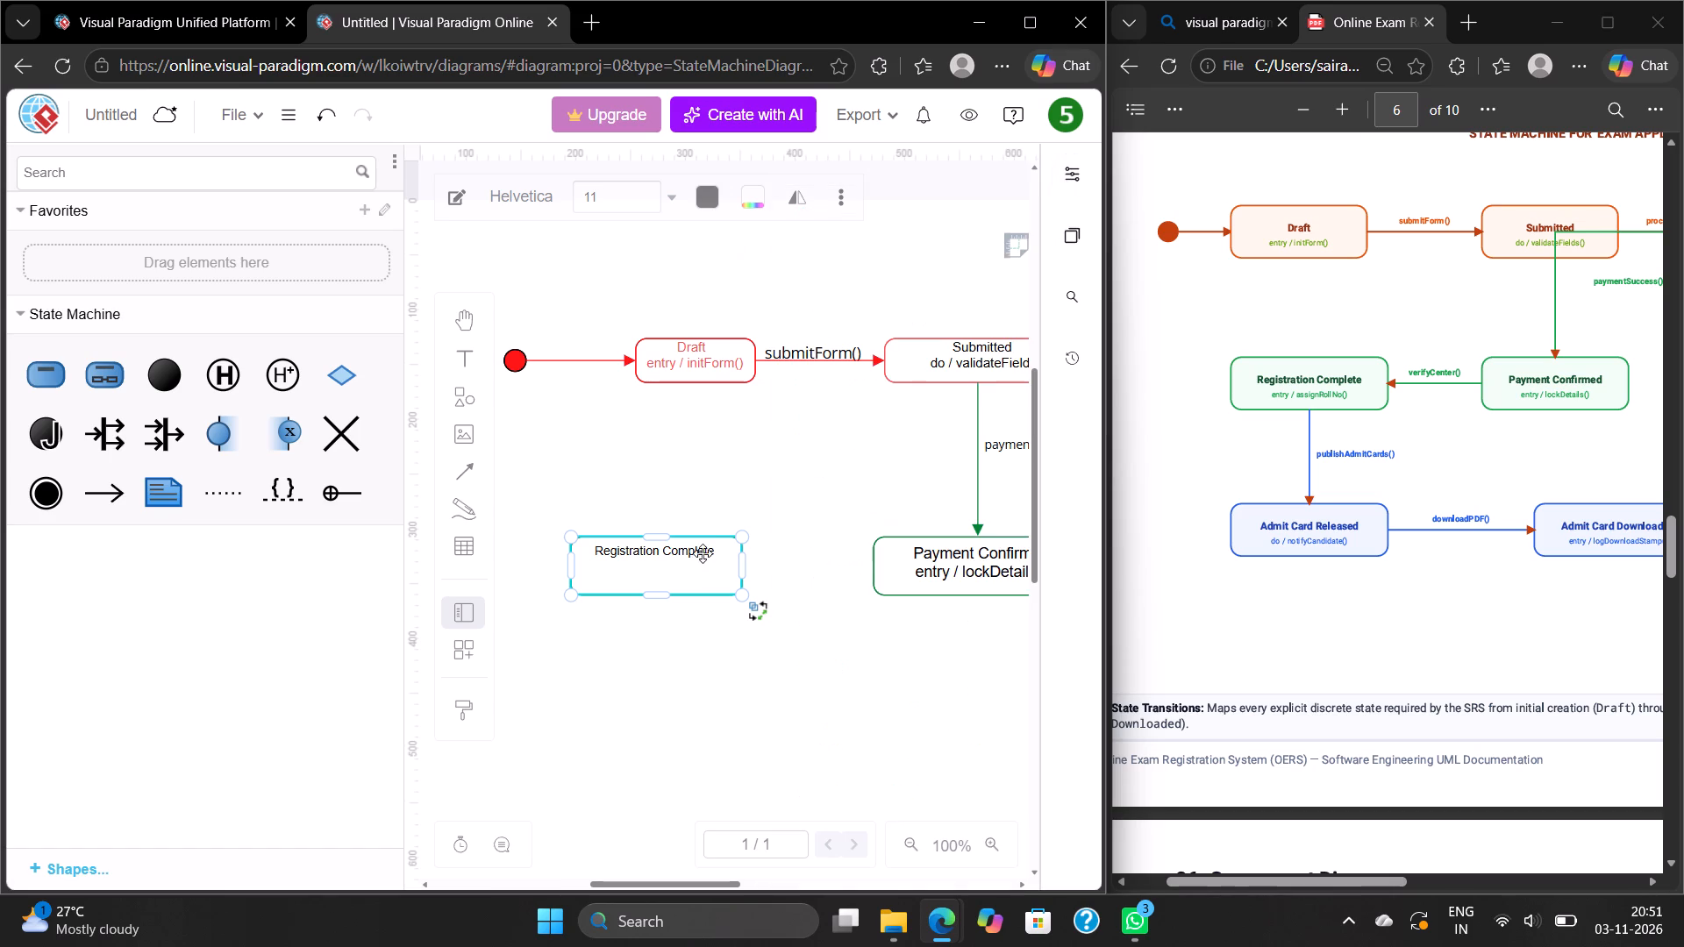
# Add the second line entry / assignRollNo() below the name in the Registration Complete state.
pyautogui.doubleClick(713, 552)
pyautogui.click(713, 552)
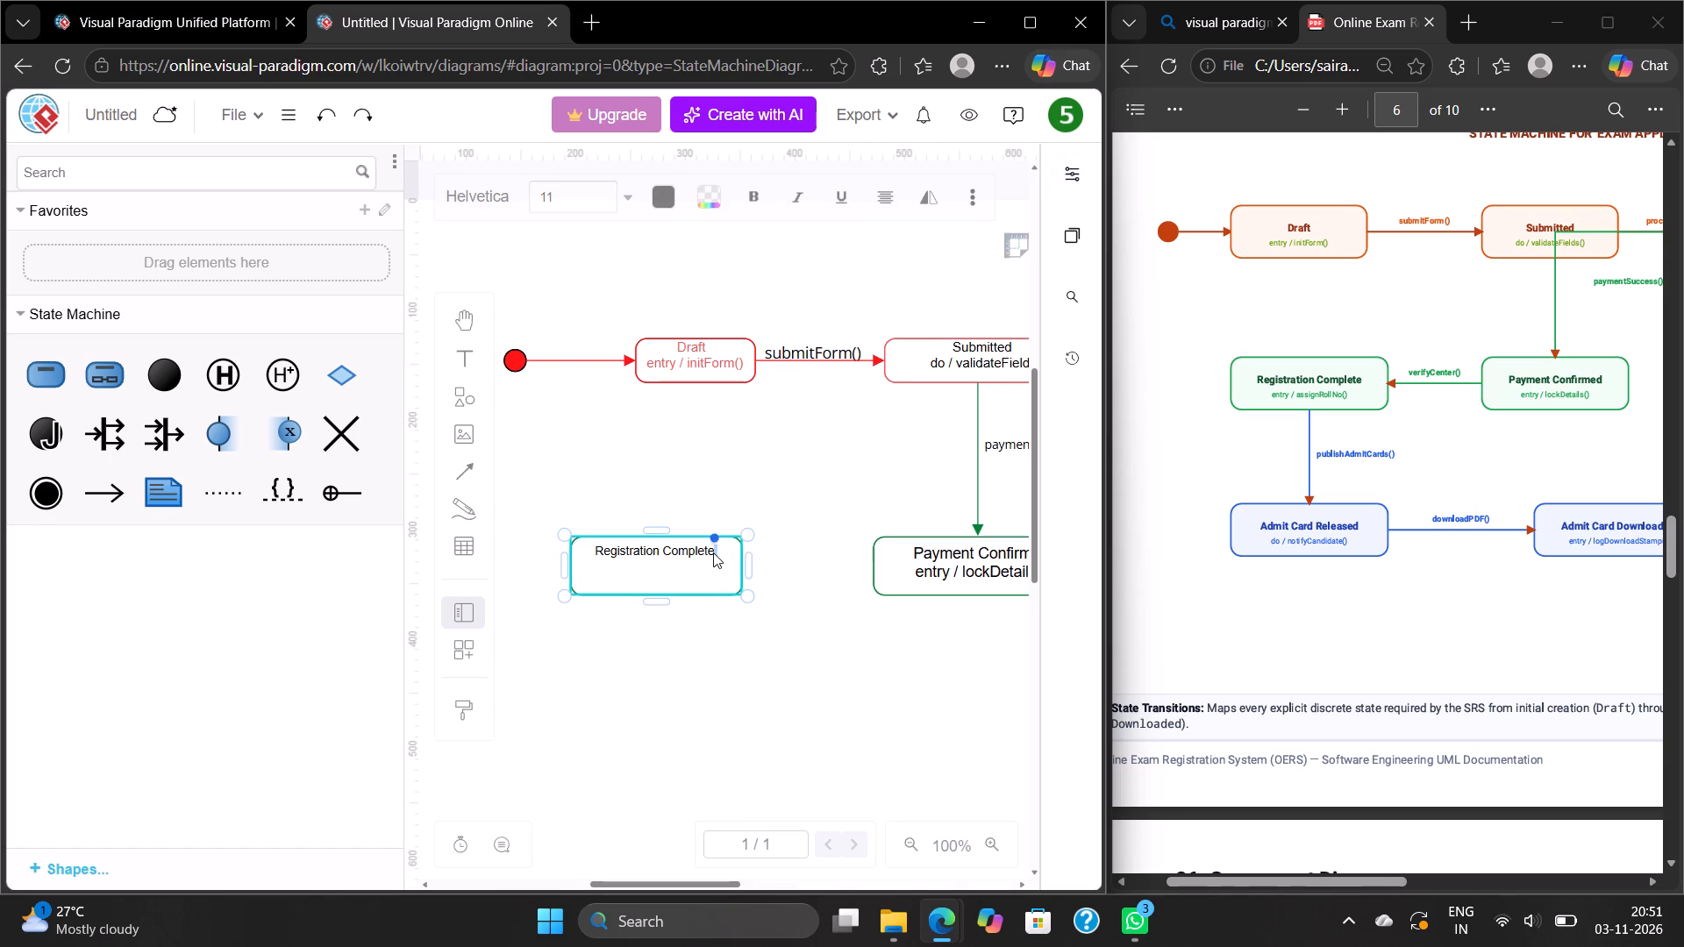
pyautogui.press('space')
pyautogui.press('space')
pyautogui.press('space')
pyautogui.press('space')
pyautogui.press('space')
pyautogui.press('space')
pyautogui.press('space')
pyautogui.press('space')
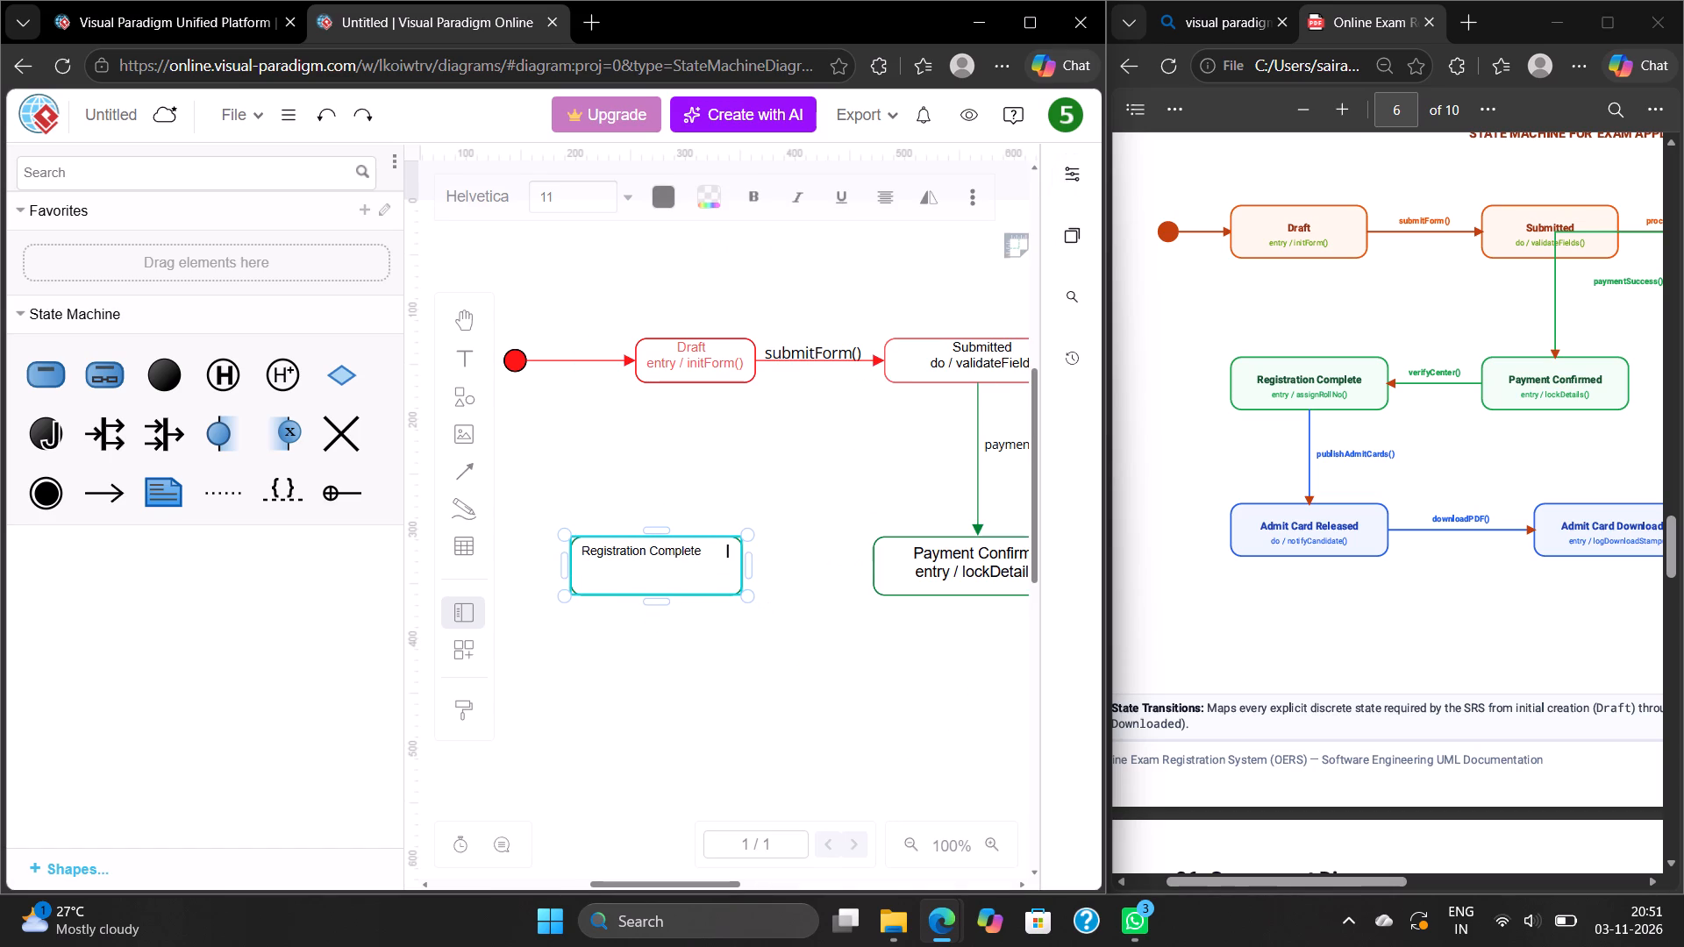
pyautogui.press('space')
pyautogui.press('space')
pyautogui.press('space')
pyautogui.write('entry')
pyautogui.press('space')
pyautogui.write('/ ass')
pyautogui.write('ign')
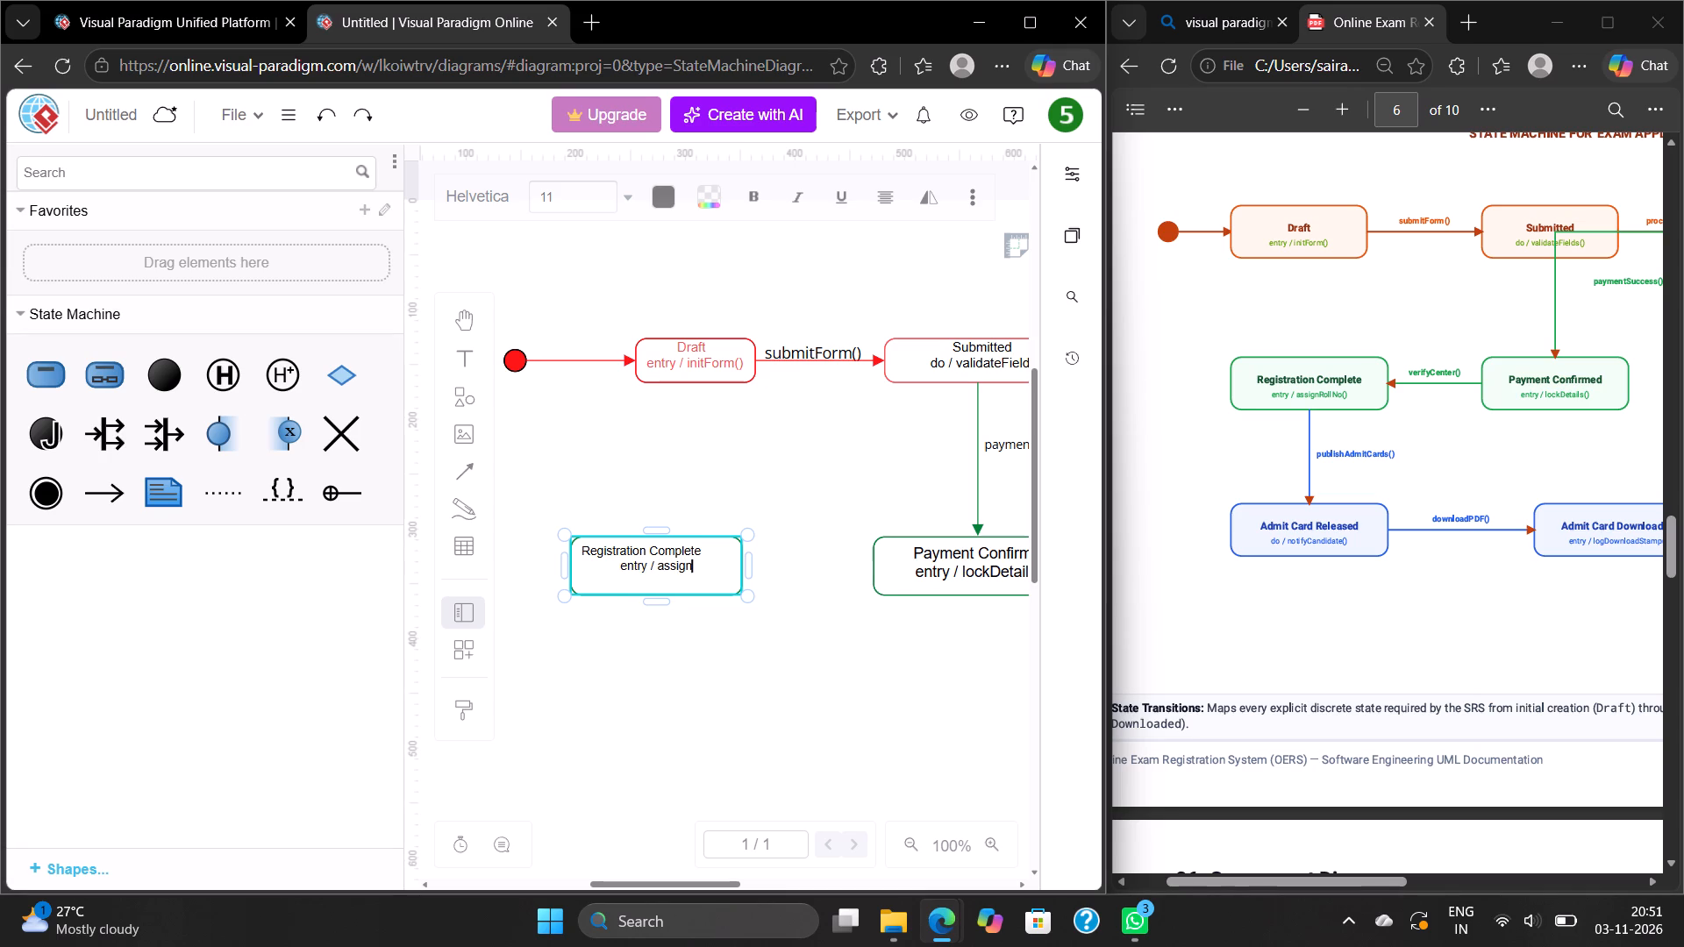
pyautogui.write('Roll')
pyautogui.write('No')
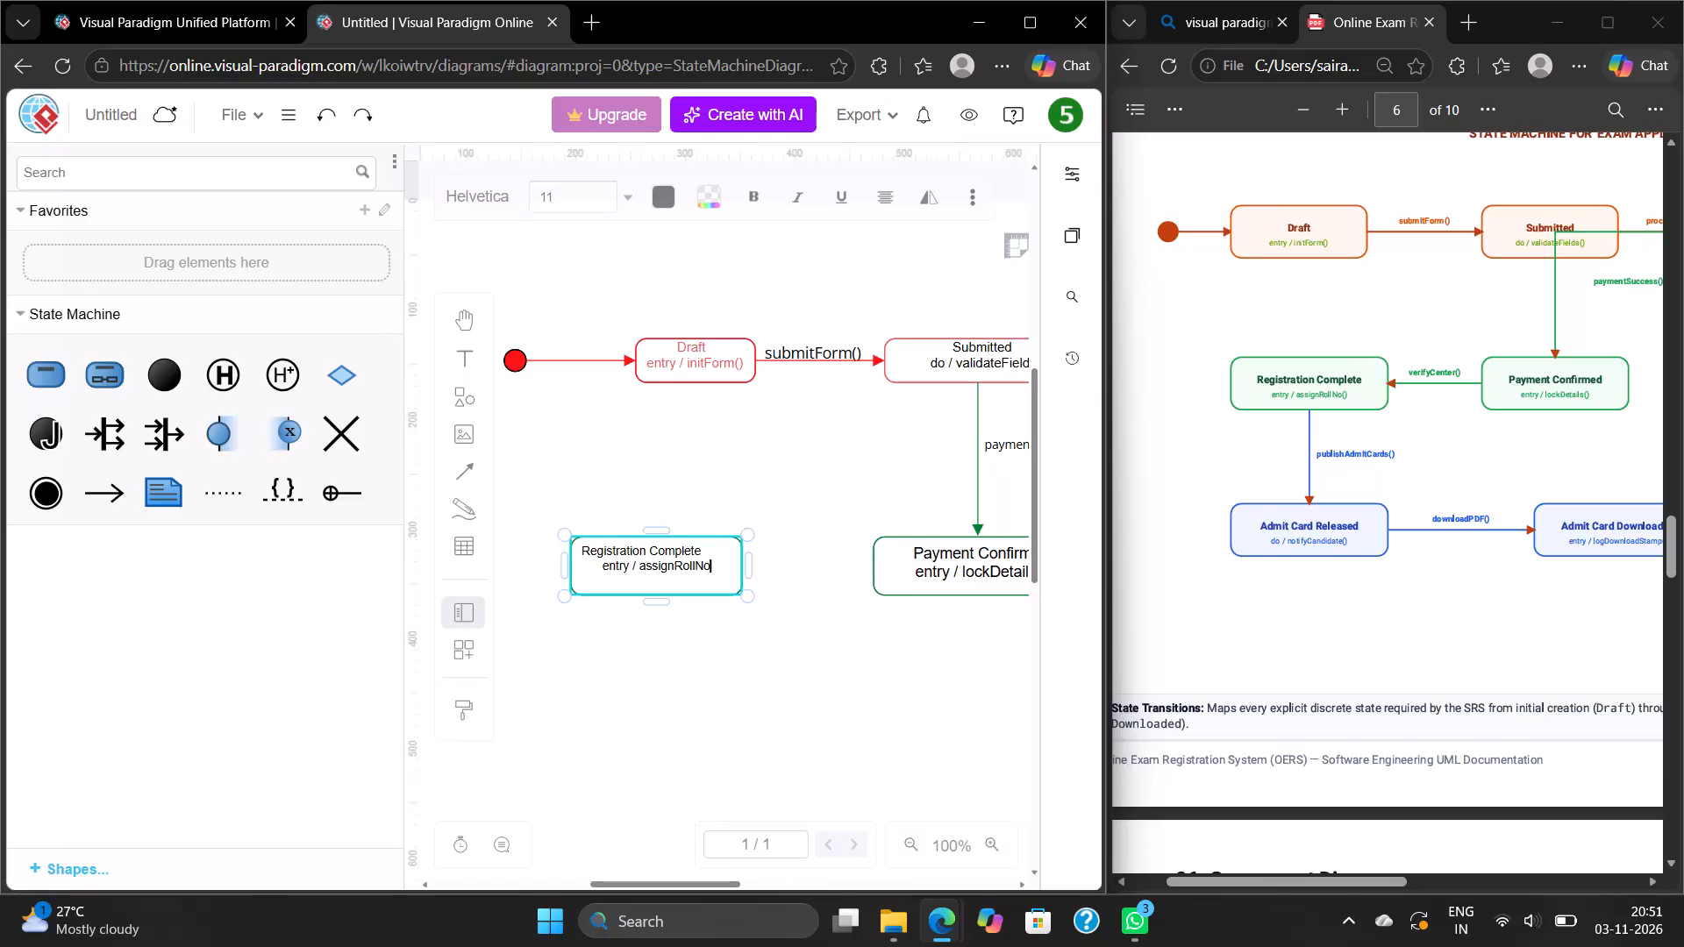
pyautogui.write('()')
# Remove the surplus spaces before entry / assignRollNo() so both lines of the Registration Complete state are centred.
pyautogui.press('Left')
pyautogui.press('Left')
pyautogui.press('Left')
pyautogui.press('Left')
pyautogui.press('Left')
pyautogui.press('Left')
pyautogui.press('Left')
pyautogui.press('Left')
pyautogui.press('Left')
pyautogui.press('Left')
pyautogui.press('Left')
pyautogui.press('Left')
pyautogui.press('Left')
pyautogui.press('Left')
pyautogui.press('Left')
pyautogui.press('Left')
pyautogui.press('Left')
pyautogui.press('Left')
pyautogui.press('Left')
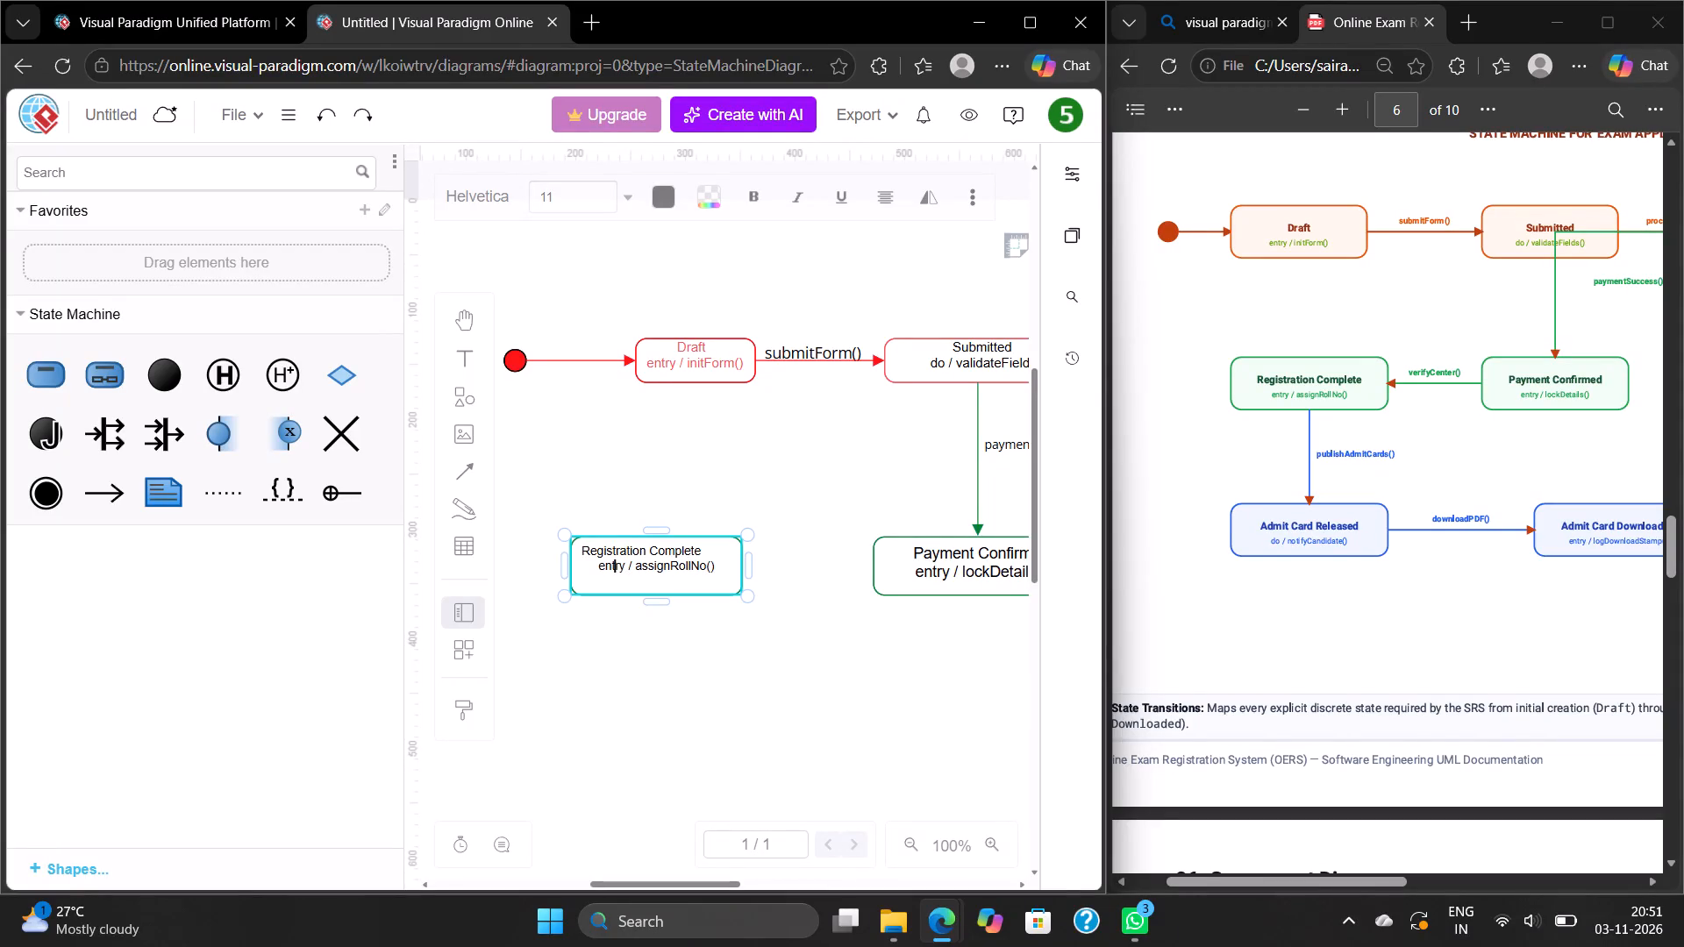
pyautogui.press('Left')
pyautogui.press('Left')
pyautogui.press('Left')
pyautogui.press('space')
pyautogui.press('BackSpace')
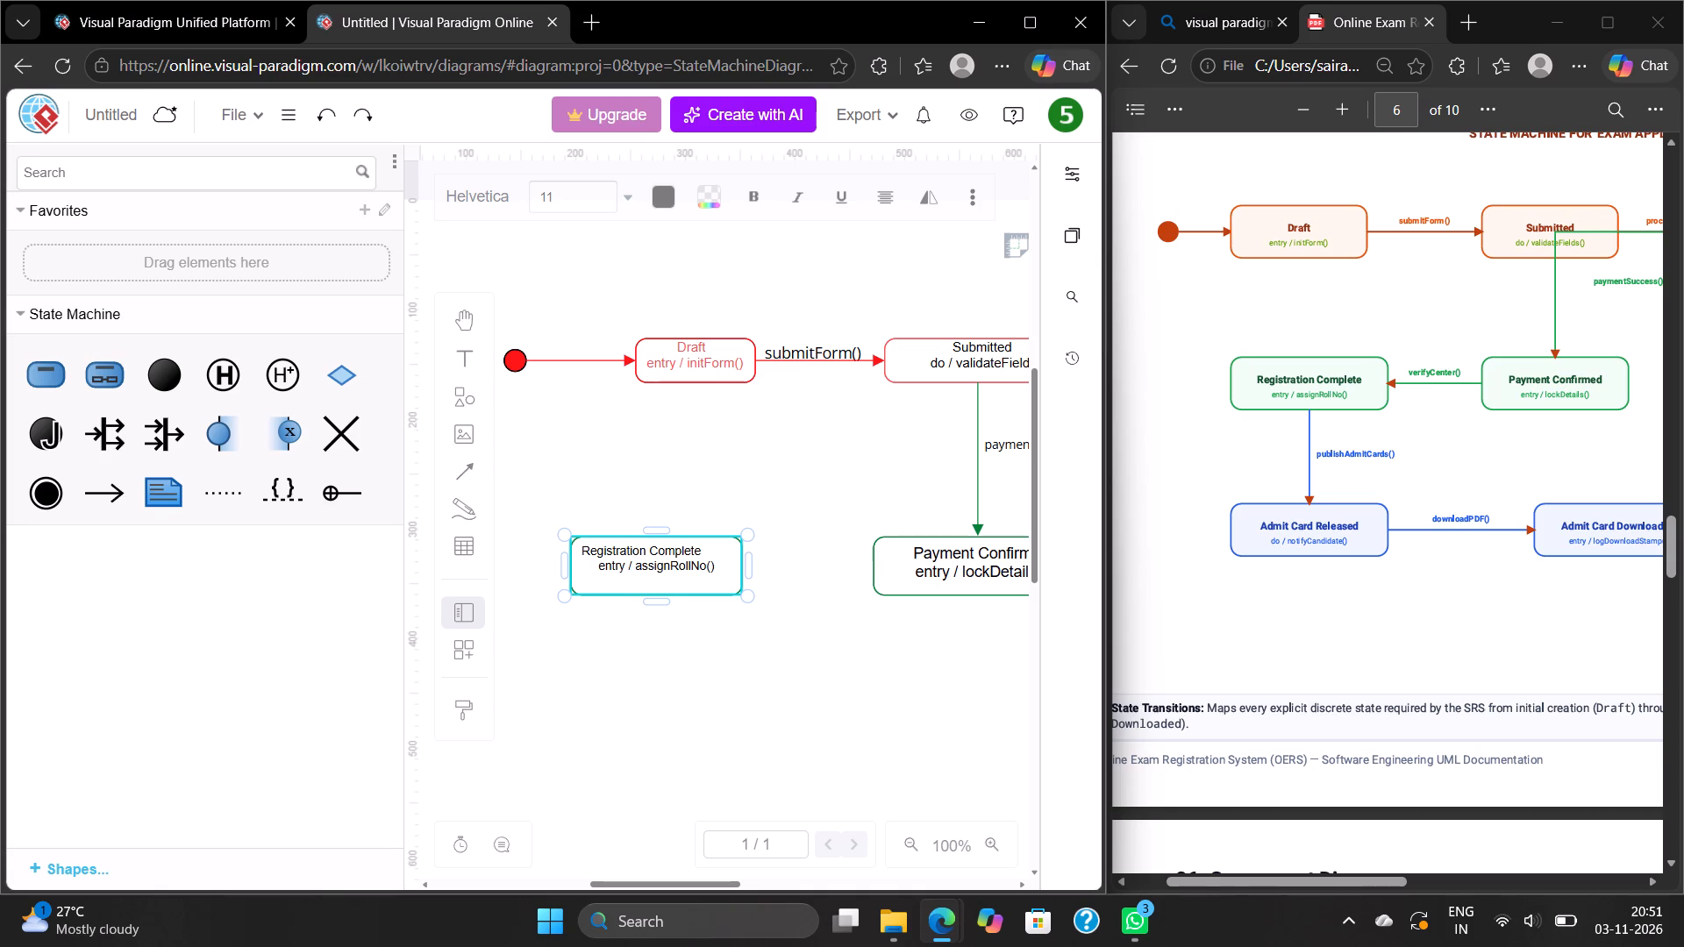
pyautogui.press('BackSpace')
pyautogui.press('BackSpace')
pyautogui.press('BackSpace')
pyautogui.press('BackSpace')
pyautogui.press('BackSpace')
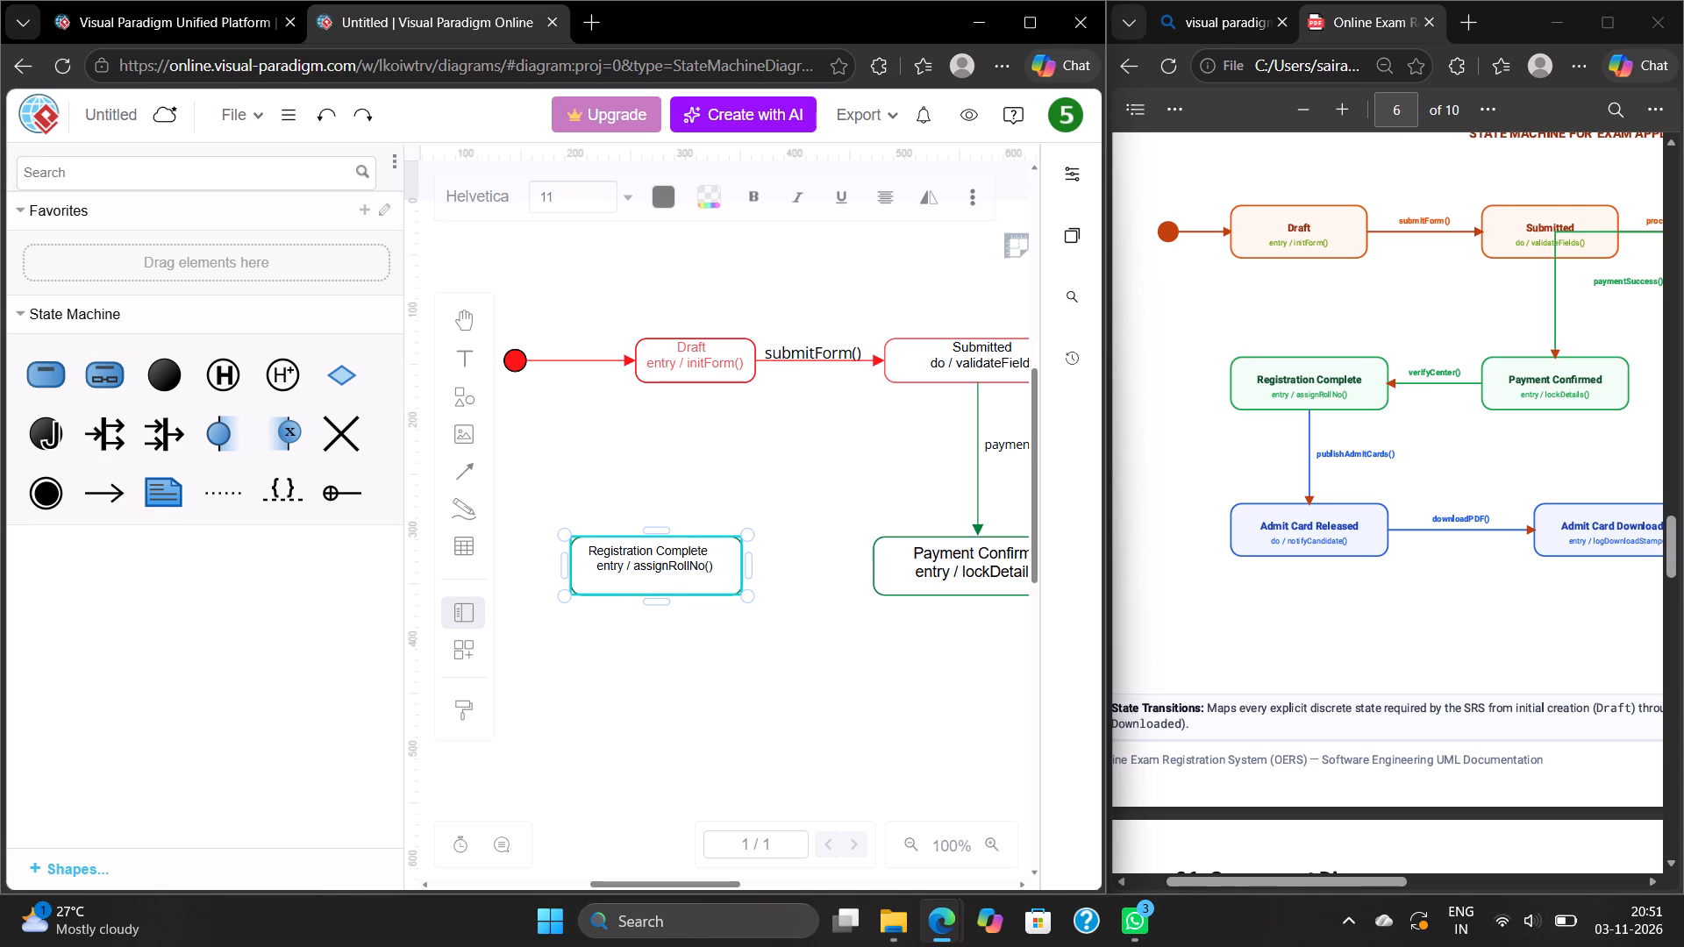
pyautogui.press('BackSpace')
pyautogui.press('BackSpace')
pyautogui.press('BackSpace')
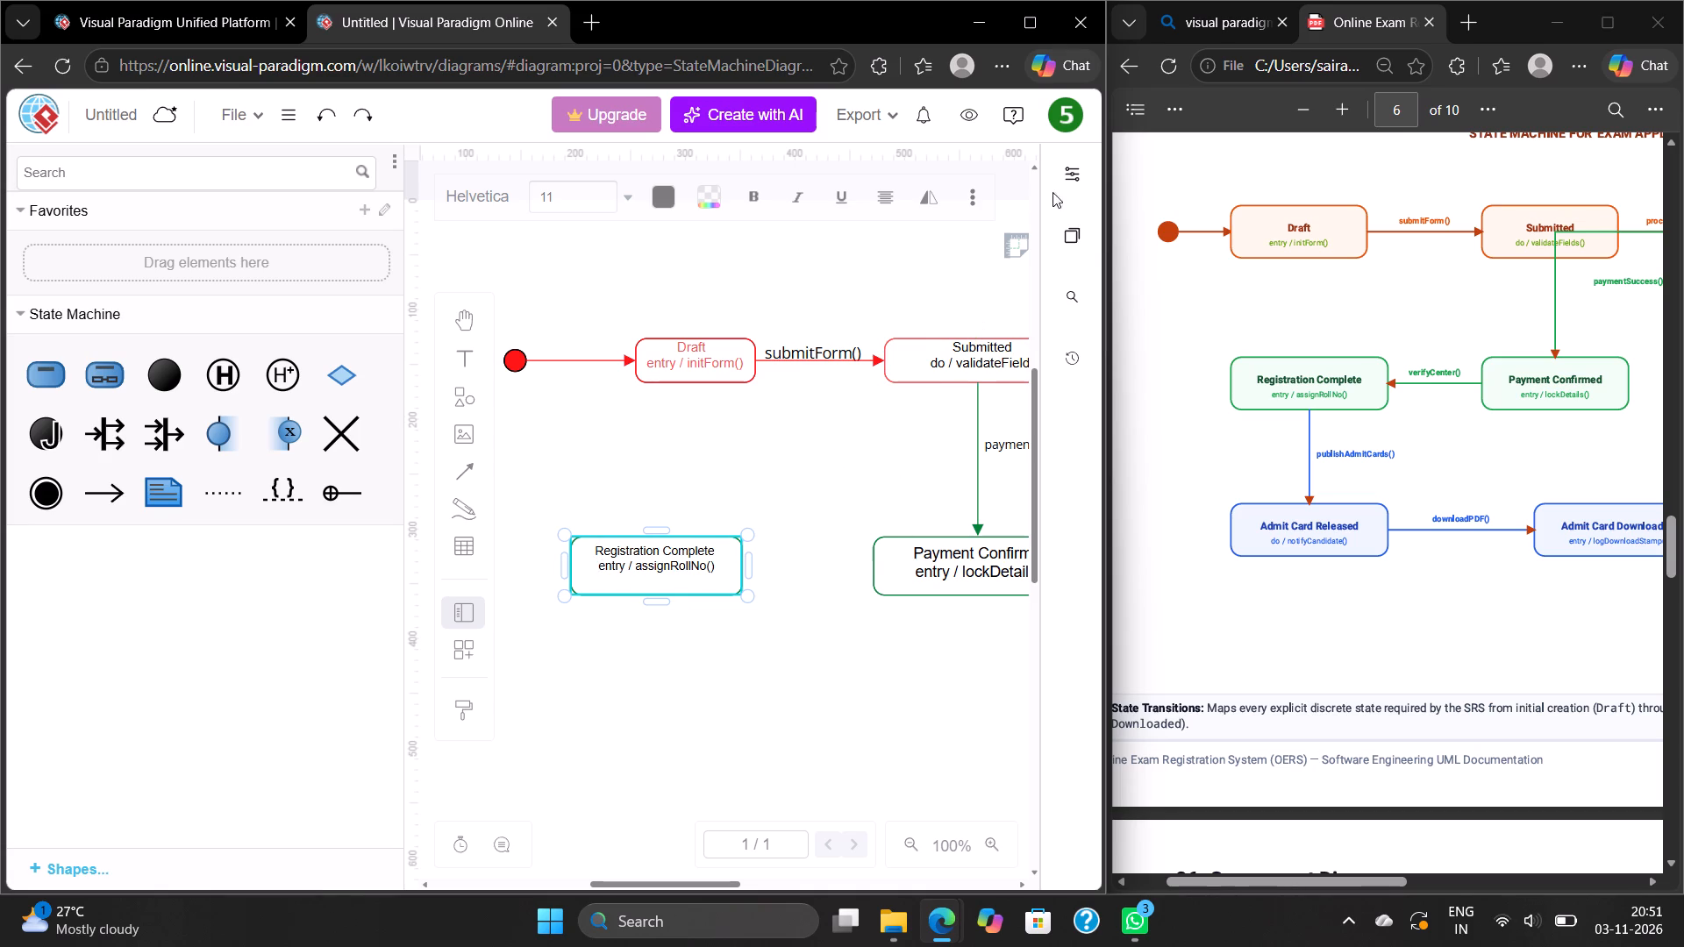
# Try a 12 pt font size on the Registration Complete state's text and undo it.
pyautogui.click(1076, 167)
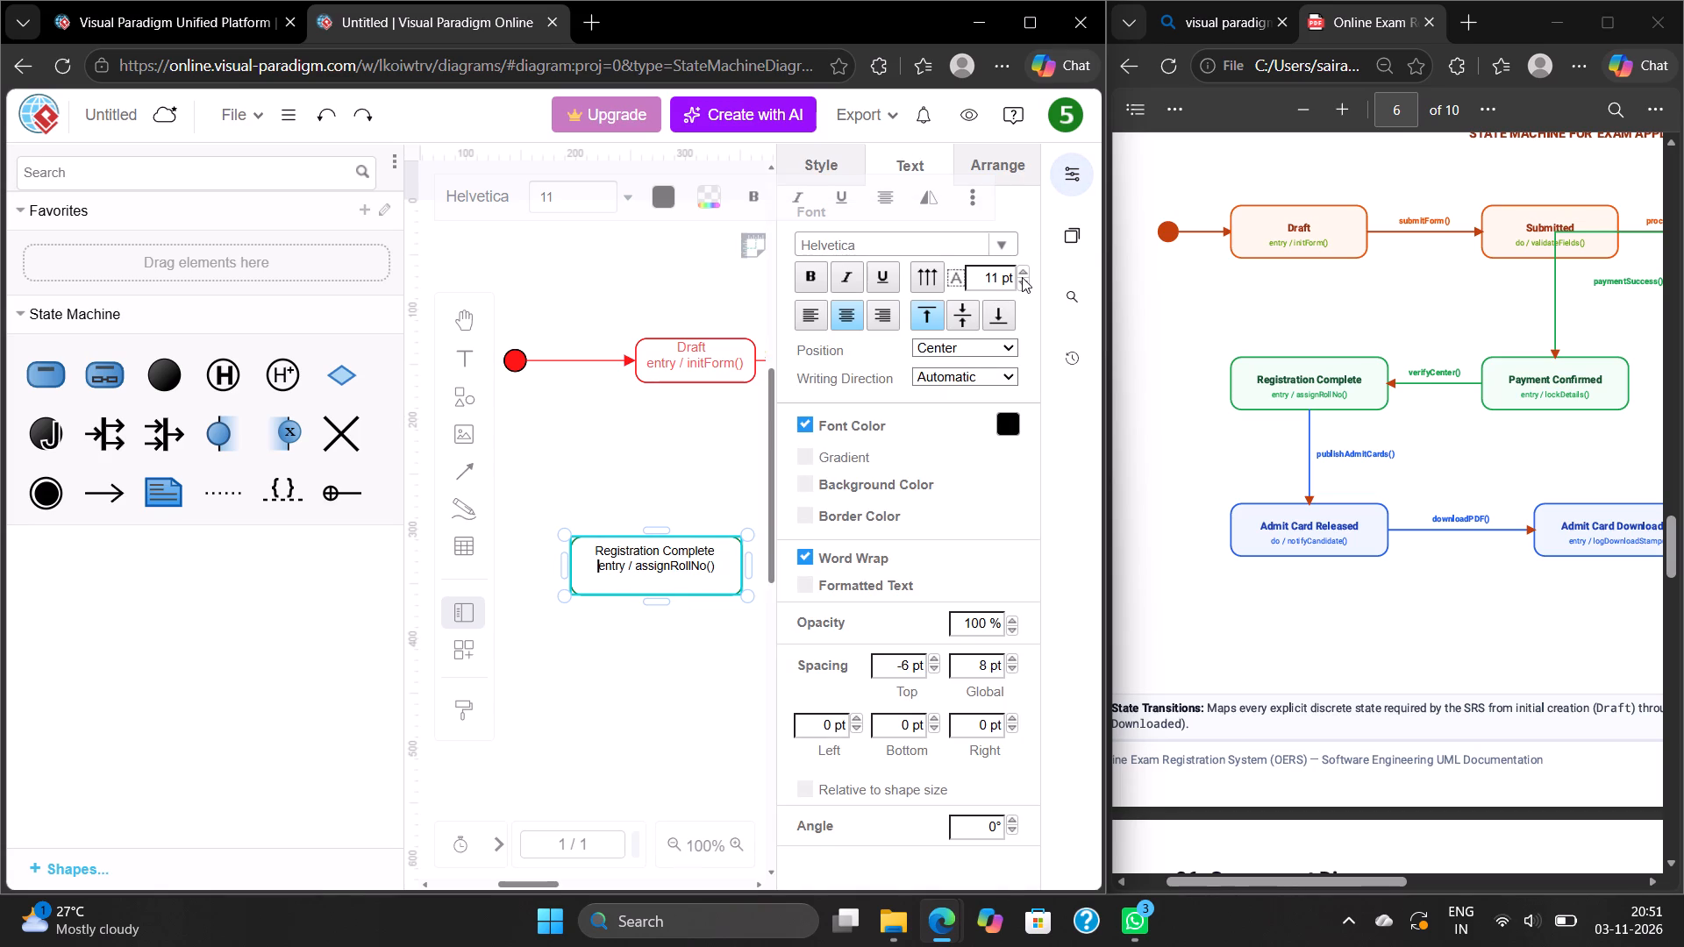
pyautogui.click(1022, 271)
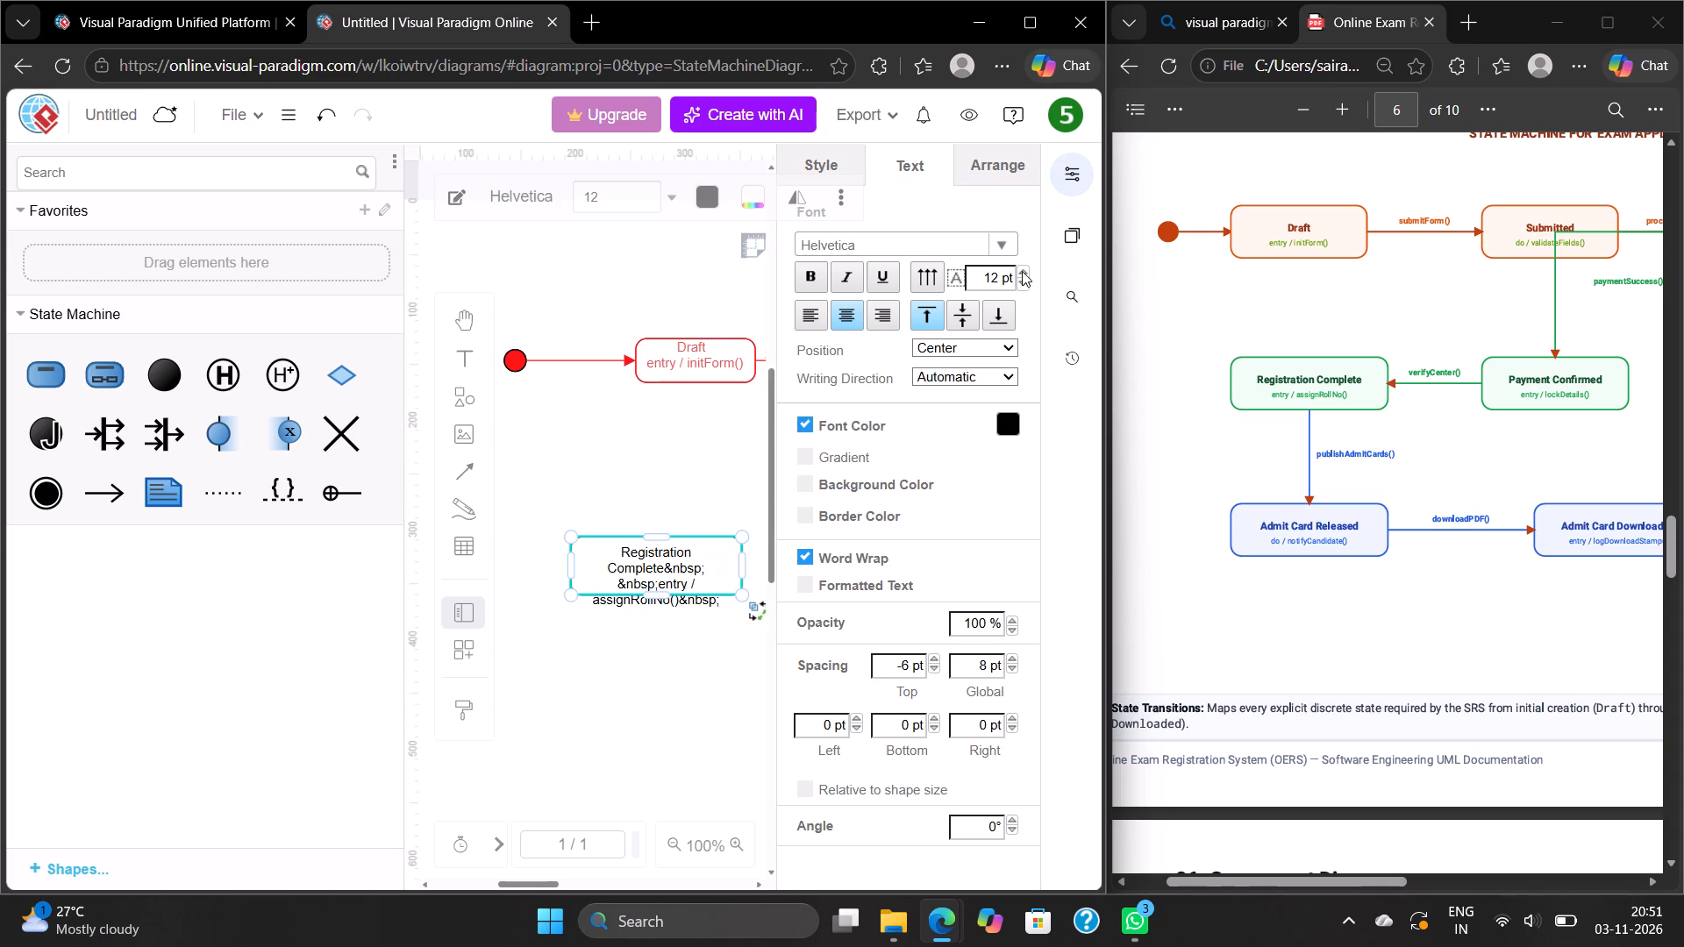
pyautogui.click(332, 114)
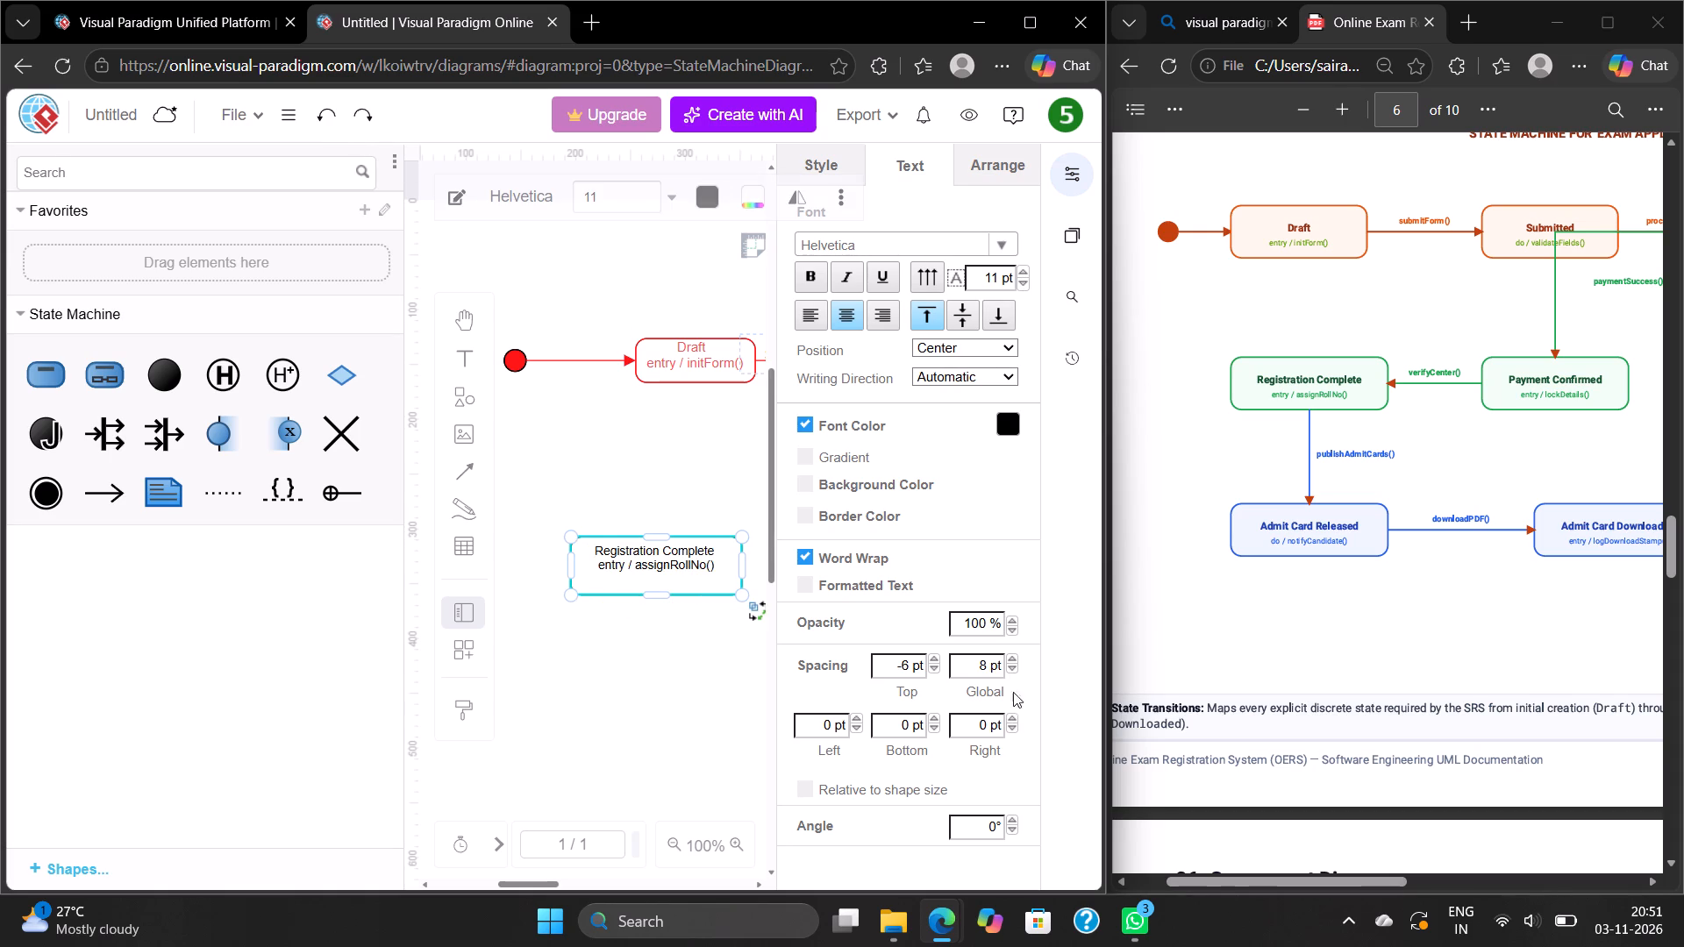
# Set the global text spacing of the Registration Complete state to 13 pt.
pyautogui.doubleClick(1010, 656)
pyautogui.tripleClick(1010, 656)
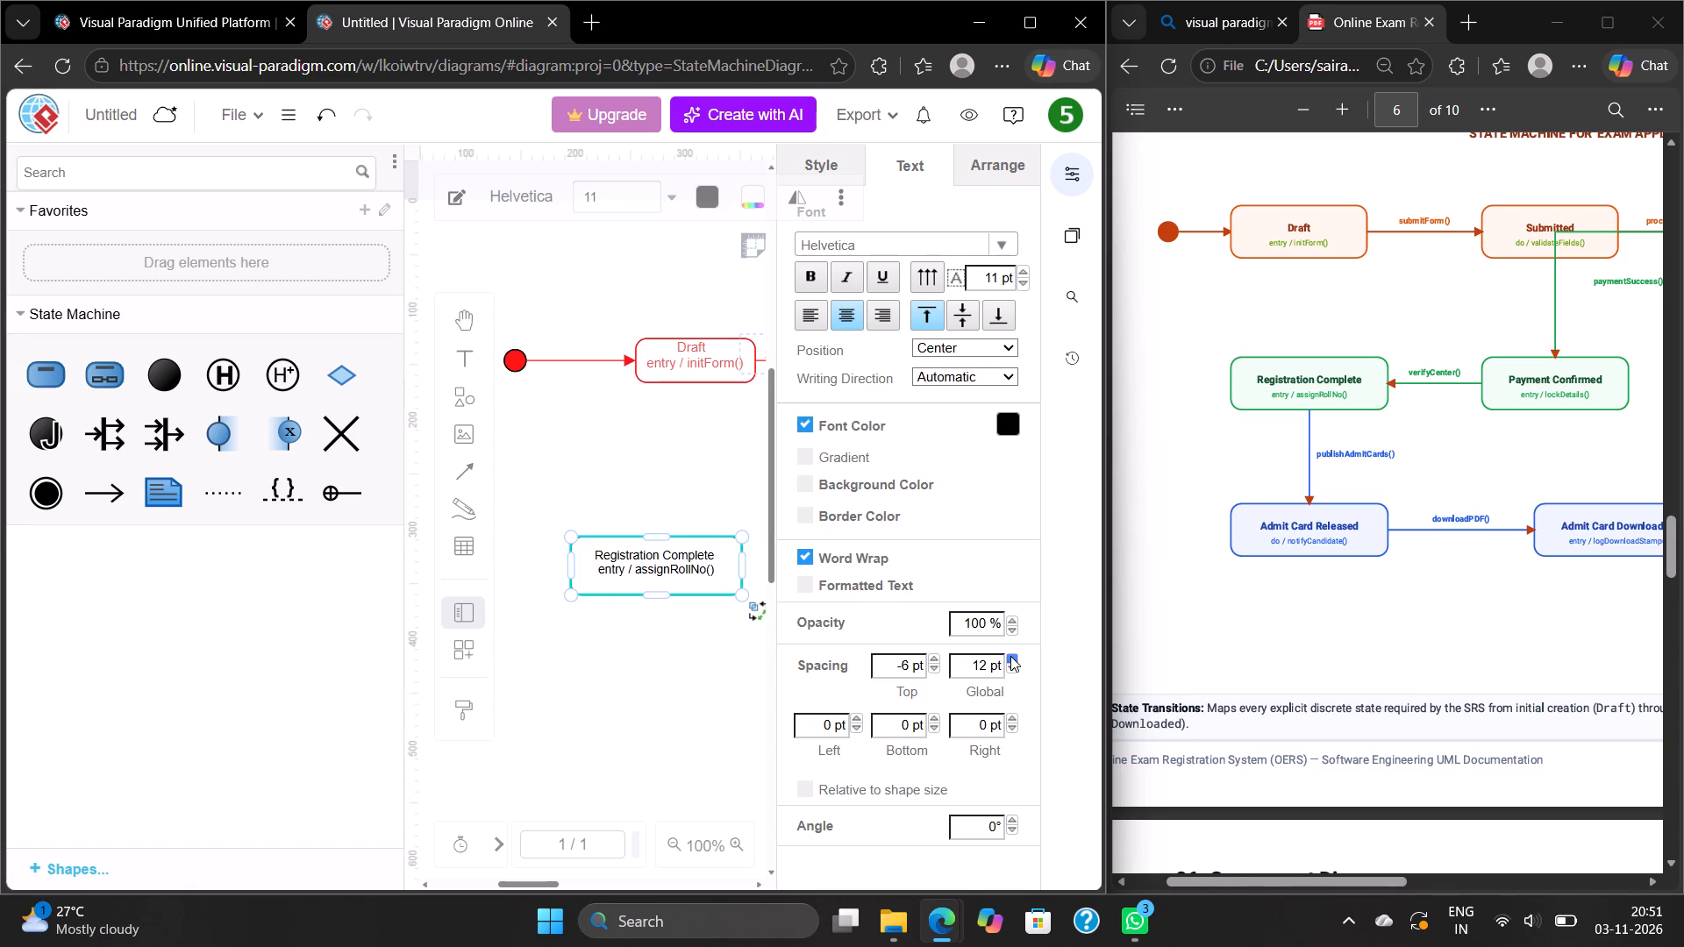
# Widen the Registration Complete state slightly, keeping its height.
pyautogui.moveTo(739, 589); pyautogui.dragTo(740, 589)
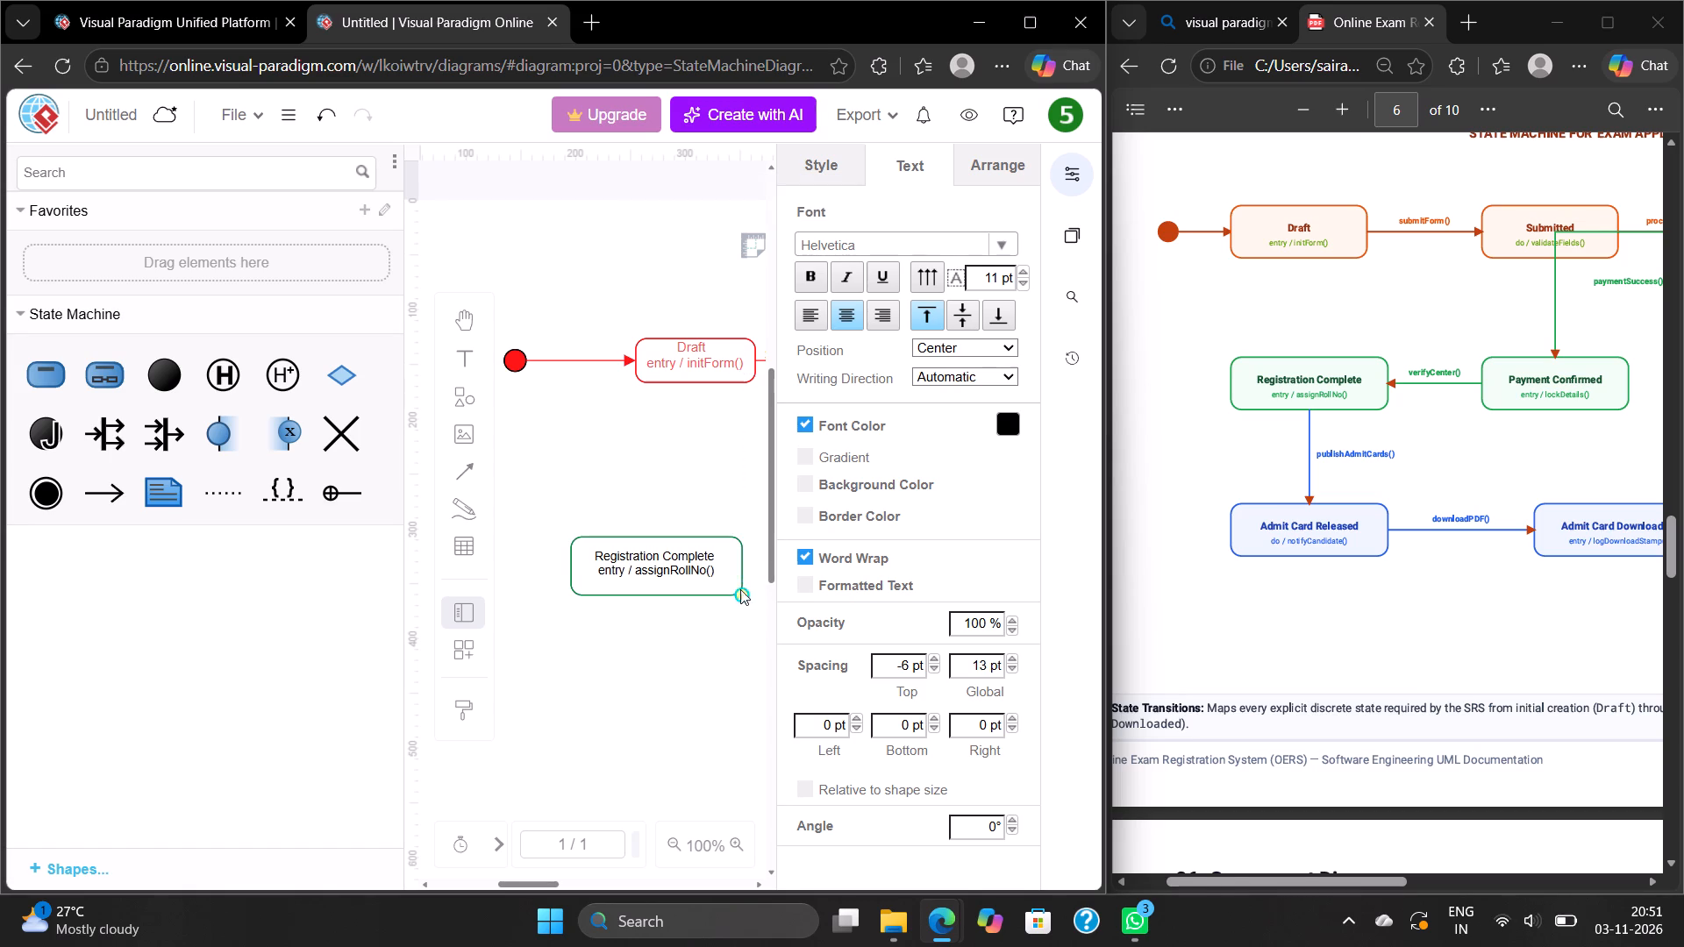
pyautogui.moveTo(740, 589); pyautogui.dragTo(746, 589)
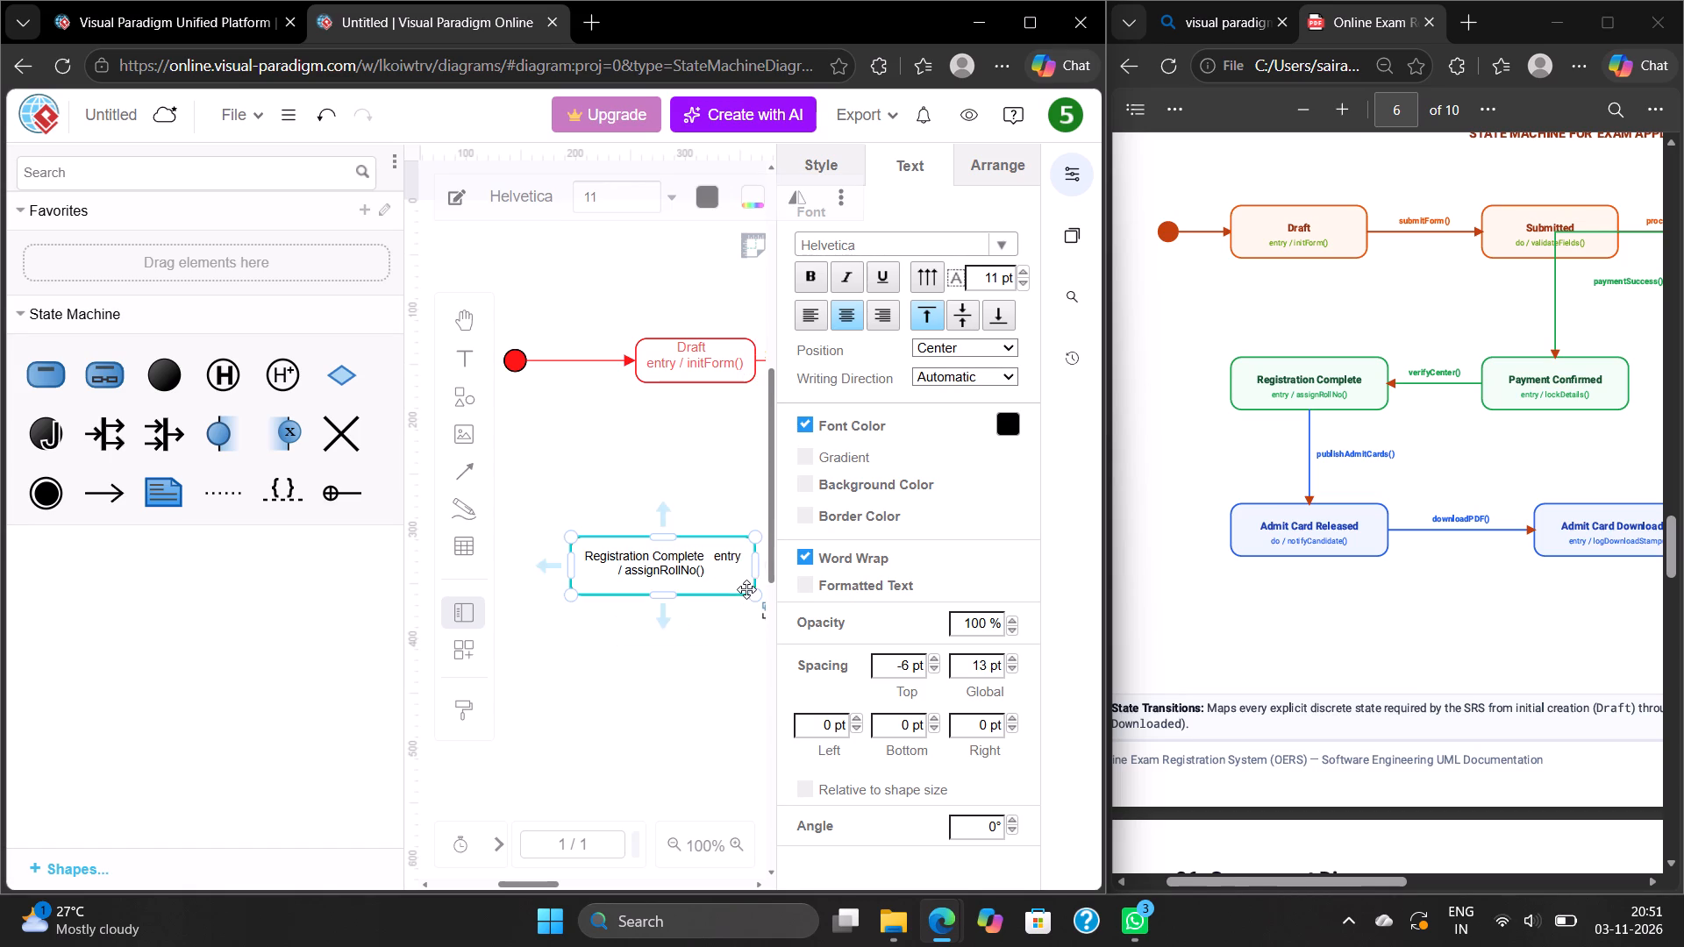
# Try font sizes between 10 and 14 pt on the Registration Complete state's text, settling on 12 pt.
pyautogui.click(1022, 270)
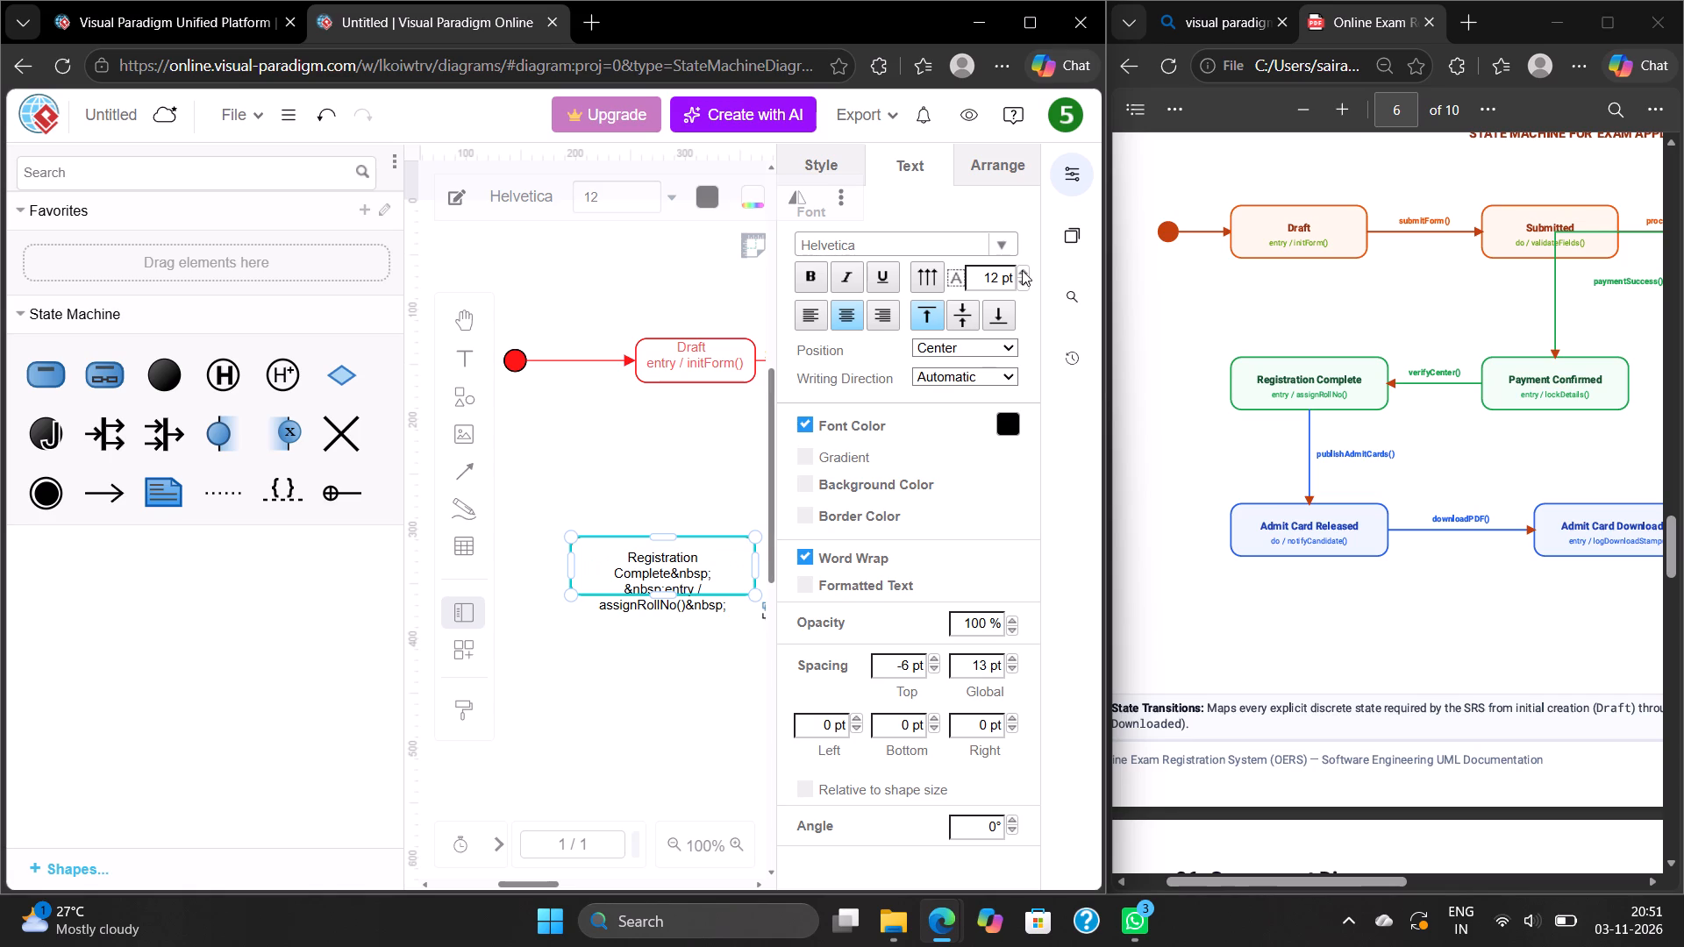
pyautogui.click(1022, 270)
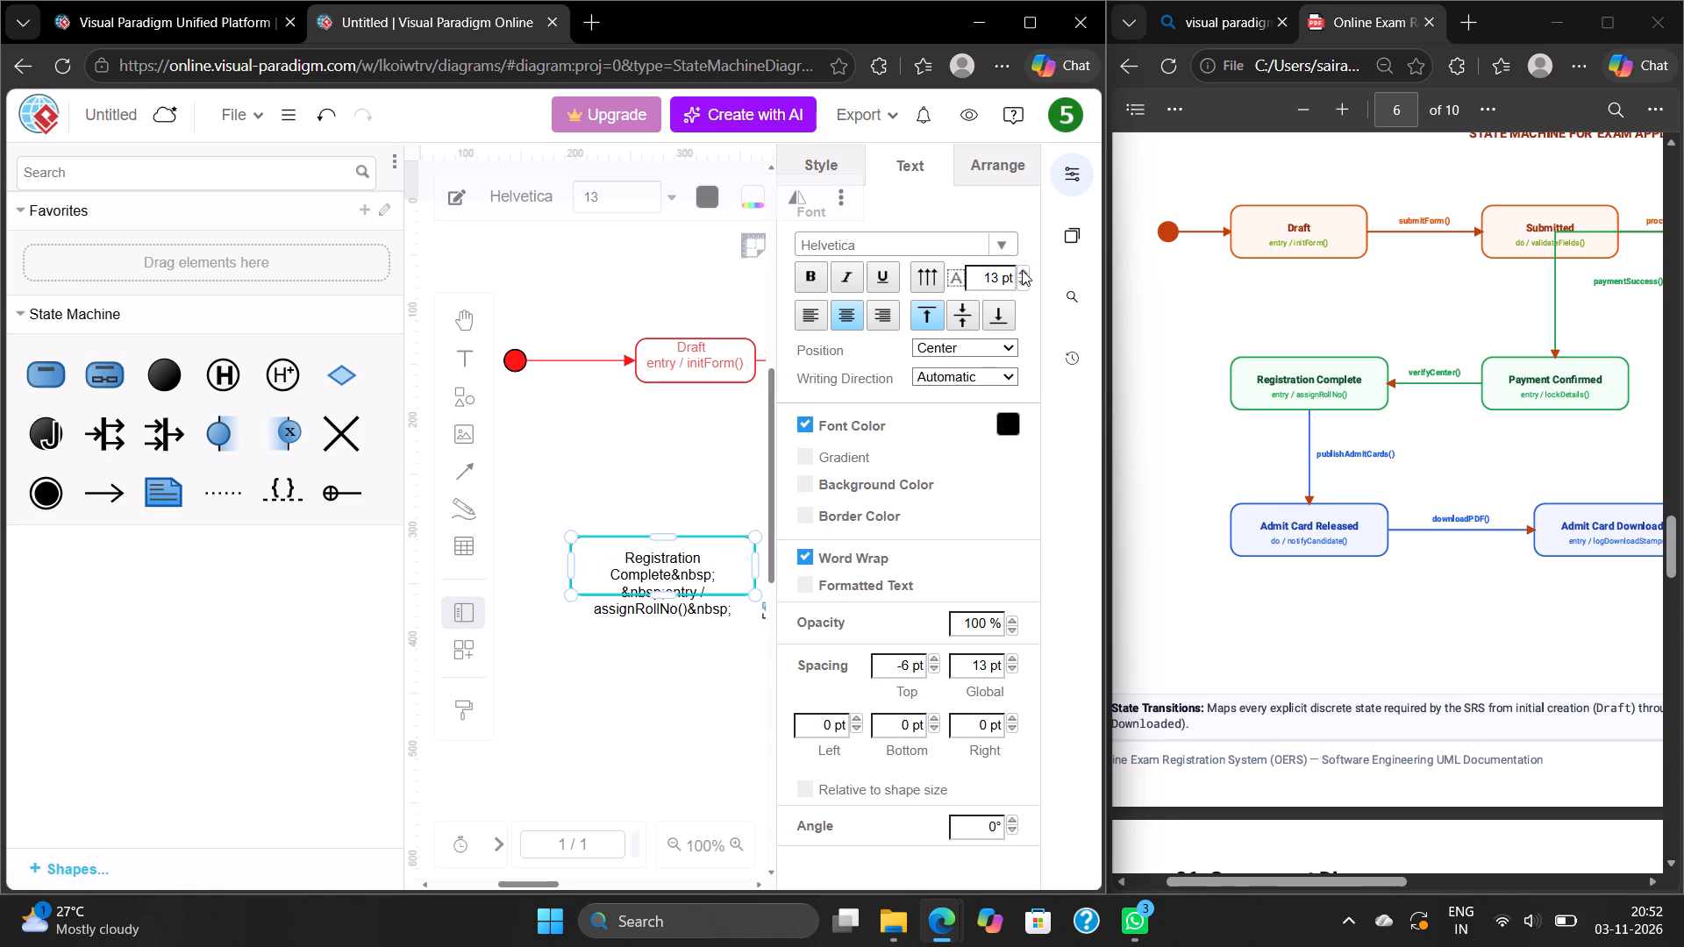
pyautogui.click(1022, 270)
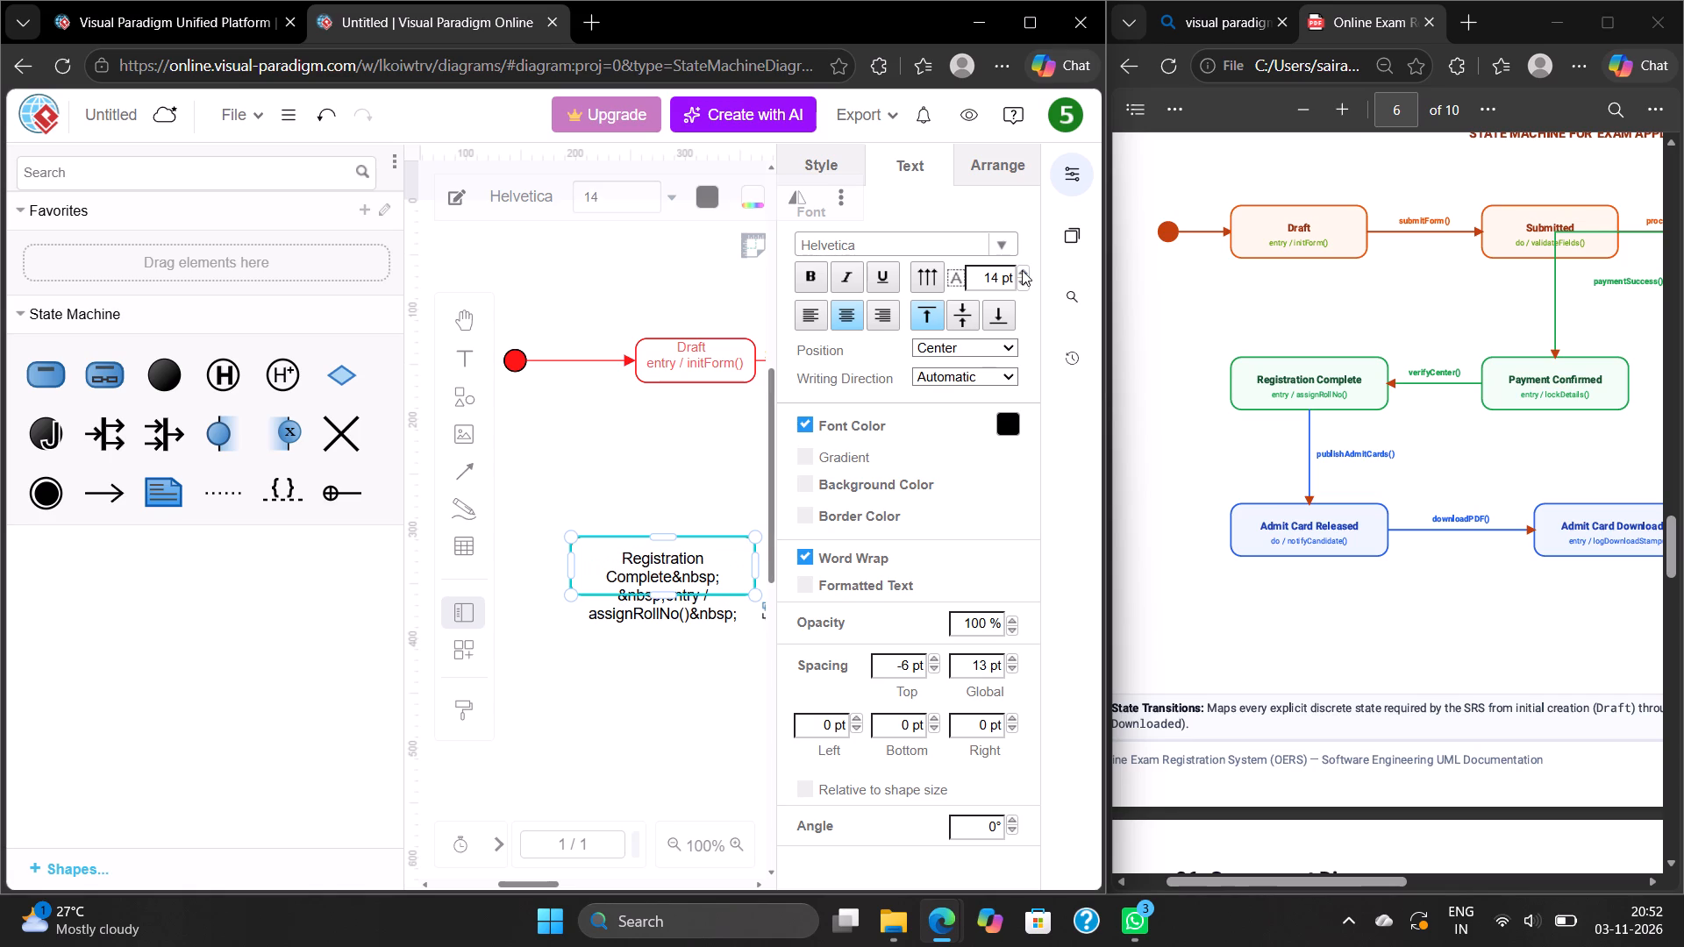
pyautogui.click(1021, 282)
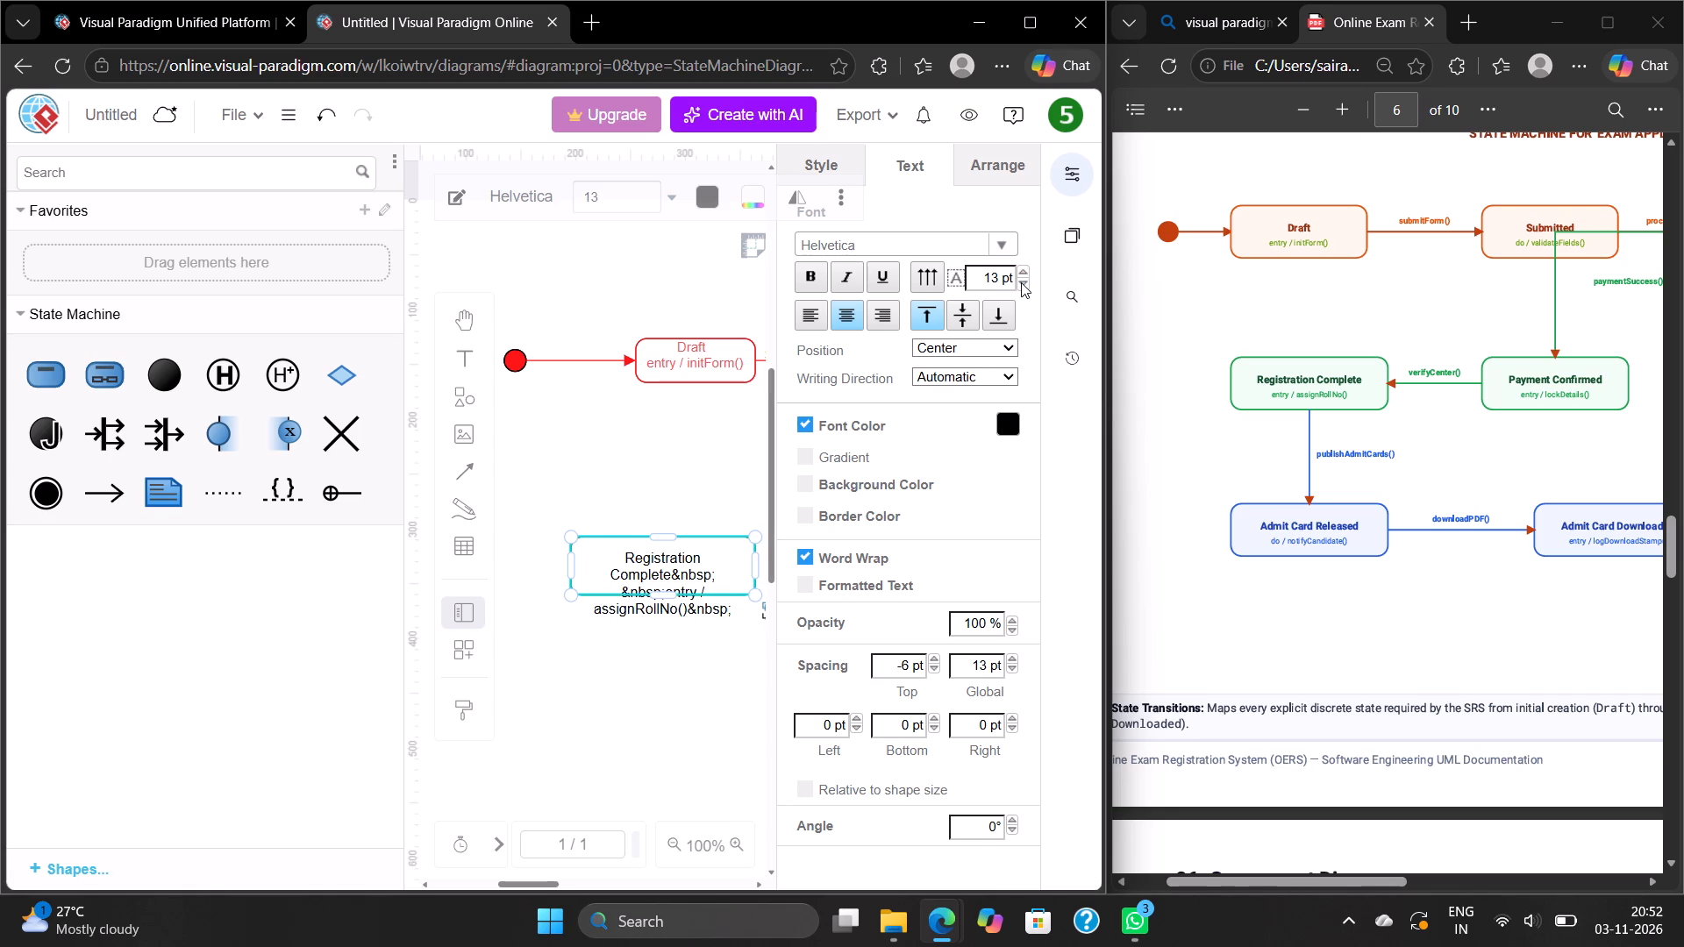
pyautogui.click(1021, 282)
pyautogui.click(1021, 282)
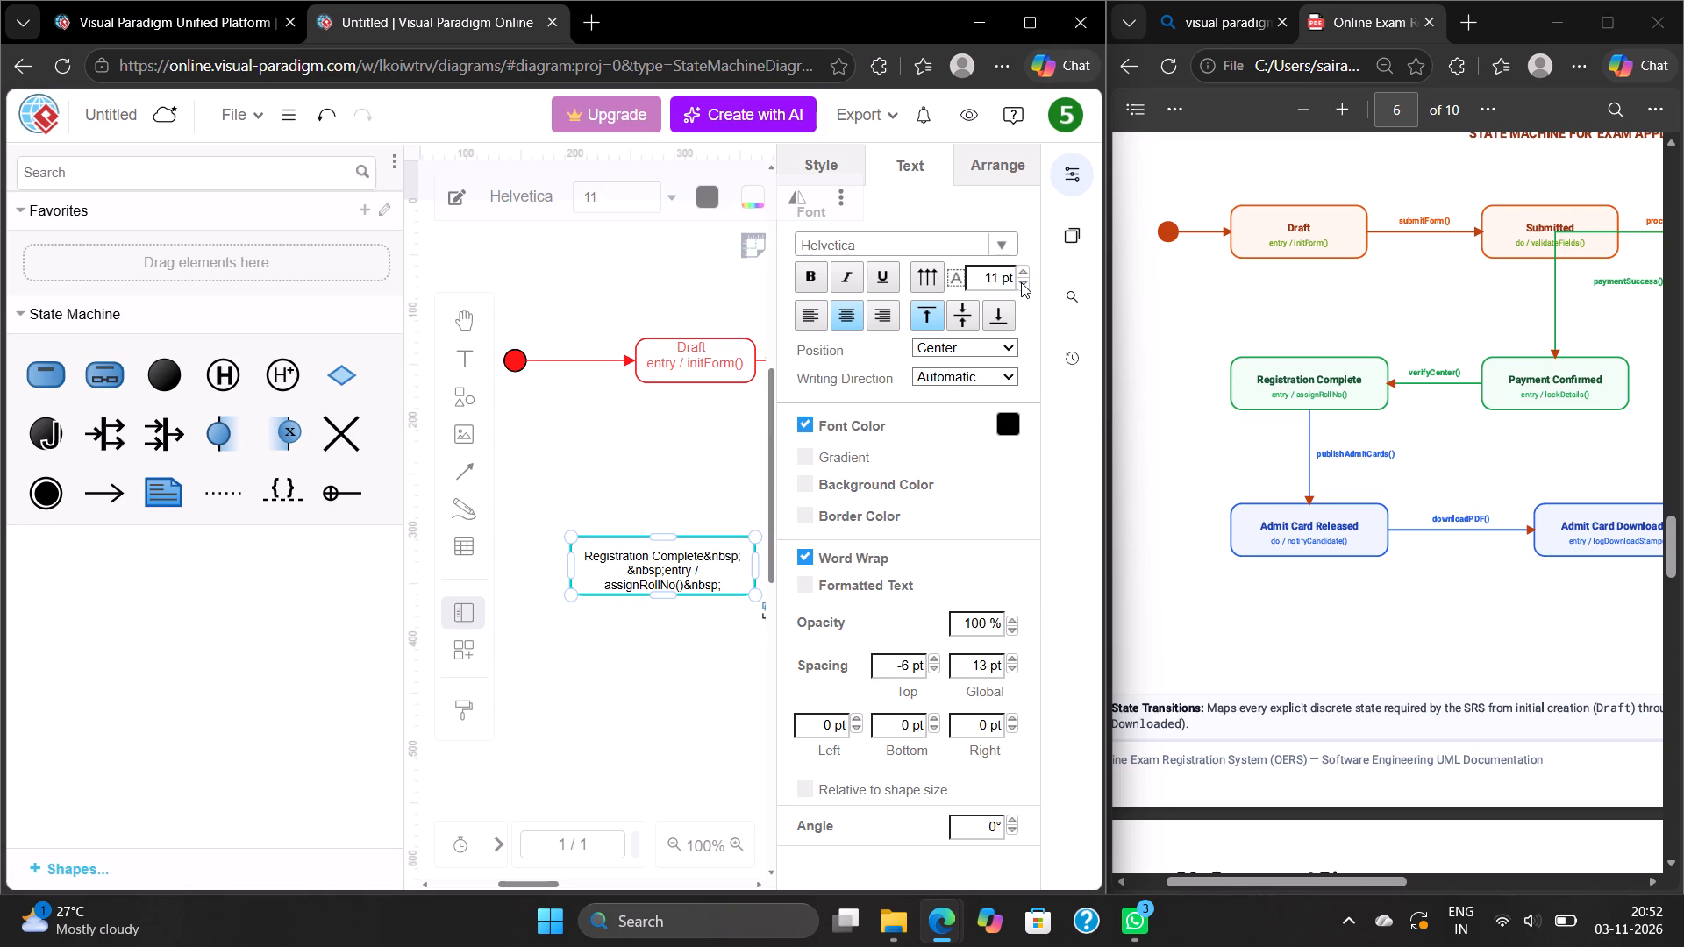
pyautogui.click(1021, 282)
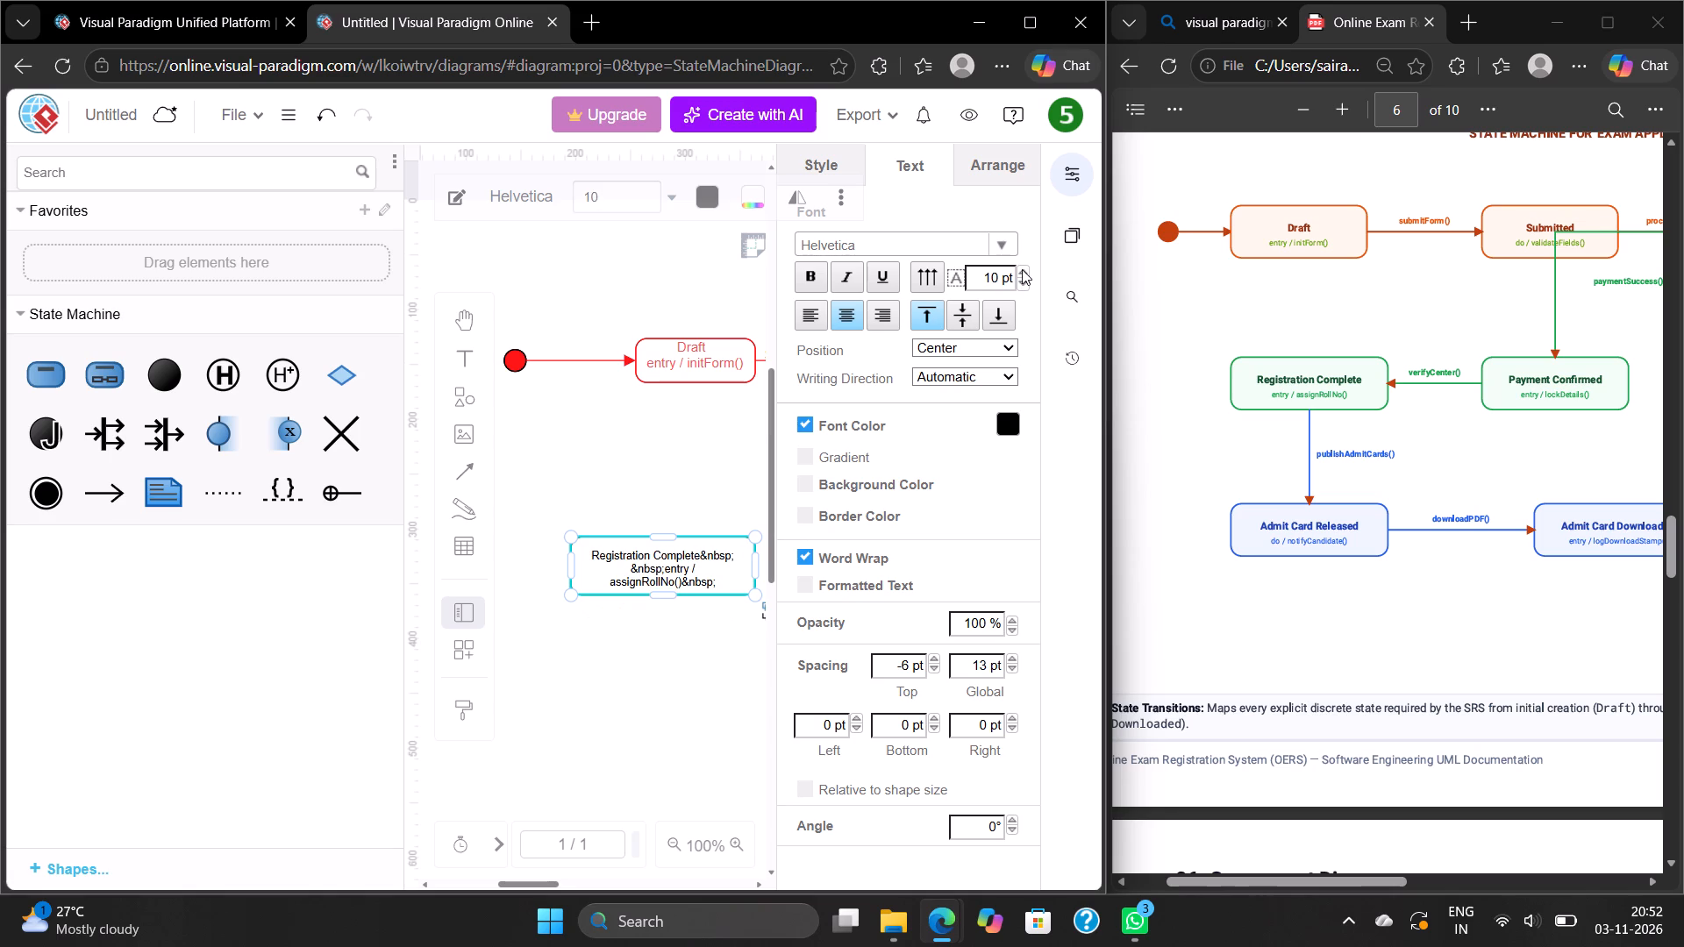
pyautogui.click(1022, 269)
pyautogui.click(1022, 269)
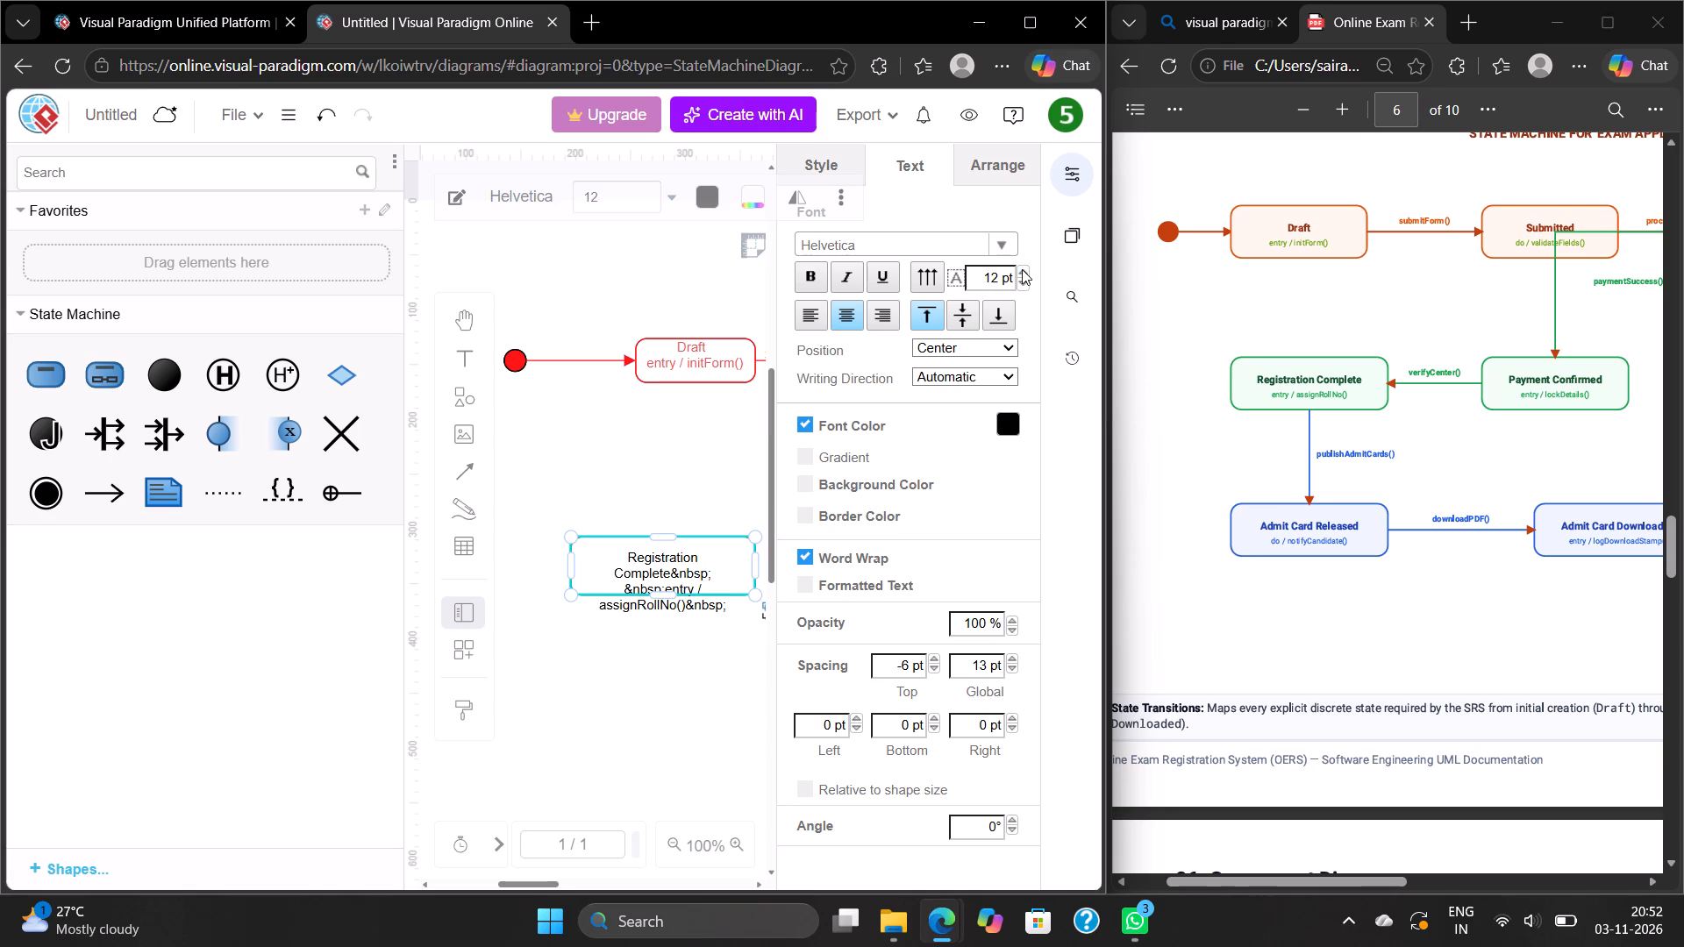
# Delete the stray &nbsp; codes between Complete and entry in the Registration Complete state's text.
pyautogui.doubleClick(708, 576)
pyautogui.click(708, 576)
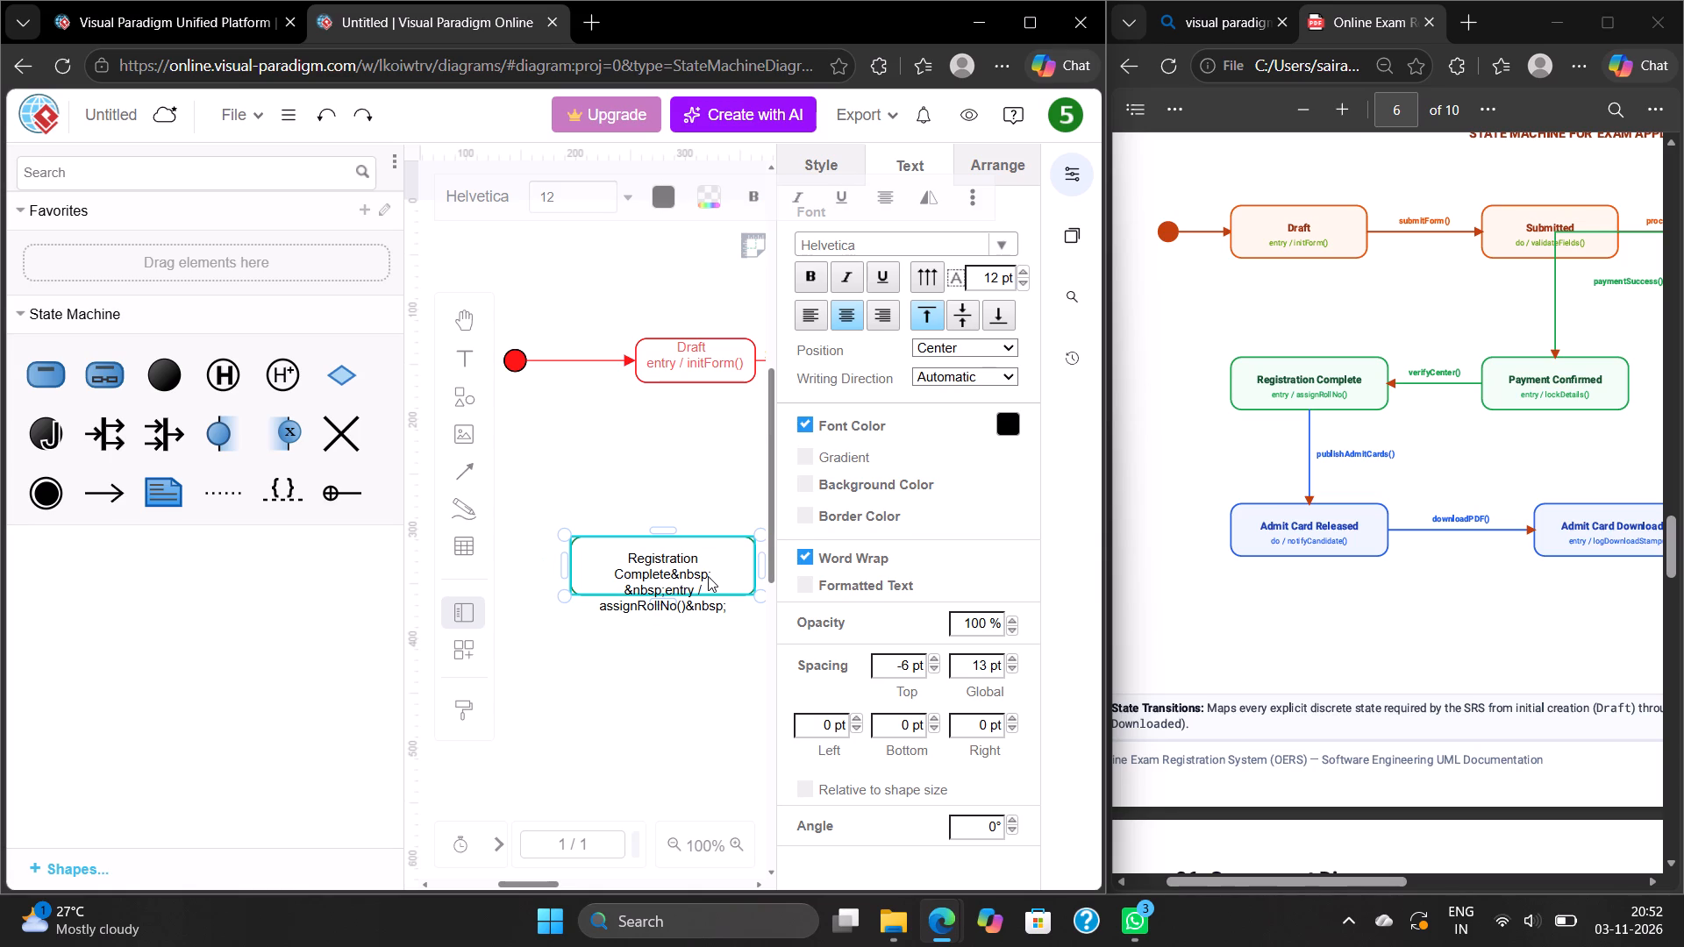
pyautogui.press('BackSpace')
pyautogui.press('BackSpace')
pyautogui.press('BackSpace')
pyautogui.press('BackSpace')
pyautogui.press('BackSpace')
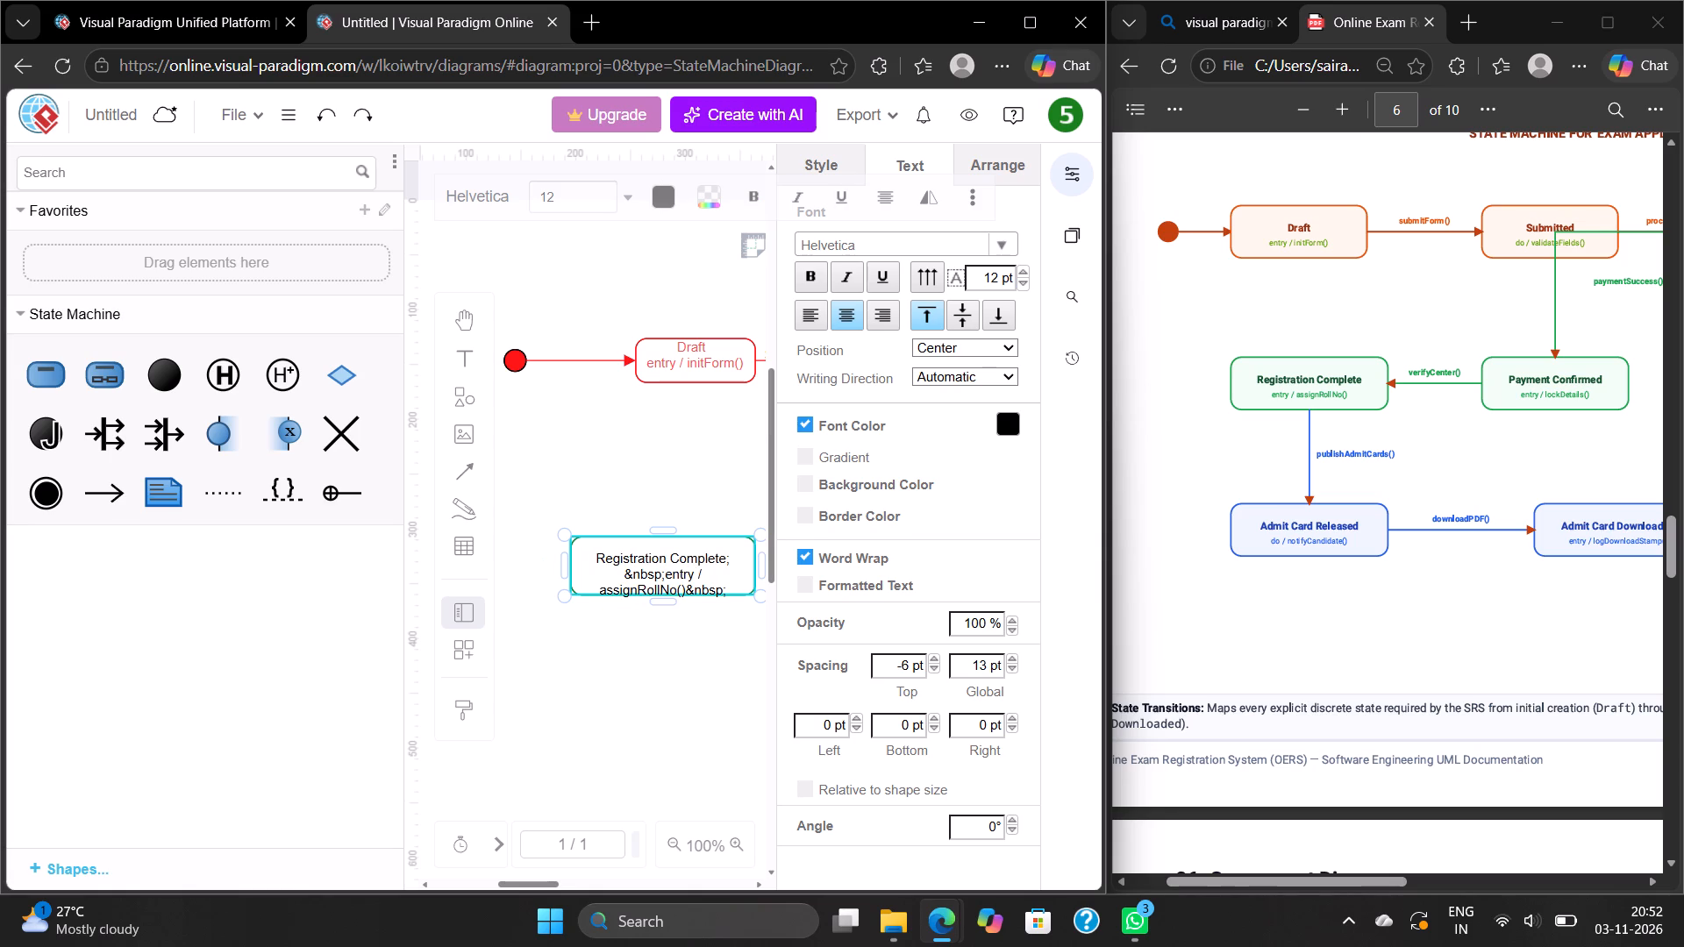
pyautogui.press('Delete')
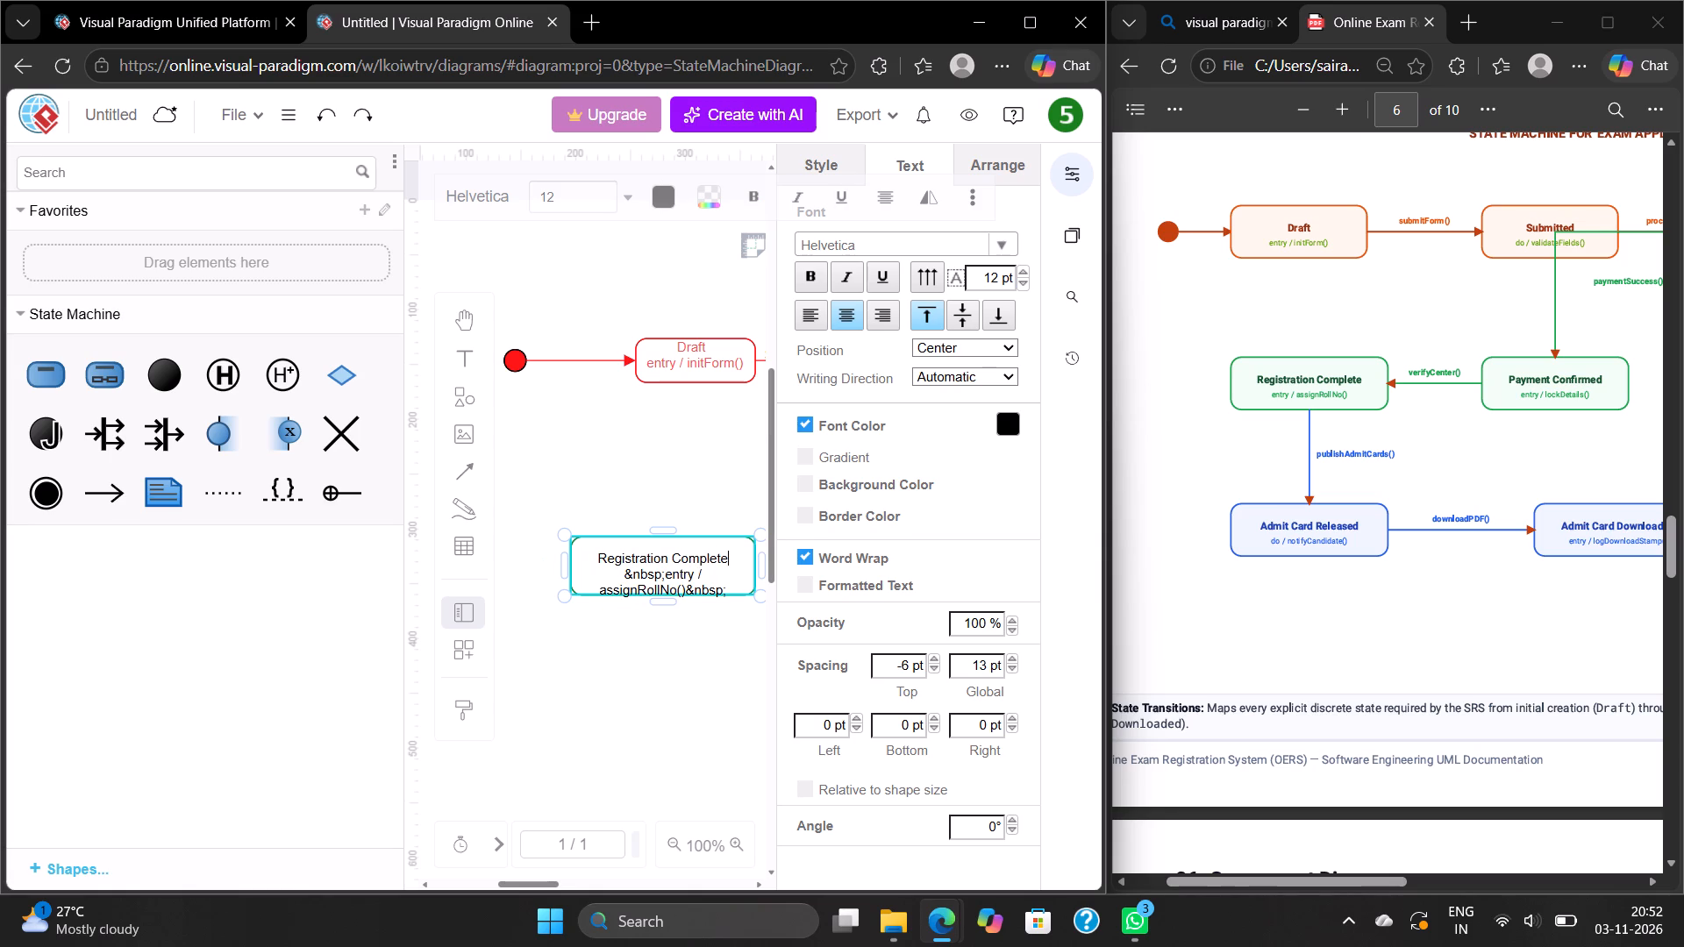
pyautogui.press('Delete')
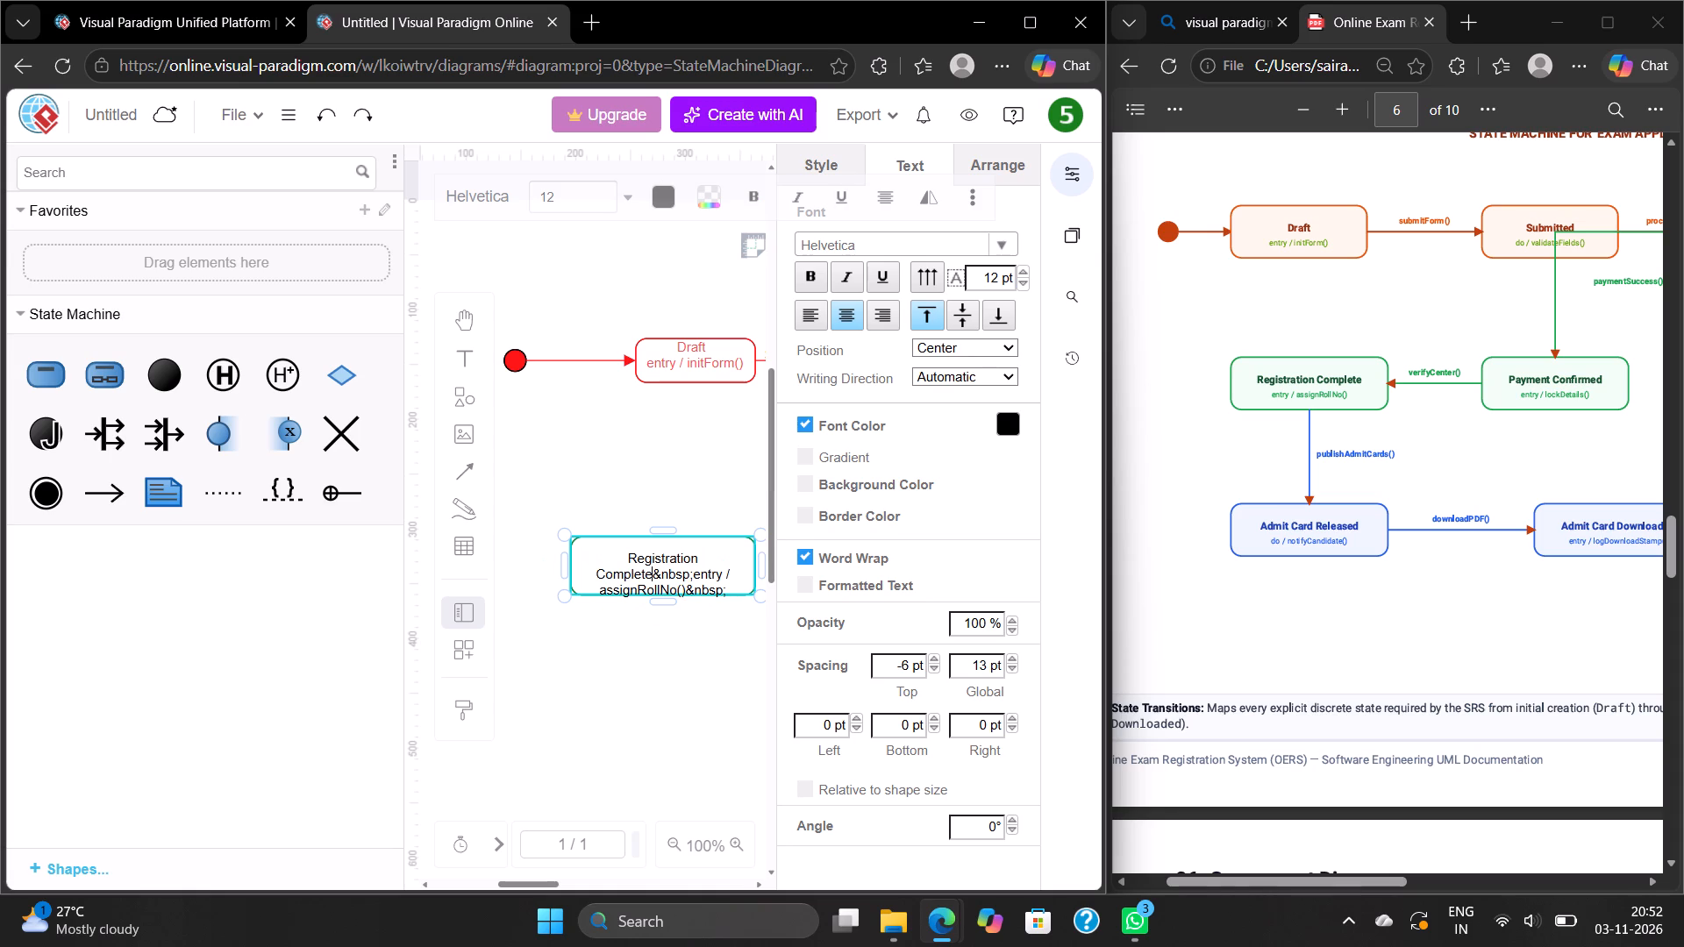
pyautogui.press('Delete')
pyautogui.press('Delete')
pyautogui.press('Delete')
pyautogui.press('Delete')
pyautogui.press('Delete')
pyautogui.press('Delete')
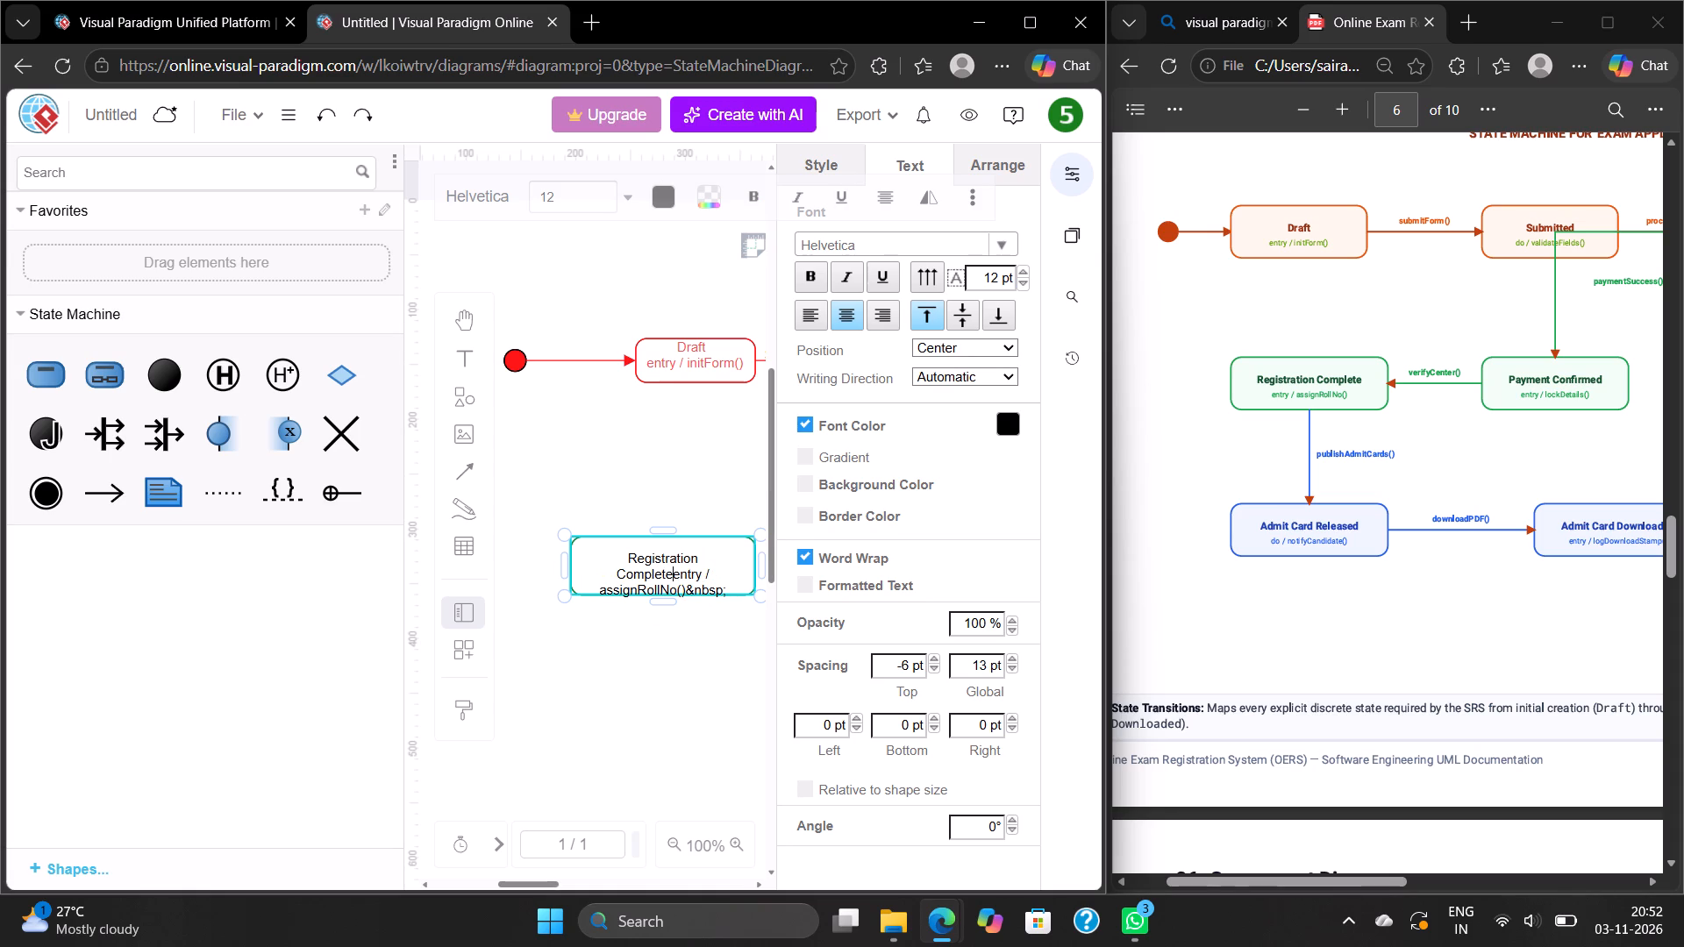
# Remove the space between Registration and Complete in the state's text so the words share one line.
pyautogui.press('Left')
pyautogui.press('Left')
pyautogui.press('Left')
pyautogui.press('Left')
pyautogui.press('Left')
pyautogui.press('Left')
pyautogui.press('Left')
pyautogui.press('Left')
pyautogui.press('BackSpace')
pyautogui.press('BackSpace')
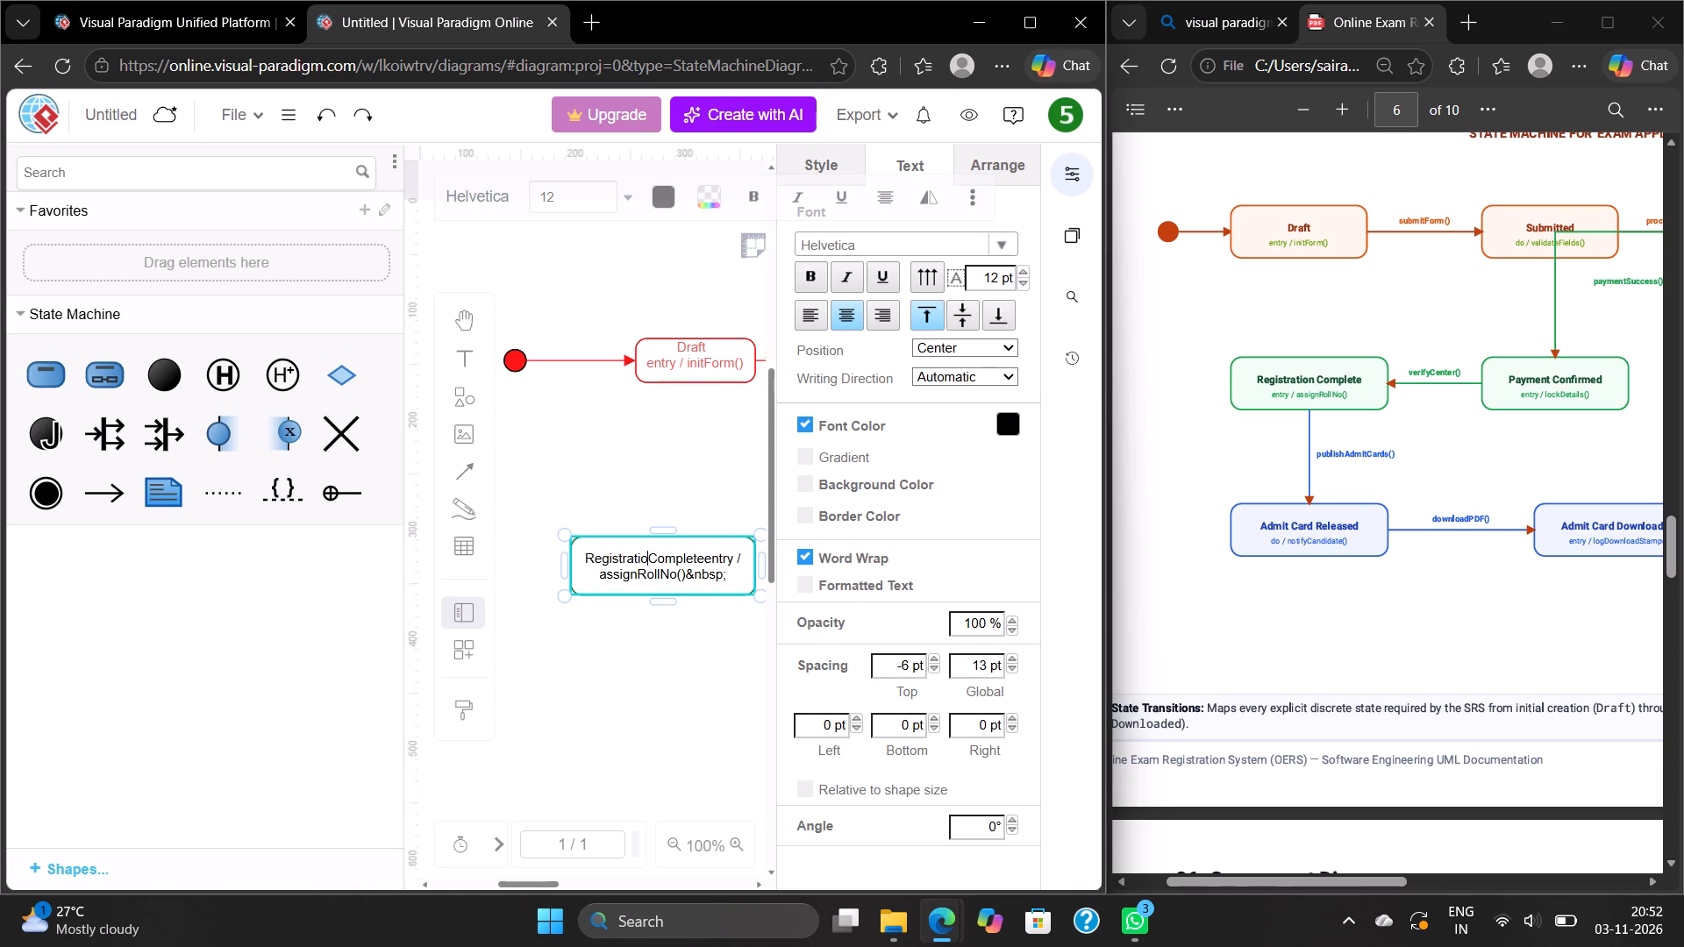
pyautogui.write('n')
pyautogui.press('space')
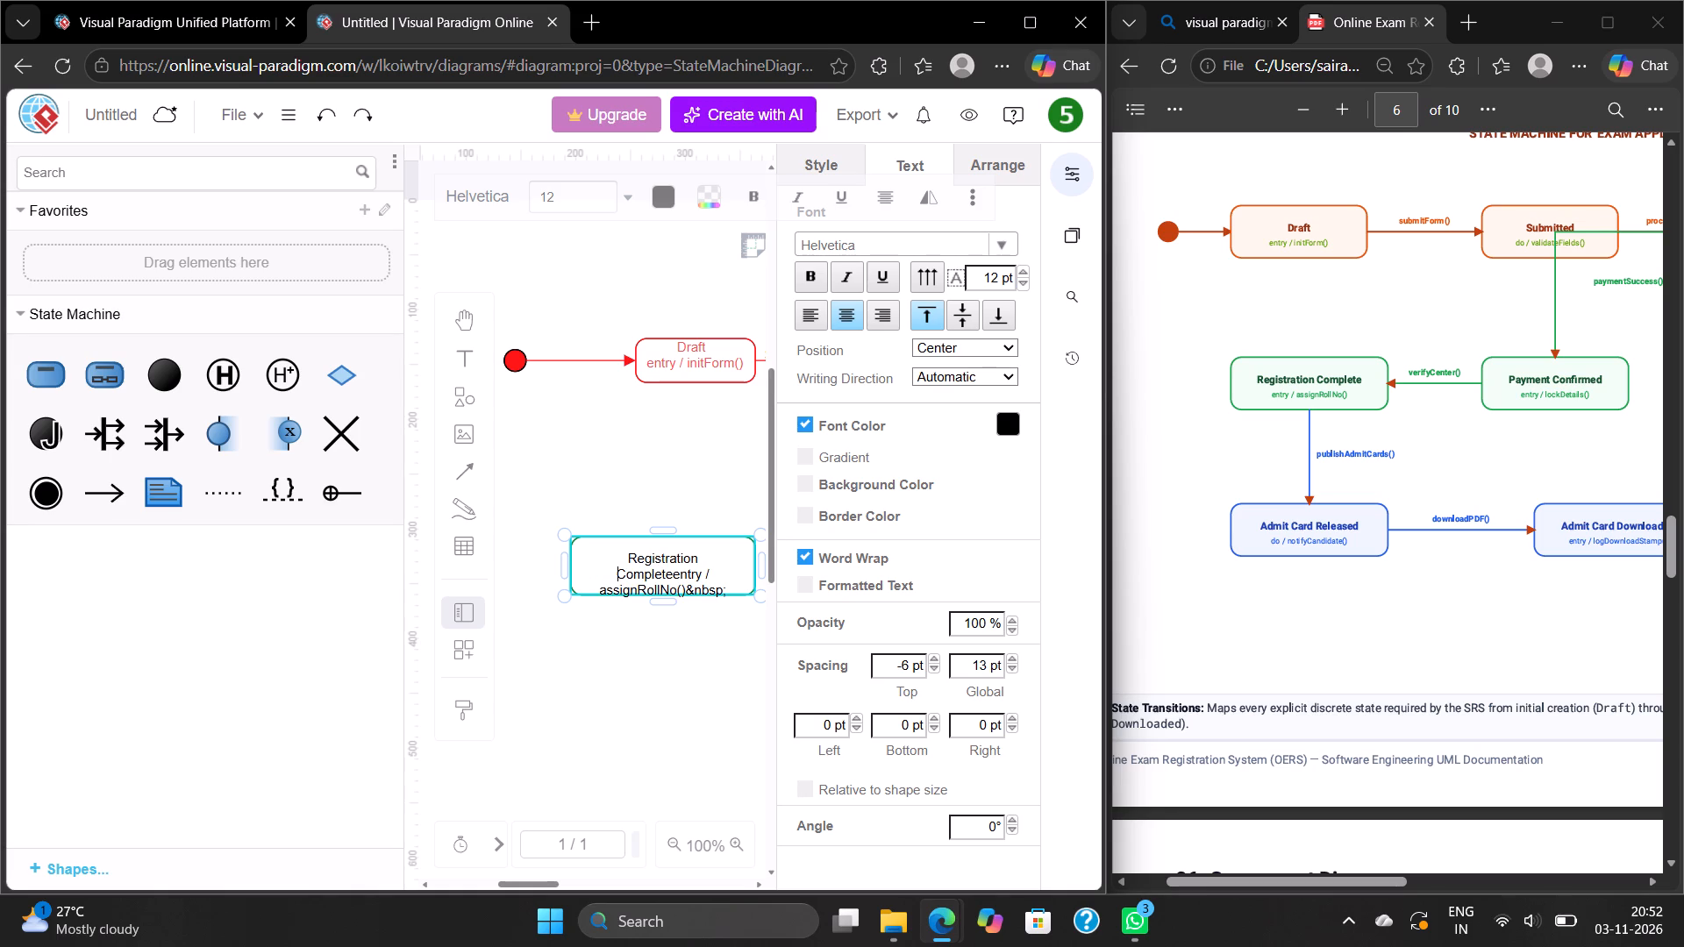
pyautogui.press('BackSpace')
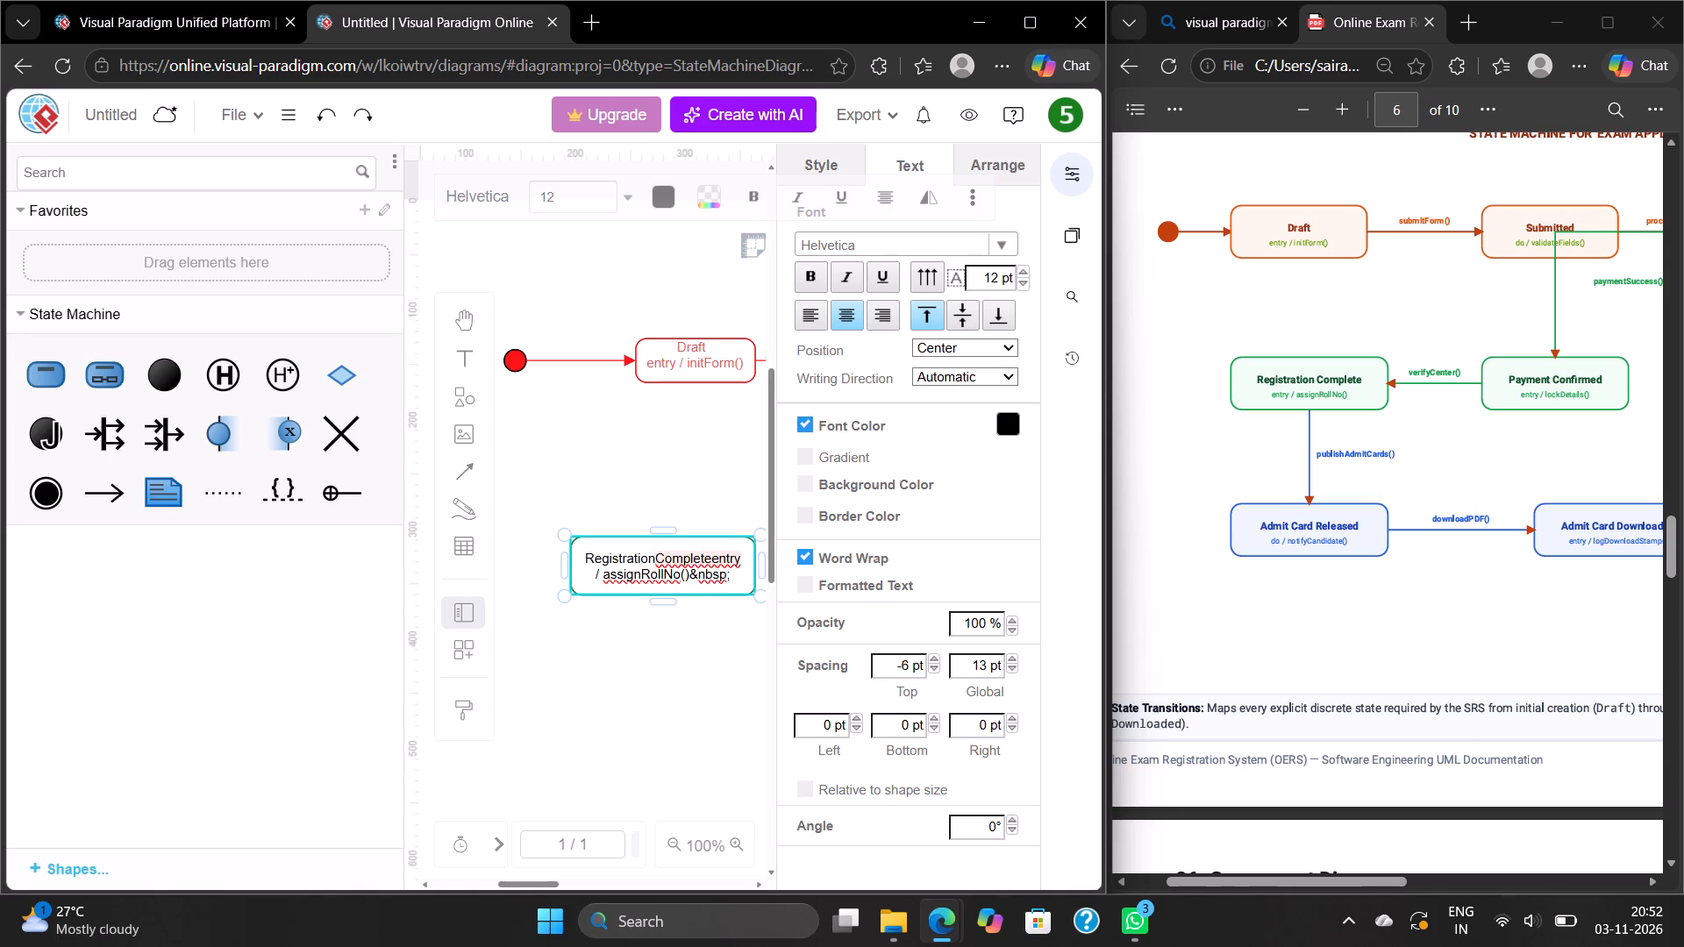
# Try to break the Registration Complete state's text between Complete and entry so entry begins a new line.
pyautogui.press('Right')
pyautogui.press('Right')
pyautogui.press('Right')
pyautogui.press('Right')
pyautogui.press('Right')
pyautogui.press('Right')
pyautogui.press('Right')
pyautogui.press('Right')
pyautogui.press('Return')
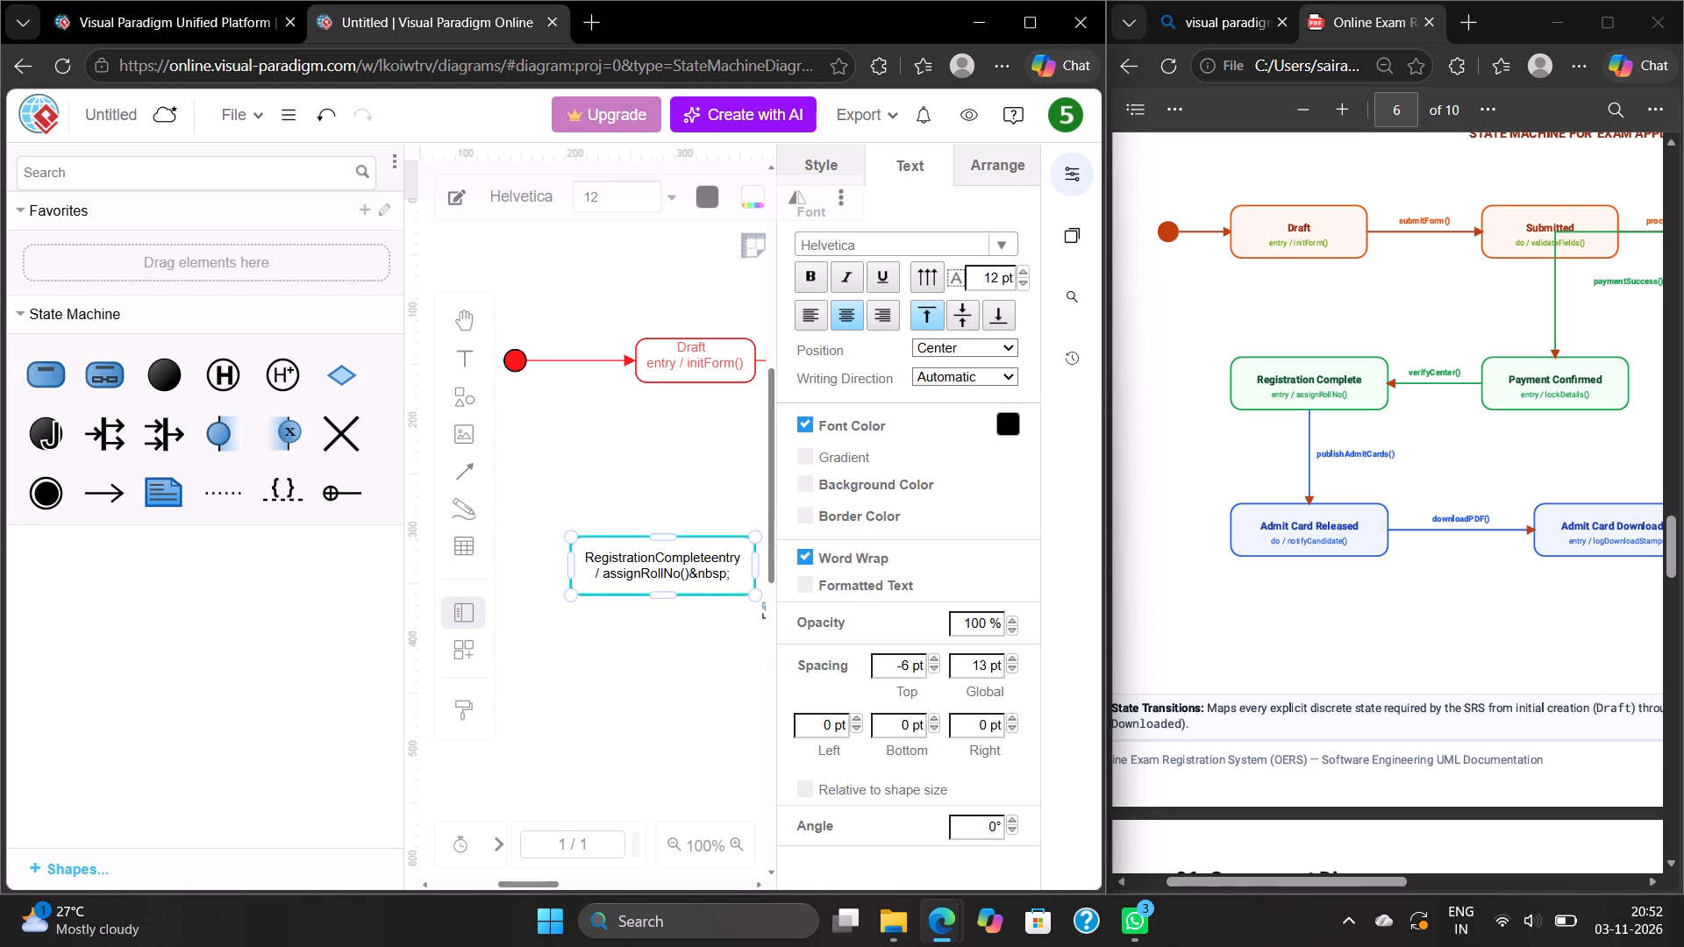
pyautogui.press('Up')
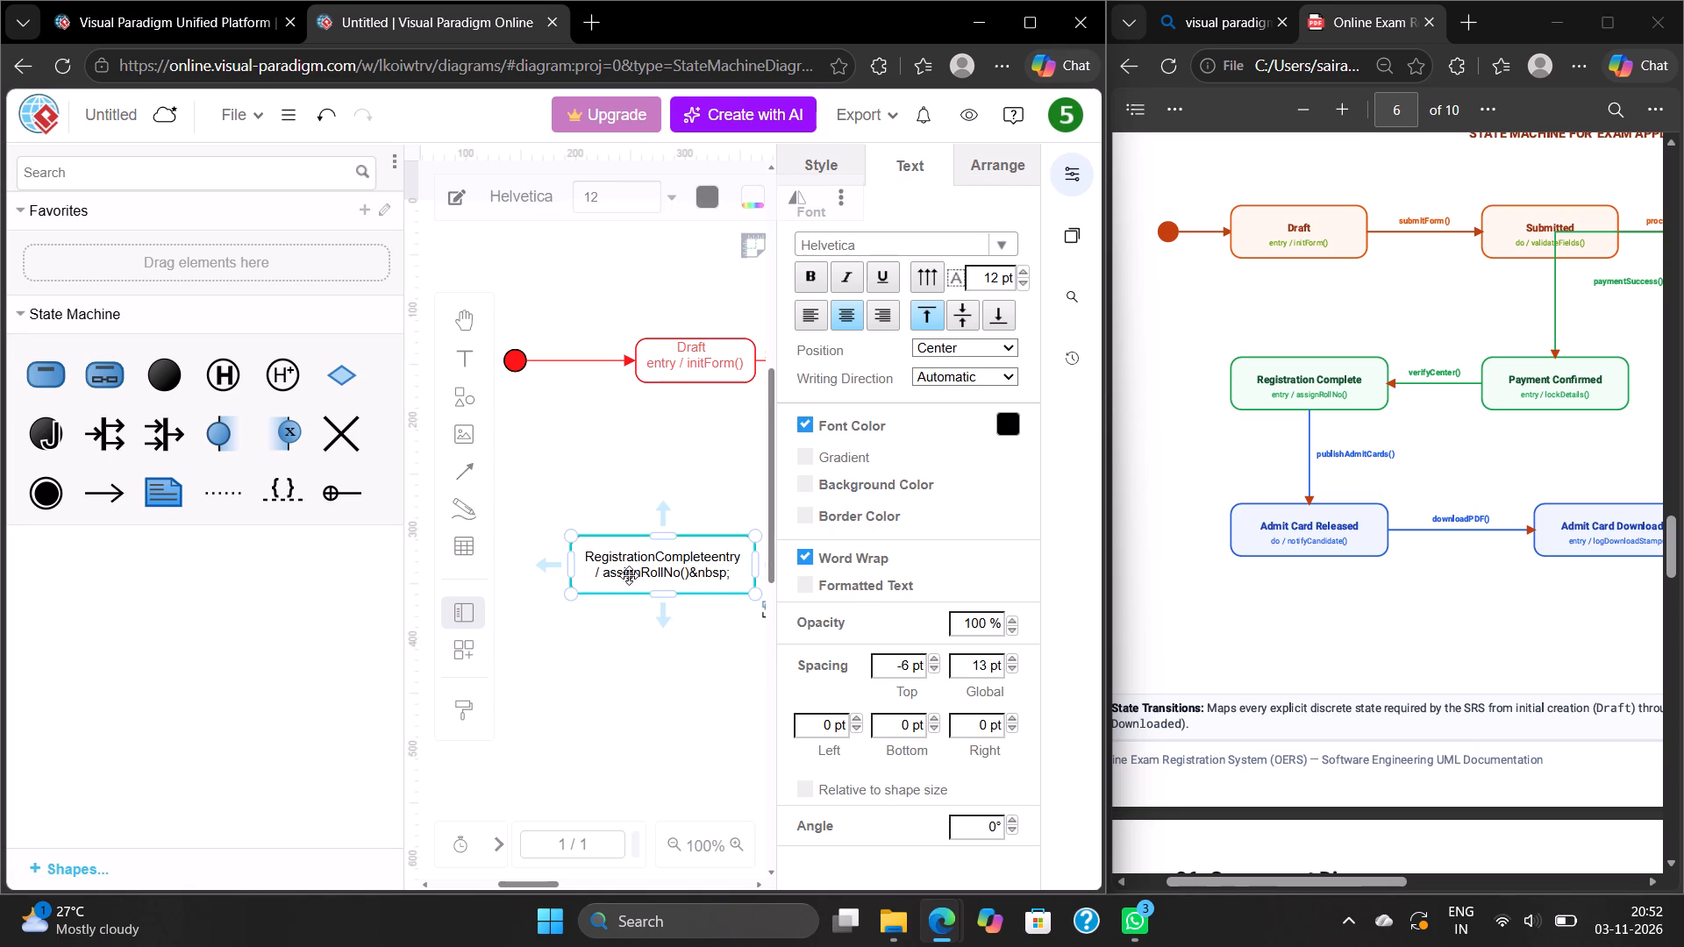
# Delete the trailing &nbsp; code after assignRollNo() in the Registration Complete state's text.
pyautogui.doubleClick(725, 574)
pyautogui.click(728, 576)
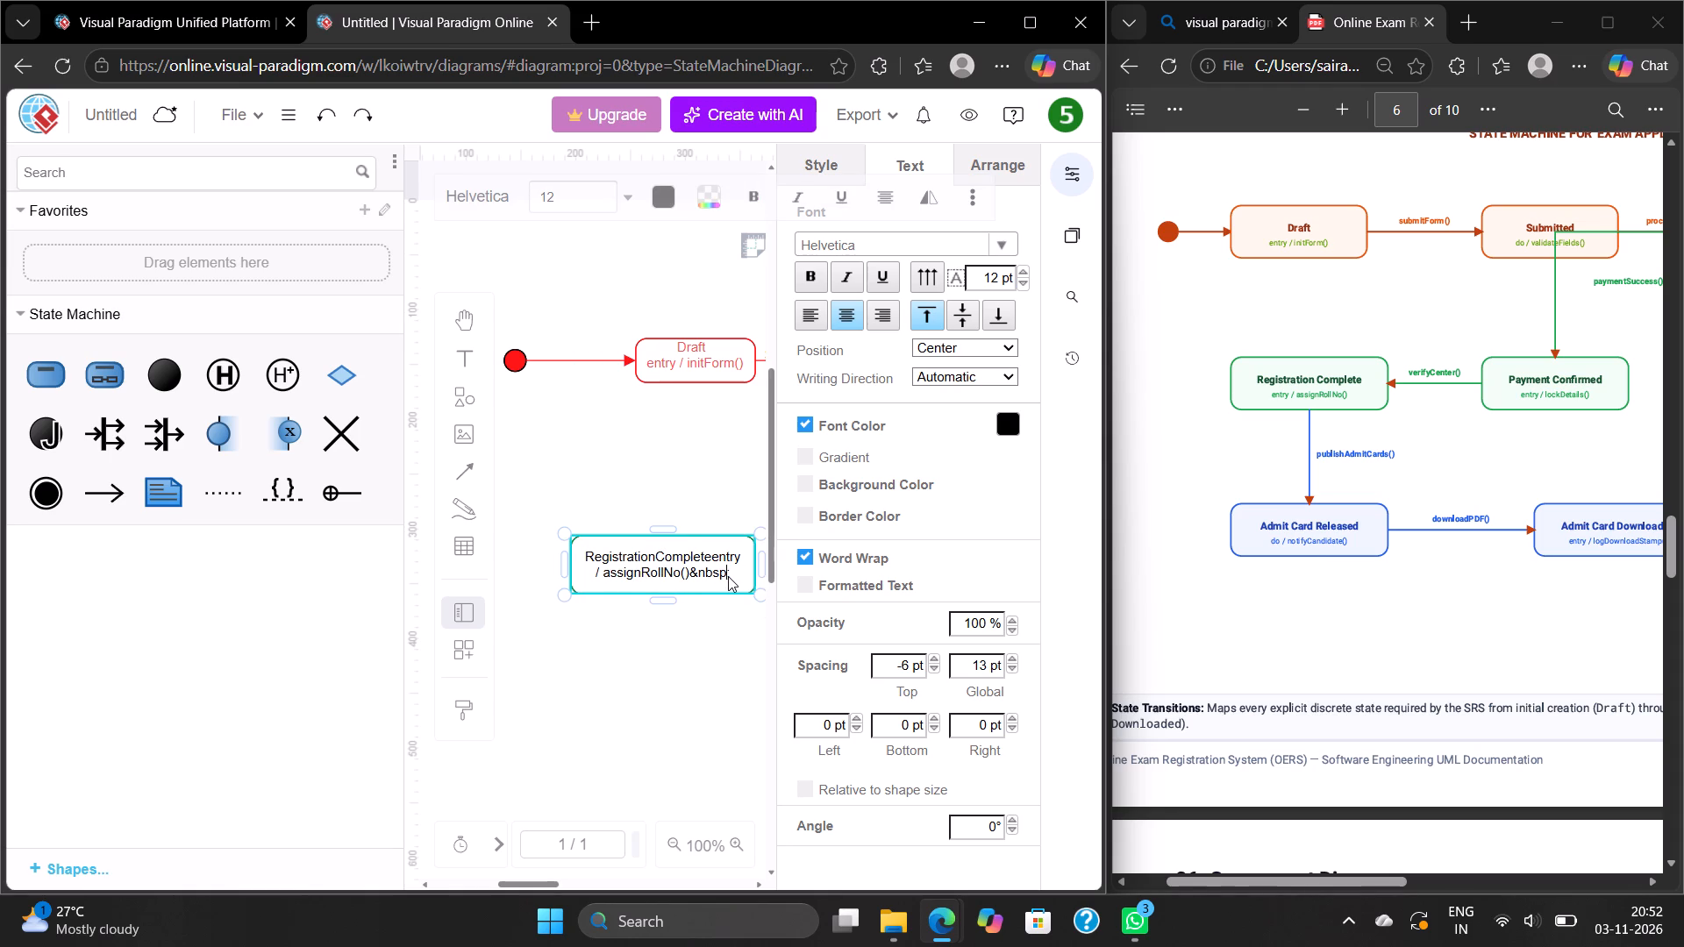
pyautogui.press('BackSpace')
pyautogui.press('BackSpace')
pyautogui.press('BackSpace')
pyautogui.press('BackSpace')
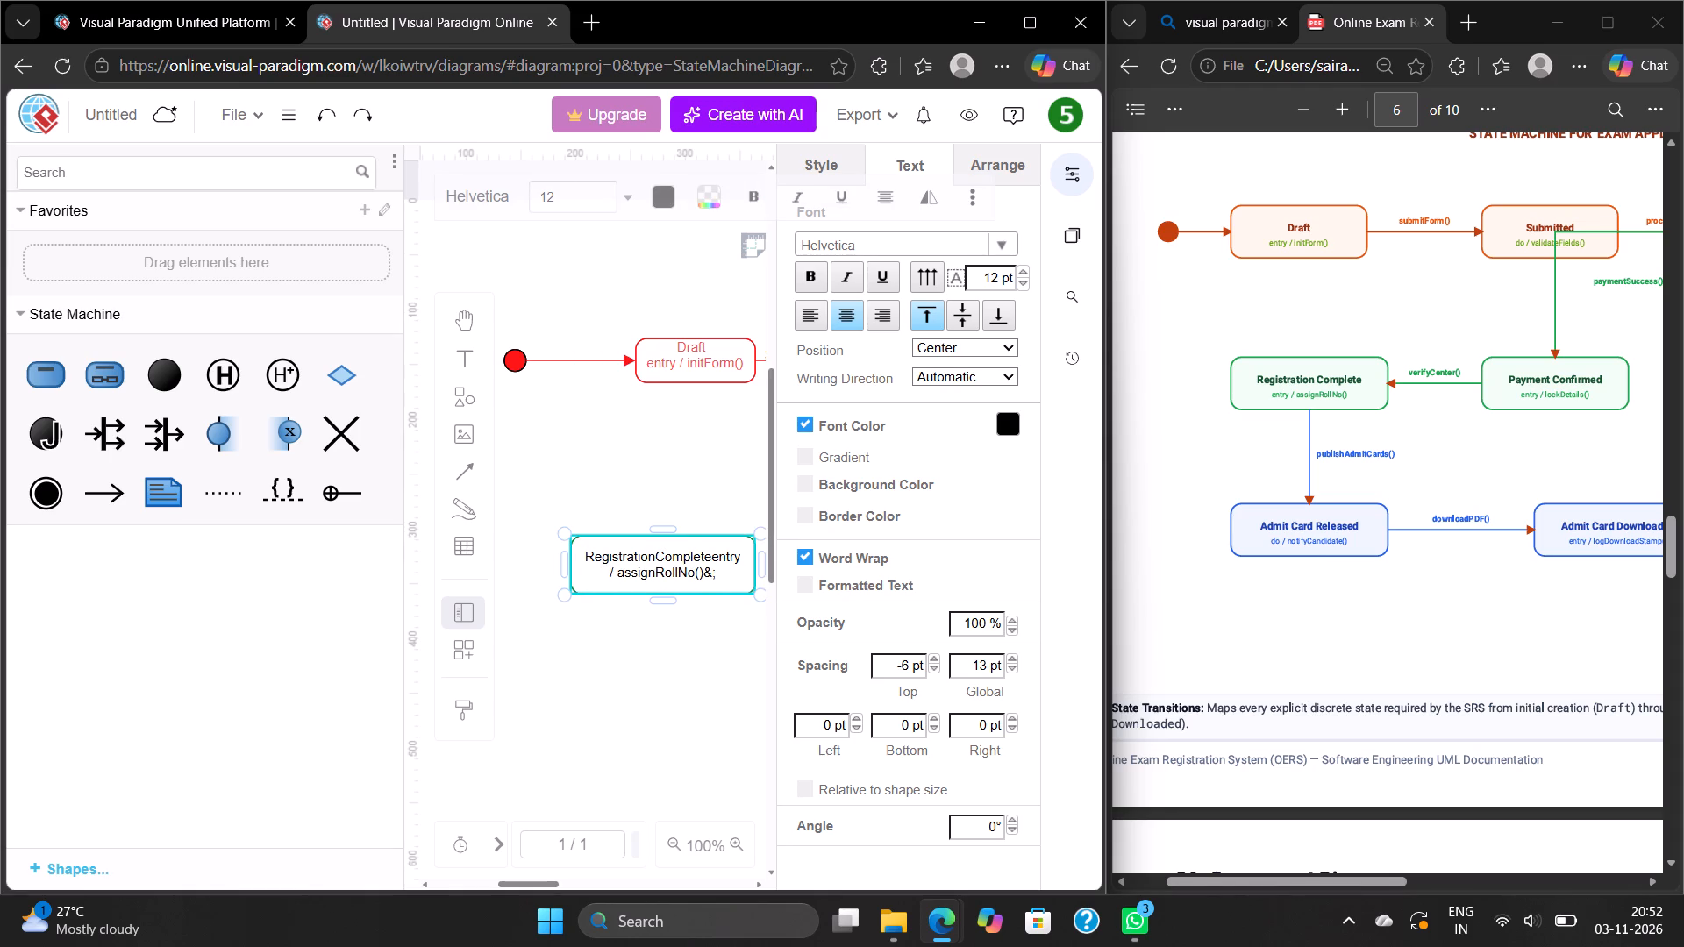
pyautogui.press('BackSpace')
pyautogui.press('Delete')
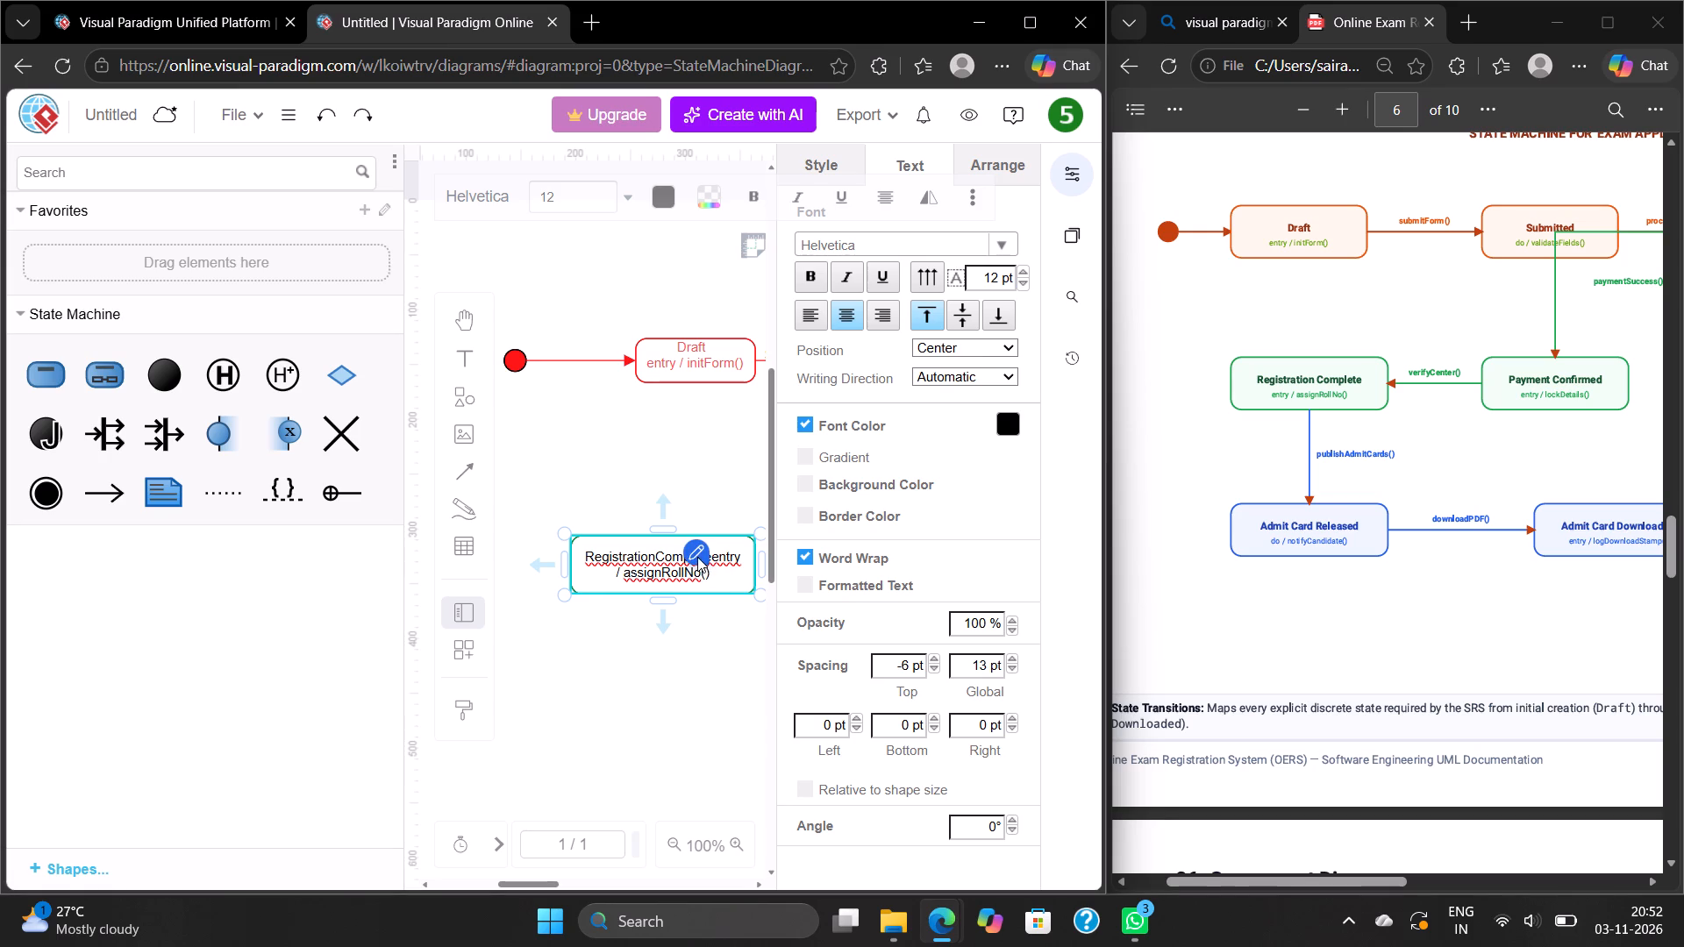
# Insert a space between Complete and entry in the Registration Complete state's text so entry / assignRollNo() wraps to the second line.
pyautogui.press('Up')
pyautogui.press('space')
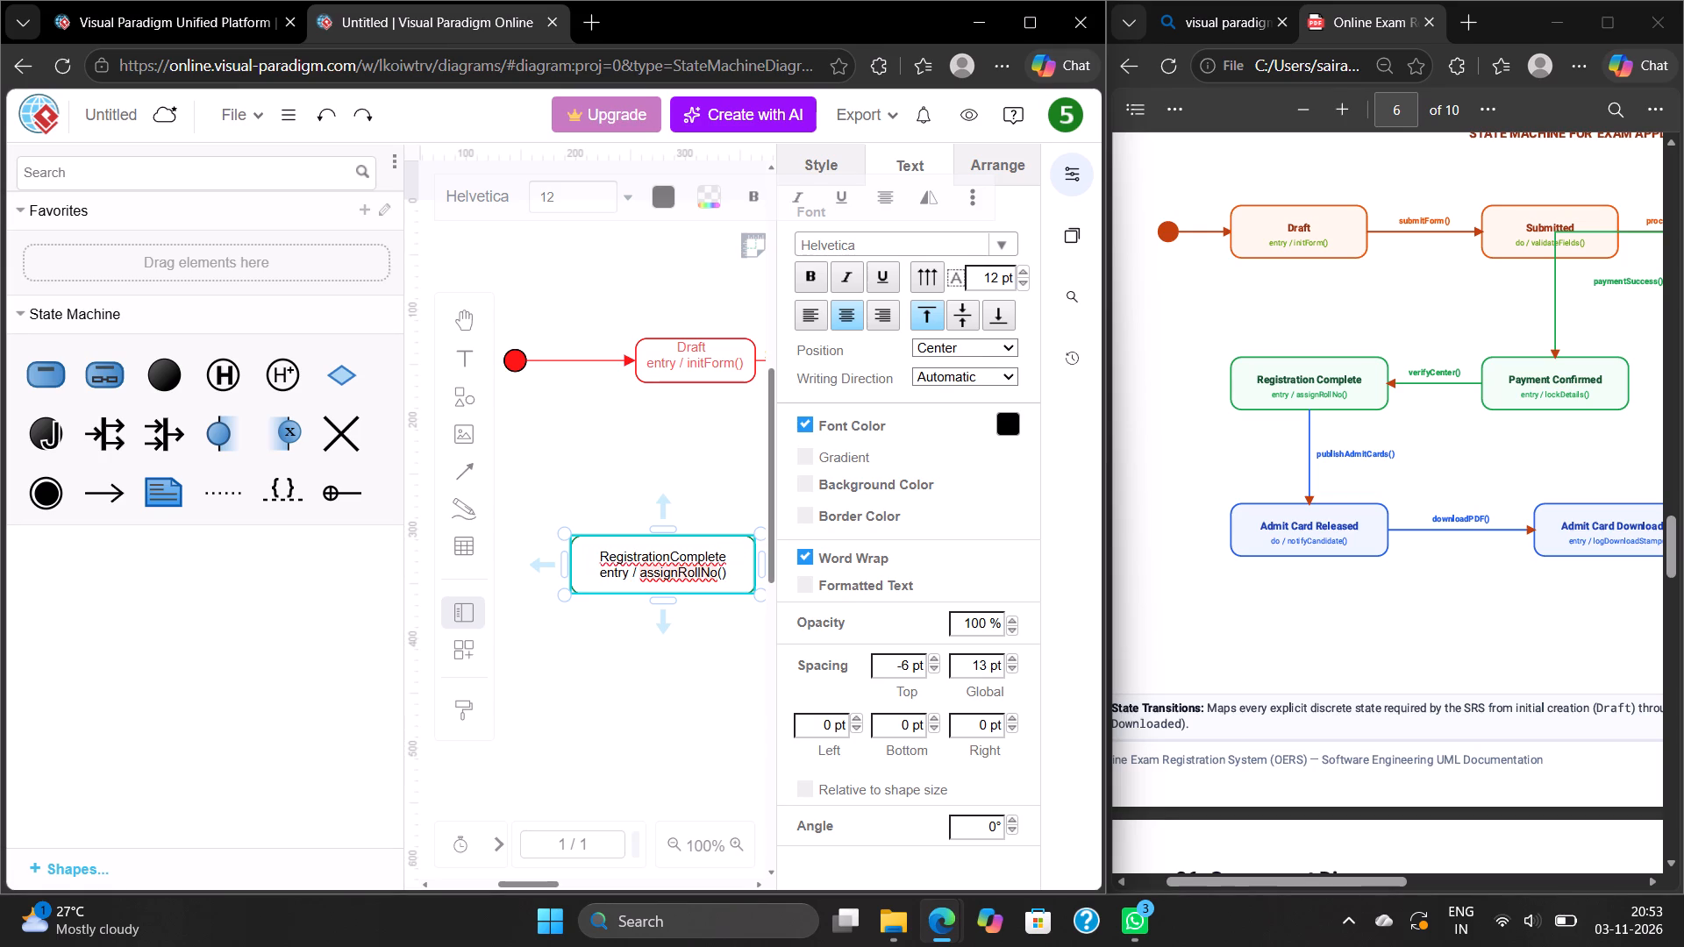
pyautogui.click(720, 482)
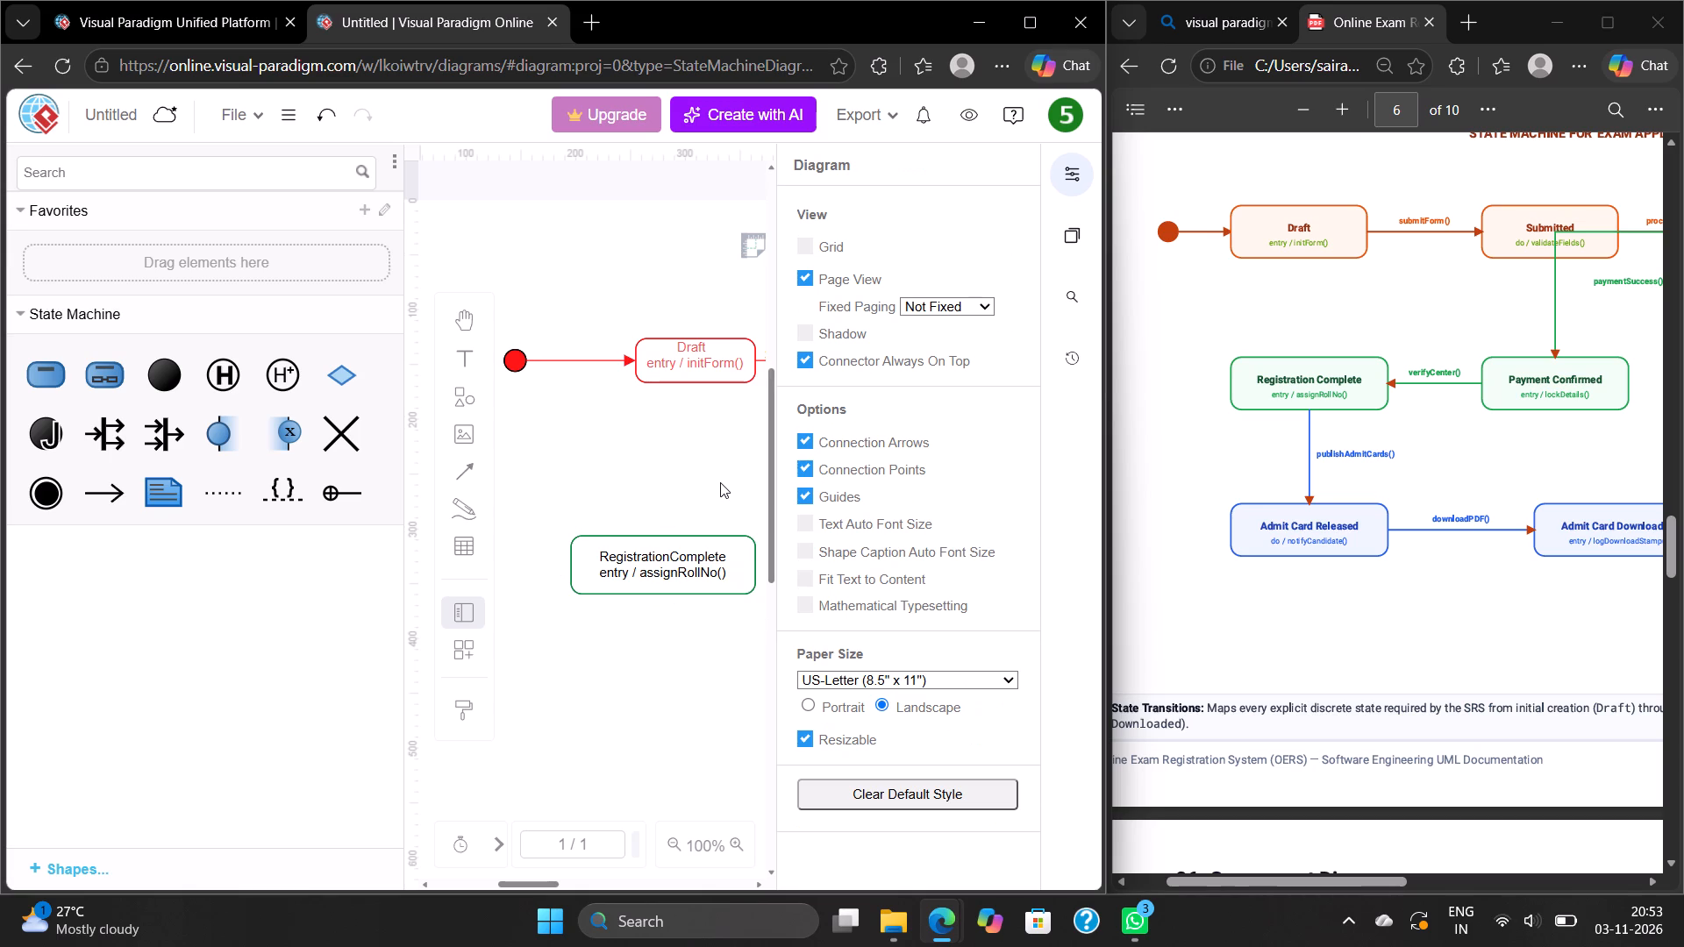
# Draw a straight connector from Payment Confirmed to Registration Complete, with its ends touching the two facing state borders.
pyautogui.click(1074, 168)
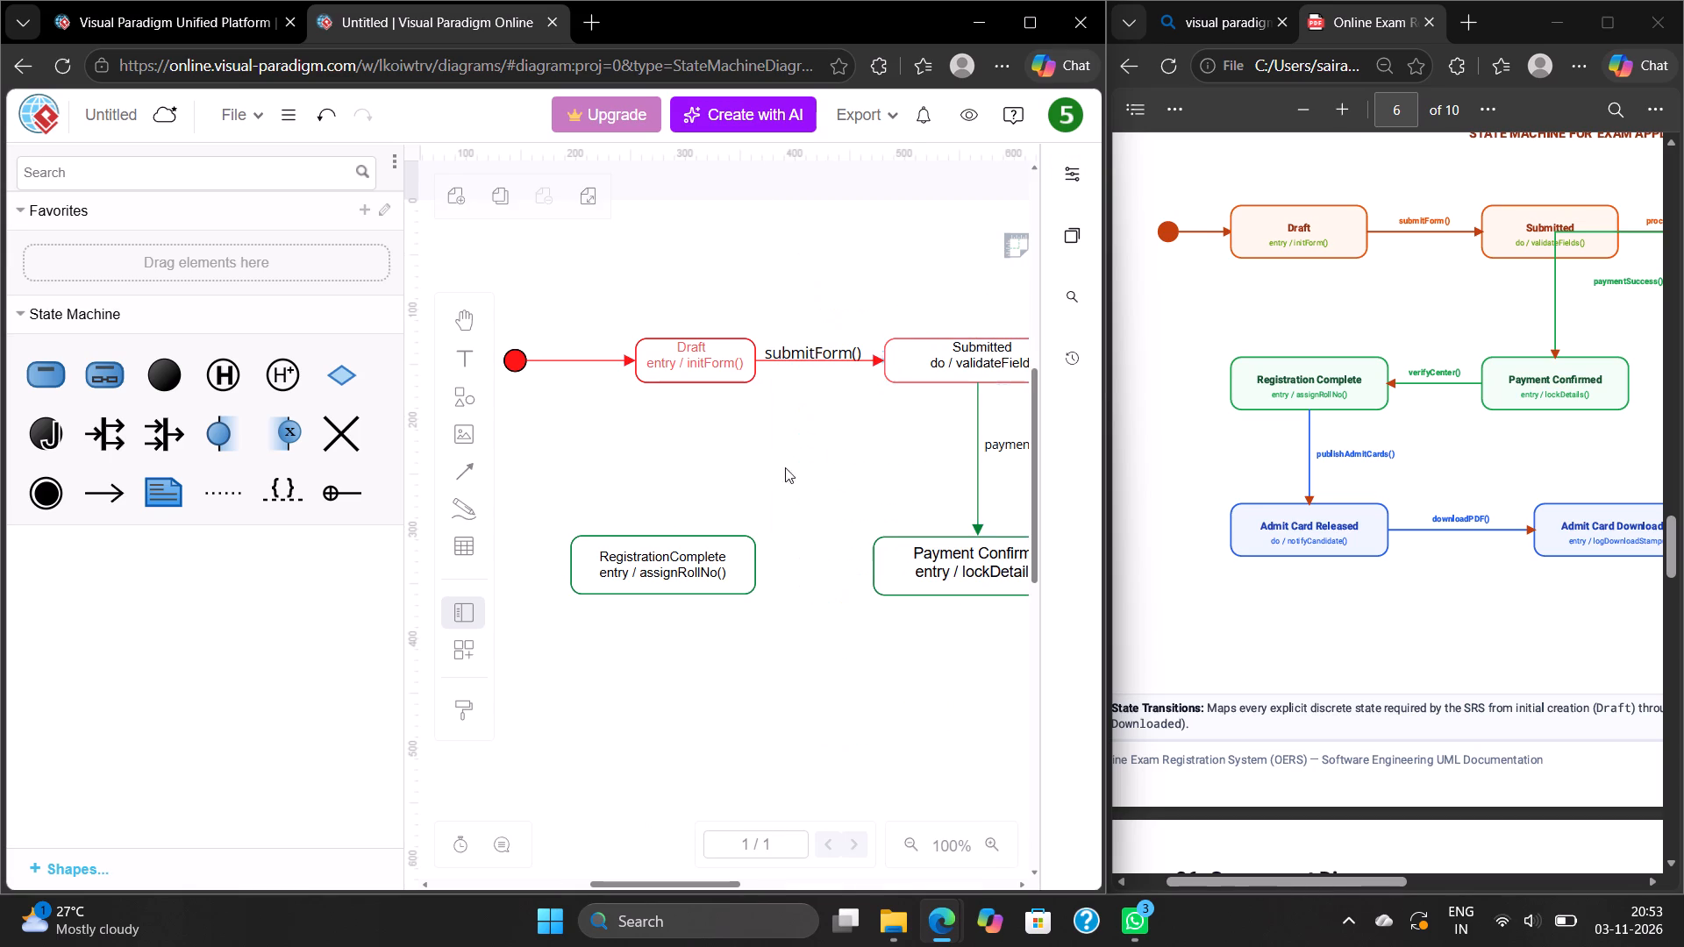
pyautogui.click(459, 475)
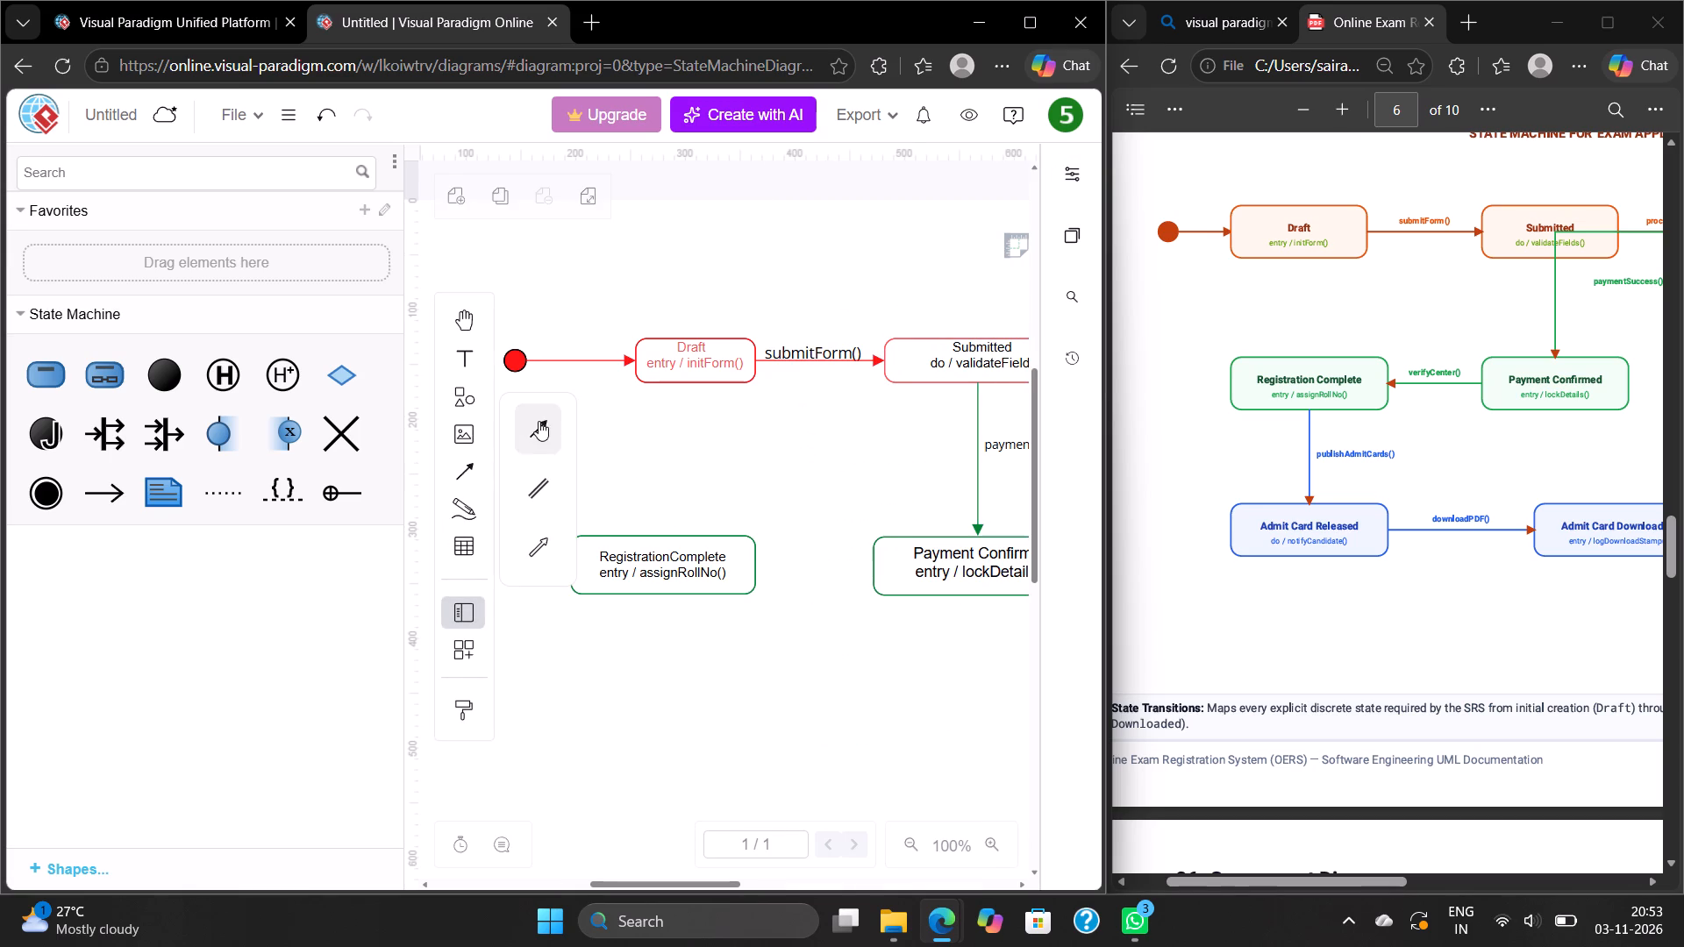
pyautogui.click(539, 421)
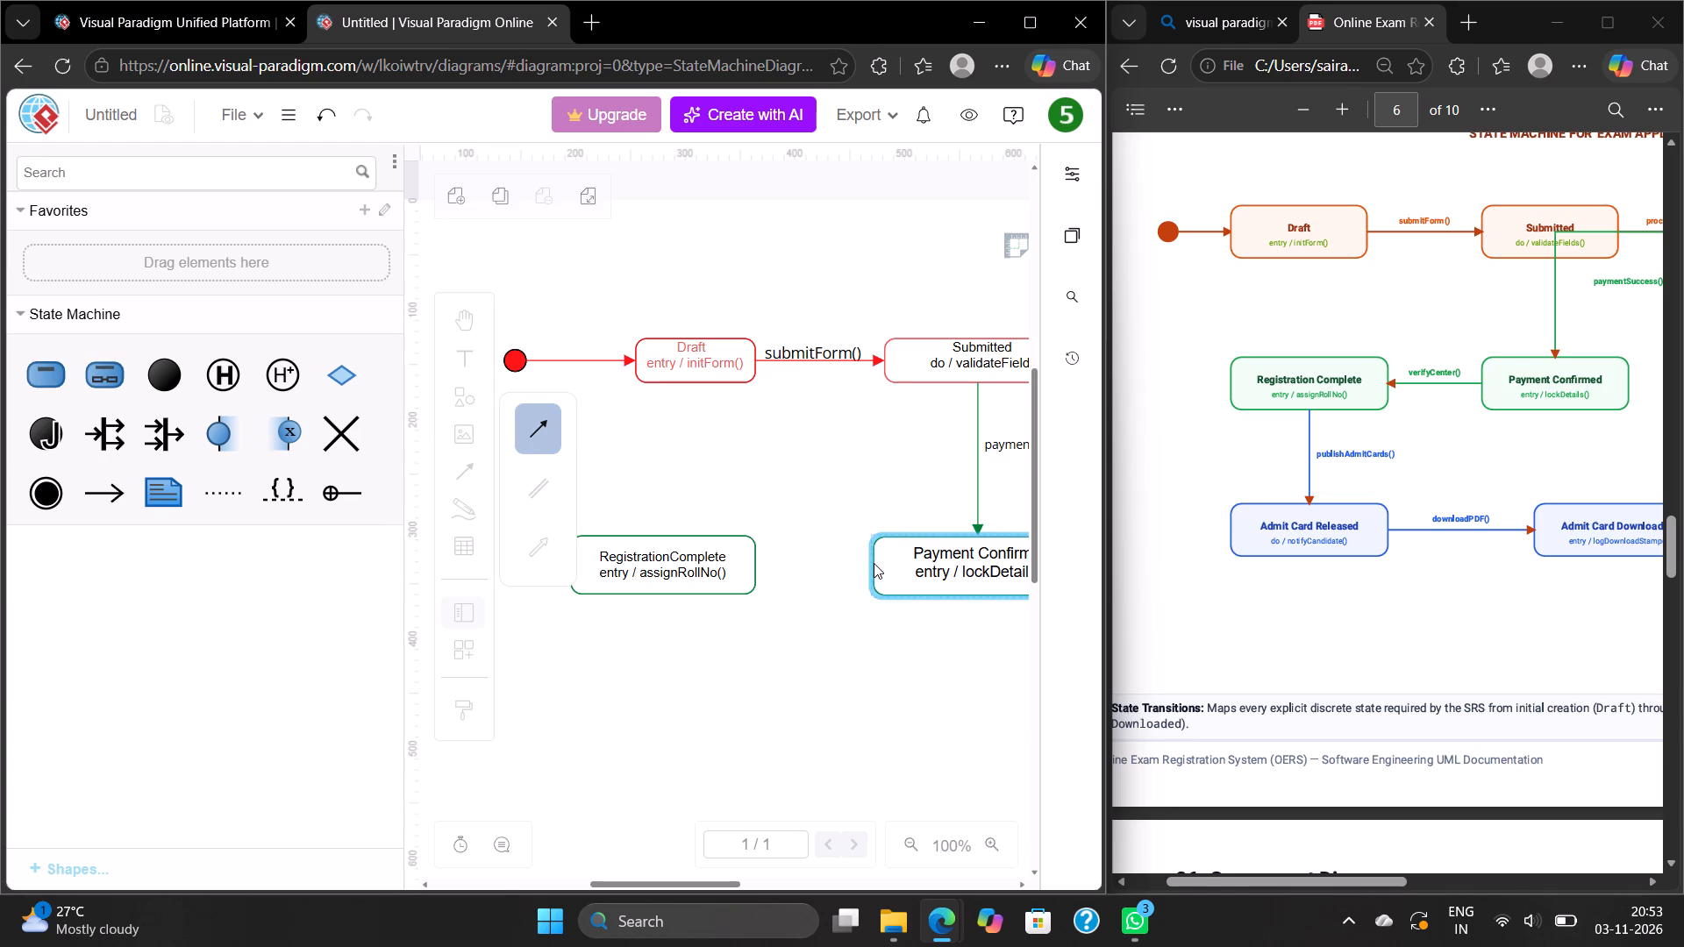
pyautogui.moveTo(874, 563); pyautogui.dragTo(756, 573)
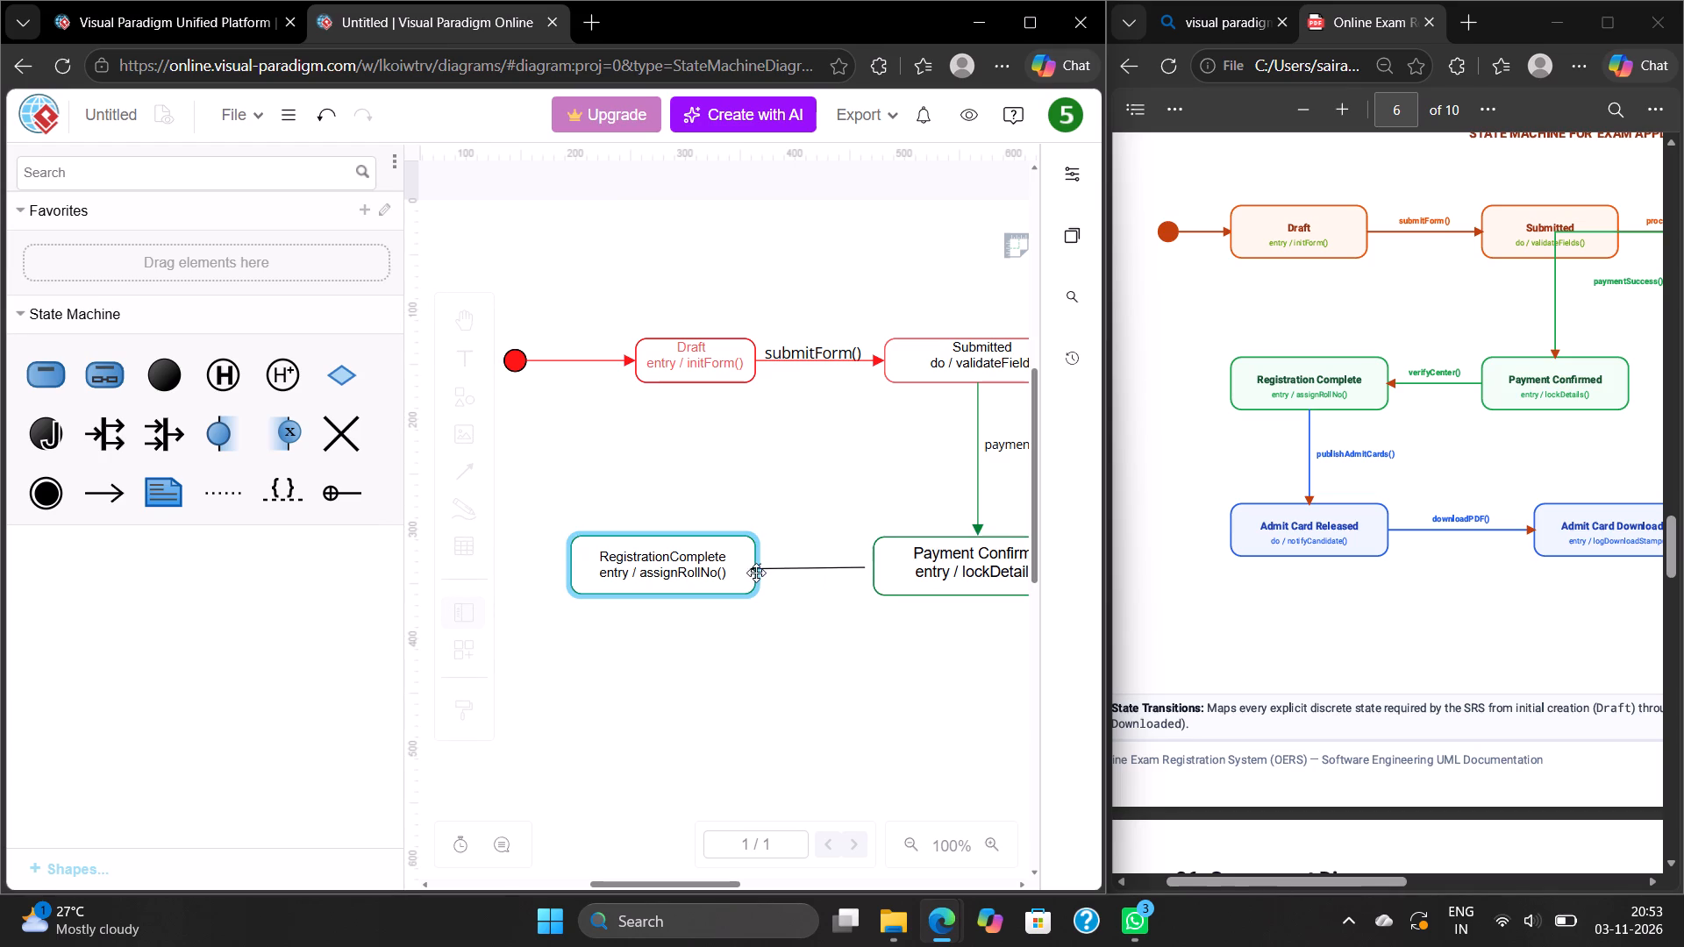
pyautogui.moveTo(756, 573); pyautogui.dragTo(759, 571)
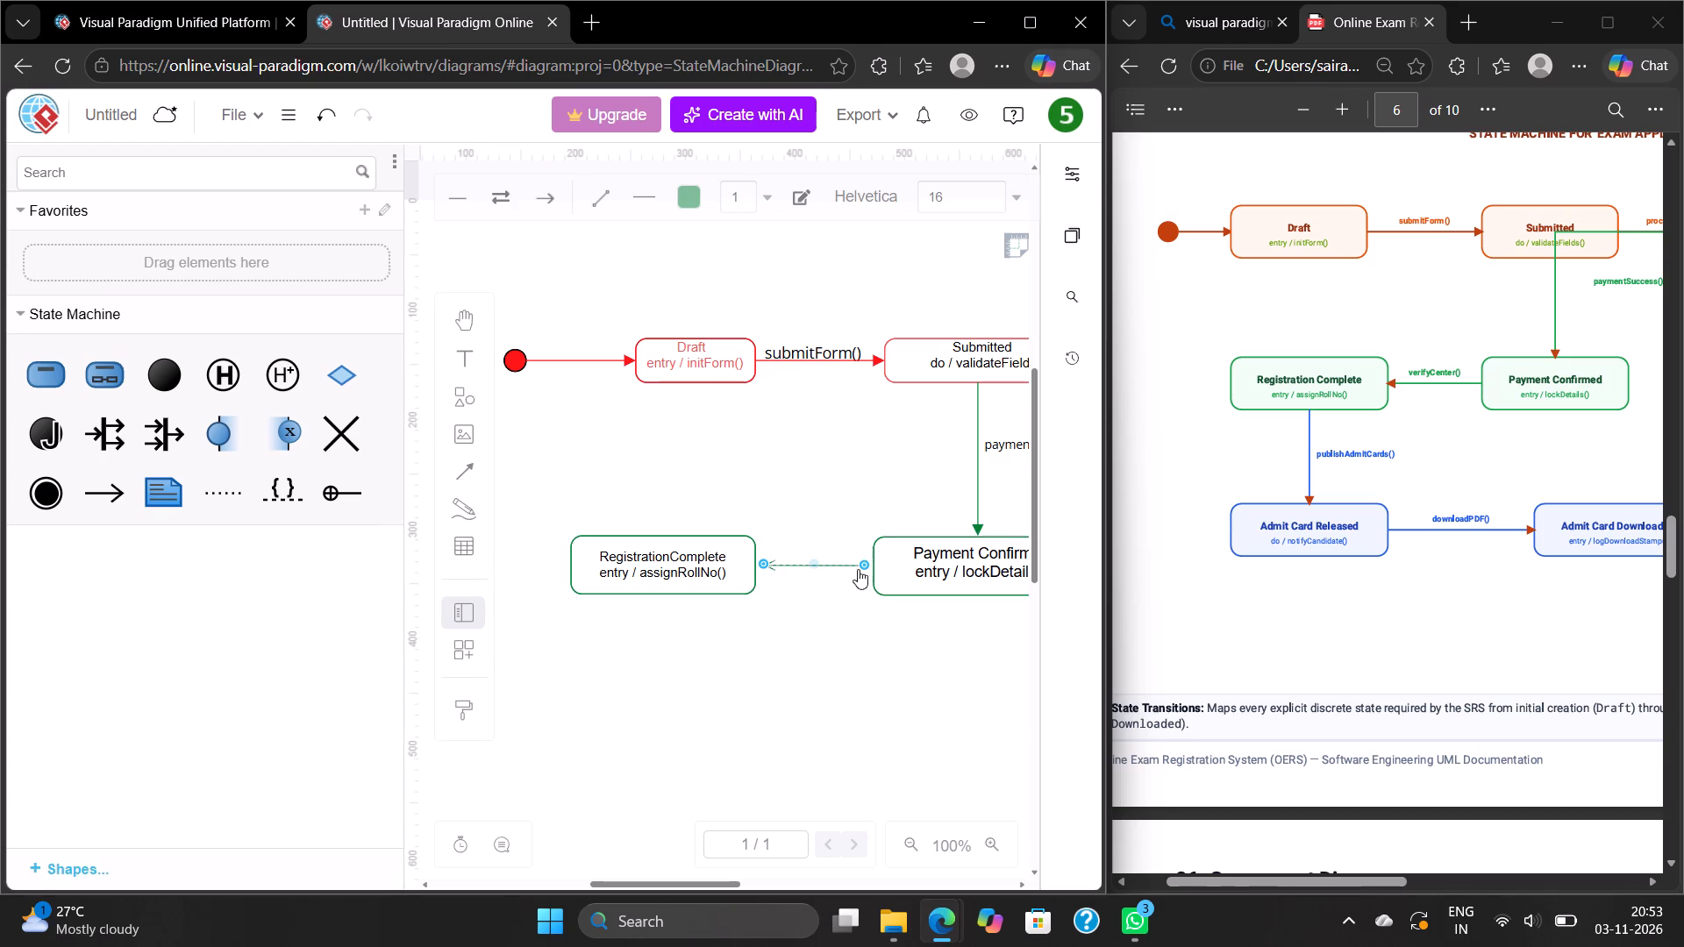
pyautogui.moveTo(863, 568); pyautogui.dragTo(874, 566)
pyautogui.moveTo(764, 566); pyautogui.dragTo(755, 565)
# Give the connector from Payment Confirmed a filled triangular arrowhead at its Registration Complete end.
pyautogui.click(1074, 164)
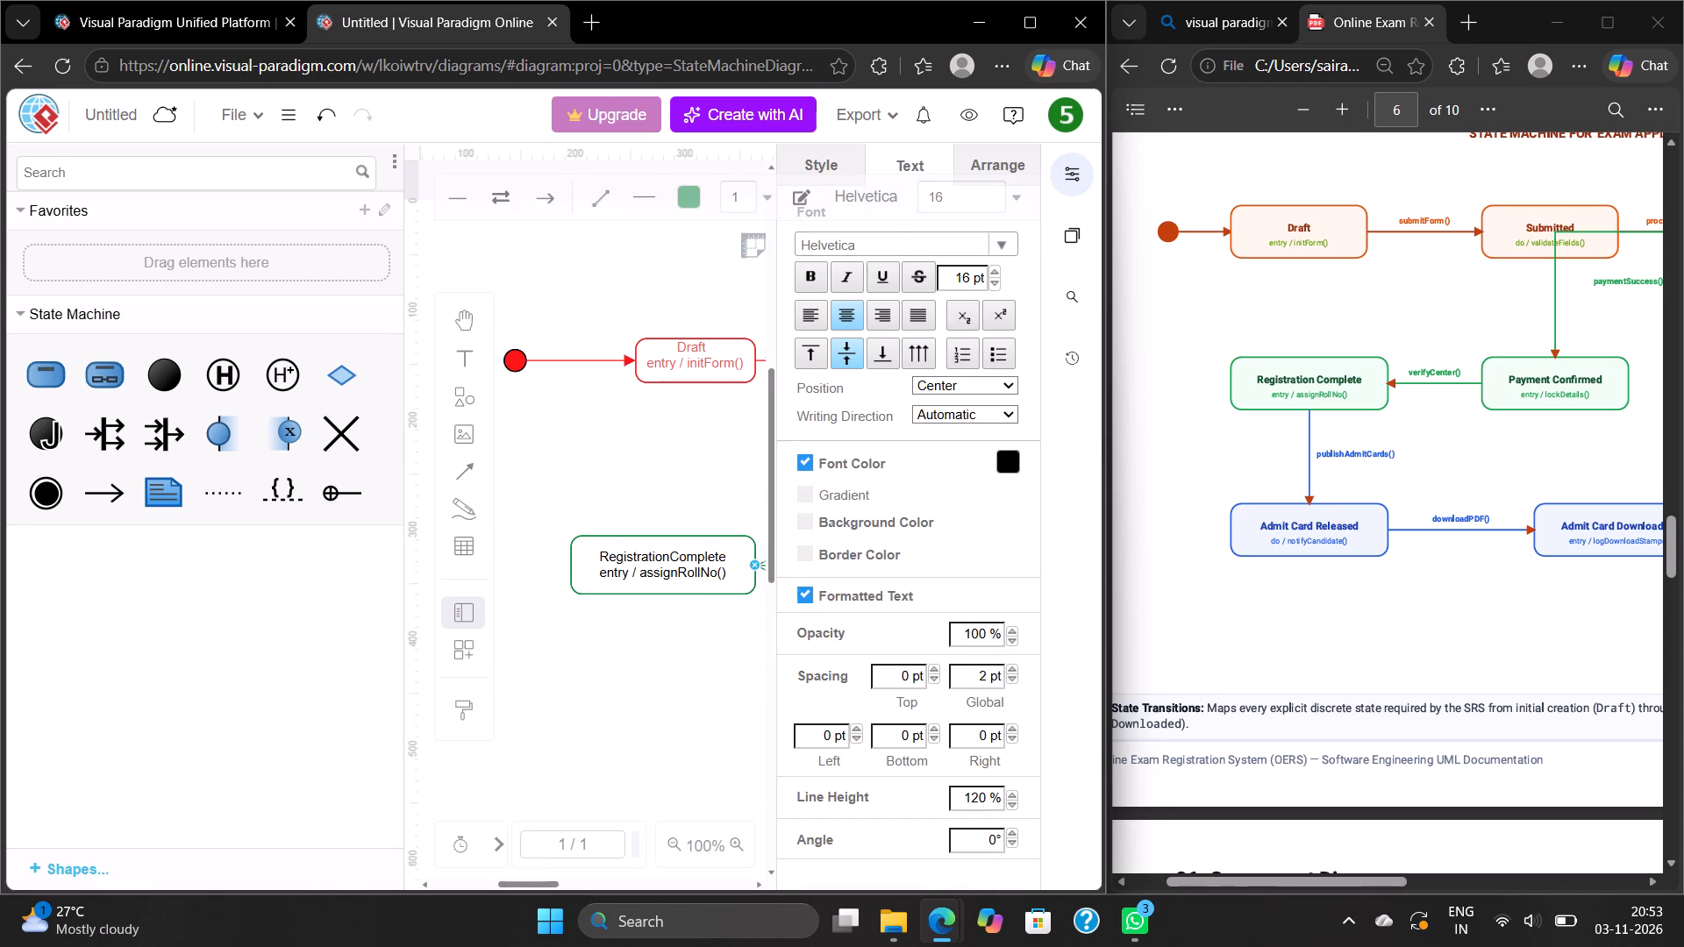
pyautogui.click(838, 164)
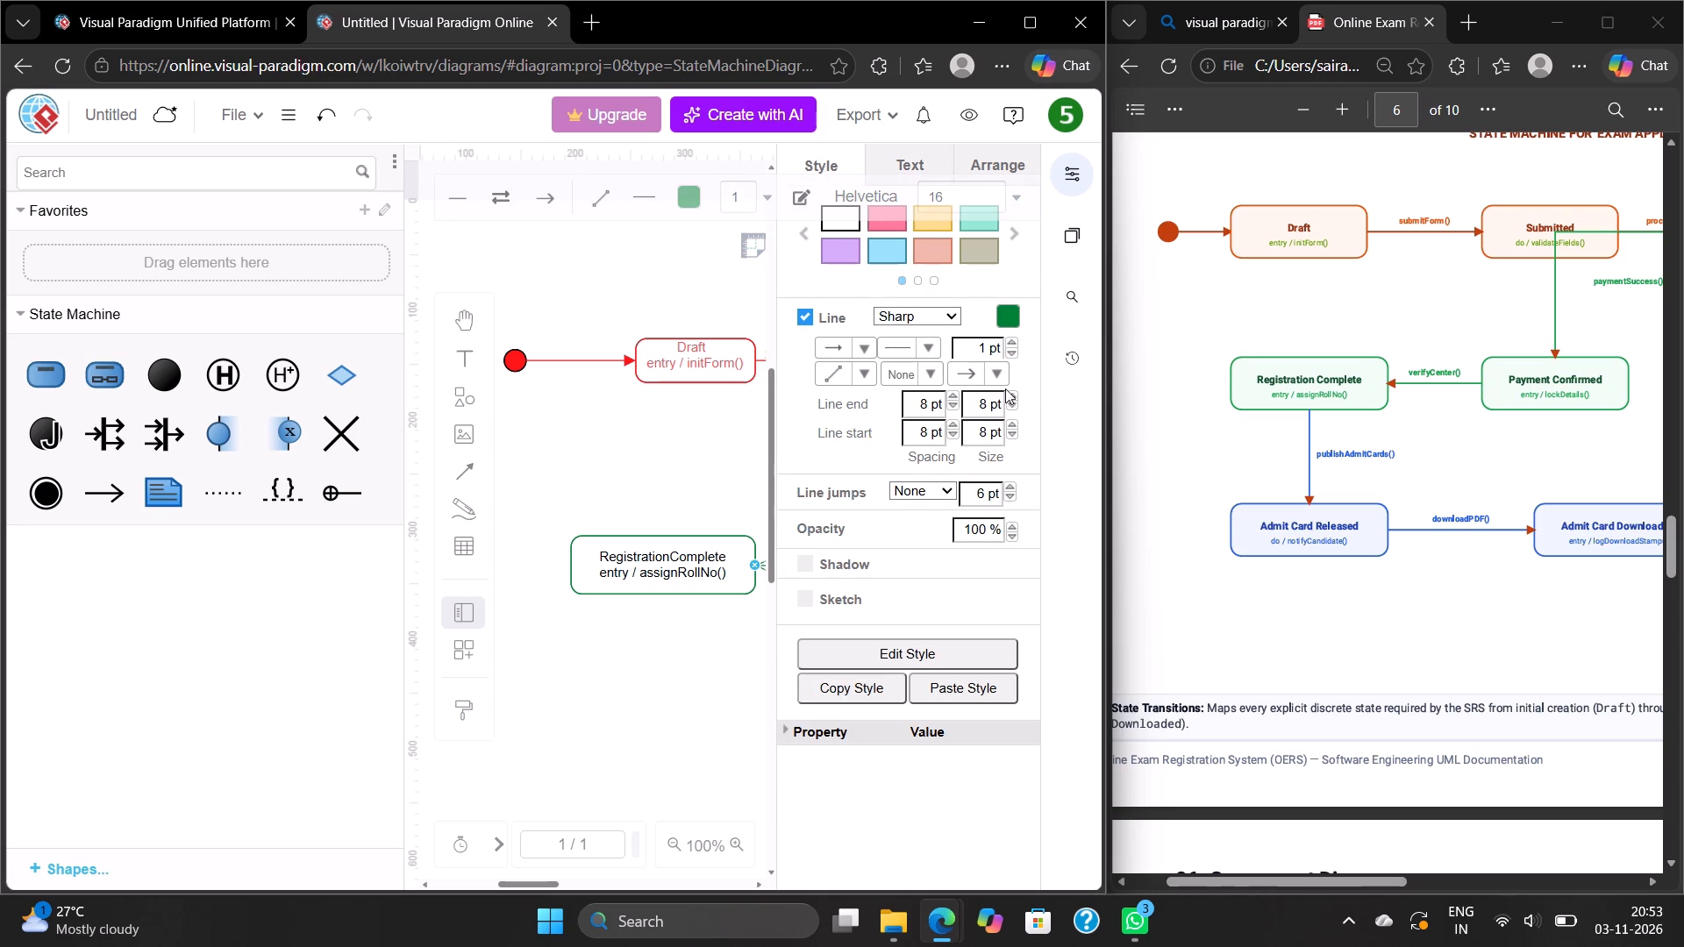
pyautogui.click(999, 373)
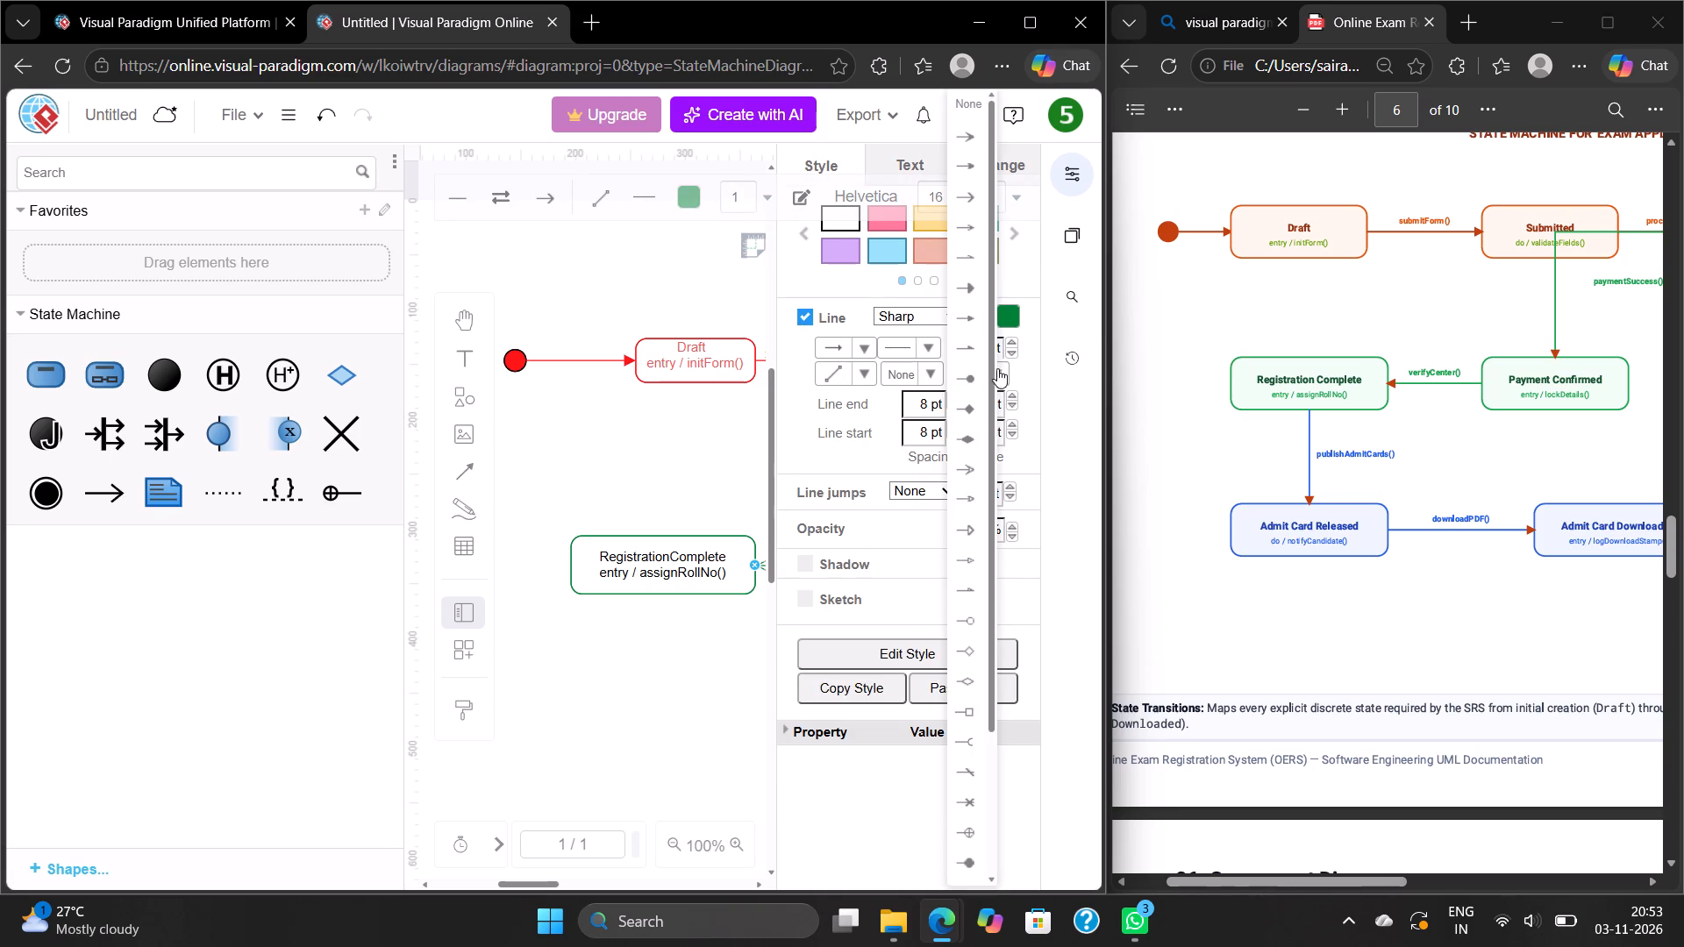
pyautogui.click(969, 277)
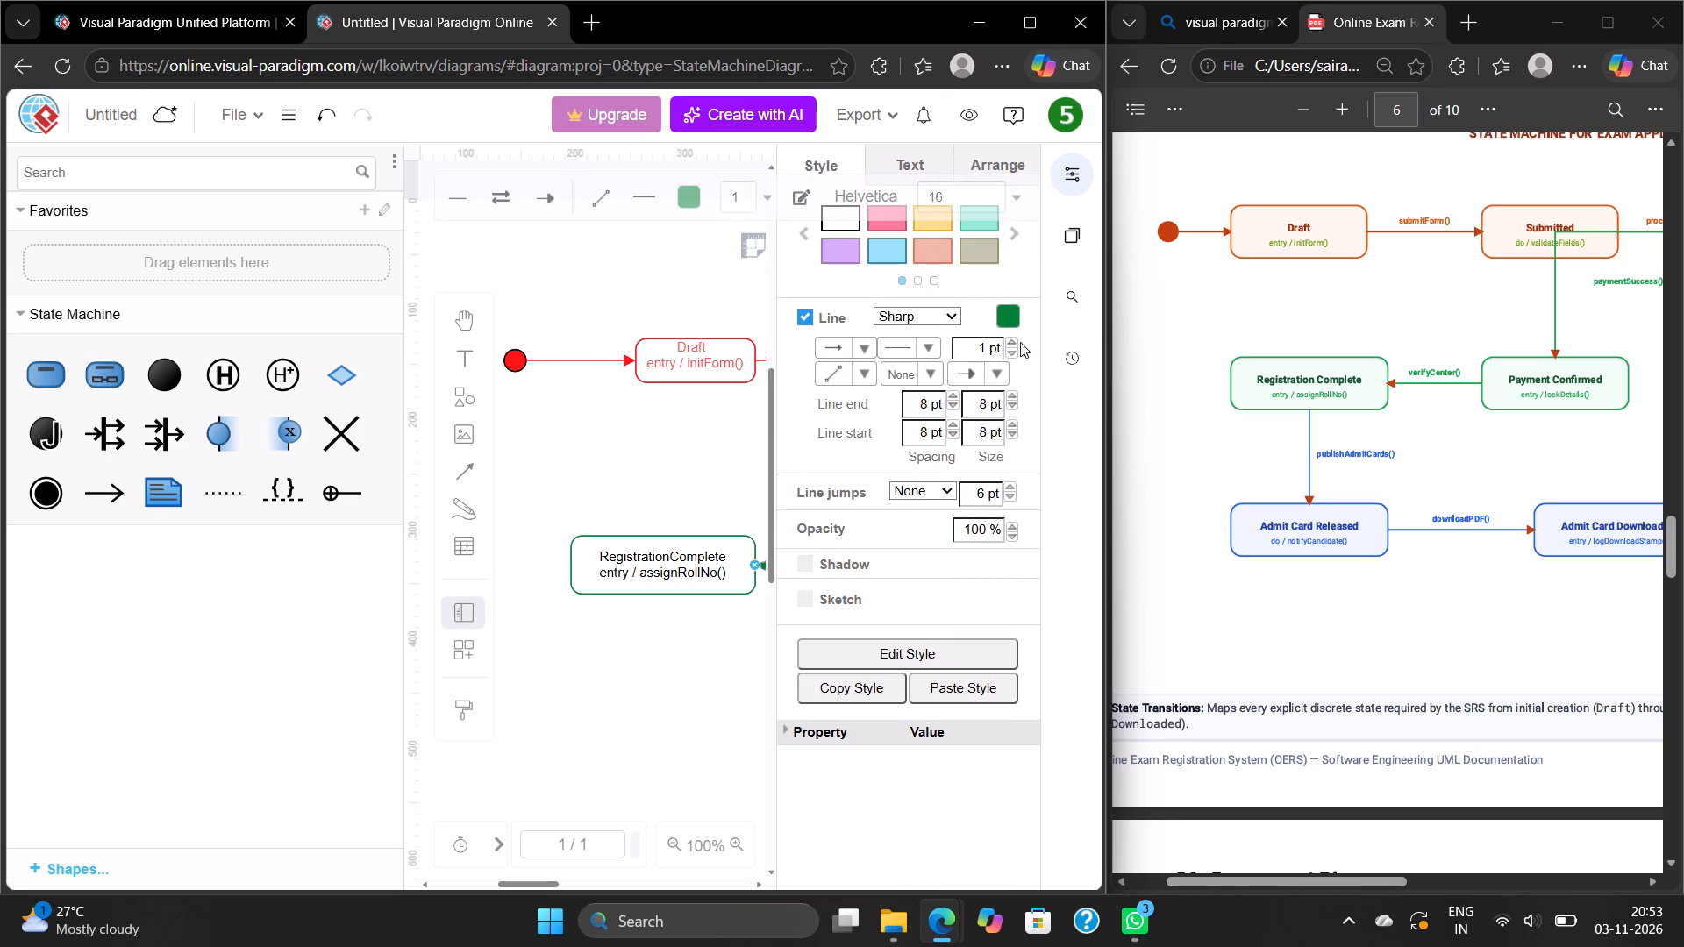
pyautogui.click(723, 287)
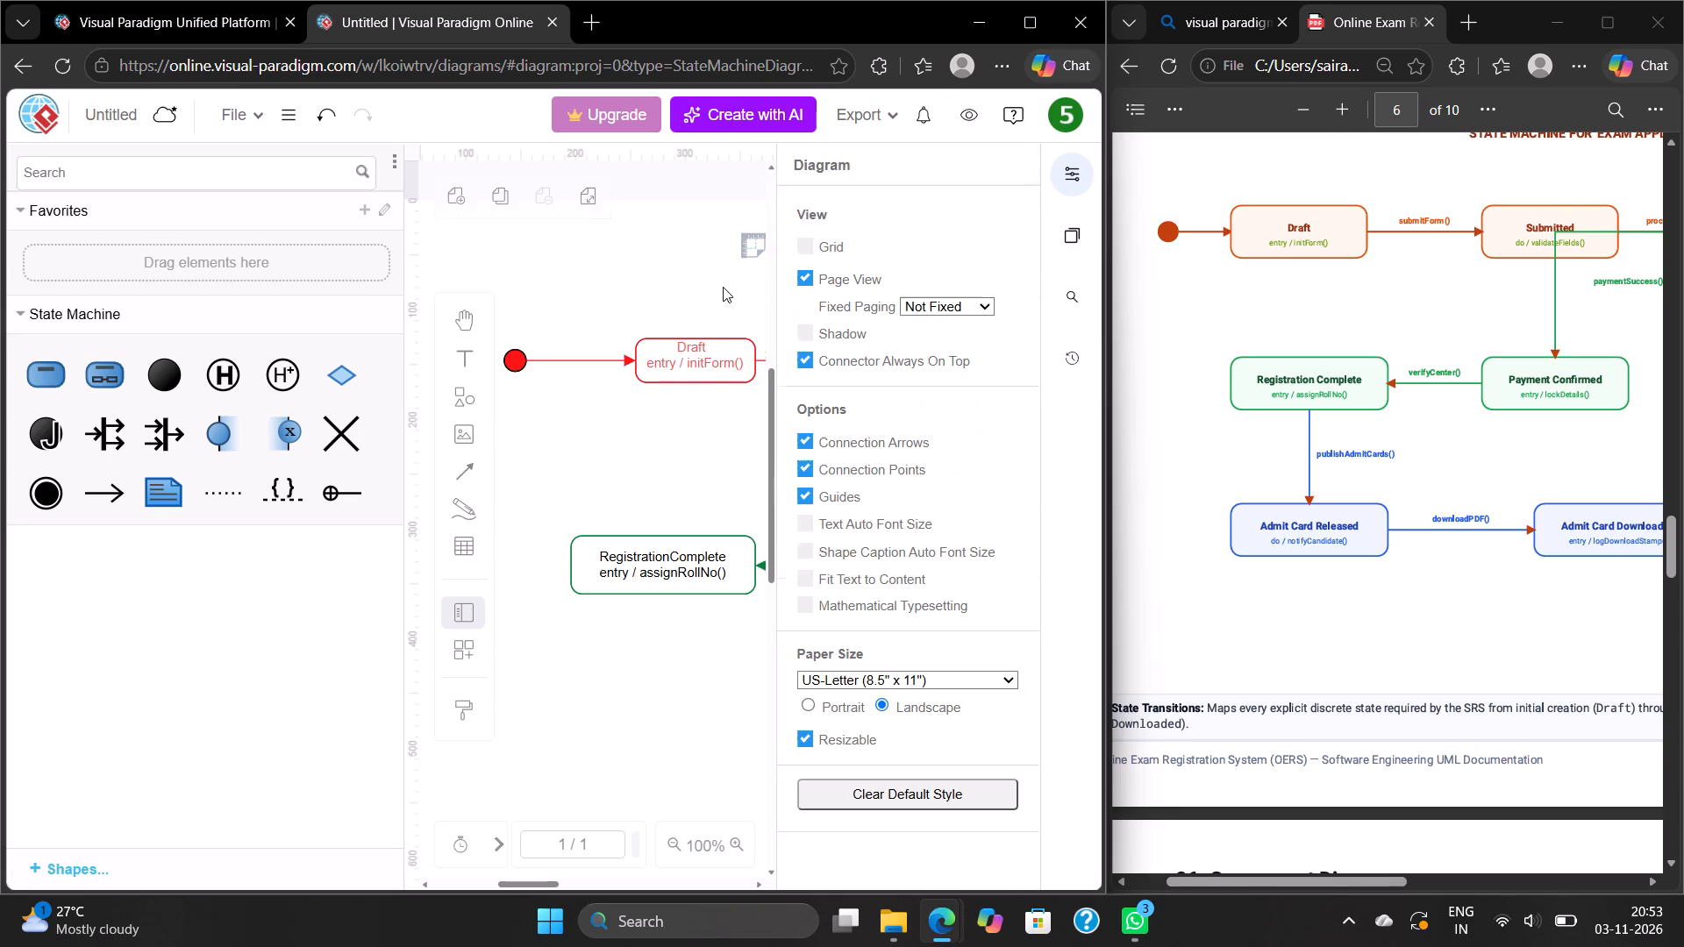
pyautogui.click(1059, 182)
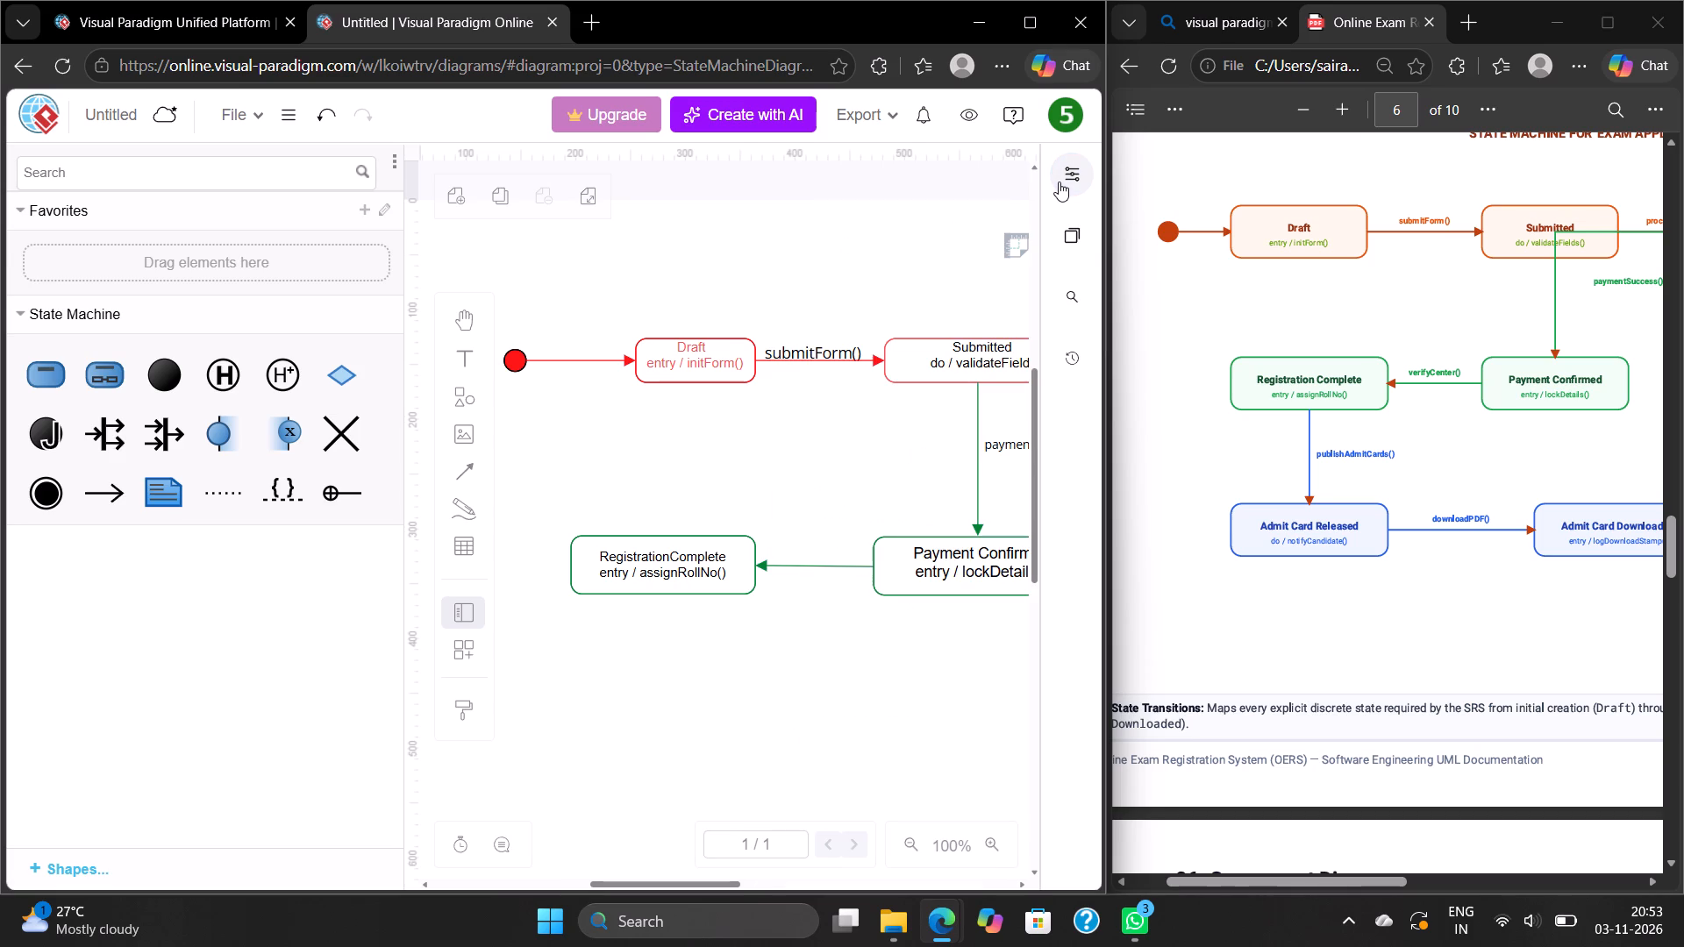
# Add the text label verifyCenter() over the connector between Payment Confirmed and Registration Complete.
pyautogui.doubleClick(801, 551)
pyautogui.press('BackSpace')
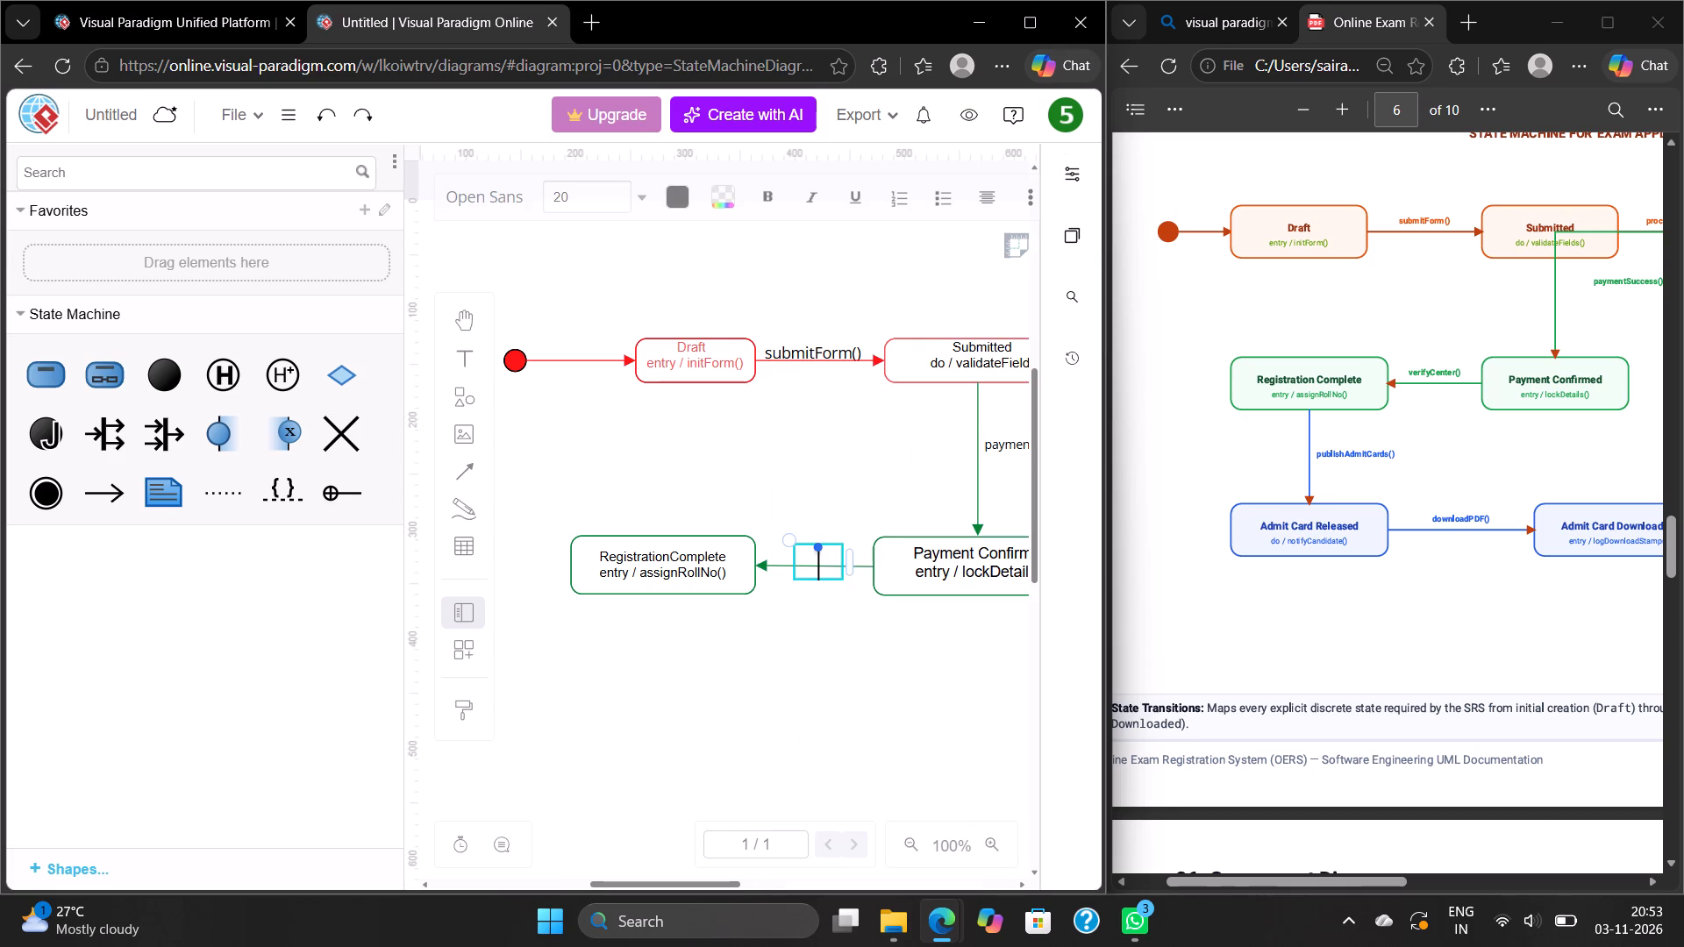
pyautogui.write('verify')
pyautogui.write('Cen')
pyautogui.write('ter(')
pyautogui.hotkey('shift', ')')
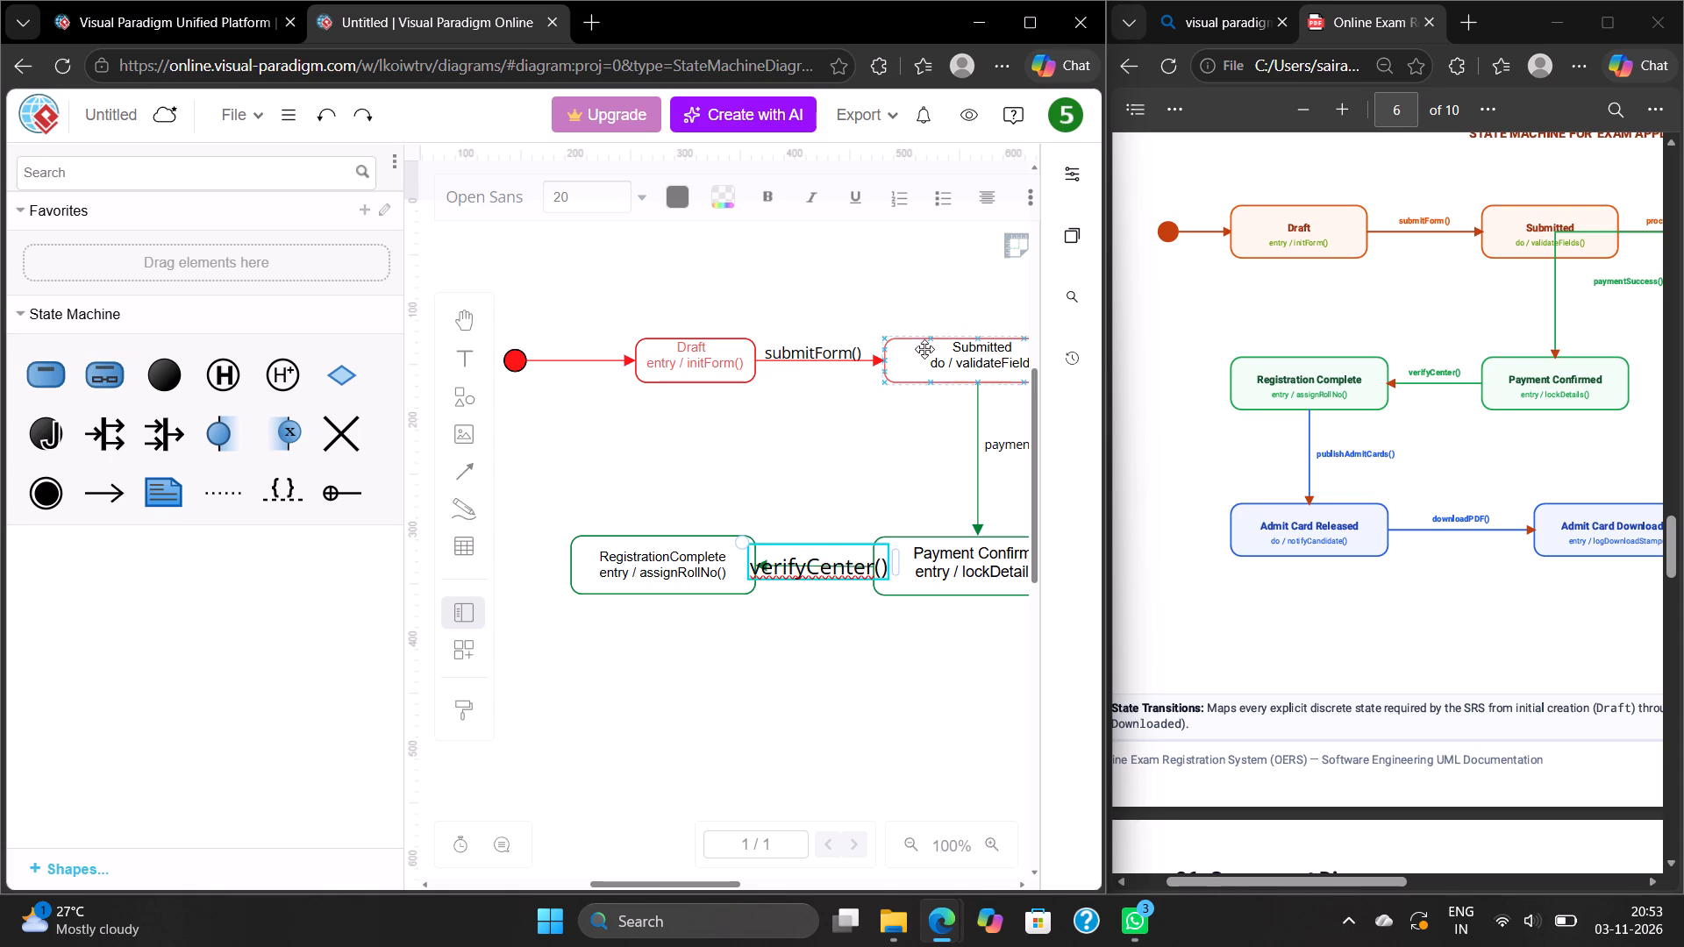
# Set the verifyCenter() label's font size to 12 pt.
pyautogui.click(1070, 175)
pyautogui.click(700, 462)
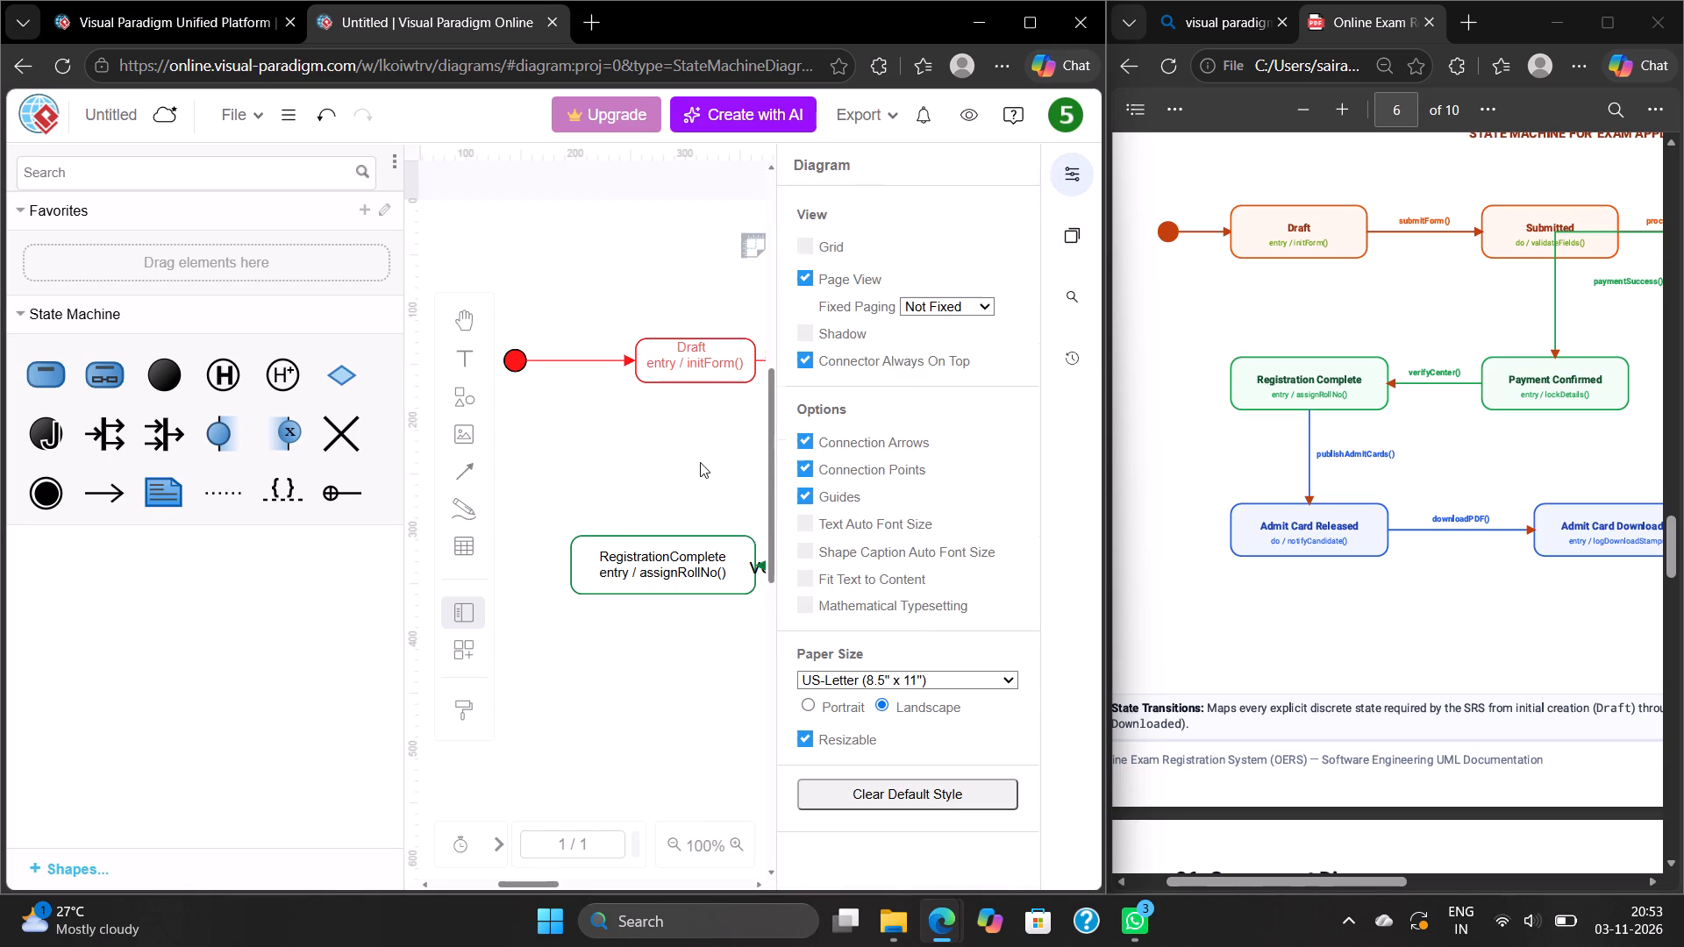
pyautogui.click(761, 569)
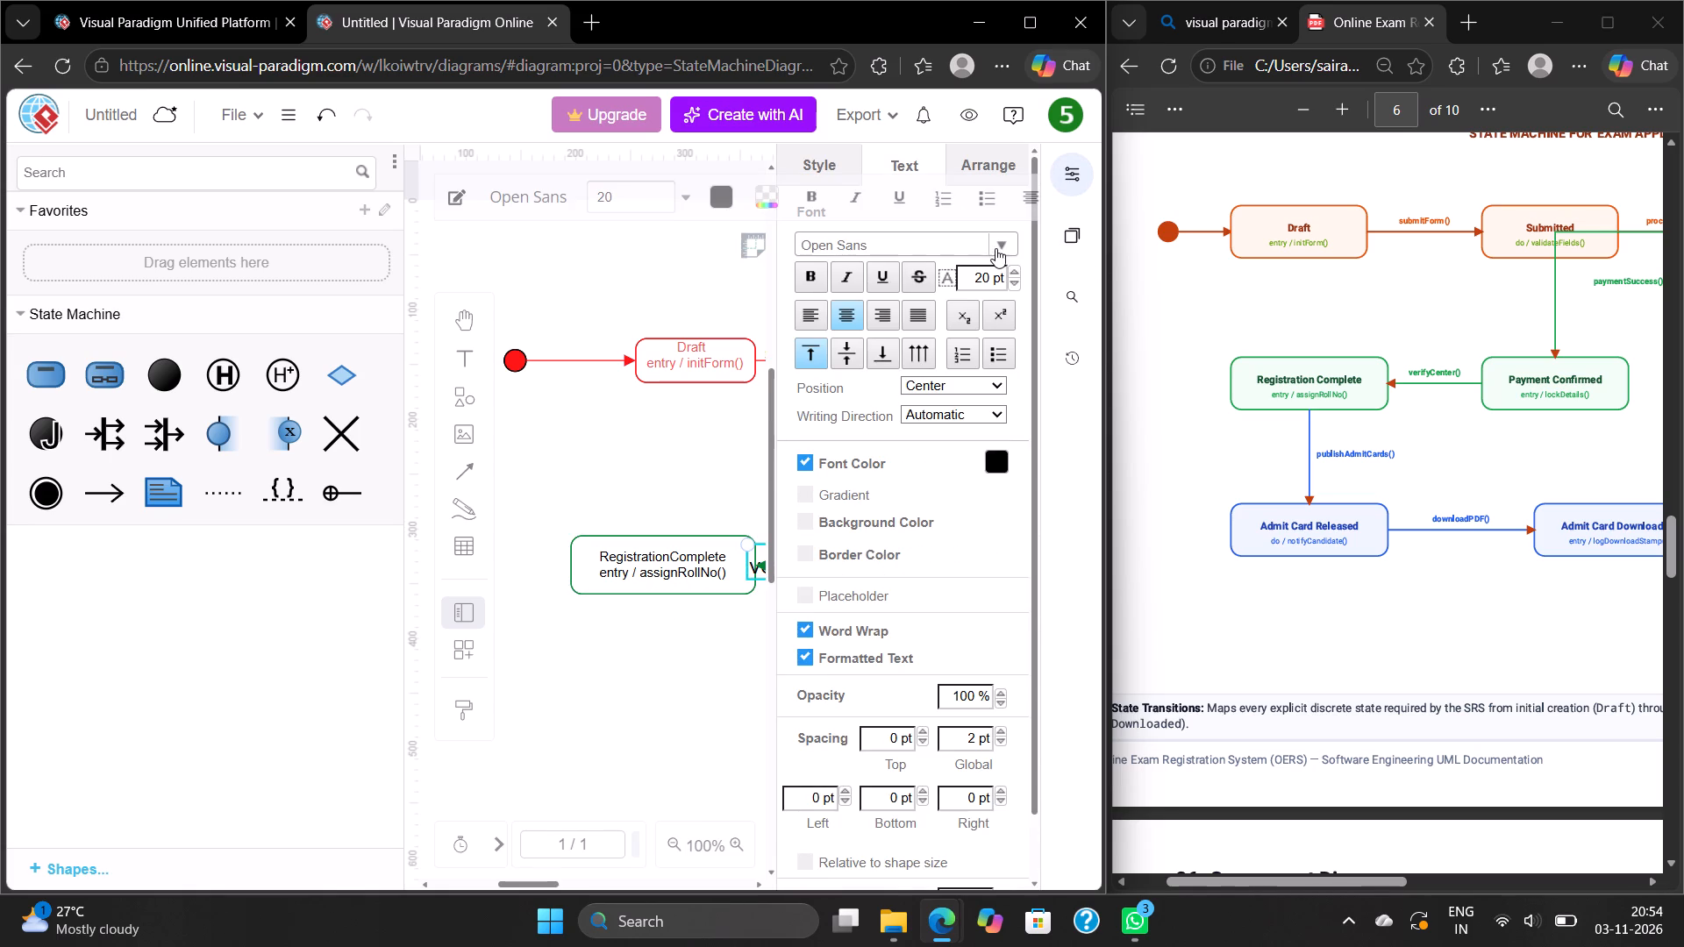
pyautogui.tripleClick(1013, 279)
pyautogui.doubleClick(1013, 279)
pyautogui.click(1083, 177)
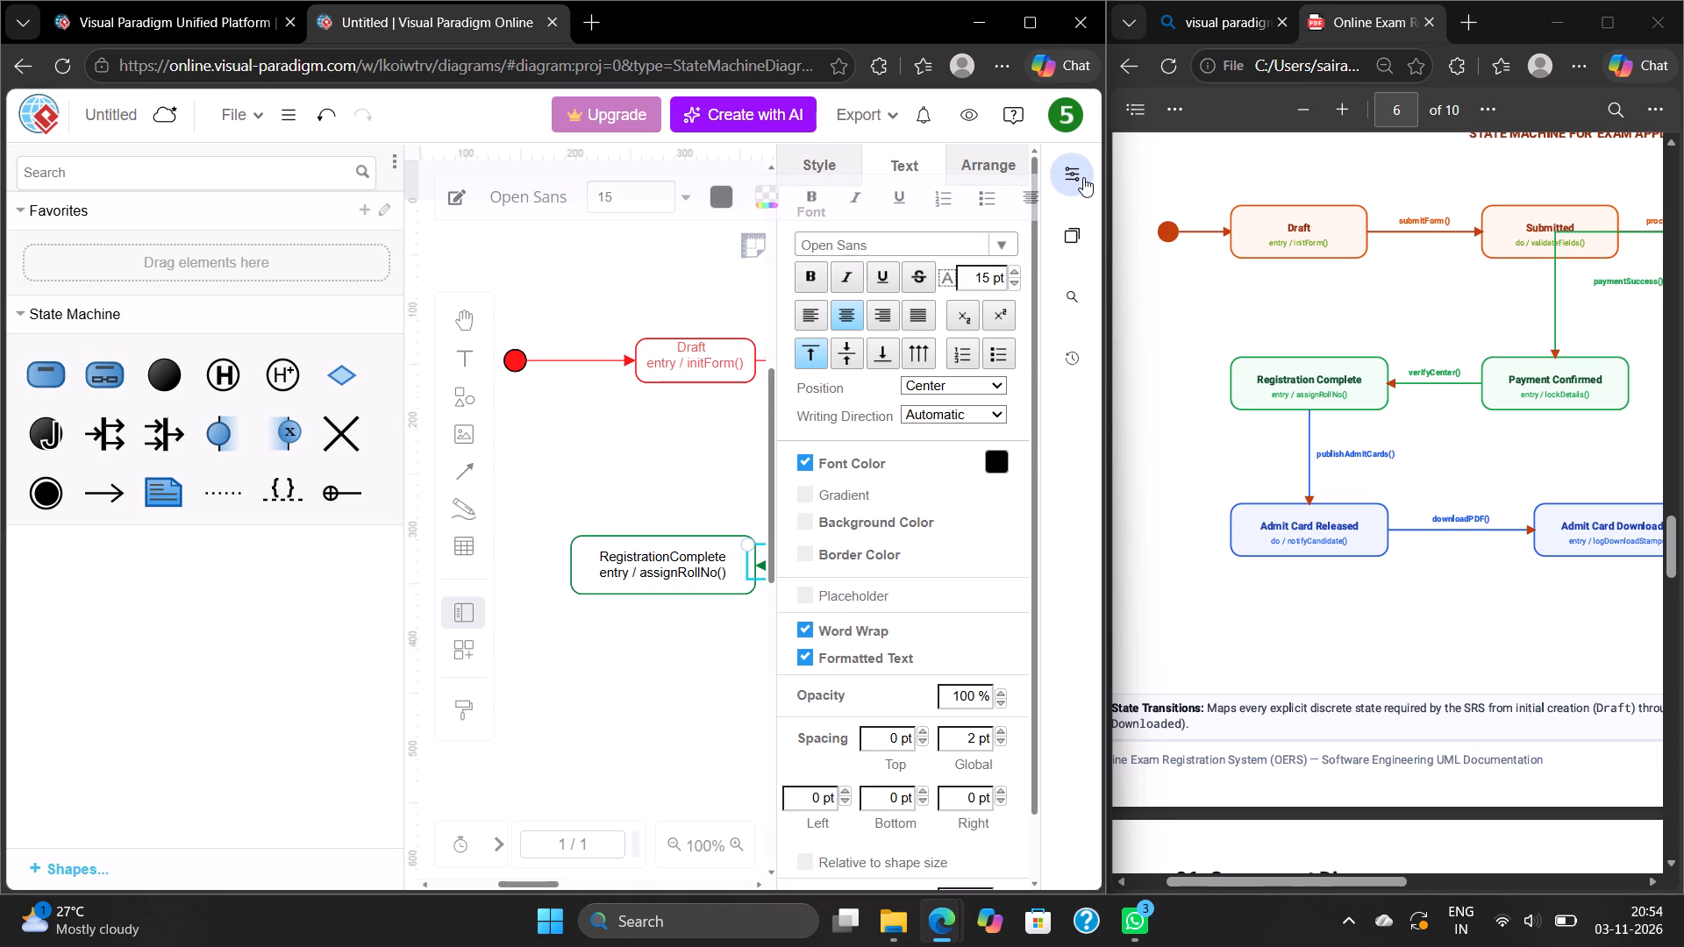
pyautogui.click(1074, 178)
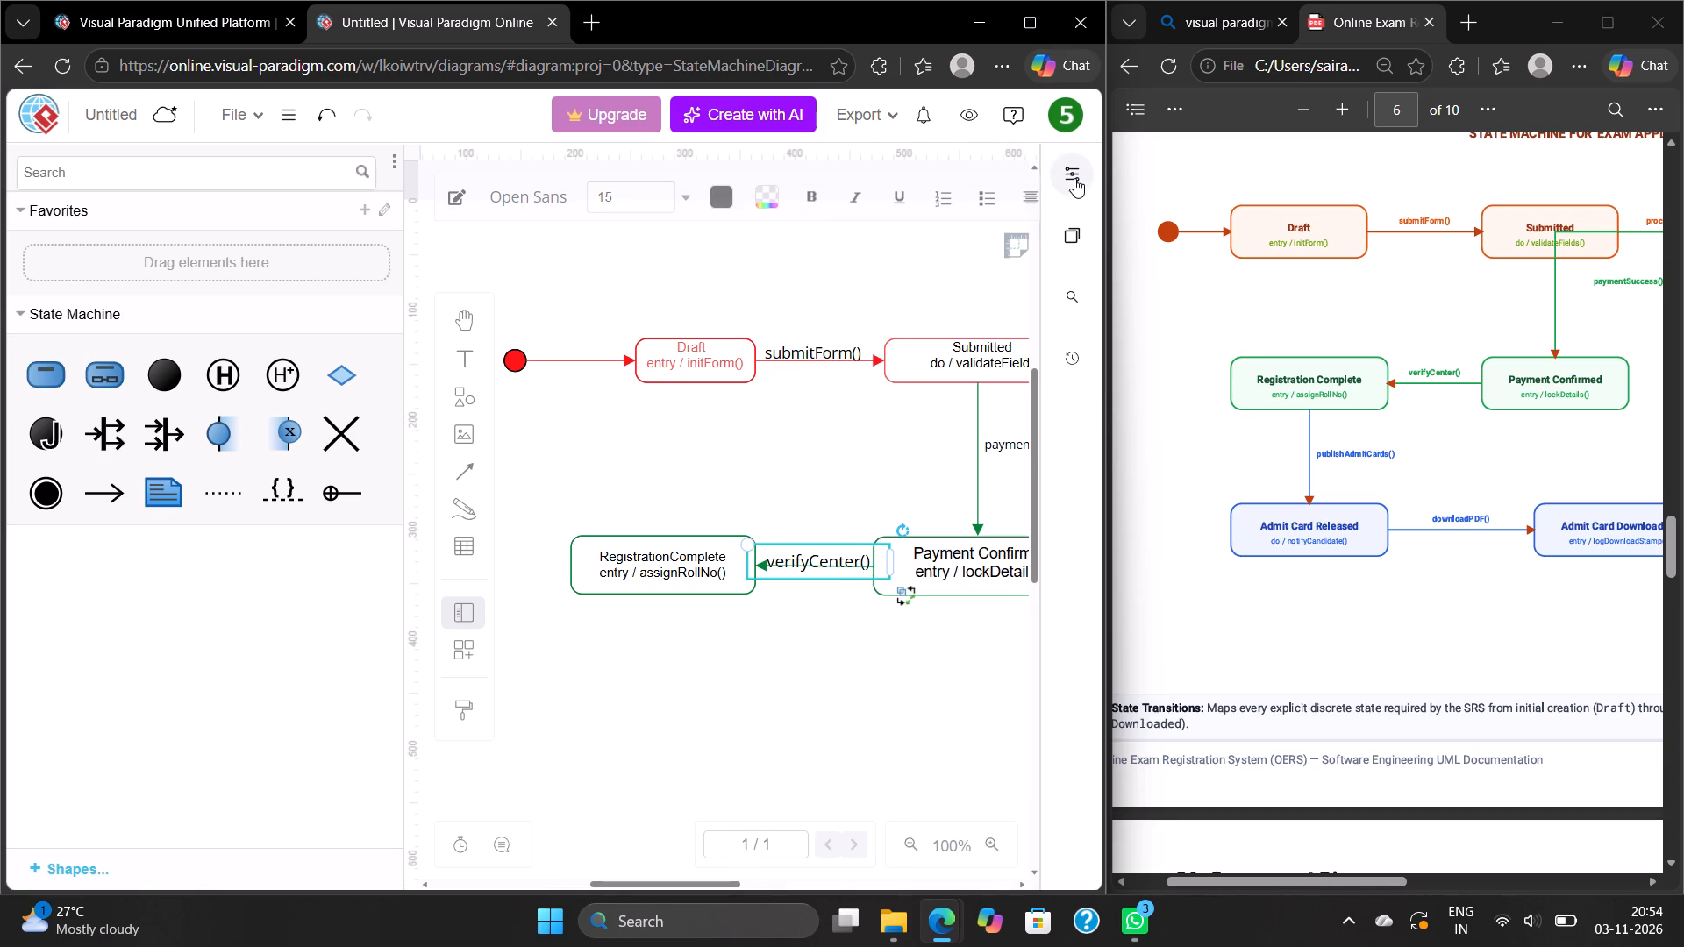
pyautogui.doubleClick(1010, 283)
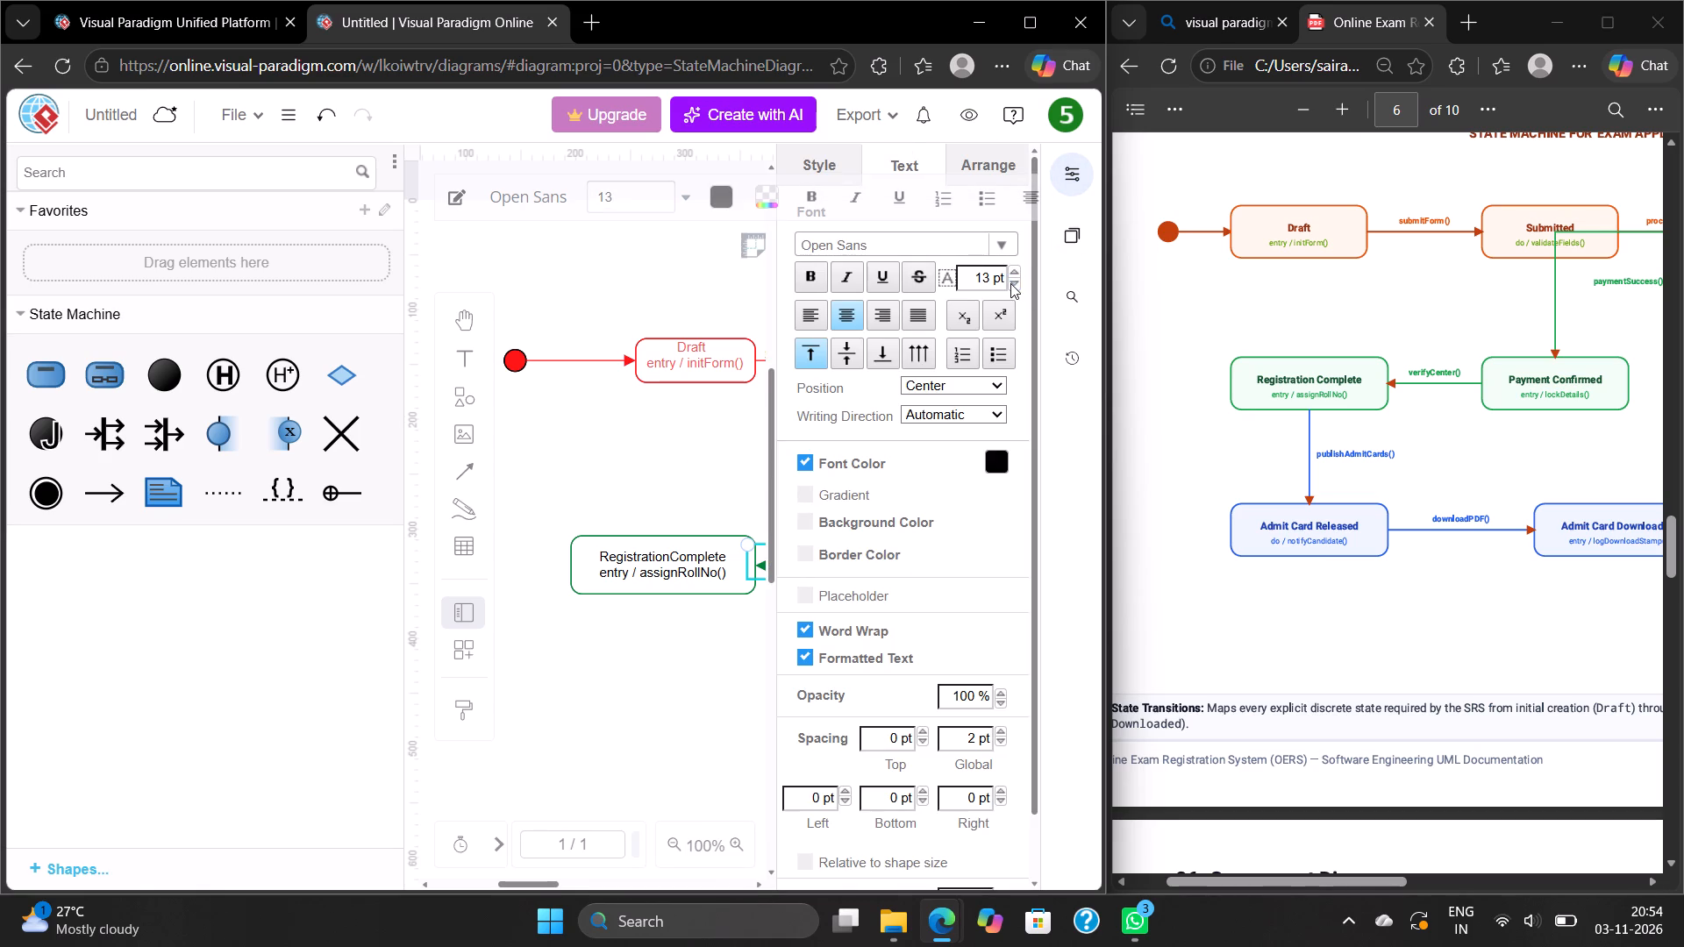
pyautogui.click(1010, 283)
pyautogui.click(1076, 181)
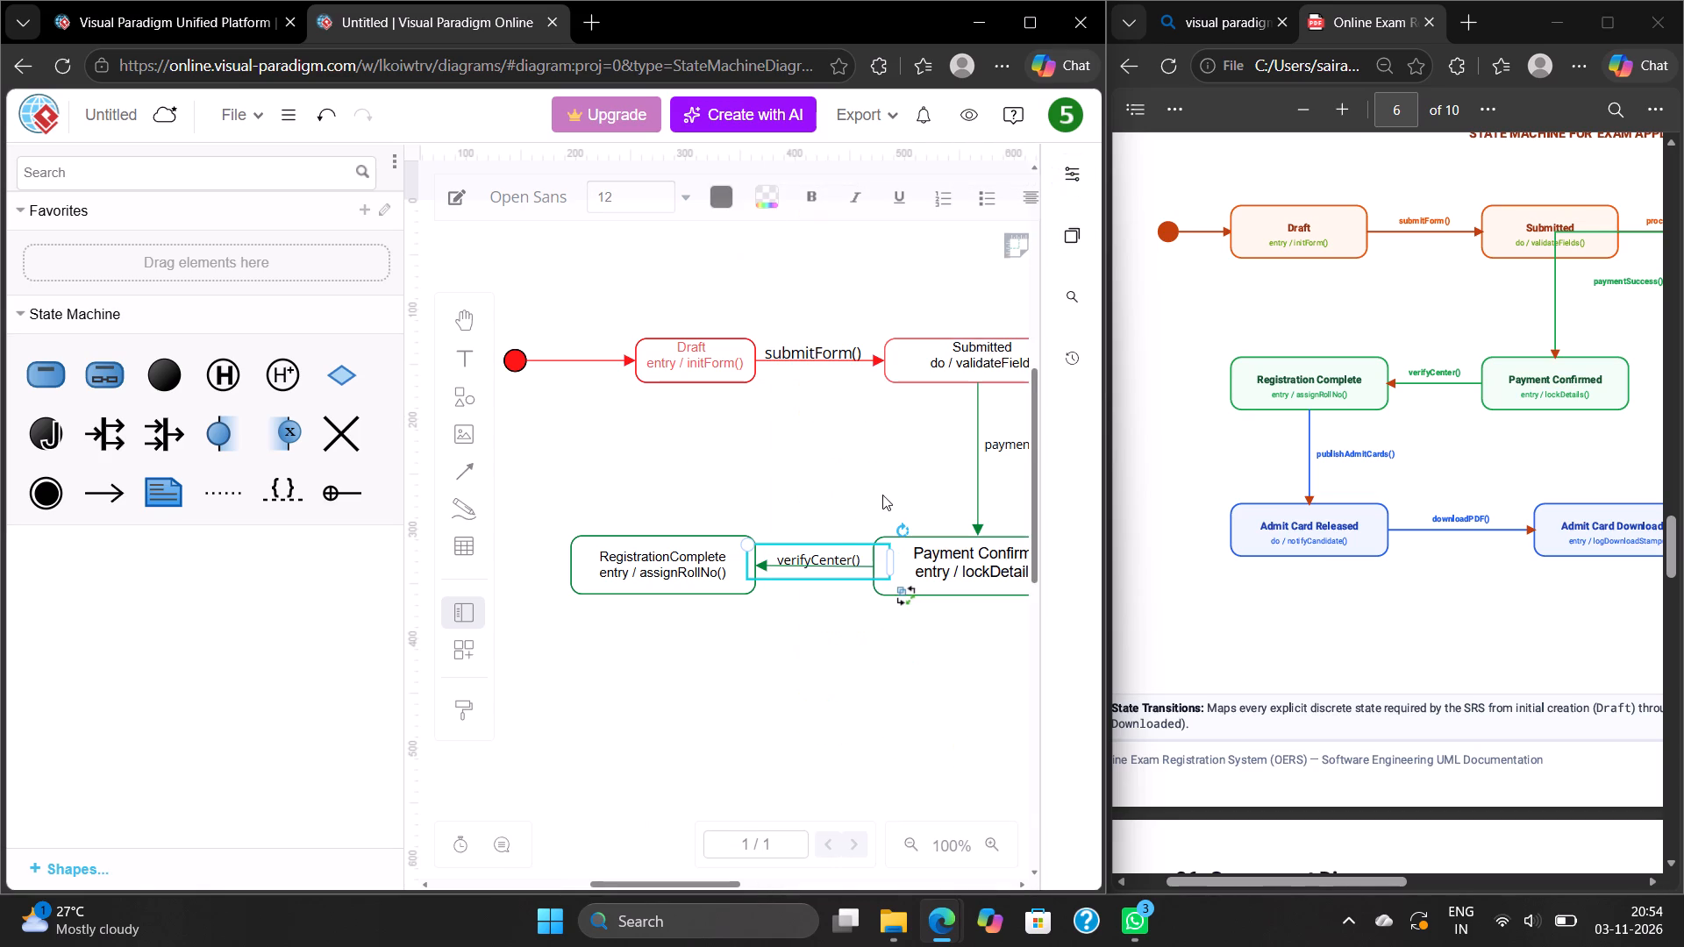
# Move the verifyCenter() label slightly upward so it sits just above its connector.
pyautogui.click(829, 566)
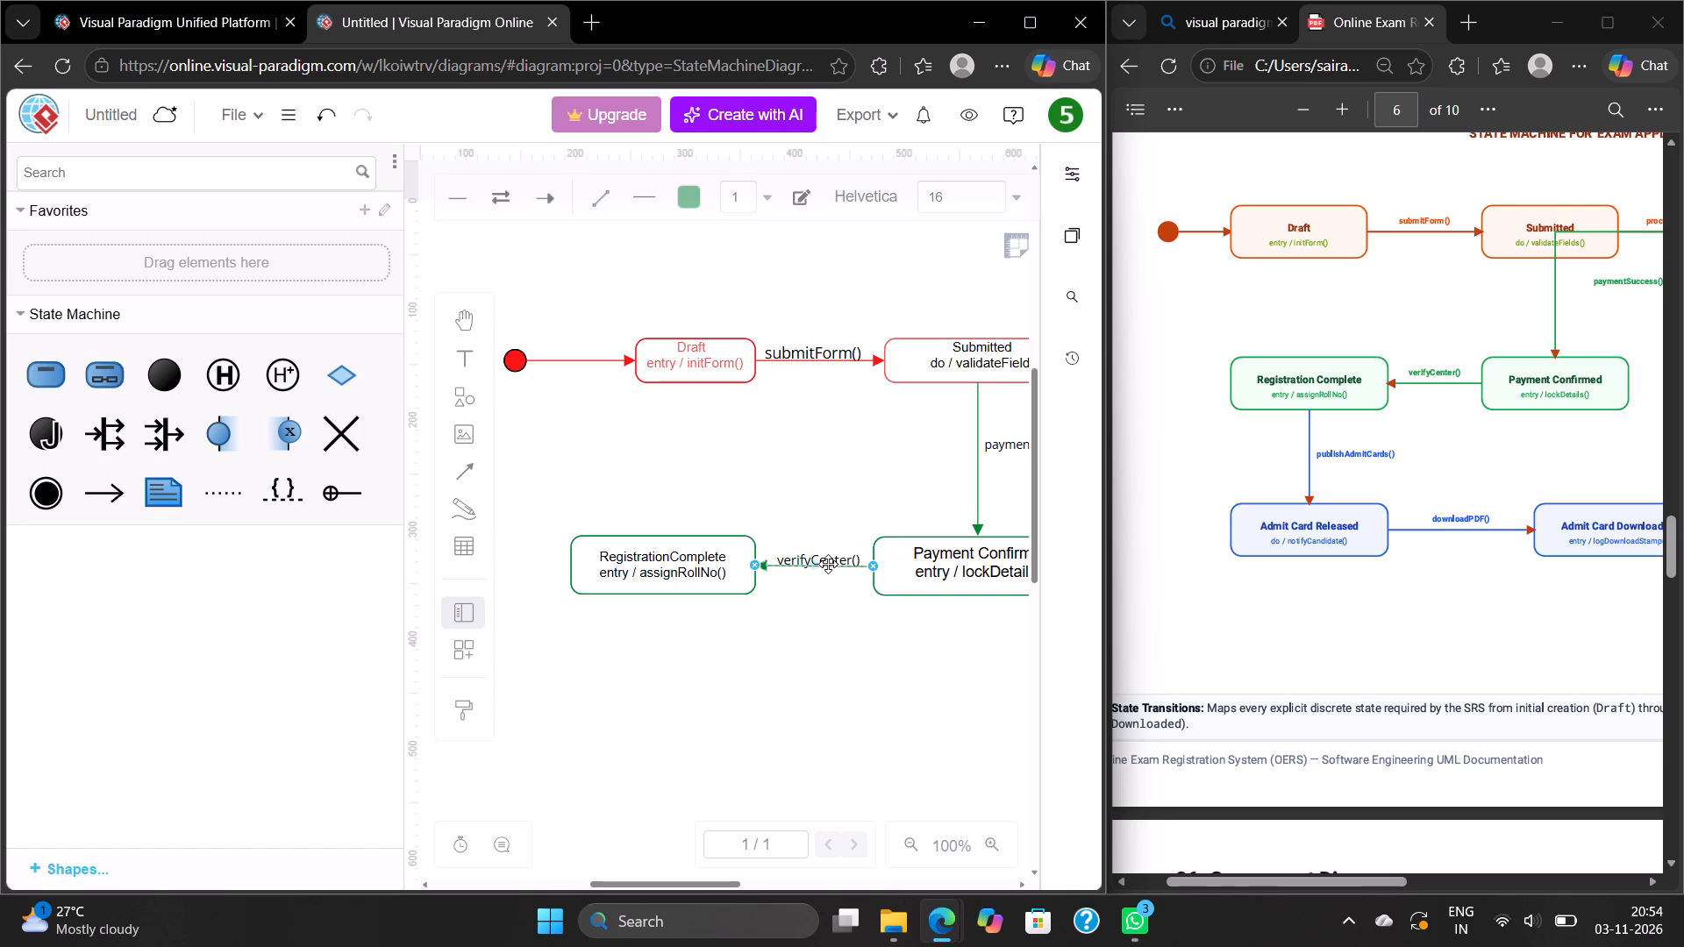
pyautogui.click(826, 559)
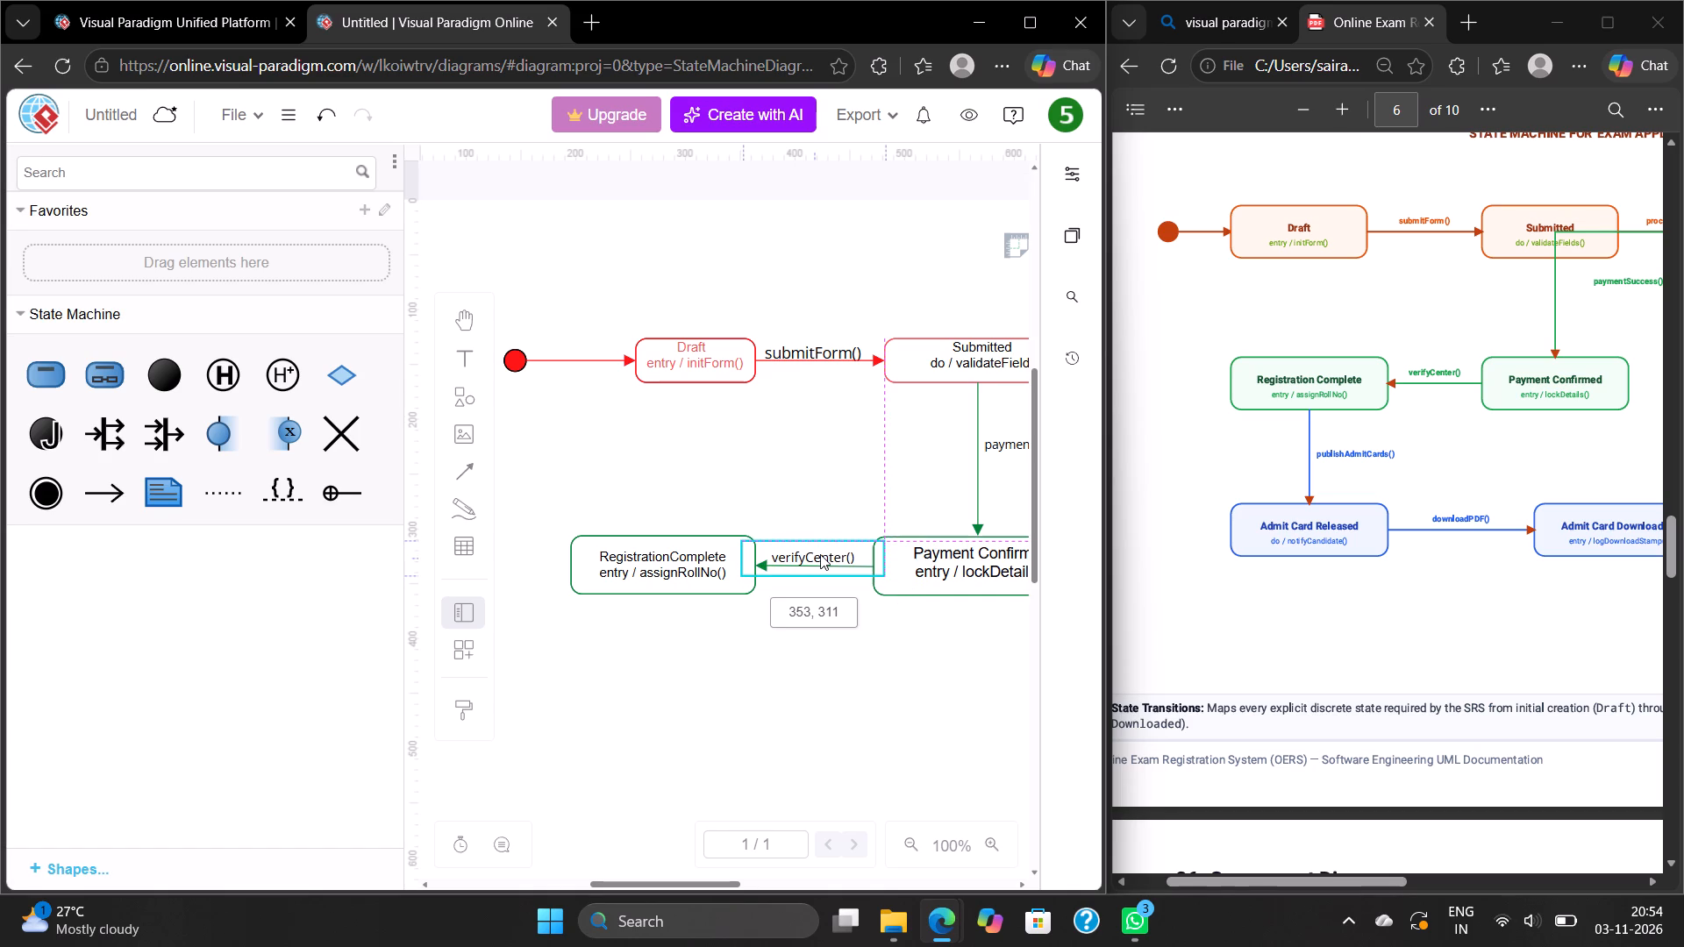
pyautogui.click(821, 510)
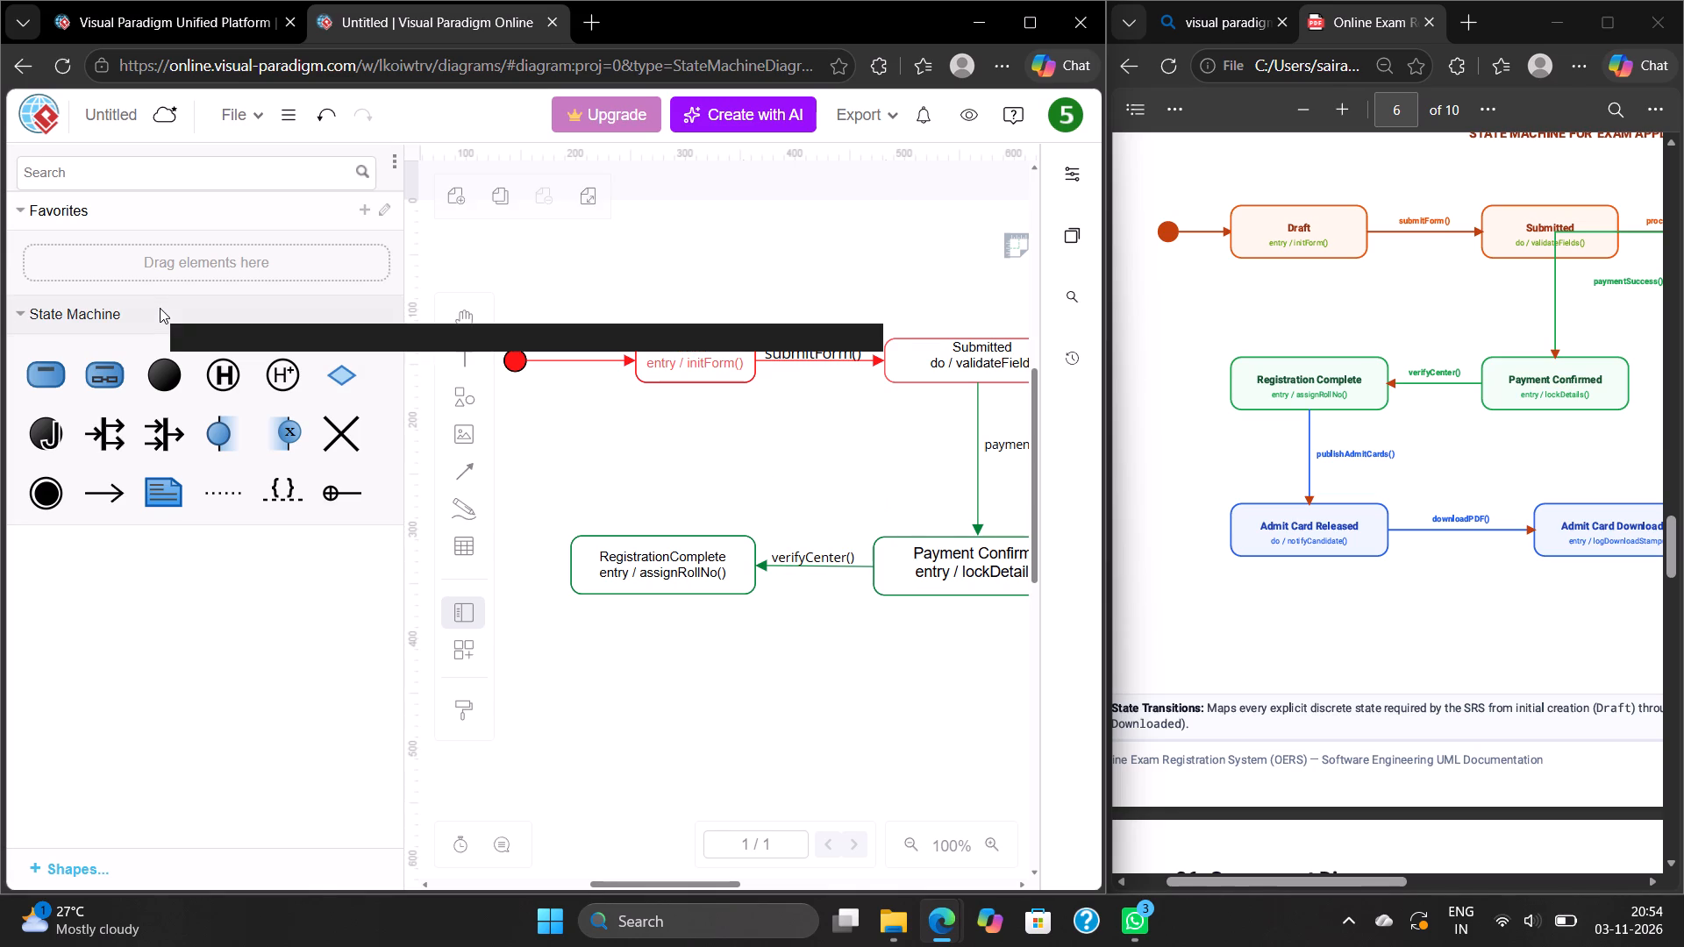
# Add a State shape below Registration Complete, aligned with its left edge, and stretch it slightly wider than that state.
pyautogui.click(43, 367)
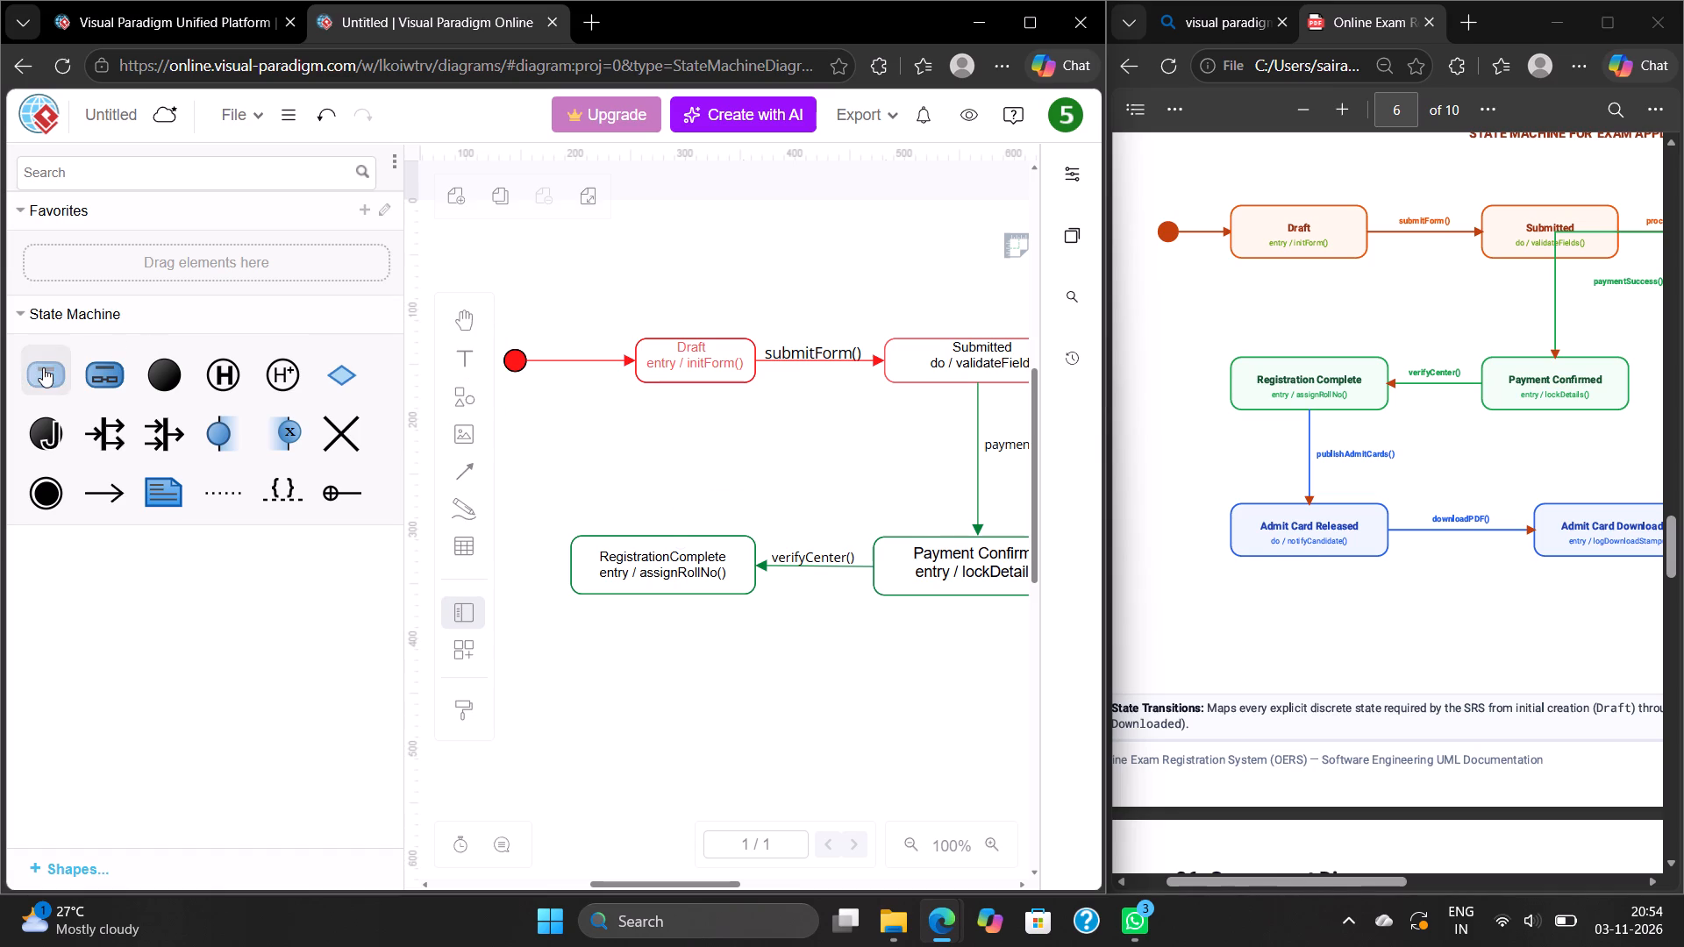
pyautogui.scroll(-1, 726, 516)
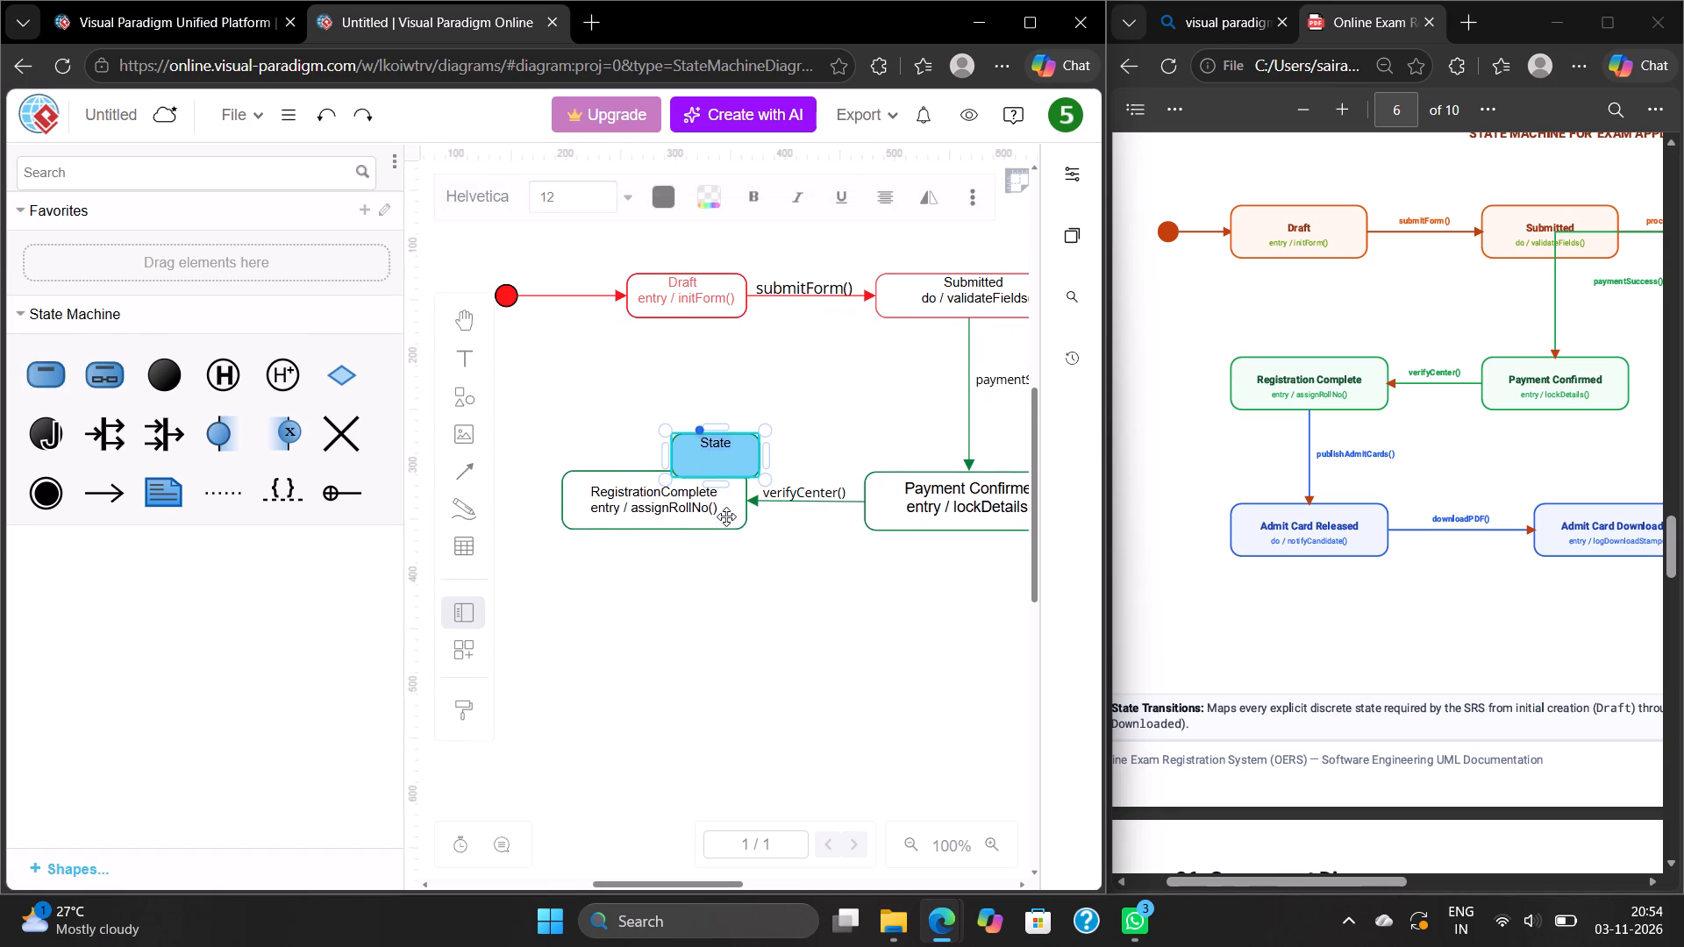
pyautogui.moveTo(728, 454); pyautogui.dragTo(637, 667)
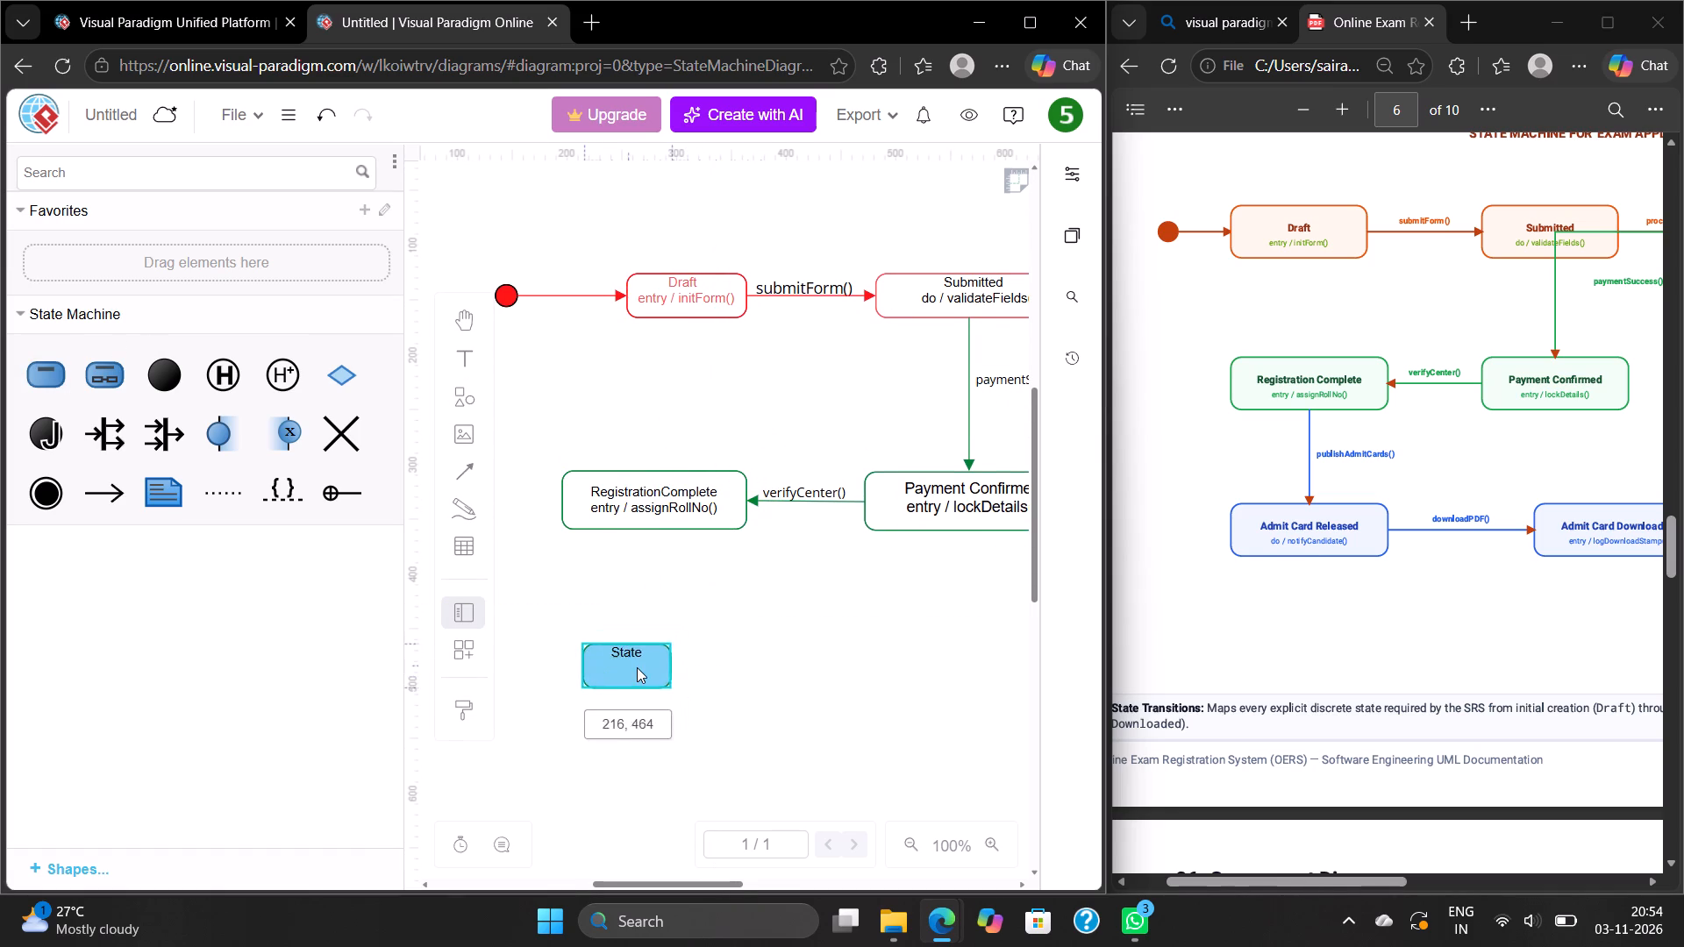
pyautogui.moveTo(637, 667); pyautogui.dragTo(623, 683)
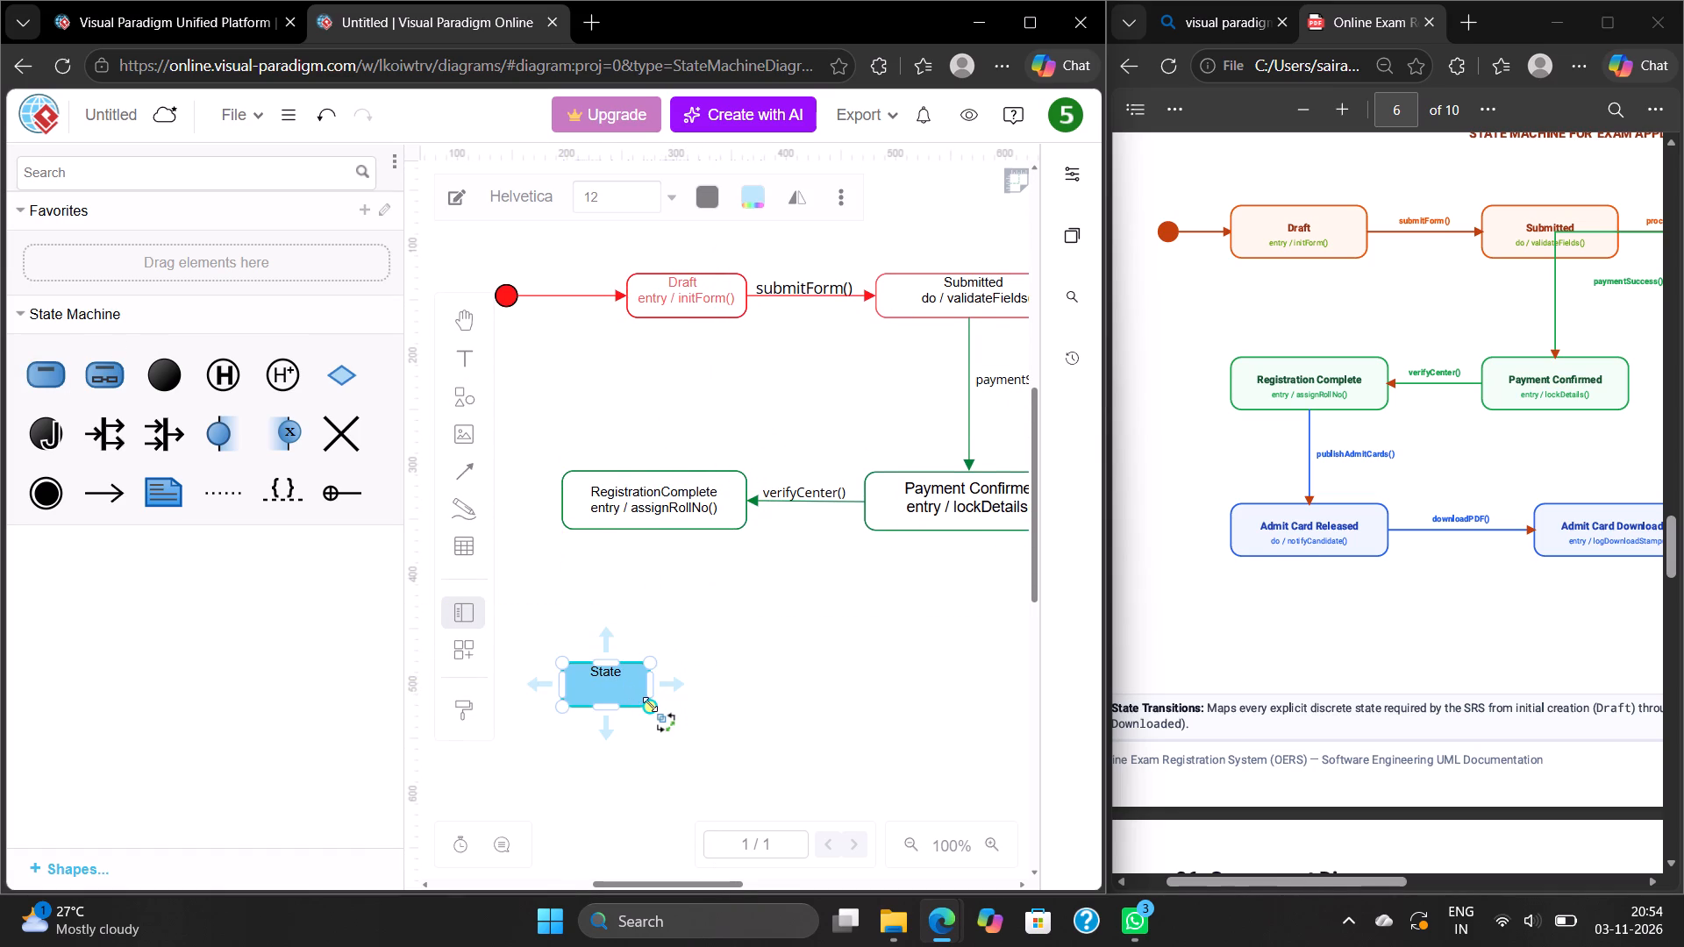
pyautogui.moveTo(650, 704); pyautogui.dragTo(760, 718)
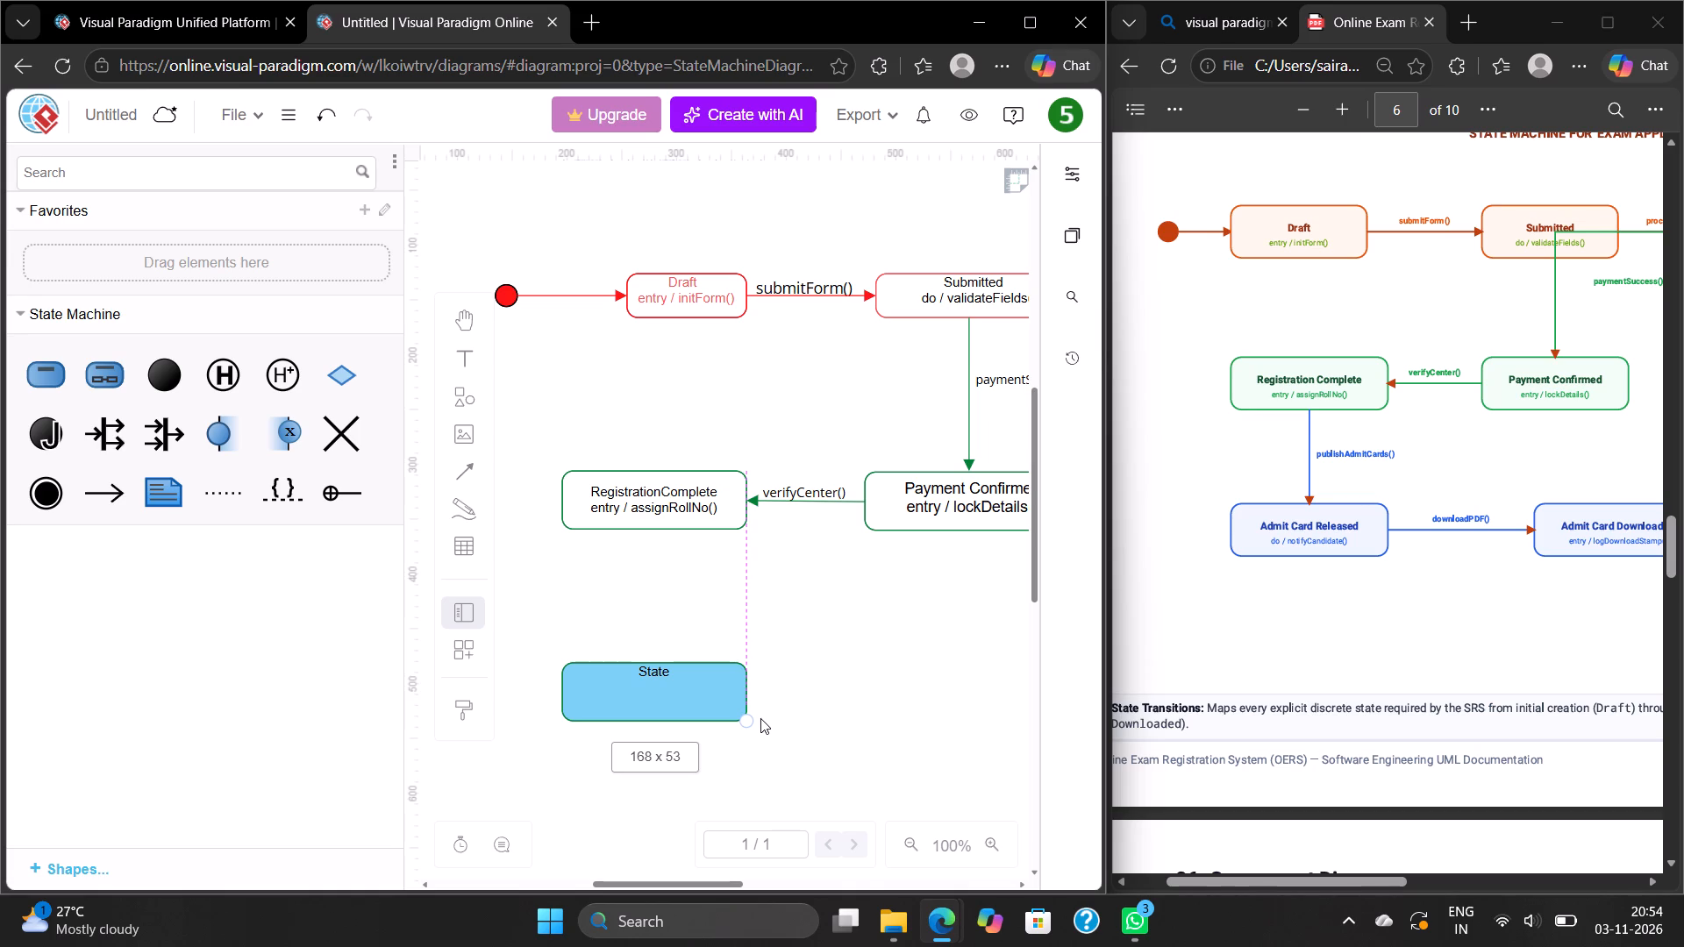
pyautogui.moveTo(760, 718); pyautogui.dragTo(777, 720)
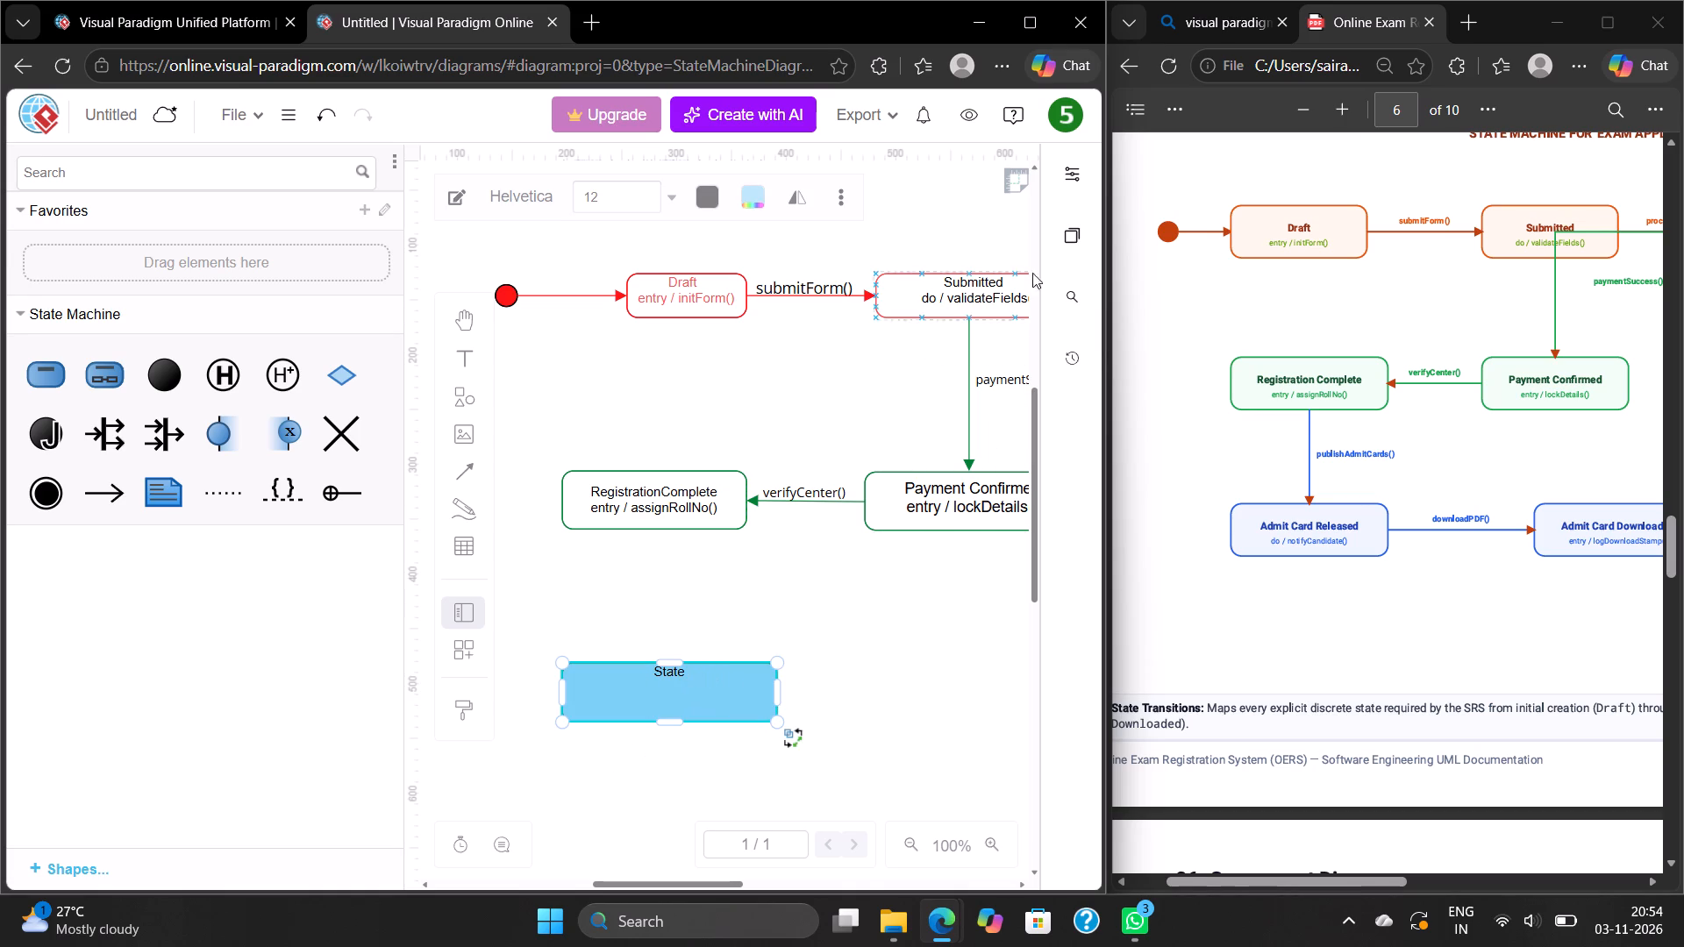
# Give the new state below Registration Complete a white fill and a dark blue outline.
pyautogui.click(1061, 182)
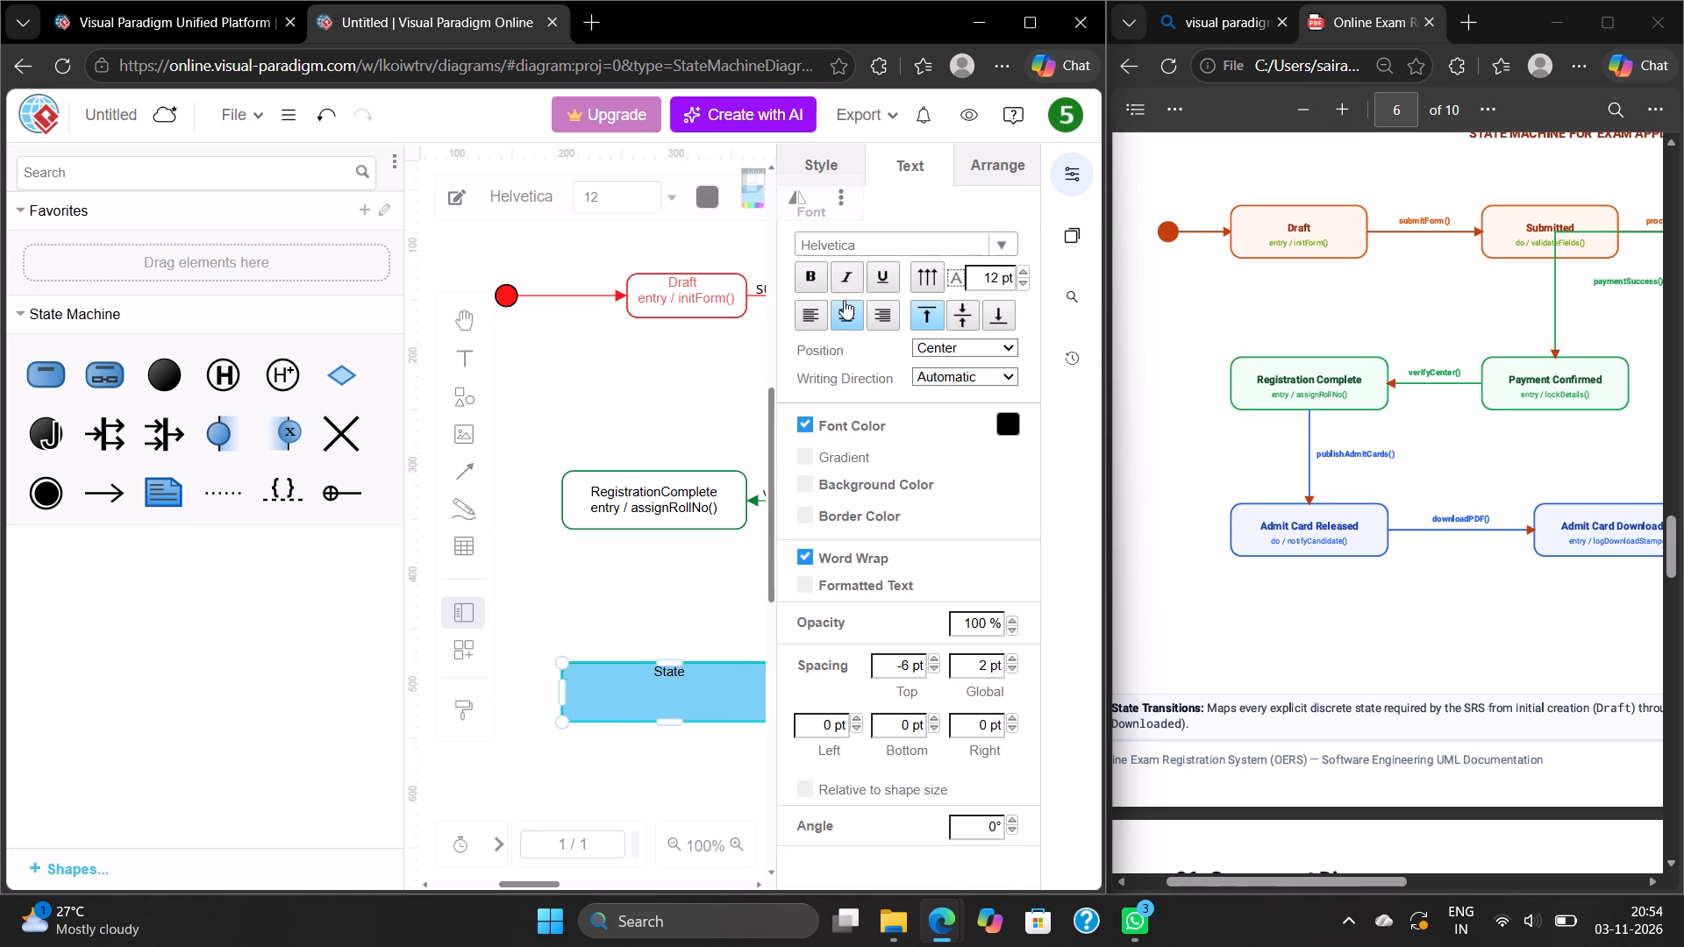
pyautogui.click(848, 157)
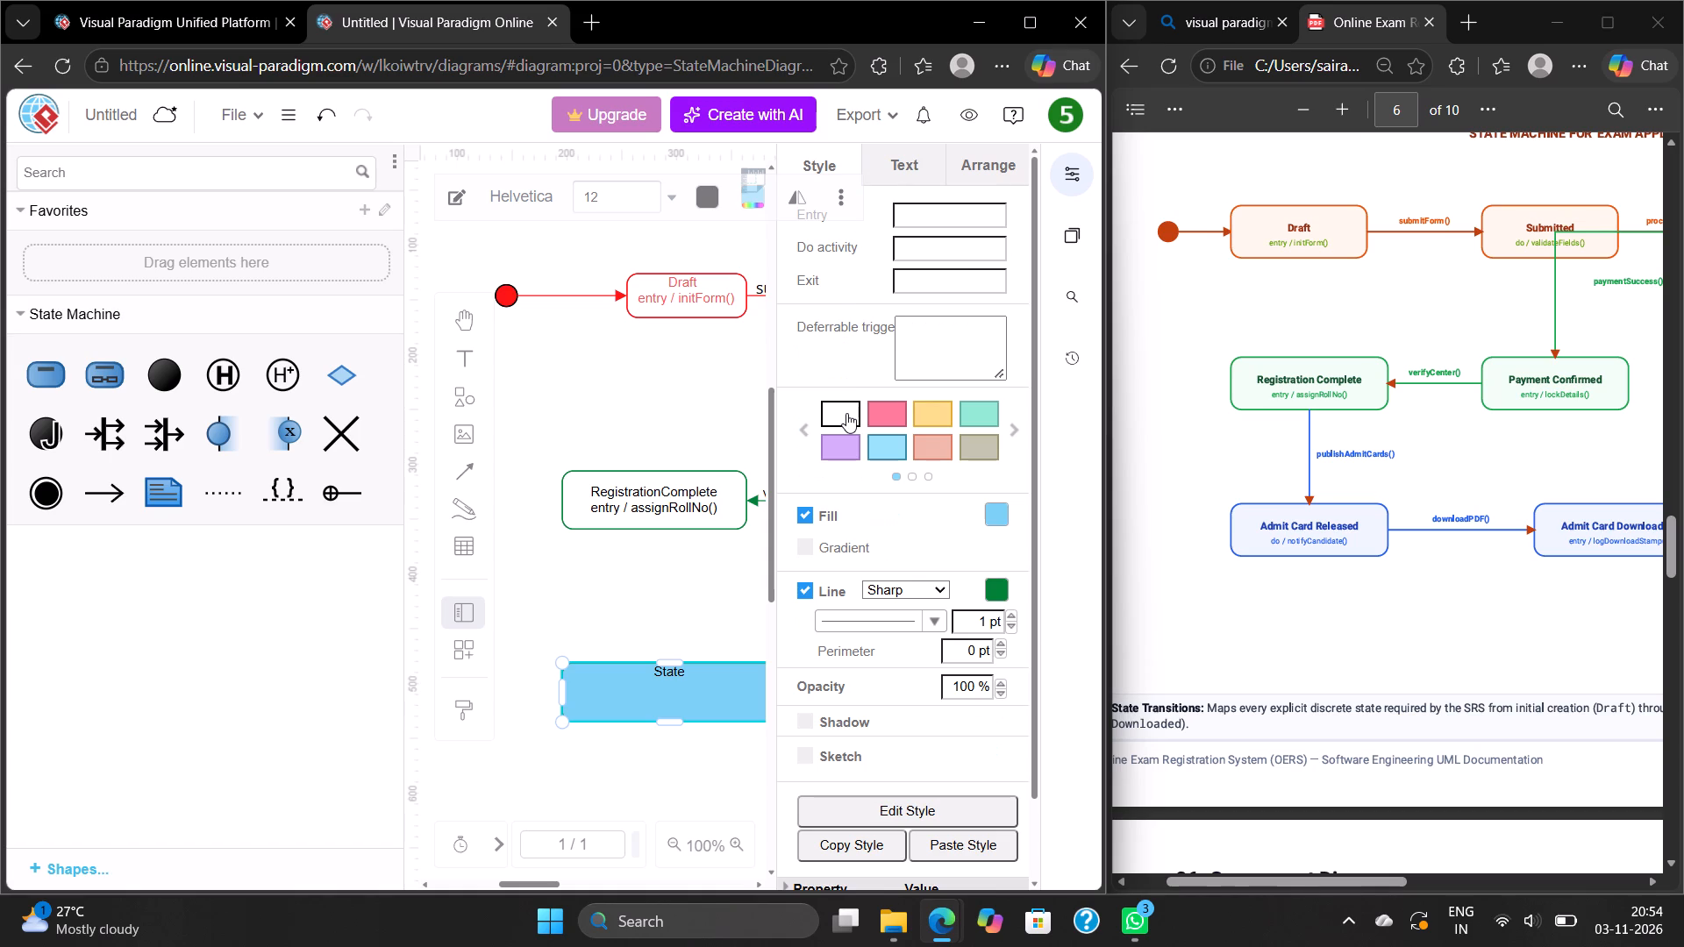
pyautogui.click(846, 413)
pyautogui.click(993, 586)
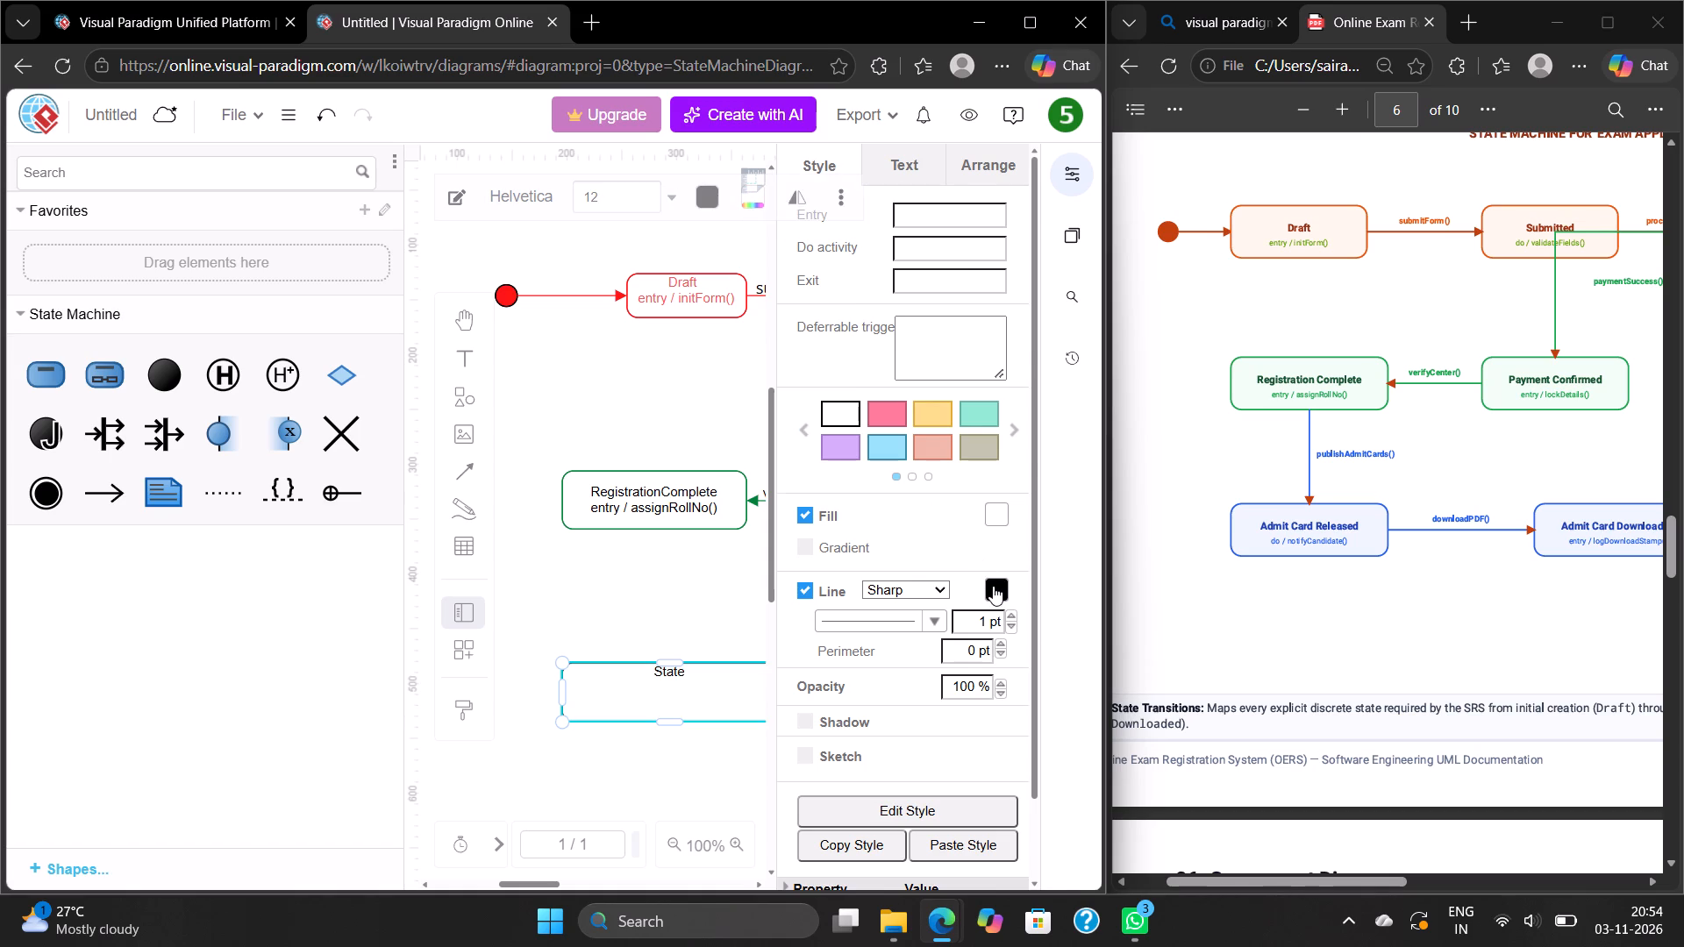
pyautogui.click(993, 438)
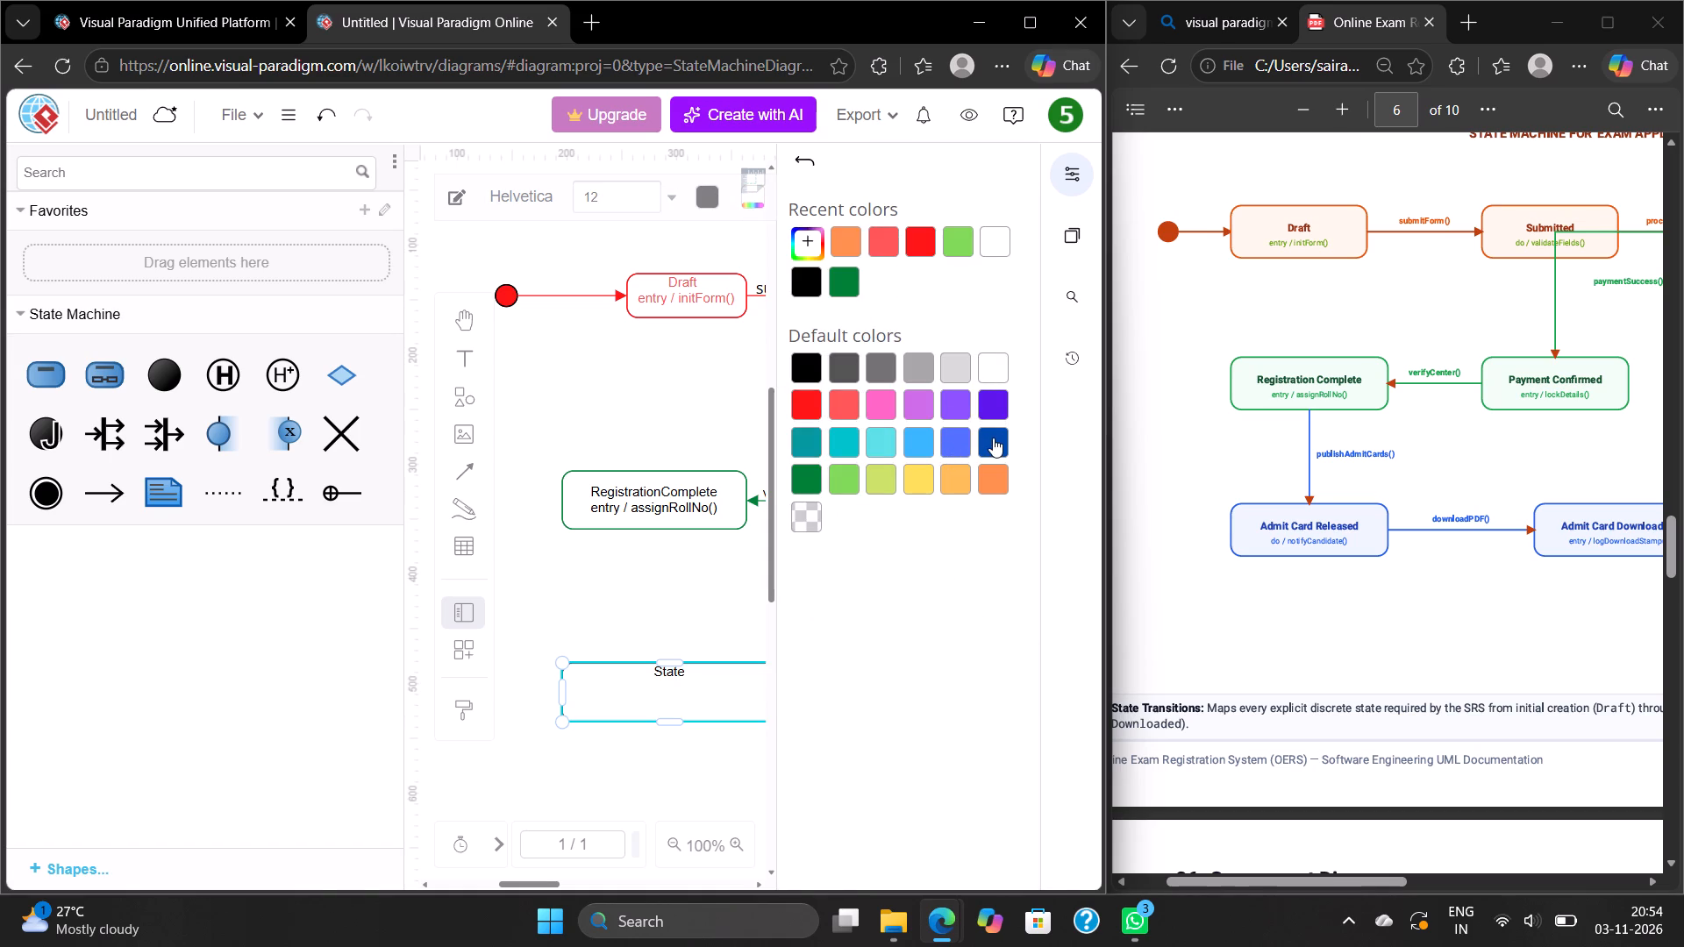
pyautogui.click(1077, 170)
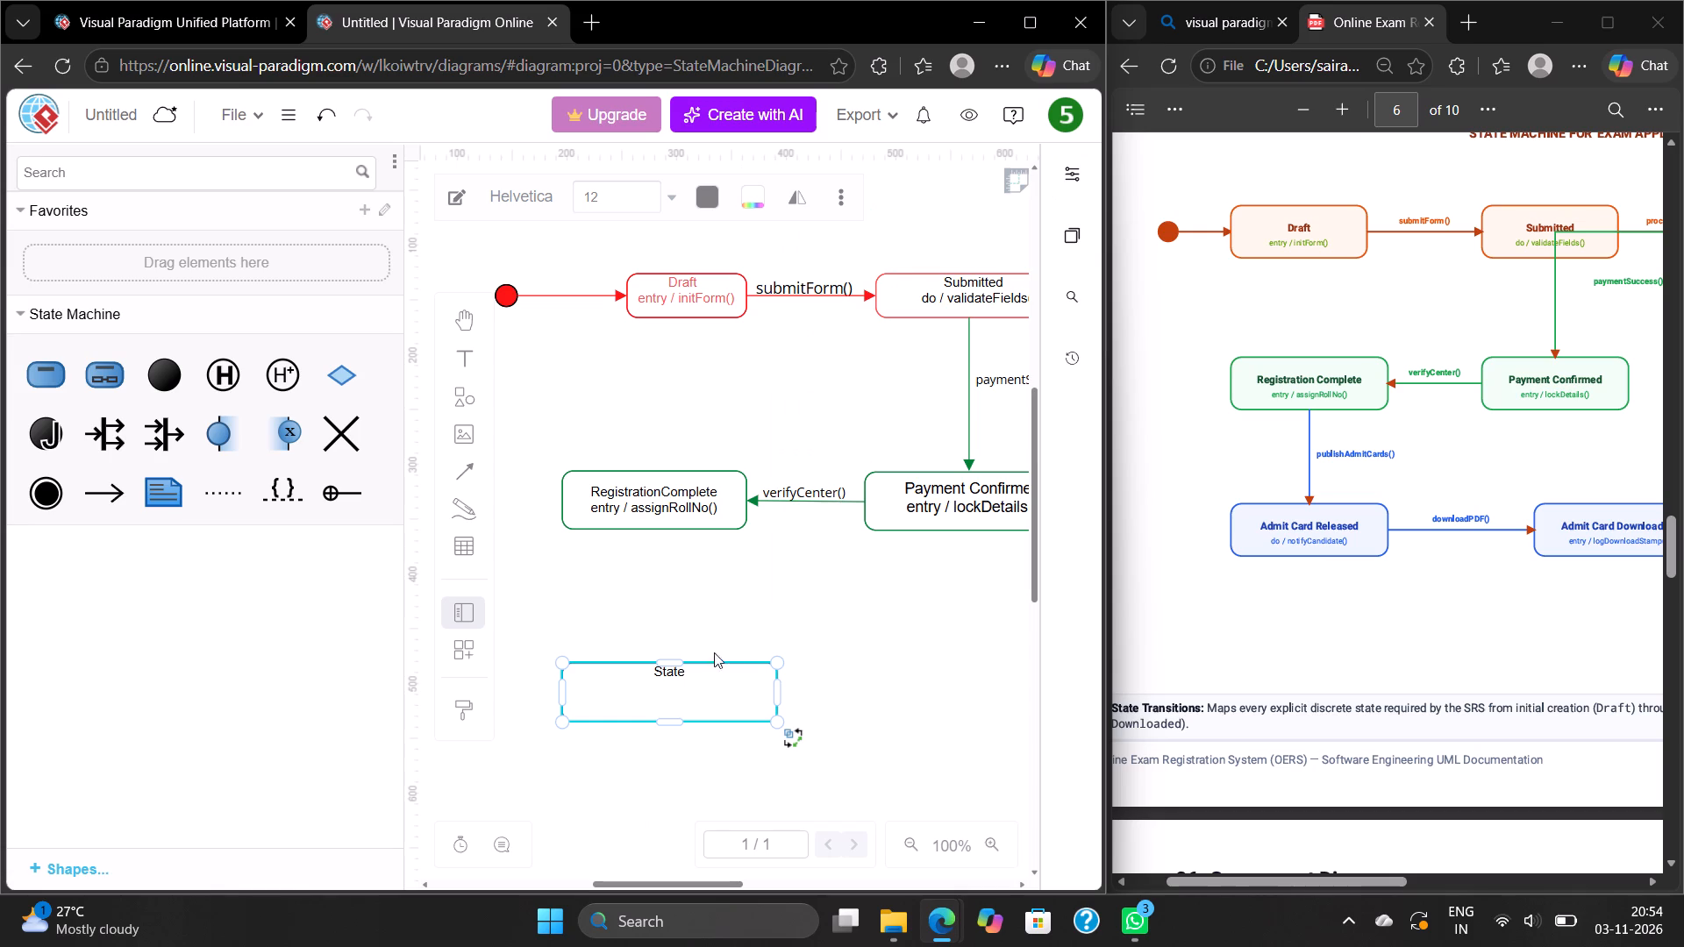
# Replace the new state's default text with Admit Card Released.
pyautogui.doubleClick(682, 672)
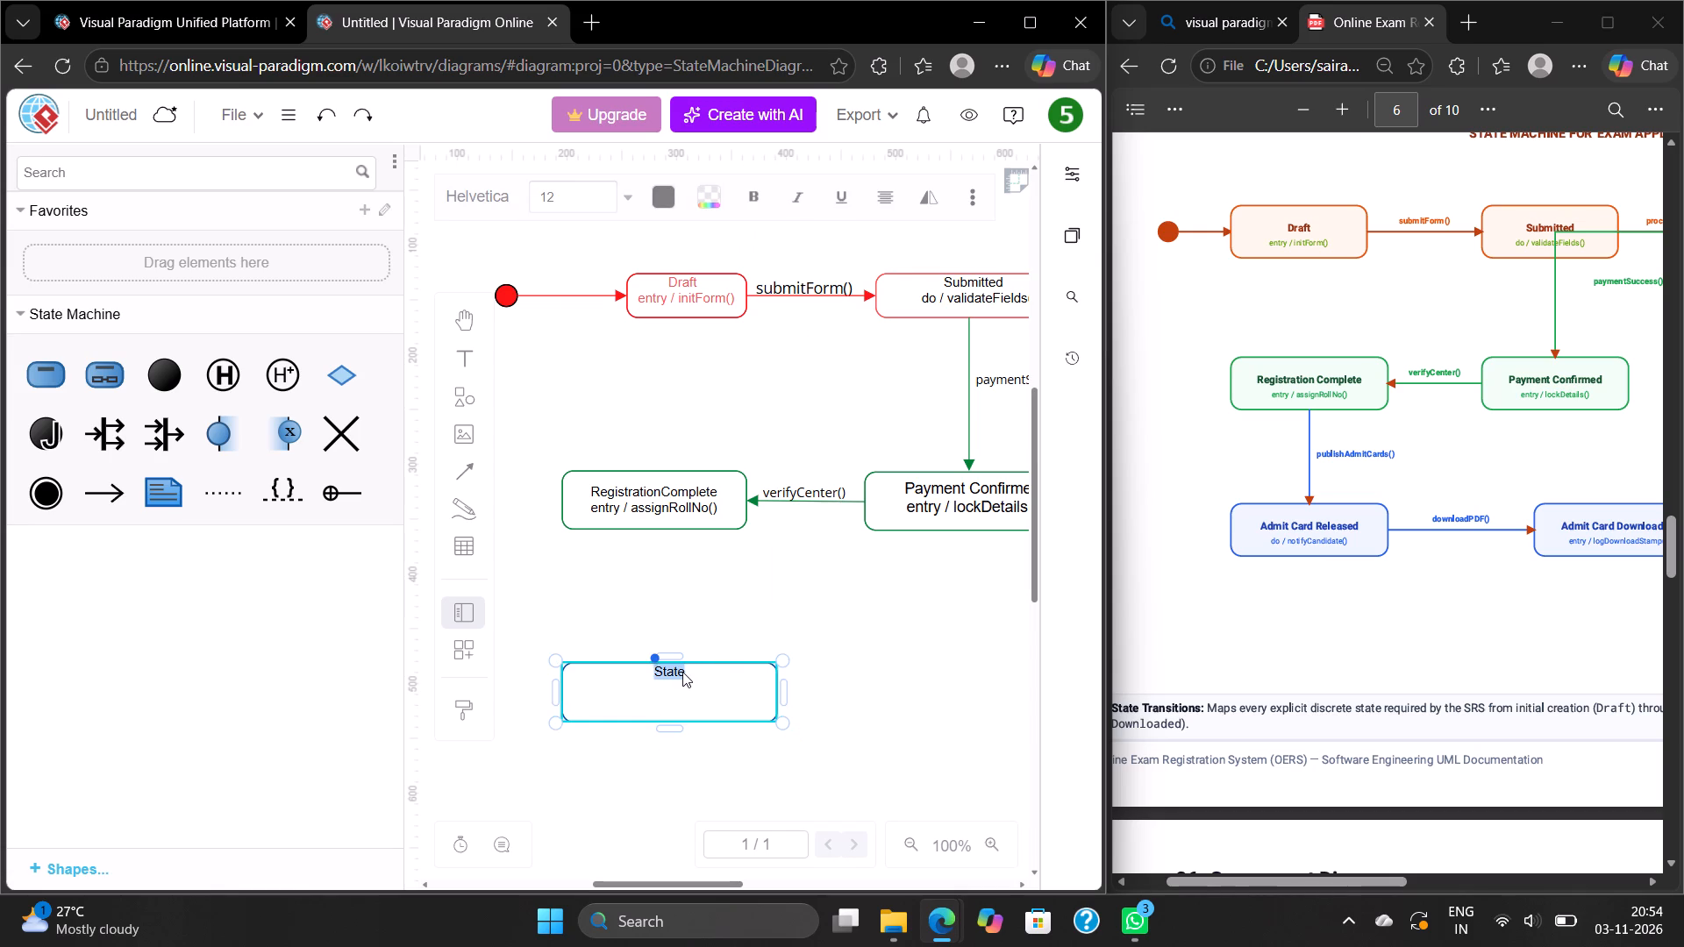
pyautogui.click(682, 672)
pyautogui.press('BackSpace')
pyautogui.press('BackSpace')
pyautogui.press('BackSpace')
pyautogui.press('BackSpace')
pyautogui.press('BackSpace')
pyautogui.write('Admit')
pyautogui.press('space')
pyautogui.write('Card')
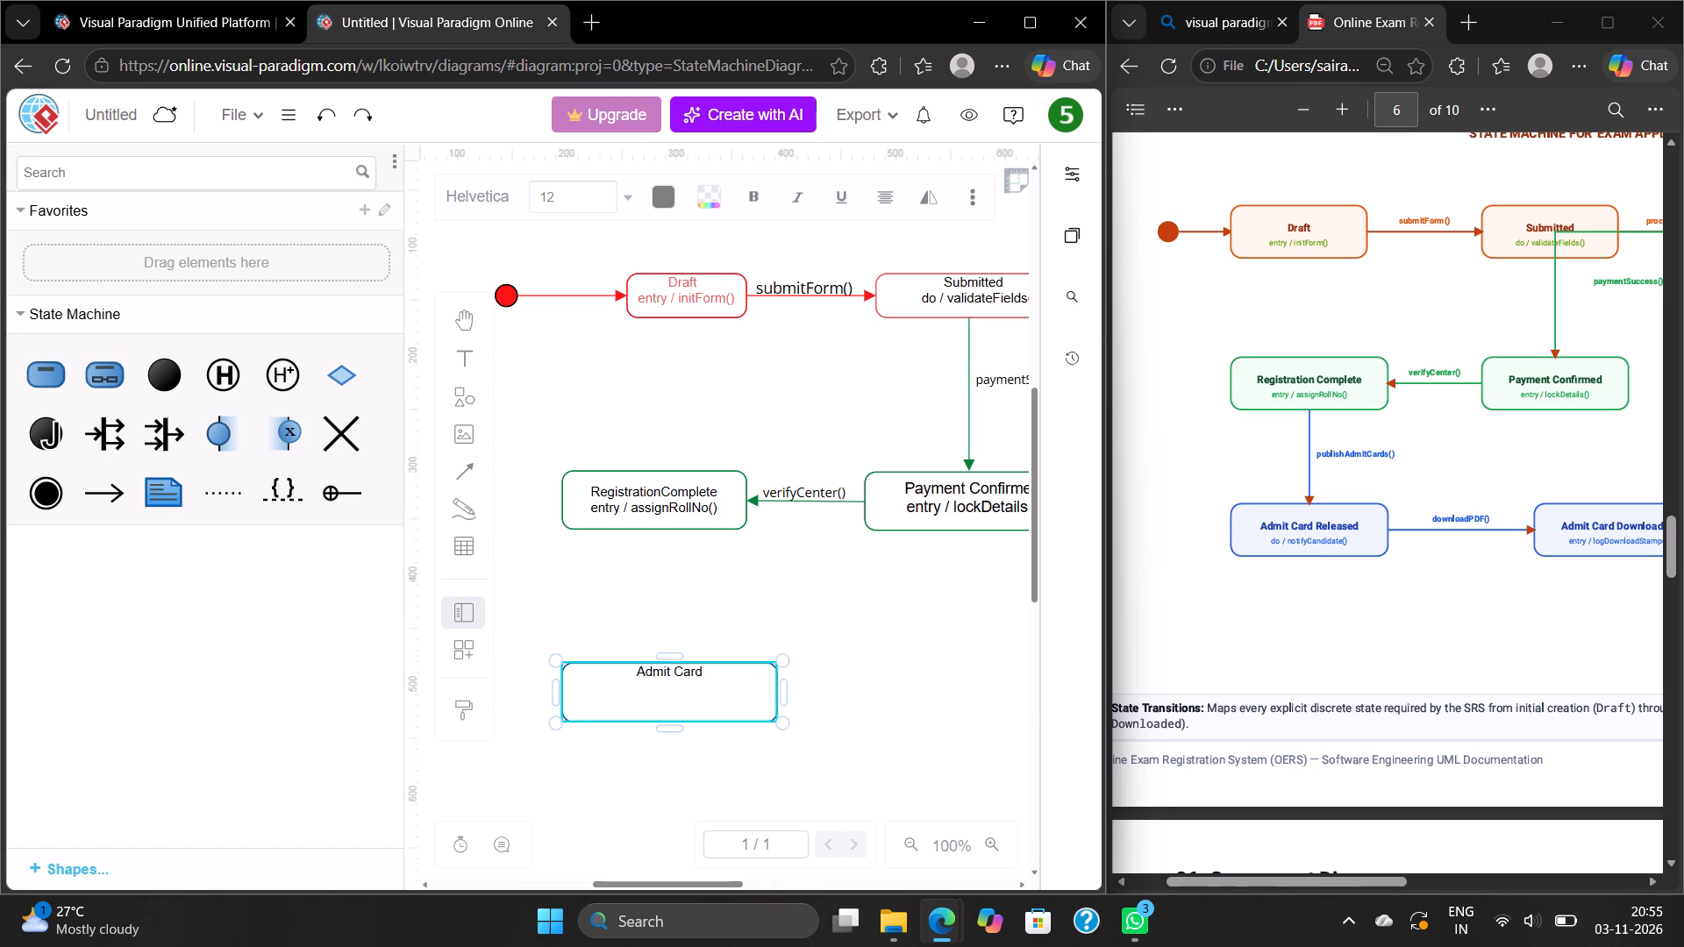
pyautogui.press('space')
pyautogui.write('Rele')
pyautogui.write('ased')
# Add the activity text do / notifyCandidate() on a second line below Admit Card Released, using spaces to wrap it.
pyautogui.press('space')
pyautogui.press('space')
pyautogui.press('space')
pyautogui.press('space')
pyautogui.press('space')
pyautogui.press('space')
pyautogui.press('space')
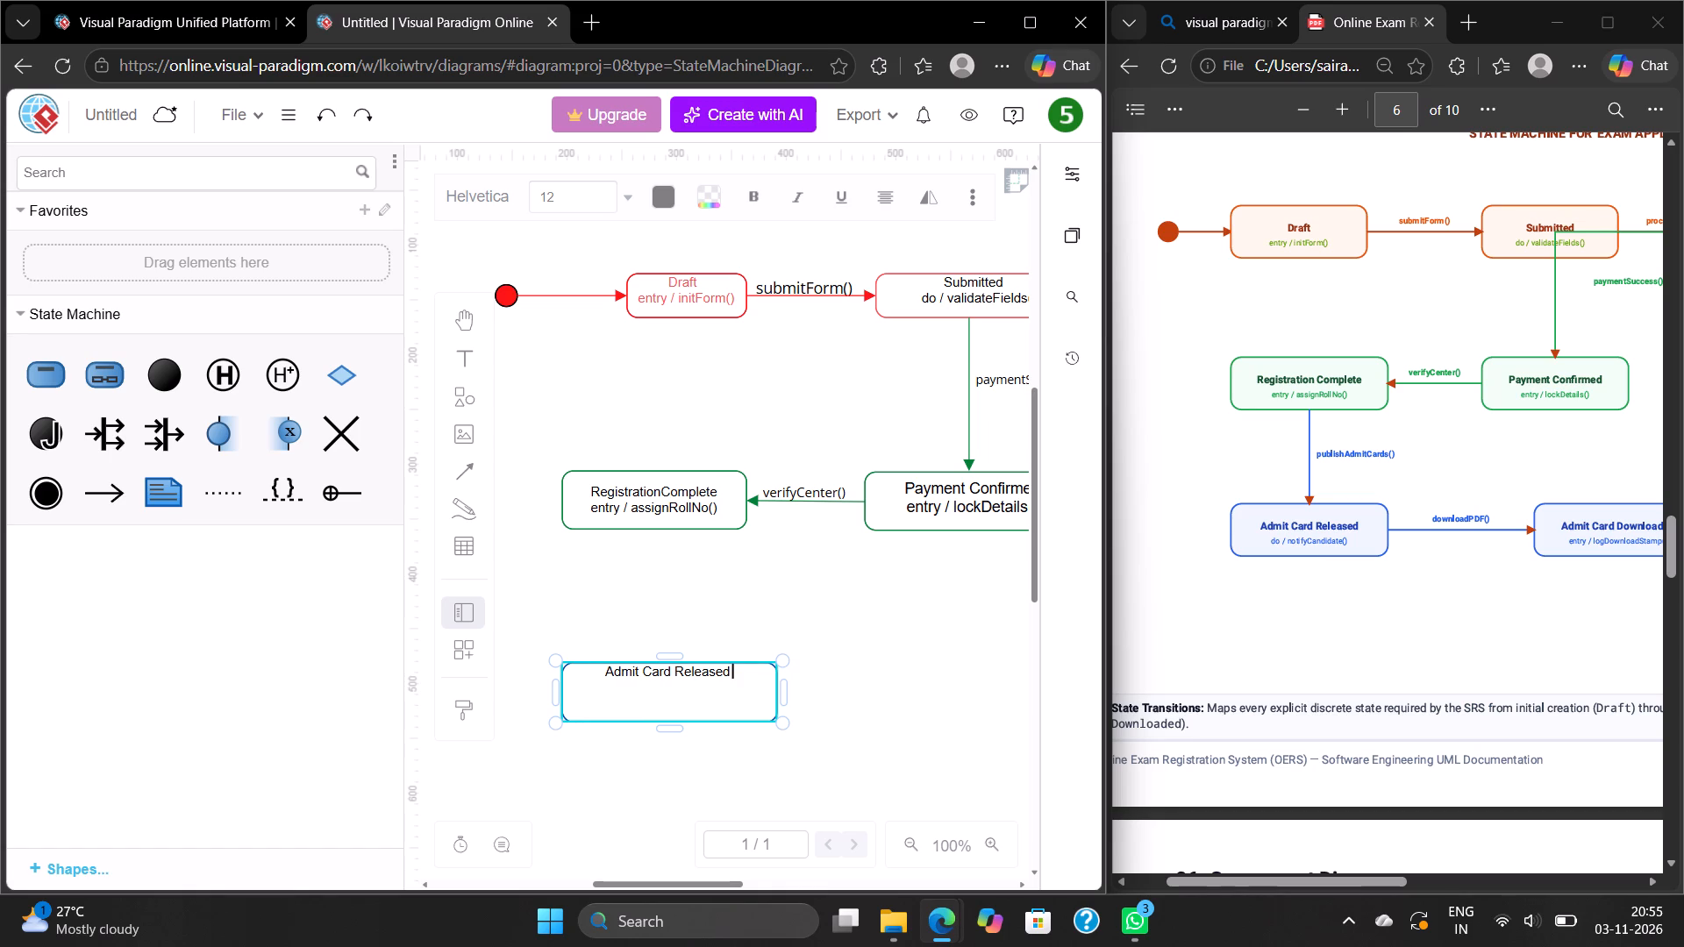
pyautogui.press('space')
pyautogui.press('space')
pyautogui.press('space')
pyautogui.press('space')
pyautogui.press('space')
pyautogui.press('space')
pyautogui.press('space')
pyautogui.press('space')
pyautogui.press('space')
pyautogui.press('space')
pyautogui.press('space')
pyautogui.press('space')
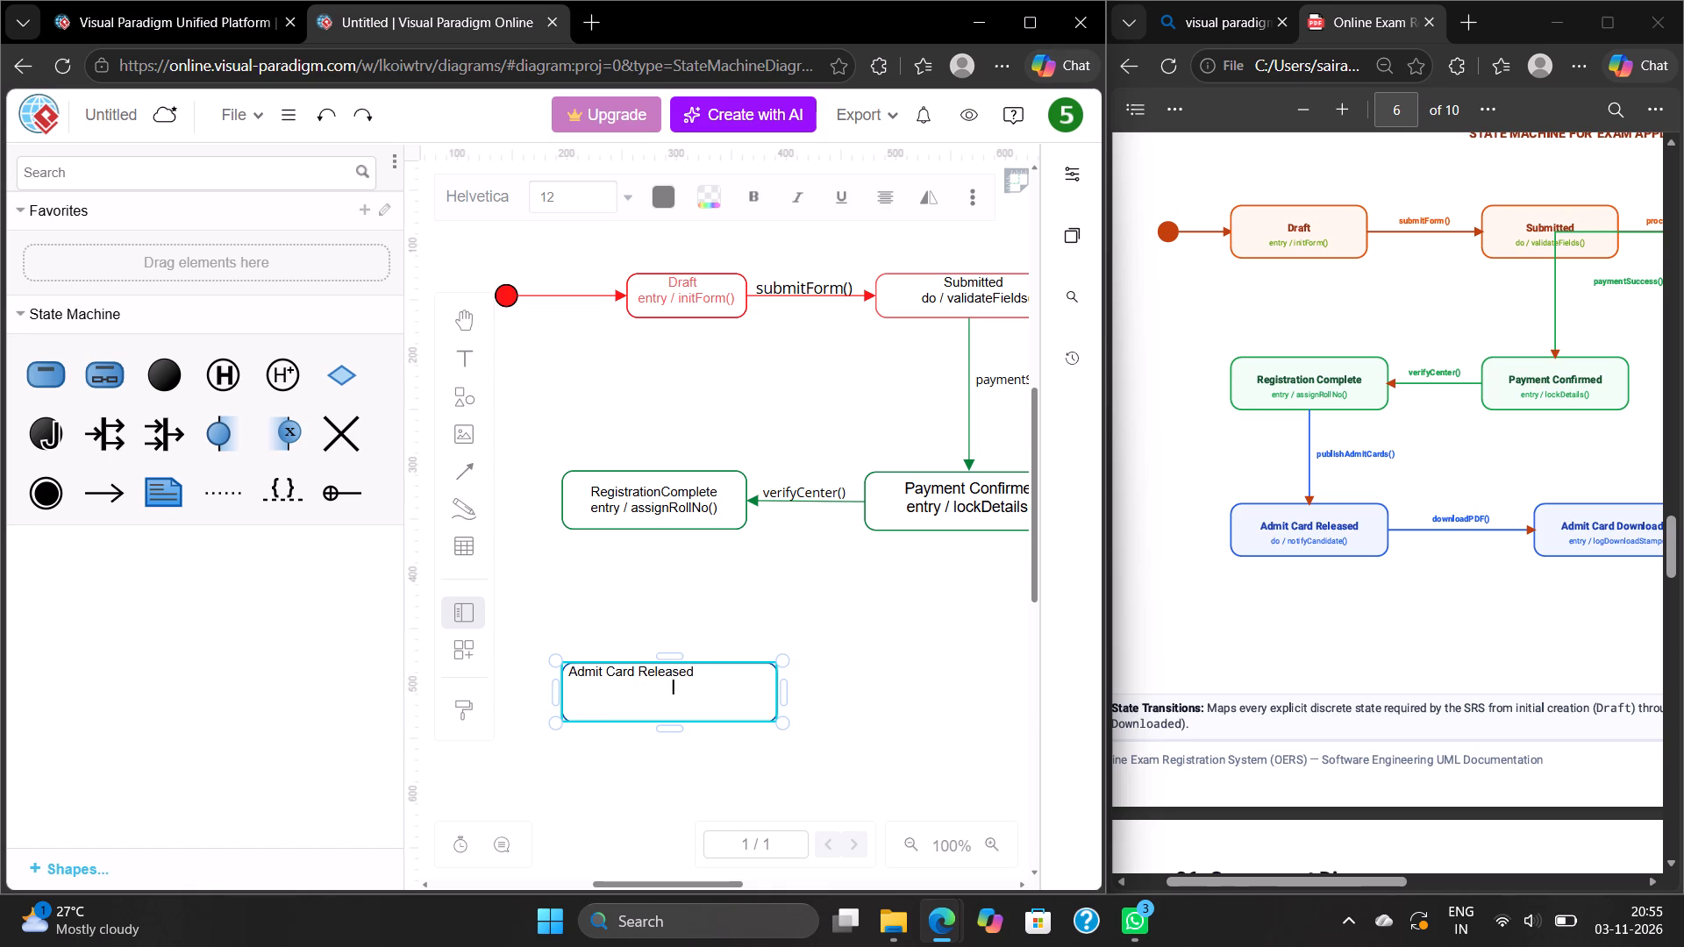
pyautogui.write('do')
pyautogui.press('space')
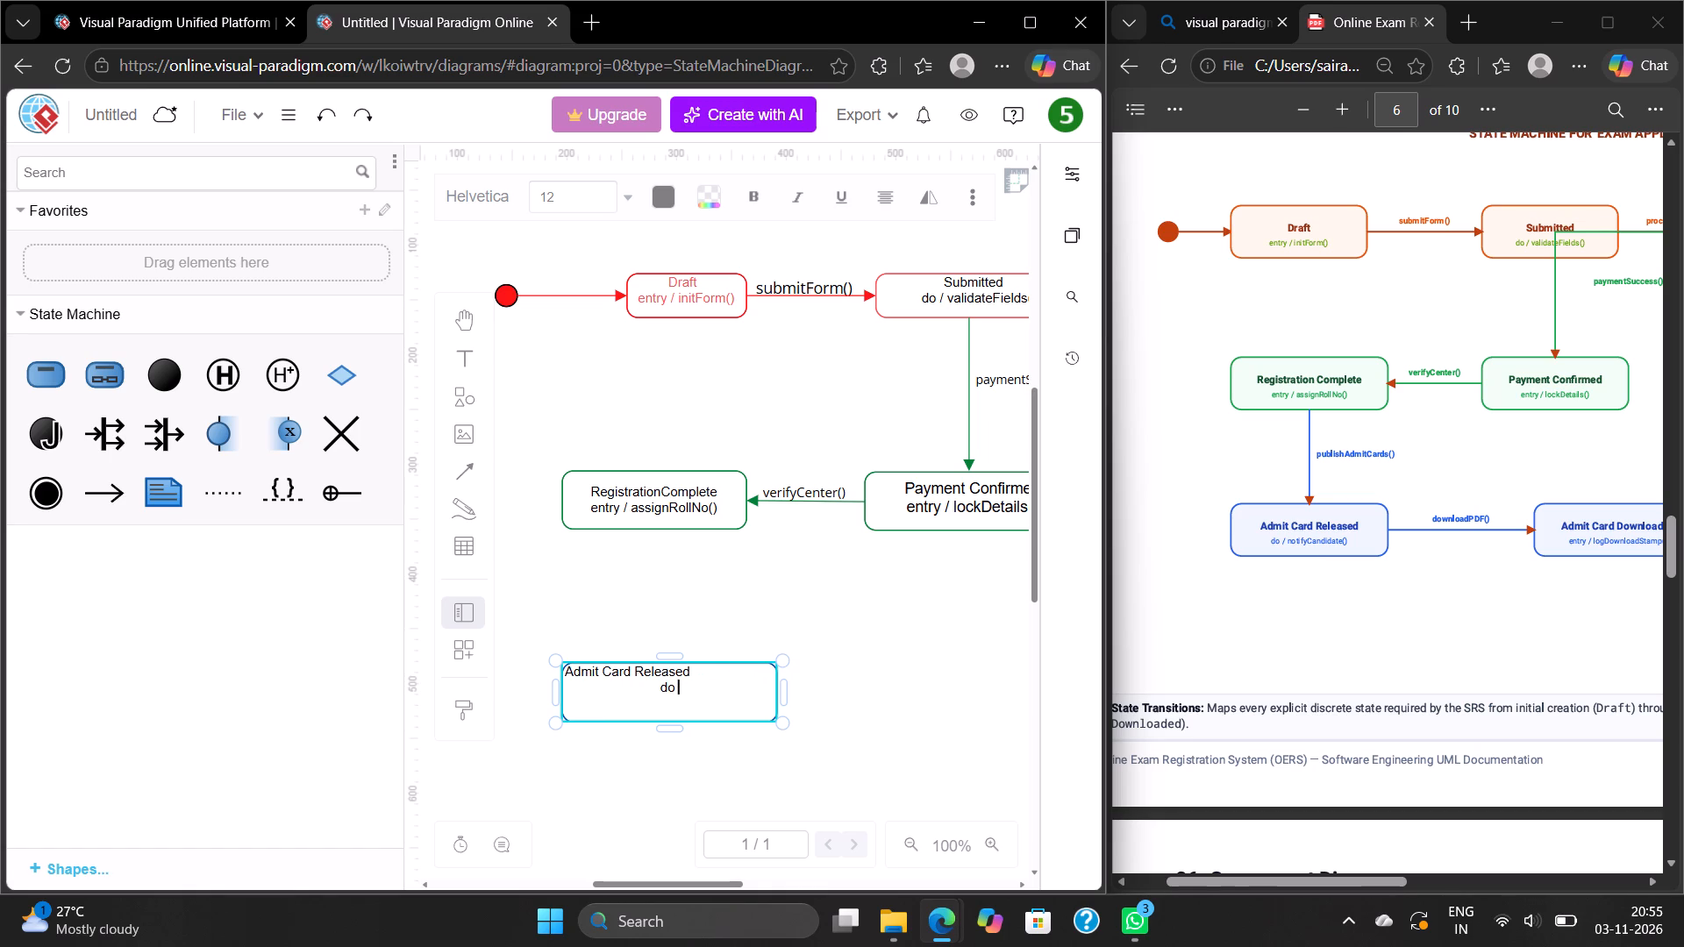
pyautogui.write('/ no')
pyautogui.write('tify')
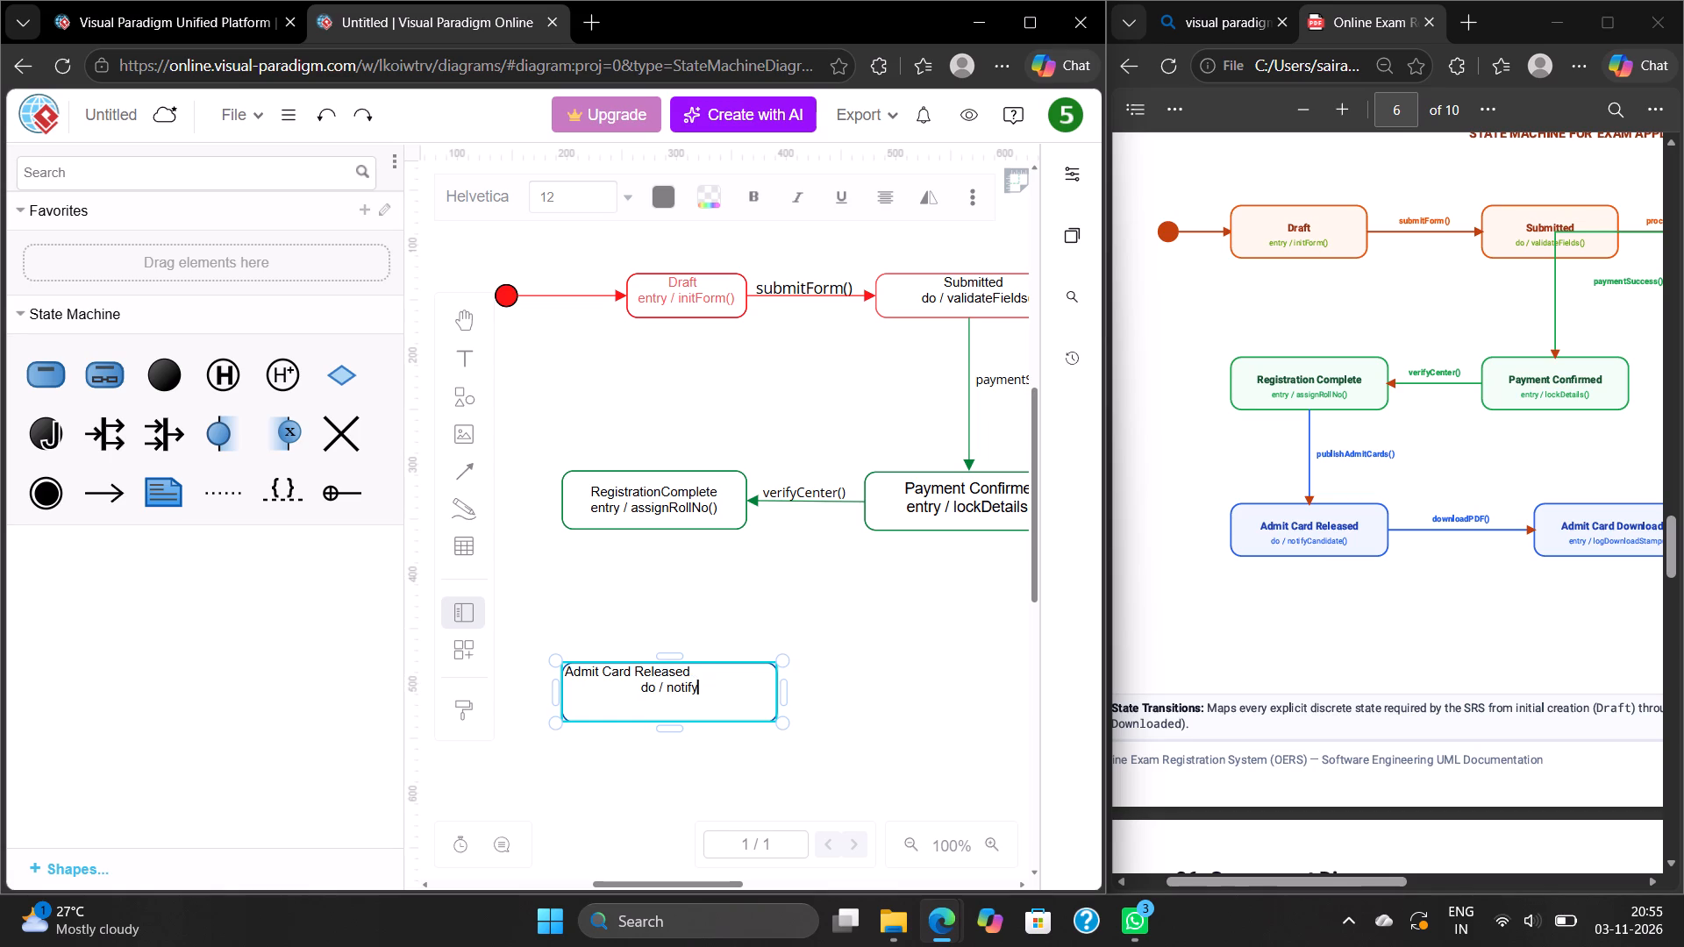
pyautogui.write('Candidate')
pyautogui.write('()')
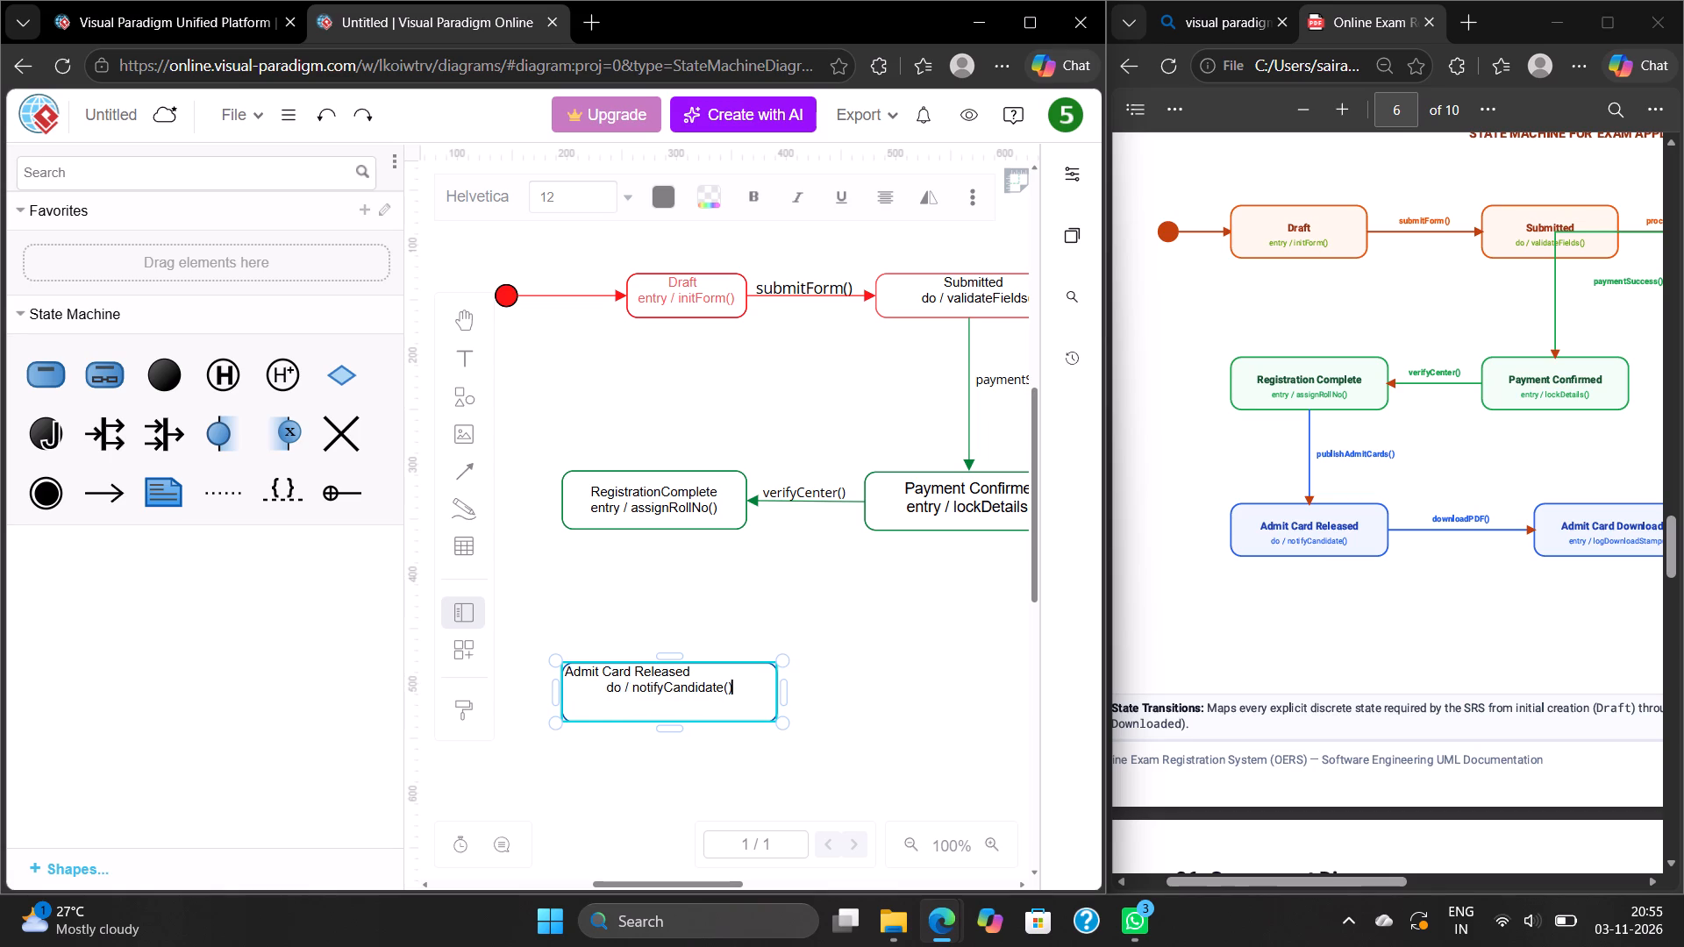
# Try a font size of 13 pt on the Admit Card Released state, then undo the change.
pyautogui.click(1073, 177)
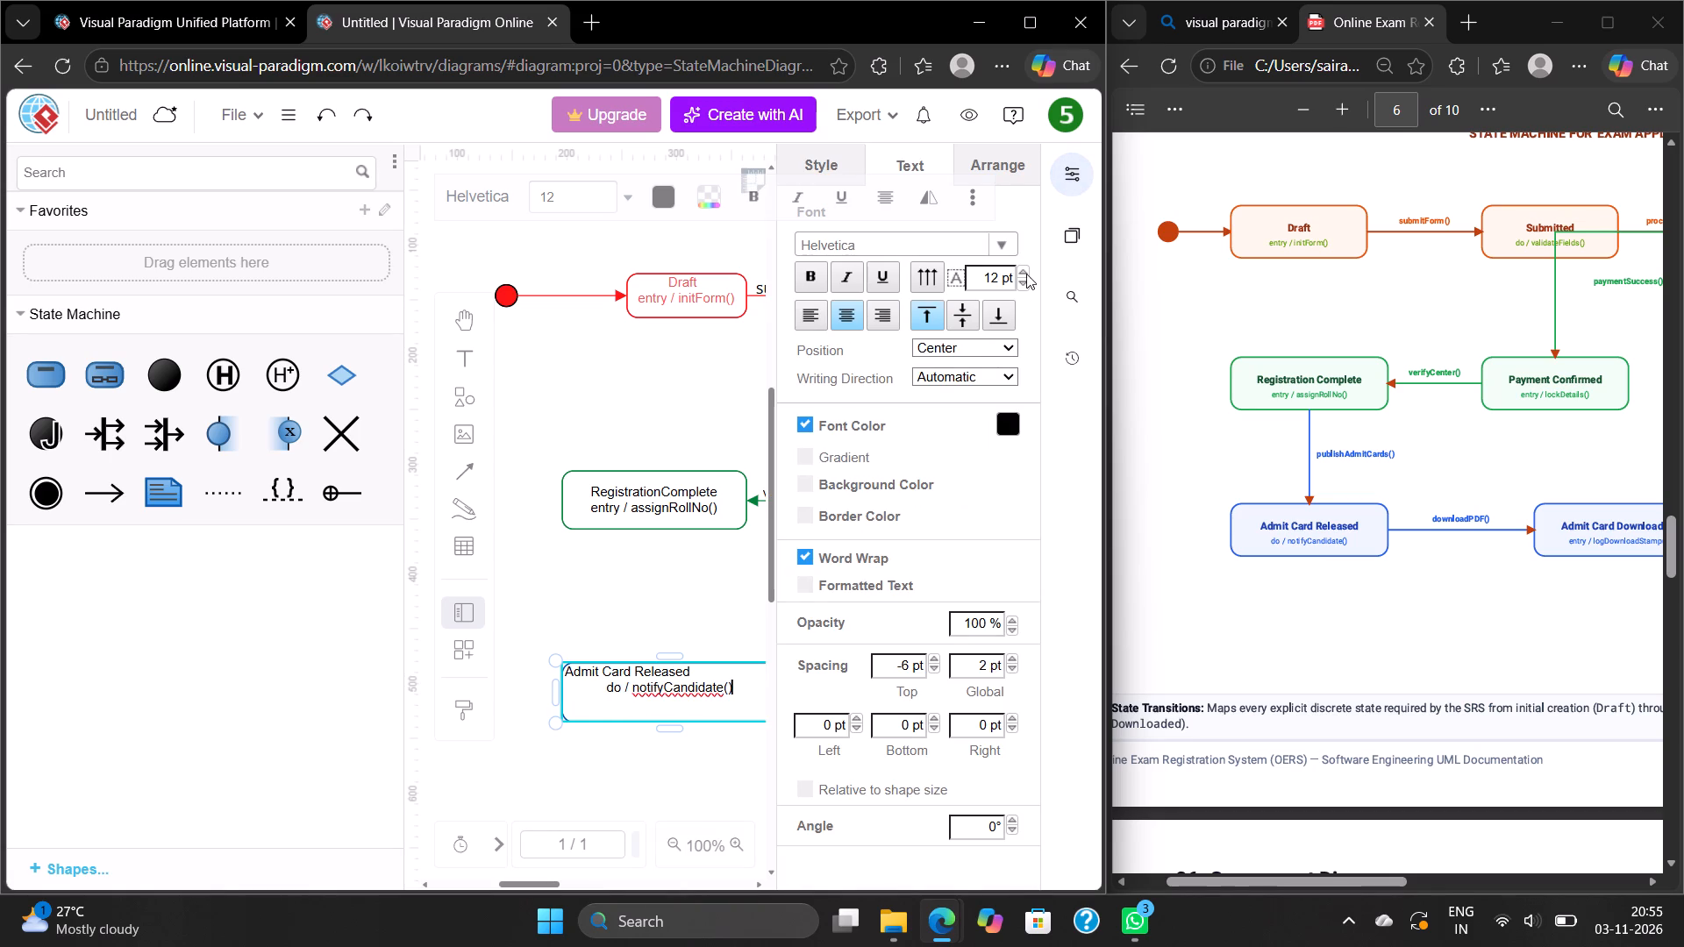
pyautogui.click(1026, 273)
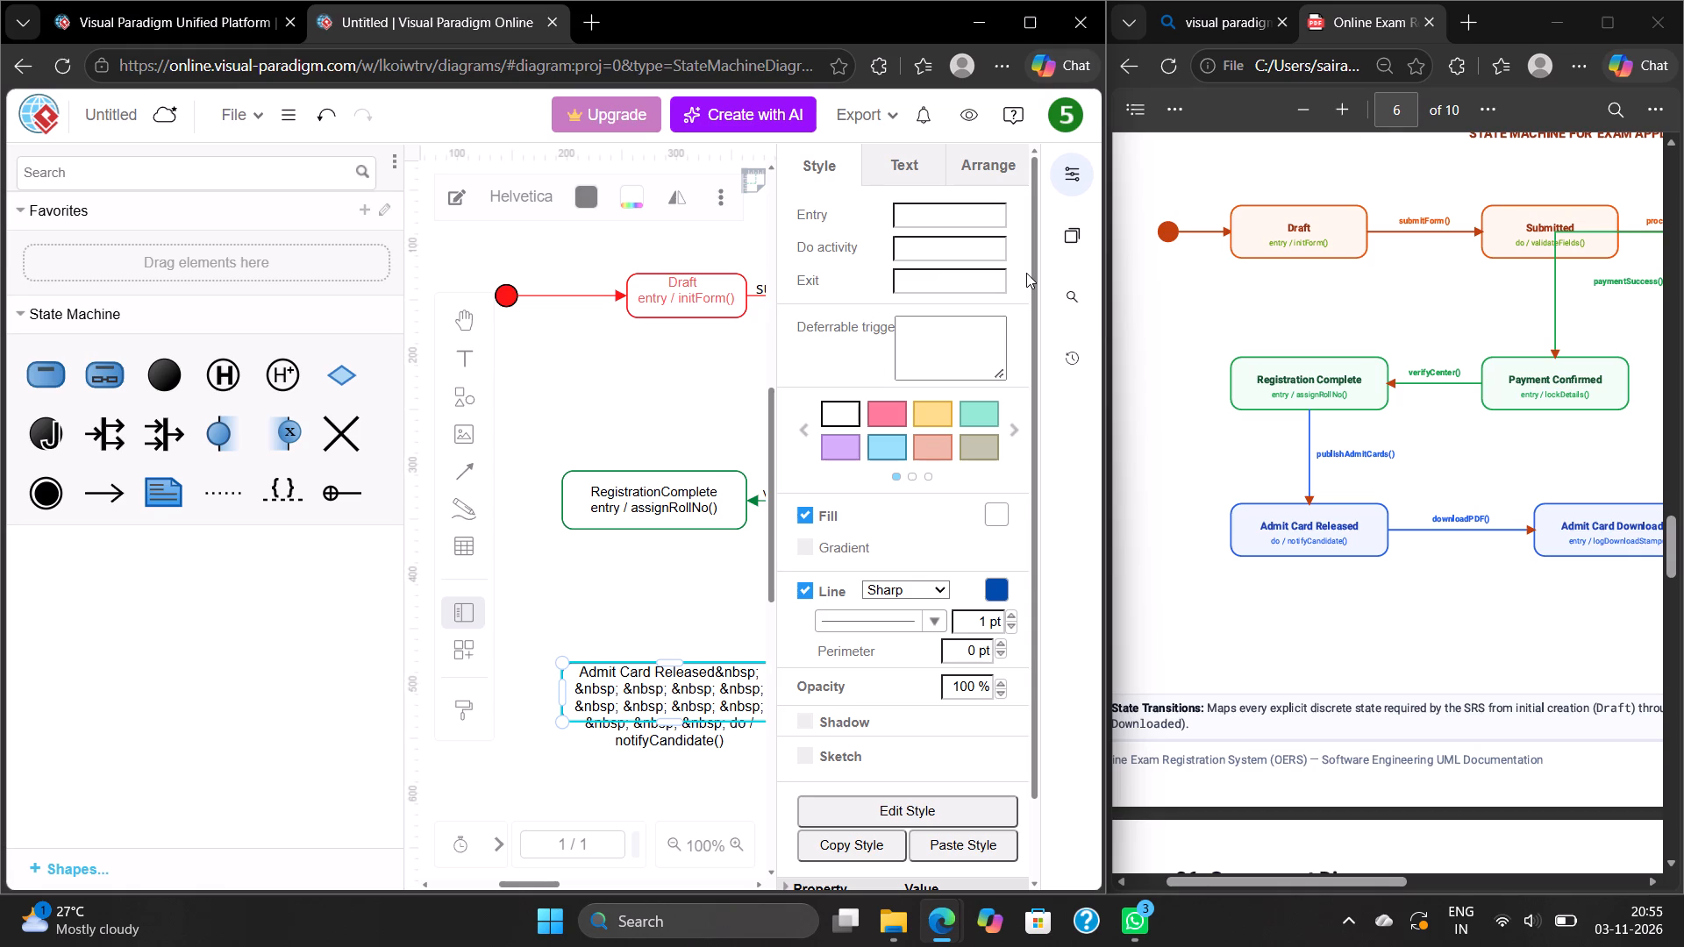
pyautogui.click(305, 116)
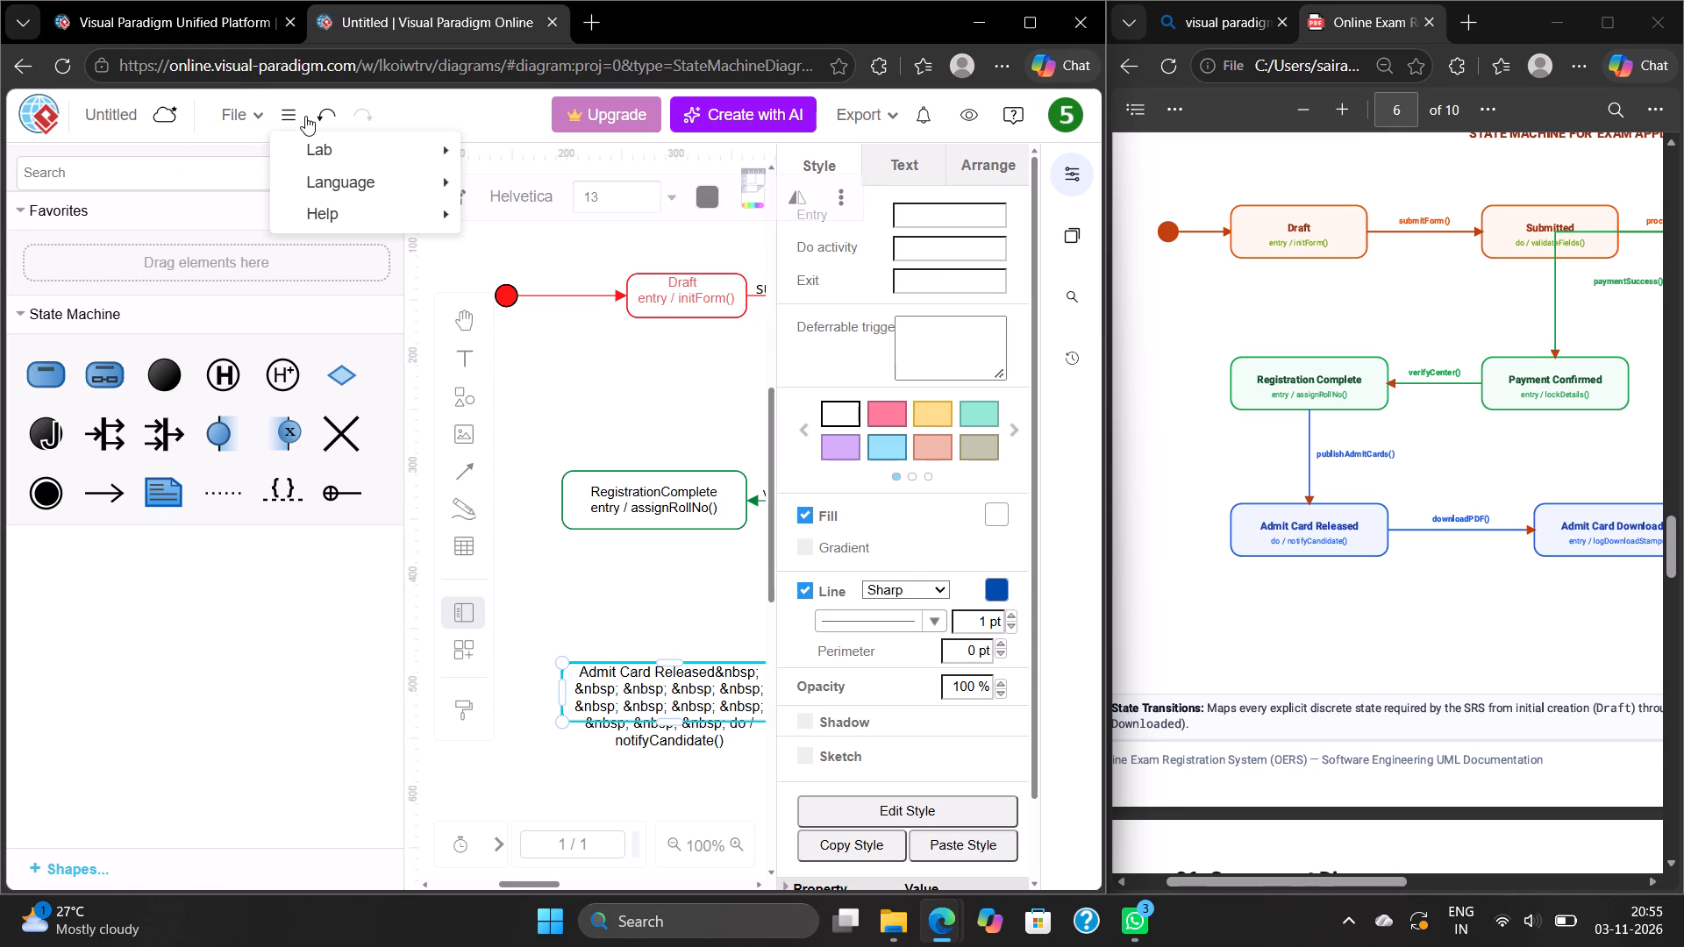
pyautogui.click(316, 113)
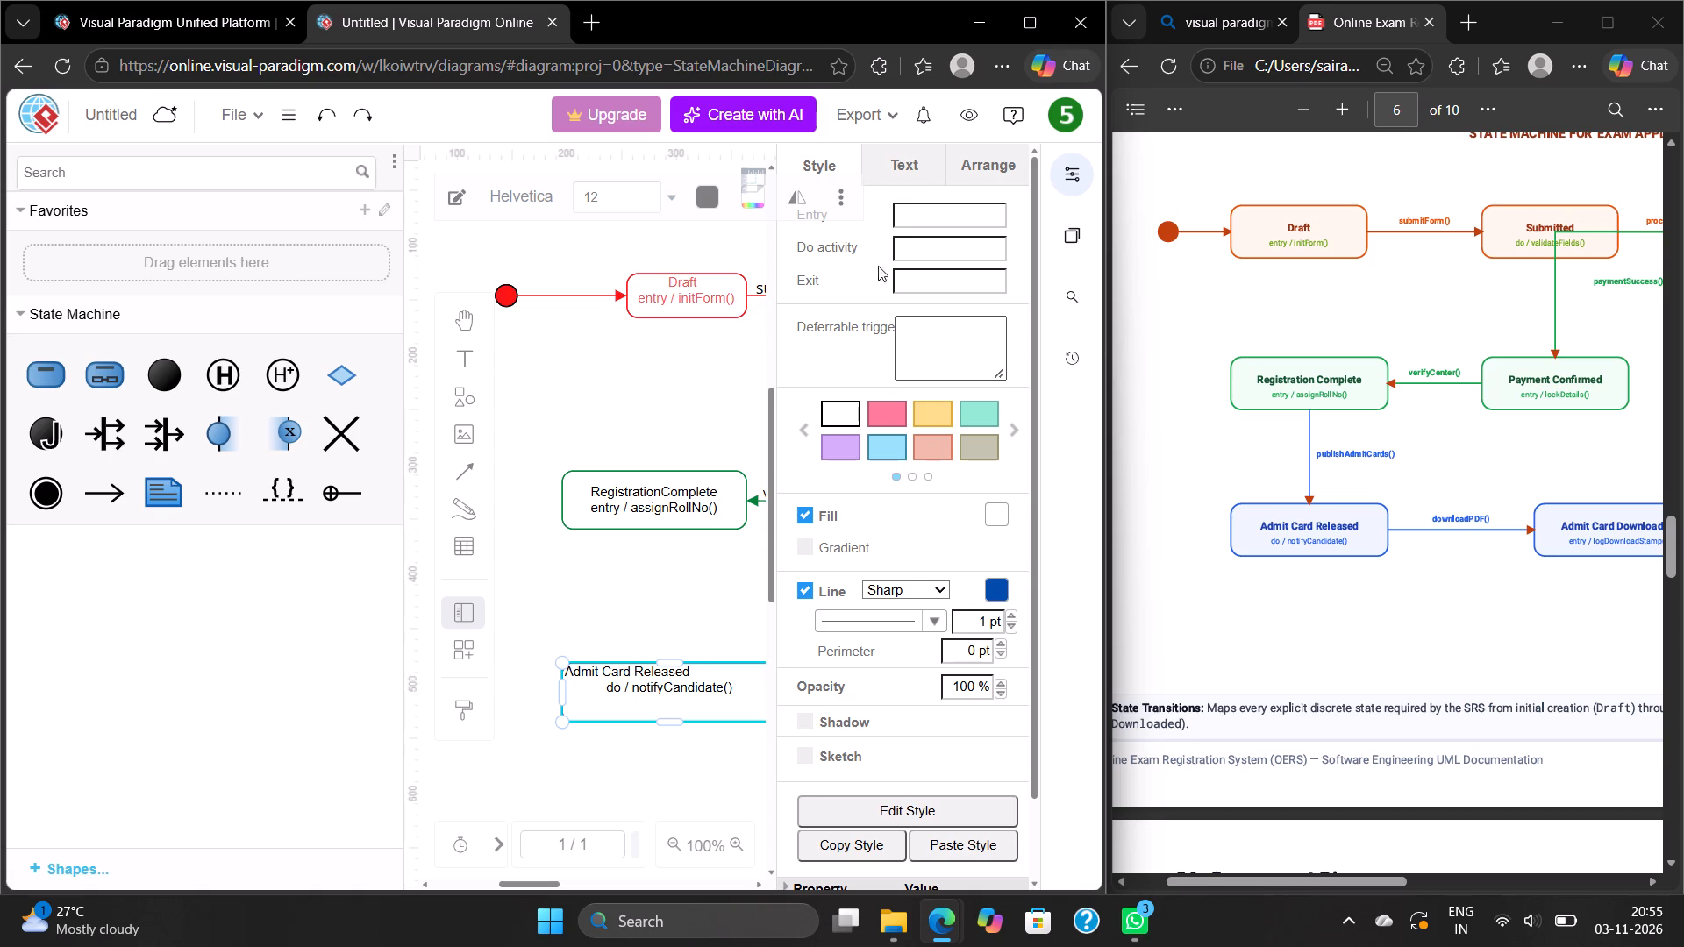
# Set the global text spacing of the Admit Card Released state to 10 pt.
pyautogui.click(908, 158)
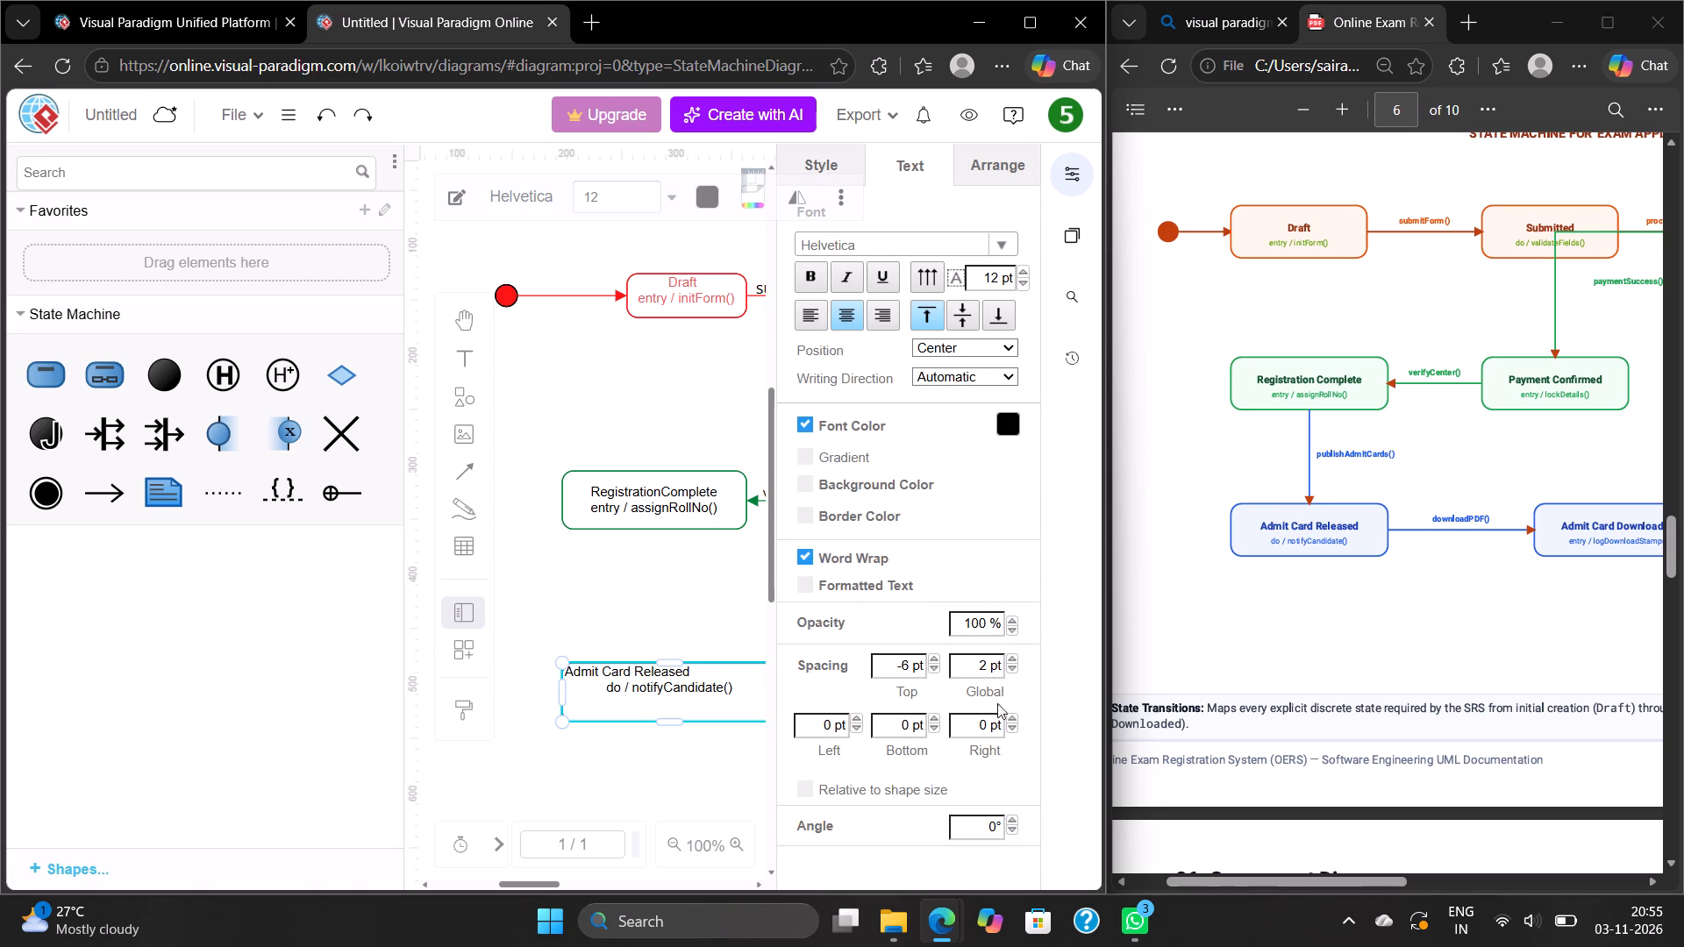
pyautogui.click(1012, 657)
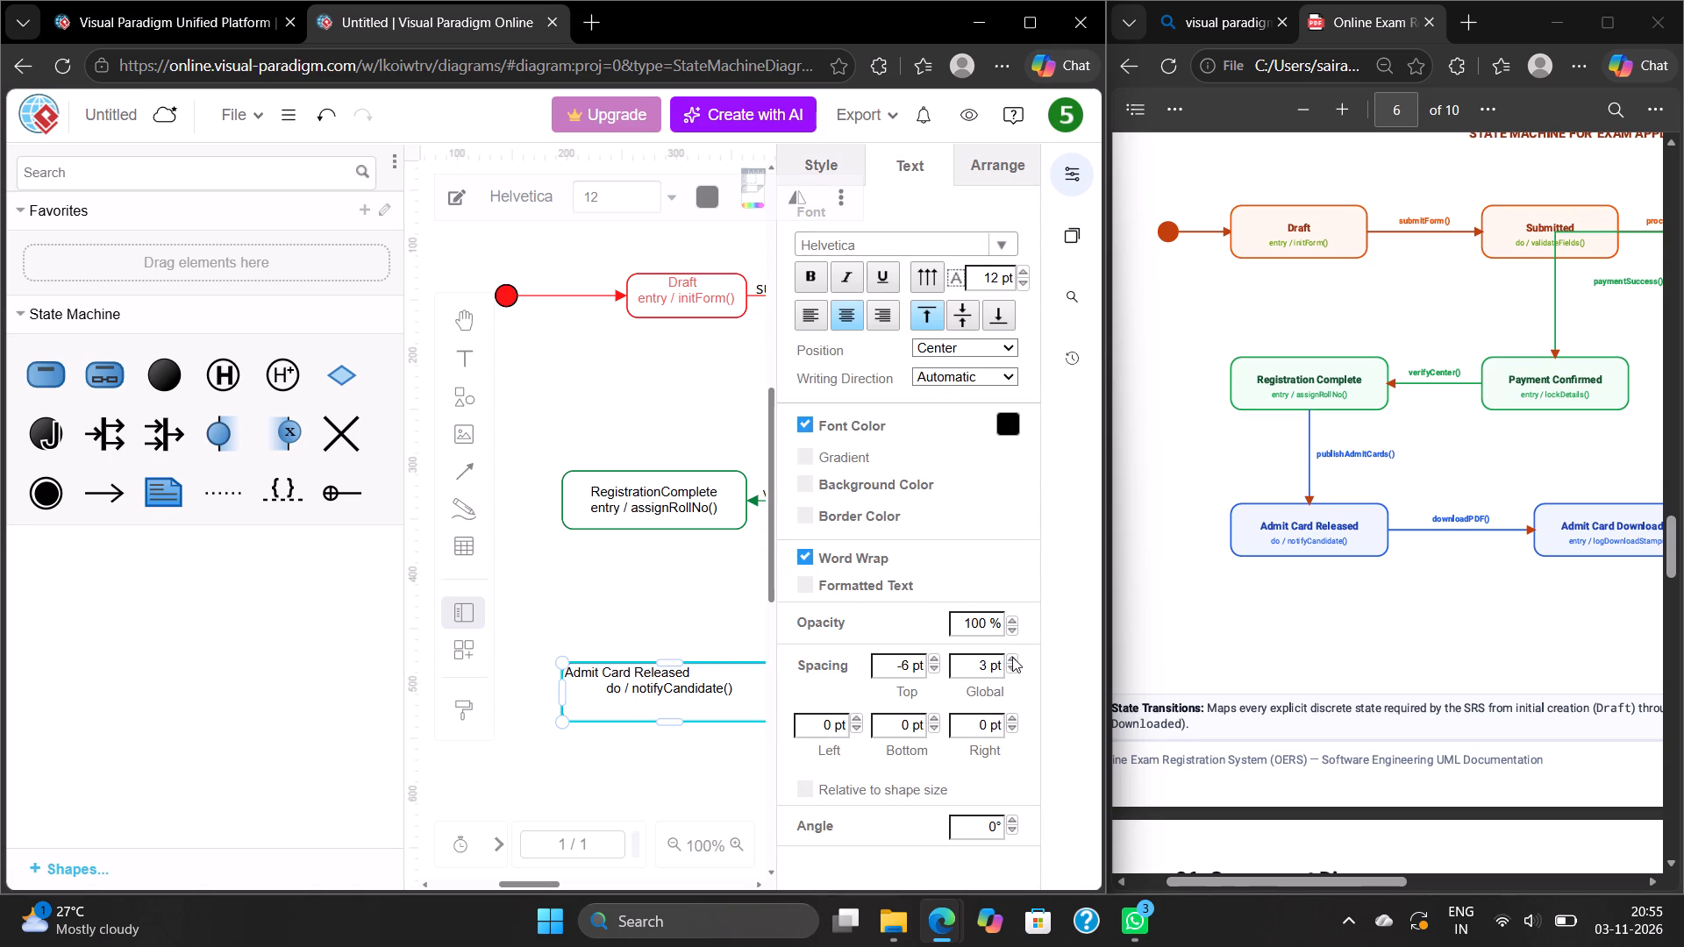
pyautogui.tripleClick(1012, 657)
pyautogui.doubleClick(1012, 657)
pyautogui.click(1012, 657)
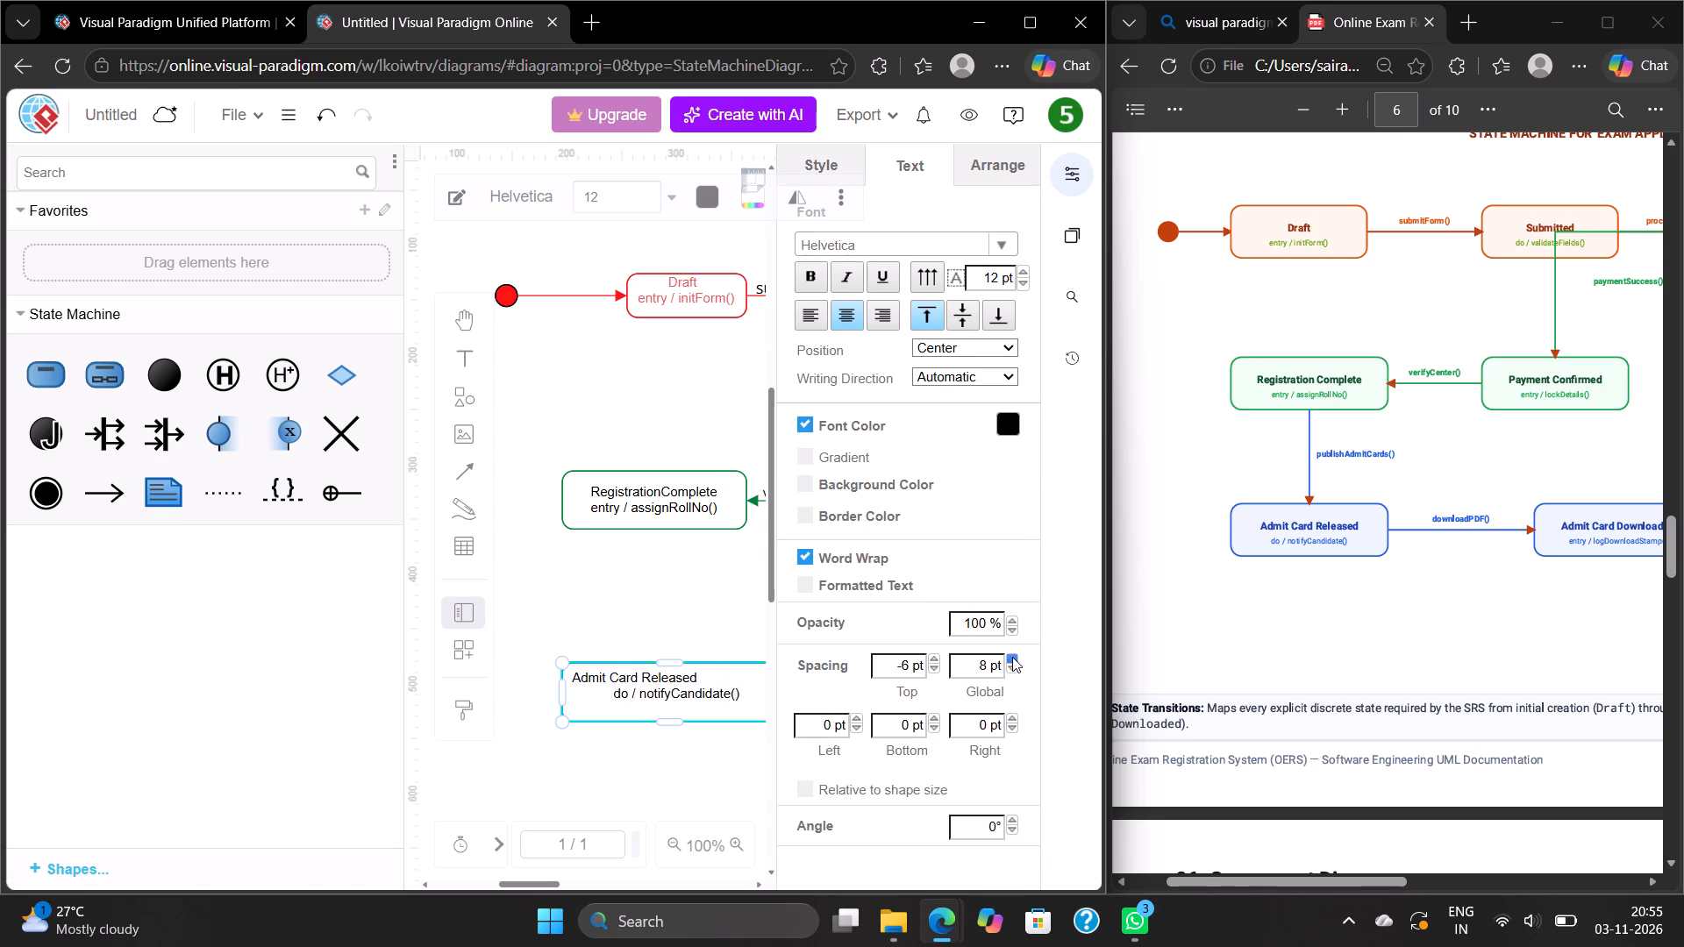
pyautogui.click(1012, 657)
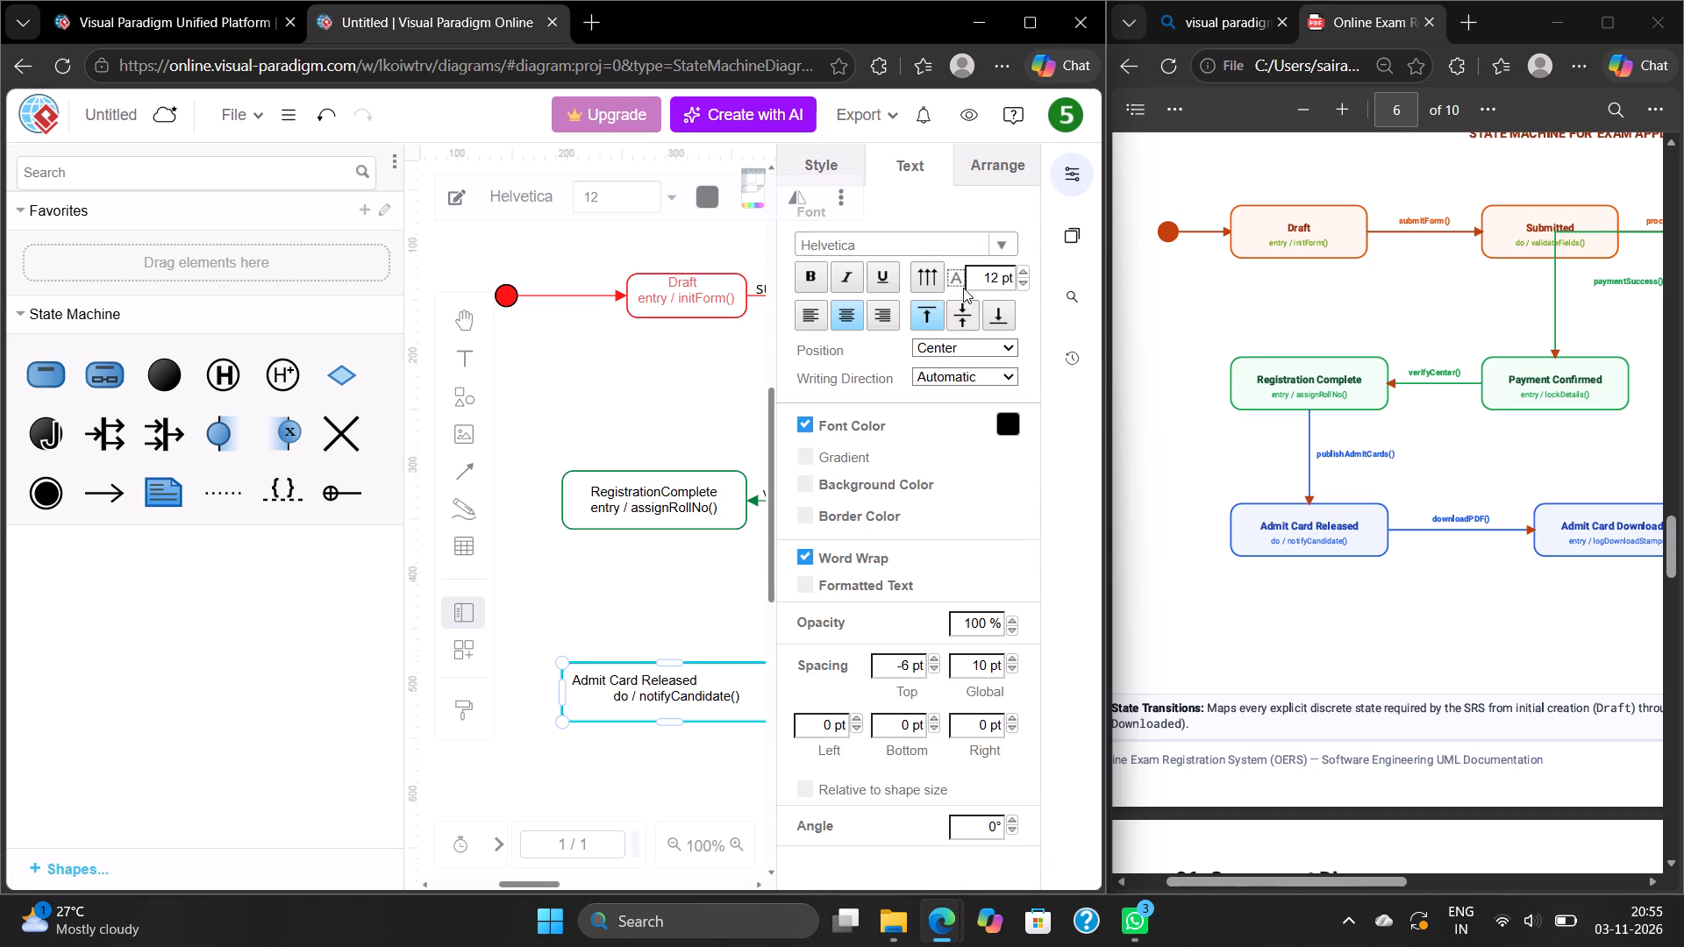
# Centre the Admit Card Released name line within its state by padding it with 11 leading spaces.
pyautogui.moveTo(1097, 189); pyautogui.dragTo(1079, 171)
pyautogui.click(1079, 171)
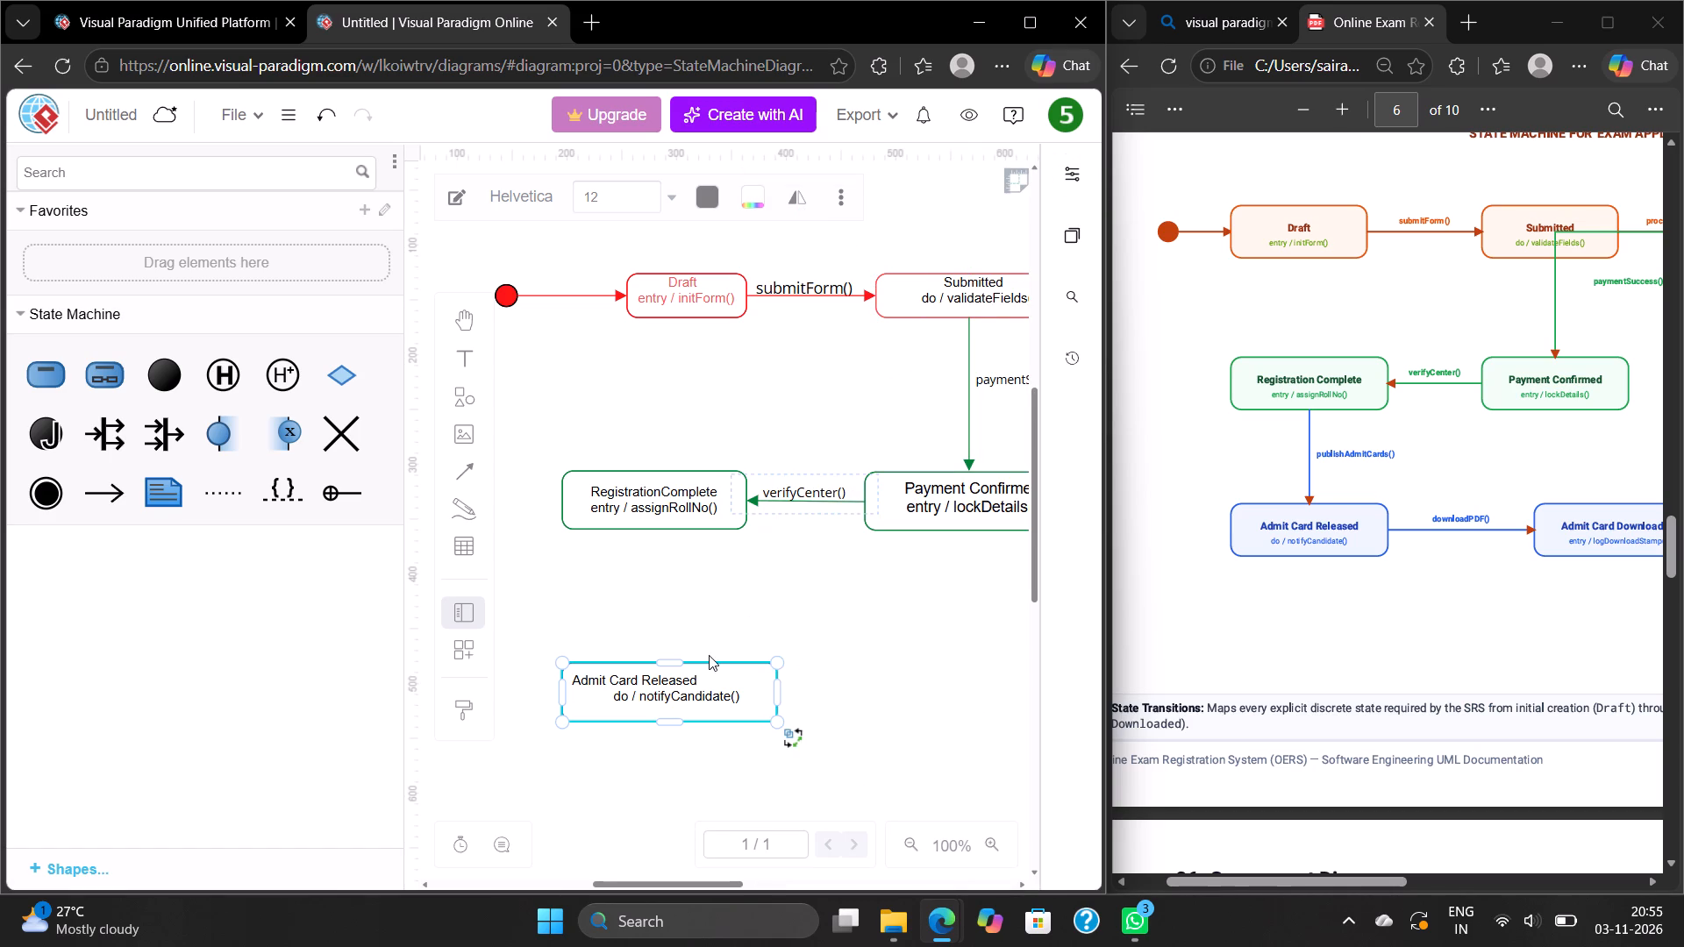
pyautogui.doubleClick(574, 678)
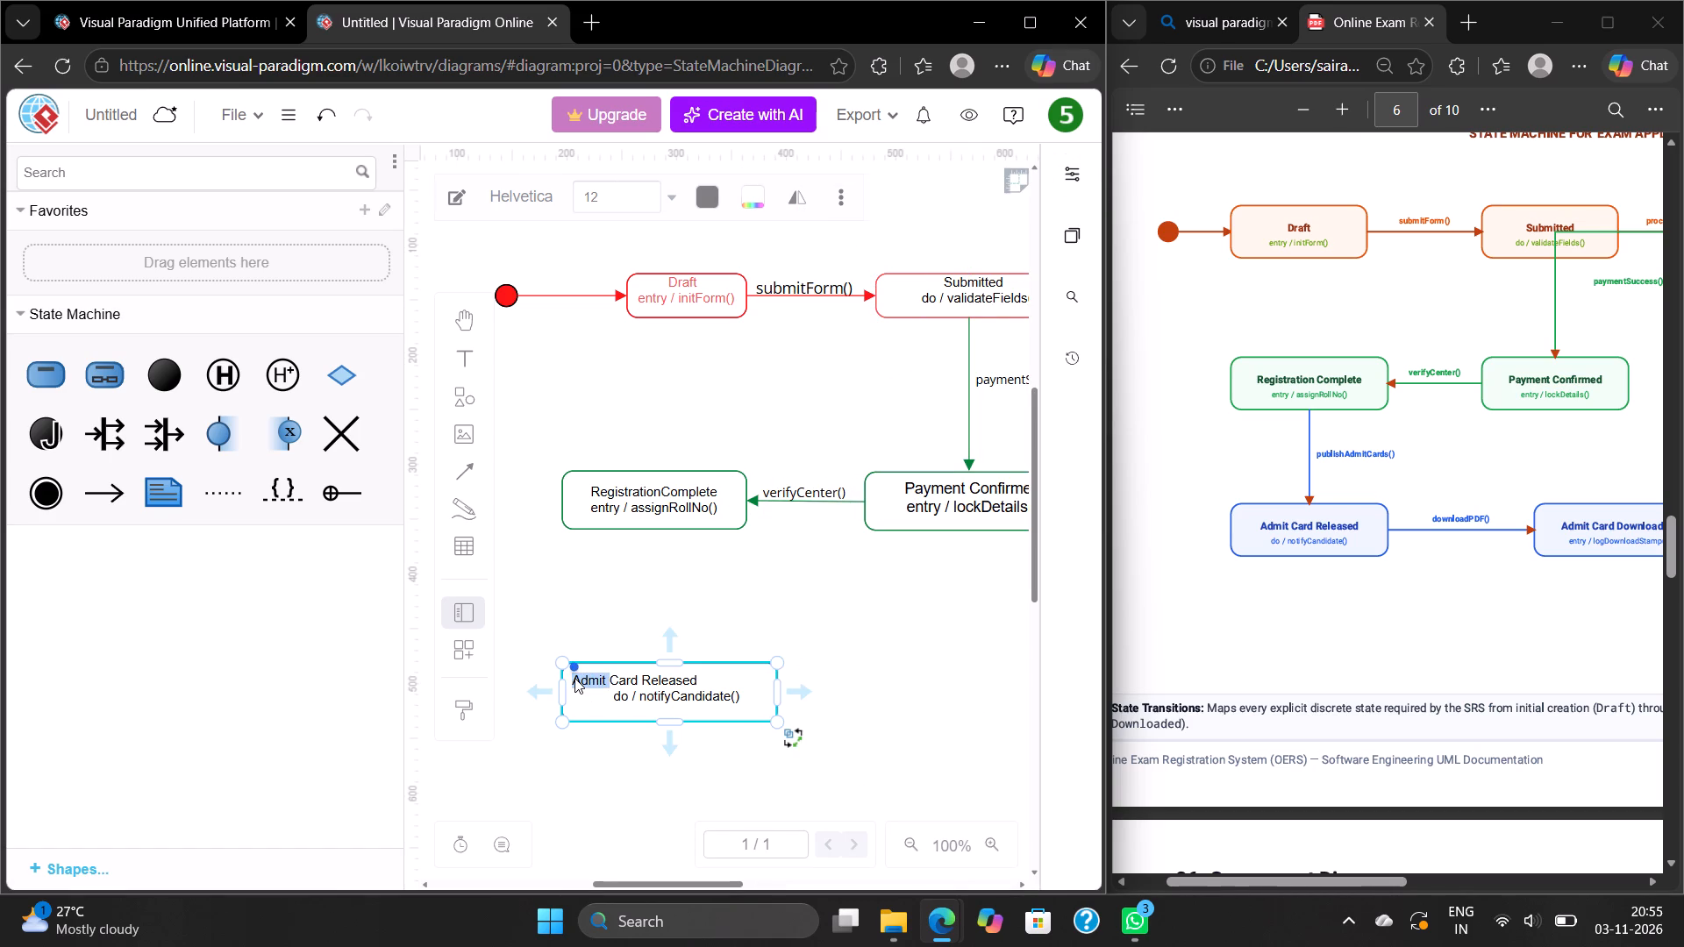
pyautogui.click(574, 678)
pyautogui.press('space')
pyautogui.press('space')
pyautogui.press('space')
pyautogui.press('space')
pyautogui.press('space')
pyautogui.press('space')
pyautogui.press('space')
pyautogui.press('space')
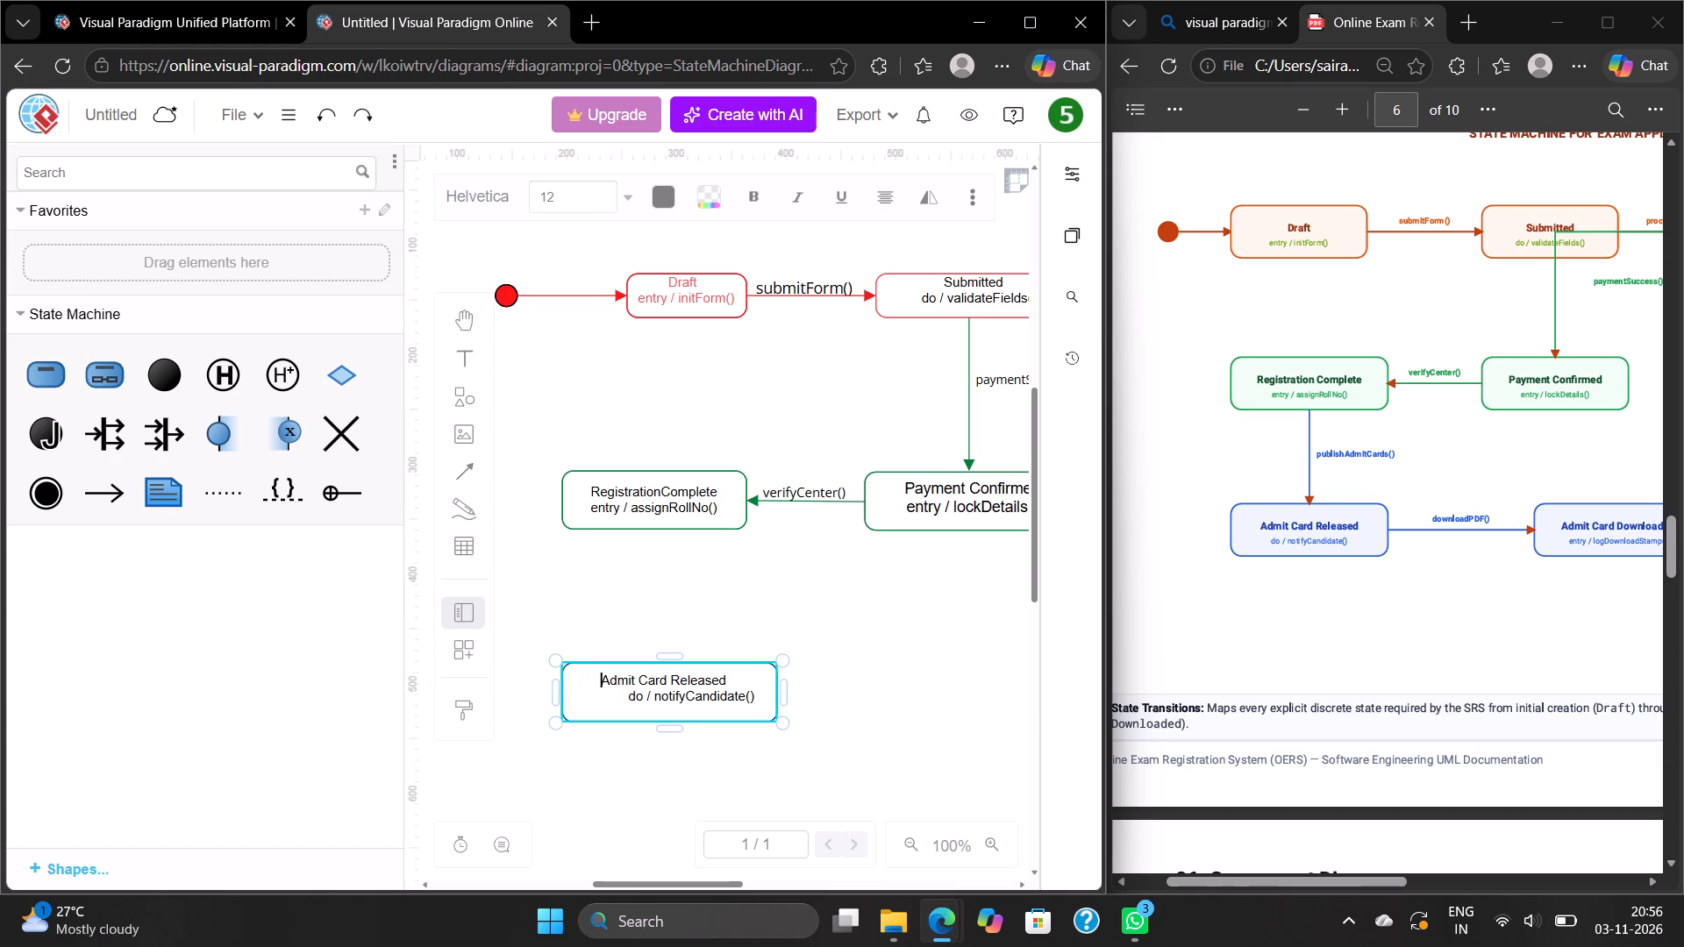
pyautogui.press('space')
pyautogui.press('space')
pyautogui.press('space')
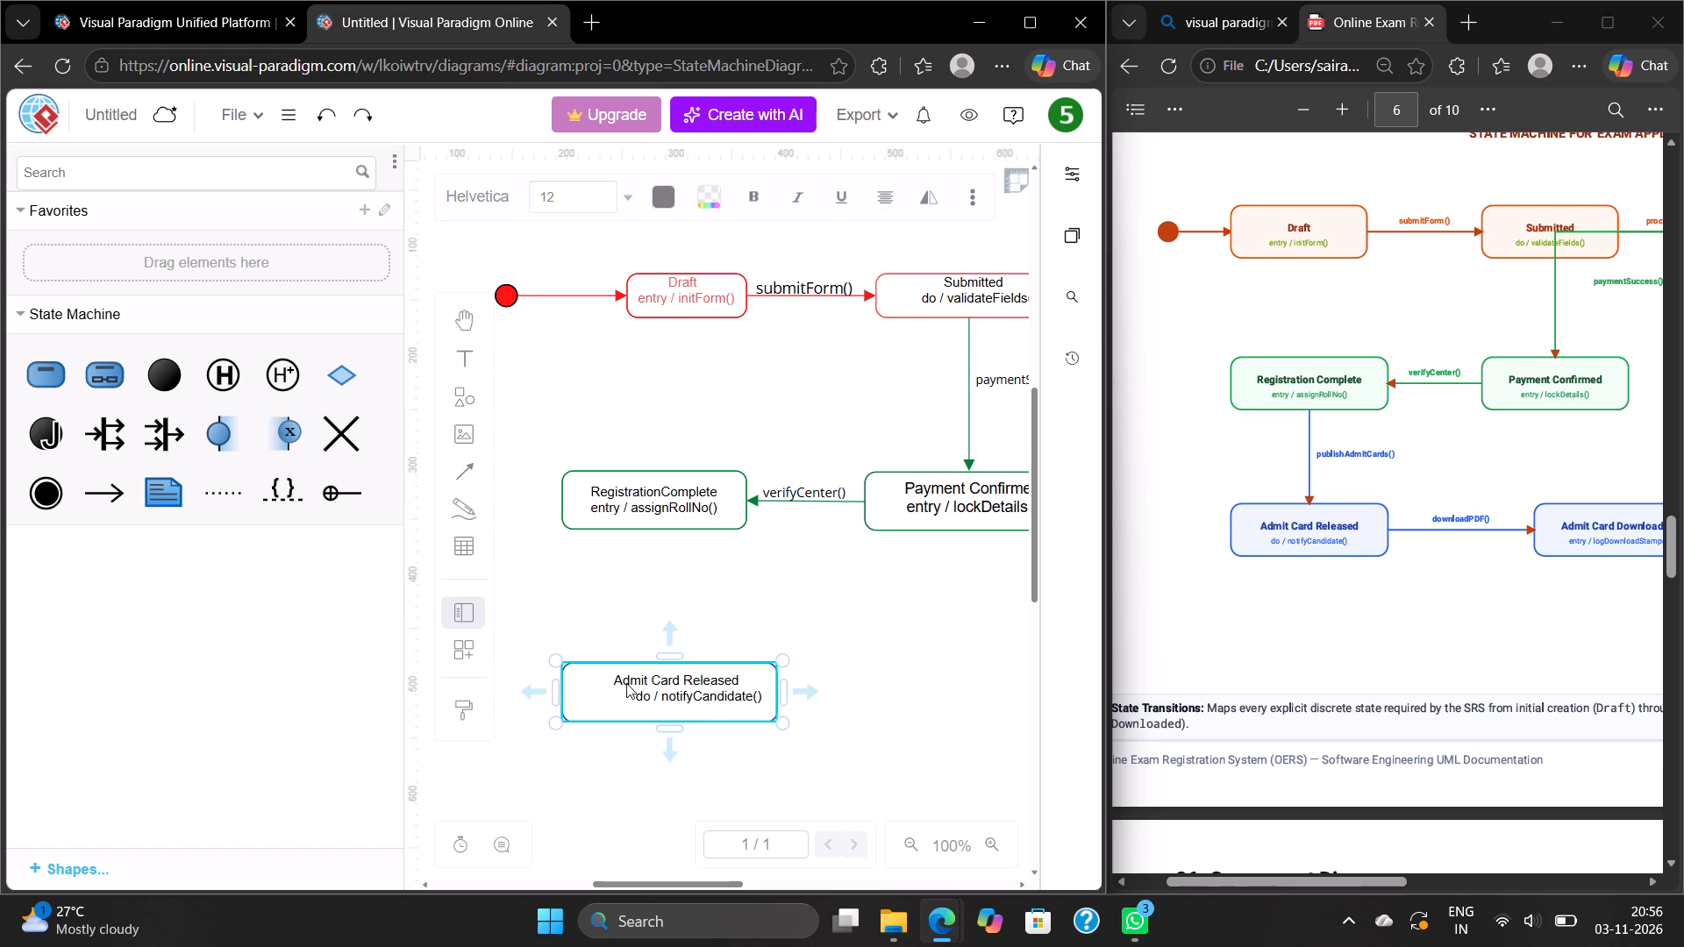
# Delete surplus spaces before do / notifyCandidate() so it lines up beneath the Admit Card Released name.
pyautogui.press('Down')
pyautogui.press('Right')
pyautogui.press('Right')
pyautogui.press('Right')
pyautogui.press('Right')
pyautogui.press('Right')
pyautogui.press('BackSpace')
pyautogui.press('BackSpace')
pyautogui.press('BackSpace')
pyautogui.press('BackSpace')
pyautogui.press('BackSpace')
pyautogui.press('BackSpace')
pyautogui.press('BackSpace')
pyautogui.press('BackSpace')
pyautogui.press('BackSpace')
pyautogui.press('BackSpace')
pyautogui.press('BackSpace')
pyautogui.press('BackSpace')
pyautogui.press('BackSpace')
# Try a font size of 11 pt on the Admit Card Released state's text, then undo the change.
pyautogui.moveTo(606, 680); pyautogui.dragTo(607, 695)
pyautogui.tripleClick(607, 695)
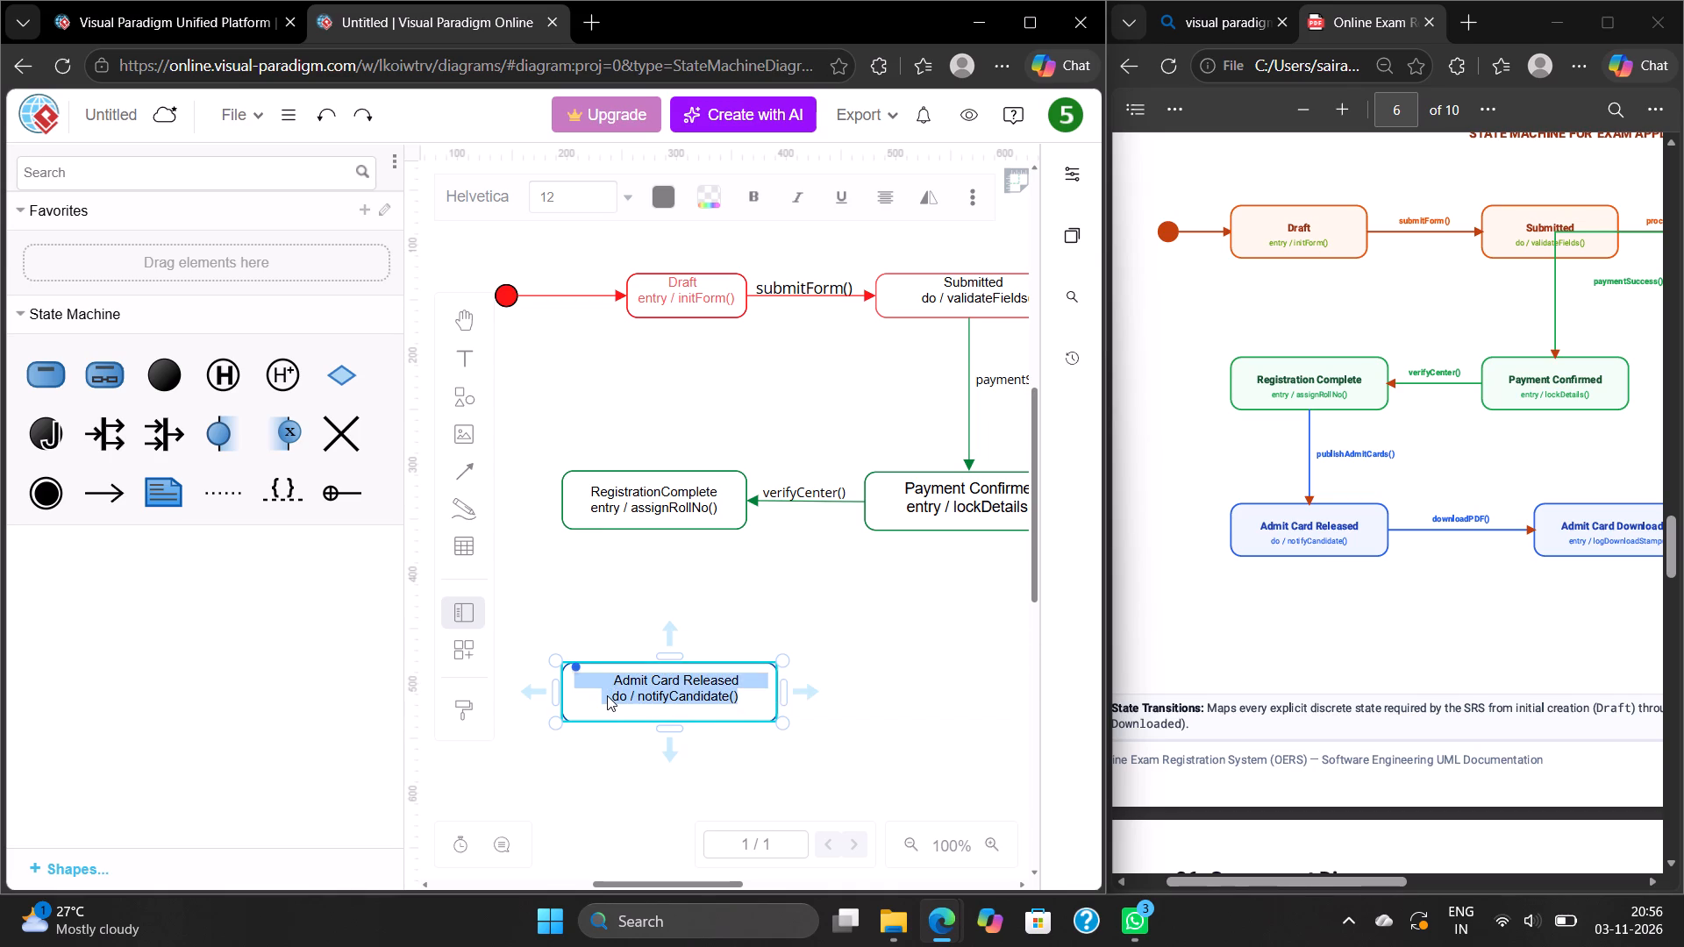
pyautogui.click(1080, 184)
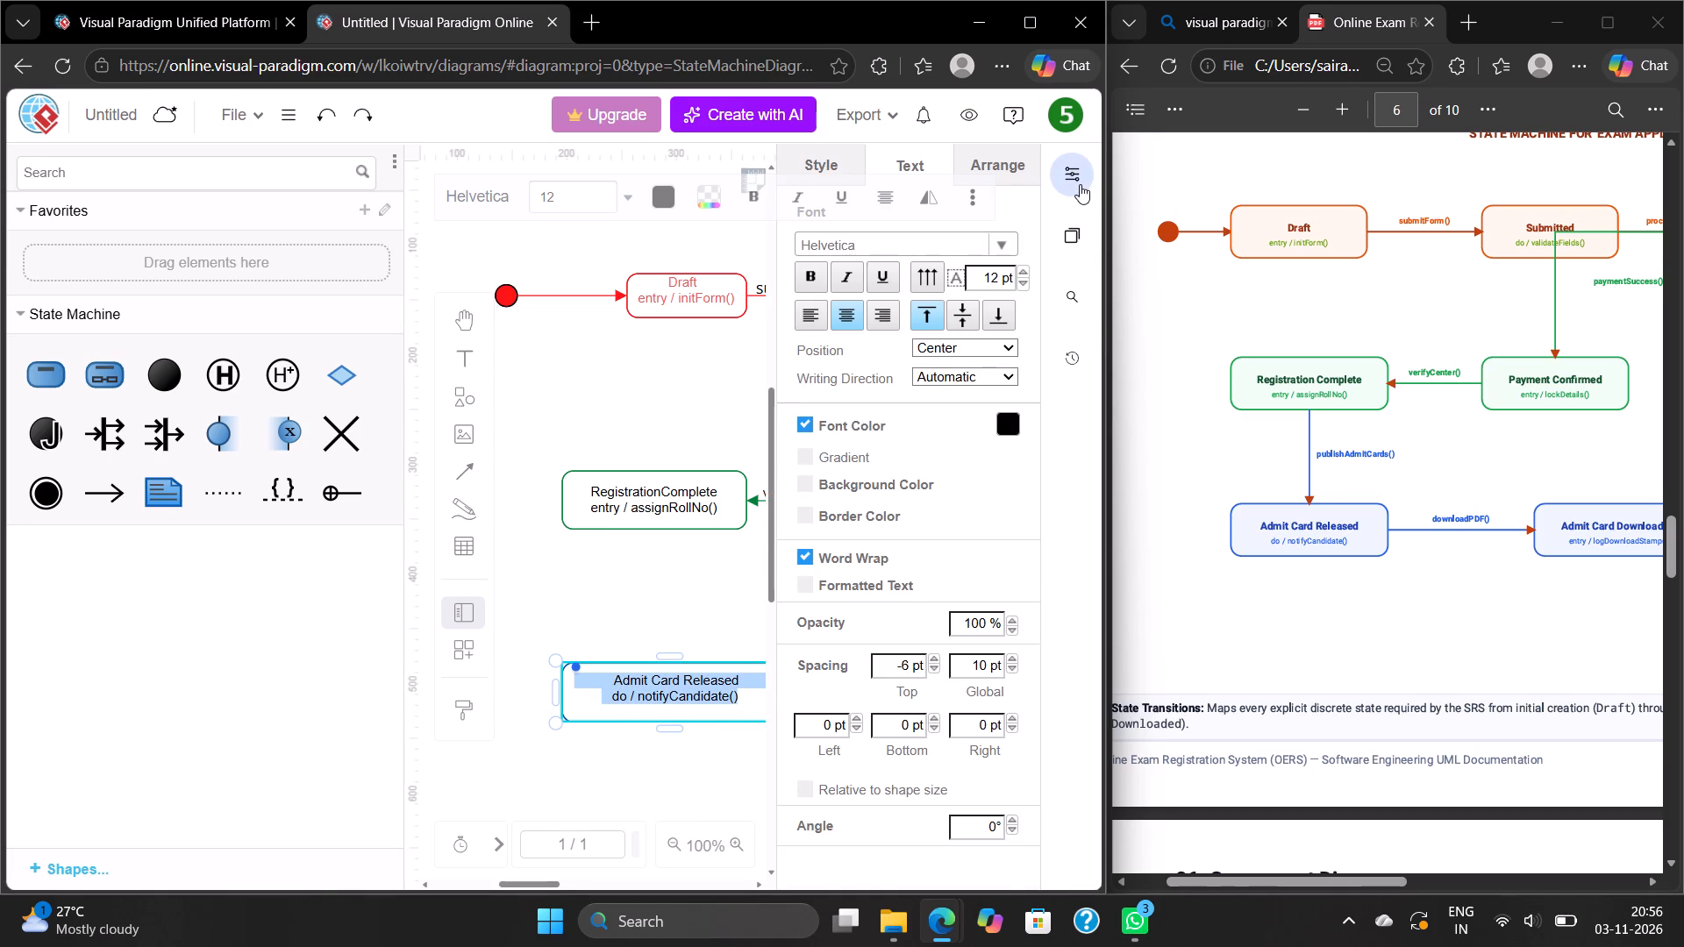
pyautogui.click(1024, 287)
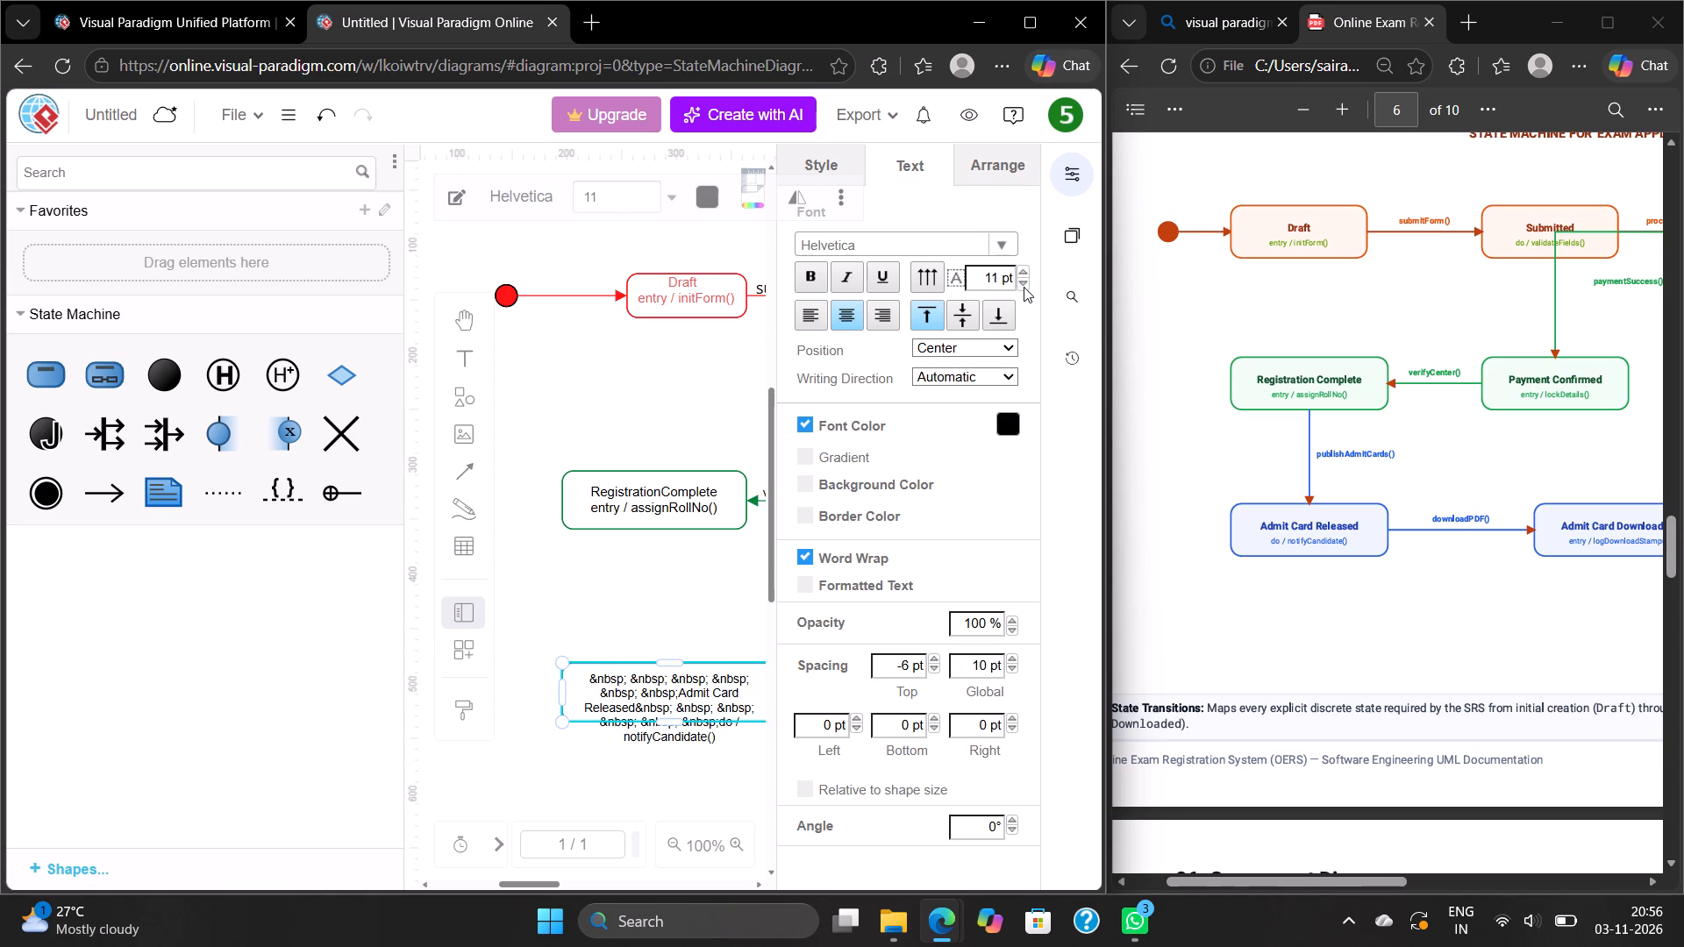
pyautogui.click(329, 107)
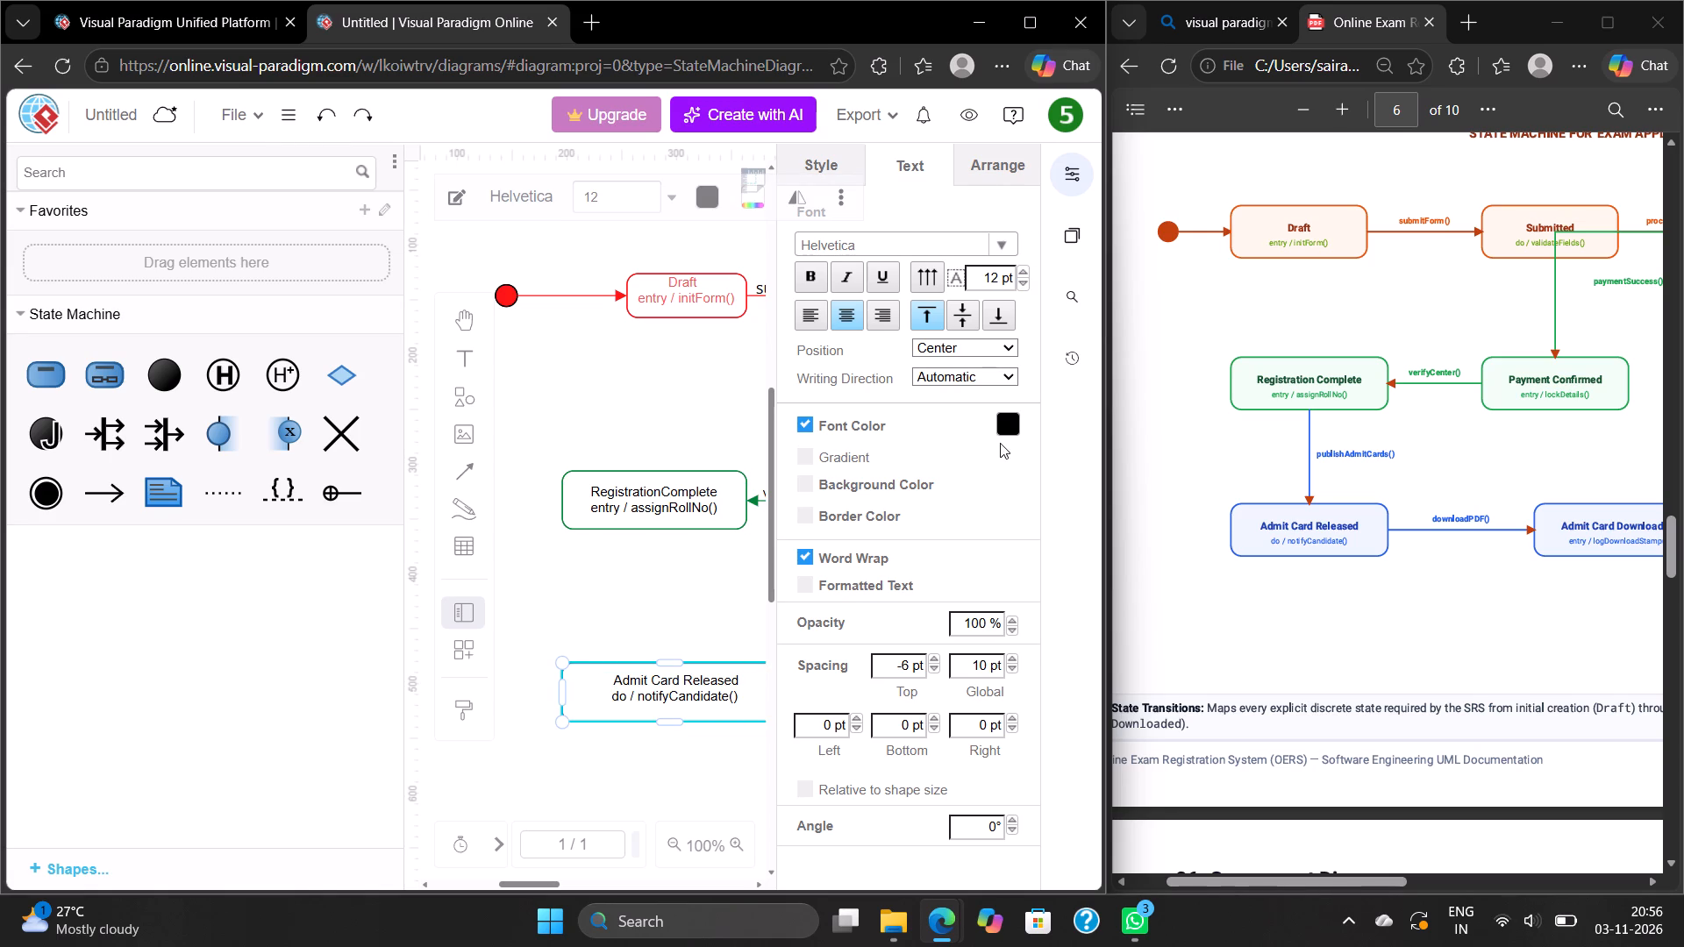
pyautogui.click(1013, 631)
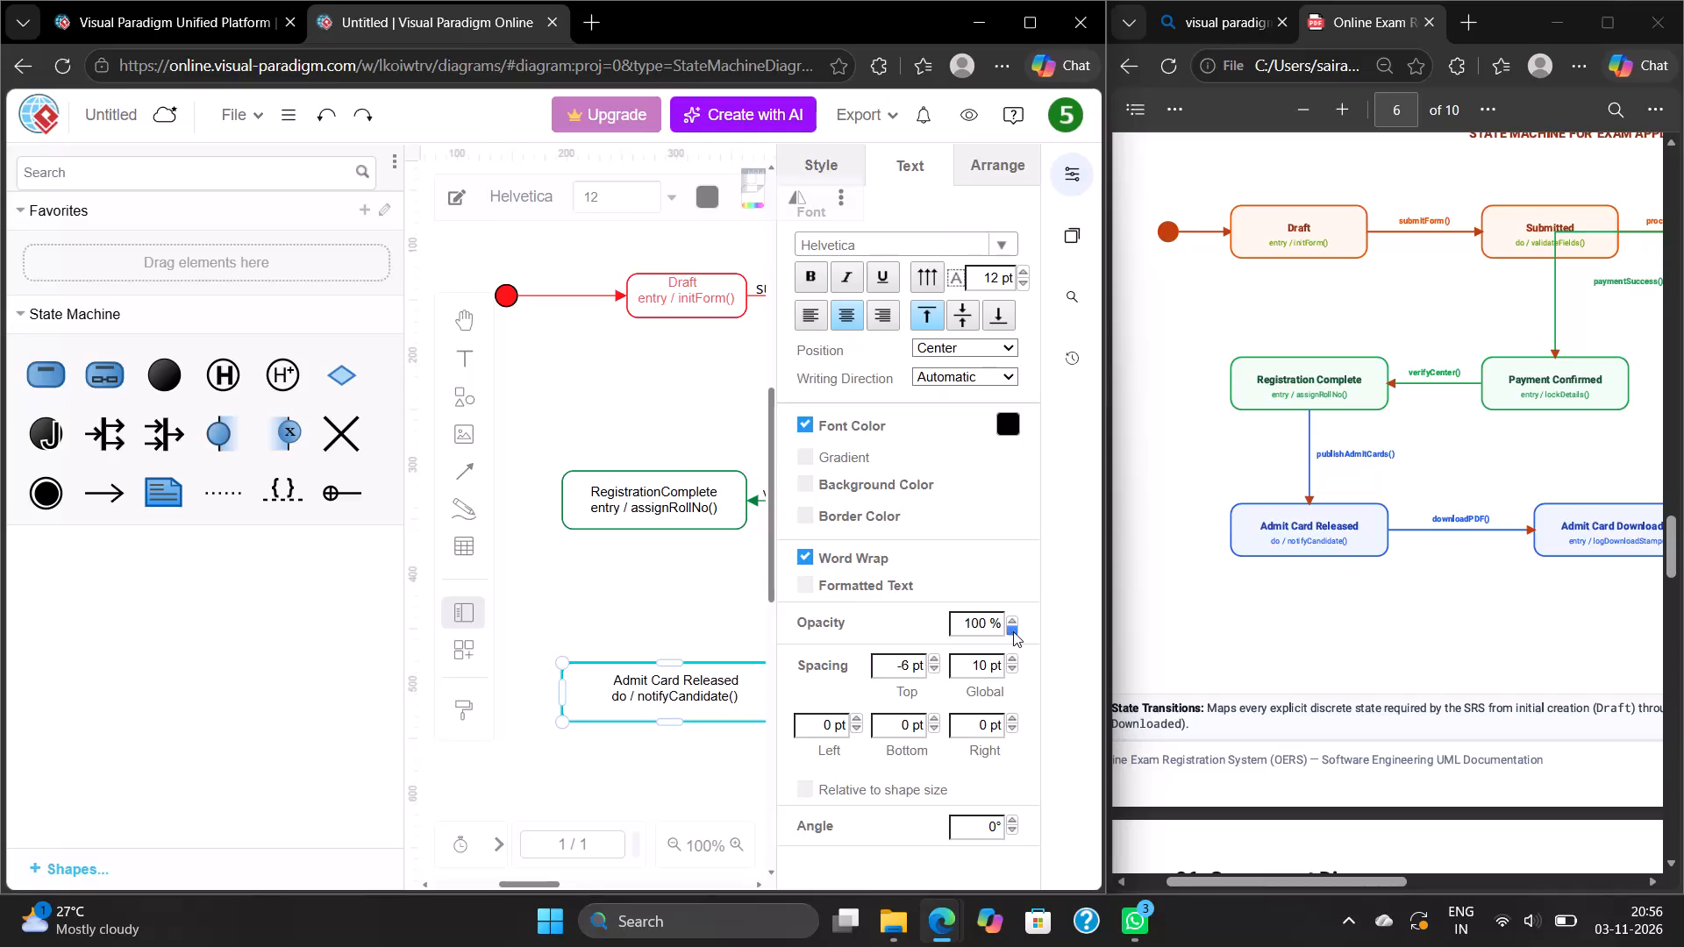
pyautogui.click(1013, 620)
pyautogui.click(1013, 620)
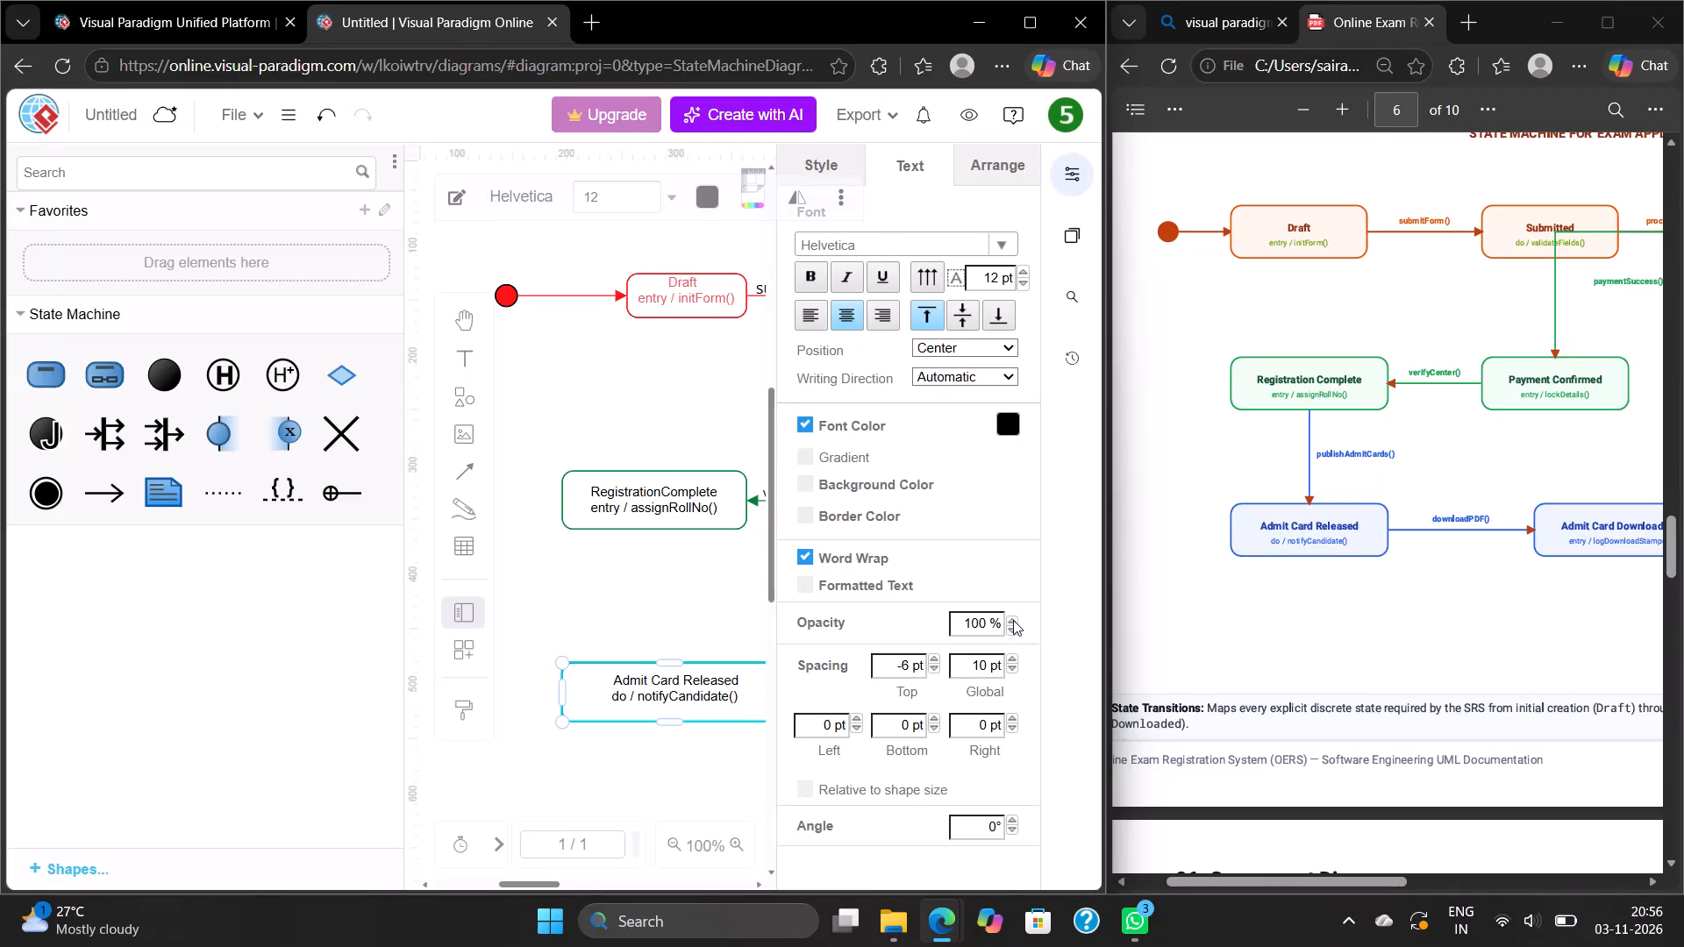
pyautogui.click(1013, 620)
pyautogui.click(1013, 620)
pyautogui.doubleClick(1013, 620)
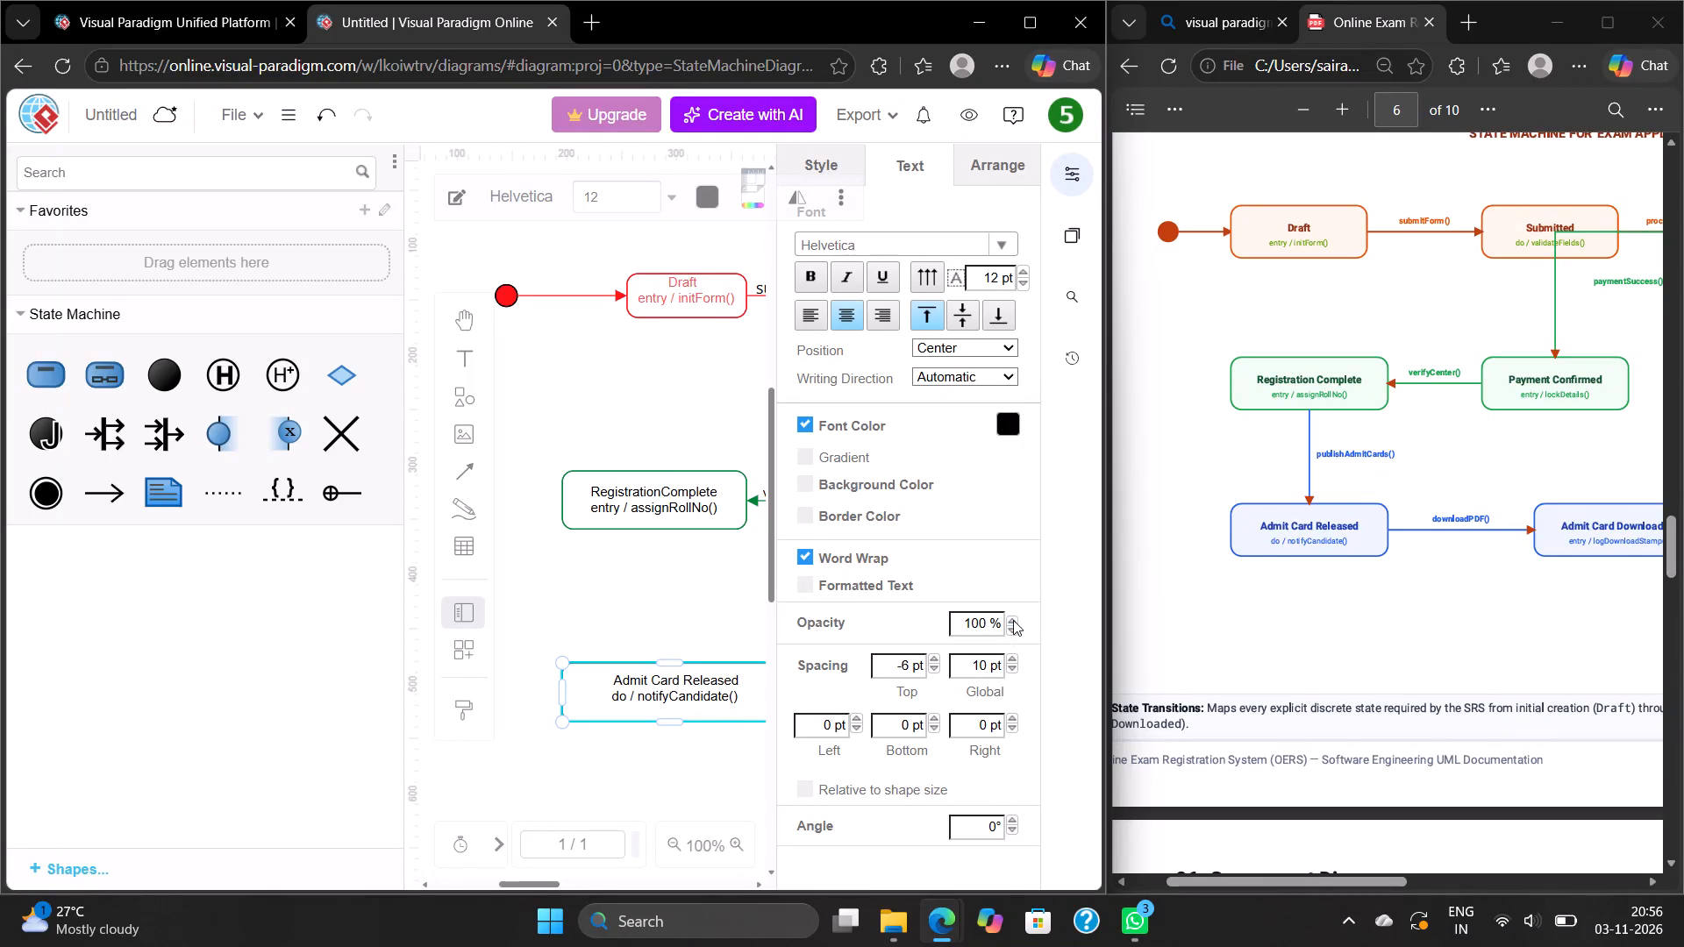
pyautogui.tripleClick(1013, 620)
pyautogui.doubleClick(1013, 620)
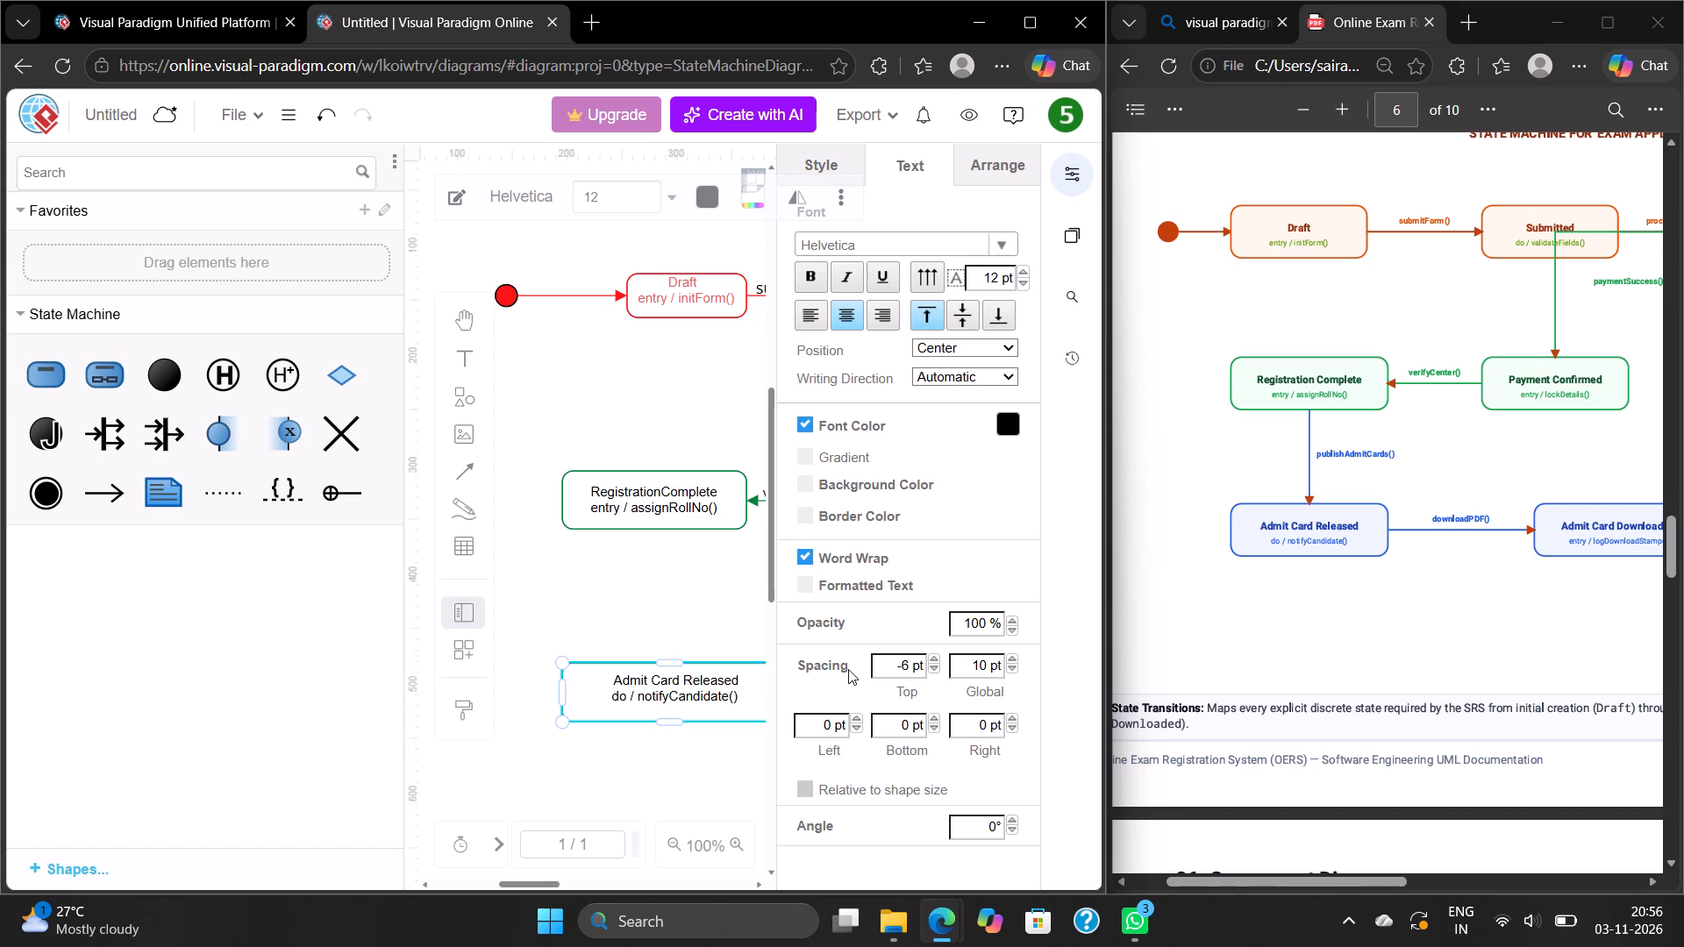
# Set the top text spacing of the Admit Card Released state to -5 pt and deselect the state.
pyautogui.click(932, 668)
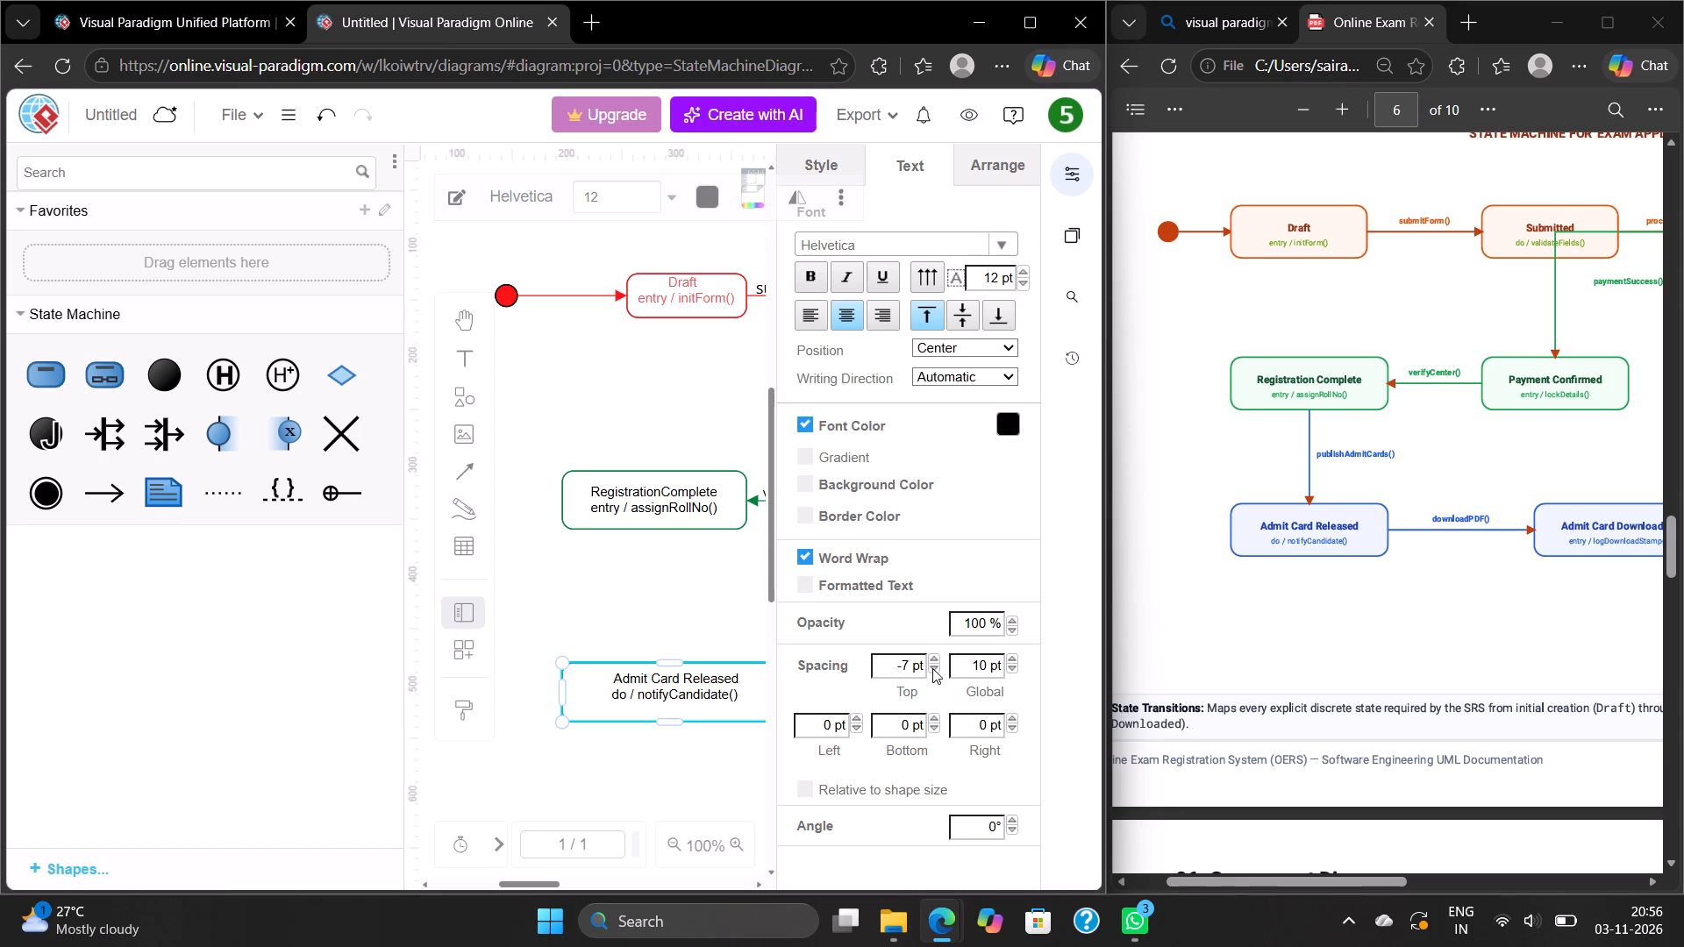
pyautogui.click(932, 668)
pyautogui.click(933, 653)
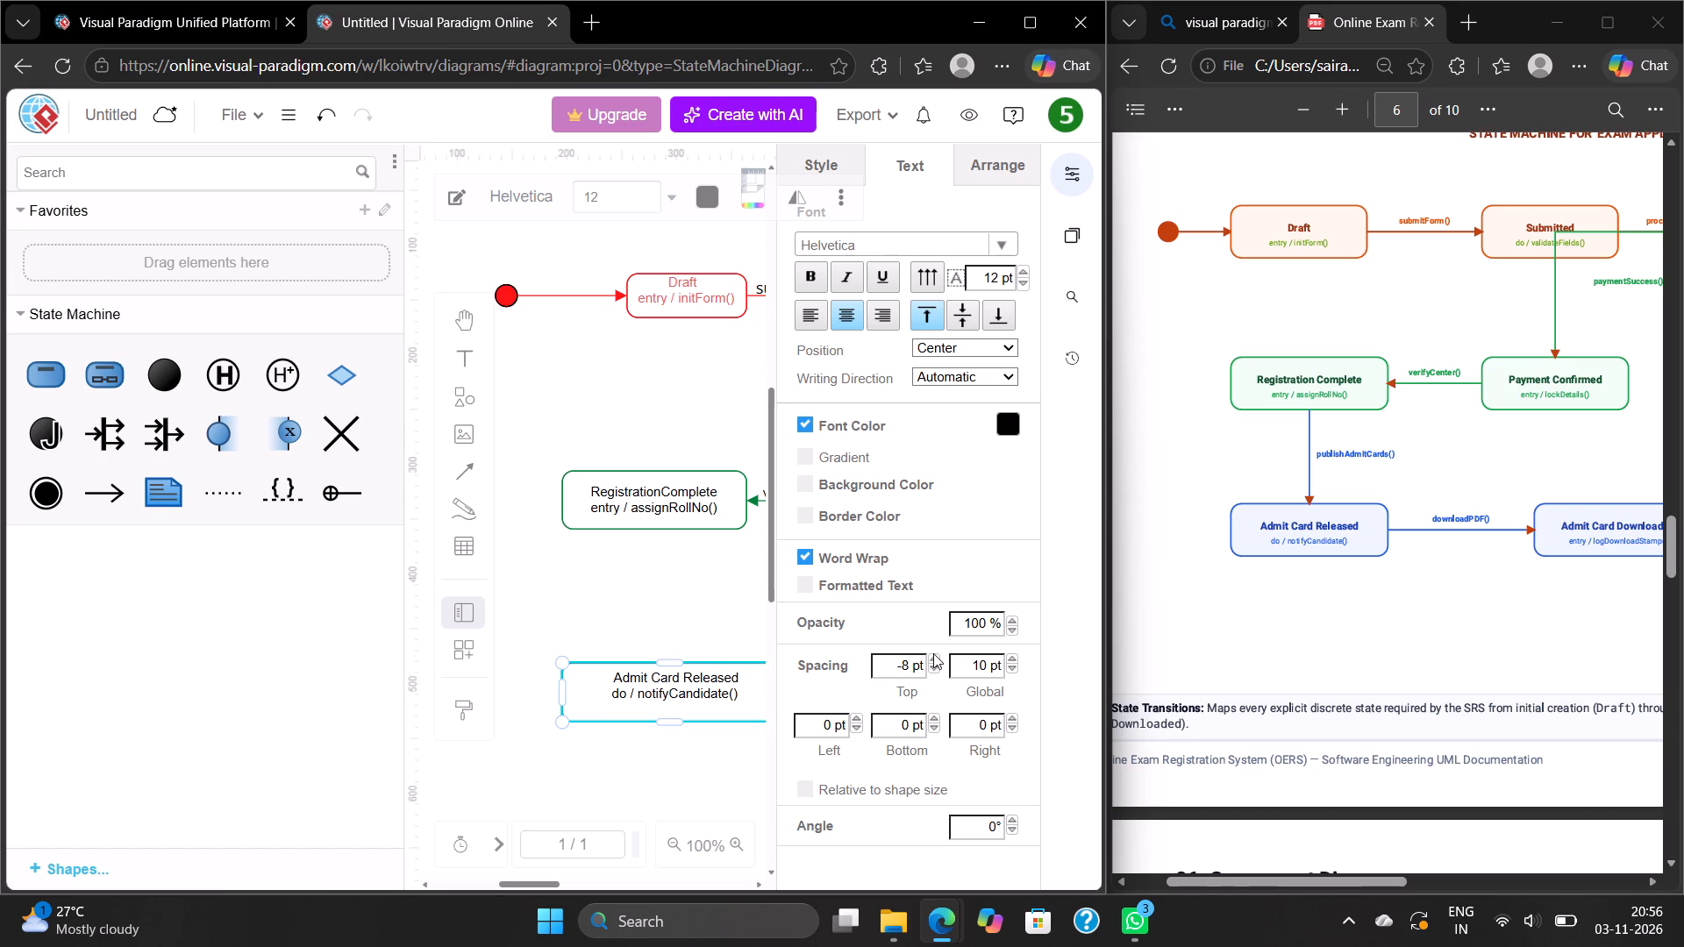
pyautogui.tripleClick(933, 653)
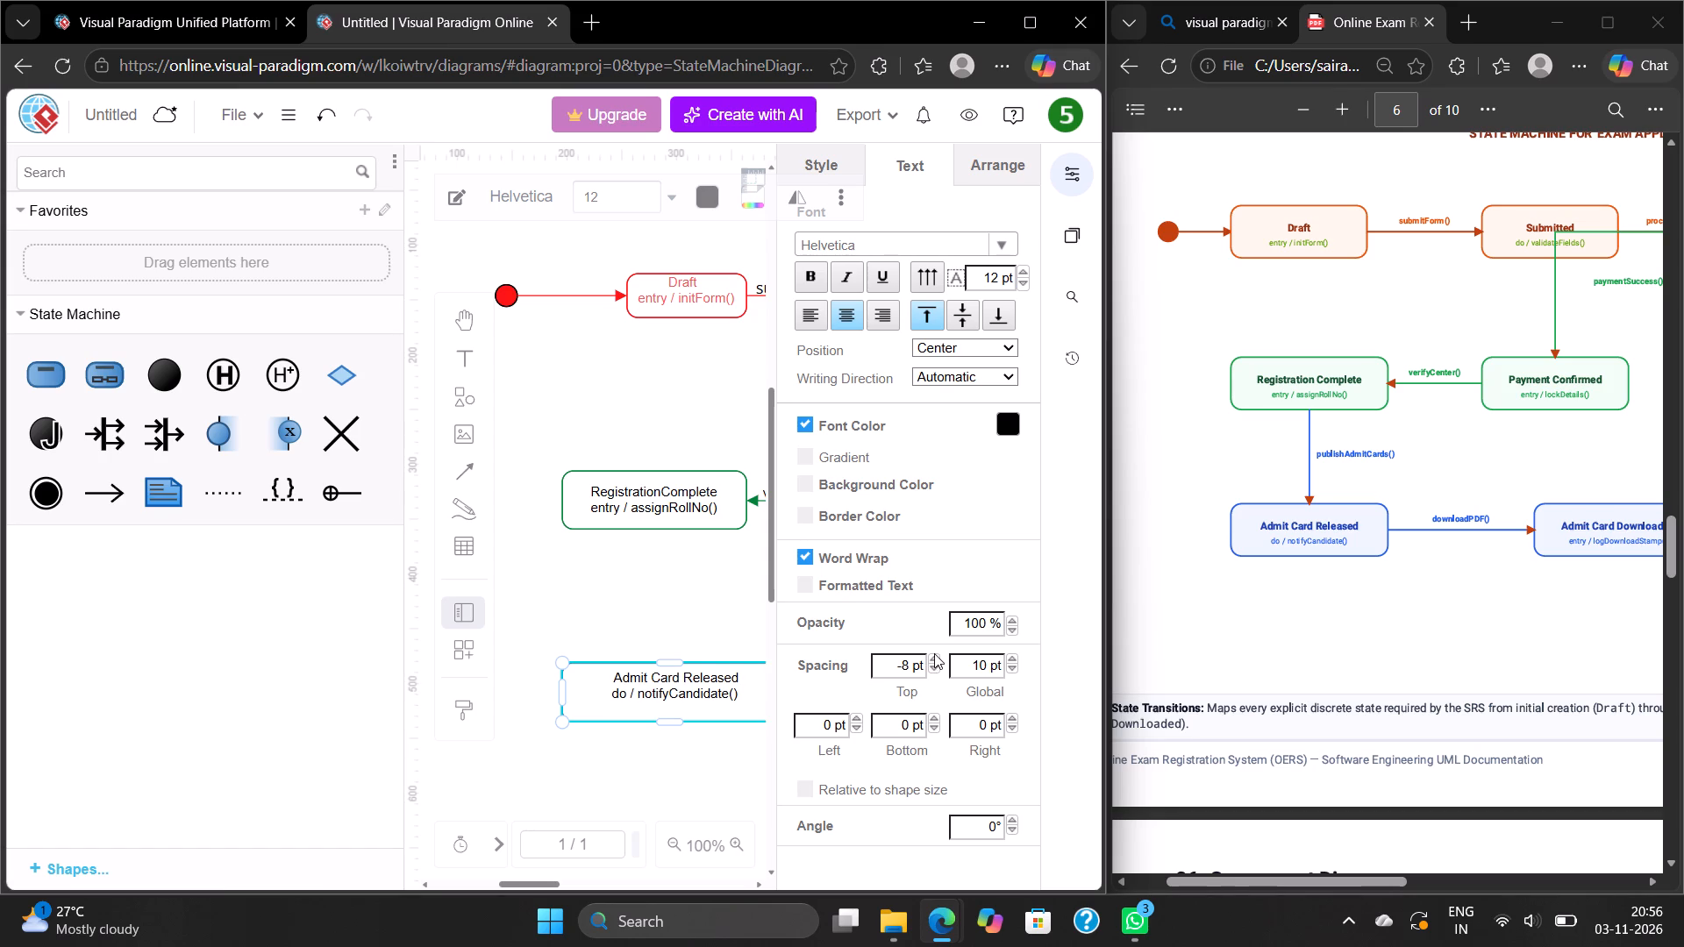
pyautogui.click(935, 656)
pyautogui.click(935, 656)
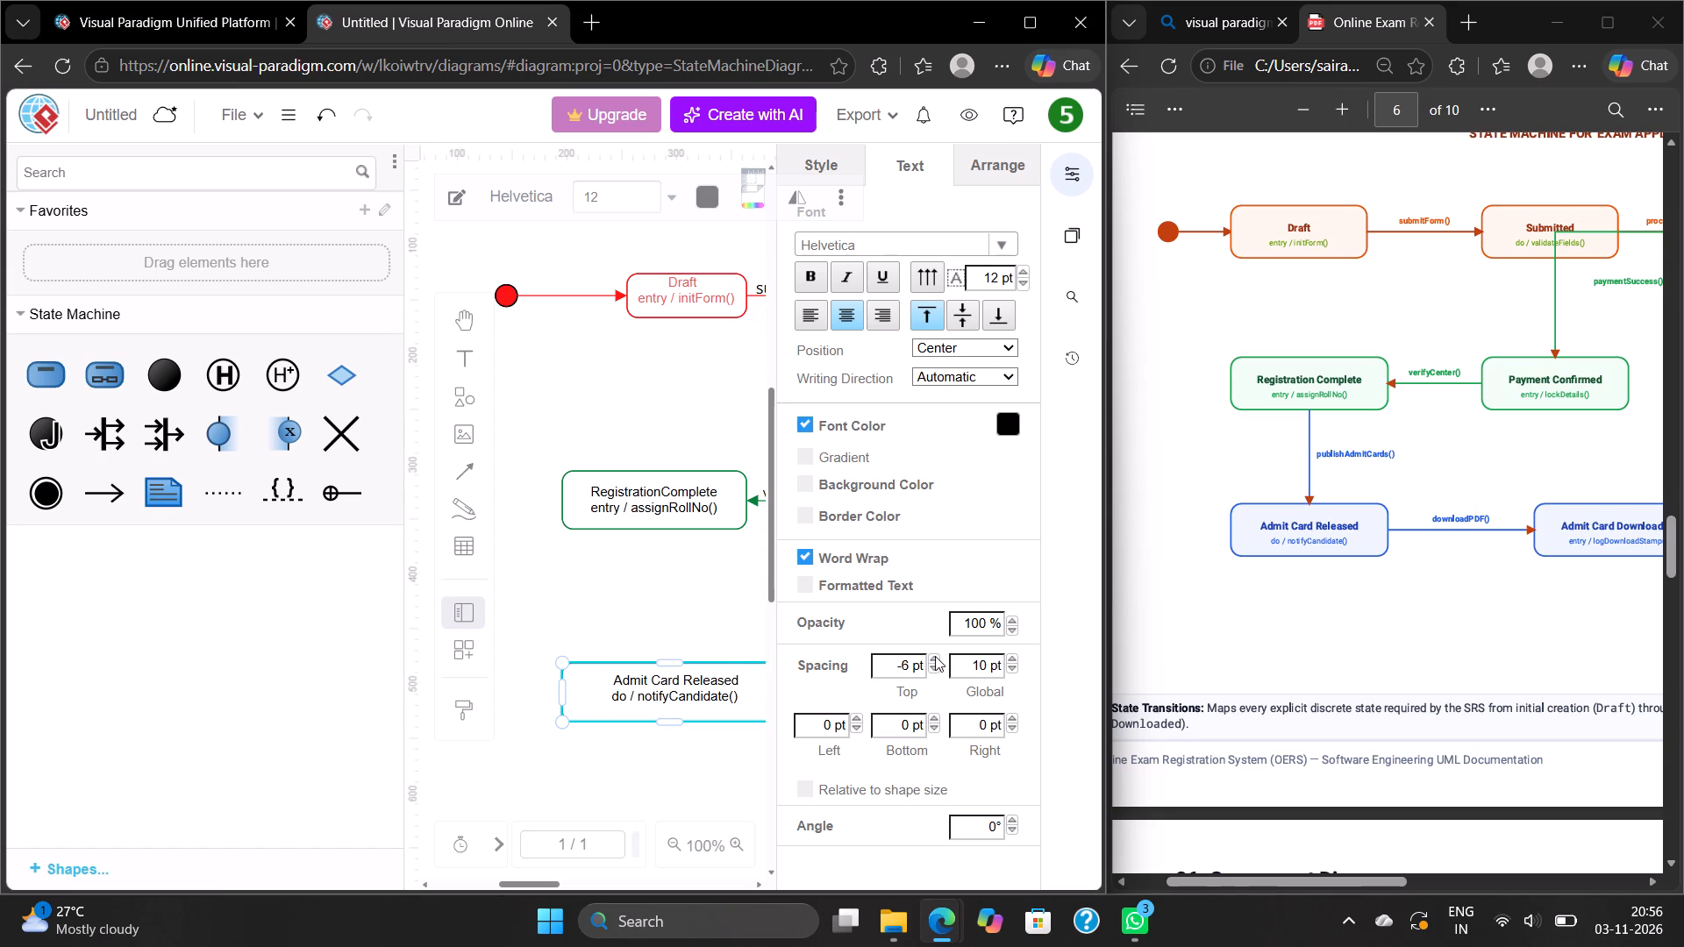
pyautogui.click(935, 656)
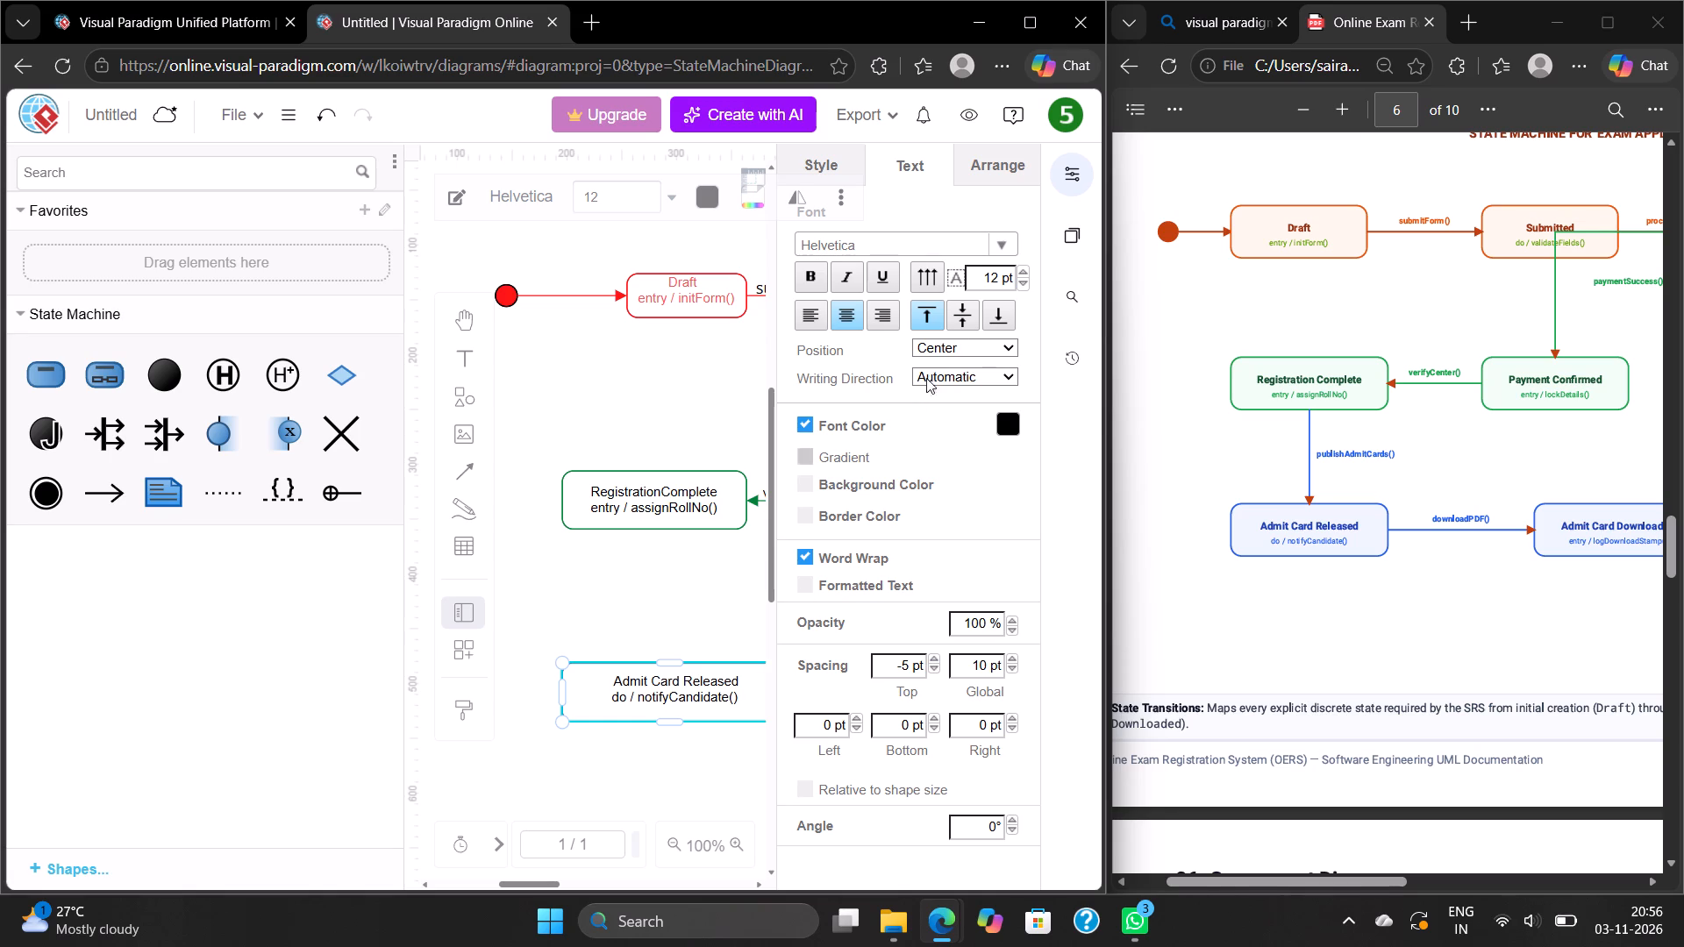
pyautogui.click(1067, 171)
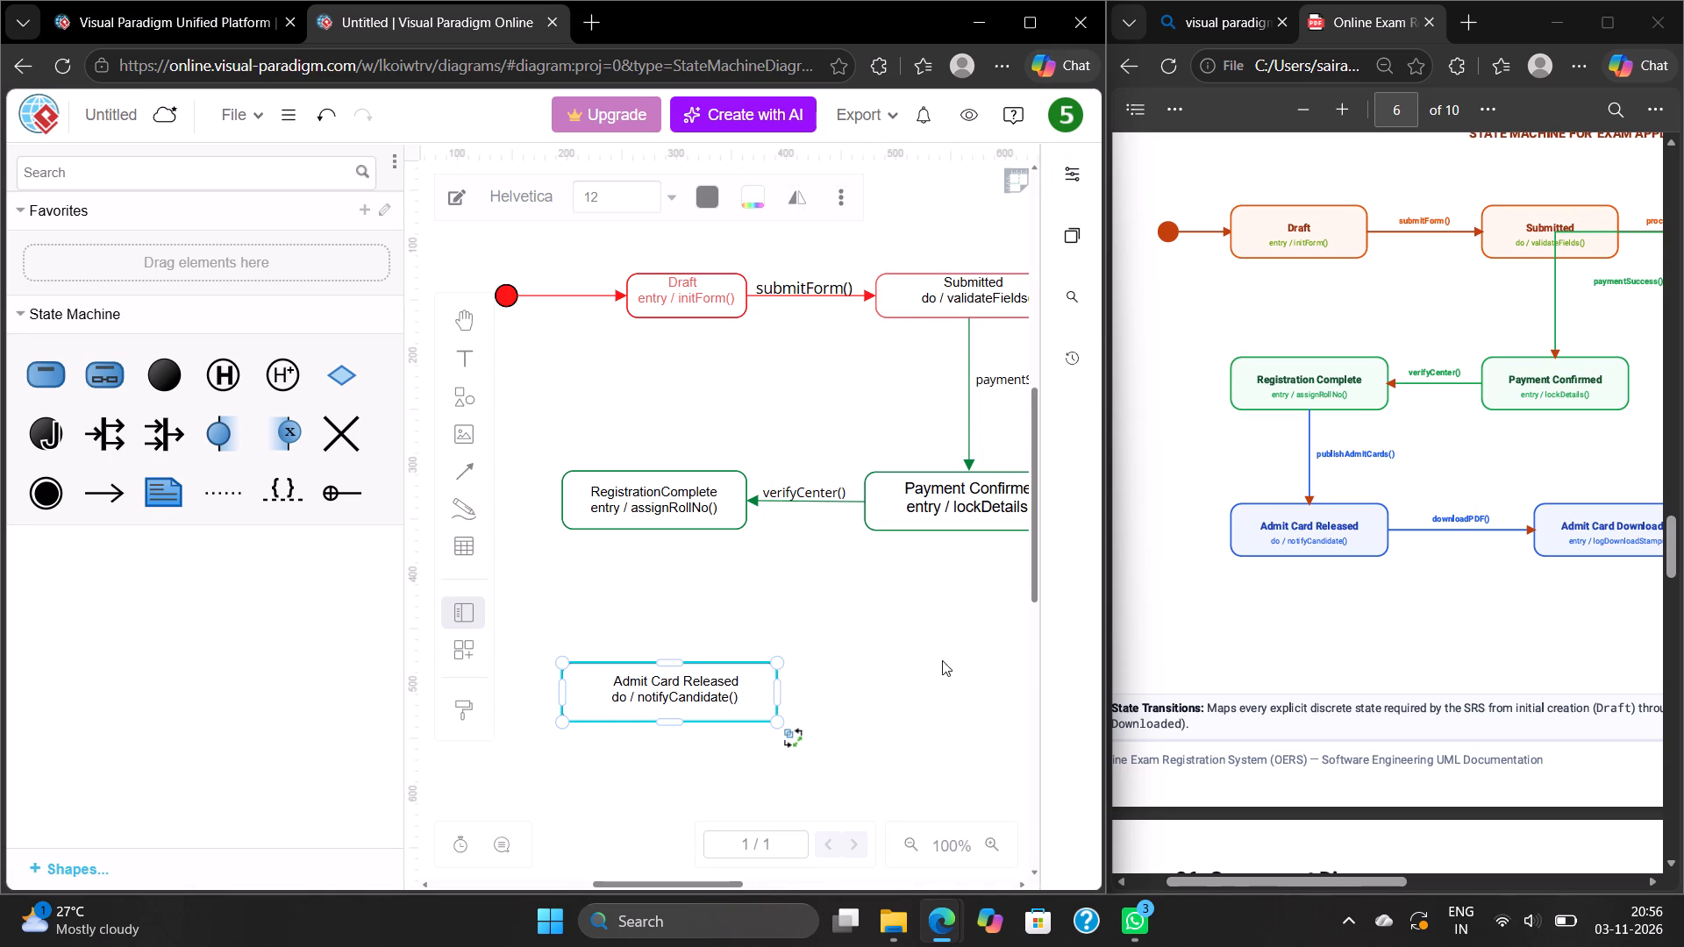
pyautogui.click(903, 638)
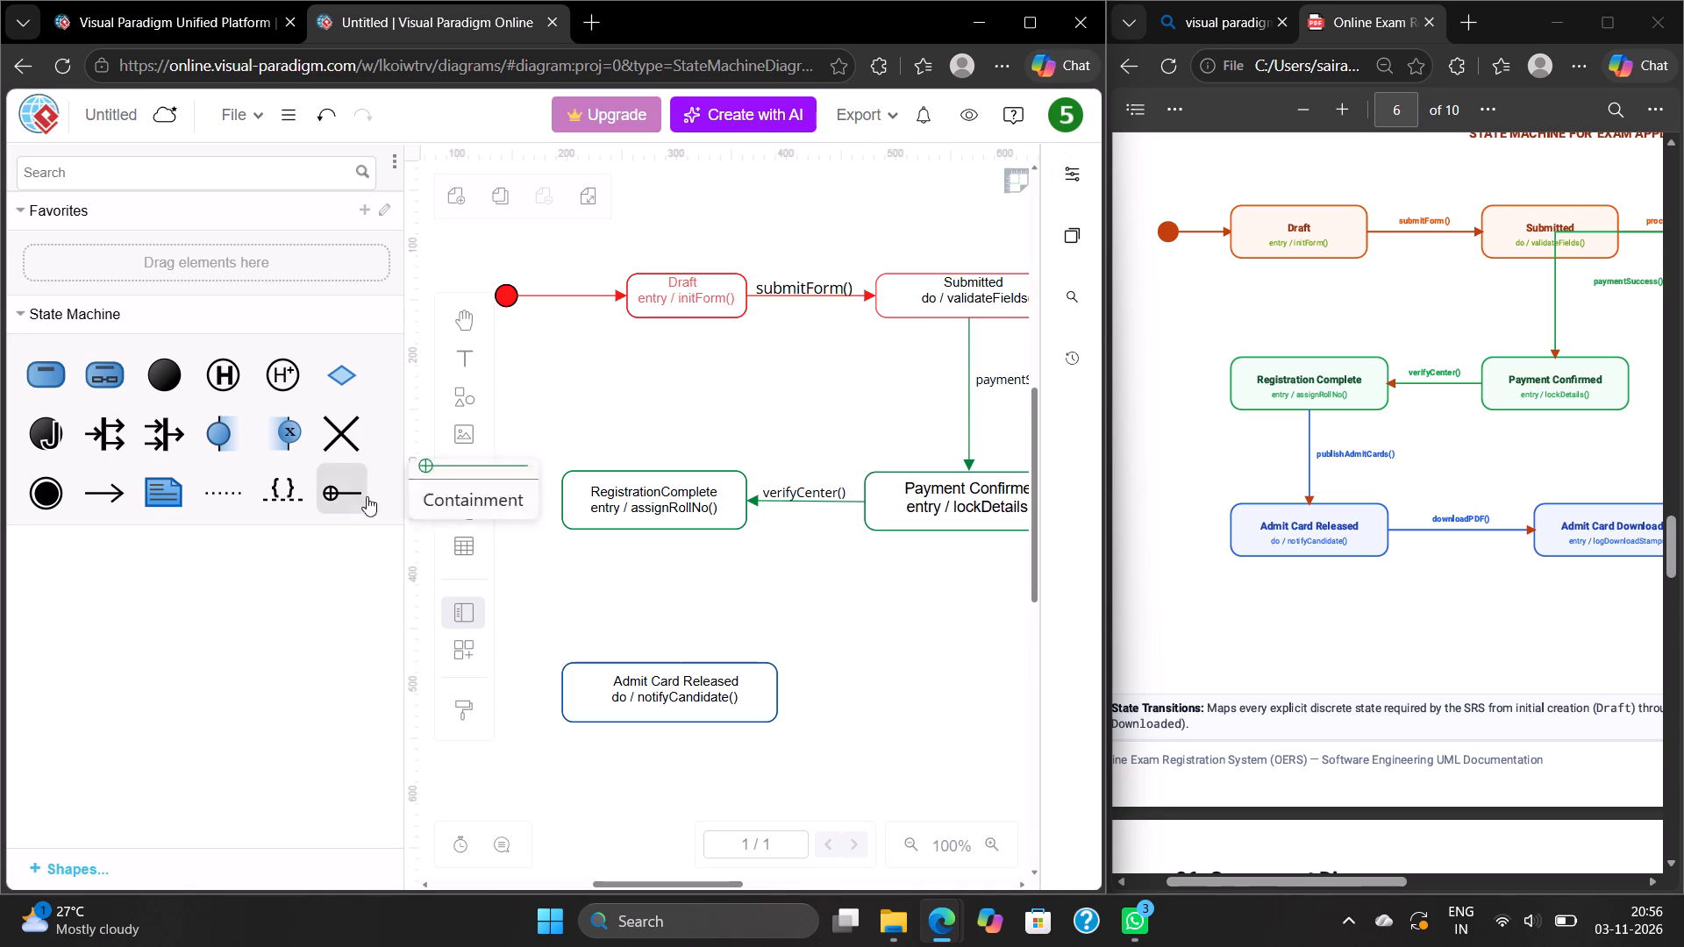
# Draw an arrow from RegistrationComplete down towards Admit Card Released and attach its start to RegistrationComplete's bottom edge.
pyautogui.click(451, 473)
pyautogui.click(546, 427)
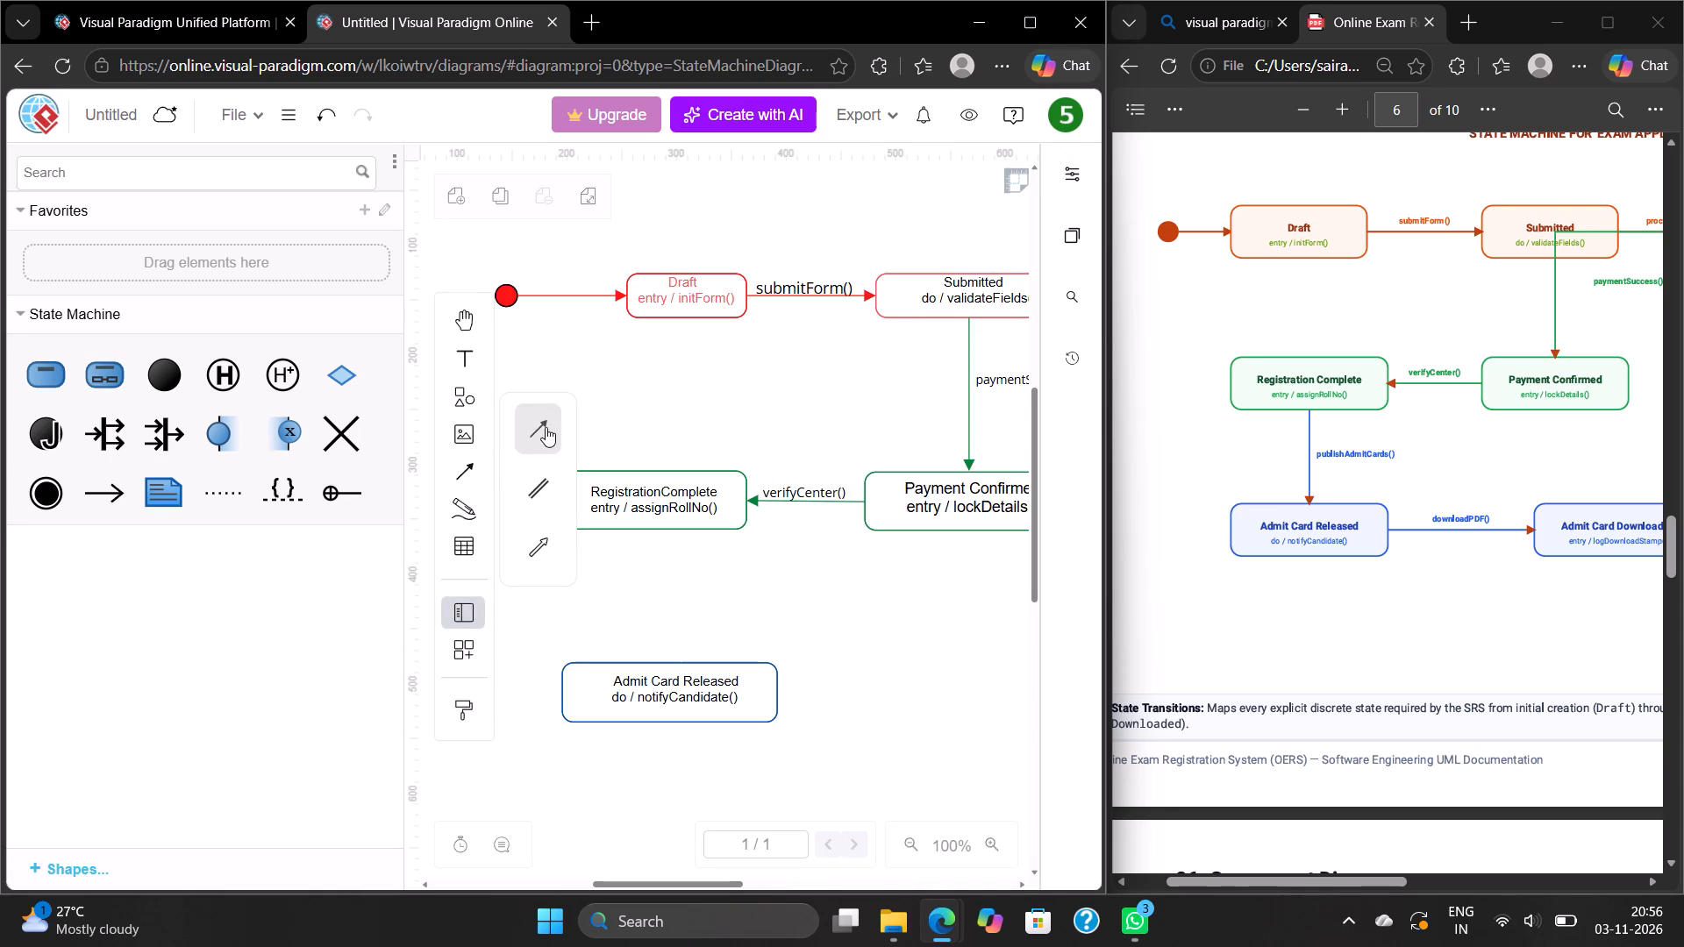
pyautogui.moveTo(638, 531); pyautogui.dragTo(658, 631)
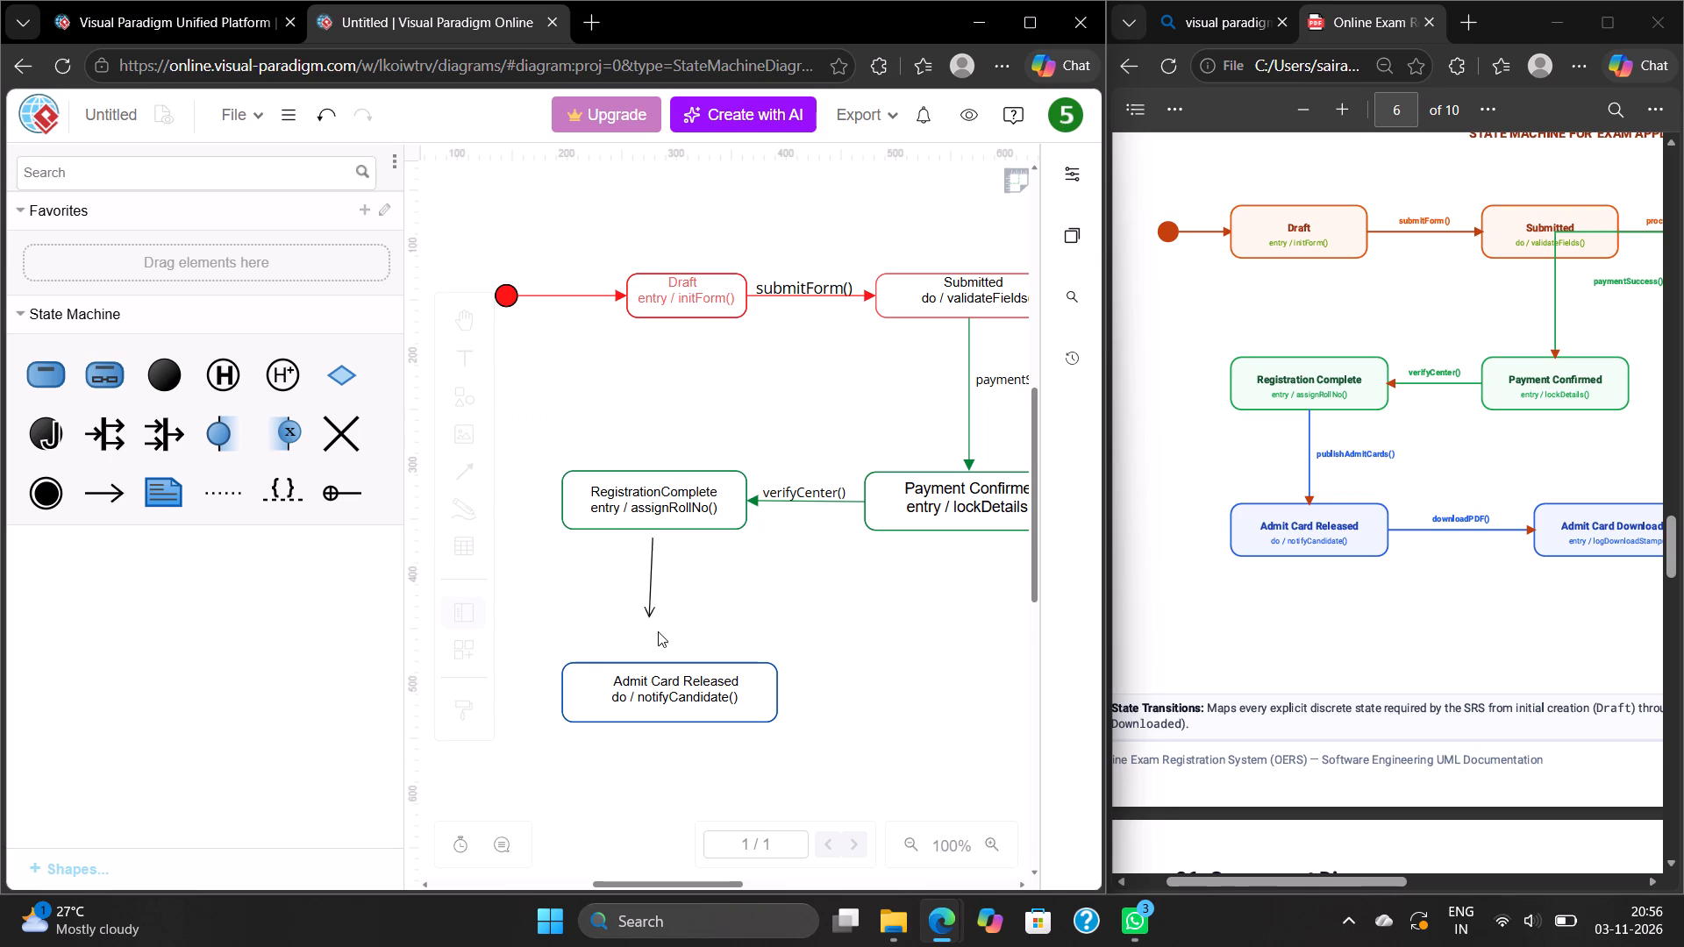
pyautogui.moveTo(658, 631); pyautogui.dragTo(662, 671)
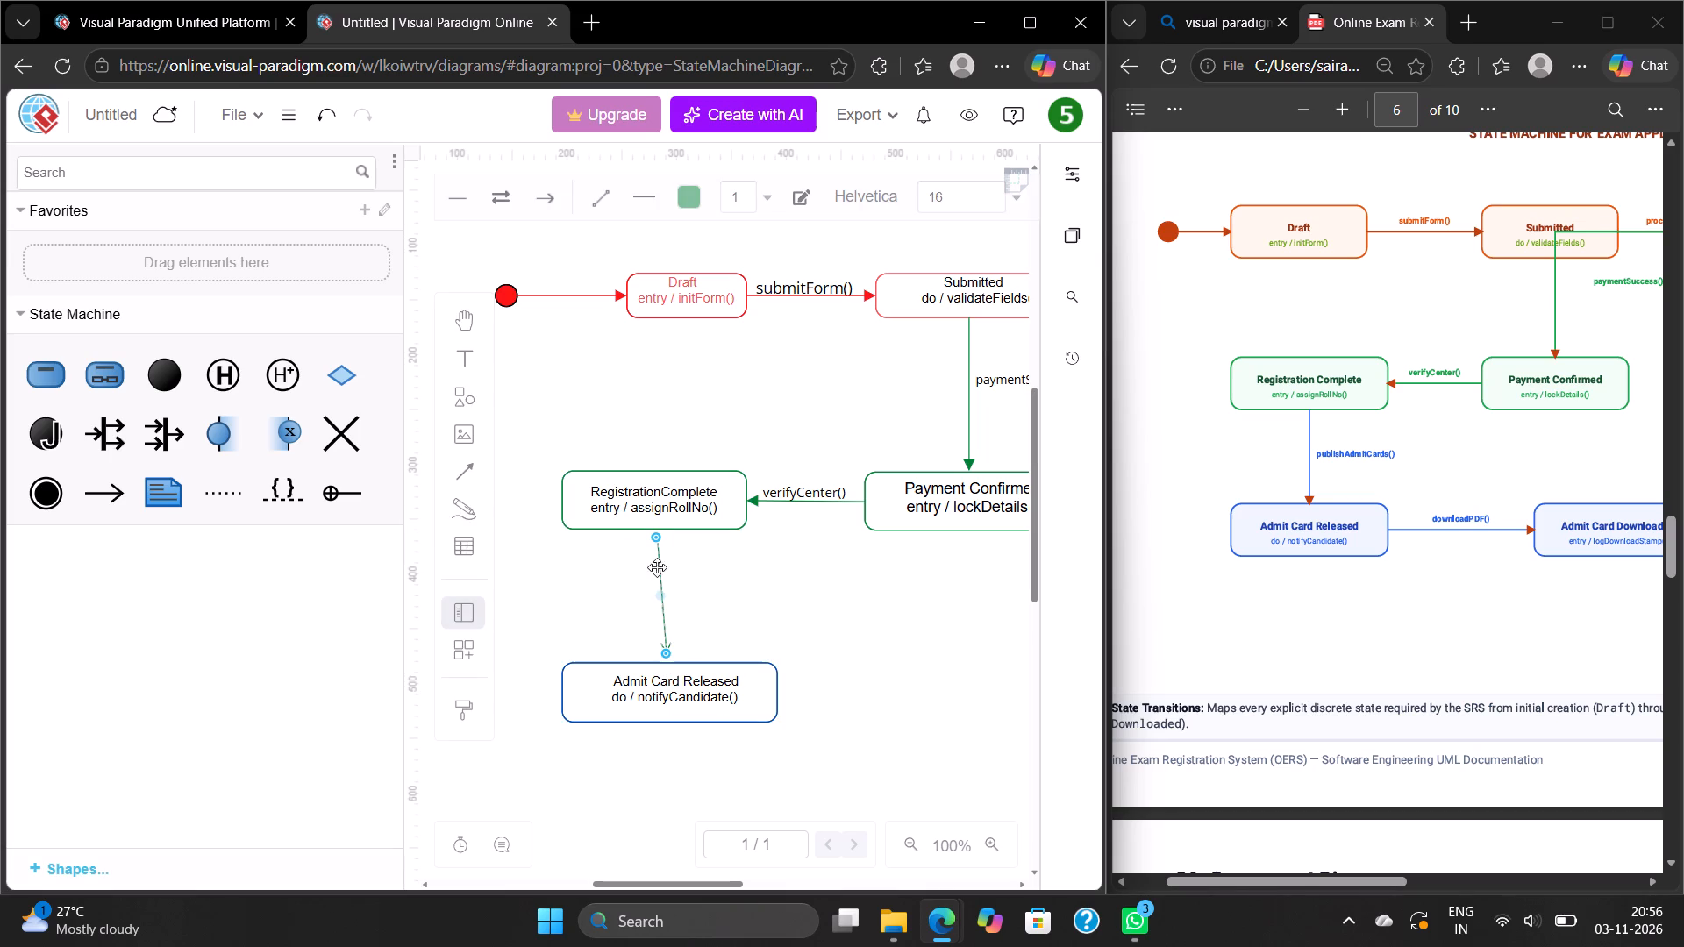
pyautogui.moveTo(657, 538); pyautogui.dragTo(663, 528)
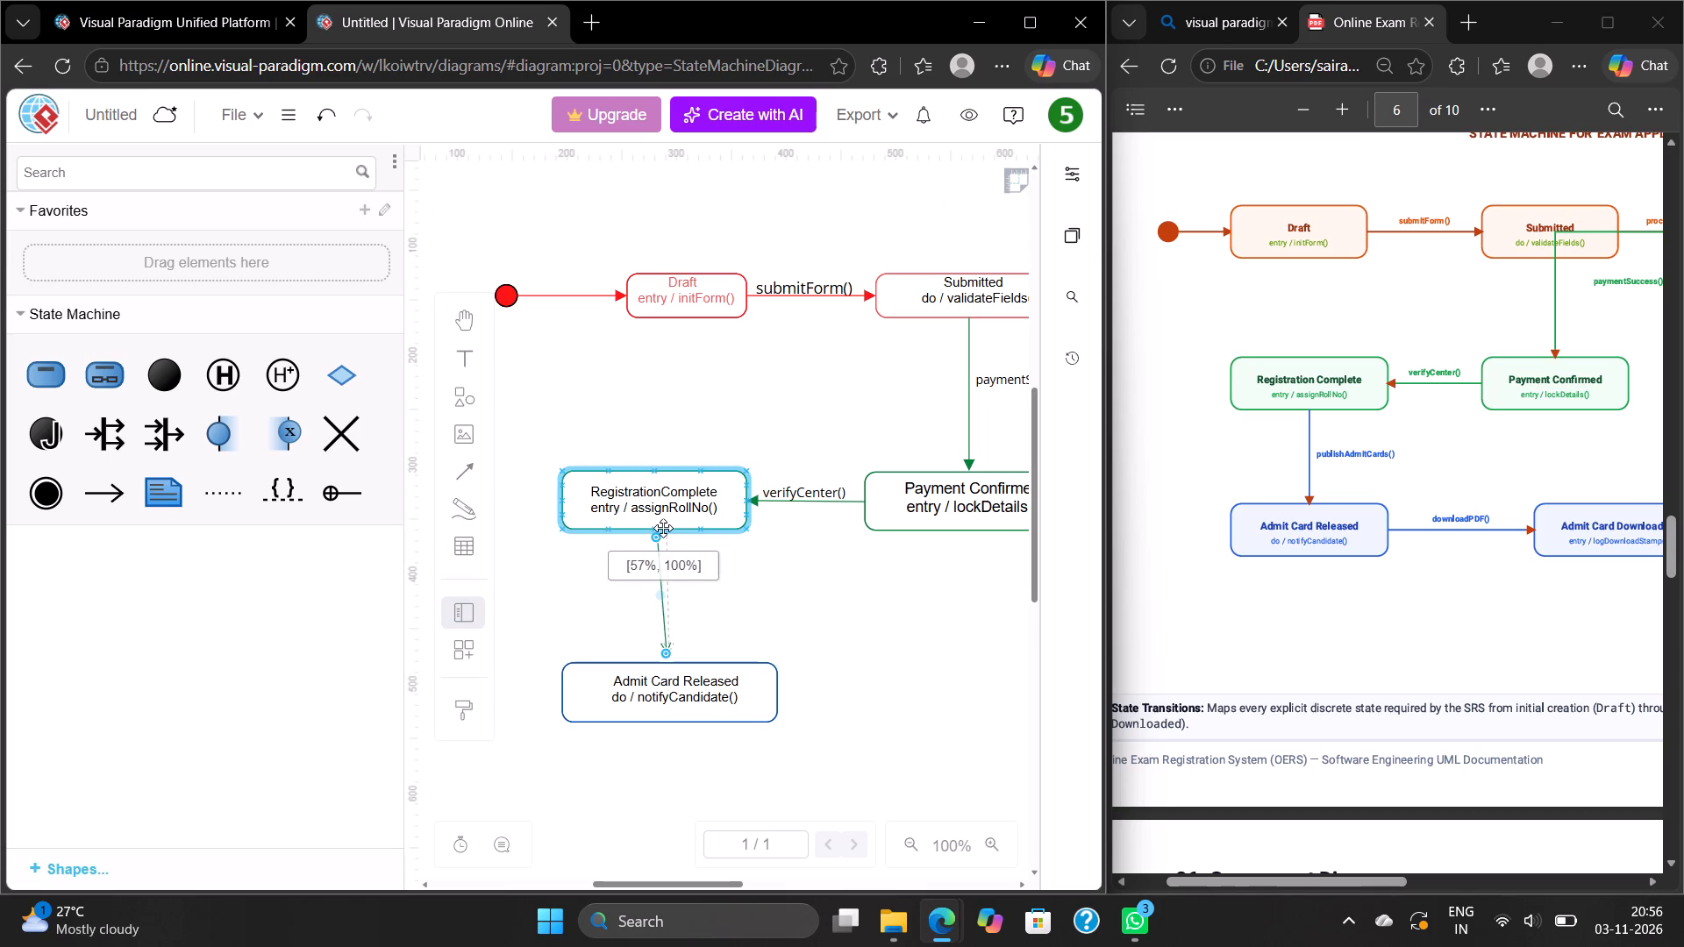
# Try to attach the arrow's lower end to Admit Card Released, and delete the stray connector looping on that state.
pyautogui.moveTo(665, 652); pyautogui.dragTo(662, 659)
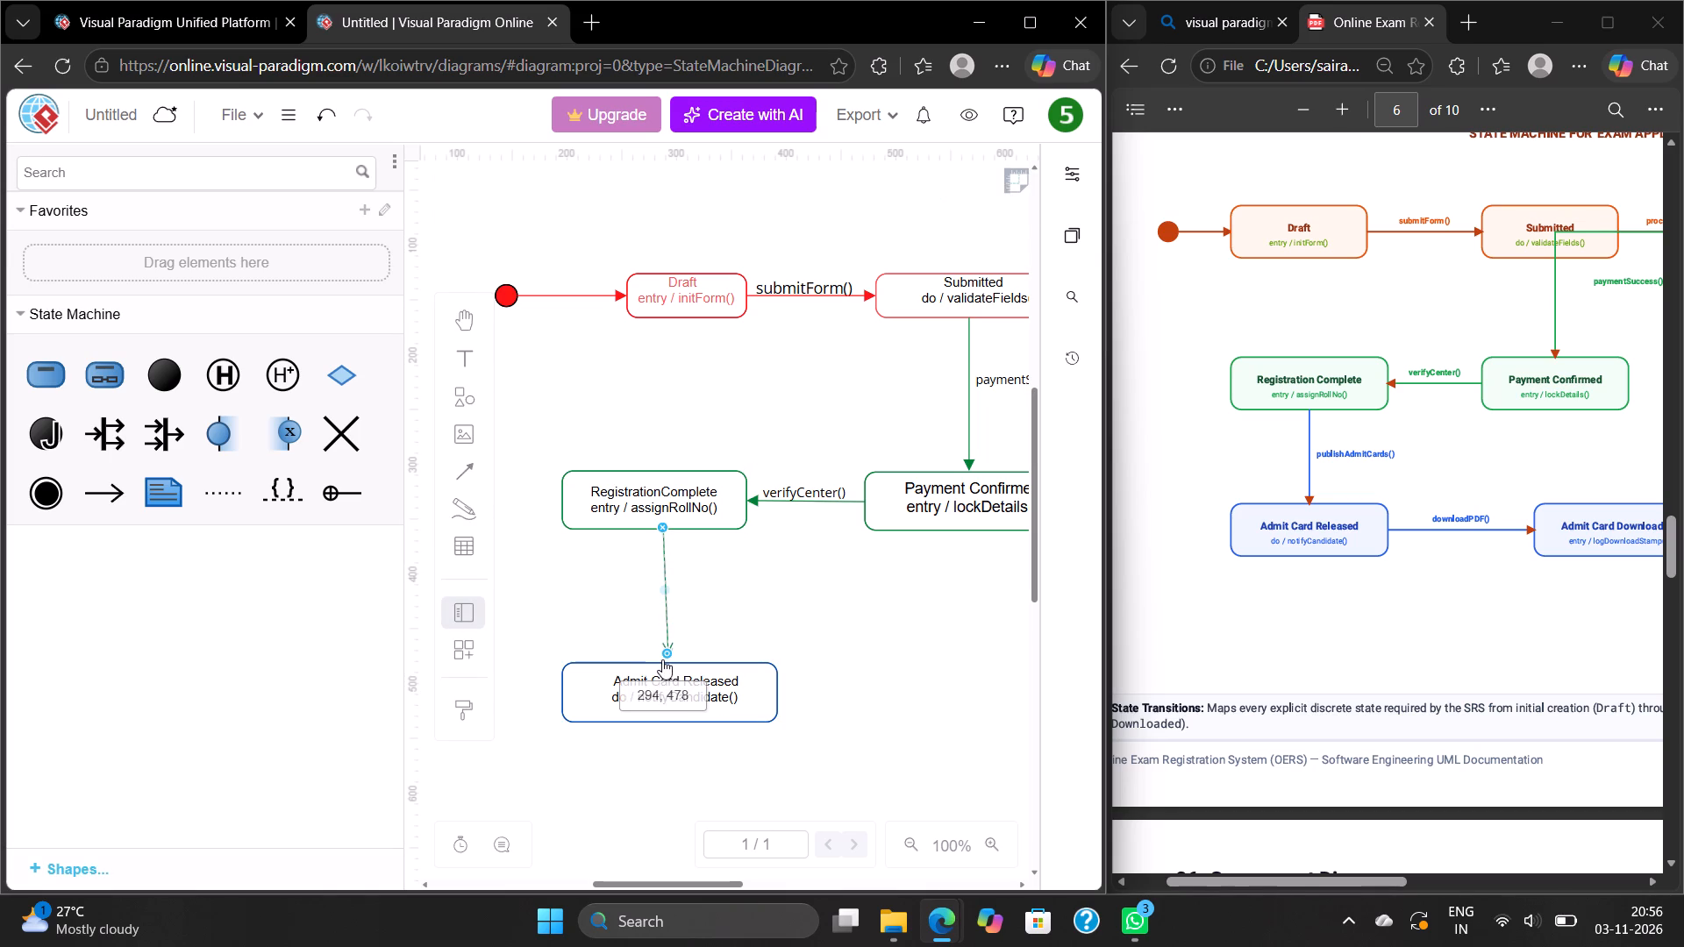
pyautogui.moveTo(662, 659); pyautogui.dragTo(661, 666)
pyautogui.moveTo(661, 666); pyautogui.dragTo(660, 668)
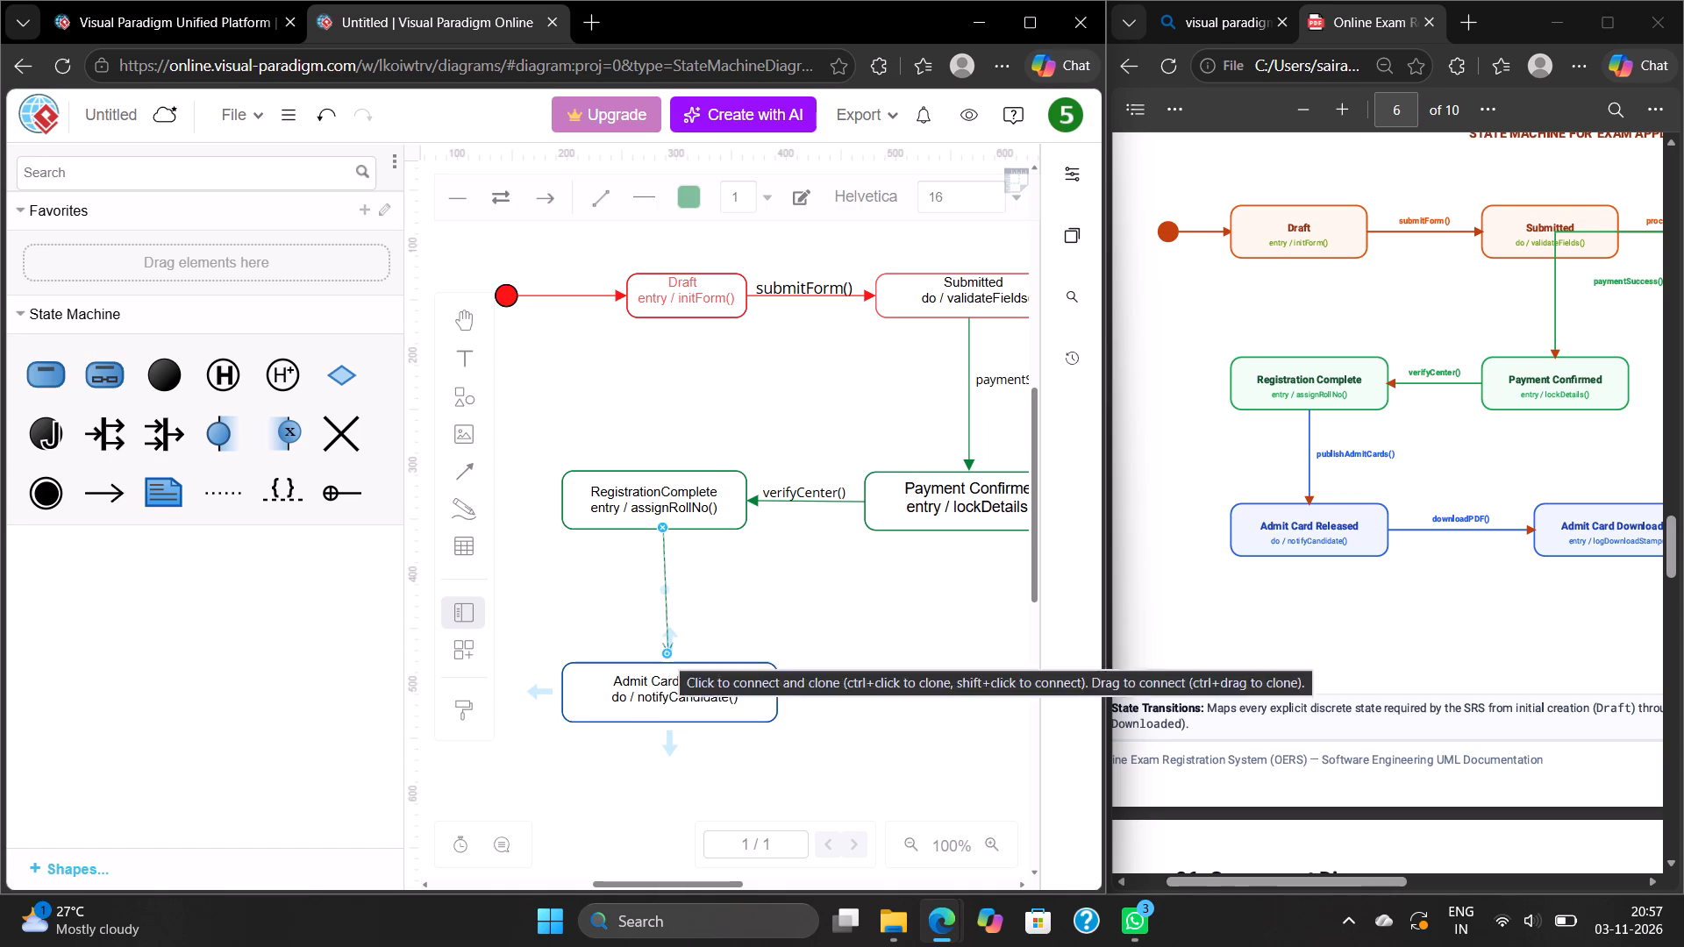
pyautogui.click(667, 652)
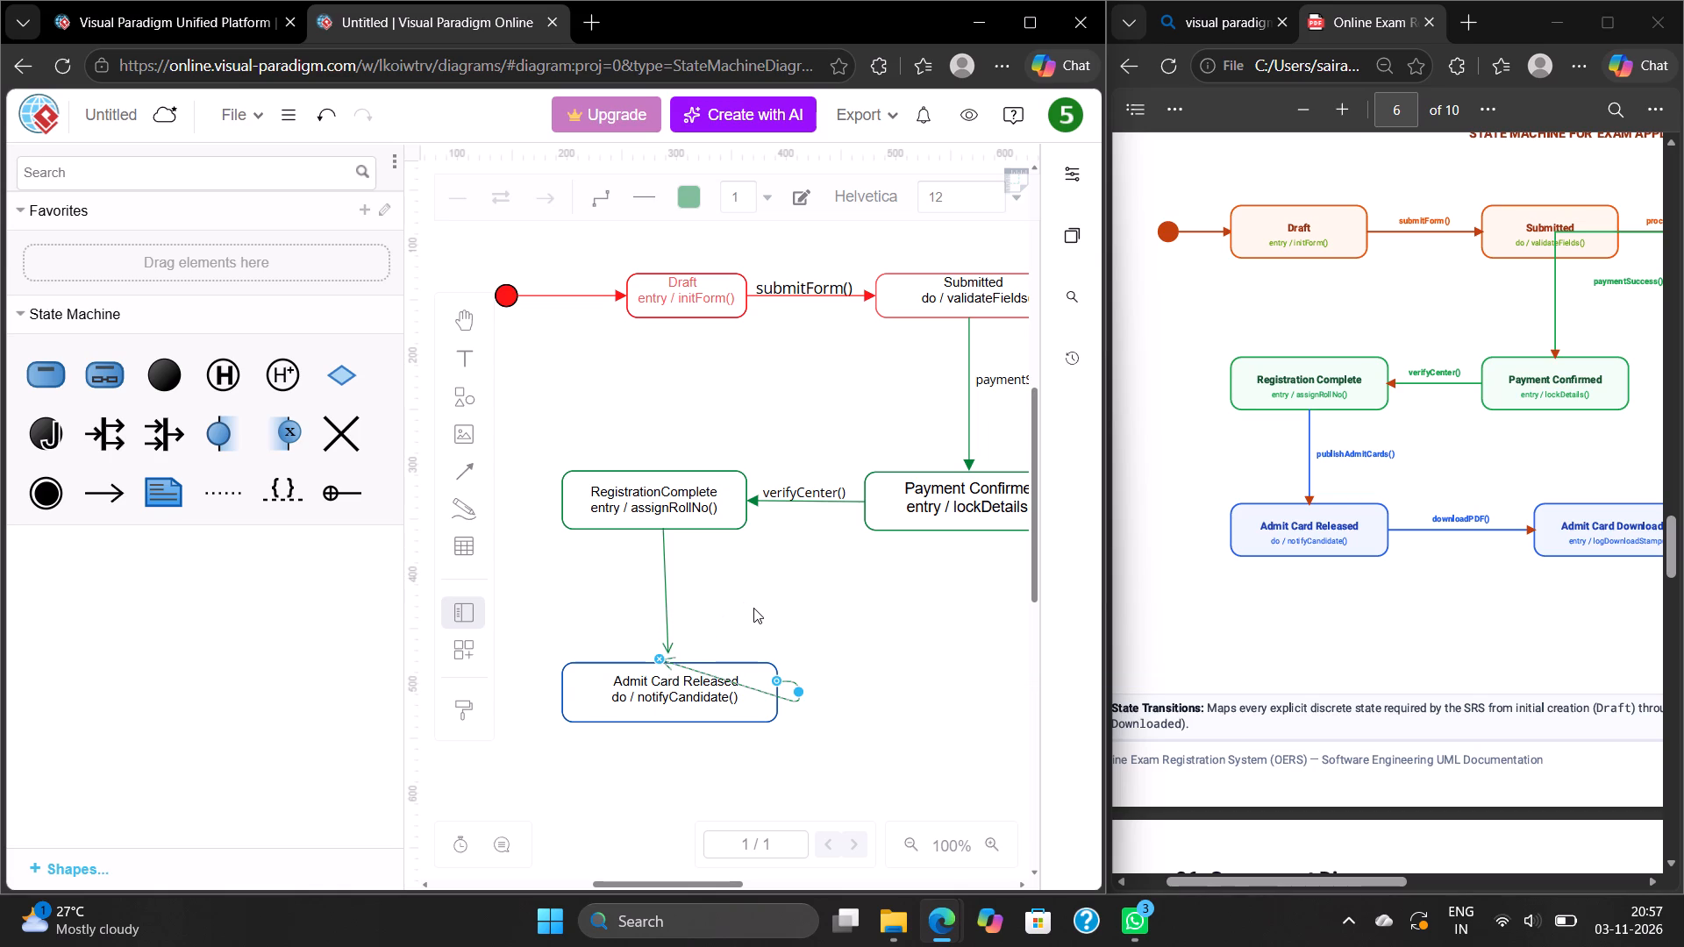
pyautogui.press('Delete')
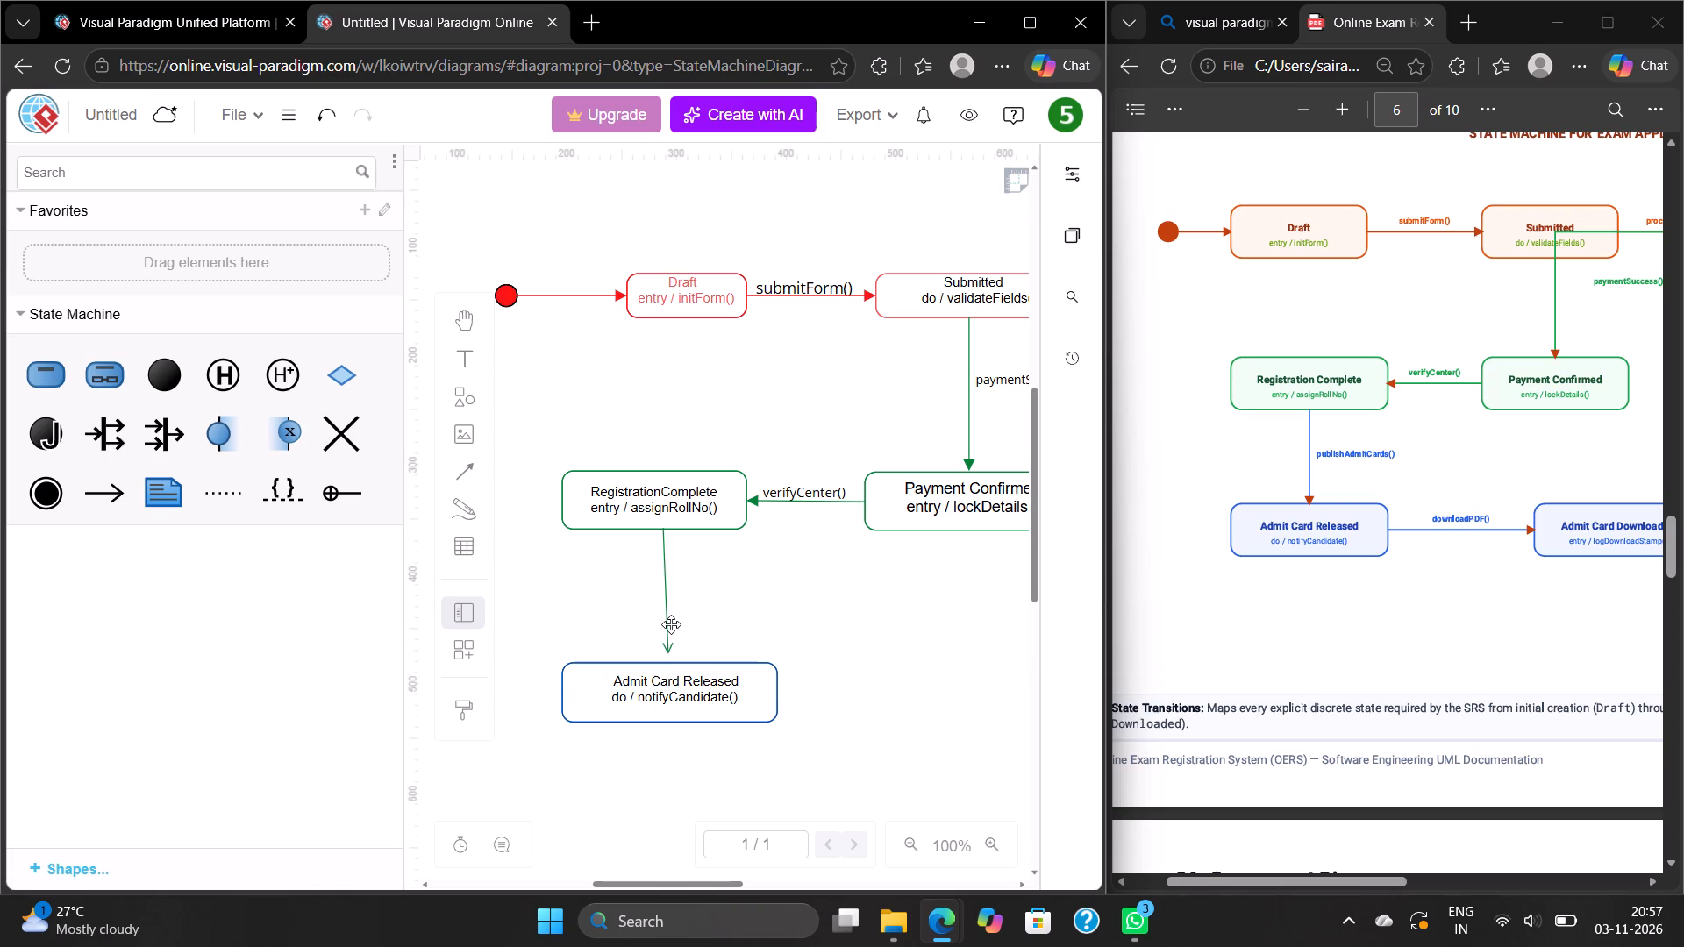
# Move the arrow's lower end onto the top edge of Admit Card Released so that the line runs vertically.
pyautogui.click(671, 624)
pyautogui.click(668, 652)
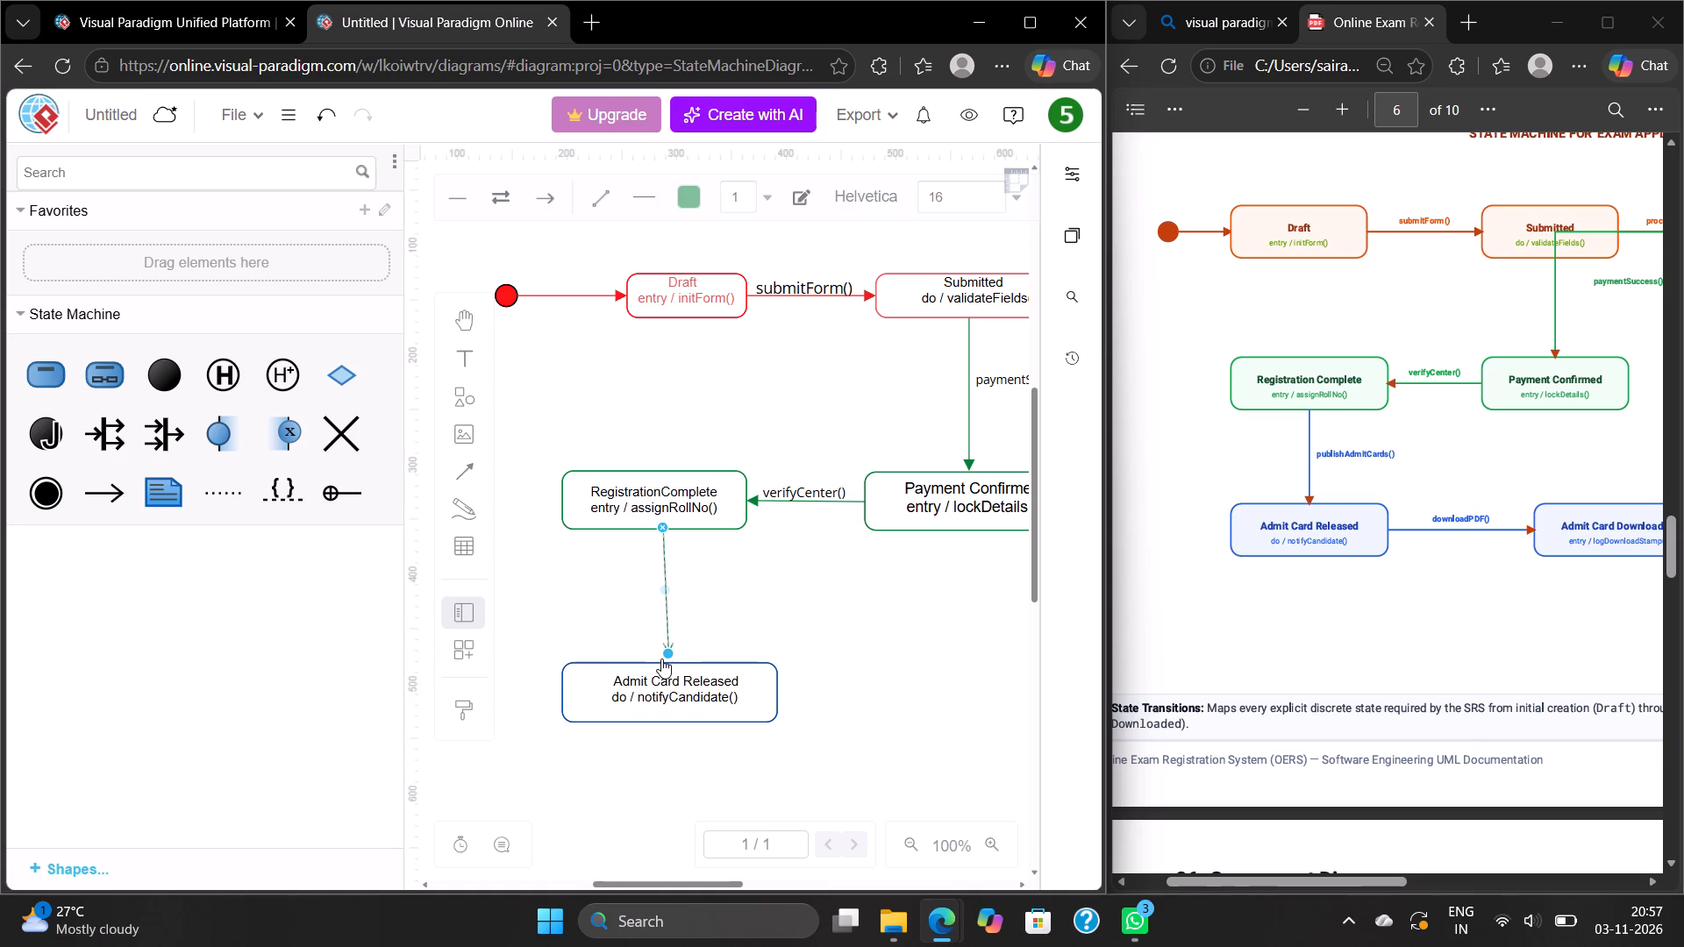
pyautogui.moveTo(669, 645); pyautogui.dragTo(662, 656)
pyautogui.moveTo(662, 650); pyautogui.dragTo(661, 666)
pyautogui.click(690, 604)
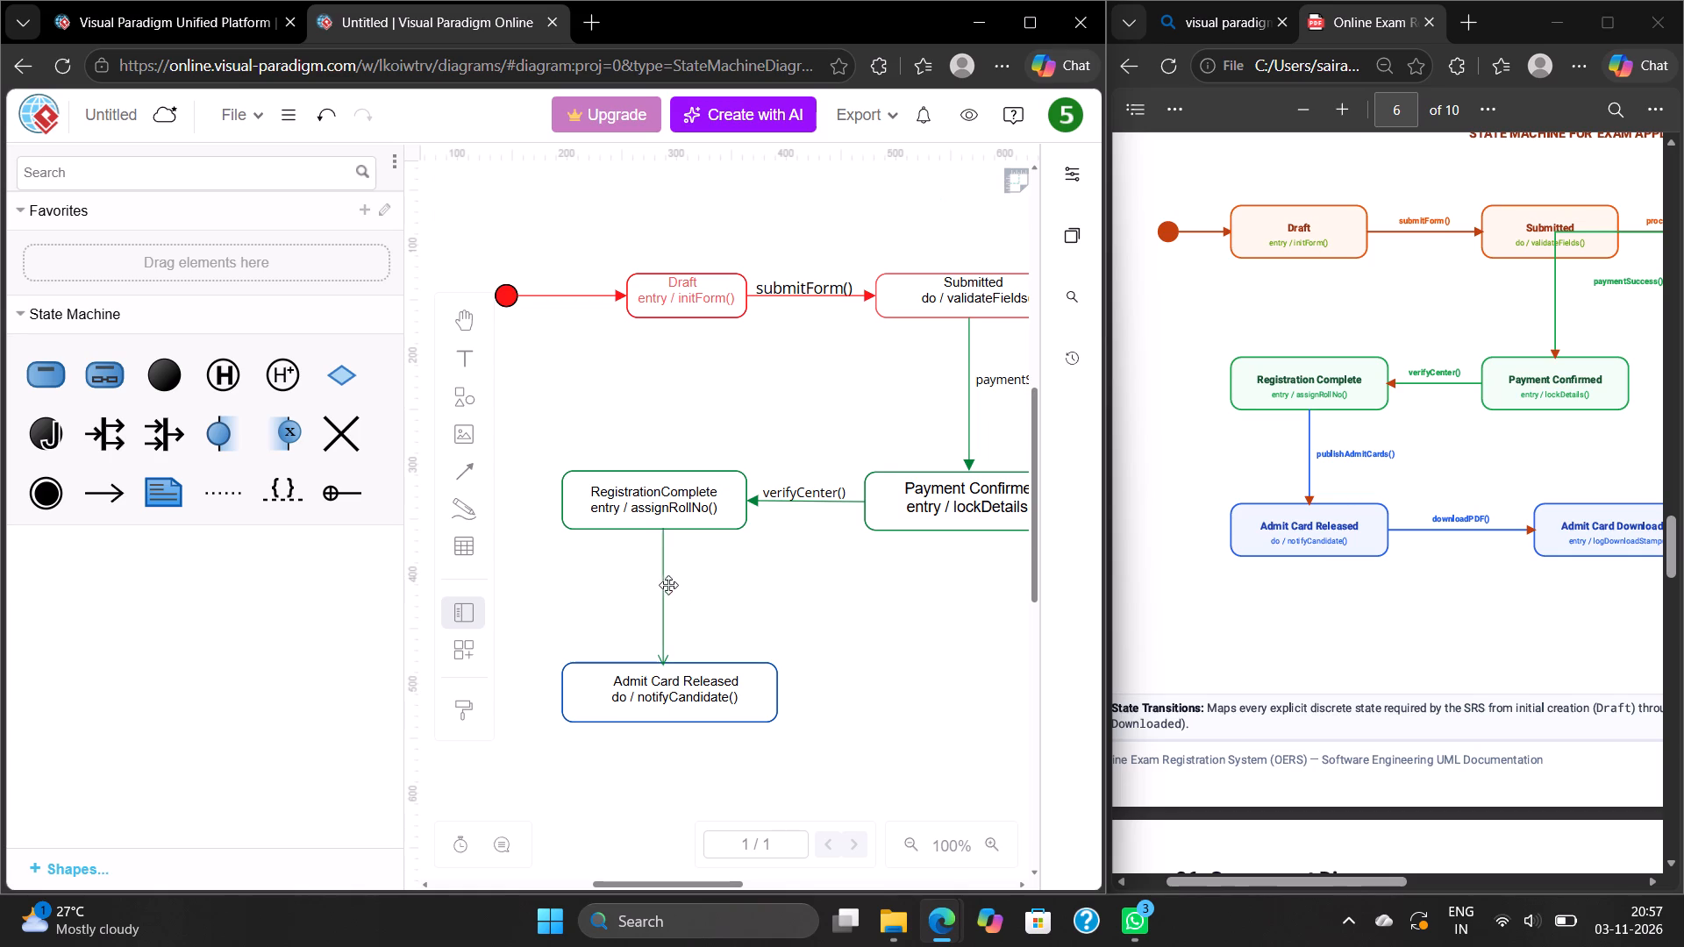
# Give the arrow from RegistrationComplete to Admit Card Released a filled arrowhead and a medium blue line colour, and deselect it.
pyautogui.click(662, 584)
pyautogui.click(1078, 170)
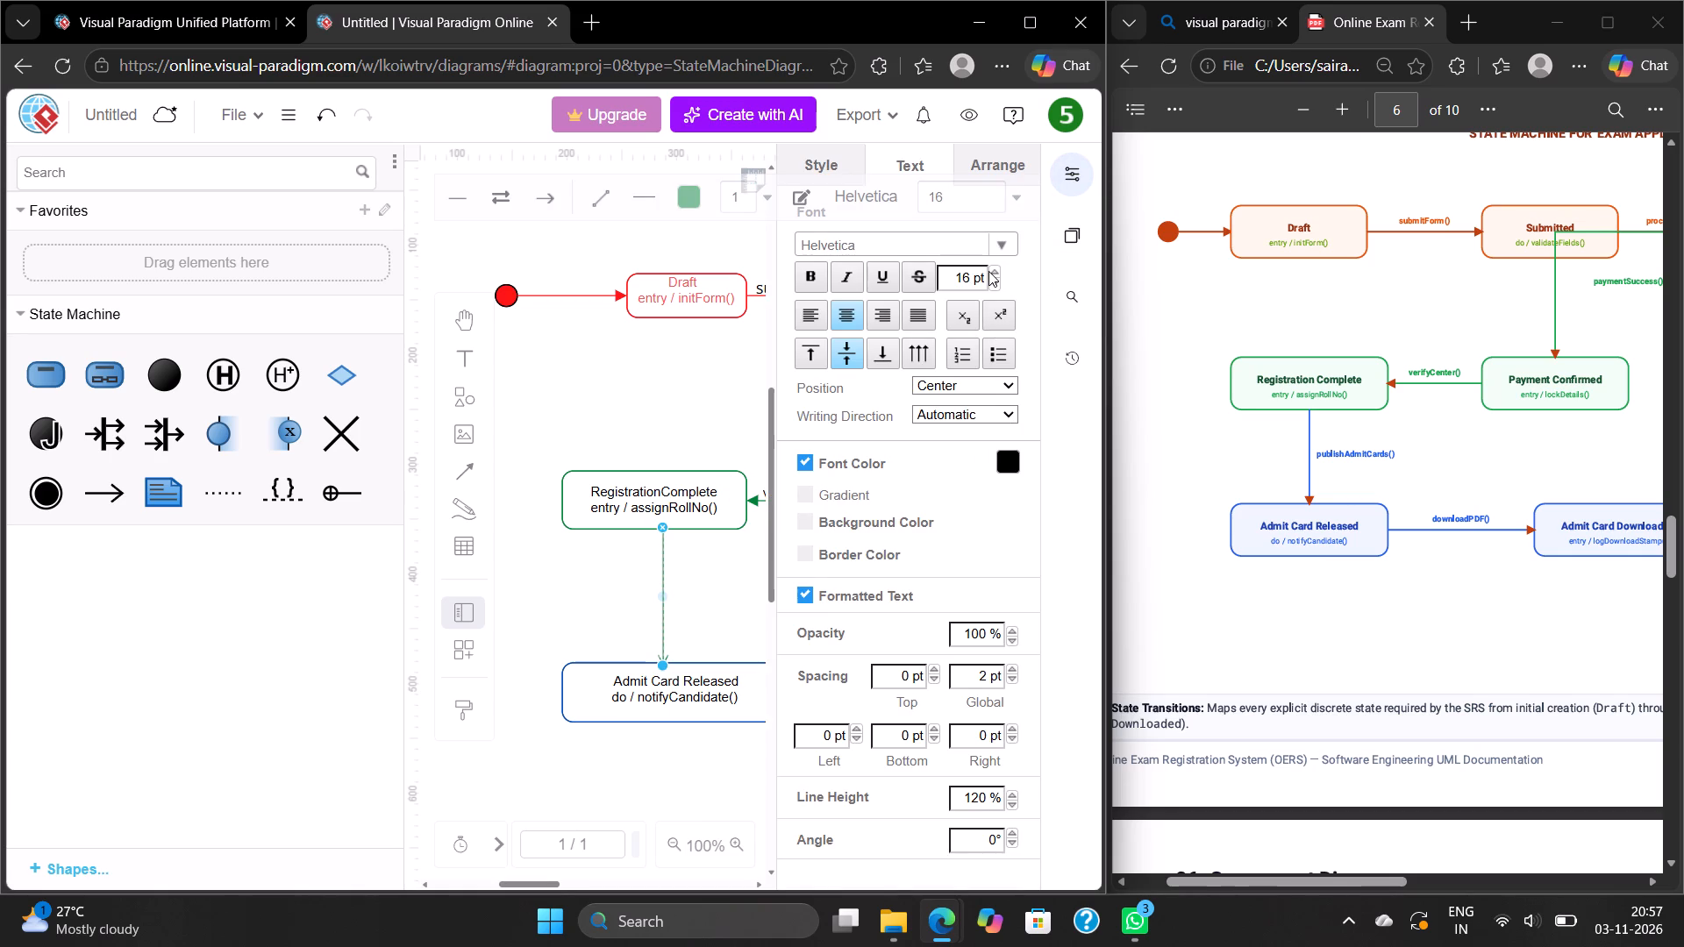
pyautogui.click(830, 151)
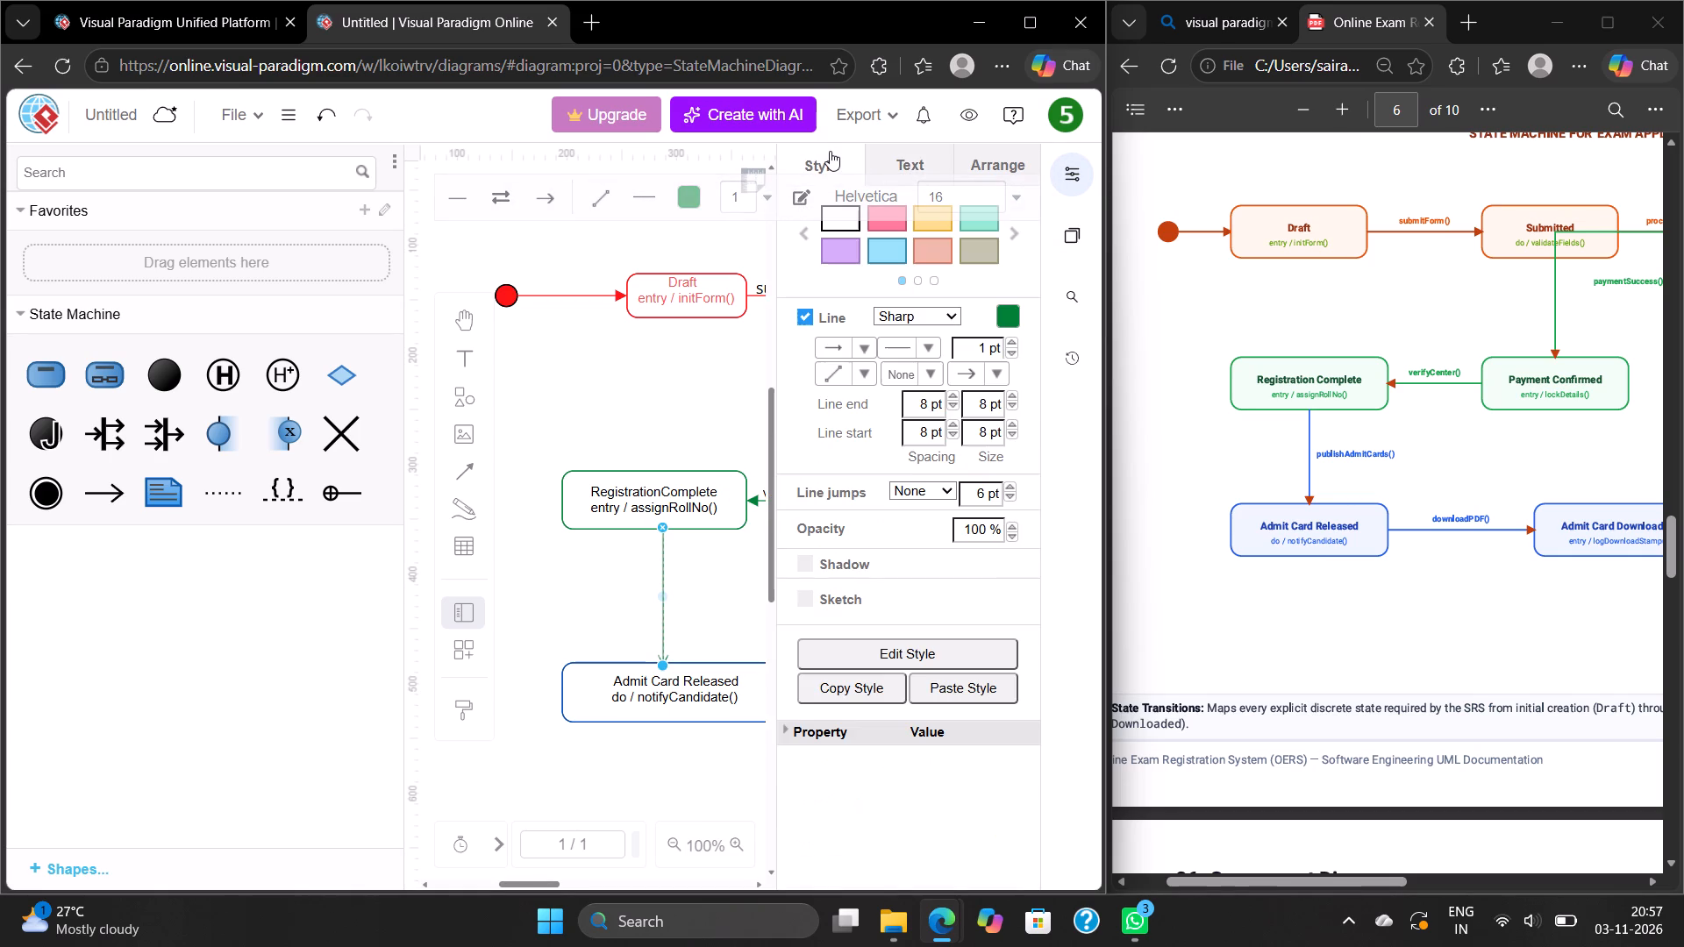
pyautogui.click(995, 375)
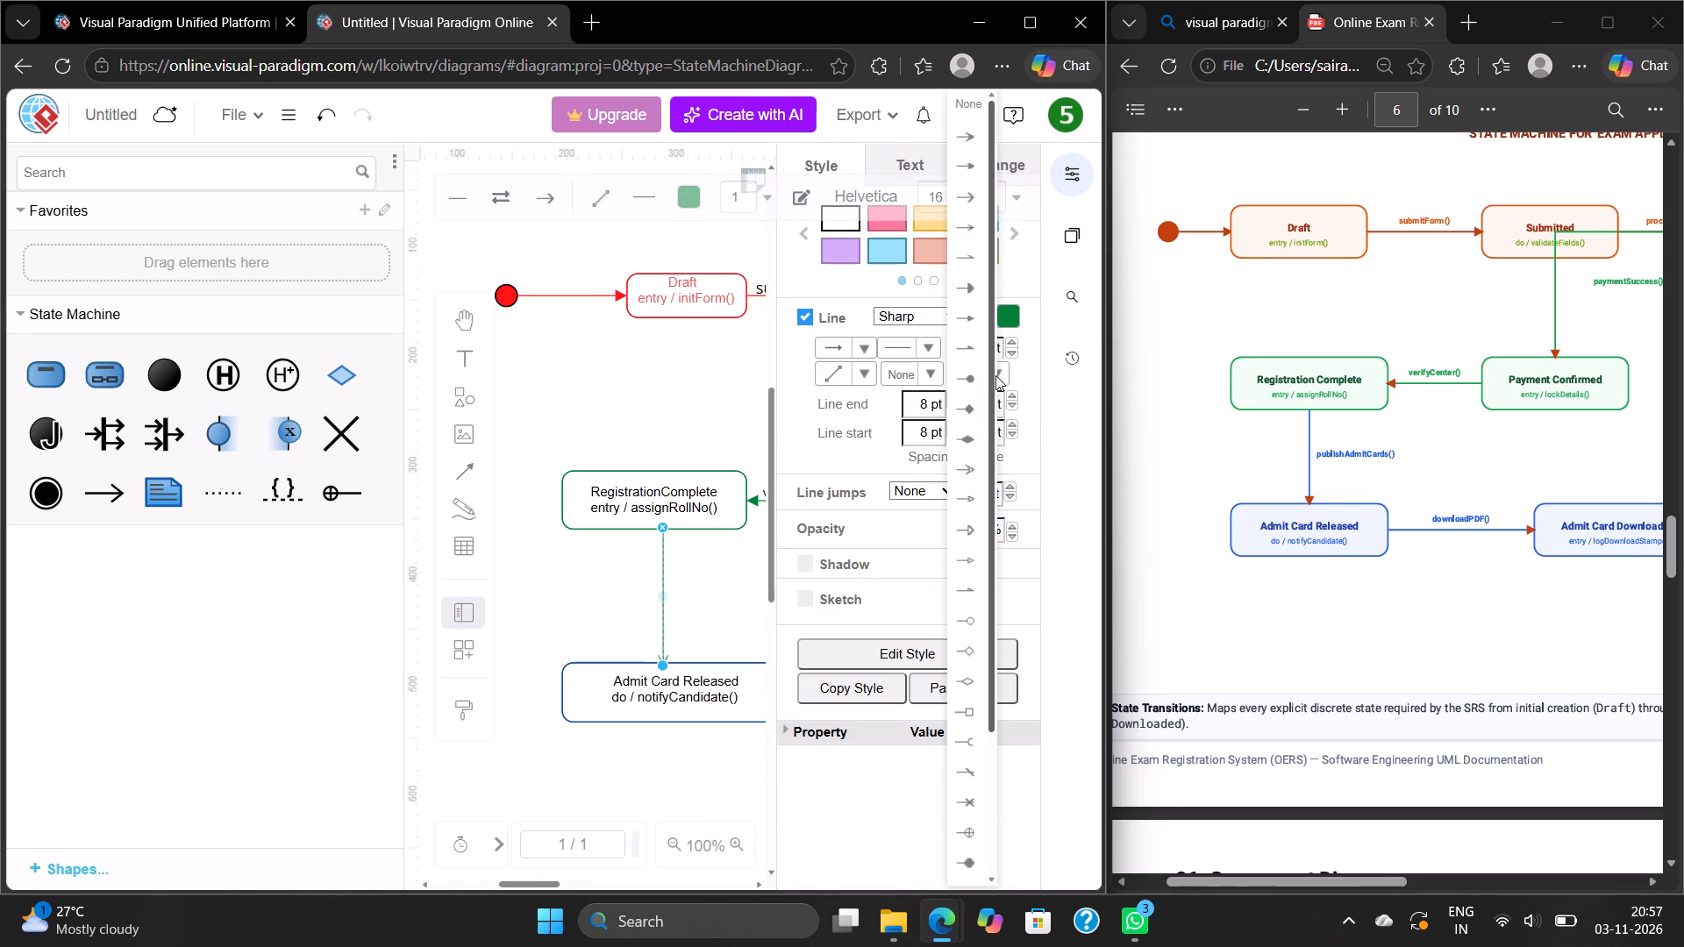
pyautogui.click(972, 282)
pyautogui.click(1008, 324)
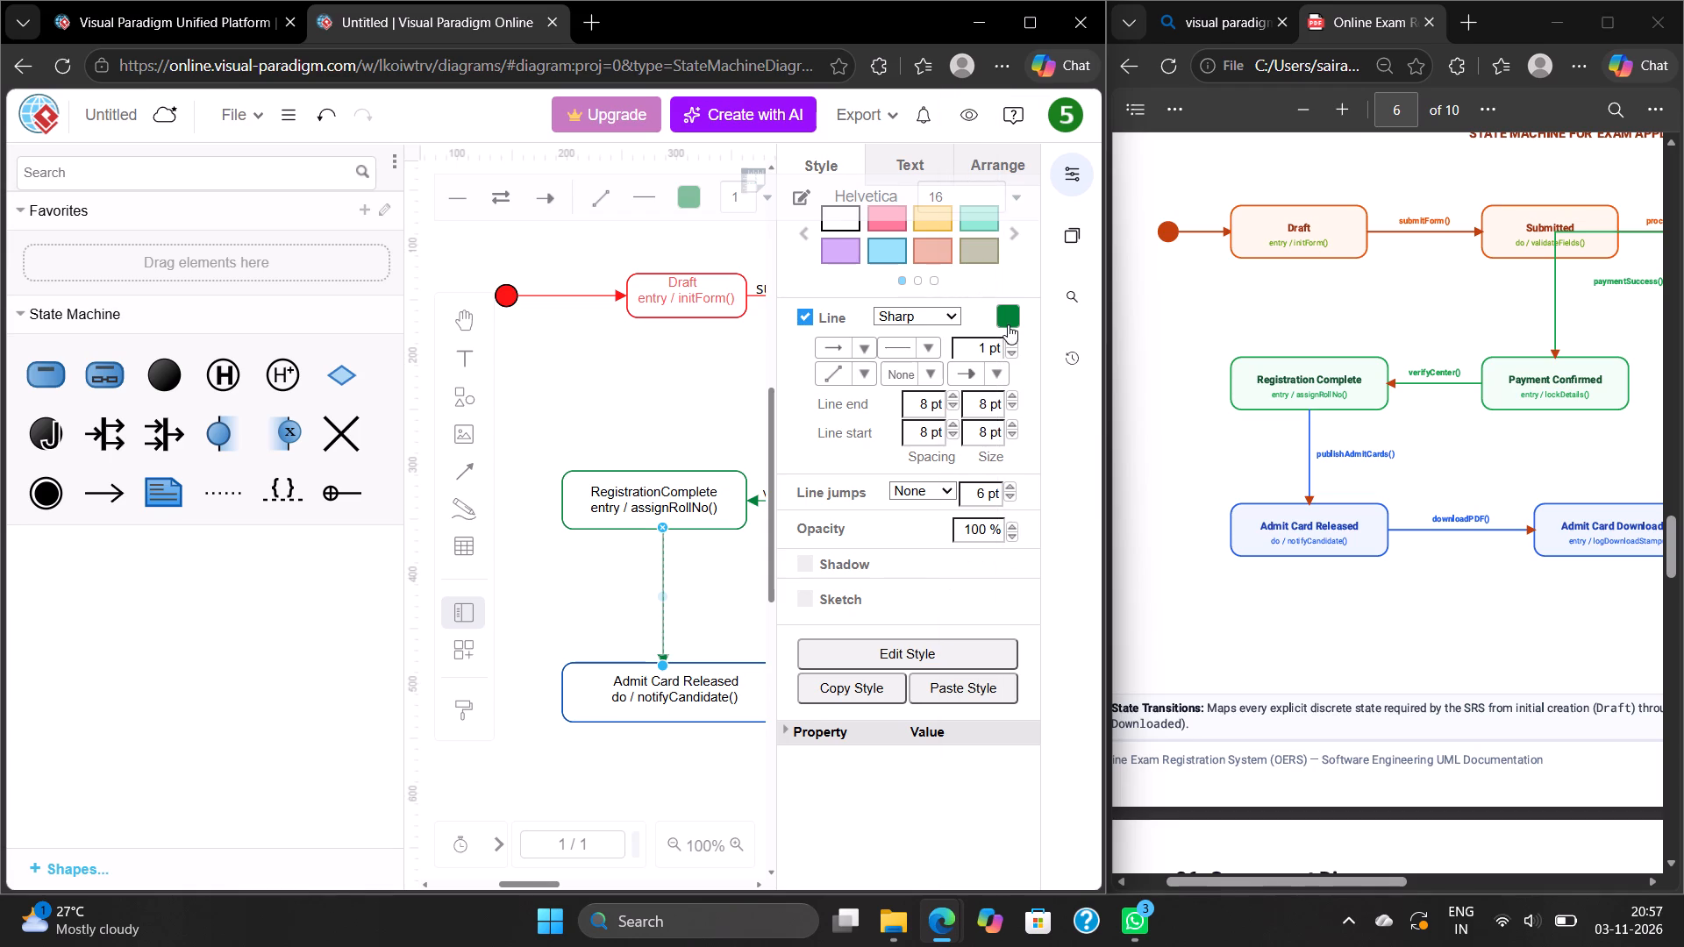
pyautogui.click(967, 448)
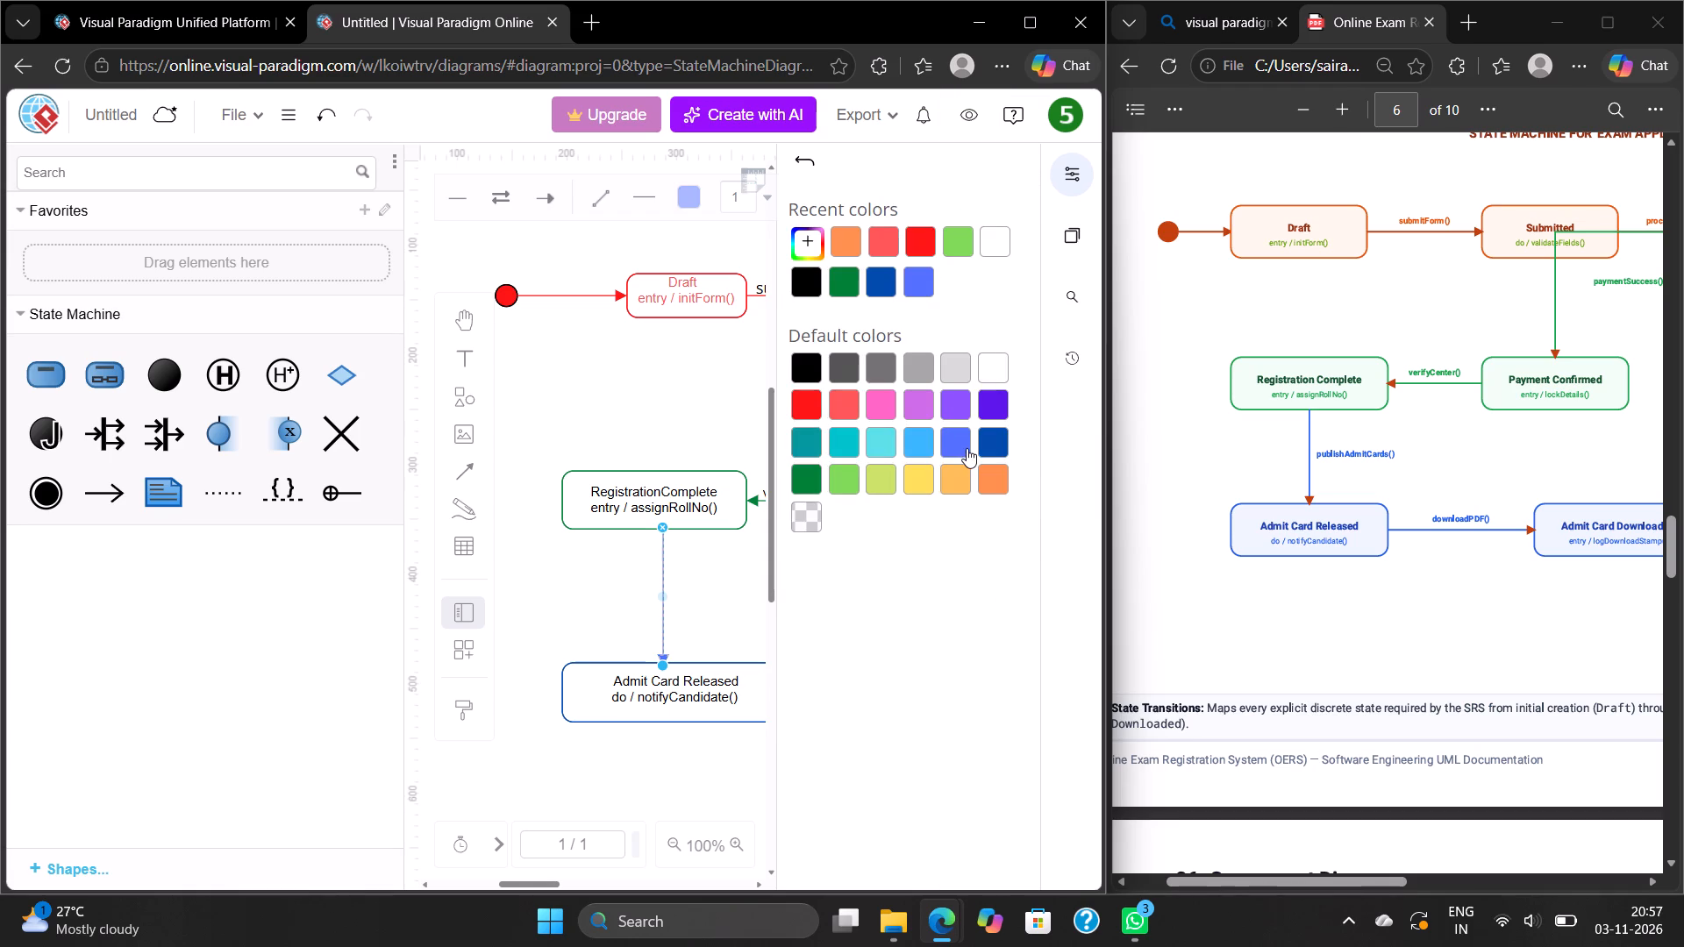
pyautogui.click(737, 357)
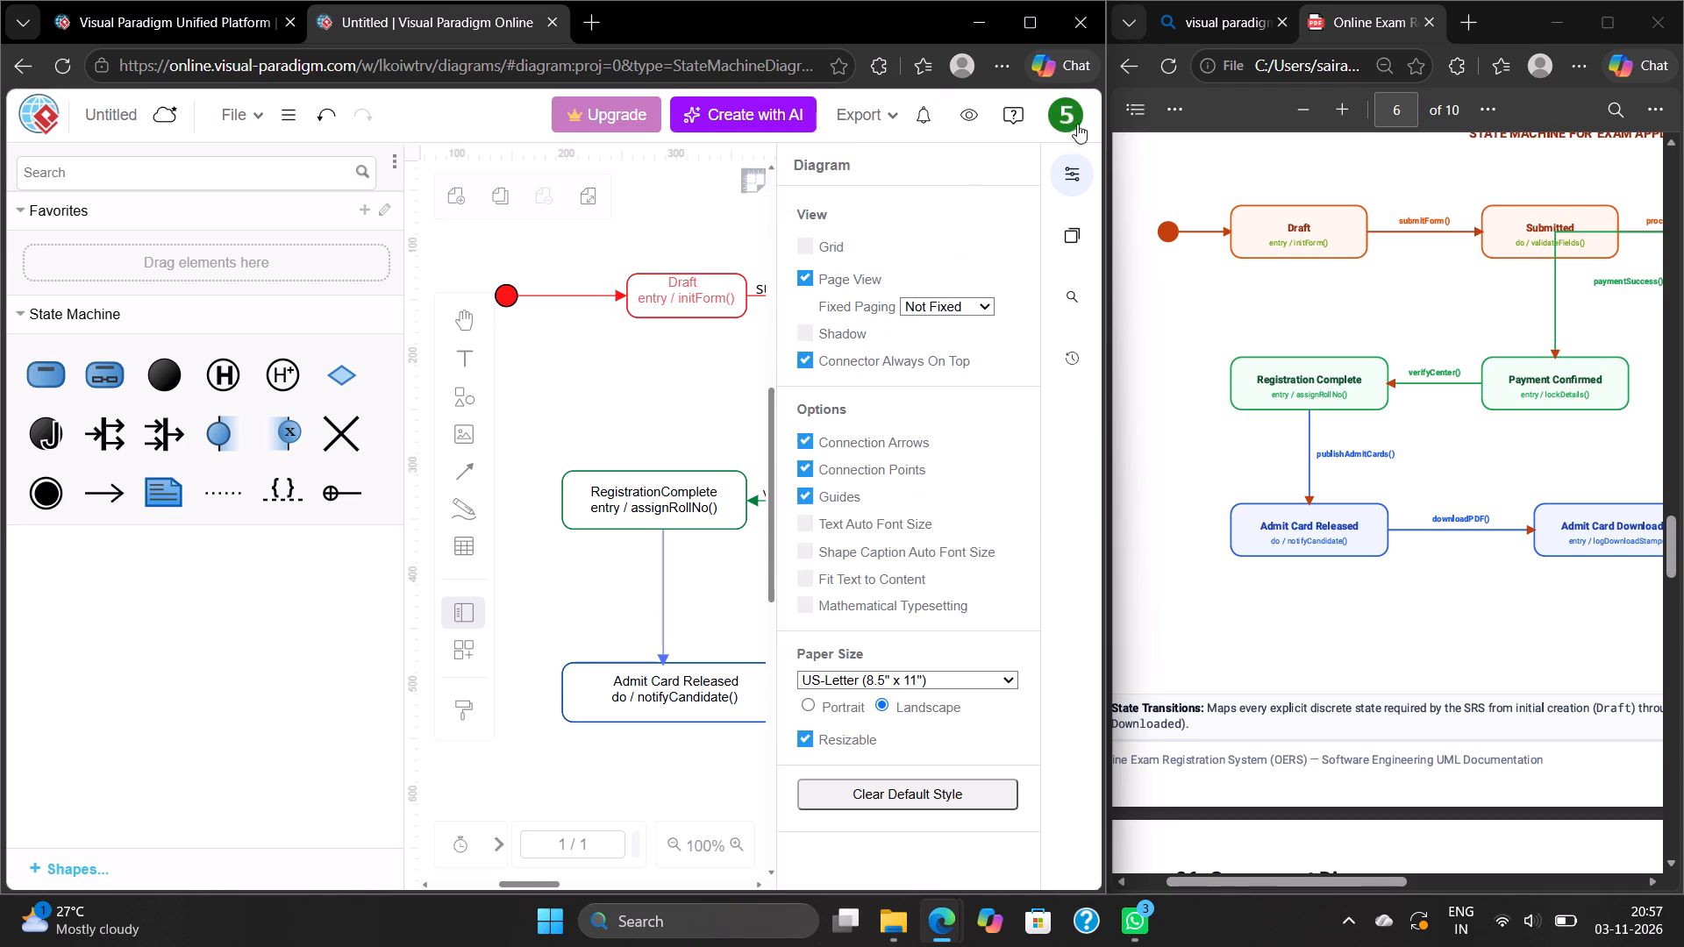
pyautogui.click(1068, 199)
pyautogui.click(1069, 172)
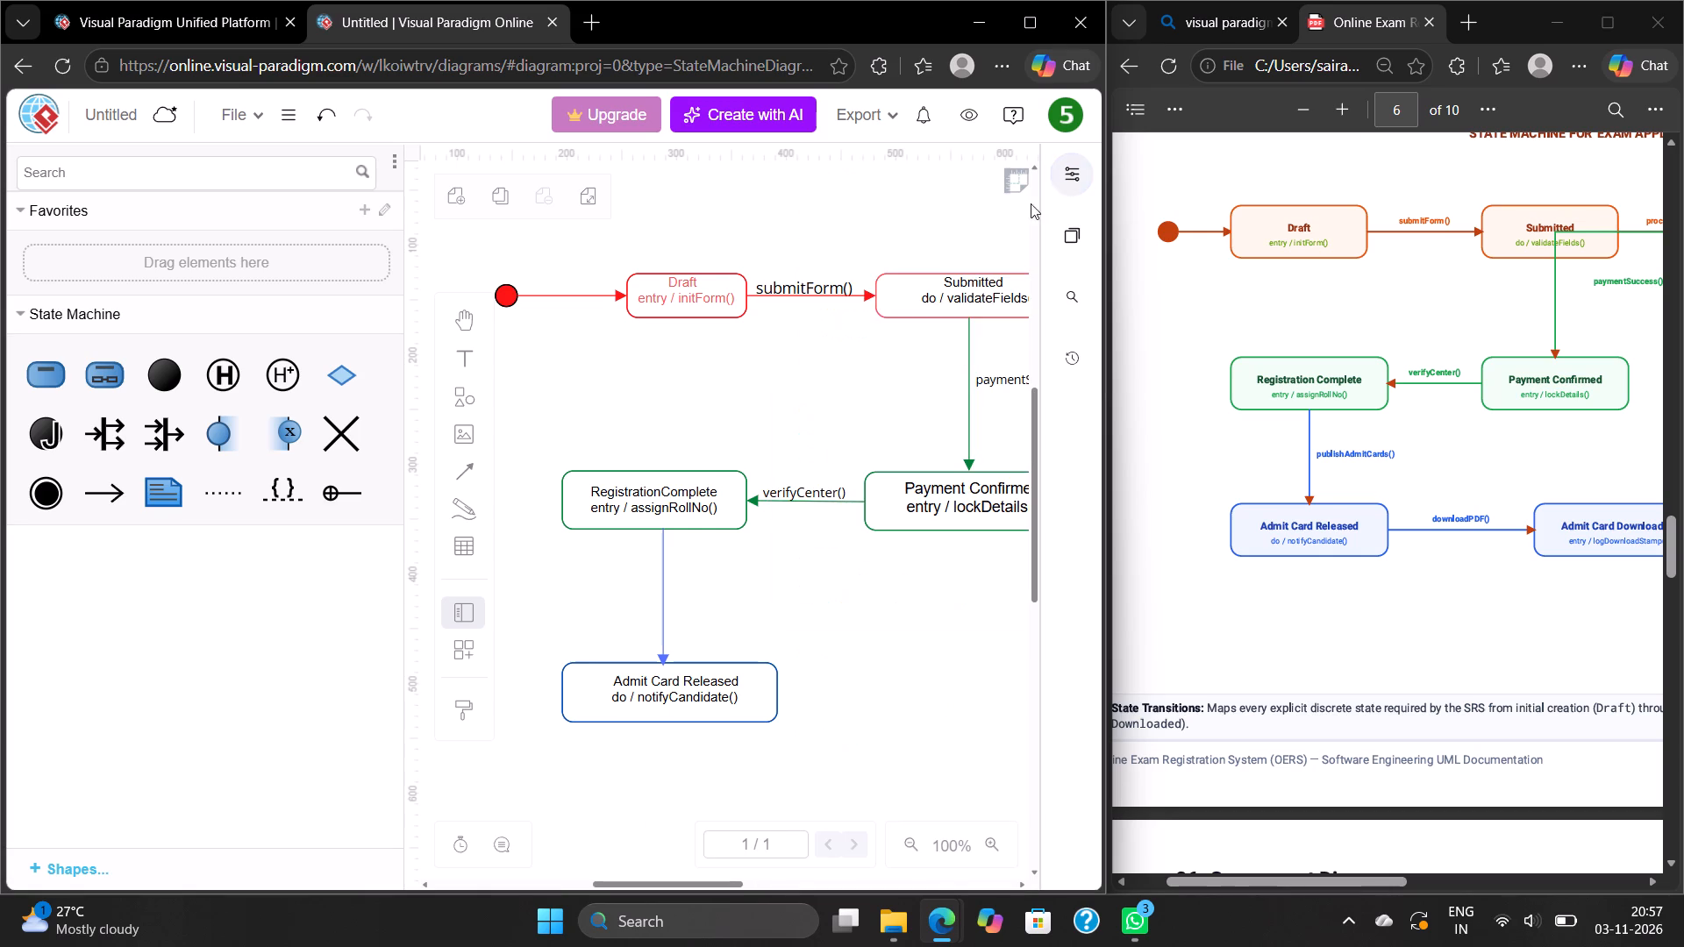
# Add a new state below Payment Confirmed, level with Admit Card Released, and enlarge it to match that state's size.
pyautogui.hscroll(-3, 853, 323)
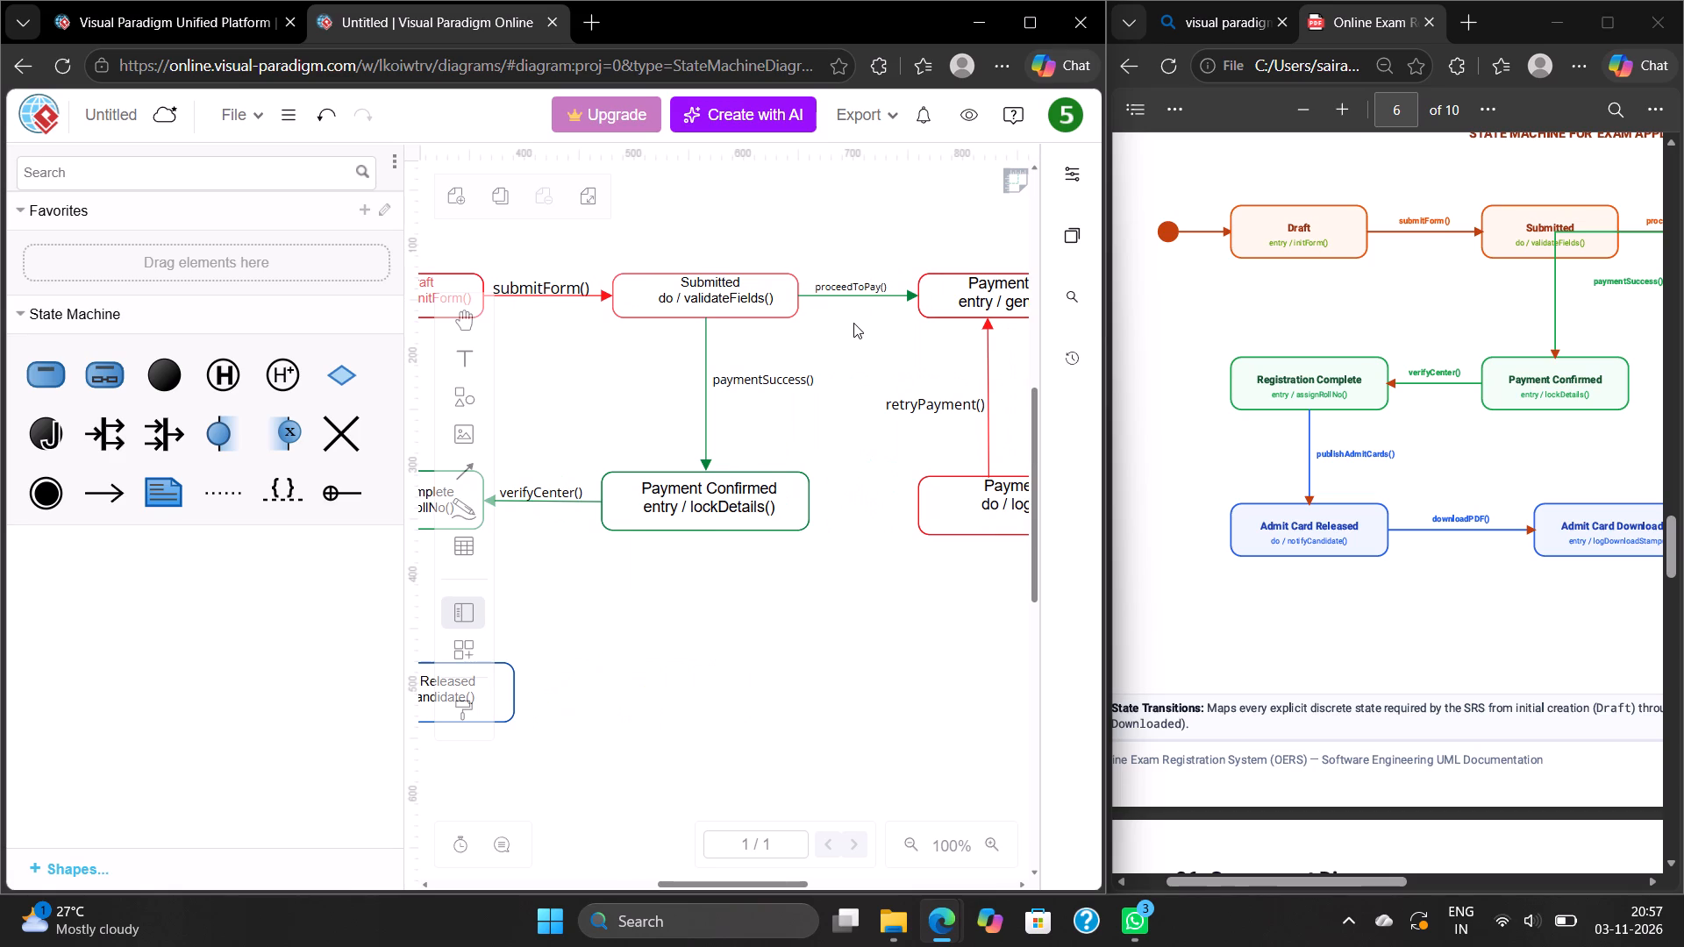
pyautogui.hscroll(-1, 1264, 288)
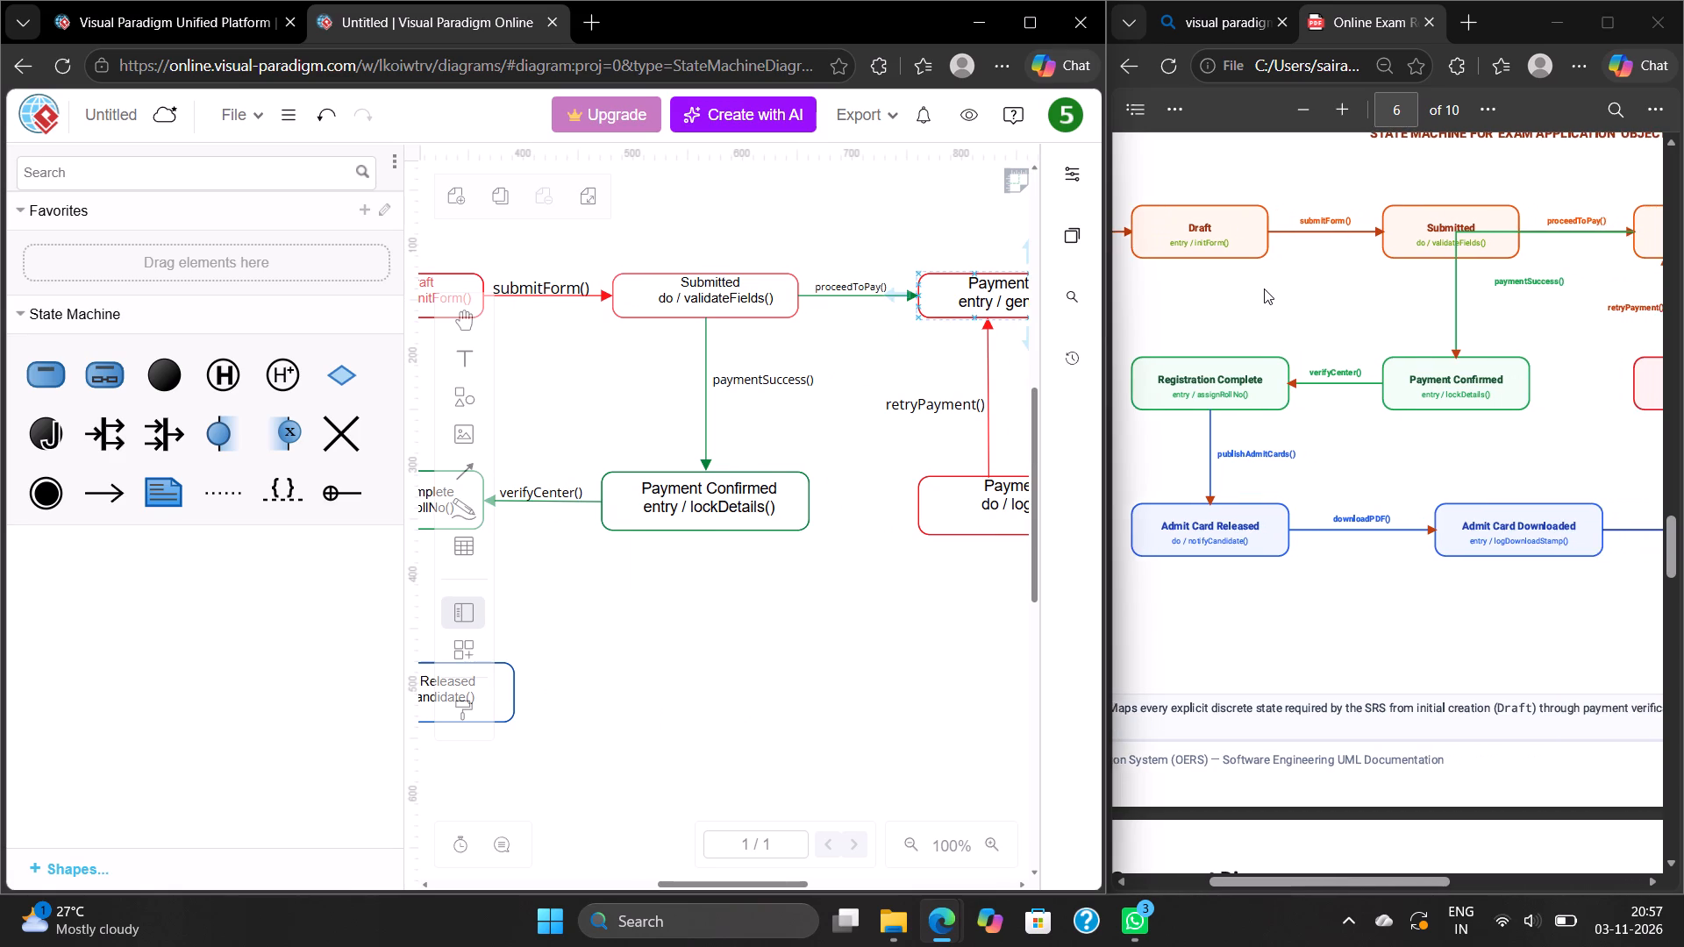
pyautogui.hscroll(-1, 1264, 288)
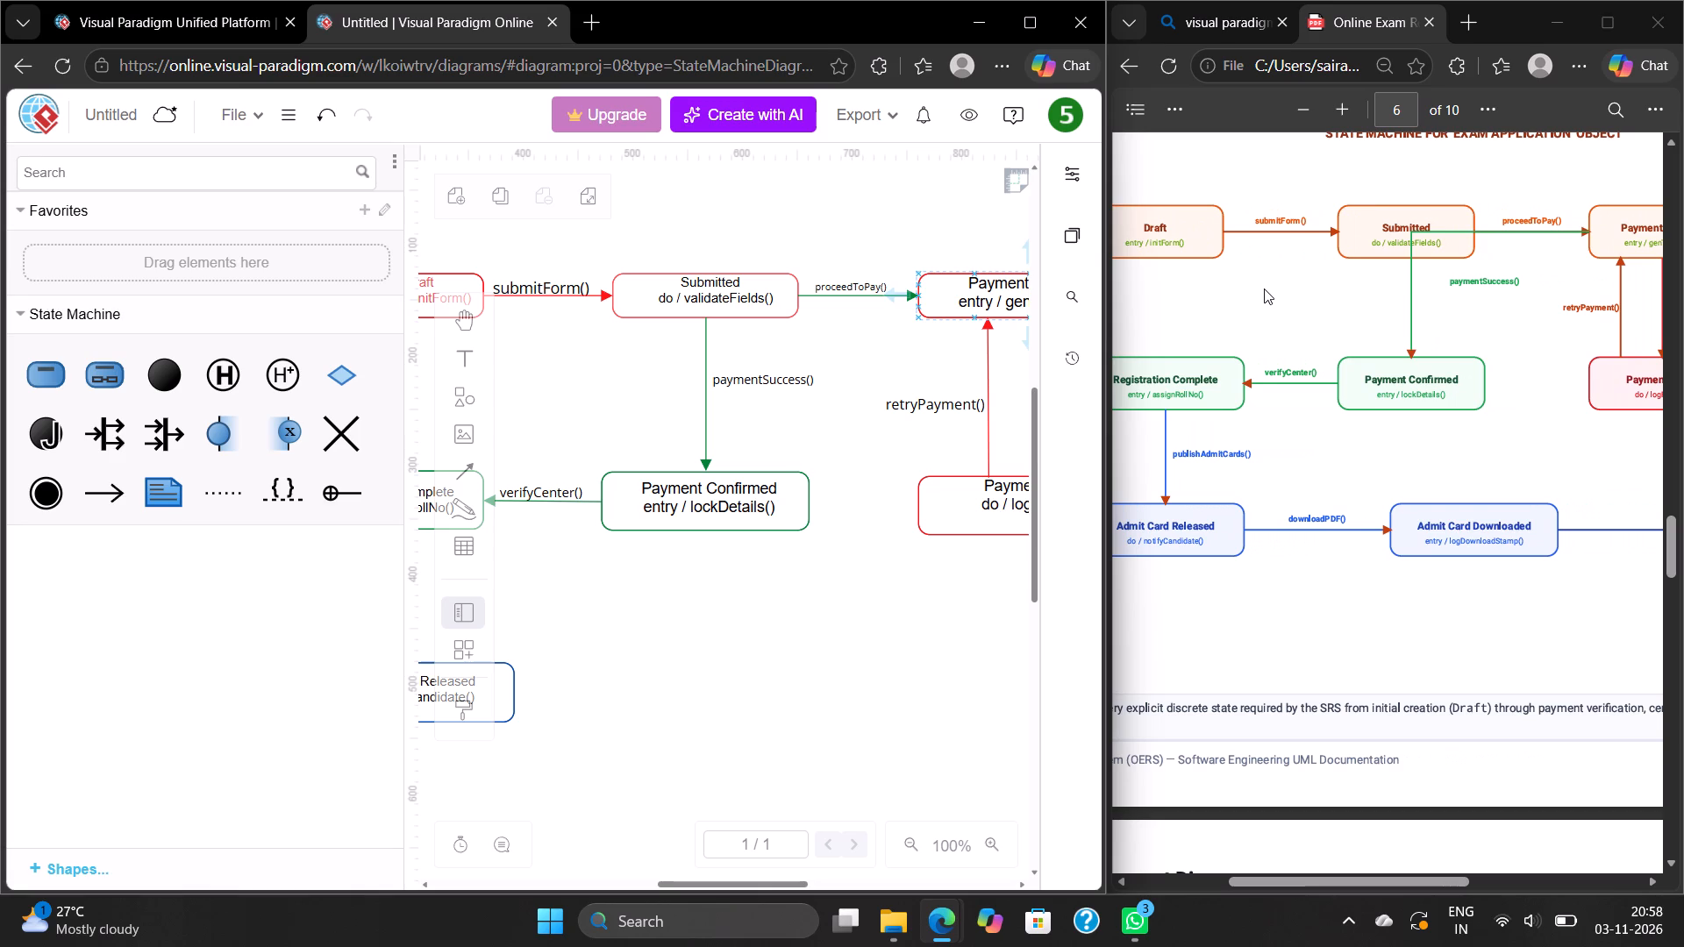
pyautogui.click(32, 368)
pyautogui.moveTo(715, 525); pyautogui.dragTo(724, 681)
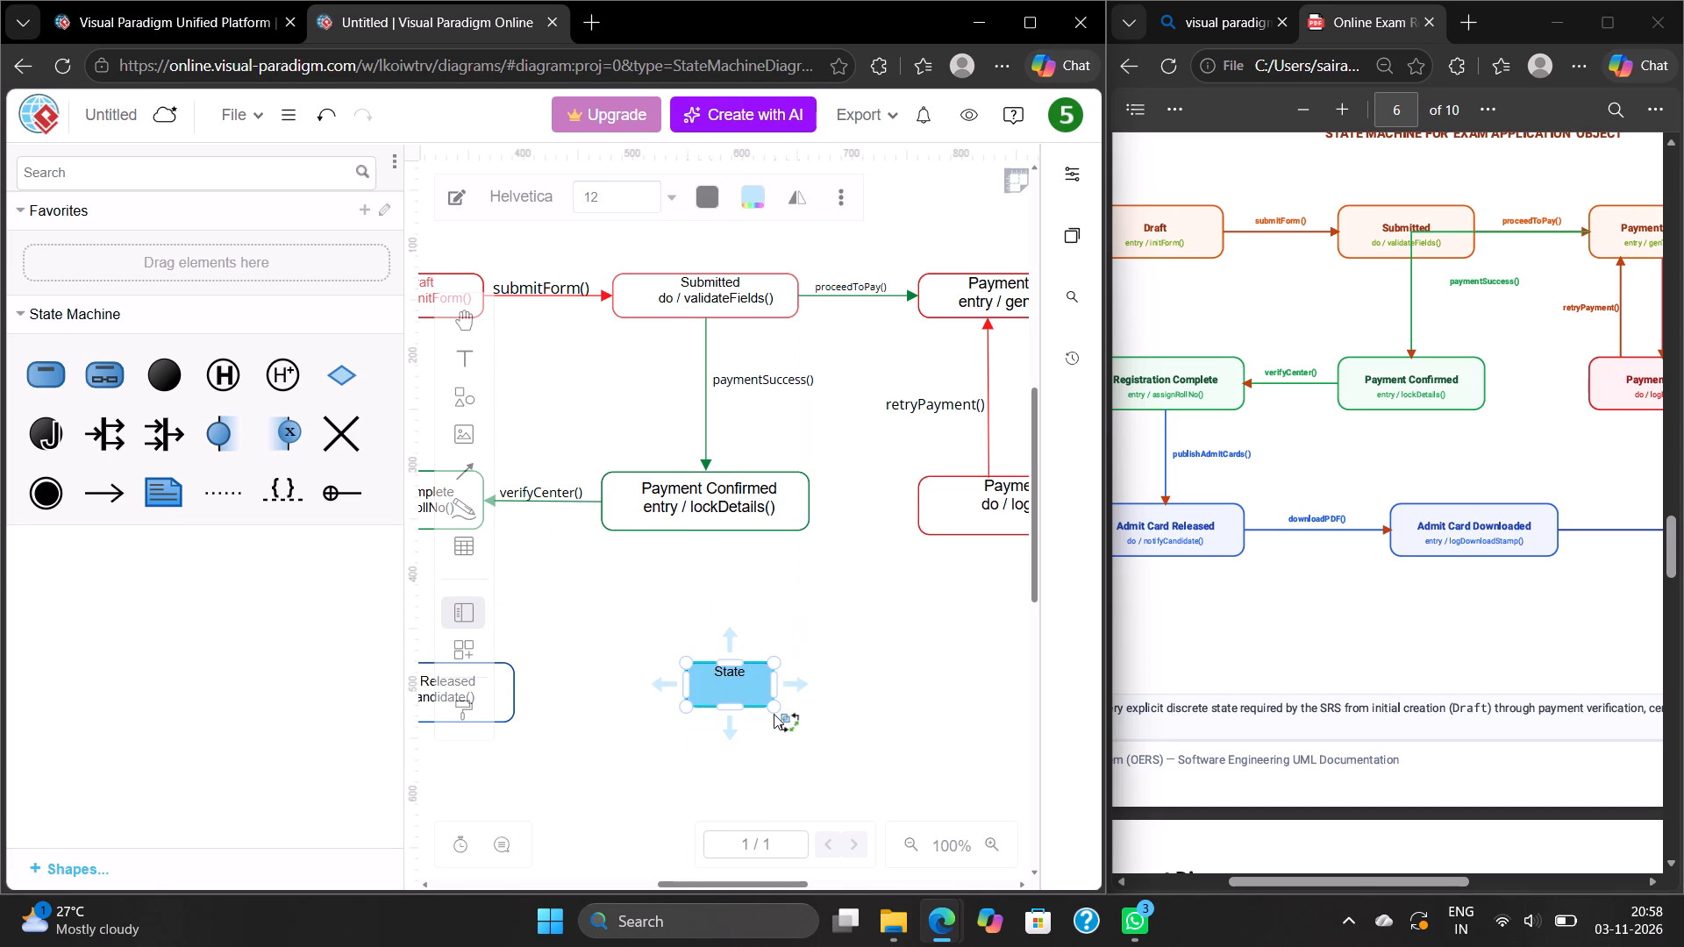
pyautogui.moveTo(774, 708); pyautogui.dragTo(853, 727)
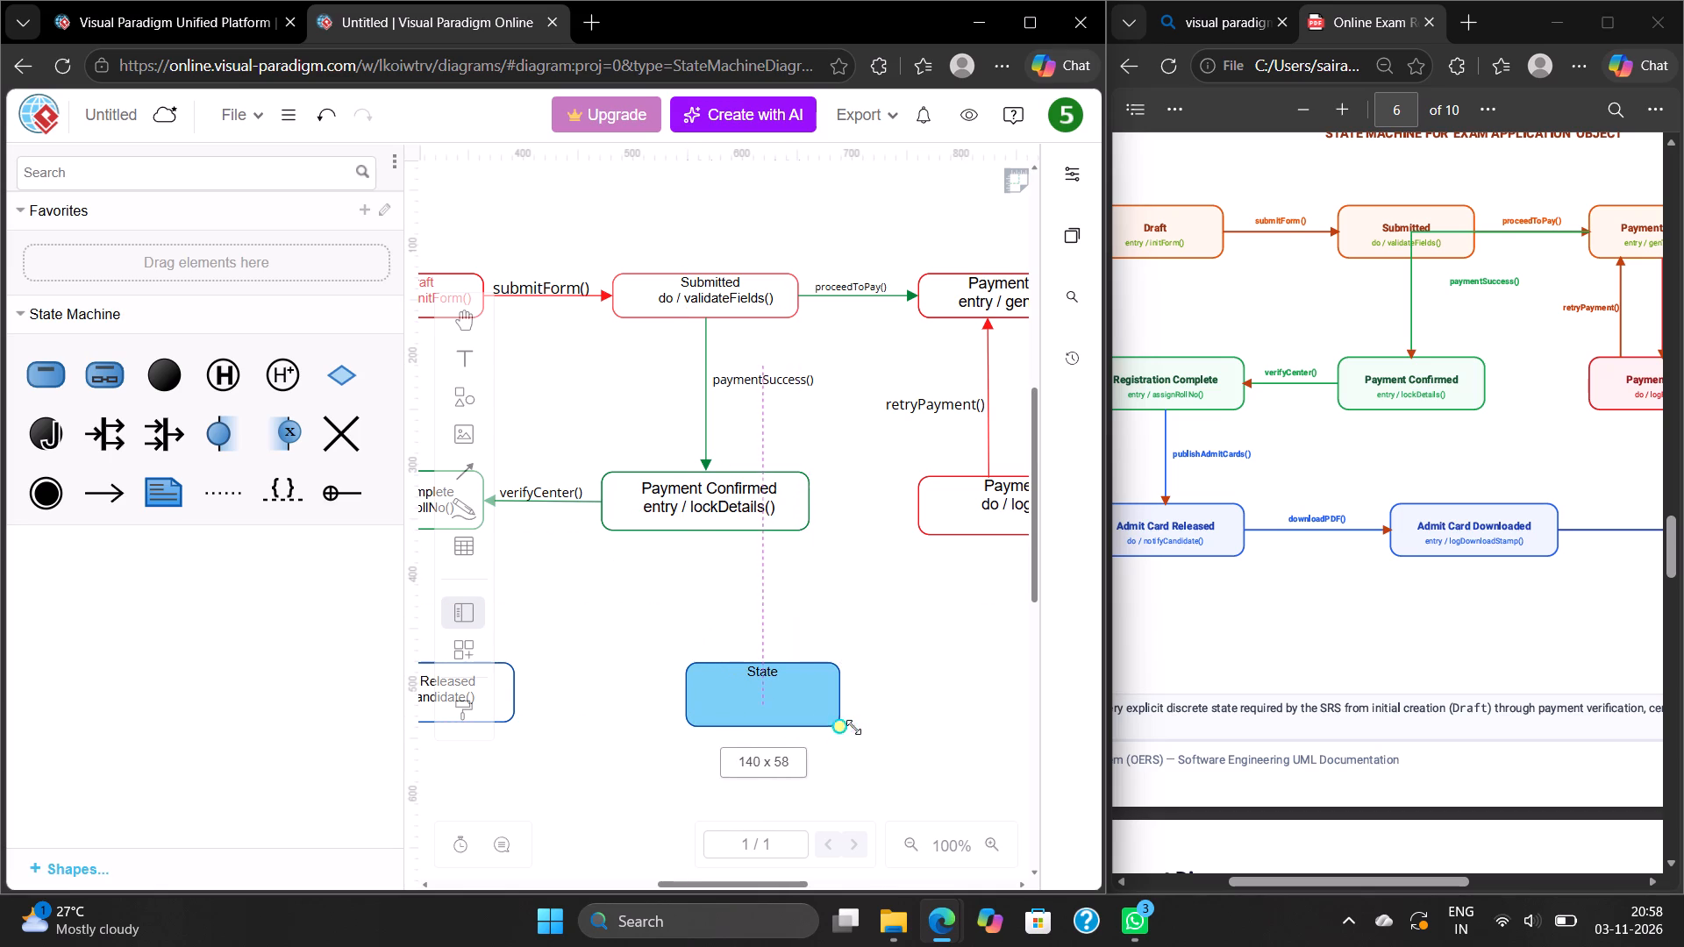
pyautogui.moveTo(853, 727); pyautogui.dragTo(893, 723)
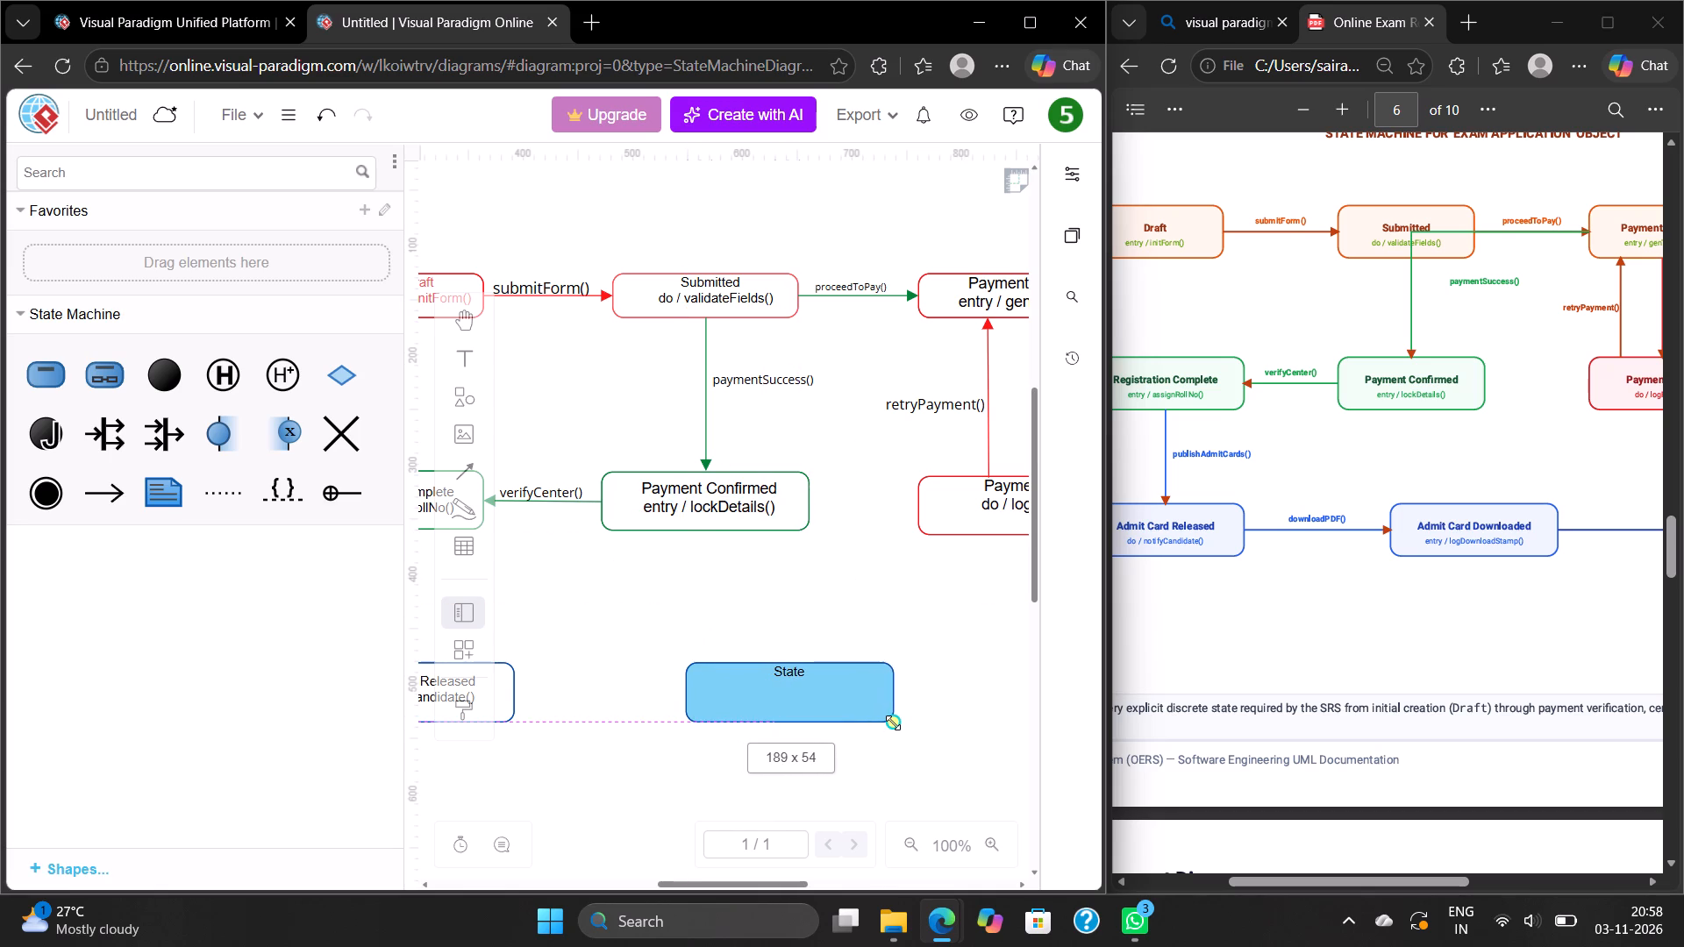
pyautogui.moveTo(893, 723); pyautogui.dragTo(900, 723)
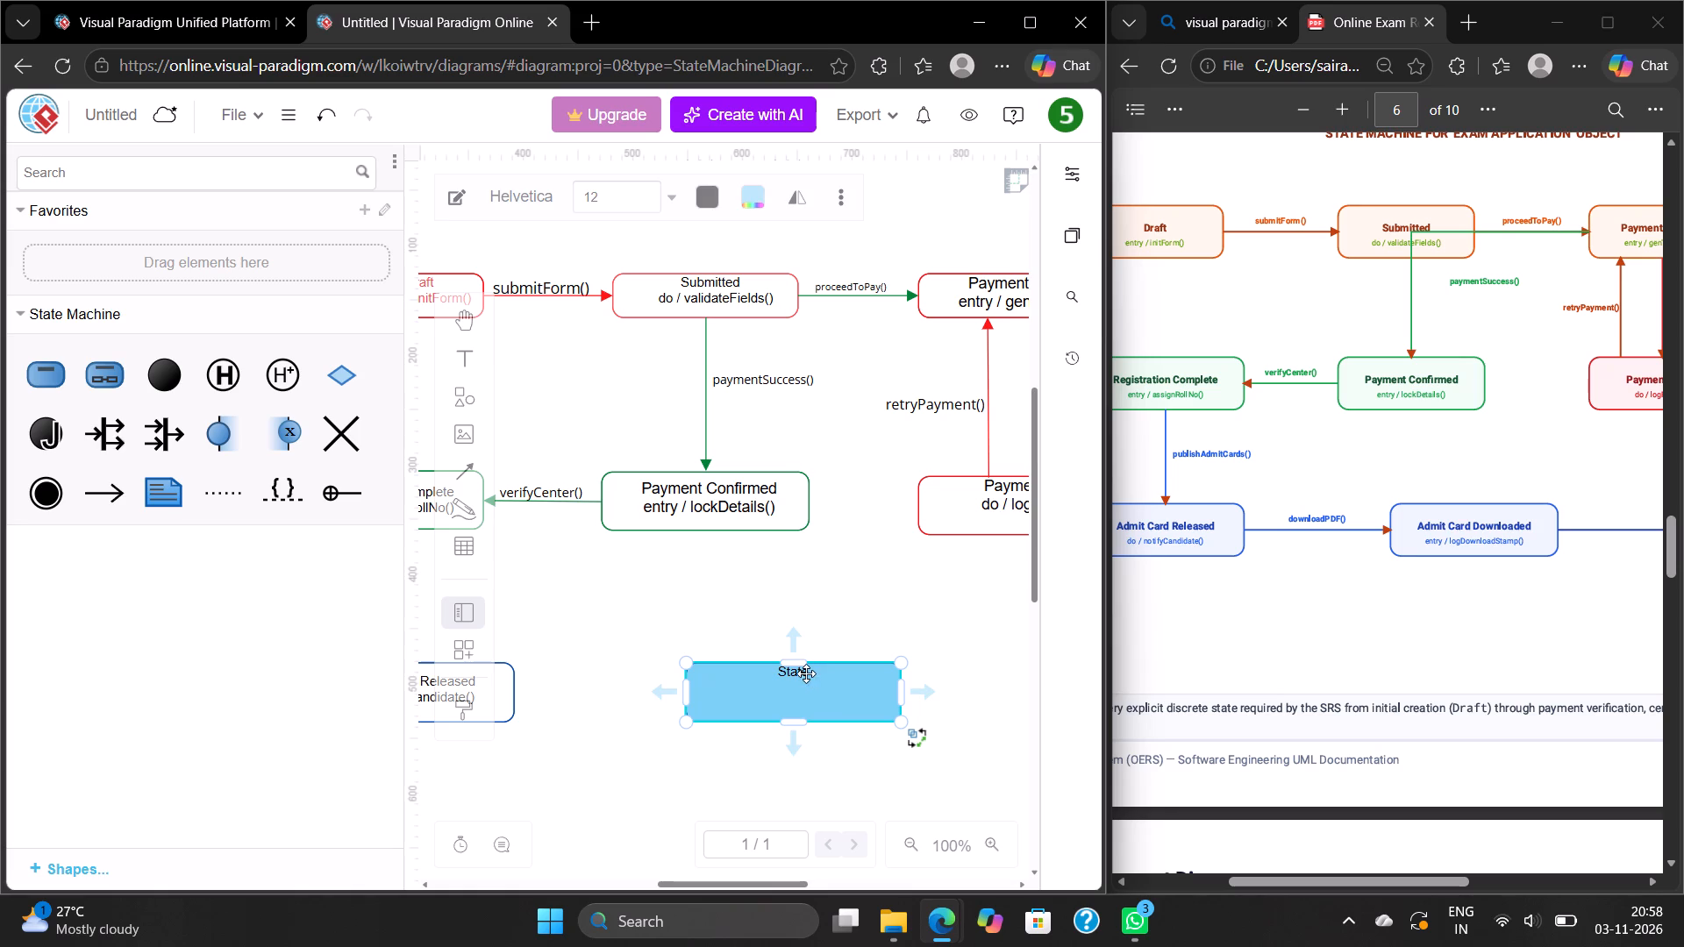
# Replace the new state's default name with "Admit Card Downloaded".
pyautogui.doubleClick(806, 673)
pyautogui.click(806, 673)
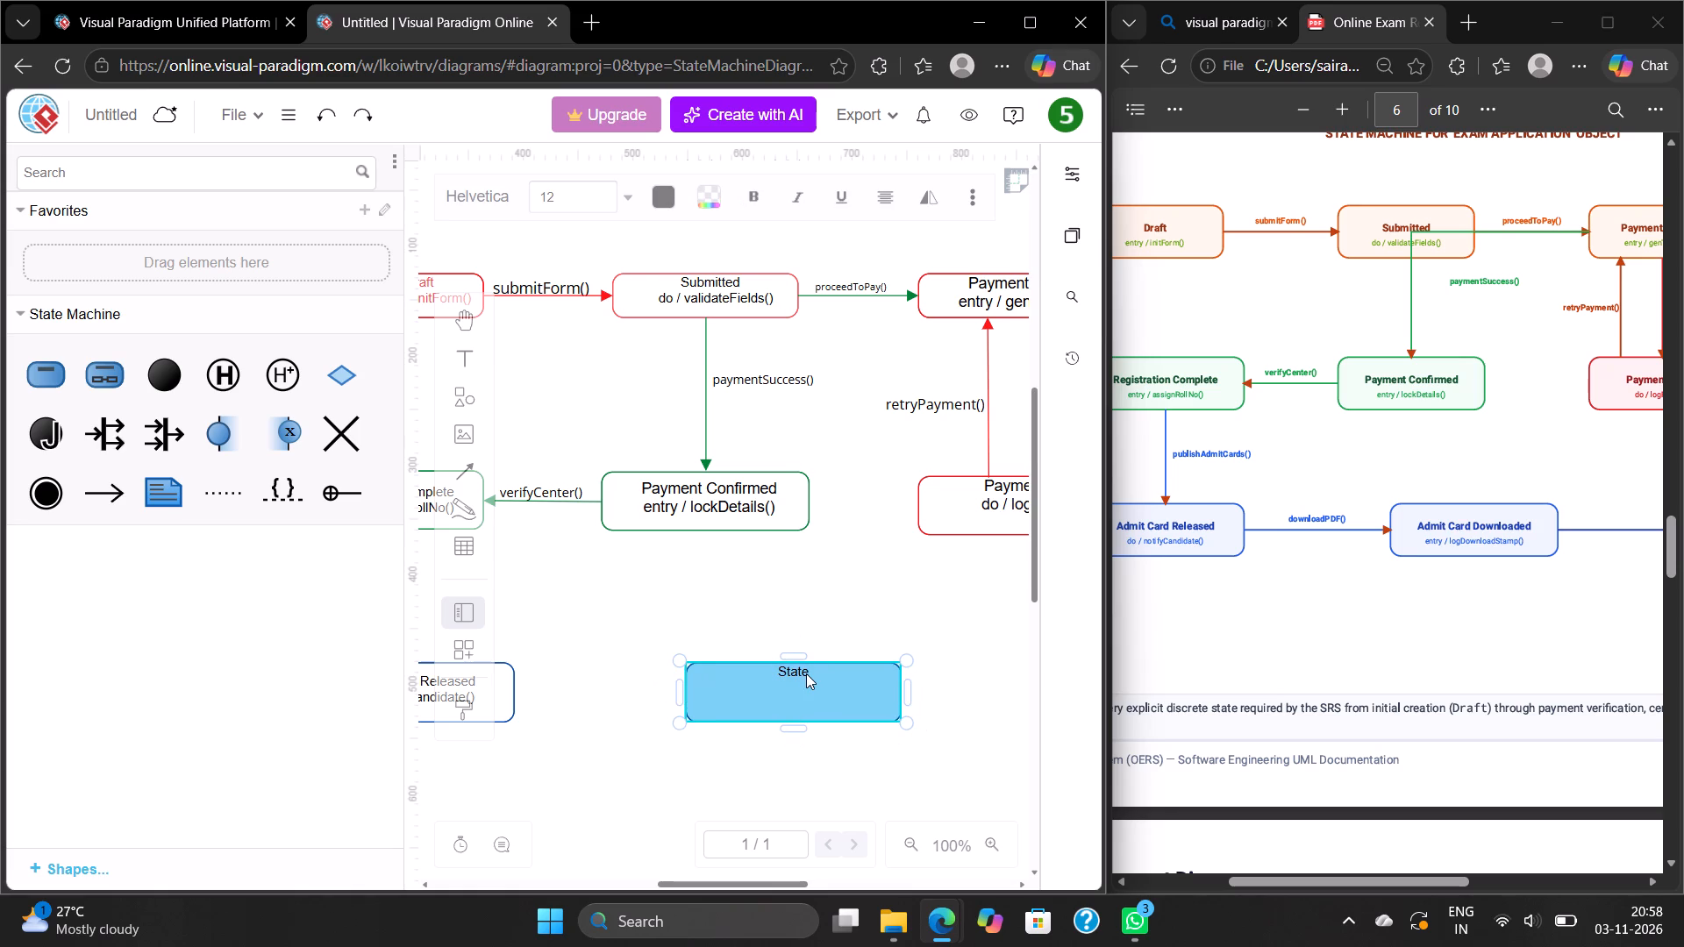
pyautogui.press('BackSpace')
pyautogui.press('BackSpace')
pyautogui.press('BackSpace')
pyautogui.press('BackSpace')
pyautogui.press('BackSpace')
pyautogui.write('Admit')
pyautogui.press('space')
pyautogui.write('Card Down')
pyautogui.write('loa')
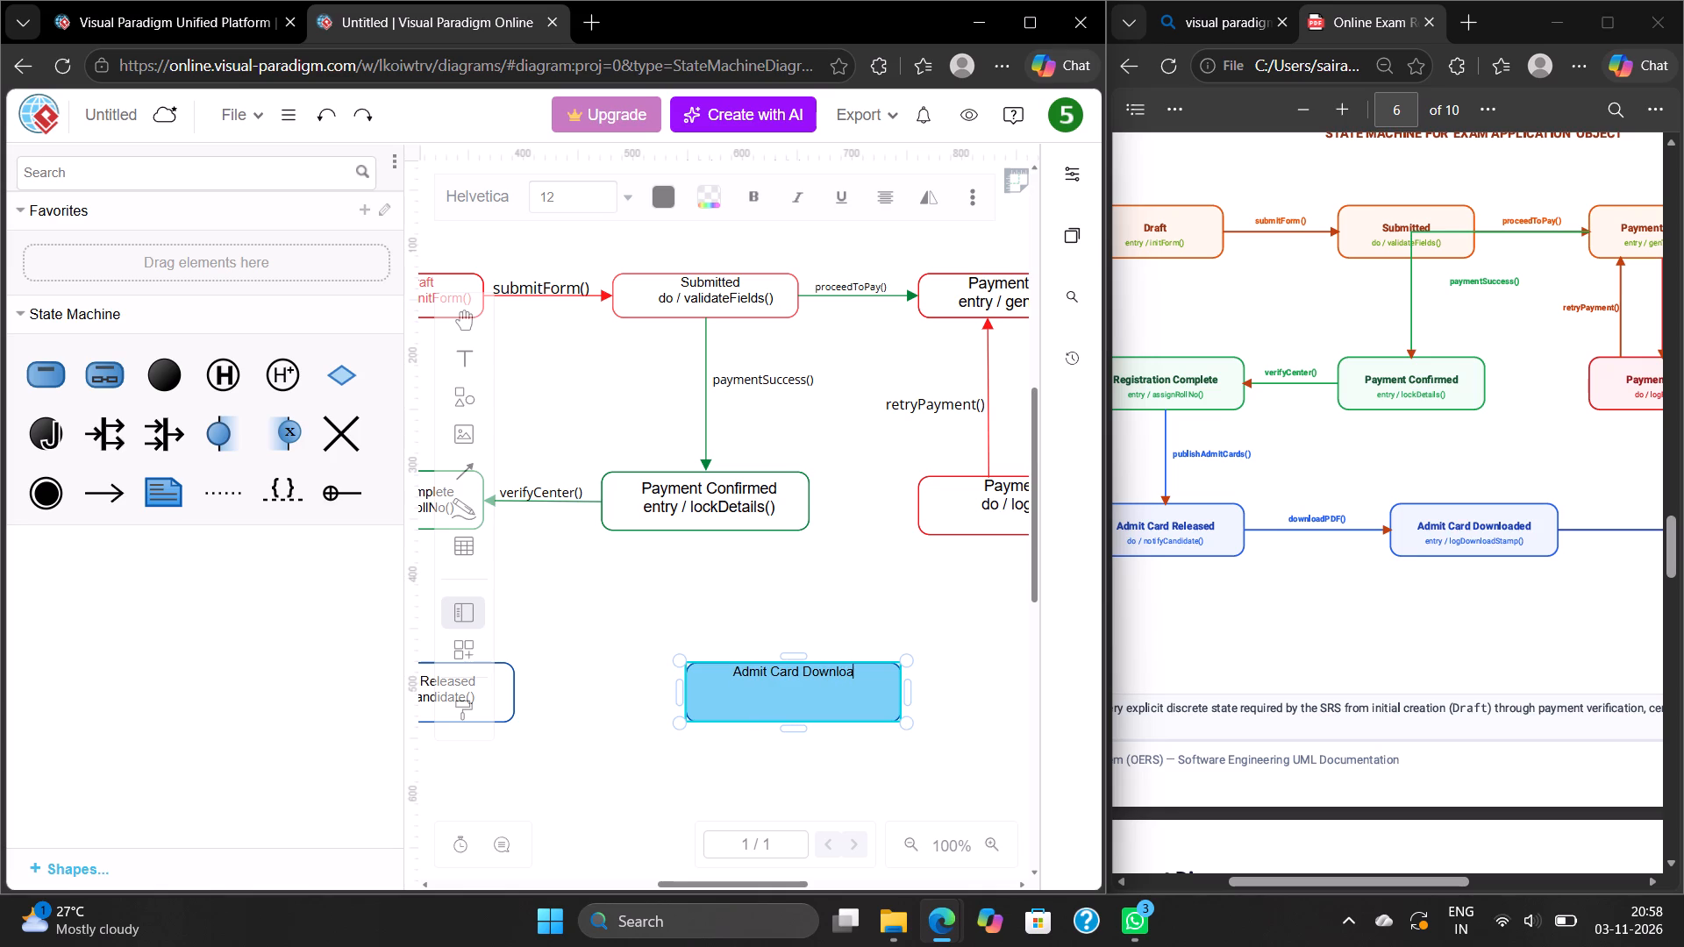
pyautogui.write('ded')
pyautogui.press('Down')
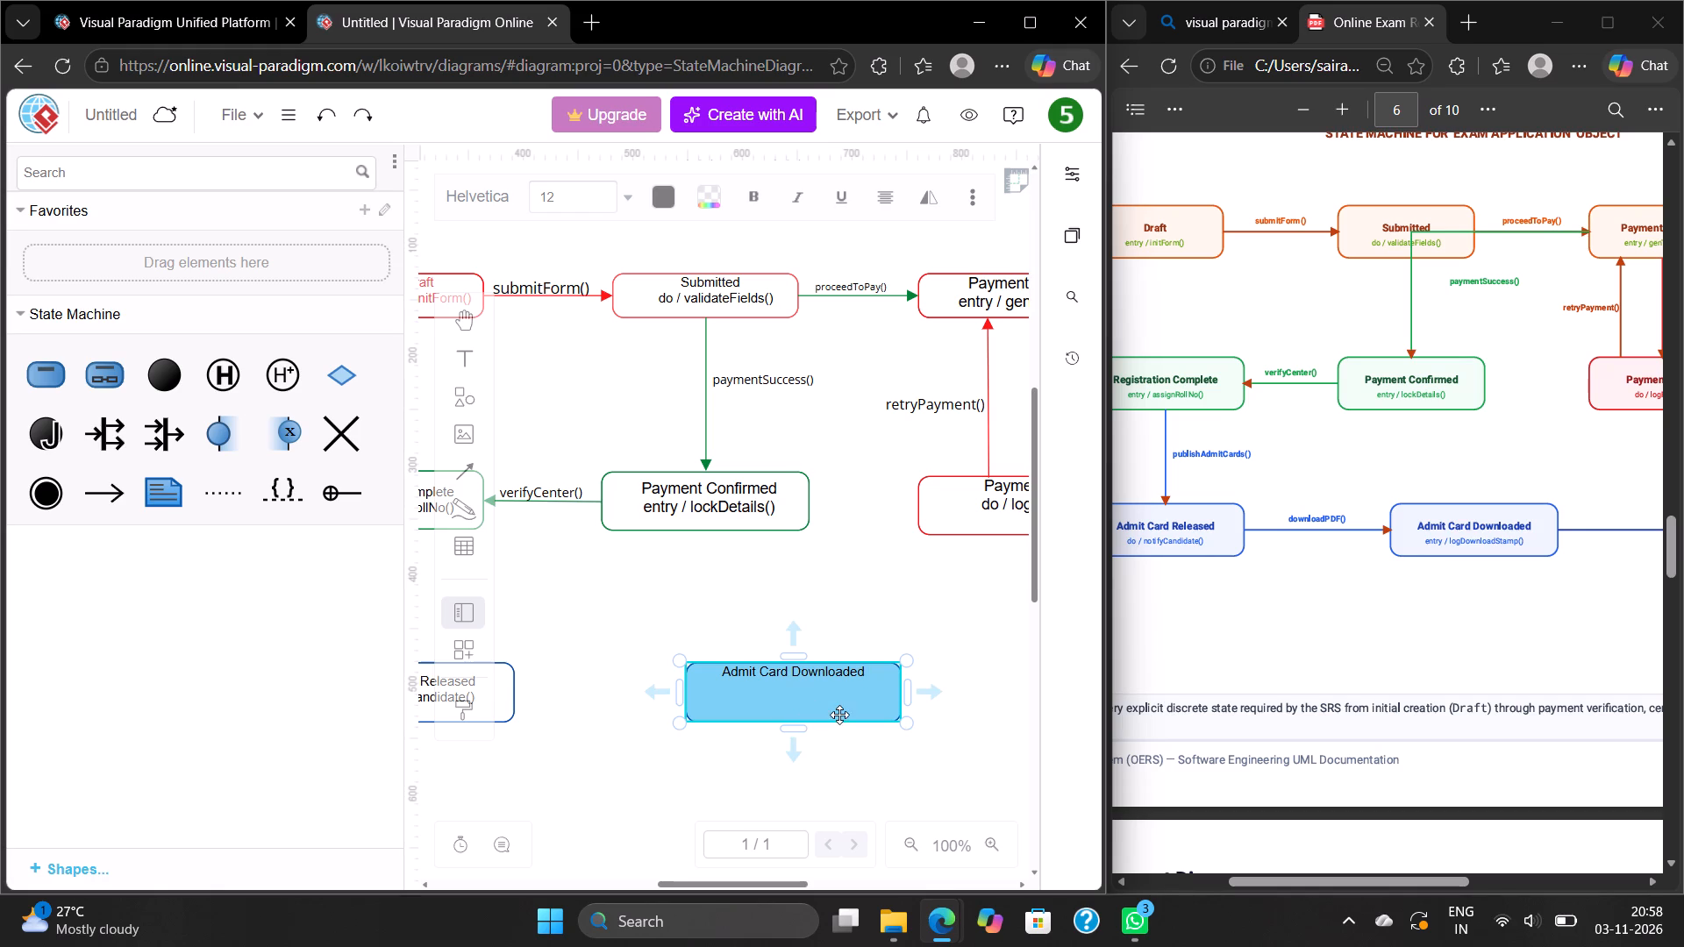
# Give the Admit Card Downloaded state a white fill and a medium blue outline.
pyautogui.click(839, 705)
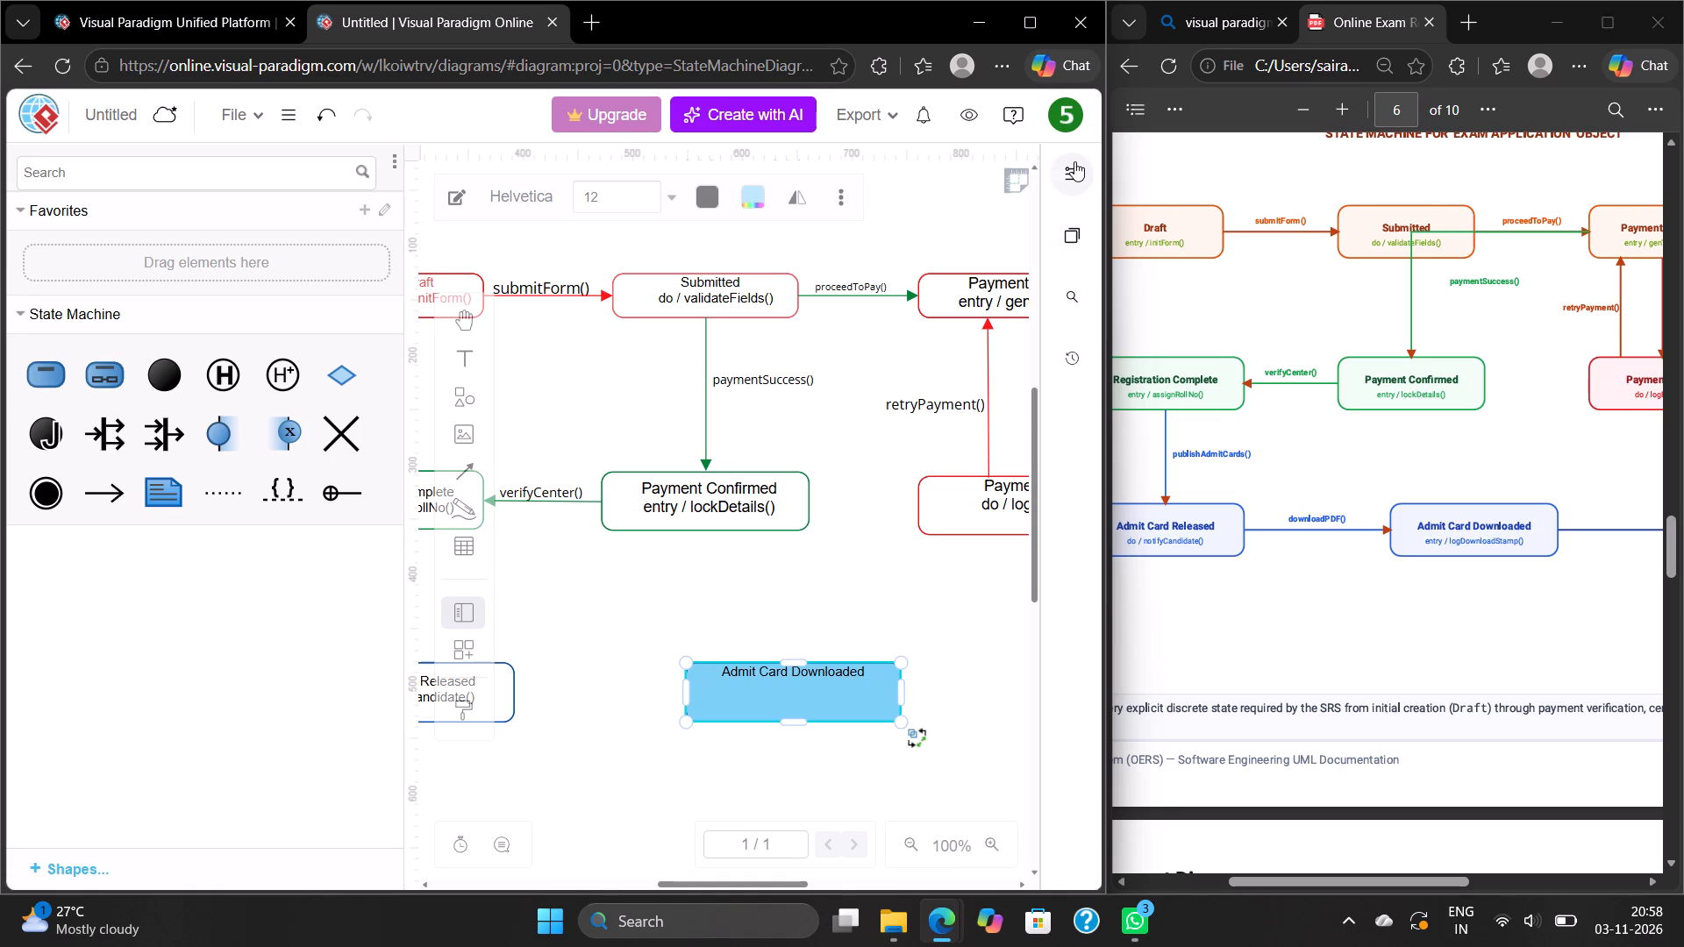
pyautogui.click(1074, 161)
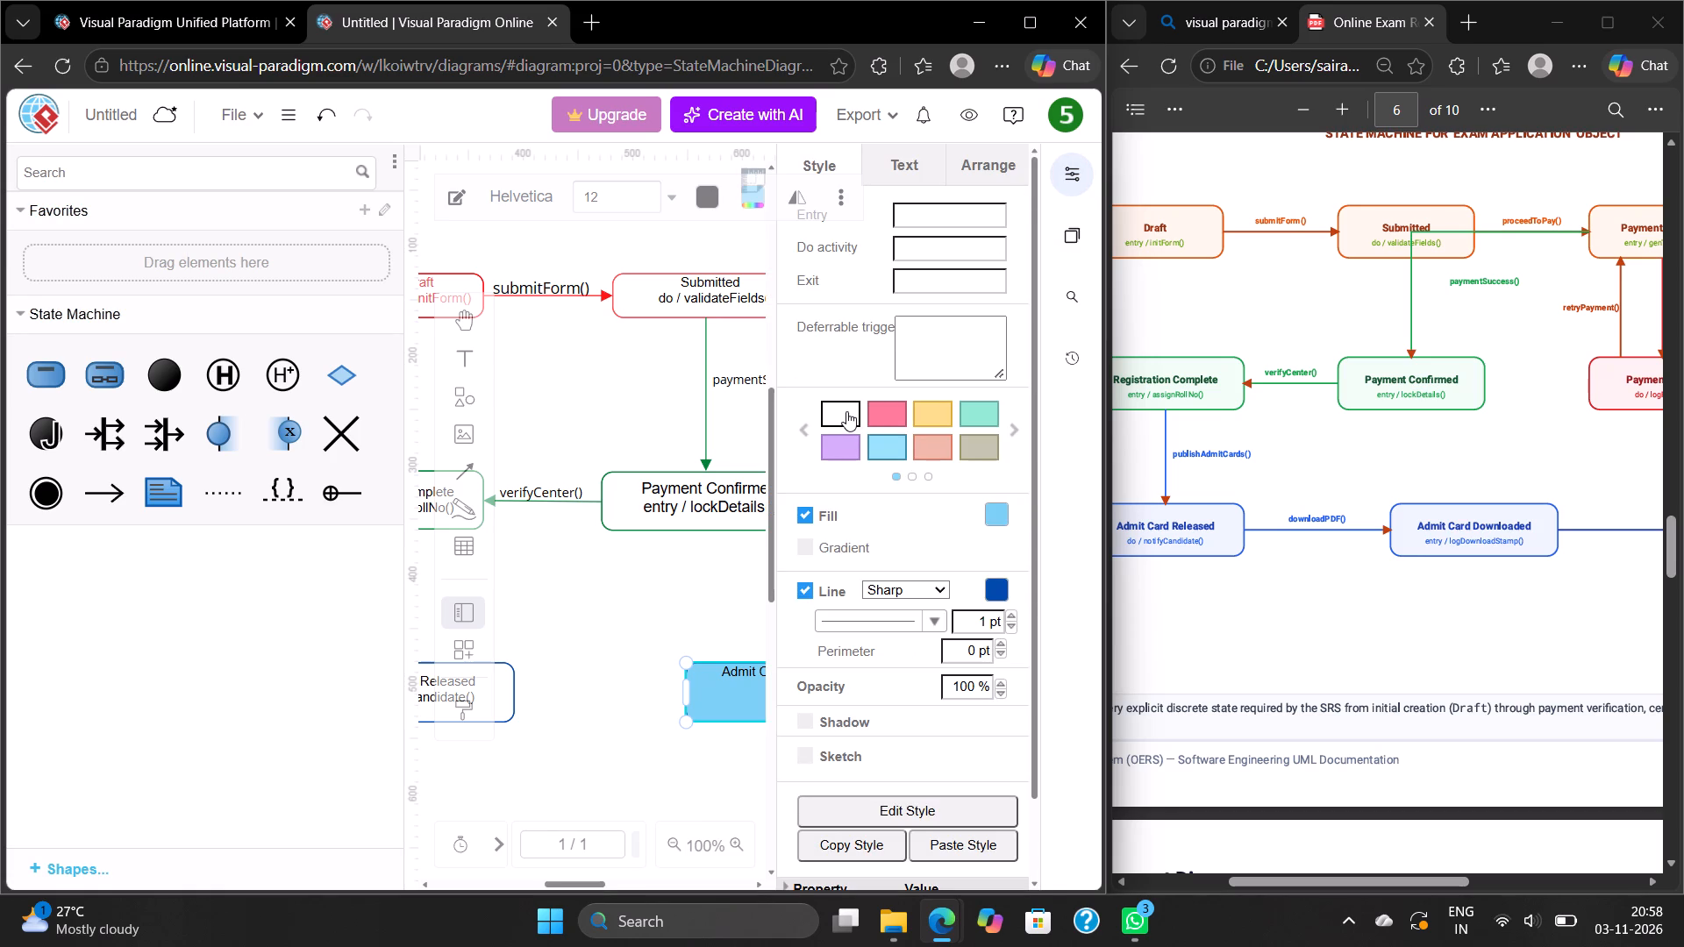
pyautogui.click(846, 411)
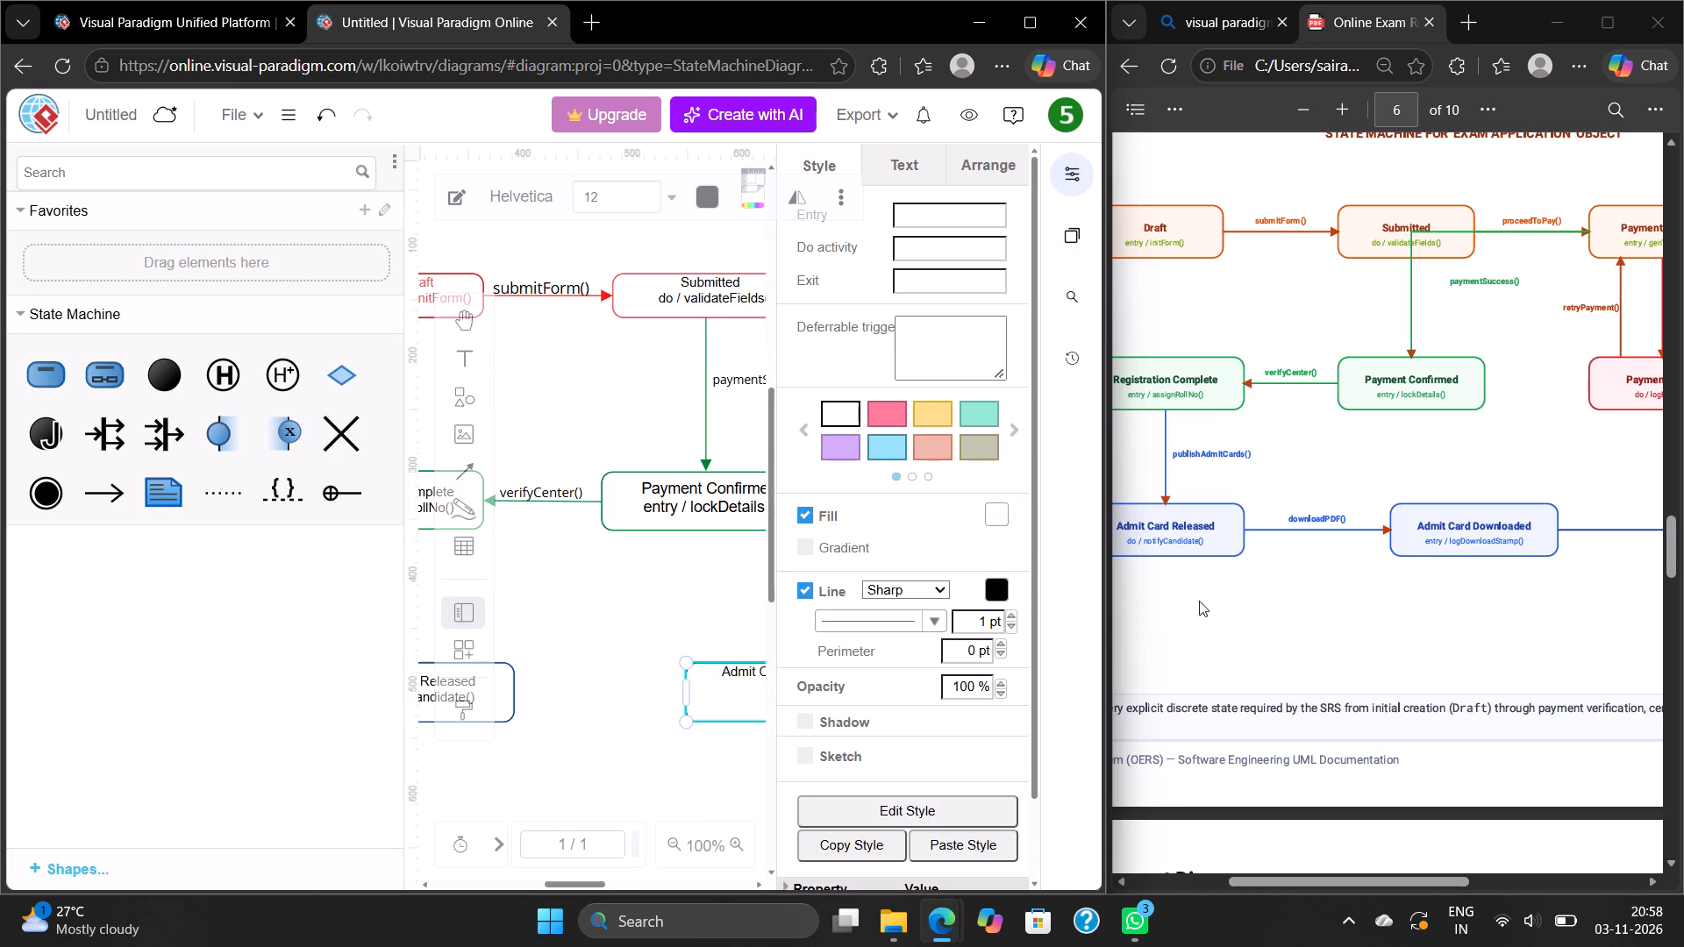
pyautogui.click(994, 583)
pyautogui.click(949, 435)
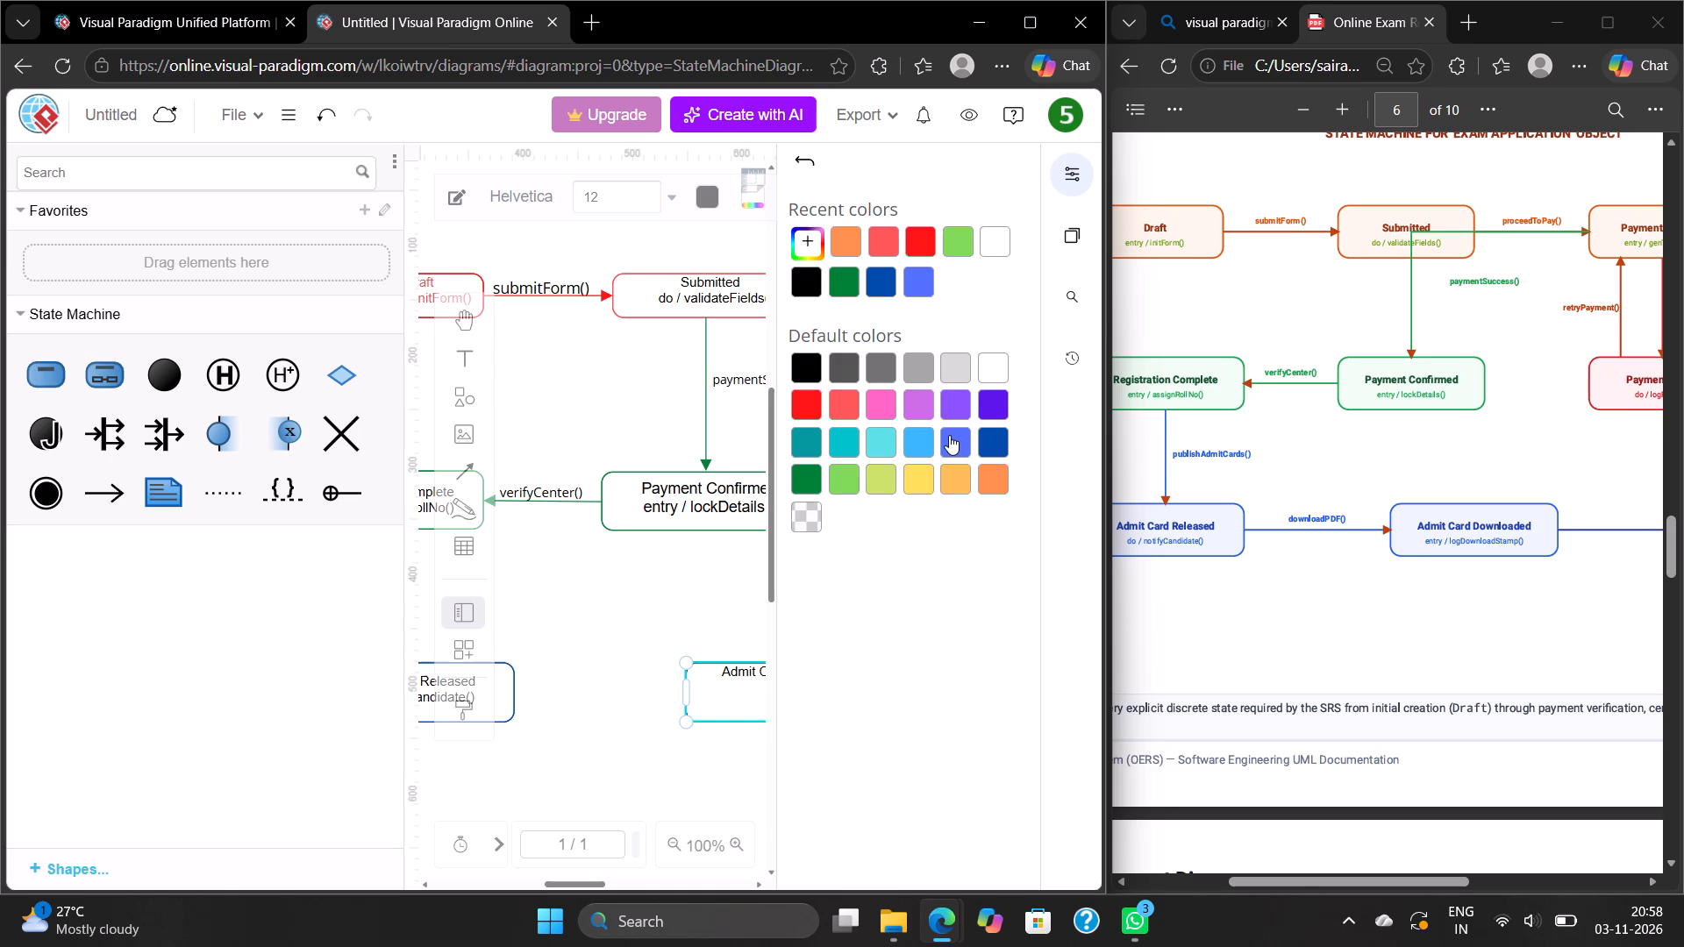
pyautogui.click(1073, 173)
# Add a second line reading "entry / logDownloadStamp" beneath the name in the Admit Card Downloaded state.
pyautogui.click(863, 673)
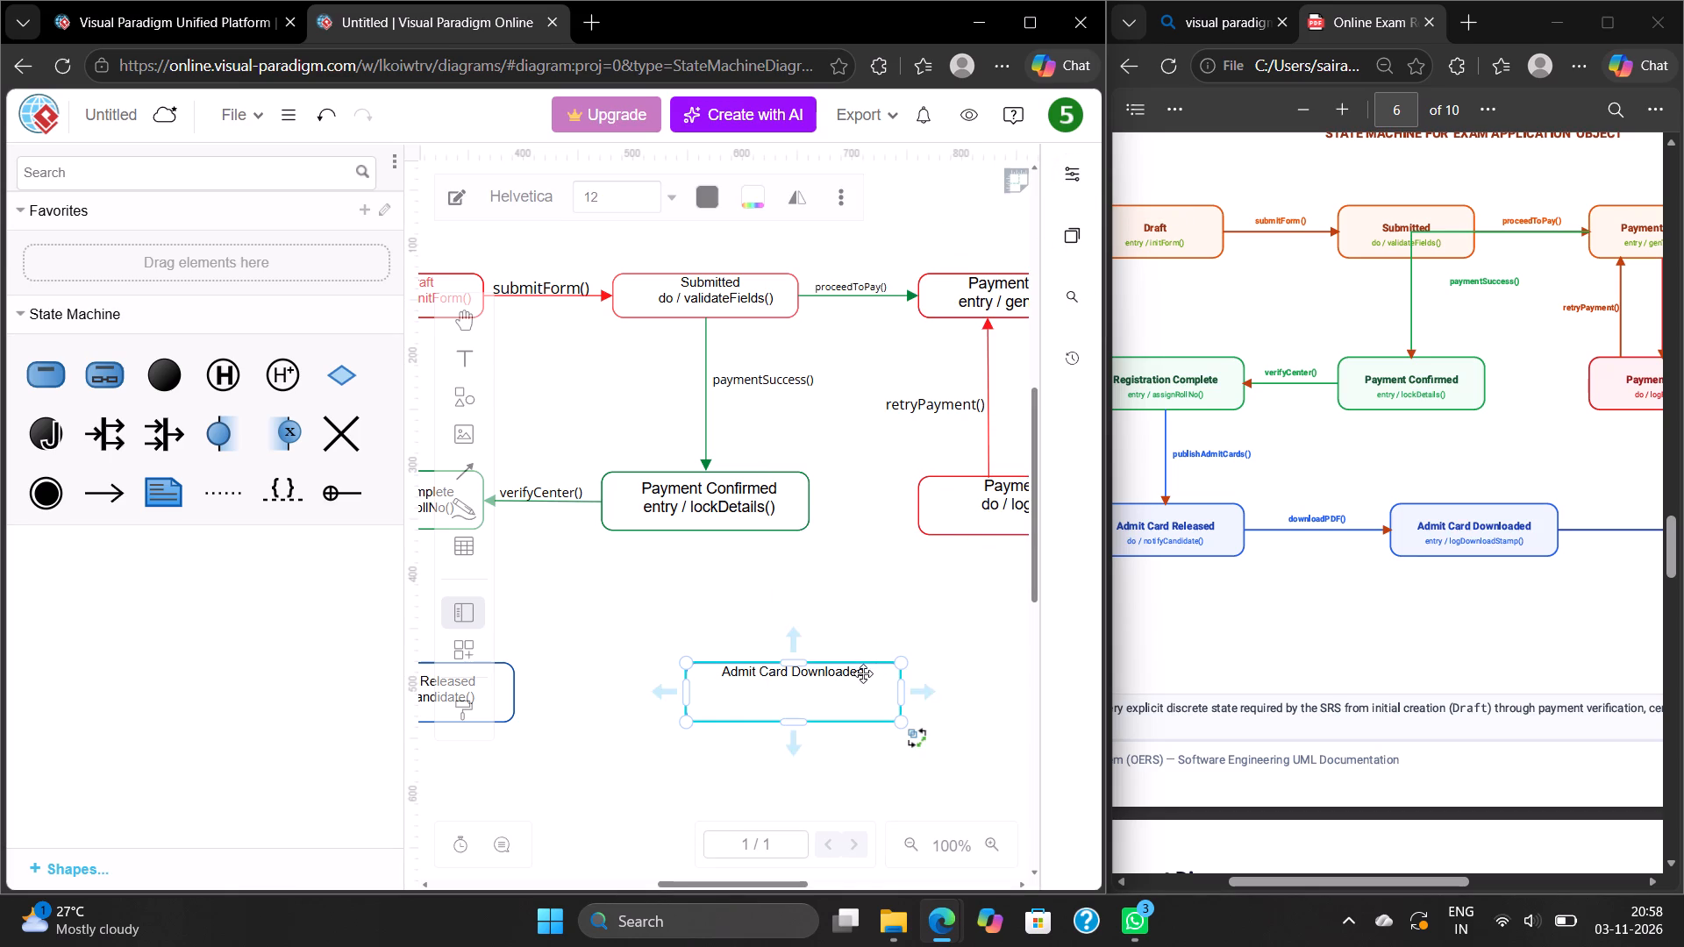
pyautogui.doubleClick(863, 673)
pyautogui.click(863, 673)
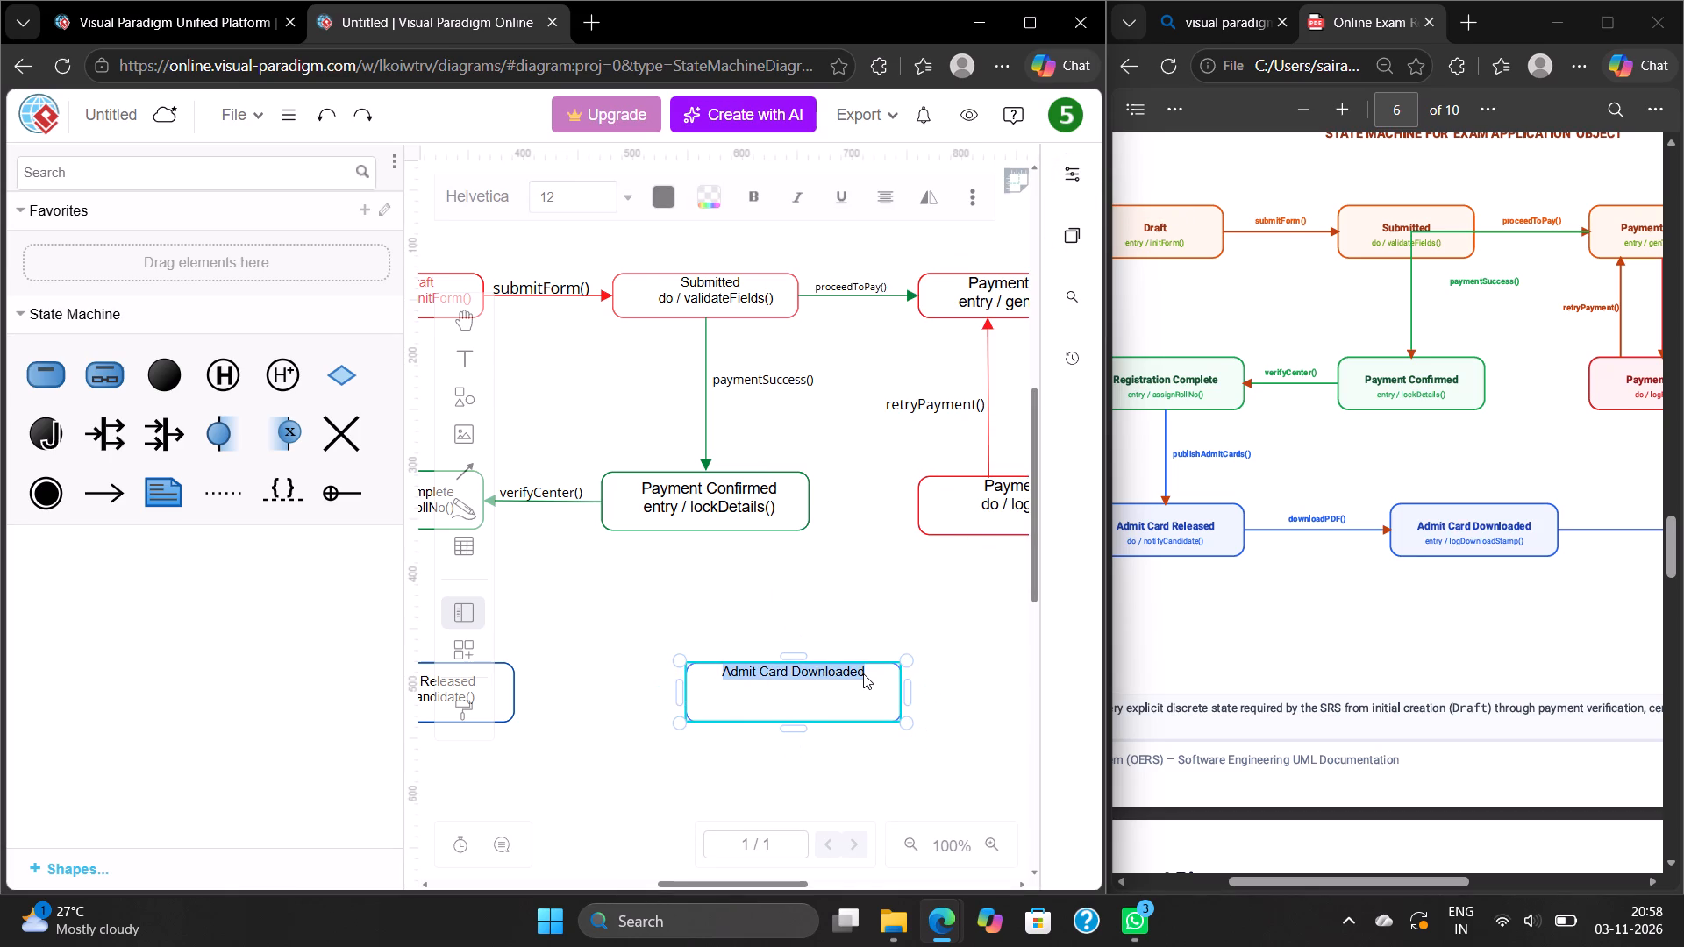
pyautogui.press('space')
pyautogui.press('space')
pyautogui.press('space')
pyautogui.press('space')
pyautogui.press('space')
pyautogui.press('space')
pyautogui.press('space')
pyautogui.press('space')
pyautogui.press('space')
pyautogui.press('space')
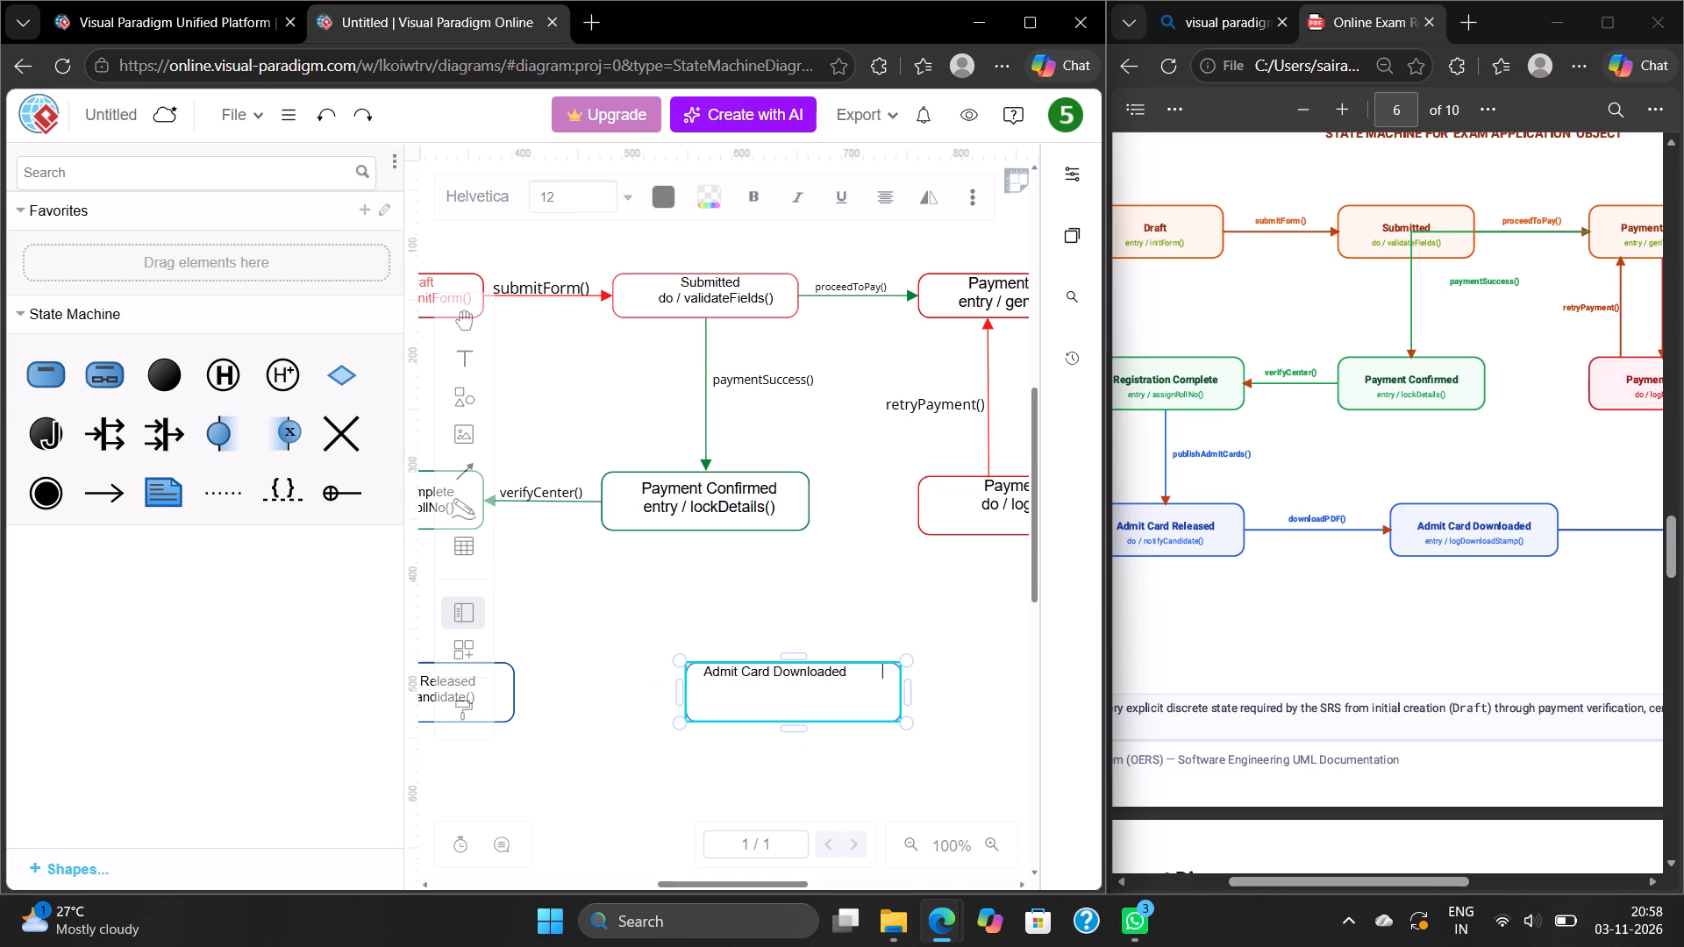
pyautogui.press('space')
pyautogui.press('space')
pyautogui.press('space')
pyautogui.press('space')
pyautogui.press('space')
pyautogui.press('space')
pyautogui.press('space')
pyautogui.press('space')
pyautogui.press('space')
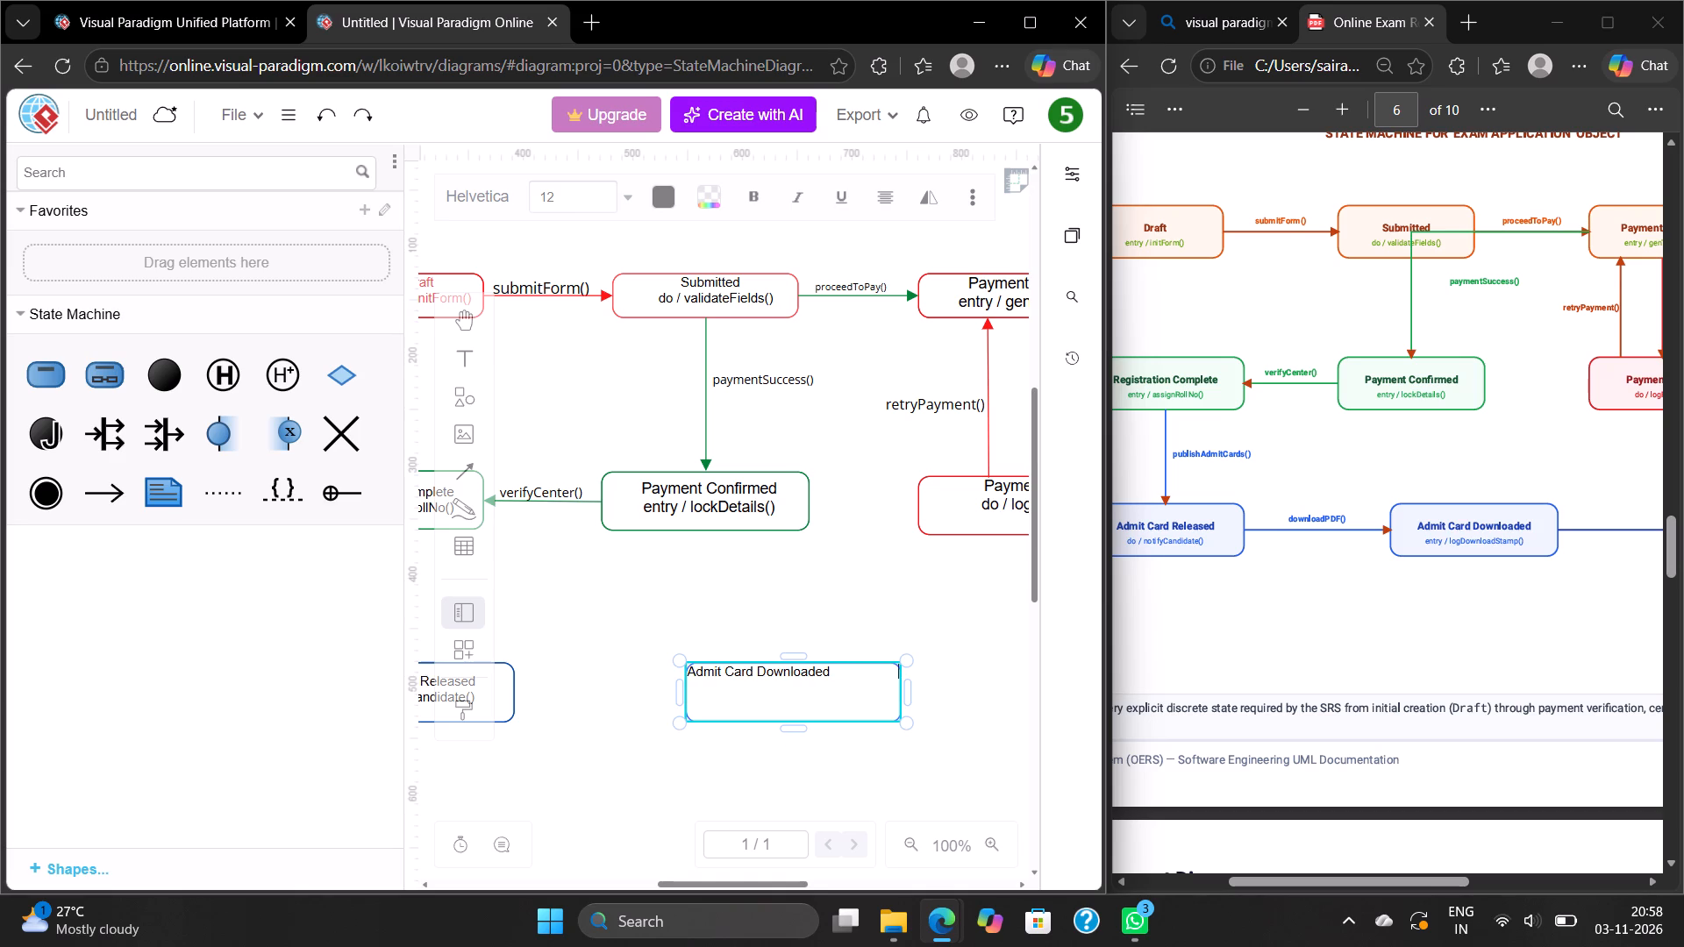
pyautogui.press('space')
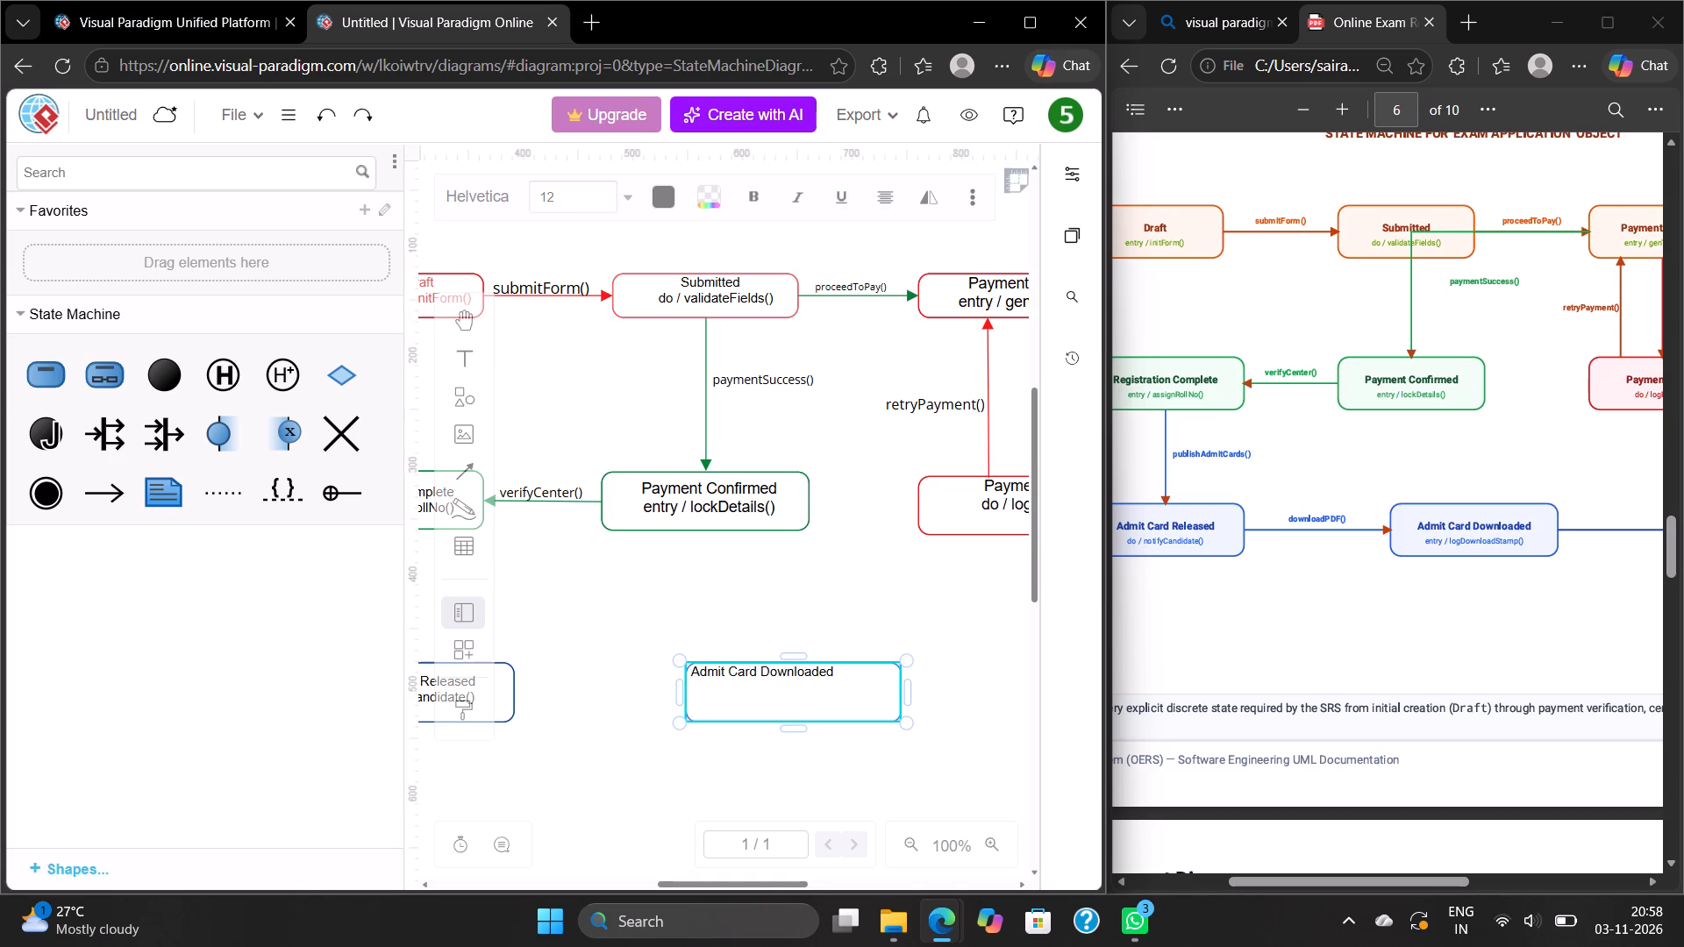
pyautogui.press('n')
pyautogui.press('BackSpace')
pyautogui.write('entry /')
pyautogui.press('space')
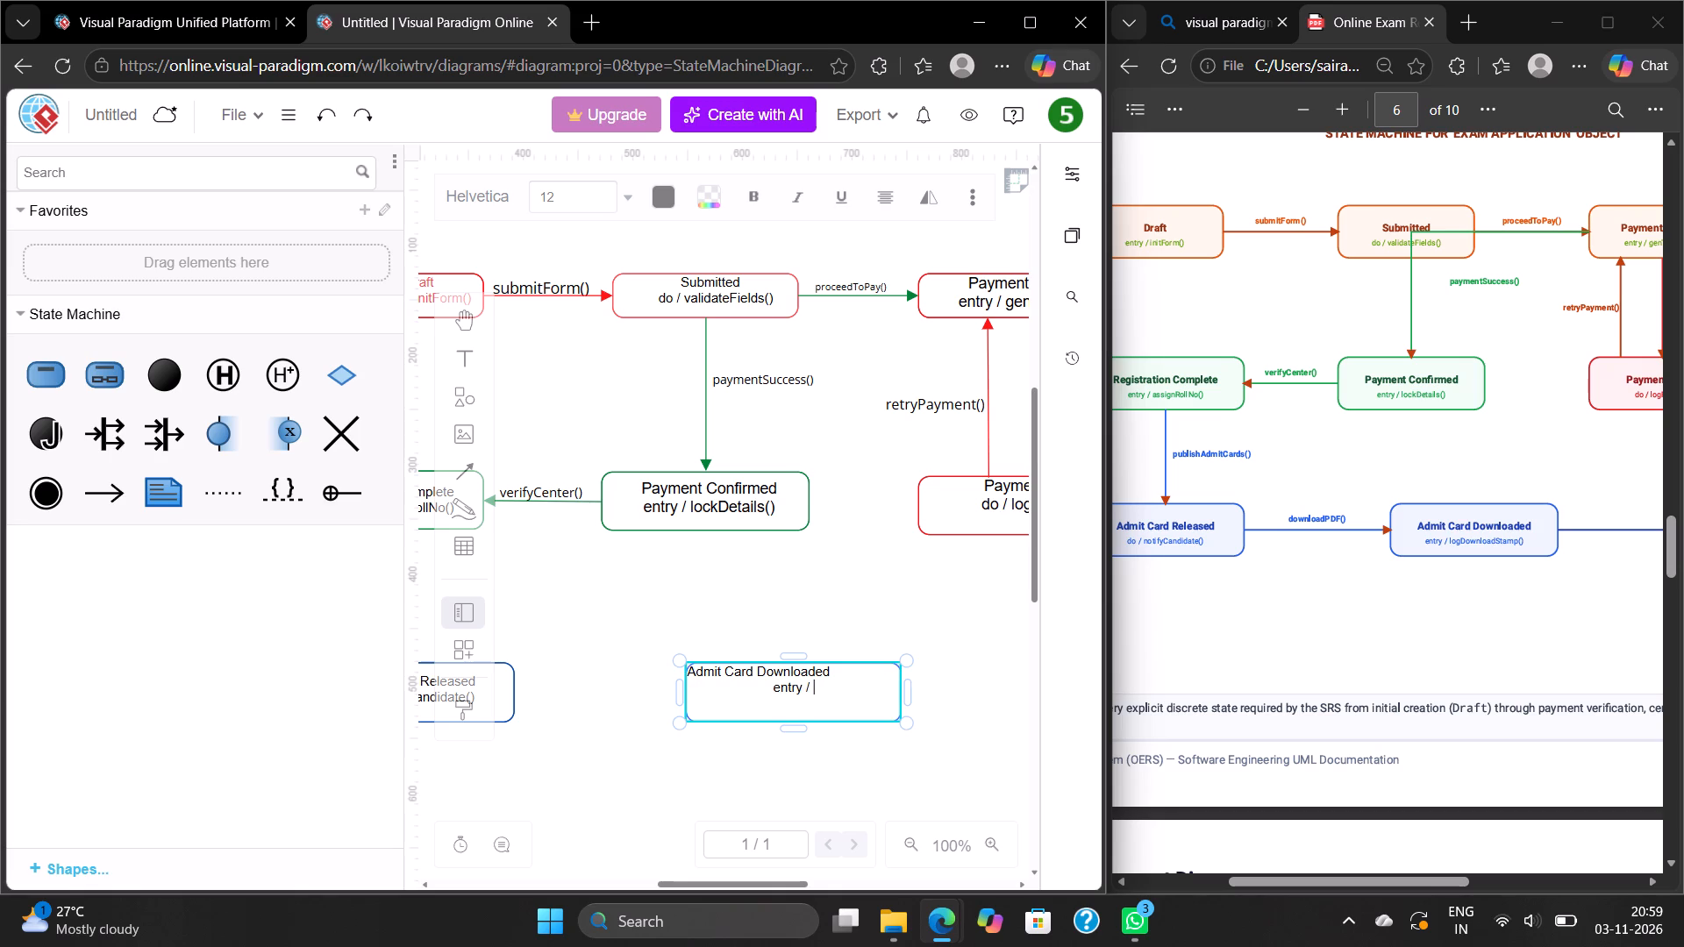
pyautogui.write('log')
pyautogui.write('Download')
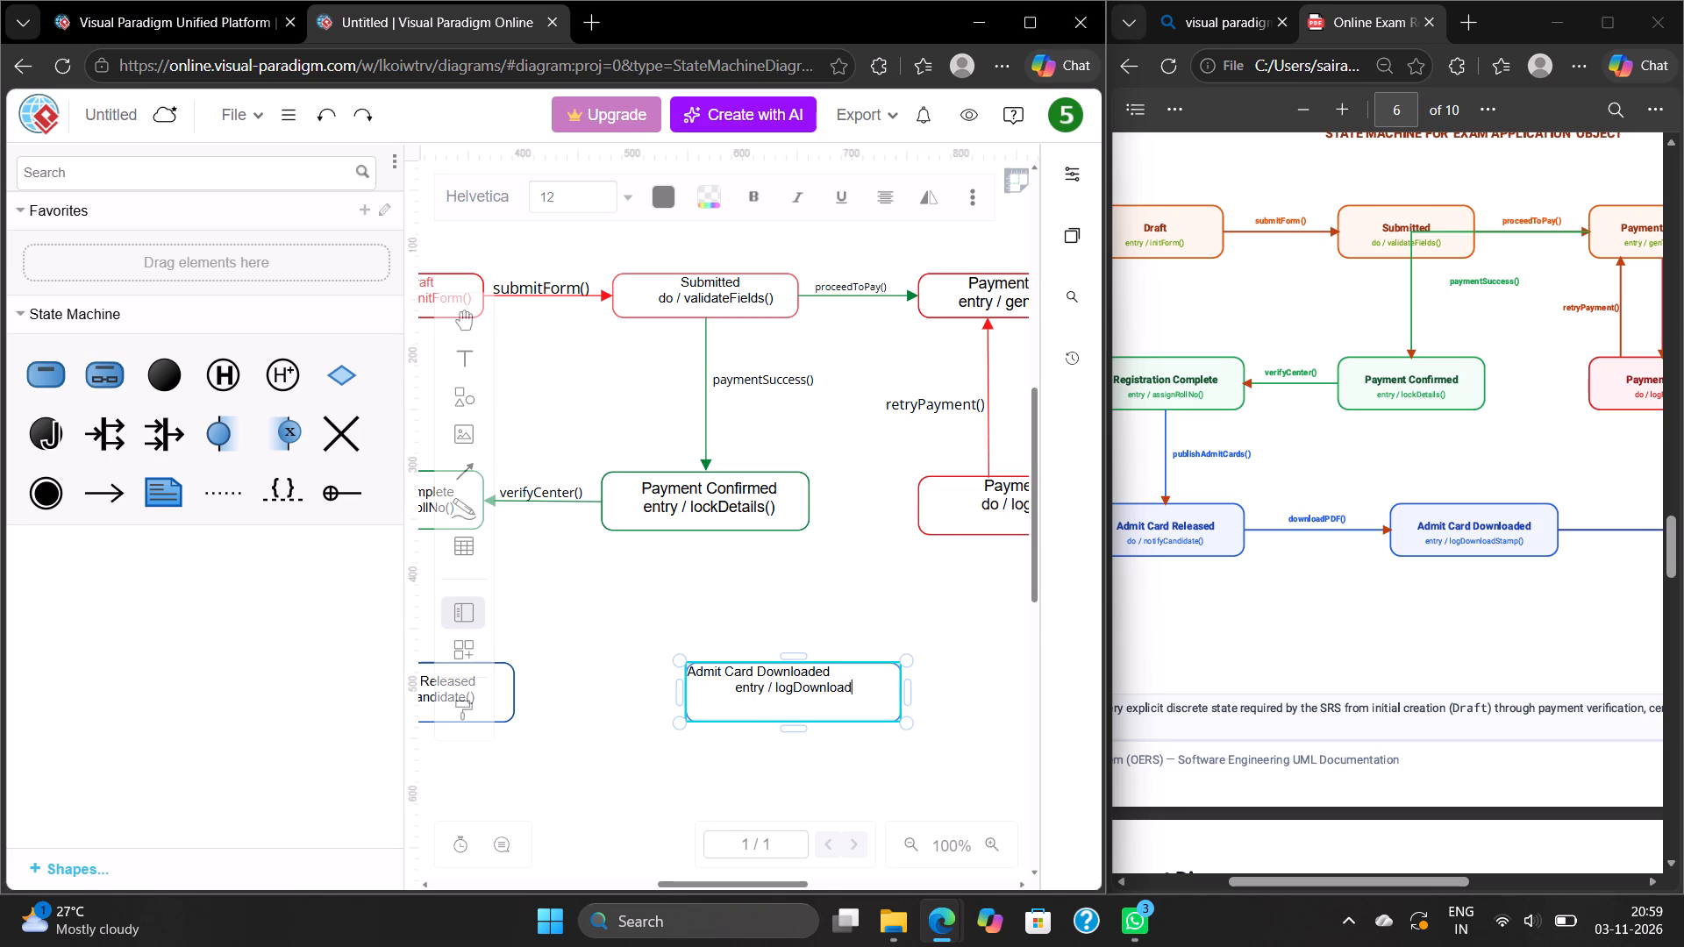
pyautogui.write('Stamp')
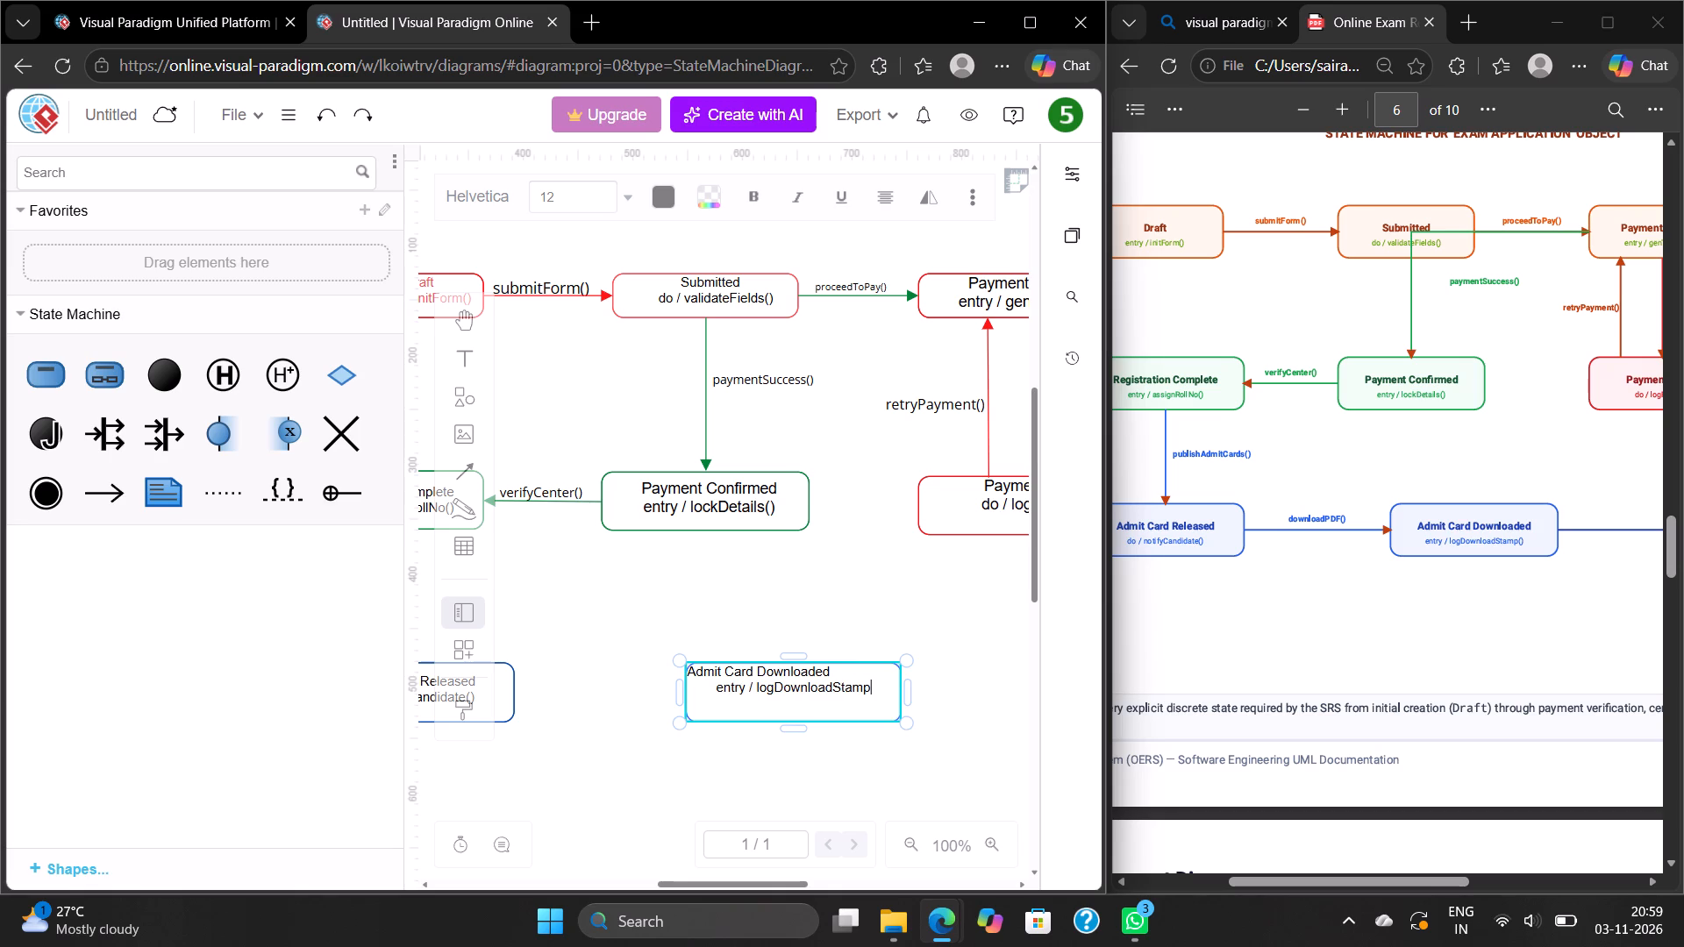
# Adjust the leading spaces in the Admit Card Downloaded state so its name and entry line sit centred under each other.
pyautogui.press('Up')
pyautogui.press('Left')
pyautogui.press('Left')
pyautogui.press('Left')
pyautogui.press('Left')
pyautogui.press('Left')
pyautogui.press('Left')
pyautogui.press('Left')
pyautogui.press('Left')
pyautogui.press('Left')
pyautogui.press('Left')
pyautogui.press('Left')
pyautogui.press('Left')
pyautogui.press('Left')
pyautogui.press('Left')
pyautogui.press('Left')
pyautogui.press('Left')
pyautogui.press('Left')
pyautogui.press('Left')
pyautogui.press('Left')
pyautogui.press('Left')
pyautogui.press('Left')
pyautogui.press('Left')
pyautogui.press('Left')
pyautogui.press('Left')
pyautogui.press('Left')
pyautogui.press('Left')
pyautogui.press('Left')
pyautogui.press('space')
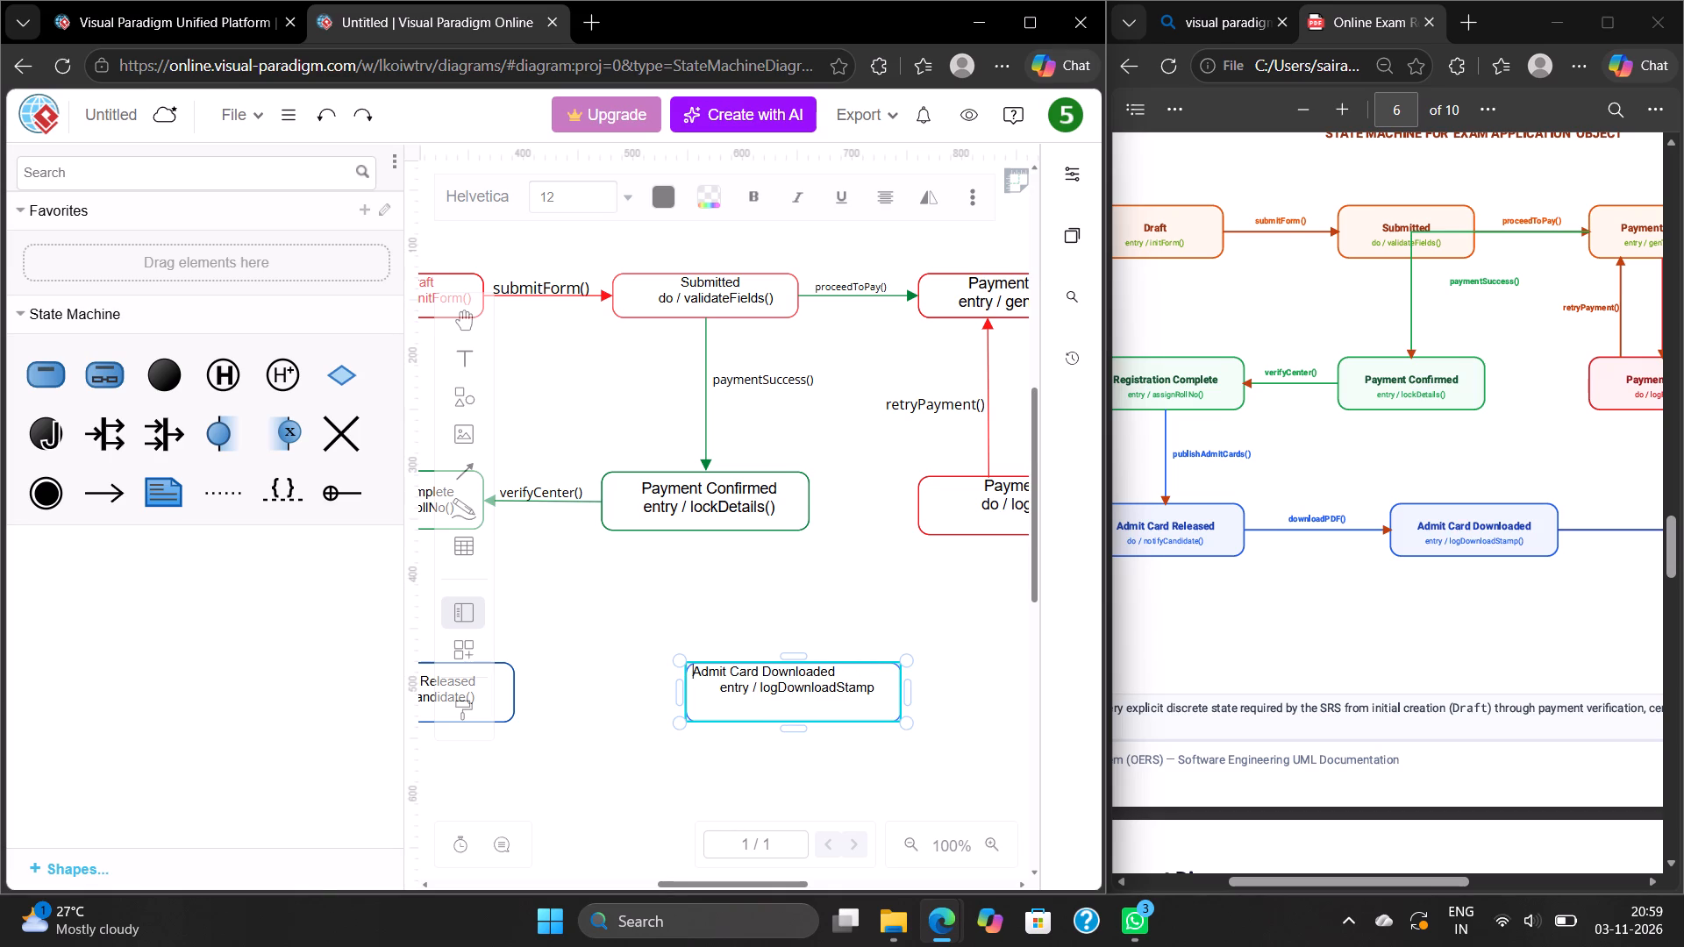
pyautogui.press('space')
pyautogui.press('space')
pyautogui.press('space')
pyautogui.press('space')
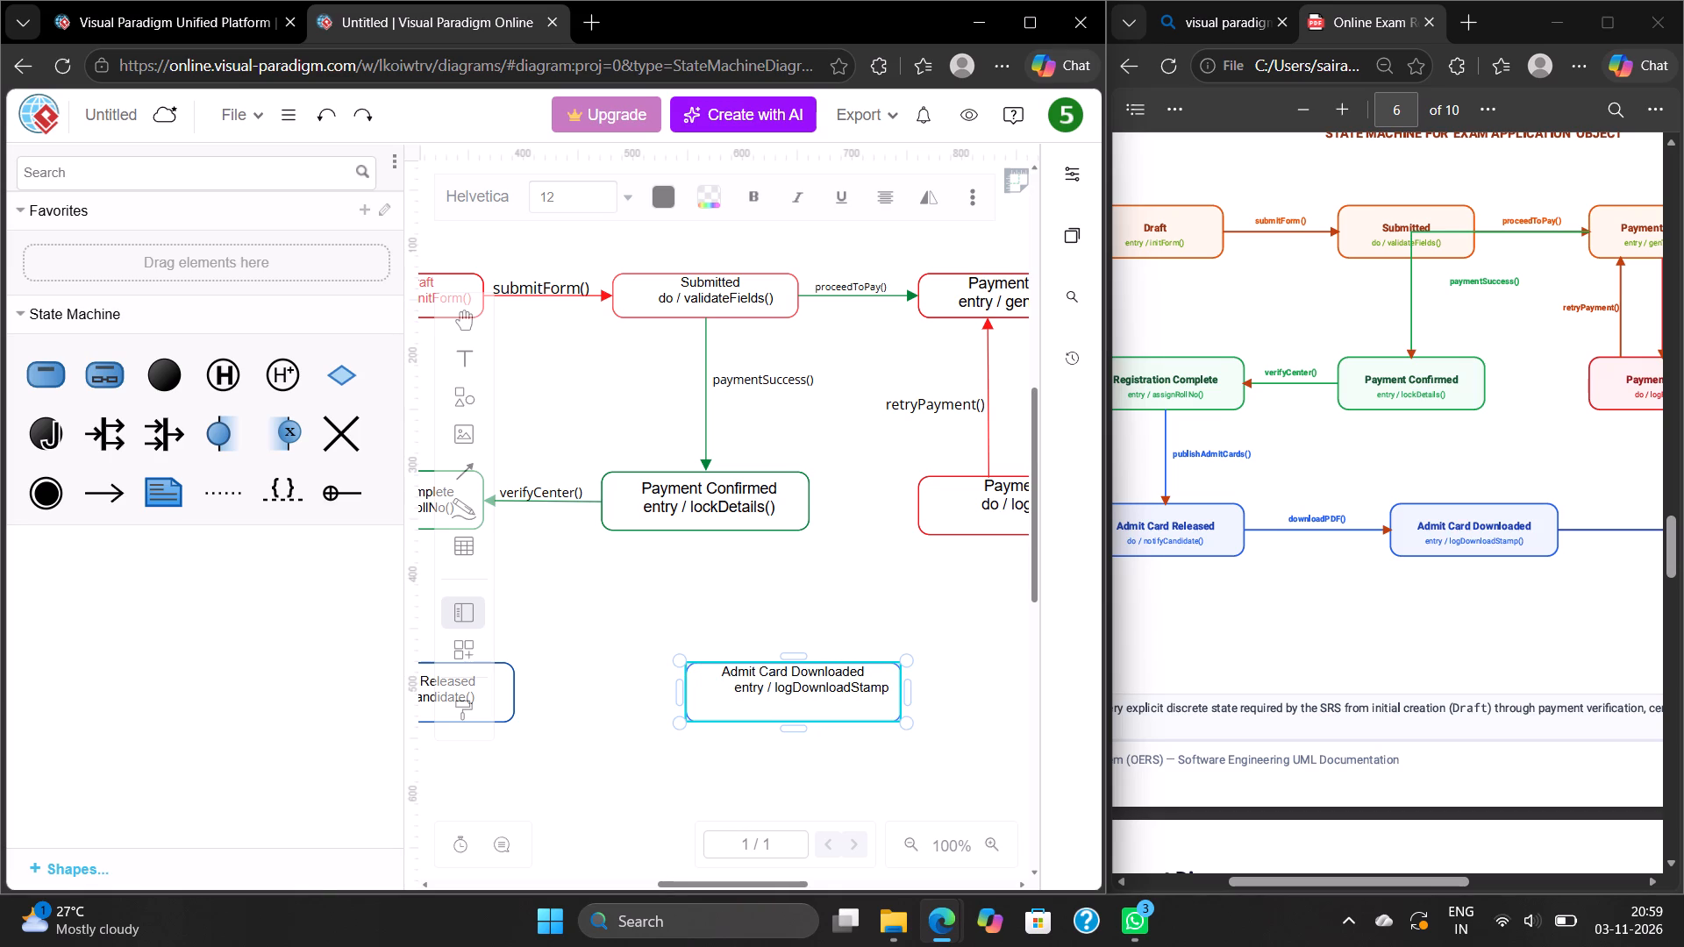
pyautogui.press('space')
pyautogui.press('Down')
pyautogui.press('BackSpace')
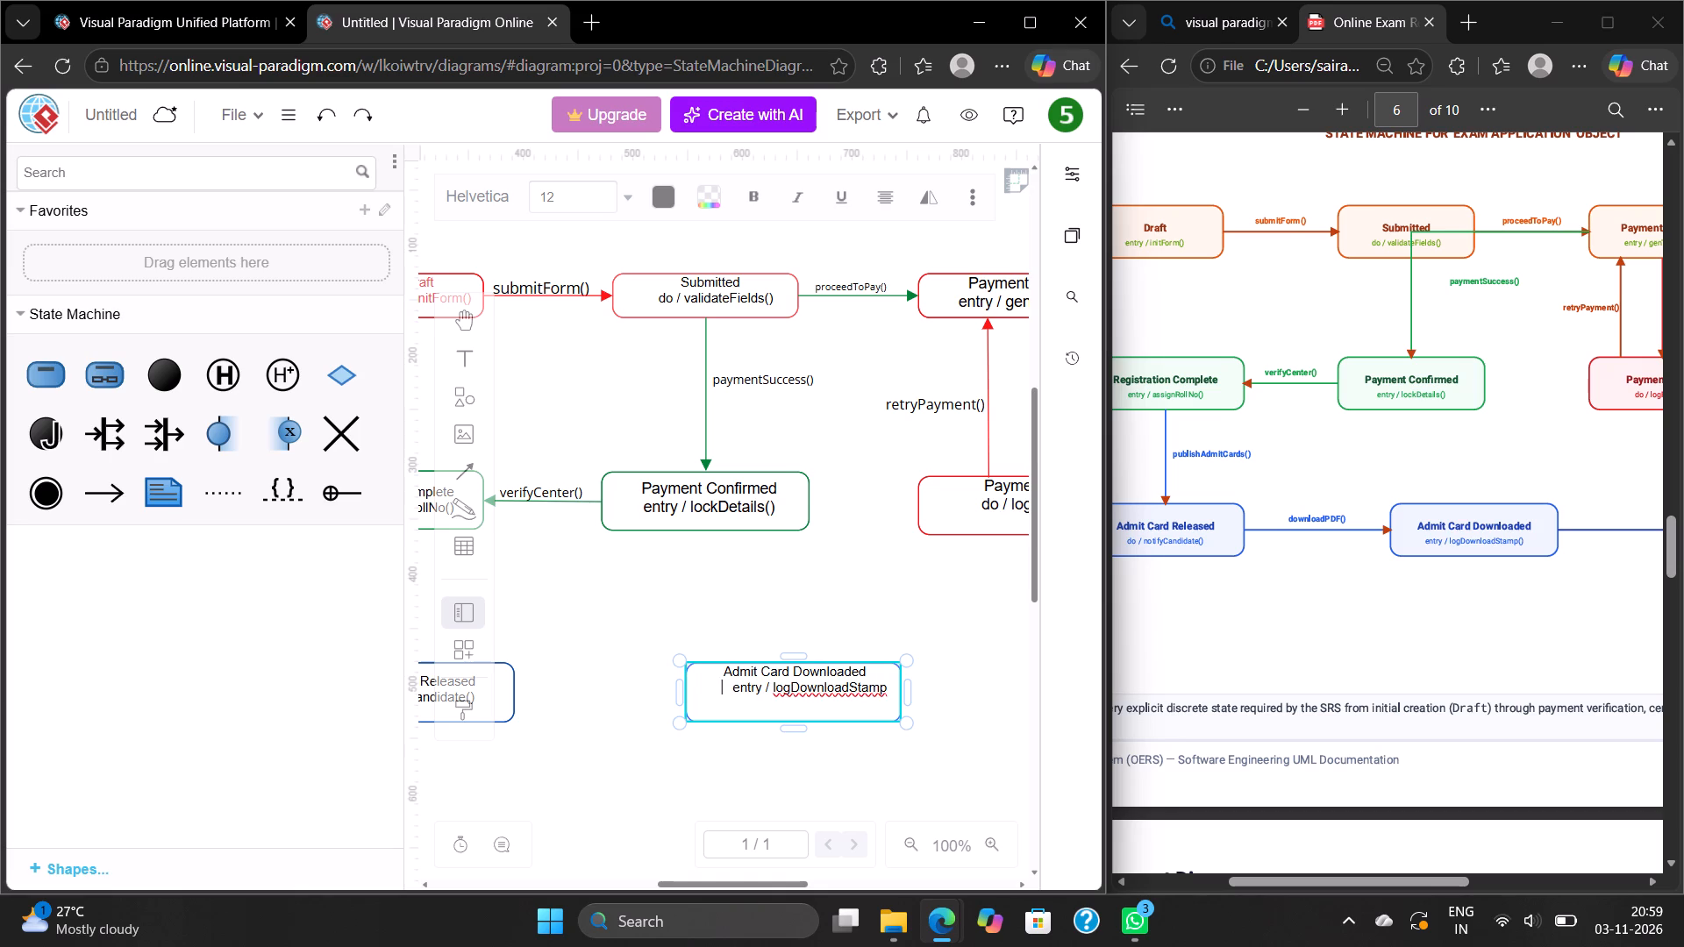
pyautogui.press('BackSpace')
pyautogui.press('BackSpace')
pyautogui.press('BackSpace')
pyautogui.press('BackSpace')
pyautogui.press('BackSpace')
pyautogui.press('BackSpace')
pyautogui.press('BackSpace')
pyautogui.press('BackSpace')
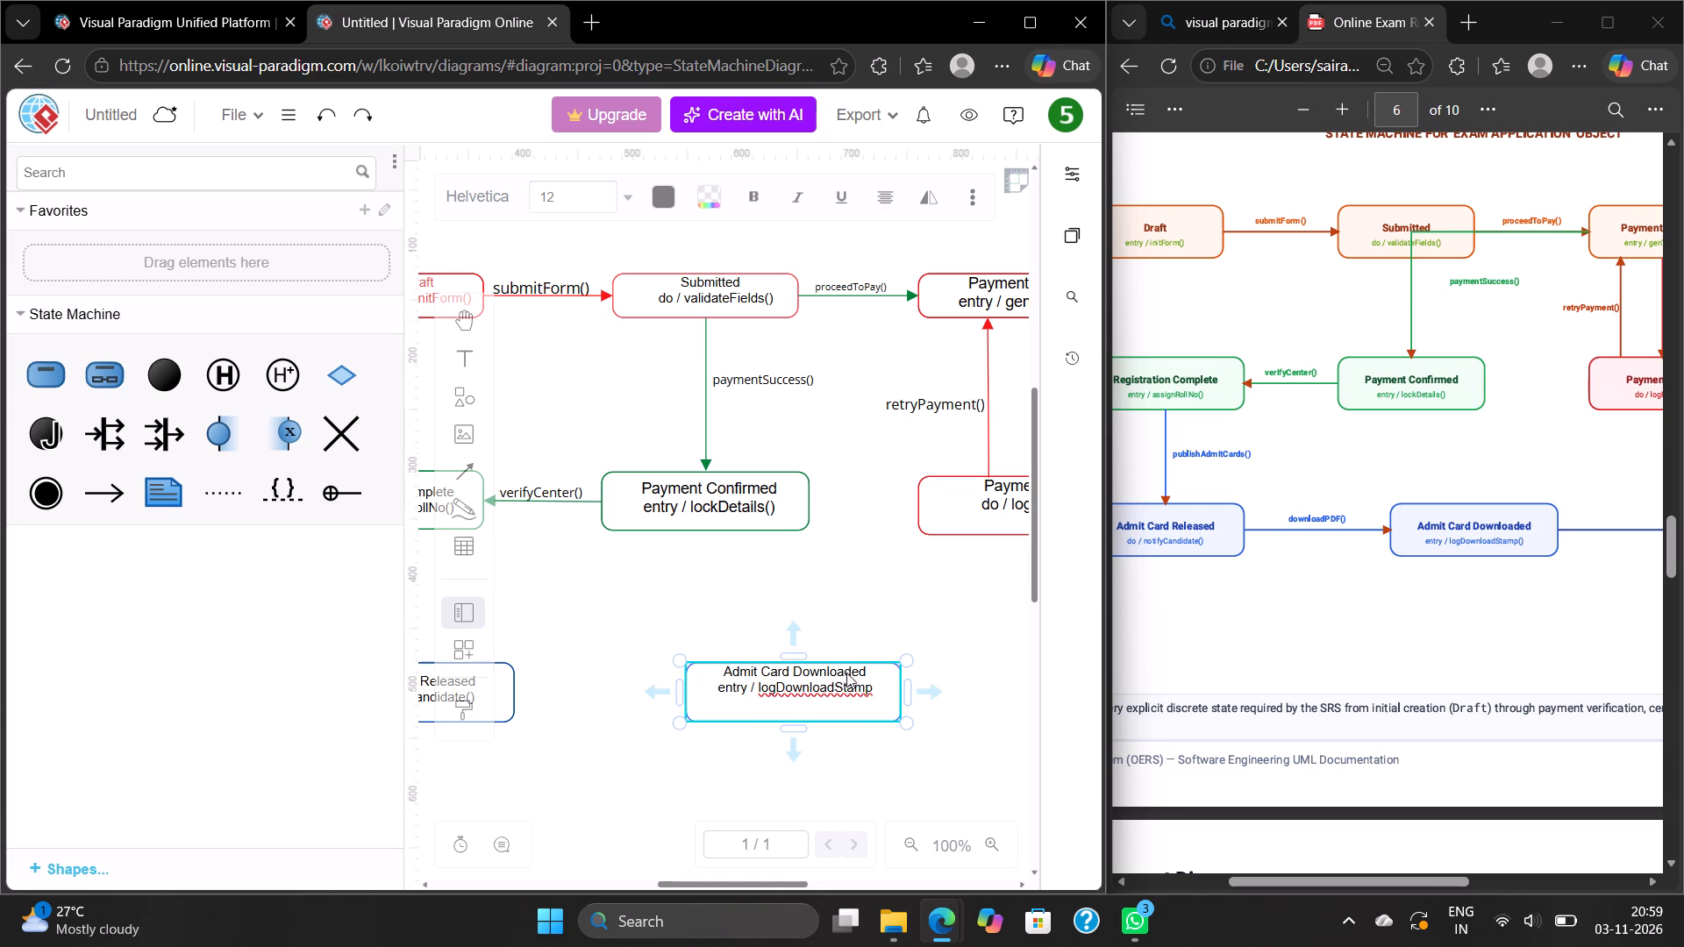
# Set the Admit Card Downloaded state's global text spacing to 12 pt and deselect it.
pyautogui.click(1080, 156)
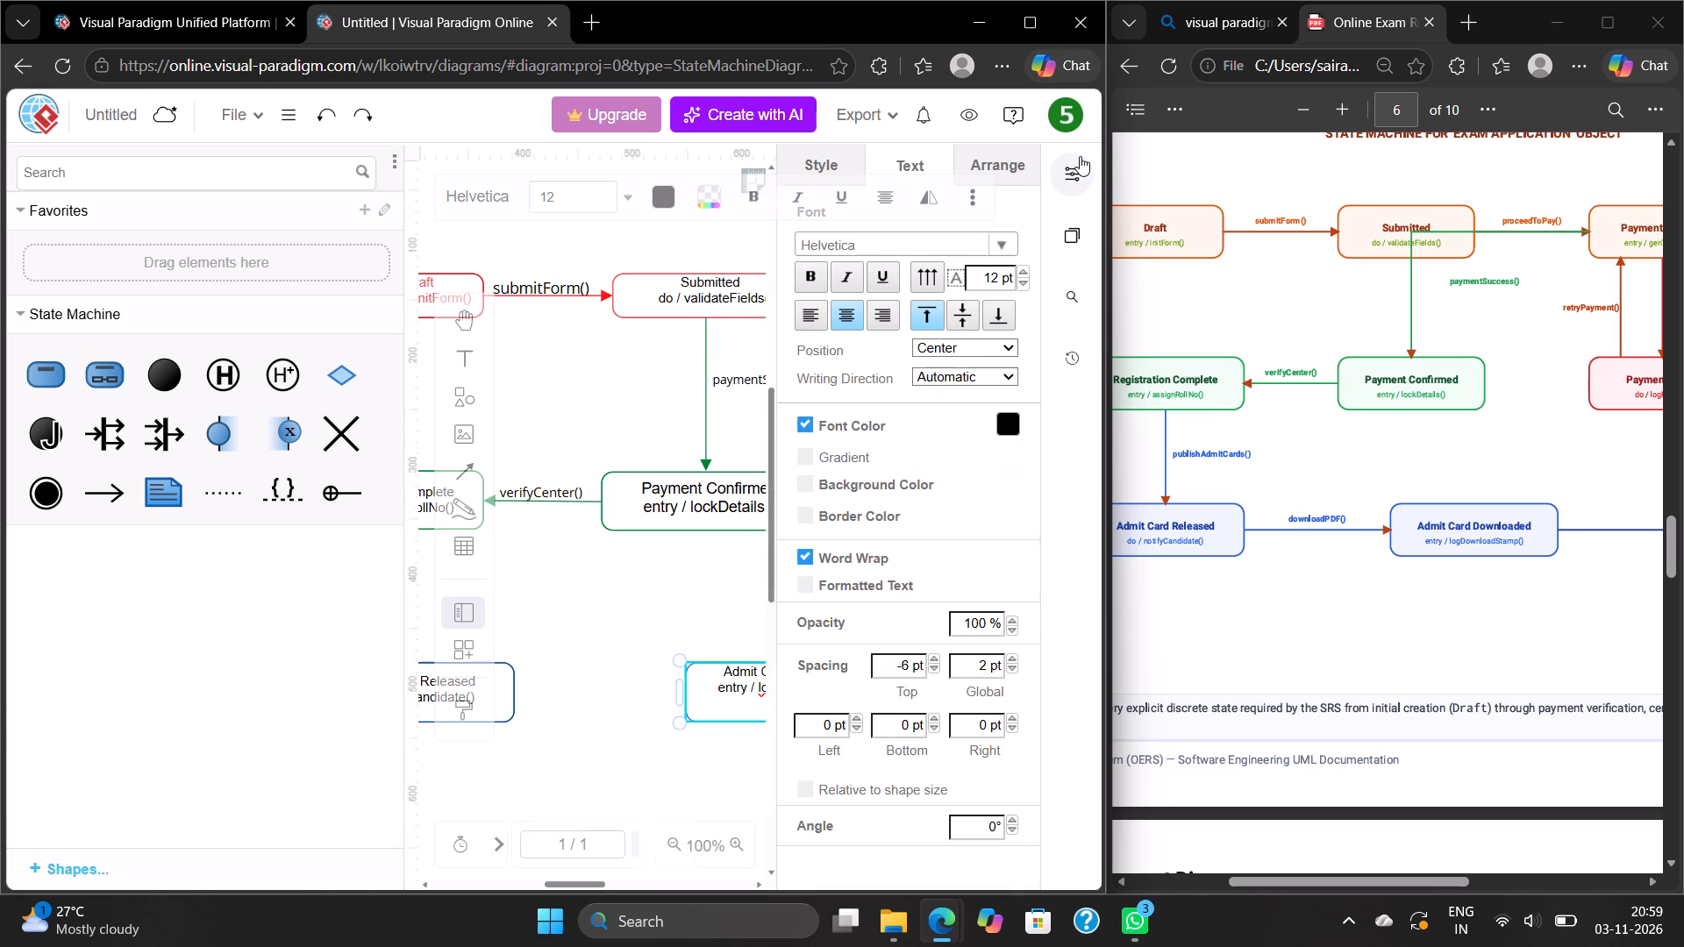
pyautogui.doubleClick(1010, 657)
pyautogui.click(734, 685)
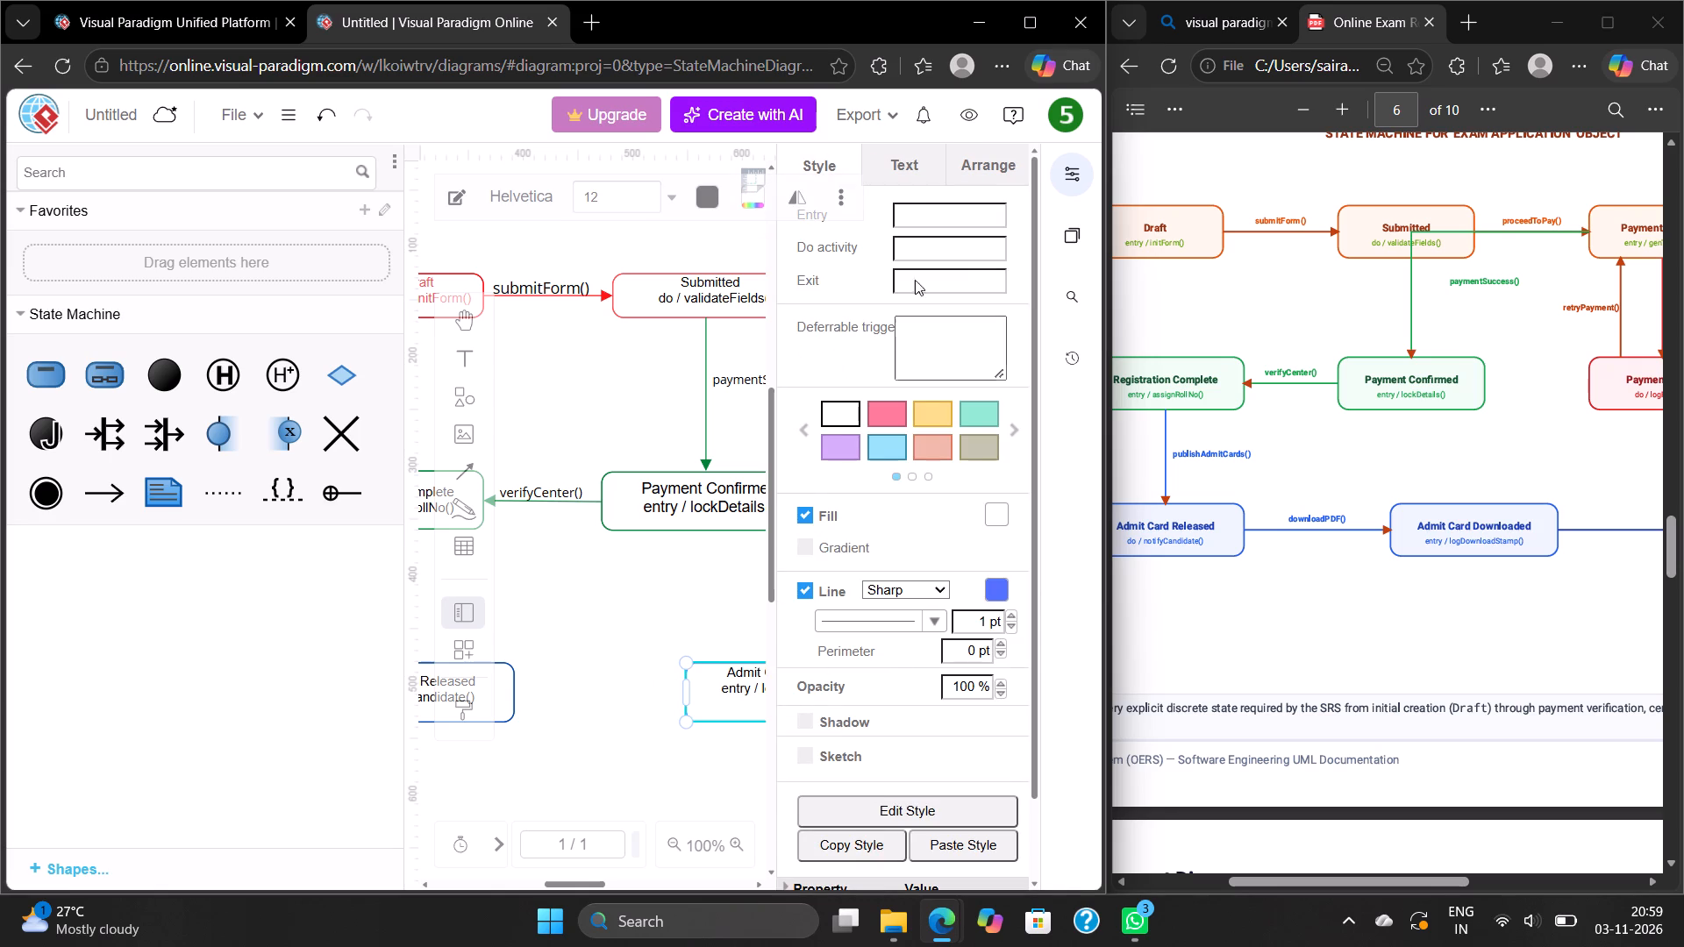
pyautogui.click(901, 167)
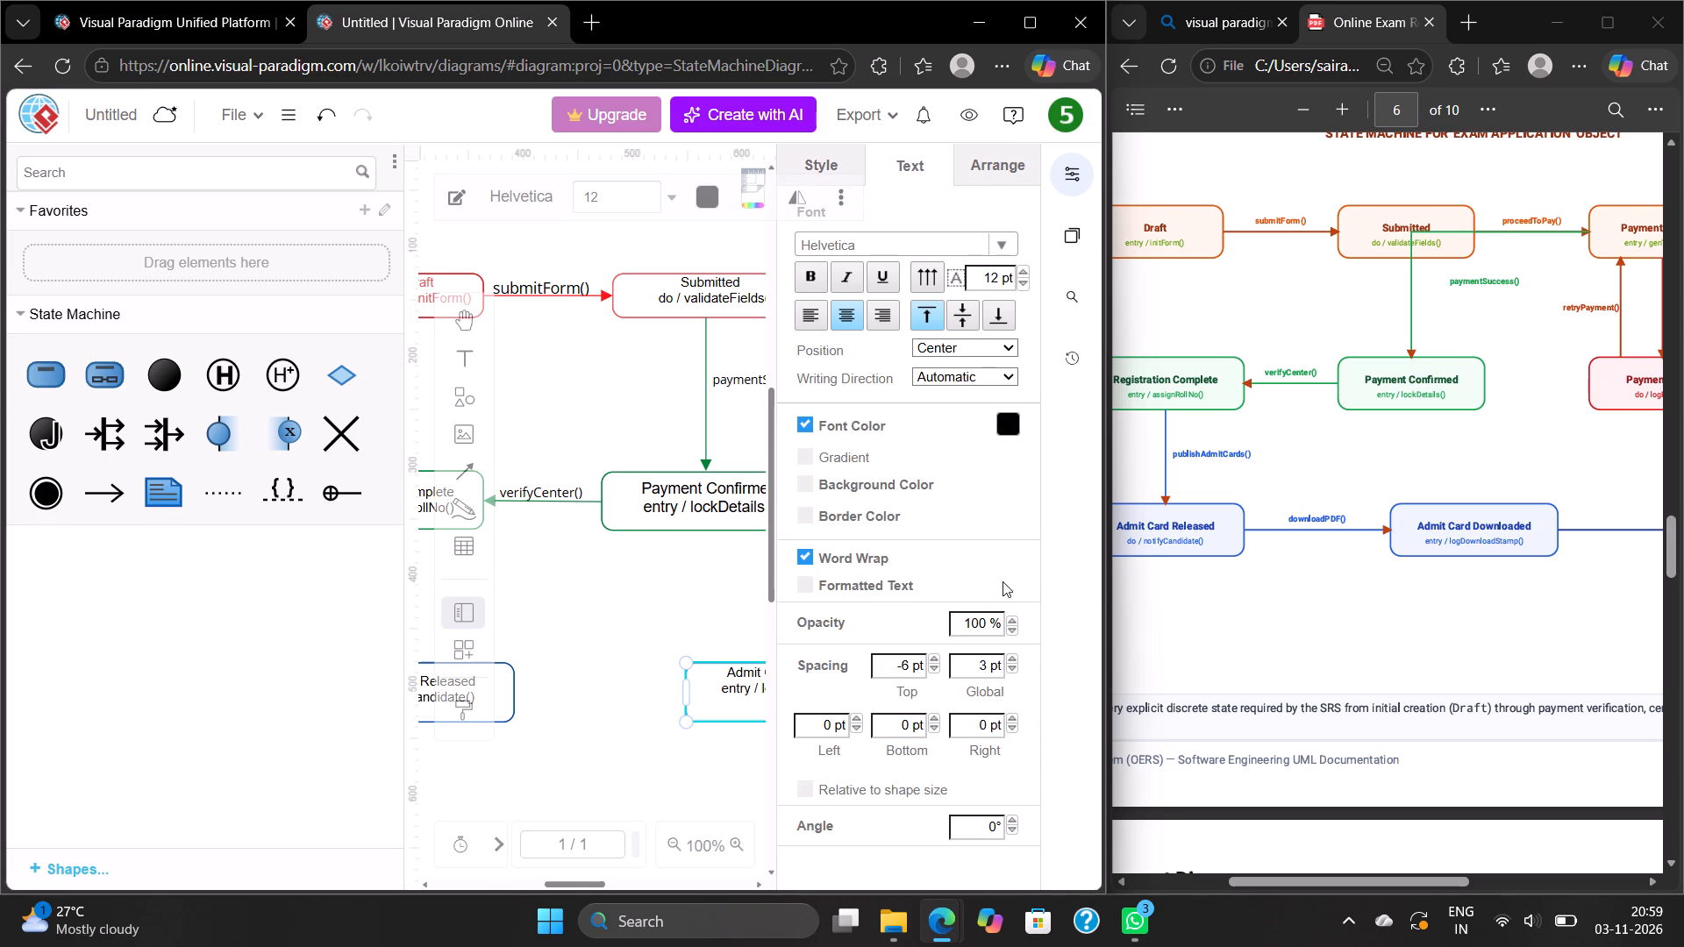
pyautogui.click(1011, 652)
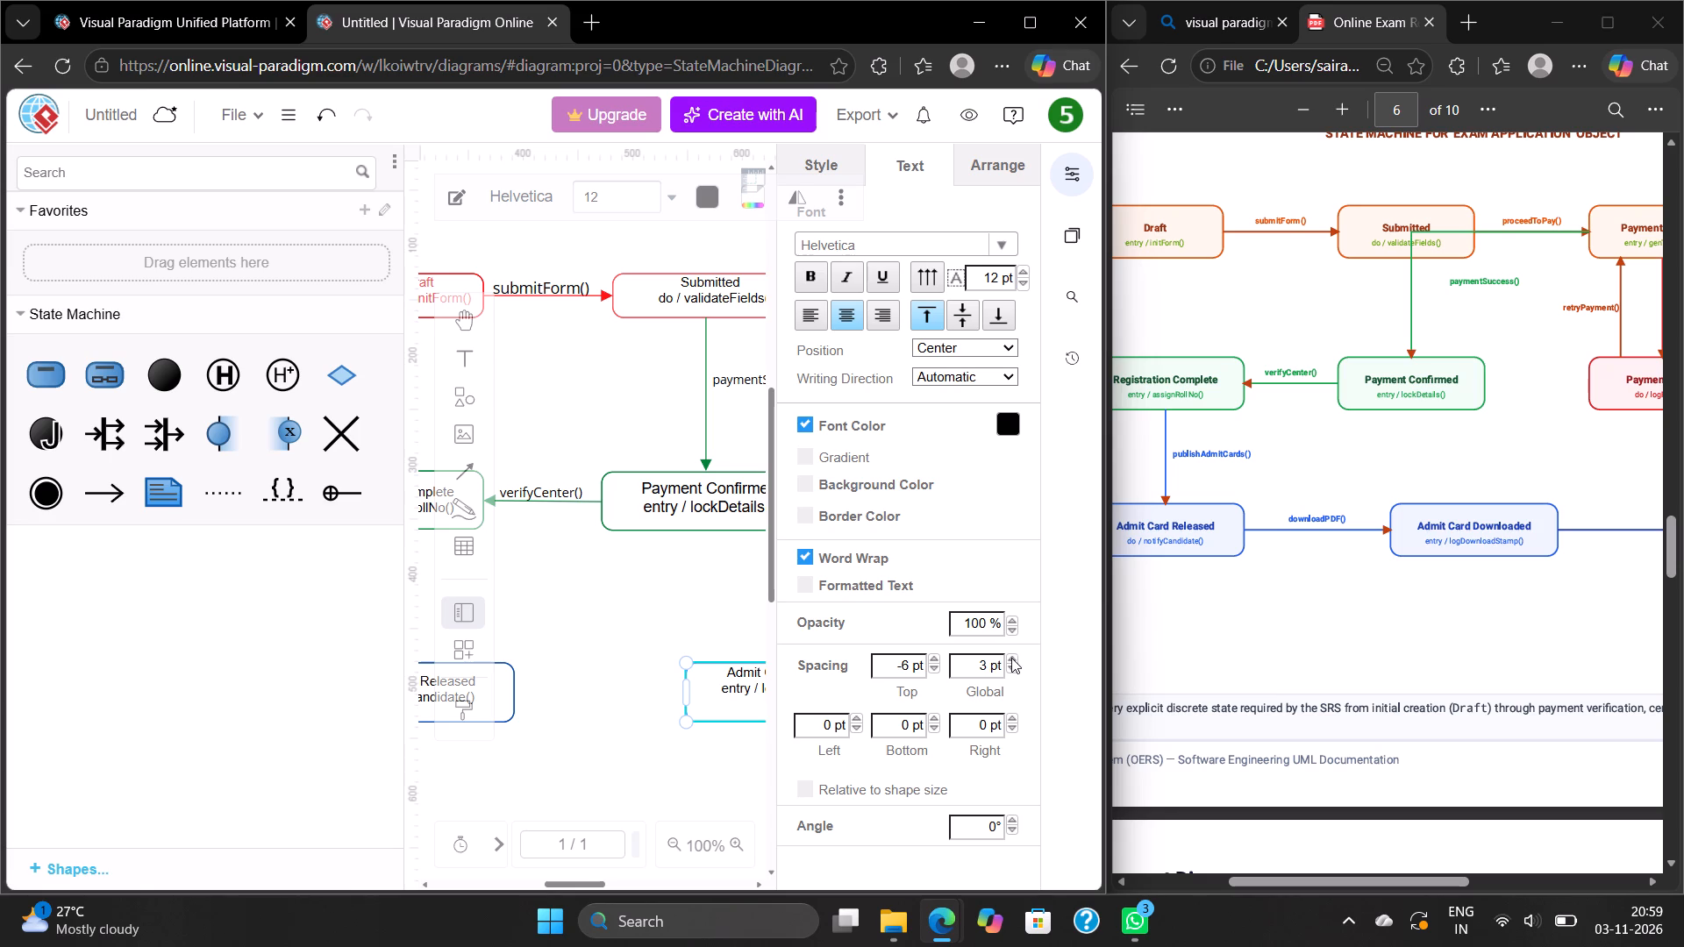
pyautogui.click(1011, 658)
pyautogui.click(1011, 658)
pyautogui.tripleClick(1011, 658)
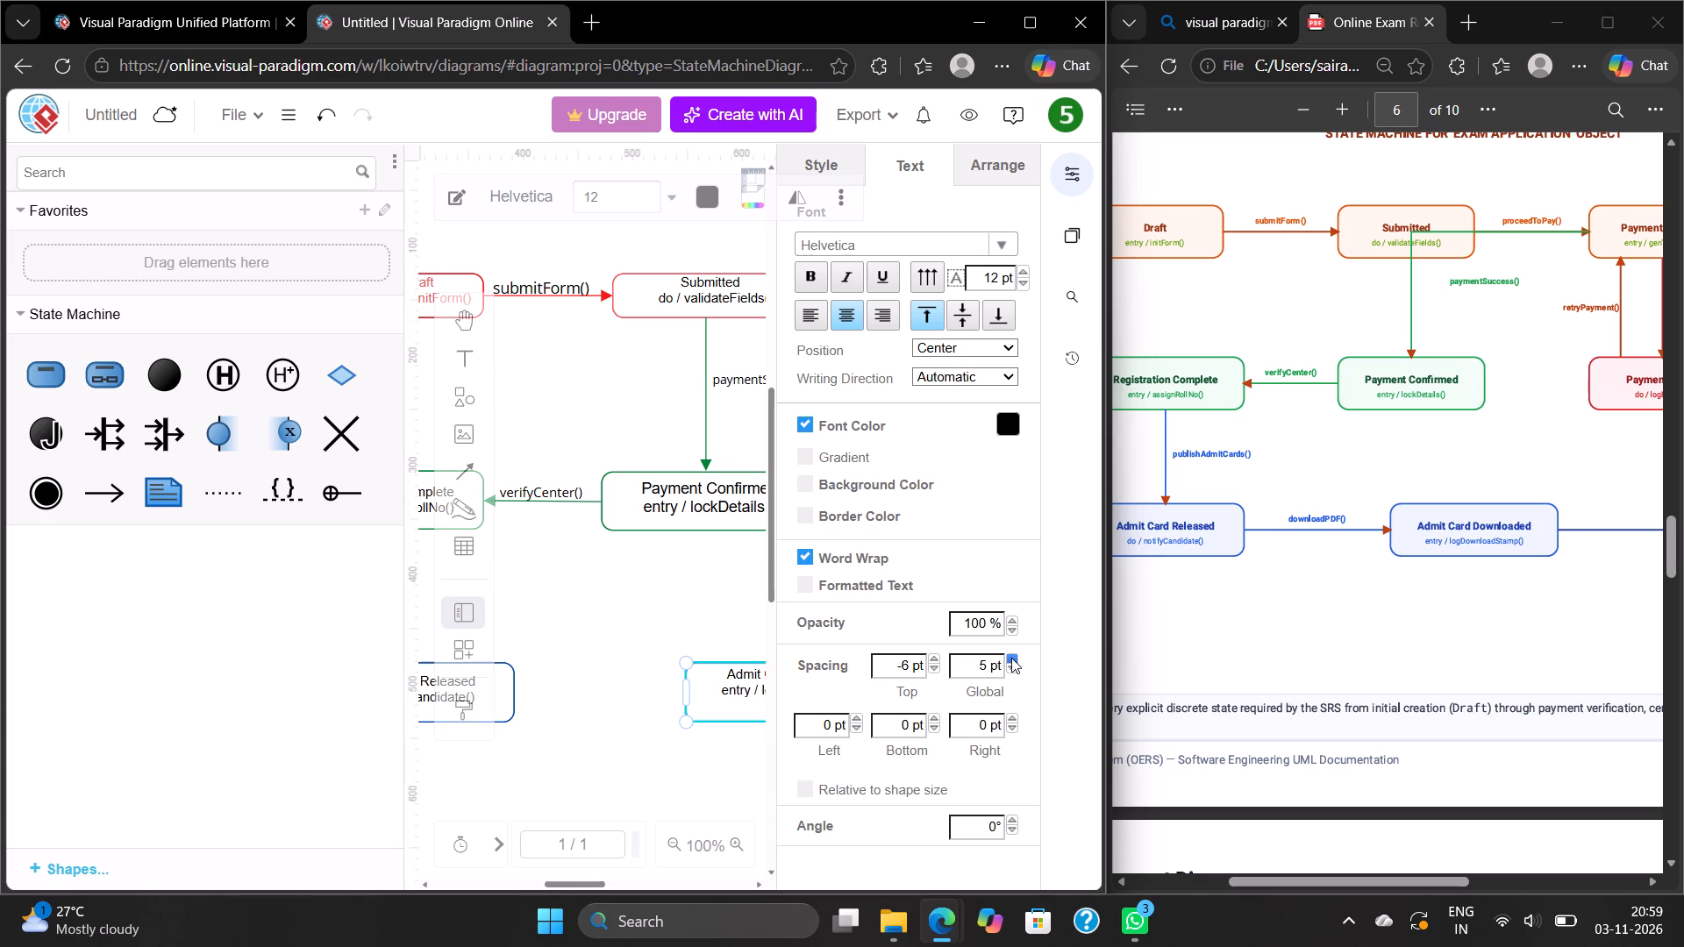
pyautogui.tripleClick(1011, 658)
pyautogui.click(1011, 658)
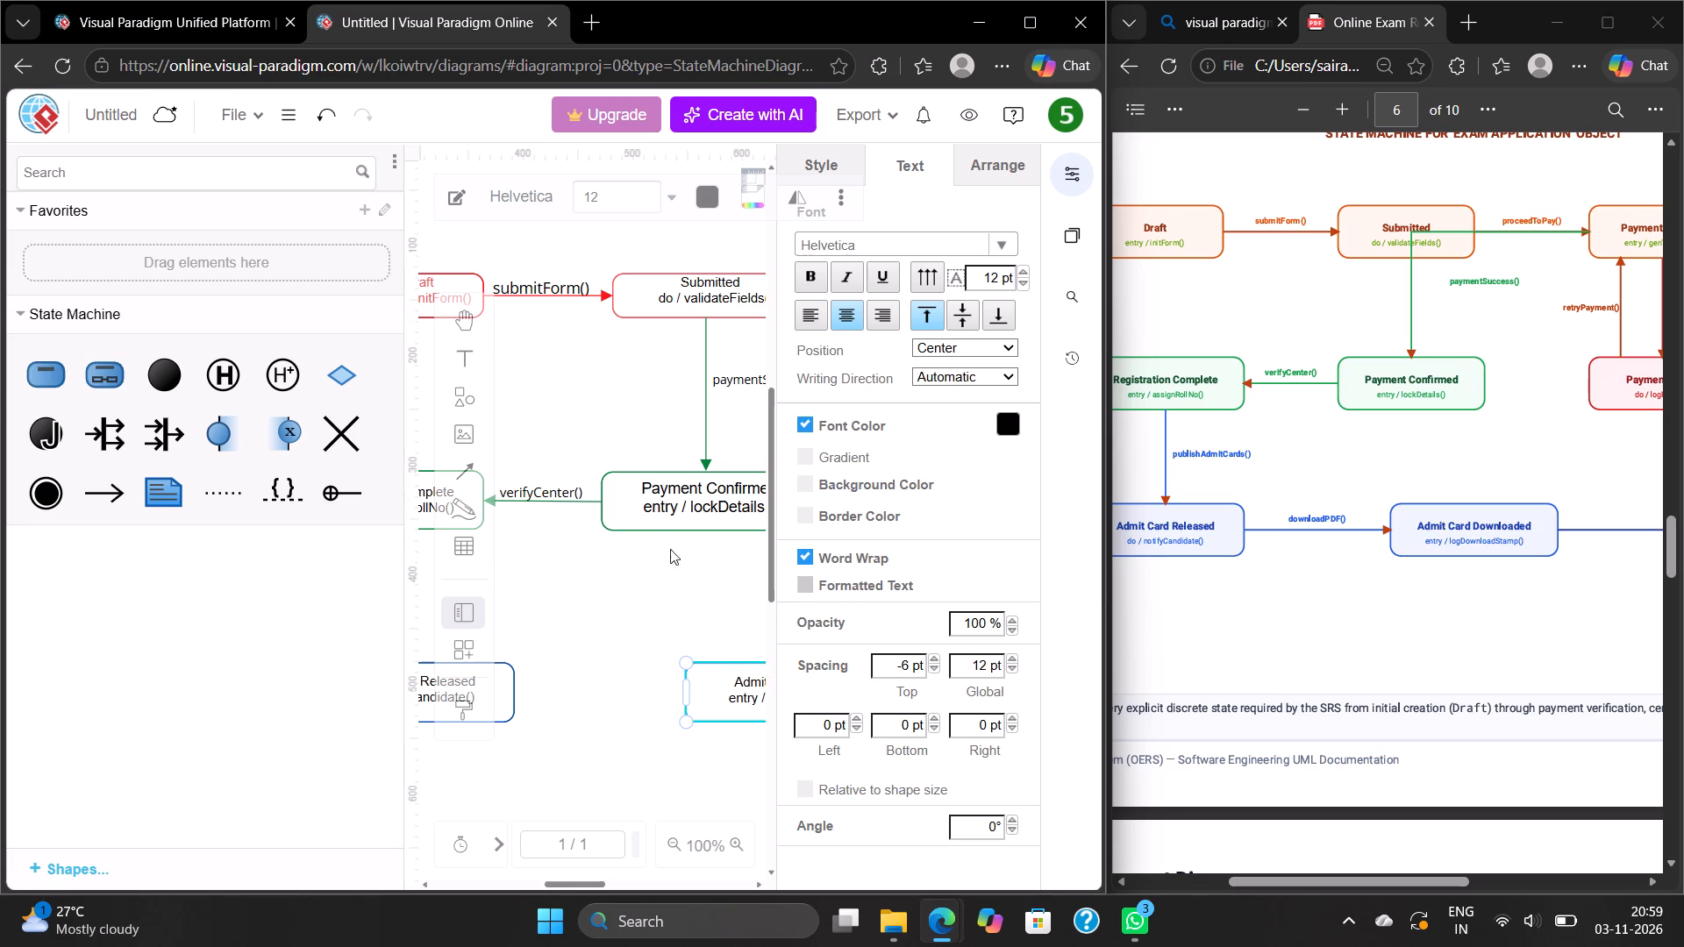
pyautogui.click(1066, 177)
pyautogui.click(748, 616)
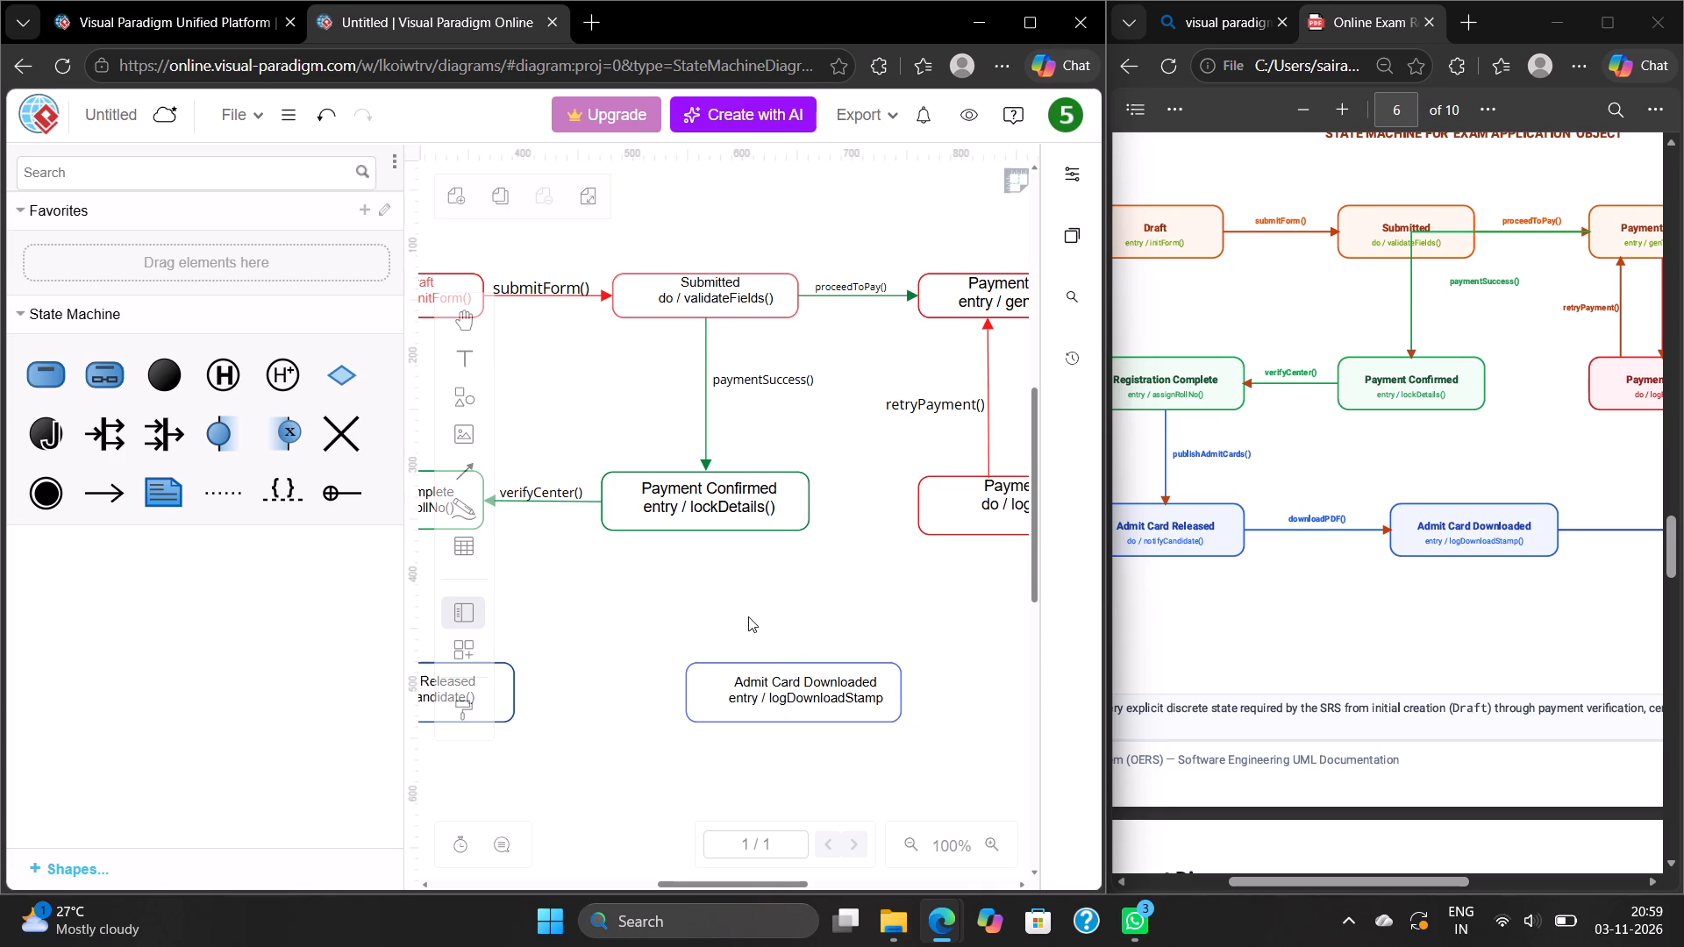
# Draw a straight arrow from the Admit Card Released state towards the Admit Card Downloaded state.
pyautogui.hscroll(2, 748, 616)
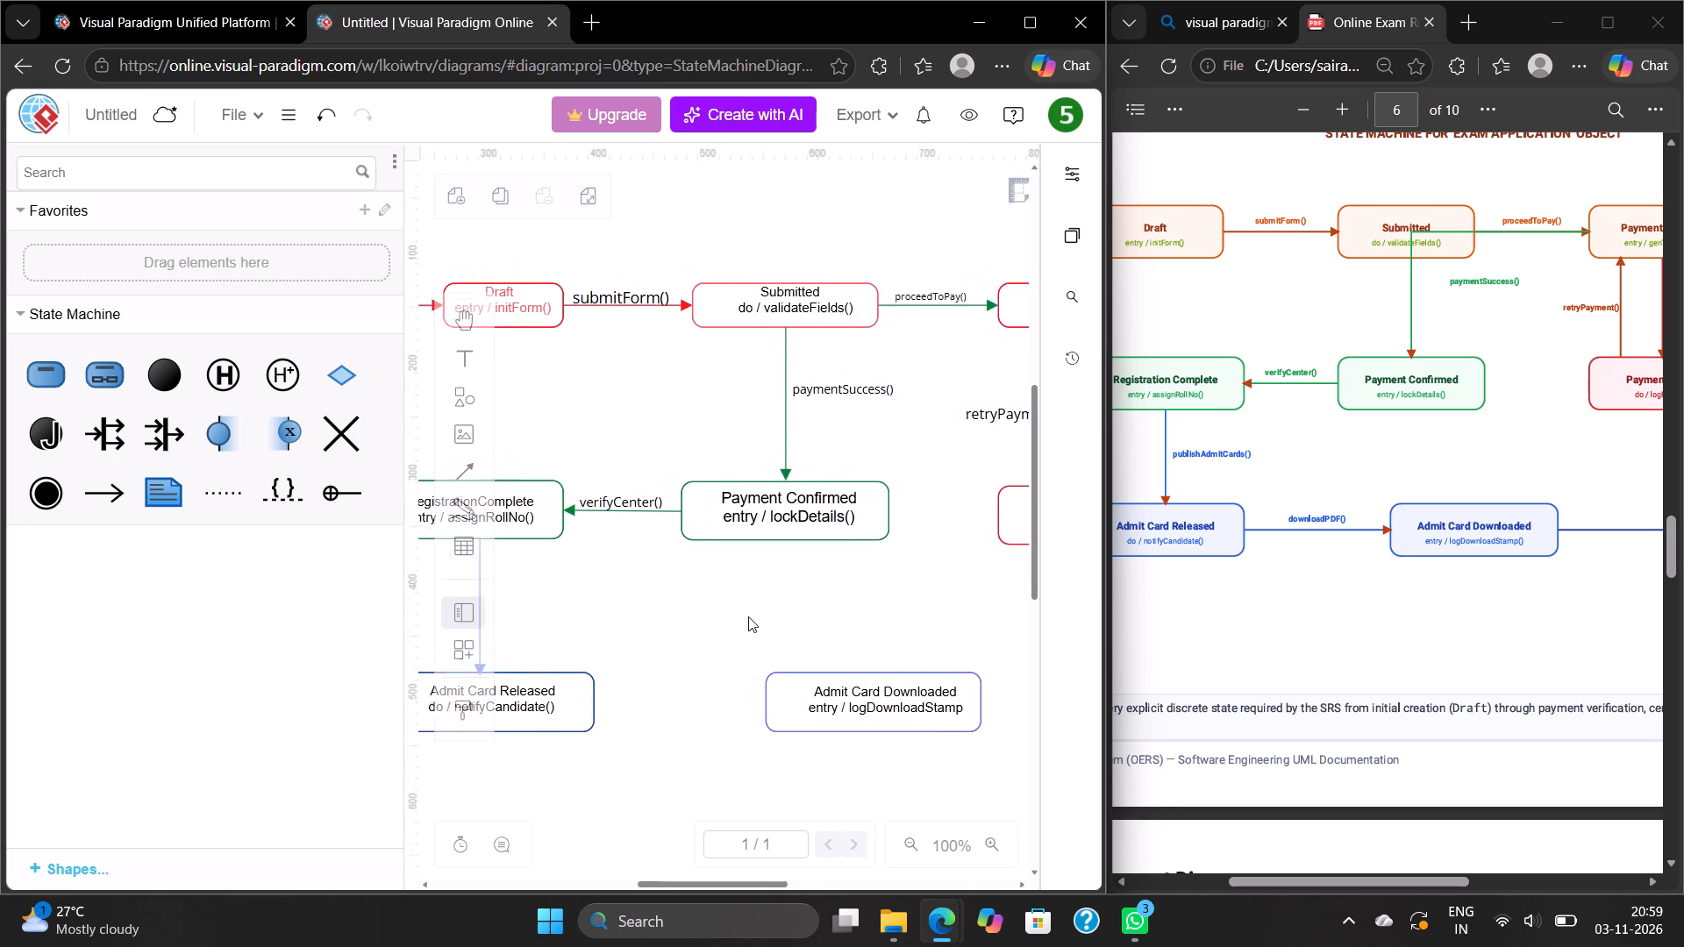
pyautogui.hscroll(1, 748, 616)
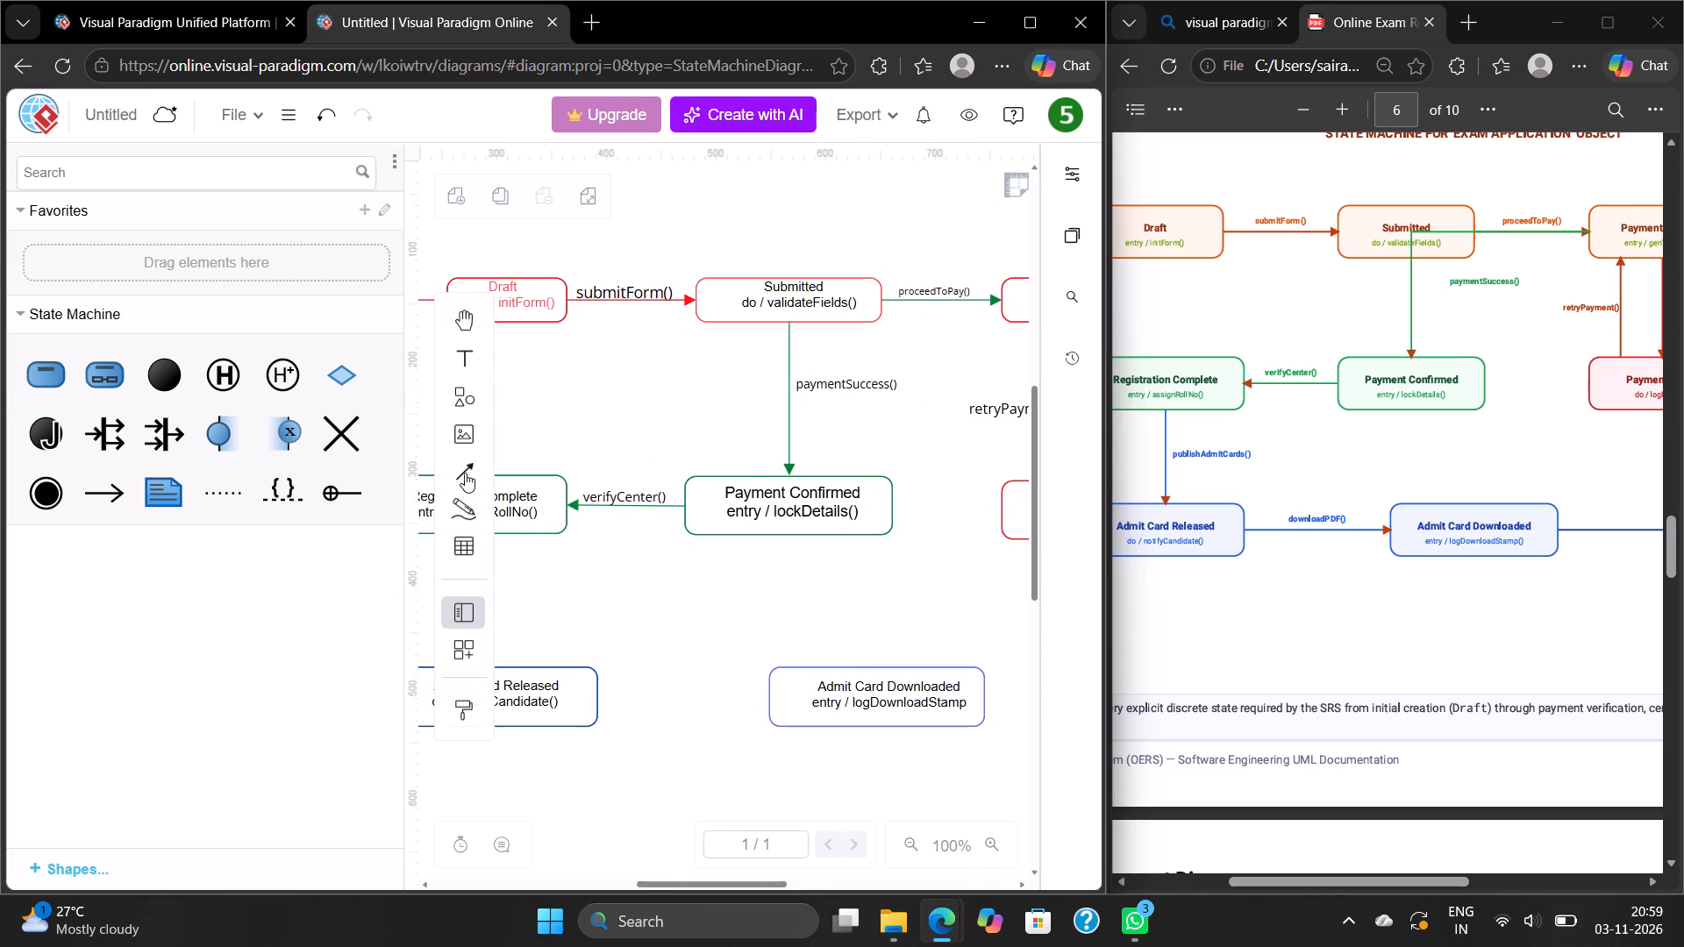
pyautogui.click(465, 467)
pyautogui.click(527, 424)
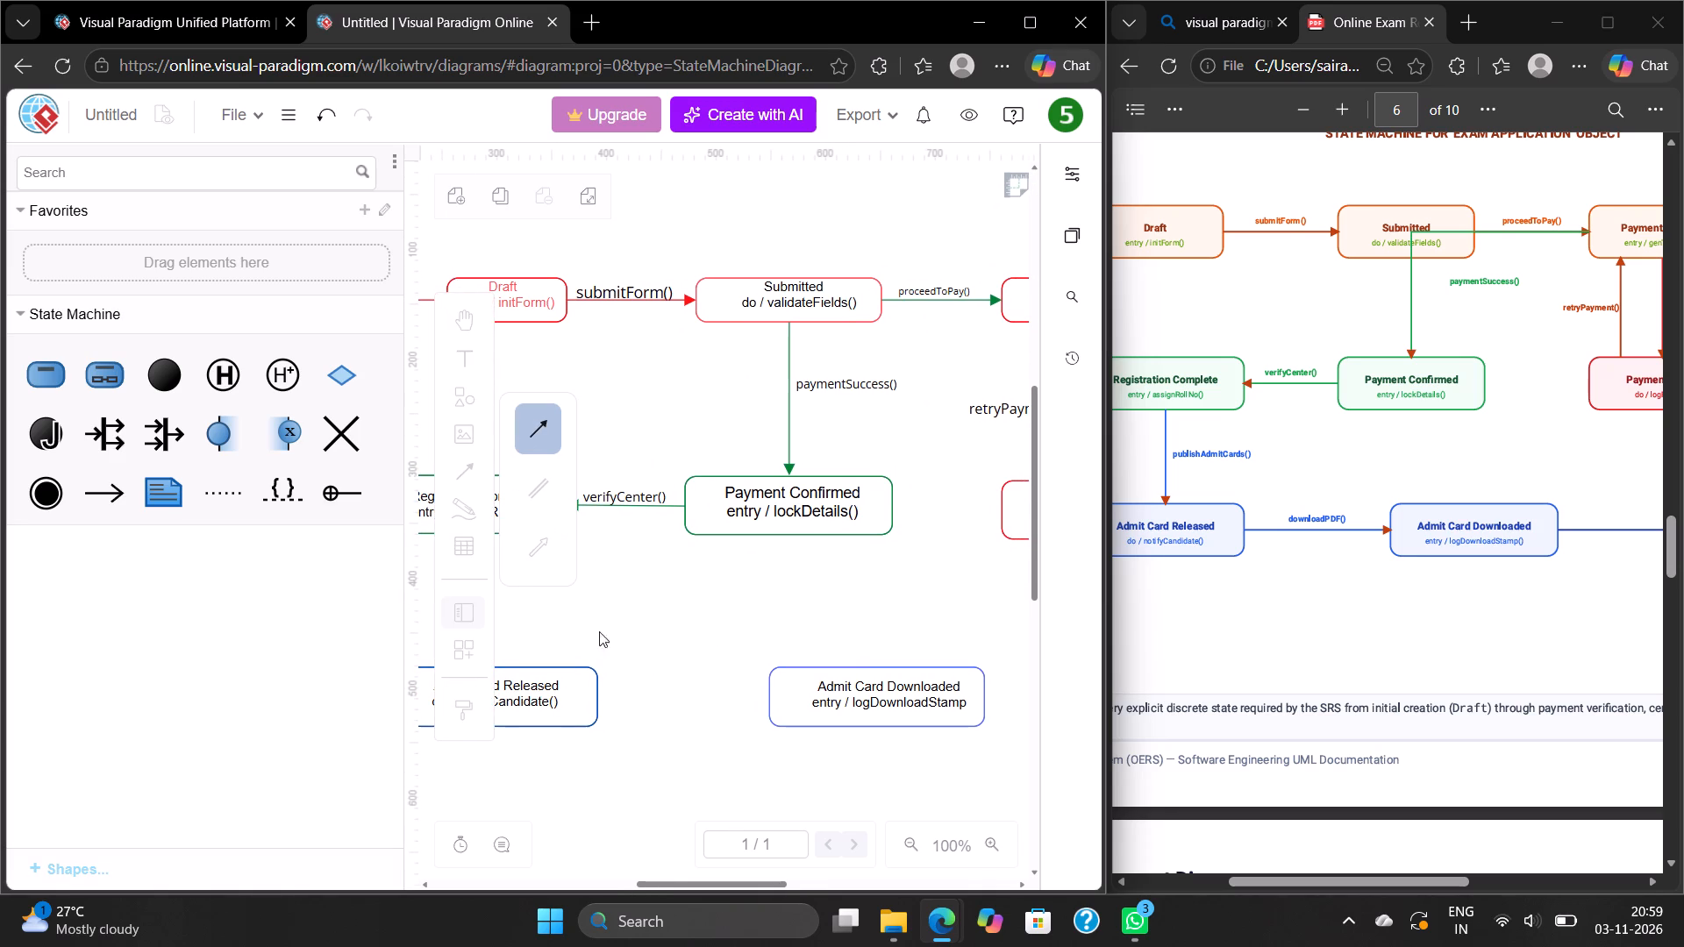
pyautogui.moveTo(599, 691); pyautogui.dragTo(749, 708)
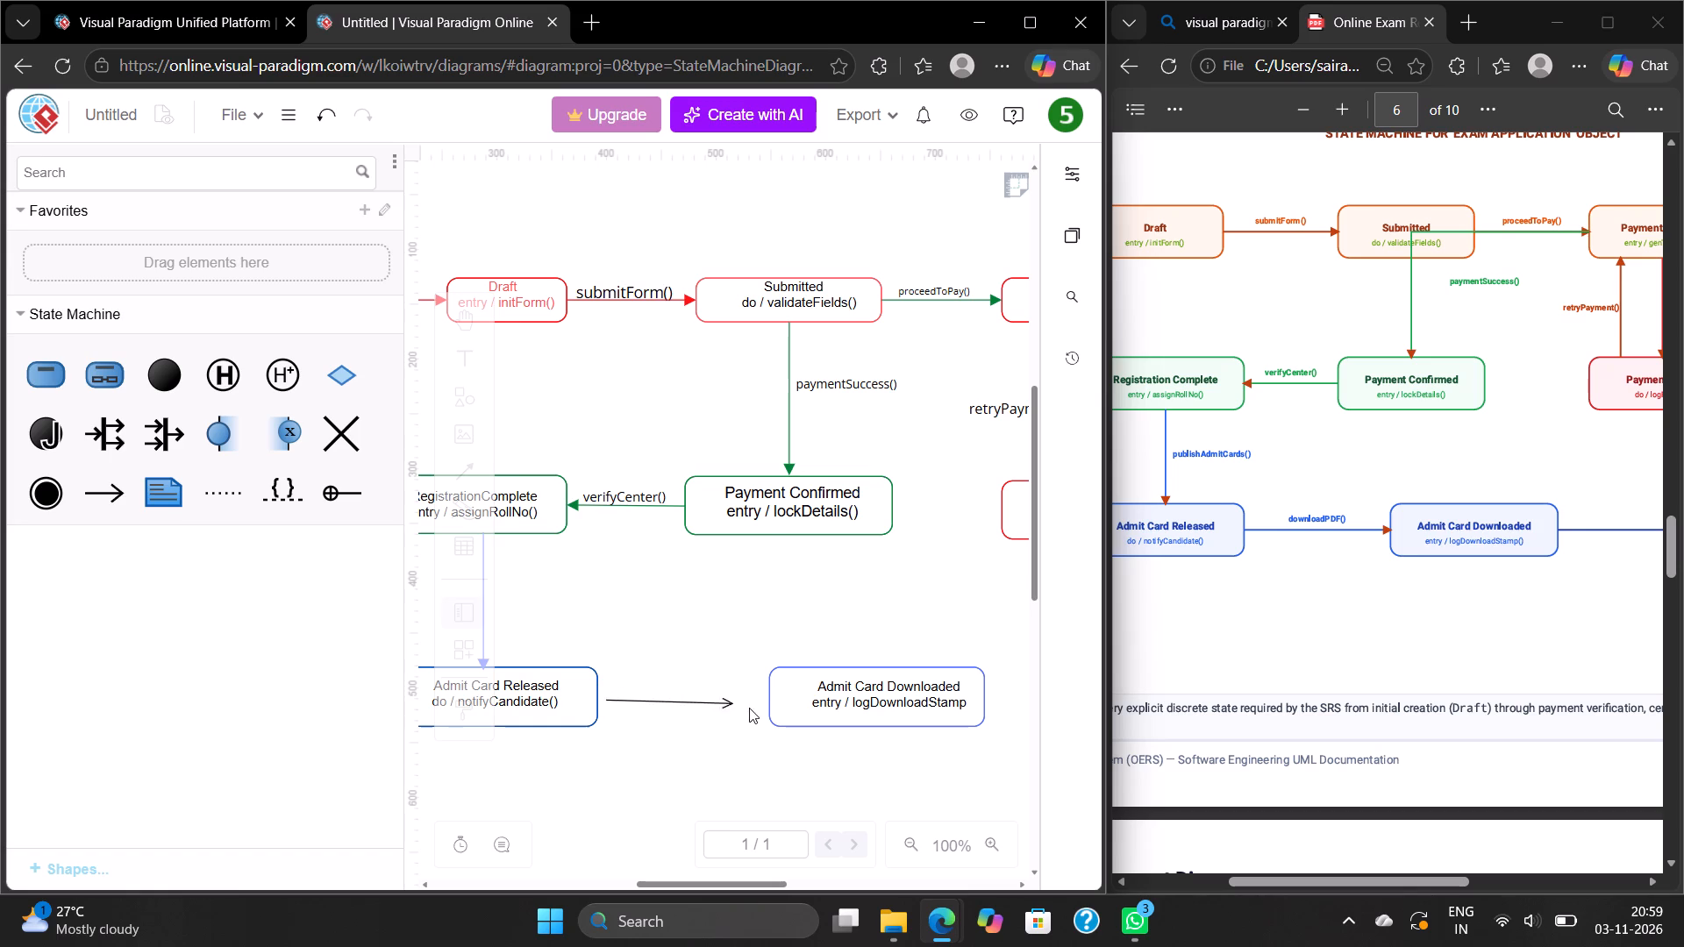
pyautogui.moveTo(749, 708); pyautogui.dragTo(775, 699)
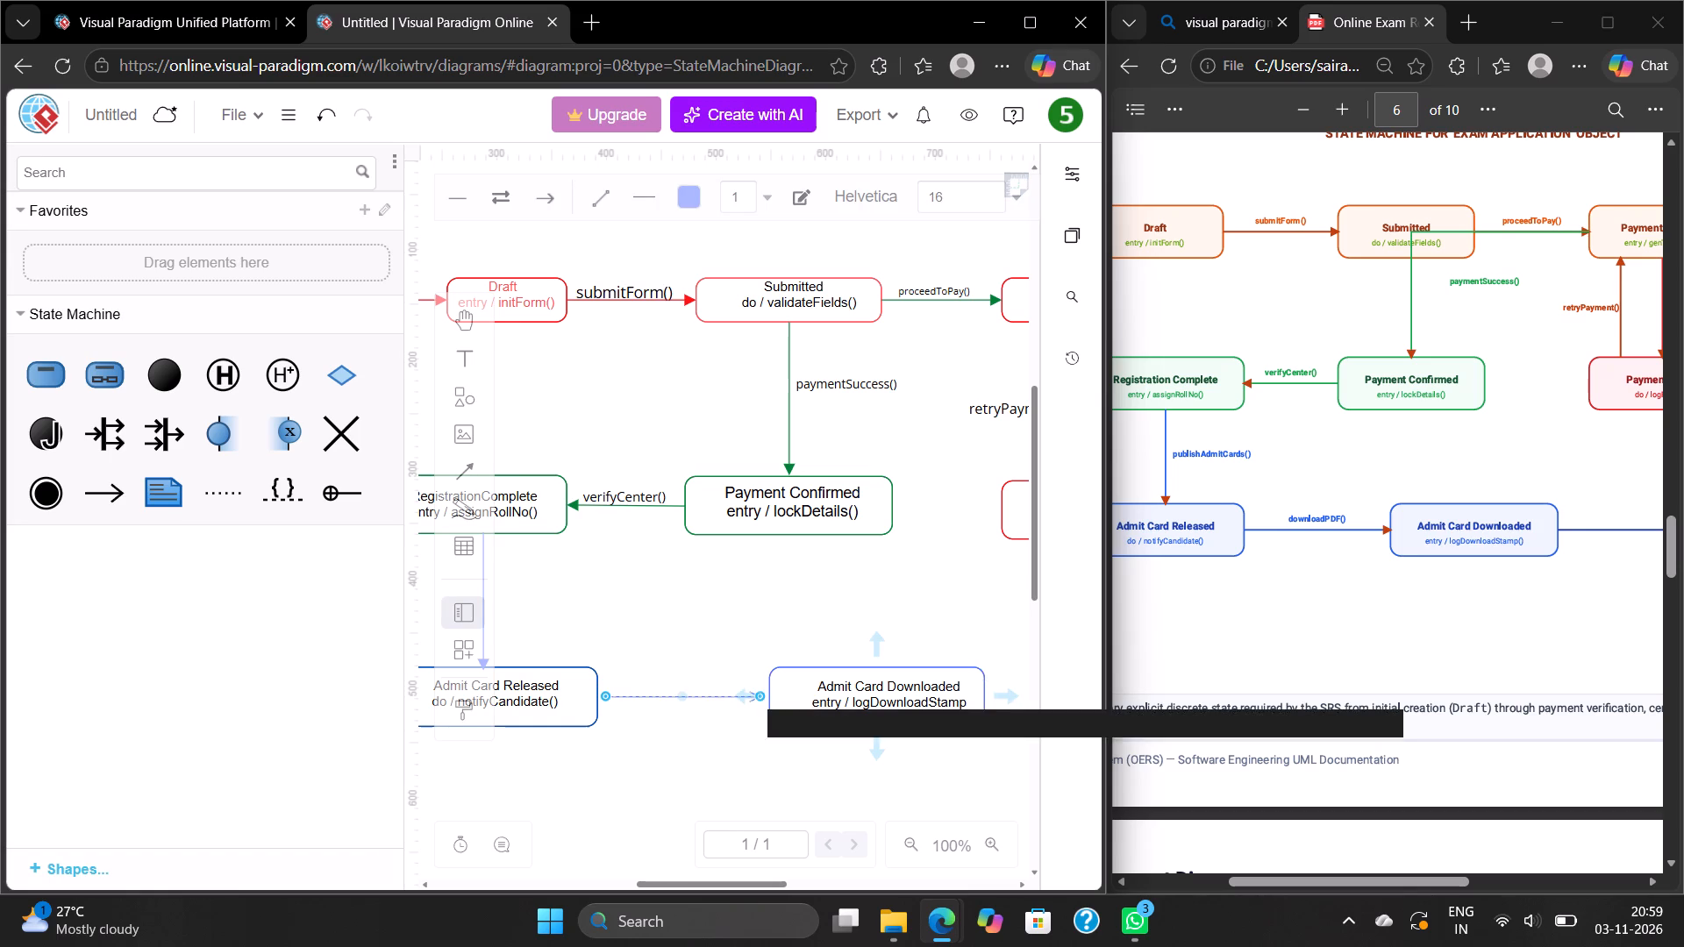
# Adjust both ends of the new arrow so they meet the facing edges of Admit Card Released and Admit Card Downloaded.
pyautogui.moveTo(757, 694); pyautogui.dragTo(766, 694)
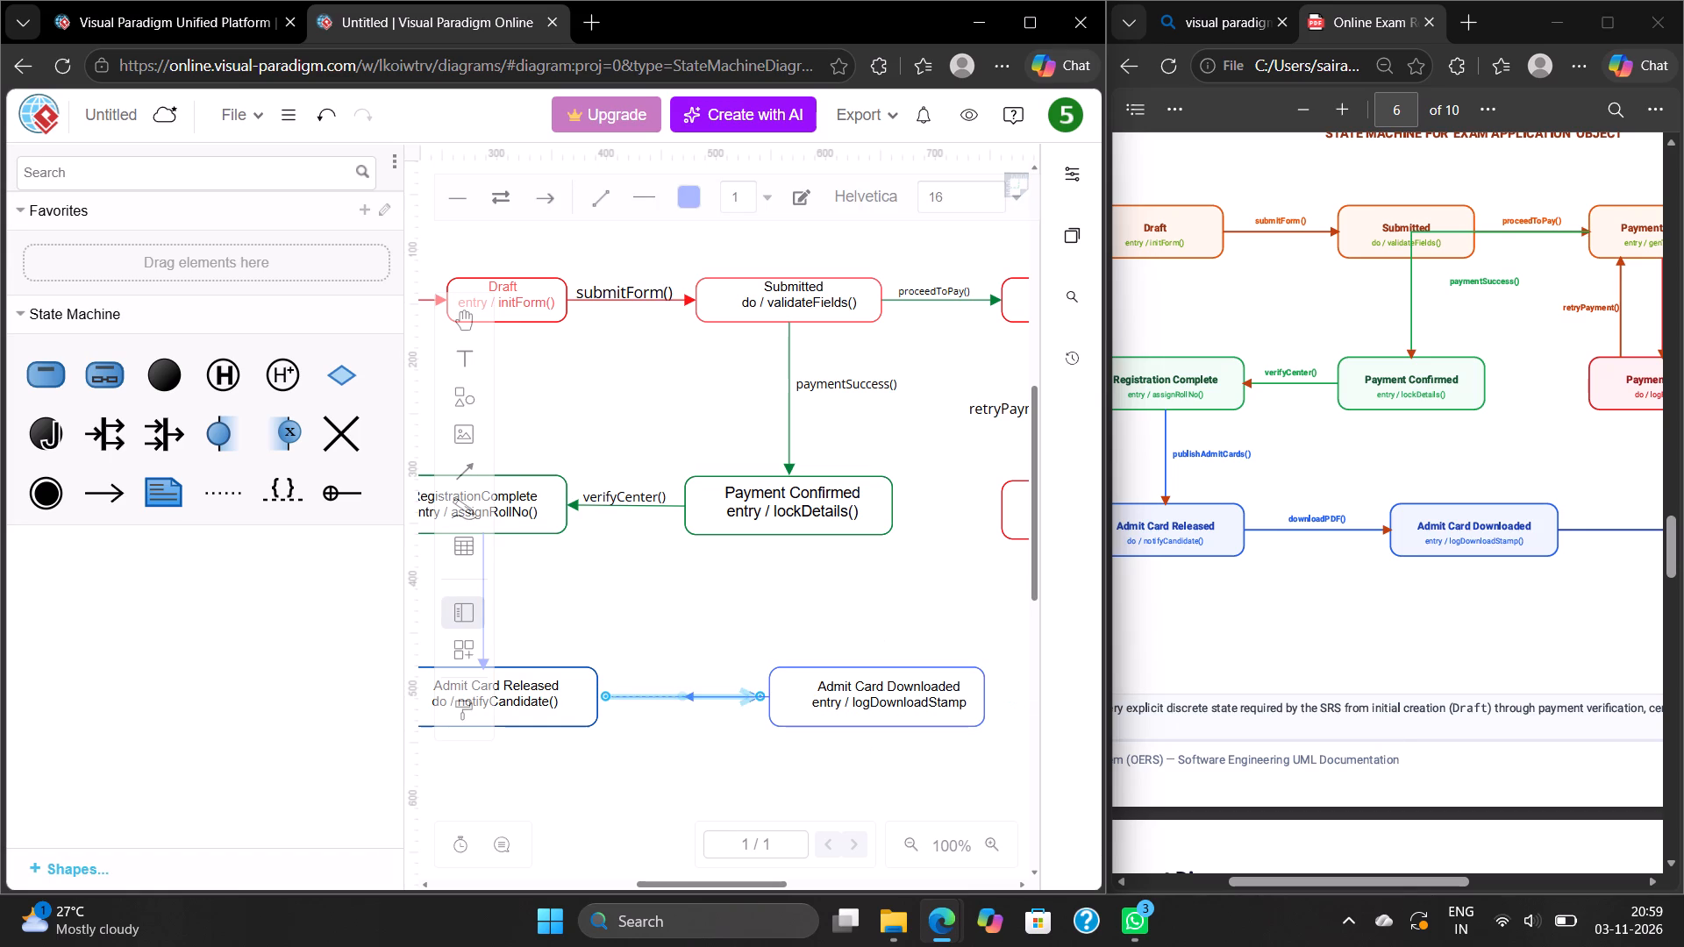
pyautogui.moveTo(766, 694); pyautogui.dragTo(742, 670)
pyautogui.click(715, 592)
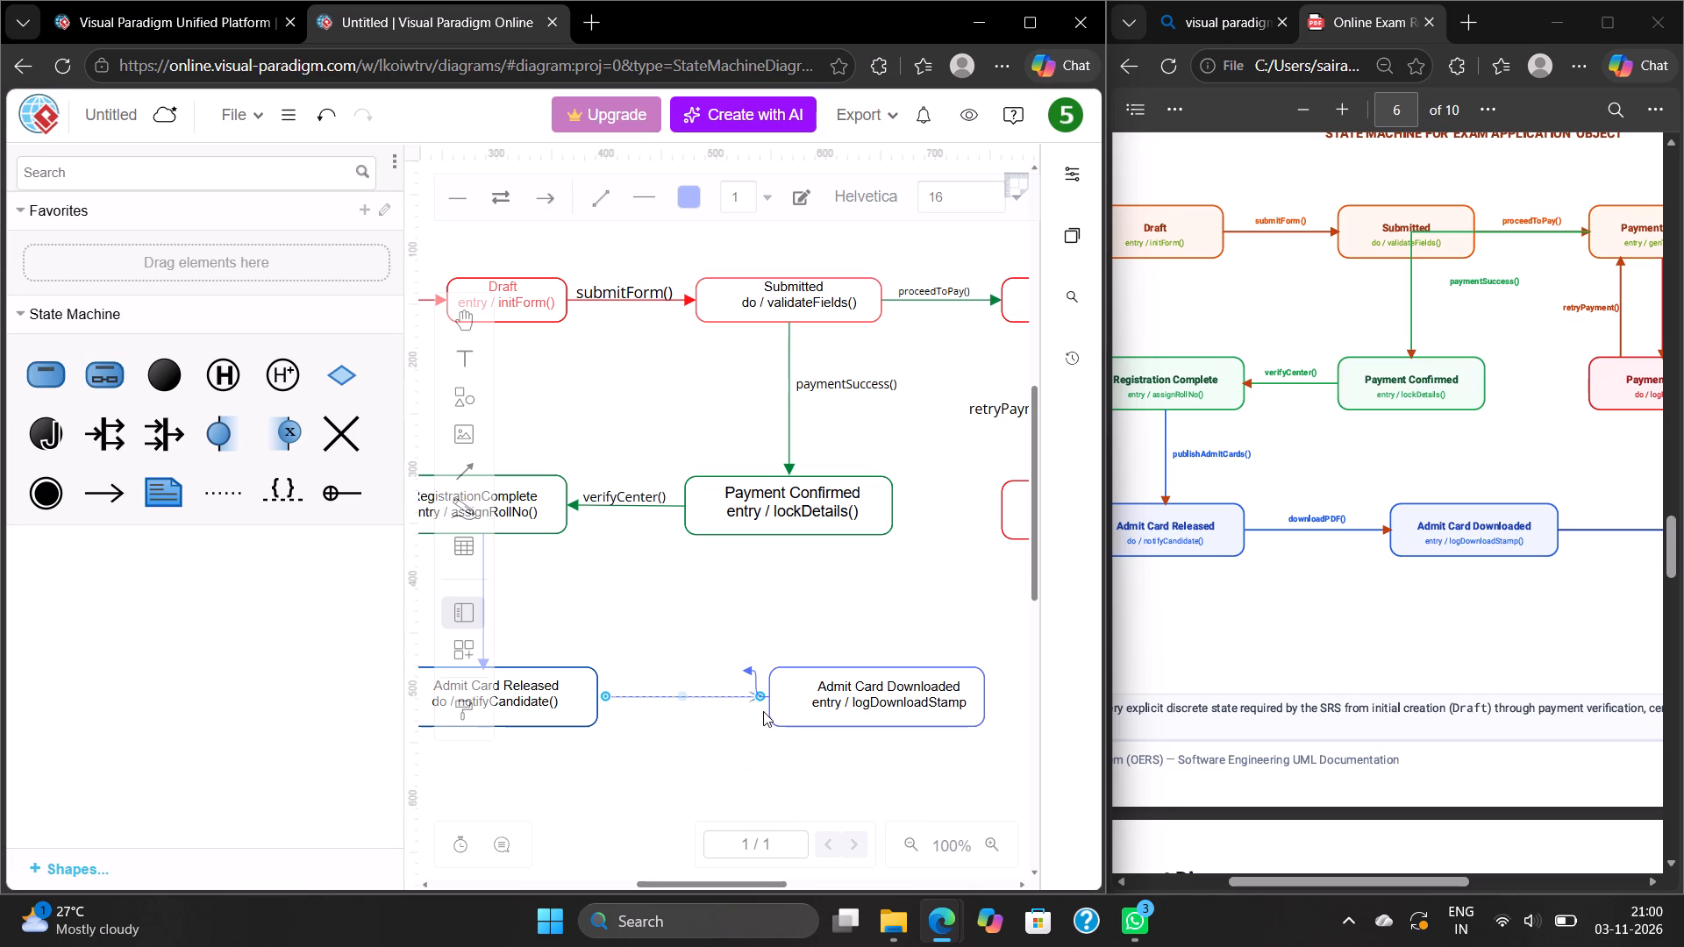
pyautogui.moveTo(763, 700); pyautogui.dragTo(769, 699)
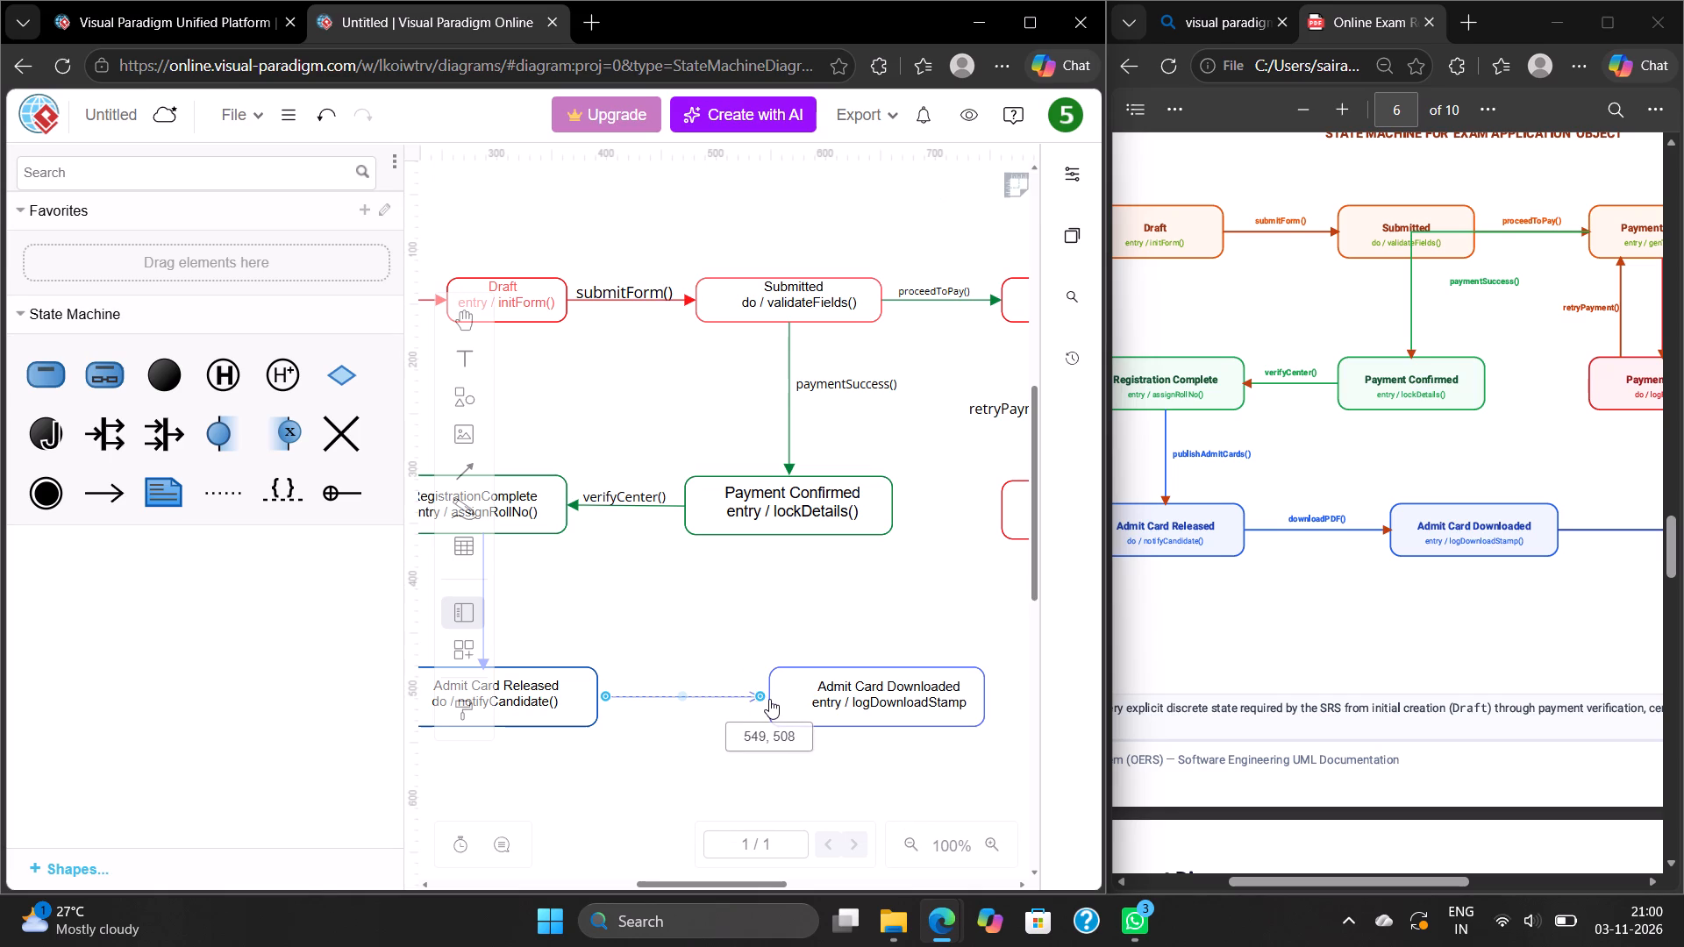
pyautogui.moveTo(769, 699); pyautogui.dragTo(771, 697)
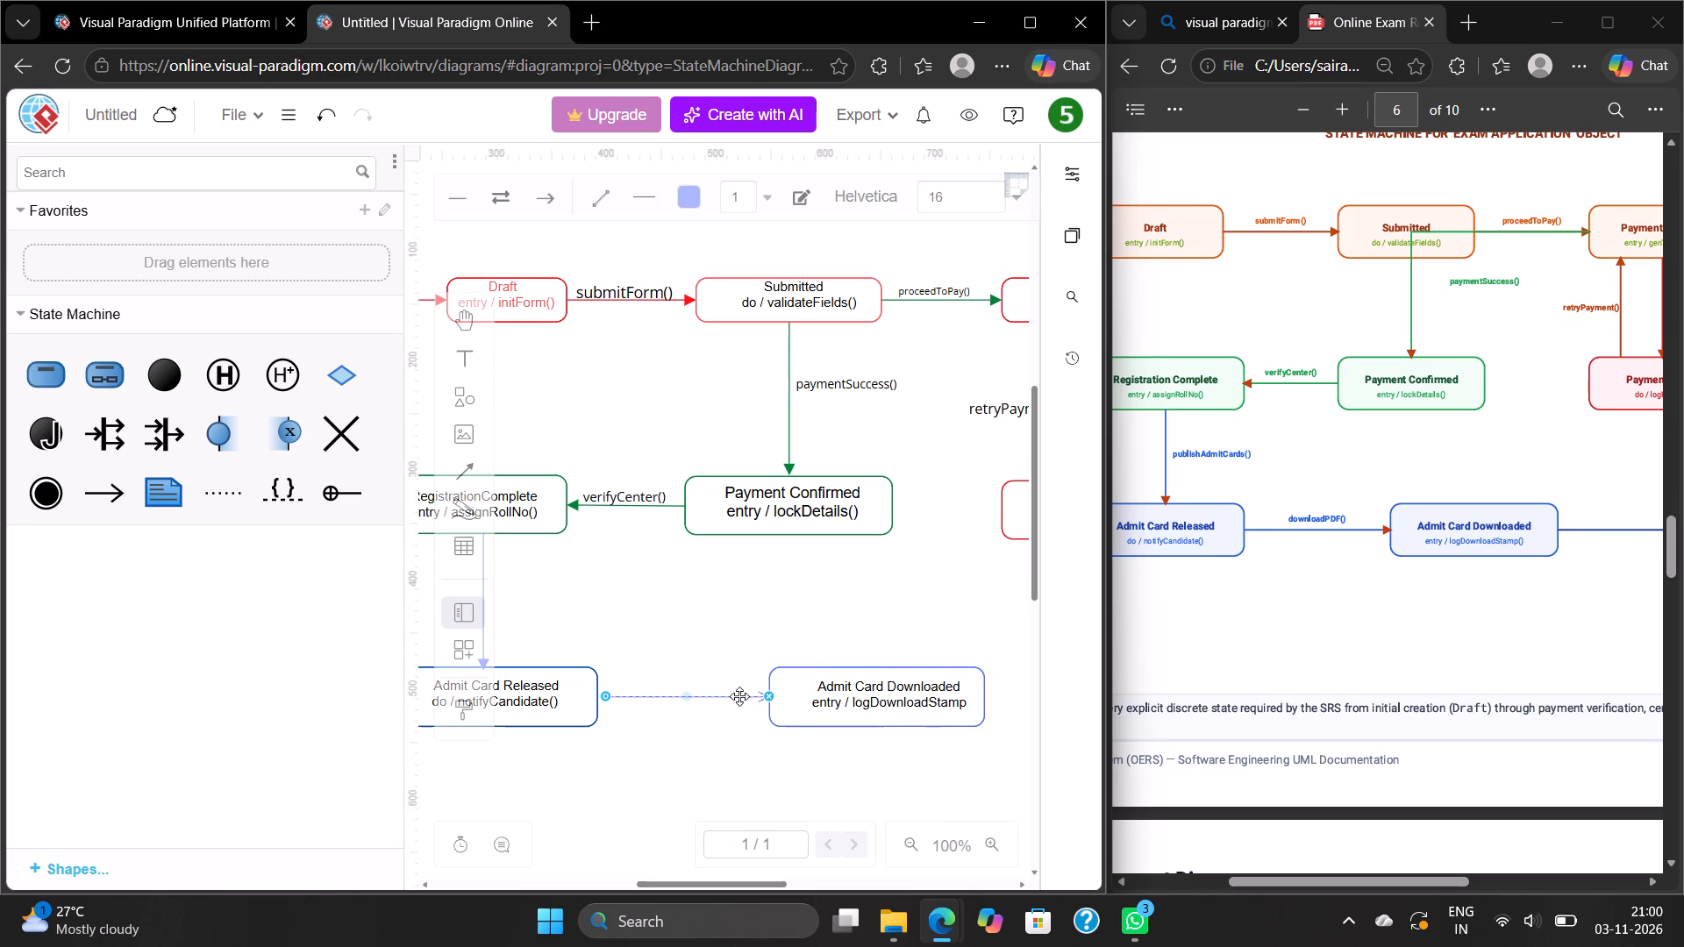
pyautogui.moveTo(603, 696); pyautogui.dragTo(601, 696)
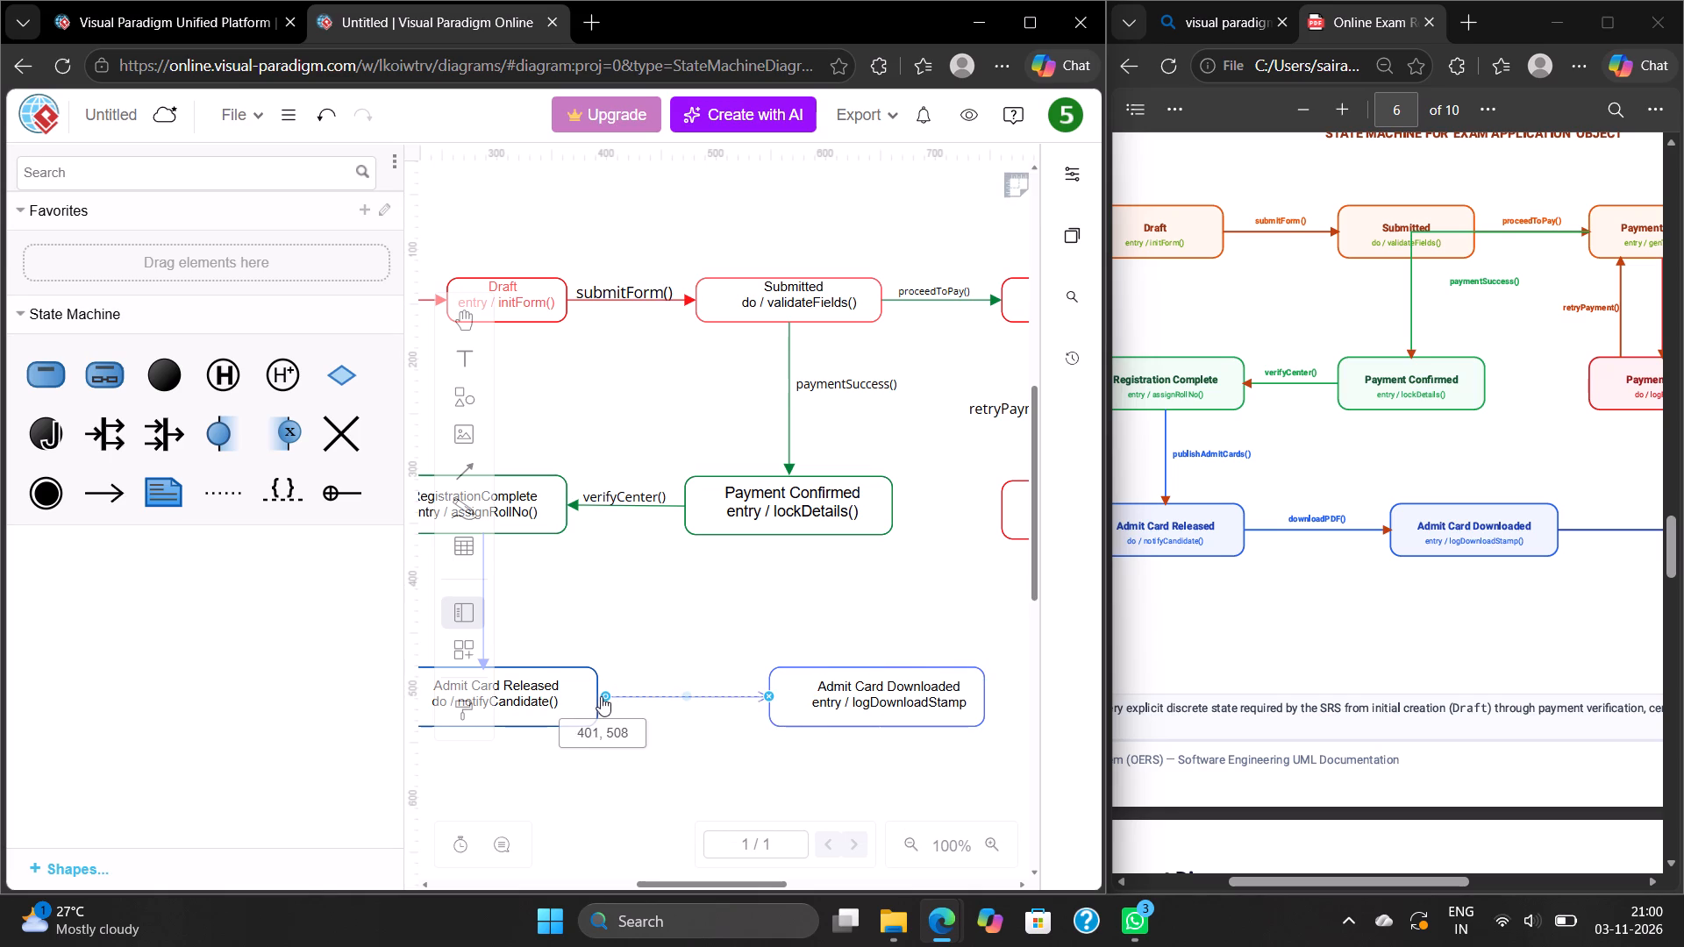
pyautogui.moveTo(601, 696); pyautogui.dragTo(595, 696)
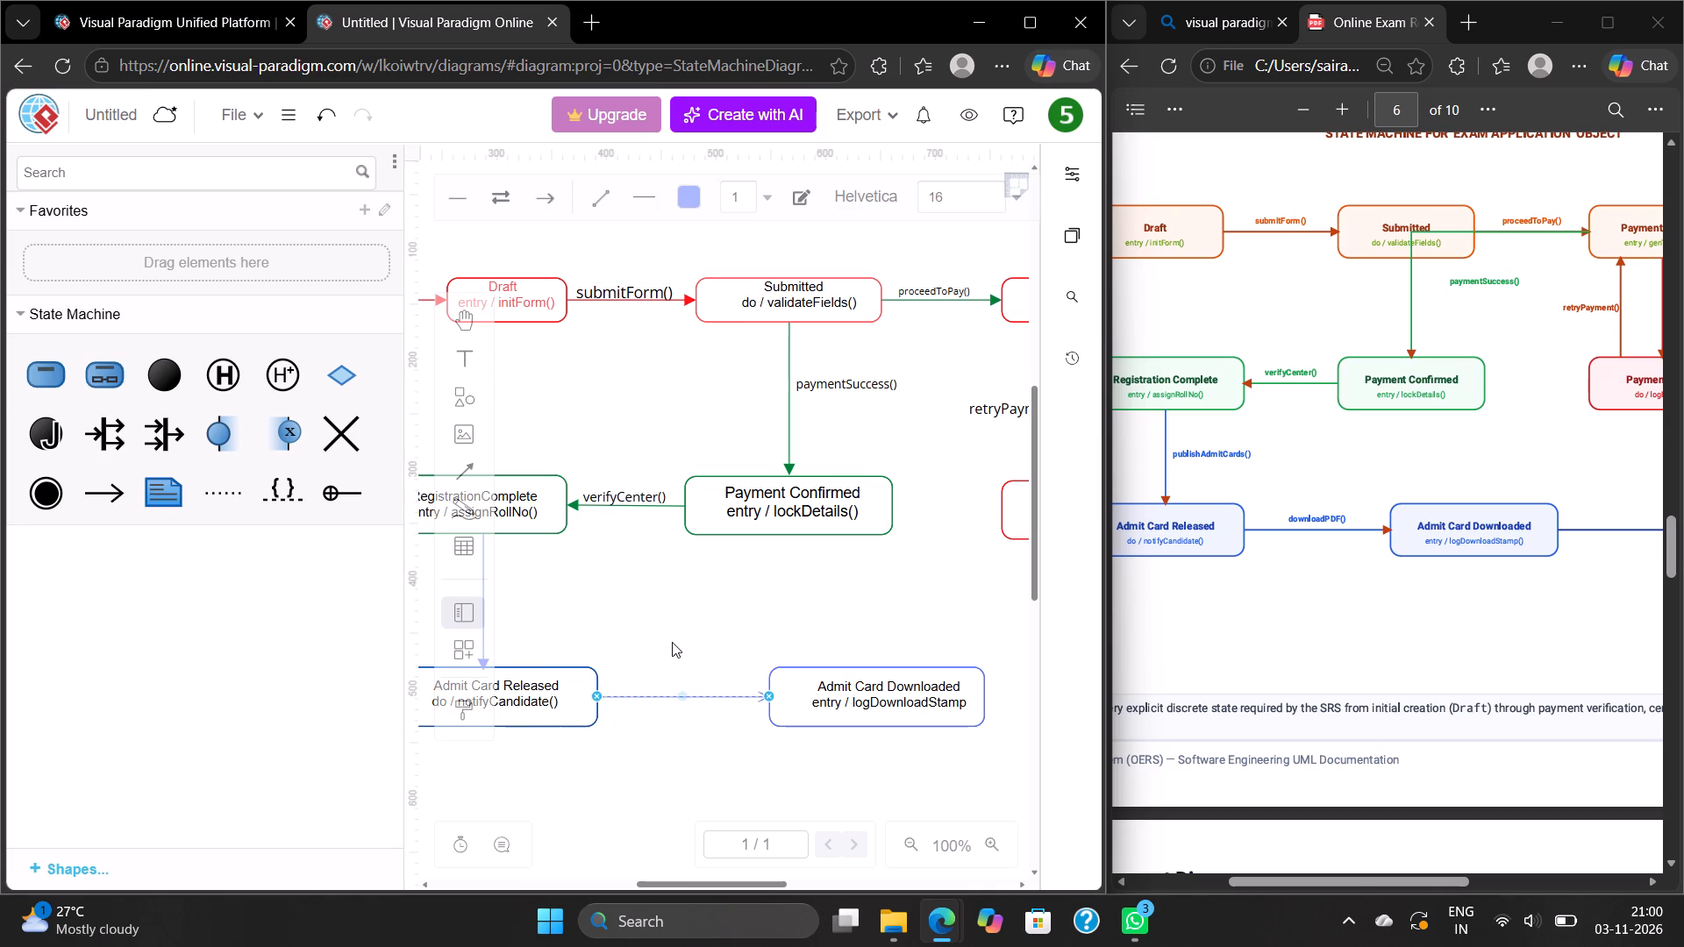
# Give the arrow from Admit Card Released to Admit Card Downloaded a Block end arrowhead and a dark blue line.
pyautogui.click(1066, 175)
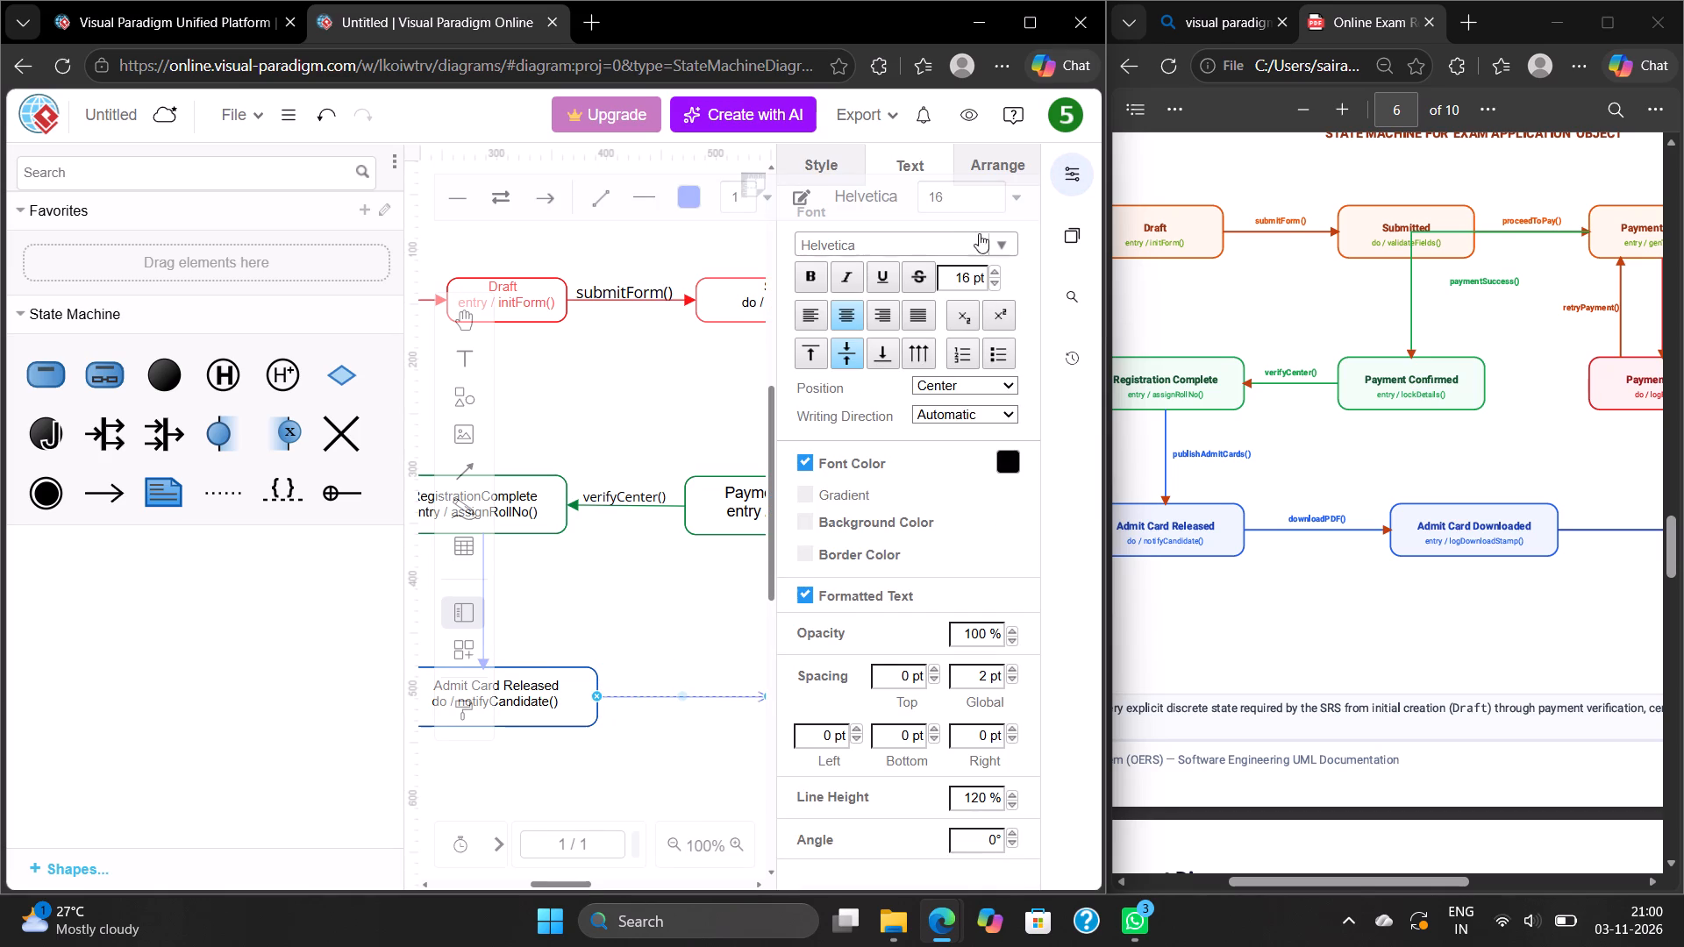
pyautogui.click(817, 149)
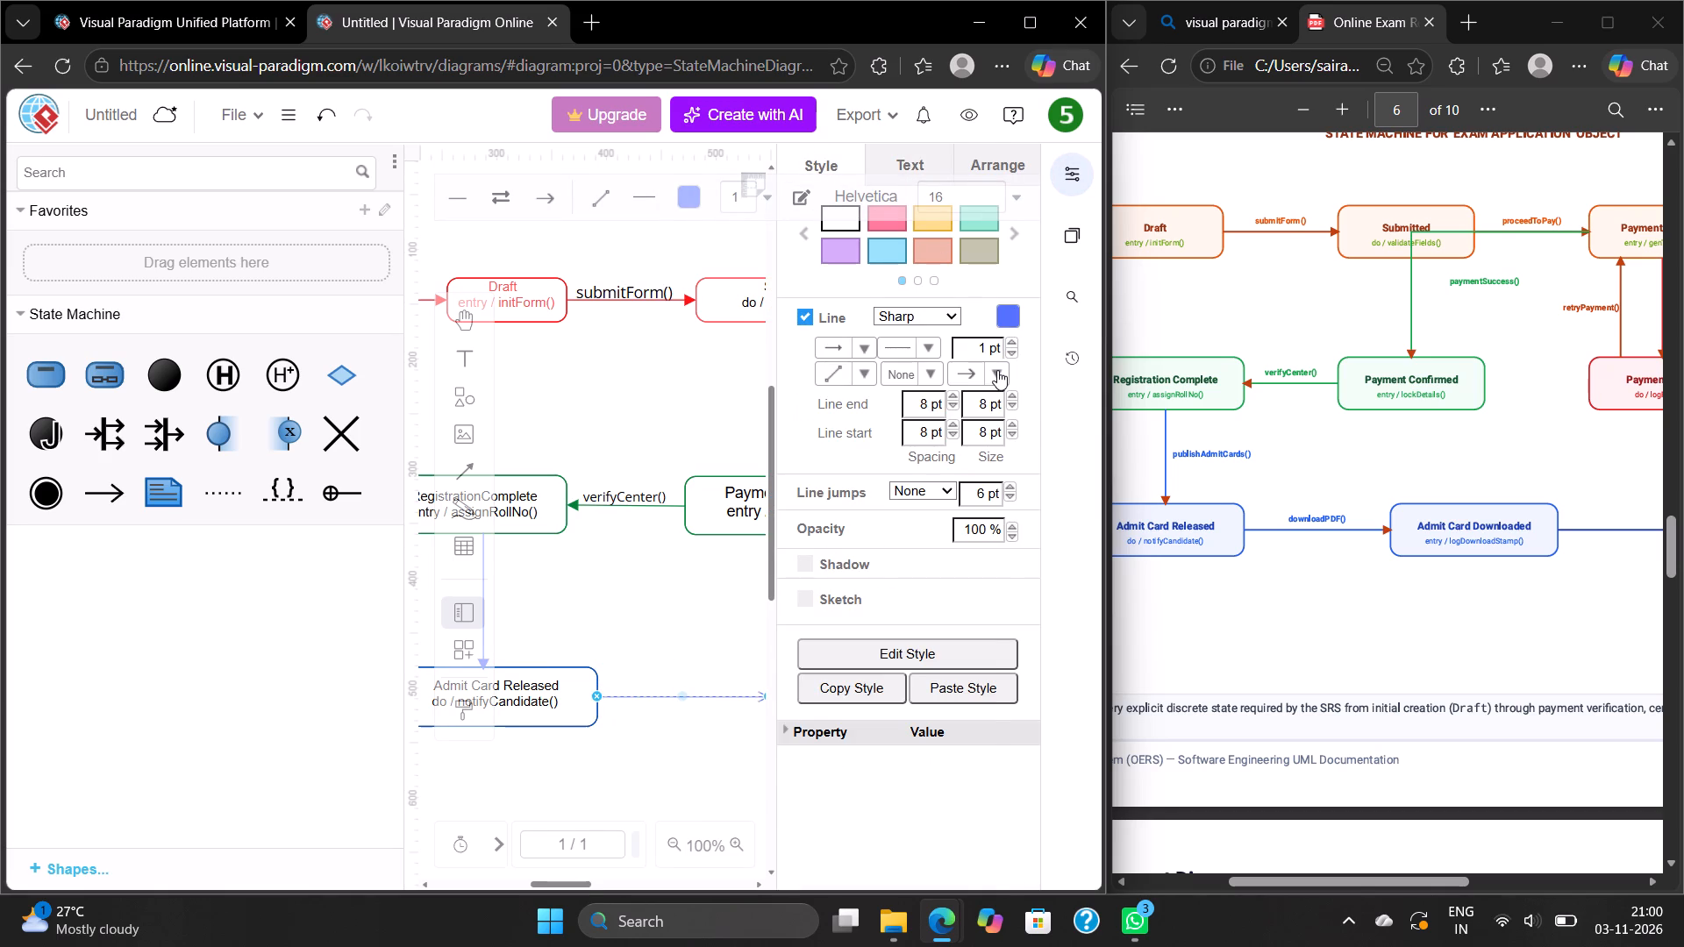
pyautogui.click(997, 370)
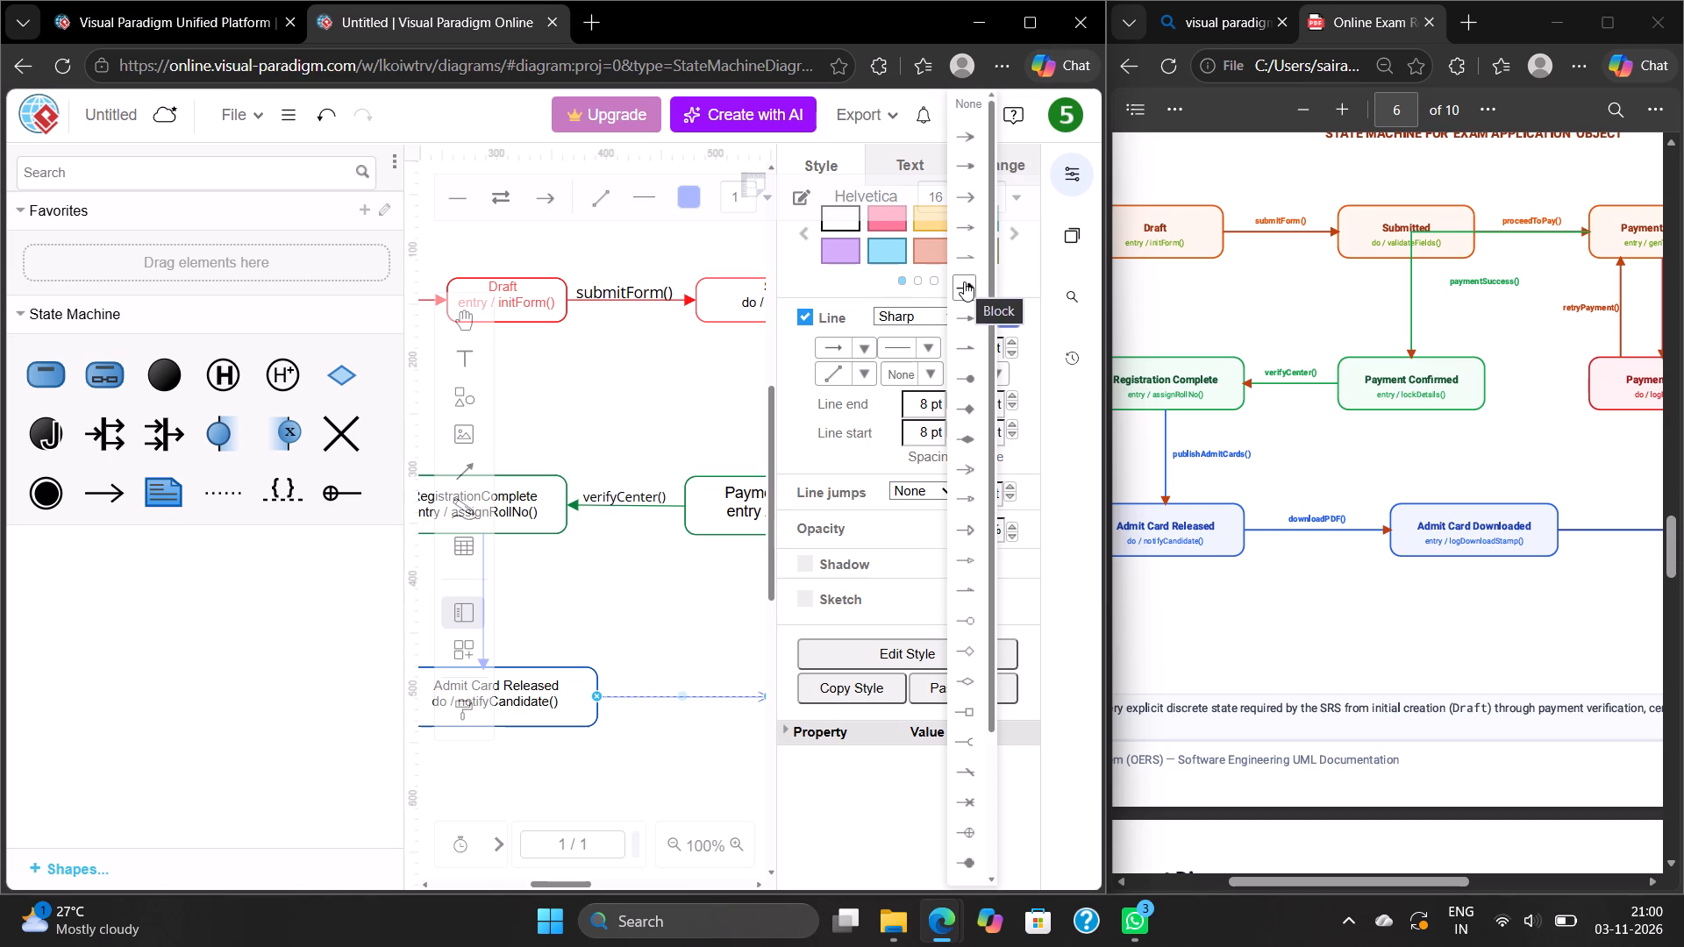
pyautogui.click(964, 281)
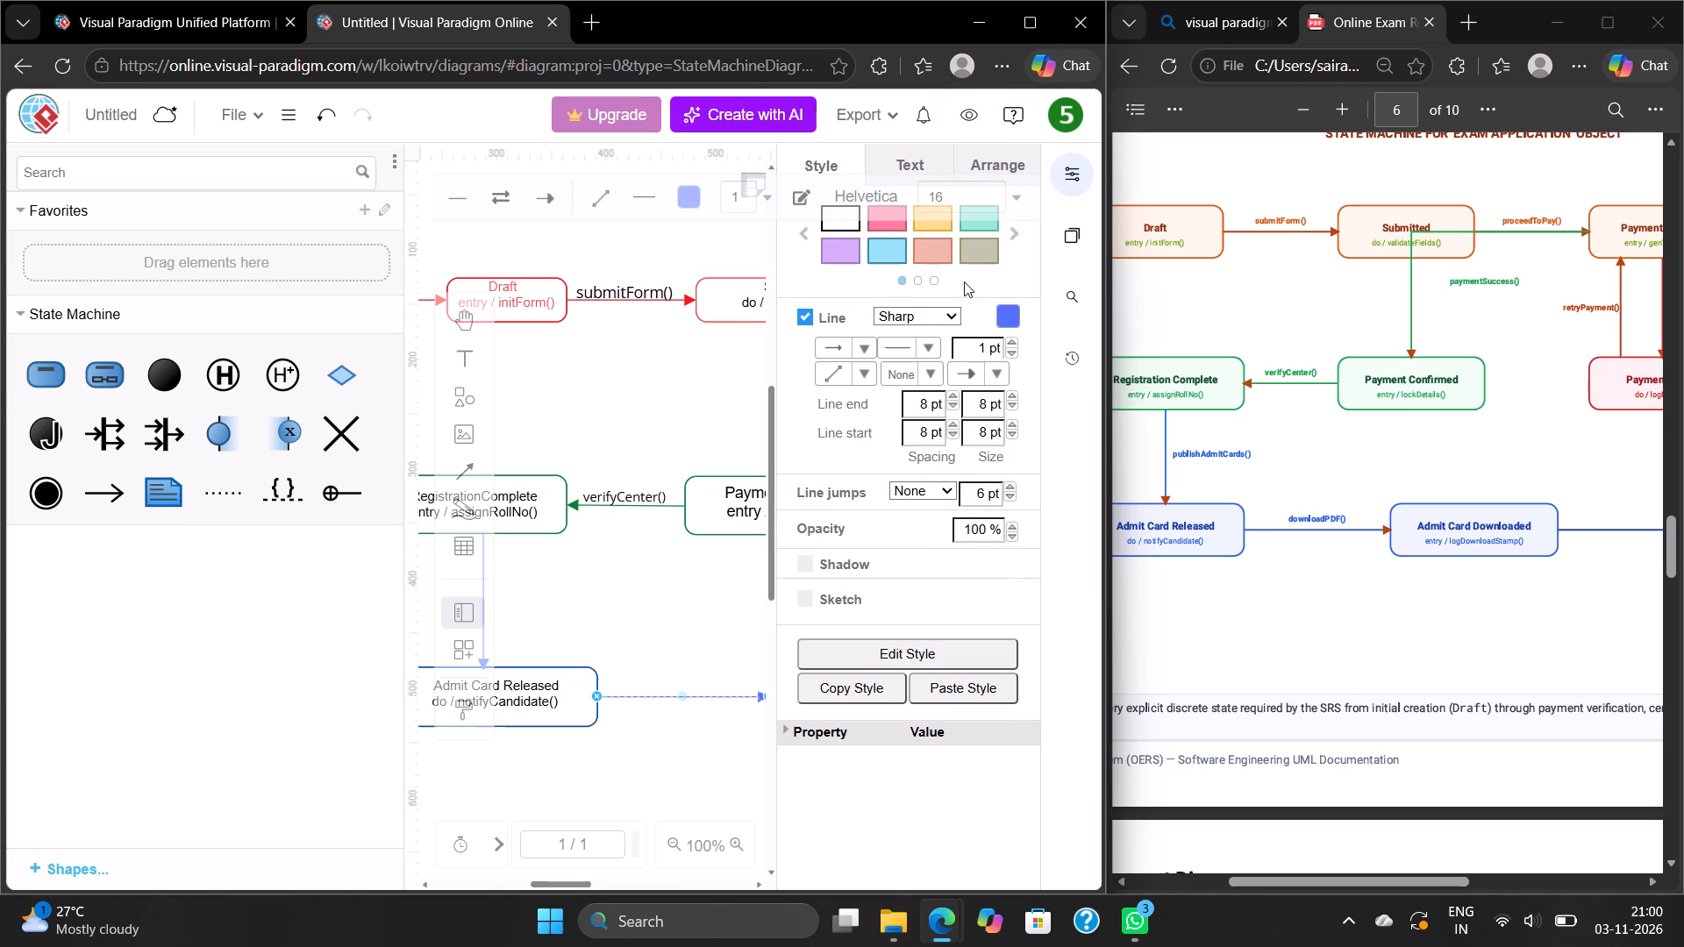
pyautogui.click(1003, 315)
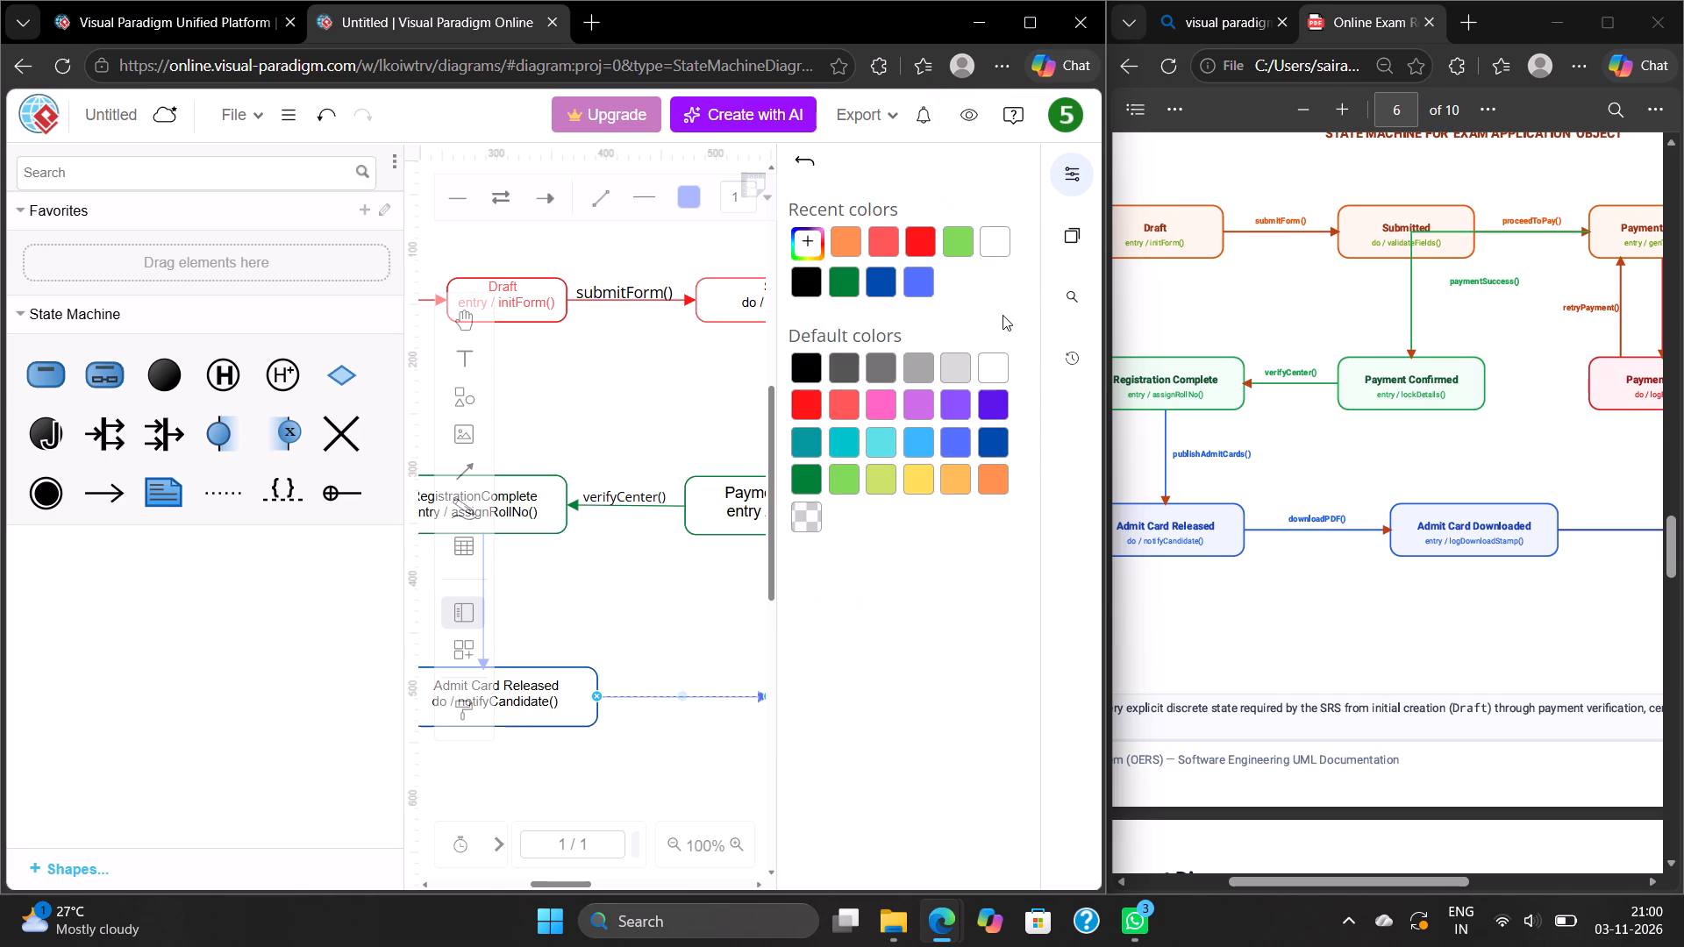
pyautogui.click(989, 441)
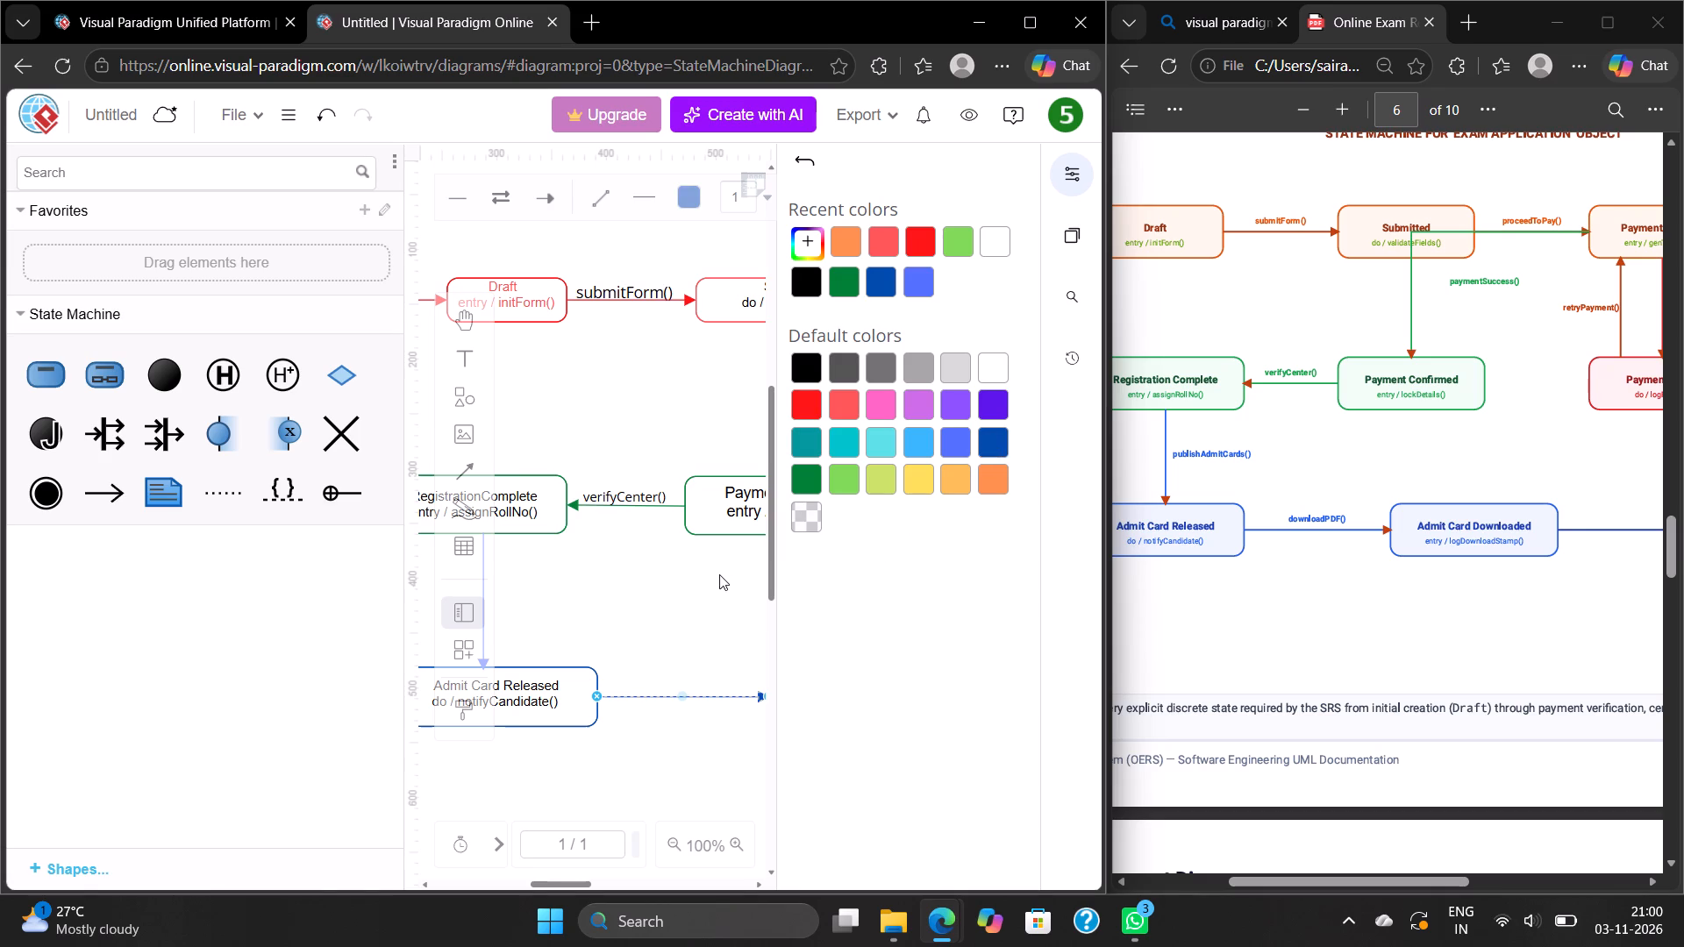
pyautogui.click(713, 574)
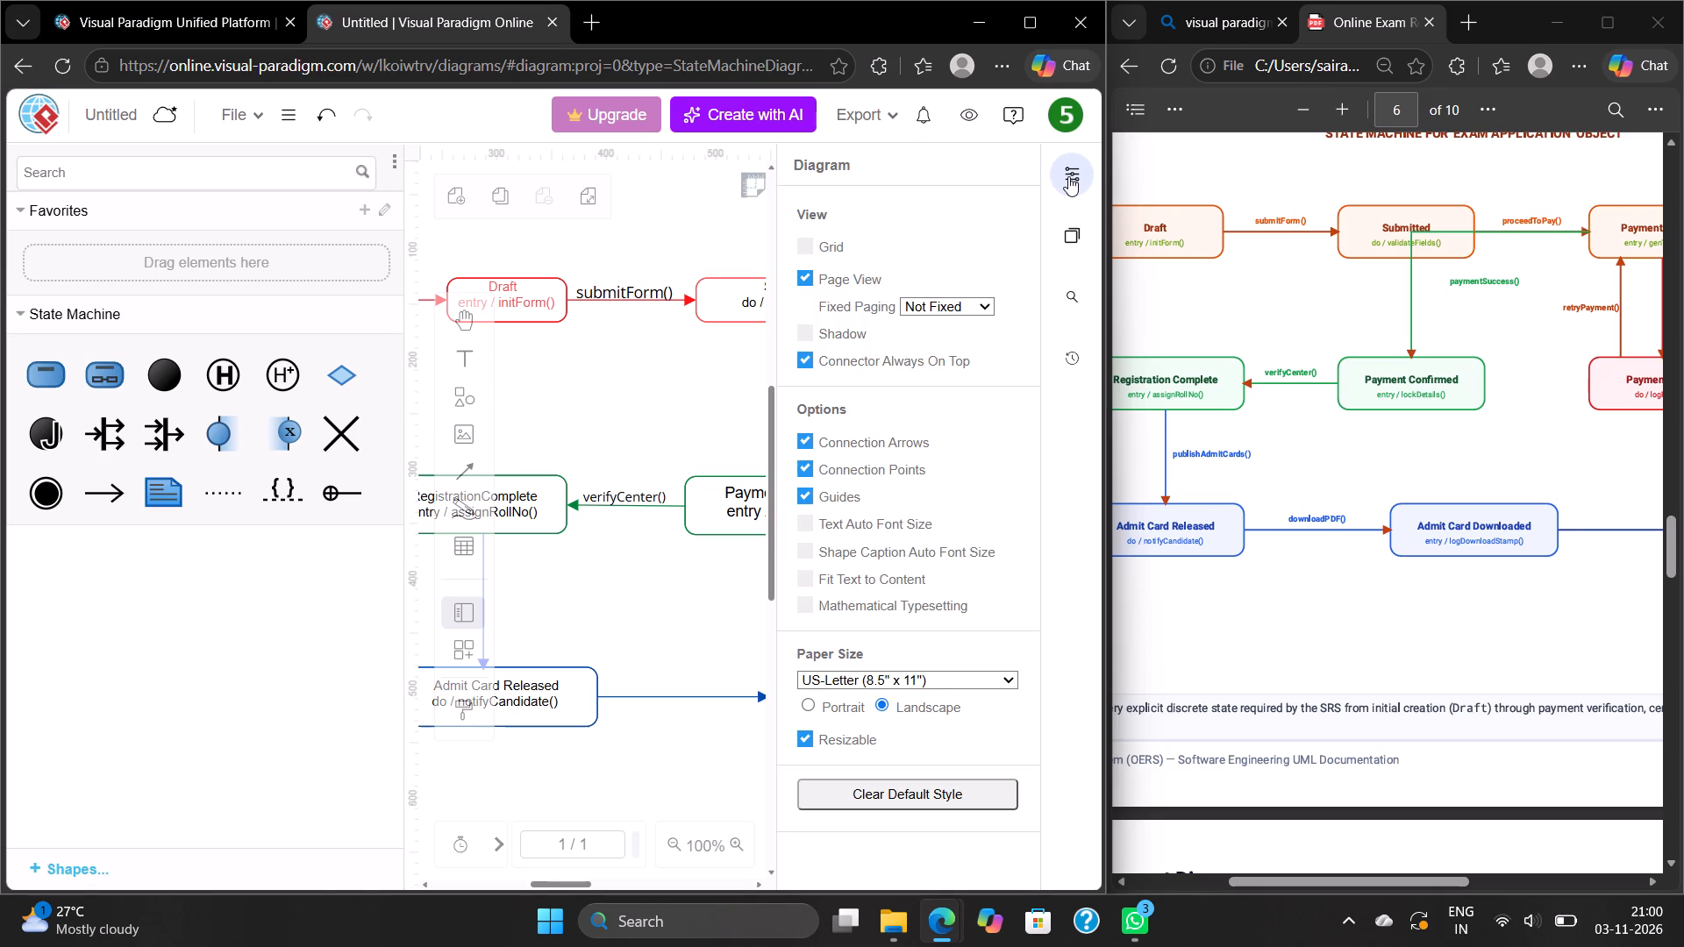
pyautogui.click(1068, 176)
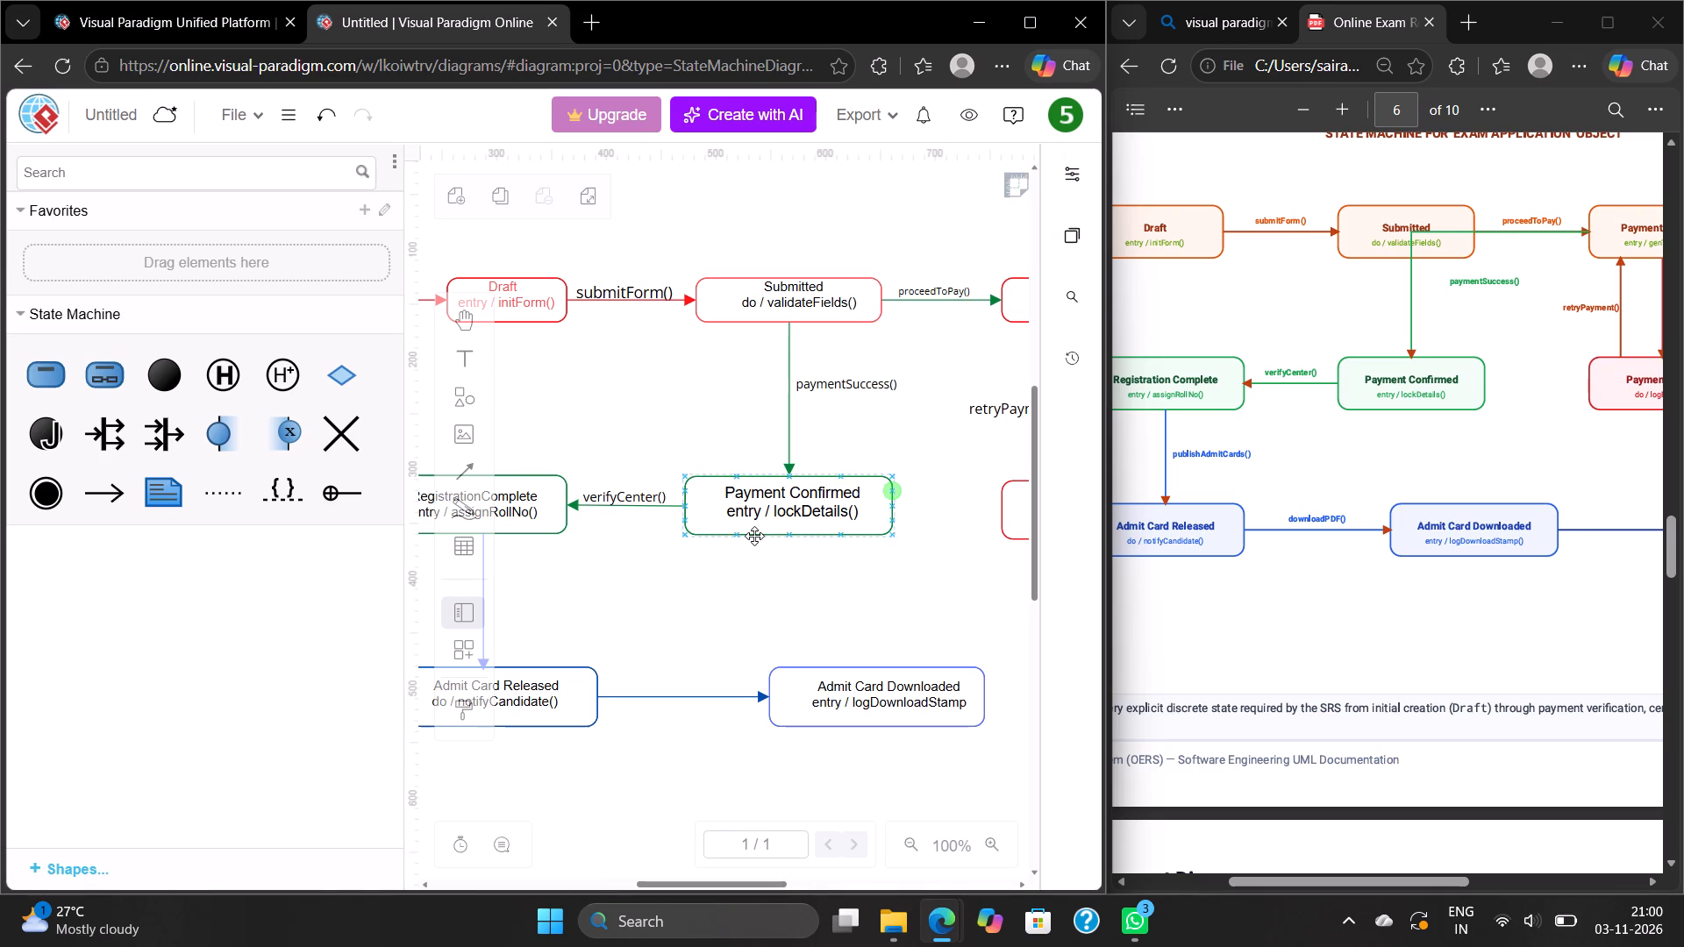
# Add the text label publishAdmitCards() beside the arrow between RegistrationComplete and Admit Card Released.
pyautogui.hscroll(1, 754, 536)
pyautogui.doubleClick(650, 585)
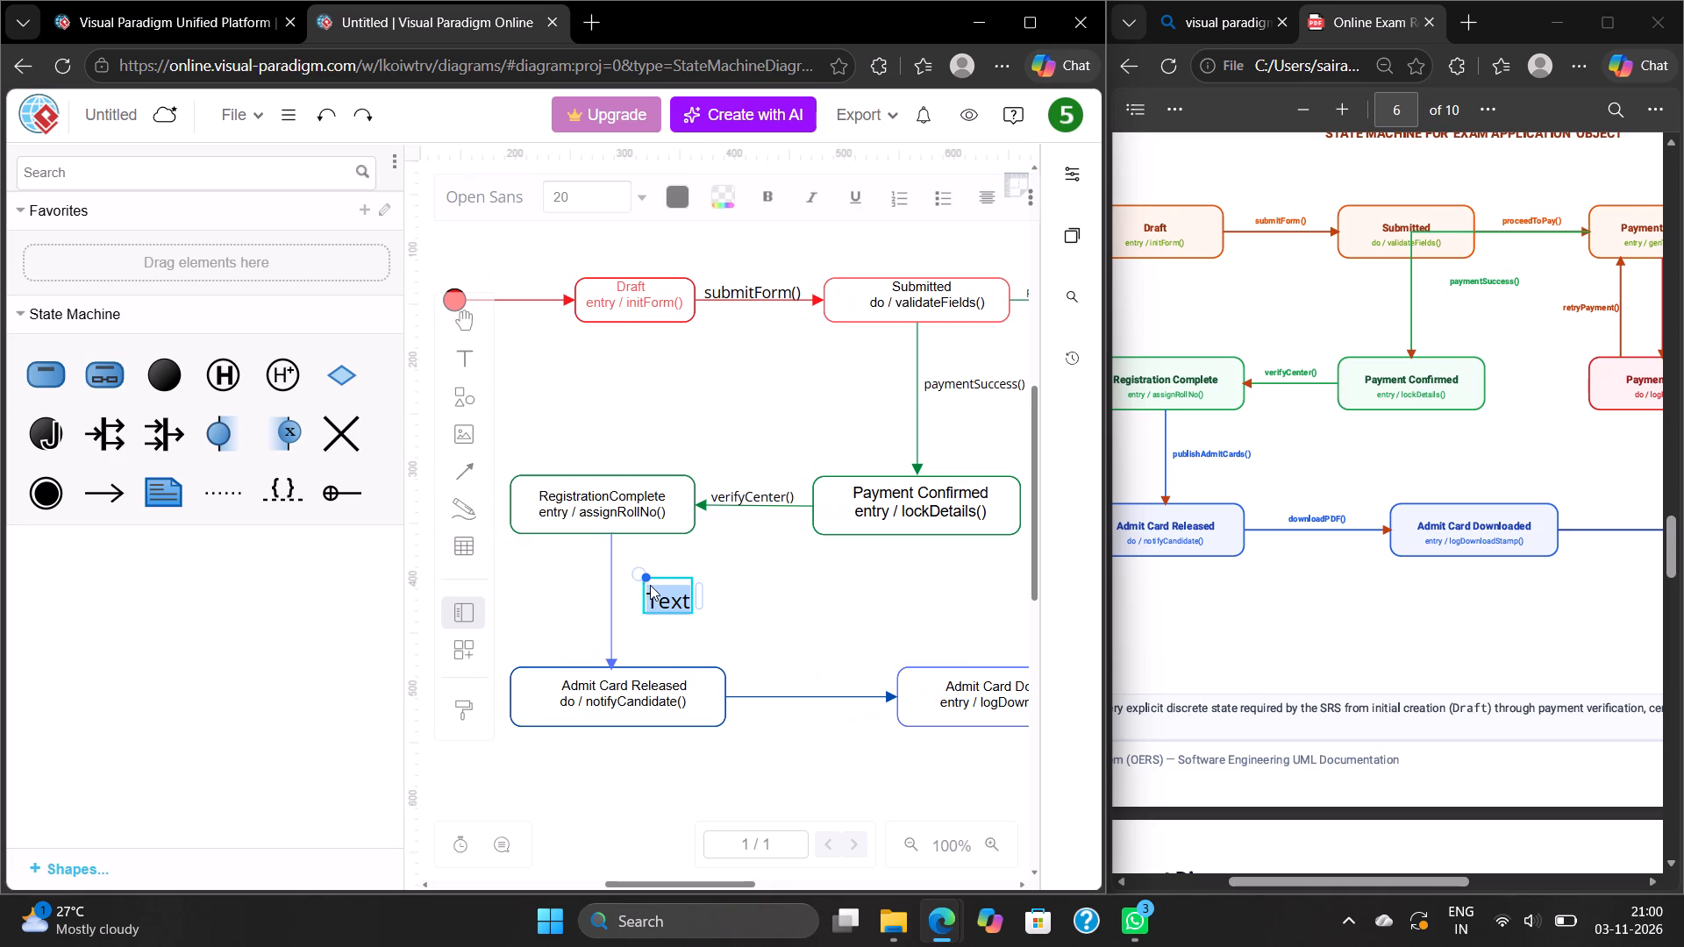
pyautogui.press('BackSpace')
pyautogui.write('publi')
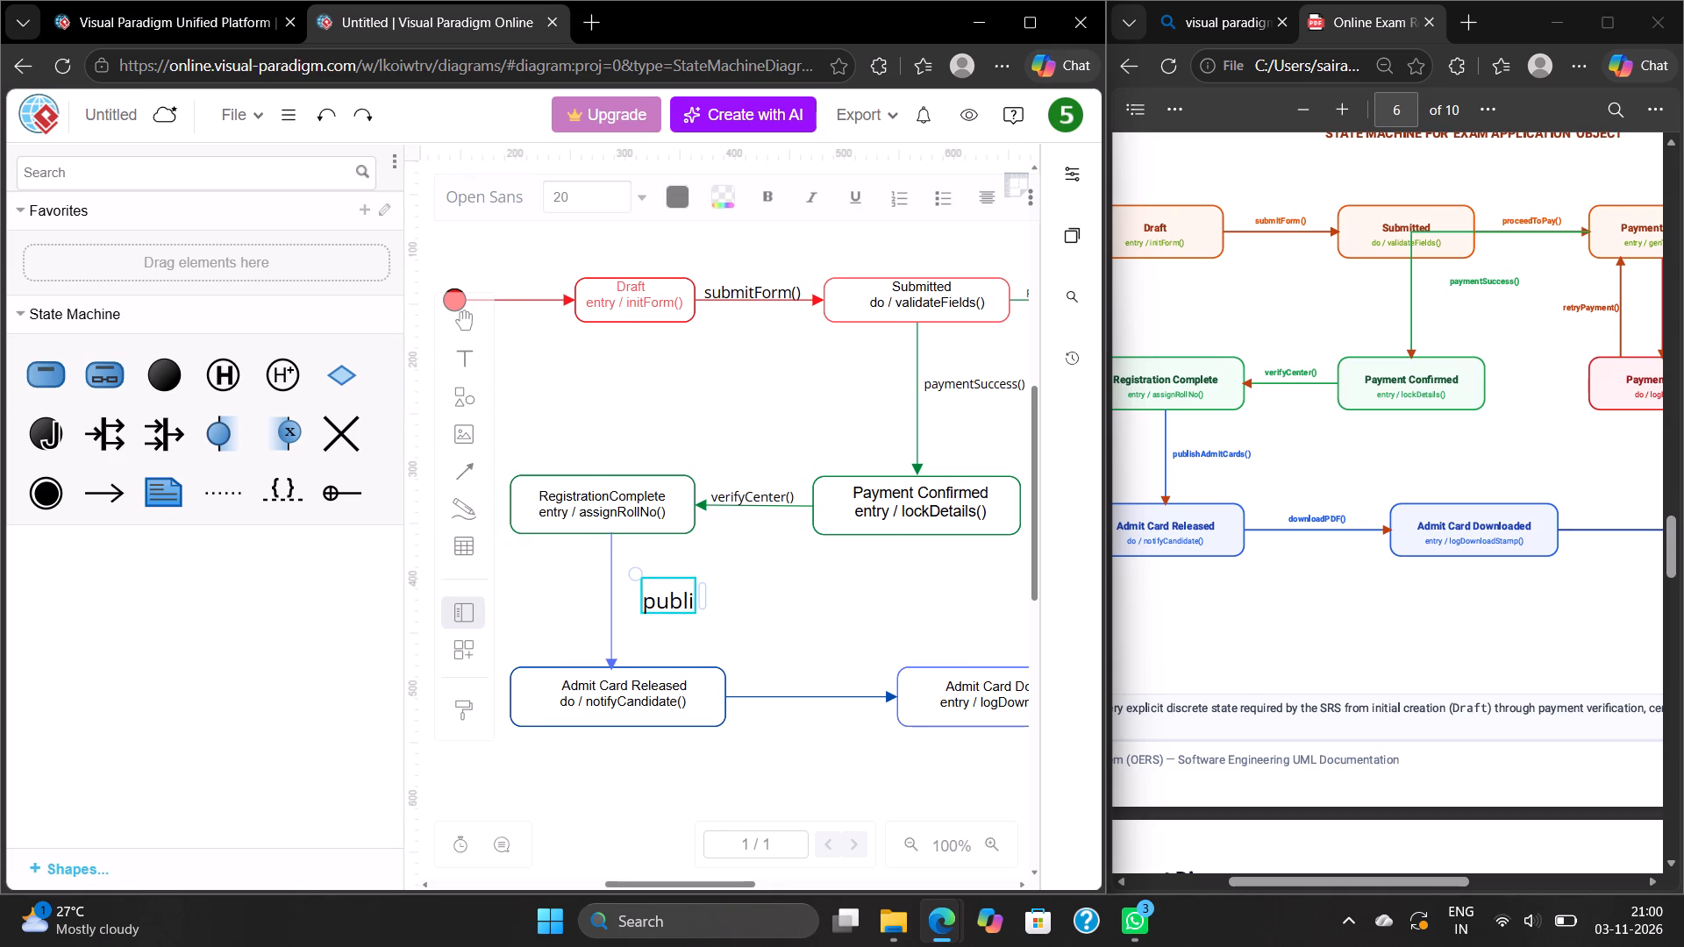
pyautogui.write('shAdmit')
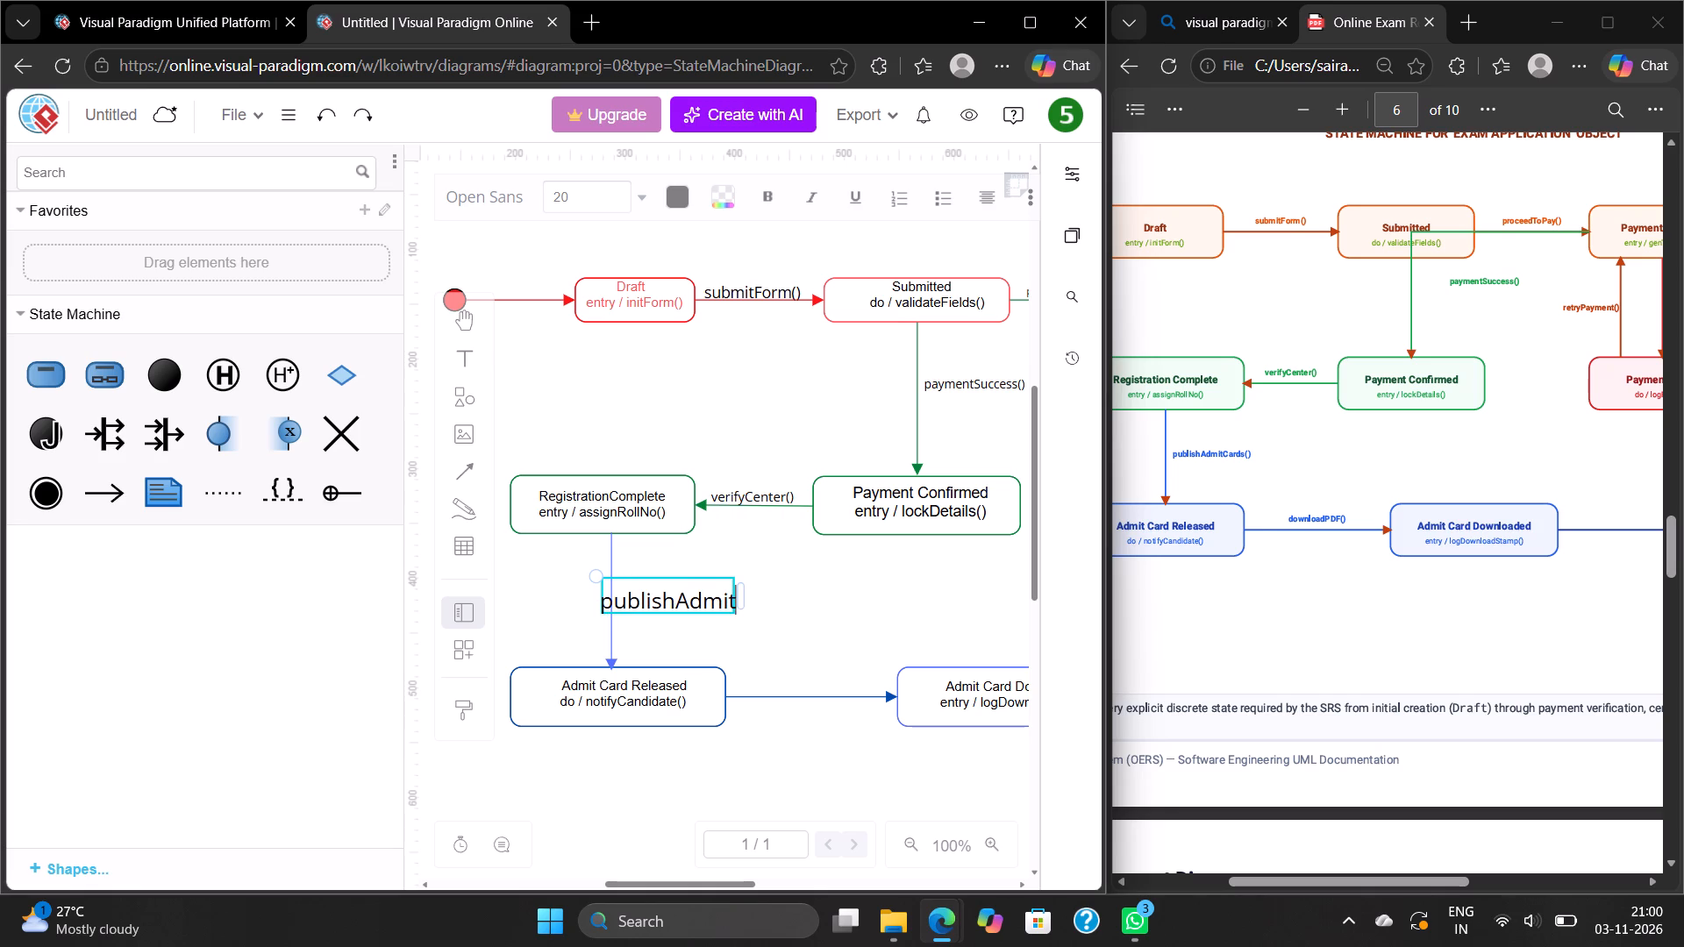
pyautogui.write('Card')
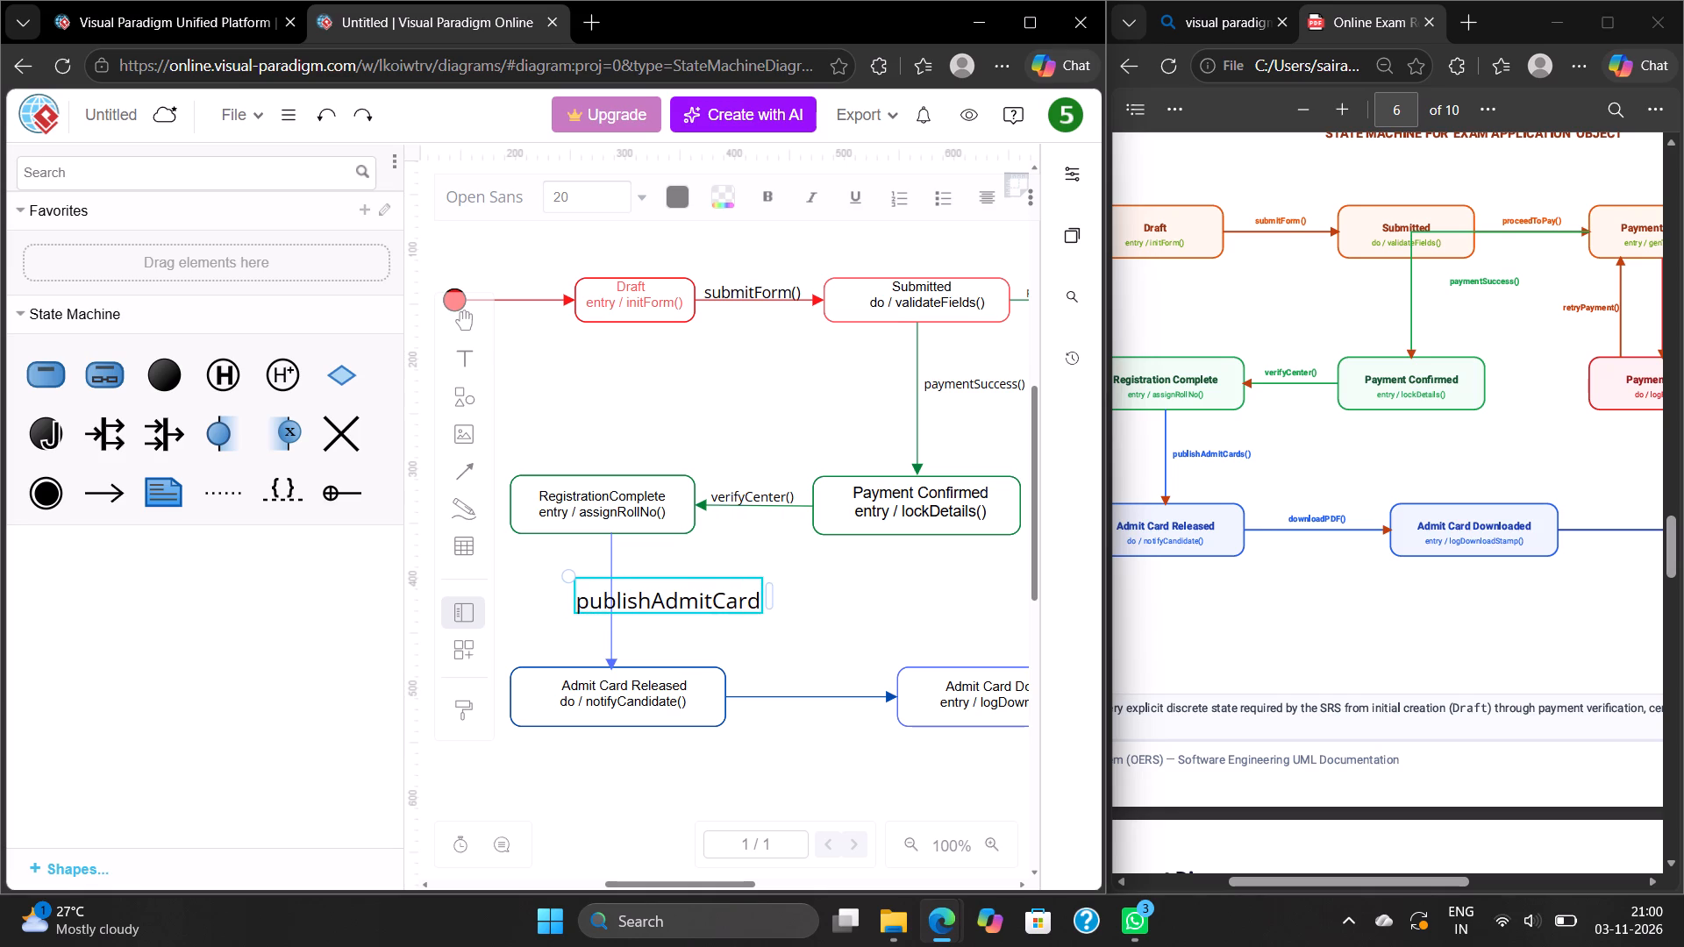
pyautogui.write('s()')
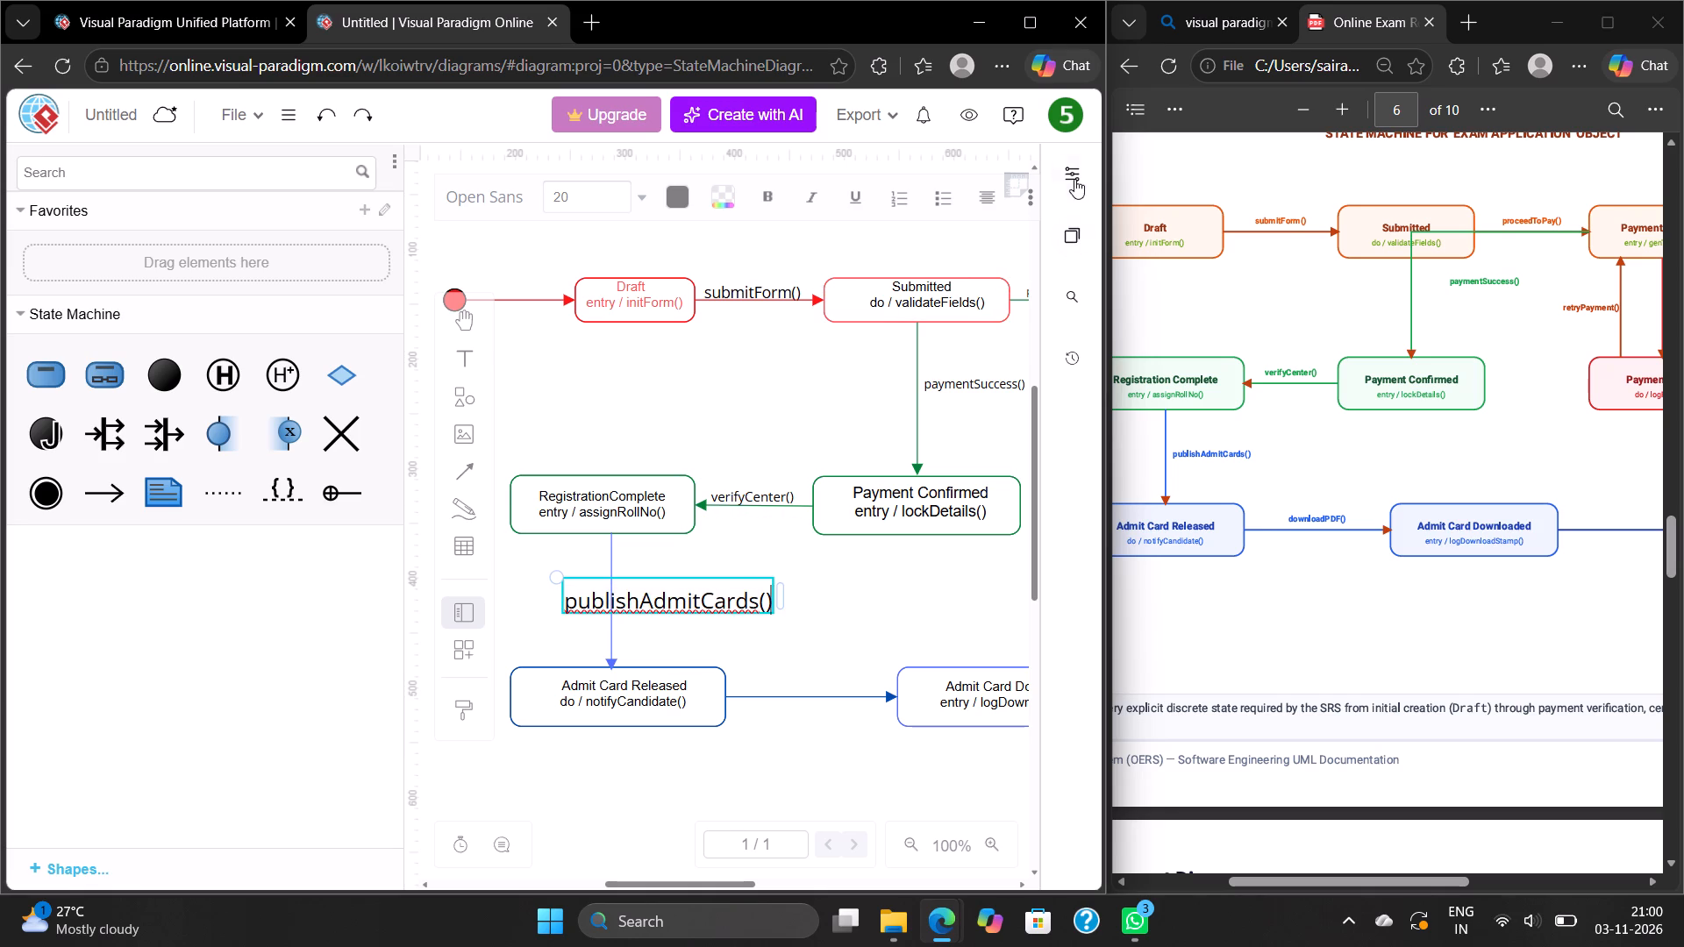
pyautogui.click(790, 608)
# Set the publishAdmitCards() label's font size to 11 pt and deselect it.
pyautogui.click(755, 588)
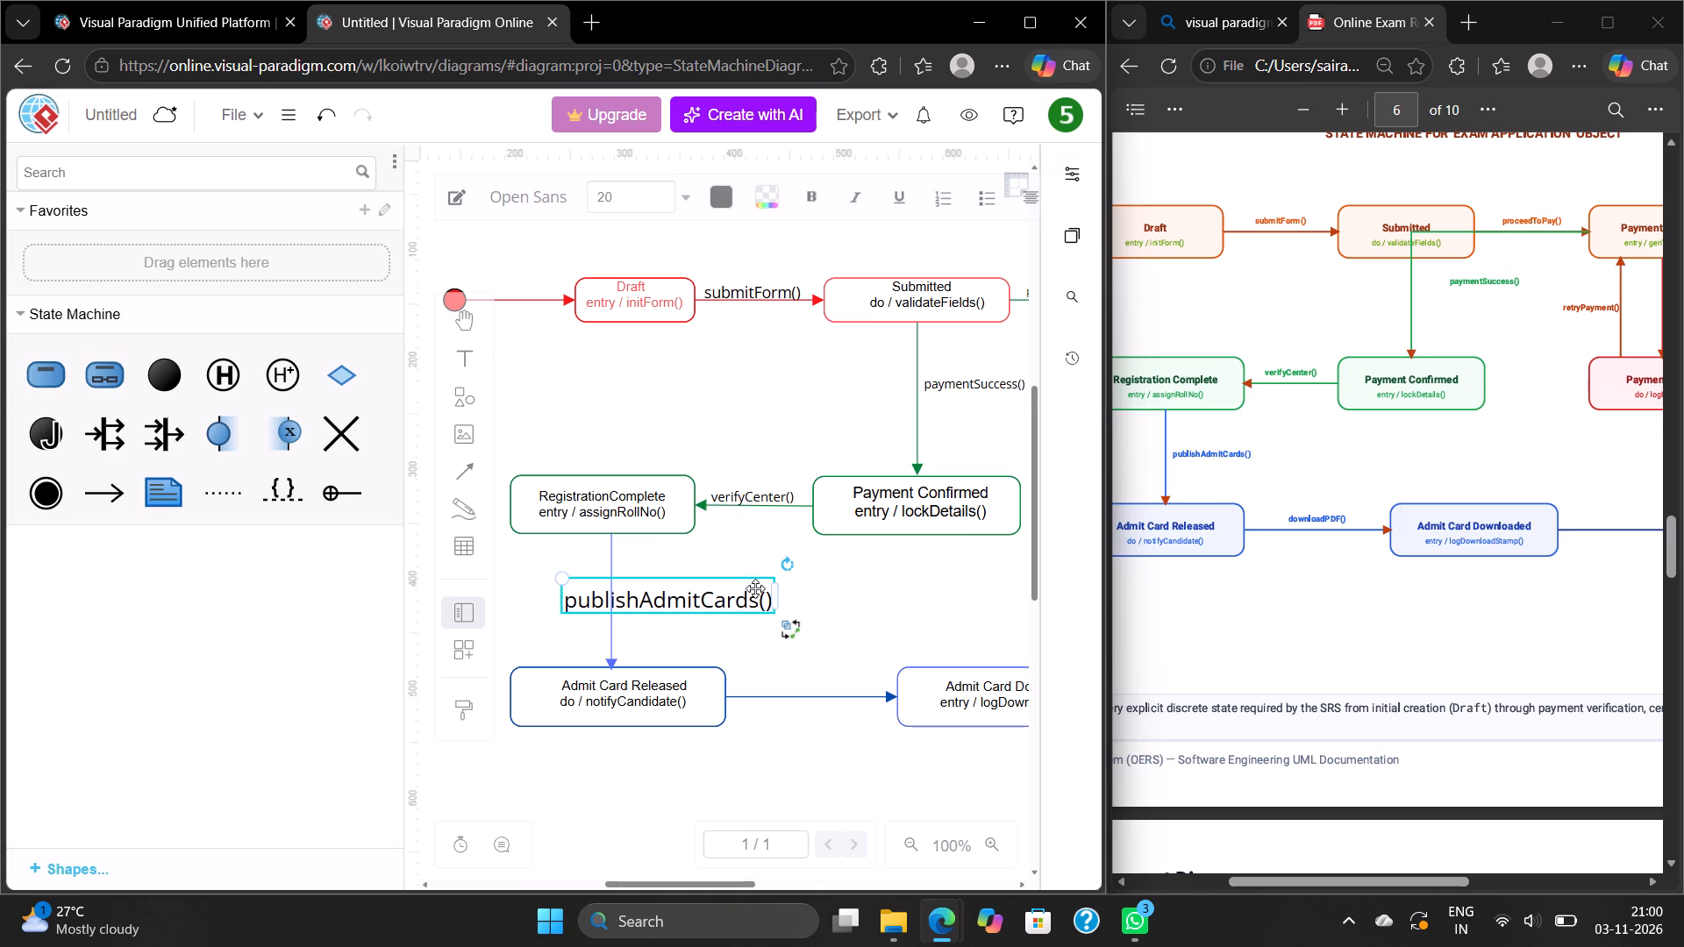
pyautogui.click(1076, 166)
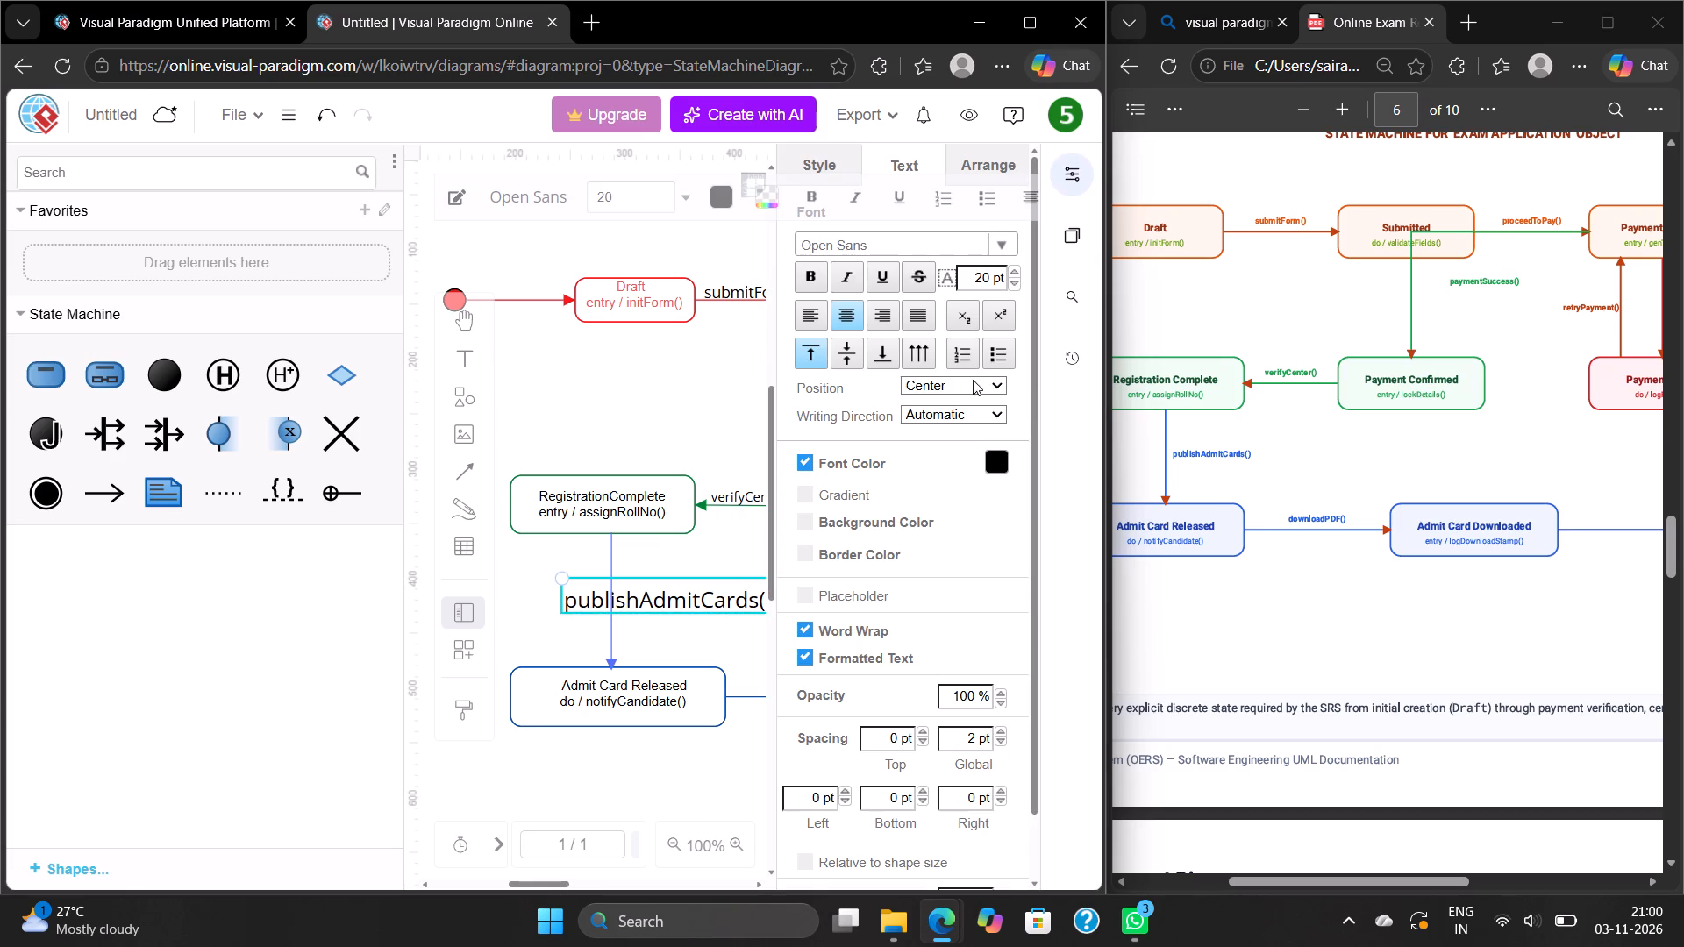
pyautogui.click(1017, 285)
pyautogui.tripleClick(1017, 285)
pyautogui.tripleClick(1017, 285)
pyautogui.tripleClick(1017, 285)
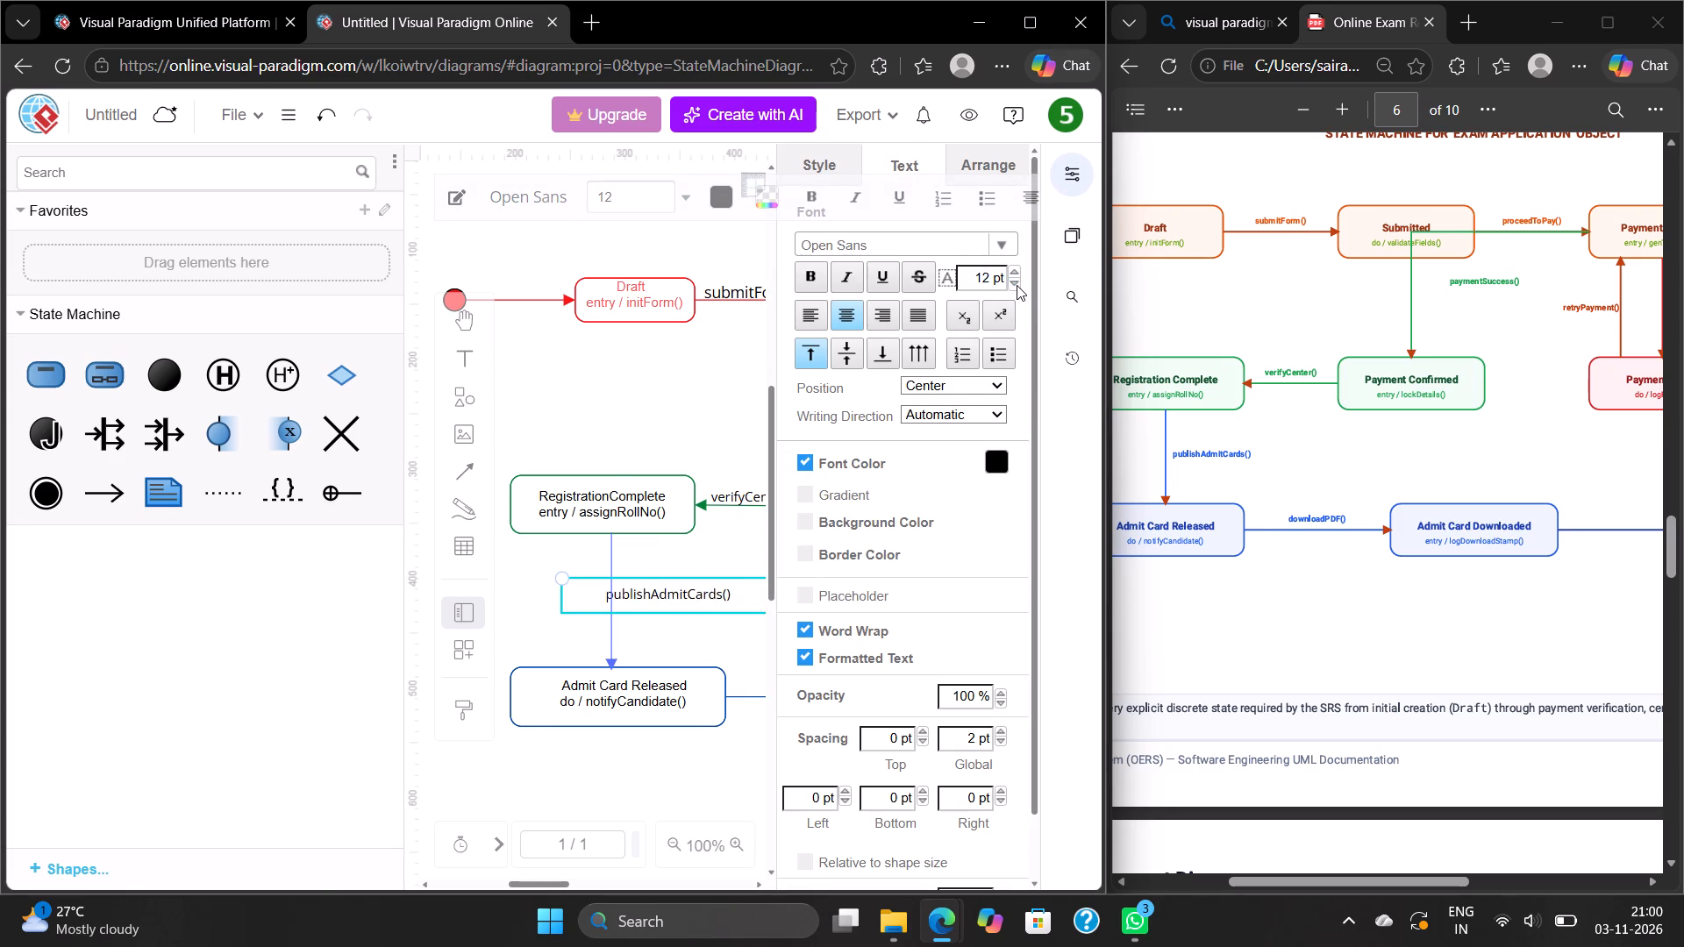
pyautogui.click(1017, 285)
pyautogui.click(1013, 267)
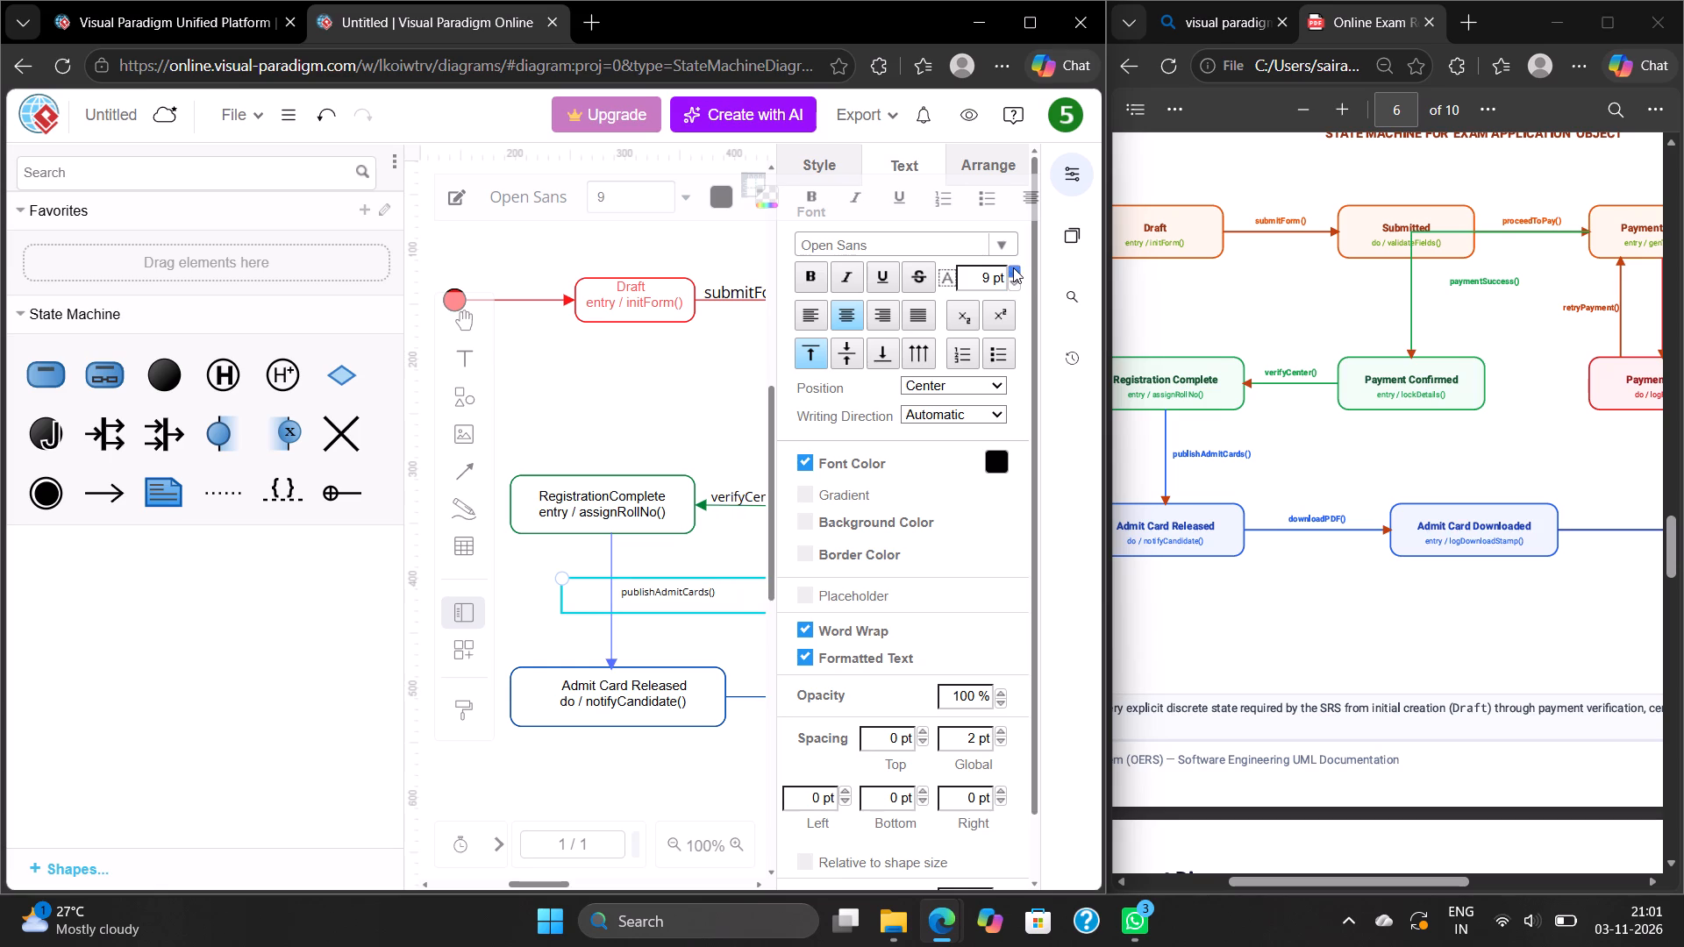
pyautogui.click(1013, 267)
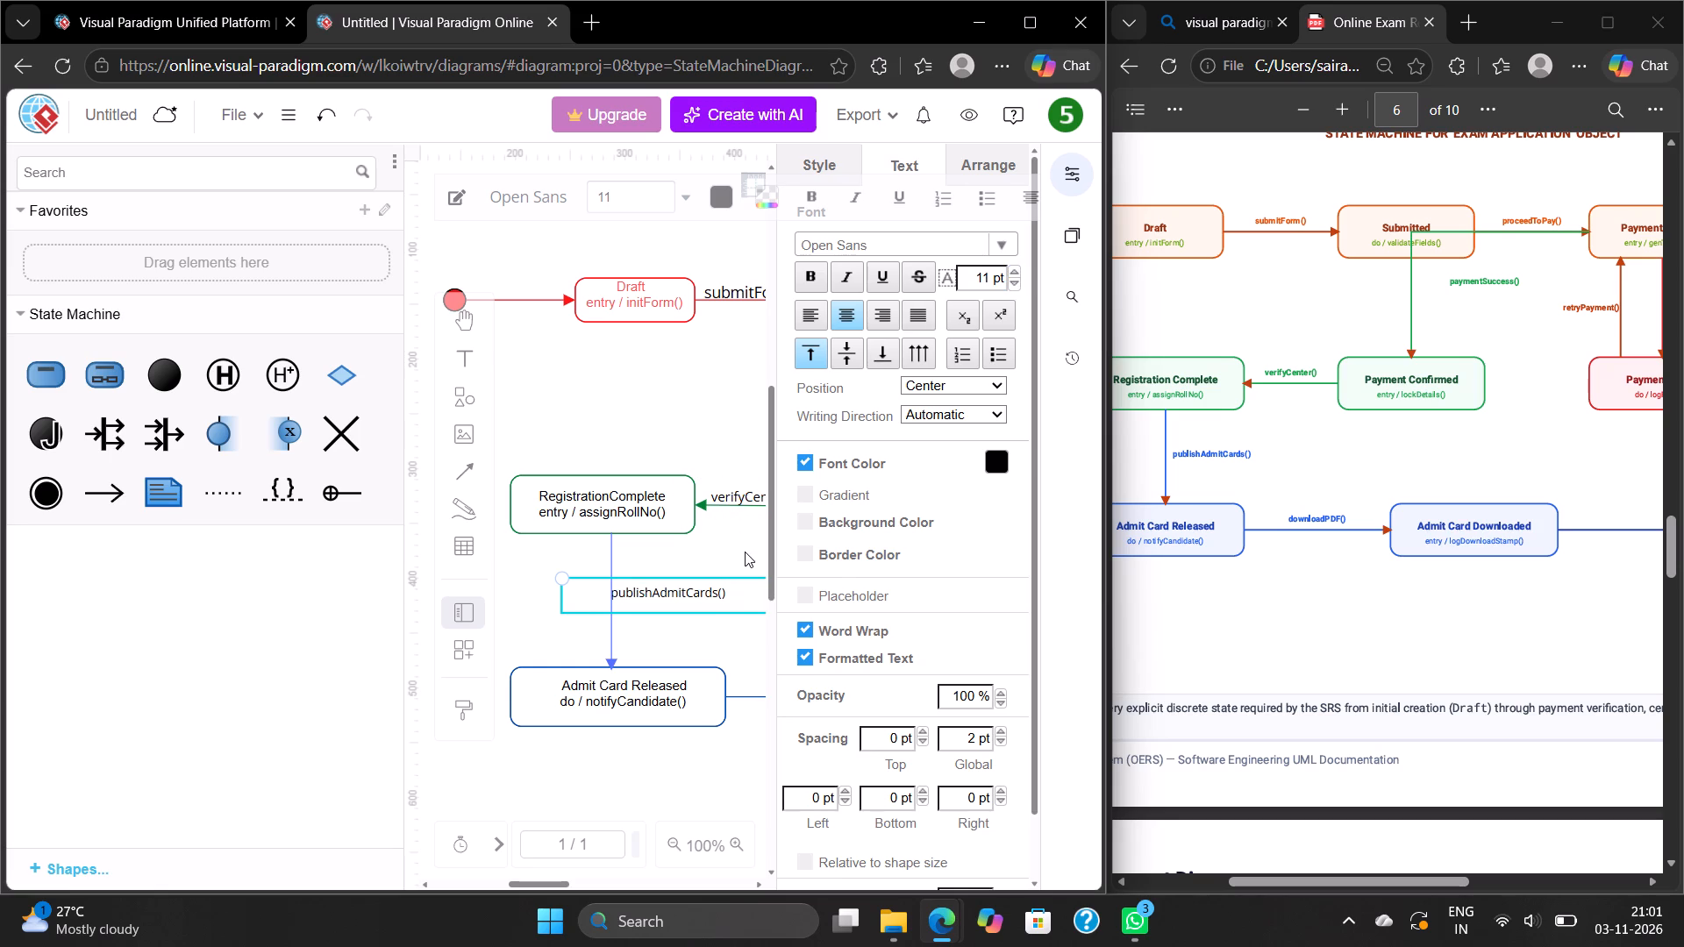
pyautogui.click(745, 552)
pyautogui.click(1060, 174)
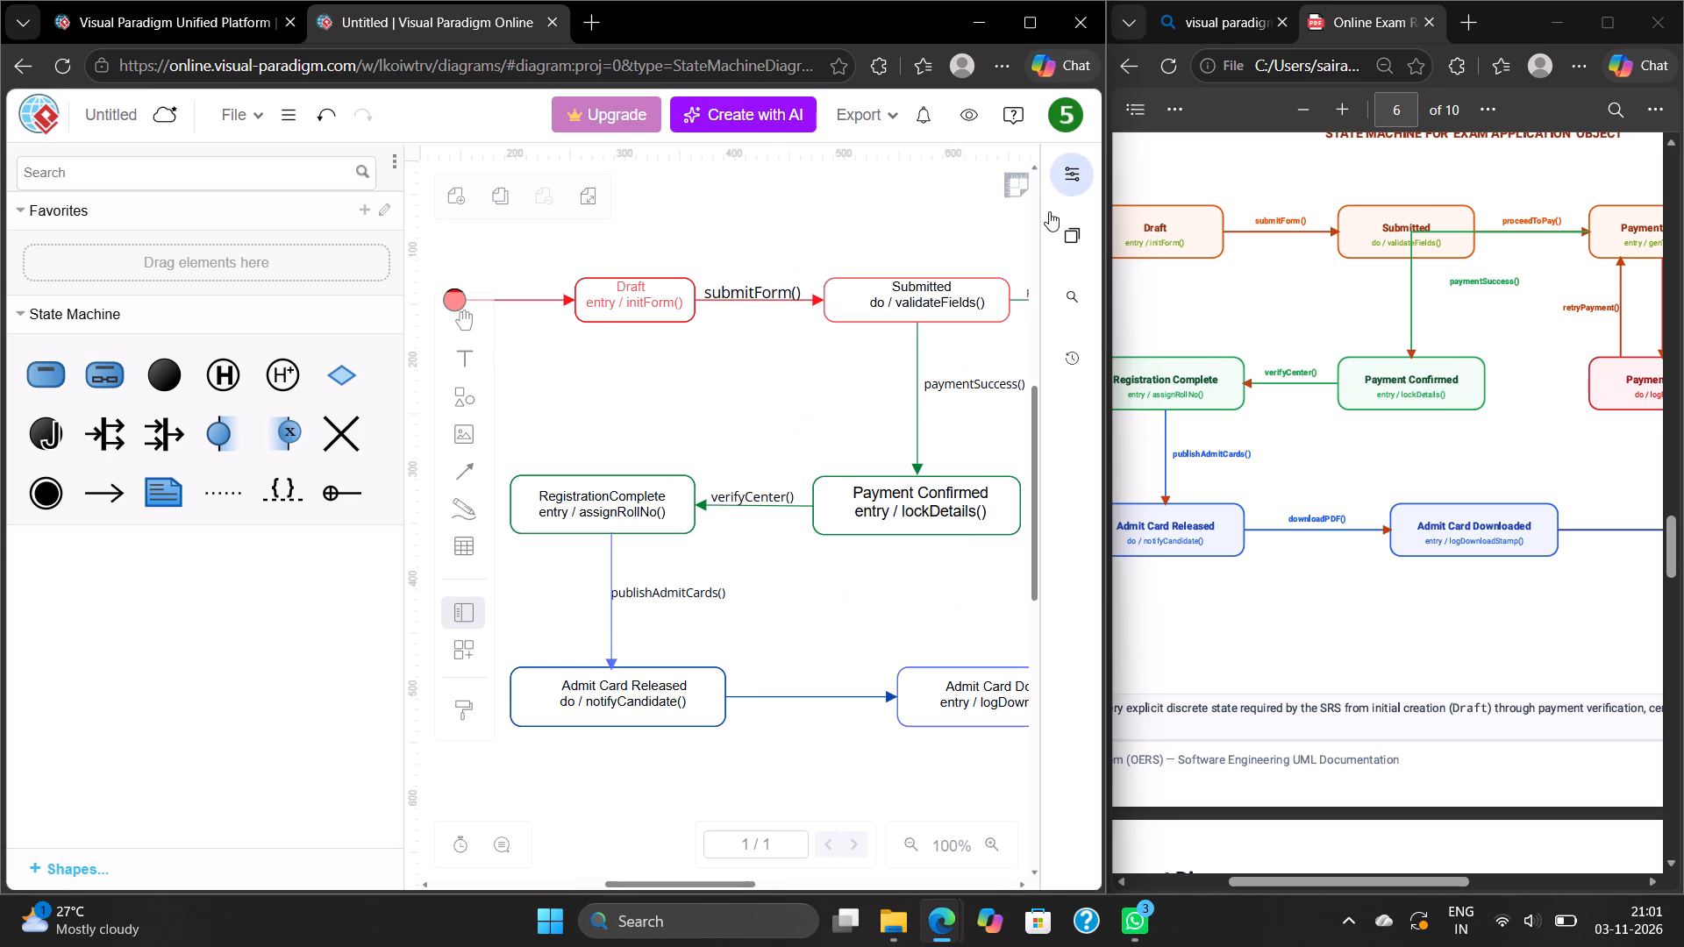
# Add the text label downloadPDF() above the arrow from Admit Card Released to Admit Card Downloaded.
pyautogui.doubleClick(802, 660)
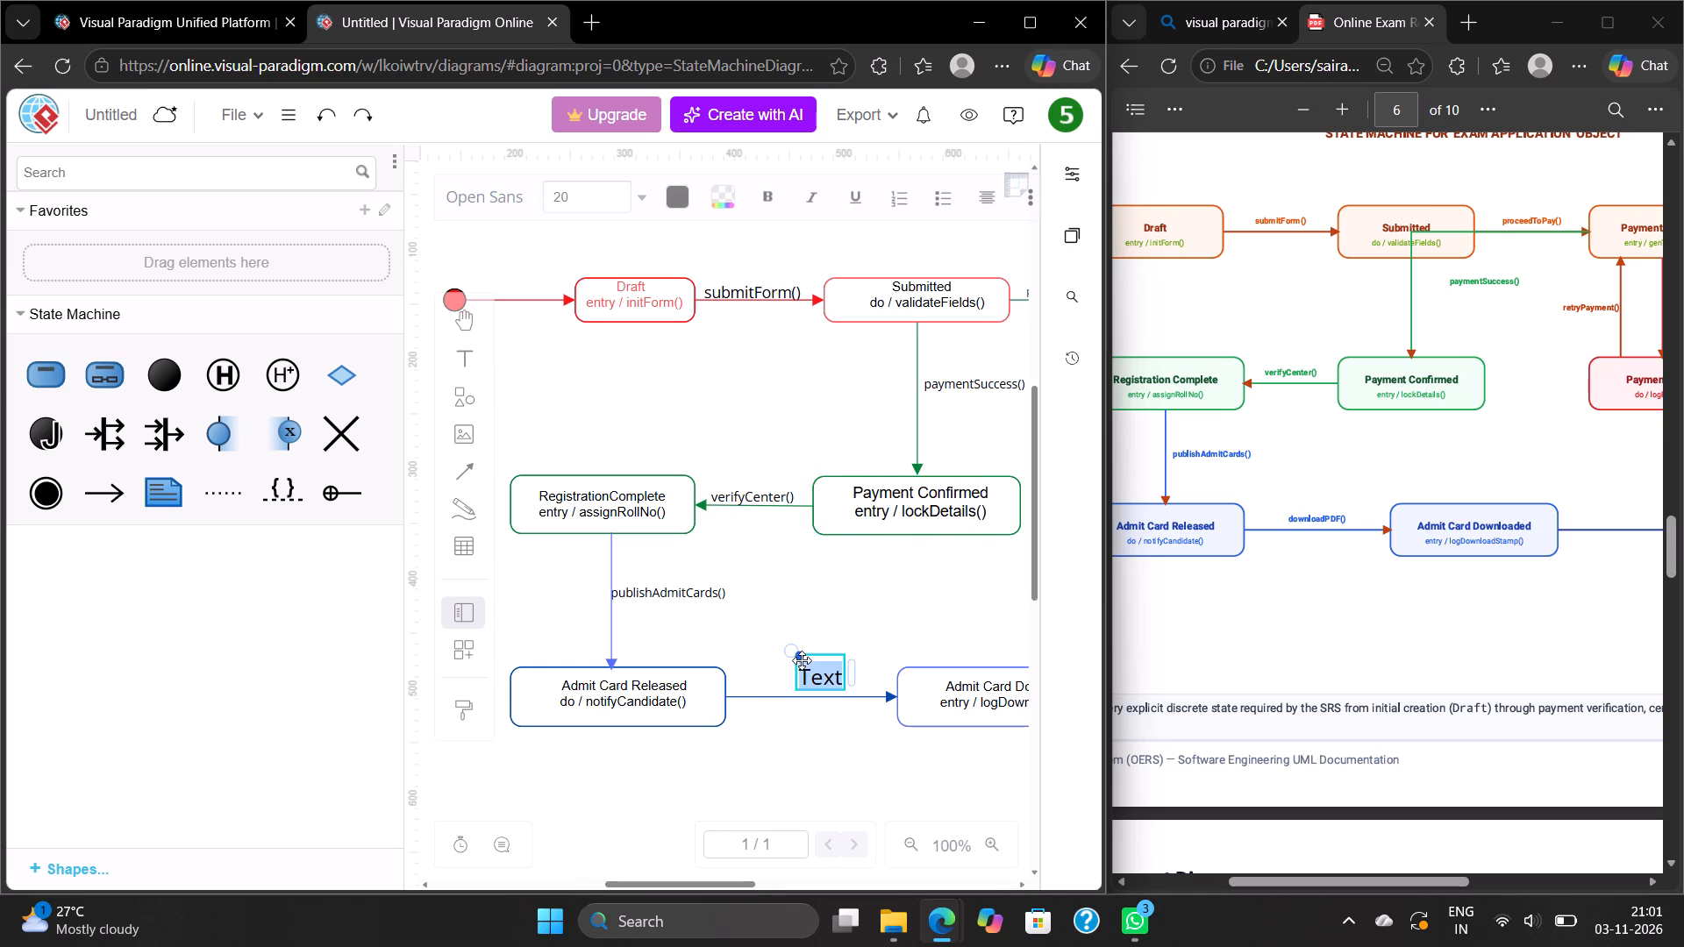
pyautogui.press('BackSpace')
pyautogui.write('dowm')
pyautogui.press('BackSpace')
pyautogui.write('nload')
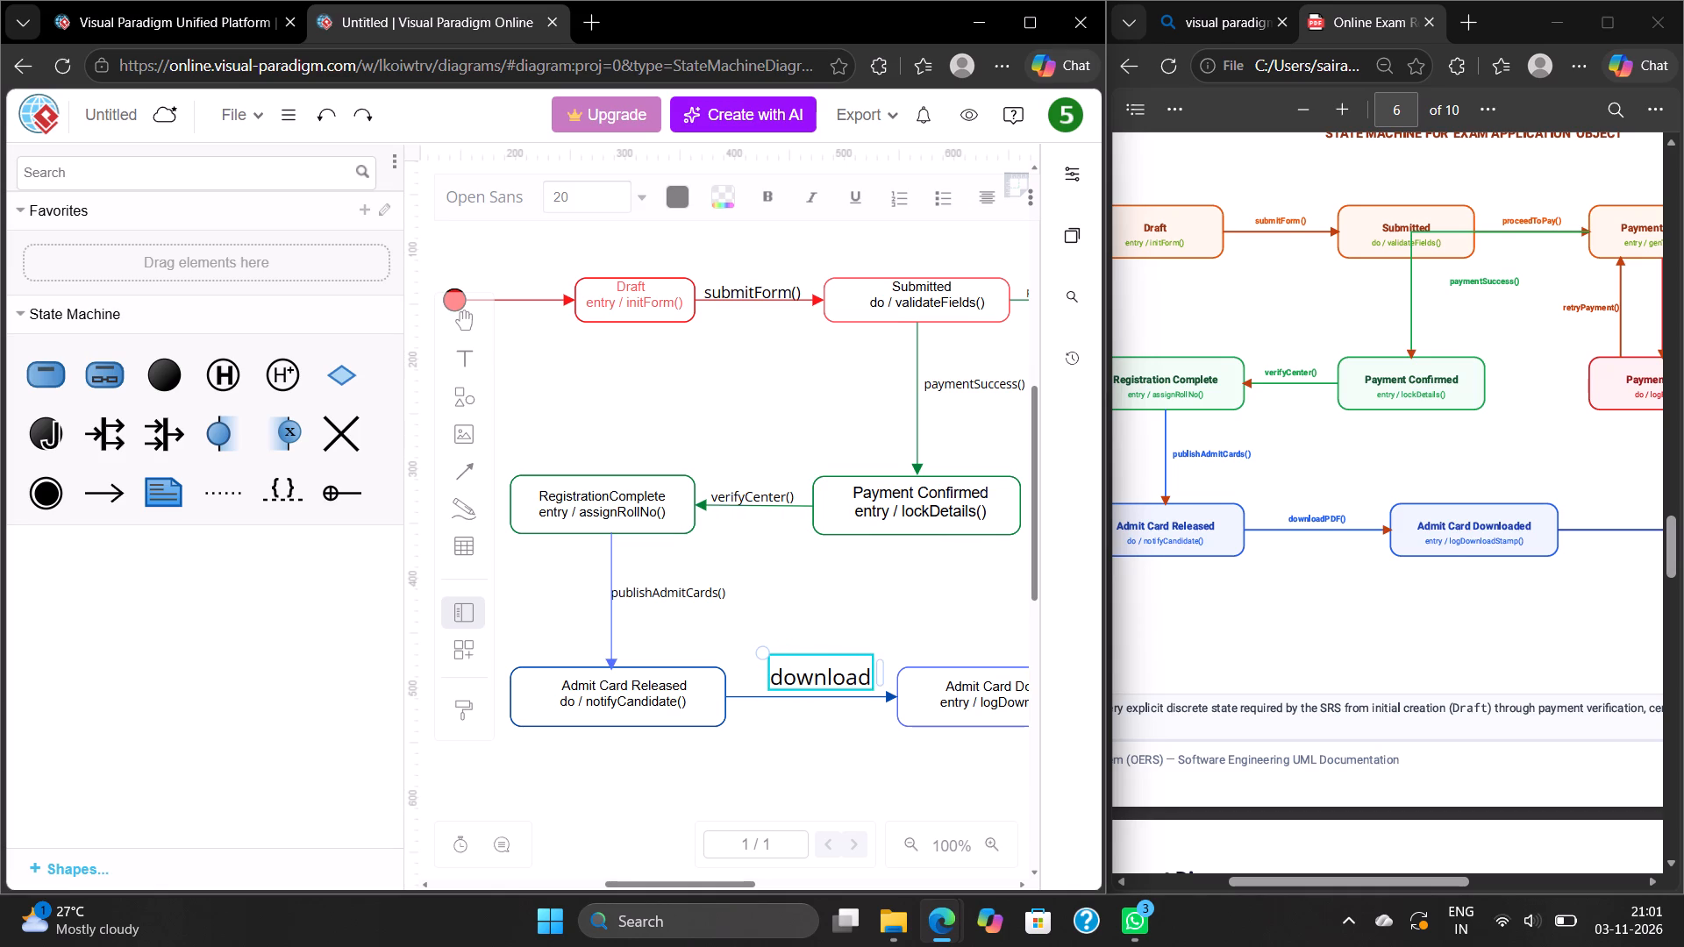
pyautogui.write('PDF')
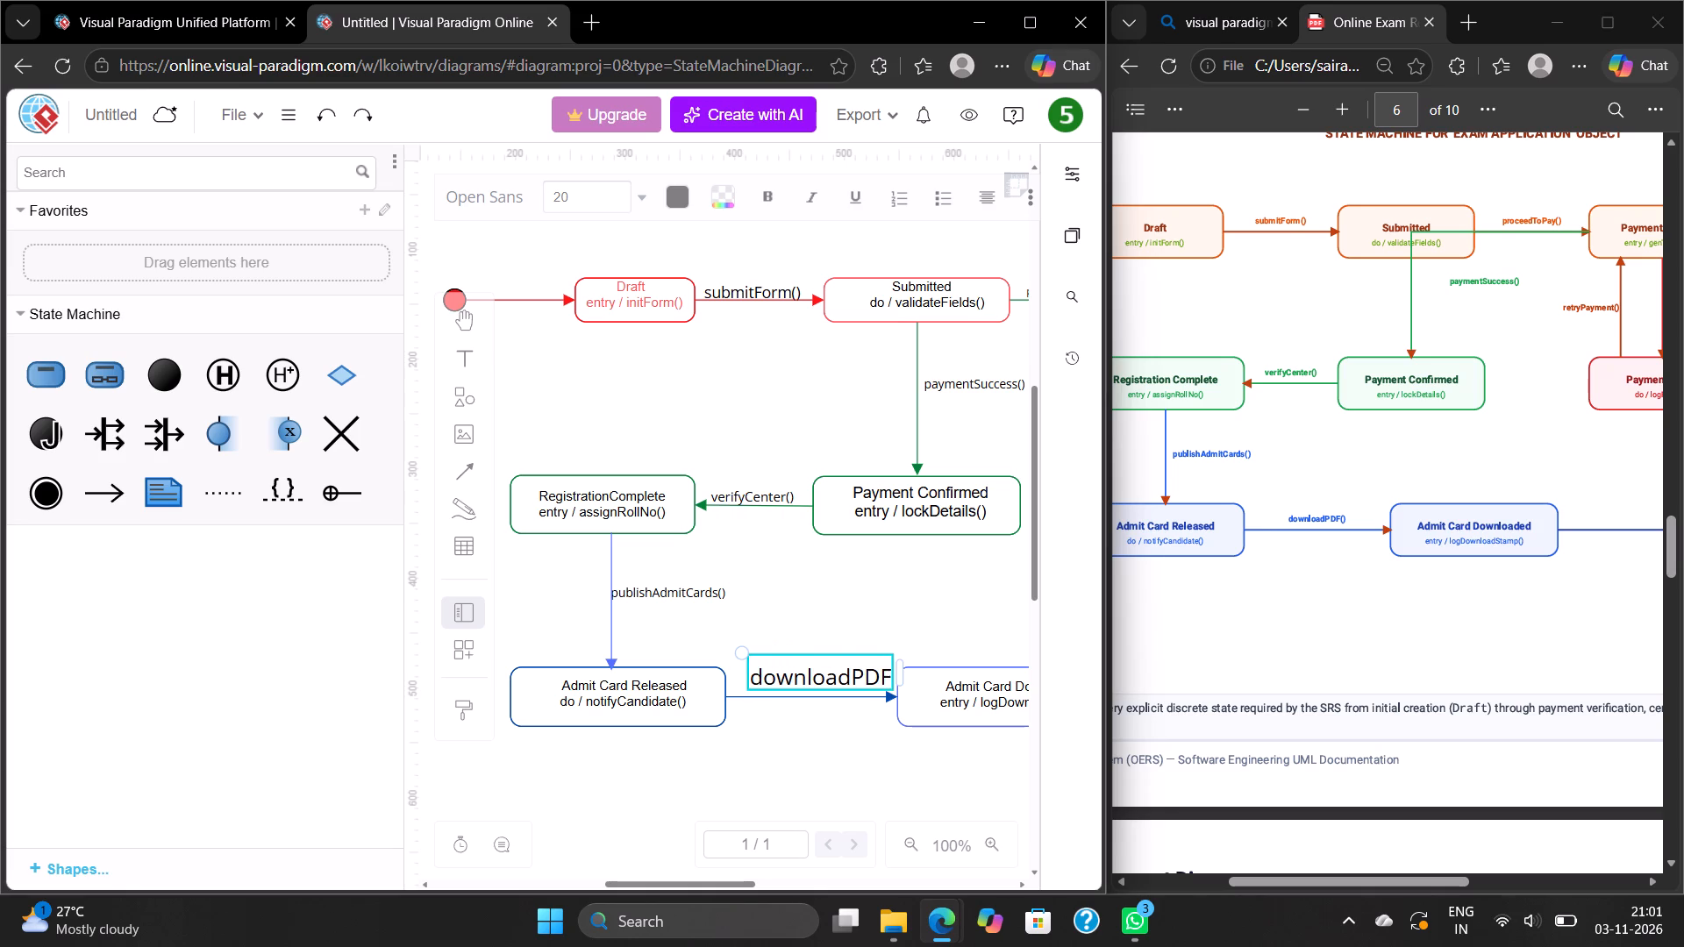
pyautogui.write('()')
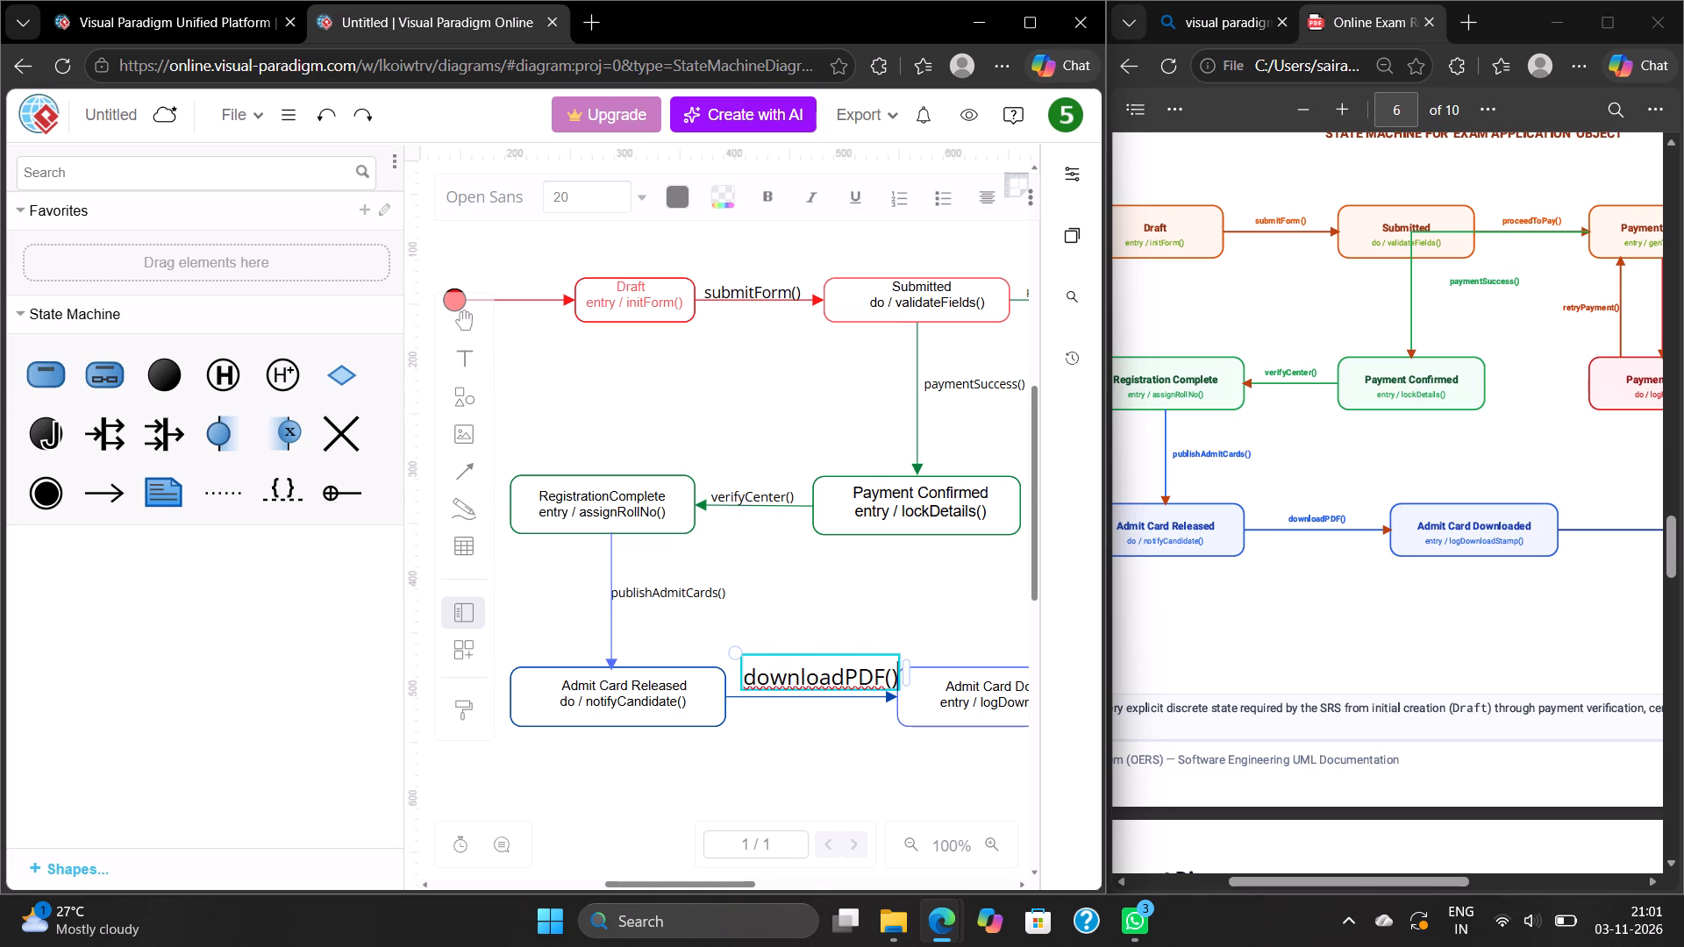
pyautogui.click(857, 582)
# Set the downloadPDF() label's font size to 16 pt.
pyautogui.click(824, 674)
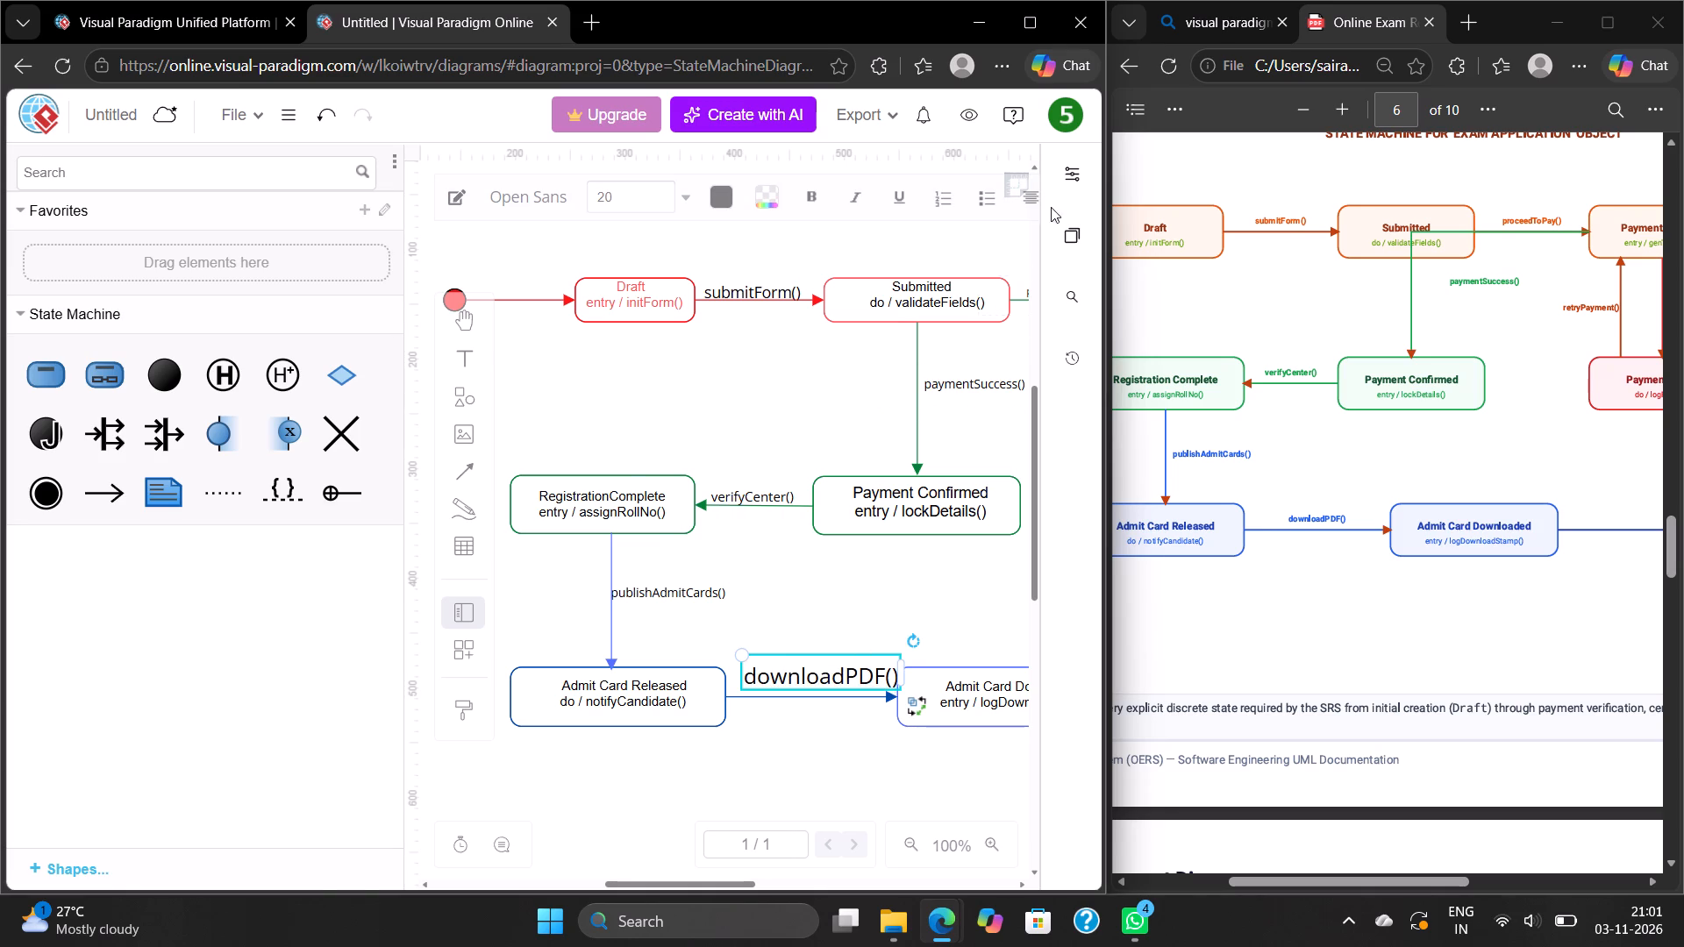
pyautogui.click(1060, 172)
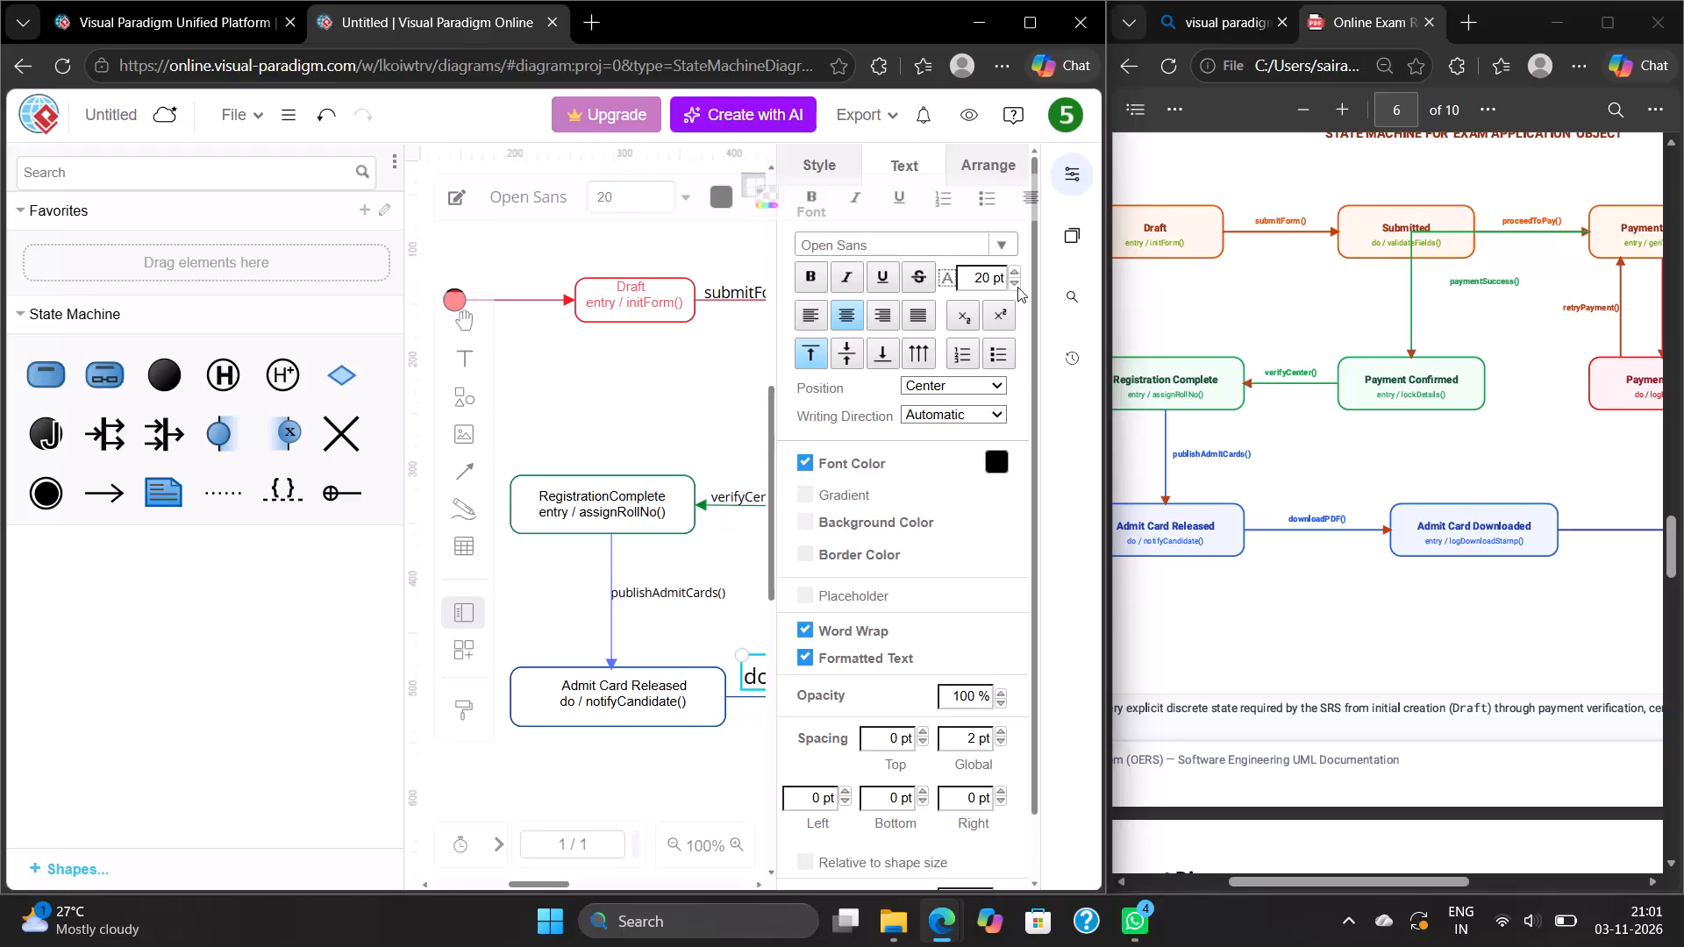
pyautogui.tripleClick(1013, 285)
pyautogui.click(1013, 285)
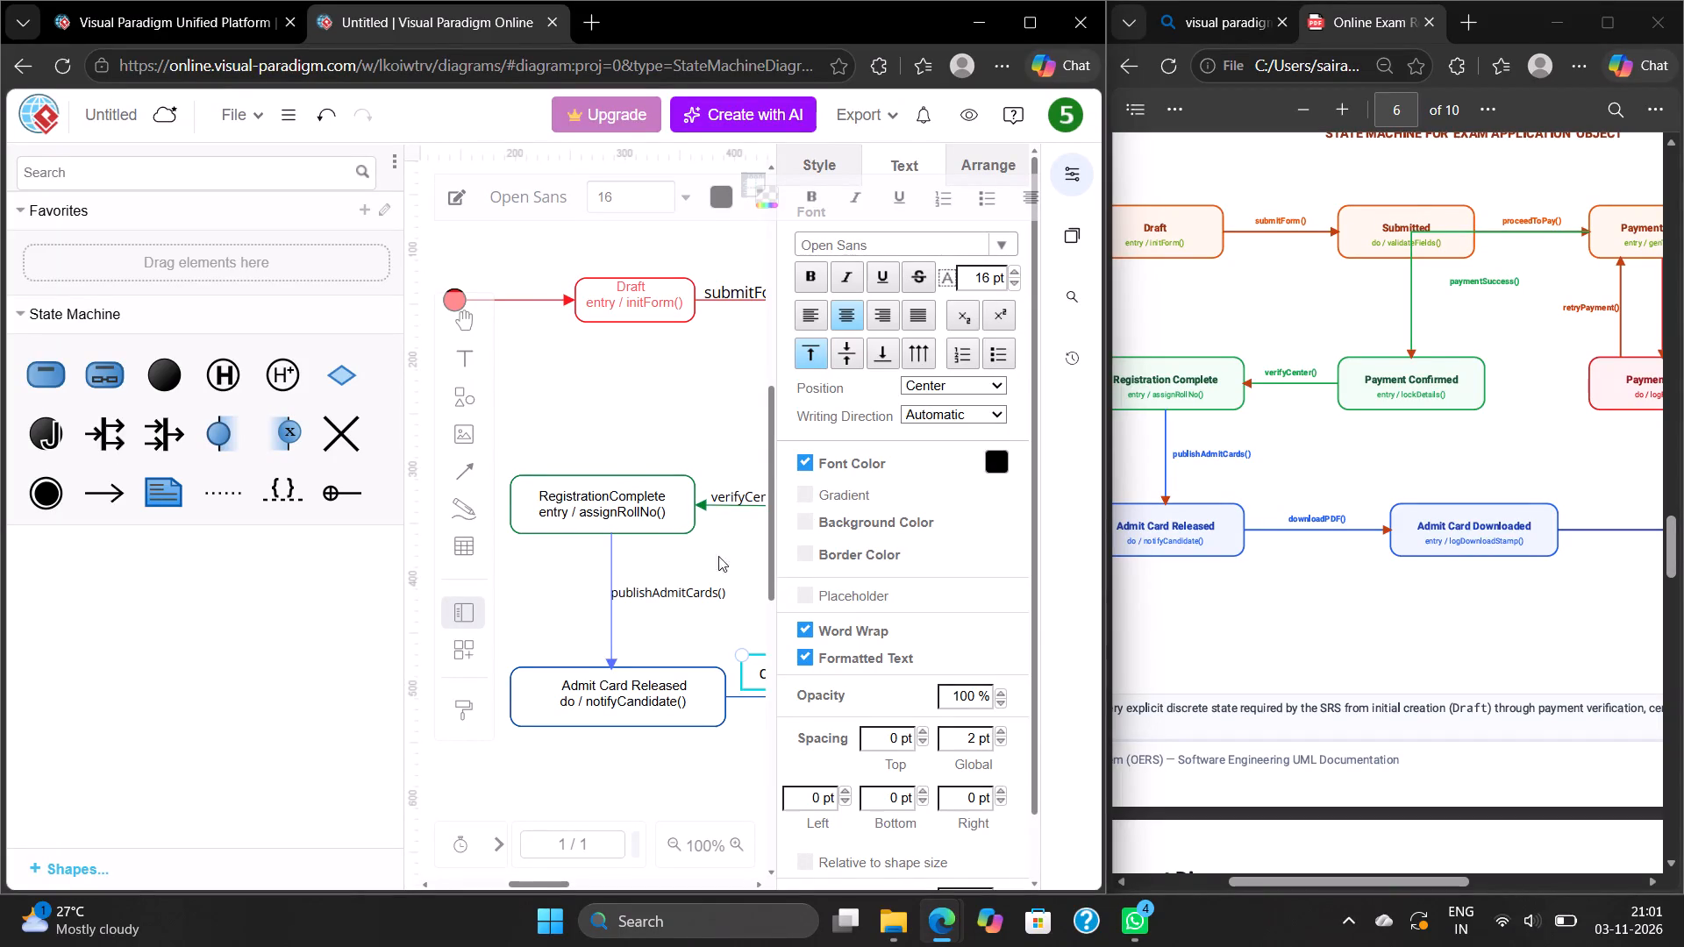
pyautogui.click(1068, 169)
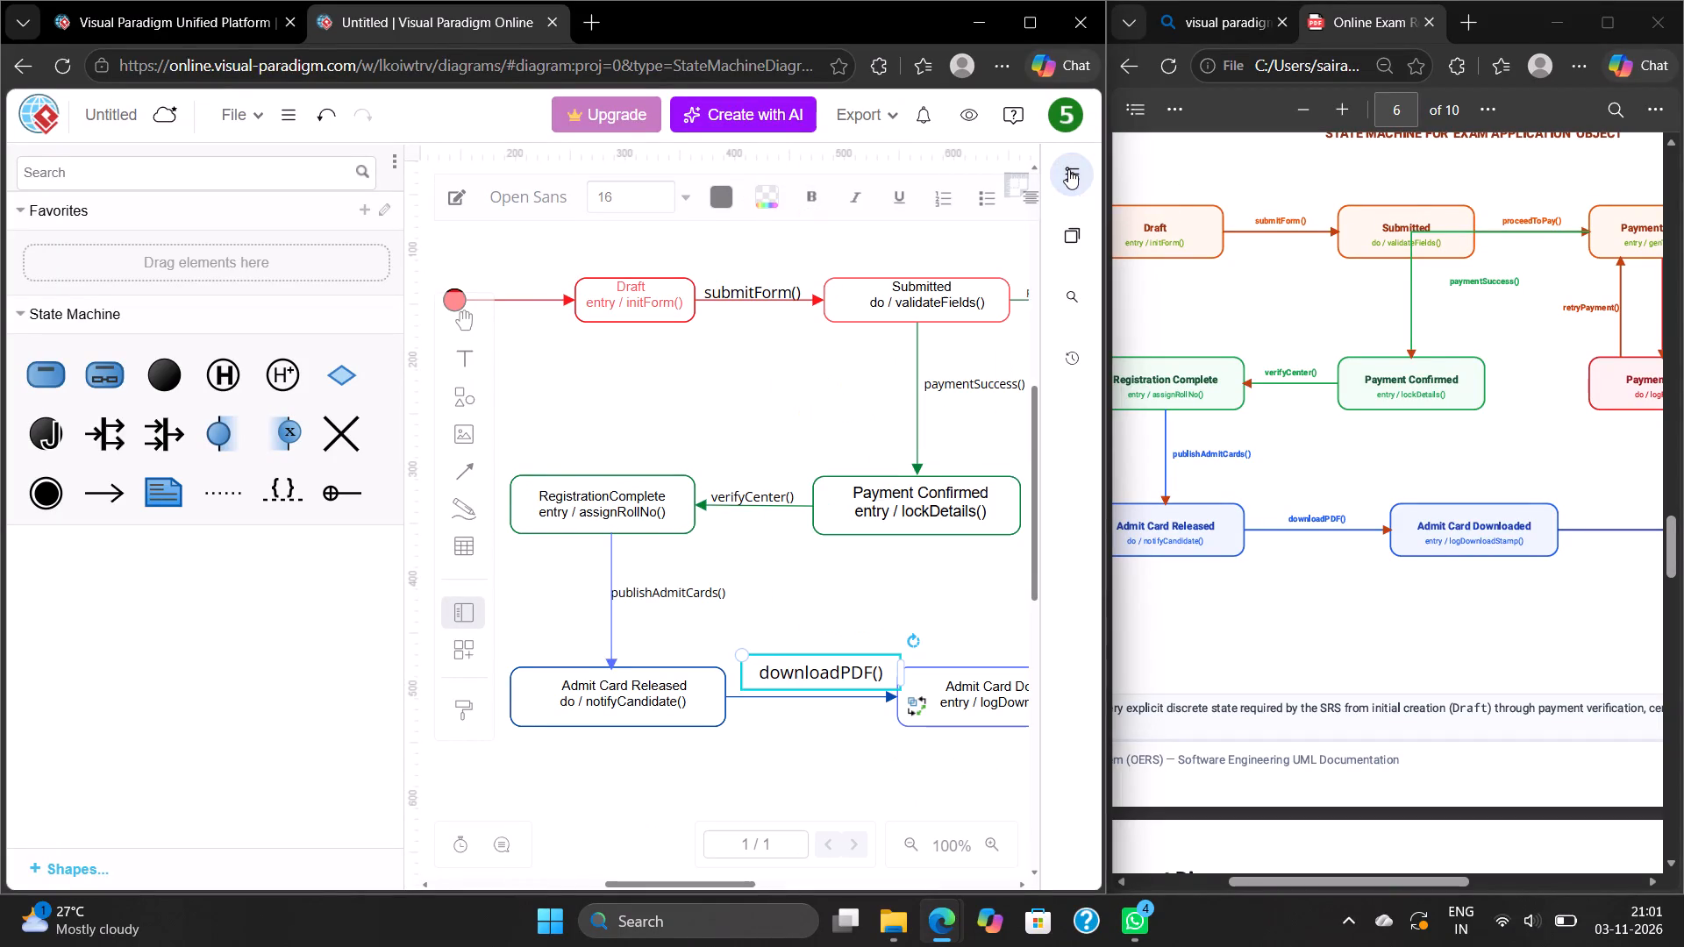
# Move the downloadPDF() label closer to its arrow, between the two Admit Card states, and deselect it.
pyautogui.moveTo(817, 672); pyautogui.dragTo(814, 673)
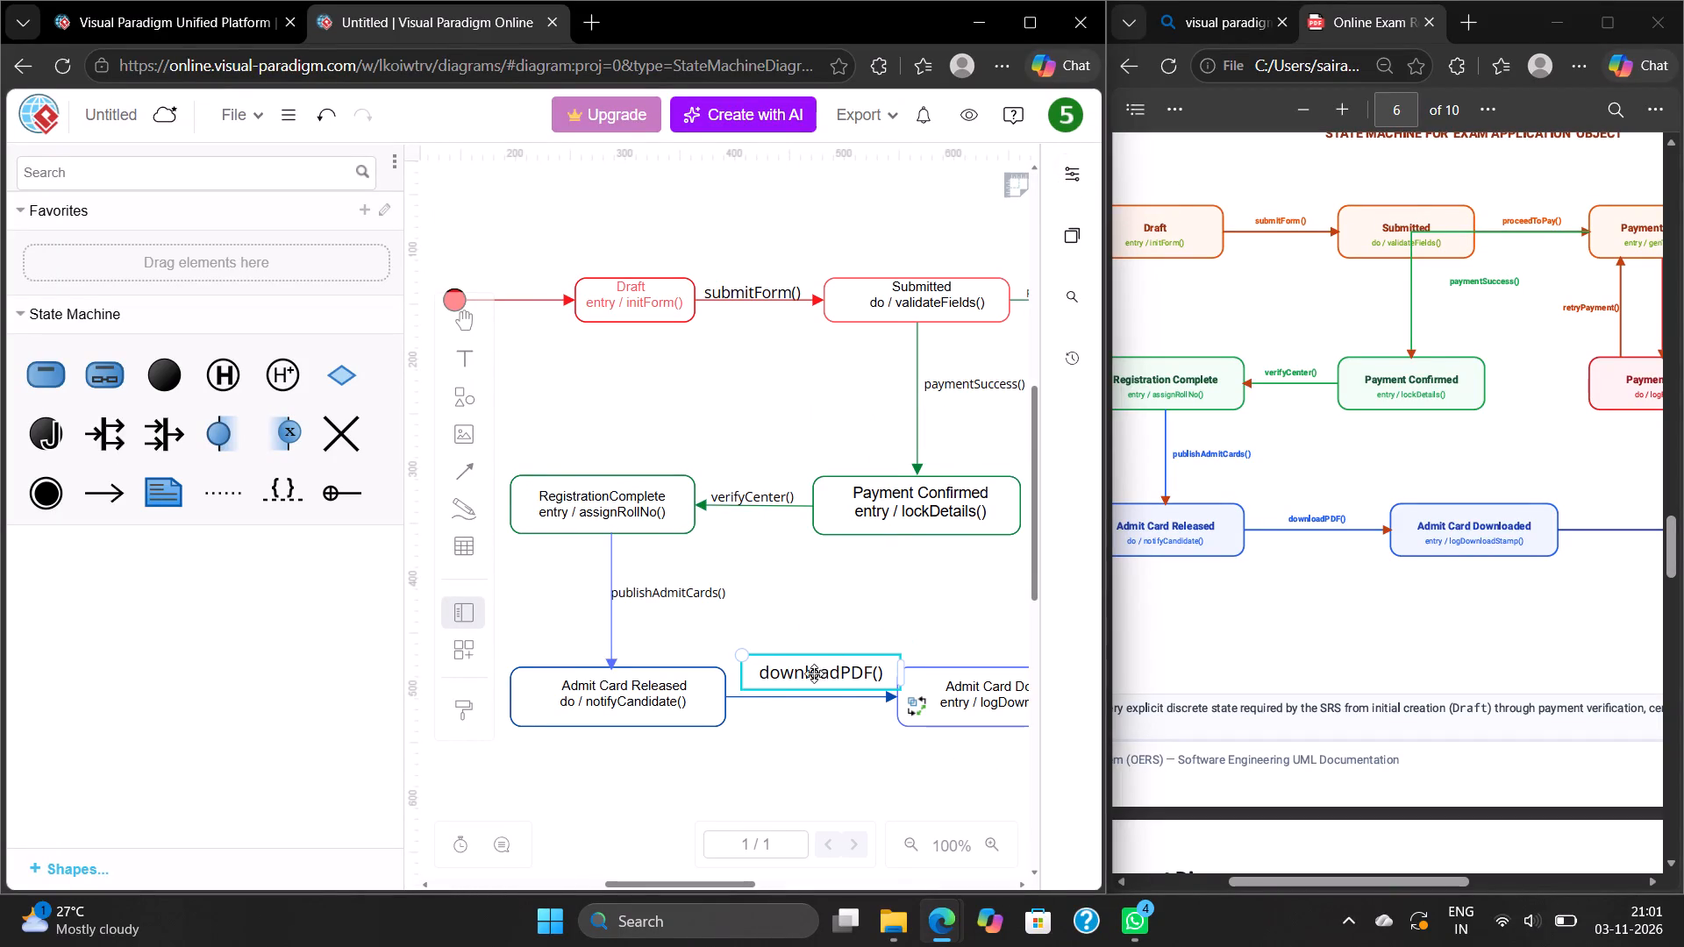
pyautogui.moveTo(814, 673); pyautogui.dragTo(804, 678)
pyautogui.click(802, 635)
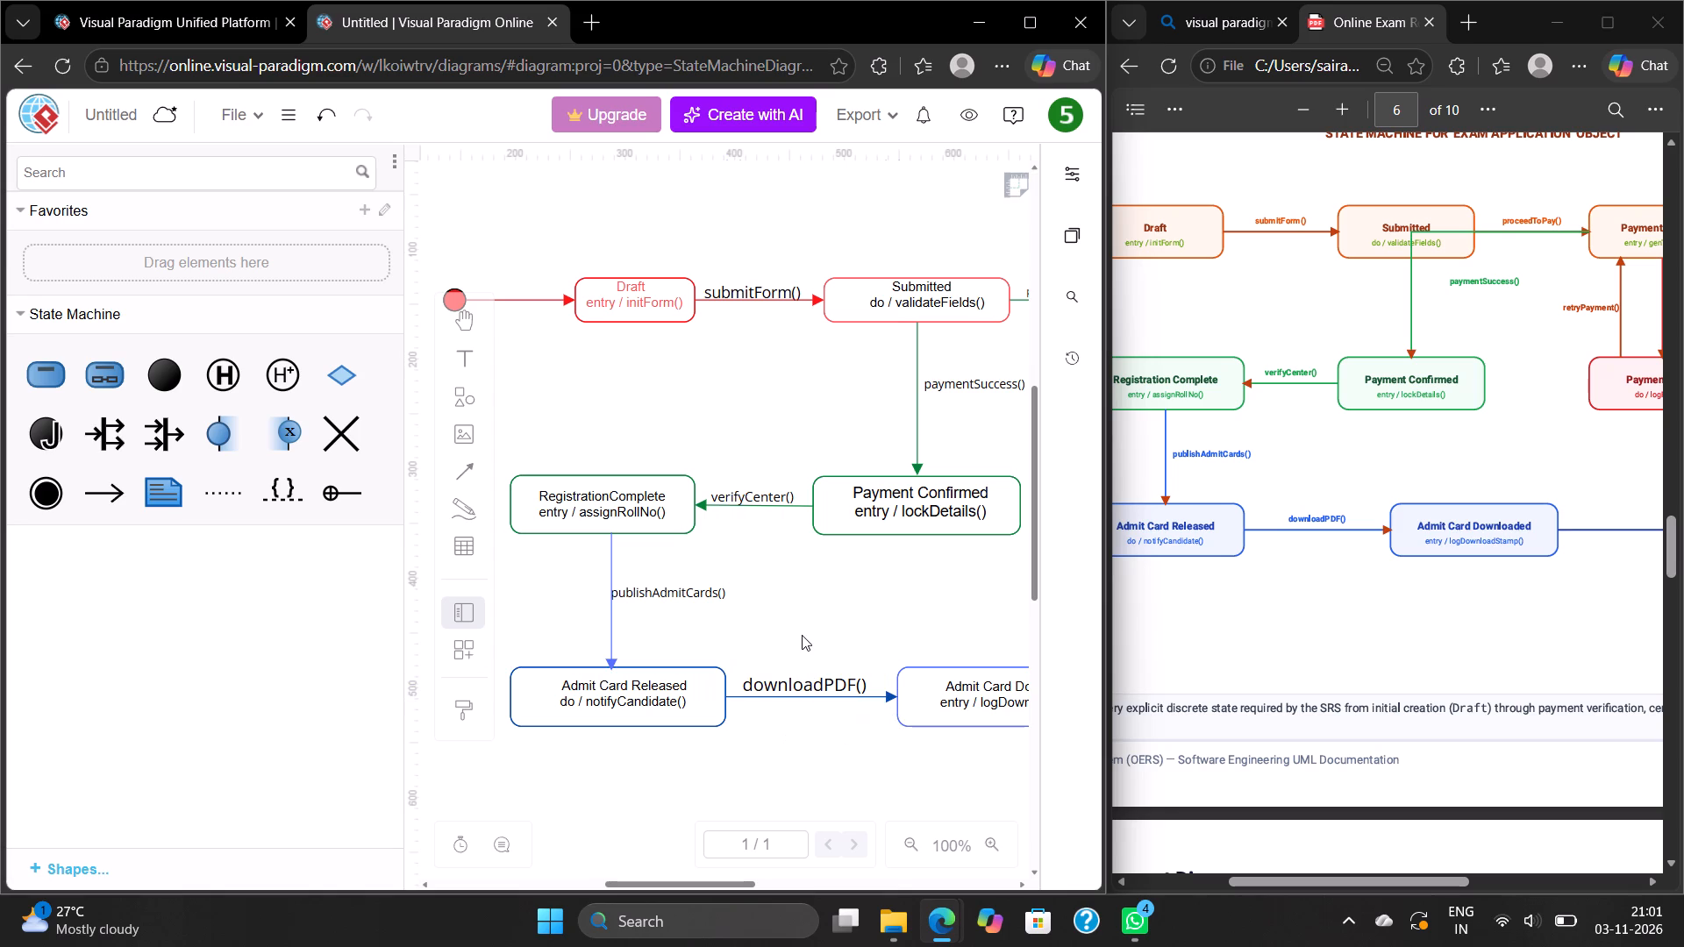
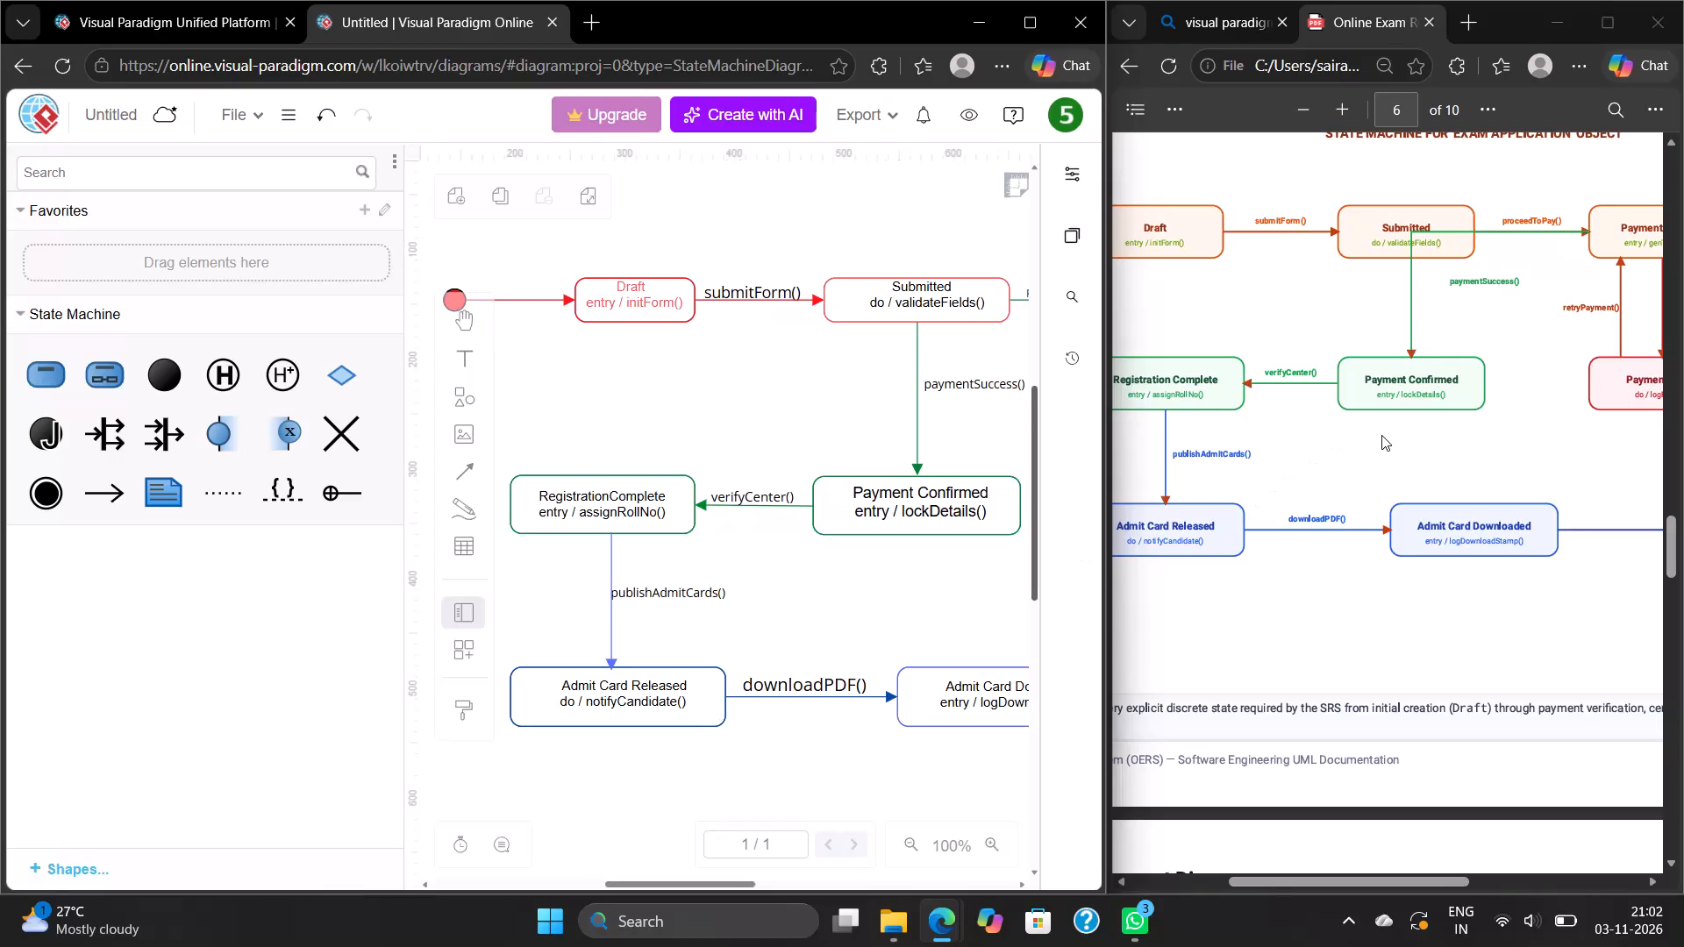
# Add a final state node and place it beyond the Admit Card Downloaded state, below Payment Failed.
pyautogui.hscroll(-1, 1381, 435)
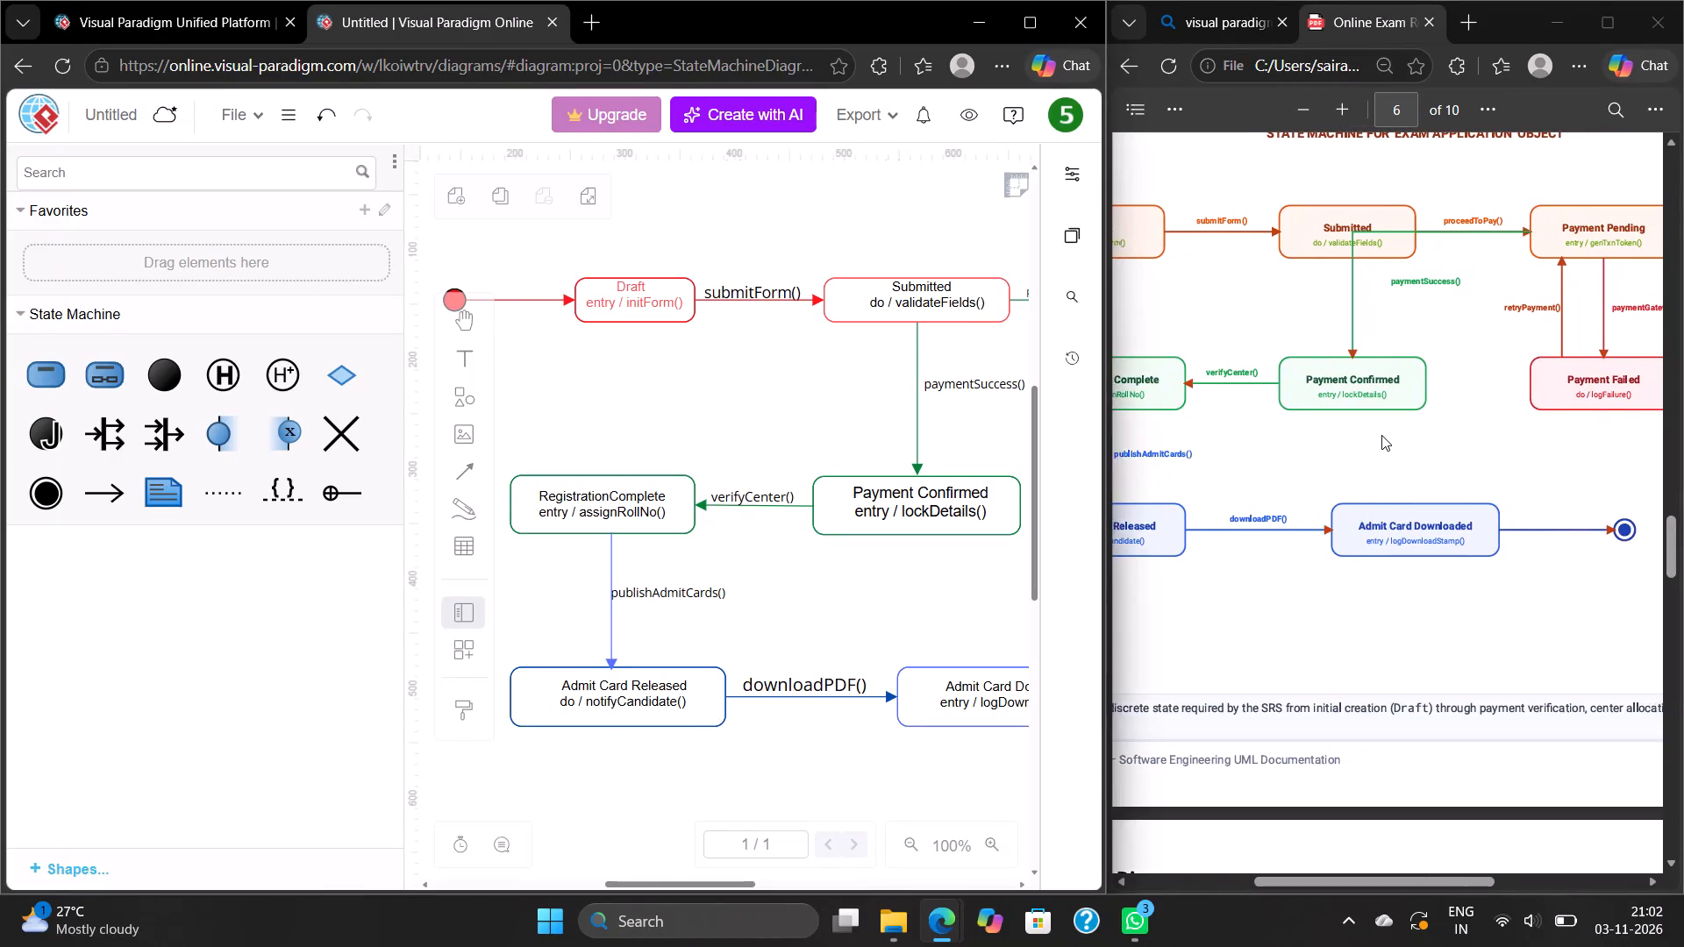
pyautogui.hscroll(-2, 1381, 435)
pyautogui.hscroll(-1, 910, 515)
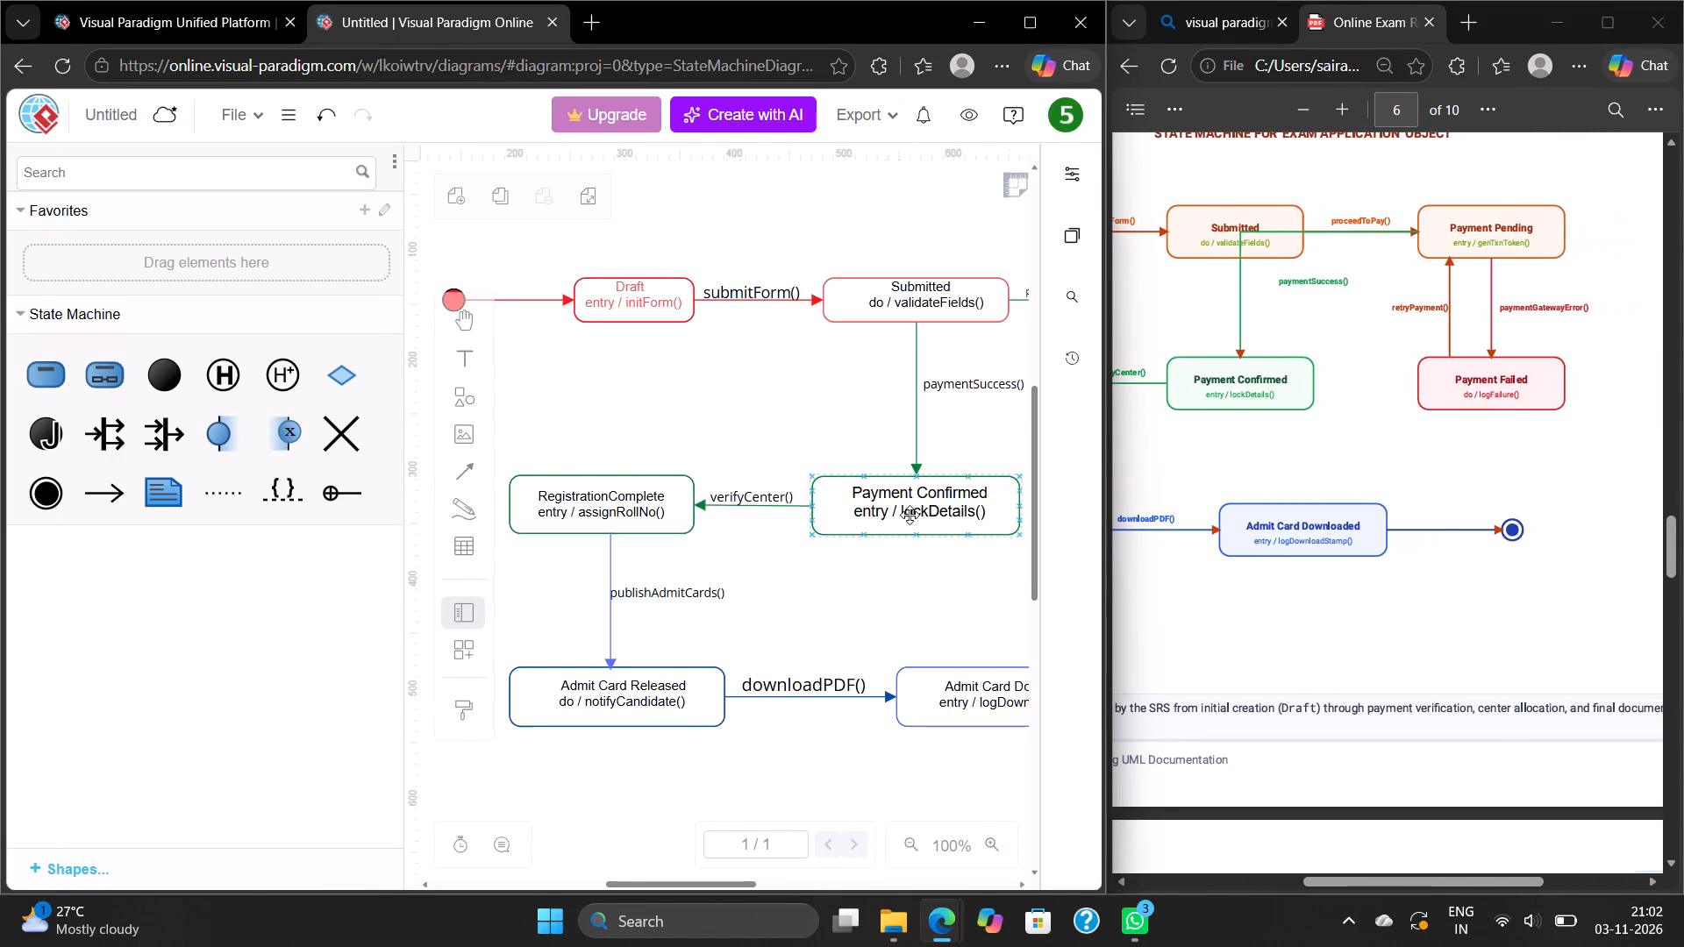
pyautogui.hscroll(-2, 910, 515)
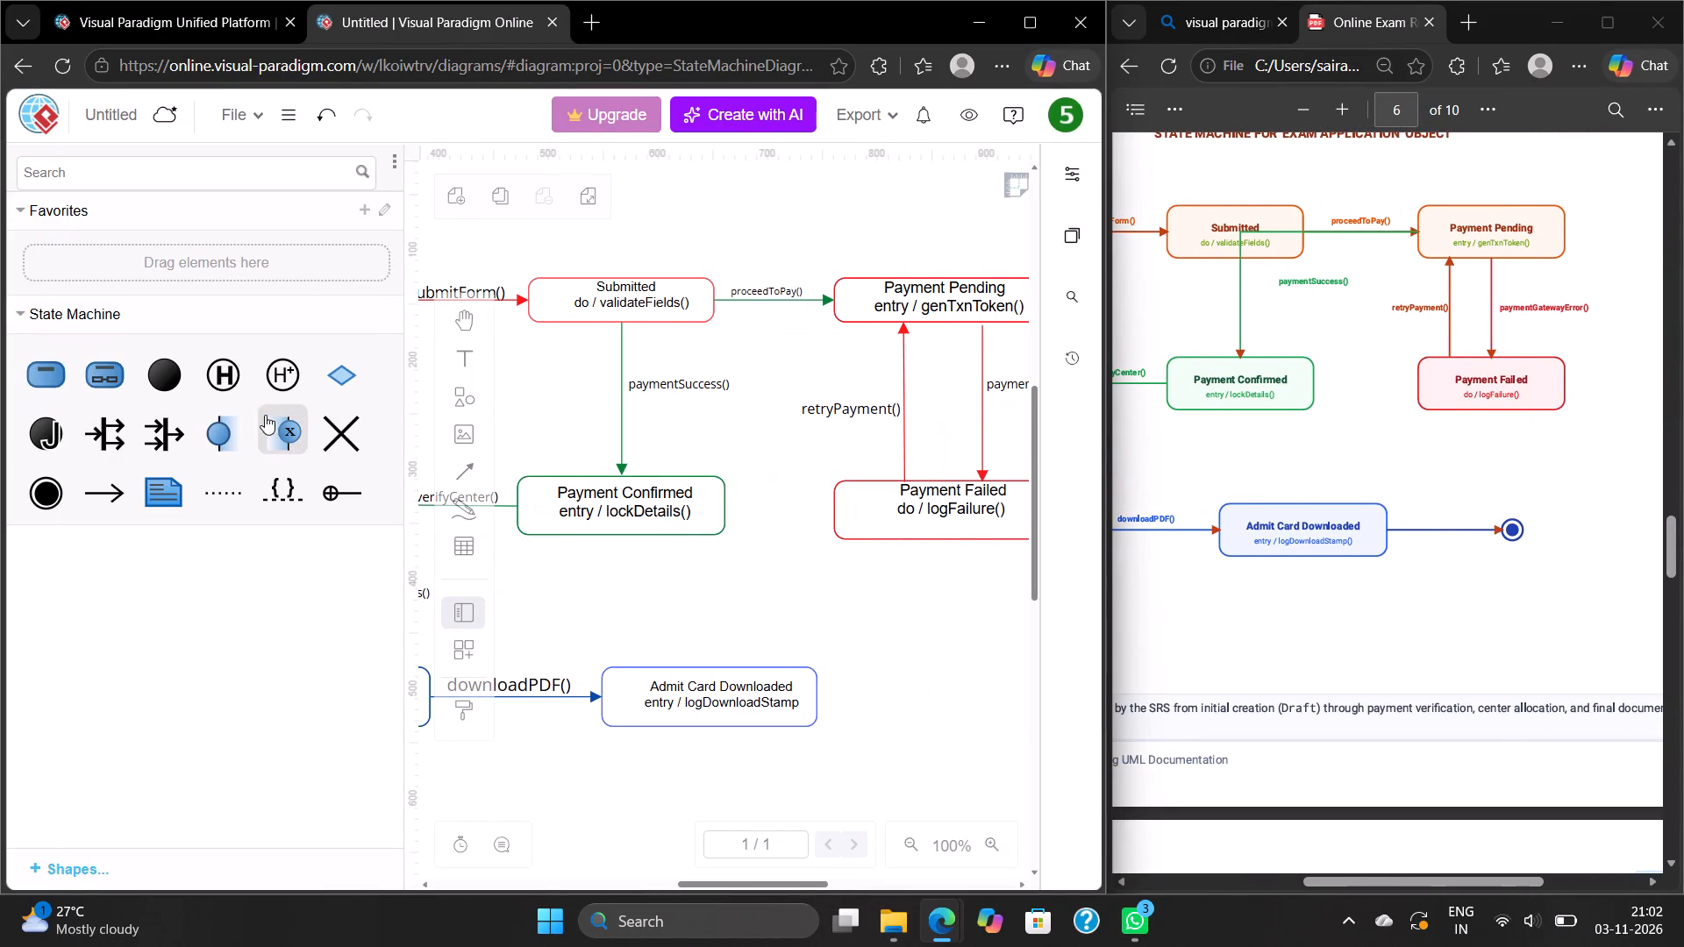
pyautogui.click(44, 495)
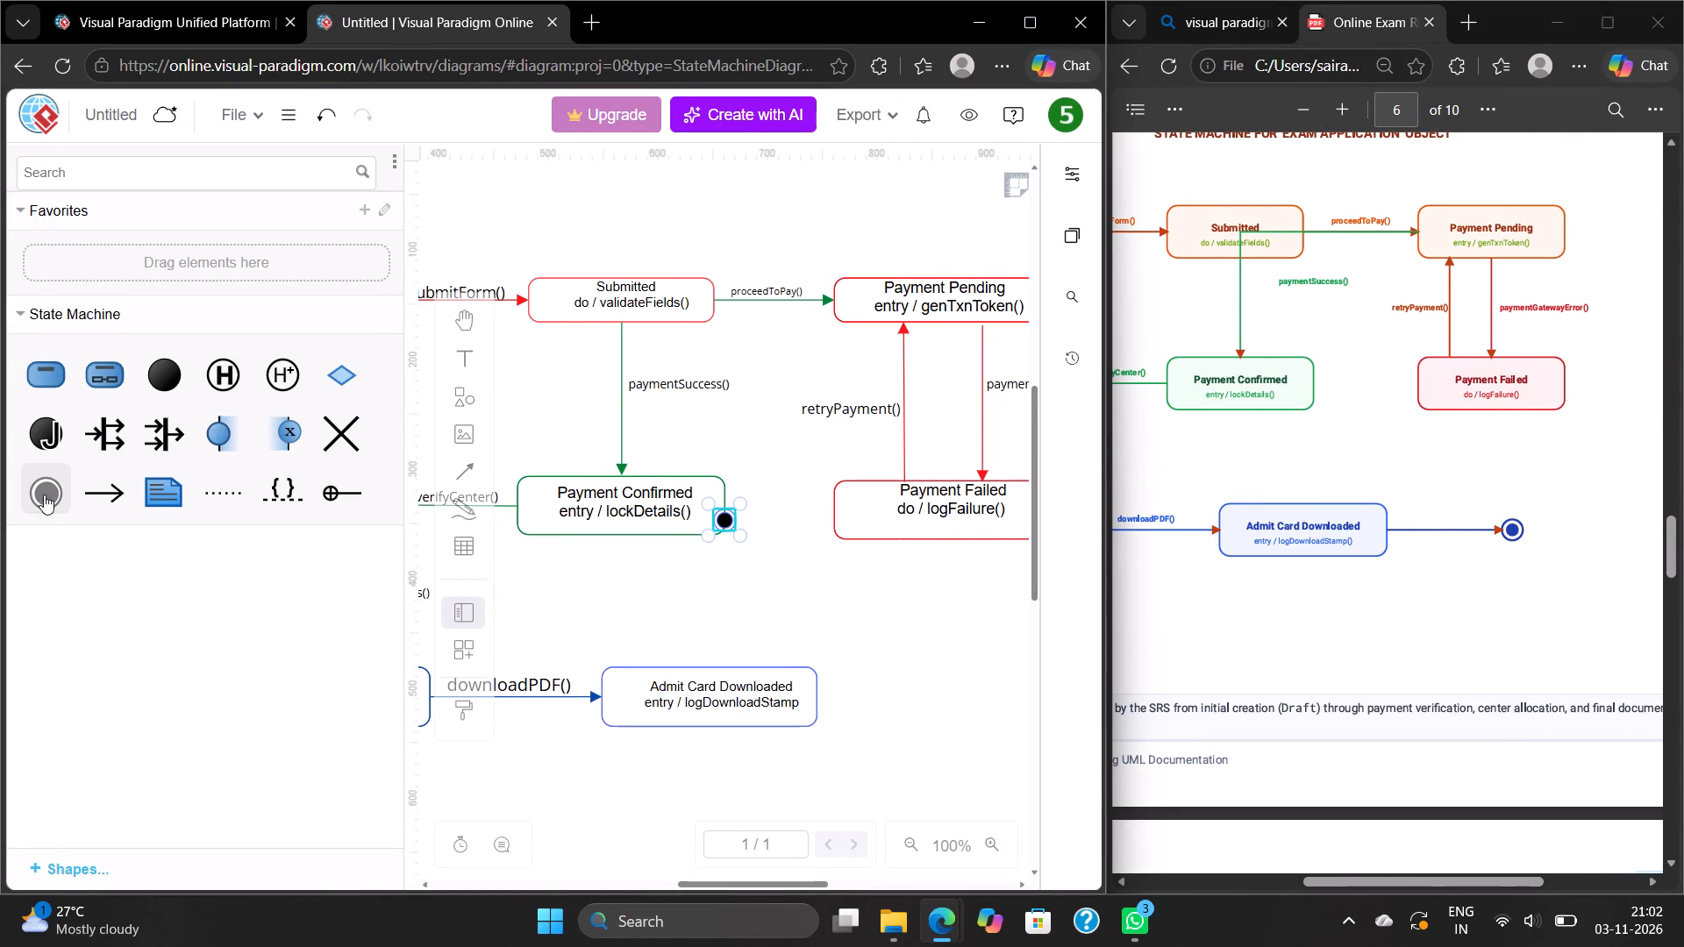
pyautogui.moveTo(728, 516); pyautogui.dragTo(754, 522)
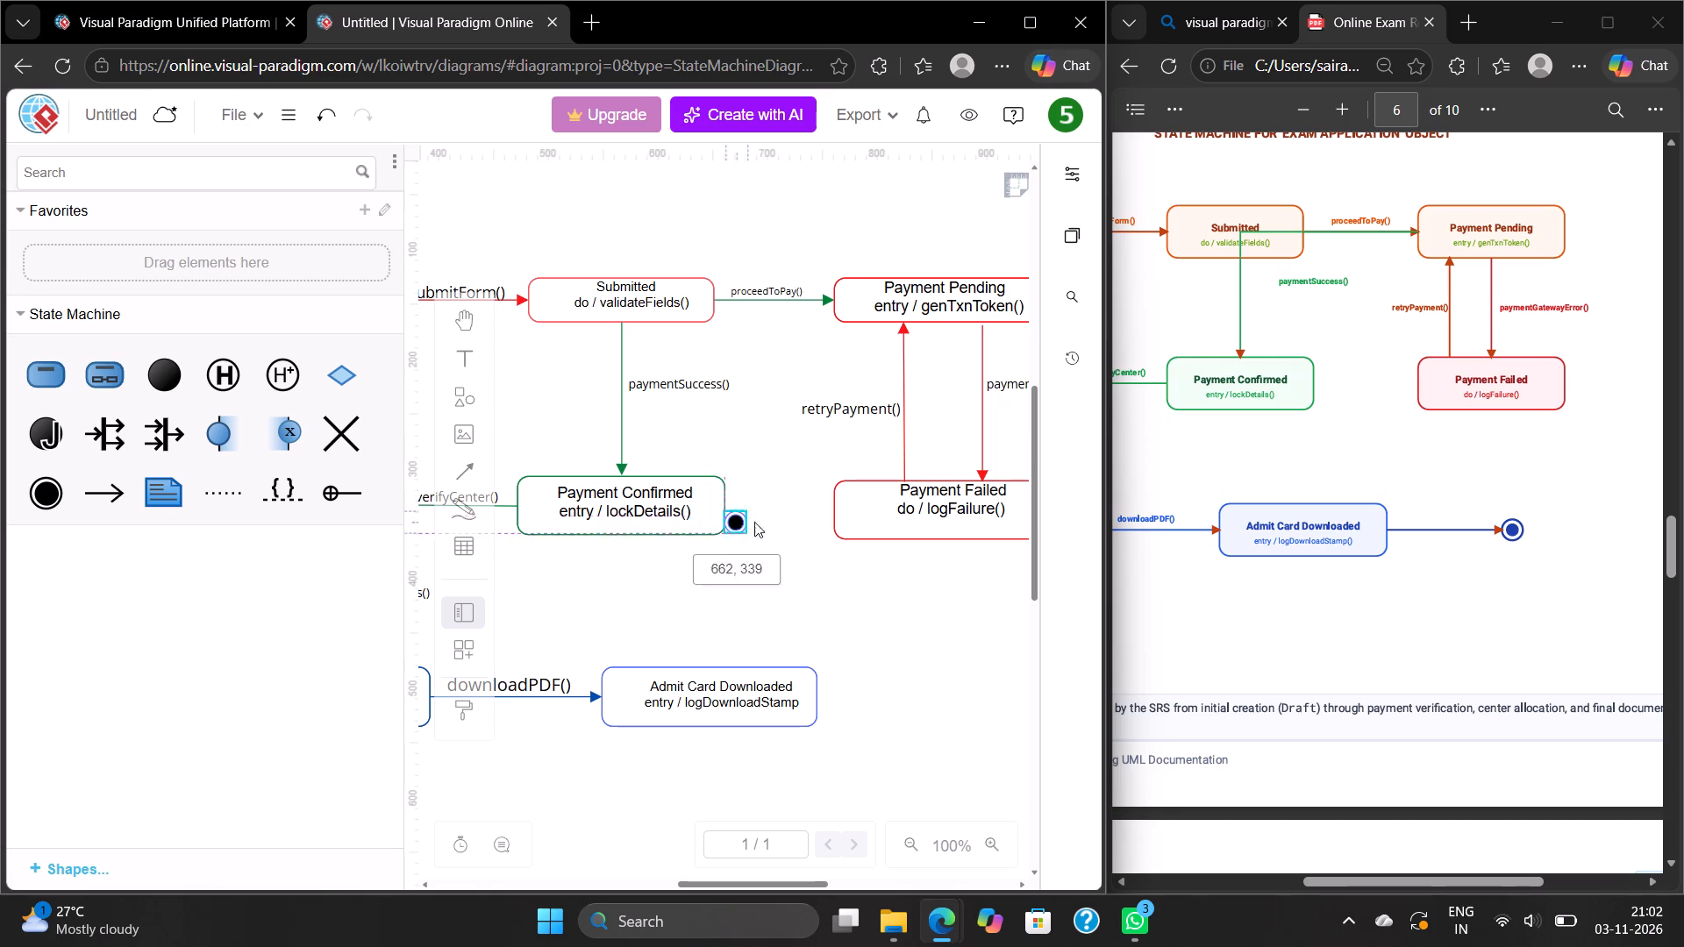
pyautogui.moveTo(754, 522); pyautogui.dragTo(922, 686)
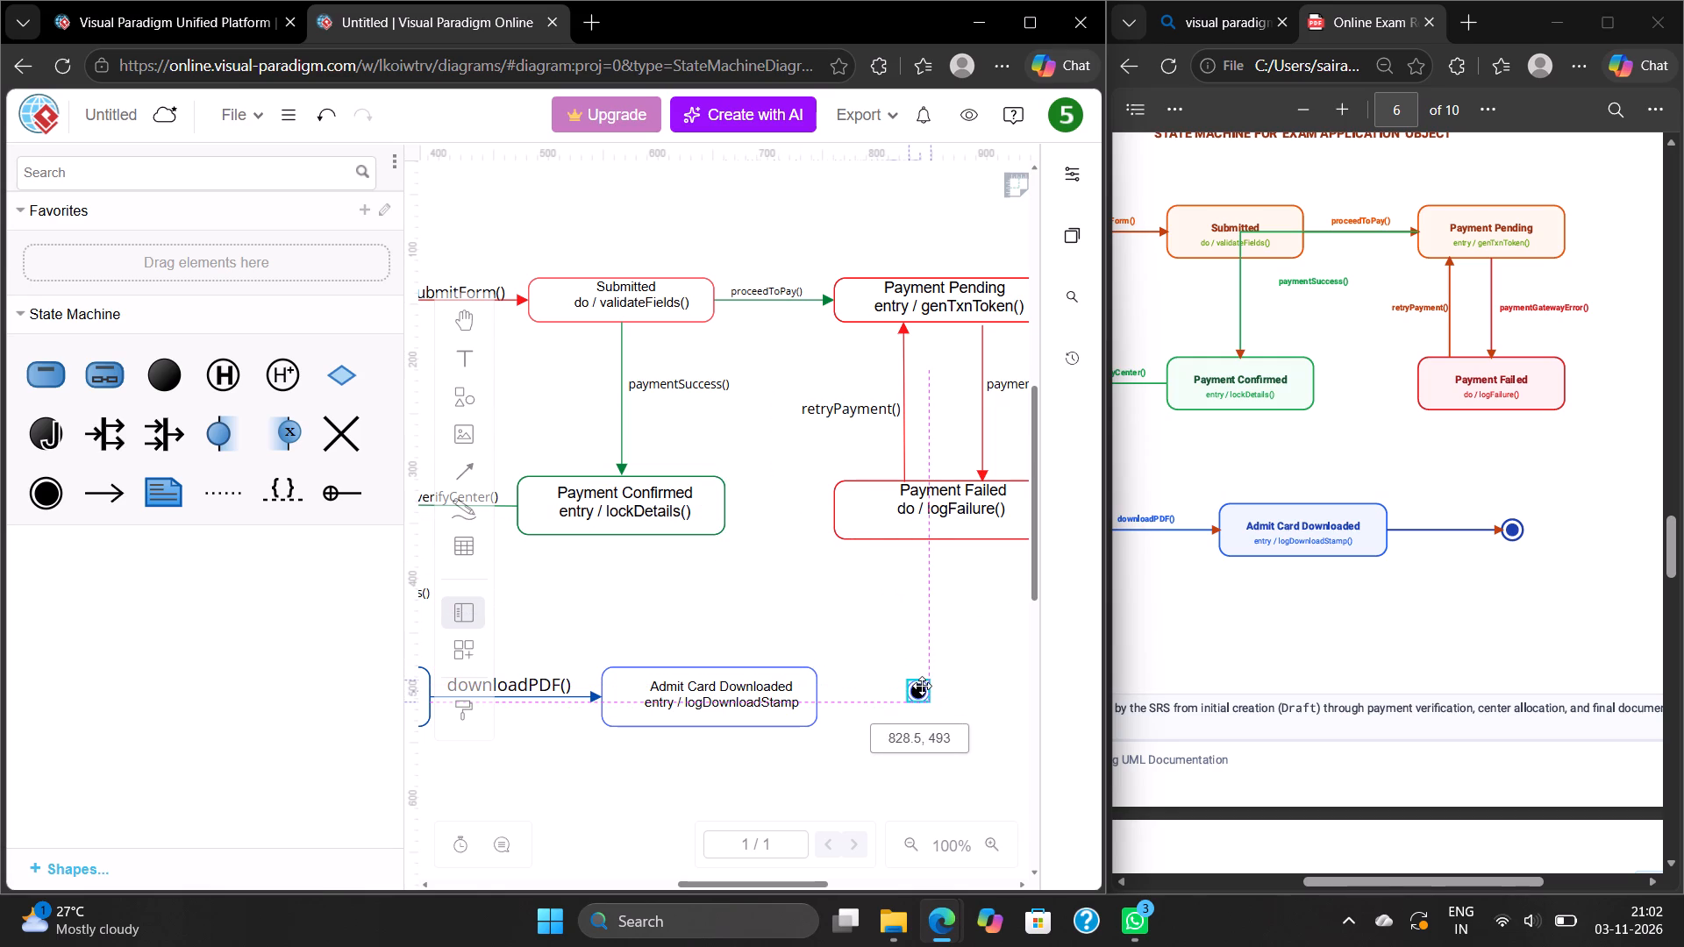
pyautogui.moveTo(922, 686); pyautogui.dragTo(964, 695)
# Enlarge the final state node and realign it level with the Admit Card Downloaded state, at about 867, 489.5.
pyautogui.moveTo(975, 712); pyautogui.dragTo(978, 713)
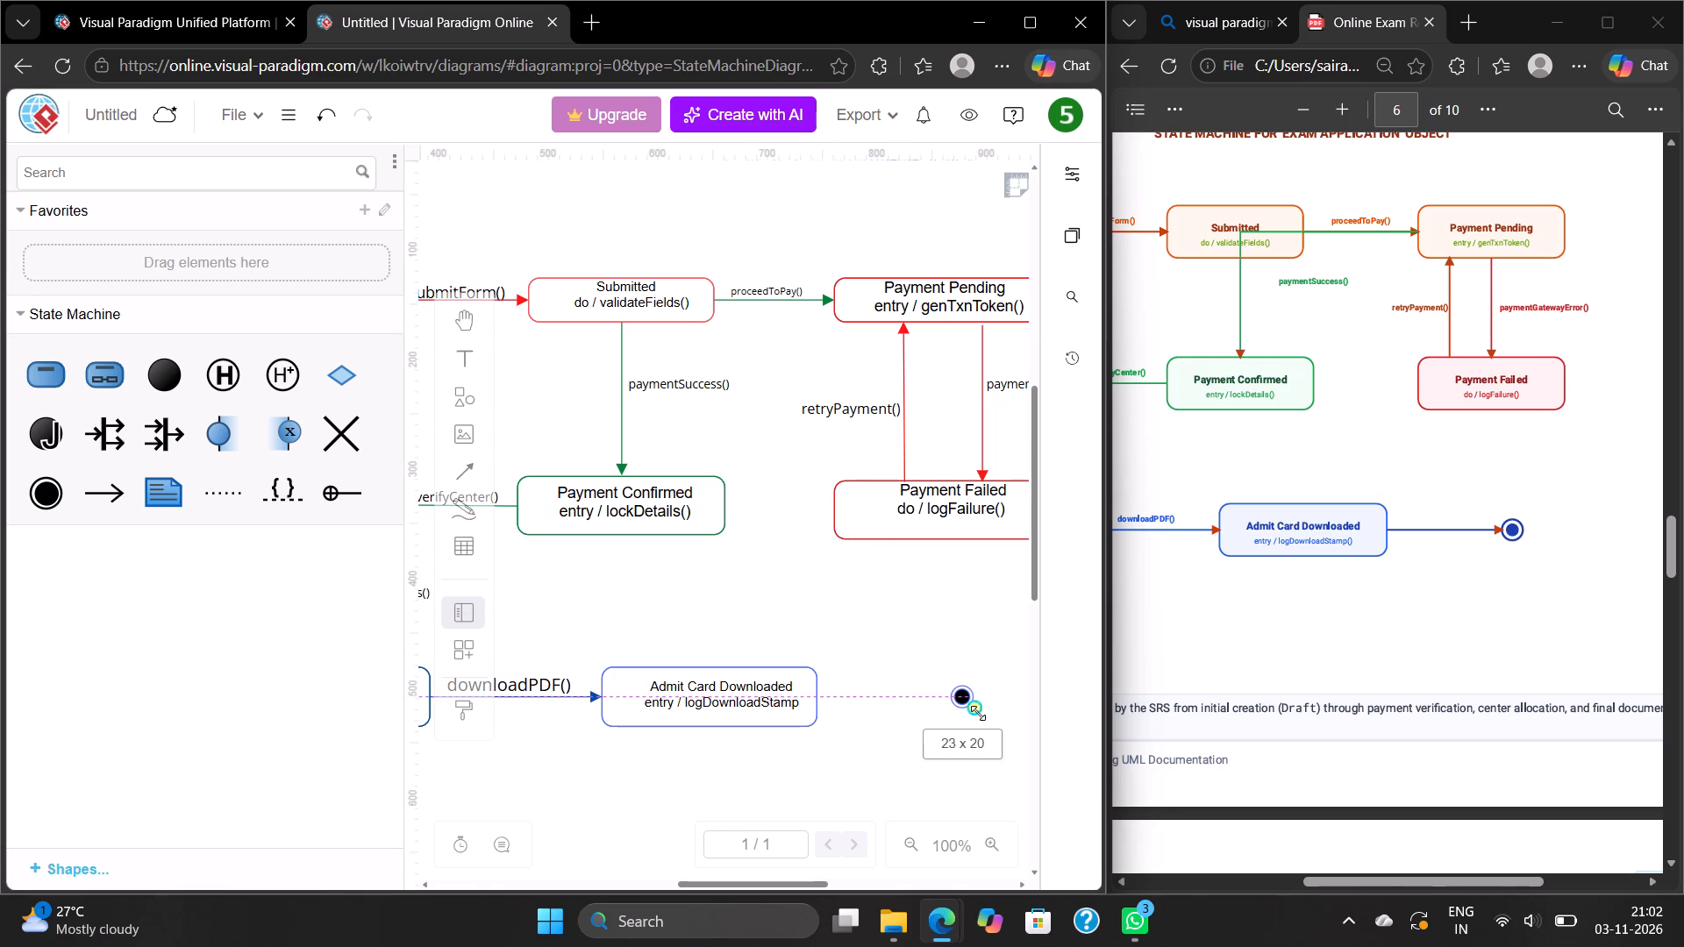
pyautogui.moveTo(978, 713); pyautogui.dragTo(1000, 743)
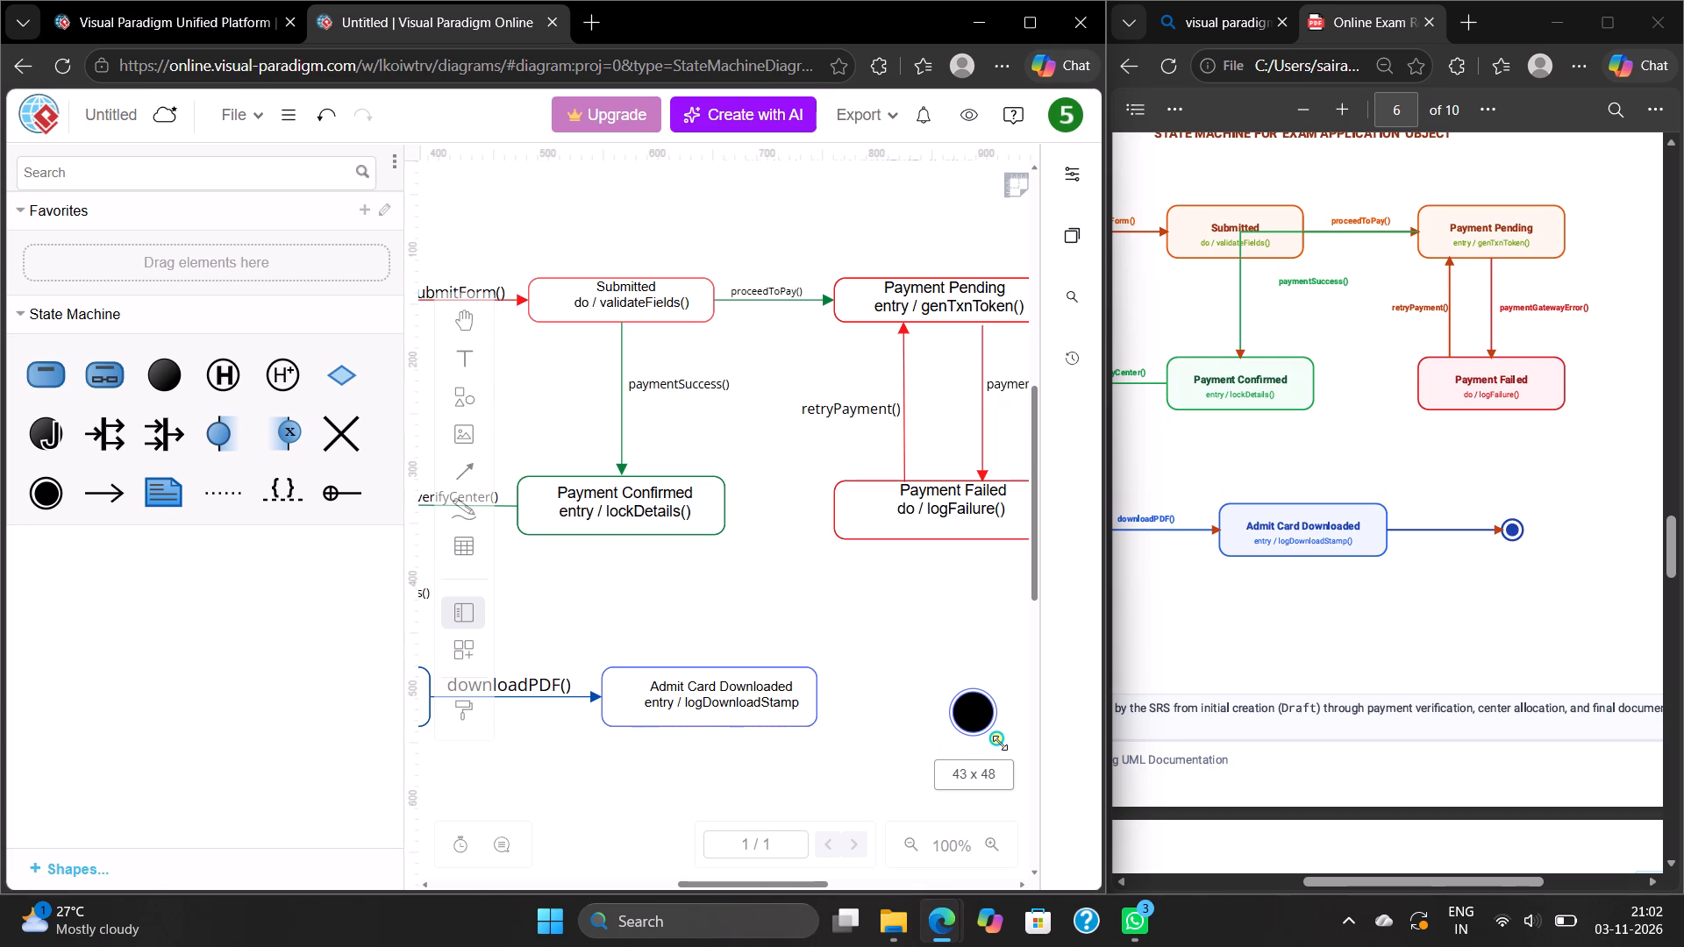
pyautogui.moveTo(1000, 743); pyautogui.dragTo(998, 738)
pyautogui.moveTo(978, 712); pyautogui.dragTo(977, 705)
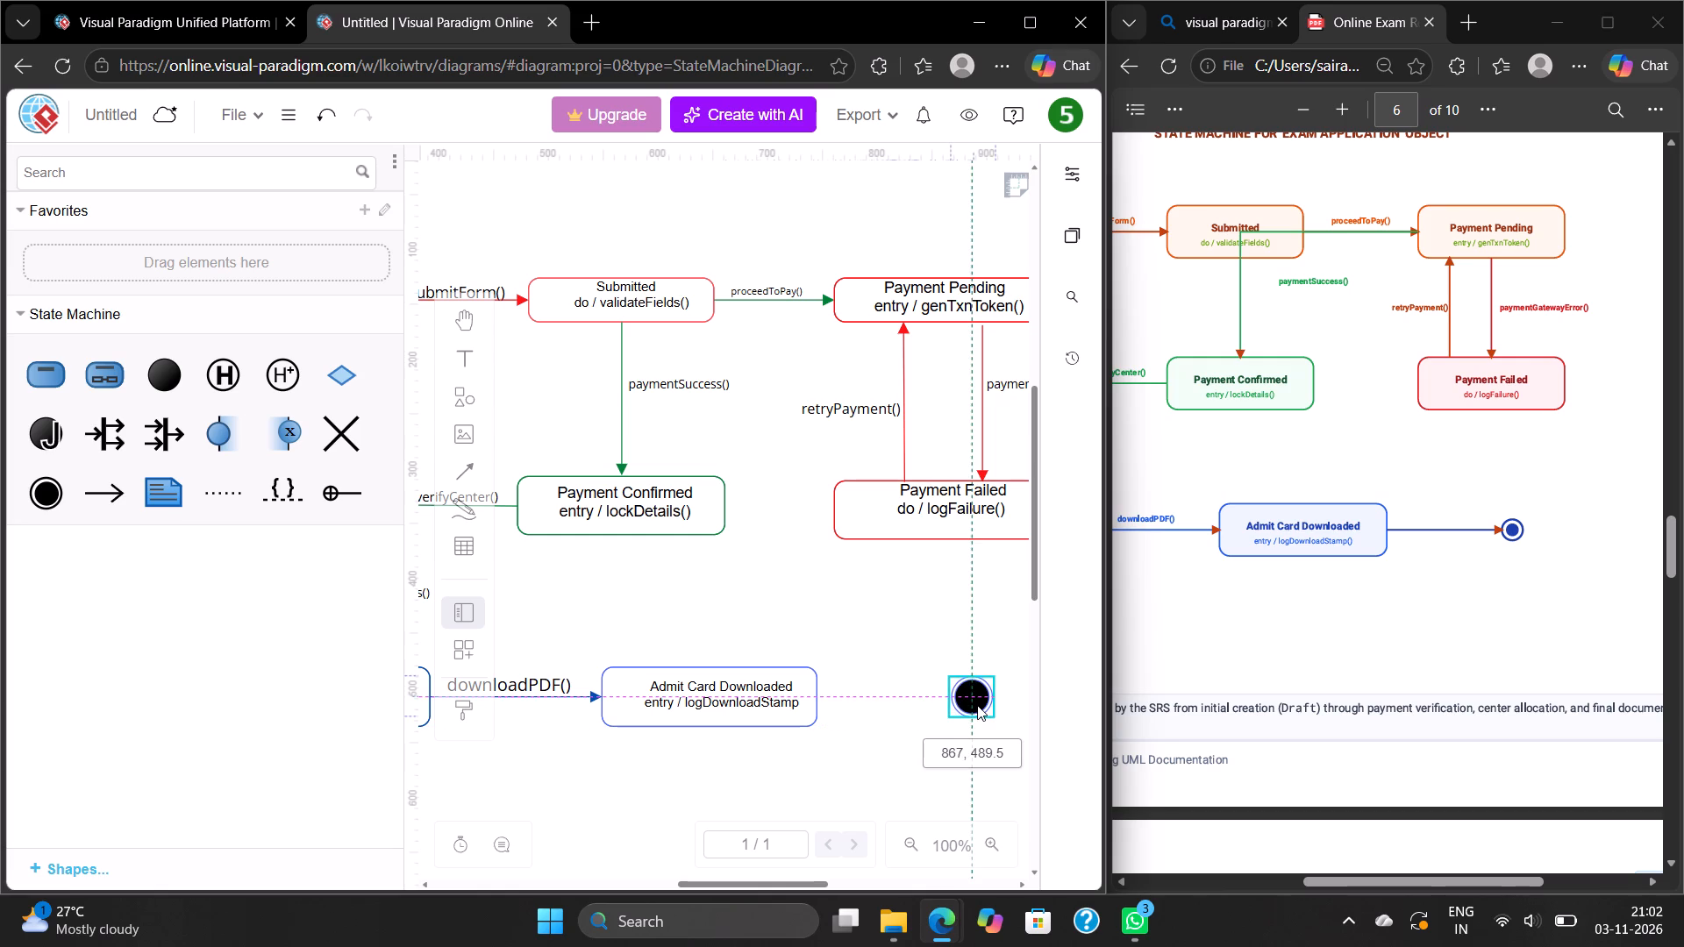
pyautogui.moveTo(977, 705); pyautogui.dragTo(977, 704)
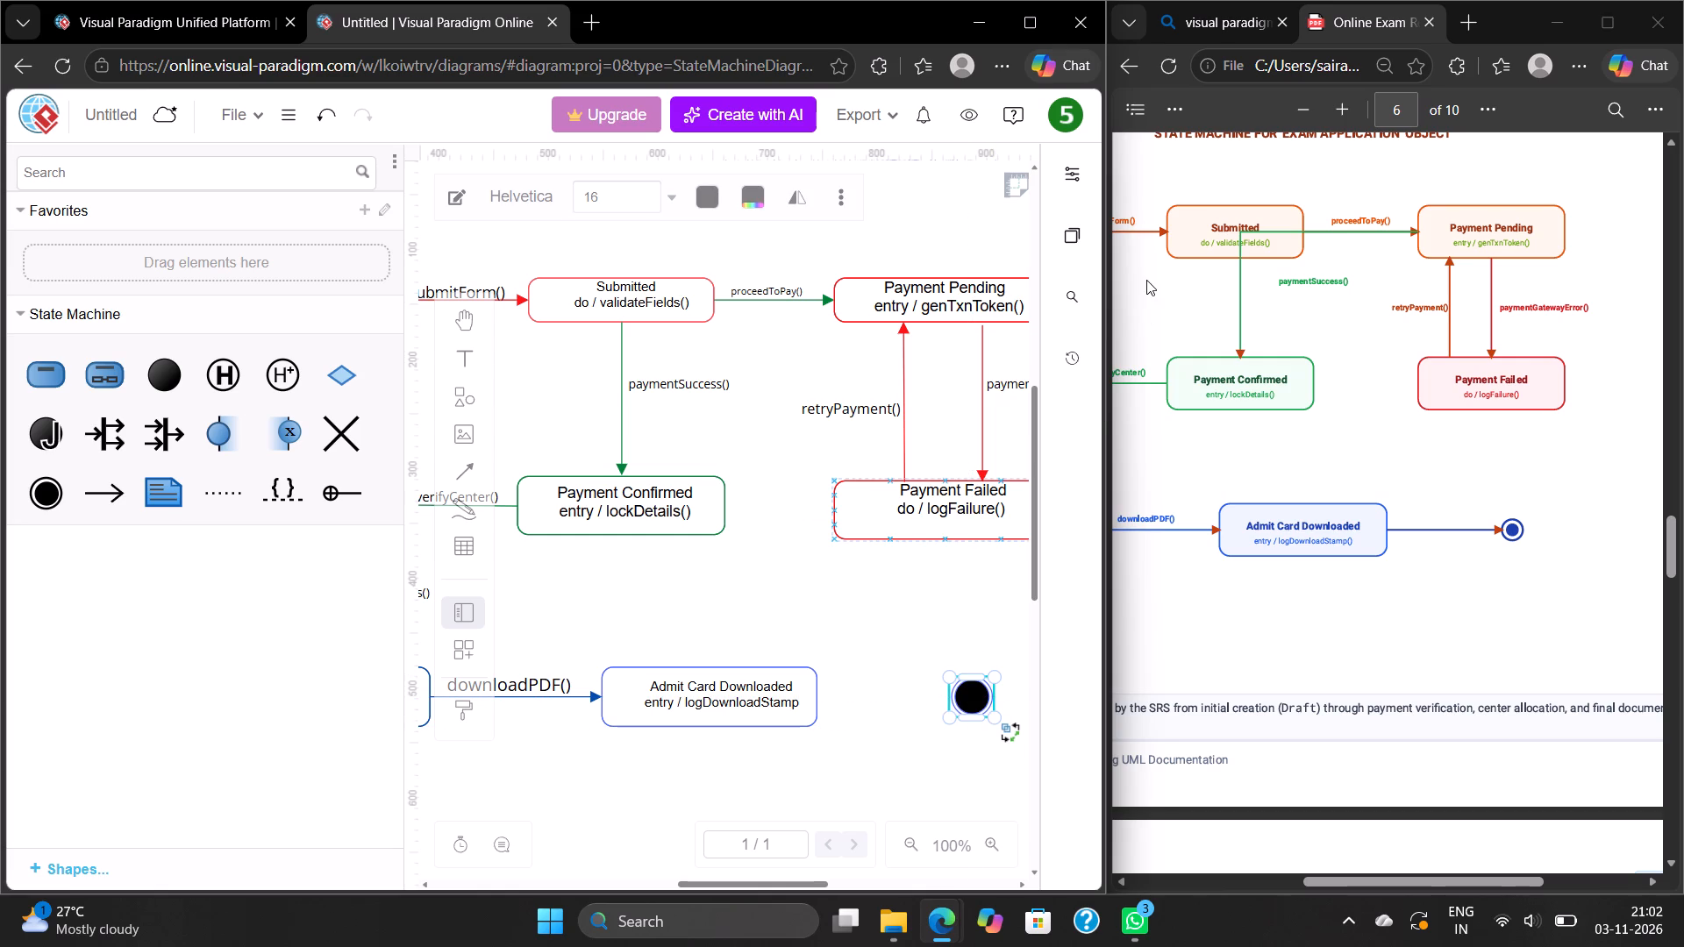
# Set the final state node's font colour to dark blue and deselect it.
pyautogui.click(1069, 164)
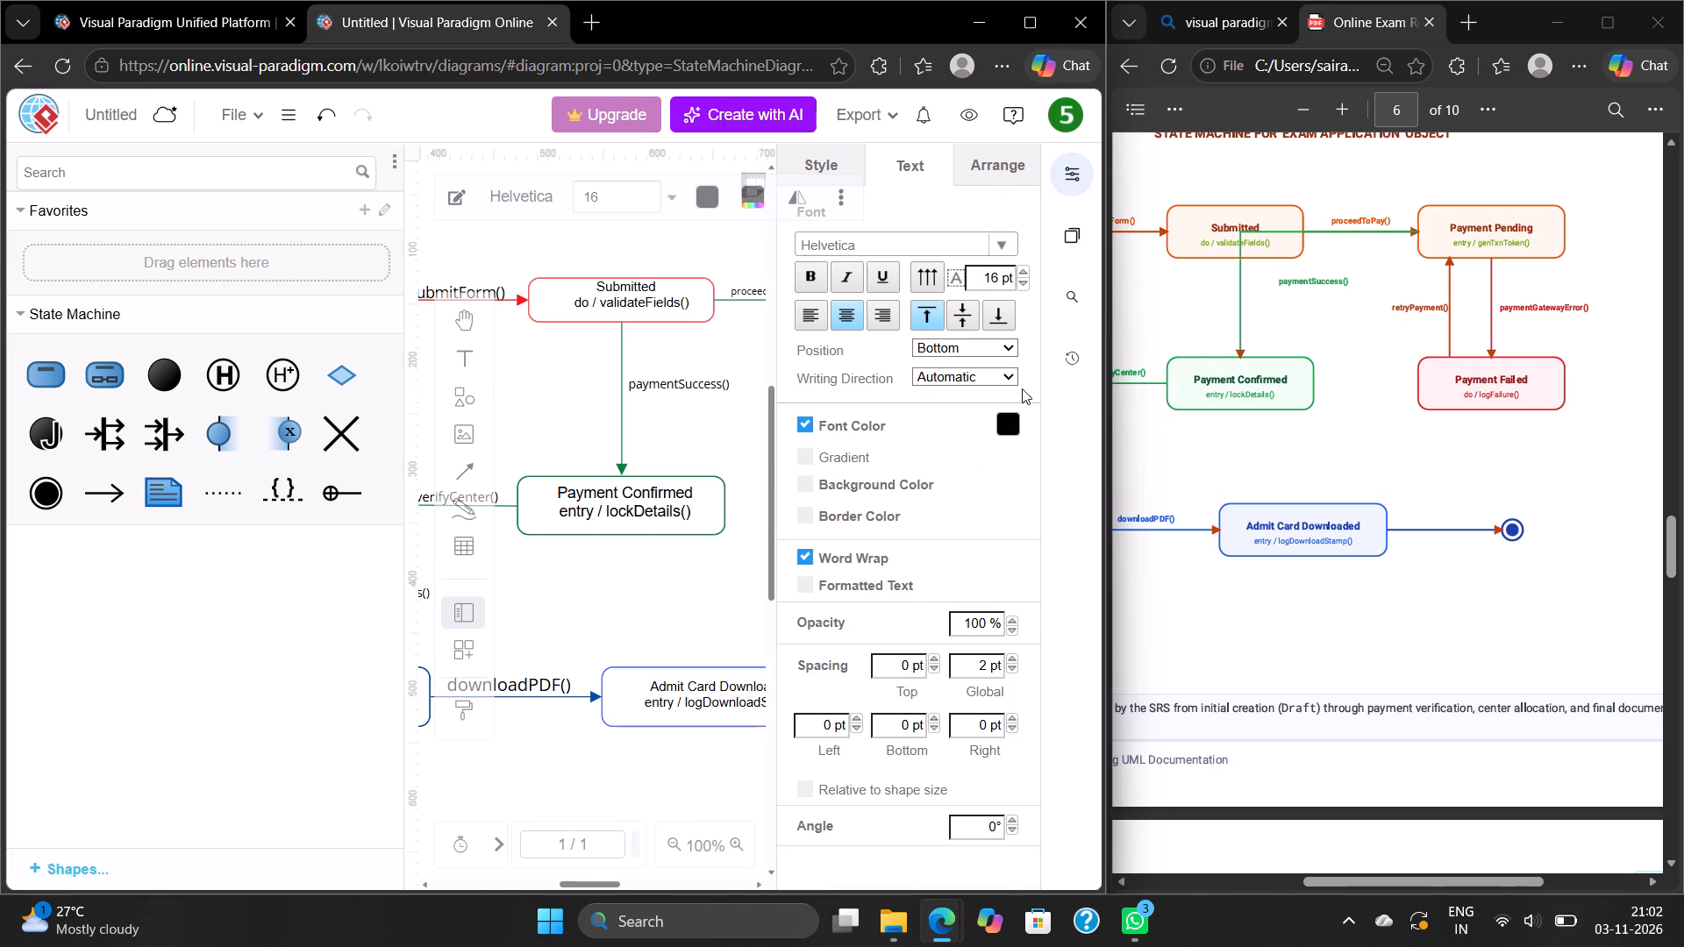
pyautogui.click(1010, 417)
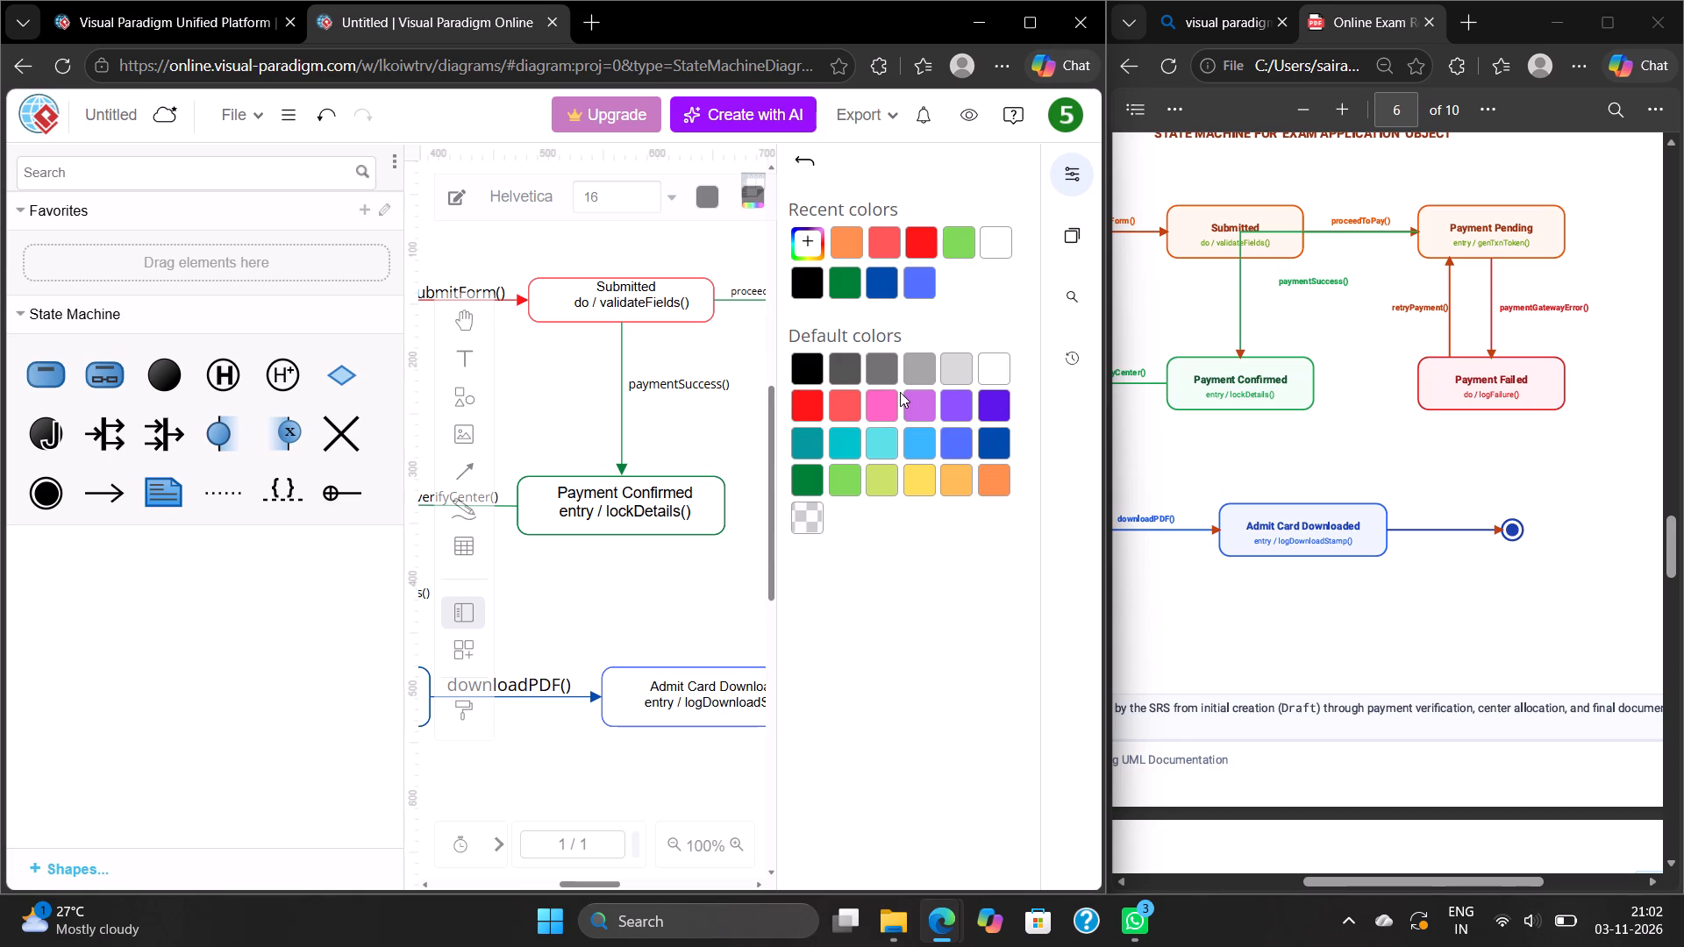
pyautogui.click(987, 435)
pyautogui.click(1068, 189)
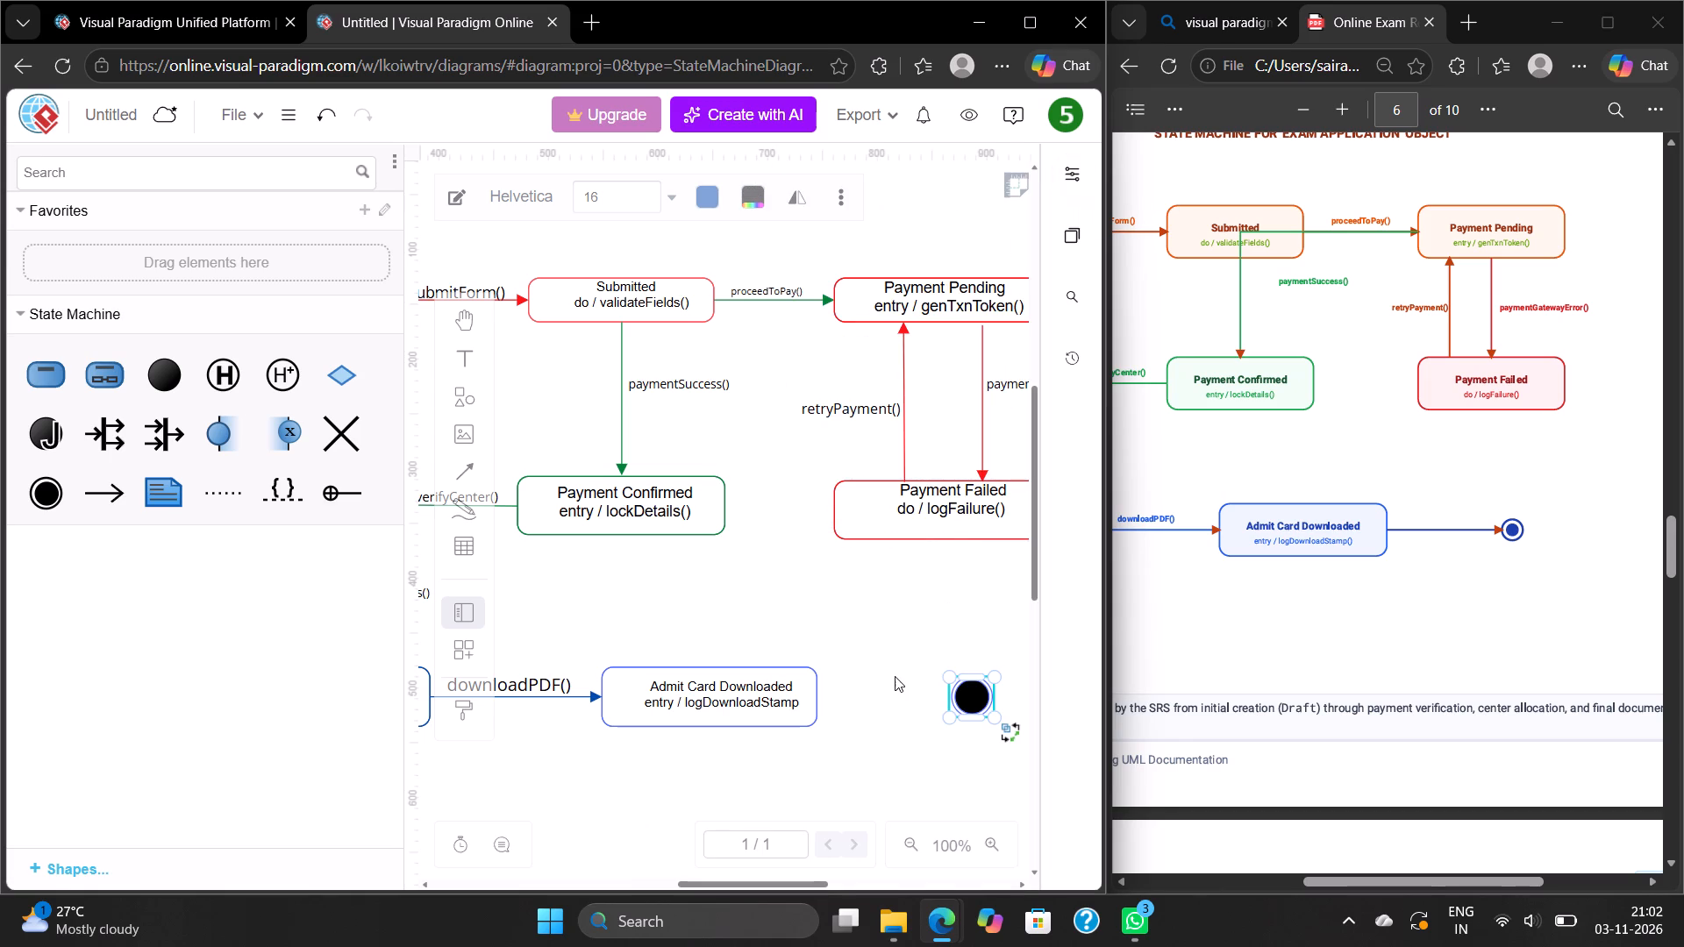
pyautogui.click(895, 676)
# Set the final state node's fill colour to dark blue and deselect it.
pyautogui.click(972, 694)
pyautogui.click(1066, 177)
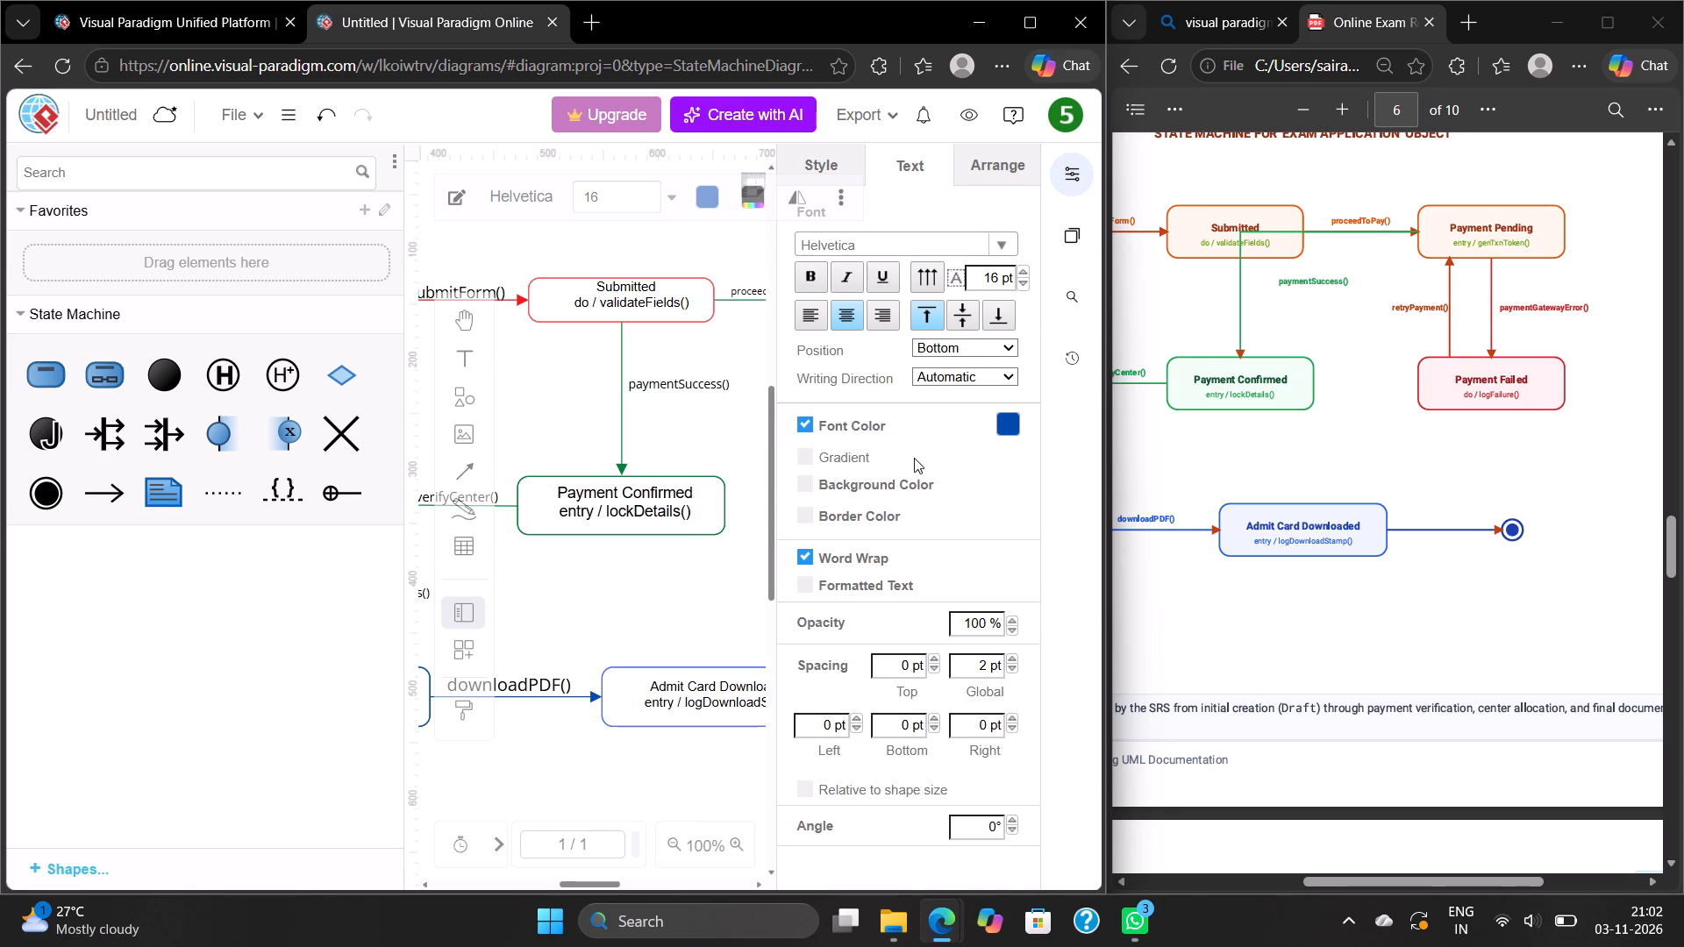
pyautogui.click(826, 156)
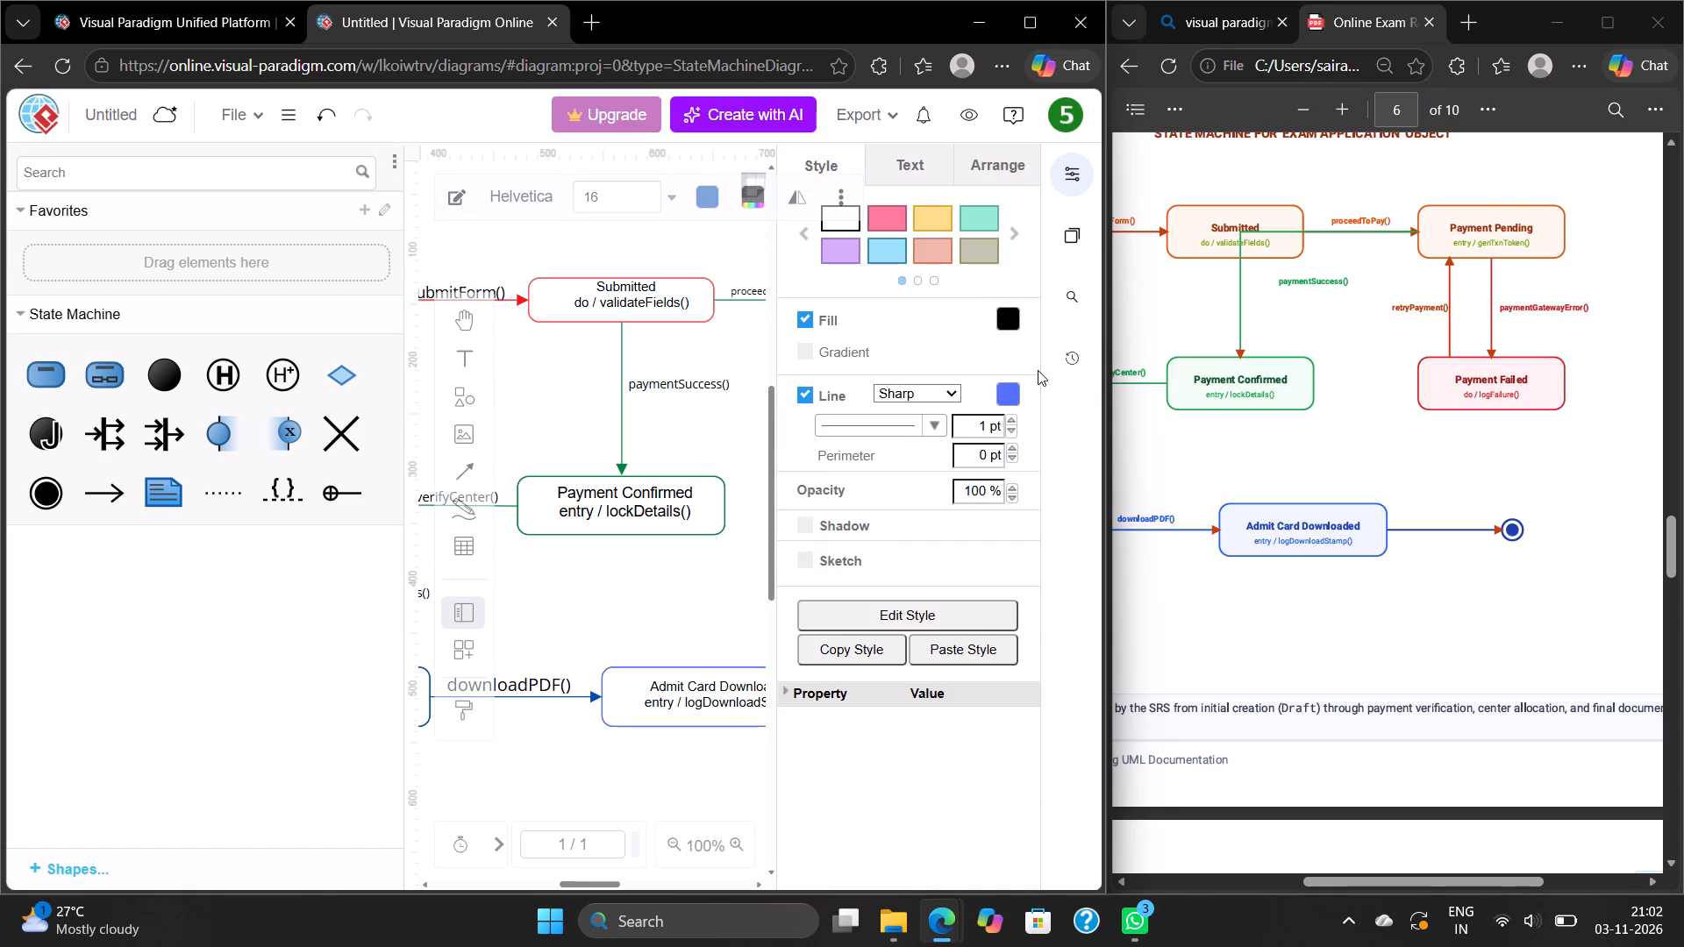
pyautogui.click(1007, 311)
pyautogui.click(995, 441)
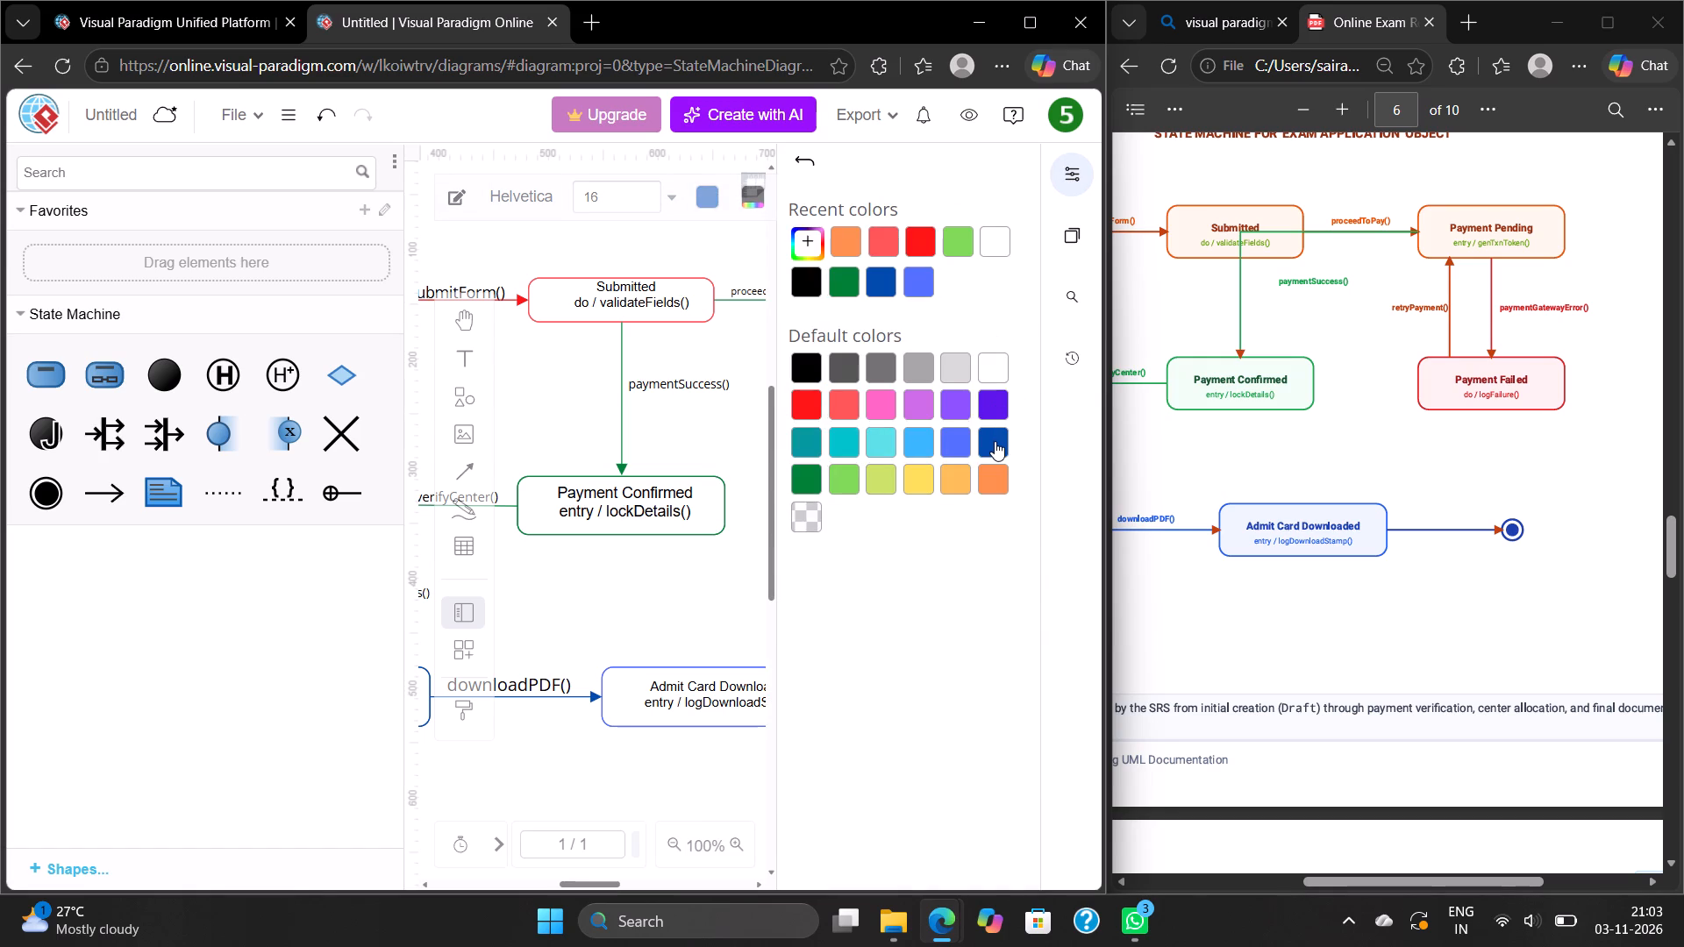
pyautogui.click(1074, 162)
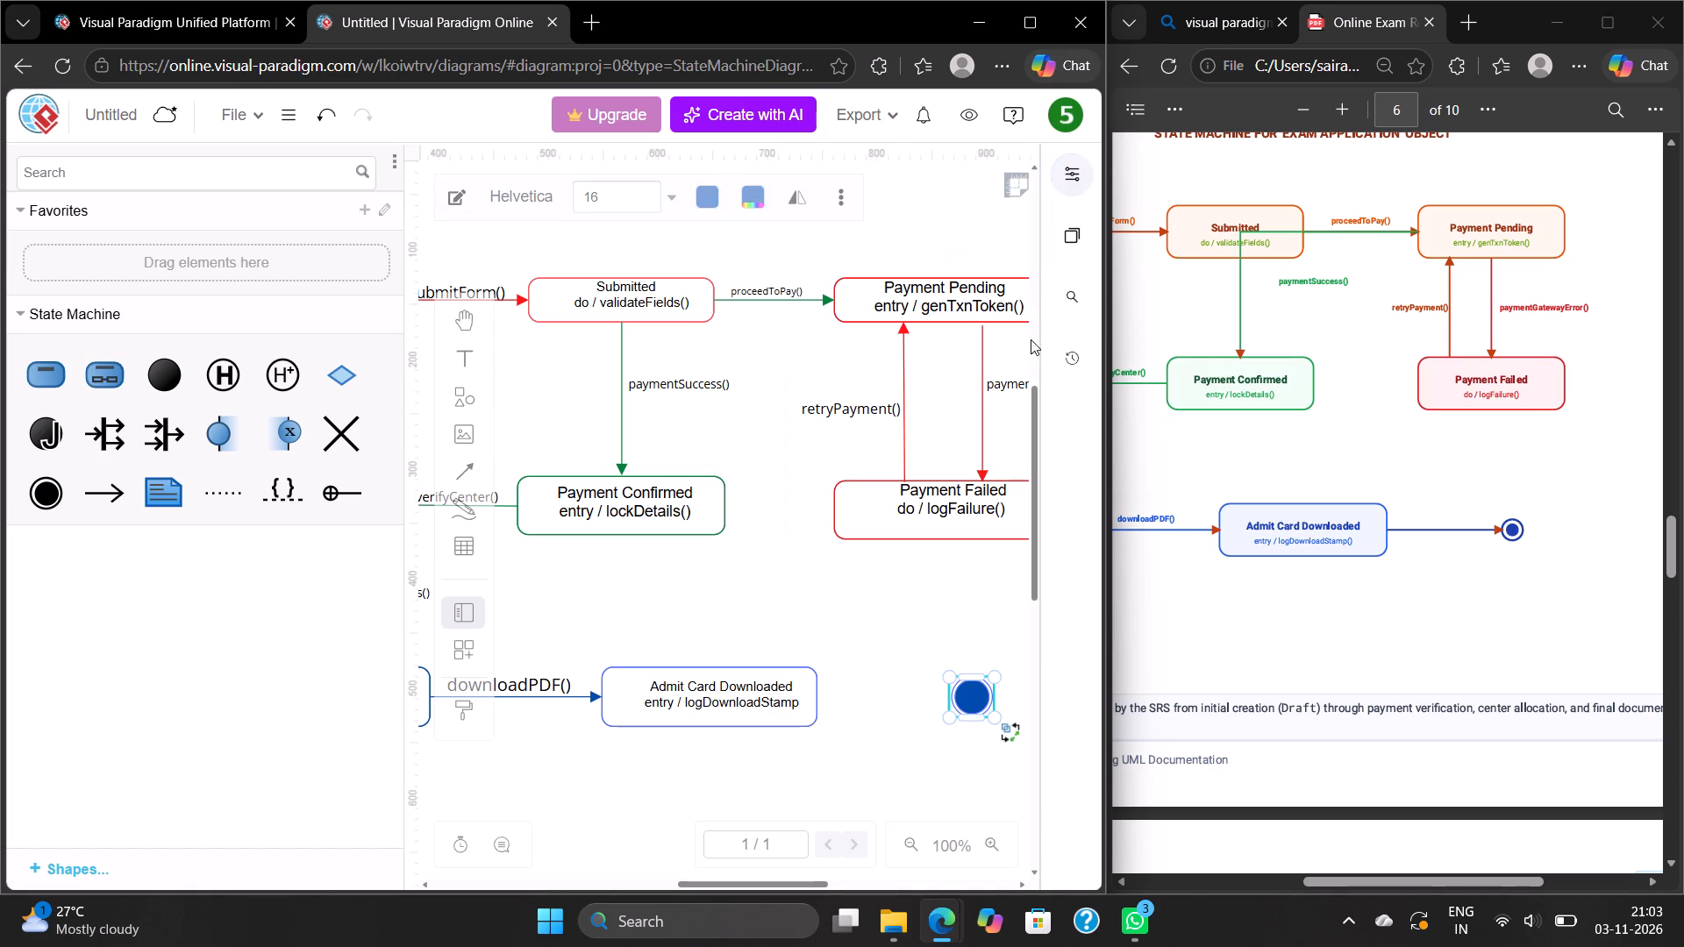
pyautogui.click(853, 665)
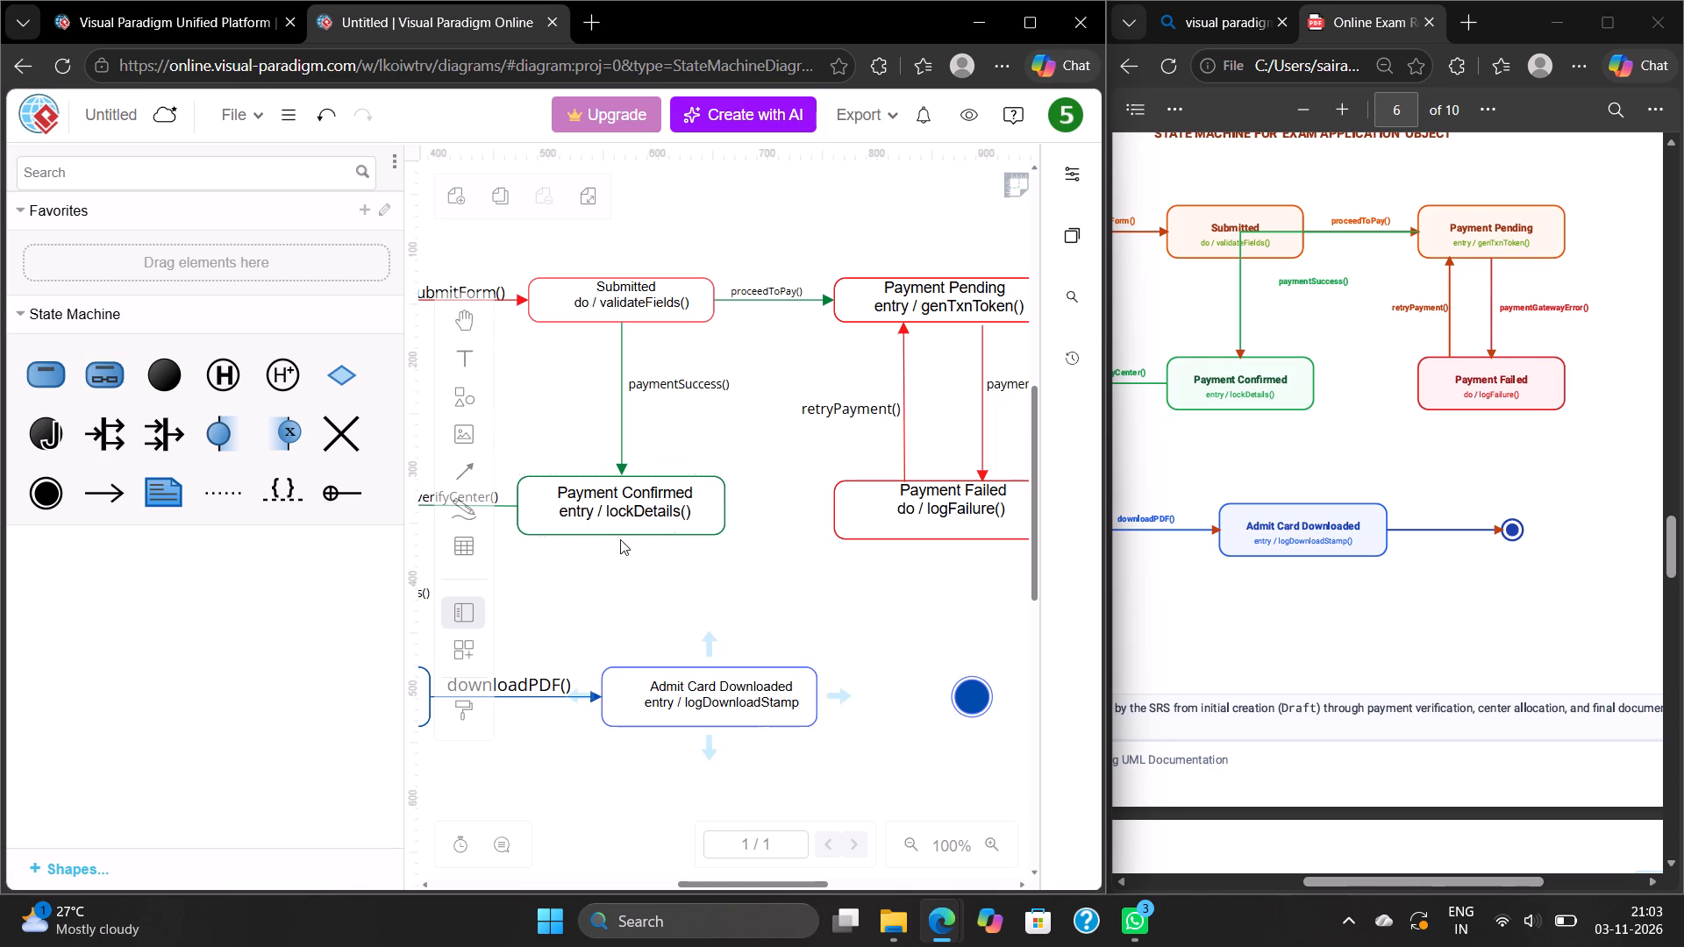
# Draw an arrow connector from the Admit Card Downloaded state to the final state node.
pyautogui.click(460, 475)
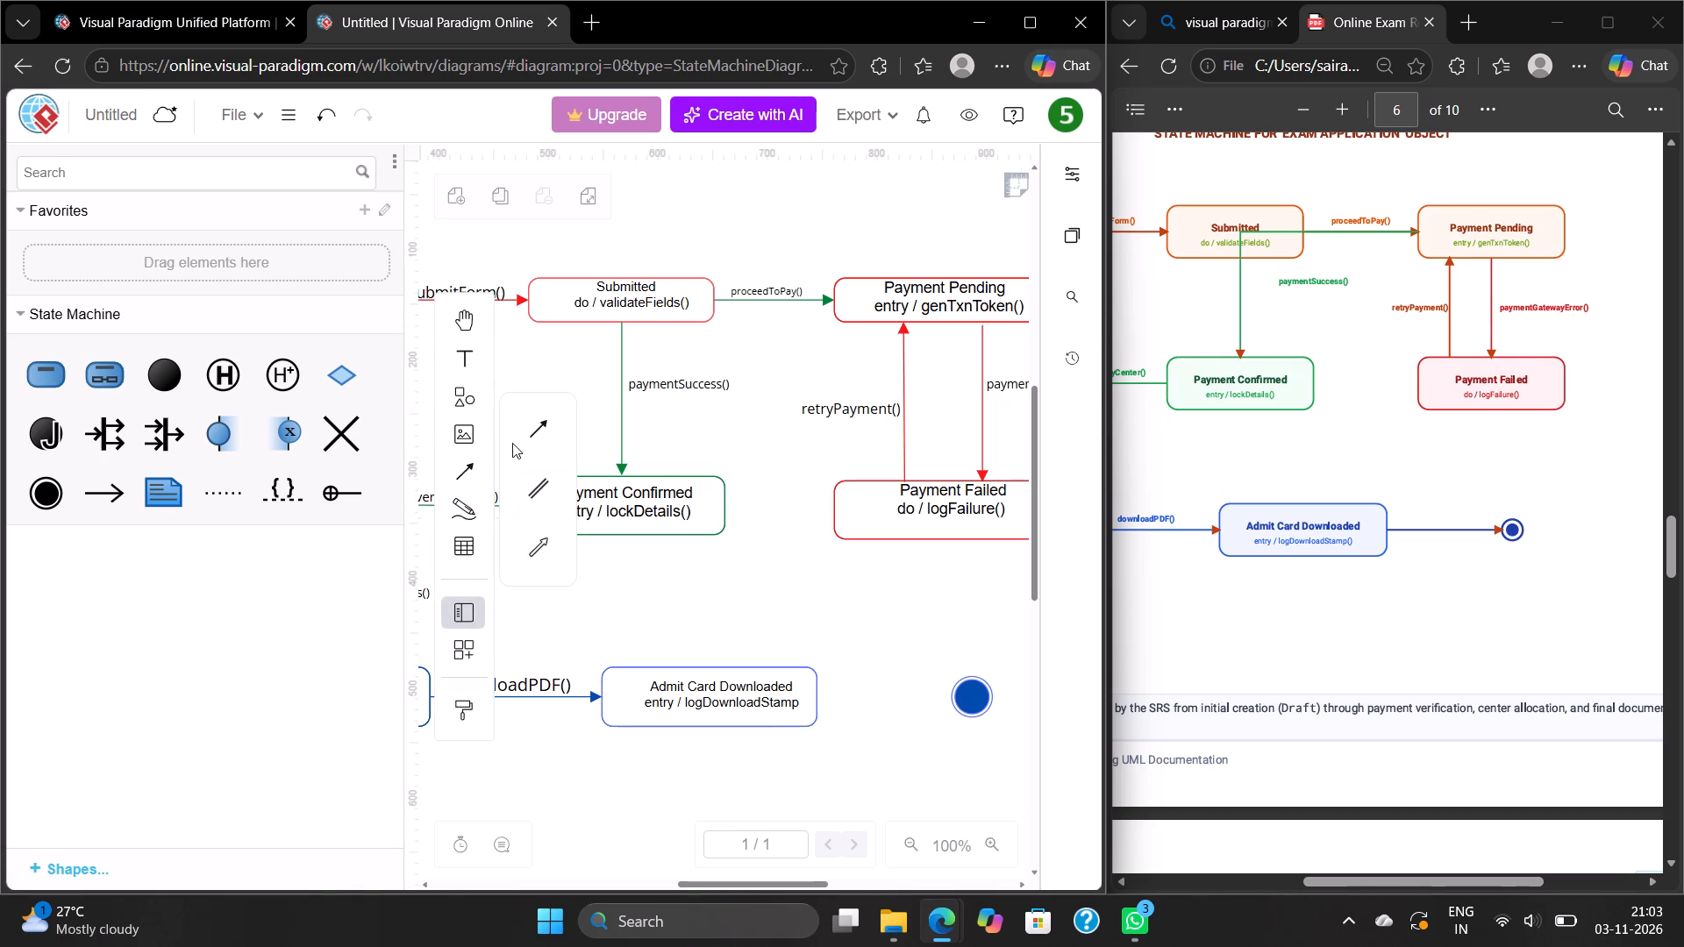
pyautogui.click(554, 420)
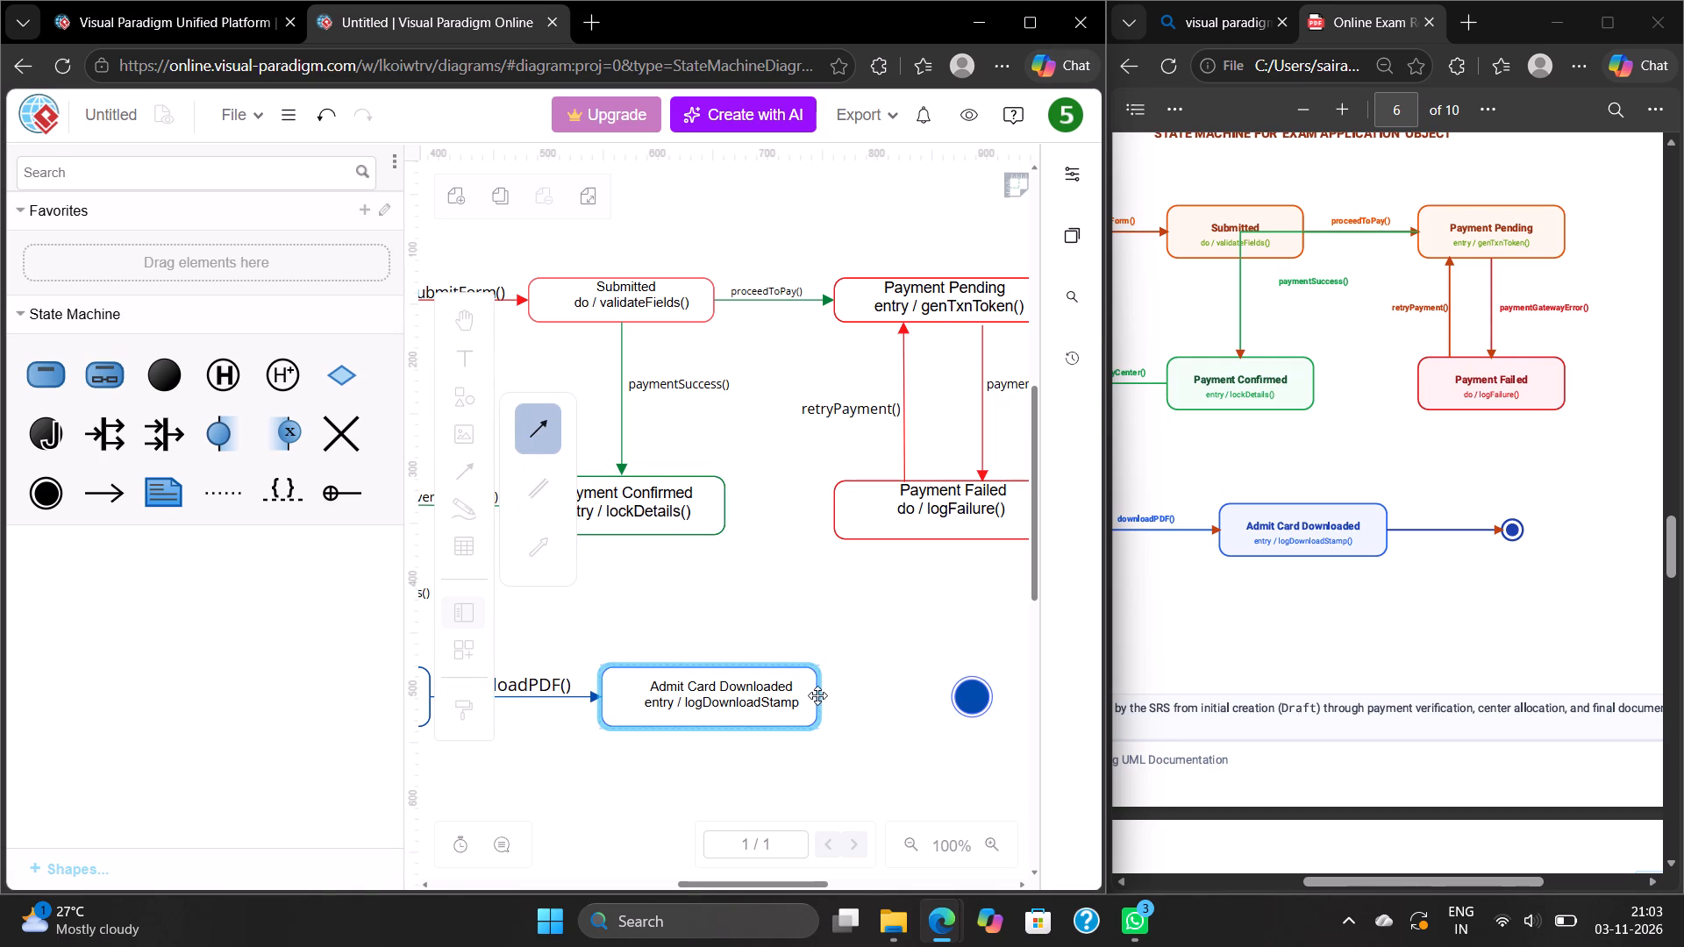
pyautogui.moveTo(818, 696); pyautogui.dragTo(954, 704)
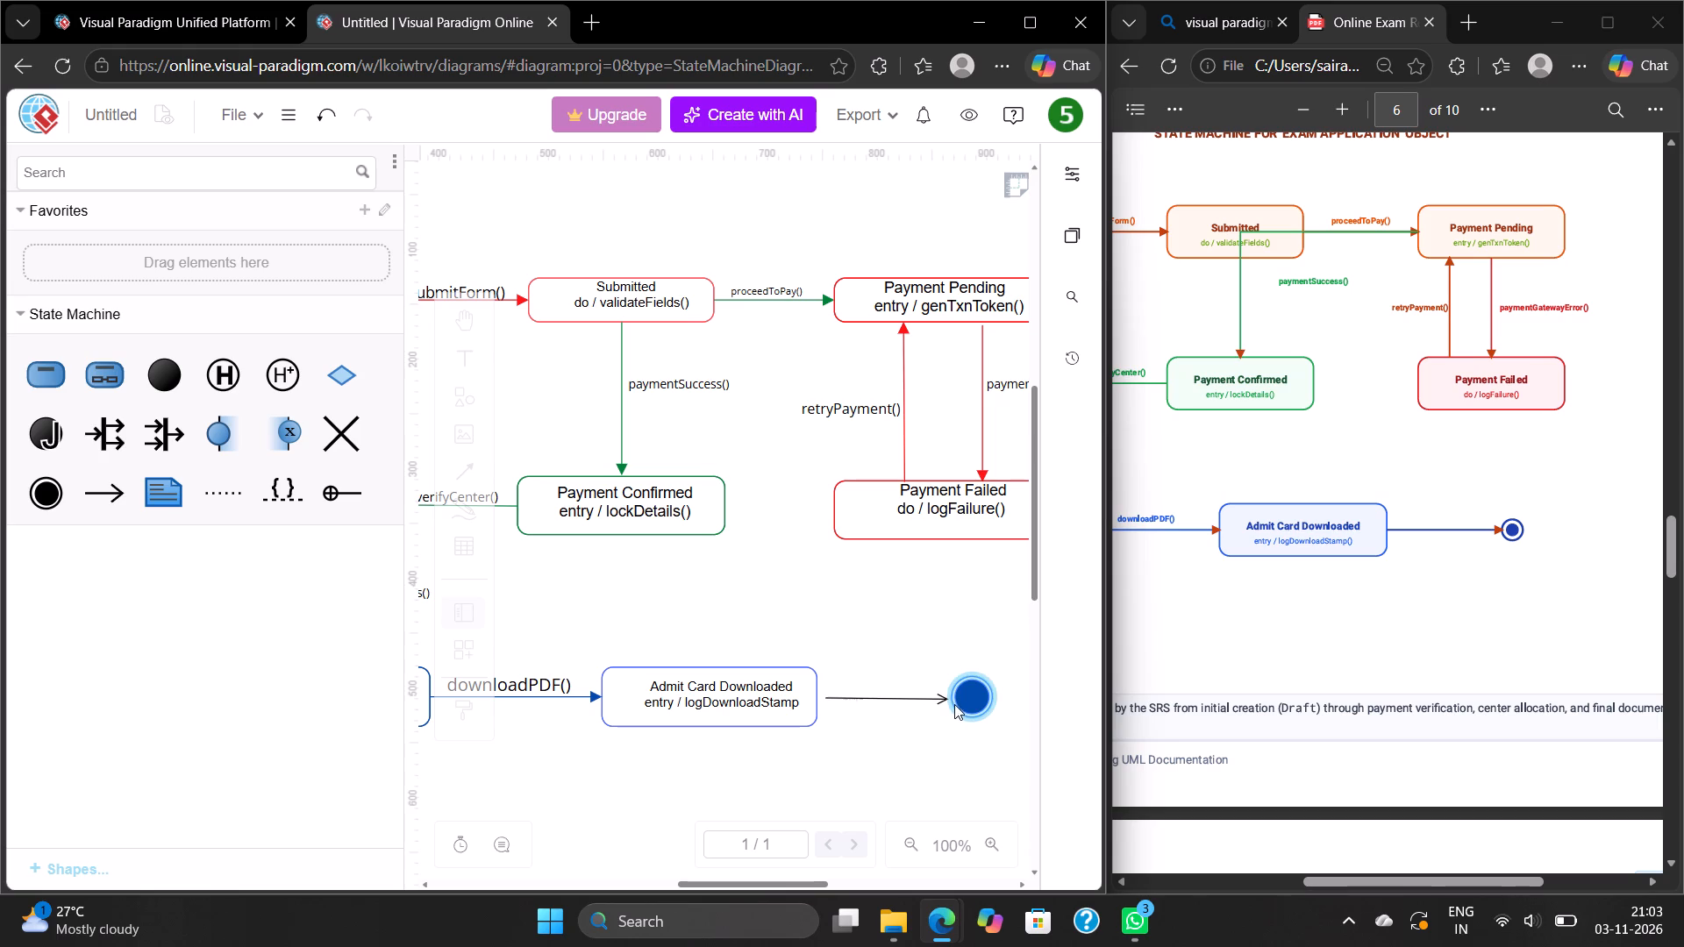
pyautogui.moveTo(954, 704); pyautogui.dragTo(959, 704)
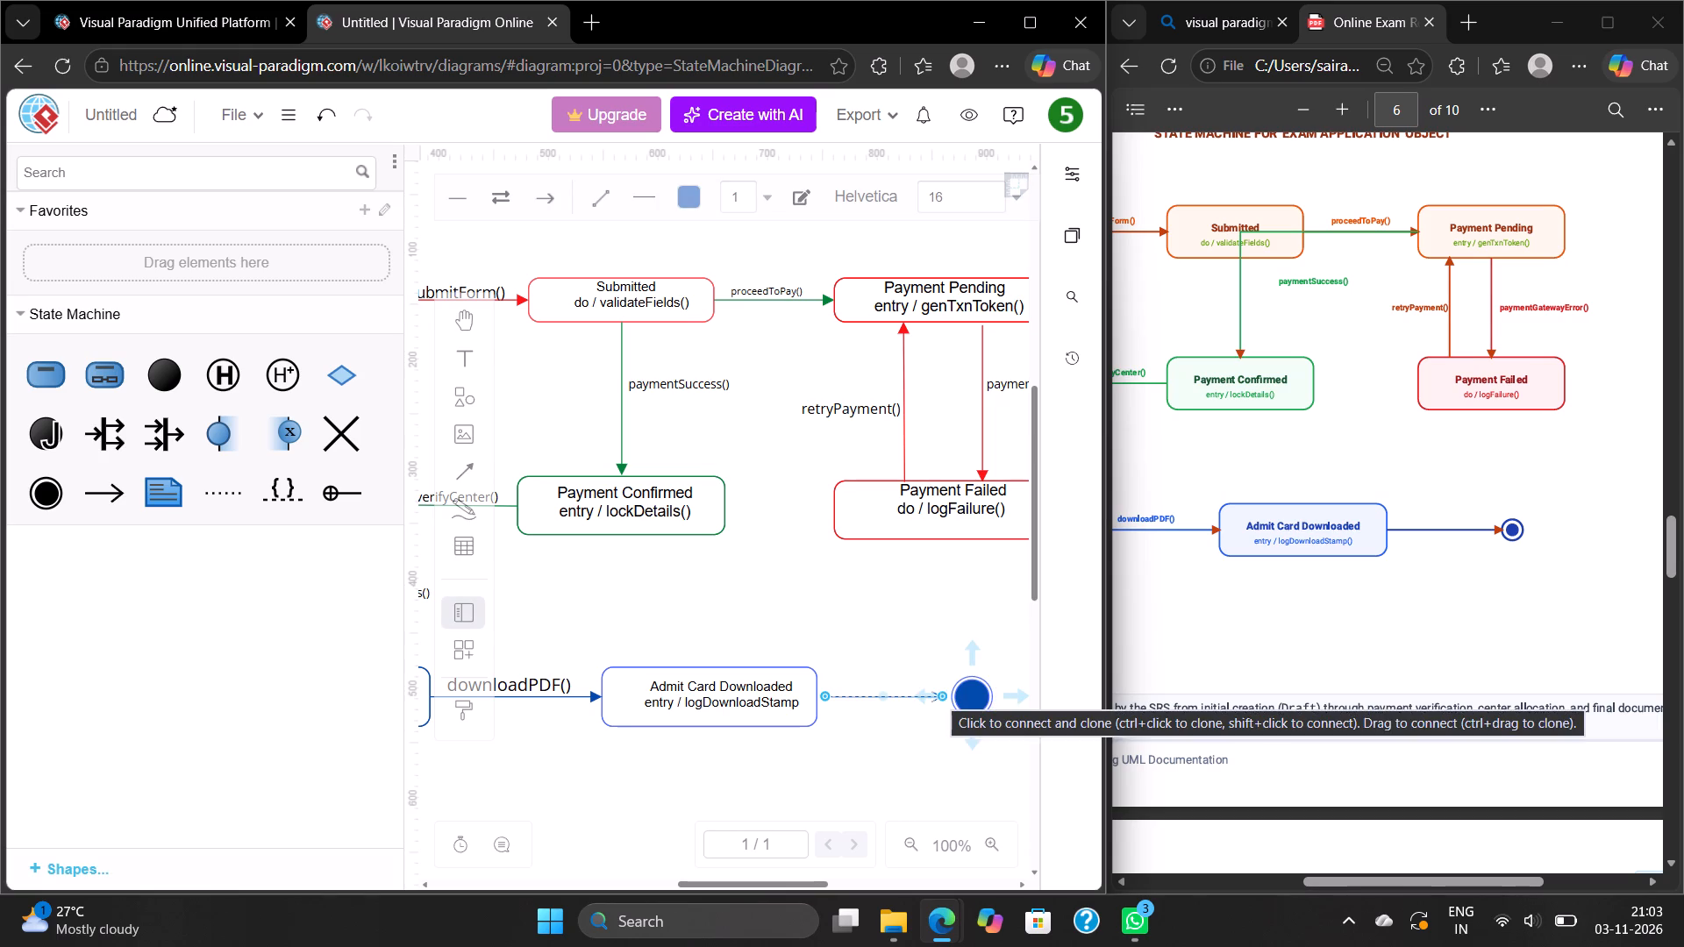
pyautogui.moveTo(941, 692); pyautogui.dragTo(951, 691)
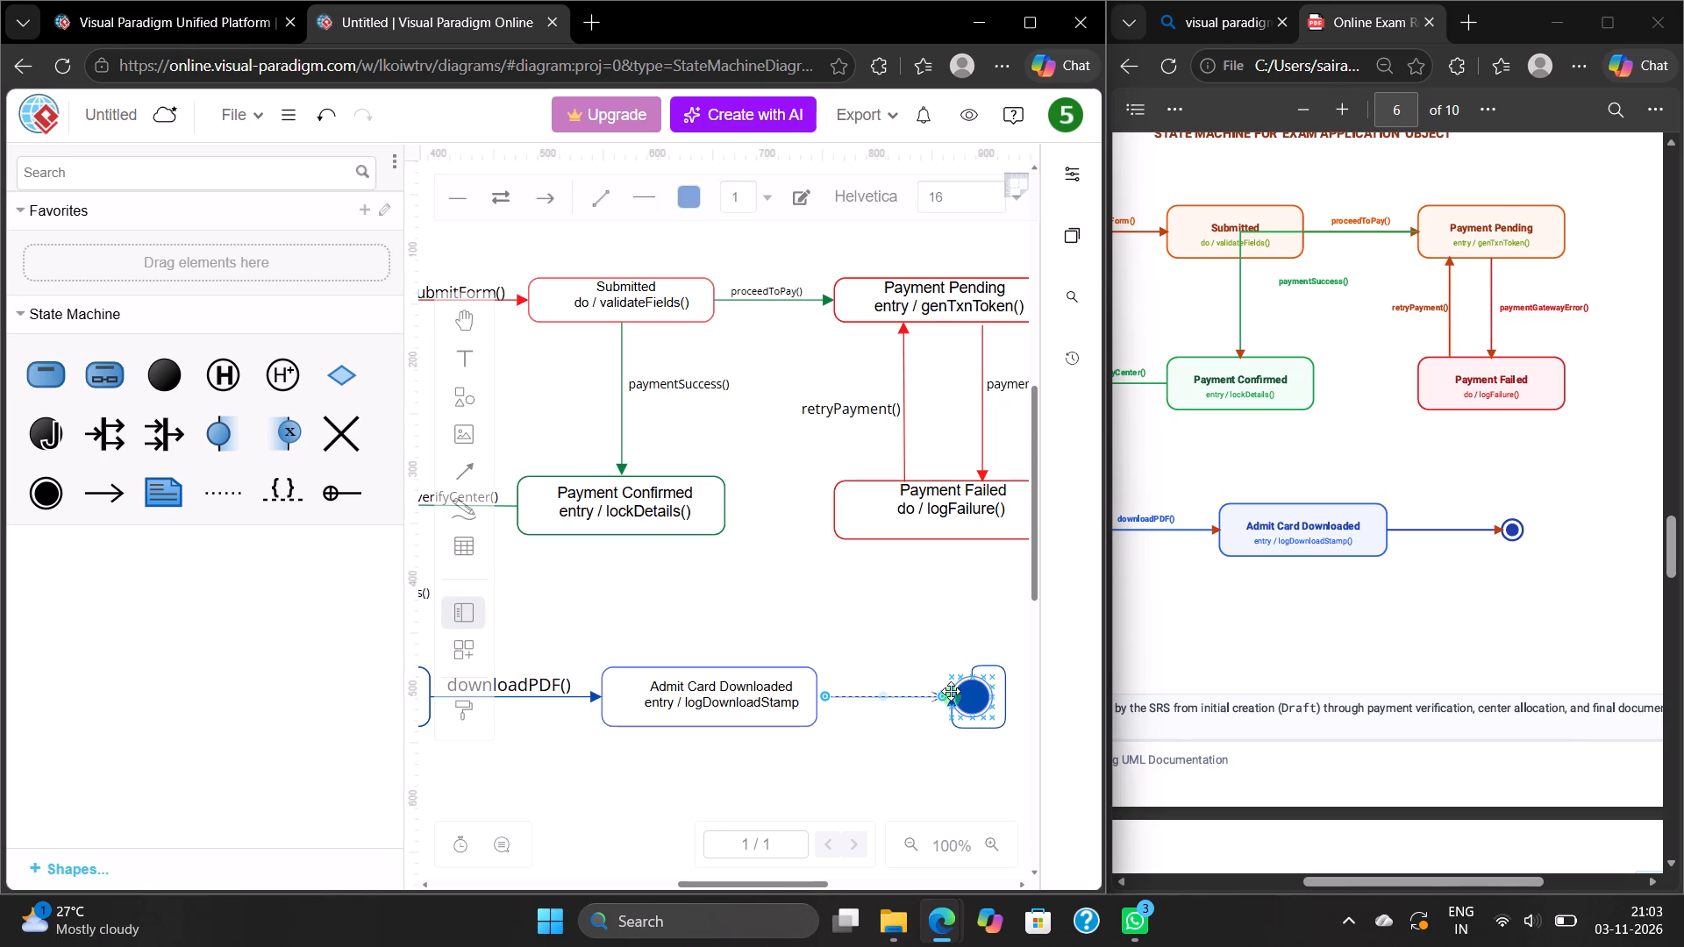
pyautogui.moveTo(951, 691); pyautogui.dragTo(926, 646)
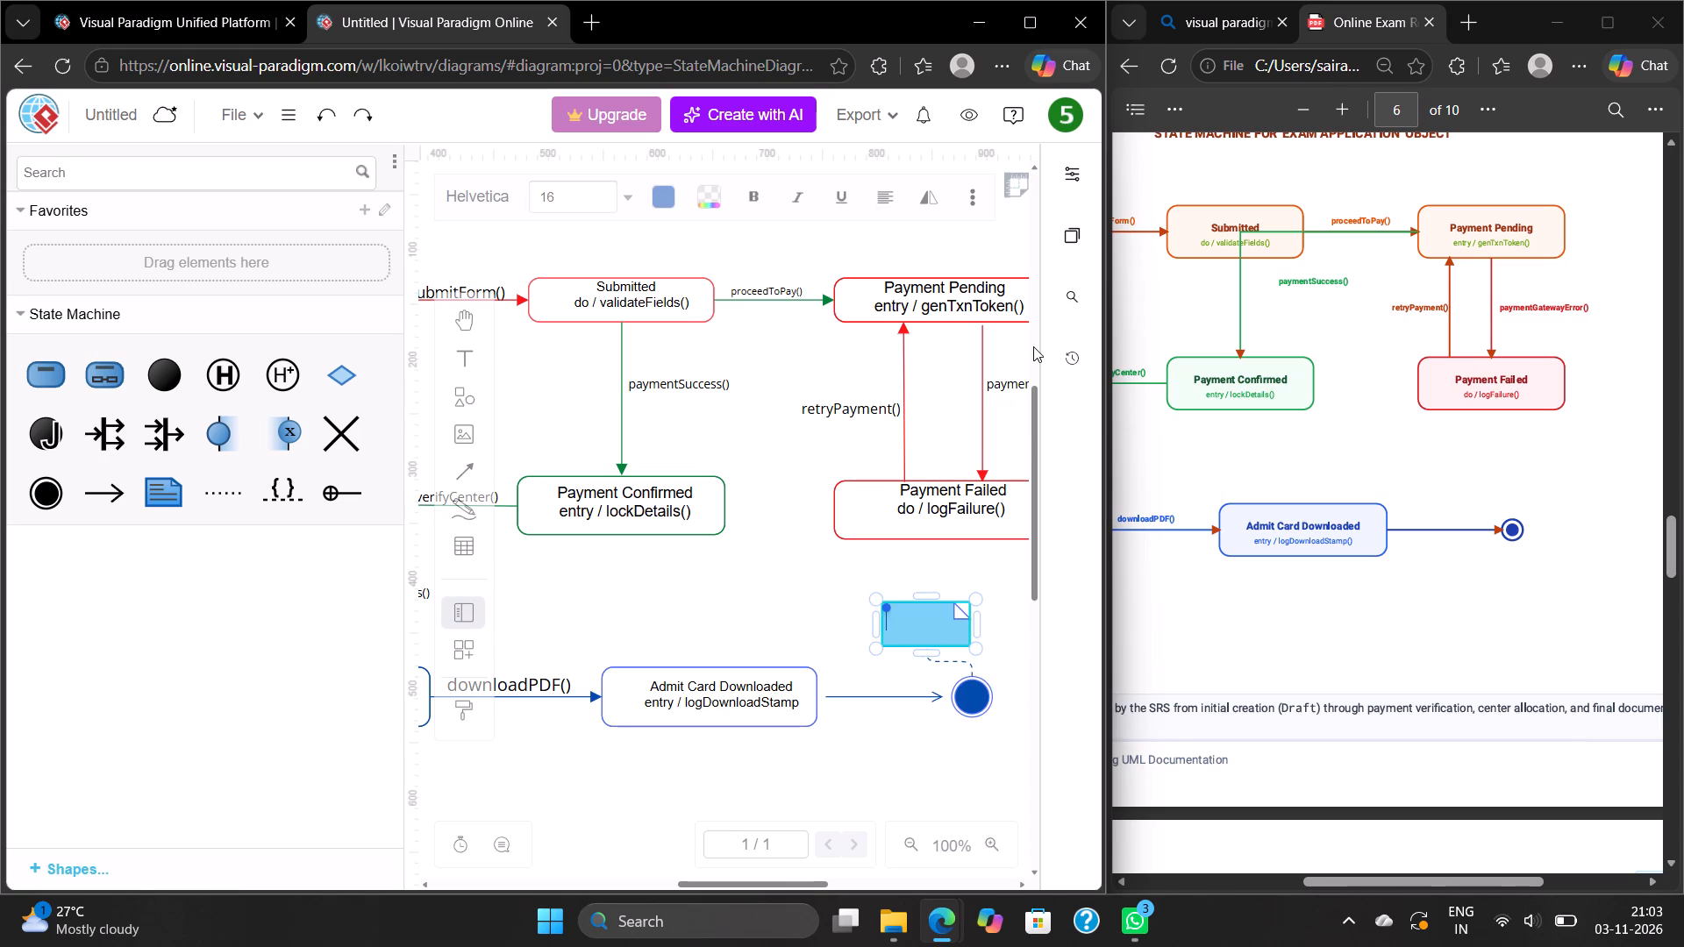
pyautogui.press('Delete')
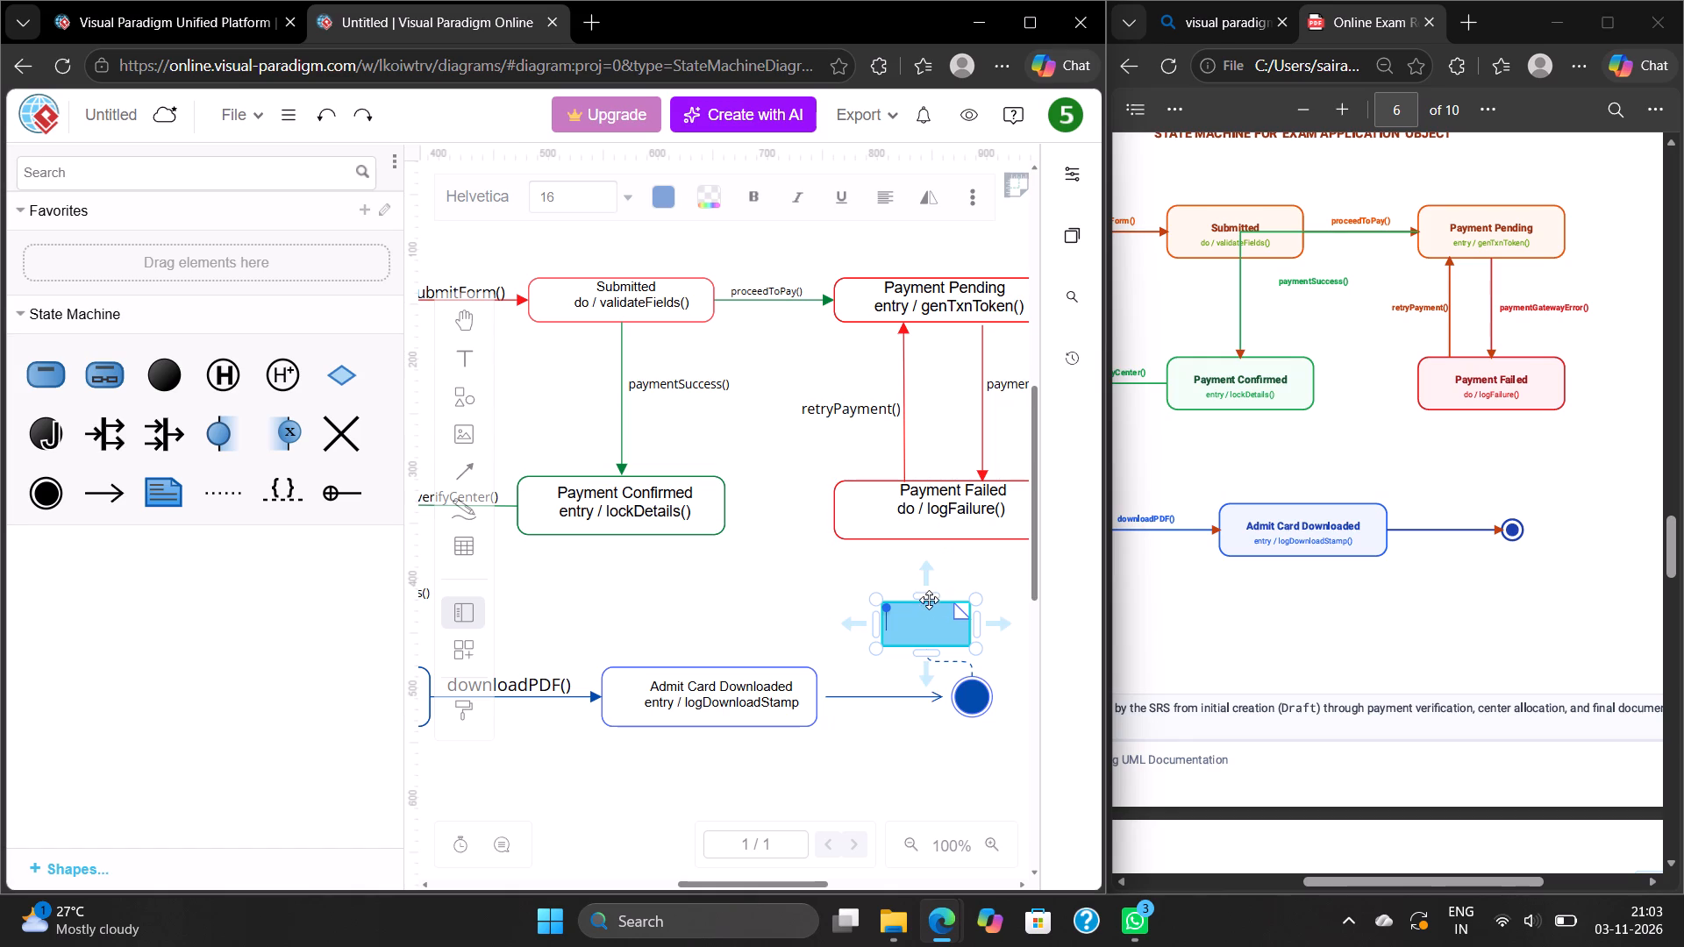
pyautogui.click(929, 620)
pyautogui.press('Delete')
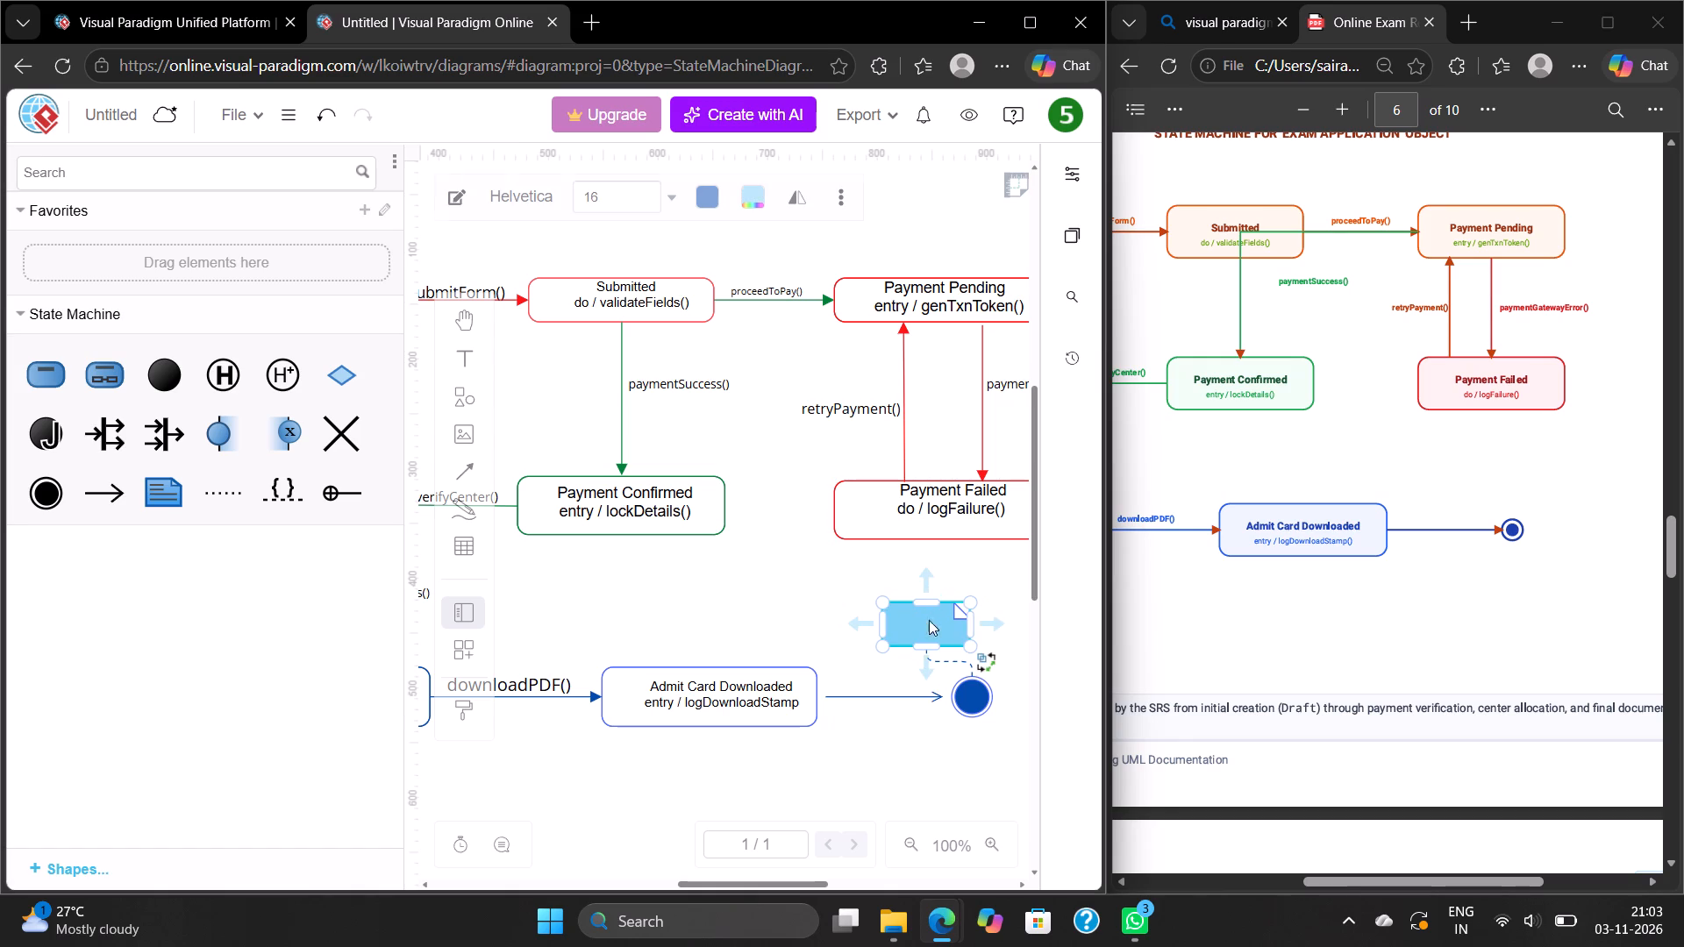
# Extend both ends of the new arrow so they touch the final state node and the Admit Card Downloaded outline.
pyautogui.click(936, 691)
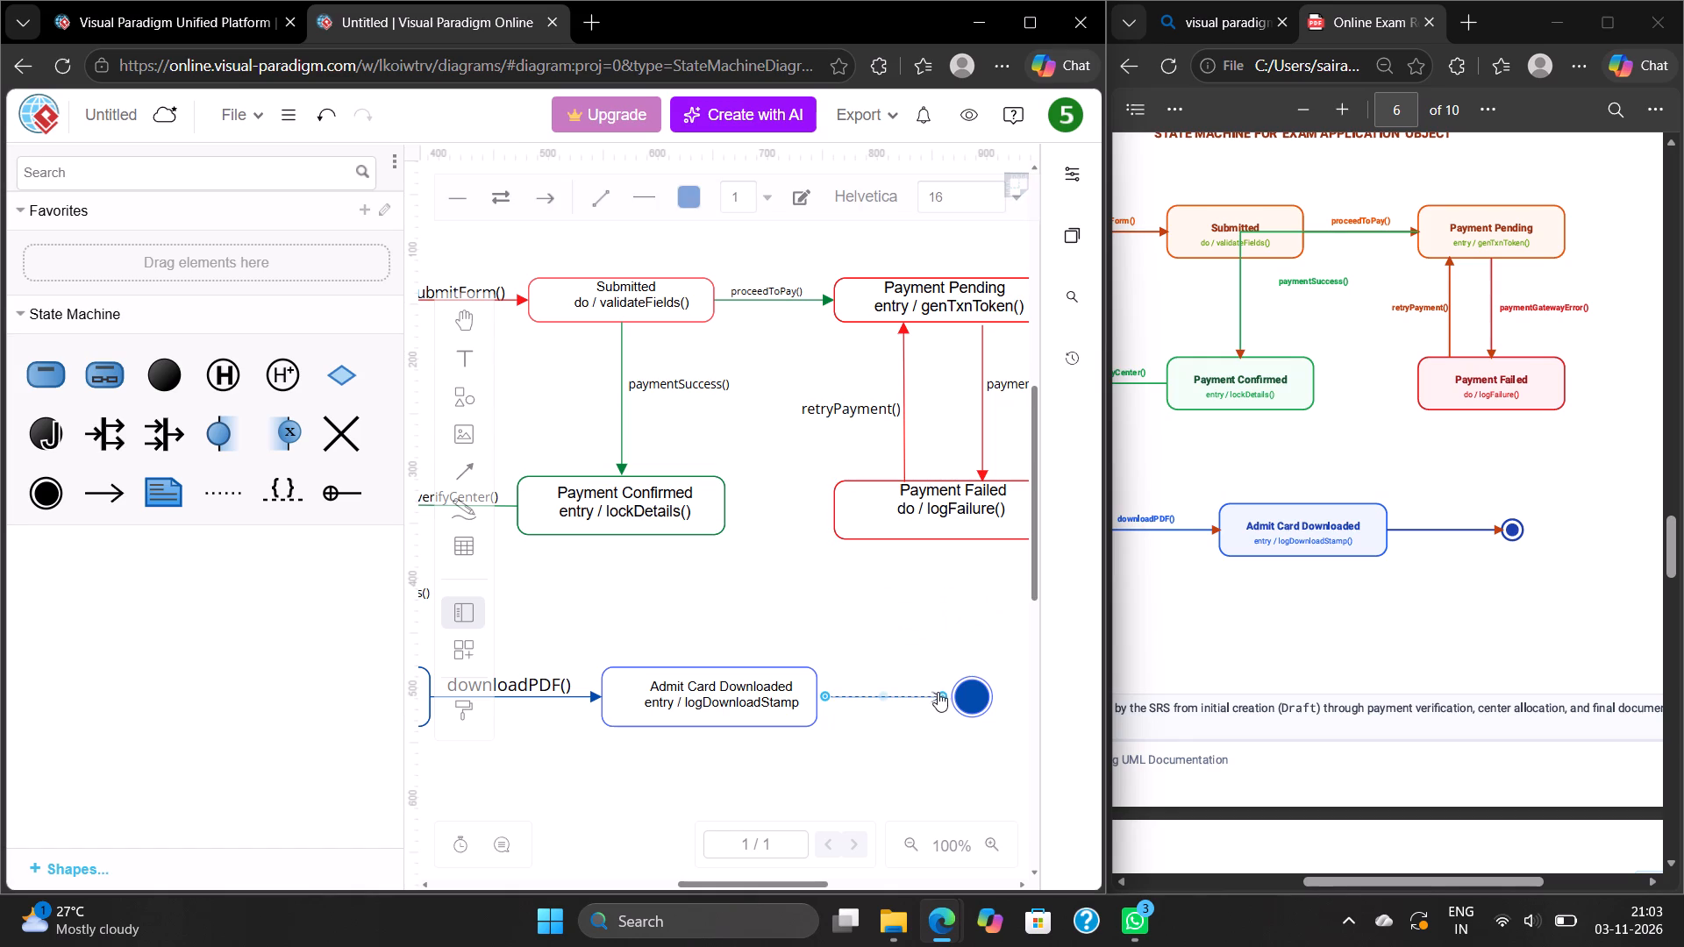
pyautogui.moveTo(942, 694); pyautogui.dragTo(953, 697)
pyautogui.moveTo(826, 697); pyautogui.dragTo(816, 695)
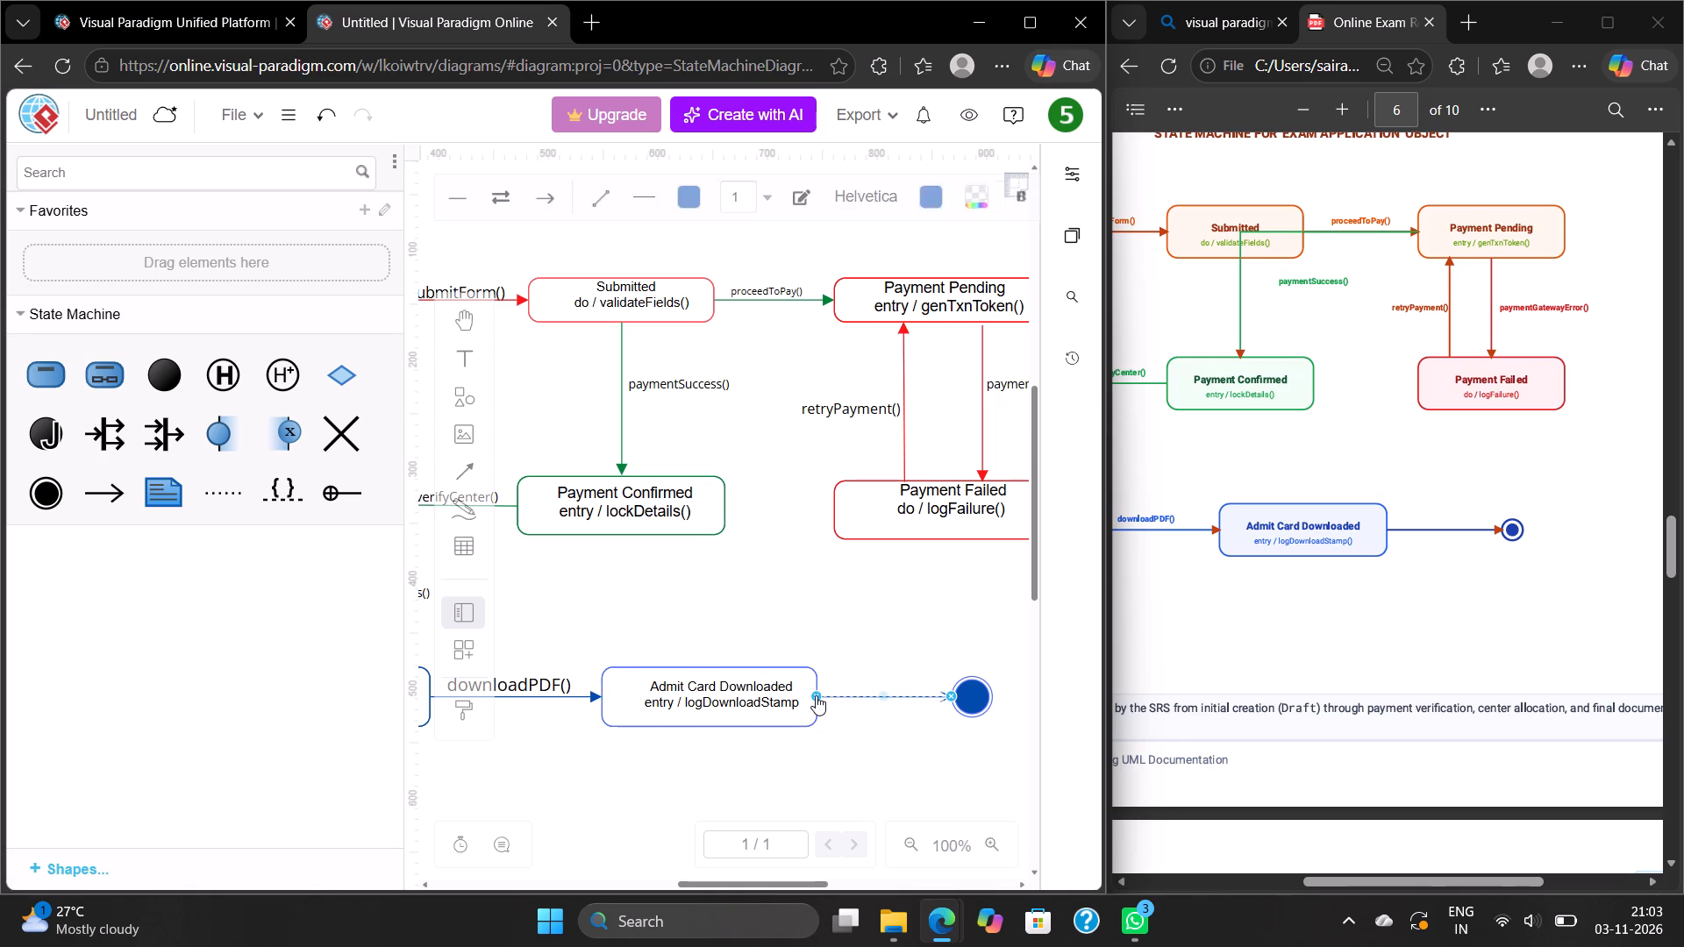
# Change the end arrowhead of the arrow to the final state to the solid filled style and deselect it.
pyautogui.click(1062, 190)
pyautogui.click(998, 371)
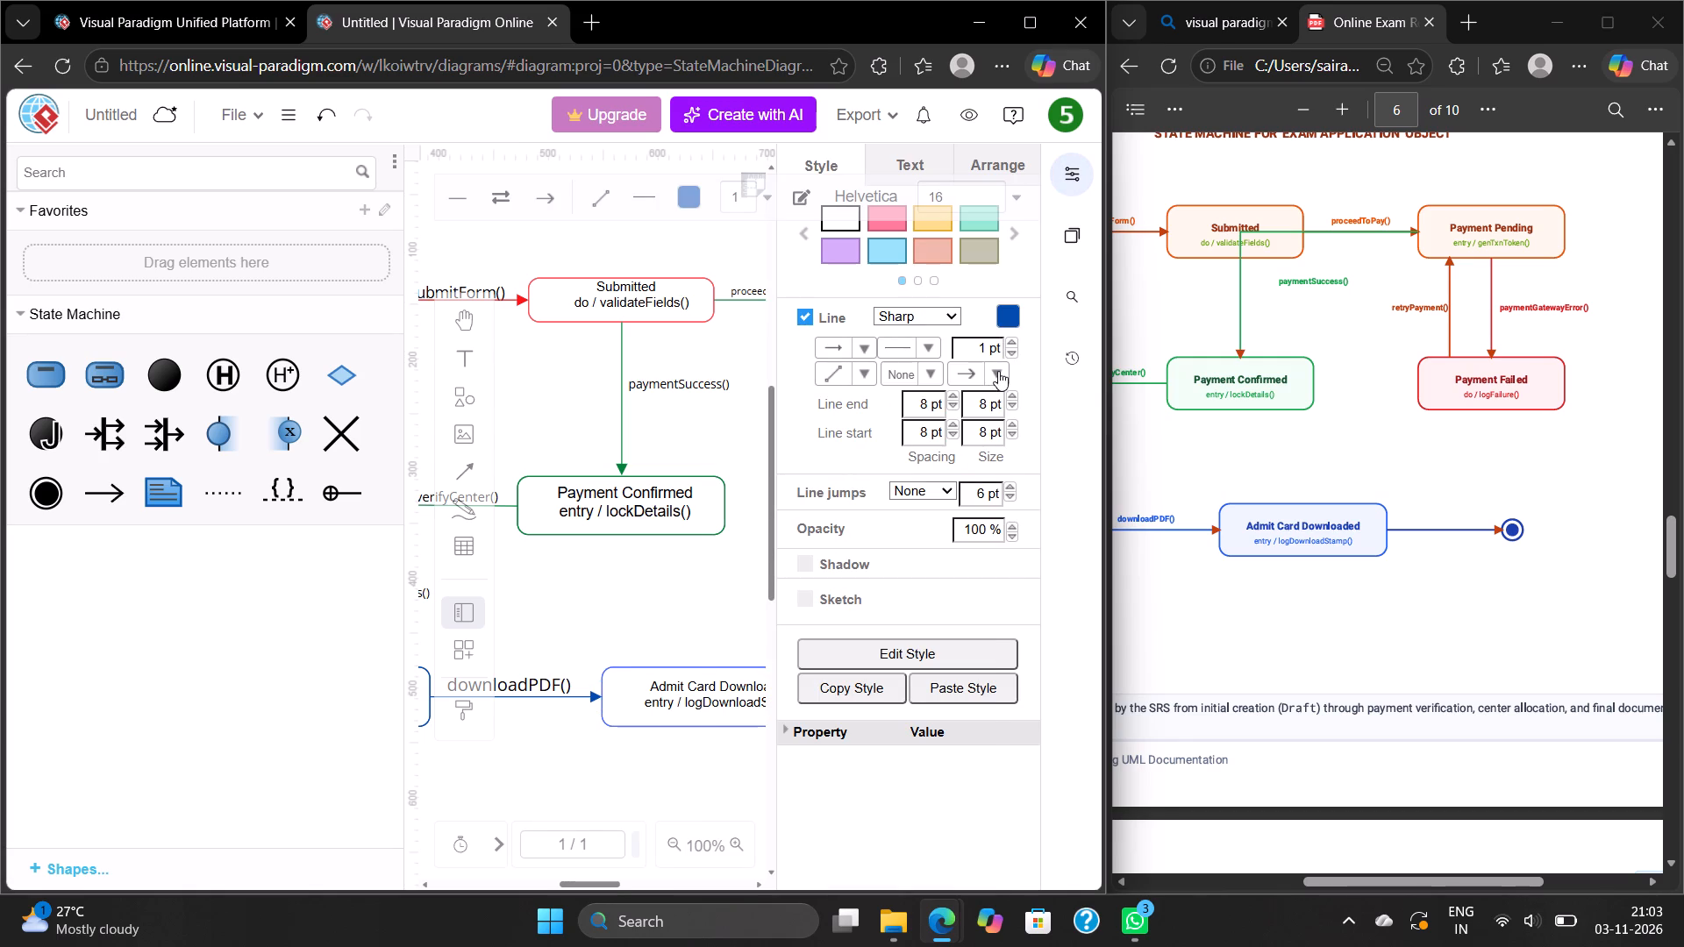
pyautogui.click(958, 277)
pyautogui.click(1089, 160)
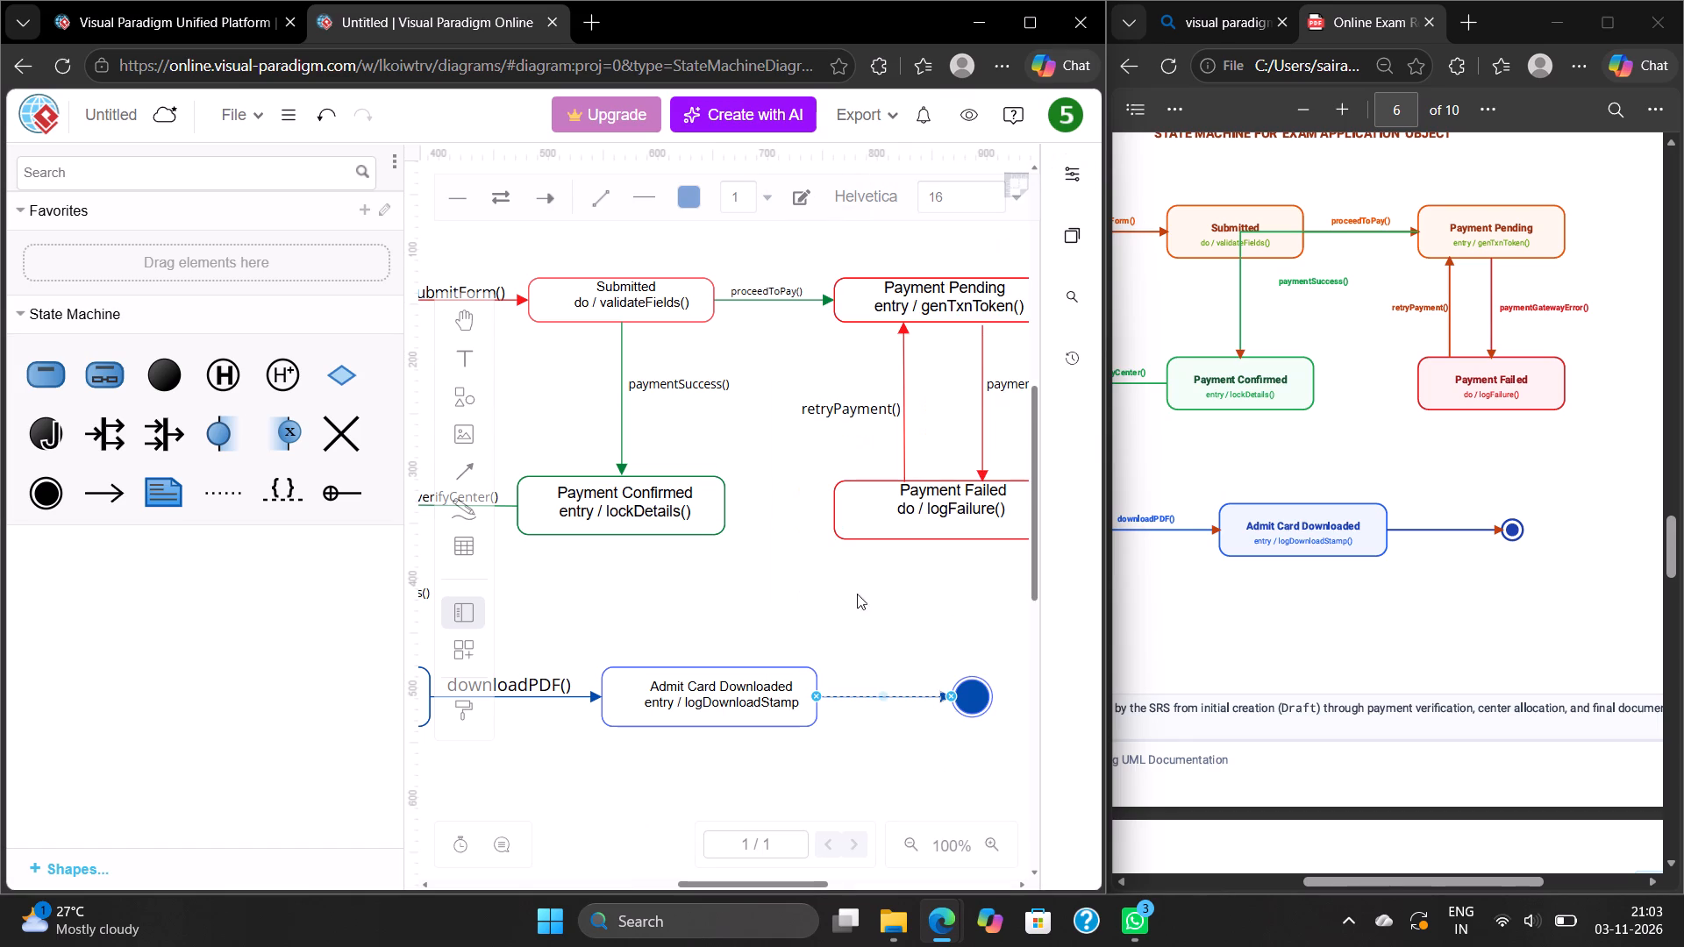
pyautogui.click(845, 602)
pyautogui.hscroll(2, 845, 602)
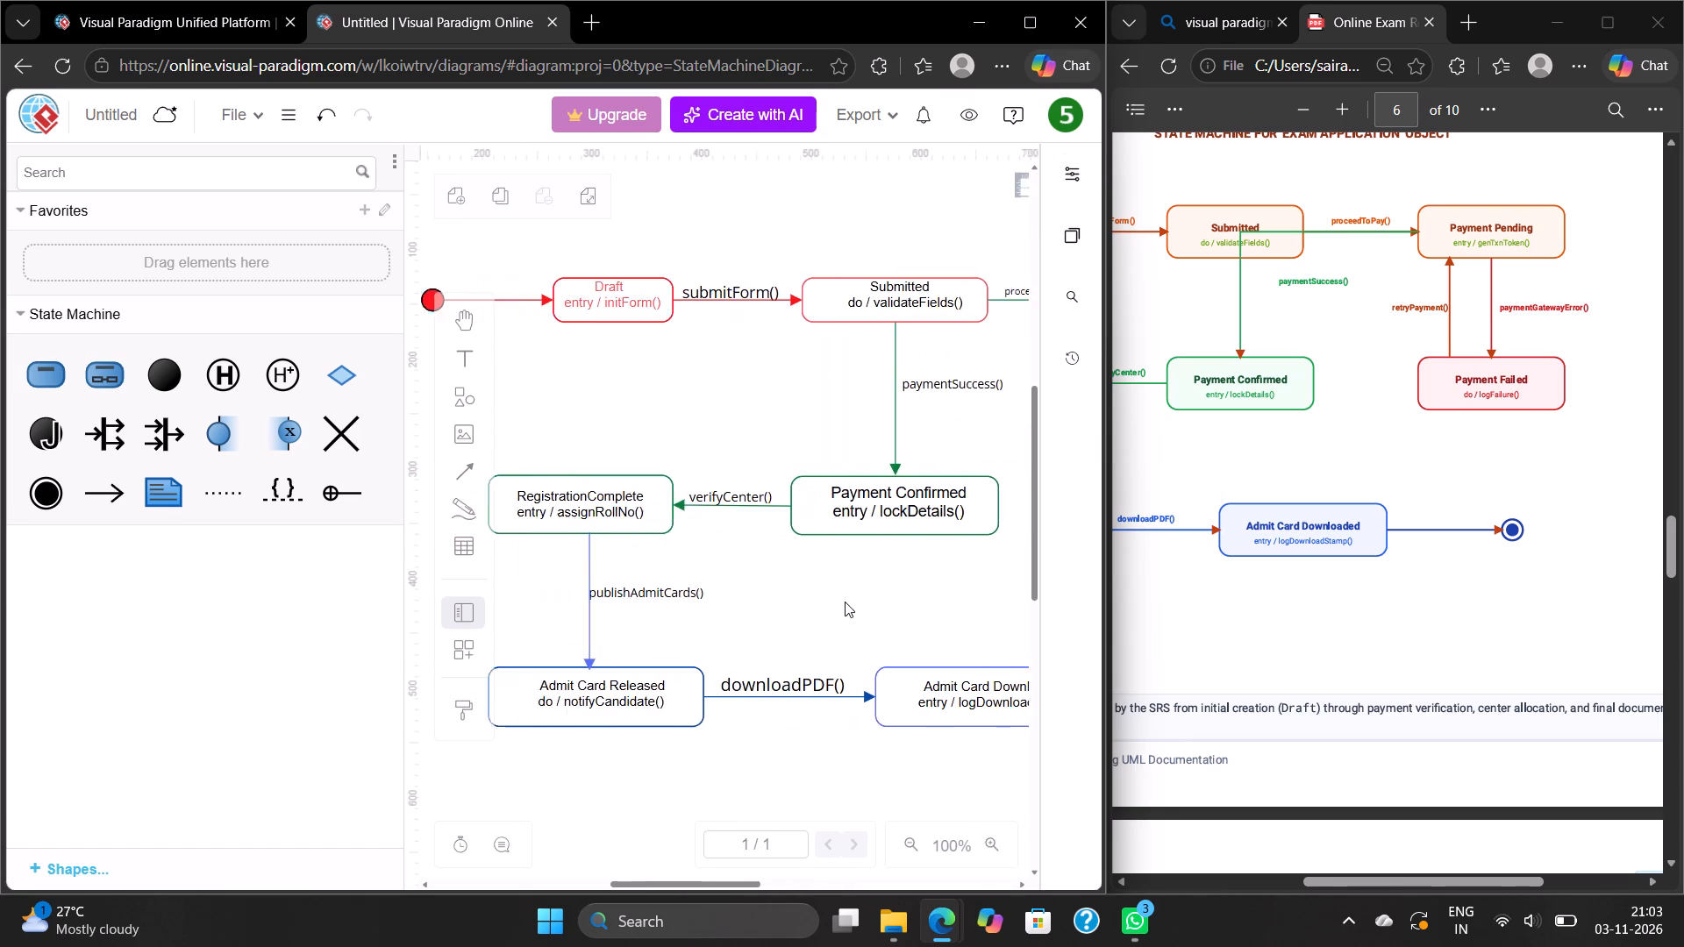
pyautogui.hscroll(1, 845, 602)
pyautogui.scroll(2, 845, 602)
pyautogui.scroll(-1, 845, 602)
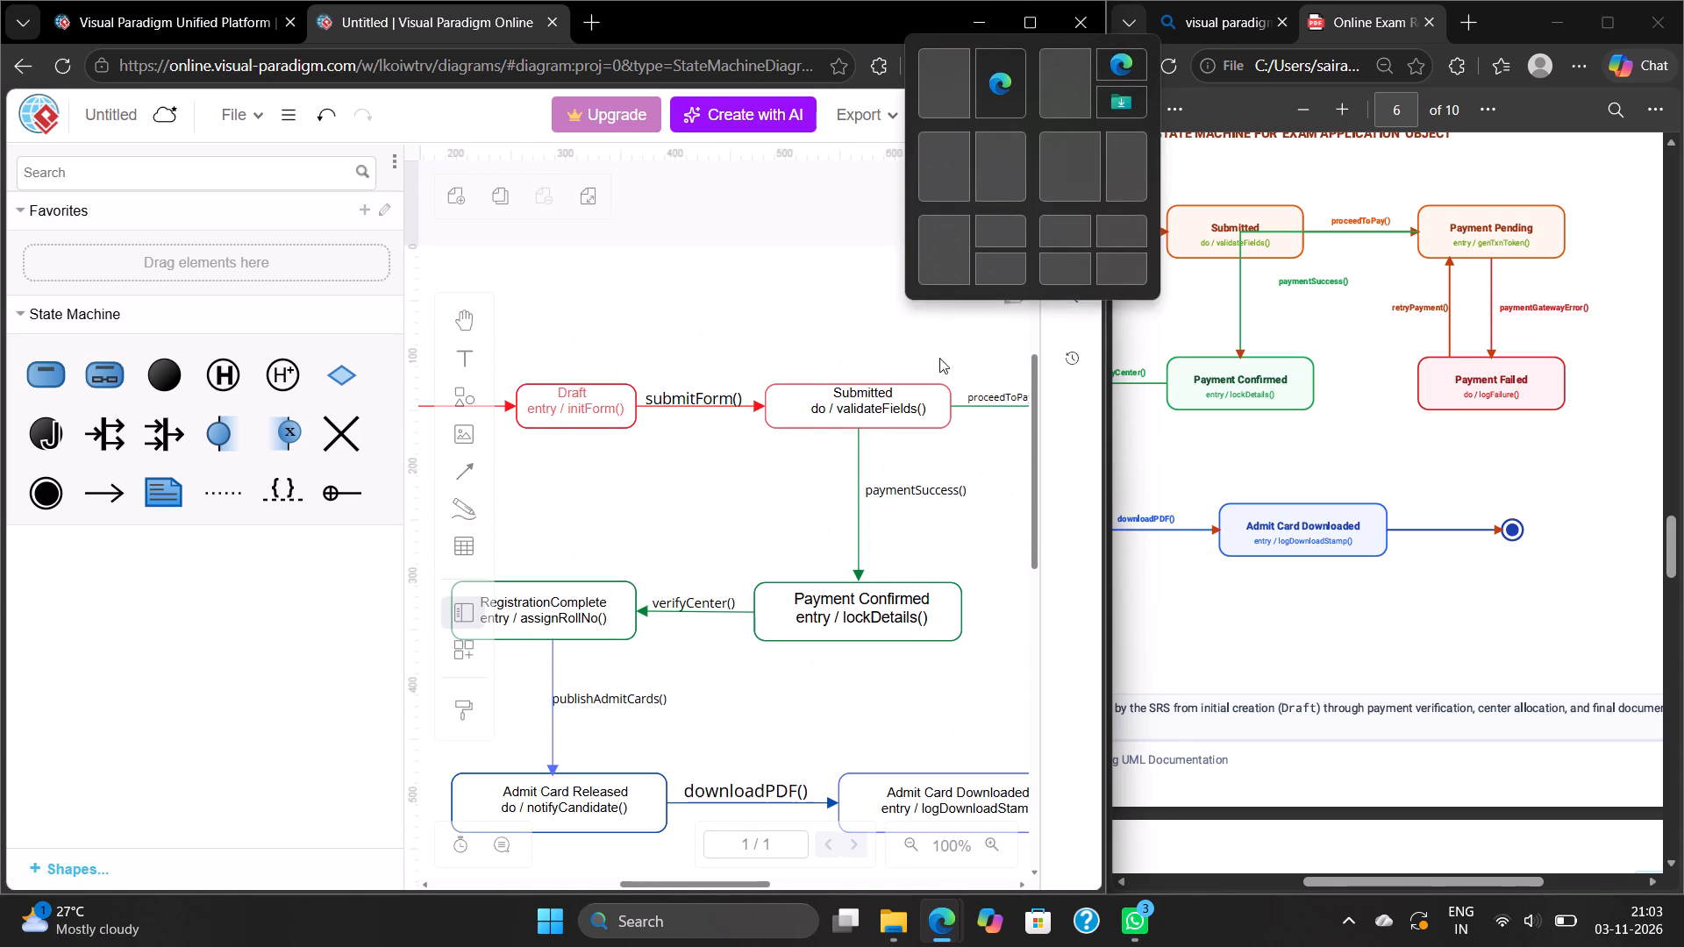
# Compare the drawn states, transitions and labels across the diagram with the state machine in the reference PDF.
pyautogui.scroll(1, 845, 410)
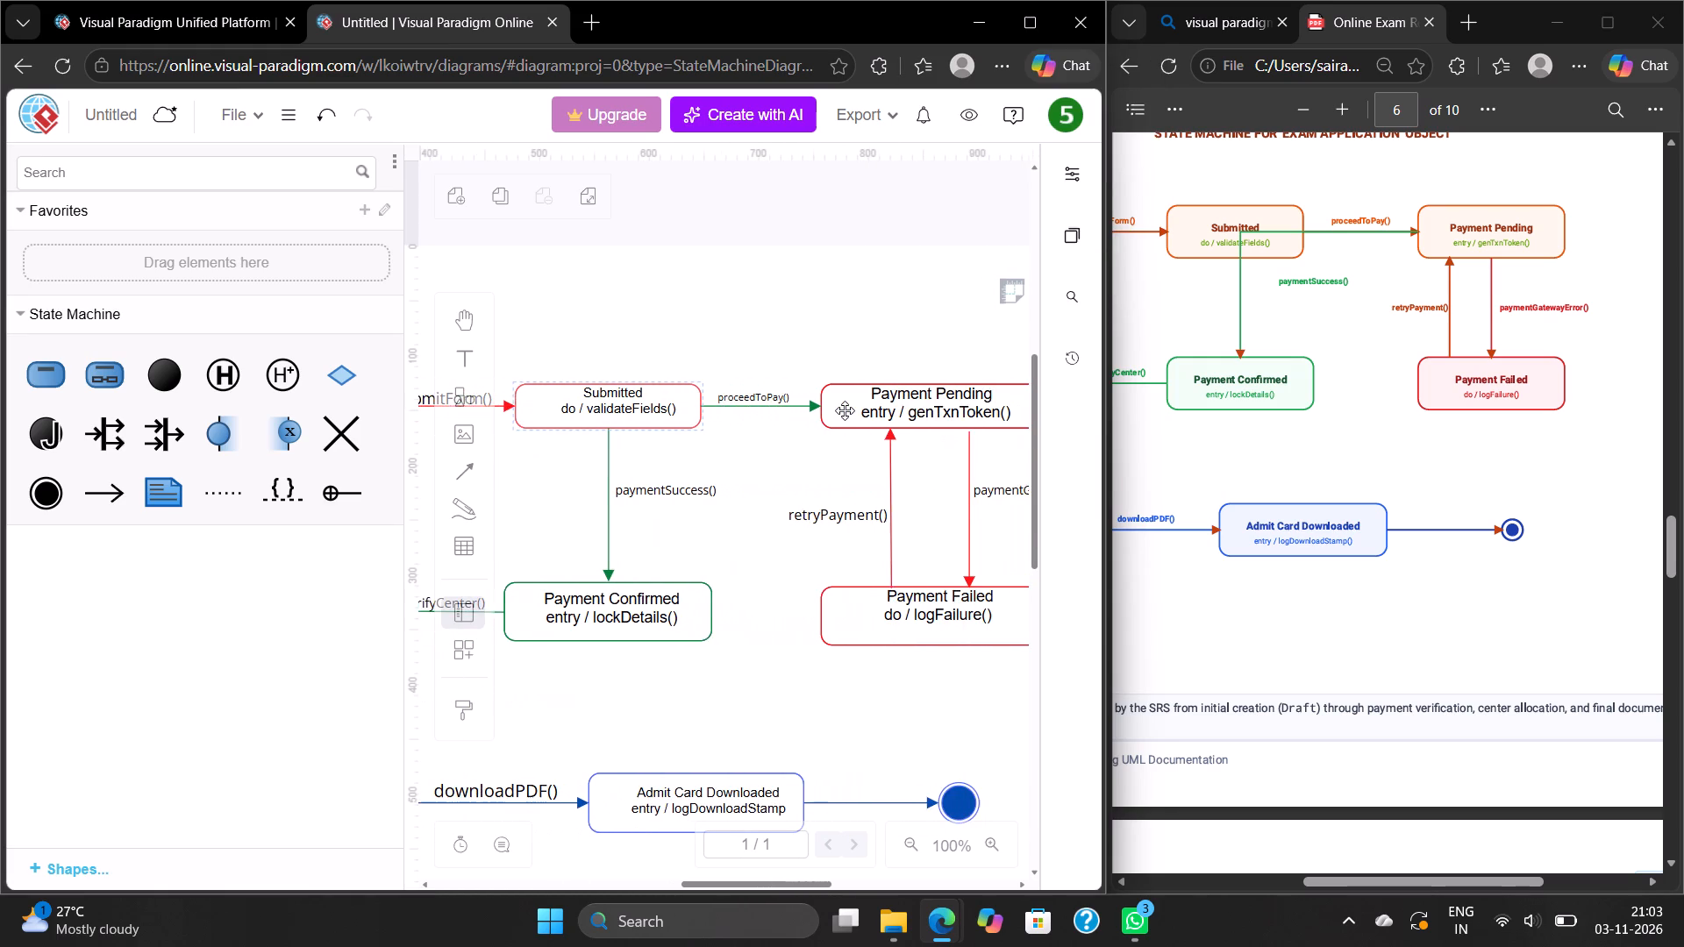
pyautogui.scroll(1, 845, 410)
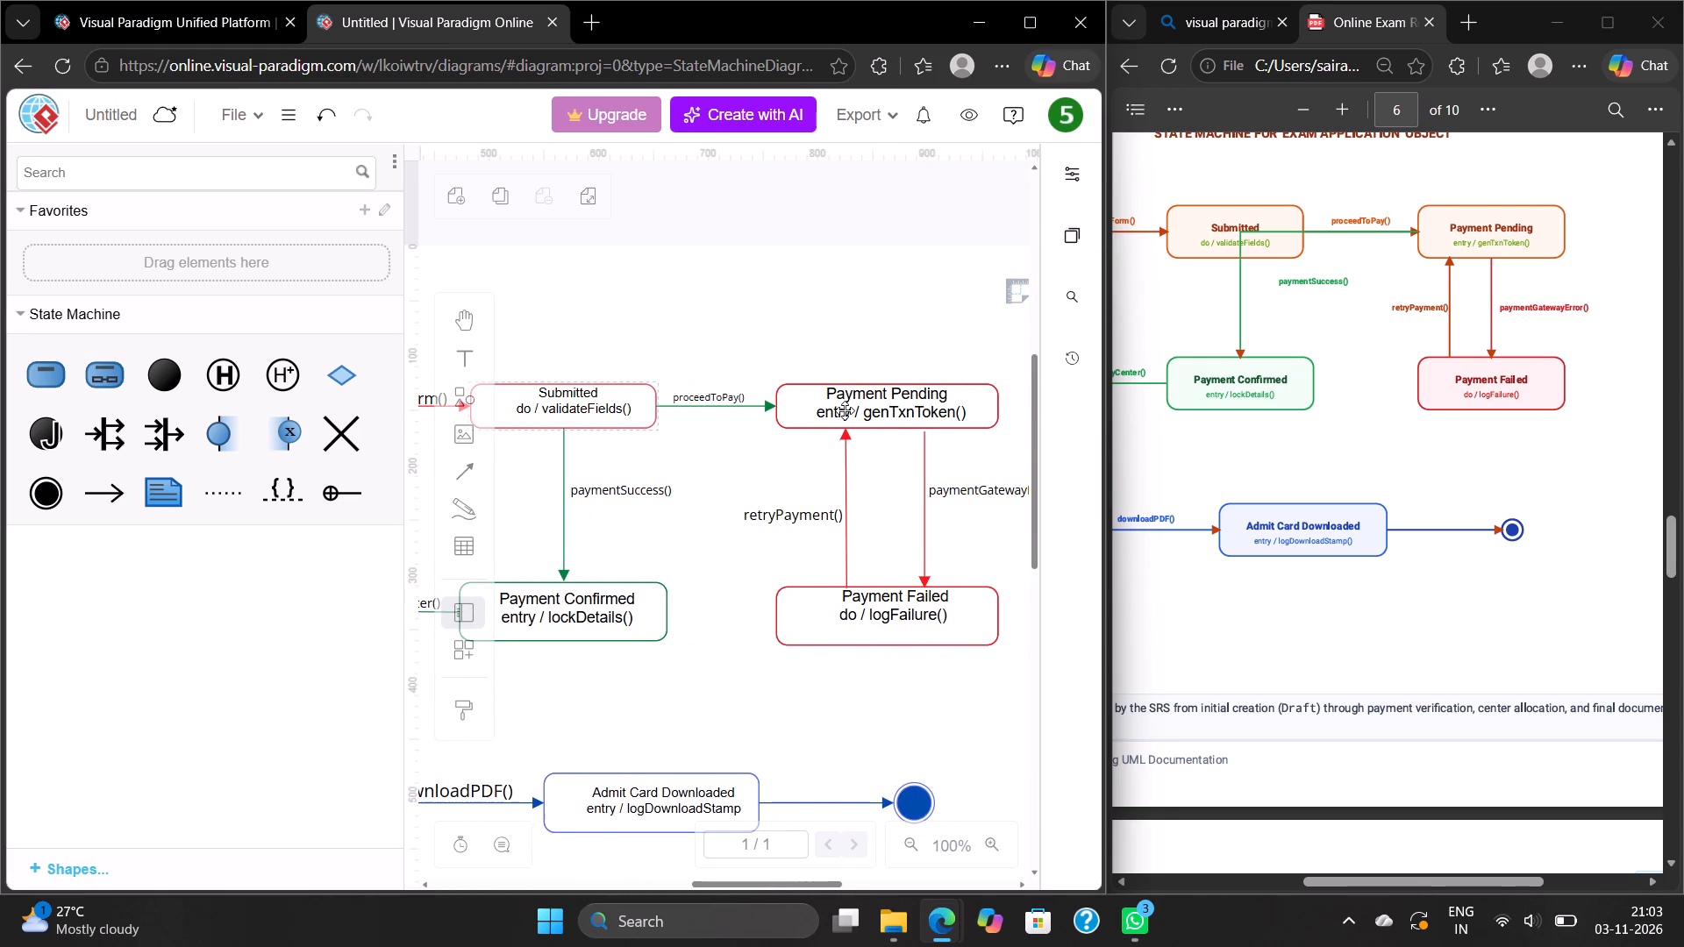
pyautogui.scroll(1, 845, 410)
pyautogui.hscroll(1, 845, 410)
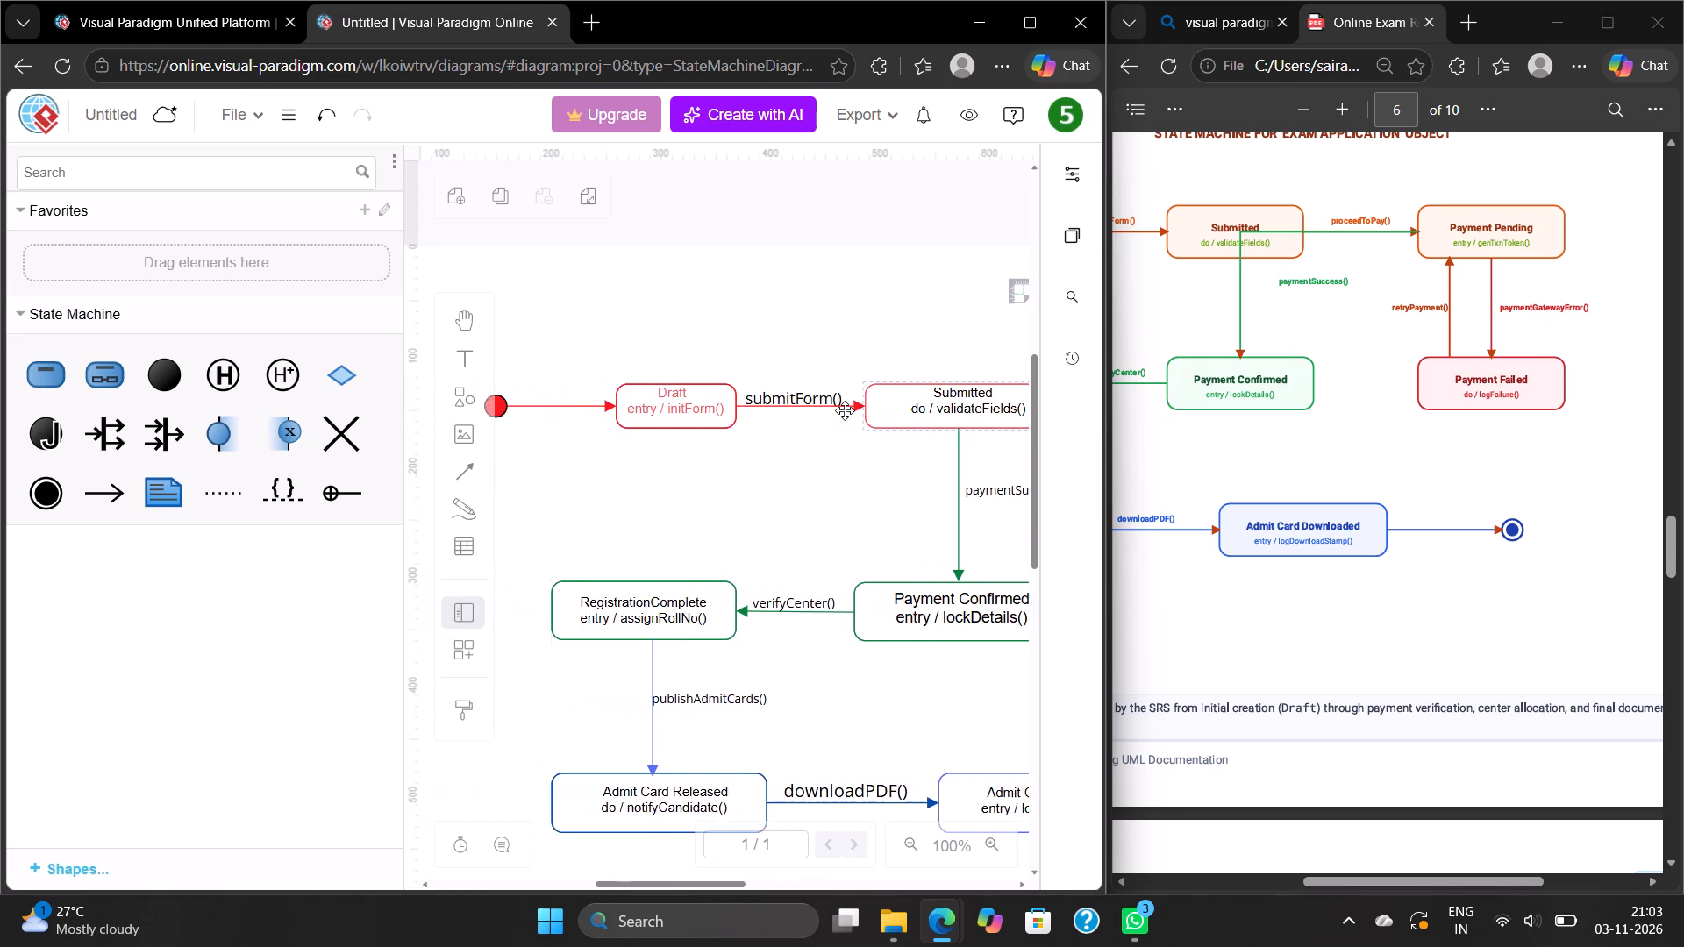
pyautogui.hscroll(2, 845, 410)
pyautogui.hscroll(2, 1213, 274)
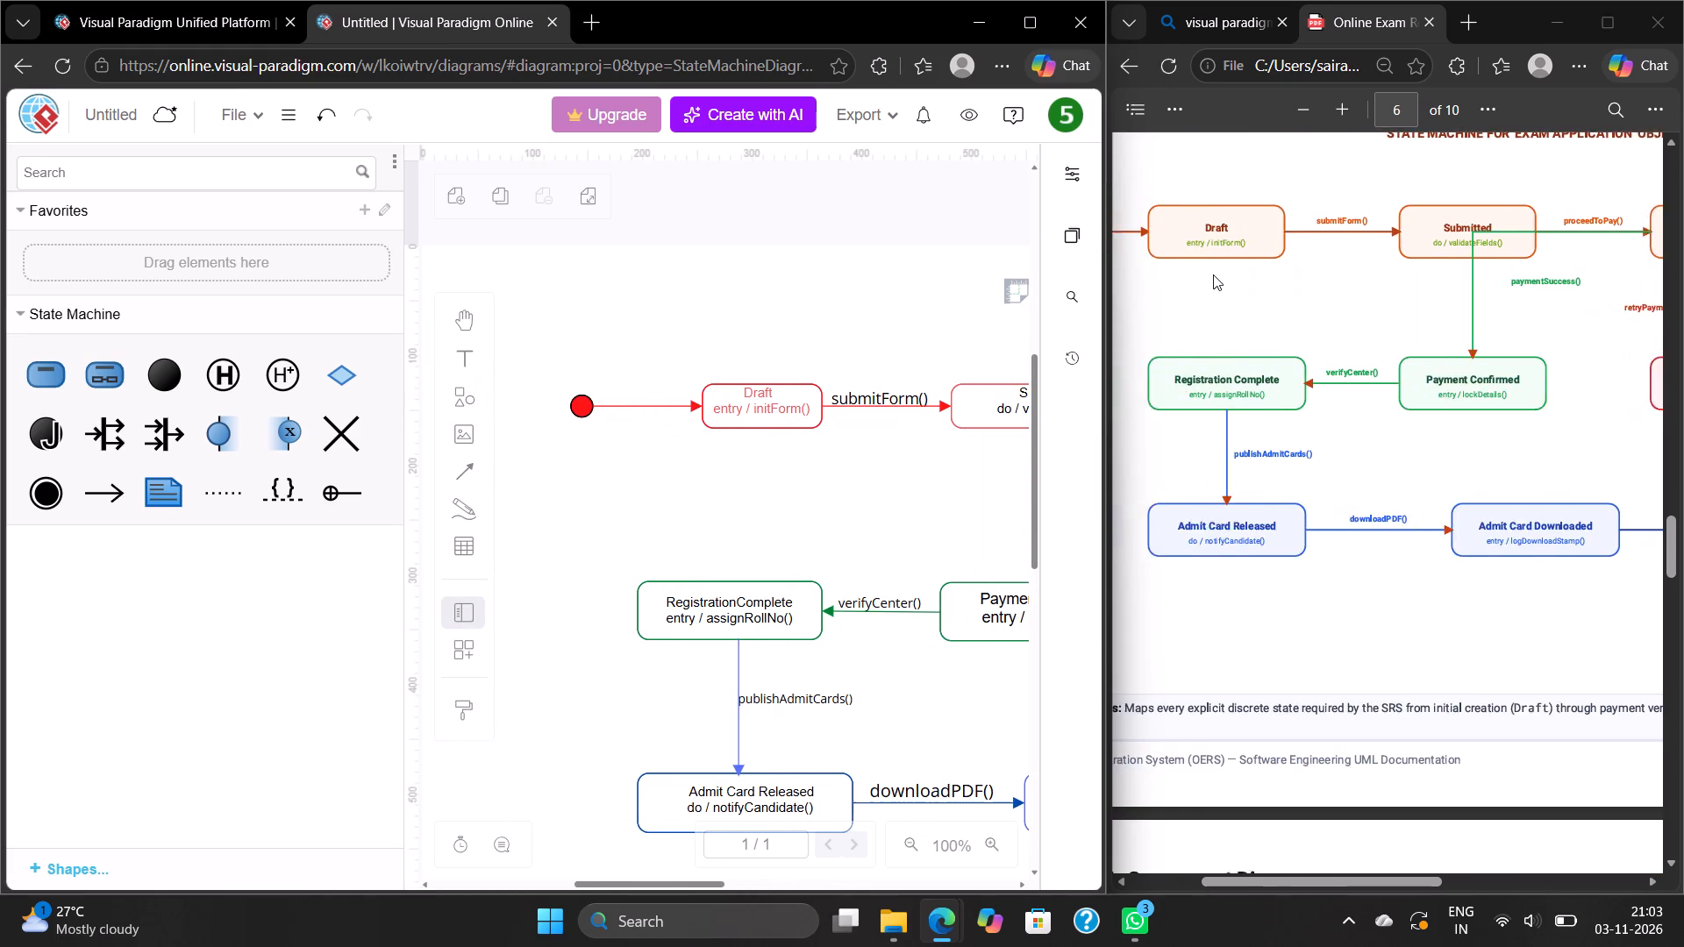
pyautogui.hscroll(1, 1213, 274)
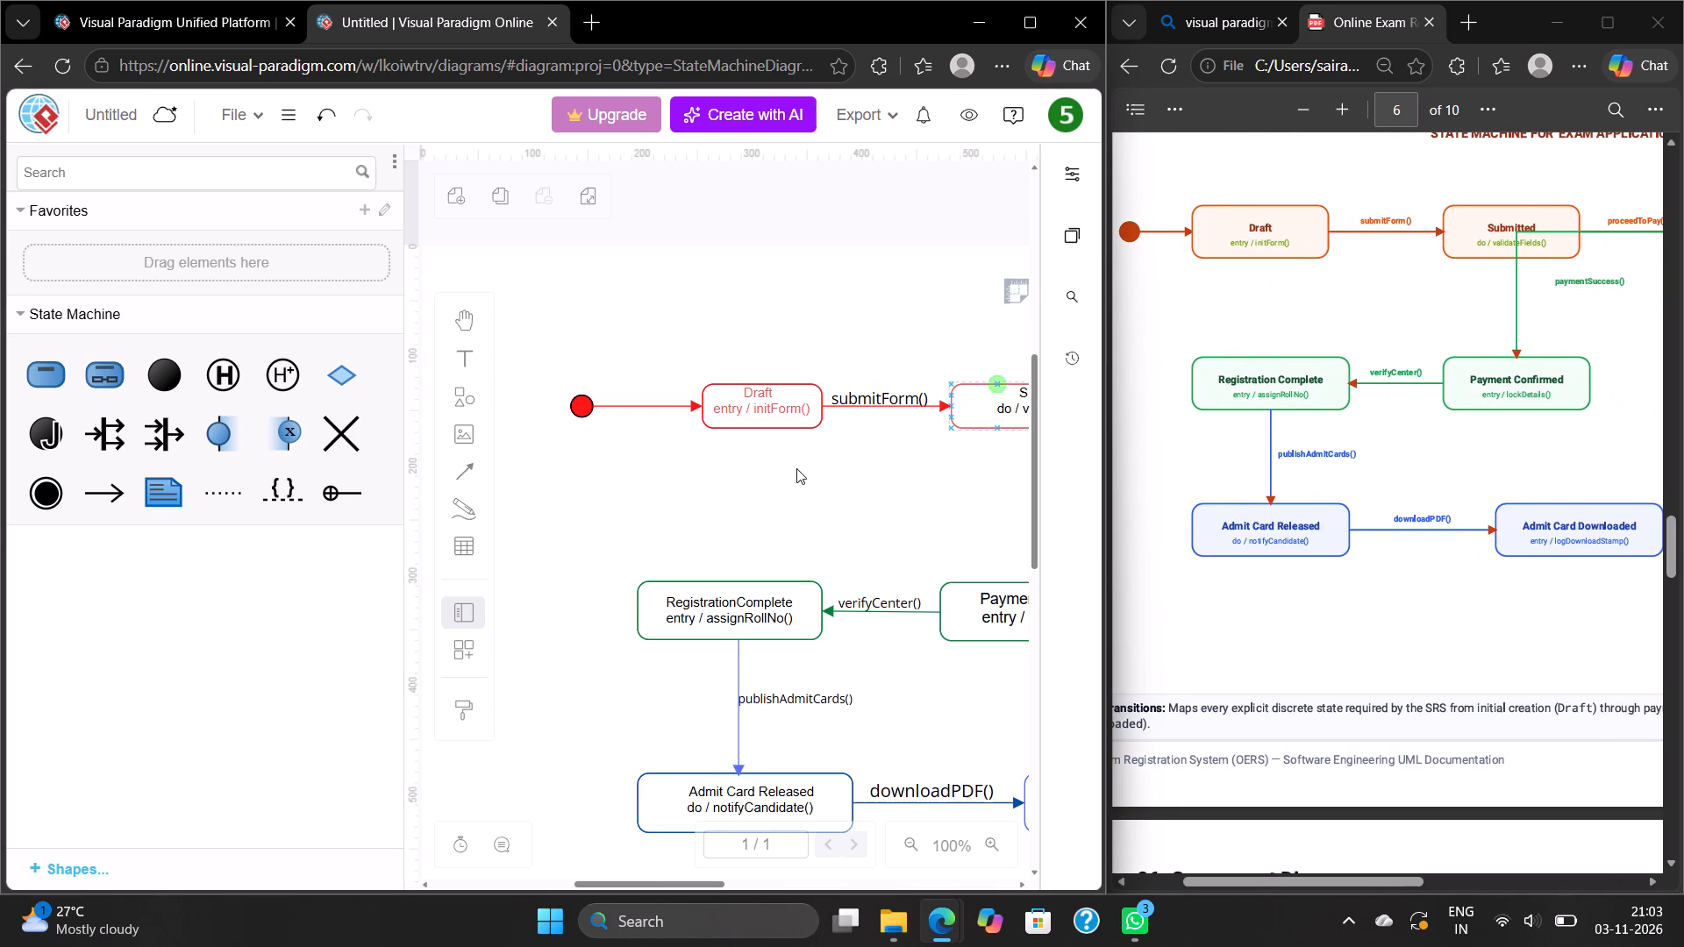
pyautogui.hscroll(-2, 788, 471)
pyautogui.scroll(-1, 788, 471)
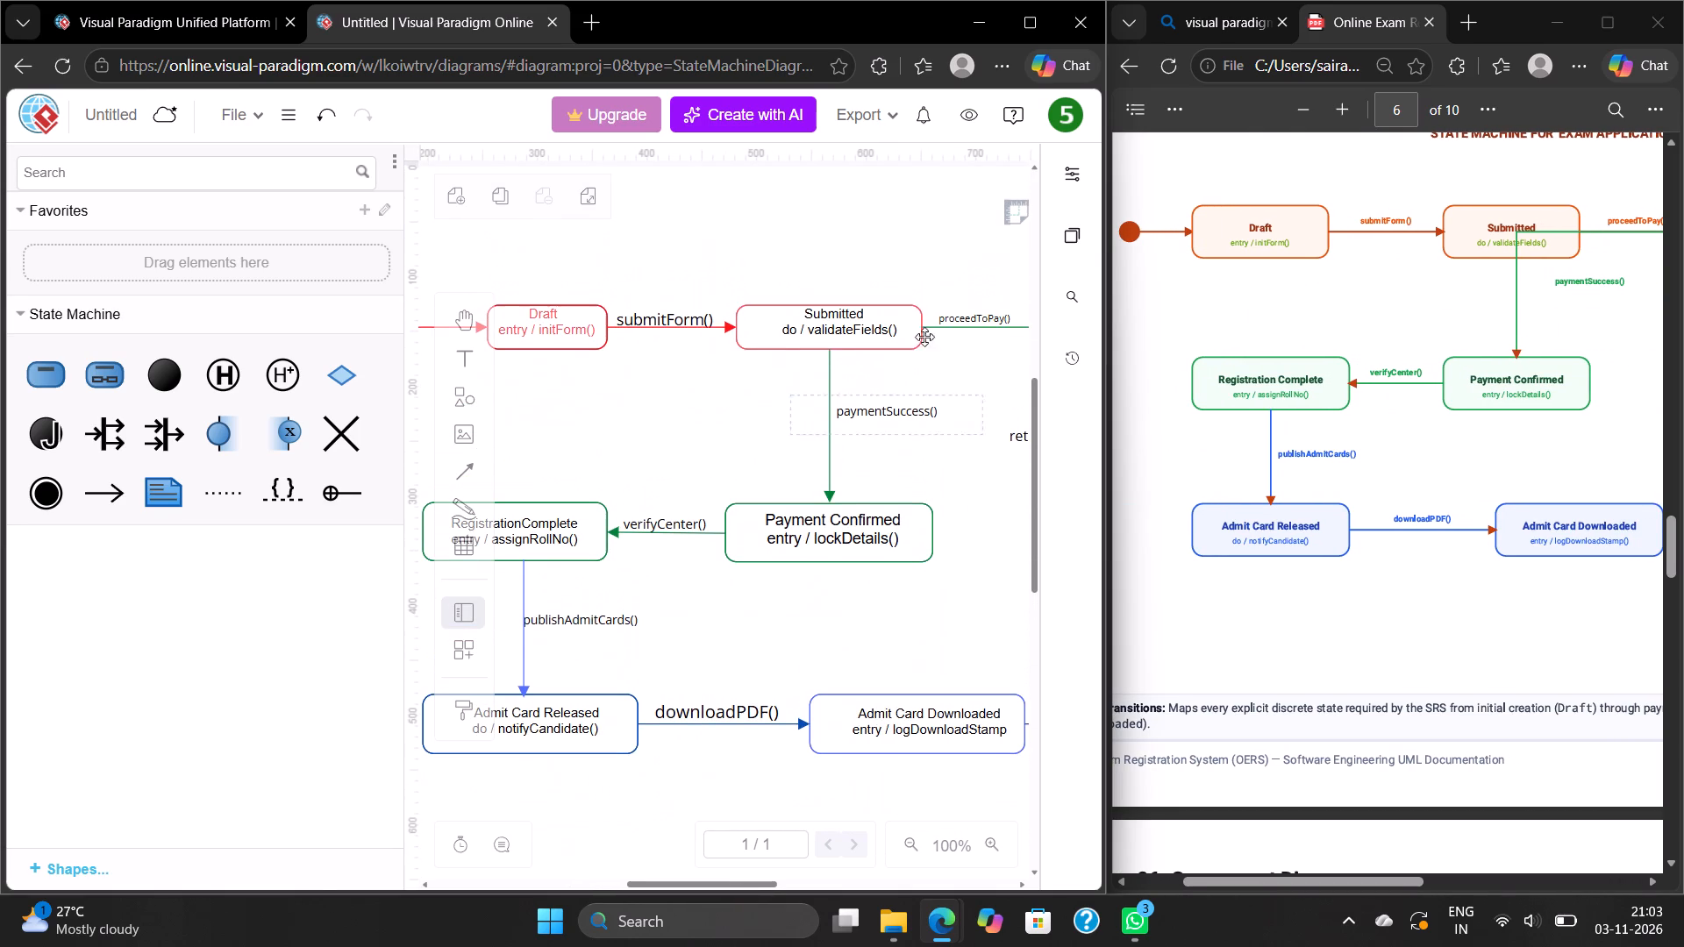
# Maximize the diagram's browser window and review the full diagram from the initial state to the final state.
pyautogui.click(1038, 21)
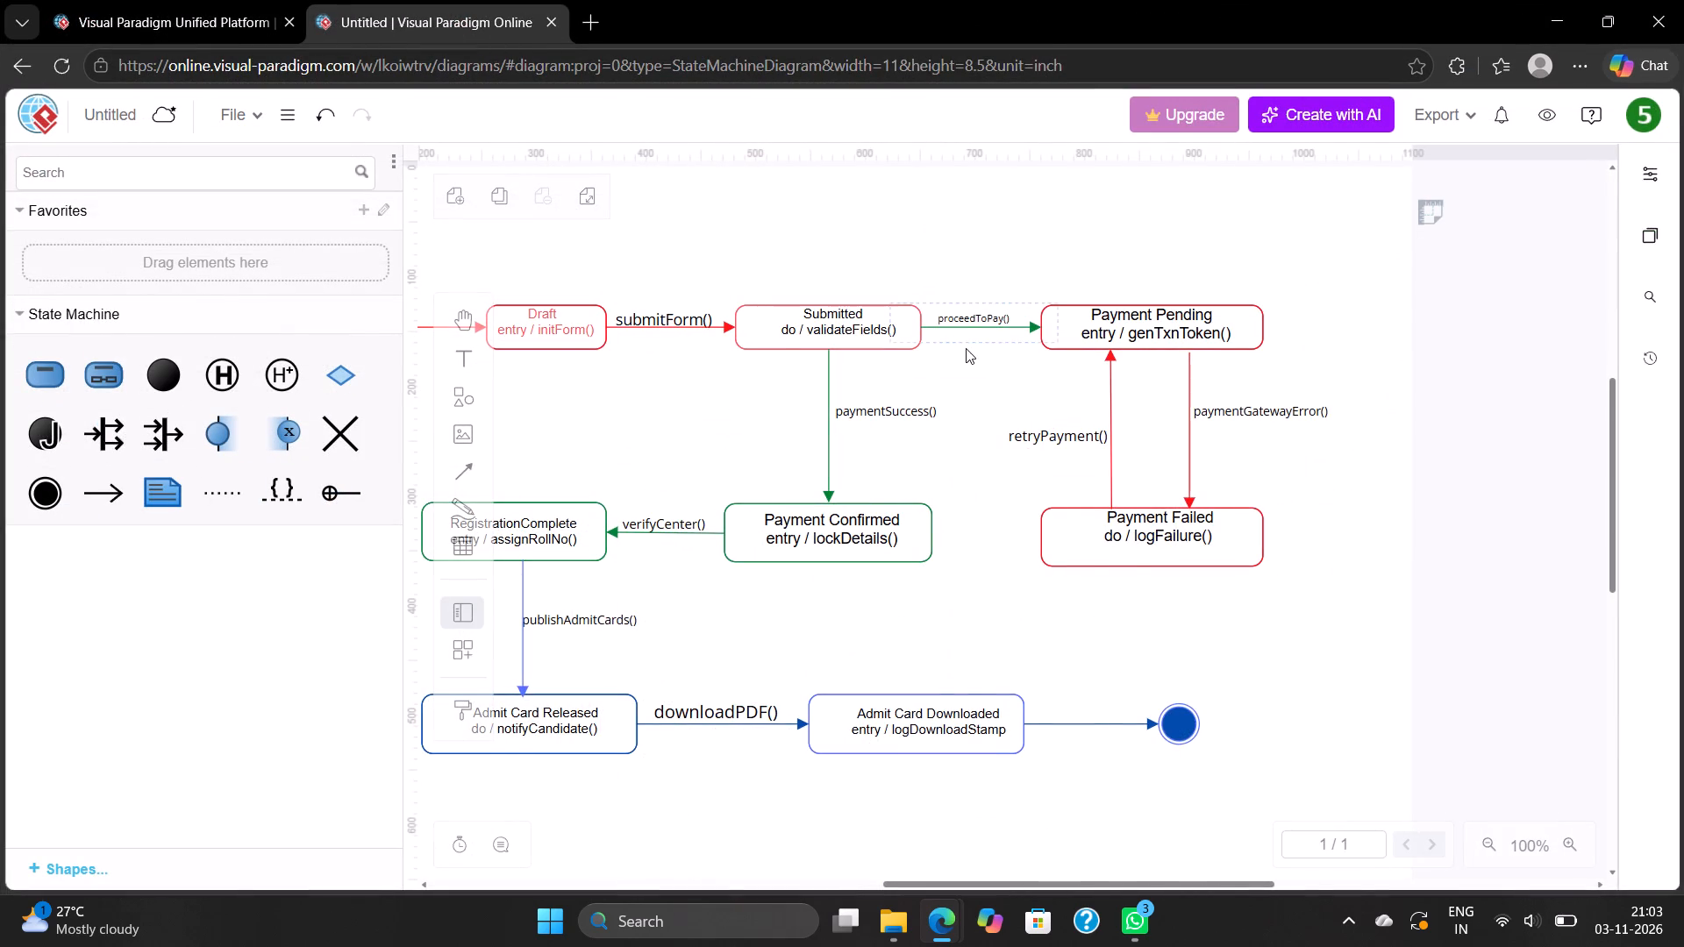
pyautogui.hscroll(1, 966, 348)
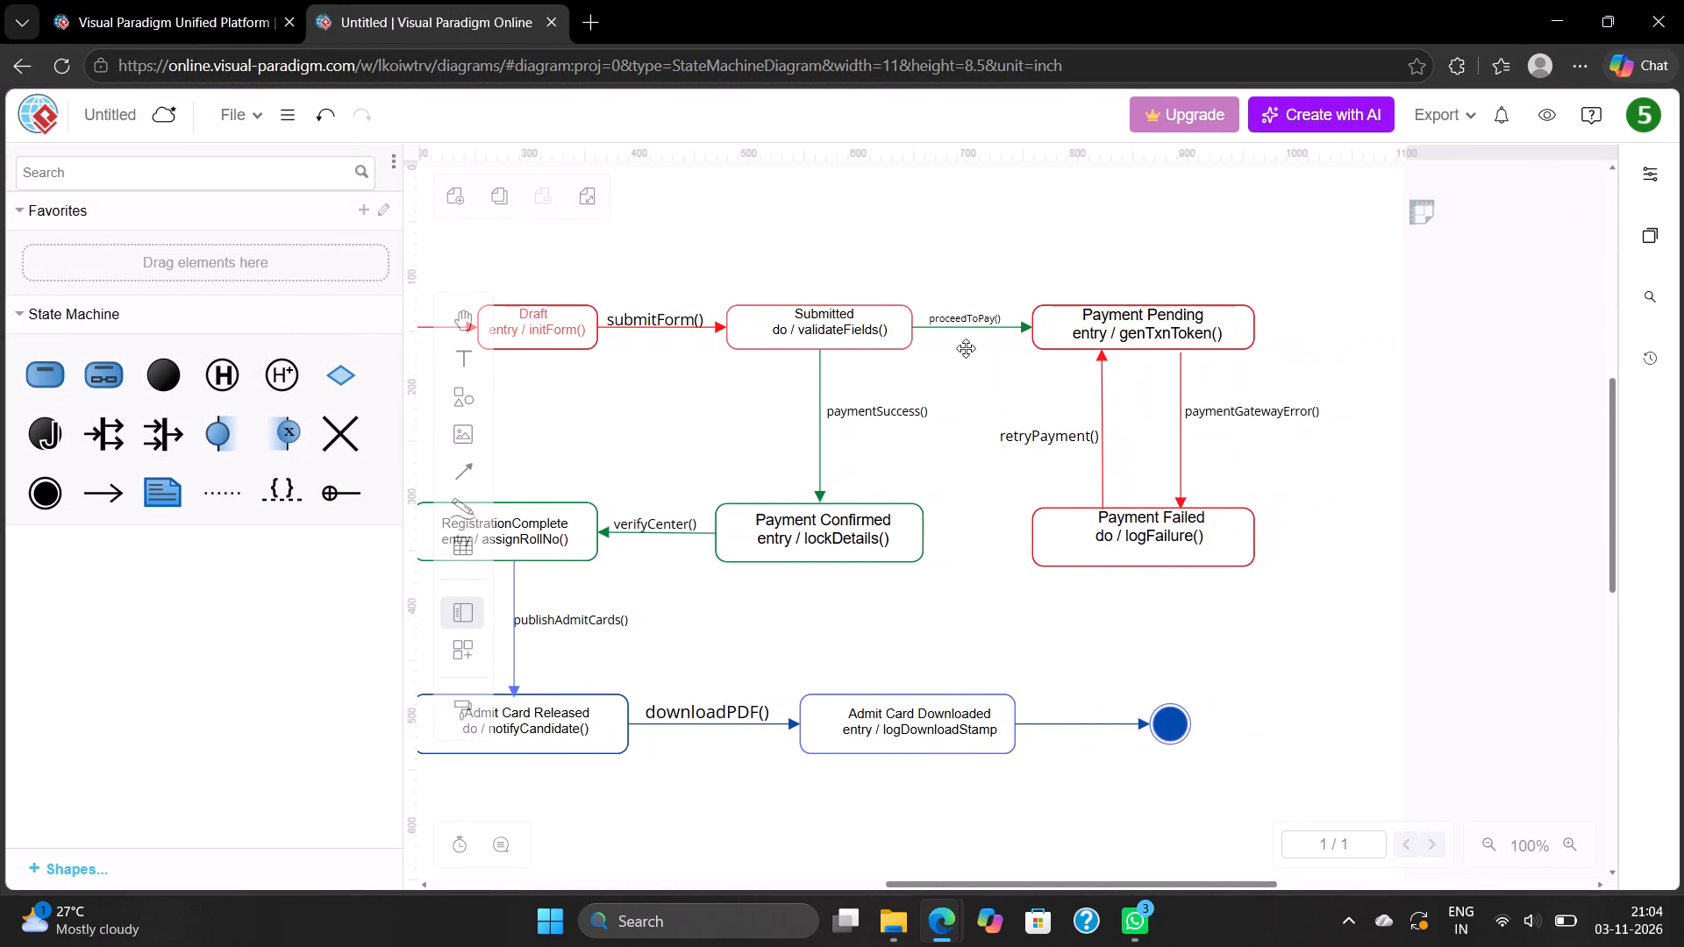
pyautogui.hscroll(1, 966, 348)
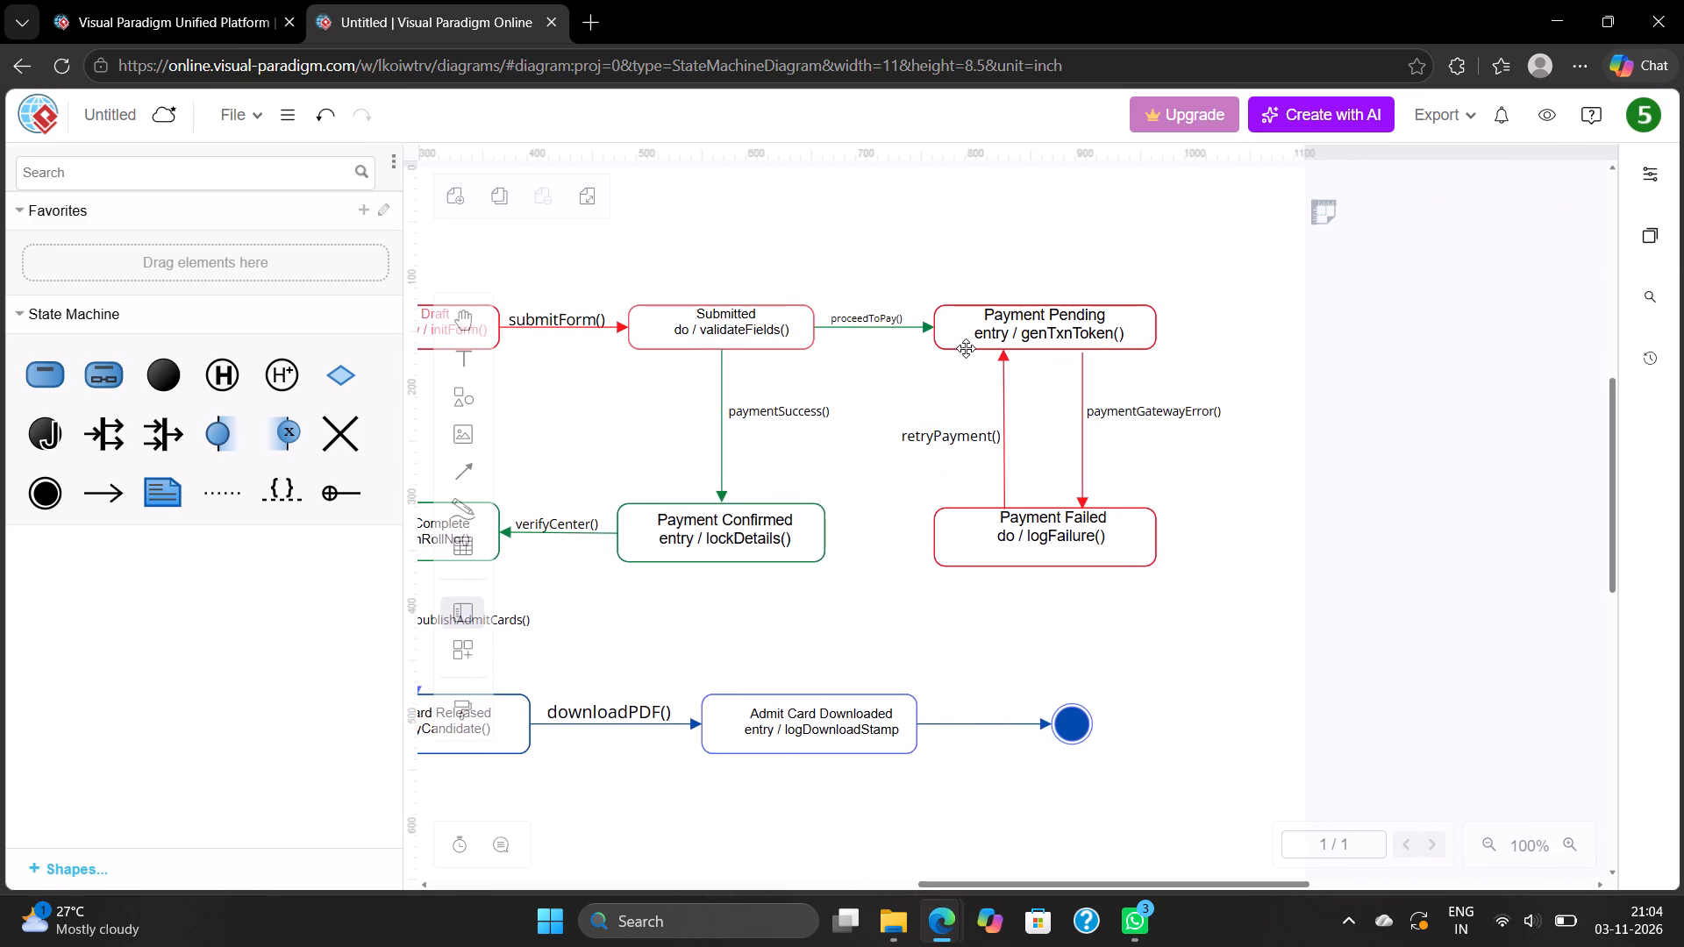
pyautogui.hscroll(1, 966, 348)
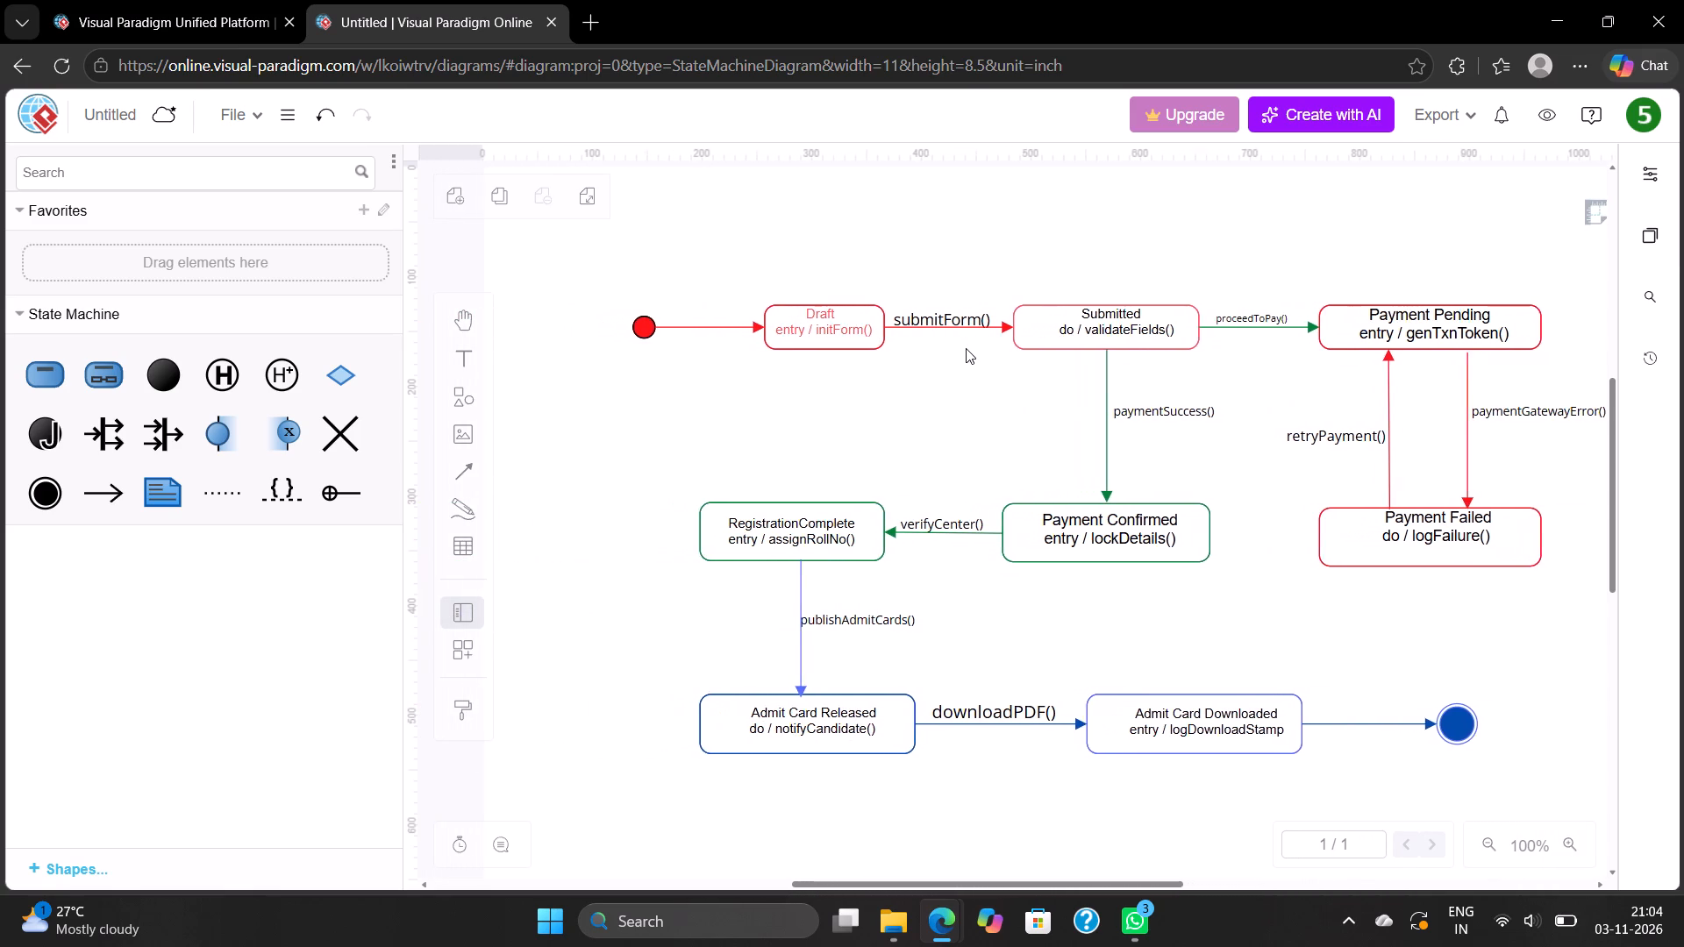
pyautogui.hscroll(1, 966, 348)
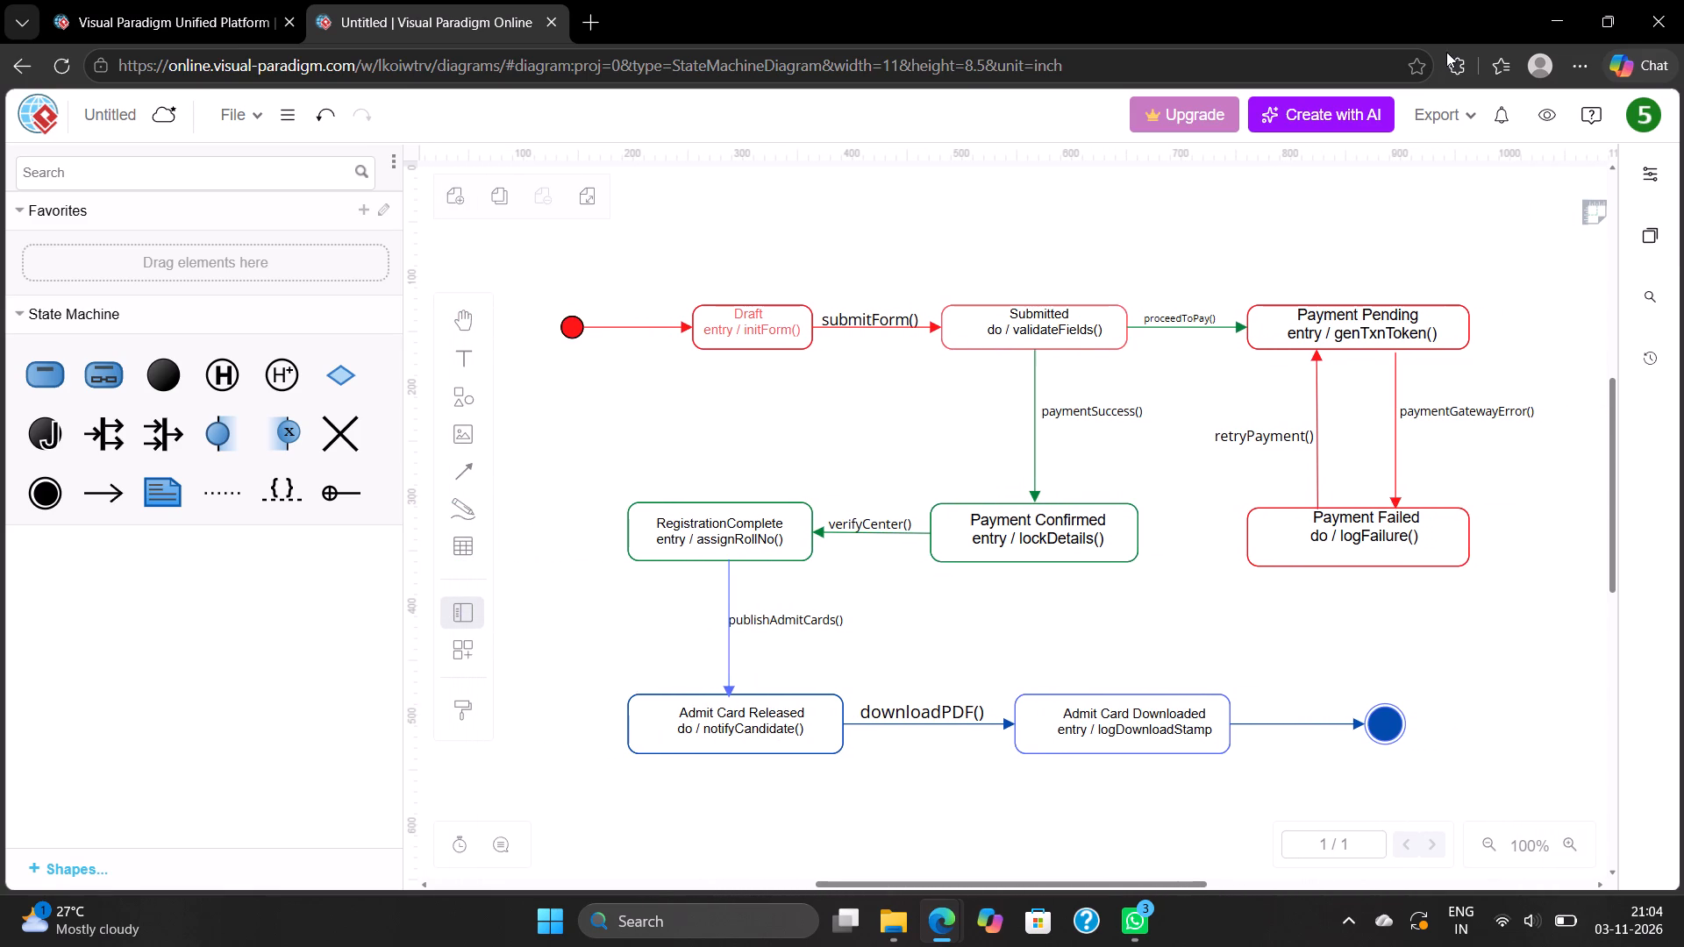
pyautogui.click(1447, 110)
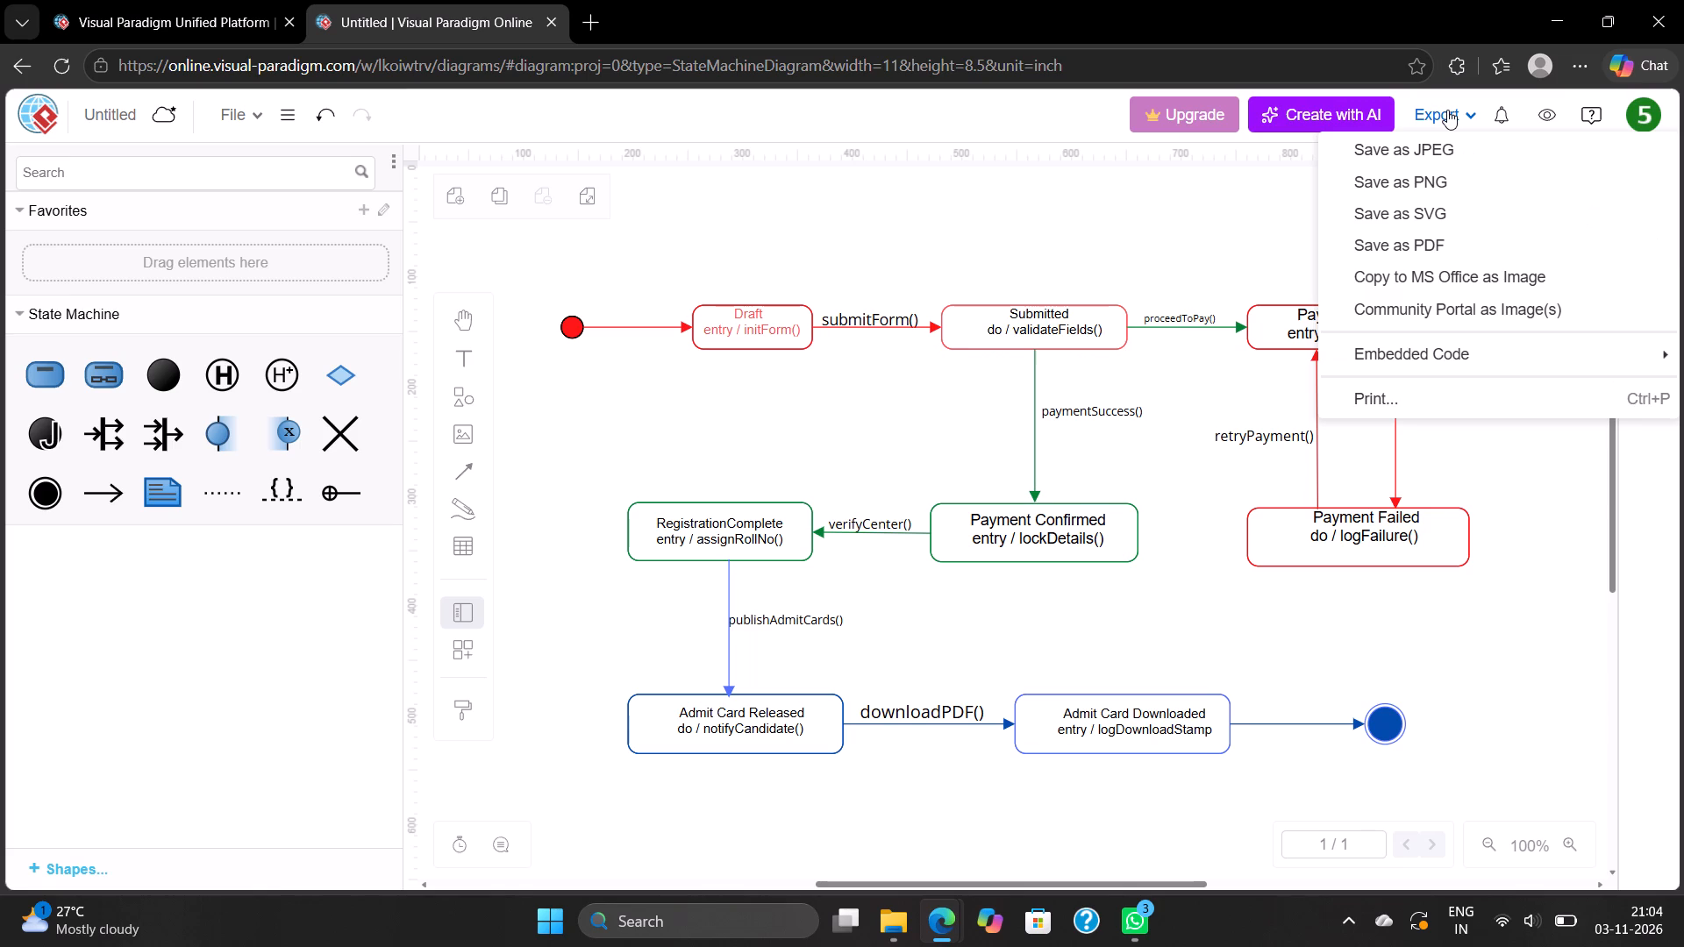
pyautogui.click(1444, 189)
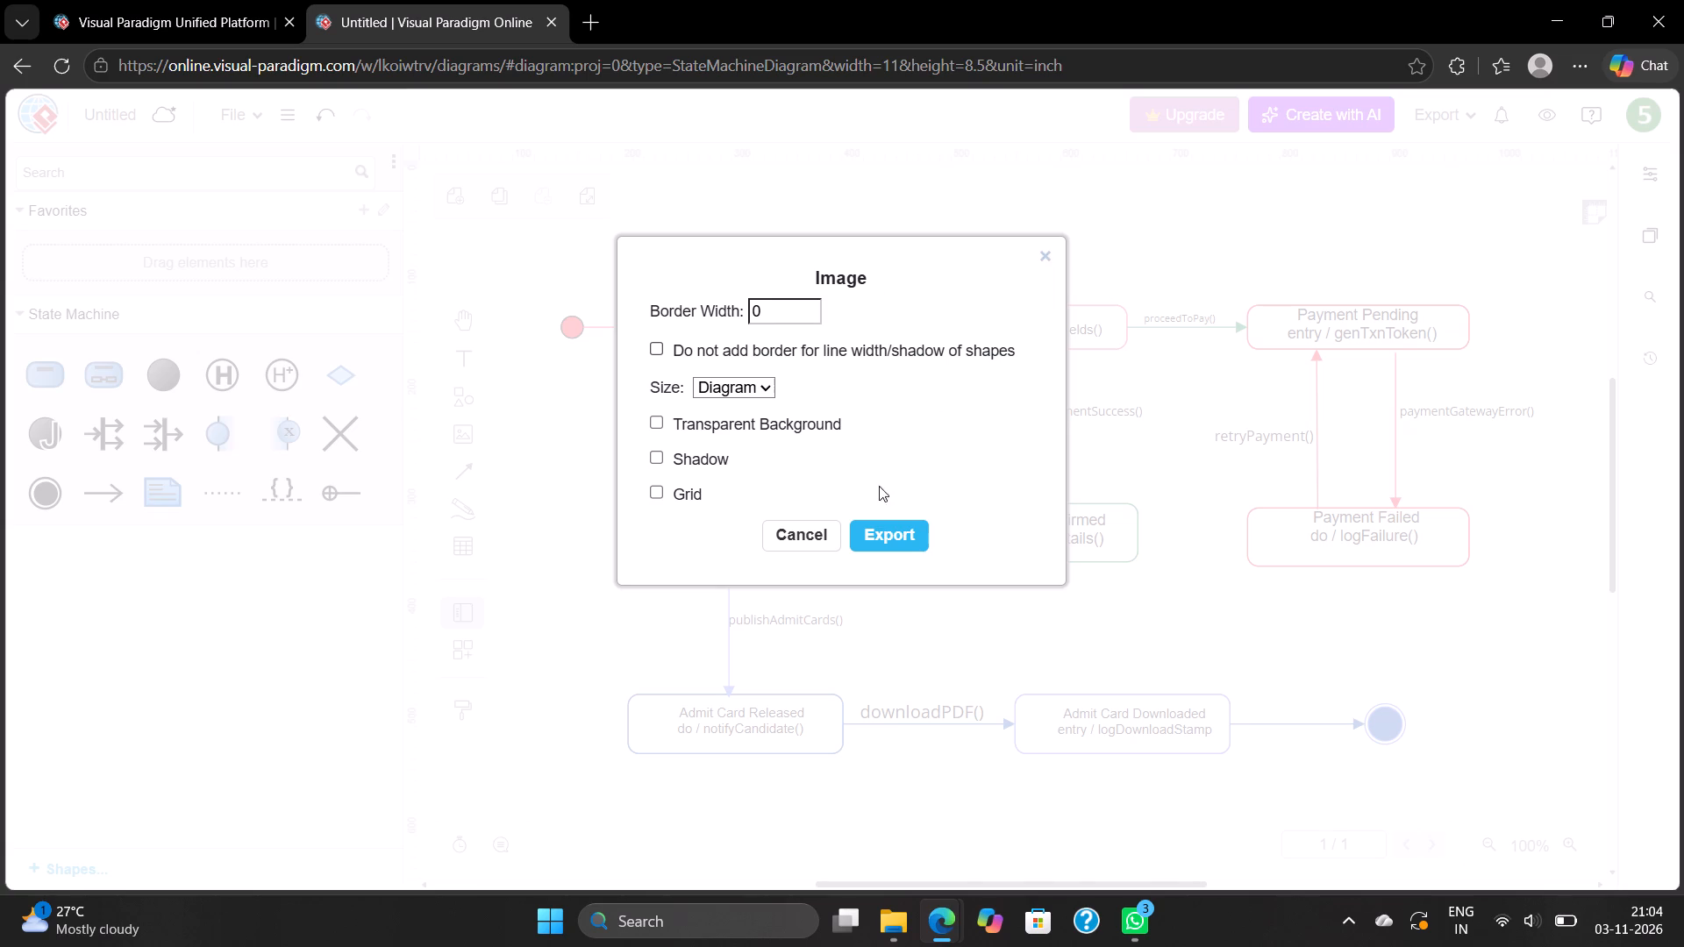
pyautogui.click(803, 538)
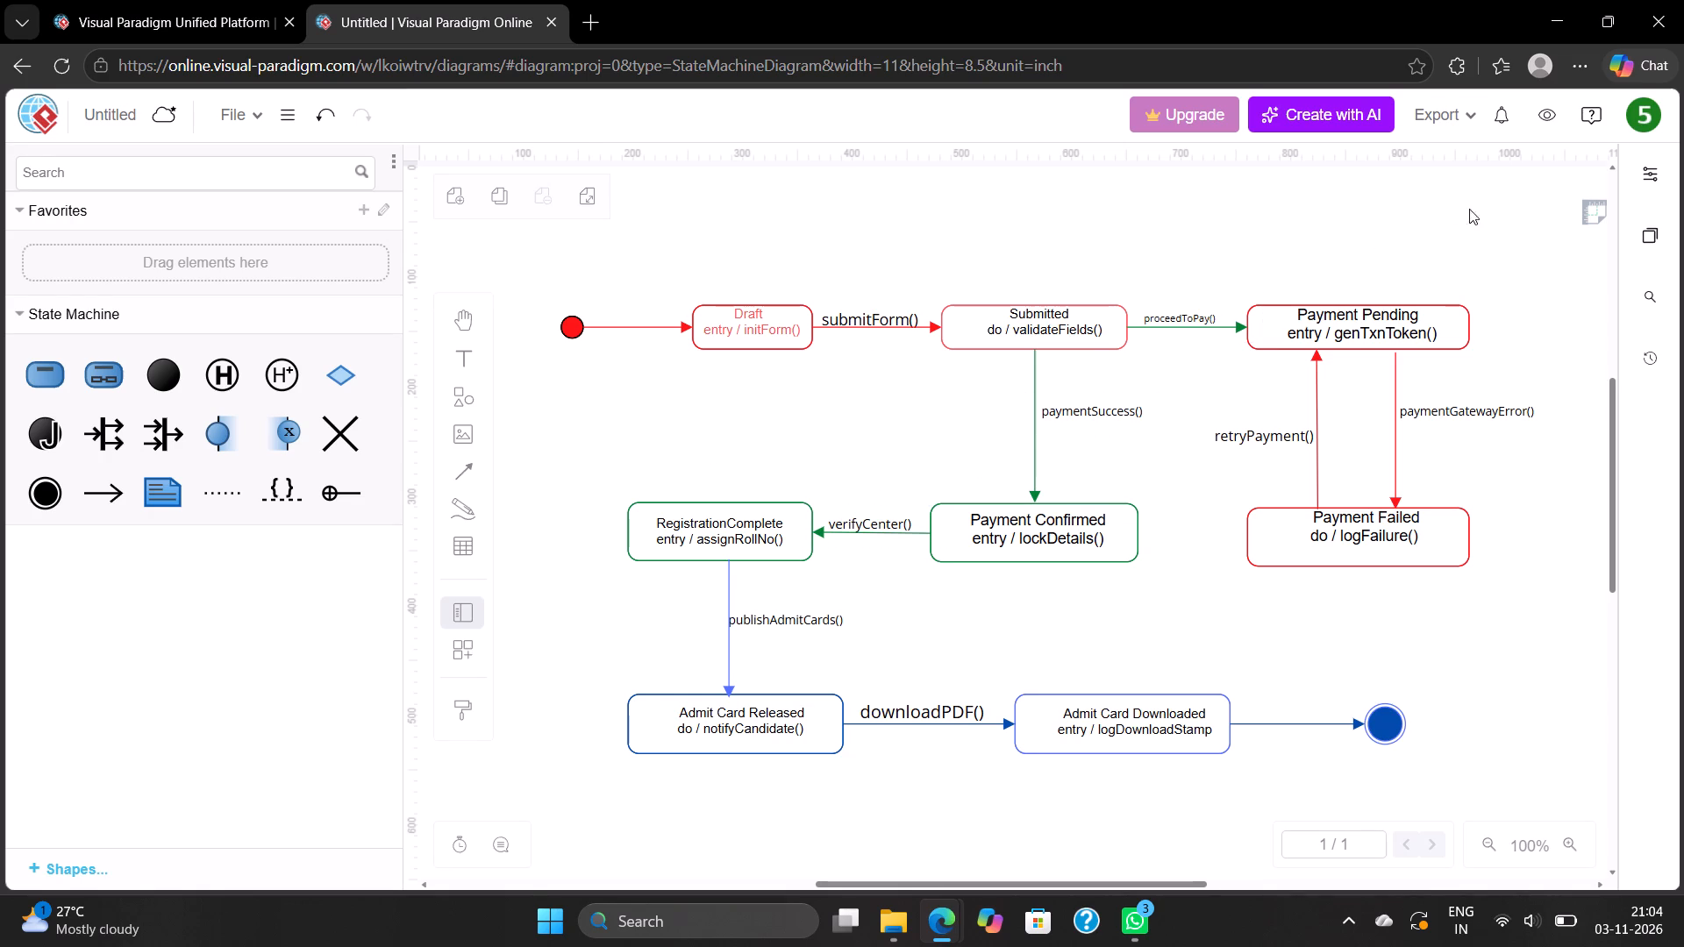
# Export the diagram as a PNG image with border width 11 and size set to Page.
pyautogui.scroll(-3, 1515, 233)
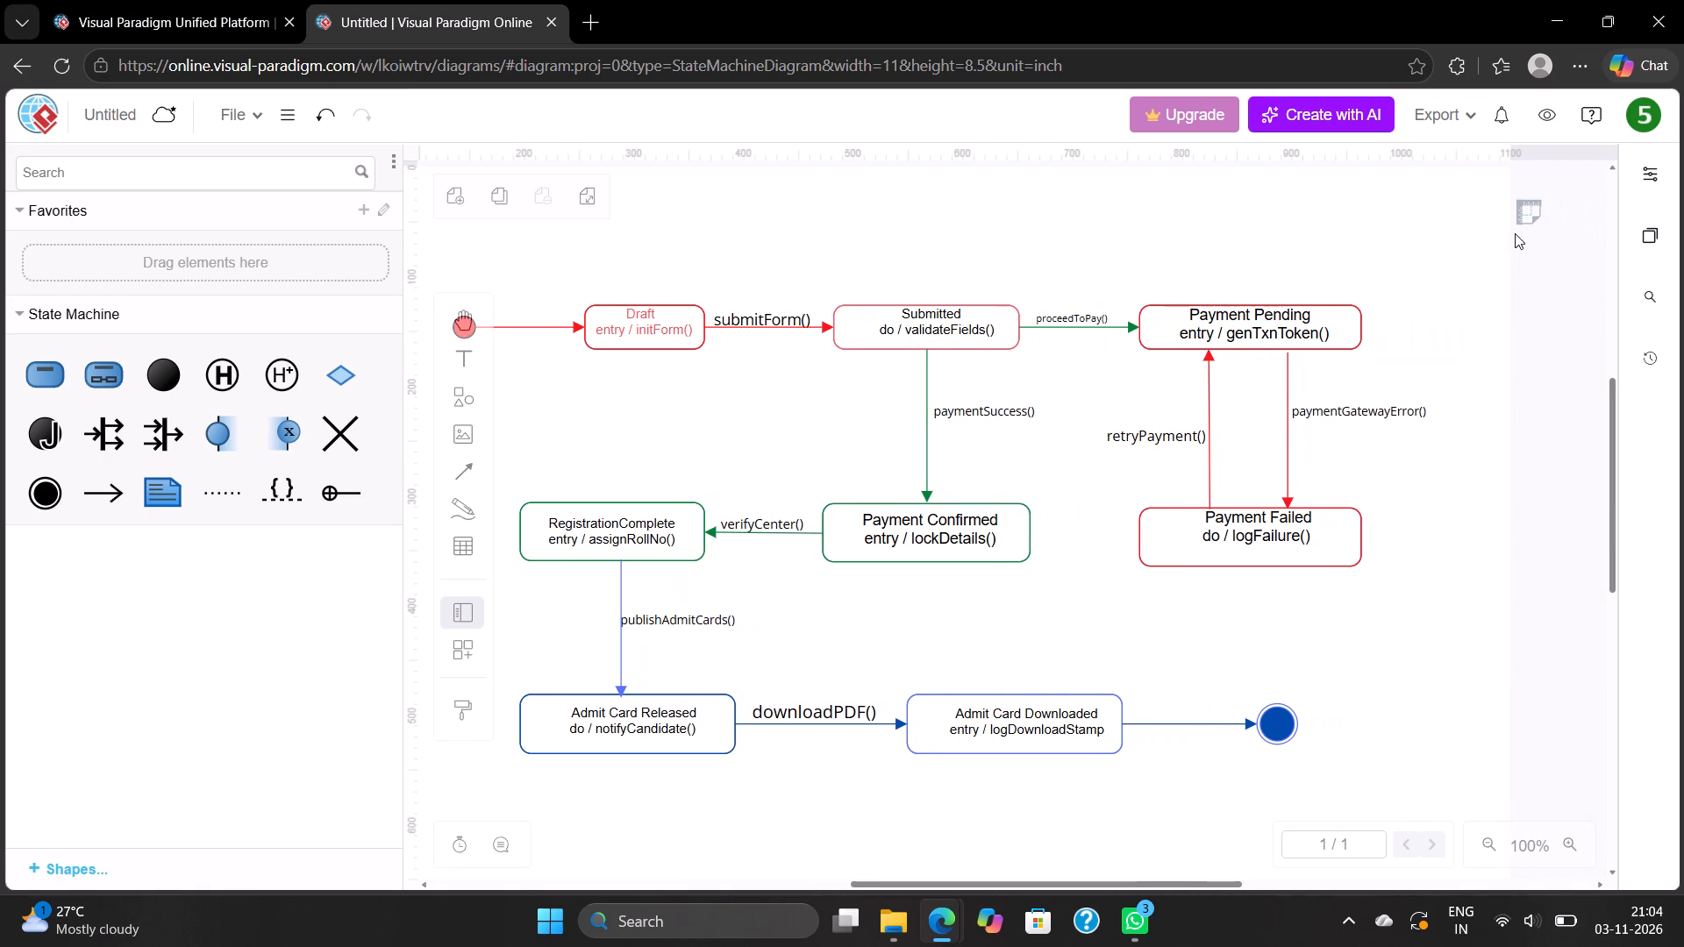
pyautogui.scroll(-1, 1515, 233)
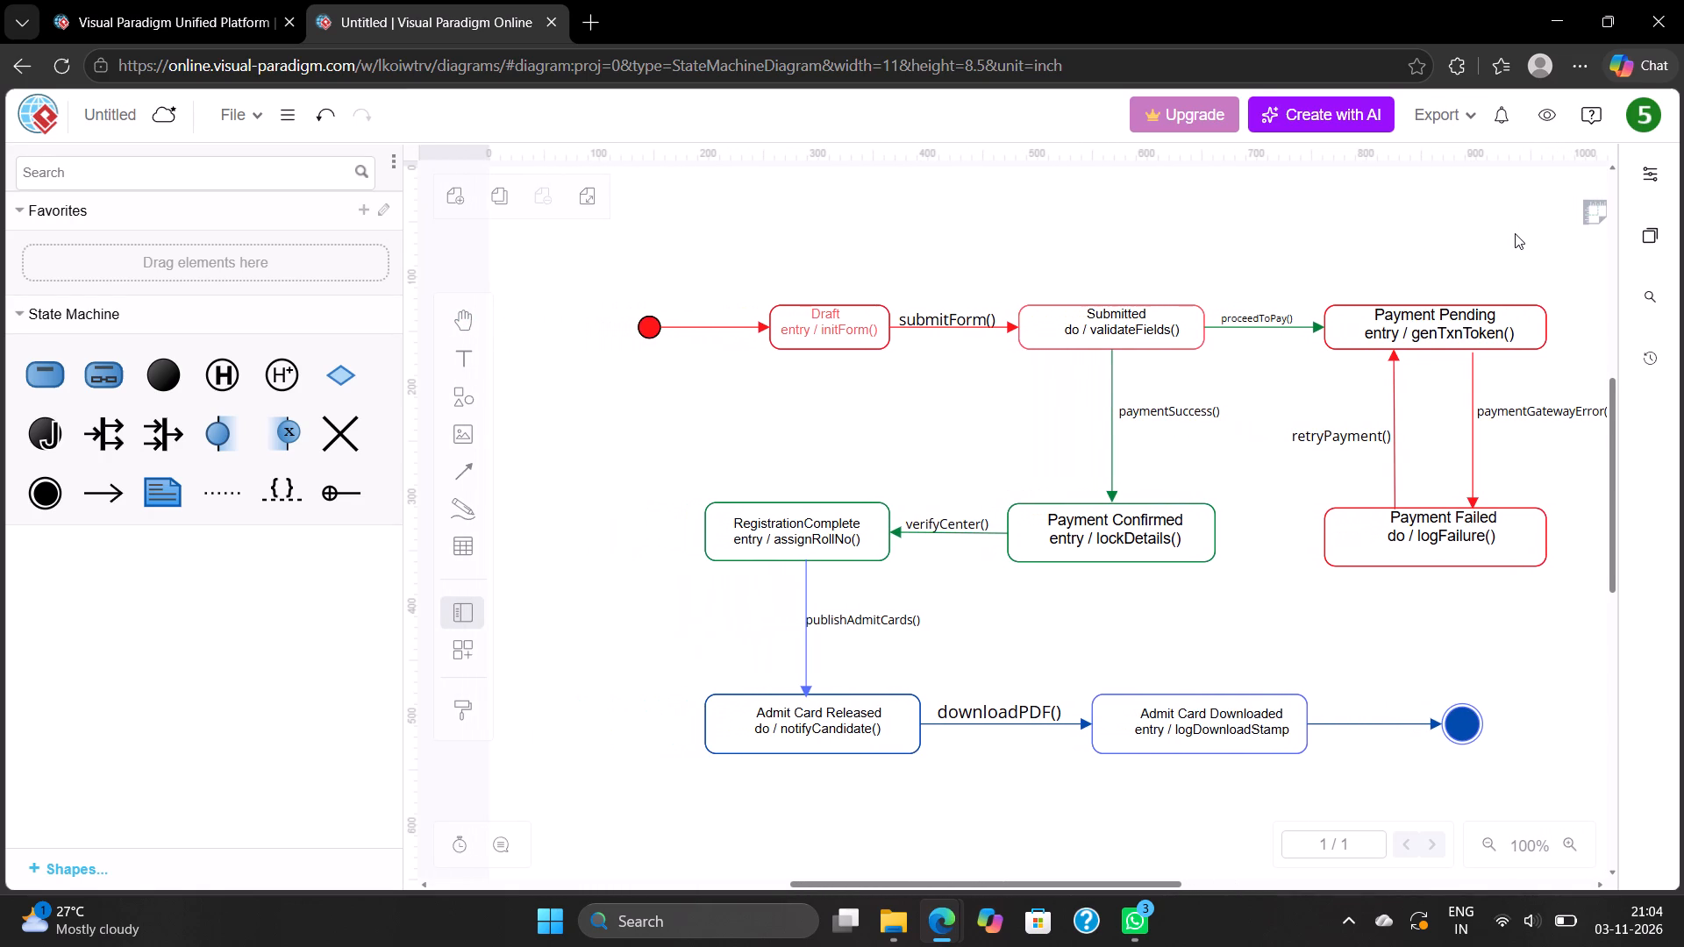
pyautogui.scroll(-1, 1515, 233)
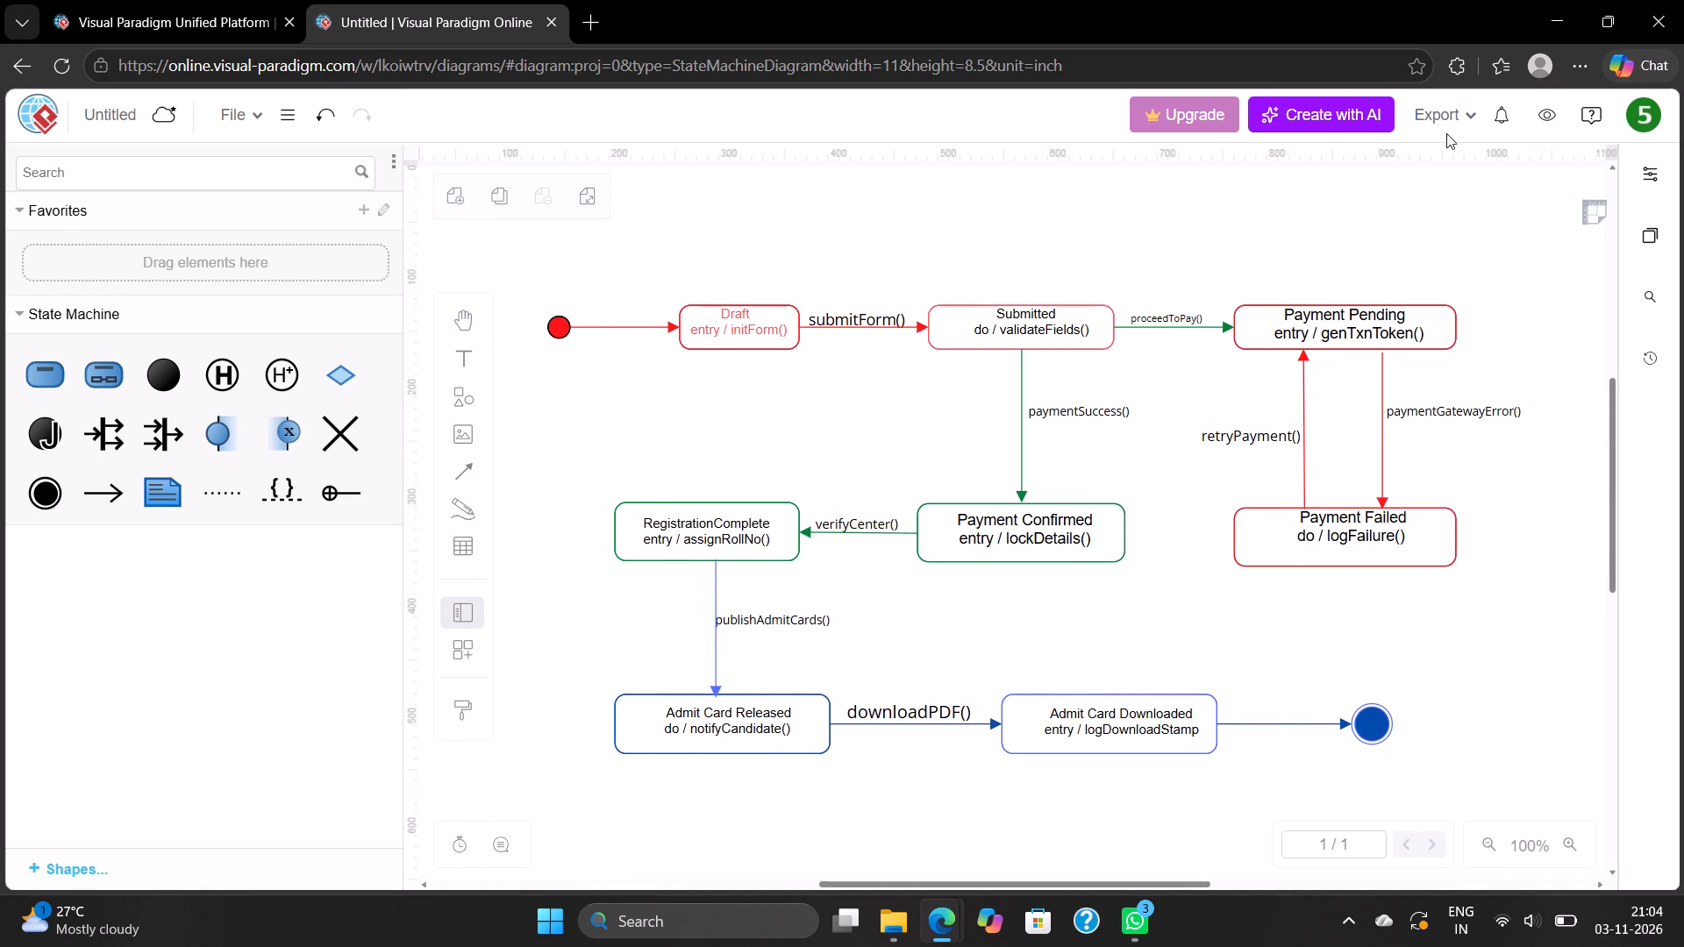
pyautogui.click(1421, 112)
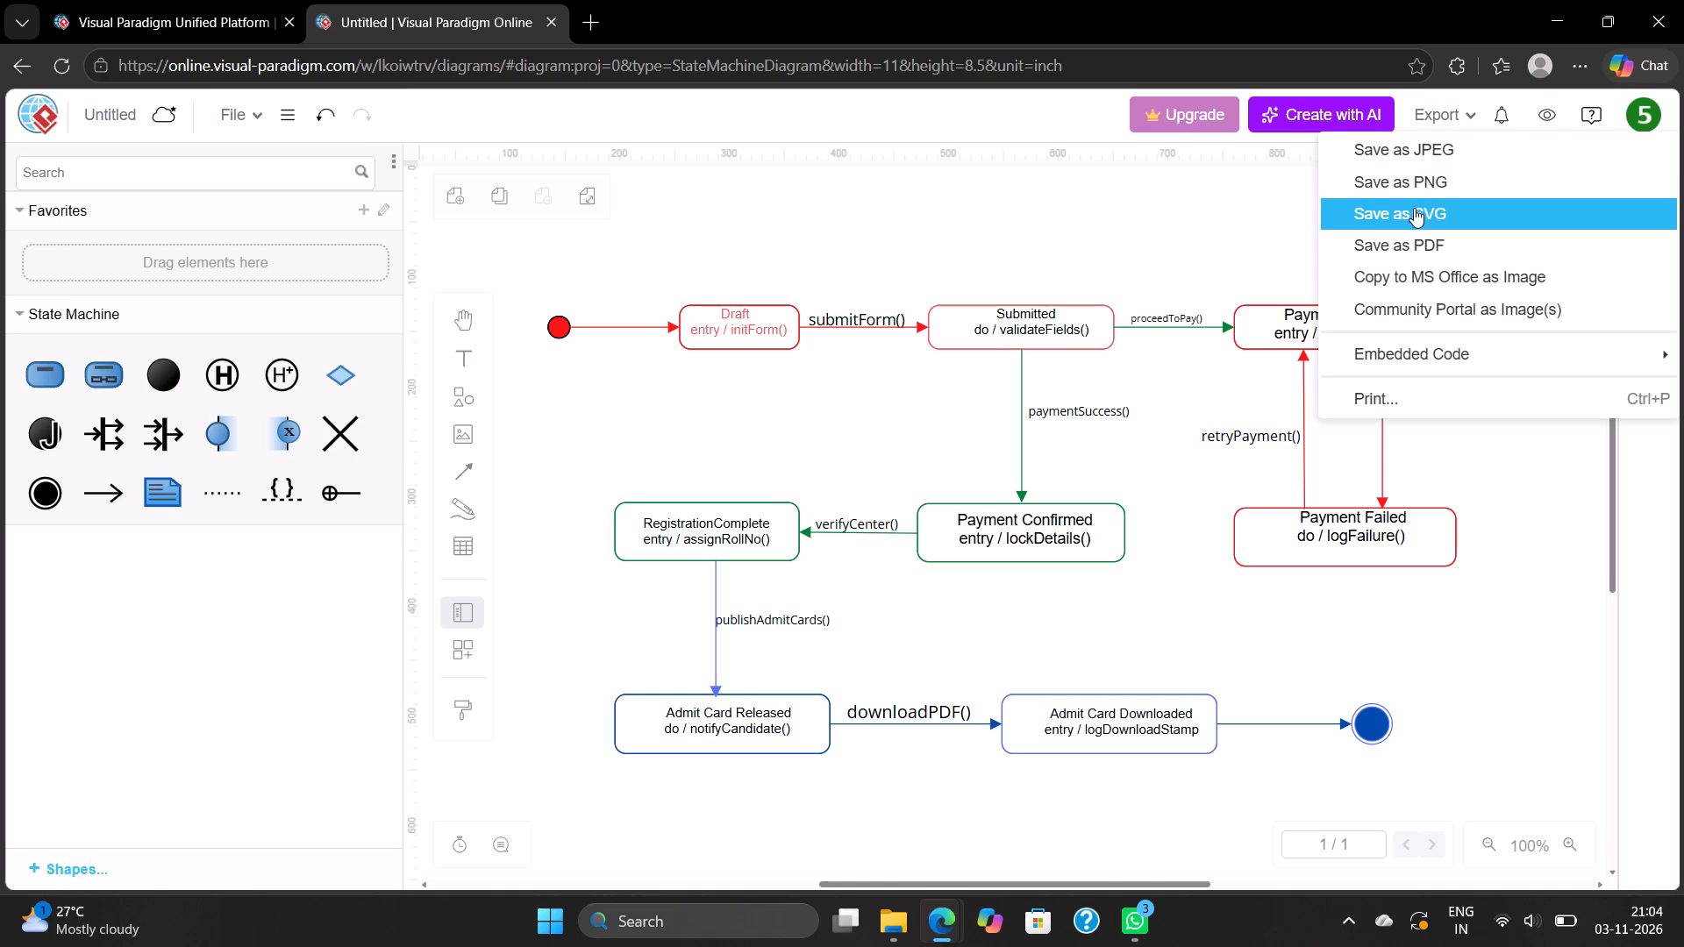
pyautogui.click(1419, 187)
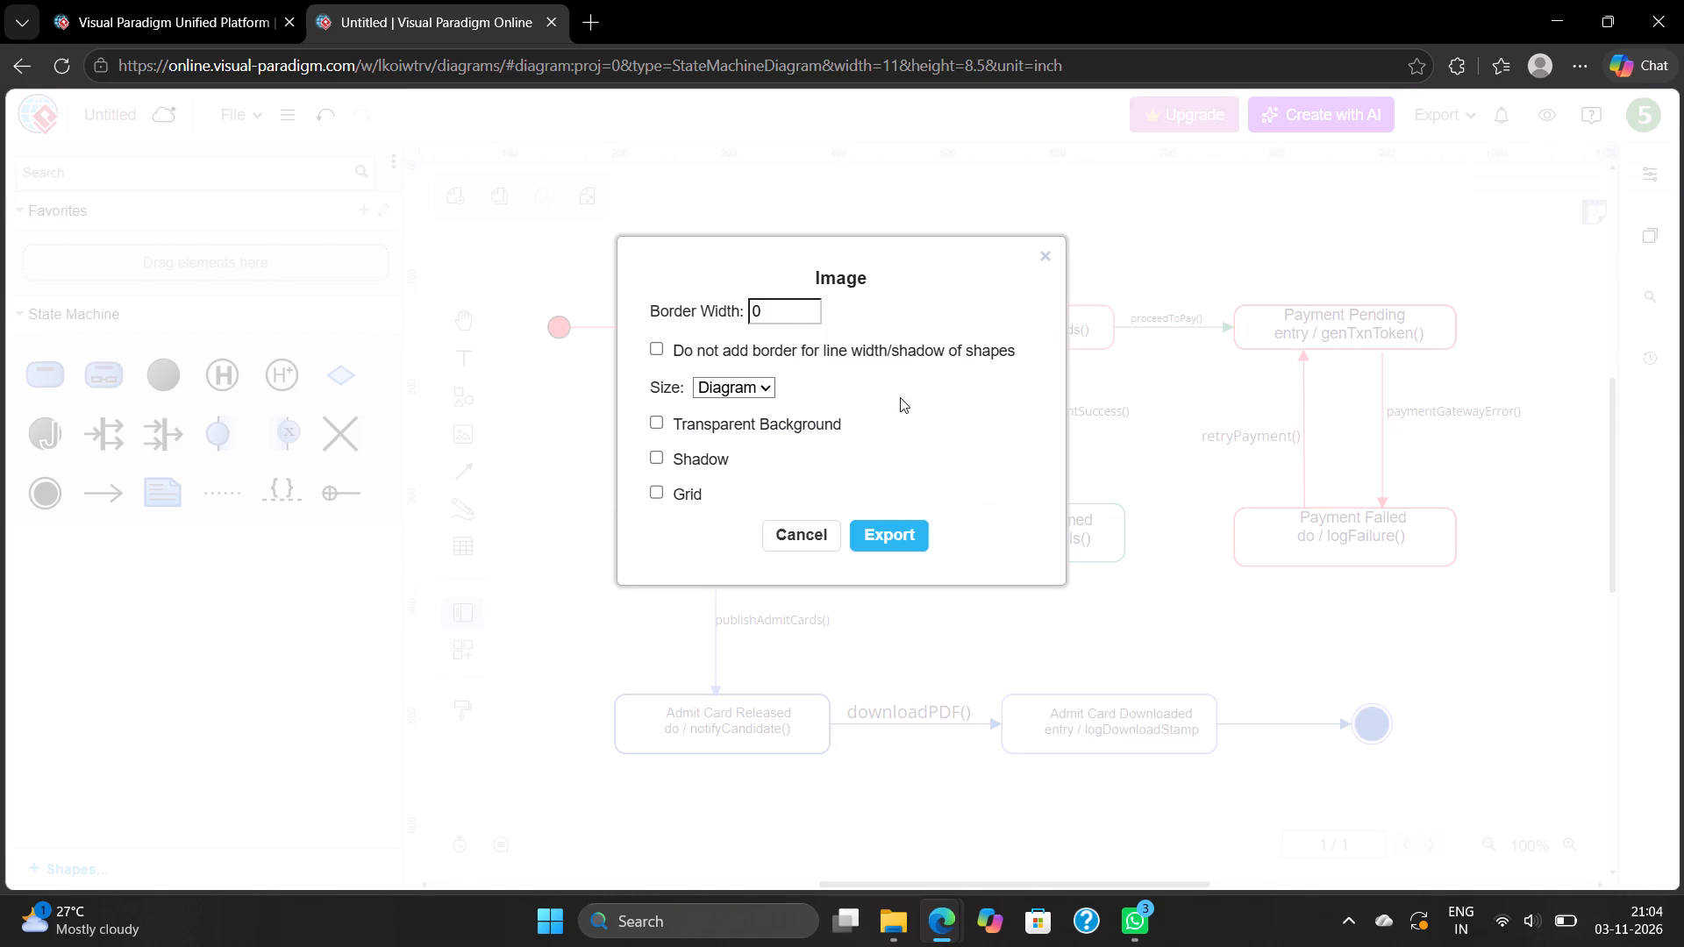
pyautogui.click(780, 312)
pyautogui.press('BackSpace')
pyautogui.write('11')
pyautogui.click(762, 376)
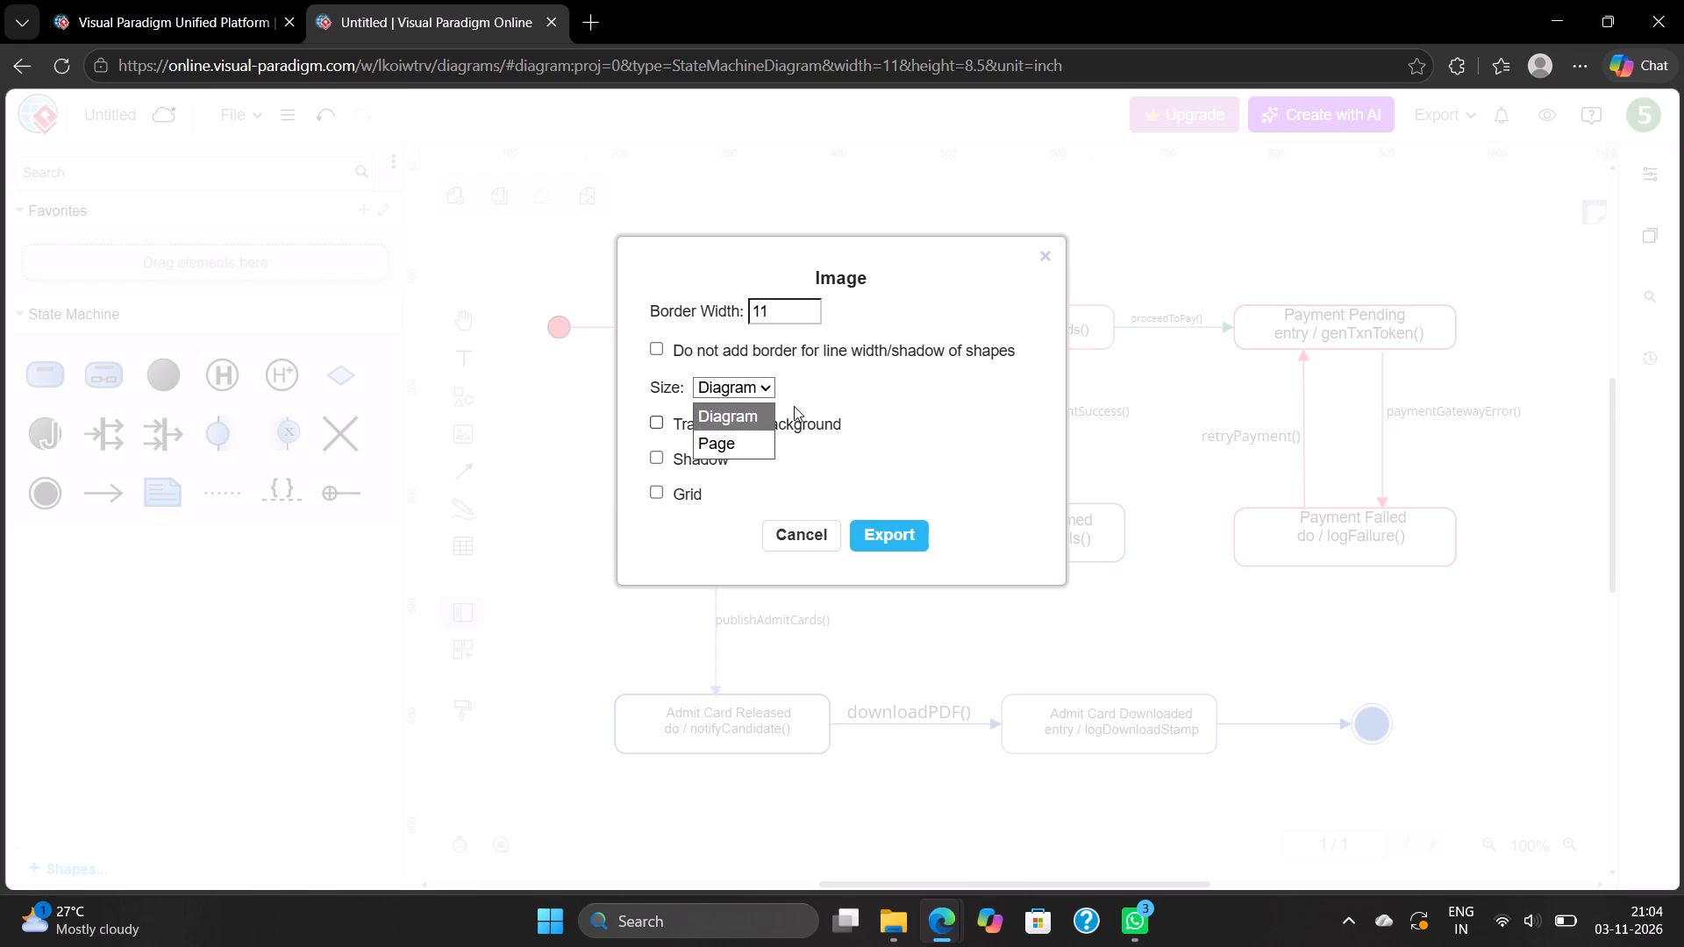
pyautogui.click(739, 445)
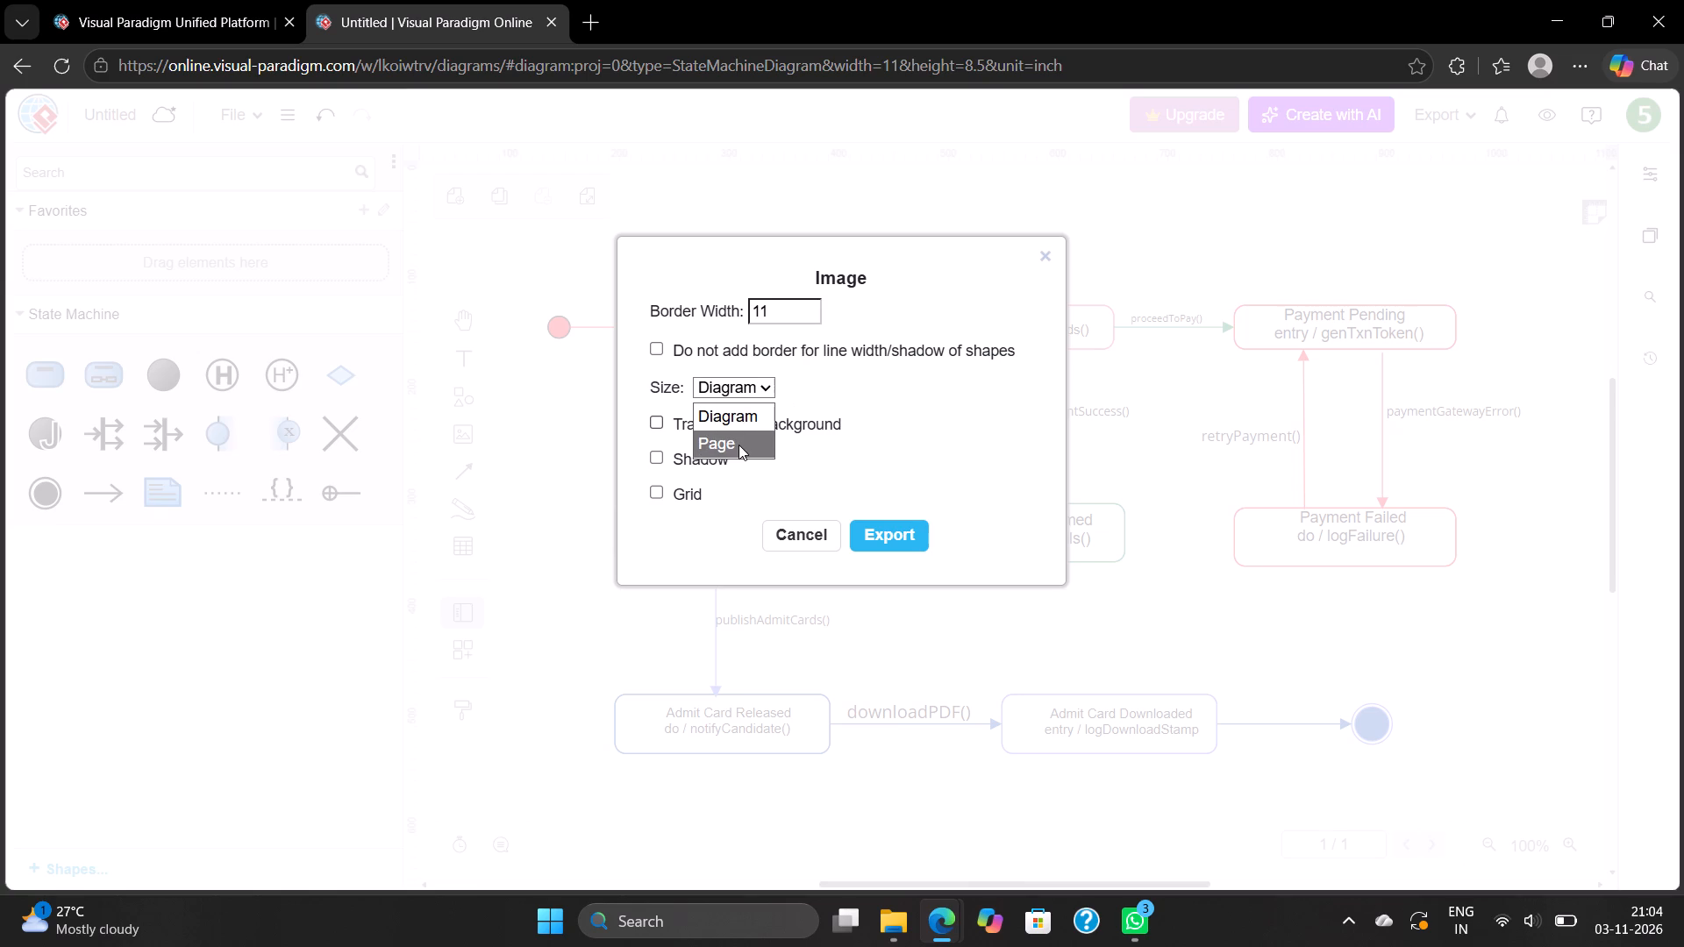
pyautogui.click(882, 538)
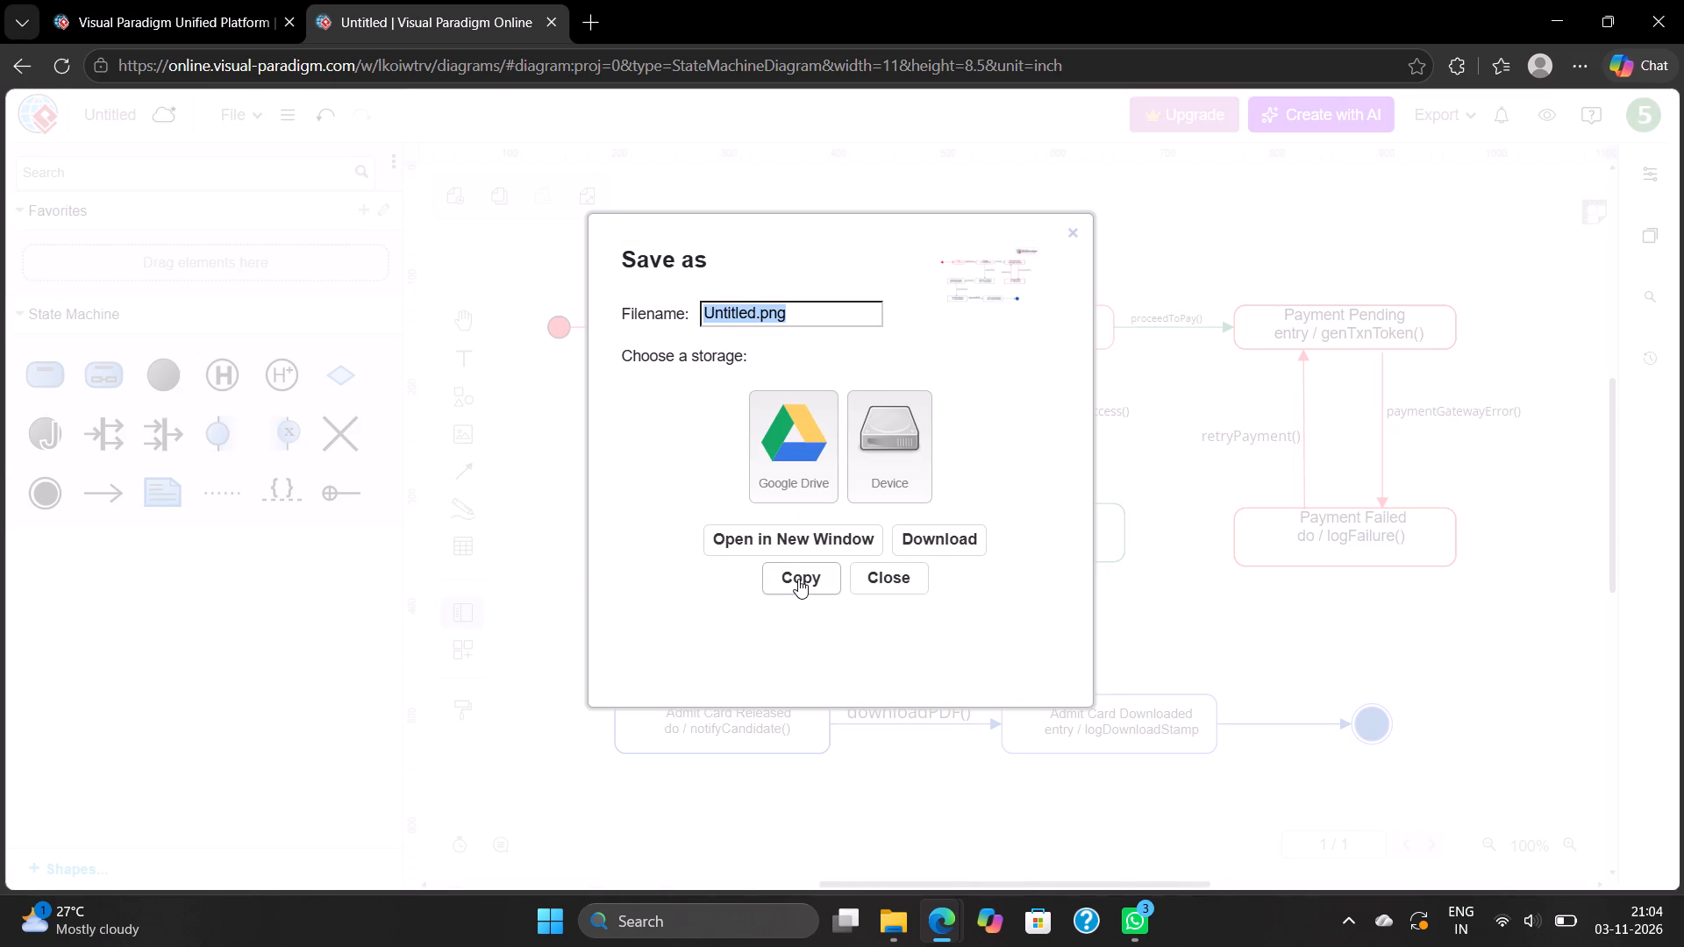
# Name the exported image State Machine Diagram and download it.
pyautogui.press('BackSpace')
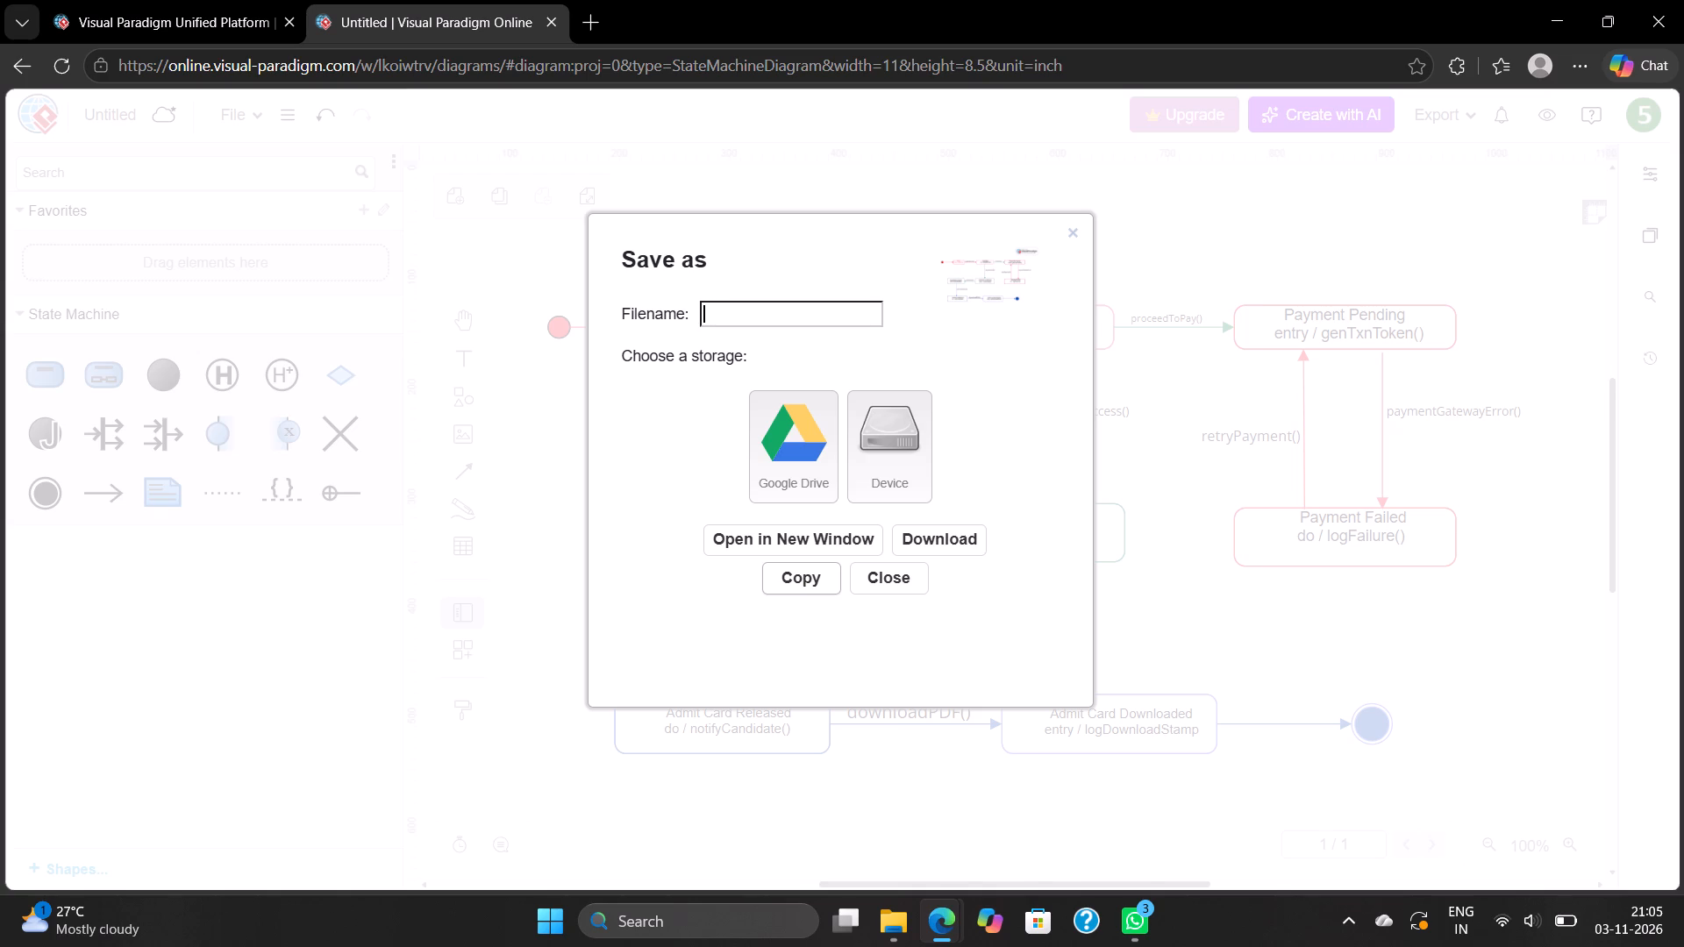
pyautogui.write('State Machine')
pyautogui.press('space')
pyautogui.hotkey('shift', 's')
pyautogui.press('BackSpace')
pyautogui.write('Diagra')
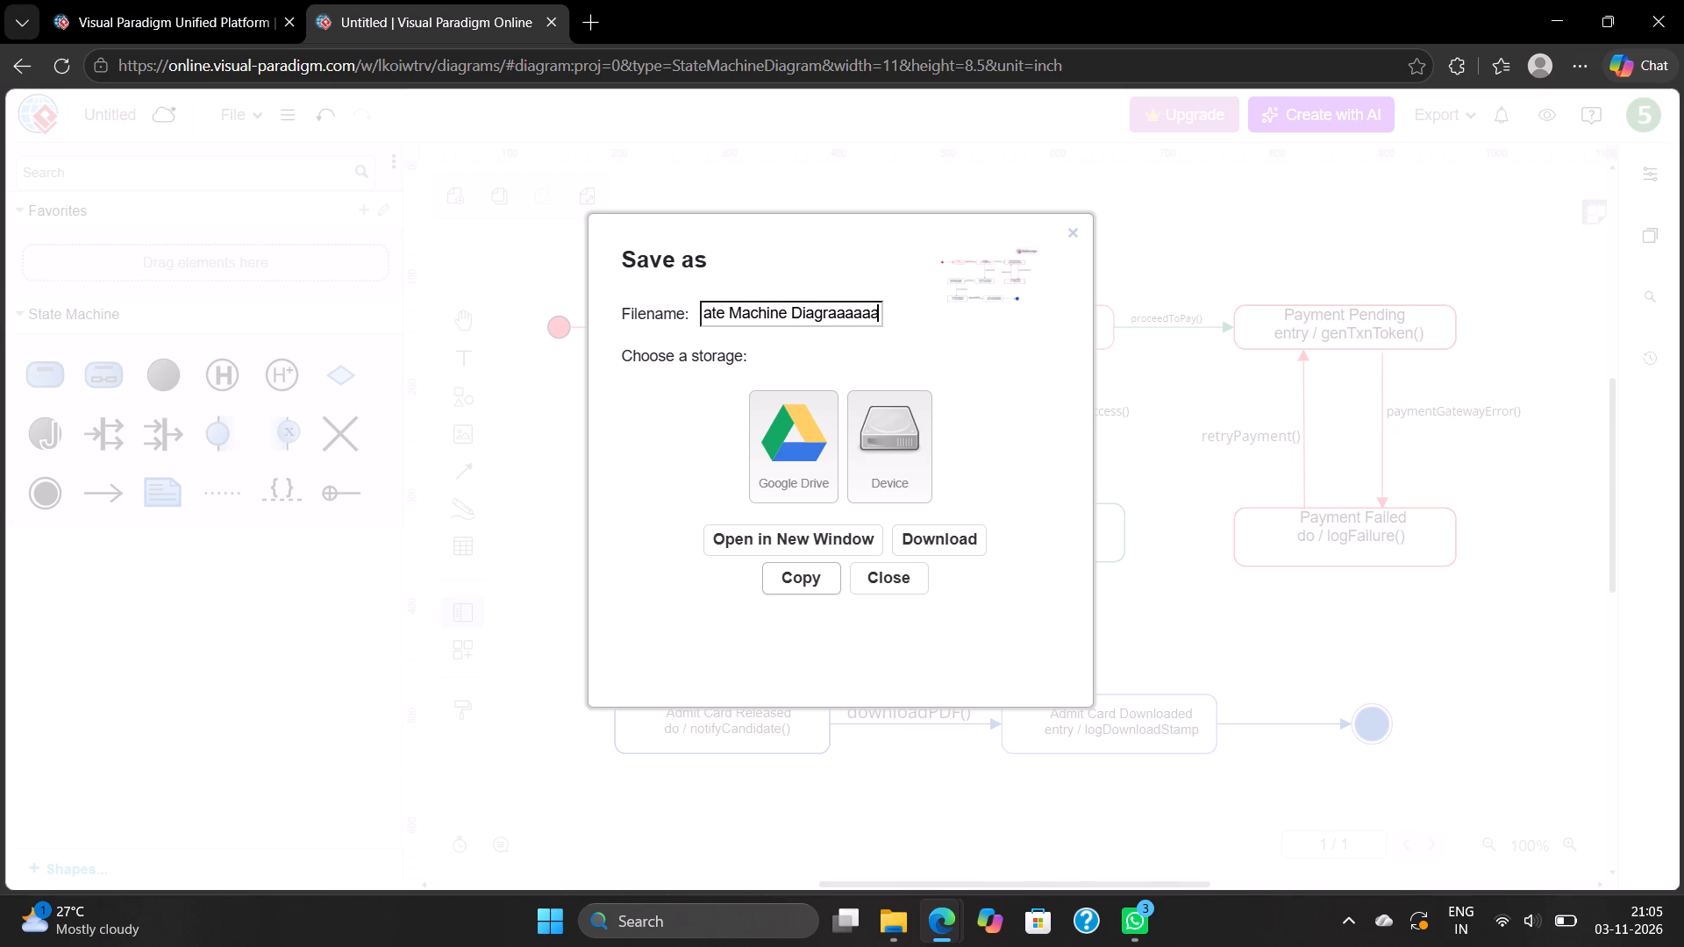
pyautogui.press('BackSpace')
pyautogui.press('BackSpace')
pyautogui.press('BackSpace')
pyautogui.press('BackSpace')
pyautogui.press('BackSpace')
pyautogui.press('BackSpace')
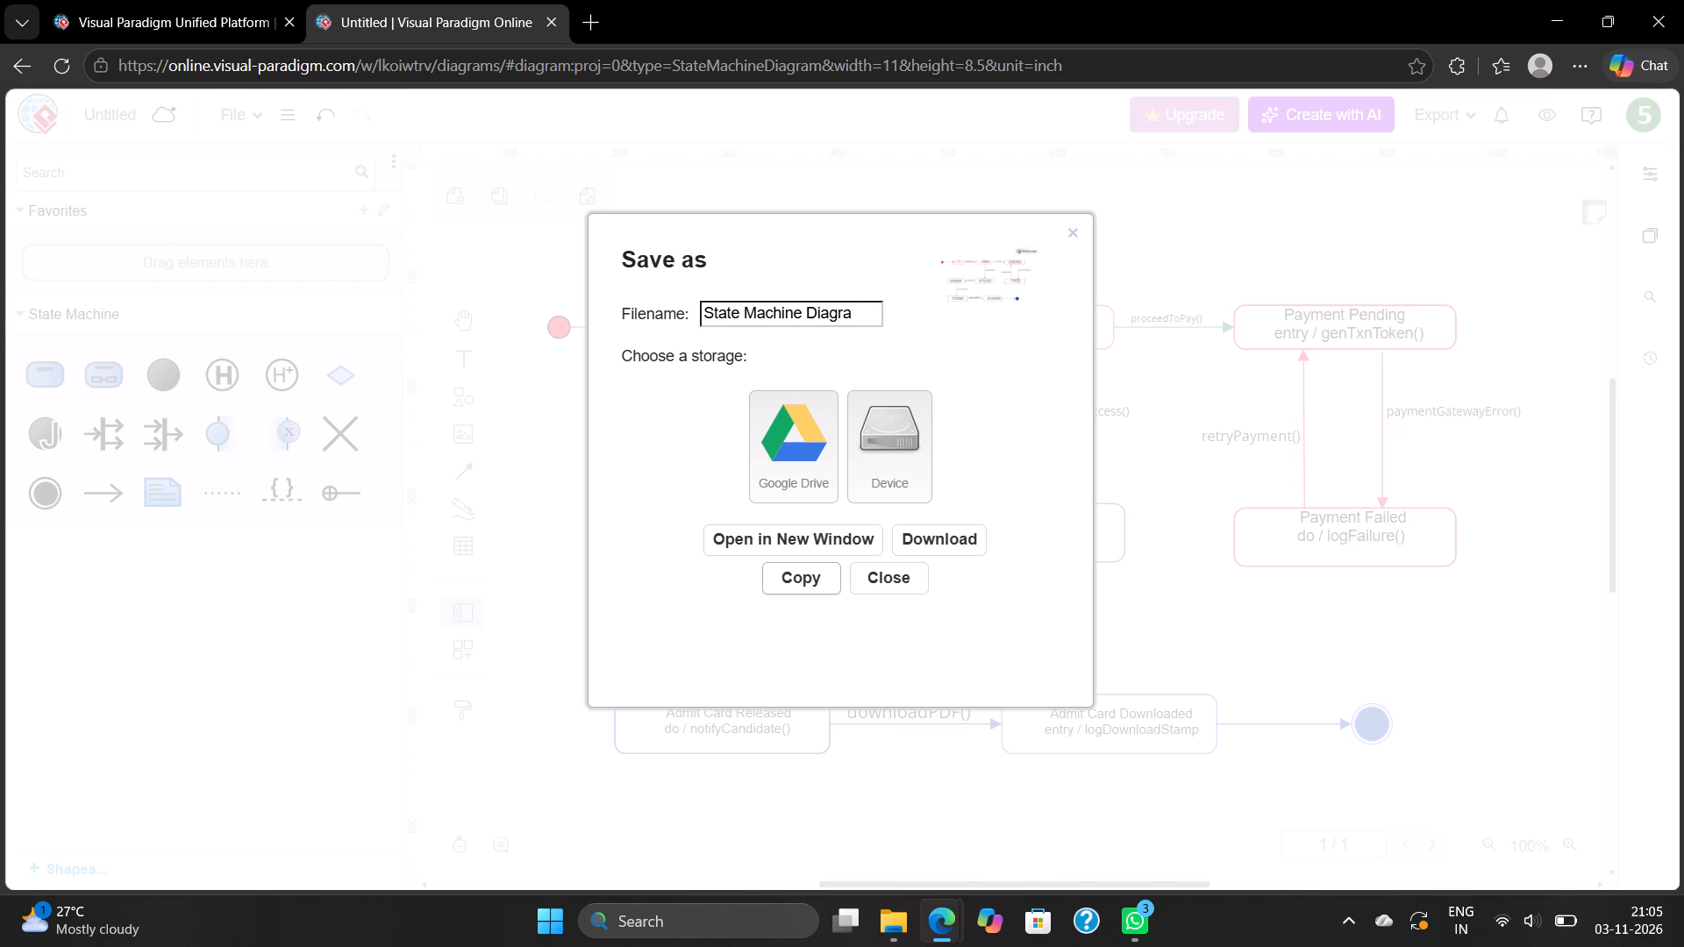
pyautogui.press('m')
pyautogui.click(916, 546)
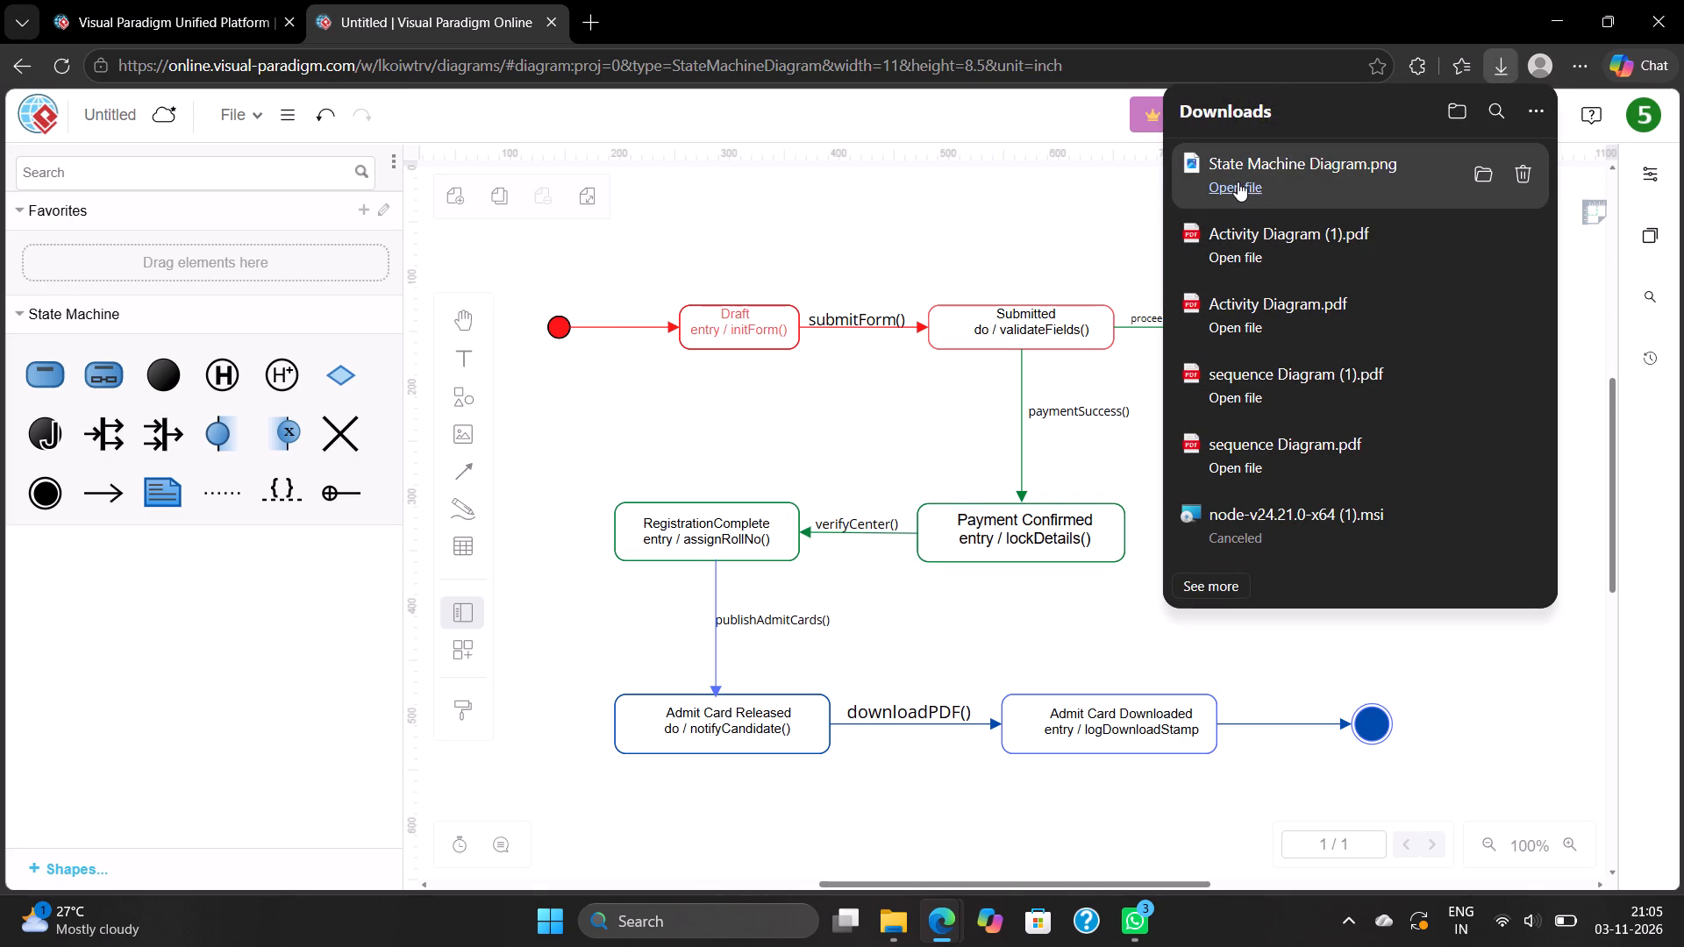
# Open the downloaded State Machine Diagram.png to check the exported image, and close the viewer.
pyautogui.click(1238, 182)
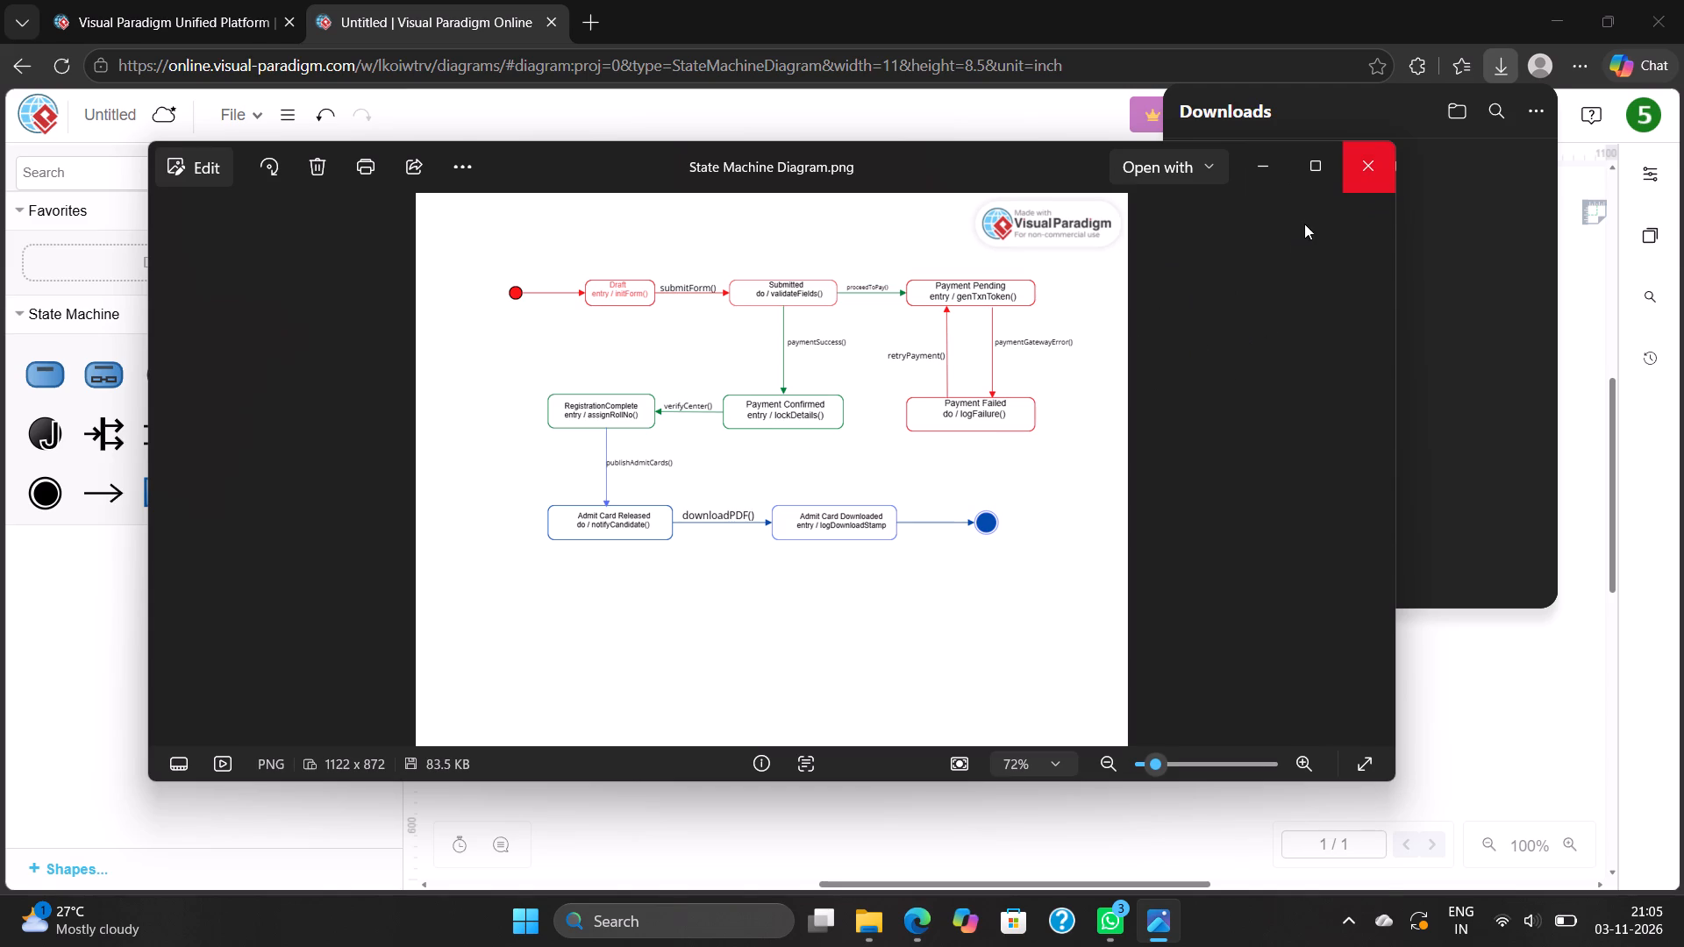
pyautogui.click(1362, 167)
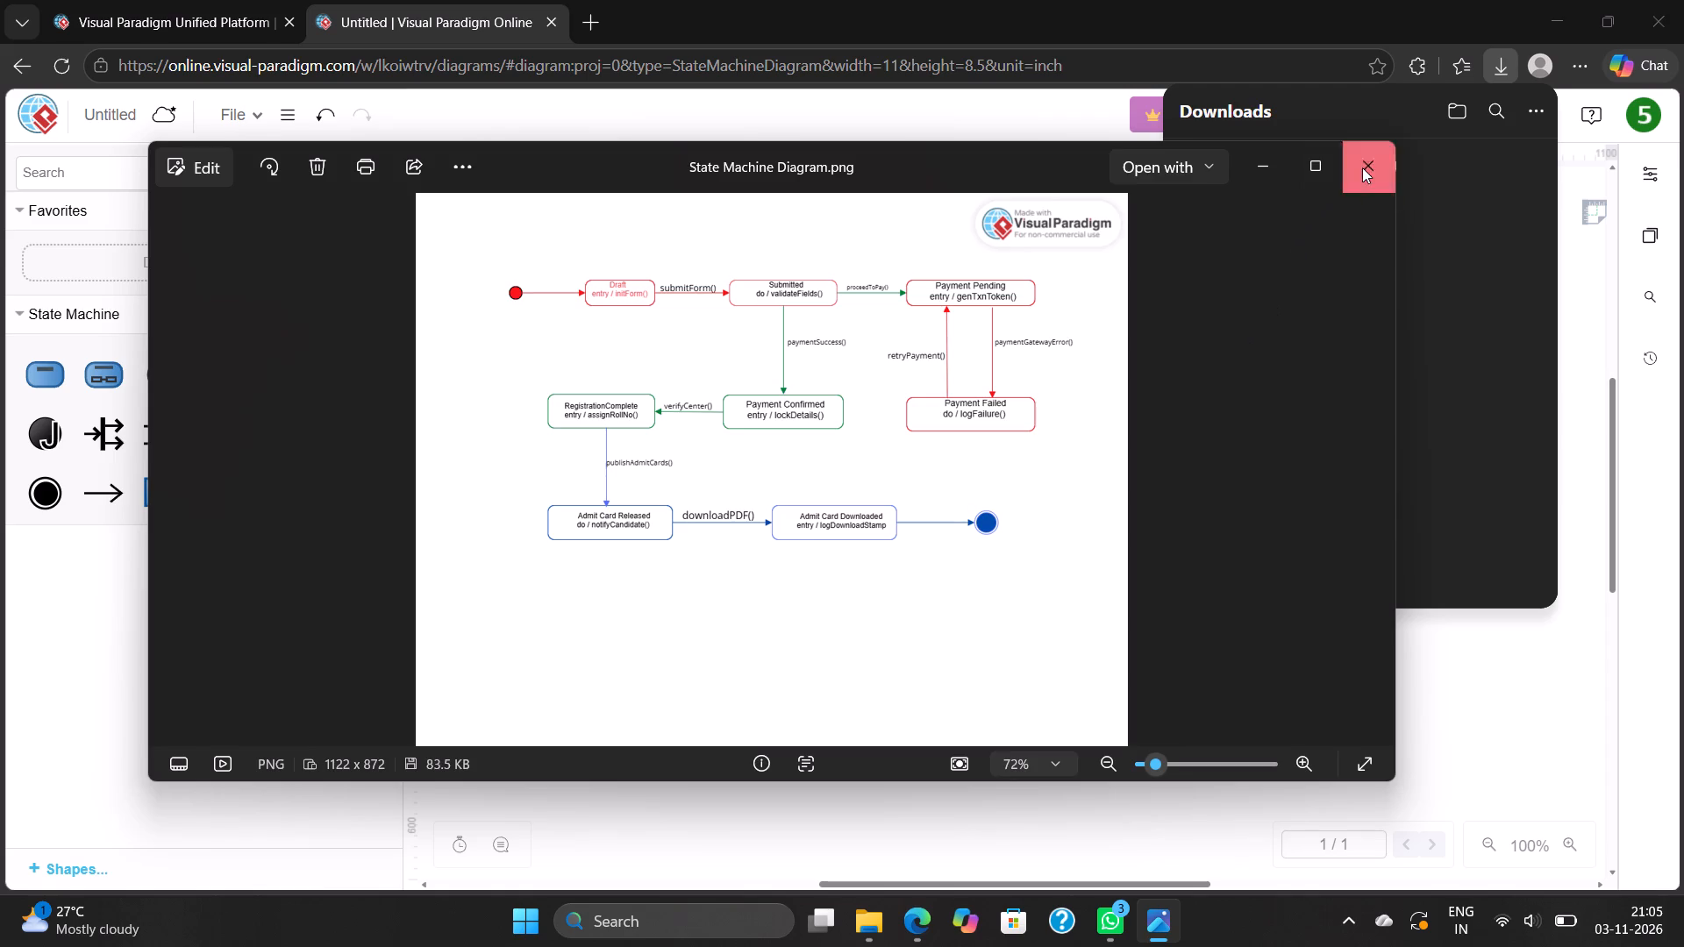
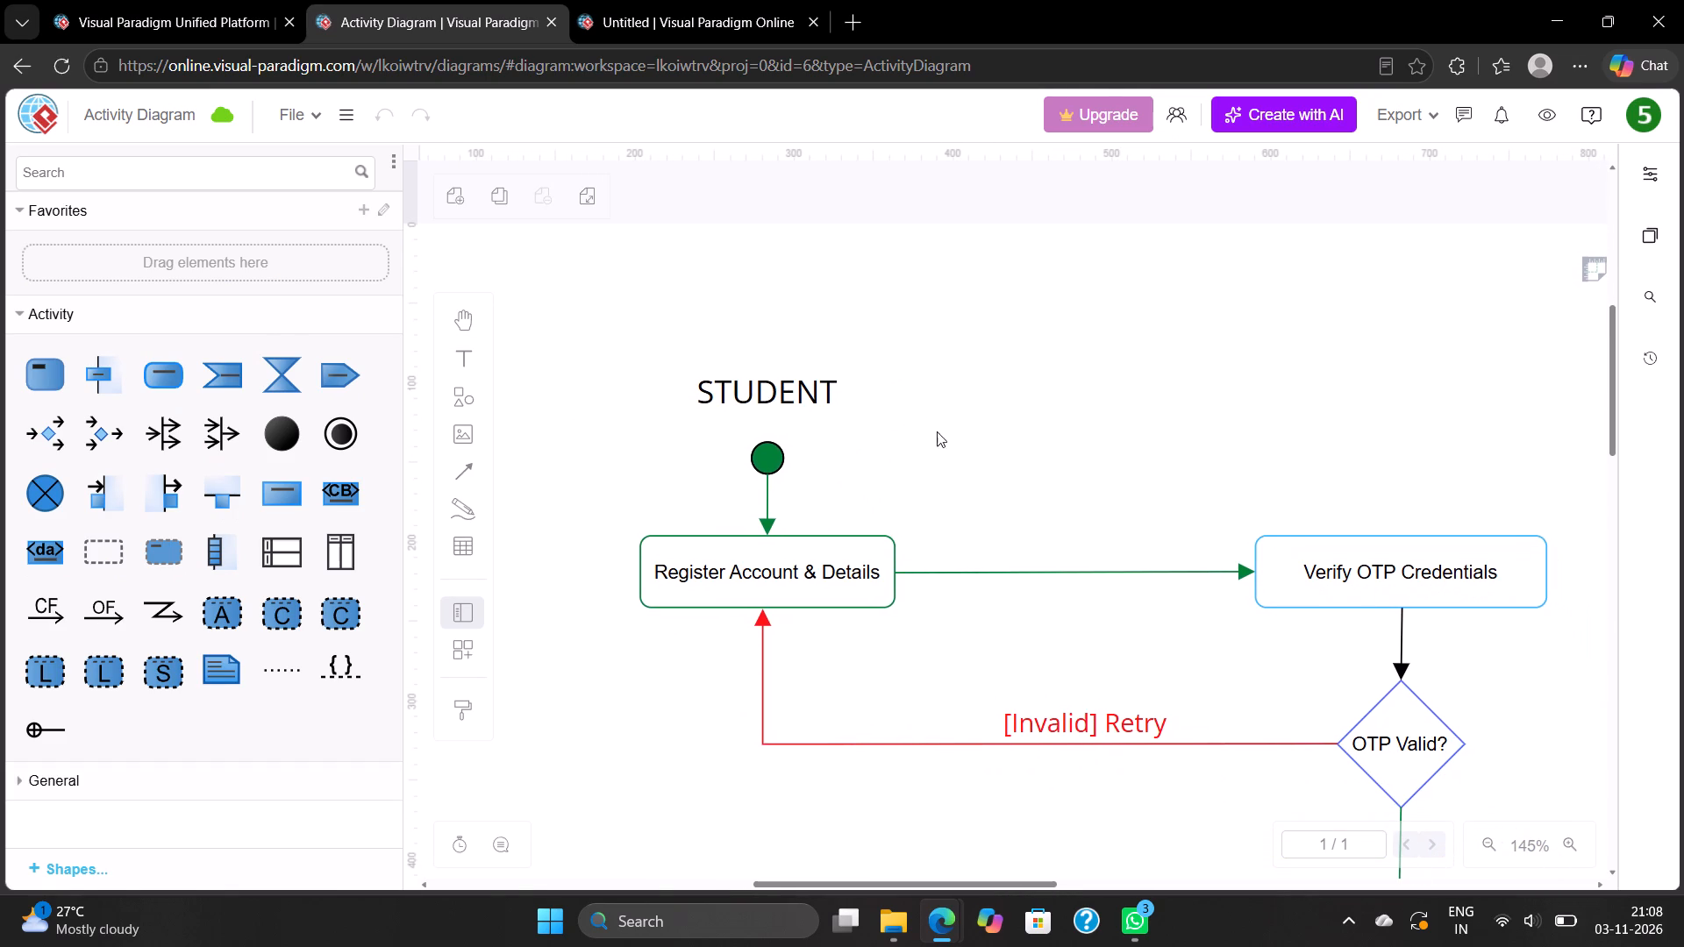
# Export the activity diagram as a PNG image with border width 14 and download it.
pyautogui.hscroll(-1, 1052, 466)
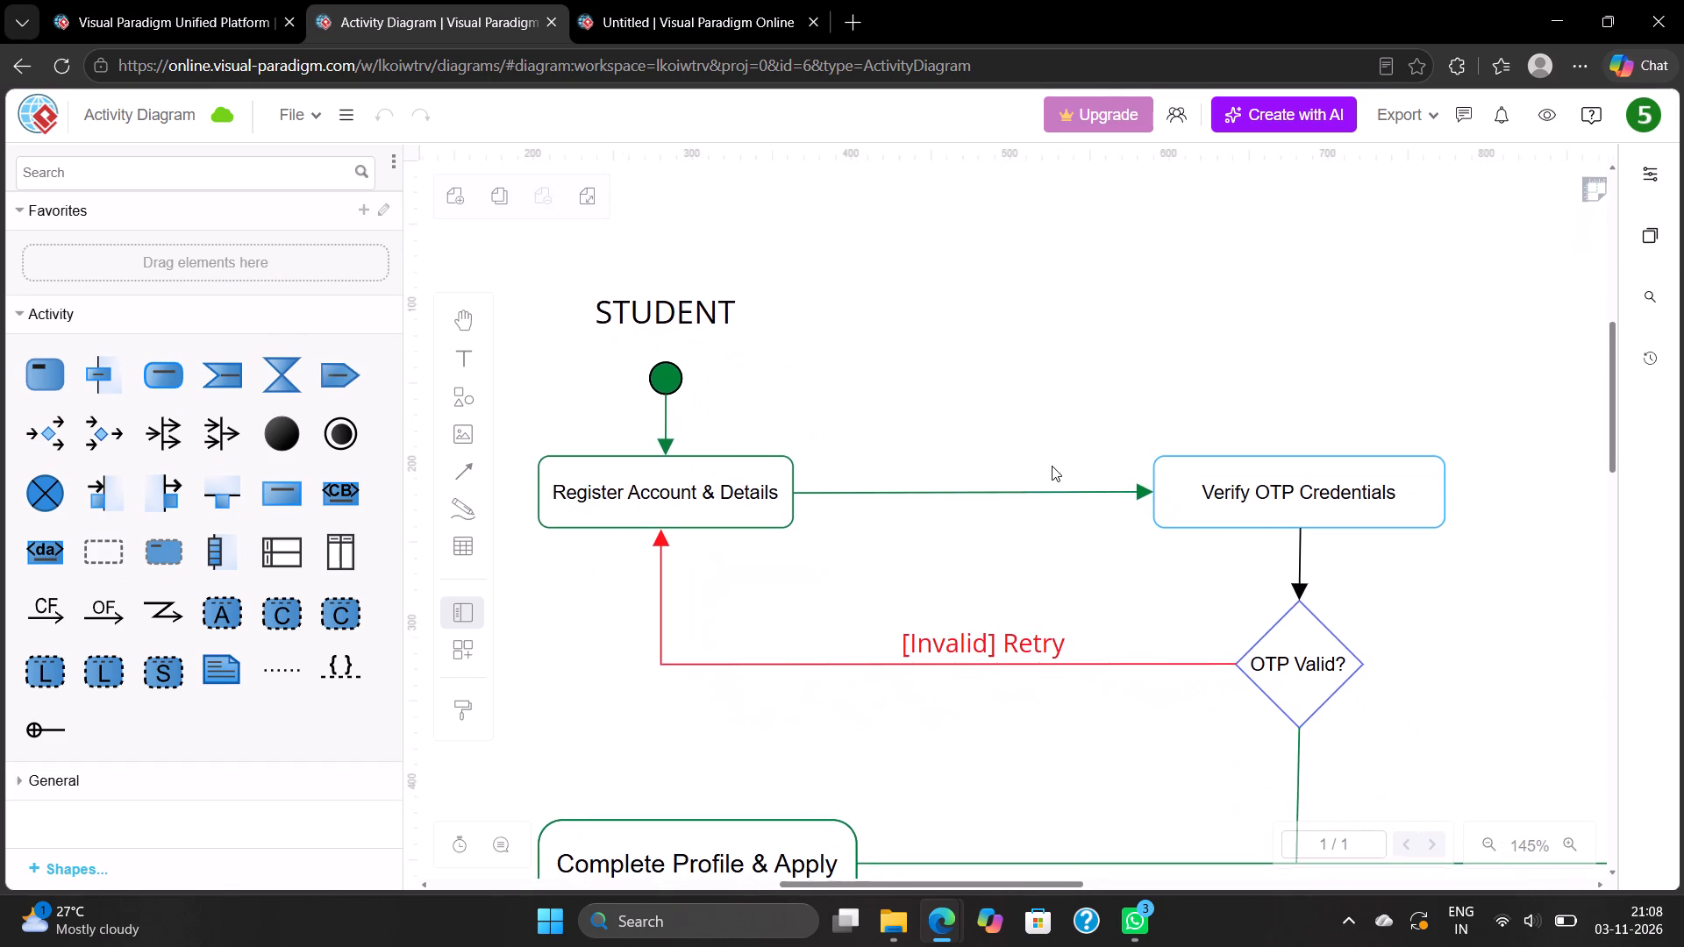
pyautogui.hscroll(-1, 1052, 466)
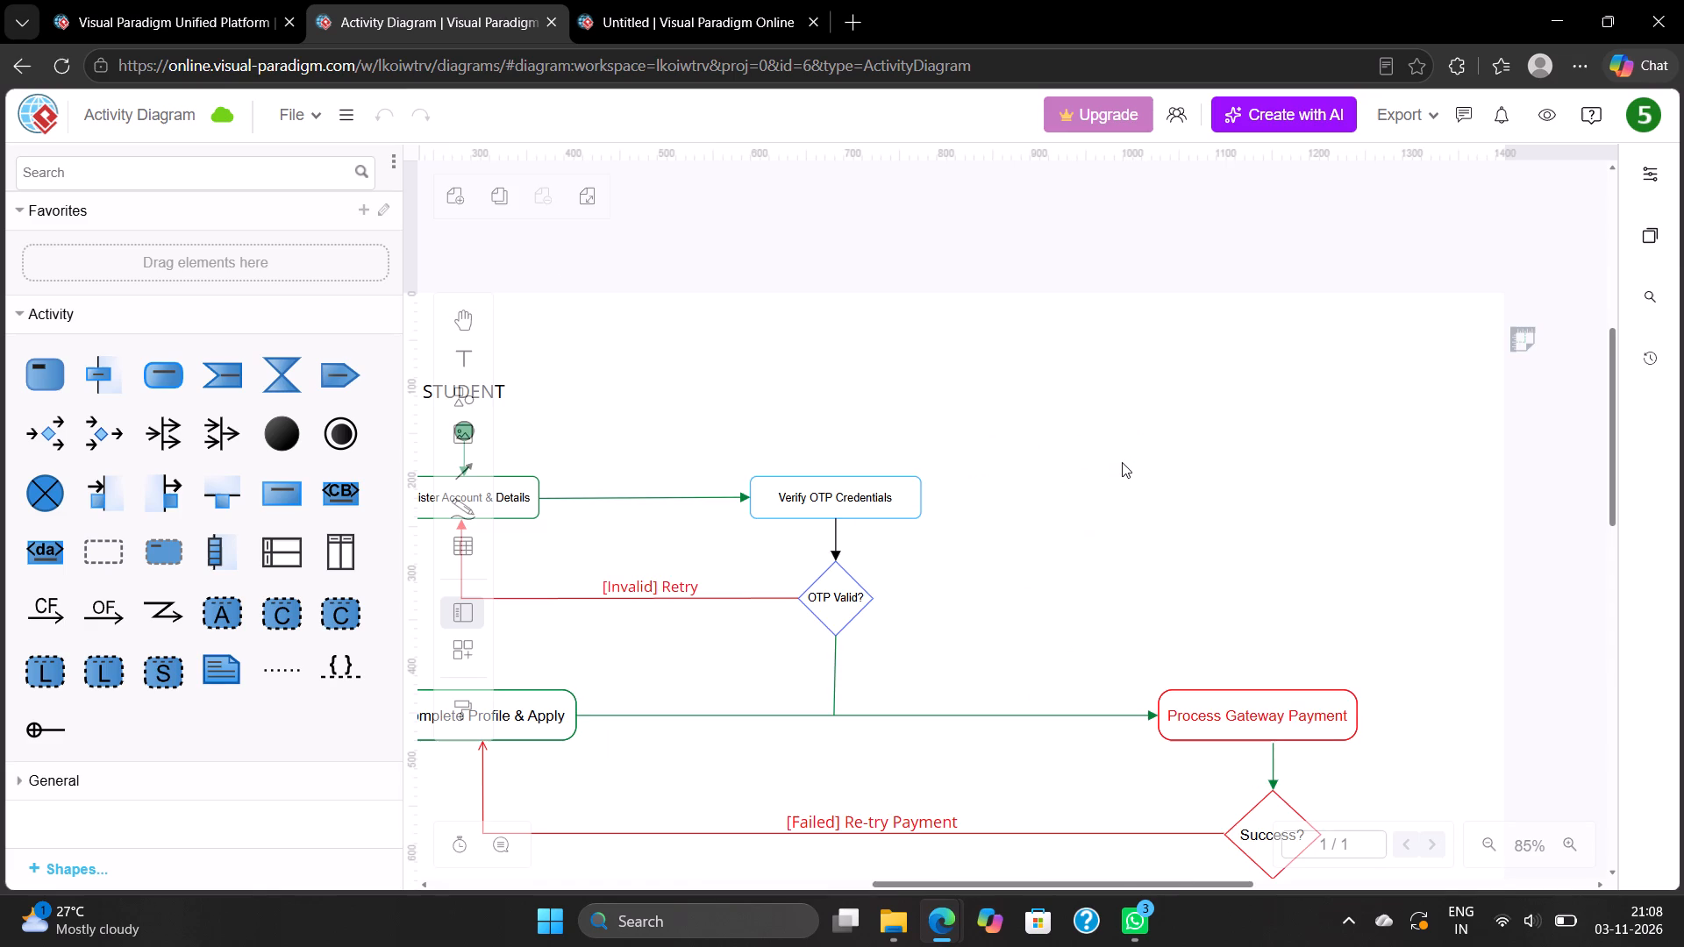
pyautogui.hscroll(-2, 1218, 481)
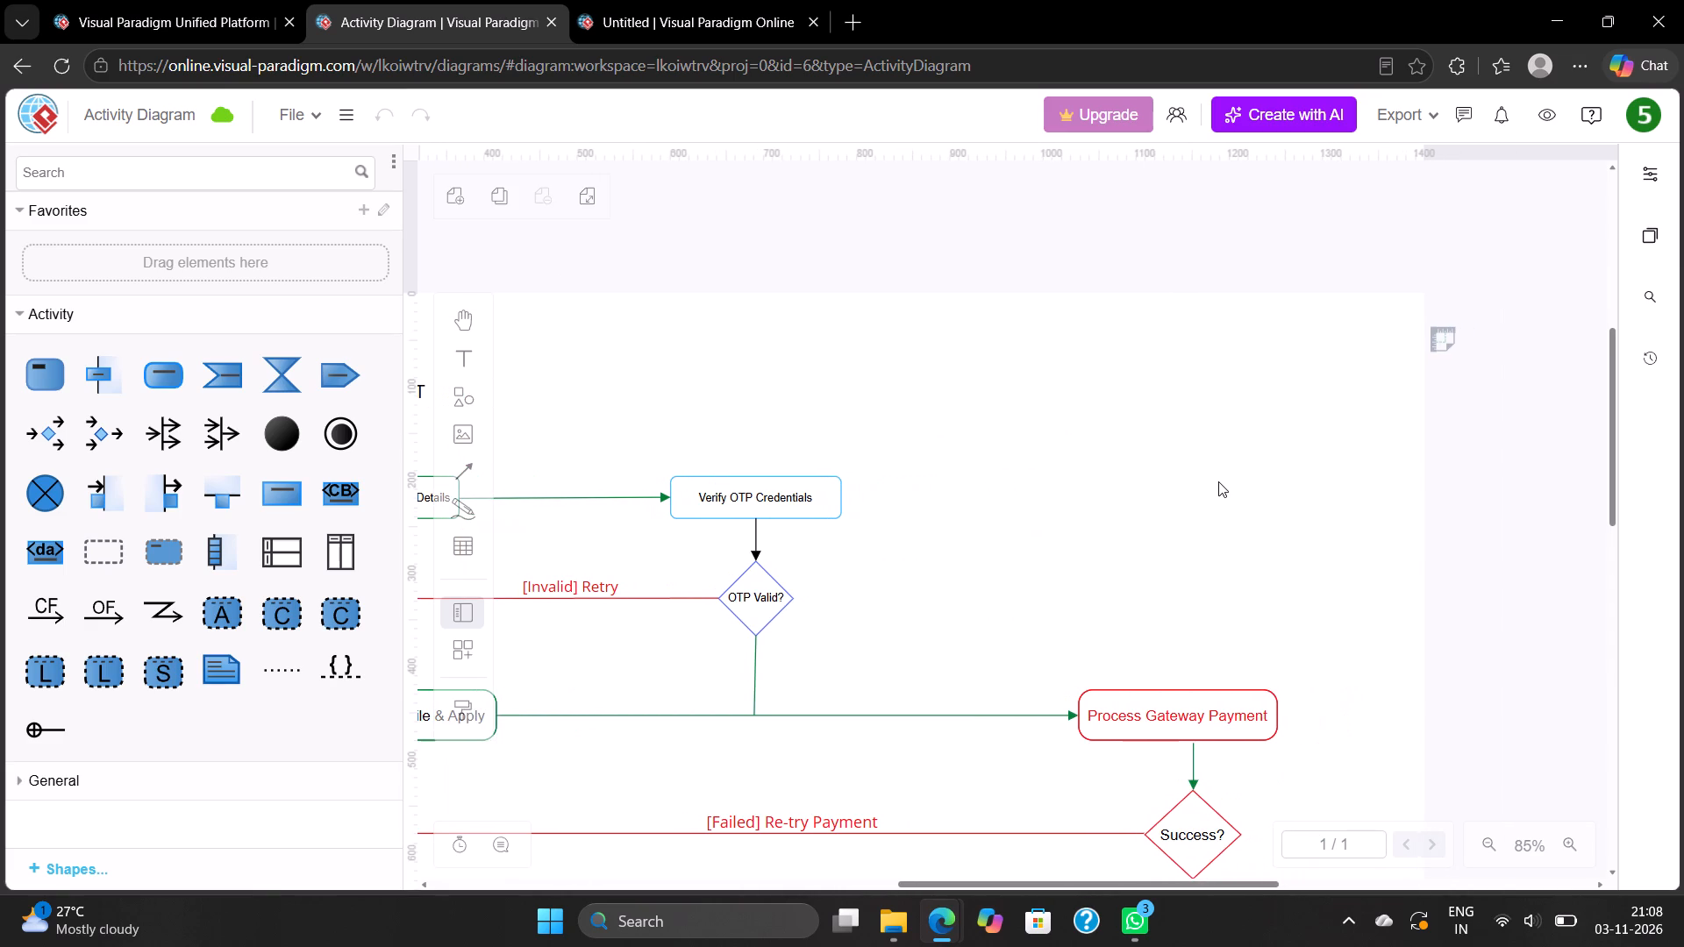
pyautogui.hscroll(-2, 1218, 481)
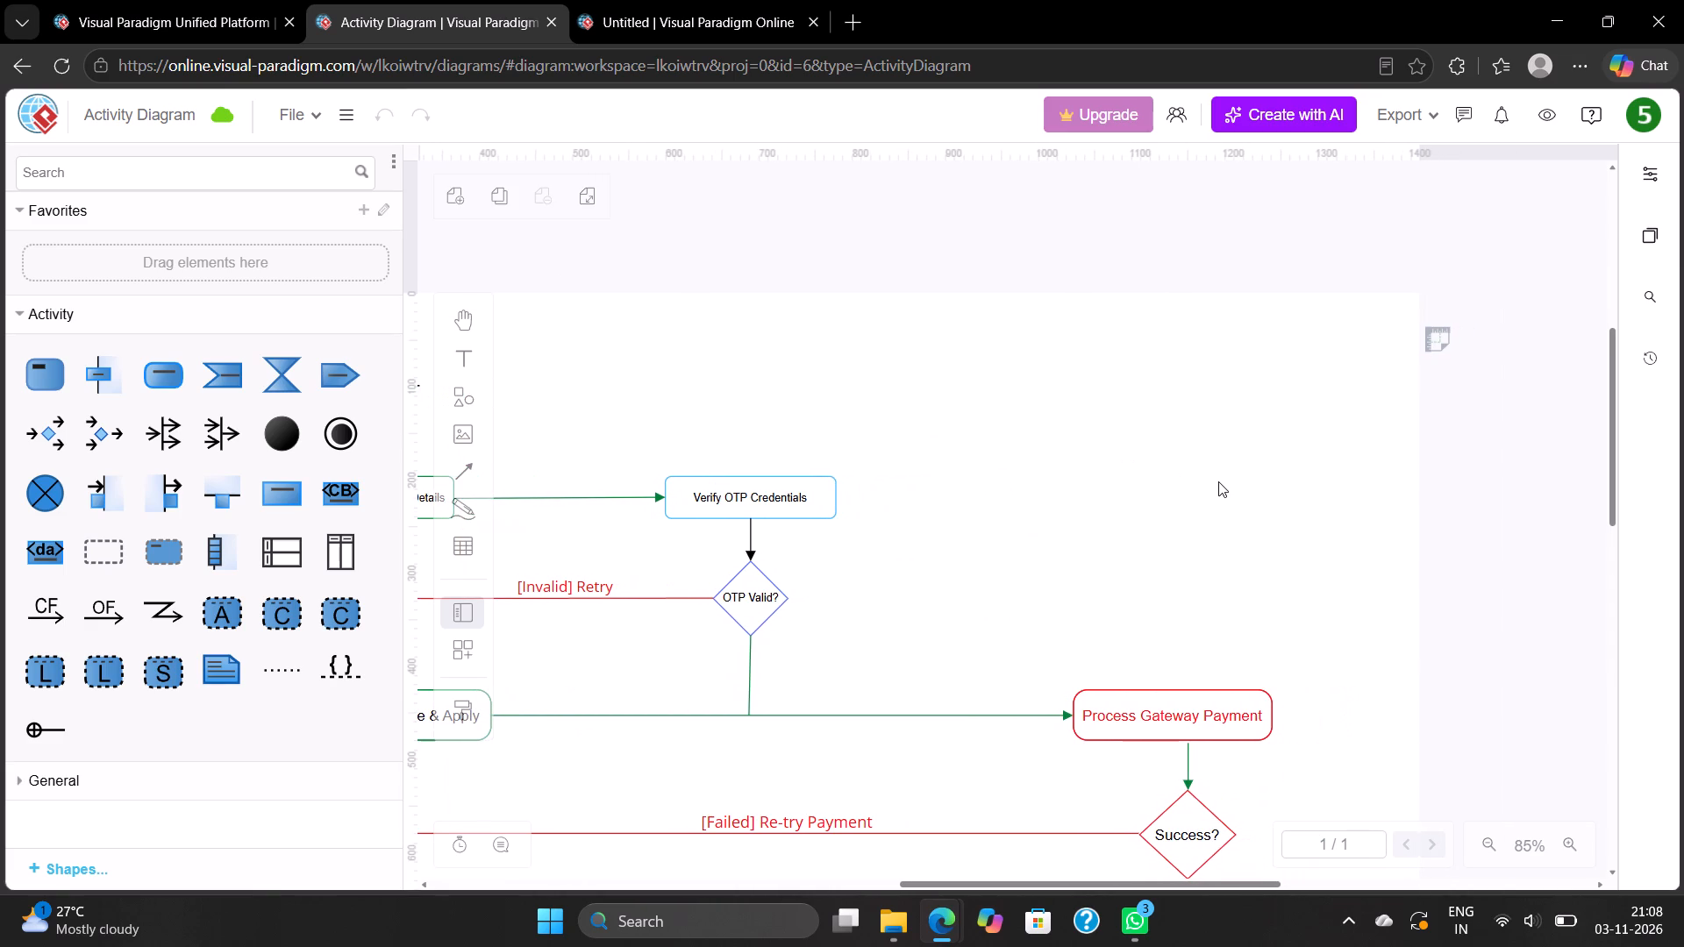
pyautogui.hscroll(-1, 1218, 481)
pyautogui.click(1432, 116)
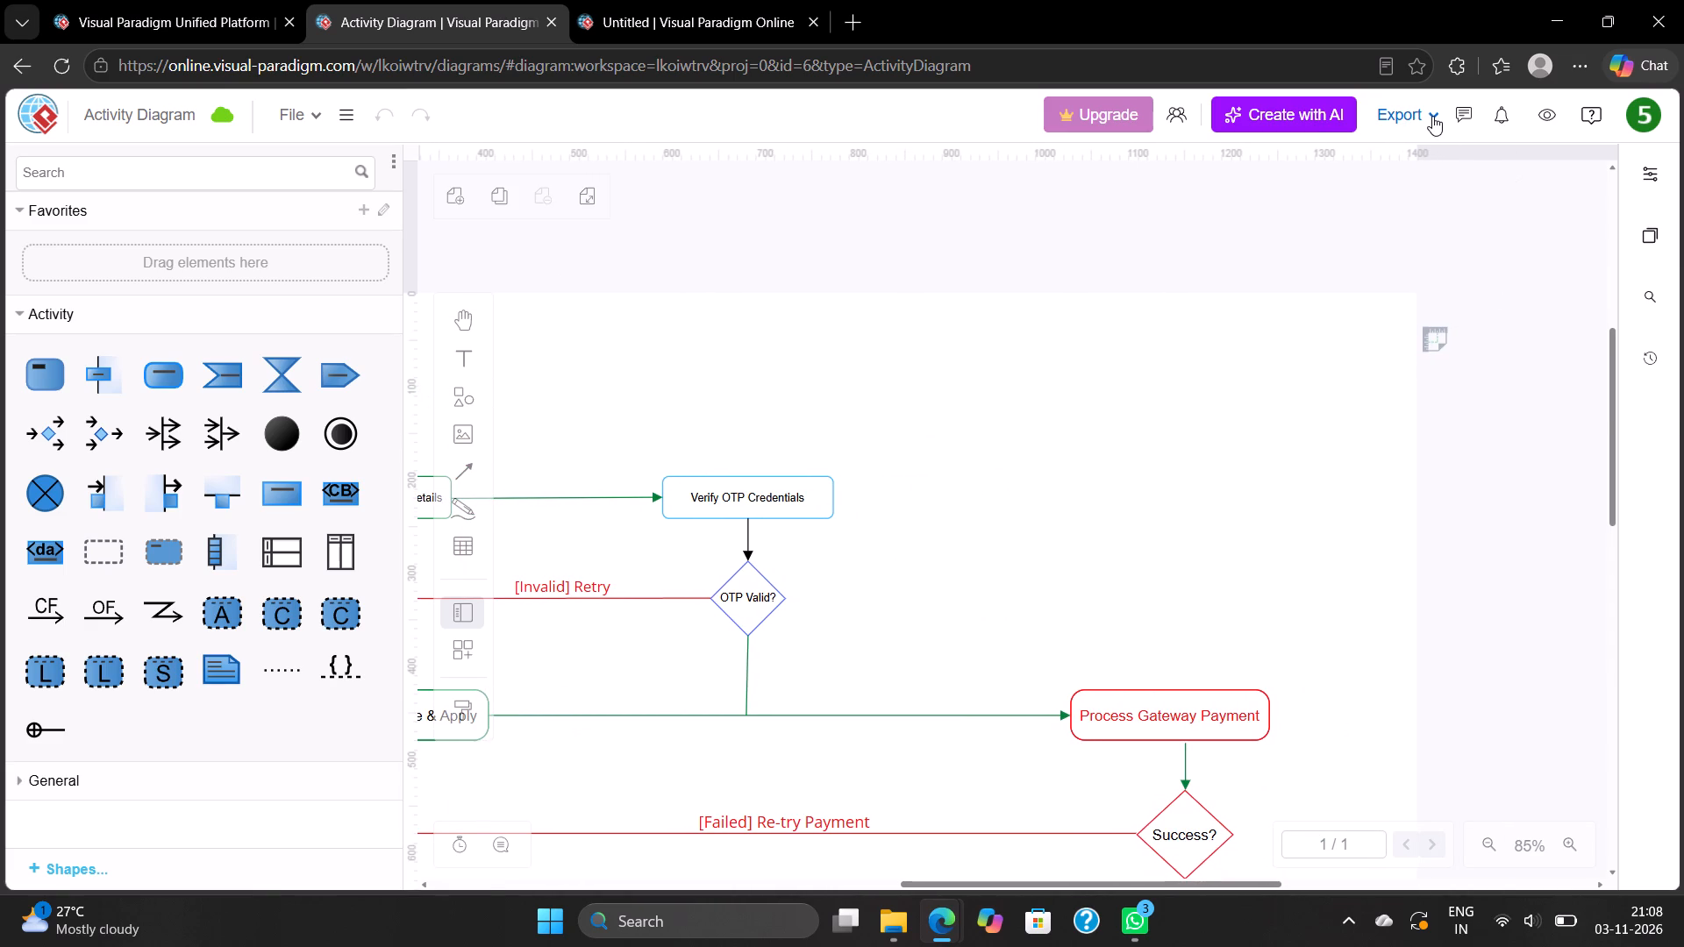
pyautogui.click(1430, 173)
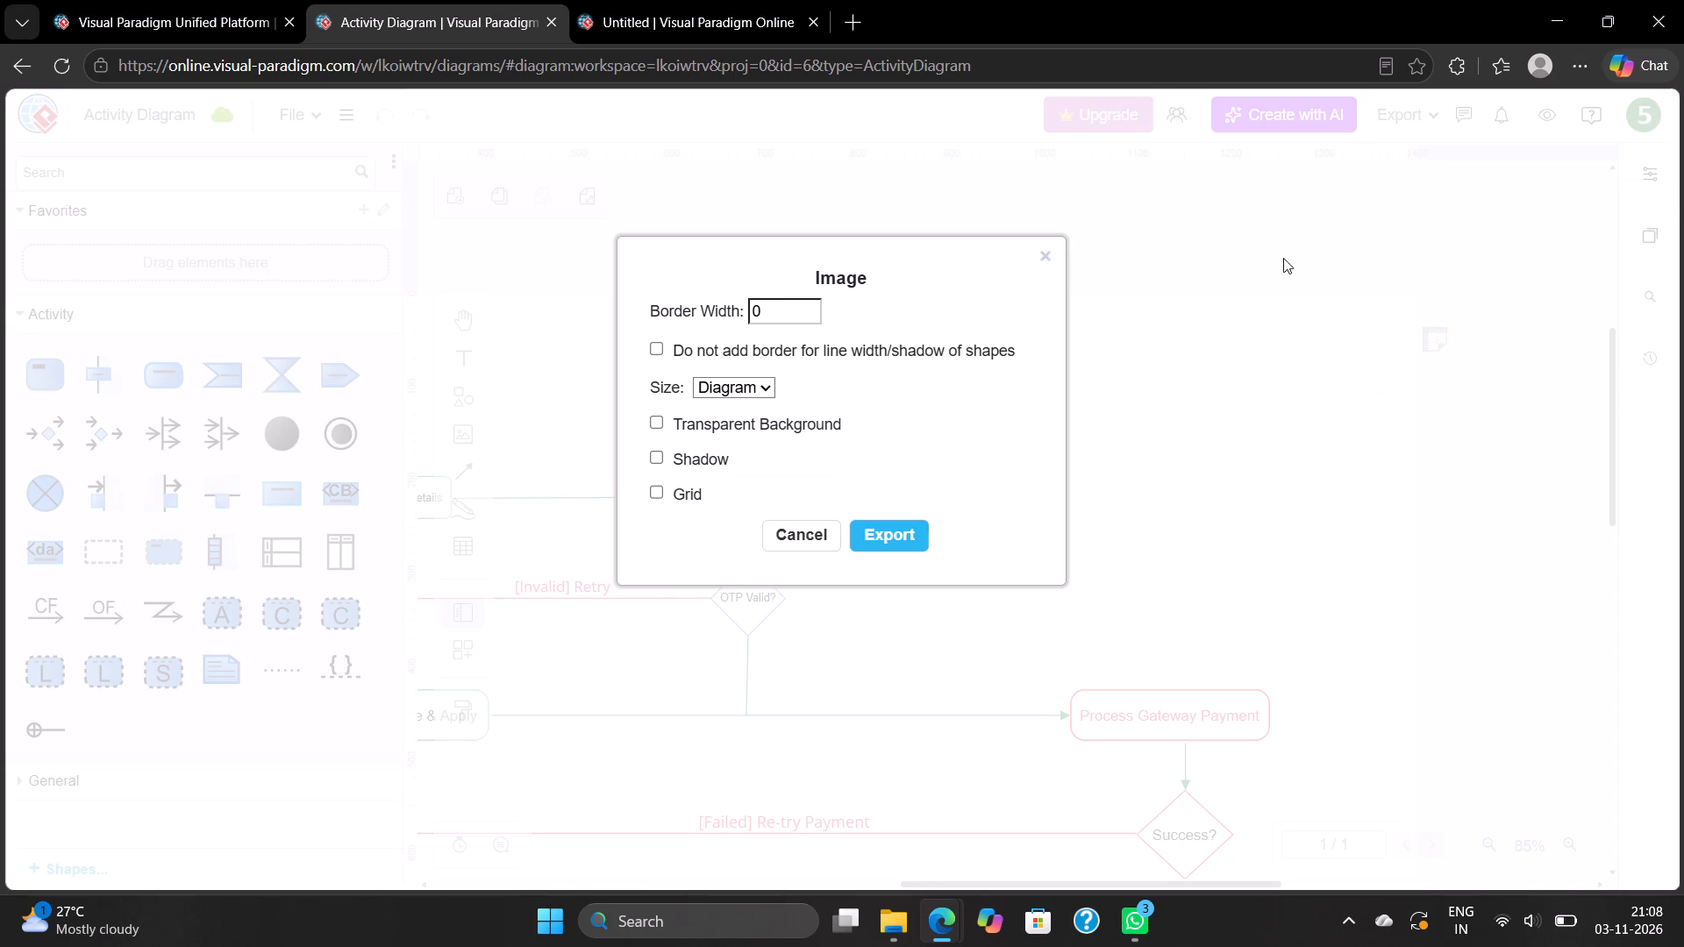
pyautogui.click(789, 318)
pyautogui.press('BackSpace')
pyautogui.write('14')
pyautogui.click(876, 529)
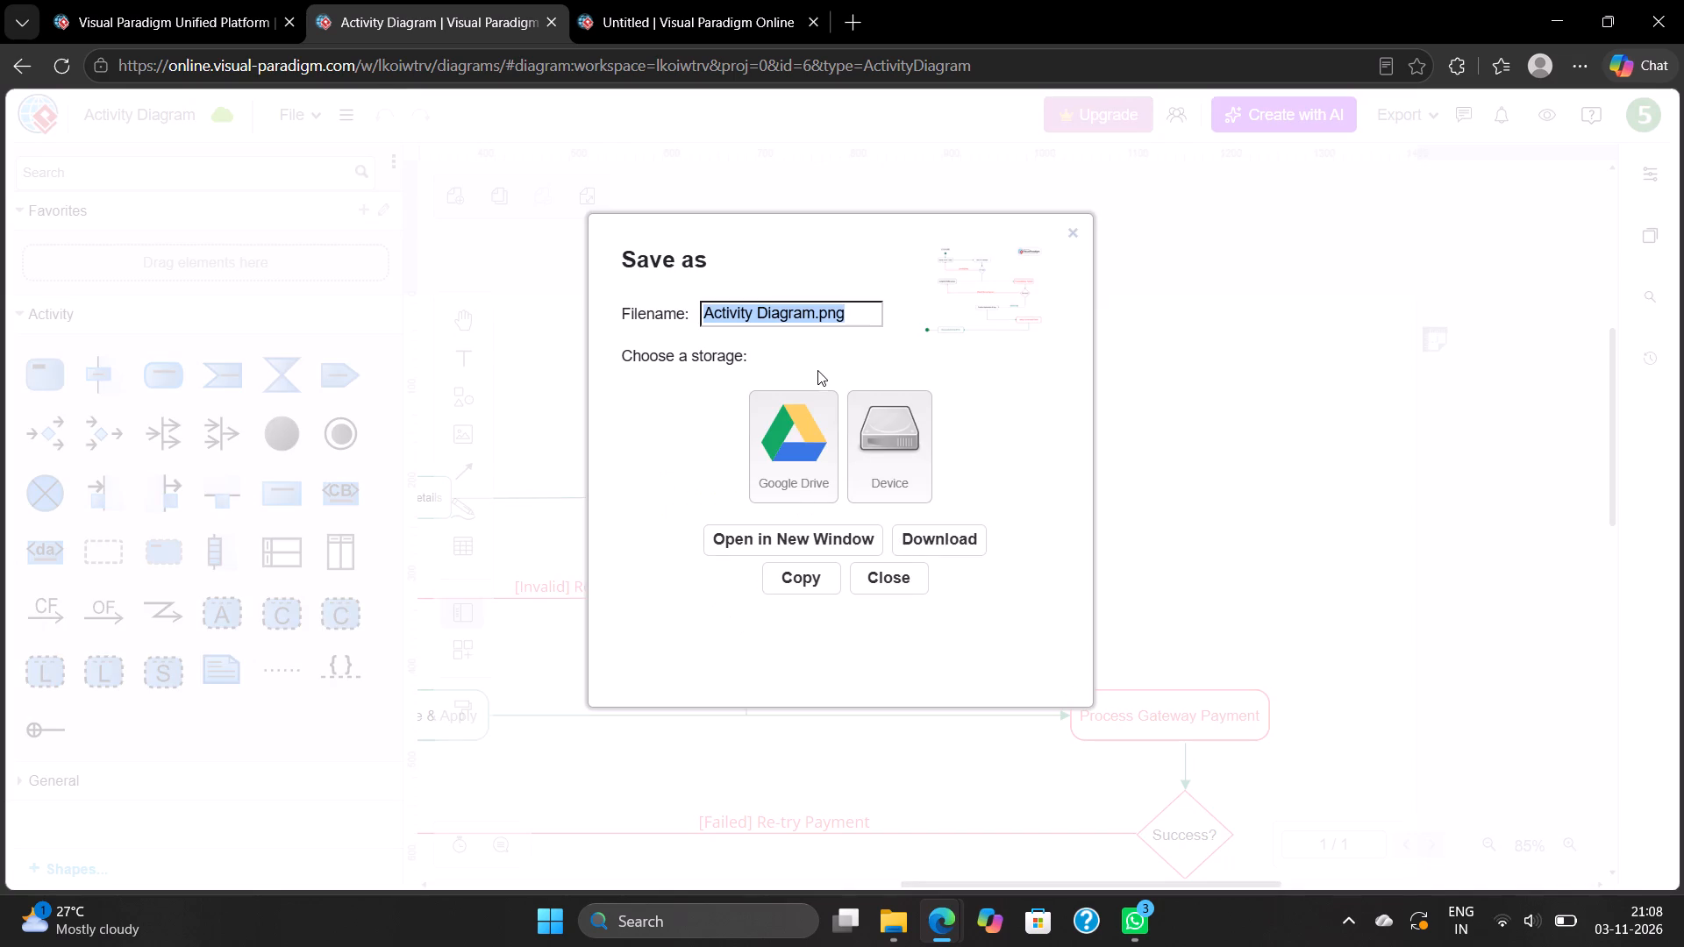
pyautogui.click(927, 537)
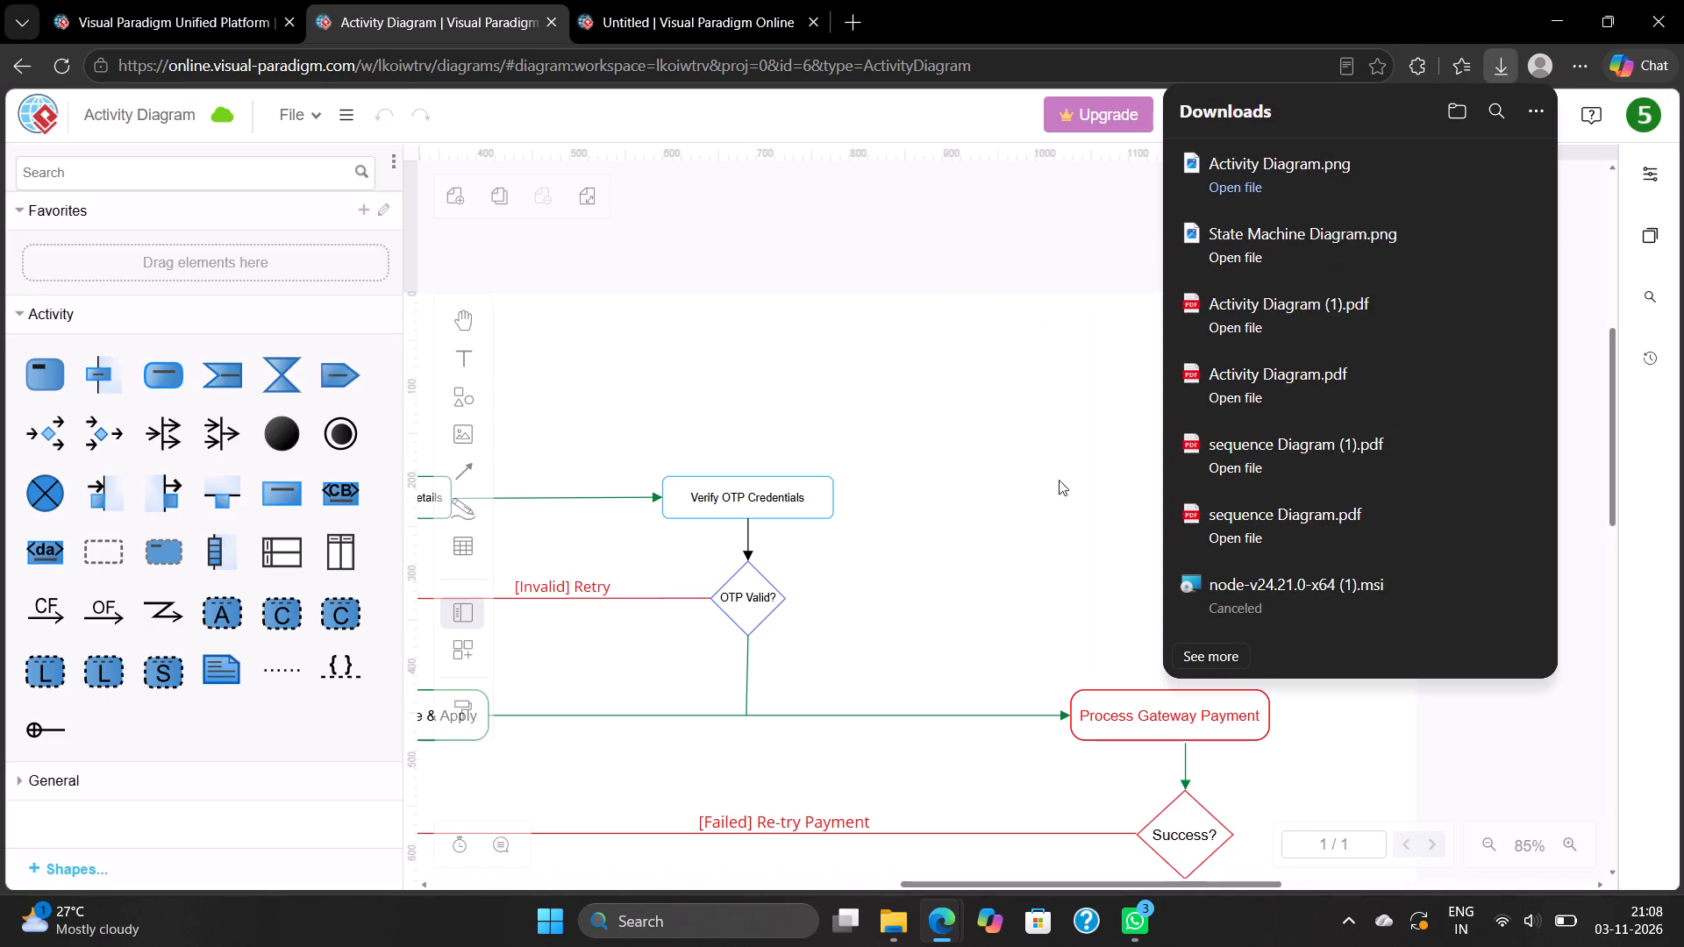
# Open the downloaded Activity Diagram.png to check the exported image, and close the viewer.
pyautogui.click(1232, 181)
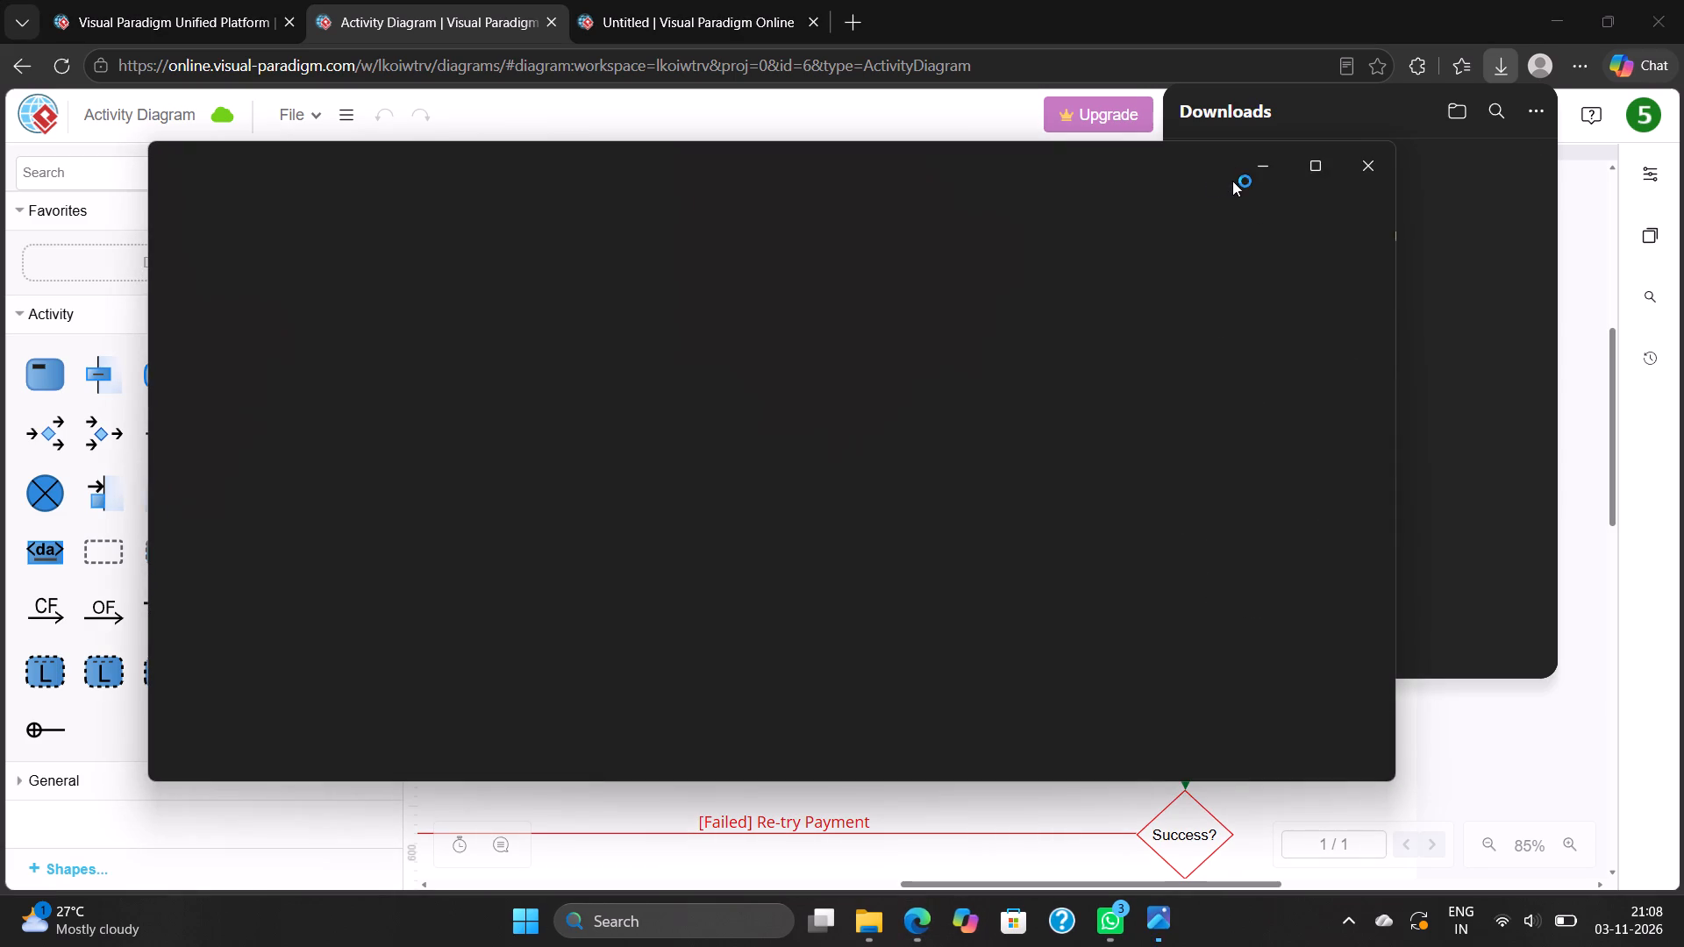
pyautogui.scroll(-2, 853, 418)
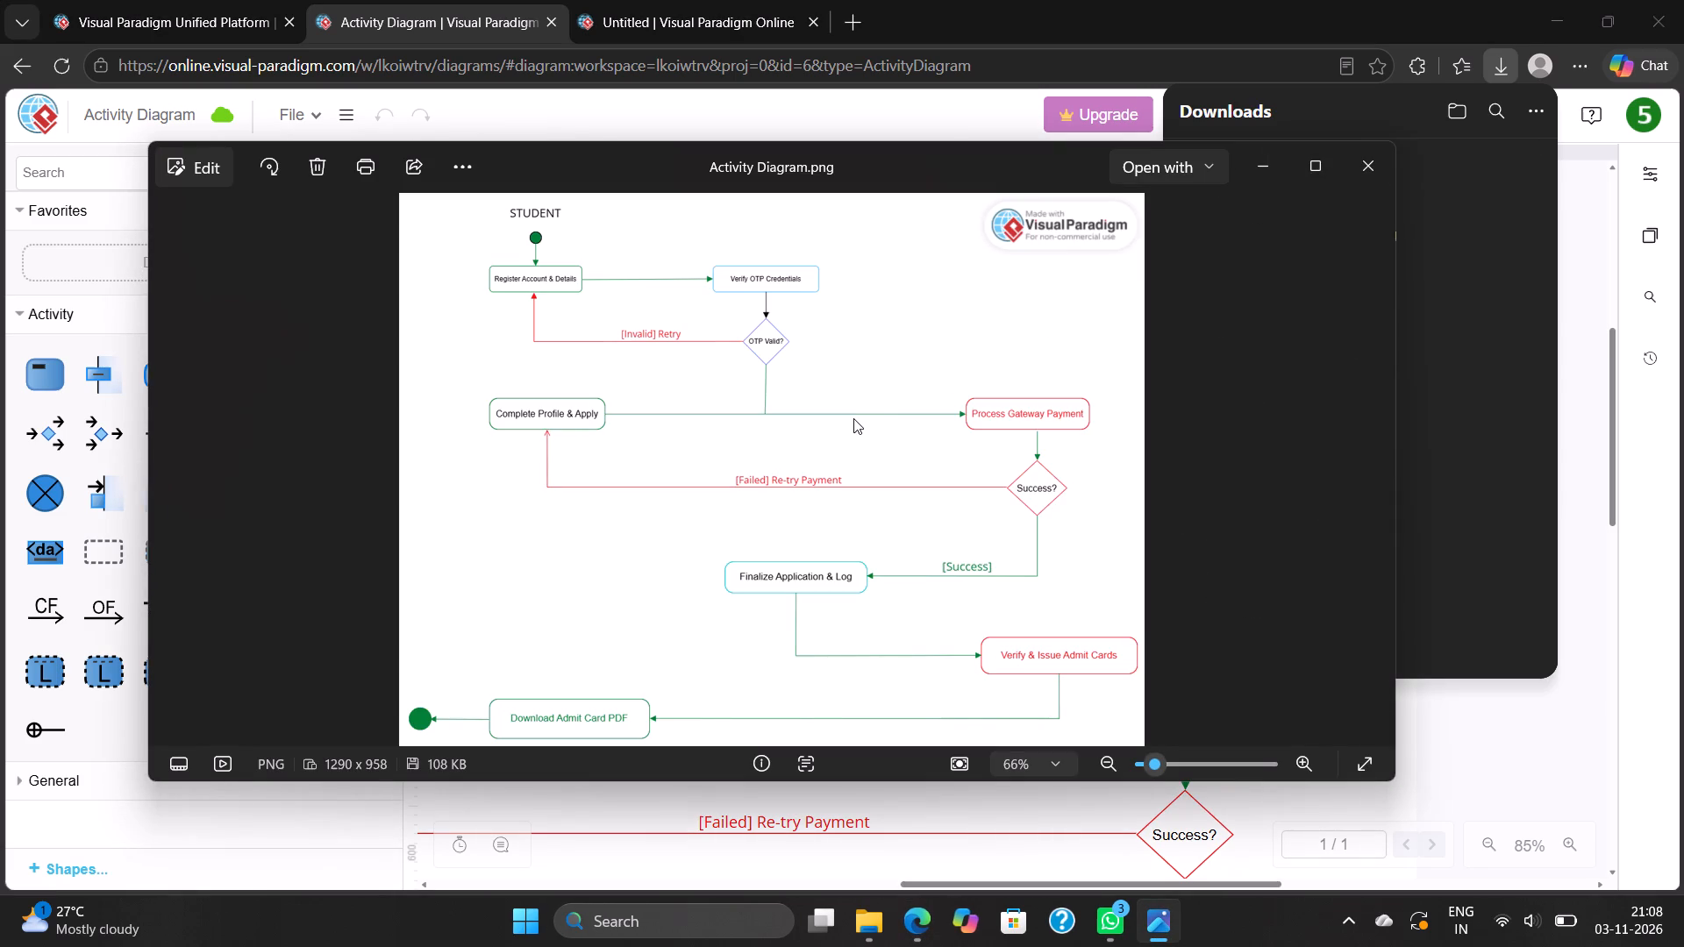
pyautogui.click(1369, 161)
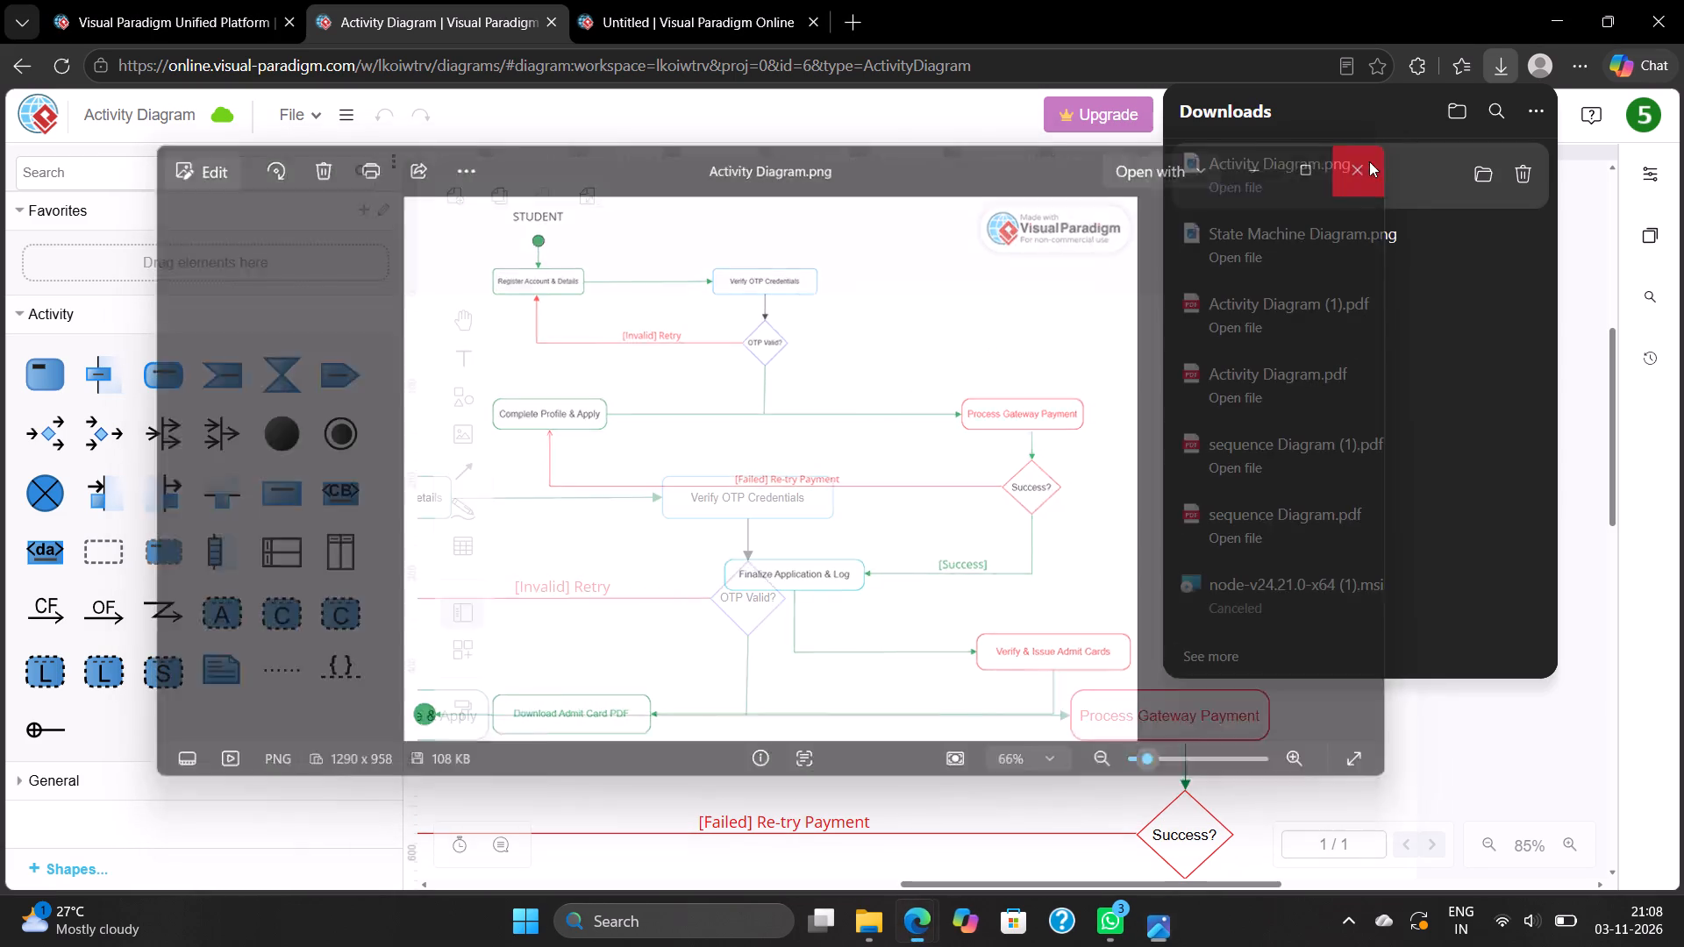
# Open the sequence Diagram from the Draft project's Web Diagram Studio artifacts.
pyautogui.click(154, 0)
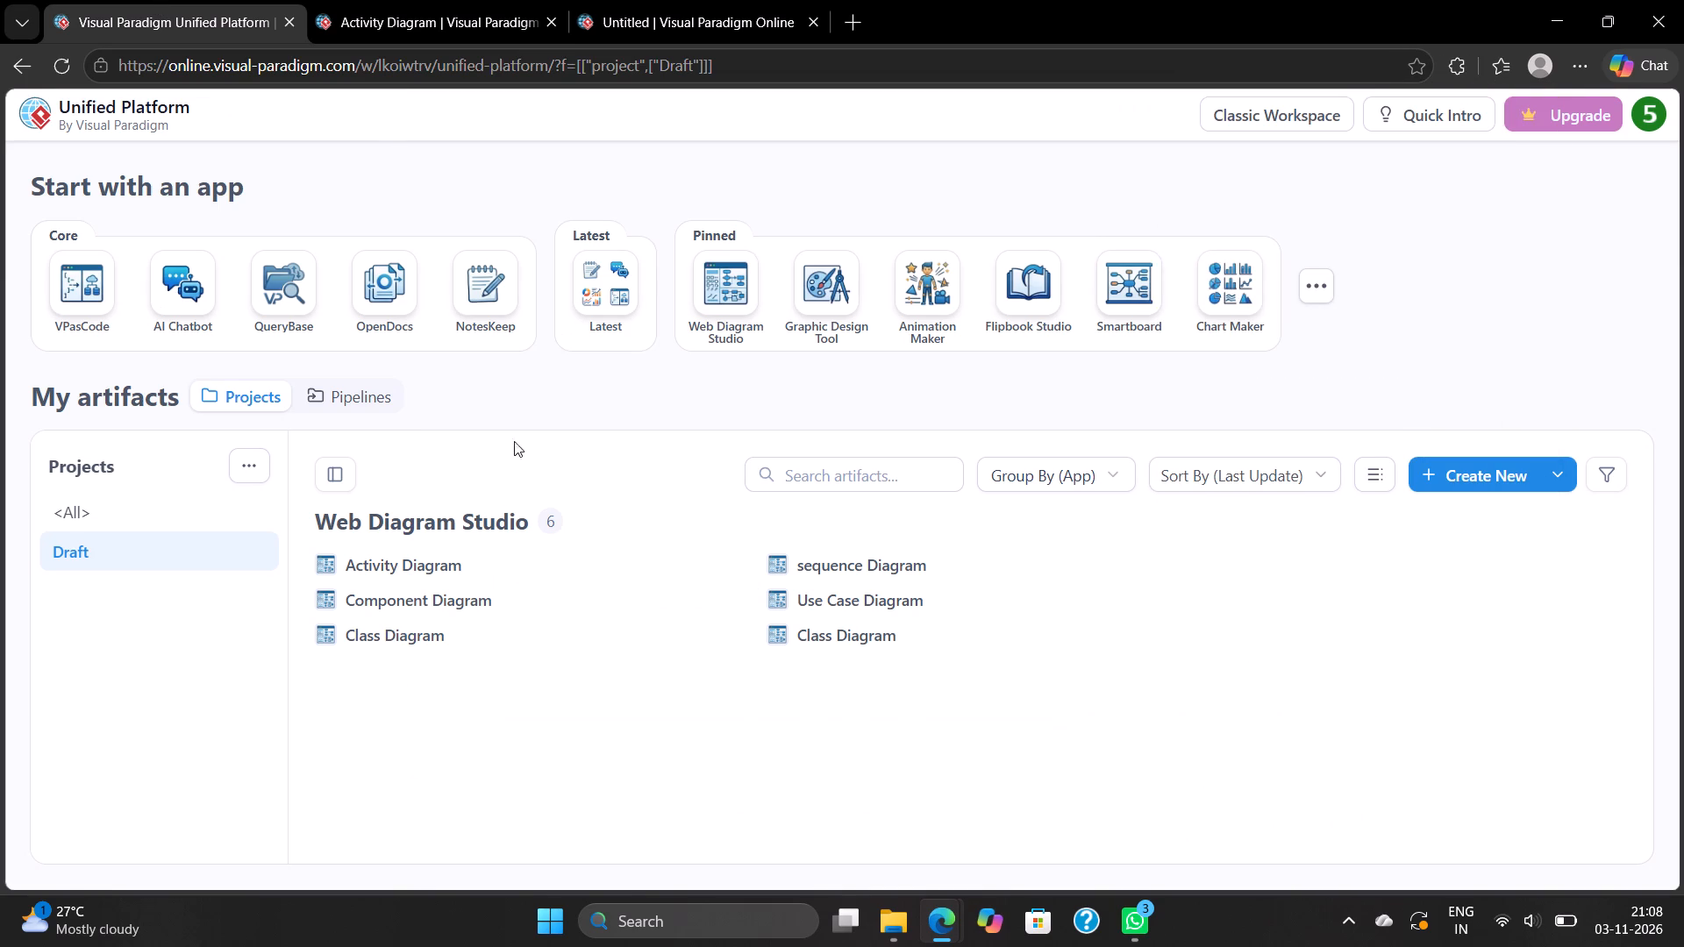
pyautogui.click(851, 567)
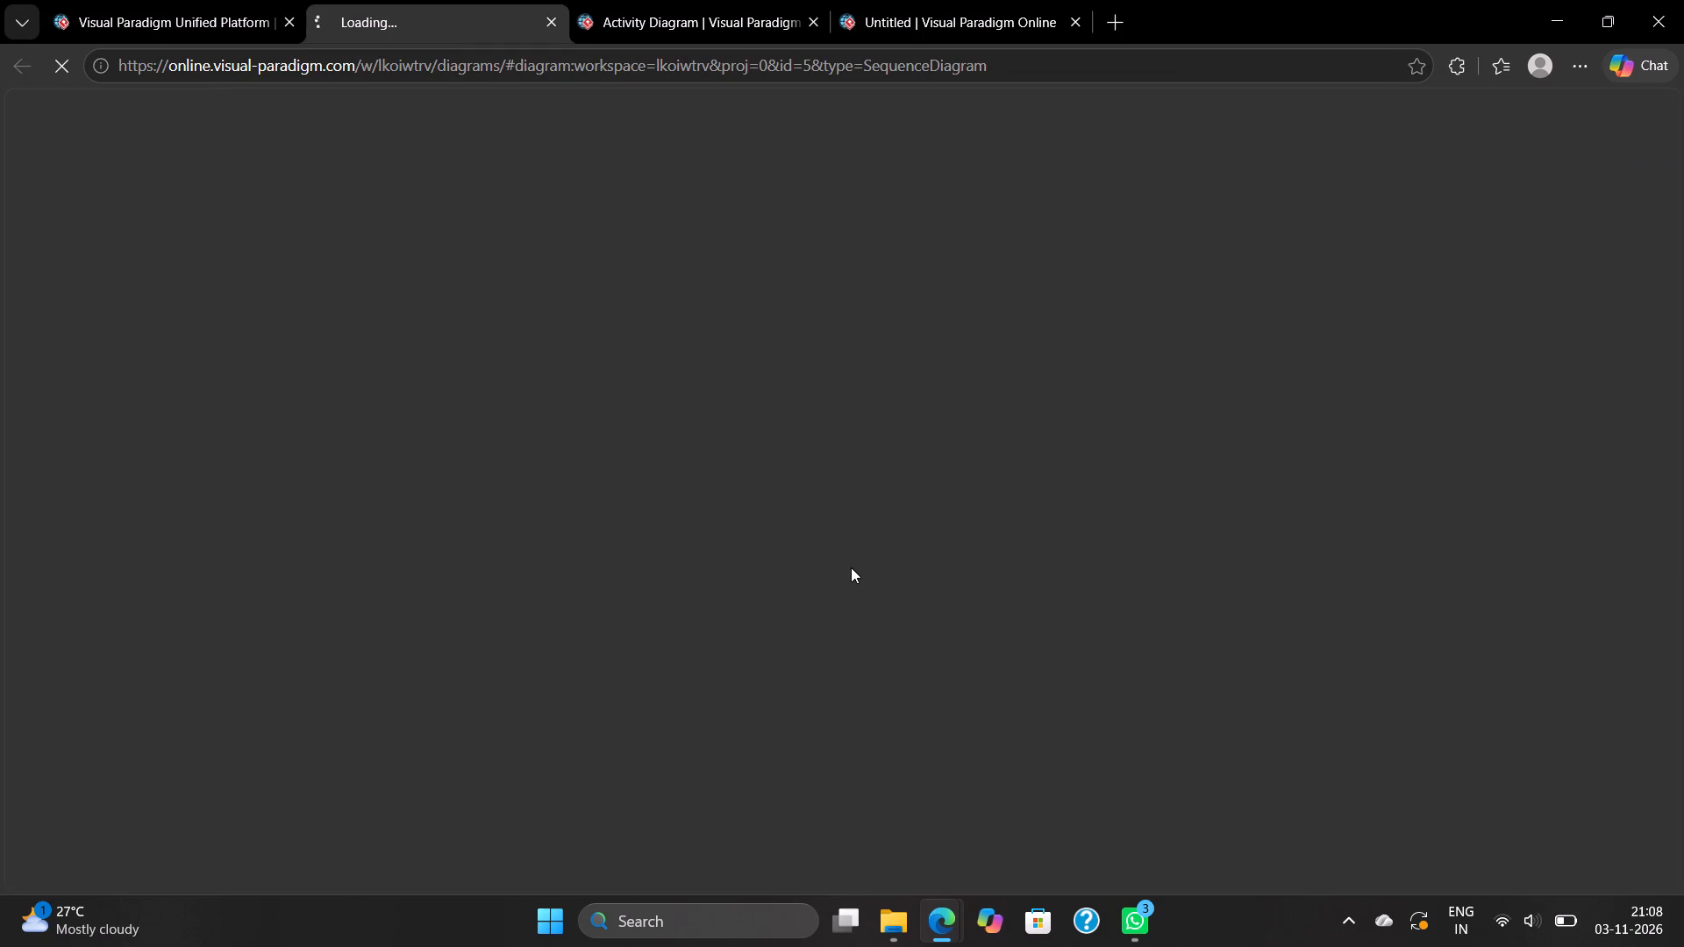
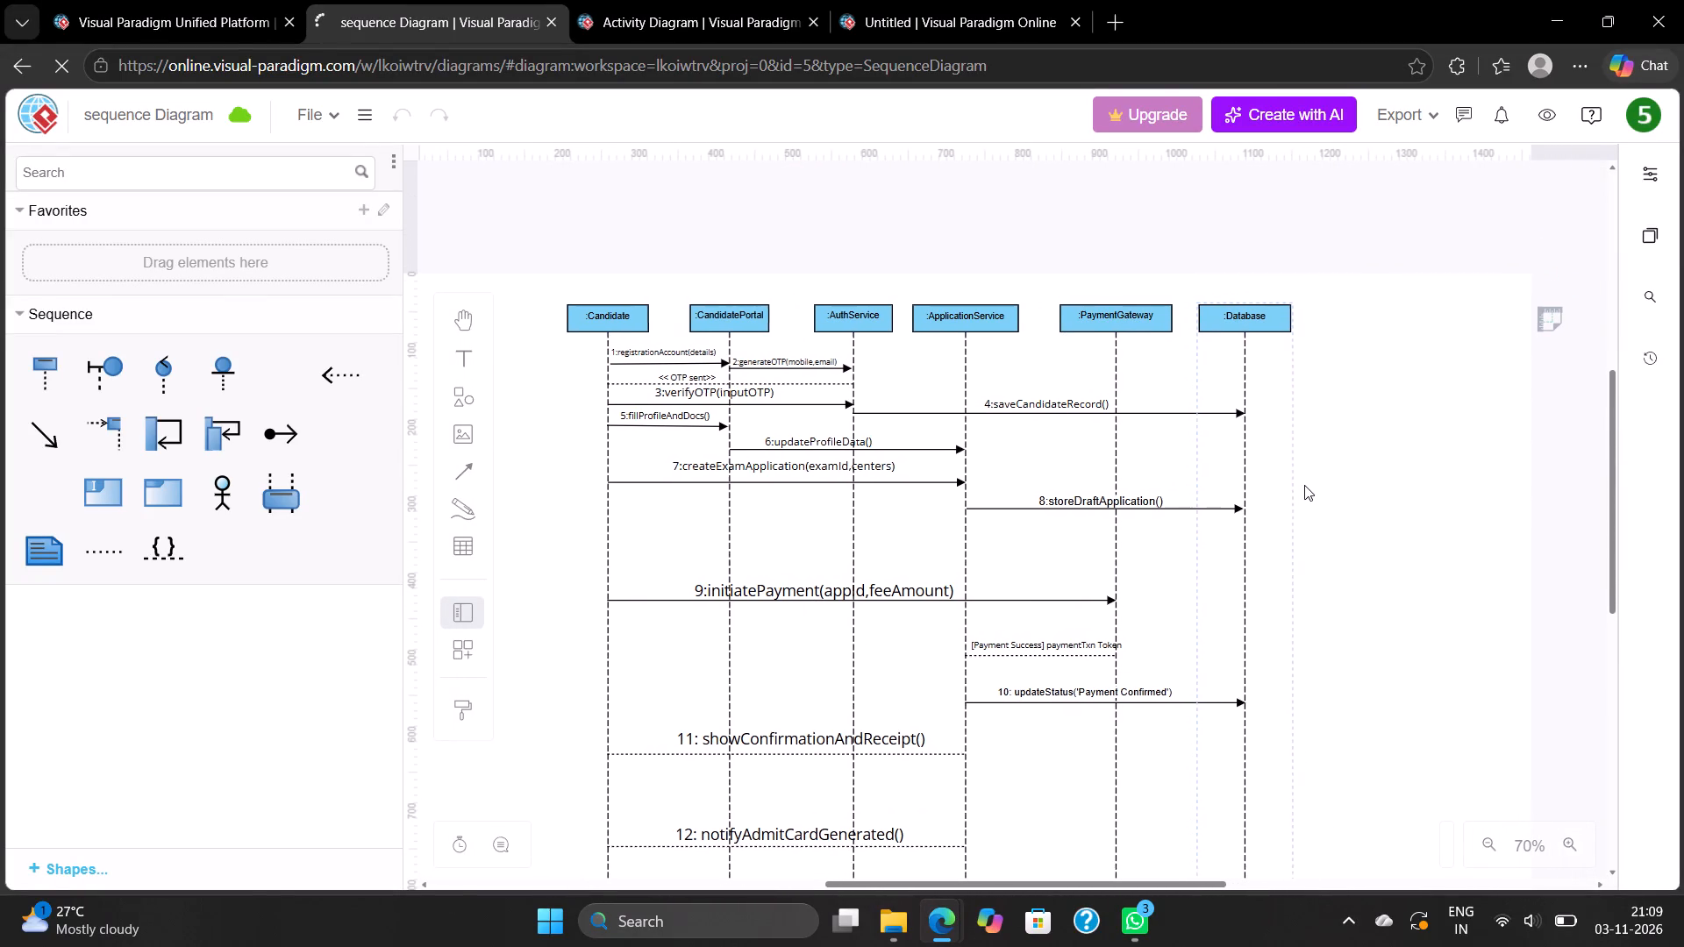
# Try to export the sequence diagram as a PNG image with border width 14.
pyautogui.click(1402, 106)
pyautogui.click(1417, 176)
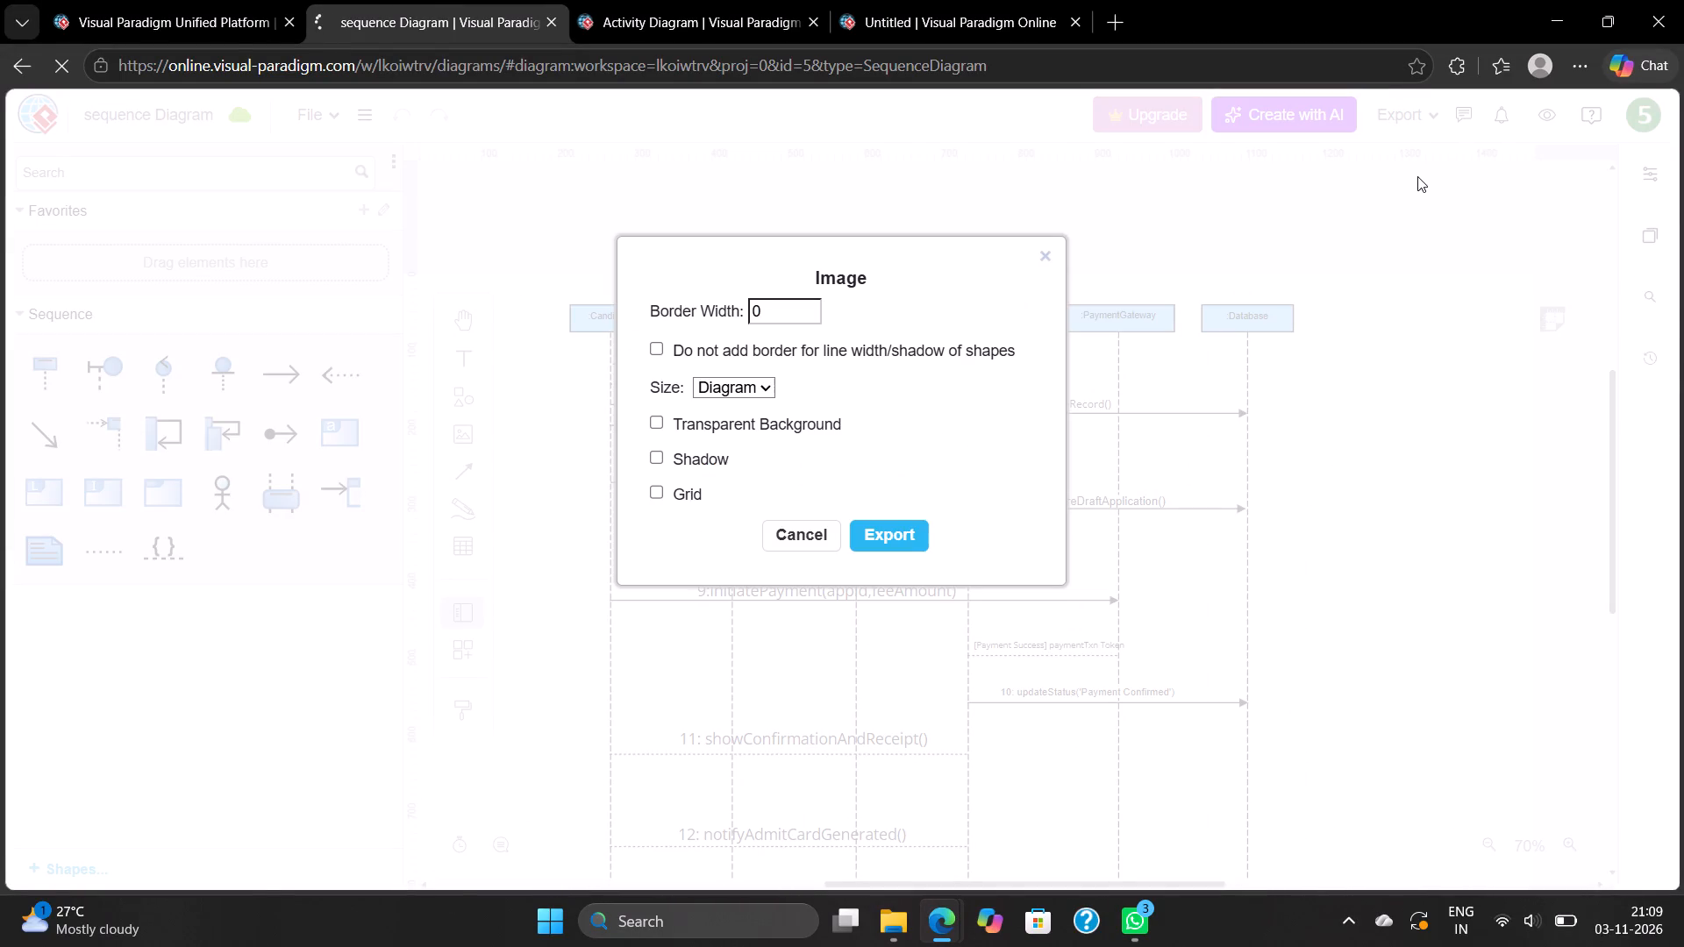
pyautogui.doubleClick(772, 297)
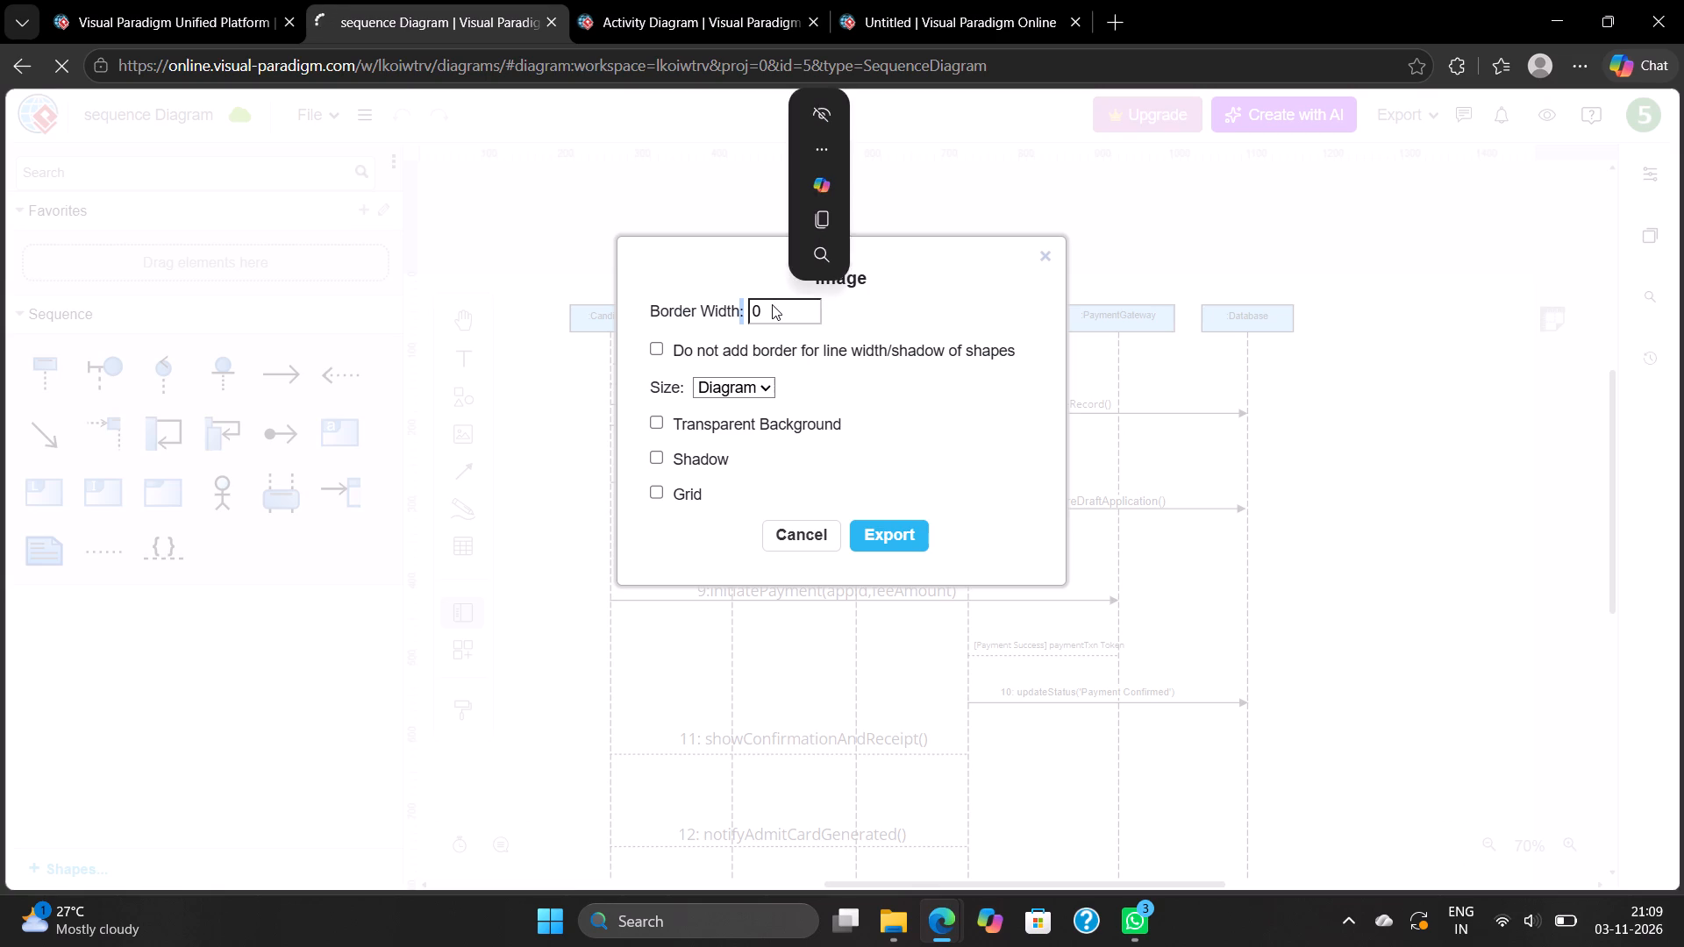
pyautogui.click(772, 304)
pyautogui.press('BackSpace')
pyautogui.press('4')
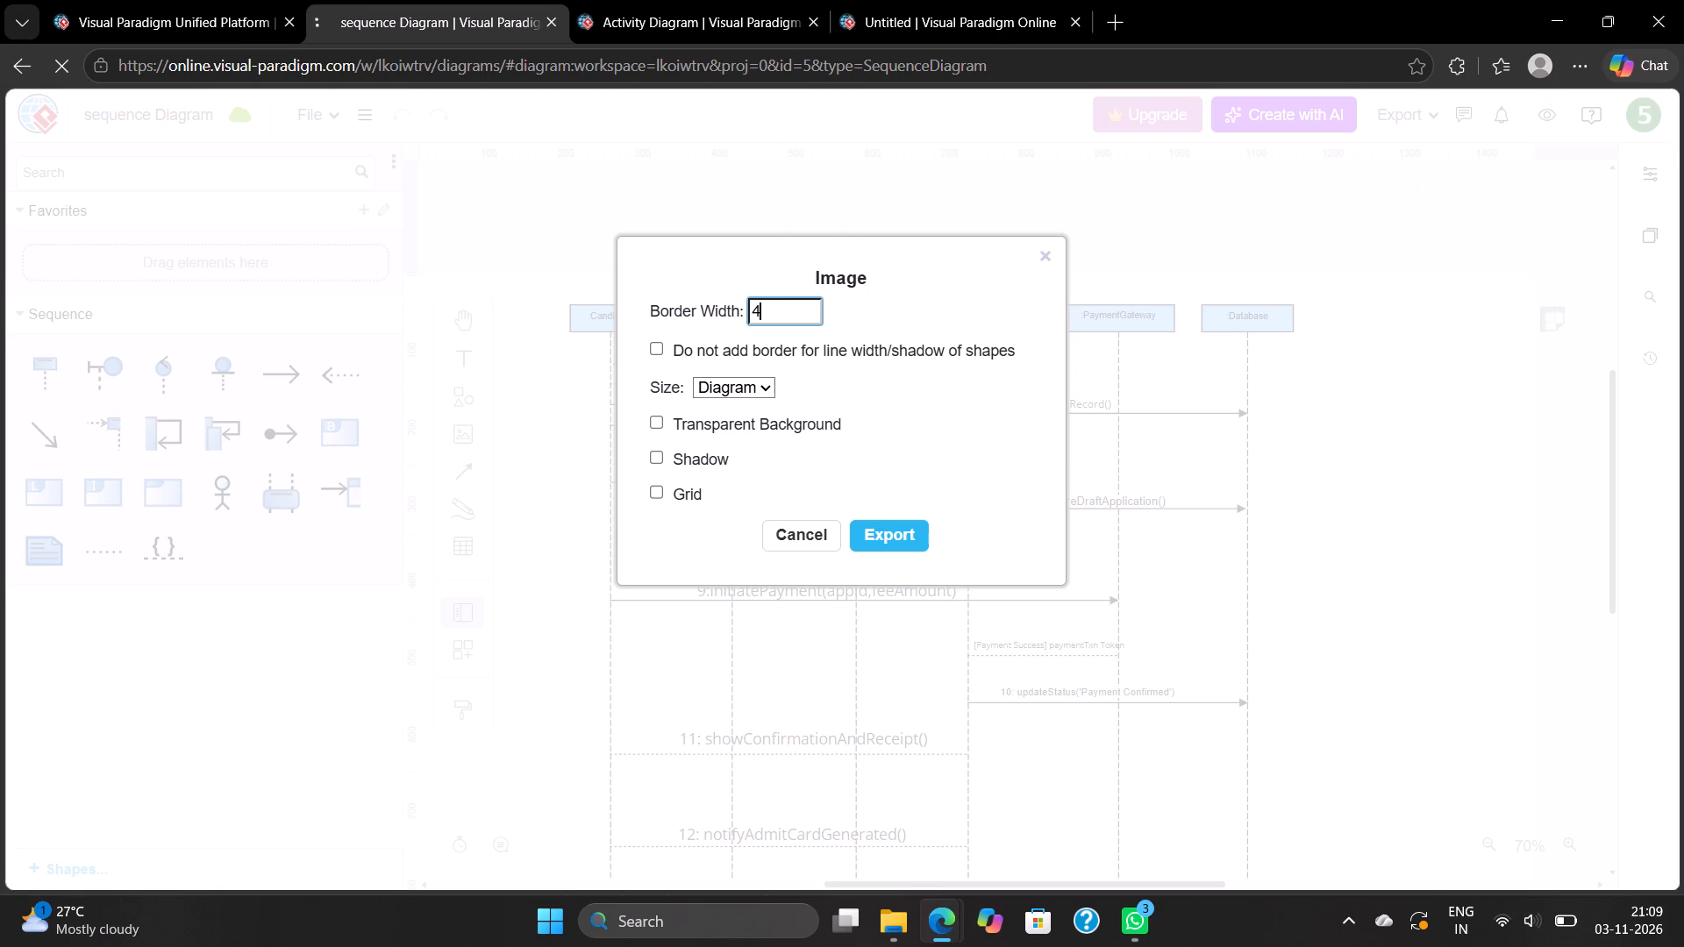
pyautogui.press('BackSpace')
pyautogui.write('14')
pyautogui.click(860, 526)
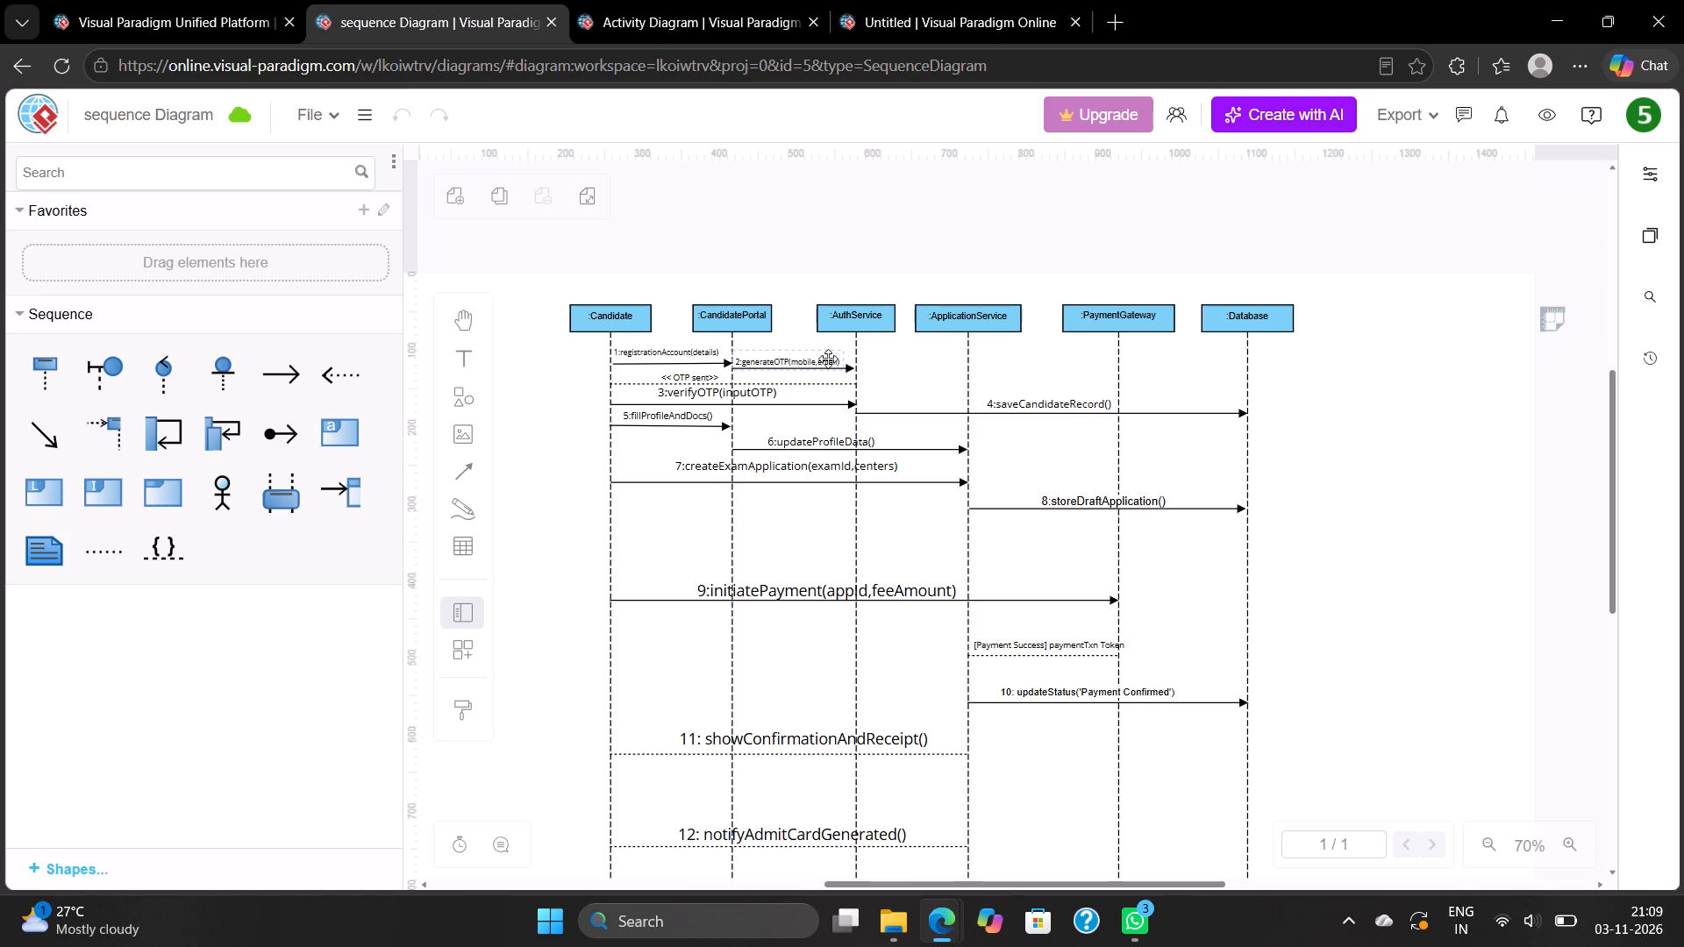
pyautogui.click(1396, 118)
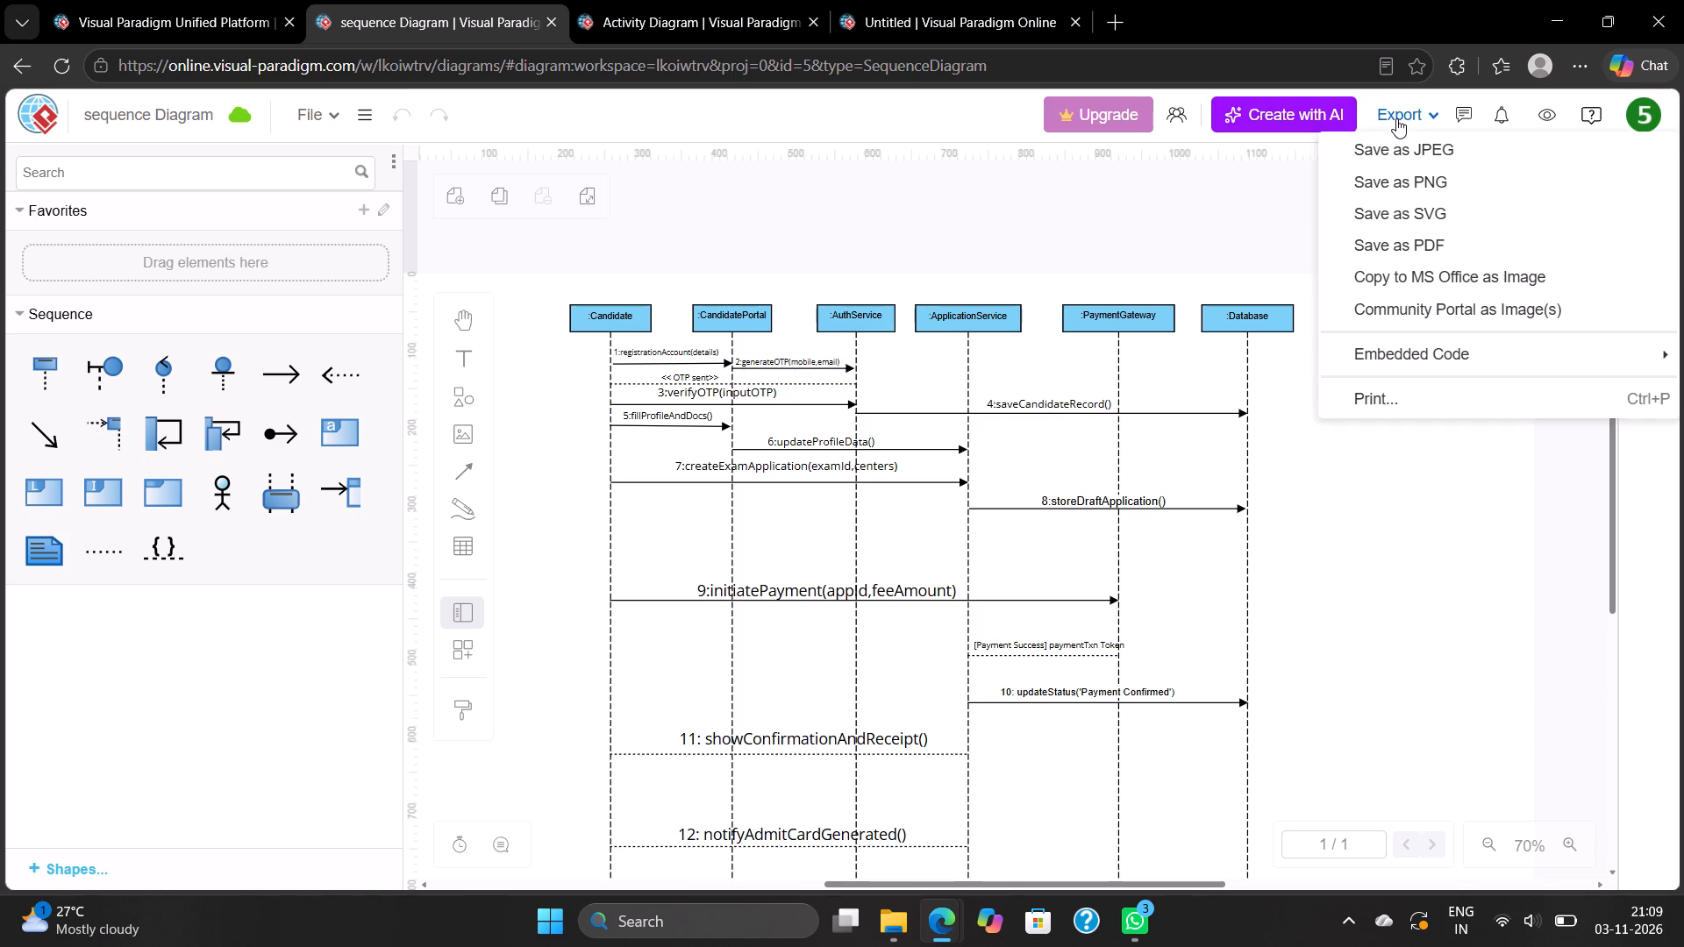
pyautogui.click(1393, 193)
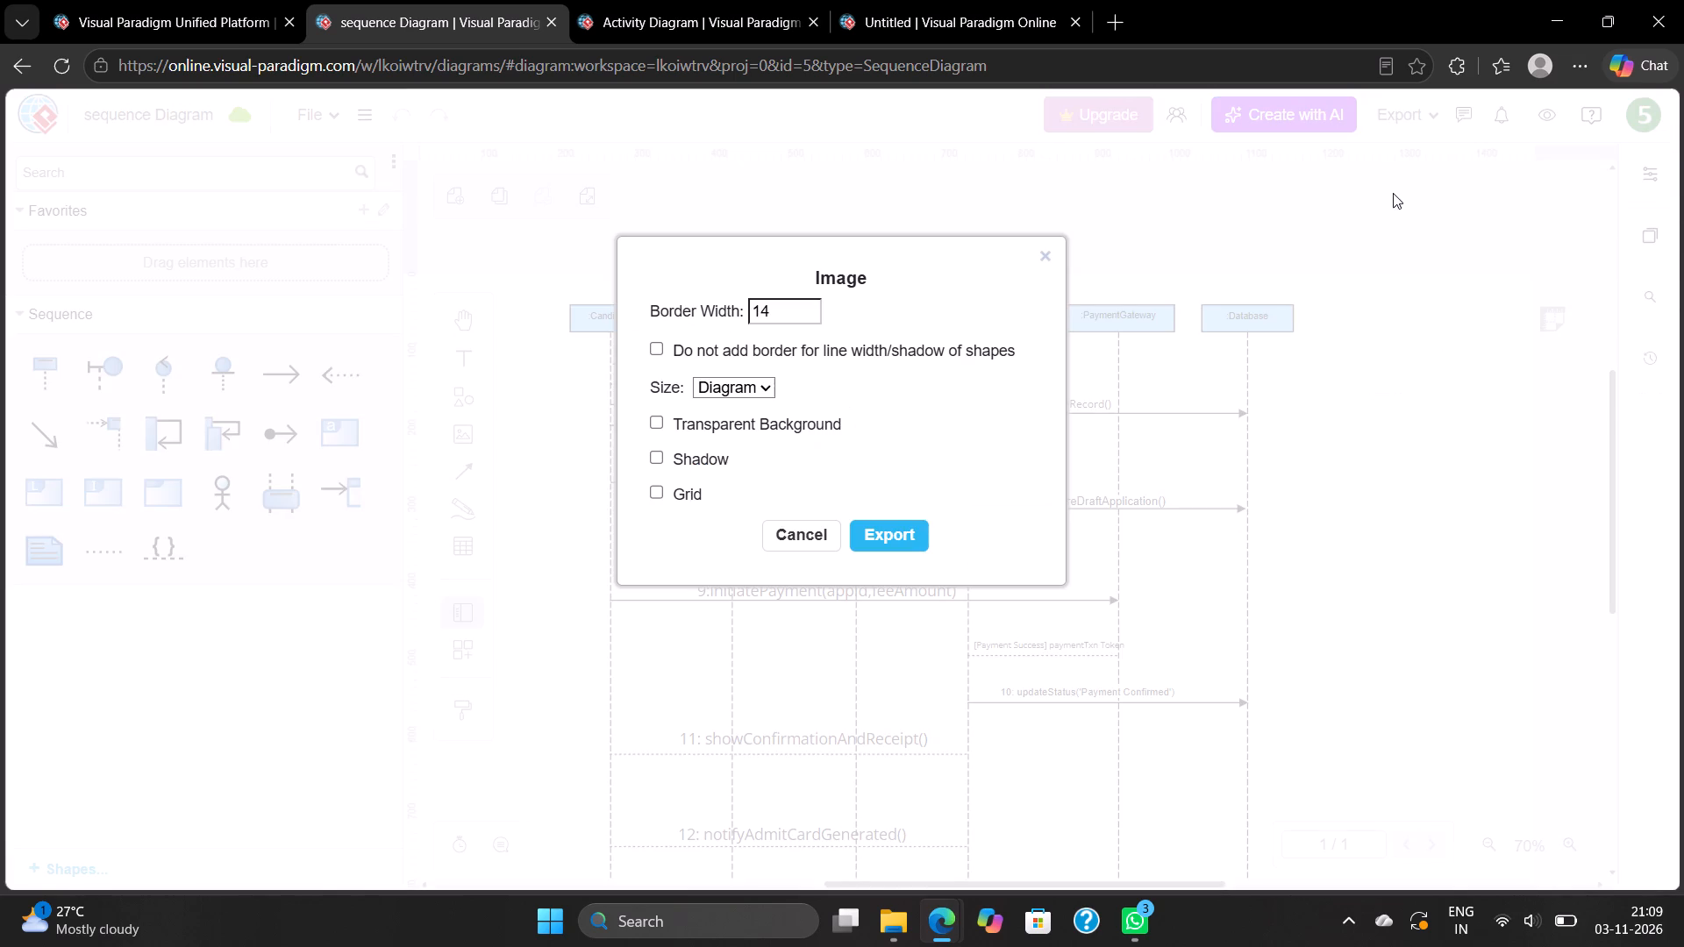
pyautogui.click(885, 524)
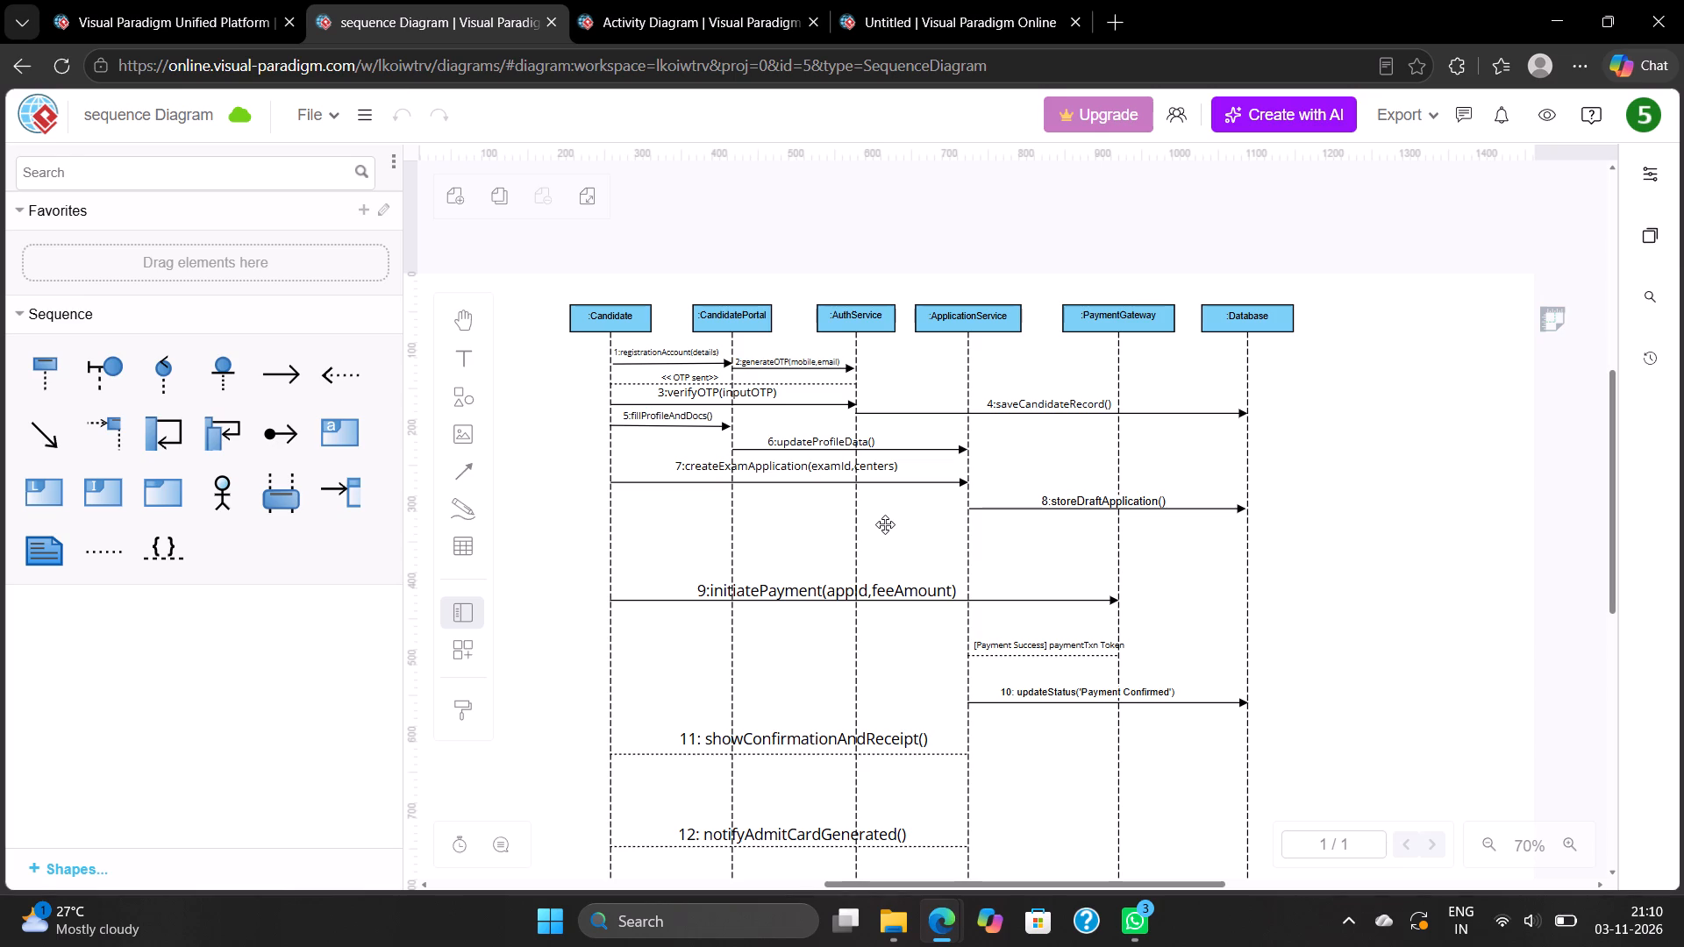
# Close the Activity Diagram that is still open in the browser.
pyautogui.click(810, 18)
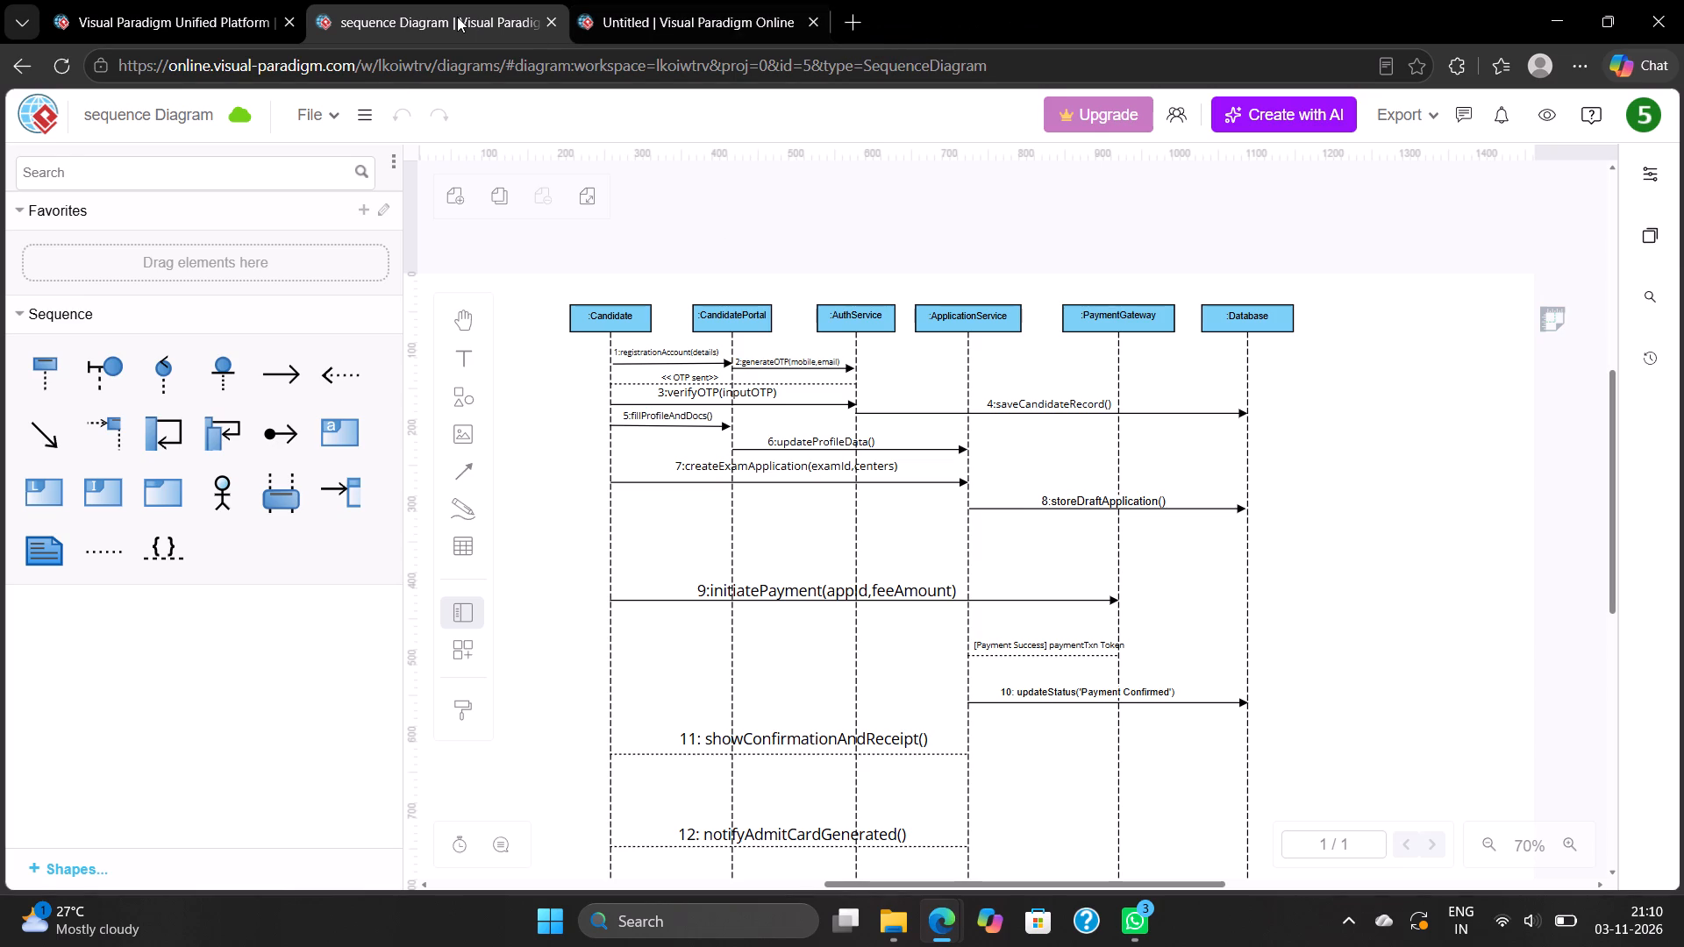
# Export the sequence diagram as a PNG image with border width 14 and download it as sequence Diagram.png.
pyautogui.scroll(-5, 707, 436)
pyautogui.scroll(1, 707, 436)
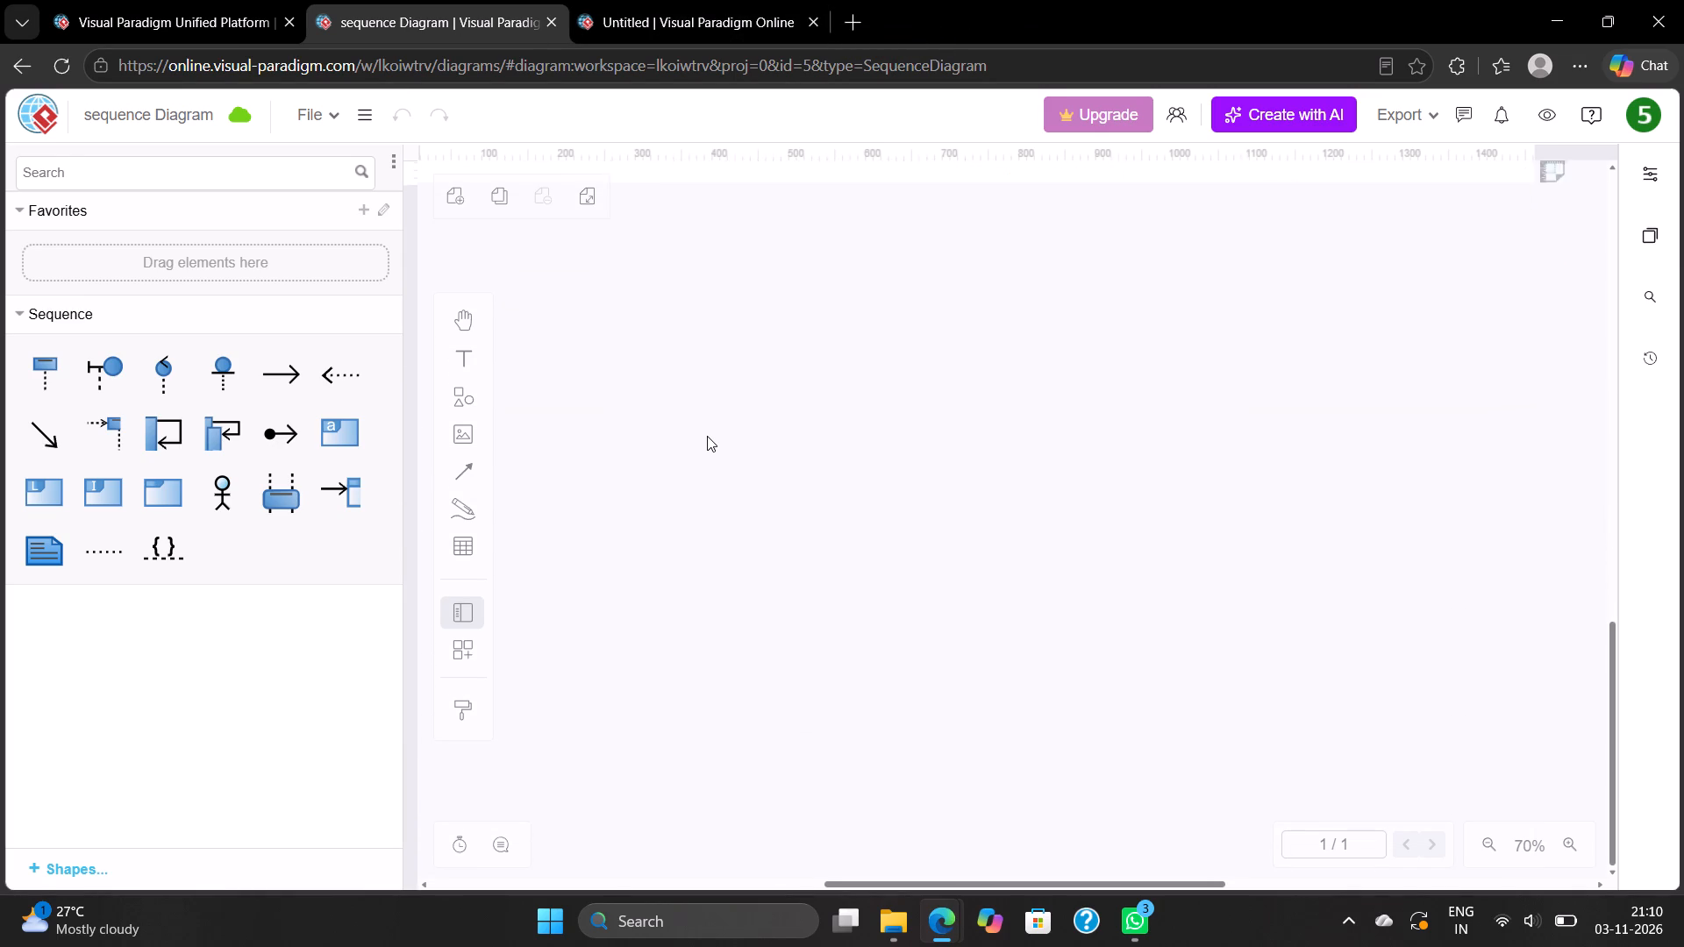
pyautogui.scroll(5, 707, 436)
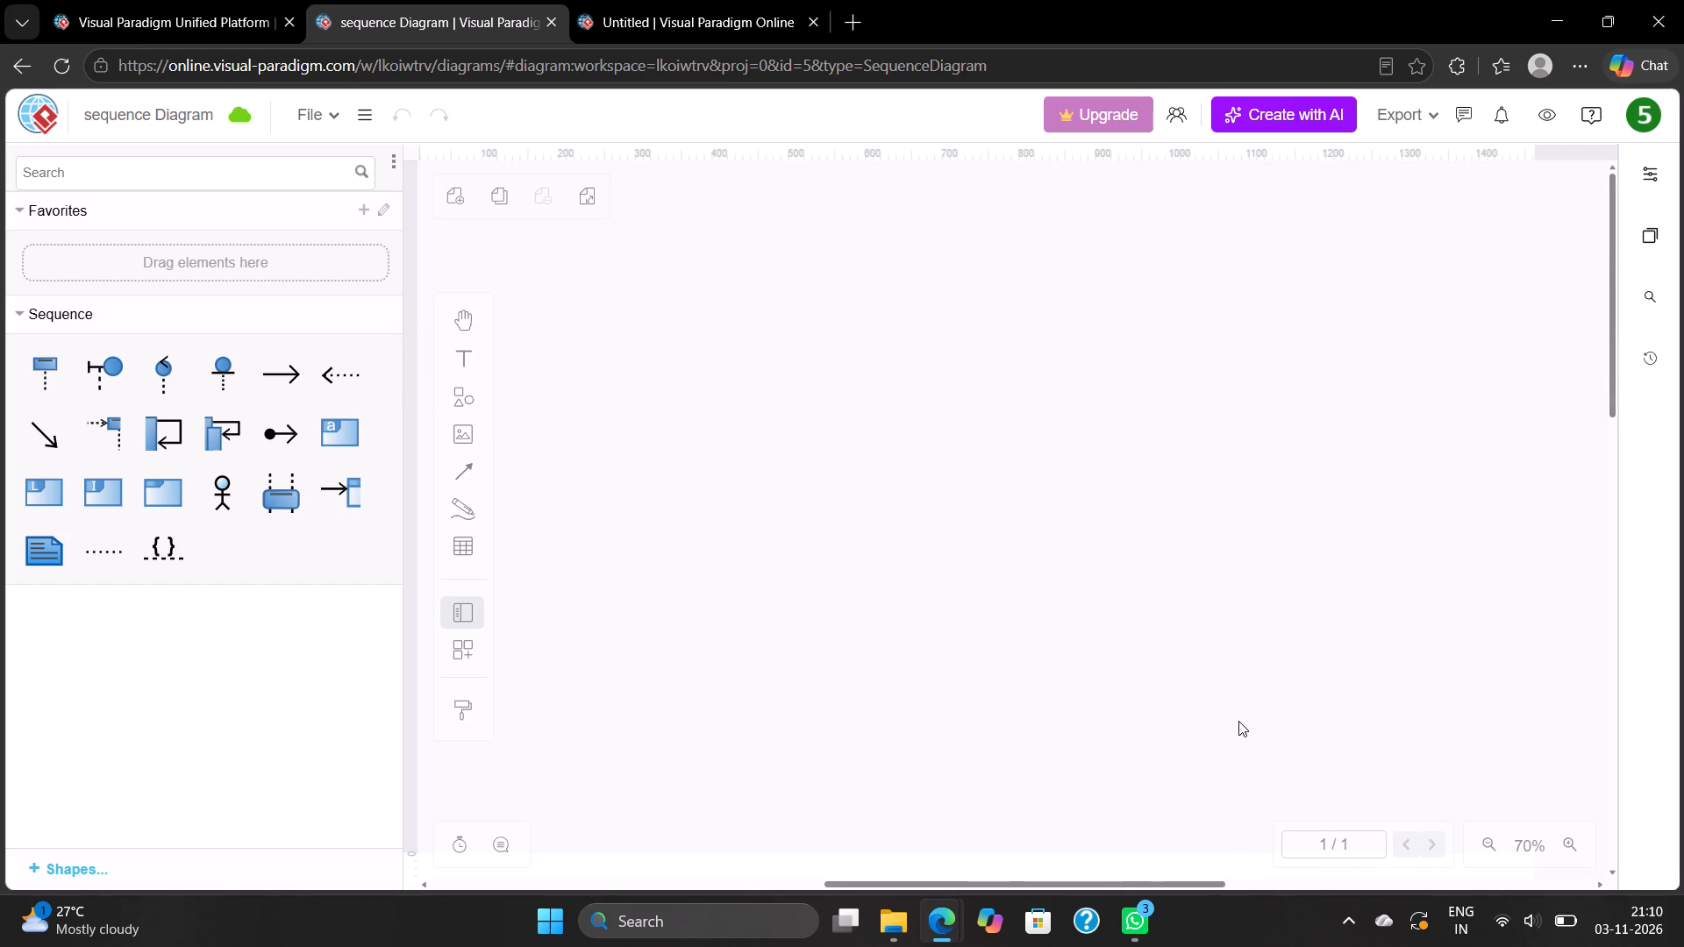
pyautogui.click(1422, 112)
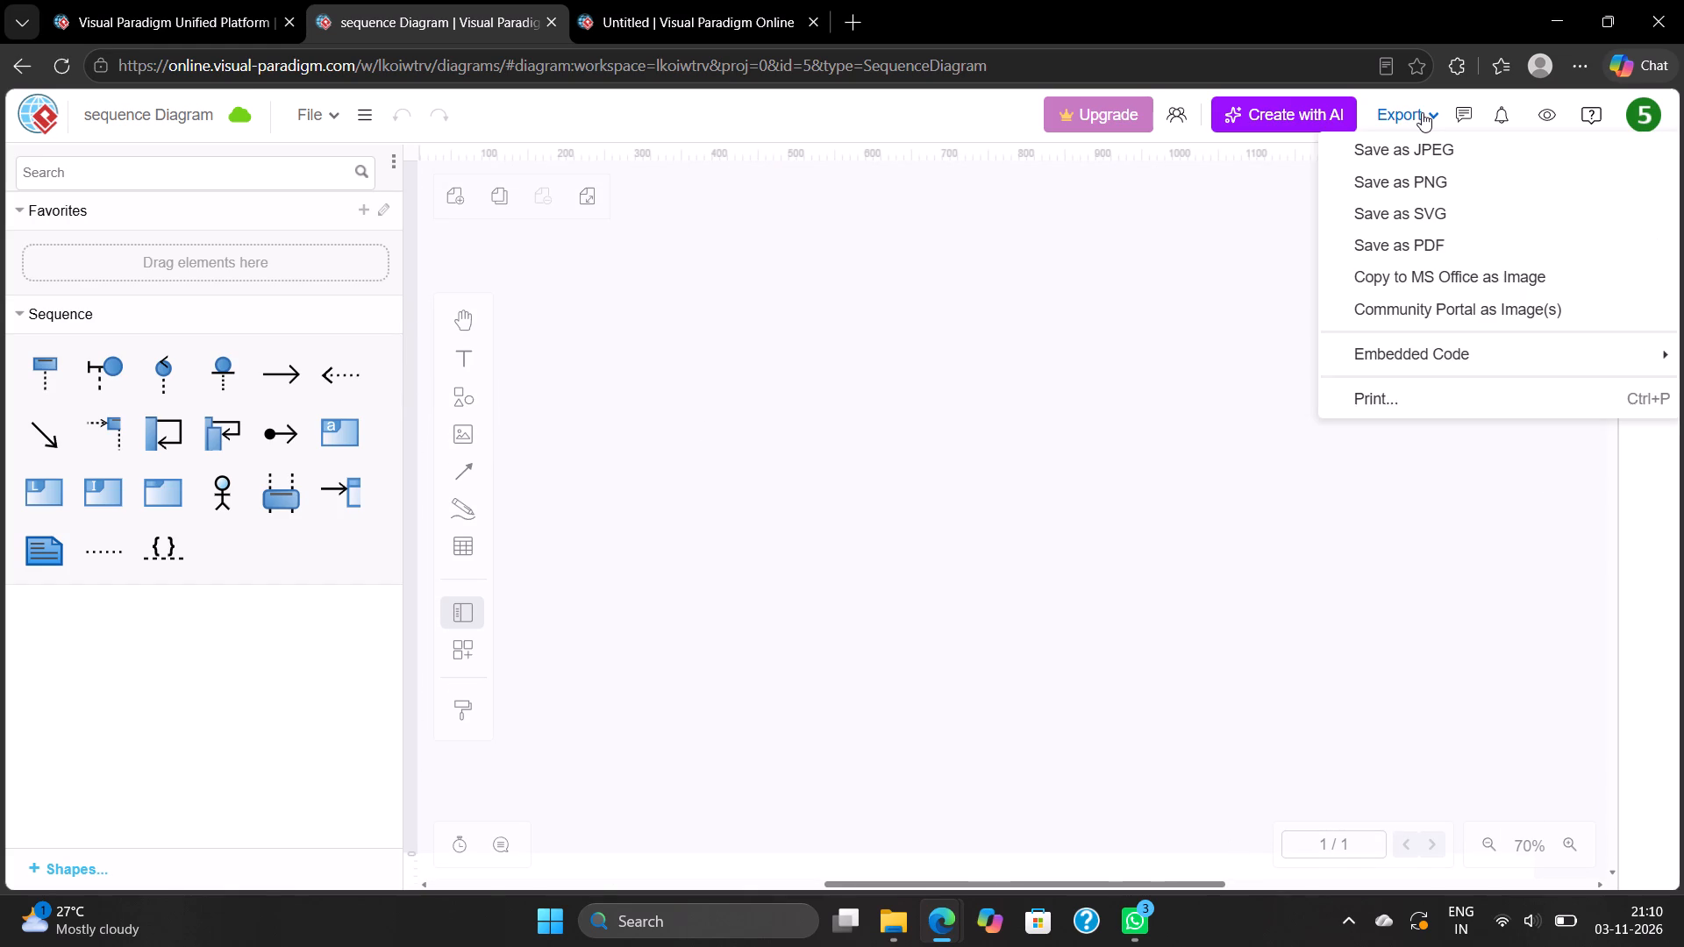
pyautogui.click(1416, 184)
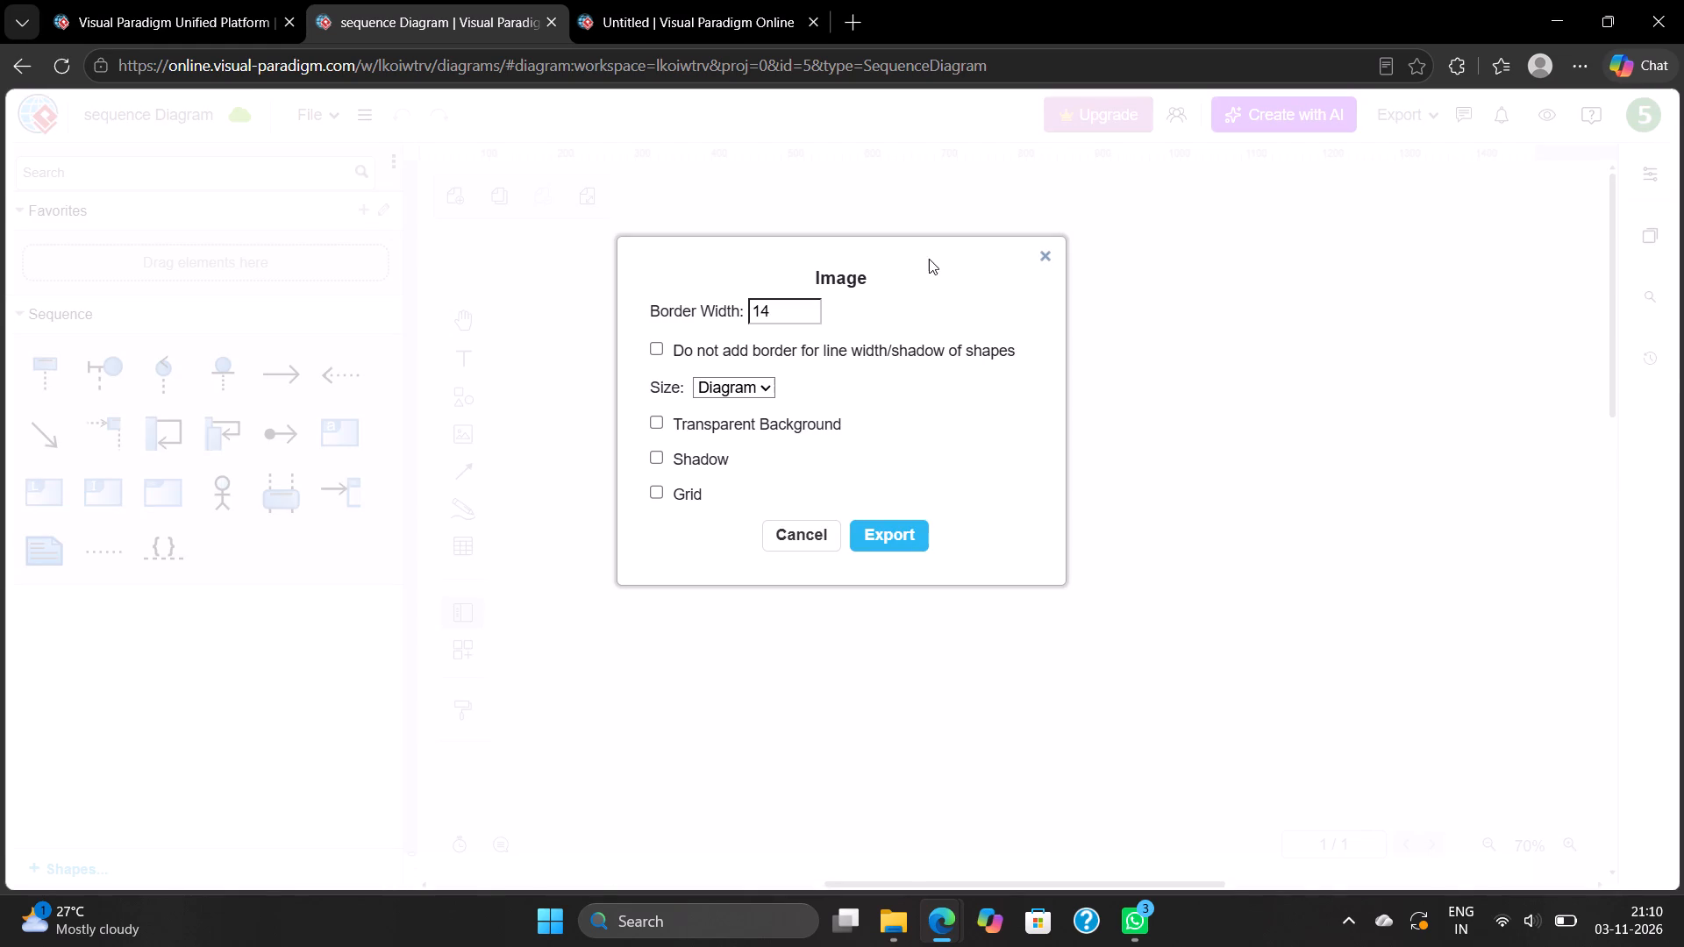
pyautogui.click(794, 310)
pyautogui.press('BackSpace')
pyautogui.press('BackSpace')
pyautogui.write('14')
pyautogui.click(880, 536)
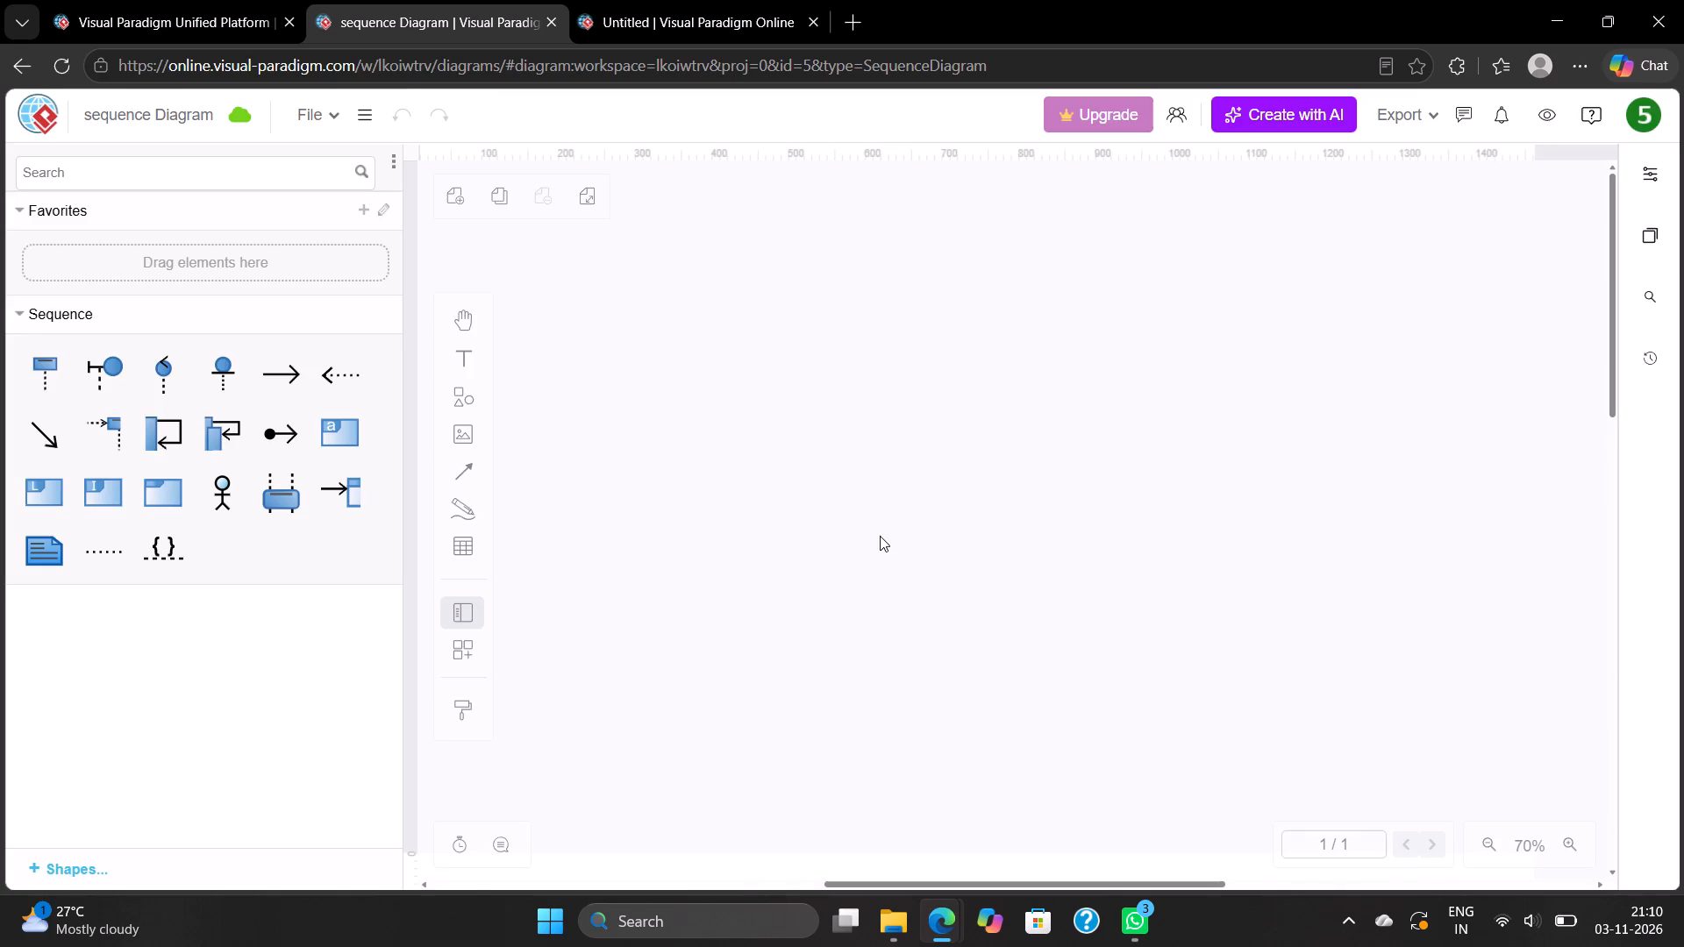
pyautogui.scroll(-4, 880, 536)
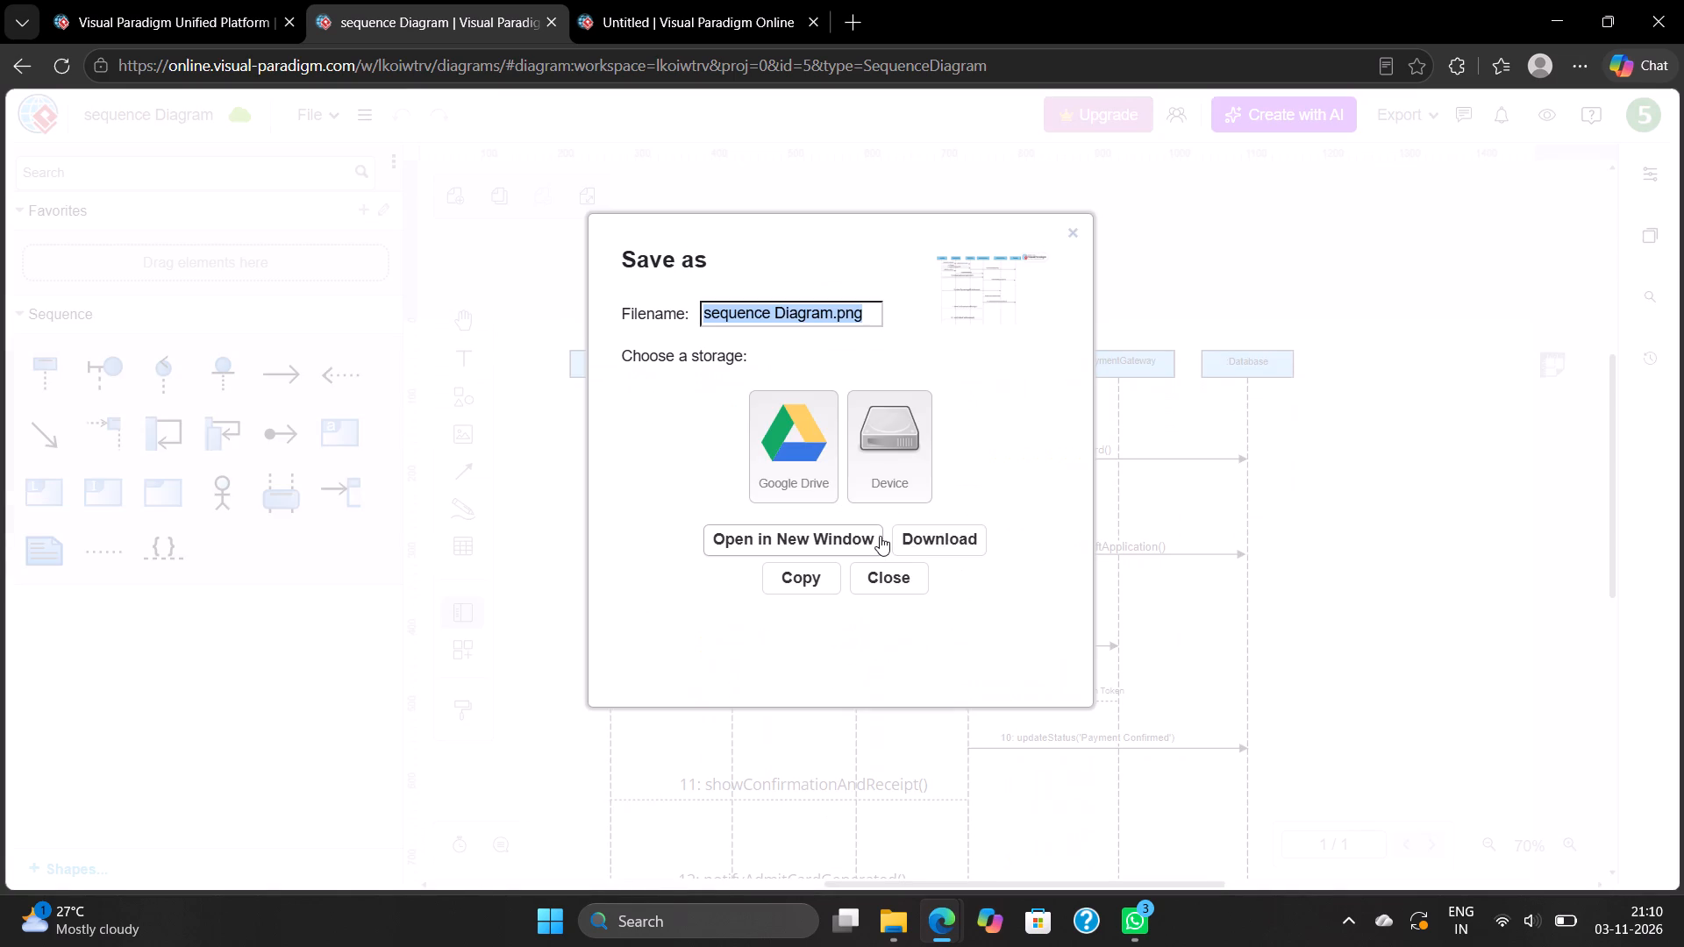
pyautogui.scroll(-1, 880, 536)
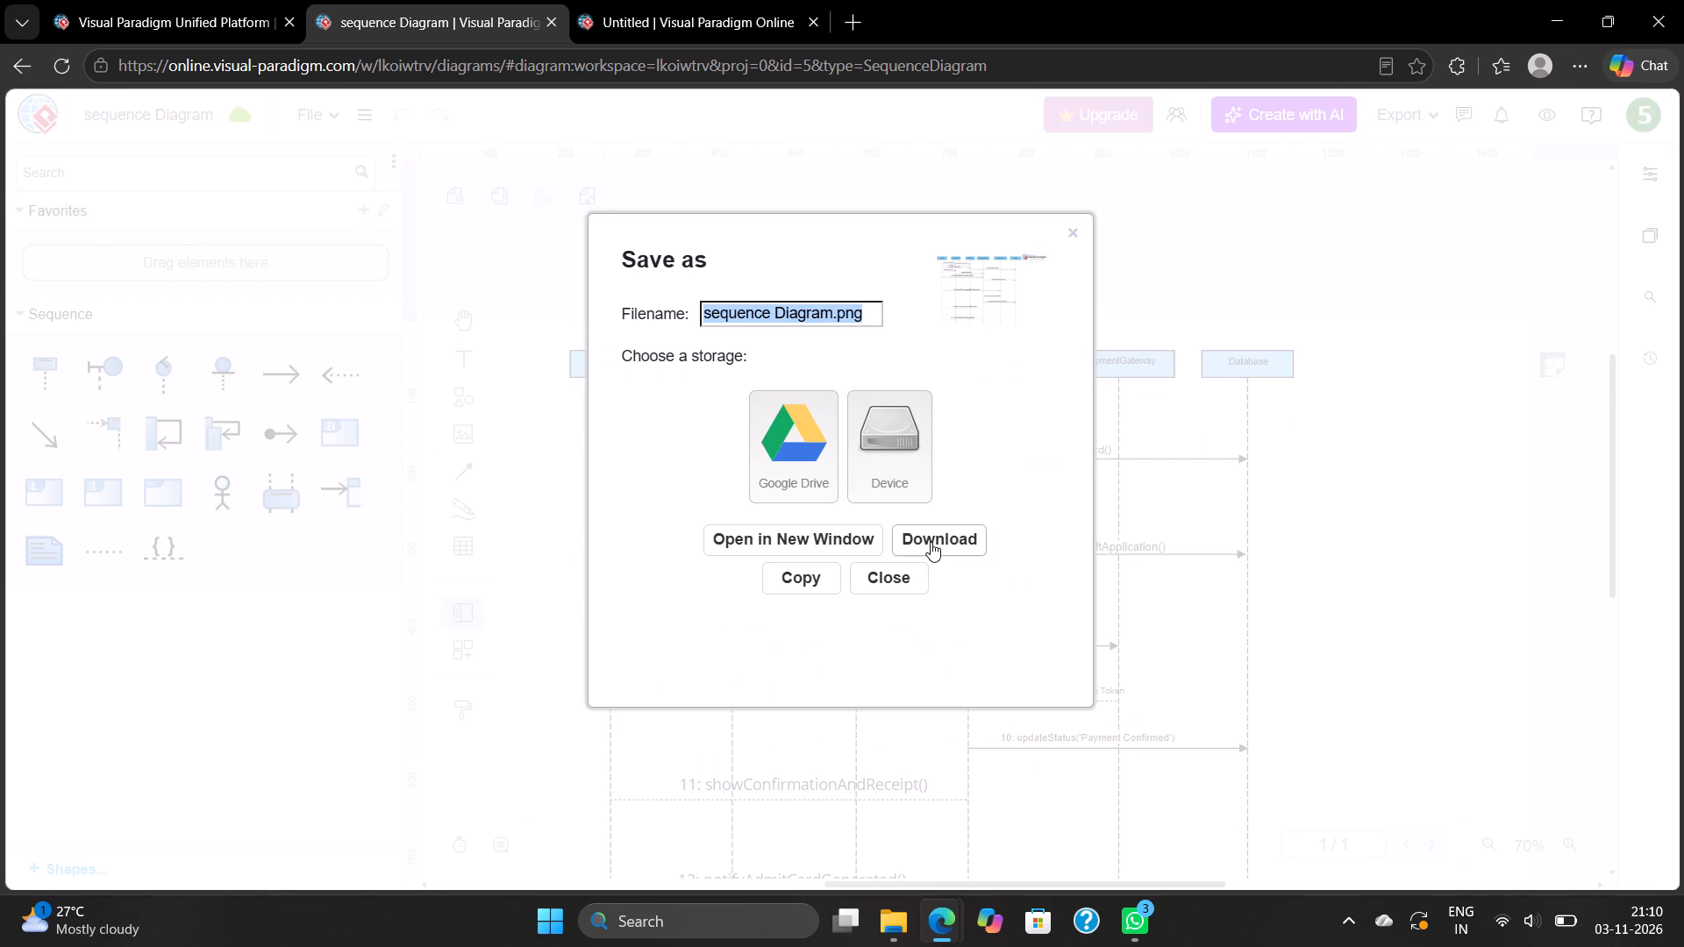
pyautogui.click(931, 542)
# Open the downloaded sequence Diagram.png to check the exported image, and close the viewer.
pyautogui.click(1230, 187)
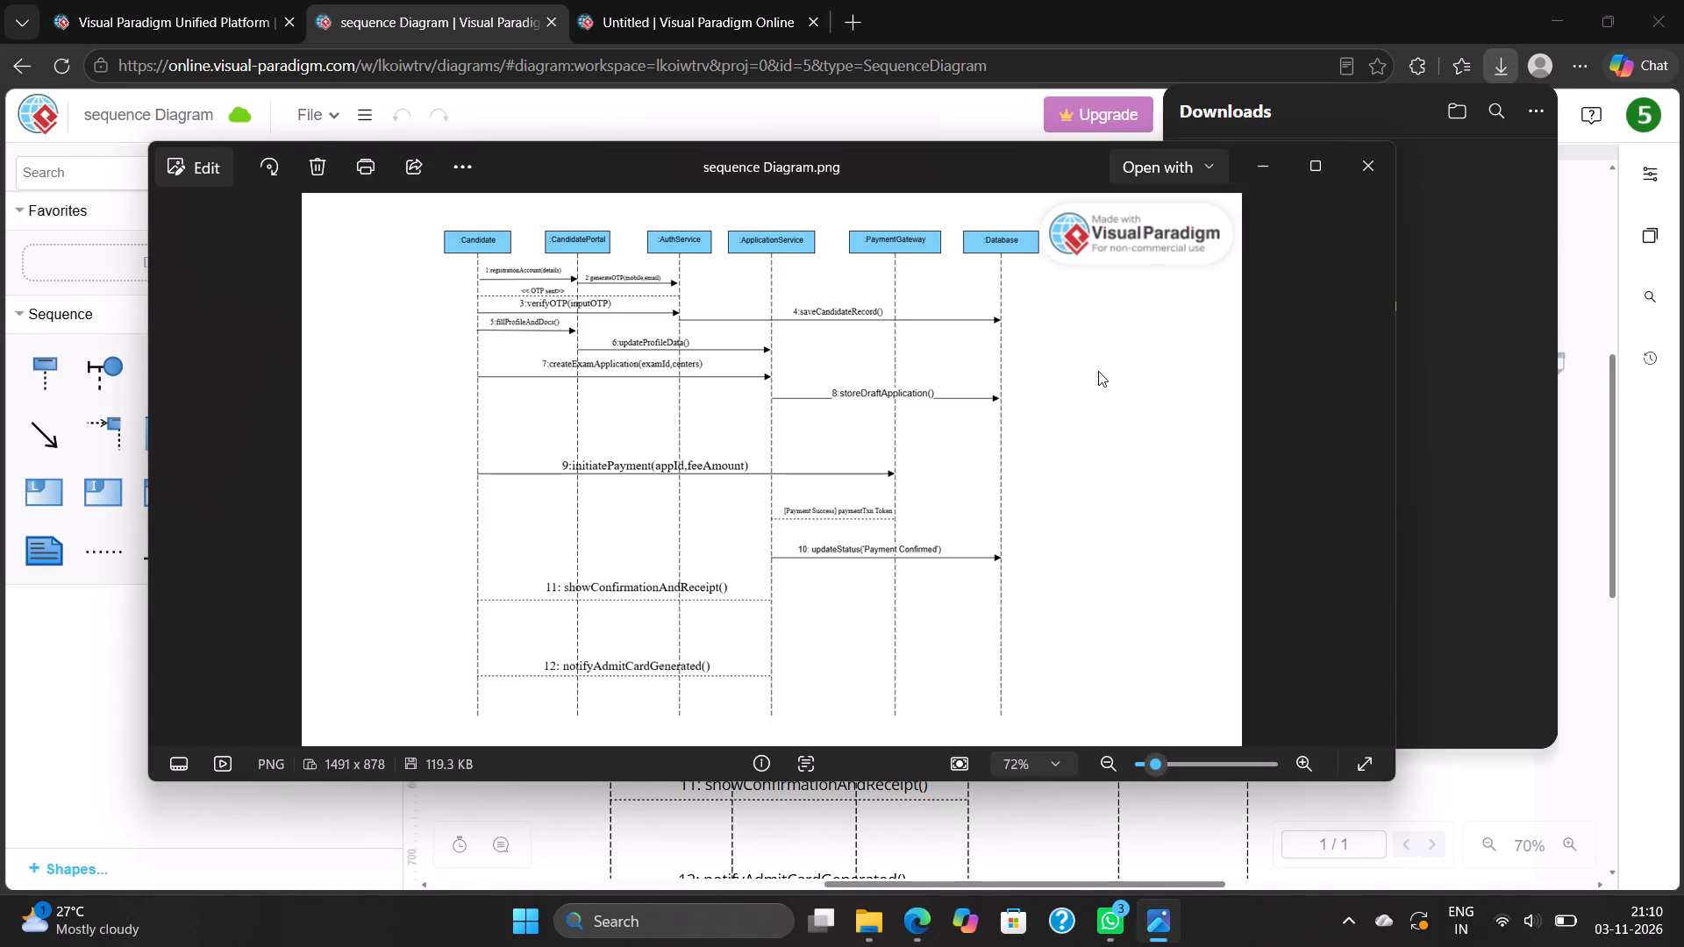
pyautogui.scroll(-2, 1098, 371)
pyautogui.click(1383, 174)
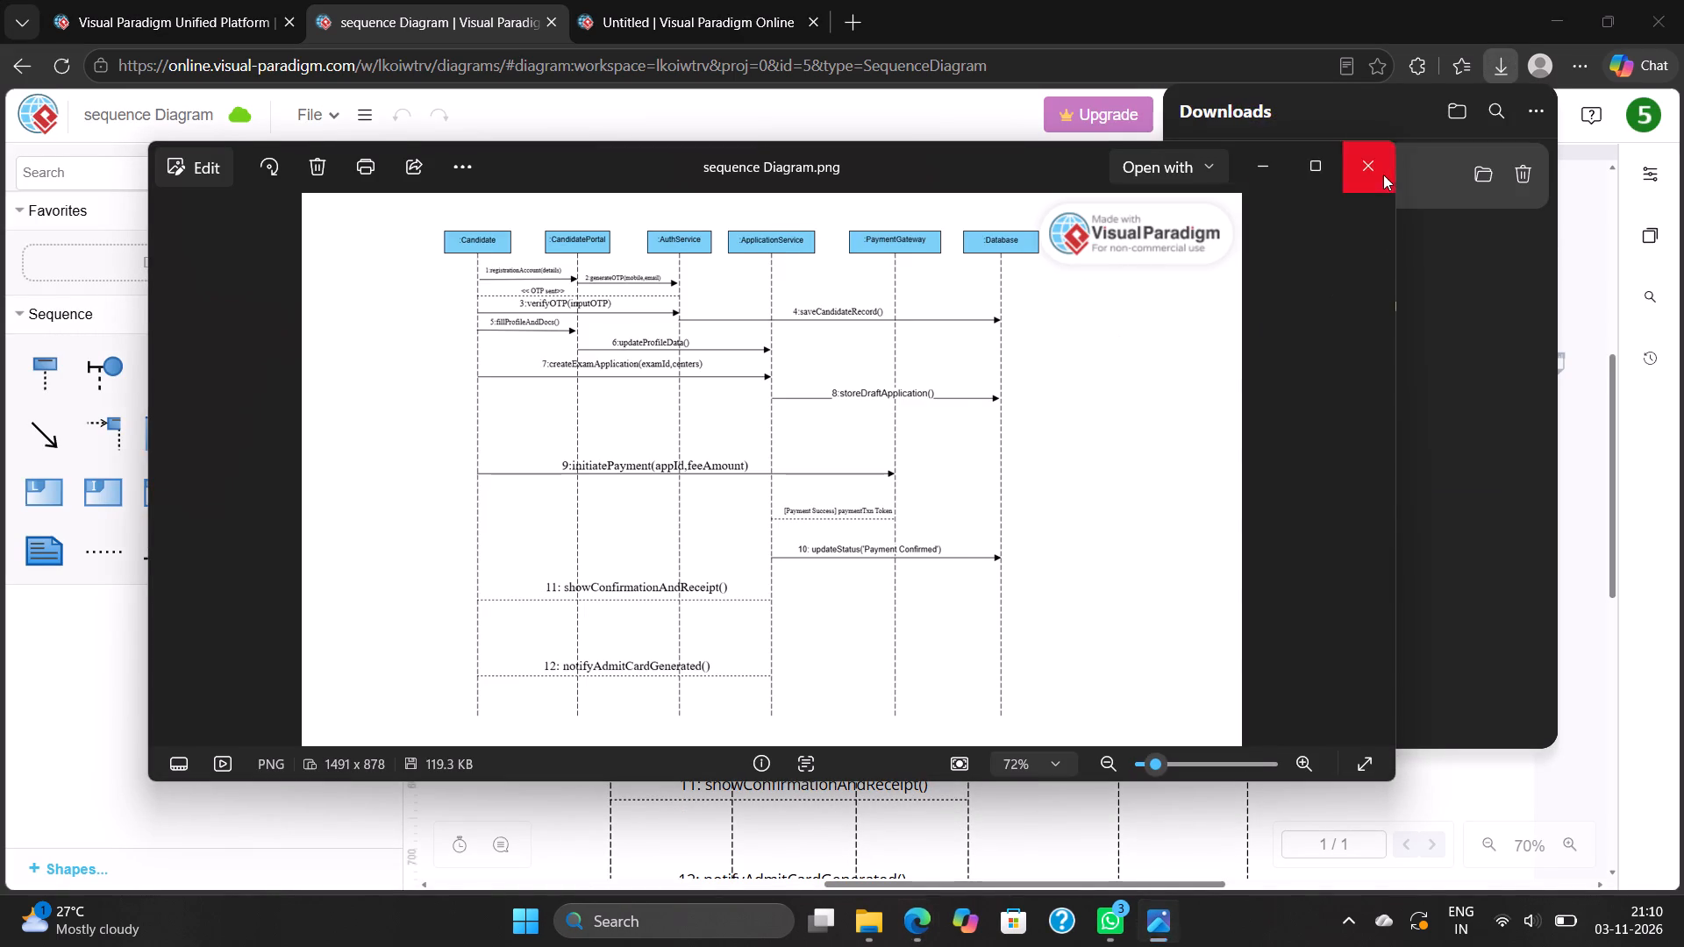
# Close the sequence diagram and open the Use Case Diagram from the Draft project's Web Diagram Studio artifacts.
pyautogui.click(548, 23)
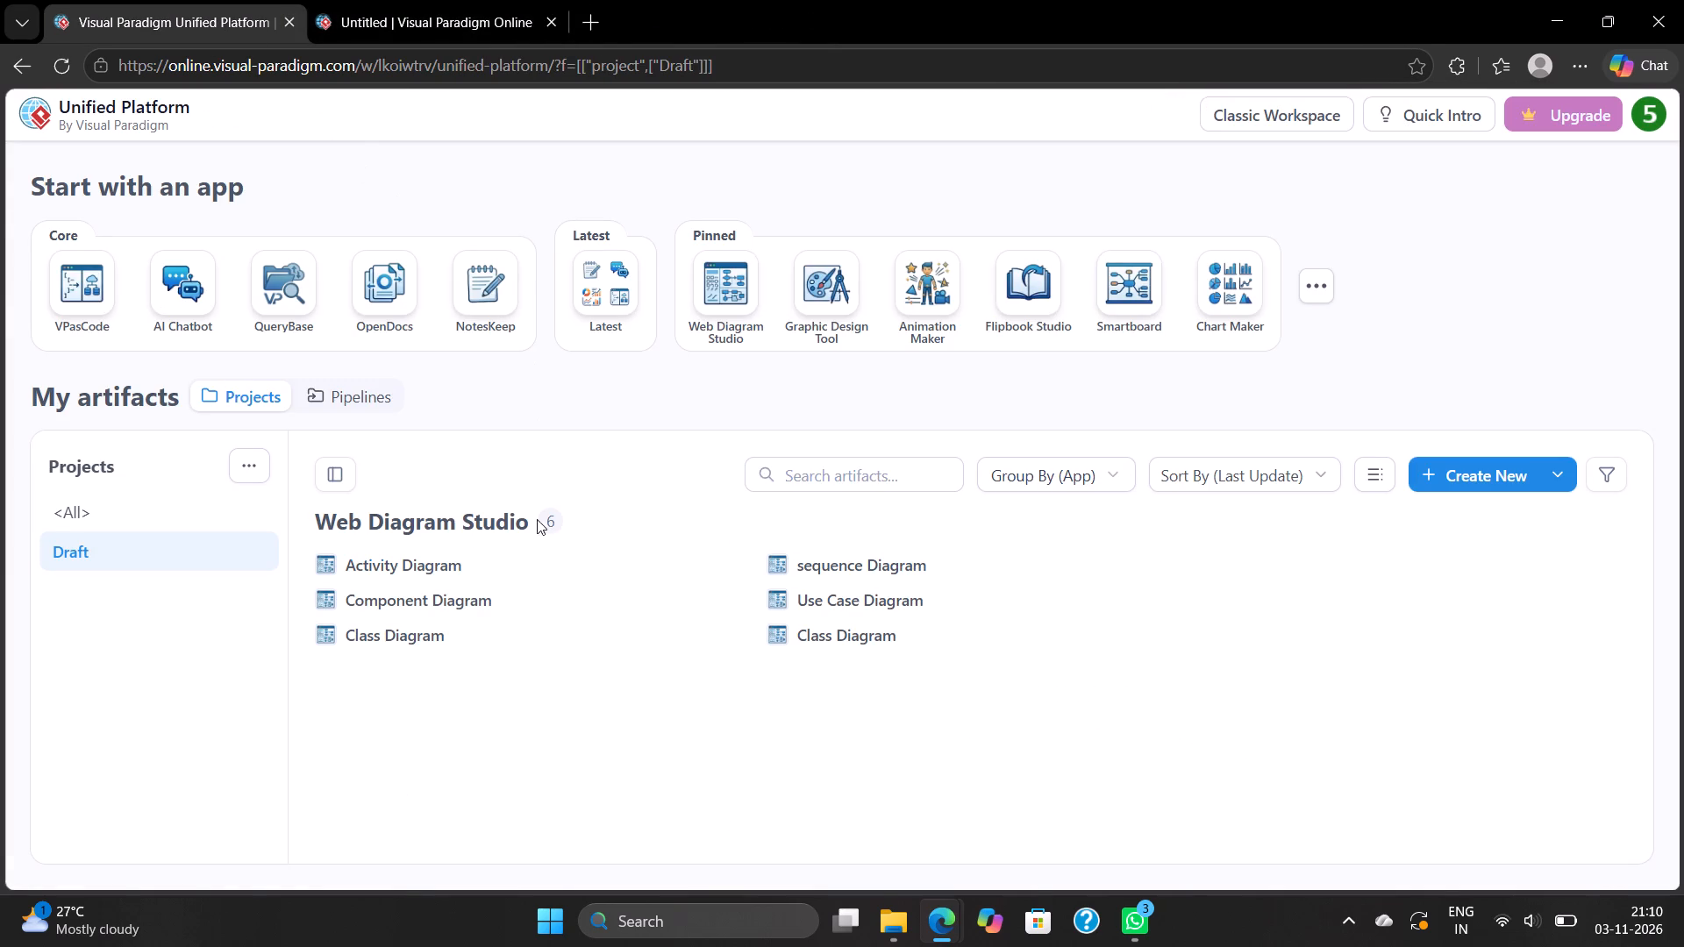
pyautogui.click(809, 593)
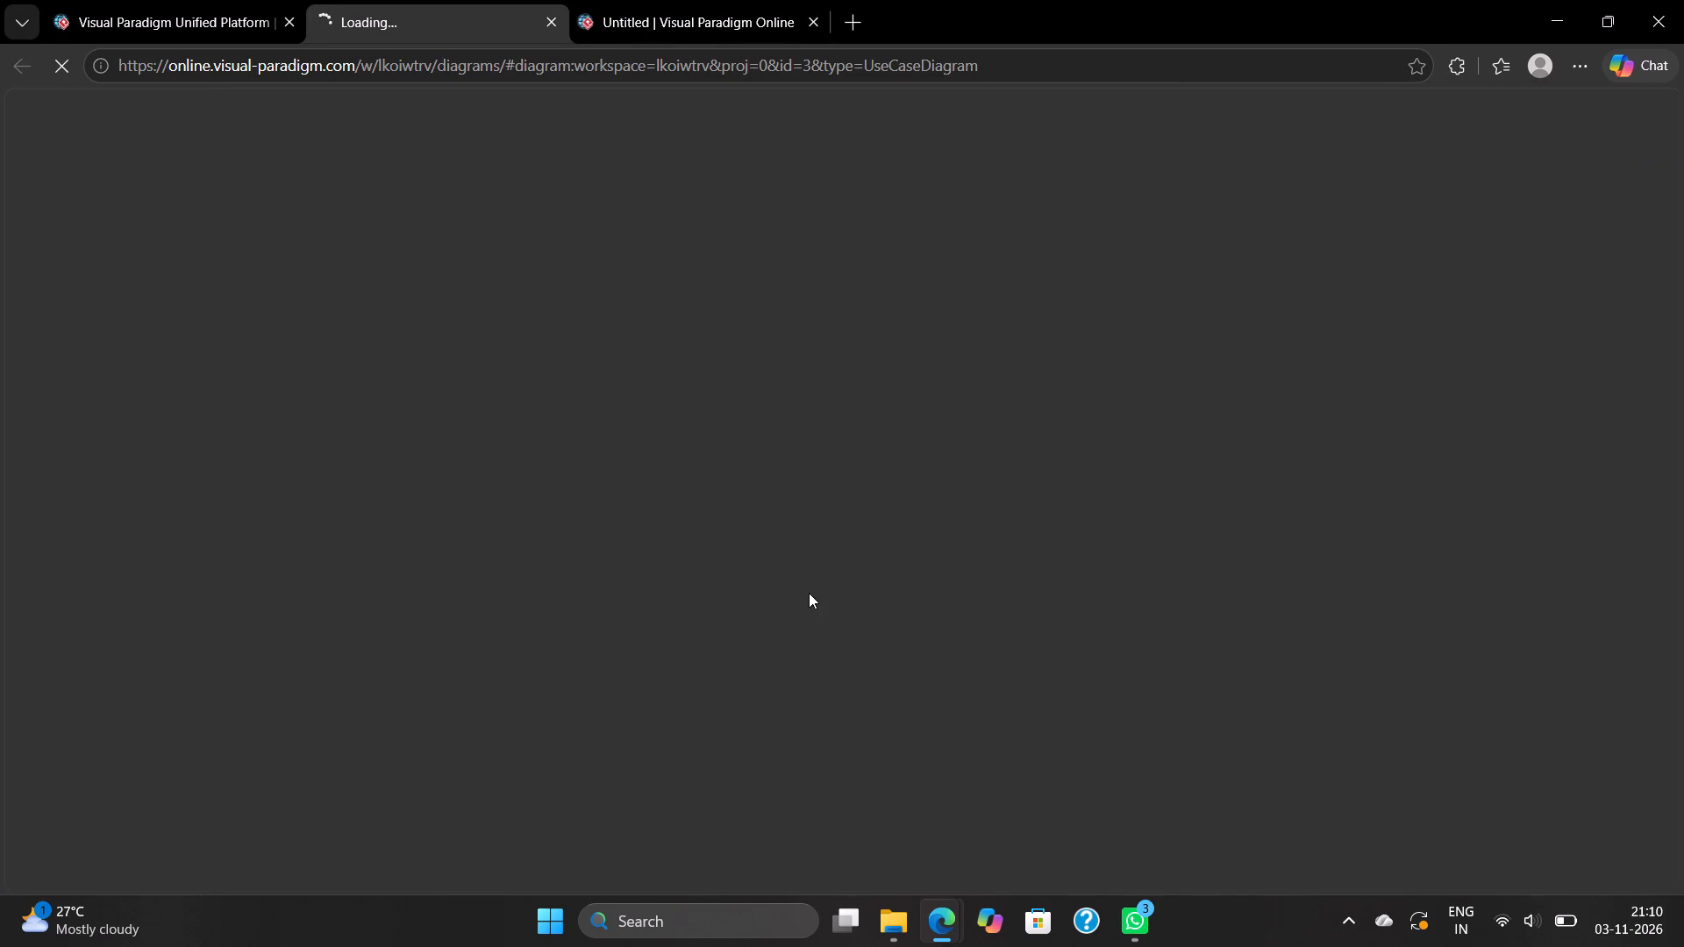
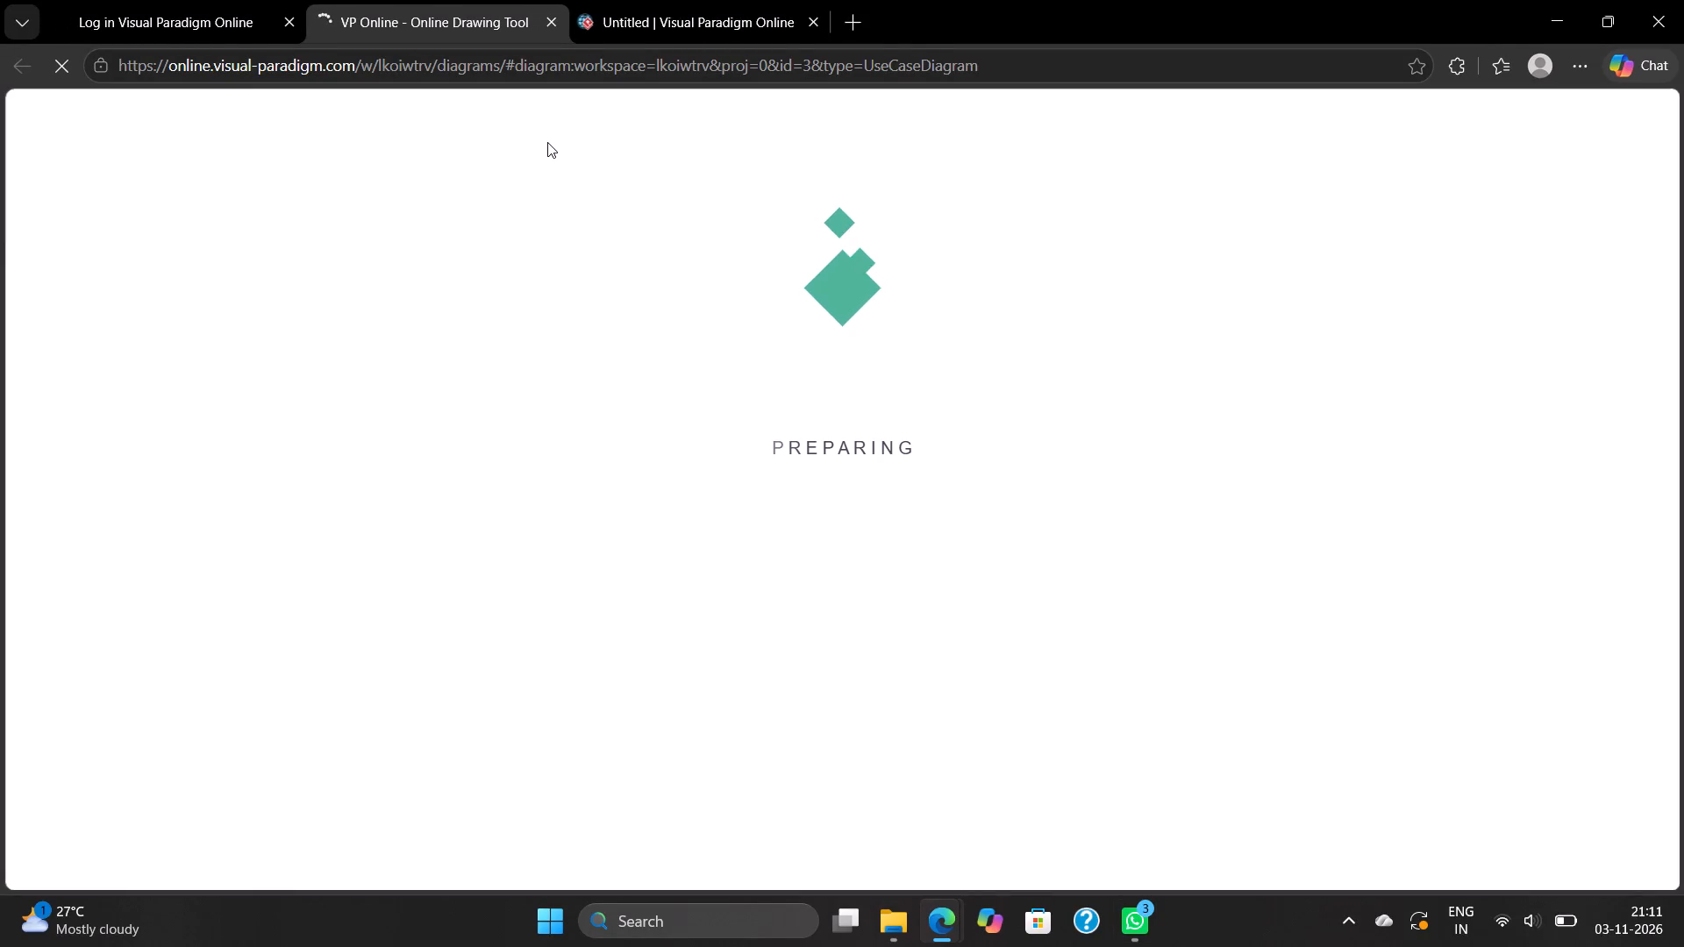
# Apply the mint-green preset style to Manage Exams & Center, Generate Admit Card, Pay Registration Fee, System Config & Logs and Send Alerts / SMS.
pyautogui.press('Return')
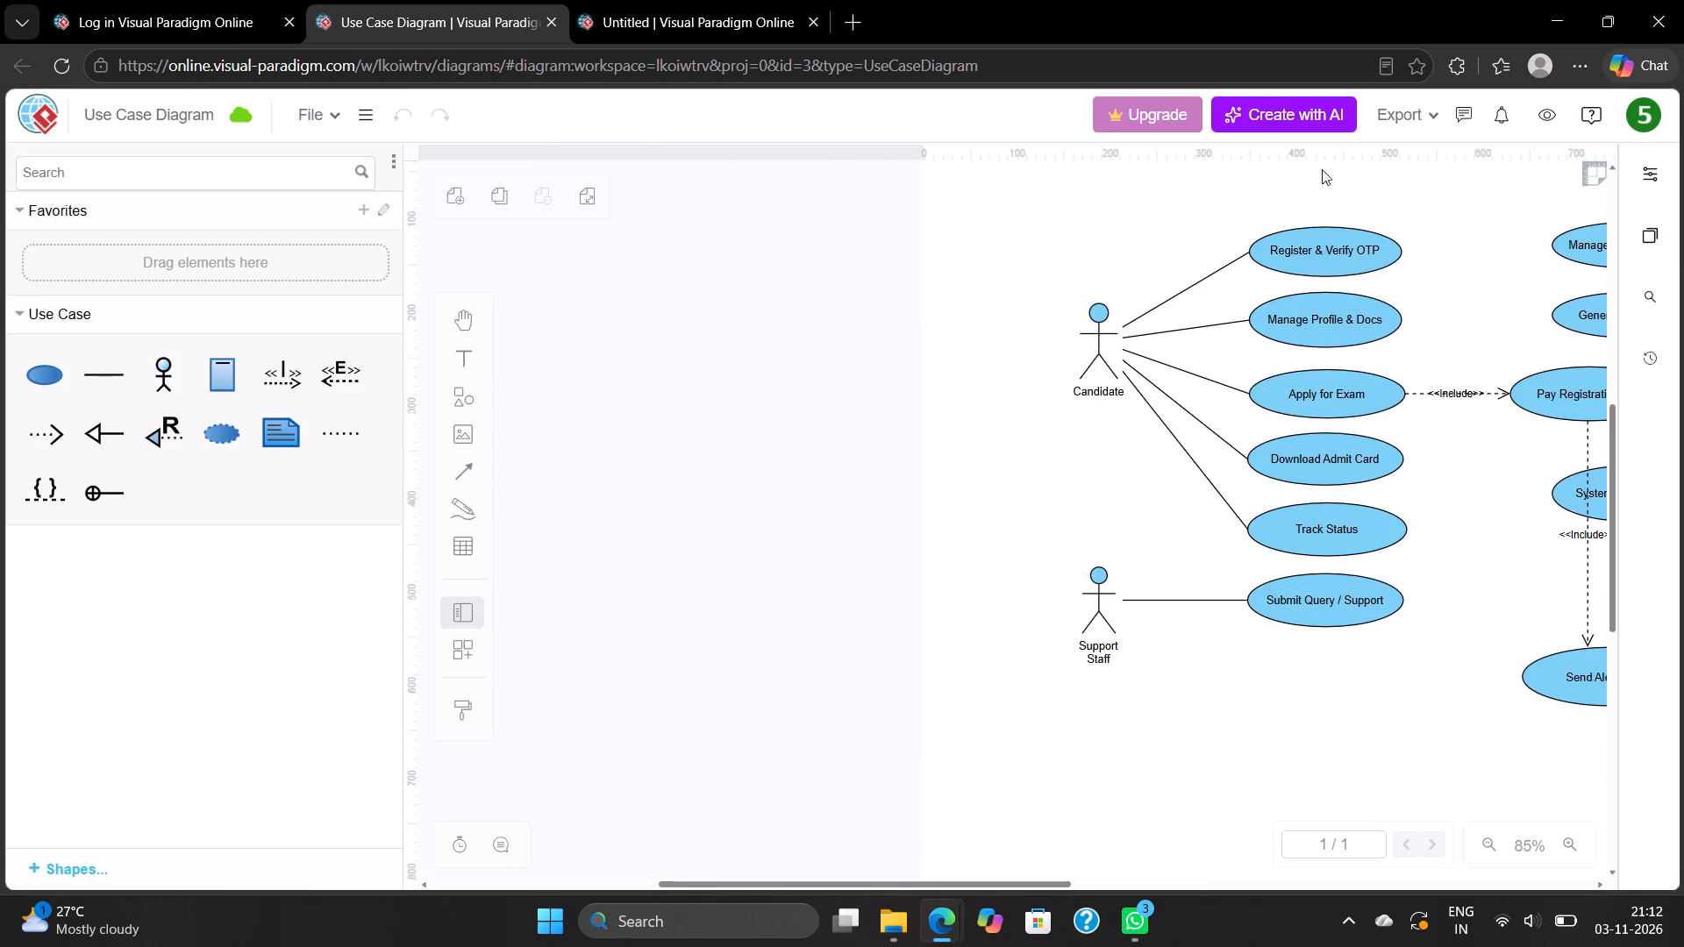
pyautogui.hscroll(-4, 1357, 389)
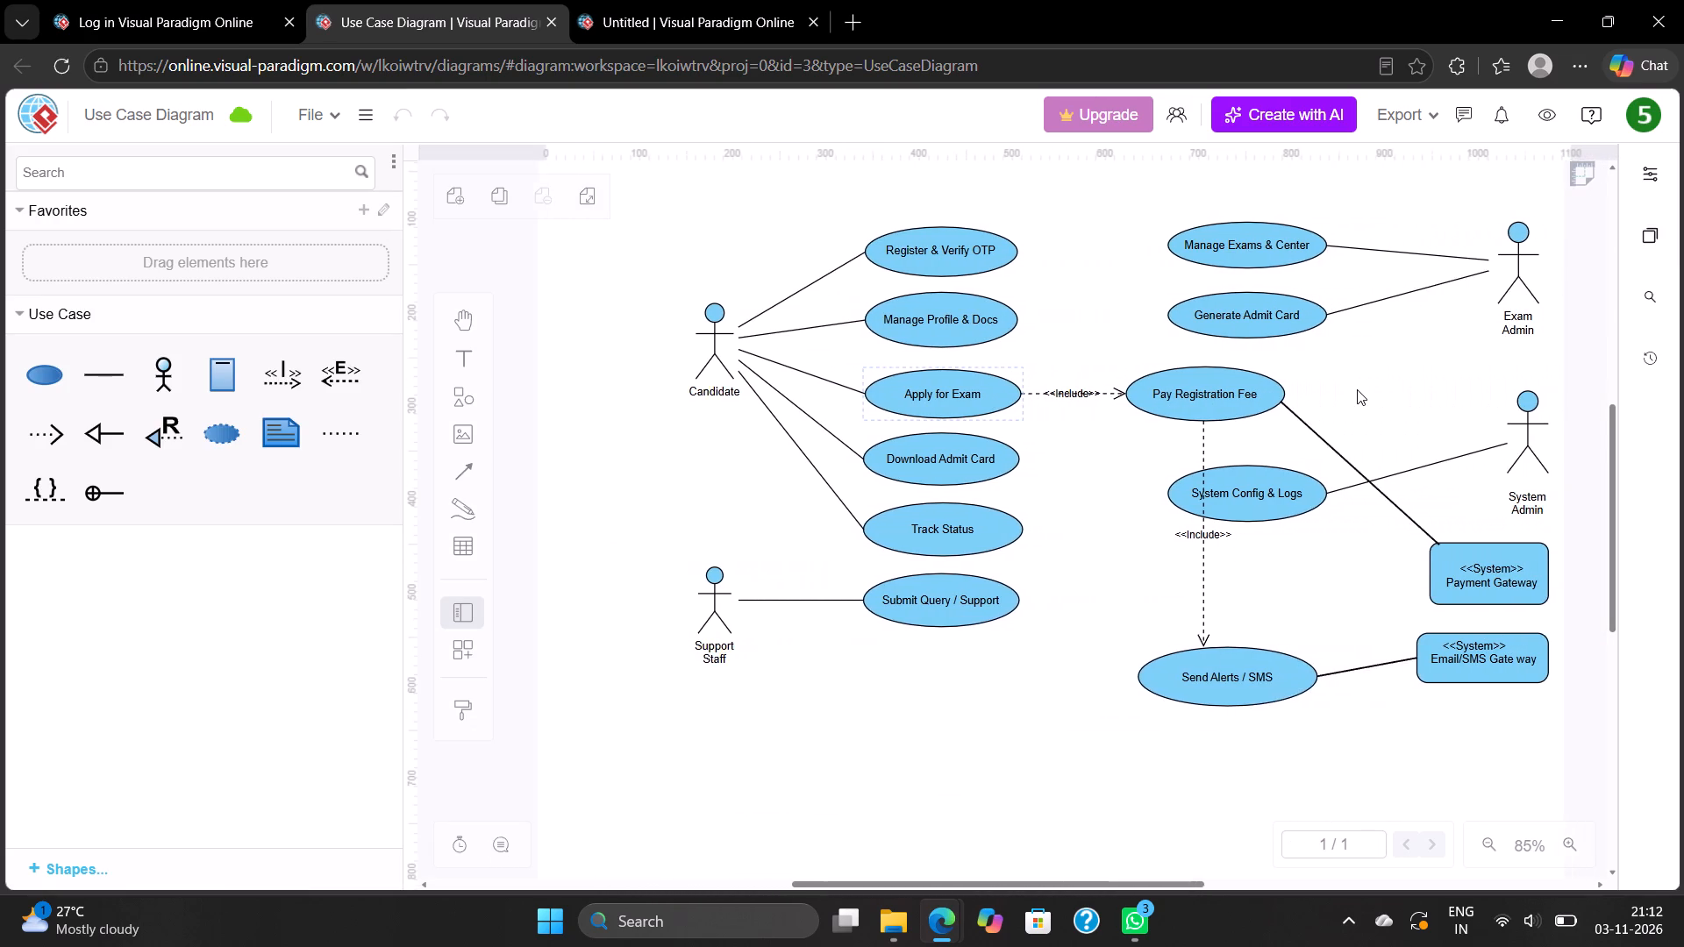
pyautogui.hscroll(-1, 1357, 389)
pyautogui.scroll(1, 1357, 389)
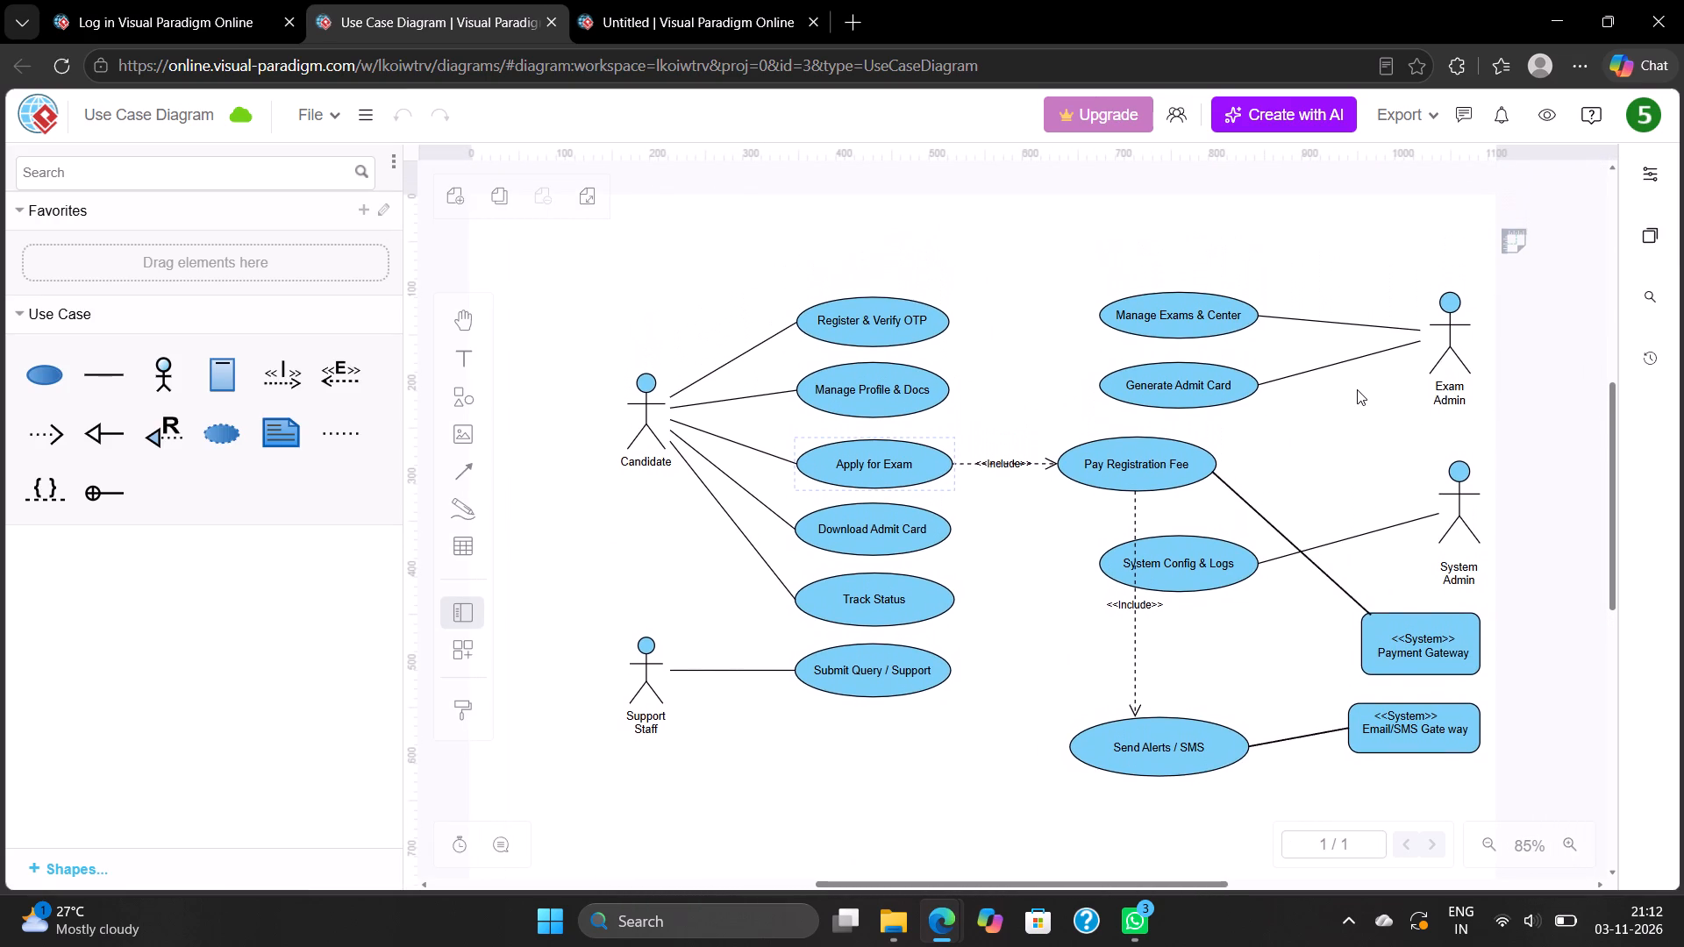
pyautogui.click(1202, 325)
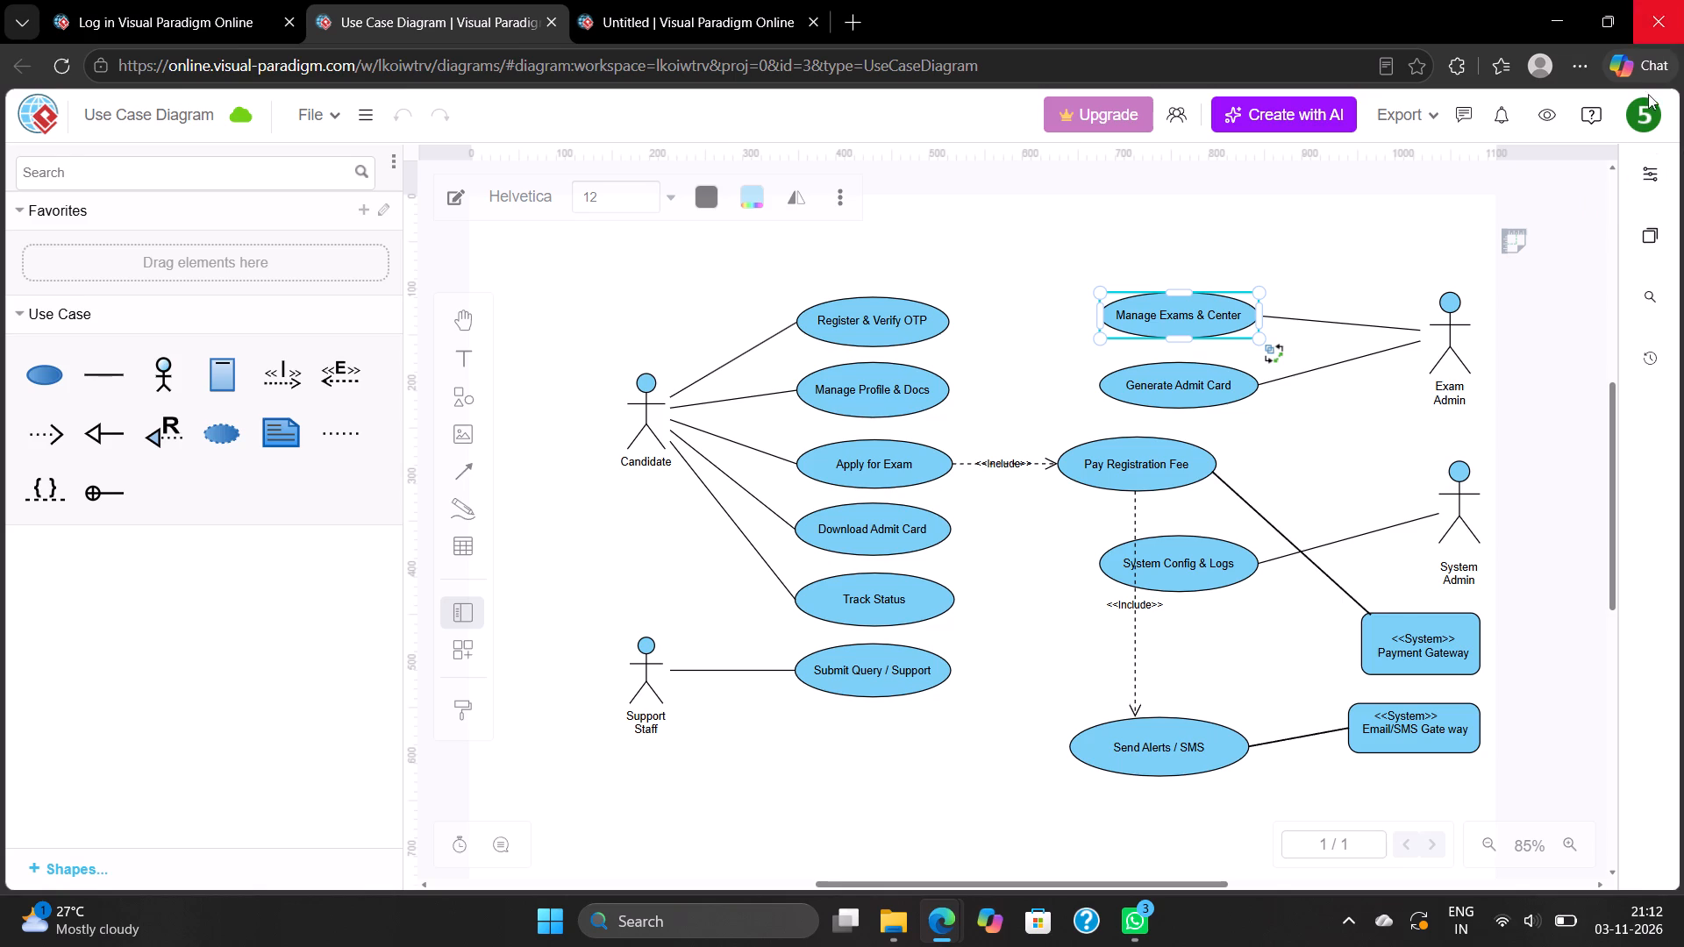
pyautogui.click(1650, 169)
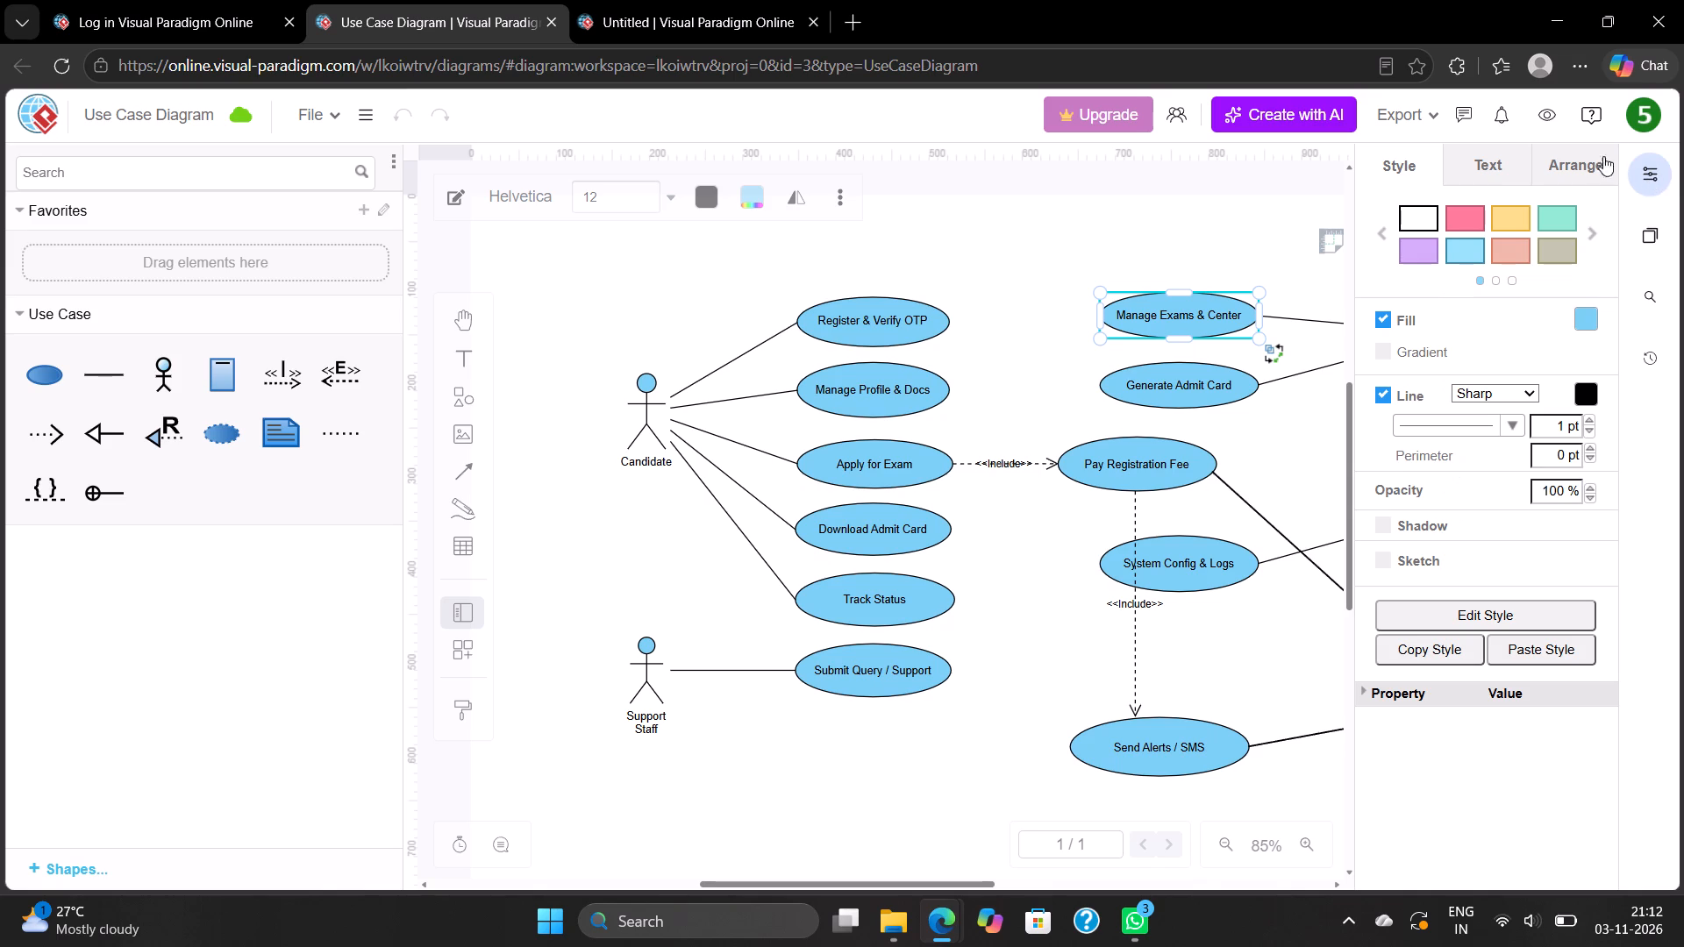
pyautogui.click(1570, 212)
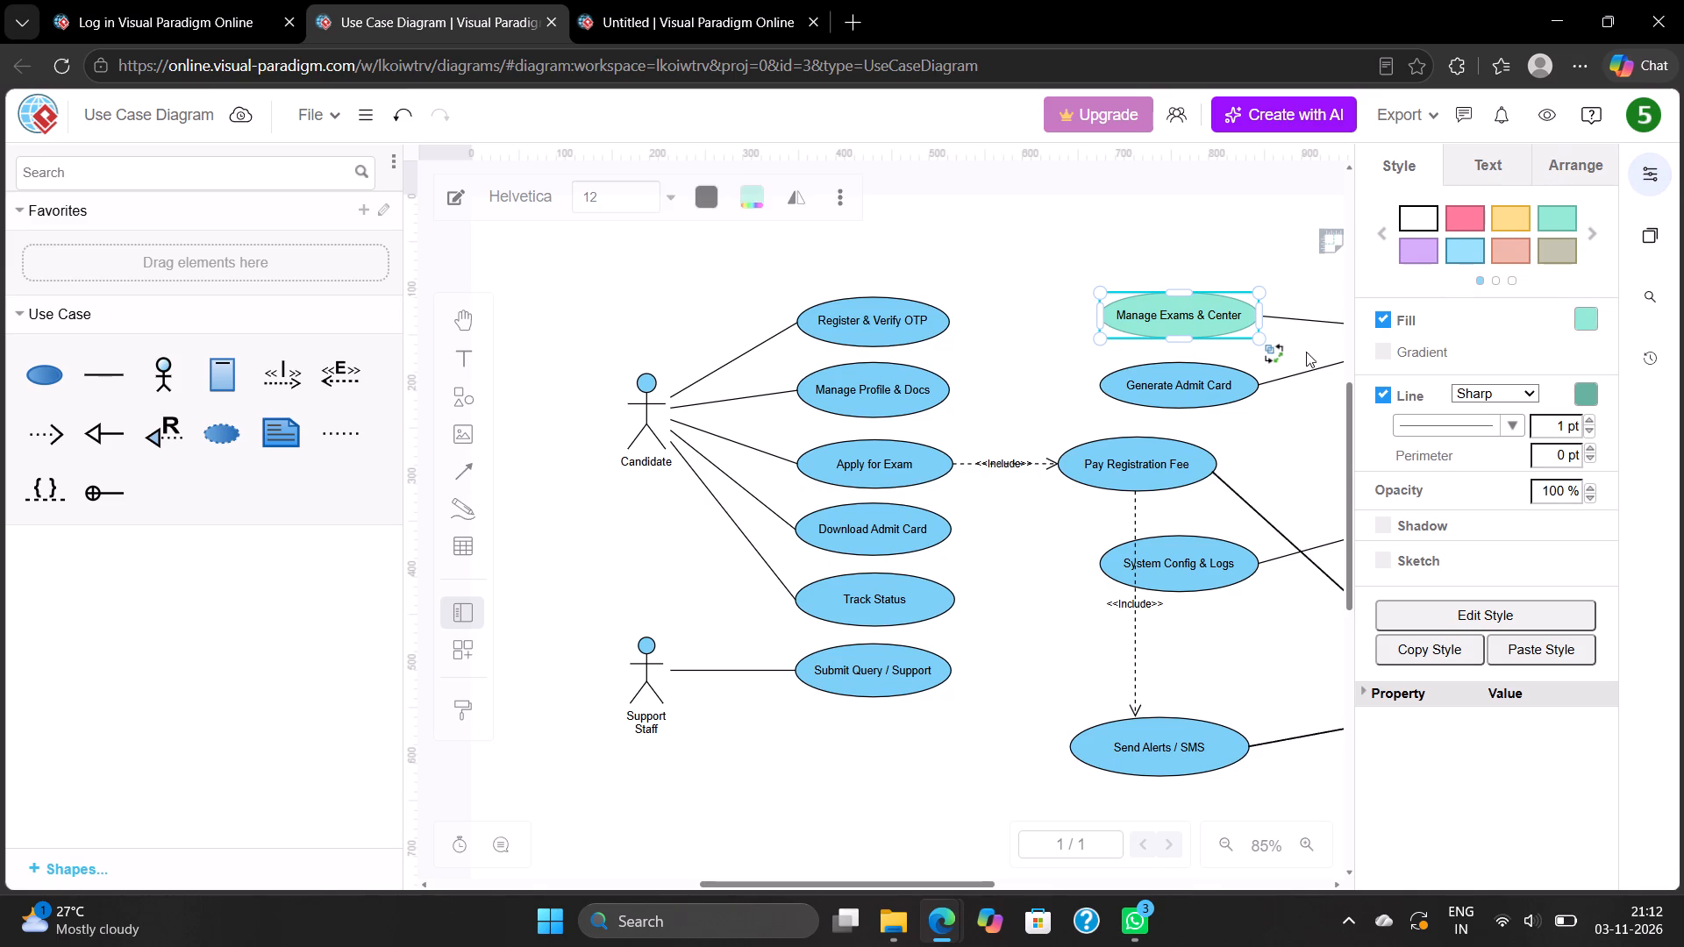
pyautogui.click(1223, 378)
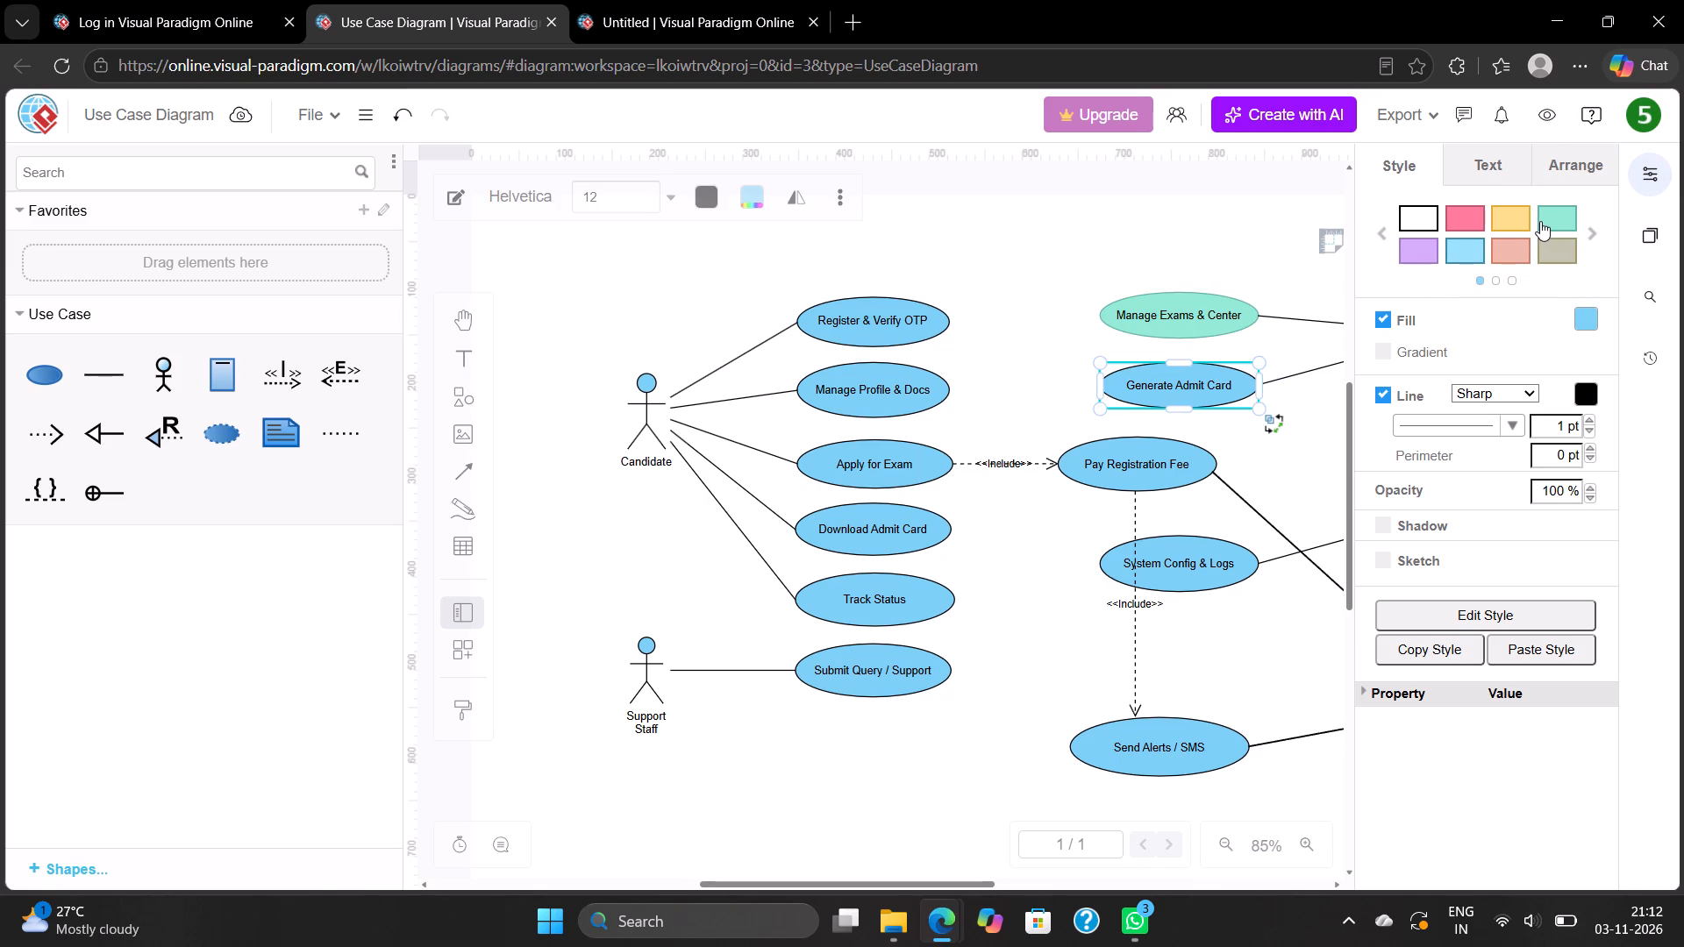
pyautogui.click(1540, 221)
pyautogui.click(1152, 470)
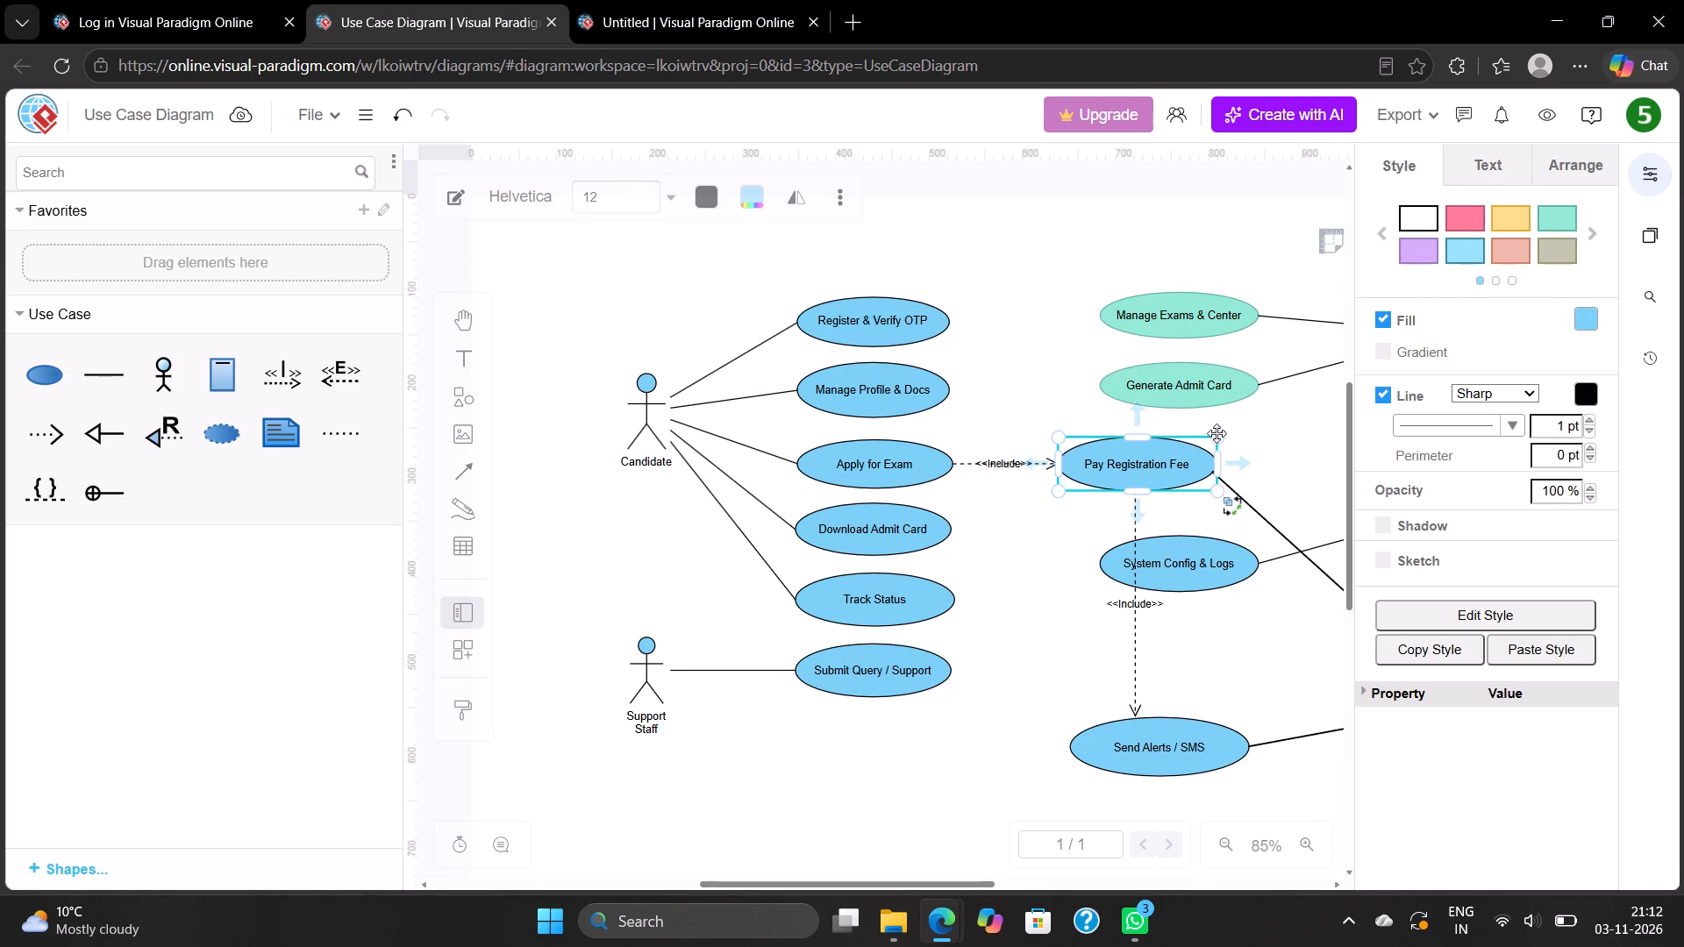
pyautogui.click(1546, 214)
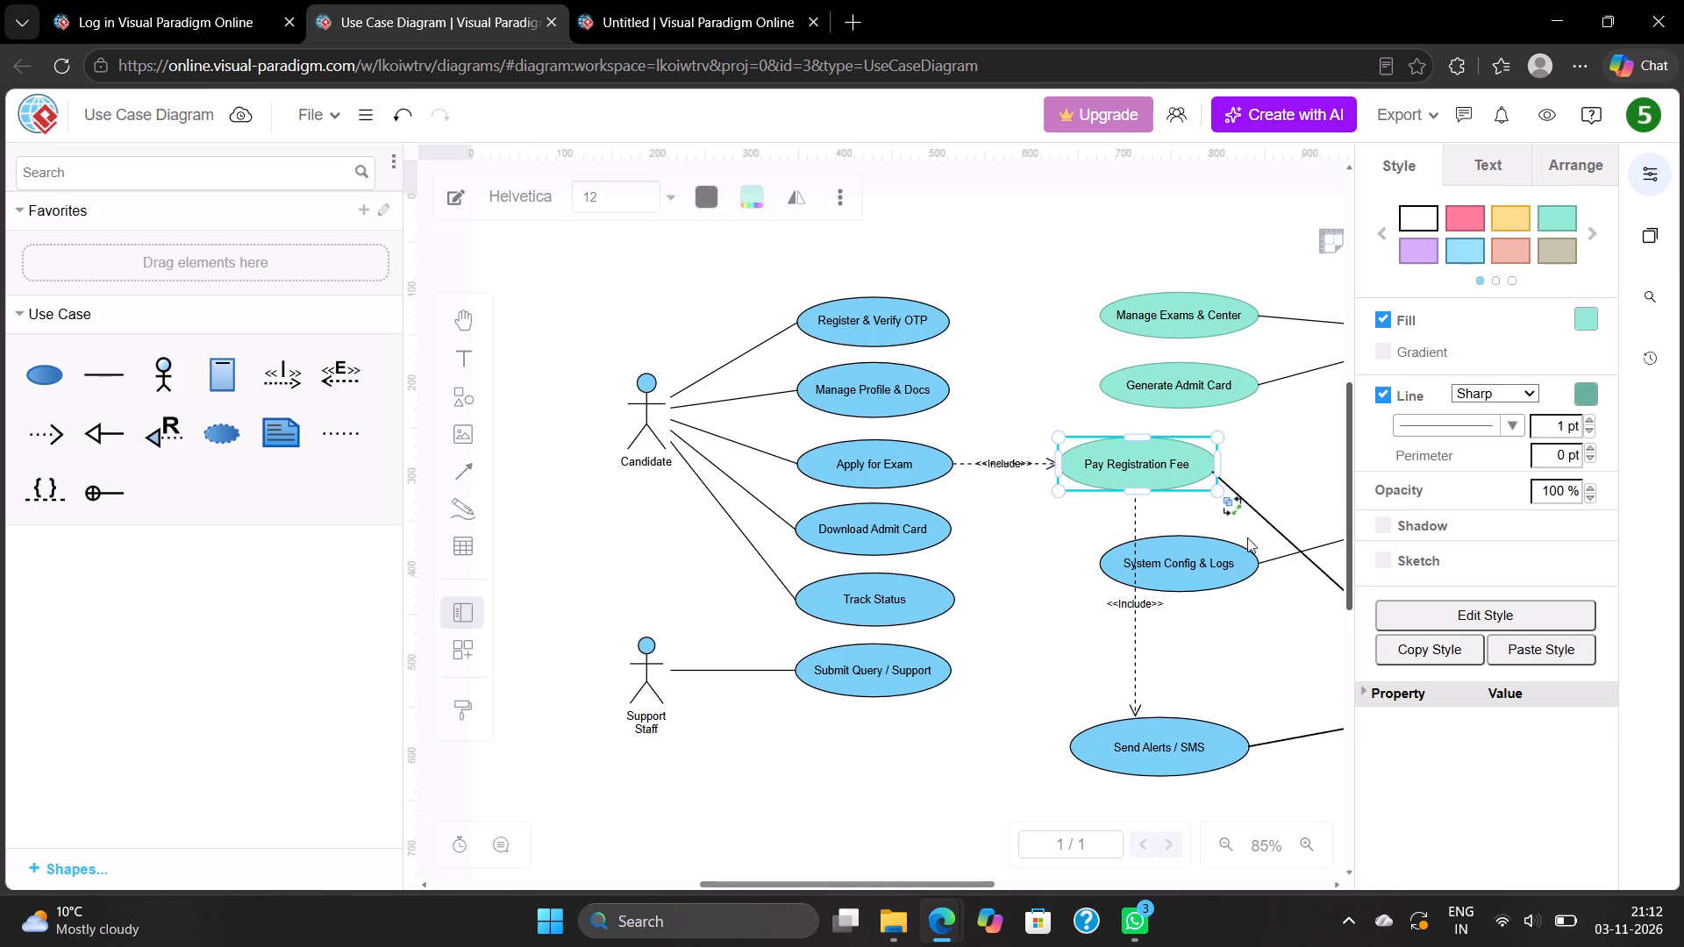
pyautogui.click(1198, 577)
pyautogui.click(1555, 213)
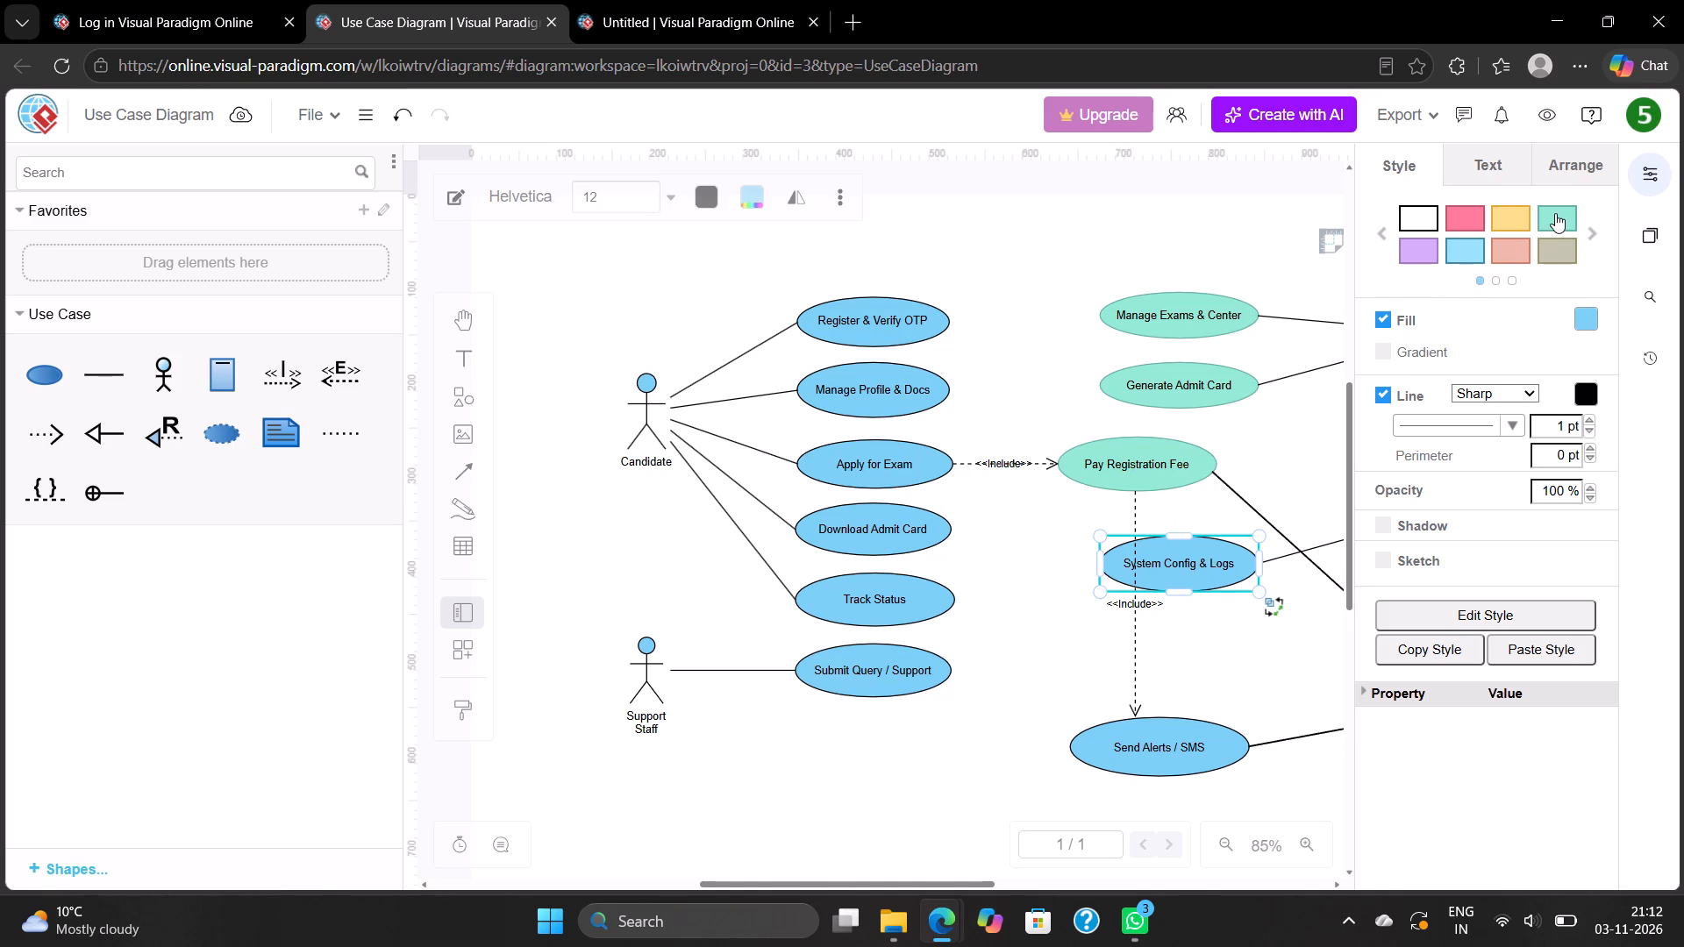
pyautogui.click(1173, 731)
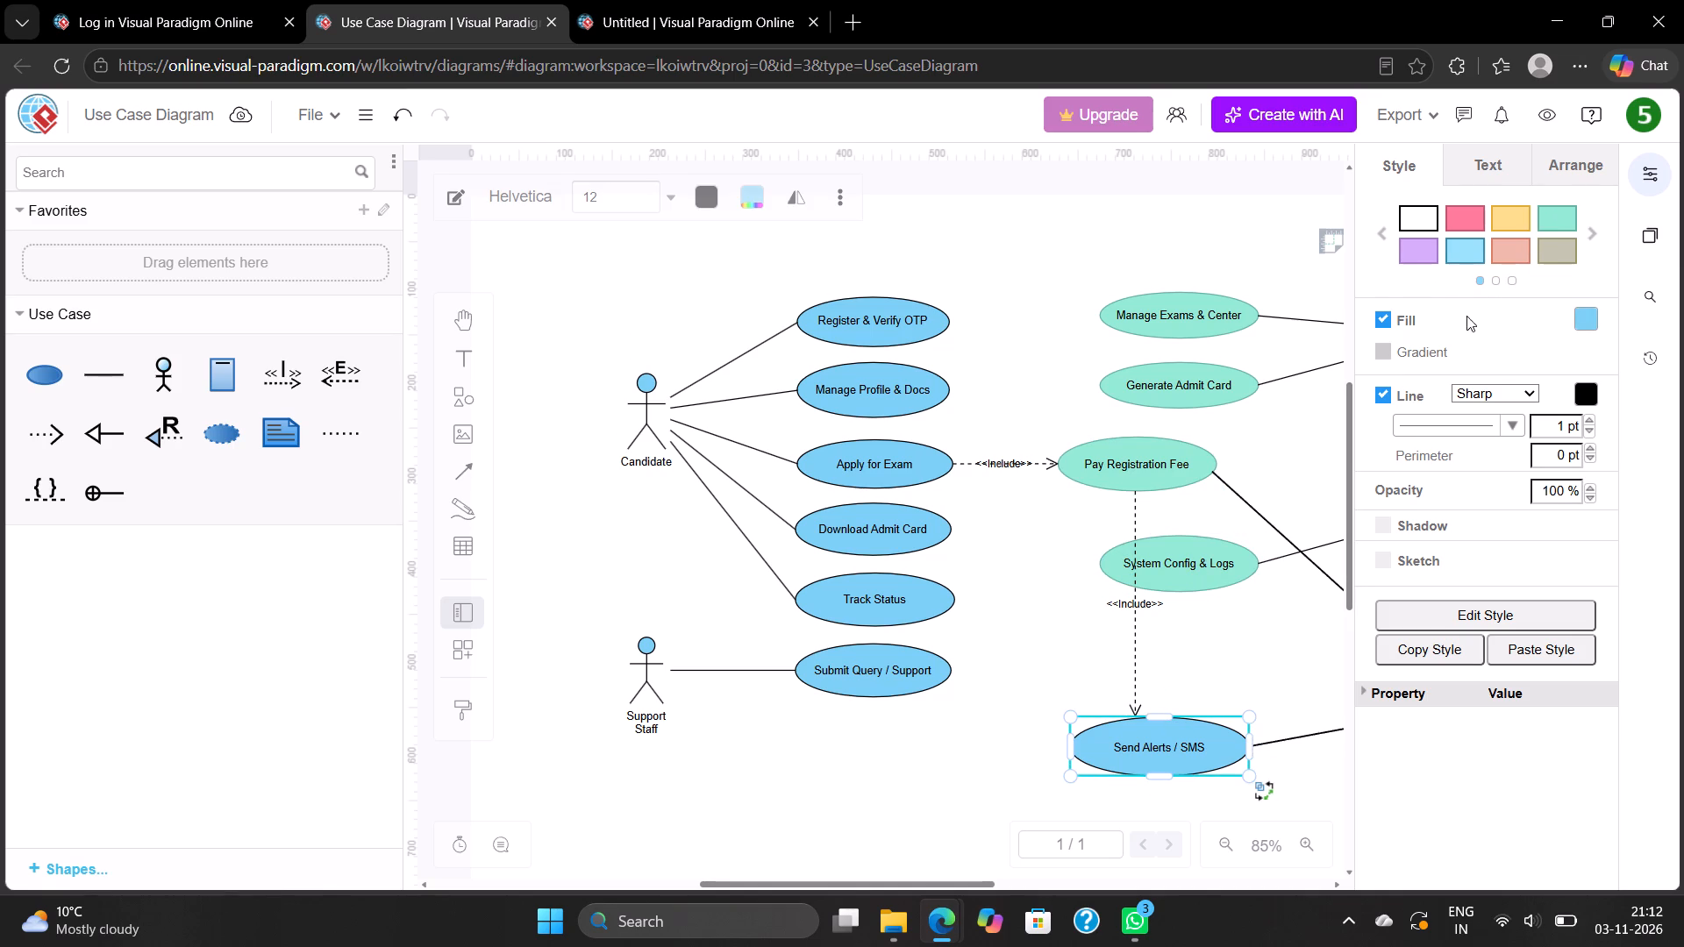
pyautogui.click(1551, 217)
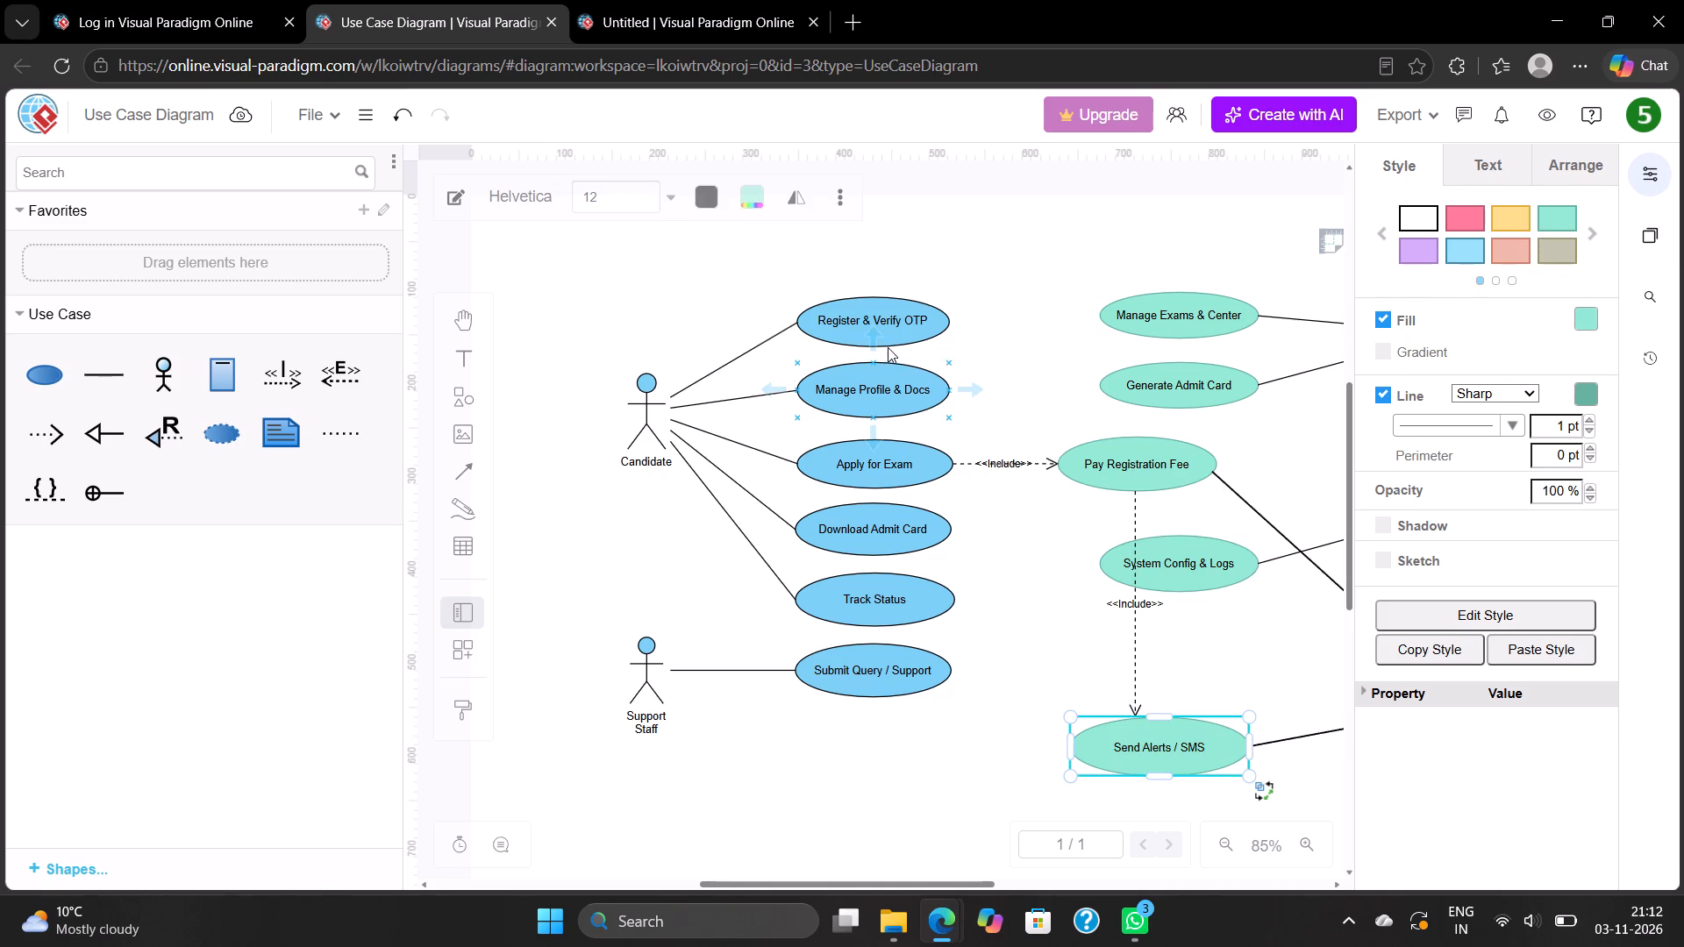
# Apply the mint-green preset style to the six Candidate and Support Staff use cases, from Register & Verify OTP to Submit Query / Support.
pyautogui.click(886, 339)
pyautogui.click(1543, 208)
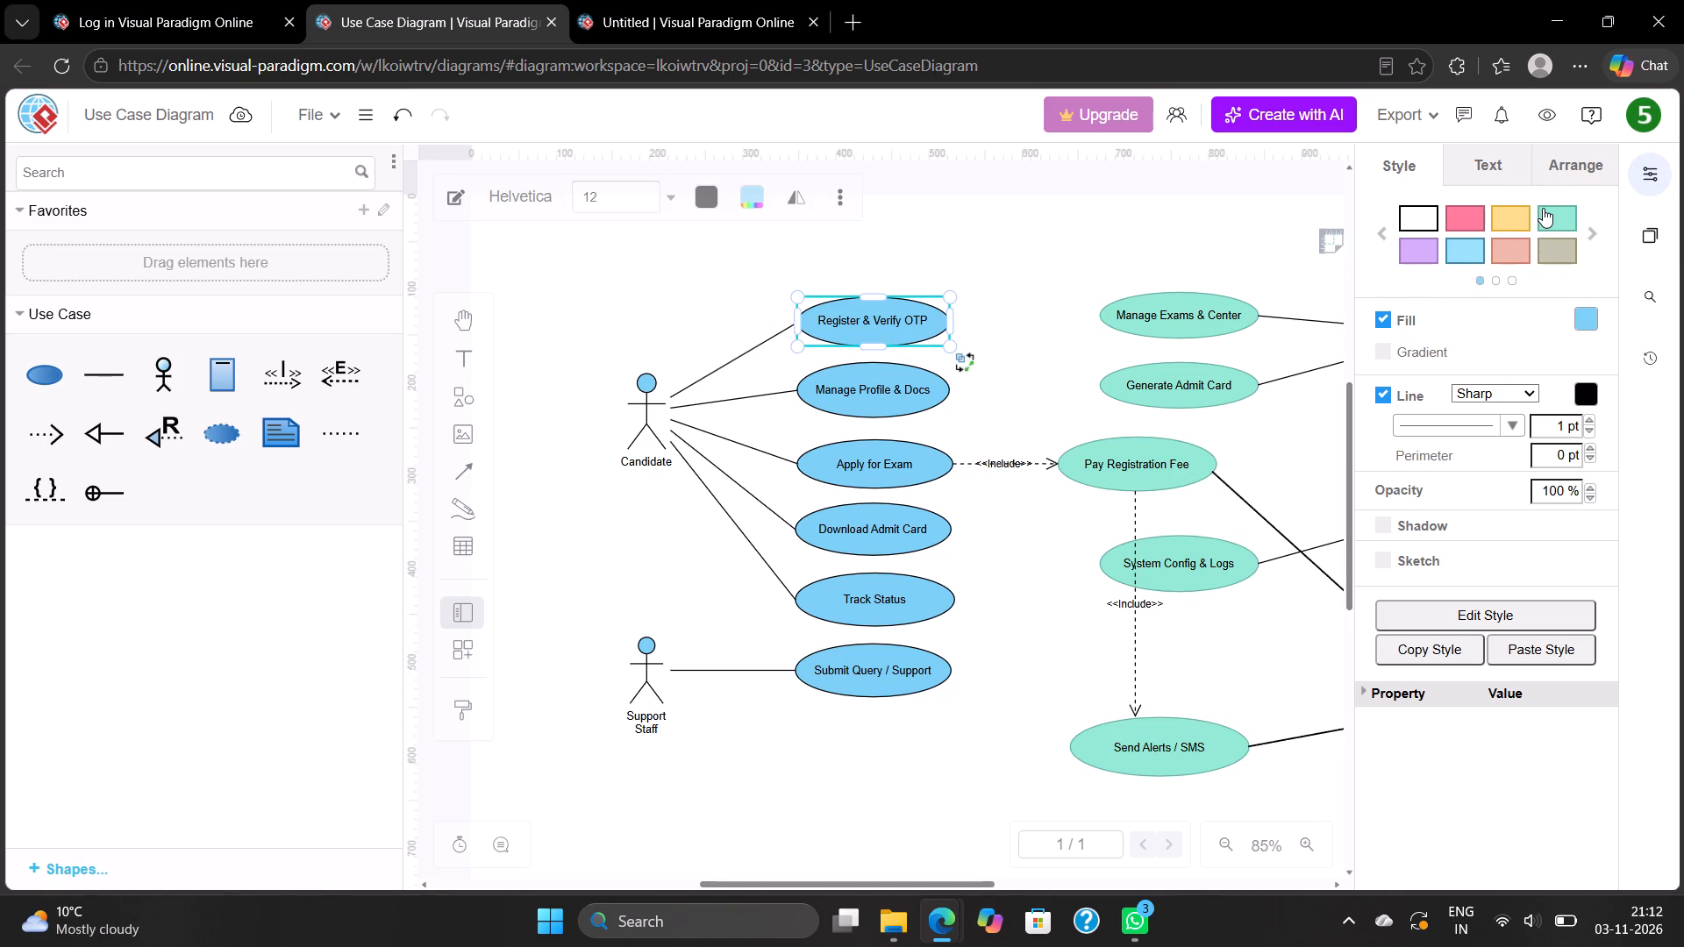
pyautogui.click(878, 385)
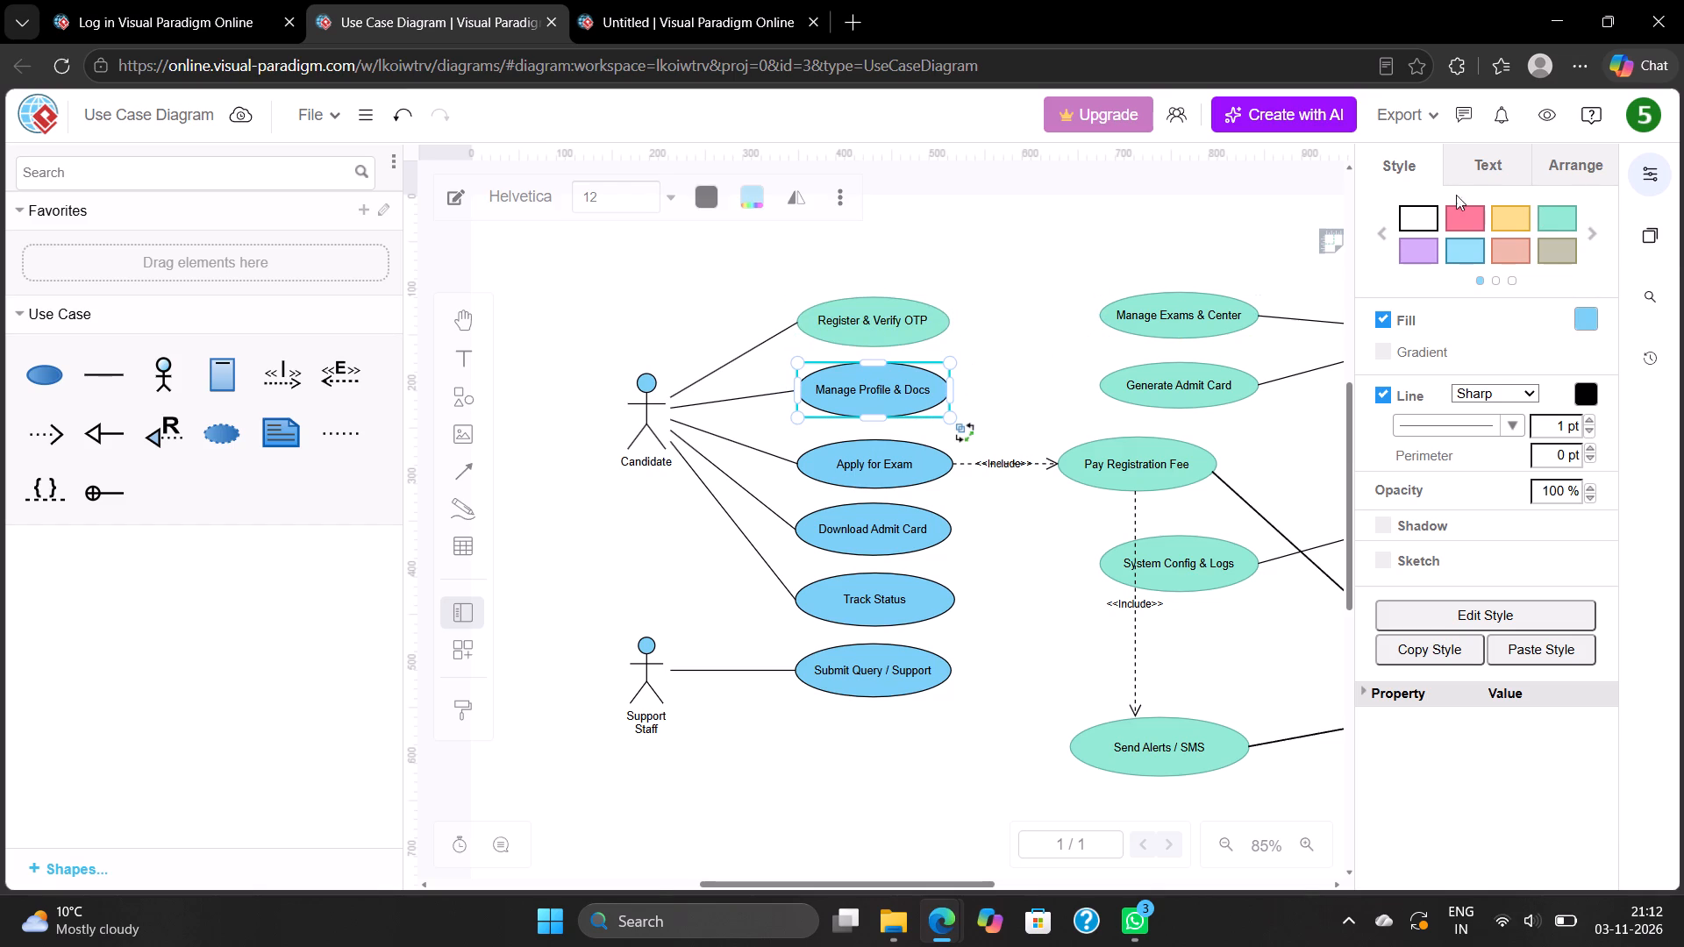
pyautogui.click(1551, 211)
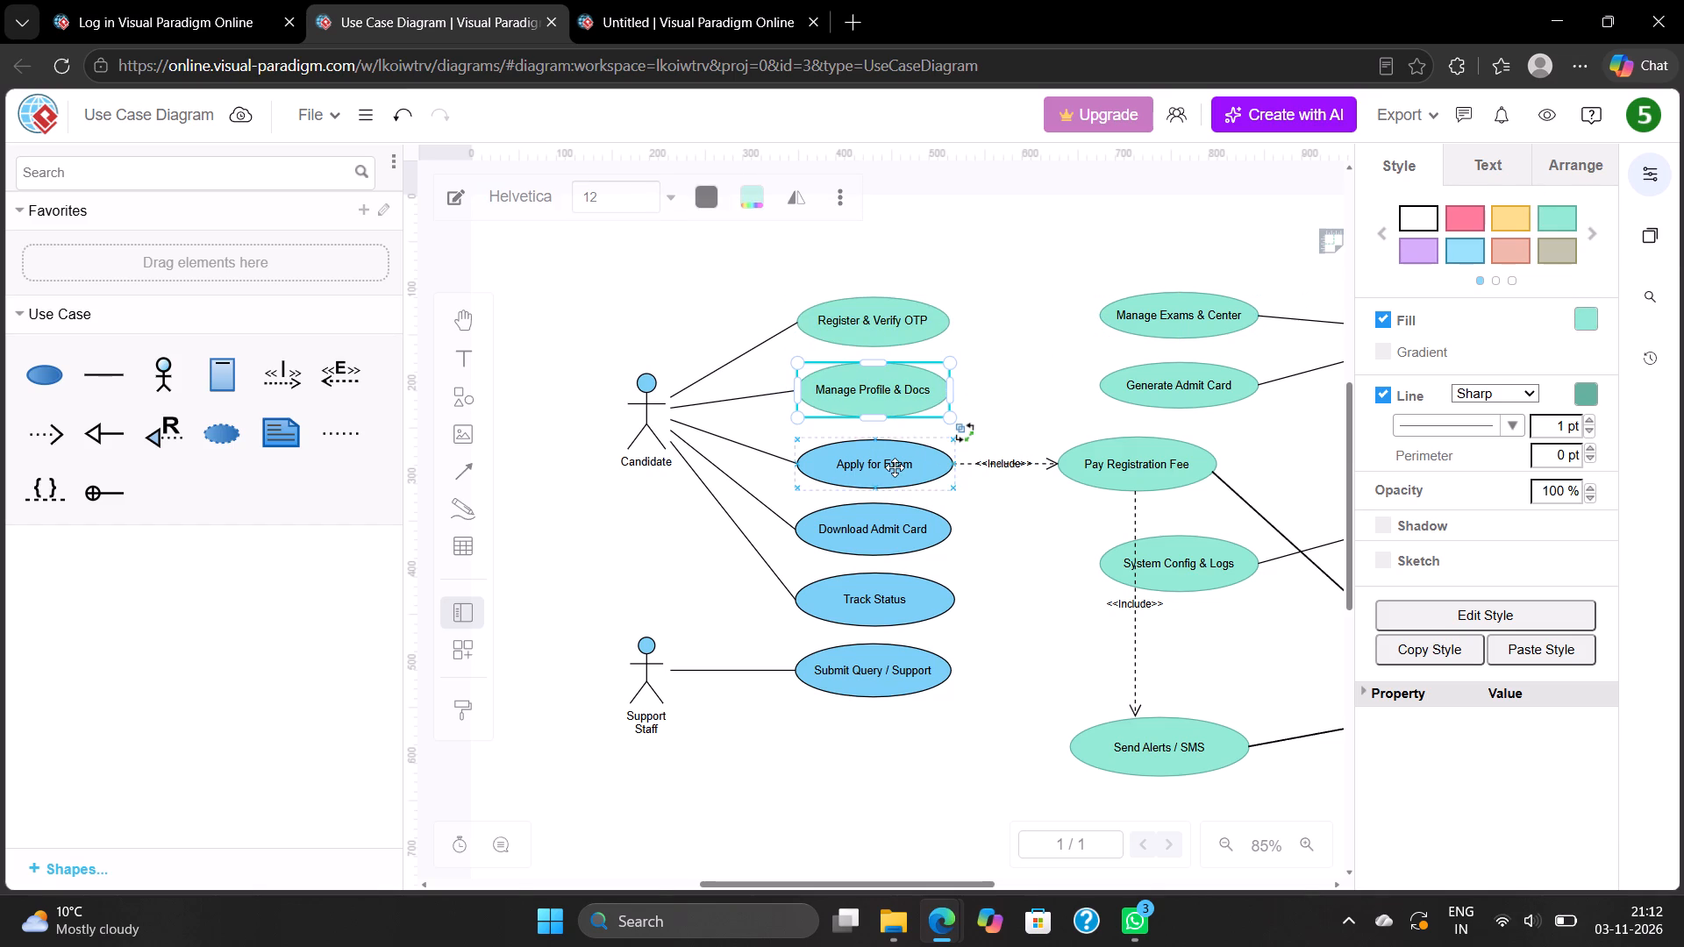
pyautogui.click(895, 467)
pyautogui.click(1538, 217)
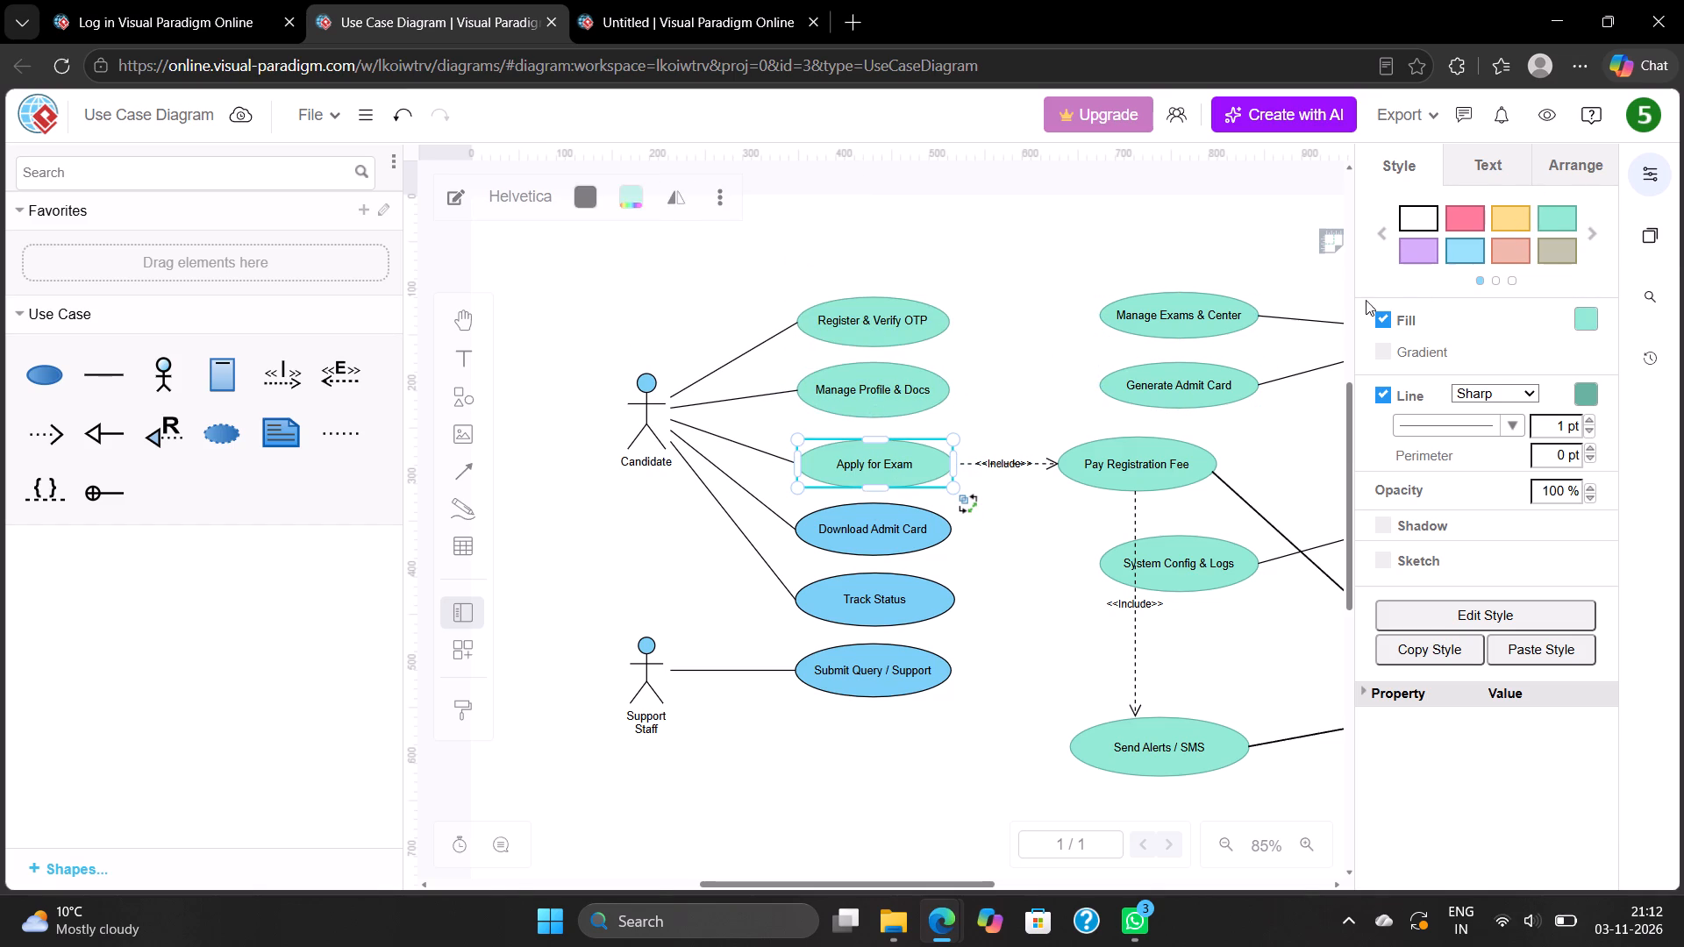
pyautogui.click(923, 520)
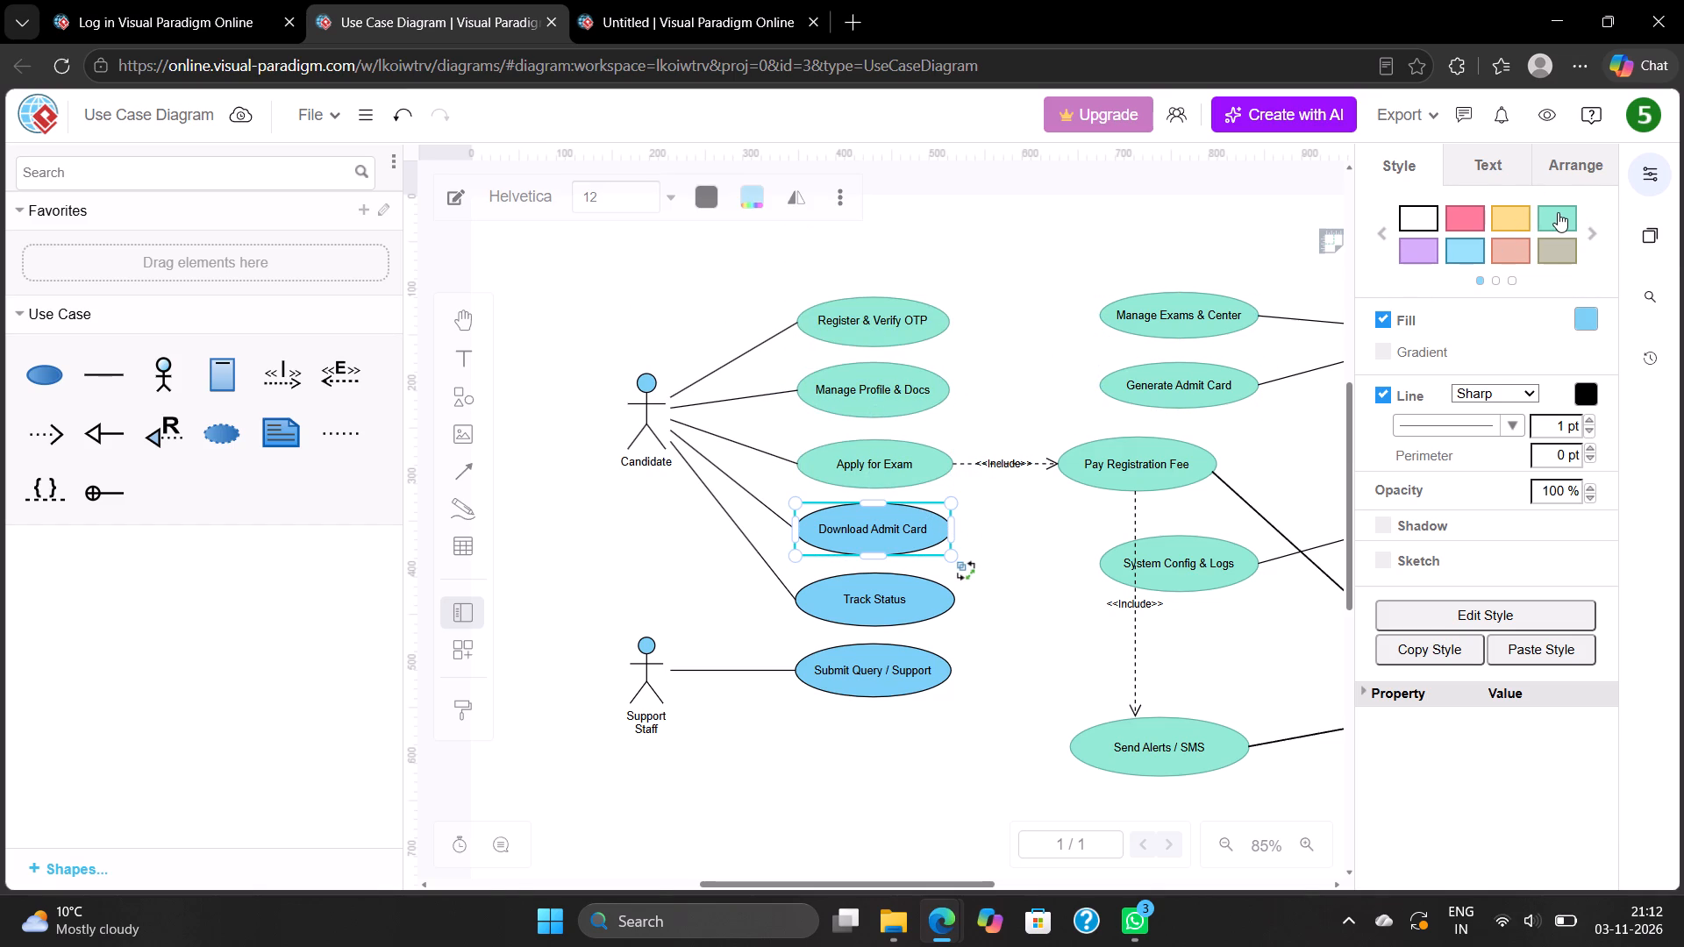
pyautogui.click(1558, 212)
pyautogui.click(870, 611)
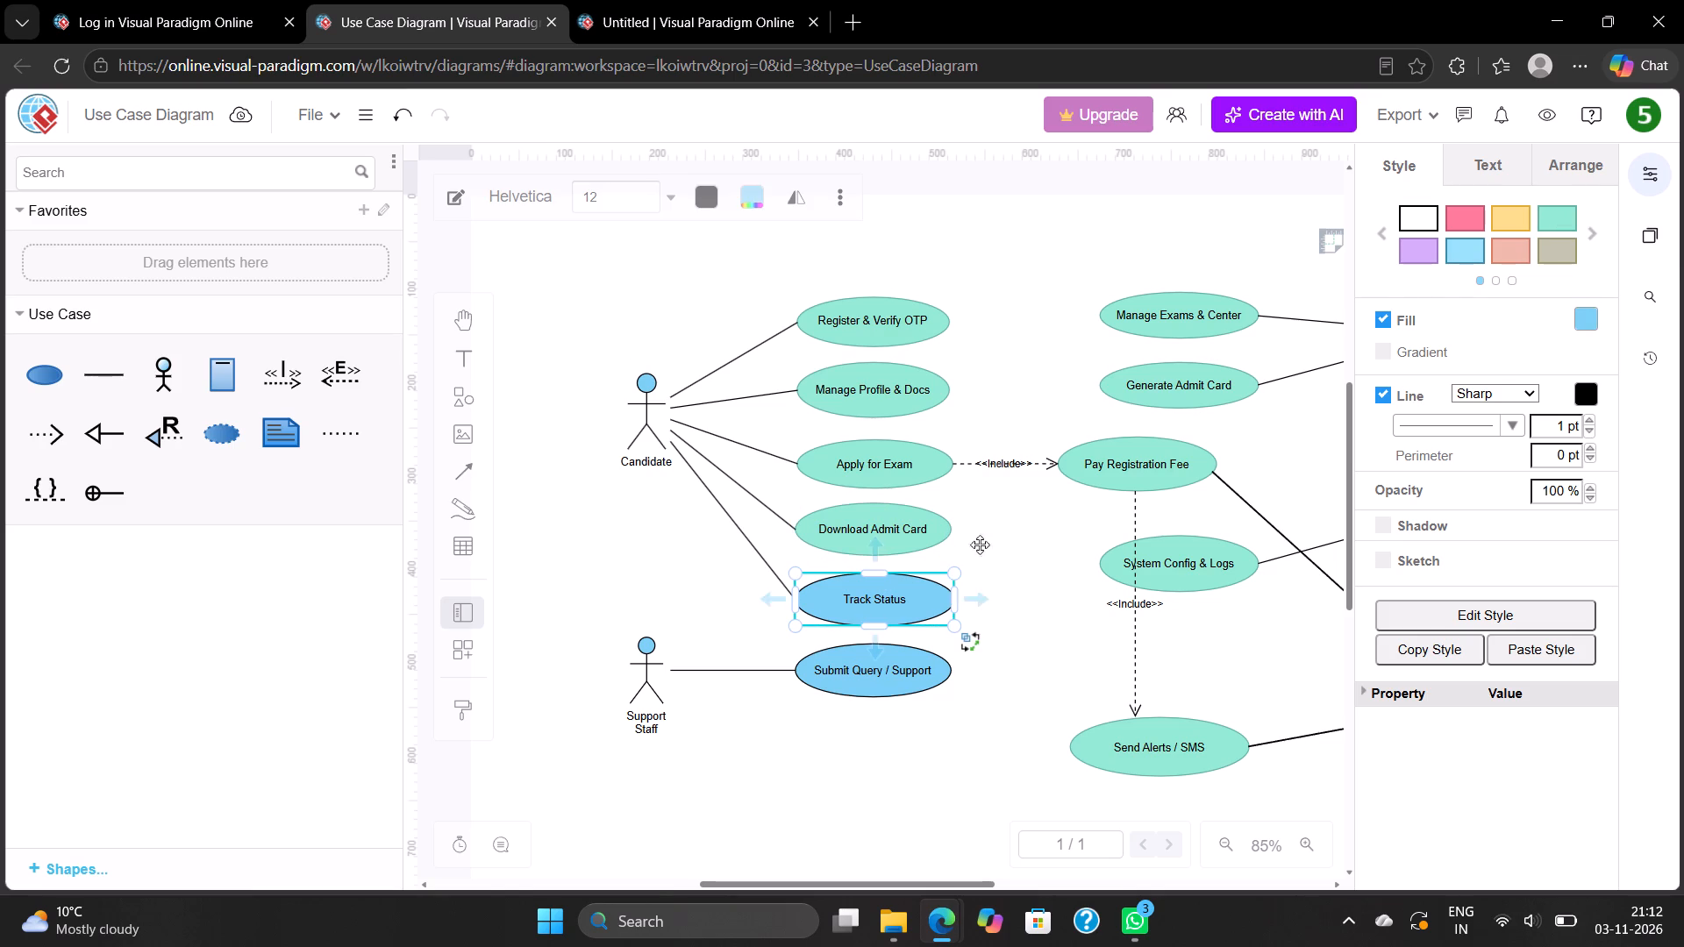
pyautogui.click(1554, 224)
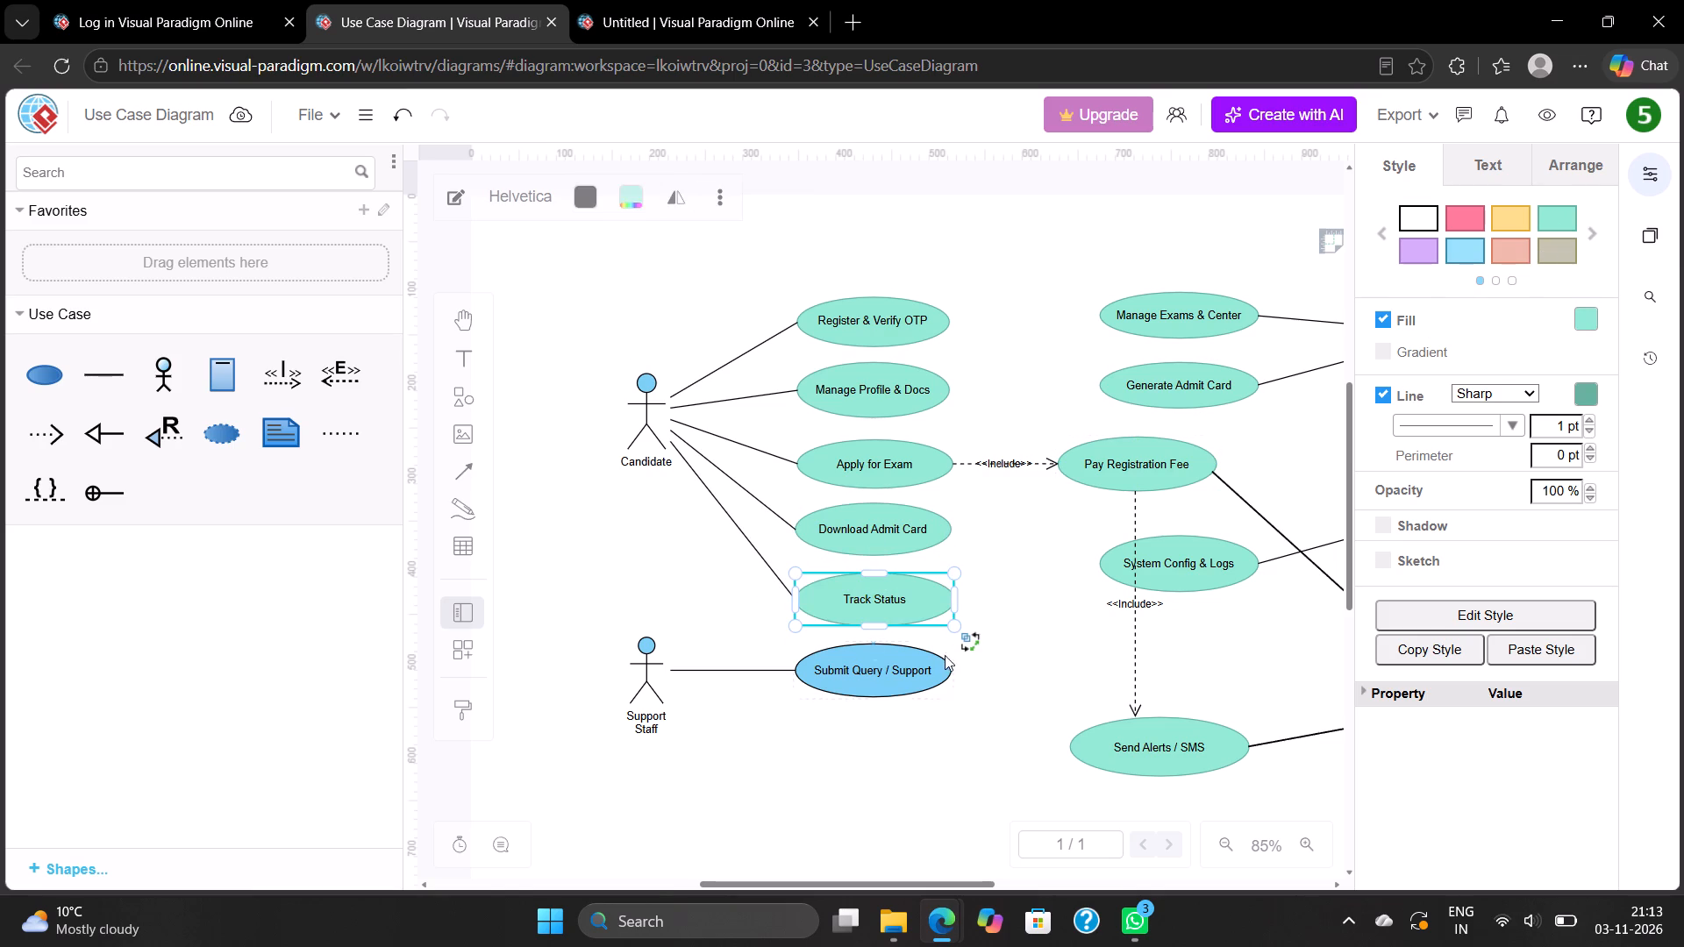
pyautogui.click(890, 678)
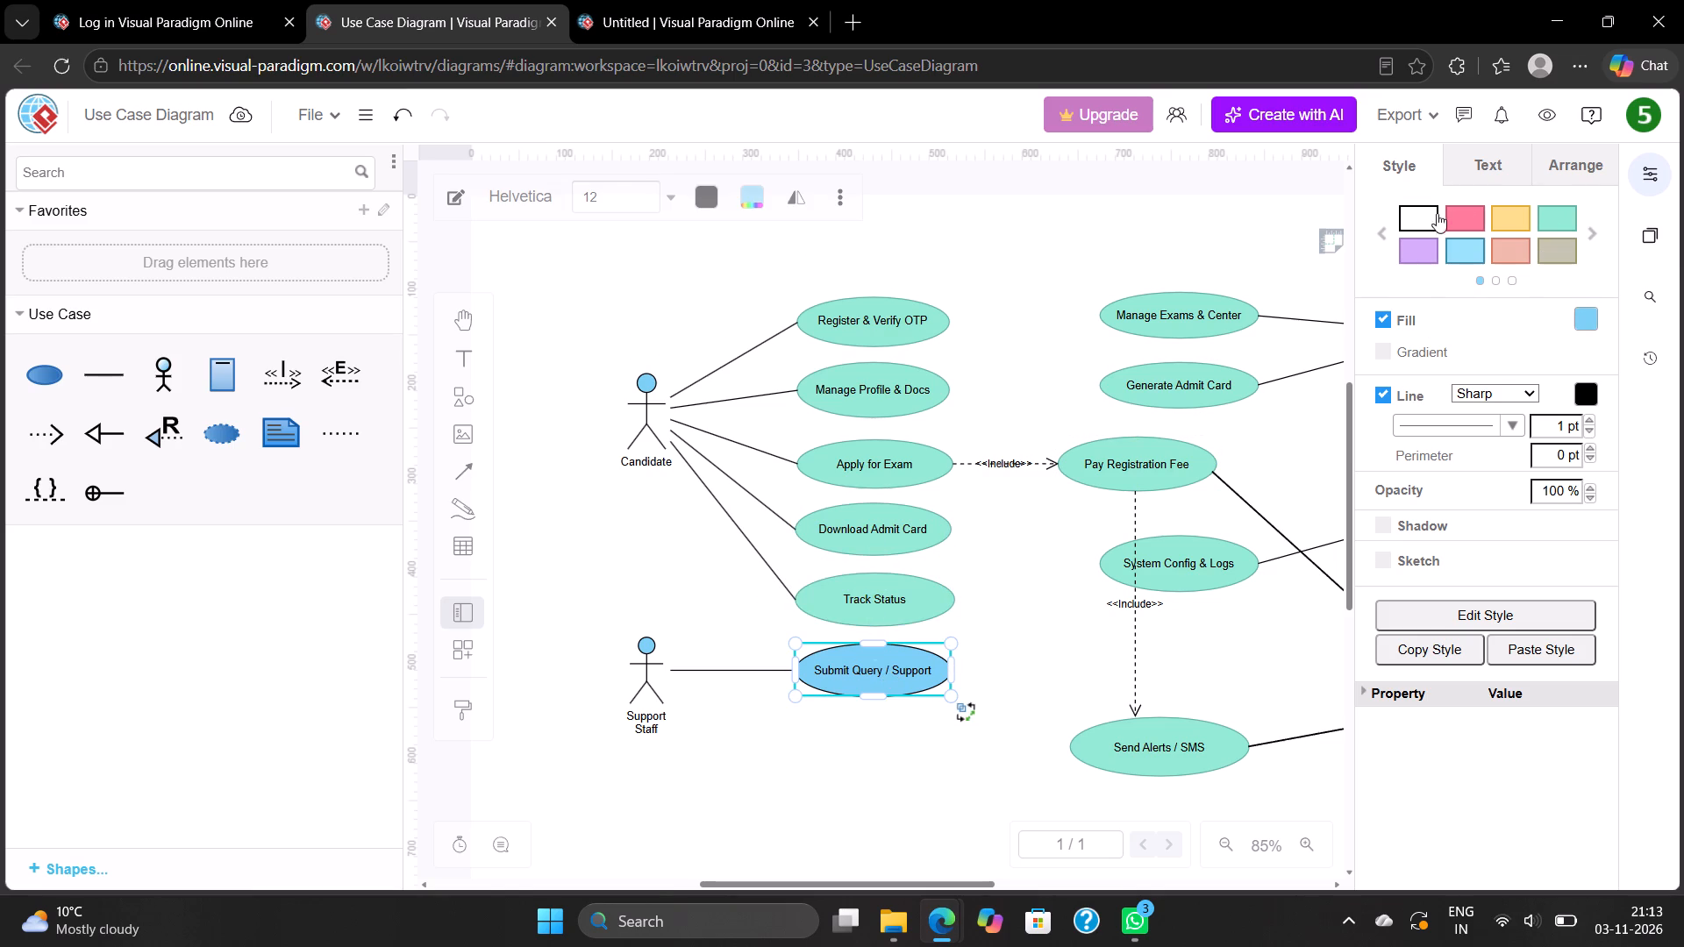
pyautogui.click(1563, 215)
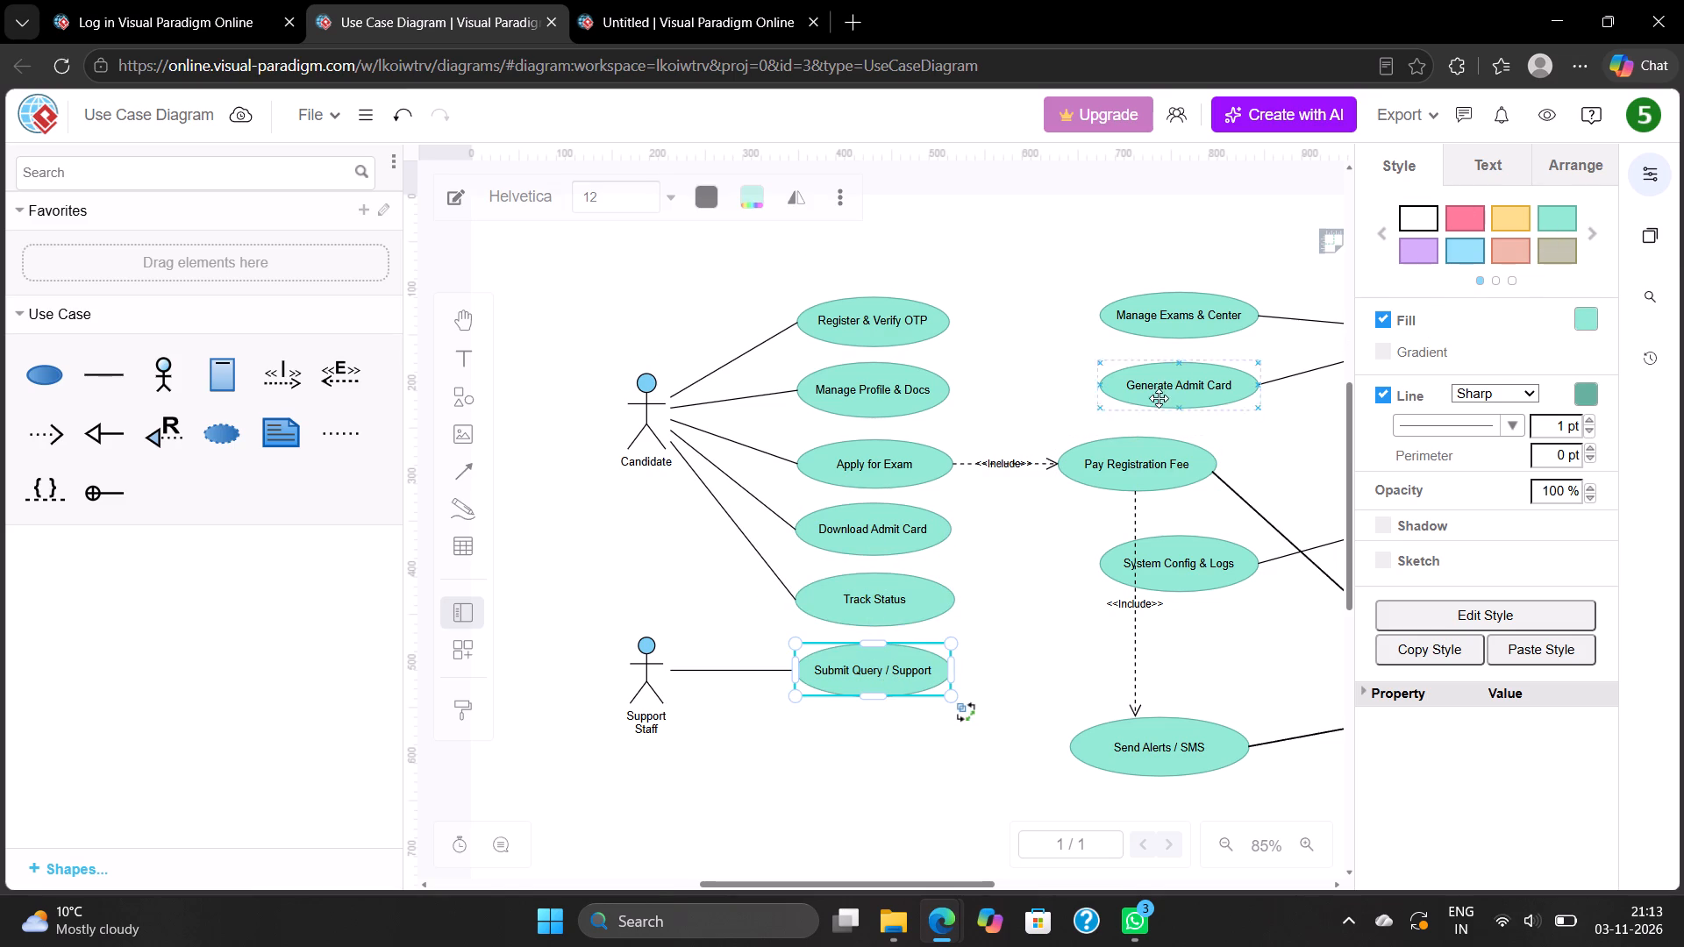
pyautogui.hscroll(-1, 973, 411)
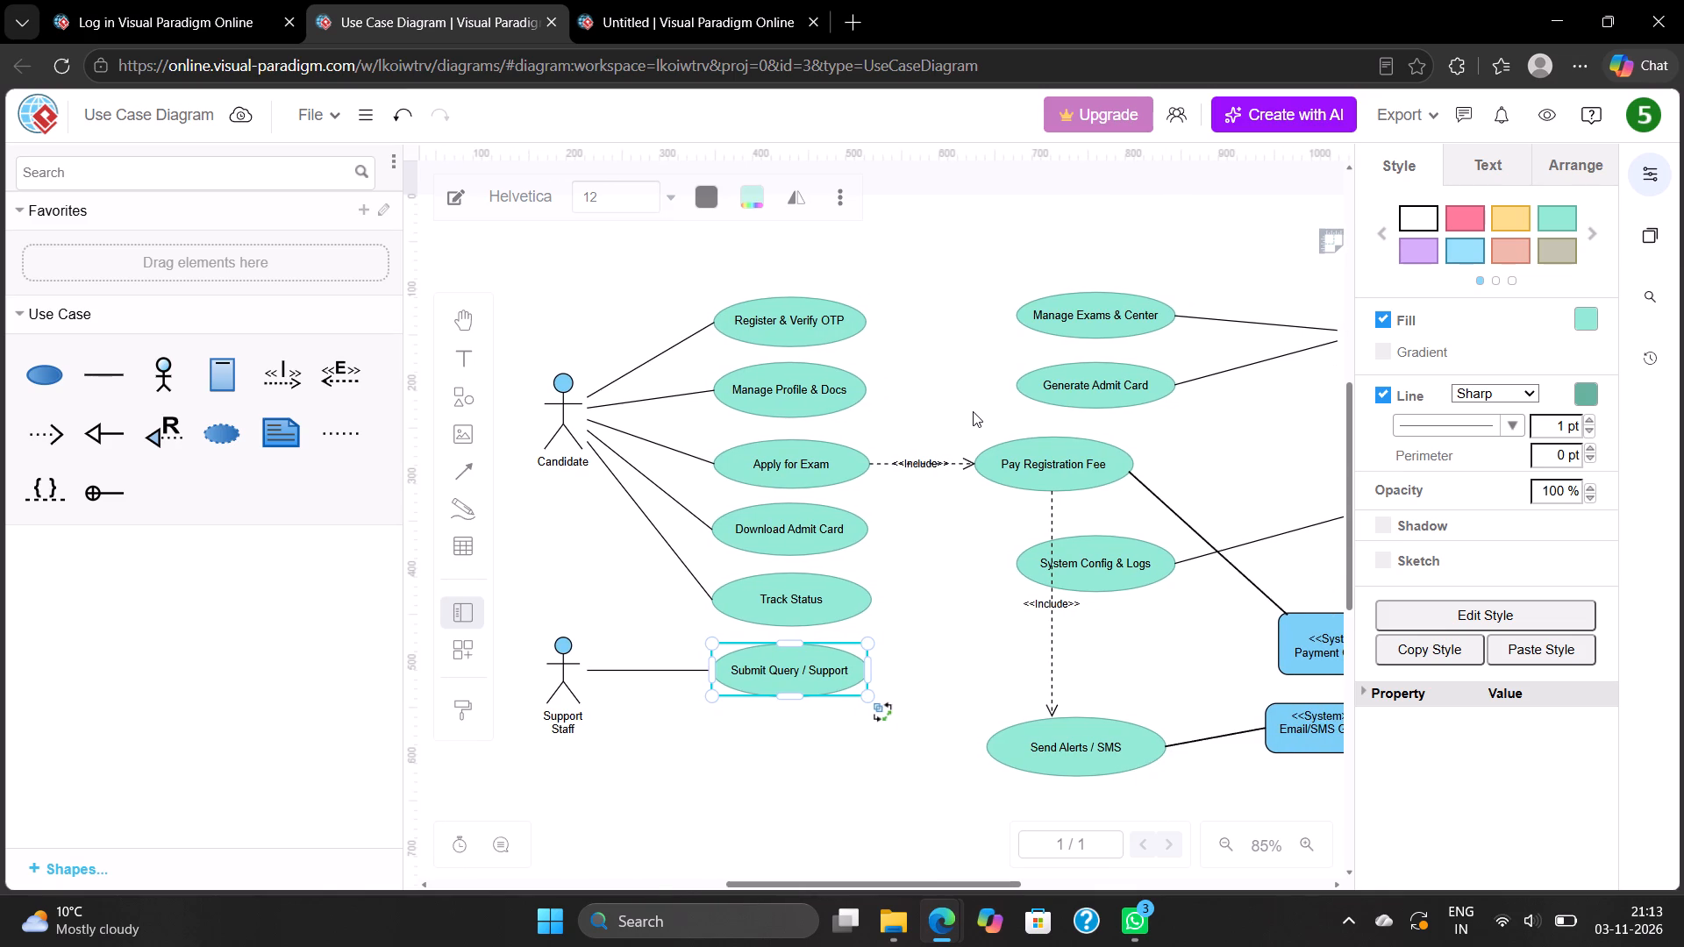
pyautogui.click(1659, 174)
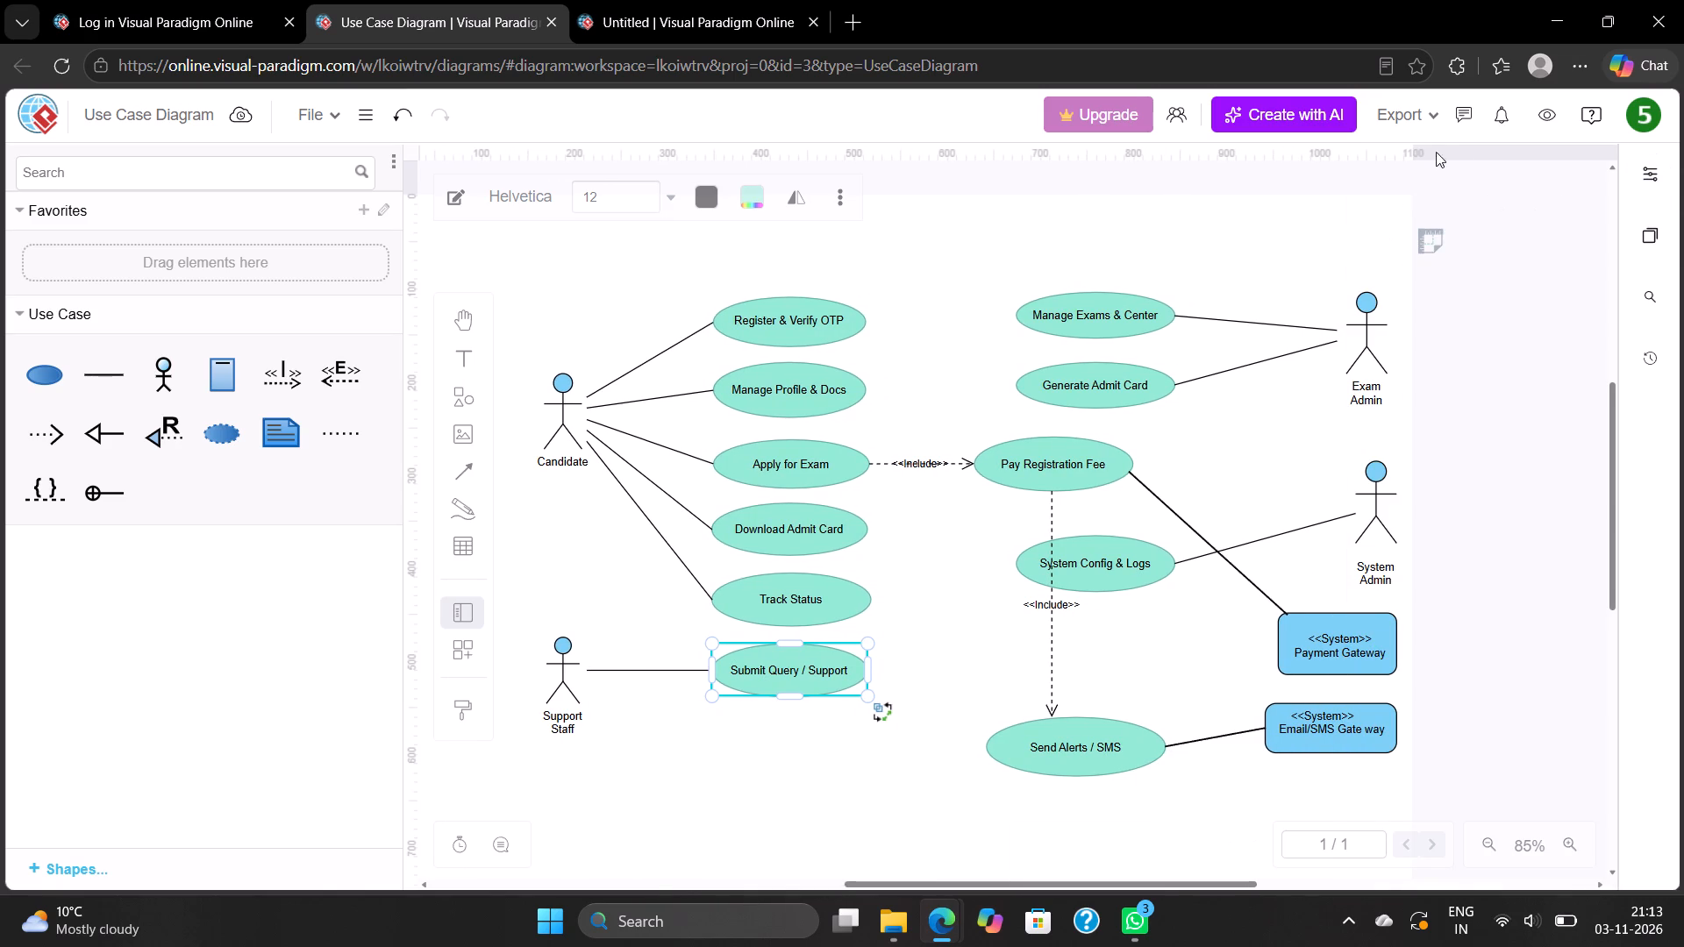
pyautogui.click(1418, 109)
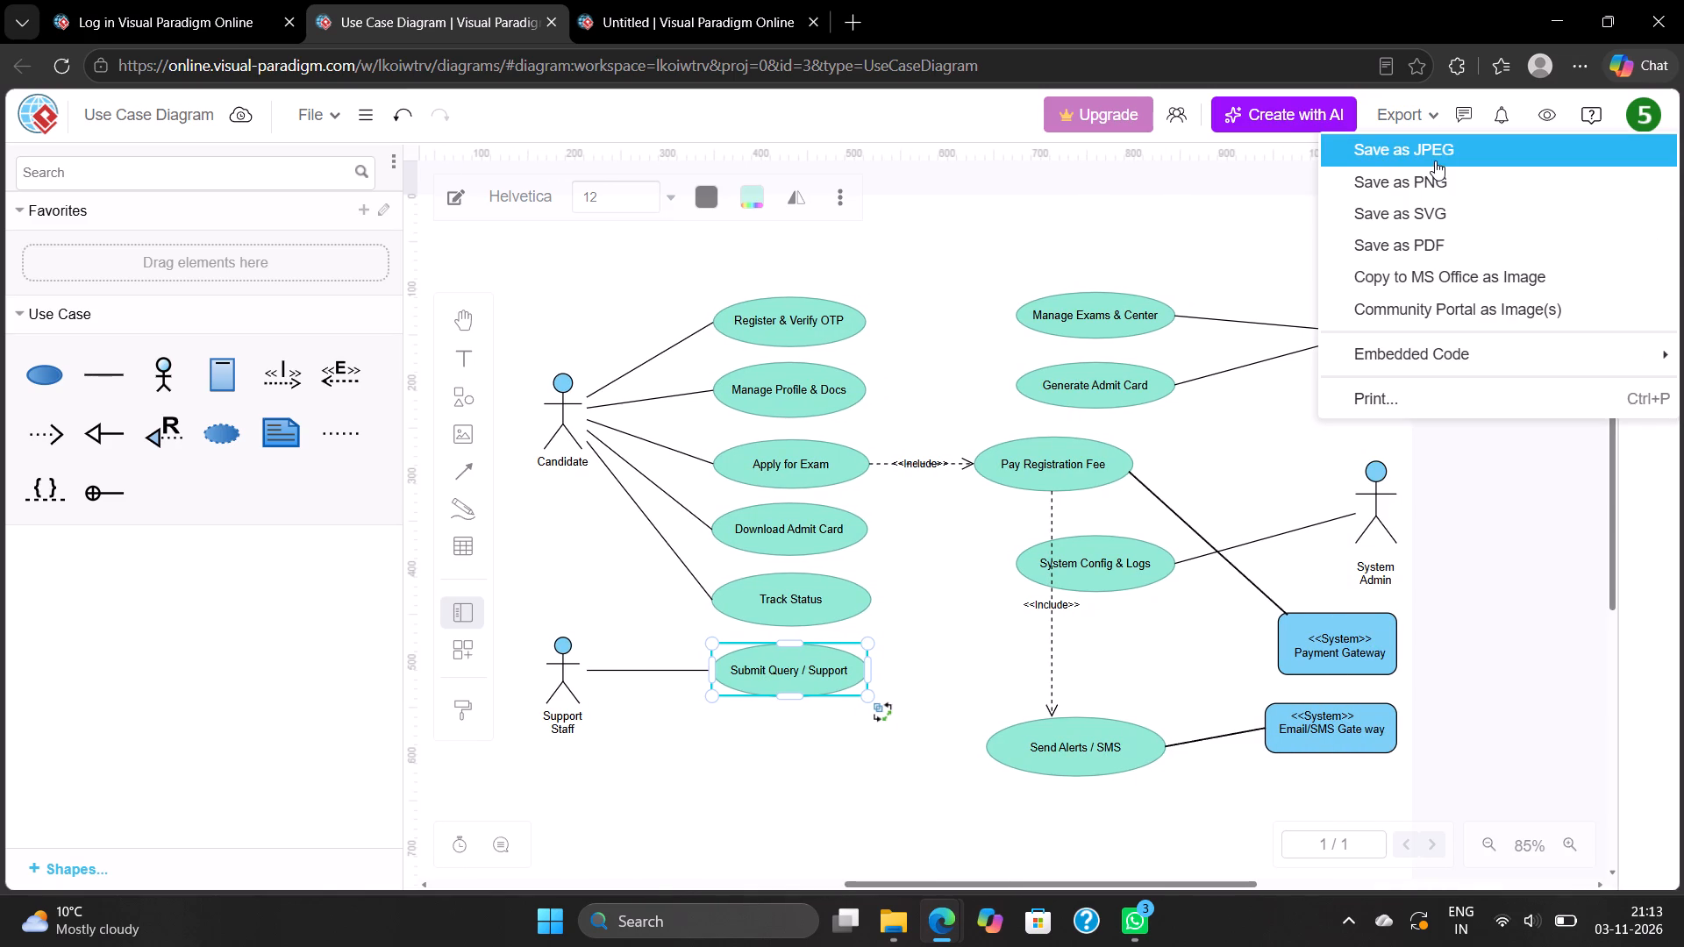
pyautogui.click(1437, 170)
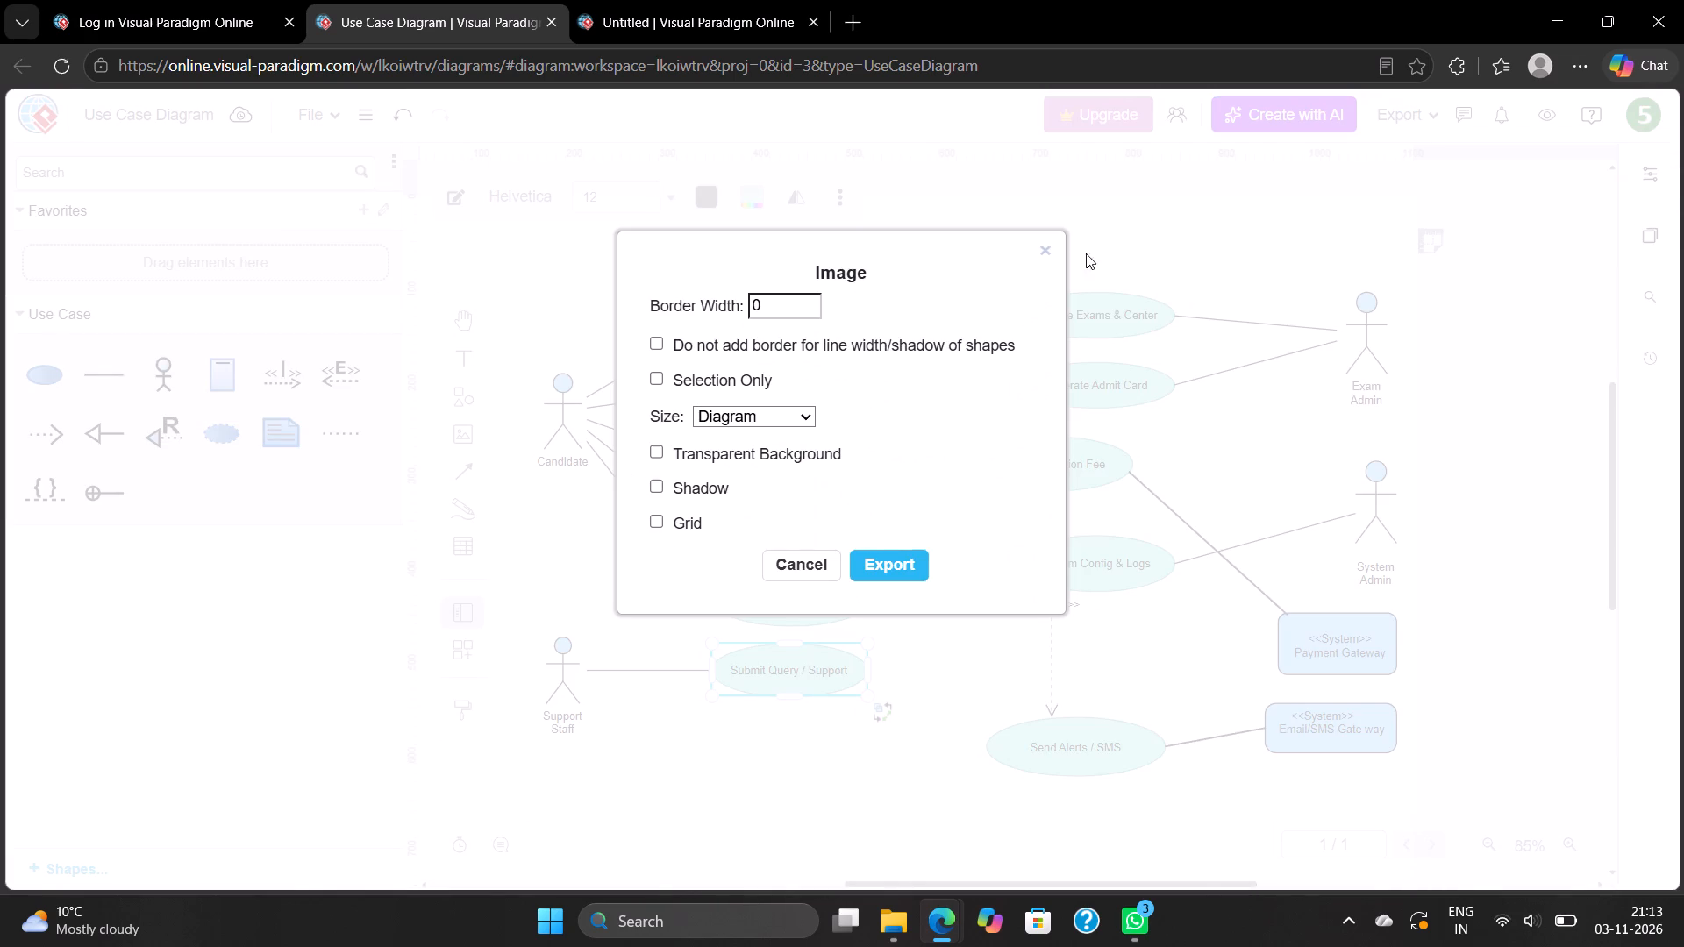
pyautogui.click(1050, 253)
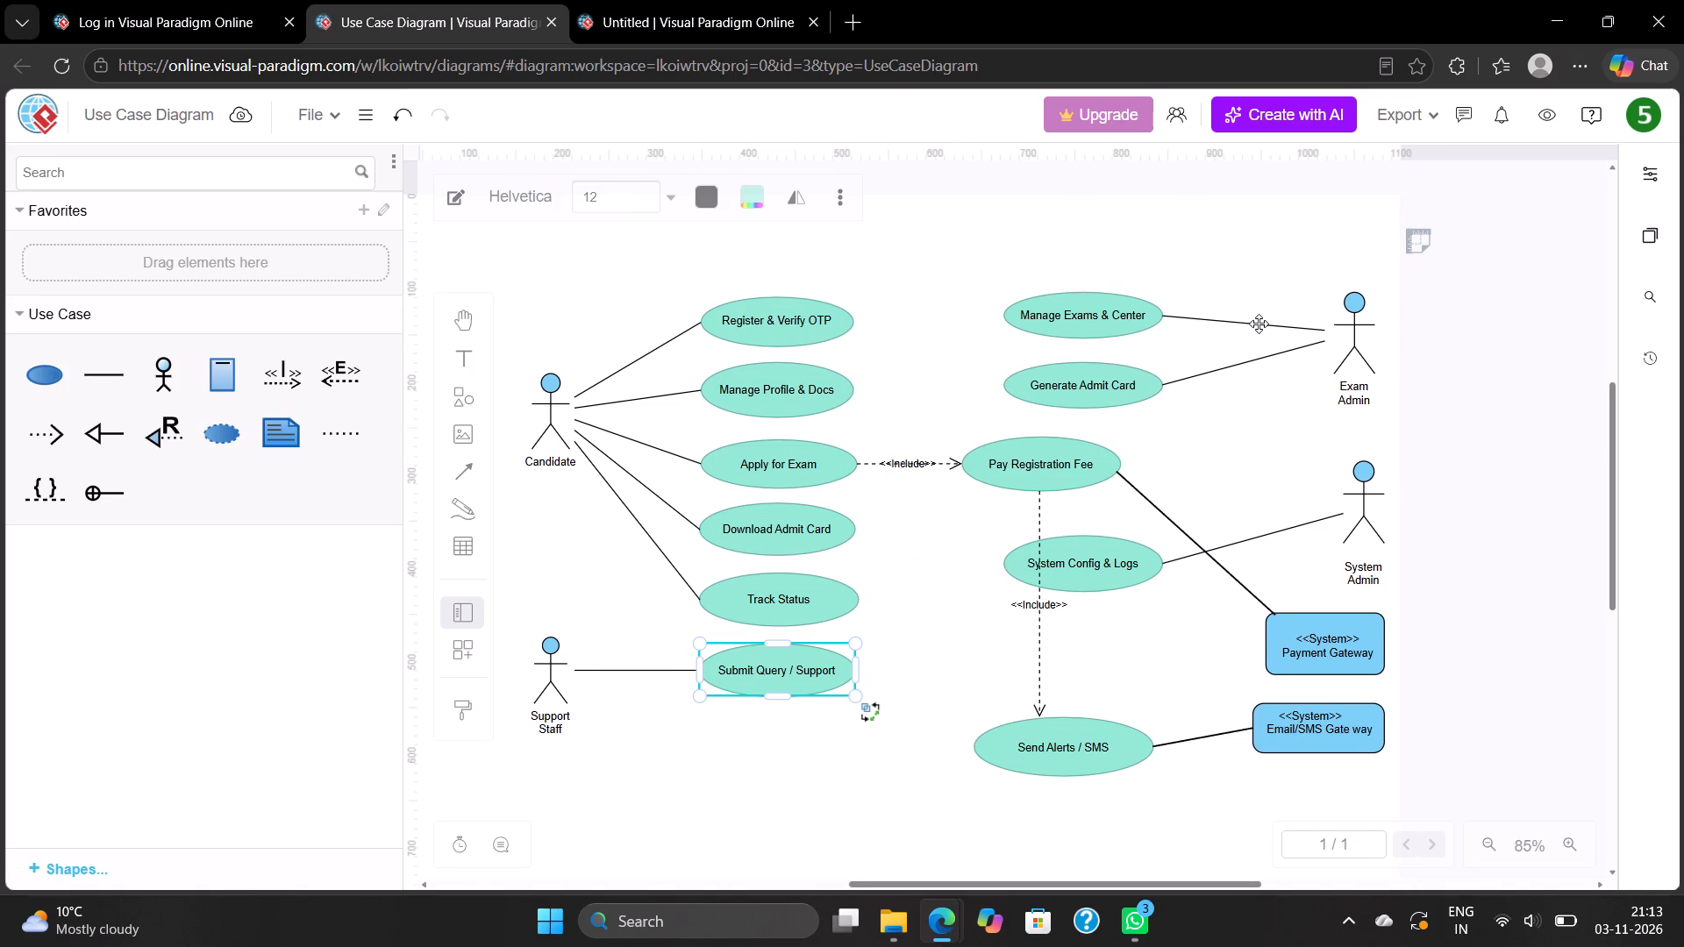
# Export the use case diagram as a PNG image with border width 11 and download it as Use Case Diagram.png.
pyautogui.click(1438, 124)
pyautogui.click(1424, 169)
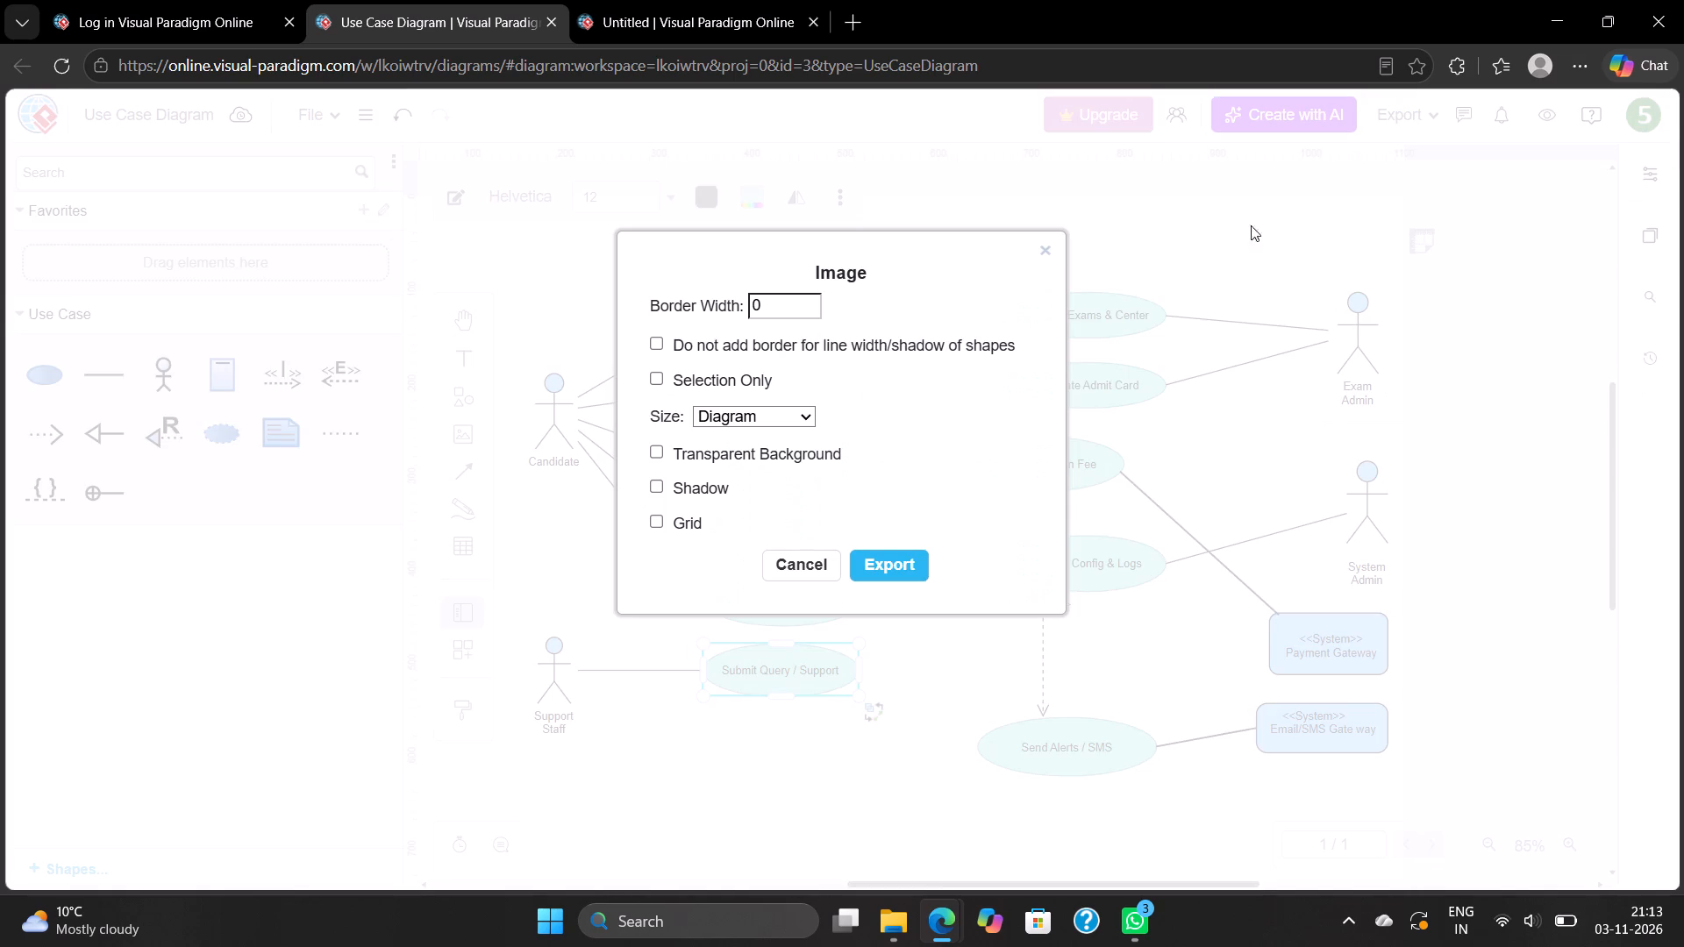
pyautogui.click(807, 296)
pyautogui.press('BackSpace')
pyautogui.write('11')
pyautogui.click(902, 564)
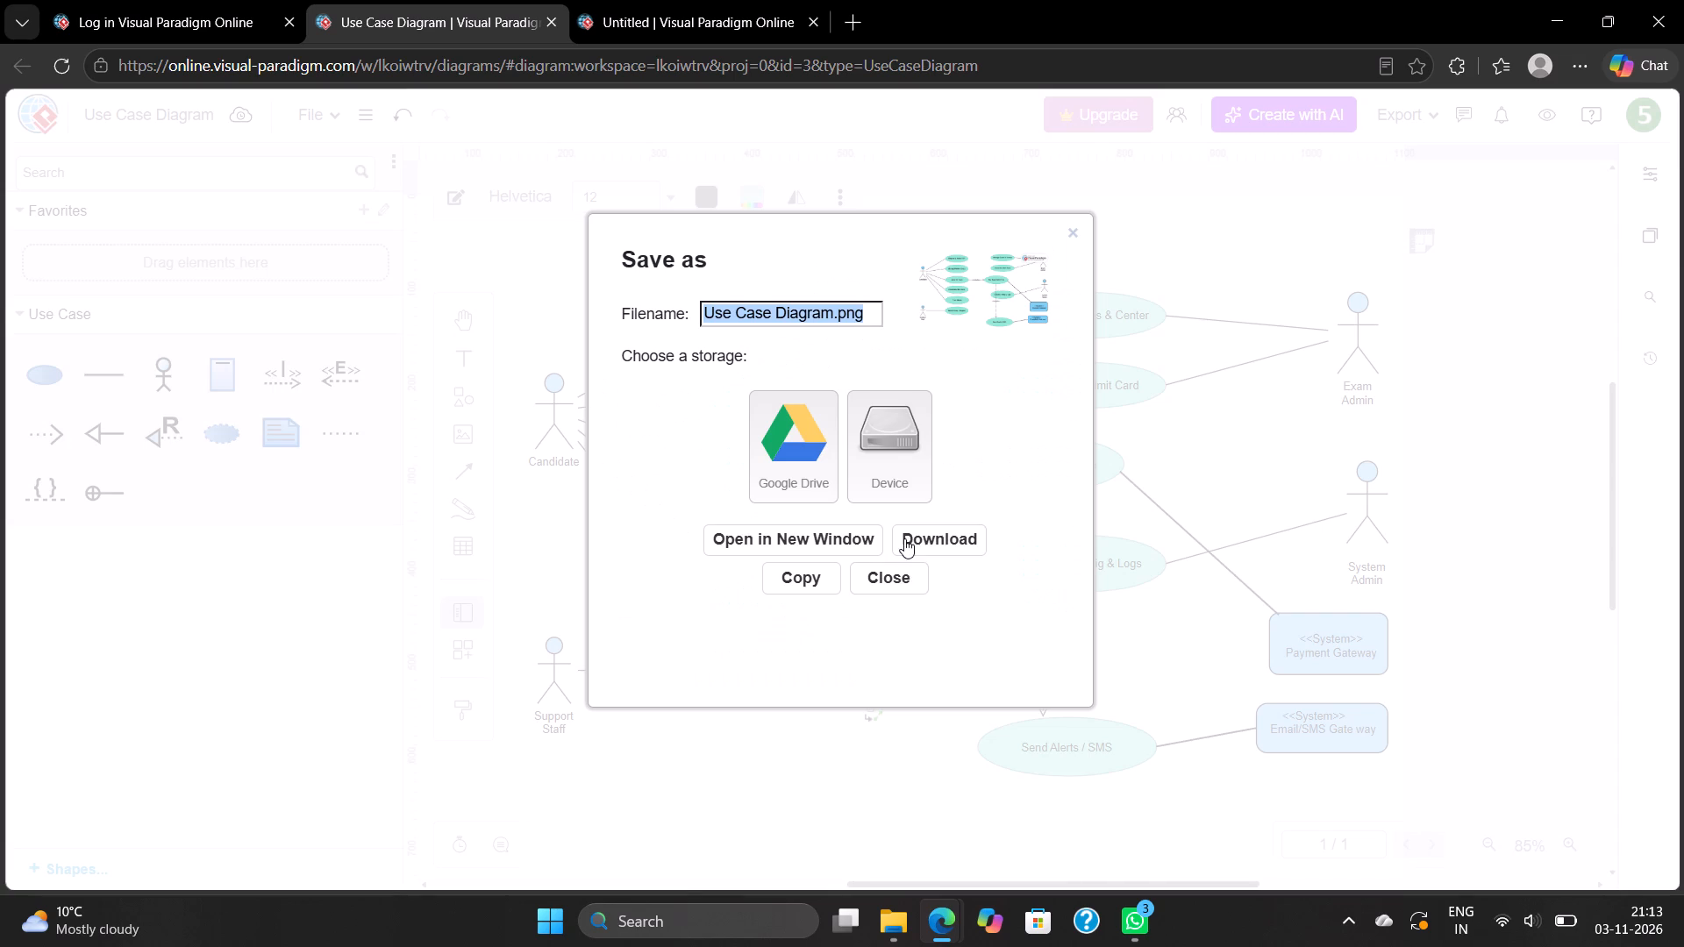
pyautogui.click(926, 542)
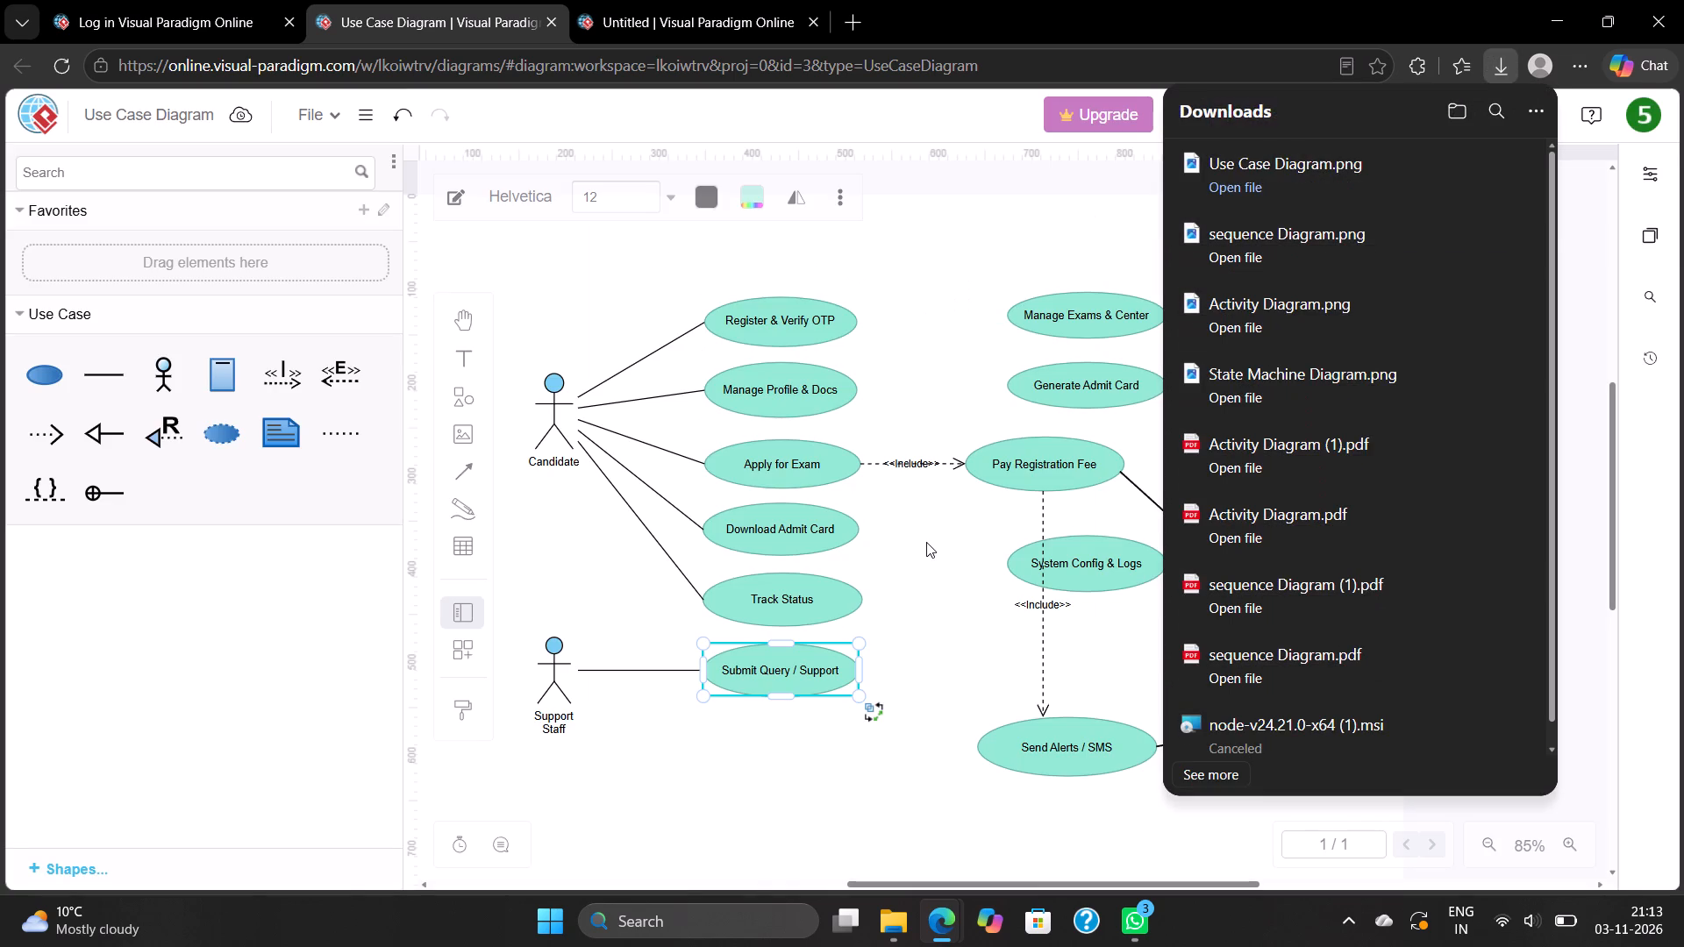
# Open the downloaded Use Case Diagram.png to check the exported image, and close the viewer.
pyautogui.click(1217, 187)
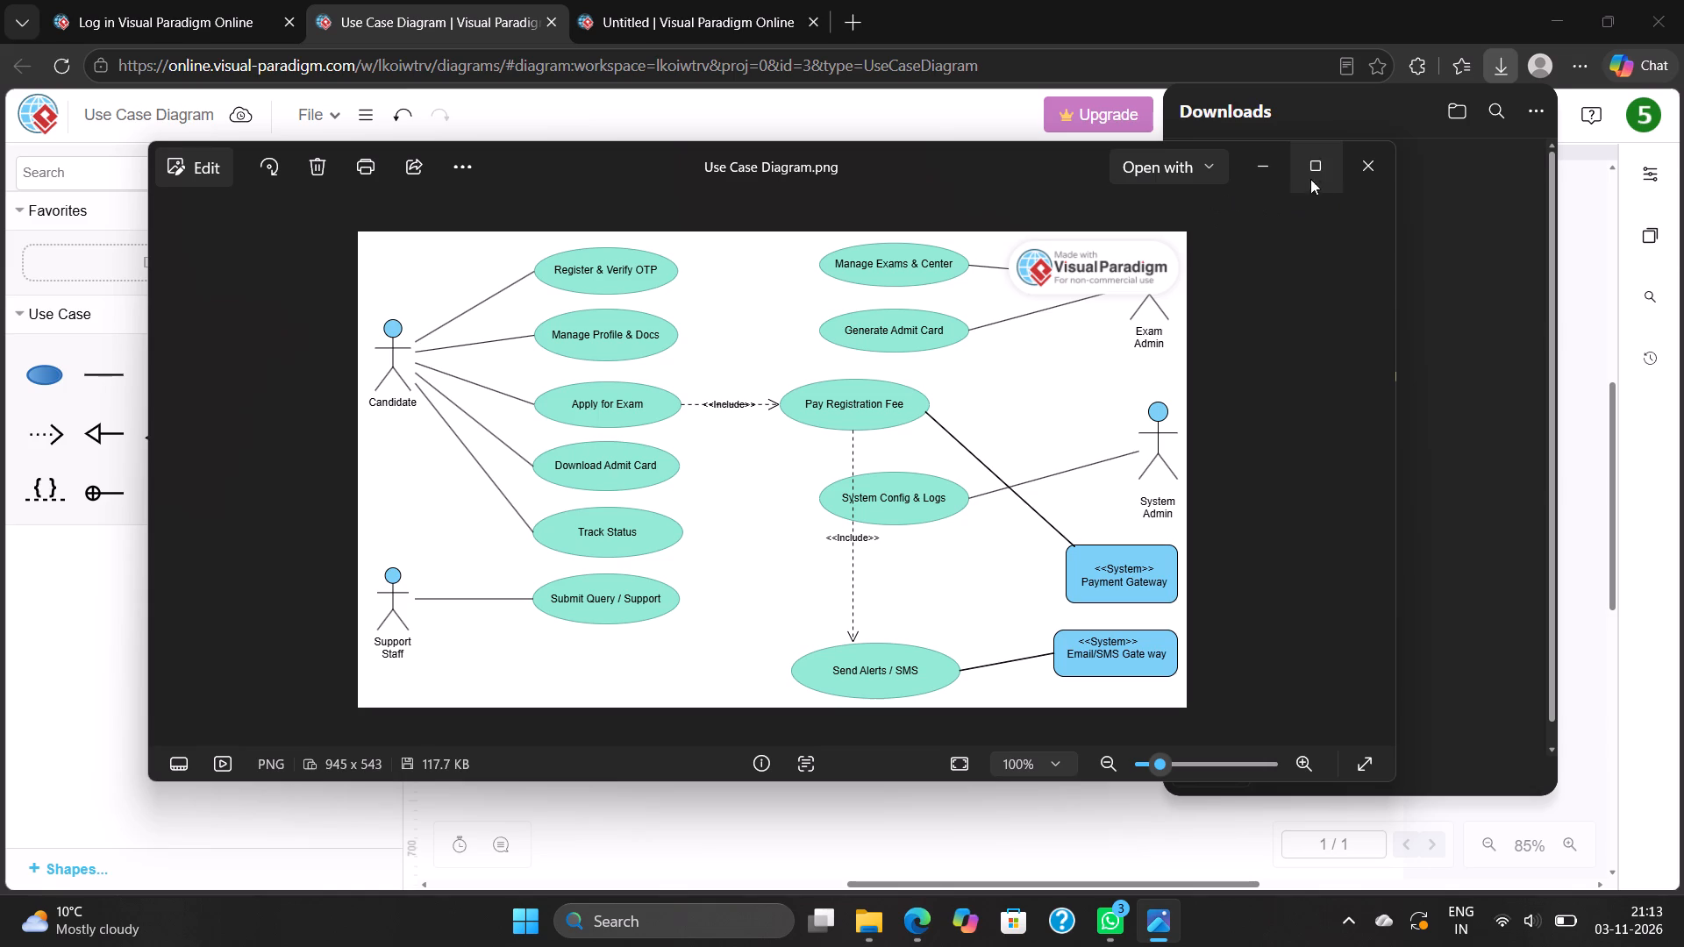
pyautogui.click(1379, 167)
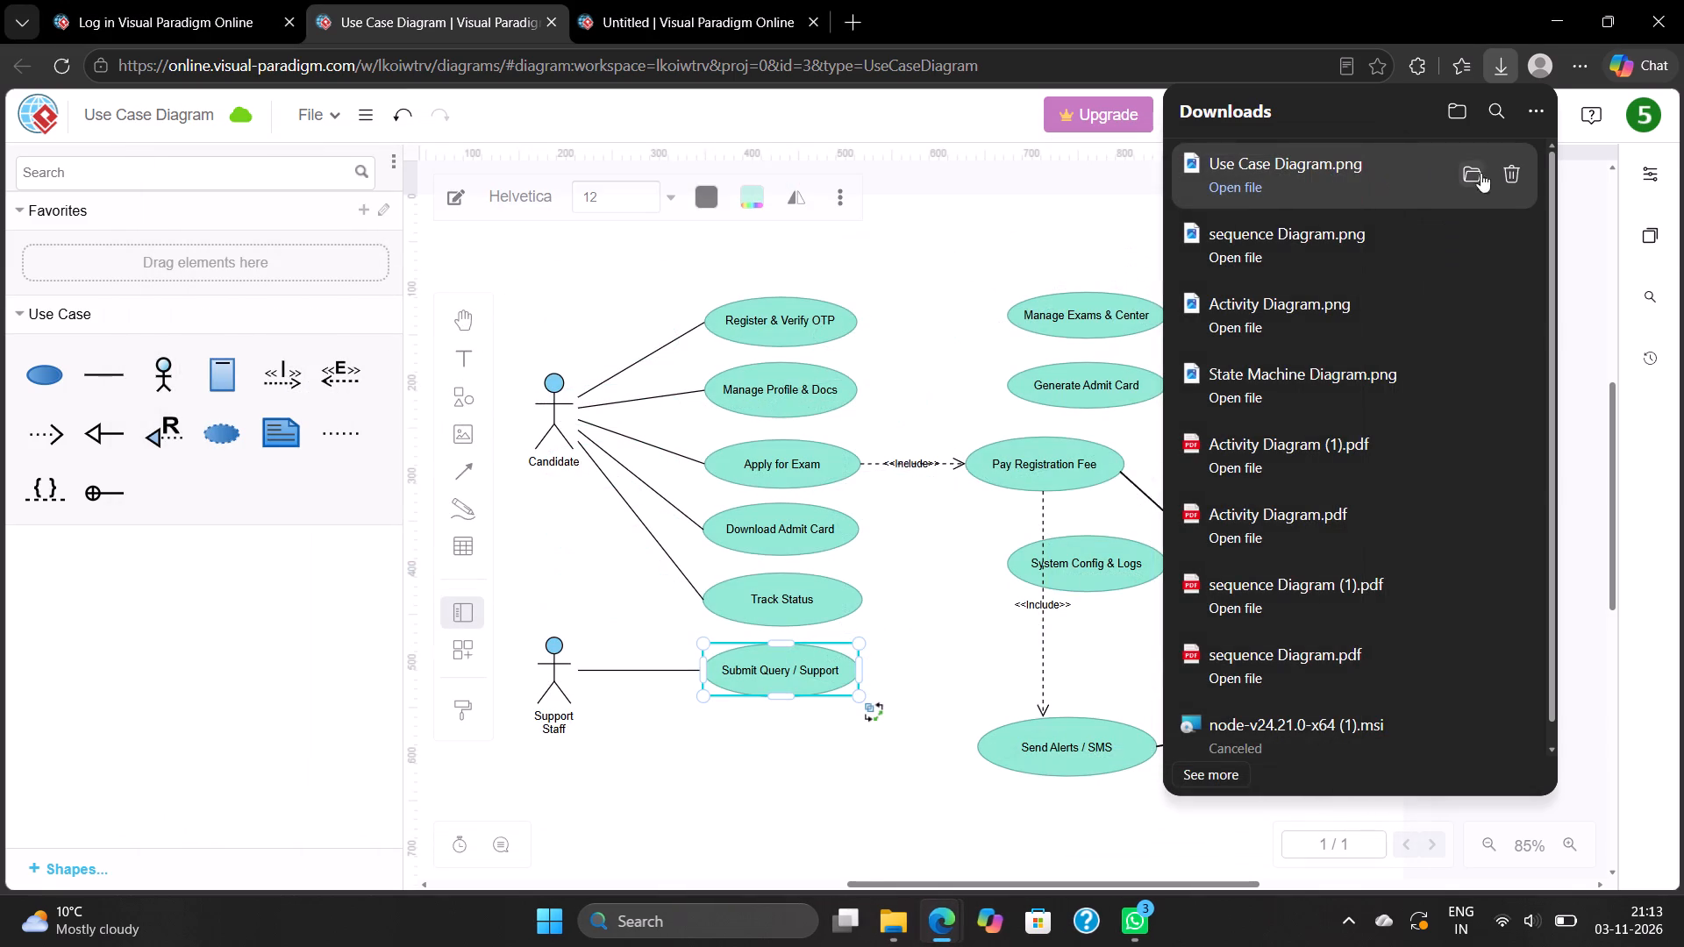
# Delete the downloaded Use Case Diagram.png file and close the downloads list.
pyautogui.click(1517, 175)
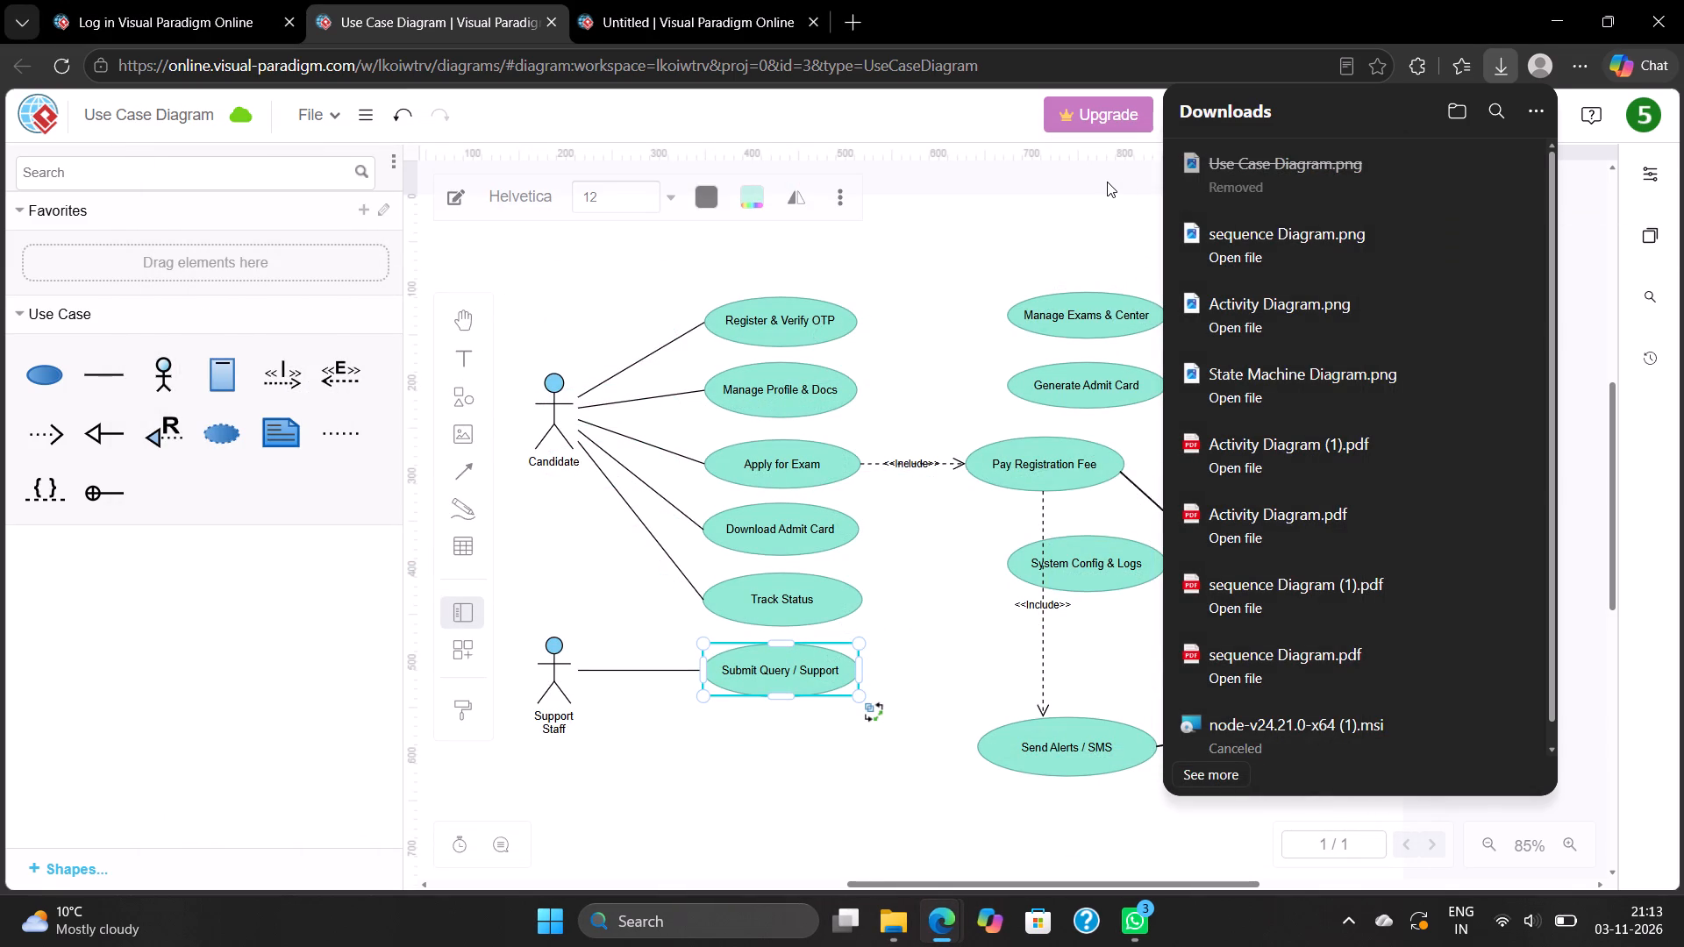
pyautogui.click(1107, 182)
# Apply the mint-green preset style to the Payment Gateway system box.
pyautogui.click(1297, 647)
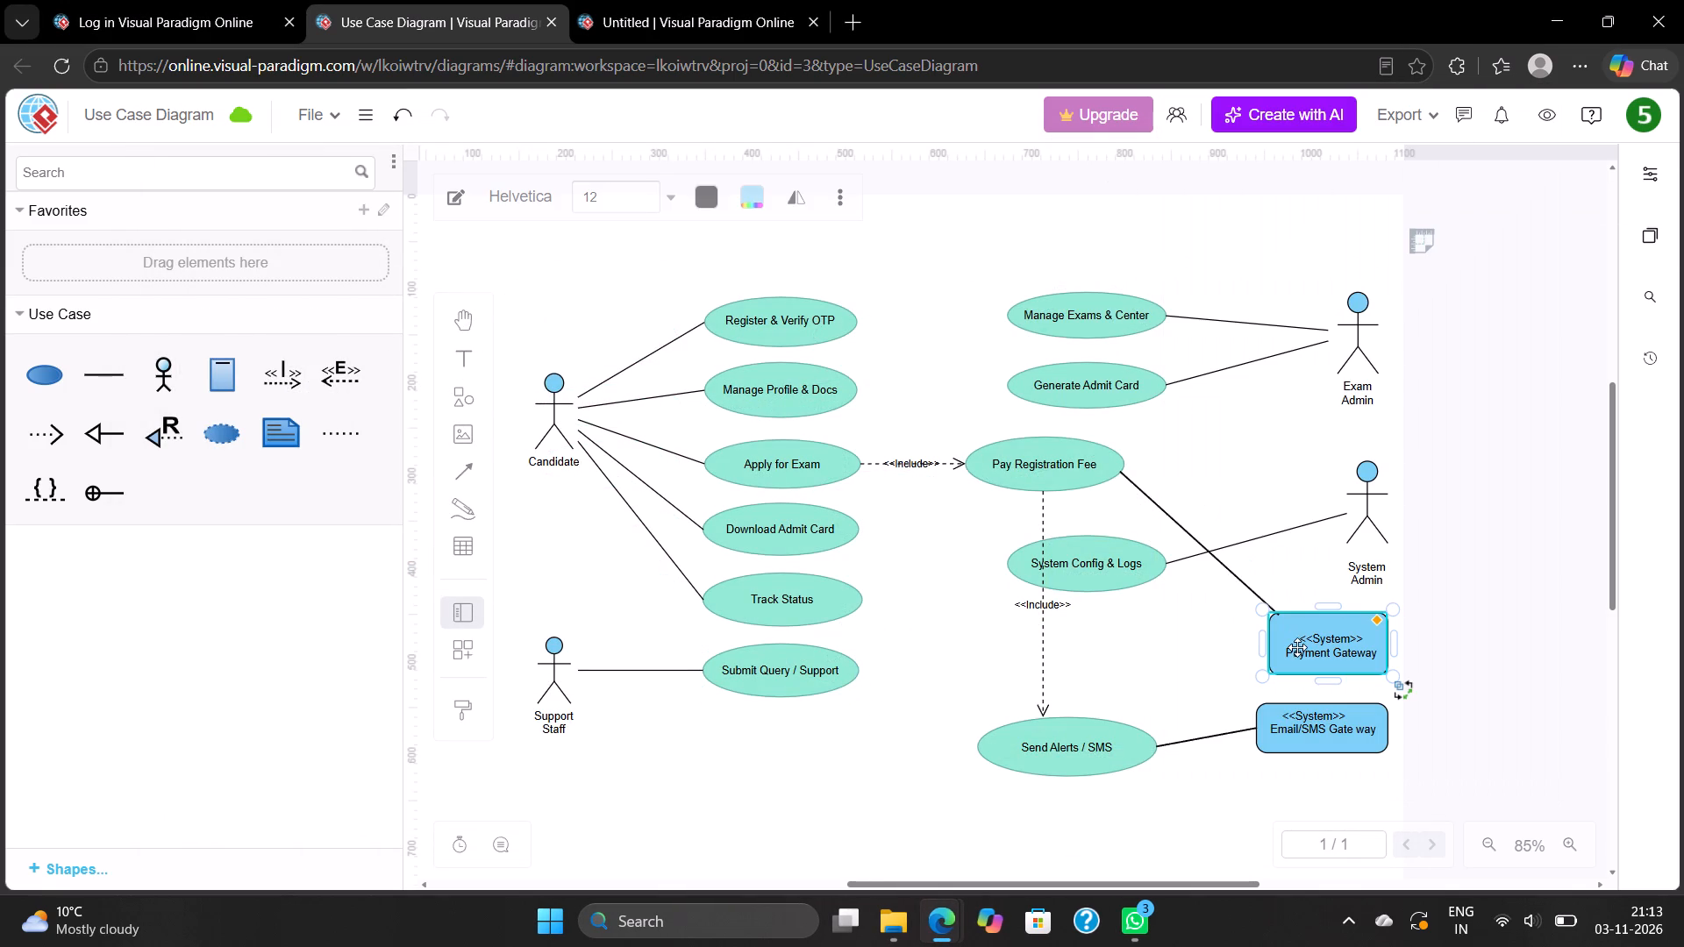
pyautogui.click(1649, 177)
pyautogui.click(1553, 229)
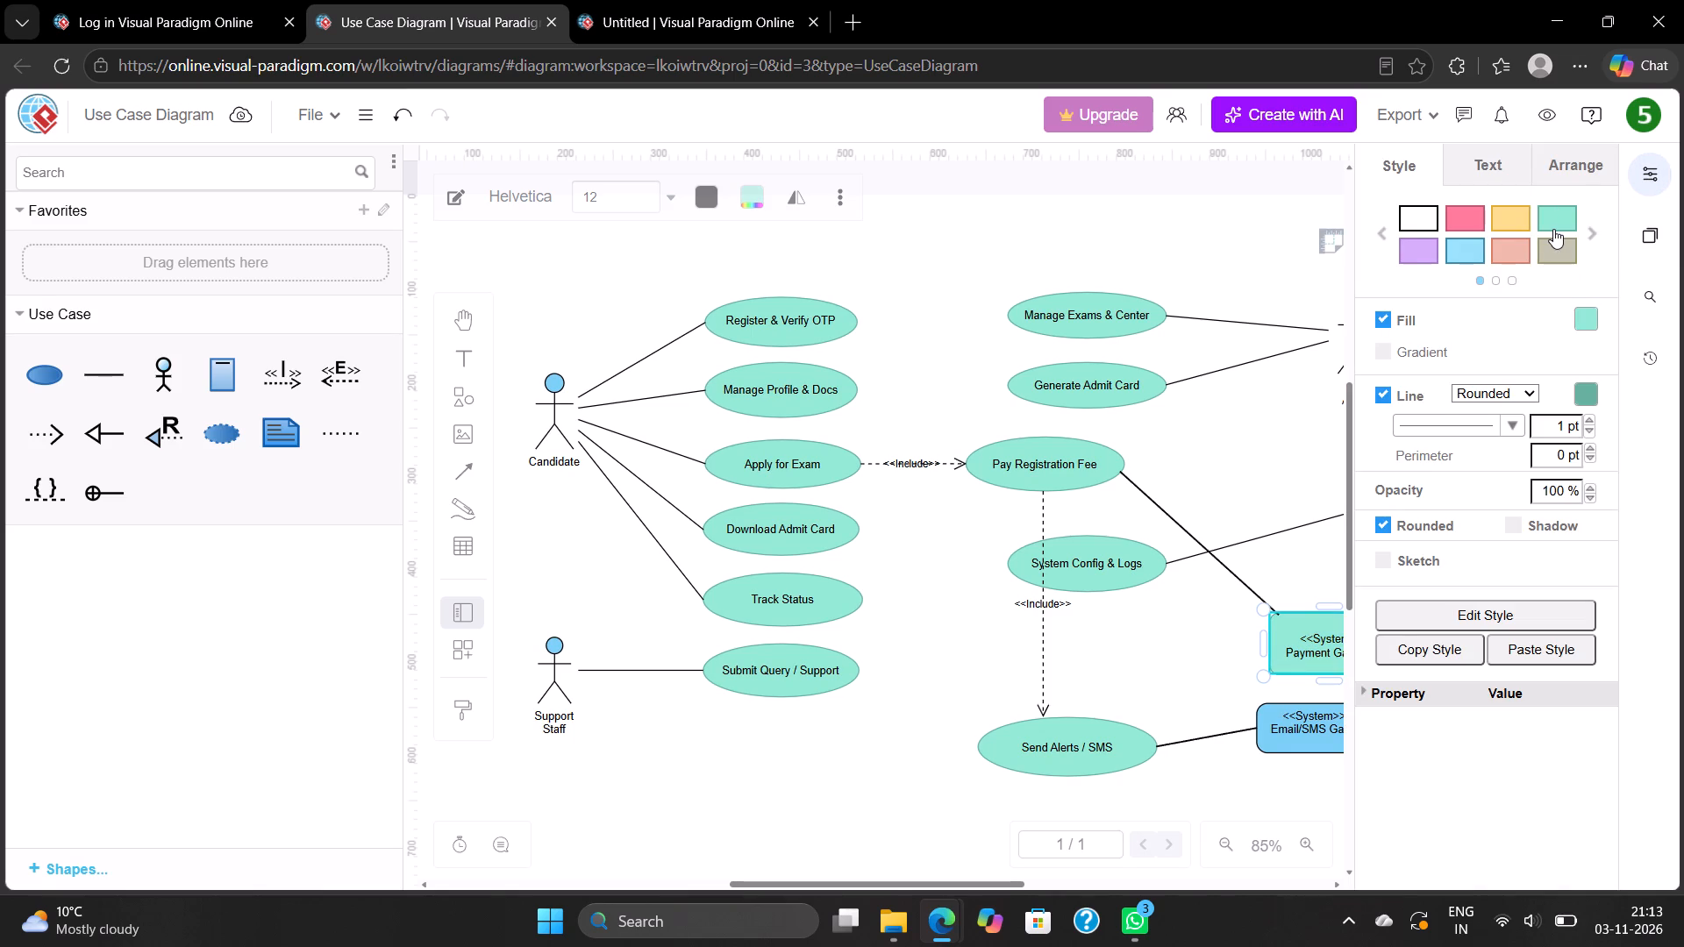
# Apply the purple preset style to the Email/SMS Gate way and Payment Gateway system boxes, and hide the formatting options.
pyautogui.click(1304, 736)
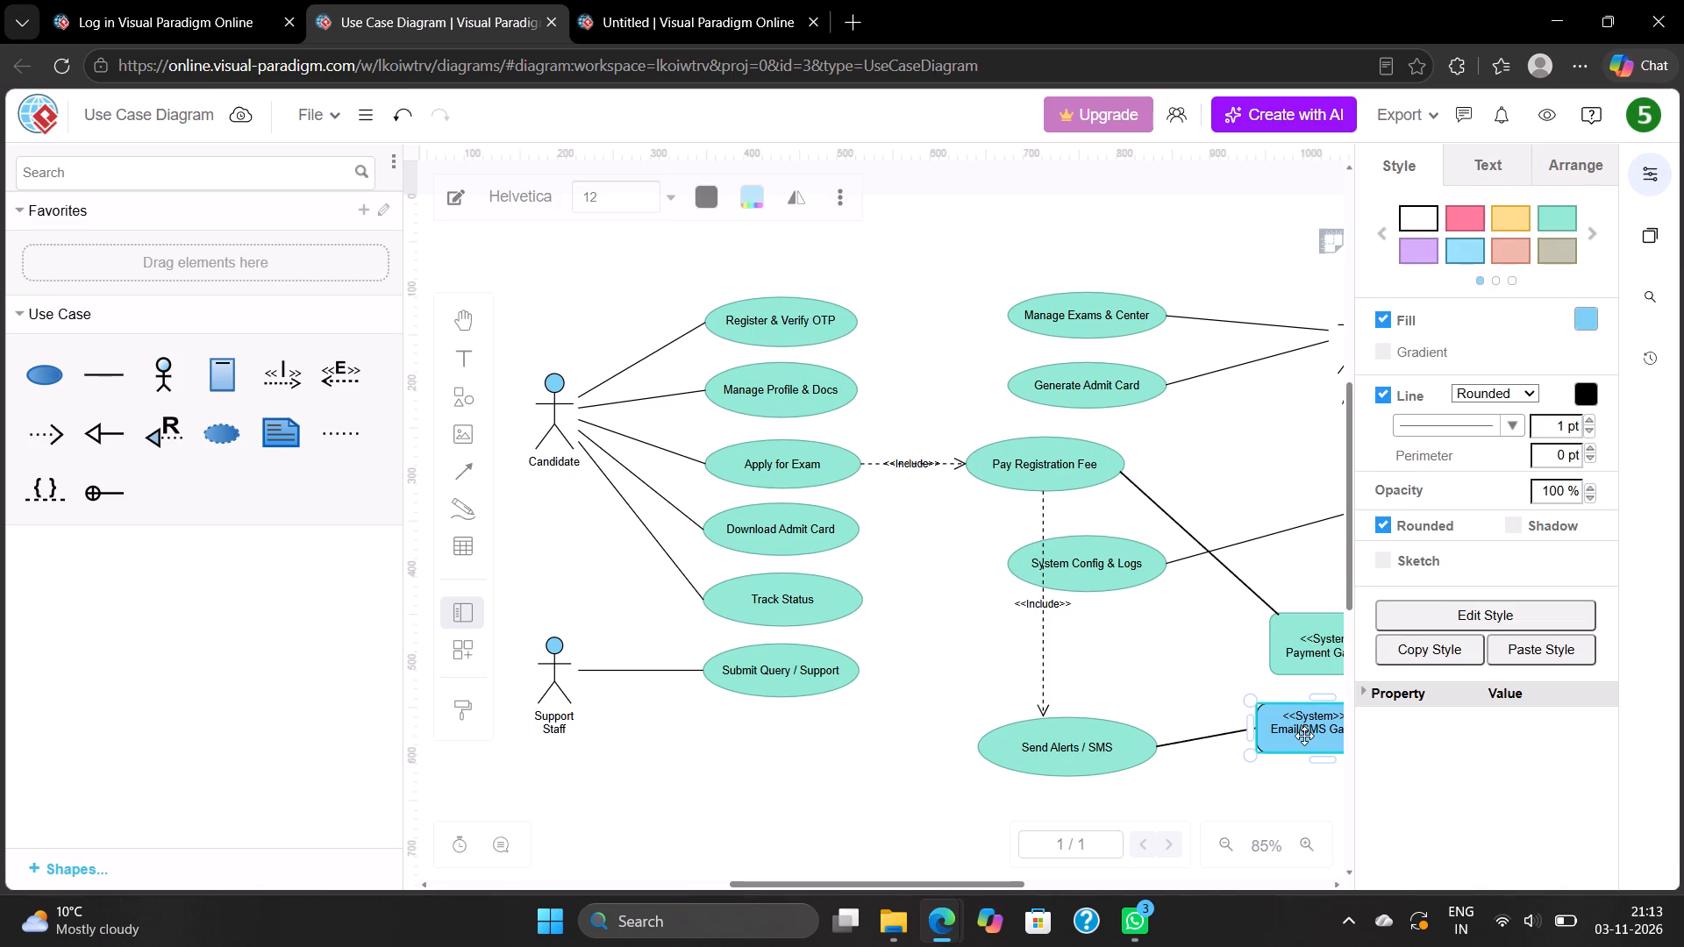
pyautogui.click(1418, 260)
pyautogui.click(1302, 640)
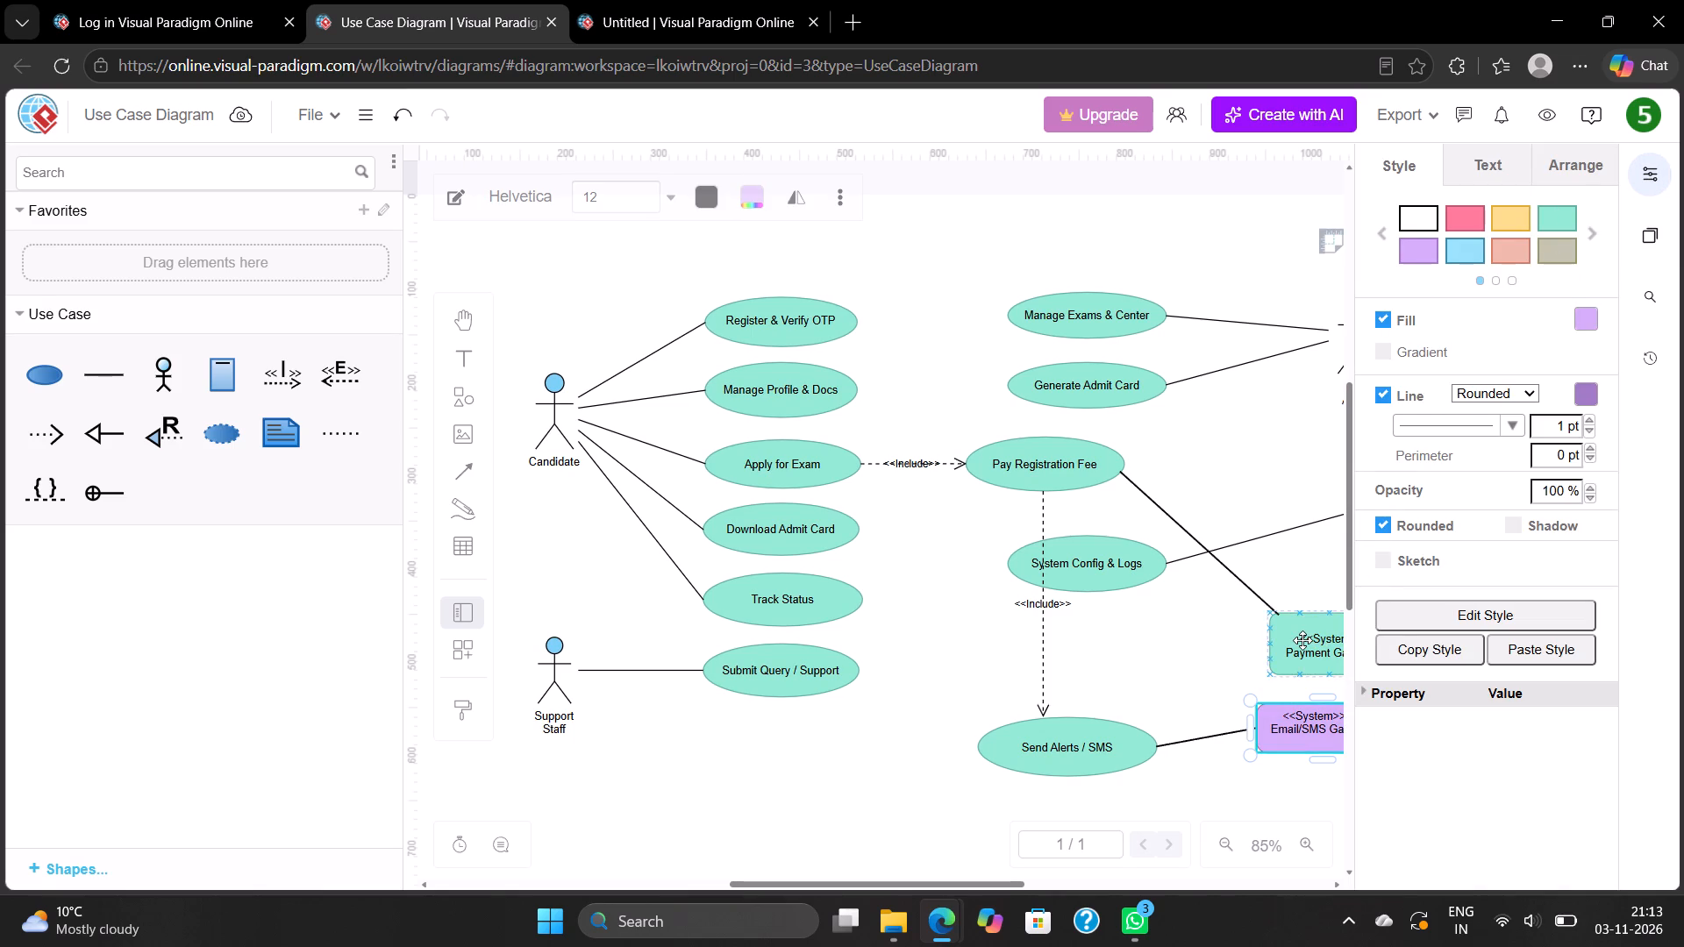
pyautogui.click(1413, 244)
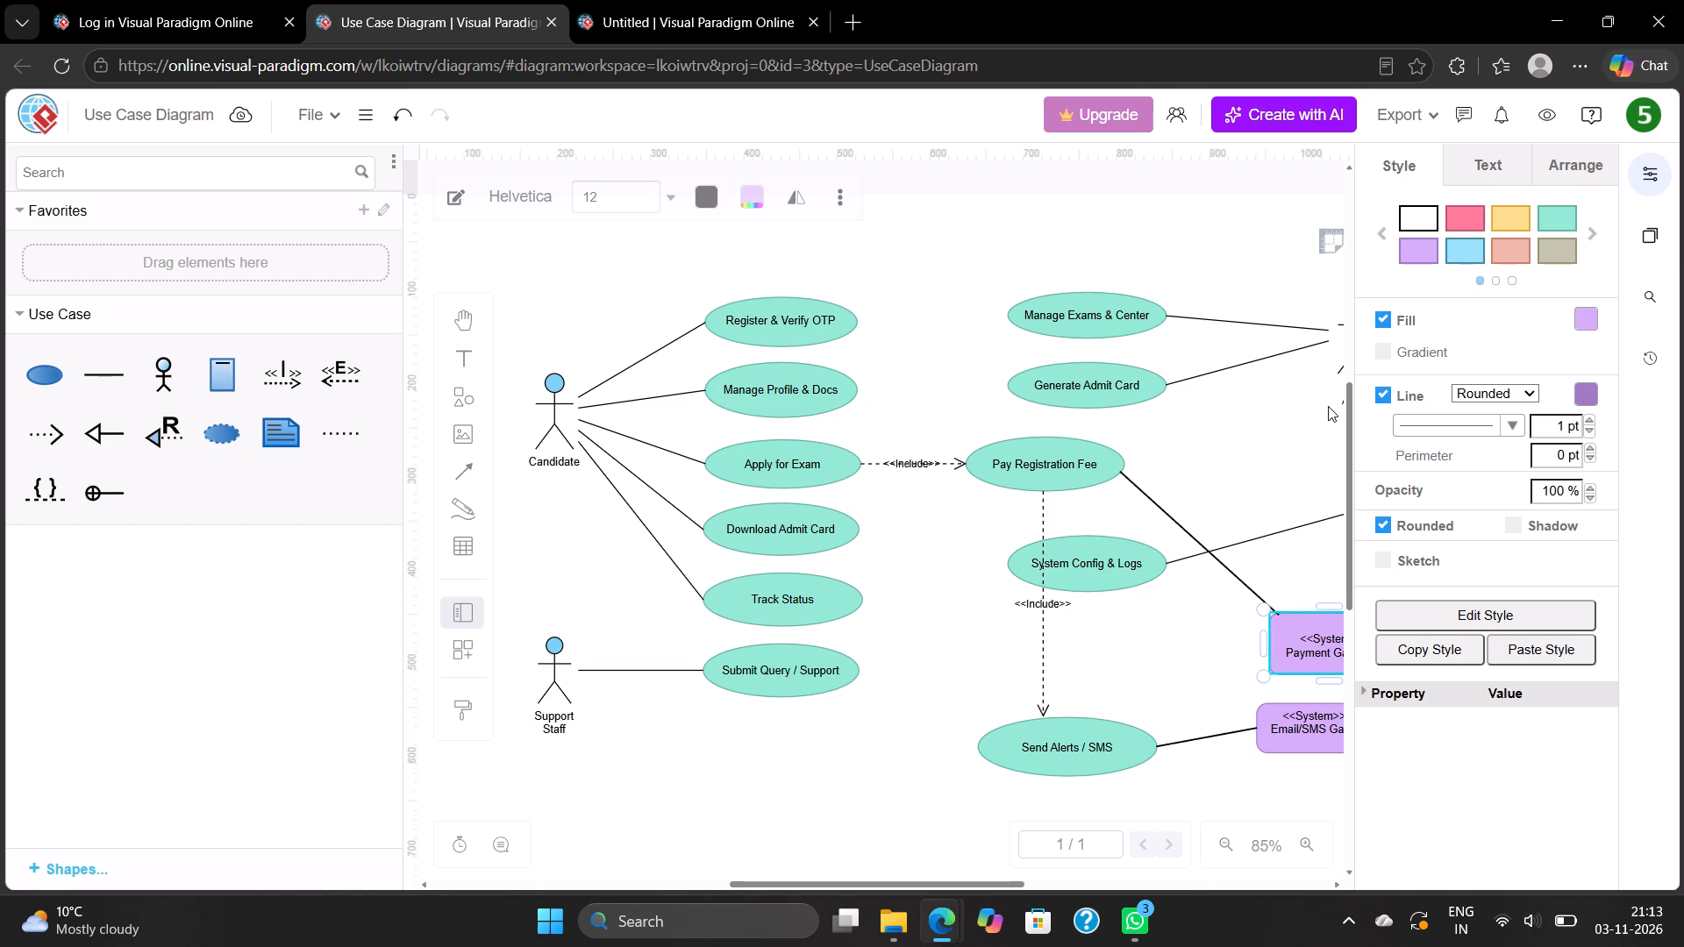
pyautogui.click(1234, 478)
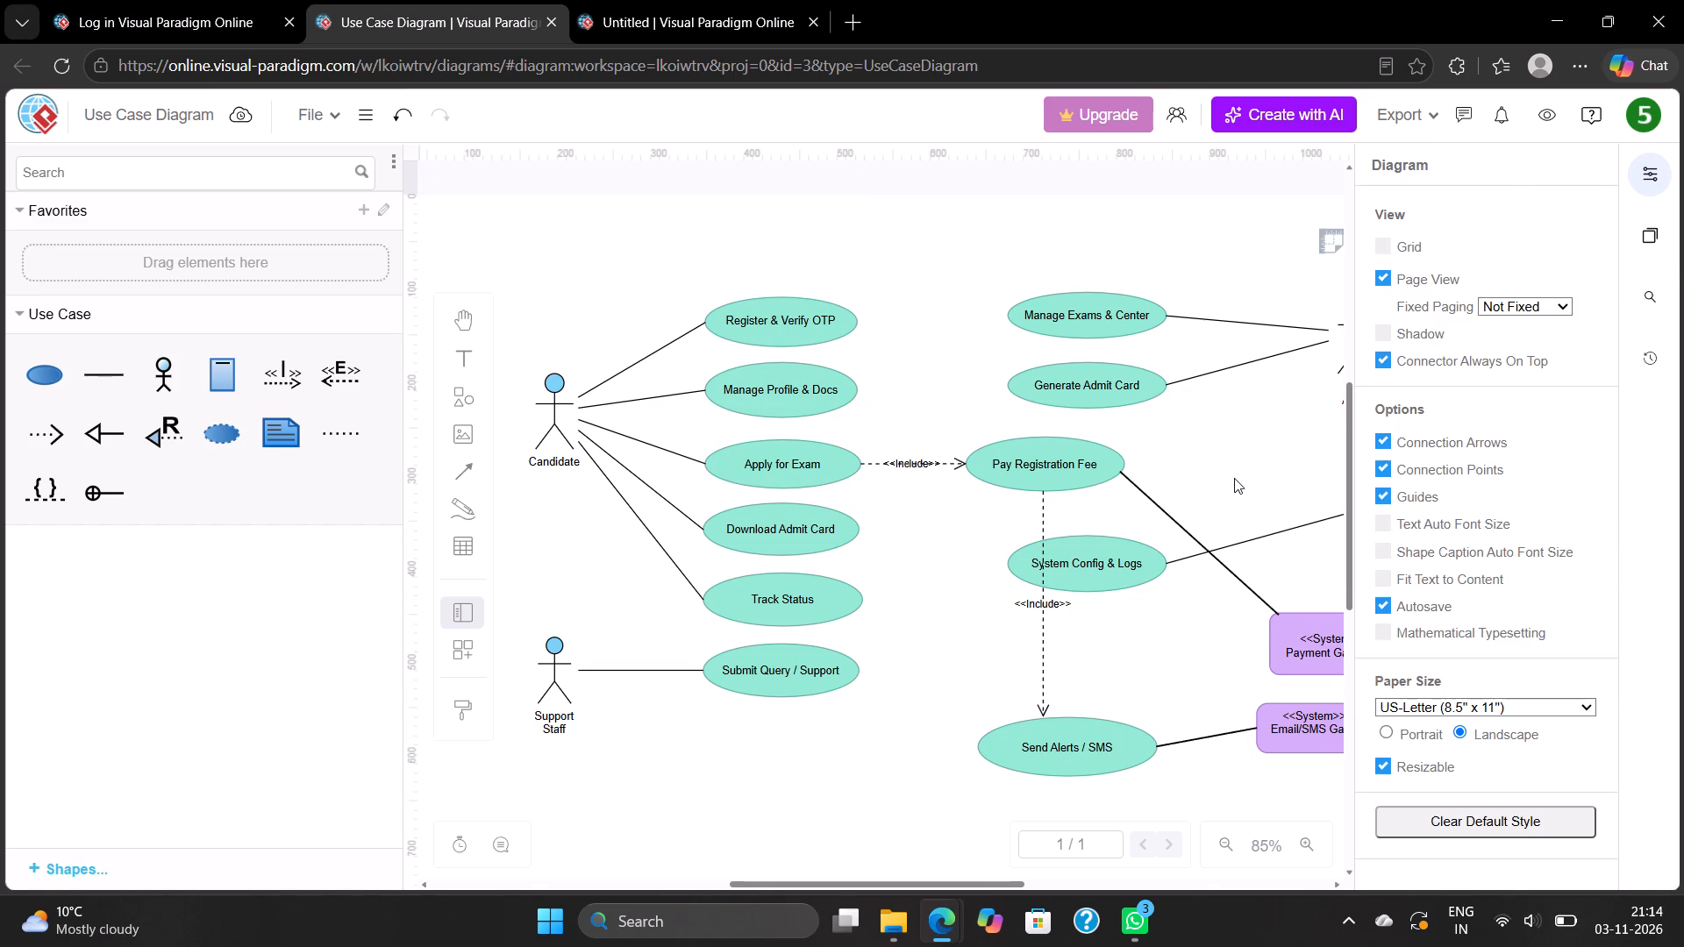
pyautogui.click(1659, 179)
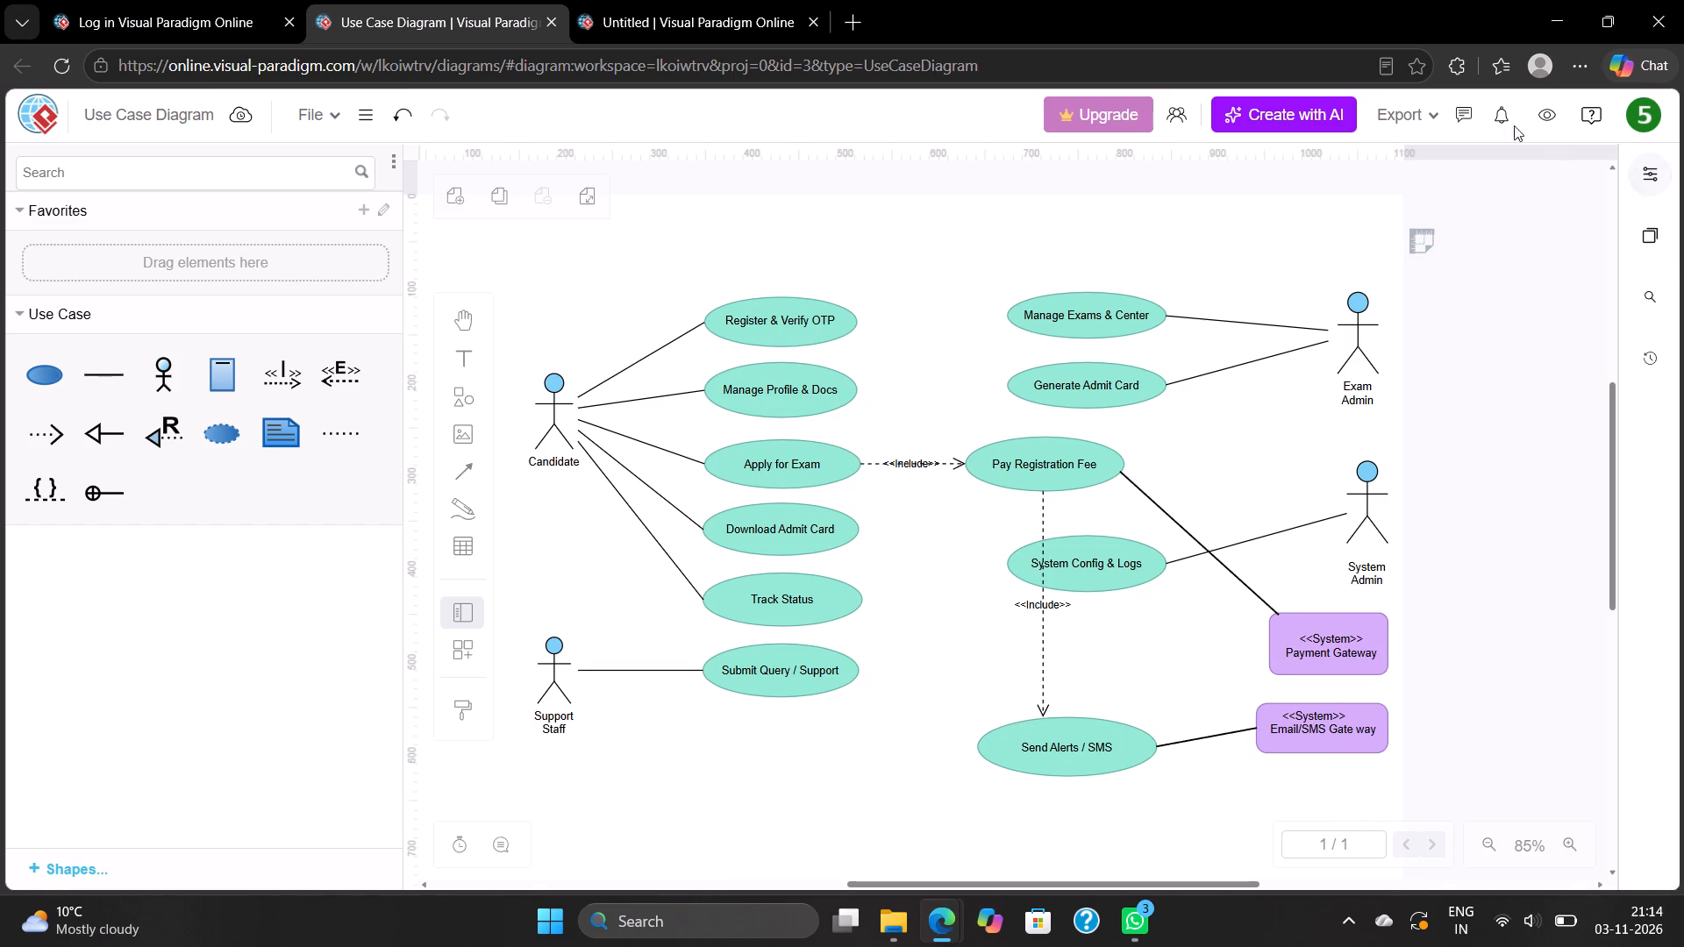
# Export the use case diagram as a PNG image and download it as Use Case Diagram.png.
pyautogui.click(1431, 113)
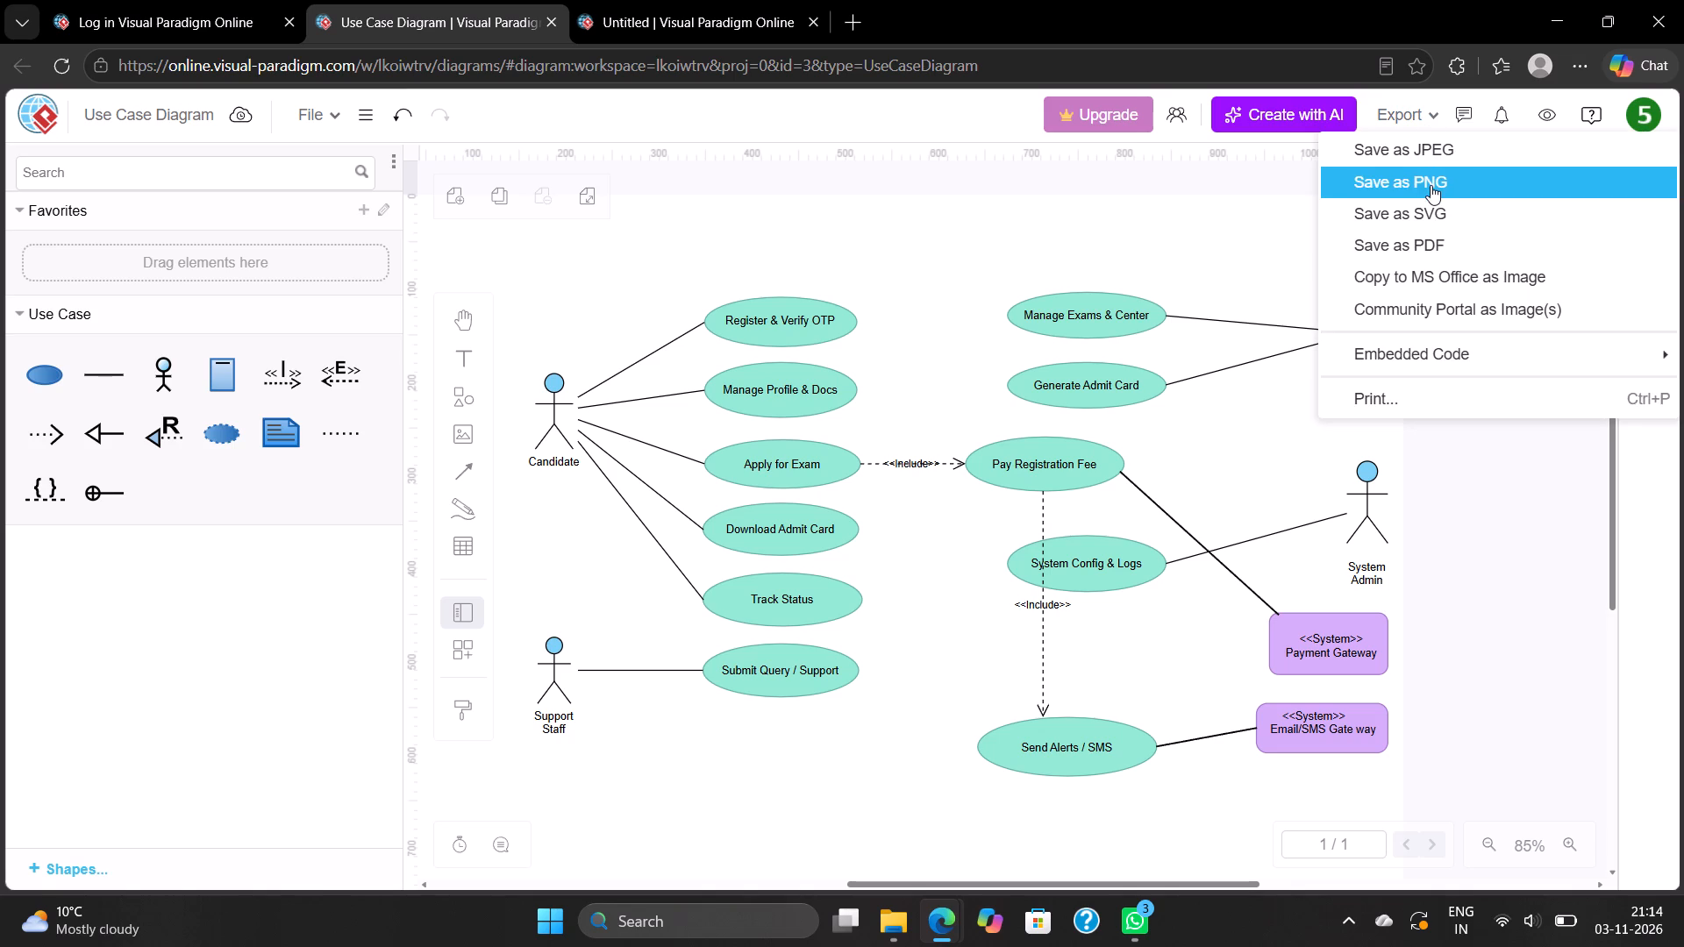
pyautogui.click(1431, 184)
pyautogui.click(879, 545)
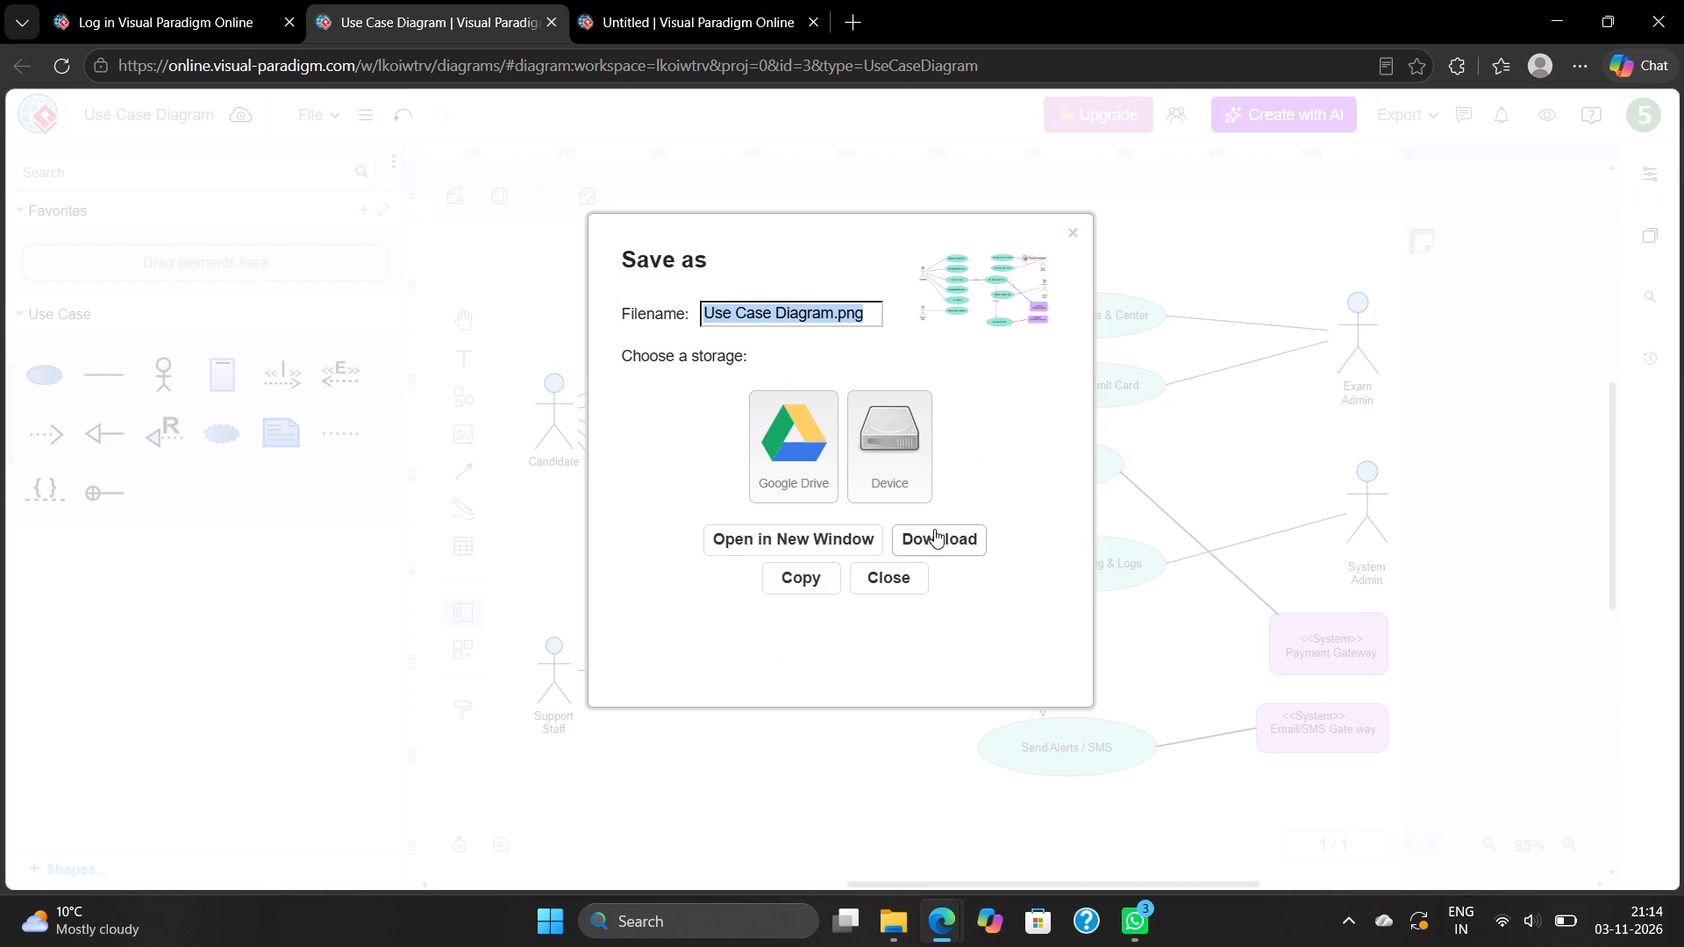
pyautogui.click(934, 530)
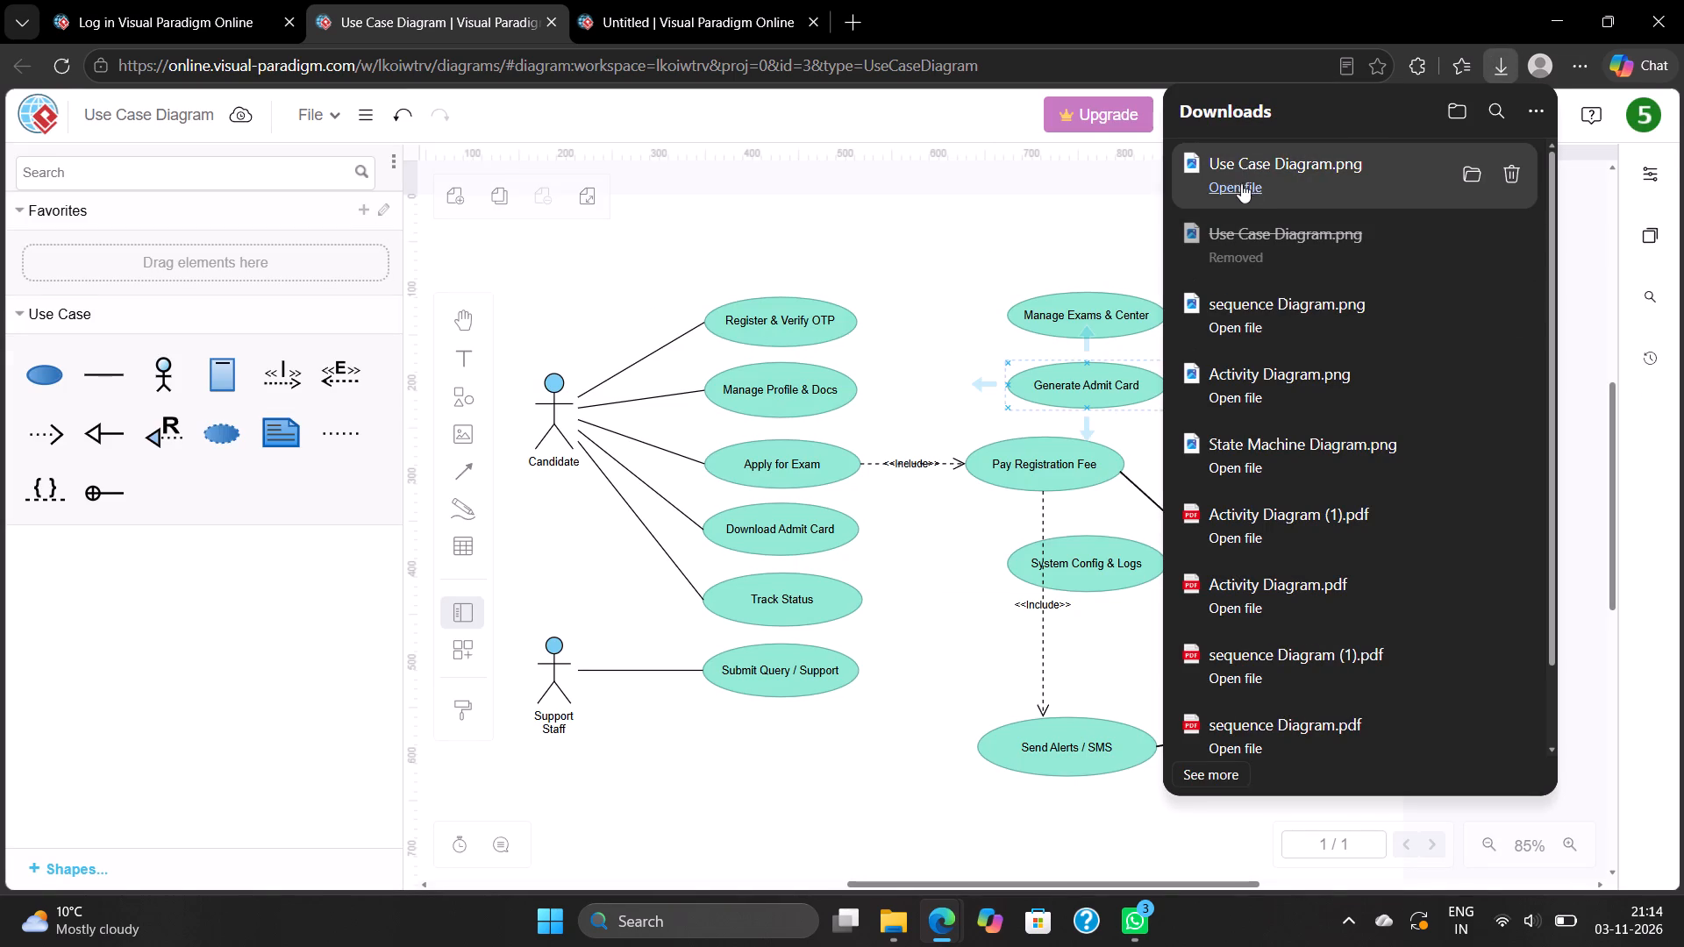
# Open the downloaded Use Case Diagram.png, examine the exported image up close, and close the viewer.
pyautogui.click(1238, 187)
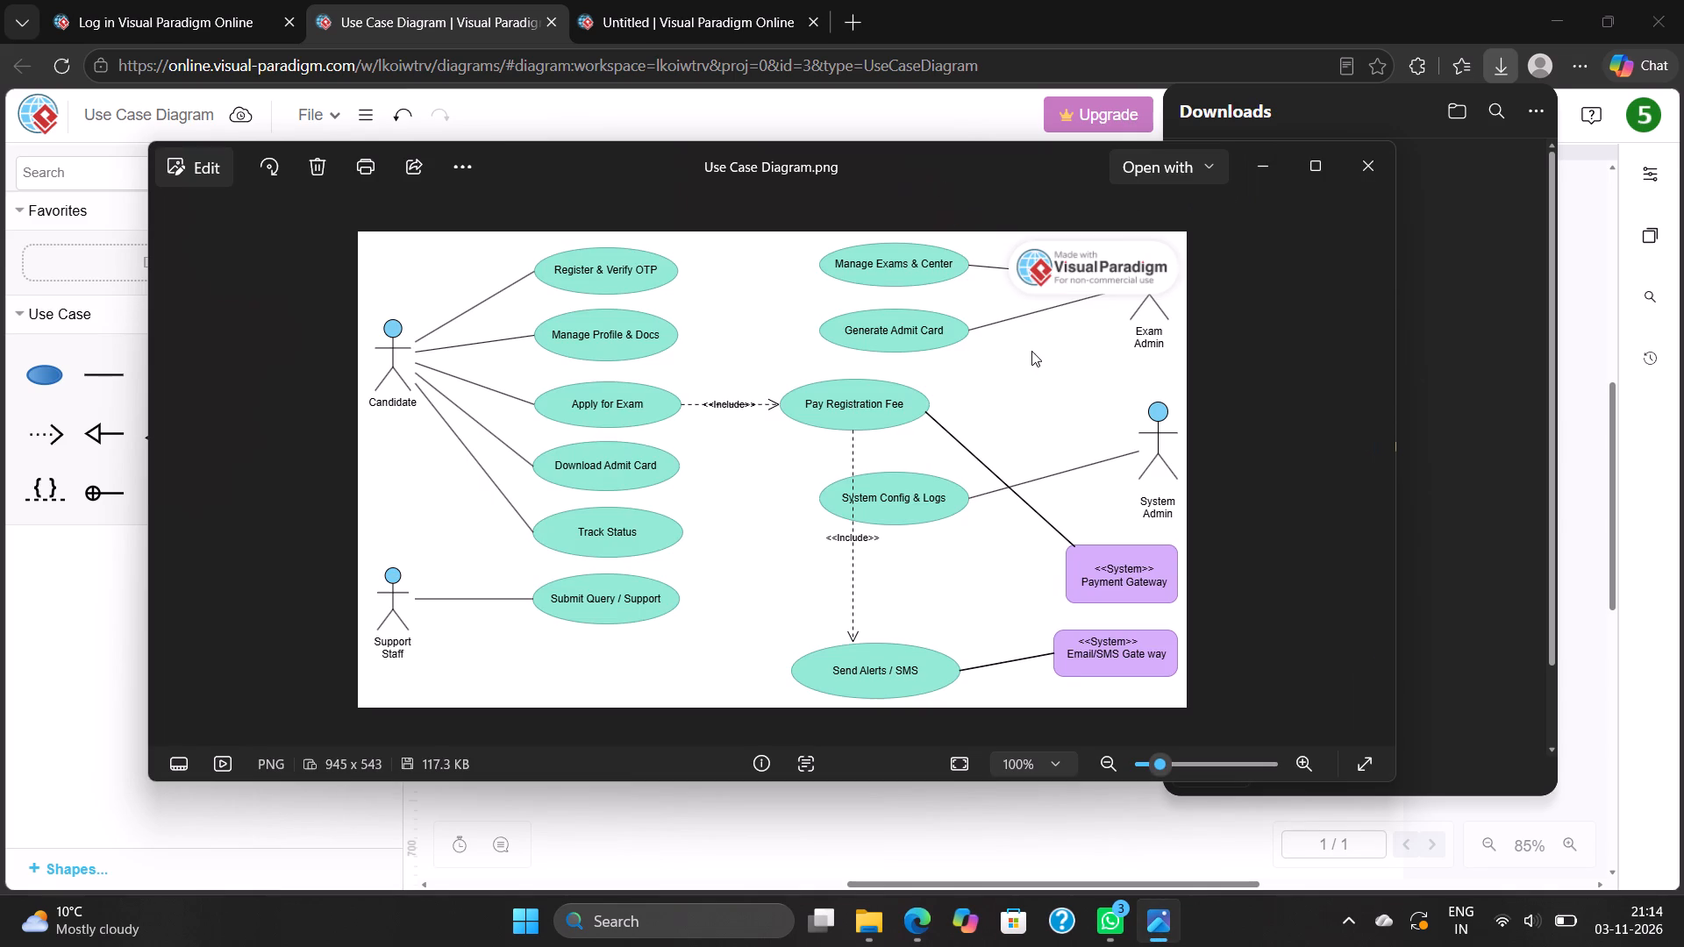
pyautogui.scroll(1, 1113, 364)
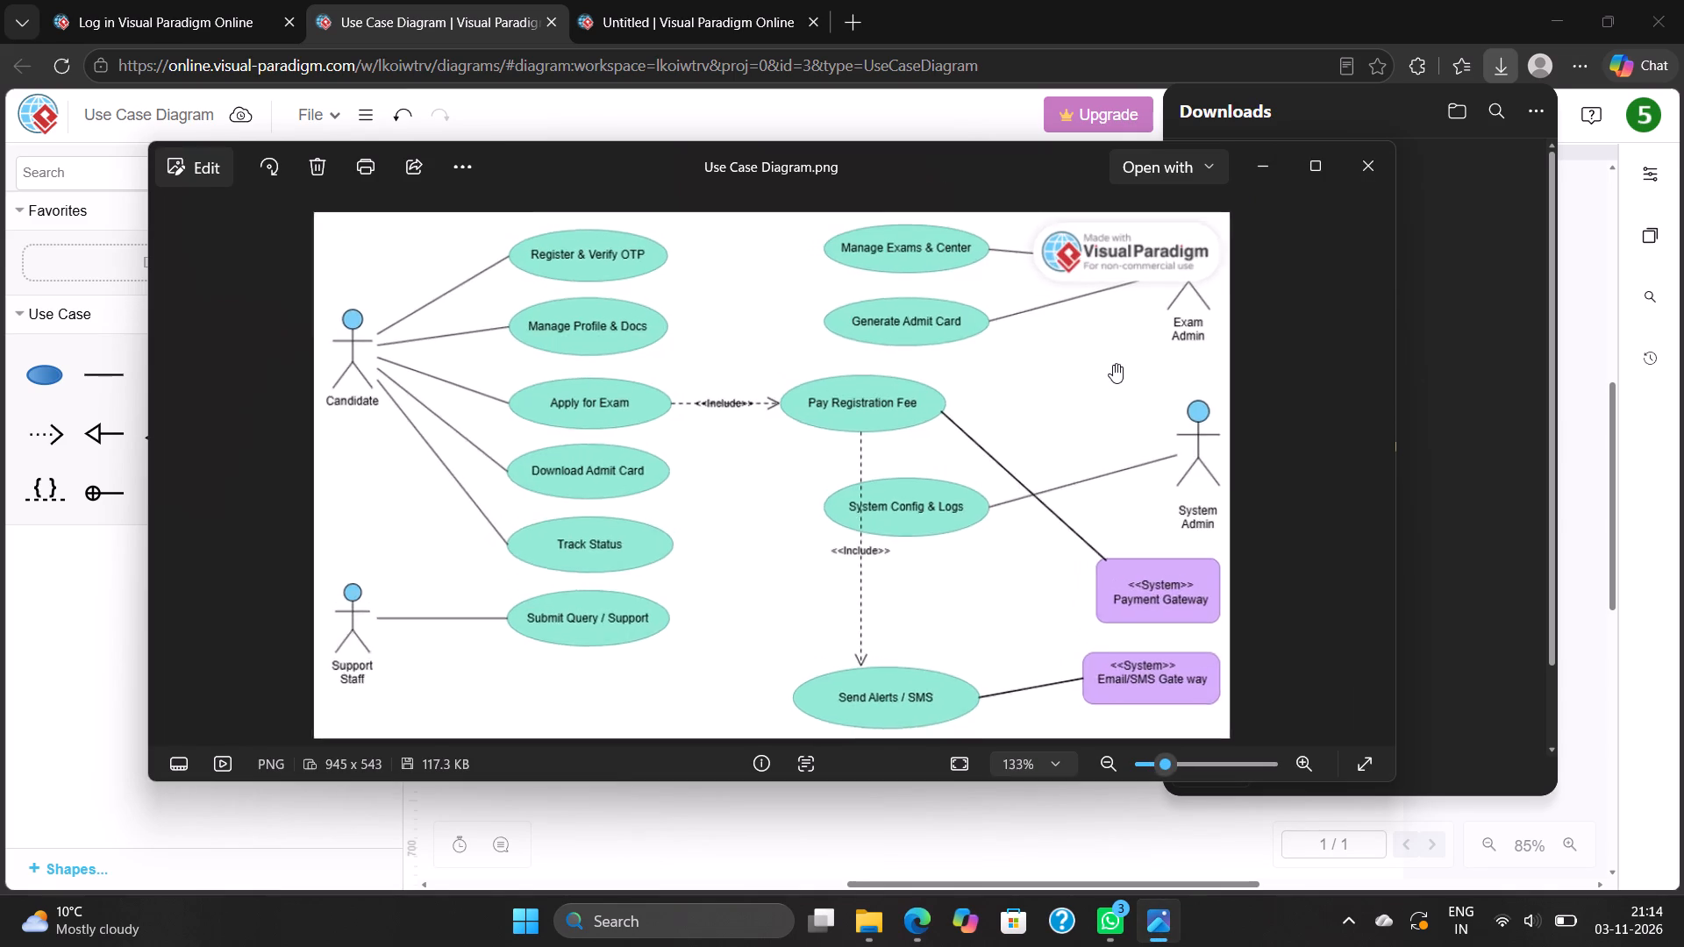
pyautogui.scroll(1, 1113, 364)
pyautogui.doubleClick(1113, 364)
pyautogui.keyDown('ctrl'); pyautogui.scroll(-1, 1113, 364); pyautogui.keyUp('ctrl')
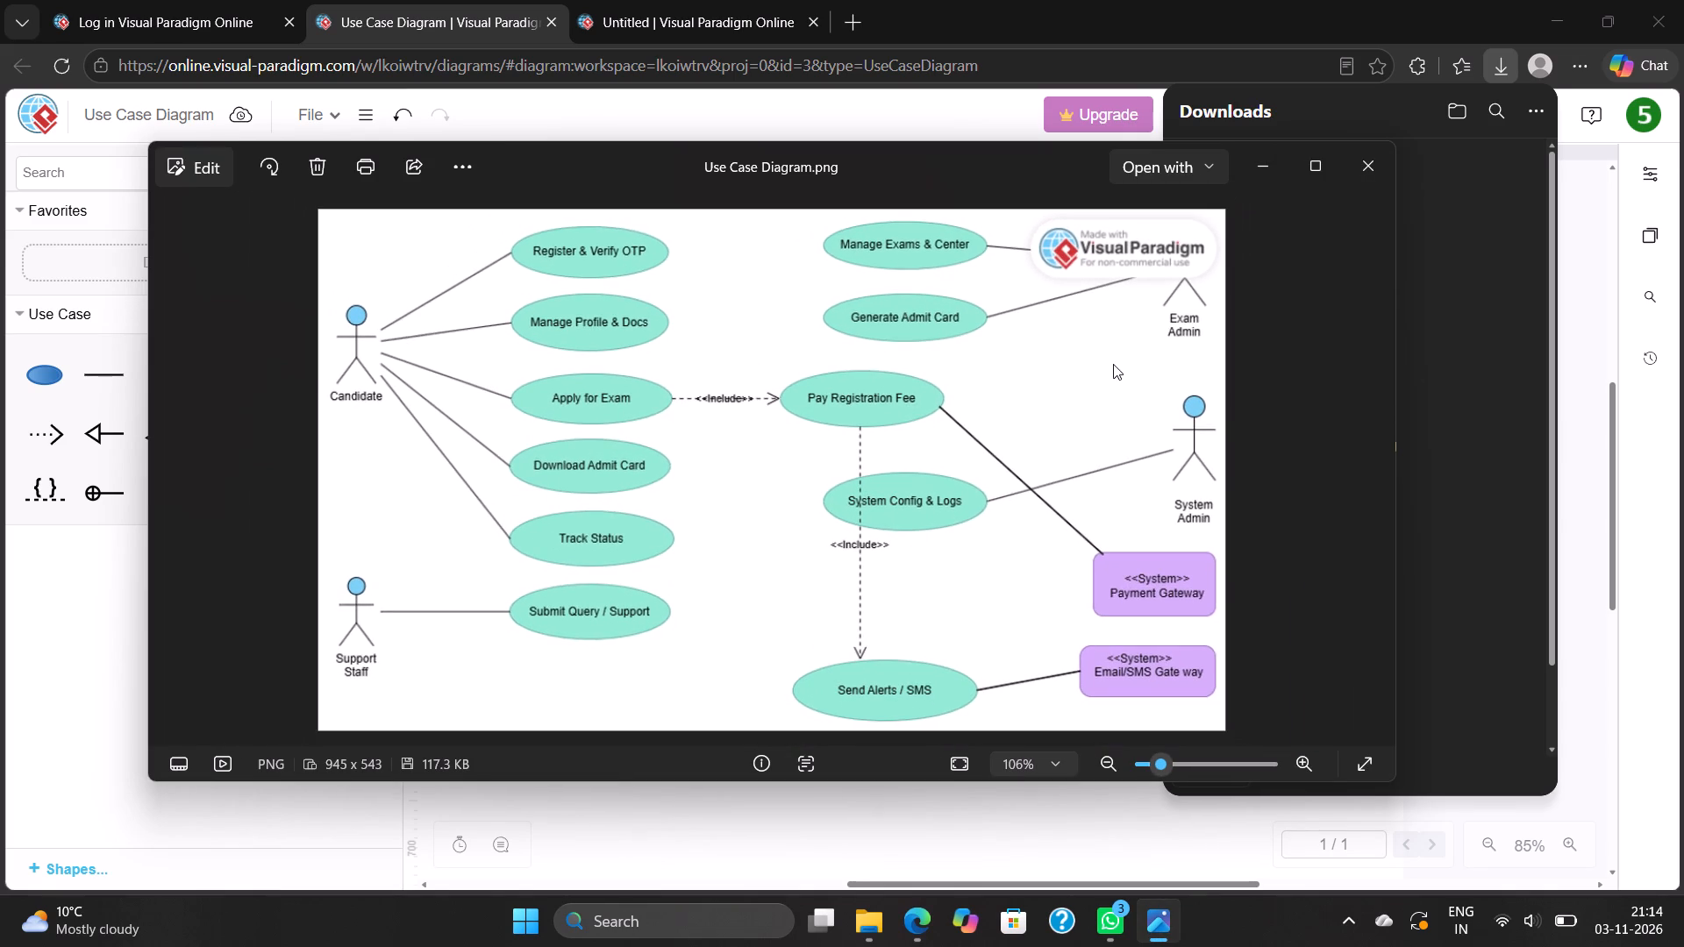
pyautogui.click(1371, 164)
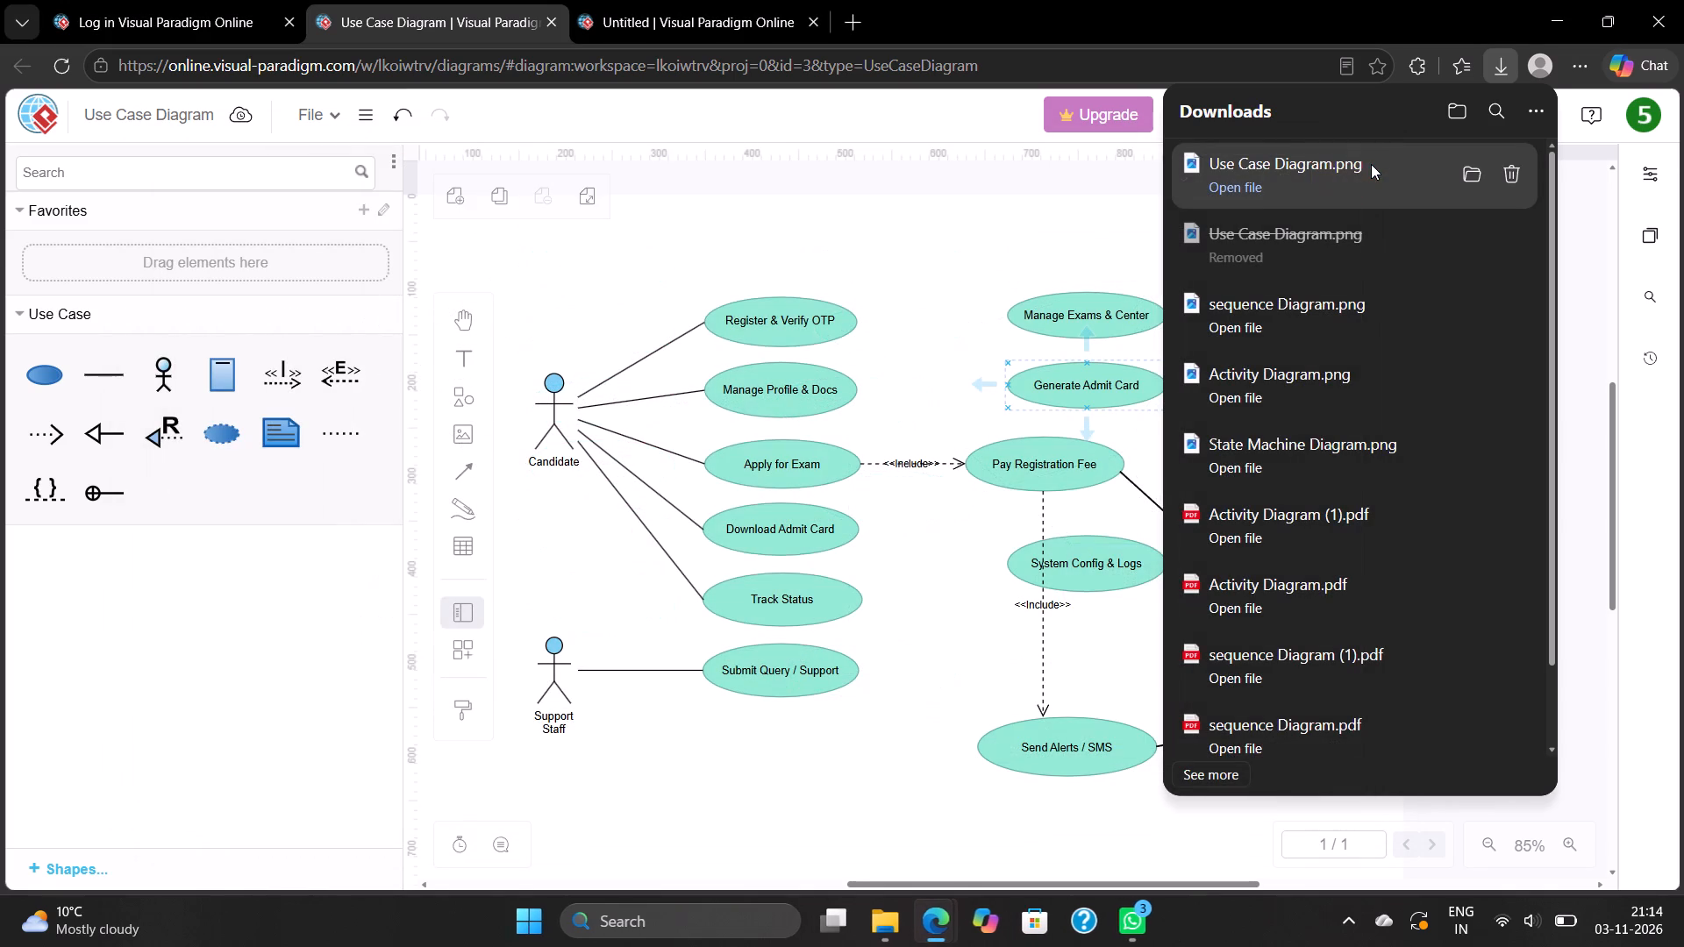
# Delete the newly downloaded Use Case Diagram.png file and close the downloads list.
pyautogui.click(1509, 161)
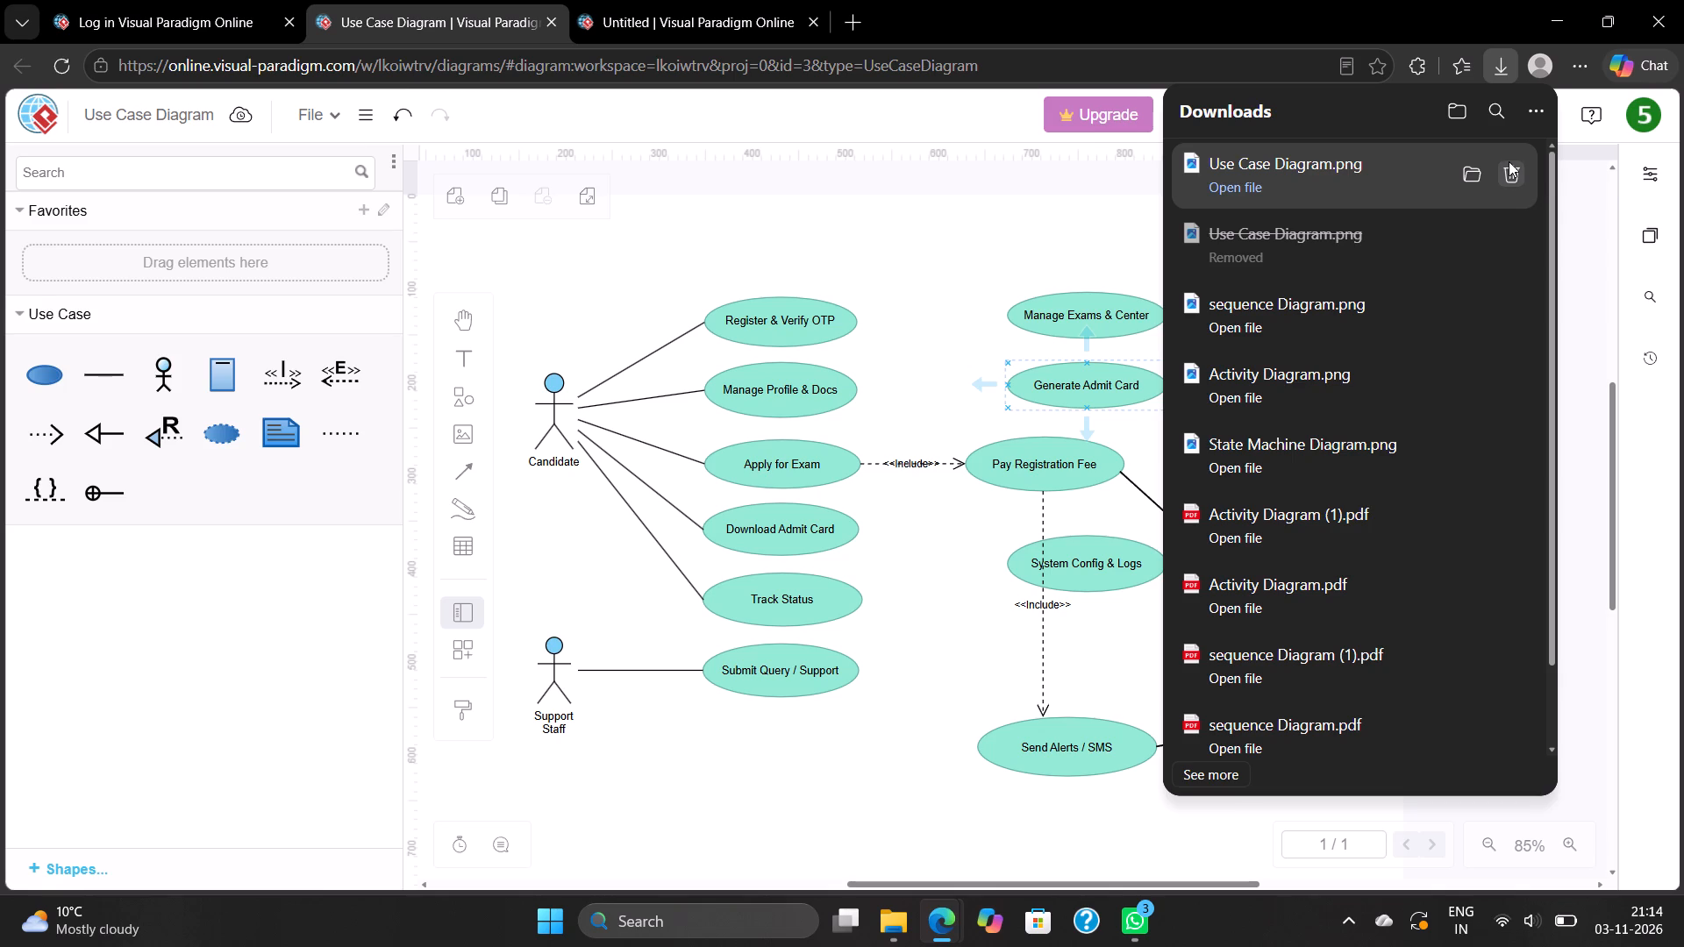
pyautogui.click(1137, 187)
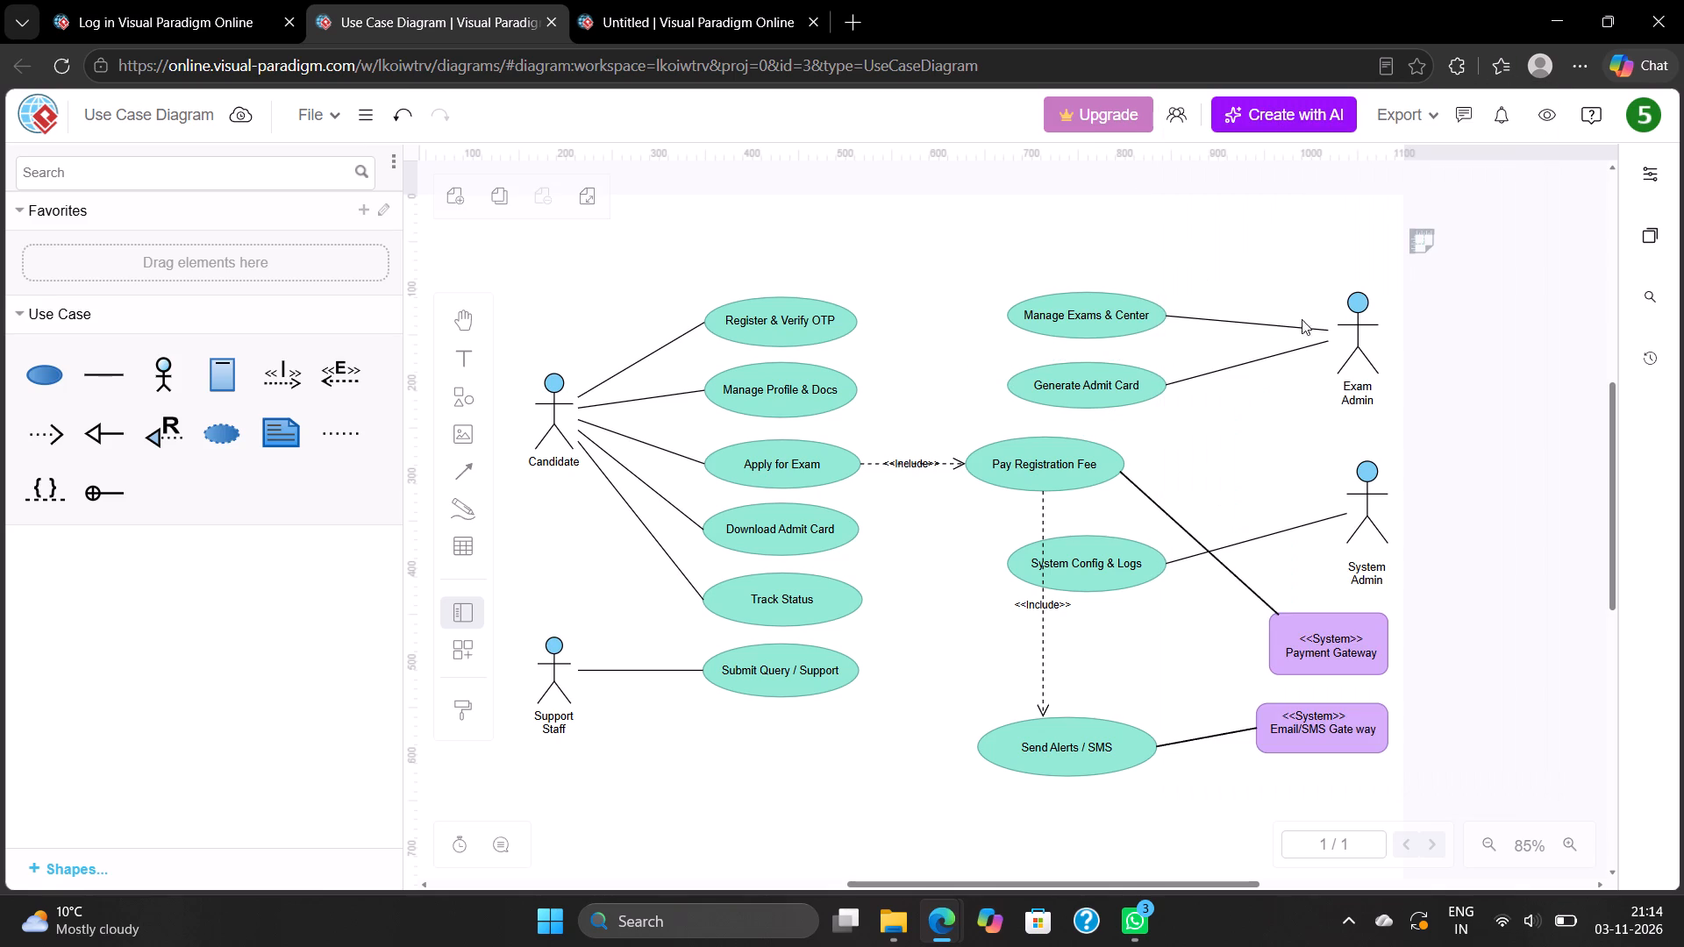
# Widen the use case diagram's page beyond the Exam Admin and System Admin actors to about 1235 wide.
pyautogui.click(1422, 238)
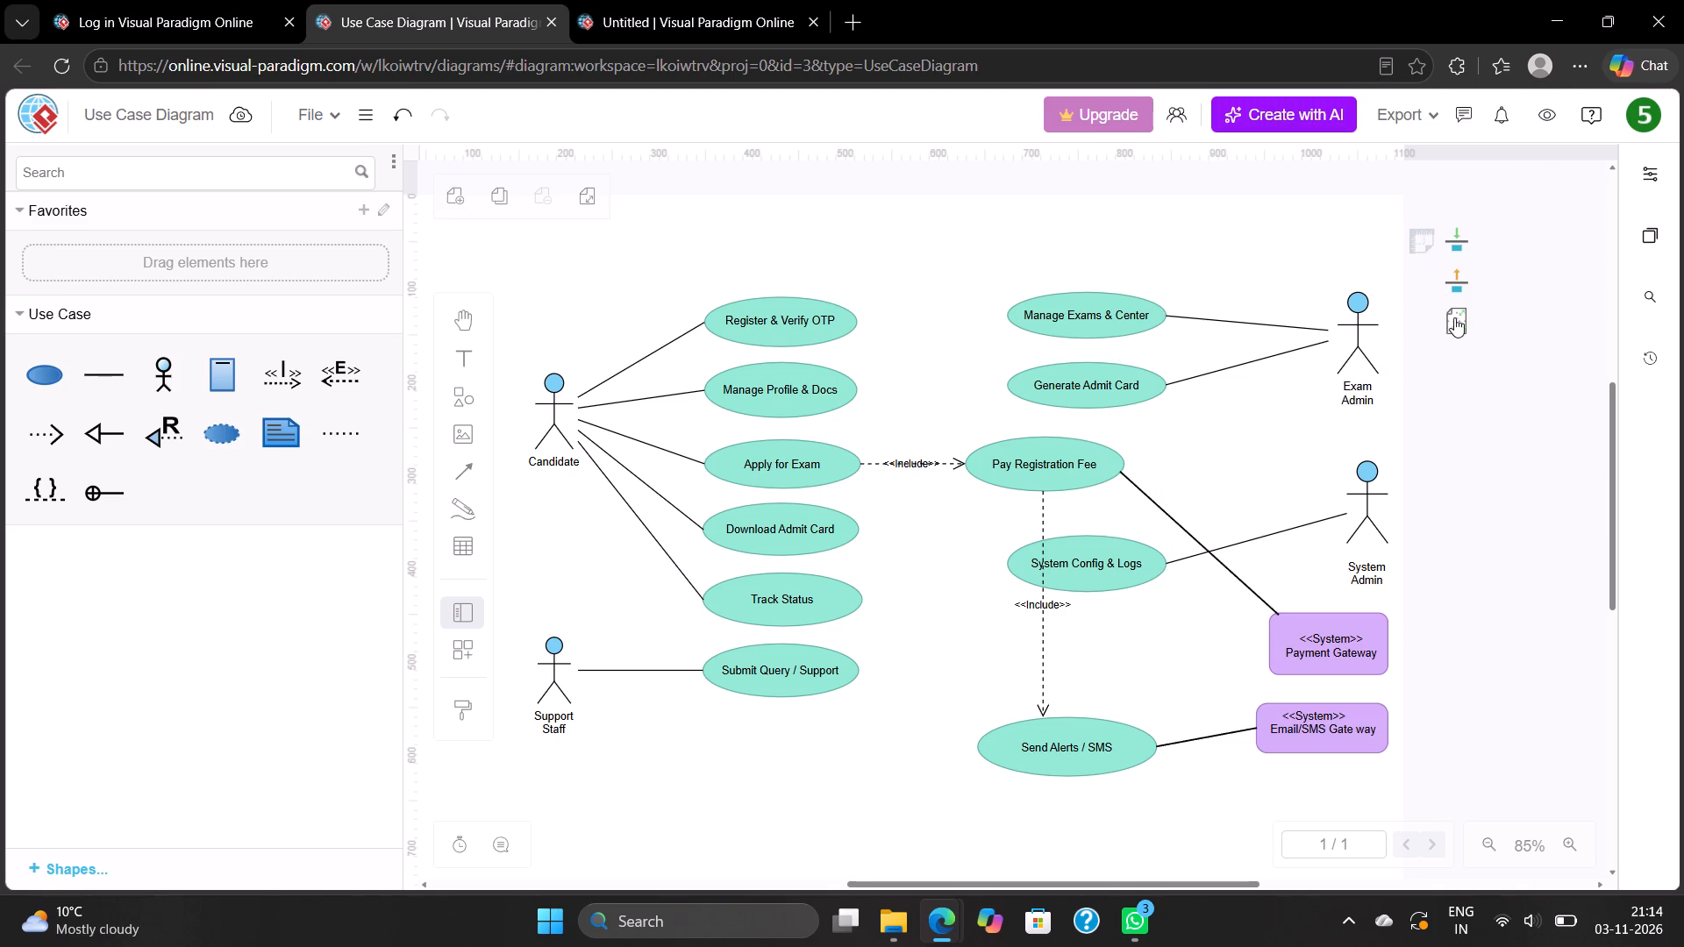
pyautogui.click(1455, 317)
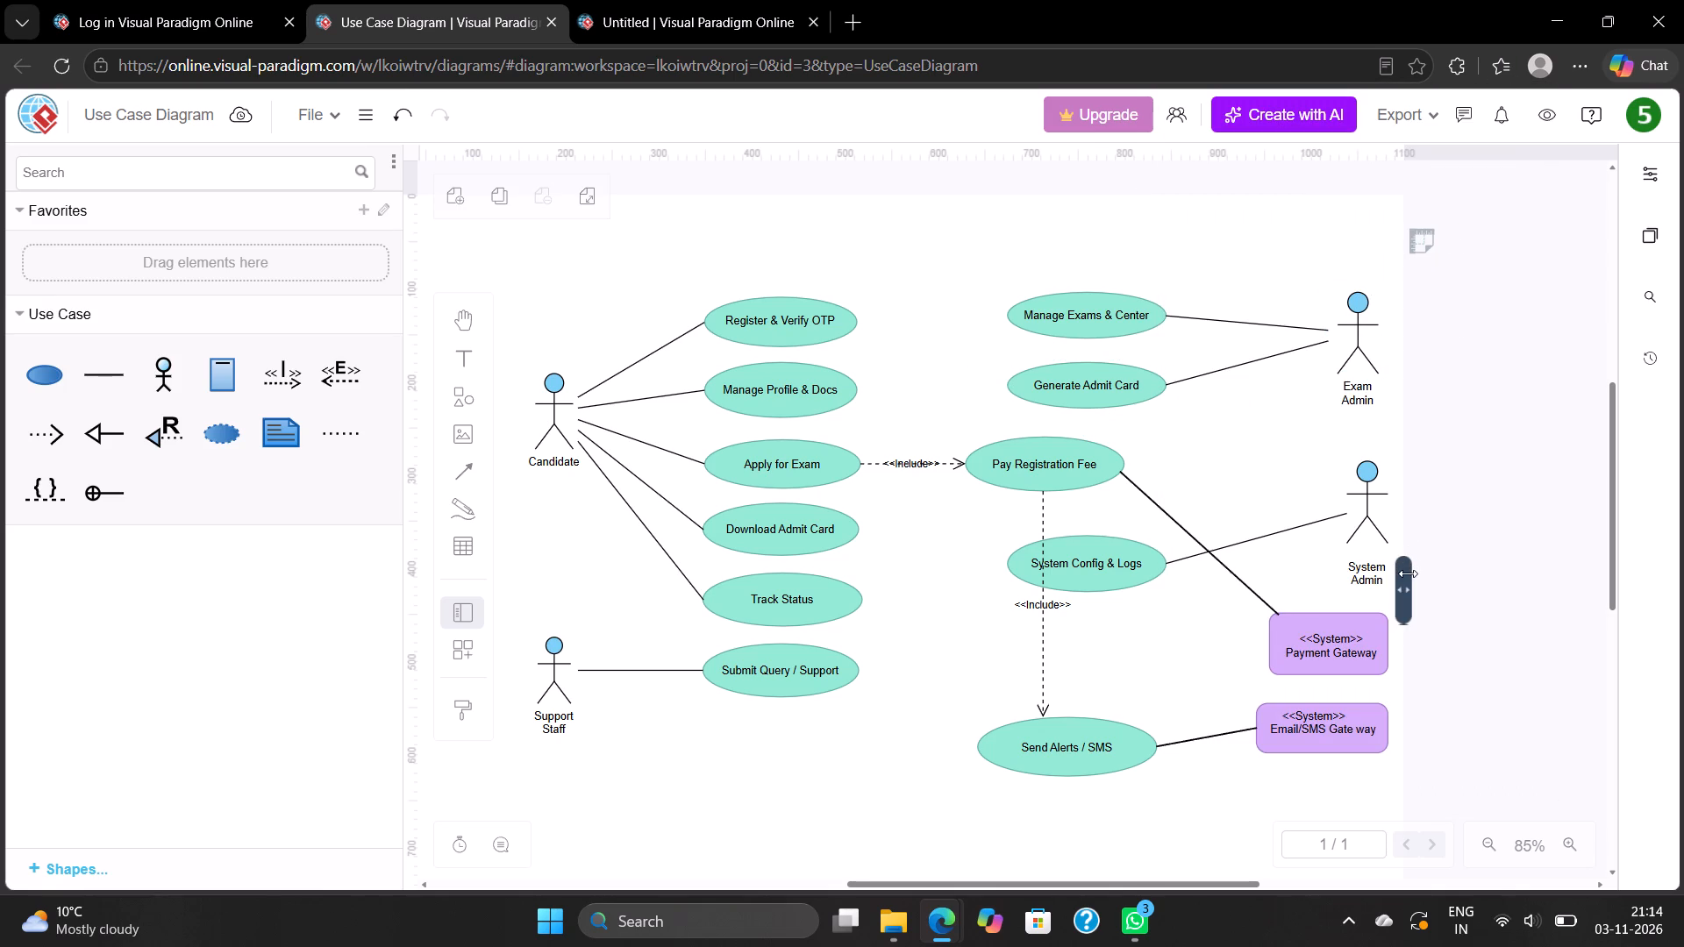
pyautogui.moveTo(1408, 573); pyautogui.dragTo(1480, 535)
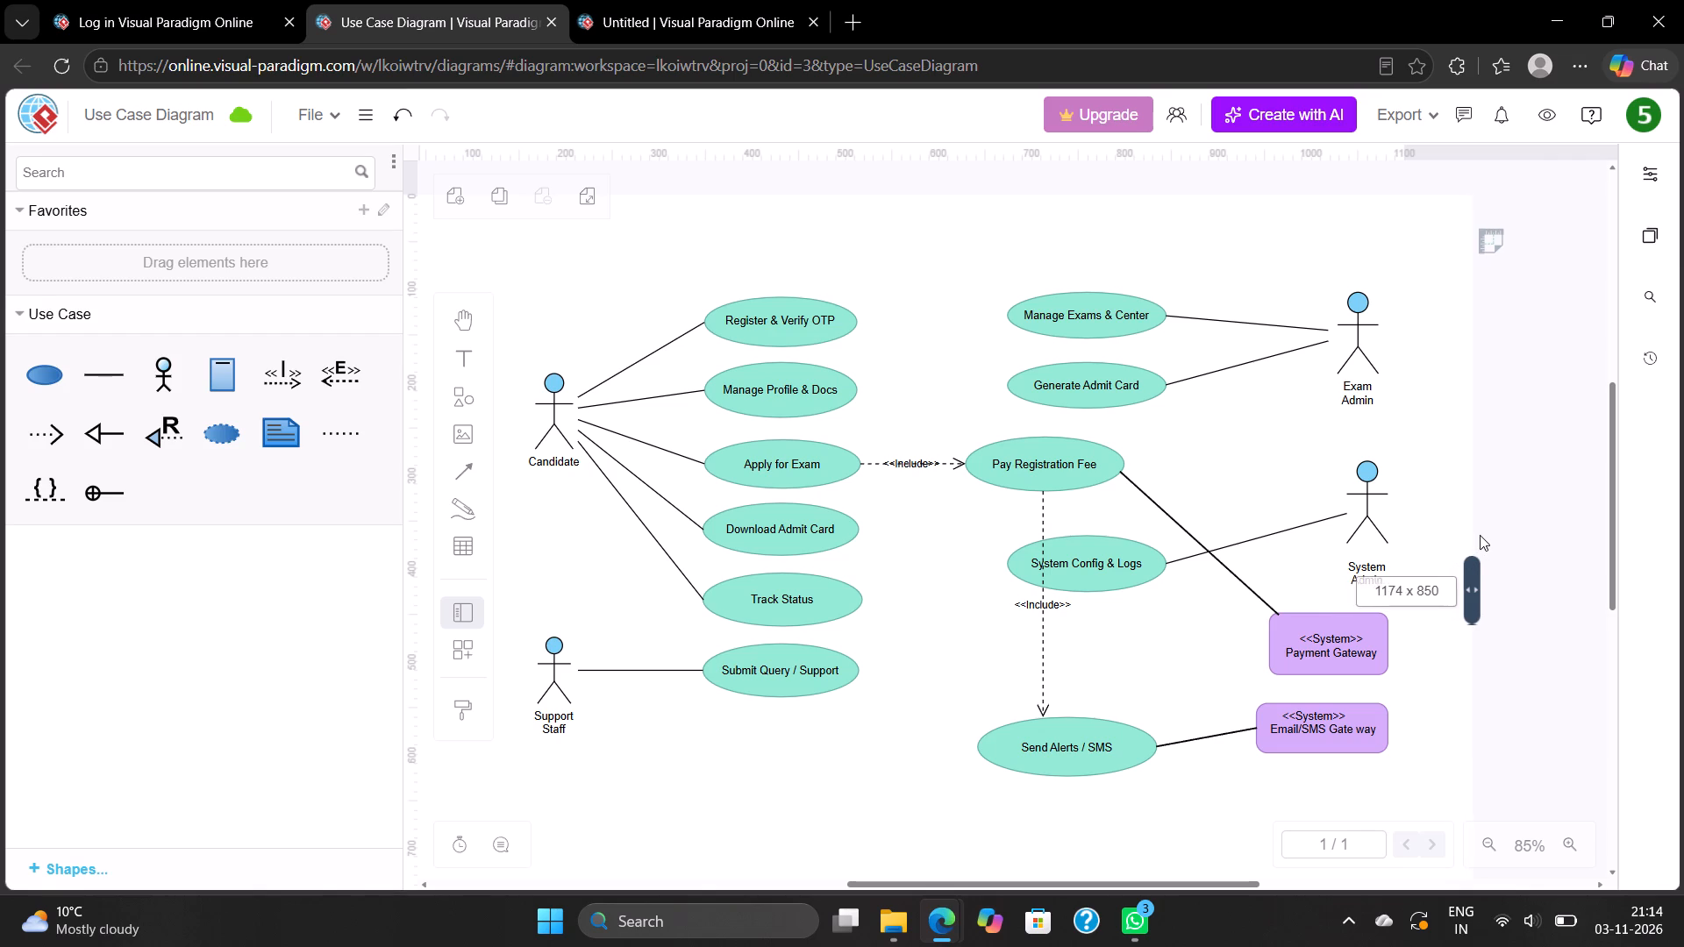
pyautogui.moveTo(1480, 535); pyautogui.dragTo(1534, 524)
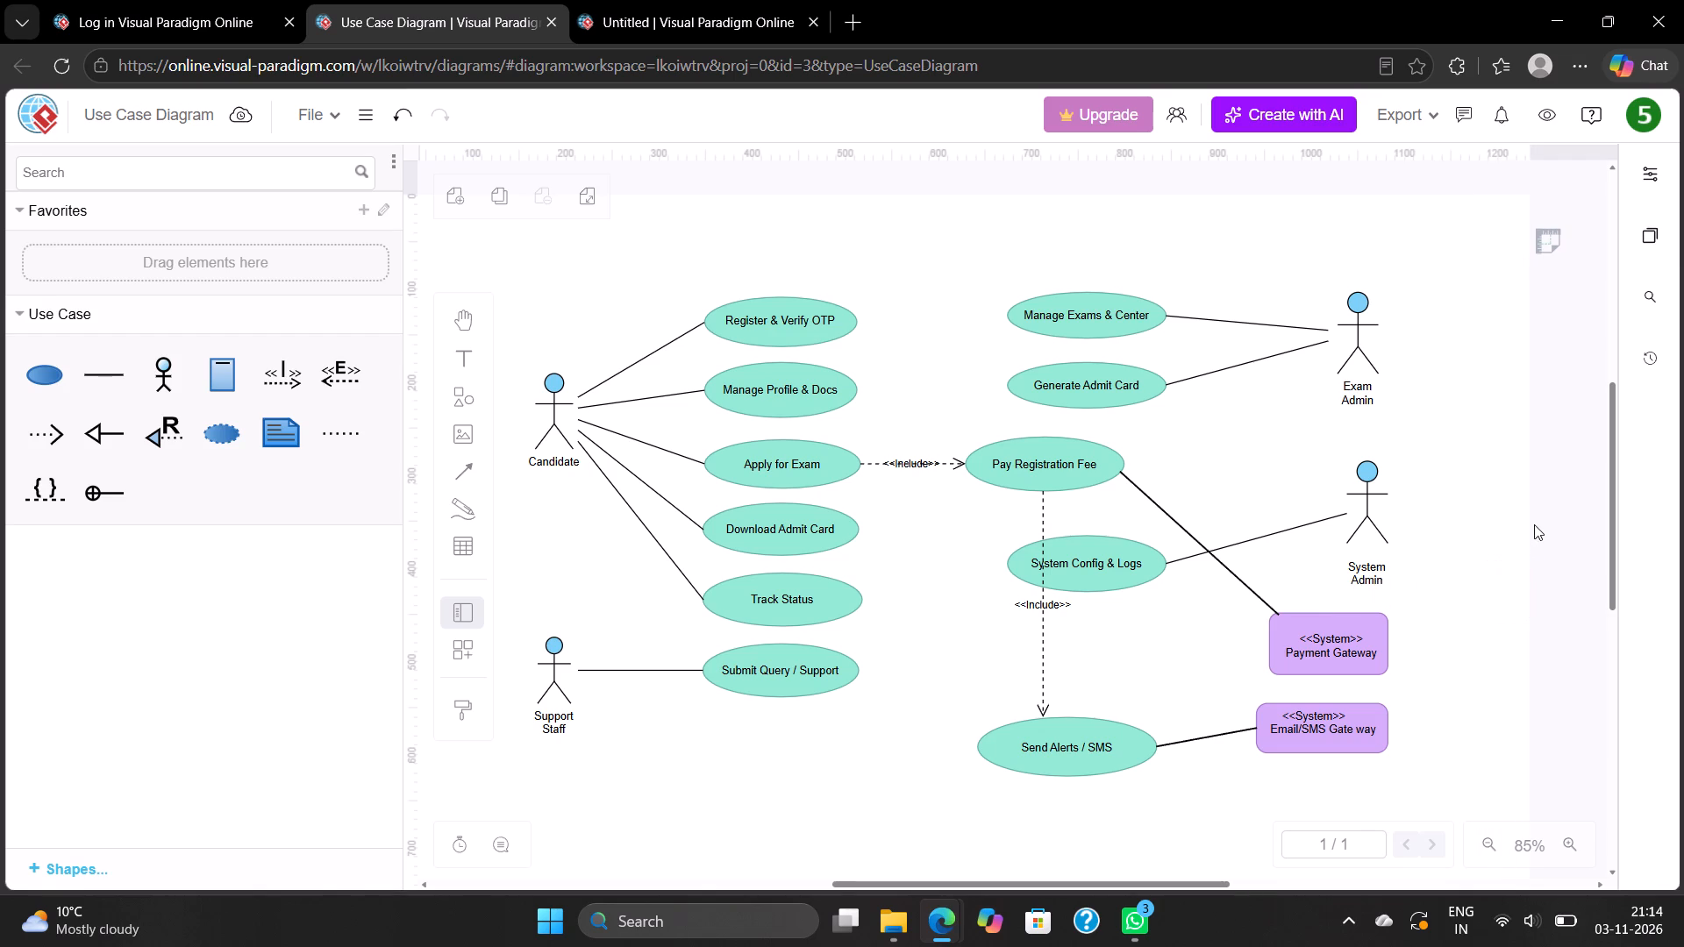
pyautogui.hscroll(-1, 1450, 450)
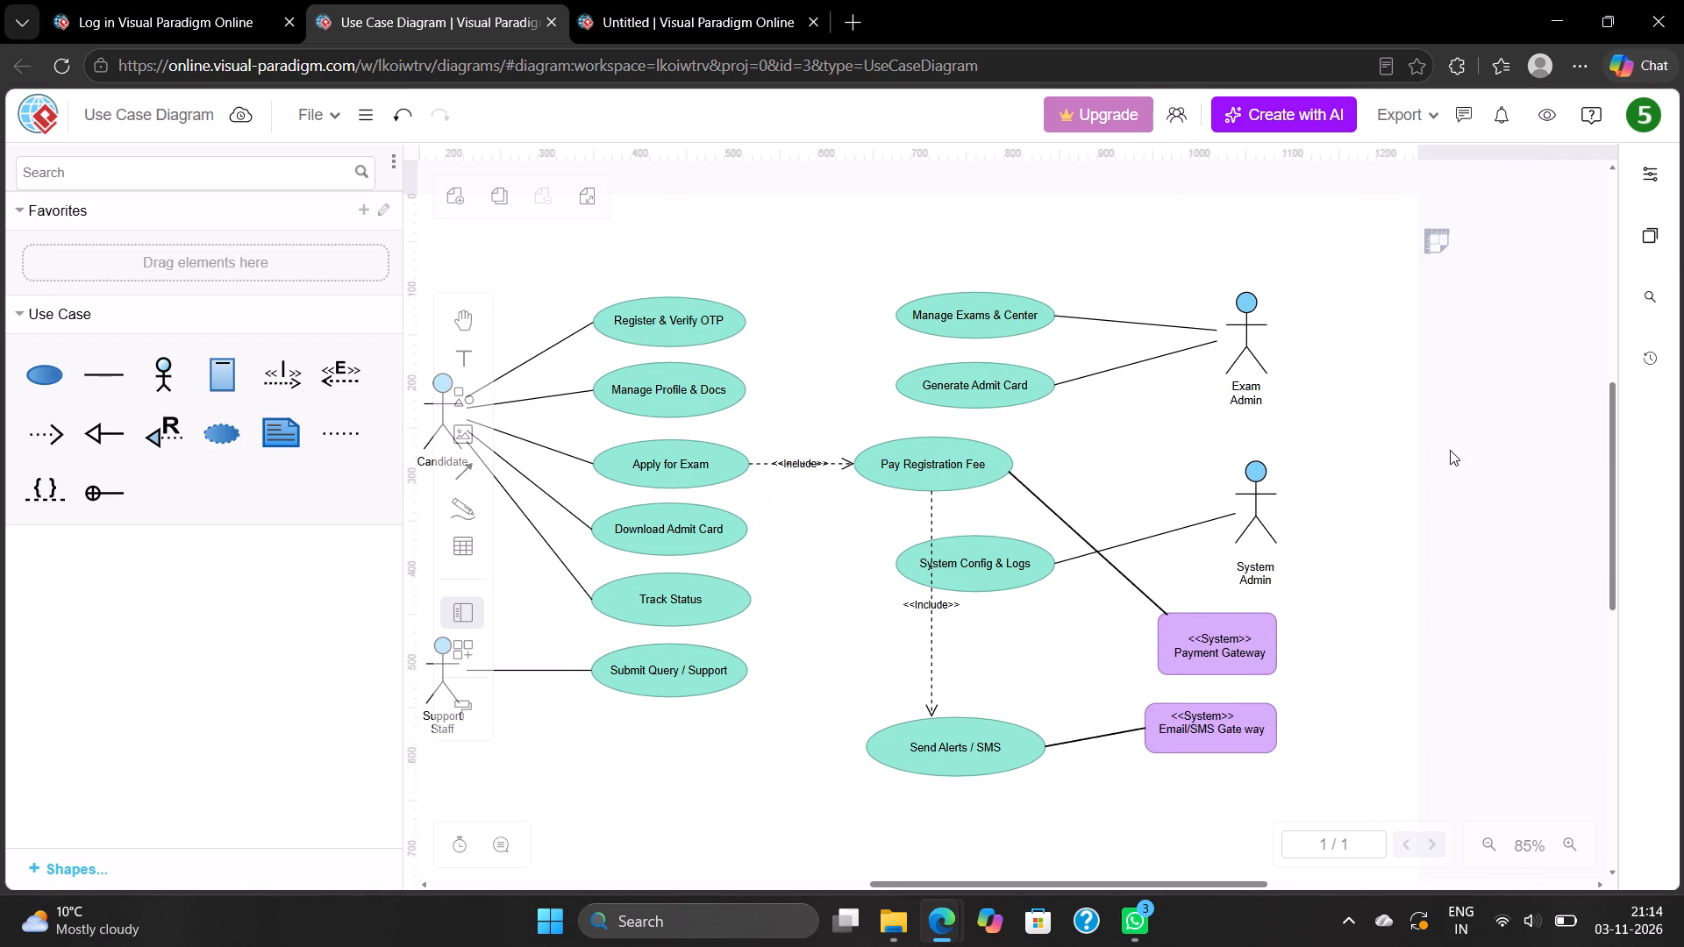
pyautogui.hscroll(-1, 1450, 450)
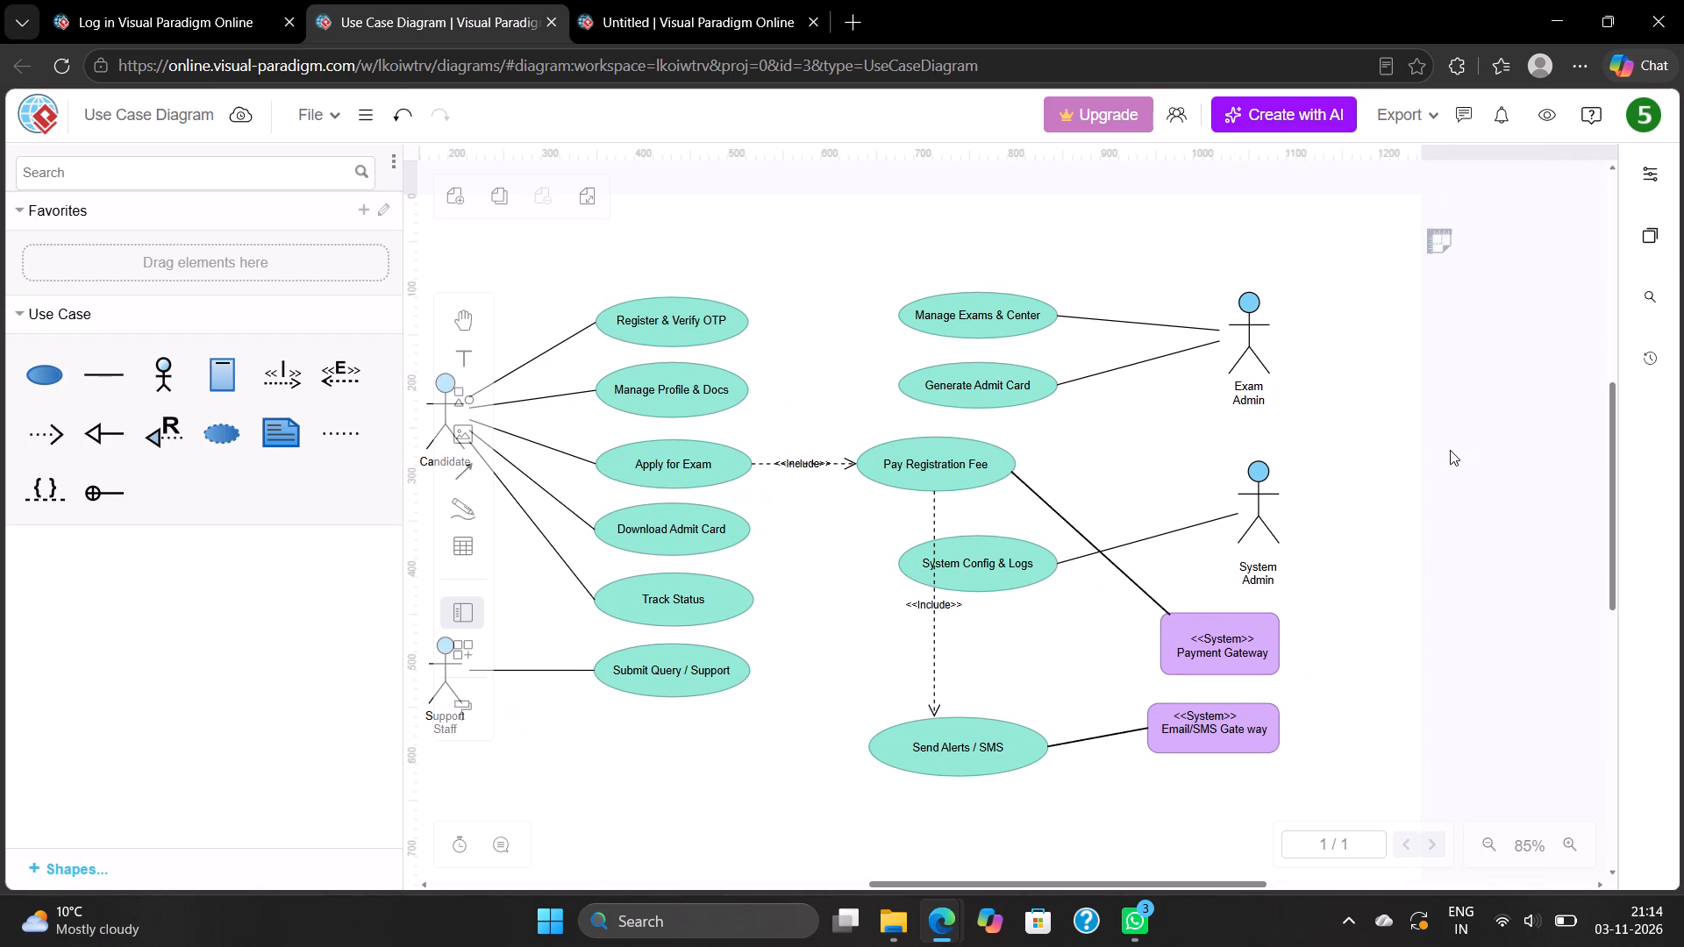
pyautogui.click(1429, 243)
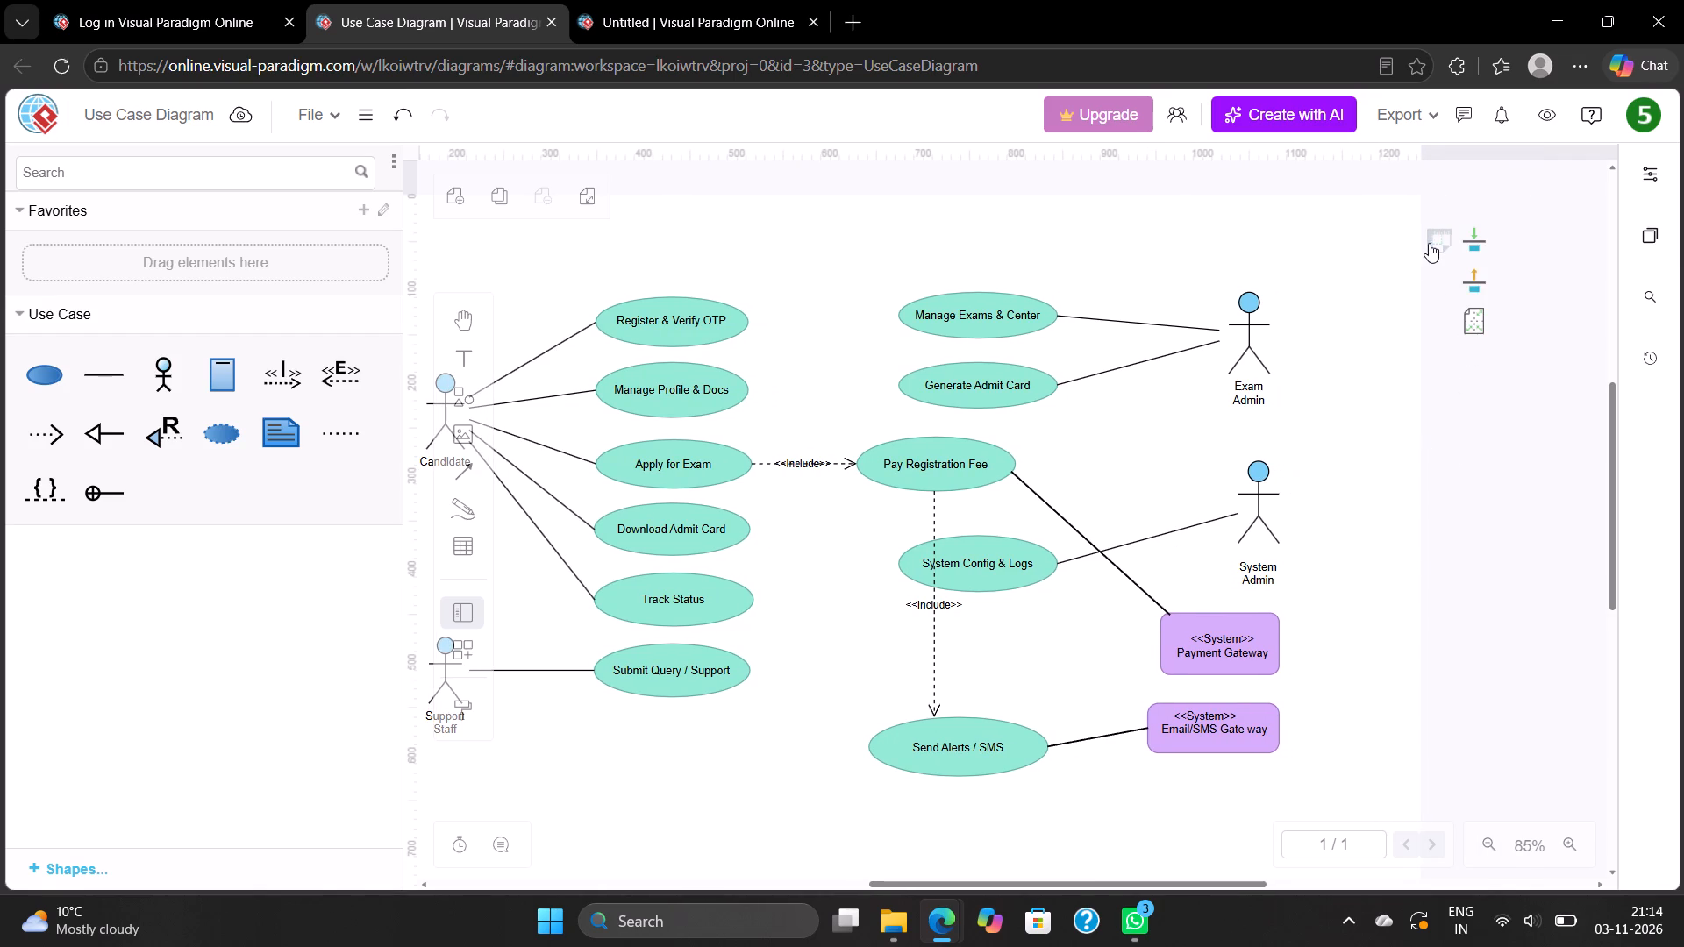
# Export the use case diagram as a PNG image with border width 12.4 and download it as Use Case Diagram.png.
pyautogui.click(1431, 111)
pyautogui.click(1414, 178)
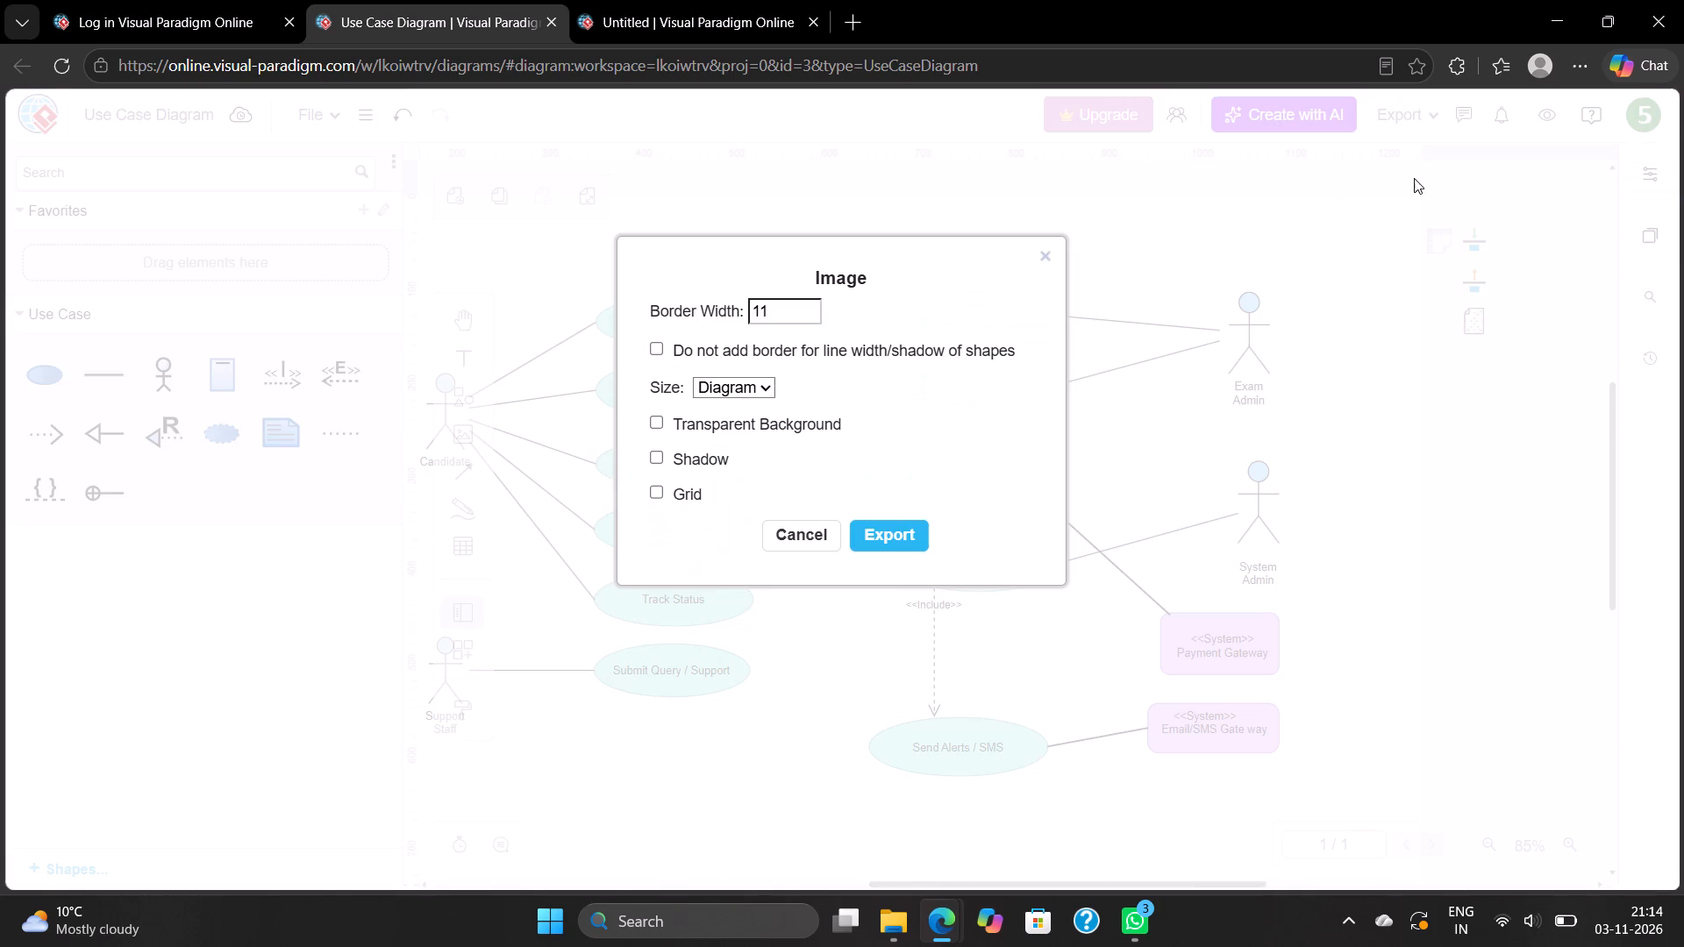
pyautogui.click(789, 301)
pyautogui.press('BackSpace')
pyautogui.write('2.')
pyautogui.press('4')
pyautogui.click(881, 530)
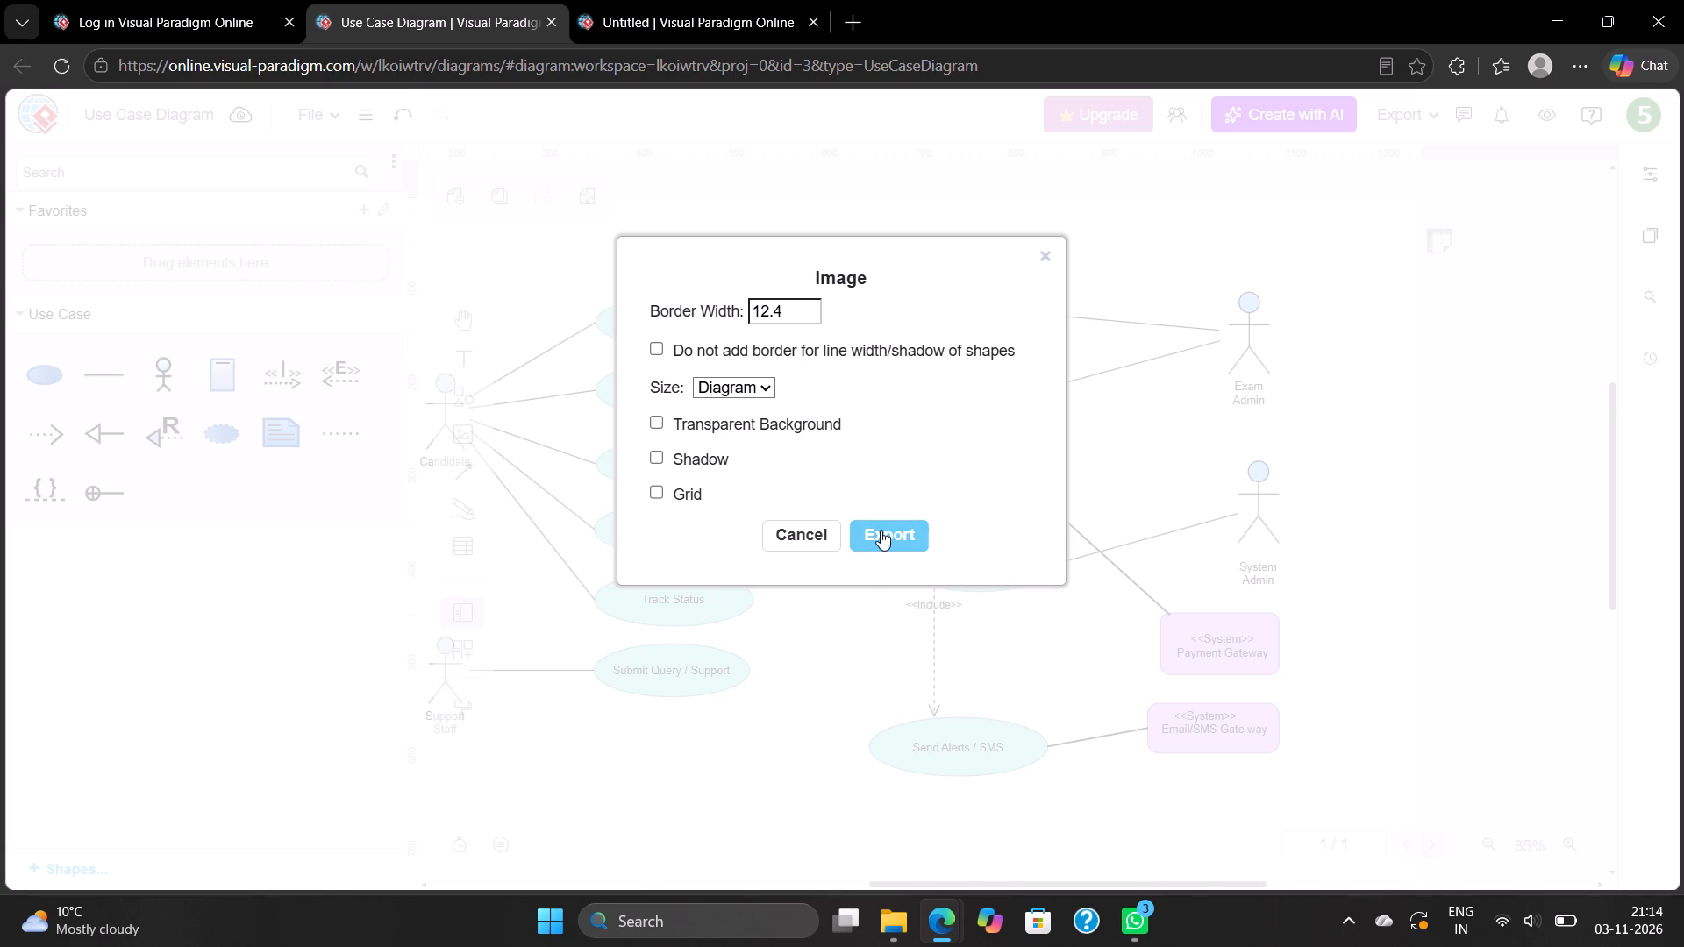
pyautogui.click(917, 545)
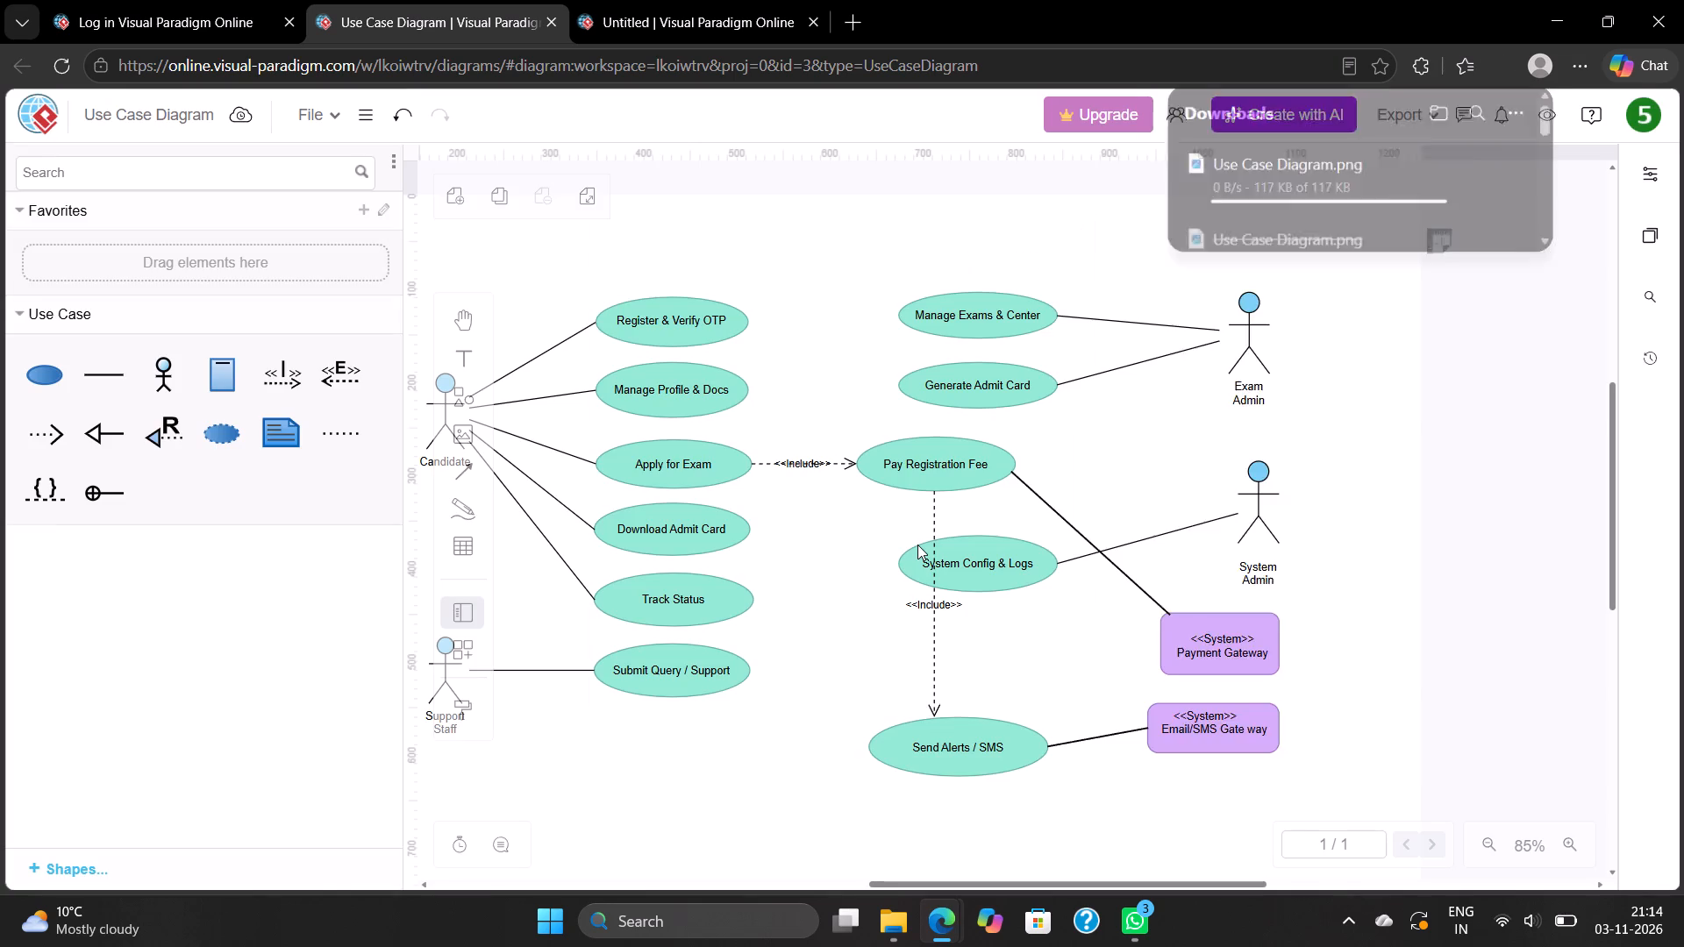
# Open the downloaded Use Case Diagram.png to check the export with the wider border, and close the viewer.
pyautogui.click(1230, 184)
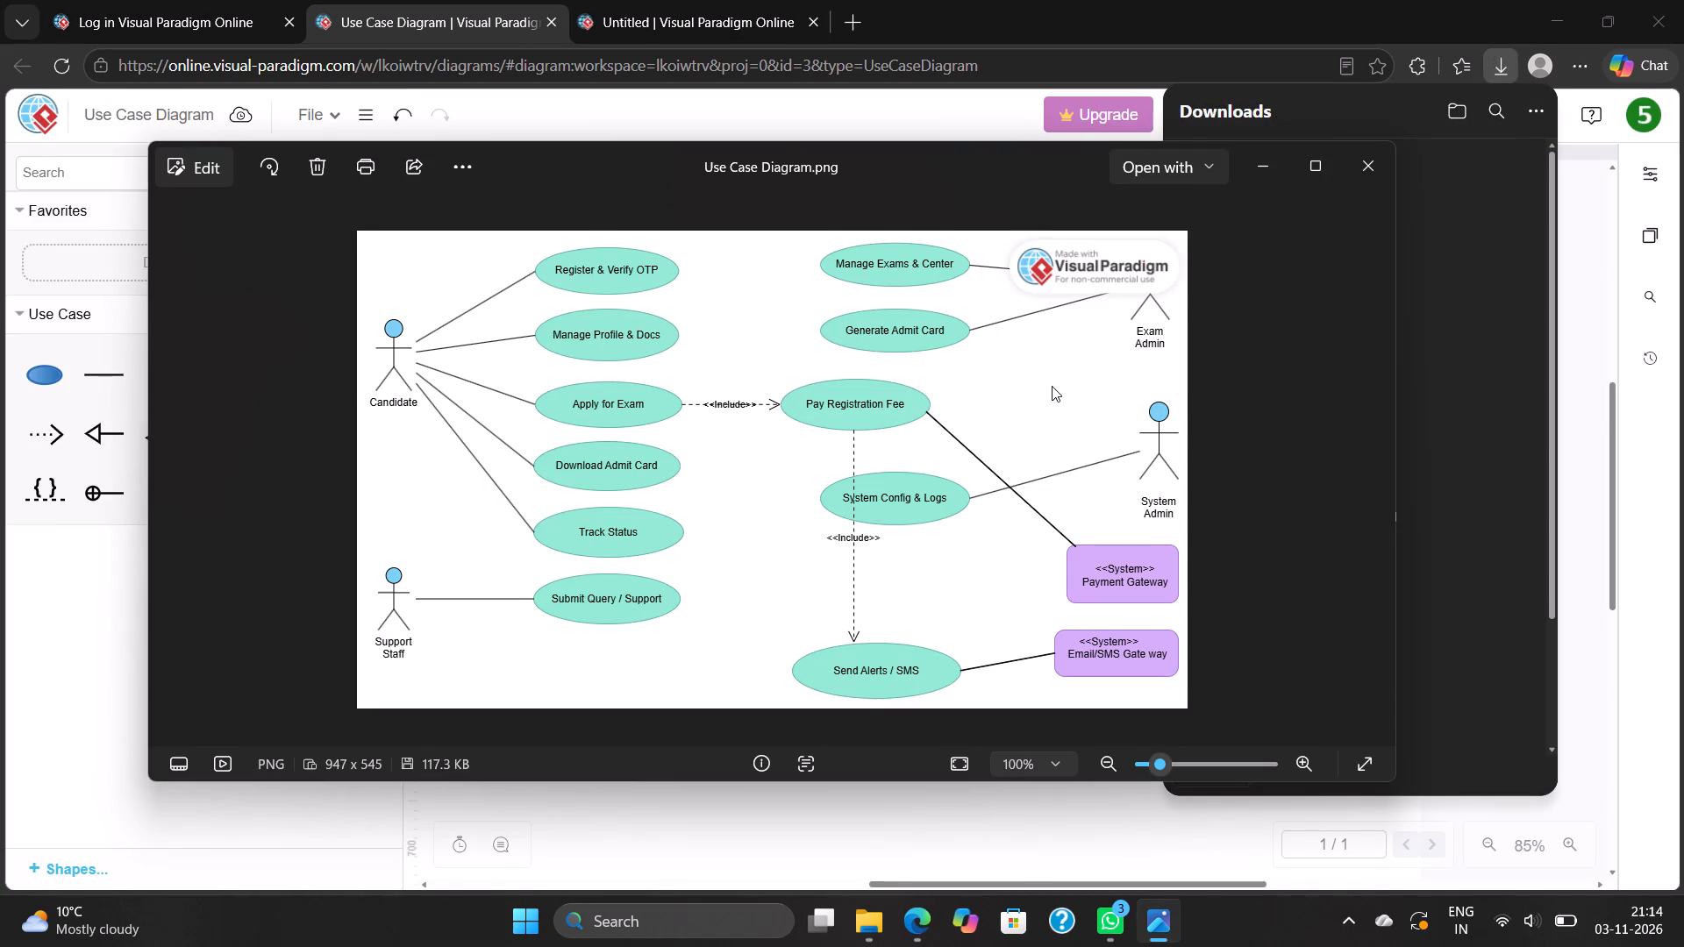
pyautogui.hscroll(-2, 1052, 386)
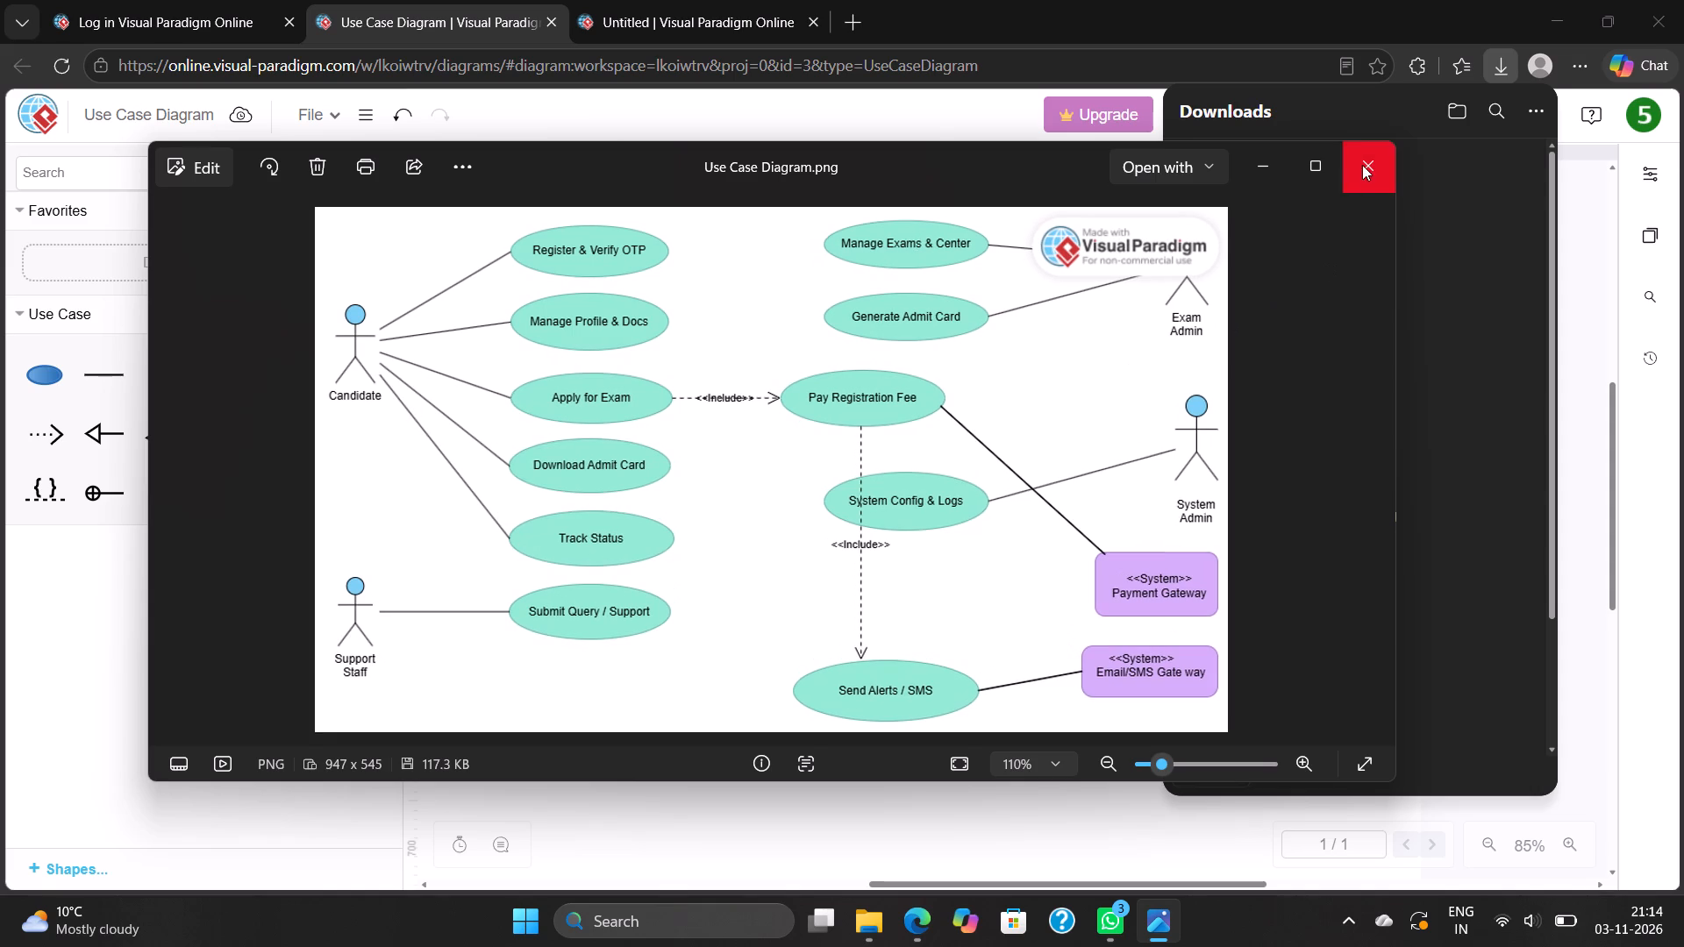
pyautogui.click(1362, 165)
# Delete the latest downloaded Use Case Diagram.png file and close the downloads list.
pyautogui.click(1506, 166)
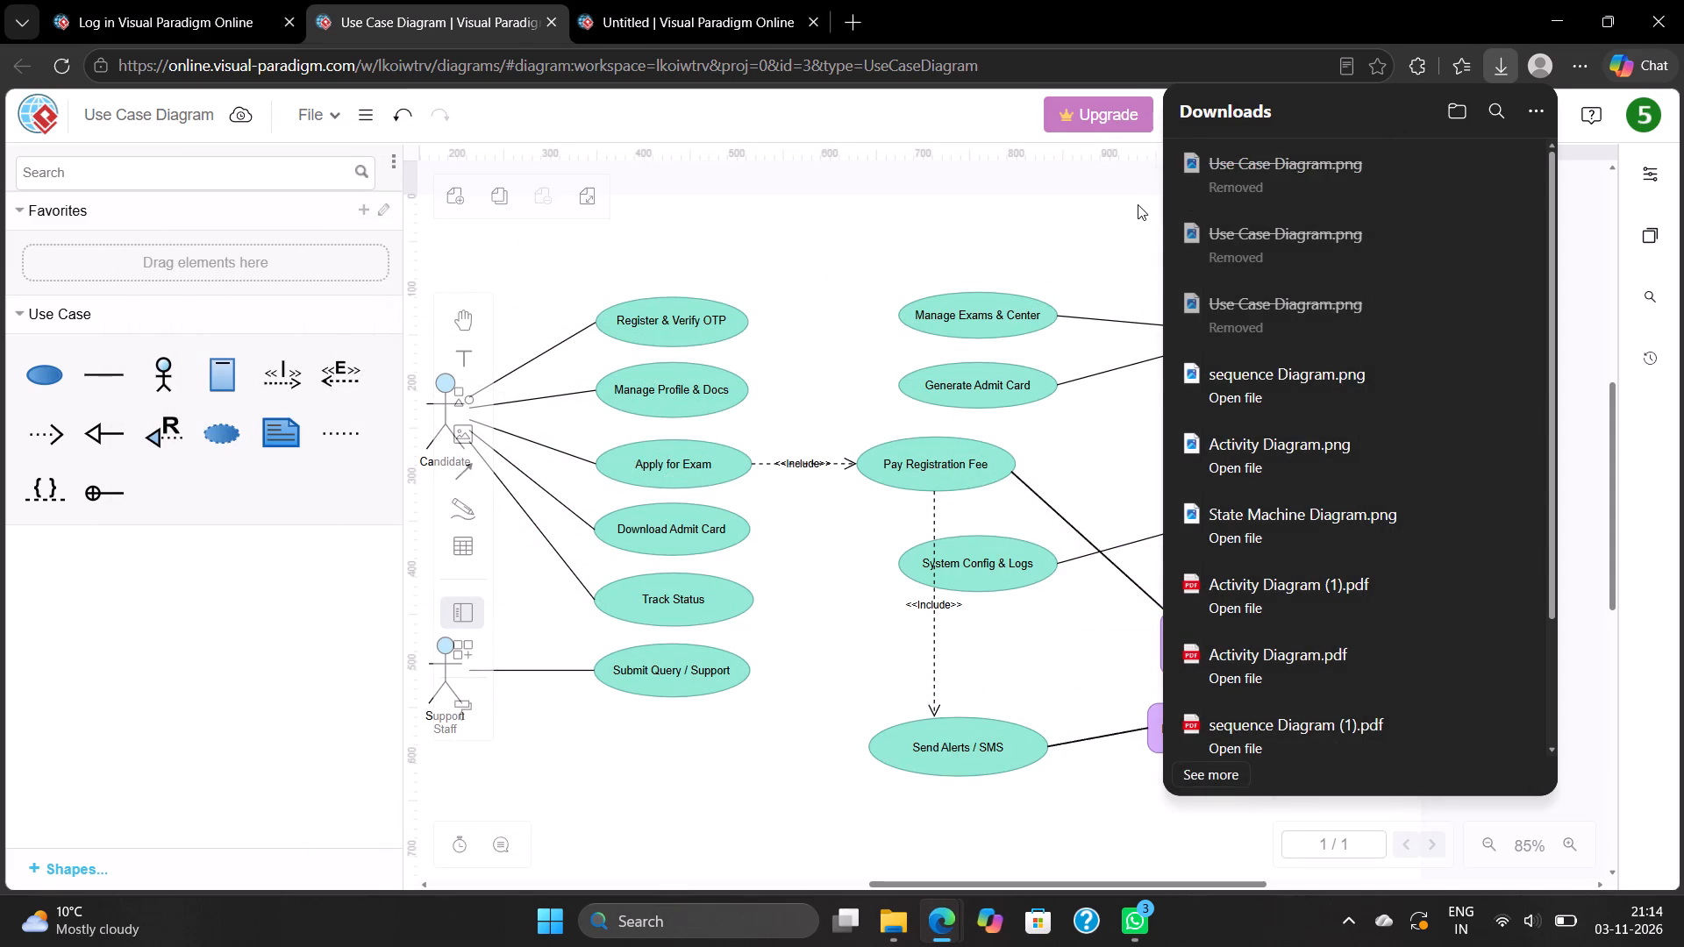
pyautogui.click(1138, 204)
# Widen the use case diagram's page further beyond the admin actors to about 1315 wide.
pyautogui.click(1434, 242)
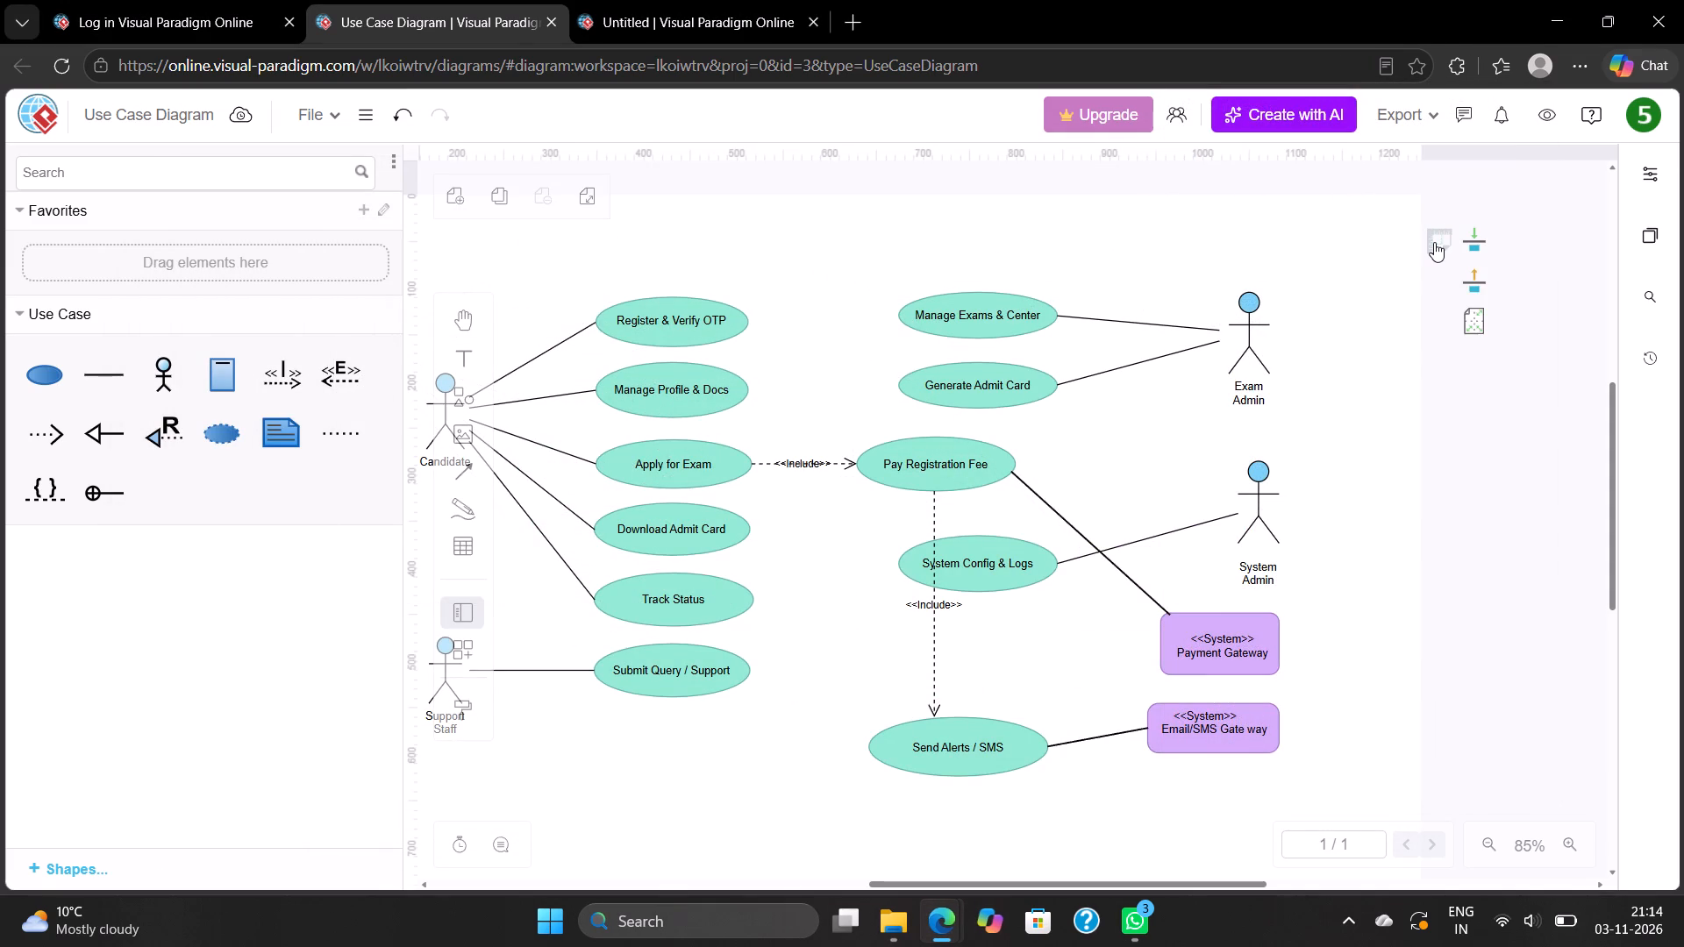
pyautogui.click(1473, 323)
pyautogui.moveTo(1424, 580); pyautogui.dragTo(1480, 574)
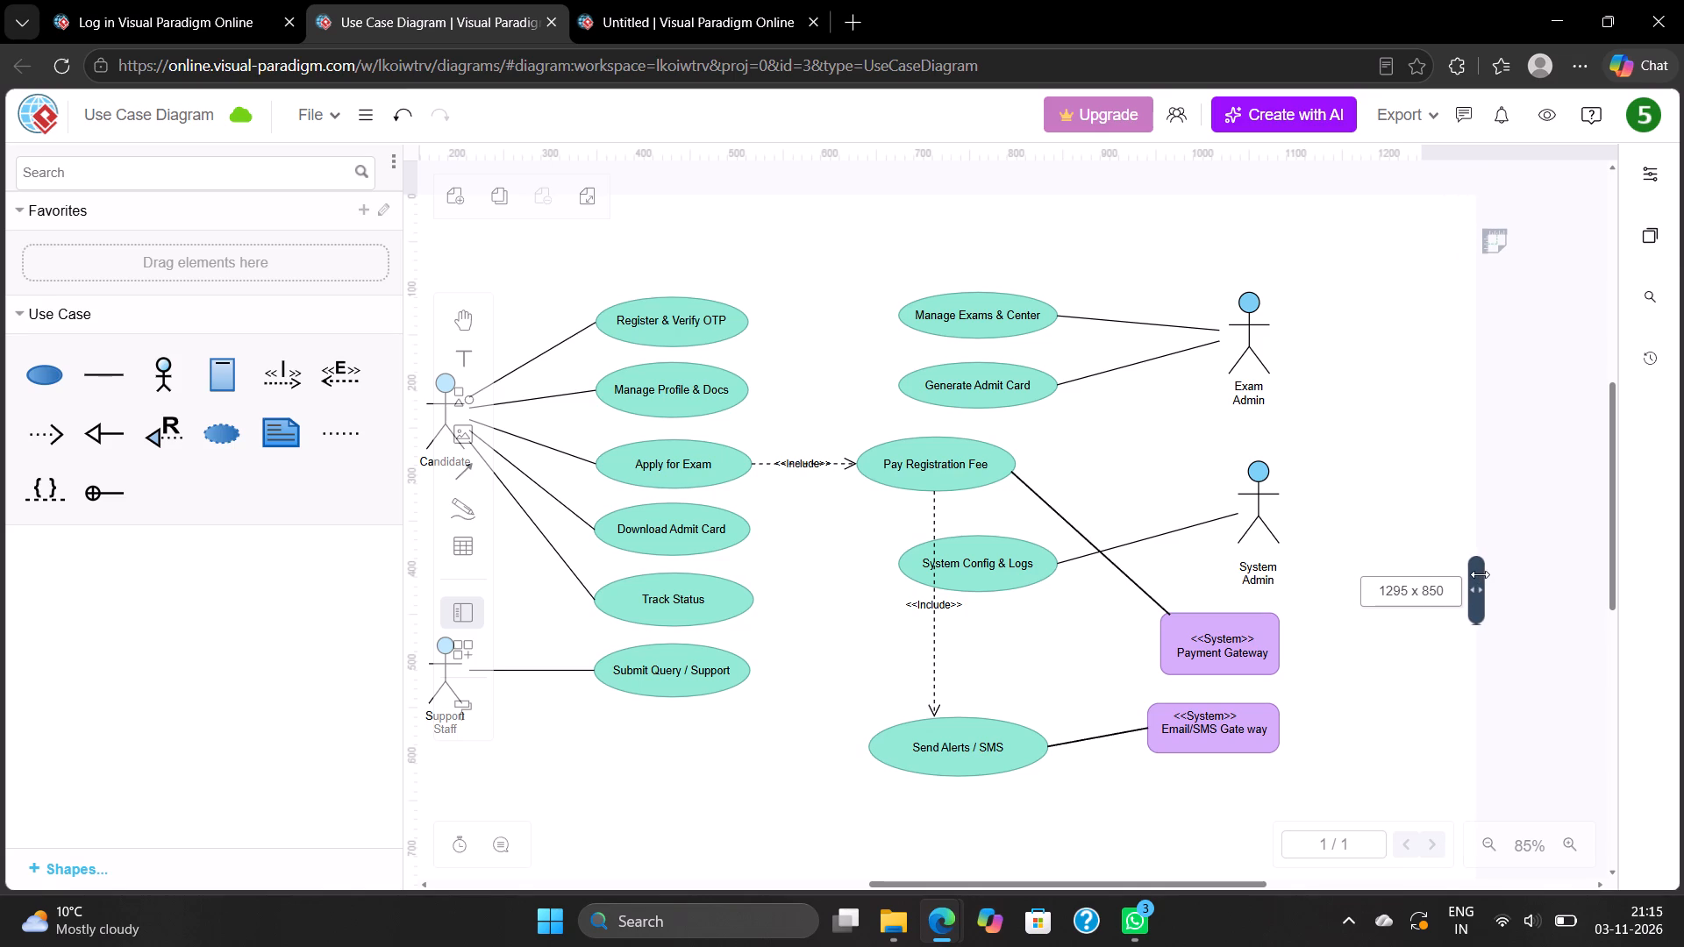
pyautogui.moveTo(1480, 574); pyautogui.dragTo(1498, 574)
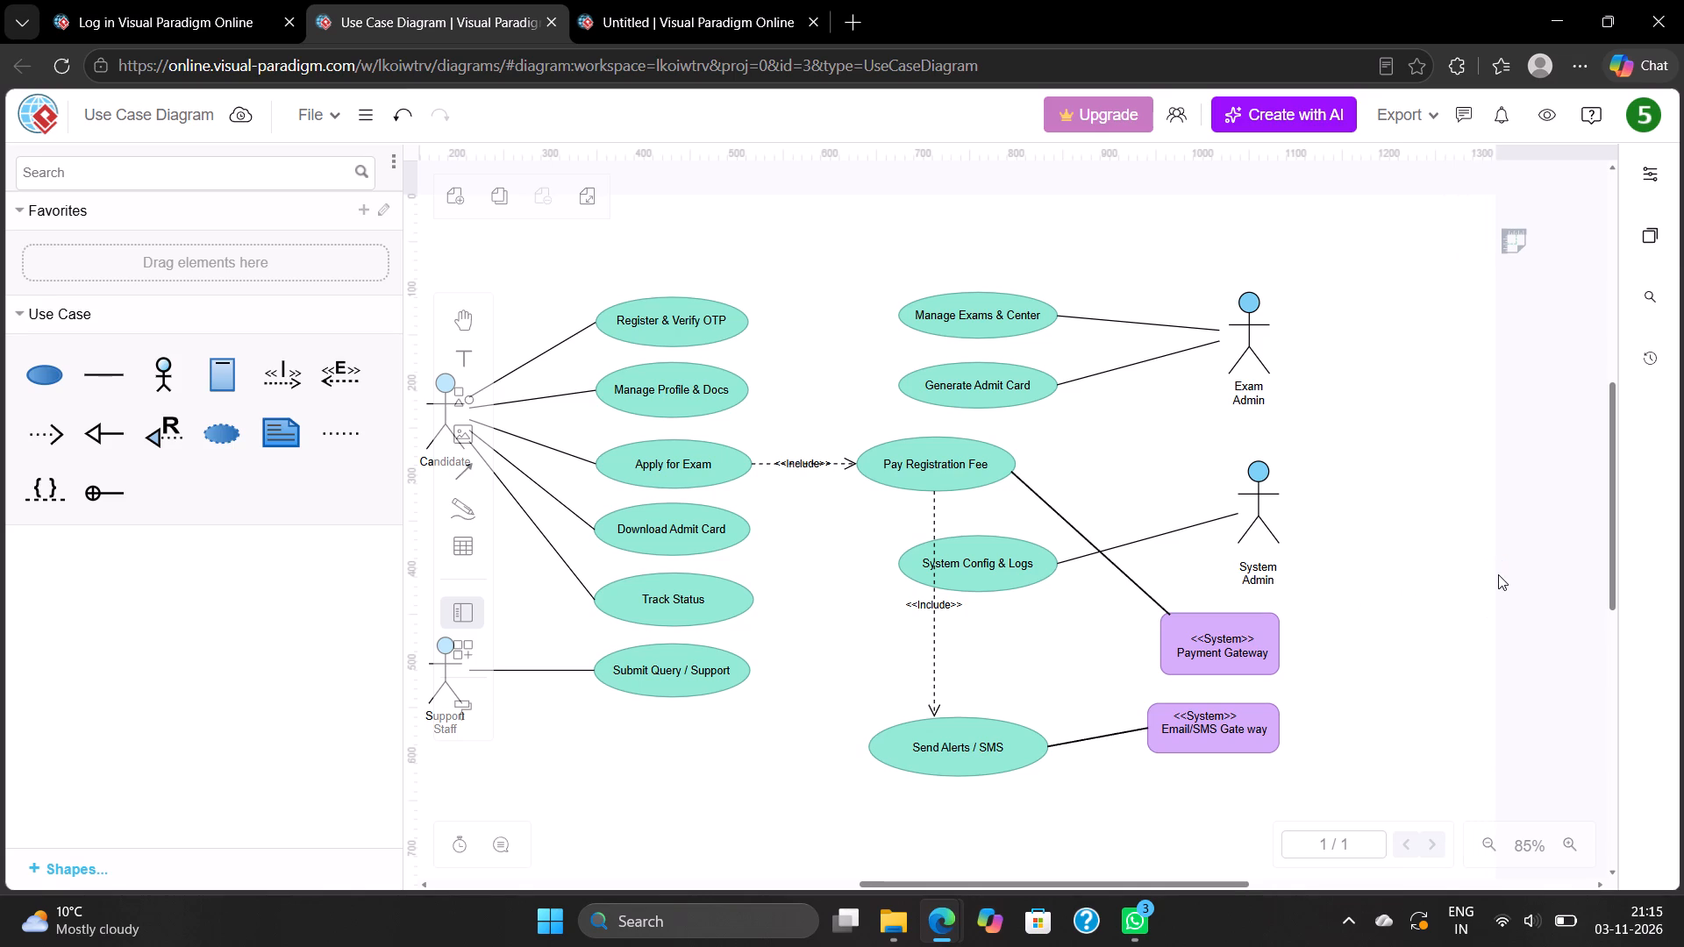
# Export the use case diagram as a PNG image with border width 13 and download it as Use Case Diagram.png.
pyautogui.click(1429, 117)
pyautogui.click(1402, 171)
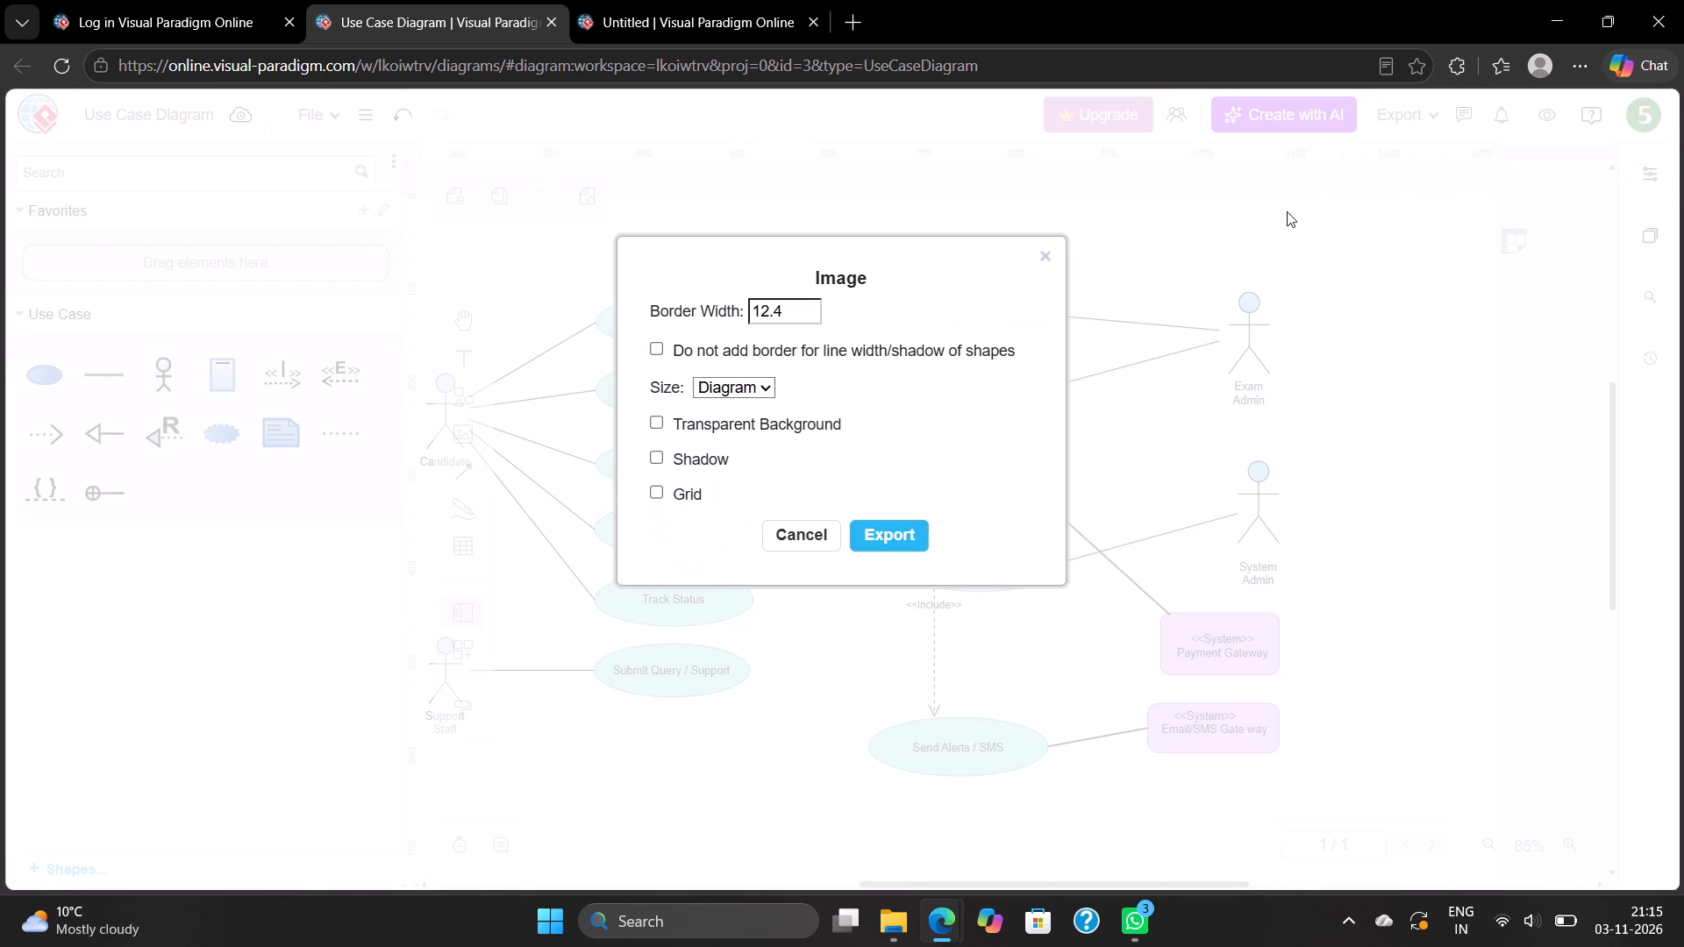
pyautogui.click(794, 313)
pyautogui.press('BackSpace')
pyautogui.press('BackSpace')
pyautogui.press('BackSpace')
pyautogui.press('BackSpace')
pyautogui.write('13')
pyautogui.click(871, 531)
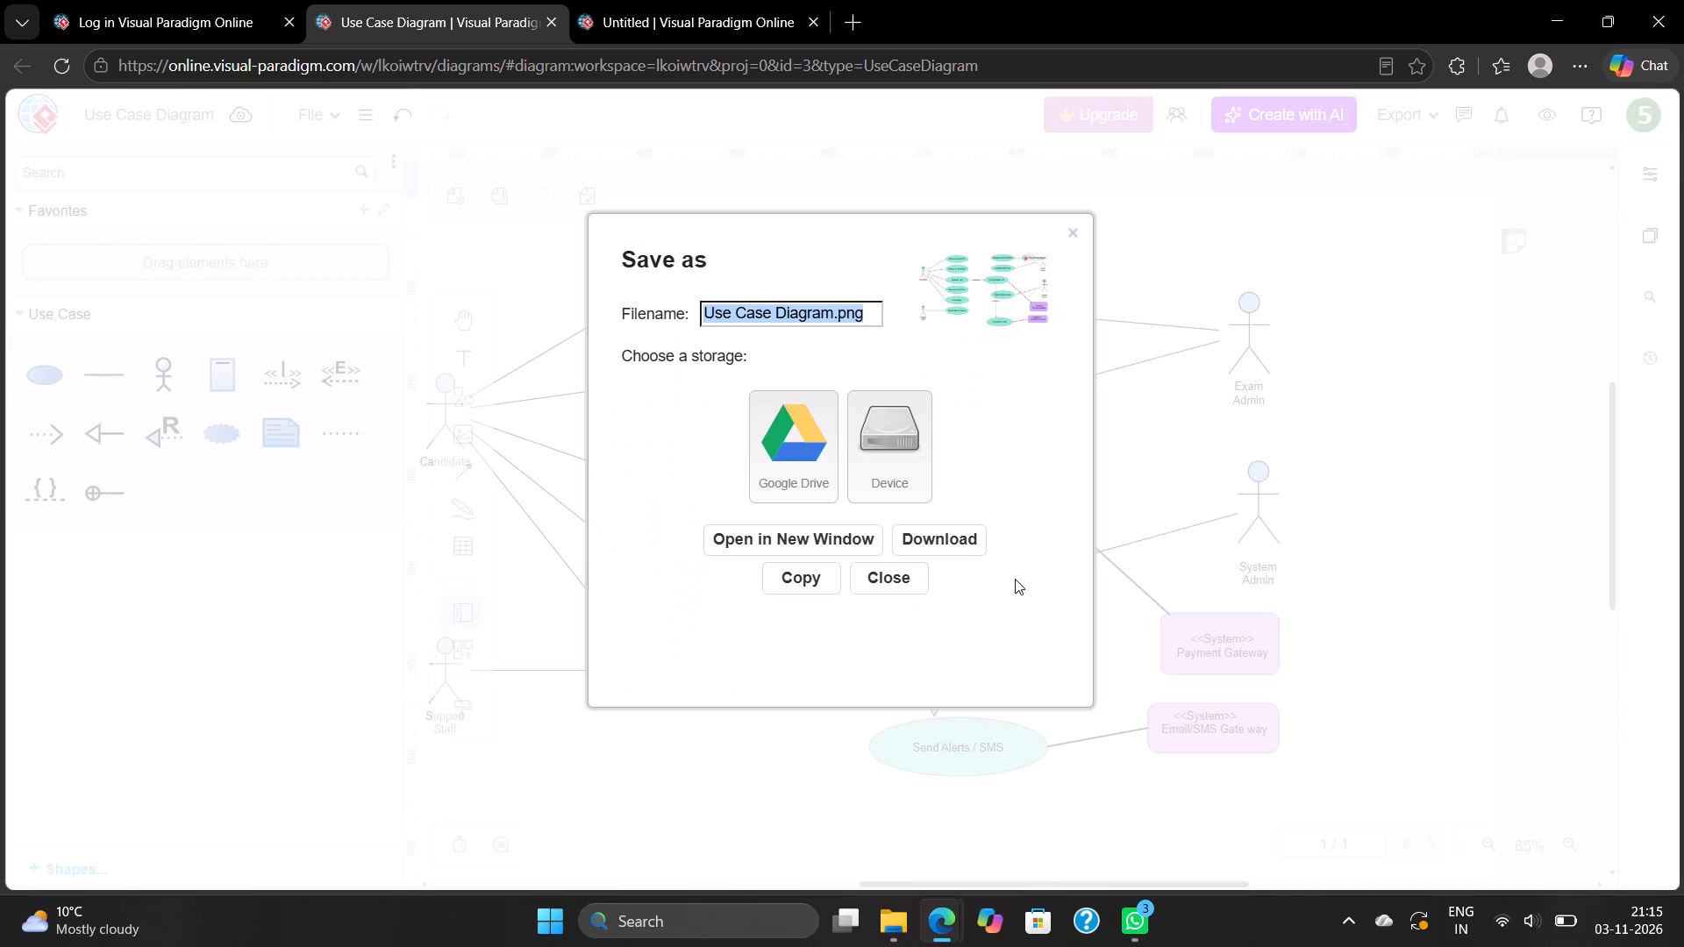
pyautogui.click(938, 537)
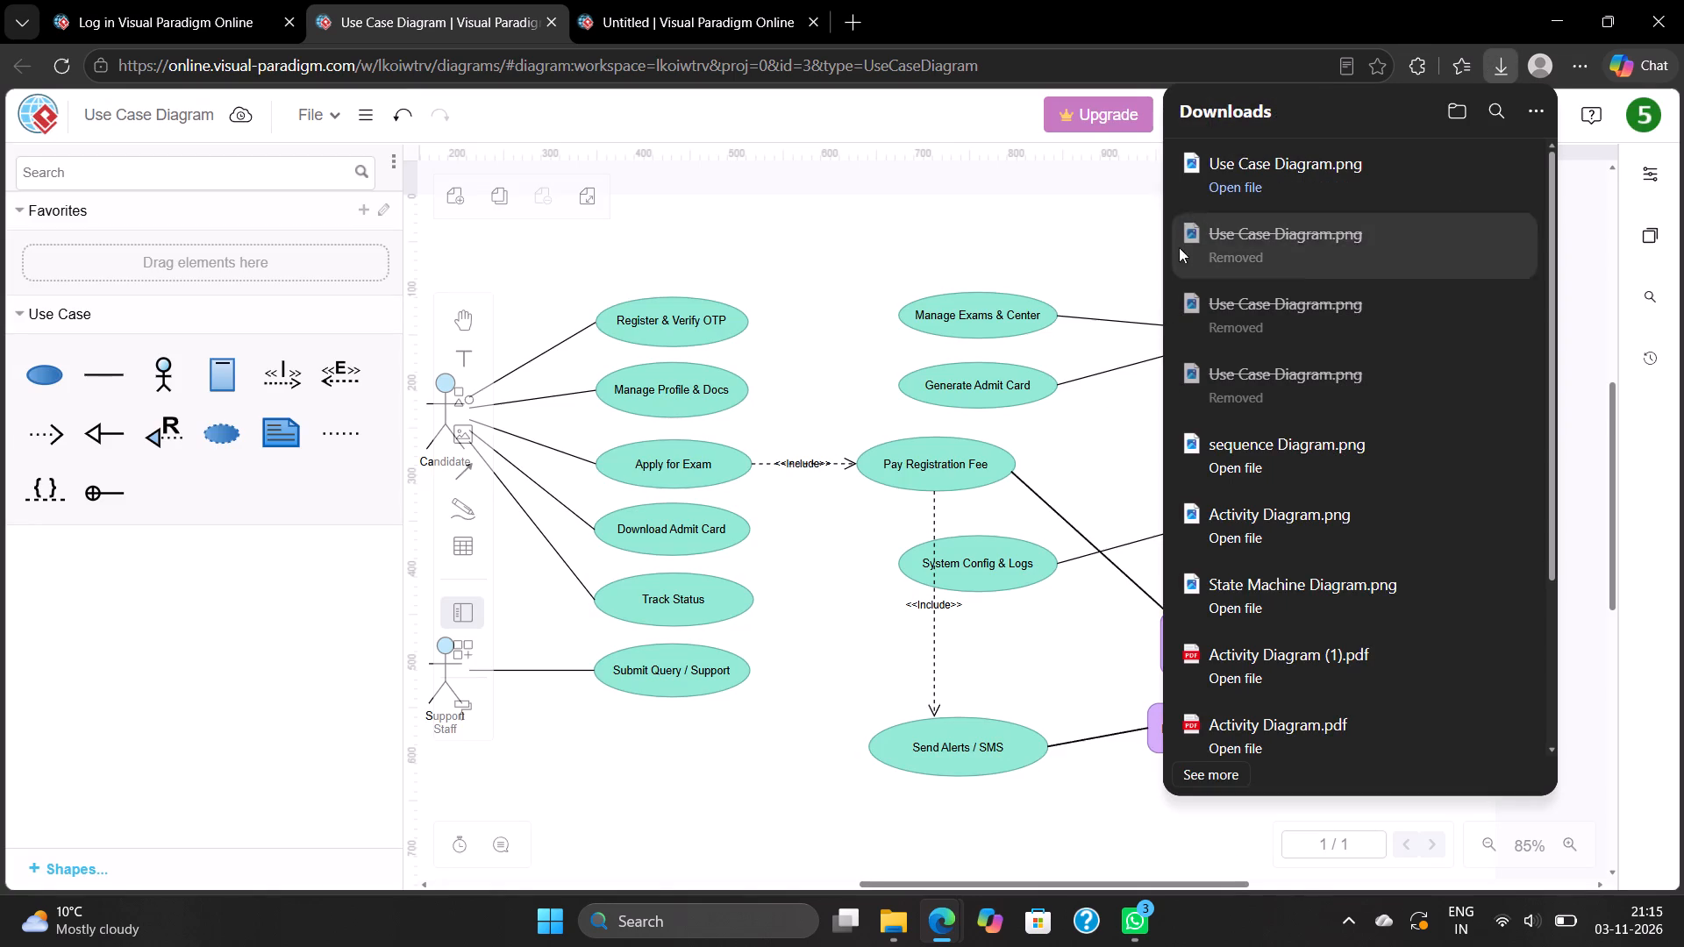
# Open the downloaded Use Case Diagram.png to inspect the export with the new border, and close the viewer.
pyautogui.click(1228, 174)
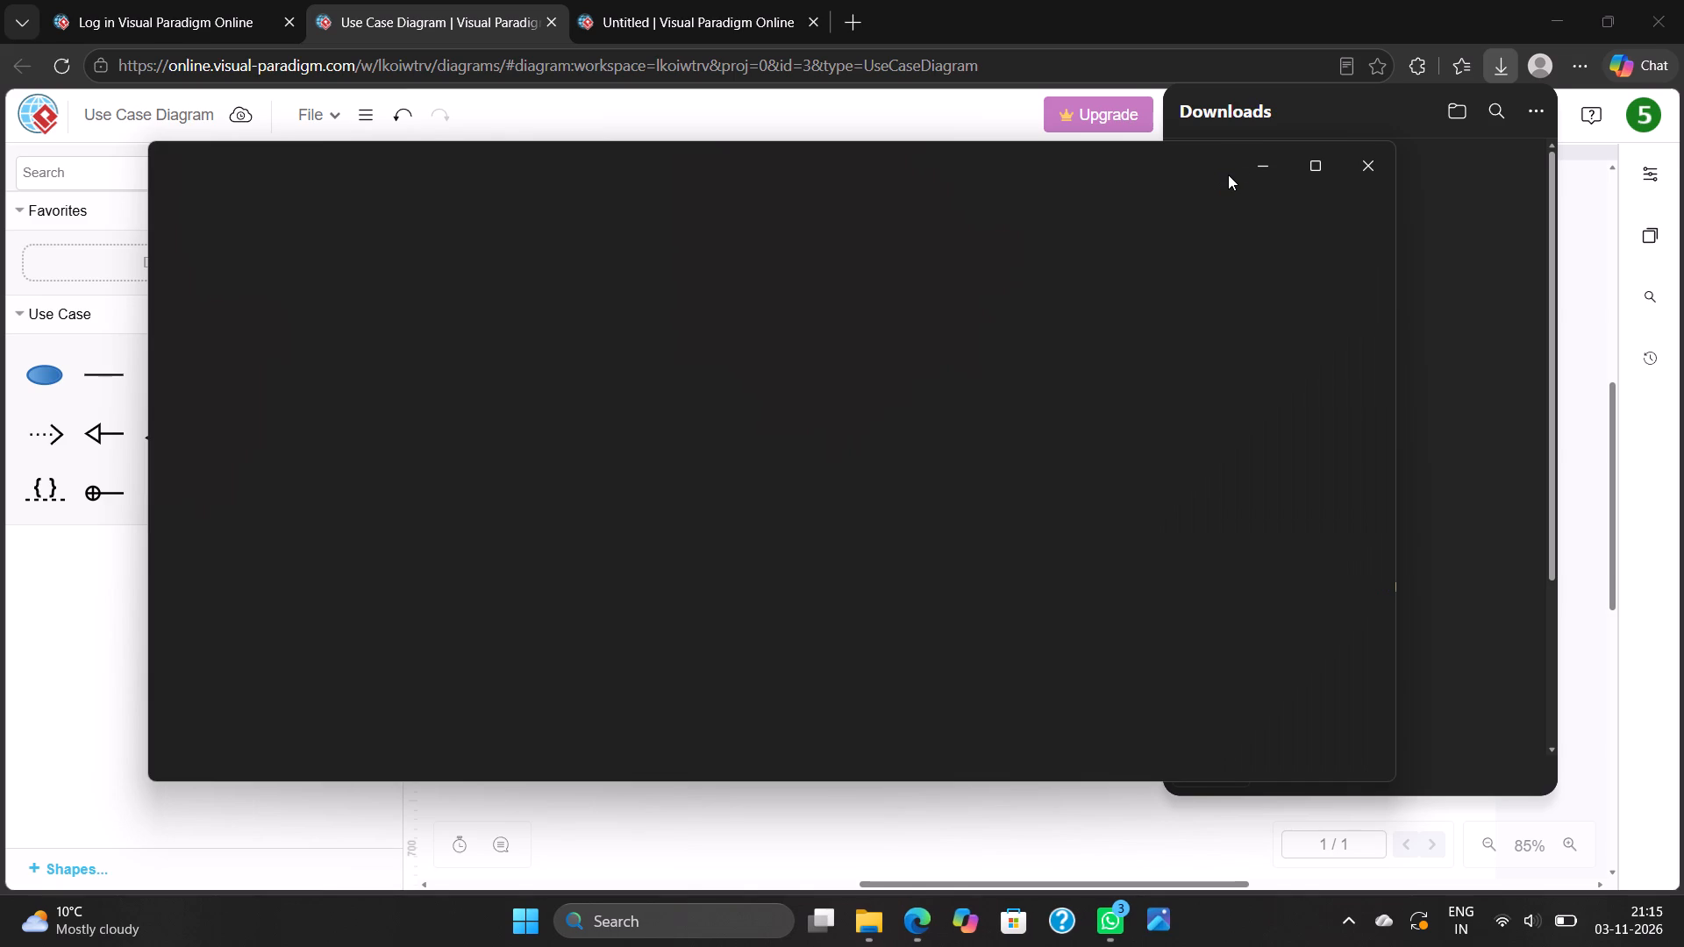
pyautogui.scroll(1, 1018, 384)
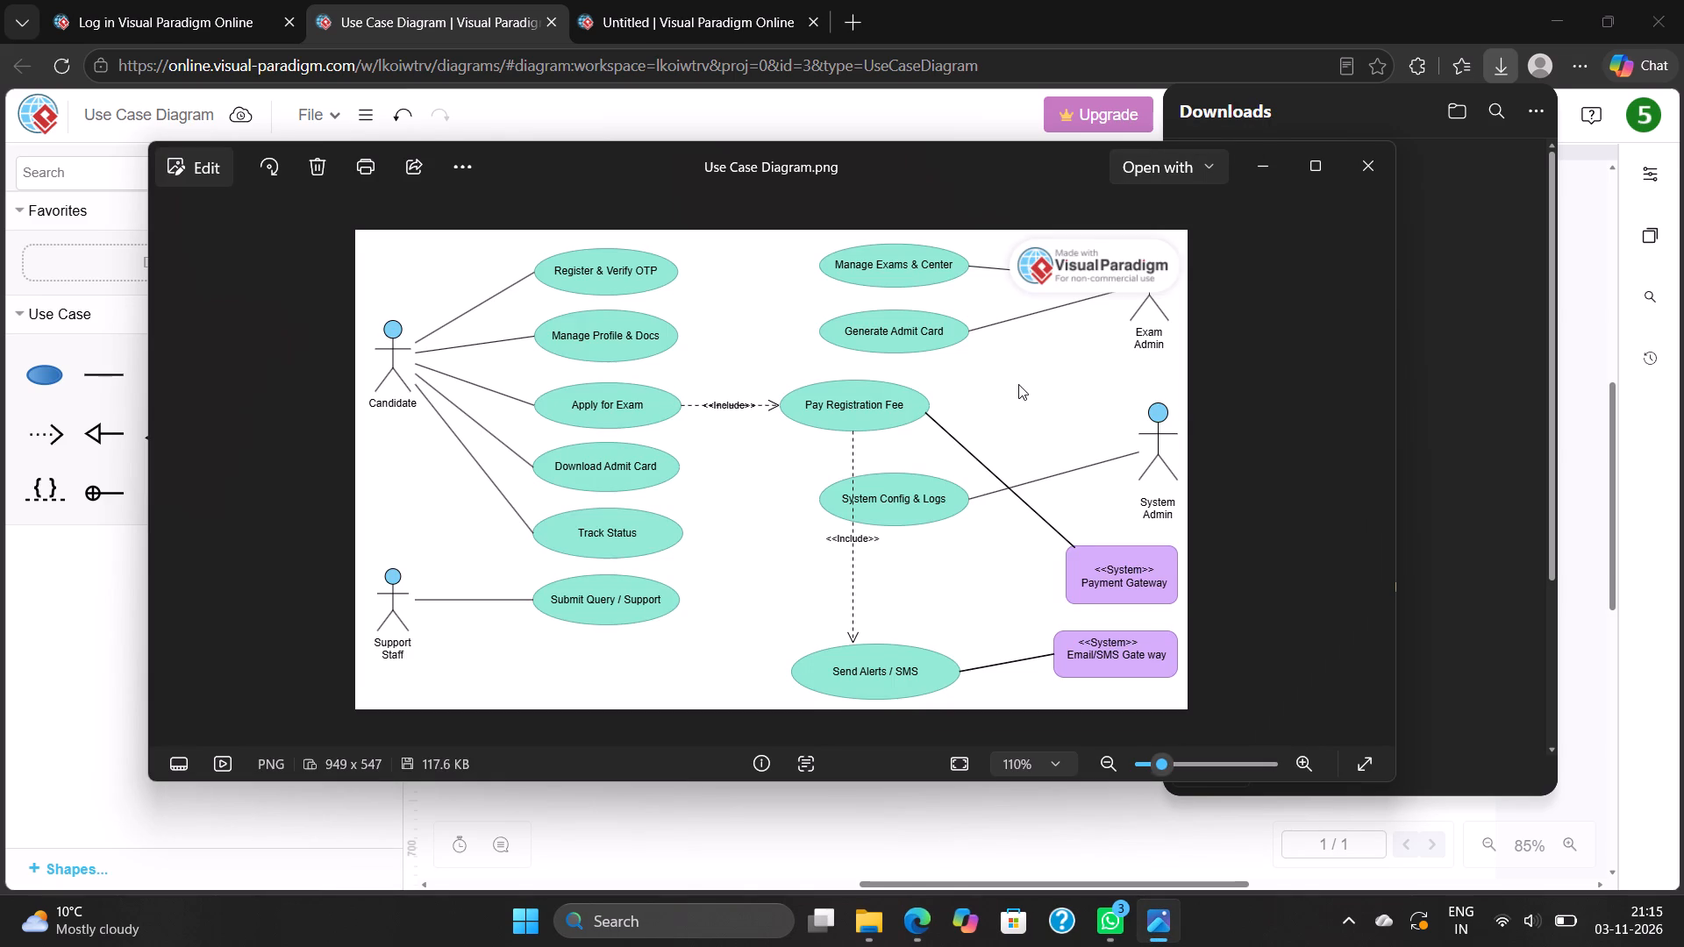
pyautogui.scroll(1, 1018, 384)
pyautogui.keyDown('ctrl'); pyautogui.scroll(-5, 1018, 384); pyautogui.keyUp('ctrl')
pyautogui.click(1371, 185)
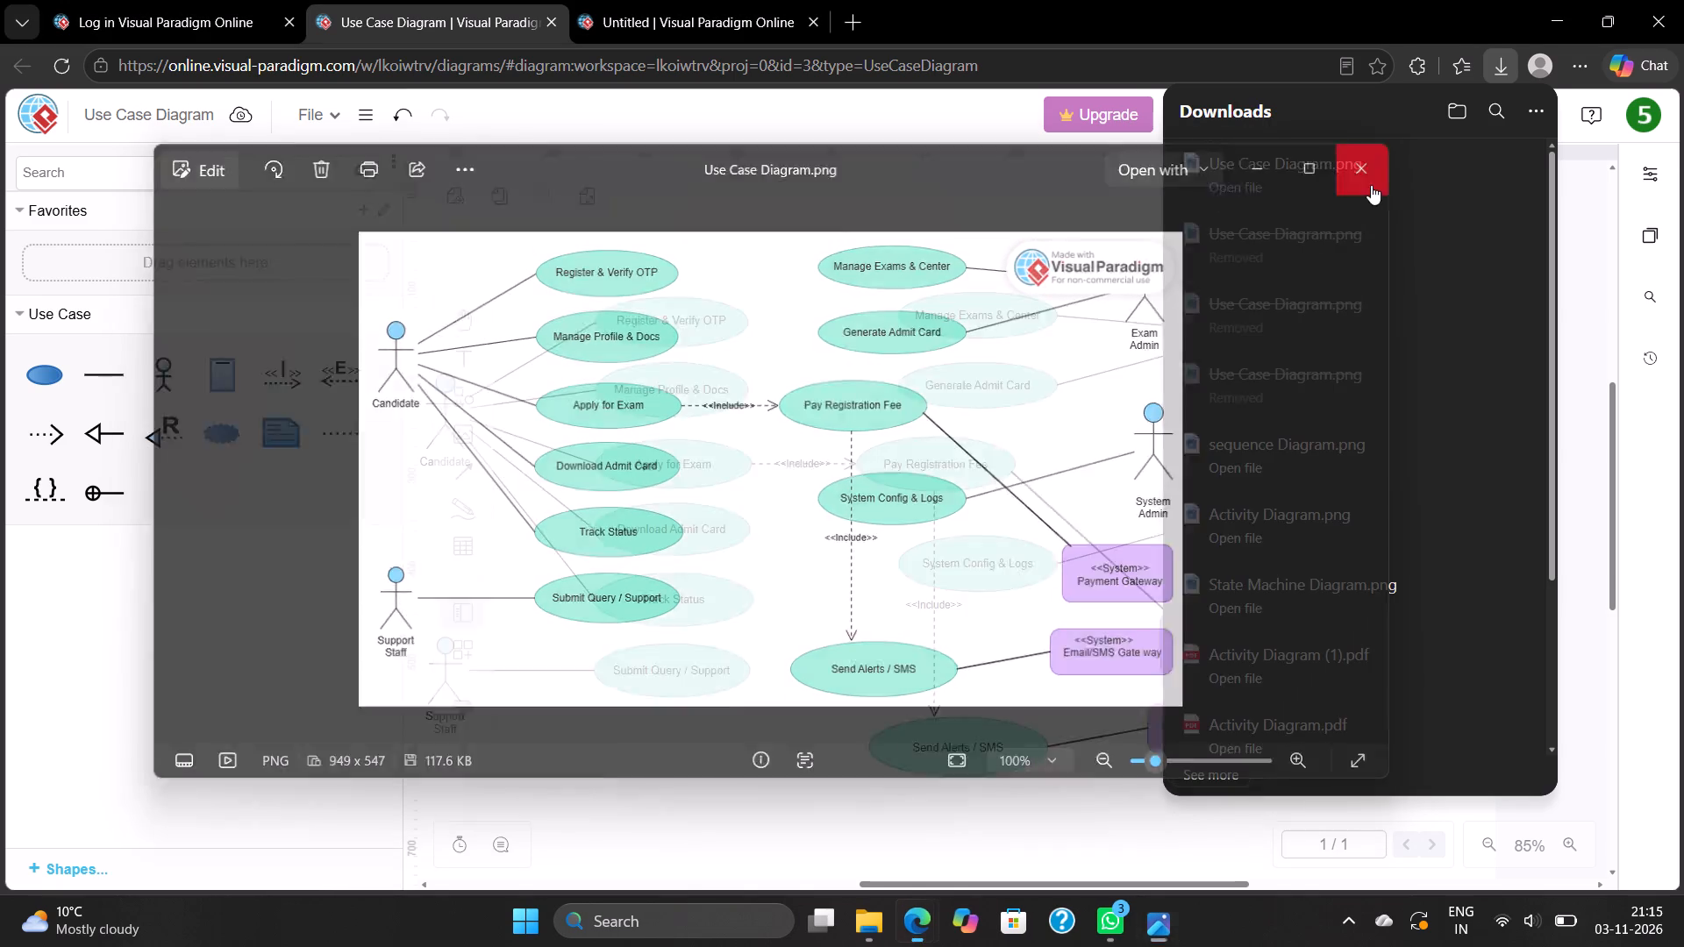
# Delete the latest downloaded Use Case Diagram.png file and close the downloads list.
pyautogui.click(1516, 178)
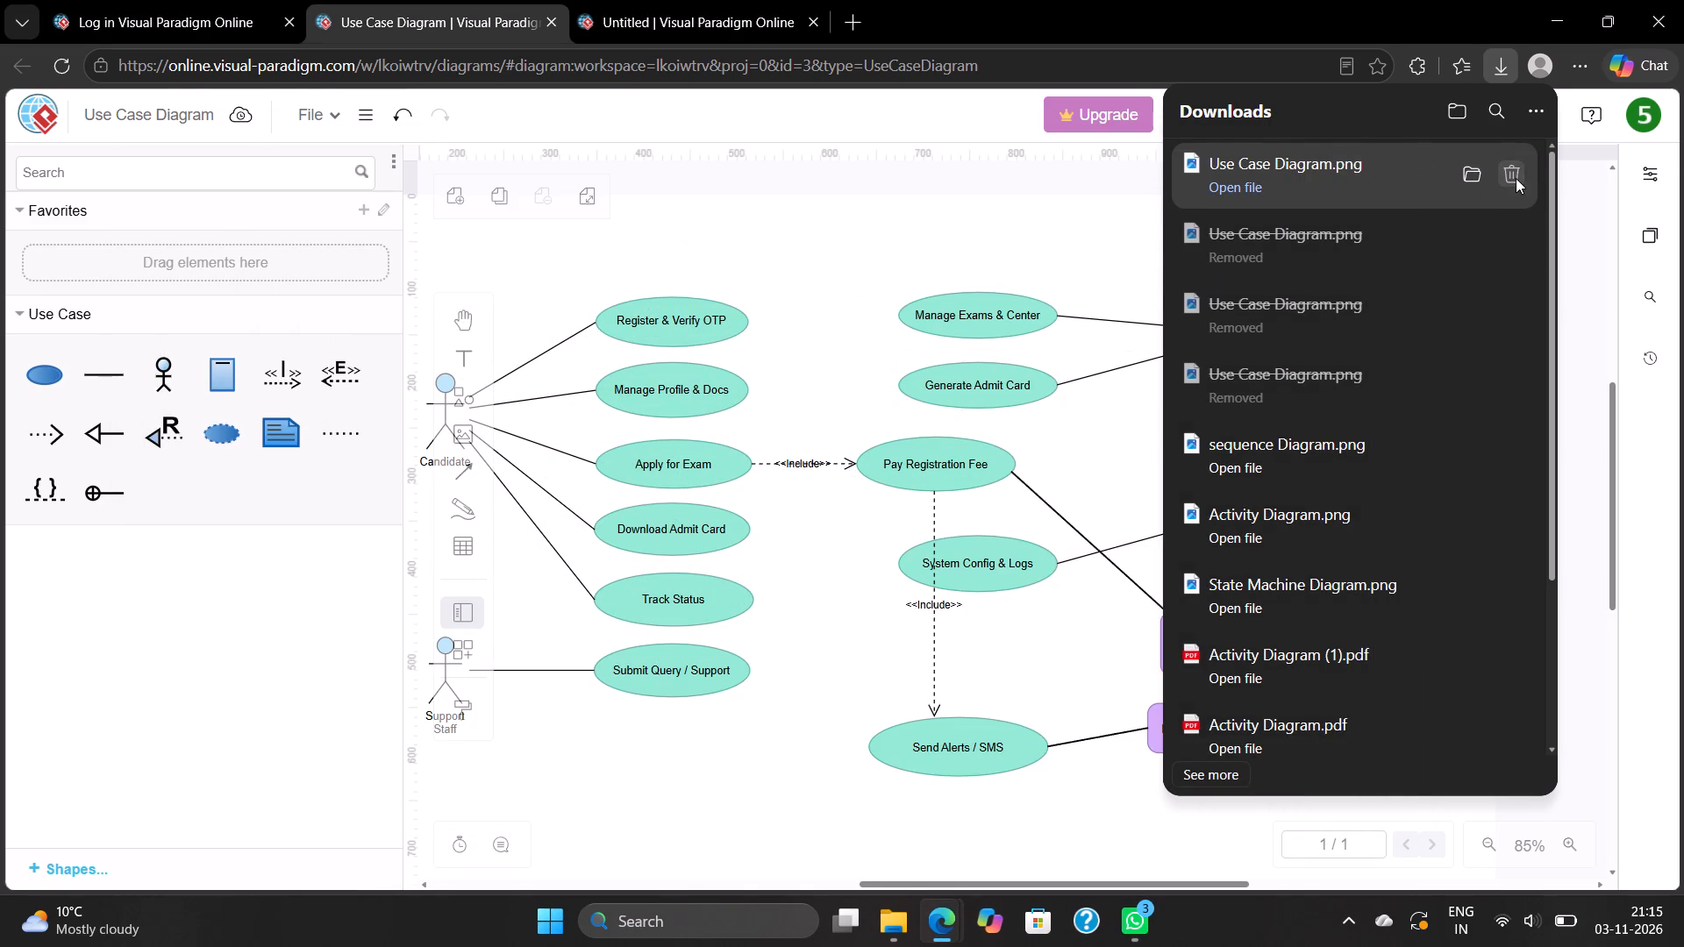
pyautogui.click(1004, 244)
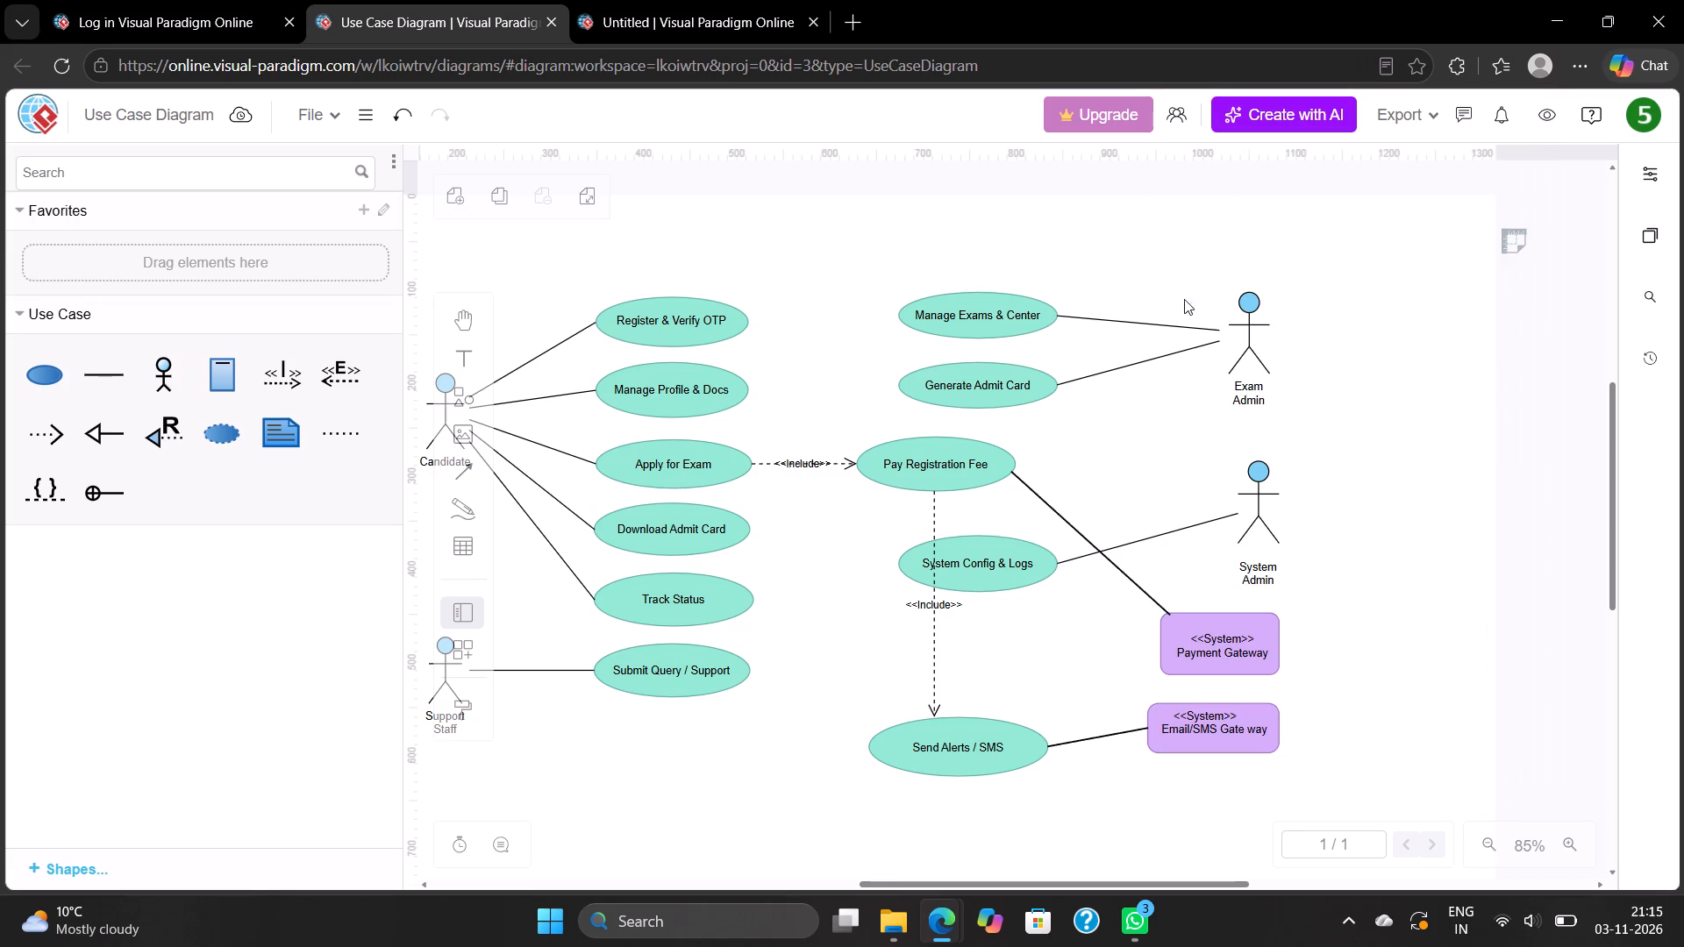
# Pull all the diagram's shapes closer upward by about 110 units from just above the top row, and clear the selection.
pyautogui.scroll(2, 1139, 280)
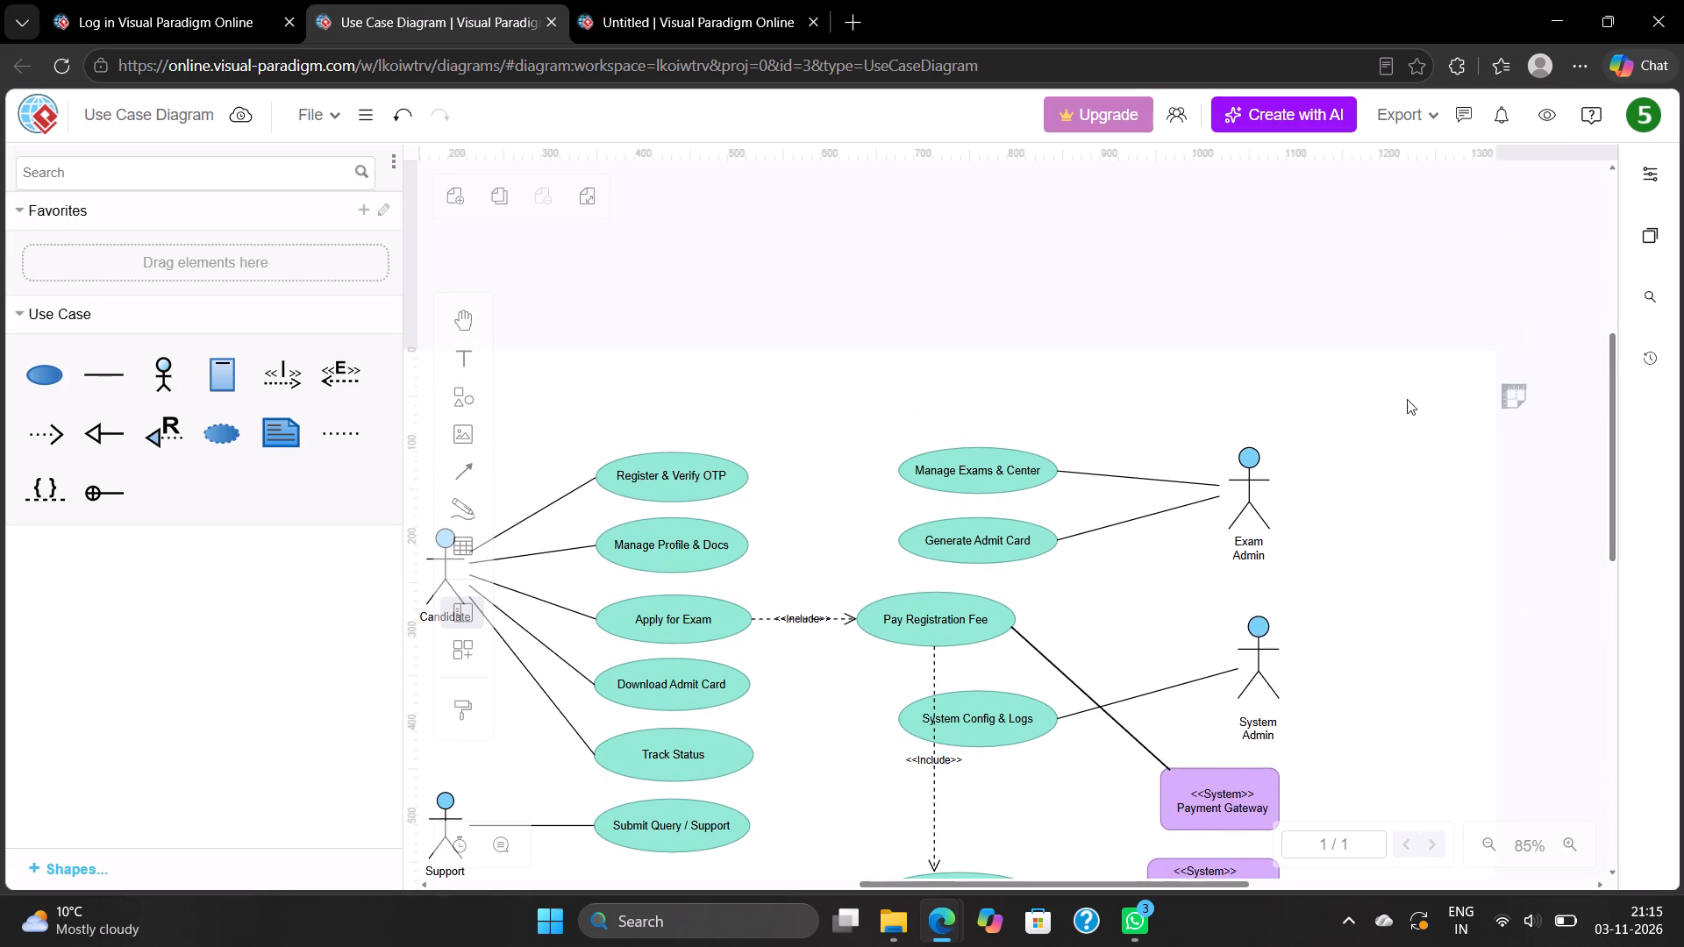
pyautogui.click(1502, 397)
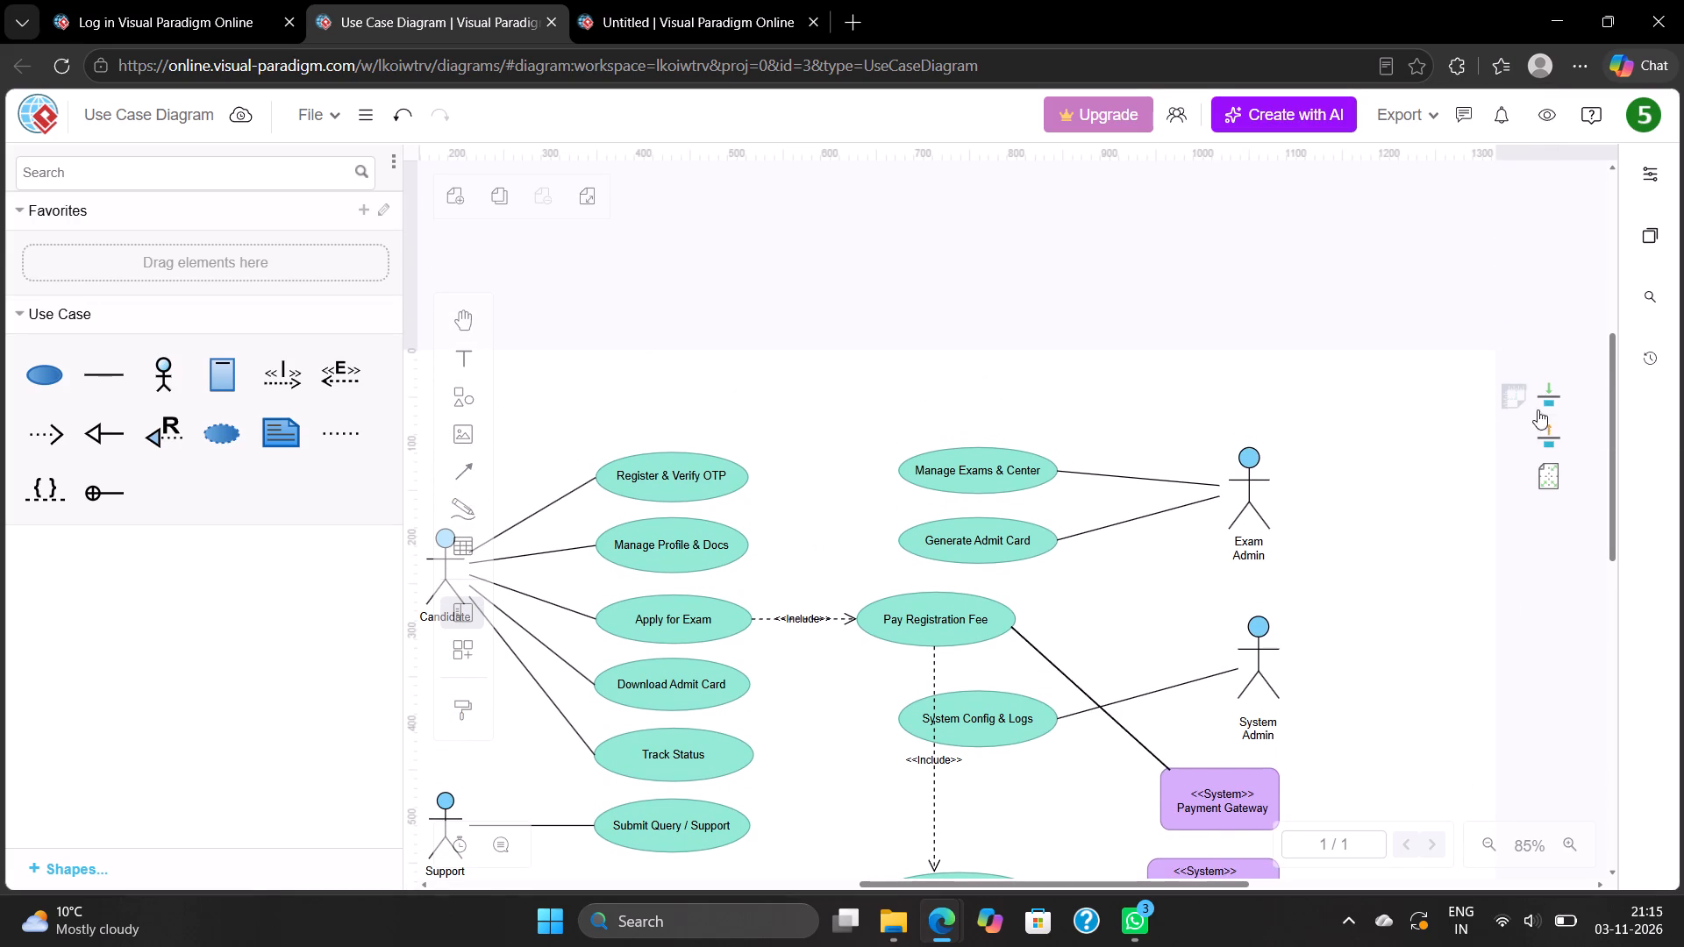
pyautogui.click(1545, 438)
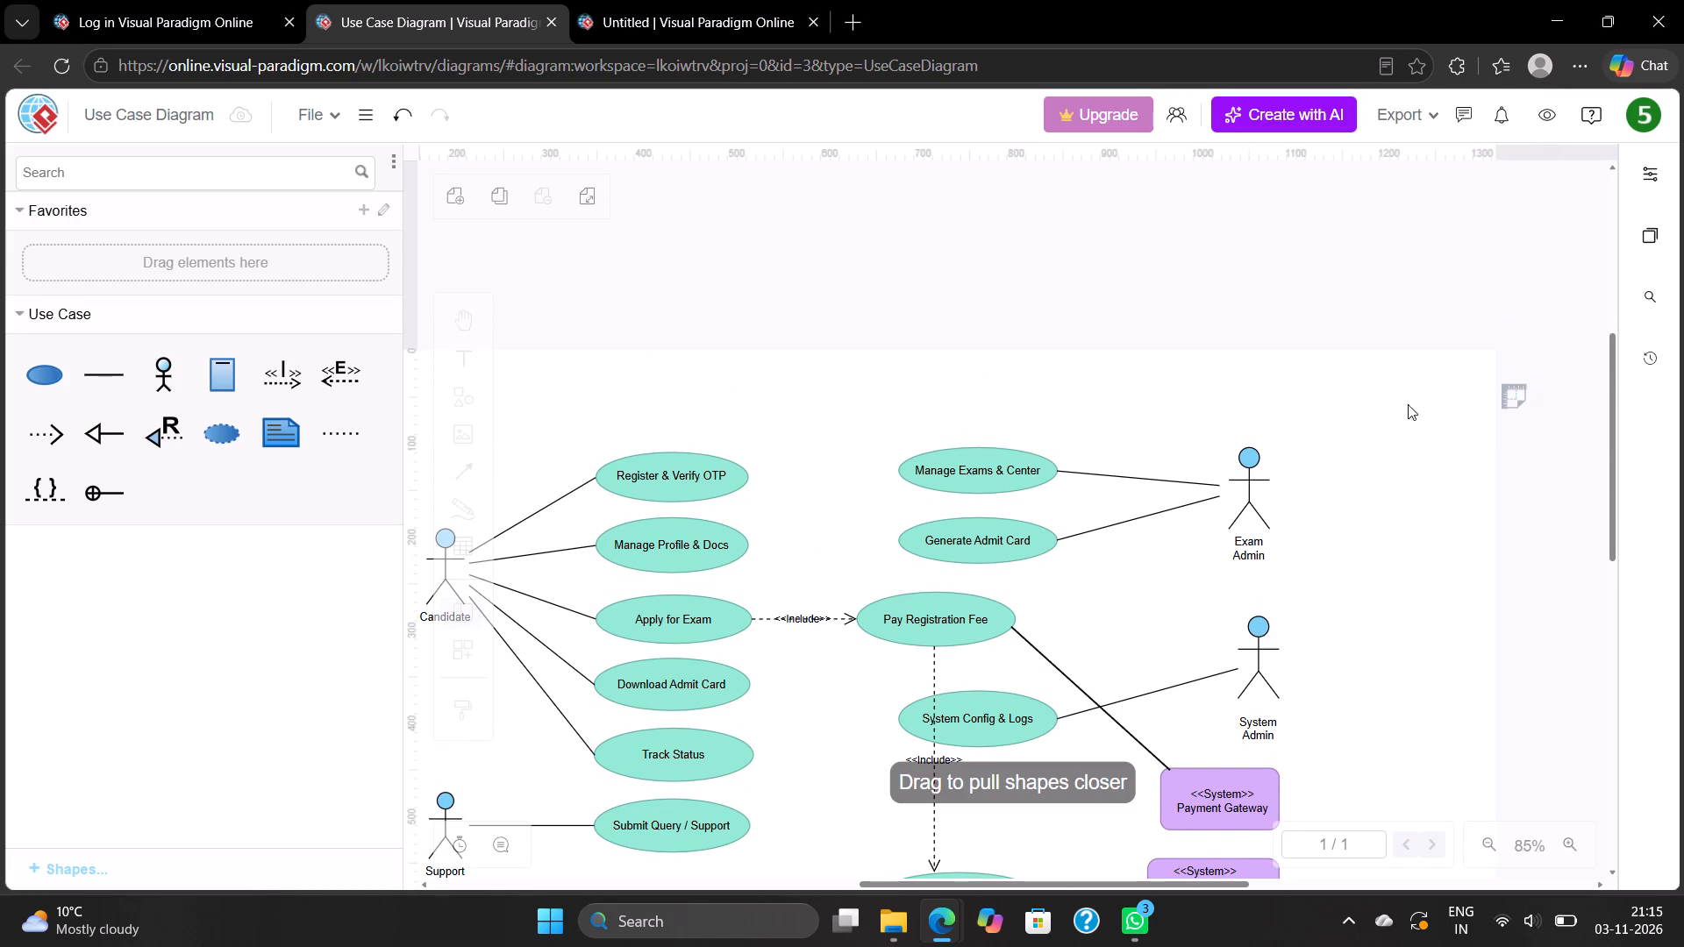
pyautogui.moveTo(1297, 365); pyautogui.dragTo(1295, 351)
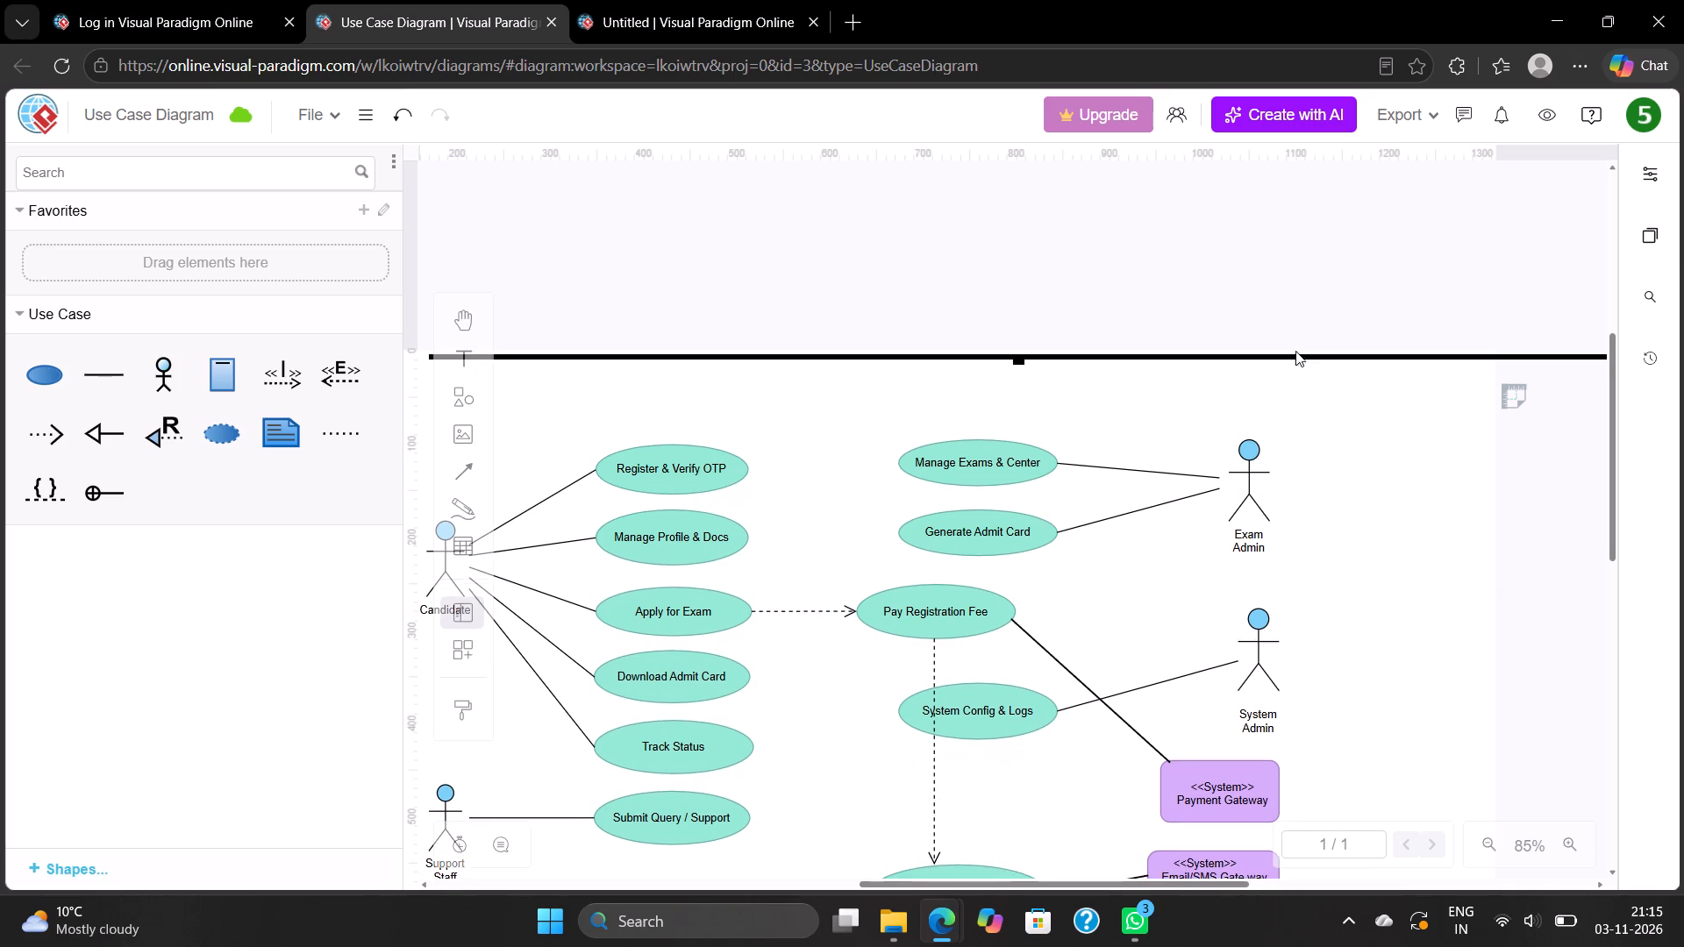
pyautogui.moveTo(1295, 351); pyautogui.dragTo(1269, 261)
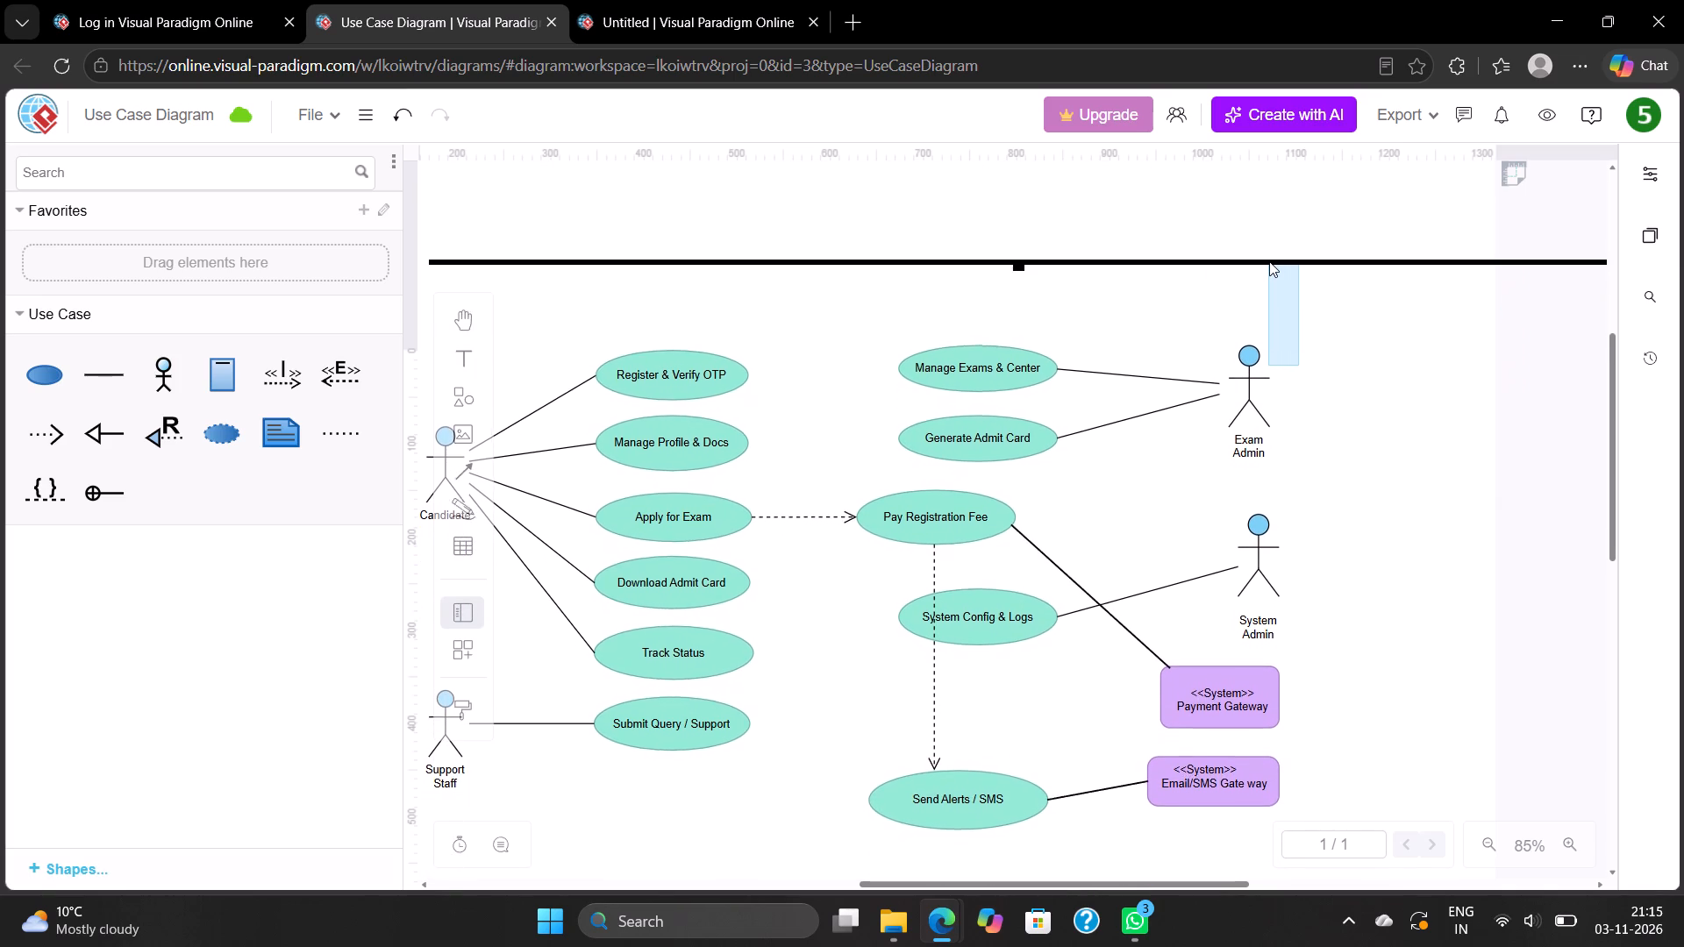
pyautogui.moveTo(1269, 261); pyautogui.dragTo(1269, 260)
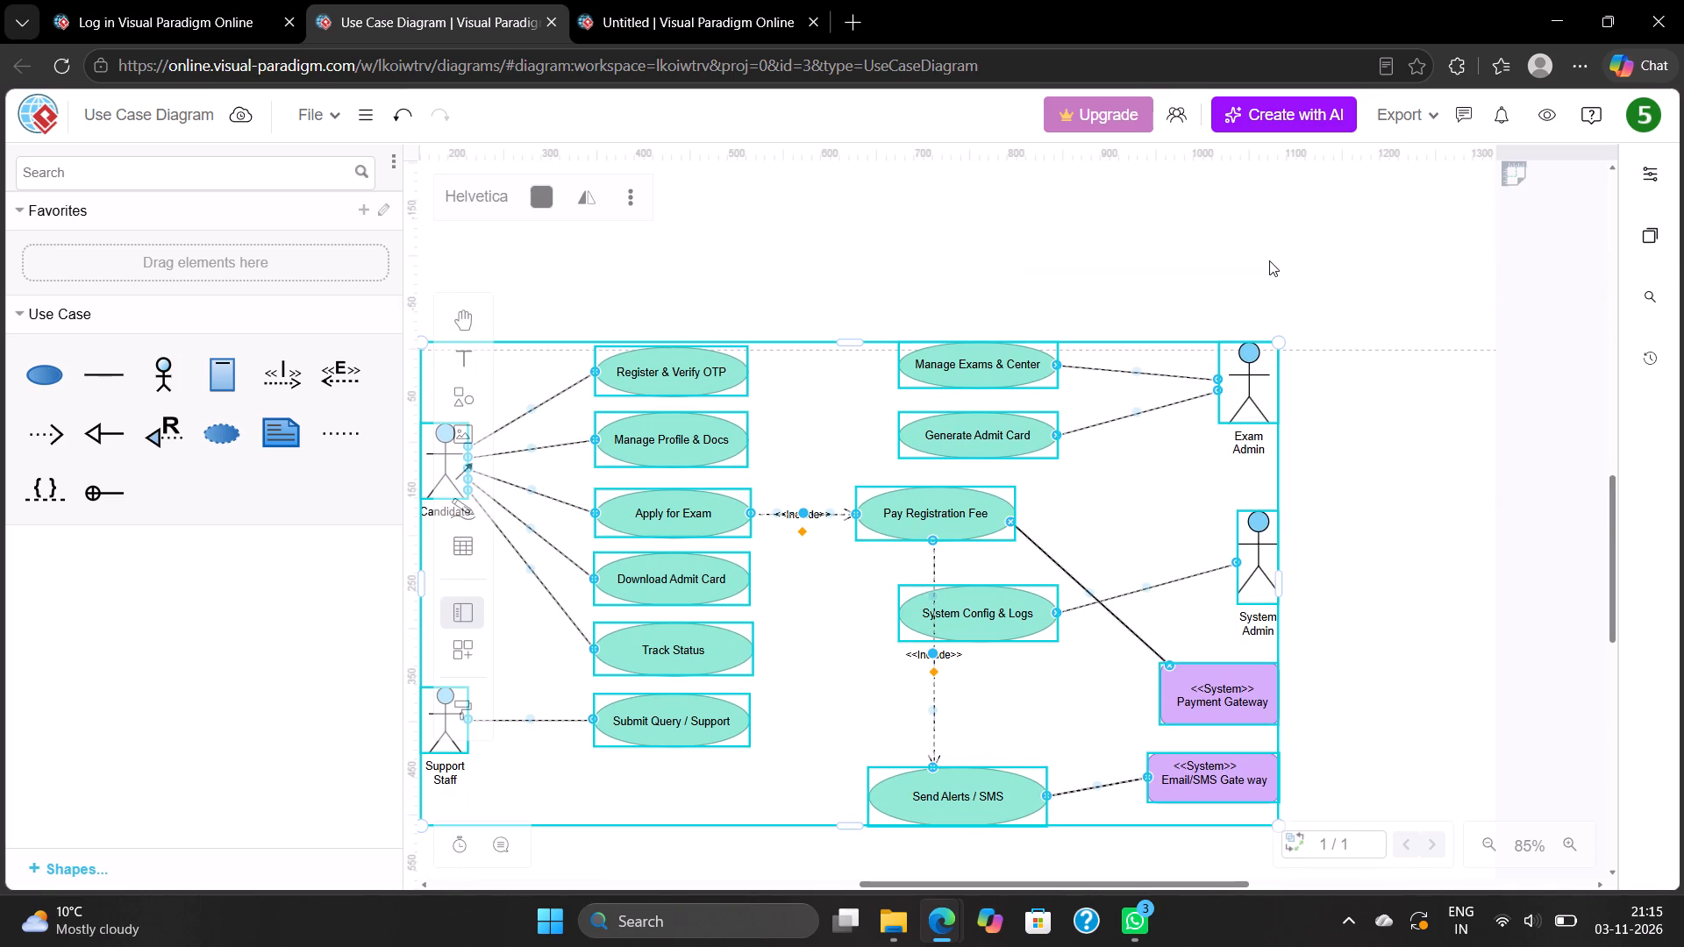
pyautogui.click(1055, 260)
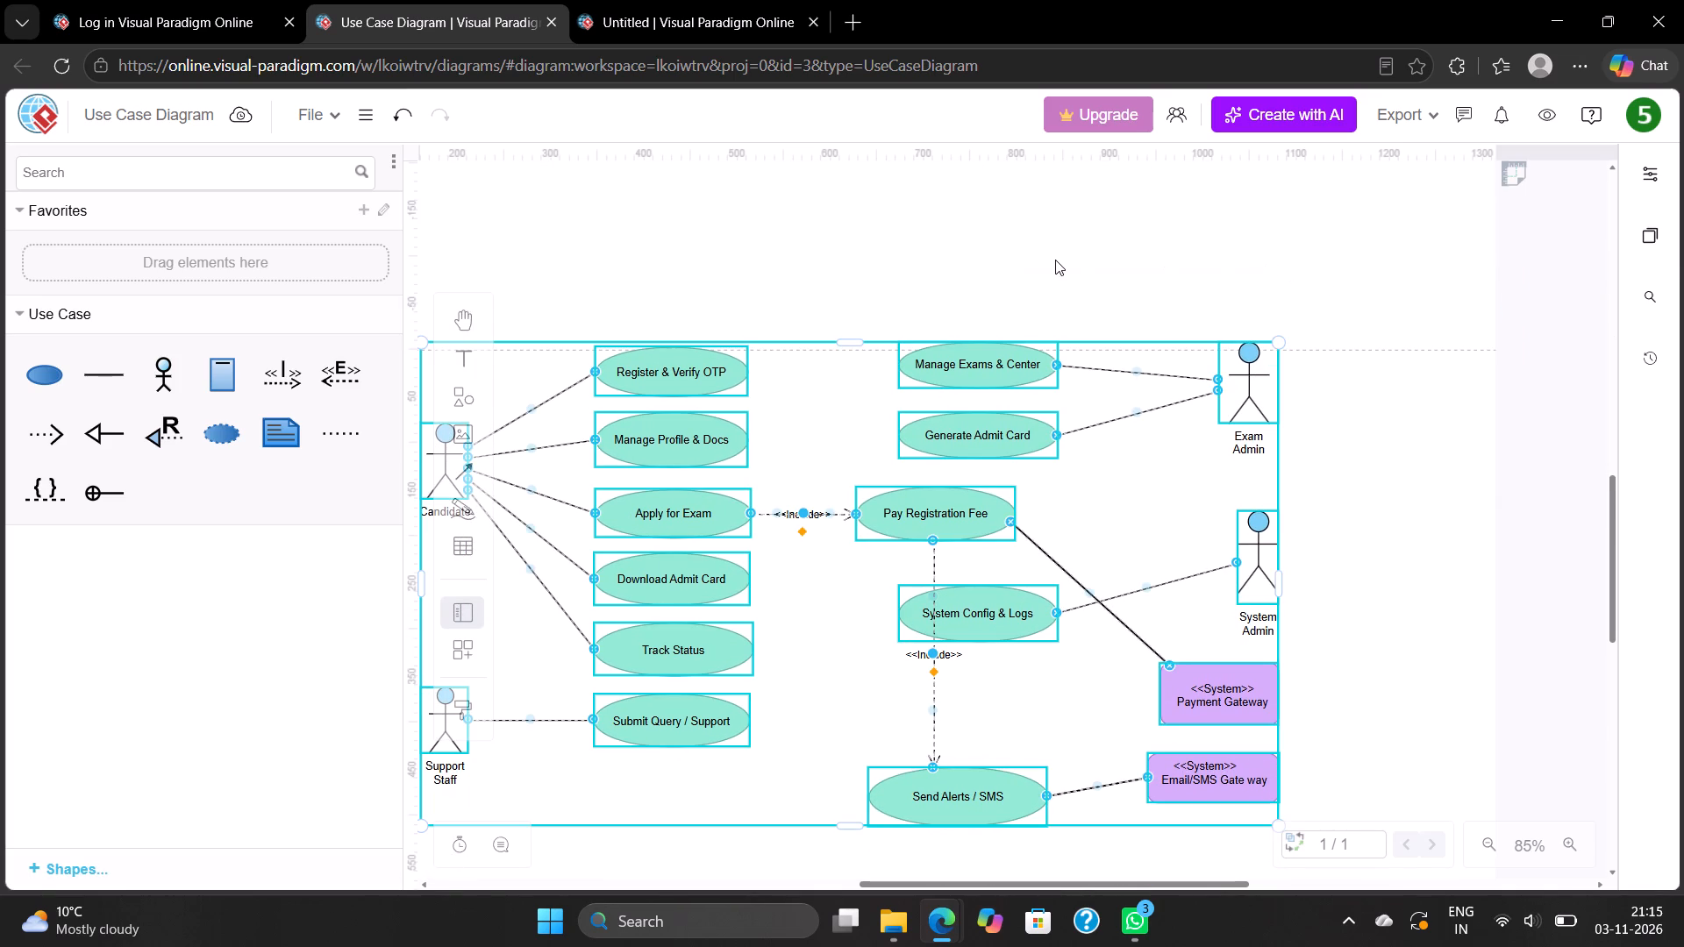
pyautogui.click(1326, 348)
# Sweep the shapes below Register & Verify OTP and Manage Exams & Center slightly further down, away from the top row.
pyautogui.click(1512, 182)
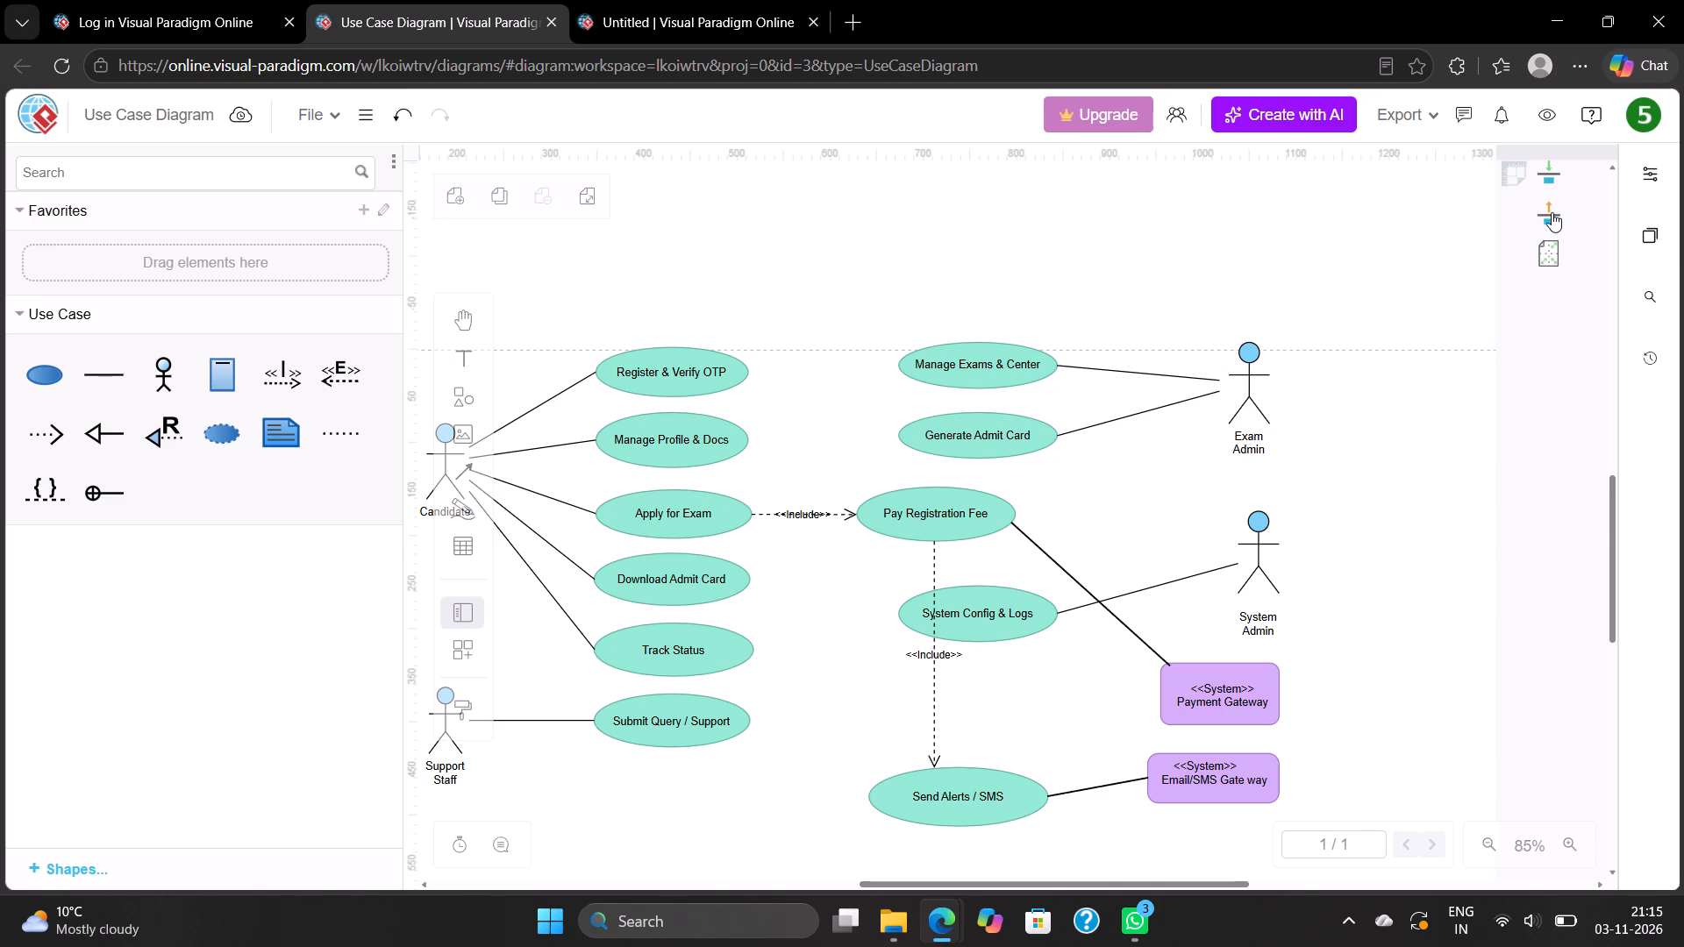
pyautogui.click(1553, 166)
pyautogui.moveTo(1395, 345); pyautogui.dragTo(1343, 379)
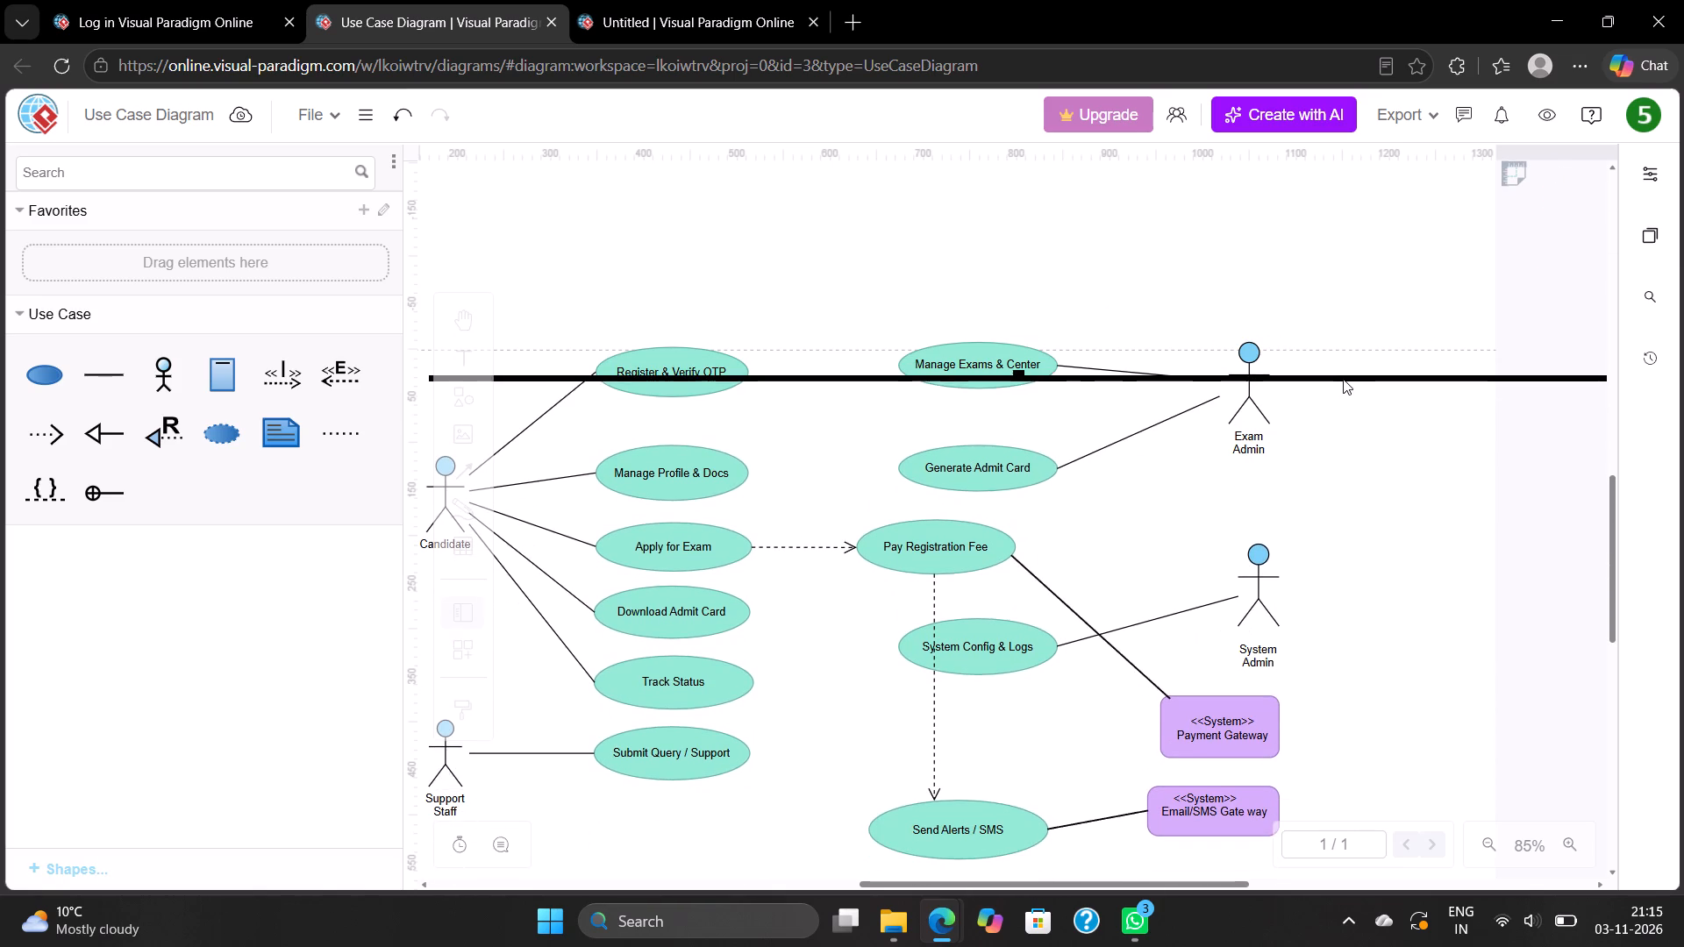
pyautogui.moveTo(1343, 379); pyautogui.dragTo(1337, 359)
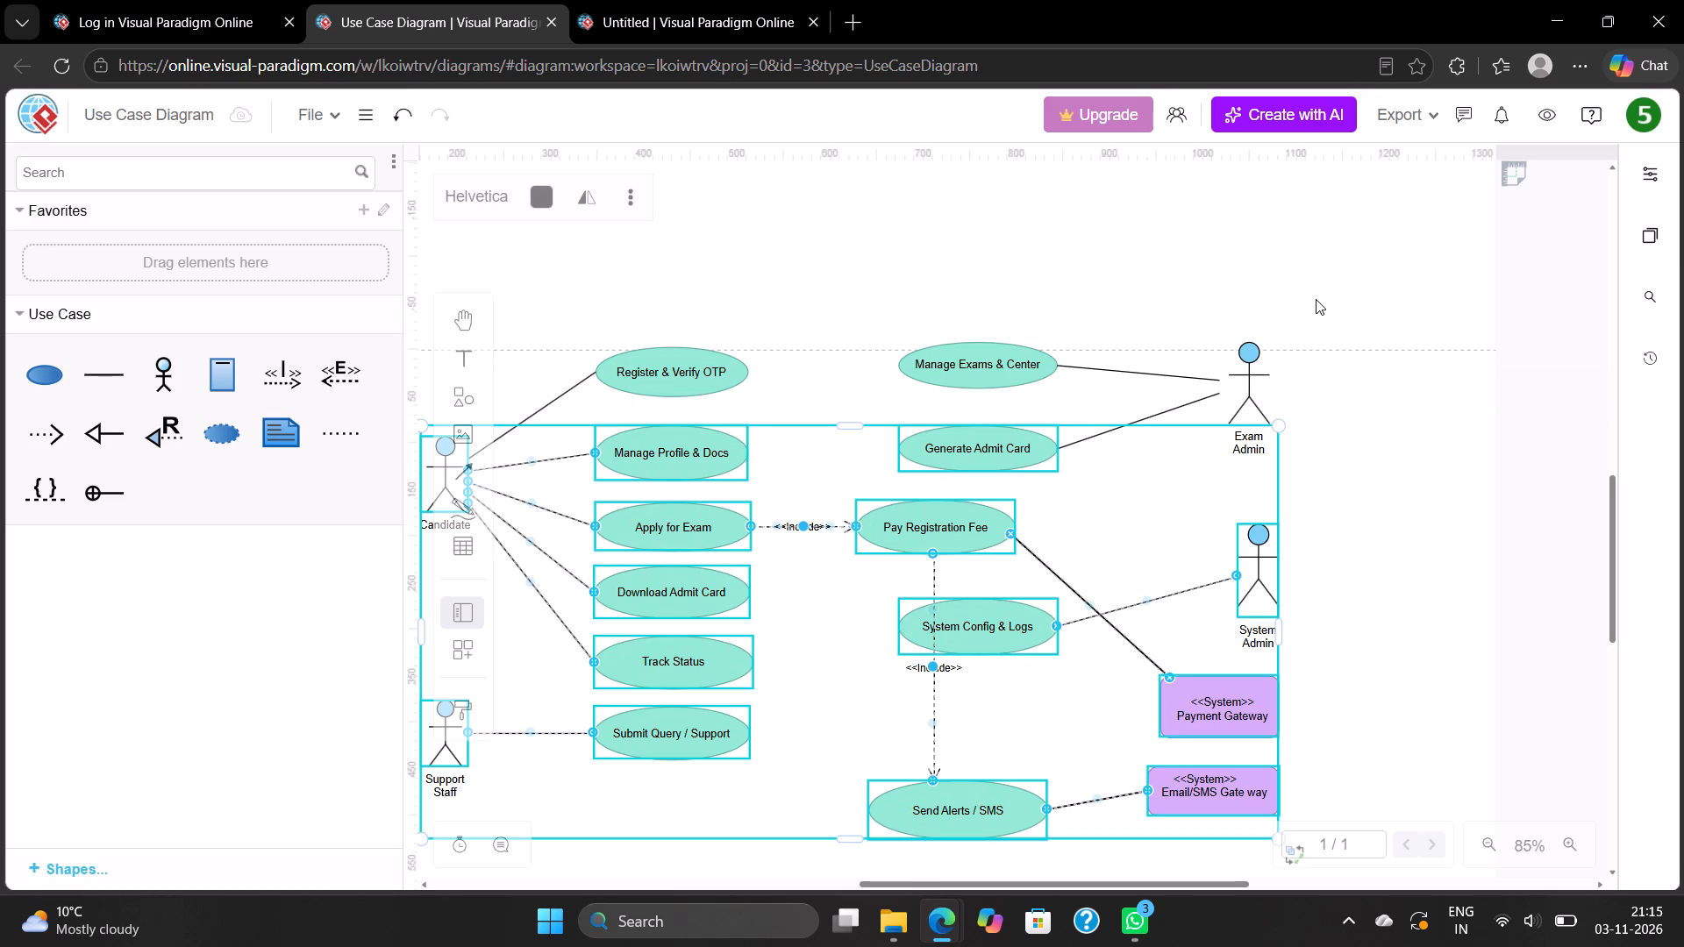
pyautogui.click(1316, 299)
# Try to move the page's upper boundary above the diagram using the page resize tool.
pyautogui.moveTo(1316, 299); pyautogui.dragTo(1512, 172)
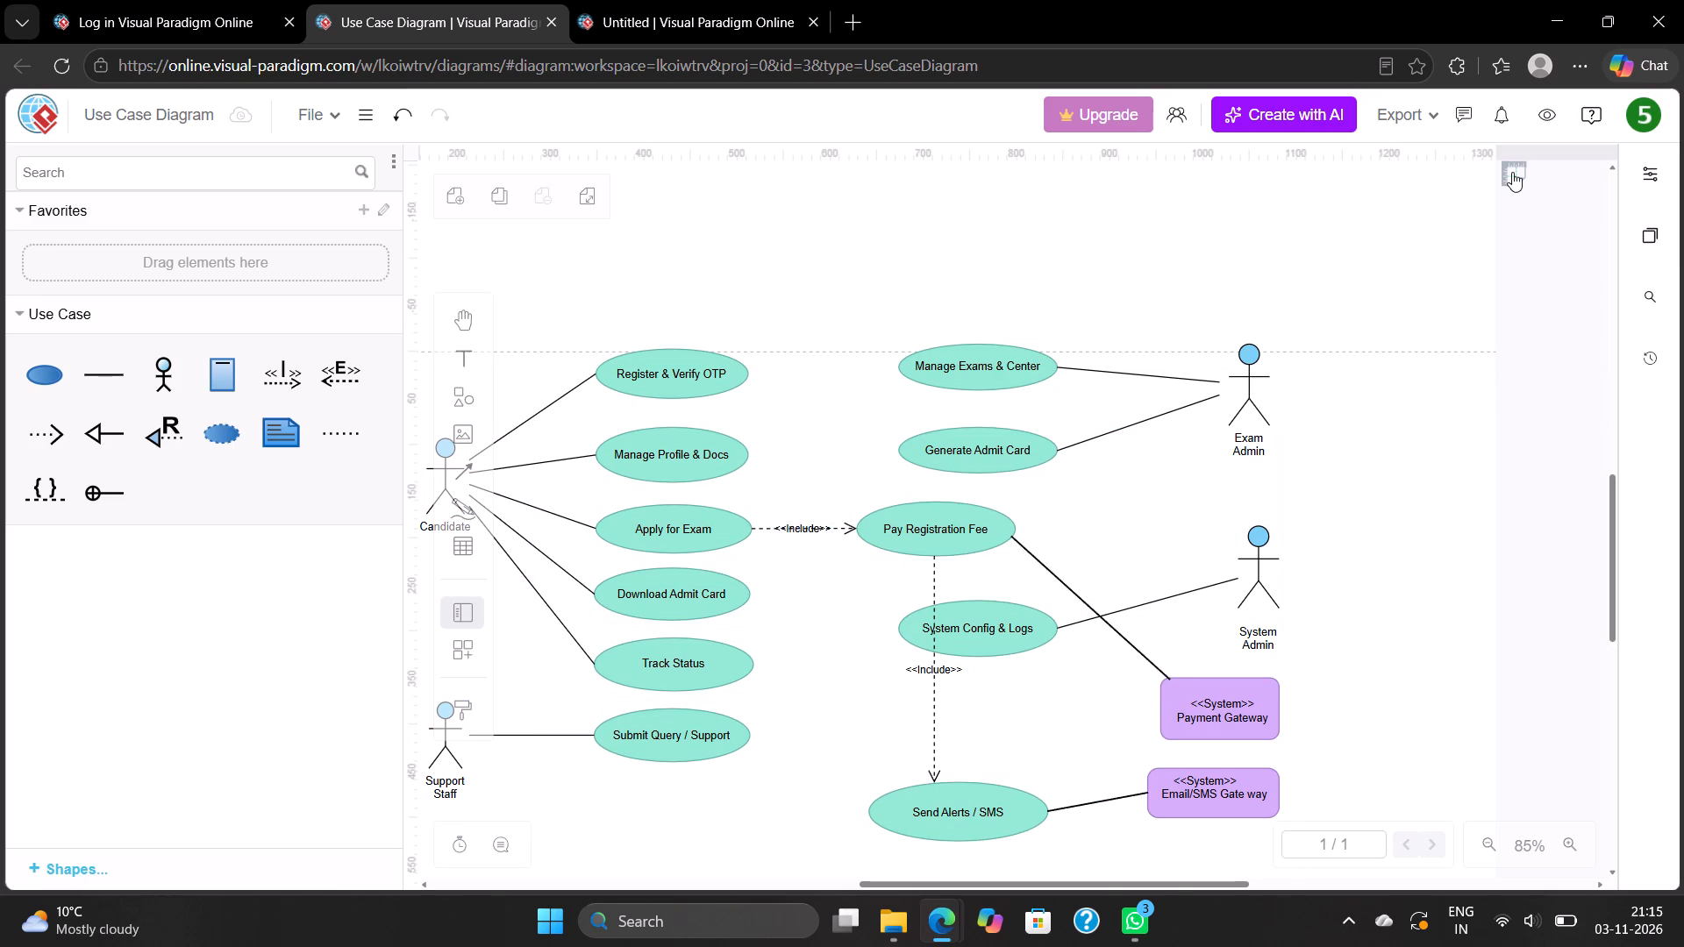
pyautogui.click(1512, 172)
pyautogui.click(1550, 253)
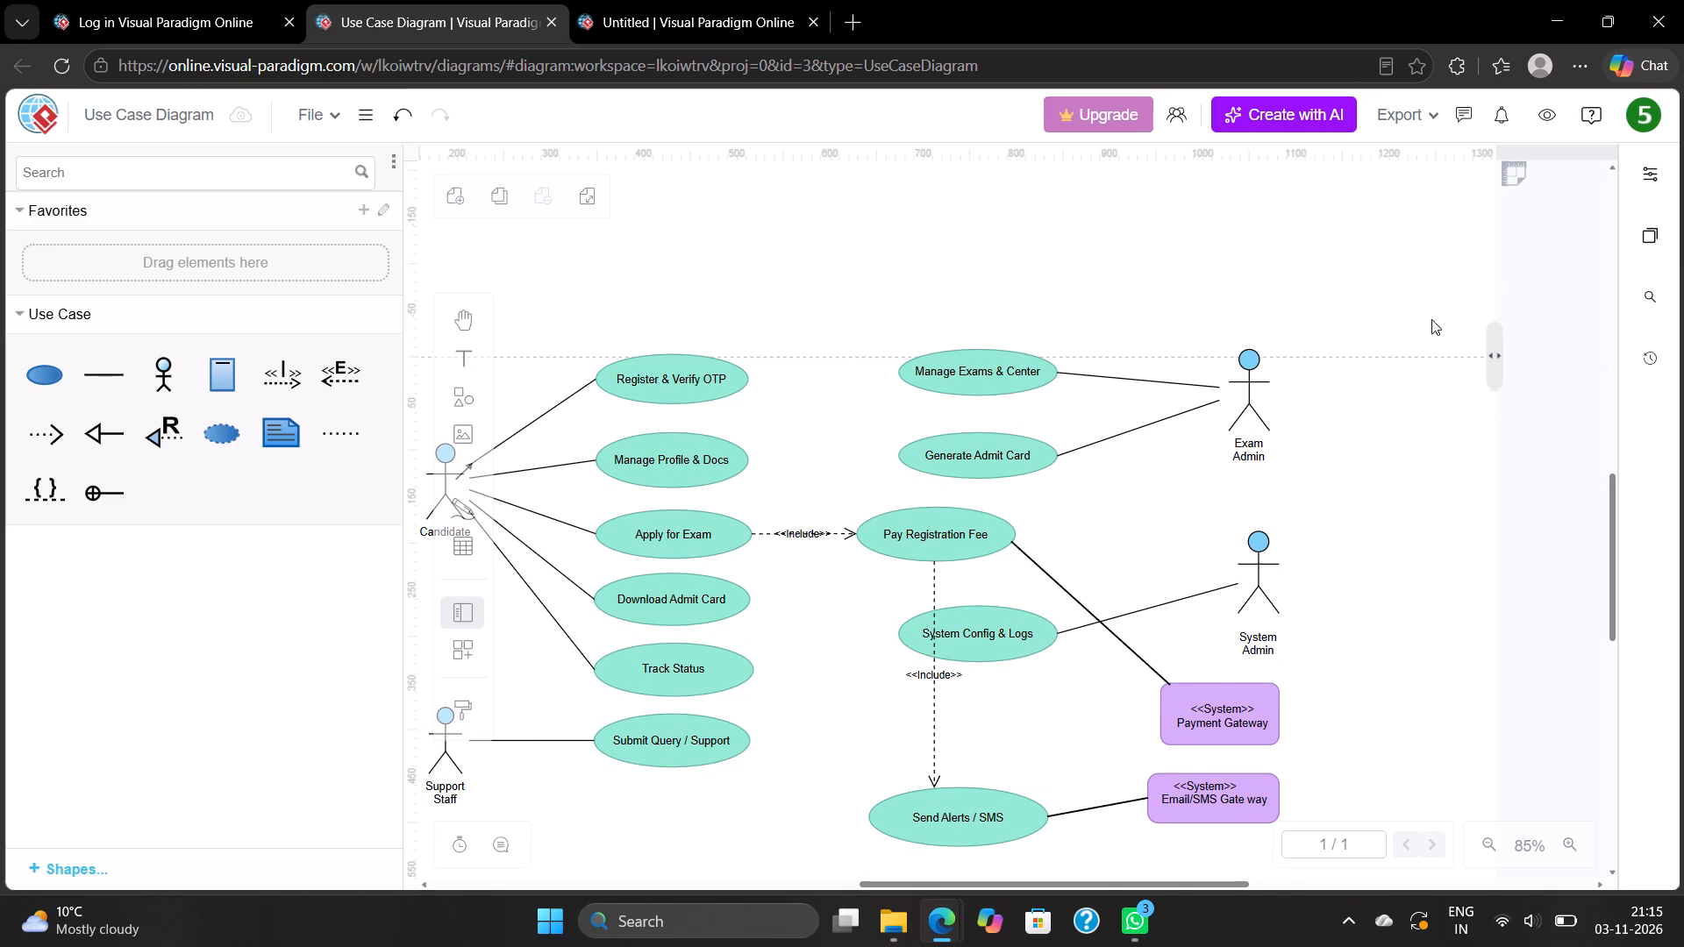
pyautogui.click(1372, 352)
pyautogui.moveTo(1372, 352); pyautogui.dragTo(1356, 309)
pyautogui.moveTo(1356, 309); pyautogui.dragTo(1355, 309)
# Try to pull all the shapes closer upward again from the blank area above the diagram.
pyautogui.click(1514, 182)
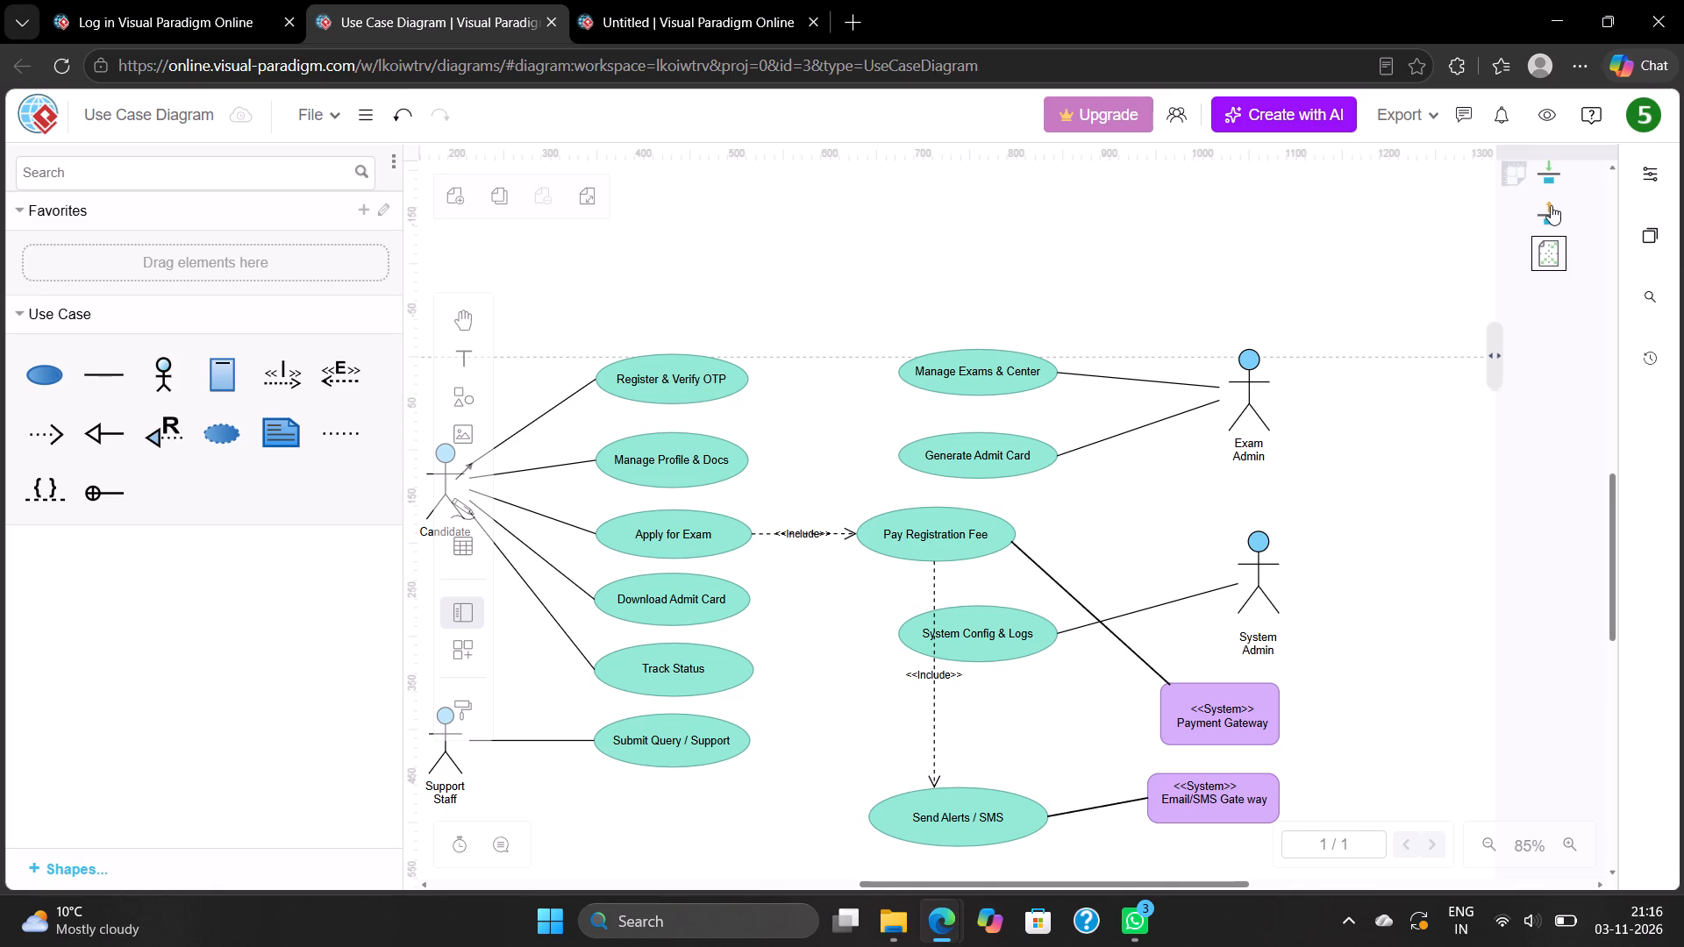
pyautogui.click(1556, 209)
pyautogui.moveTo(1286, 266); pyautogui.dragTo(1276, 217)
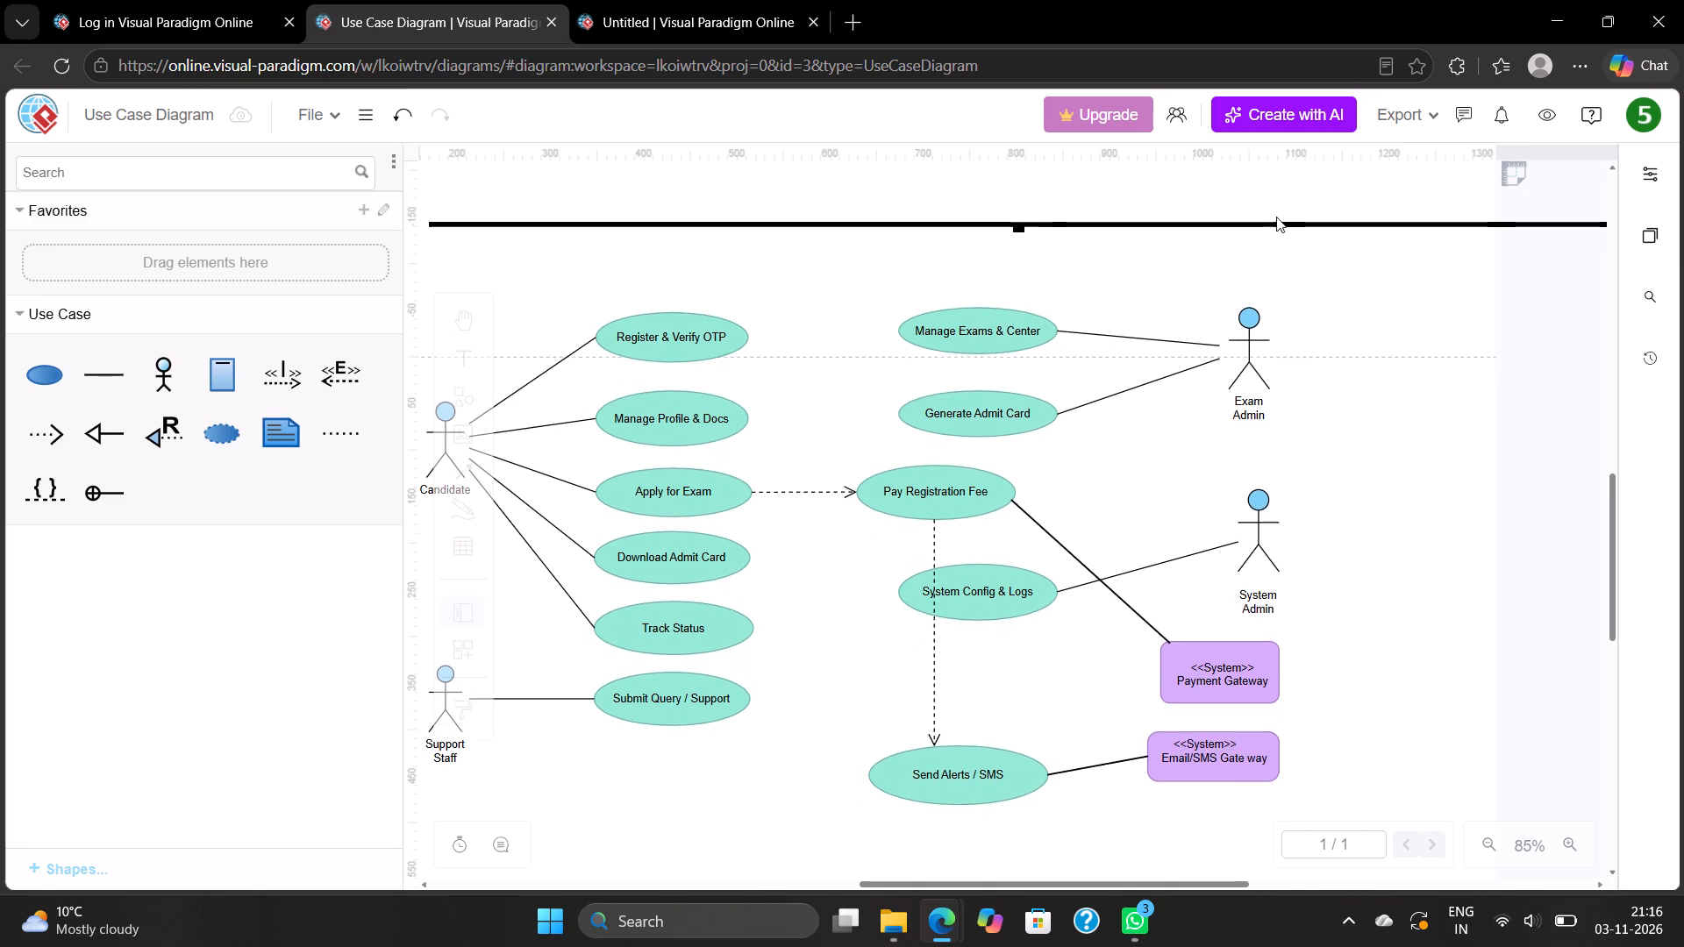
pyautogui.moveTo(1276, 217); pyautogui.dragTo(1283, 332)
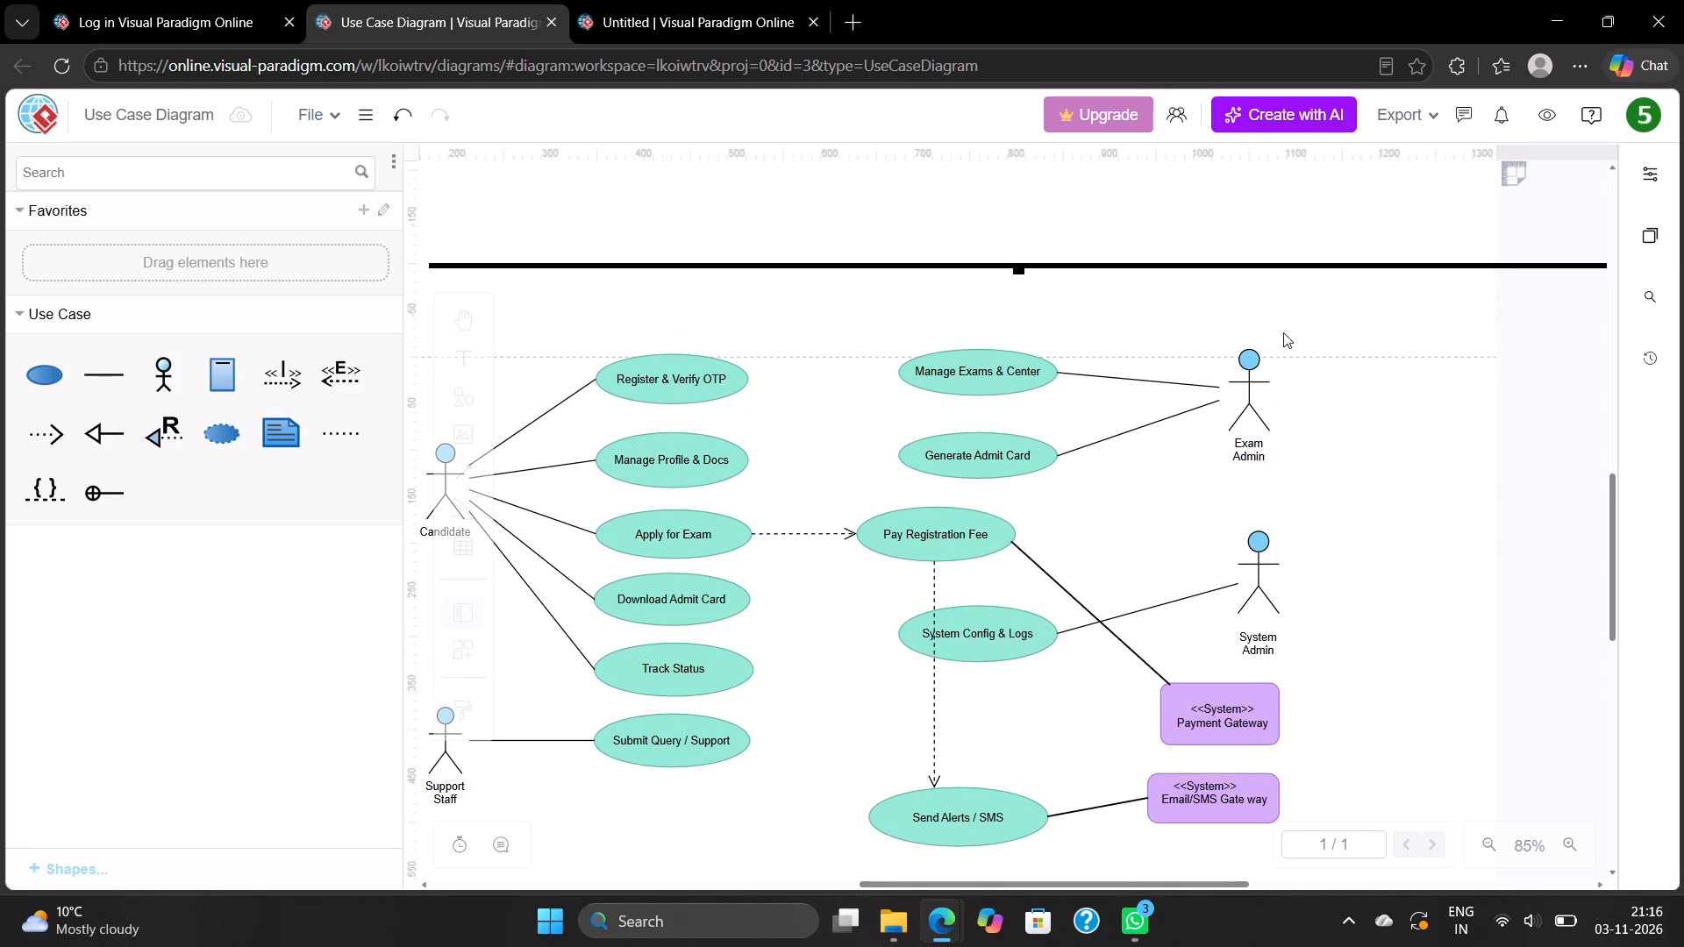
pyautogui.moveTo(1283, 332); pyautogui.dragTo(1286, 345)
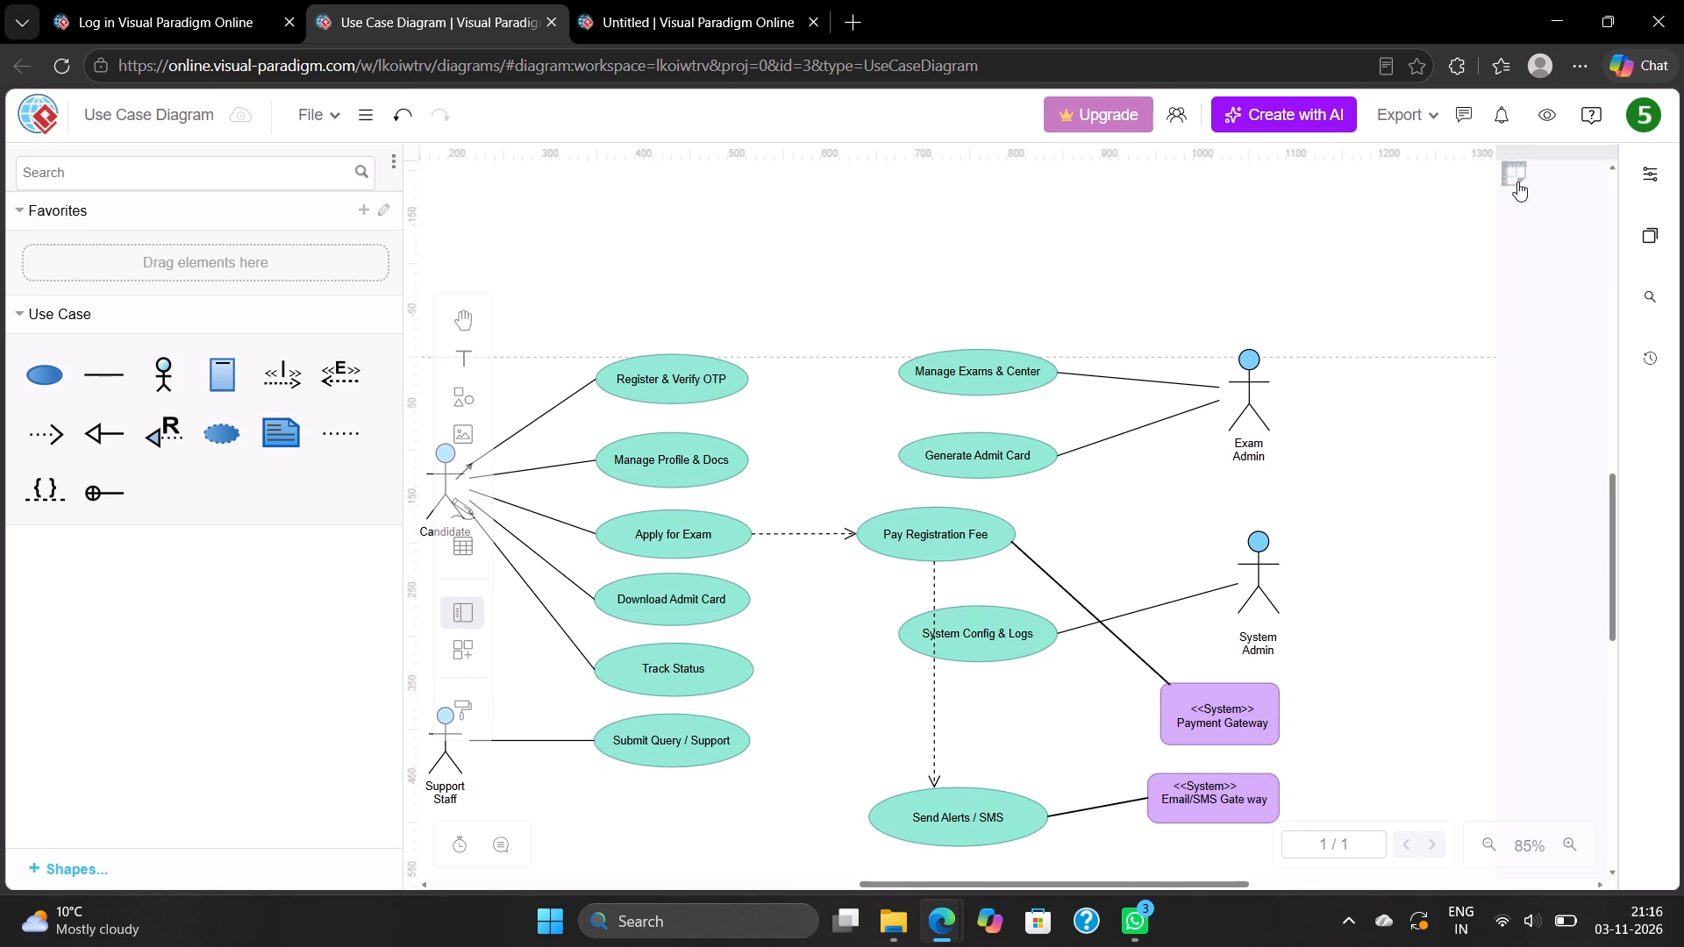
# Sweep all the shapes down by about 150 units to open blank space above the top row, and clear the selection.
pyautogui.click(1511, 174)
pyautogui.click(1545, 173)
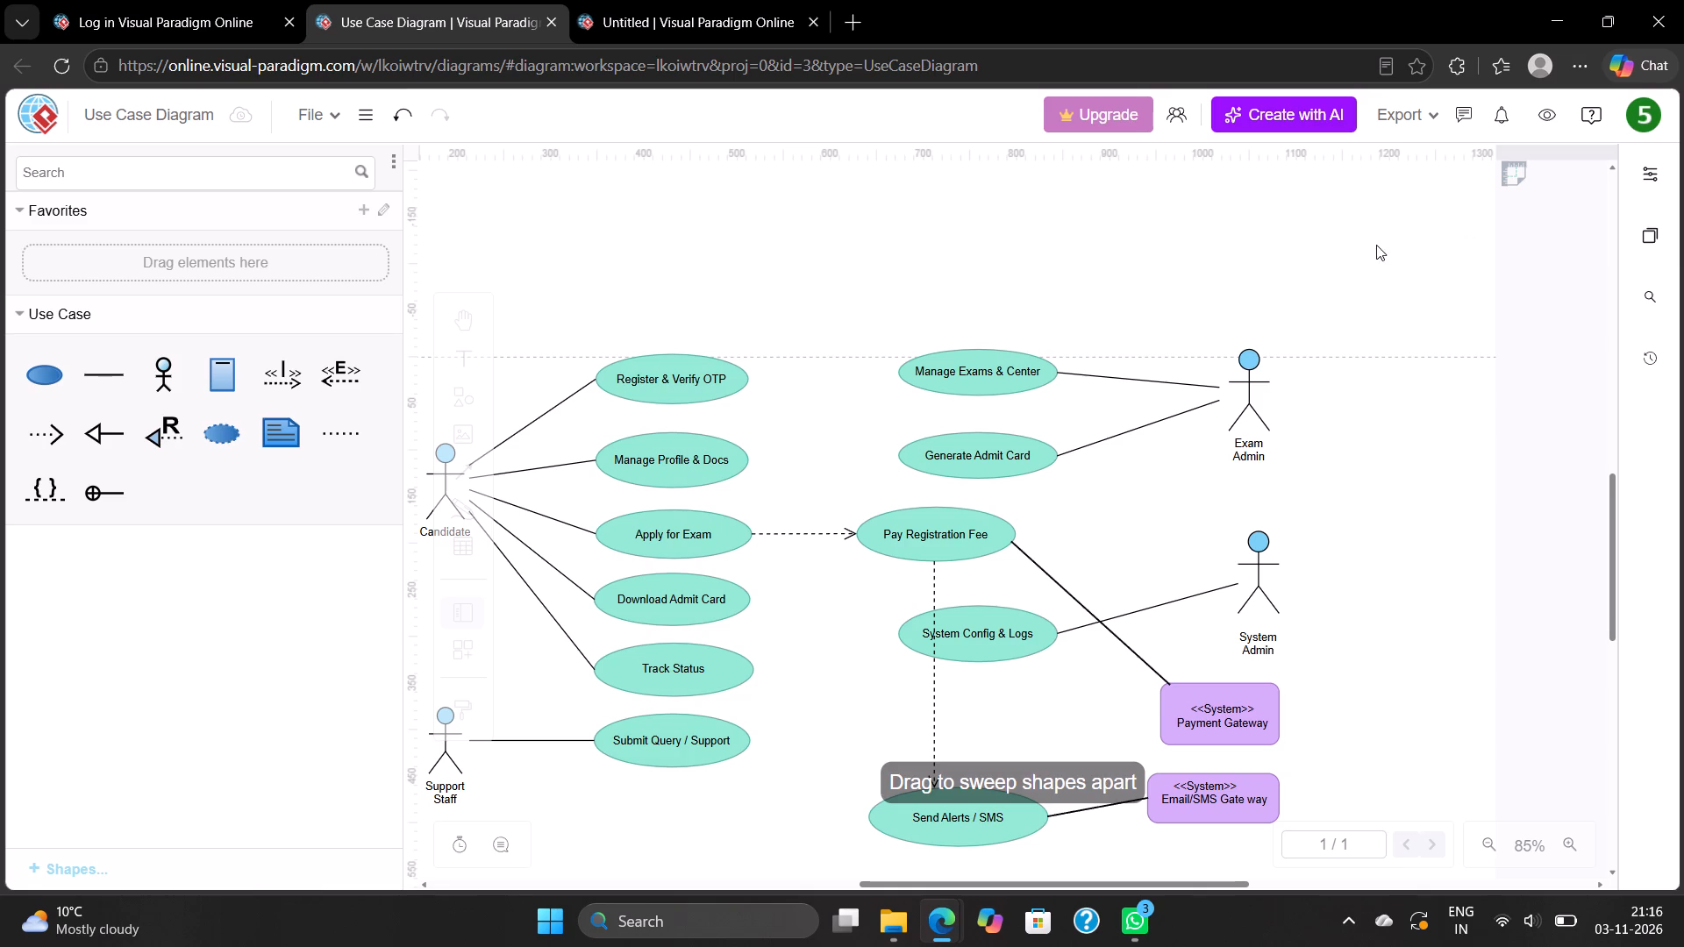
pyautogui.moveTo(1376, 245); pyautogui.dragTo(1384, 300)
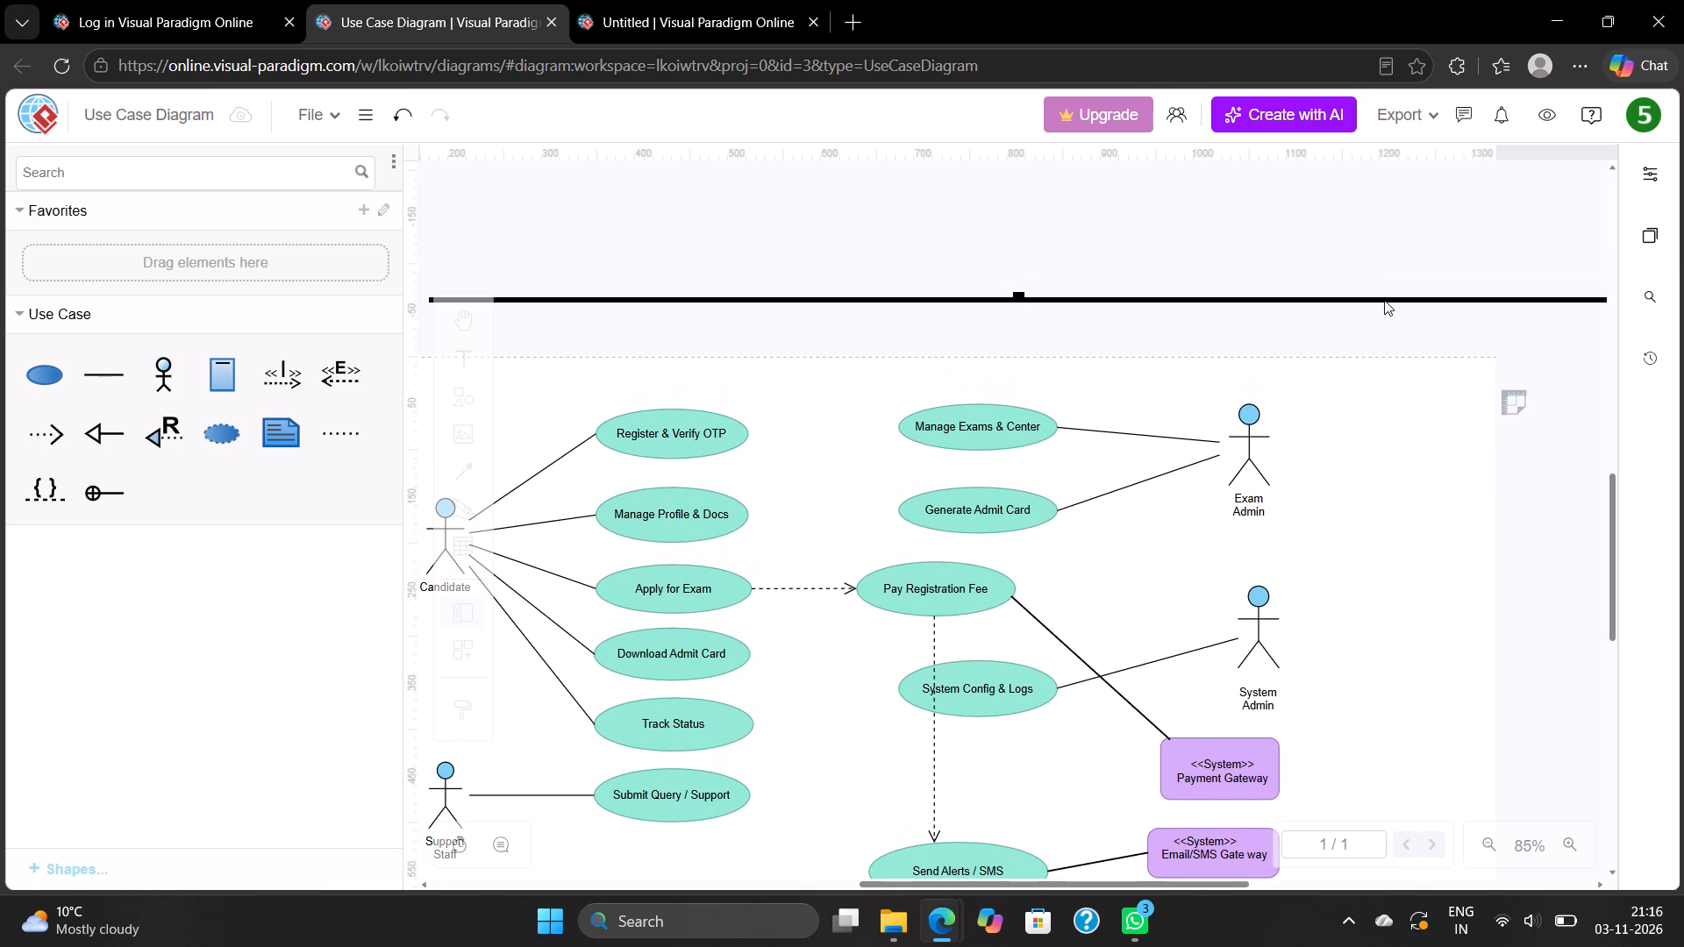
pyautogui.moveTo(1384, 300); pyautogui.dragTo(1393, 388)
pyautogui.scroll(-1, 1393, 388)
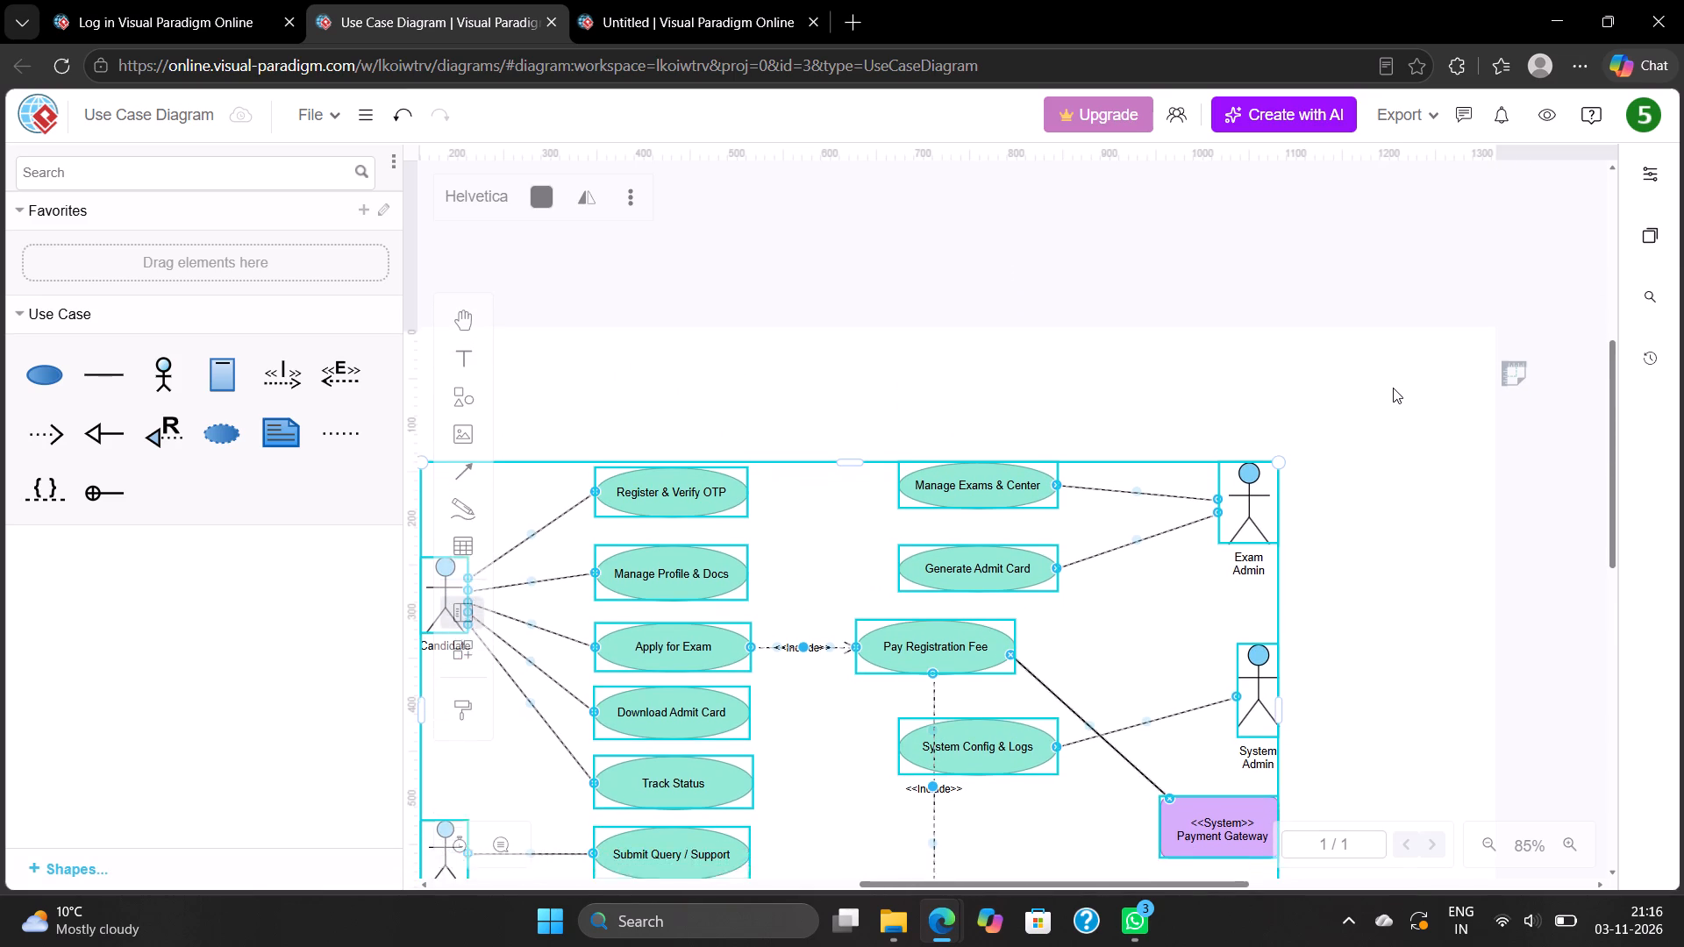
pyautogui.scroll(-2, 1393, 388)
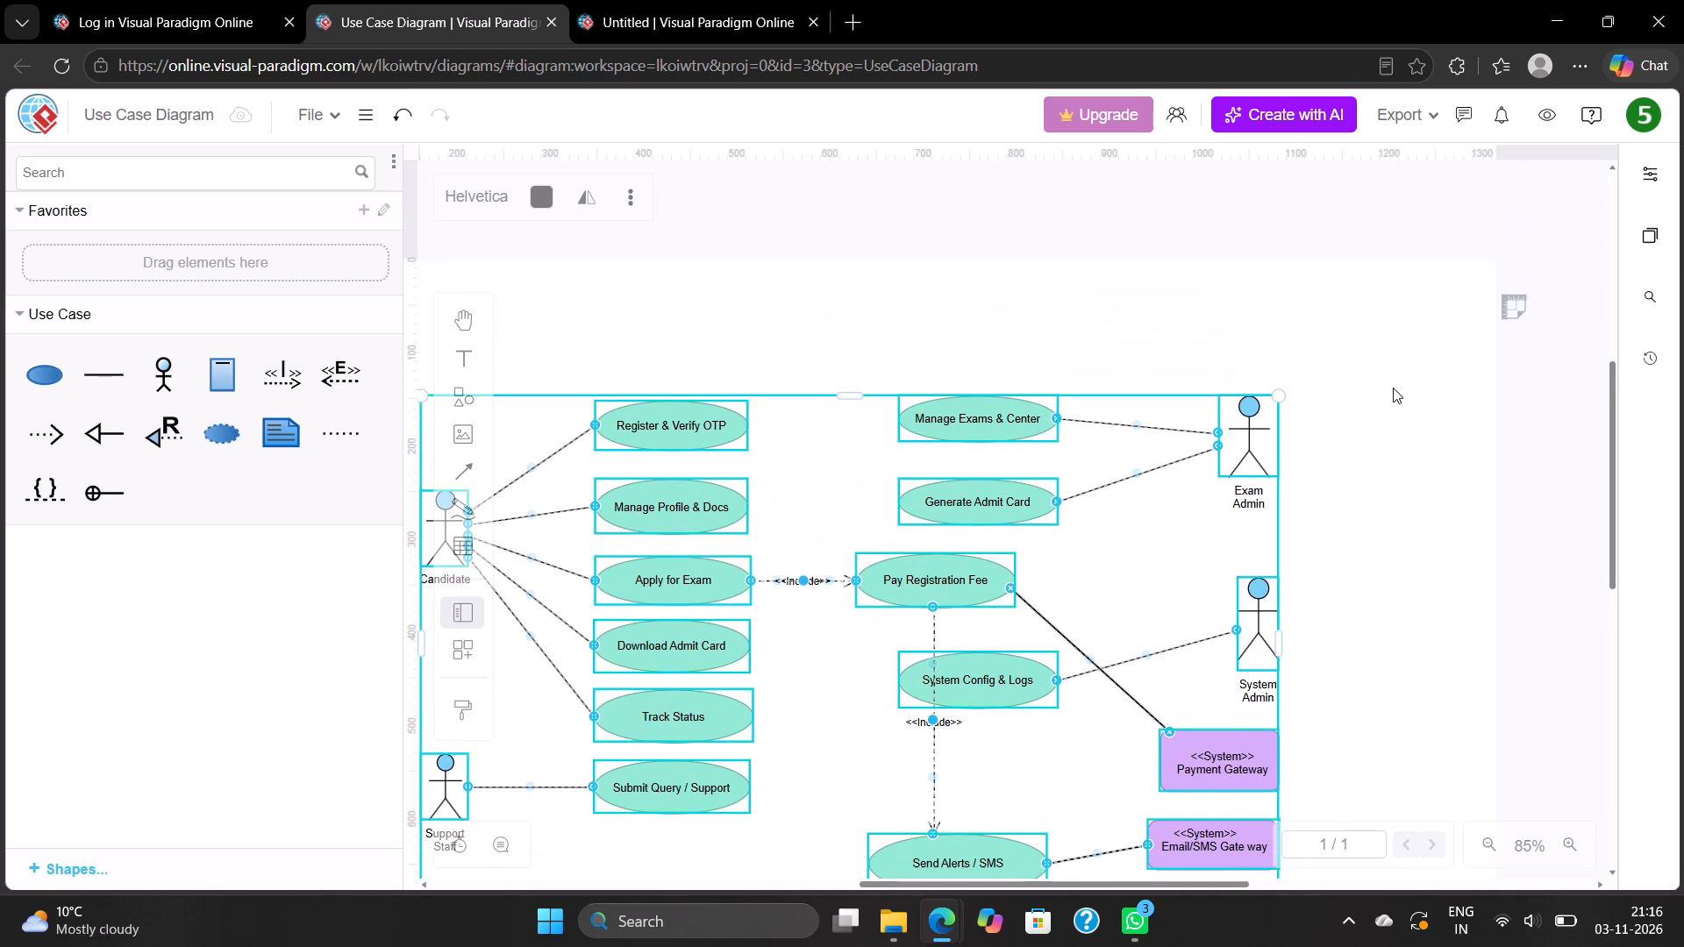
pyautogui.click(1393, 388)
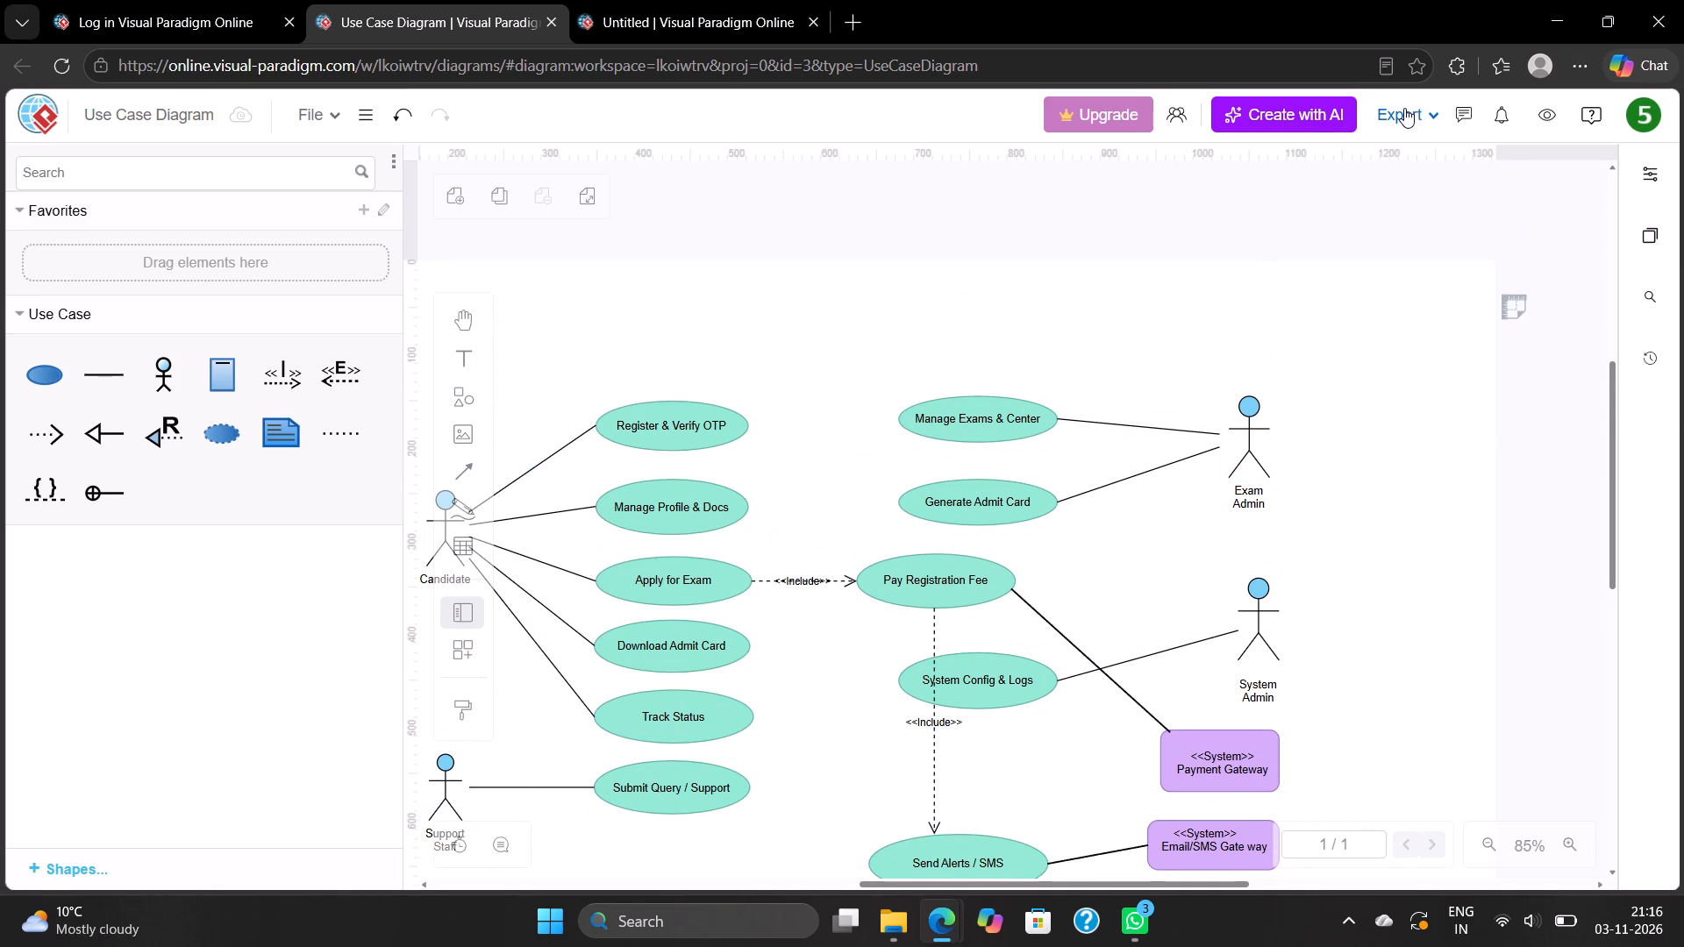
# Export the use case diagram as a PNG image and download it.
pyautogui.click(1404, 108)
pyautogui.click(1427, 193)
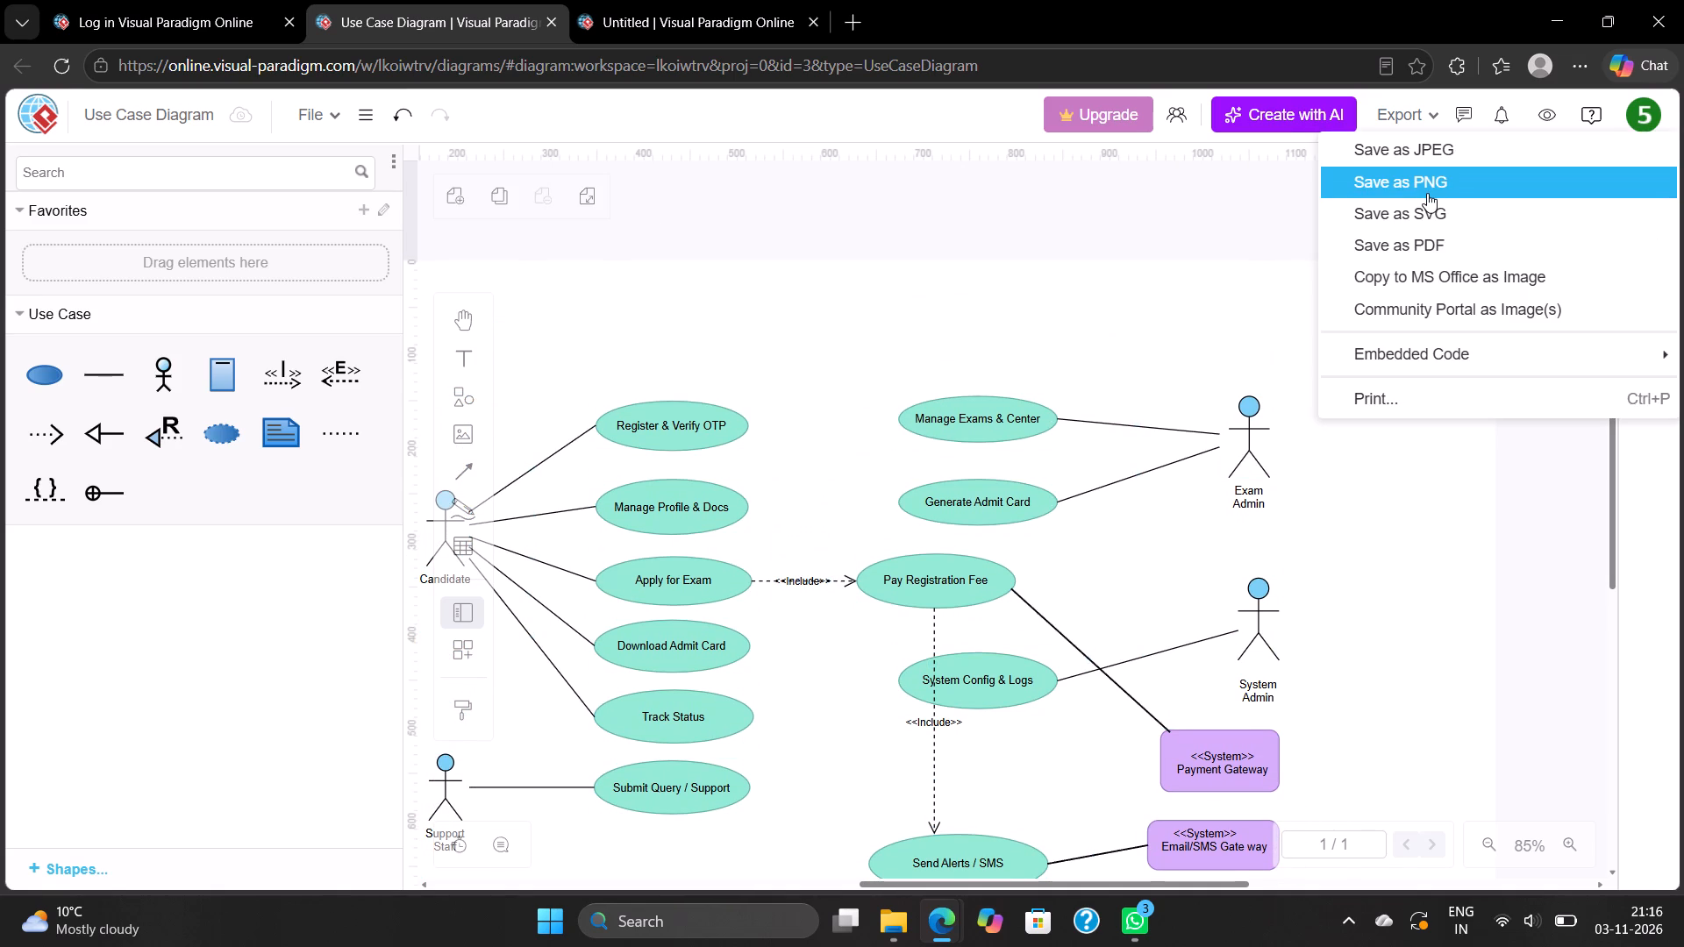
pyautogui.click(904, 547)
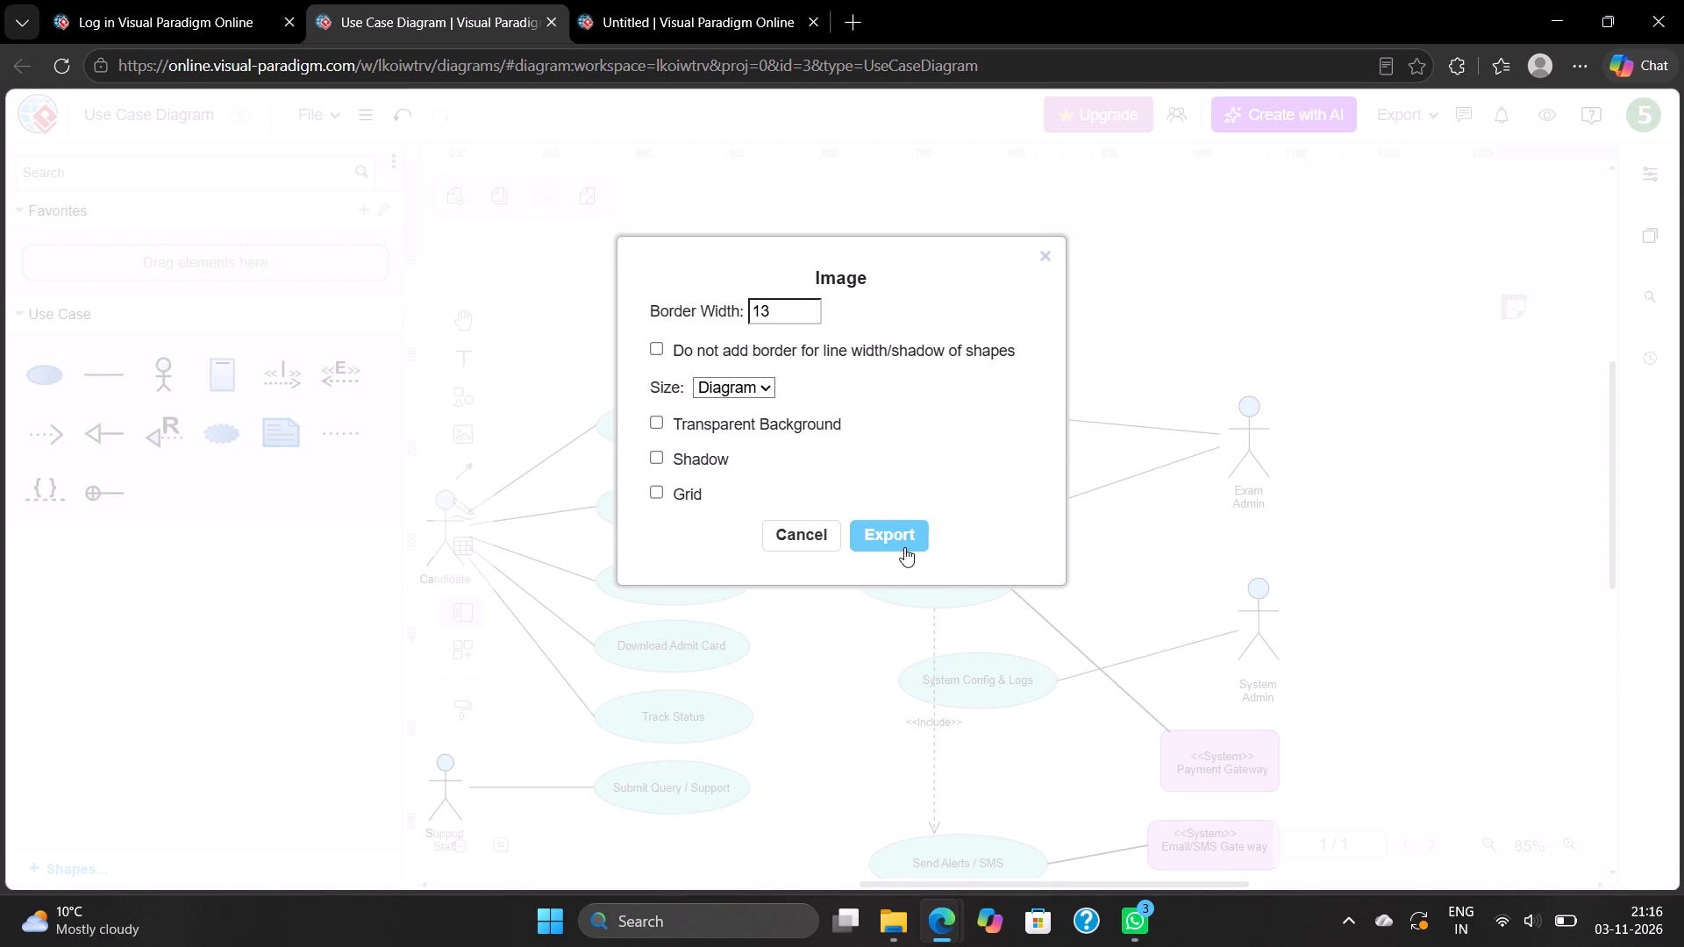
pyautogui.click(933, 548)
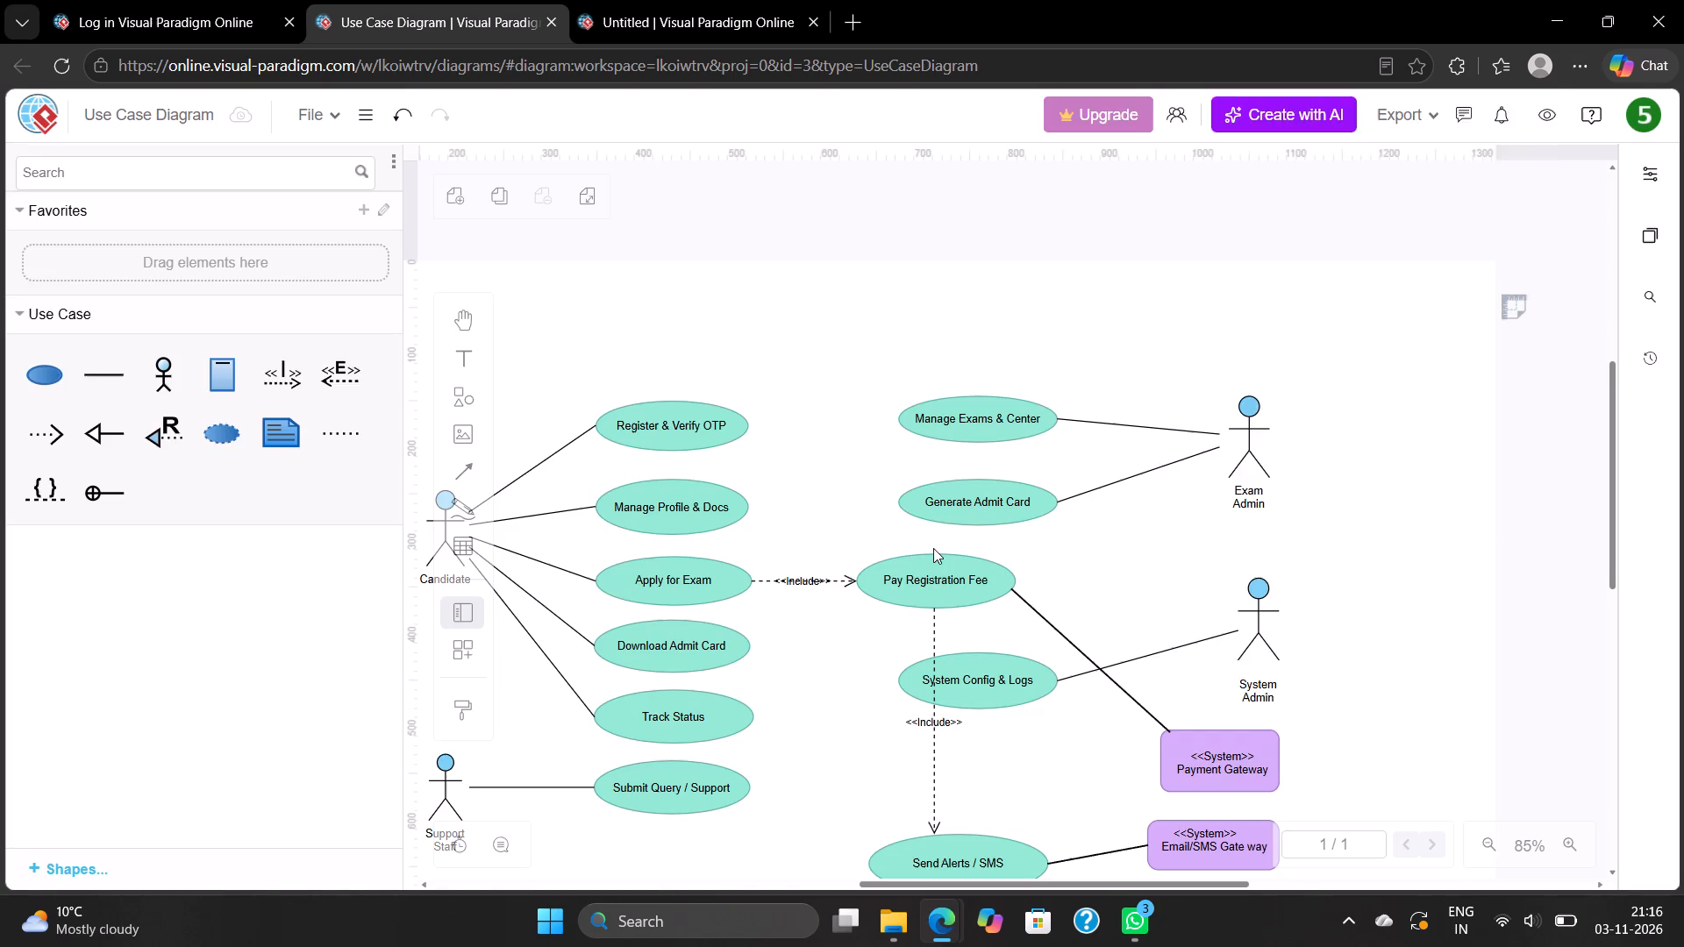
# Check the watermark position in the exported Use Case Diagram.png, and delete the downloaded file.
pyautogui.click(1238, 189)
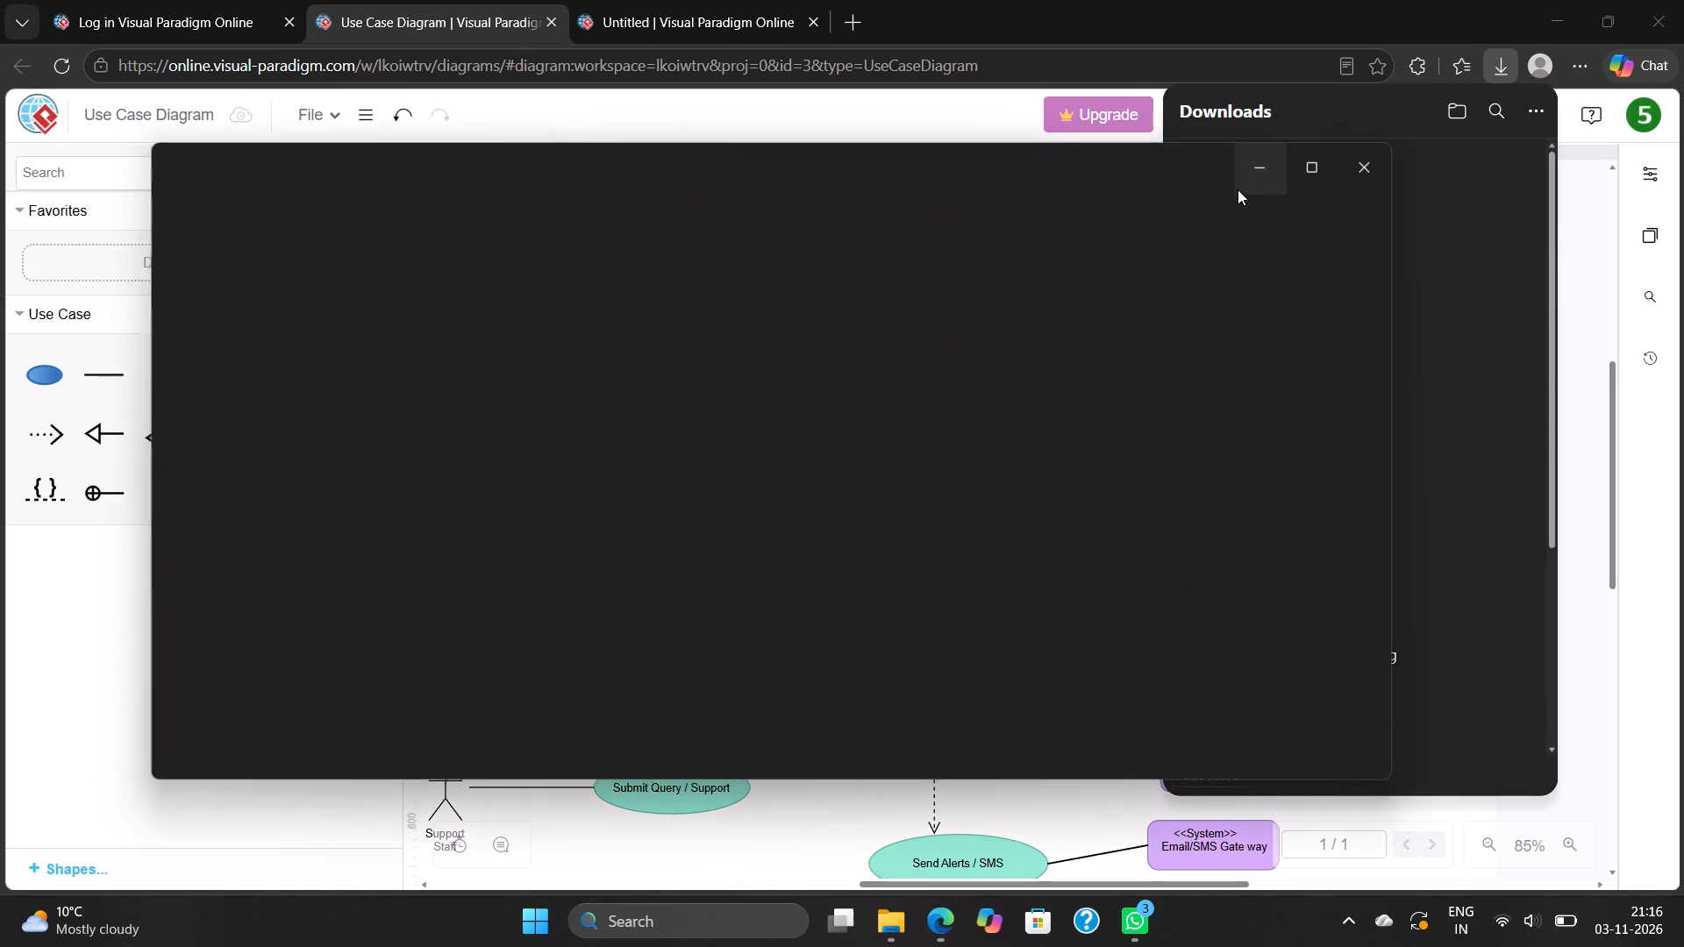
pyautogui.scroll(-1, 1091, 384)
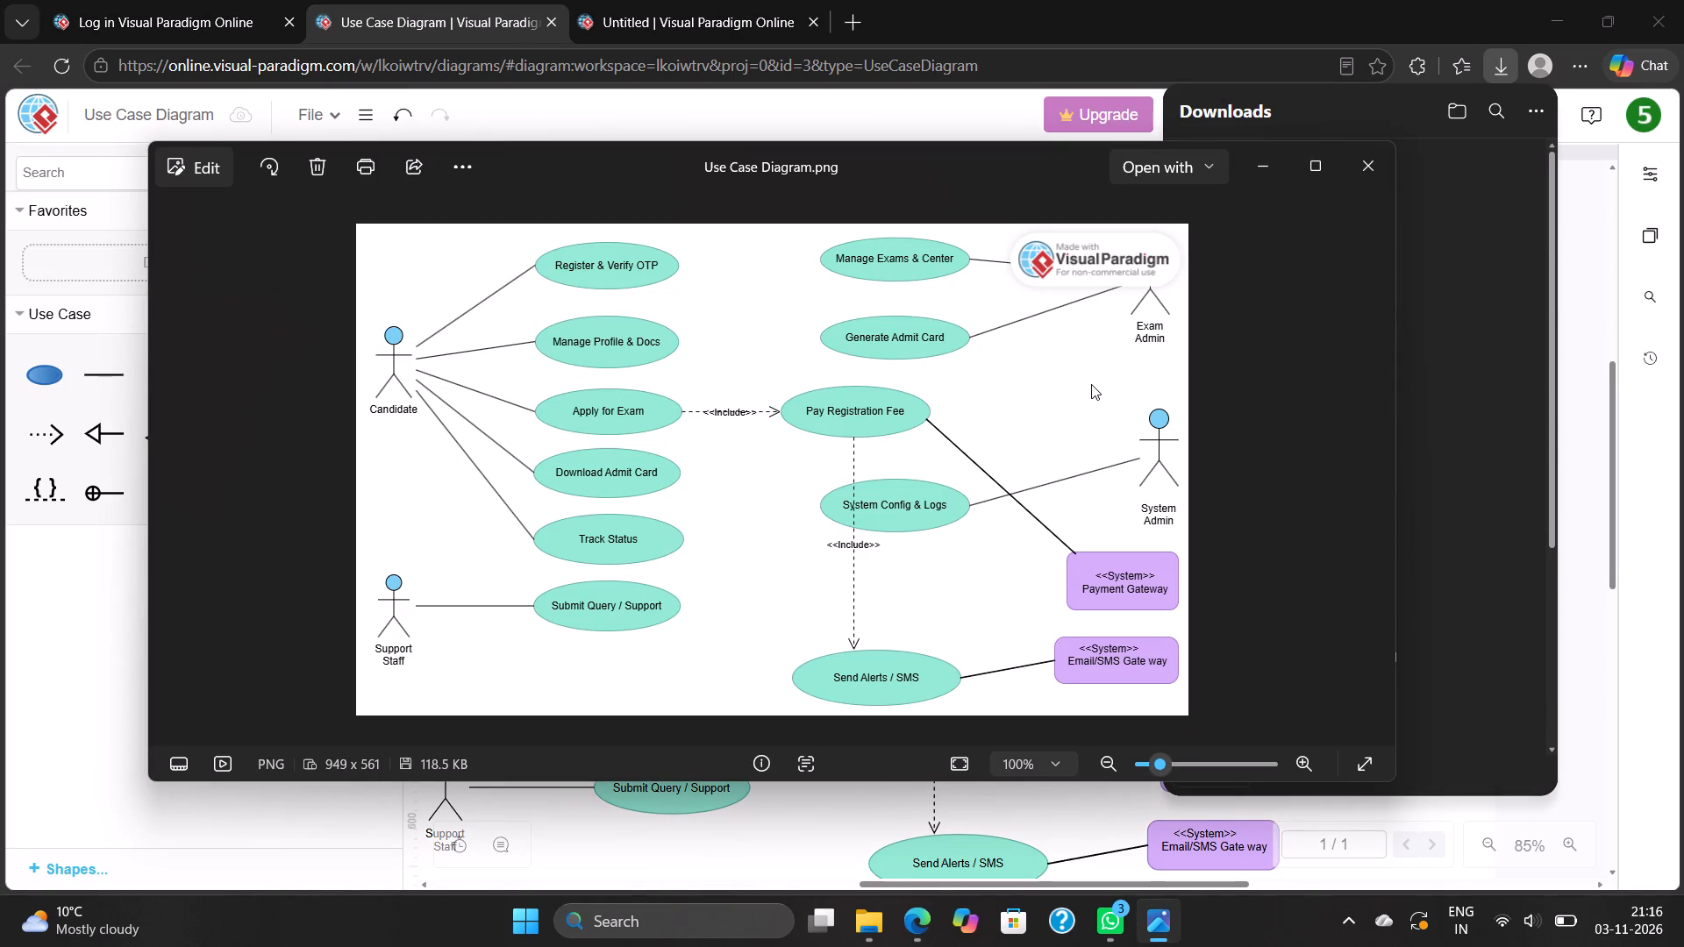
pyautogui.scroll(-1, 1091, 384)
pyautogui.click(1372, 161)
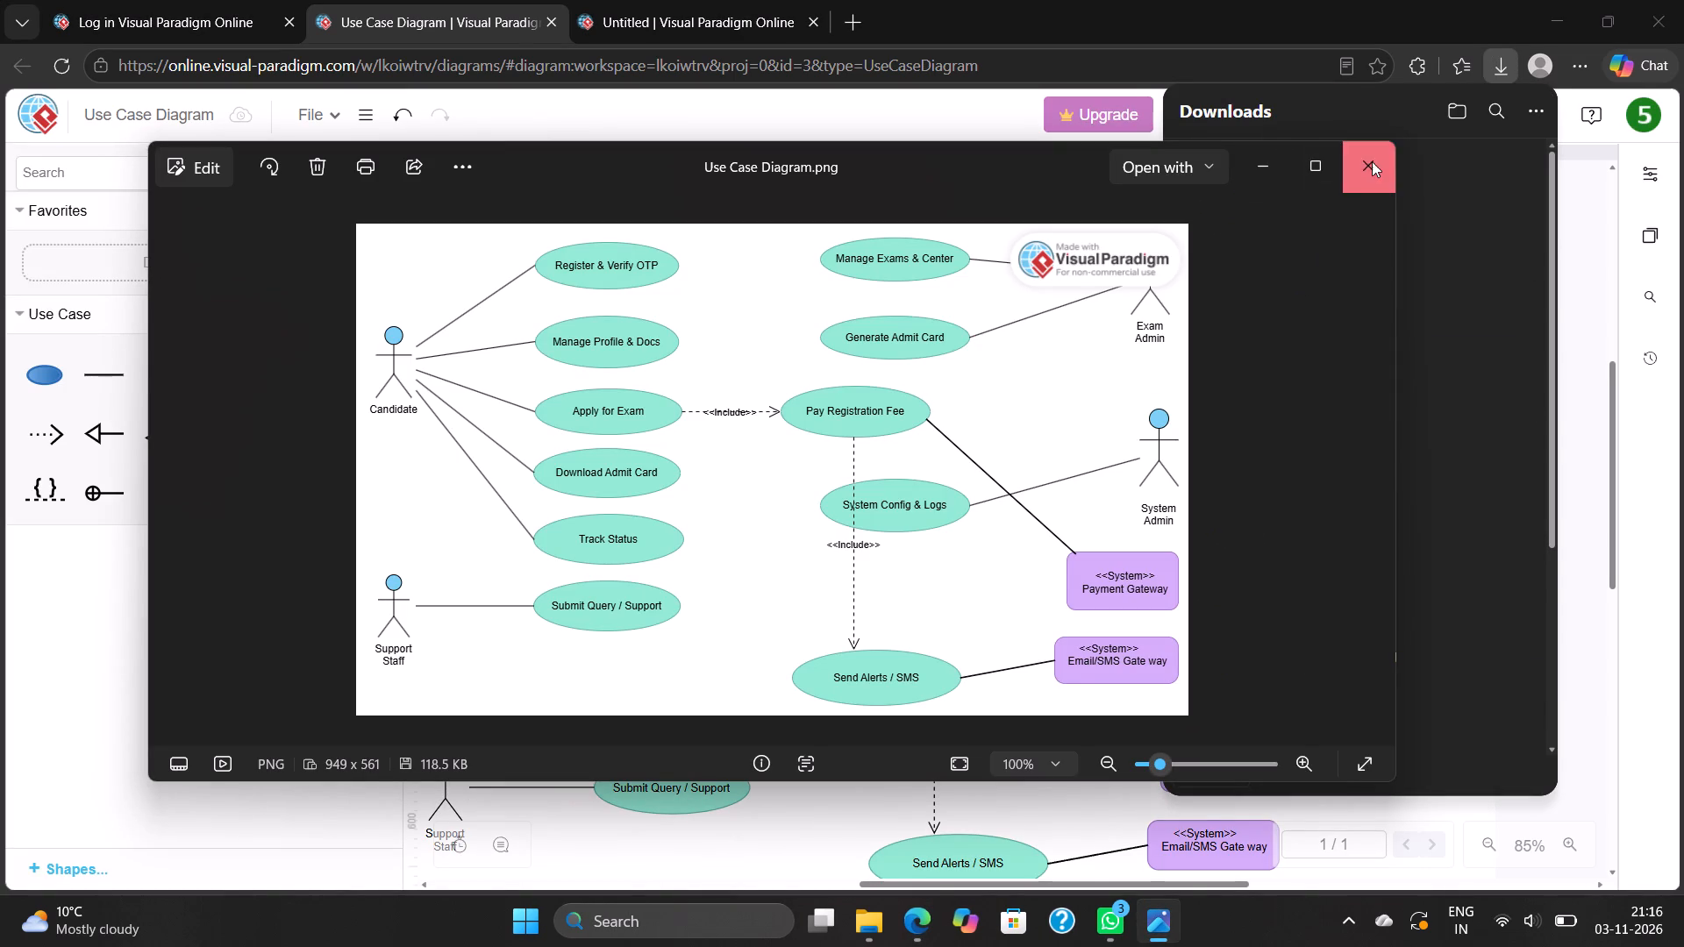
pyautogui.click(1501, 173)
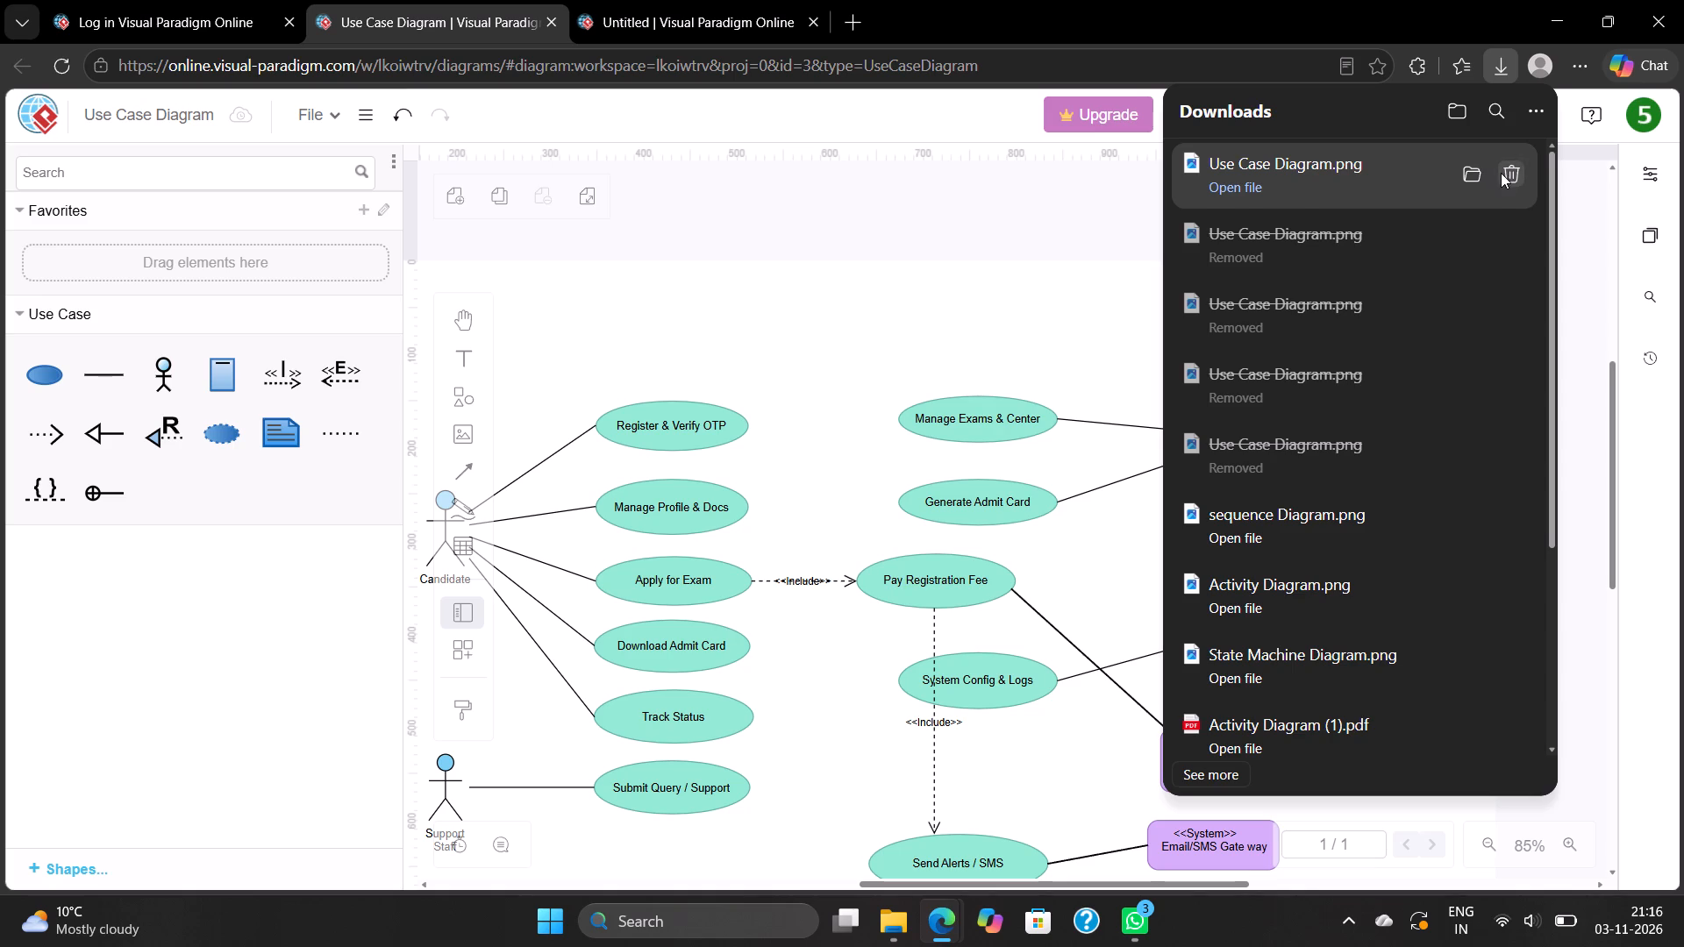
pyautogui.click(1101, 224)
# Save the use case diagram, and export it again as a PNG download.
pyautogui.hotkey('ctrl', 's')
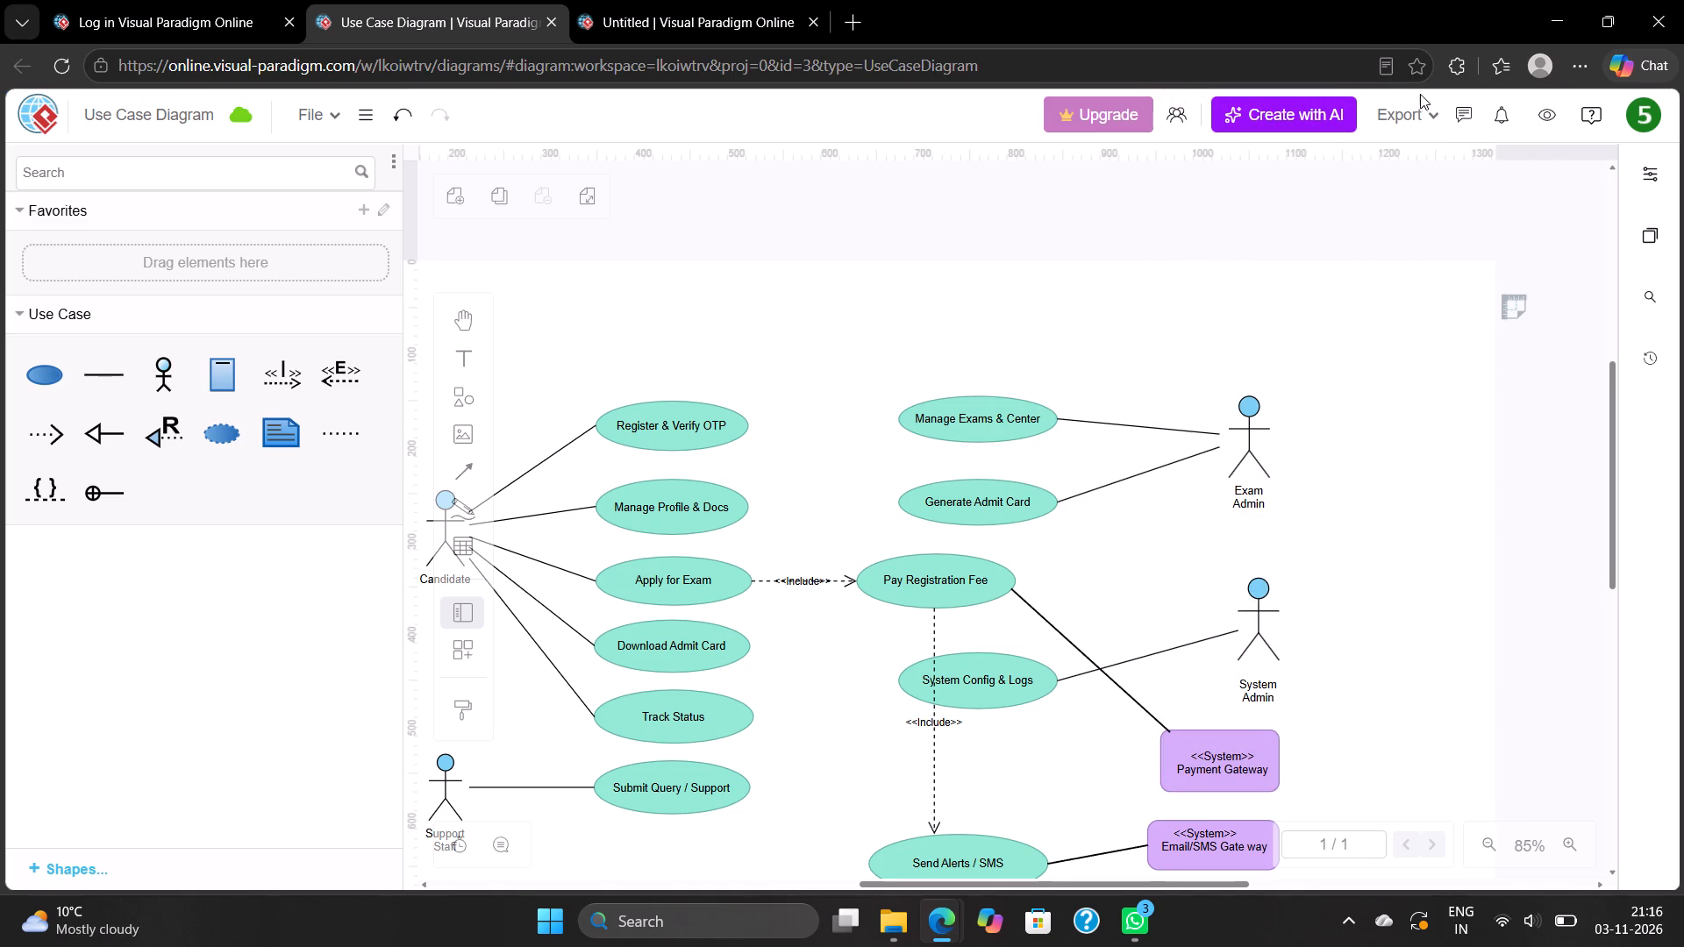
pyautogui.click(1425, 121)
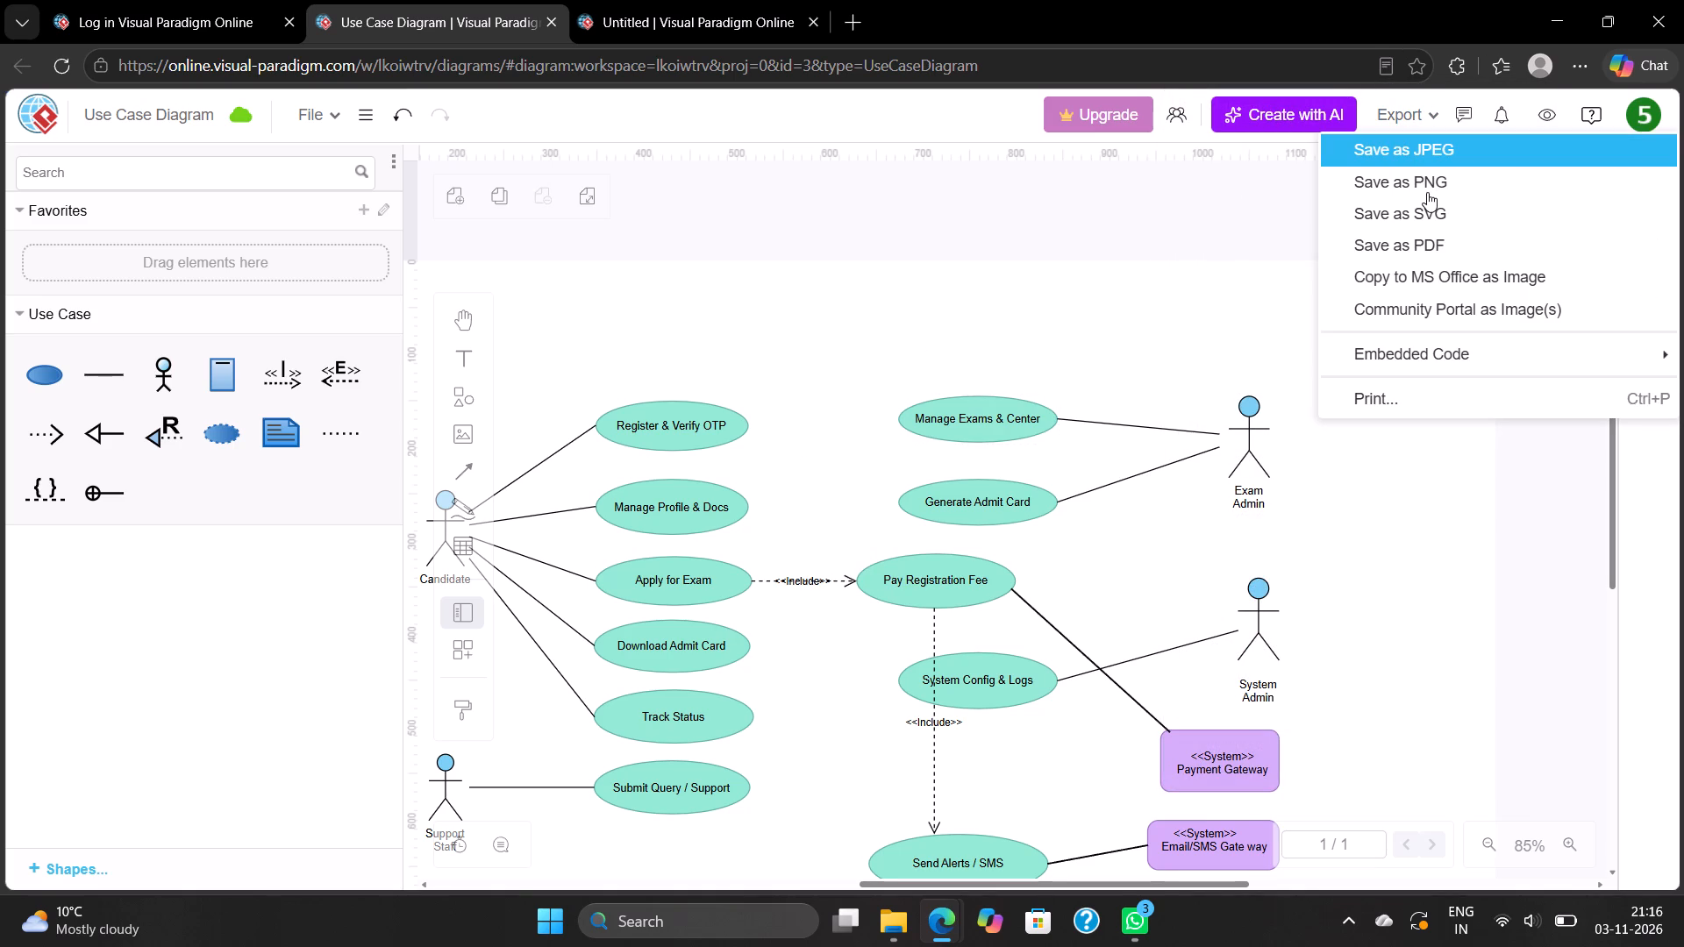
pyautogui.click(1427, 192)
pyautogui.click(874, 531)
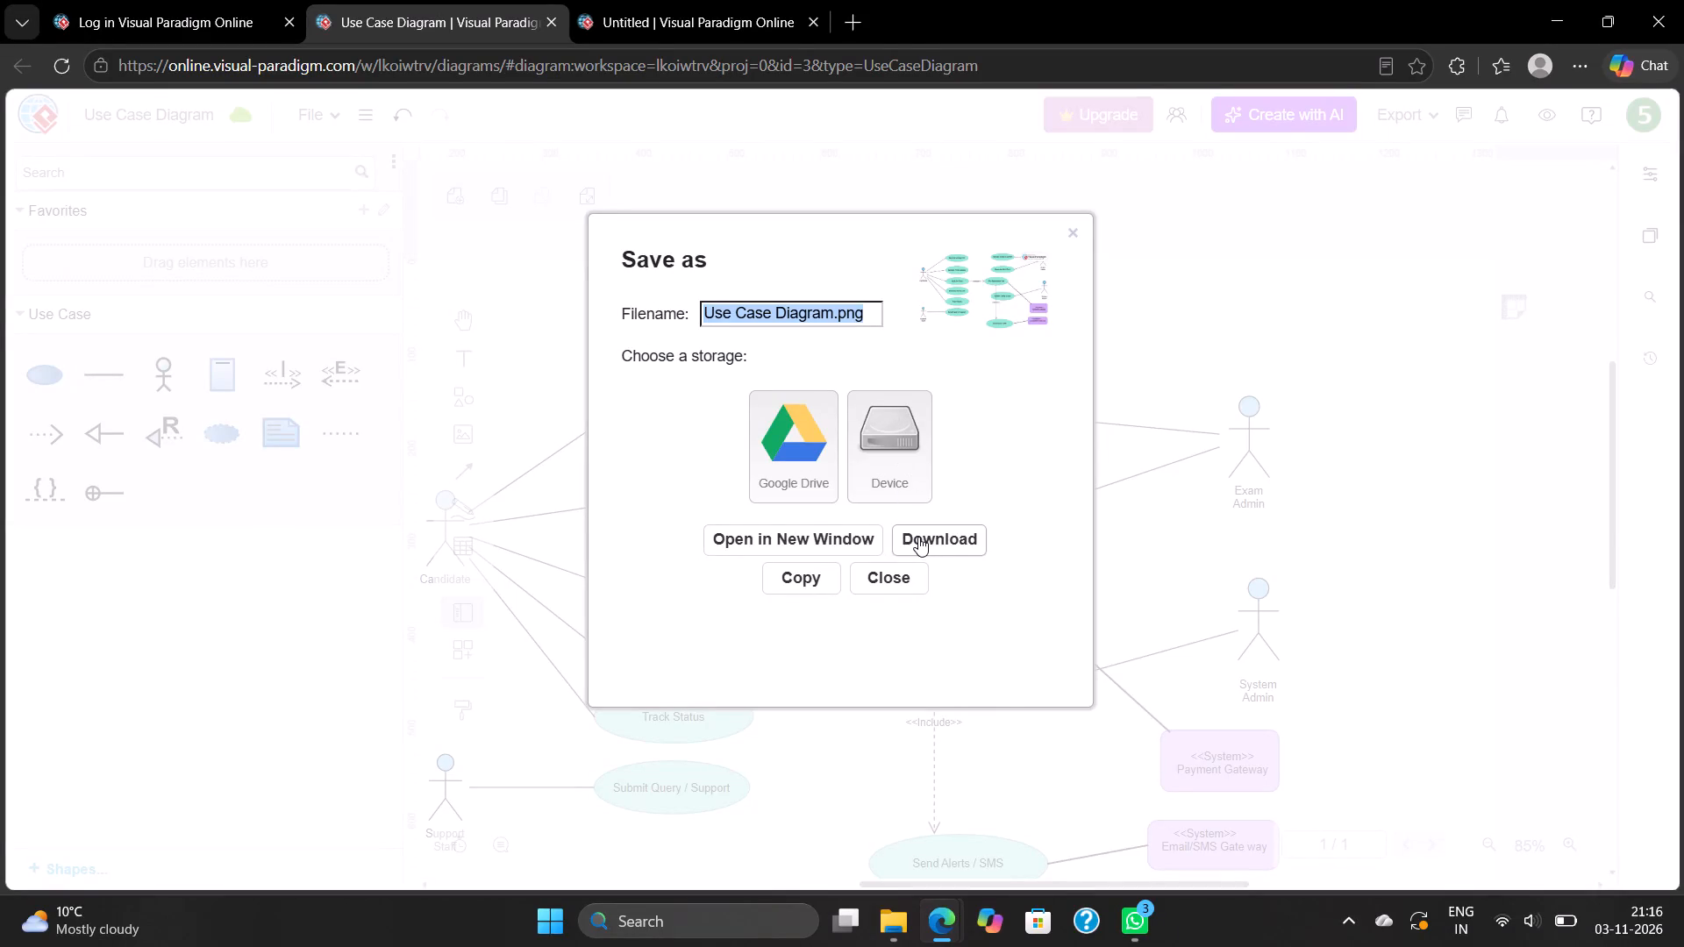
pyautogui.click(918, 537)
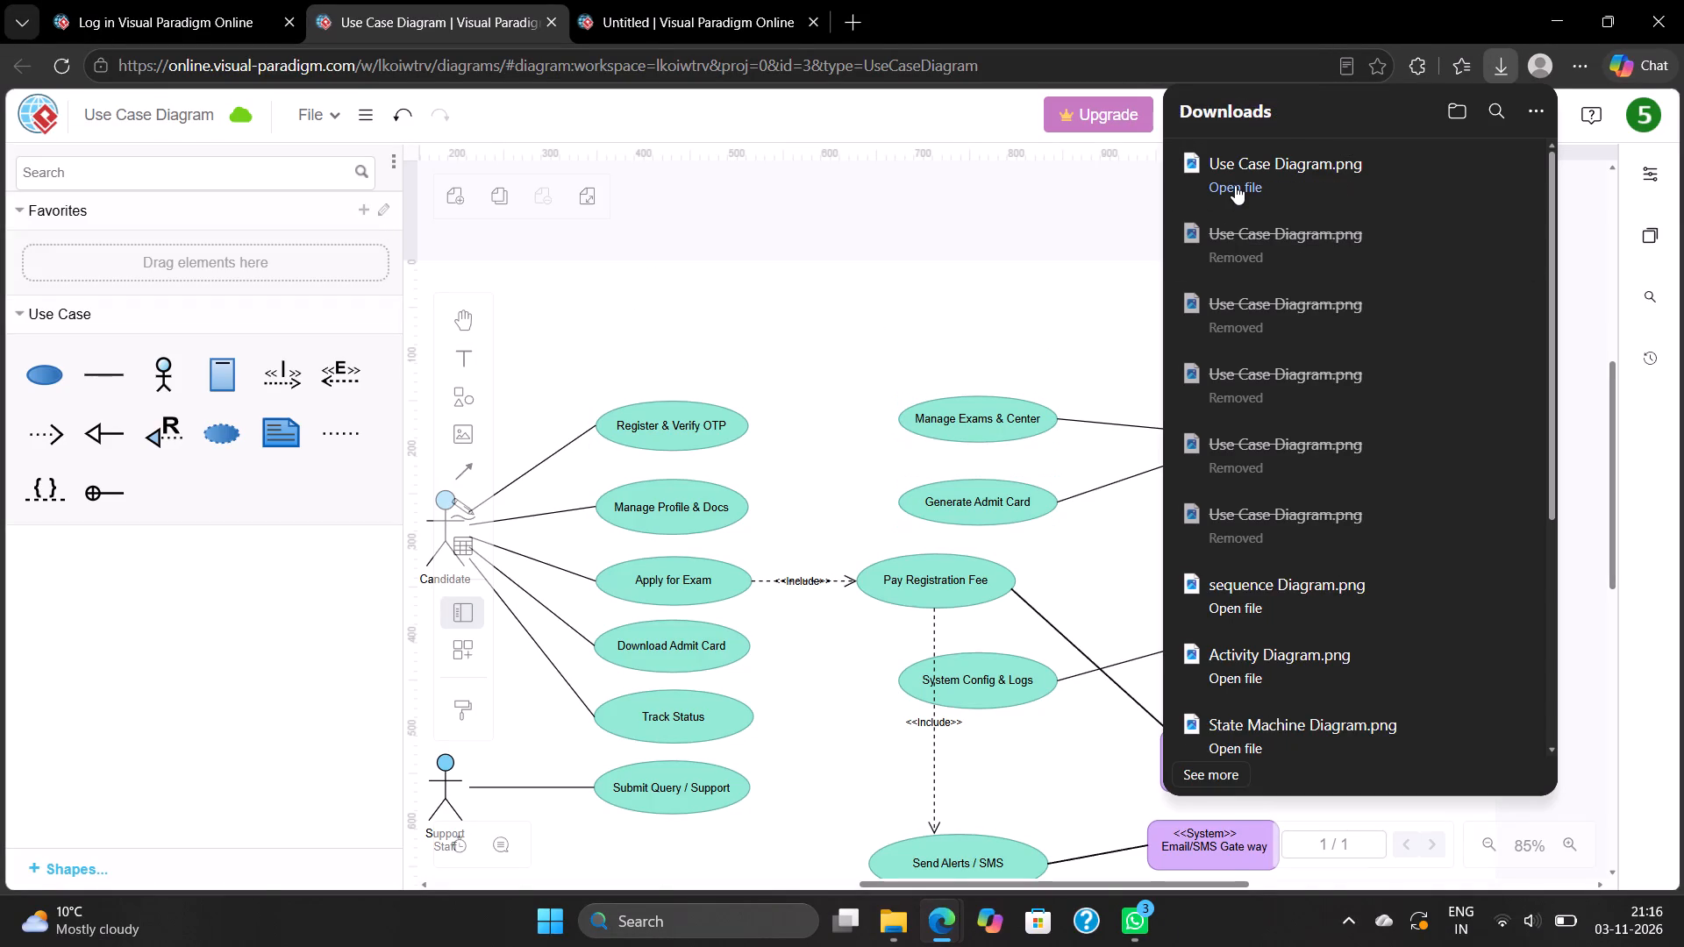
# Examine the new Use Case Diagram.png for watermark overlap, and return to the diagram editor.
pyautogui.click(1235, 185)
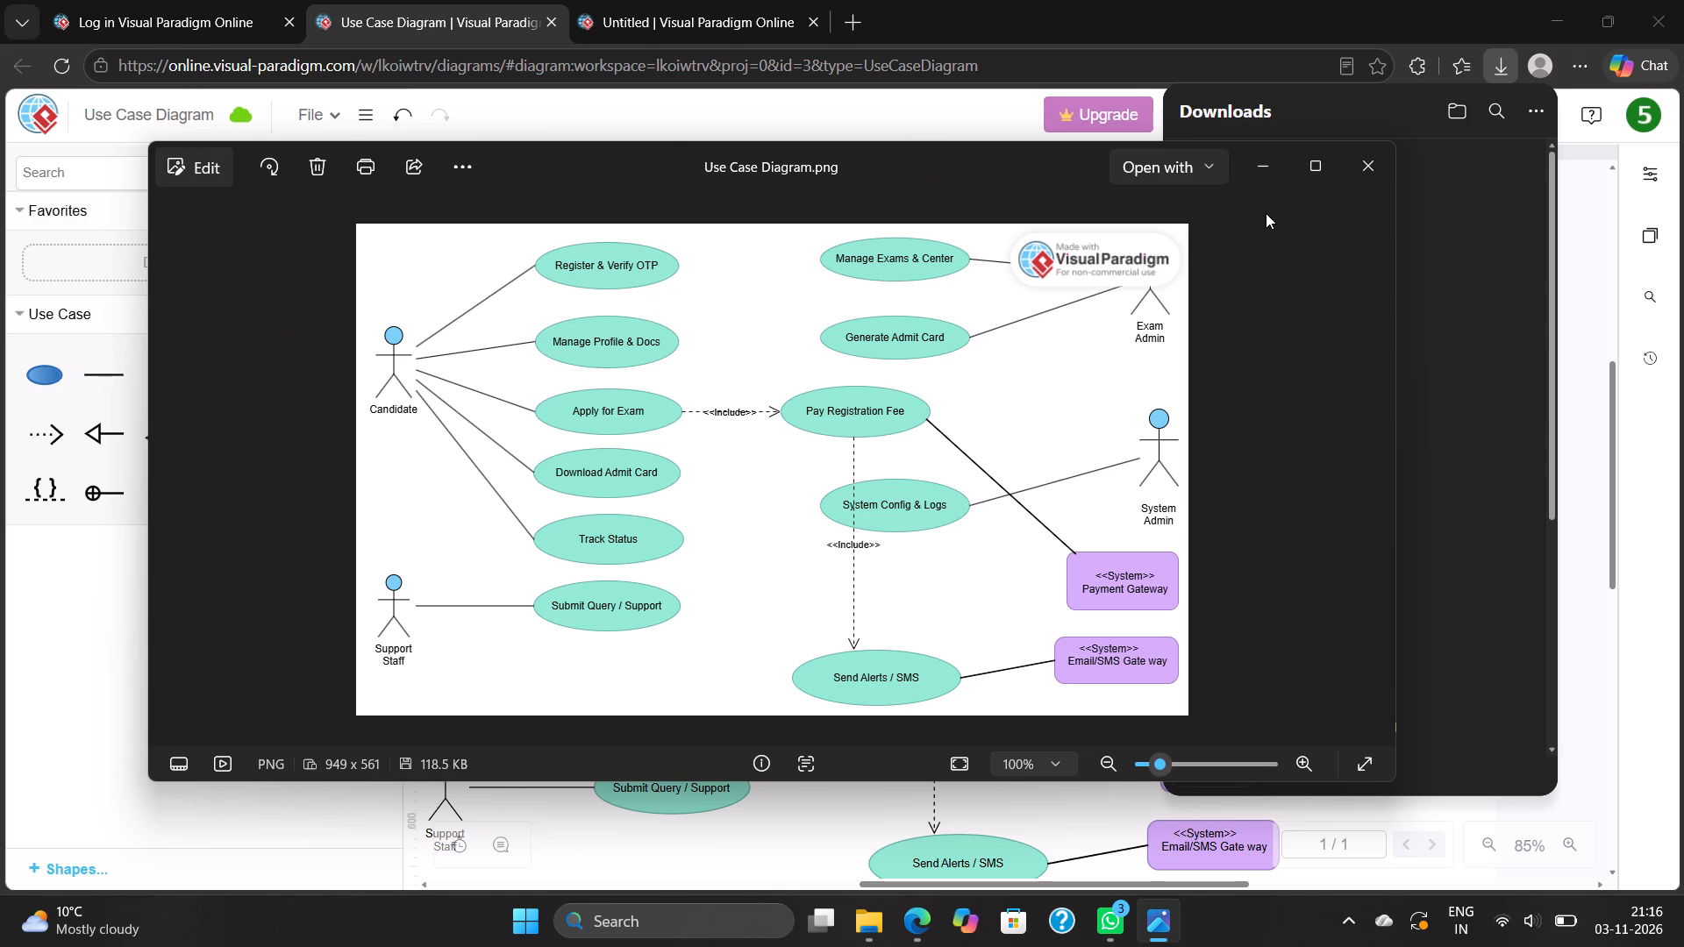
pyautogui.click(1255, 166)
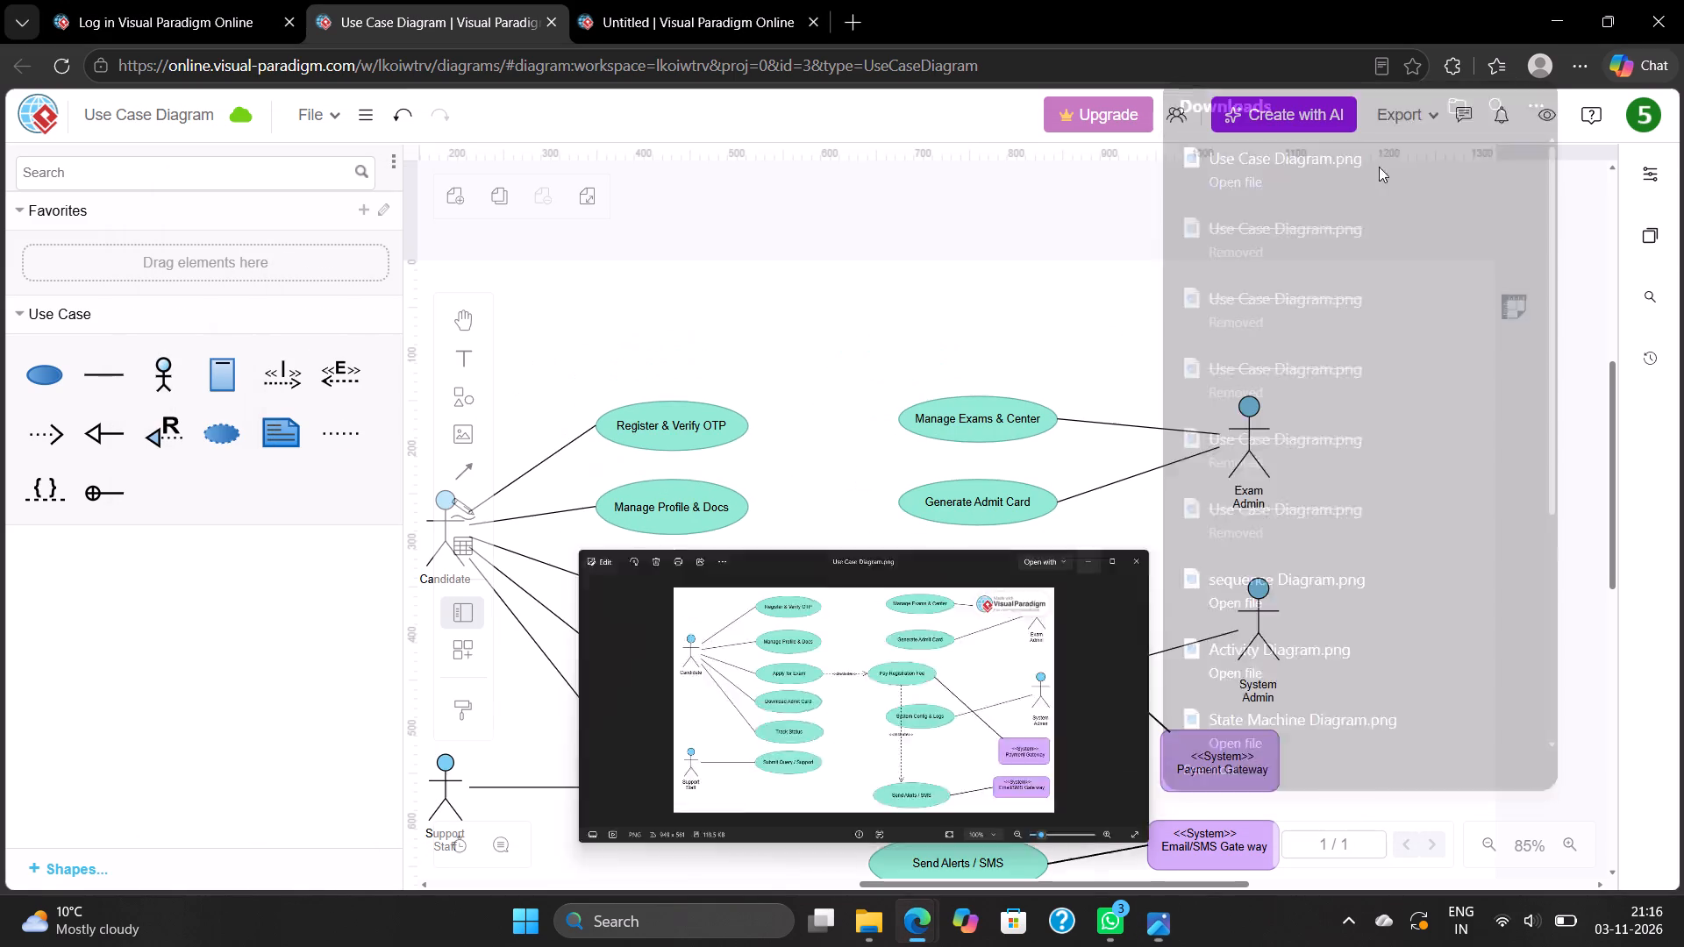
# Move the Exam Admin actor about 60 units down and the System Admin actor down to about (1039, 363).
pyautogui.moveTo(1255, 424); pyautogui.dragTo(1256, 481)
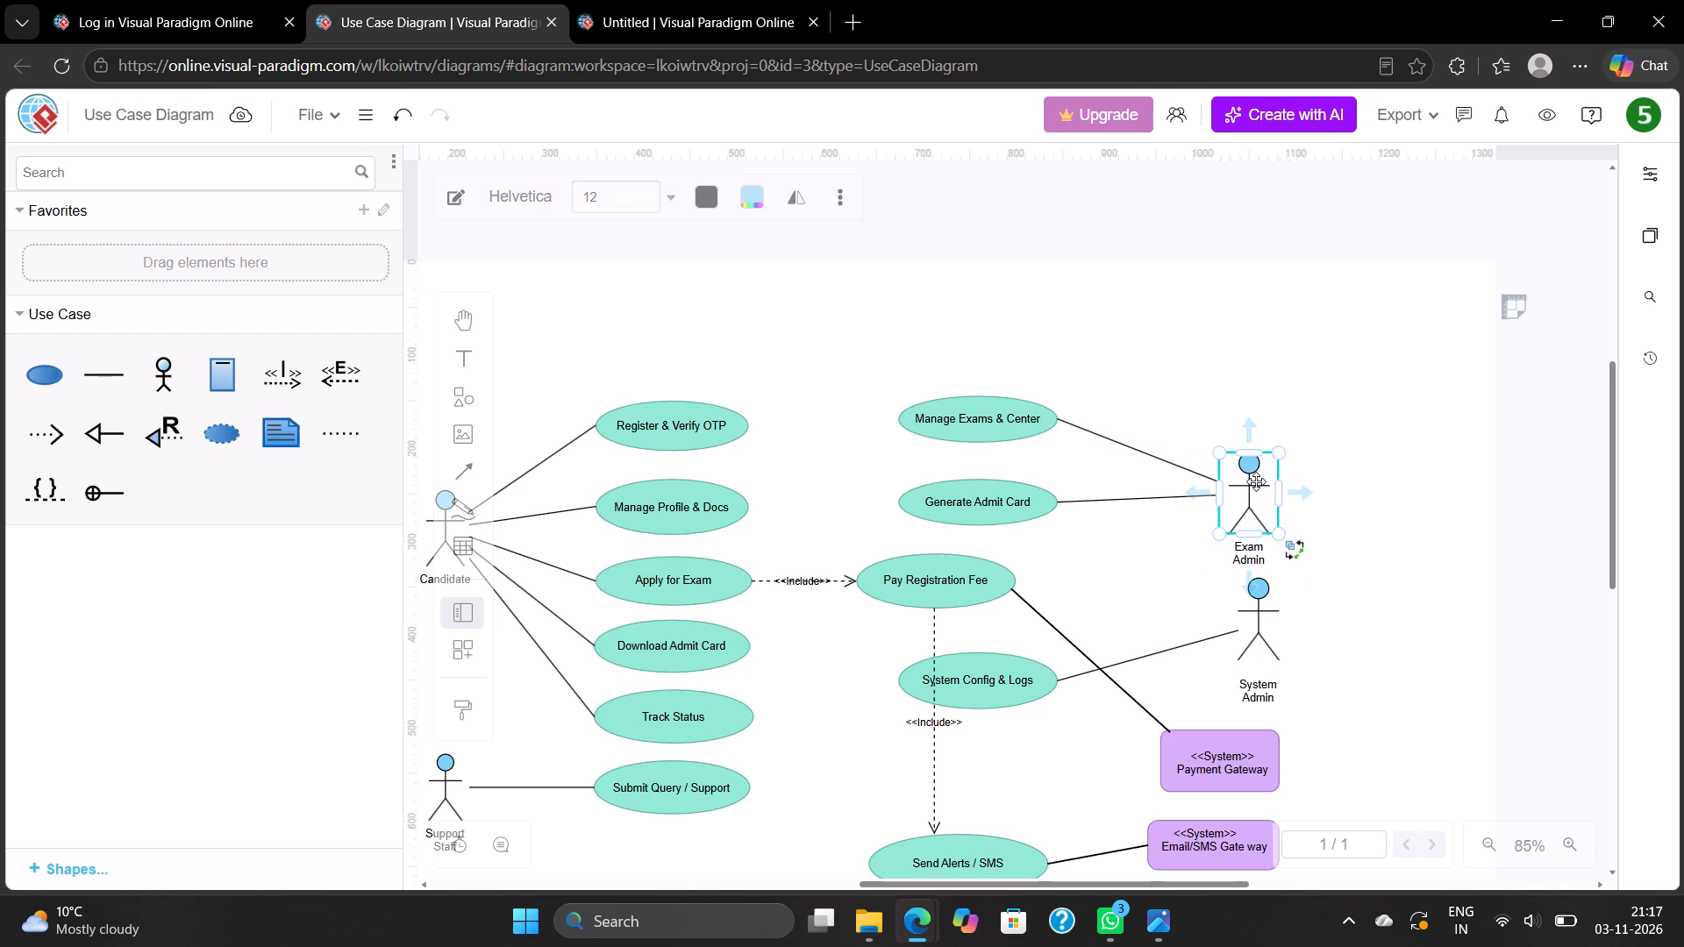
pyautogui.moveTo(1267, 595); pyautogui.dragTo(1267, 616)
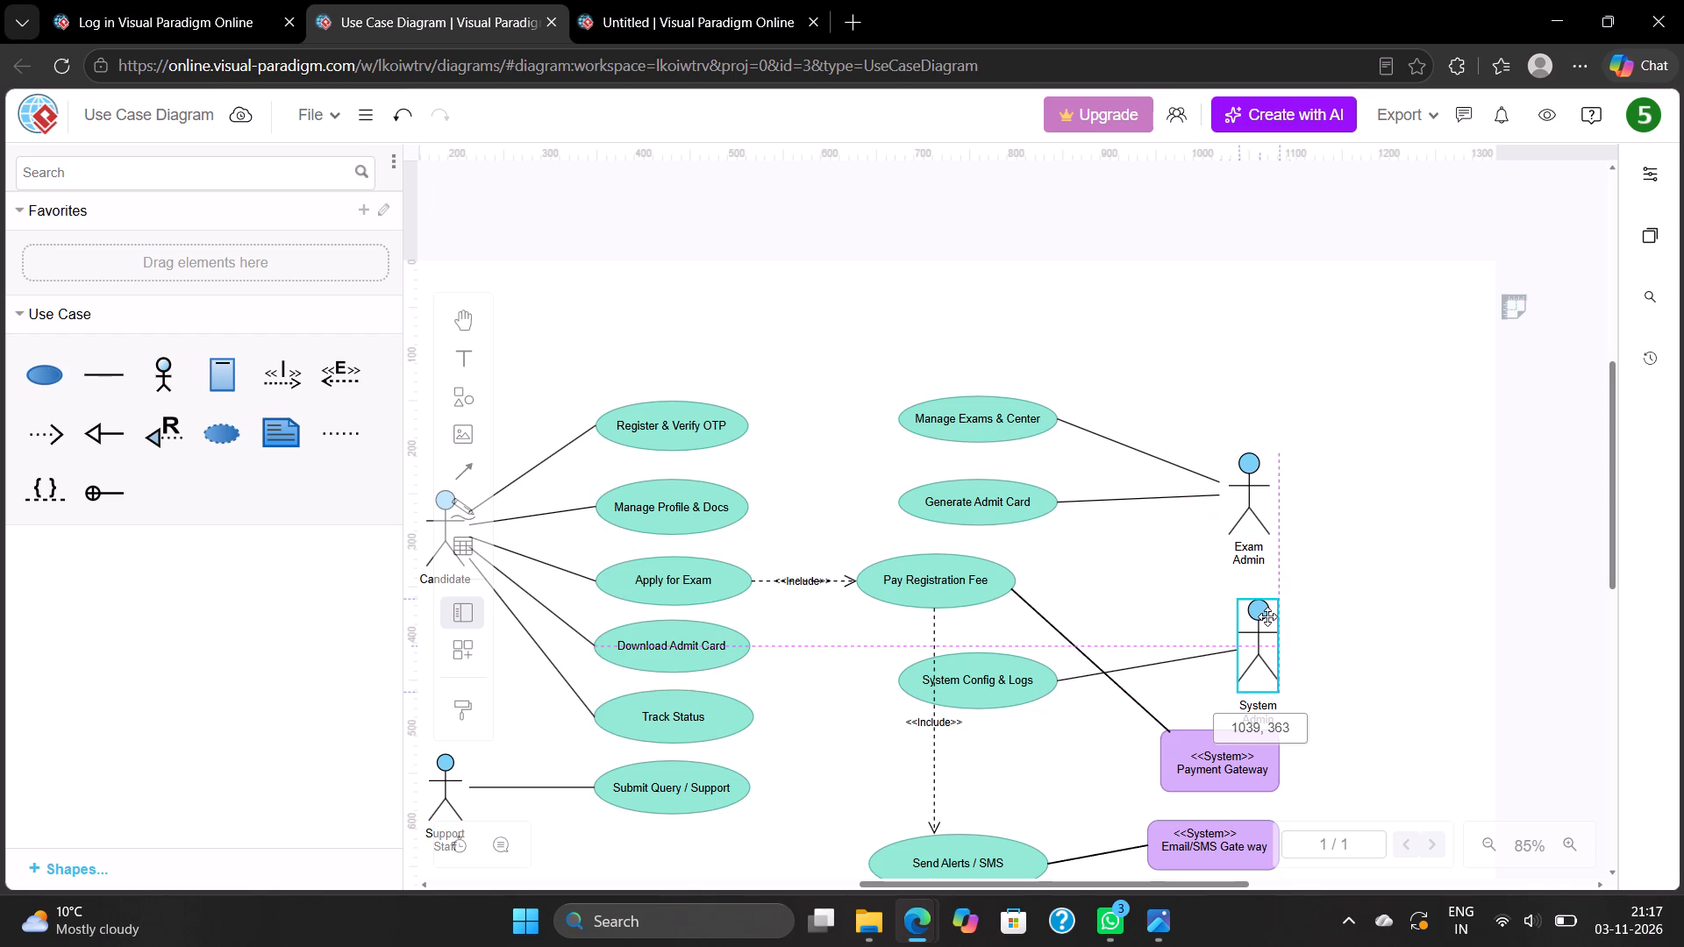
pyautogui.moveTo(1267, 616); pyautogui.dragTo(1267, 619)
pyautogui.click(1306, 568)
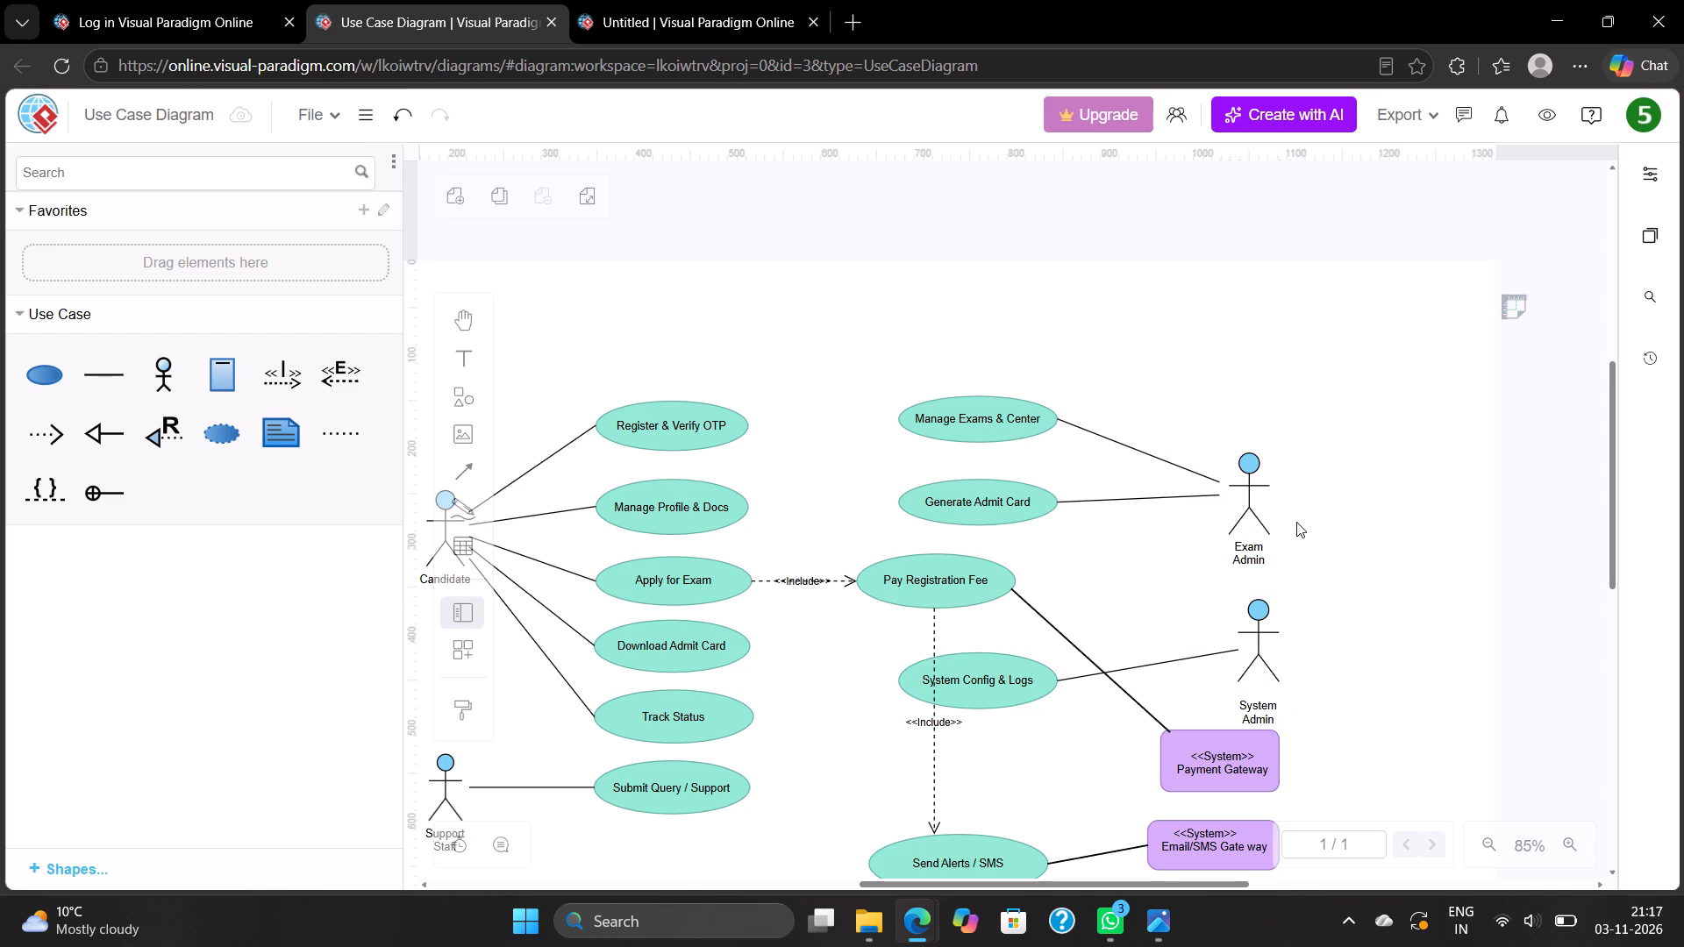
# Save the adjusted use case diagram, and export it as a PNG download.
pyautogui.hotkey('ctrl', 's')
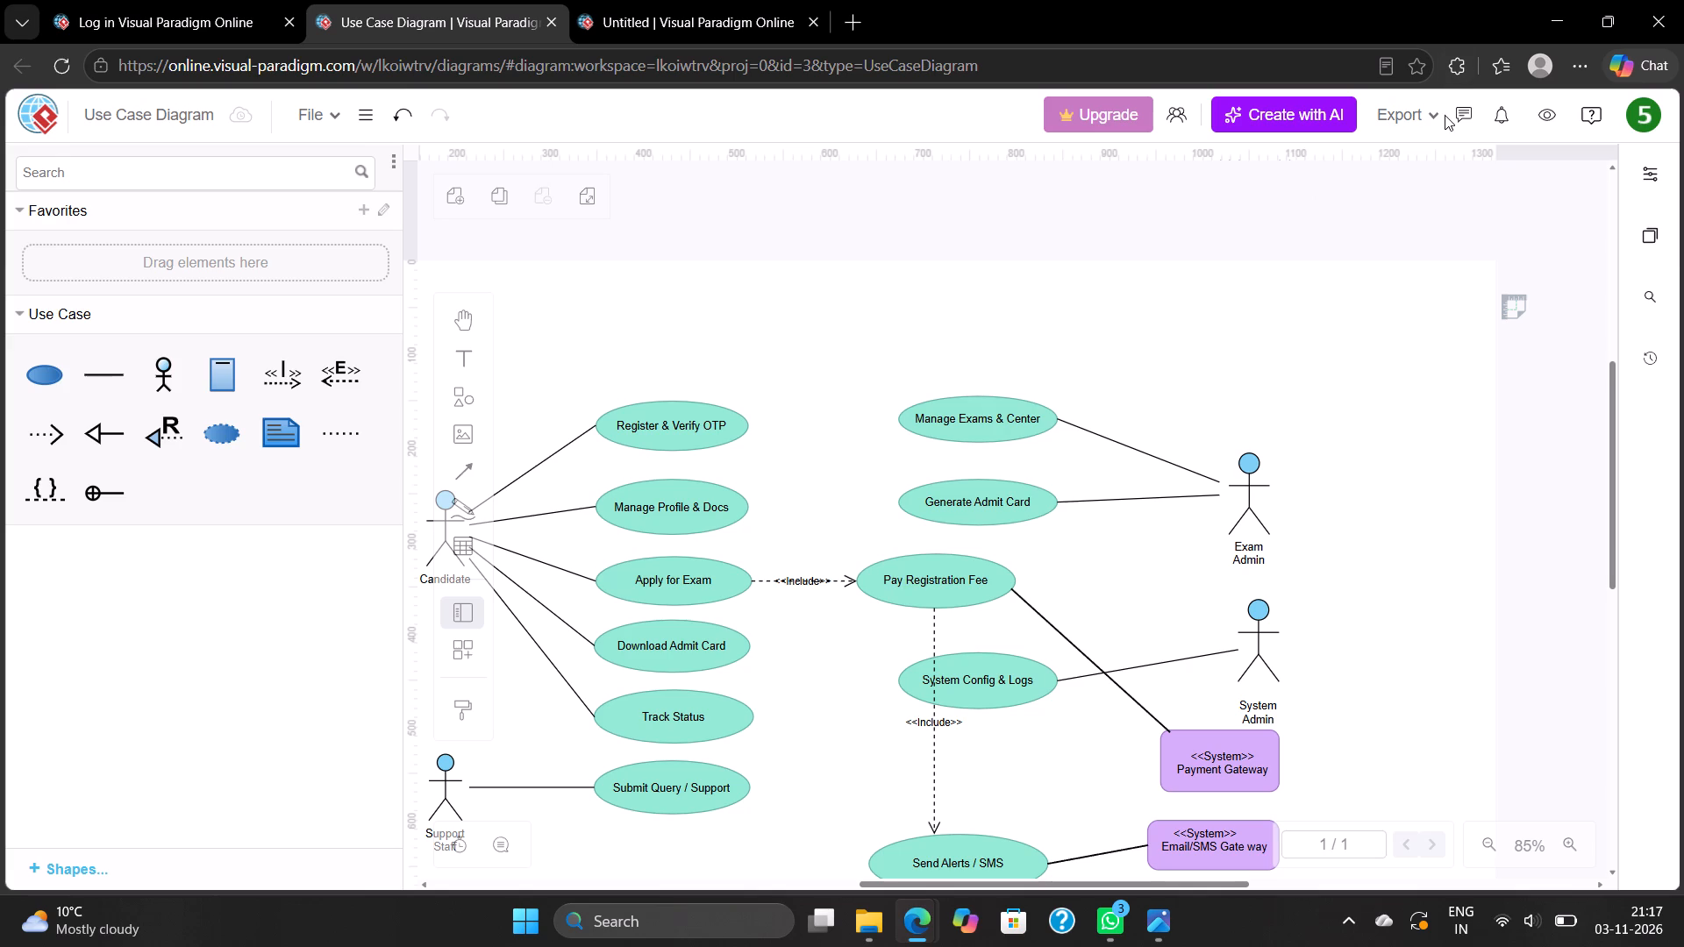
pyautogui.moveTo(1445, 115); pyautogui.dragTo(1432, 114)
pyautogui.click(1432, 114)
pyautogui.click(1432, 184)
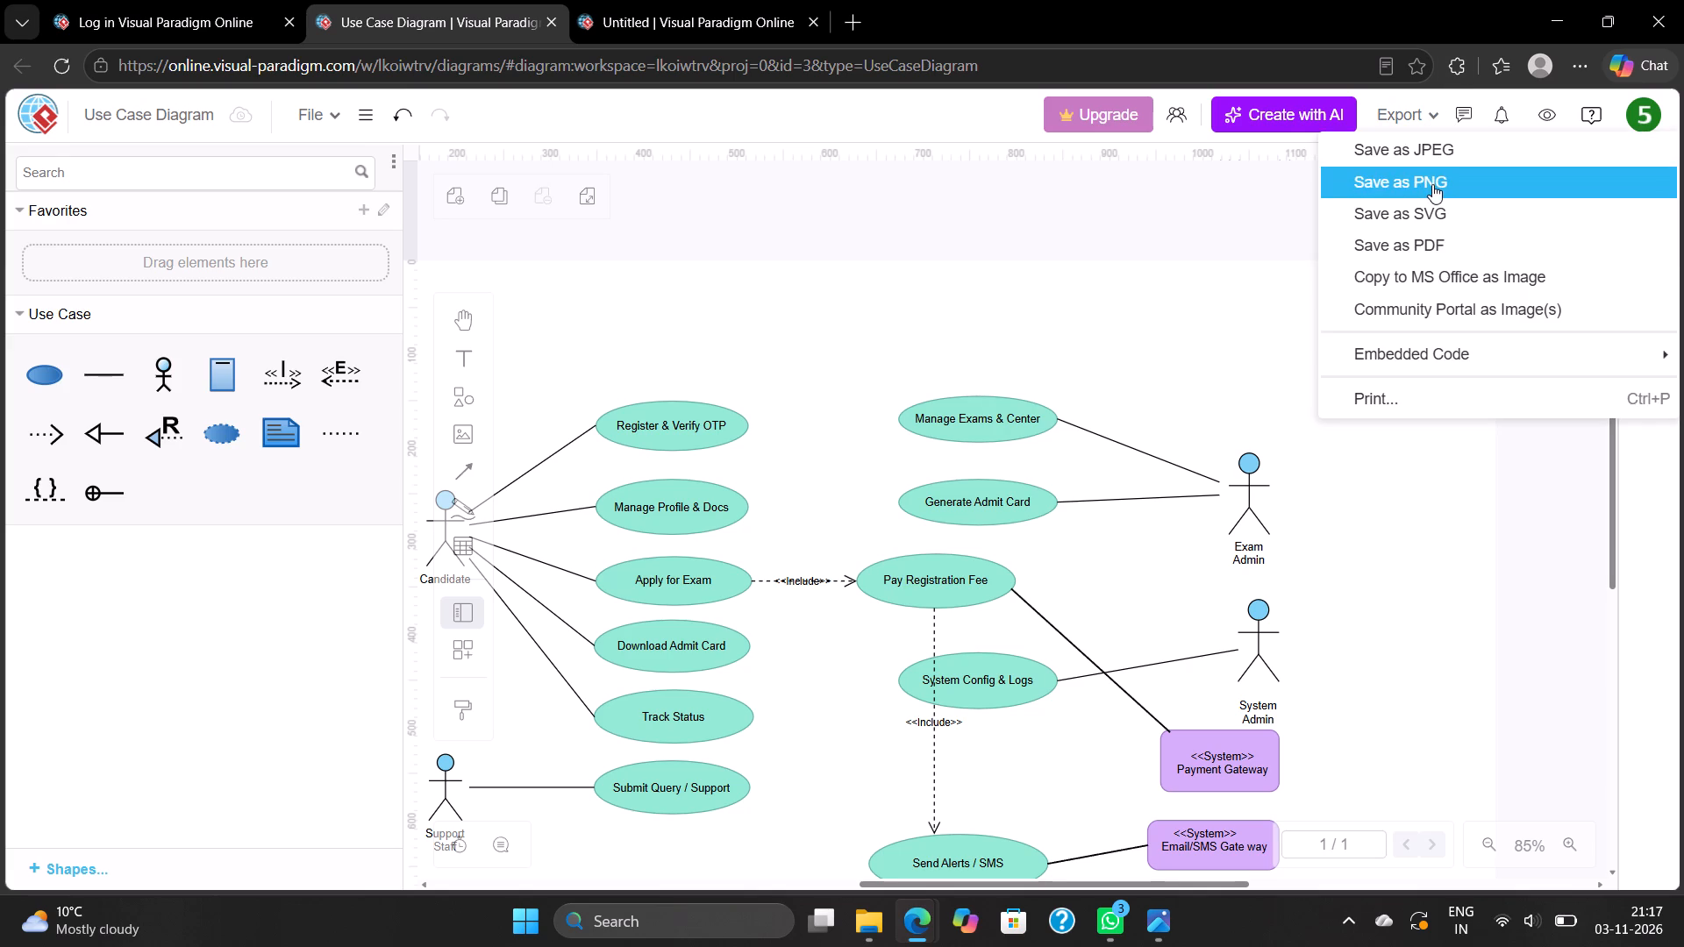
pyautogui.click(875, 538)
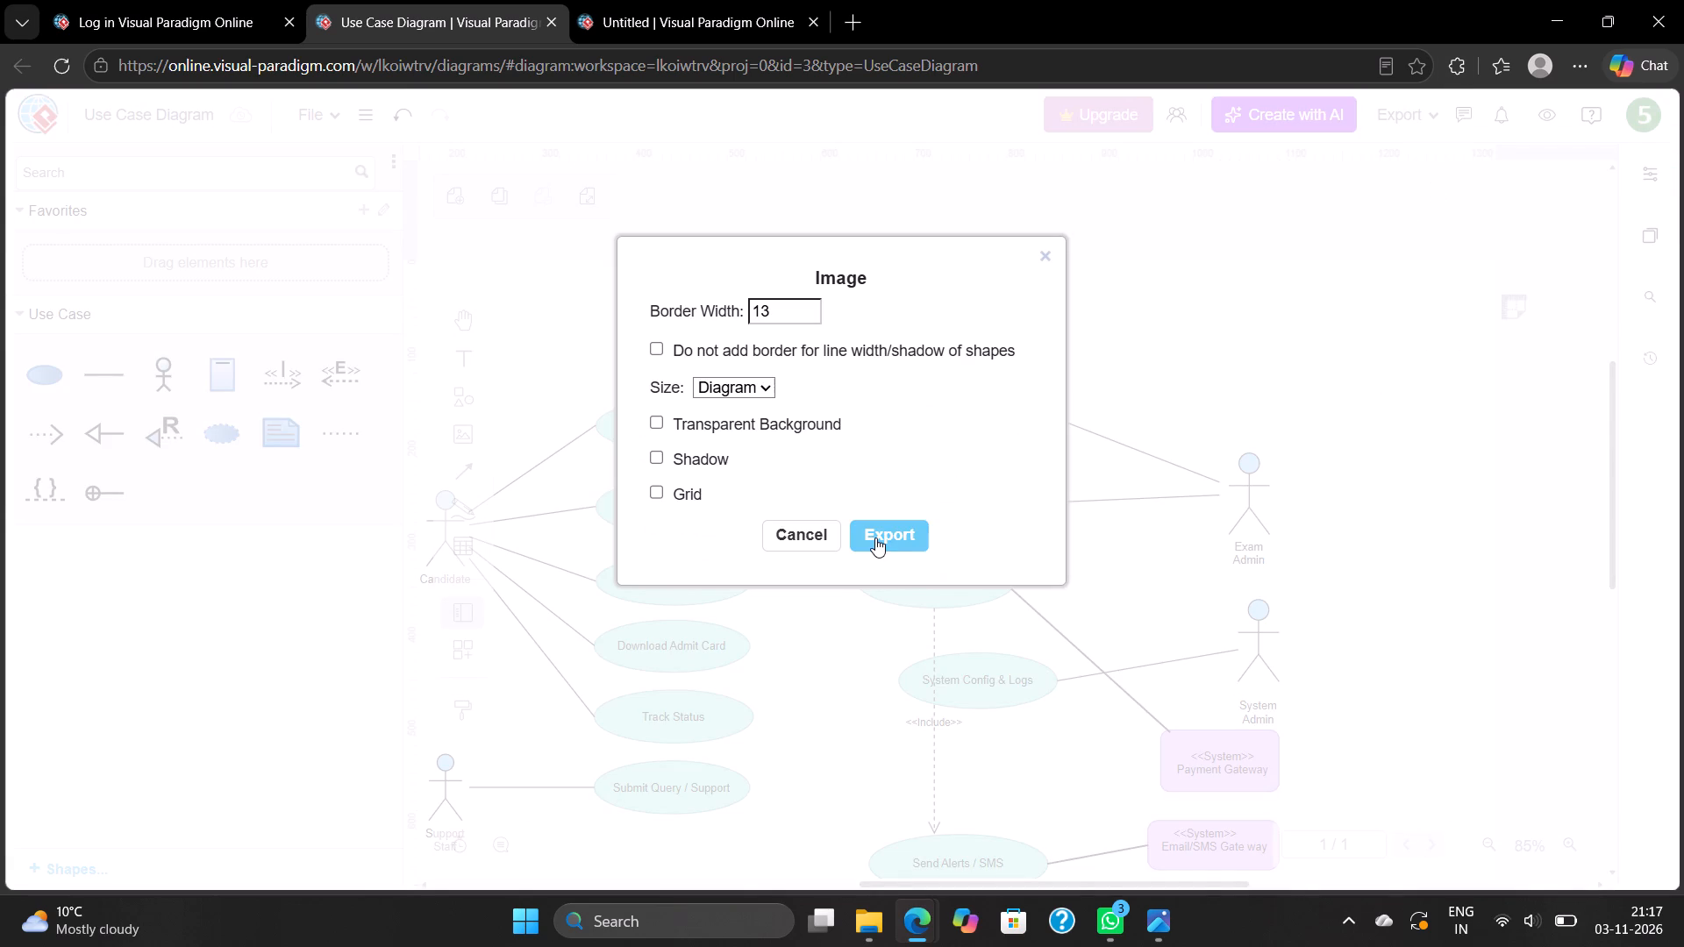
pyautogui.click(927, 526)
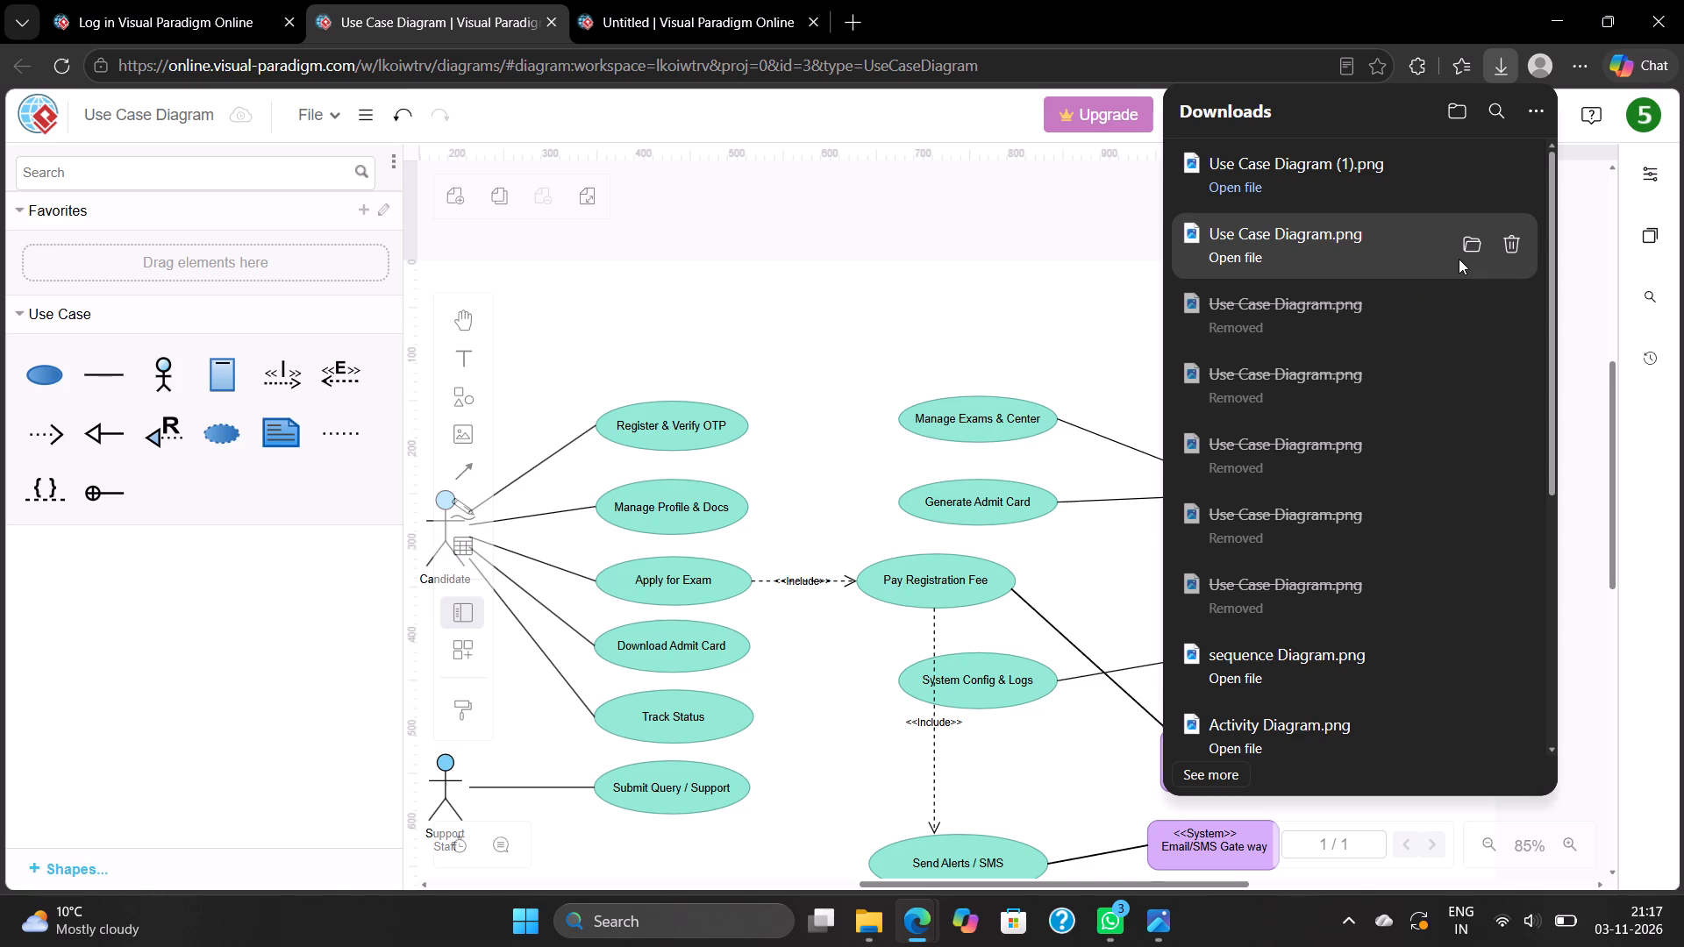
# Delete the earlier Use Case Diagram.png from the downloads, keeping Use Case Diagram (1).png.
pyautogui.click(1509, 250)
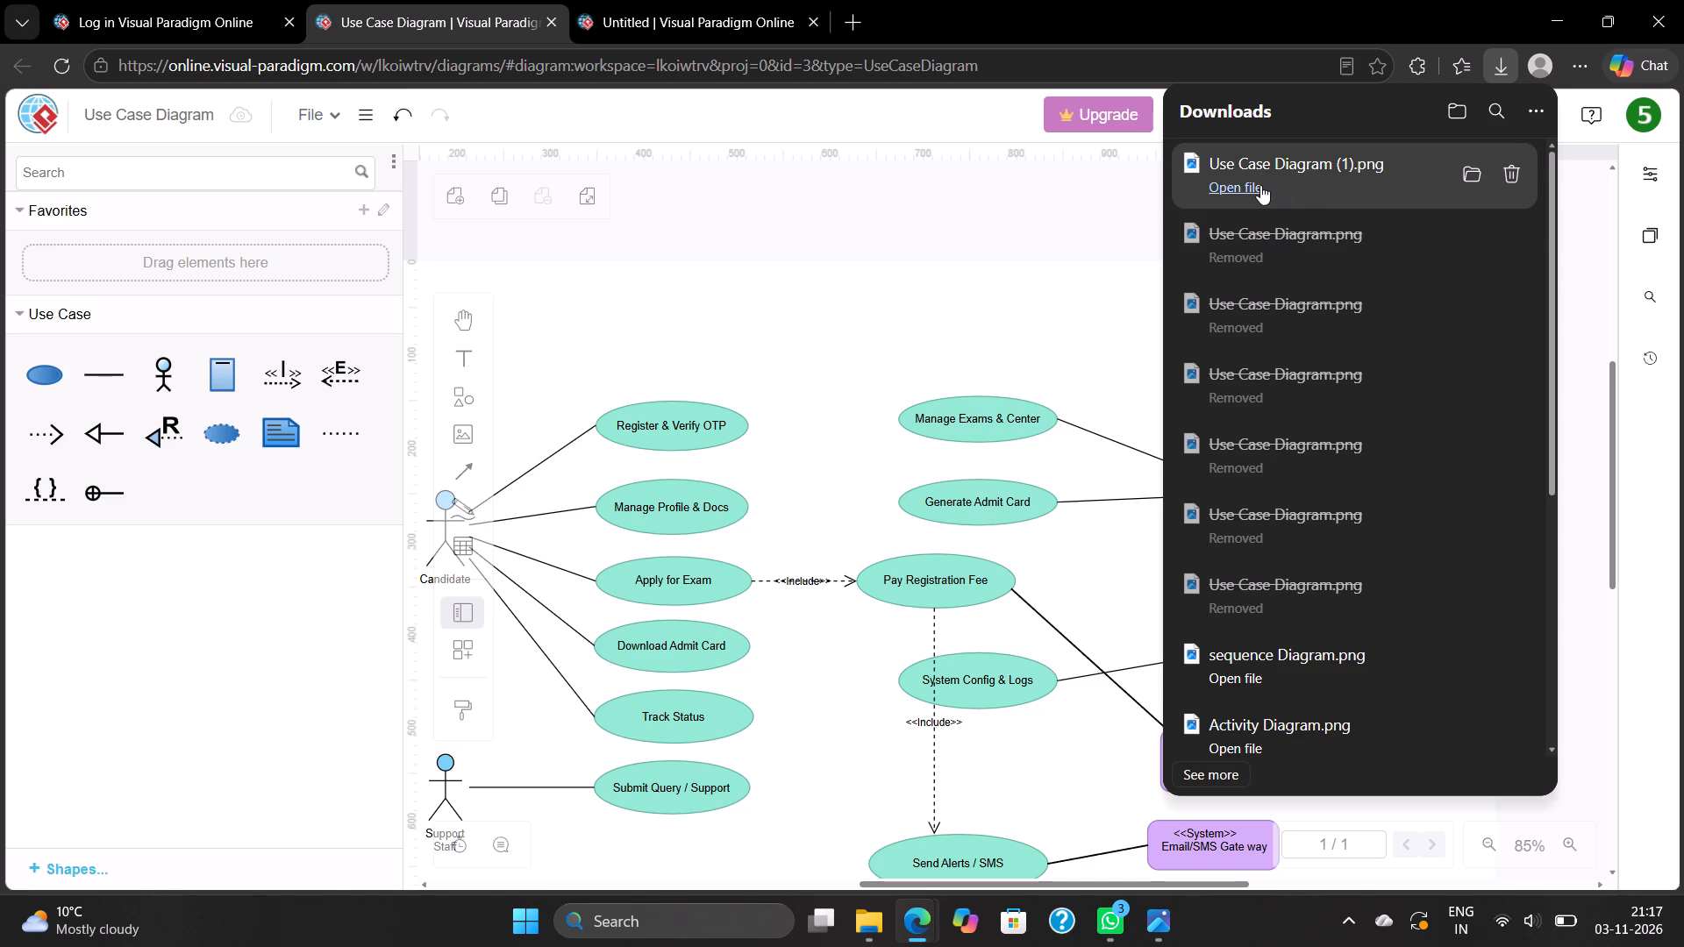
# Examine Use Case Diagram (1).png to check the watermark against the Exam Admin actor.
pyautogui.click(1260, 185)
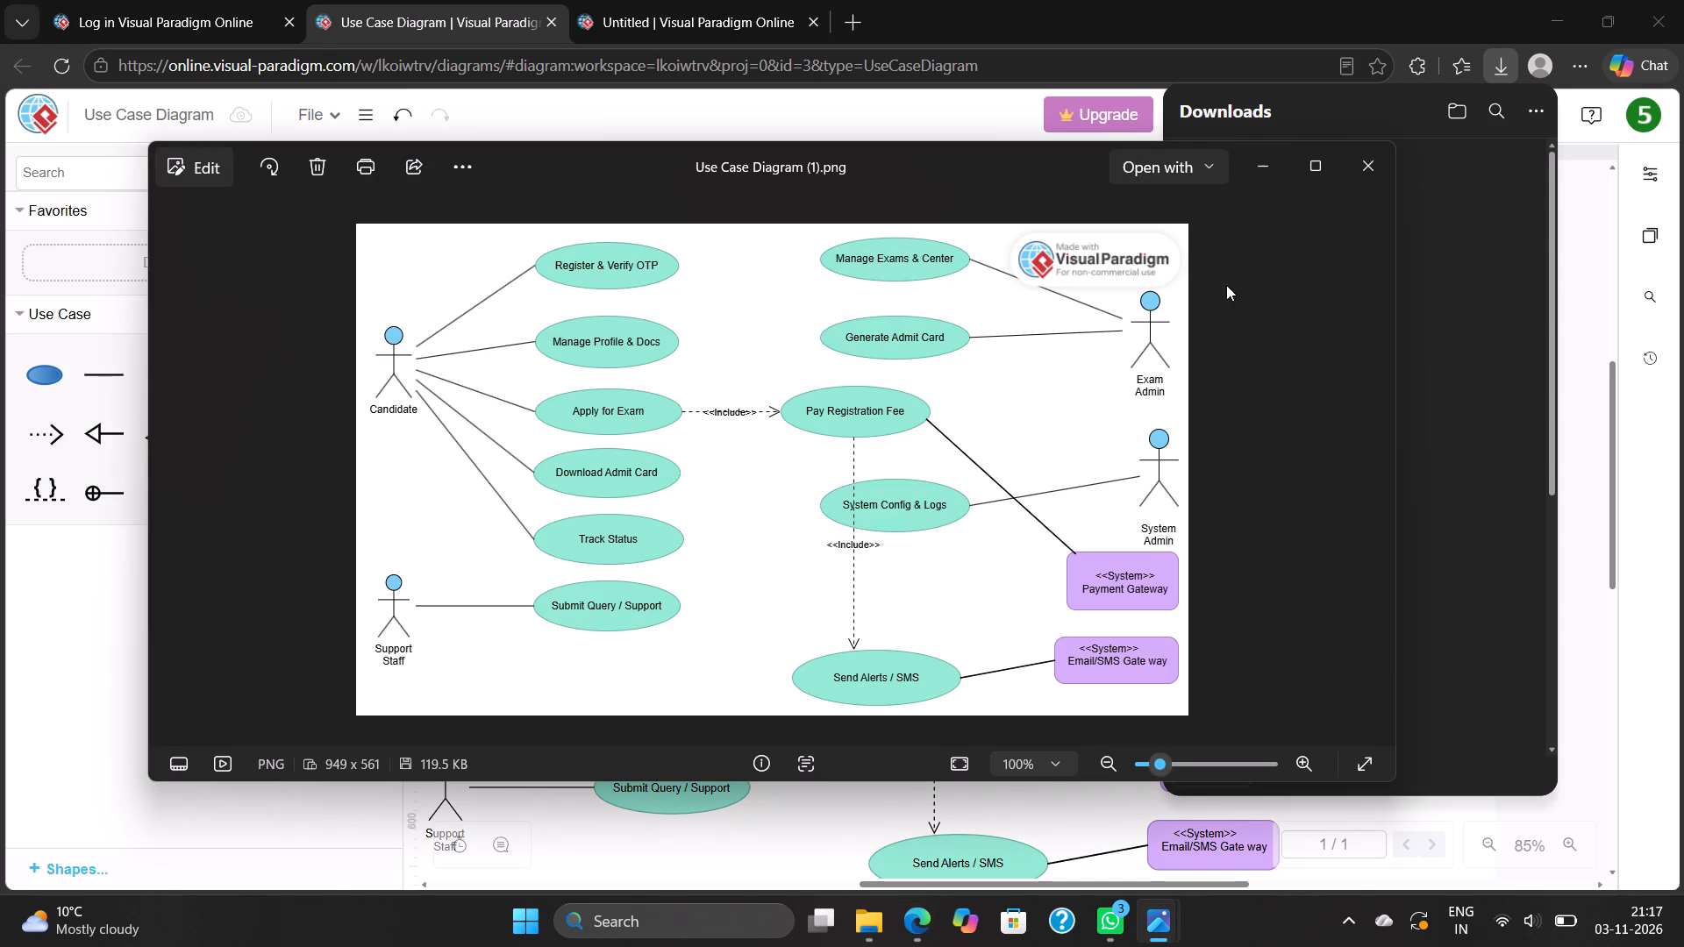
pyautogui.click(1366, 178)
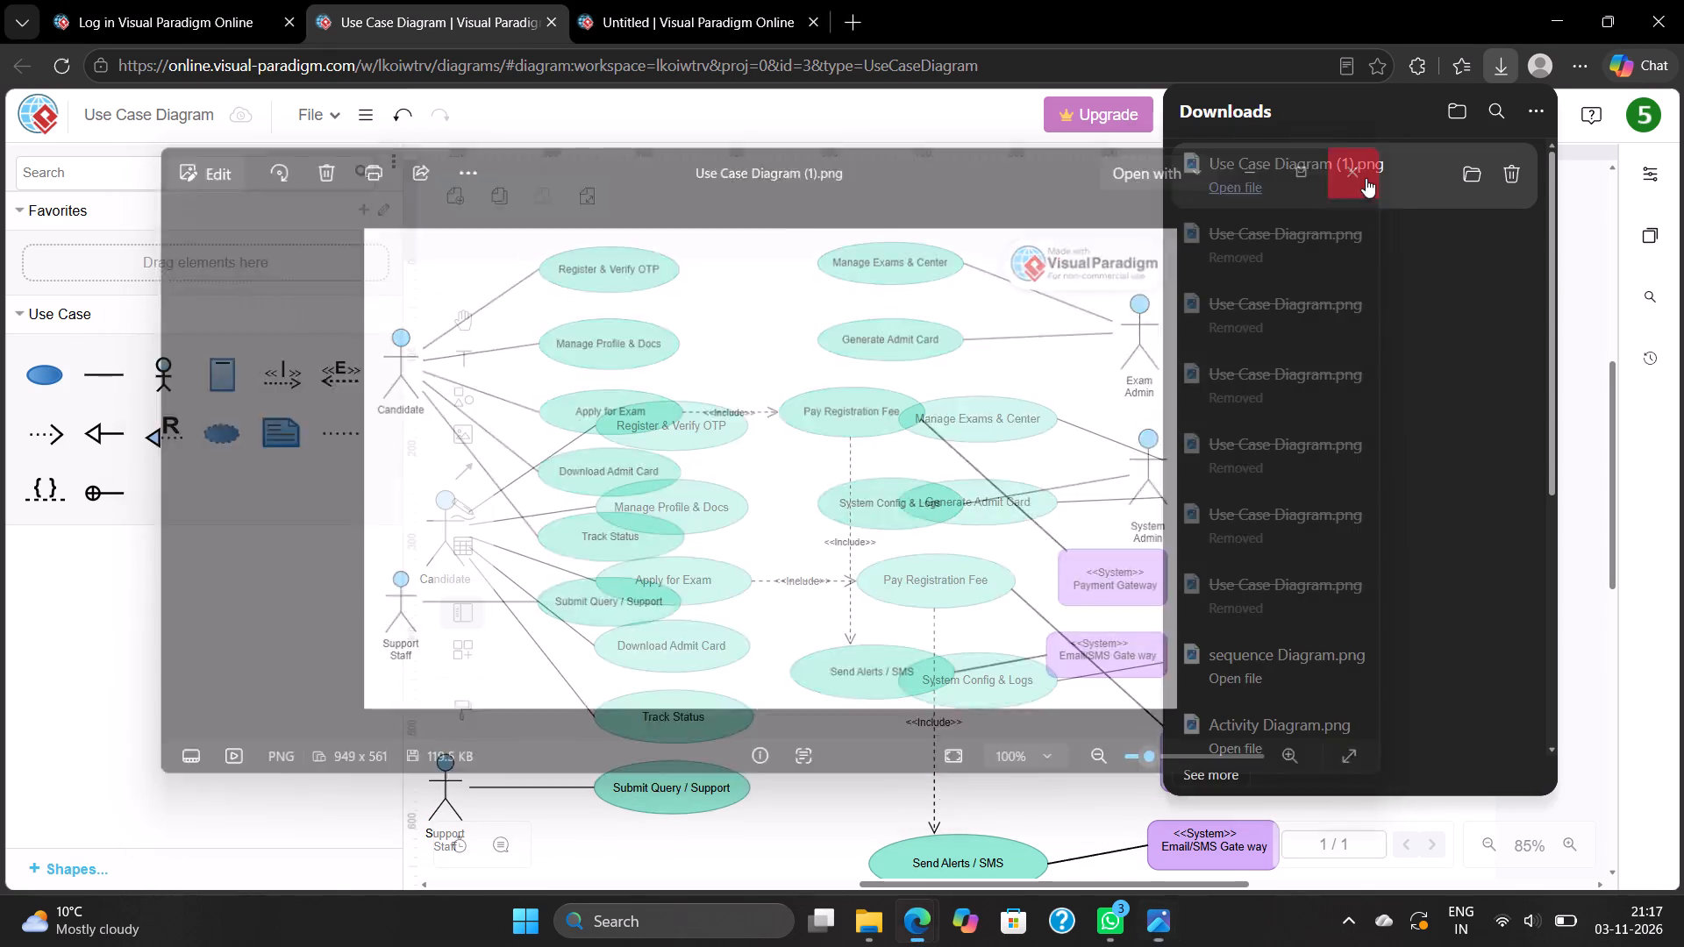
pyautogui.click(1020, 202)
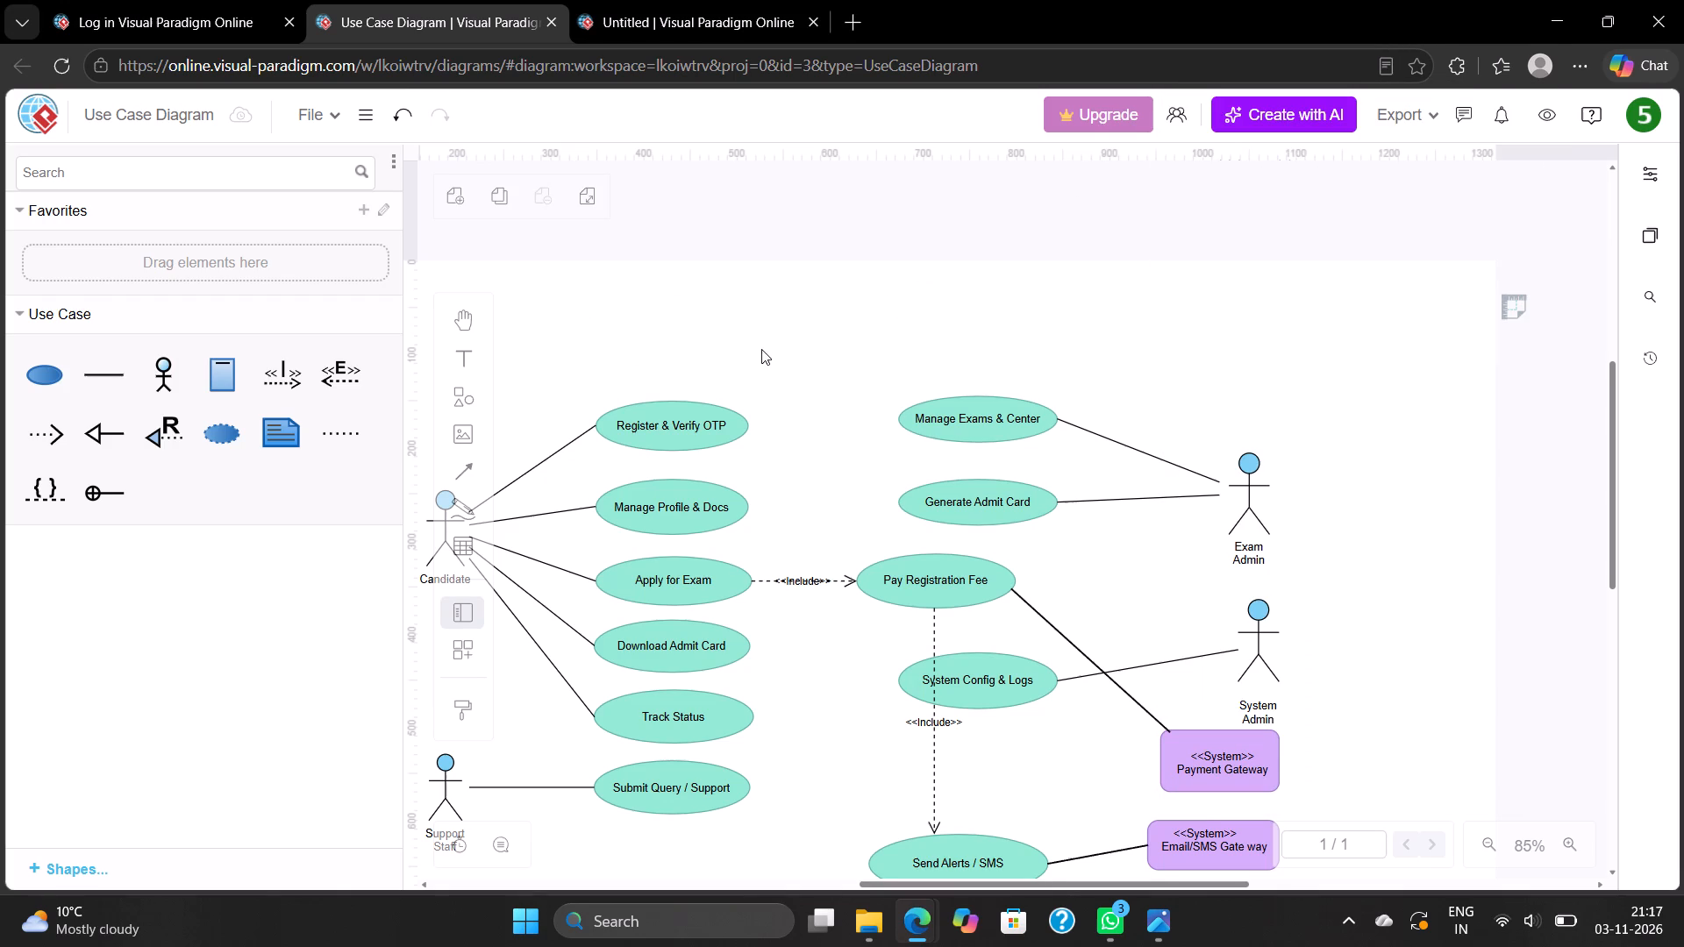
# Review the exported state machine, activity, sequence and use case PNG files in the Downloads folder, and return to the browser.
pyautogui.click(858, 842)
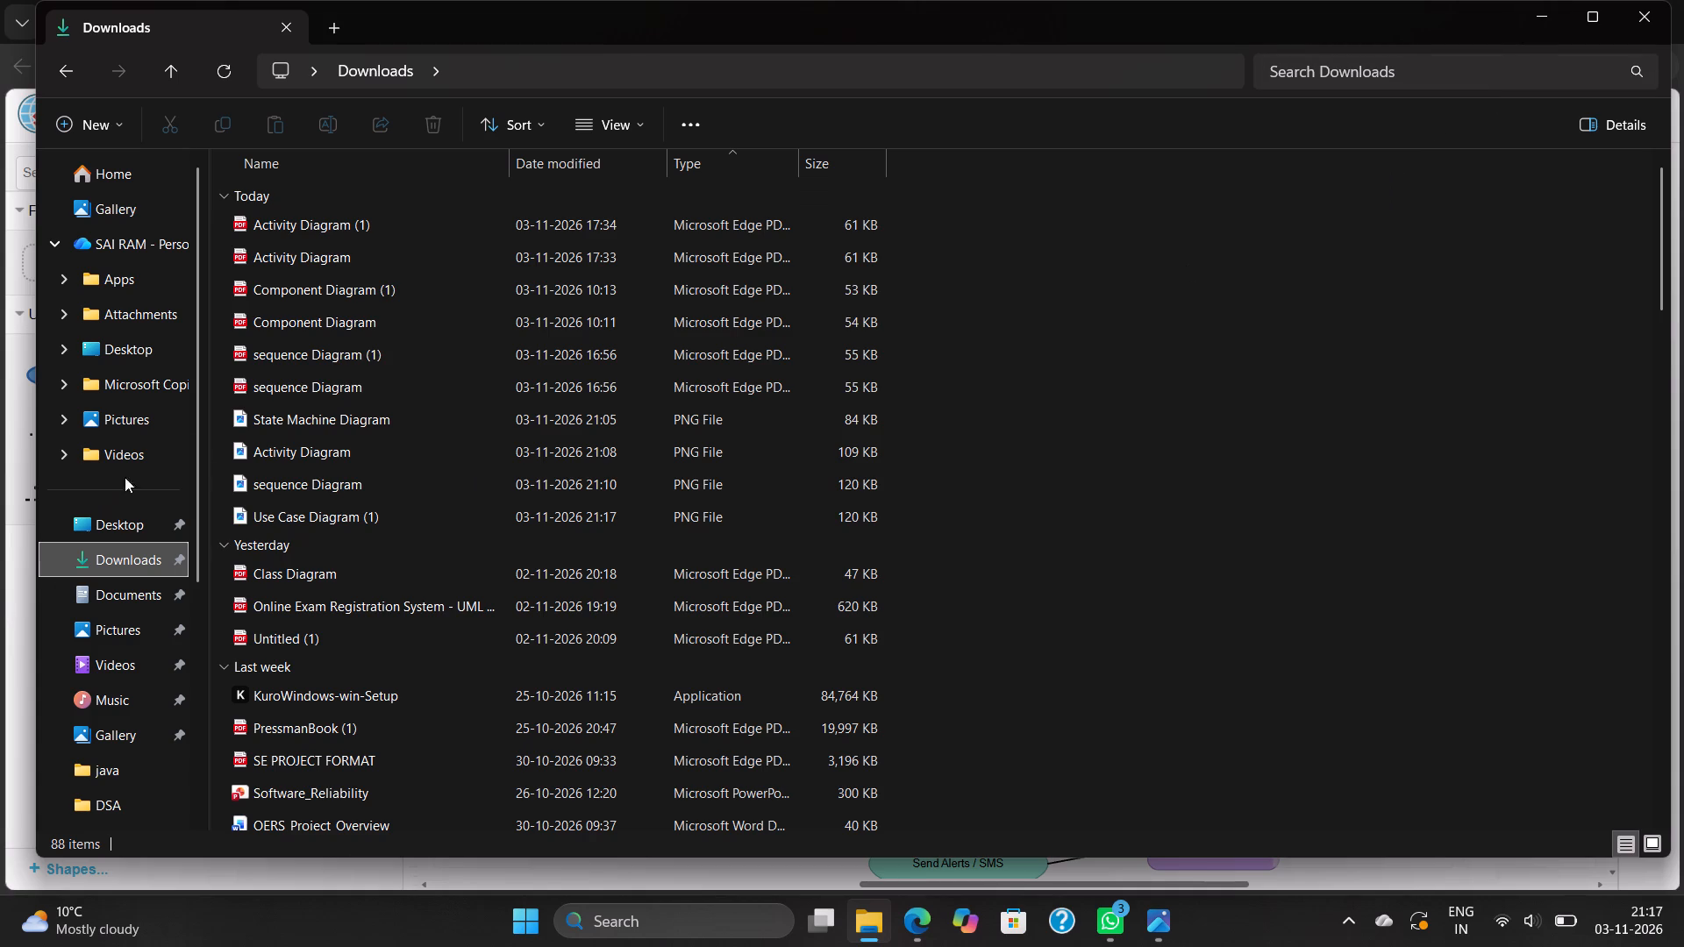
pyautogui.doubleClick(344, 413)
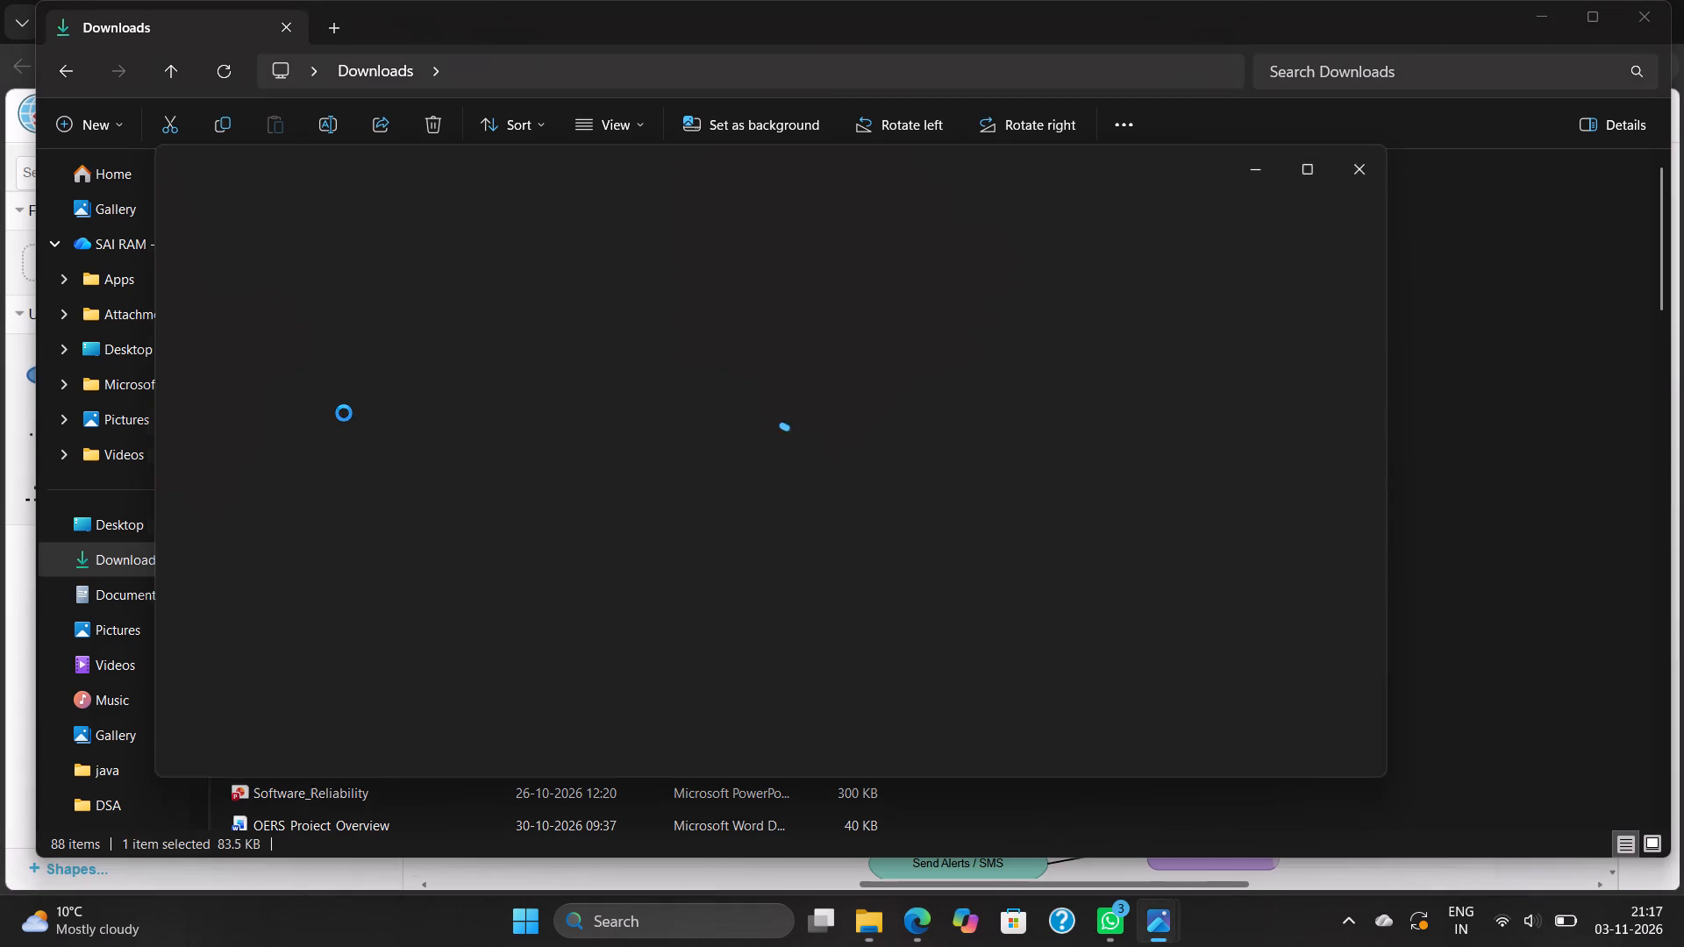
pyautogui.click(1366, 157)
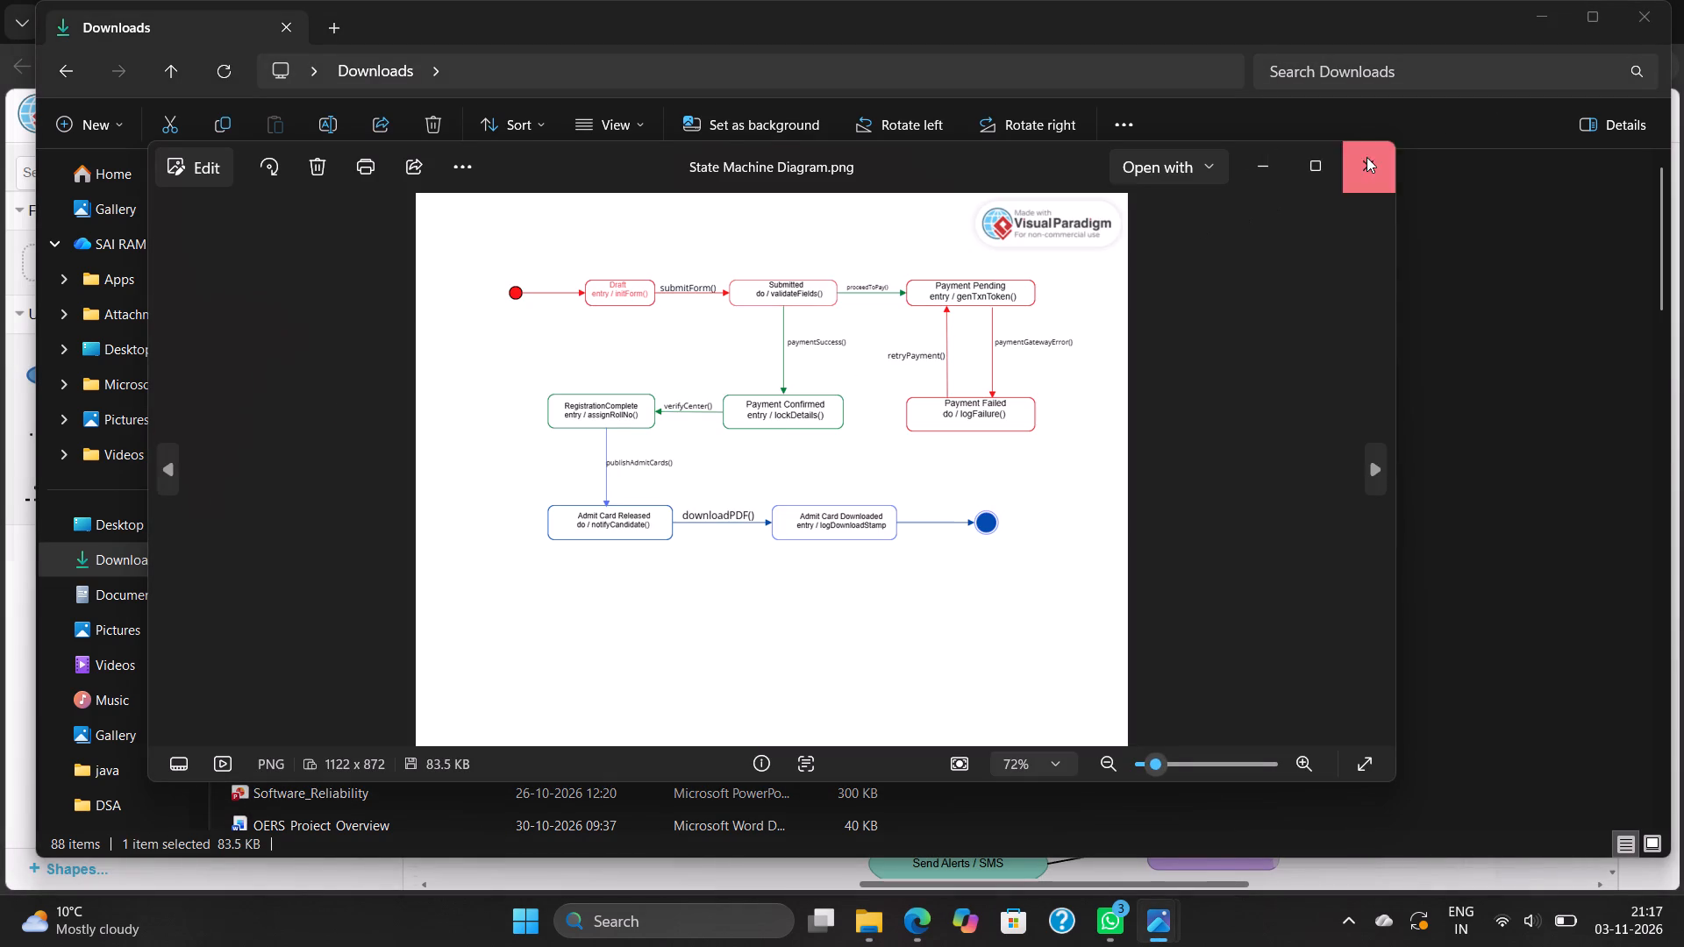
pyautogui.doubleClick(441, 451)
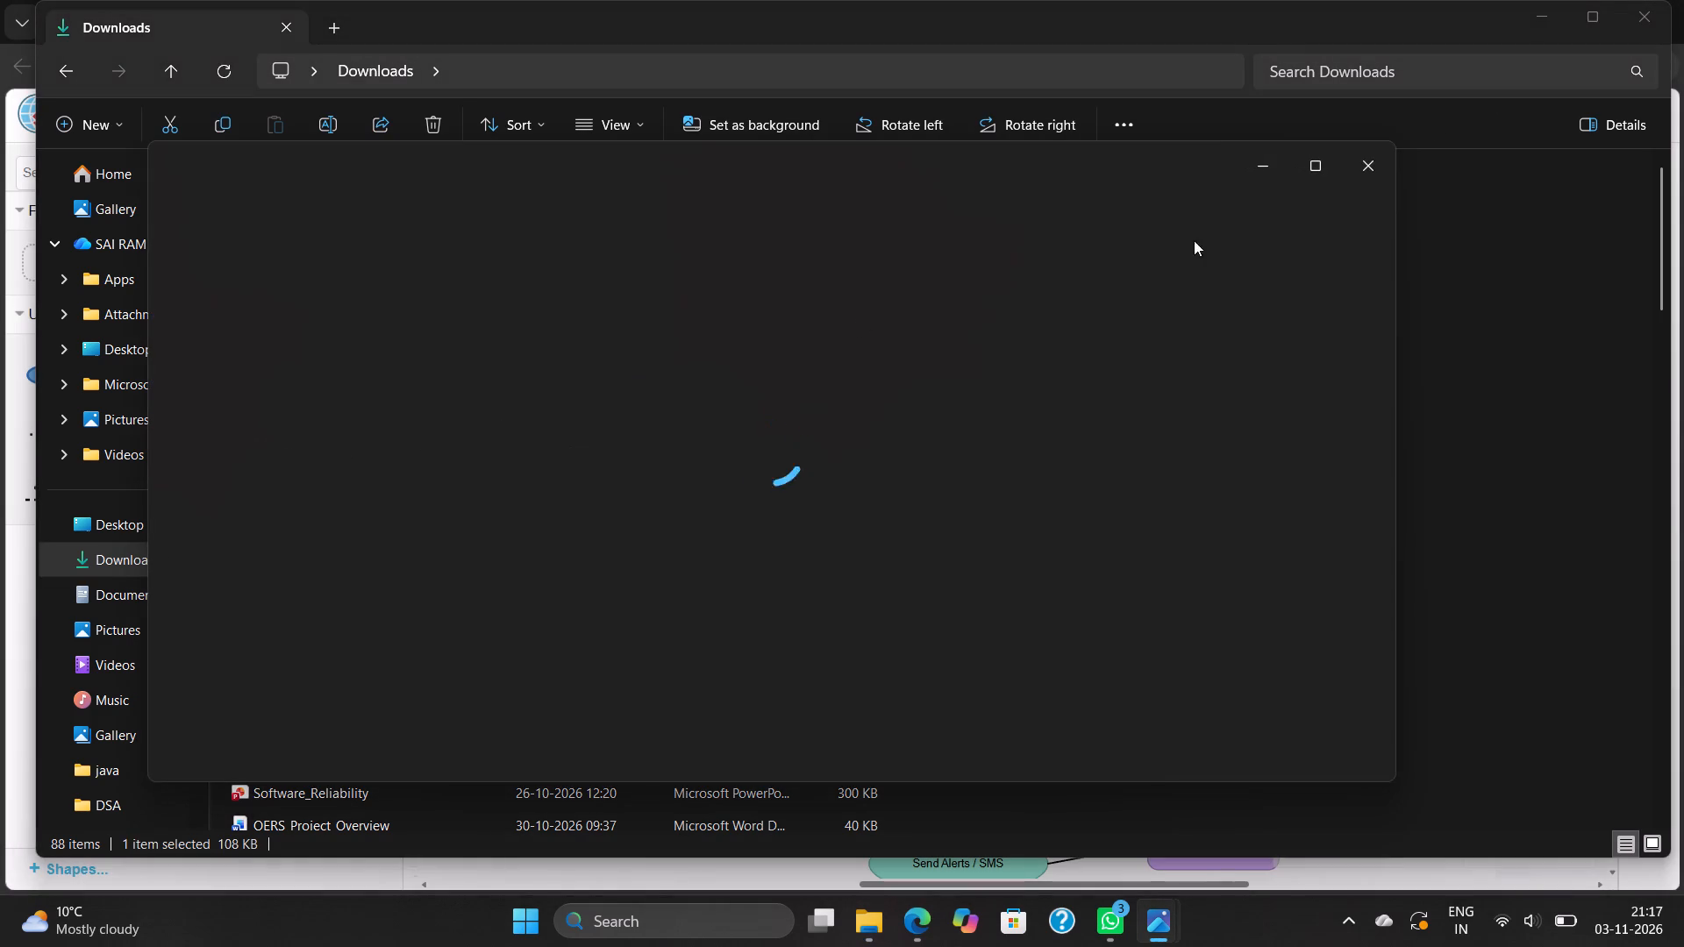
pyautogui.click(1384, 170)
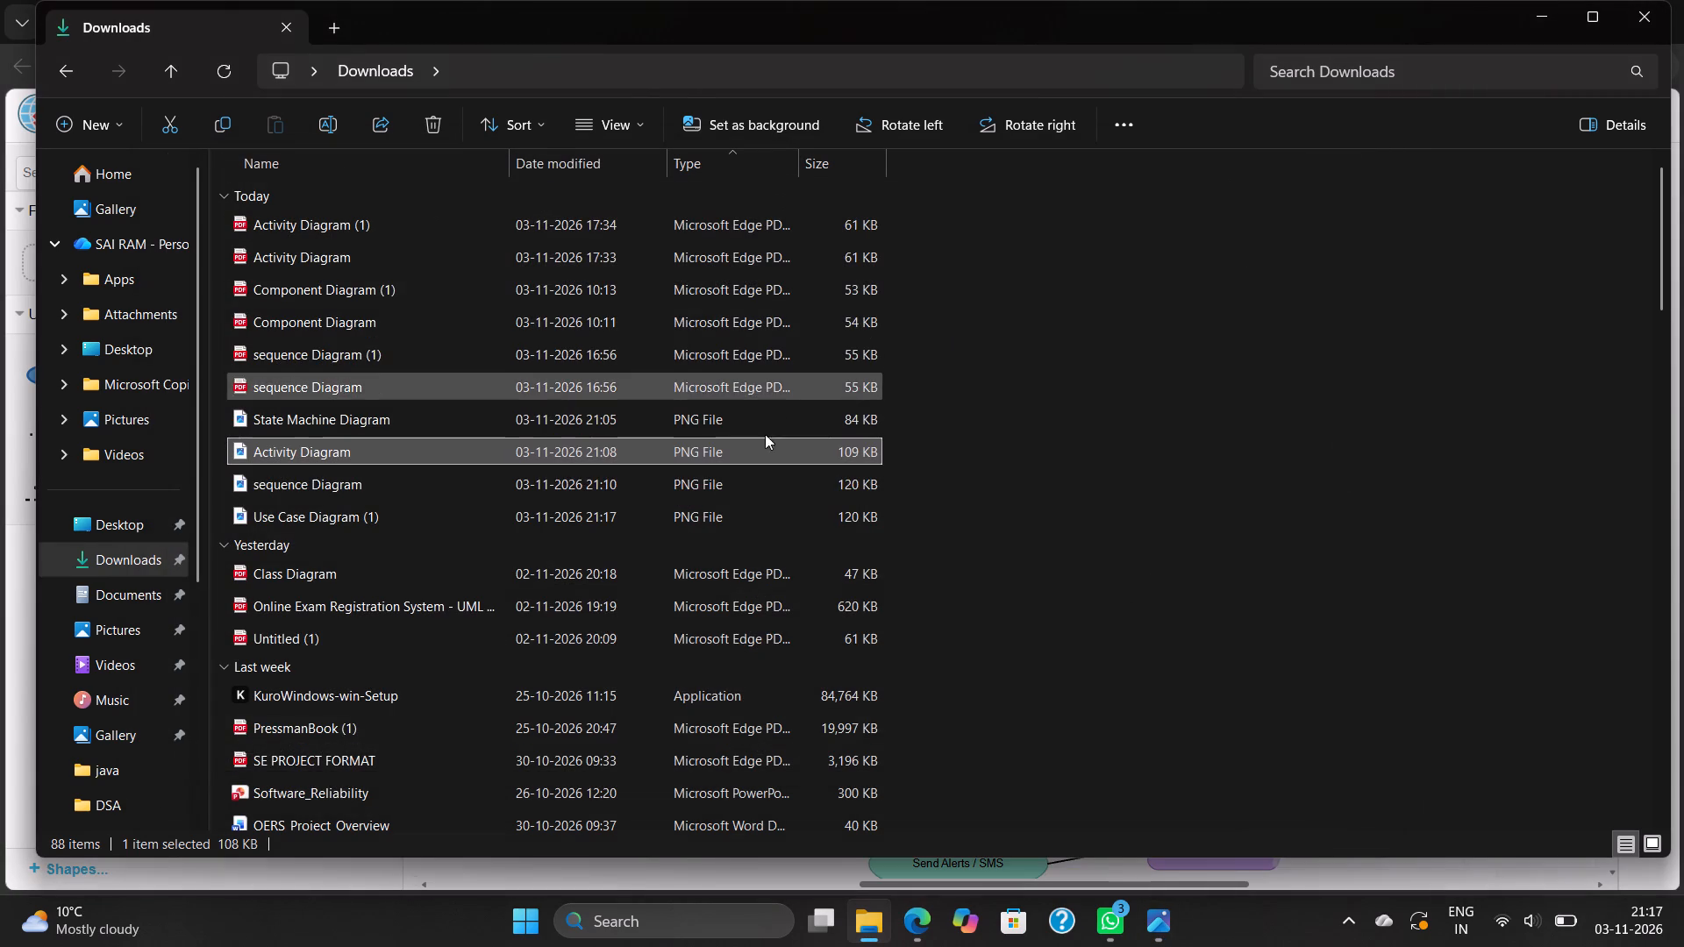
pyautogui.doubleClick(686, 494)
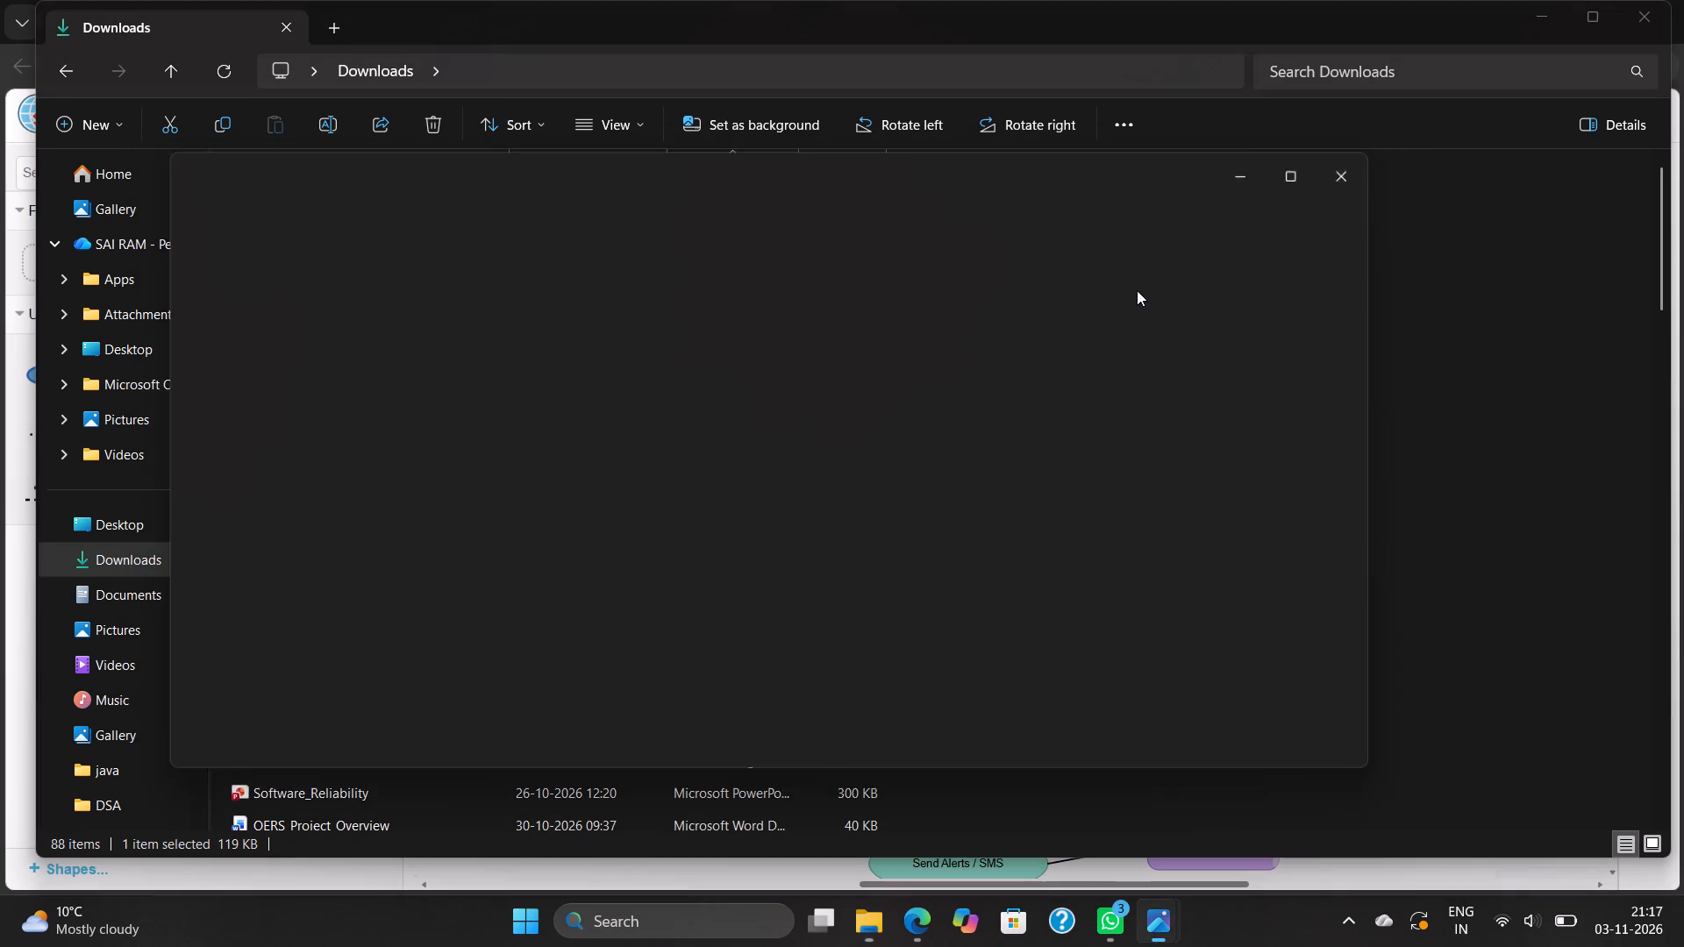
pyautogui.click(1362, 173)
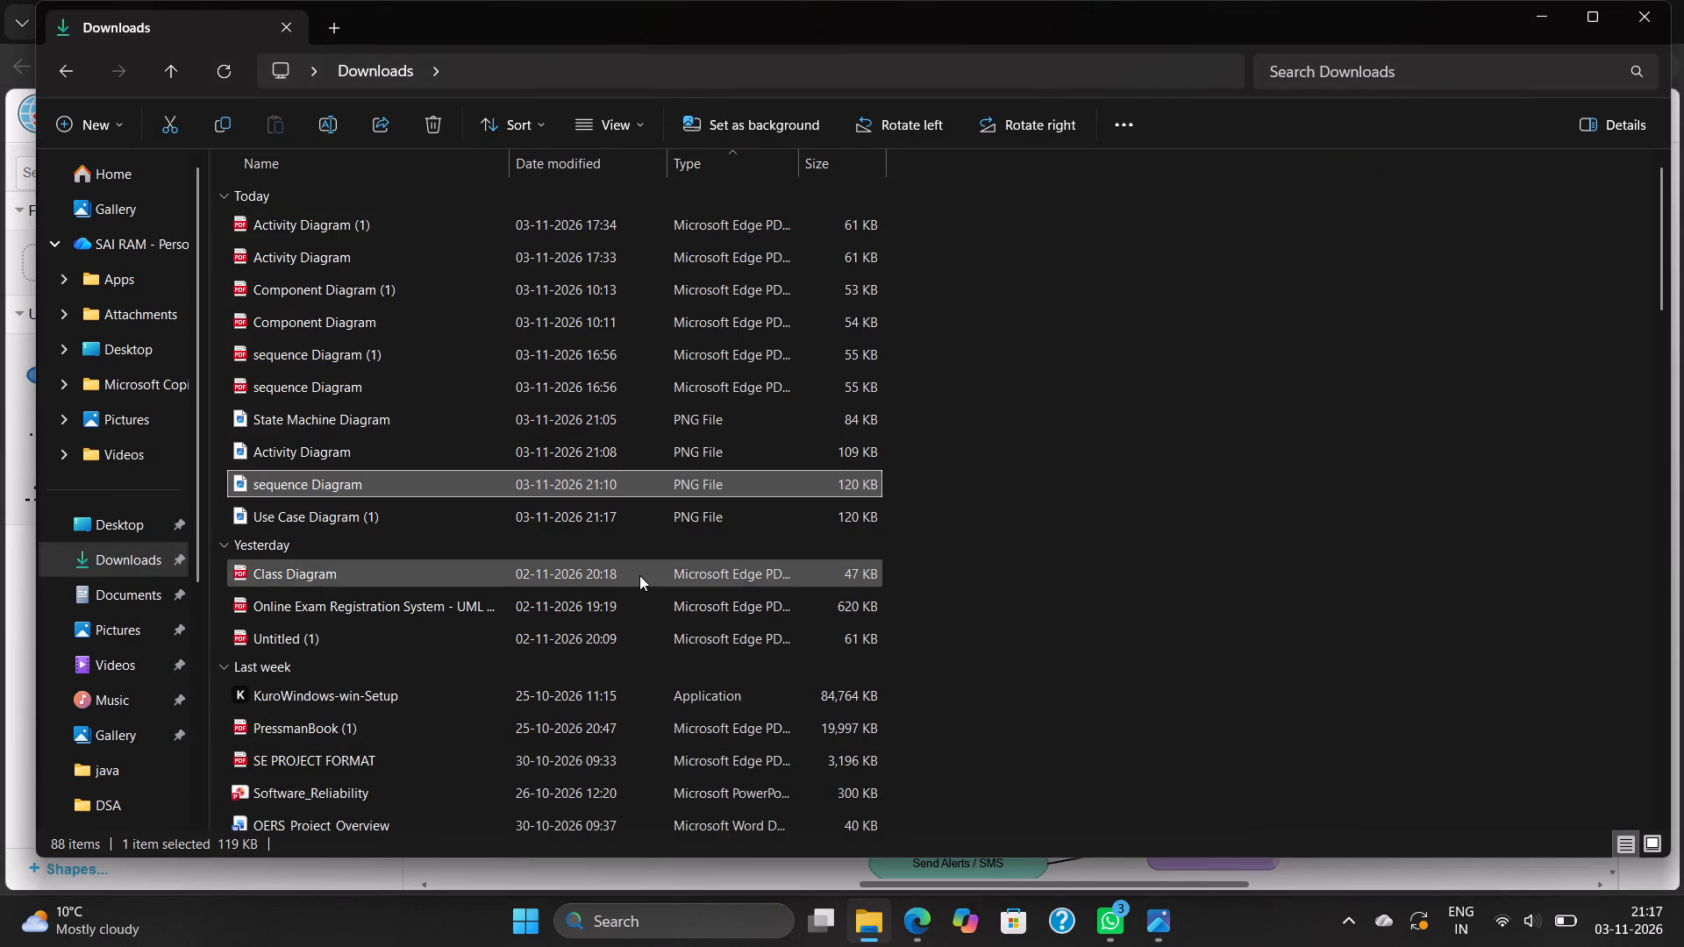
pyautogui.doubleClick(620, 530)
pyautogui.doubleClick(605, 517)
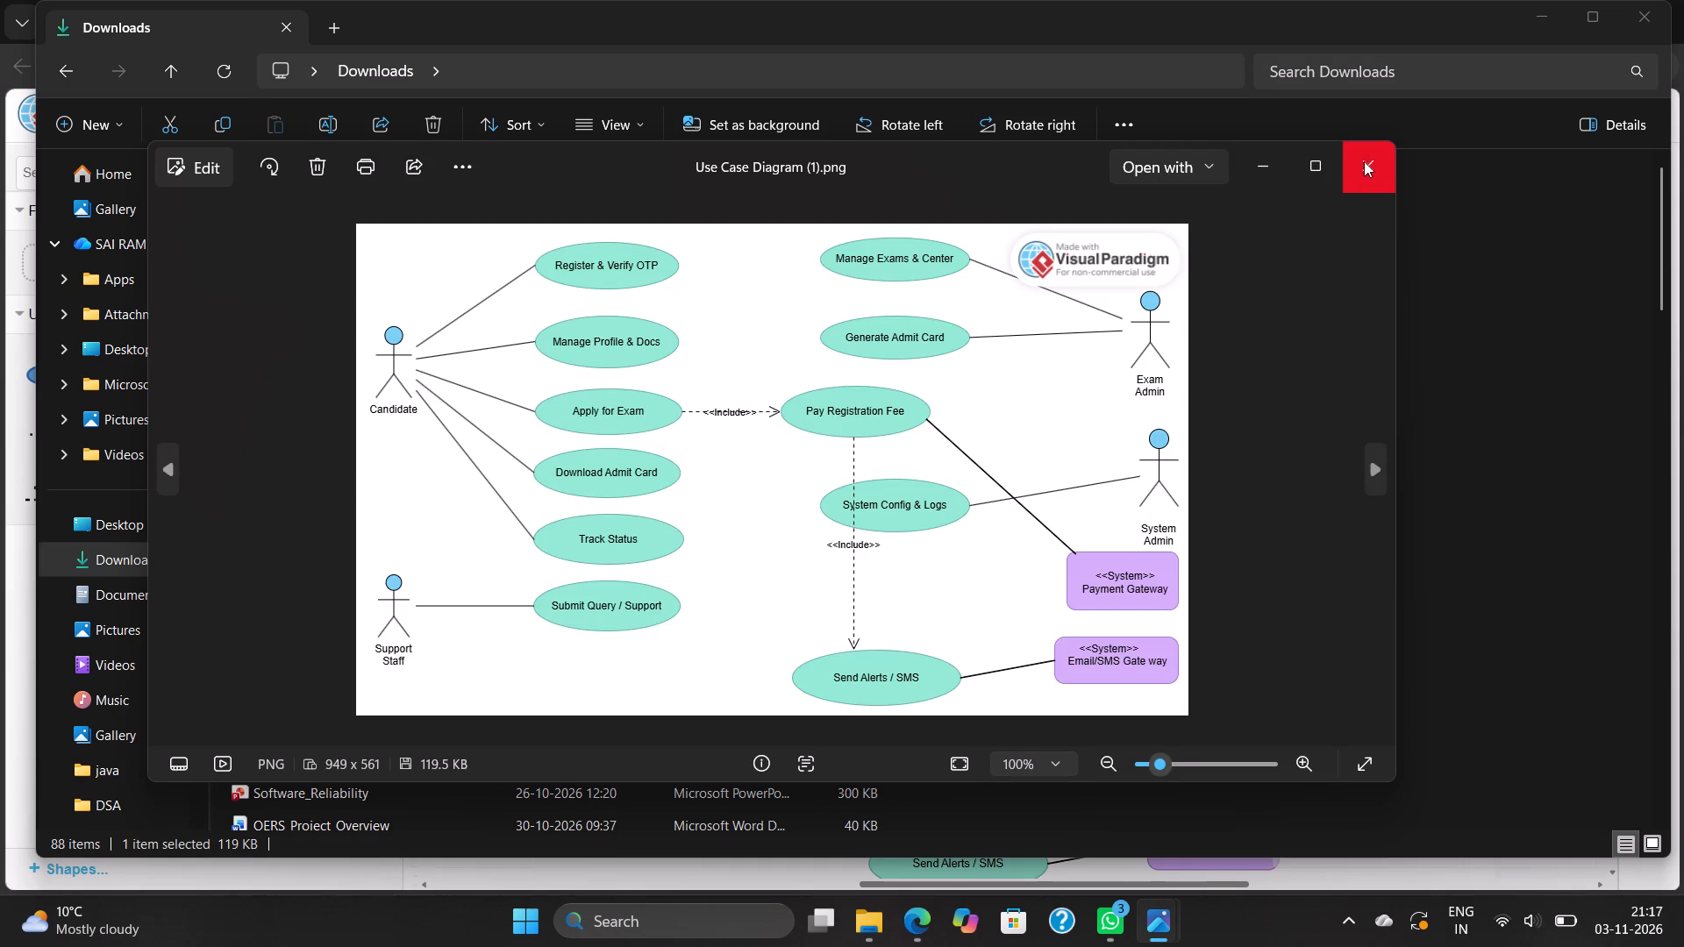
pyautogui.click(1364, 161)
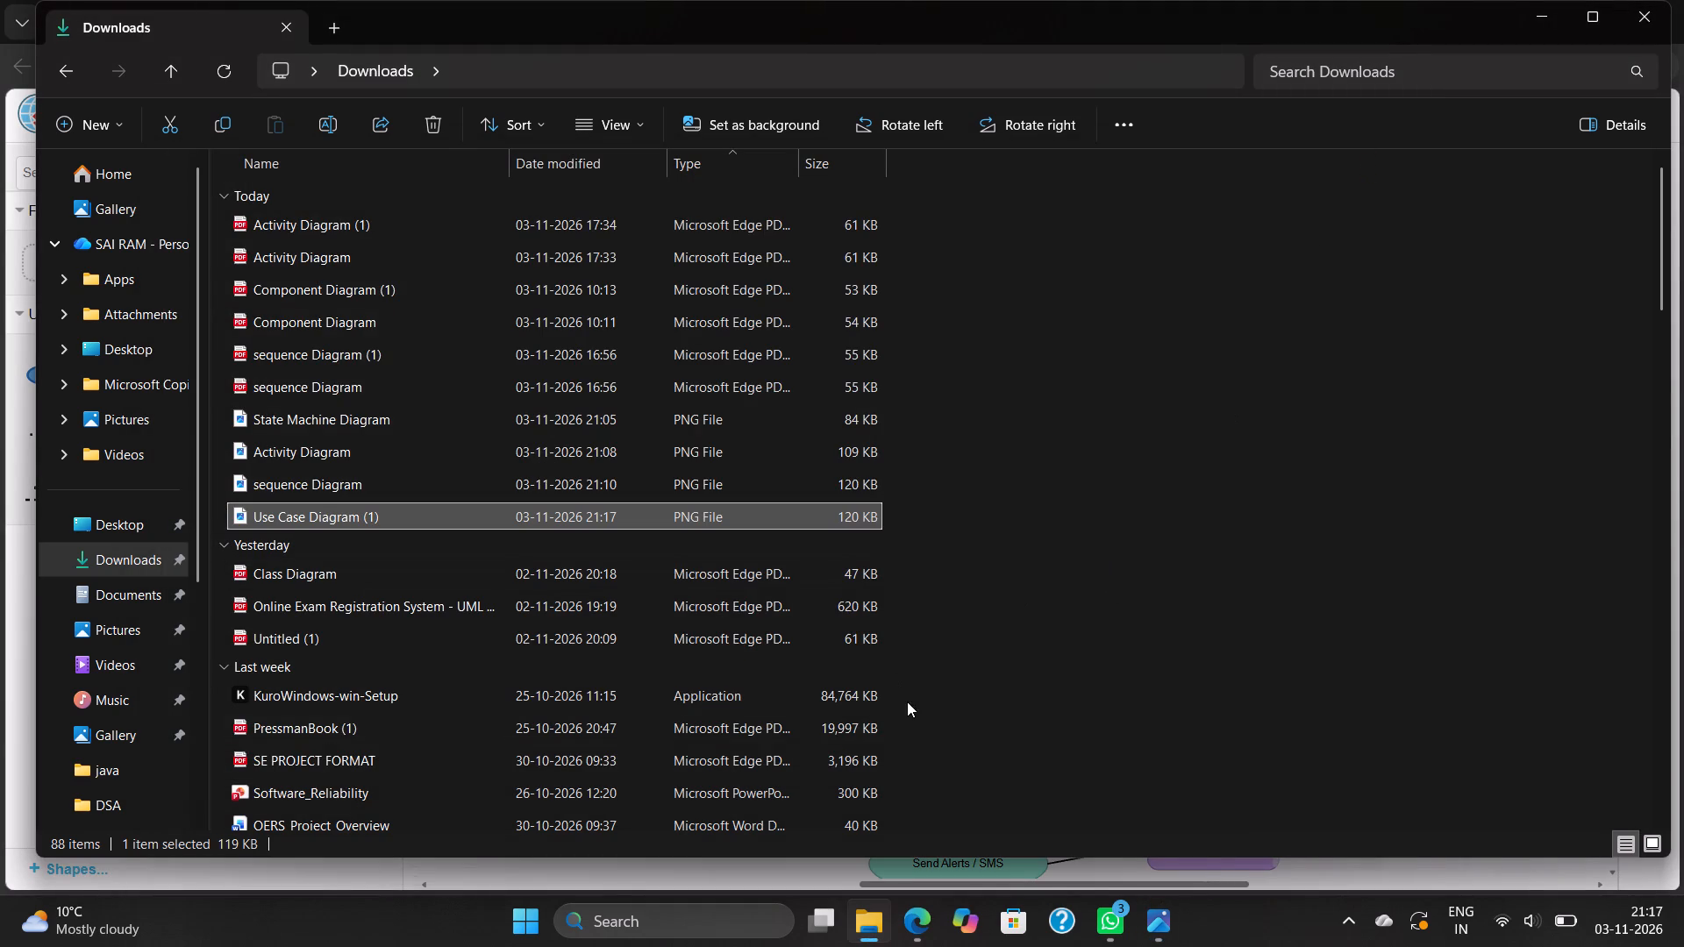
pyautogui.click(938, 865)
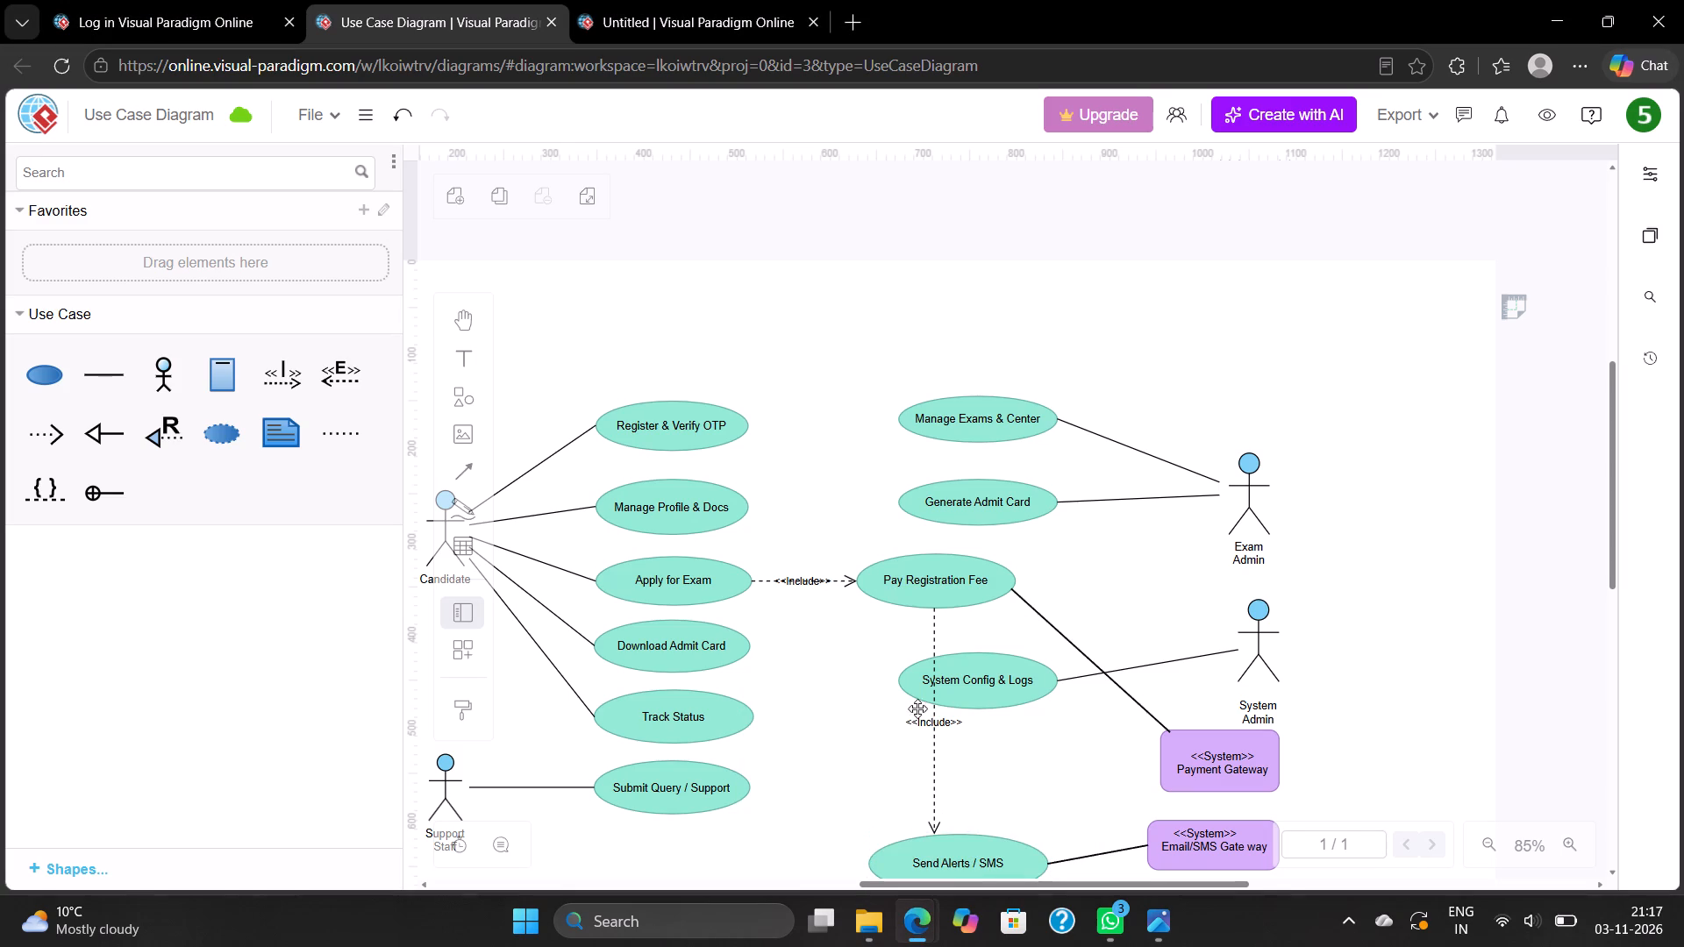
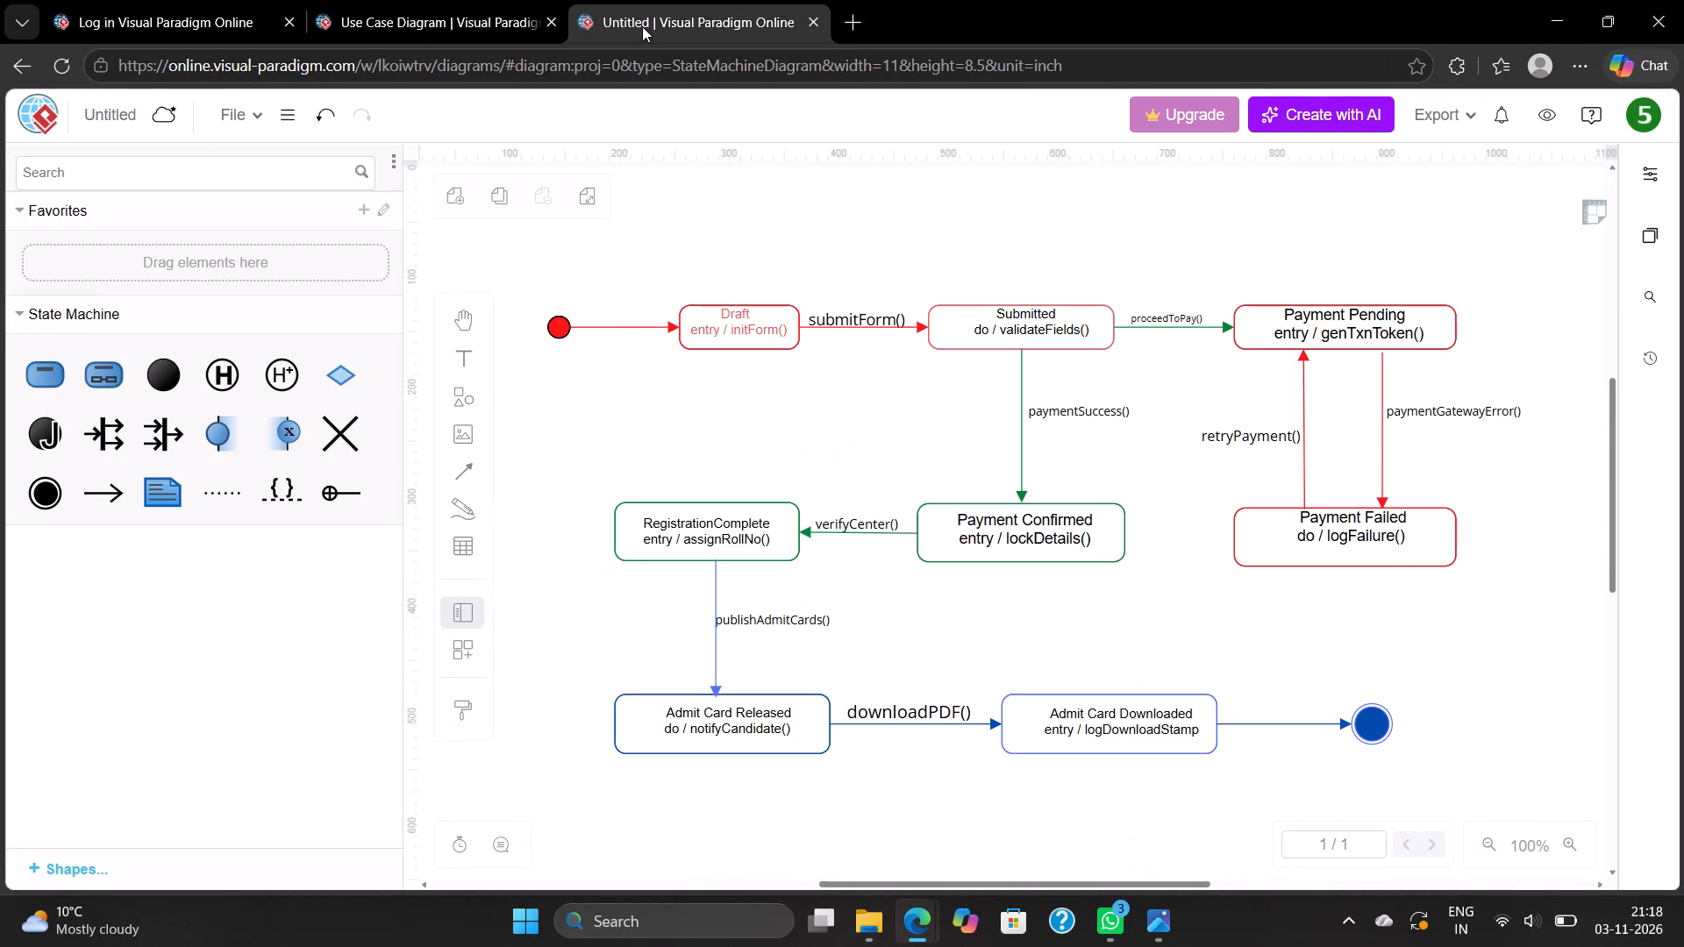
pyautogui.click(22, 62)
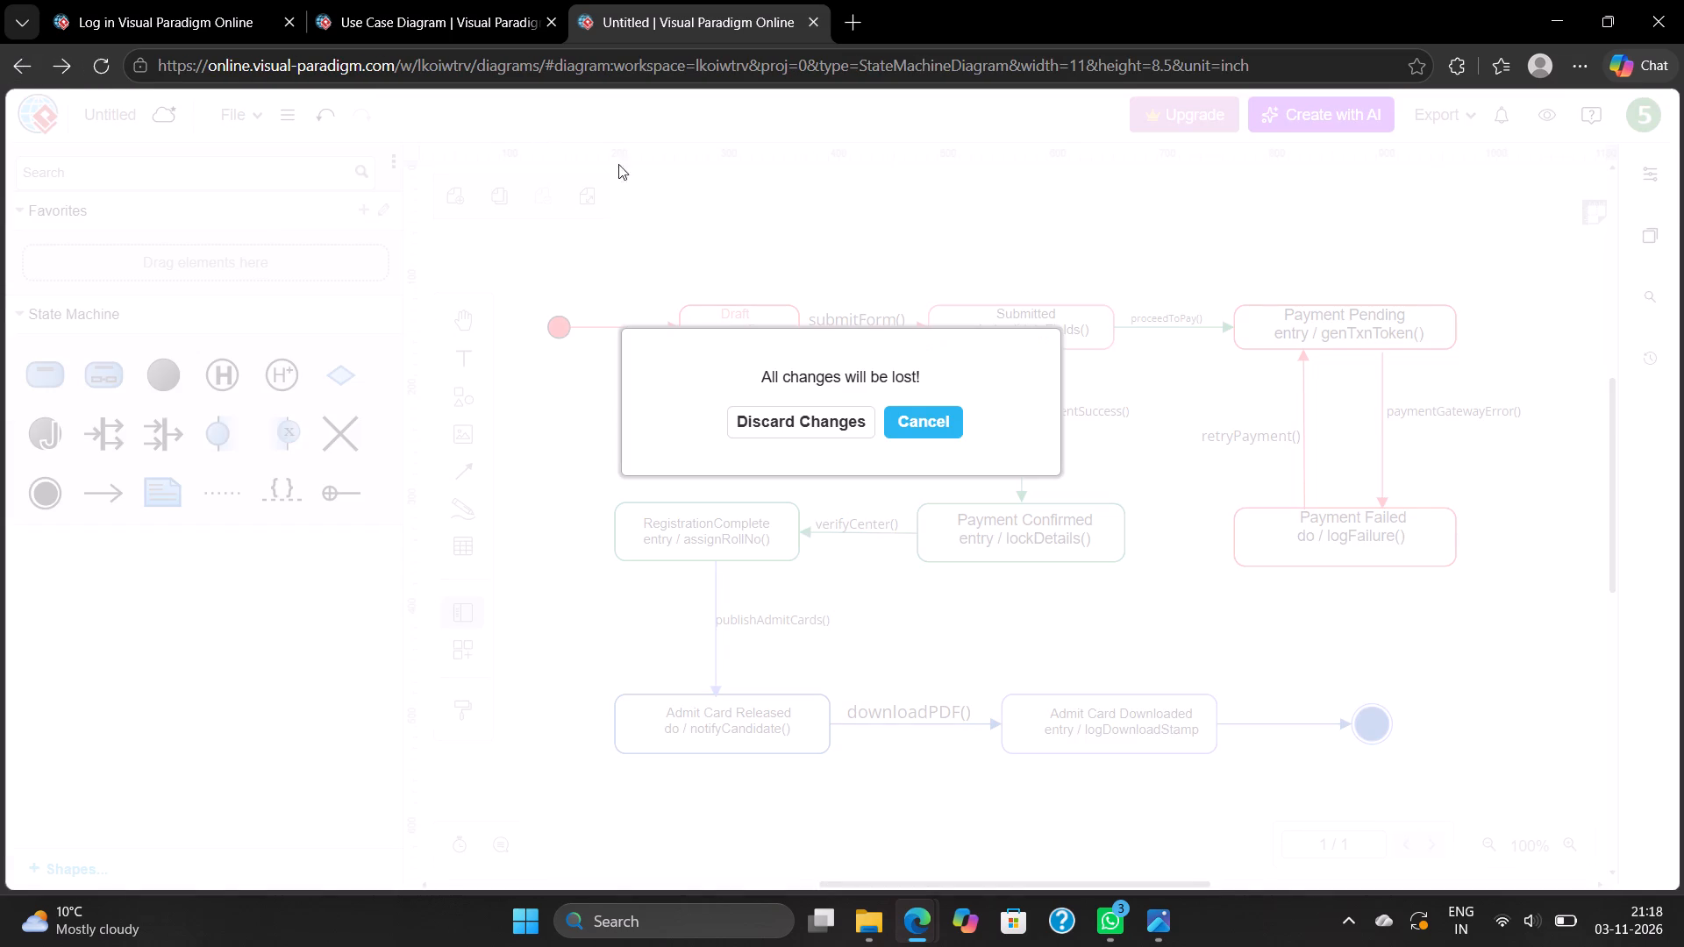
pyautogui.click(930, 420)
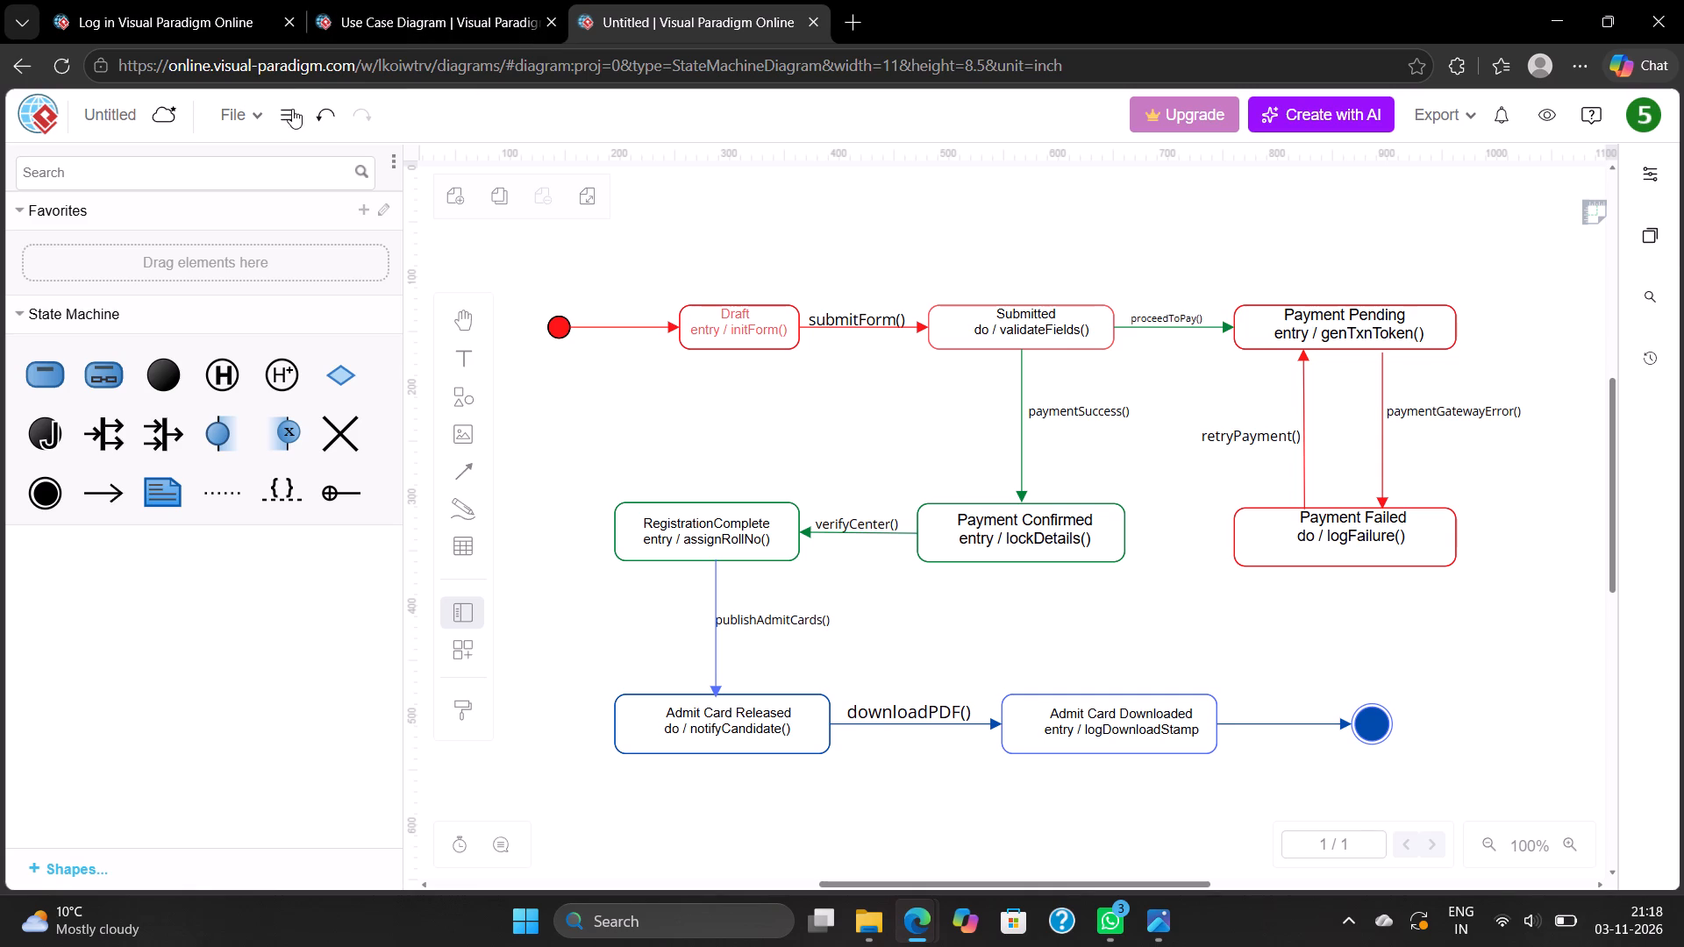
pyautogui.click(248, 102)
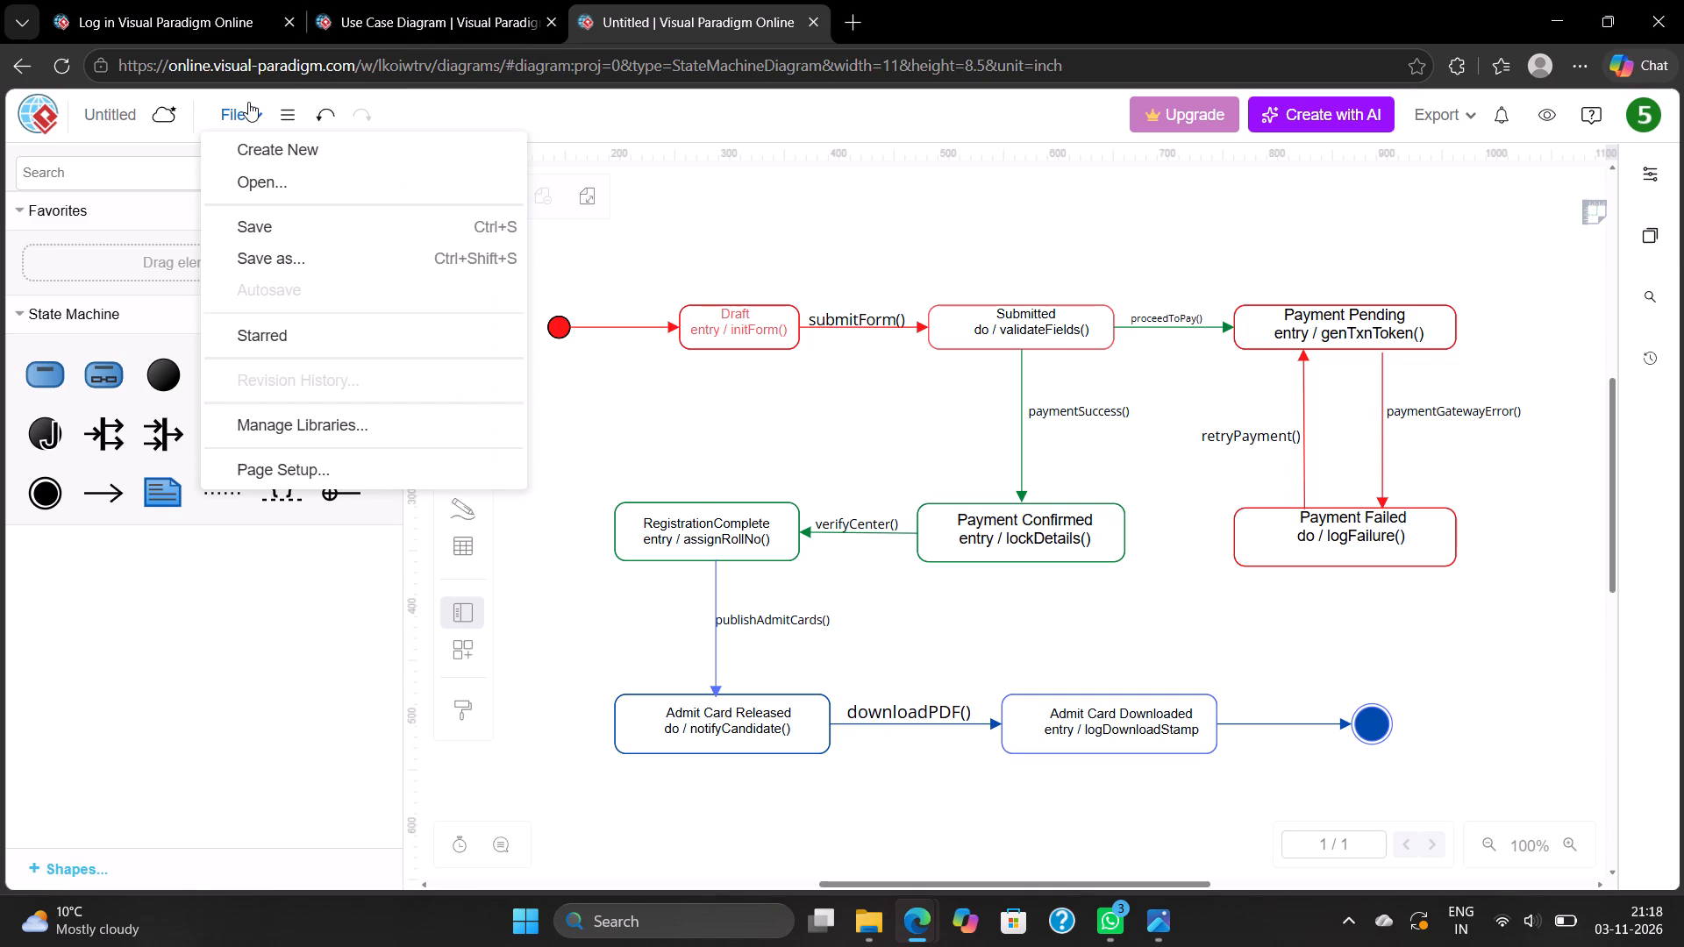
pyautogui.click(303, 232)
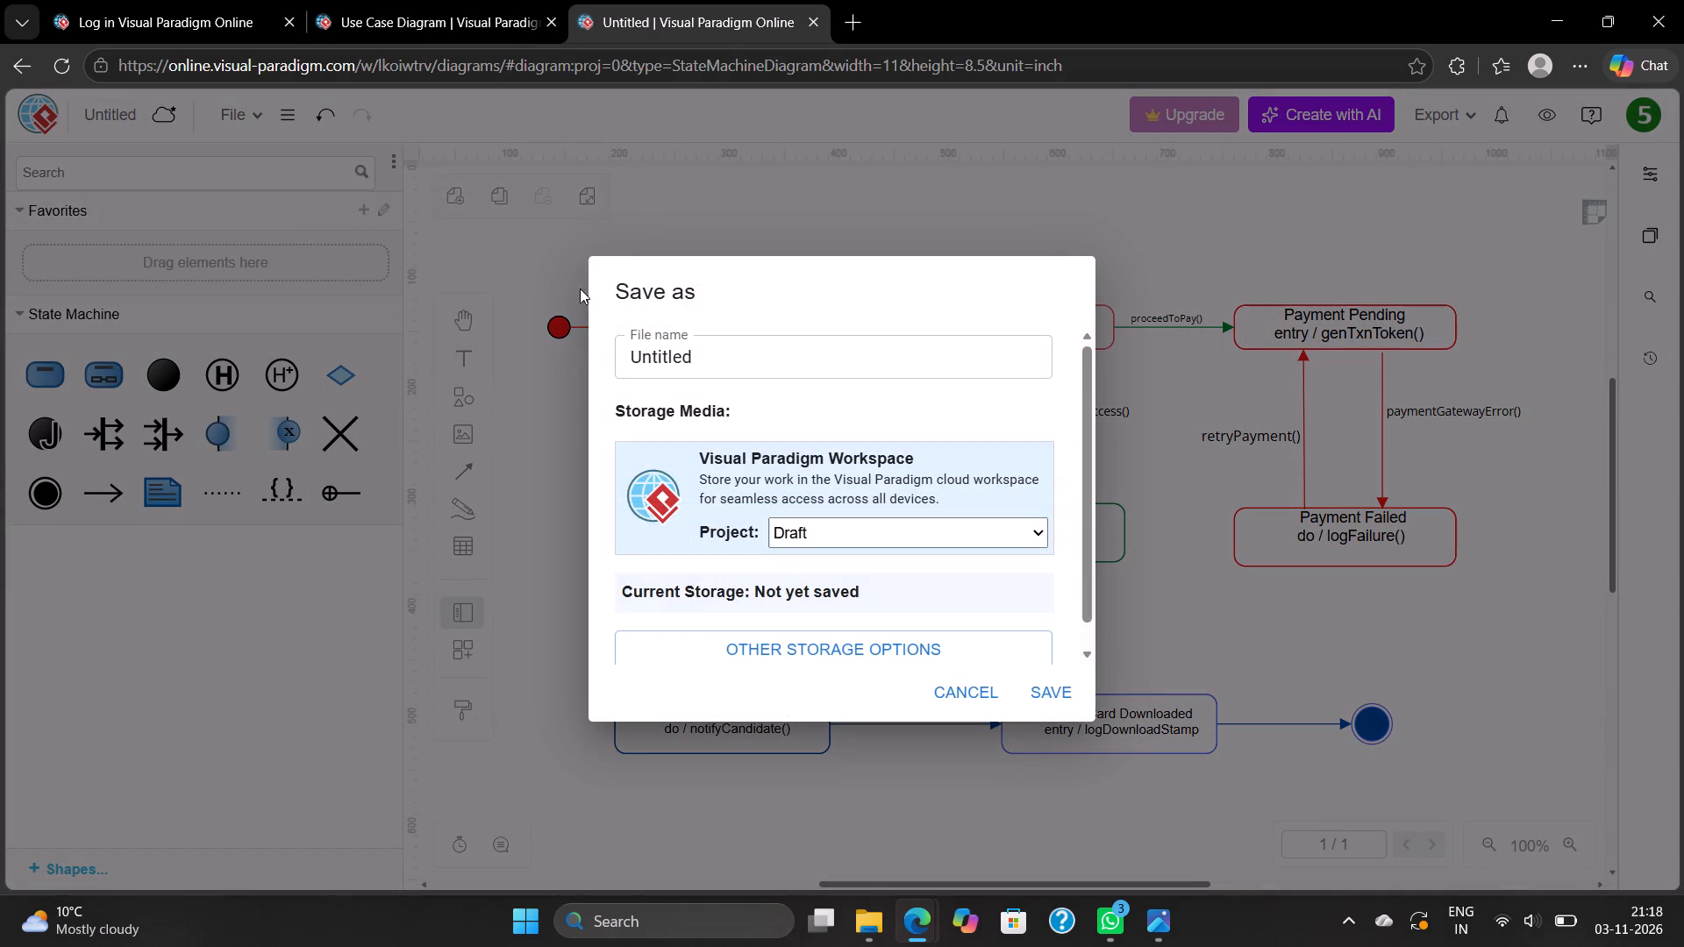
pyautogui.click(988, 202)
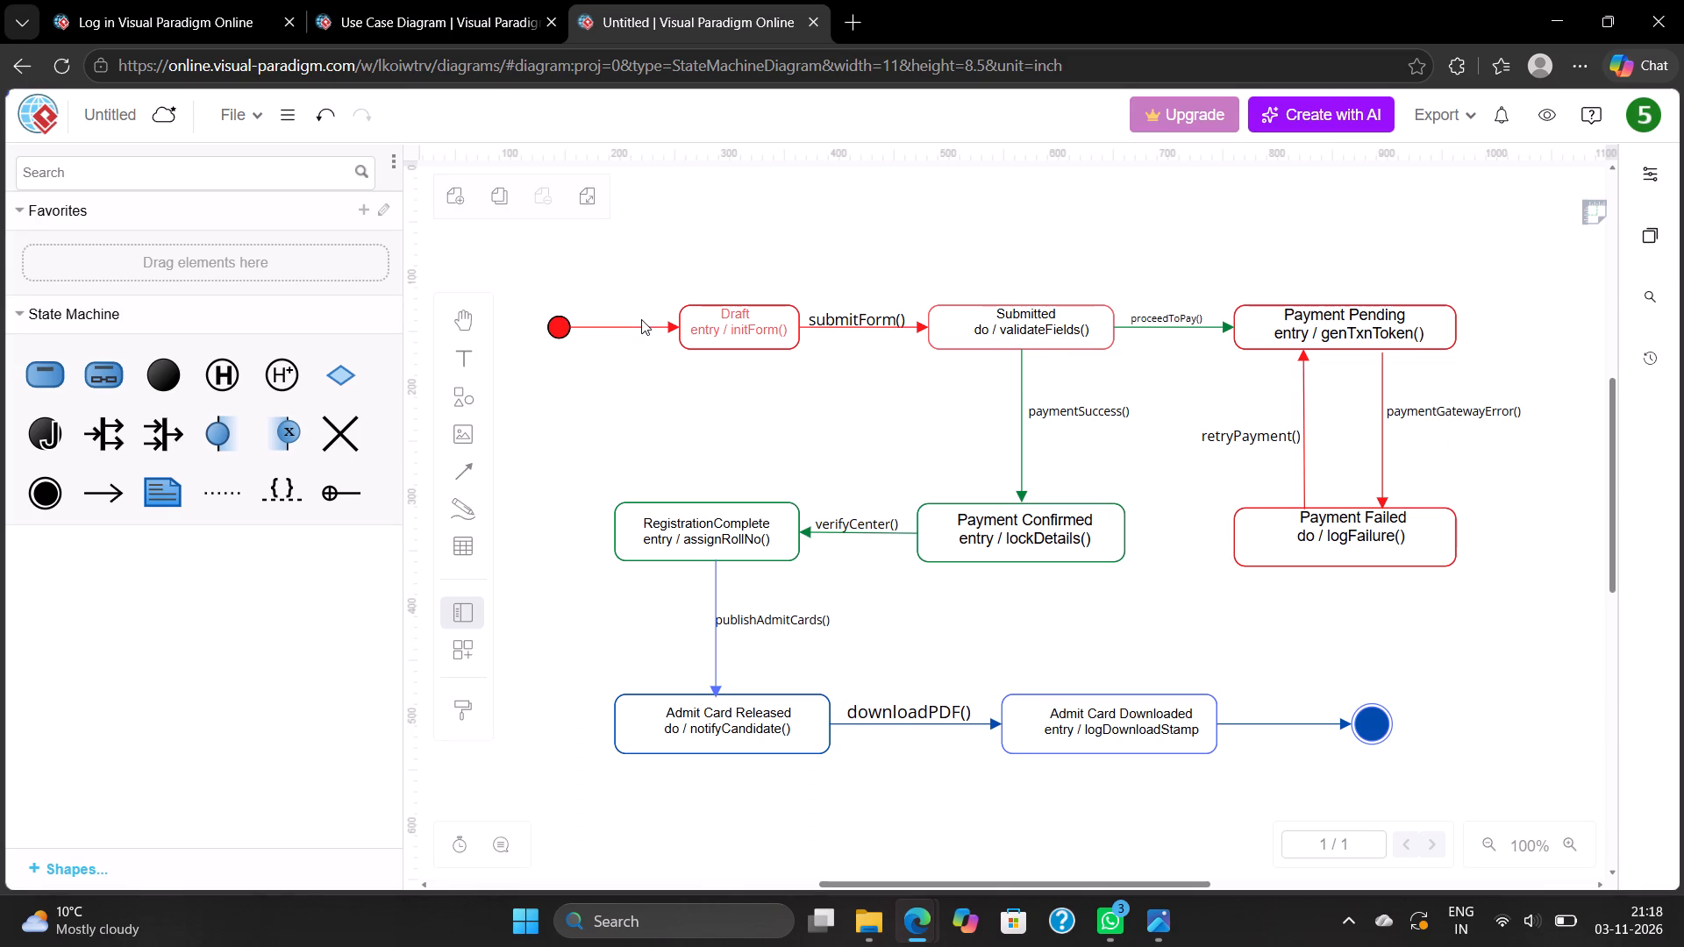
# Save the untitled state machine diagram to the workspace's Draft project under the file name State Machine Diagram.
pyautogui.hotkey('ctrl', 's')
pyautogui.click(727, 360)
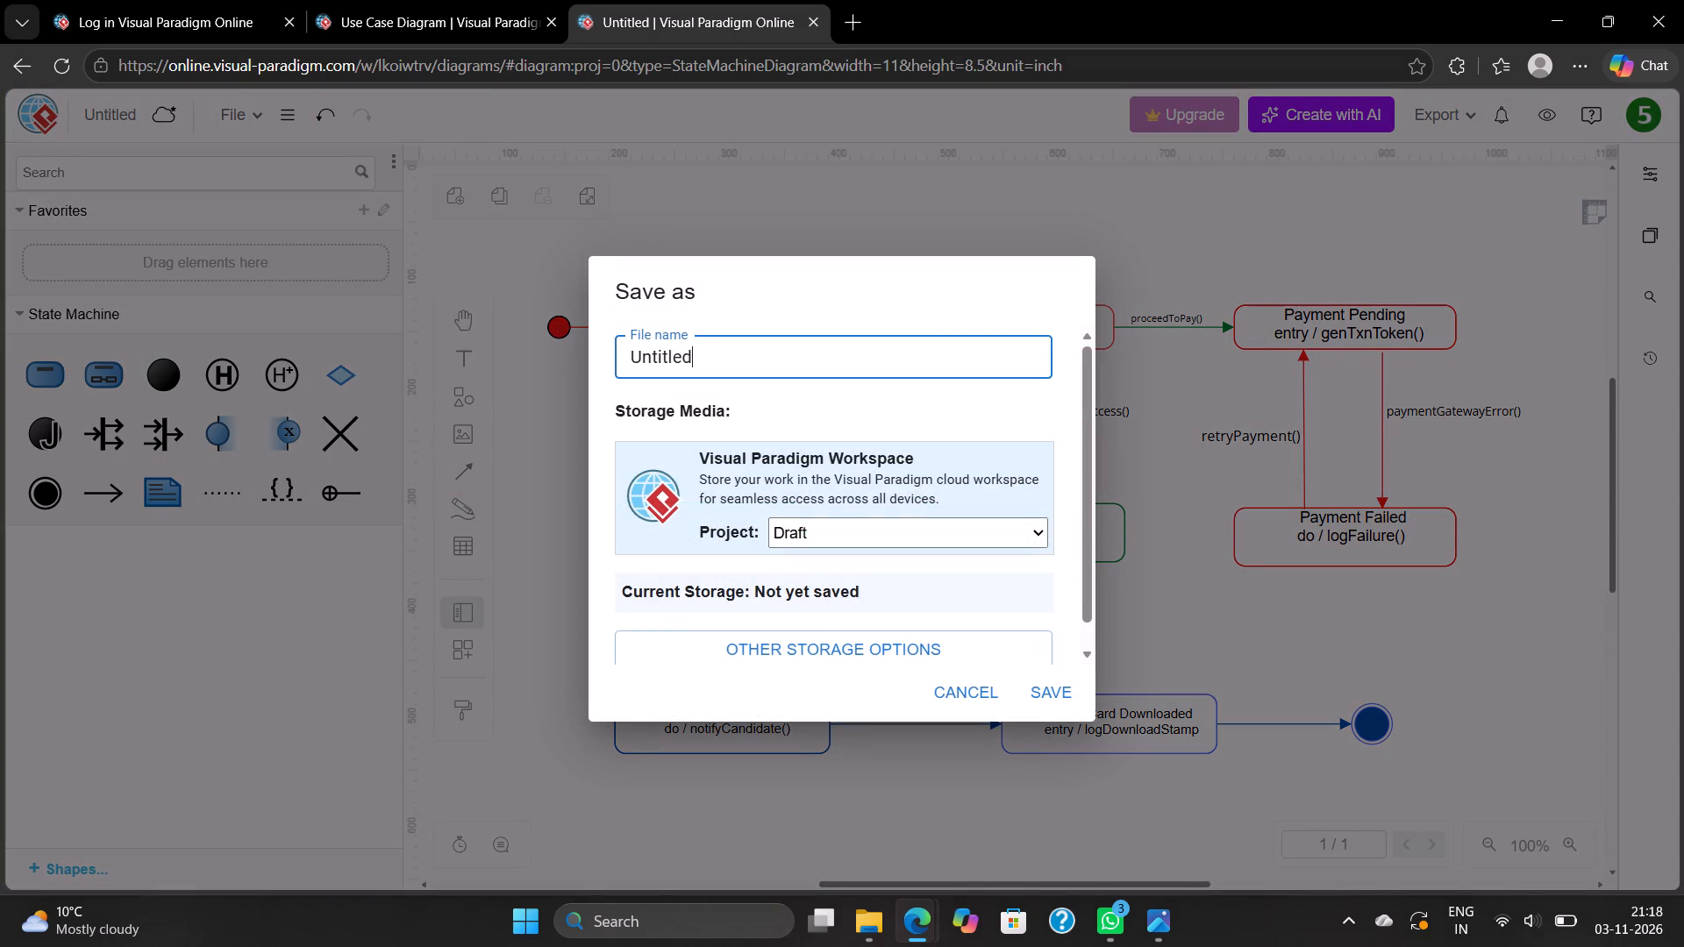
pyautogui.press('BackSpace')
pyautogui.press('BackSpace')
pyautogui.press('BackSpace')
pyautogui.press('BackSpace')
pyautogui.press('BackSpace')
pyautogui.press('BackSpace')
pyautogui.press('BackSpace')
pyautogui.press('BackSpace')
pyautogui.press('BackSpace')
pyautogui.press('BackSpace')
pyautogui.press('BackSpace')
pyautogui.press('BackSpace')
pyautogui.press('BackSpace')
pyautogui.press('BackSpace')
pyautogui.press('BackSpace')
pyautogui.write('Sta')
pyautogui.write('te Machine')
pyautogui.press('space')
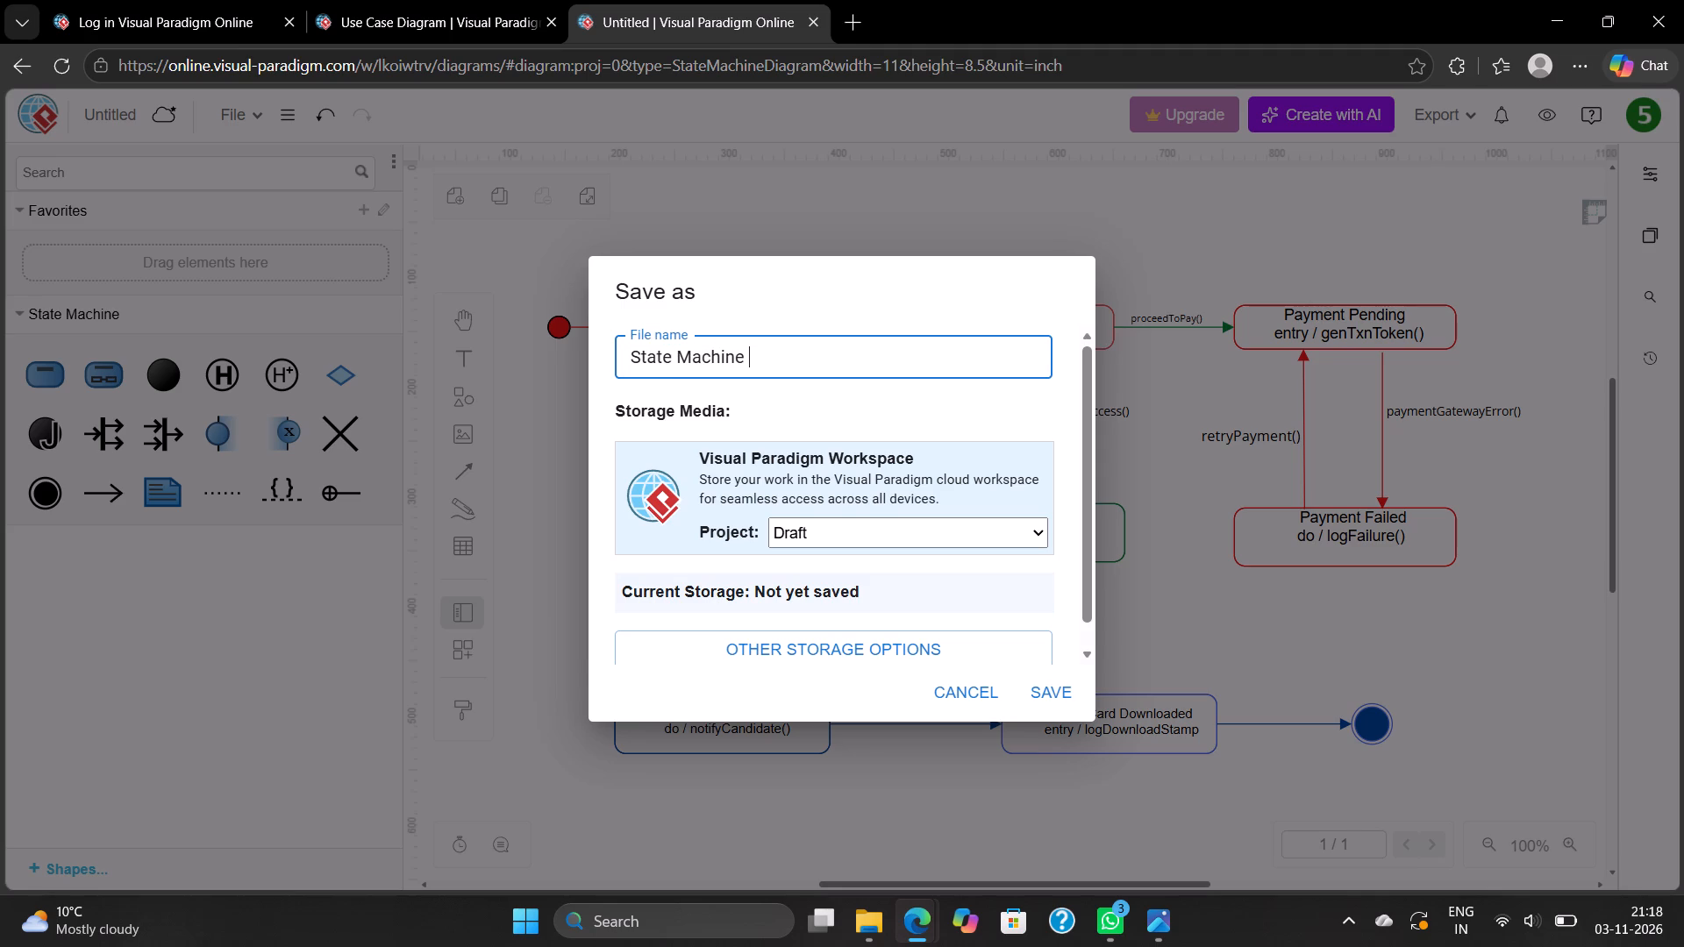
pyautogui.write('Diagram')
pyautogui.click(1059, 695)
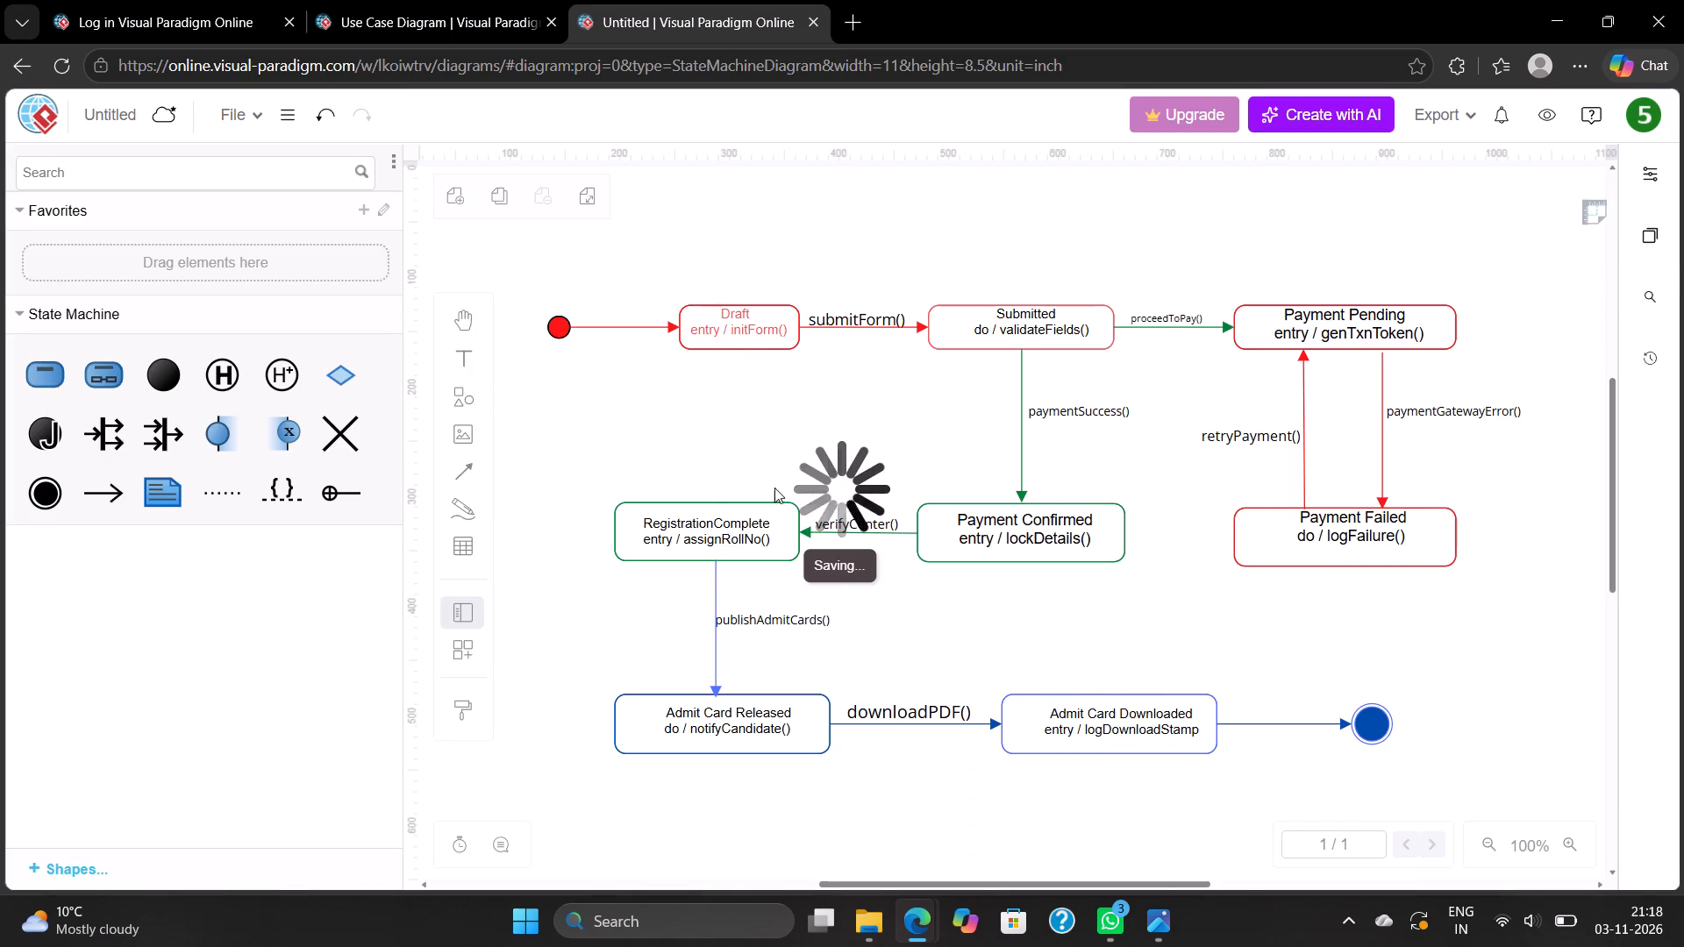
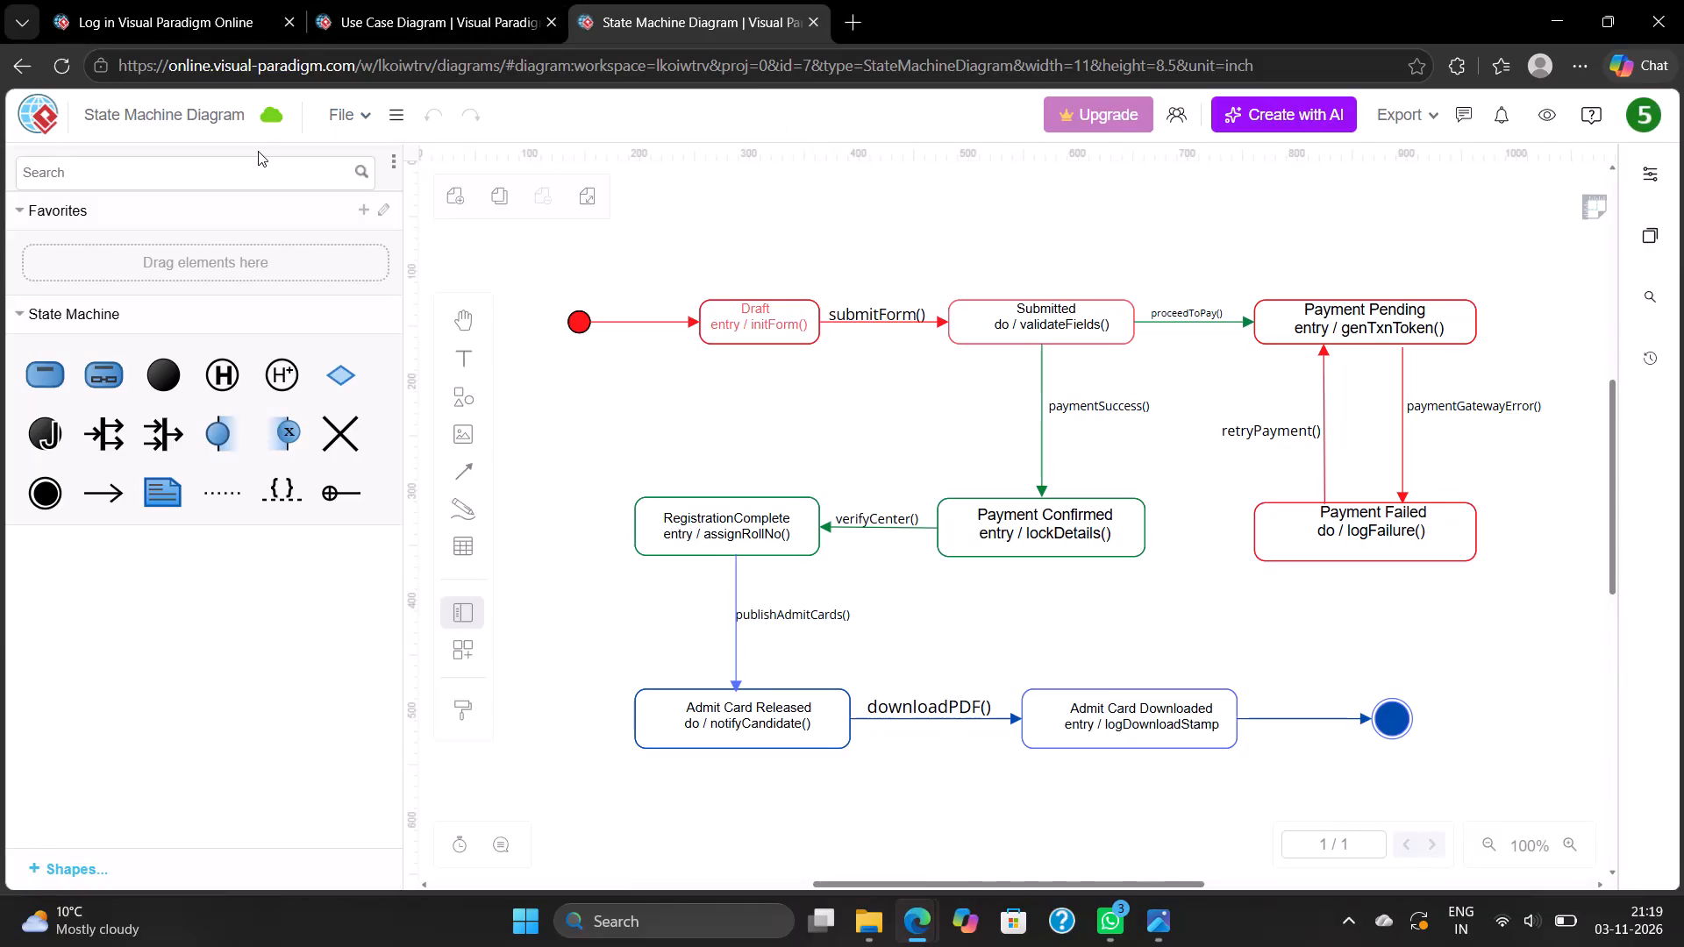
# Go back one page from the saved State Machine Diagram, opening the previous diagram page in this window.
pyautogui.click(5, 70)
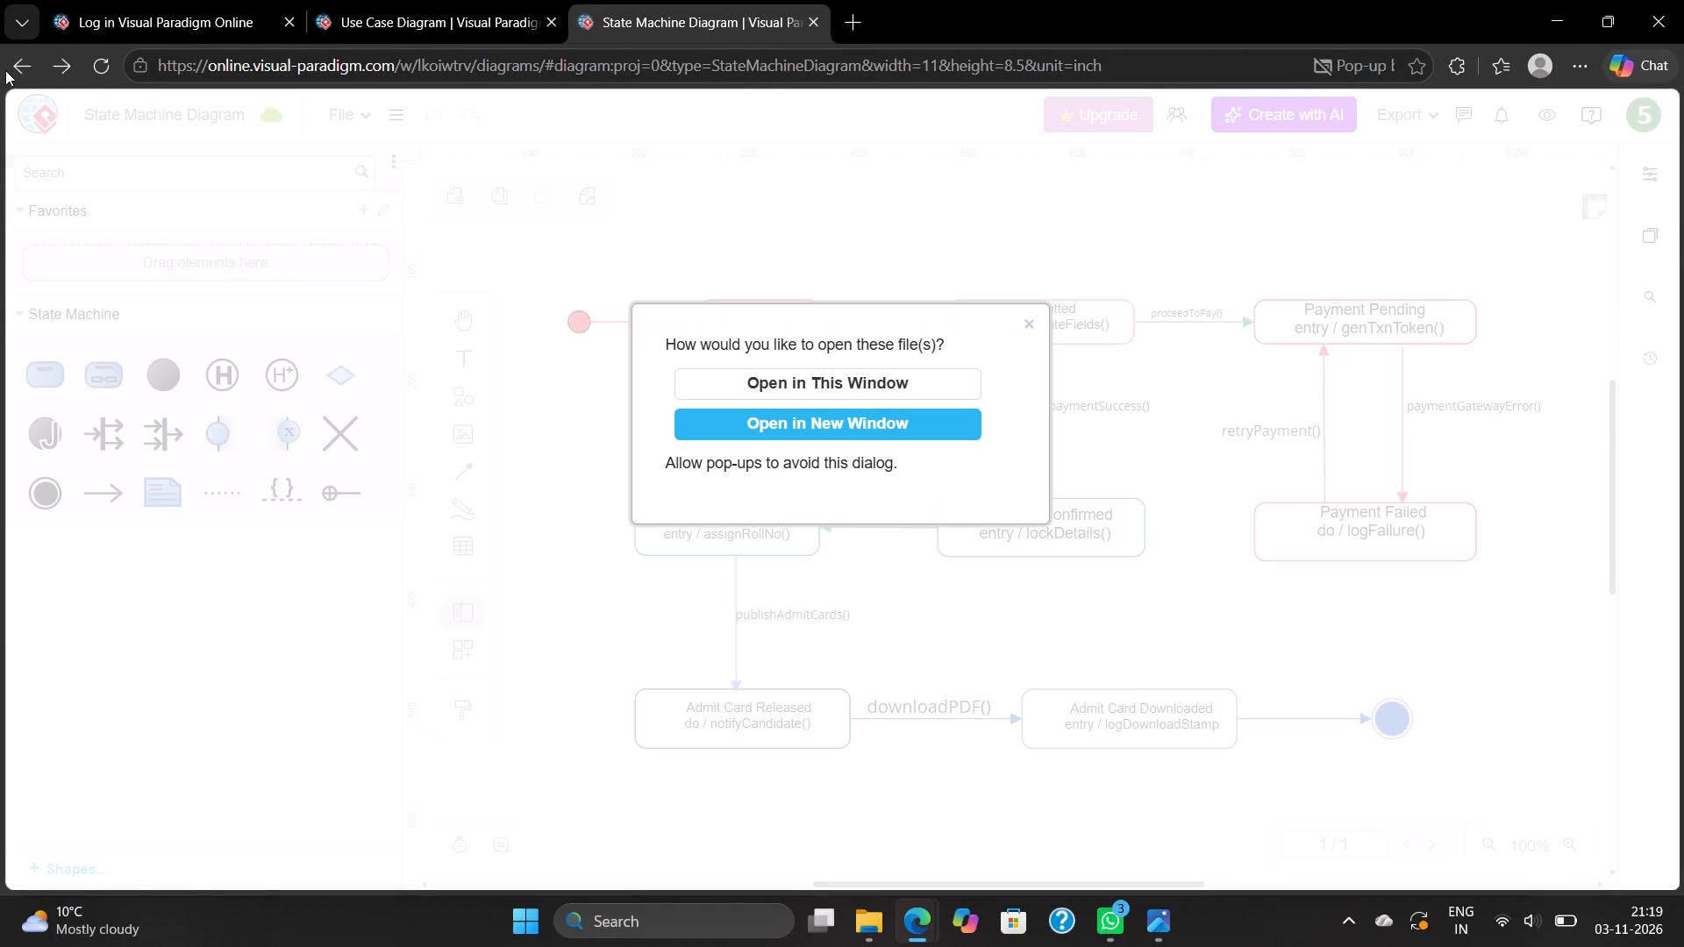
pyautogui.click(812, 382)
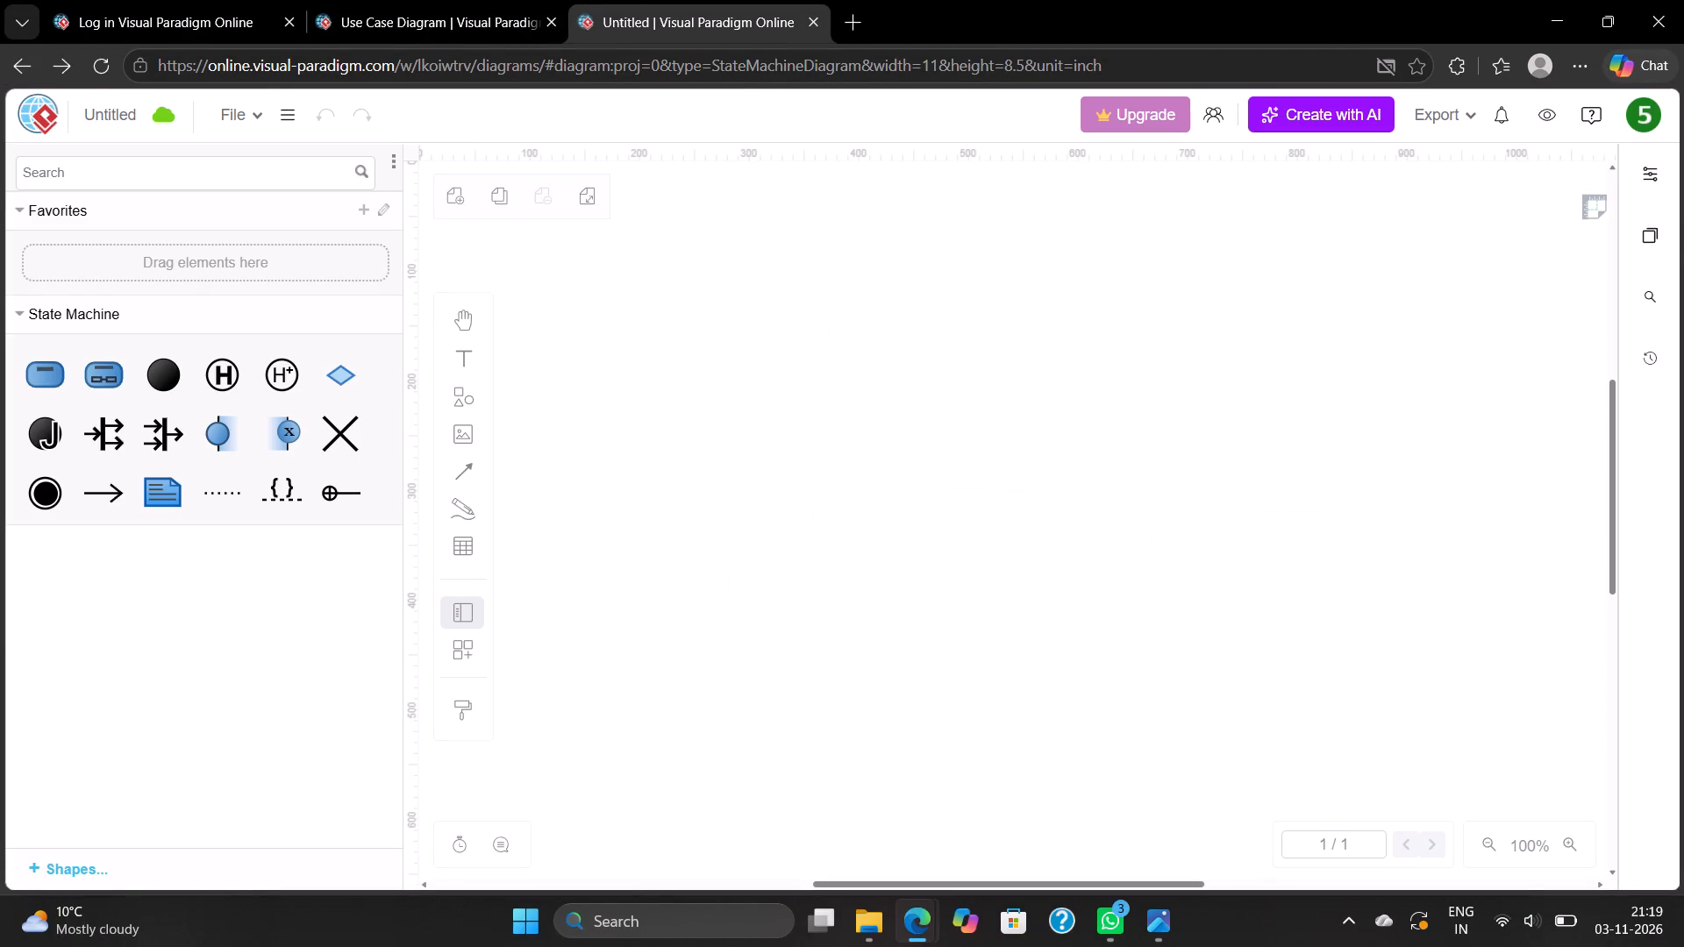
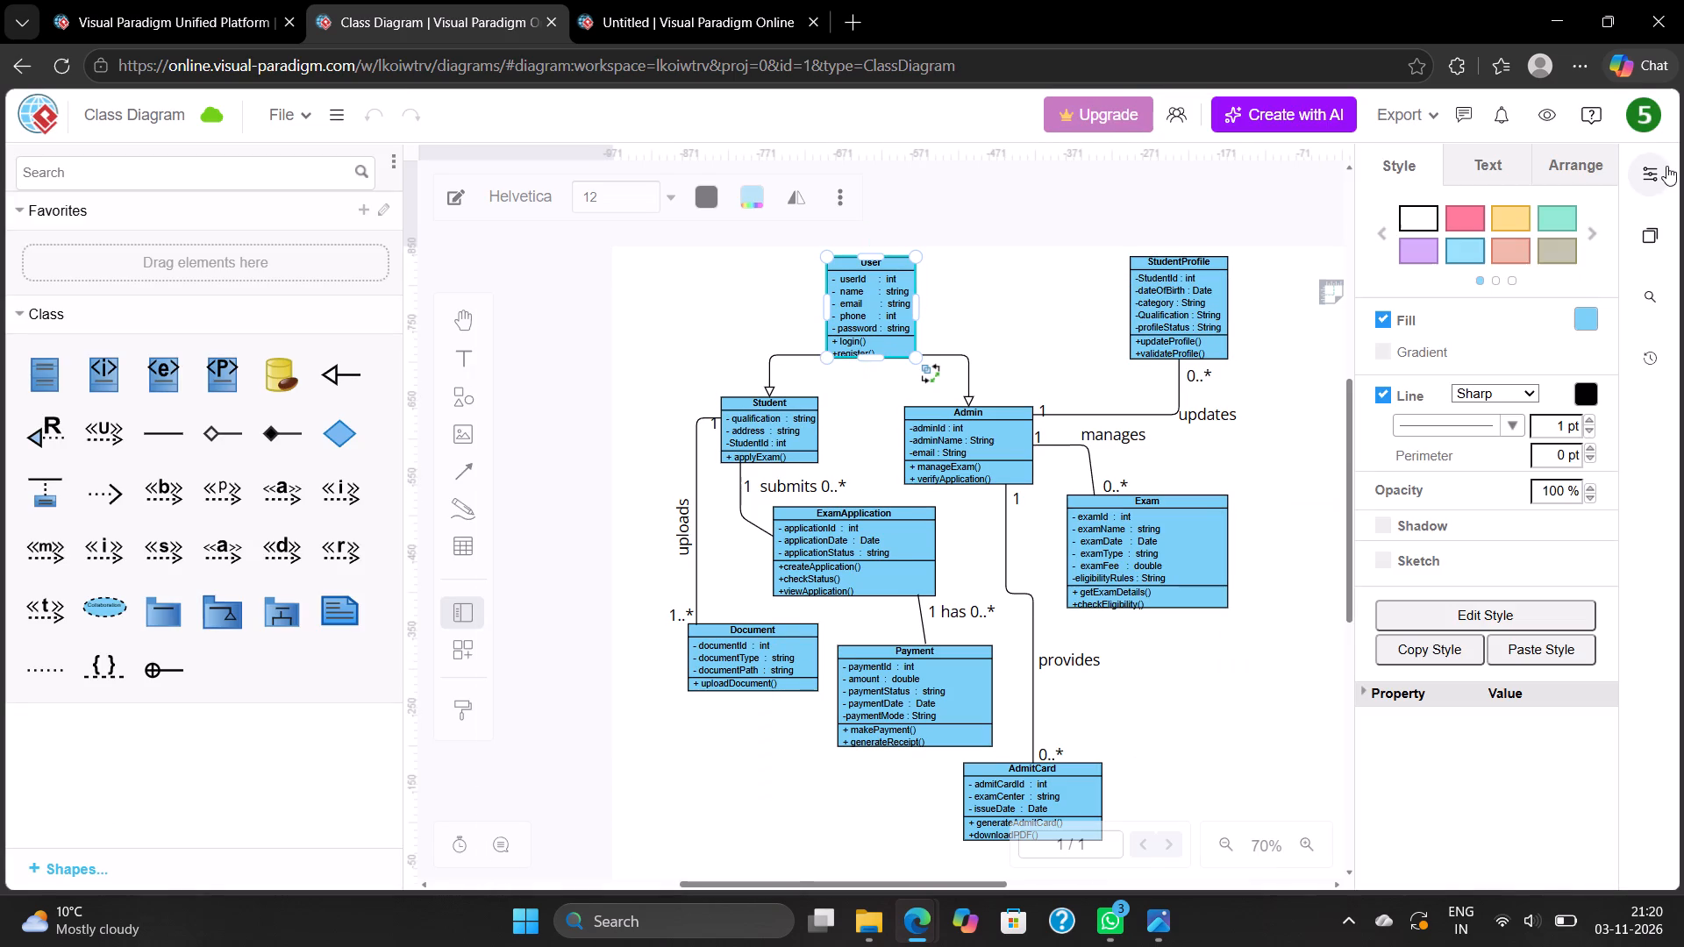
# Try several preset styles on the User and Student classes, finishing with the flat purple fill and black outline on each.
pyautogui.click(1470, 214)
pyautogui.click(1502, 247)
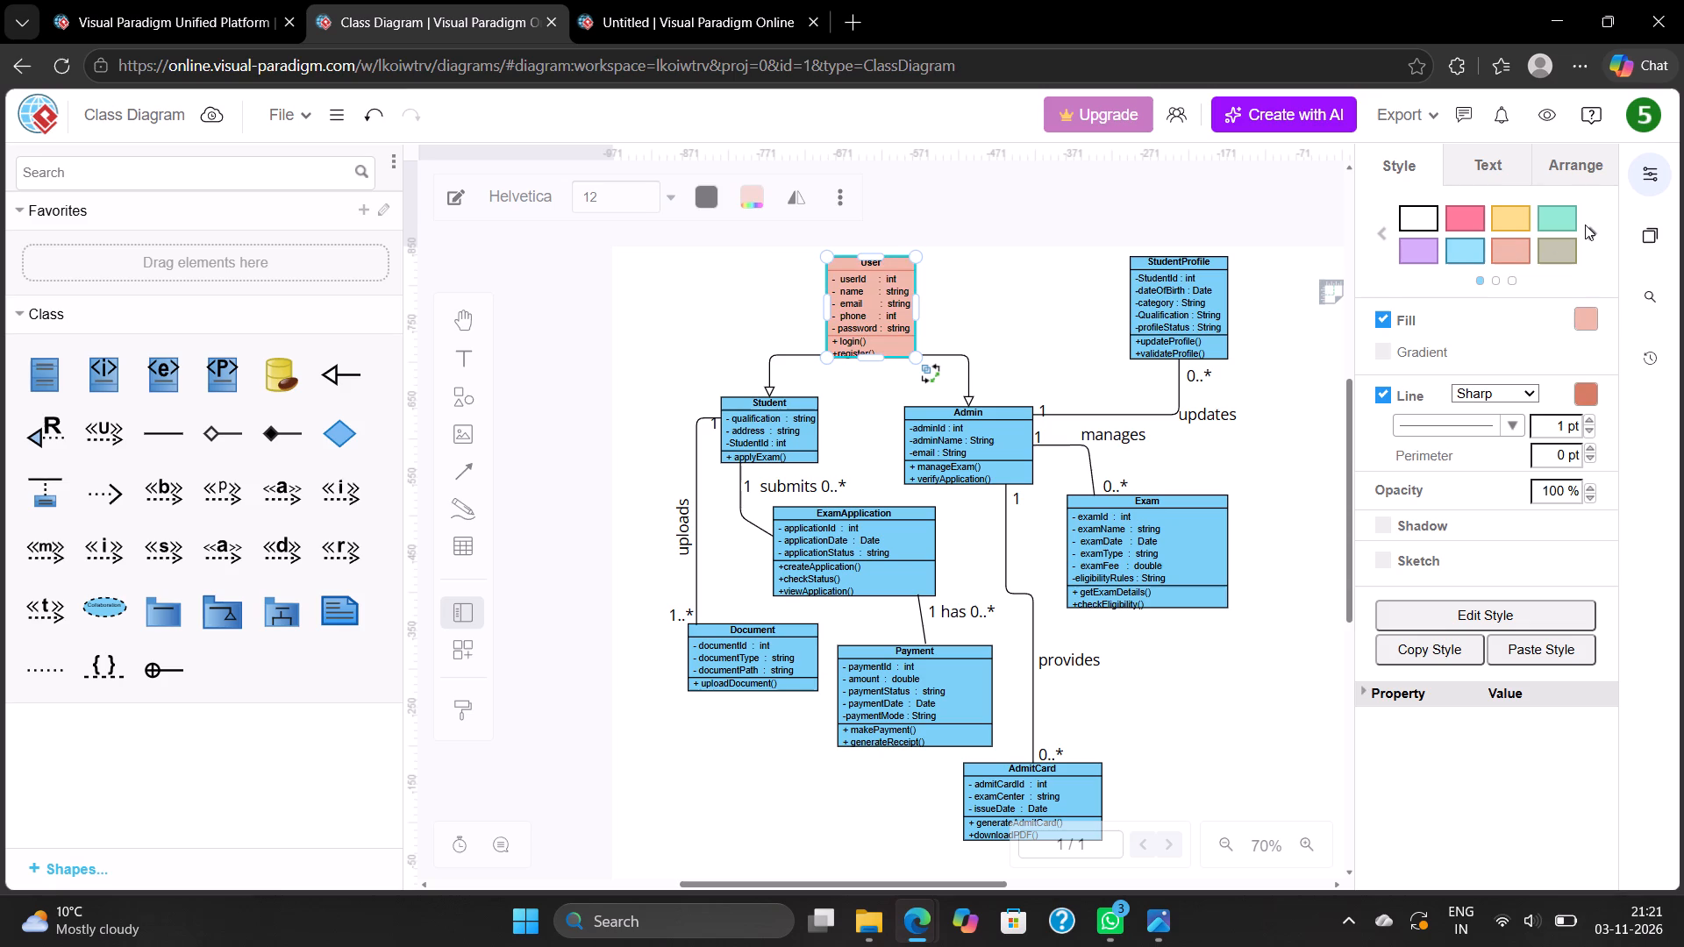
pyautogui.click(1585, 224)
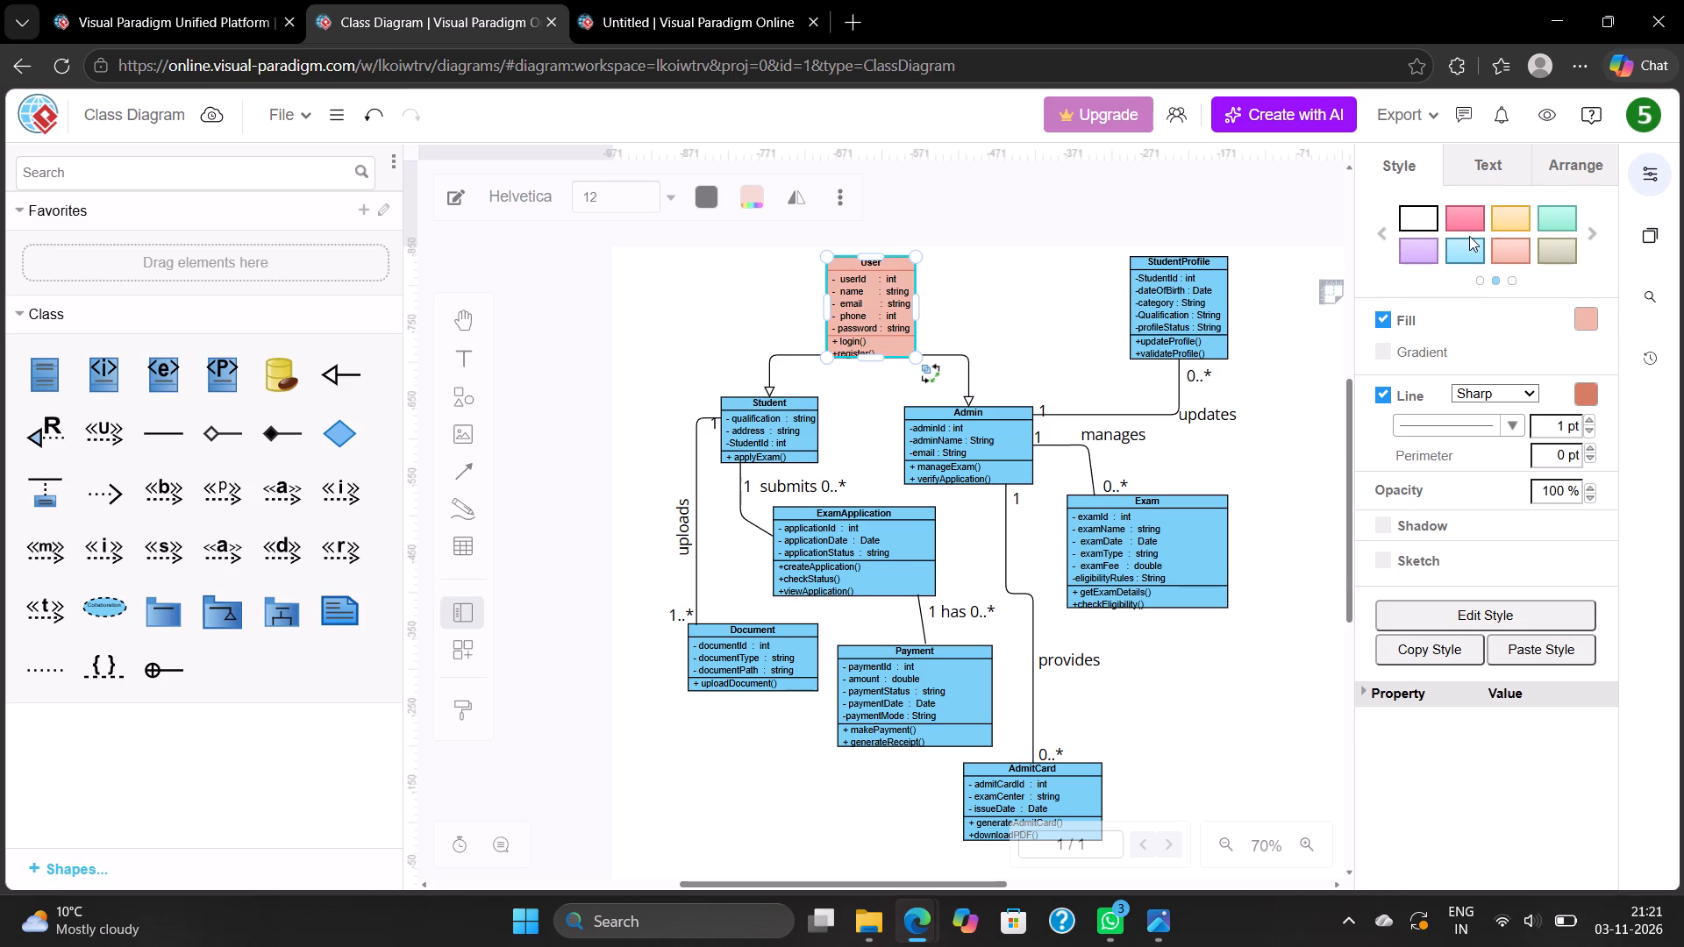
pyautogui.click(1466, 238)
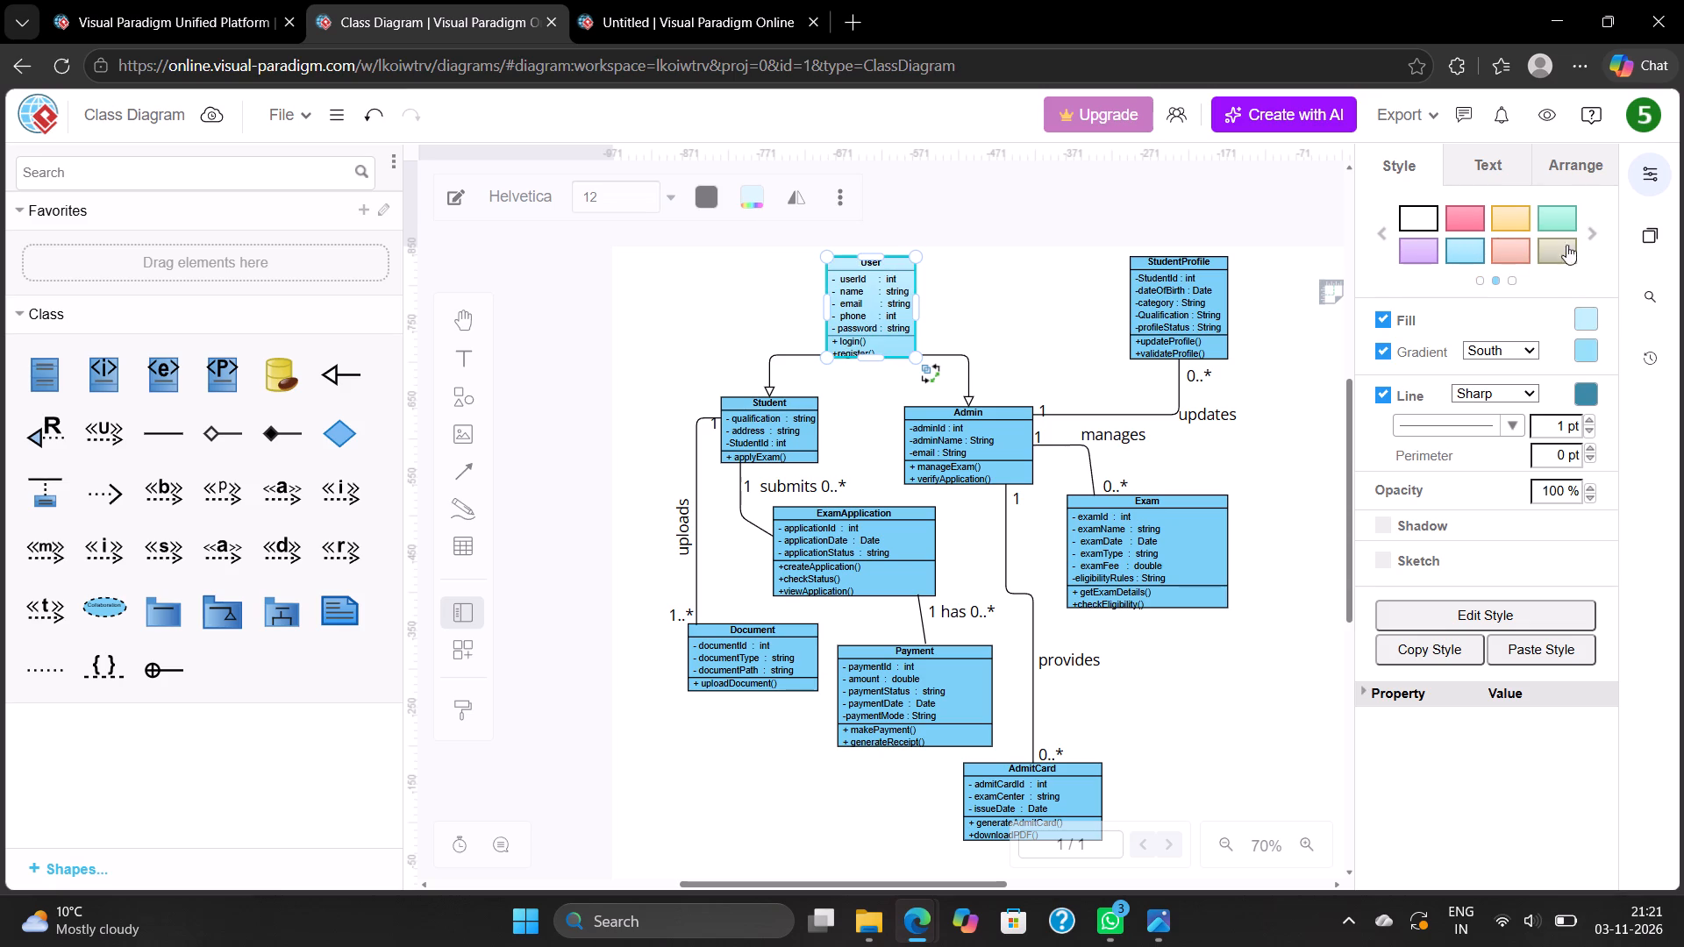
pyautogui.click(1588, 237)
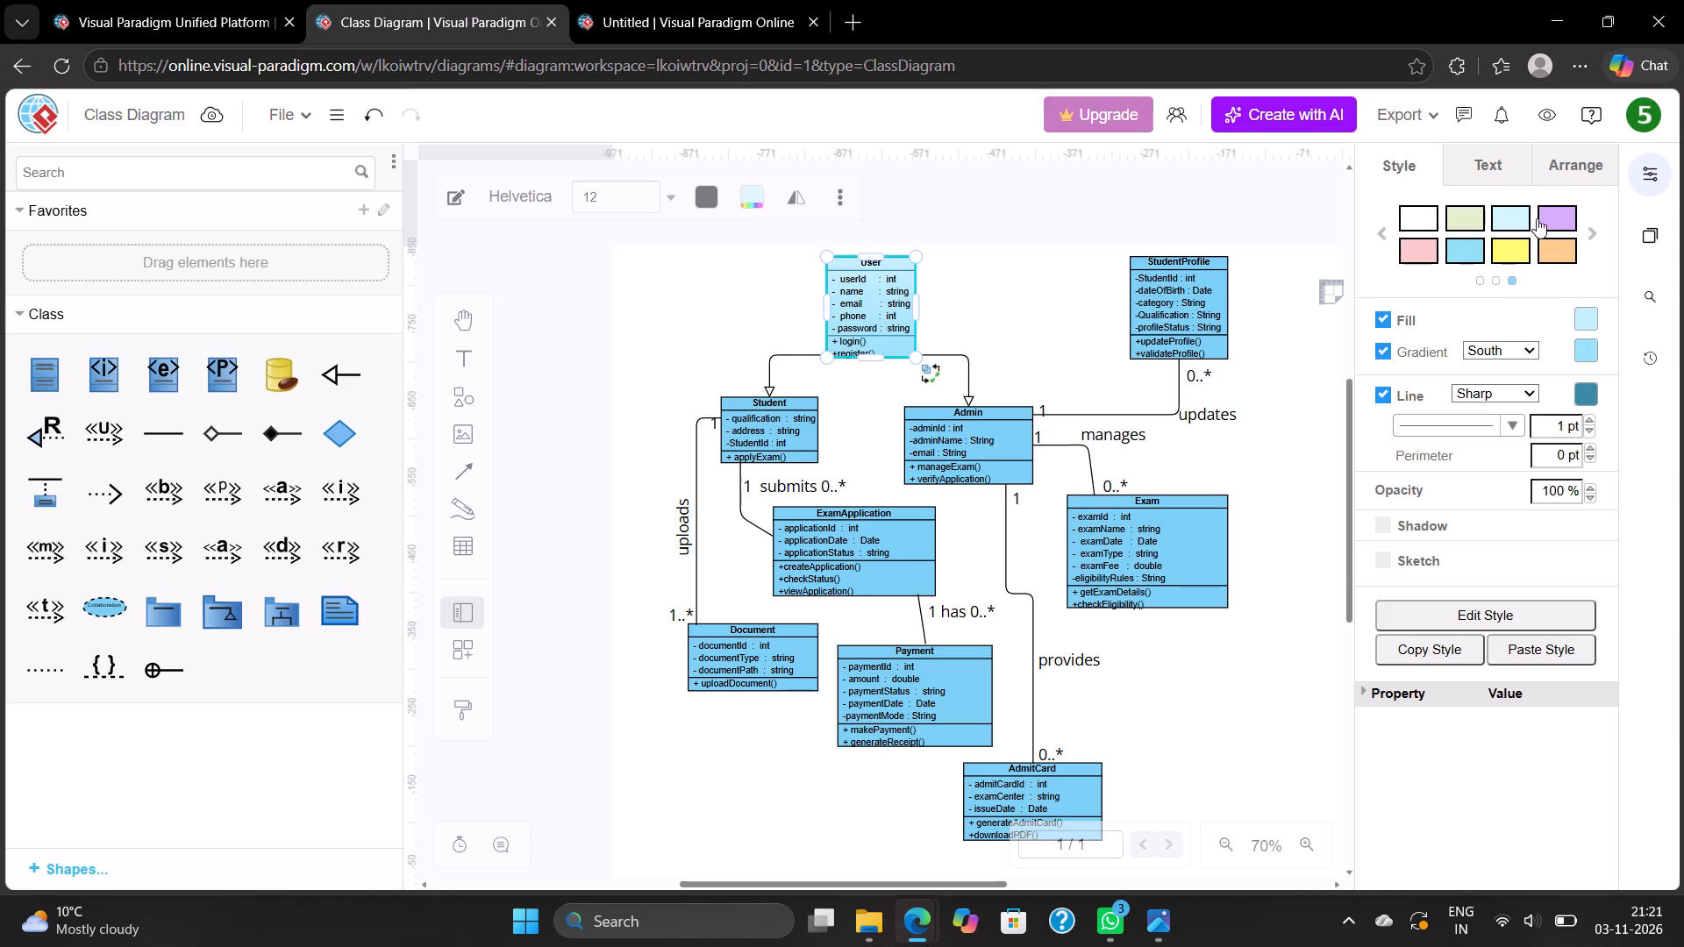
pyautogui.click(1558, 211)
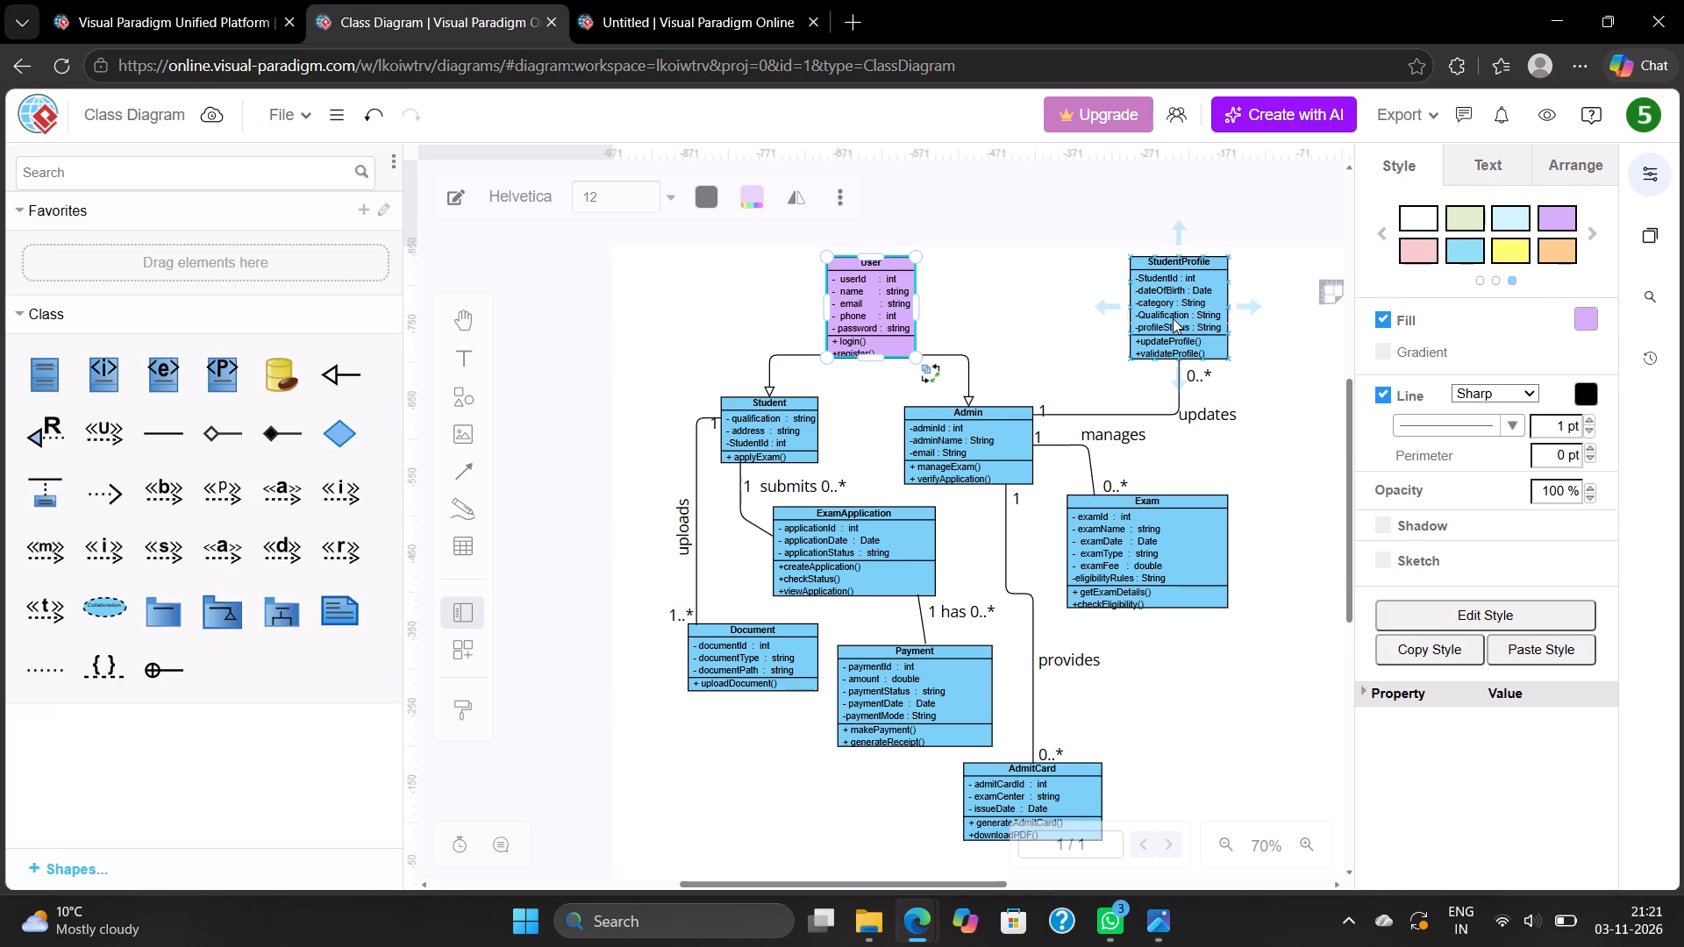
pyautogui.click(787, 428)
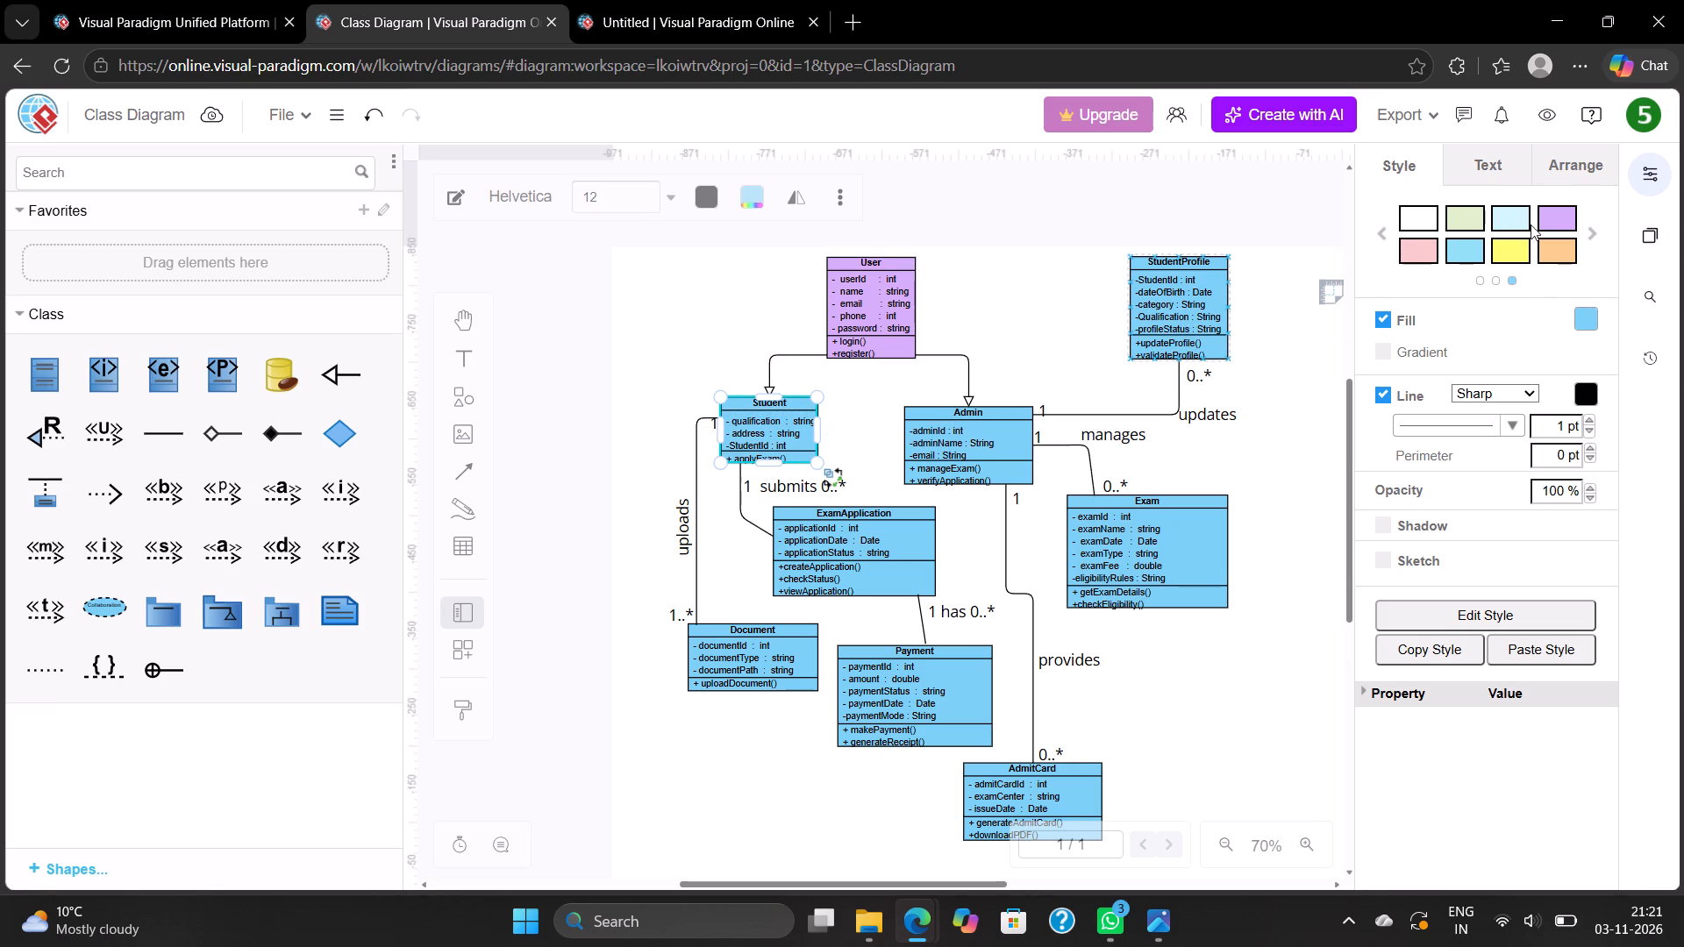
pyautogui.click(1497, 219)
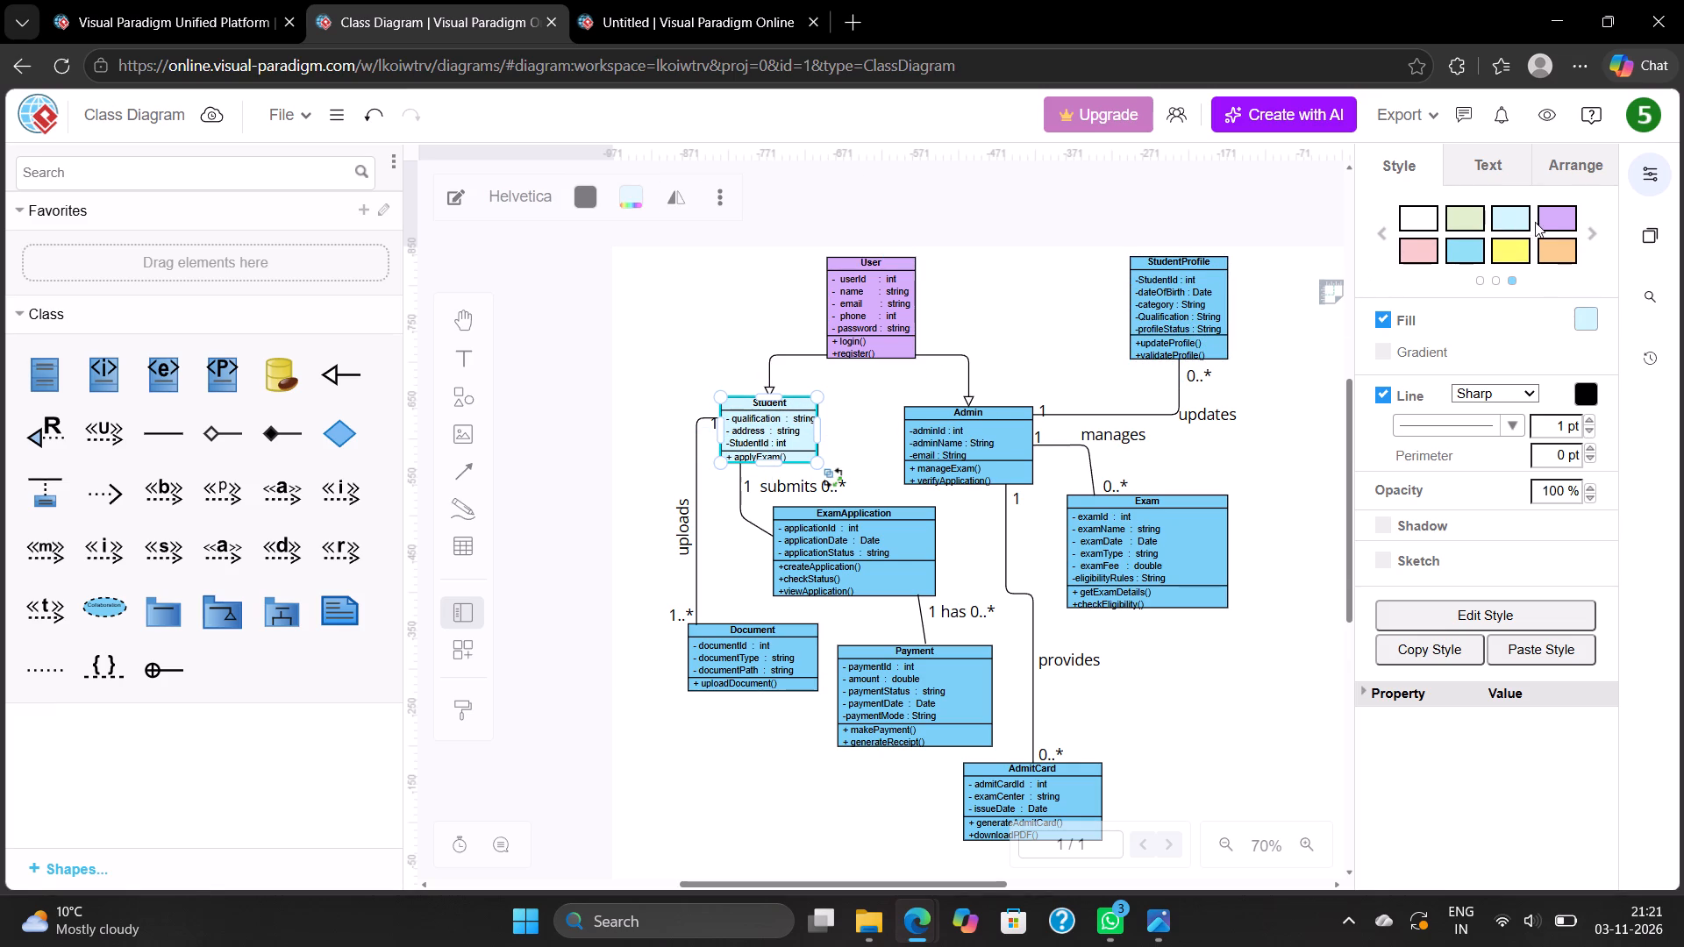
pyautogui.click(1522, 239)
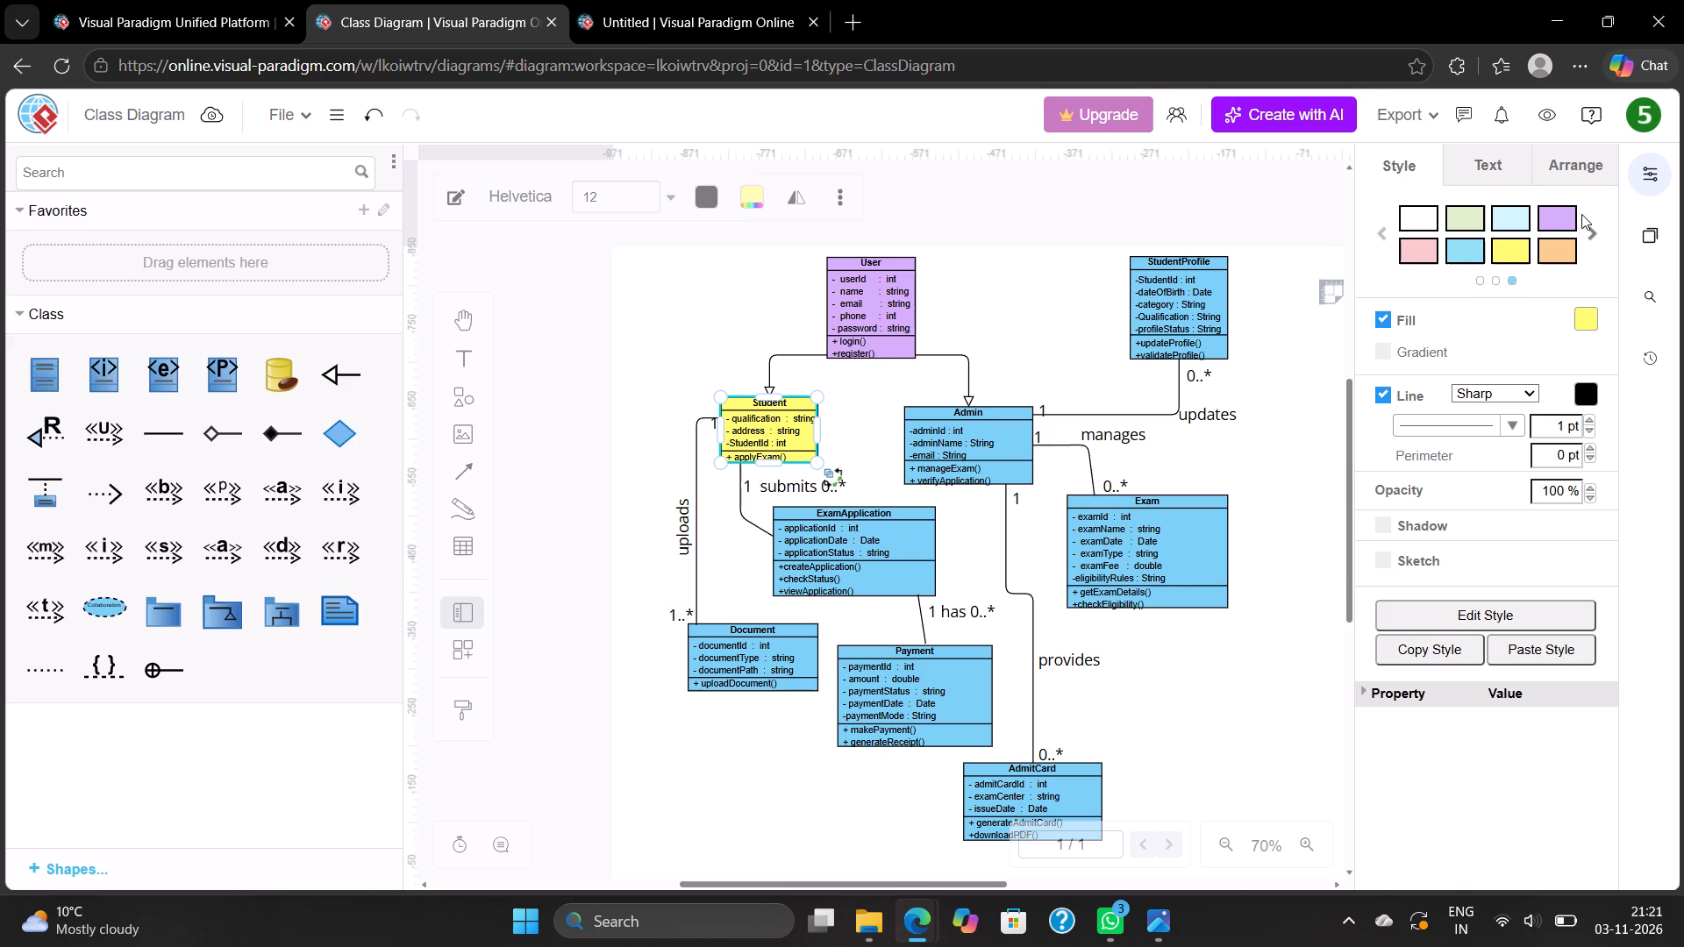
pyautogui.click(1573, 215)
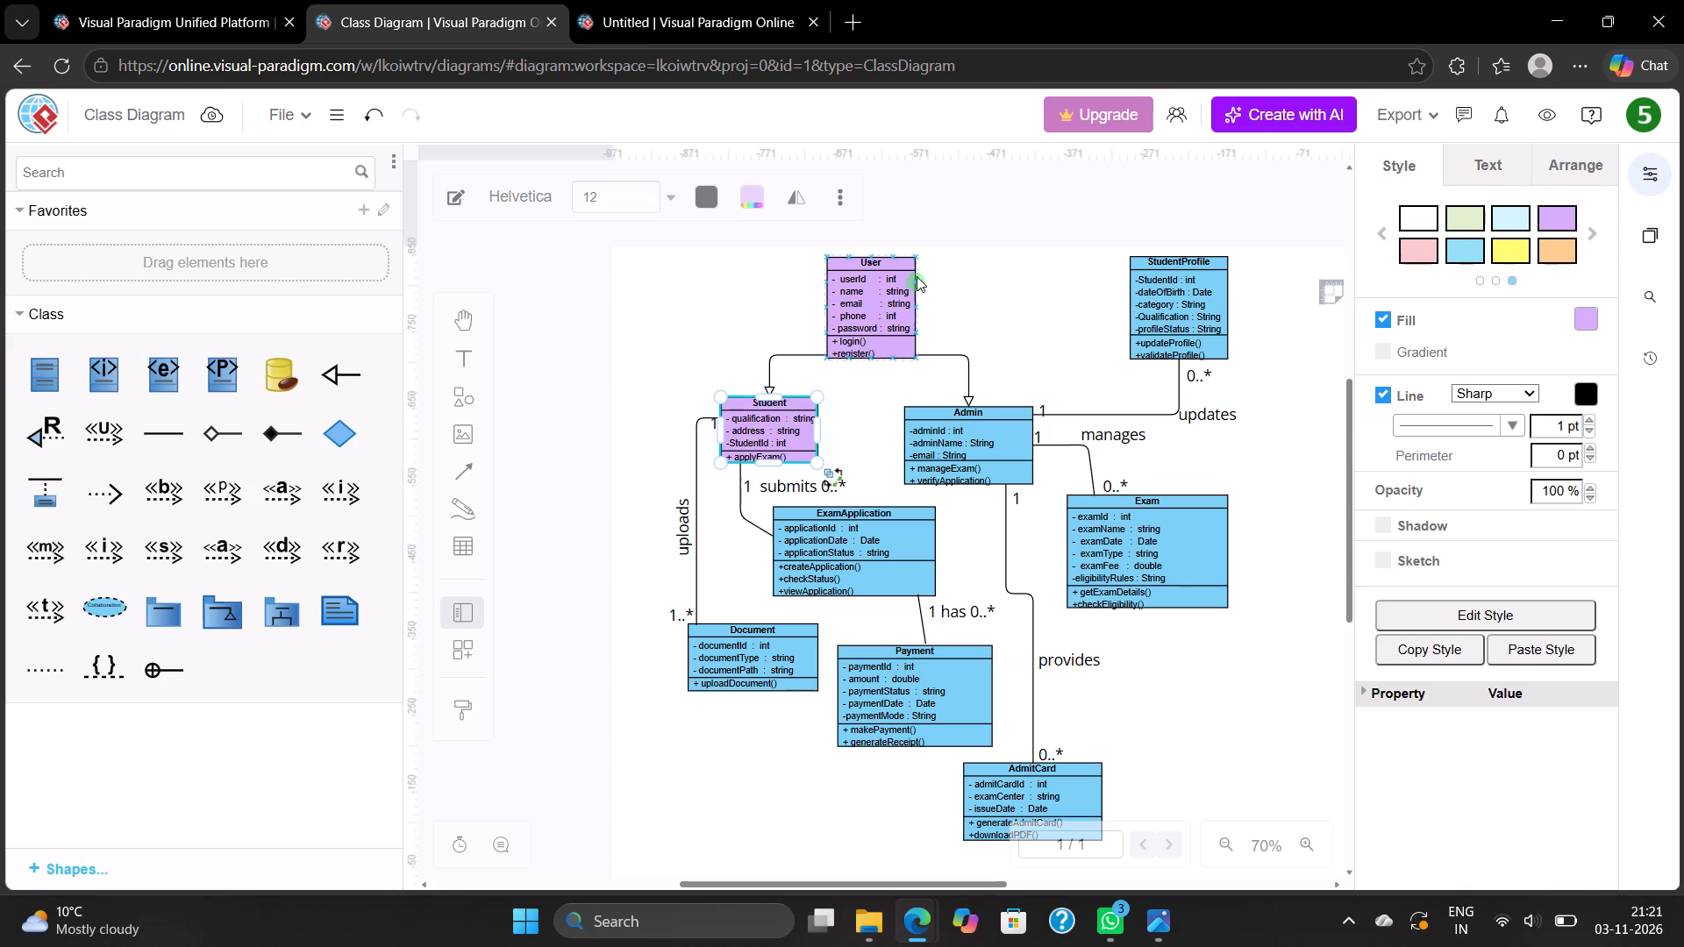
# Apply the sky-blue preset fill with a black outline to the User and Student classes.
pyautogui.click(882, 292)
pyautogui.click(1464, 238)
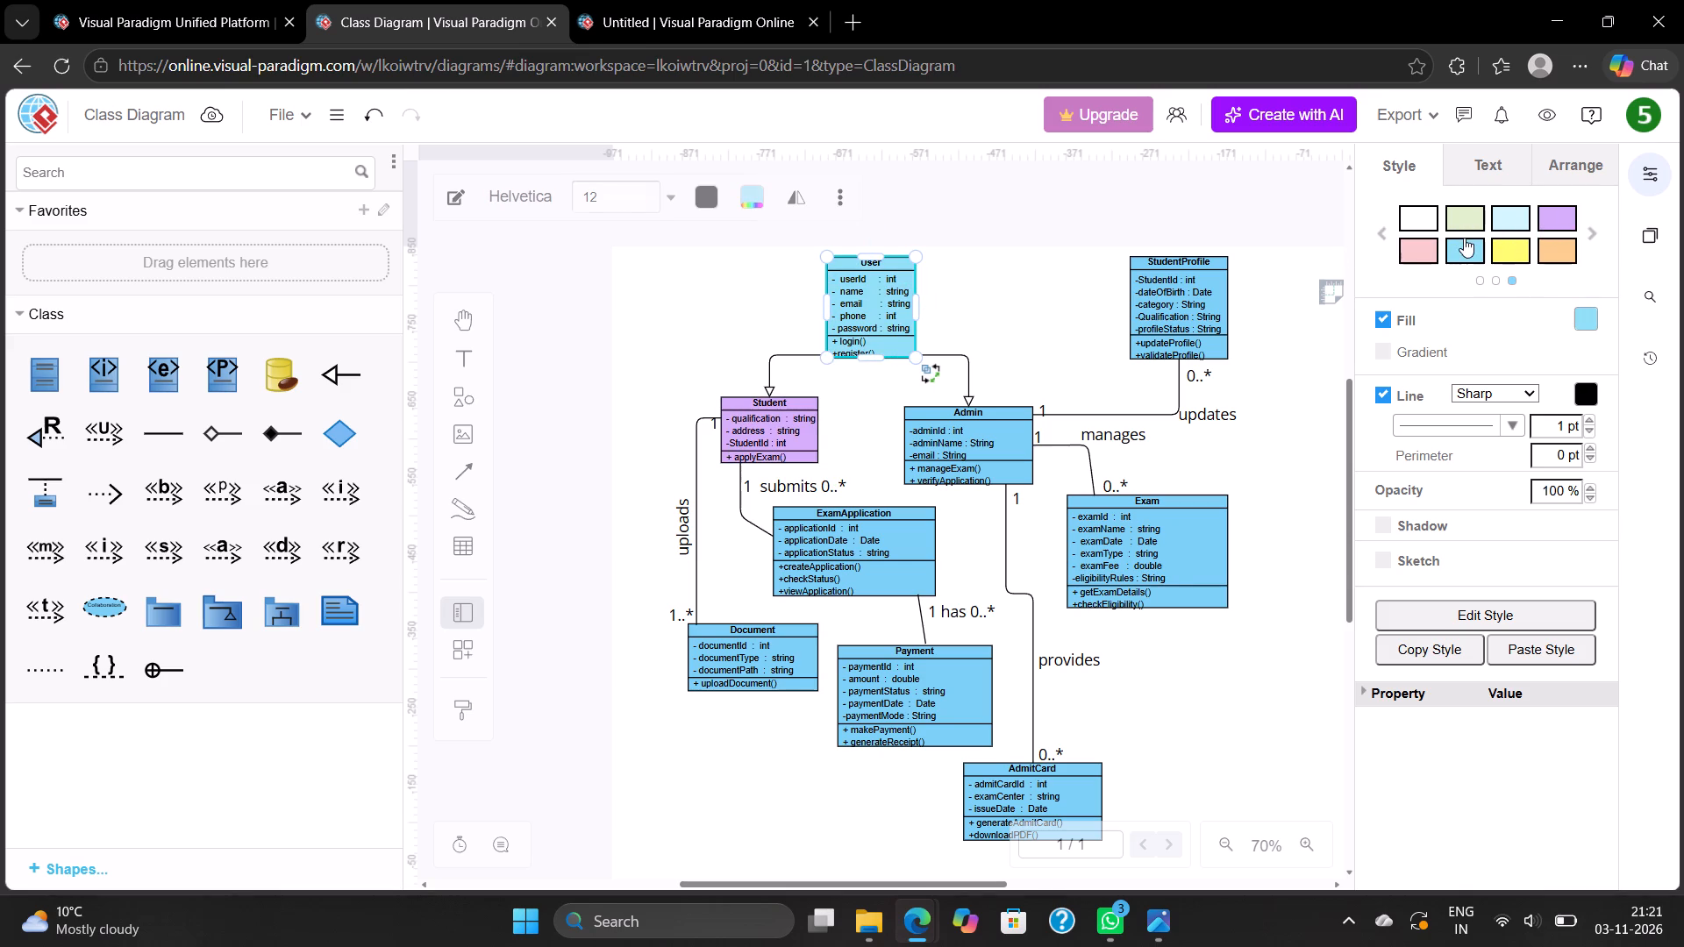
pyautogui.click(746, 439)
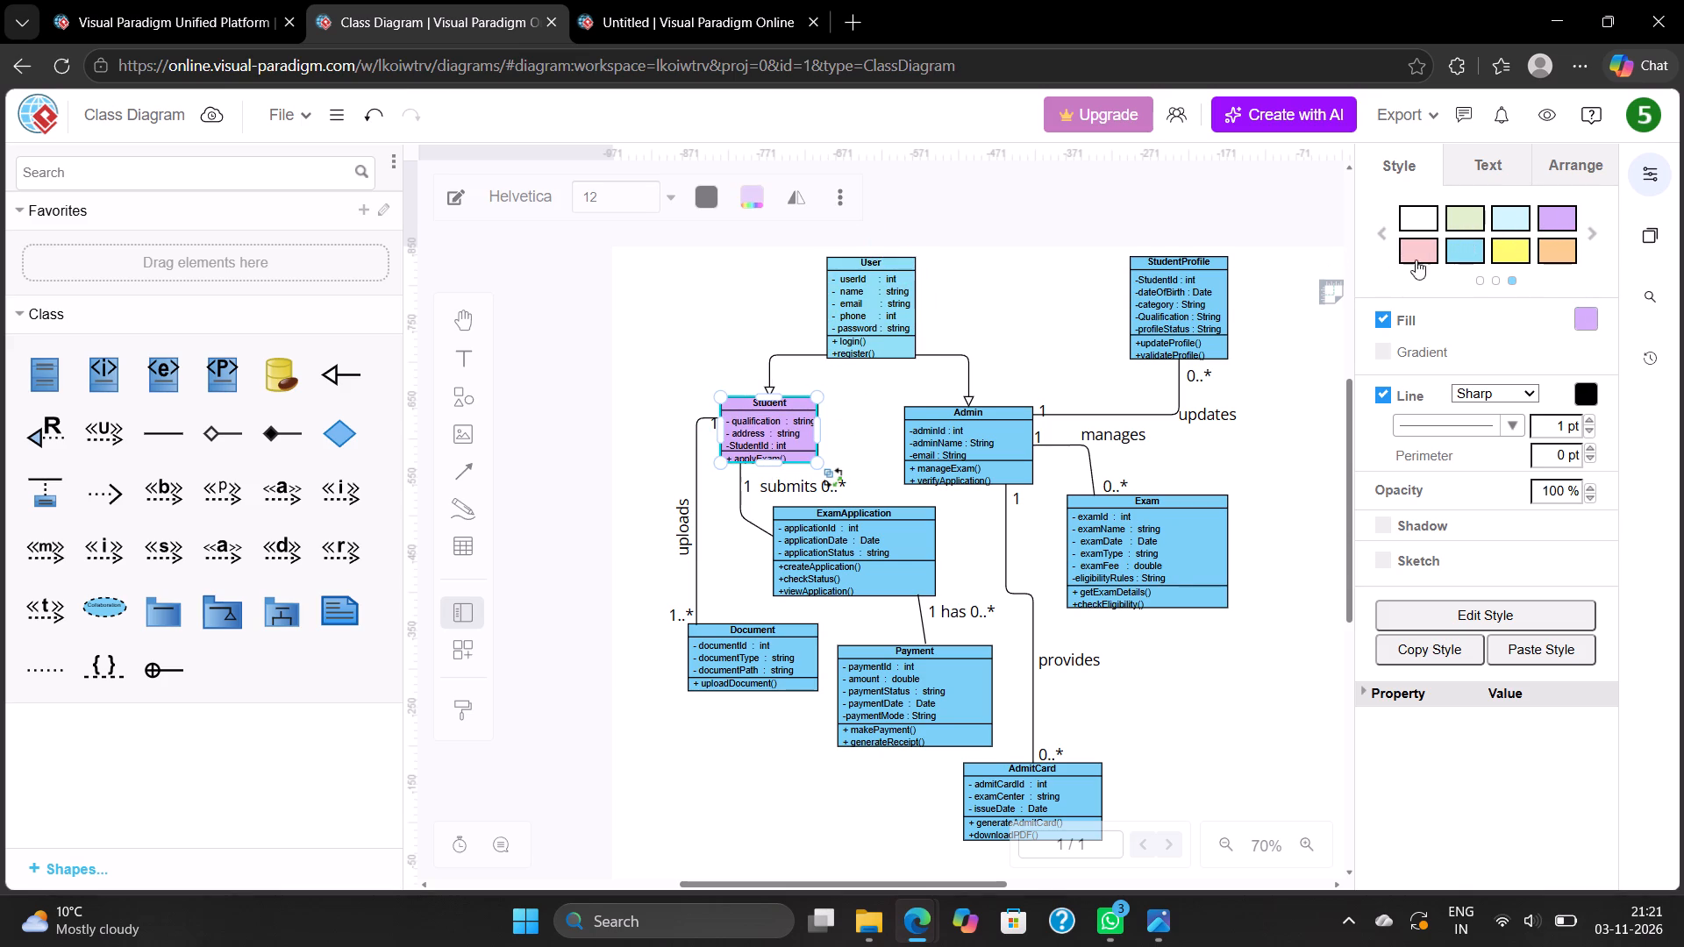
pyautogui.click(1454, 250)
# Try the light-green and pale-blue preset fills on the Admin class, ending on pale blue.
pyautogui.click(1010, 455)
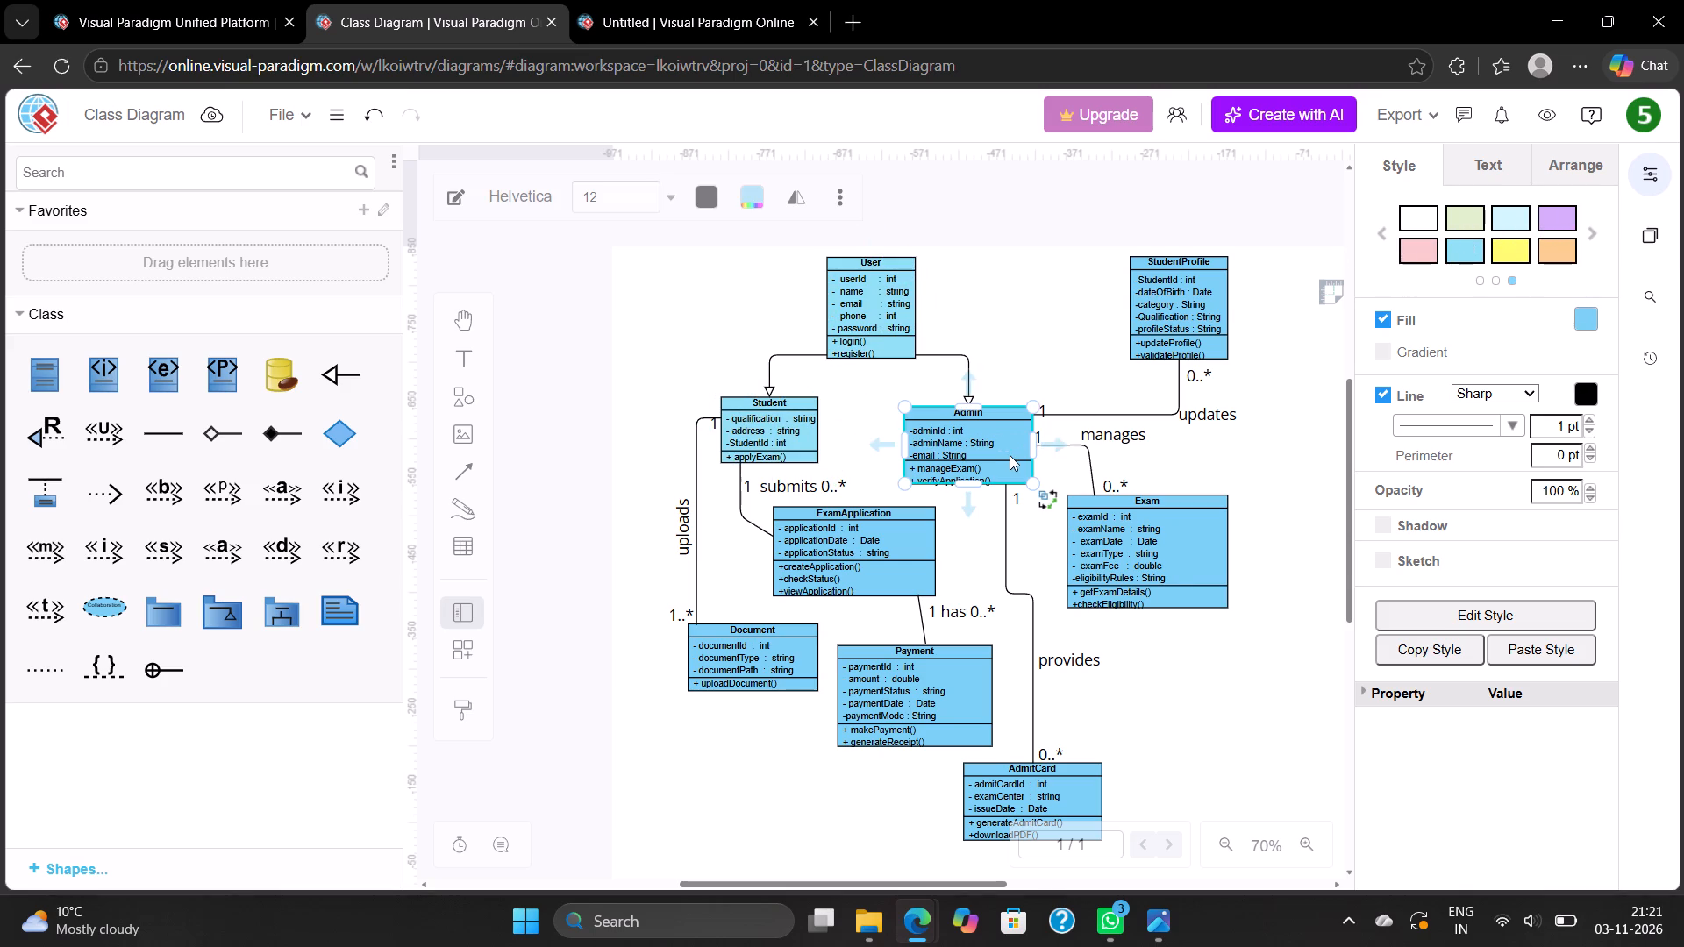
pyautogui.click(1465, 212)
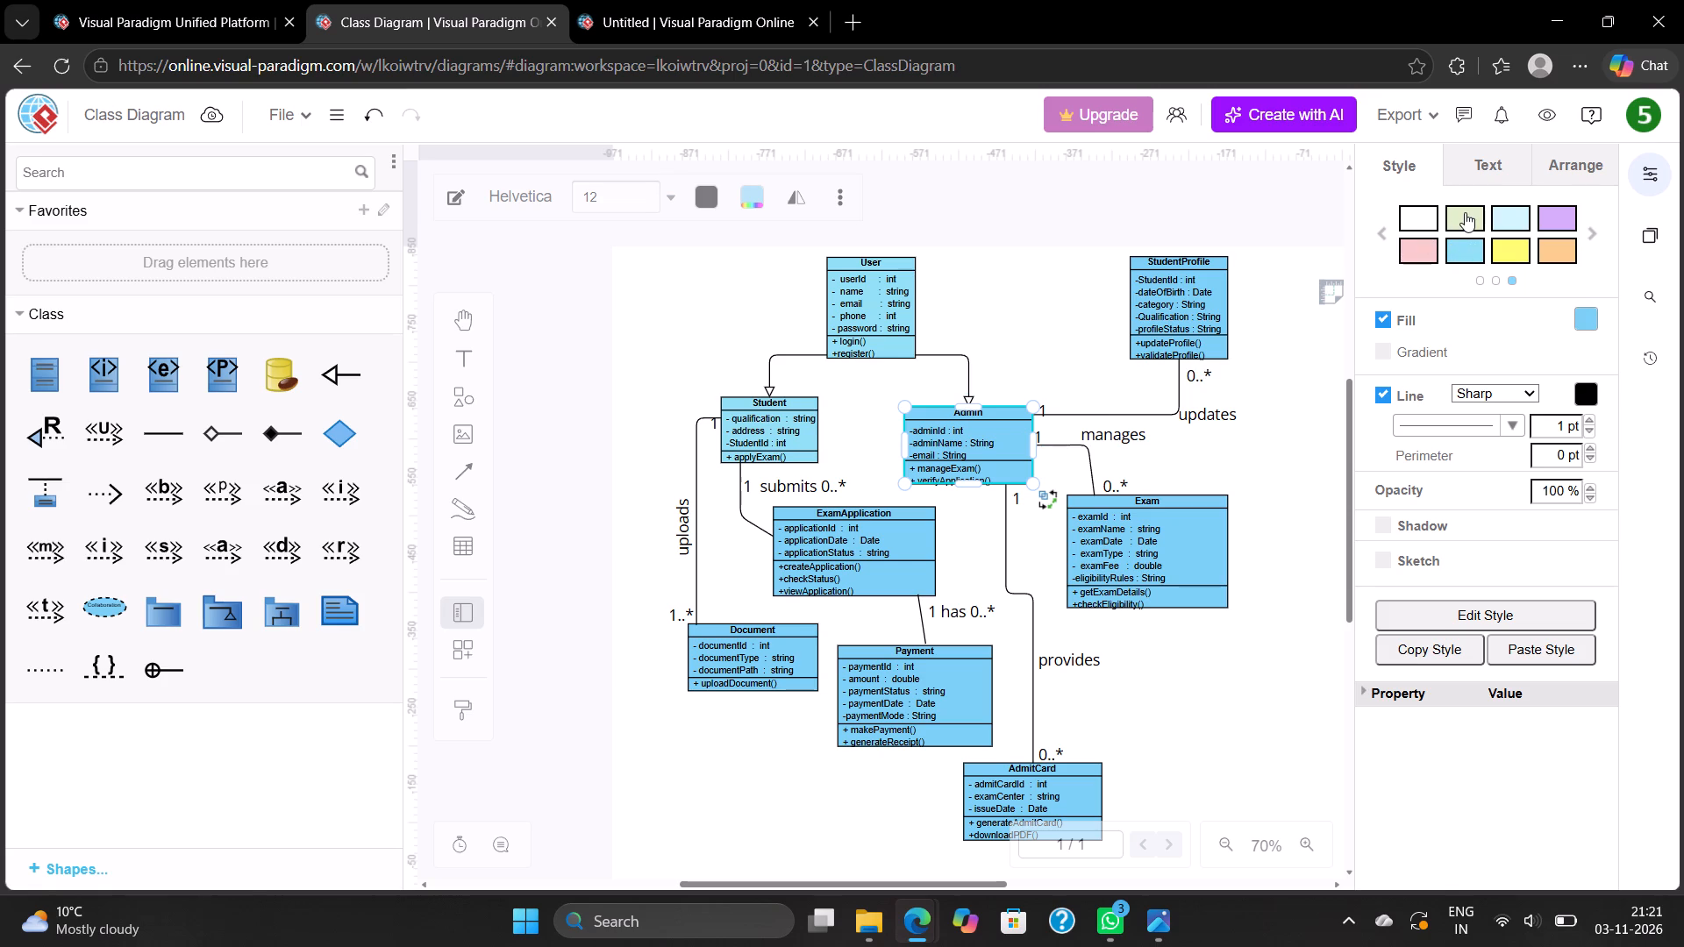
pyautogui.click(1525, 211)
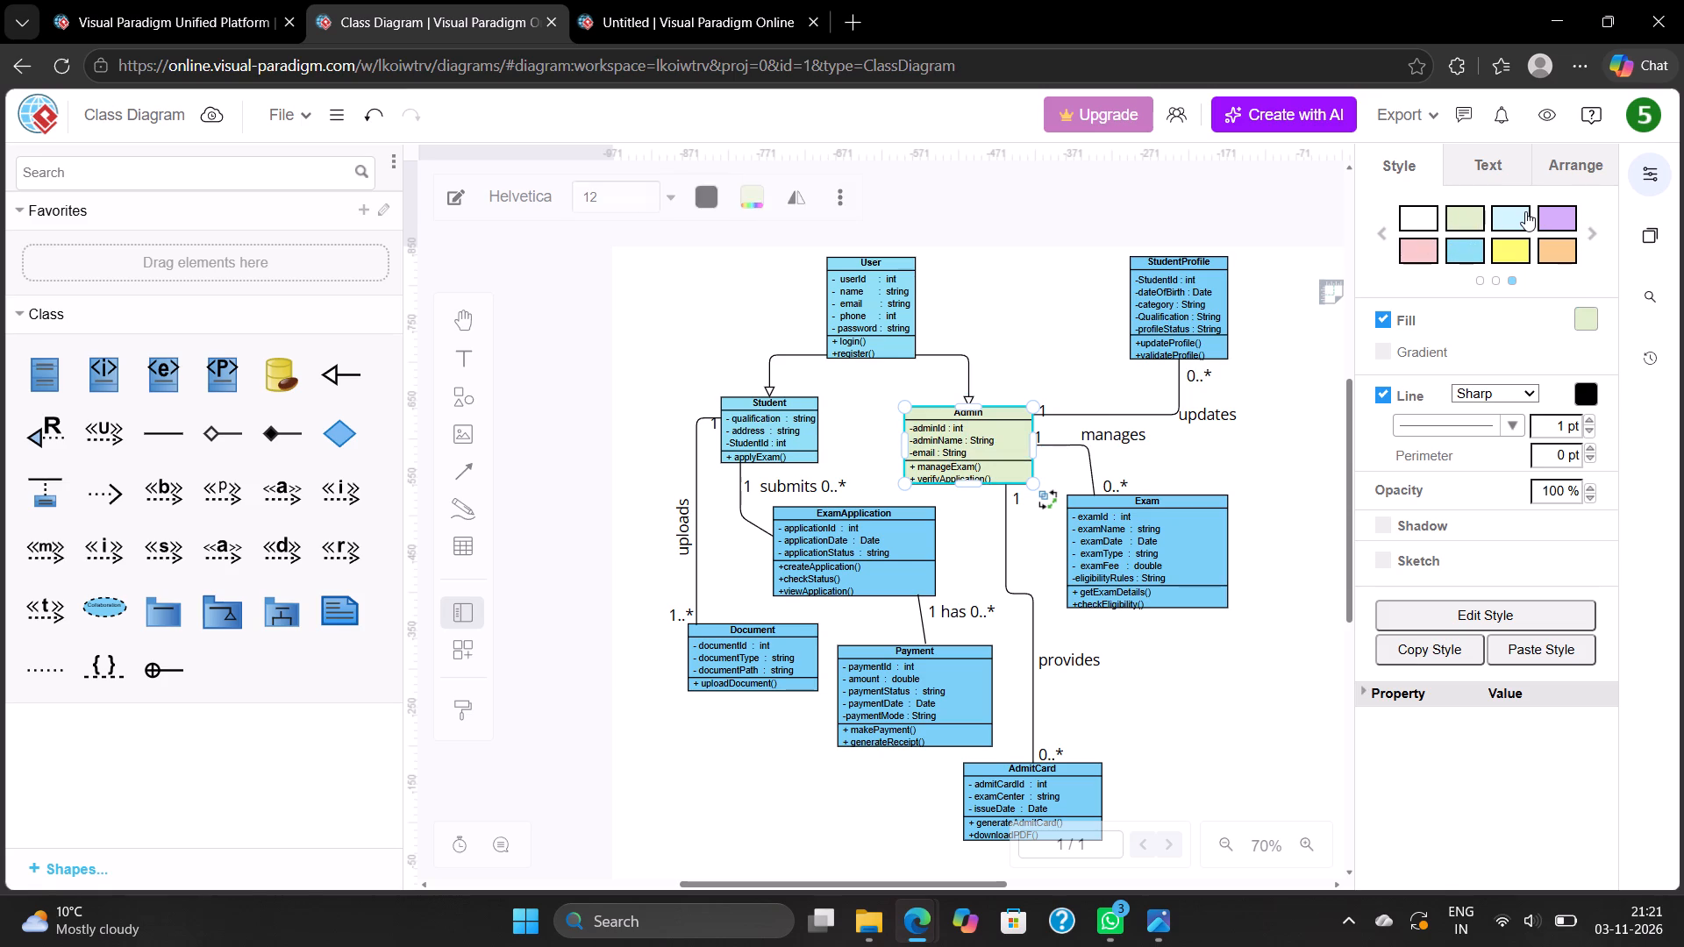
# Restyle the StudentProfile class with the mint-green preset fill and matching green outline, after trying the pink one.
pyautogui.click(1219, 307)
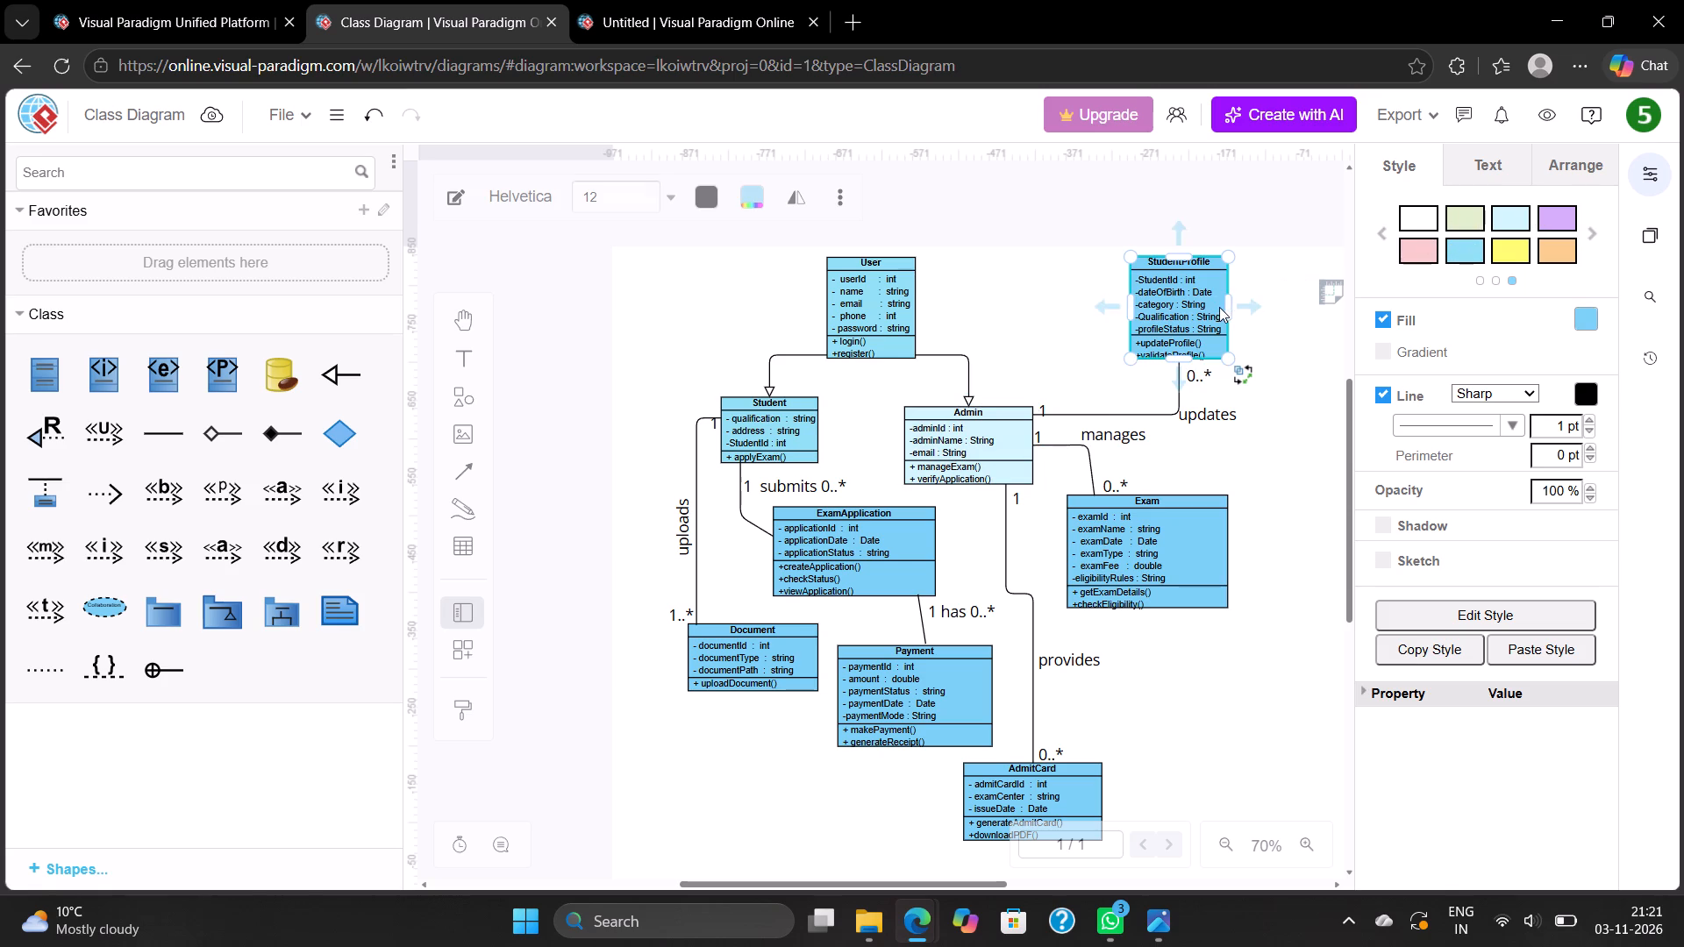
pyautogui.click(1582, 231)
pyautogui.click(1459, 220)
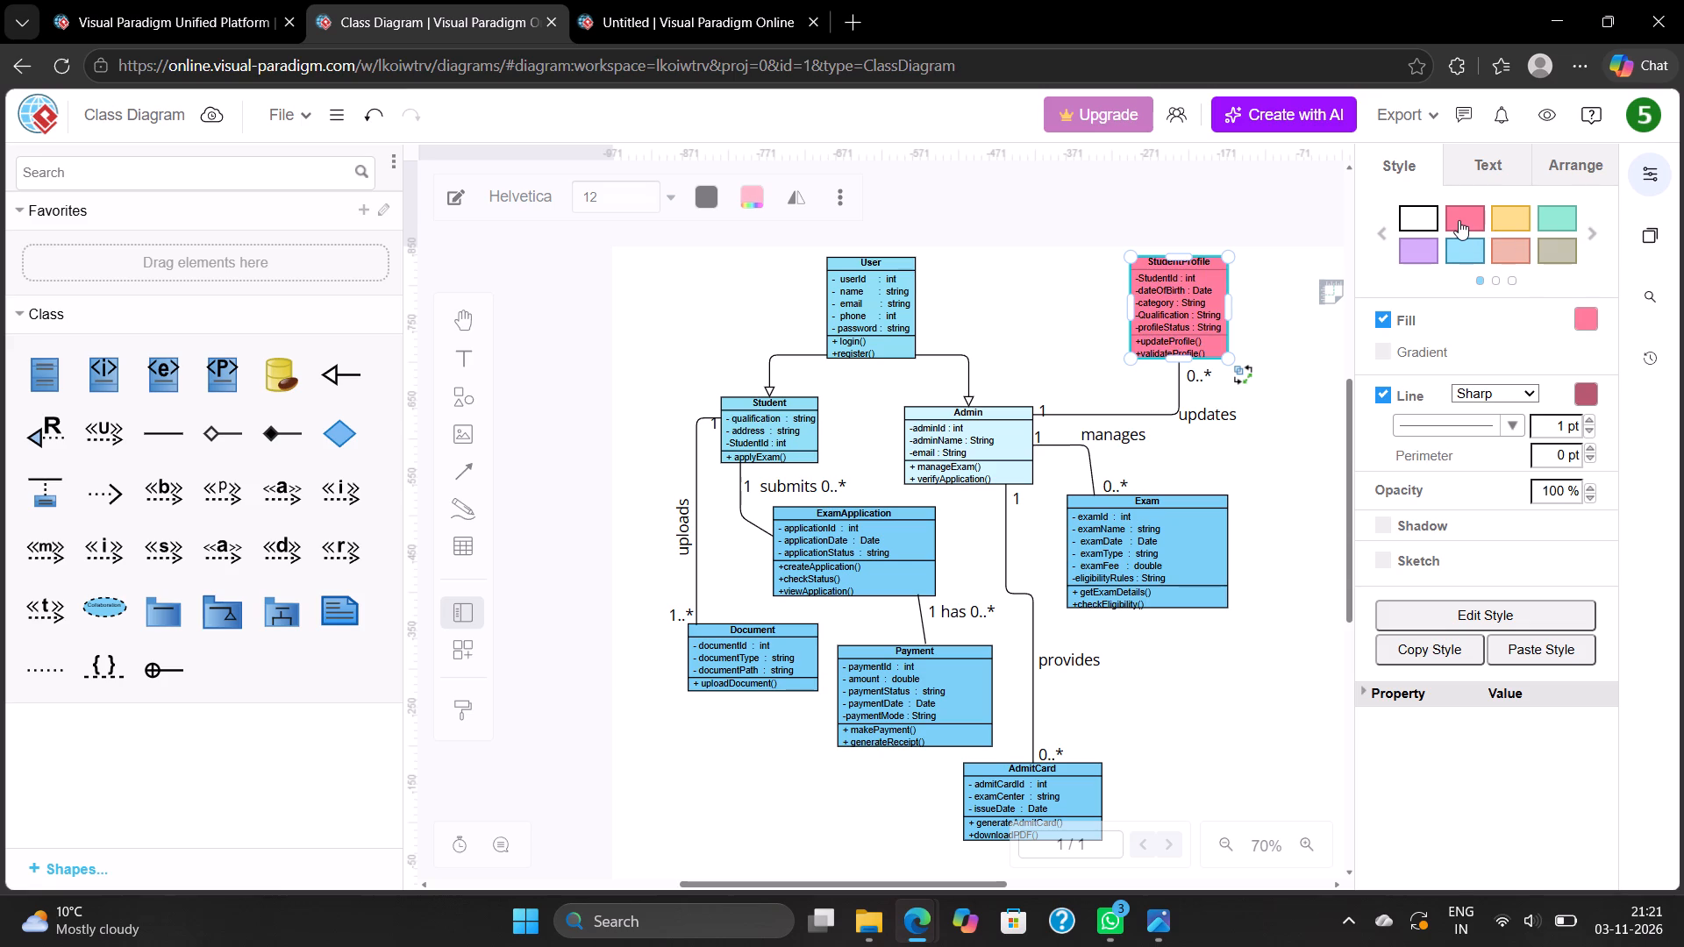
pyautogui.click(1555, 220)
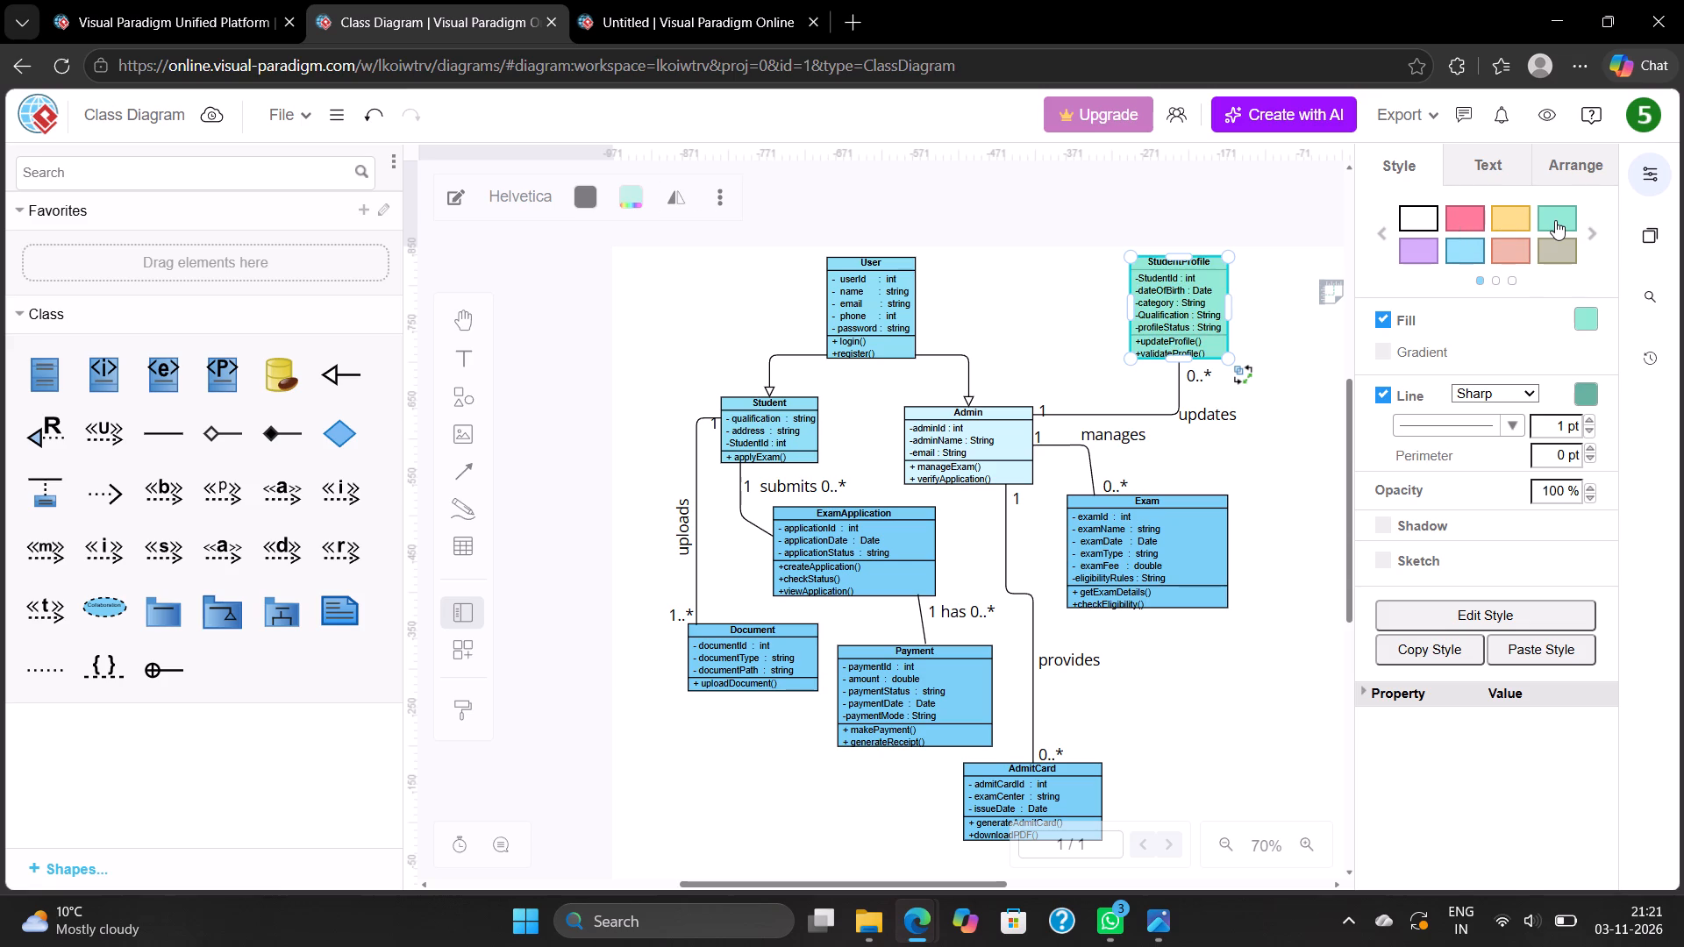
# Apply the purple preset fill with matching purple outline to the Exam and ExamApplication classes.
pyautogui.click(1152, 552)
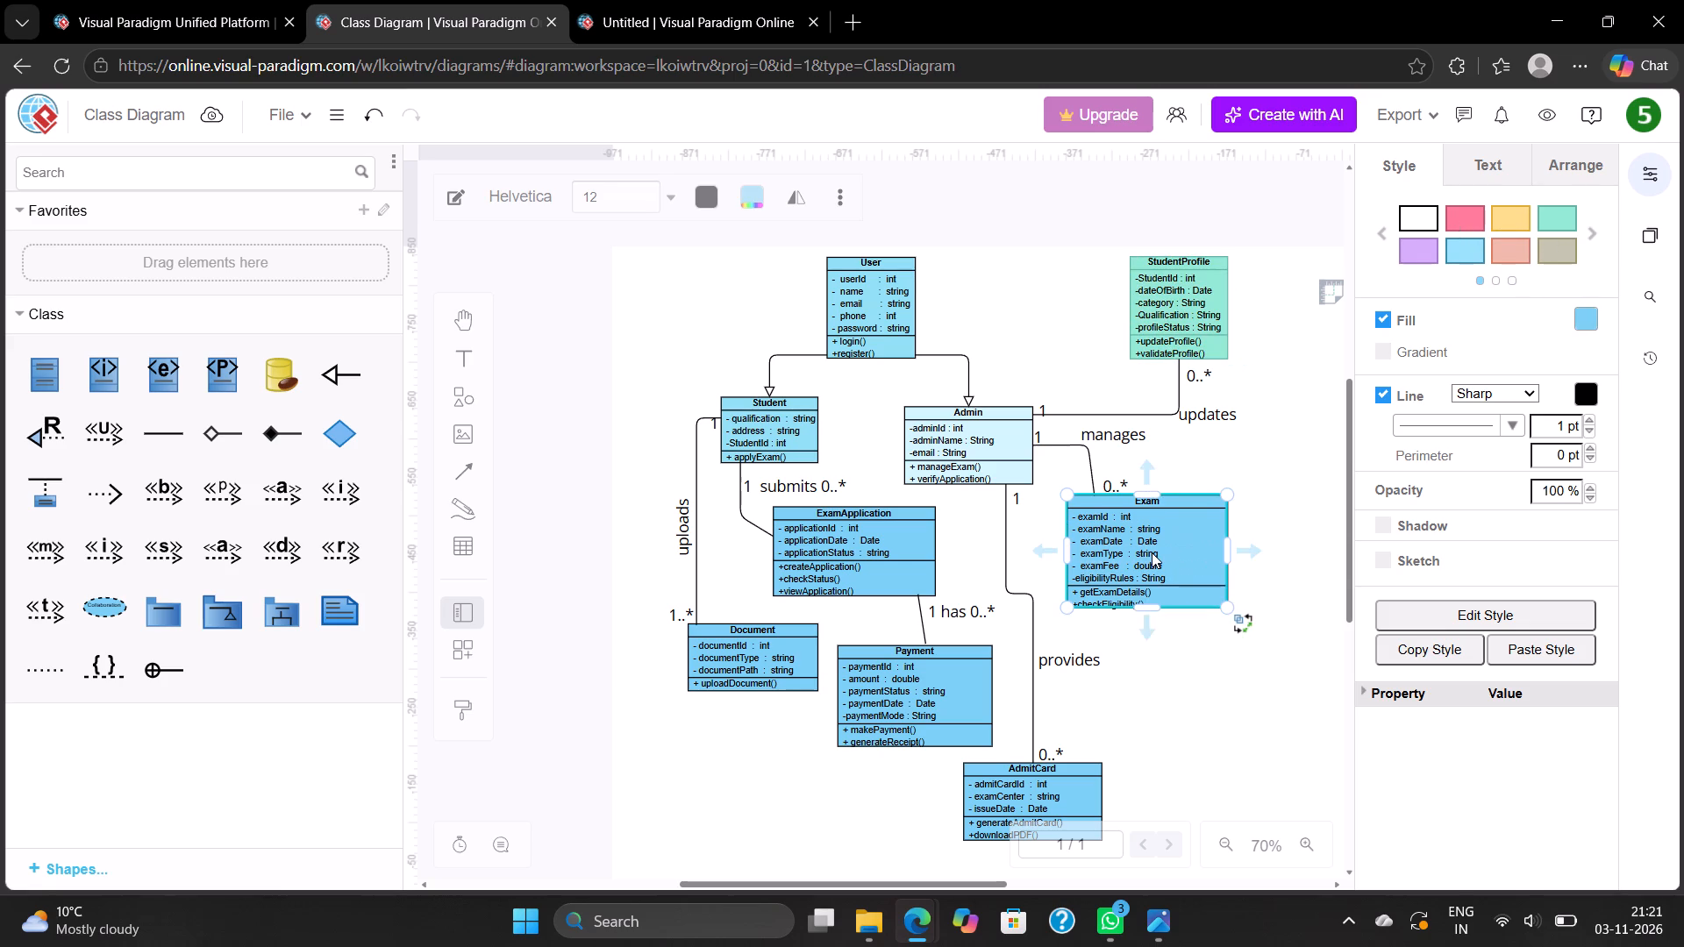
pyautogui.click(1476, 251)
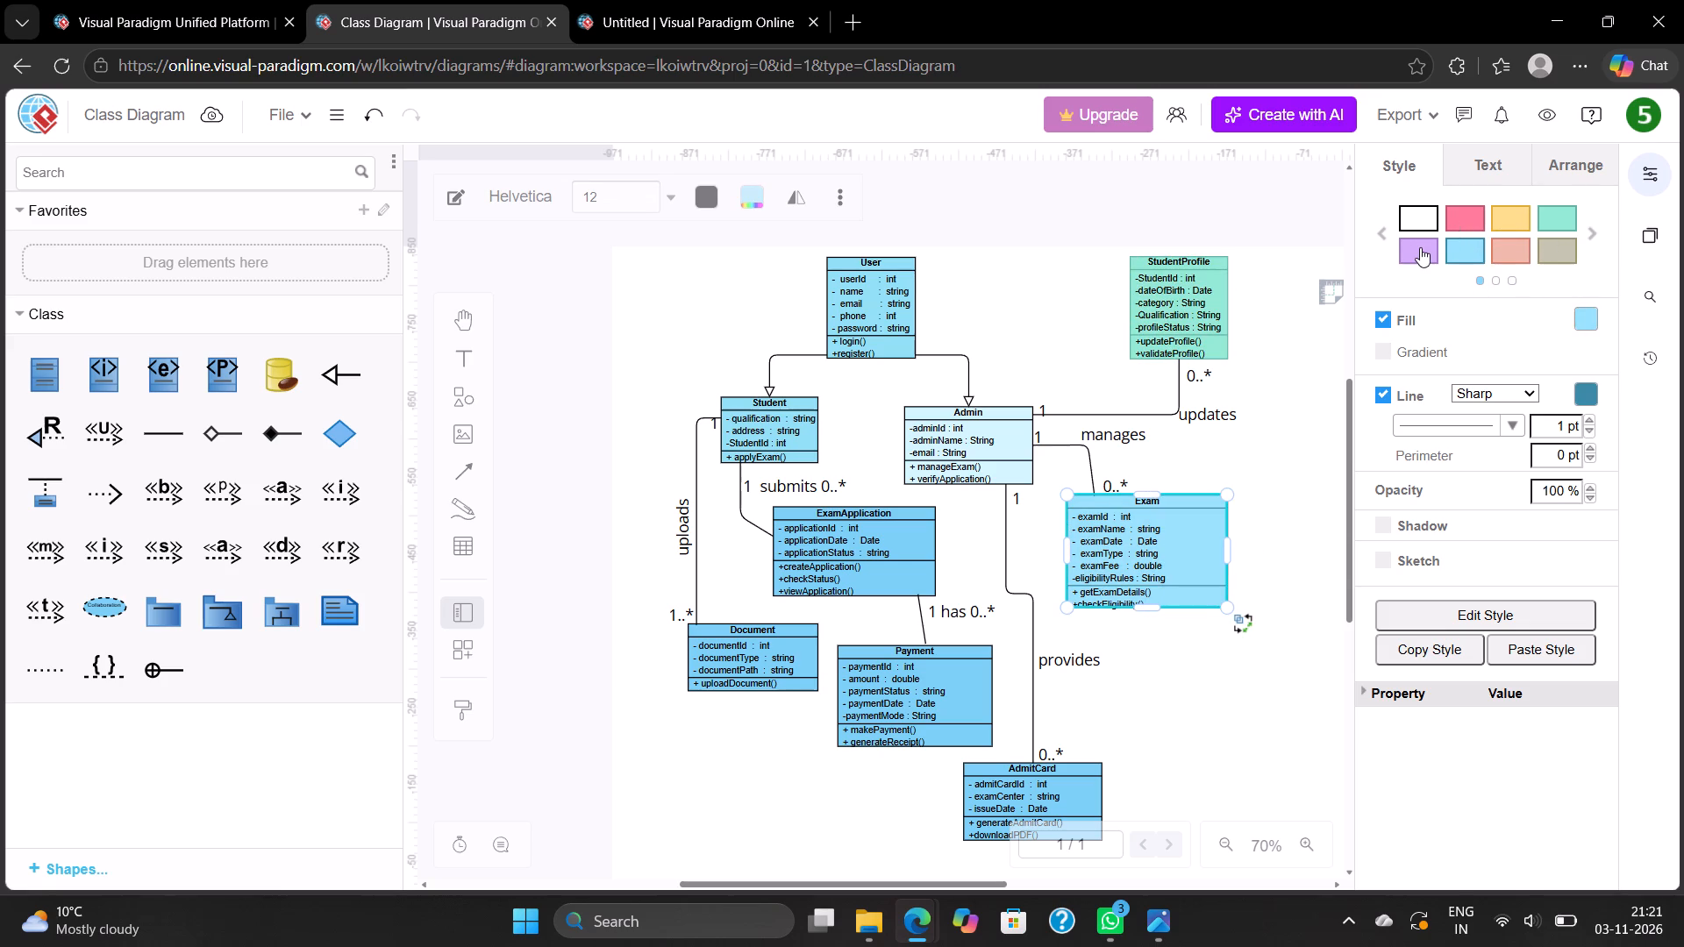
pyautogui.click(1416, 248)
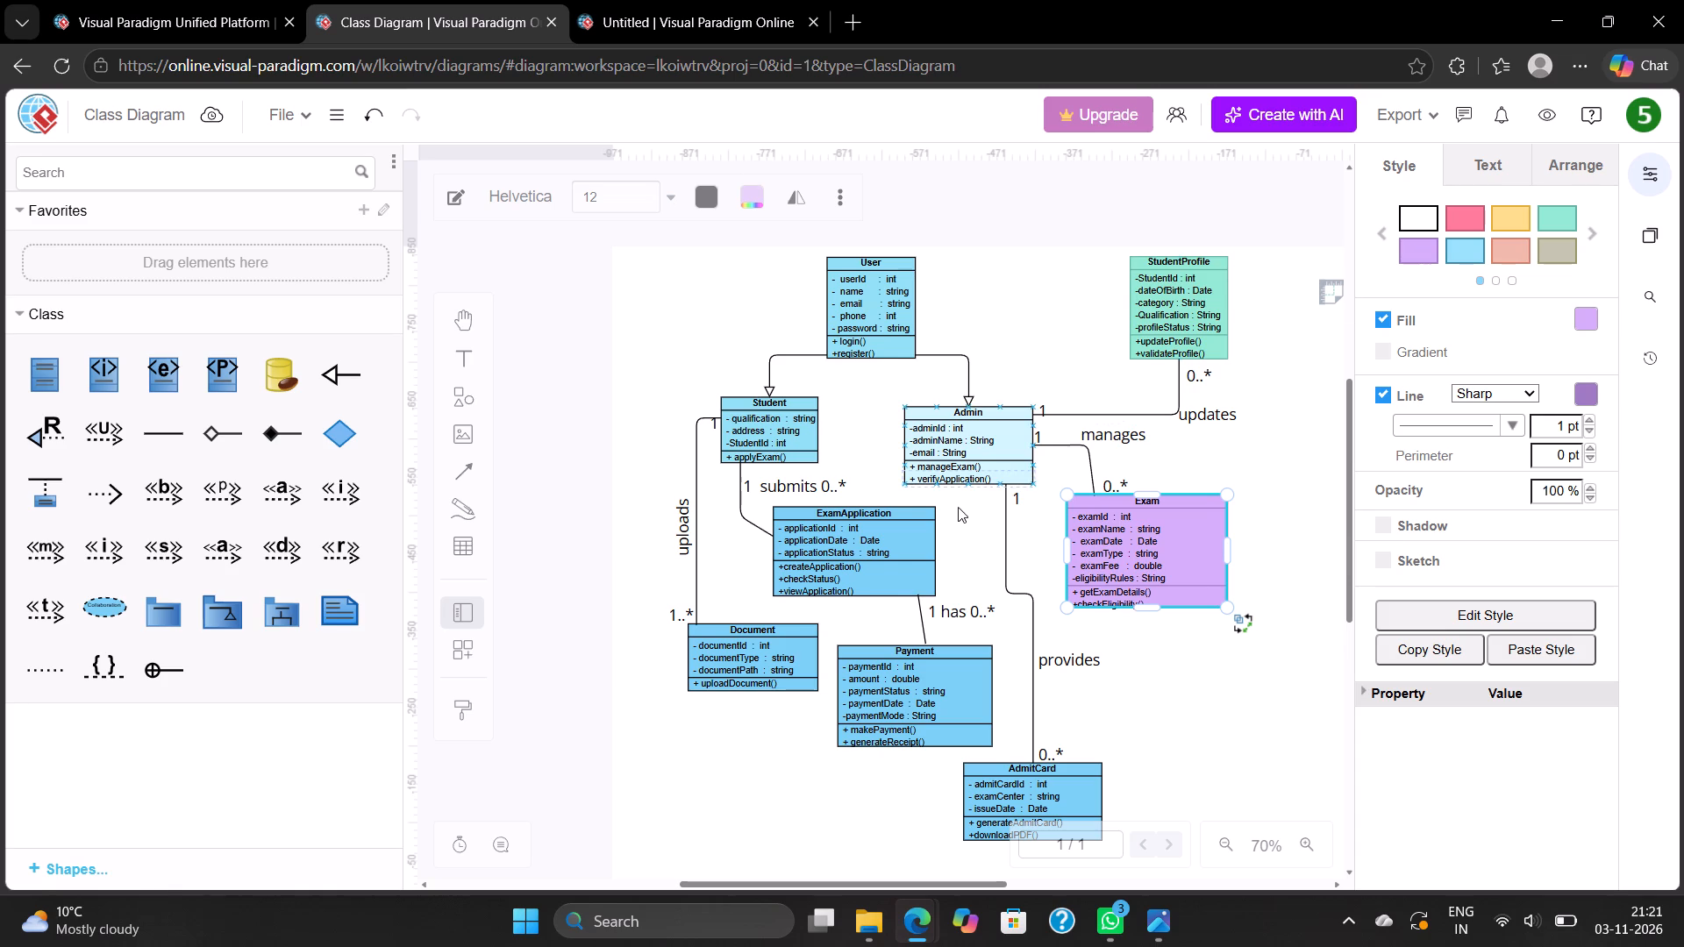
pyautogui.click(850, 579)
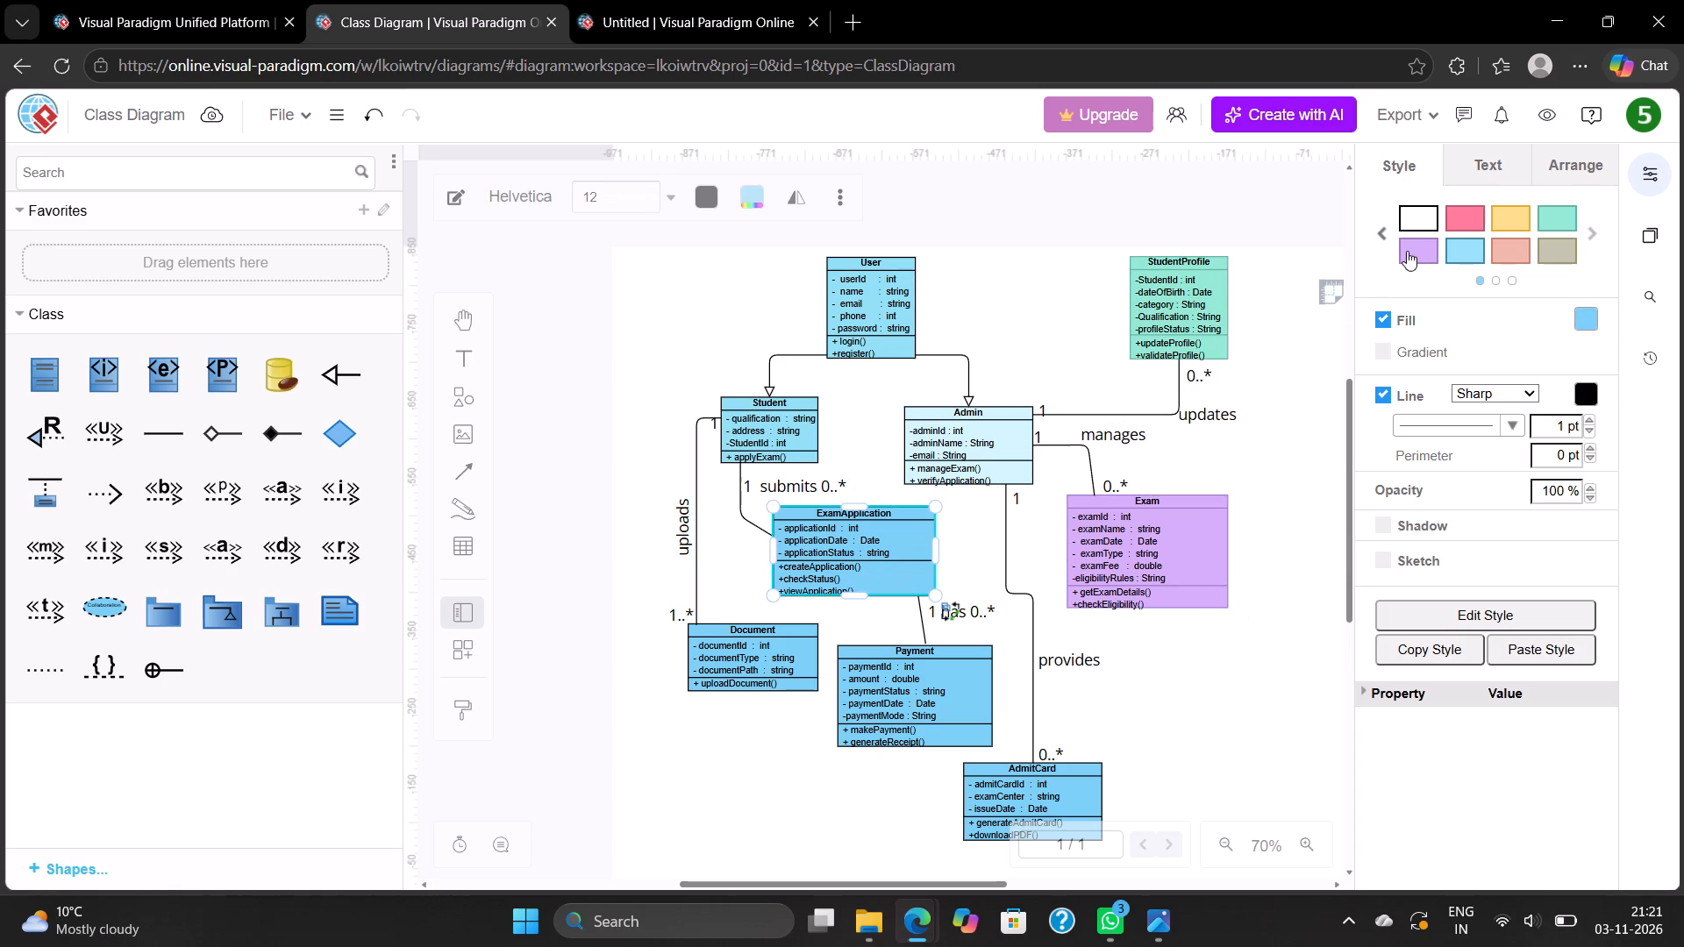
pyautogui.click(1407, 251)
# Restyle the Document class with the strong pink preset, after trying orange, and browse the remaining preset colours.
pyautogui.click(759, 644)
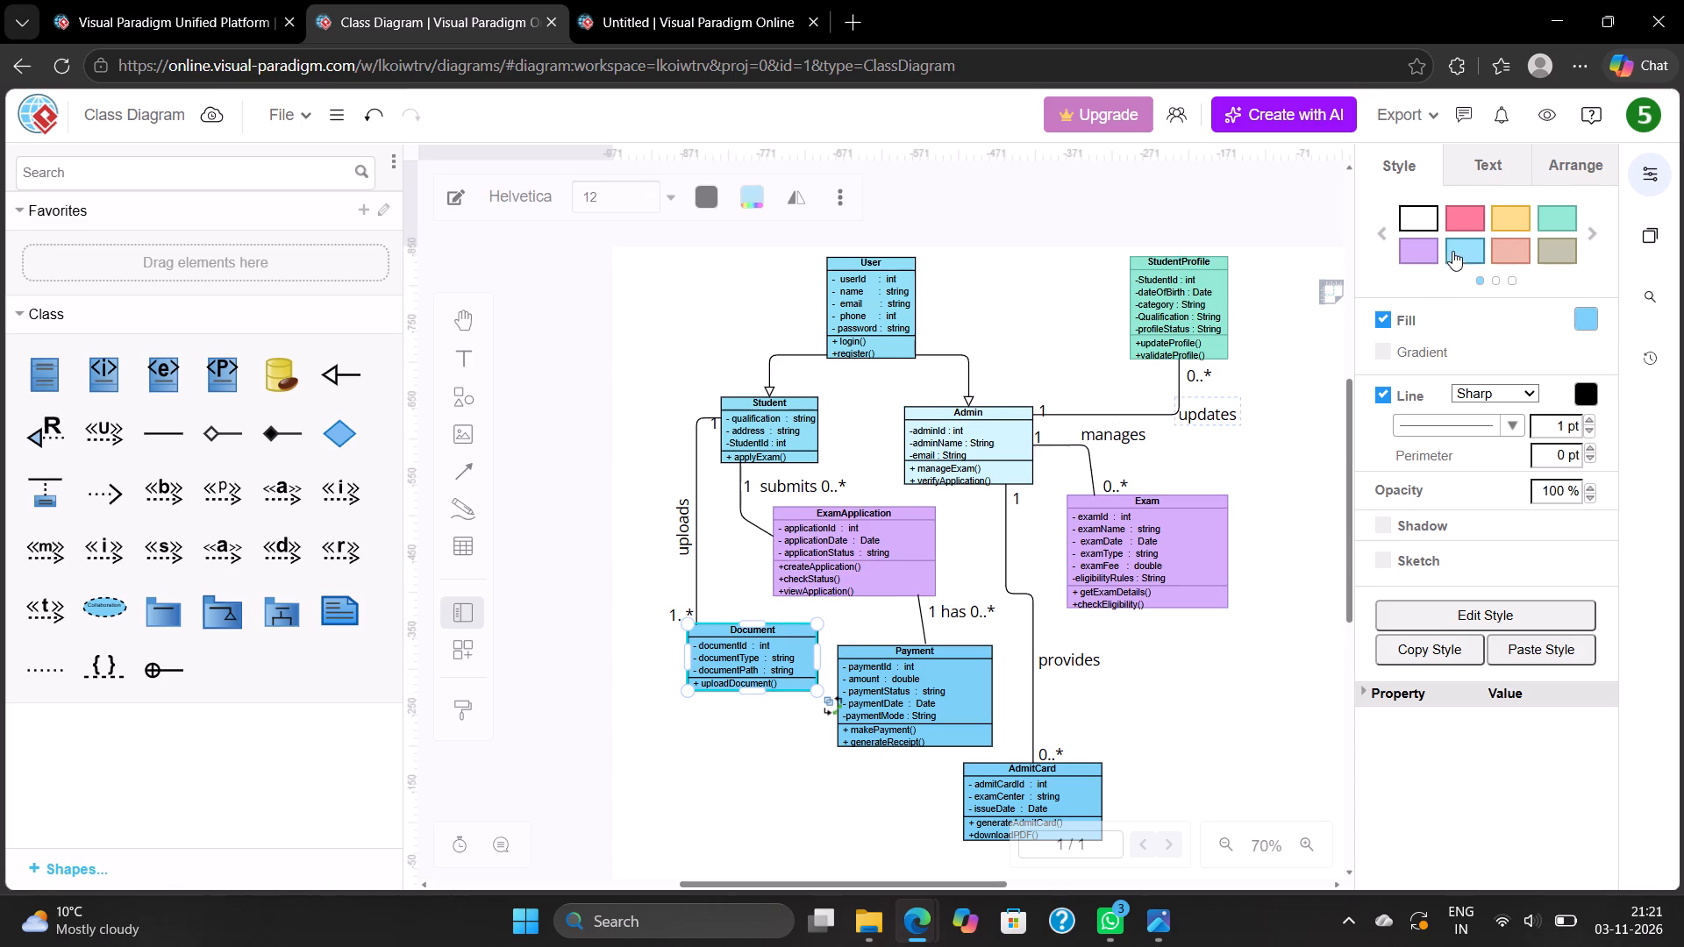
pyautogui.click(1504, 214)
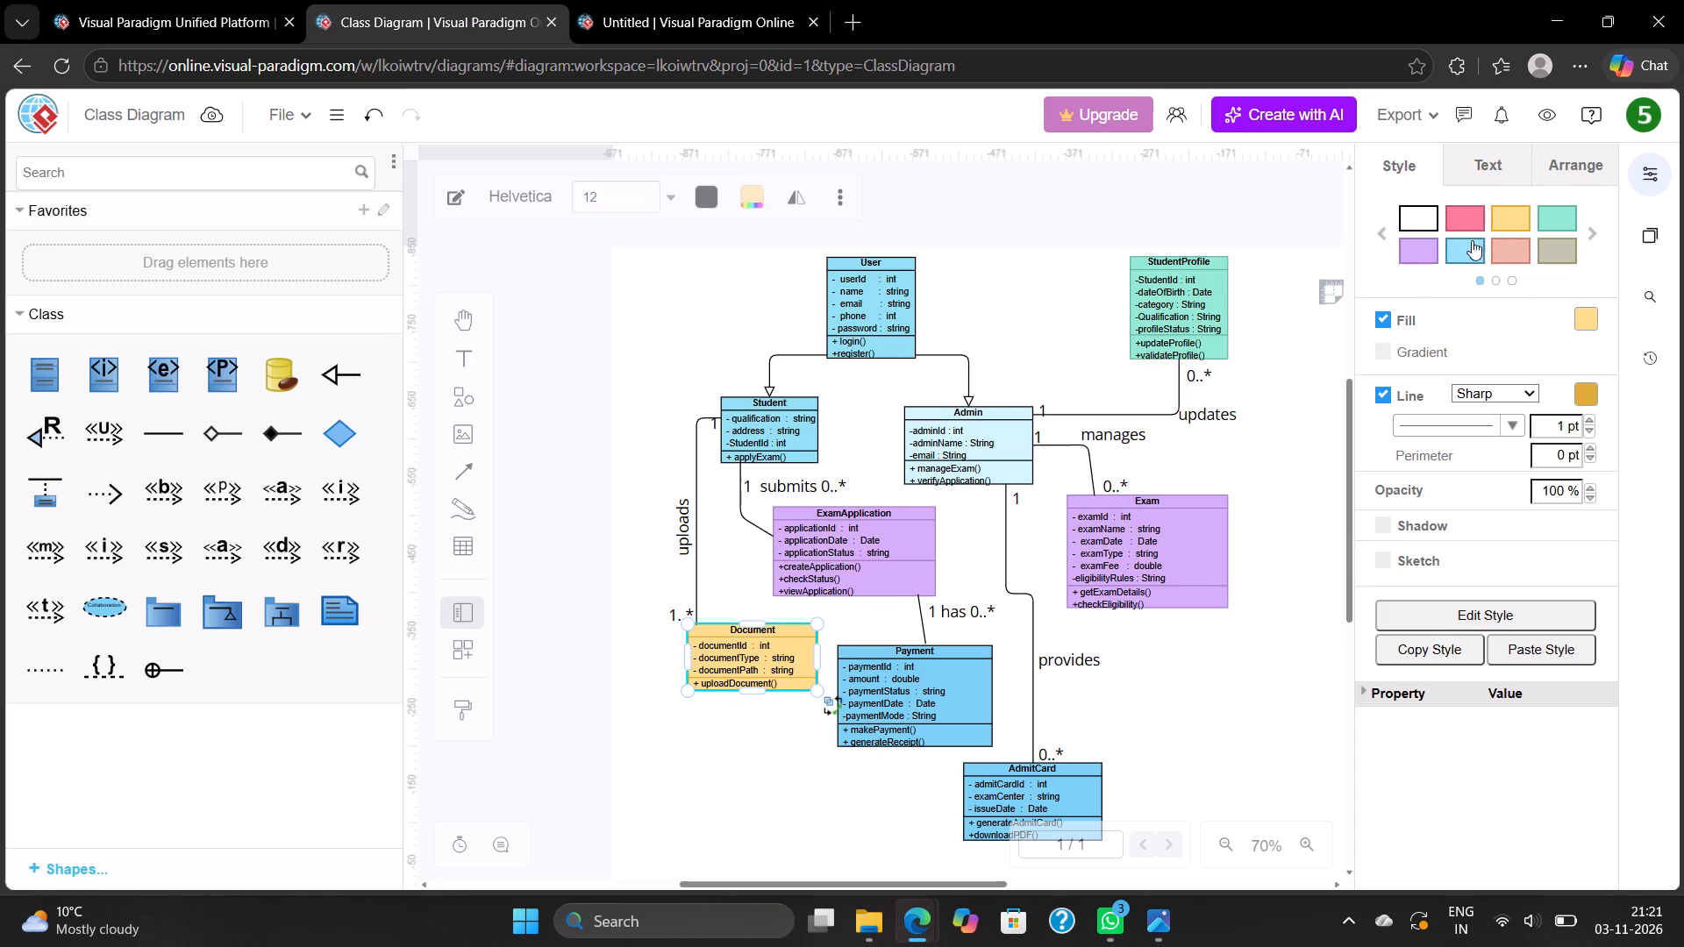
pyautogui.click(1456, 217)
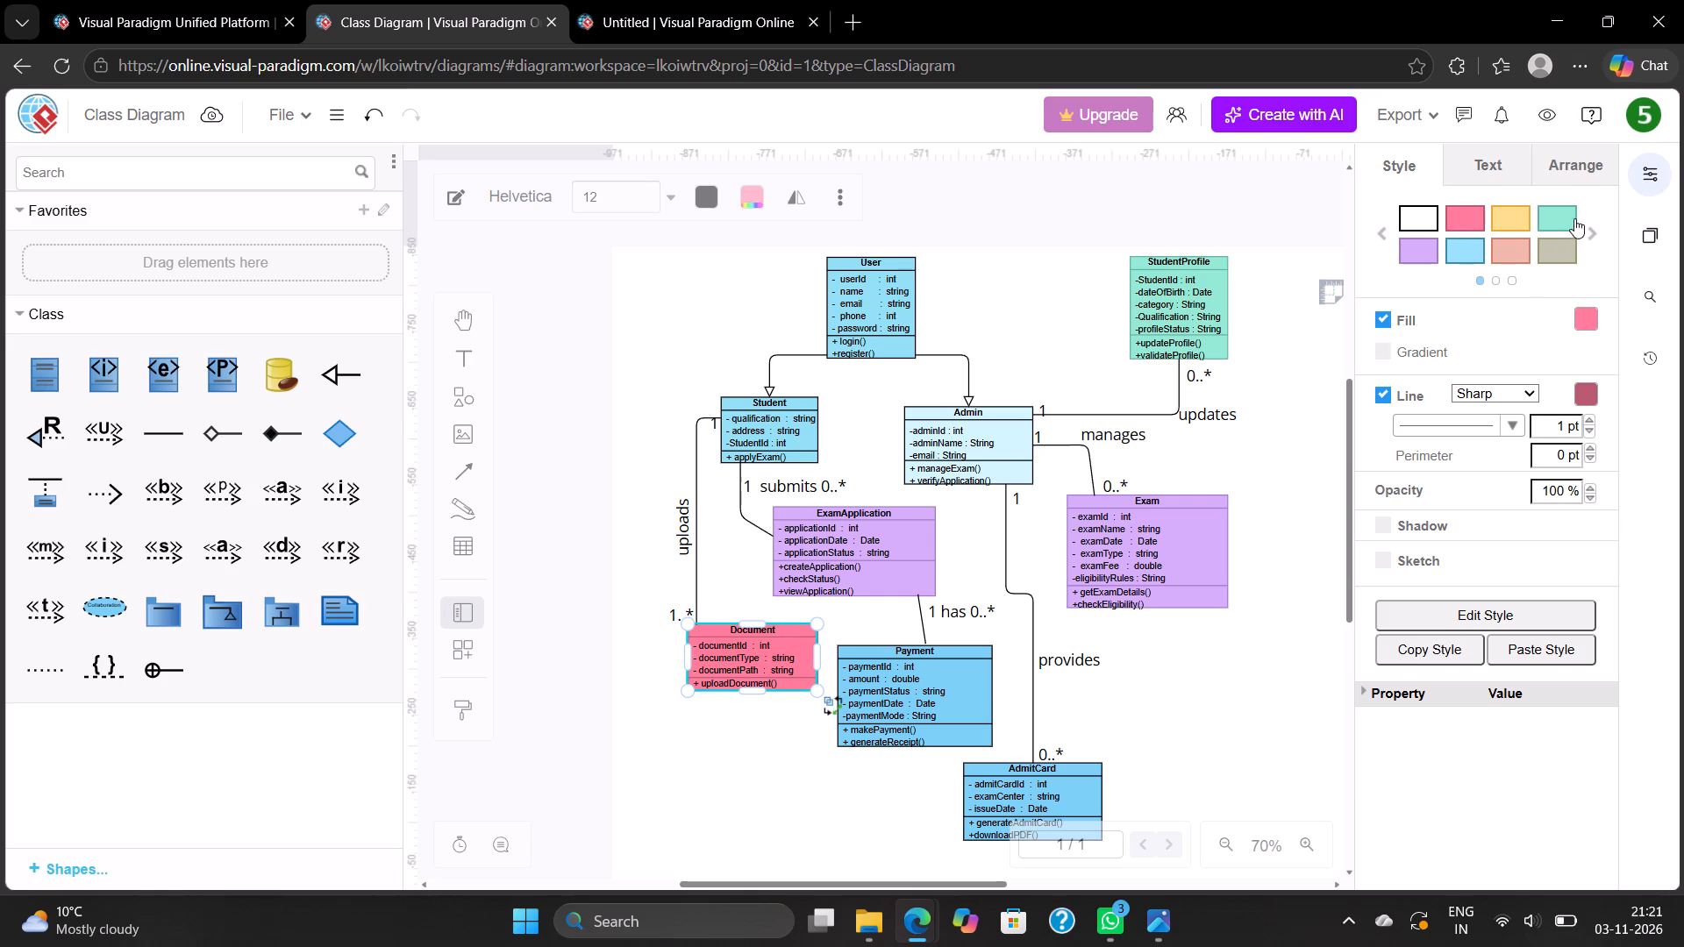
pyautogui.click(1602, 233)
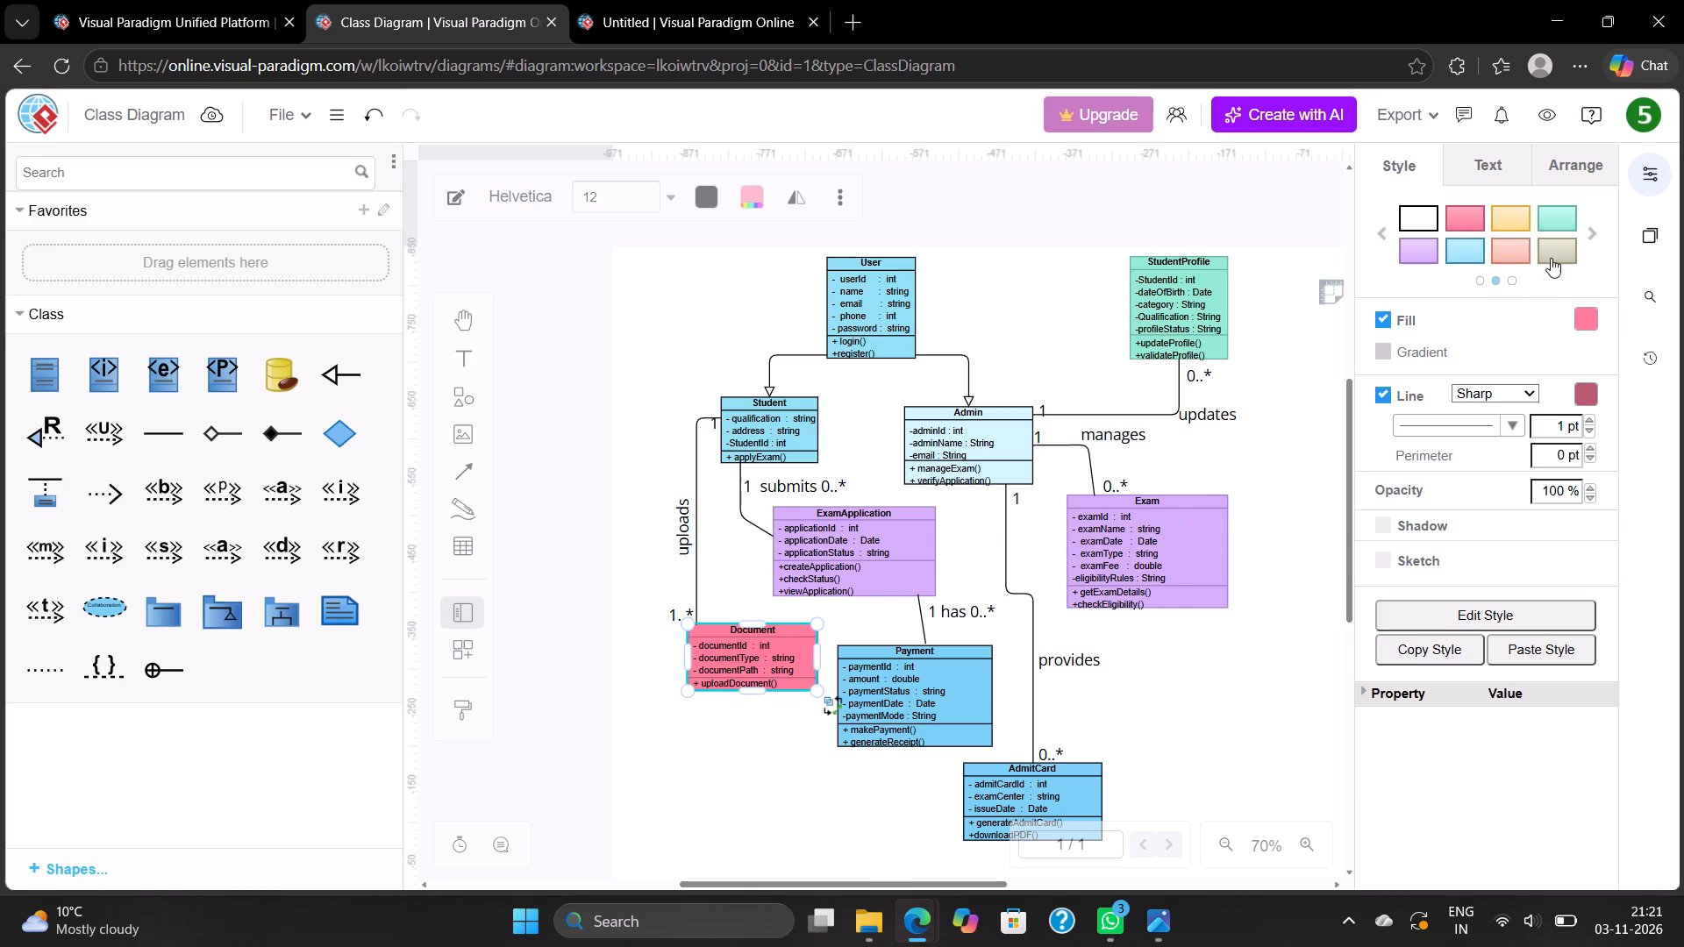
pyautogui.click(1595, 227)
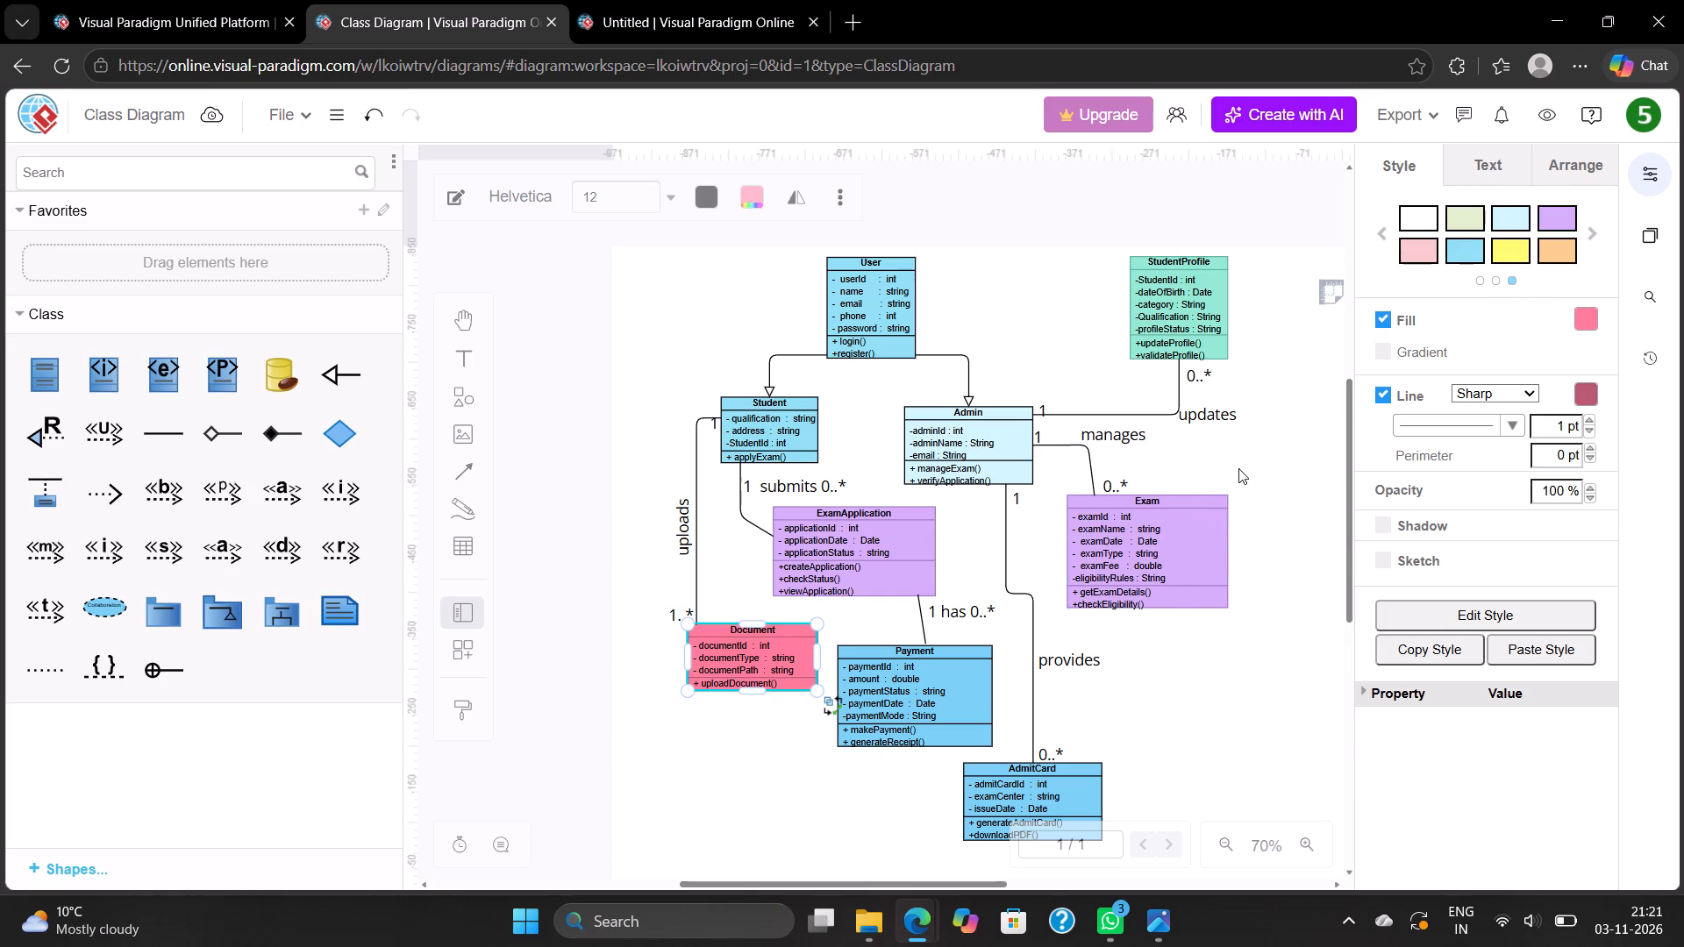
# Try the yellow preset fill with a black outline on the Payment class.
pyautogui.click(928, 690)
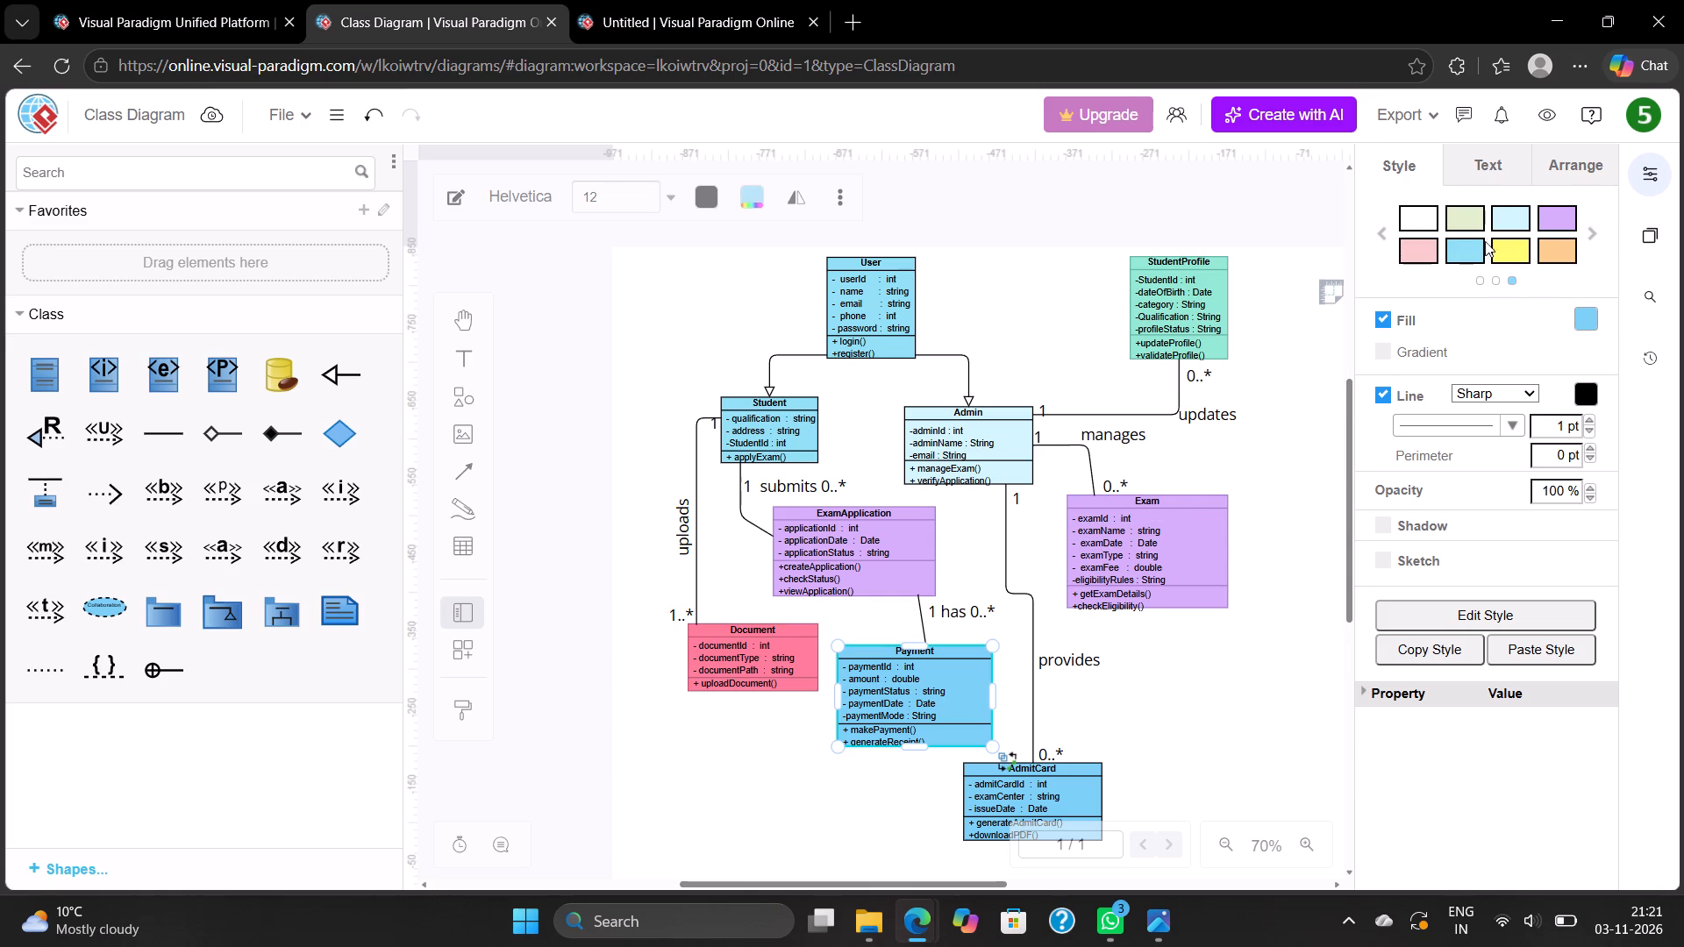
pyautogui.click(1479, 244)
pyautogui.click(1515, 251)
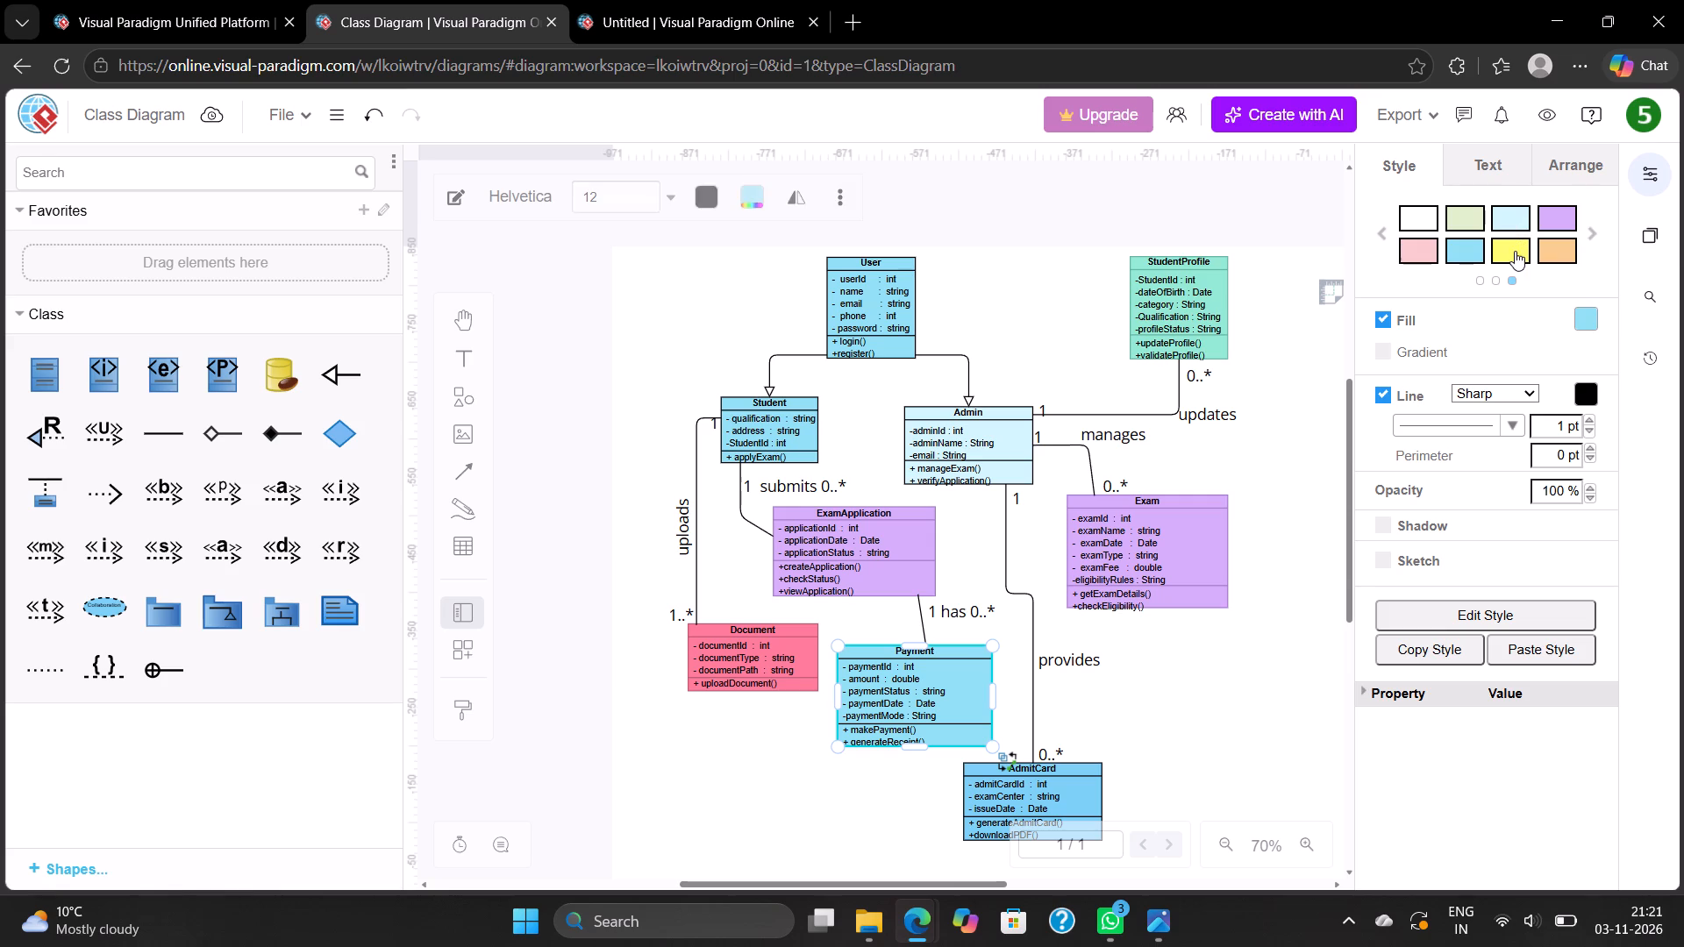
# Apply the light-pink preset fill with a black outline to the AdmitCard and Payment classes.
pyautogui.click(1027, 792)
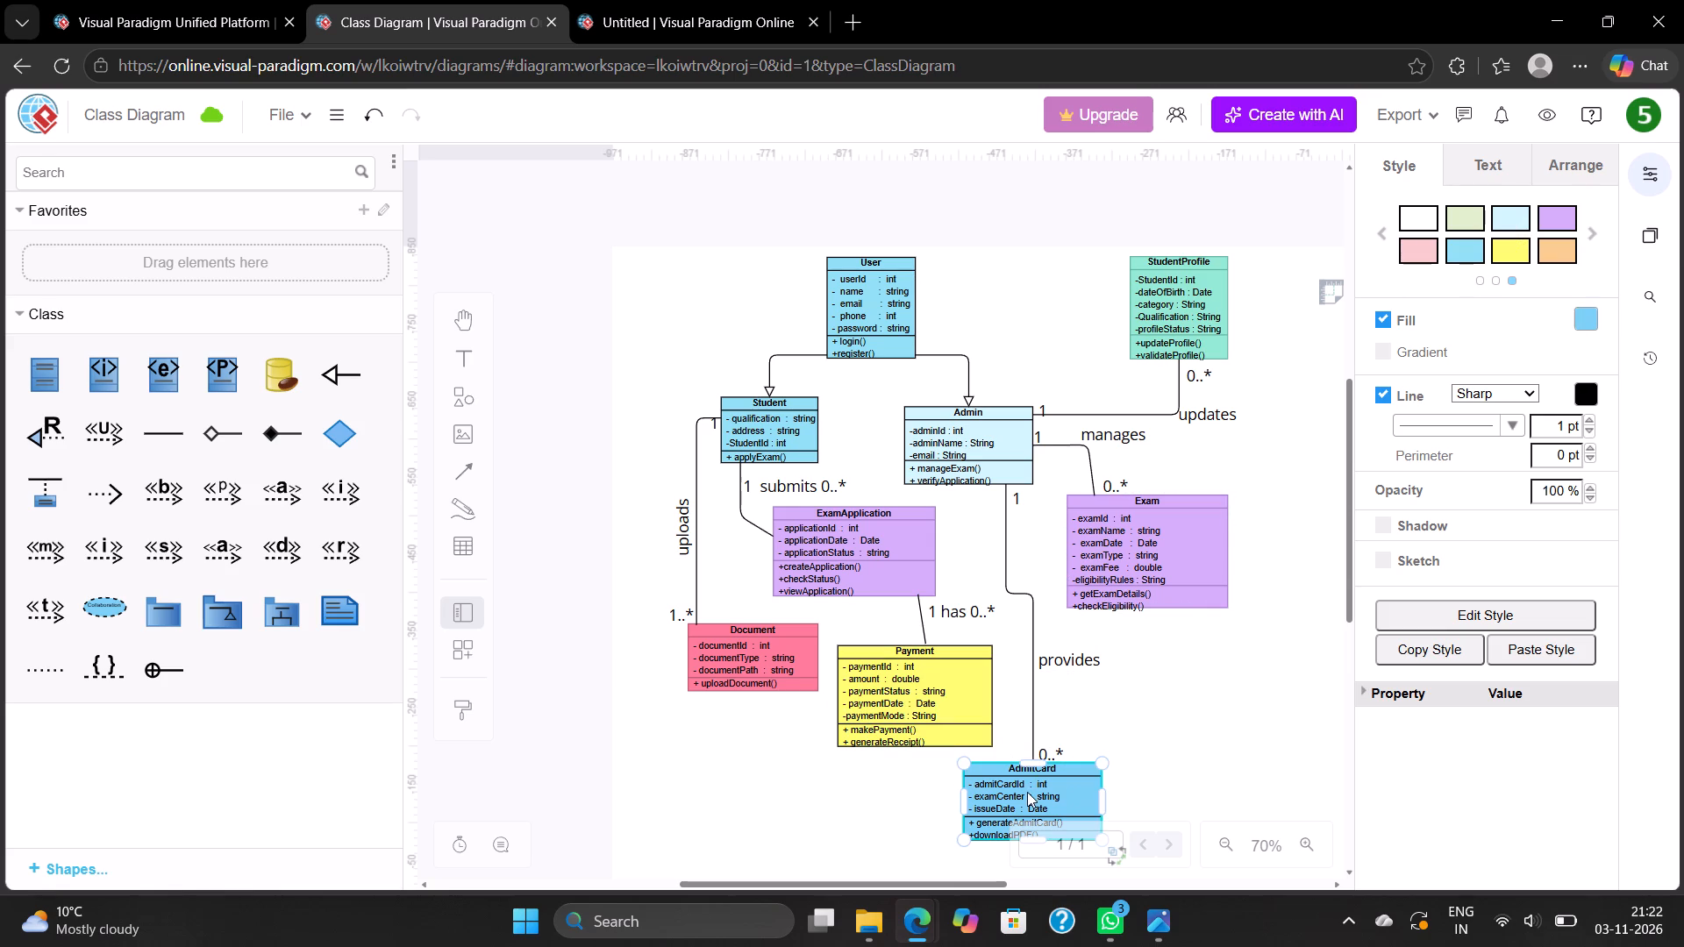
pyautogui.click(1423, 242)
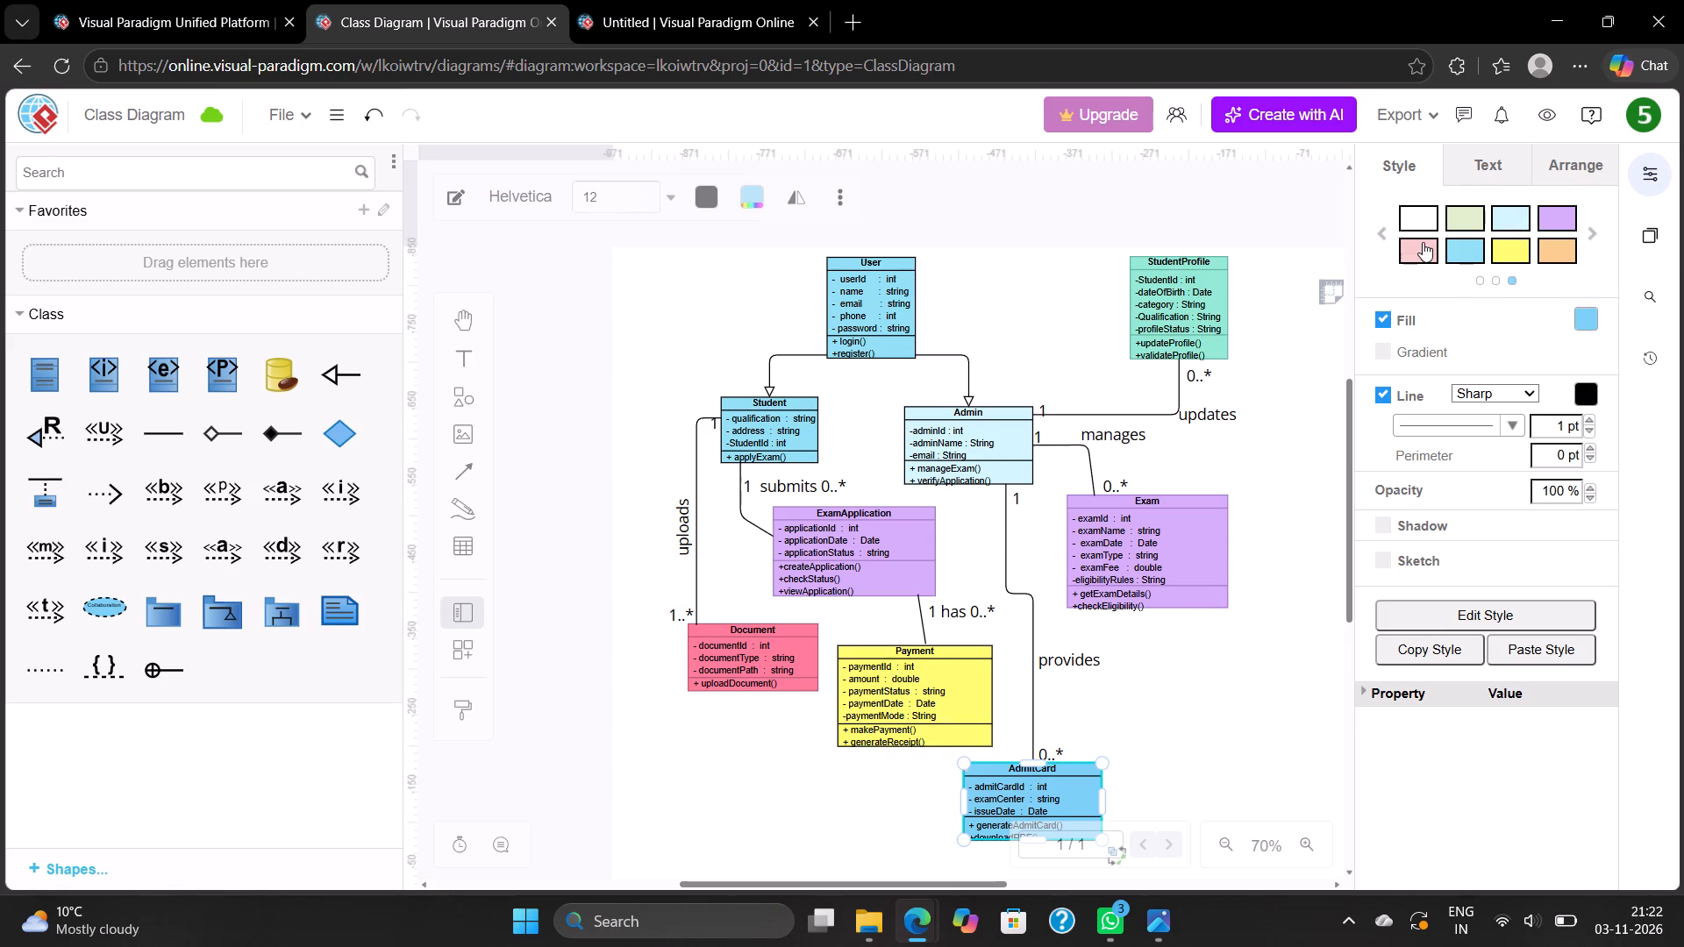
pyautogui.click(924, 648)
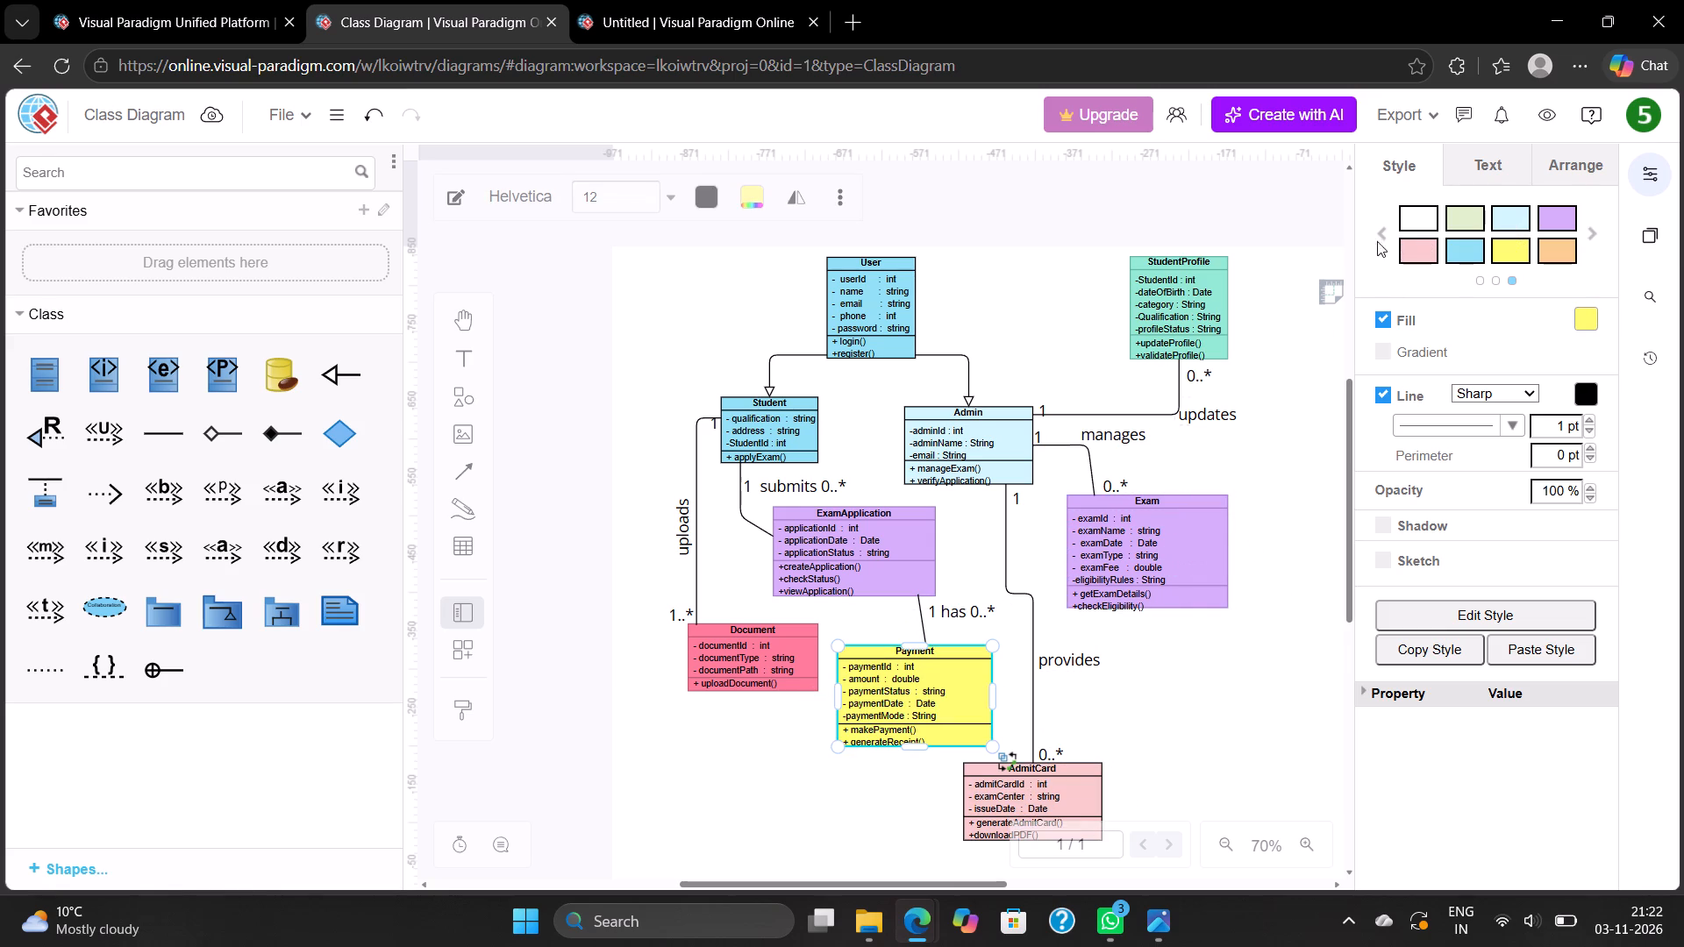
pyautogui.click(1409, 246)
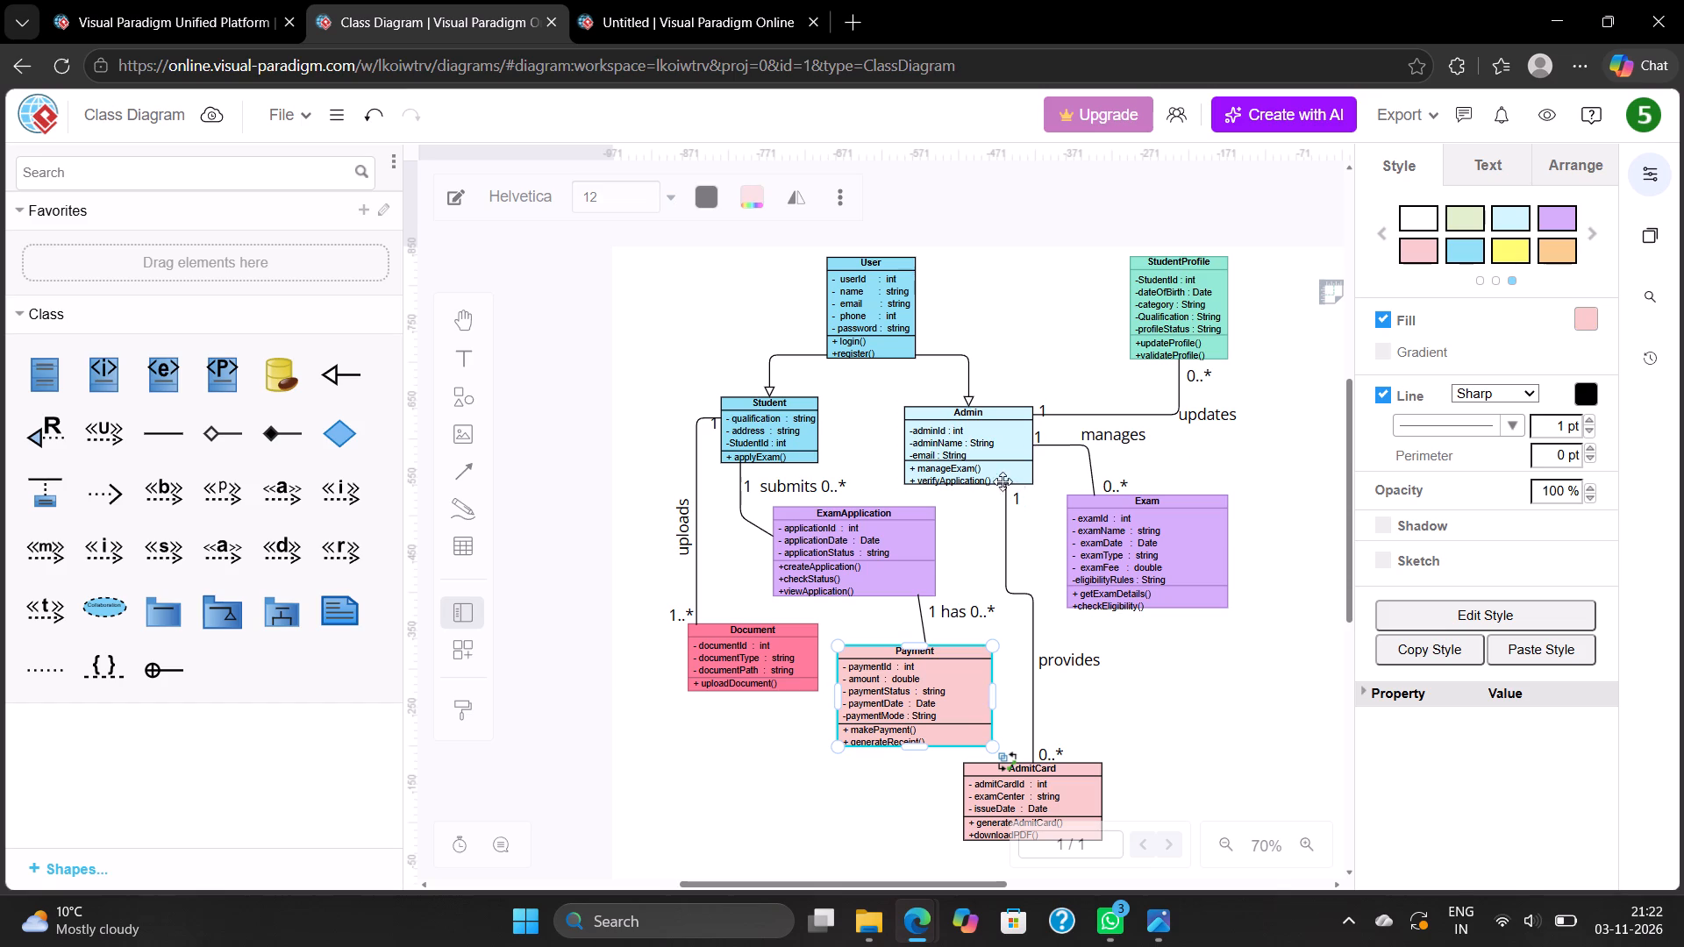
# Apply the sky-blue preset fill to the Admin class, matching the User and Student classes.
pyautogui.click(993, 466)
pyautogui.click(1464, 239)
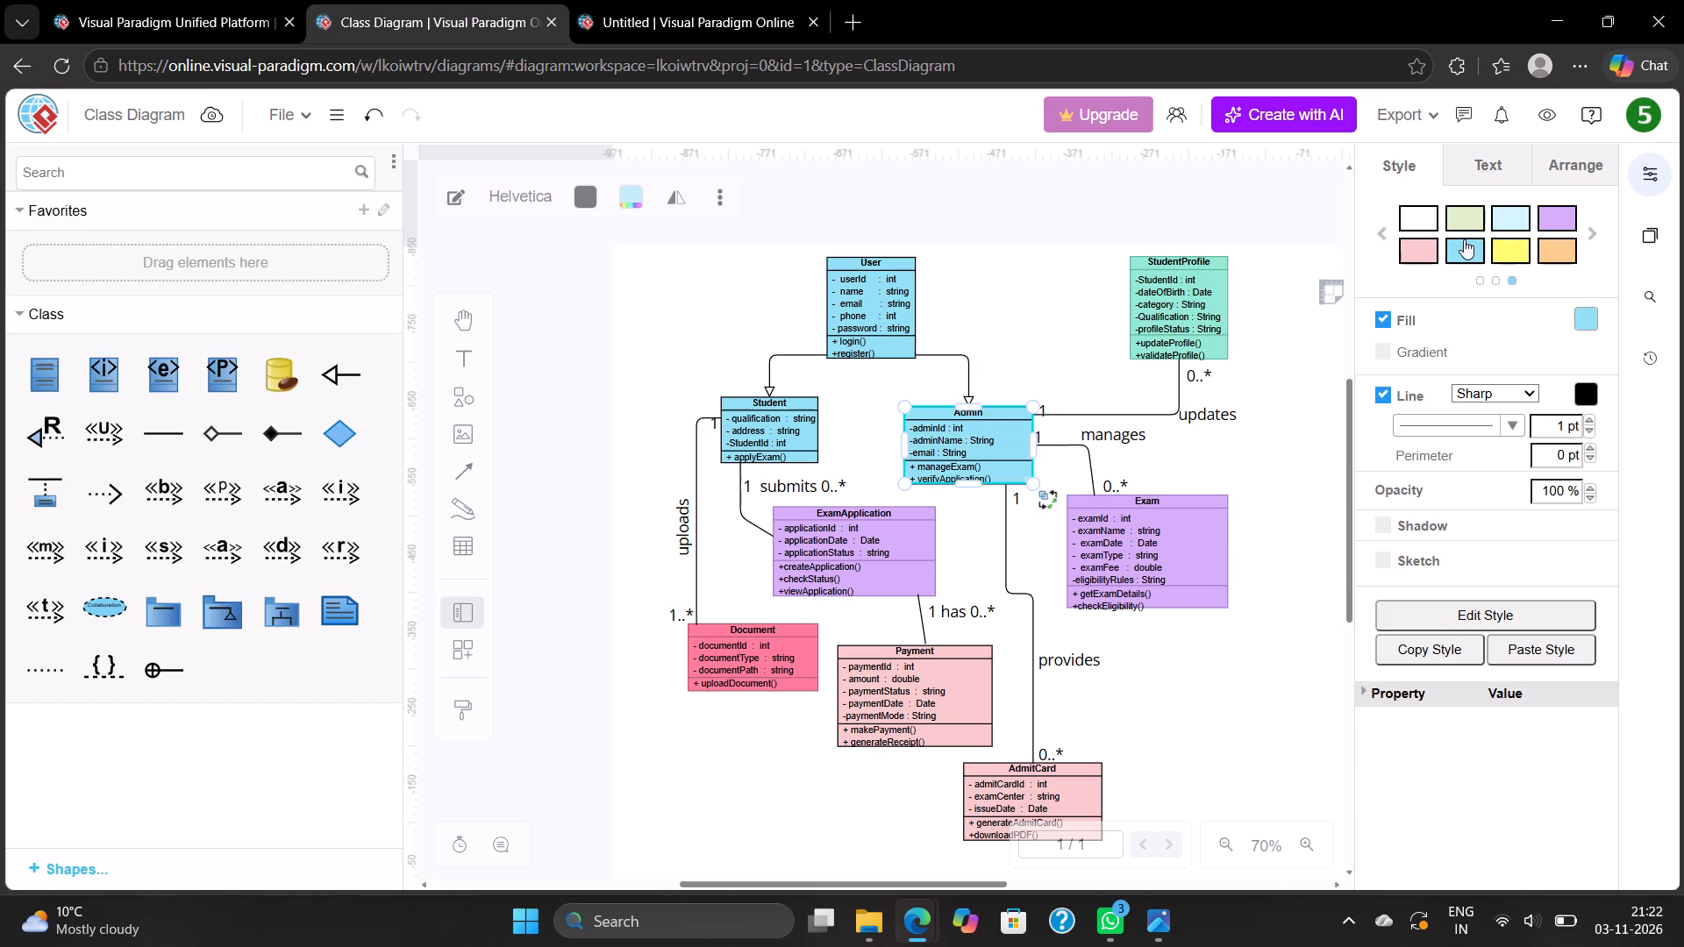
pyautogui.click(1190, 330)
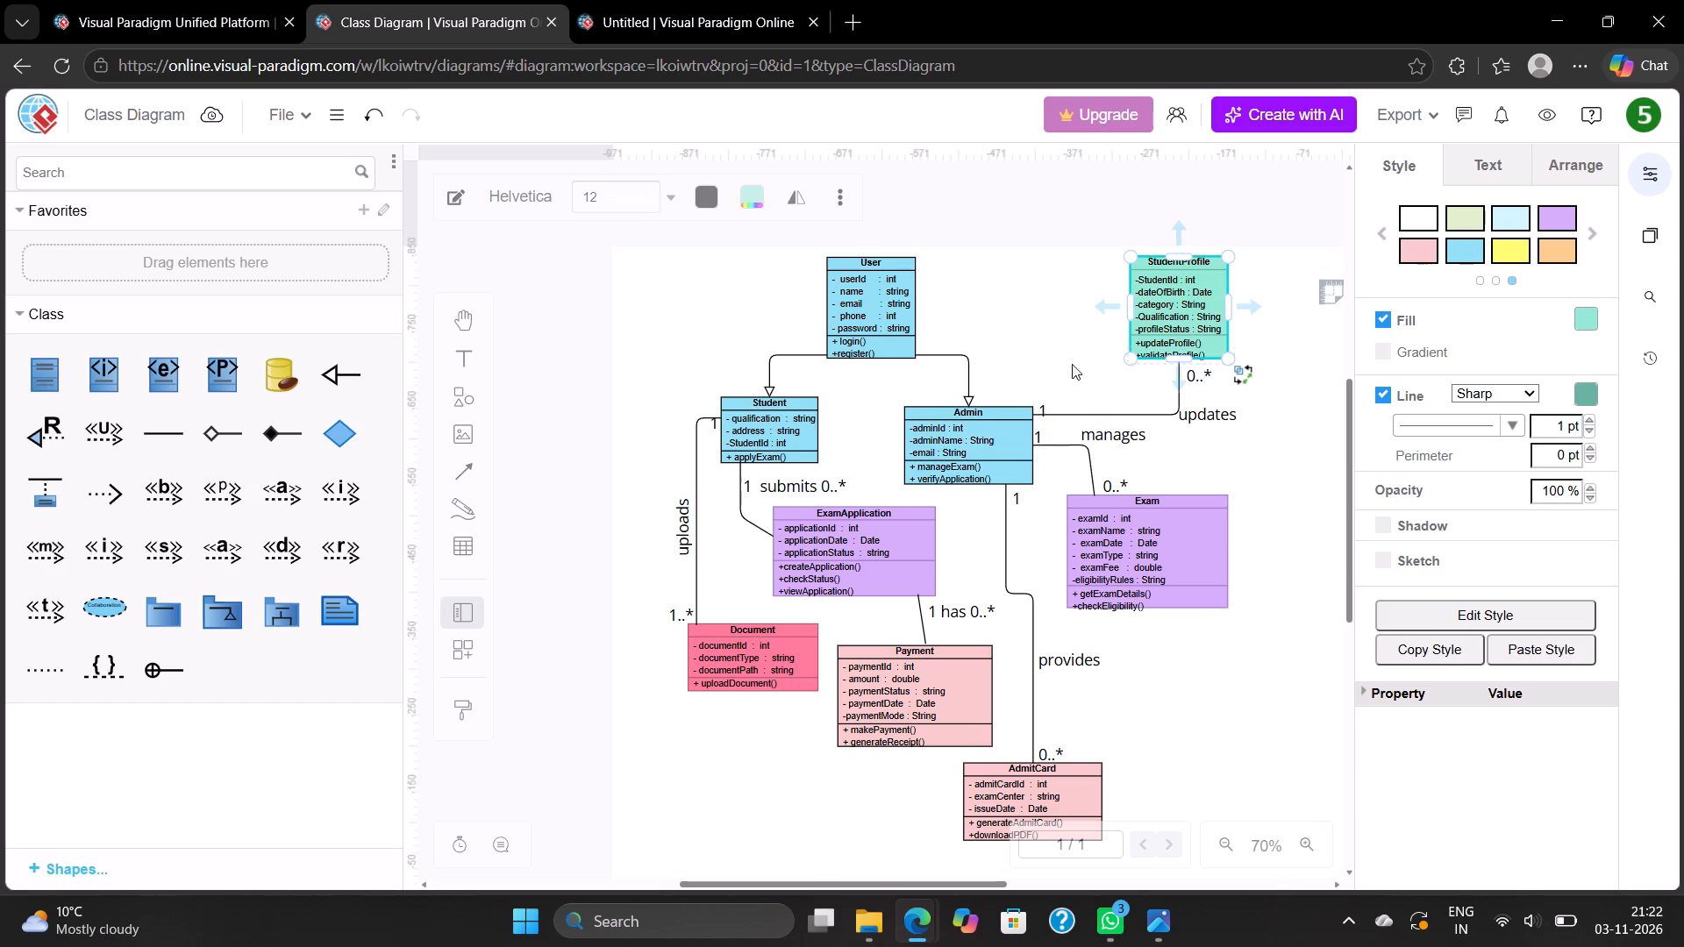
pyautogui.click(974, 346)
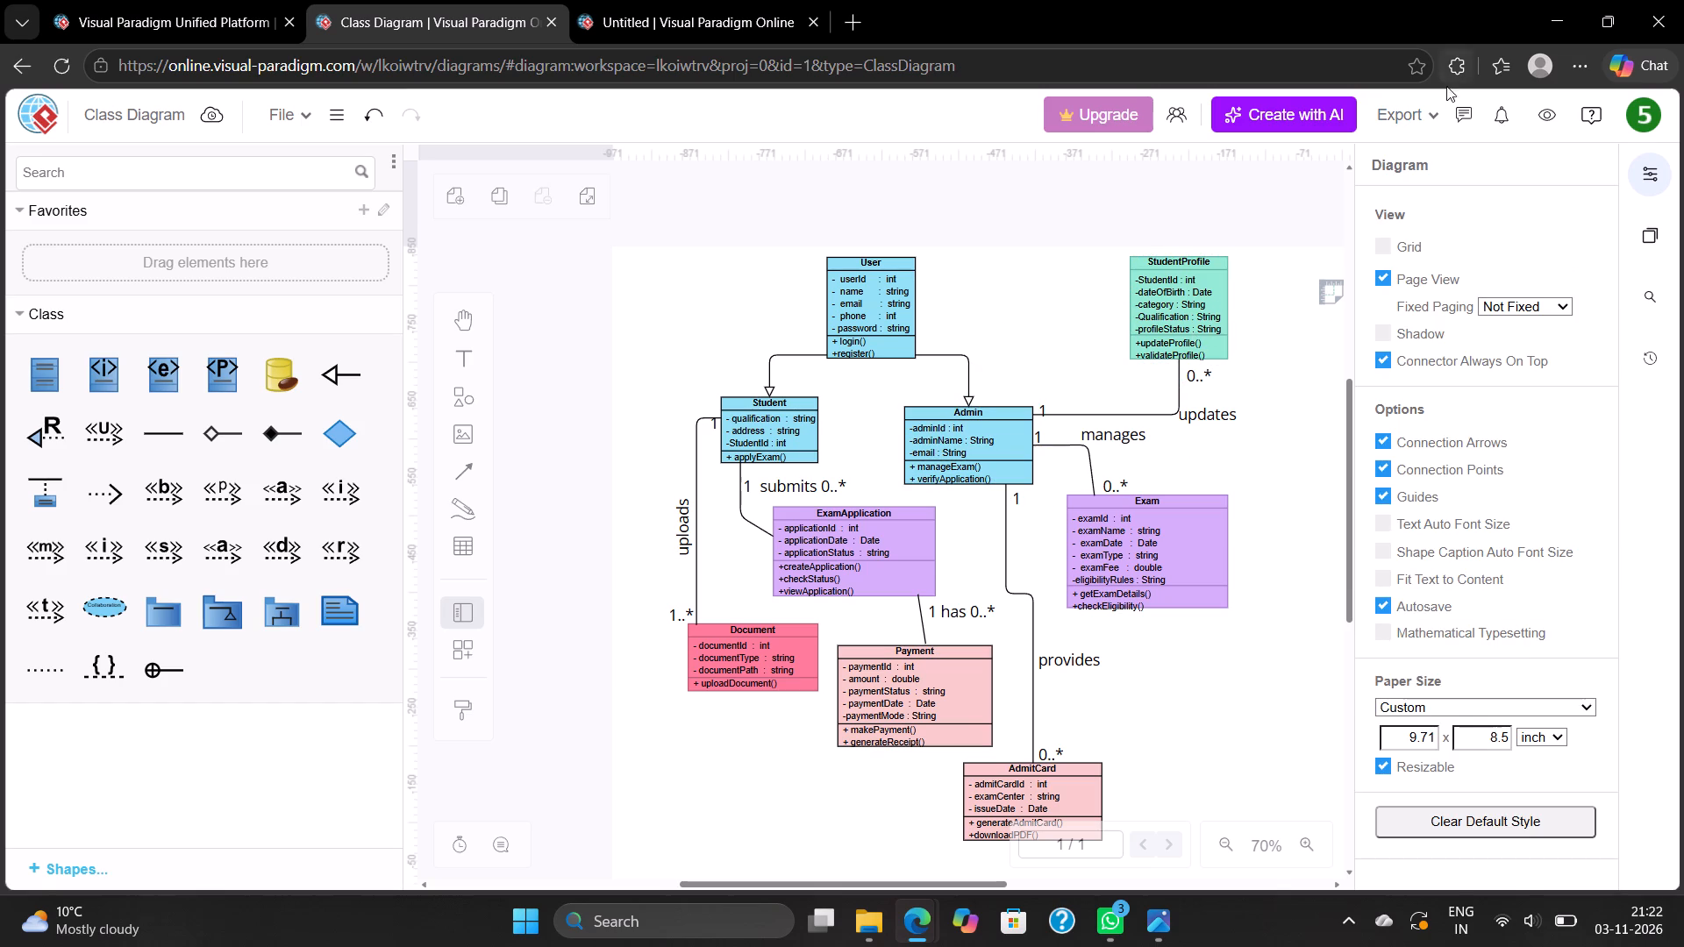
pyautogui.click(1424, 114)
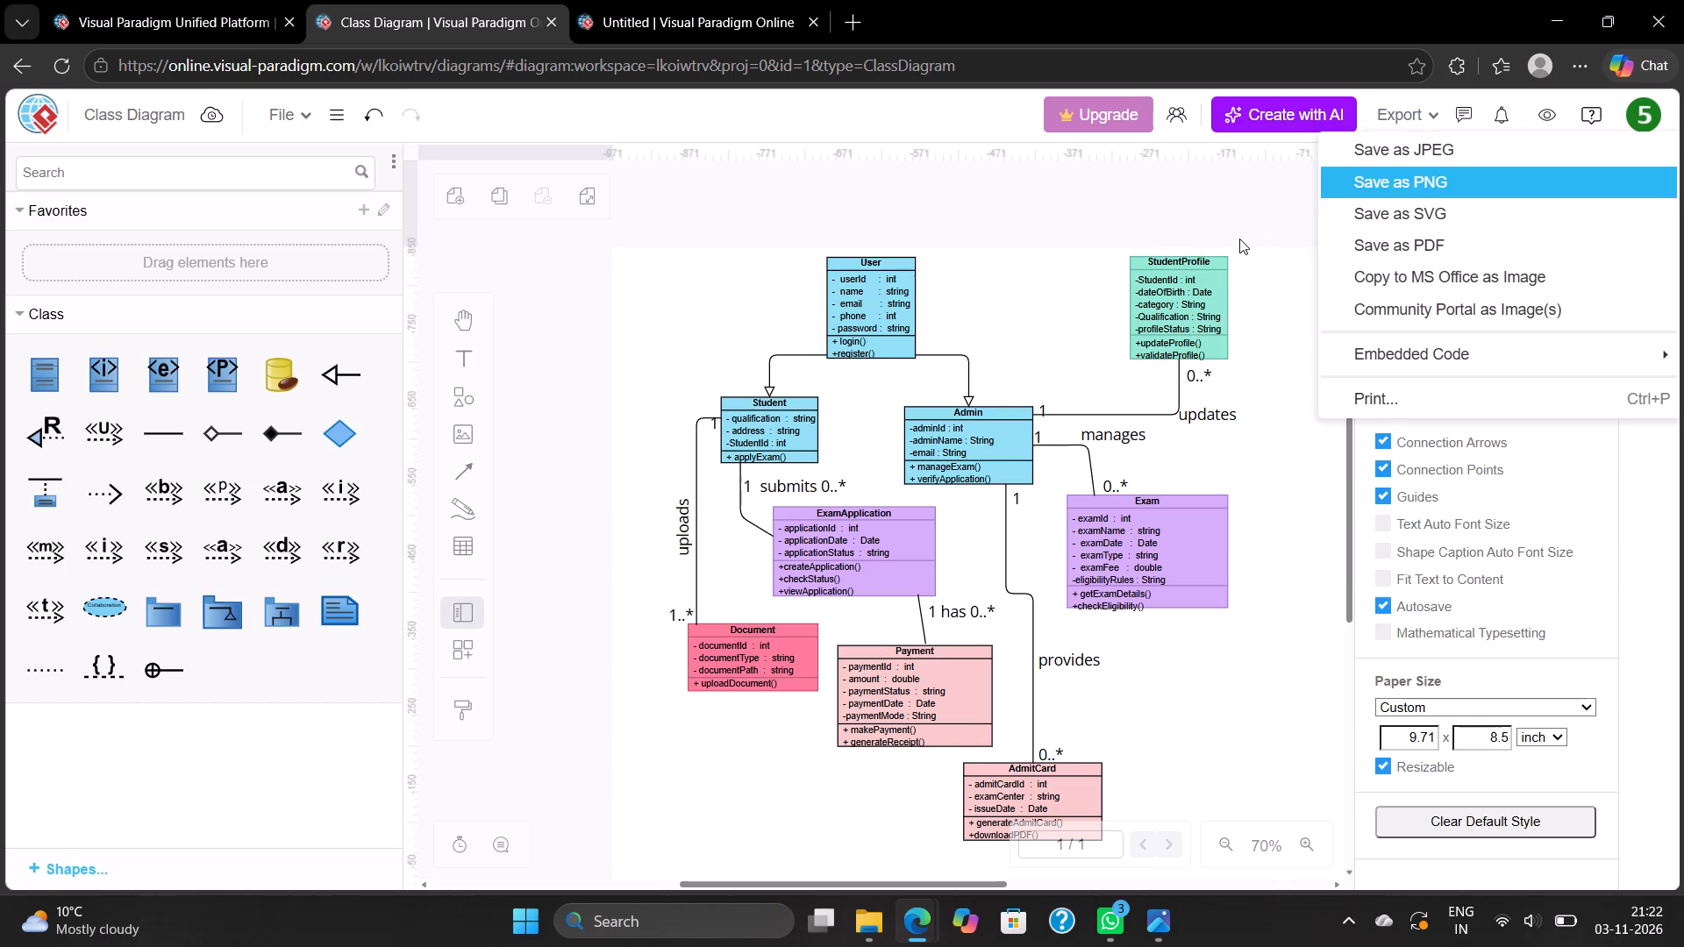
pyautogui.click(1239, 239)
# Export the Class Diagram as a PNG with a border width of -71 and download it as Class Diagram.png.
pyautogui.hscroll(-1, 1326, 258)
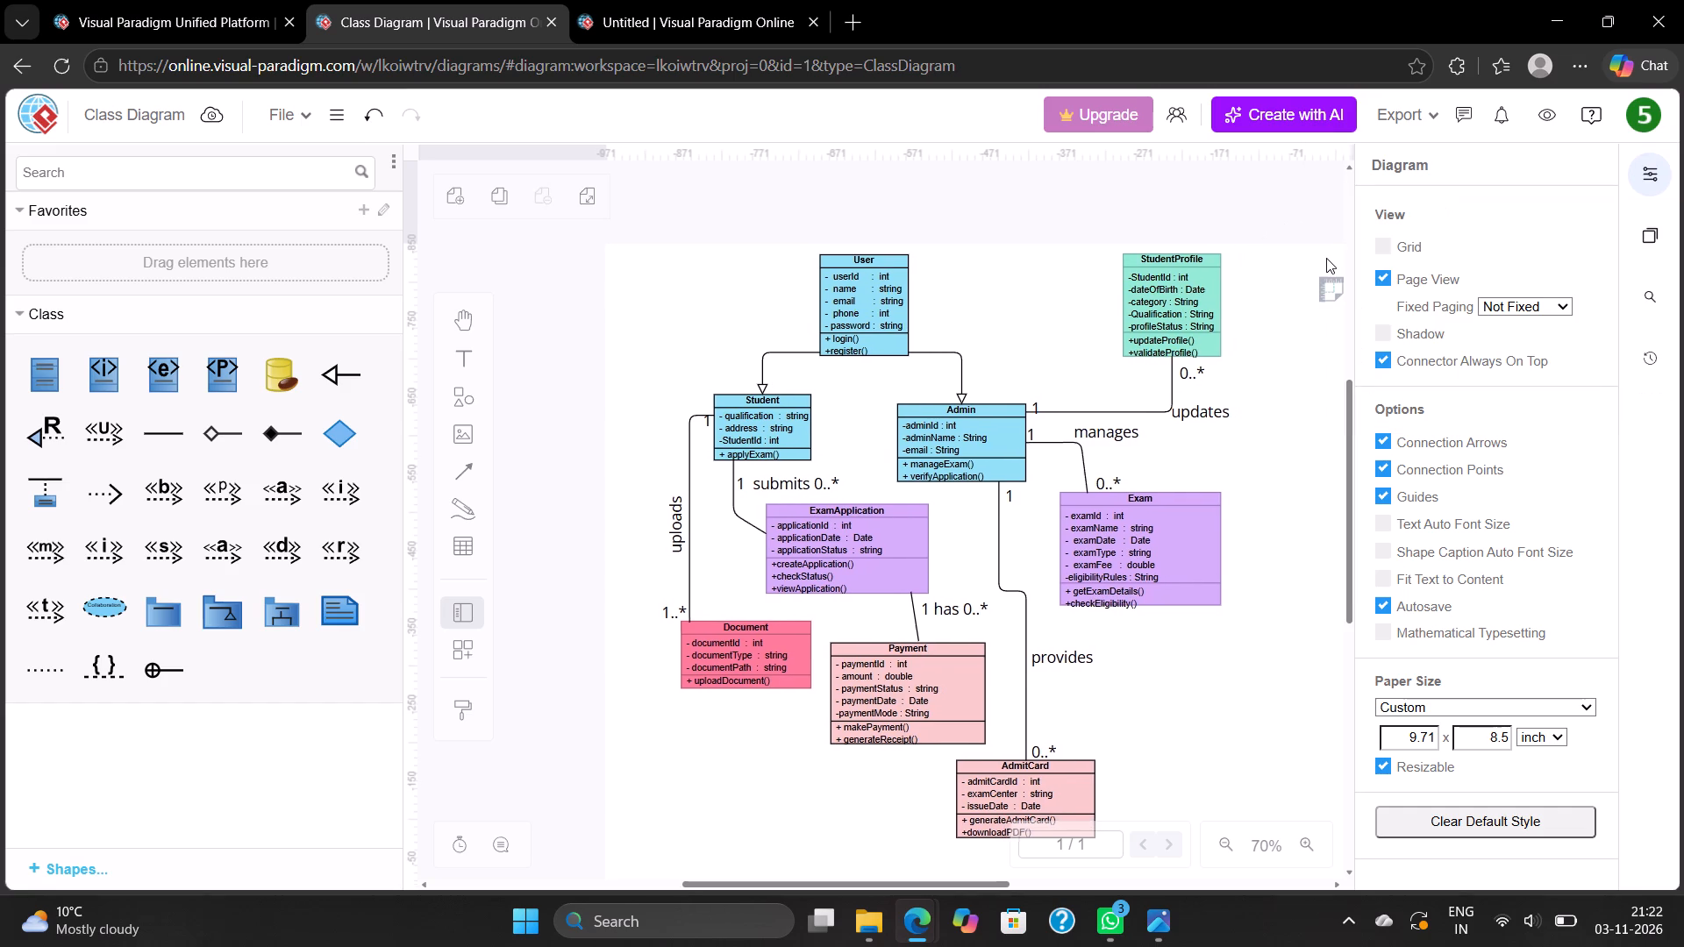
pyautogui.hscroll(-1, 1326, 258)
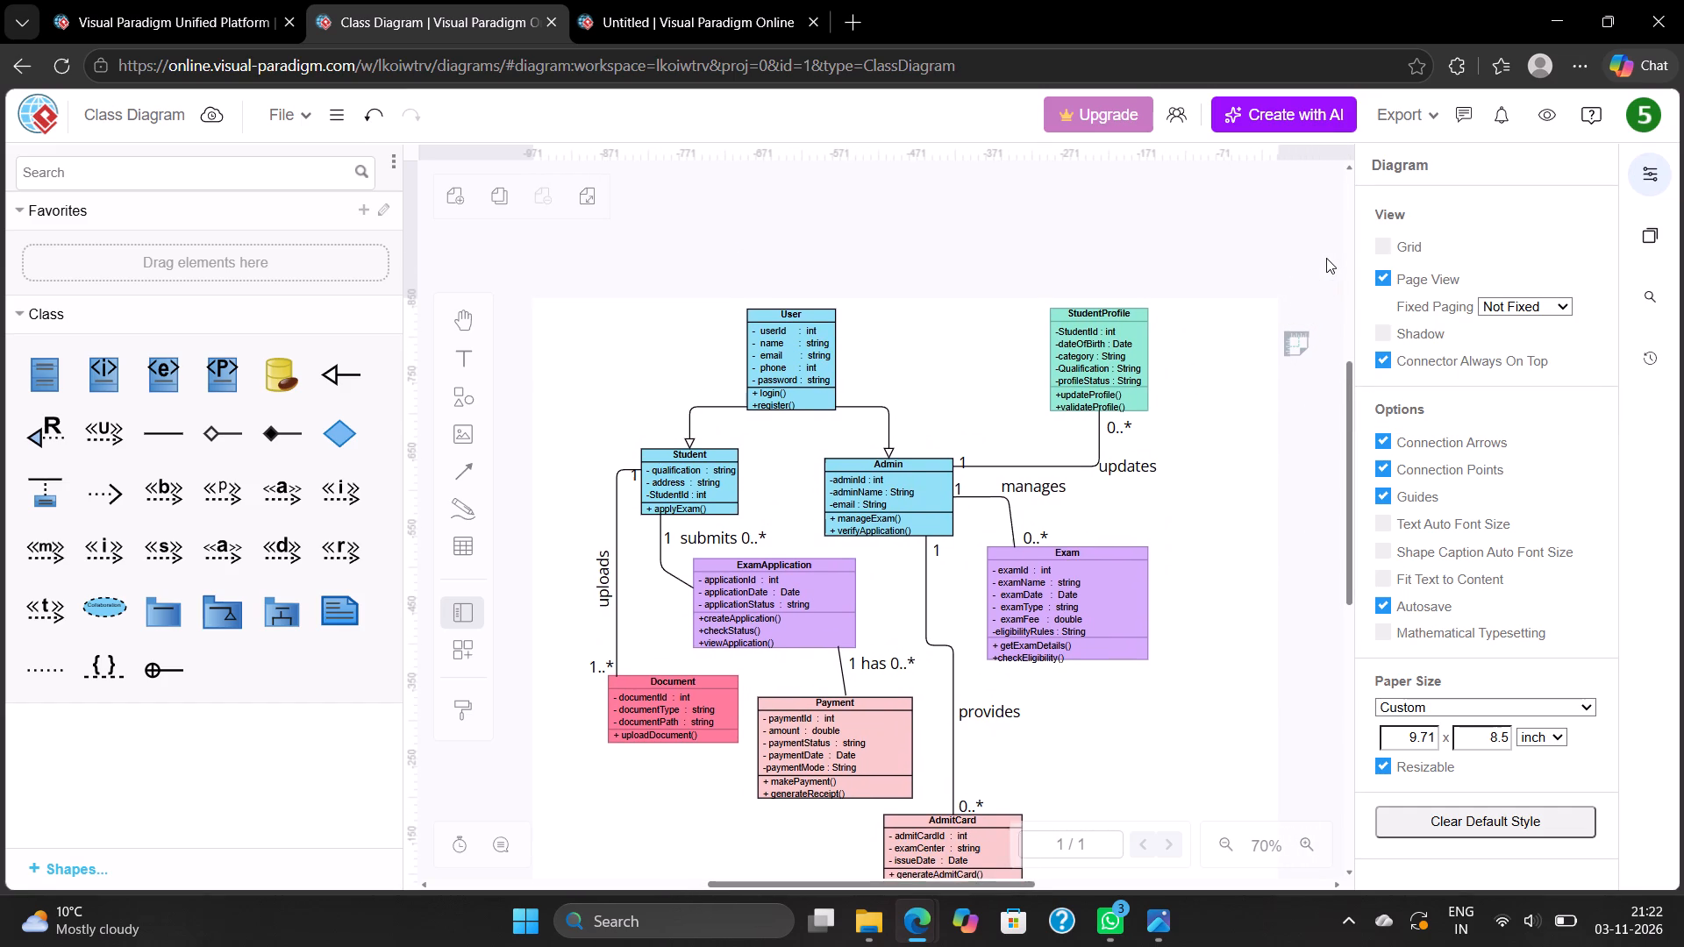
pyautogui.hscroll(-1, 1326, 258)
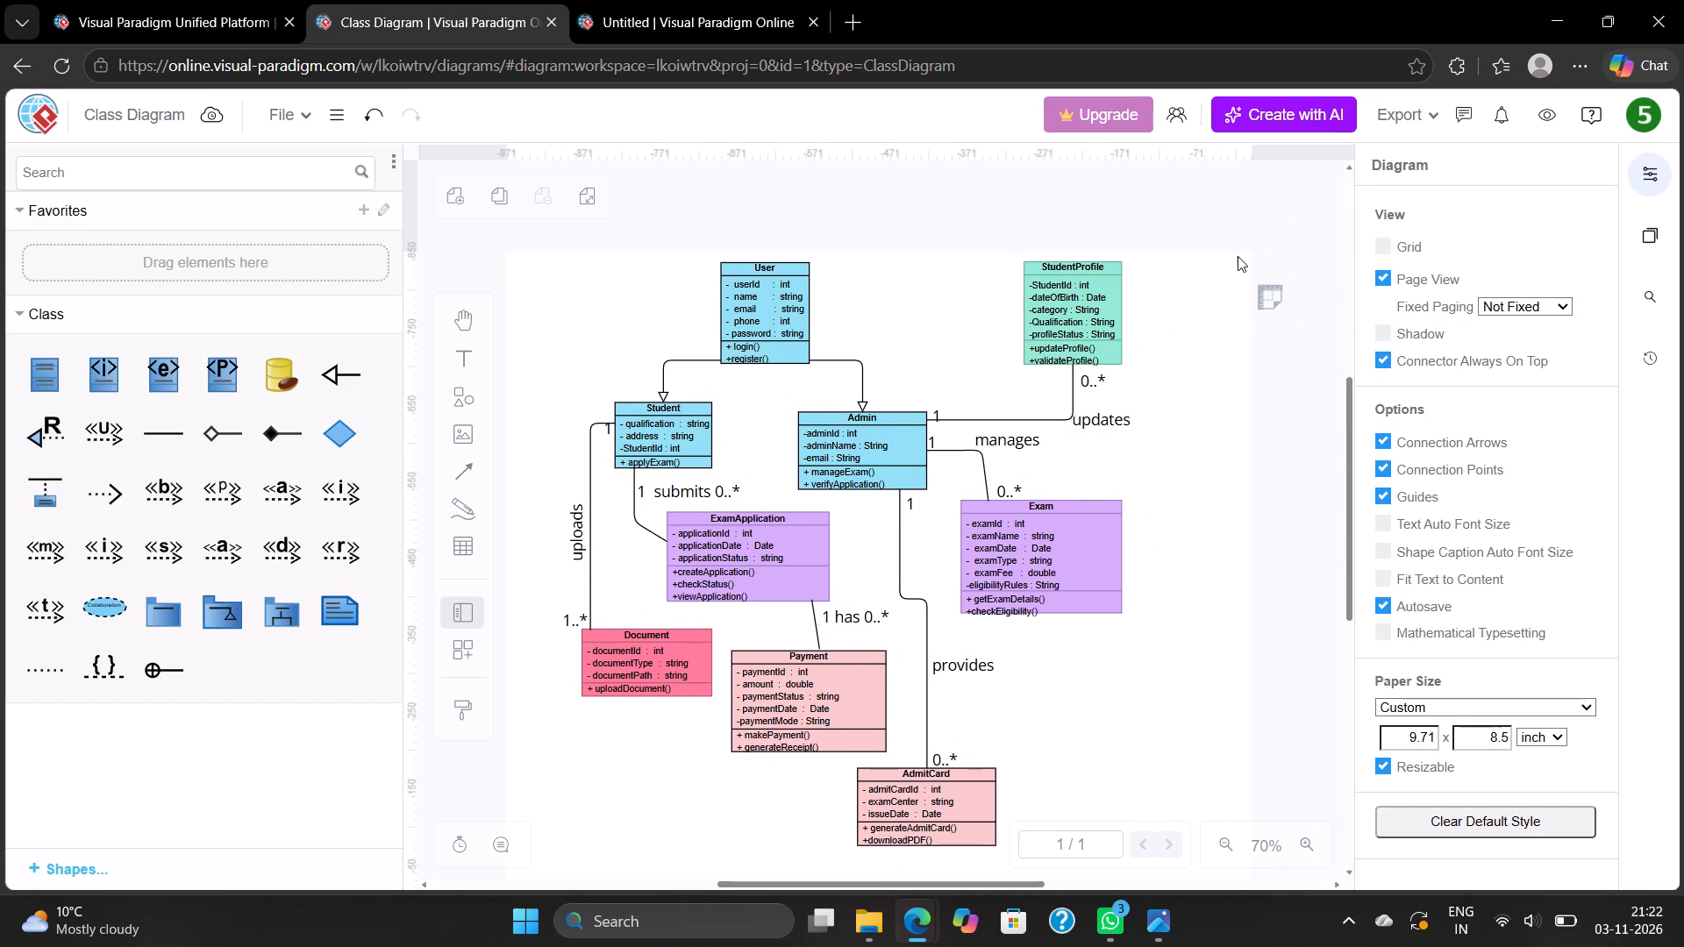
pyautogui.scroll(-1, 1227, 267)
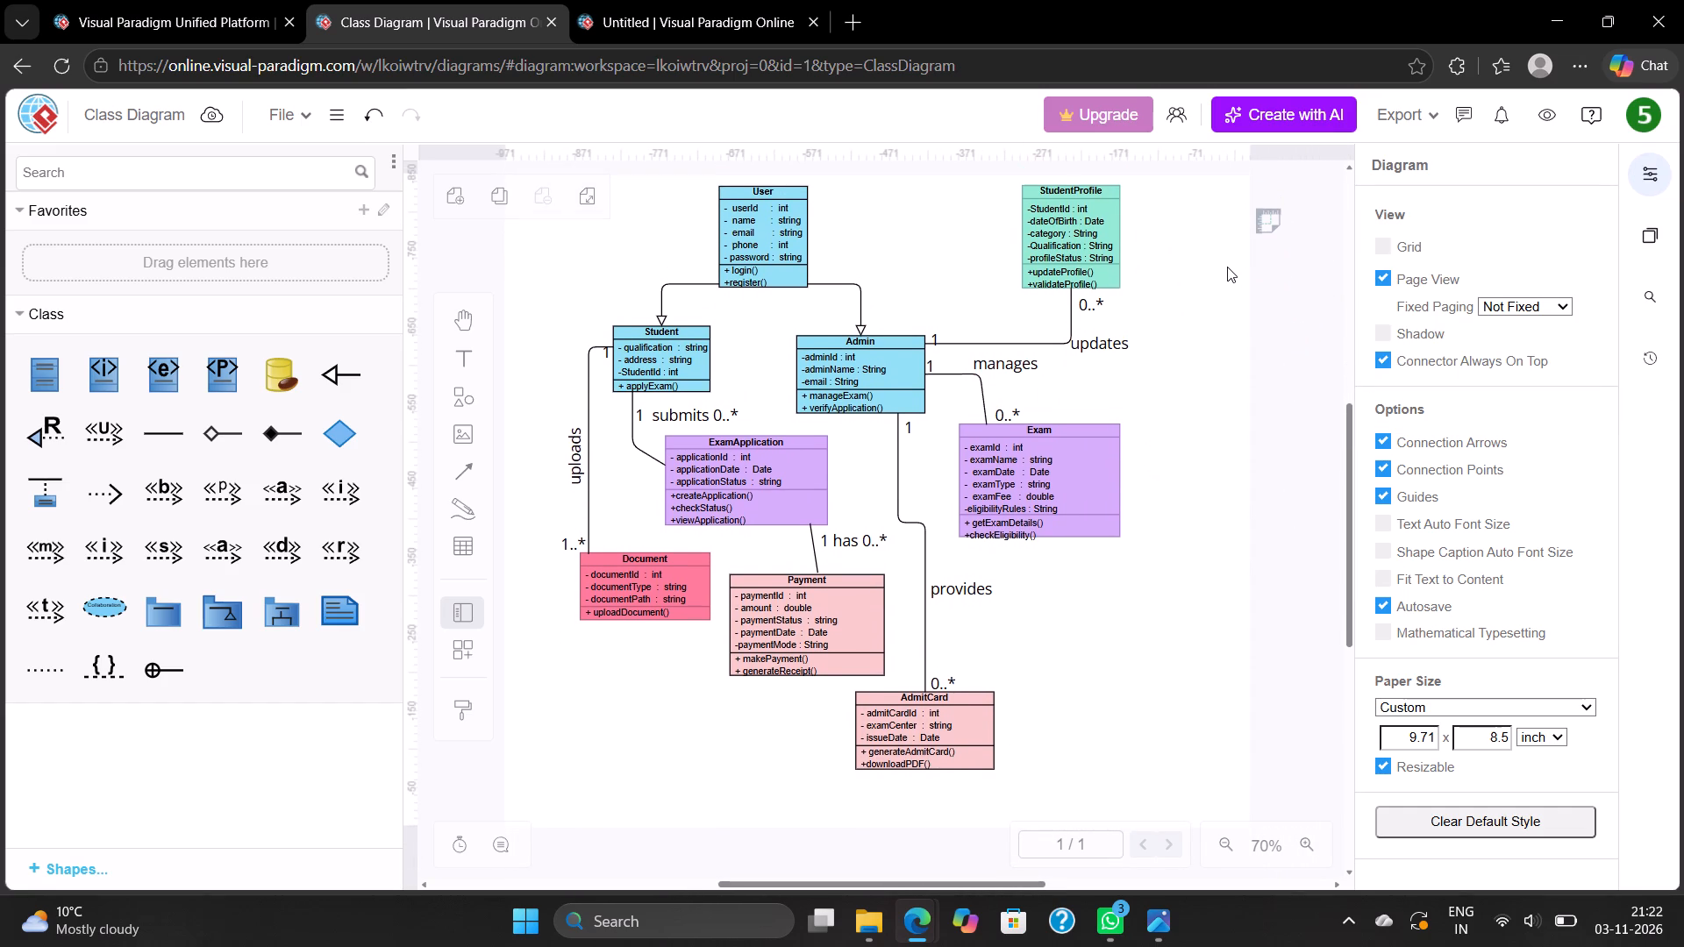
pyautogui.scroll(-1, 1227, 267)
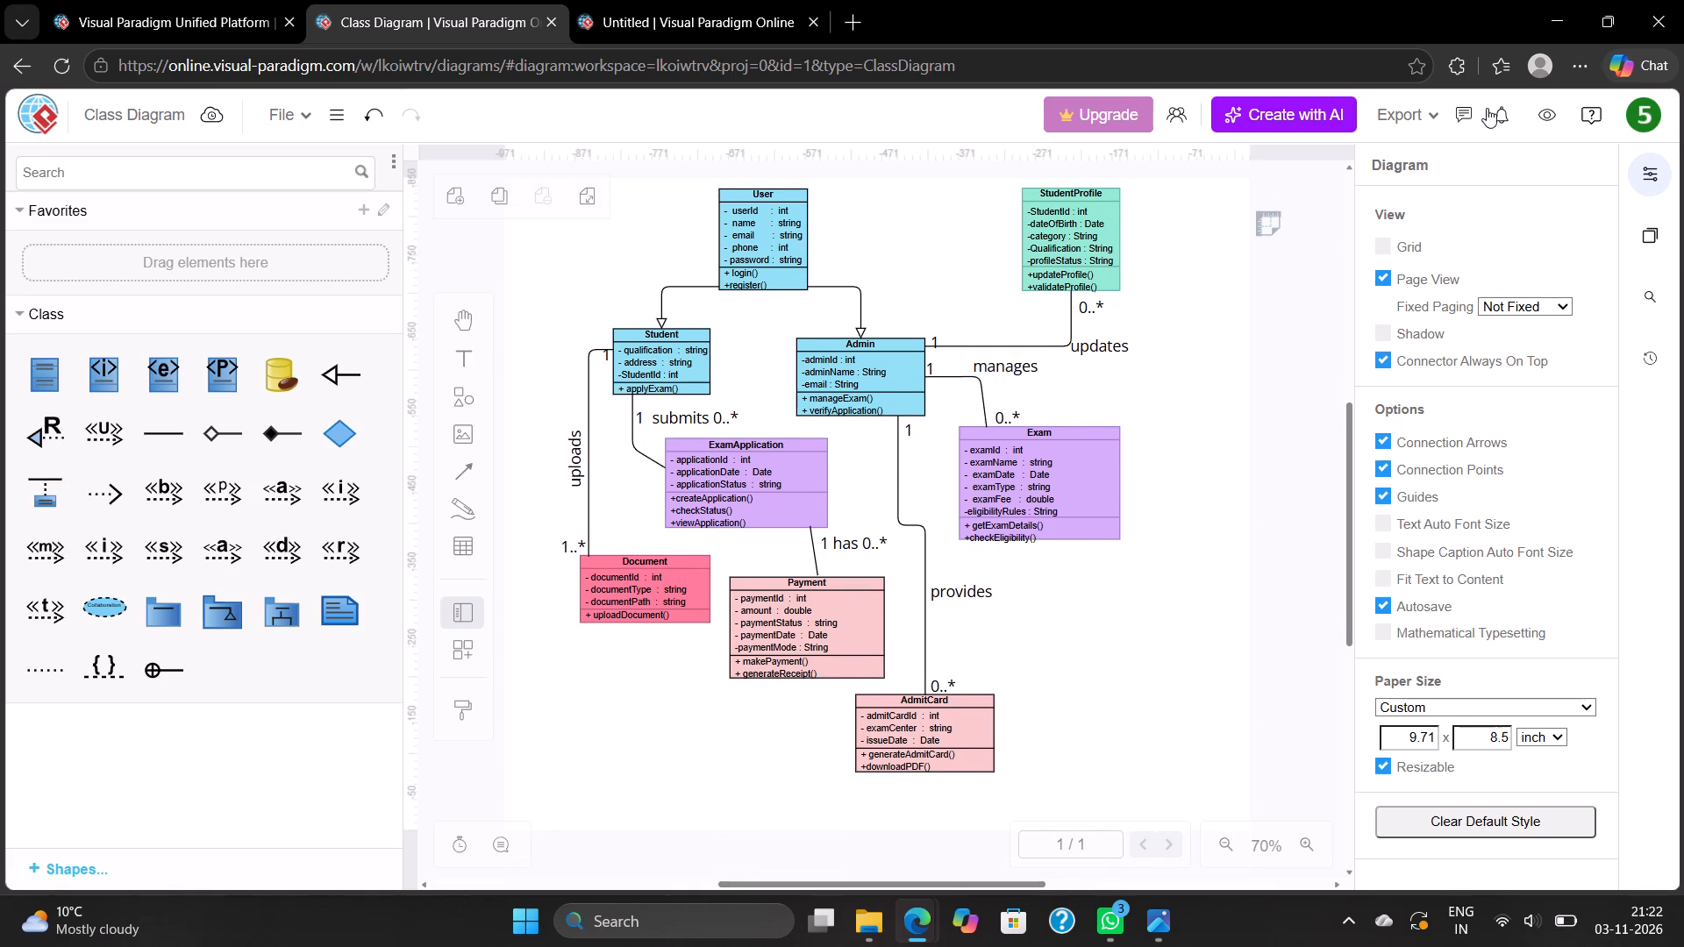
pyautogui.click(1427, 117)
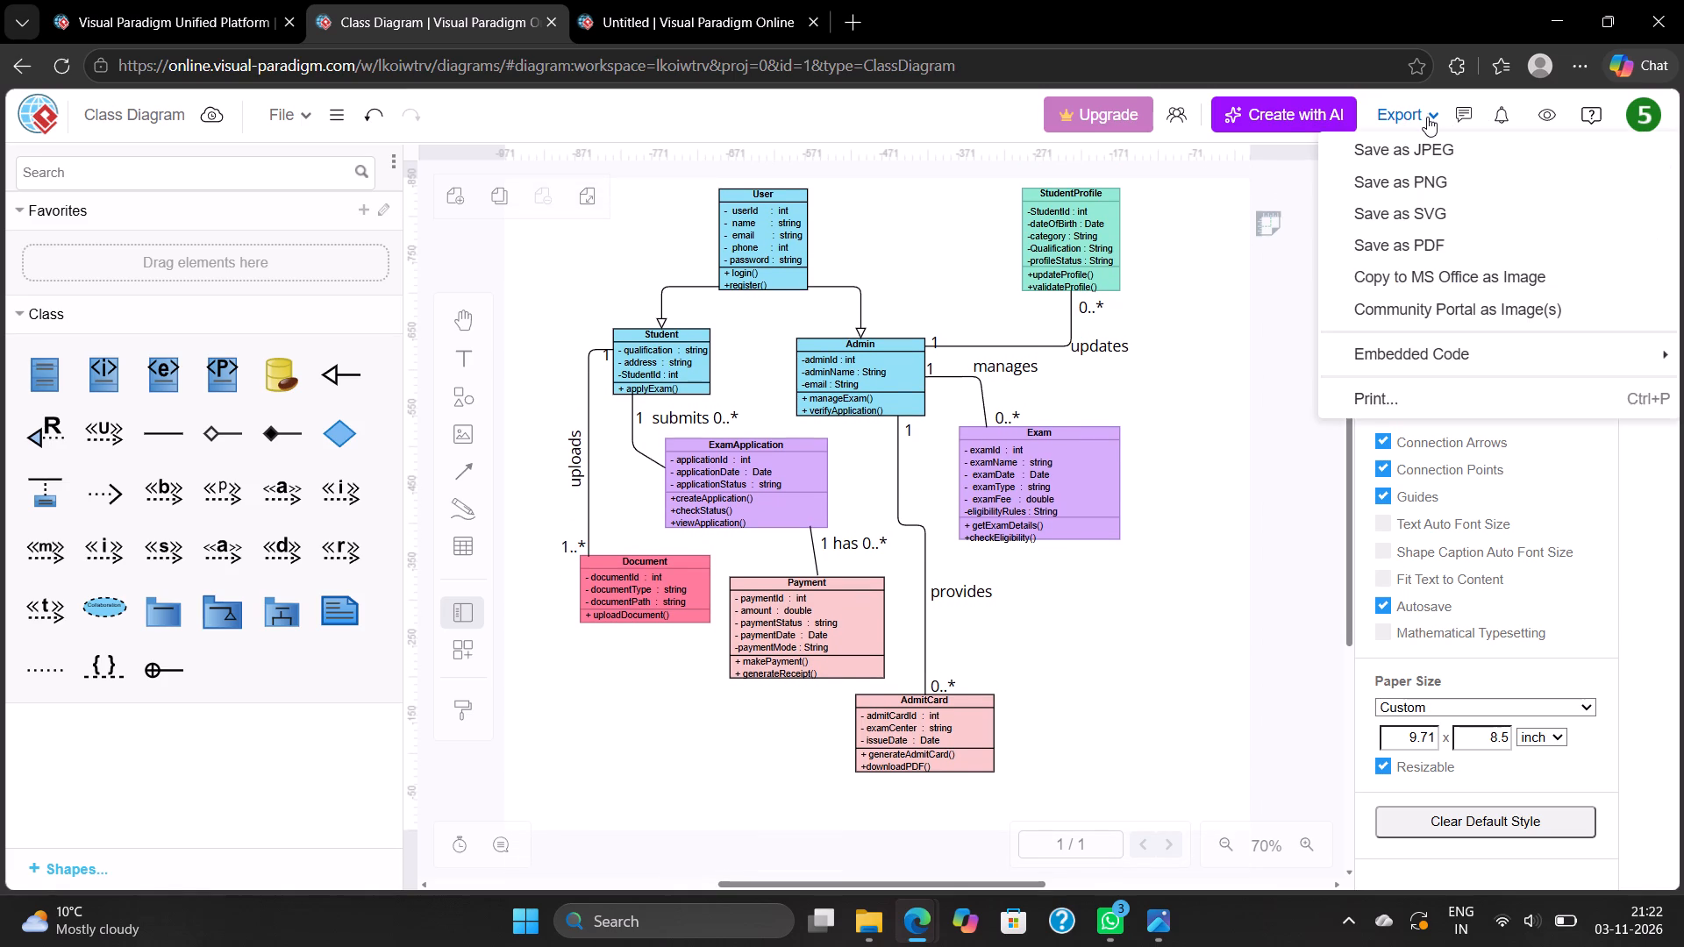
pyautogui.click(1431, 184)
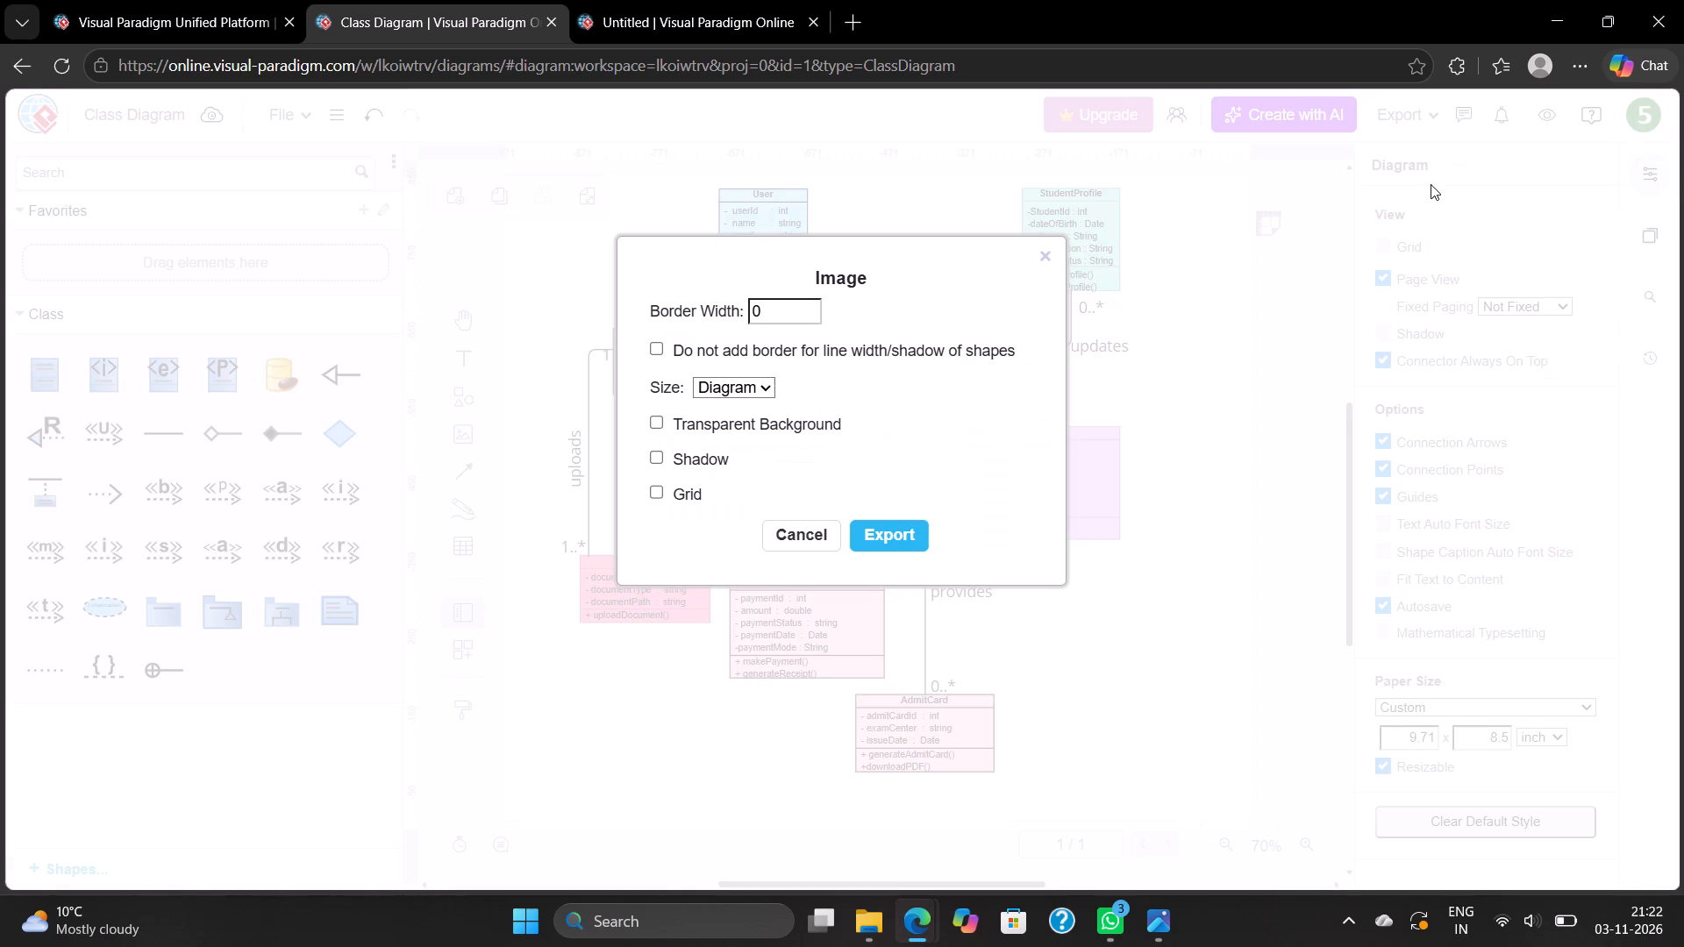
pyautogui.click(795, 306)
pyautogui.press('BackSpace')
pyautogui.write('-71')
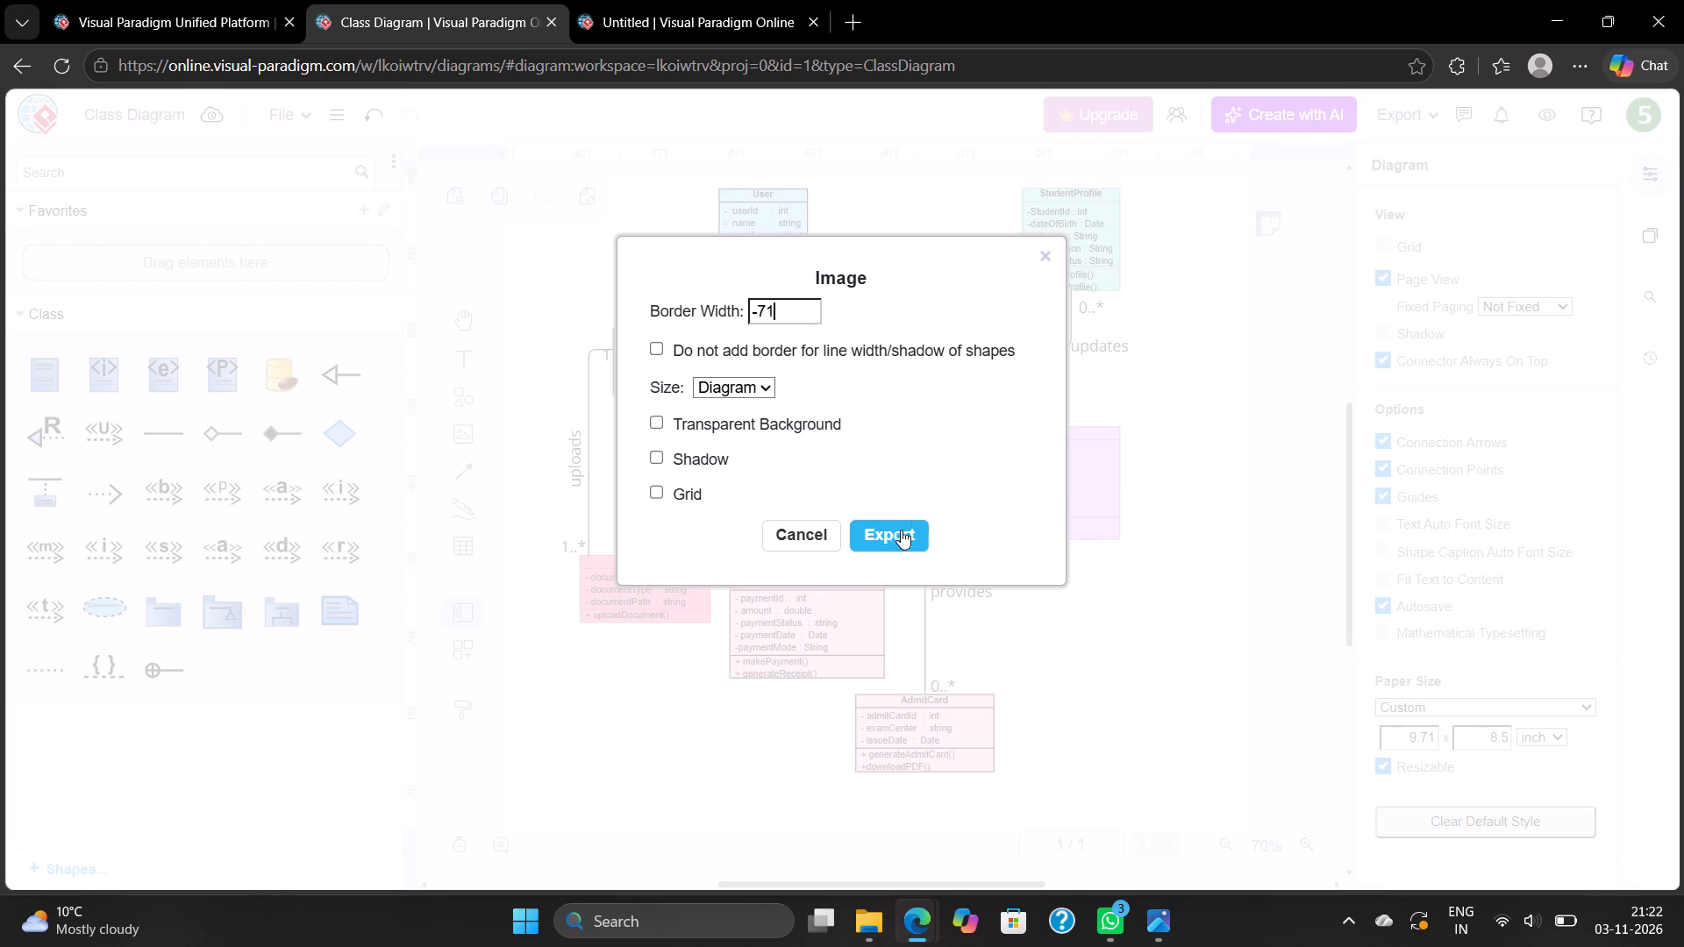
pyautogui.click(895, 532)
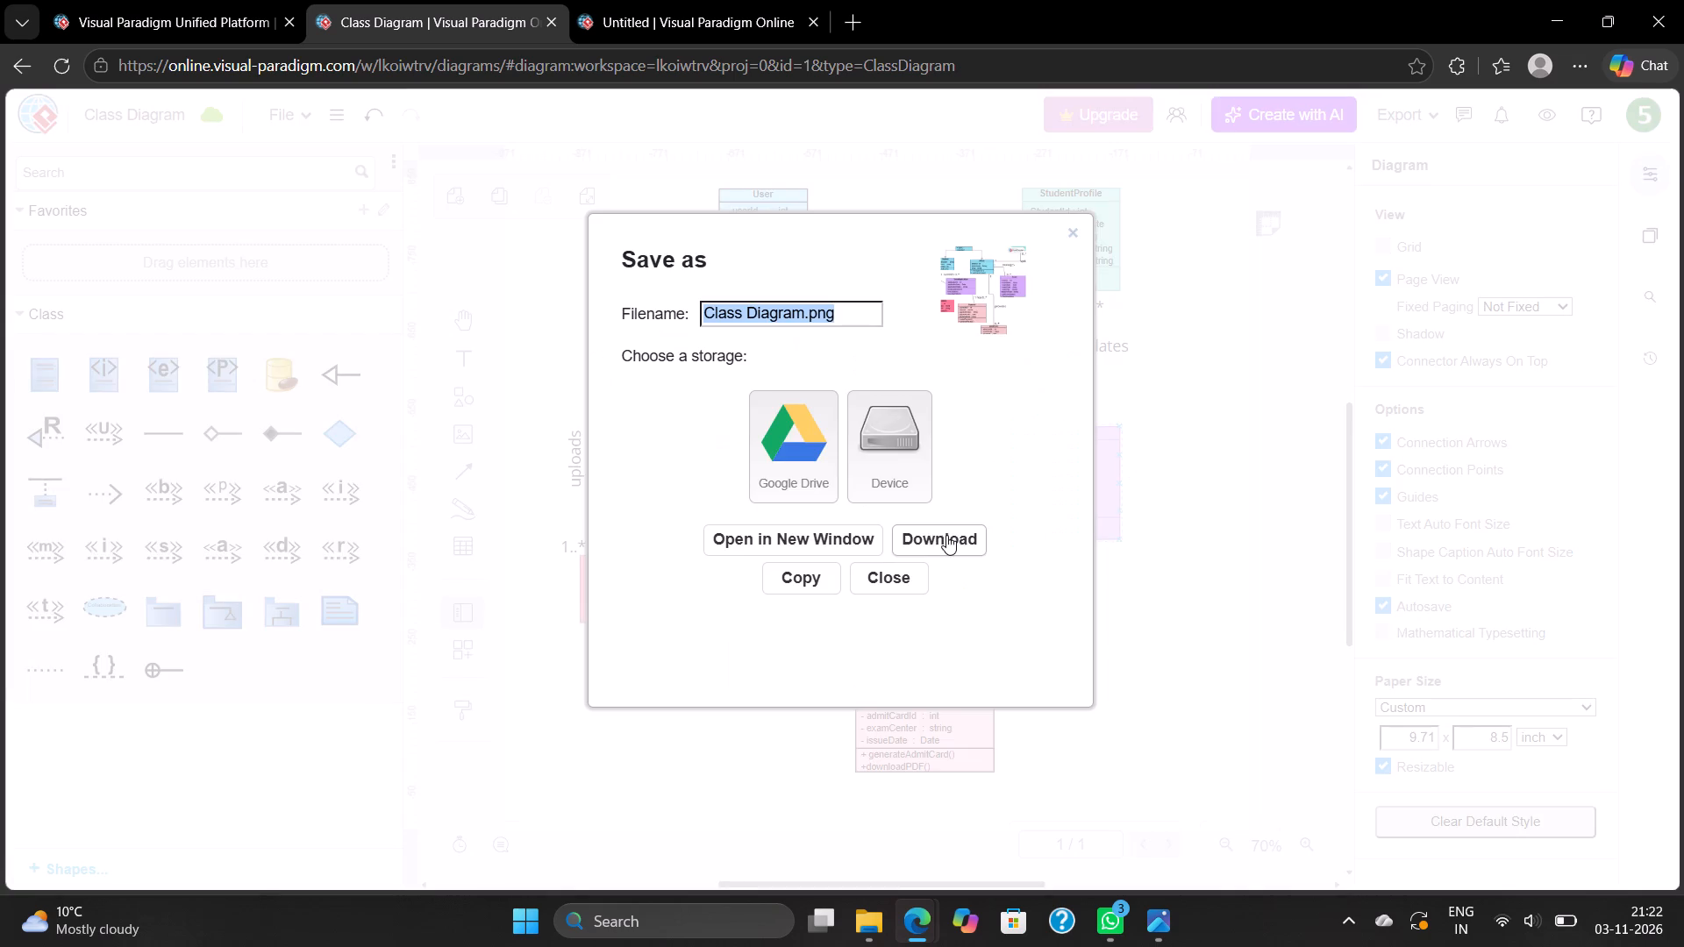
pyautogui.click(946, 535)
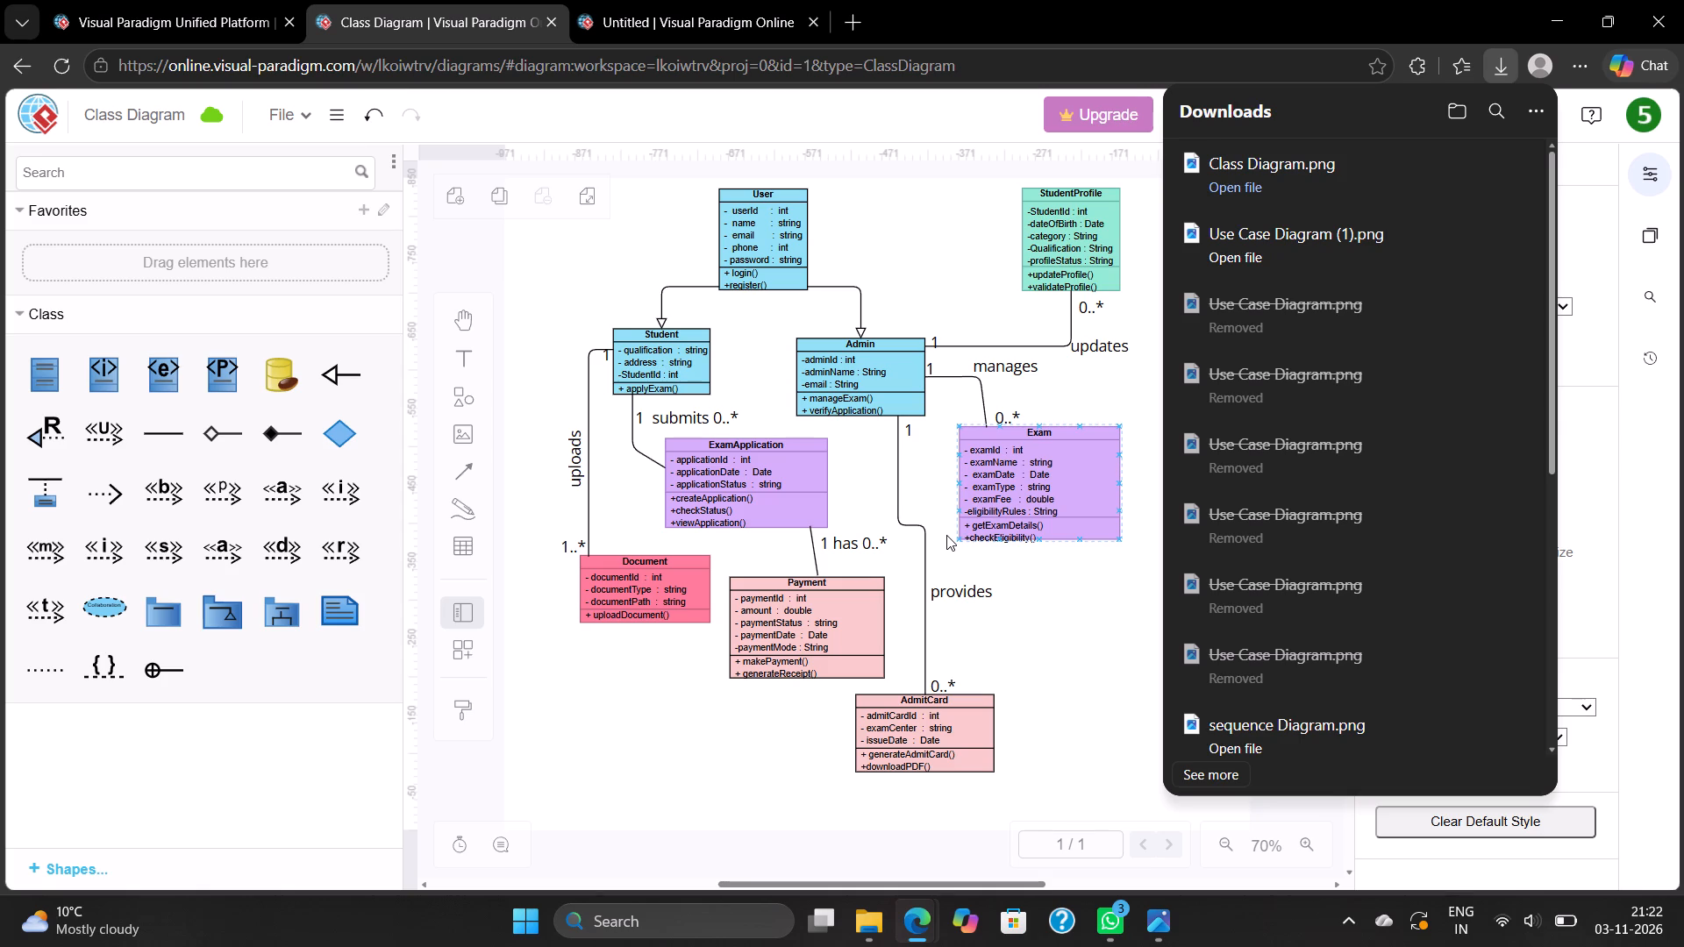
# Open the downloaded Class Diagram.png and check how much of the diagram the exported image includes.
pyautogui.click(1230, 186)
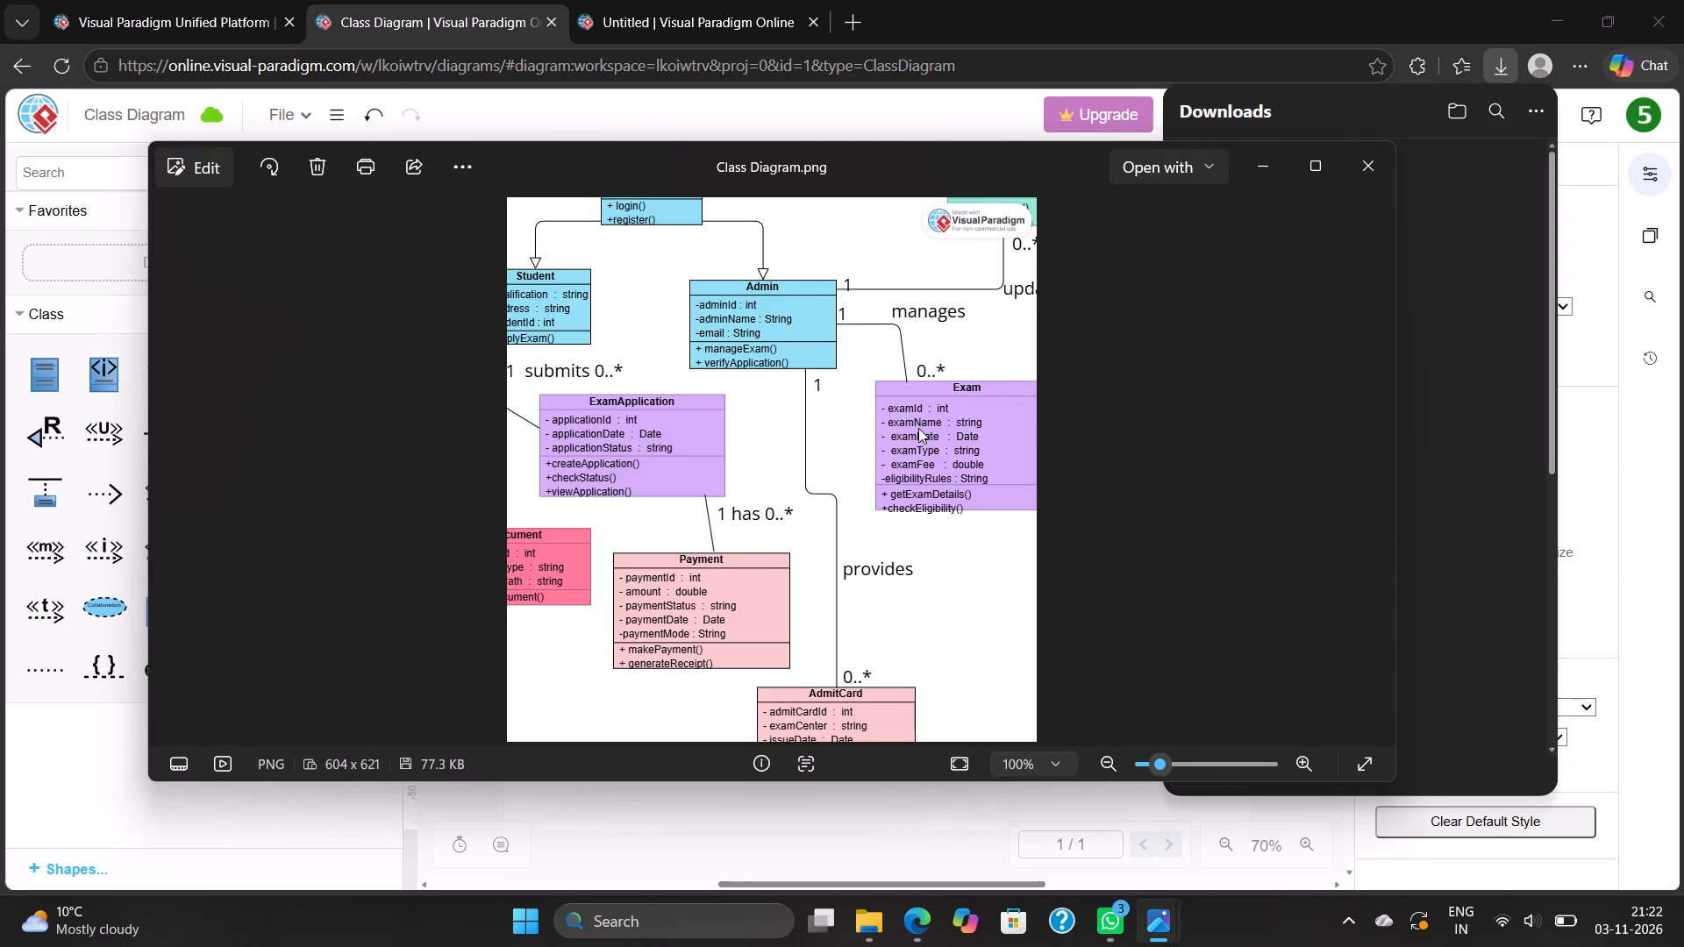
pyautogui.scroll(1, 918, 428)
pyautogui.keyDown('ctrl'); pyautogui.scroll(-8, 918, 428); pyautogui.keyUp('ctrl')
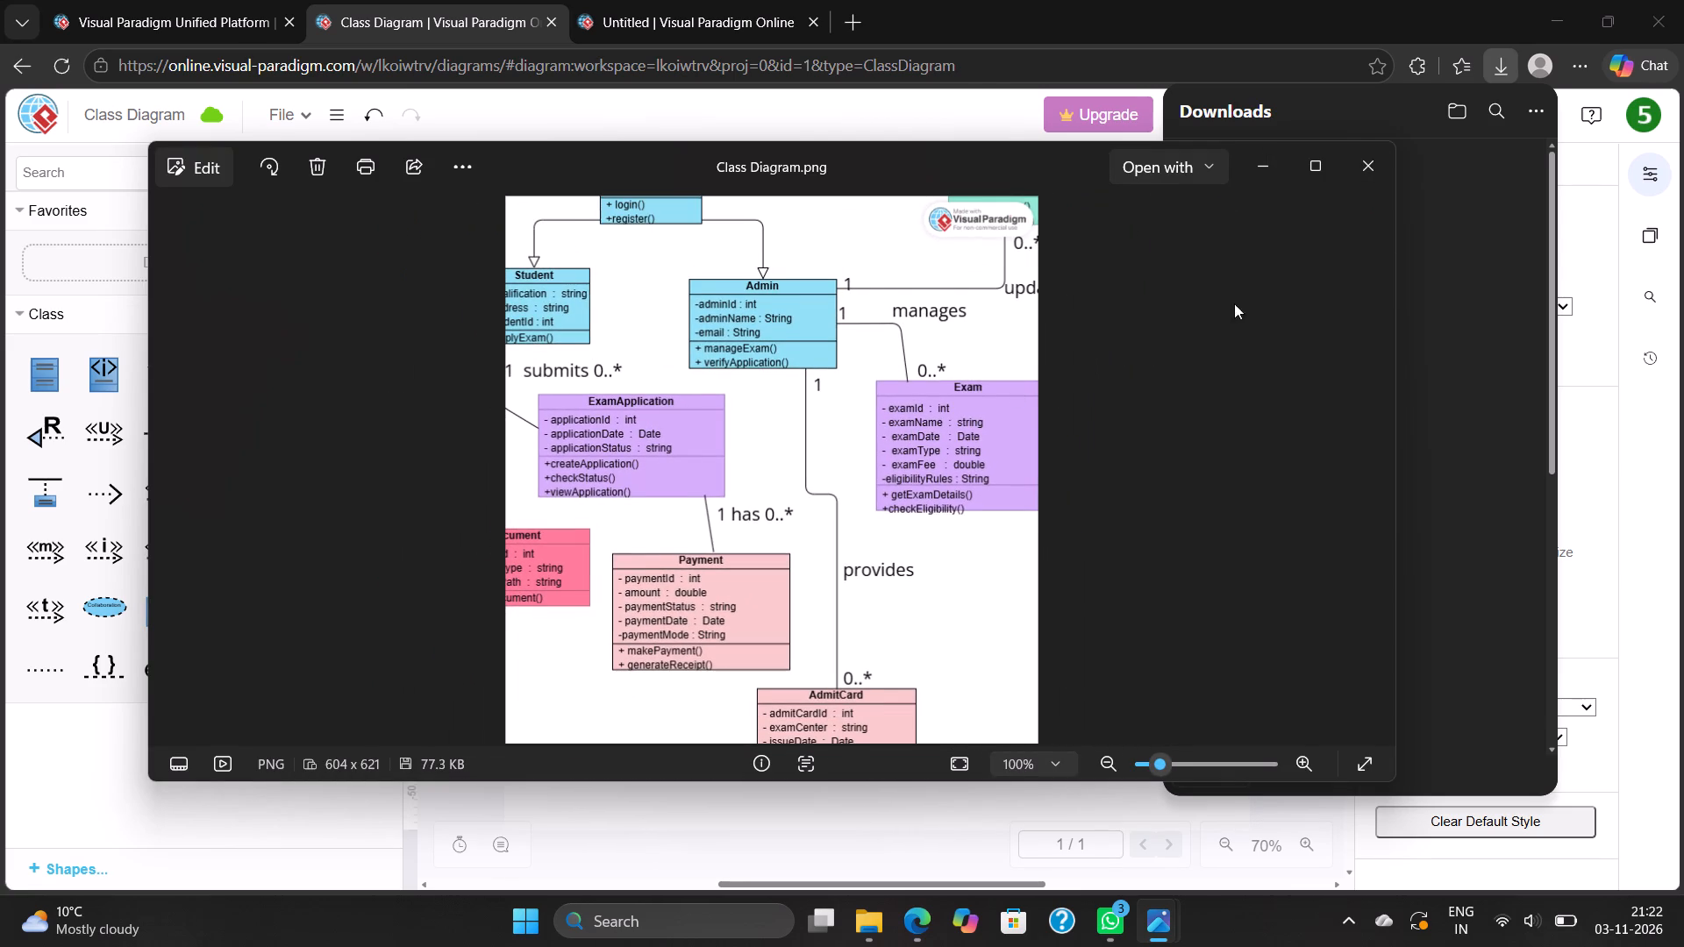
pyautogui.click(1378, 158)
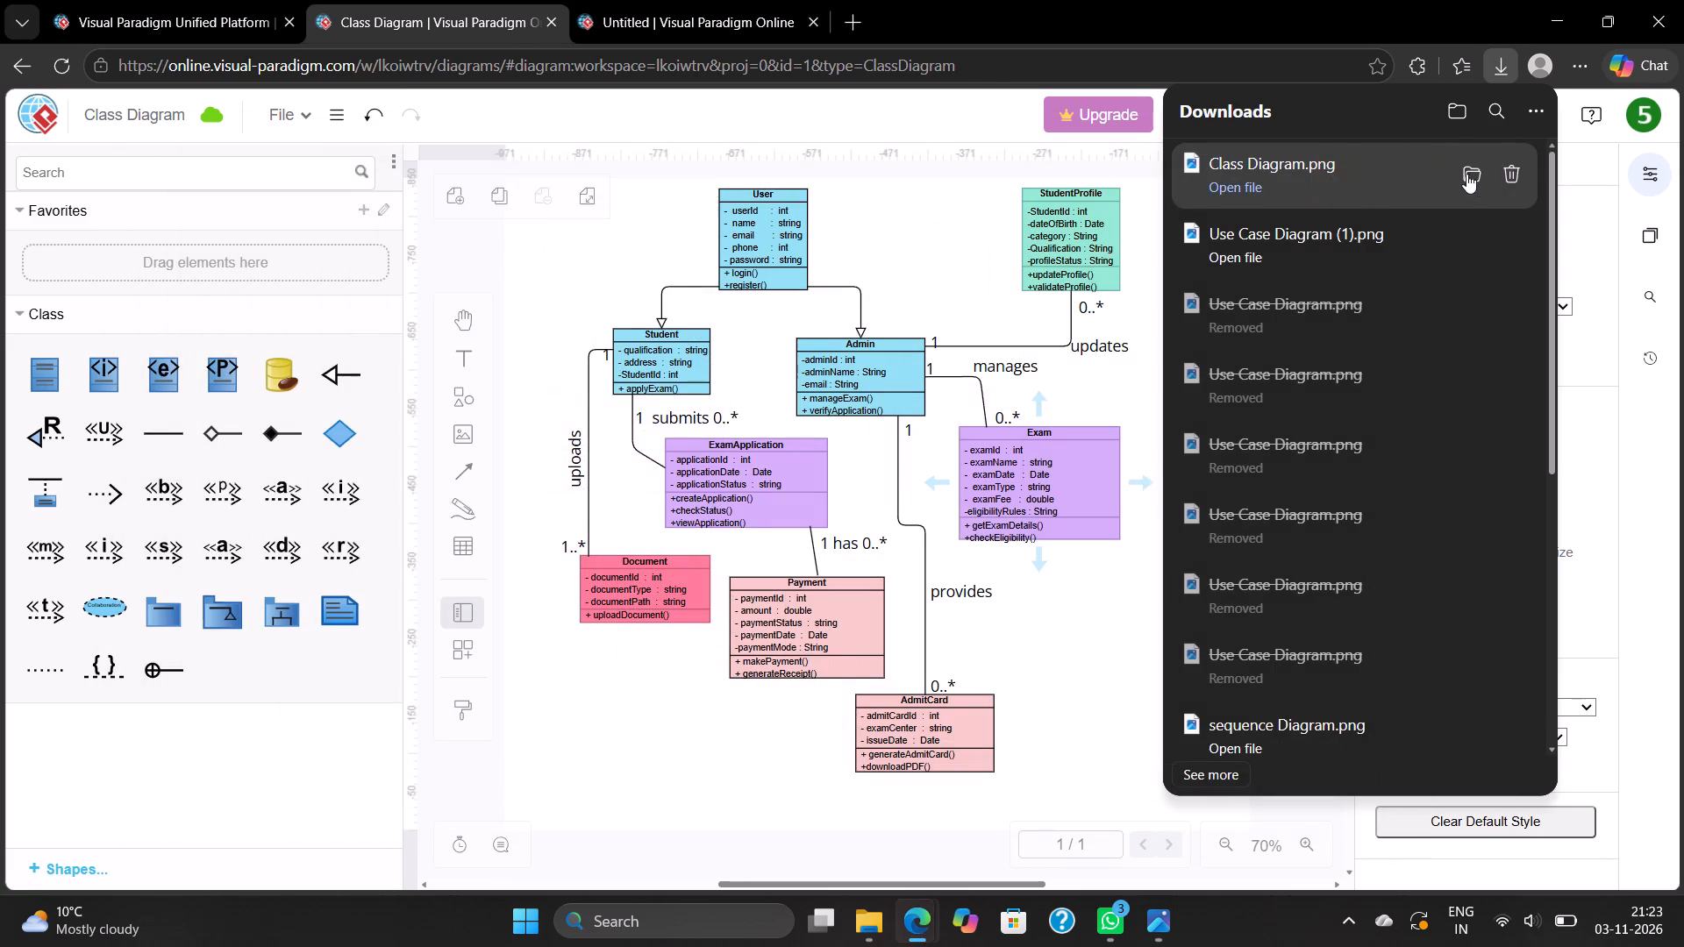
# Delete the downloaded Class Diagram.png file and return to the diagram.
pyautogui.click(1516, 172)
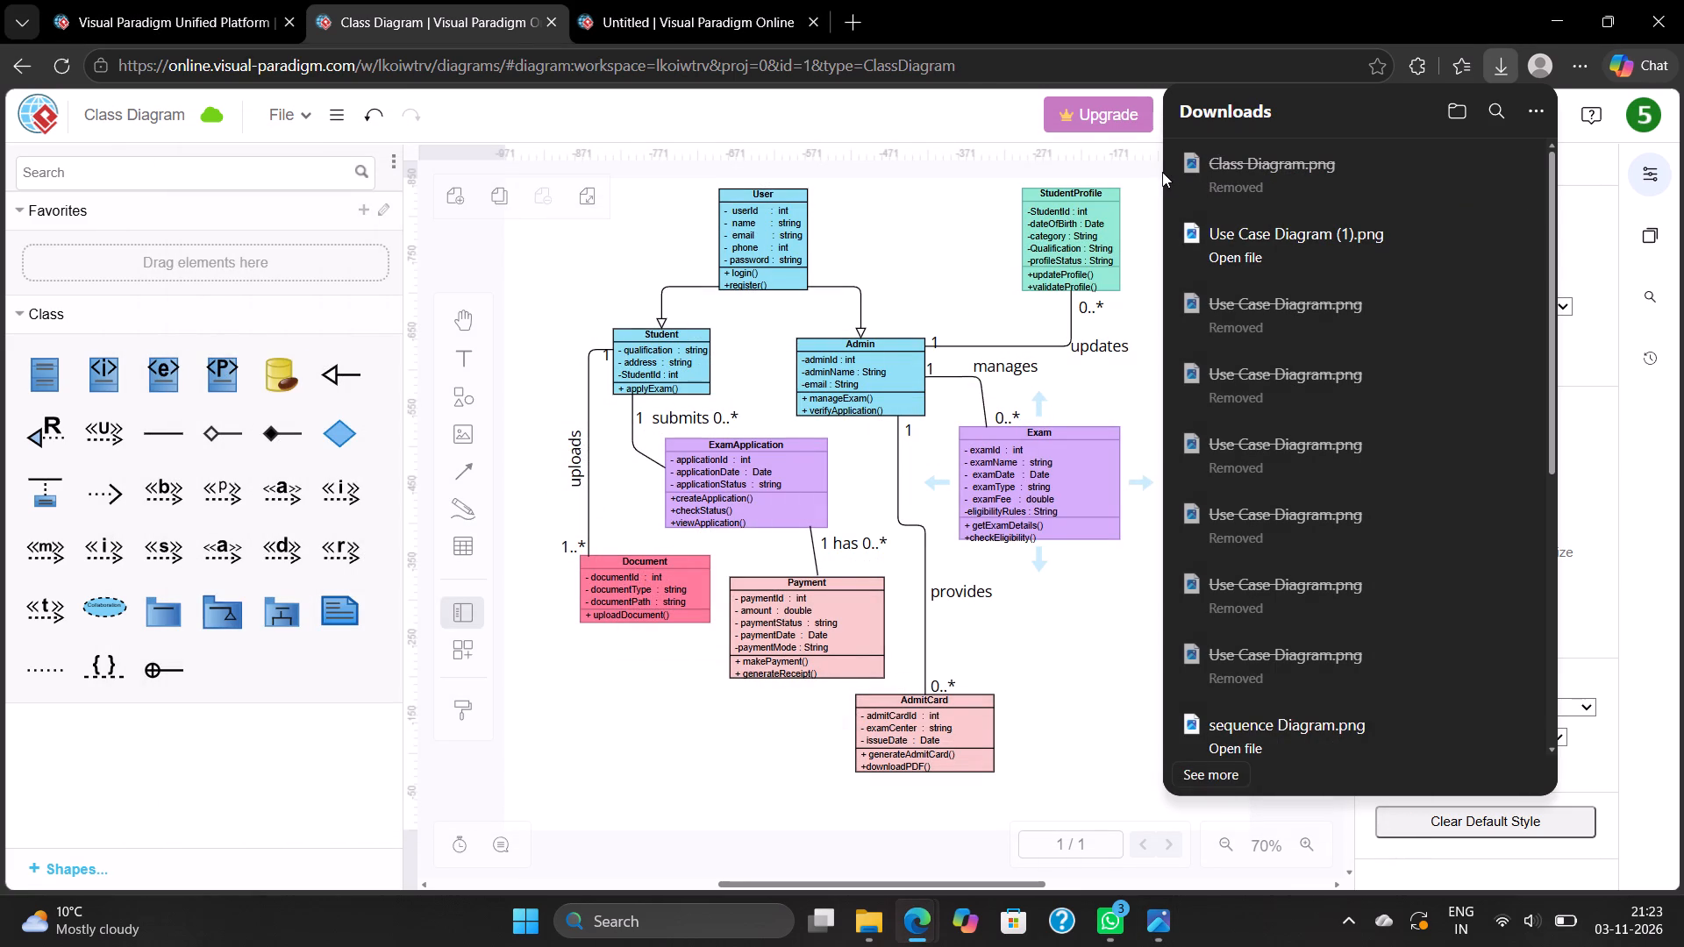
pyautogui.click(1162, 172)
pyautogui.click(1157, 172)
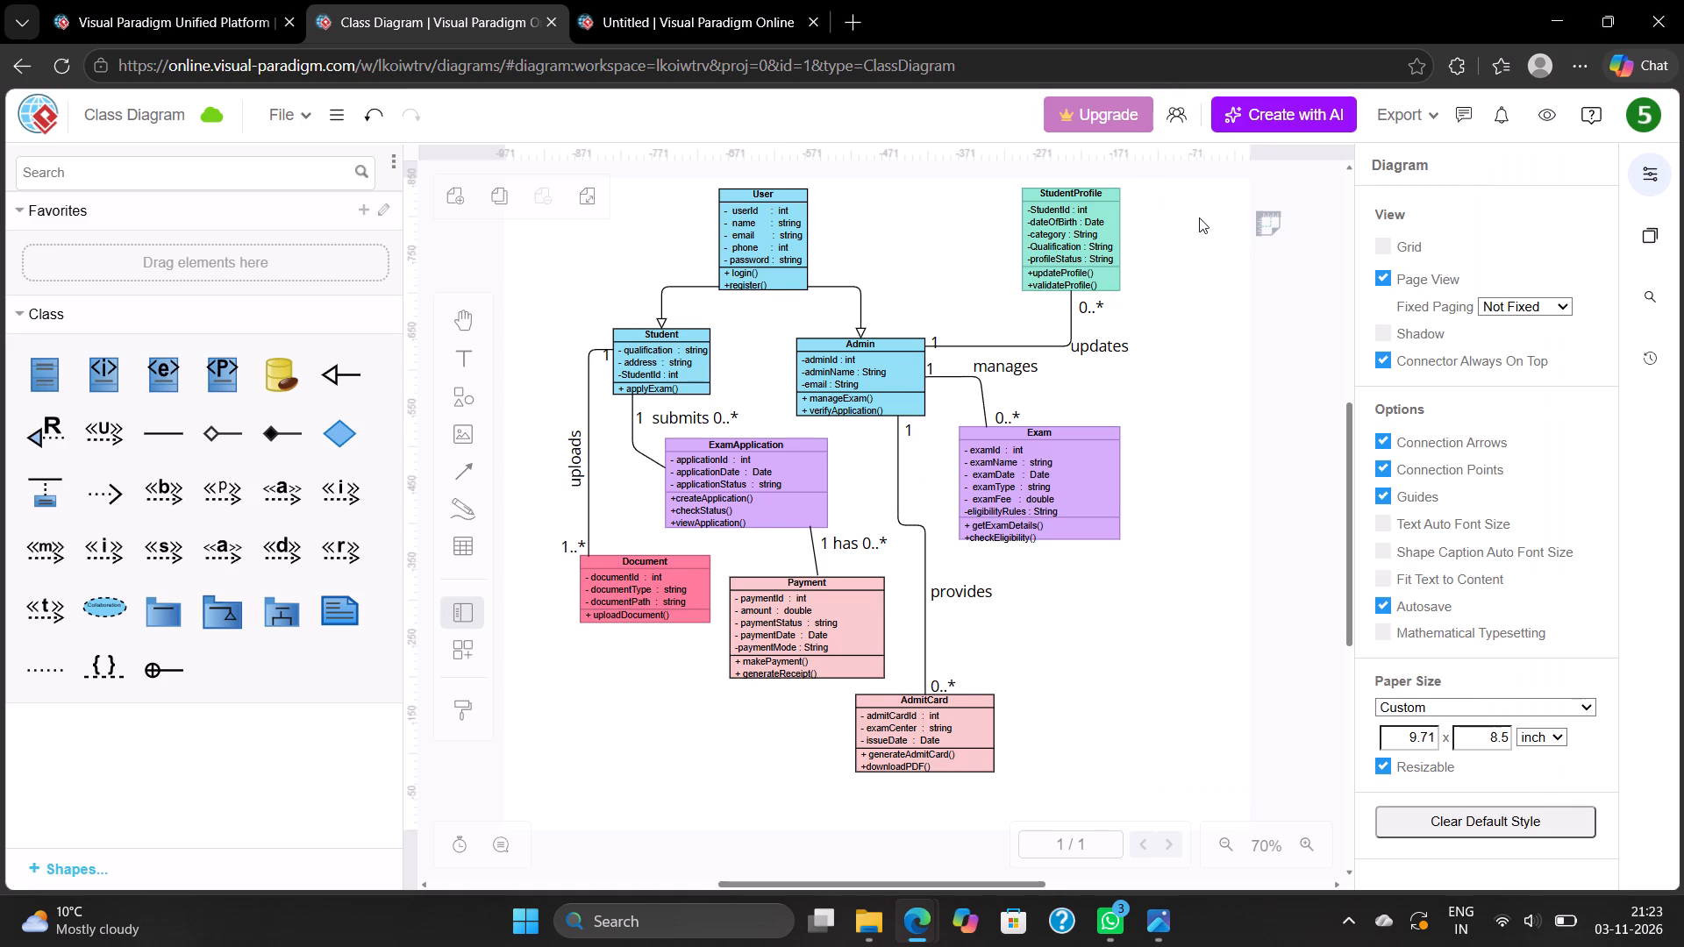
# Widen the Class Diagram page to 9.82 inches by extending its right edge.
pyautogui.hscroll(-1, 1199, 217)
pyautogui.scroll(1, 1199, 217)
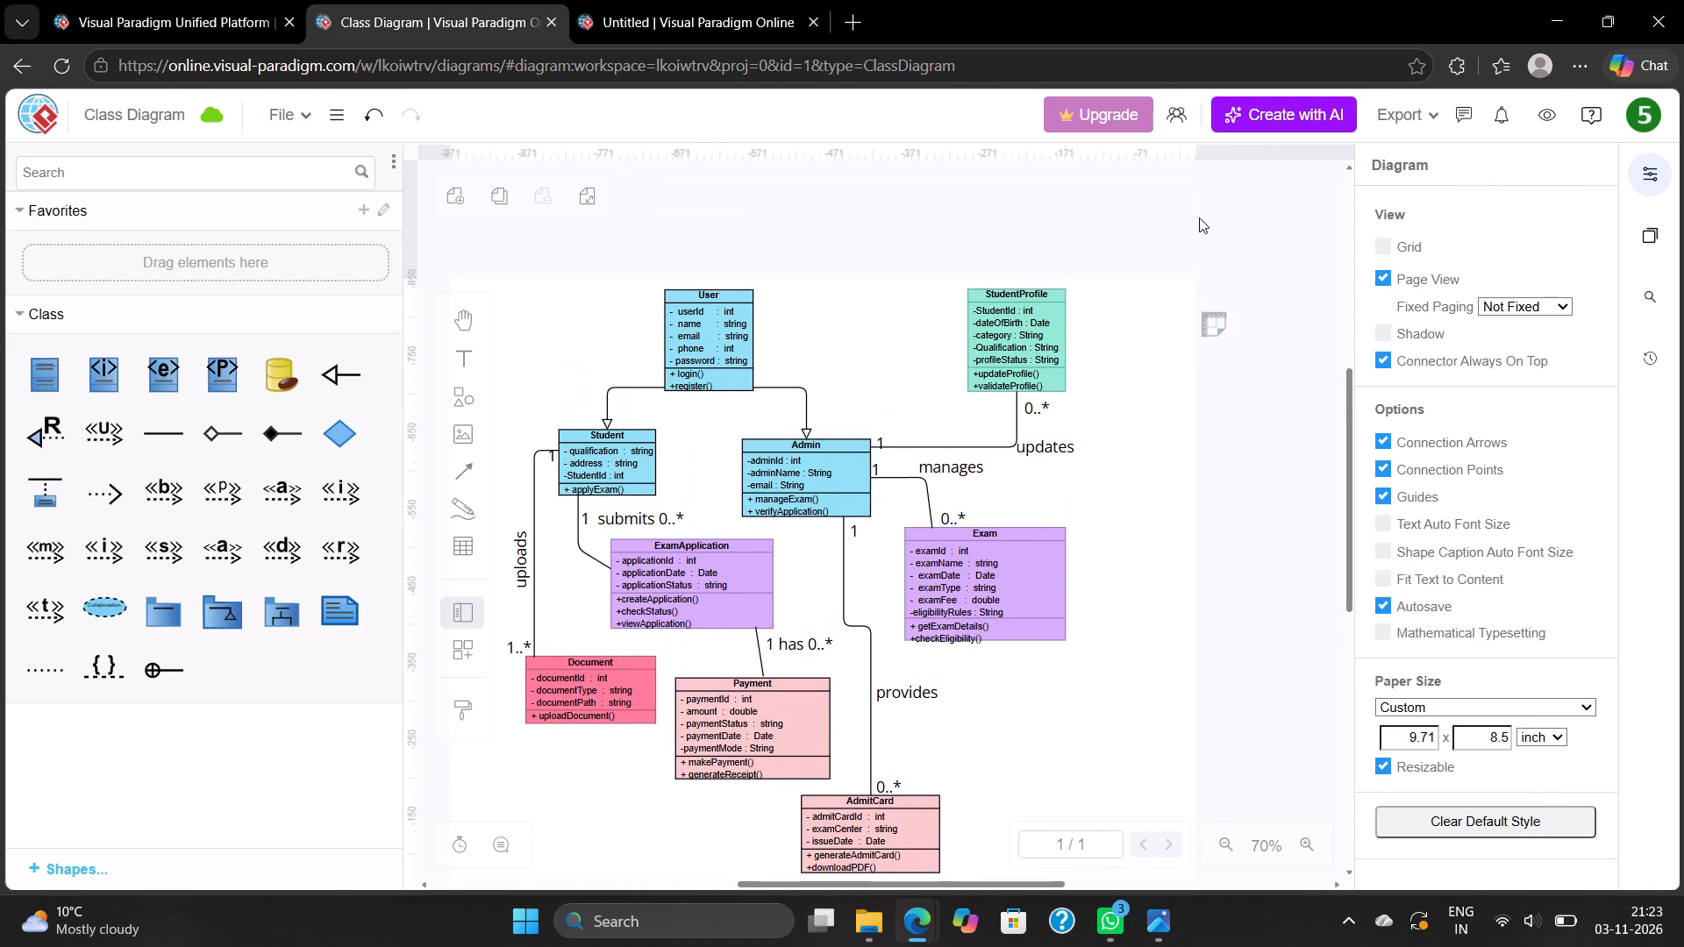
pyautogui.click(1207, 310)
pyautogui.click(1209, 318)
pyautogui.click(1246, 391)
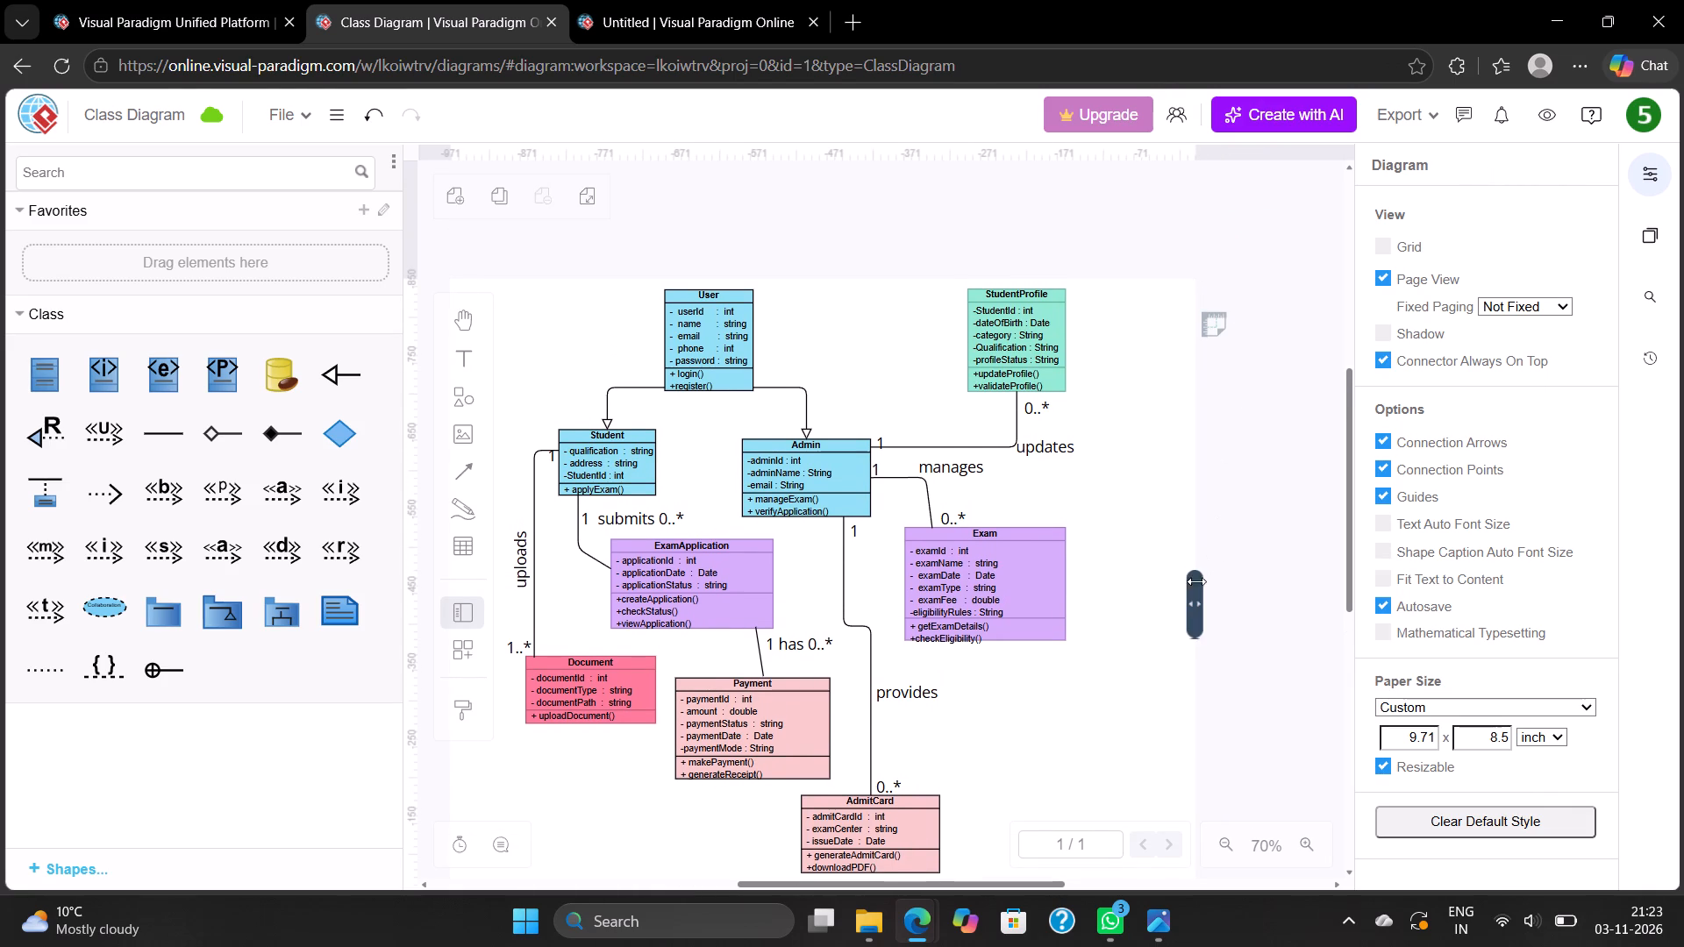
pyautogui.moveTo(1191, 593); pyautogui.dragTo(1238, 573)
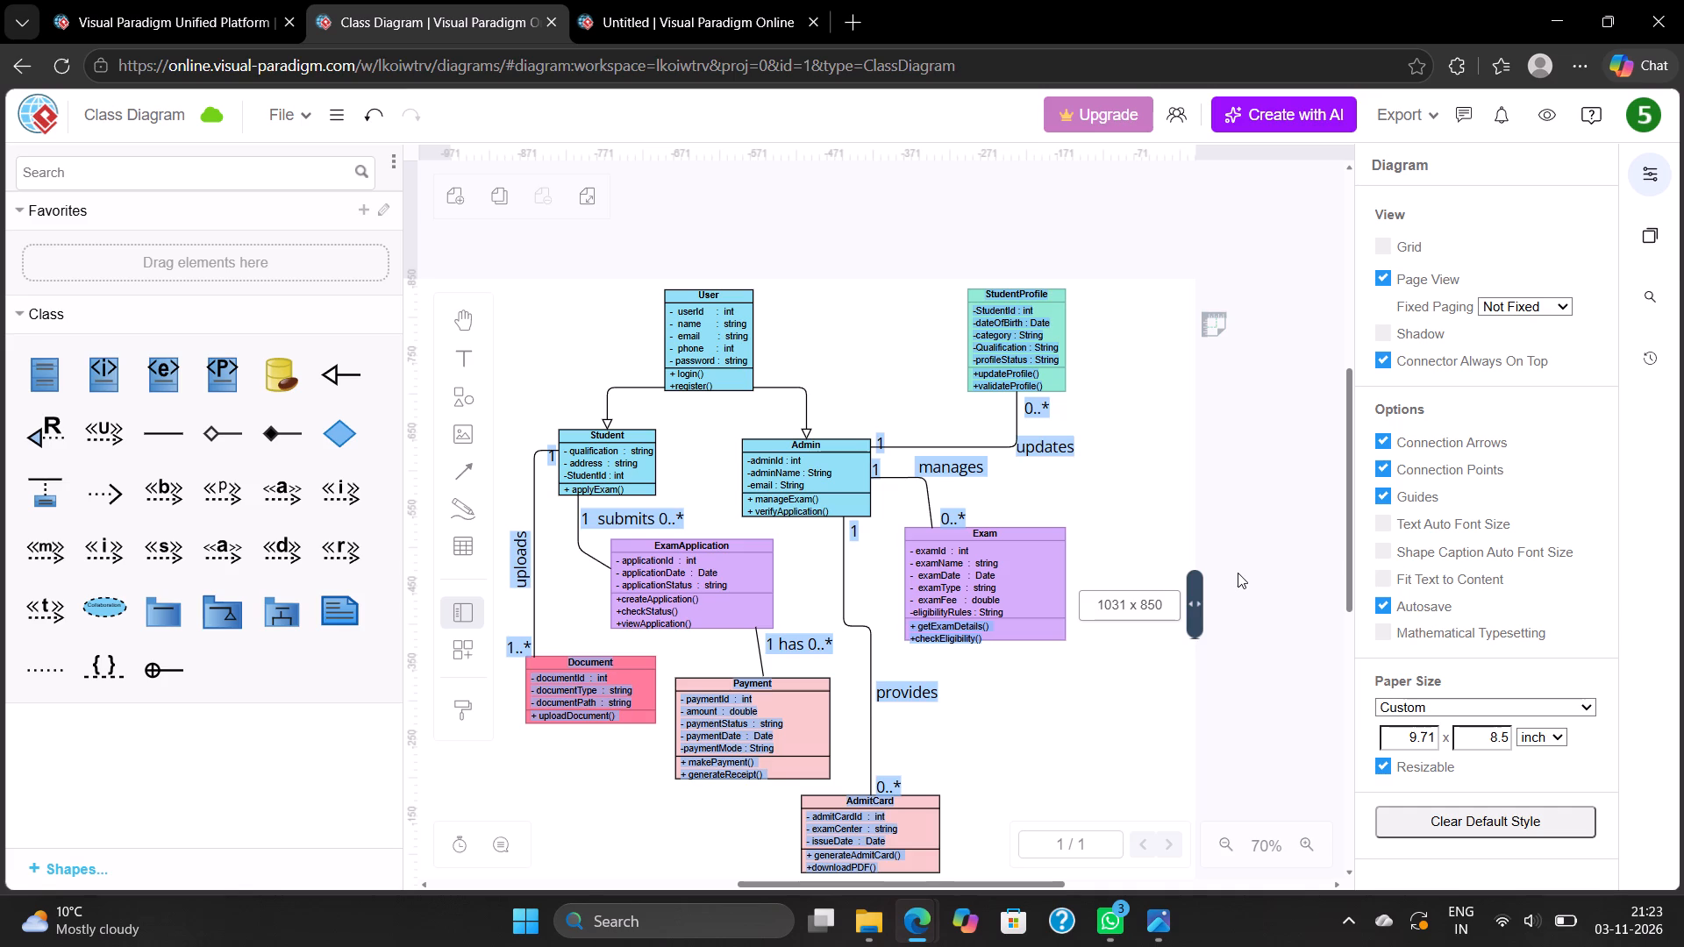
pyautogui.moveTo(1238, 573); pyautogui.dragTo(1200, 589)
pyautogui.moveTo(1200, 589); pyautogui.dragTo(1201, 317)
pyautogui.click(1201, 317)
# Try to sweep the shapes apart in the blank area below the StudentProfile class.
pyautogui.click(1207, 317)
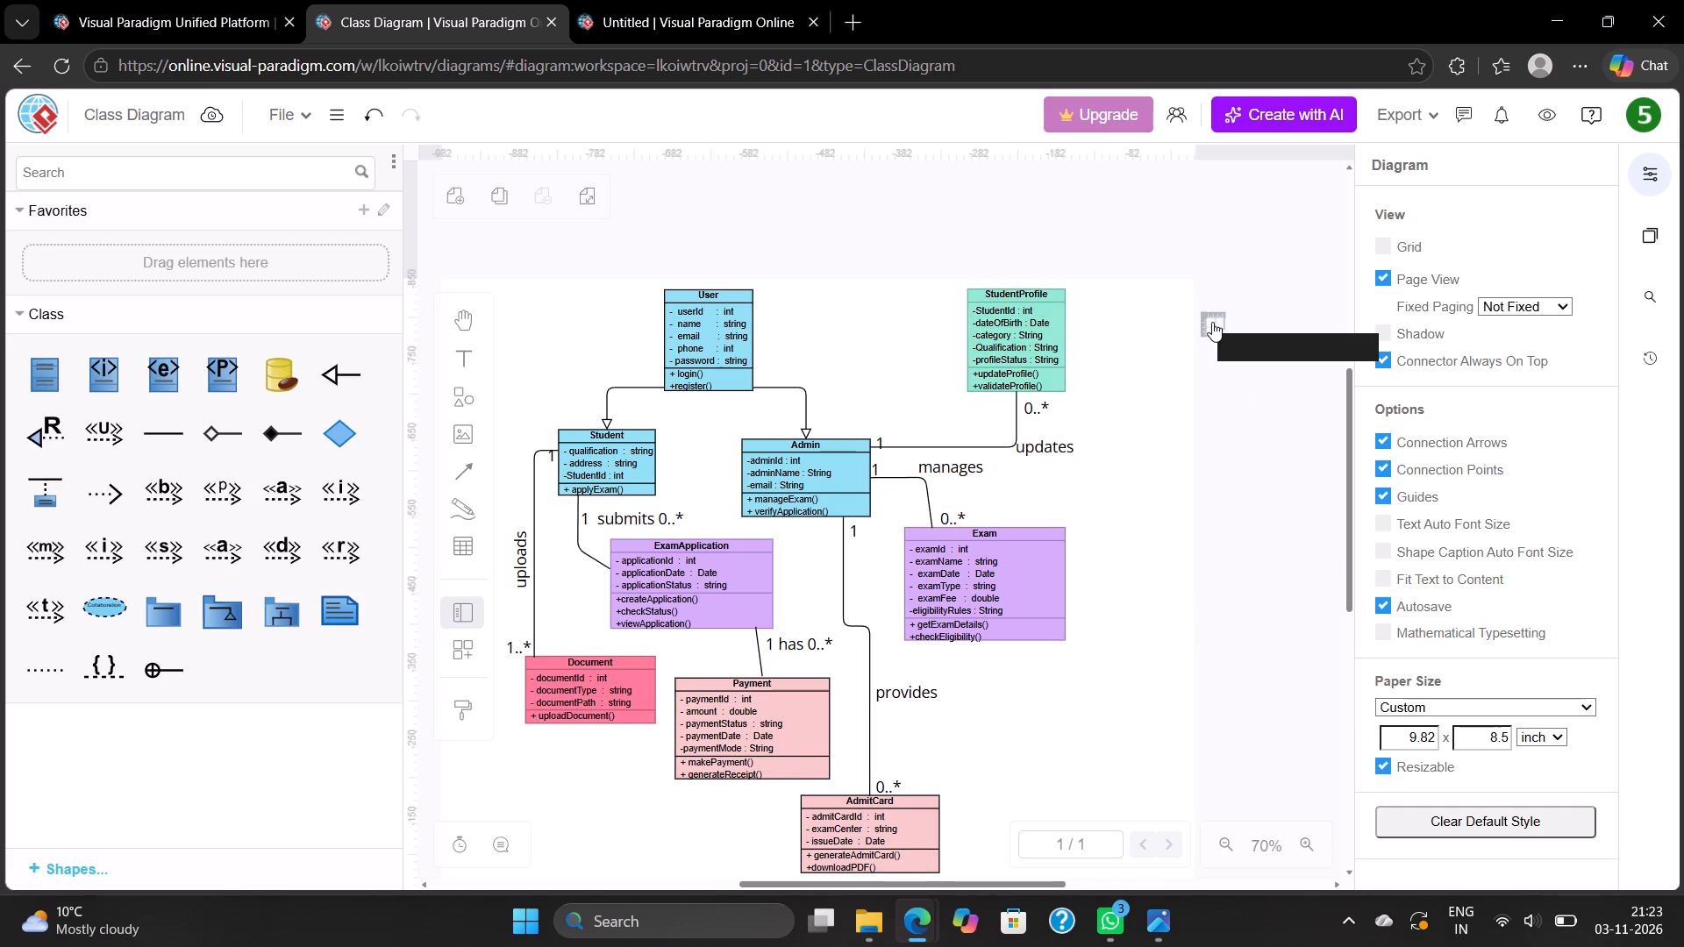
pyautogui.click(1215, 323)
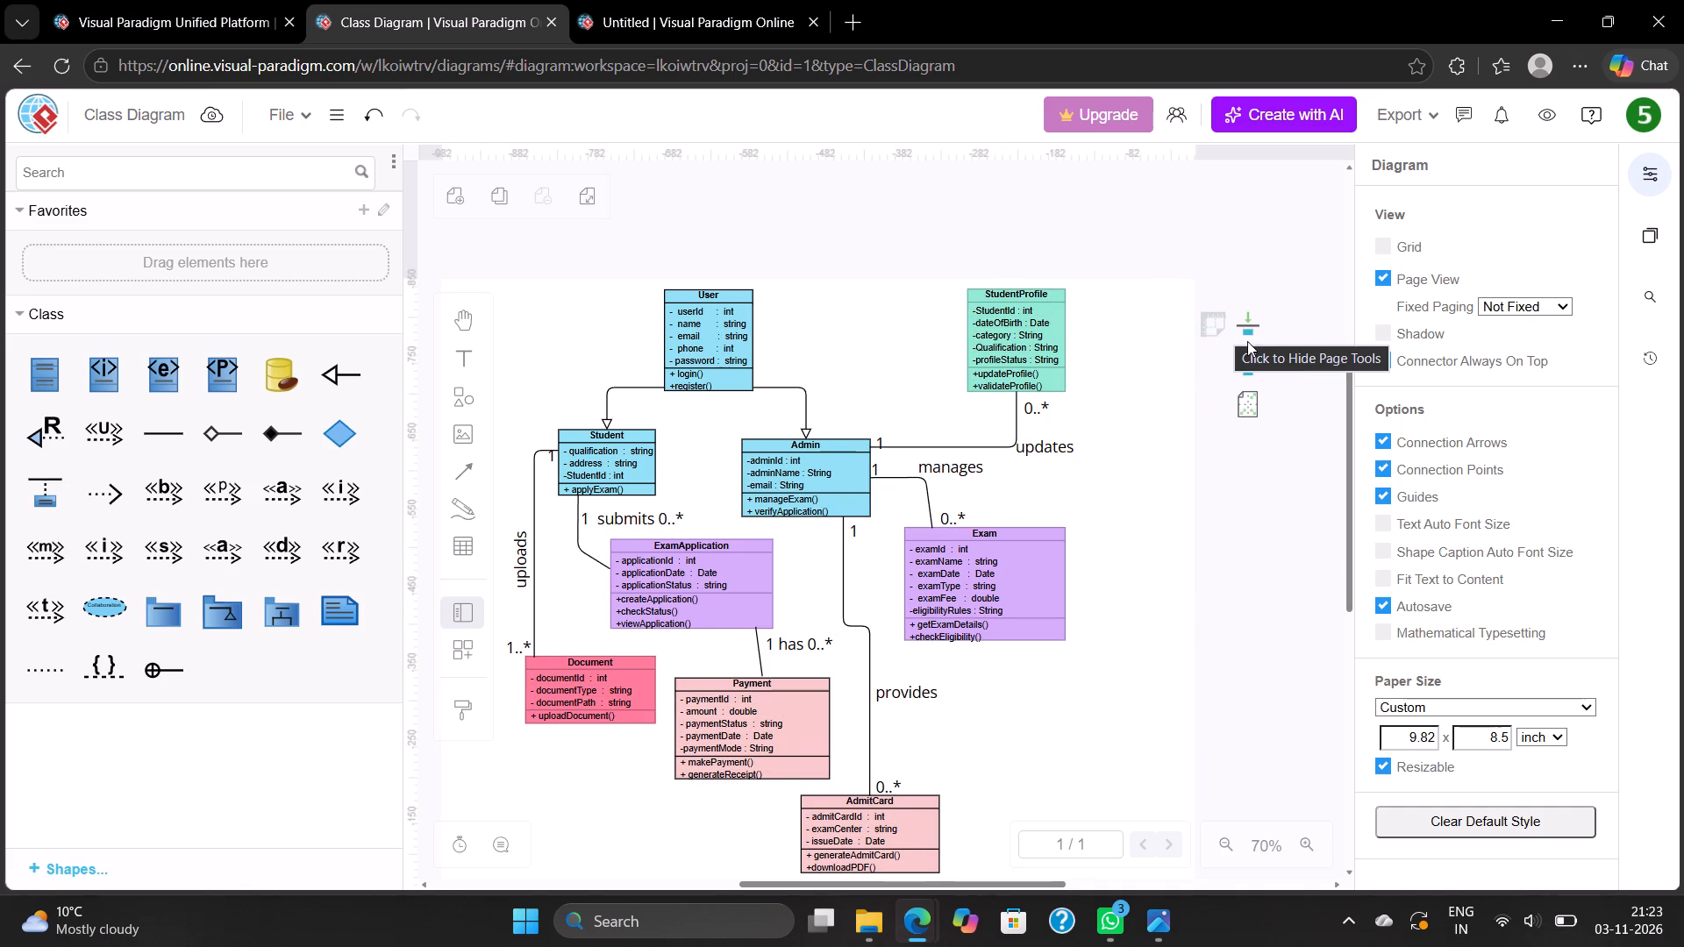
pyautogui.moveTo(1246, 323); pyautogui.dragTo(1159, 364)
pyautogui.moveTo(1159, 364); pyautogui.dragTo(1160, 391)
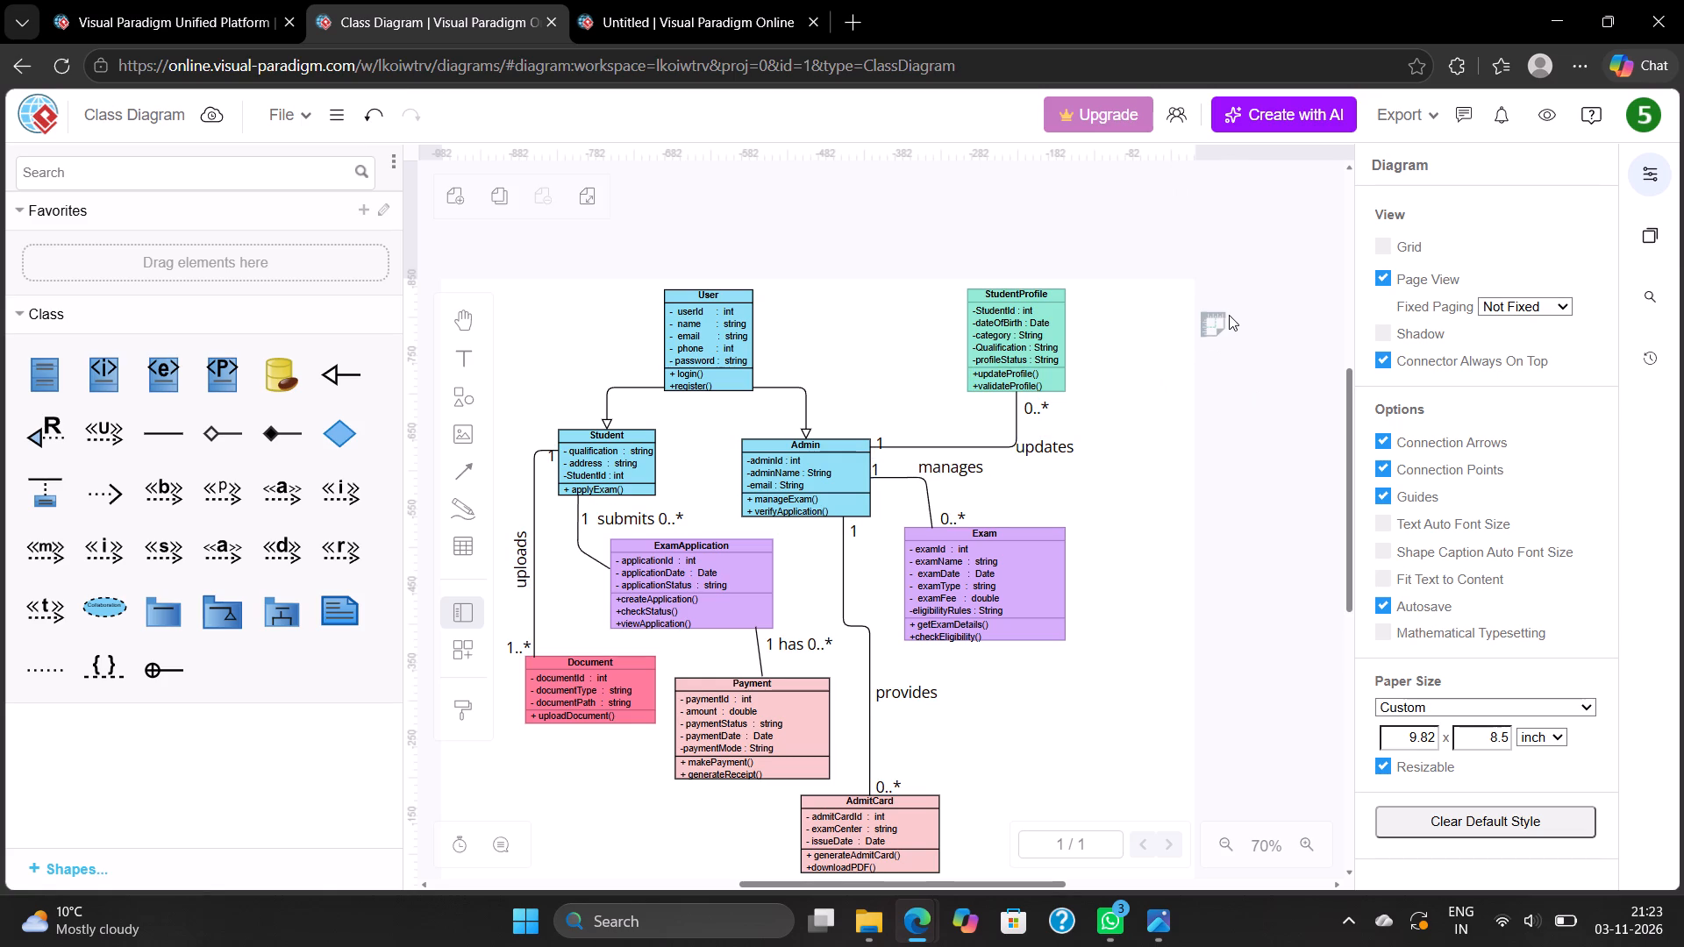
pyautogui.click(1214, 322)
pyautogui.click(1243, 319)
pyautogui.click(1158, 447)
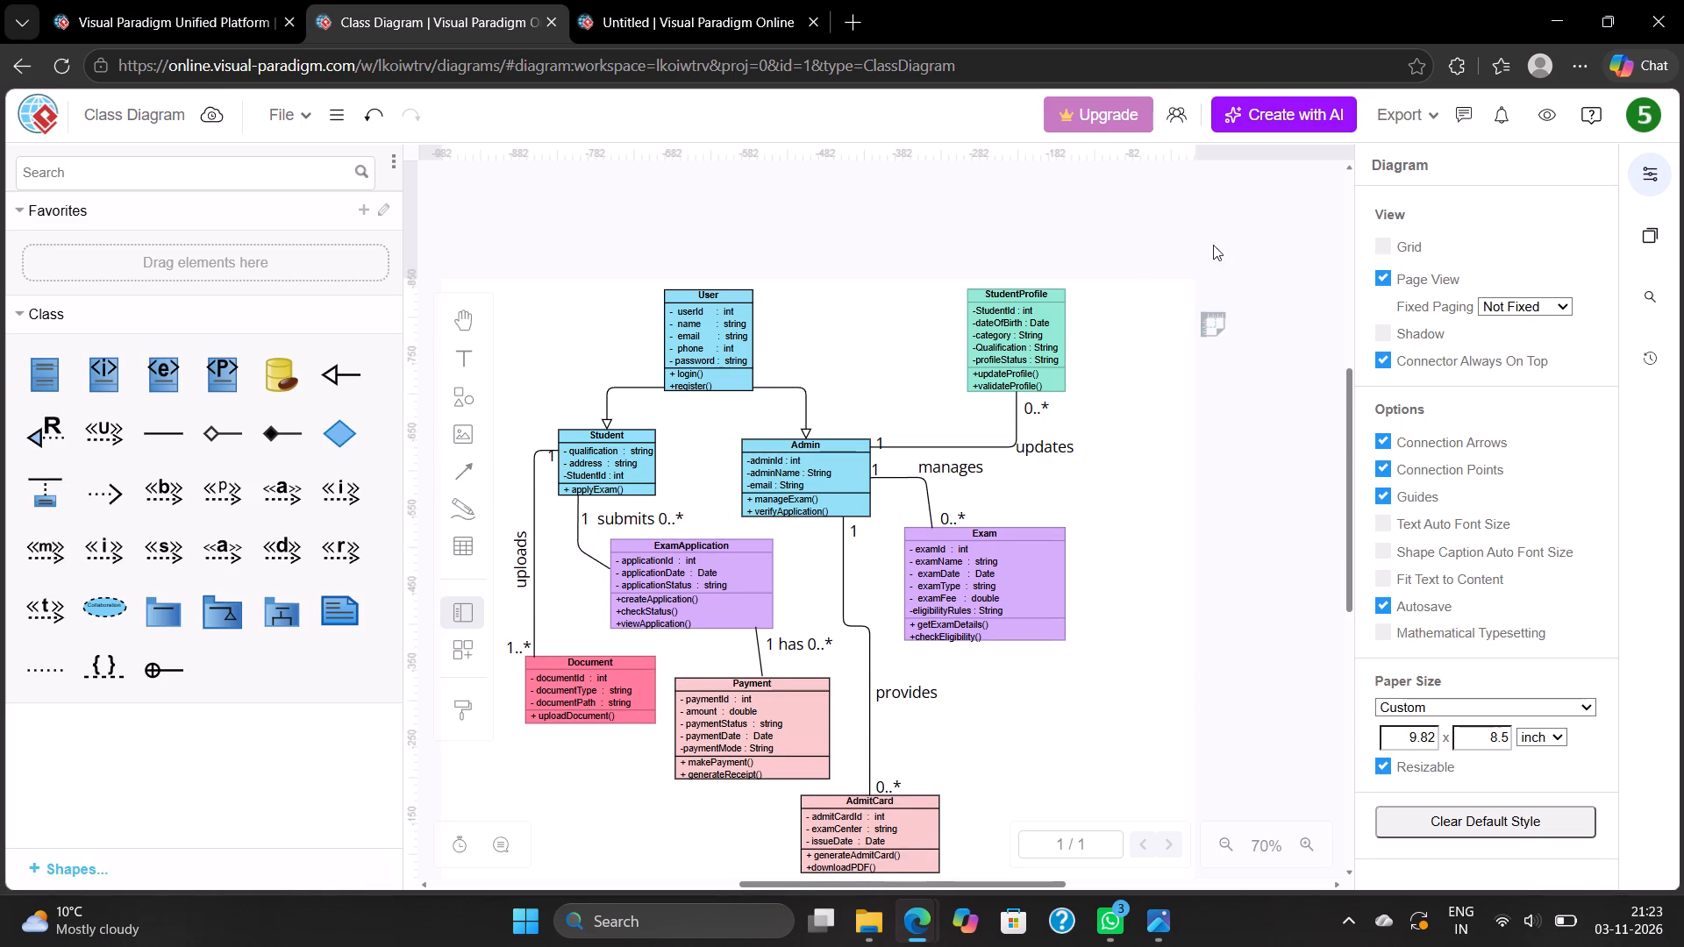
# Sweep all the classes downward from above the User and StudentProfile classes, opening blank space at the page's top.
pyautogui.click(1213, 337)
pyautogui.click(1248, 319)
pyautogui.moveTo(1148, 233); pyautogui.dragTo(1158, 303)
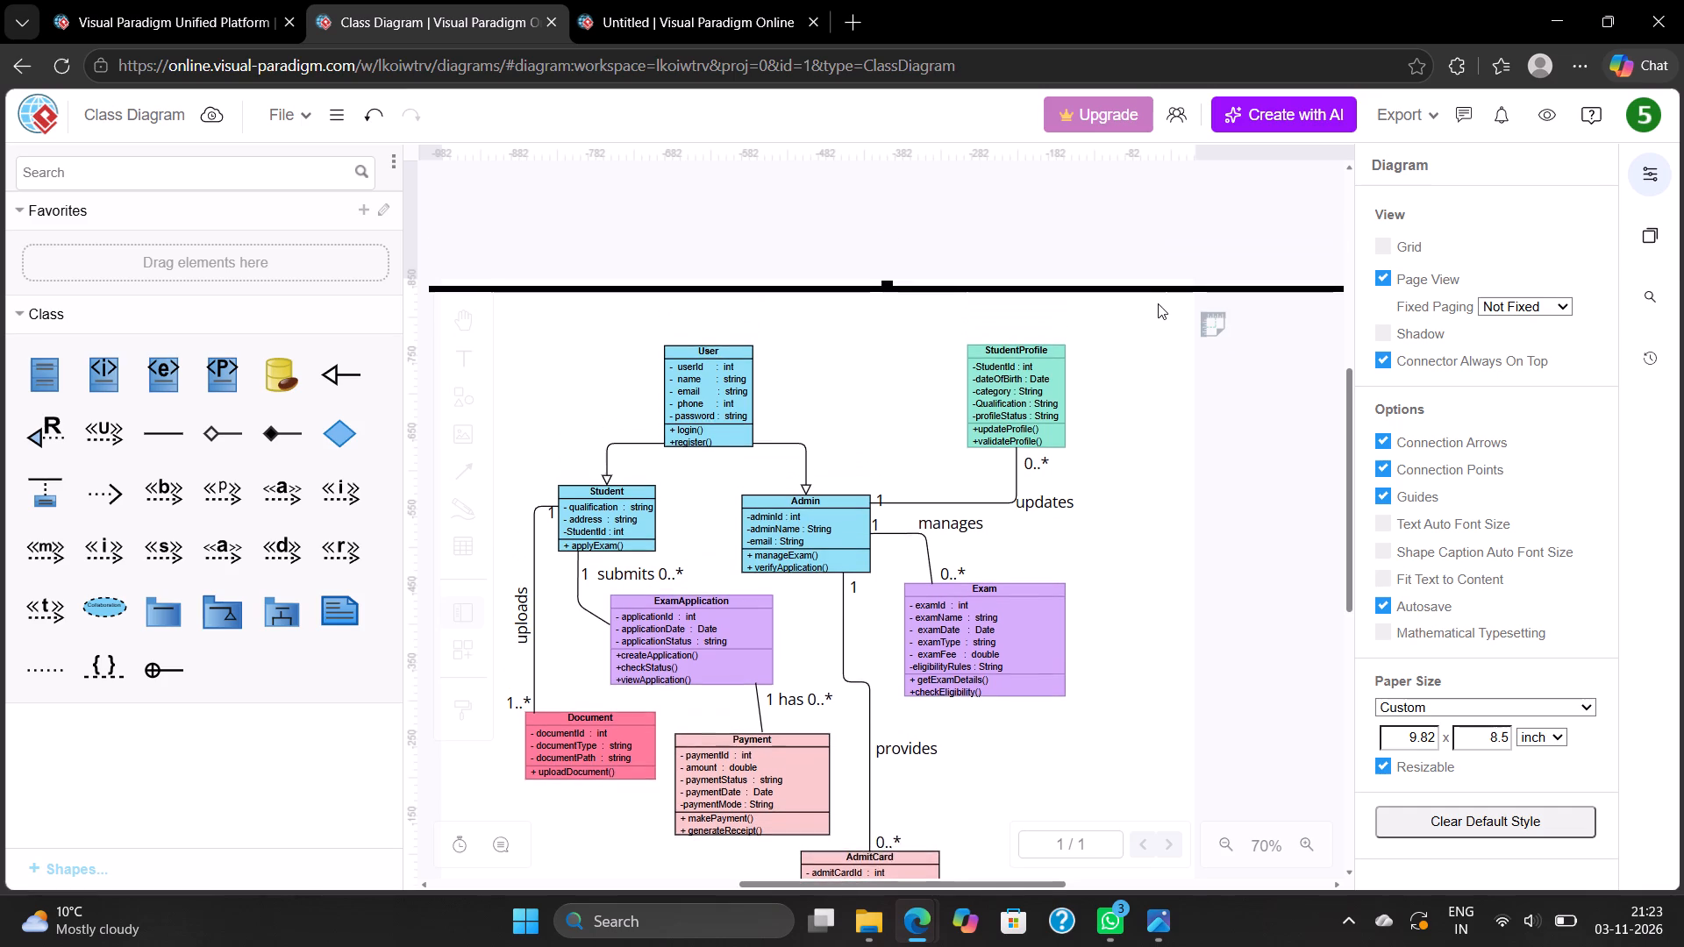
pyautogui.moveTo(1158, 303); pyautogui.dragTo(1165, 351)
pyautogui.click(1165, 351)
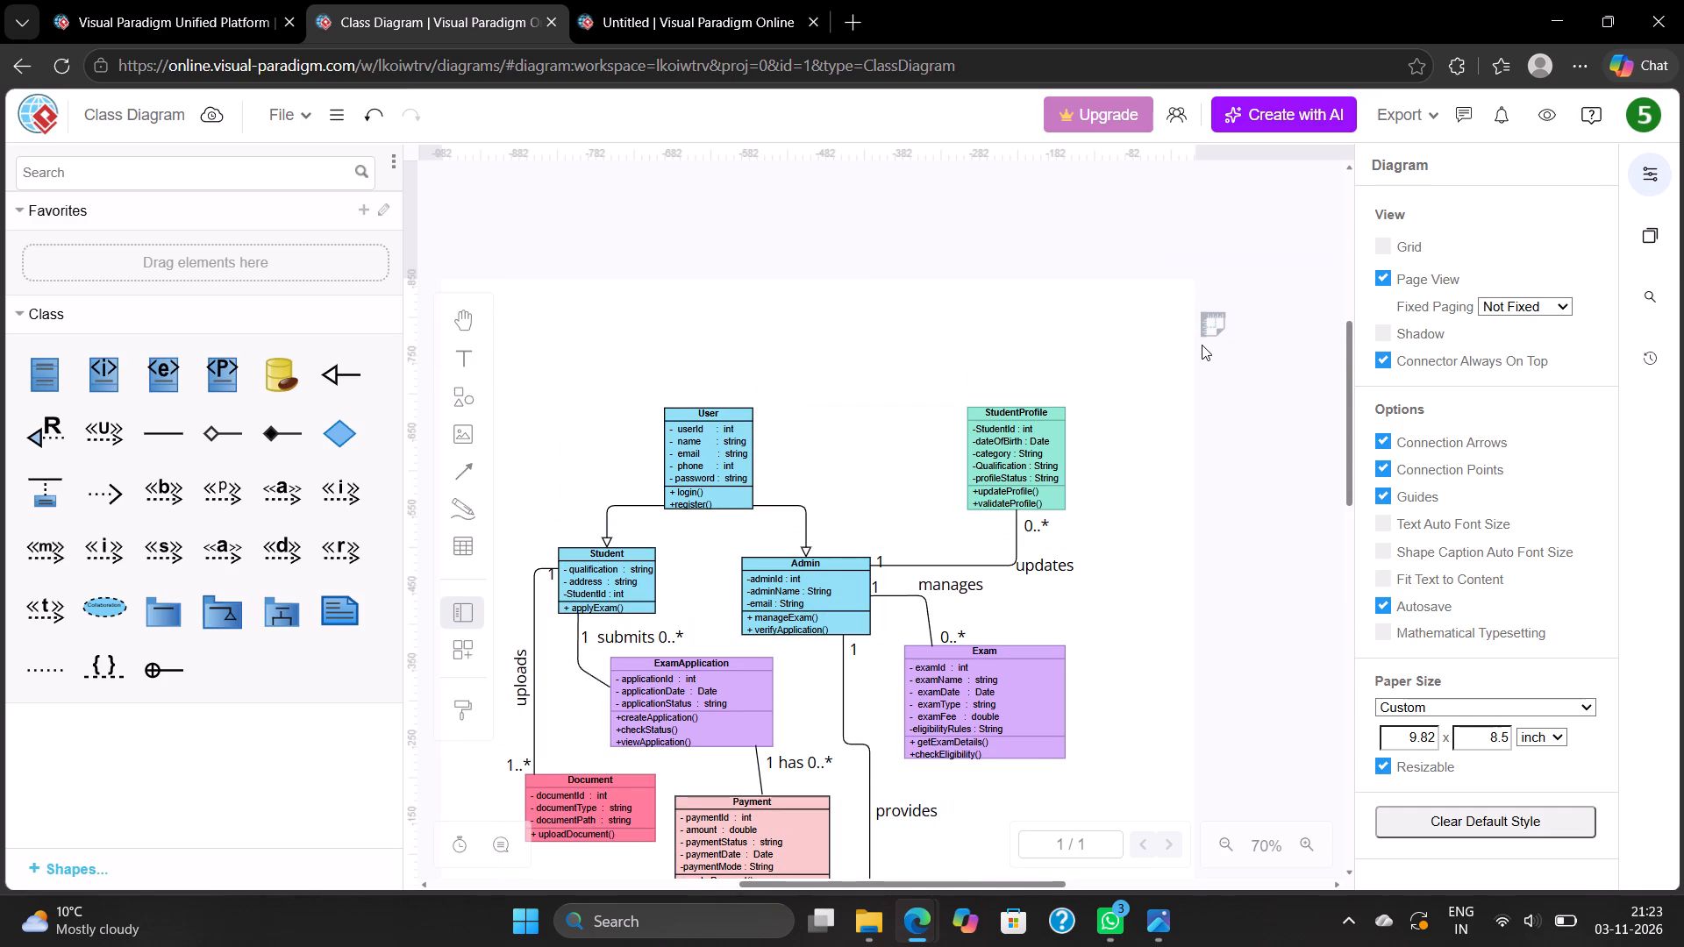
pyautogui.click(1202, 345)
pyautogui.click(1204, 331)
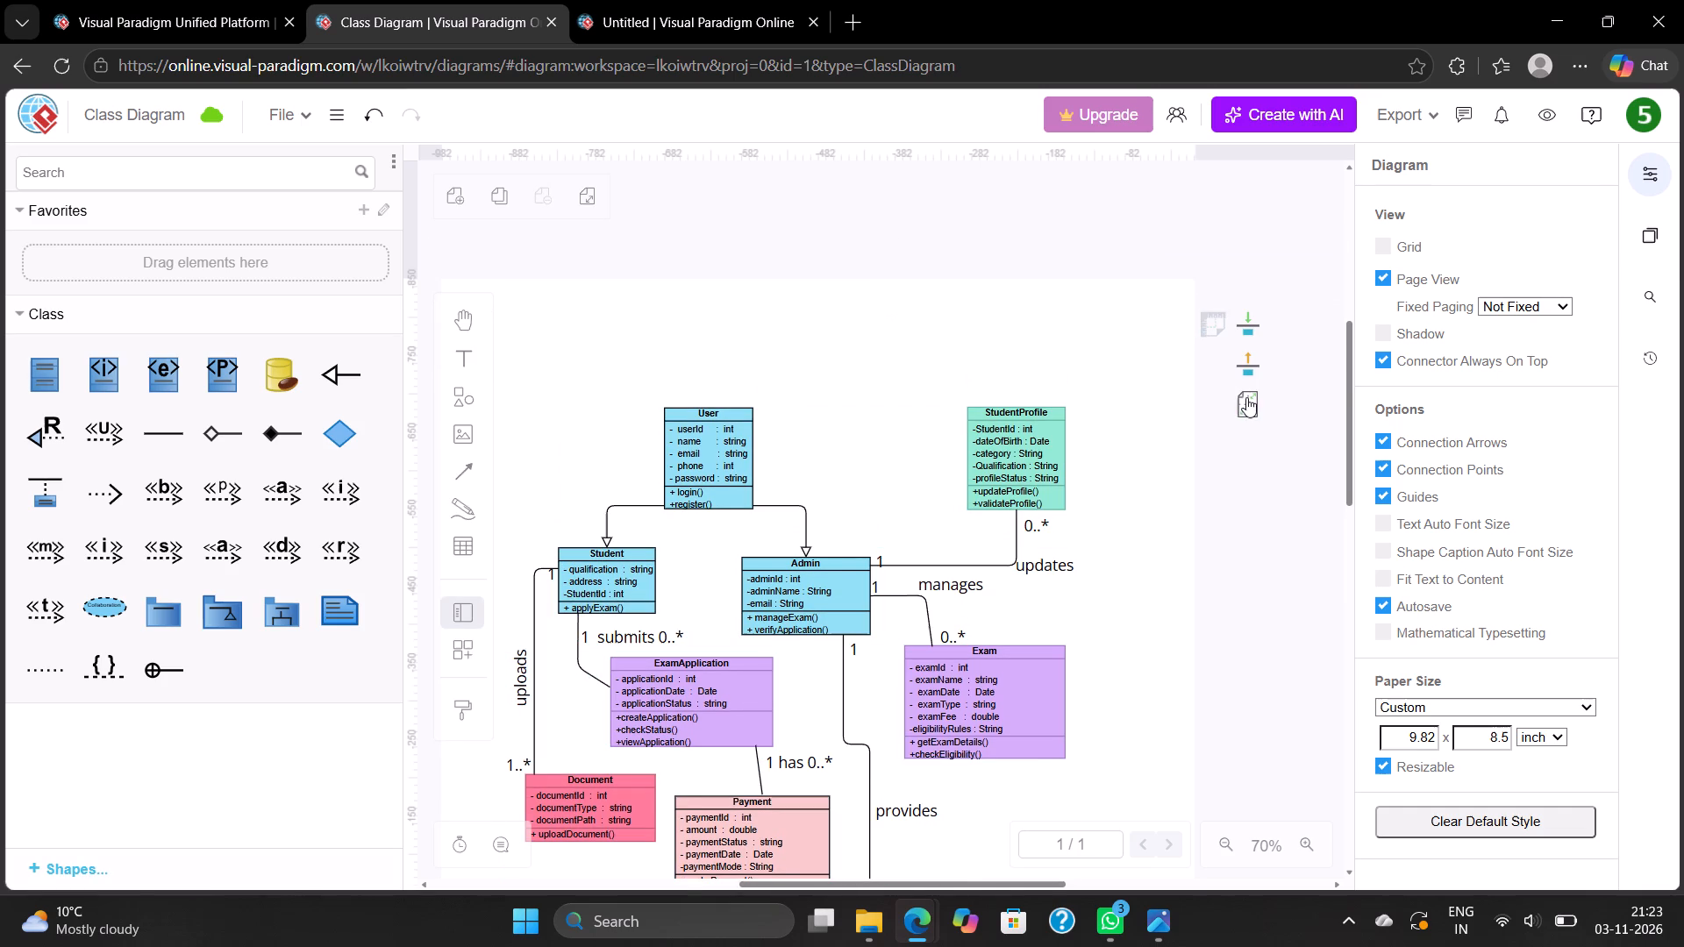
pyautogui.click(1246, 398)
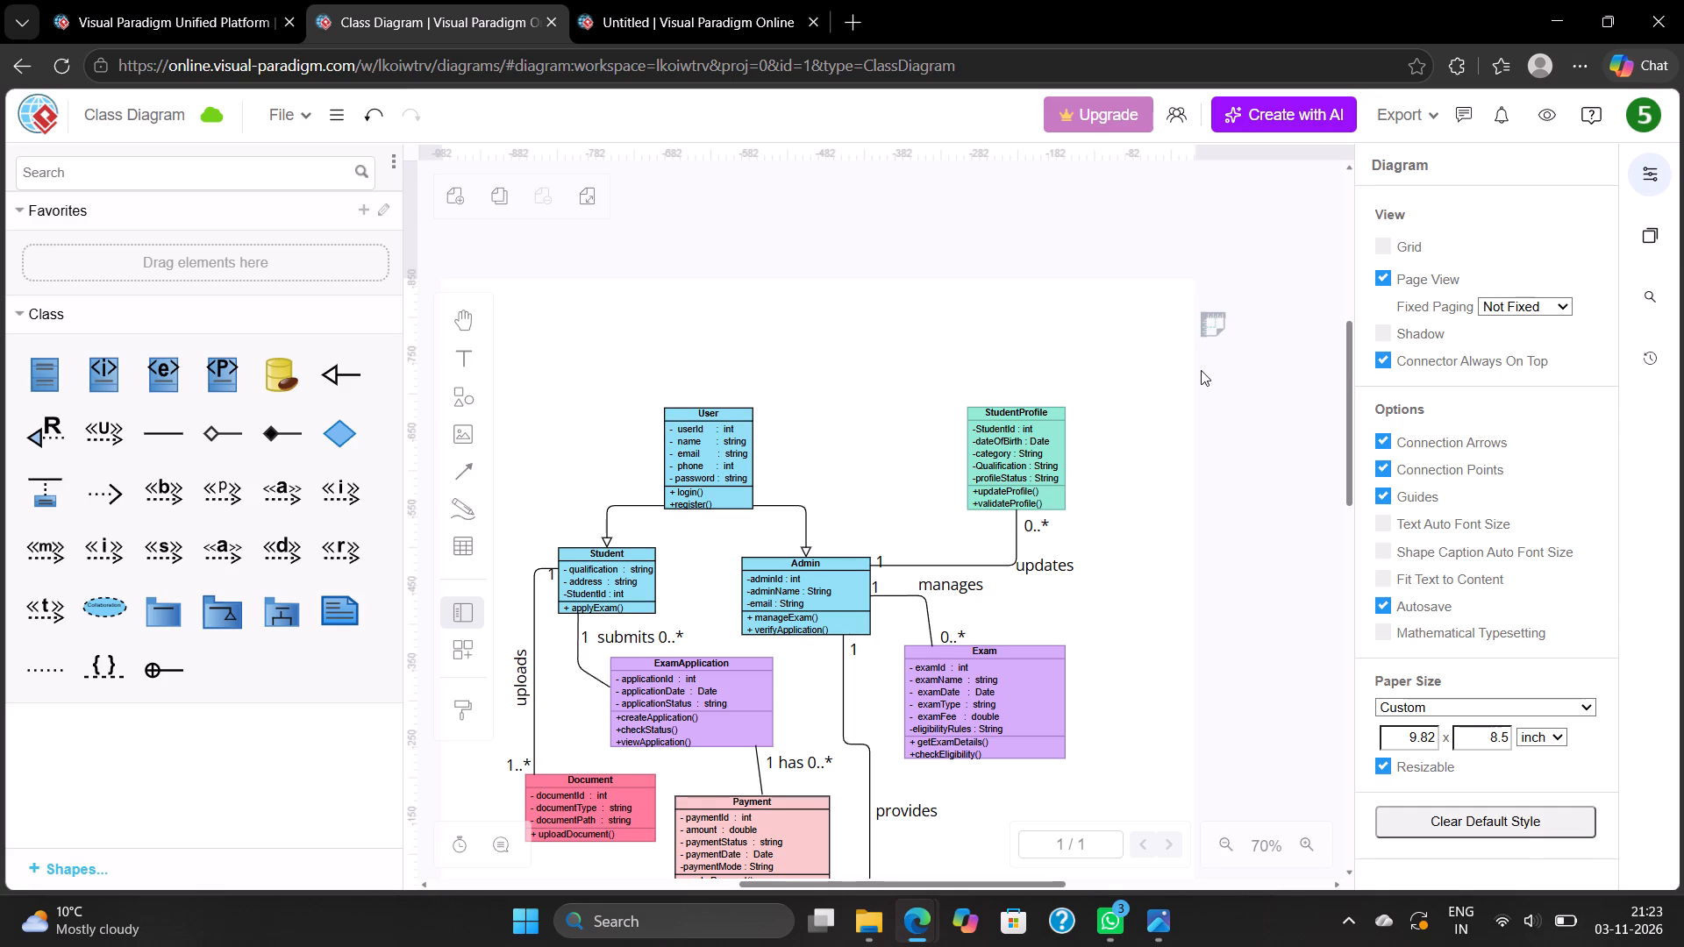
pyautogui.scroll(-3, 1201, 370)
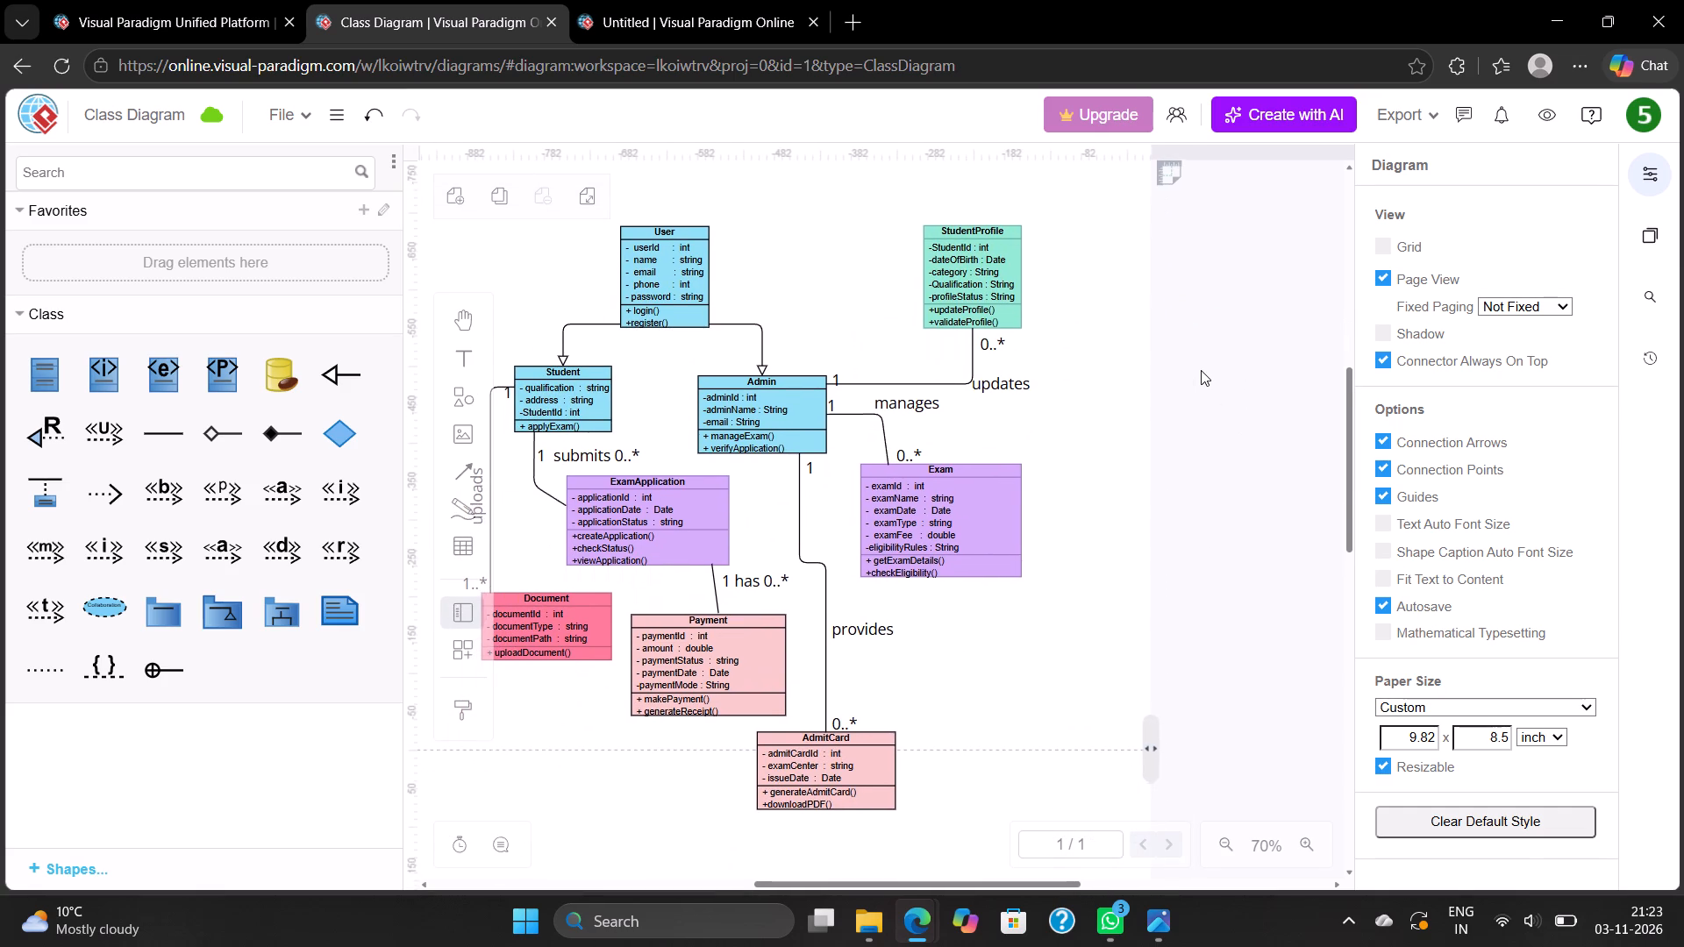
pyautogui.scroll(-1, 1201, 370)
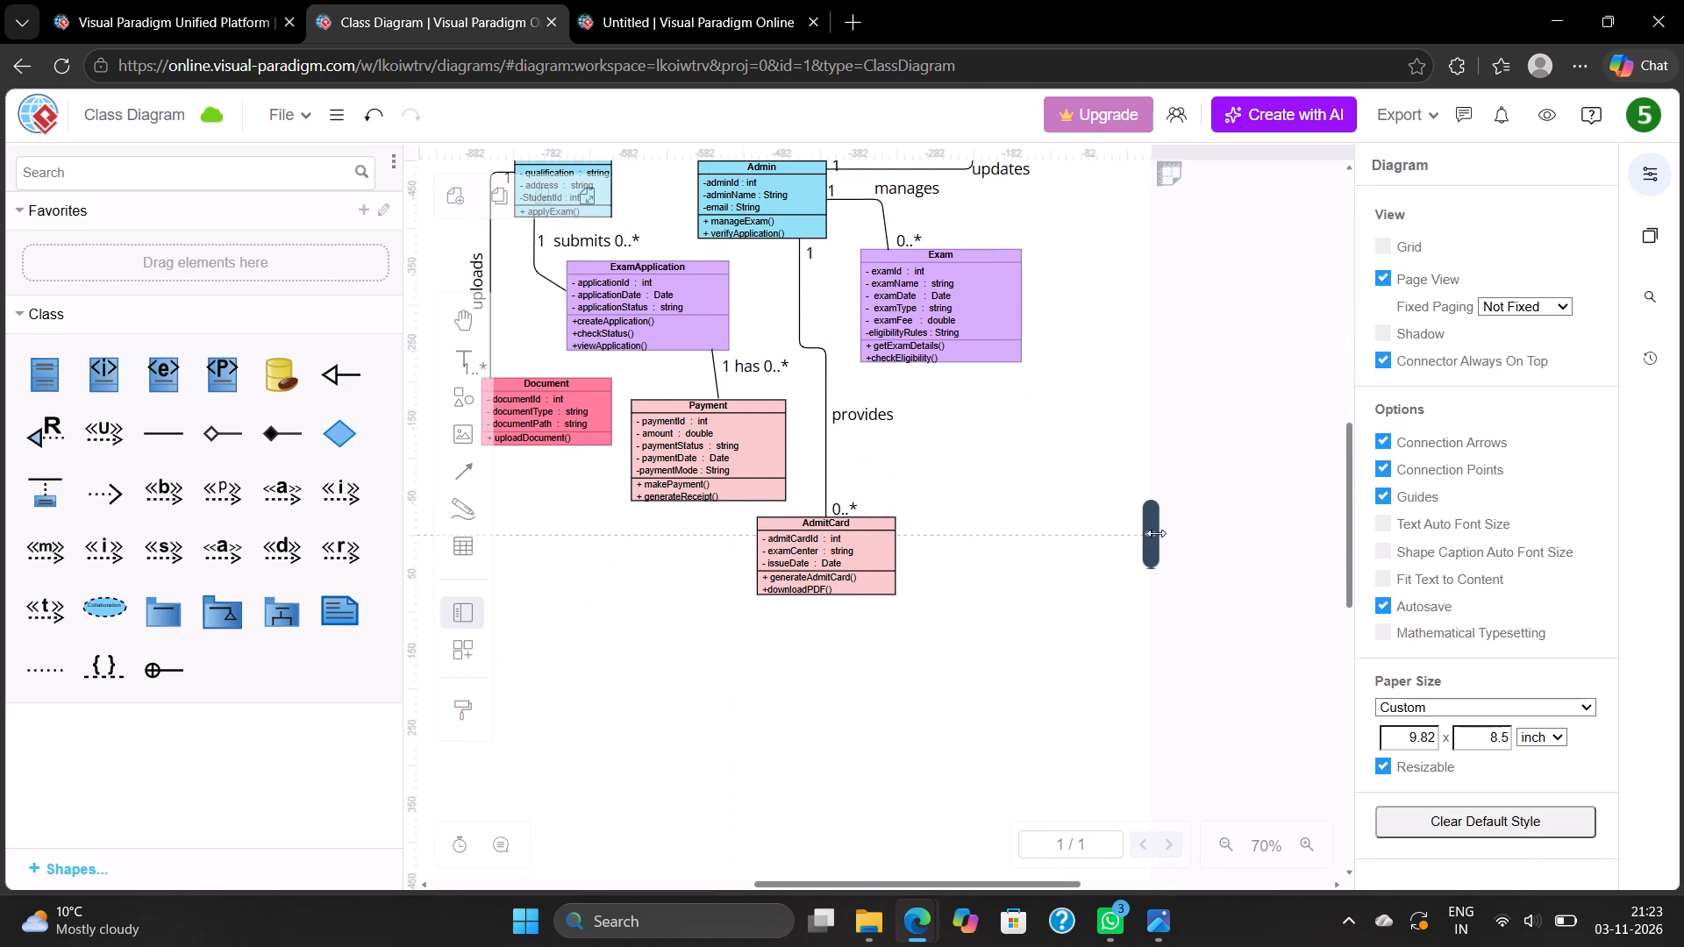
# Widen the Class Diagram page to 10.33 inches by extending its right edge.
pyautogui.moveTo(1154, 532); pyautogui.dragTo(1216, 539)
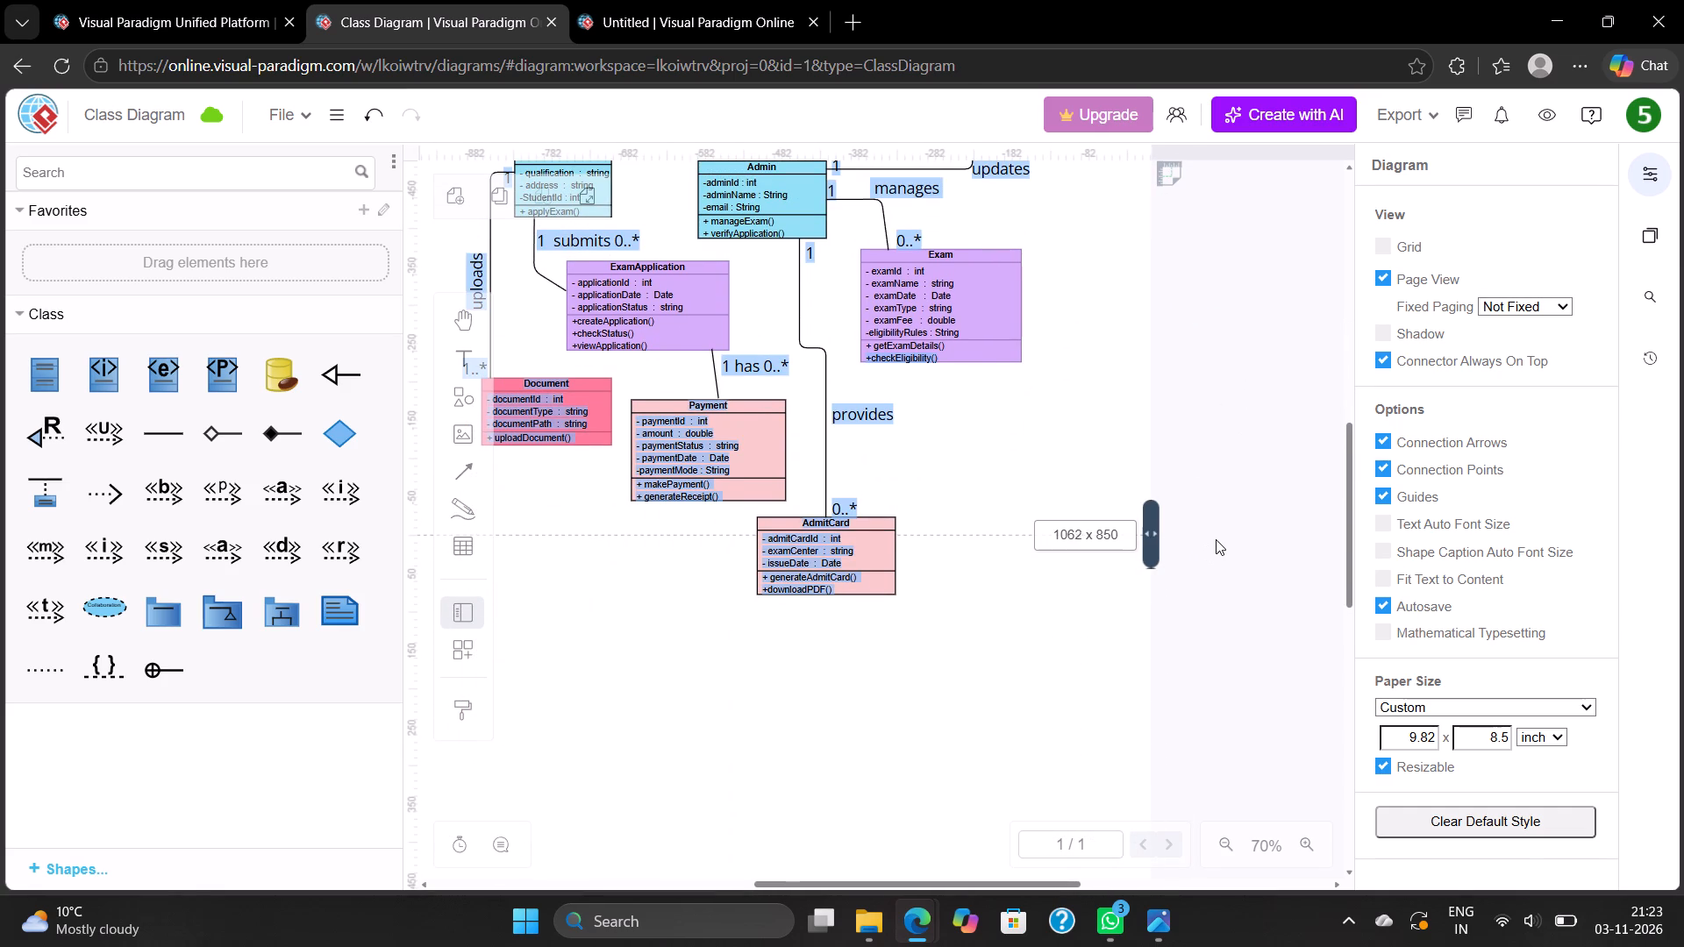
pyautogui.moveTo(1216, 539); pyautogui.dragTo(1193, 527)
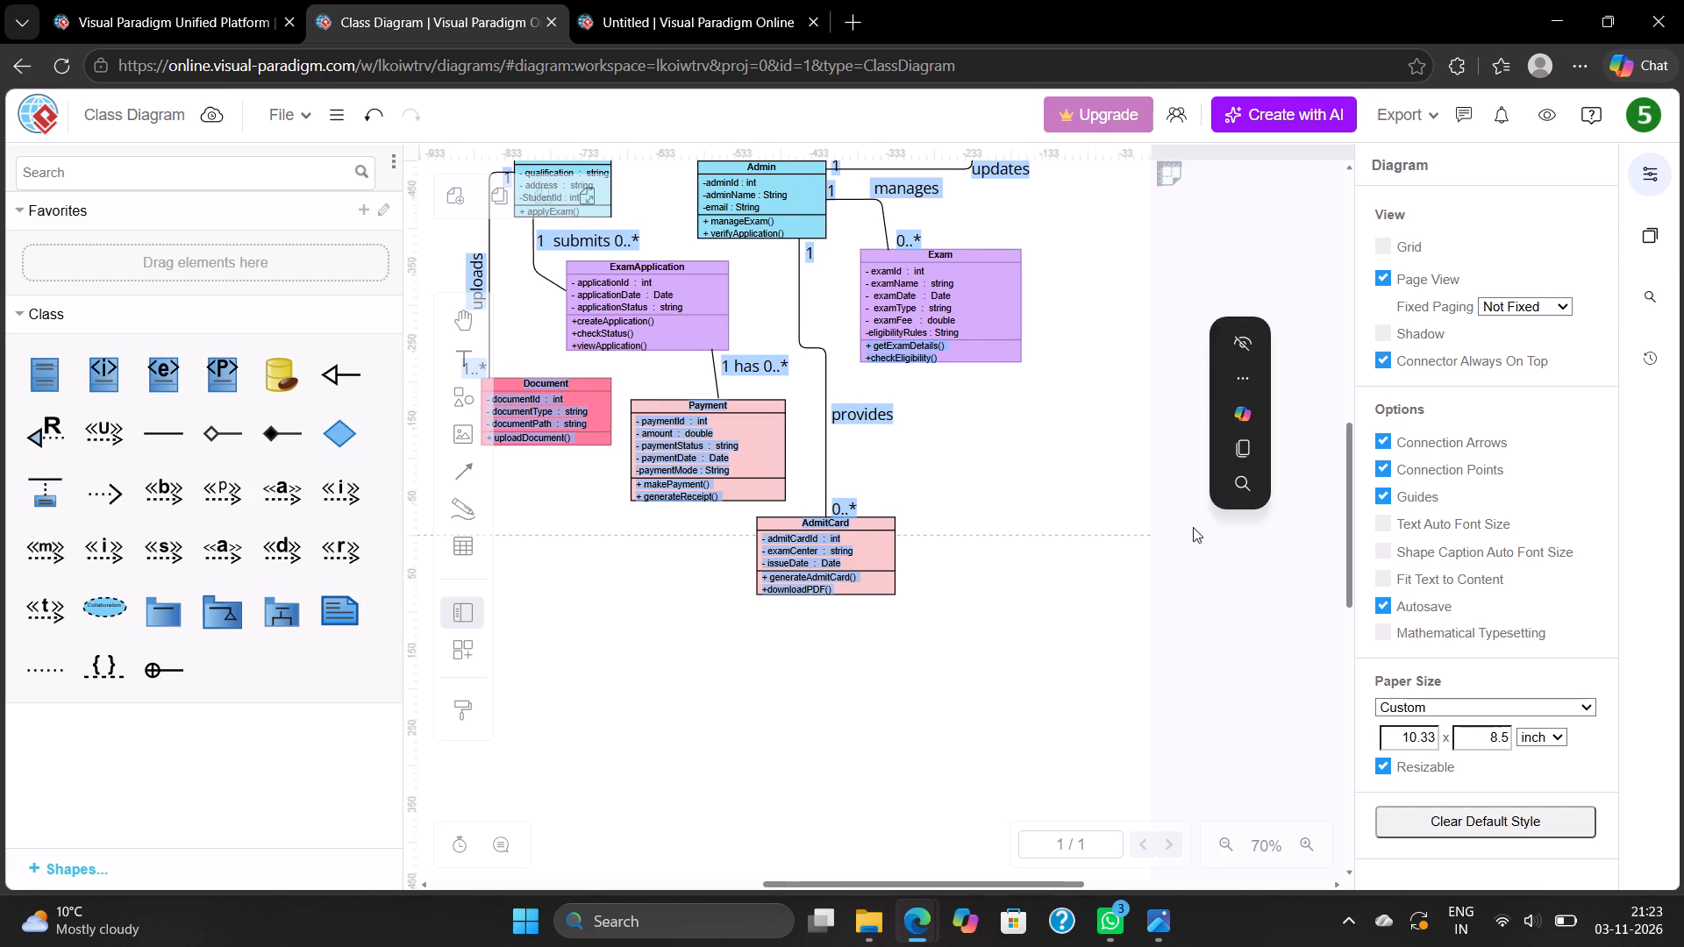
pyautogui.click(1143, 424)
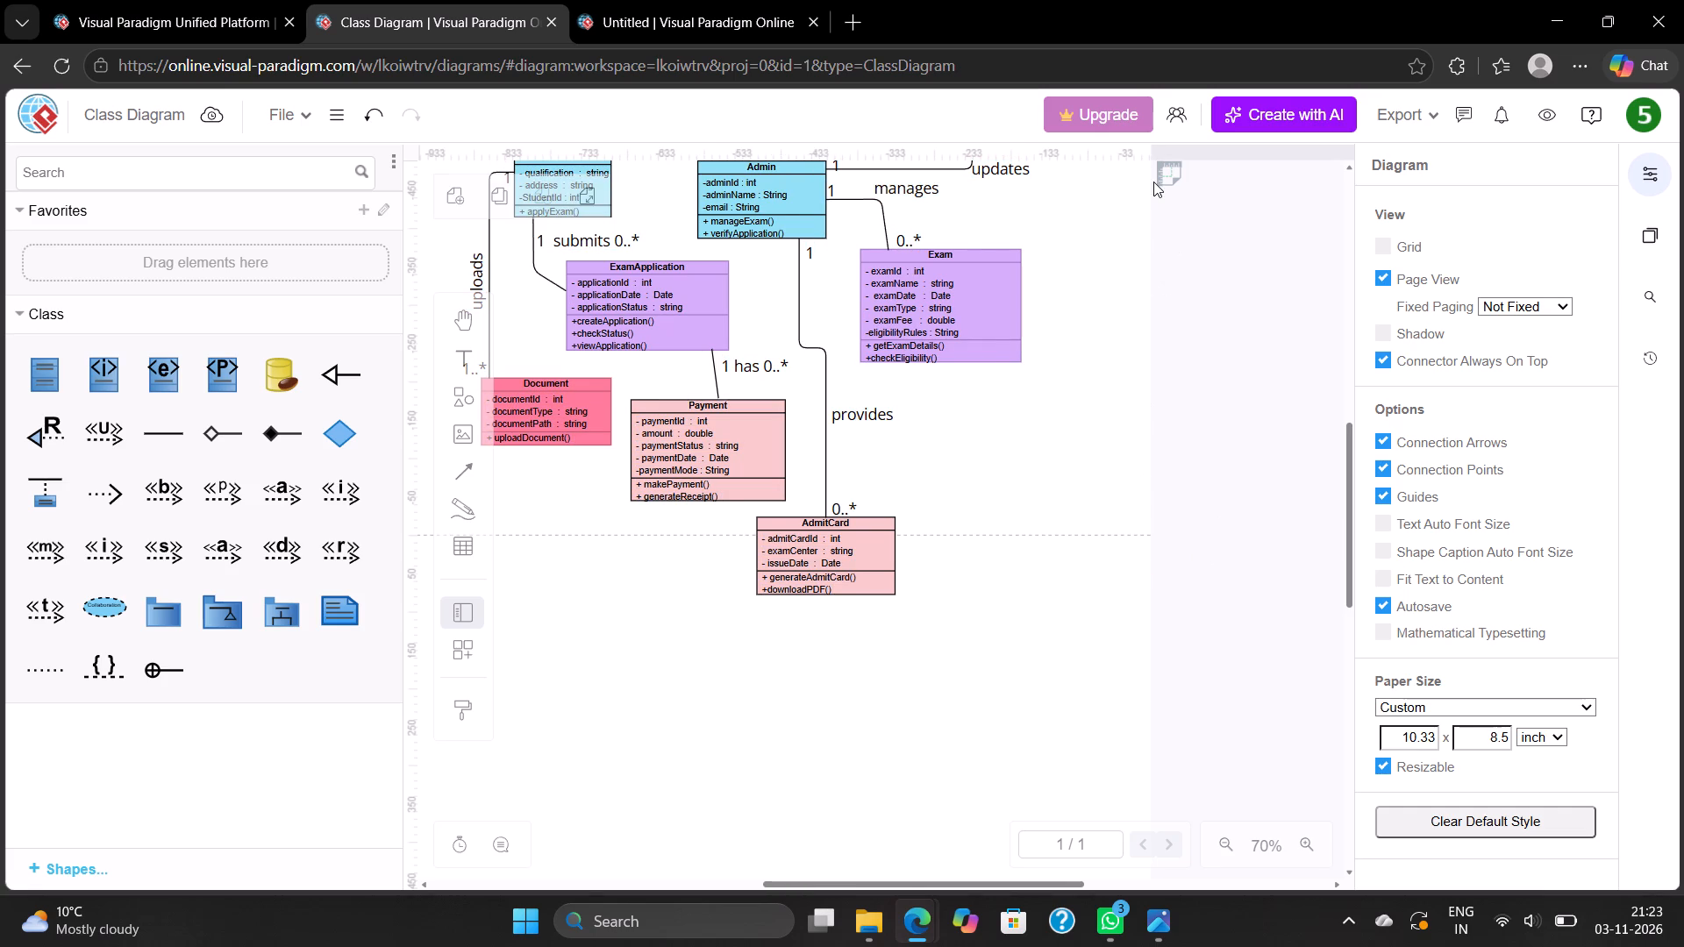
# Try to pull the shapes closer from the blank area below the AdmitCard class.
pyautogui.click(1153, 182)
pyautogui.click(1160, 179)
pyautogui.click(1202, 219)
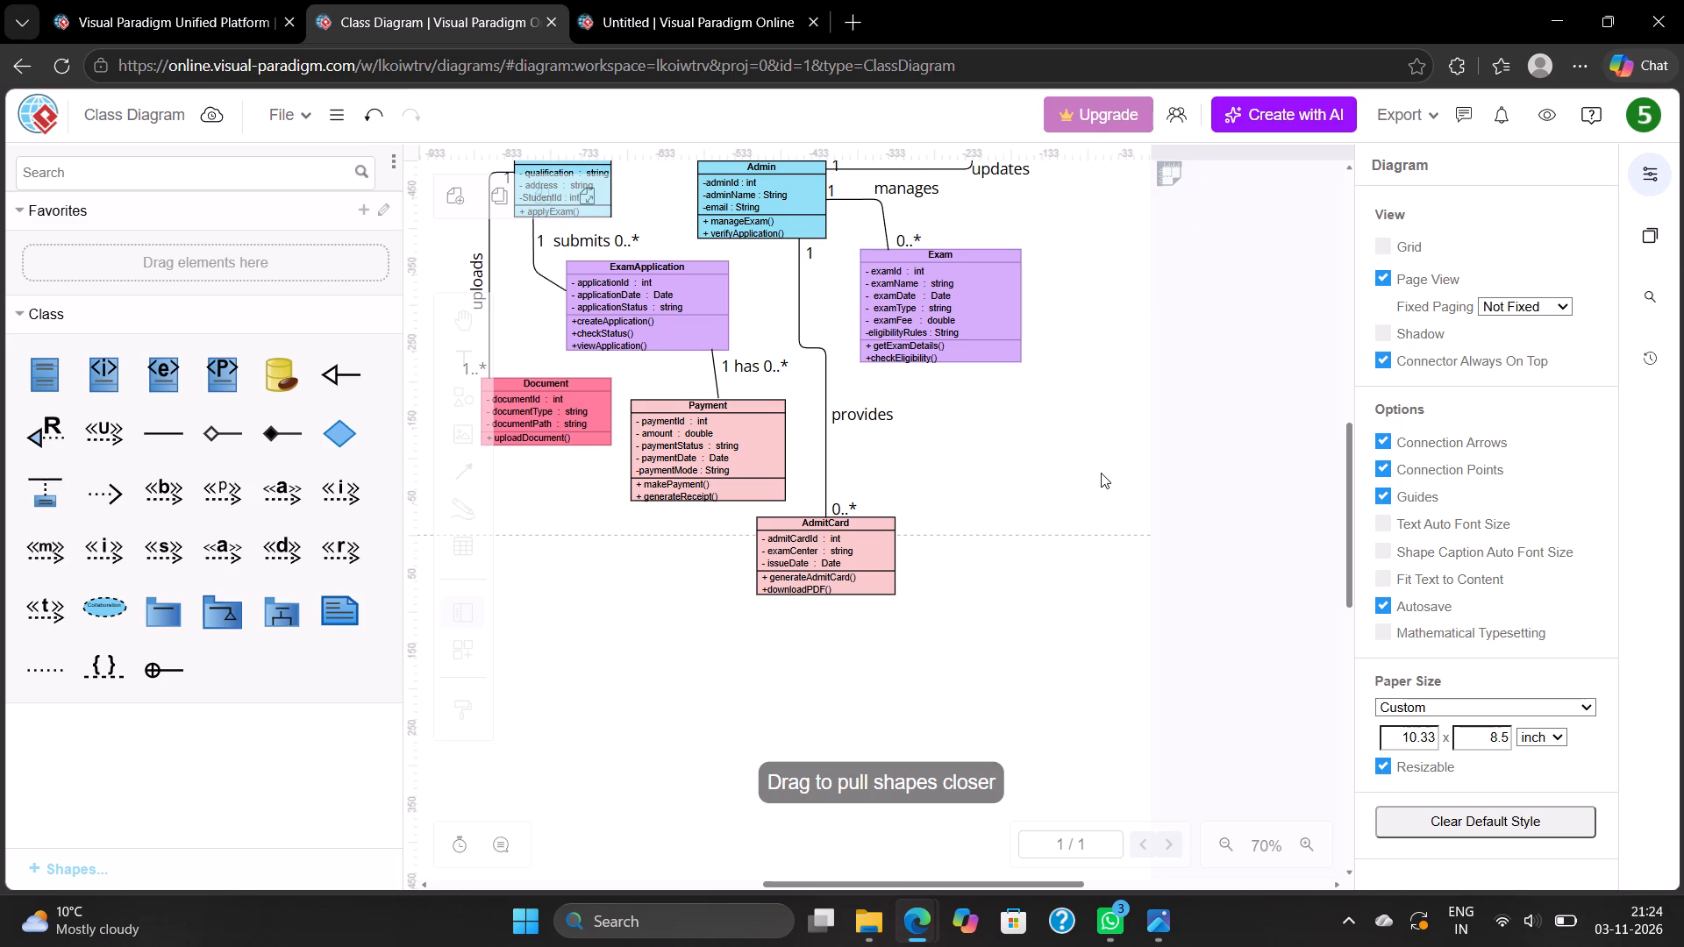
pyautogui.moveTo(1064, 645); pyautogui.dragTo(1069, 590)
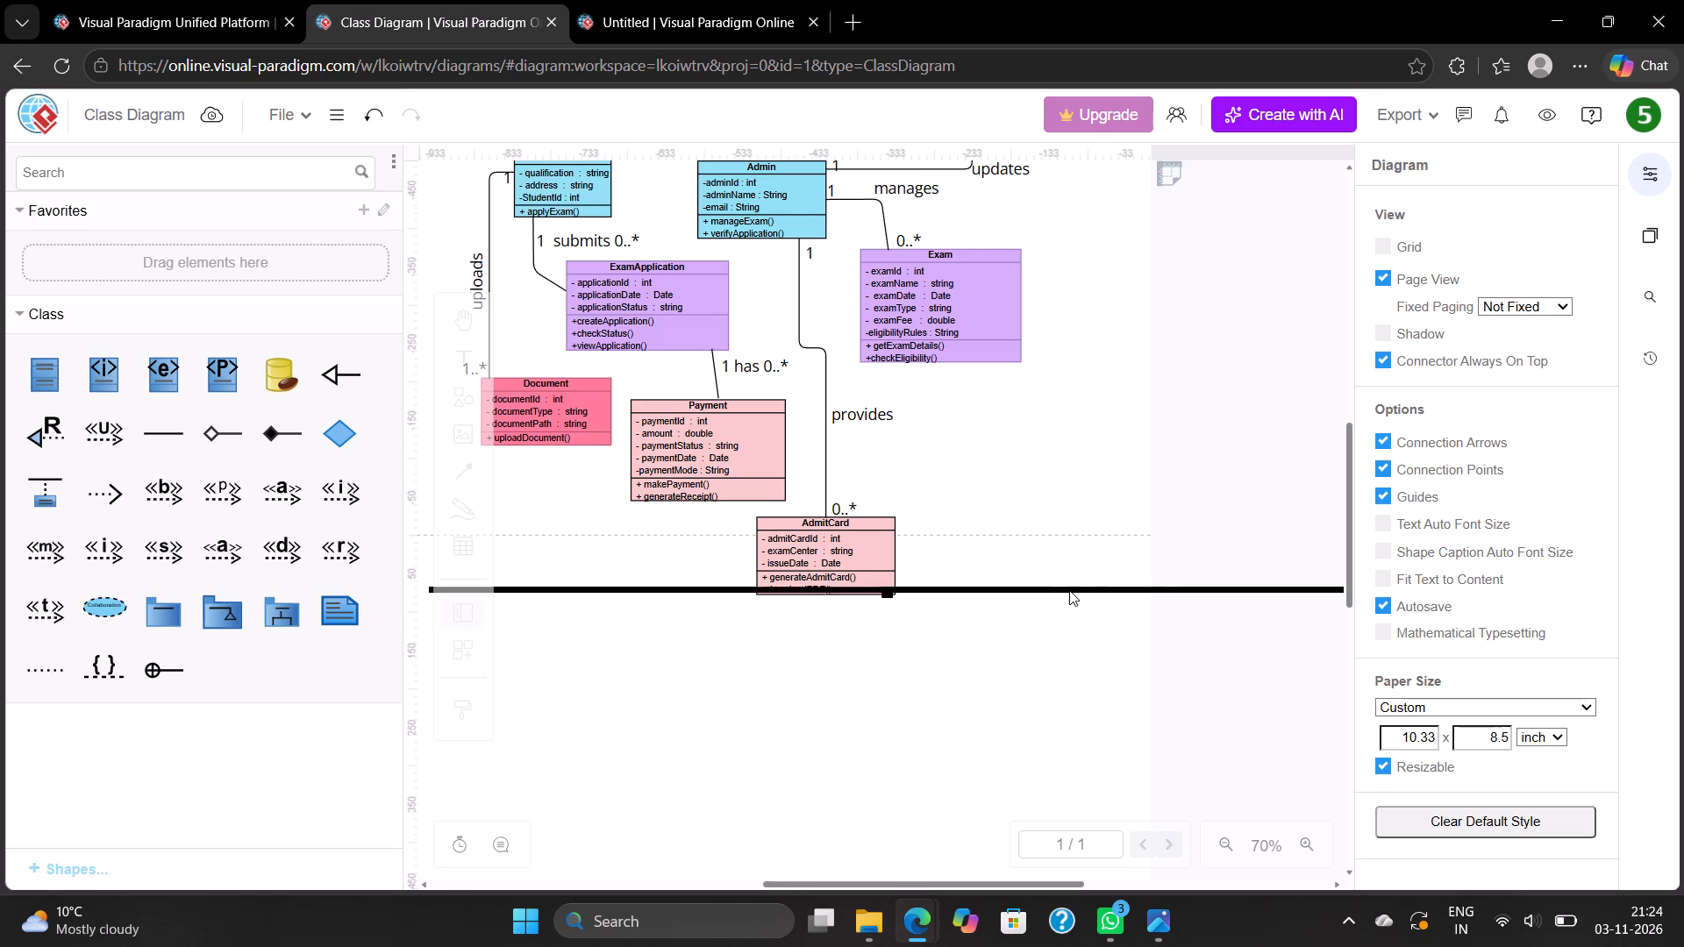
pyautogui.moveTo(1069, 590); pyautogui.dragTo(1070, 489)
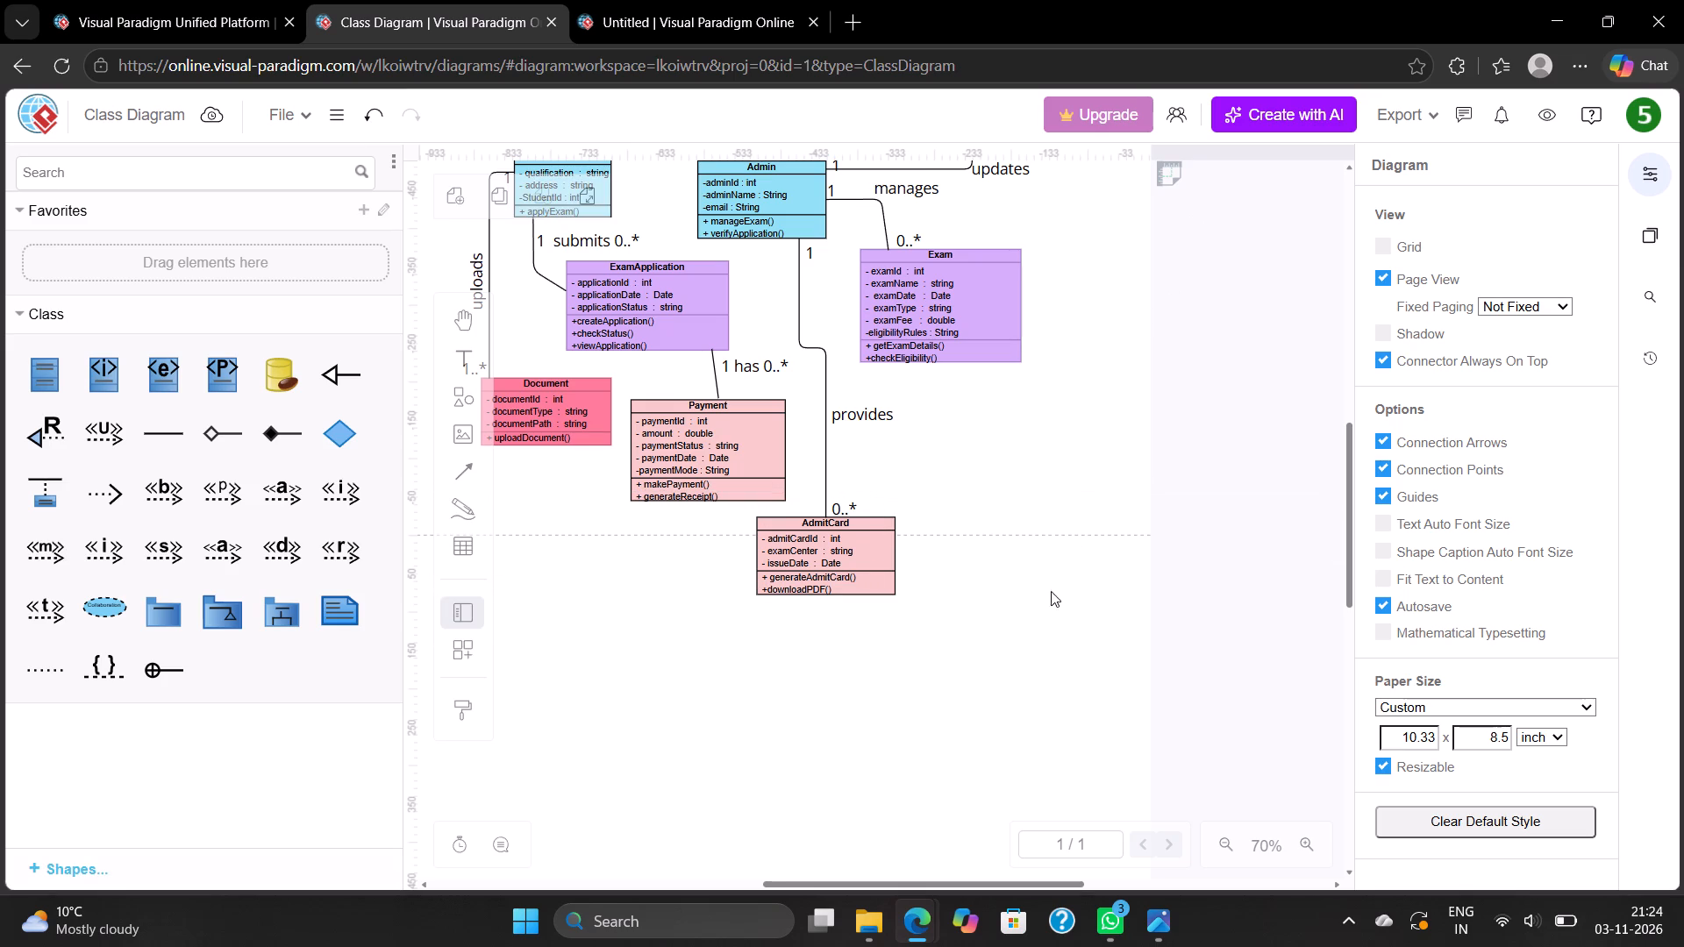
# Pull all the classes upward from the blank space above User and StudentProfile, reducing the gap at the page's top.
pyautogui.click(1169, 174)
pyautogui.scroll(4, 1169, 174)
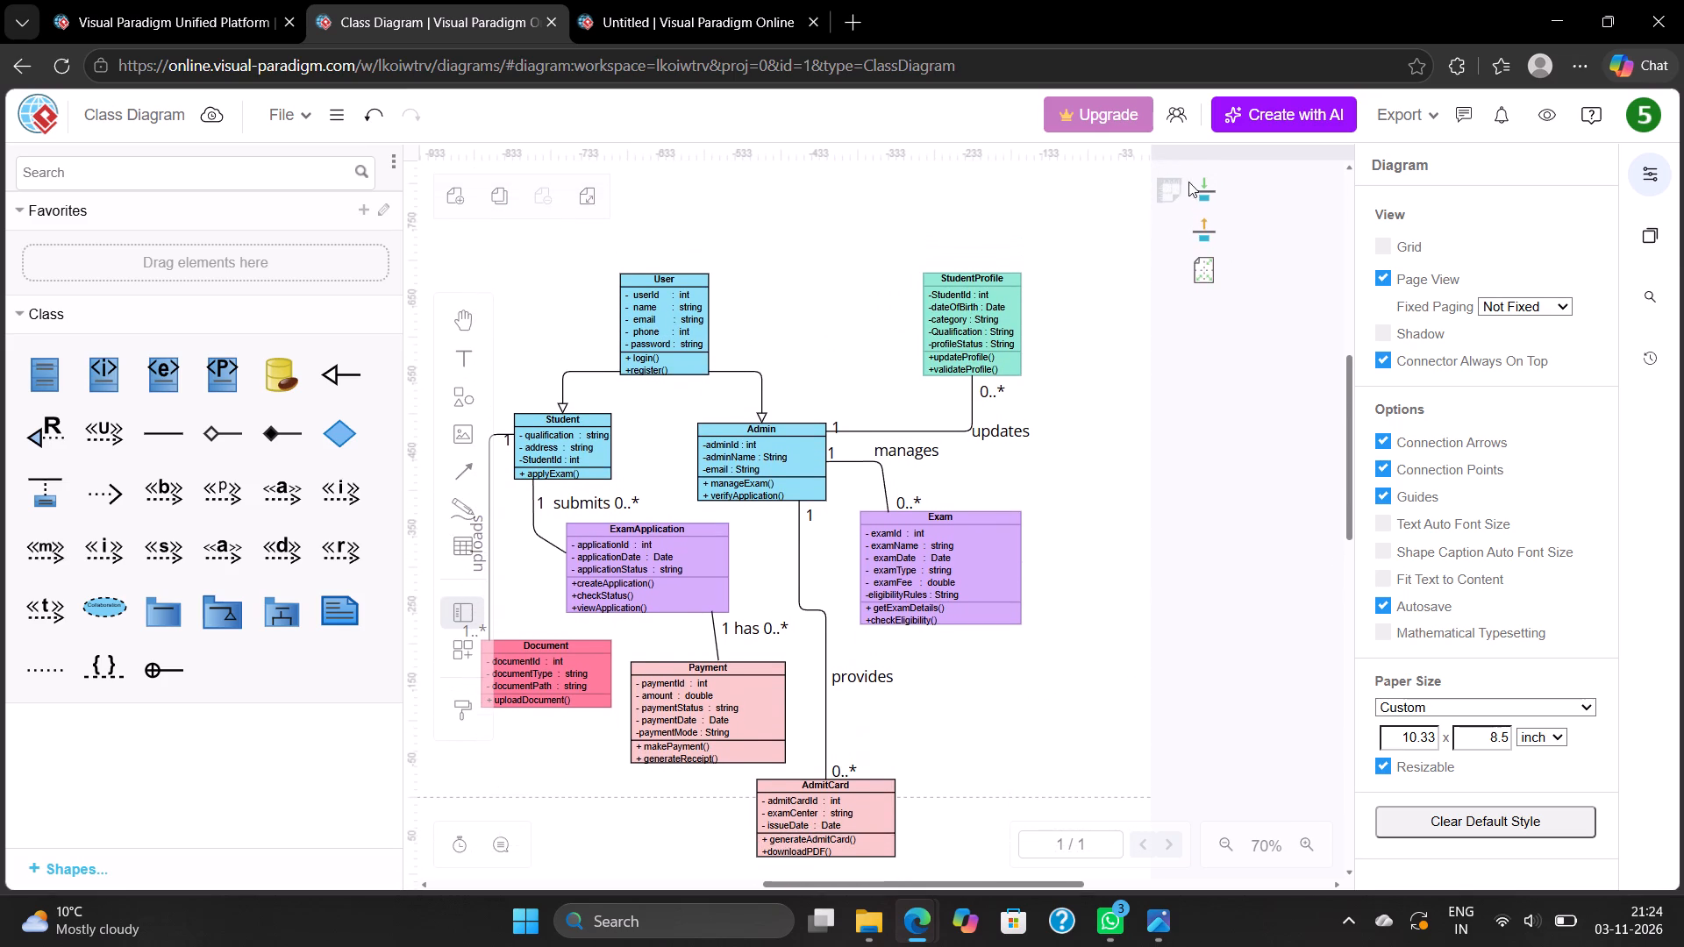
pyautogui.click(1202, 219)
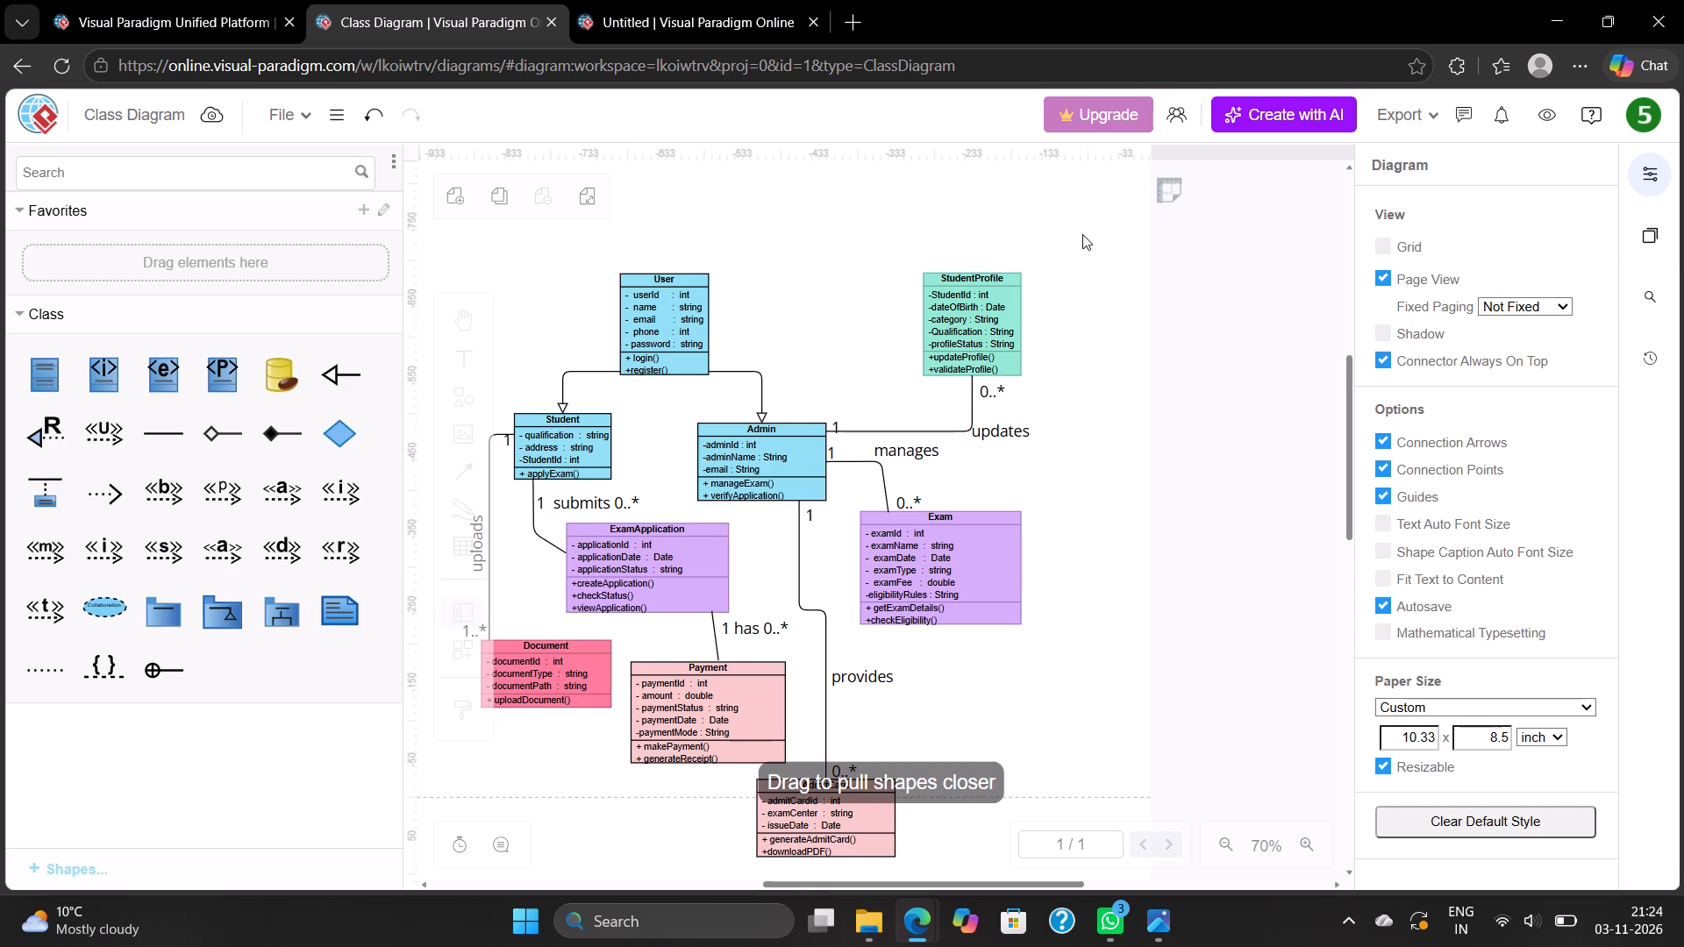
pyautogui.moveTo(1082, 234); pyautogui.dragTo(1075, 167)
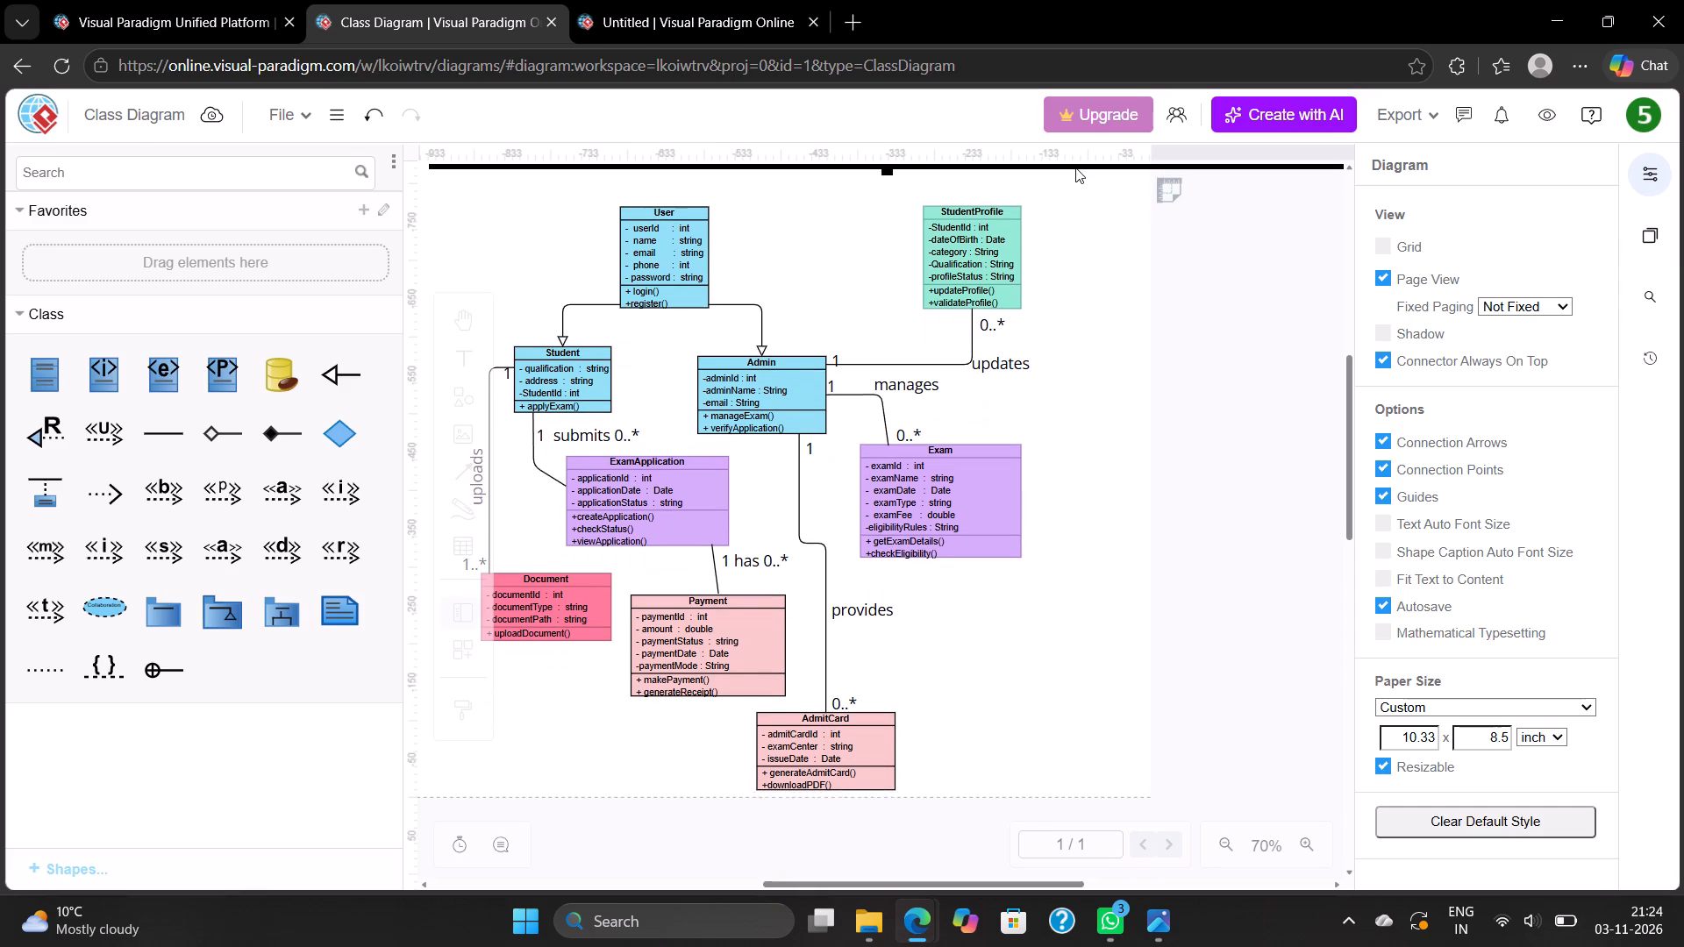
pyautogui.moveTo(1075, 167); pyautogui.dragTo(1074, 160)
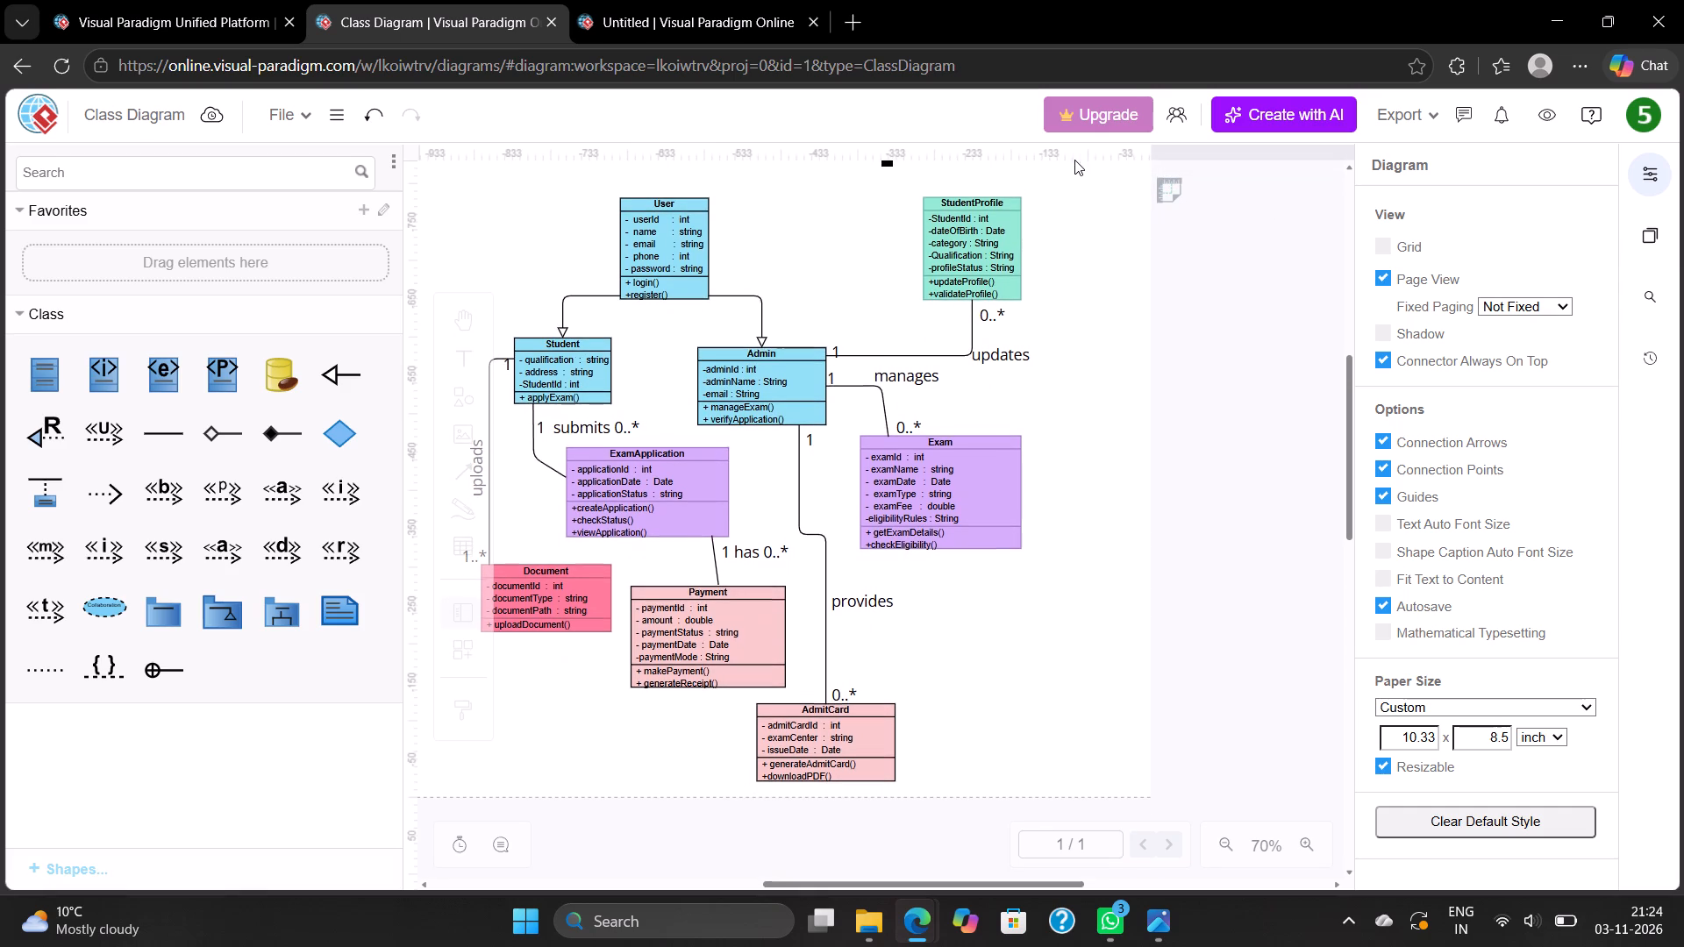
pyautogui.moveTo(1074, 160); pyautogui.dragTo(1074, 160)
# Pull all the classes further upward, closing more of the gap above the User and StudentProfile classes.
pyautogui.scroll(2, 1088, 232)
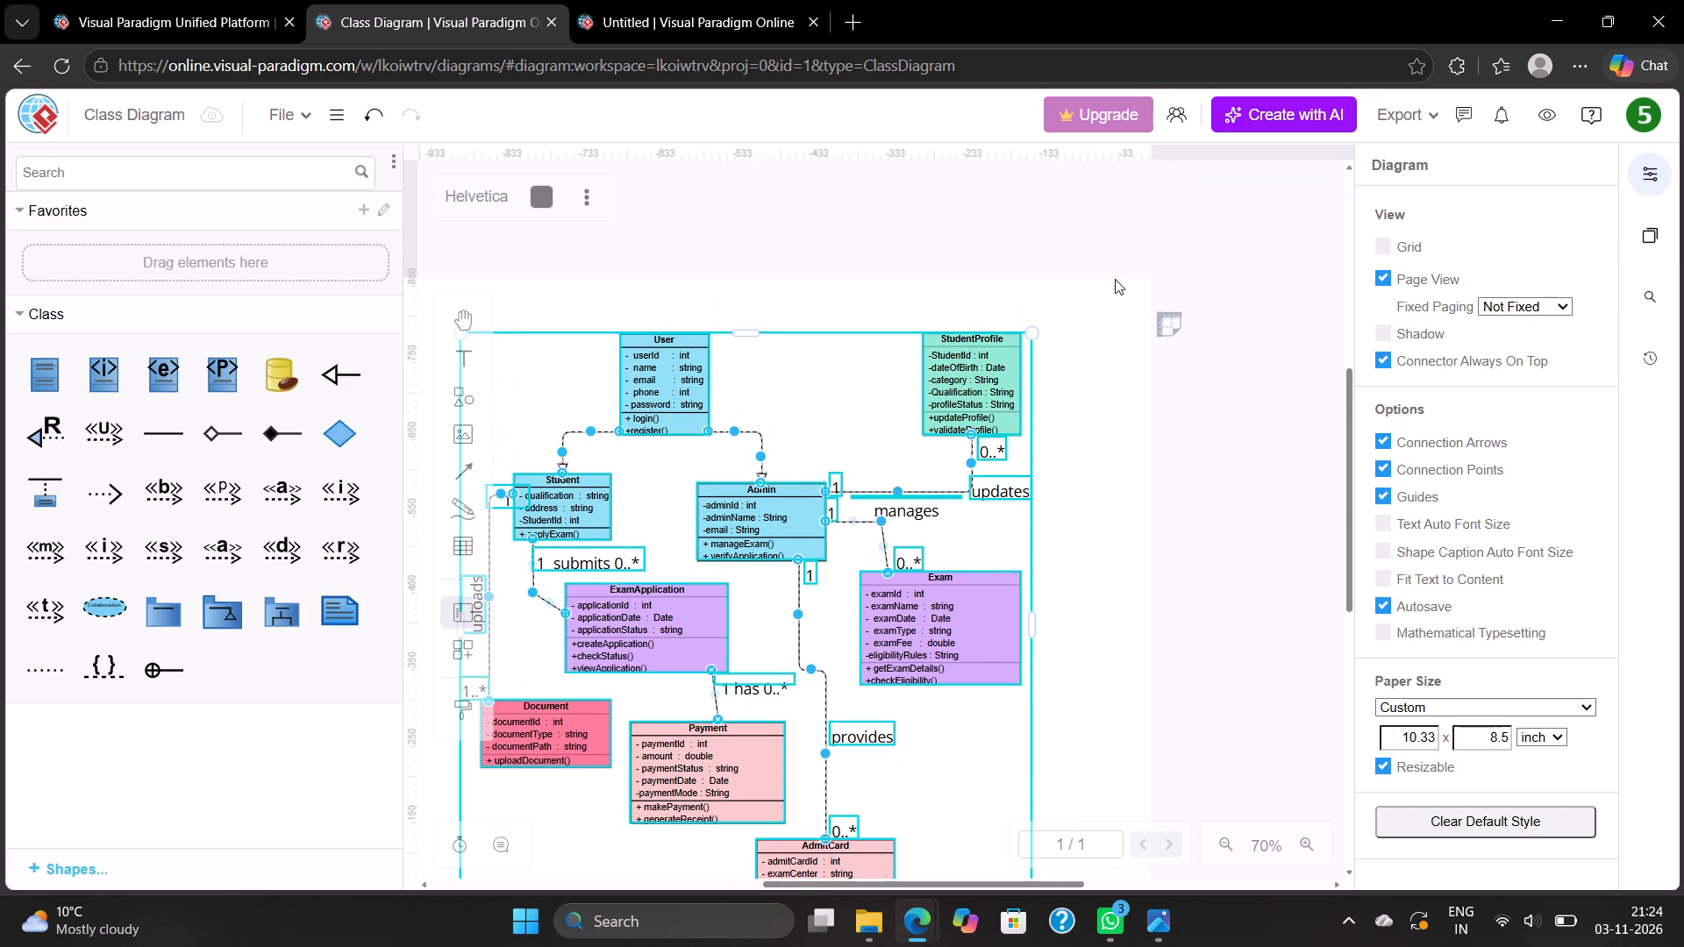
pyautogui.moveTo(1167, 324); pyautogui.dragTo(1171, 295)
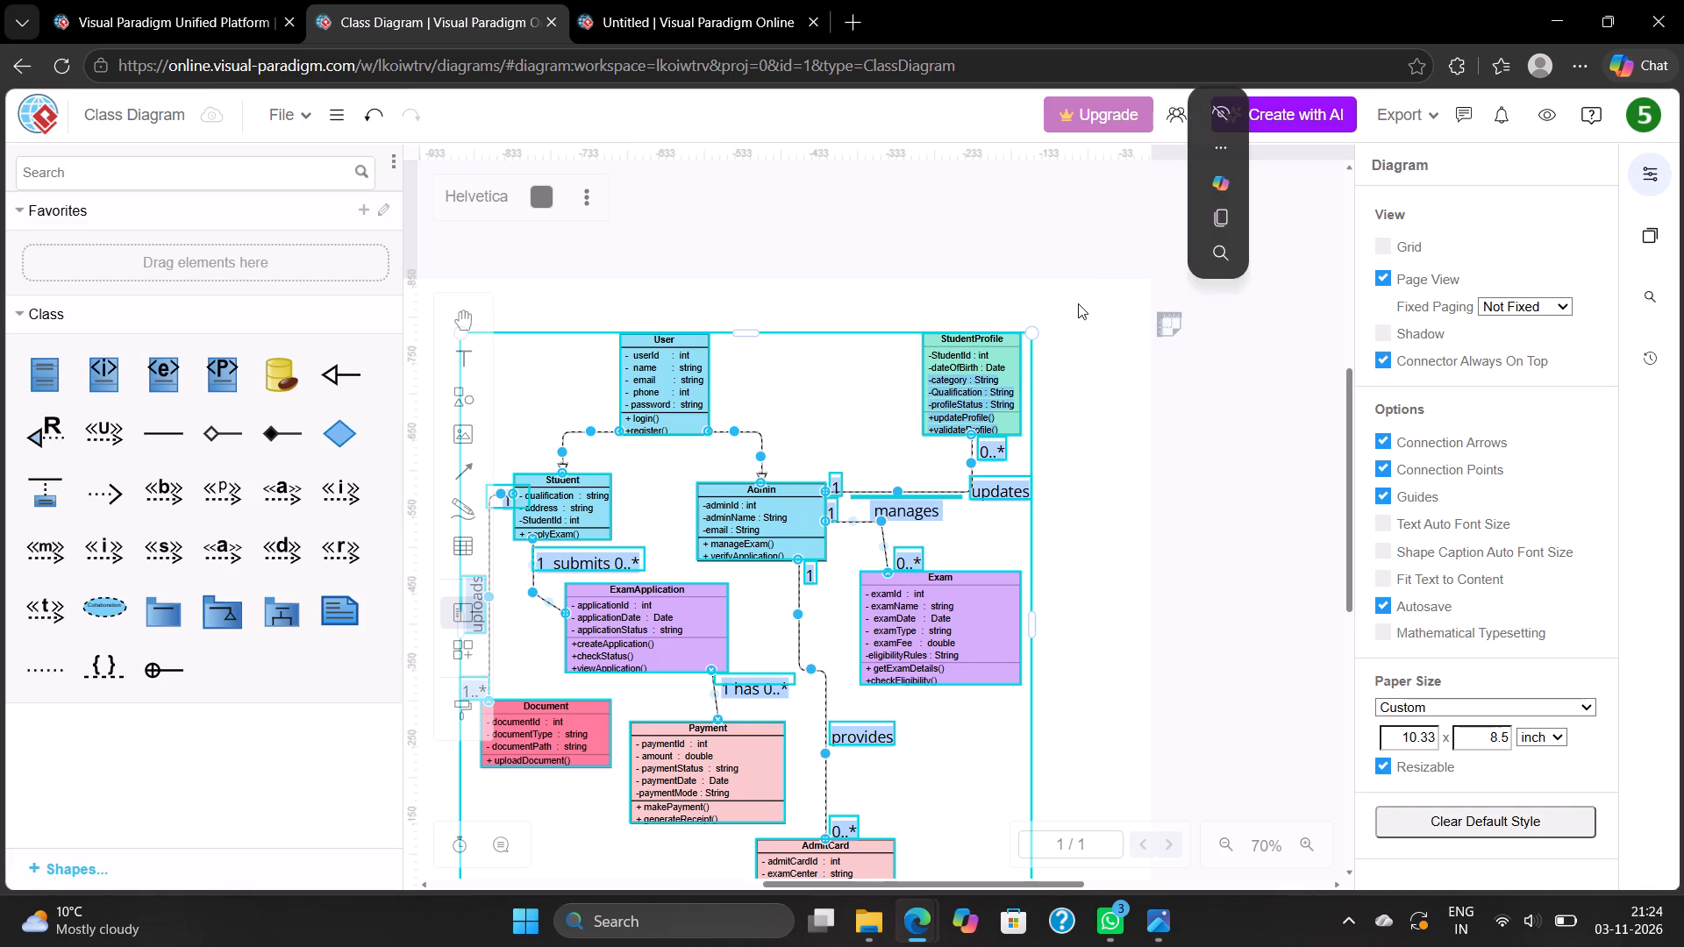
pyautogui.click(1074, 303)
pyautogui.click(1167, 325)
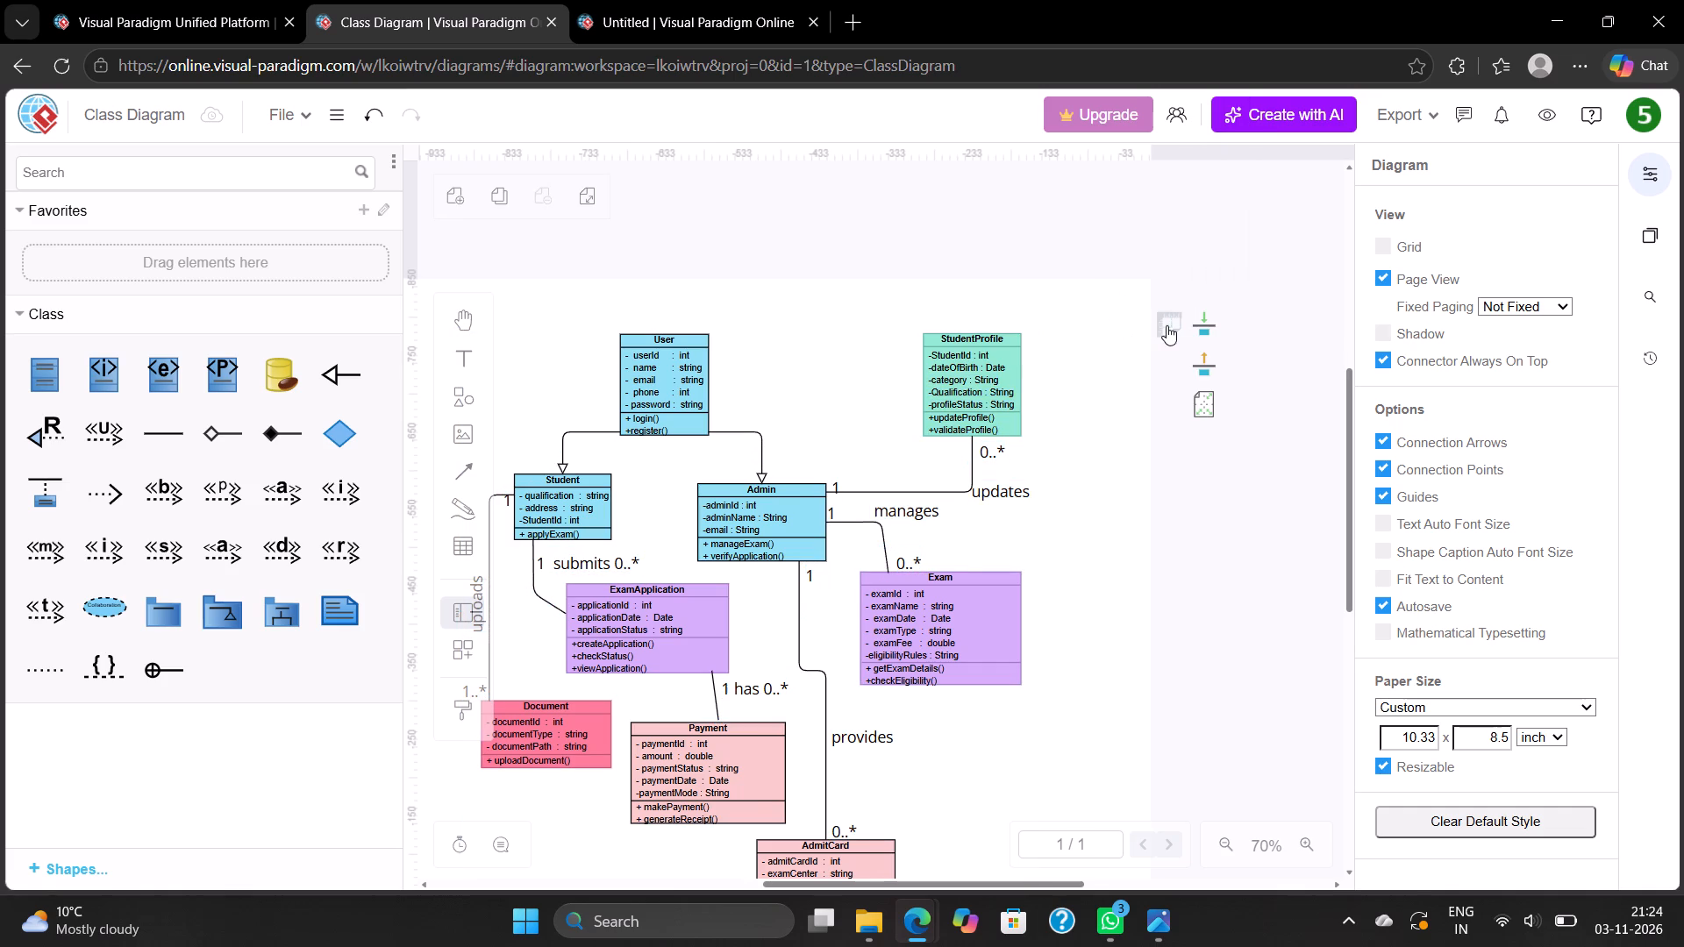
pyautogui.click(1199, 360)
pyautogui.moveTo(1073, 294); pyautogui.dragTo(1074, 278)
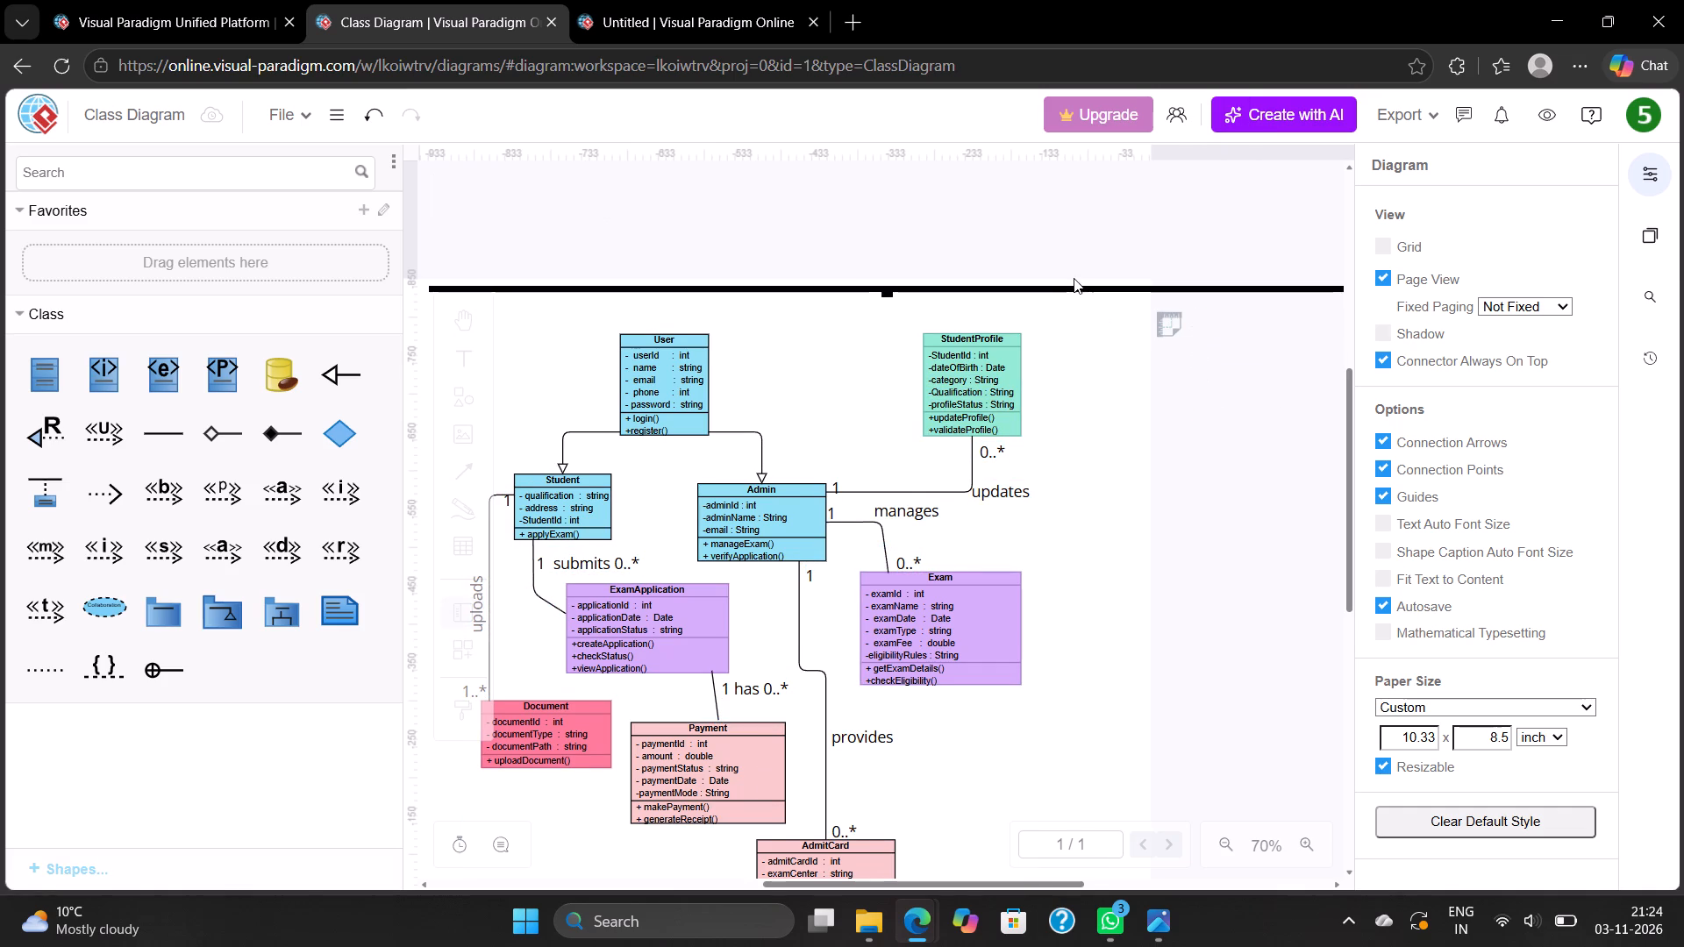
pyautogui.moveTo(1074, 278); pyautogui.dragTo(1073, 231)
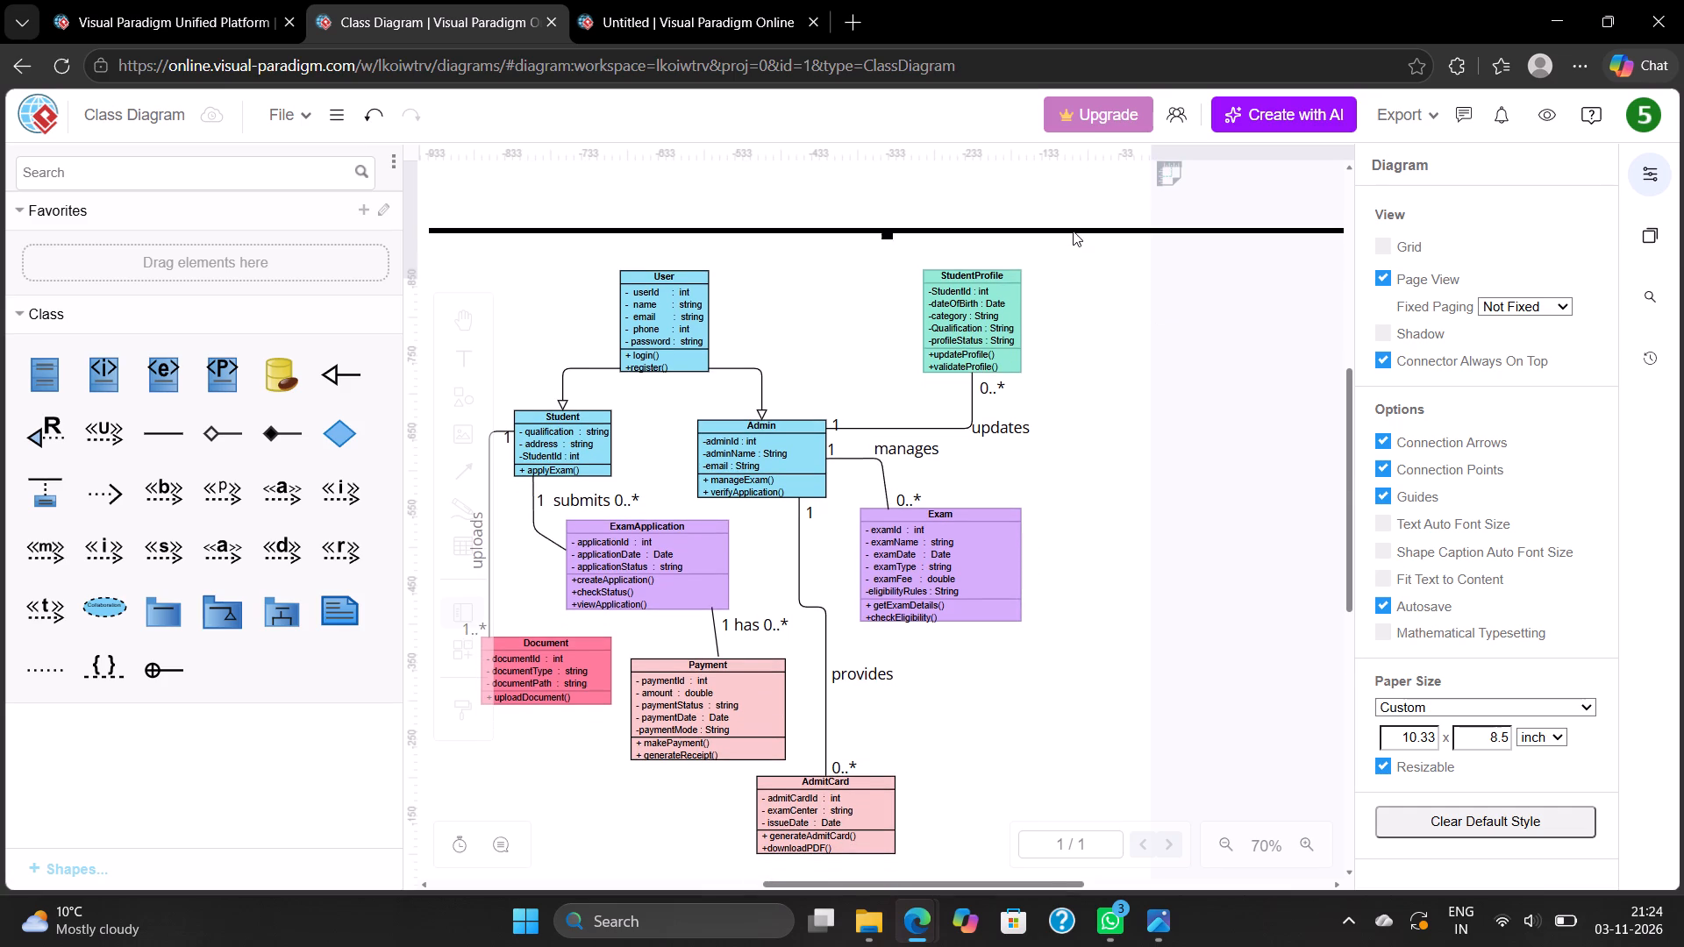
# Sweep all the classes downward from above User and StudentProfile, restoring a margin between them and the page's top edge.
pyautogui.scroll(5, 1086, 253)
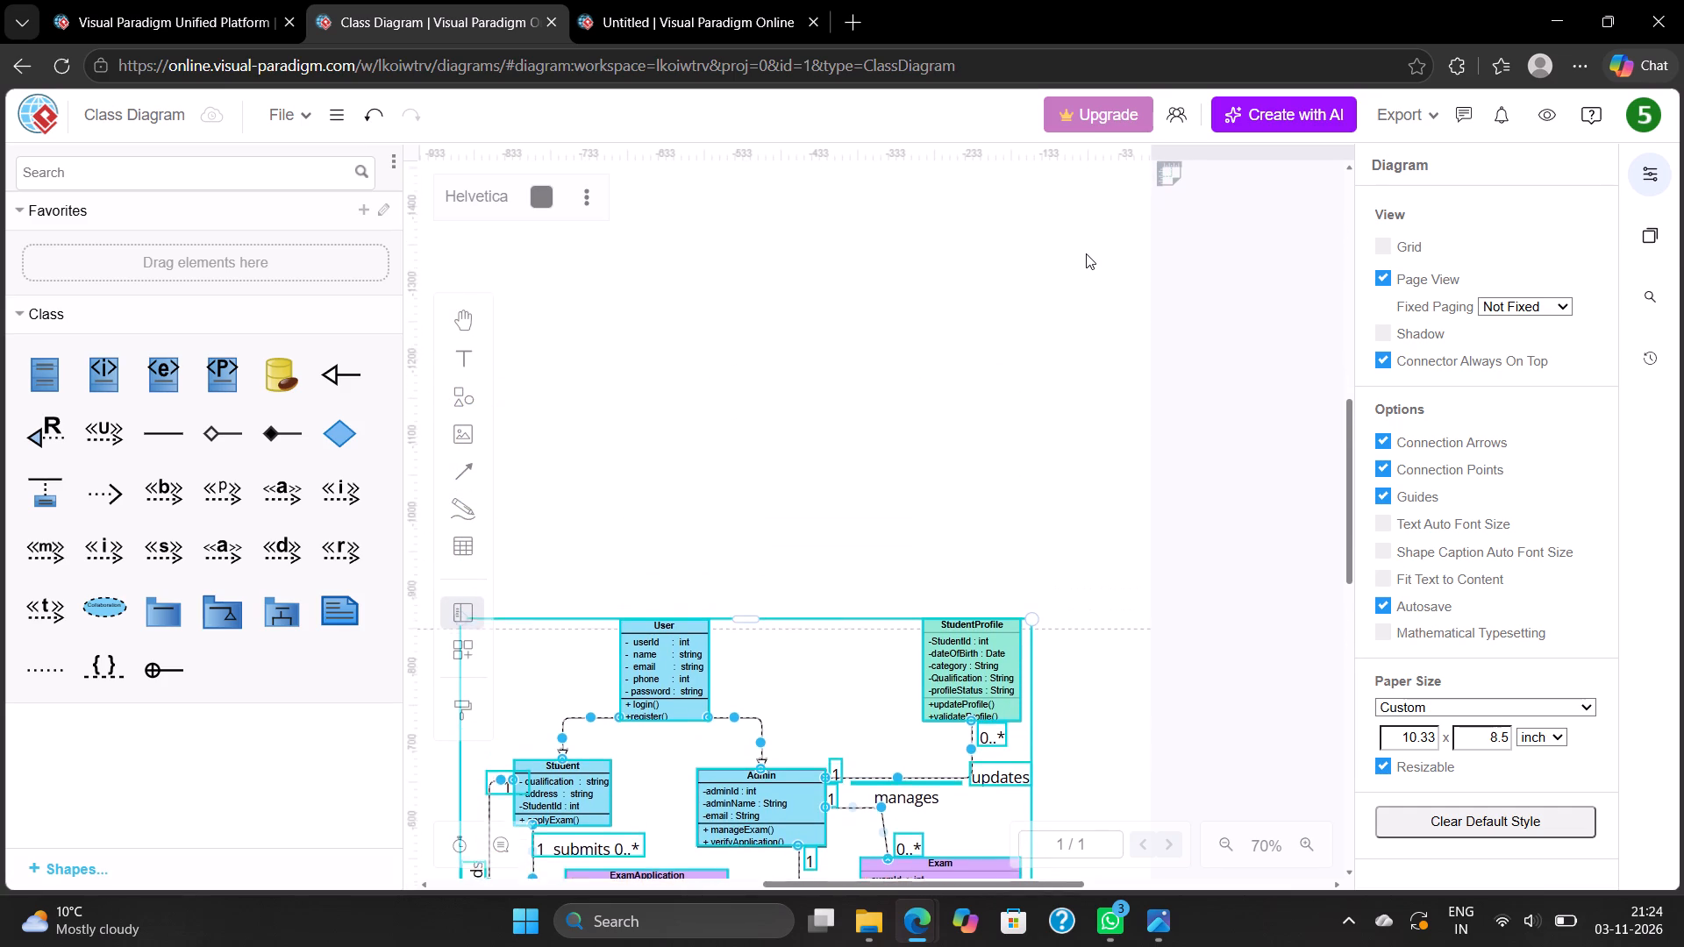
pyautogui.scroll(3, 1086, 253)
pyautogui.scroll(-5, 1086, 253)
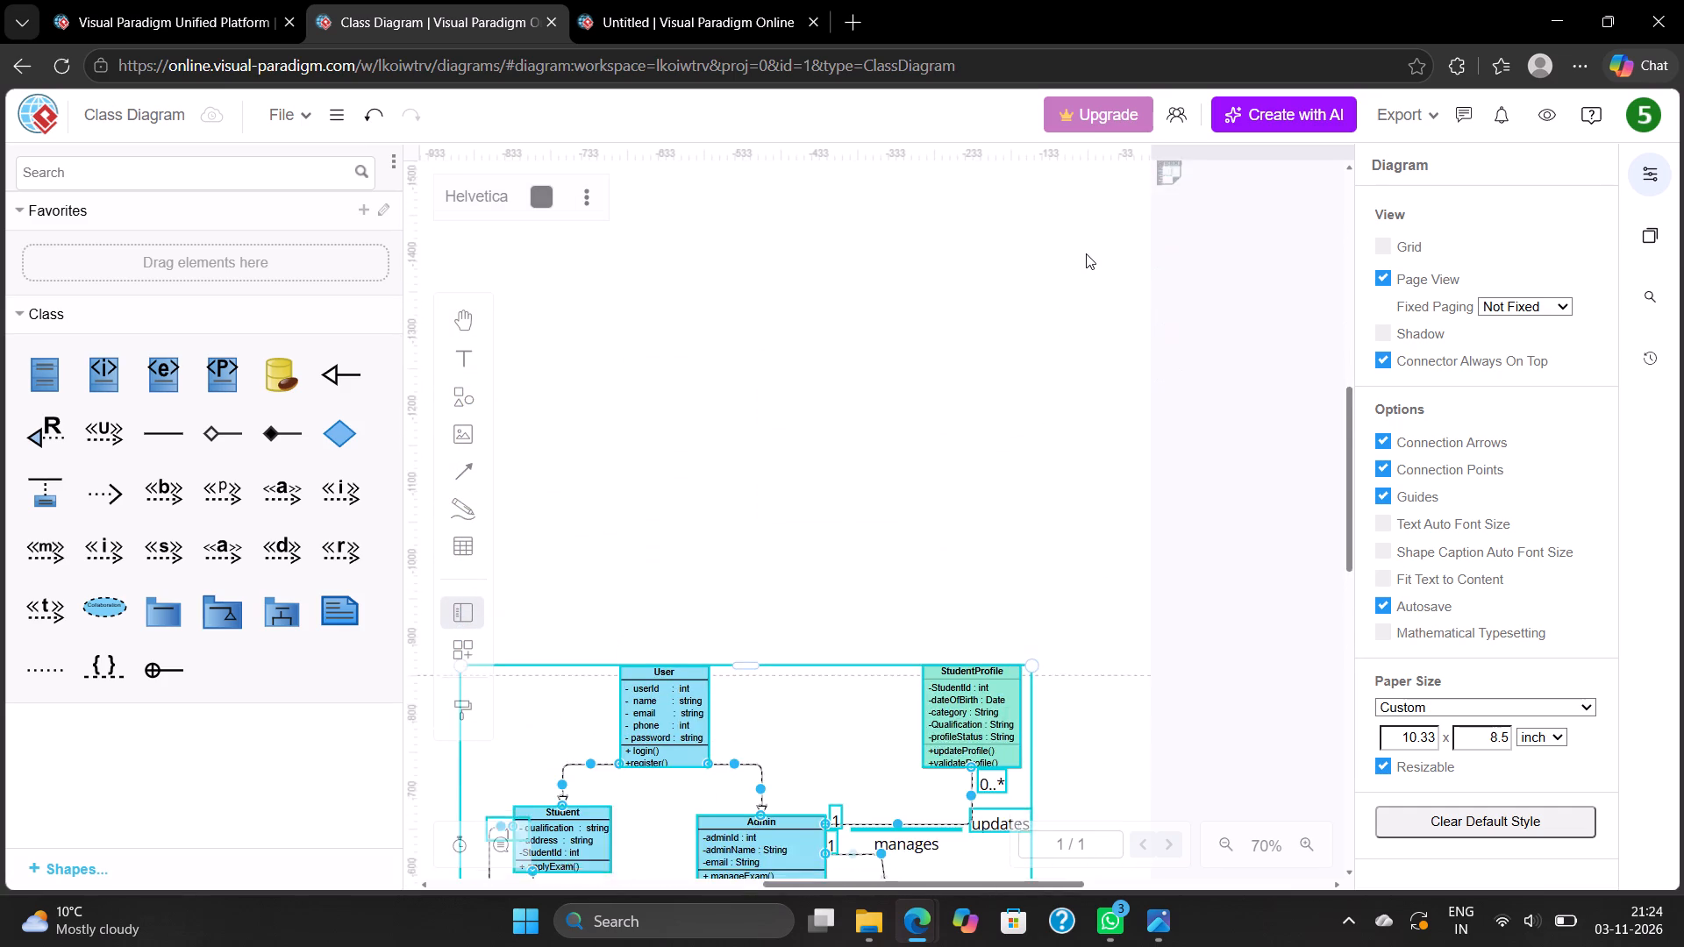
pyautogui.scroll(-1, 1086, 253)
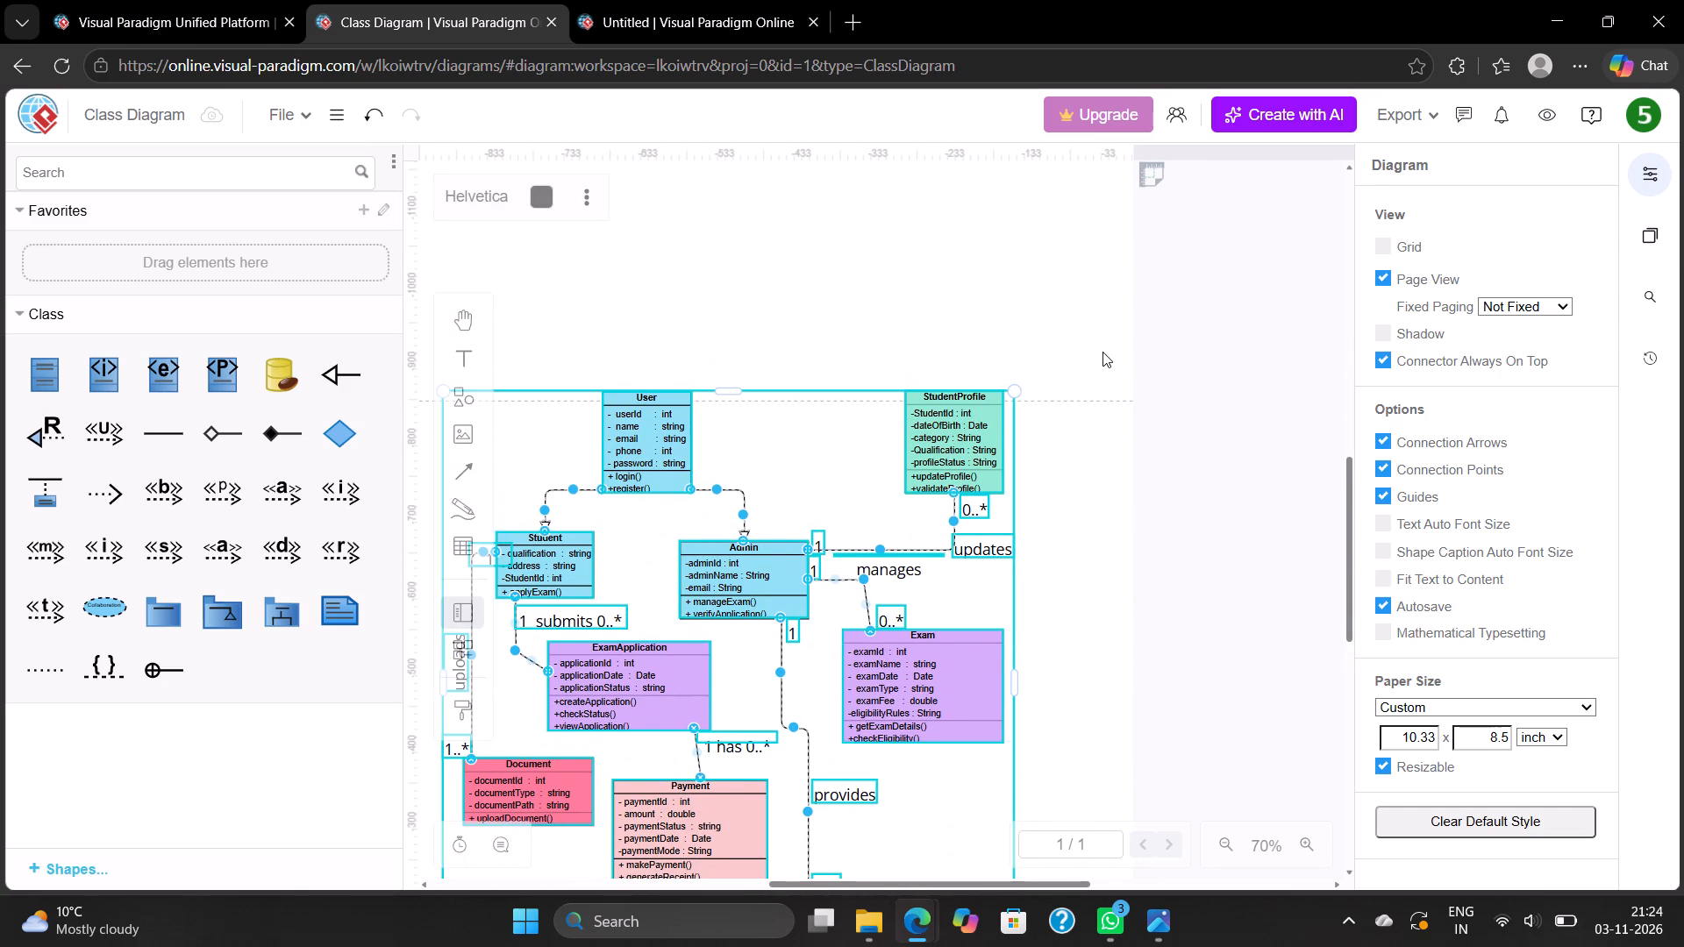
pyautogui.click(1152, 168)
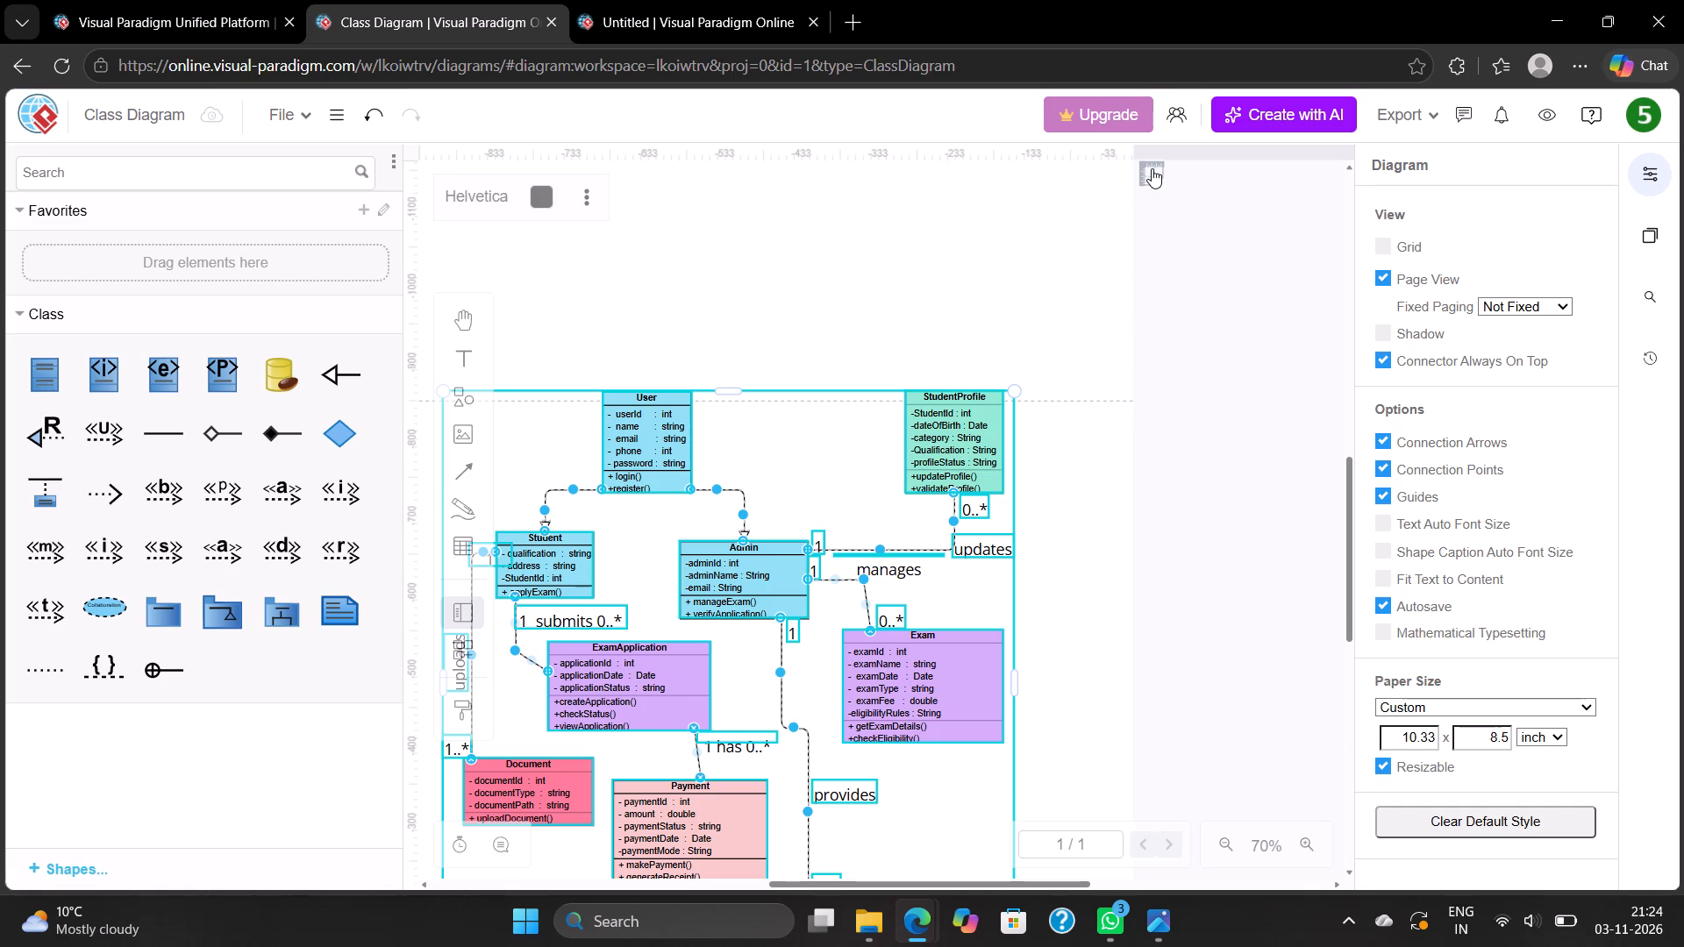
pyautogui.click(1185, 174)
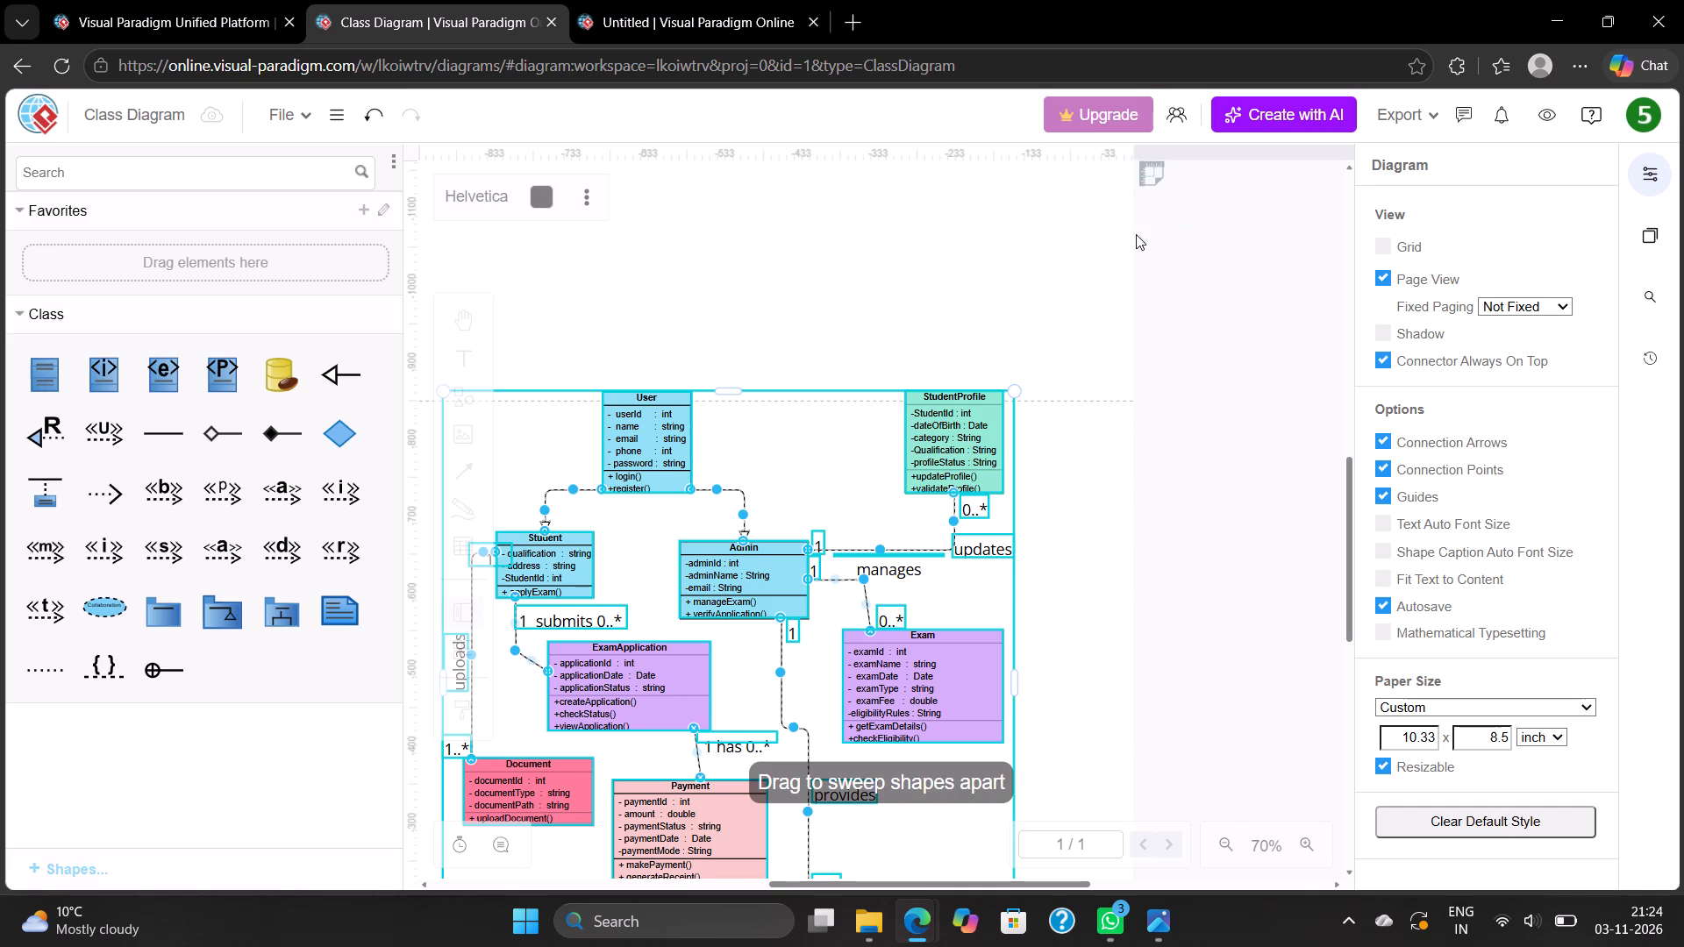
pyautogui.moveTo(1055, 284); pyautogui.dragTo(1061, 356)
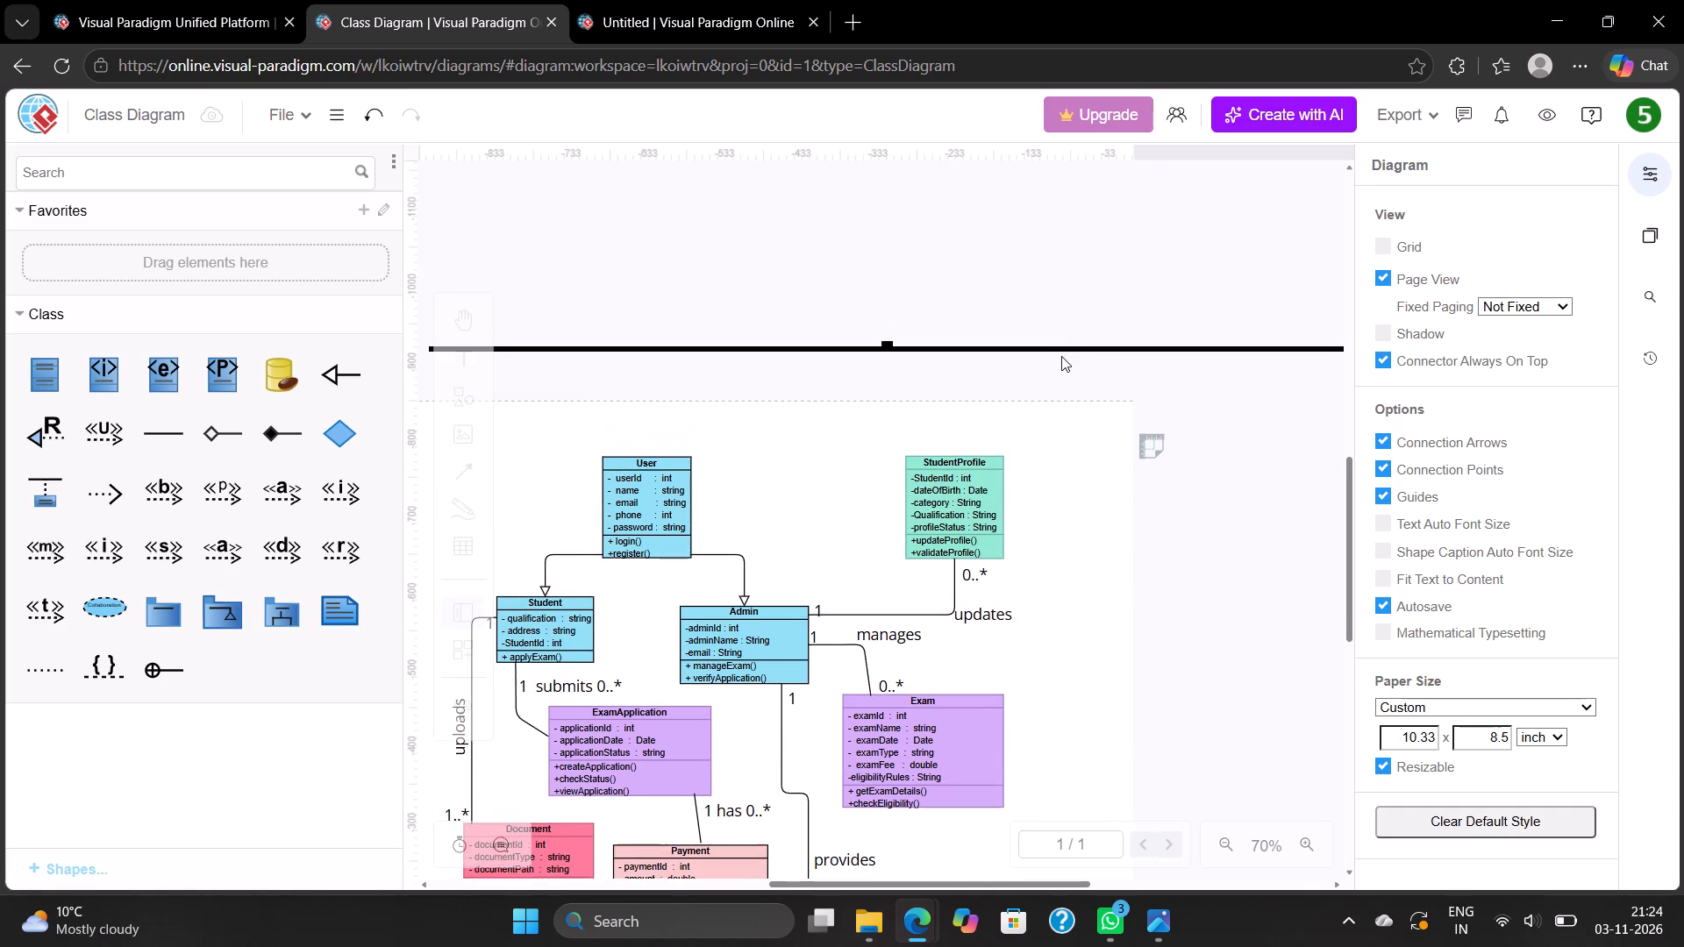
pyautogui.moveTo(1061, 356); pyautogui.dragTo(1043, 364)
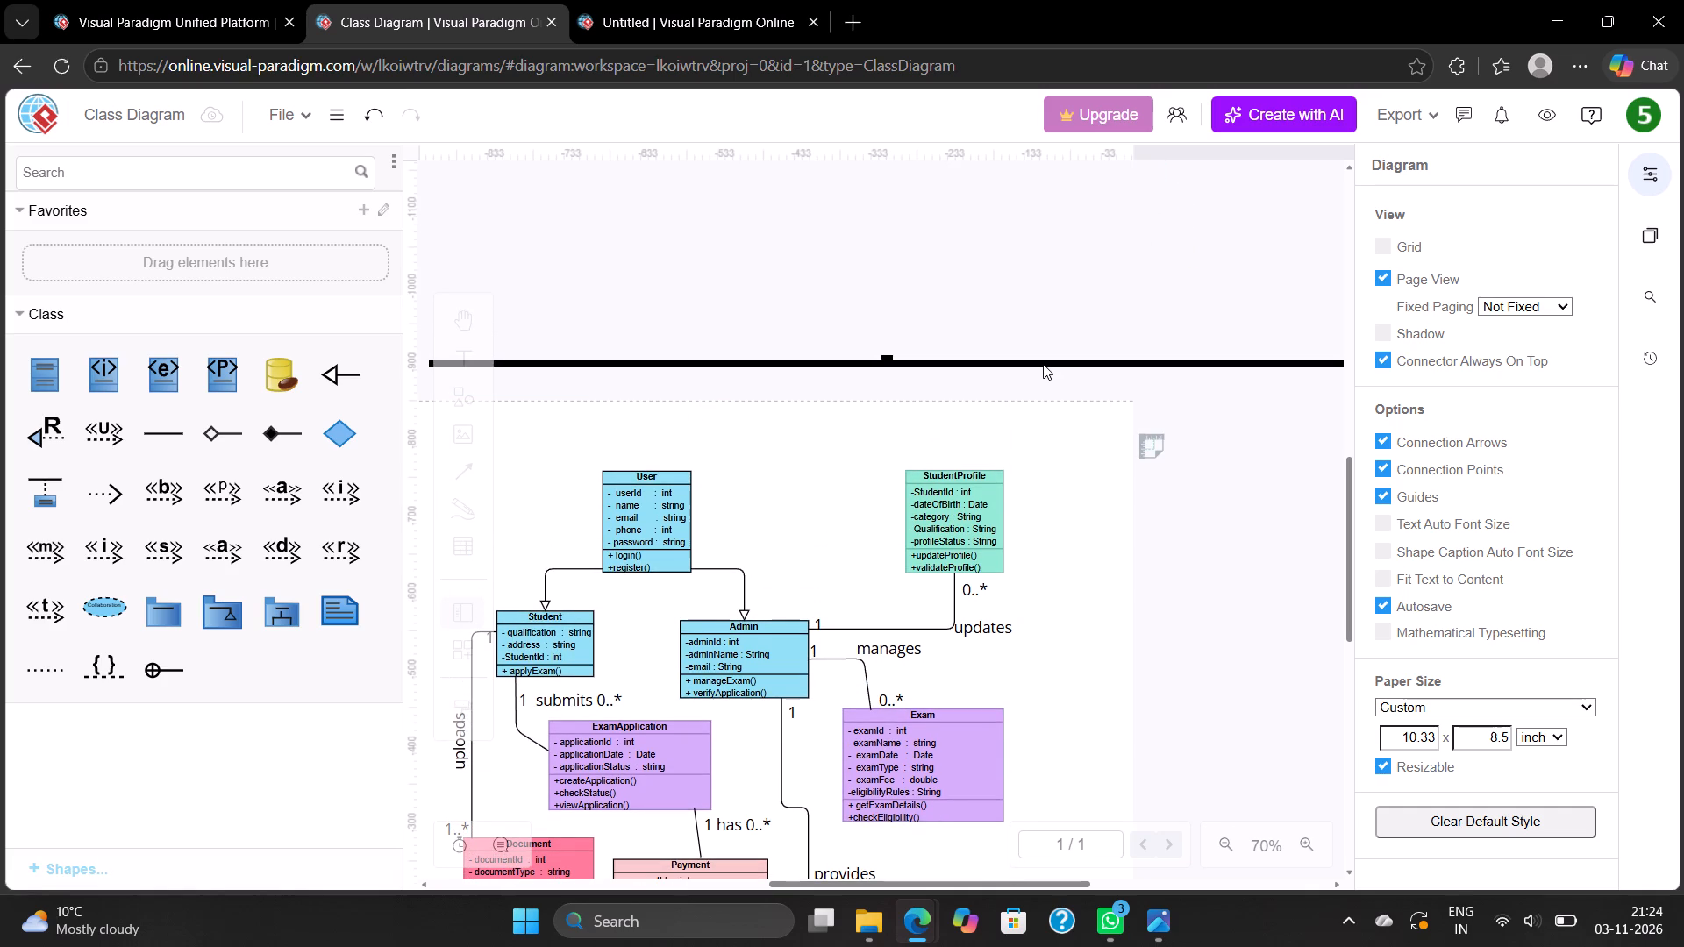
pyautogui.moveTo(1043, 364); pyautogui.dragTo(1038, 370)
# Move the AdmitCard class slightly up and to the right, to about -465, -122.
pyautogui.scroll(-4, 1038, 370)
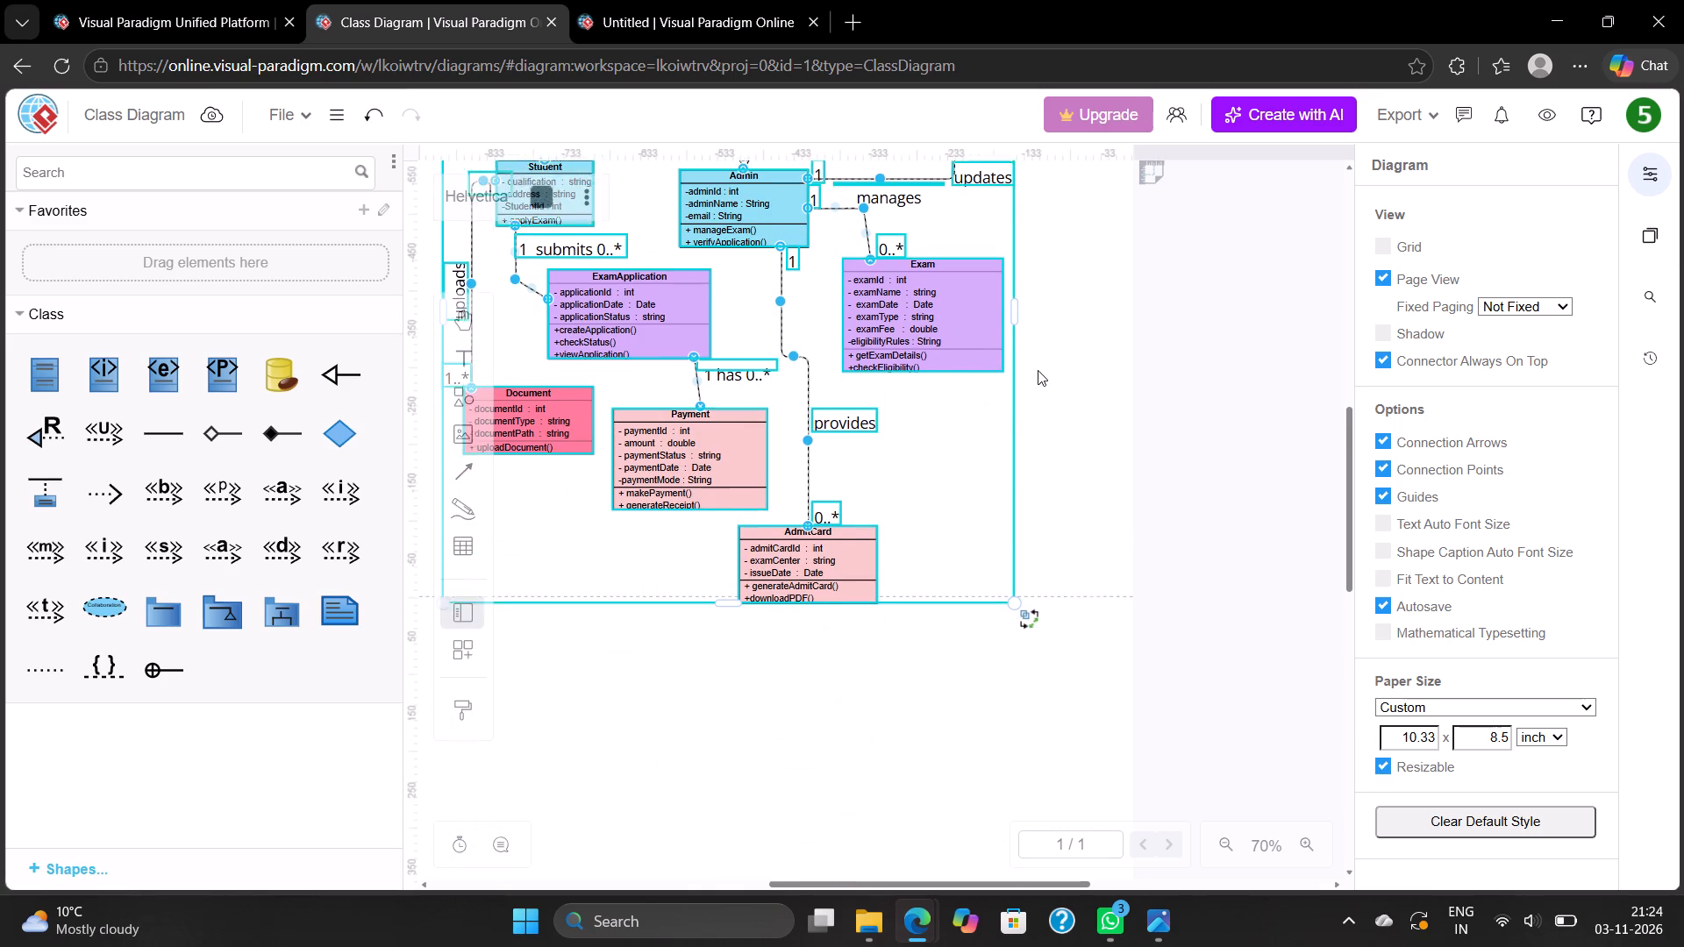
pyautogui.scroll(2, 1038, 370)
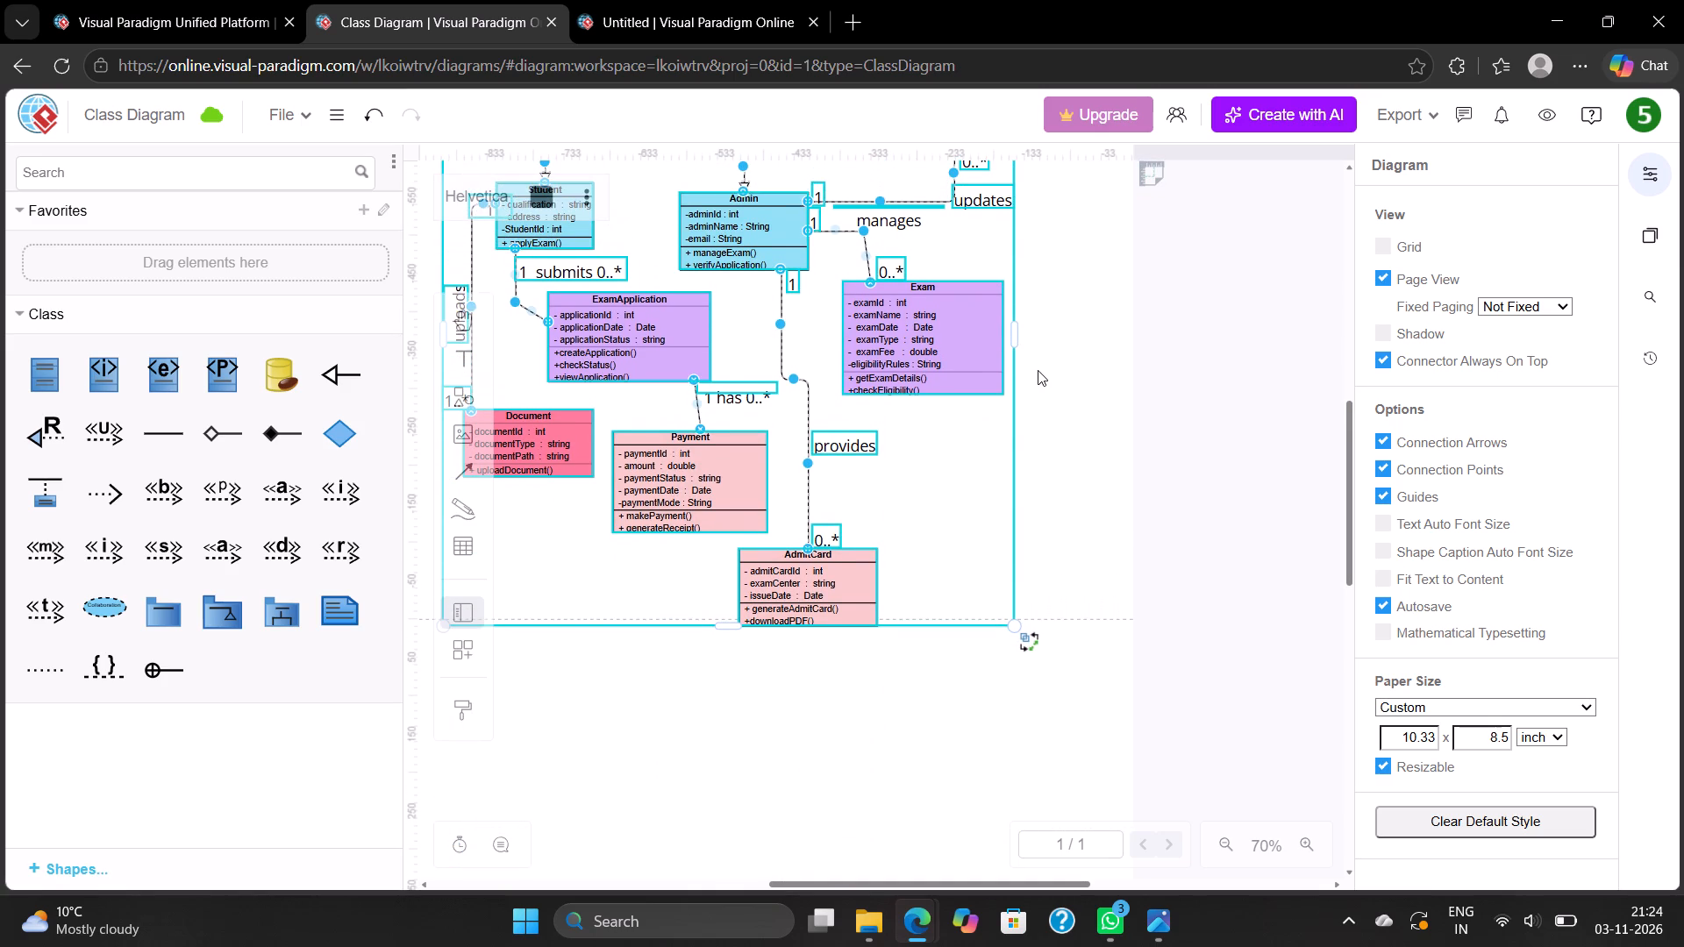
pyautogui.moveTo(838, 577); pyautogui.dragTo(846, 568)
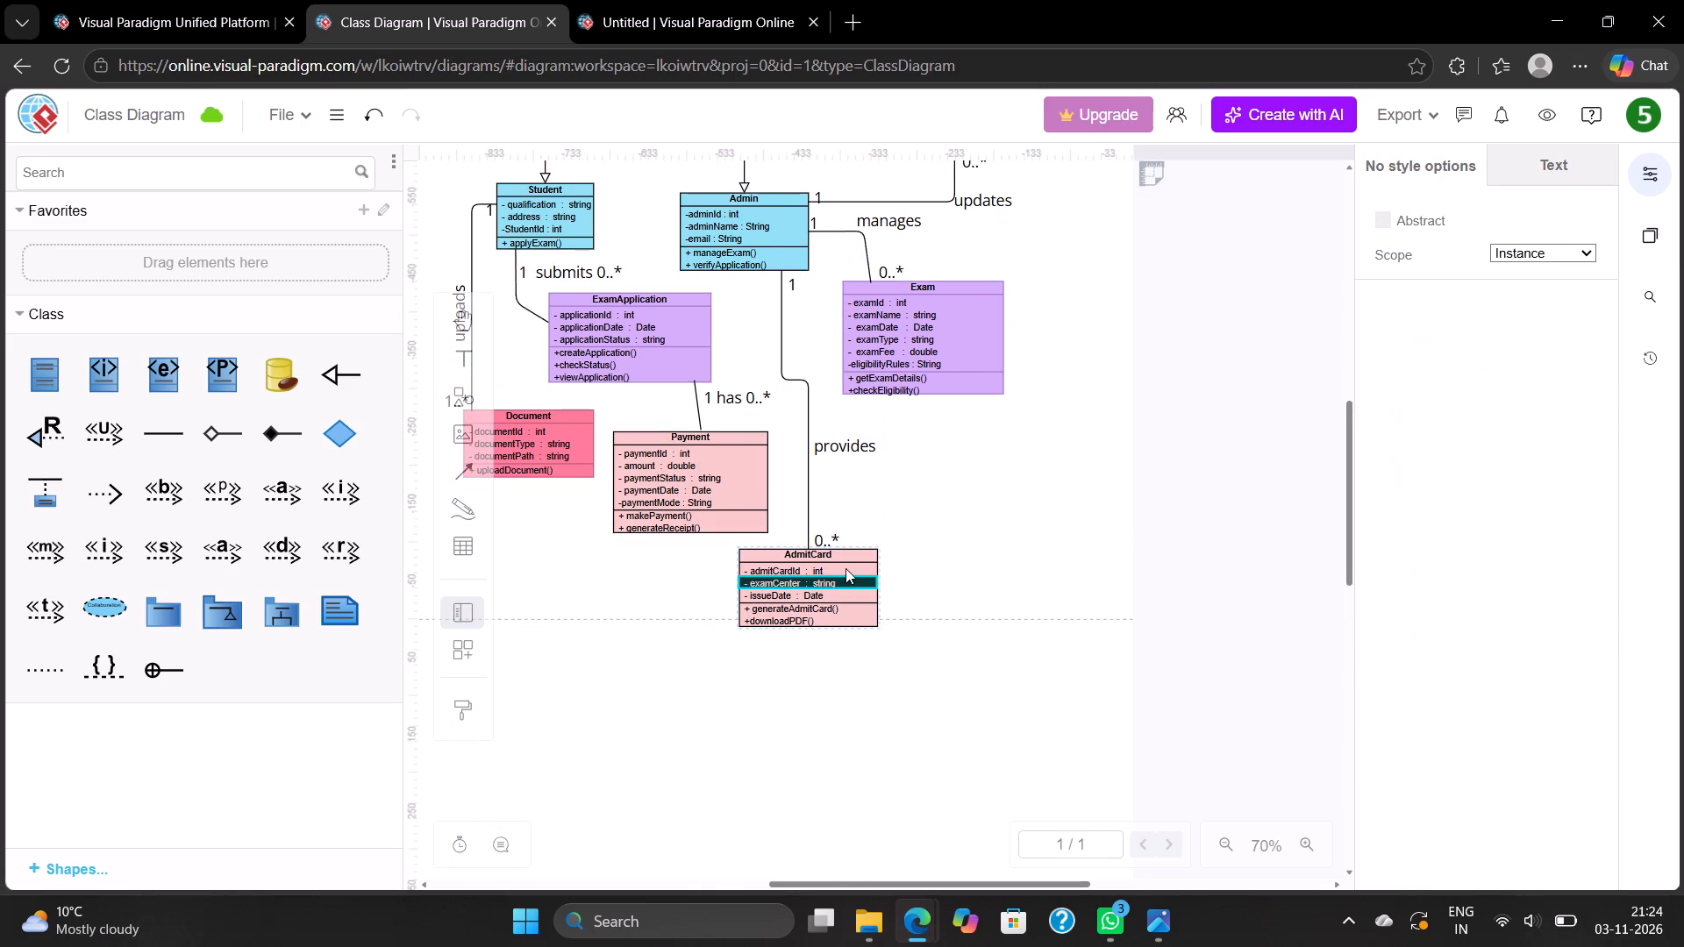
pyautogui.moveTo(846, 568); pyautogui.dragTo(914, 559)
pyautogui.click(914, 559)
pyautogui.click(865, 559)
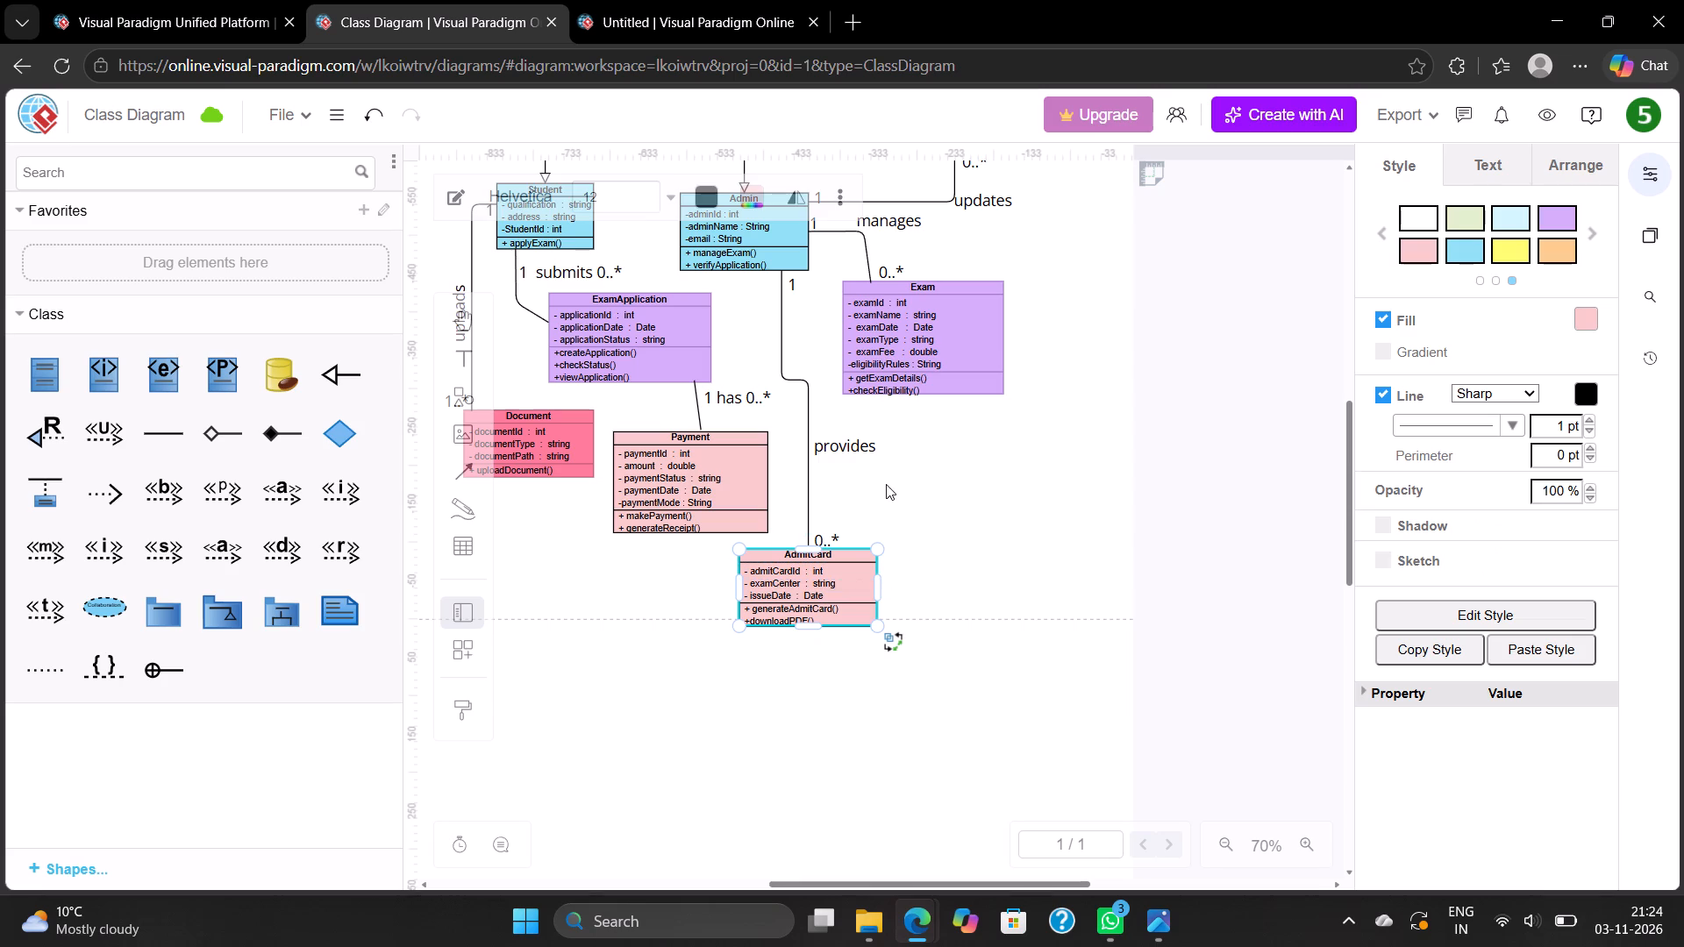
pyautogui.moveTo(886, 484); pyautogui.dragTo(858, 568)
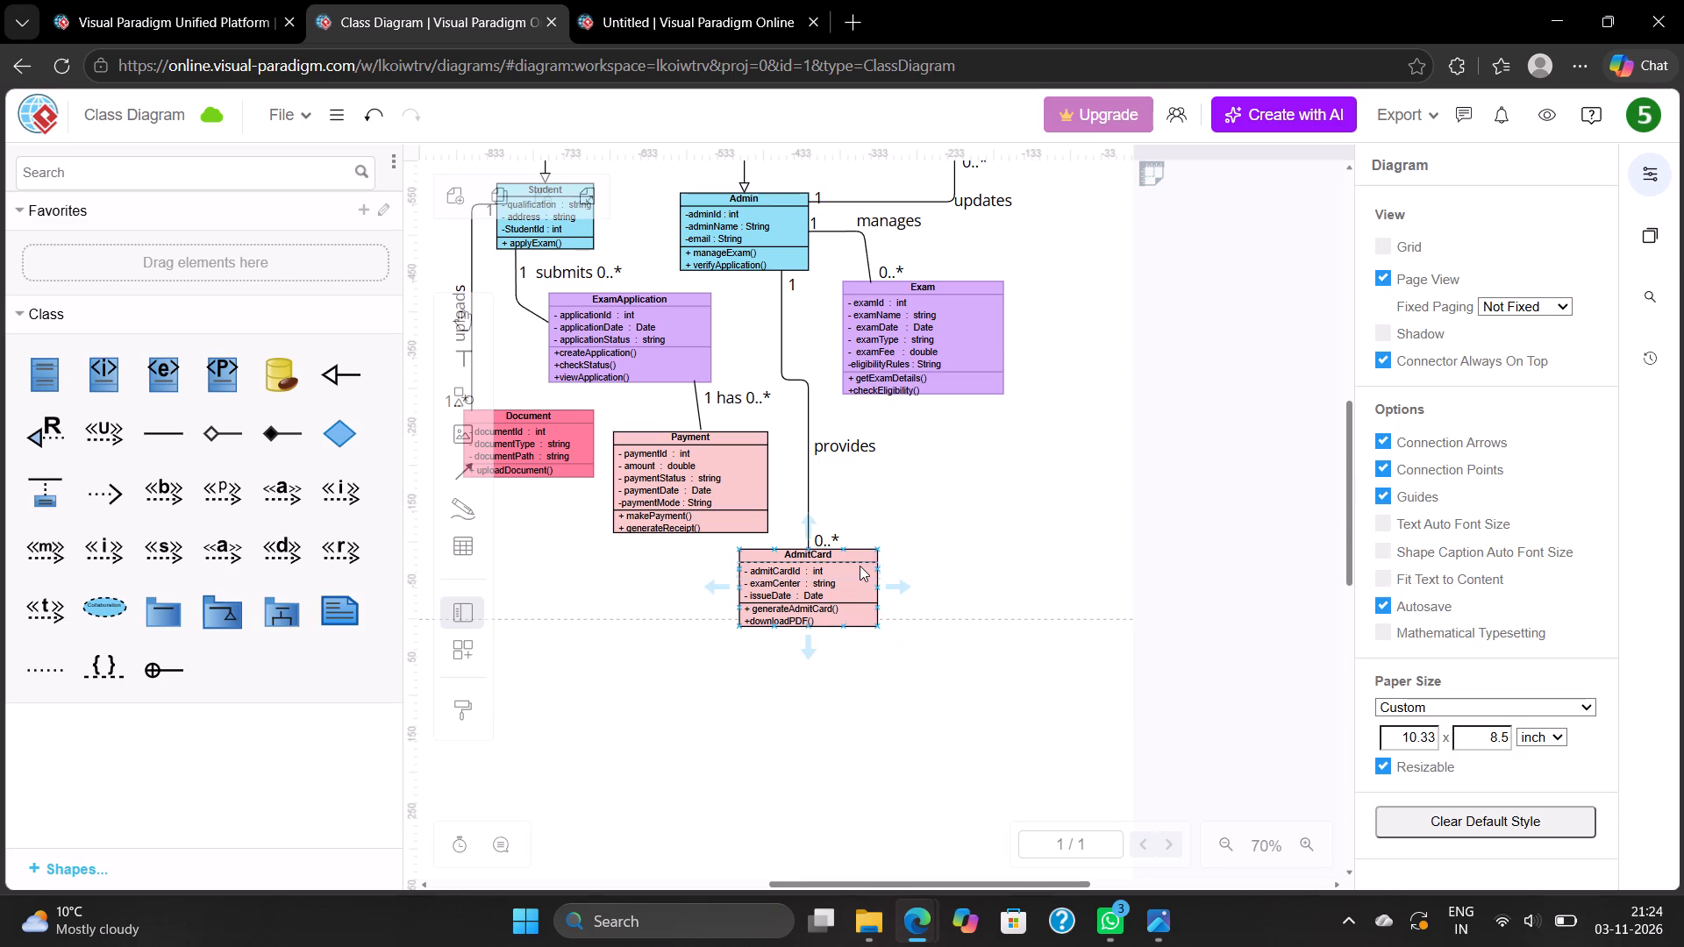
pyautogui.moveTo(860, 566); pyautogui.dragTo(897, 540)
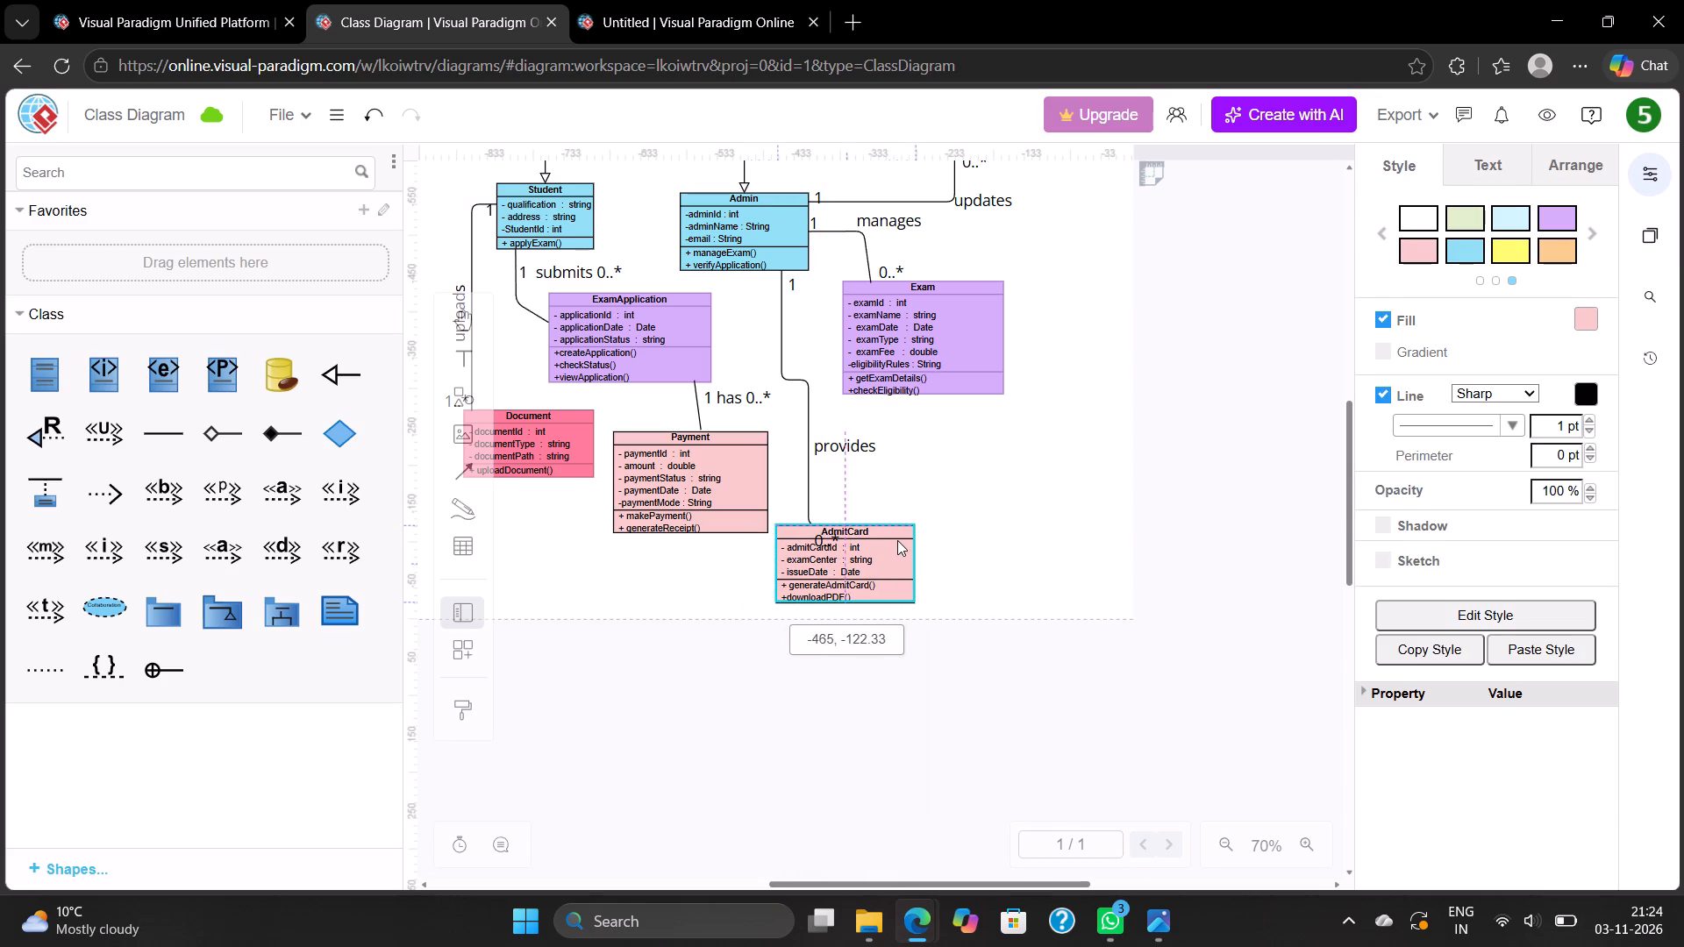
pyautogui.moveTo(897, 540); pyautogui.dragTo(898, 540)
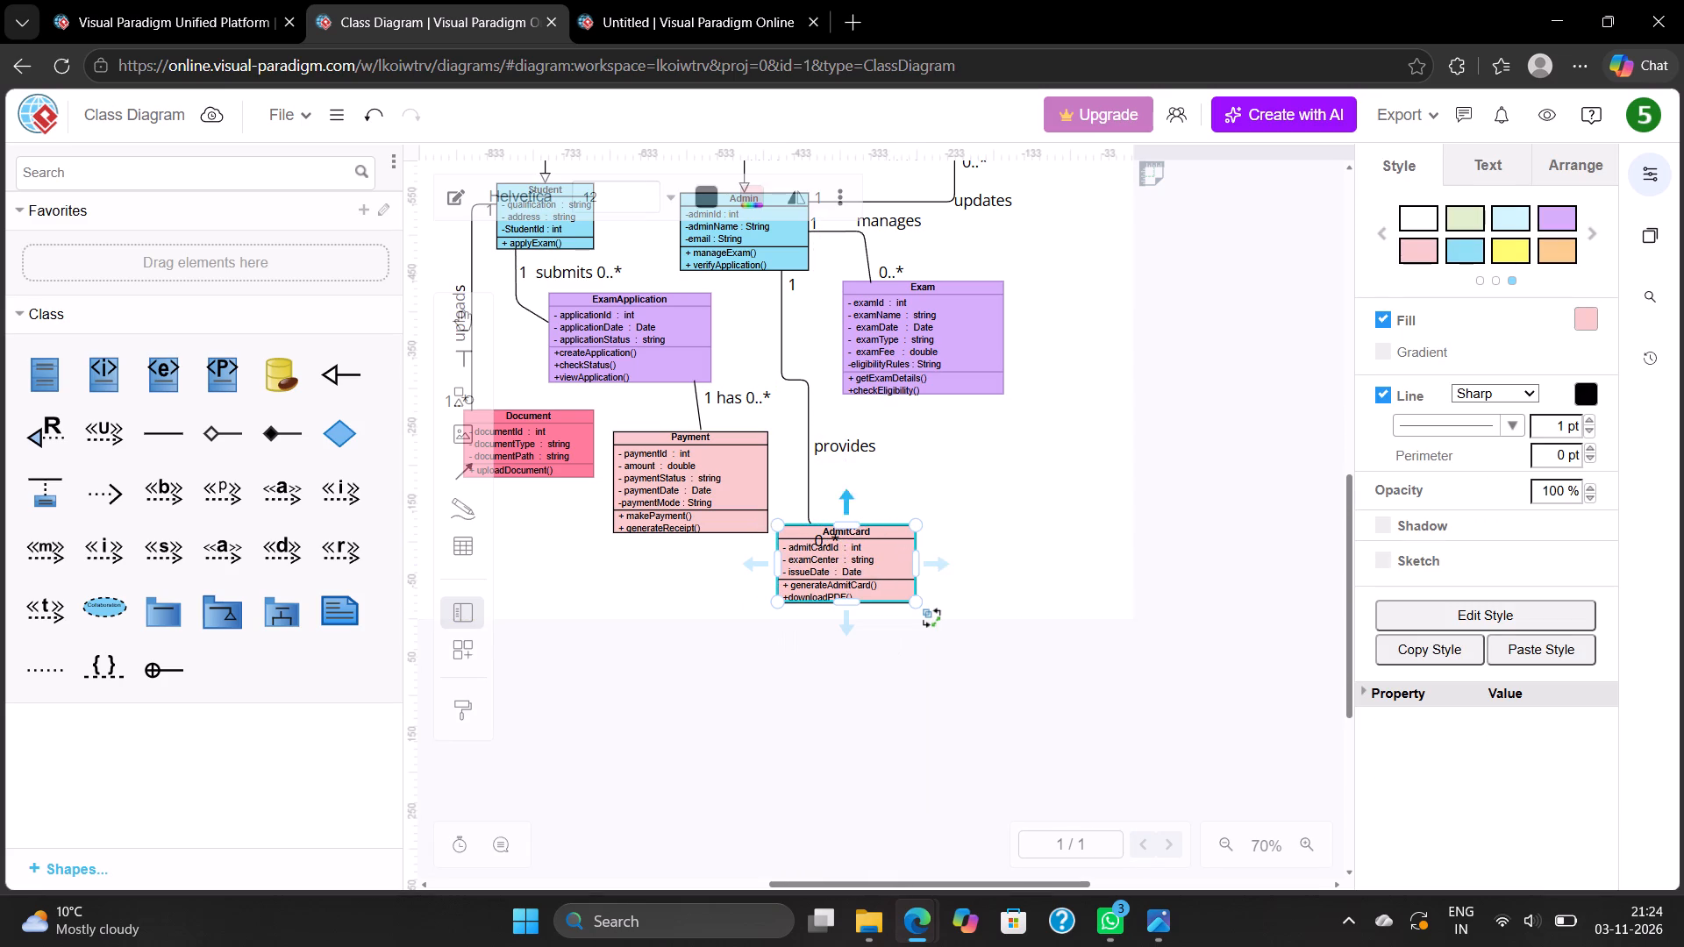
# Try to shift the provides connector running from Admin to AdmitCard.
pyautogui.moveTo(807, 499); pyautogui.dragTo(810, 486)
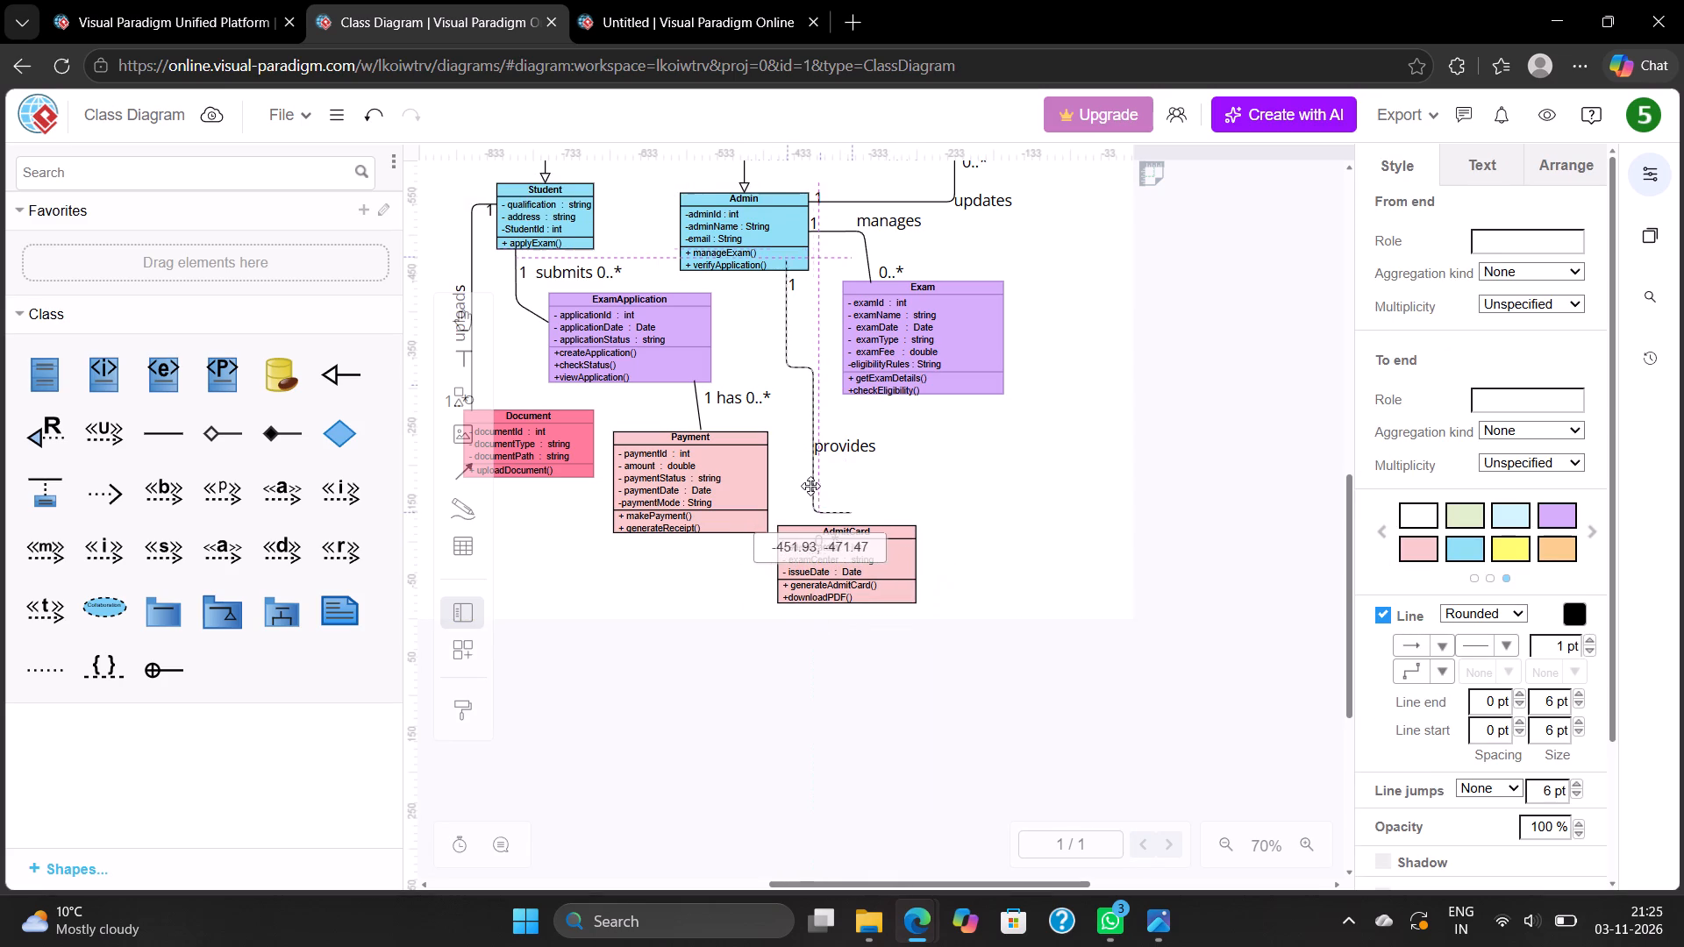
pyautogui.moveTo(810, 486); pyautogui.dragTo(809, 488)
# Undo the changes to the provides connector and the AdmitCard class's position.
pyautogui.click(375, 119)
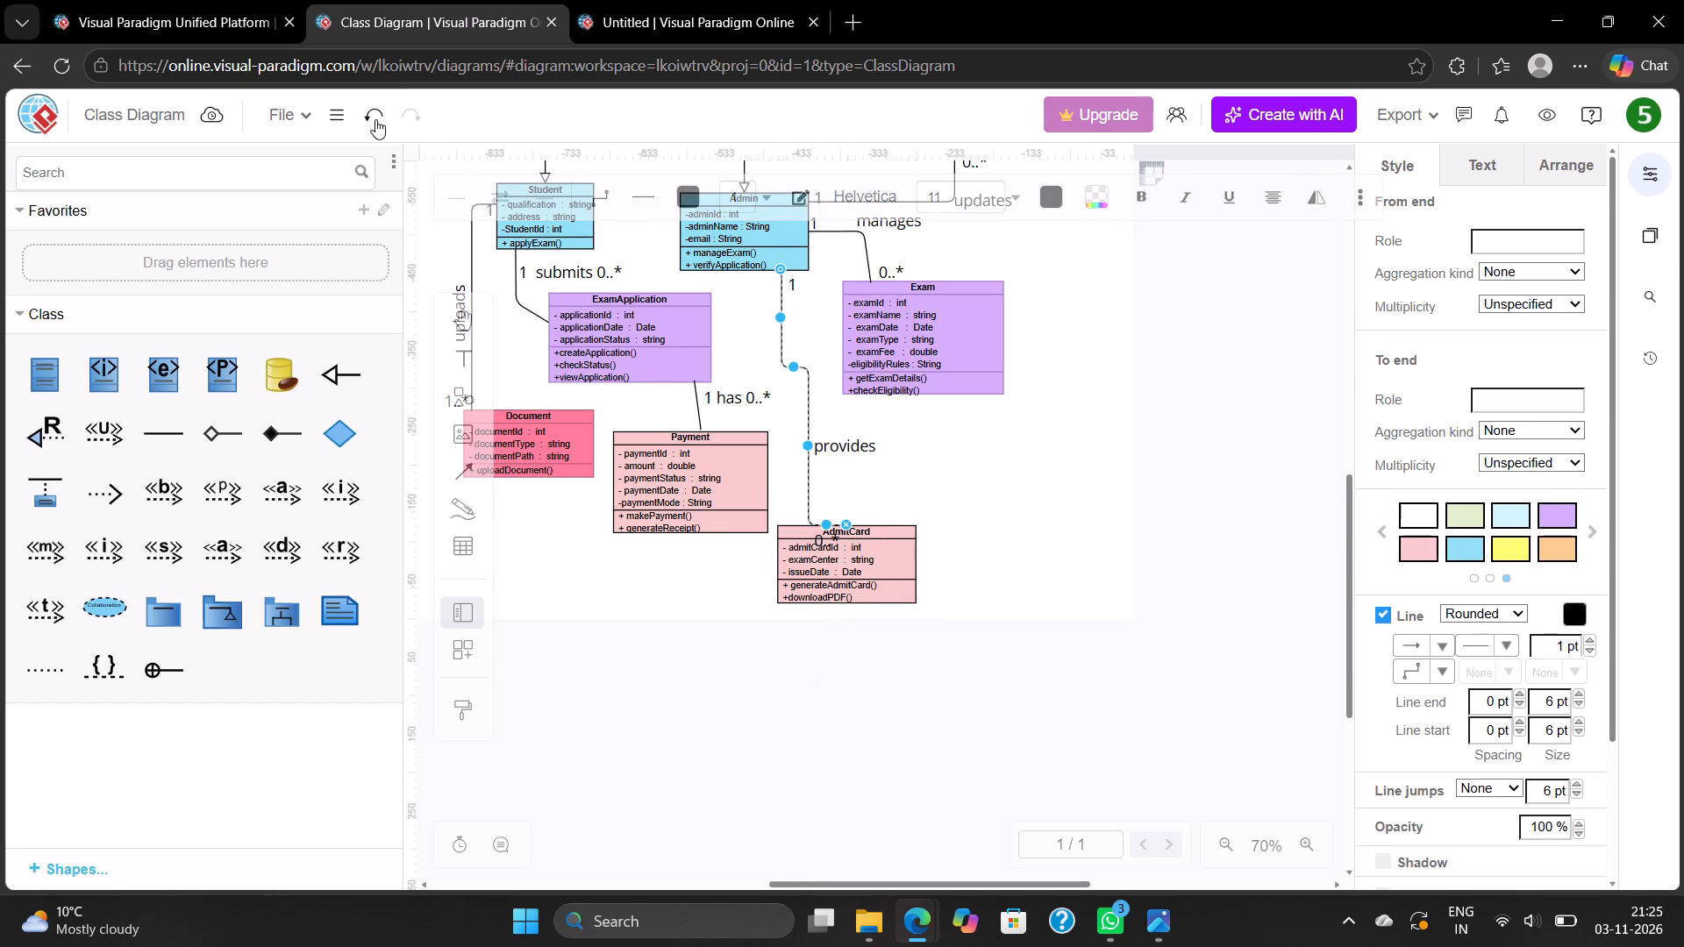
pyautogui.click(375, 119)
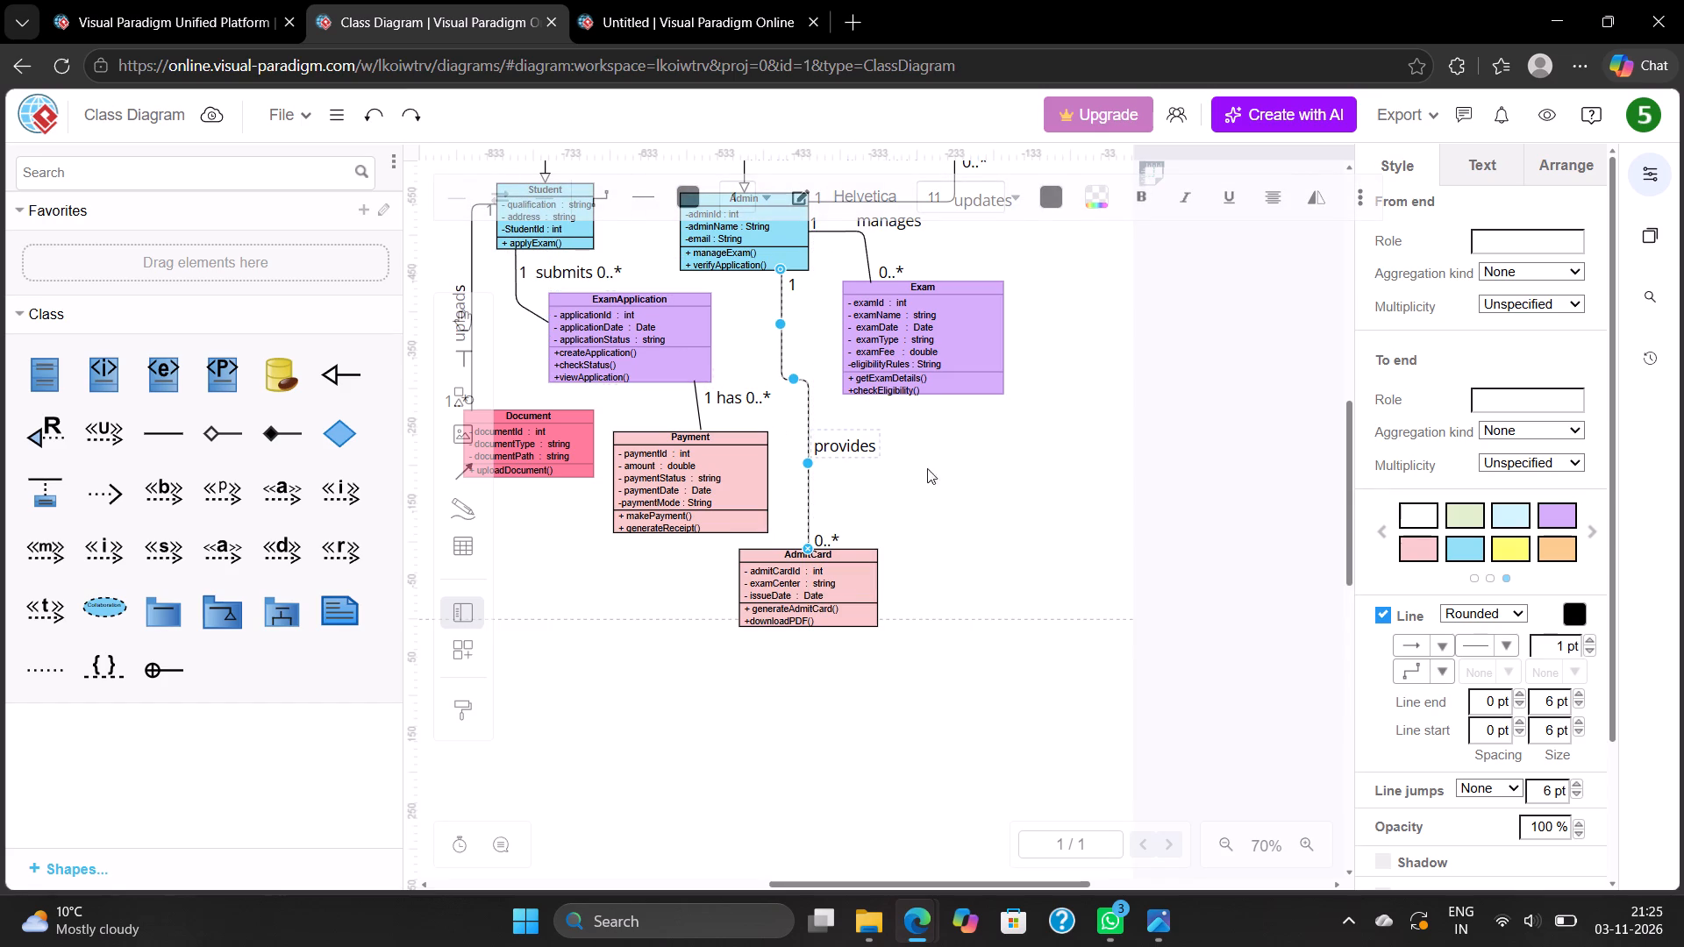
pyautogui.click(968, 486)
# Pull all the classes slightly upward together from just above User and StudentProfile, narrowing the page's top margin.
pyautogui.click(1142, 184)
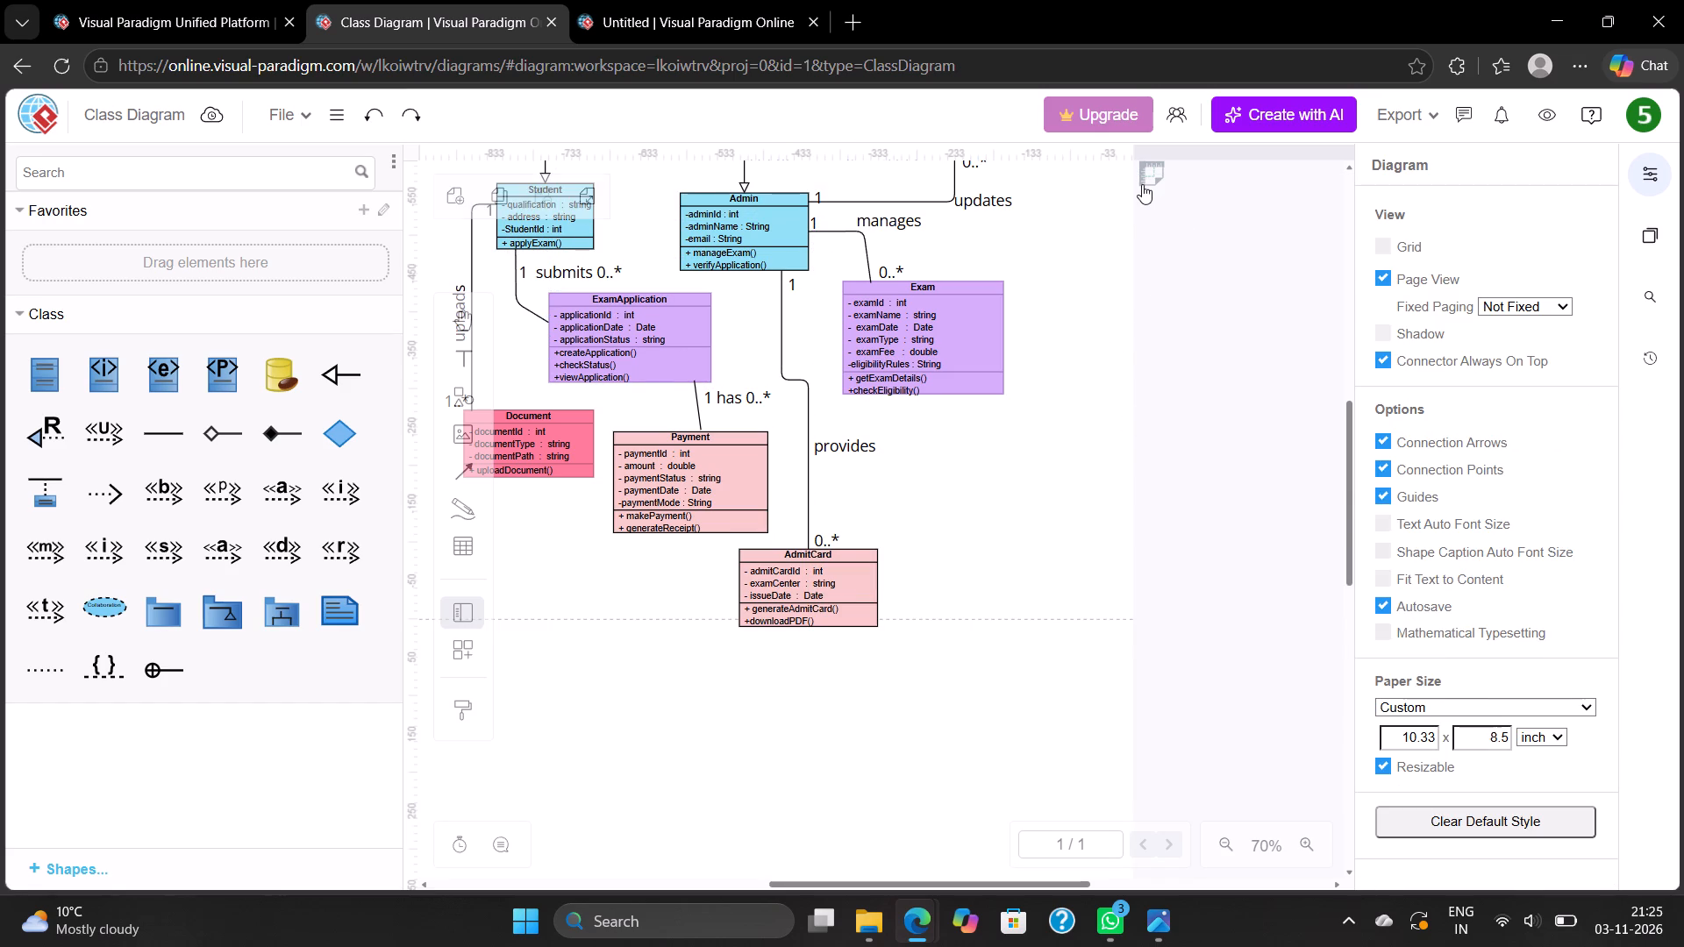
pyautogui.scroll(2, 1103, 258)
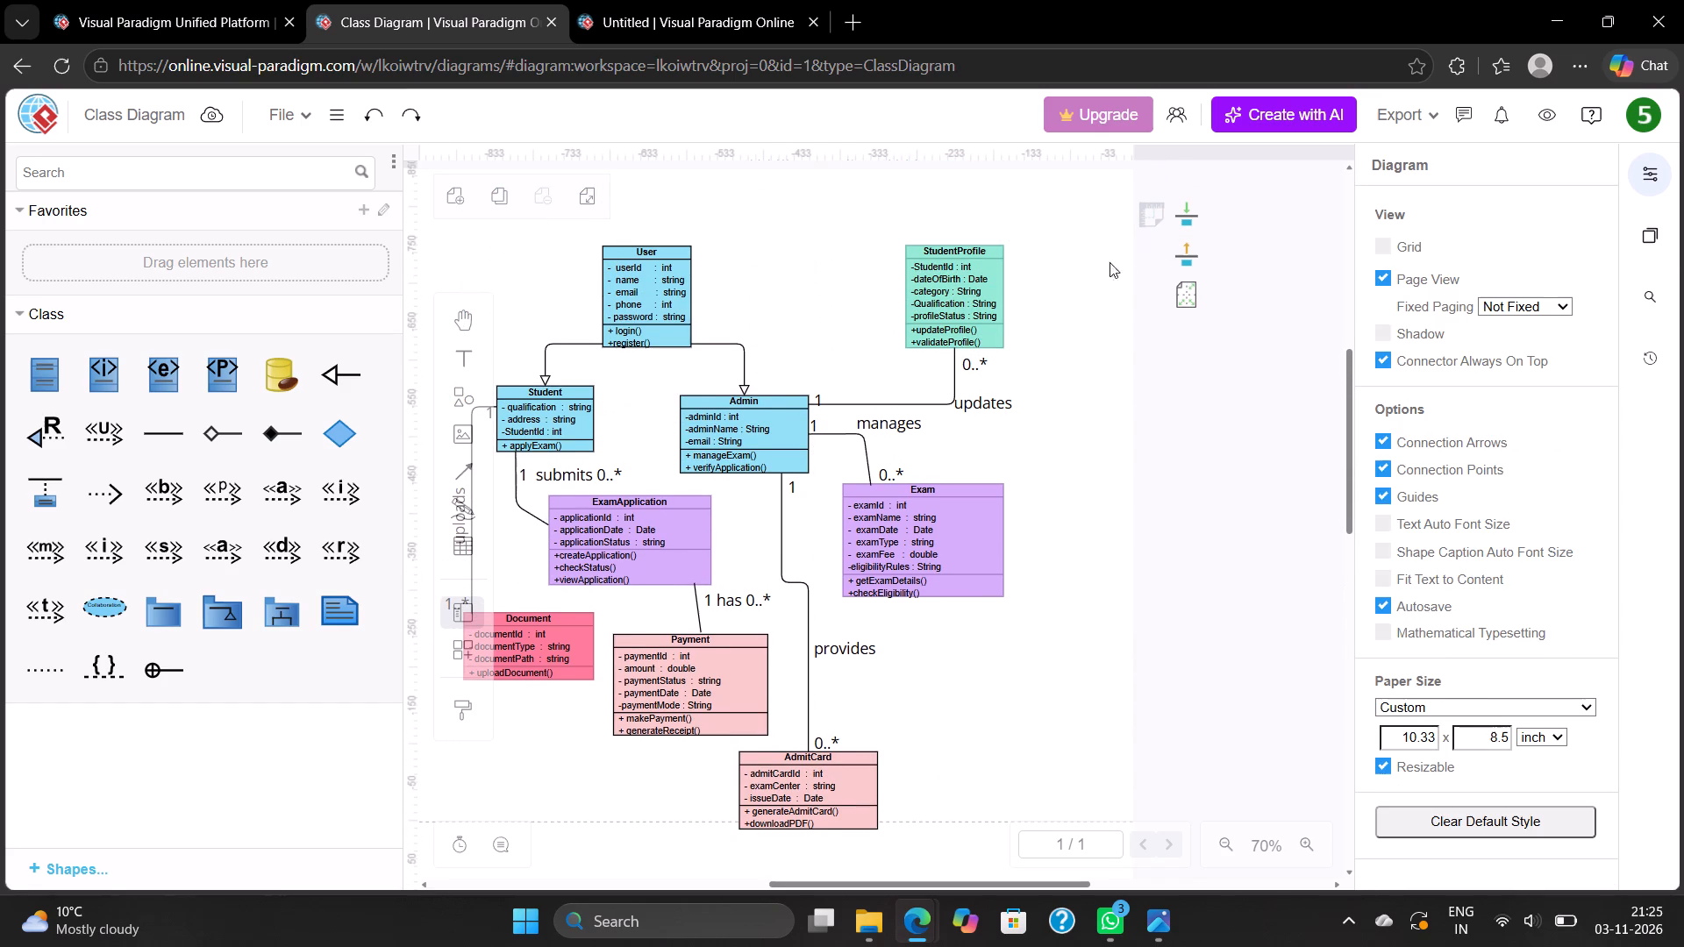
pyautogui.click(1187, 260)
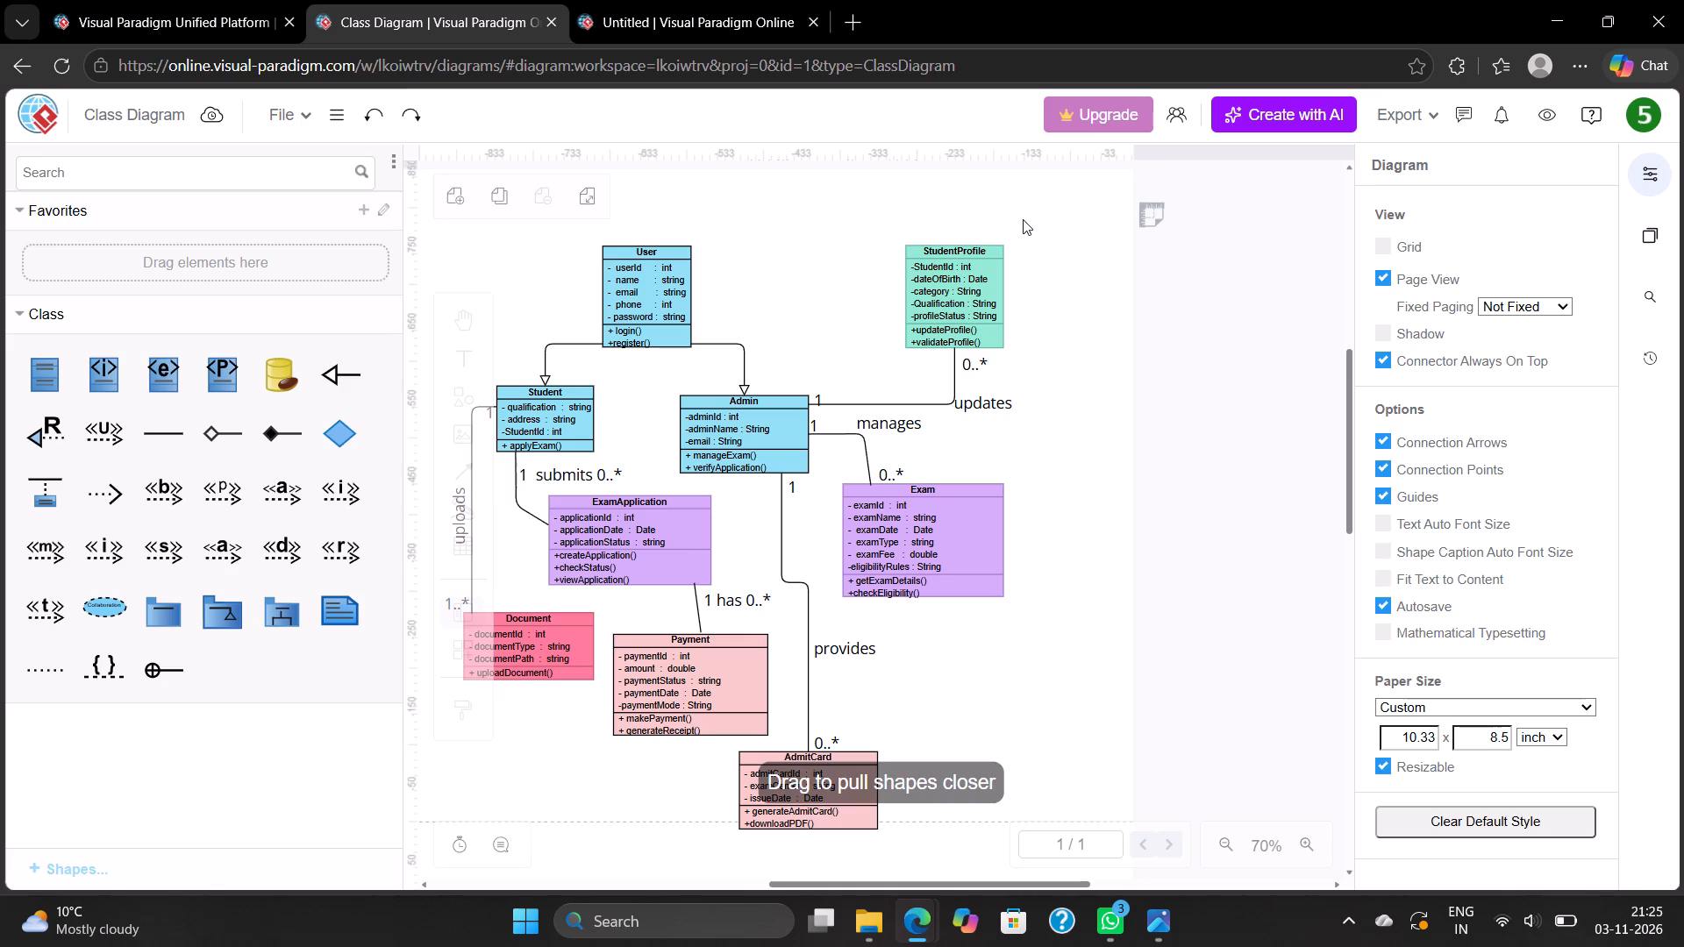
pyautogui.moveTo(1023, 219); pyautogui.dragTo(1023, 202)
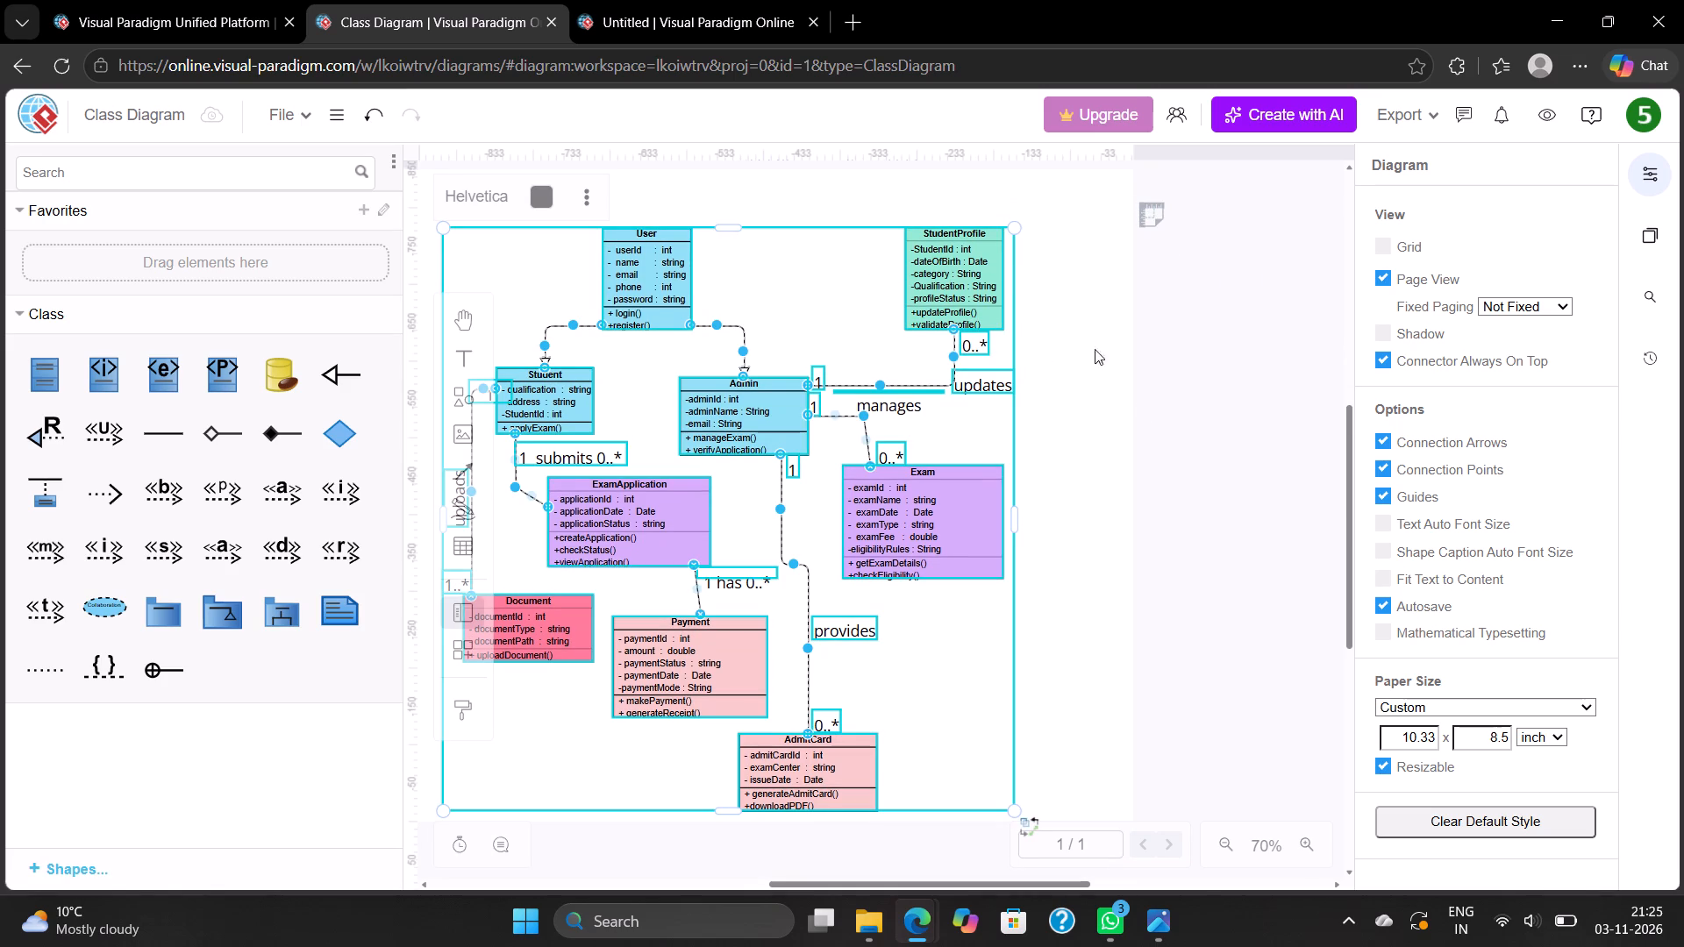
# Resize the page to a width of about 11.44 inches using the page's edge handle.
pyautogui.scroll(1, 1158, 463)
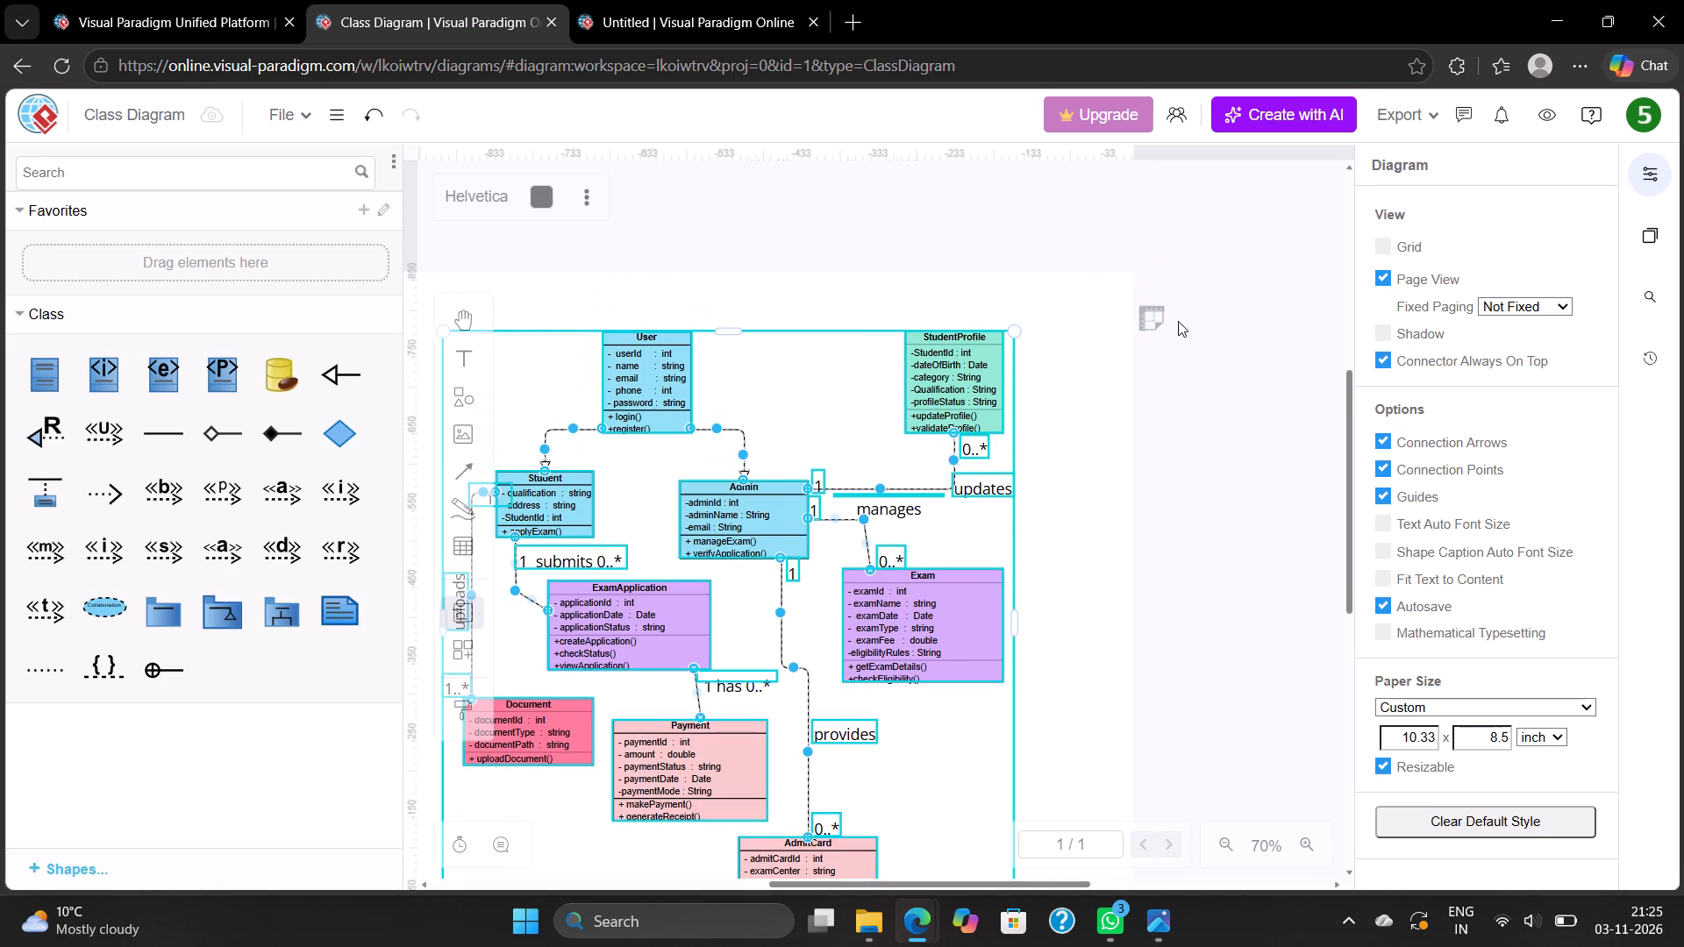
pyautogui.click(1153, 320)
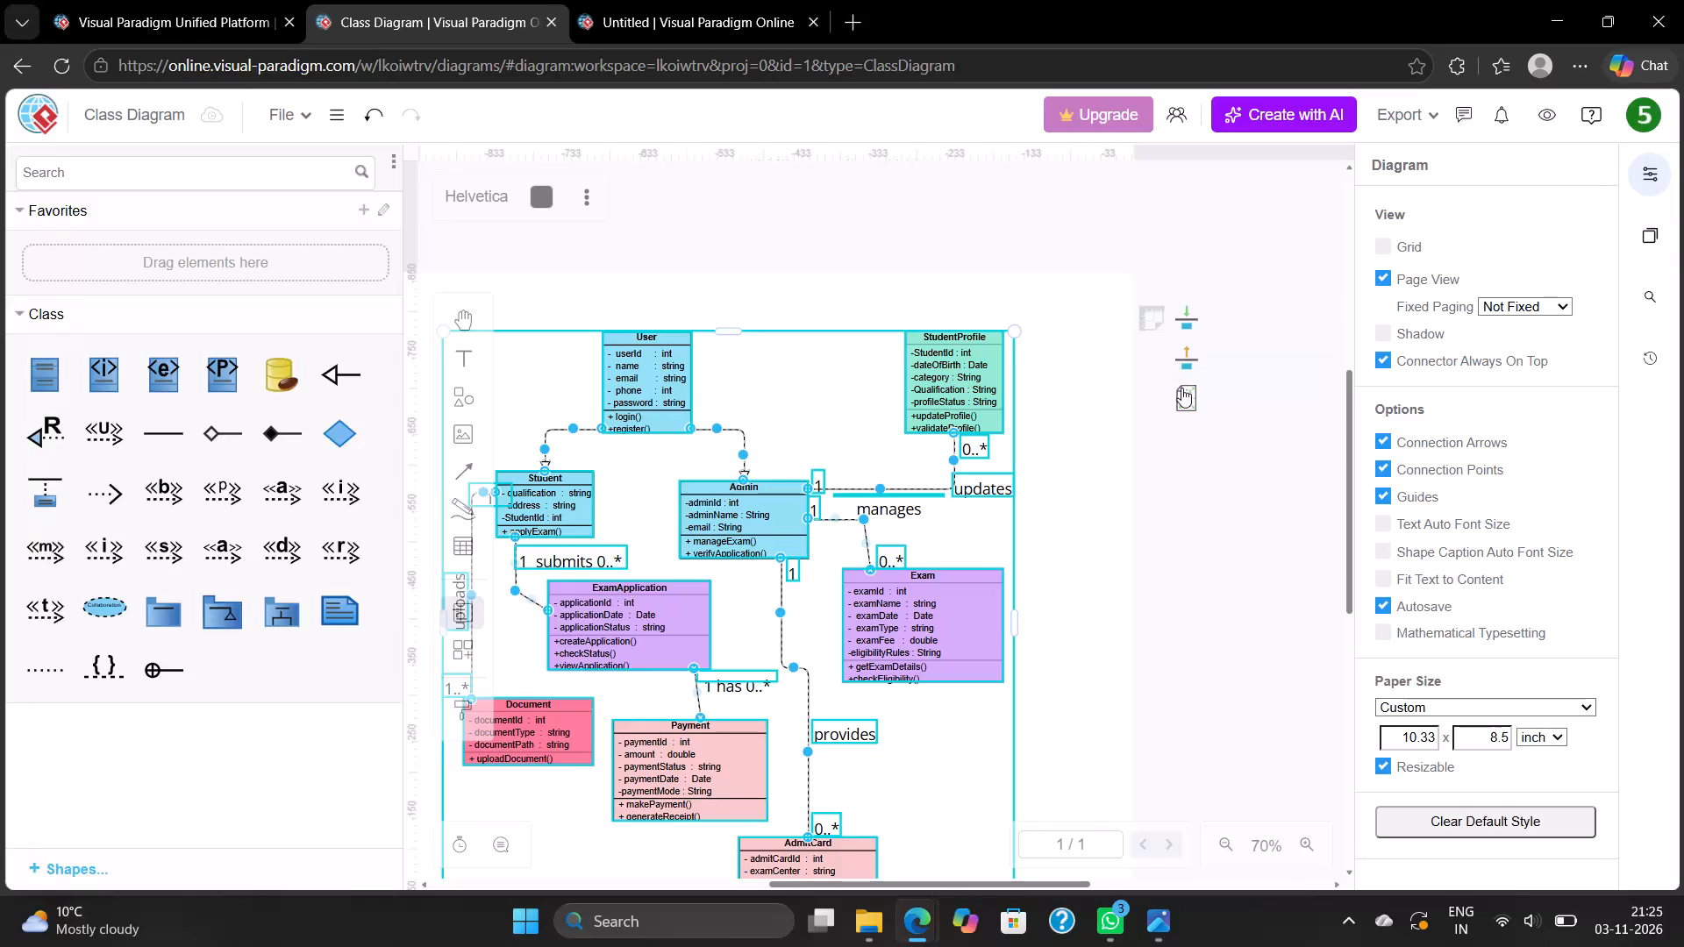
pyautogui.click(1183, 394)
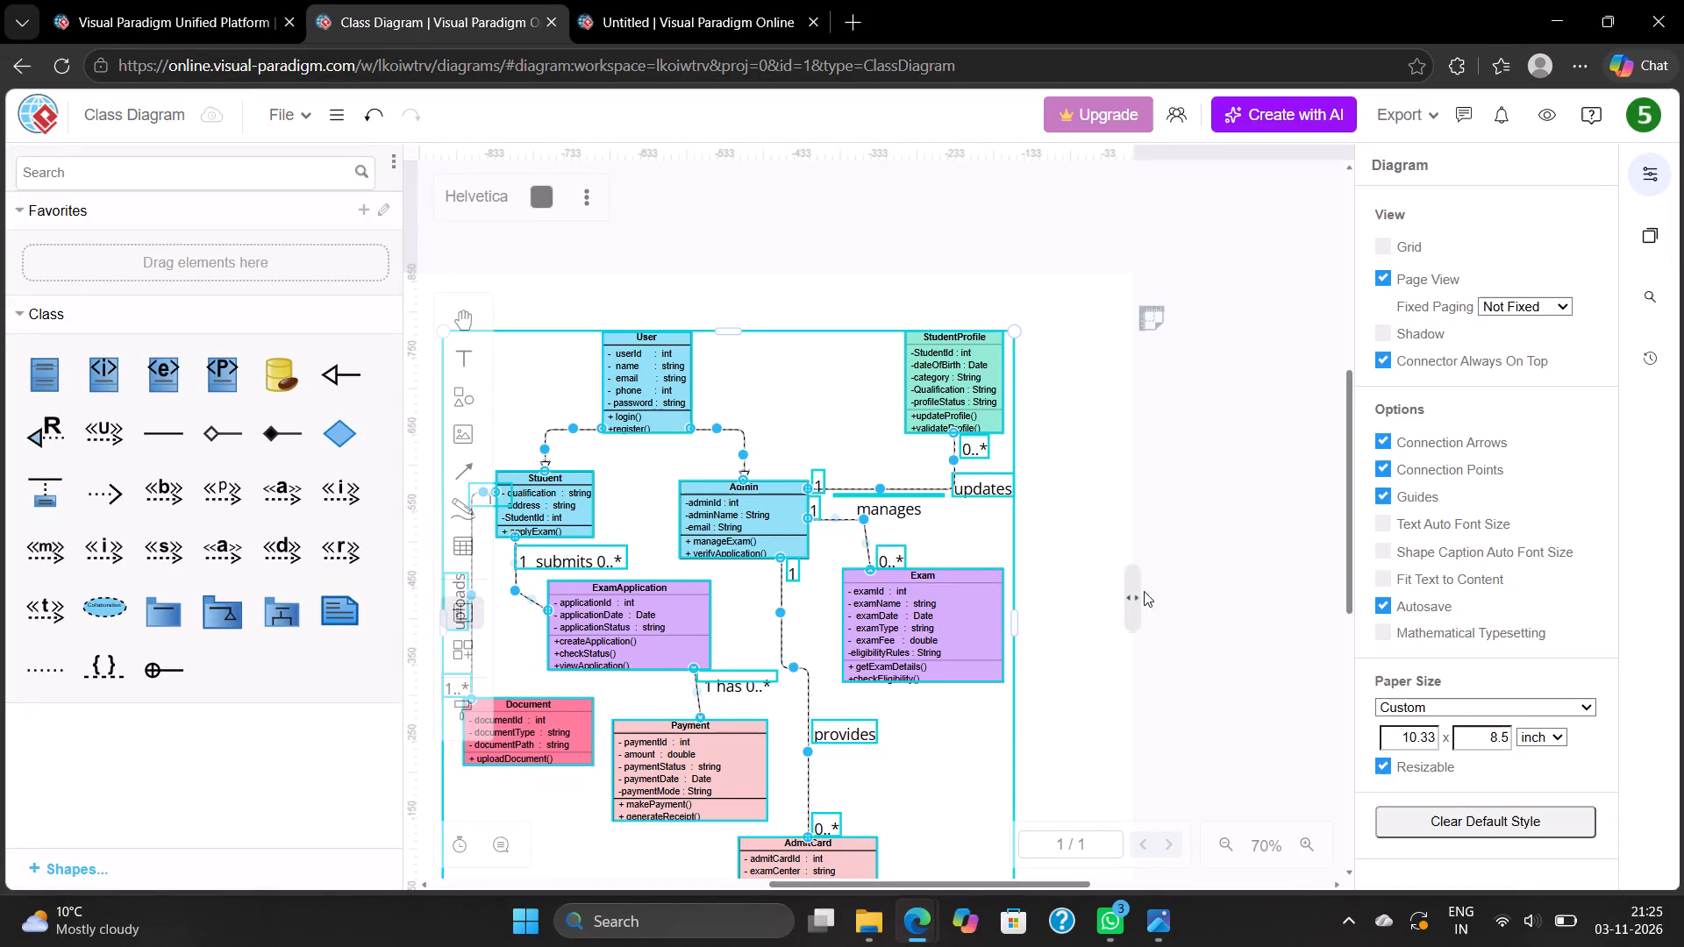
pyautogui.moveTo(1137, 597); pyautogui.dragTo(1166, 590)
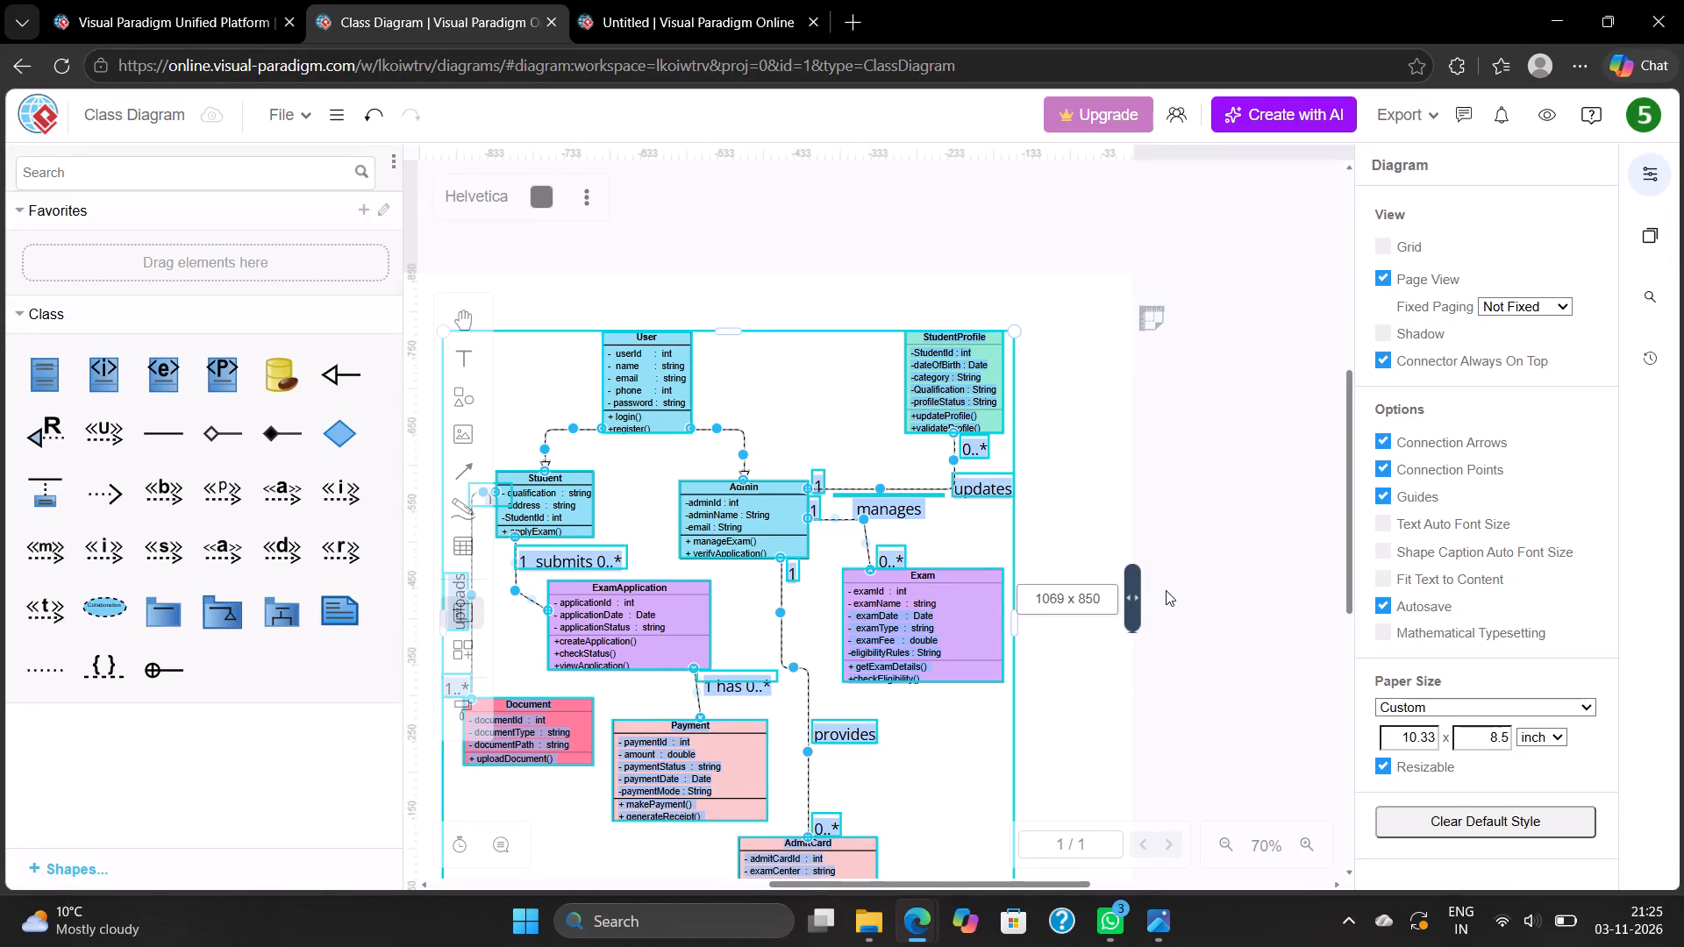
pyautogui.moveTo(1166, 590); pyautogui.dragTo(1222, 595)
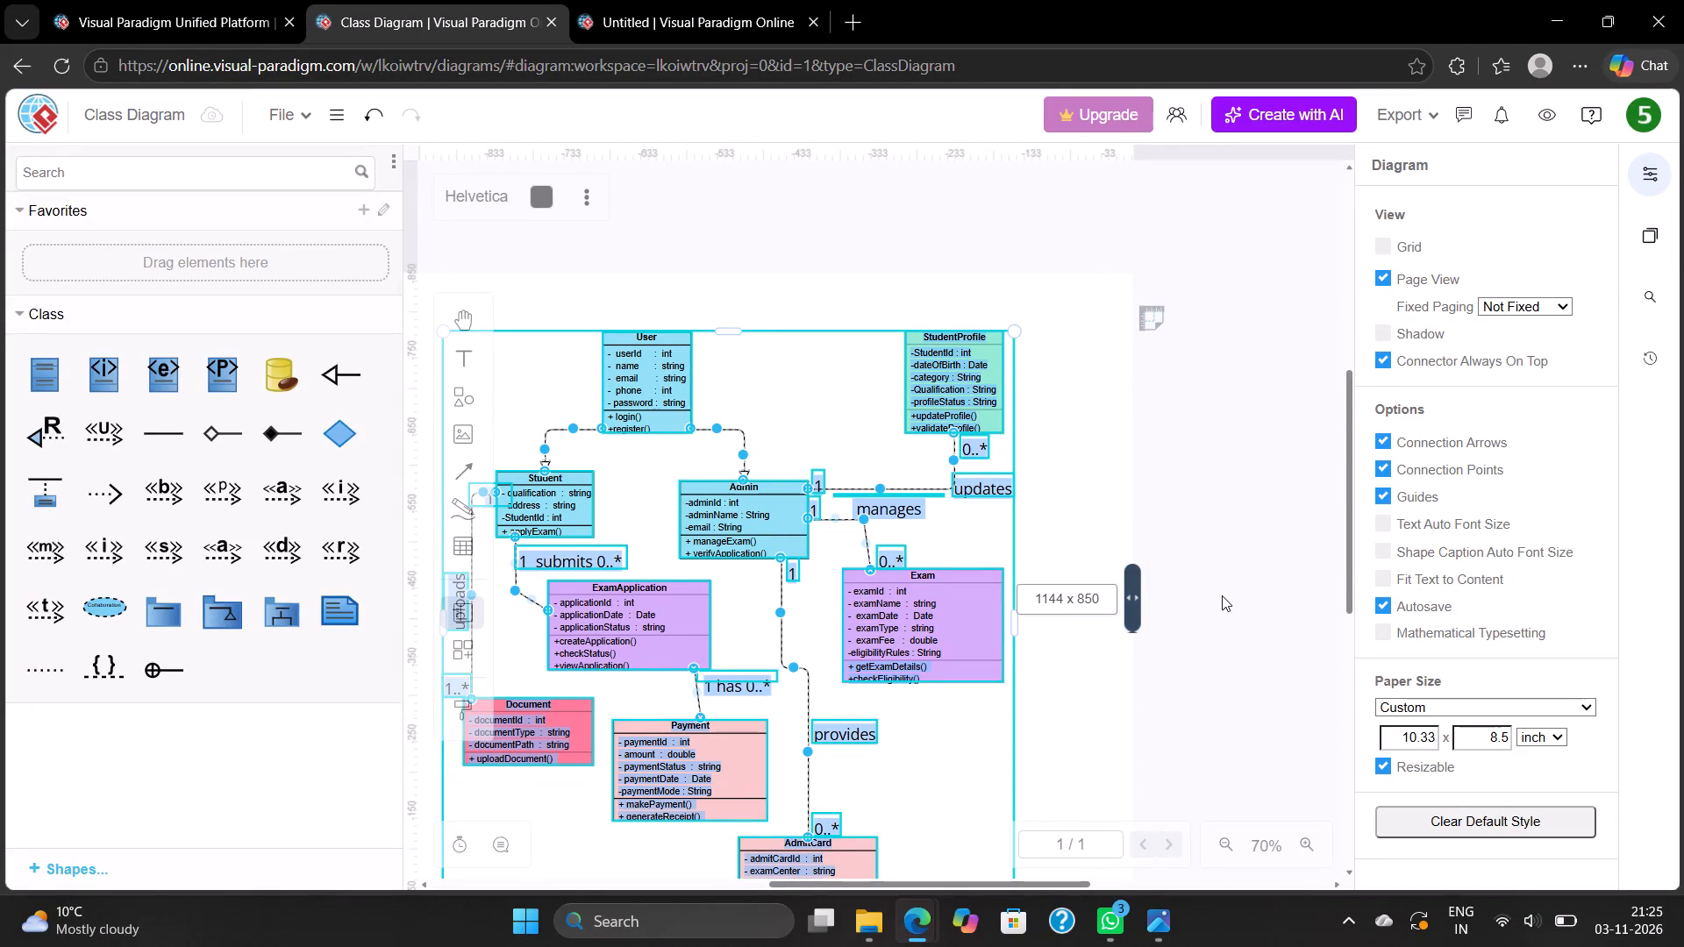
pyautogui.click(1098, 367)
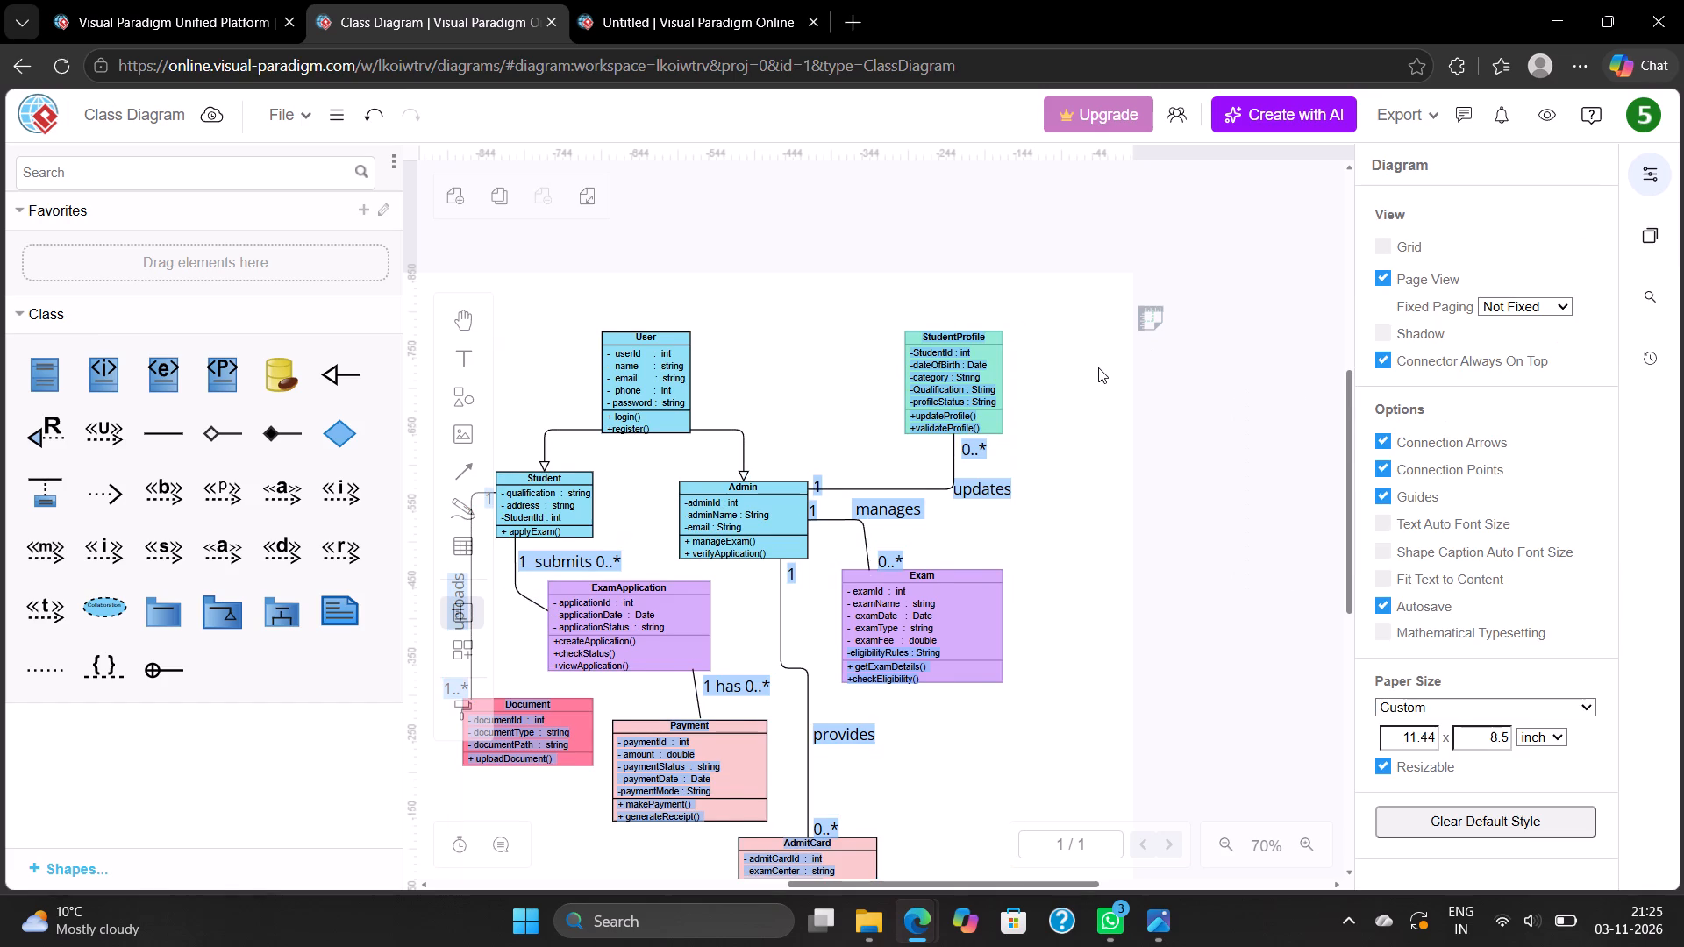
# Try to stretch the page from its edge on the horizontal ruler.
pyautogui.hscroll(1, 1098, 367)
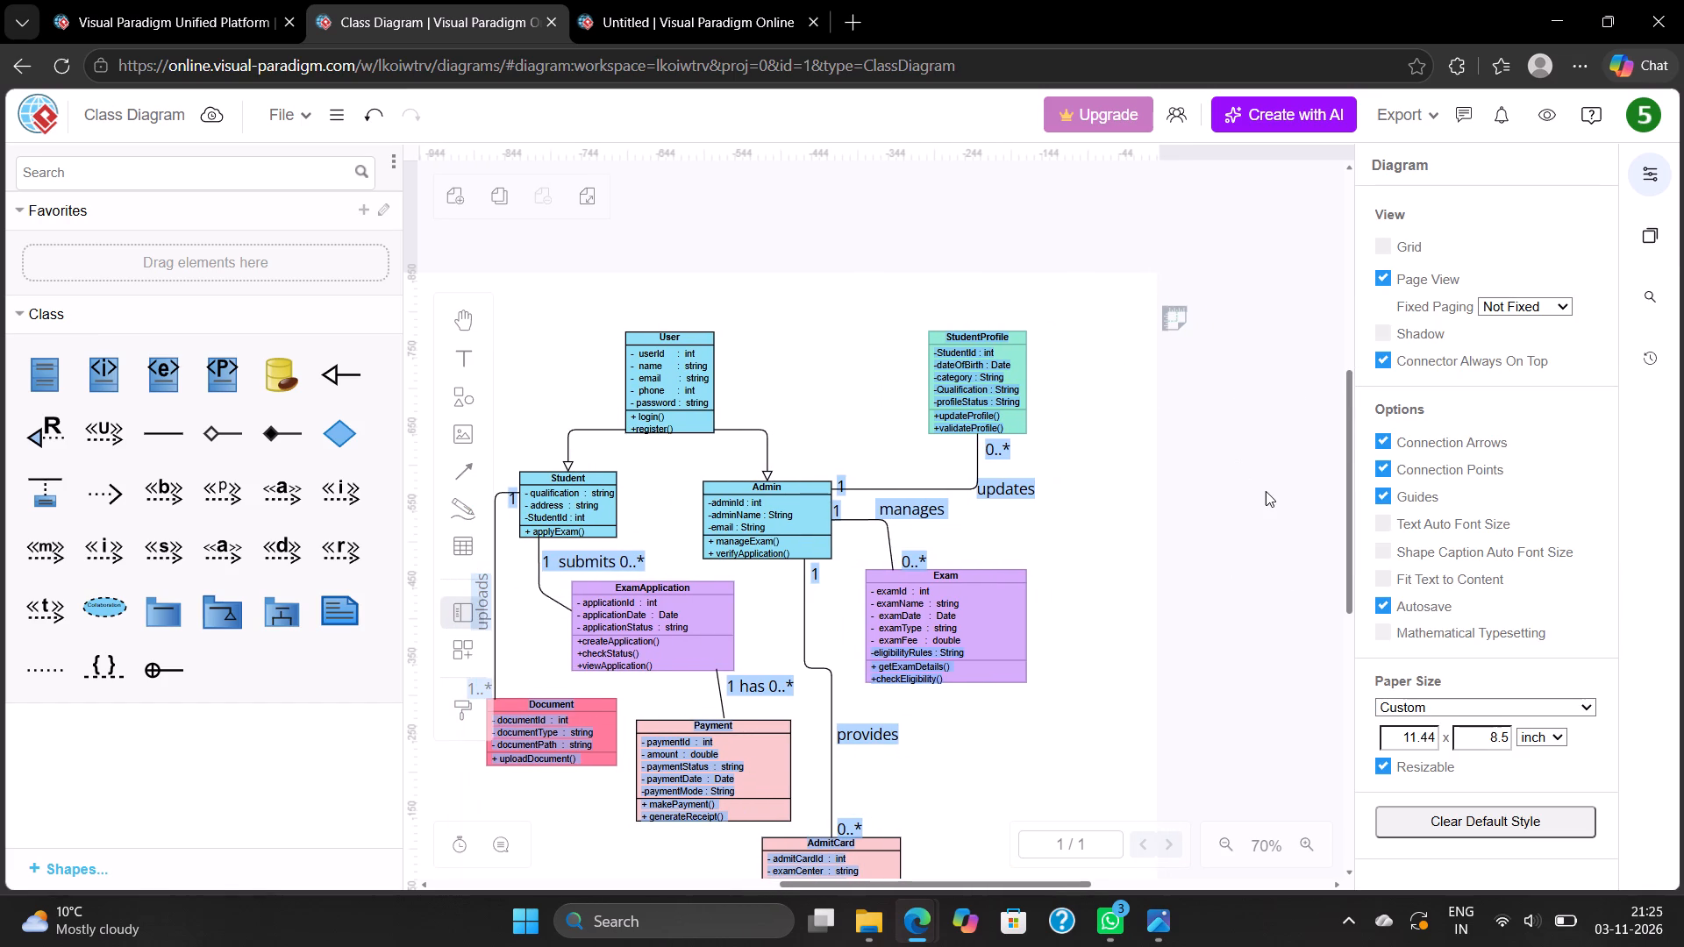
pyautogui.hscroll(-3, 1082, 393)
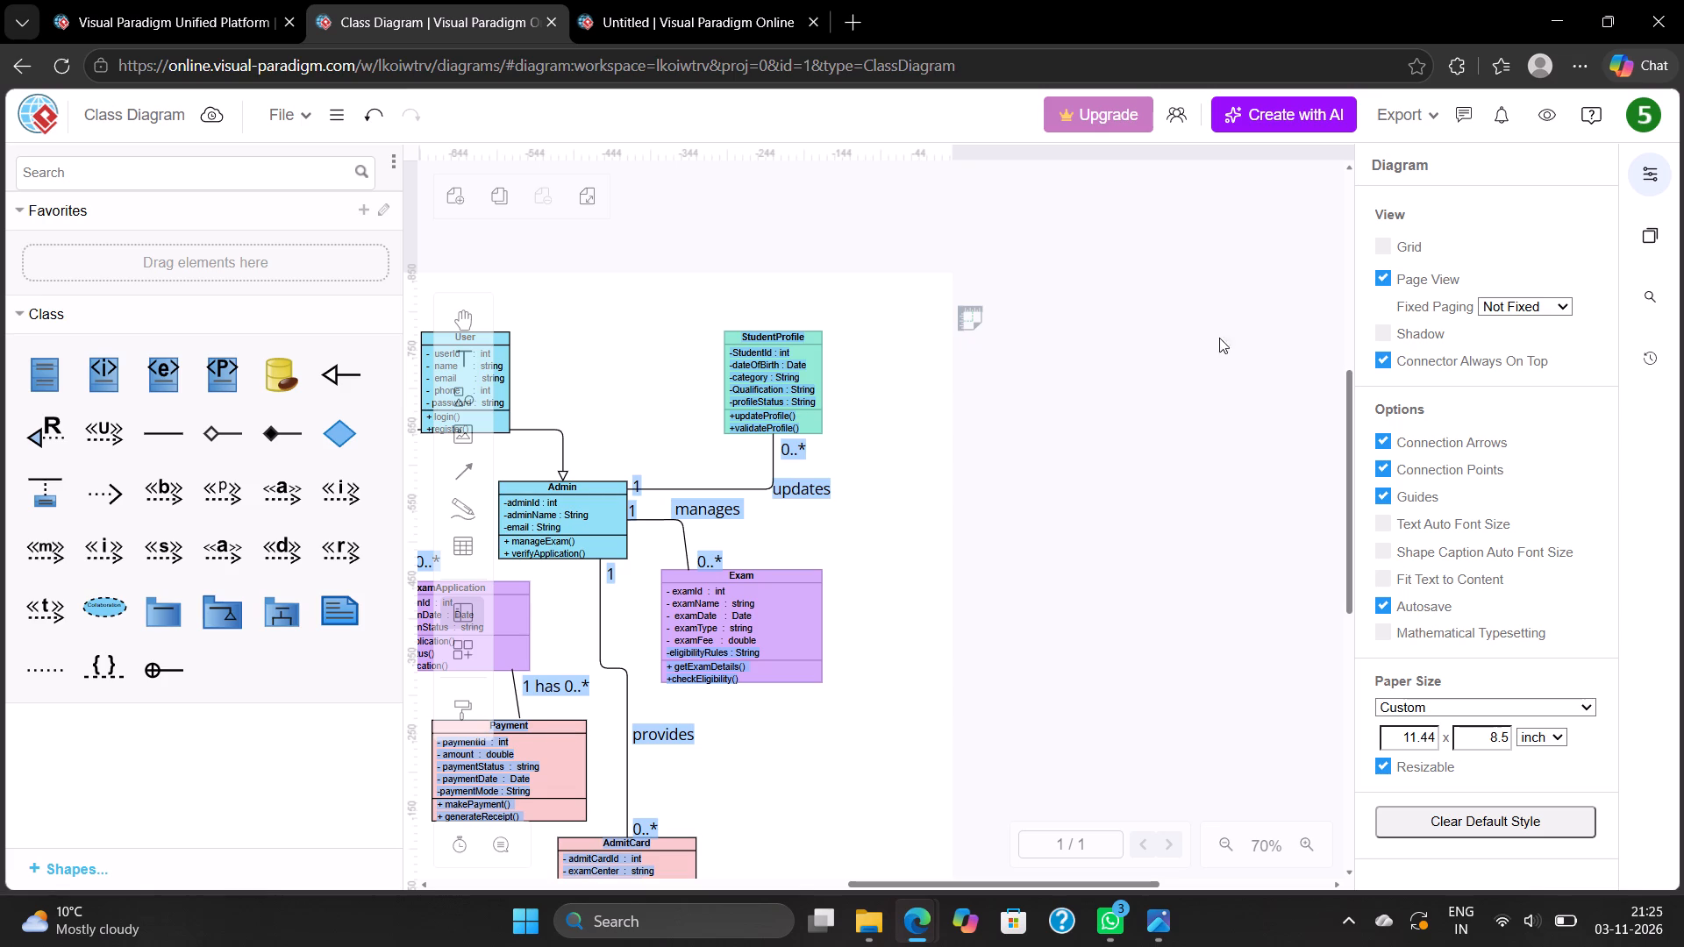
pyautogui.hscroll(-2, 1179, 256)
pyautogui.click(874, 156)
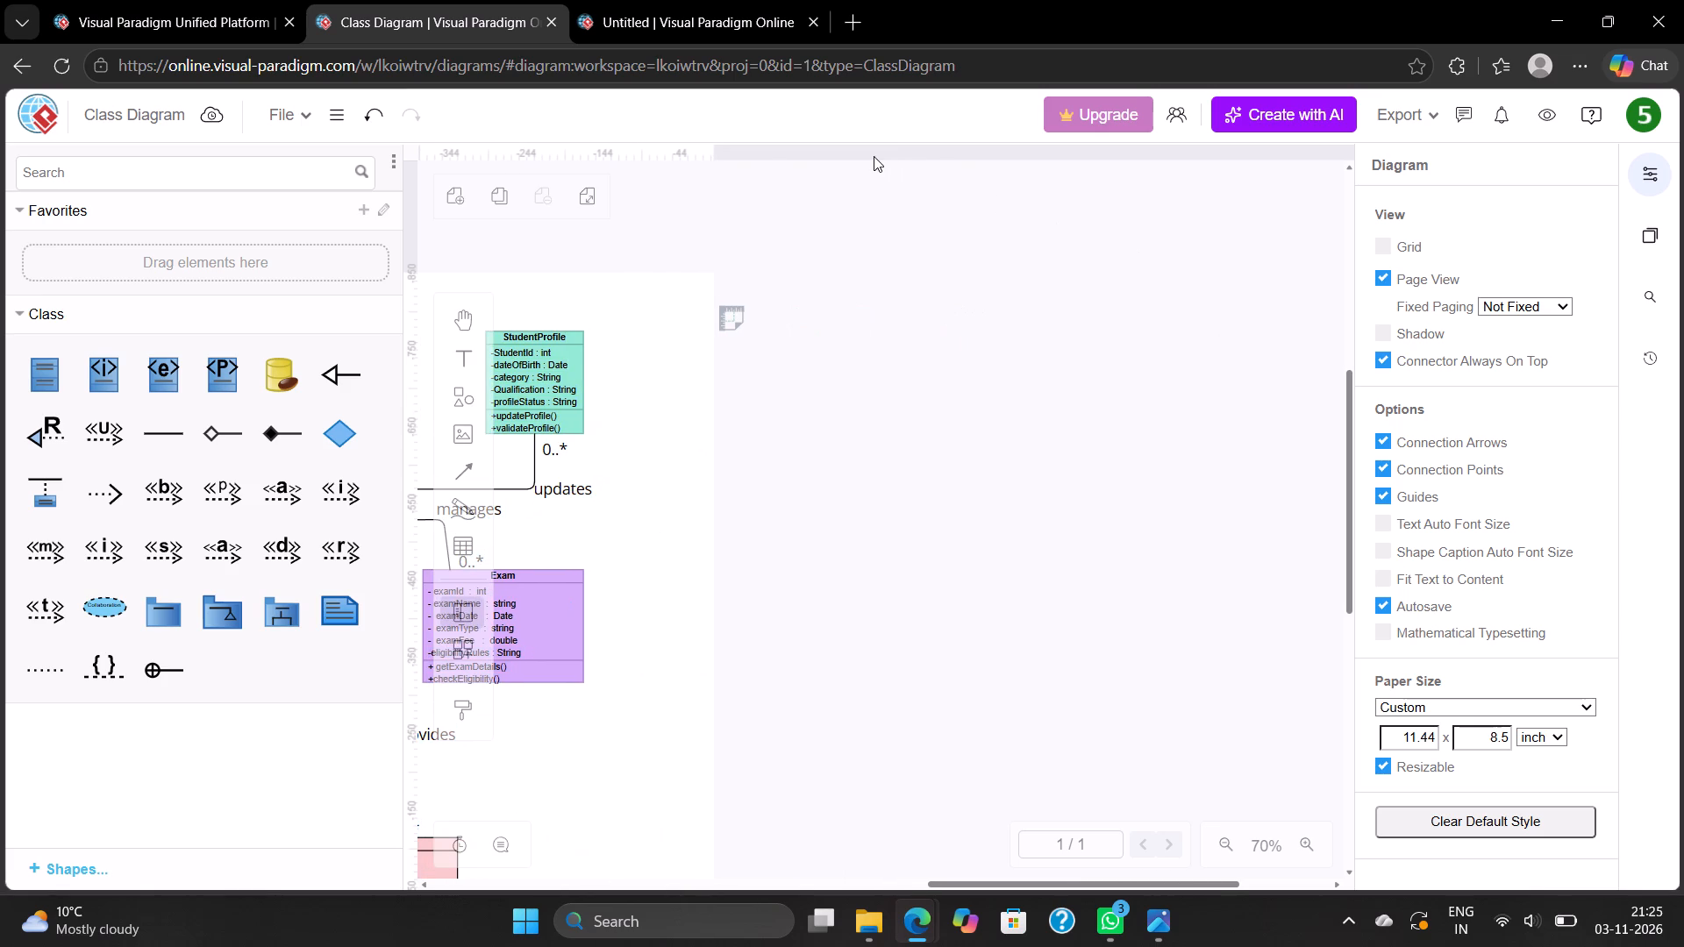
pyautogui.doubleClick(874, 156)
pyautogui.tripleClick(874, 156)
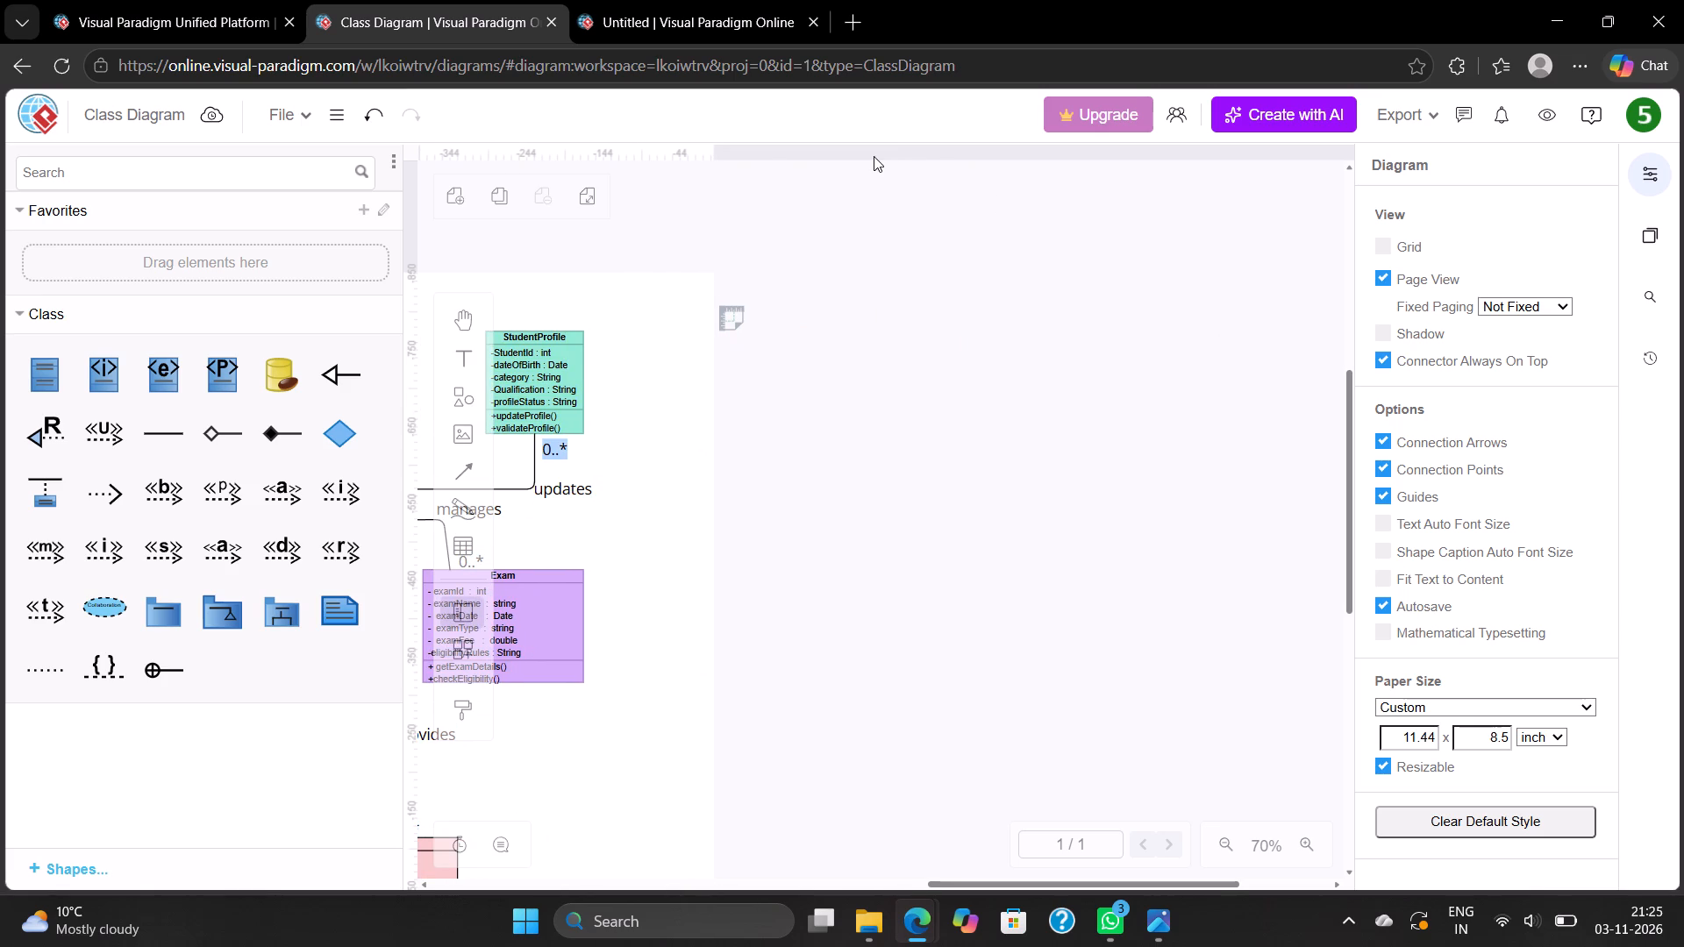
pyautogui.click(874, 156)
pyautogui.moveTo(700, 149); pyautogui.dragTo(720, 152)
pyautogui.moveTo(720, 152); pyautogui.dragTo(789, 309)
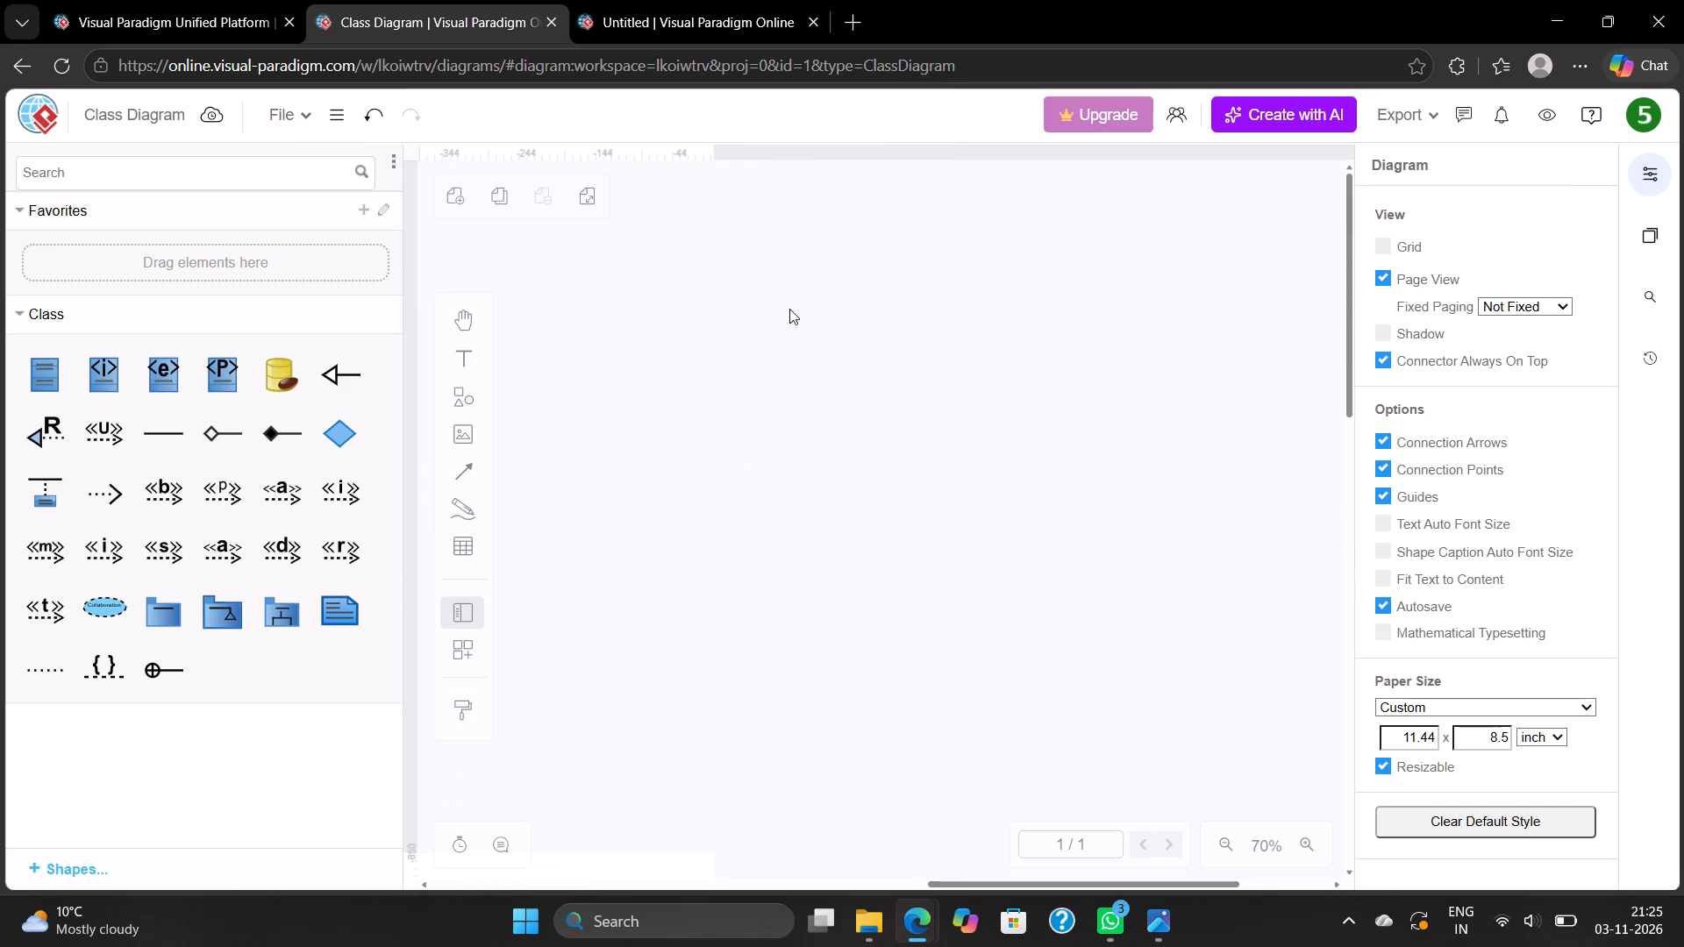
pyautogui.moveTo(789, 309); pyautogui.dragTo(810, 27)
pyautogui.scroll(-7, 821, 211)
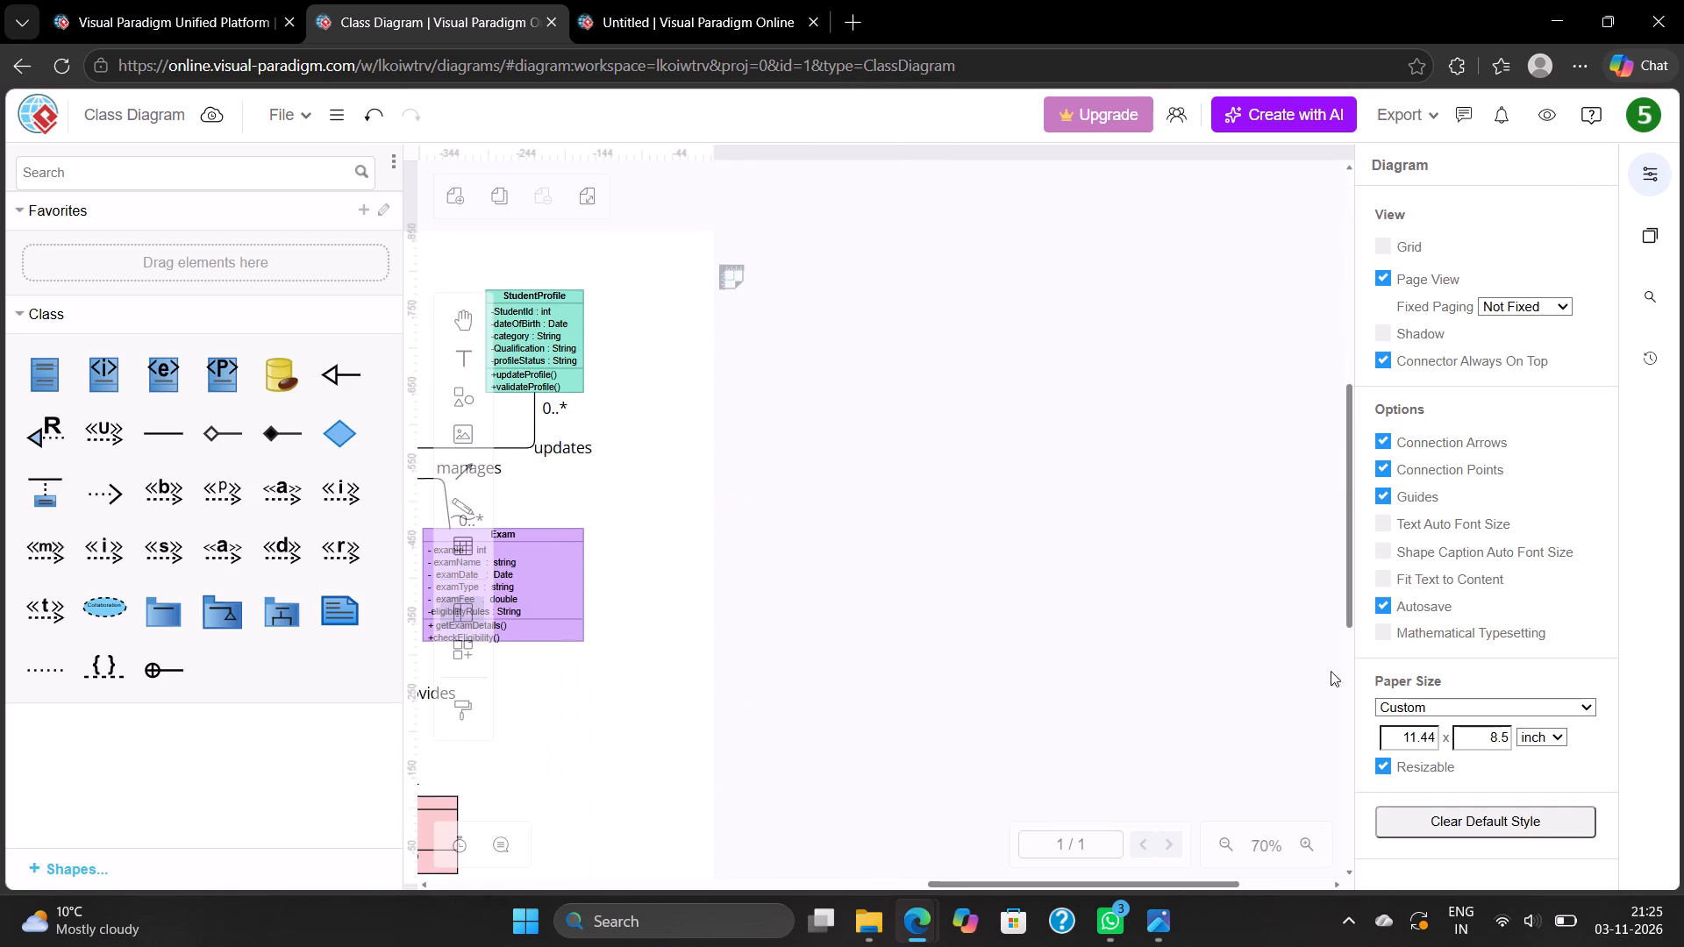
# Set the custom paper width to 11.99 inches.
pyautogui.click(1433, 730)
pyautogui.click(1591, 700)
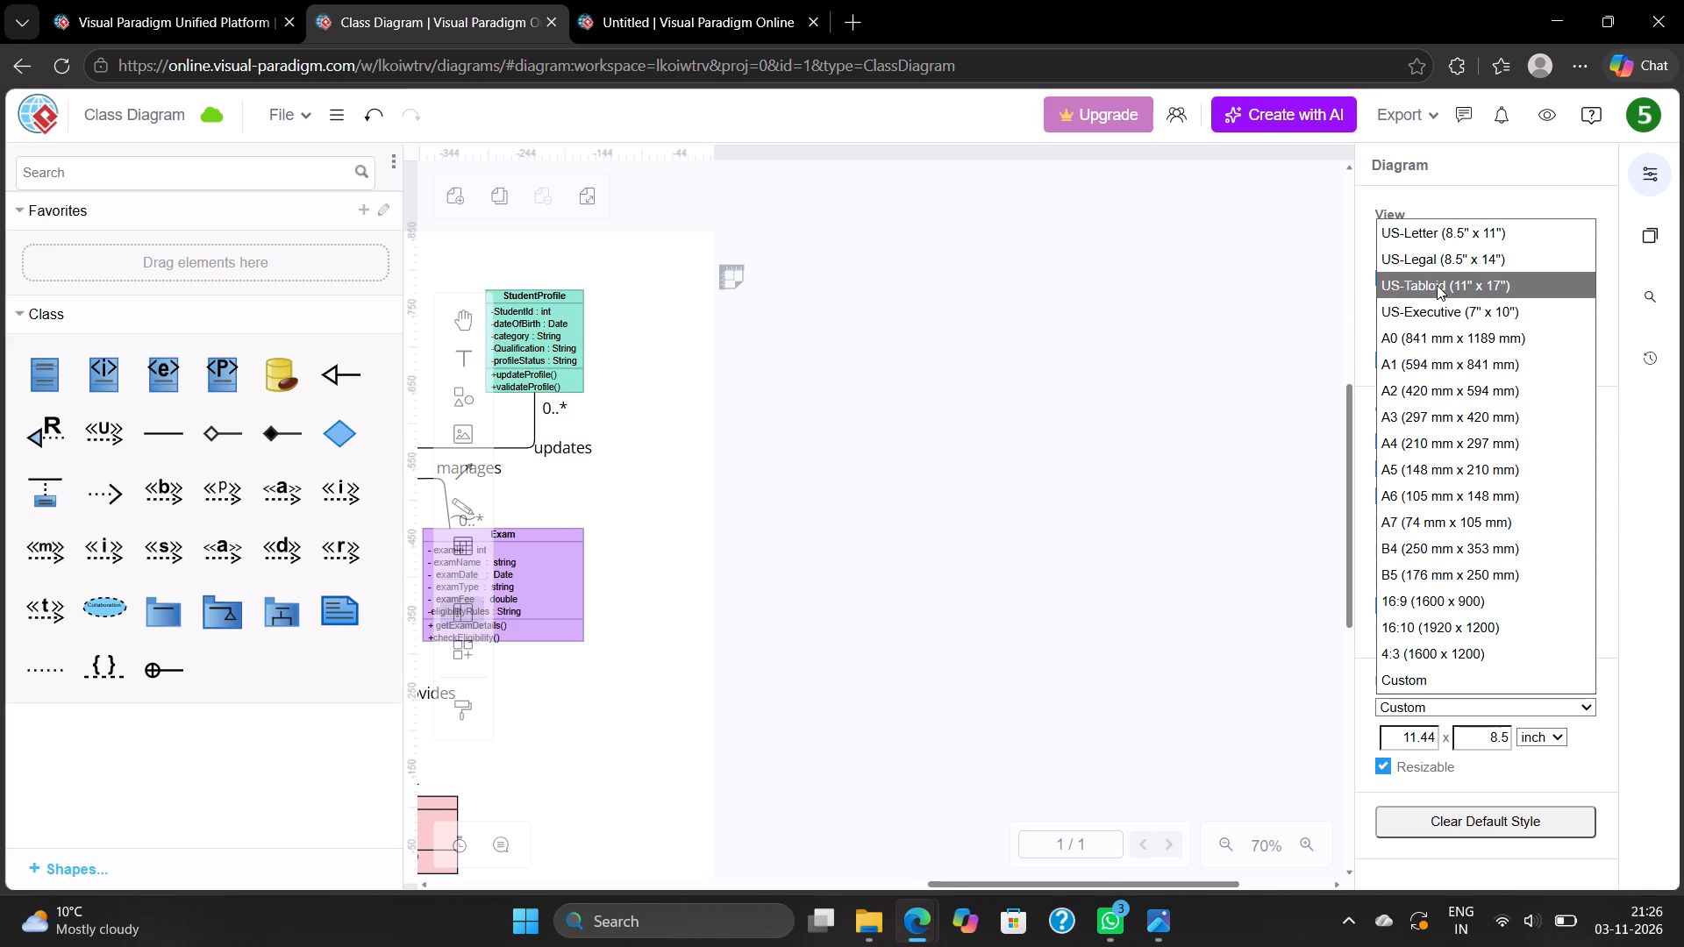
pyautogui.click(1434, 737)
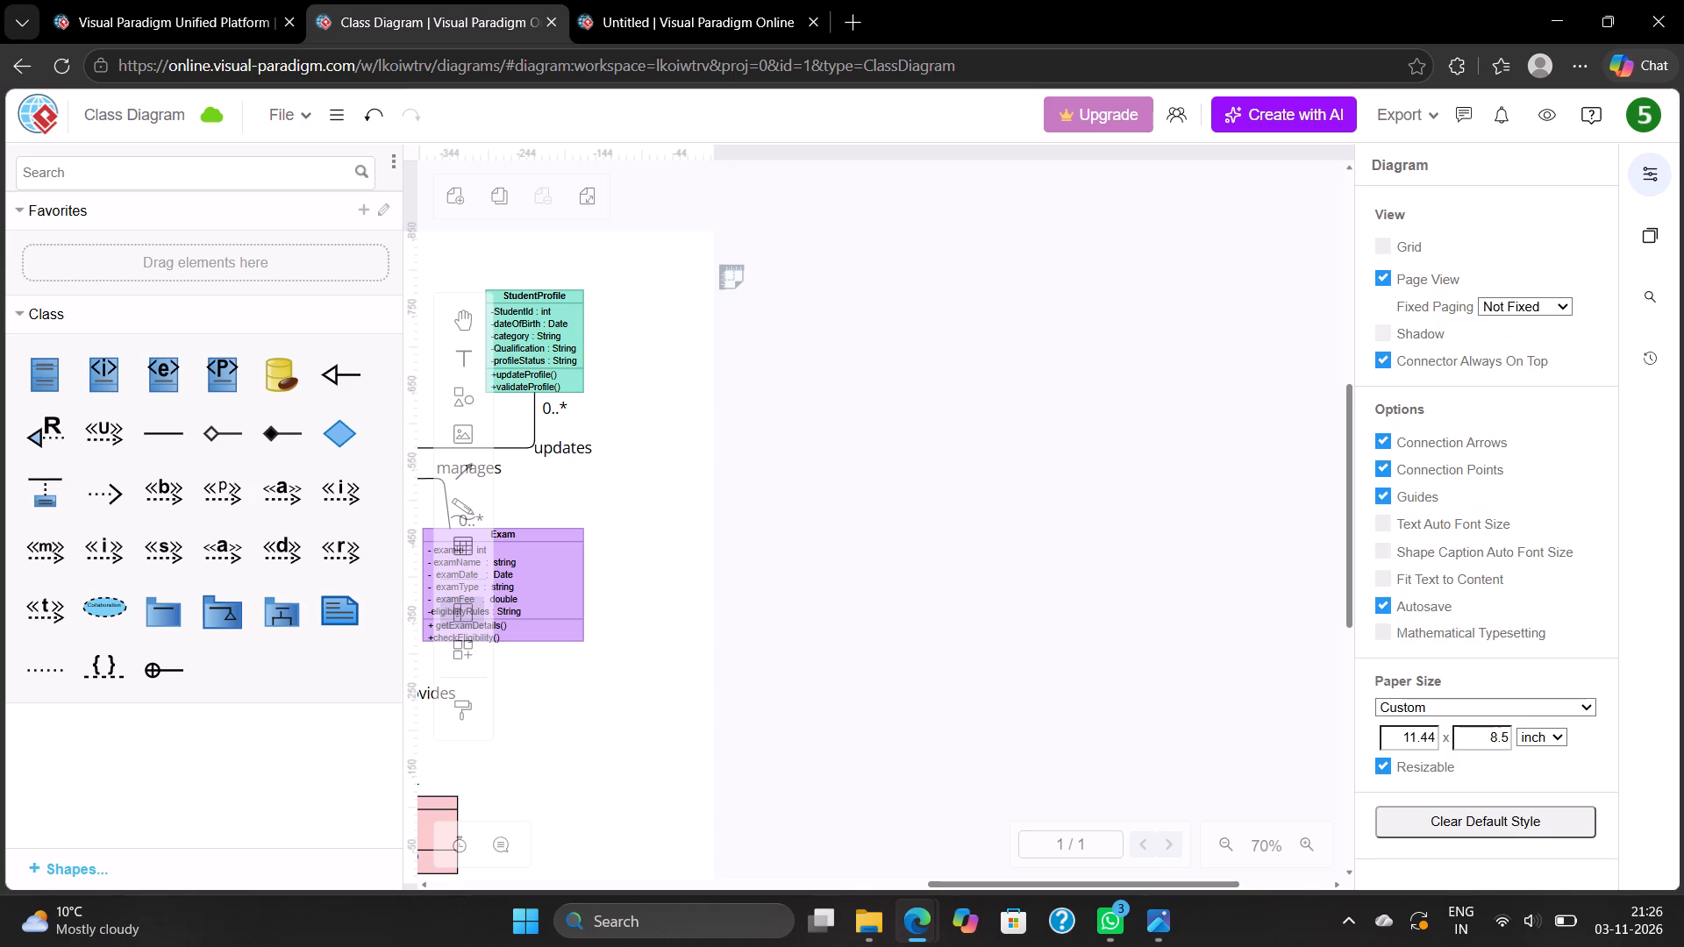
pyautogui.press('BackSpace')
pyautogui.press('BackSpace')
pyautogui.write('99')
pyautogui.click(1281, 700)
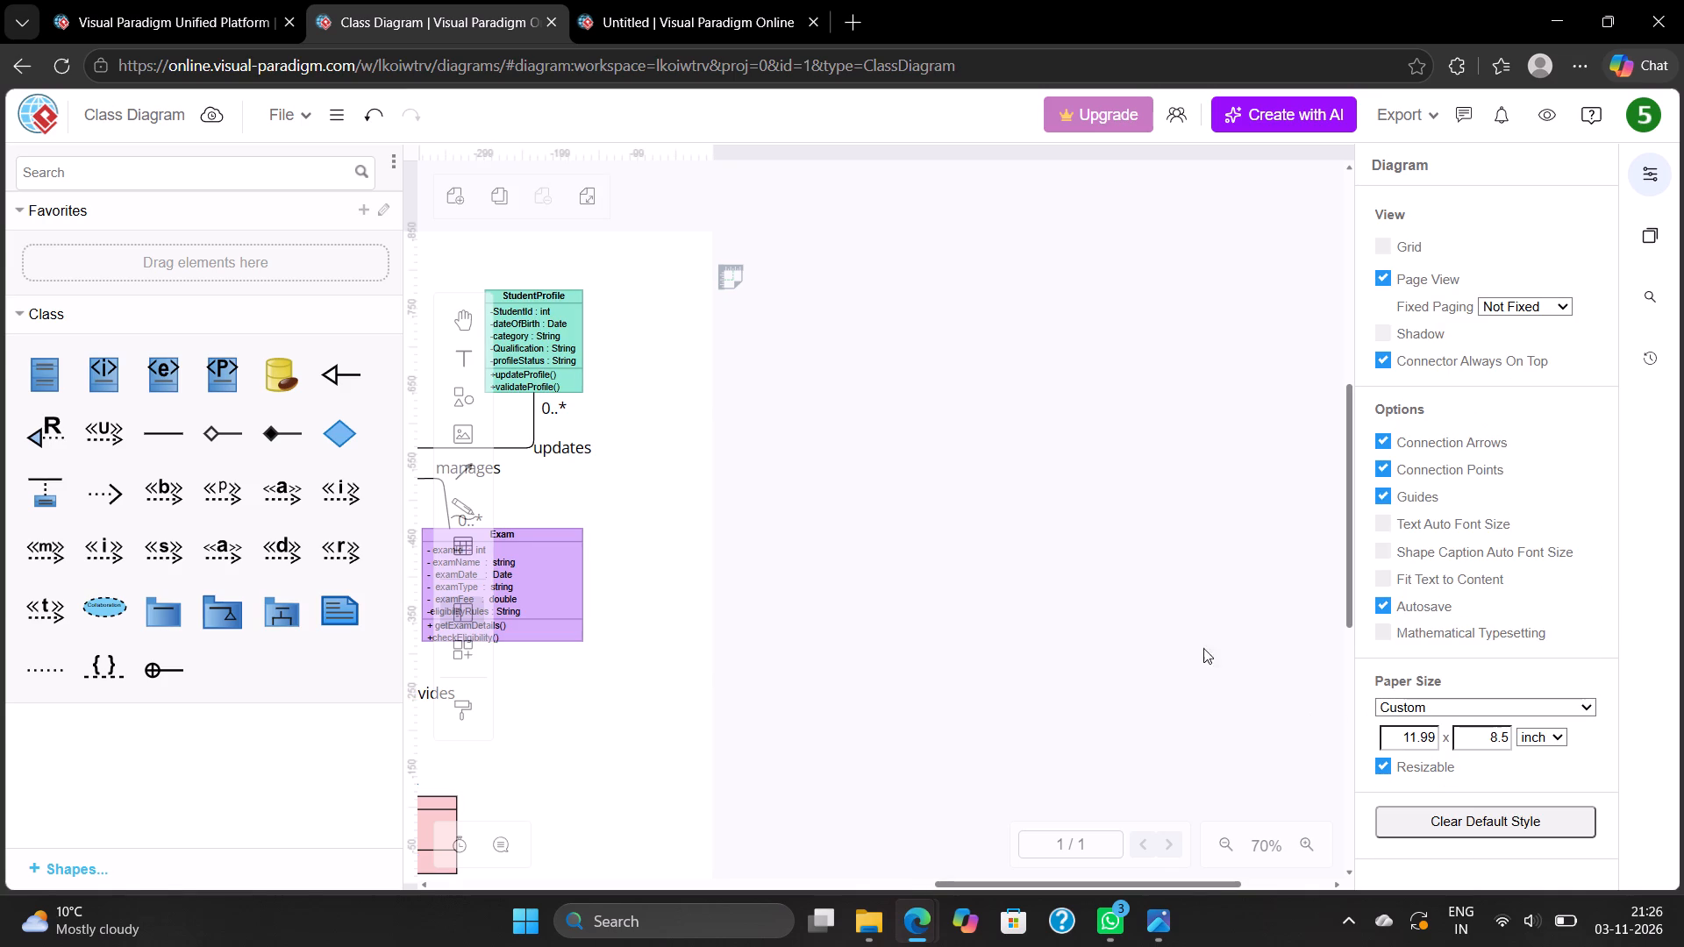
pyautogui.click(1053, 540)
# Set the diagram's fixed paging to Horizontal.
pyautogui.hscroll(4, 1011, 308)
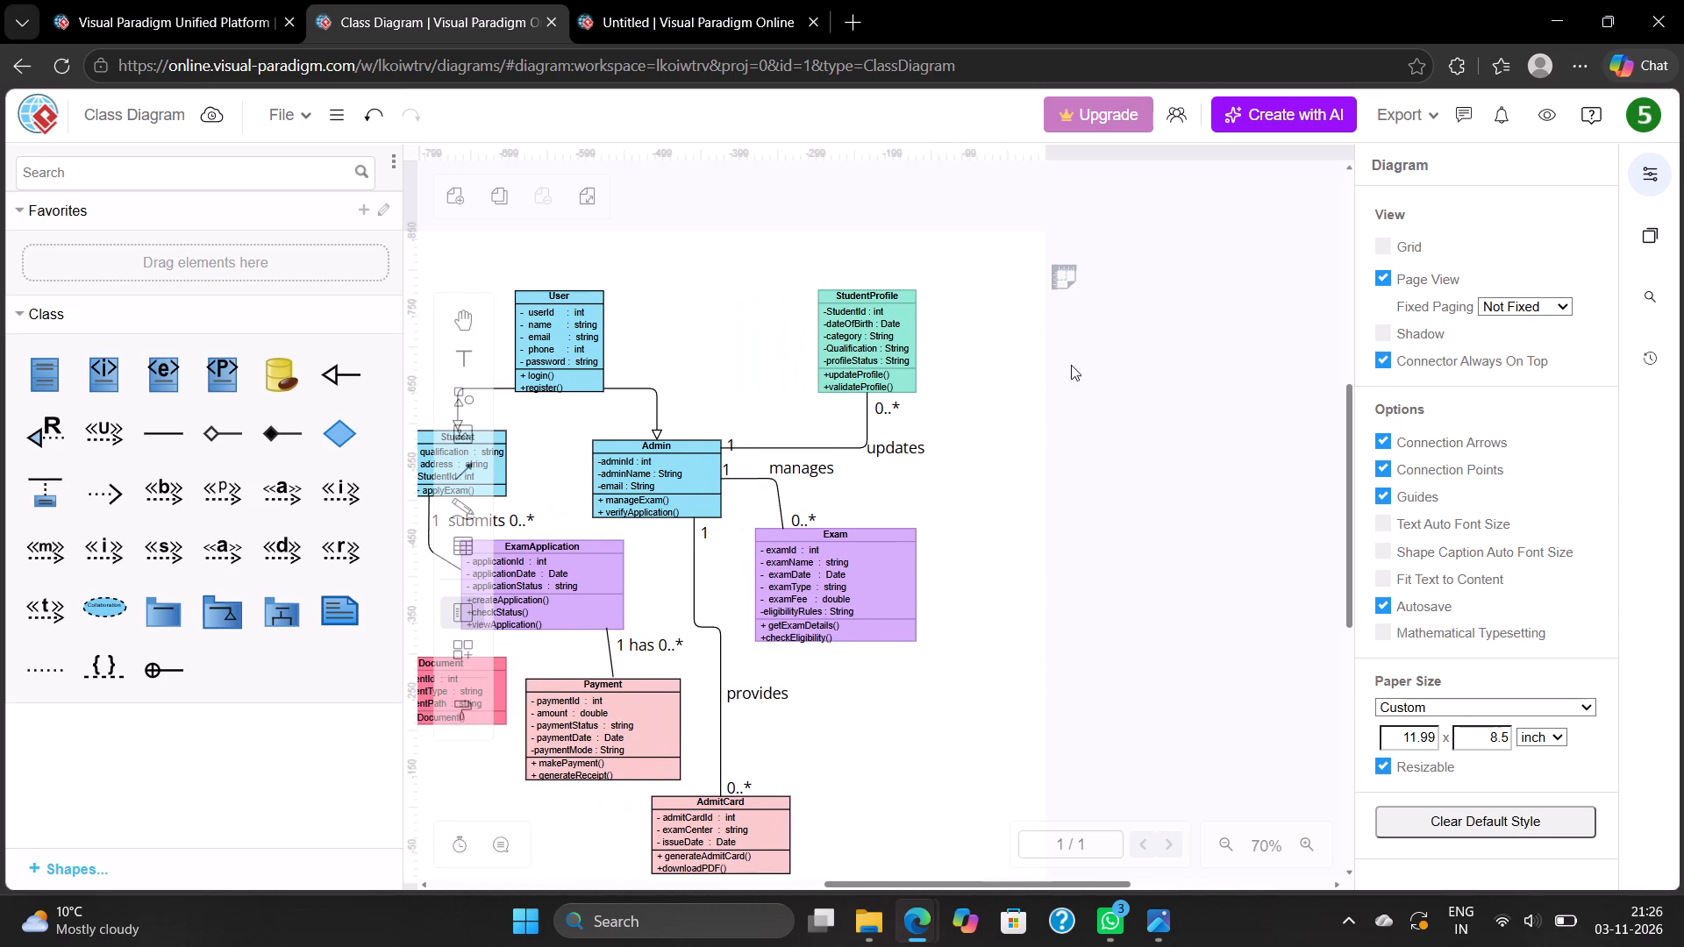
pyautogui.hscroll(1, 1168, 246)
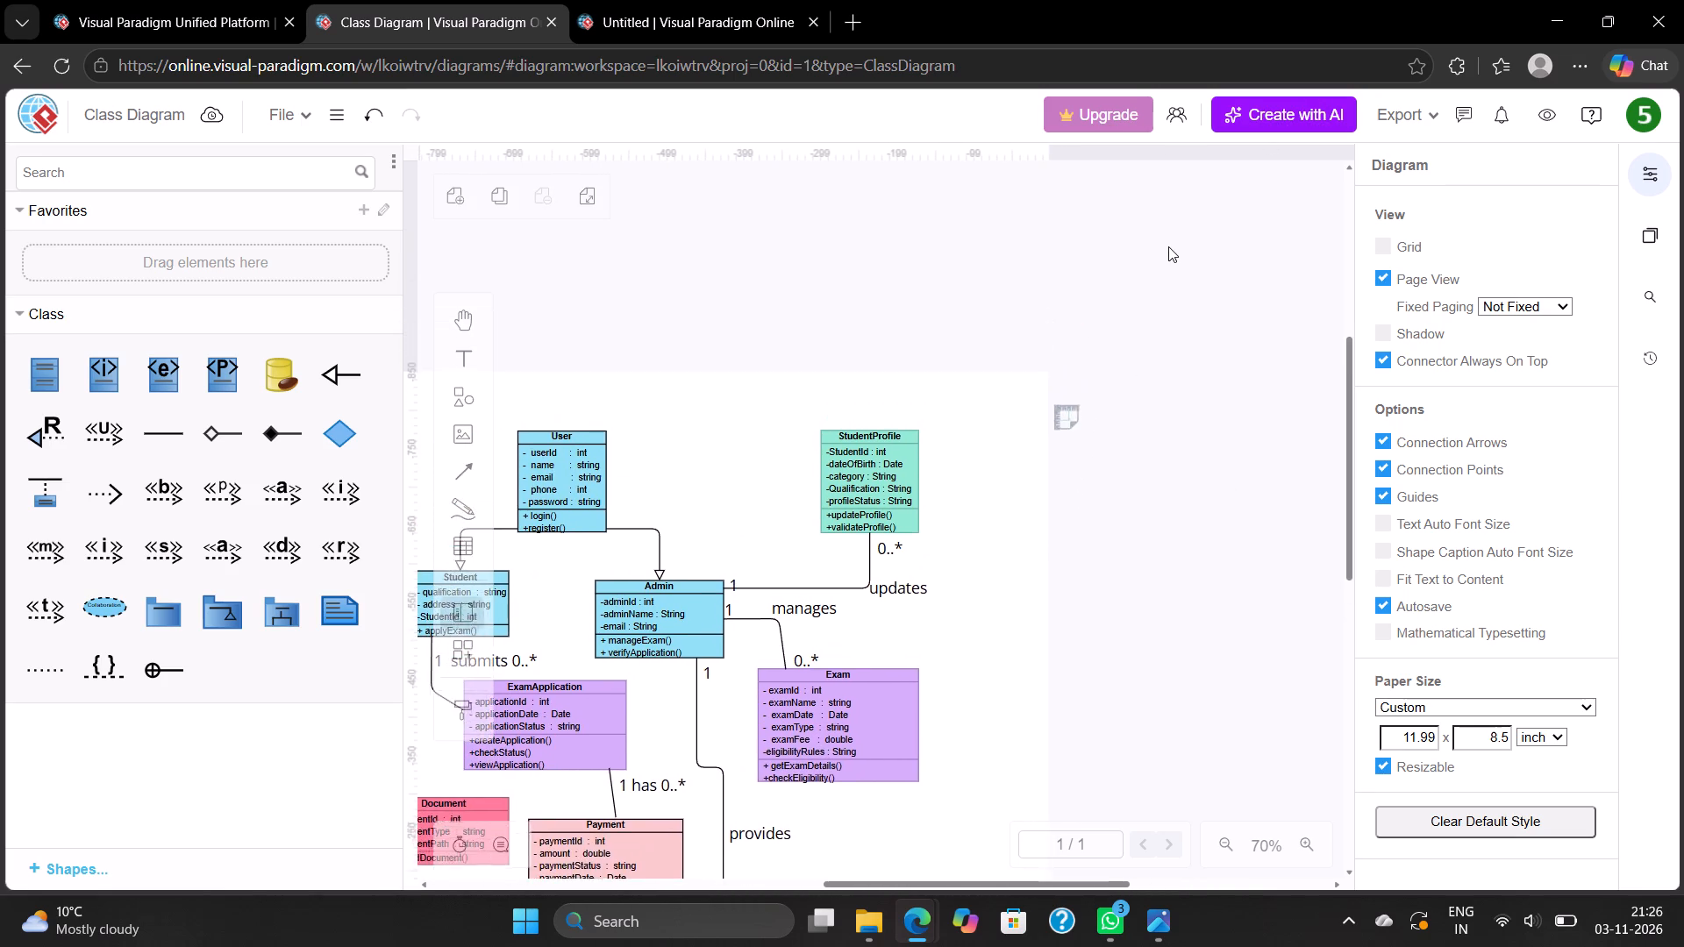
pyautogui.hscroll(1, 1168, 246)
pyautogui.scroll(-1, 1168, 246)
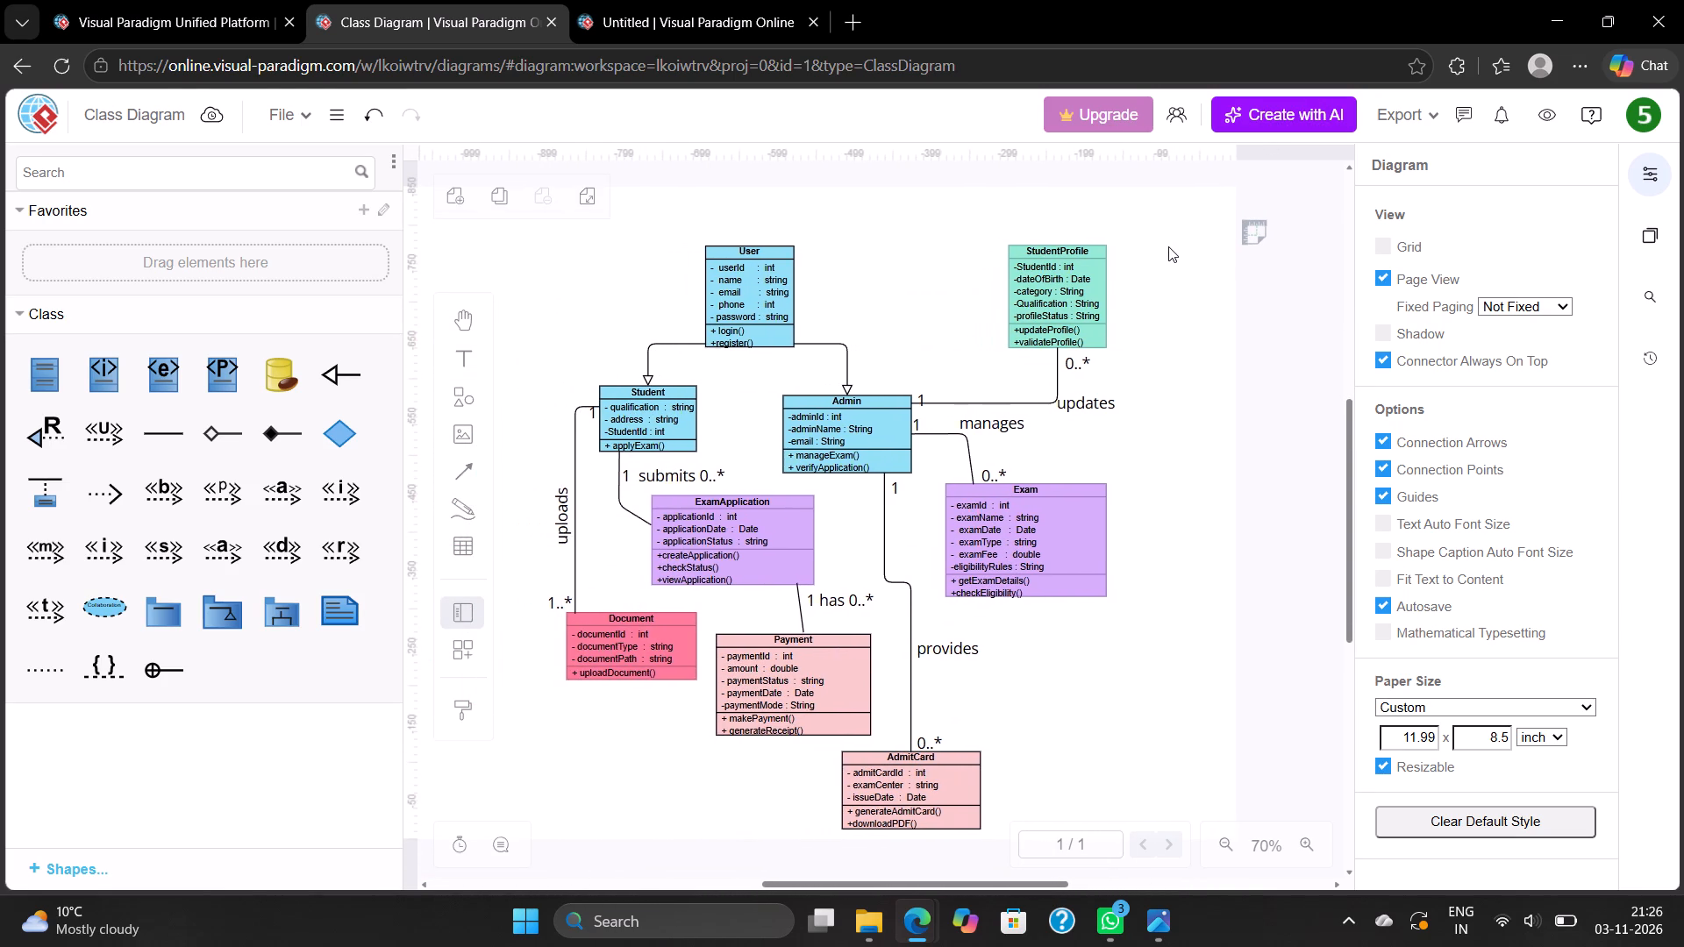
pyautogui.scroll(-1, 1168, 246)
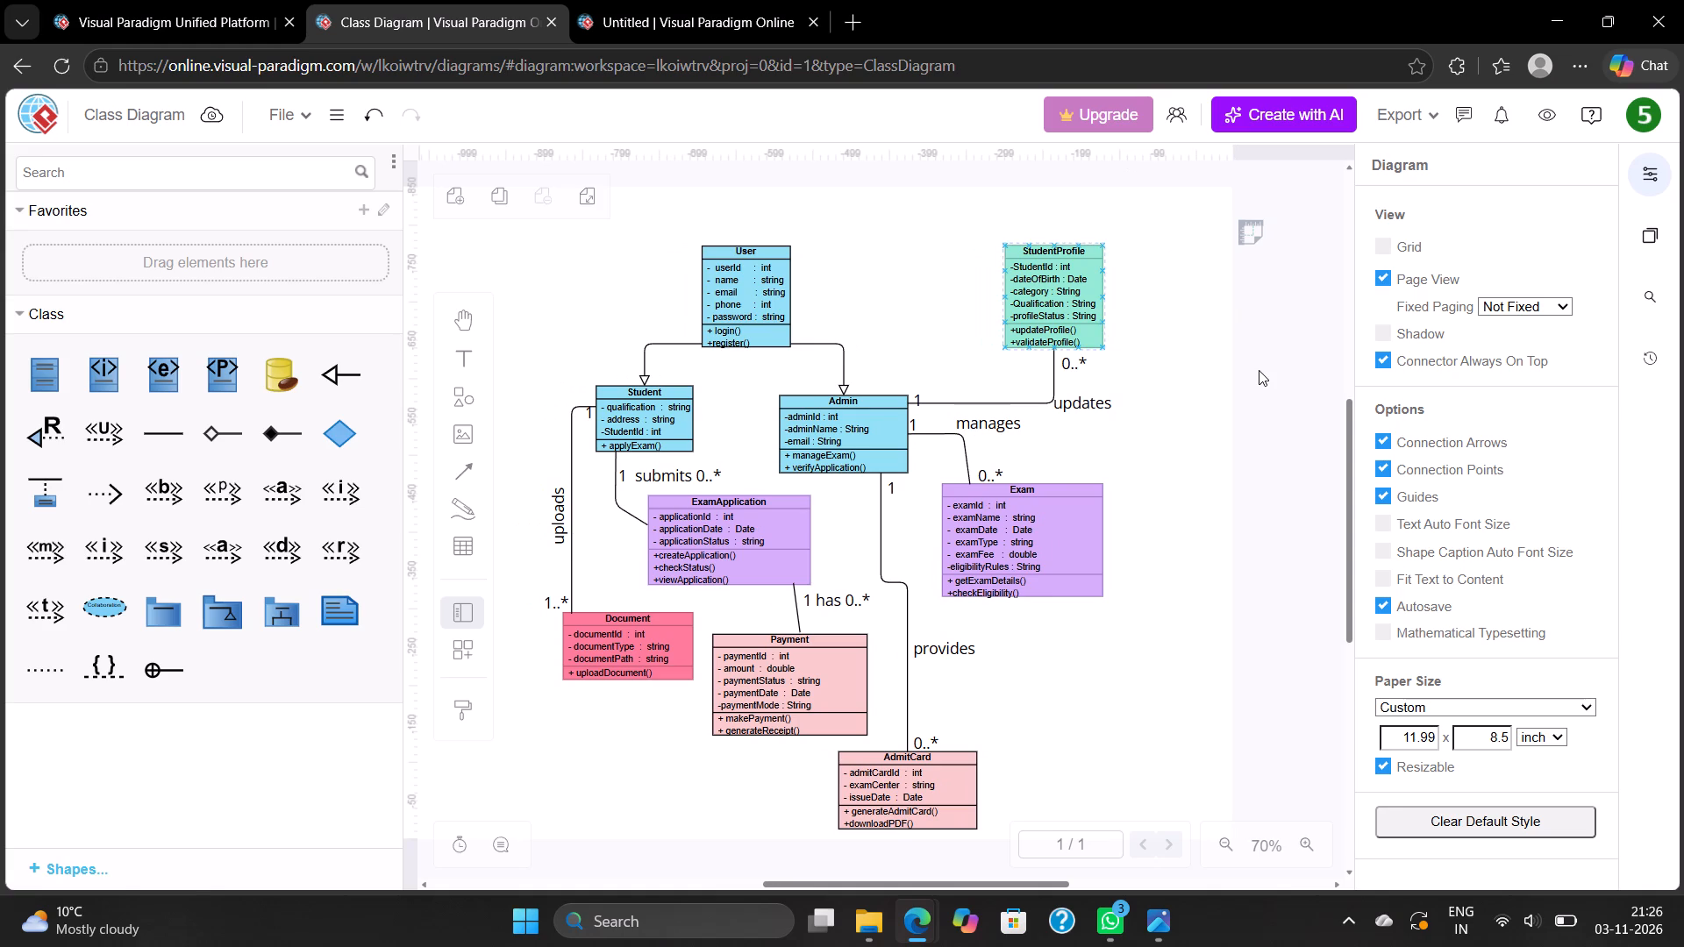
pyautogui.scroll(-2, 1416, 408)
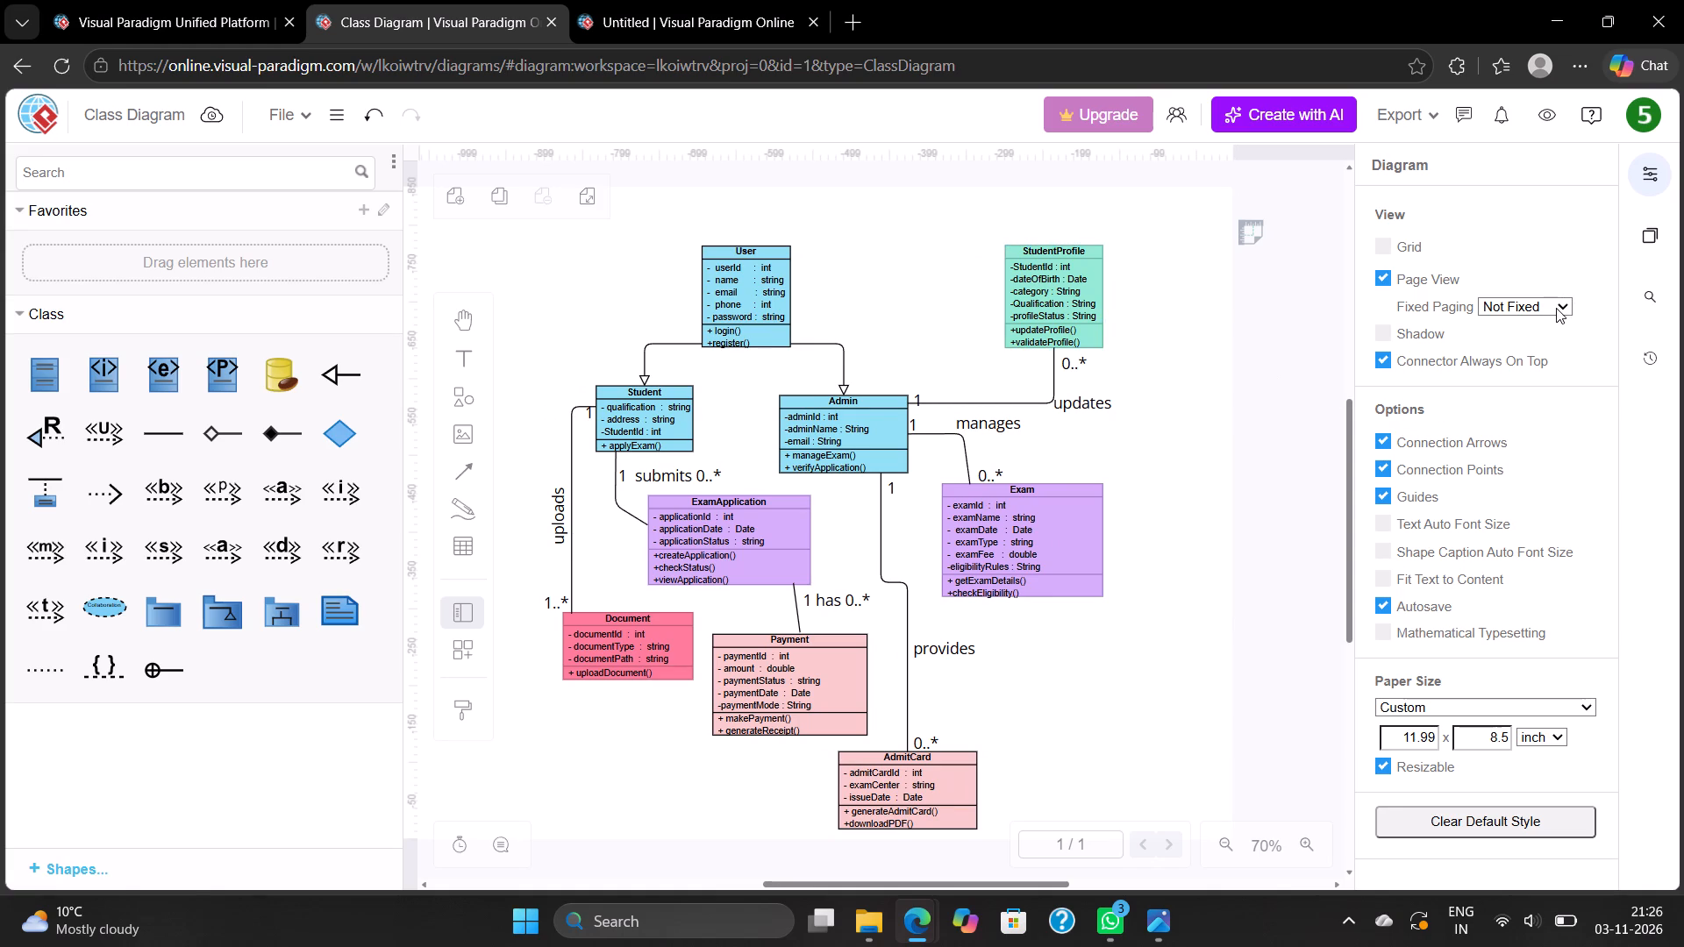
pyautogui.click(1556, 308)
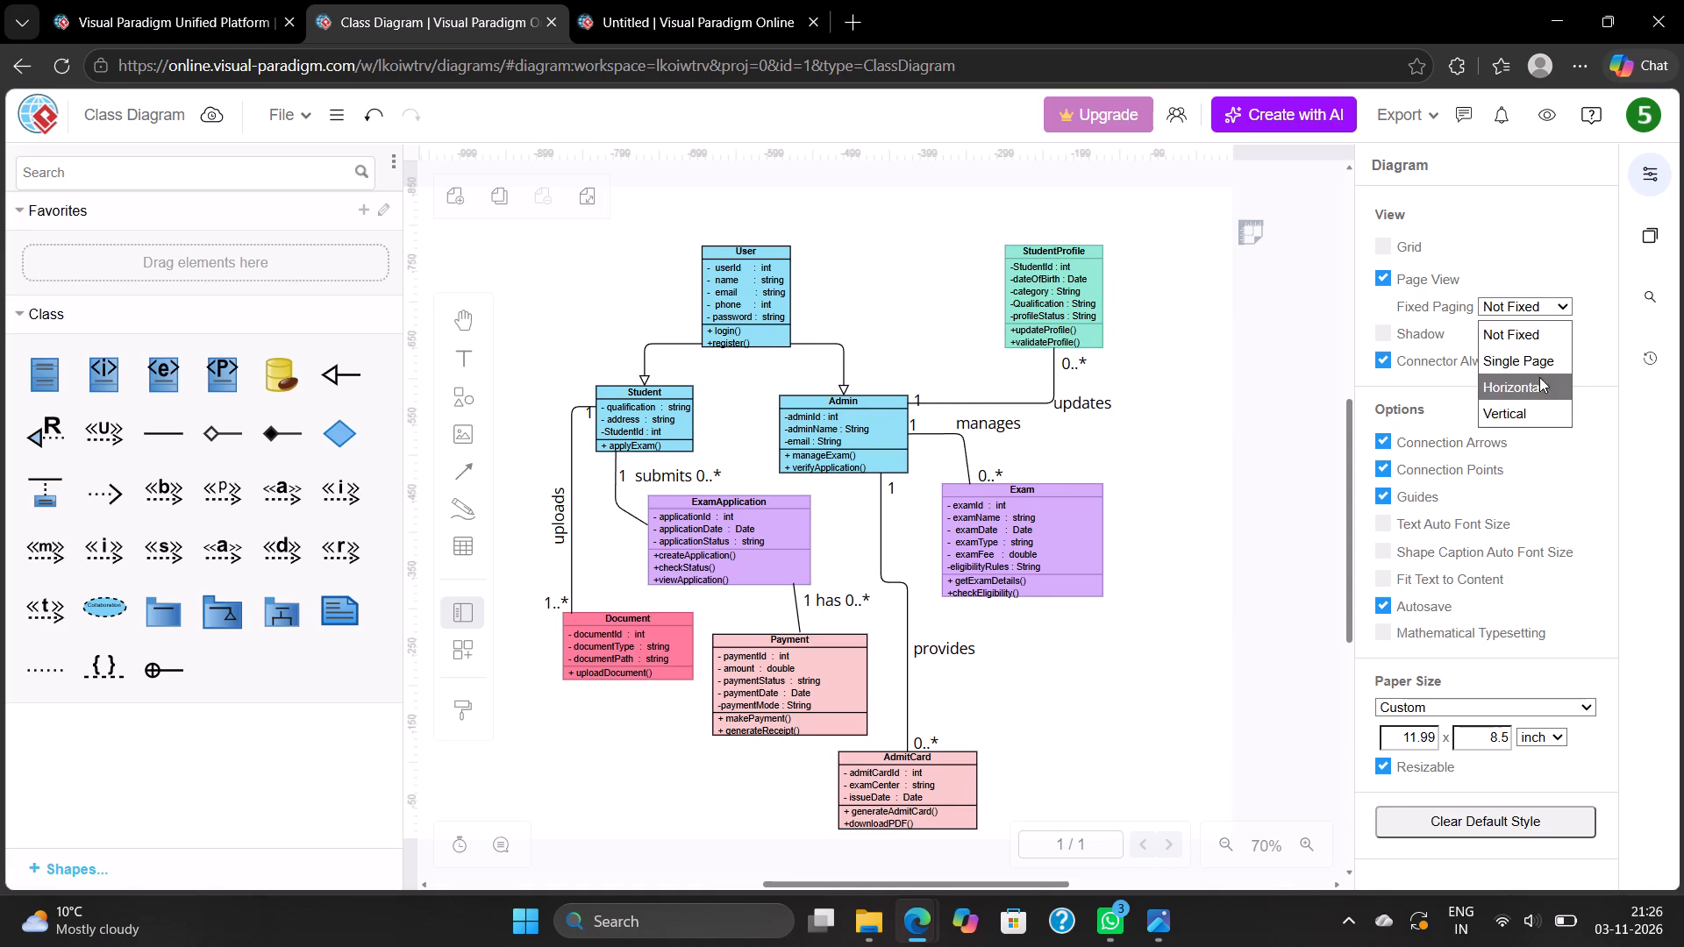
pyautogui.click(1531, 385)
# Examine how the classes sit on the page under horizontal paging, from the area below AdmitCard up to the upper classes.
pyautogui.scroll(-2, 1144, 327)
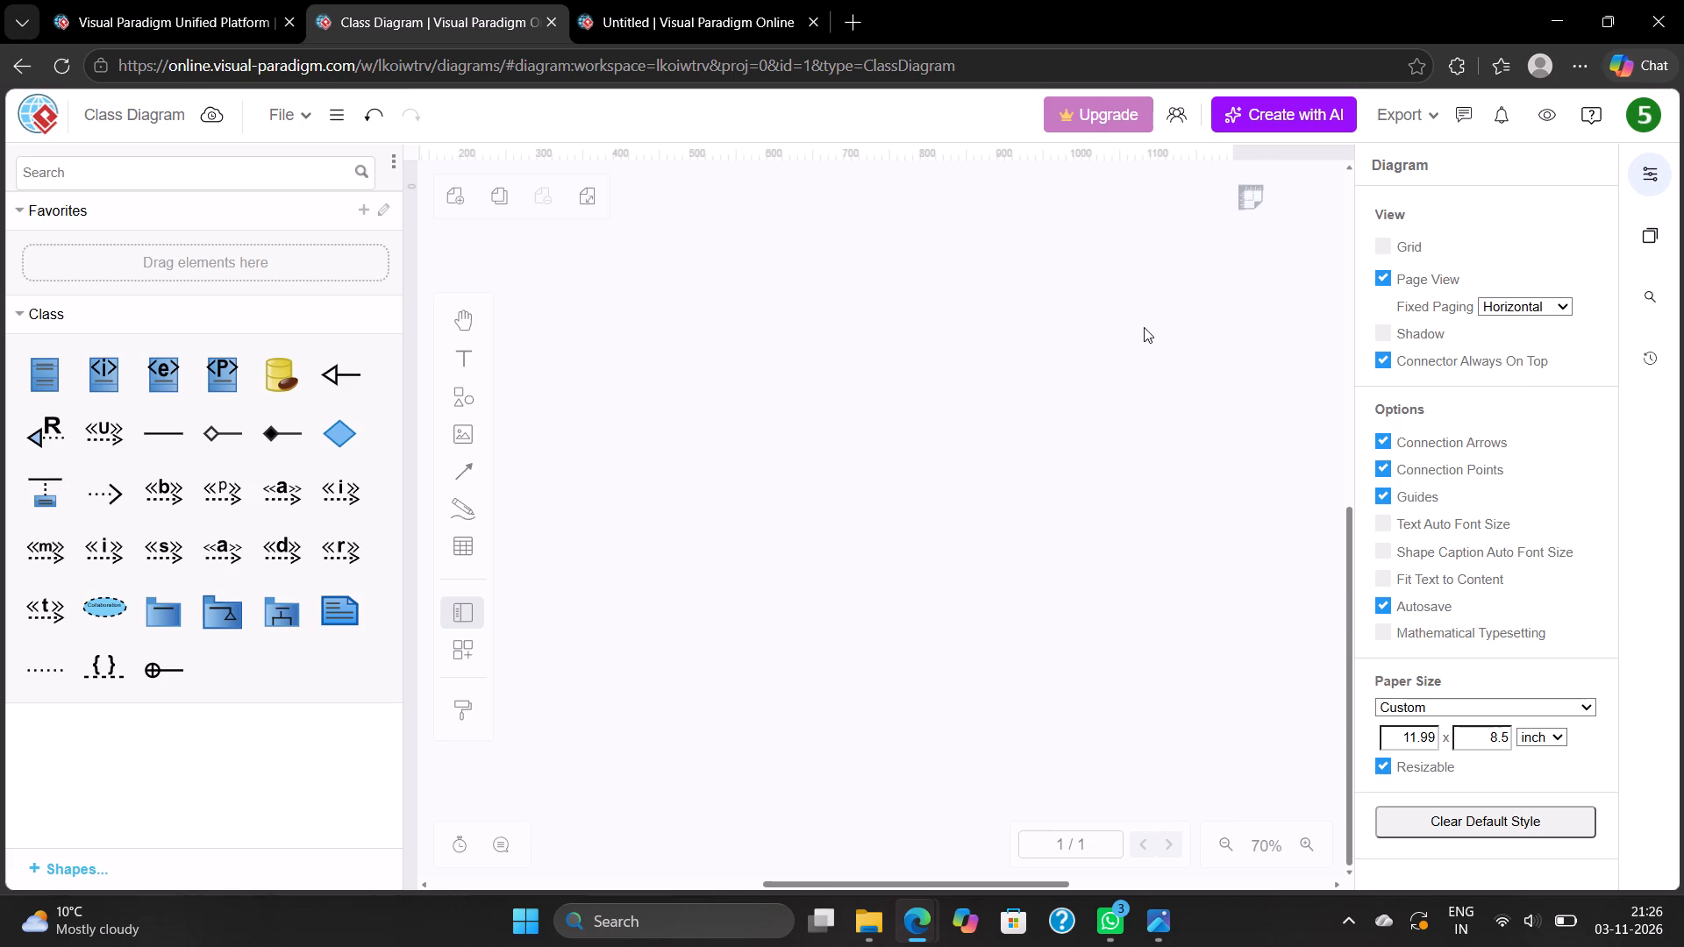
pyautogui.scroll(-2, 1144, 327)
pyautogui.scroll(5, 1144, 327)
pyautogui.scroll(-5, 1144, 327)
pyautogui.hscroll(2, 1144, 327)
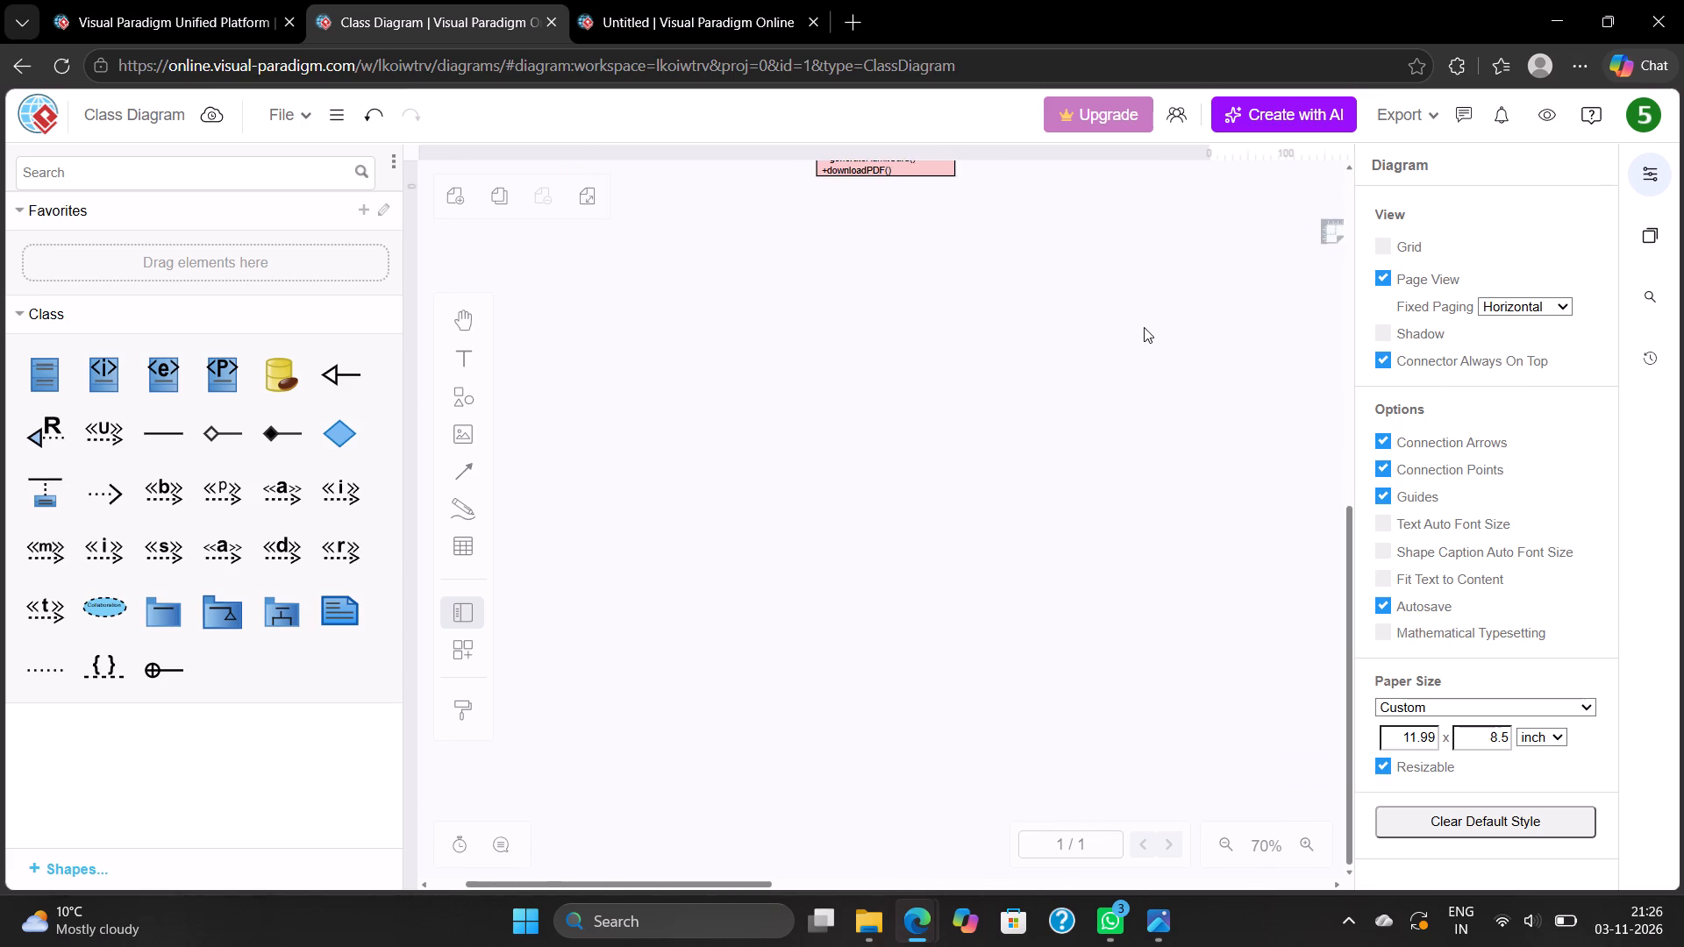
pyautogui.hscroll(1, 1144, 327)
pyautogui.scroll(5, 1144, 327)
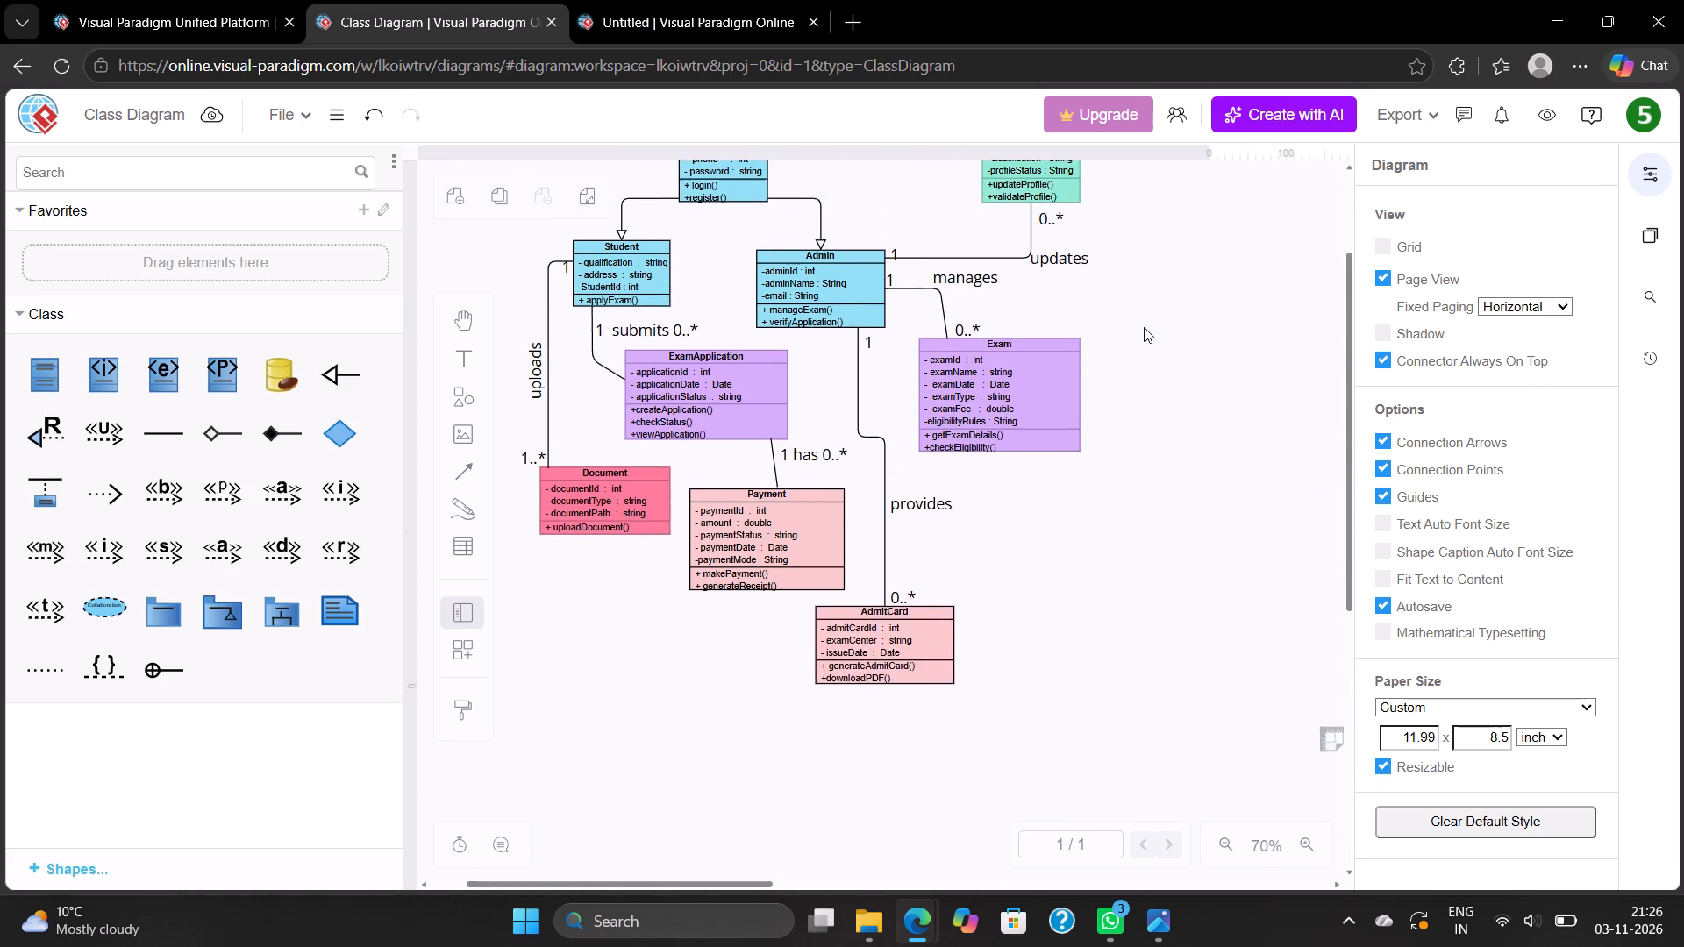
# Examine the Class Diagram's layout across the page, from the User and StudentProfile classes down to AdmitCard and the empty area beside them.
pyautogui.scroll(2, 1144, 327)
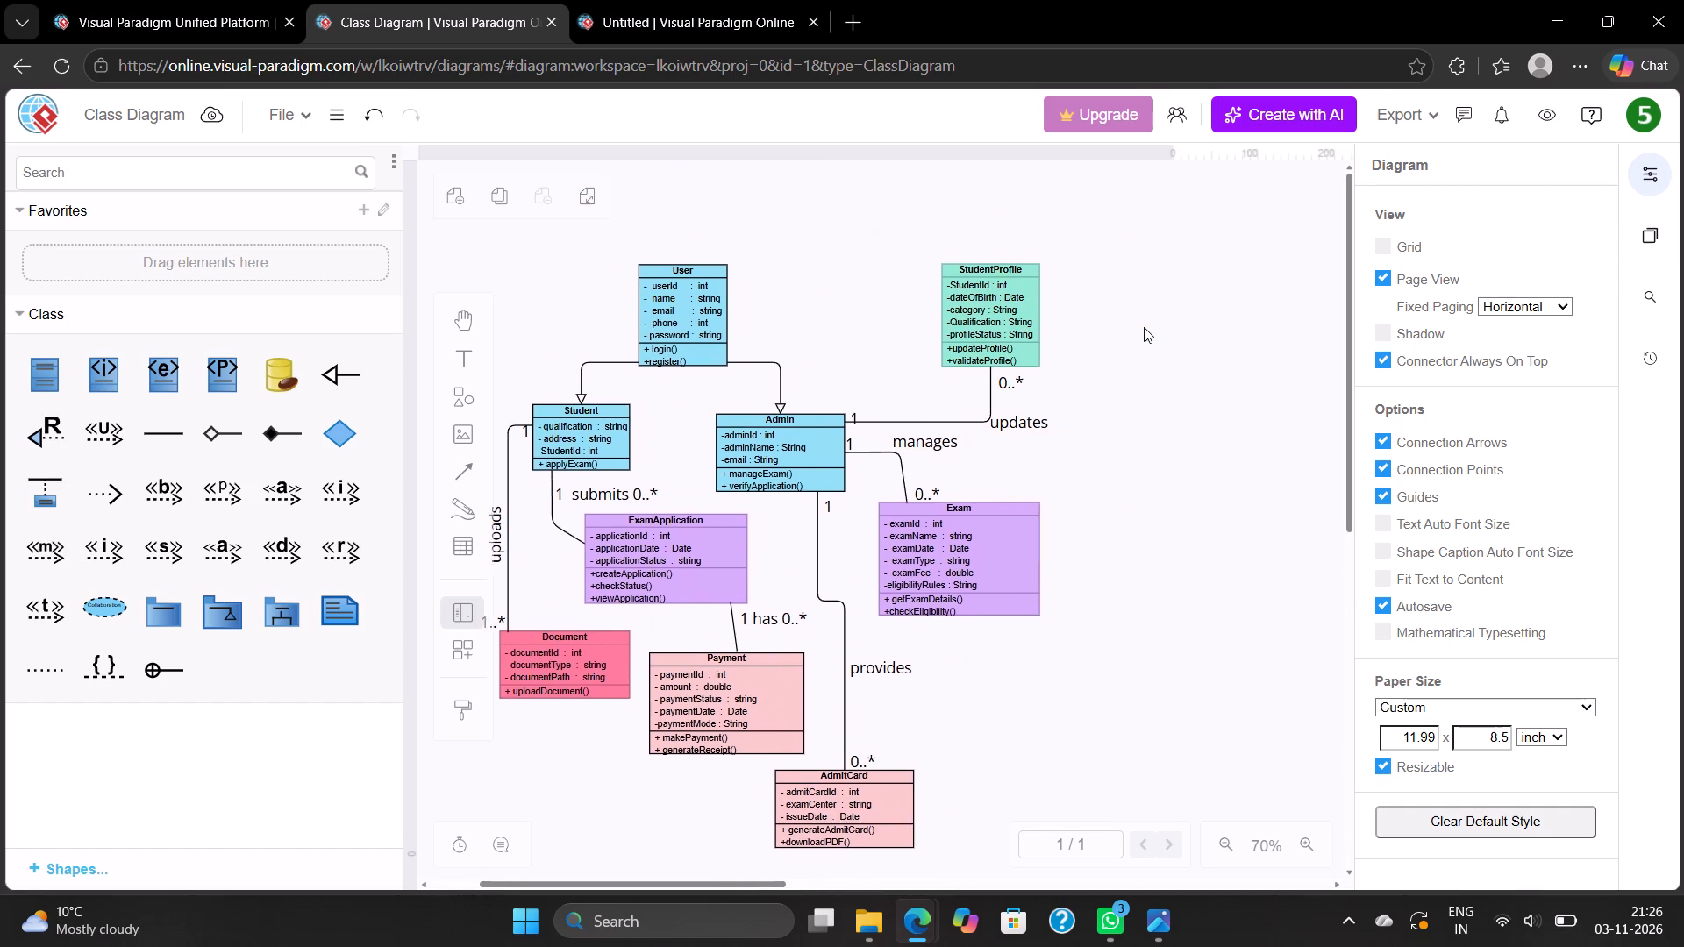
pyautogui.scroll(1, 1144, 327)
pyautogui.scroll(-2, 1144, 327)
pyautogui.scroll(1, 1144, 327)
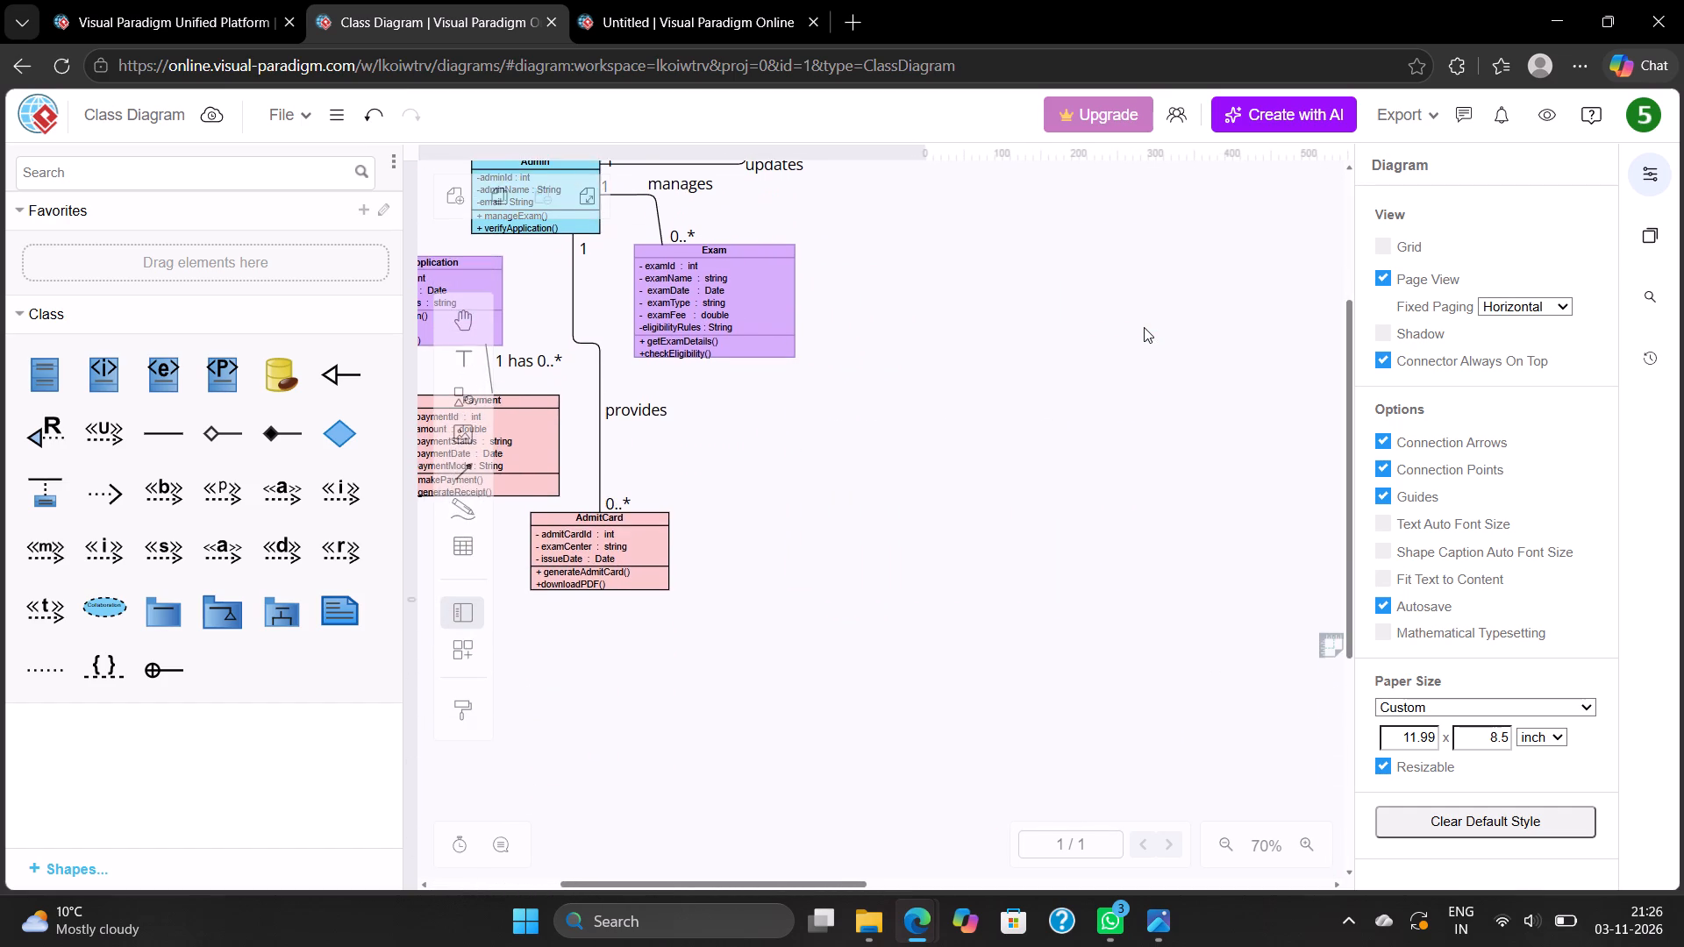
pyautogui.scroll(1, 1144, 327)
pyautogui.hscroll(3, 1144, 327)
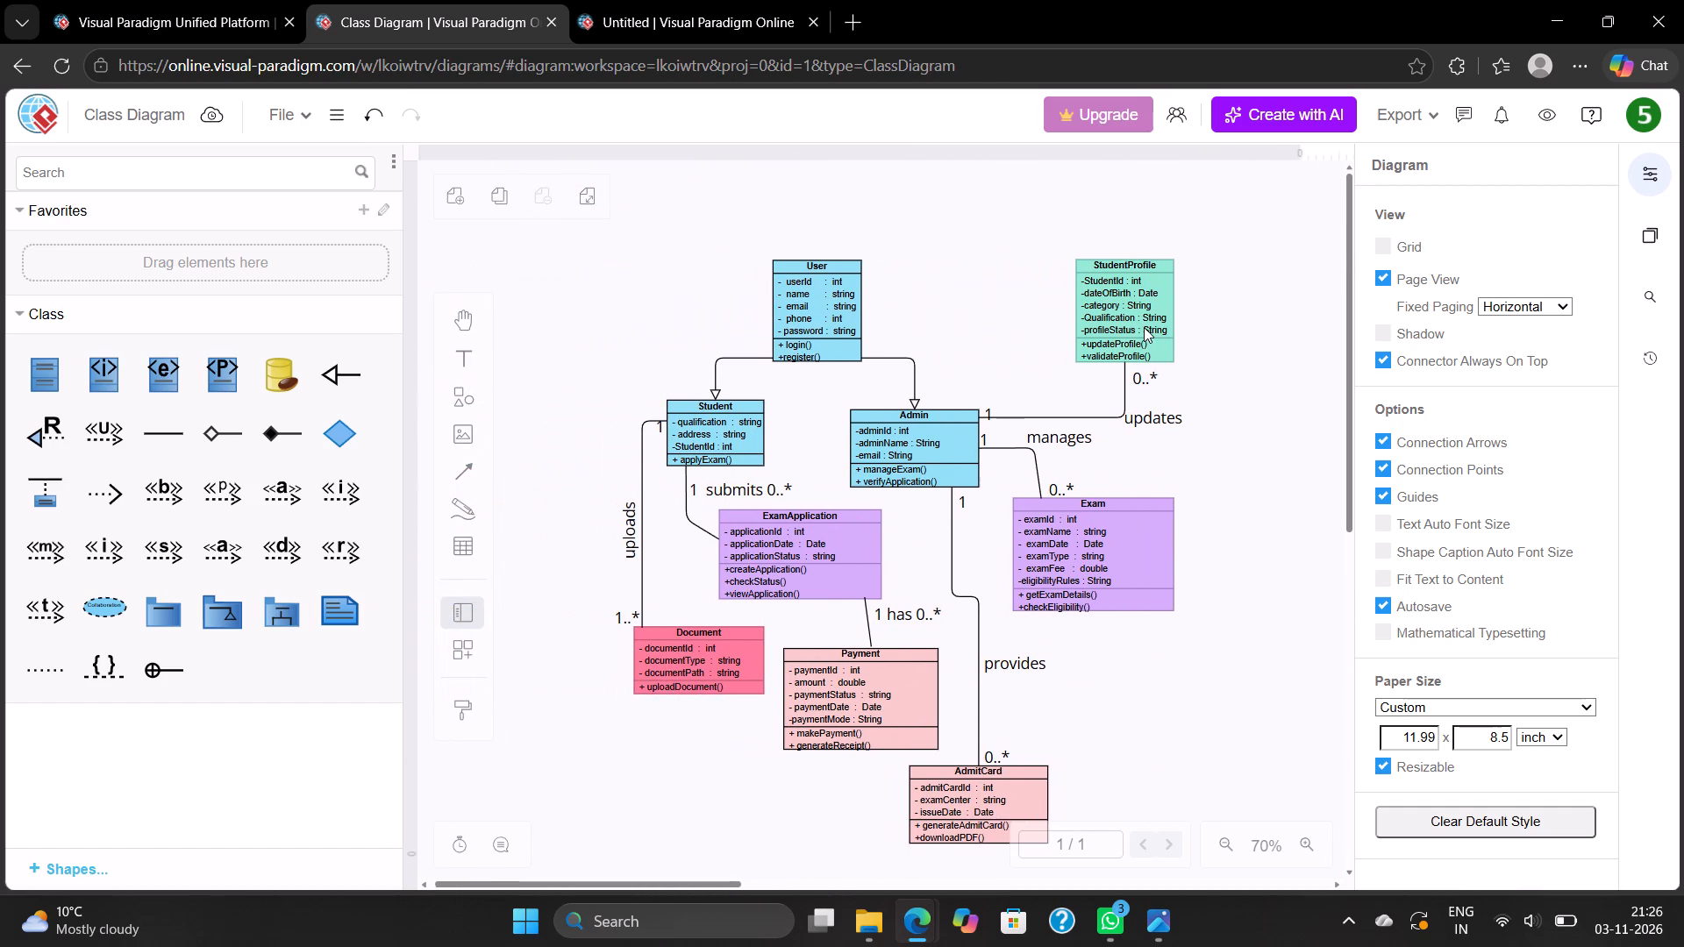
pyautogui.hscroll(1, 1144, 327)
pyautogui.hscroll(-3, 1216, 257)
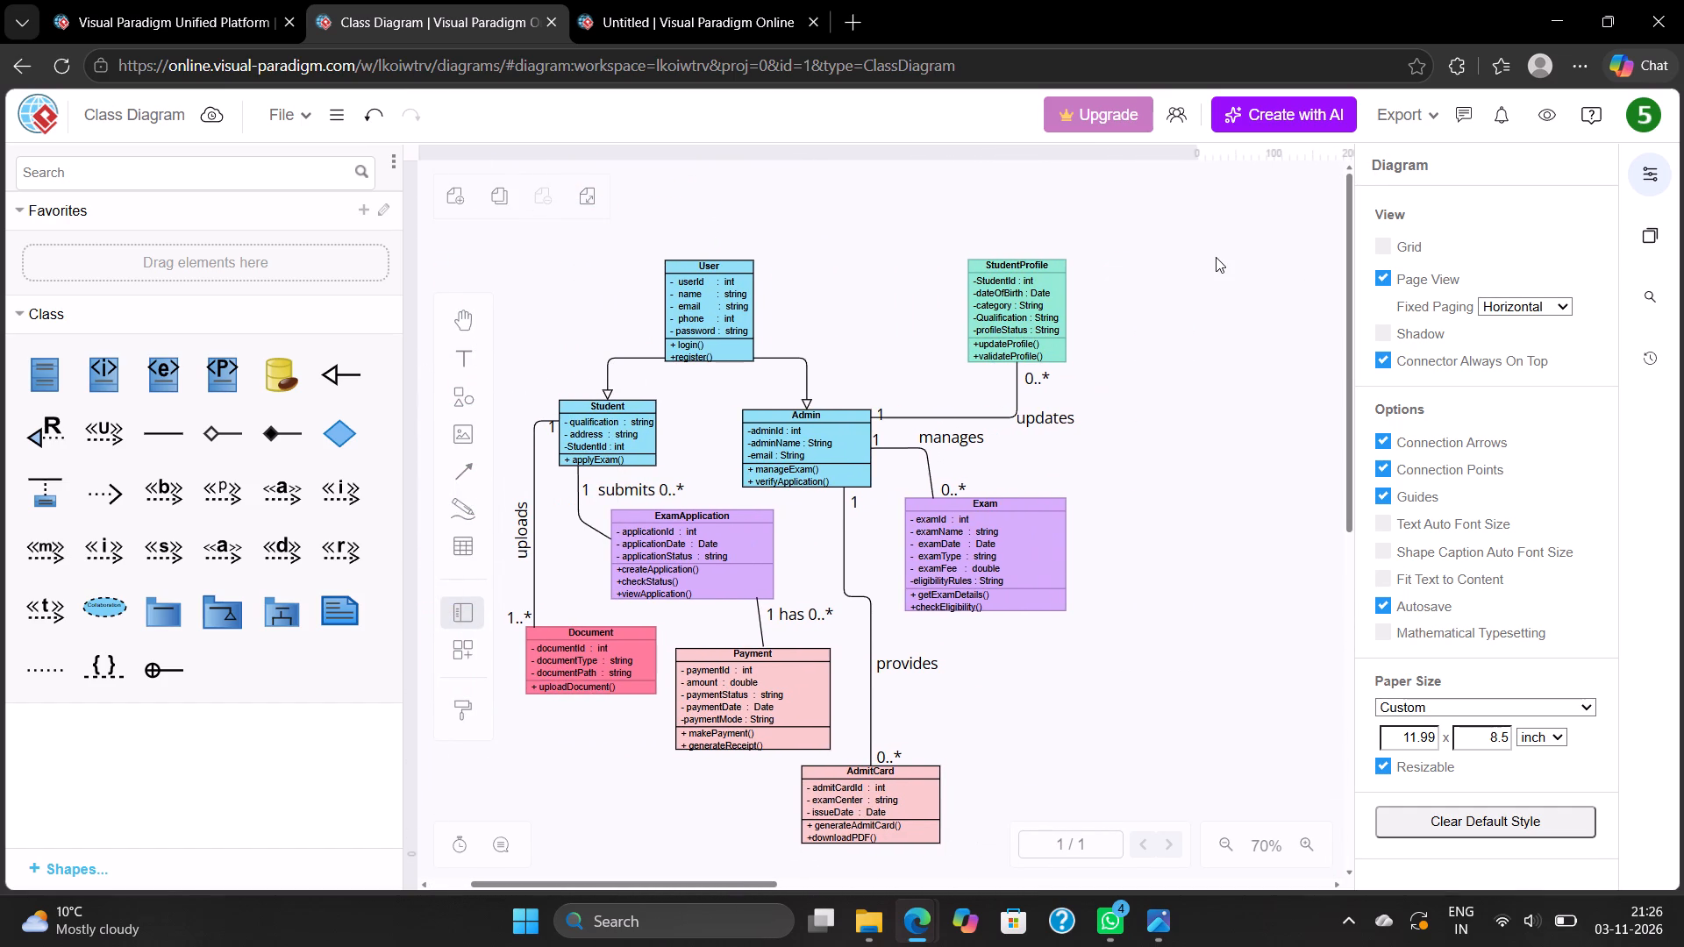
pyautogui.hscroll(-6, 1216, 257)
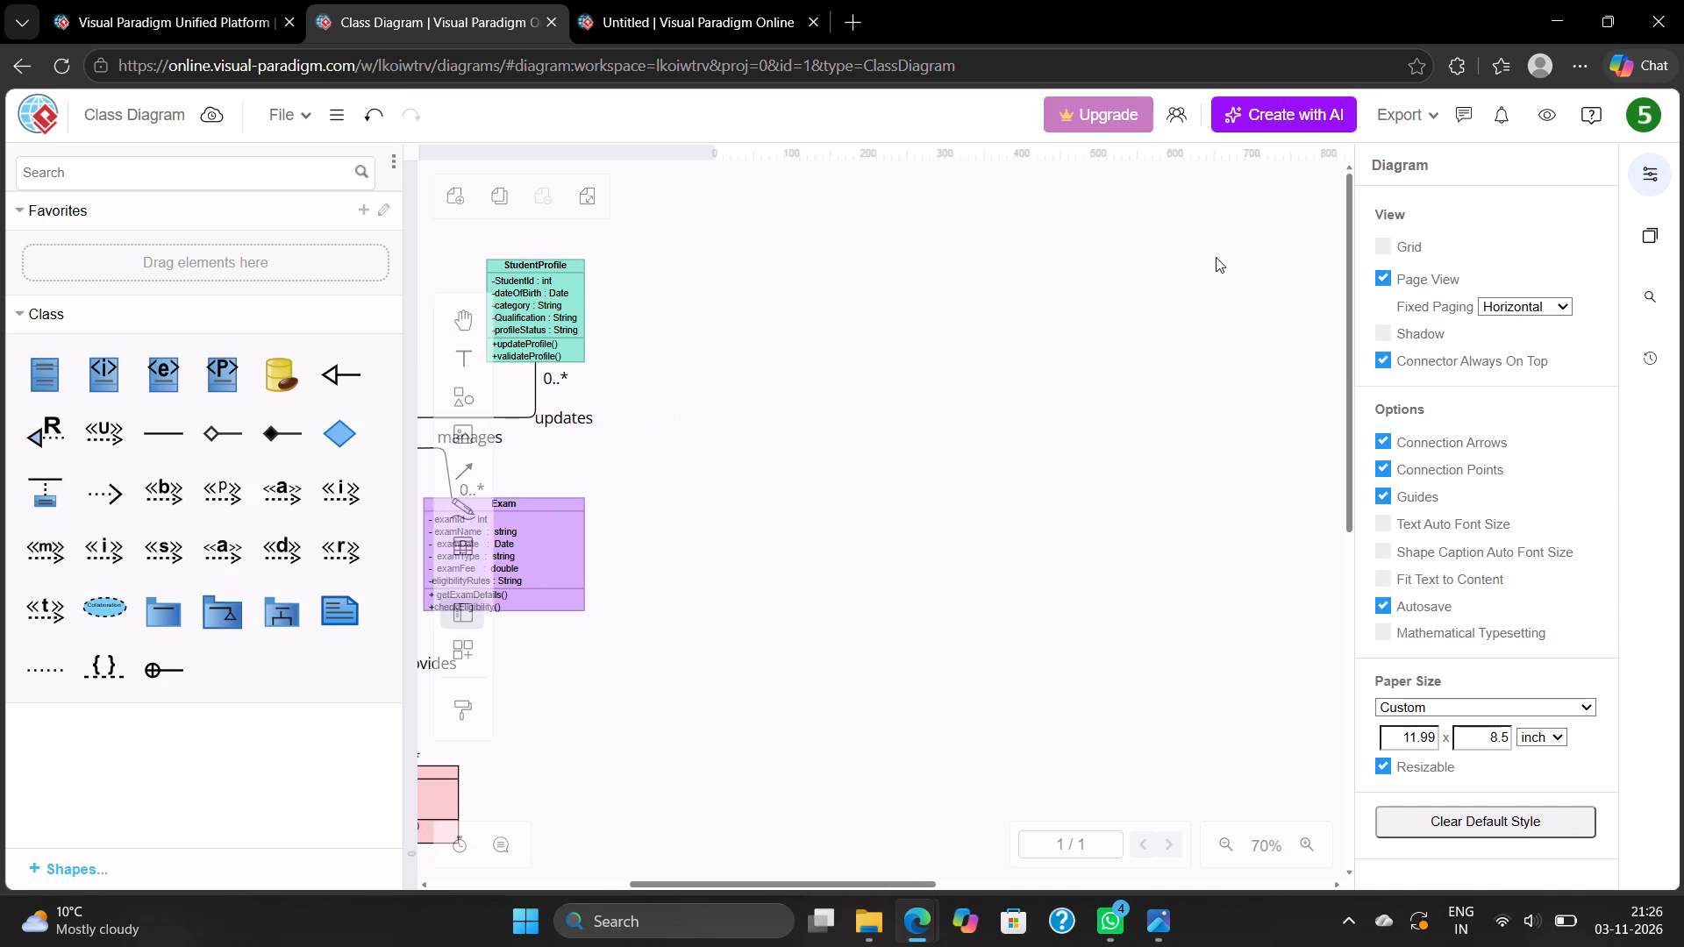
pyautogui.hscroll(1, 1216, 257)
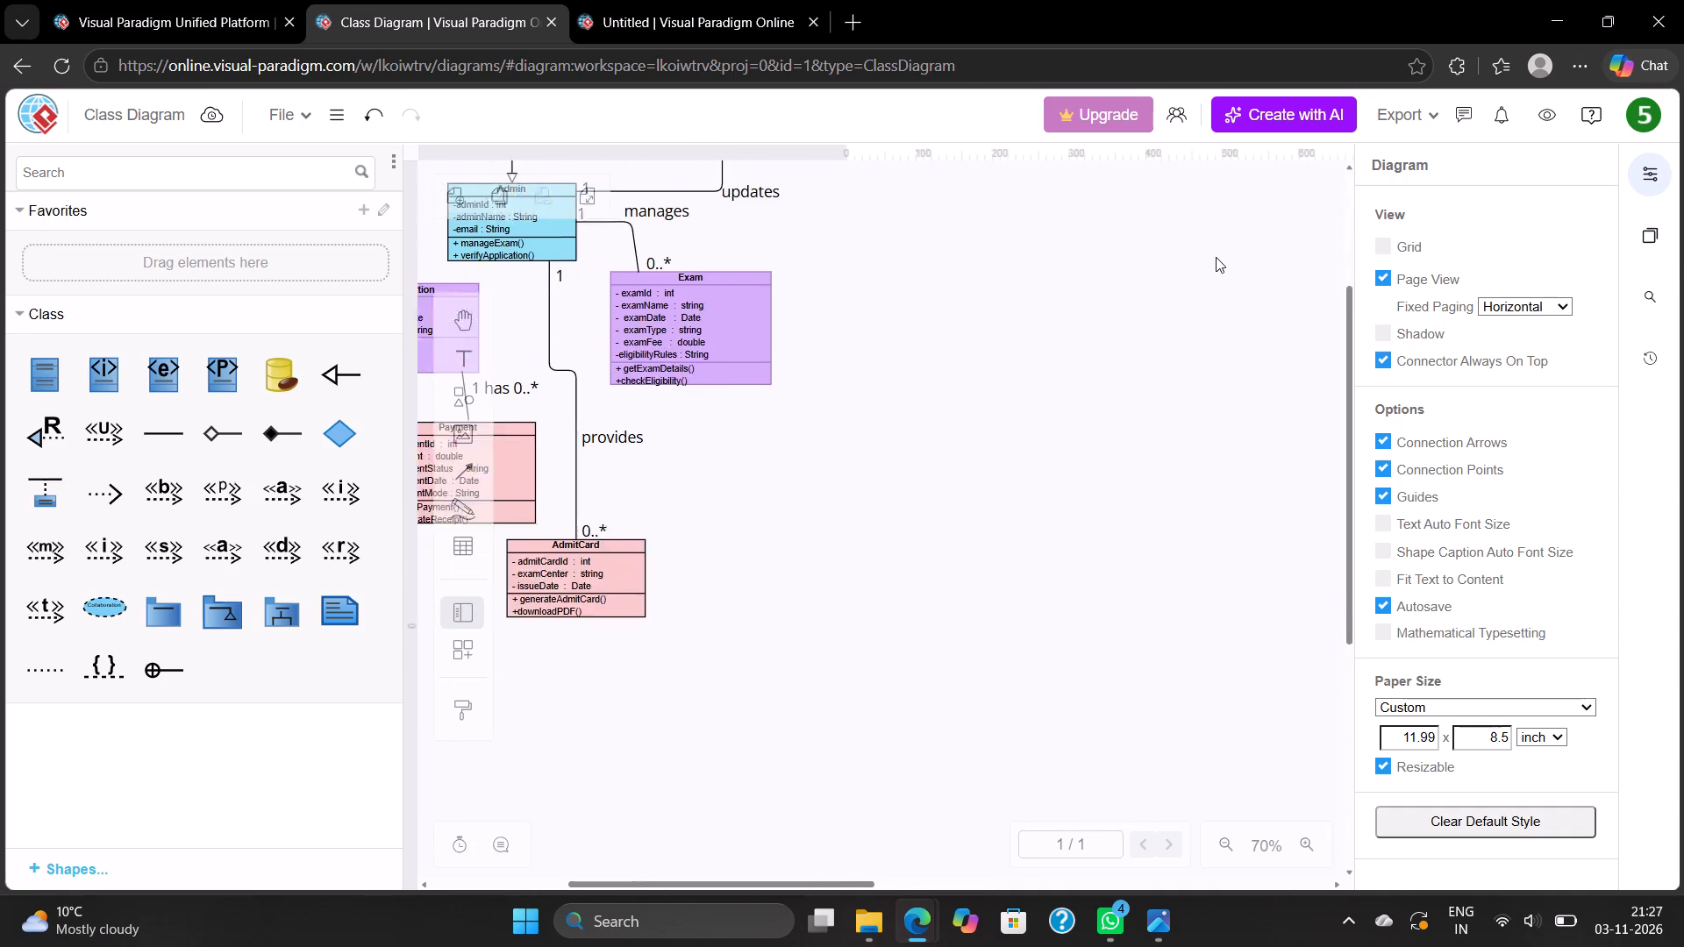
pyautogui.hscroll(3, 1216, 257)
pyautogui.scroll(1, 1216, 257)
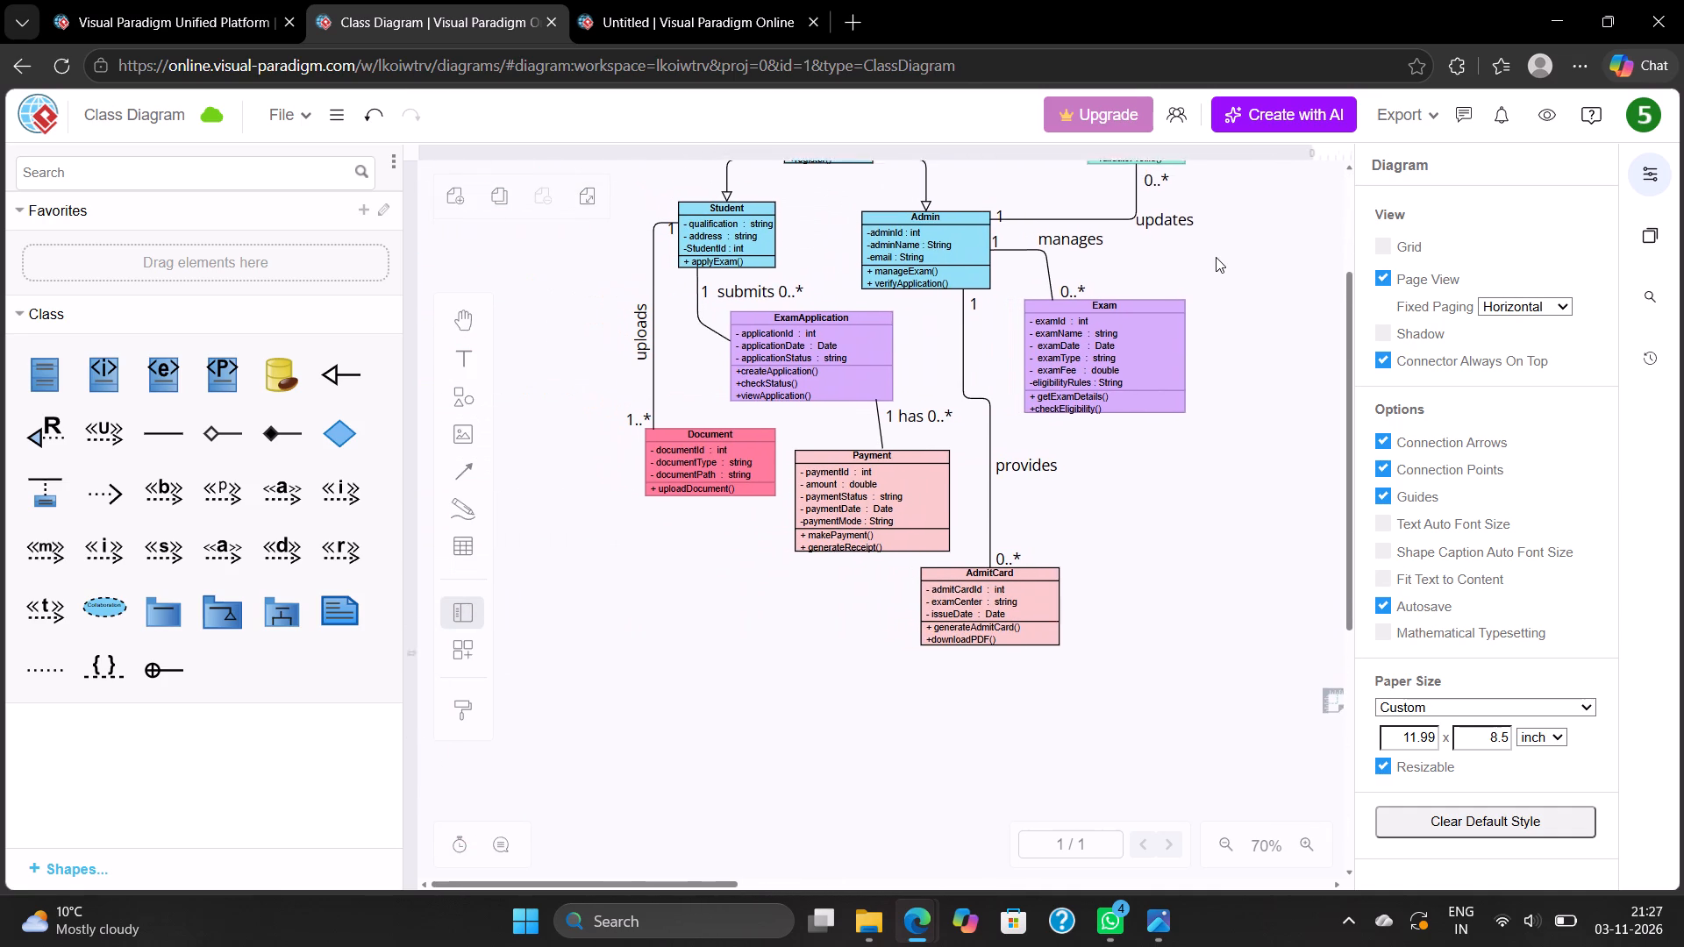
pyautogui.scroll(2, 1216, 257)
pyautogui.hscroll(-3, 1216, 257)
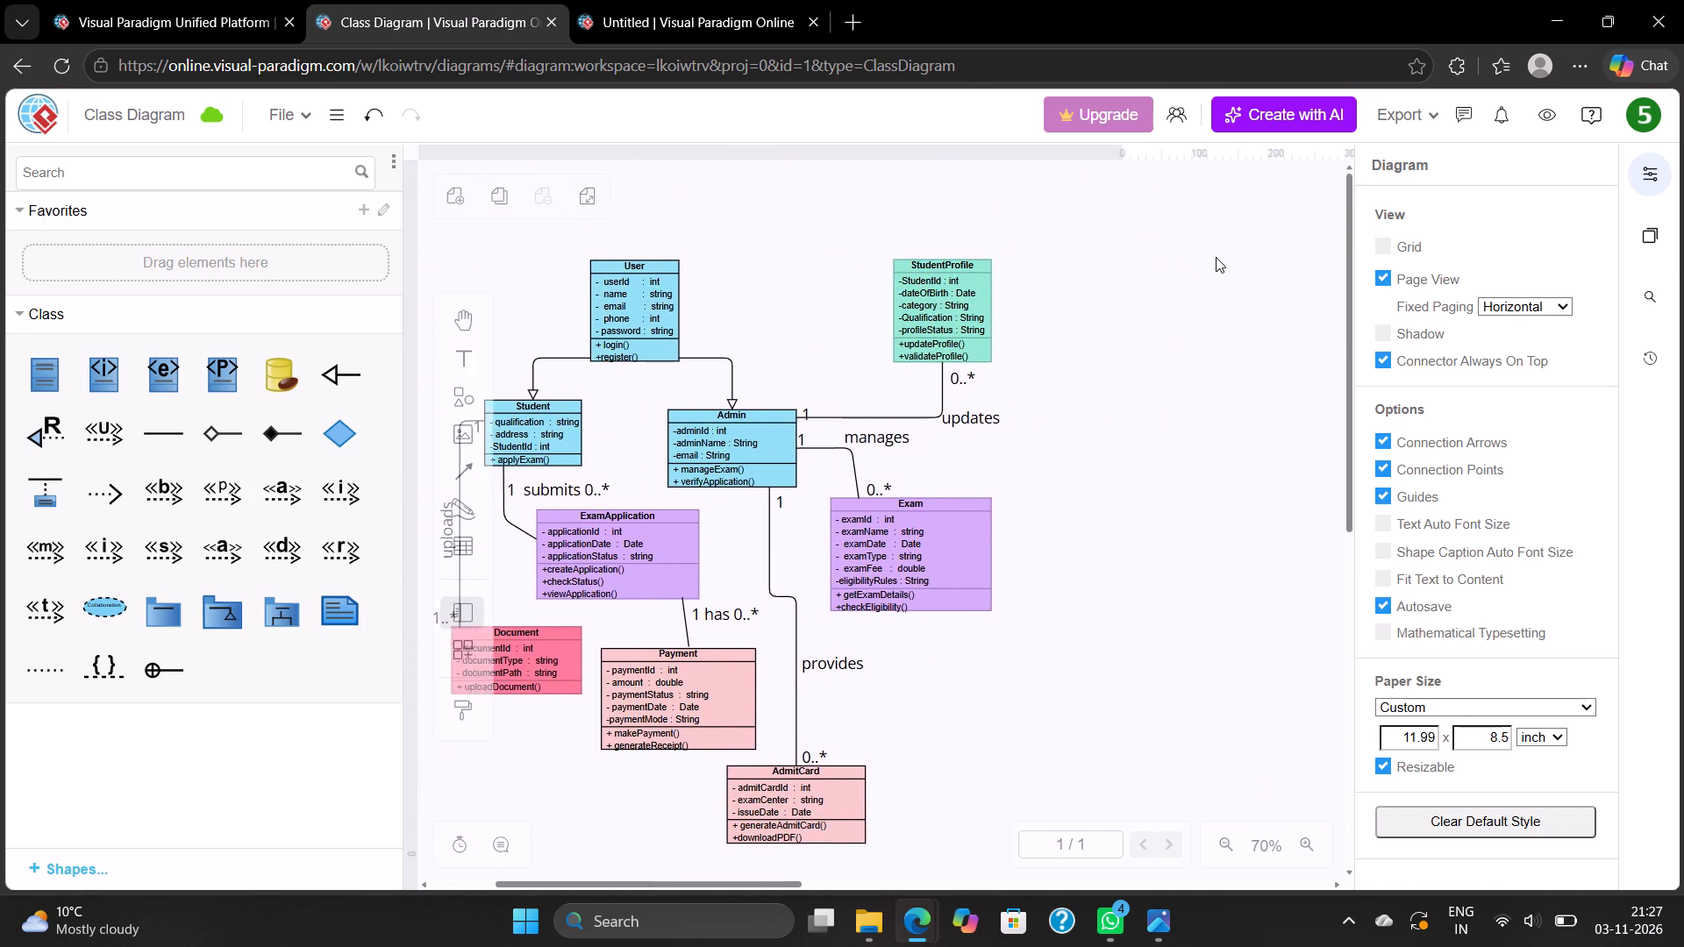
pyautogui.hscroll(-2, 1216, 257)
pyautogui.scroll(-2, 1216, 257)
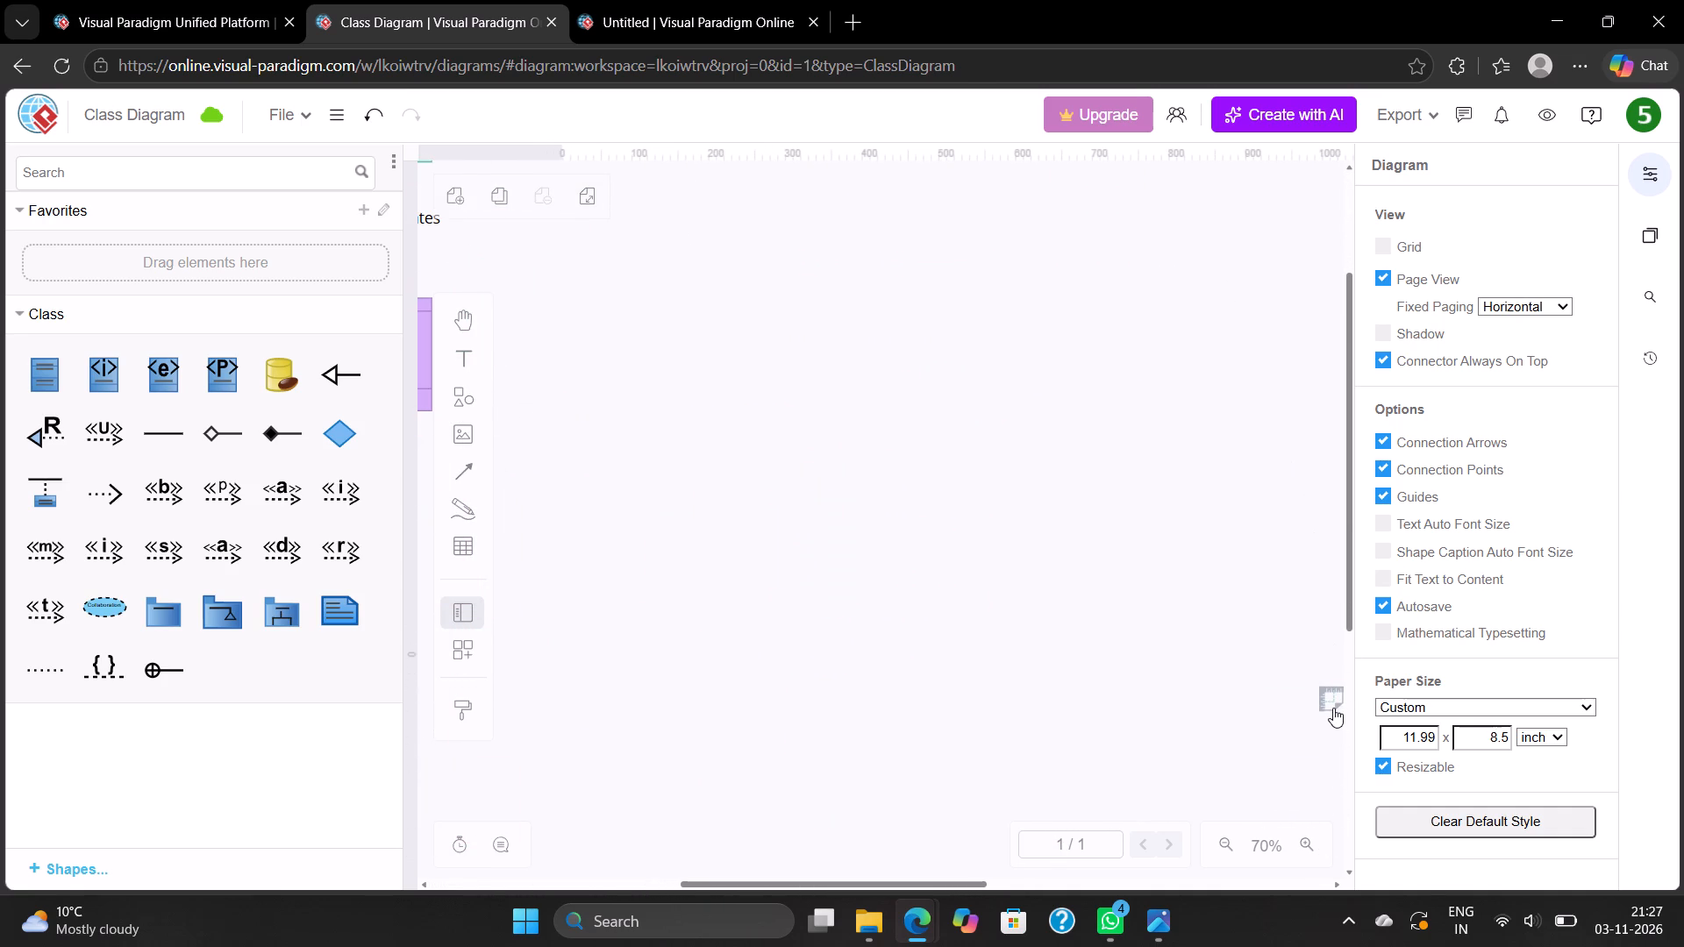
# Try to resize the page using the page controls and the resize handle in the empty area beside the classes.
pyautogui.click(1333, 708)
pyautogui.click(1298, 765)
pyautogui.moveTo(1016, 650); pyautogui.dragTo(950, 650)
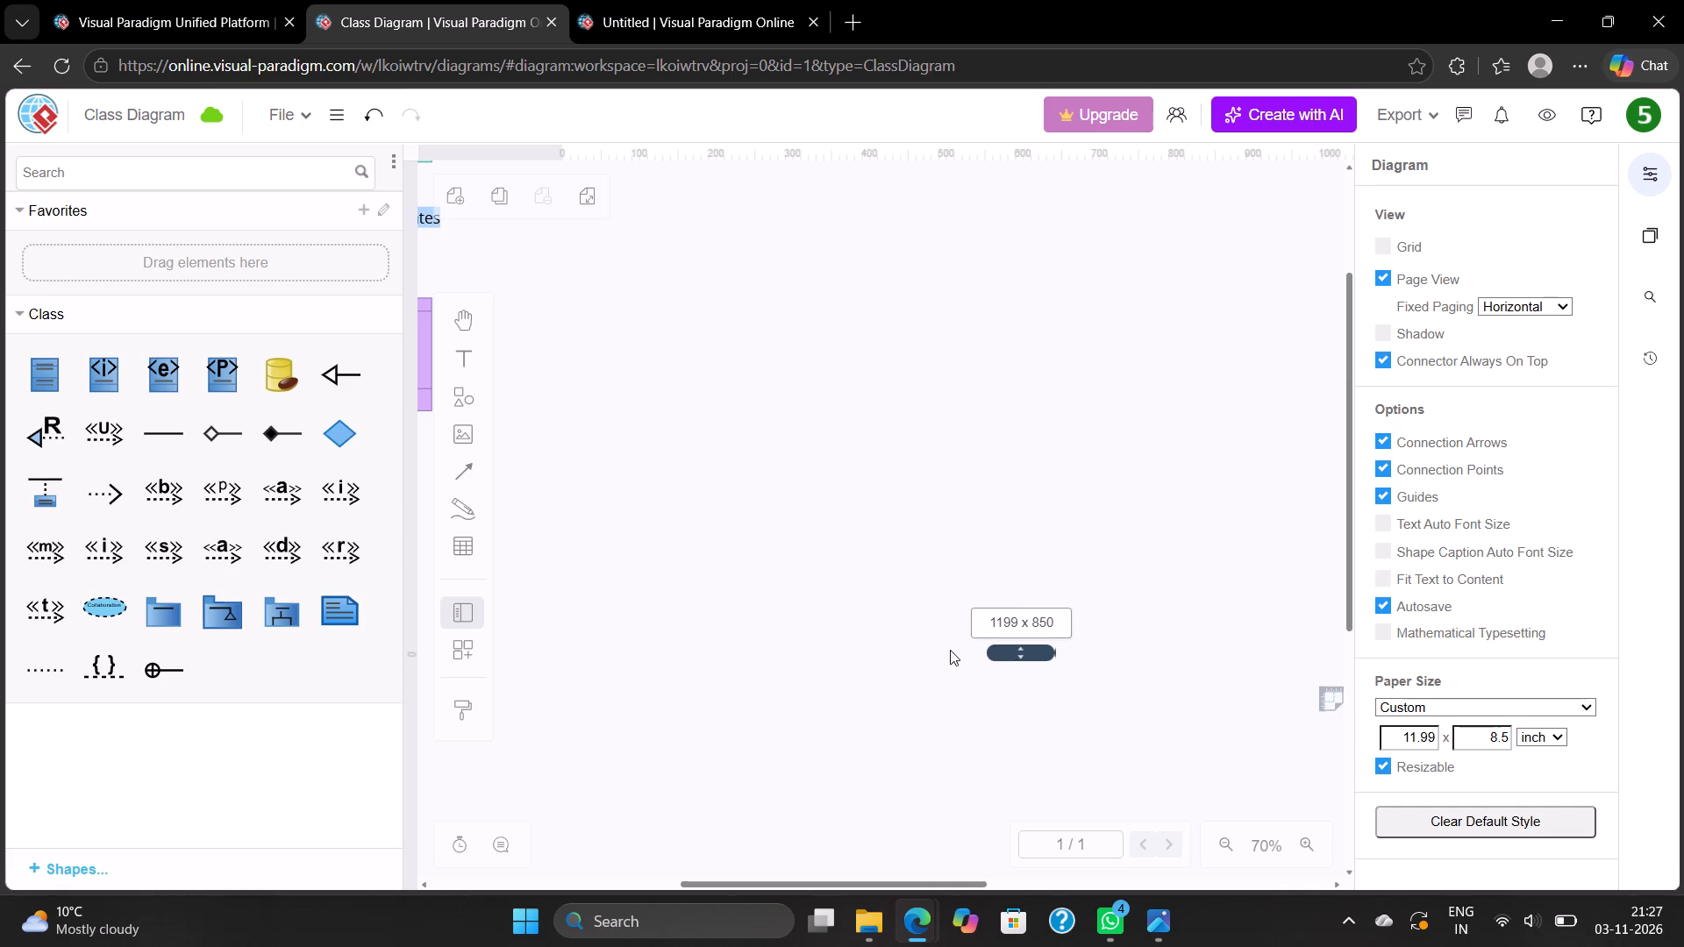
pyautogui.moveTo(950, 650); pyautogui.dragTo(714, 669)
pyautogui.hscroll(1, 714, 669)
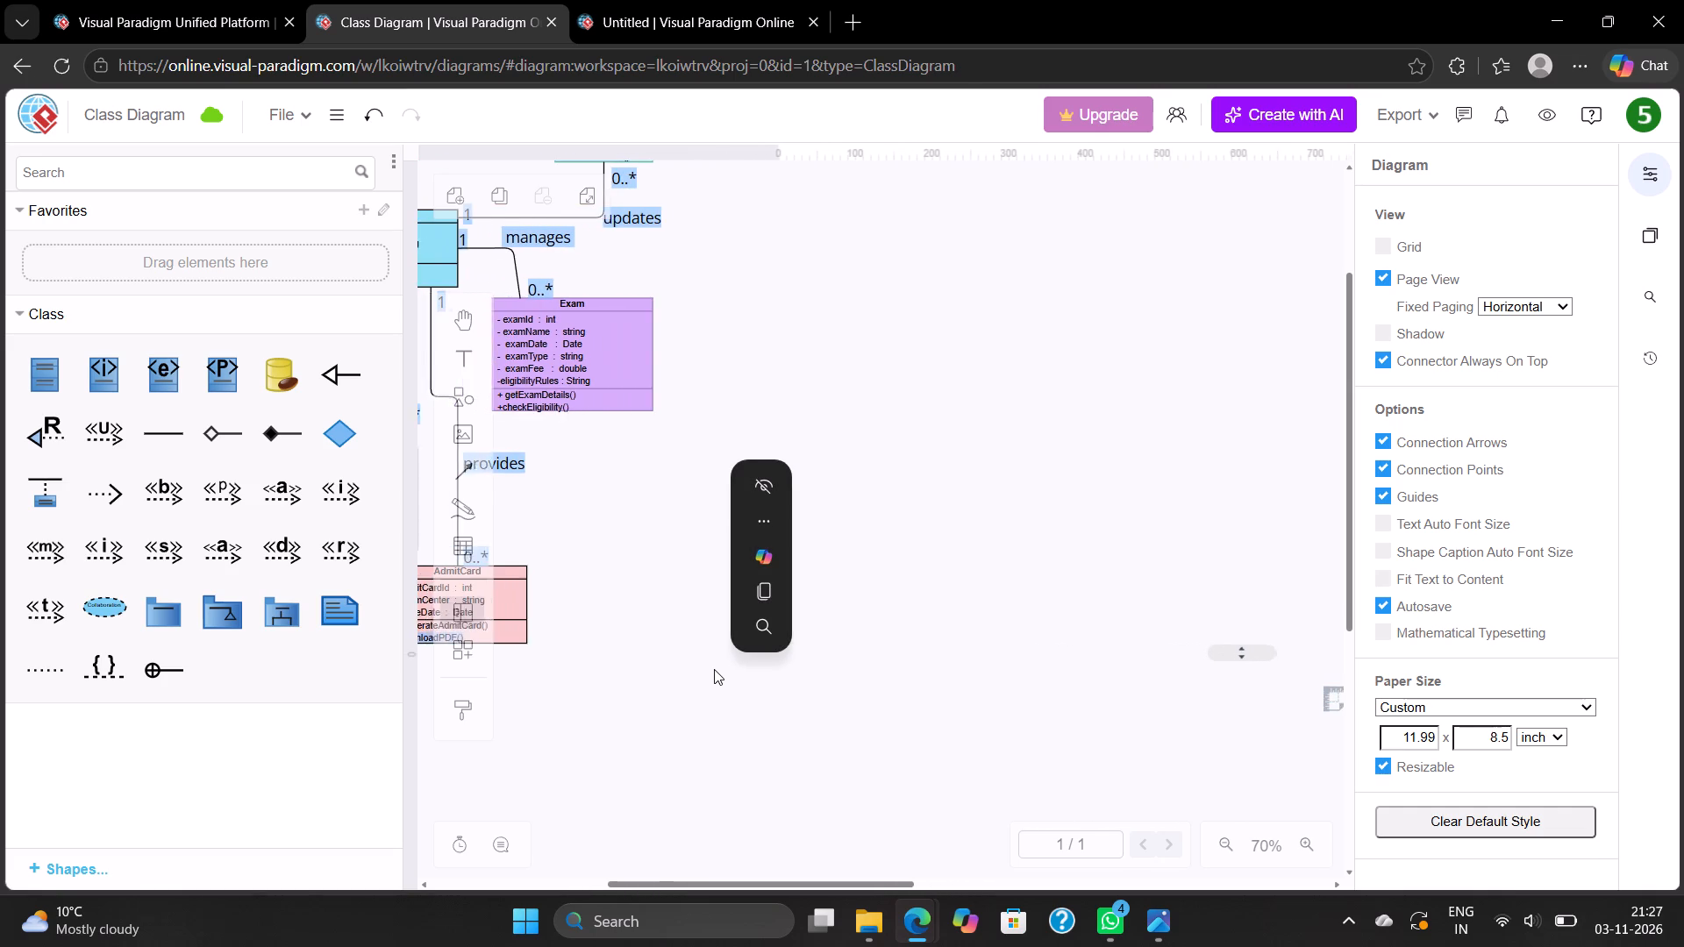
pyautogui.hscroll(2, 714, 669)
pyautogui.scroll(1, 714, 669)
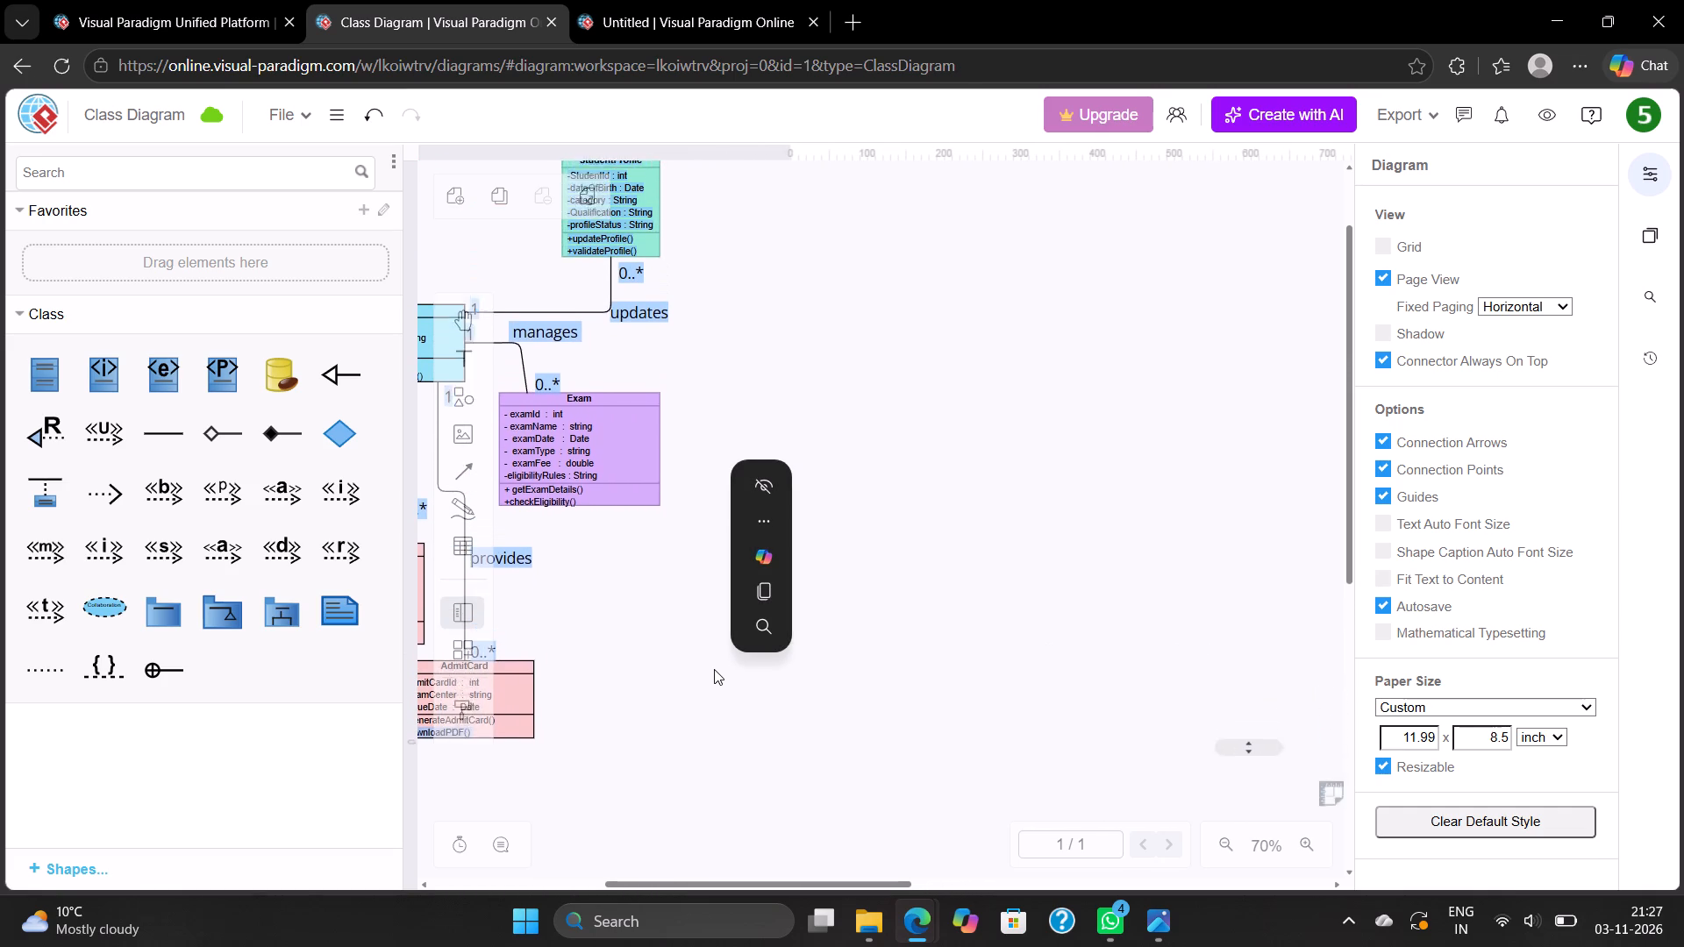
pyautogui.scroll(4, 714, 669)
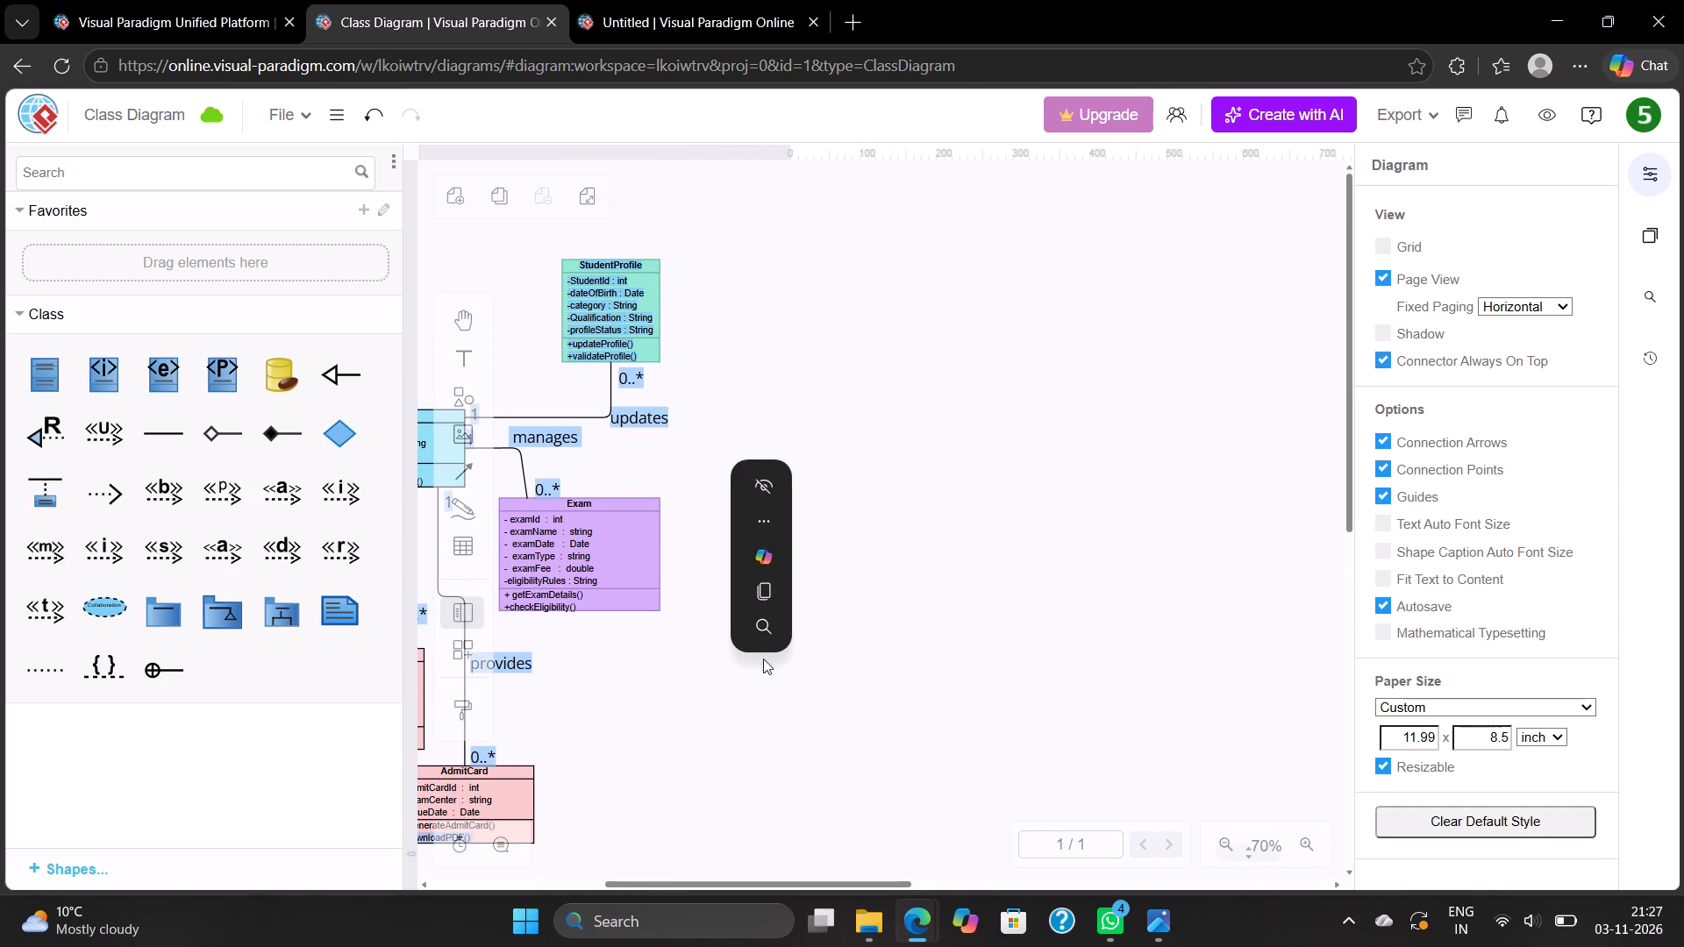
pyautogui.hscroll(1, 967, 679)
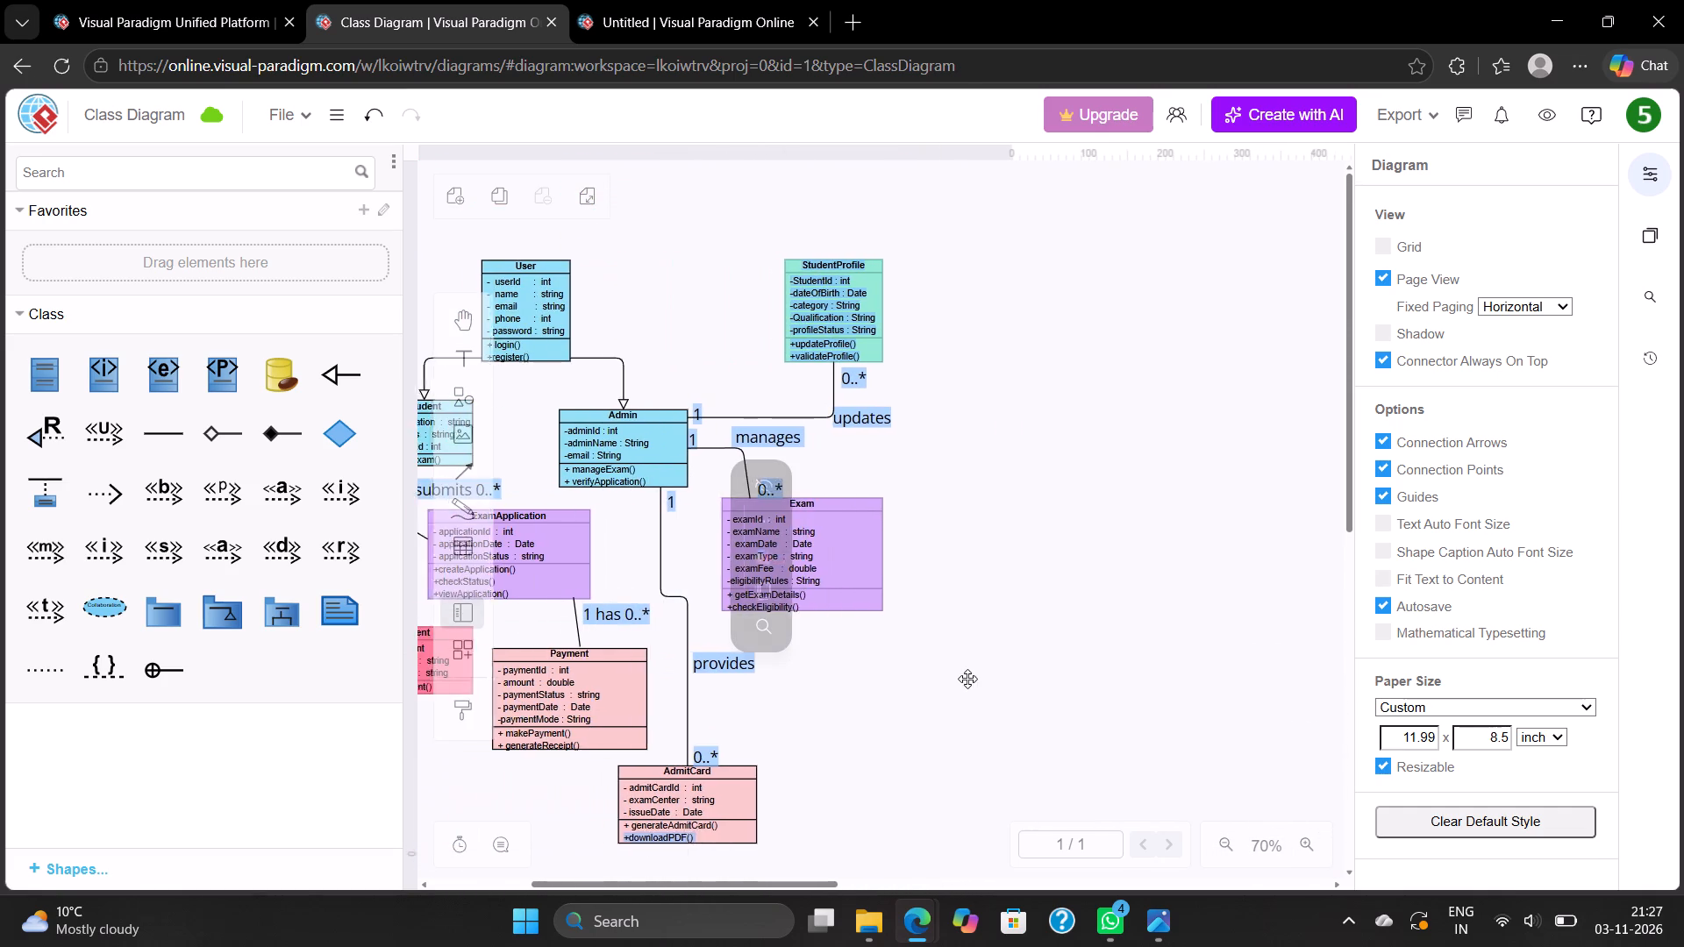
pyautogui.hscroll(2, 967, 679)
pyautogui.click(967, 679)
# Set the diagram's fixed paging to Single Page.
pyautogui.scroll(-2, 967, 679)
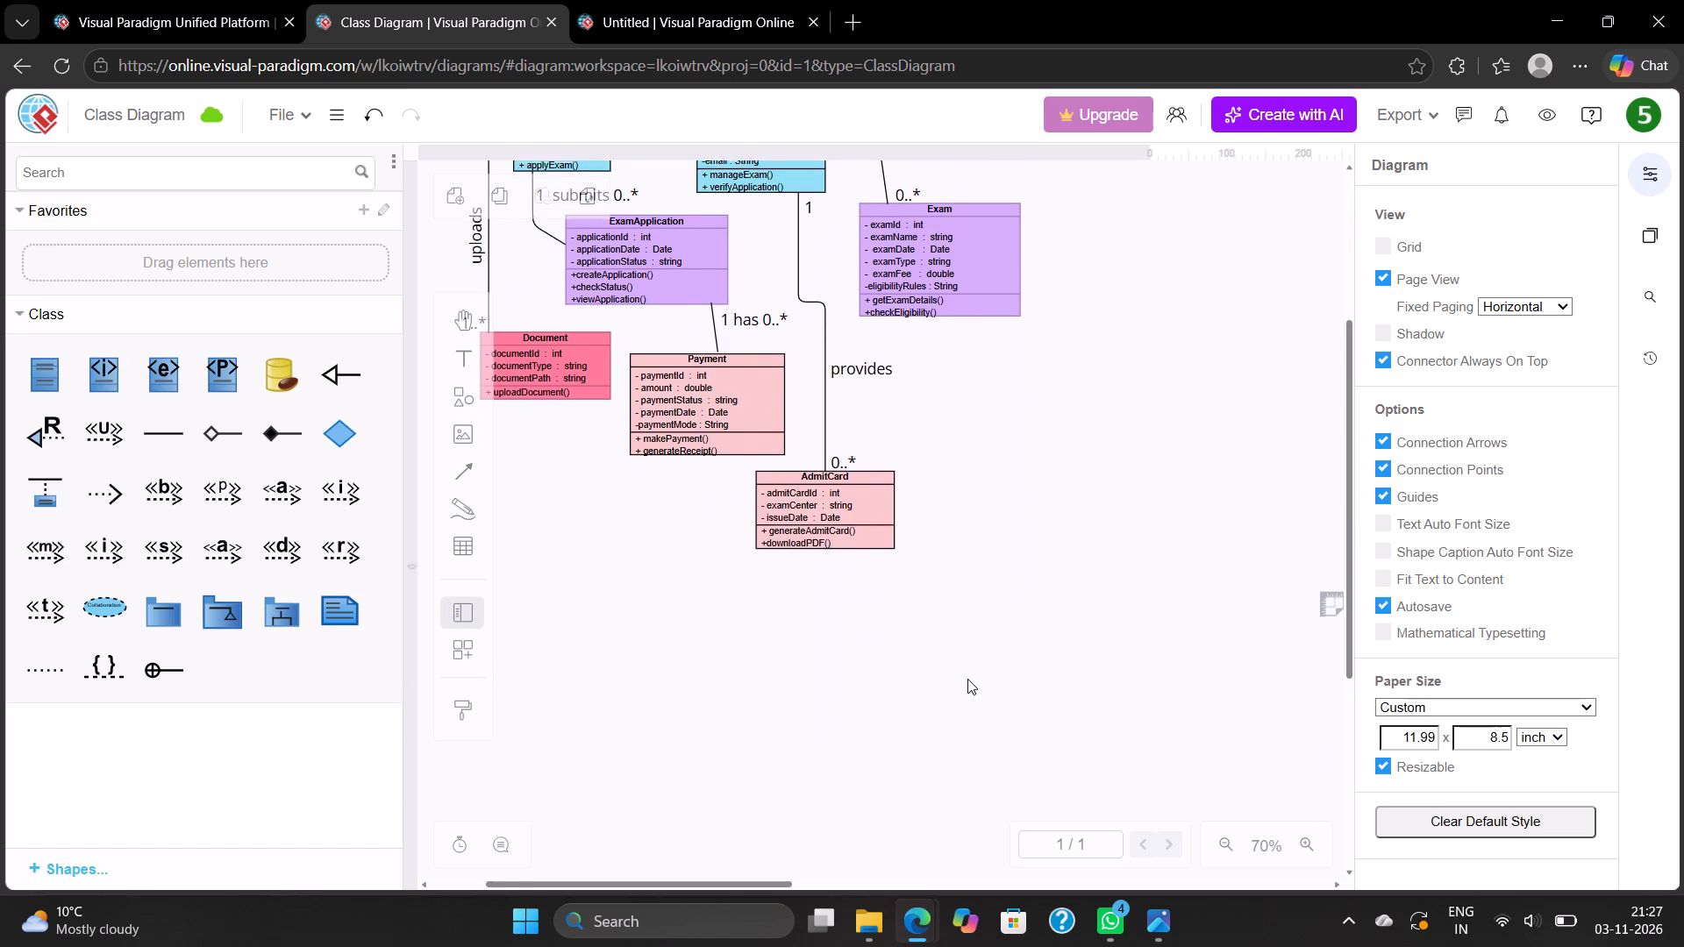
pyautogui.scroll(-1, 967, 679)
pyautogui.scroll(4, 967, 679)
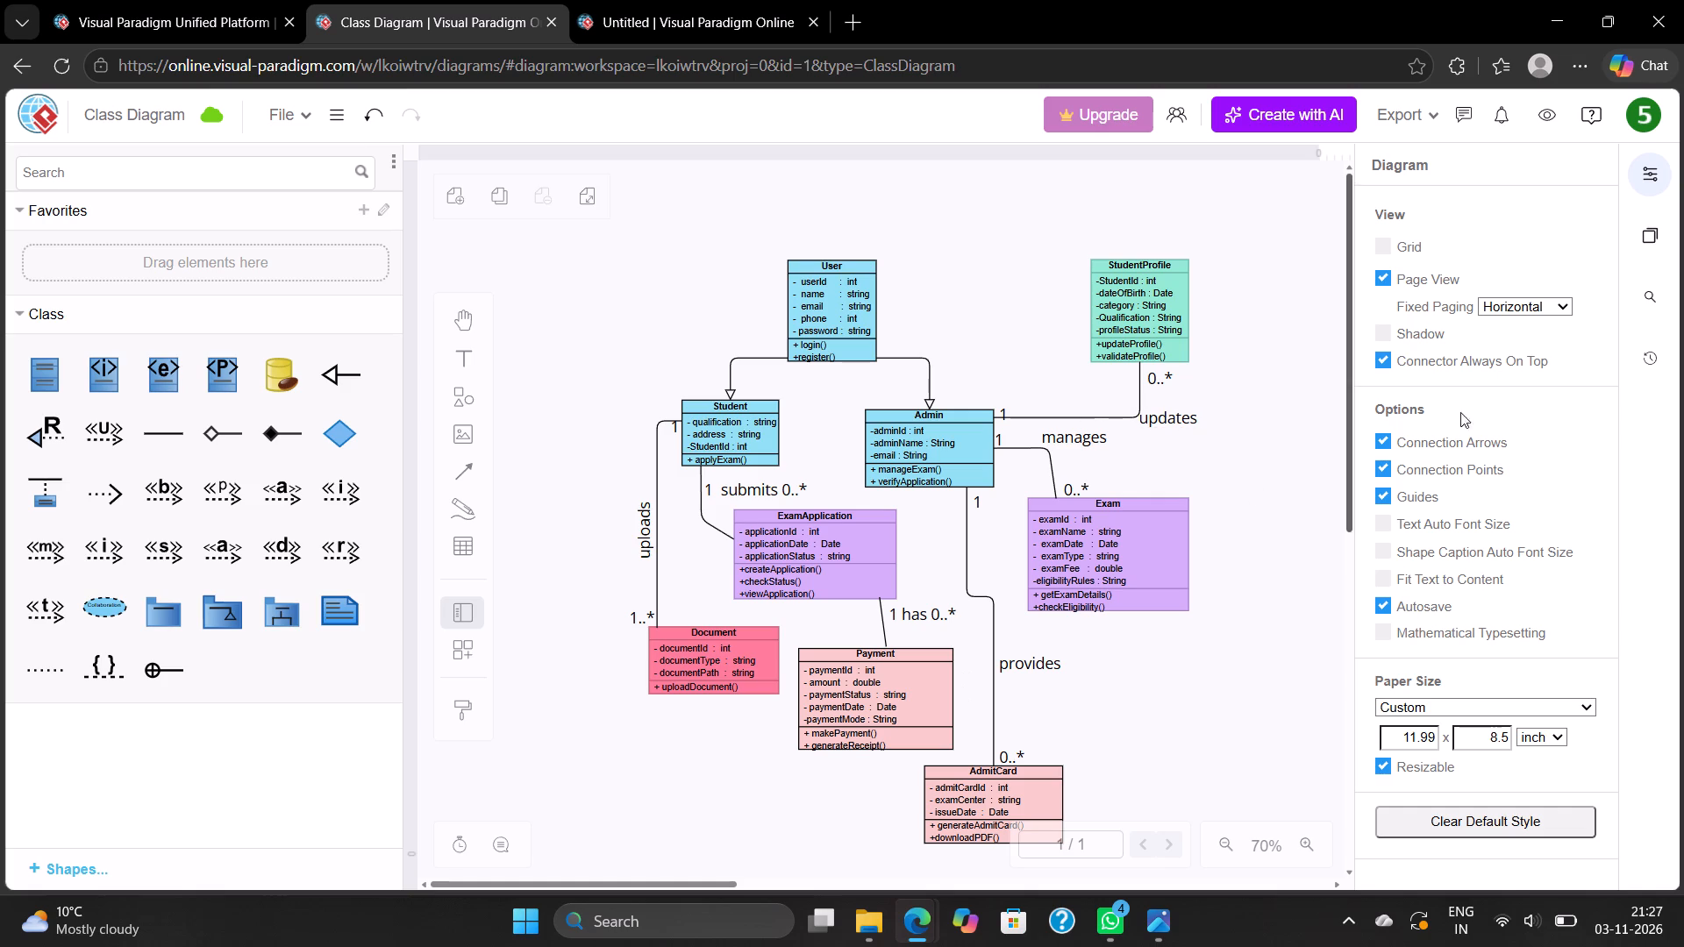
pyautogui.click(1531, 303)
pyautogui.click(1531, 353)
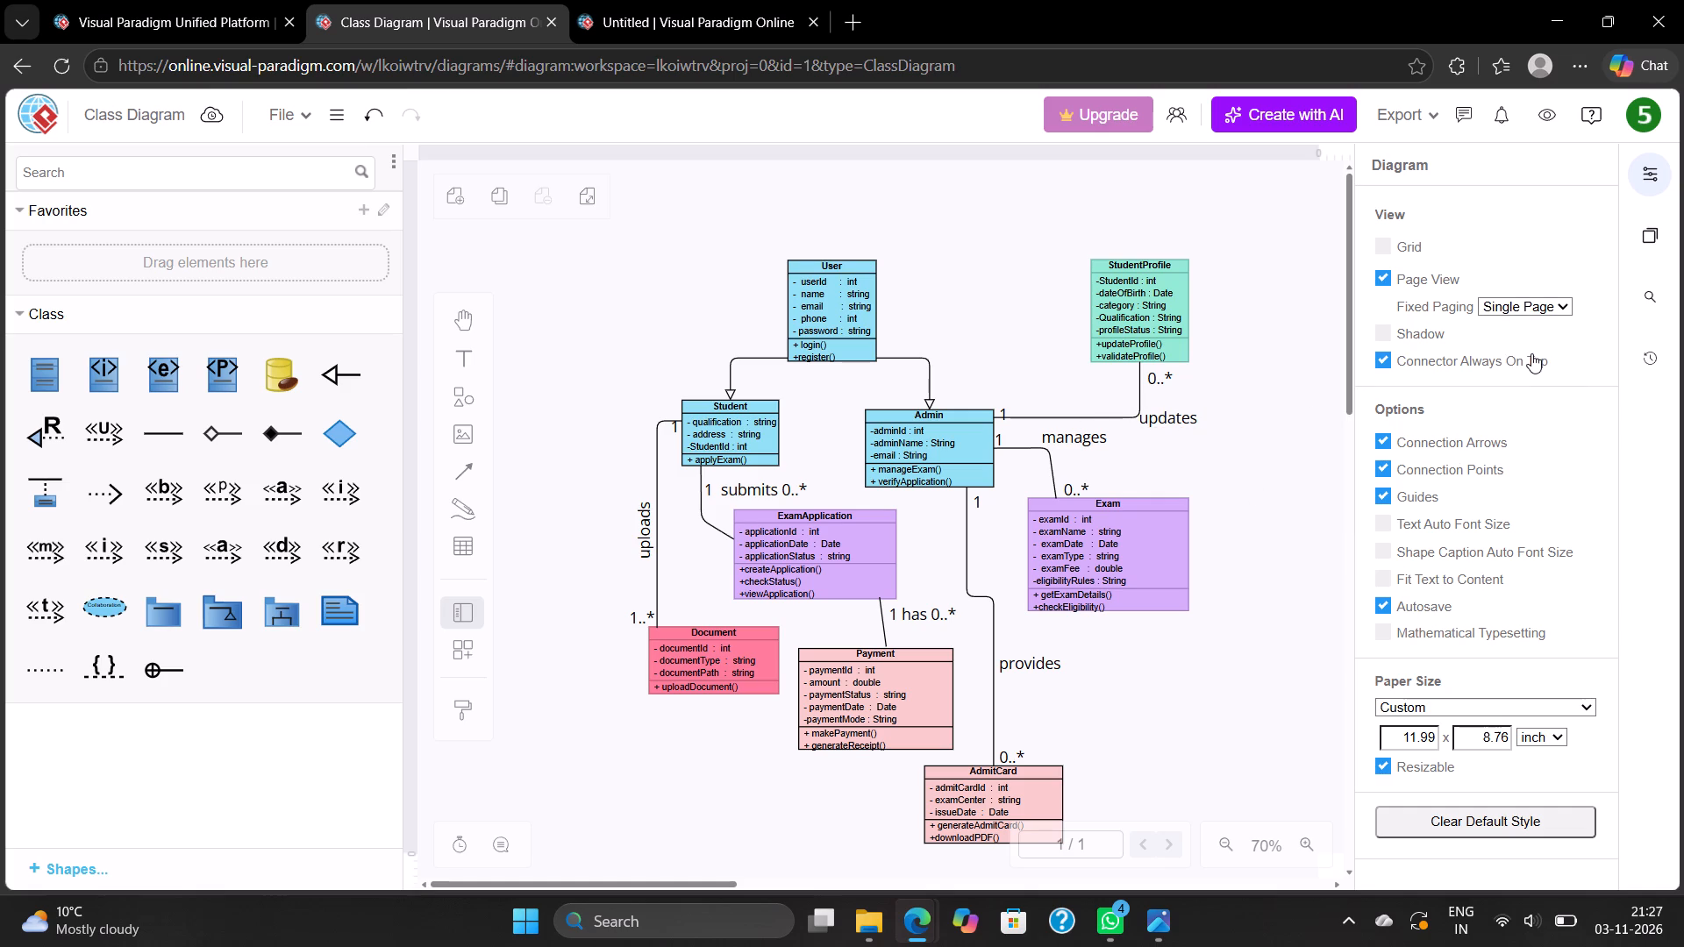
pyautogui.scroll(3, 937, 502)
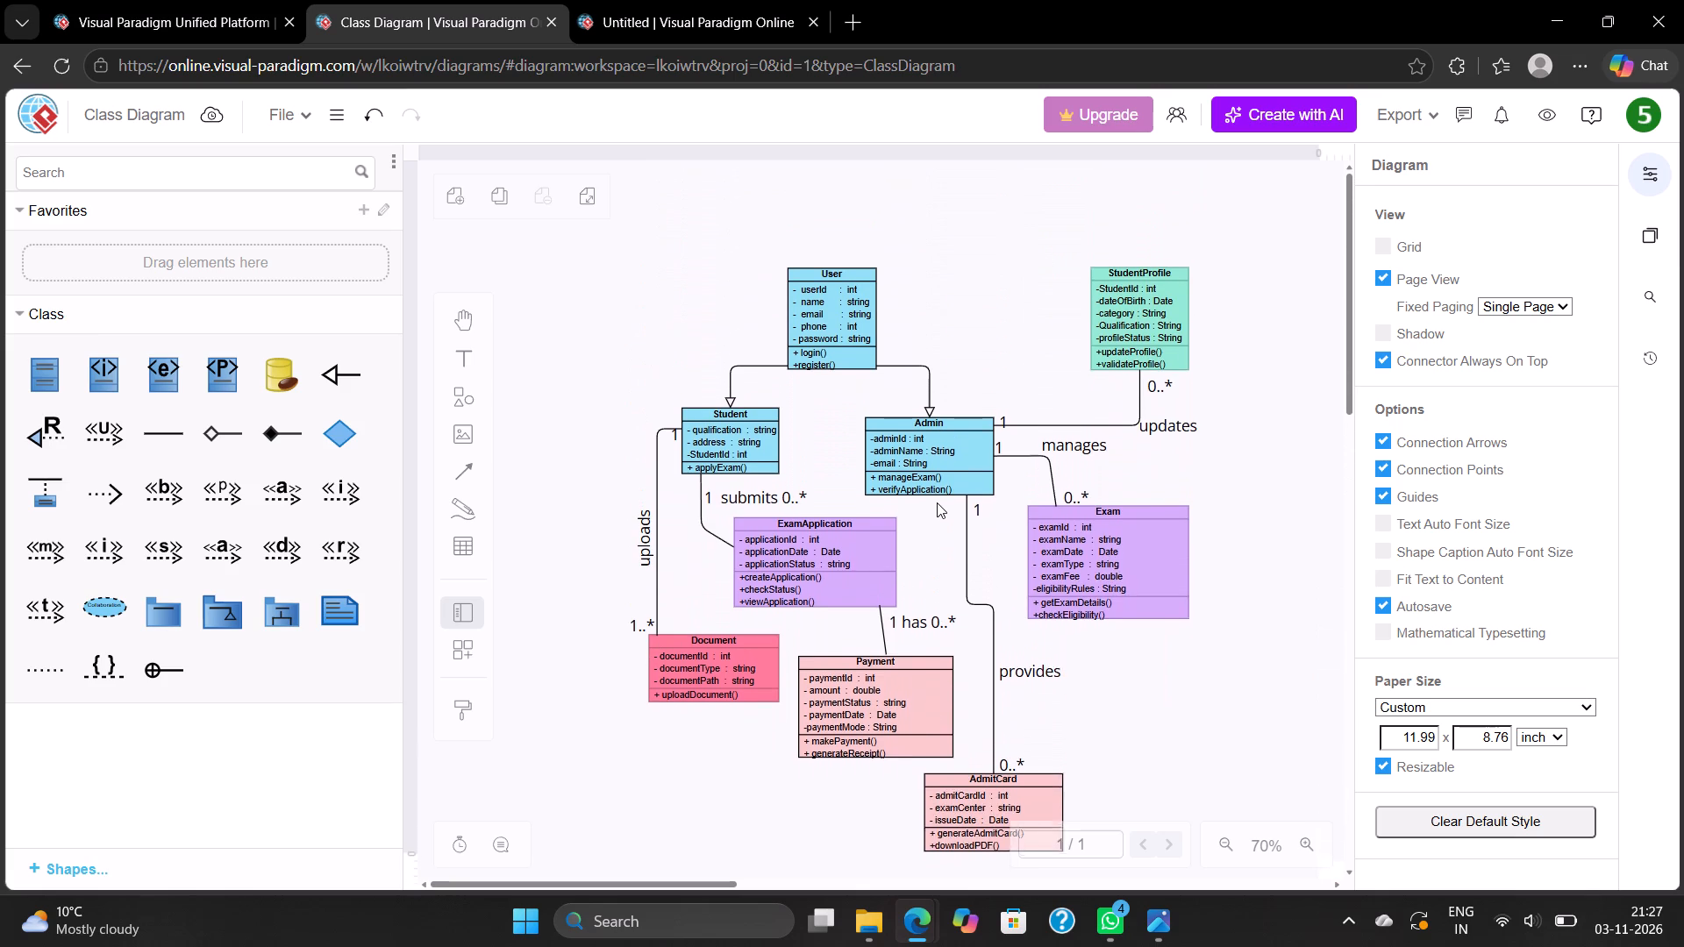
pyautogui.scroll(1, 937, 502)
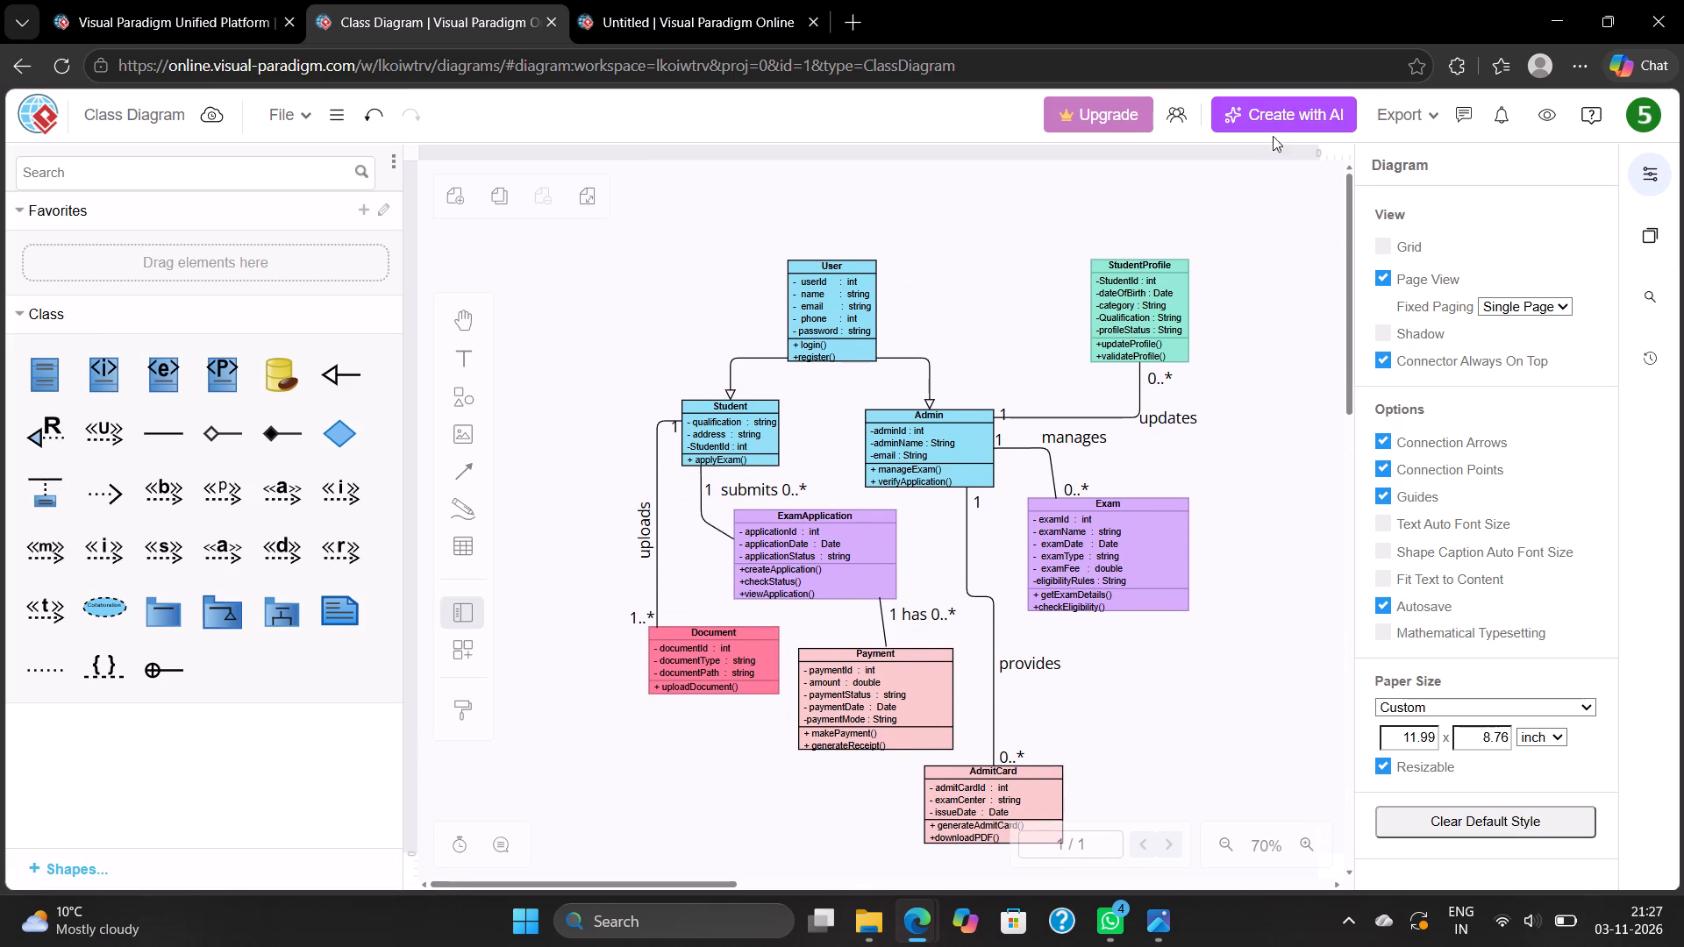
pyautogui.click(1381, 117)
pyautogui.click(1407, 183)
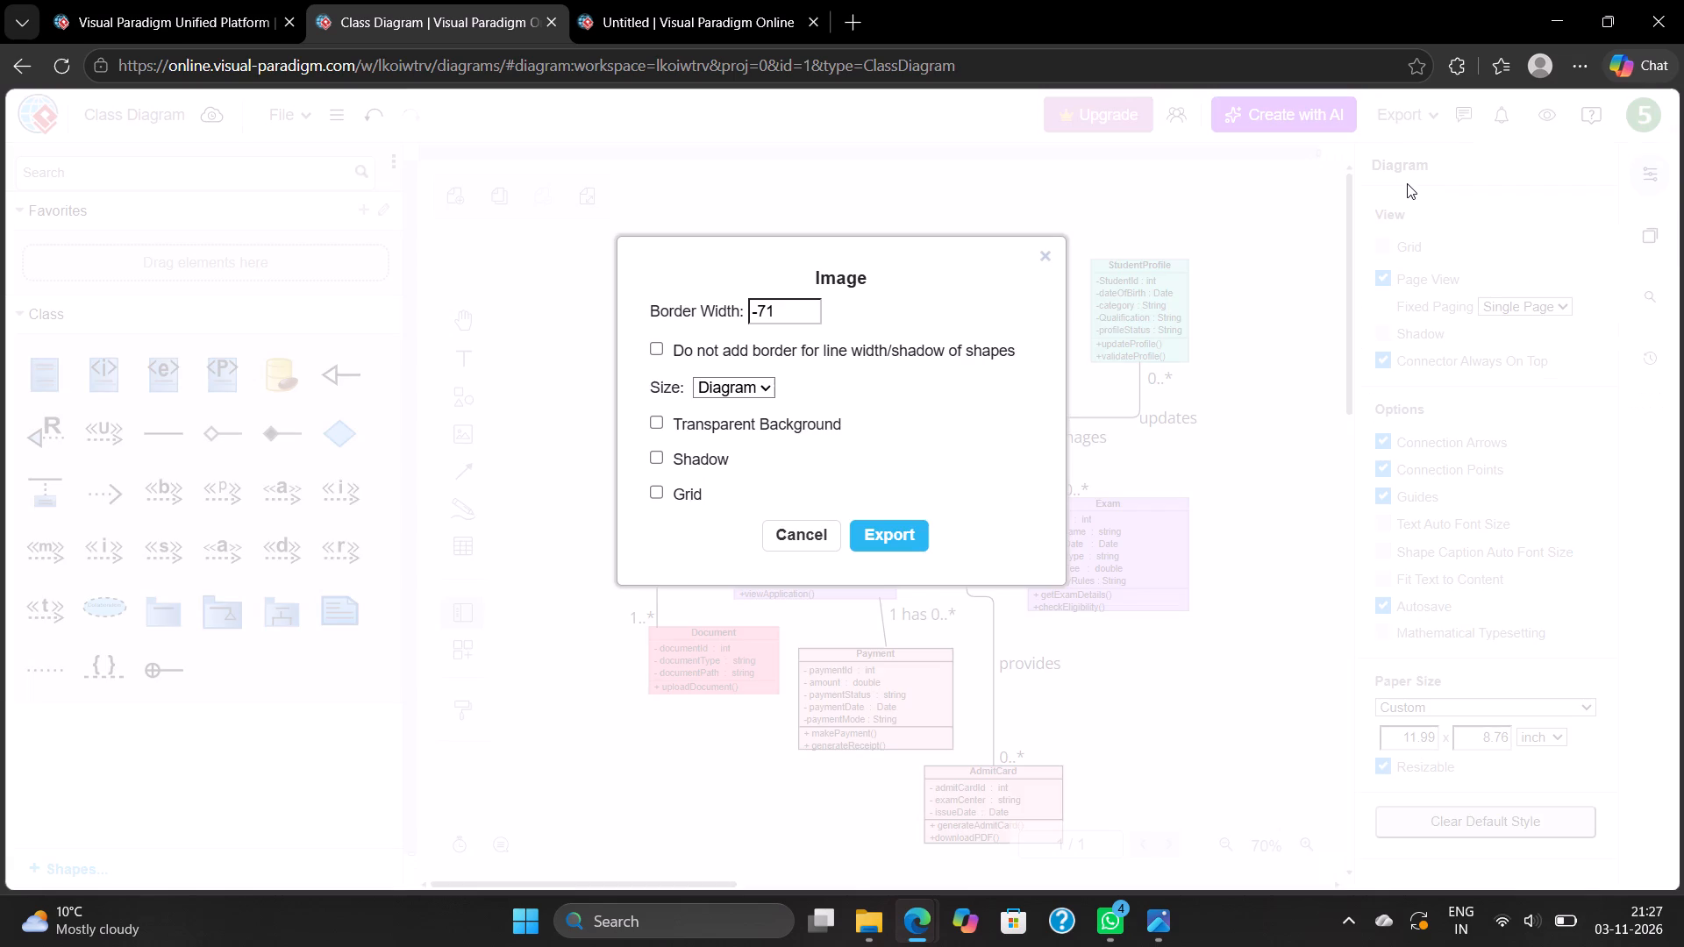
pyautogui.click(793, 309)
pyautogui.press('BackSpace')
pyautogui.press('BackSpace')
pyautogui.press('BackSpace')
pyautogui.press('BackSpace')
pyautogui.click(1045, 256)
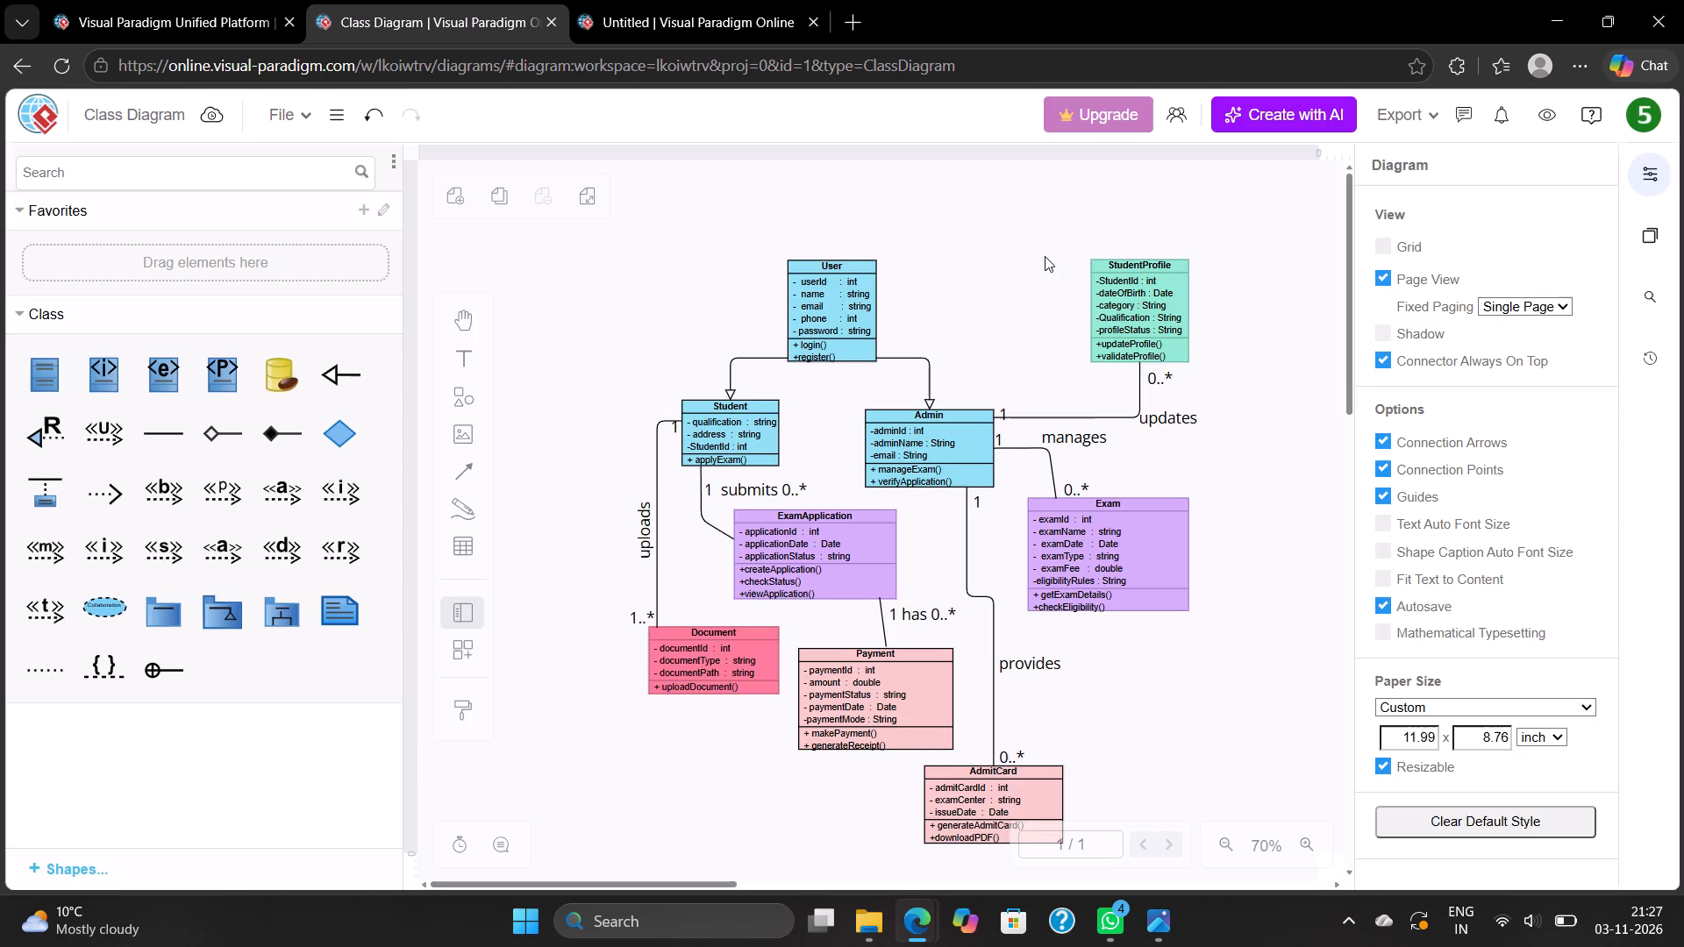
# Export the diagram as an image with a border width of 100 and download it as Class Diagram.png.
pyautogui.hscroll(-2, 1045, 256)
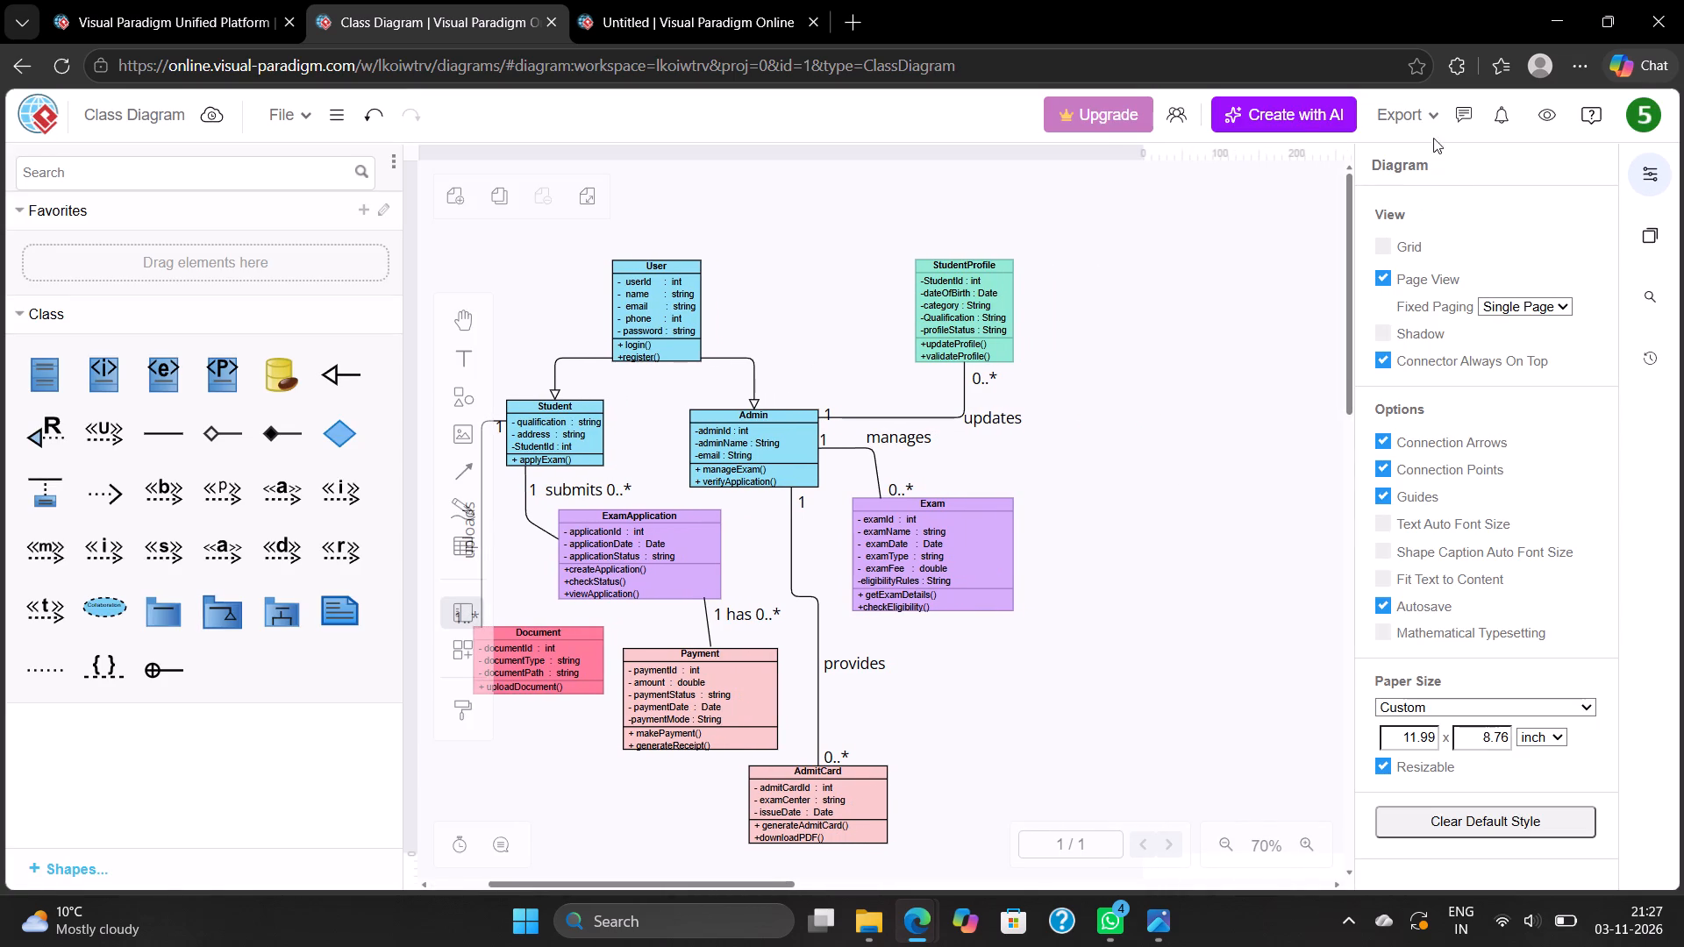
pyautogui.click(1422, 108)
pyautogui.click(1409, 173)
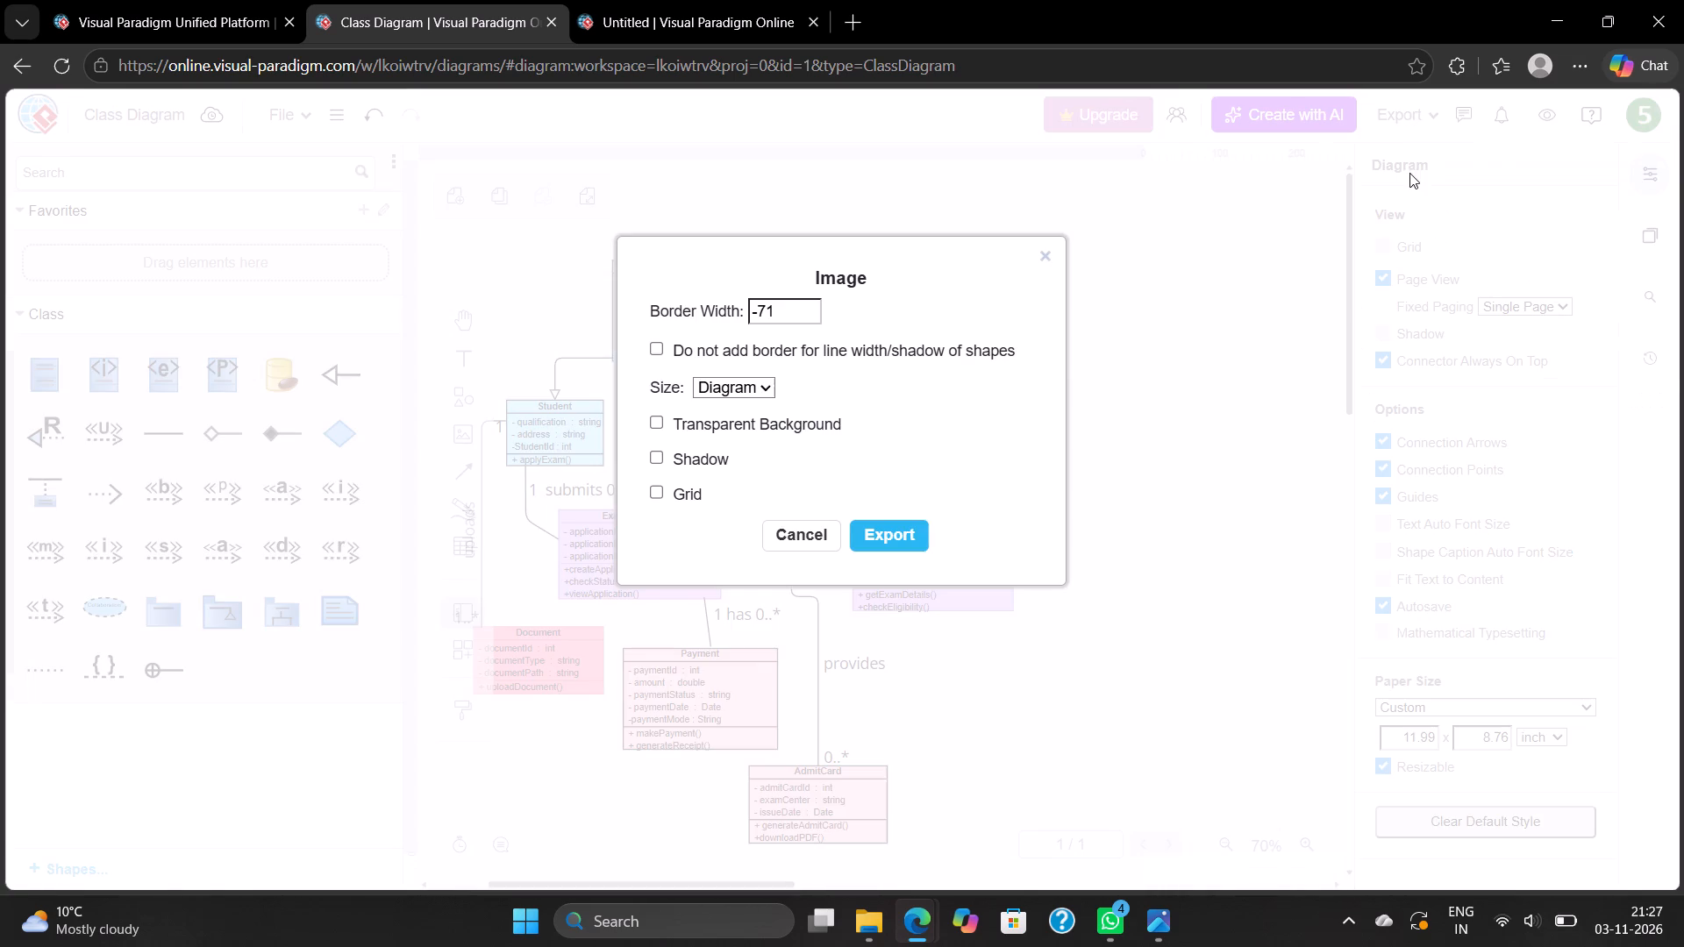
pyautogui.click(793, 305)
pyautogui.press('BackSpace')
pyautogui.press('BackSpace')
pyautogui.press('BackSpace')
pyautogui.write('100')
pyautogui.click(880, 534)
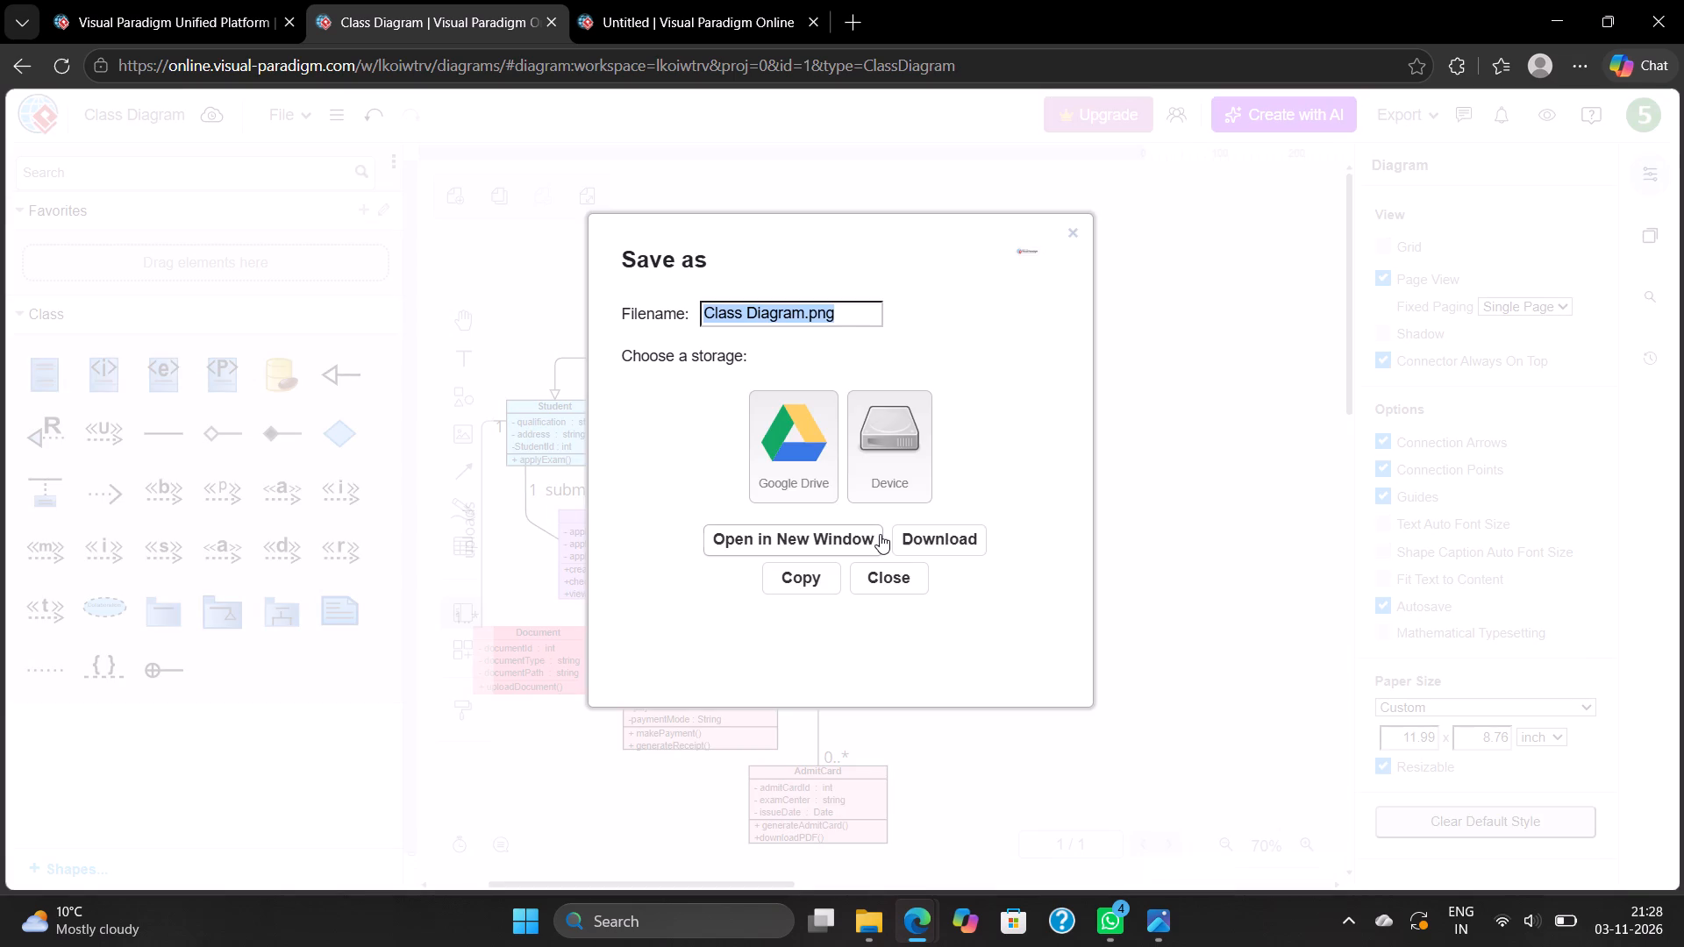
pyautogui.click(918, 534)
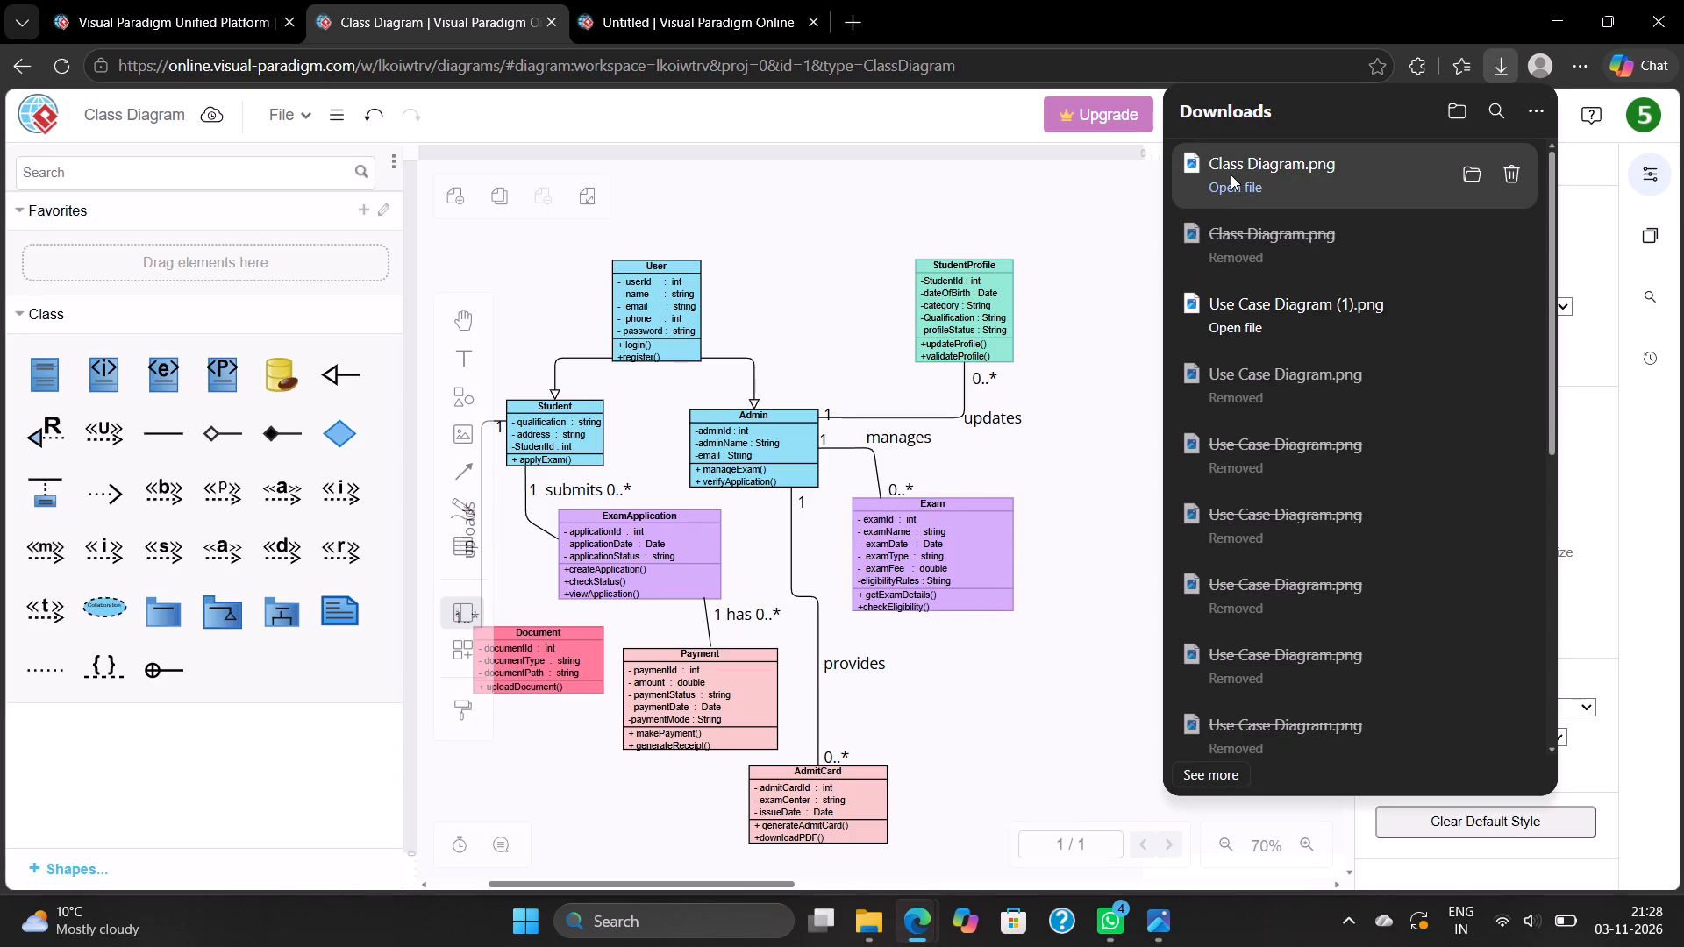
# Open the downloaded Class Diagram.png in Photos and examine how the exported page looks.
pyautogui.click(1231, 174)
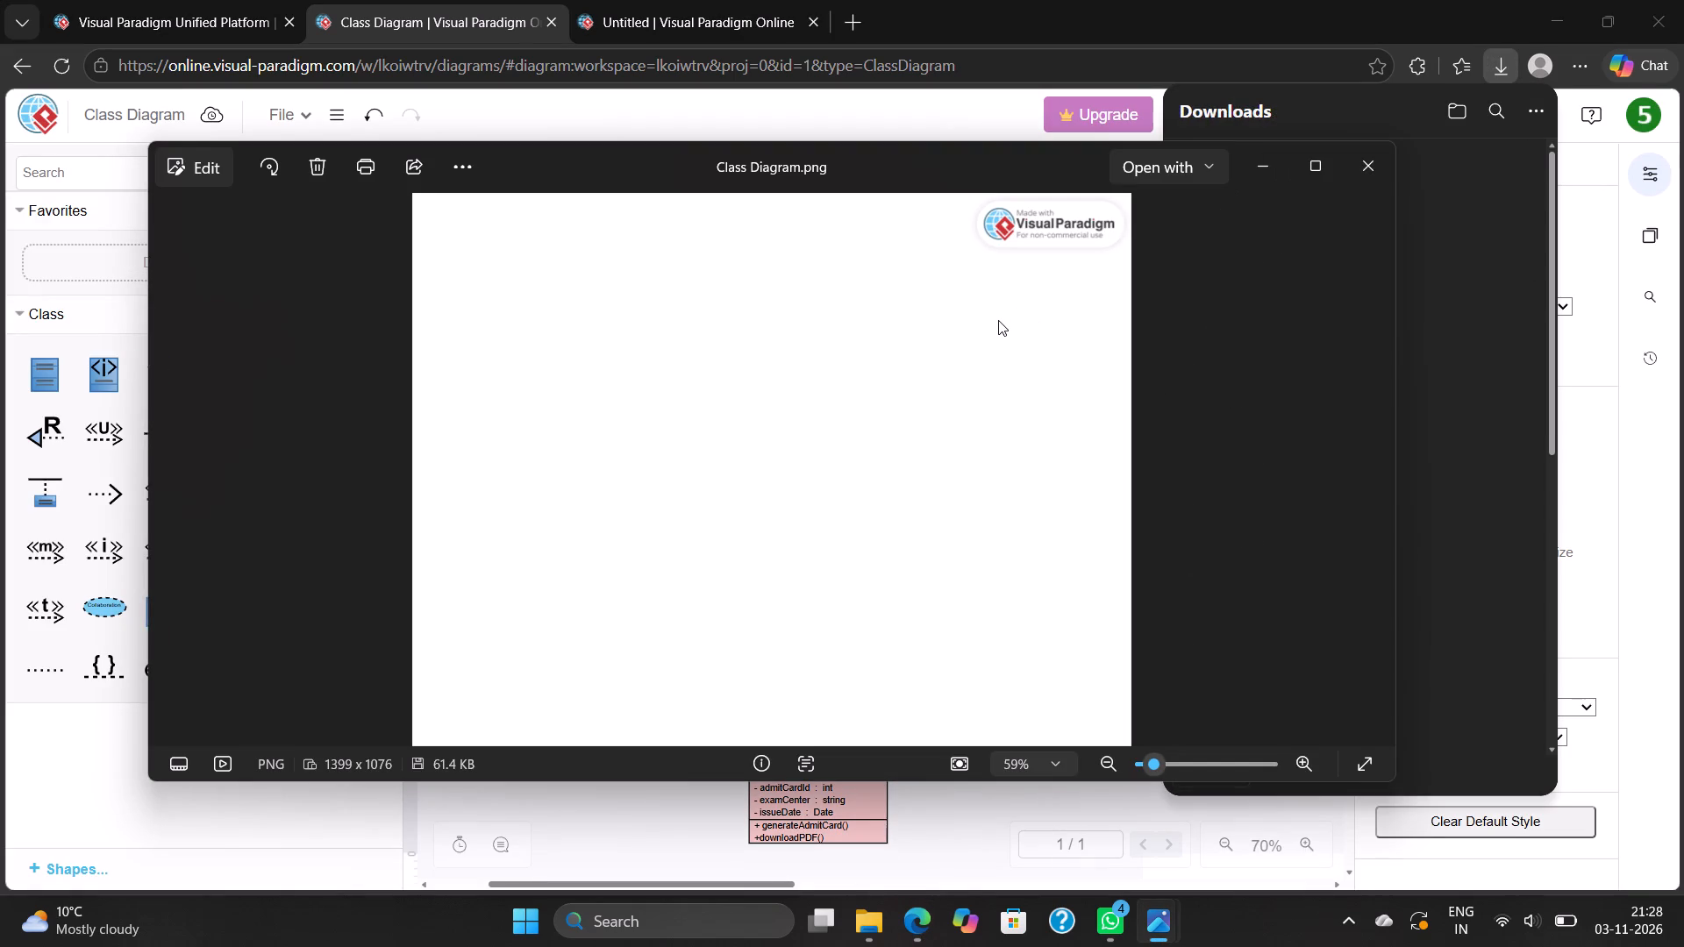
pyautogui.scroll(-15, 998, 320)
pyautogui.click(1364, 146)
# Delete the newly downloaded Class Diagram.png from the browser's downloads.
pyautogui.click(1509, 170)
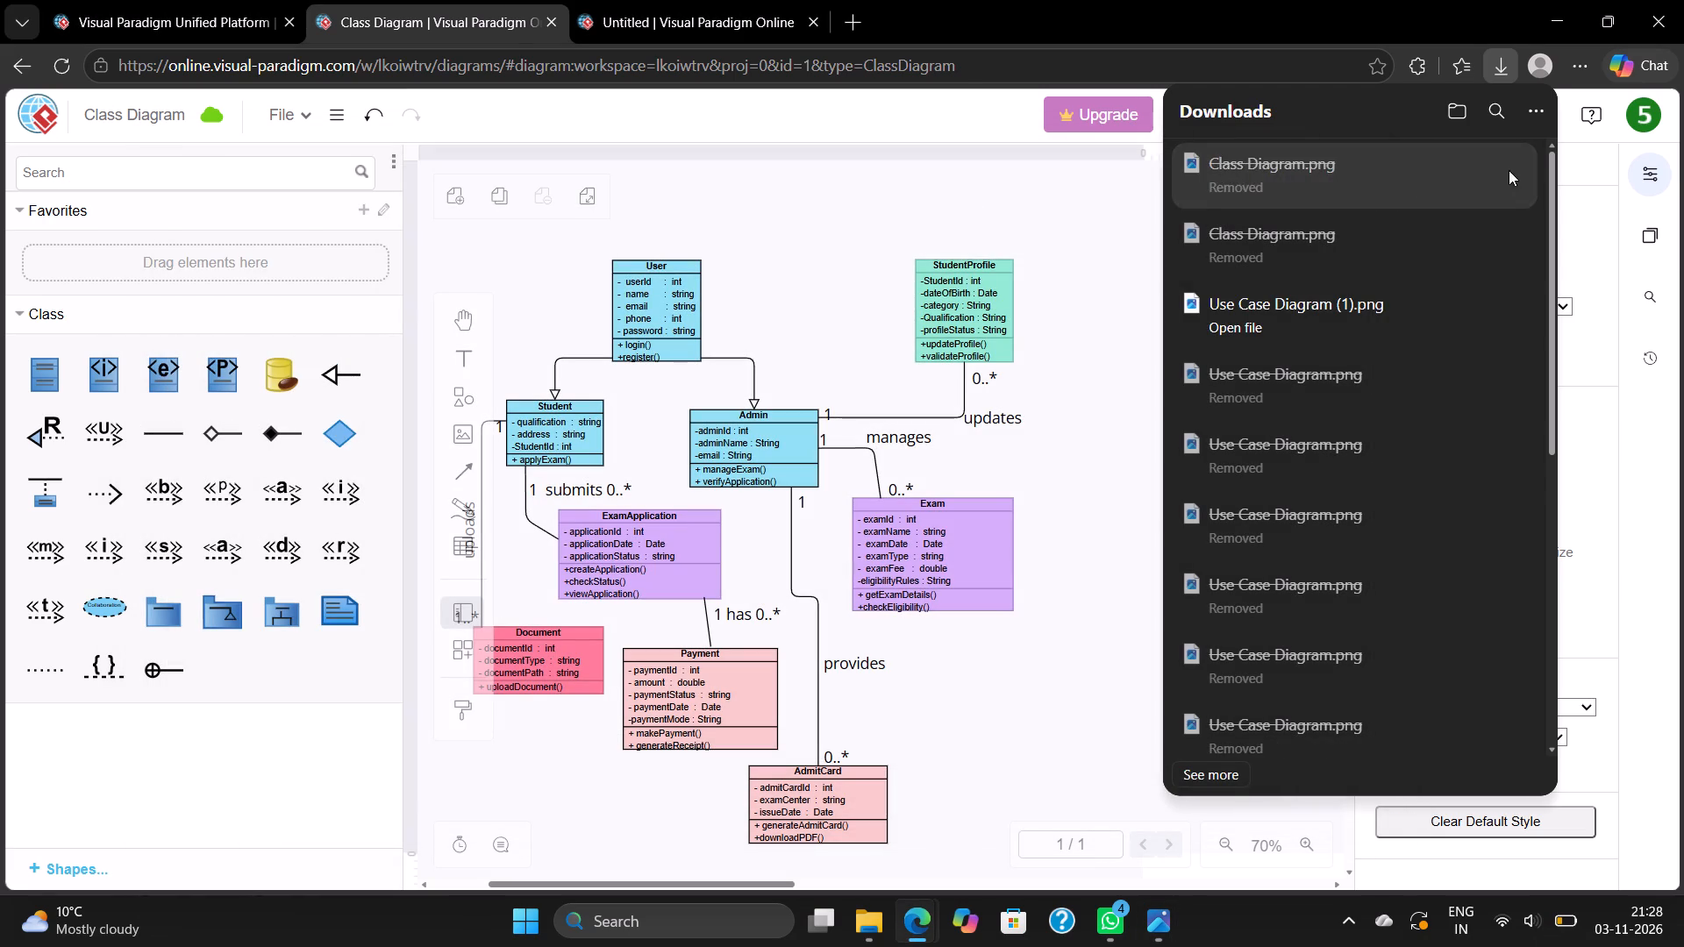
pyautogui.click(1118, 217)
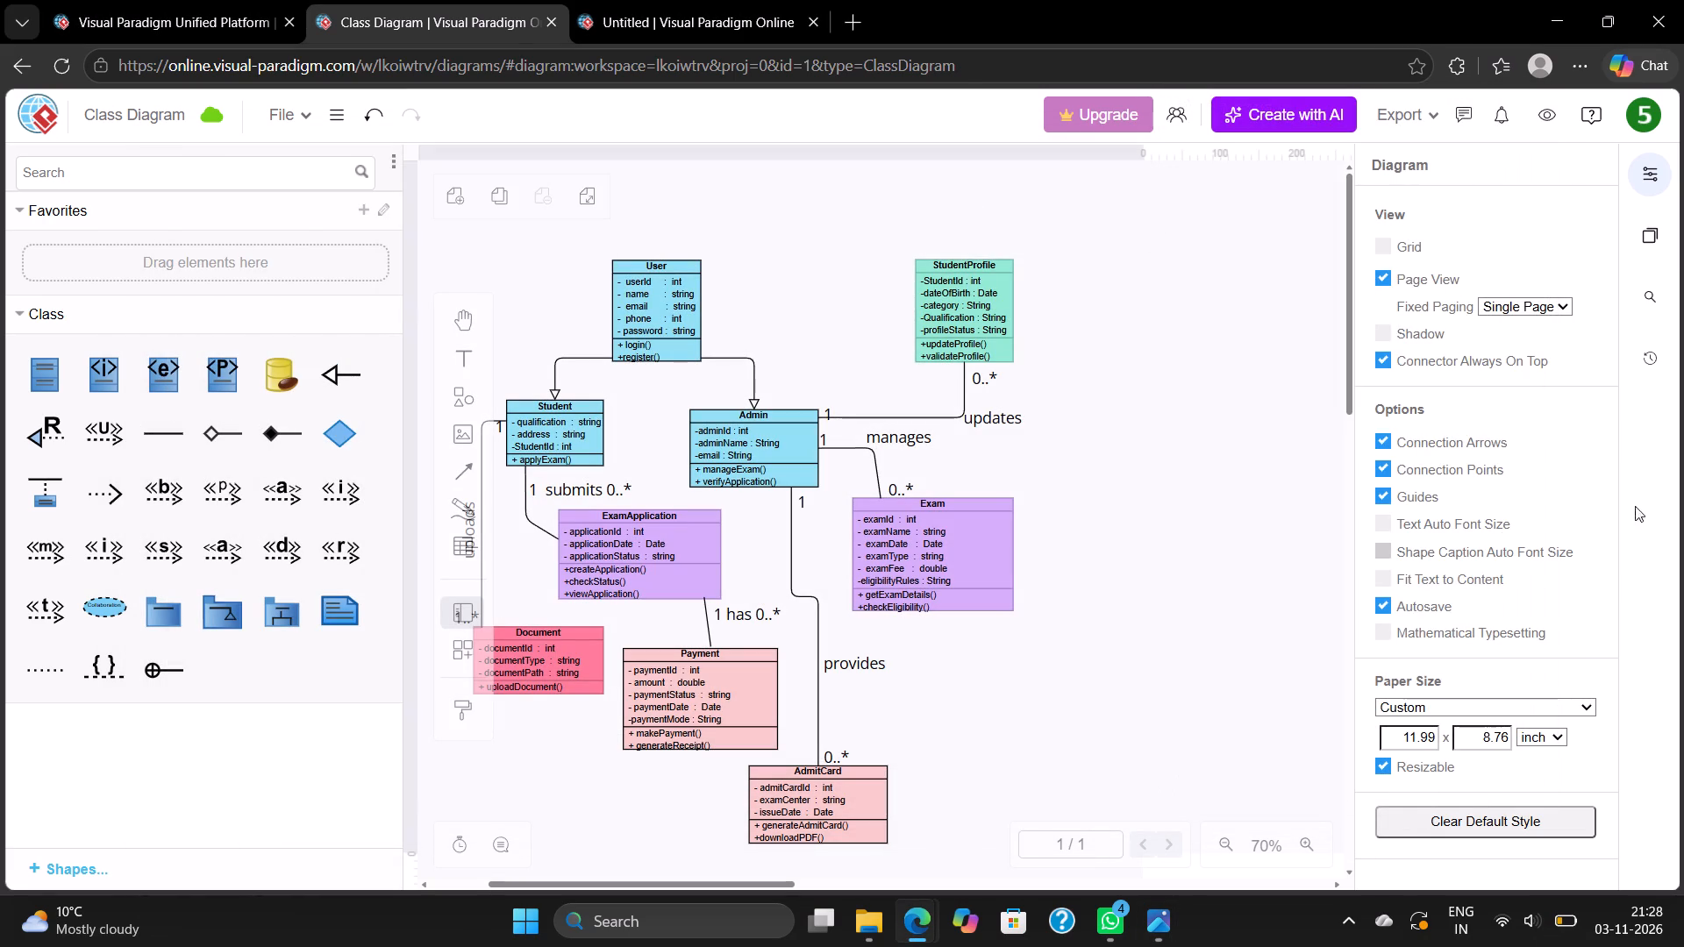
# Set the diagram's fixed paging to Not Fixed.
pyautogui.click(1531, 306)
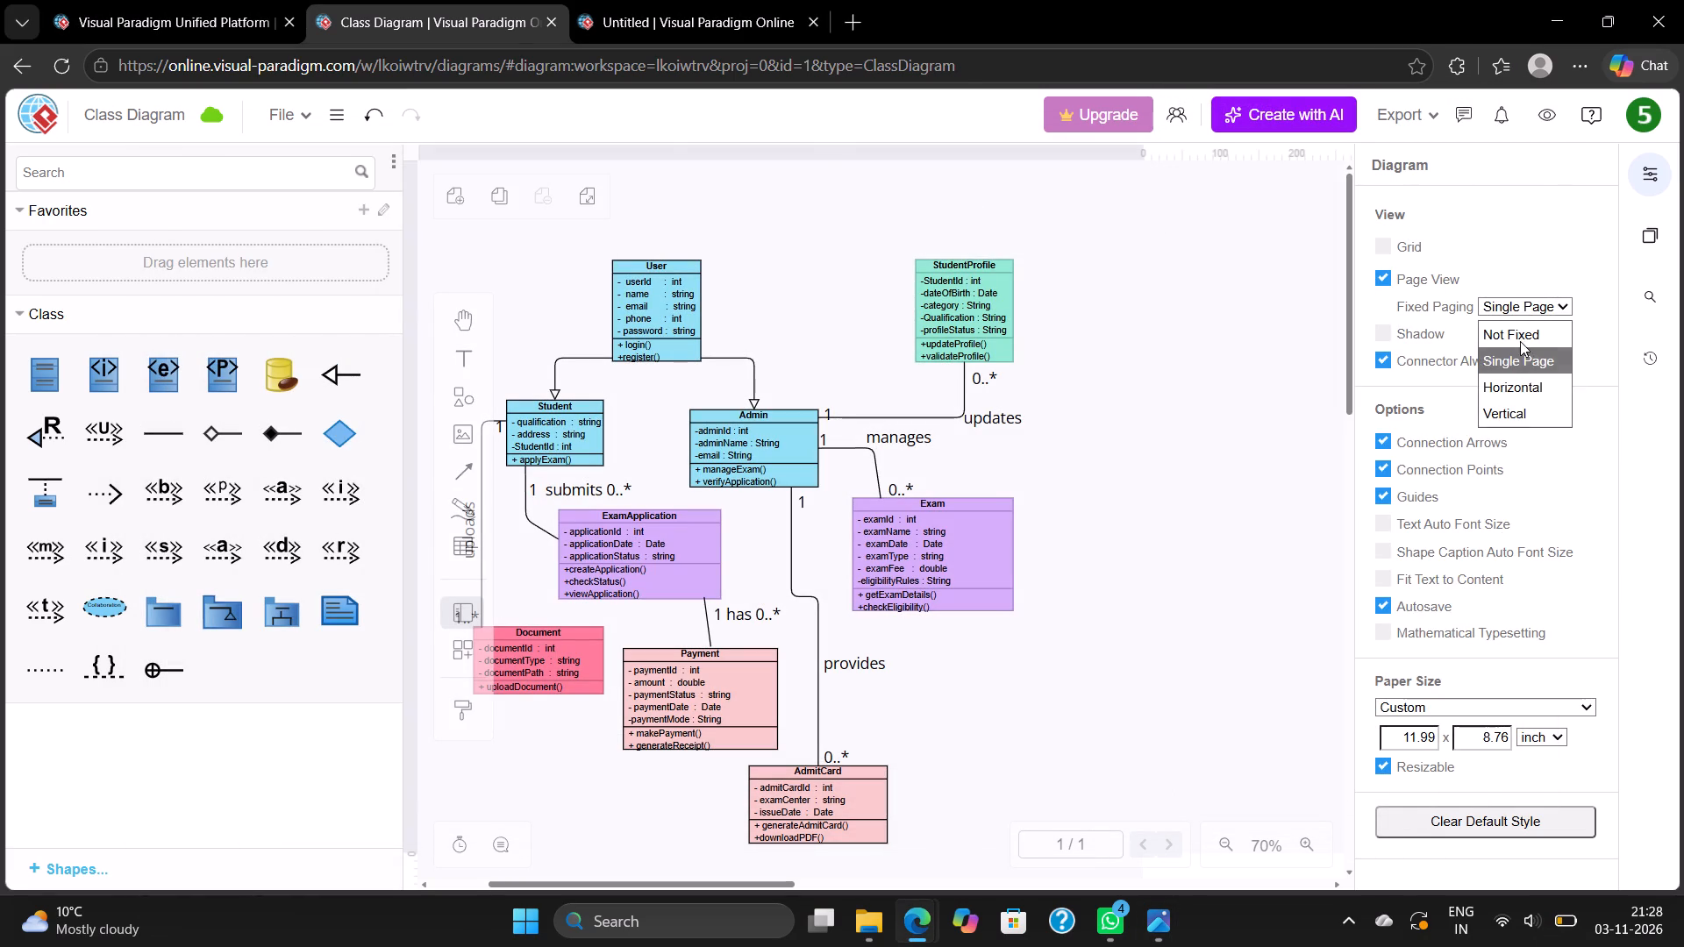
pyautogui.click(1520, 341)
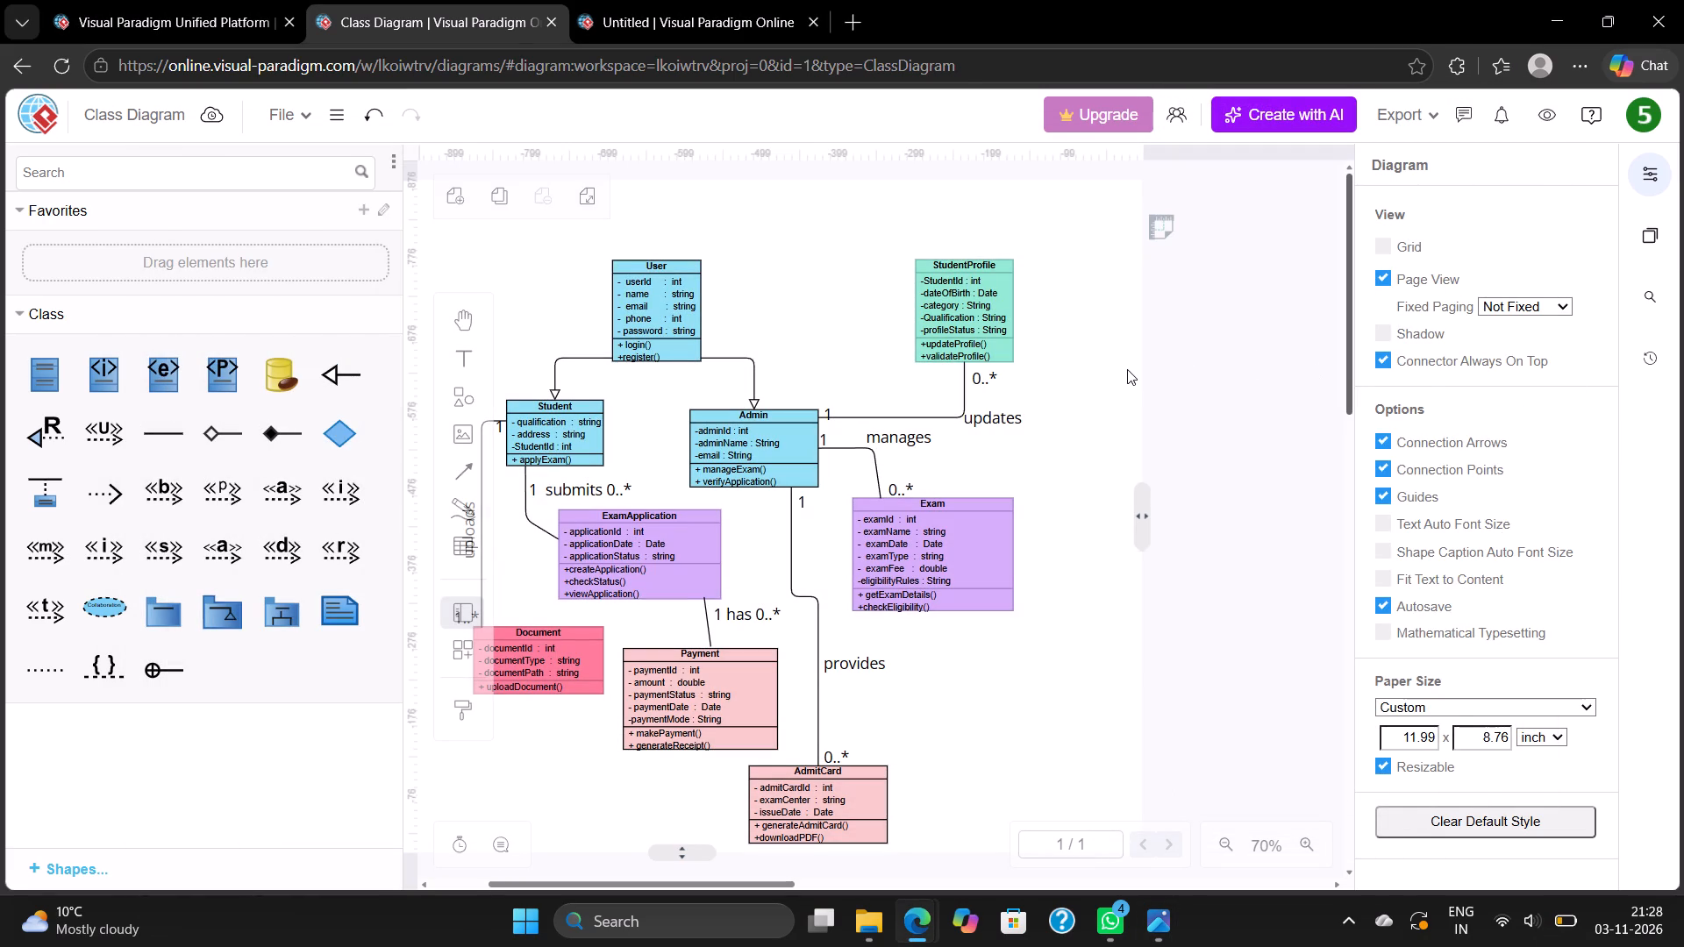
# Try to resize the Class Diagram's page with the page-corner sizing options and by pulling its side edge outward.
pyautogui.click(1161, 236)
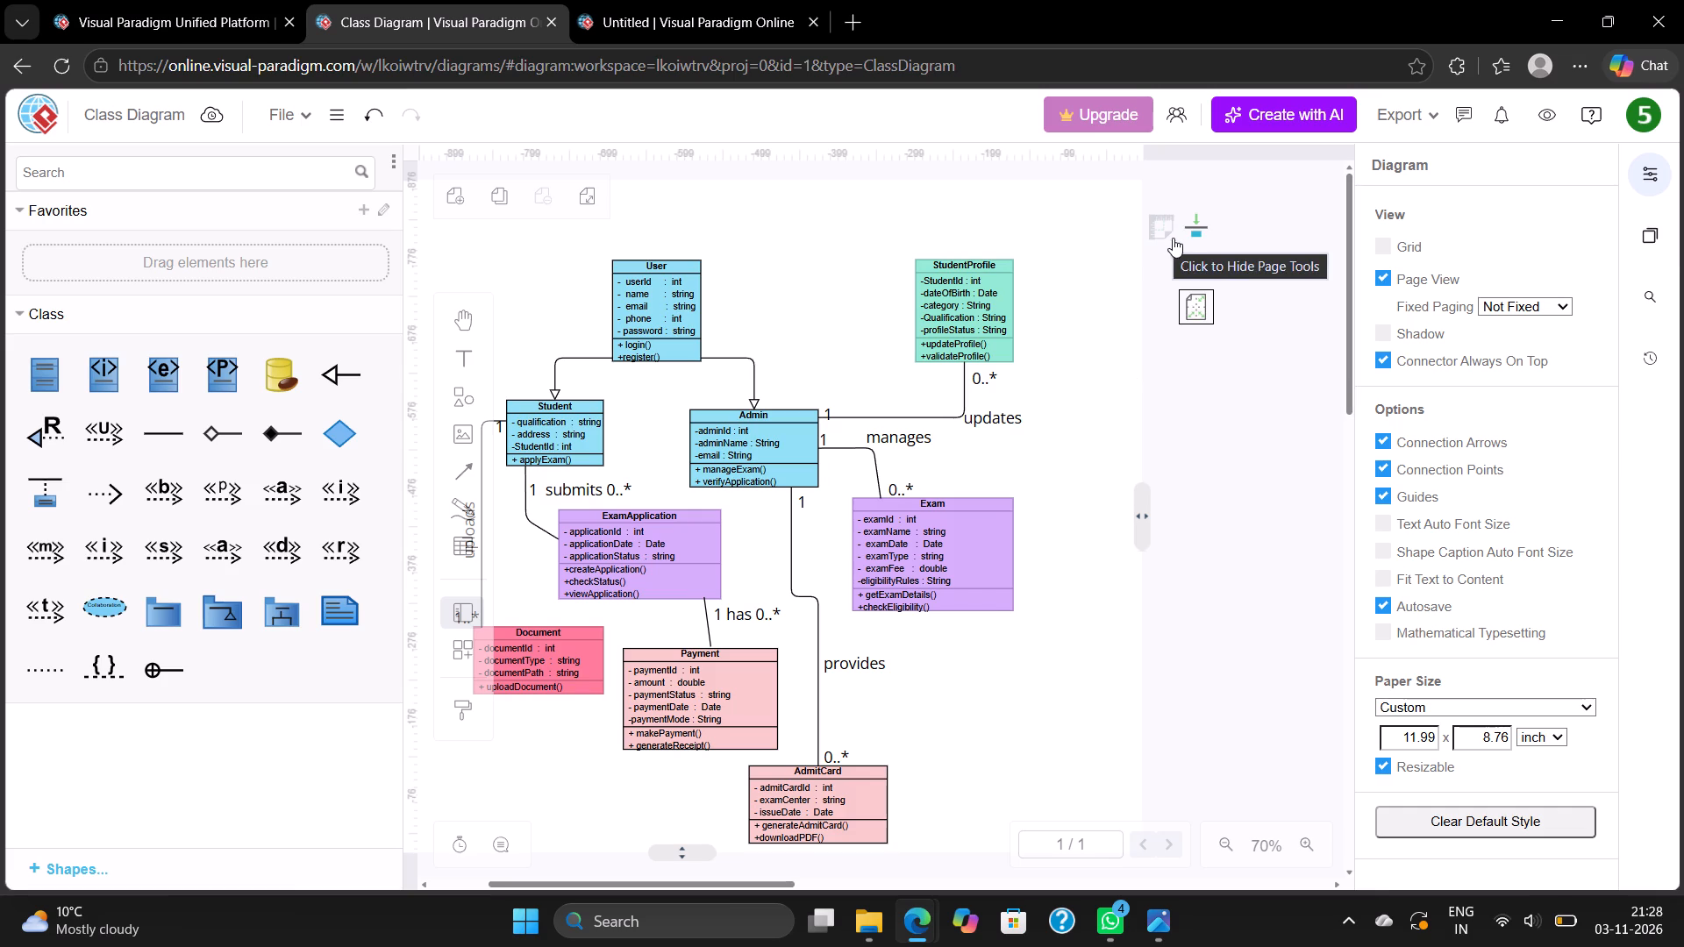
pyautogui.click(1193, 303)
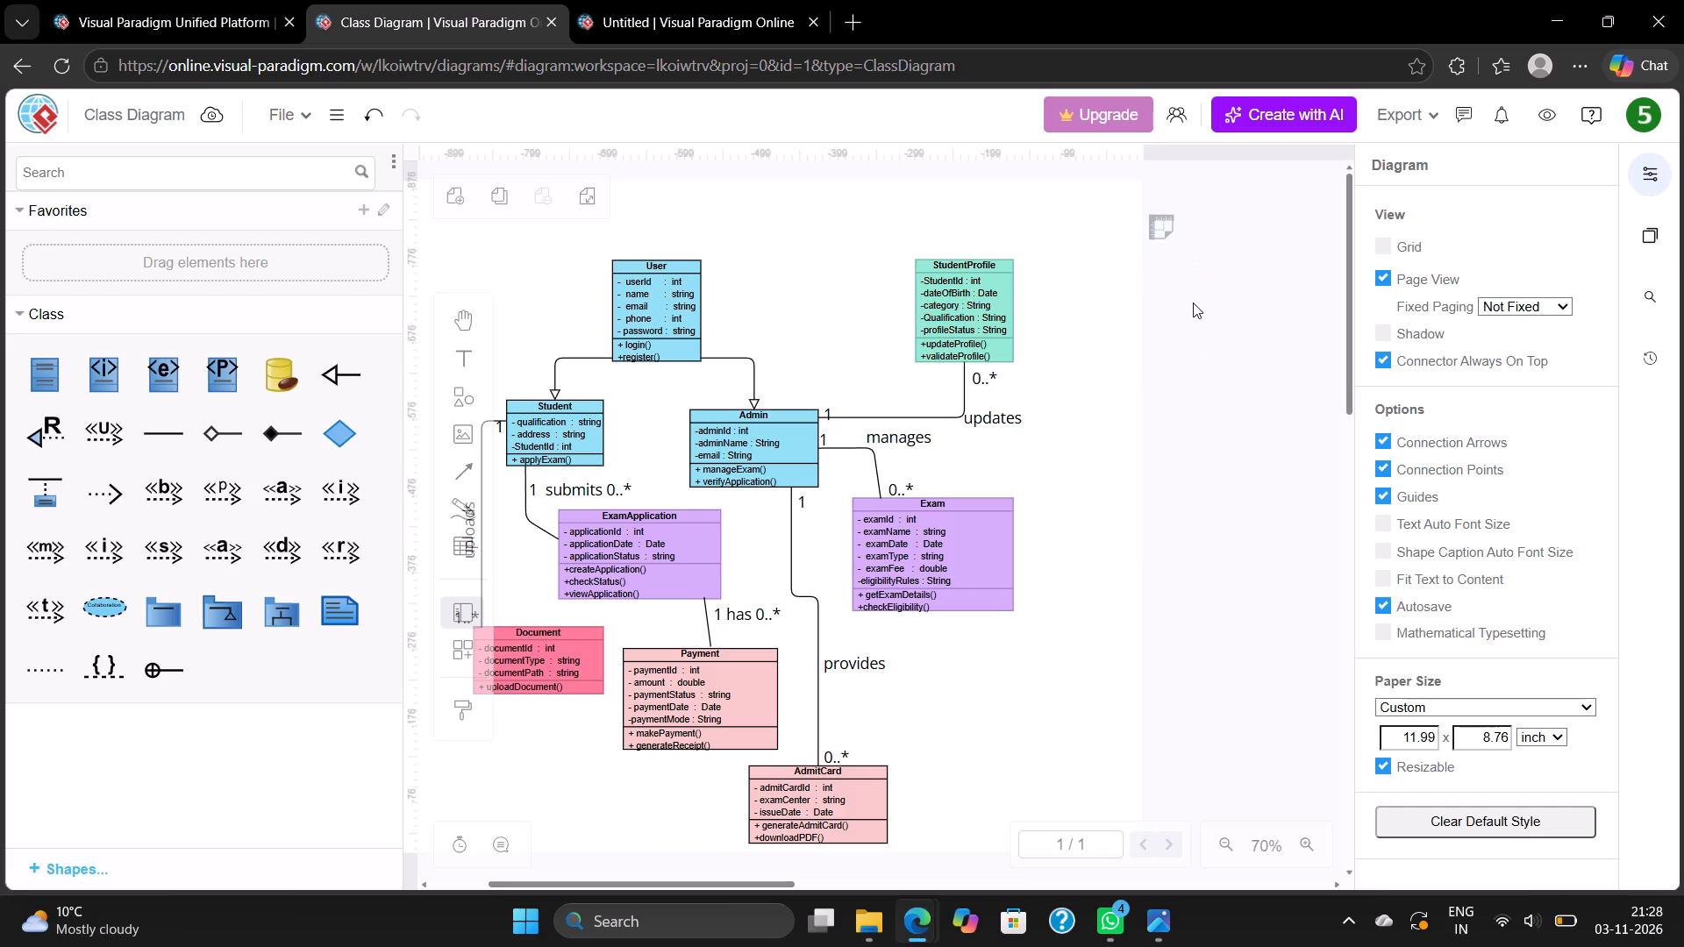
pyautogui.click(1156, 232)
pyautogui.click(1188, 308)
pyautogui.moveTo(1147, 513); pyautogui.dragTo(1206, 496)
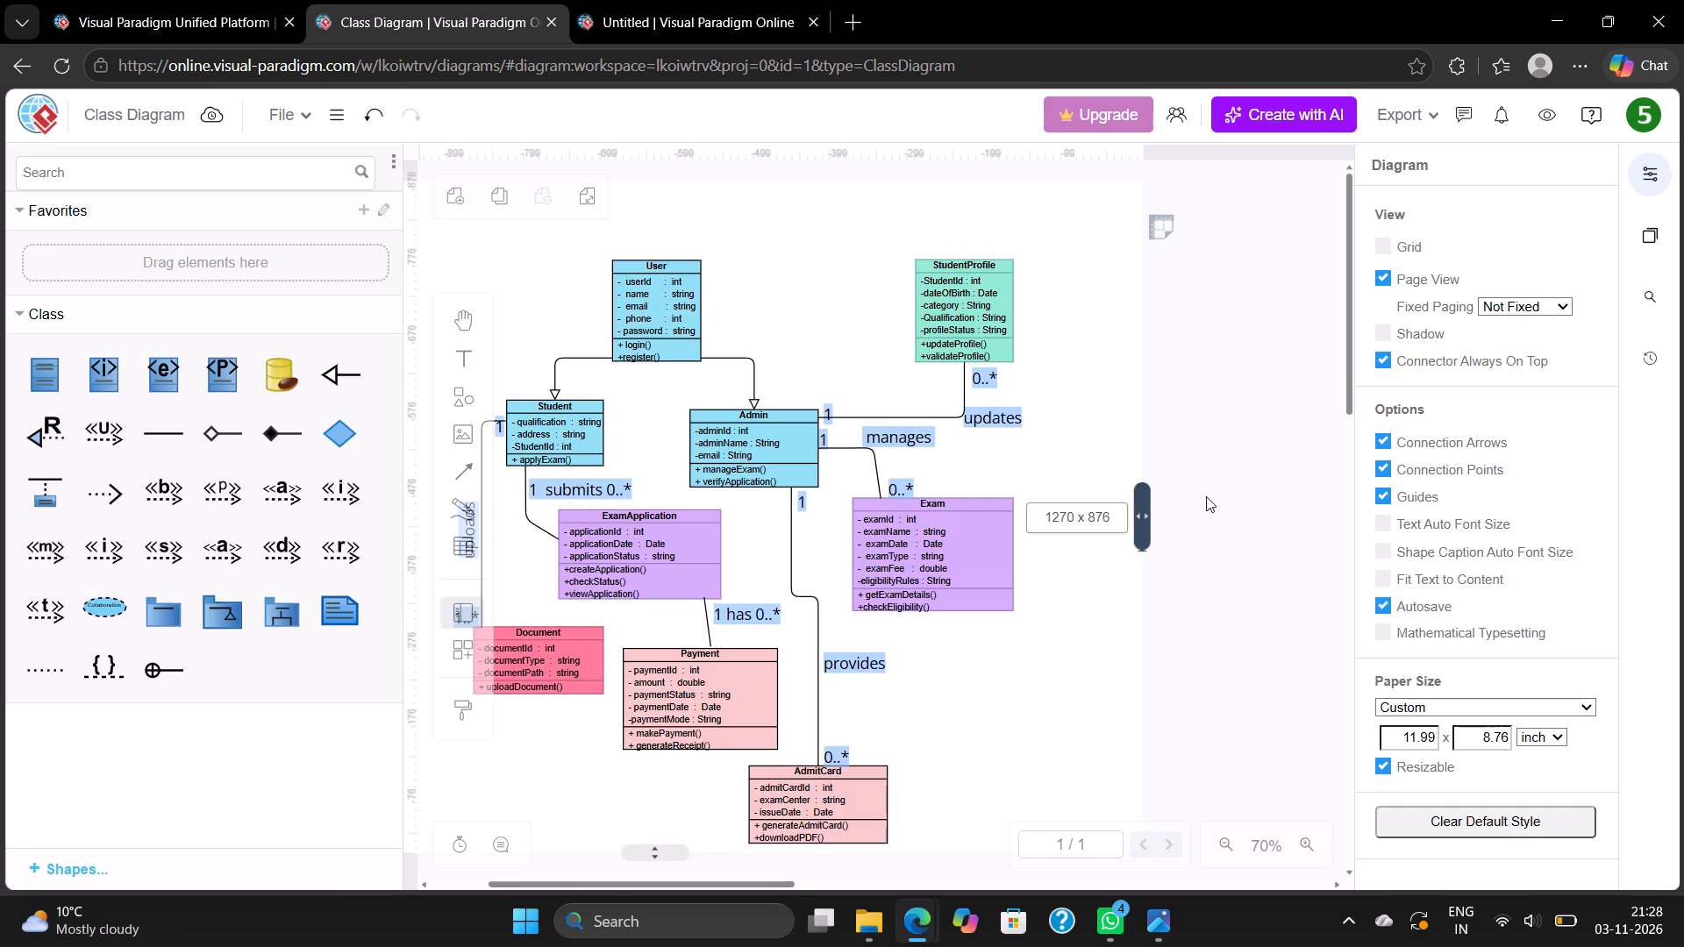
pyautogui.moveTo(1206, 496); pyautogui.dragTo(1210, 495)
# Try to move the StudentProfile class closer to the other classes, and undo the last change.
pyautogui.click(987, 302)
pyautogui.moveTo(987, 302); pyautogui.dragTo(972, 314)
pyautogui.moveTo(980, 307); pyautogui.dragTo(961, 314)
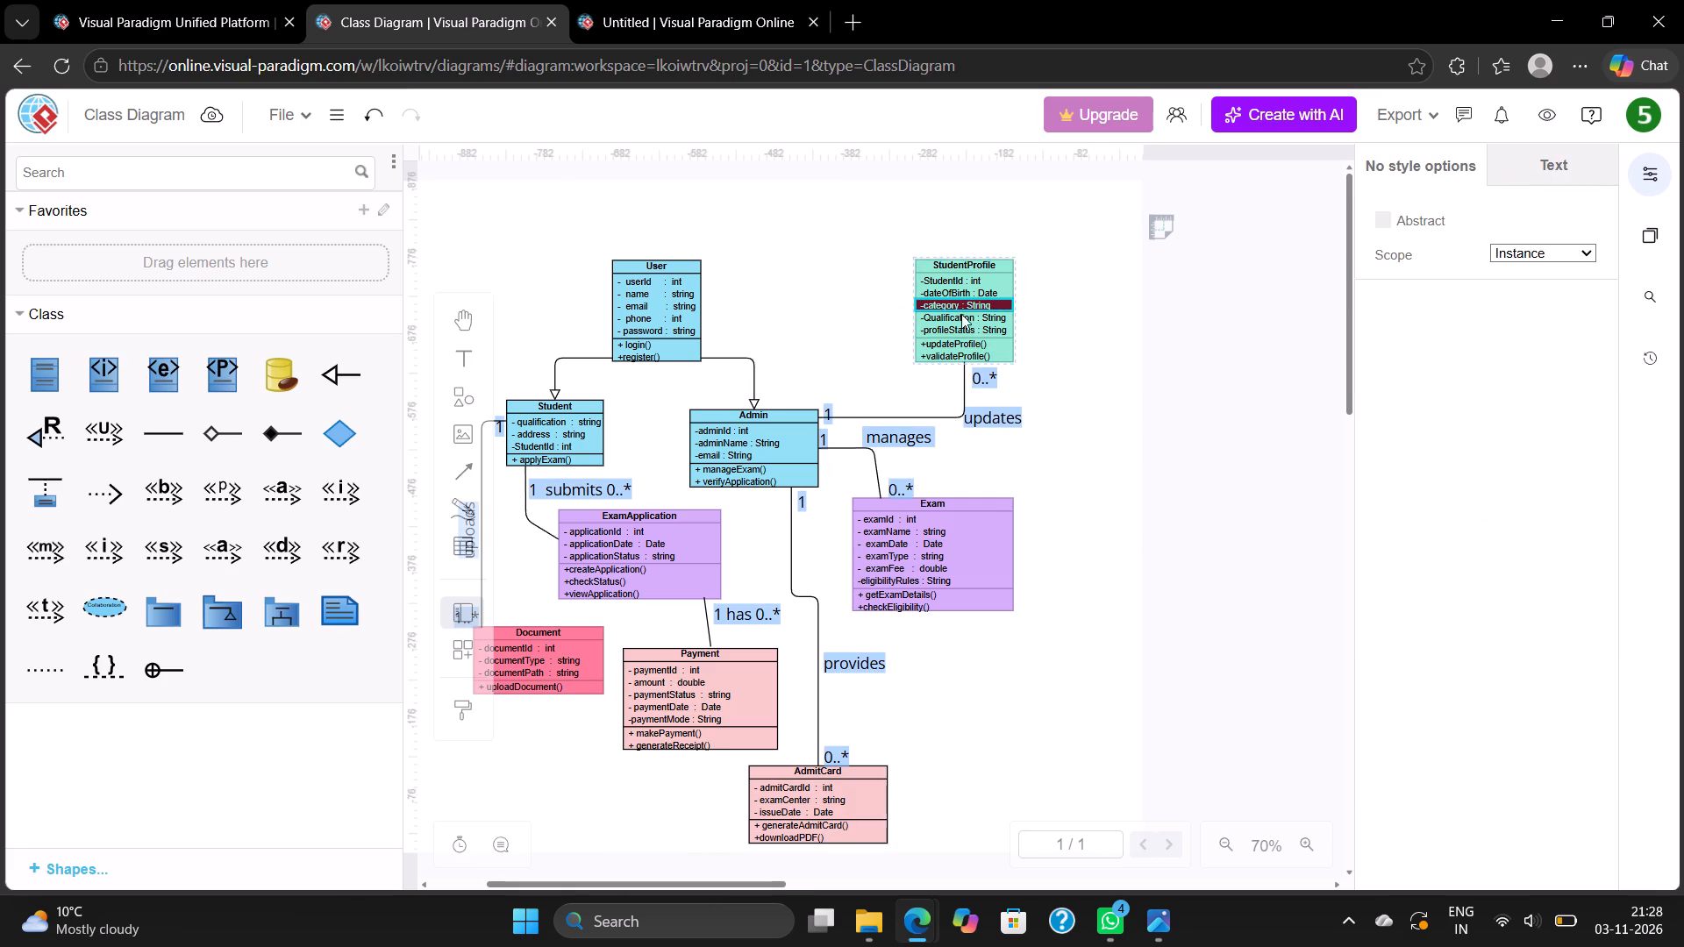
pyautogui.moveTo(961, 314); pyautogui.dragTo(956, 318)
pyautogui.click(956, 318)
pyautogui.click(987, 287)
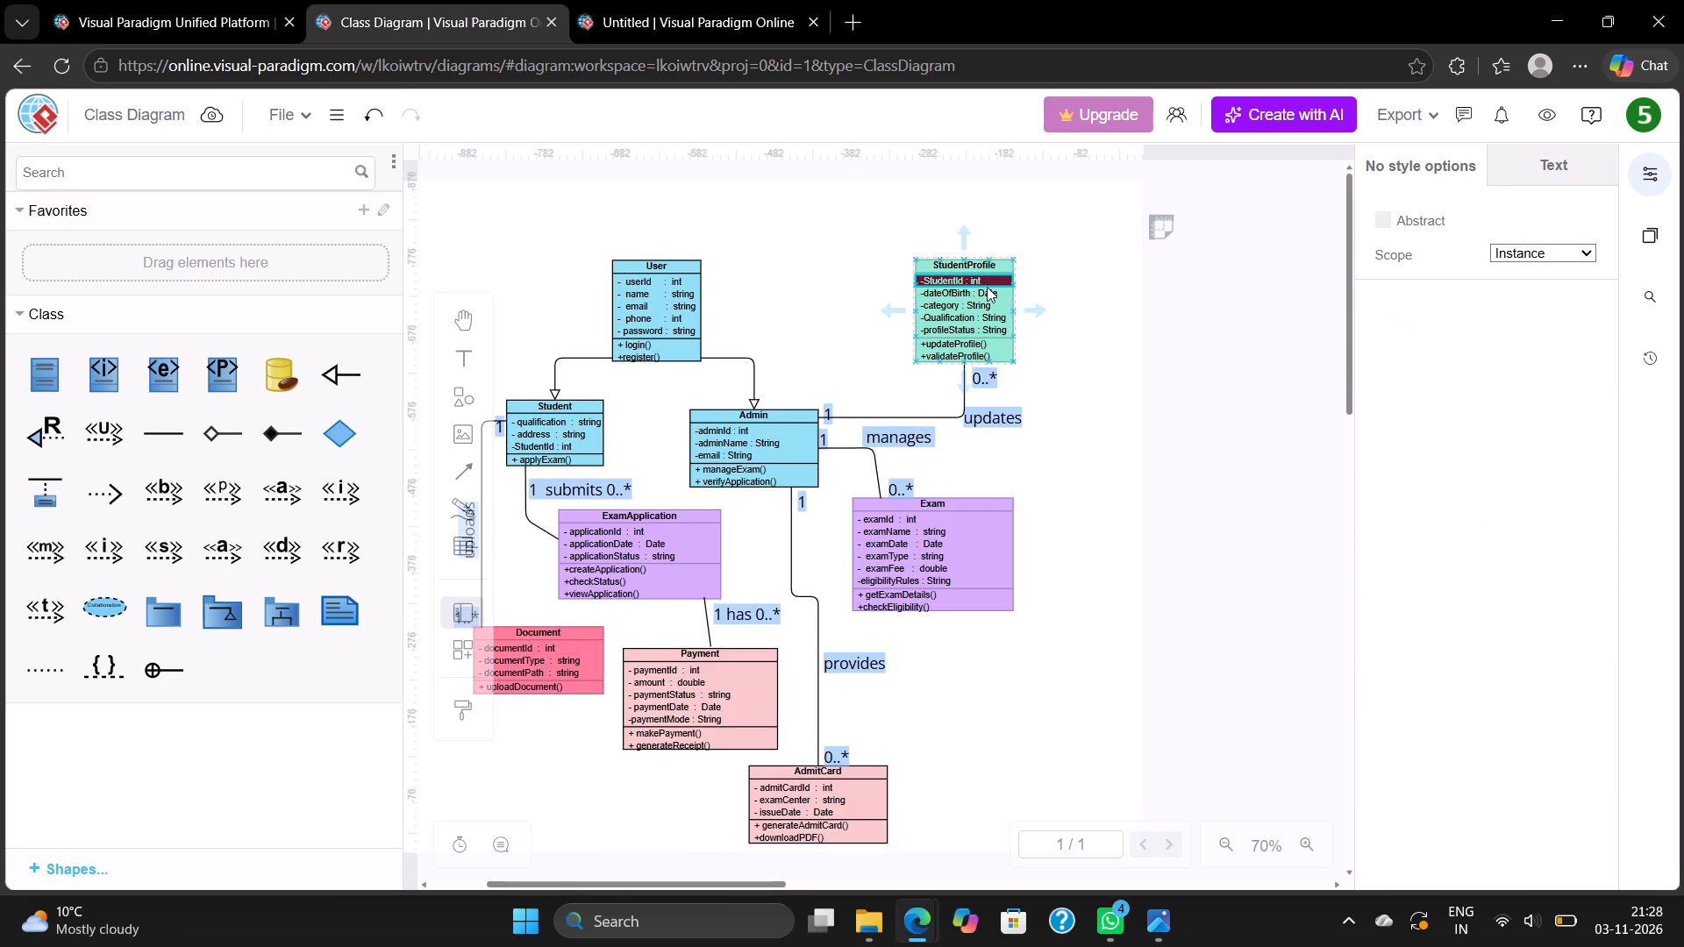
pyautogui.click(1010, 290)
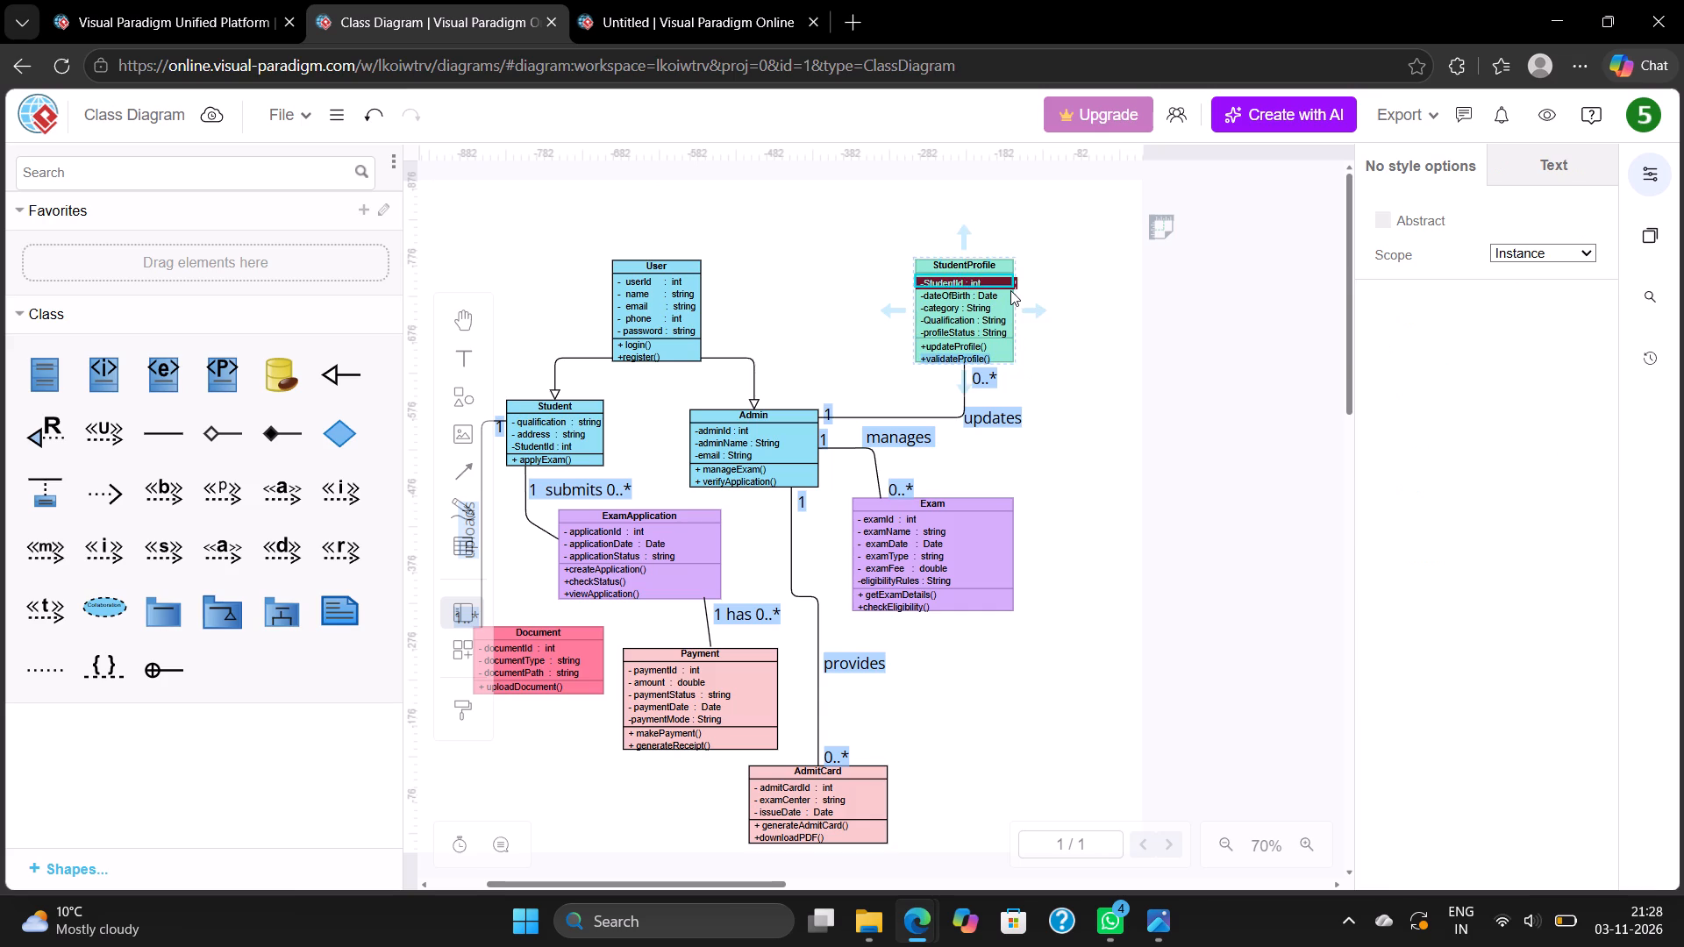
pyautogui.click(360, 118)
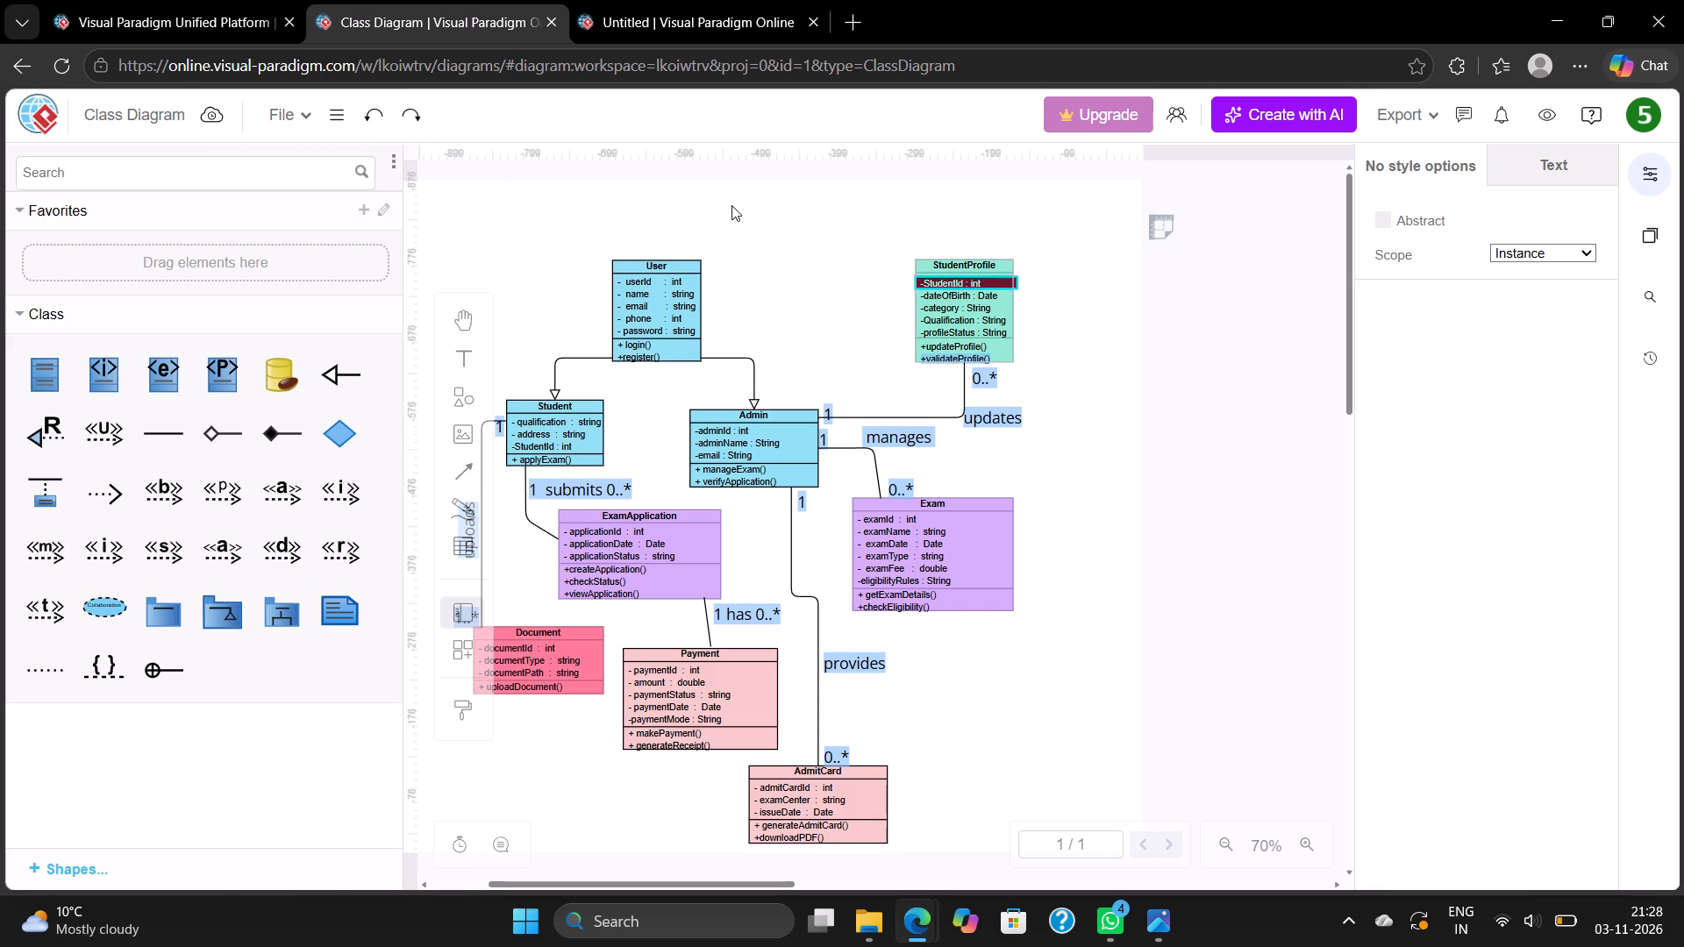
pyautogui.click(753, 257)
# Move the StudentProfile class horizontally toward the User class, away from the page's side edge.
pyautogui.click(947, 312)
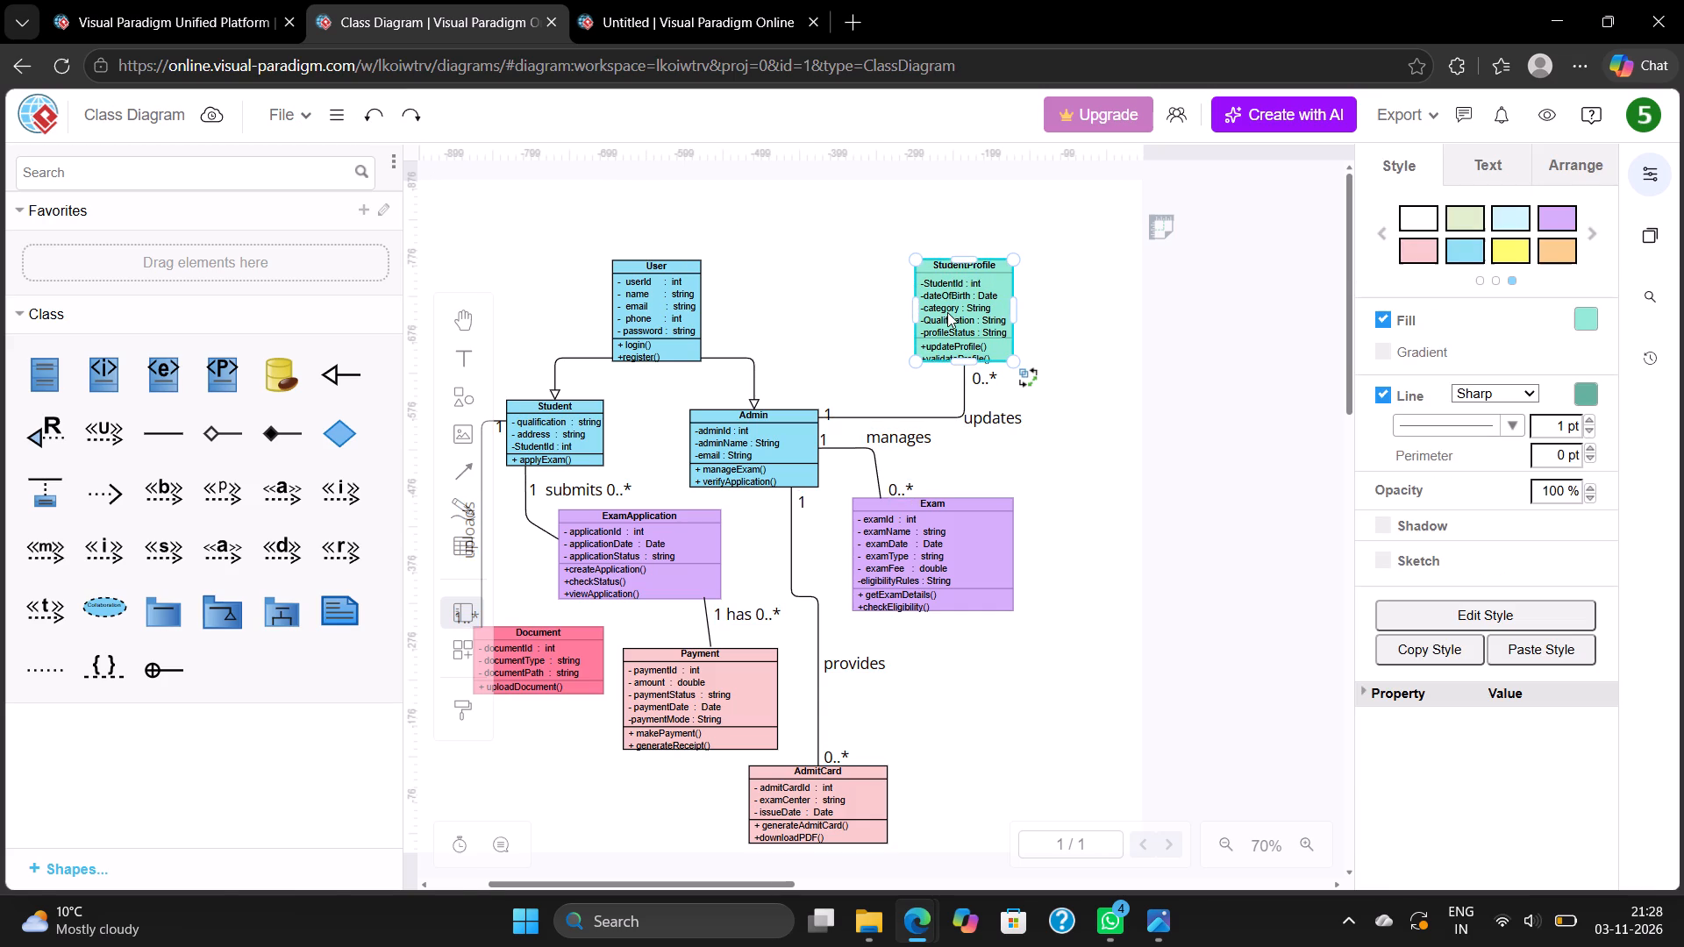
pyautogui.moveTo(947, 312); pyautogui.dragTo(917, 319)
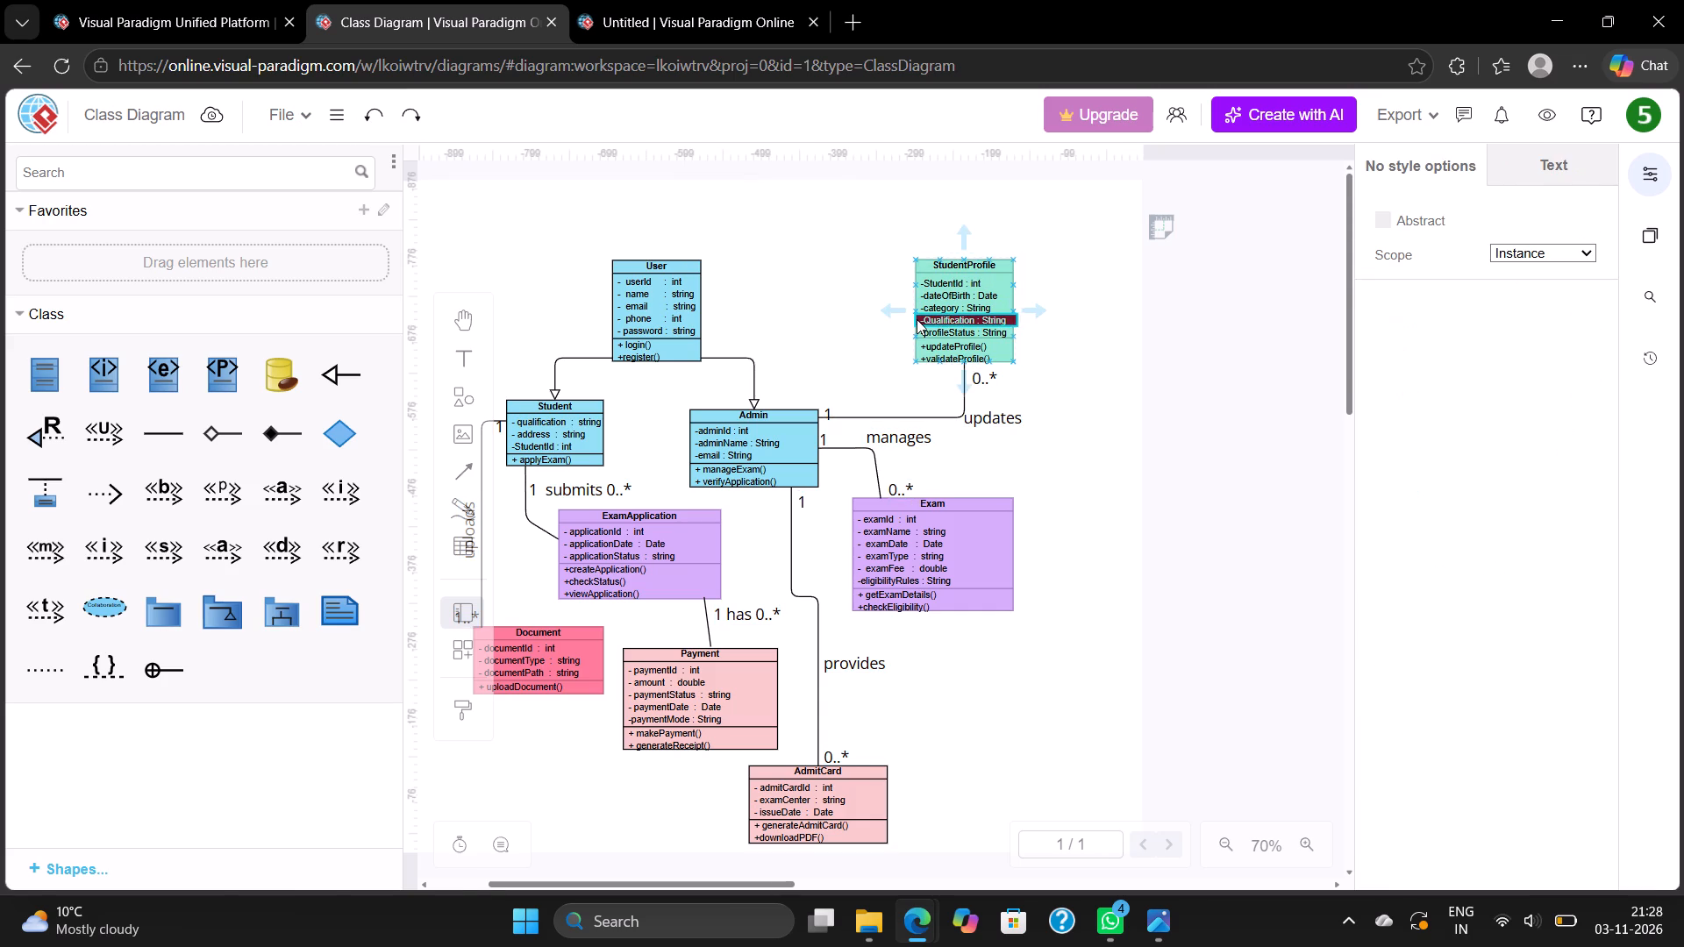
pyautogui.moveTo(868, 287); pyautogui.dragTo(969, 321)
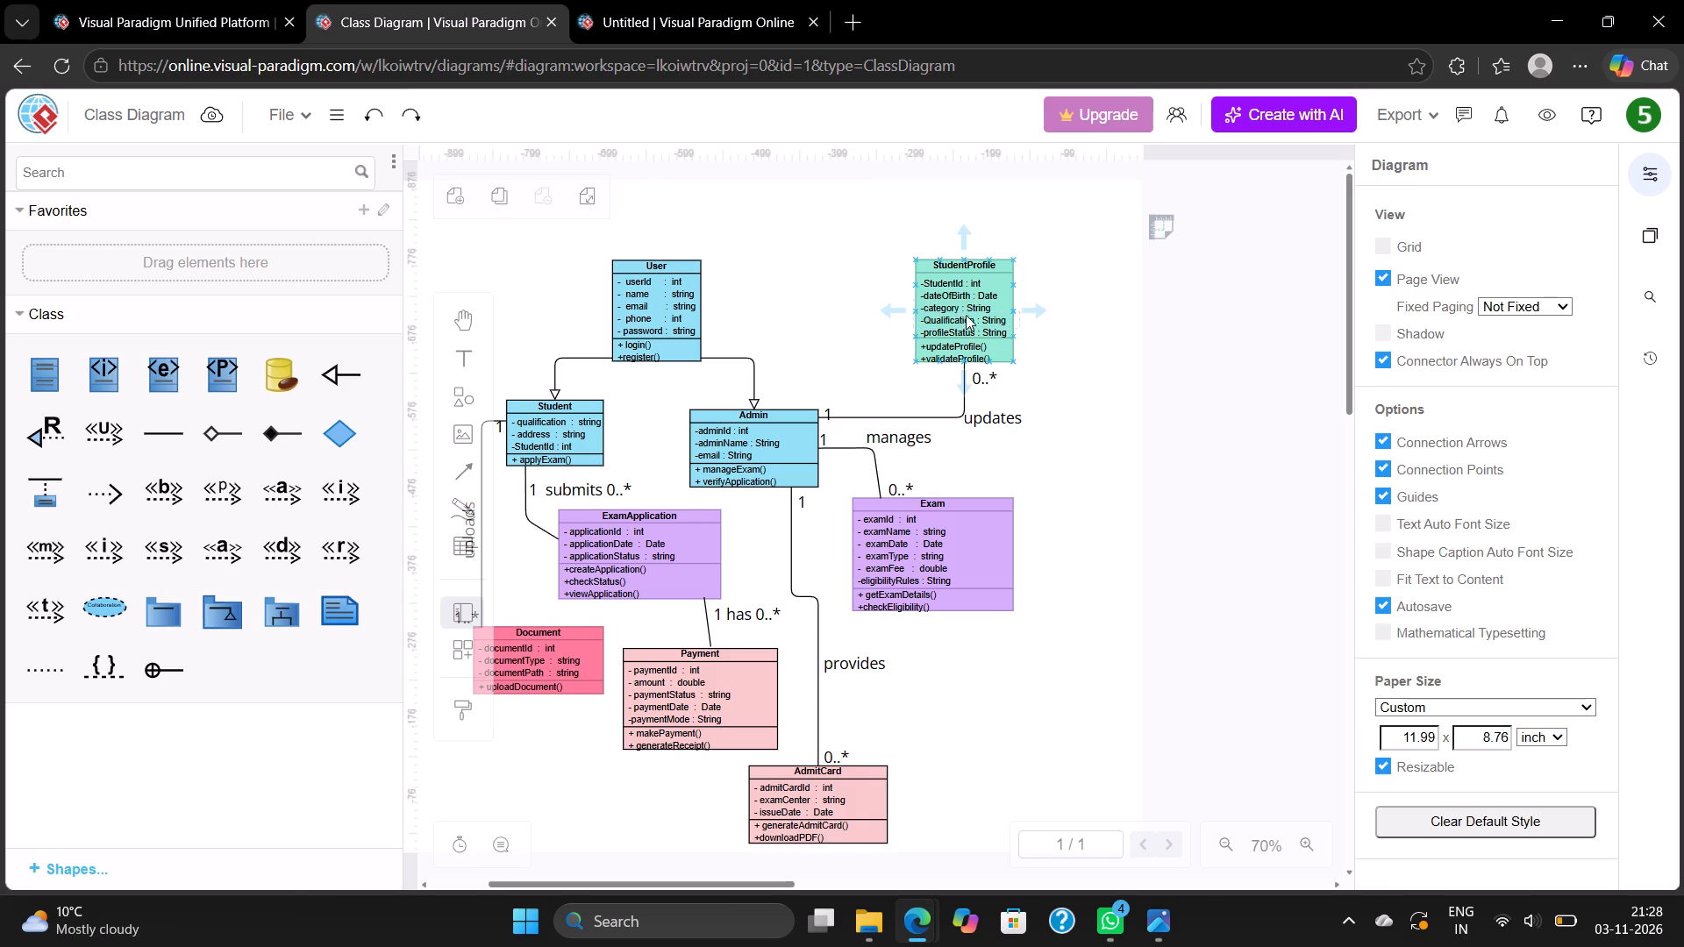
pyautogui.moveTo(955, 306); pyautogui.dragTo(912, 303)
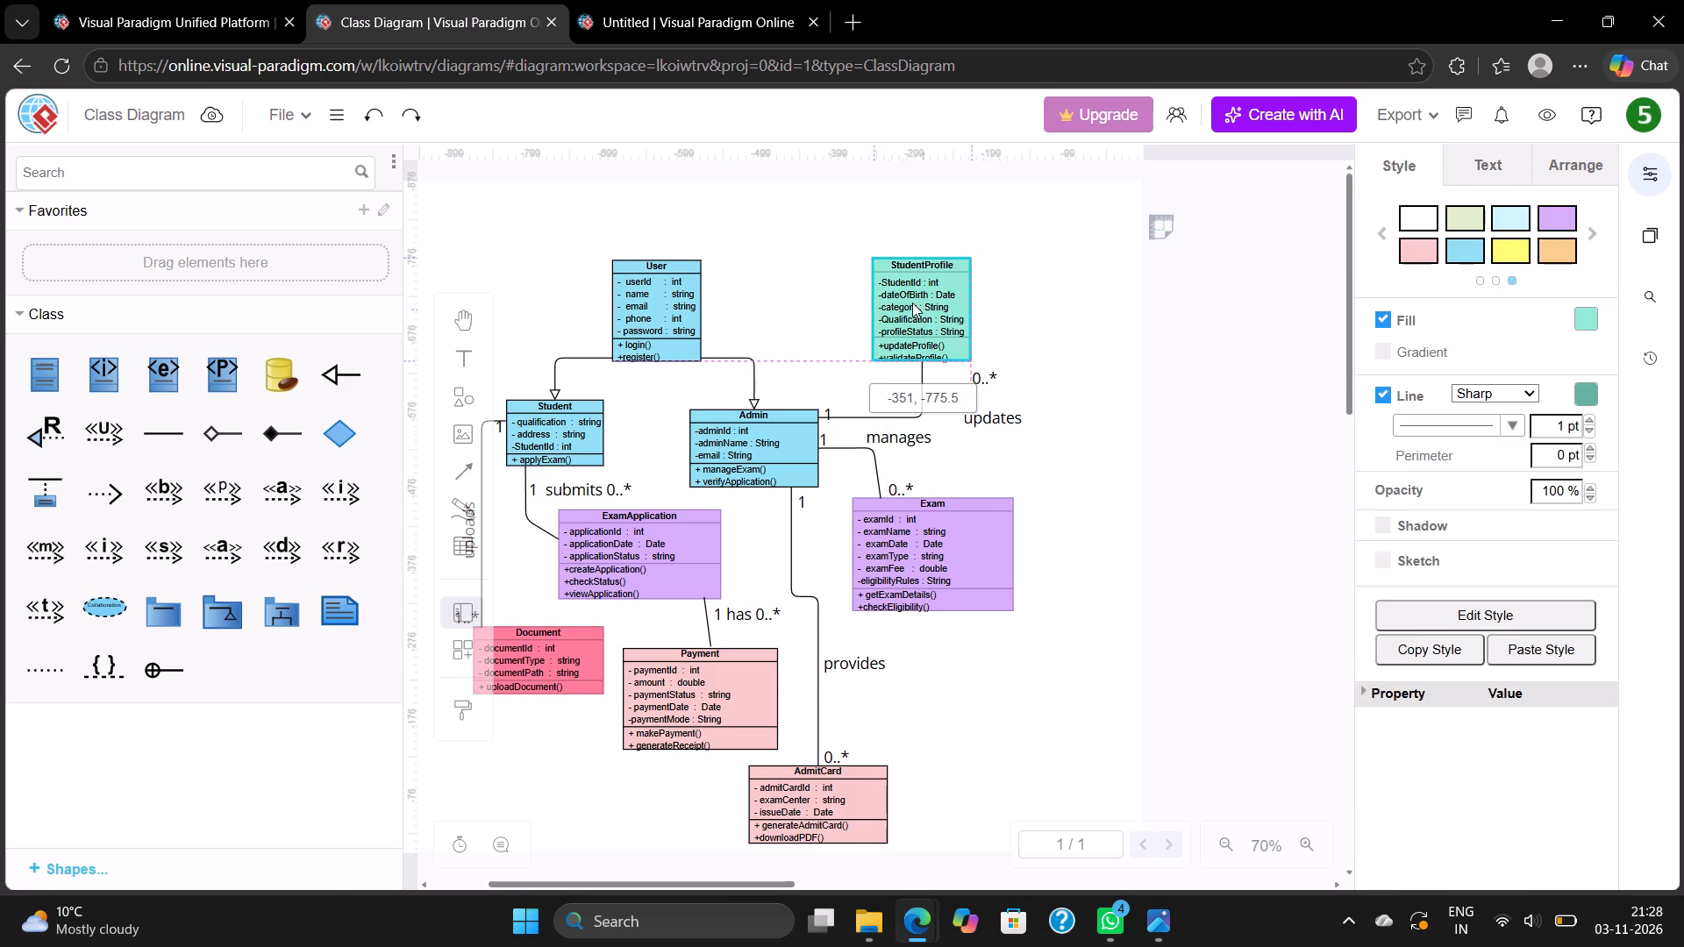
pyautogui.moveTo(912, 303); pyautogui.dragTo(896, 303)
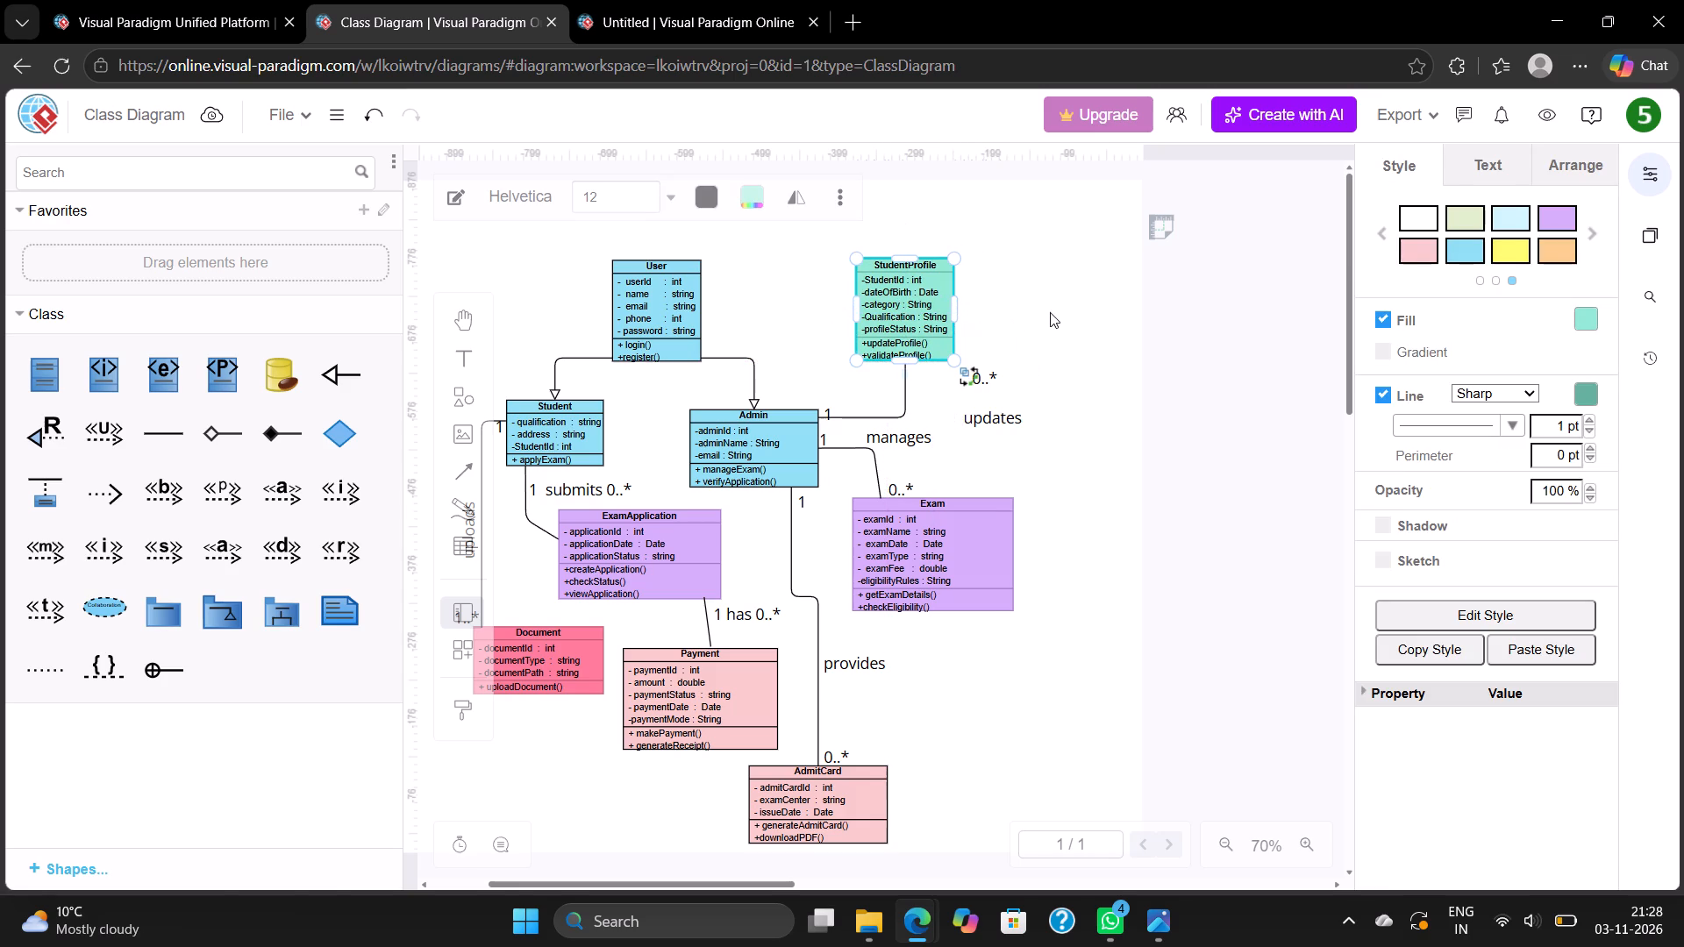
pyautogui.click(1053, 311)
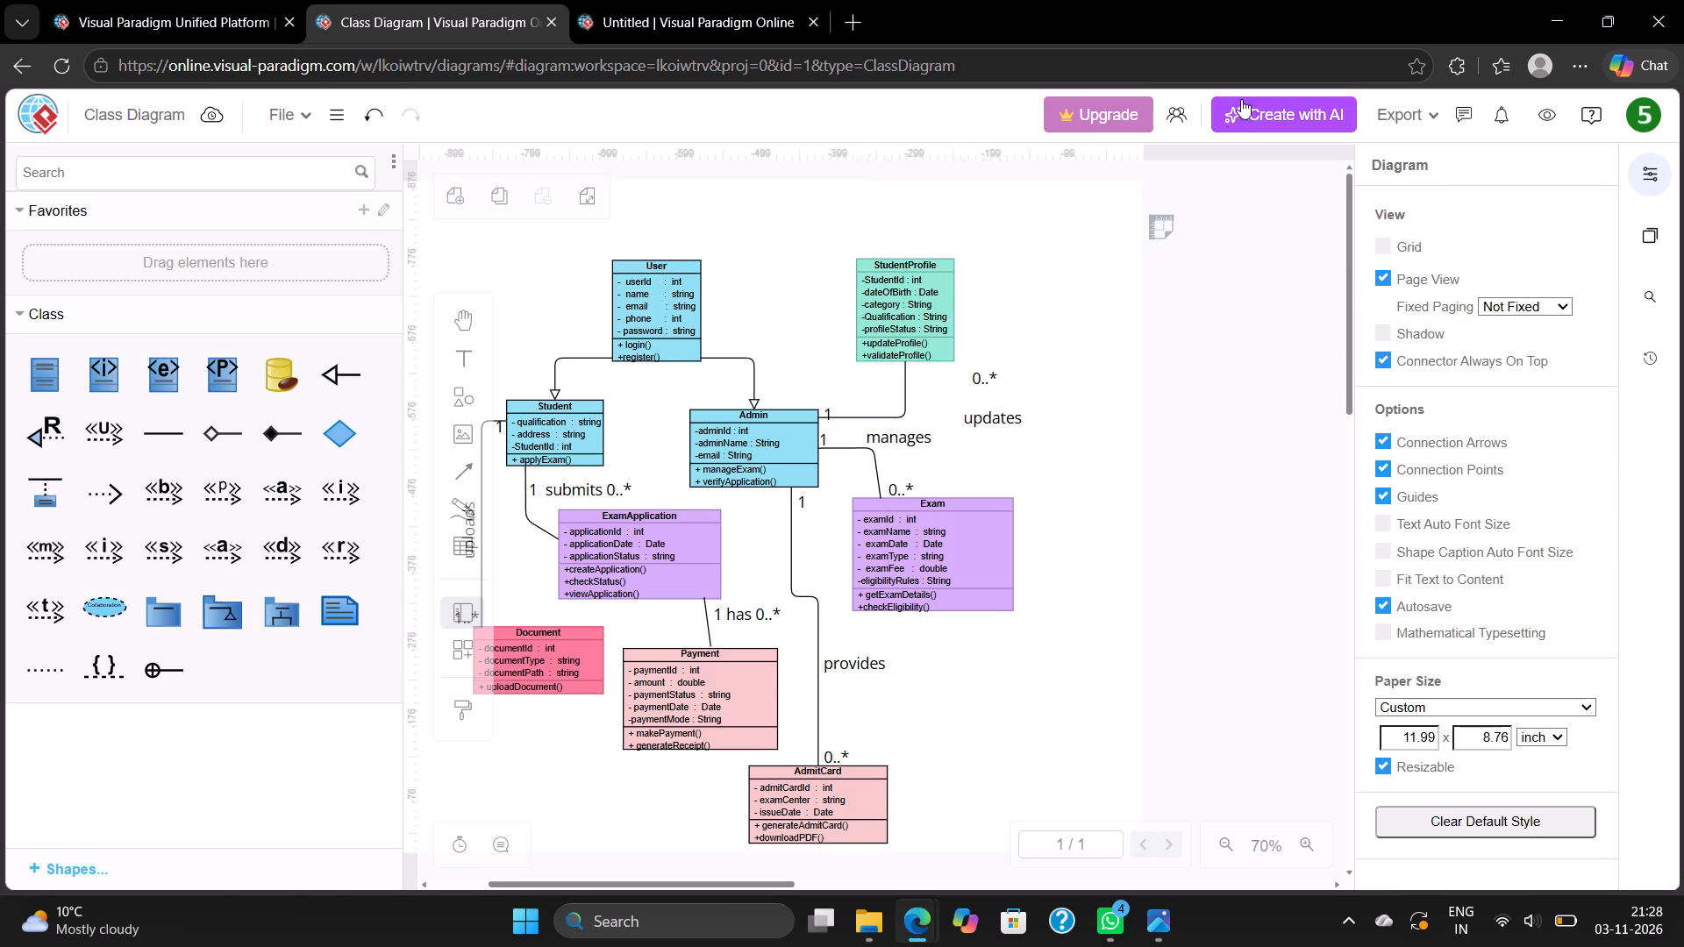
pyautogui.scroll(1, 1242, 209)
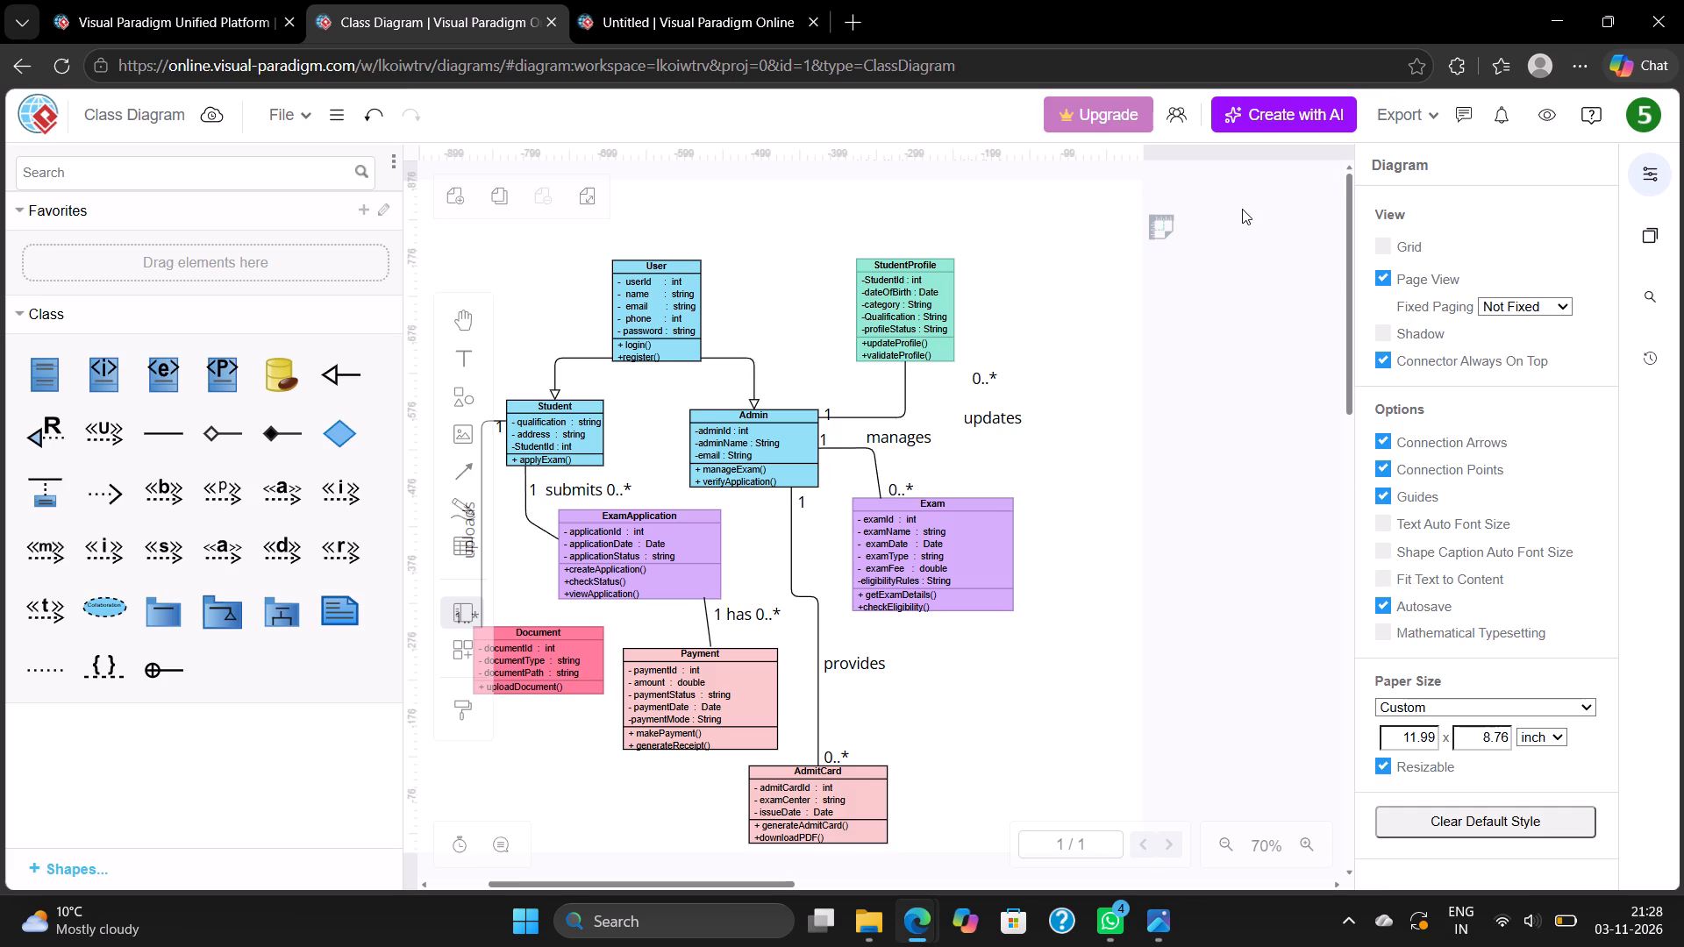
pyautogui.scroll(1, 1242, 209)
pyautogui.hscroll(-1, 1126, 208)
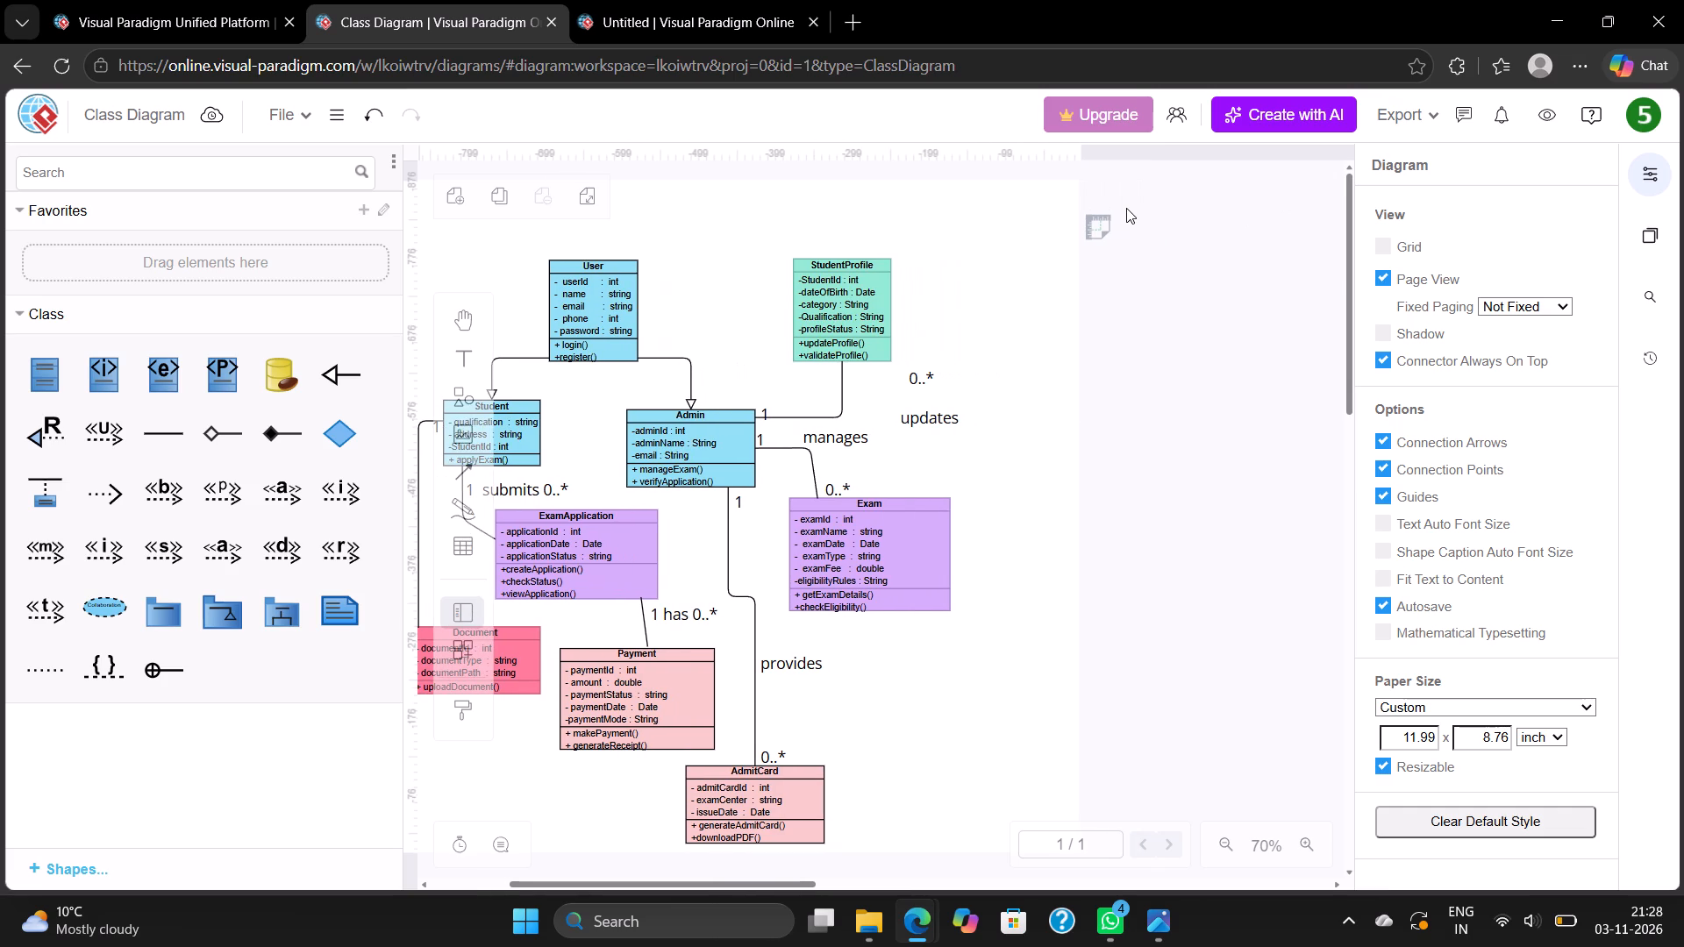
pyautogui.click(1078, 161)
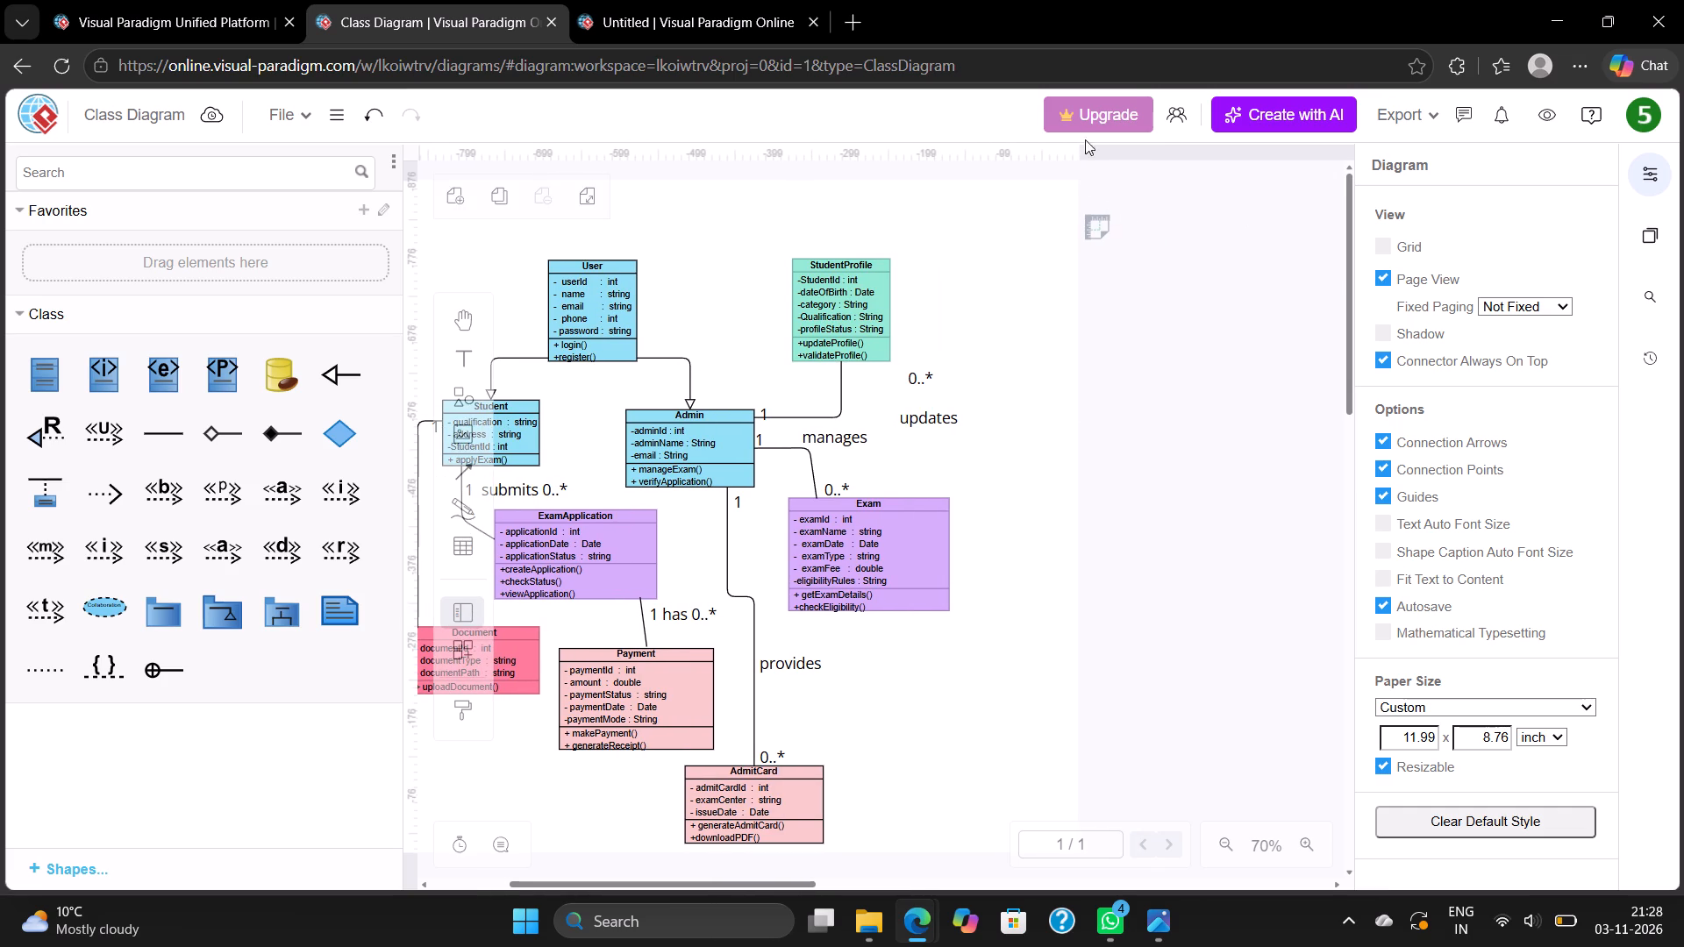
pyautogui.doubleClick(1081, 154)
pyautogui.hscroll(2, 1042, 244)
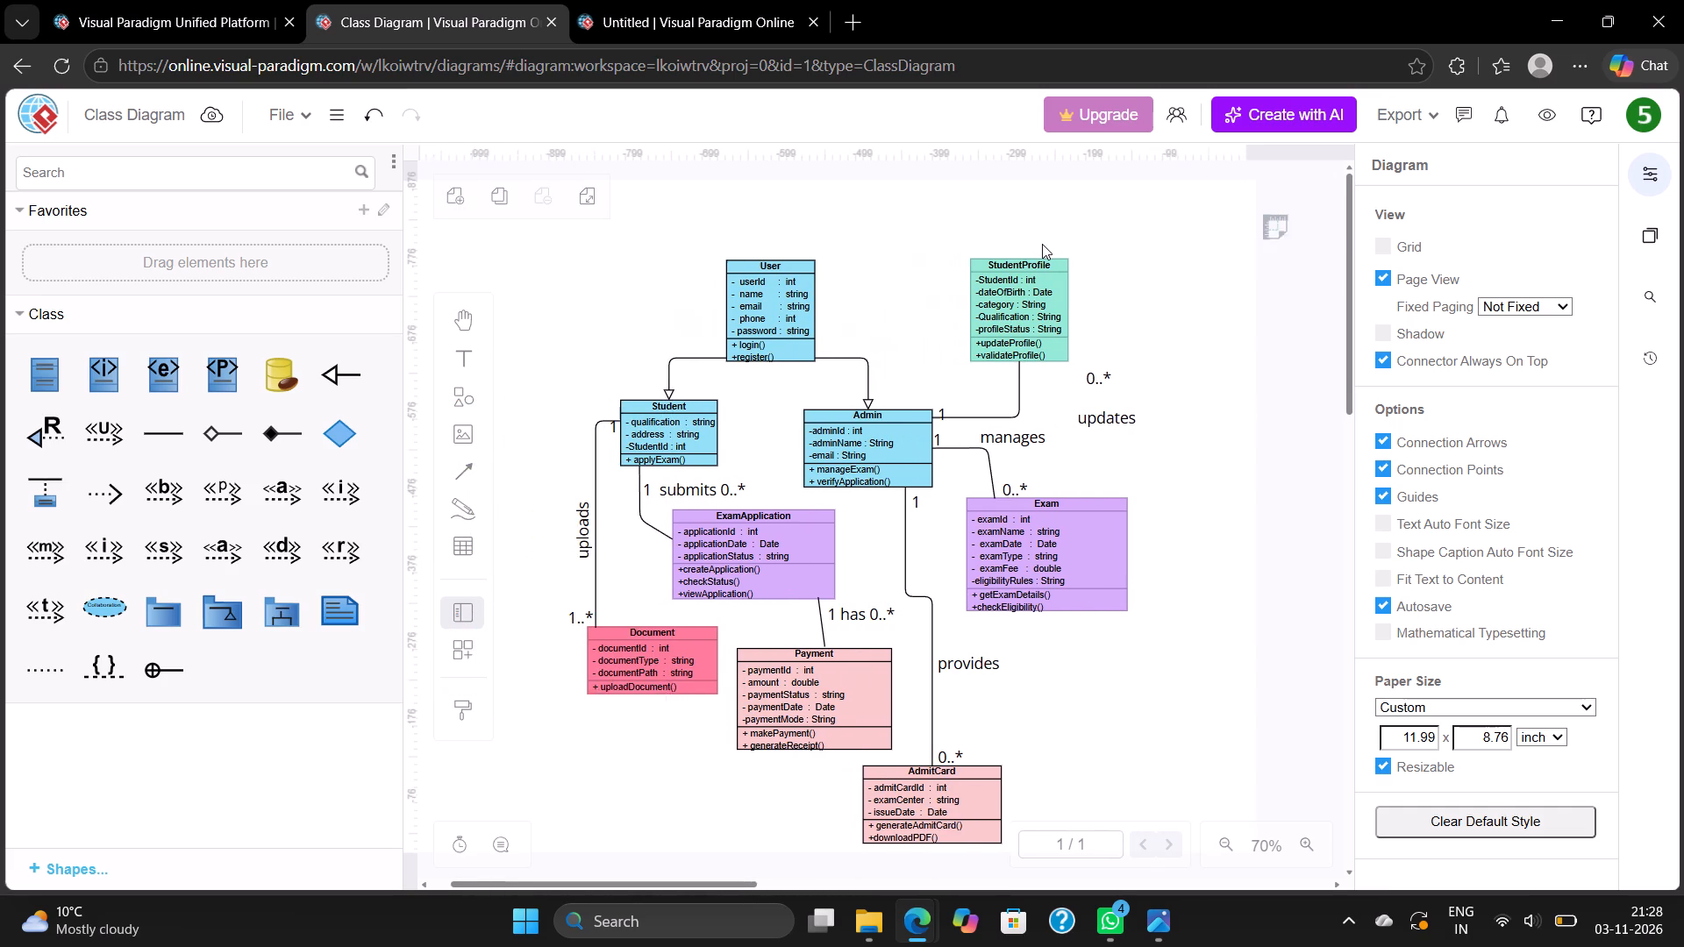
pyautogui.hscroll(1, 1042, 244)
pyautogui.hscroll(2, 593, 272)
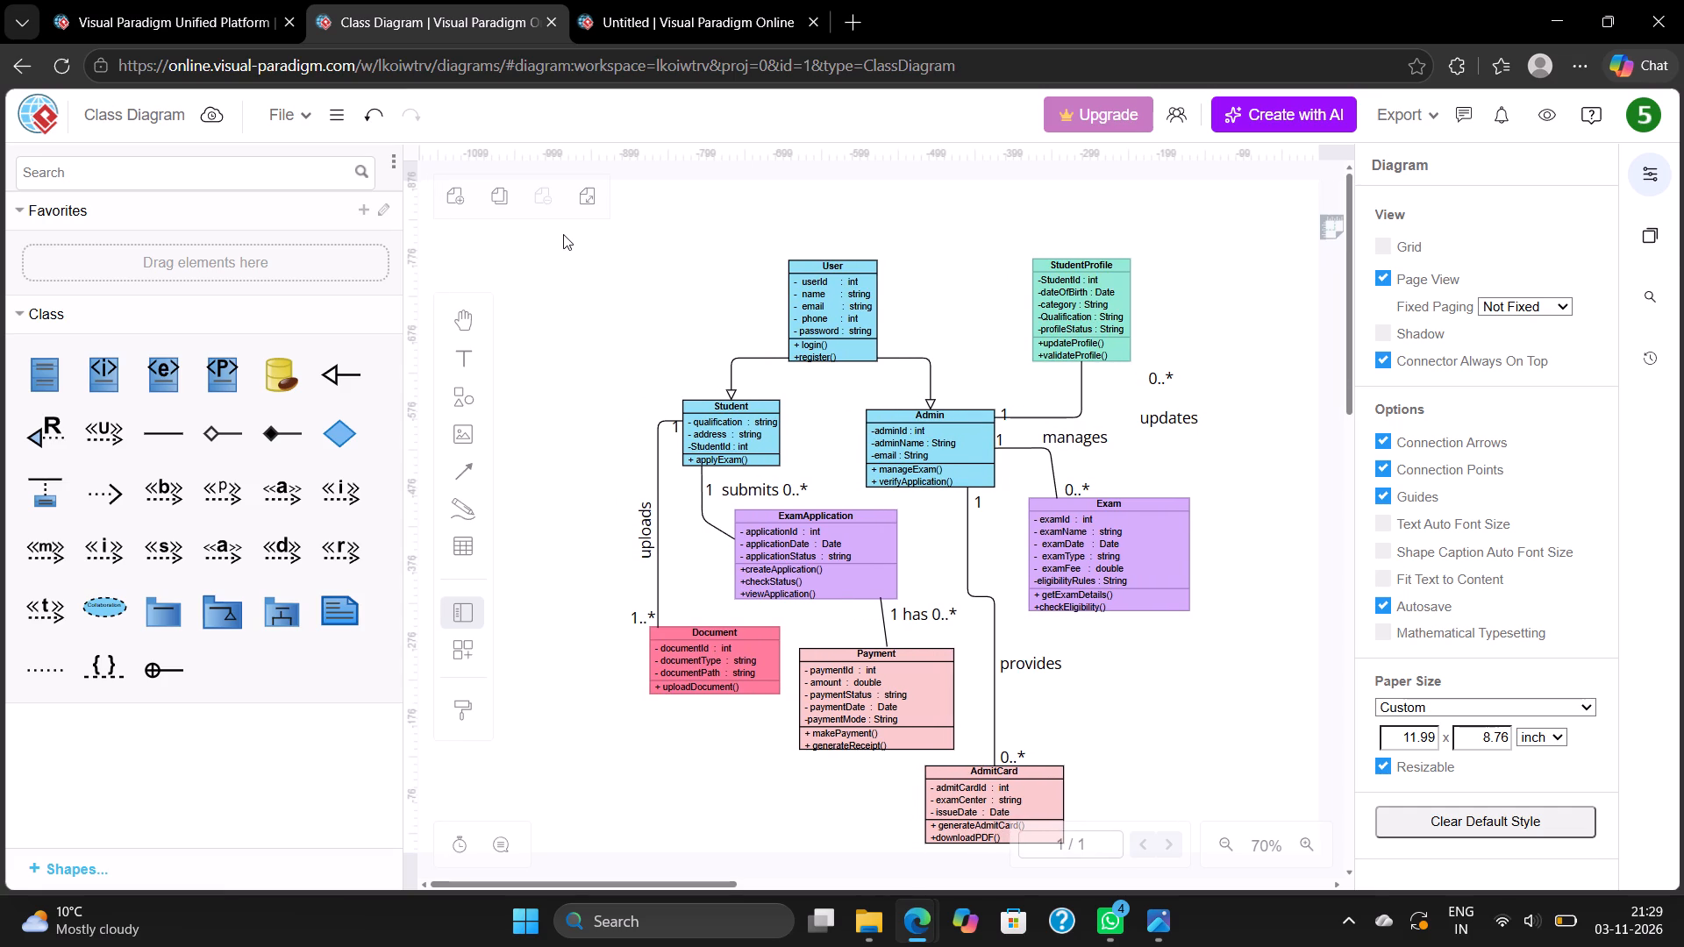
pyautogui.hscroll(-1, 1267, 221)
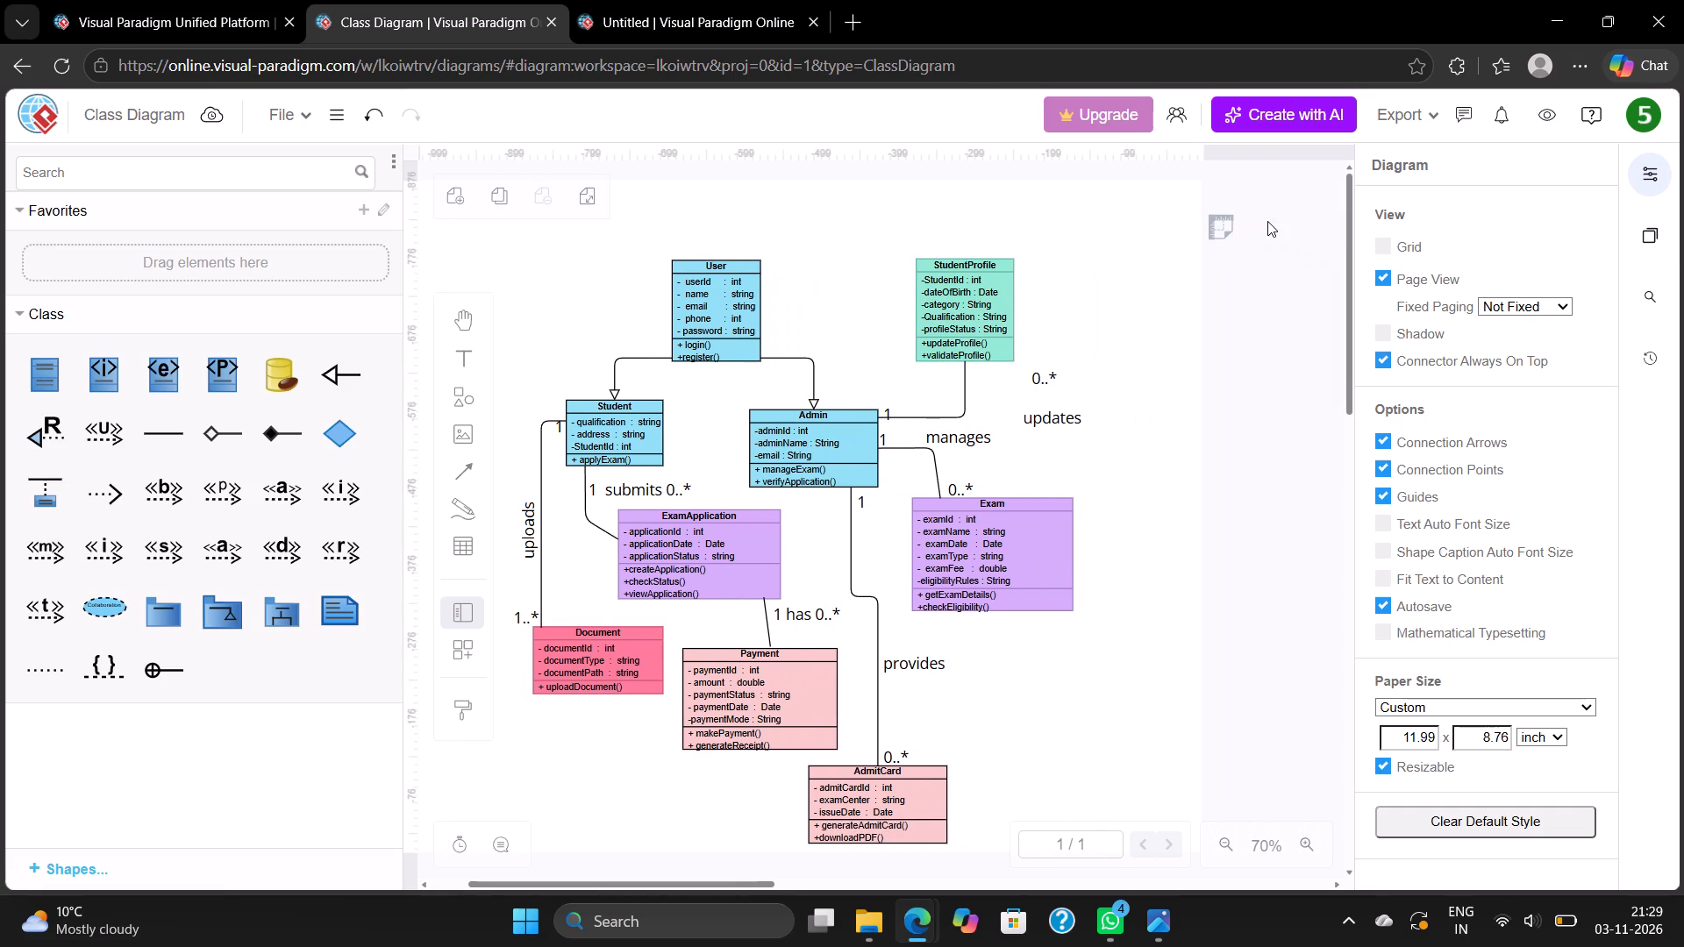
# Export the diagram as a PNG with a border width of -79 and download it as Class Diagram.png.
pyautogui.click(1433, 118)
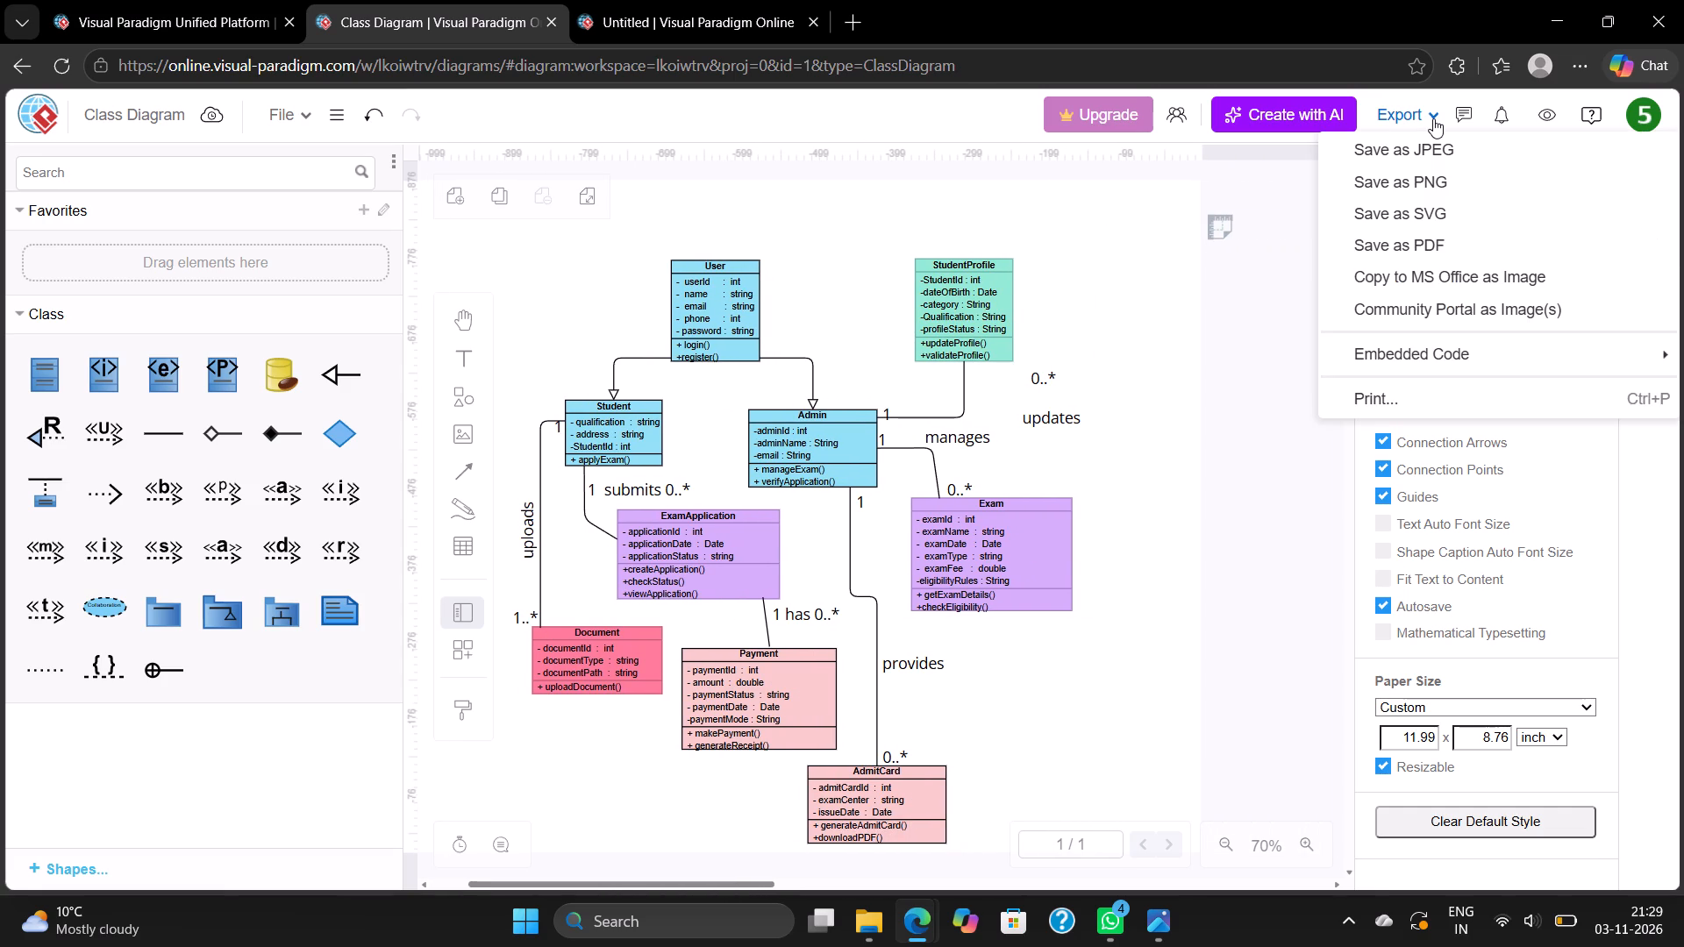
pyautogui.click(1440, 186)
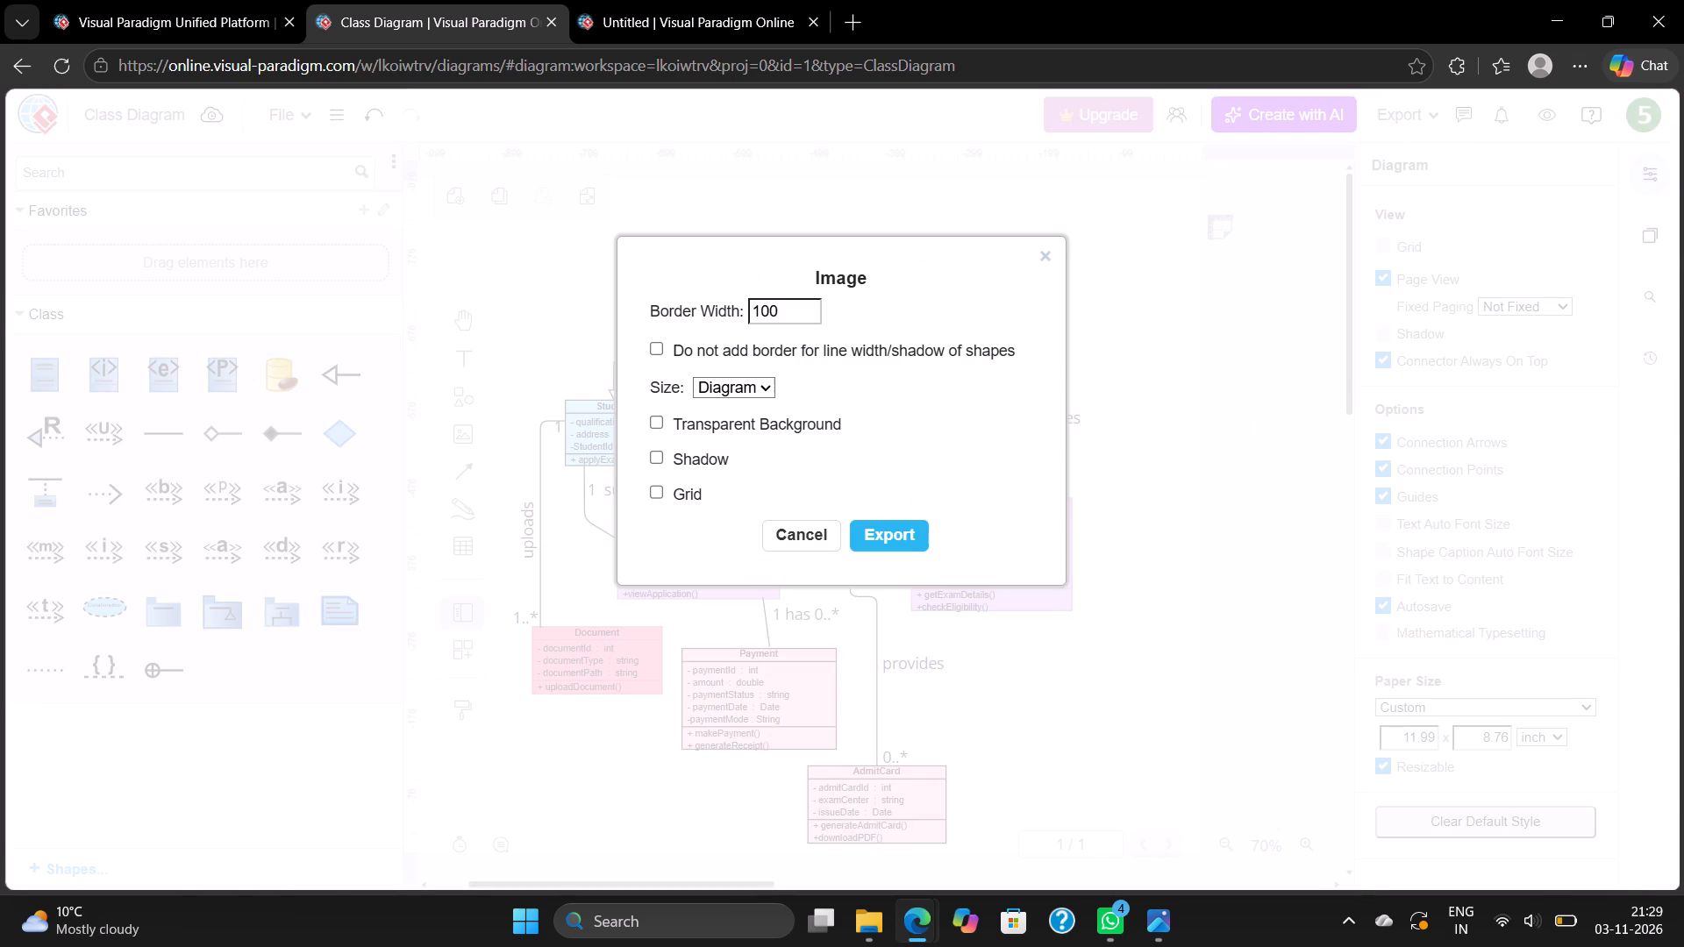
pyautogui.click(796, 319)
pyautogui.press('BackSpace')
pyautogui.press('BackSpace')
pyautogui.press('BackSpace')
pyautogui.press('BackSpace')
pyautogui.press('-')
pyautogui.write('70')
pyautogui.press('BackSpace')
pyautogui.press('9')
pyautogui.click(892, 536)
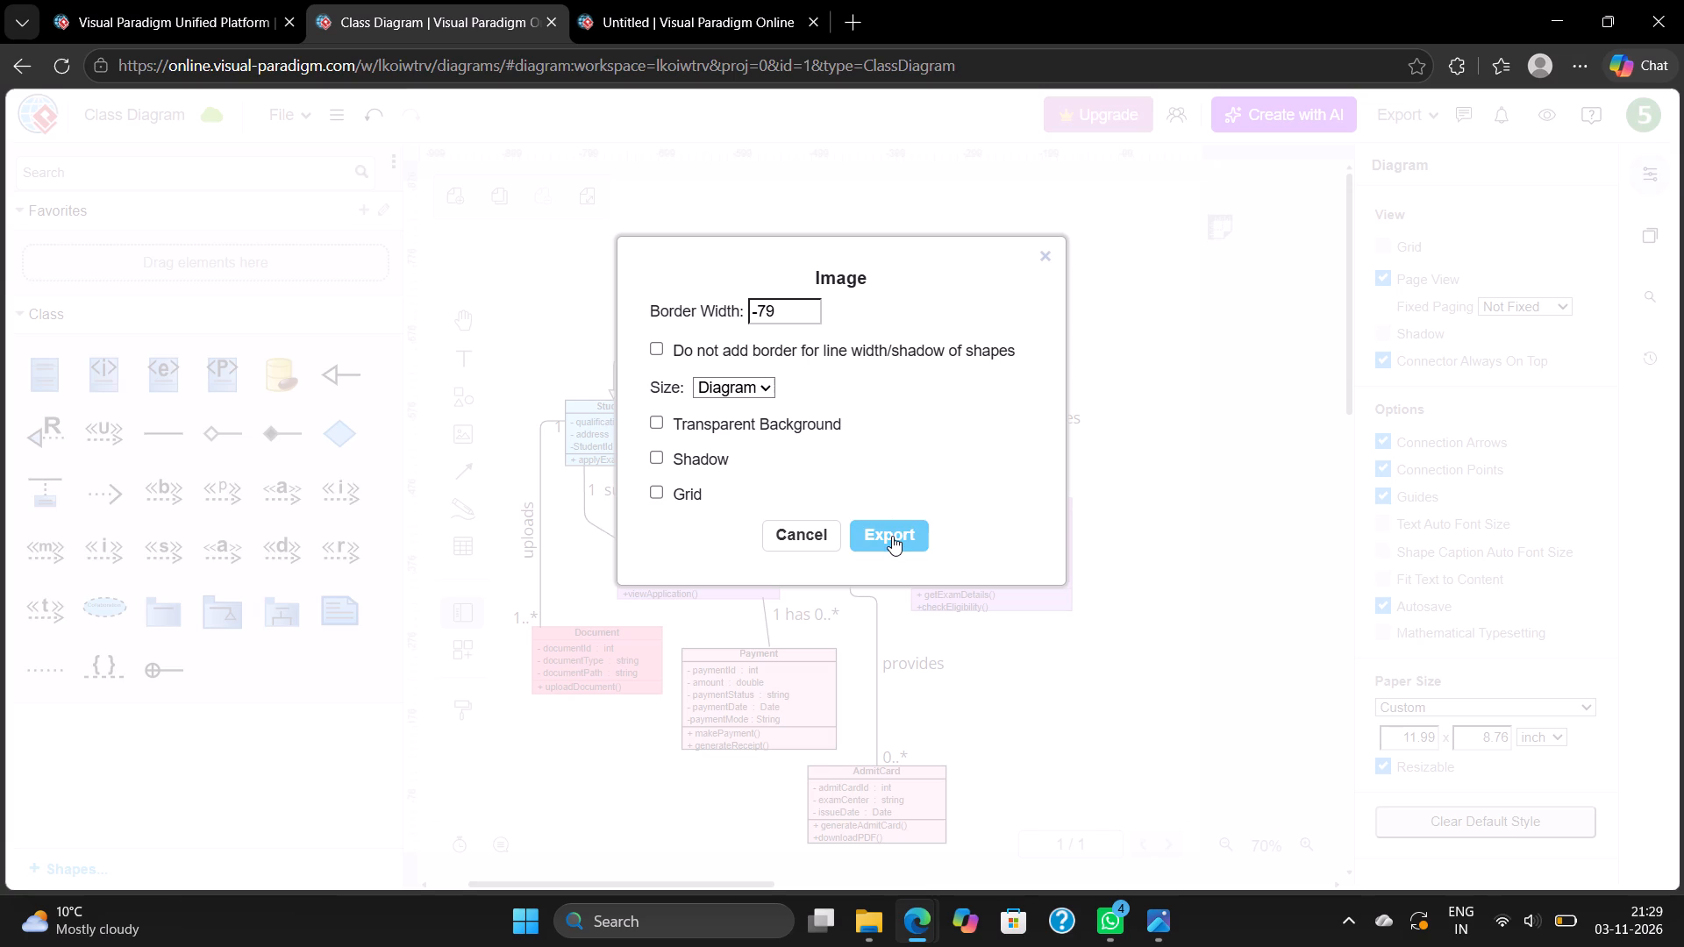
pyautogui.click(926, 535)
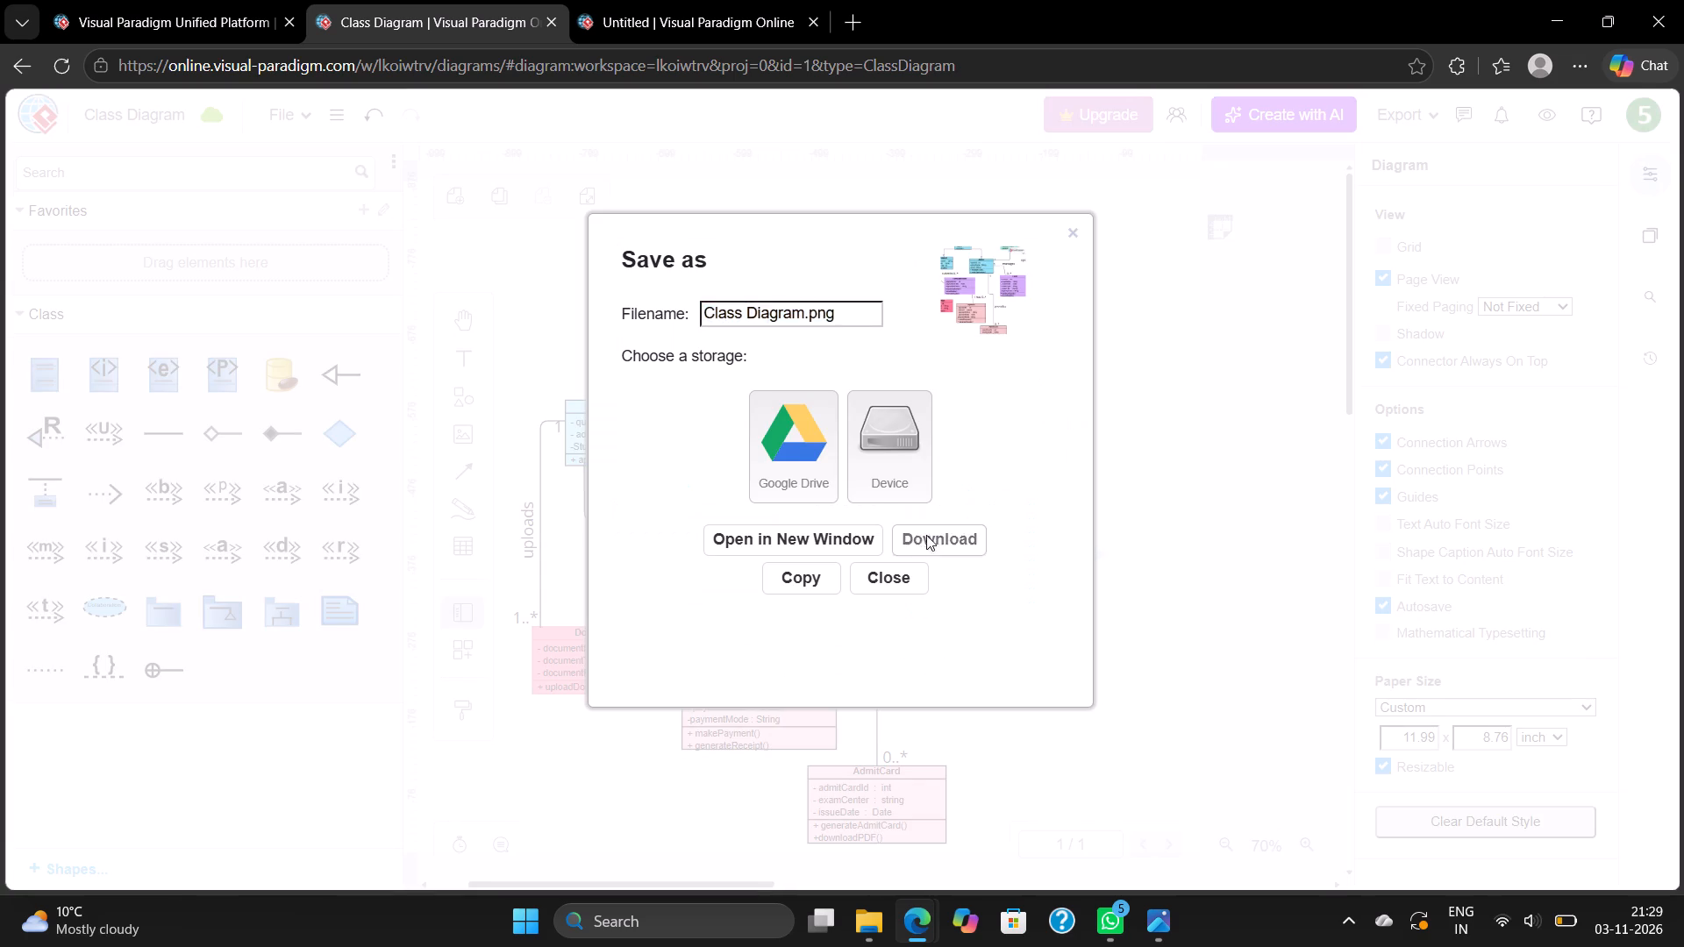
# Open the downloaded Class Diagram.png in Photos and examine how the classes fit within the image edges.
pyautogui.click(1233, 182)
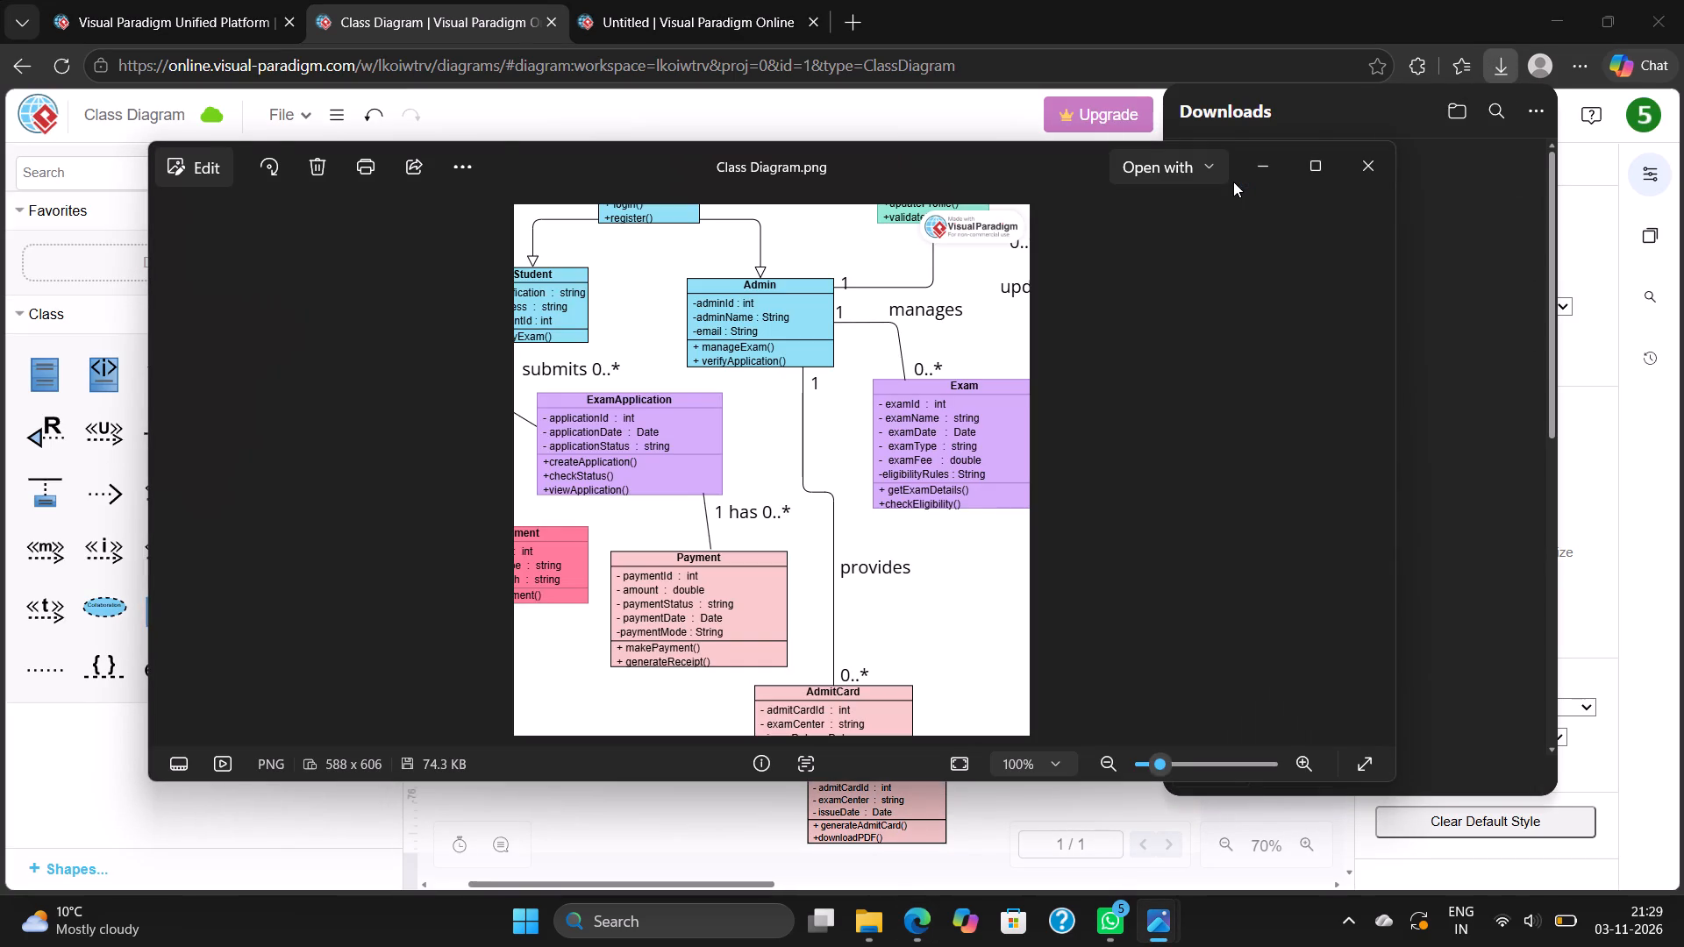
pyautogui.hscroll(-2, 938, 263)
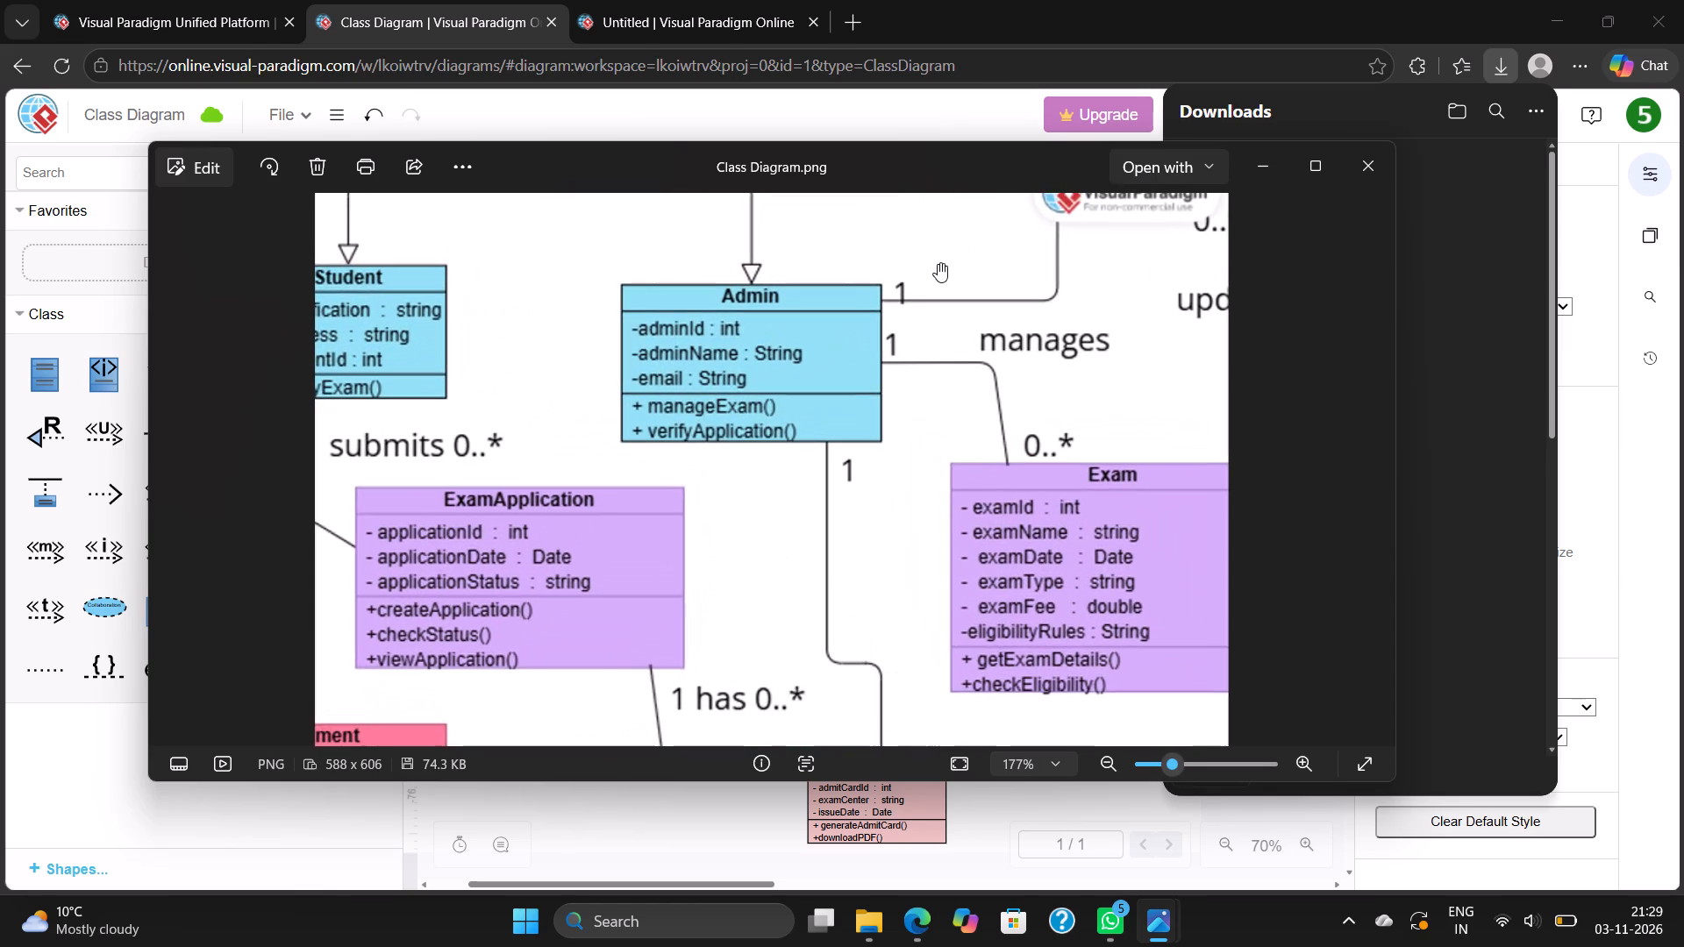
pyautogui.keyDown('ctrl'); pyautogui.scroll(-9, 938, 263); pyautogui.keyUp('ctrl')
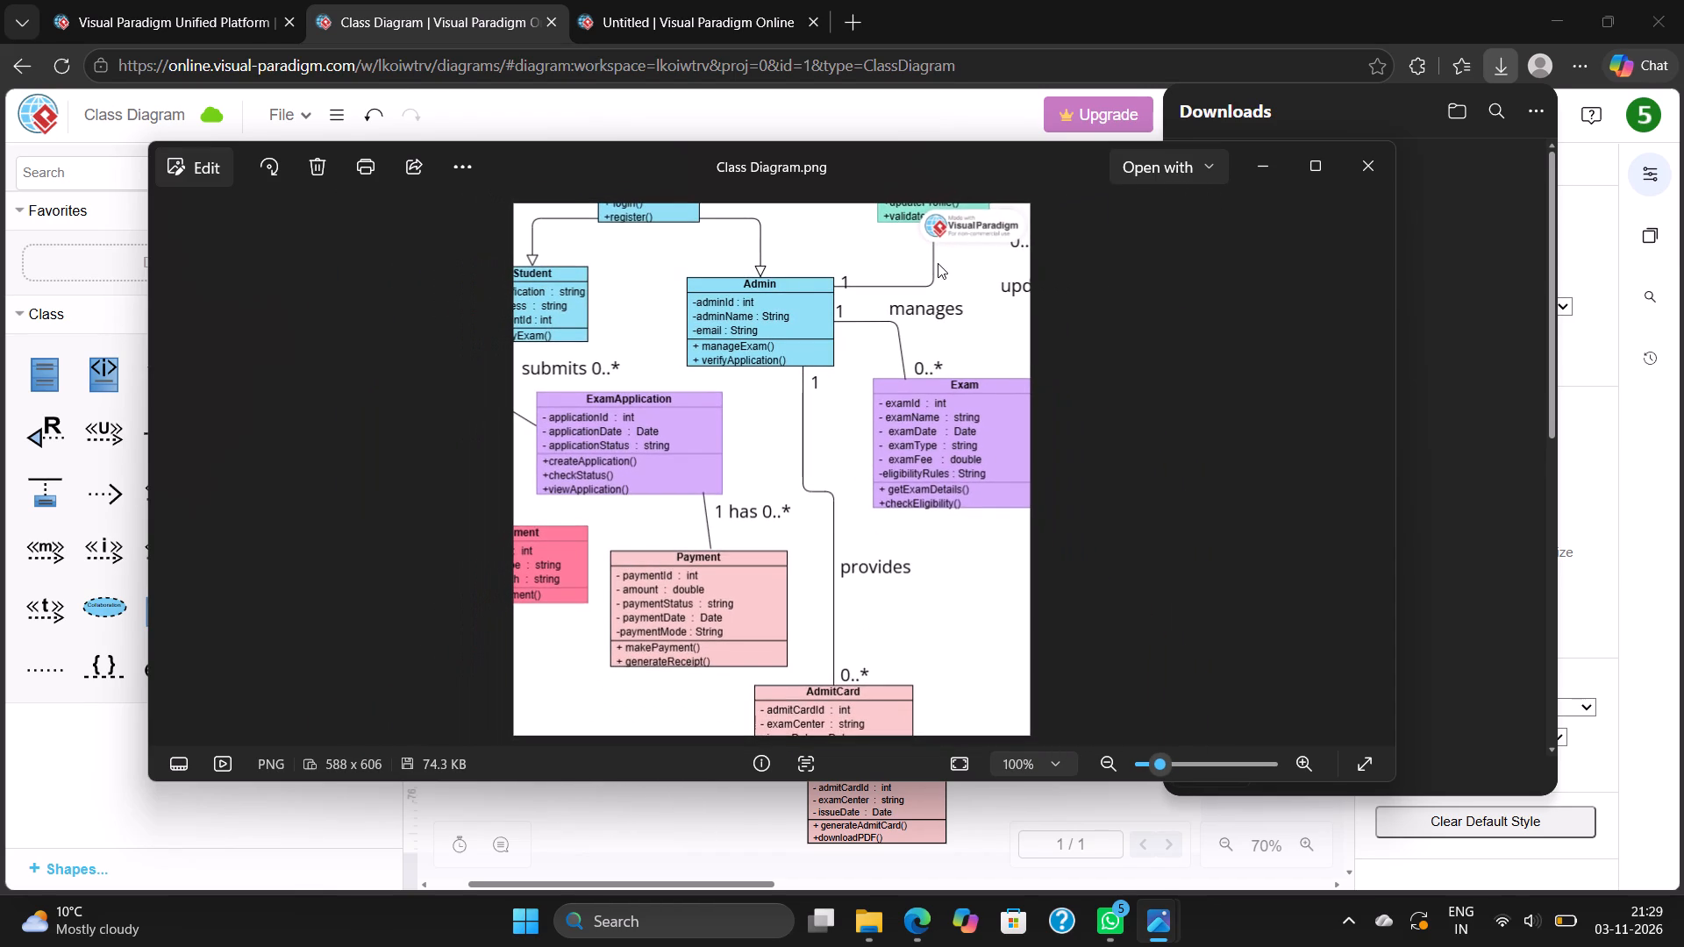
pyautogui.scroll(-1, 936, 482)
pyautogui.click(1364, 171)
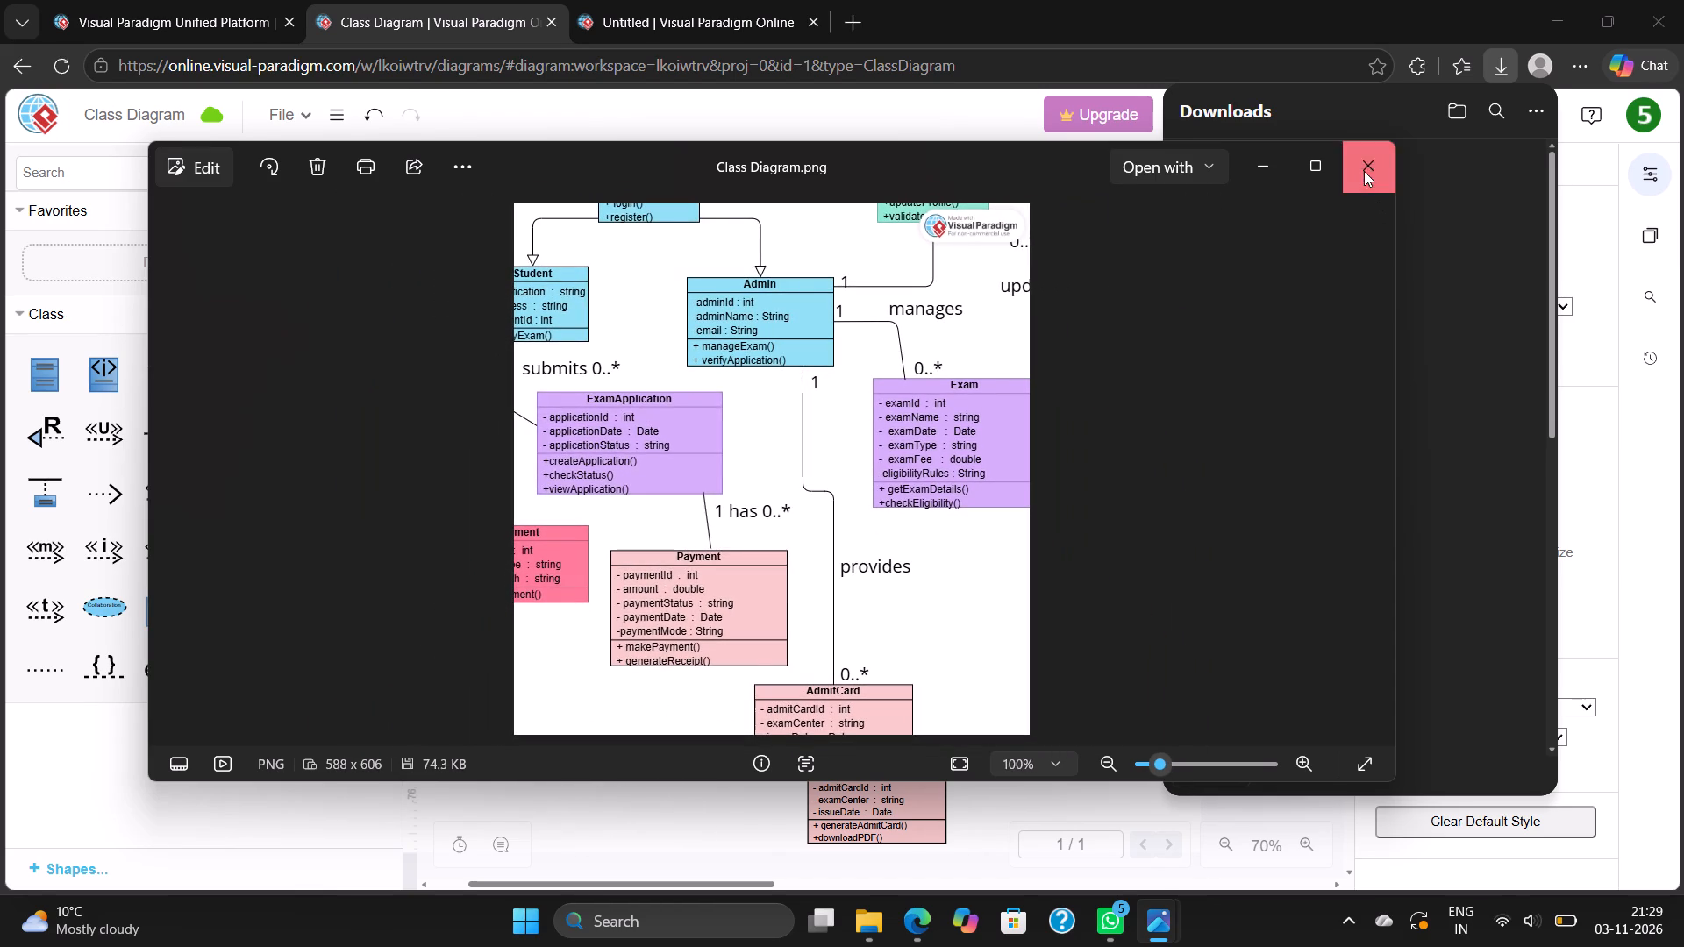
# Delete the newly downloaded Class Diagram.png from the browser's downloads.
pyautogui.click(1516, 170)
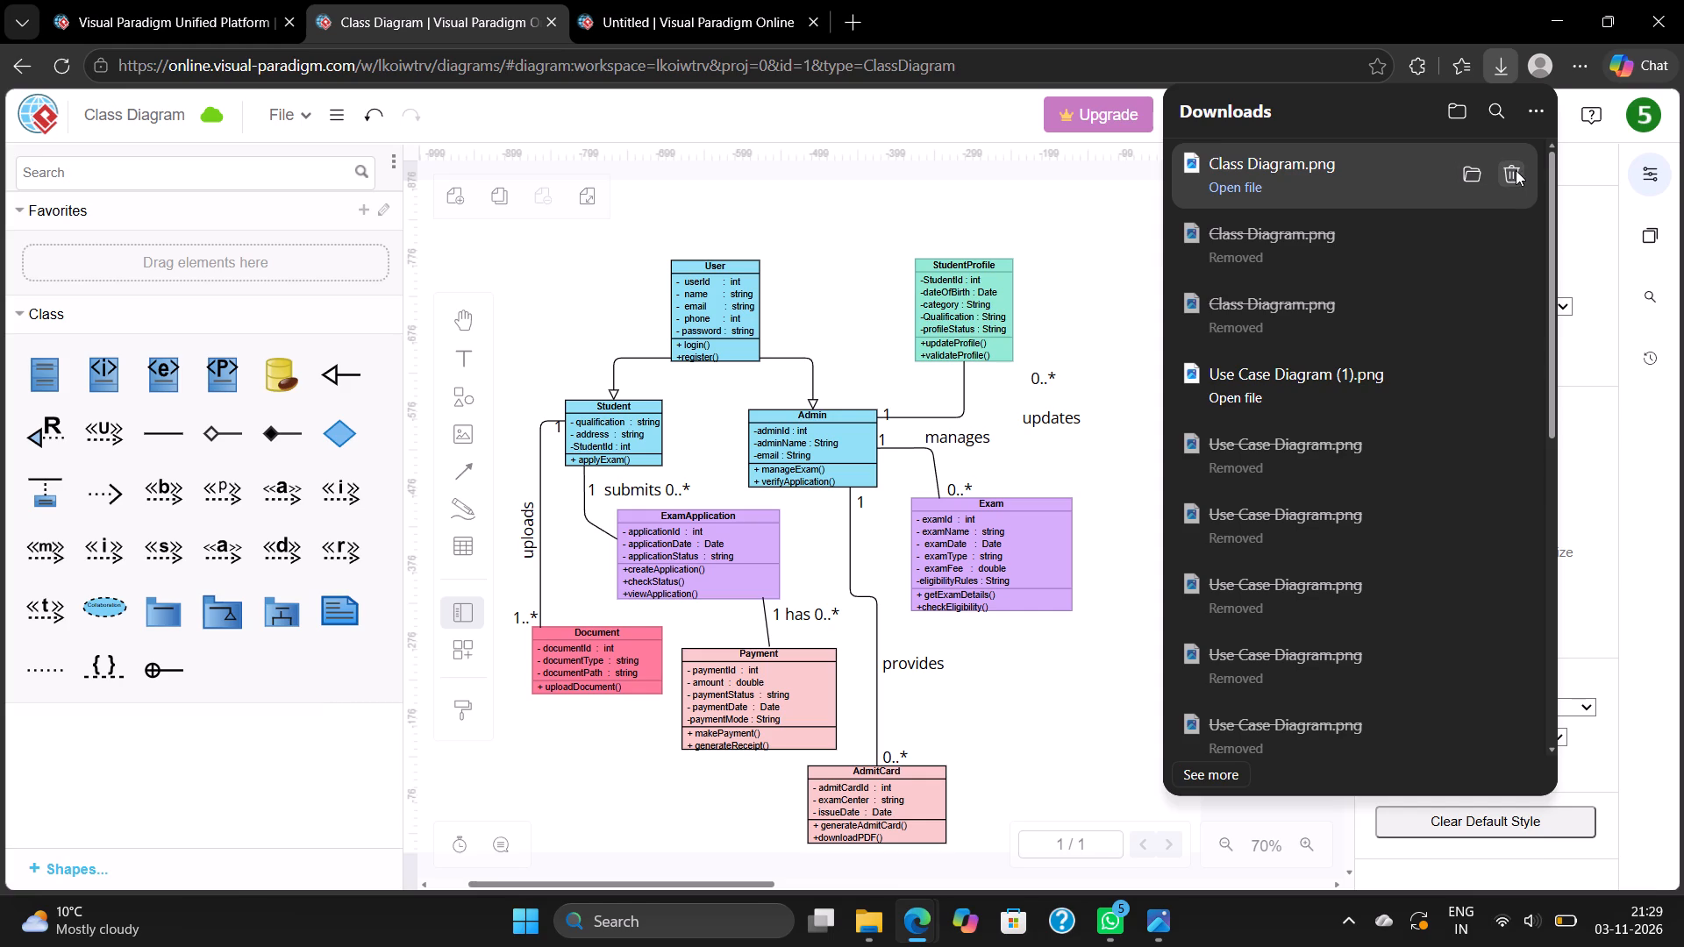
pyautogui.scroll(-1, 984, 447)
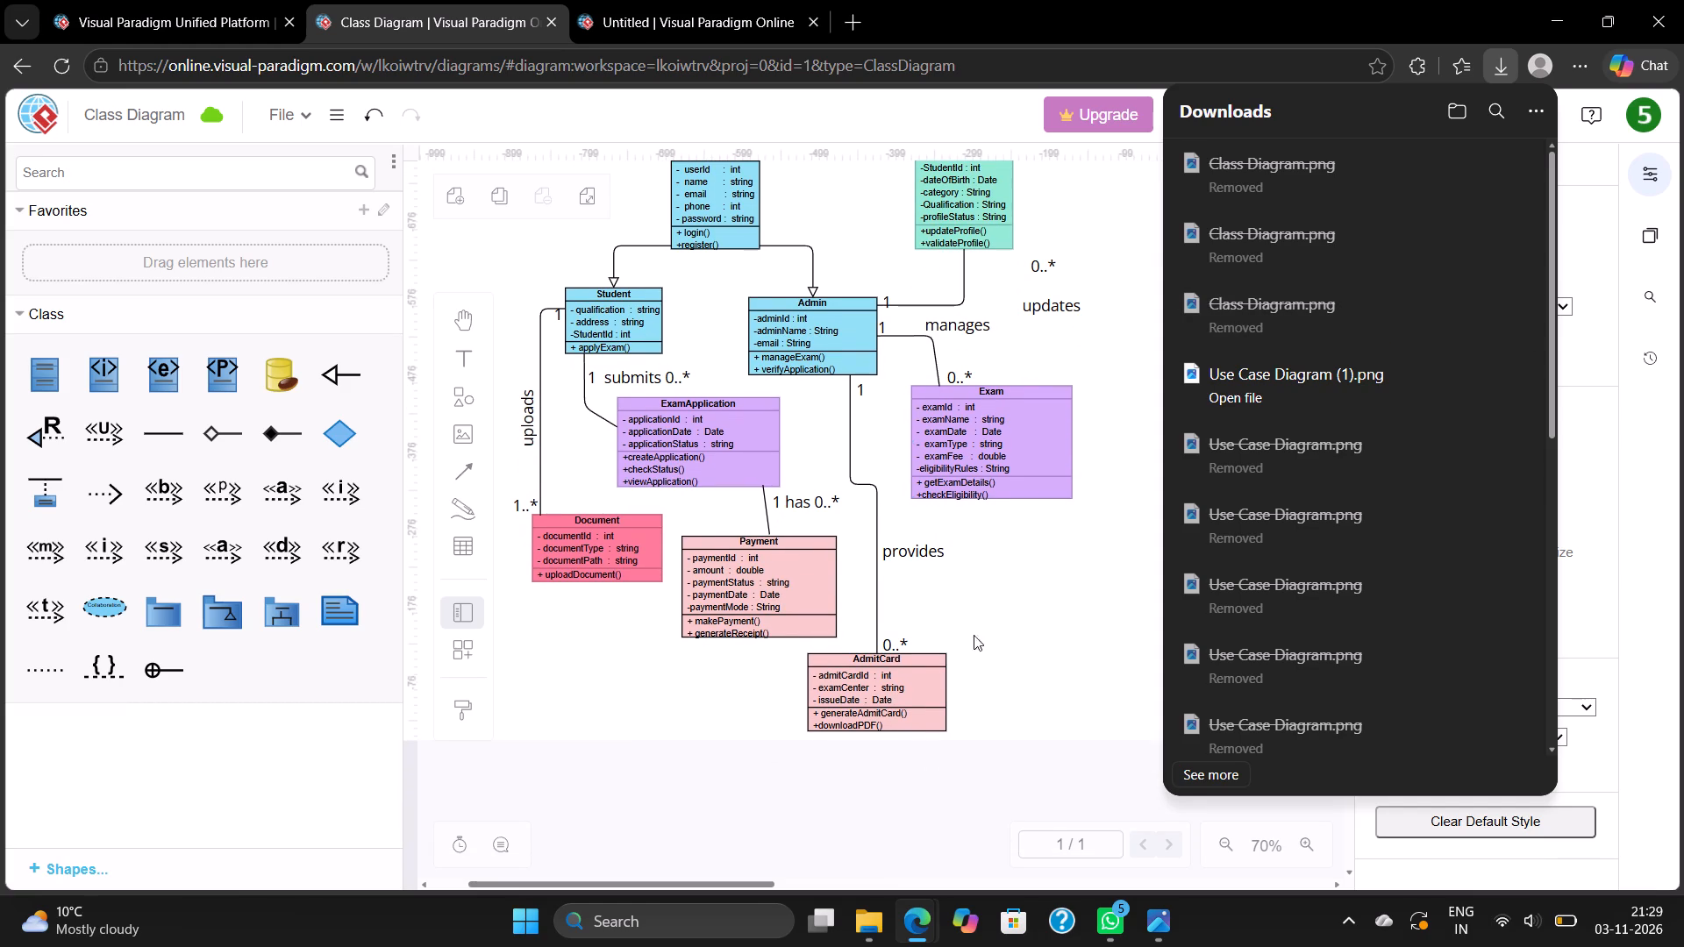
# Examine how the class diagram fits on the custom-size page, from the User class down to the AdmitCard class.
pyautogui.click(1137, 248)
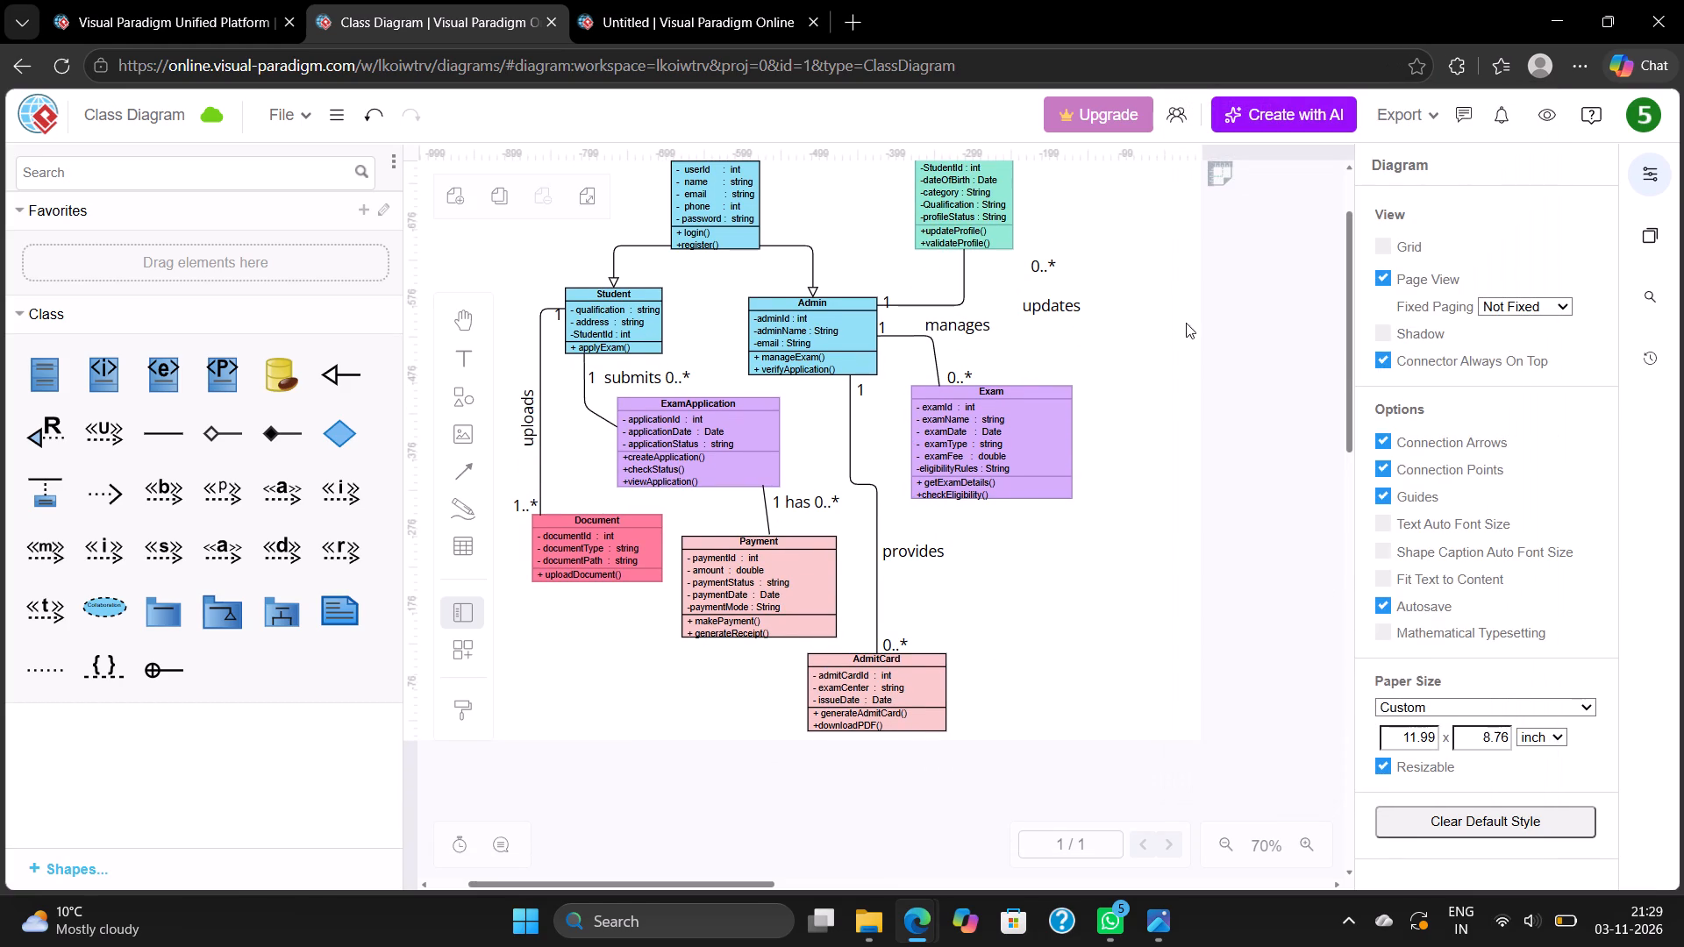
pyautogui.click(1500, 744)
pyautogui.scroll(1, 951, 654)
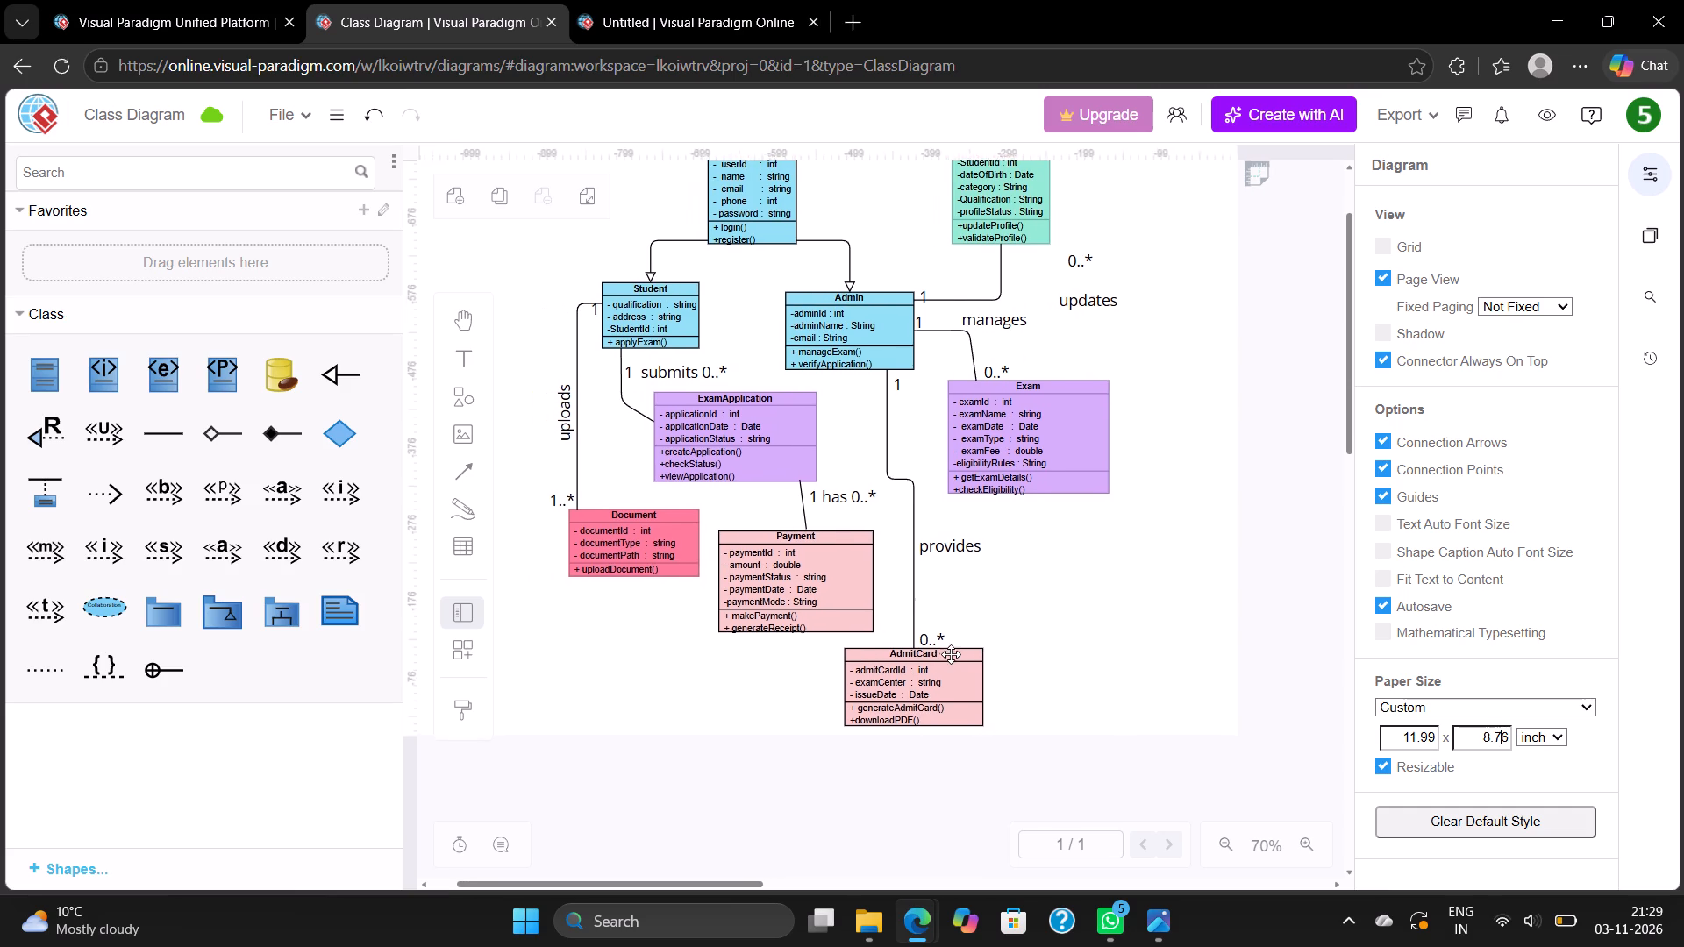
pyautogui.scroll(1, 951, 654)
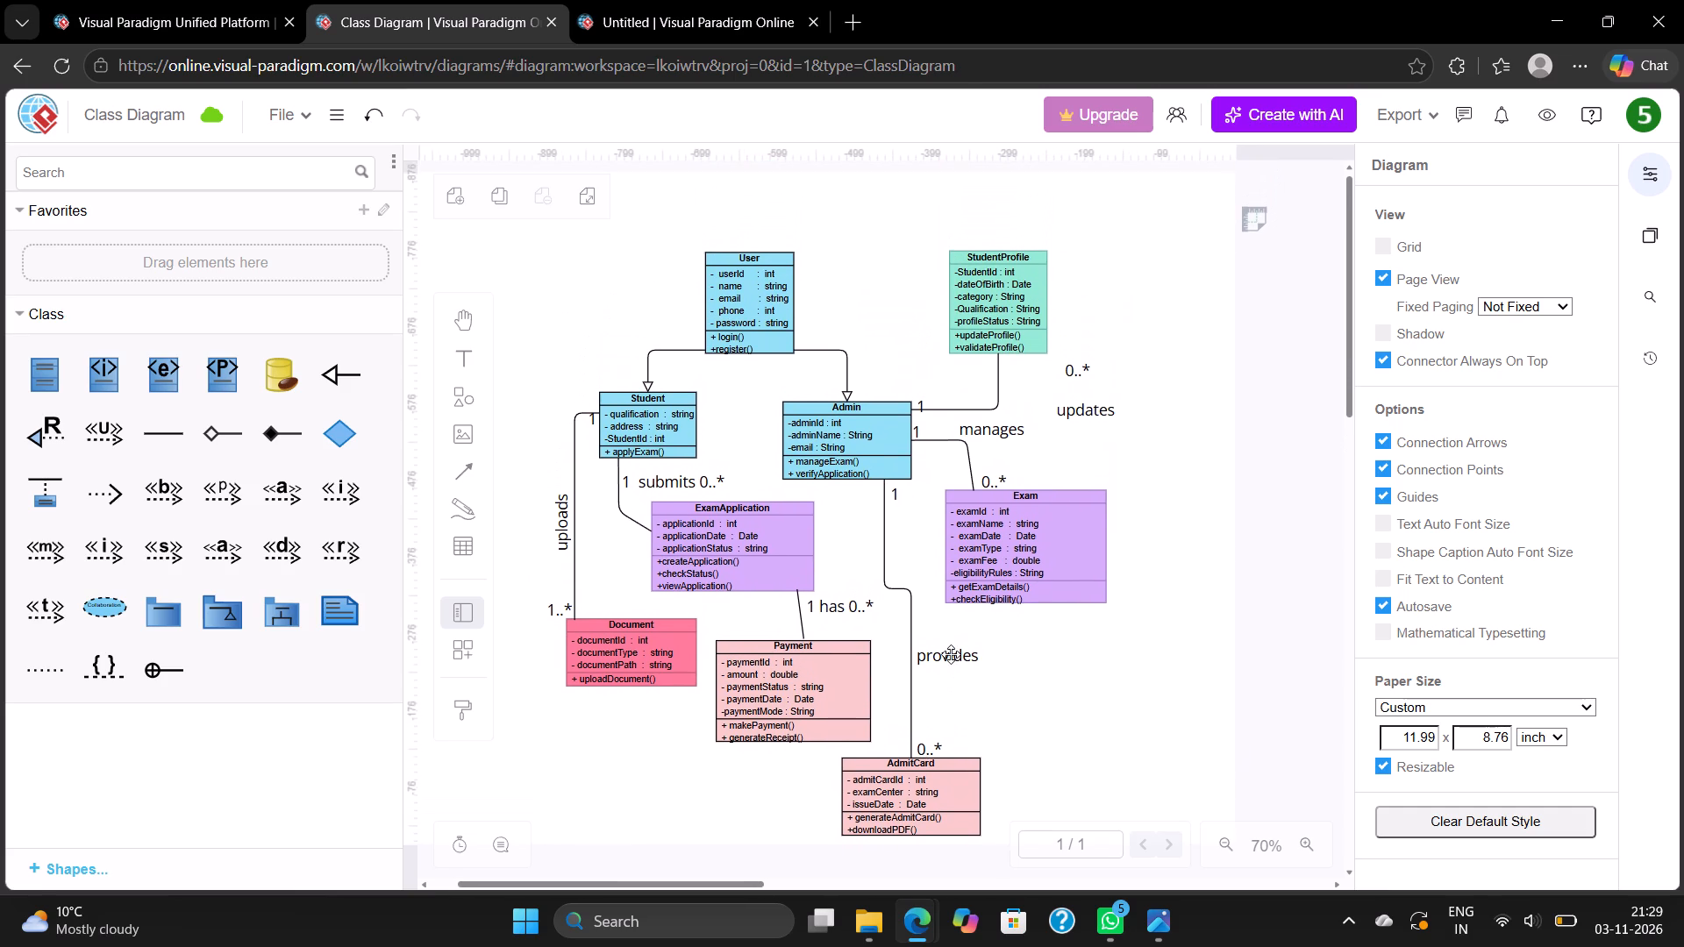
pyautogui.scroll(-1, 951, 654)
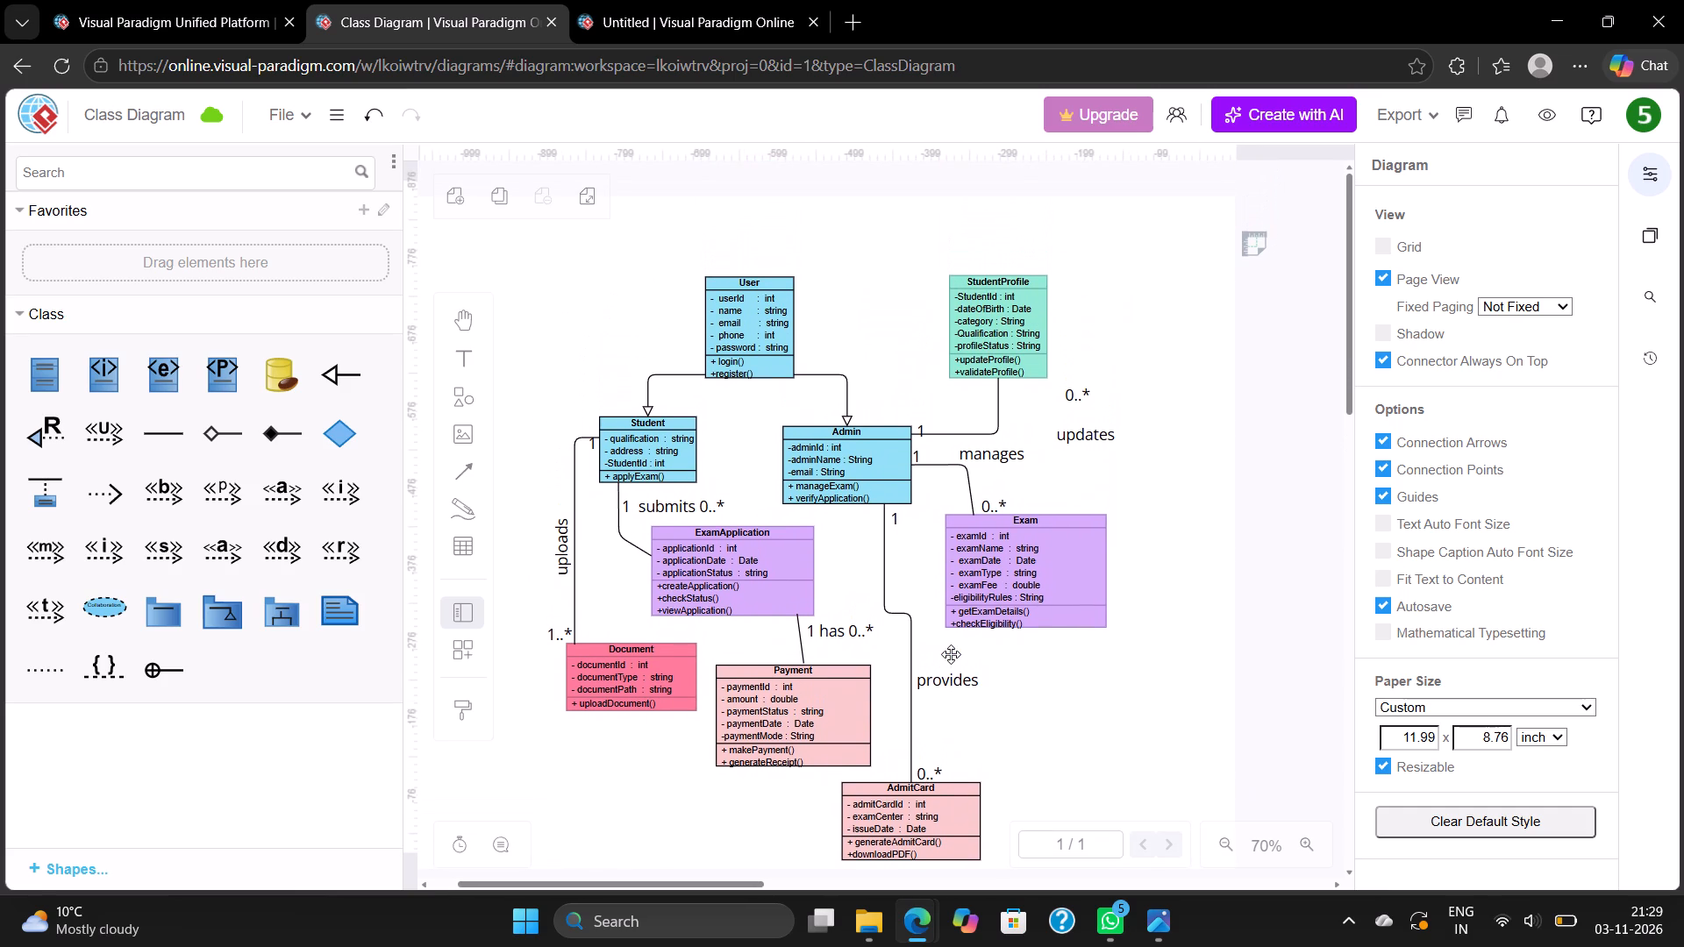
pyautogui.scroll(-2, 951, 654)
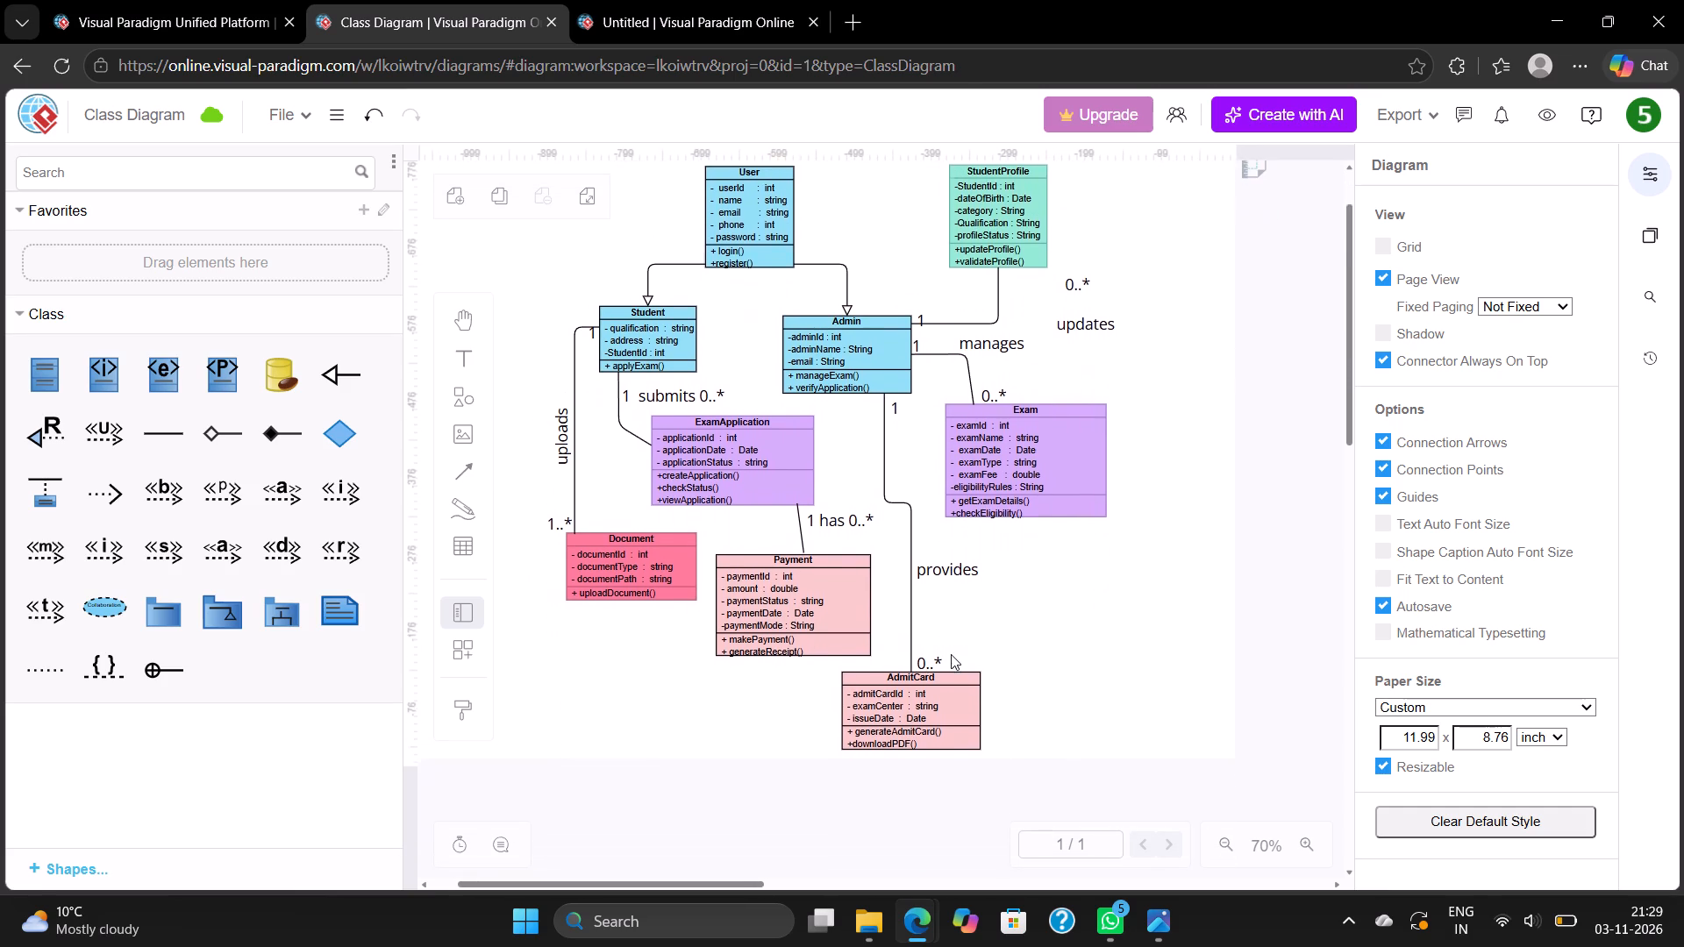
pyautogui.scroll(-3, 951, 654)
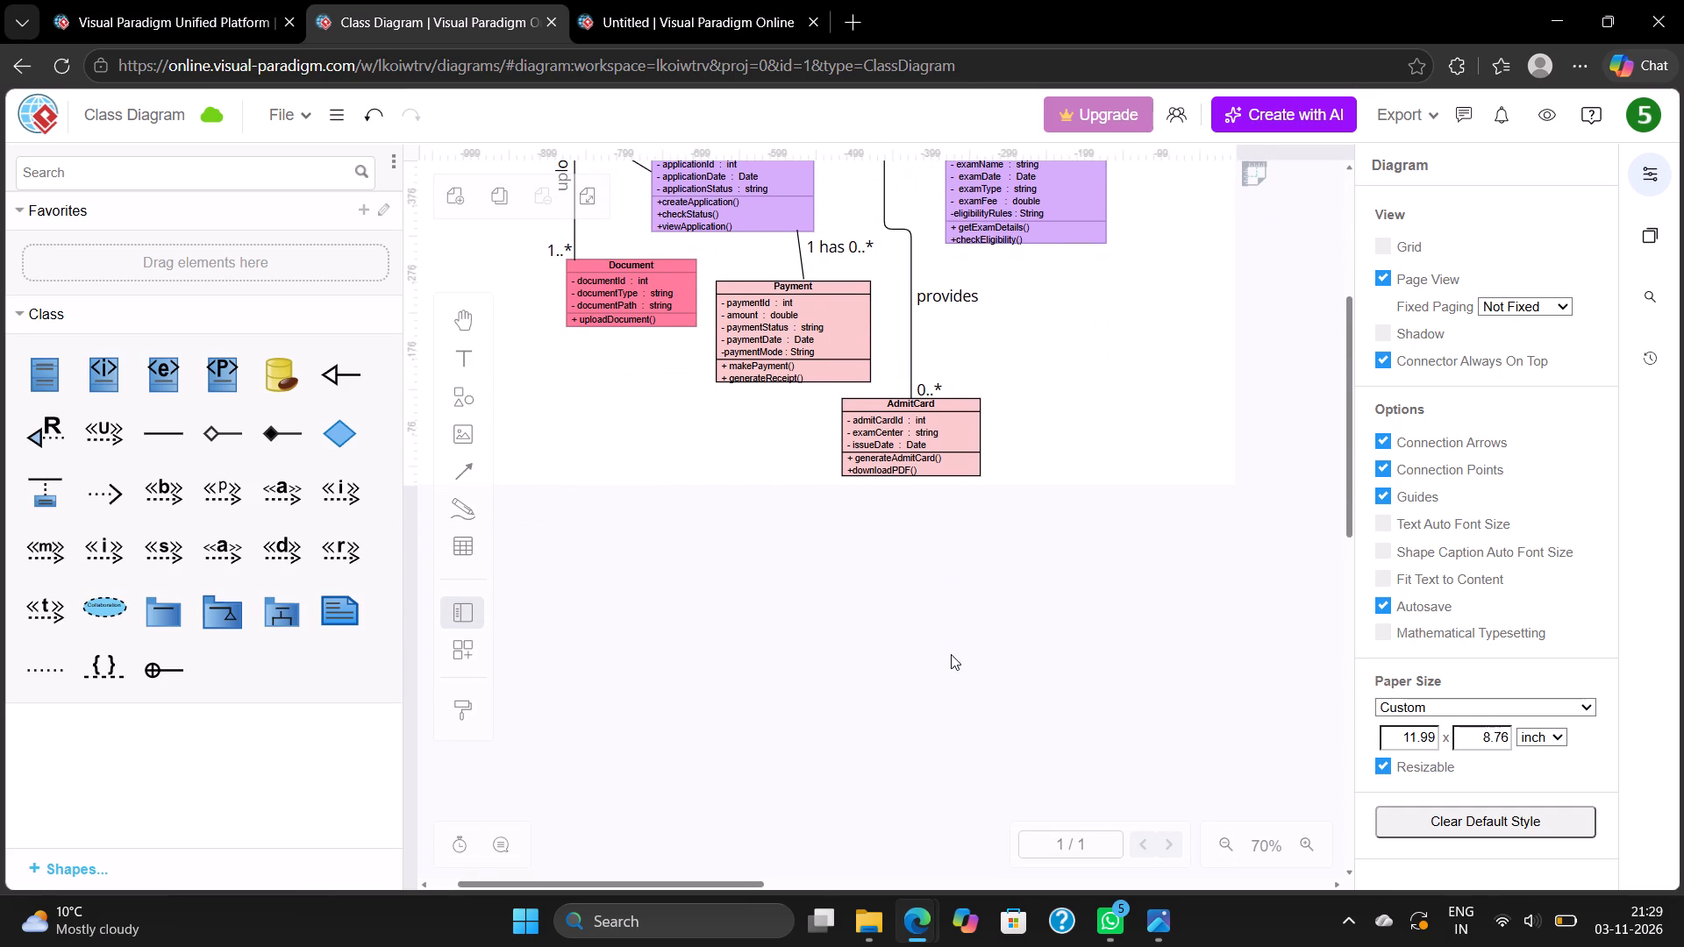
pyautogui.scroll(-1, 951, 654)
pyautogui.click(714, 509)
pyautogui.scroll(4, 1239, 439)
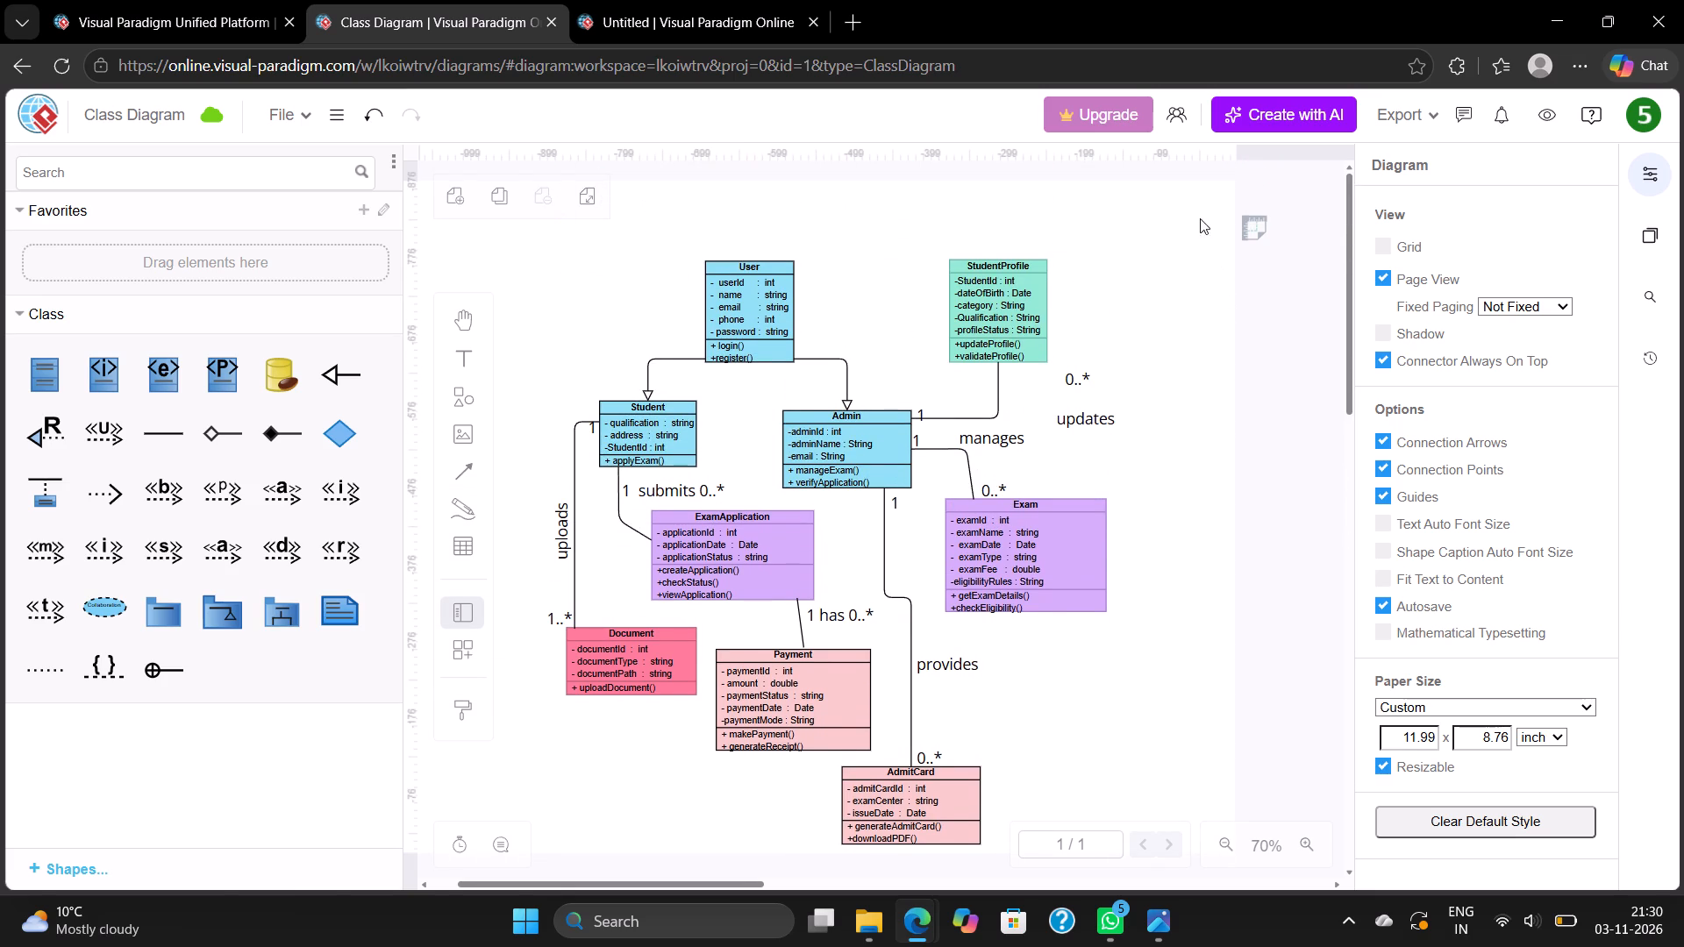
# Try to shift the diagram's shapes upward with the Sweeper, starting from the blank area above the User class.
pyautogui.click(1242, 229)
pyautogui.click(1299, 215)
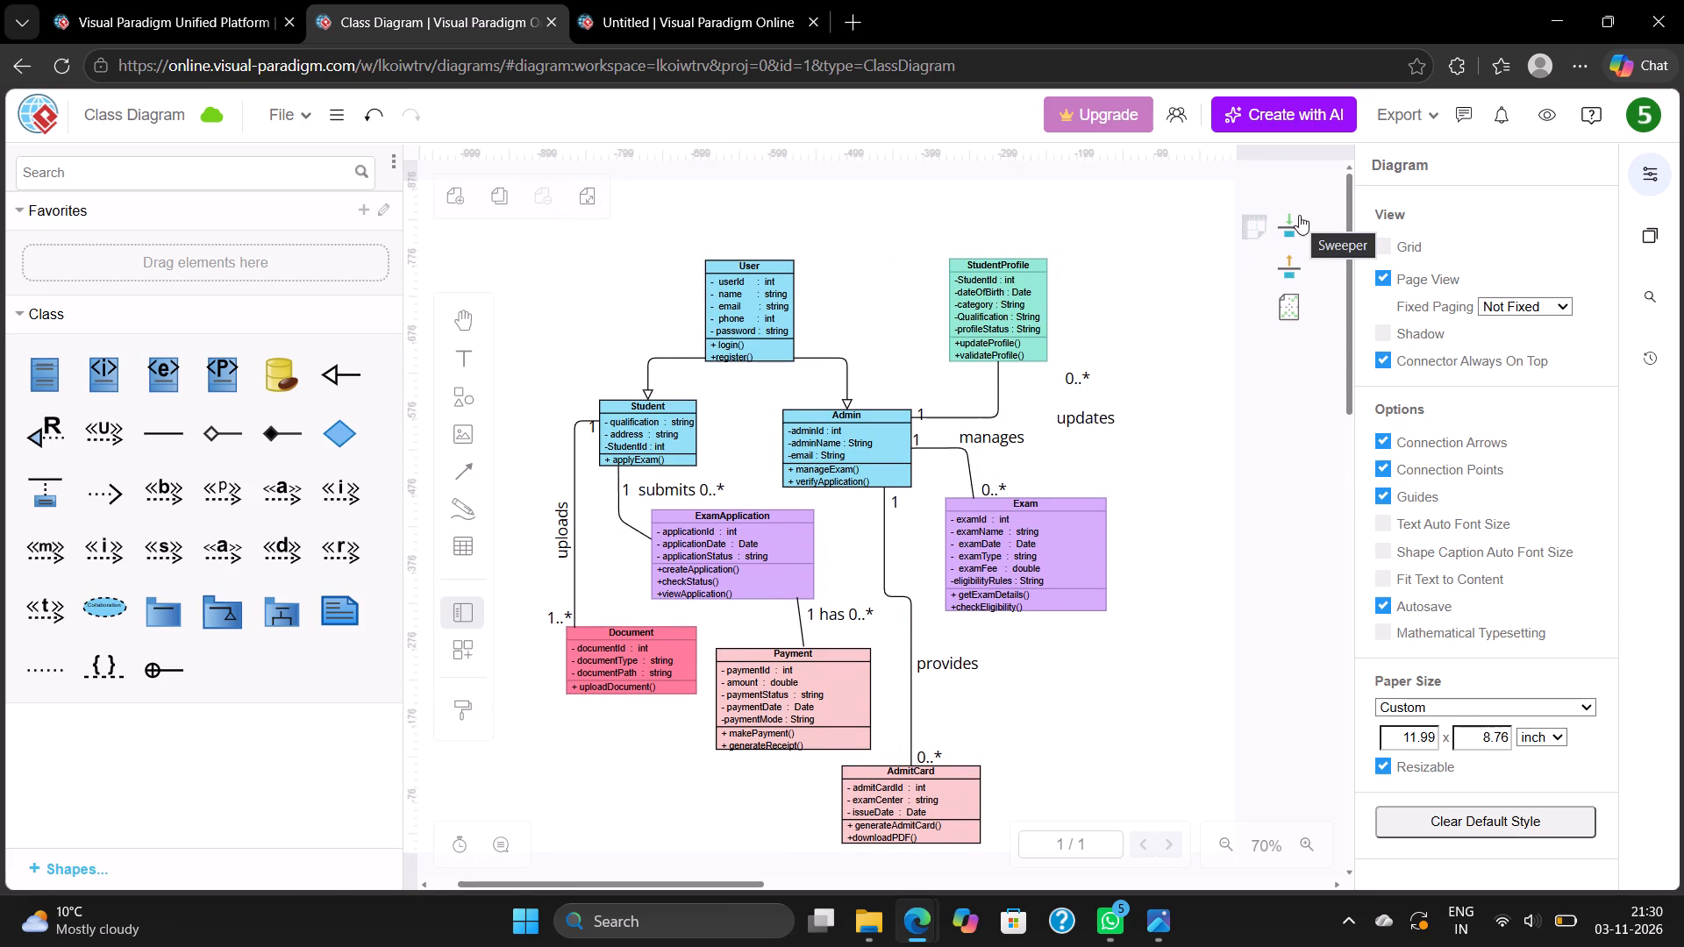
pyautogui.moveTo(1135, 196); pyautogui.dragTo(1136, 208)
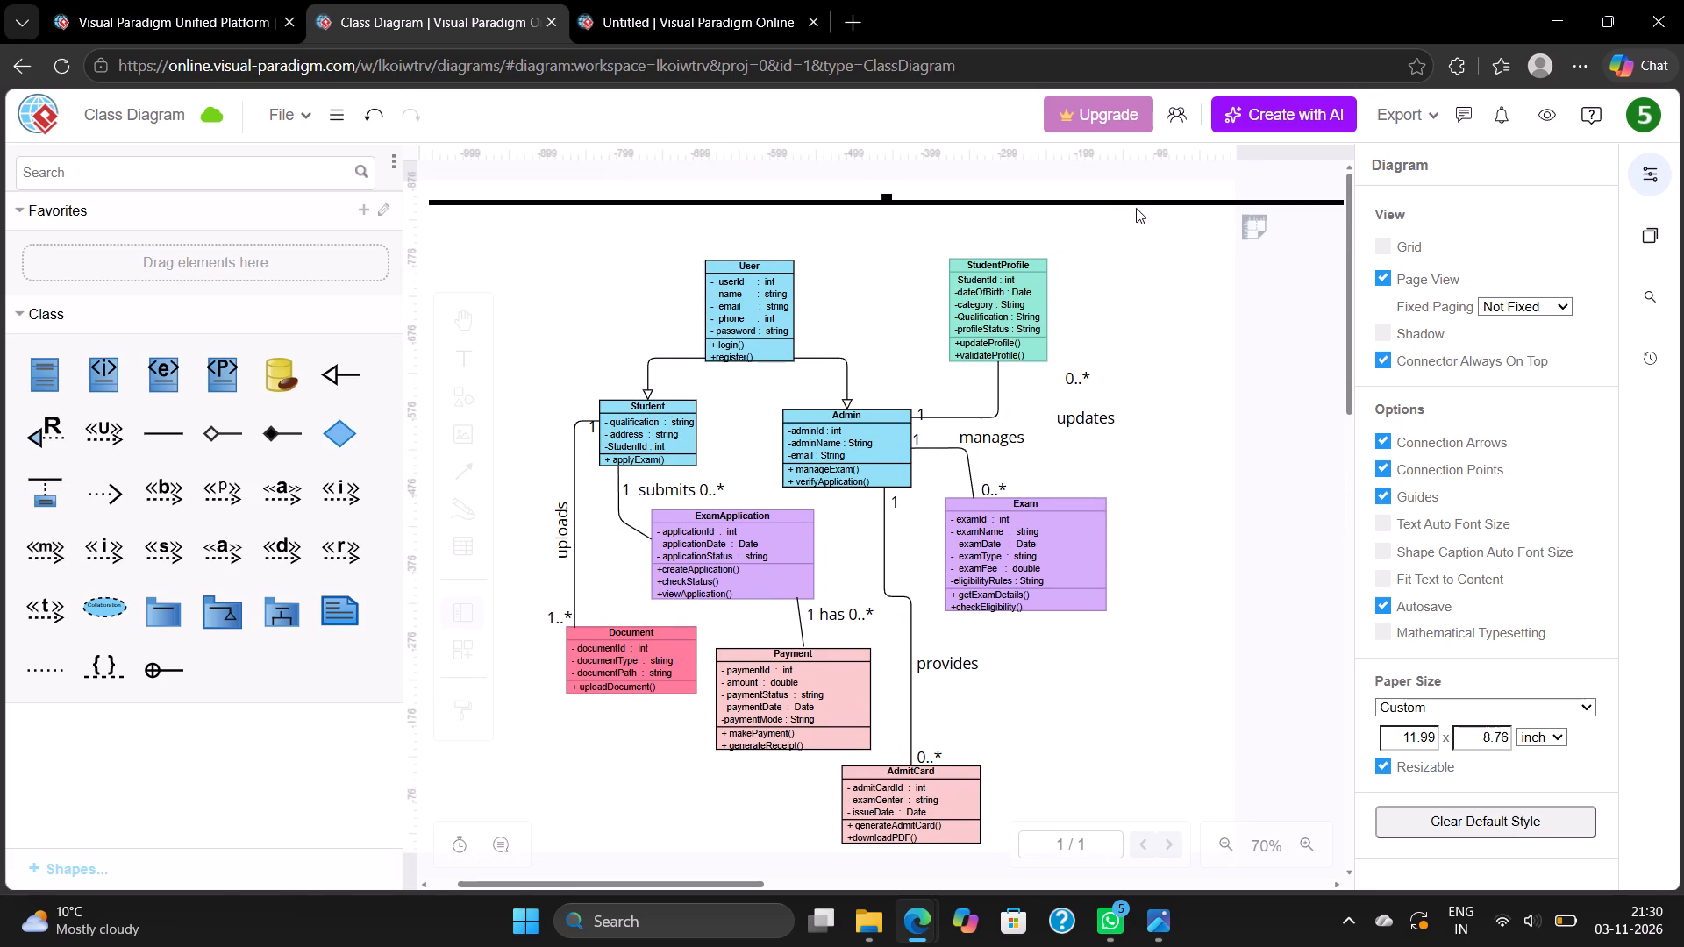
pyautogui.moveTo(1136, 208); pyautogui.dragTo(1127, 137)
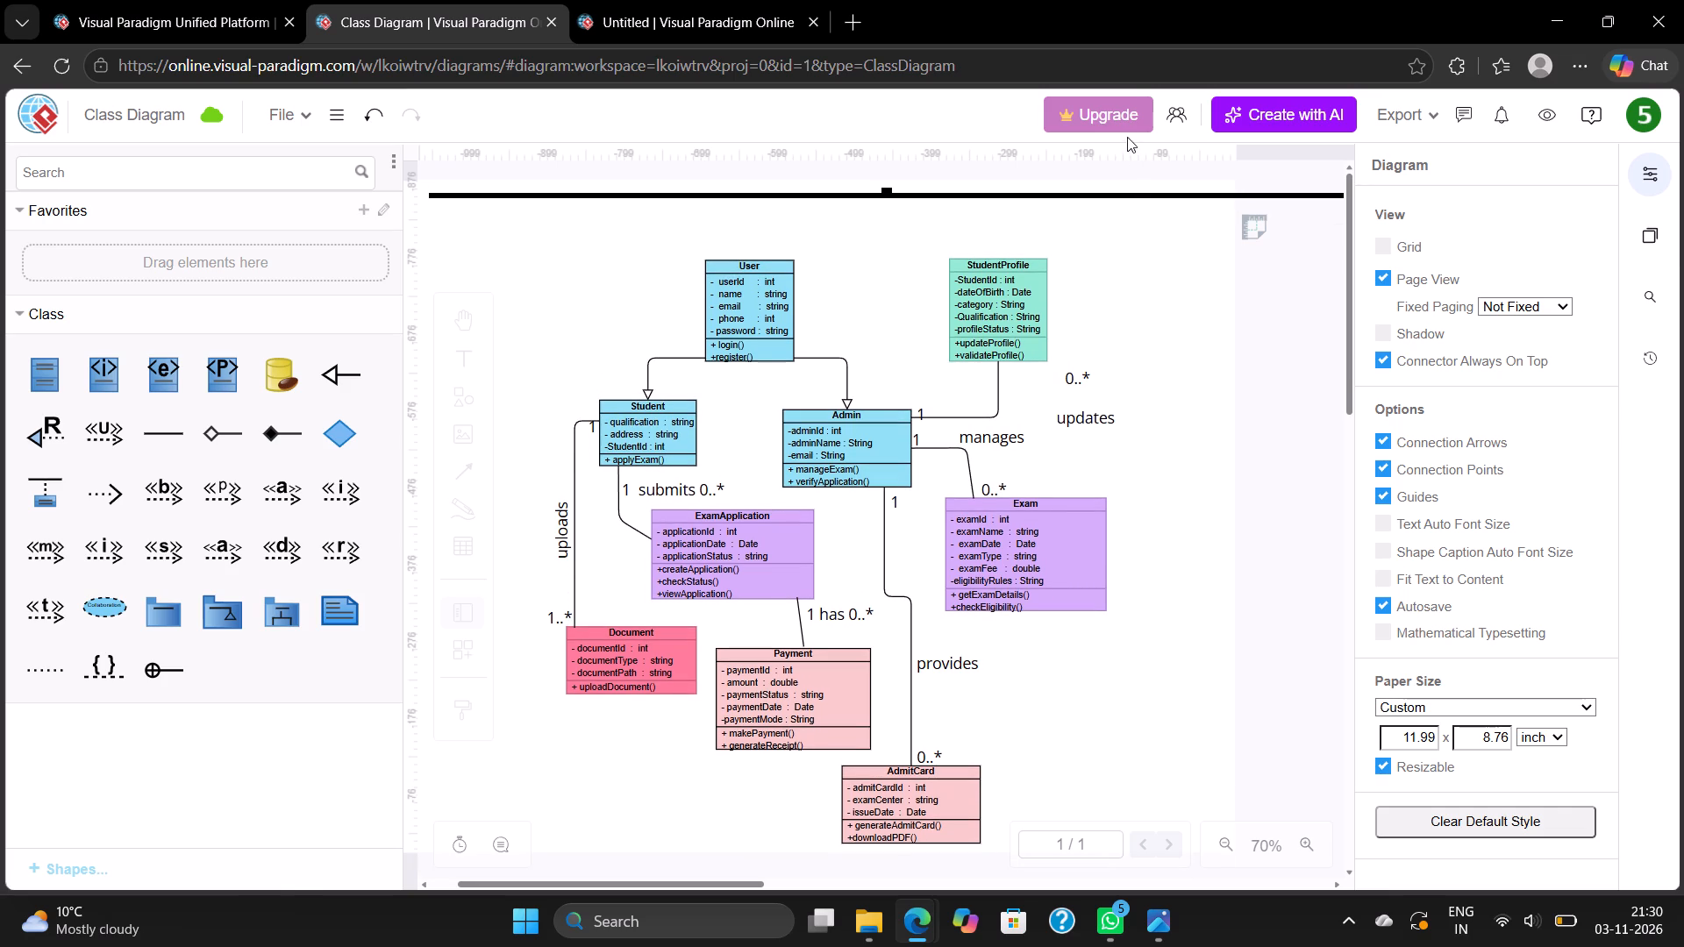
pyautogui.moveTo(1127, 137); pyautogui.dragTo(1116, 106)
# Pull all the diagram's shapes together slightly upward, closer to the page's top edge, using the tool that draws shapes closer.
pyautogui.click(1244, 221)
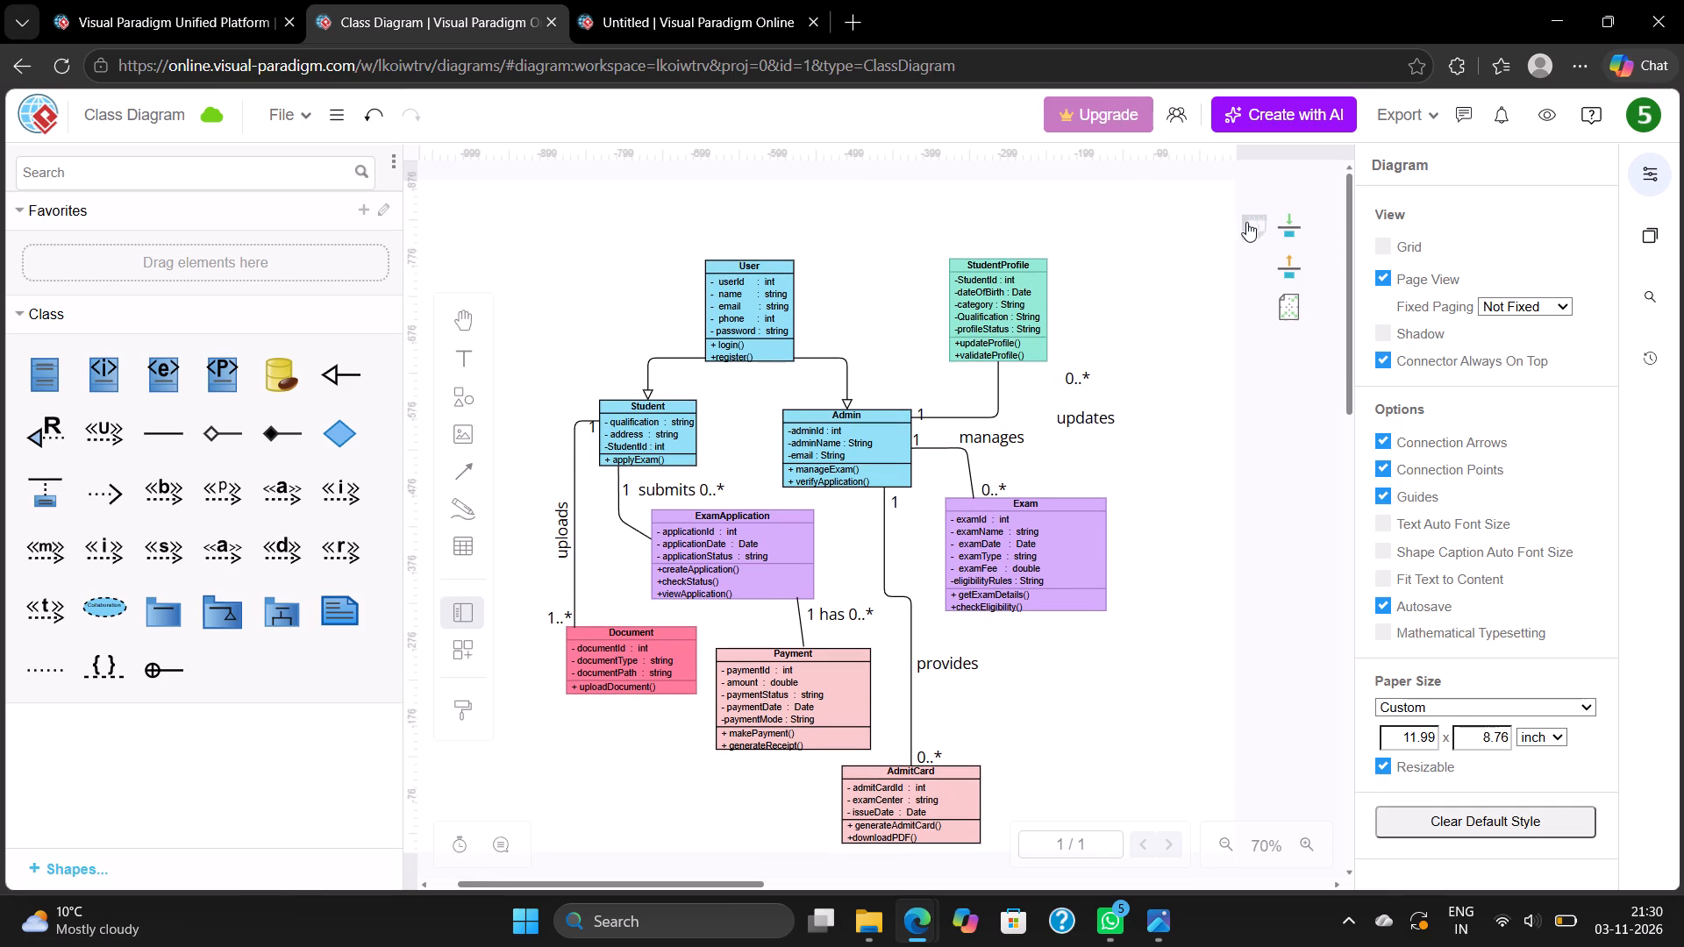
pyautogui.click(1288, 264)
pyautogui.moveTo(1156, 223); pyautogui.dragTo(1156, 221)
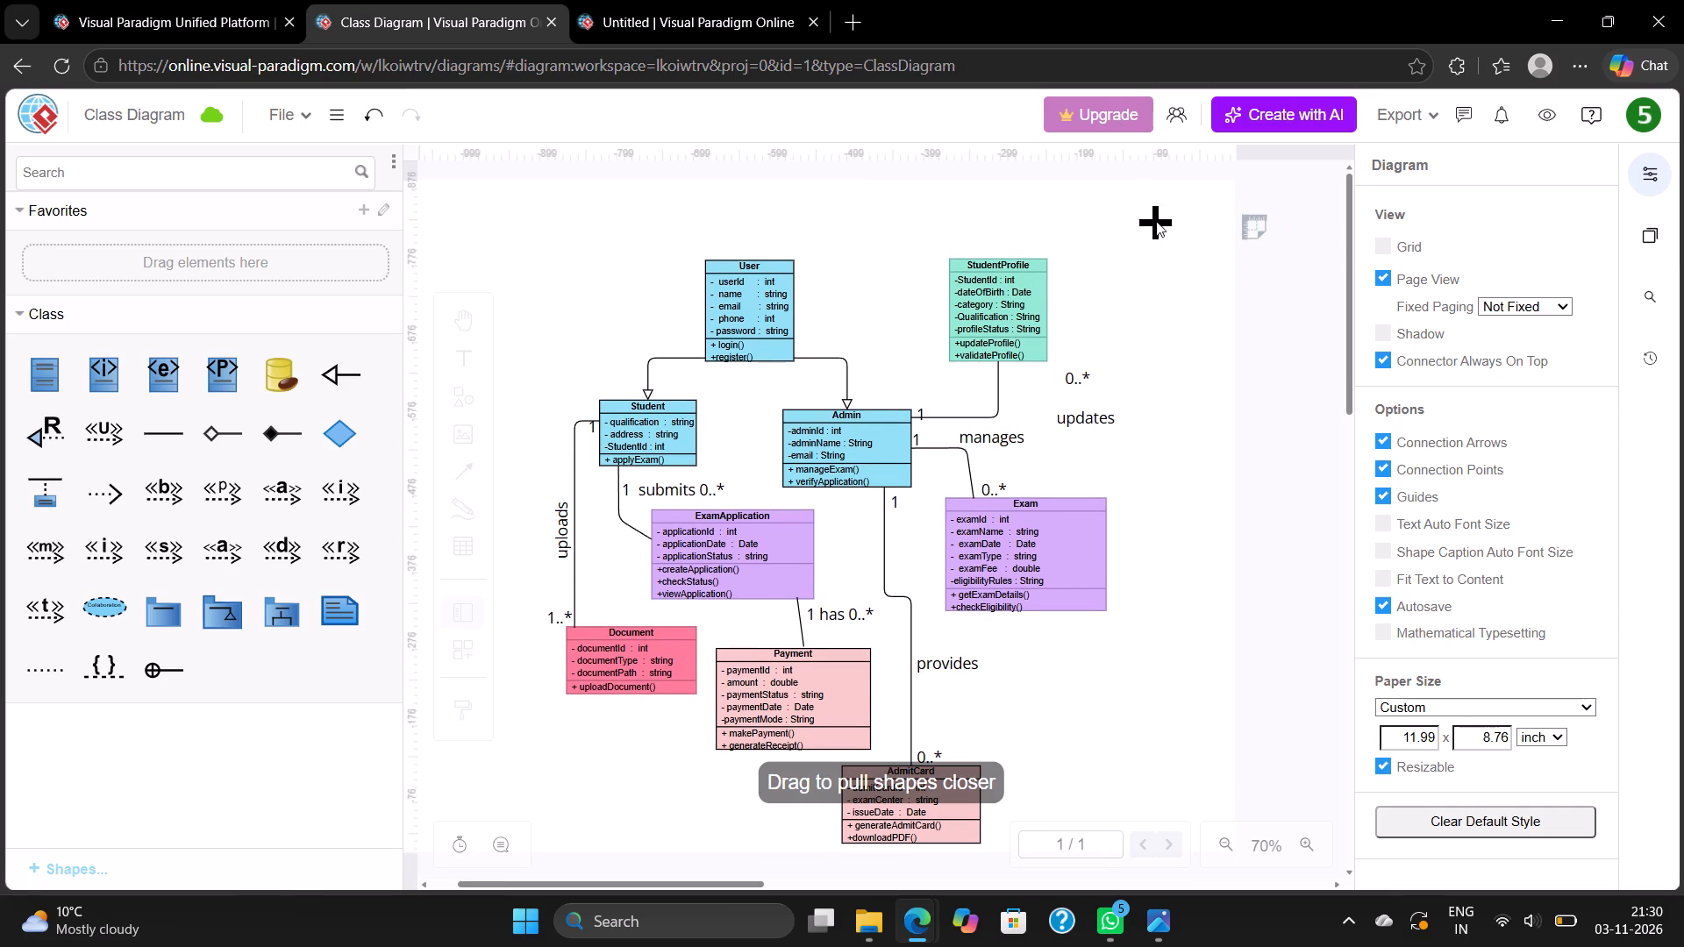
pyautogui.moveTo(1156, 221); pyautogui.dragTo(1156, 188)
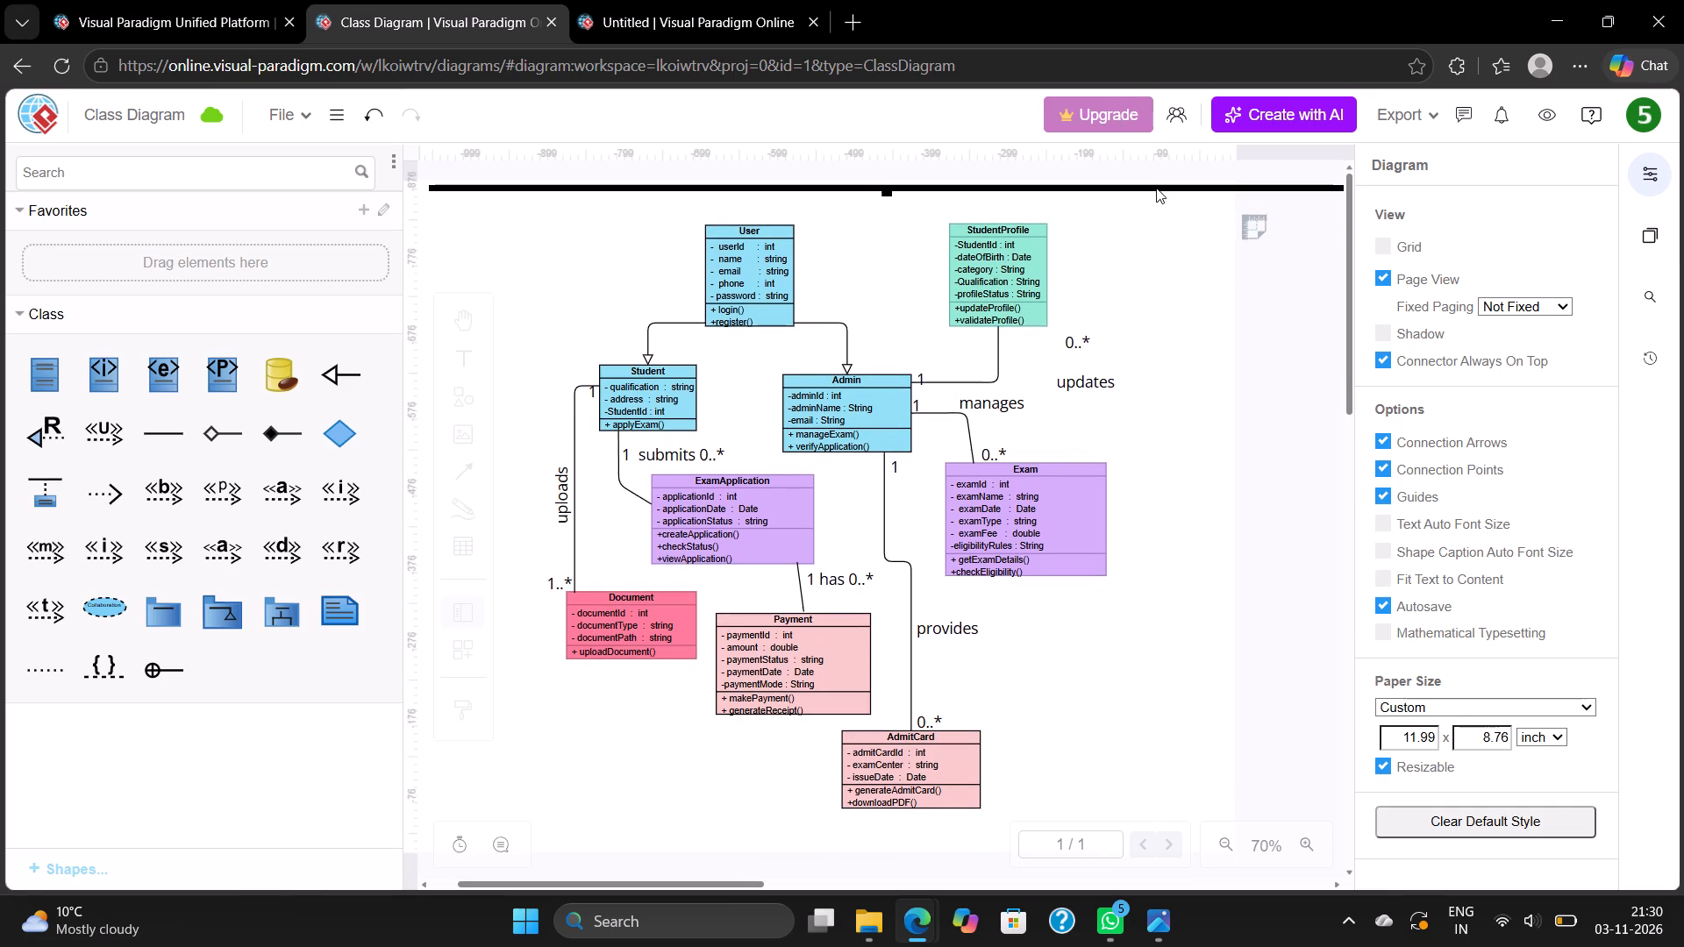
pyautogui.moveTo(1156, 188); pyautogui.dragTo(1154, 182)
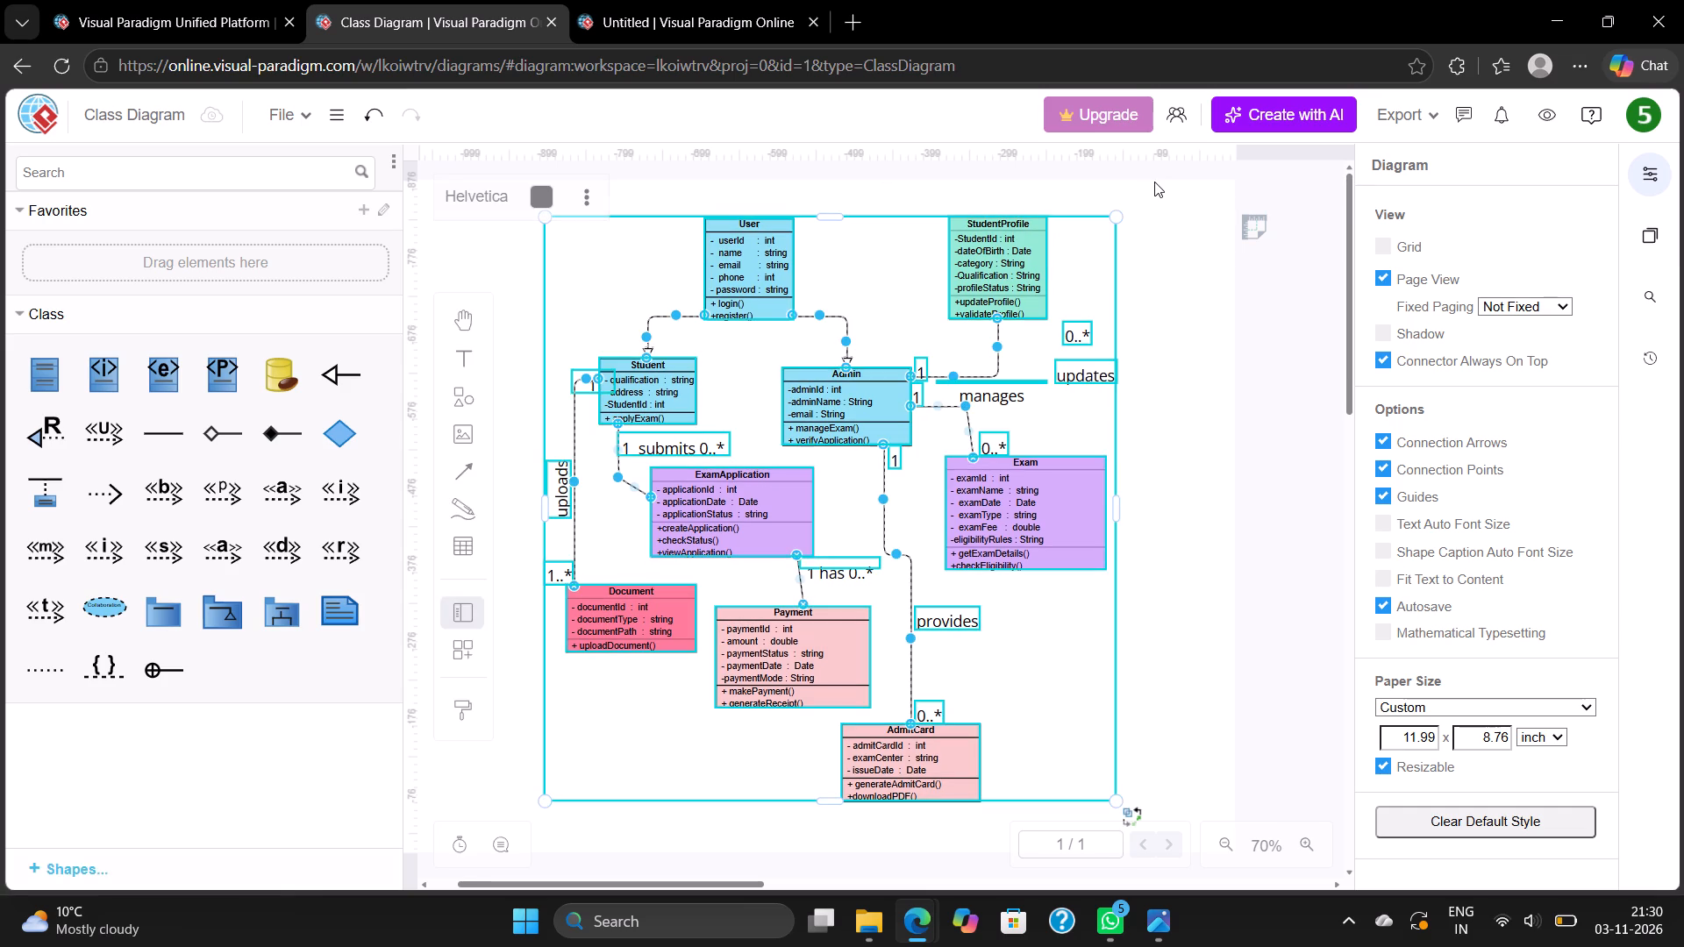
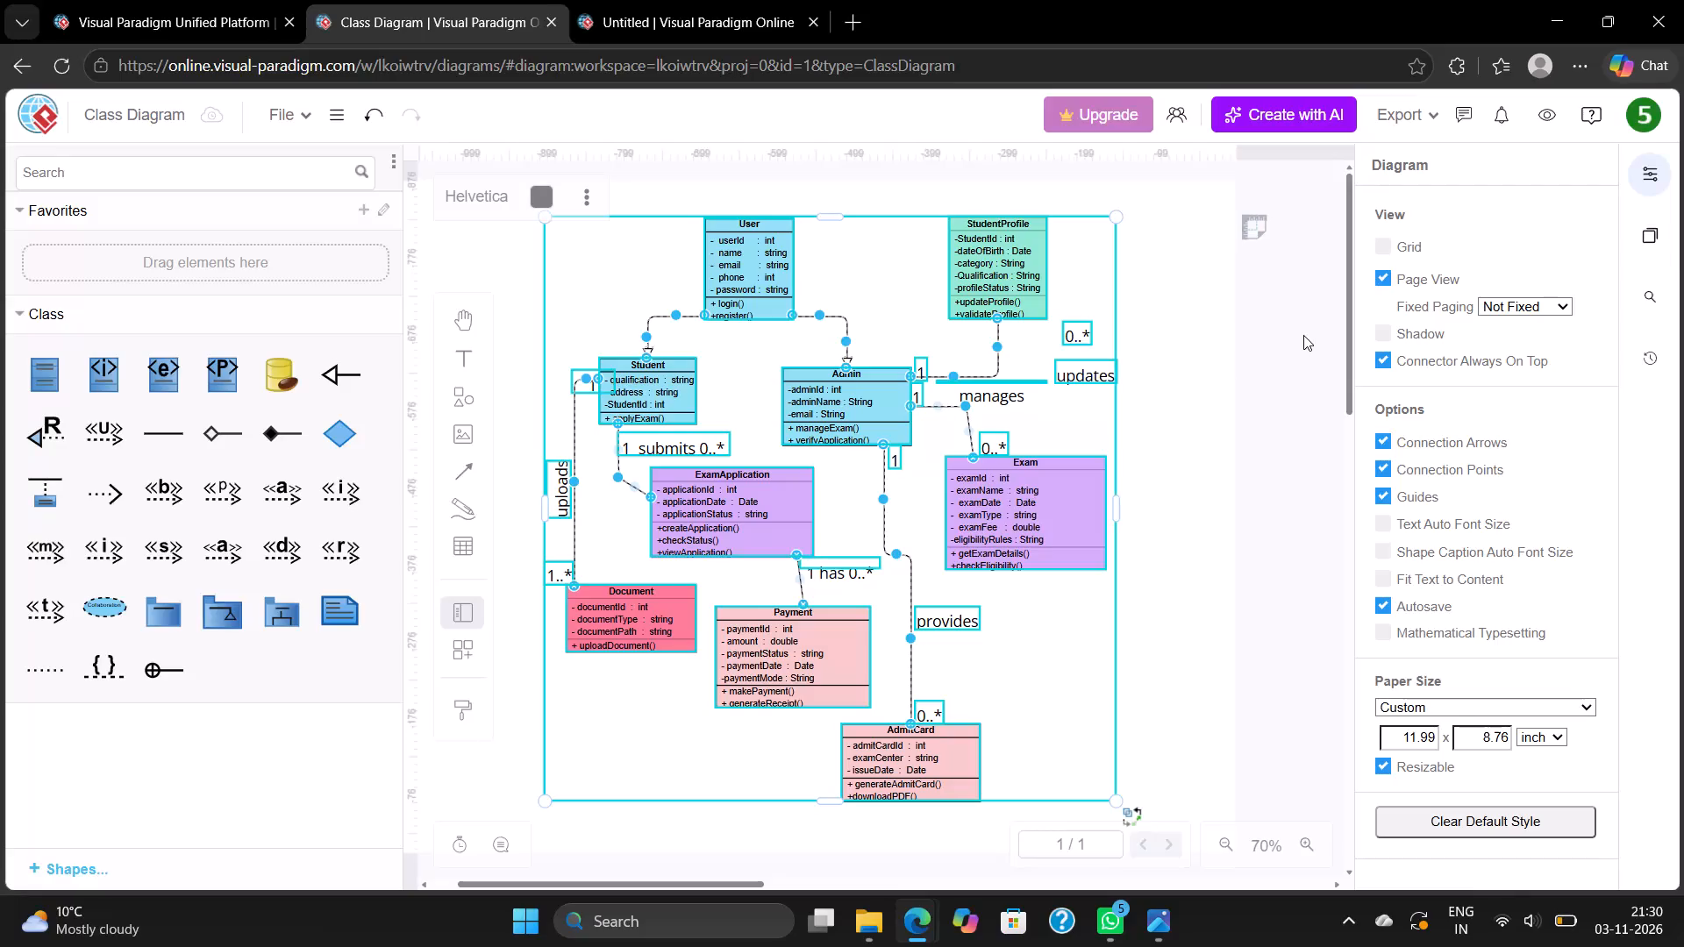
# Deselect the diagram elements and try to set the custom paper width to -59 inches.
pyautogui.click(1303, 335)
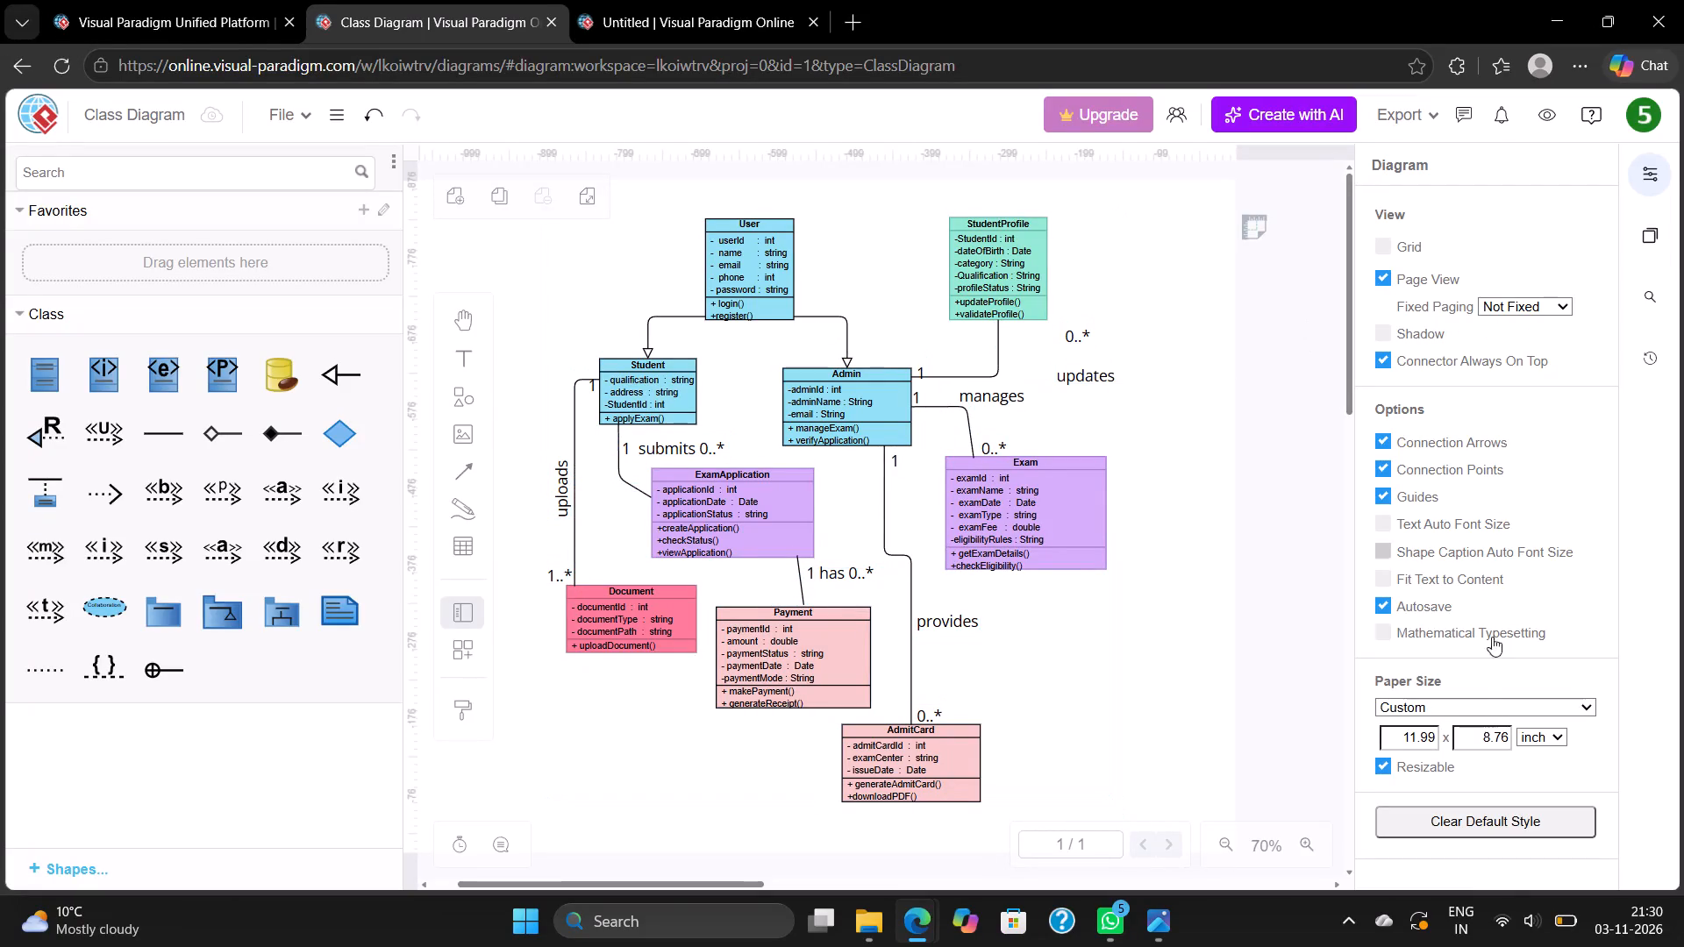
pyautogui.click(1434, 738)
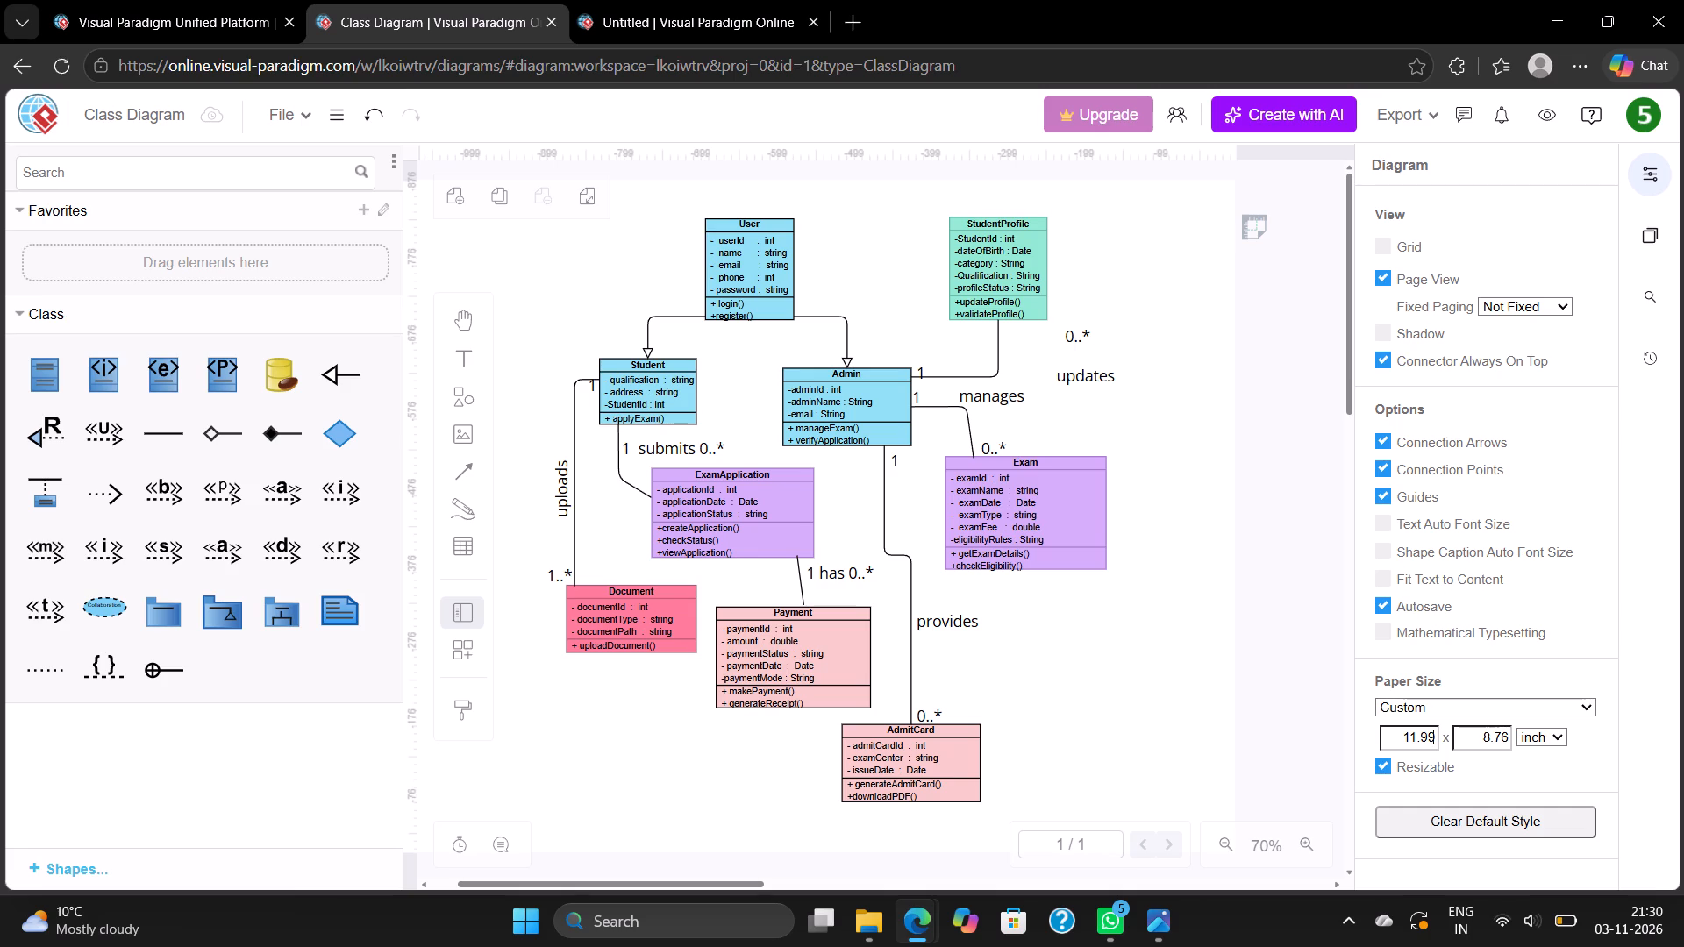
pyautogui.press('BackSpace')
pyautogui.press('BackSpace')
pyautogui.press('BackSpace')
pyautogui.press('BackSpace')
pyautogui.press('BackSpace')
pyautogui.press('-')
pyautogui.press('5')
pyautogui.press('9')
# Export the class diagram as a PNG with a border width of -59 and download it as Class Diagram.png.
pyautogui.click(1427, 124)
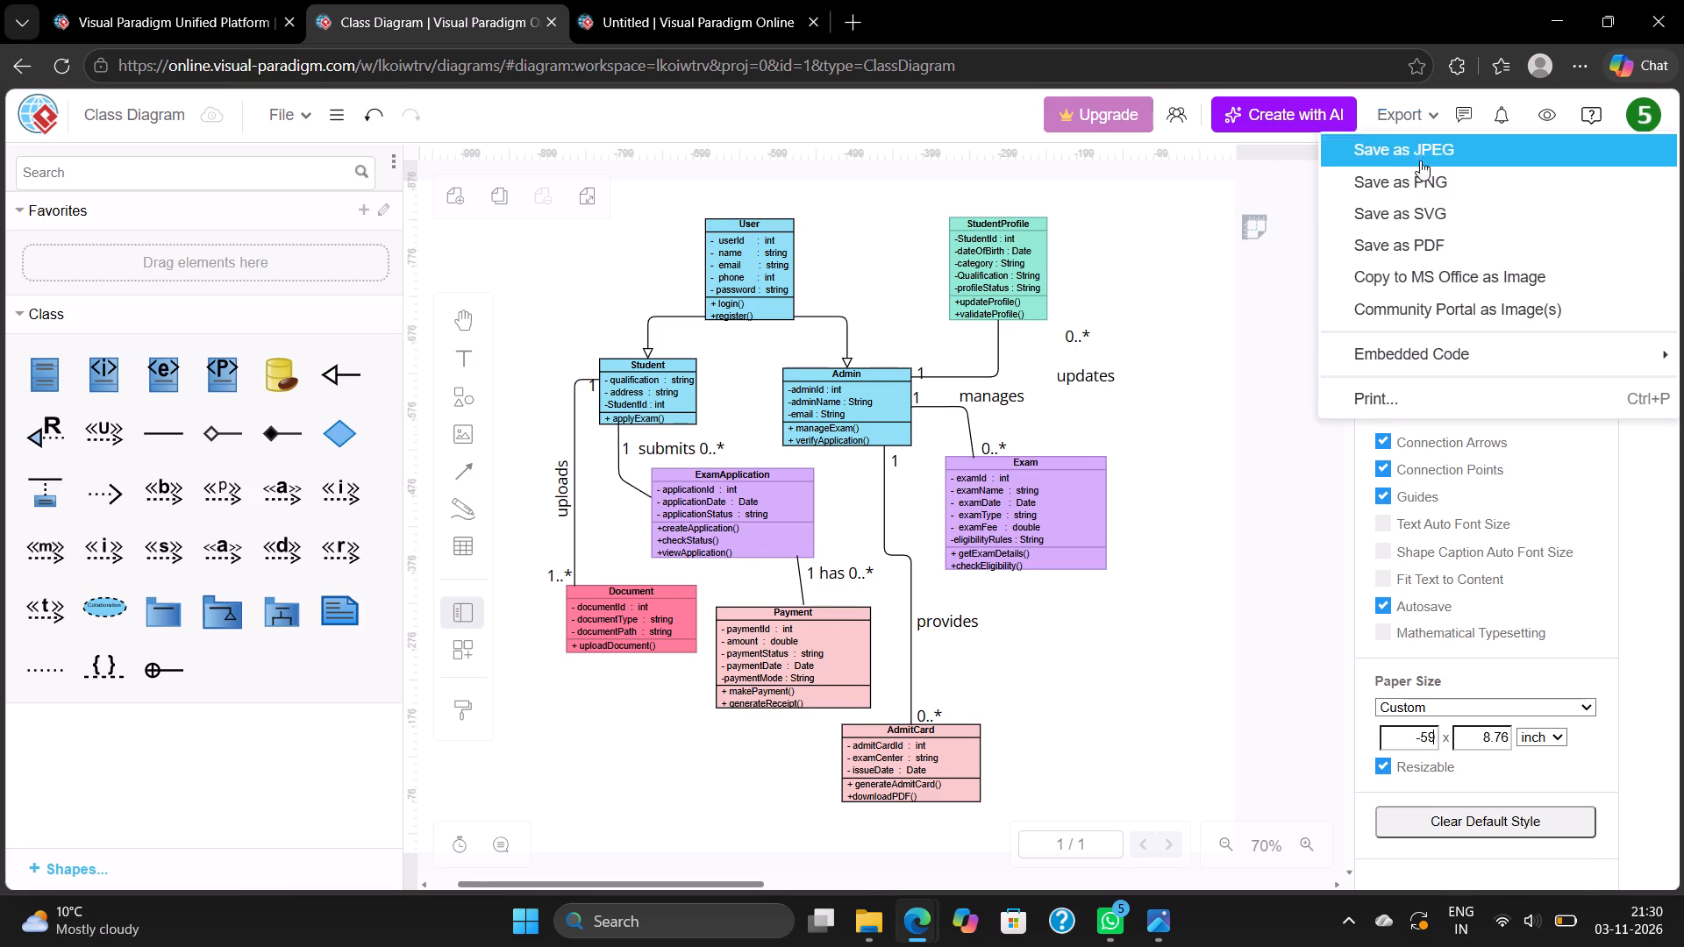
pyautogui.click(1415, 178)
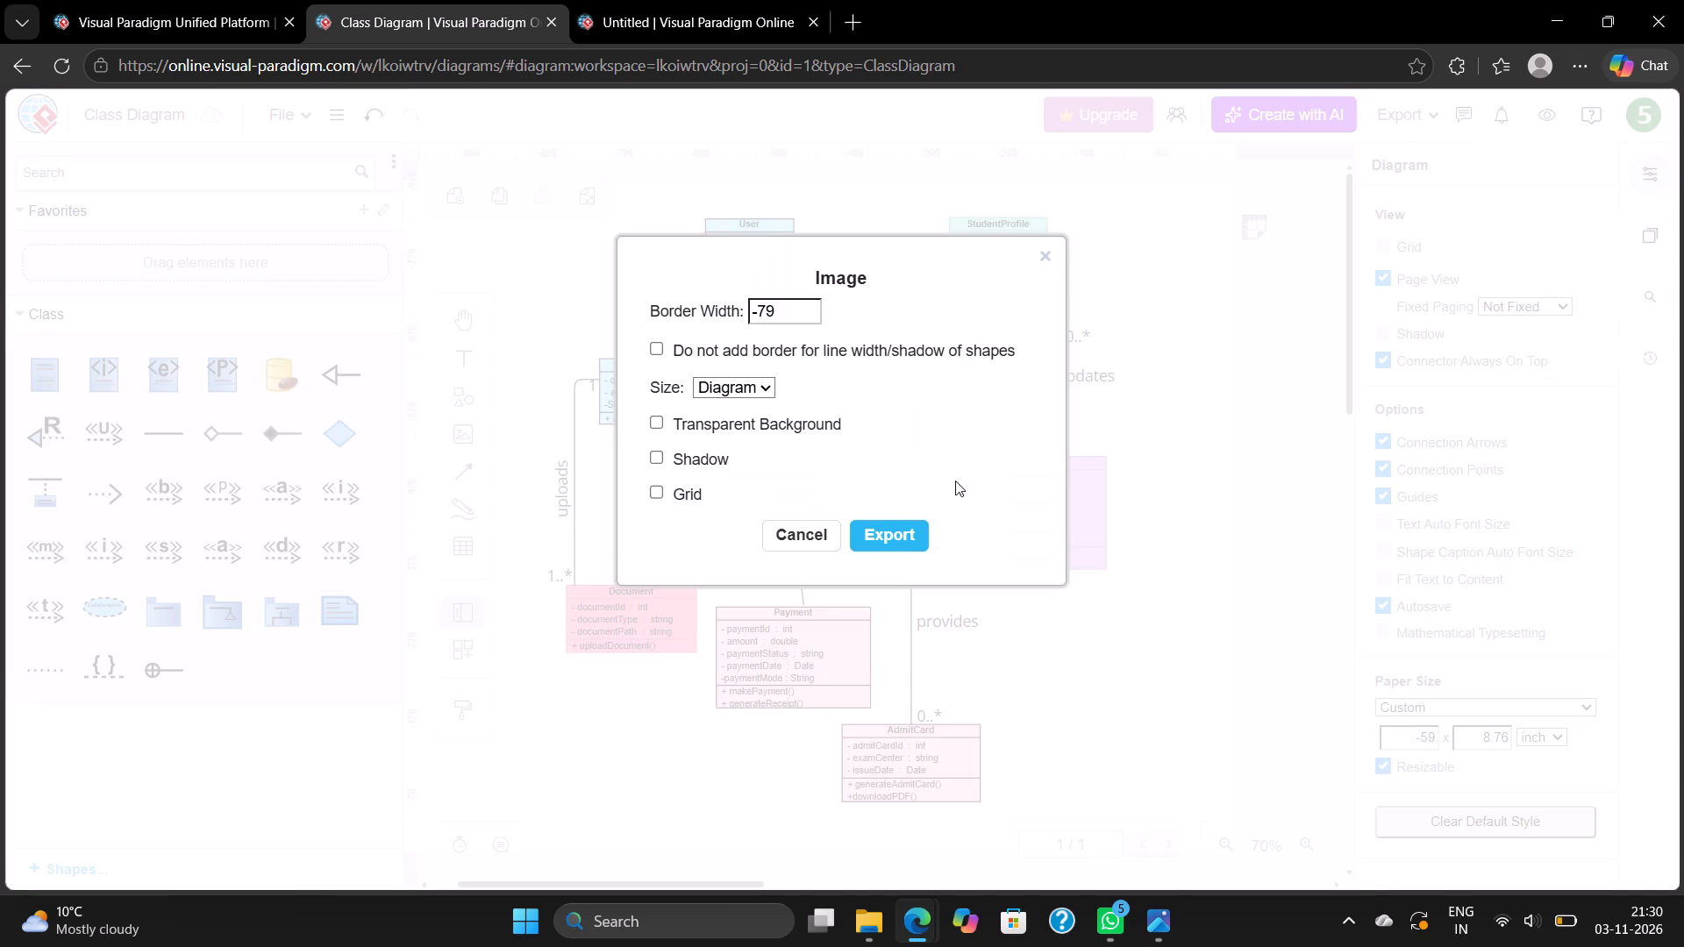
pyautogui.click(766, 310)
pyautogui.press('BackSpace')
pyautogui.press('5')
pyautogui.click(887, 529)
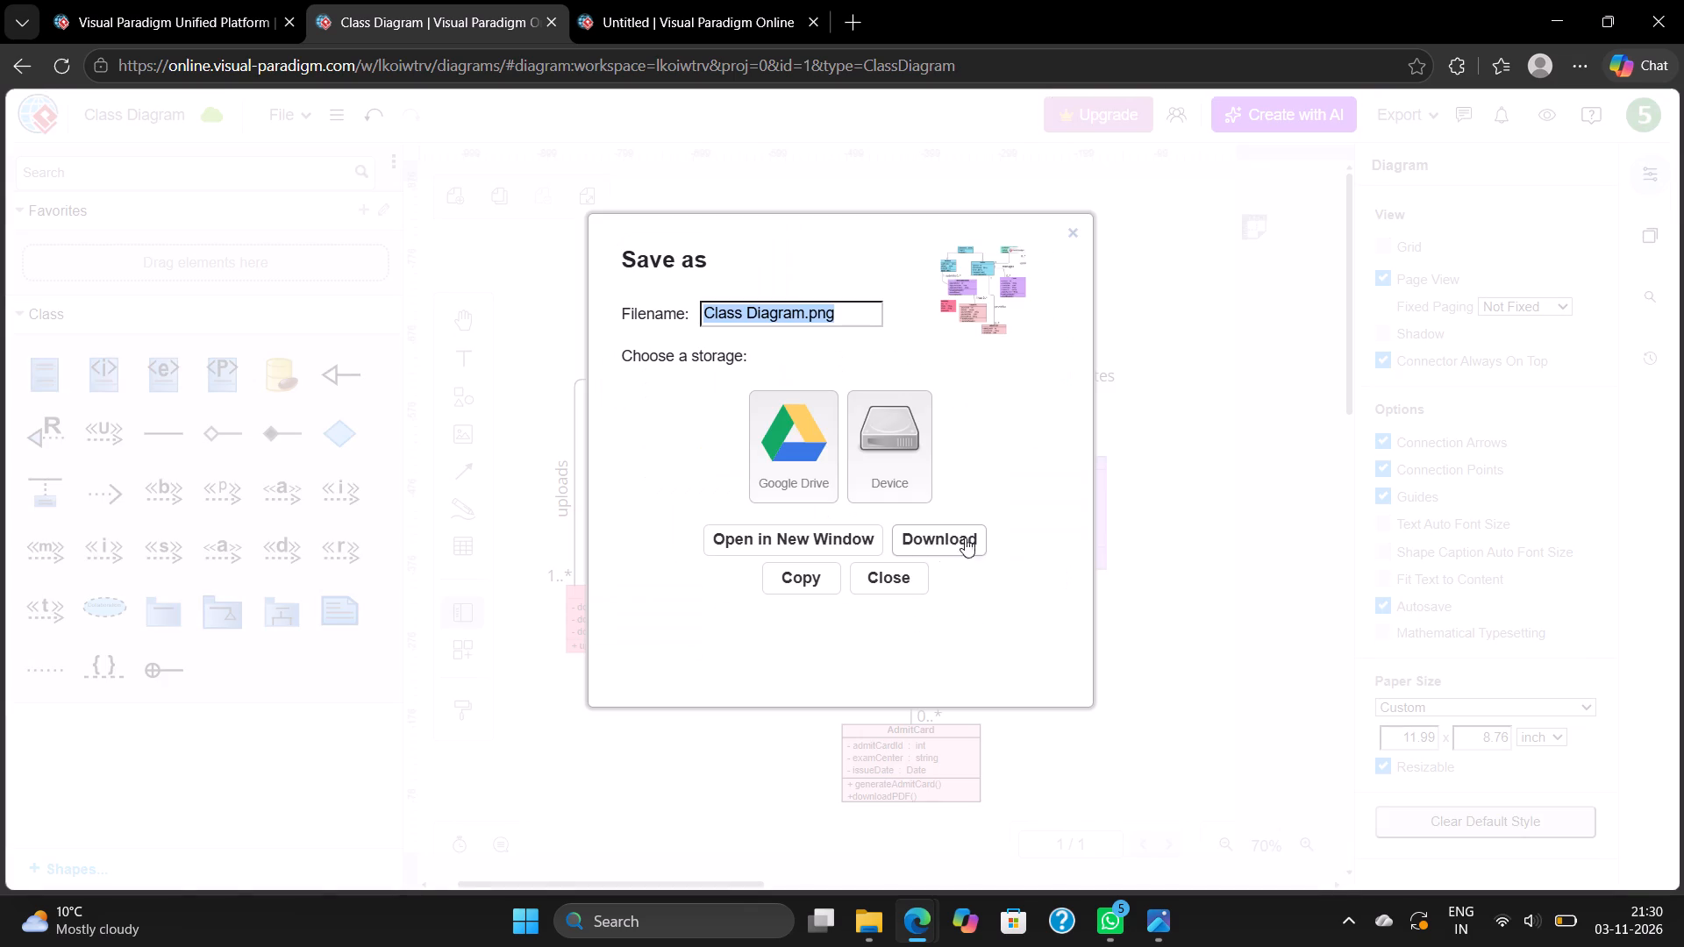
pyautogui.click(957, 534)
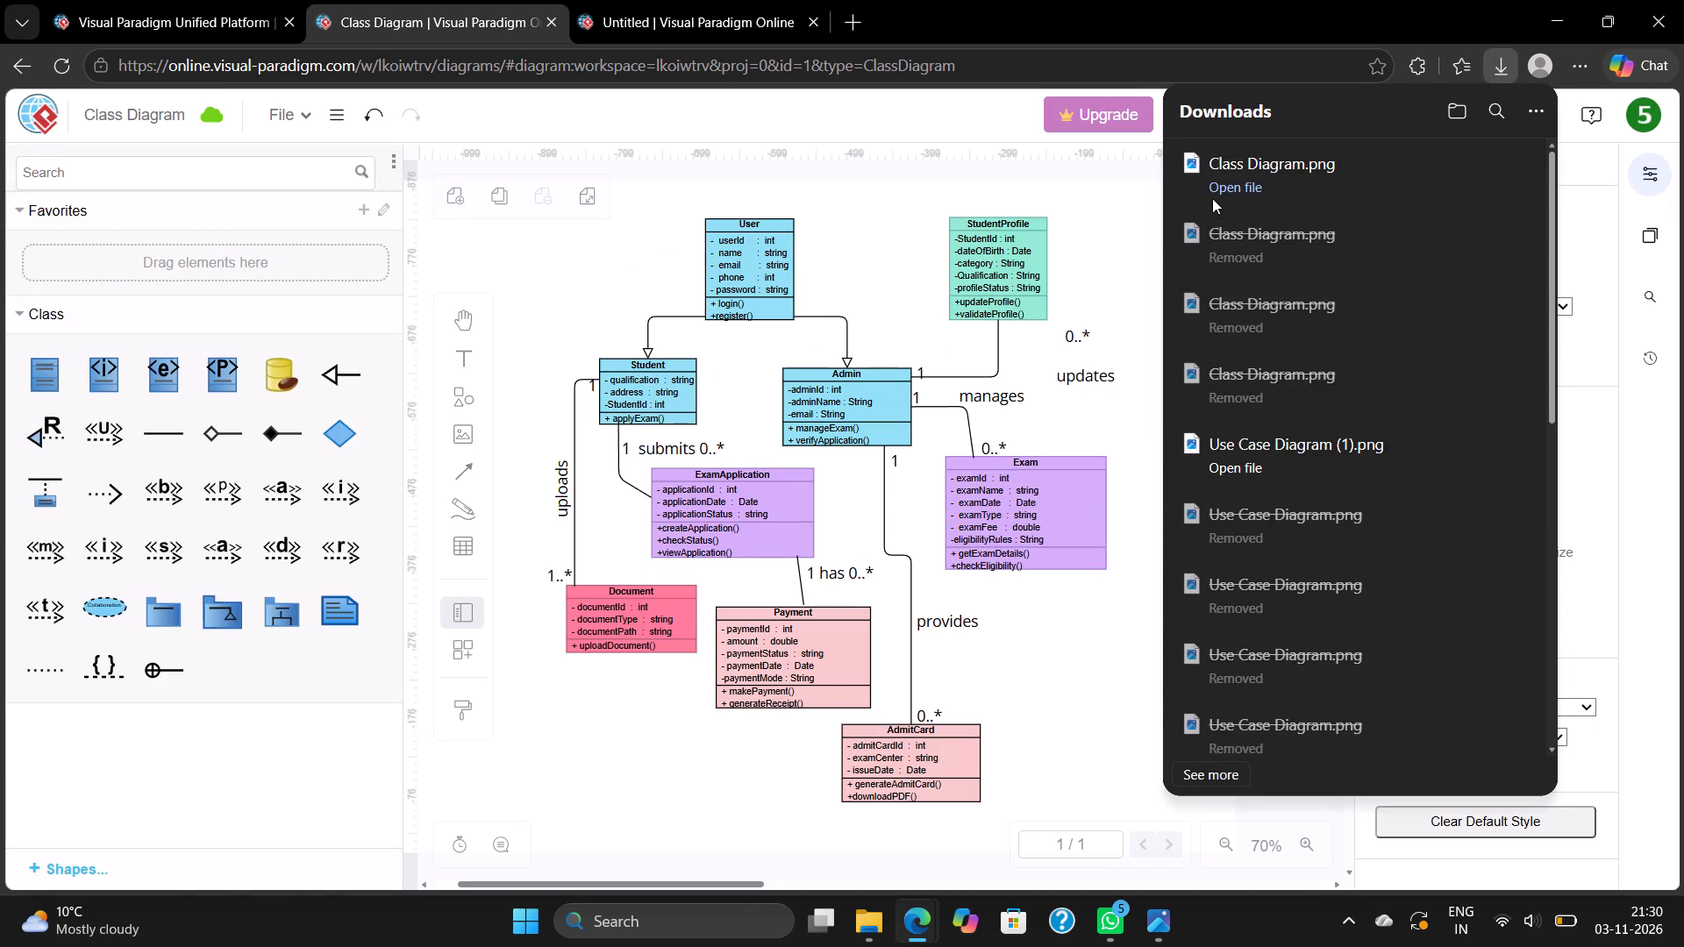
# Open the downloaded Class Diagram.png, check how the diagram is cropped at its edges, and close the image.
pyautogui.click(1213, 195)
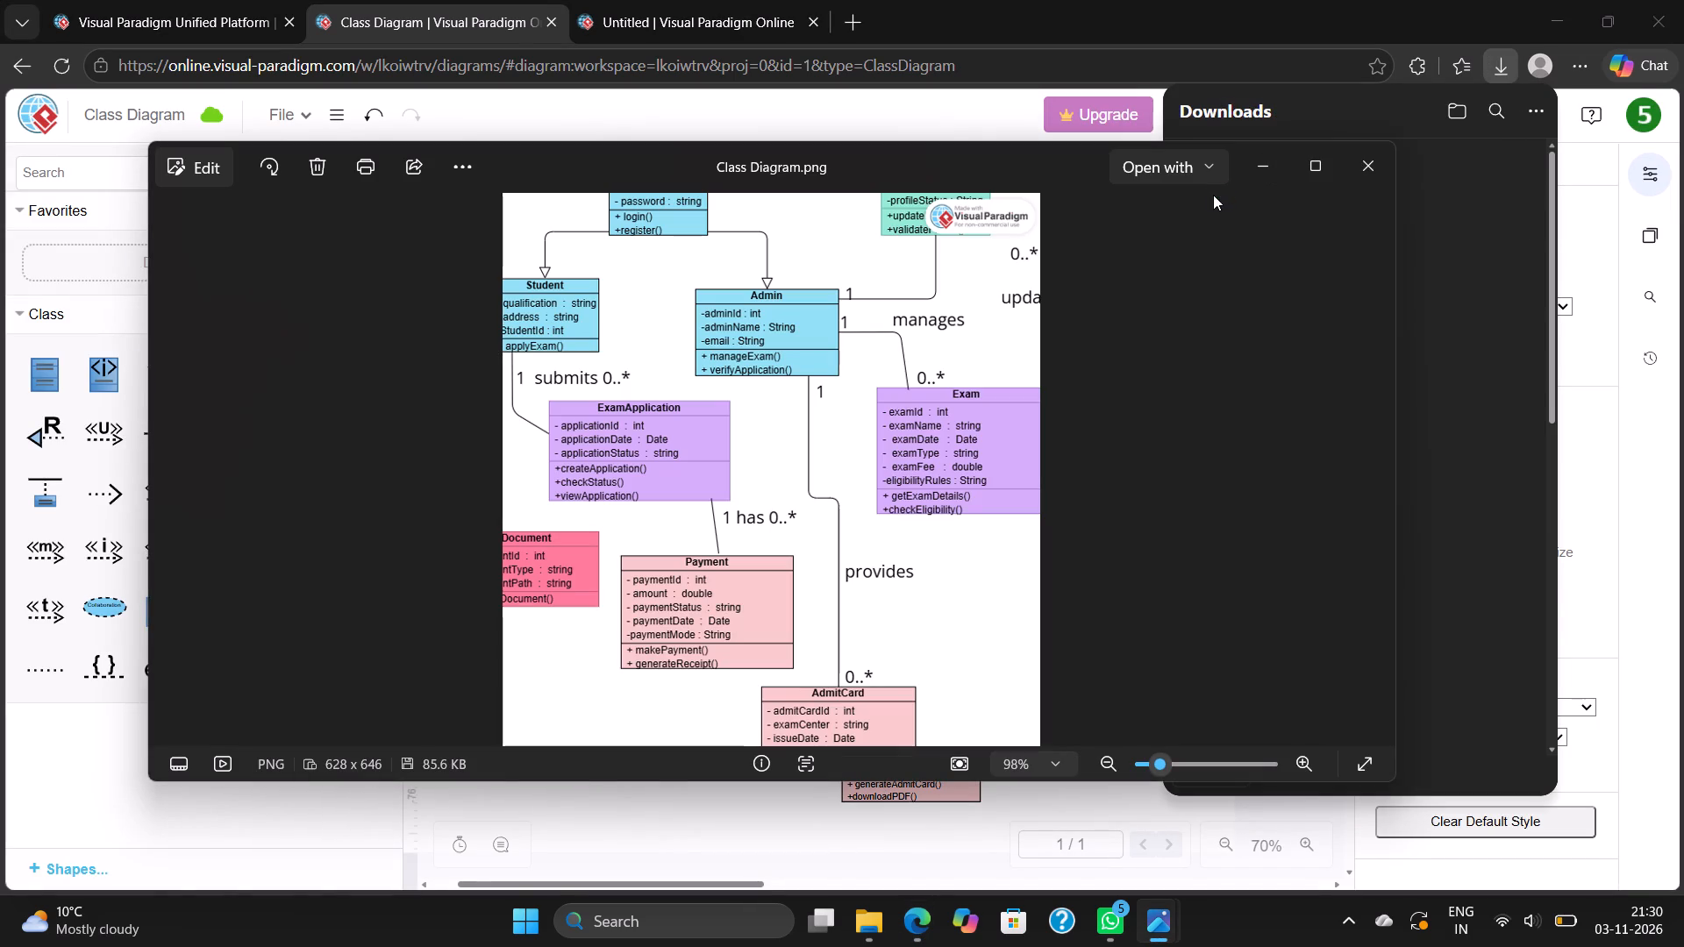
pyautogui.scroll(2, 867, 367)
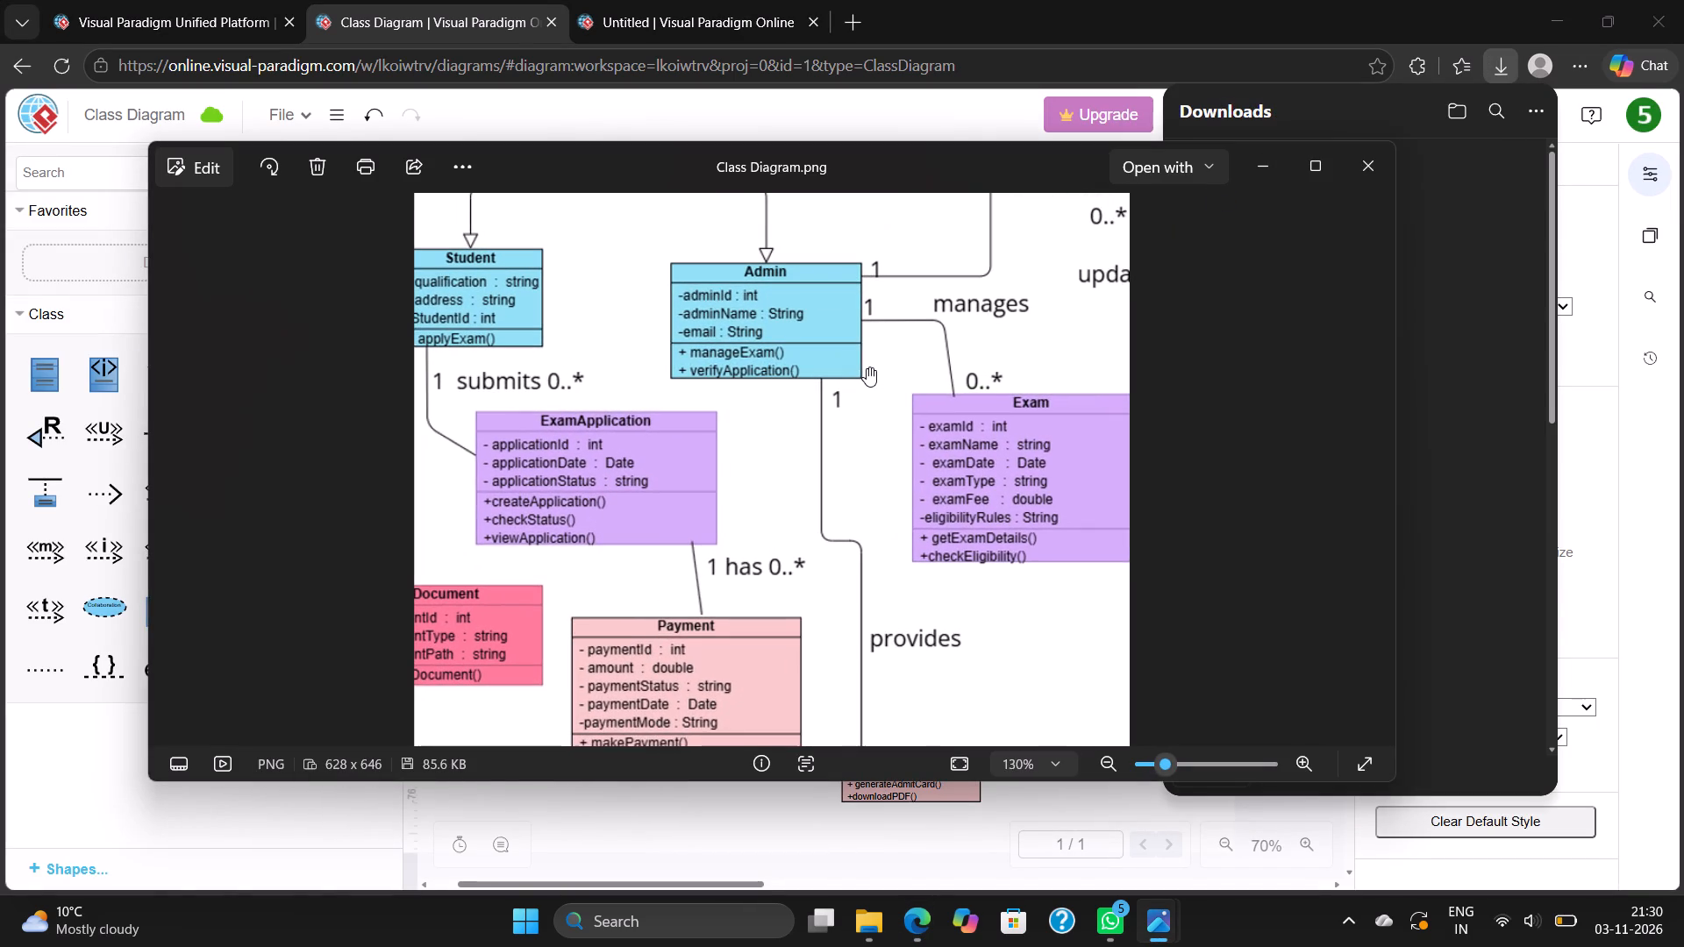
pyautogui.keyDown('ctrl'); pyautogui.scroll(-8, 867, 367); pyautogui.keyUp('ctrl')
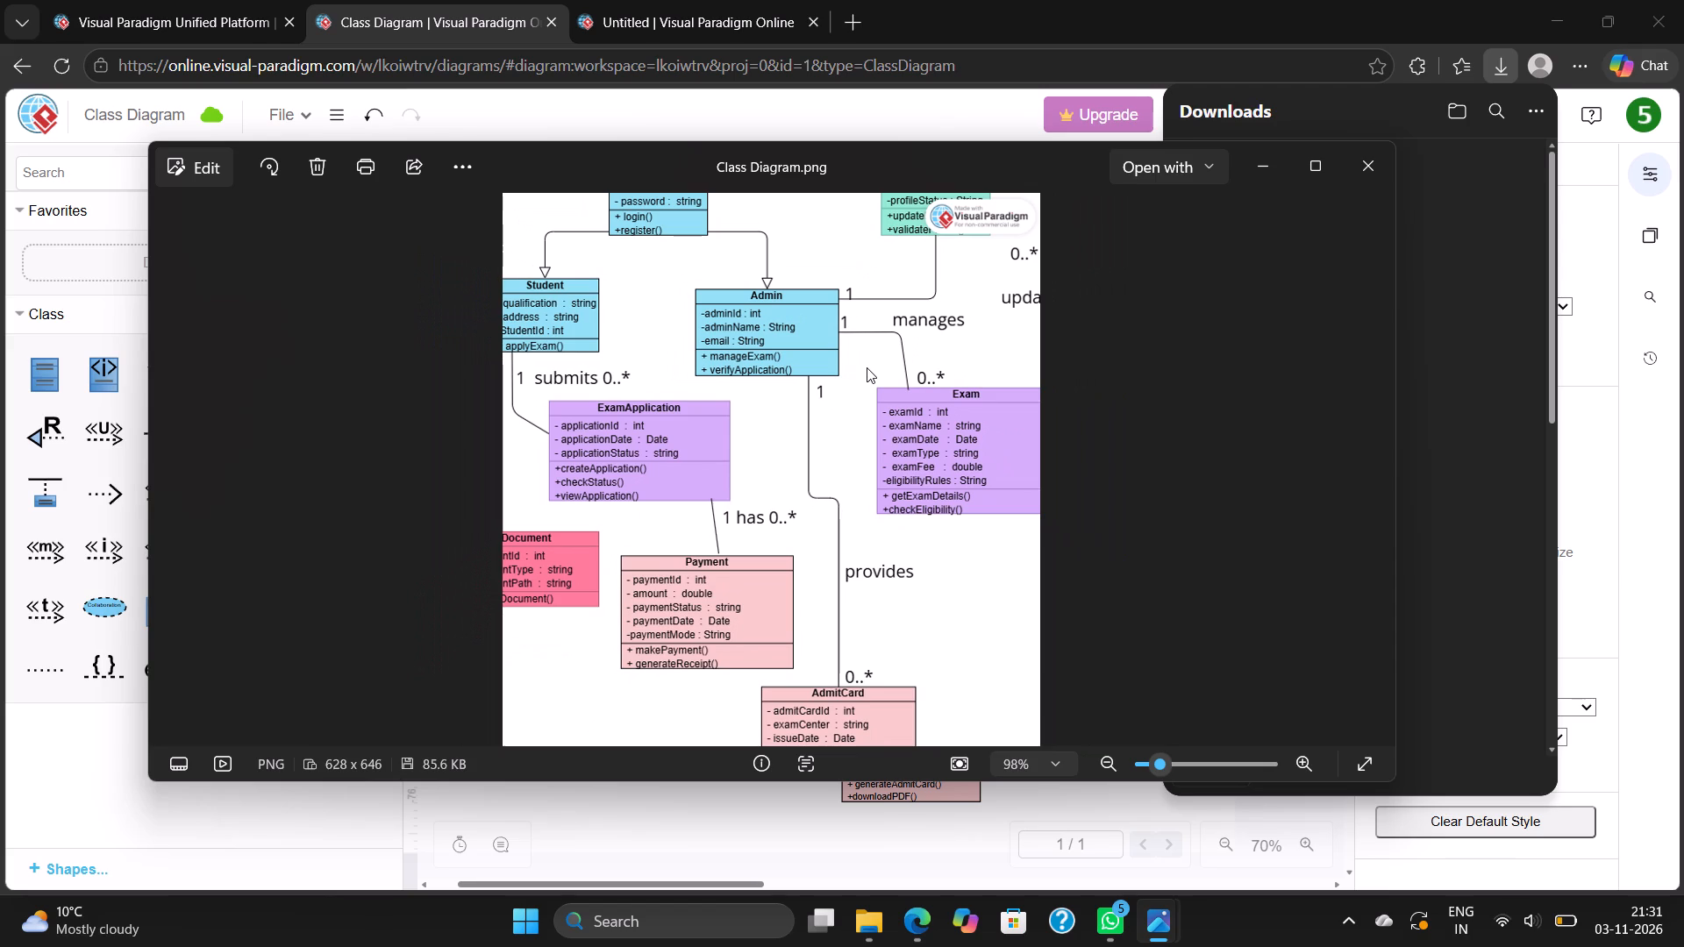
pyautogui.keyDown('ctrl'); pyautogui.scroll(-5, 867, 367); pyautogui.keyUp('ctrl')
pyautogui.keyDown('ctrl'); pyautogui.scroll(1, 867, 367); pyautogui.keyUp('ctrl')
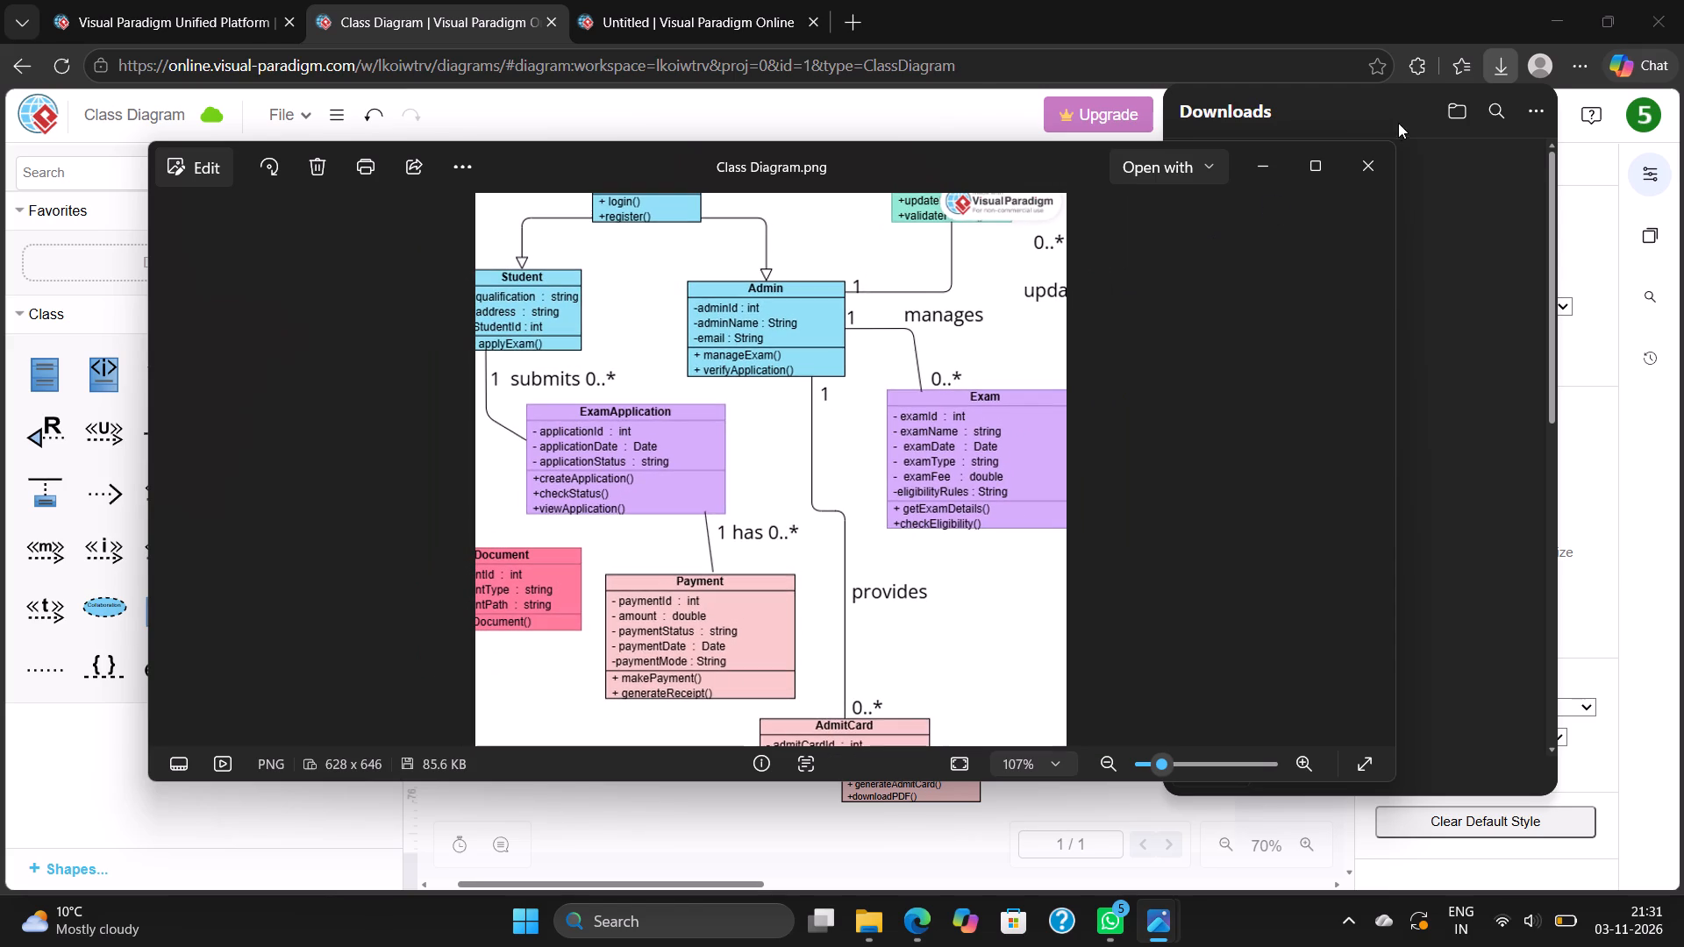
pyautogui.click(1366, 161)
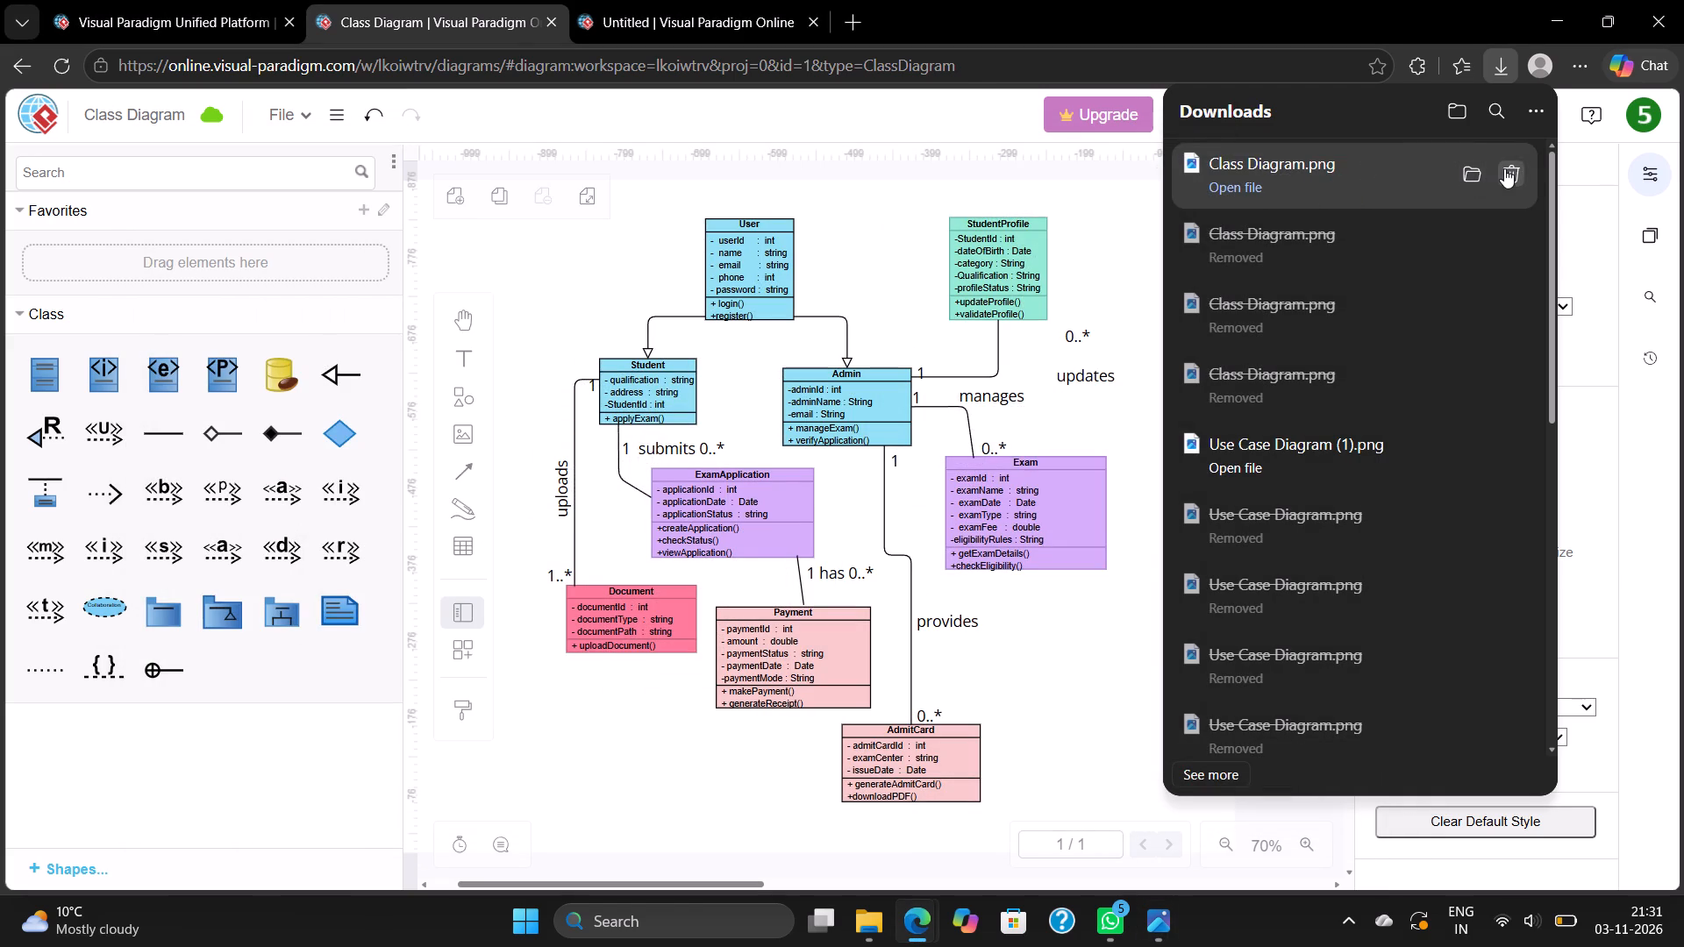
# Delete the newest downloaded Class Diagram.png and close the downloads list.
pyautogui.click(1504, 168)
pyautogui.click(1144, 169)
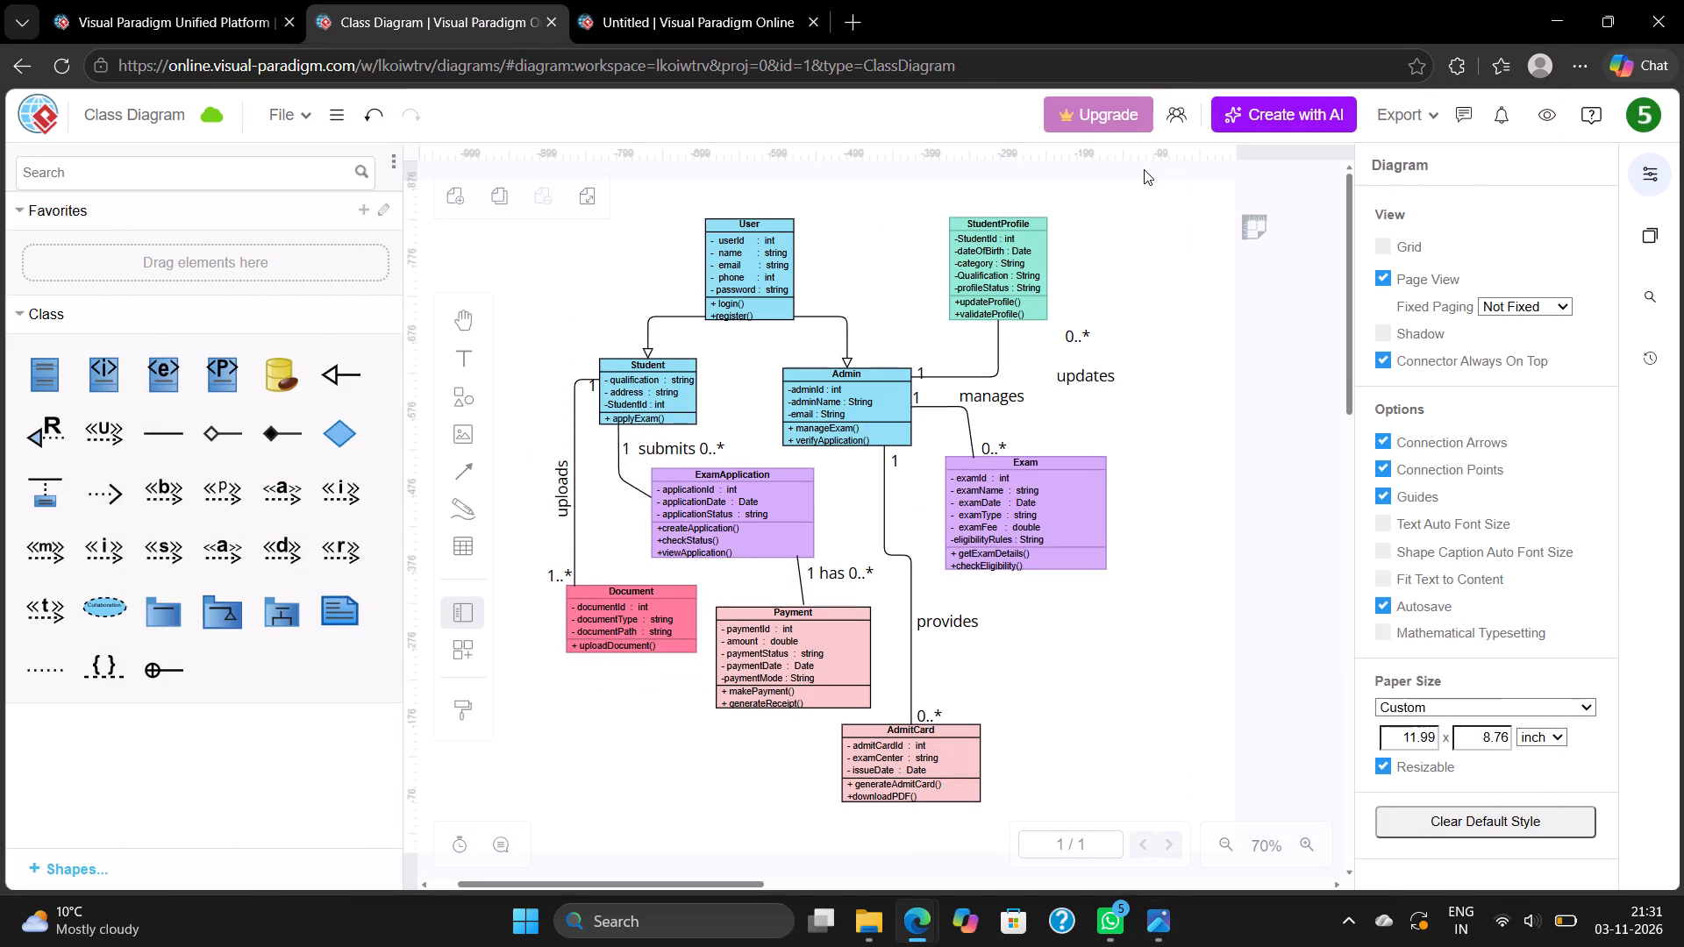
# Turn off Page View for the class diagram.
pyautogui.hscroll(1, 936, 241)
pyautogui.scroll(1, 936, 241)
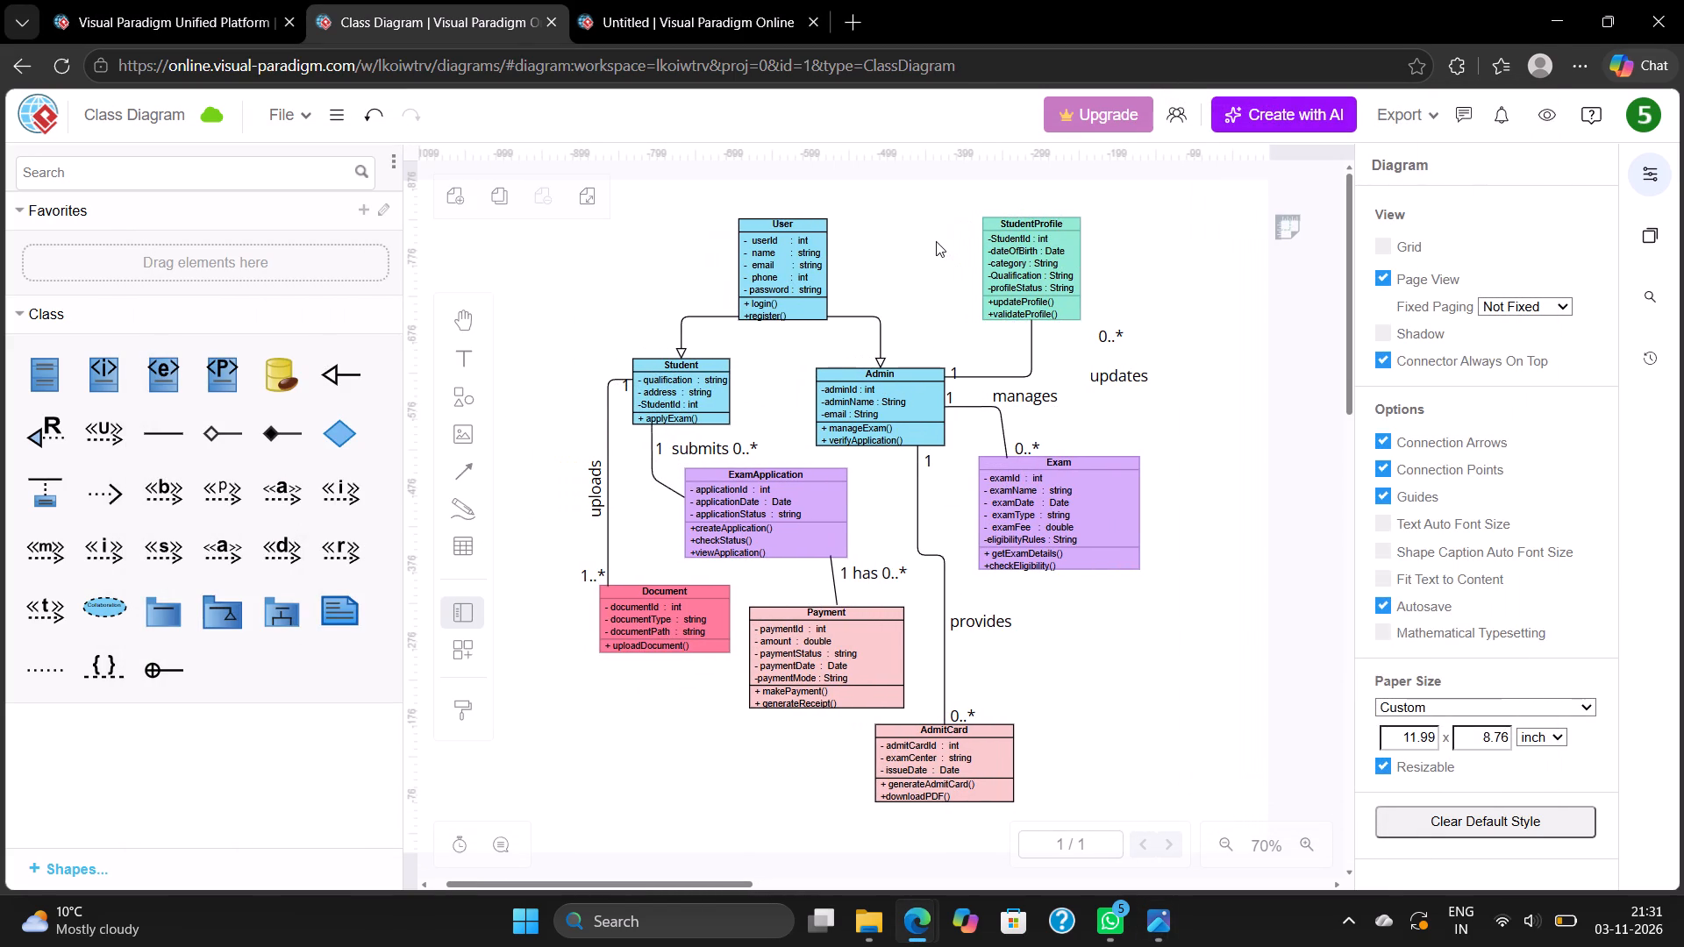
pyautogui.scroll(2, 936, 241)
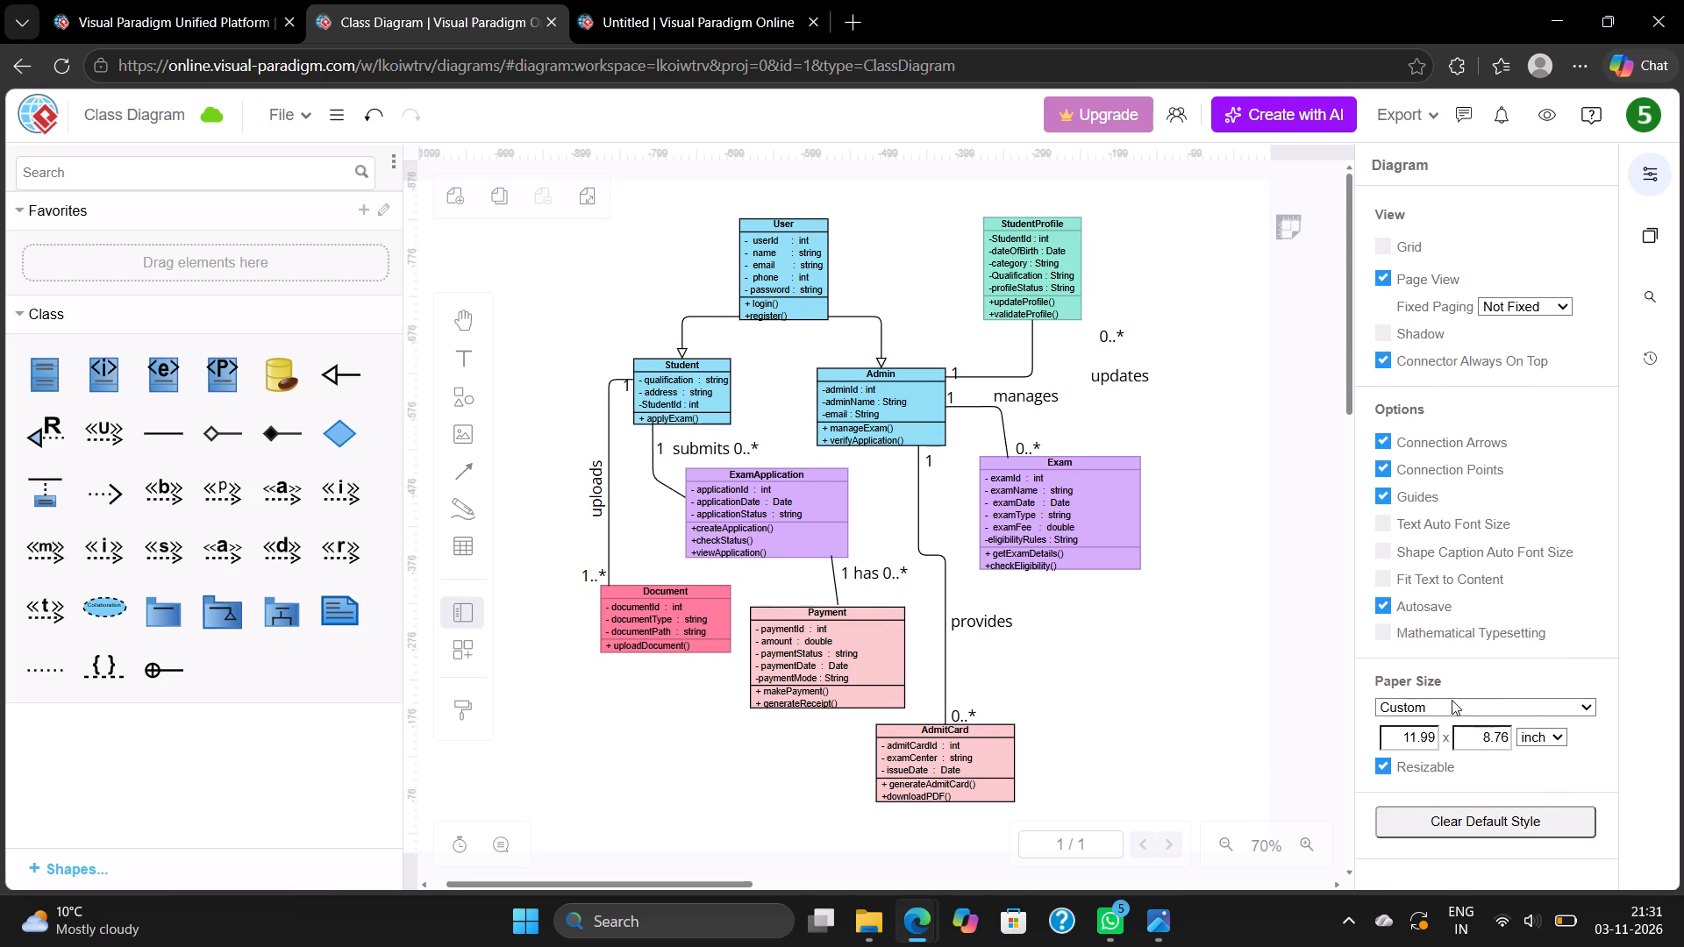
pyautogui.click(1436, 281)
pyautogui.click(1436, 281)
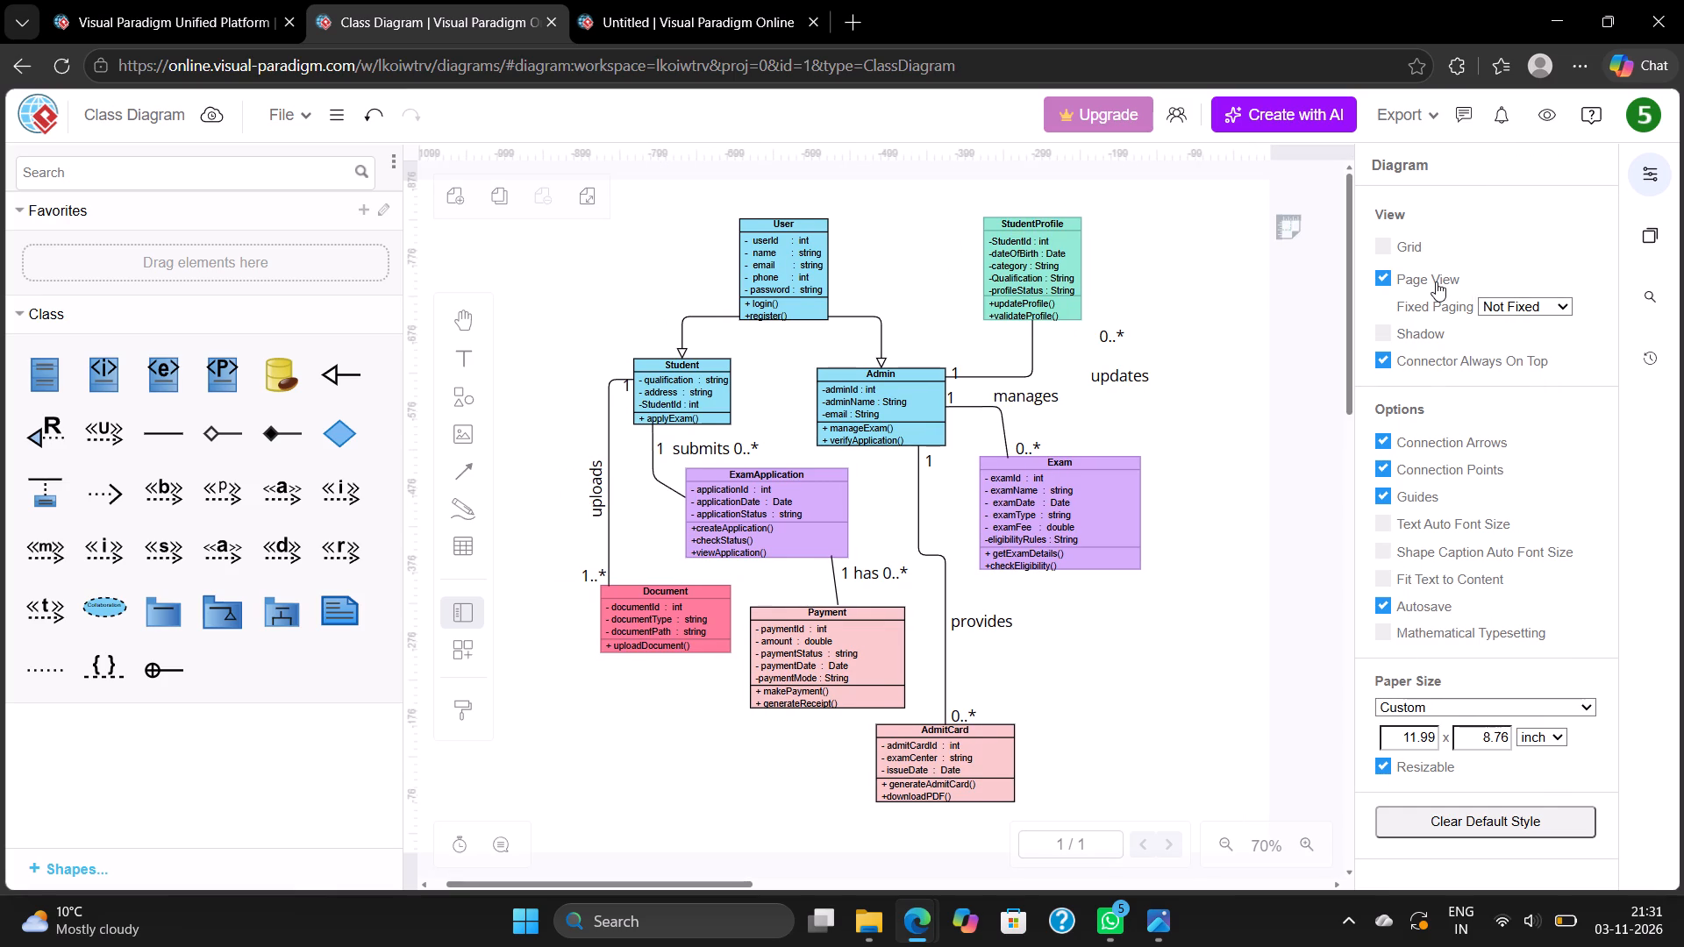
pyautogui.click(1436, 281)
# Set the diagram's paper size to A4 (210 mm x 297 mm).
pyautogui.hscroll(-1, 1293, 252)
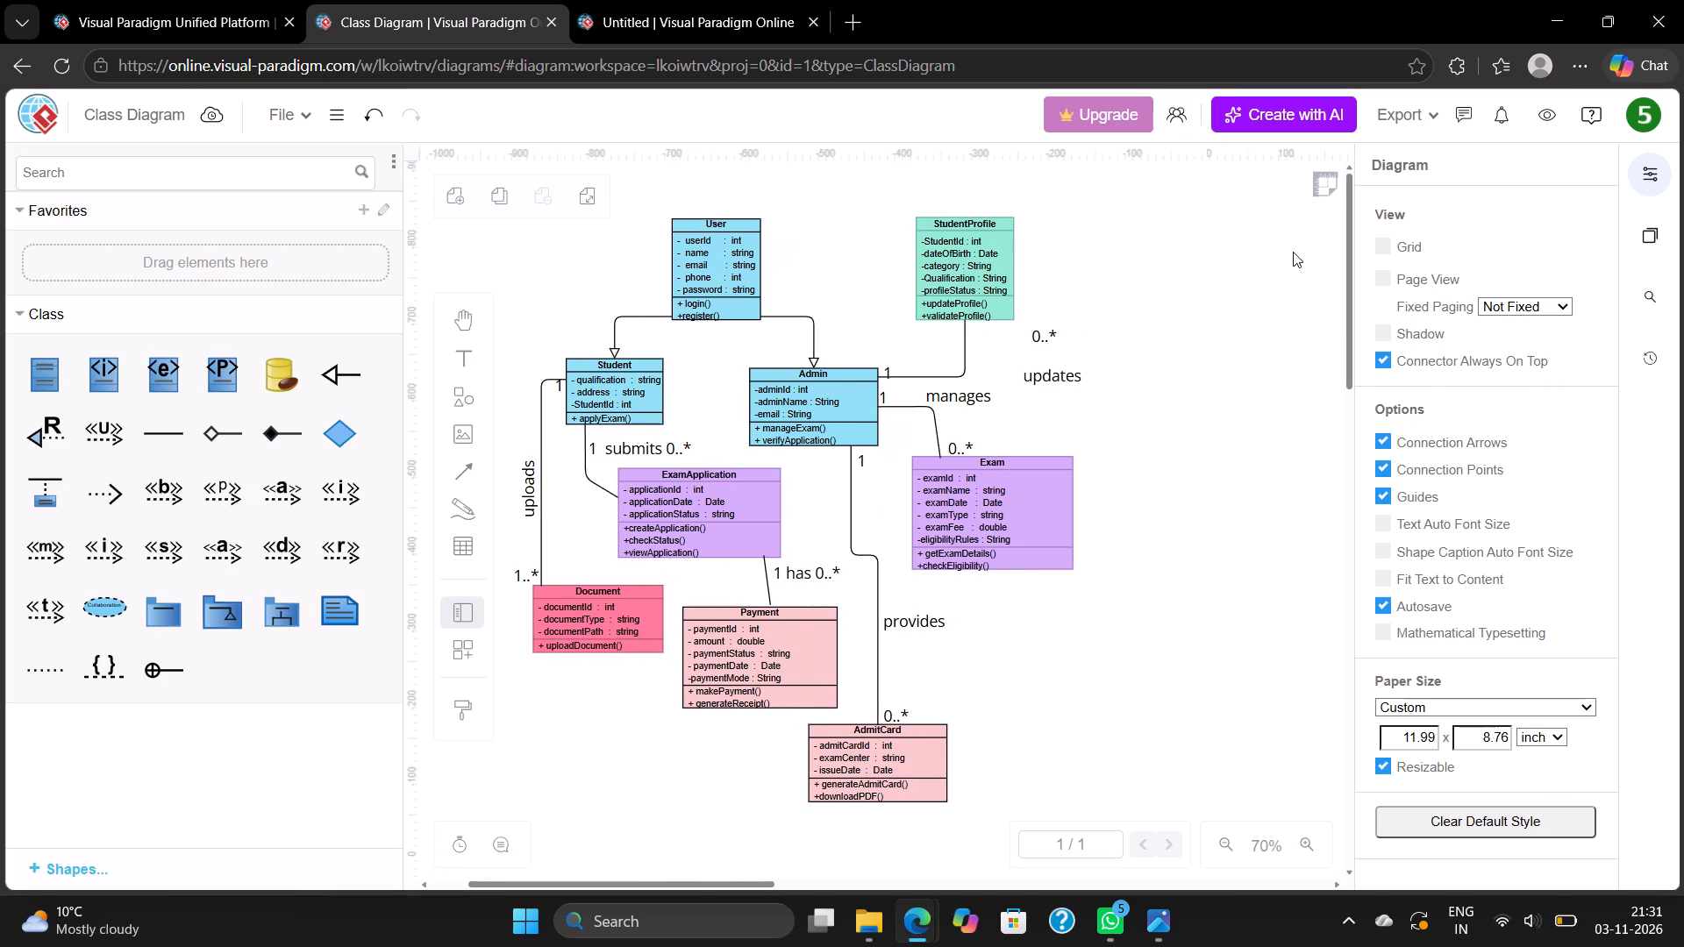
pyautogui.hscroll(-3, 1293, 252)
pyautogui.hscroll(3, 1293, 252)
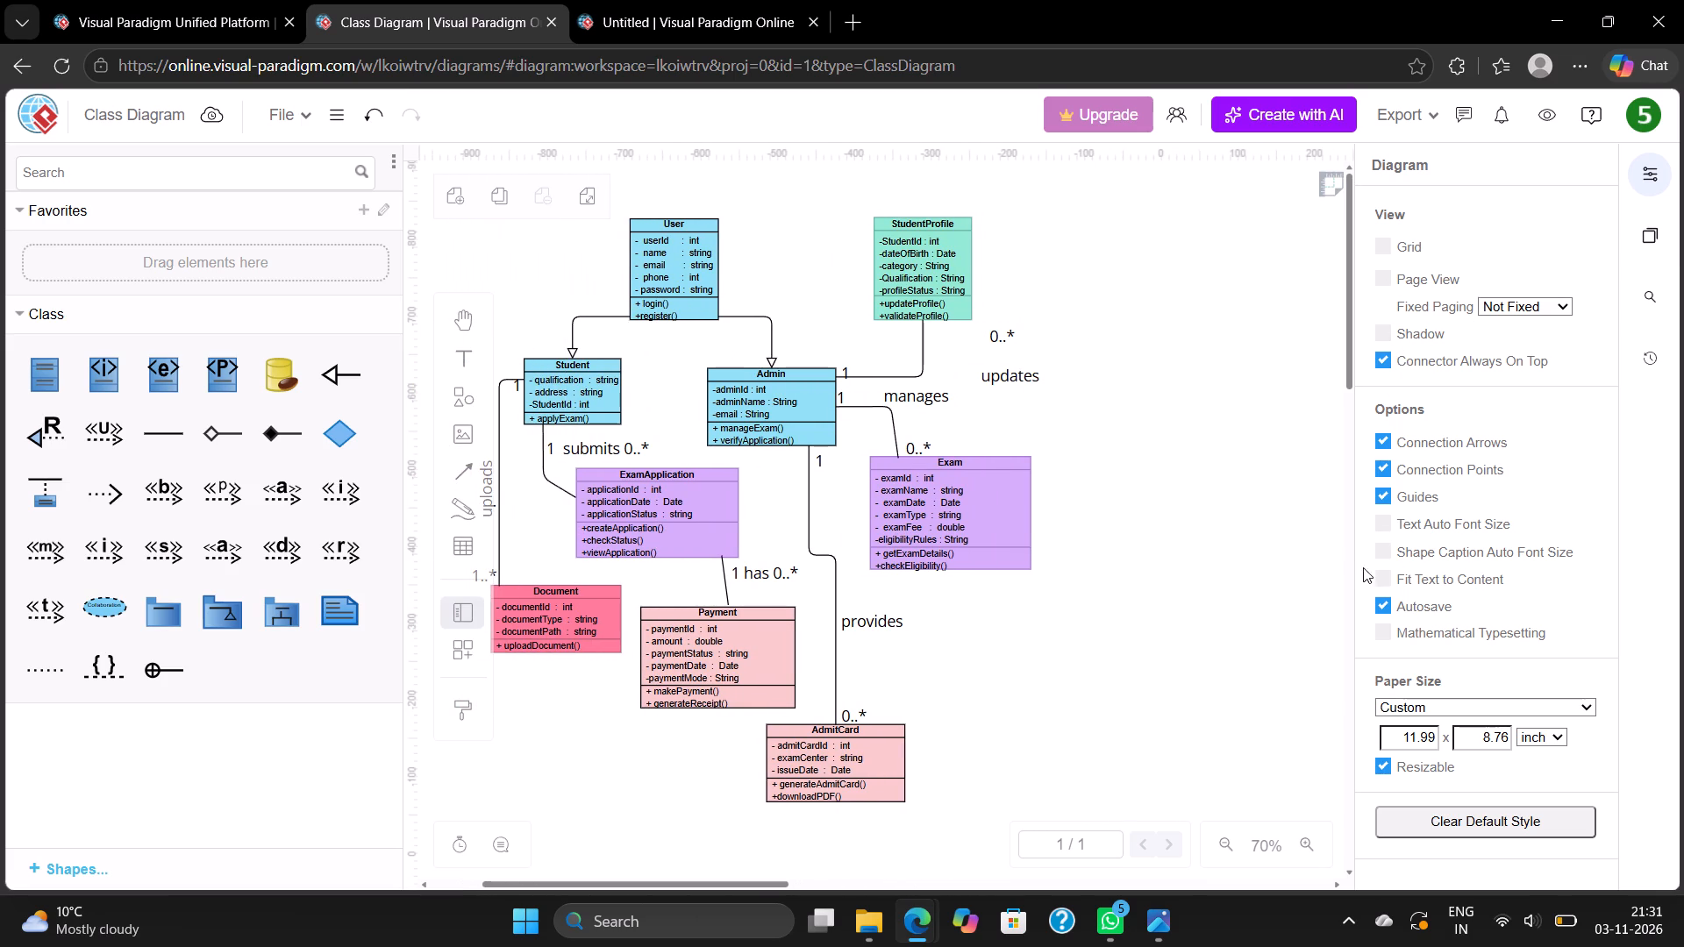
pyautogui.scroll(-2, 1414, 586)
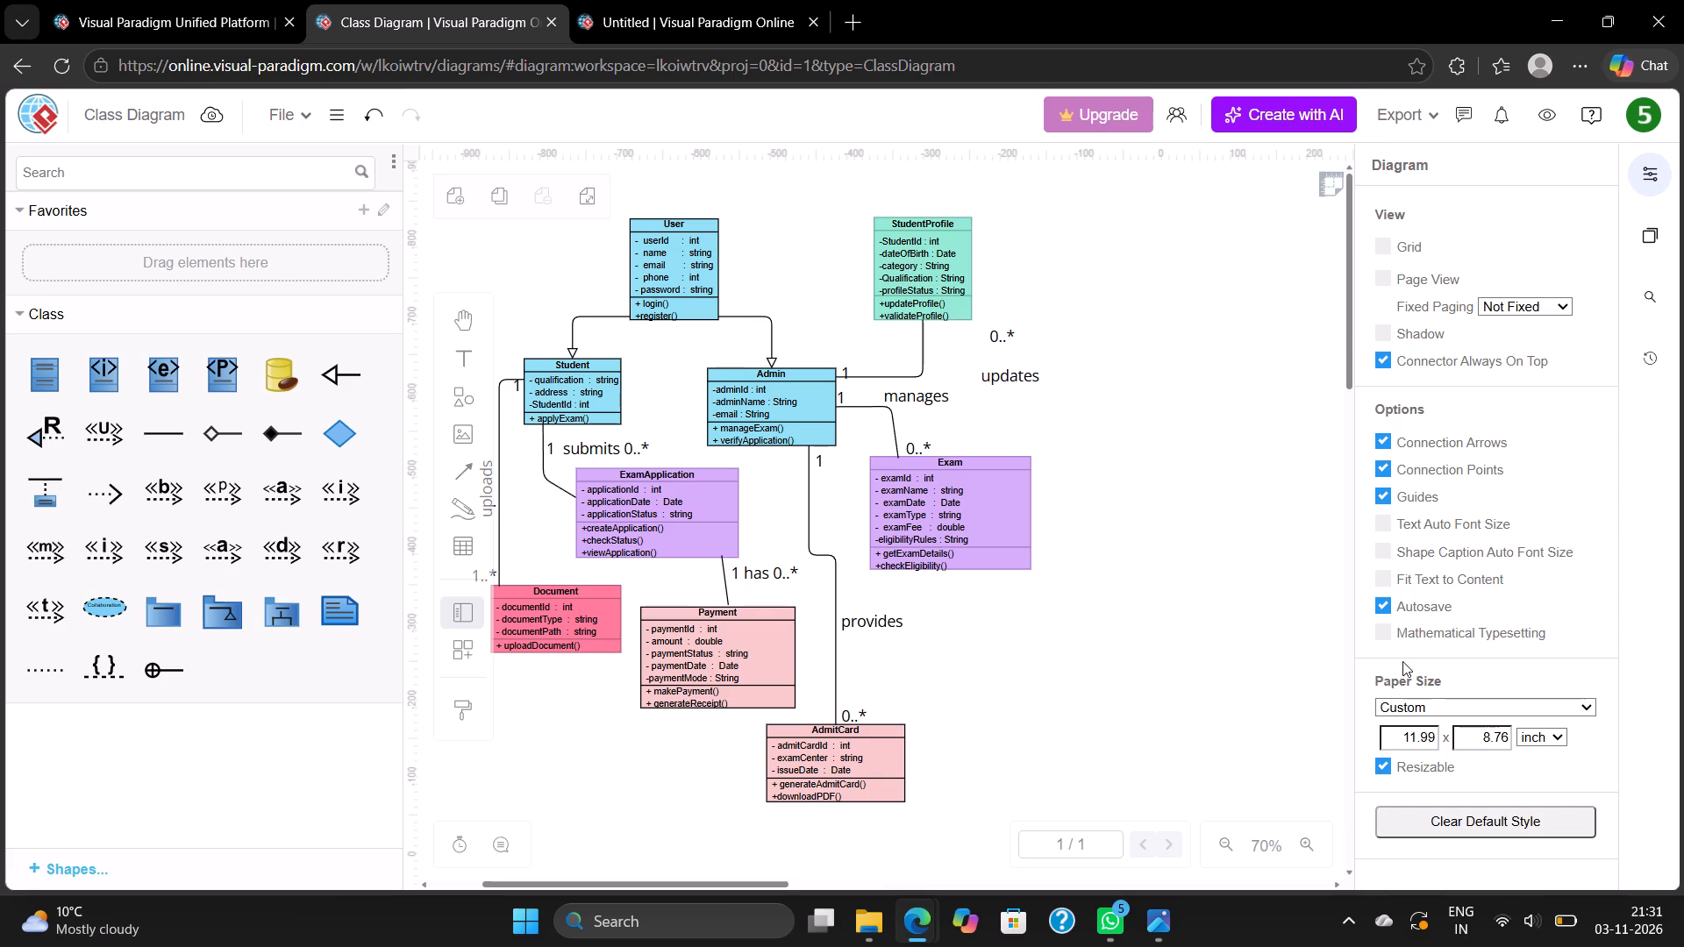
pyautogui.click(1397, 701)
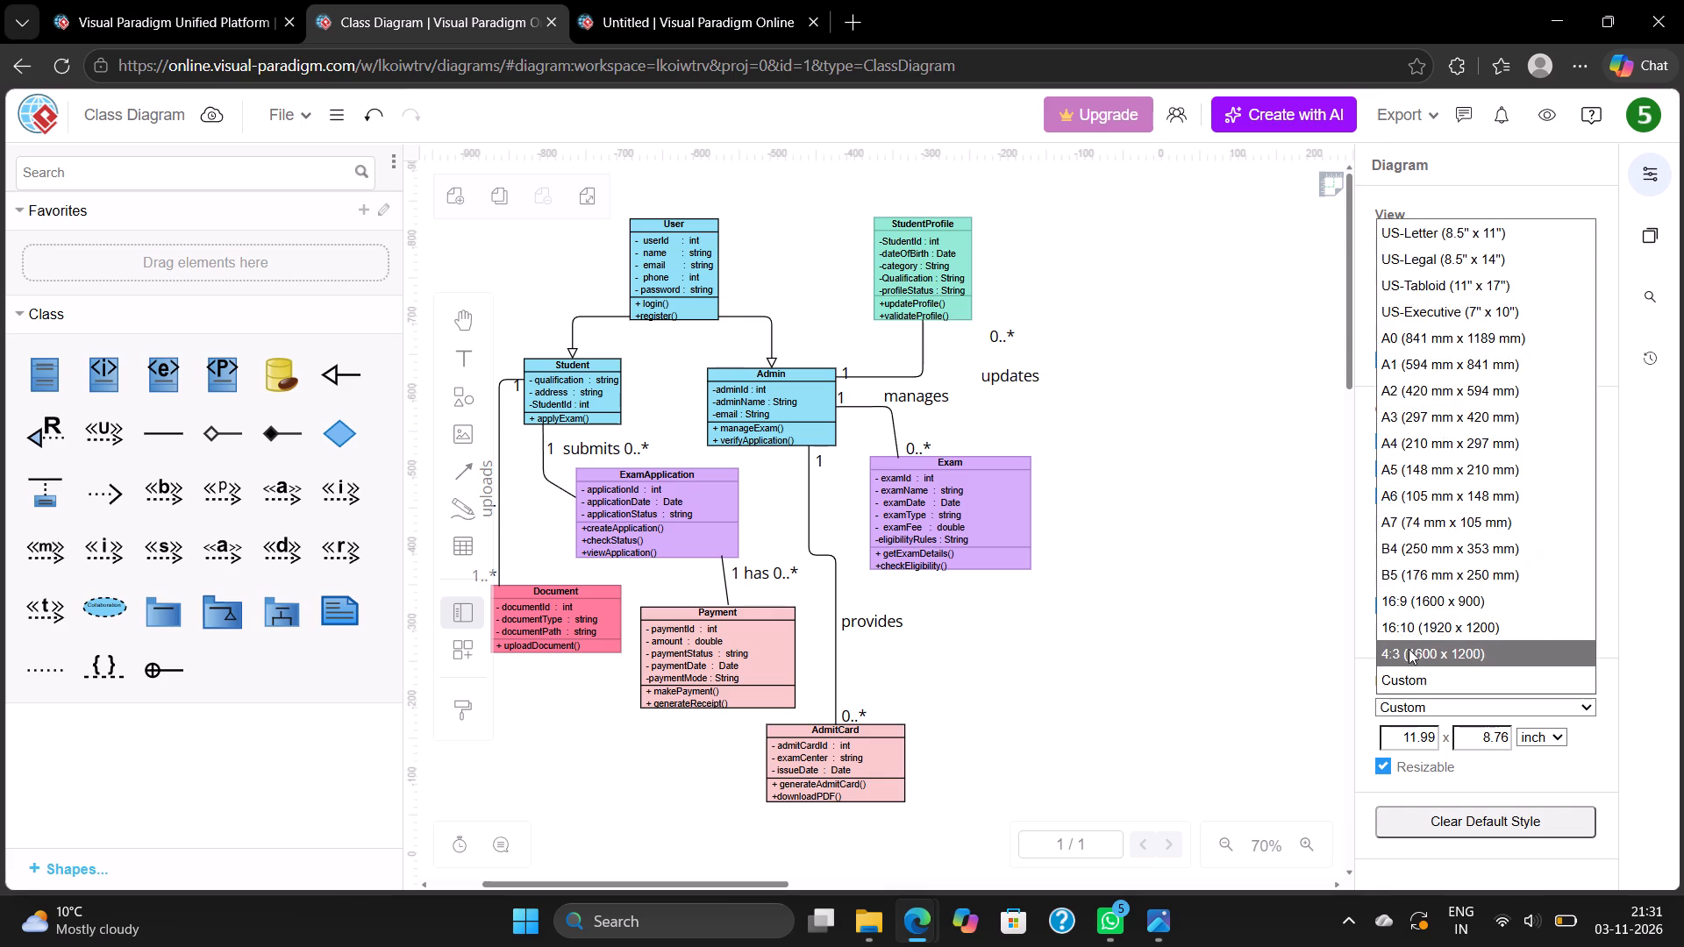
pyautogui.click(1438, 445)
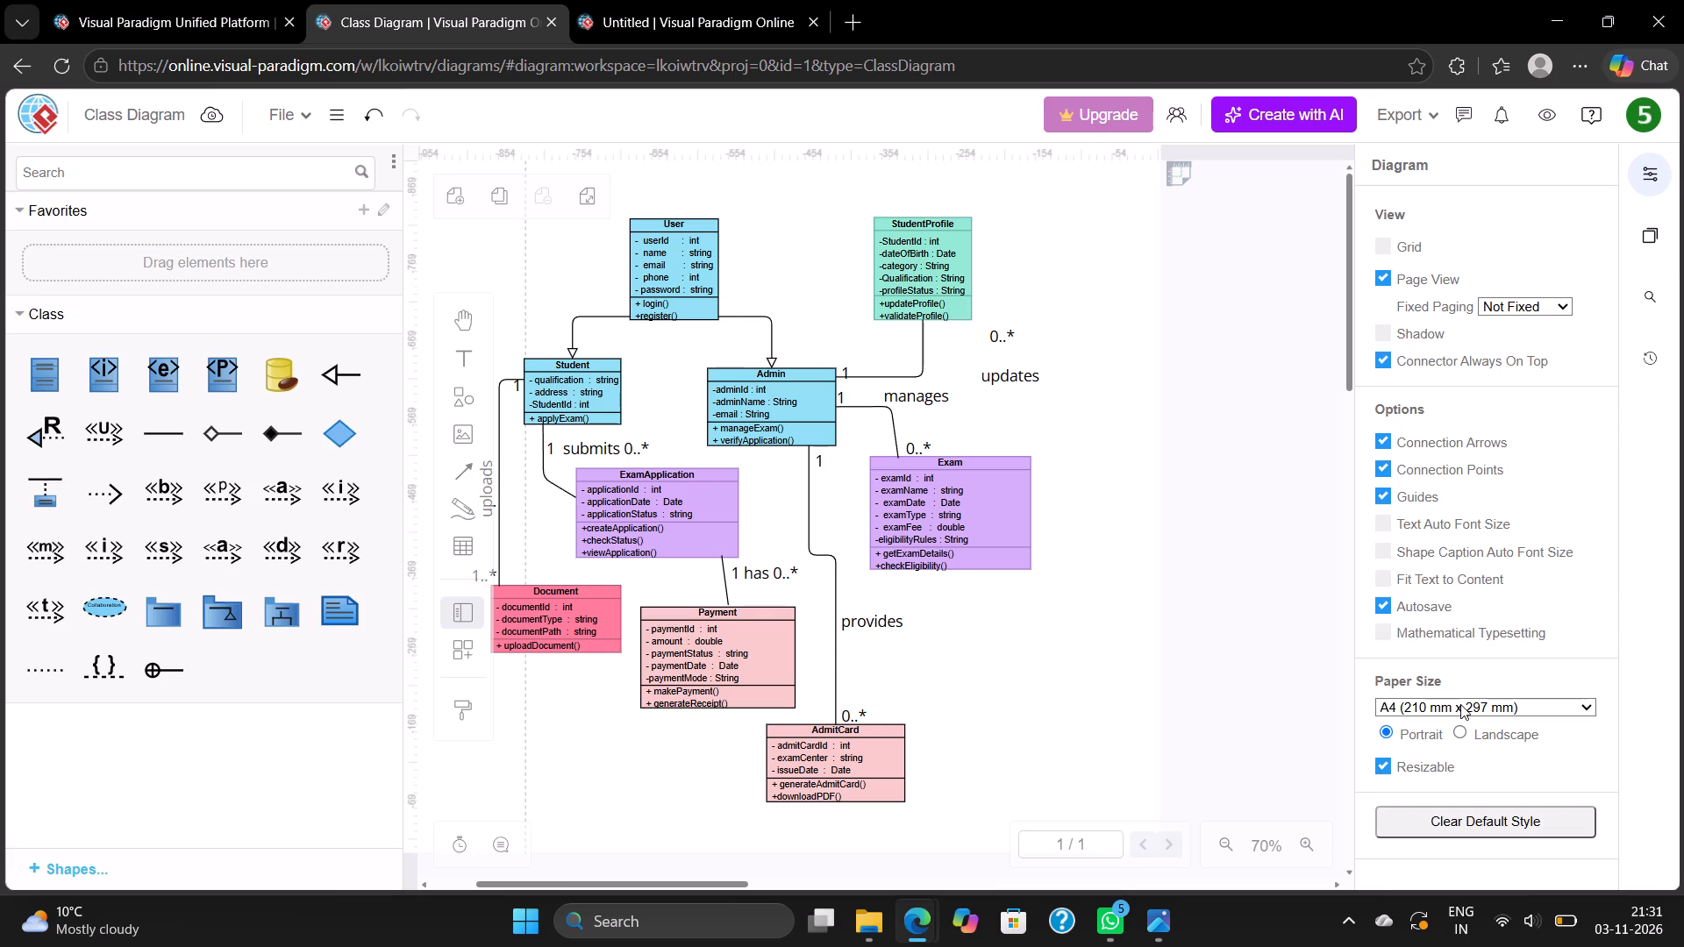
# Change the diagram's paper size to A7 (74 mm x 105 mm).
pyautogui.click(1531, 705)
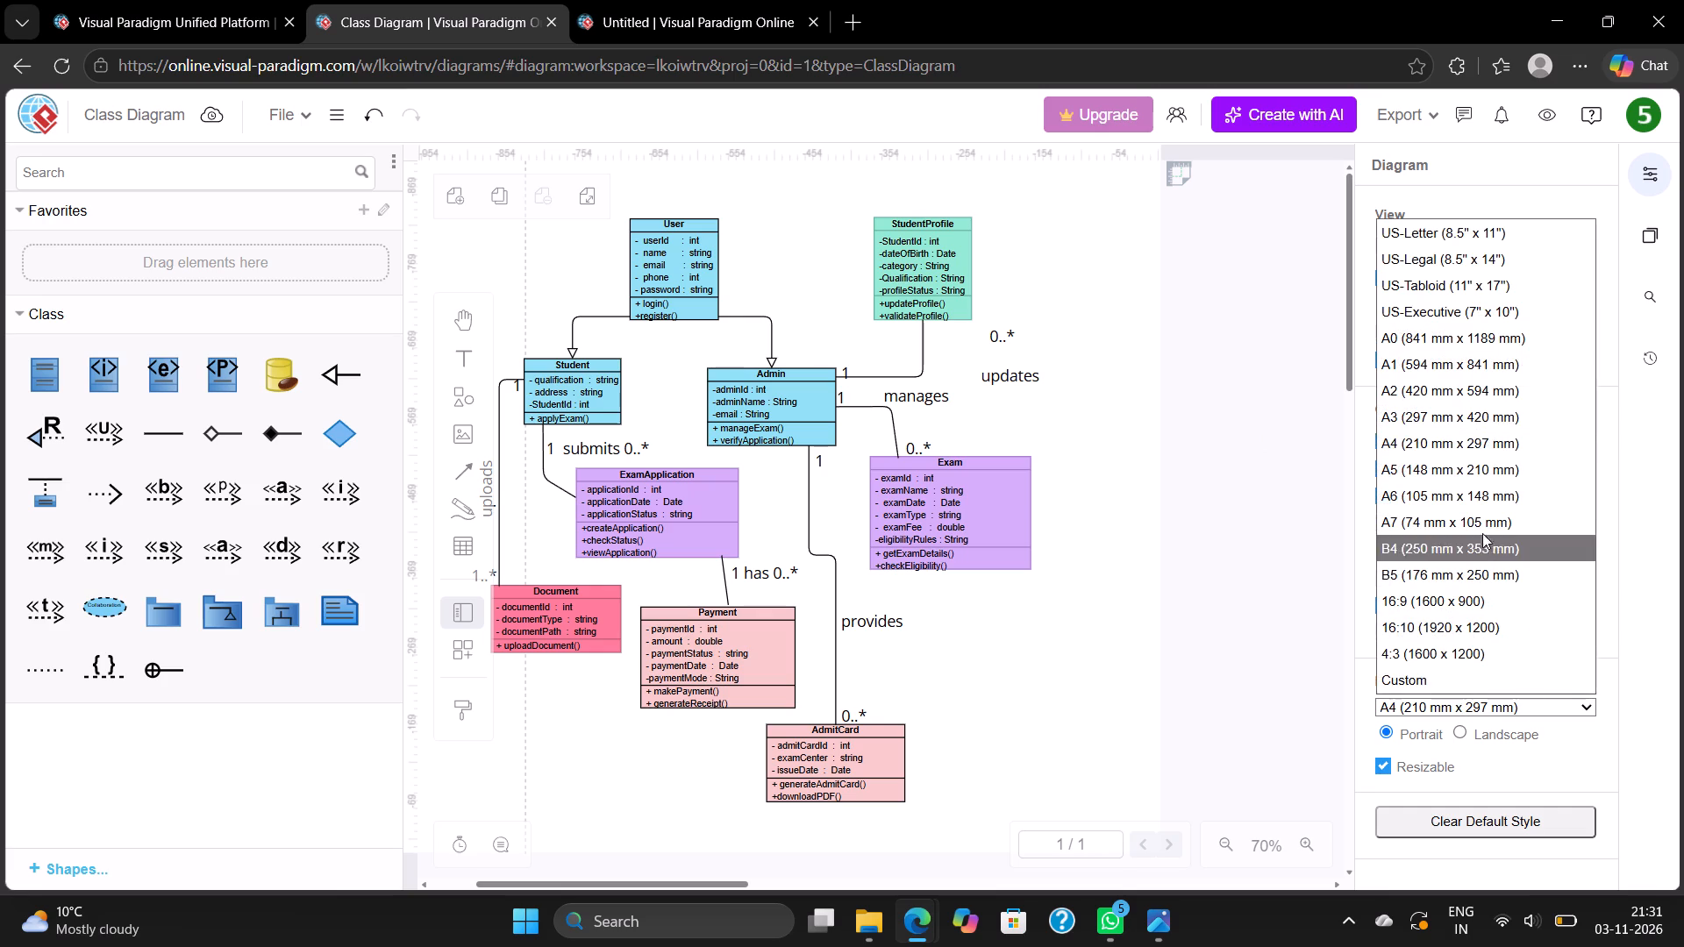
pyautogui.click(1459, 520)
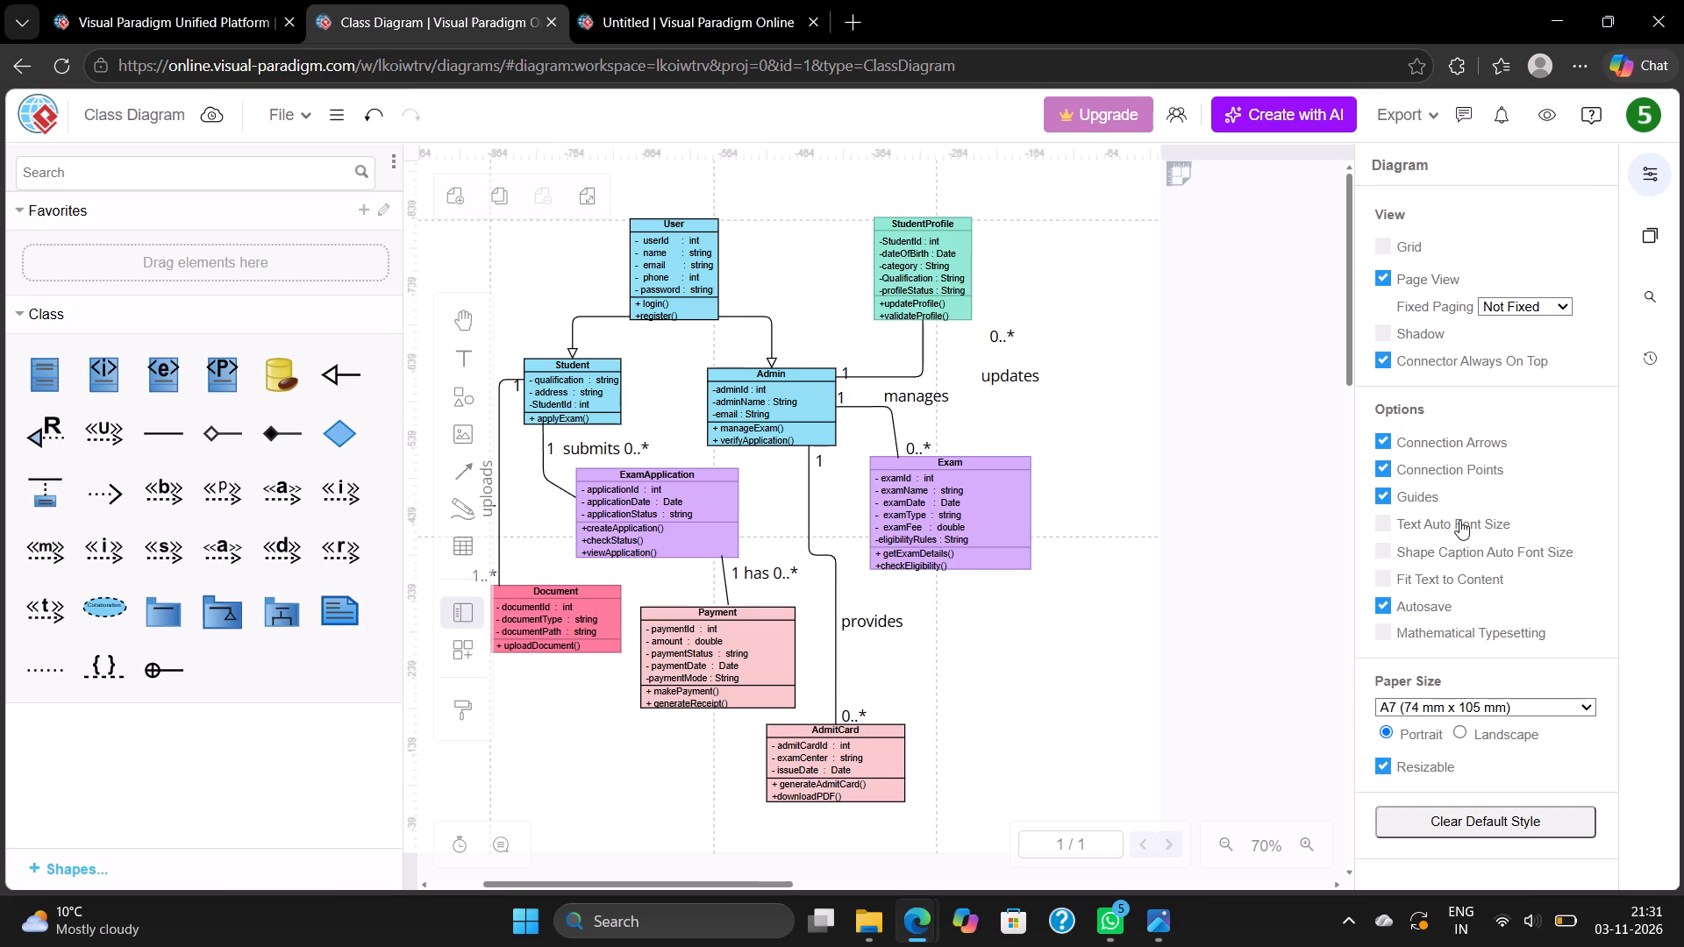
# Change the diagram's paper size to US-Letter (8.5" x 11").
pyautogui.scroll(-1, 1151, 537)
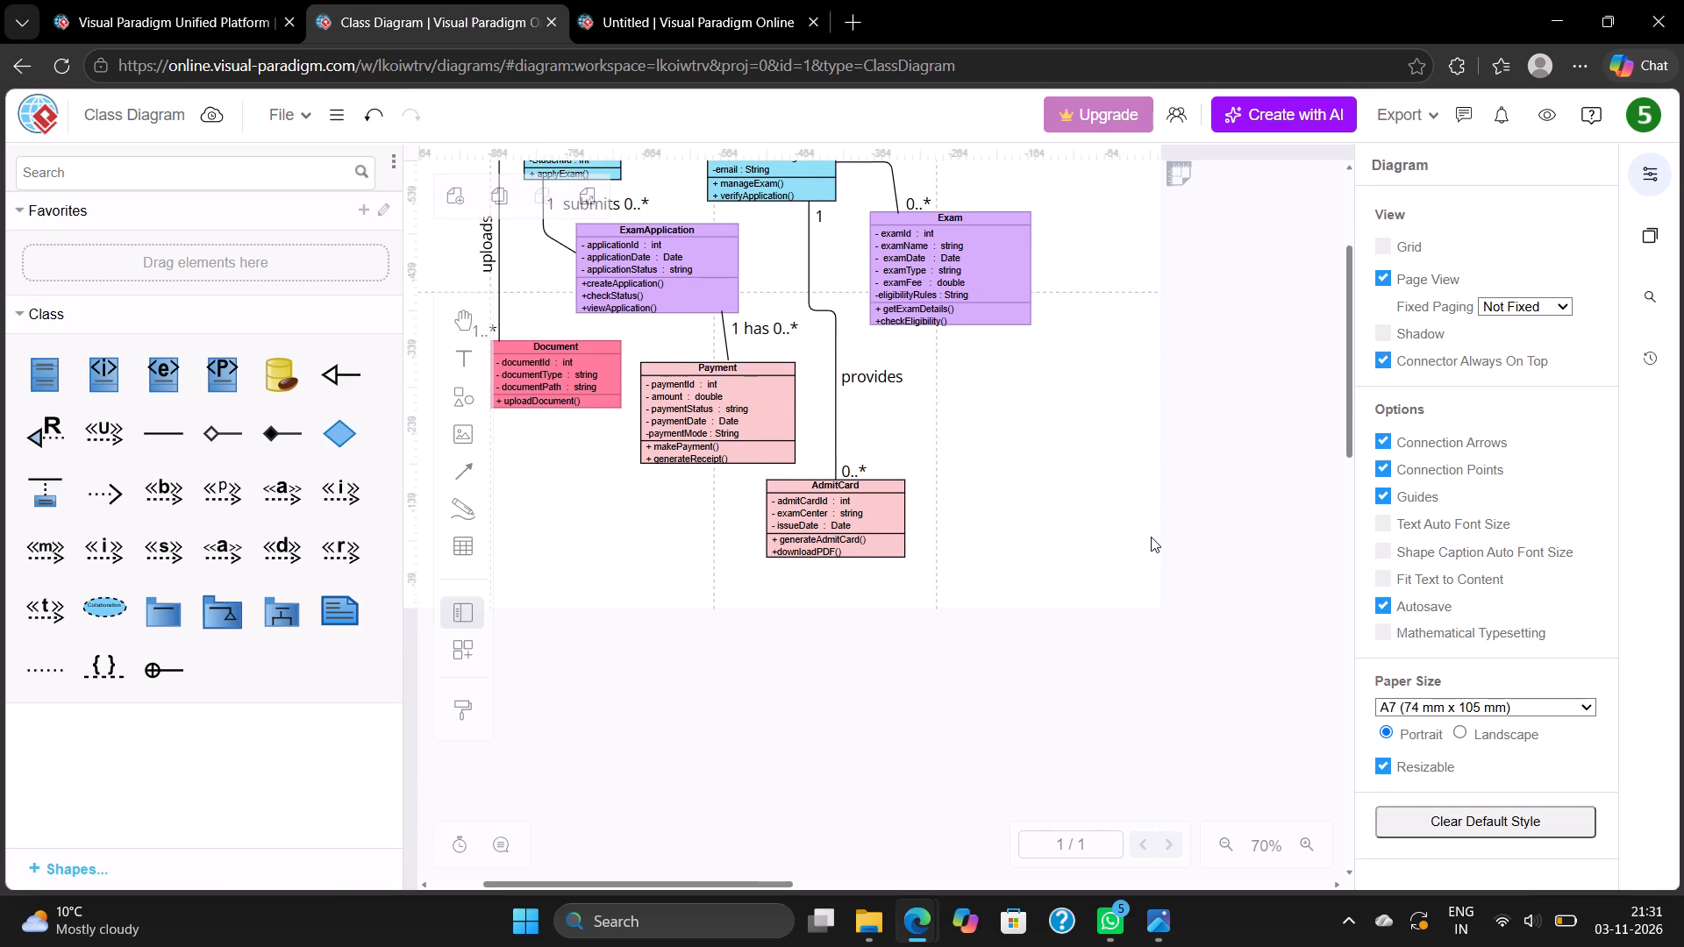
pyautogui.scroll(-1, 1151, 537)
pyautogui.scroll(2, 1151, 537)
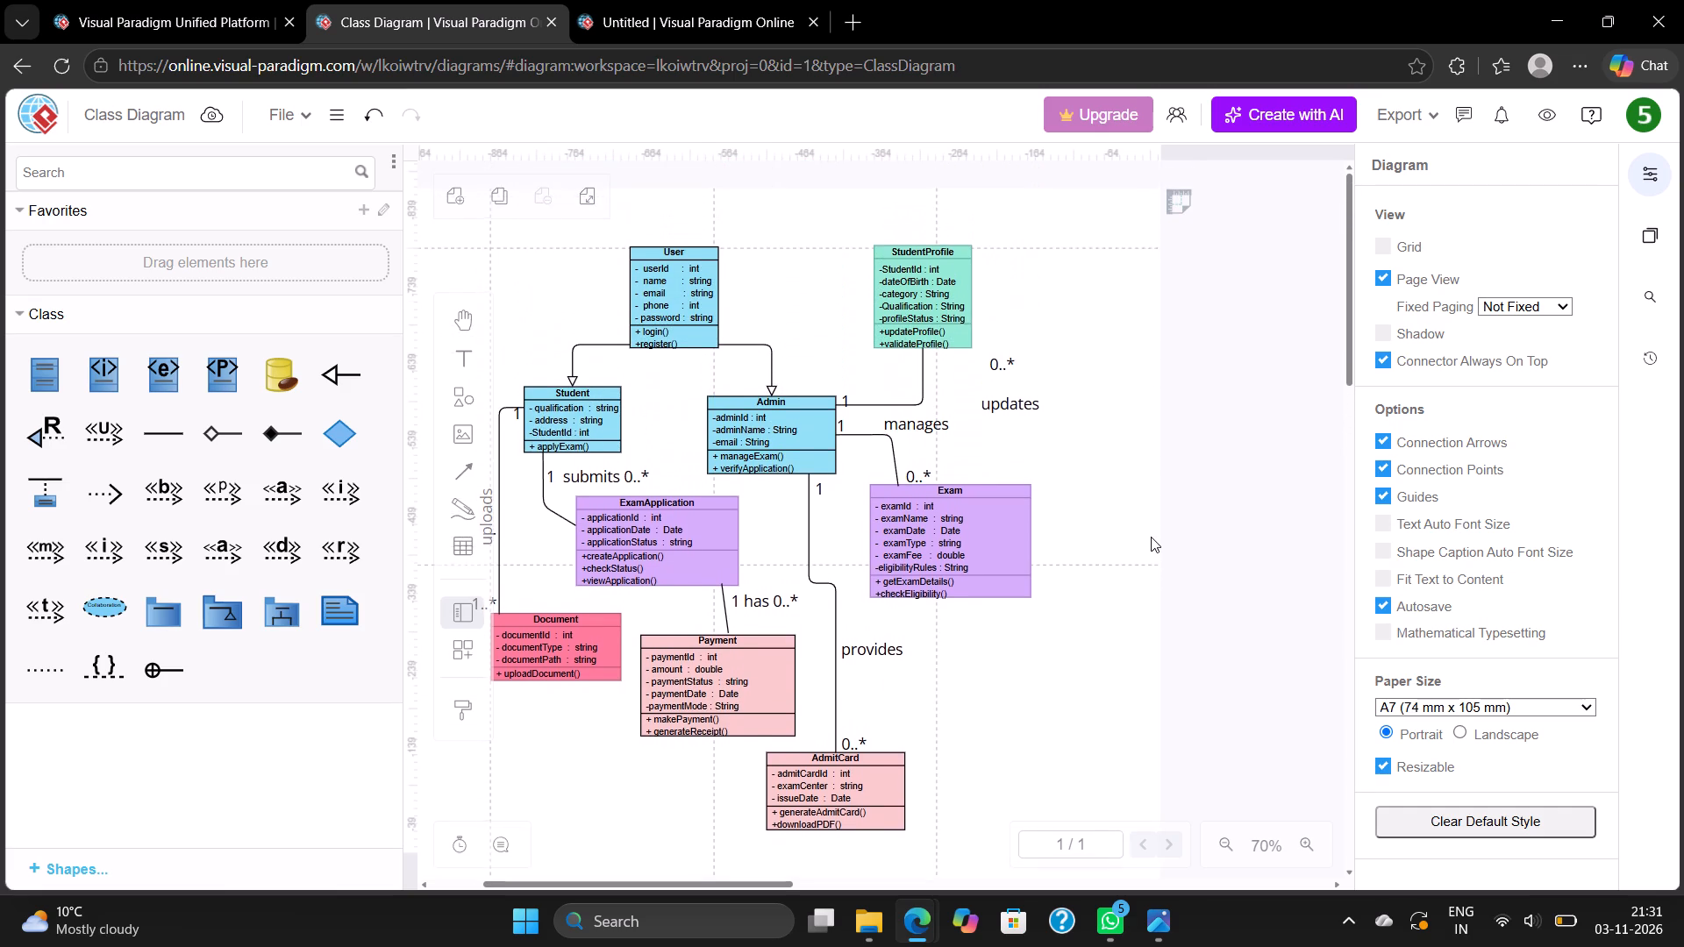
pyautogui.scroll(1, 1151, 537)
pyautogui.click(1460, 714)
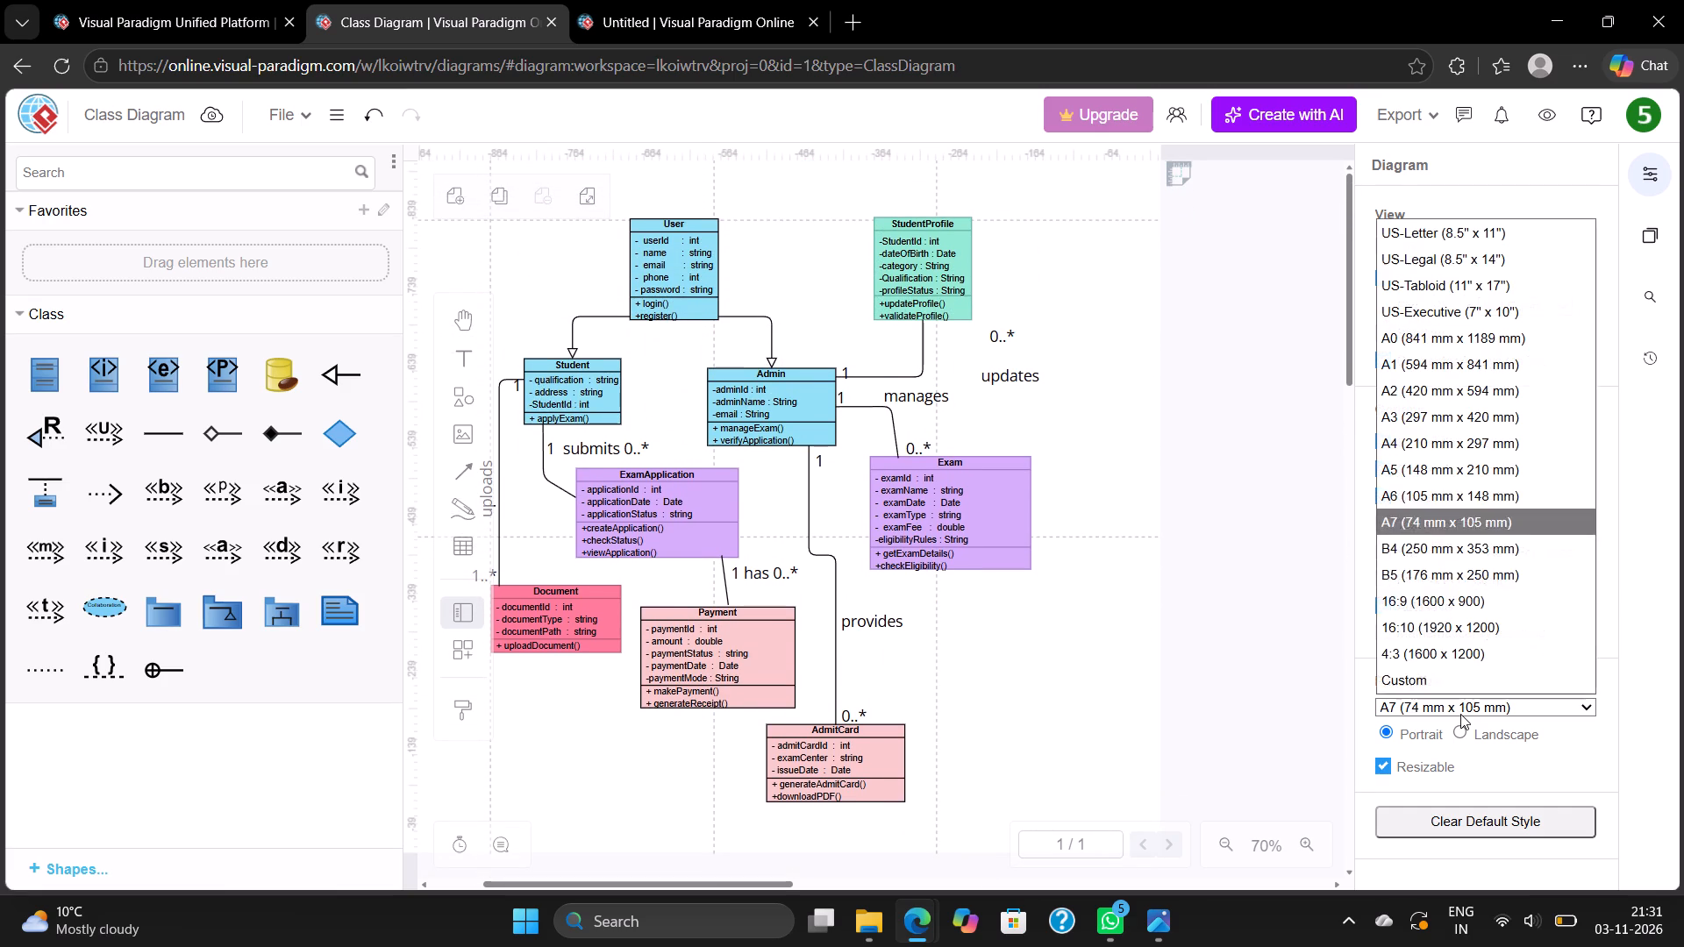
pyautogui.click(1401, 236)
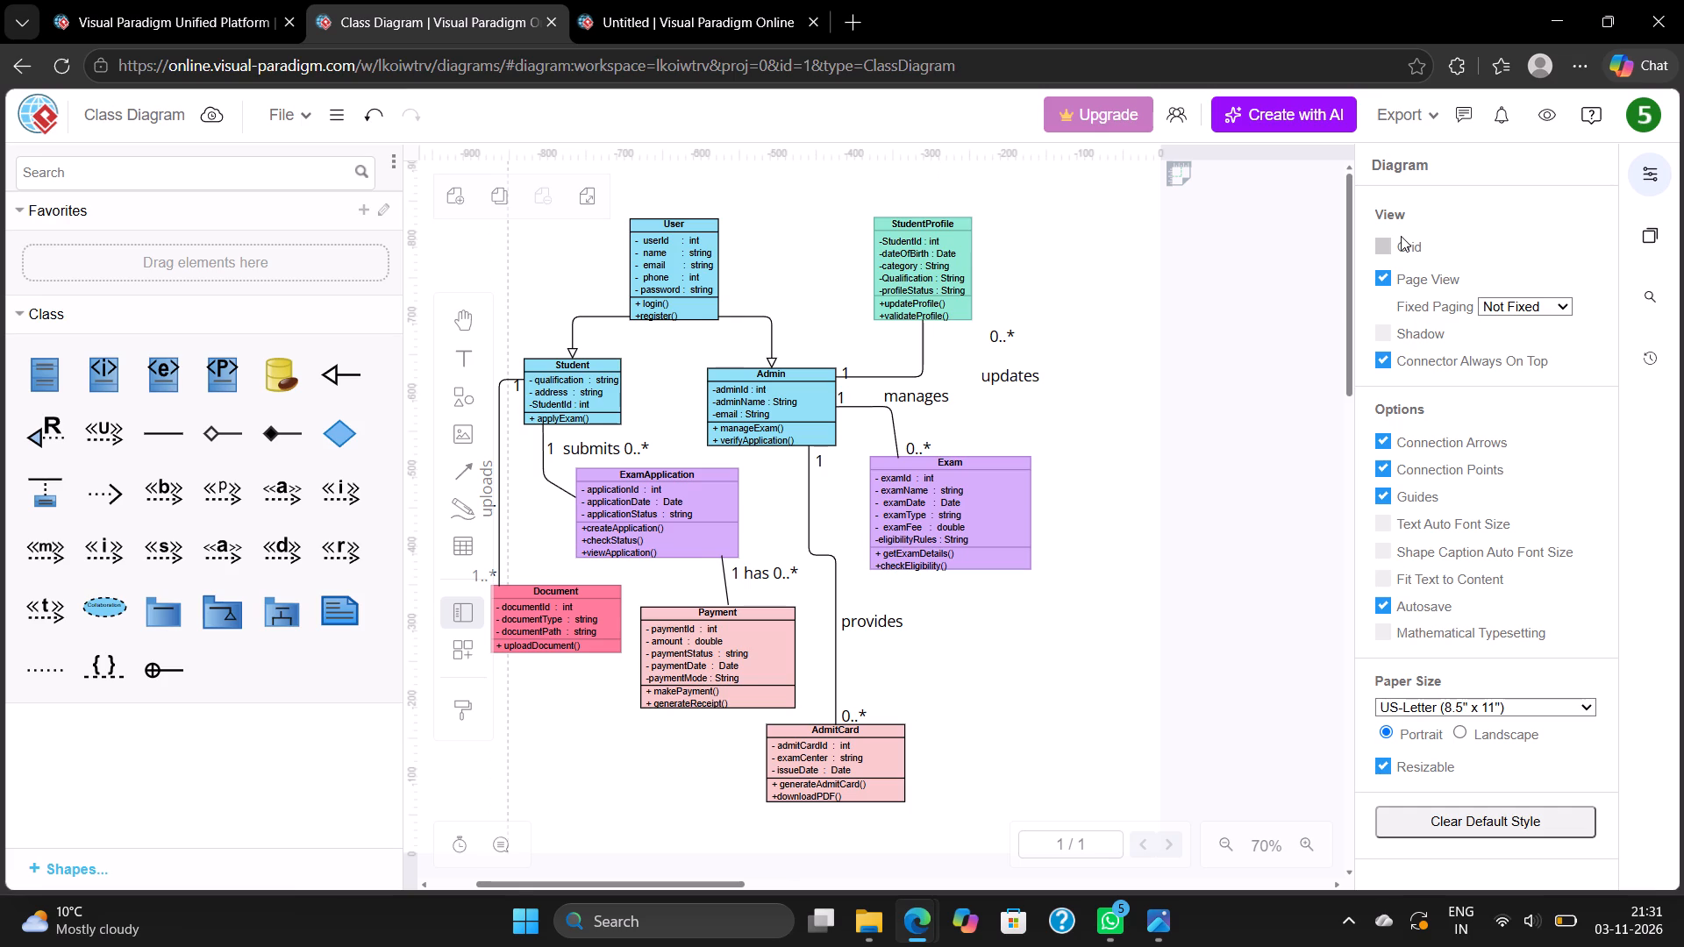
pyautogui.hscroll(1, 1021, 277)
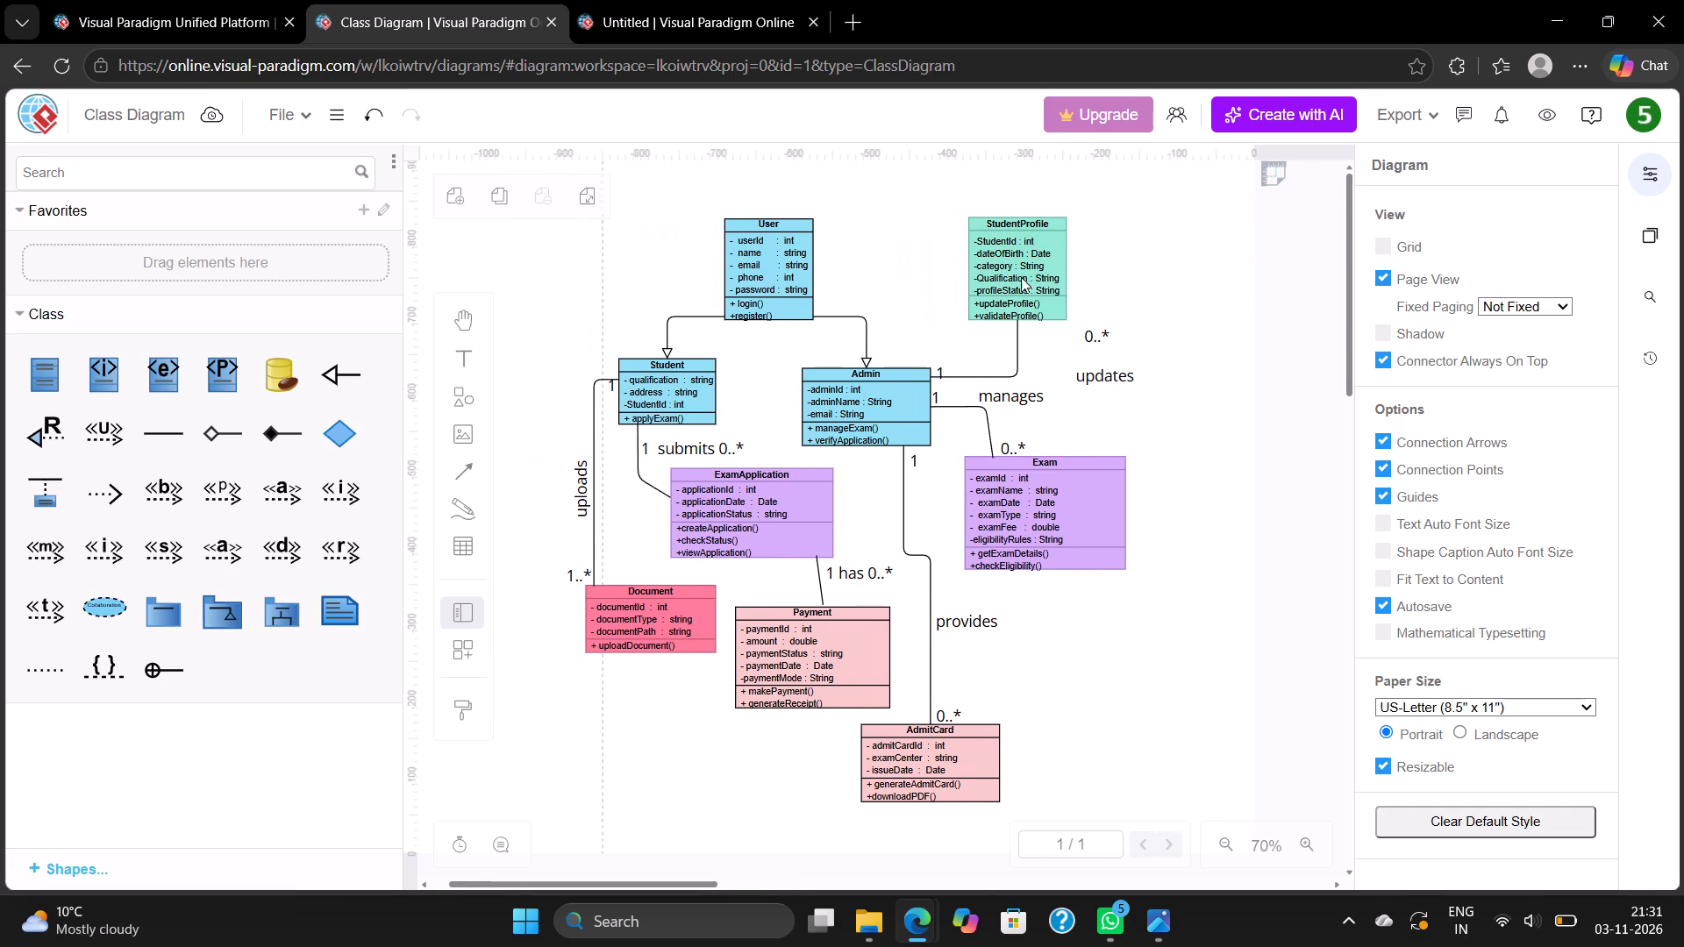
pyautogui.hscroll(1, 1021, 277)
pyautogui.hscroll(1, 769, 278)
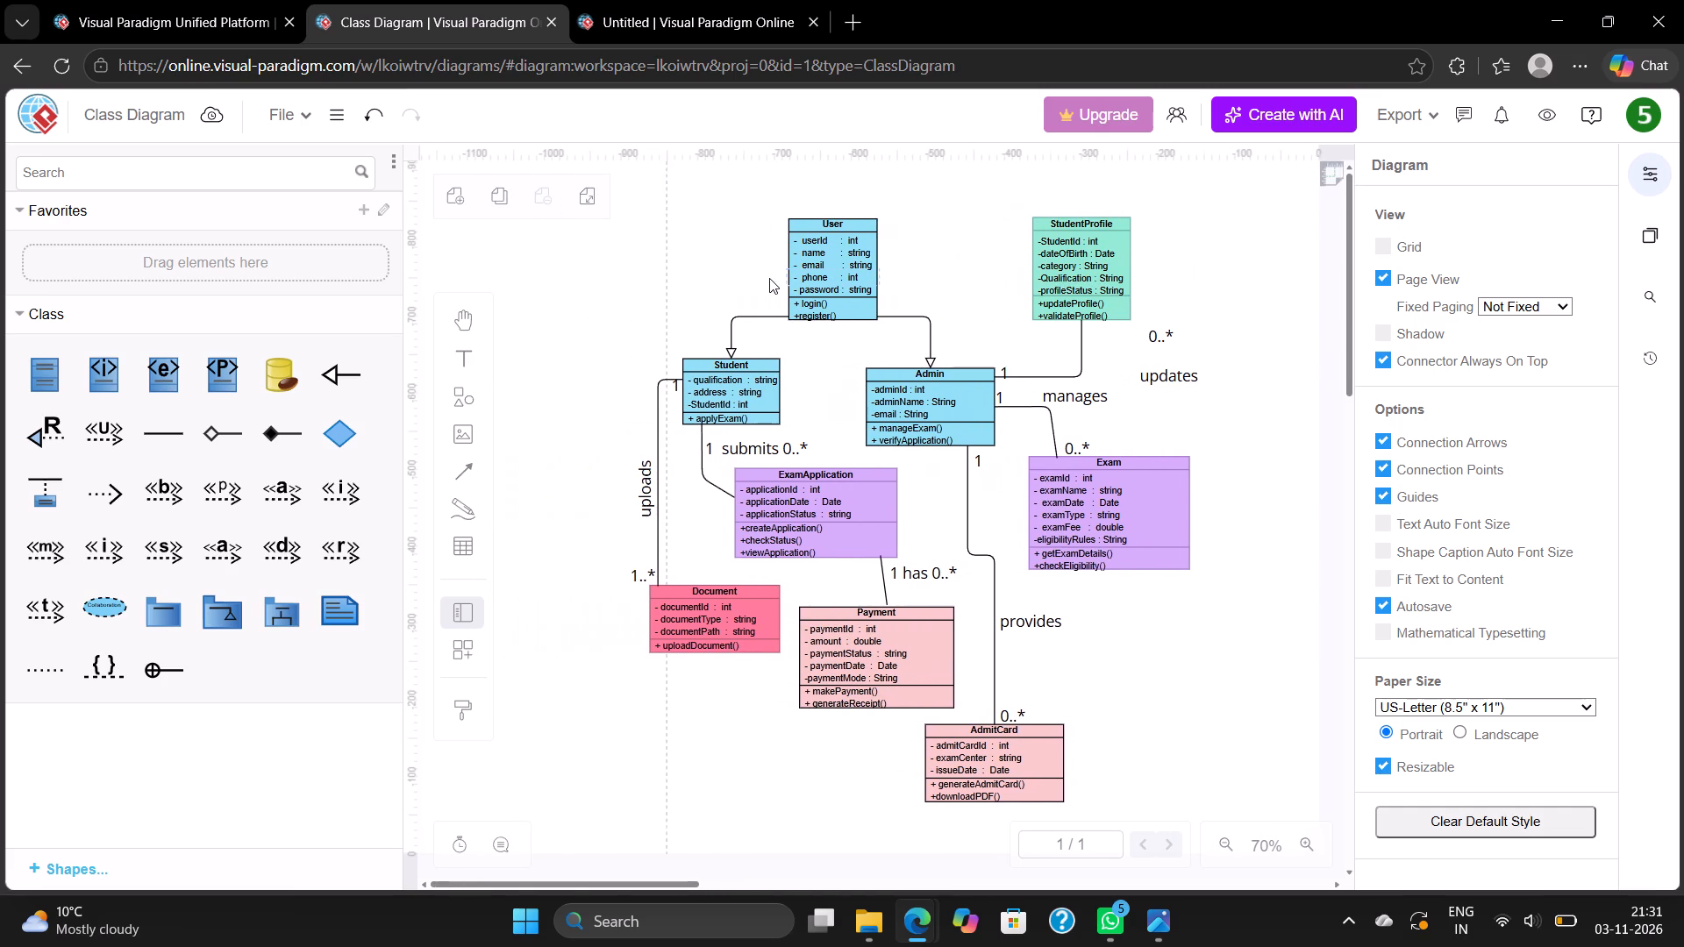
pyautogui.hscroll(1, 769, 278)
pyautogui.click(664, 267)
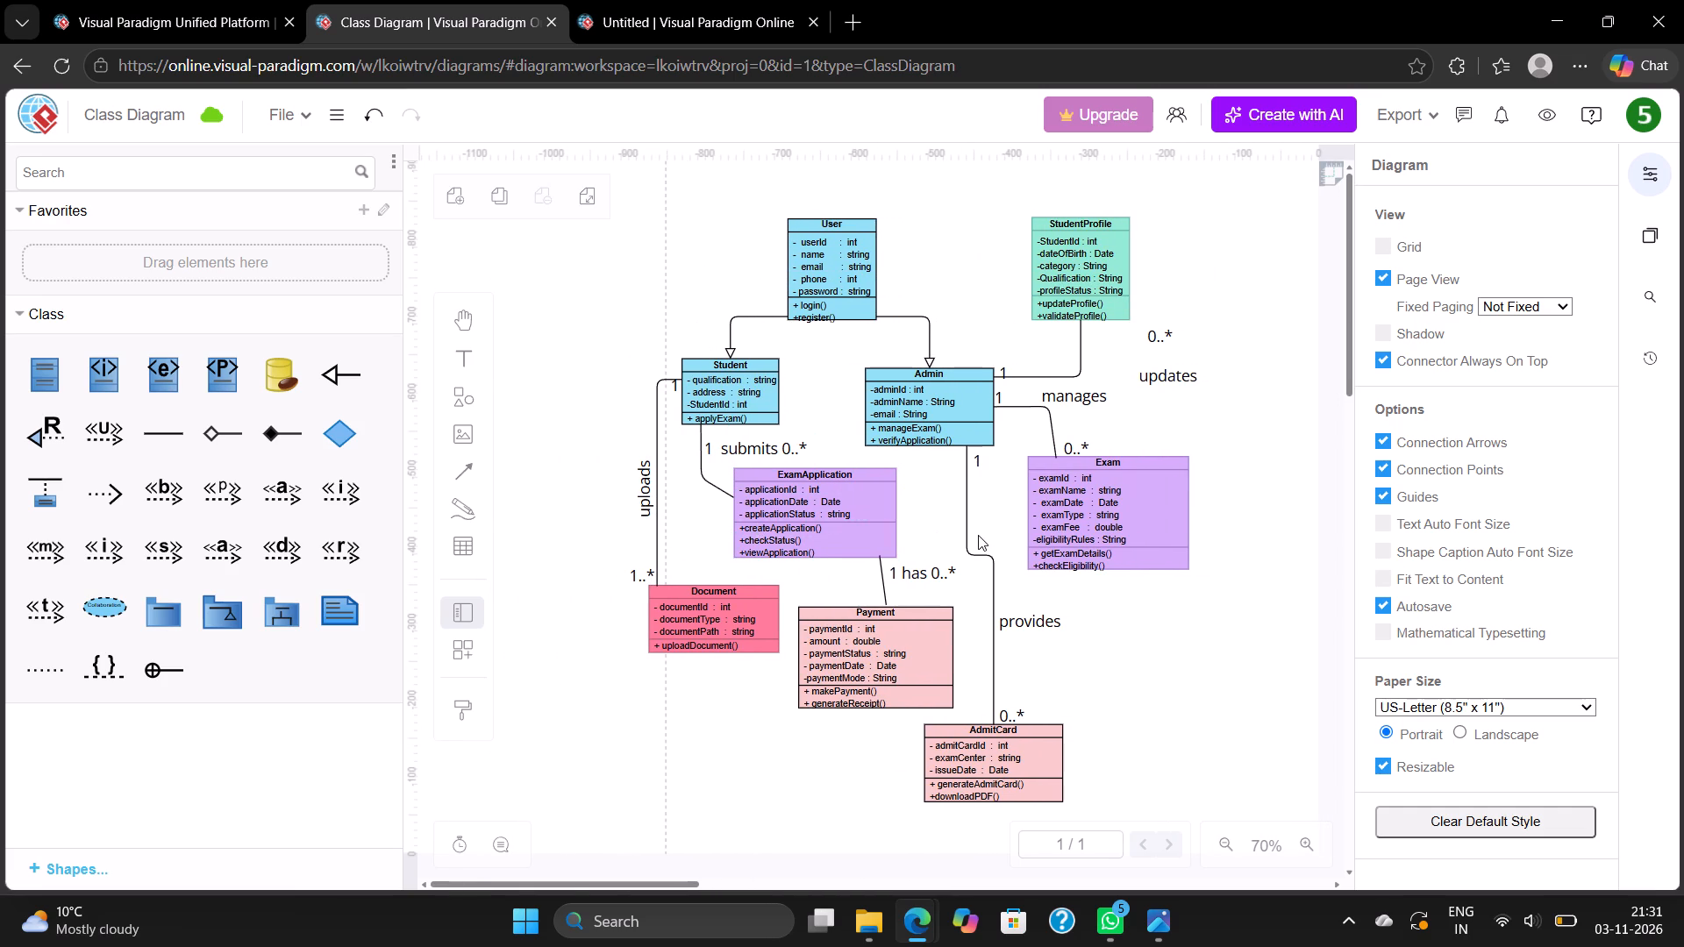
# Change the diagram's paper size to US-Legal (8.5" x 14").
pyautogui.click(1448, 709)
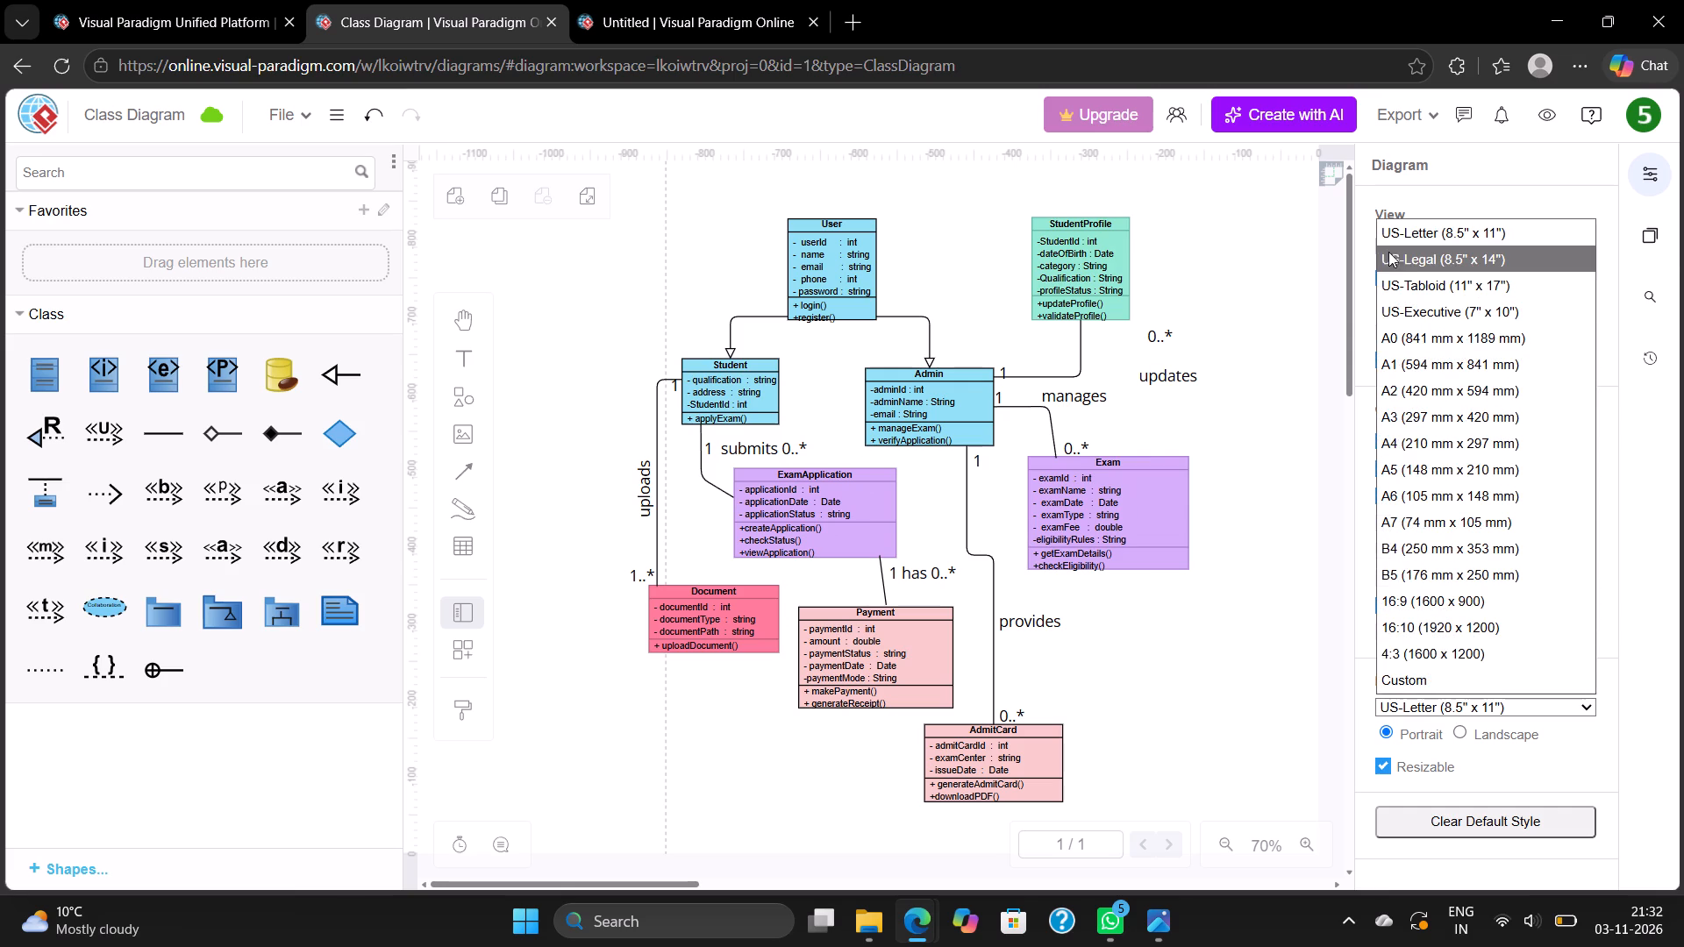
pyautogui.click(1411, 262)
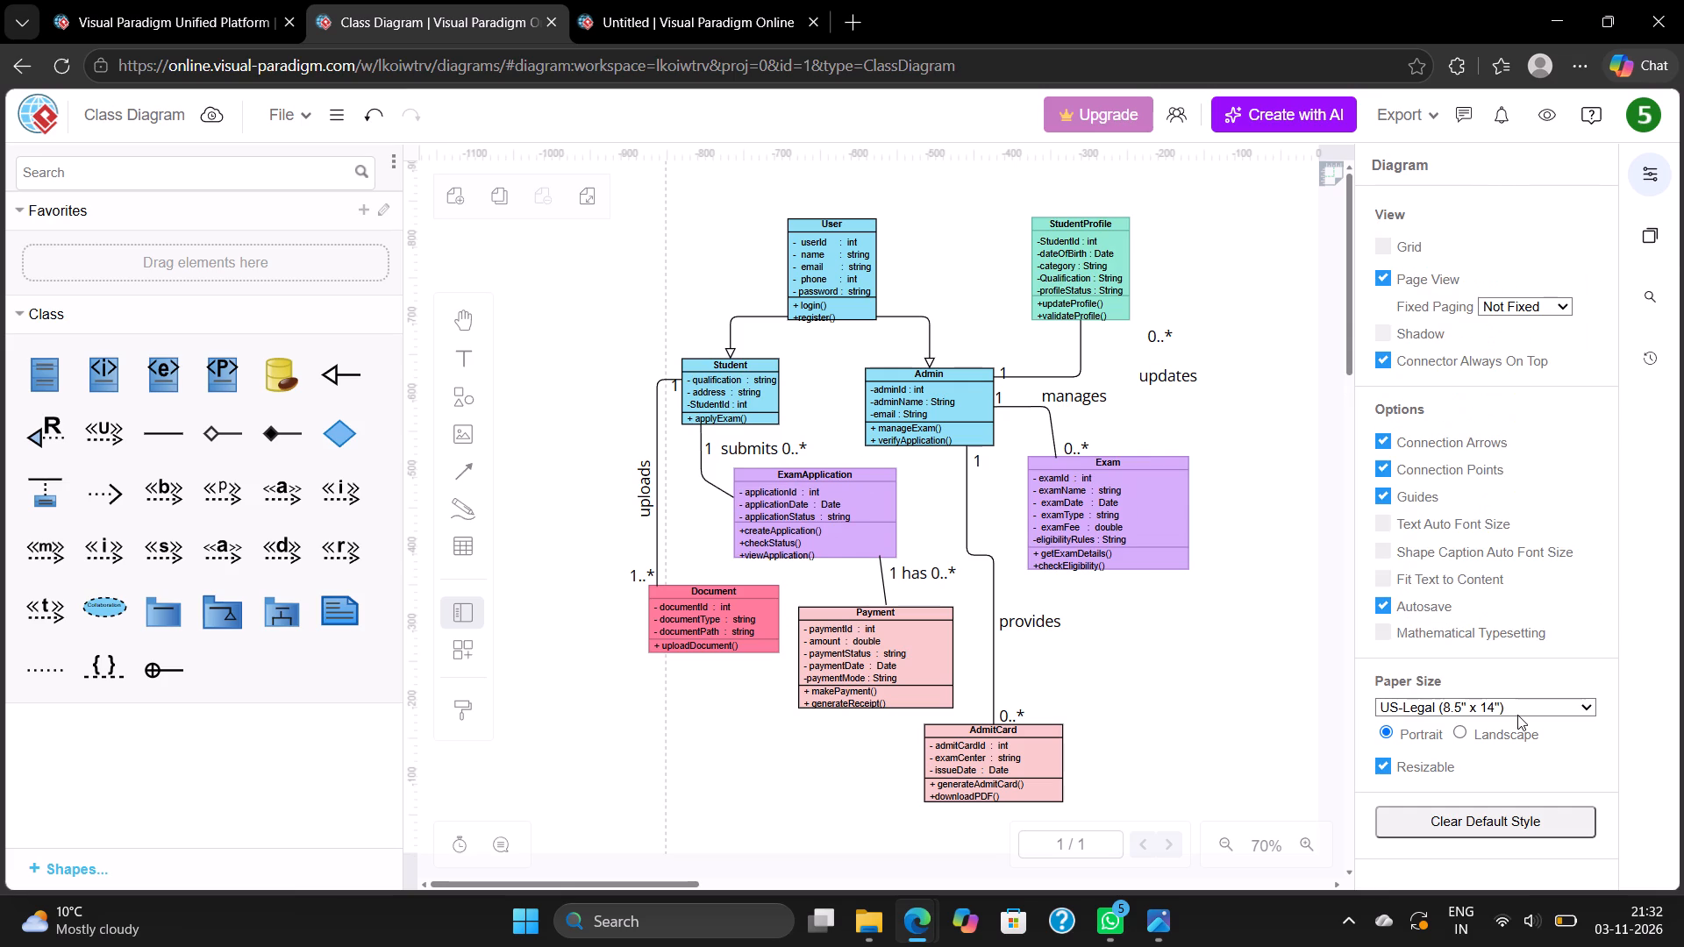
# Set the diagram's paper size to US-Tabloid (11" x 17").
pyautogui.click(1504, 711)
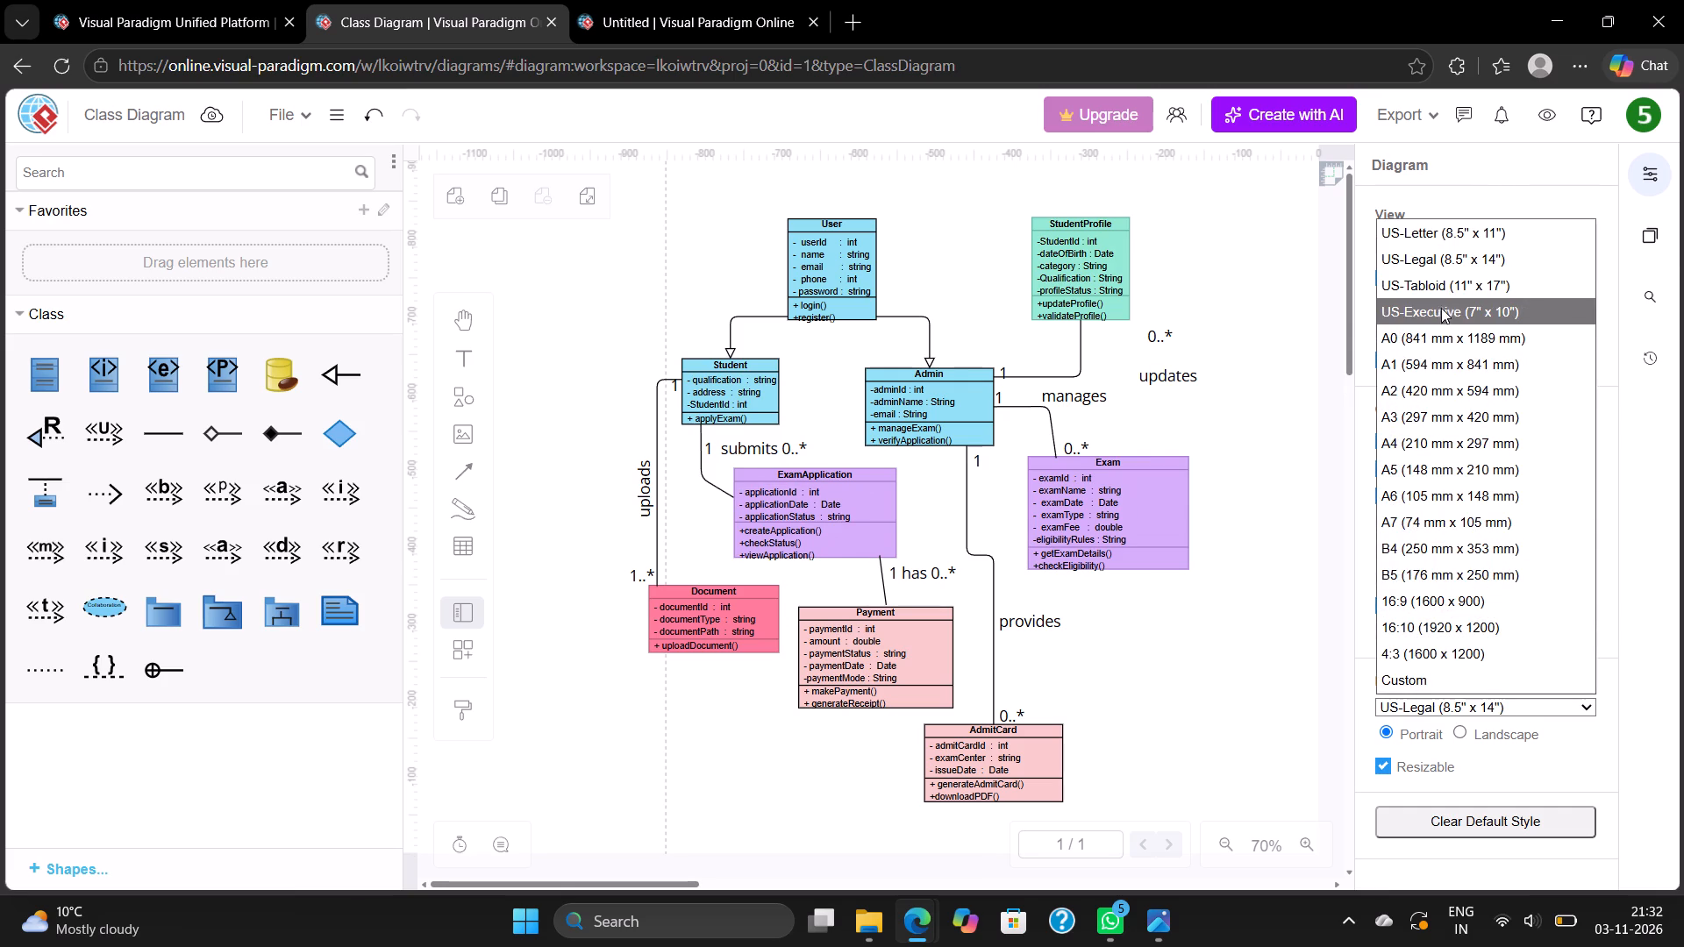
pyautogui.click(1438, 294)
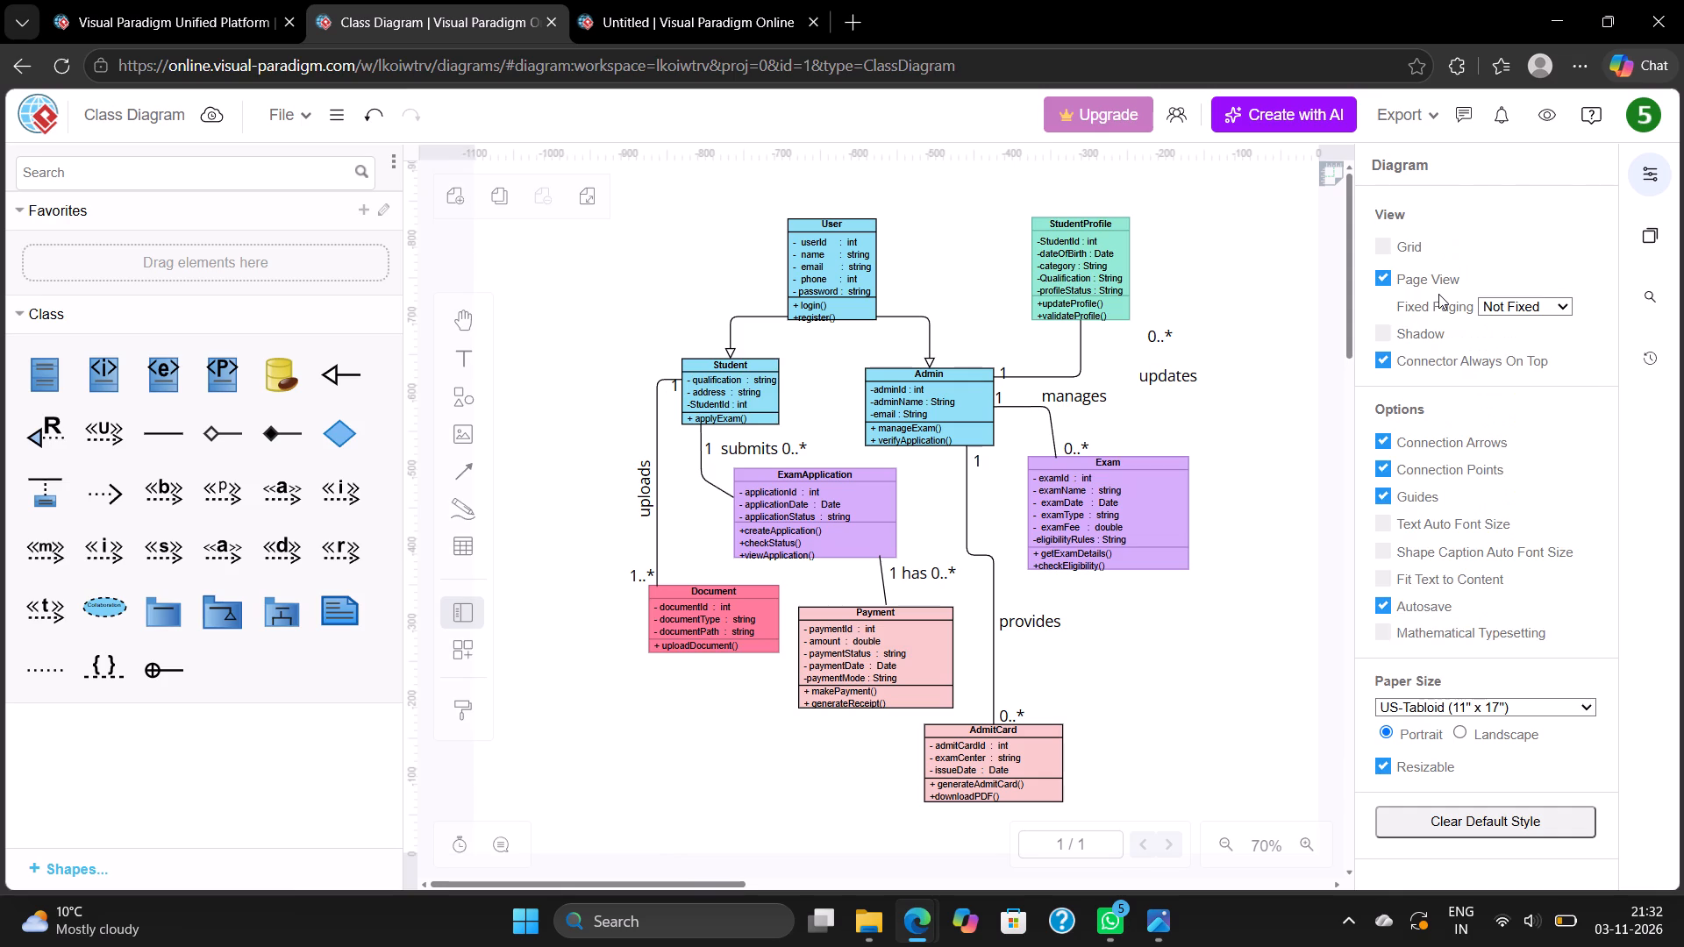
pyautogui.scroll(1, 933, 313)
pyautogui.scroll(1, 694, 262)
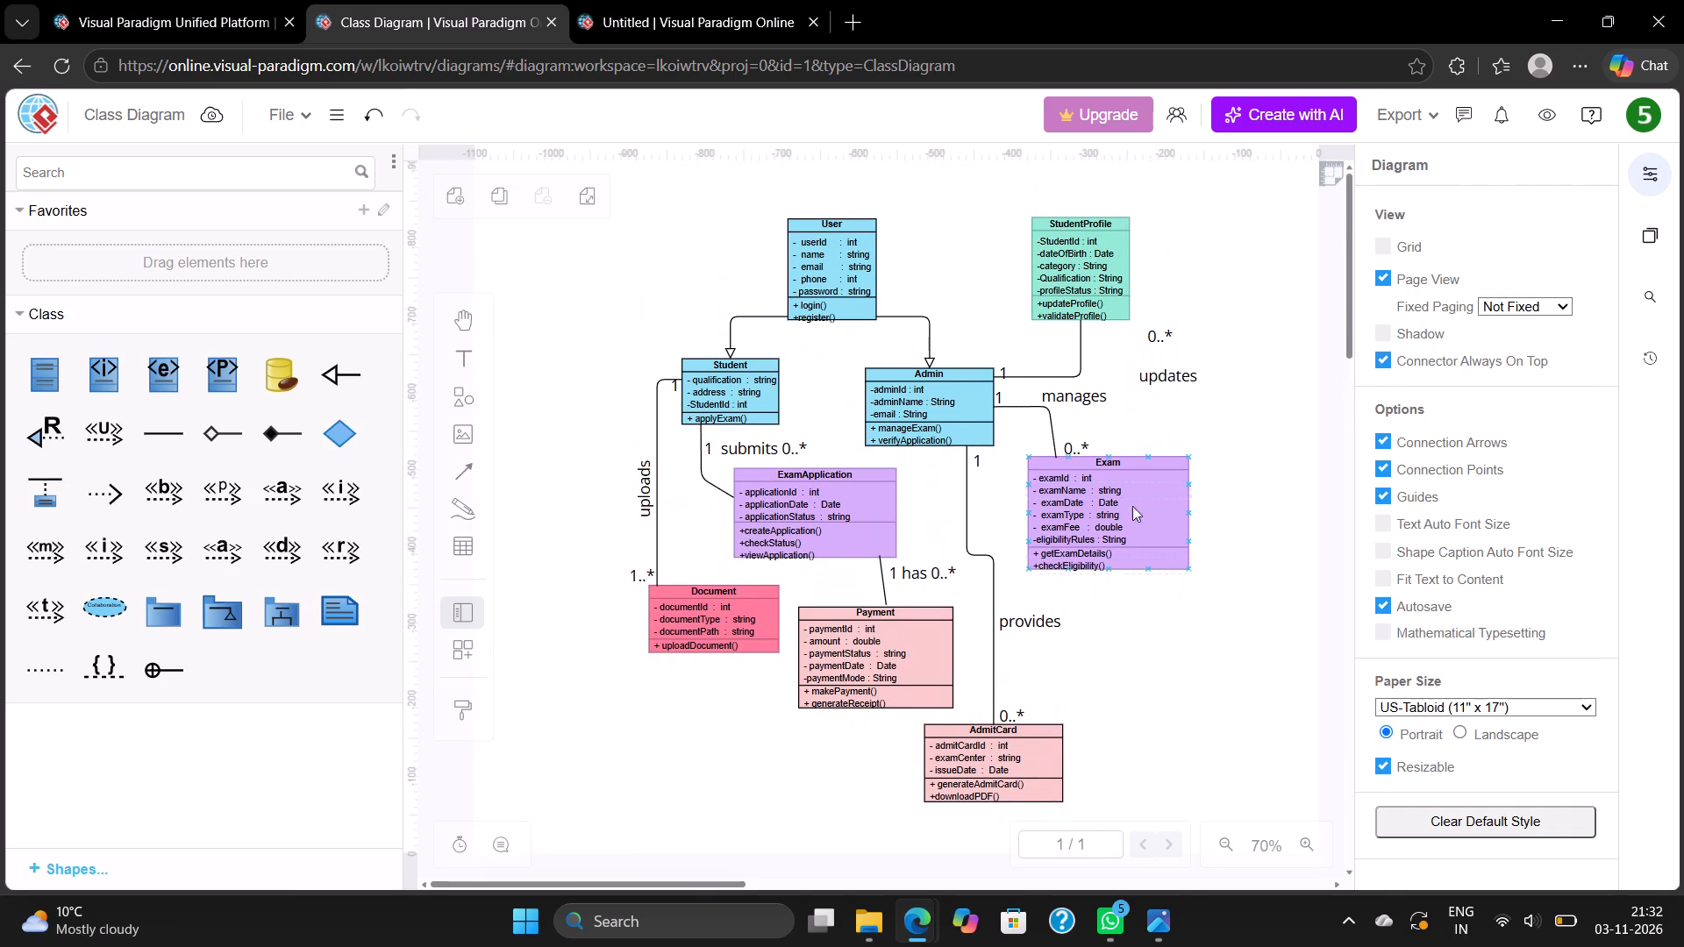
pyautogui.click(1255, 737)
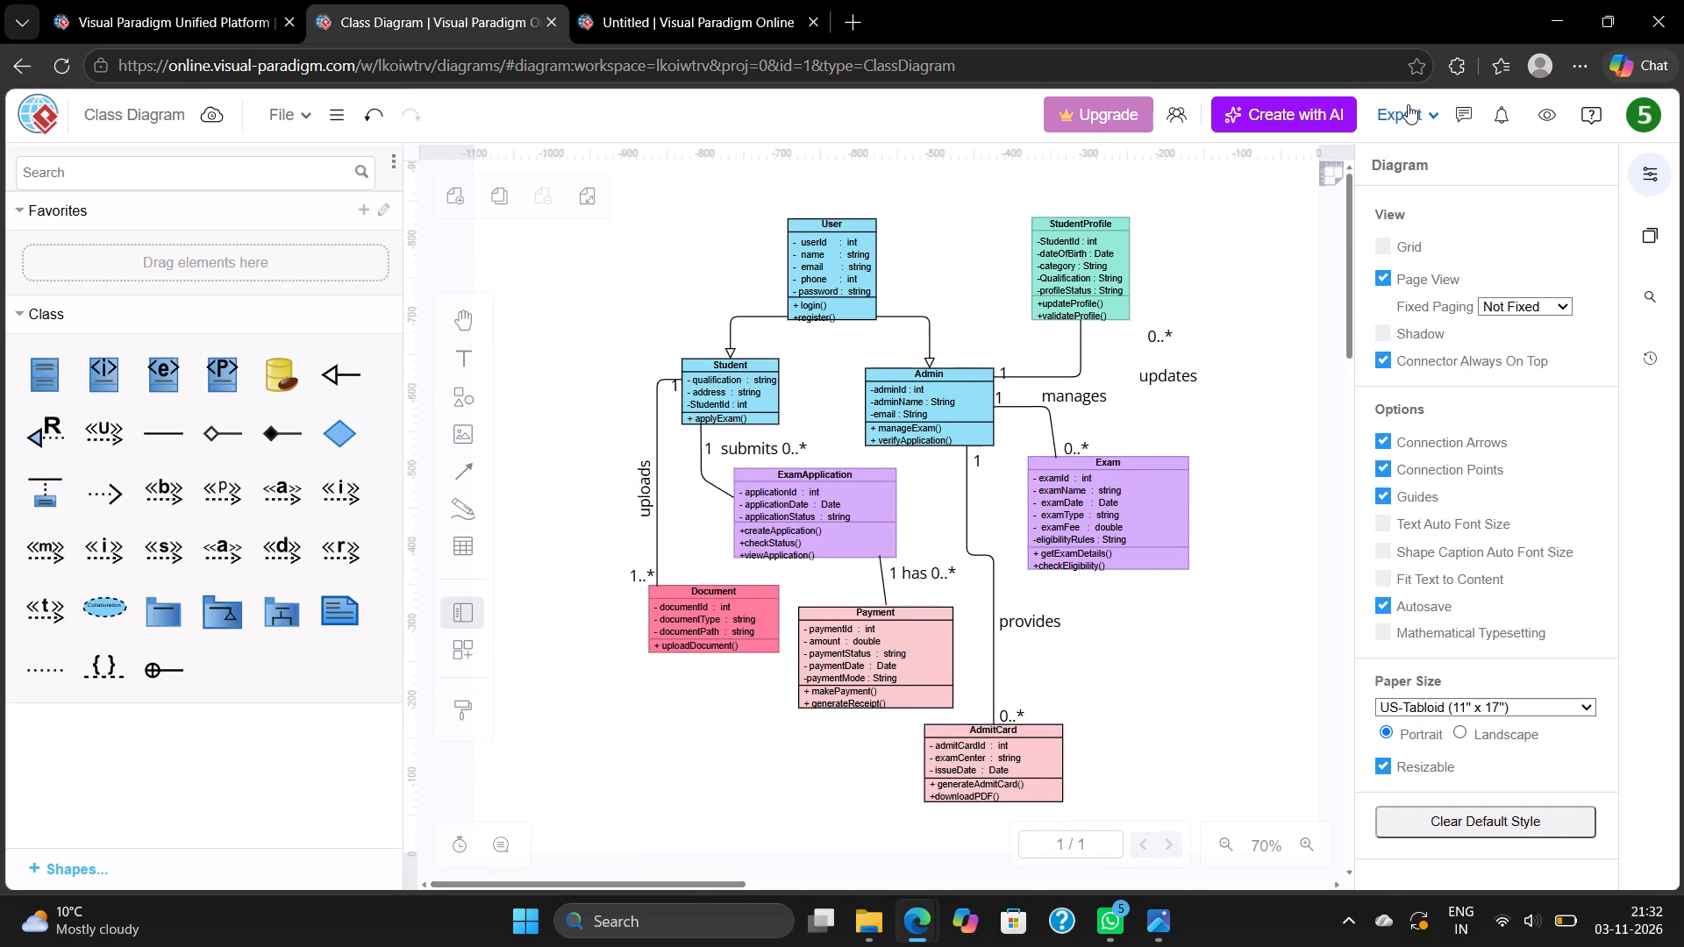
# Export the class diagram as a PNG with the border width value cleared, and download it as Class Diagram.png.
pyautogui.click(1408, 103)
pyautogui.click(1400, 178)
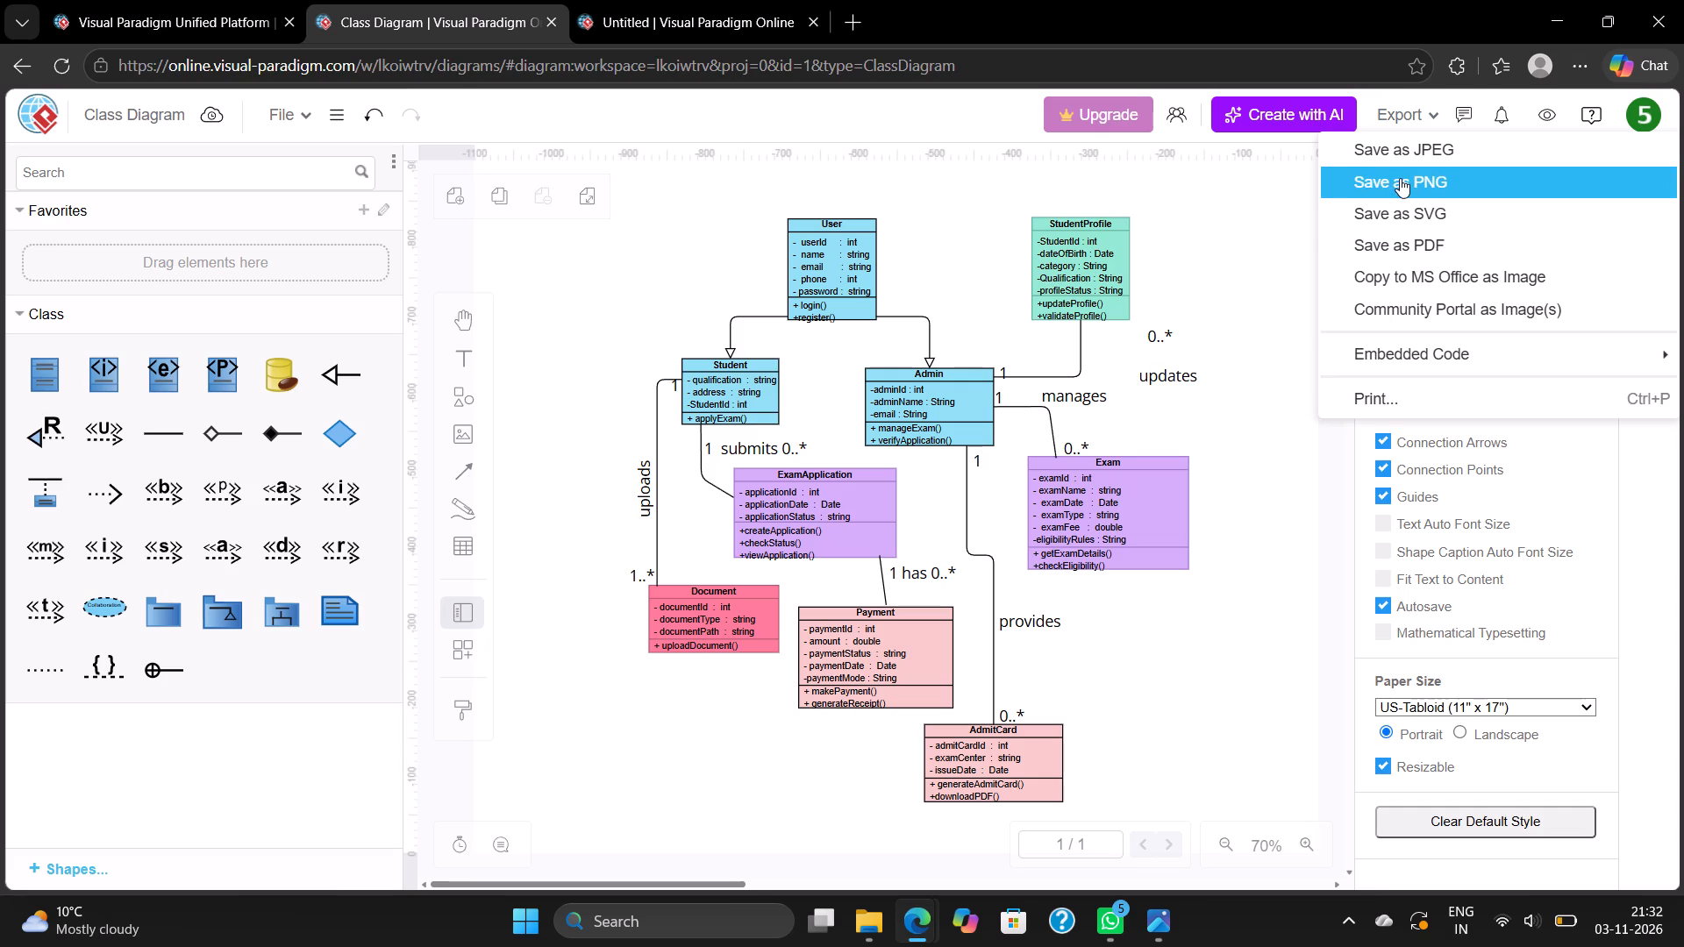
pyautogui.click(798, 302)
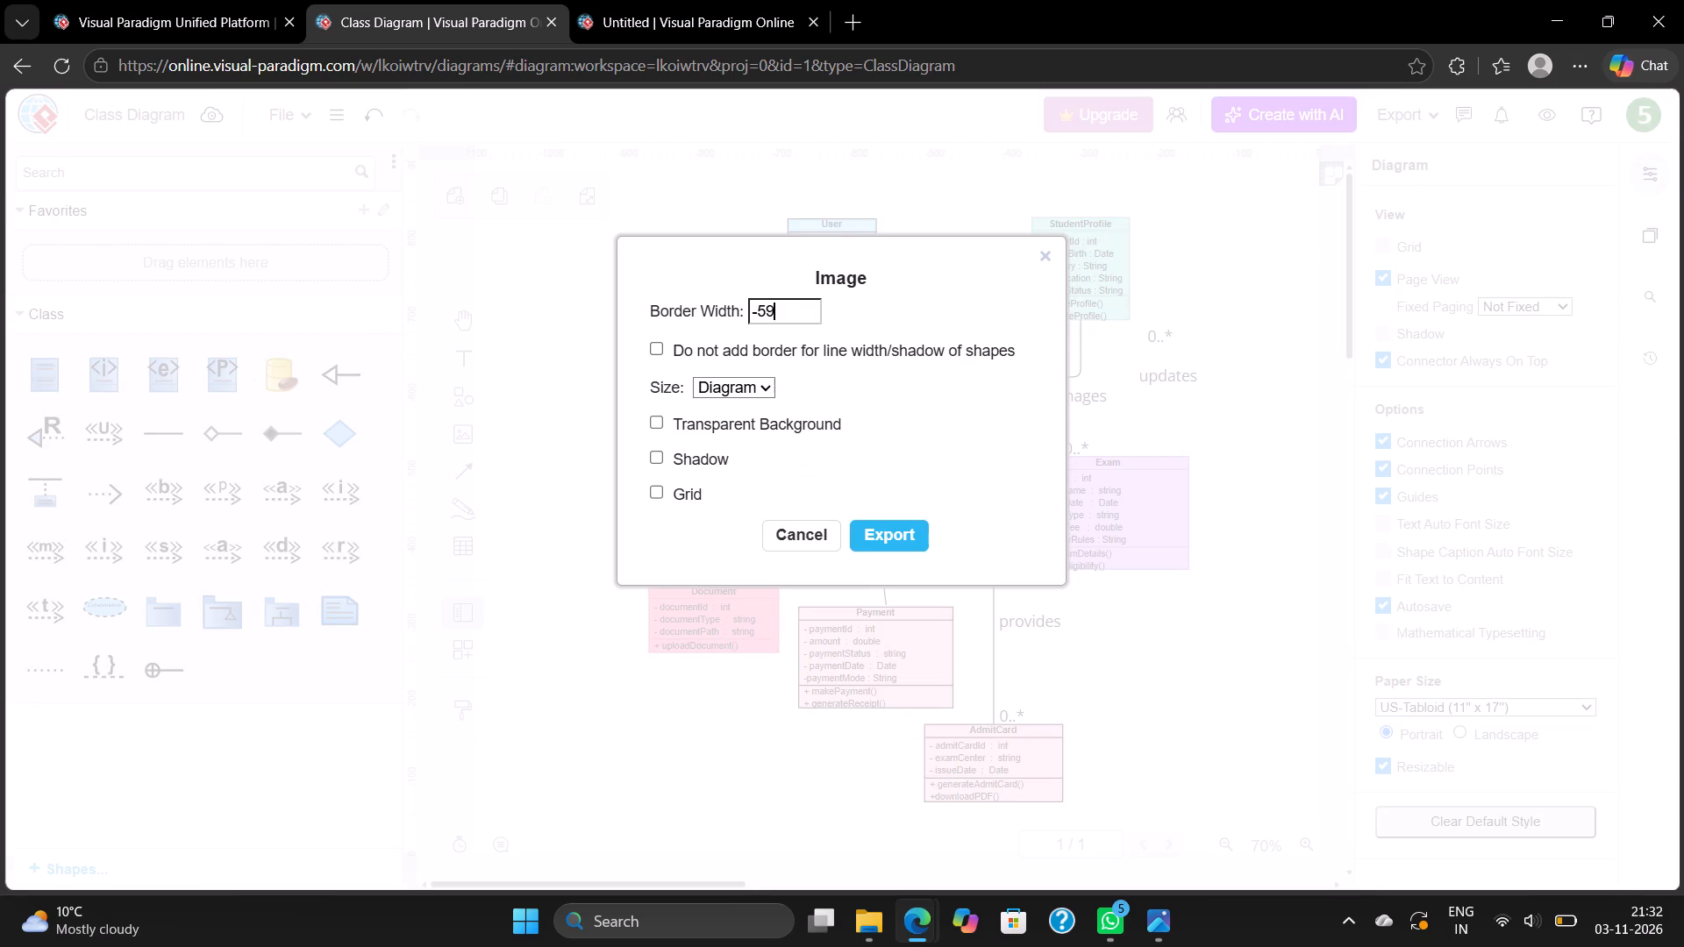
pyautogui.press('BackSpace')
pyautogui.press('BackSpace')
pyautogui.press('BackSpace')
pyautogui.click(867, 531)
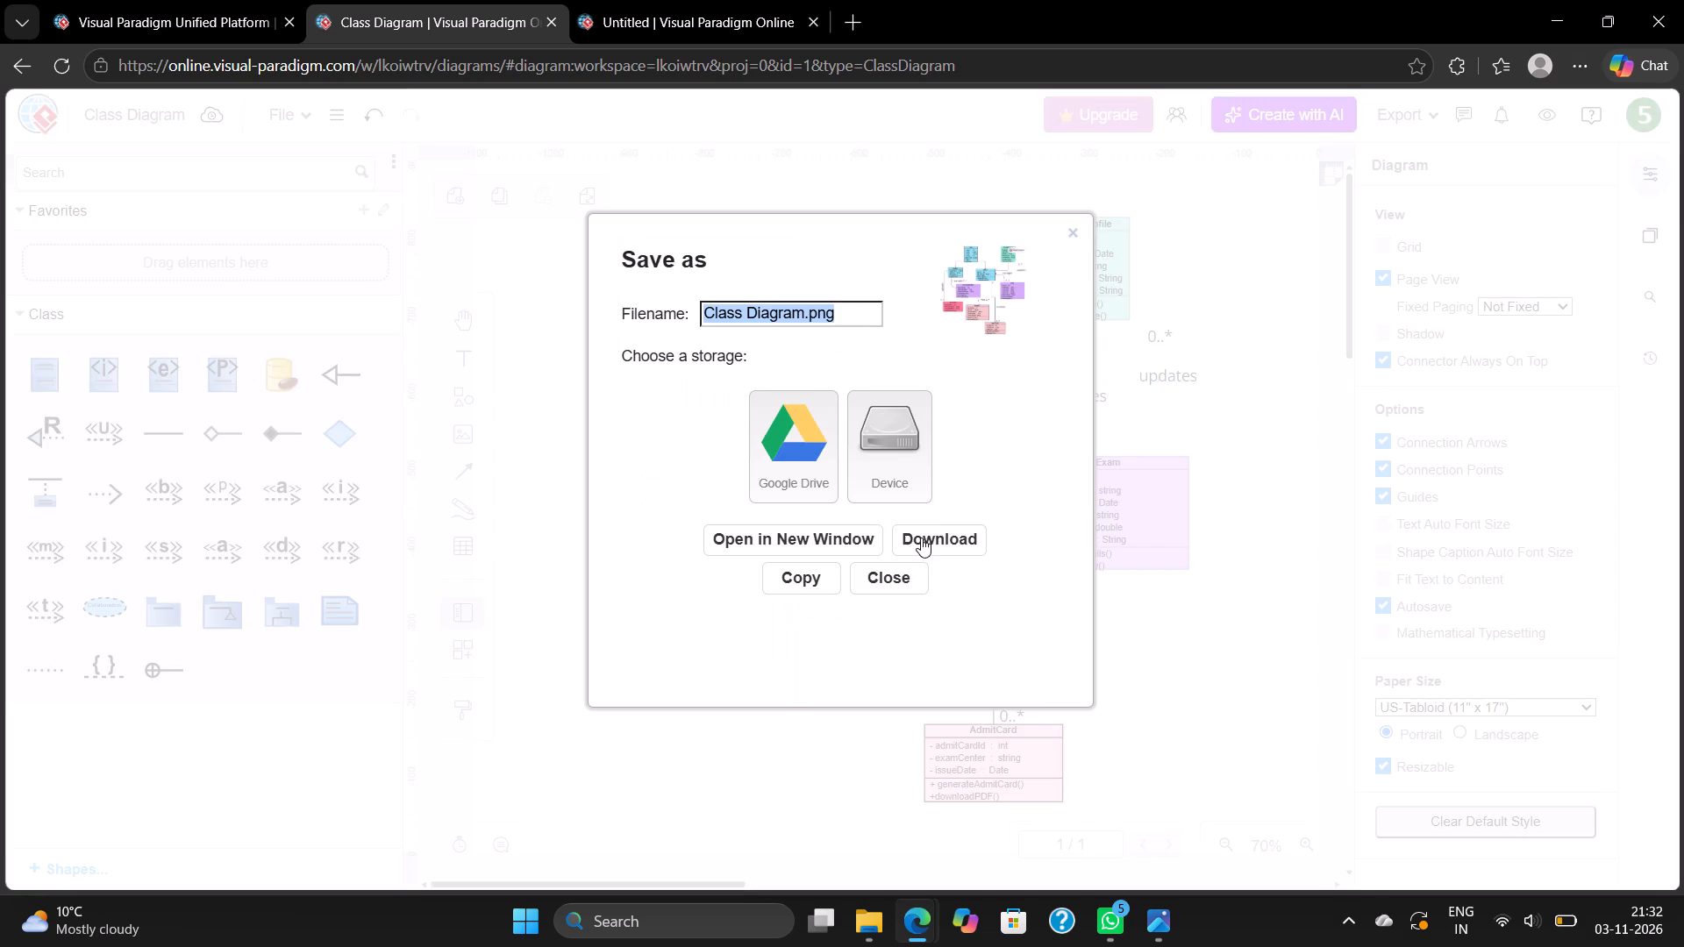
pyautogui.click(921, 538)
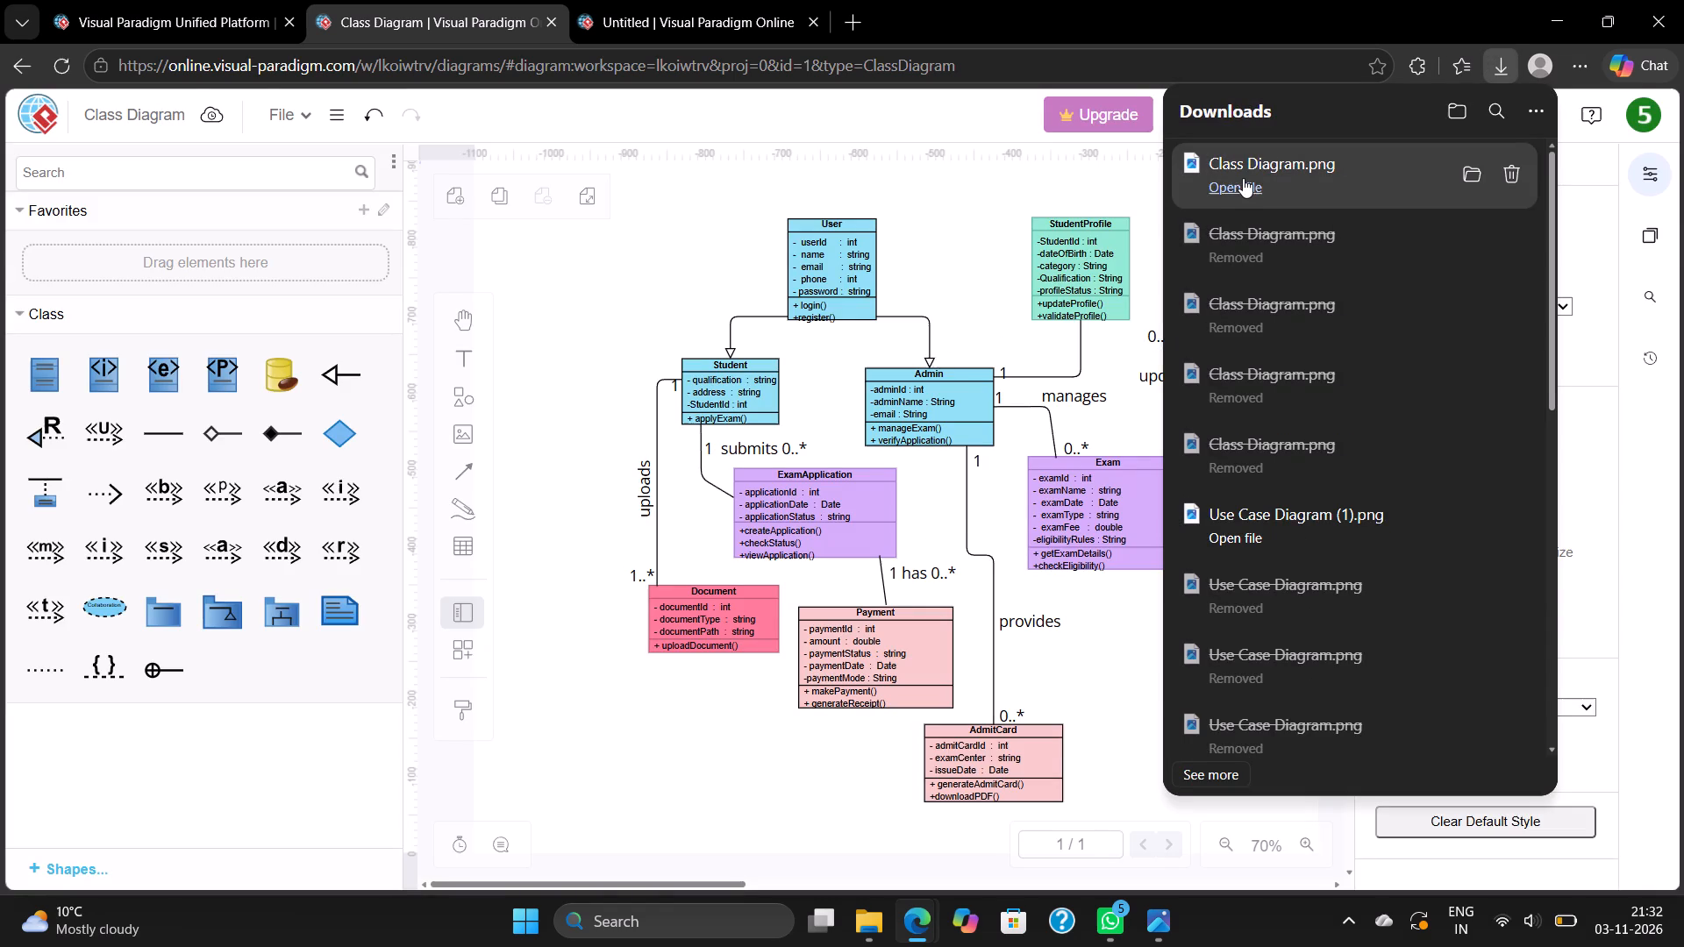
# Open the downloaded Class Diagram.png and inspect how the class boxes and labels are framed.
pyautogui.click(1243, 178)
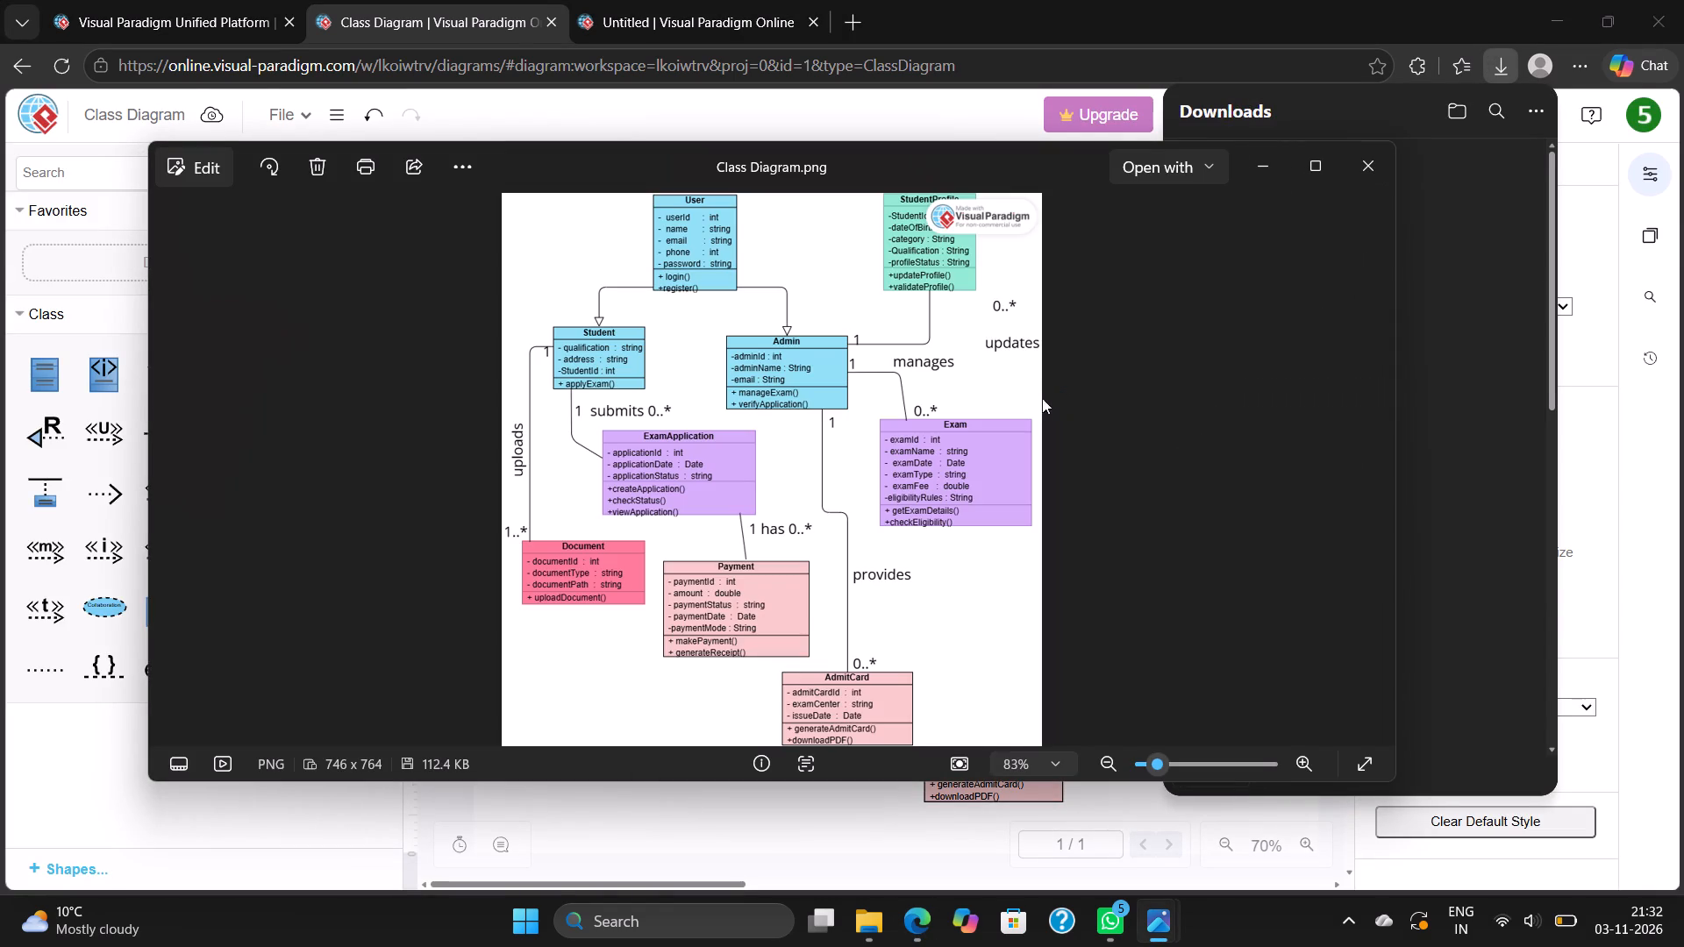
pyautogui.hscroll(2, 866, 387)
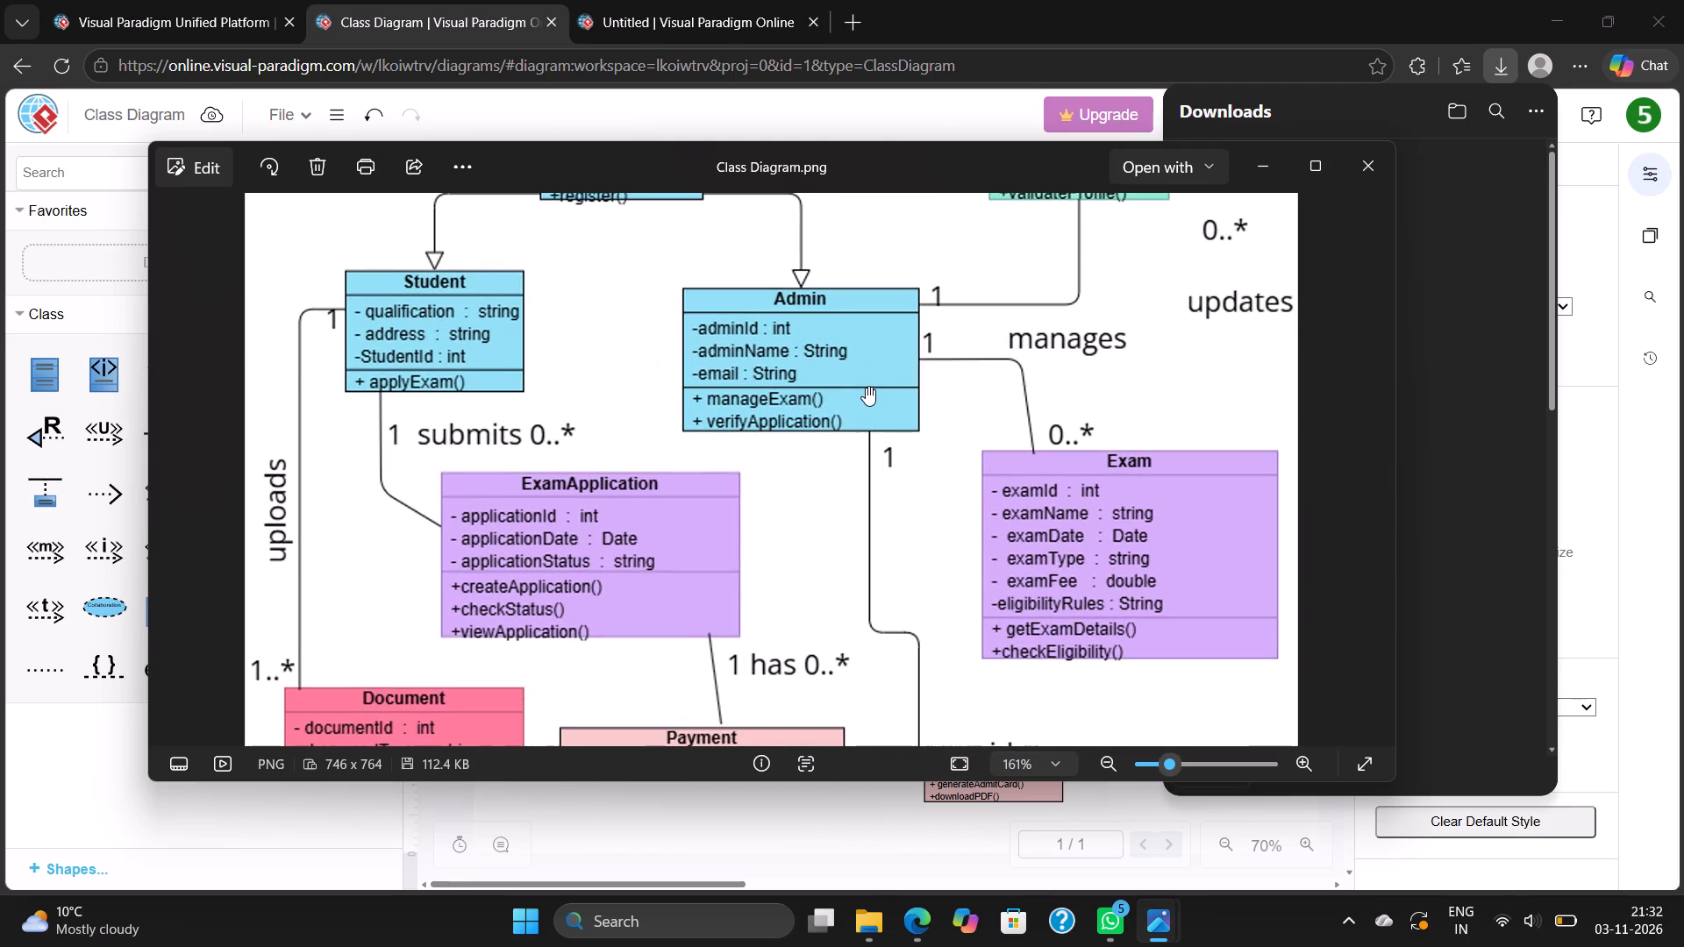
pyautogui.keyDown('ctrl'); pyautogui.scroll(-13, 866, 387); pyautogui.keyUp('ctrl')
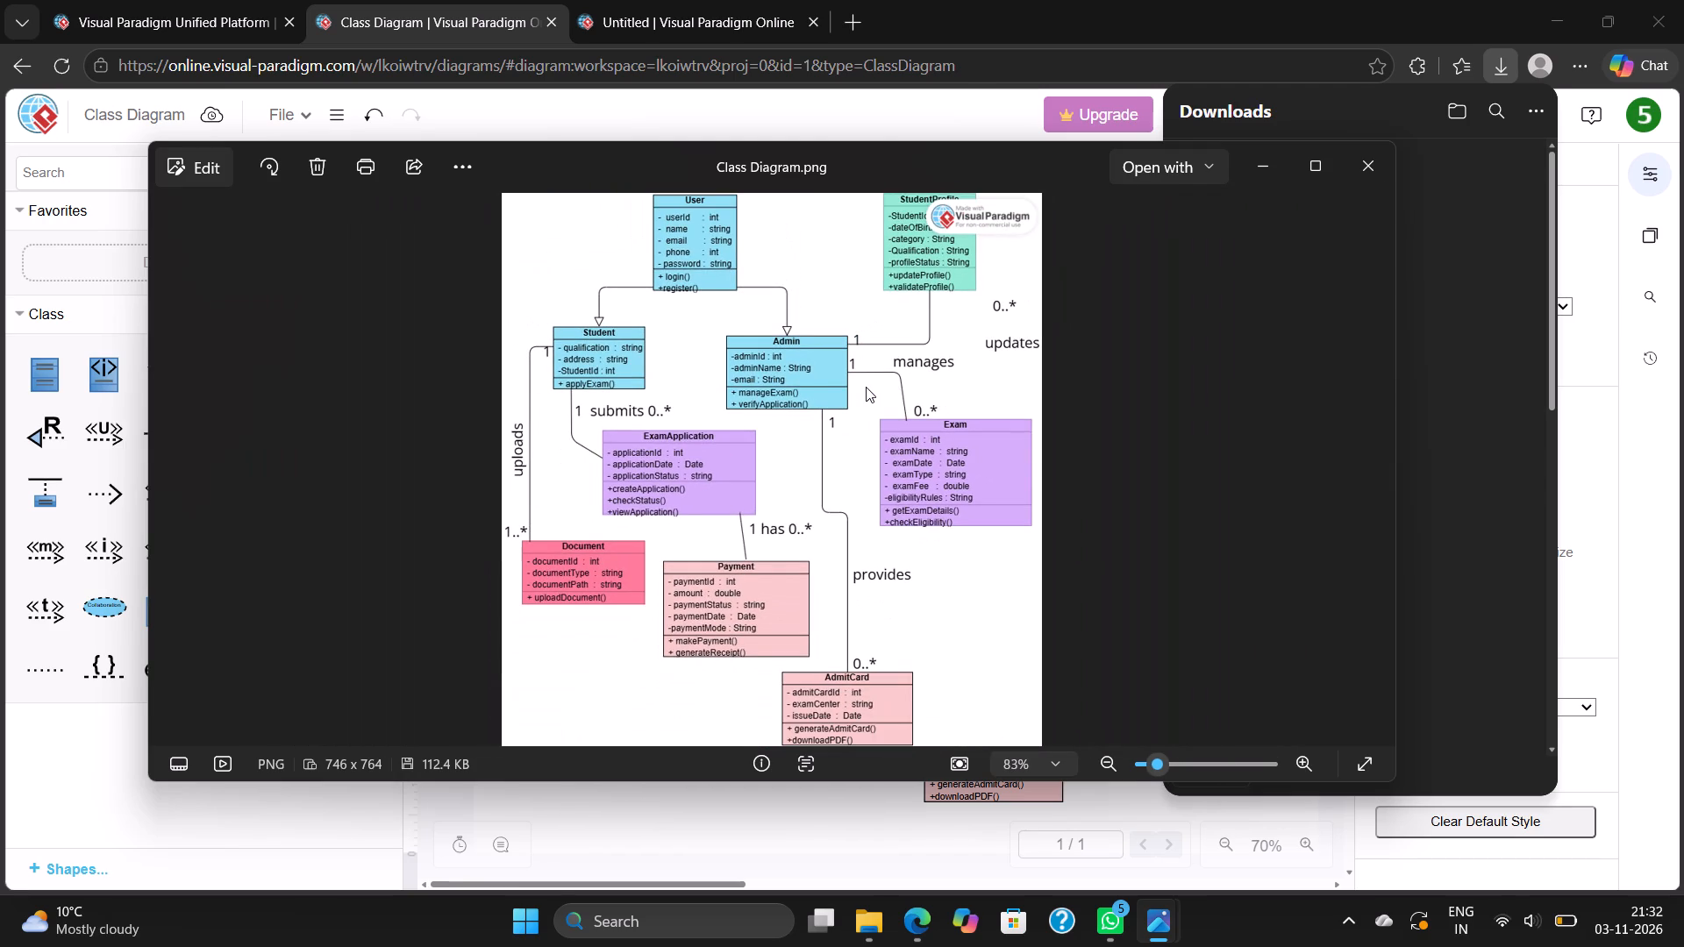
pyautogui.click(1357, 164)
# Delete the newly downloaded Class Diagram.png file.
pyautogui.click(1497, 173)
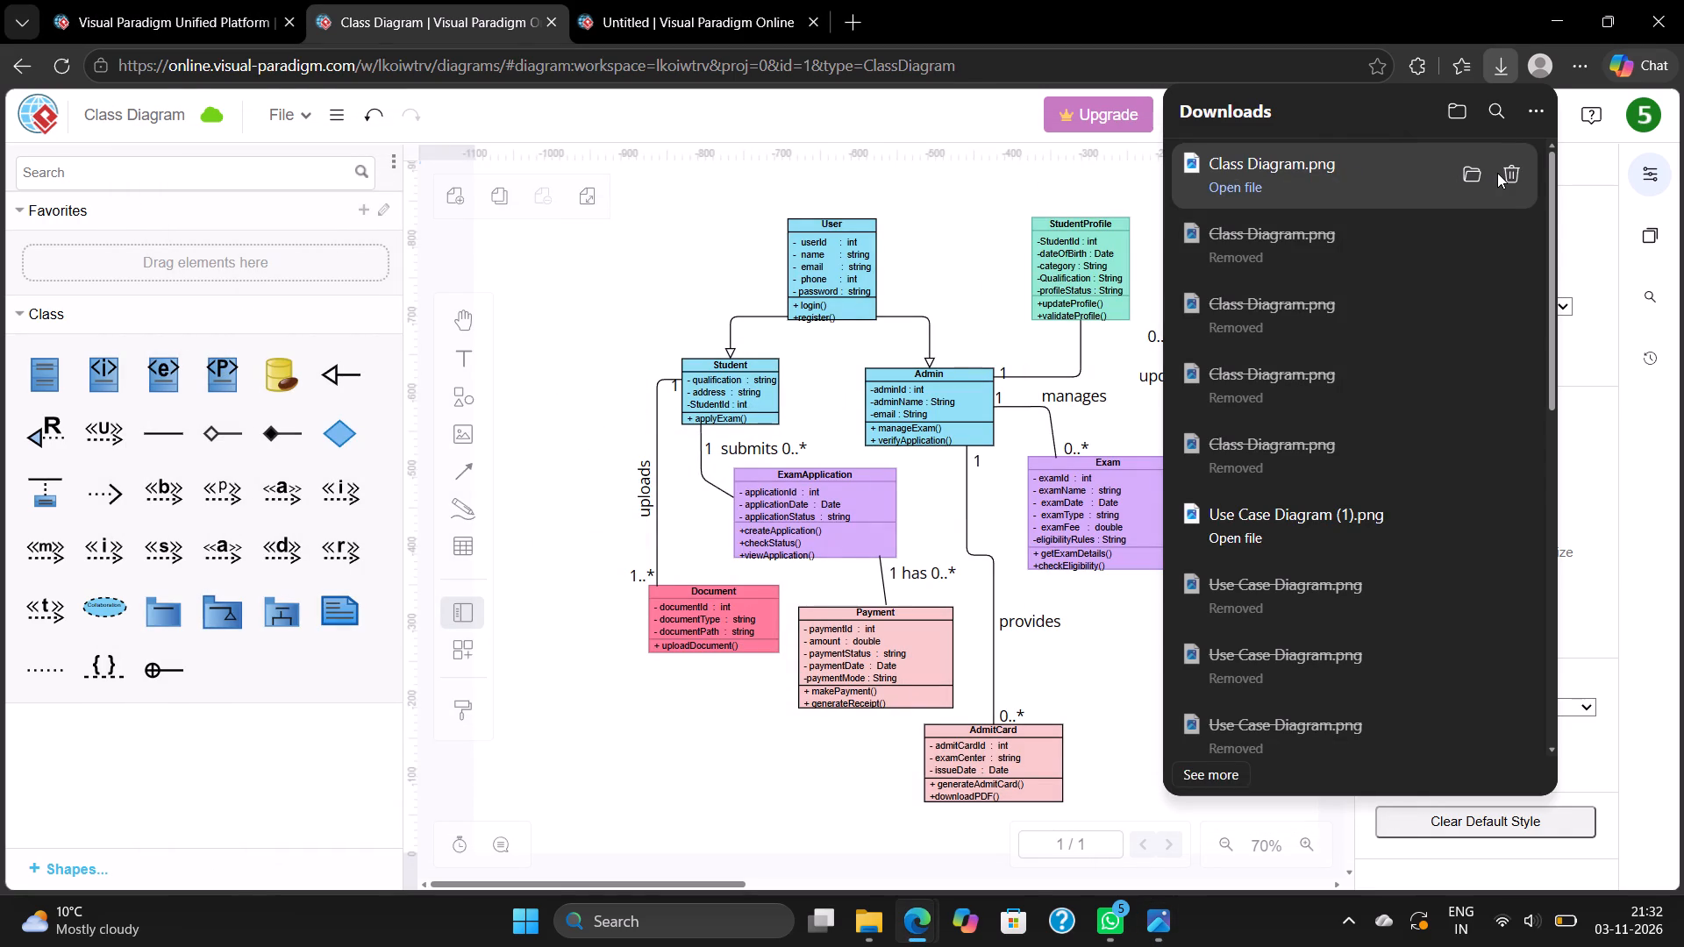
pyautogui.click(1510, 174)
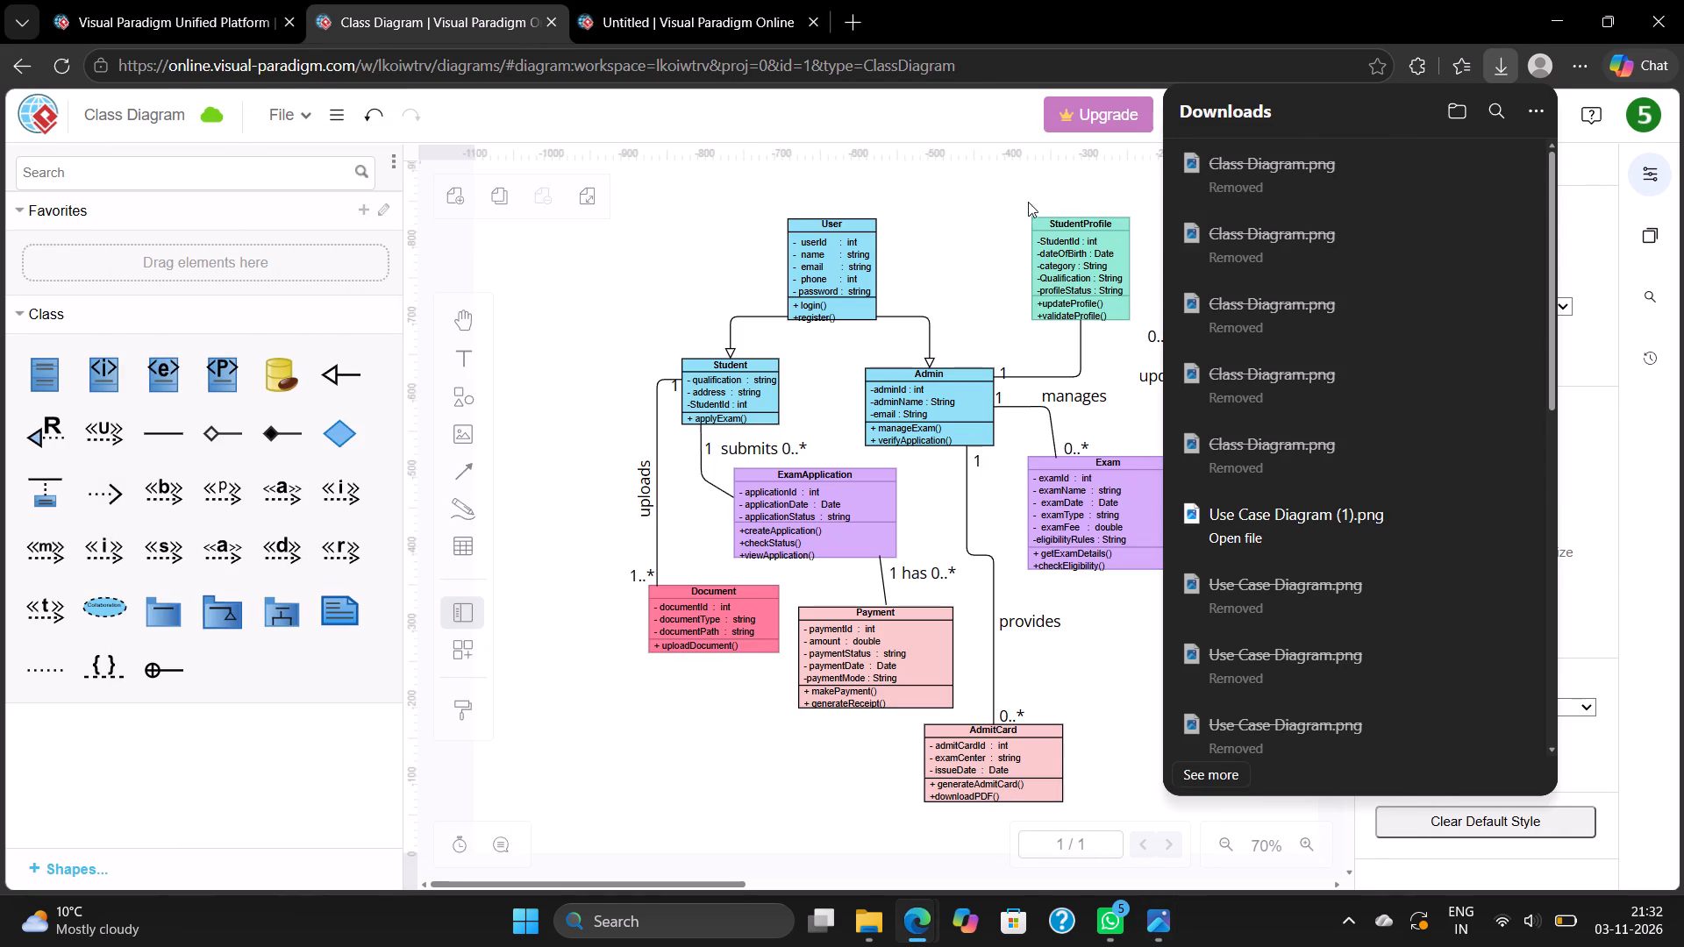
pyautogui.click(1131, 177)
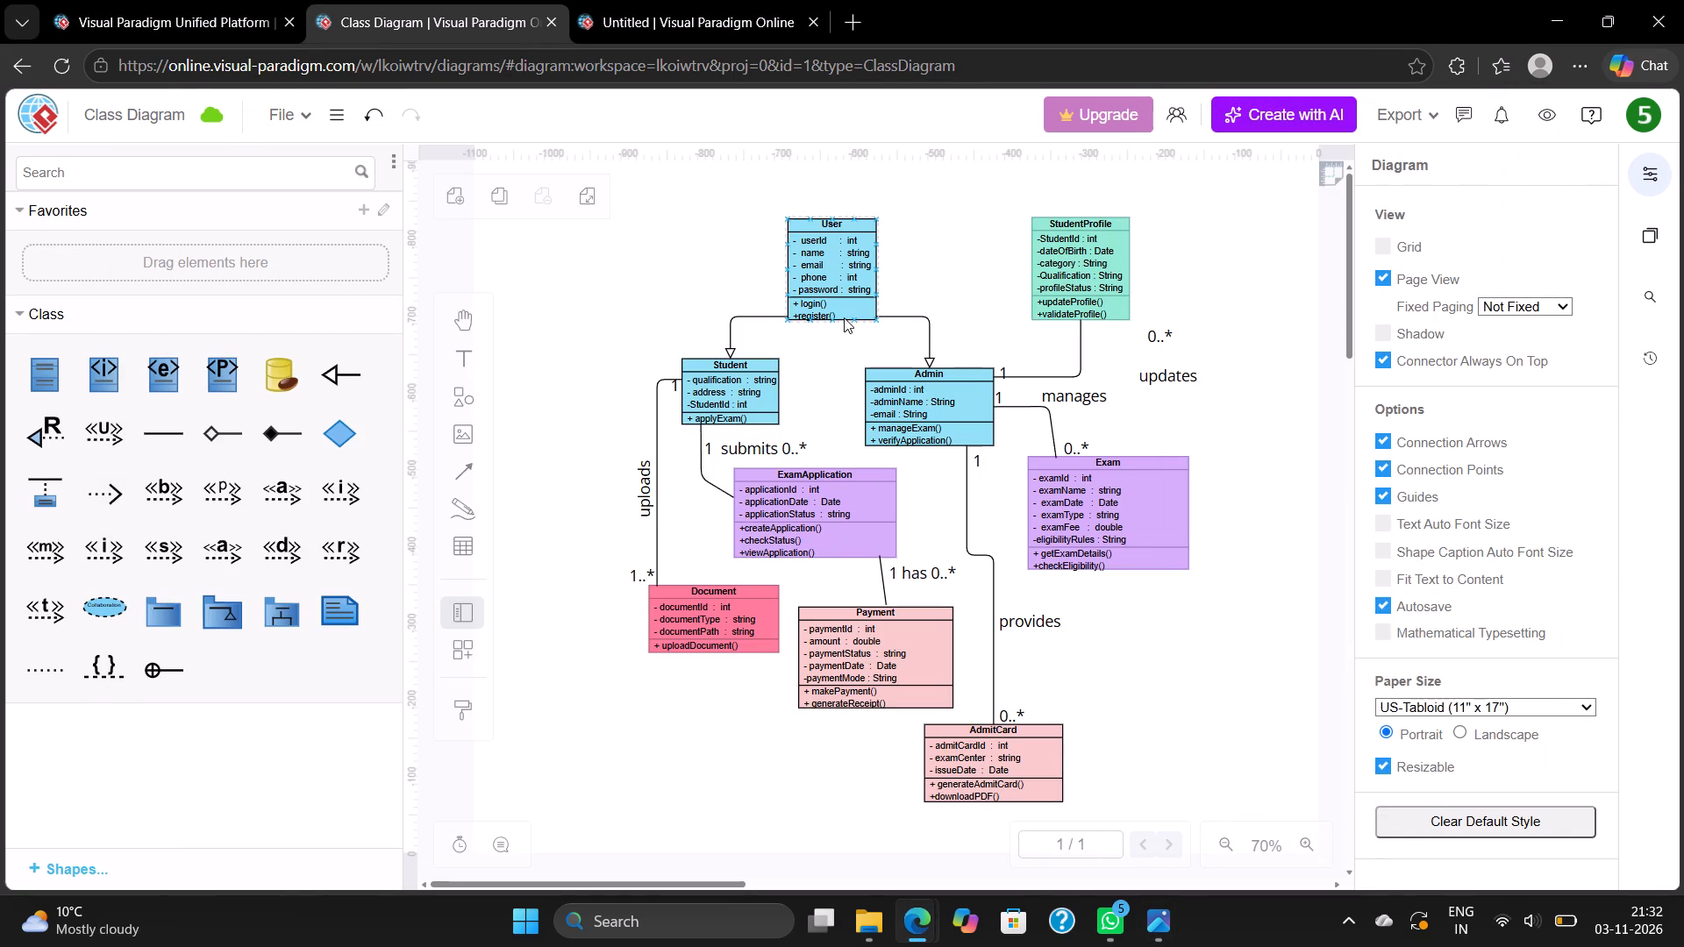
# Enlarge the User class box to about 124 x 140 so its operations fit inside.
pyautogui.click(844, 317)
pyautogui.click(874, 319)
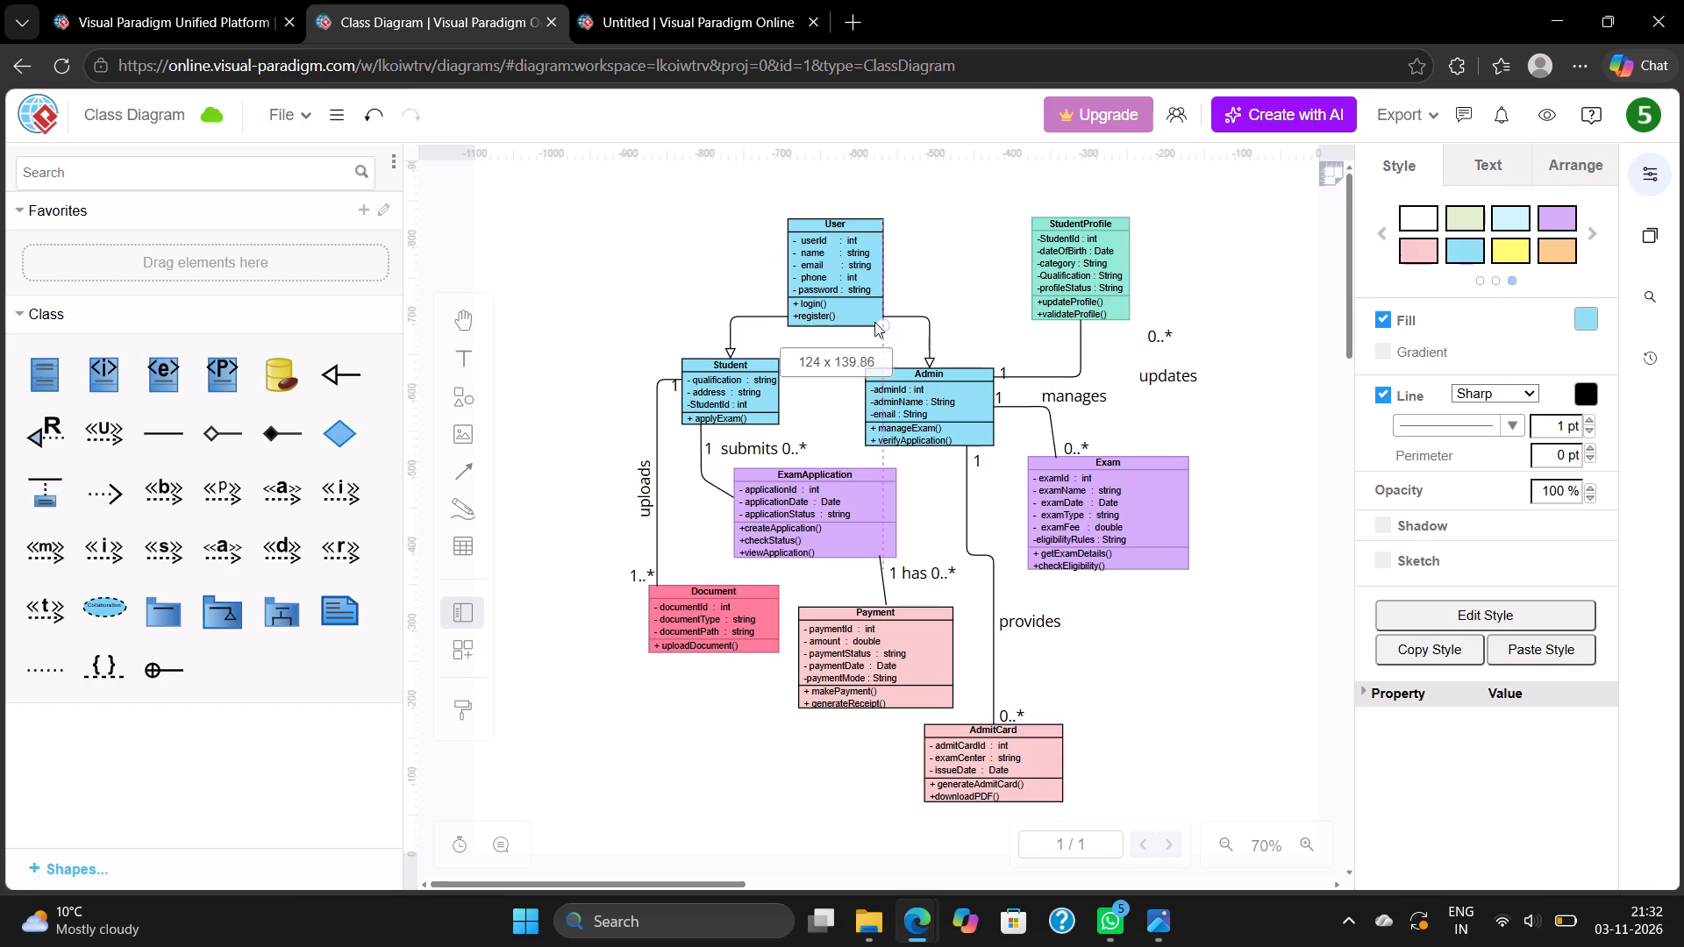
pyautogui.click(947, 251)
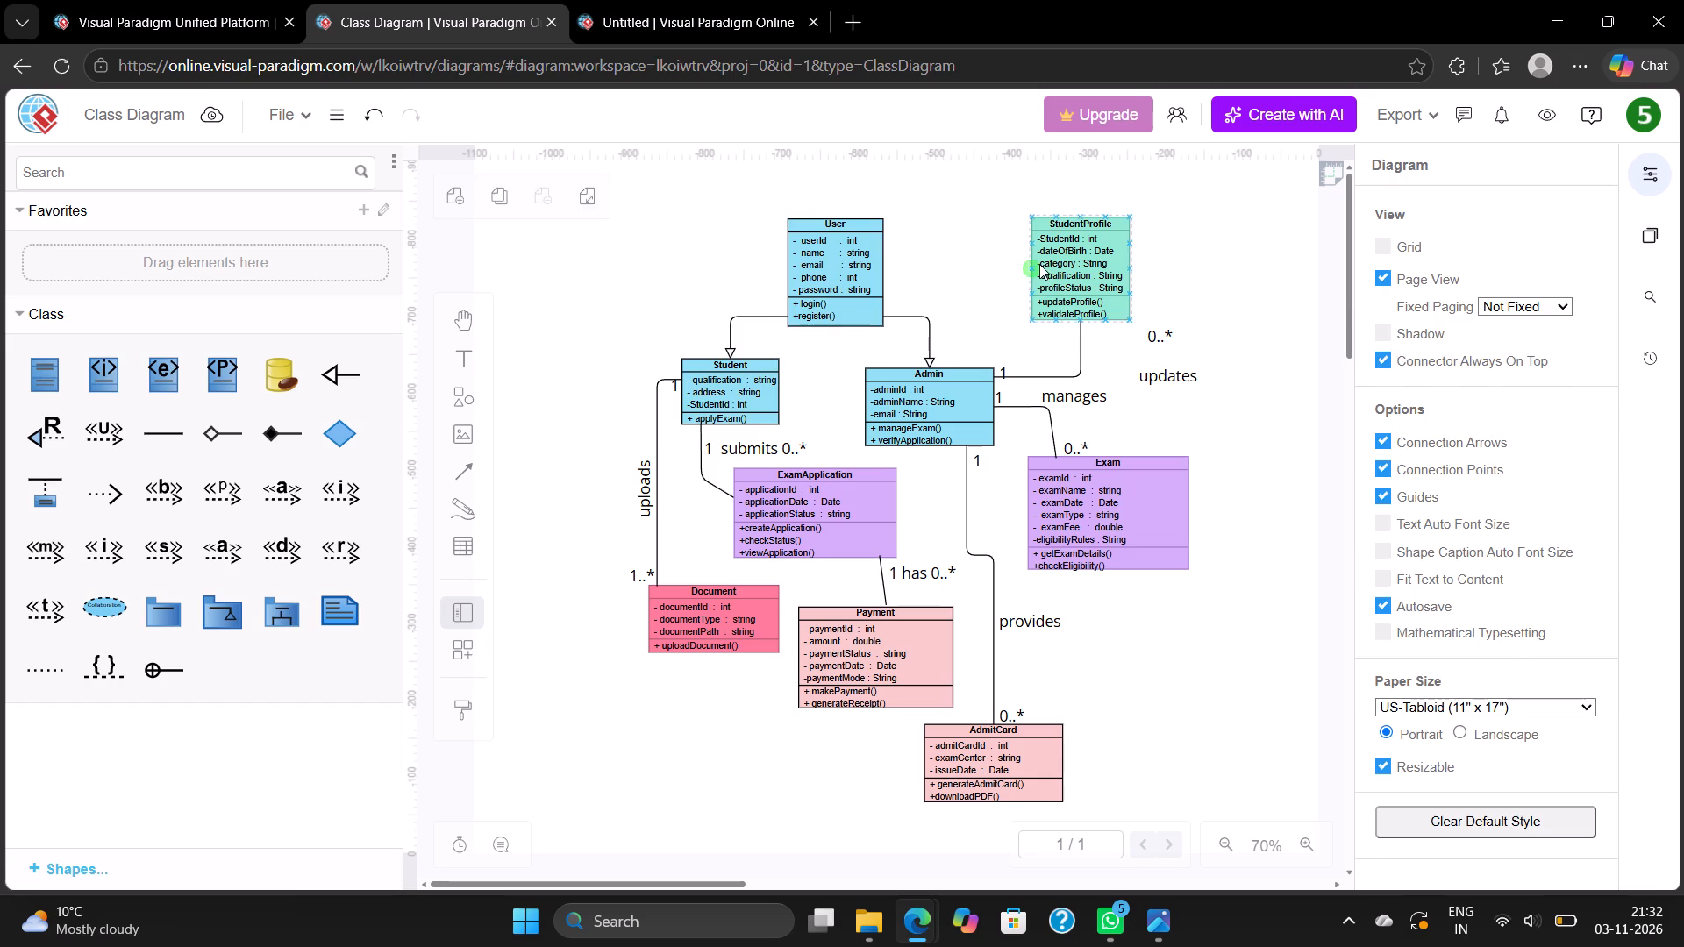
# Shift the StudentProfile class closer to the User class, placing its 0..* and updates labels beside the connector below it.
pyautogui.moveTo(1060, 267); pyautogui.dragTo(1003, 274)
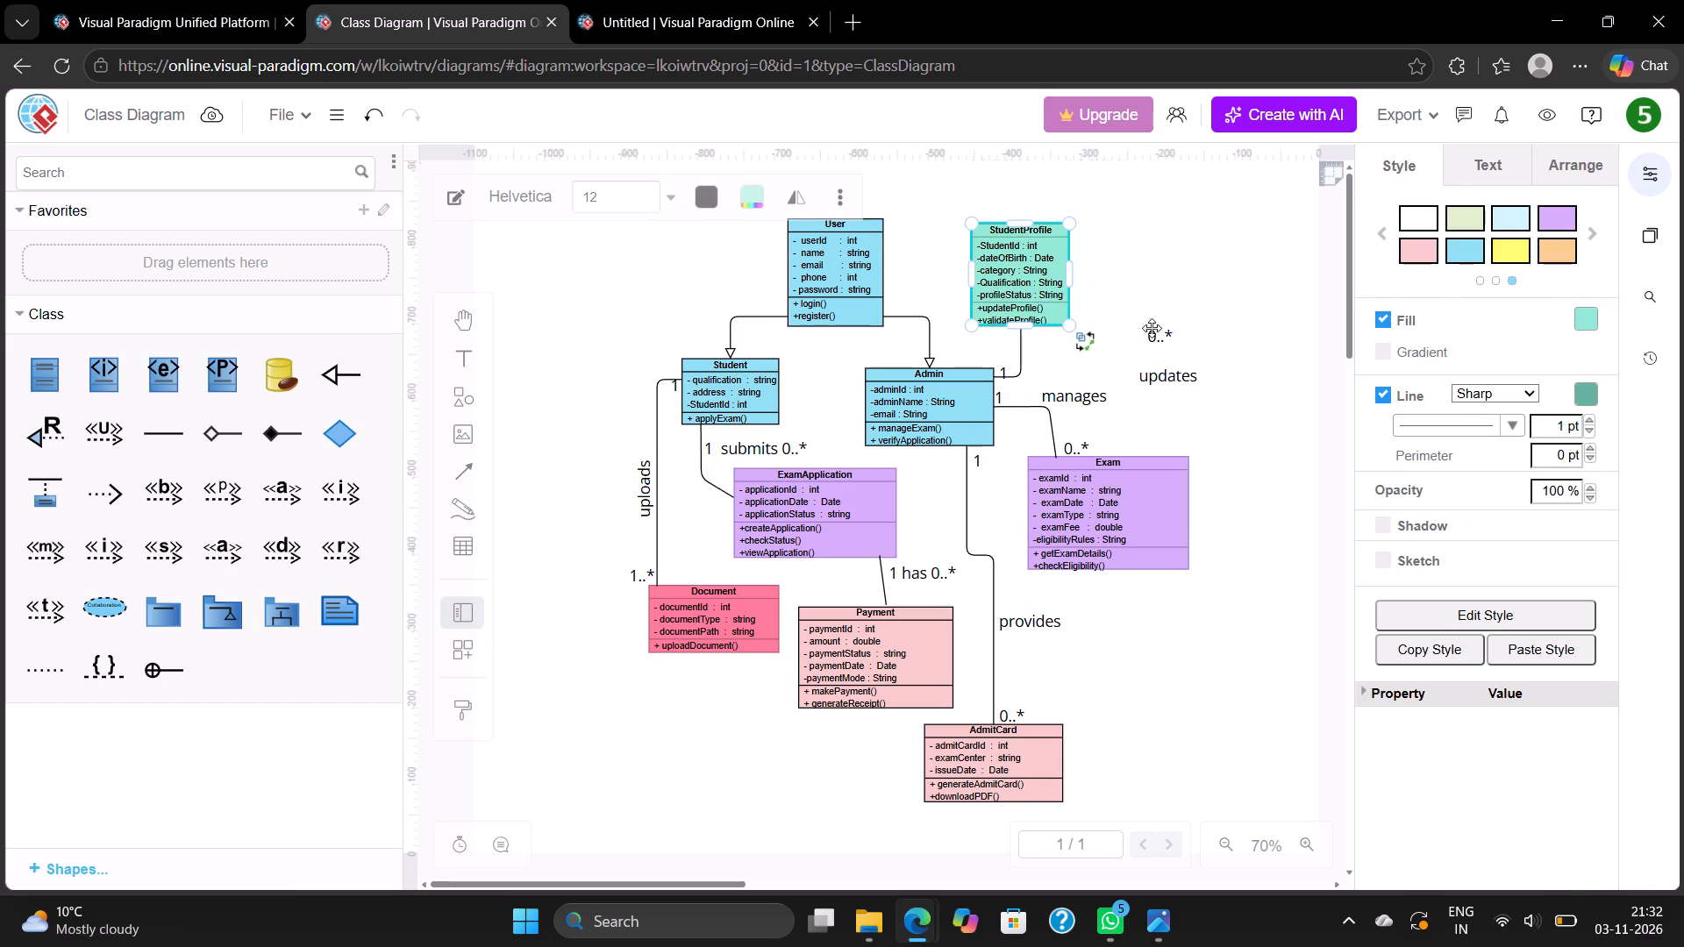
pyautogui.moveTo(1154, 332); pyautogui.dragTo(1031, 333)
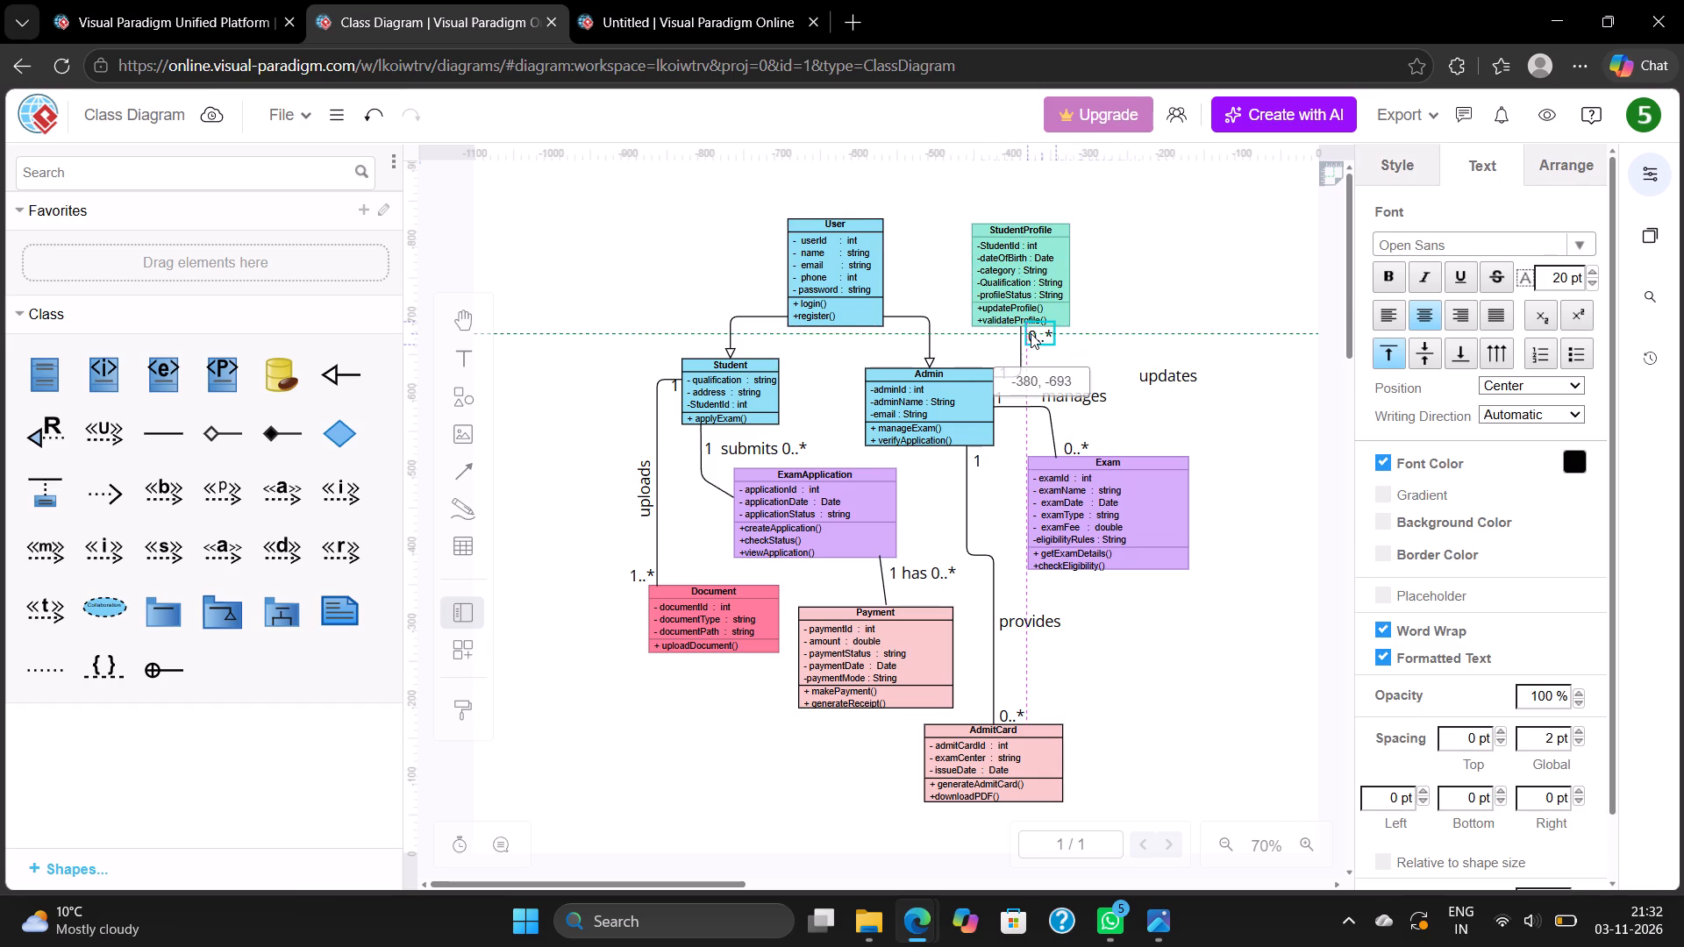
pyautogui.moveTo(1031, 333); pyautogui.dragTo(1004, 331)
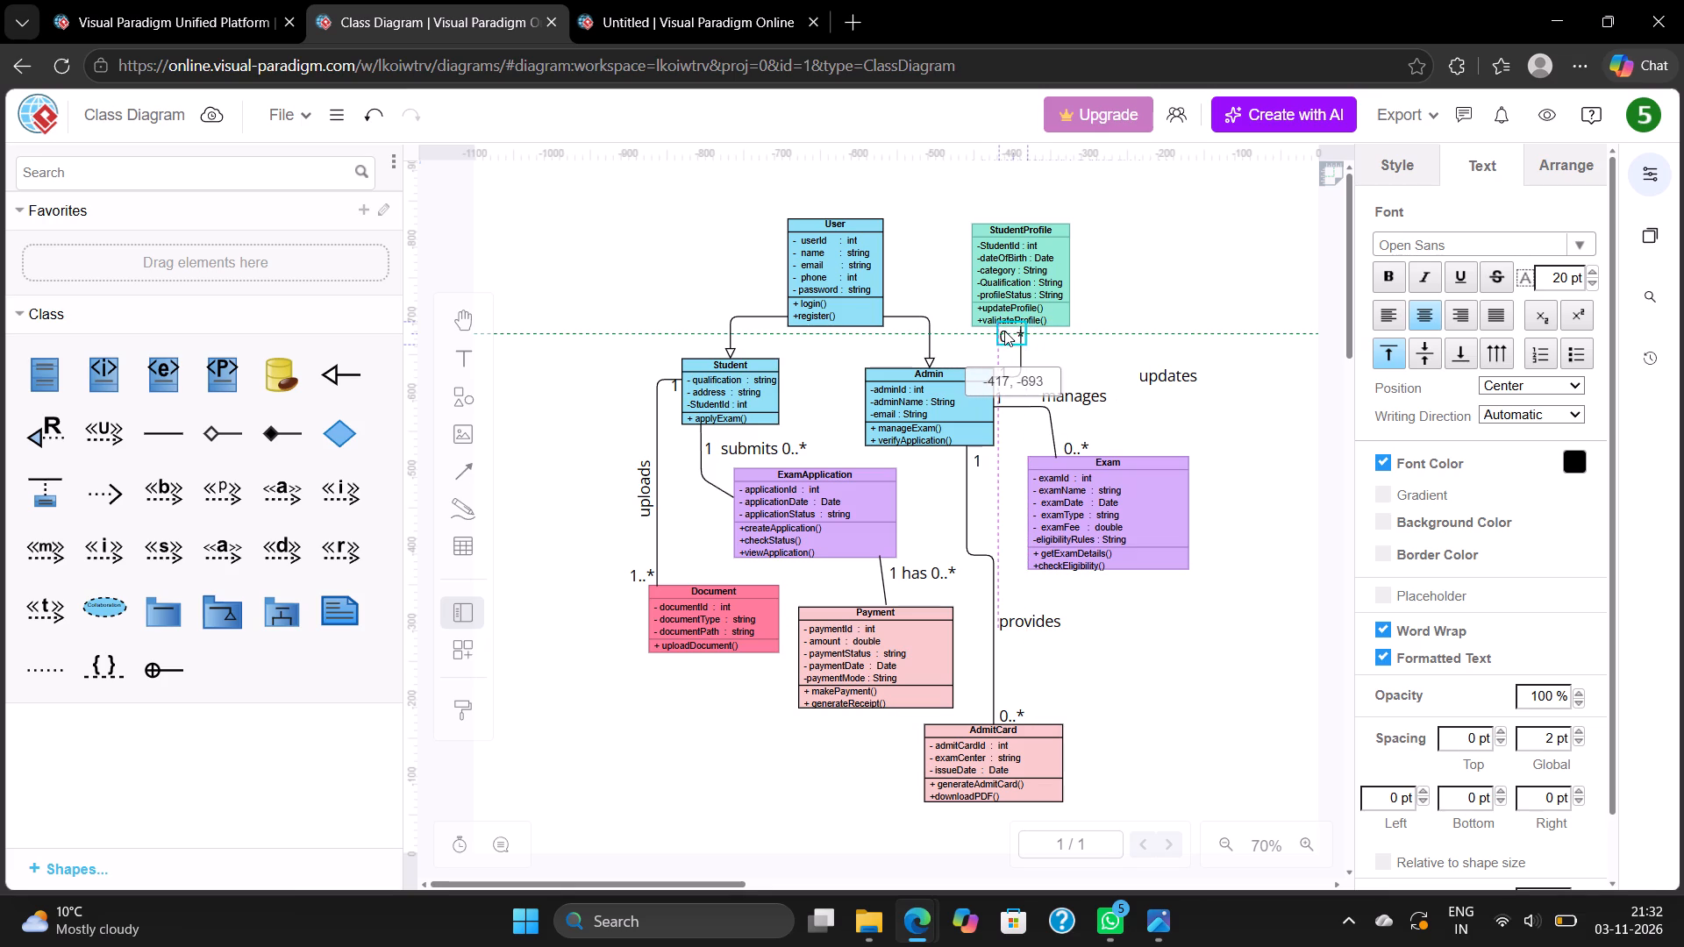
pyautogui.moveTo(1004, 331); pyautogui.dragTo(998, 331)
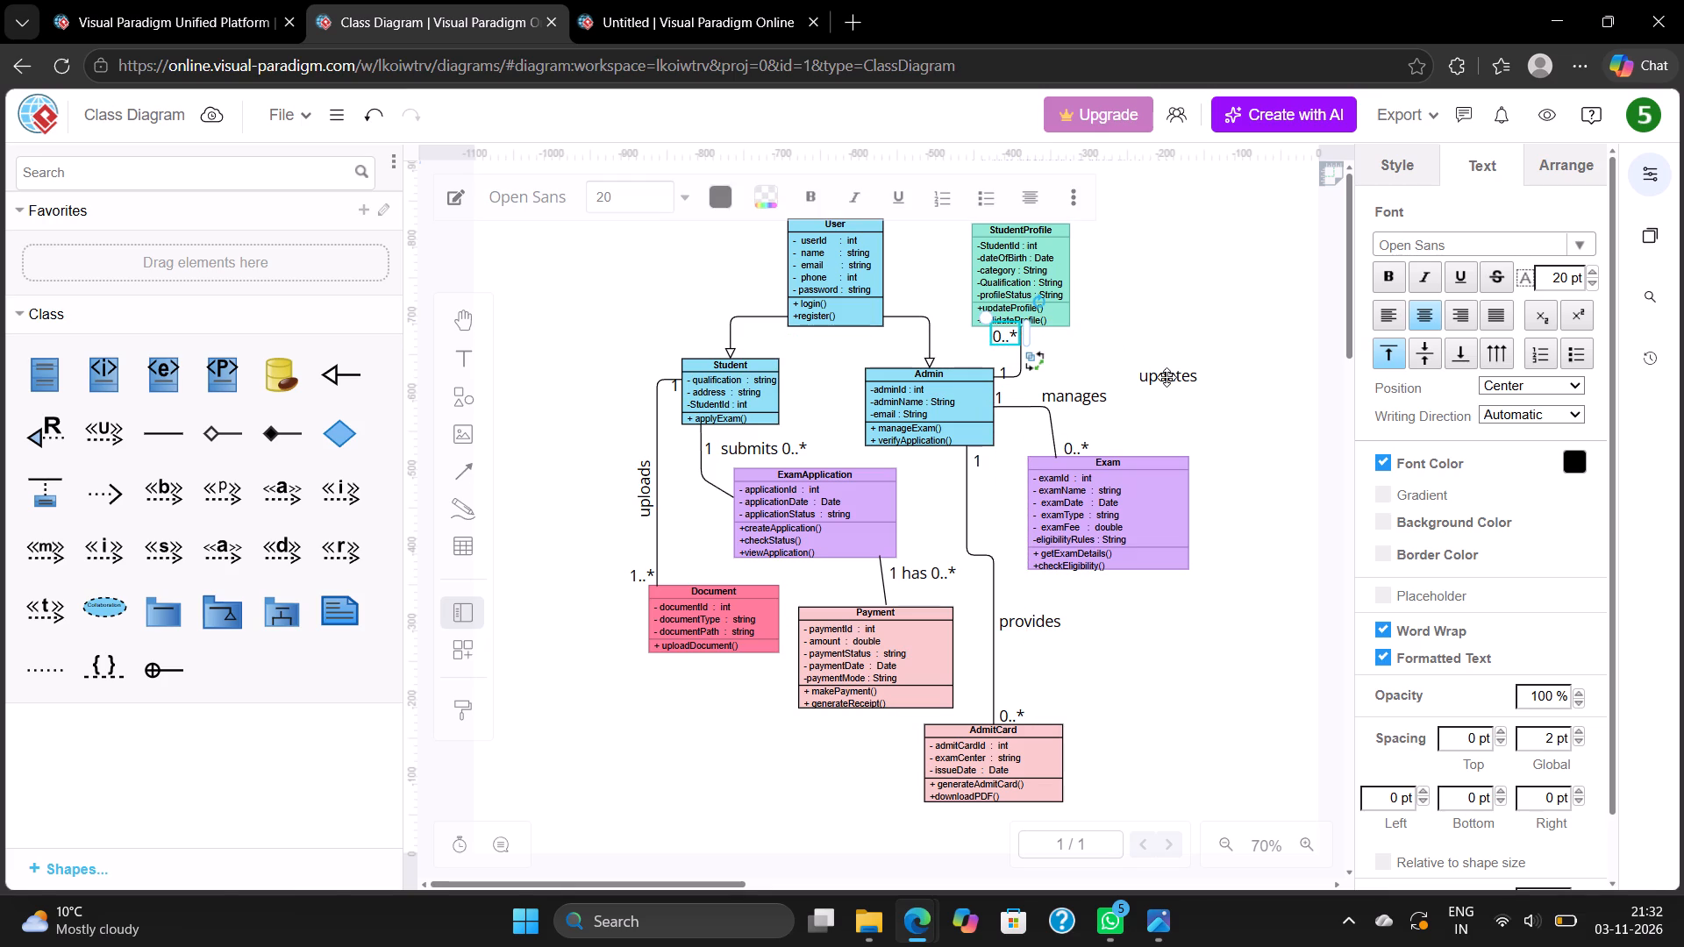
pyautogui.moveTo(1167, 377); pyautogui.dragTo(1053, 352)
pyautogui.click(1196, 340)
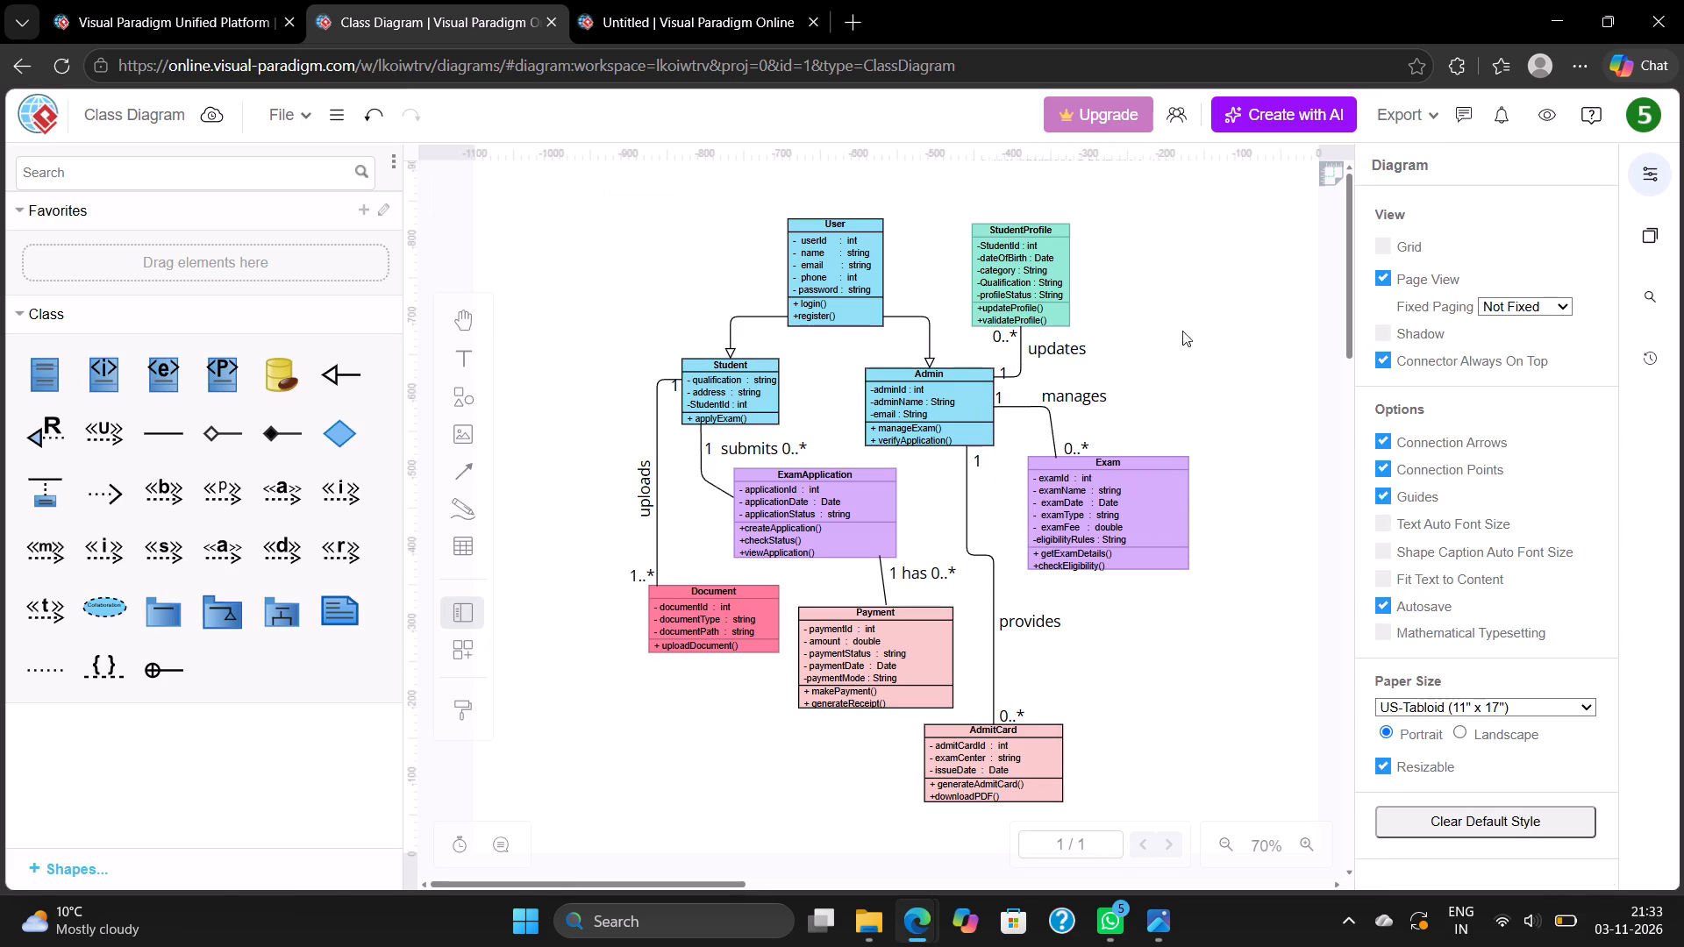
# Export the rearranged class diagram as a PNG and download it as Class Diagram.png.
pyautogui.click(1416, 120)
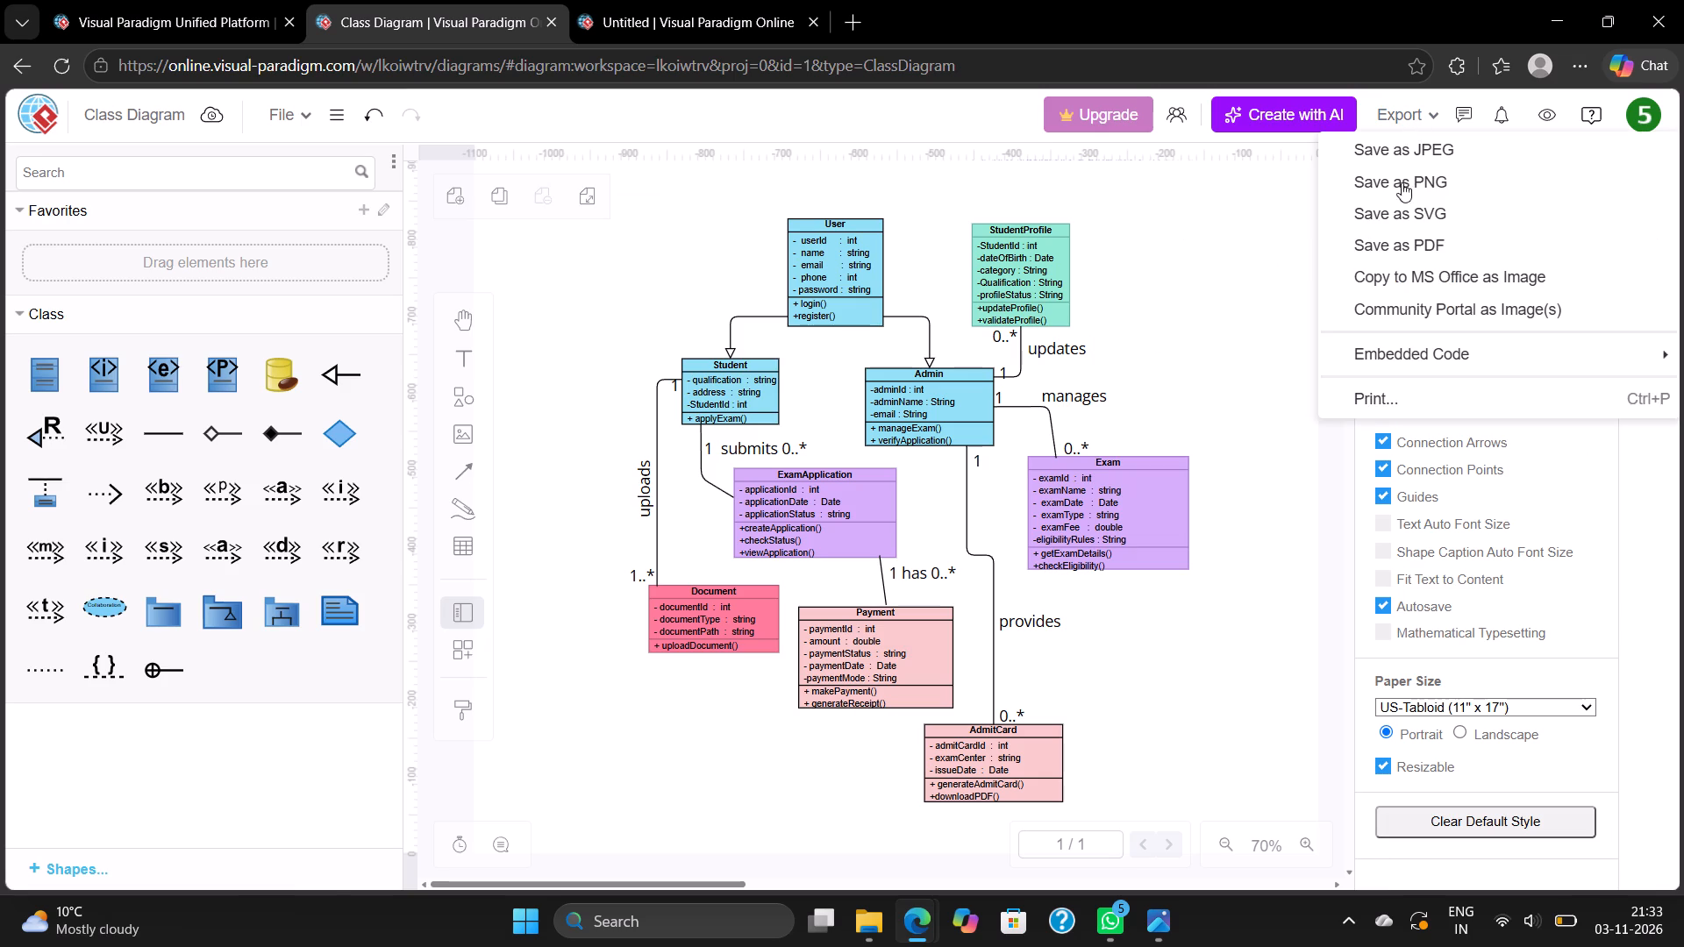
pyautogui.click(1418, 182)
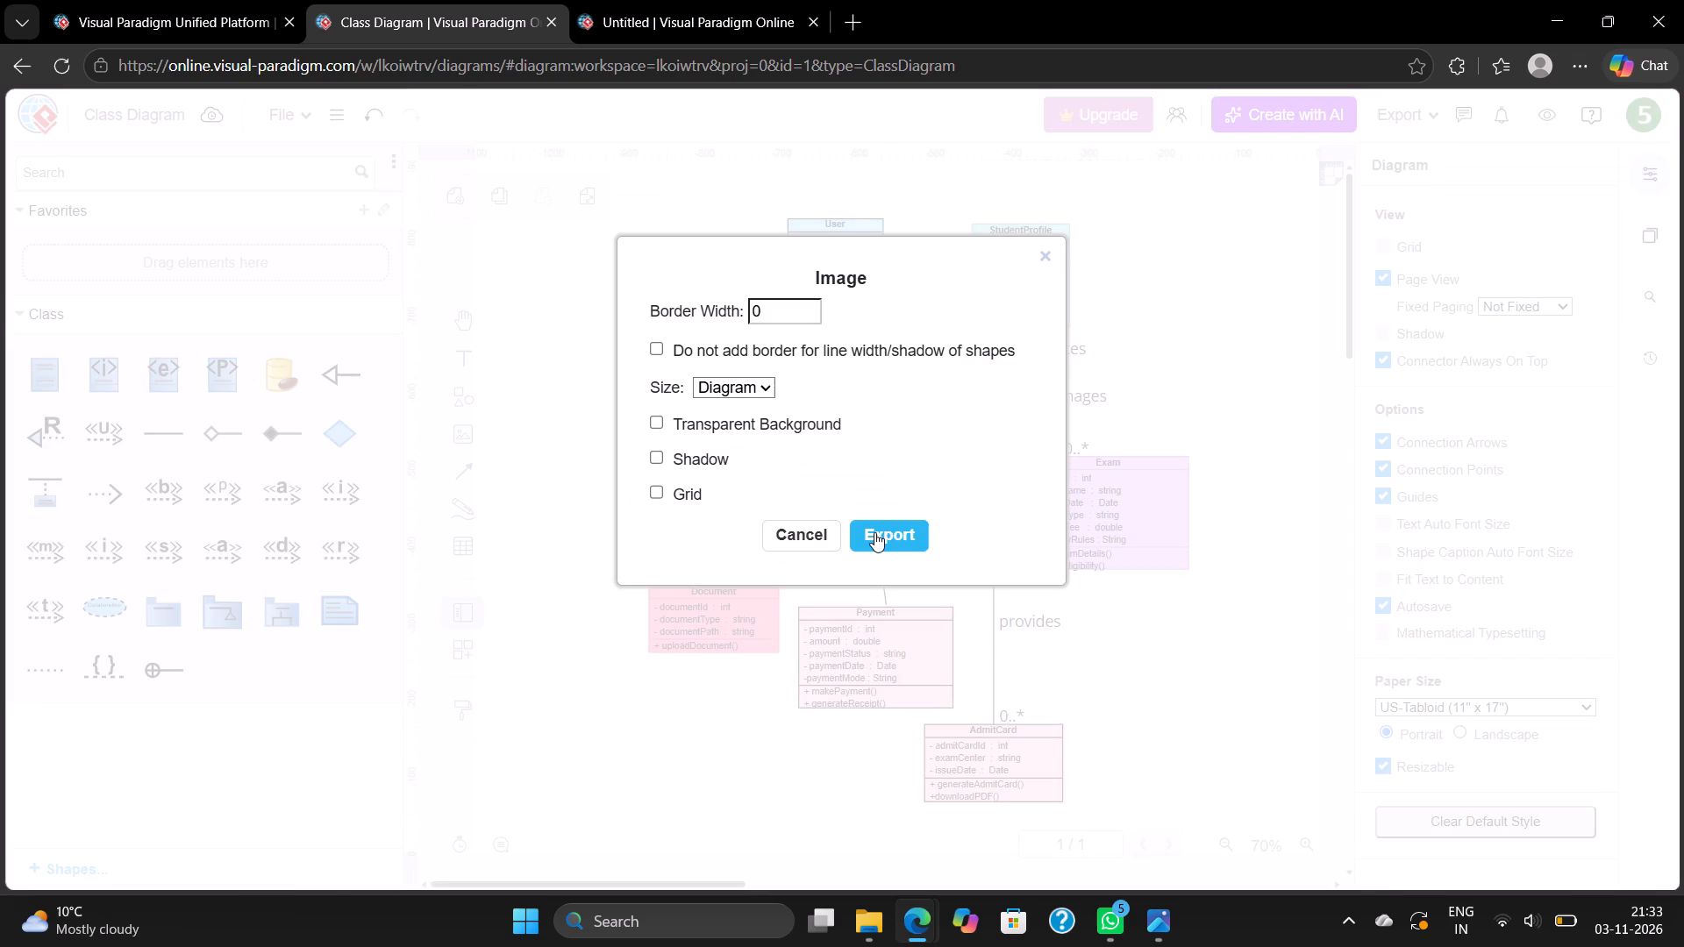
pyautogui.click(874, 532)
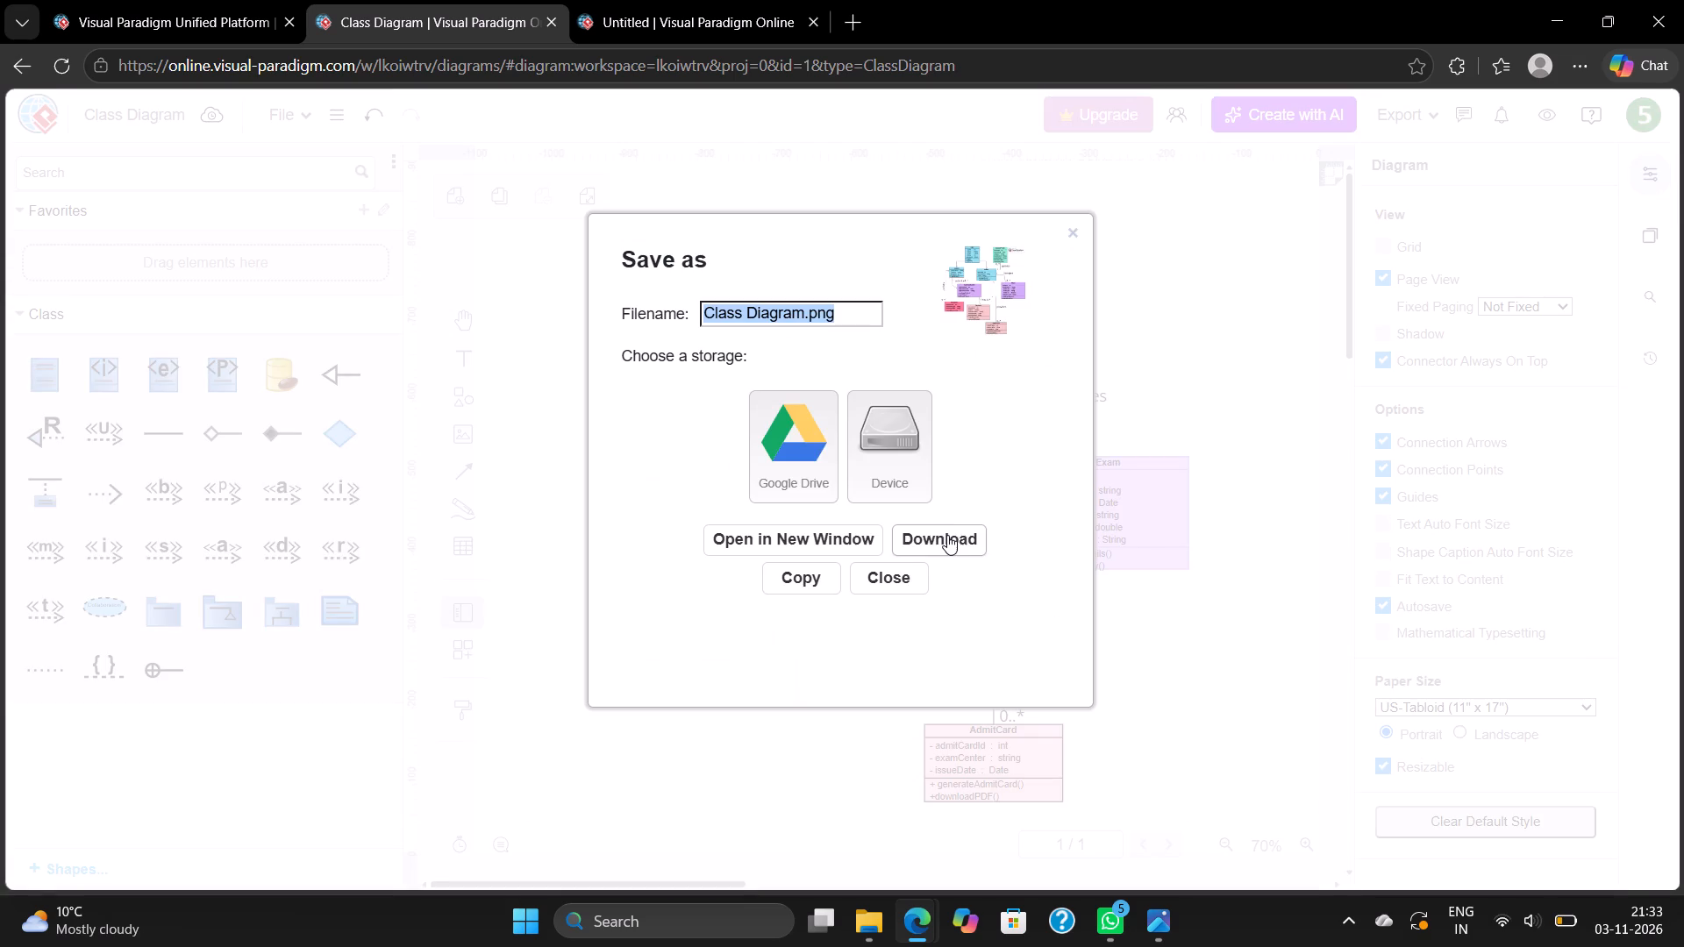
pyautogui.click(947, 535)
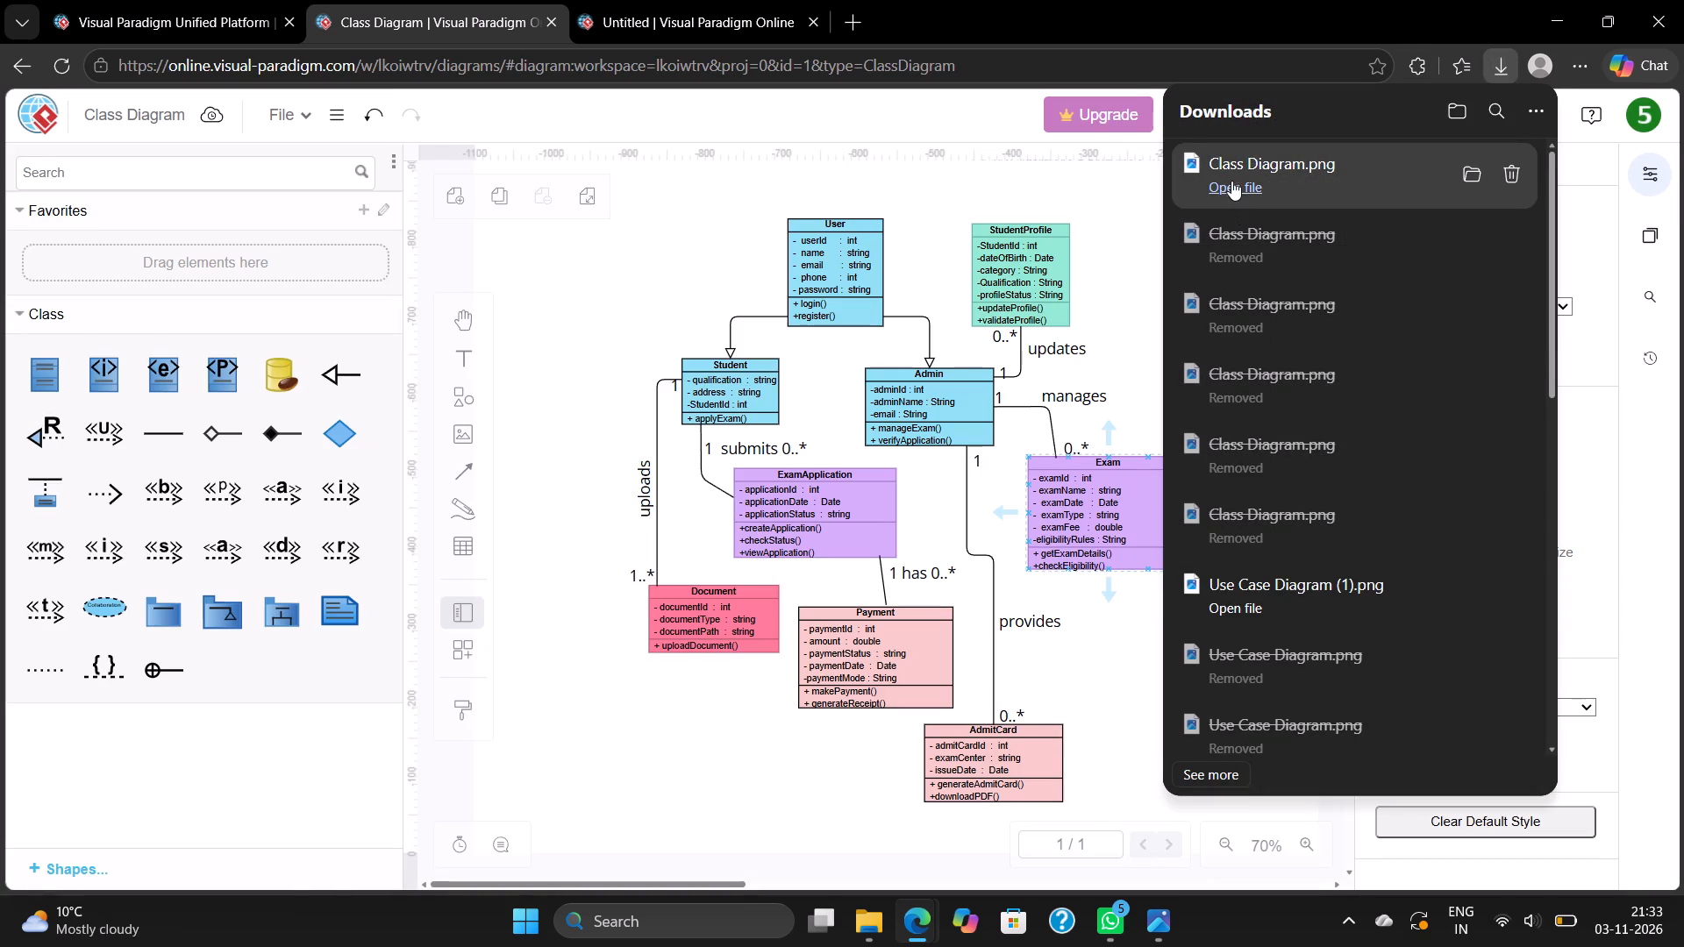
# Open the new Class Diagram.png and check the framing and the StudentProfile class's placement.
pyautogui.click(1231, 180)
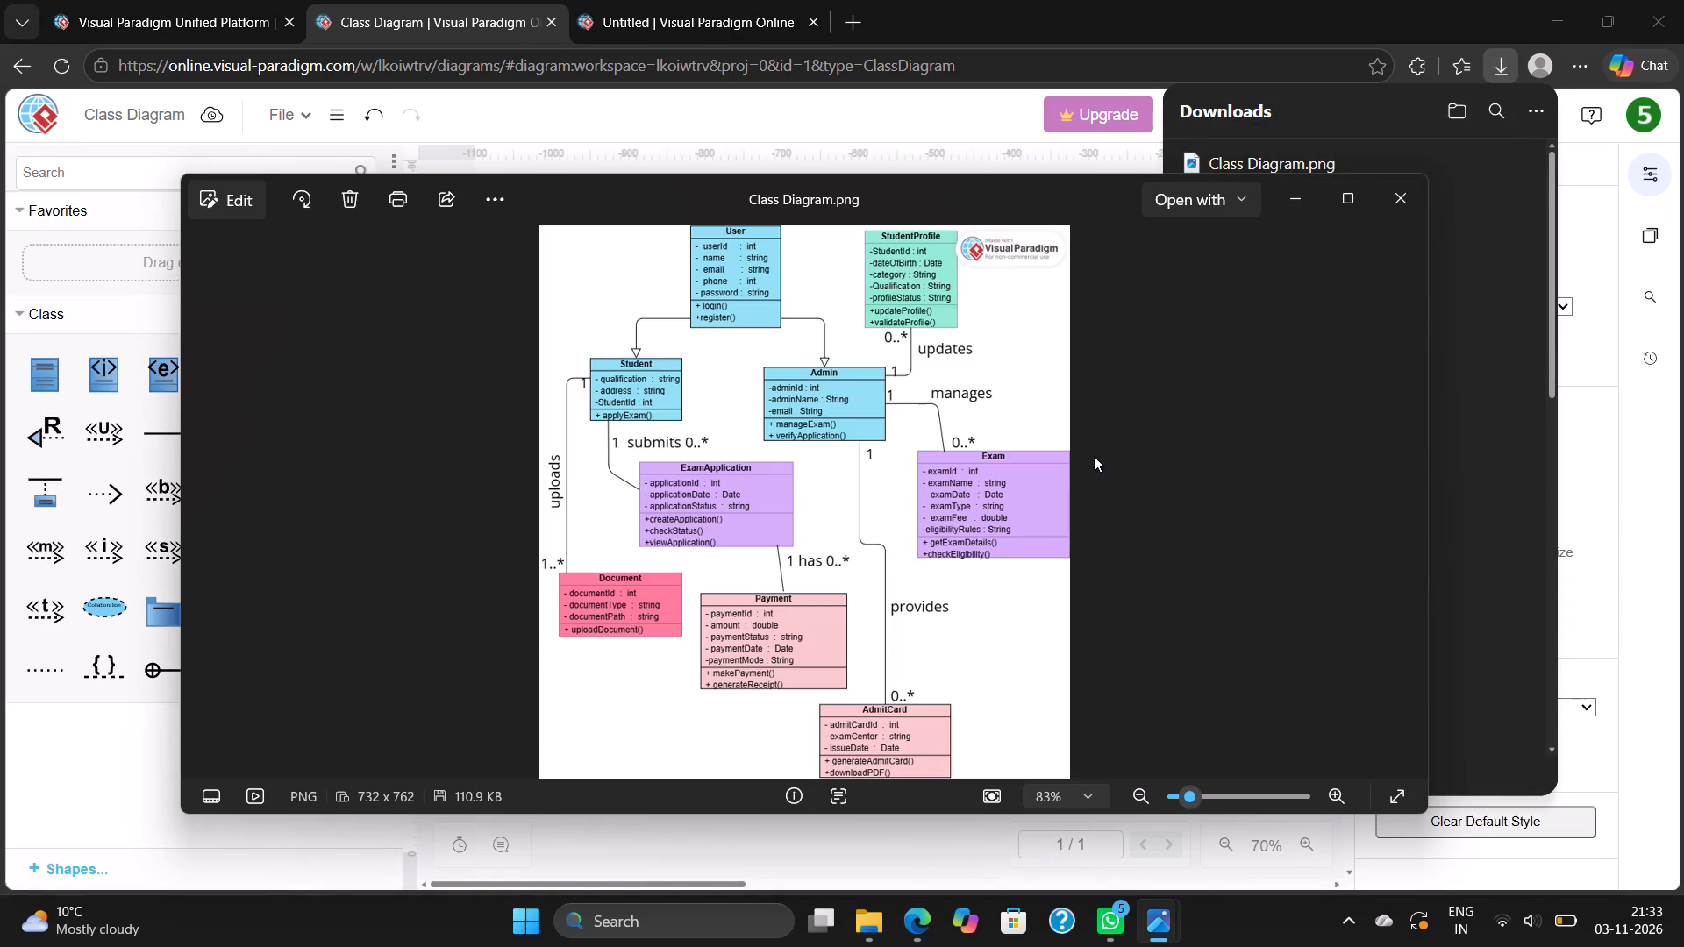
pyautogui.hscroll(-2, 959, 492)
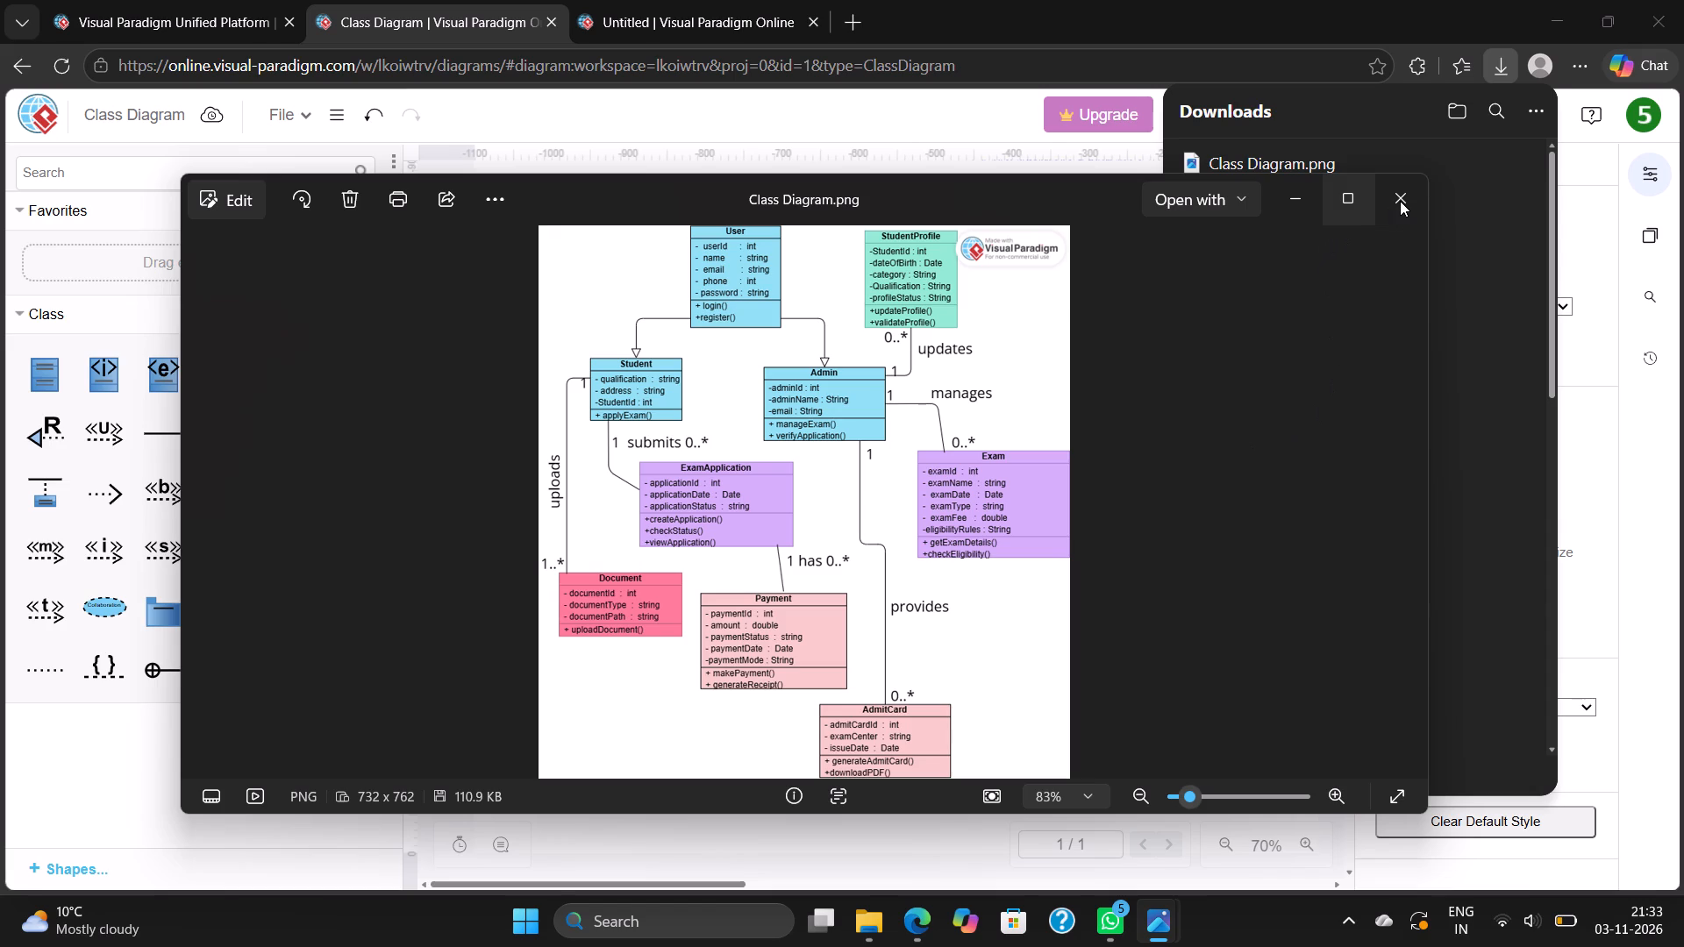
pyautogui.click(1400, 201)
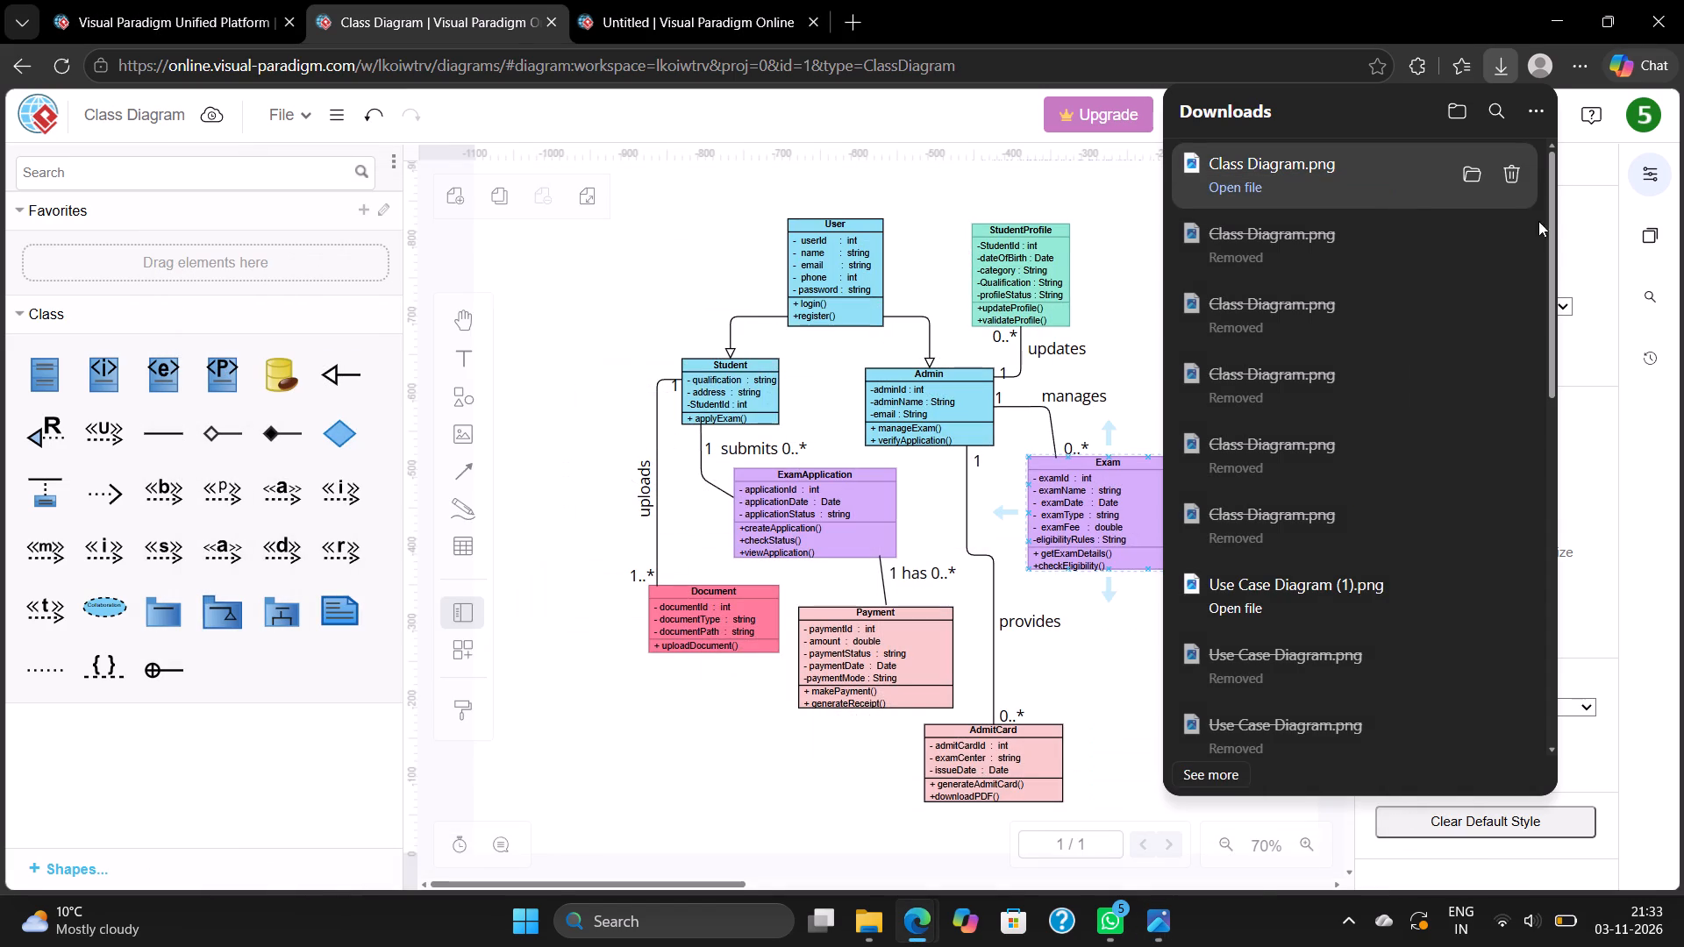
pyautogui.click(1578, 237)
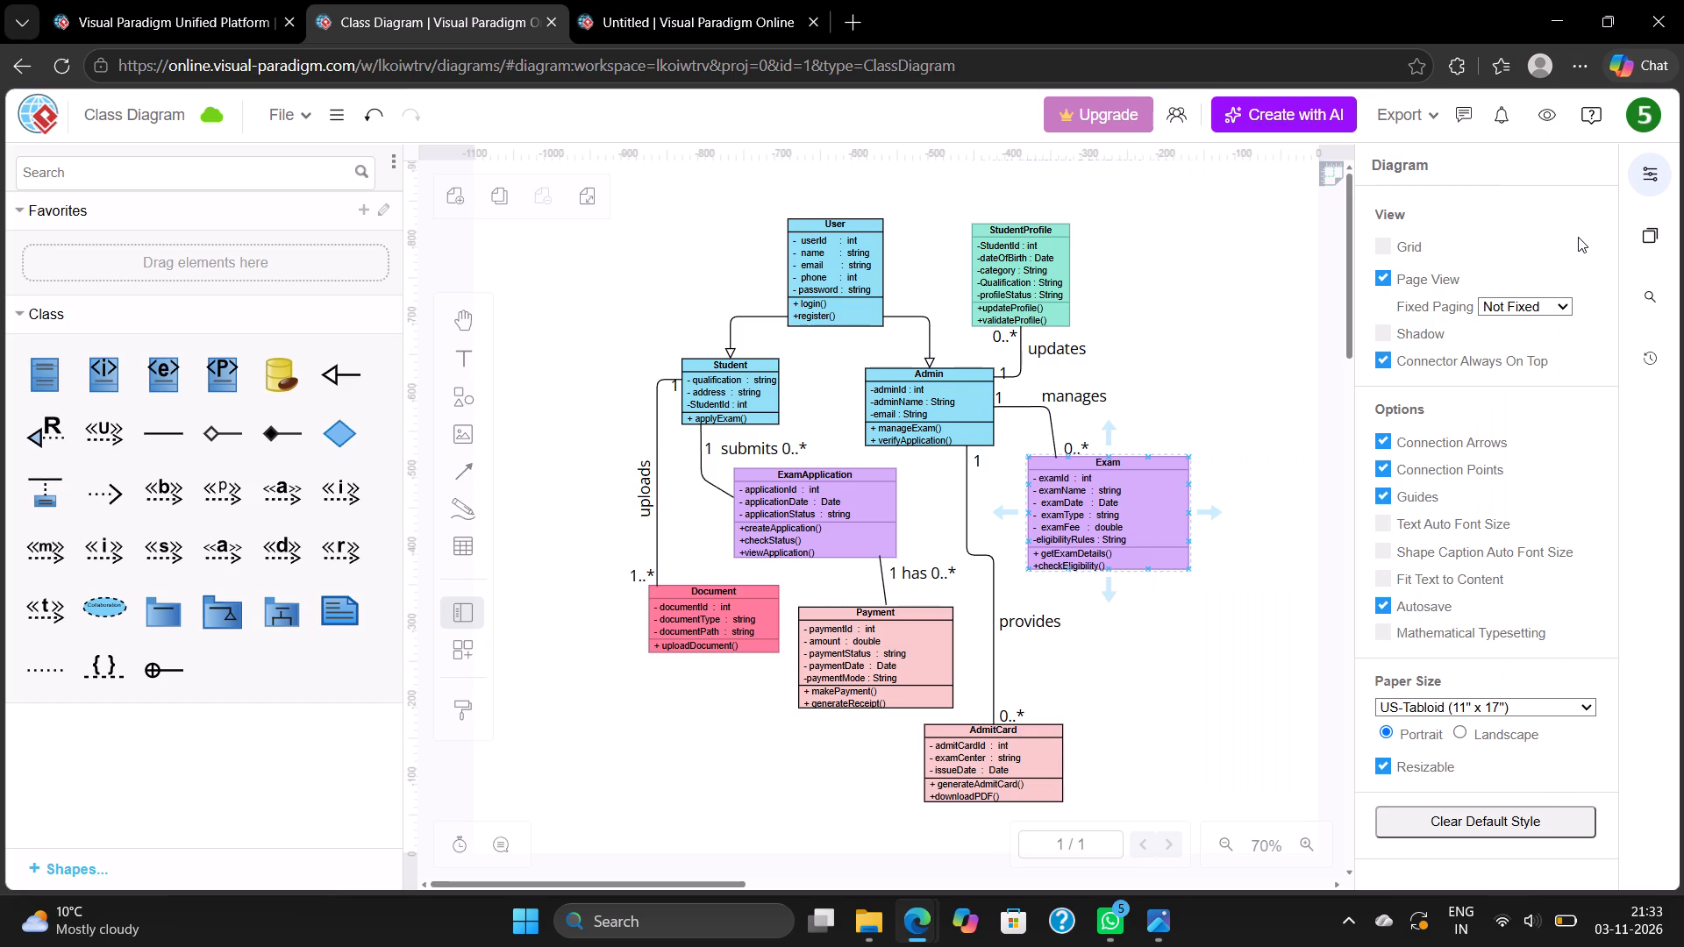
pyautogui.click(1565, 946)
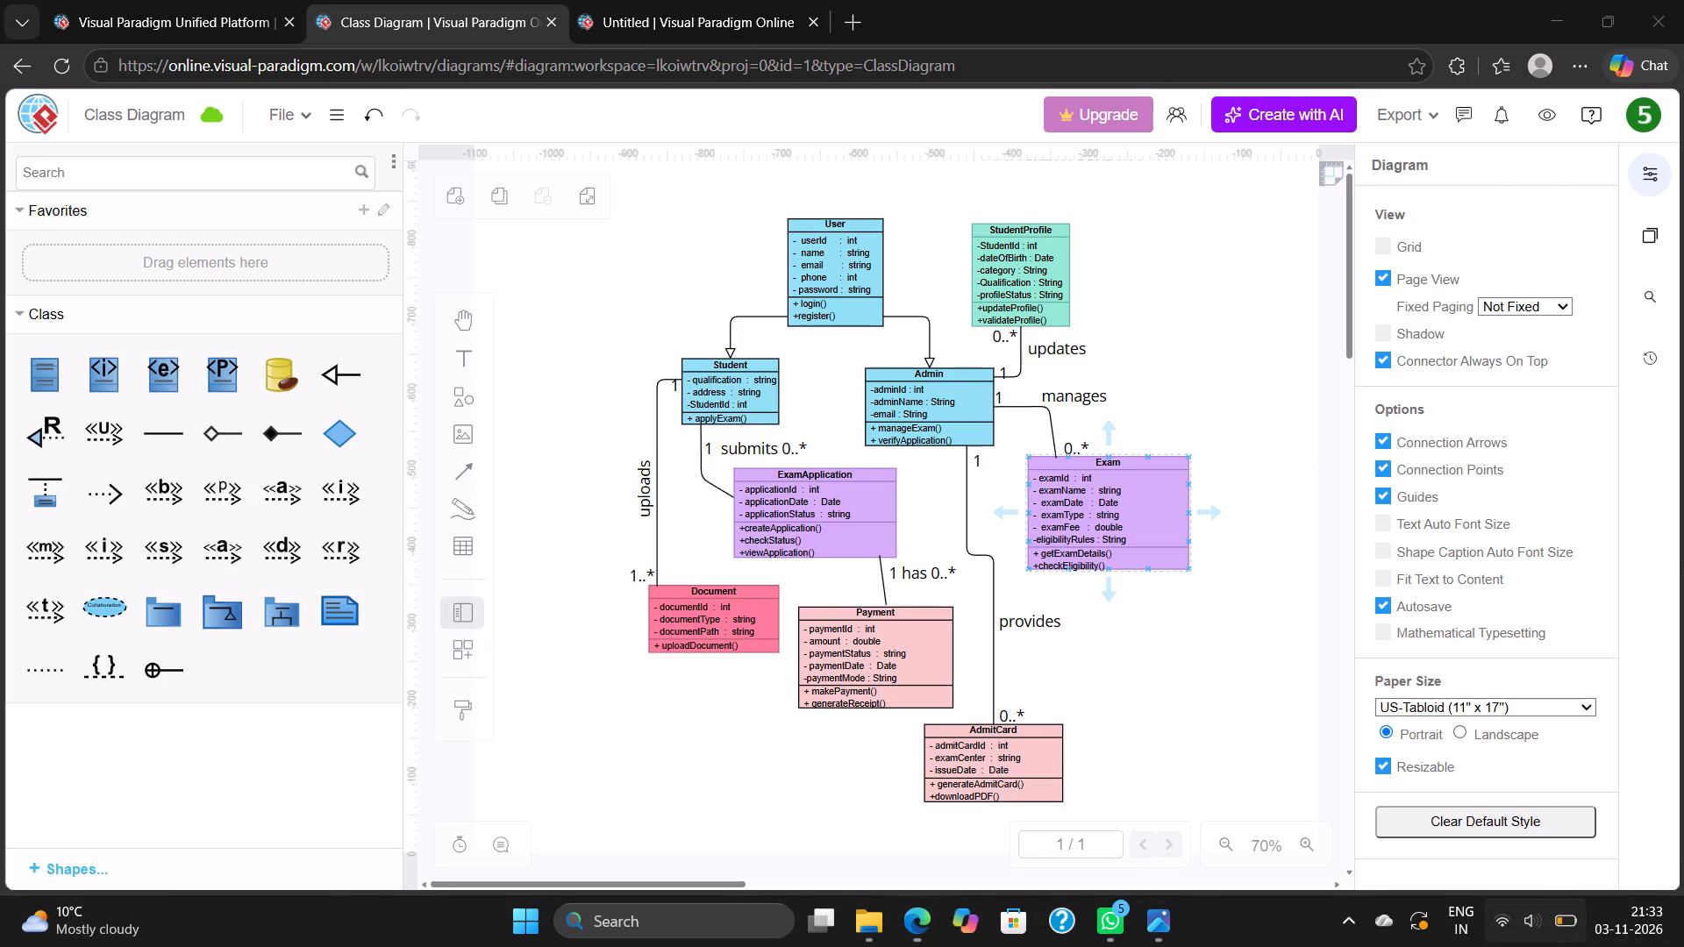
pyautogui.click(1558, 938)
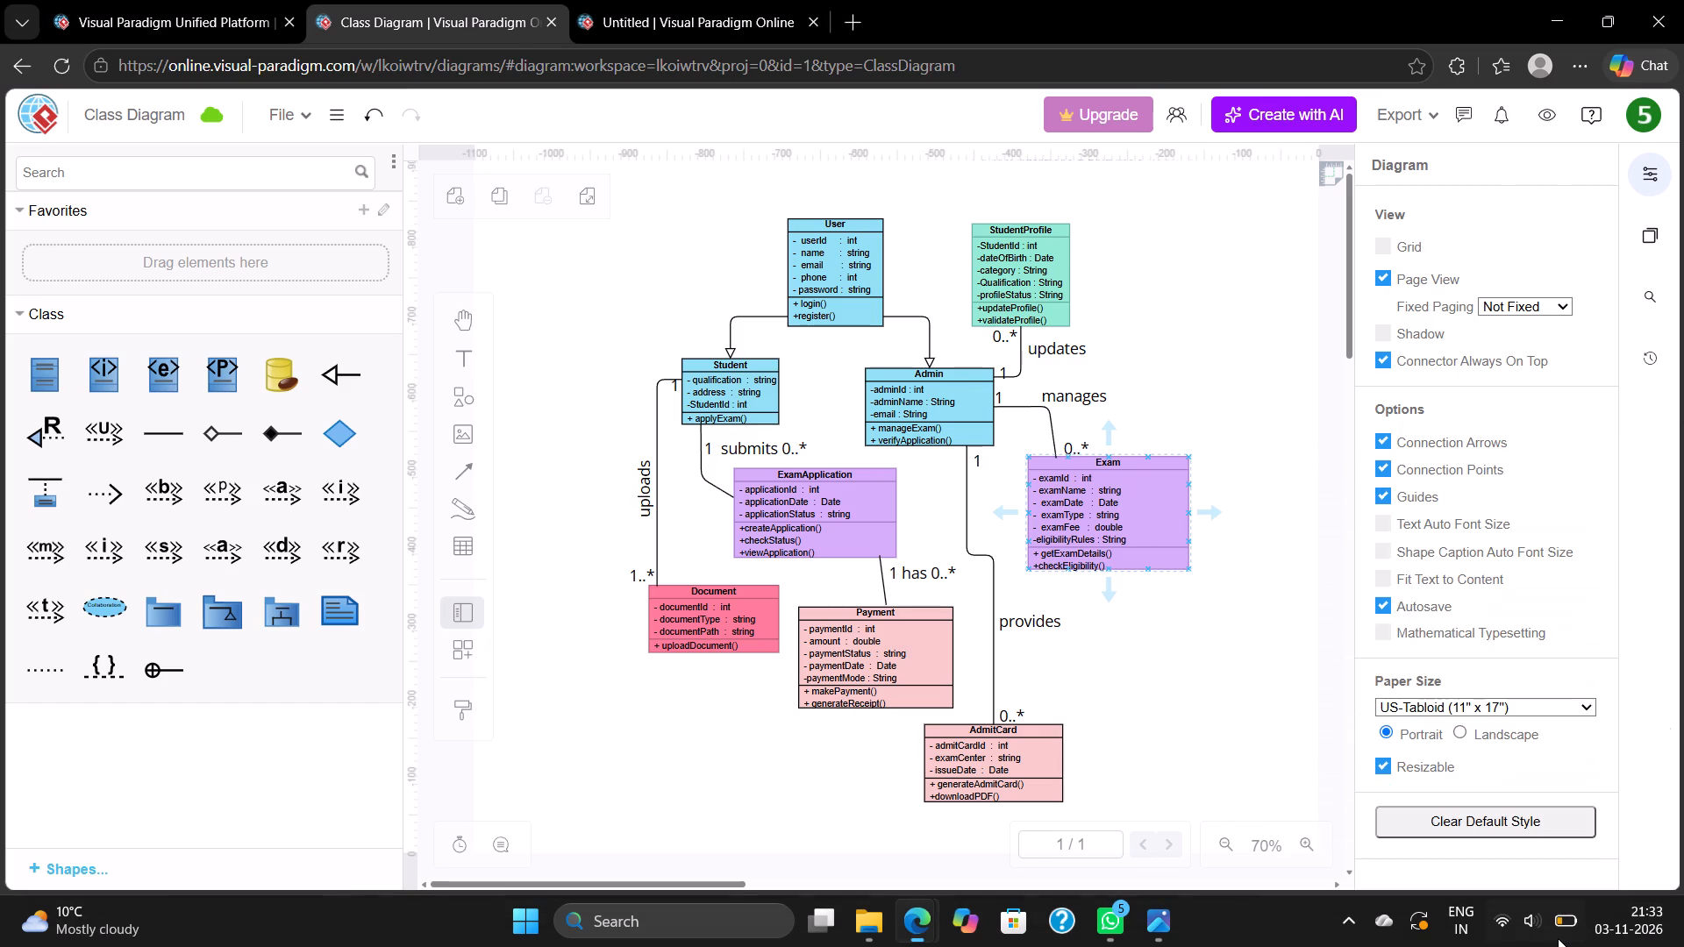
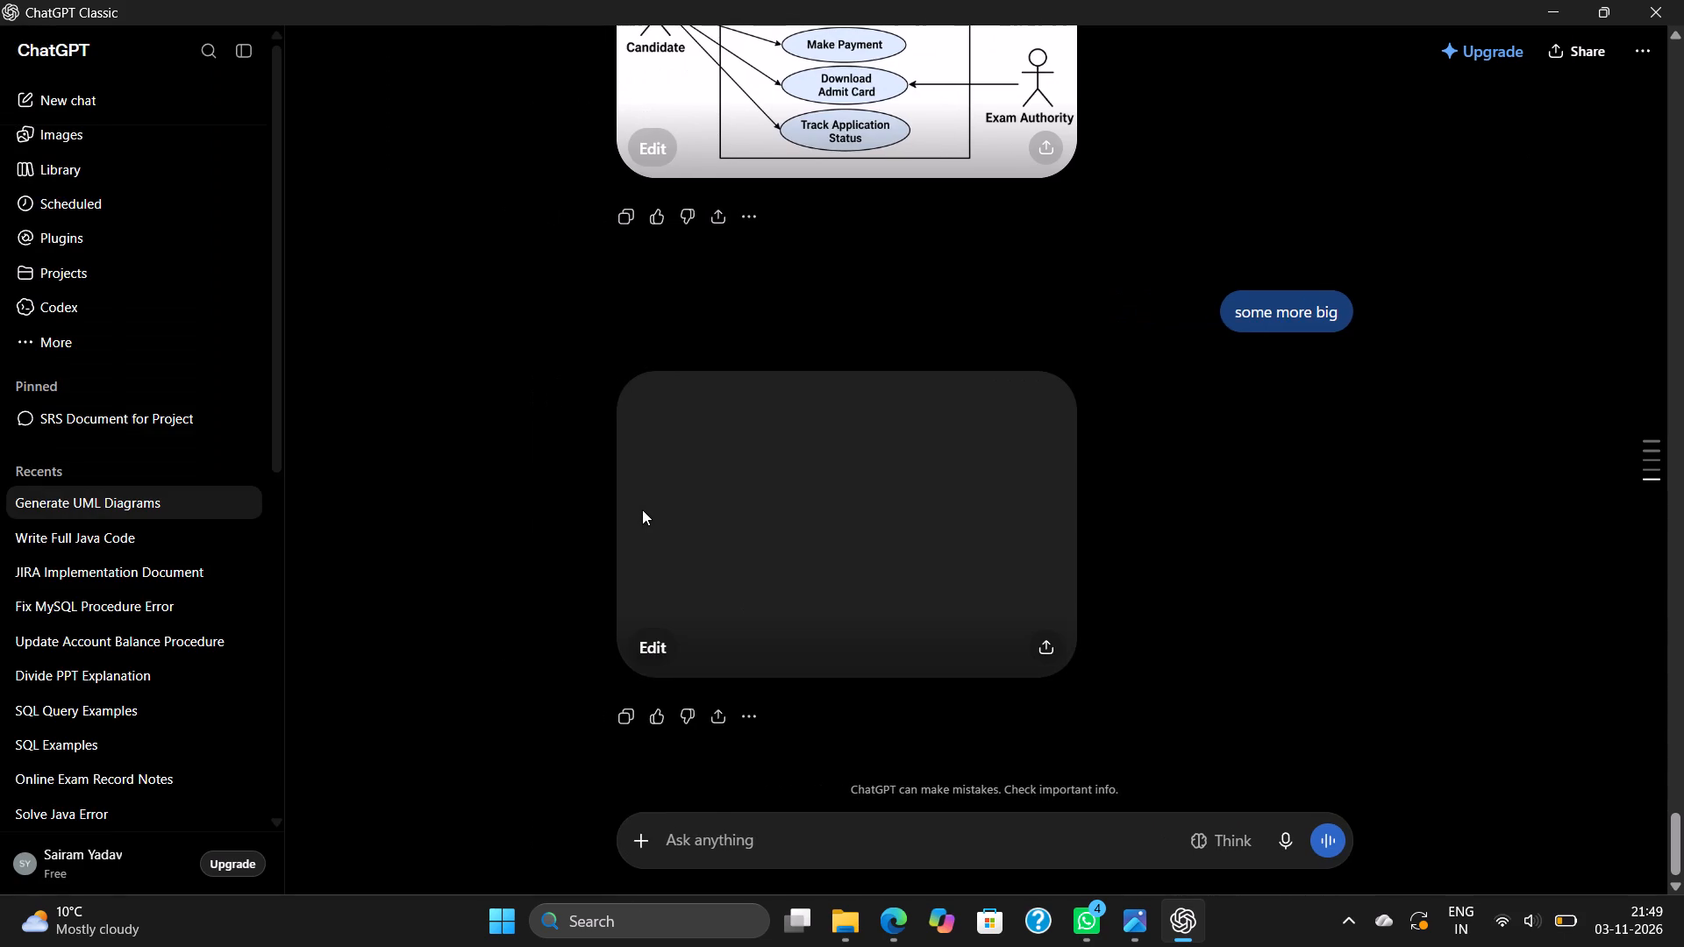
pyautogui.click(1653, 0)
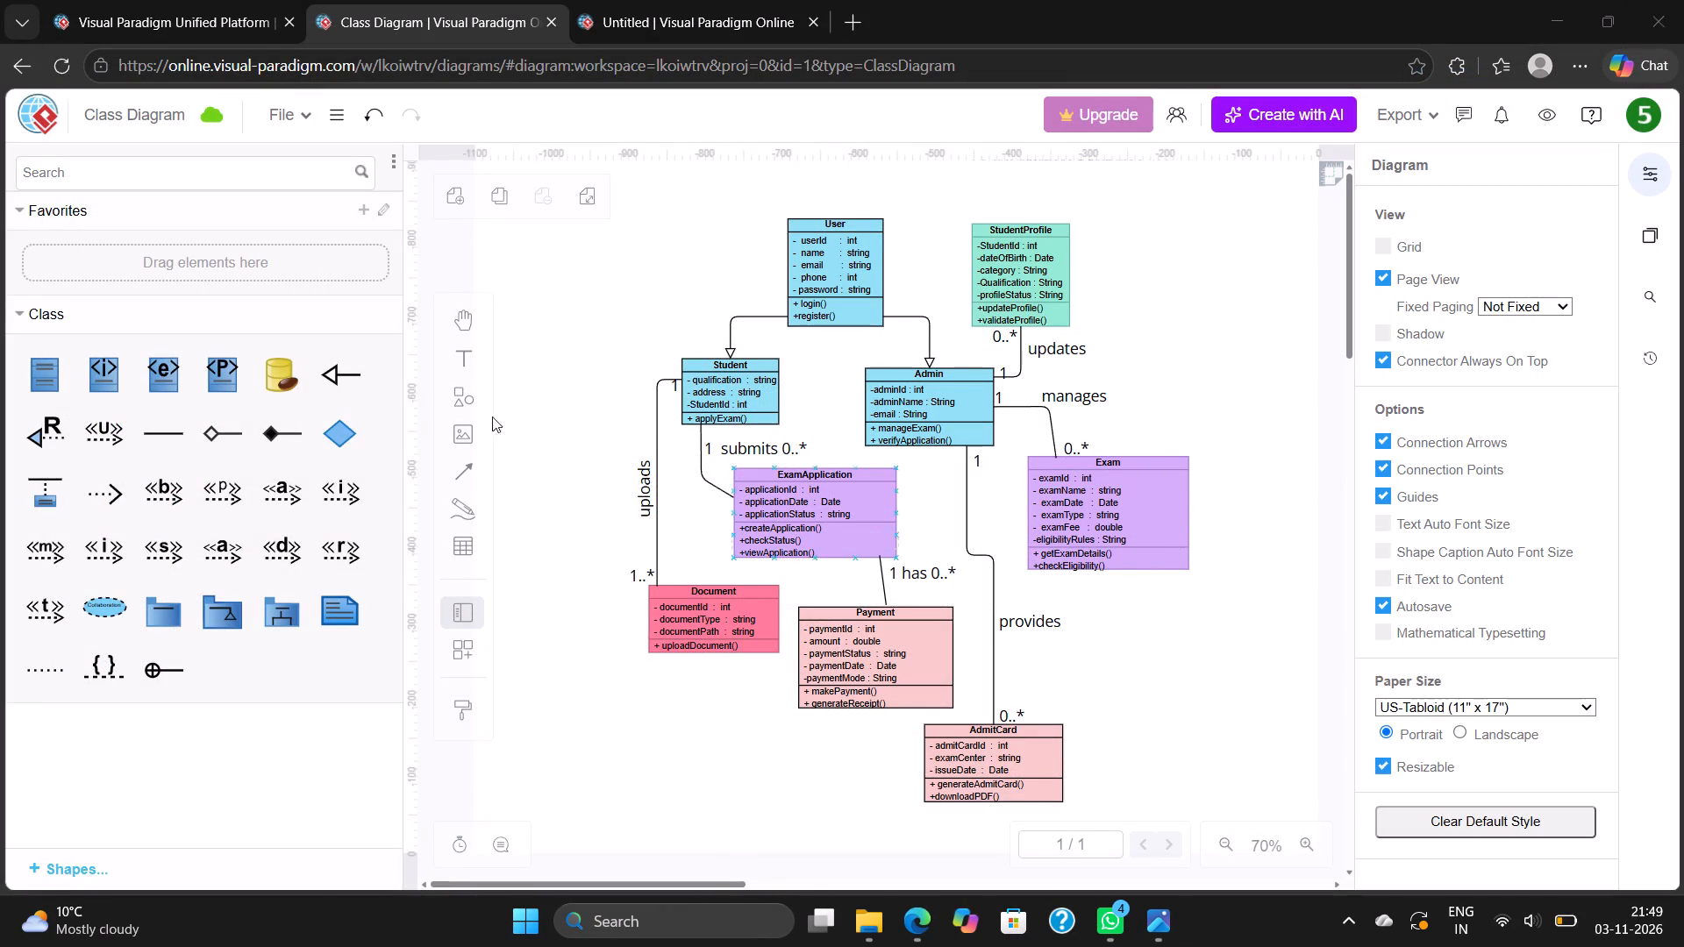
# Create a blank Use Case Diagram in Web Diagram Studio from the Visual Paradigm Unified Platform page.
pyautogui.click(218, 26)
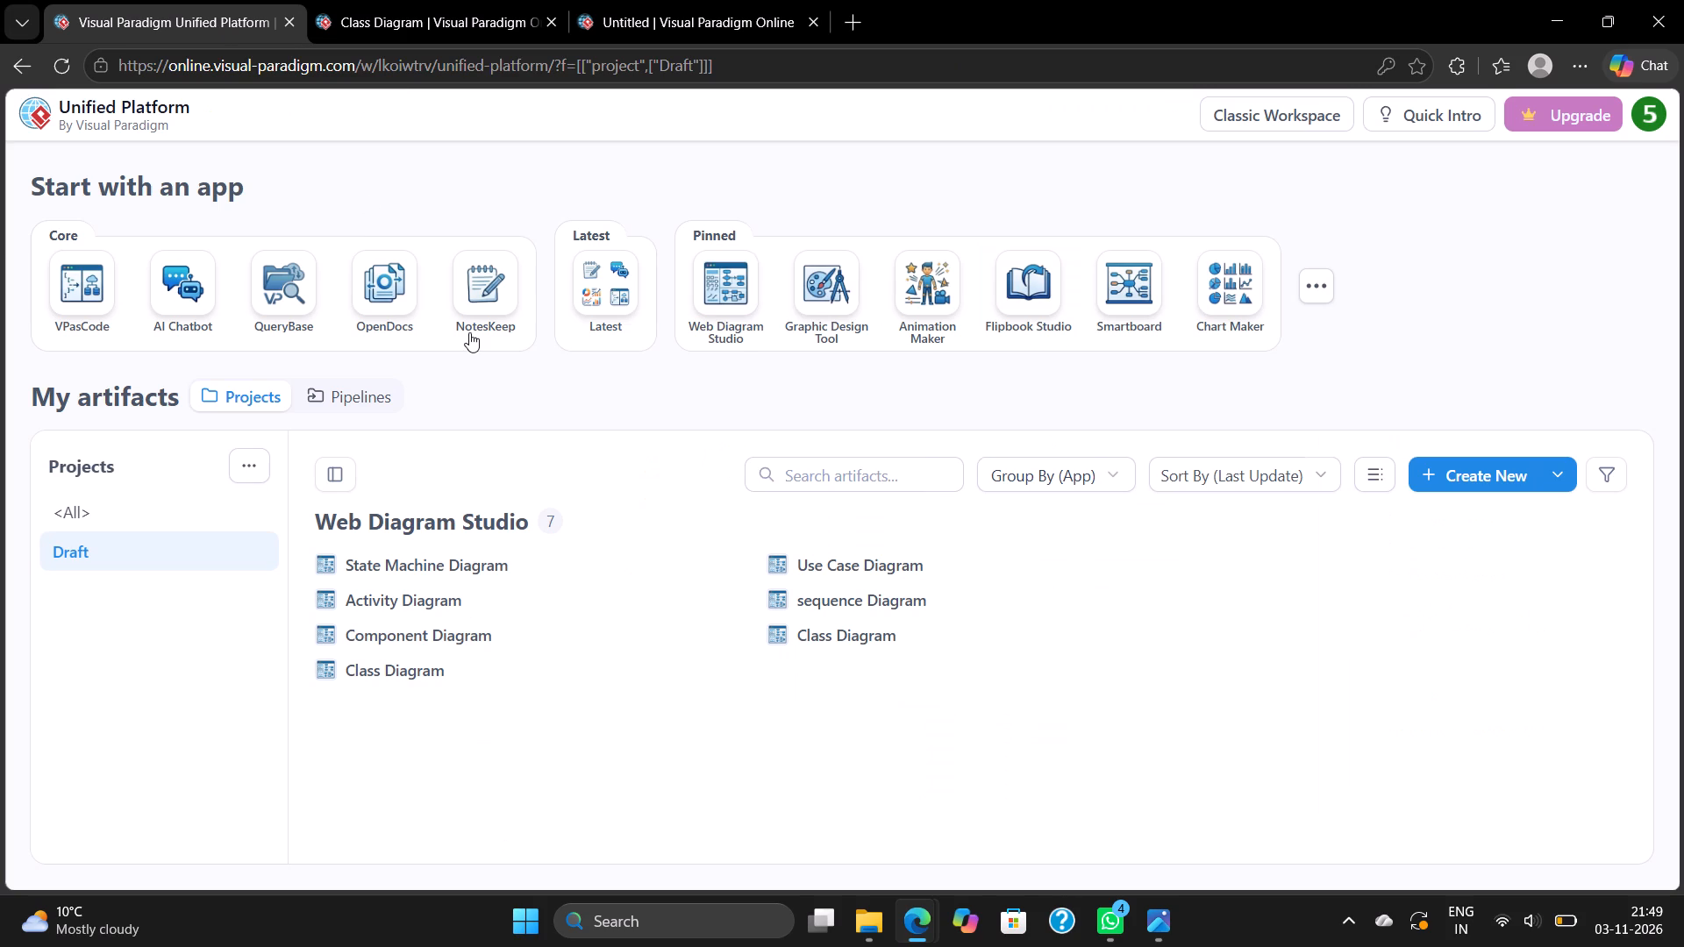
pyautogui.click(726, 297)
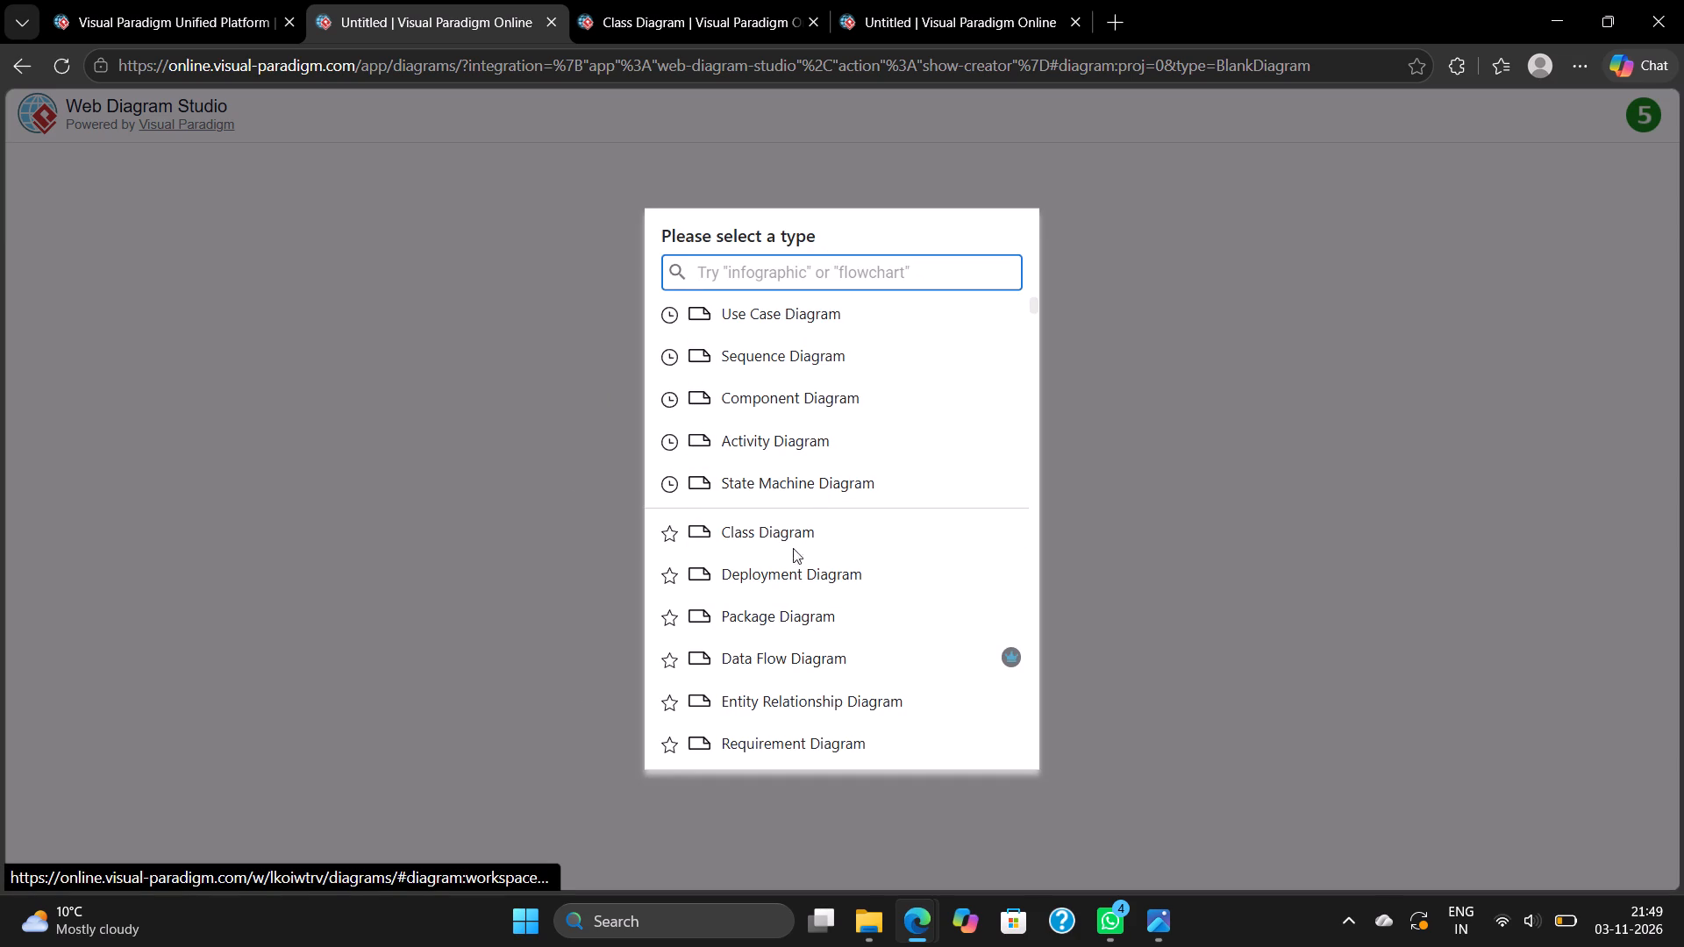
pyautogui.scroll(-2, 793, 545)
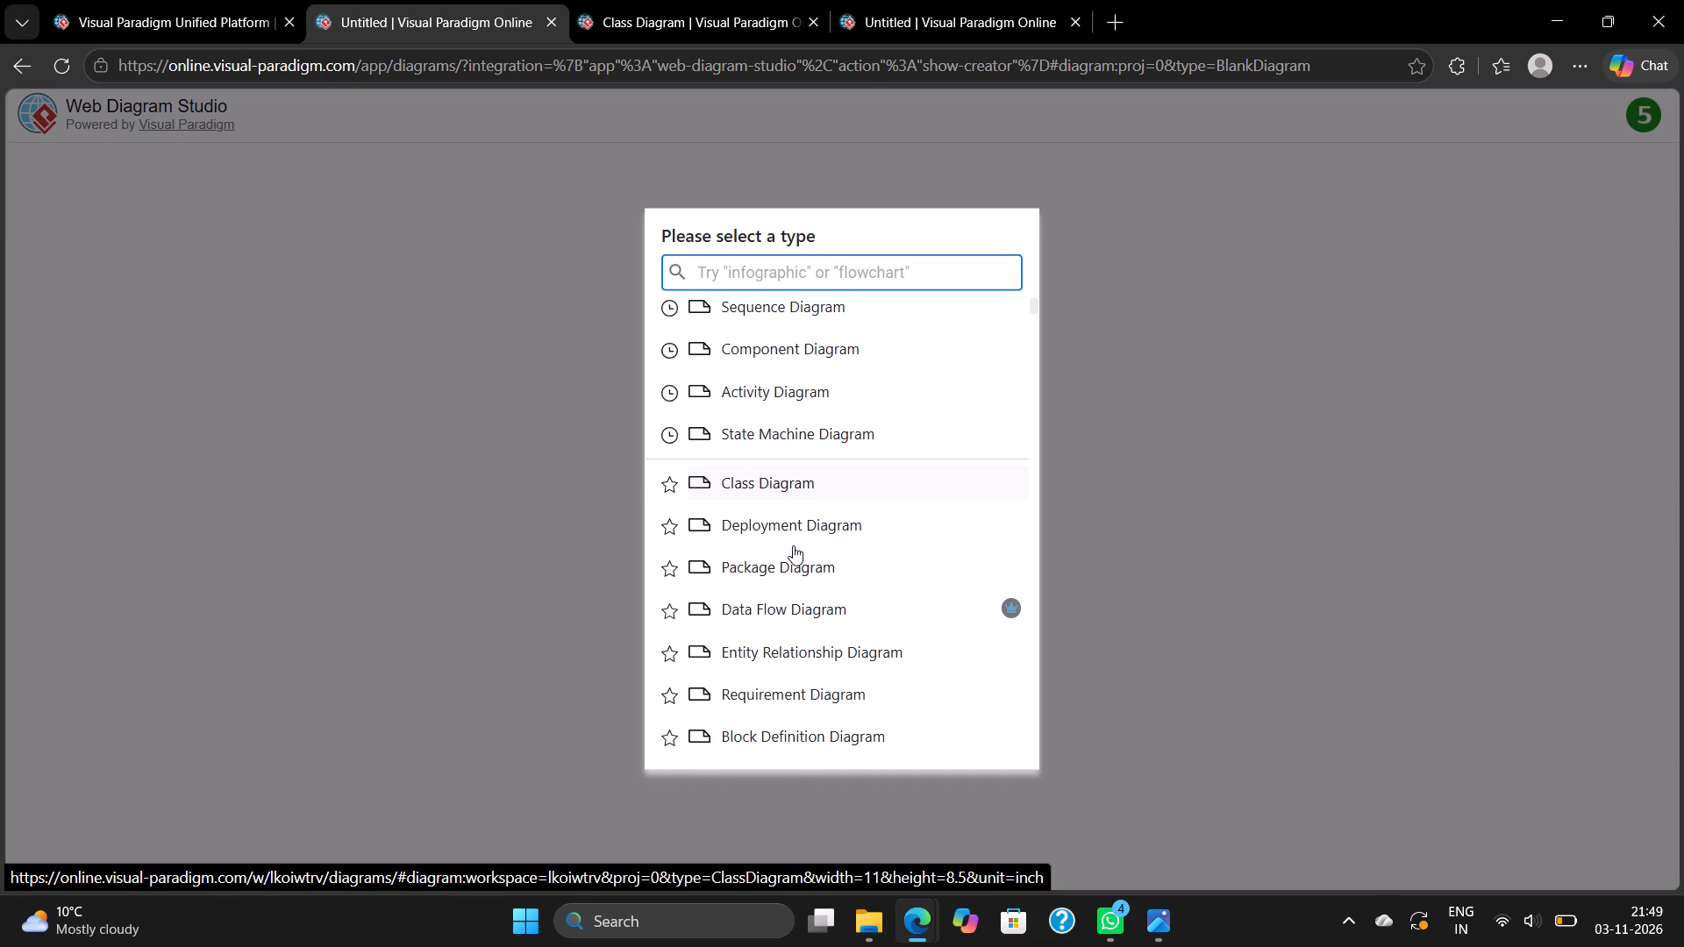
pyautogui.scroll(-3, 793, 545)
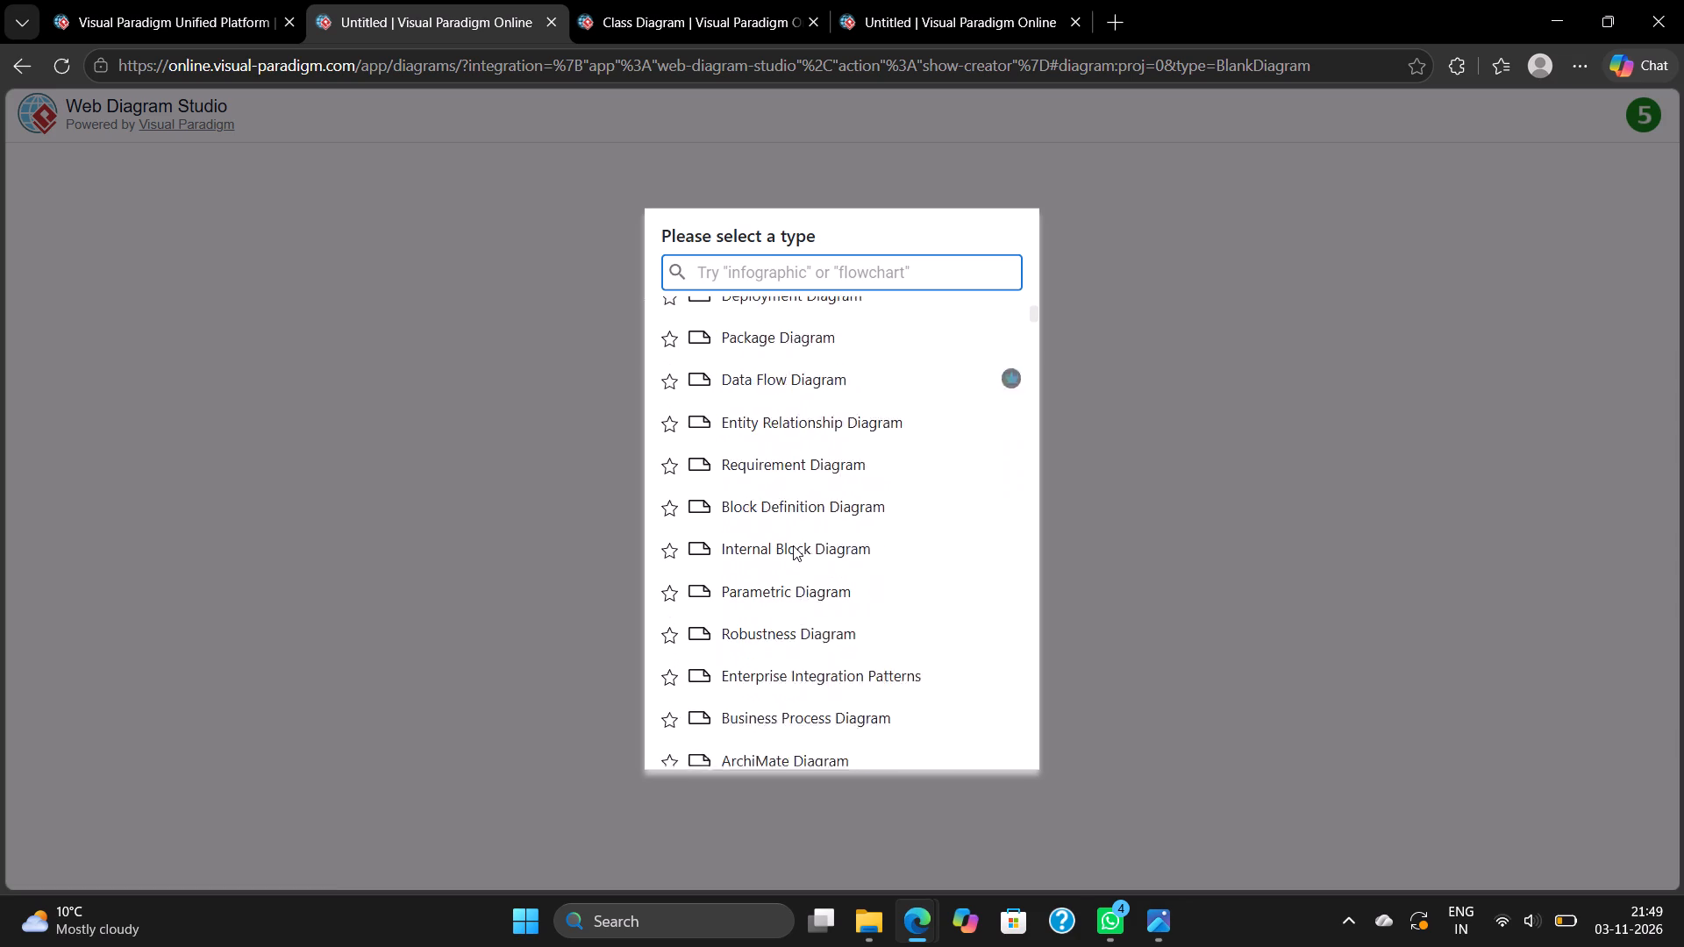
pyautogui.scroll(-4, 793, 545)
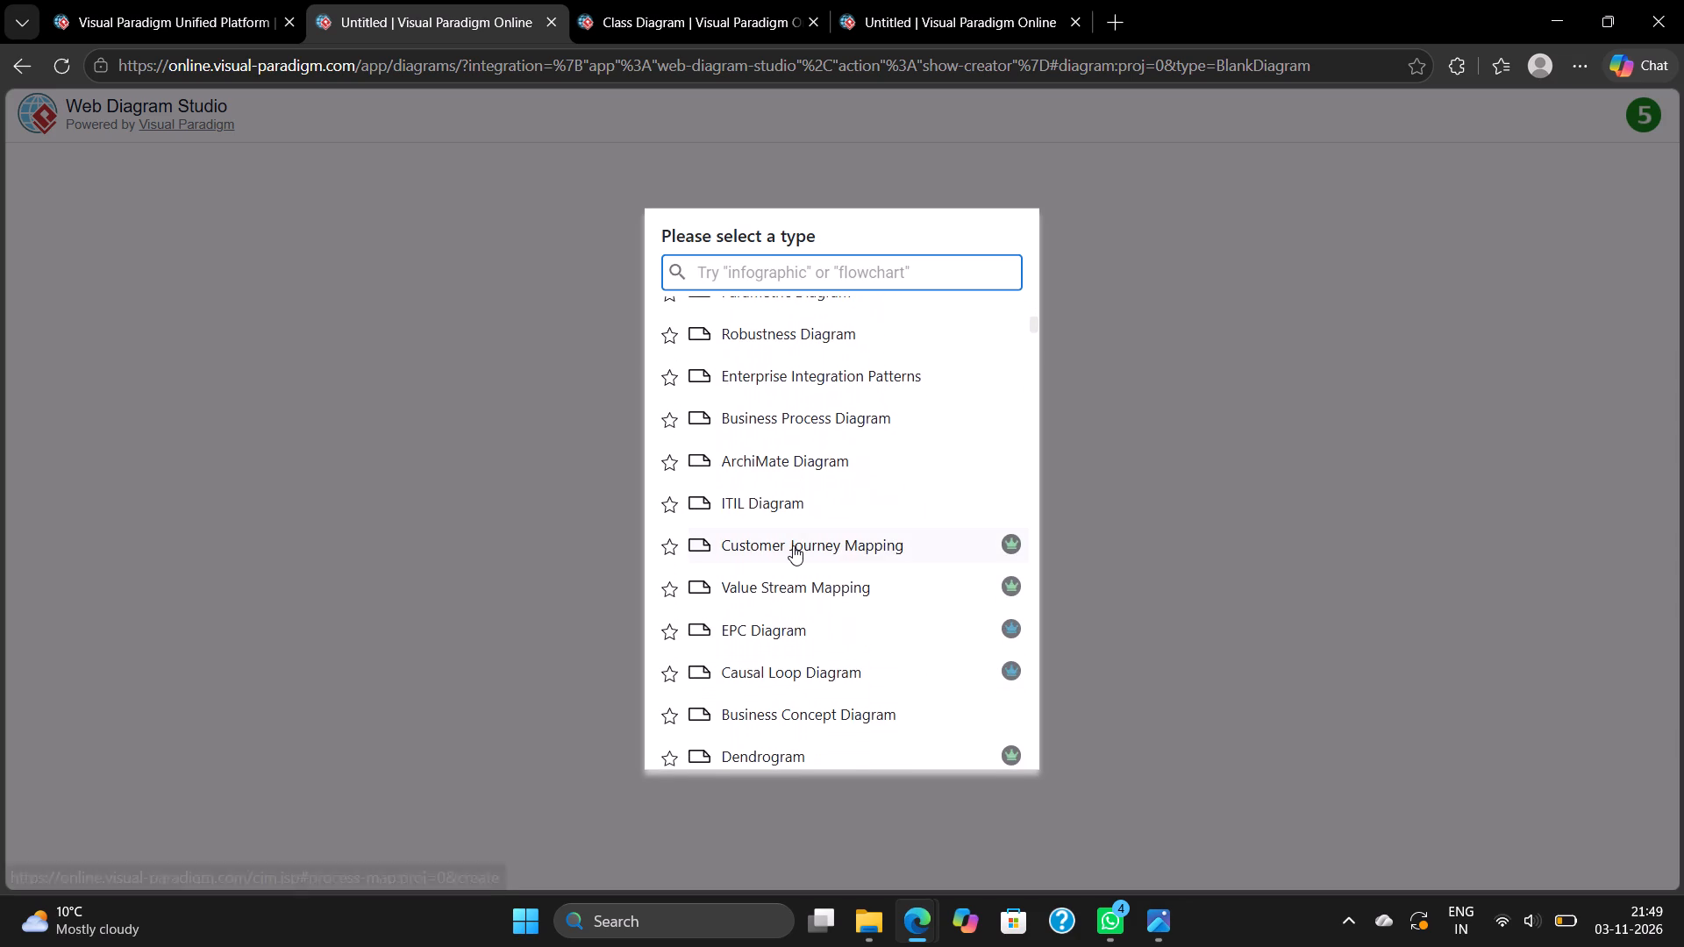
pyautogui.scroll(-5, 793, 545)
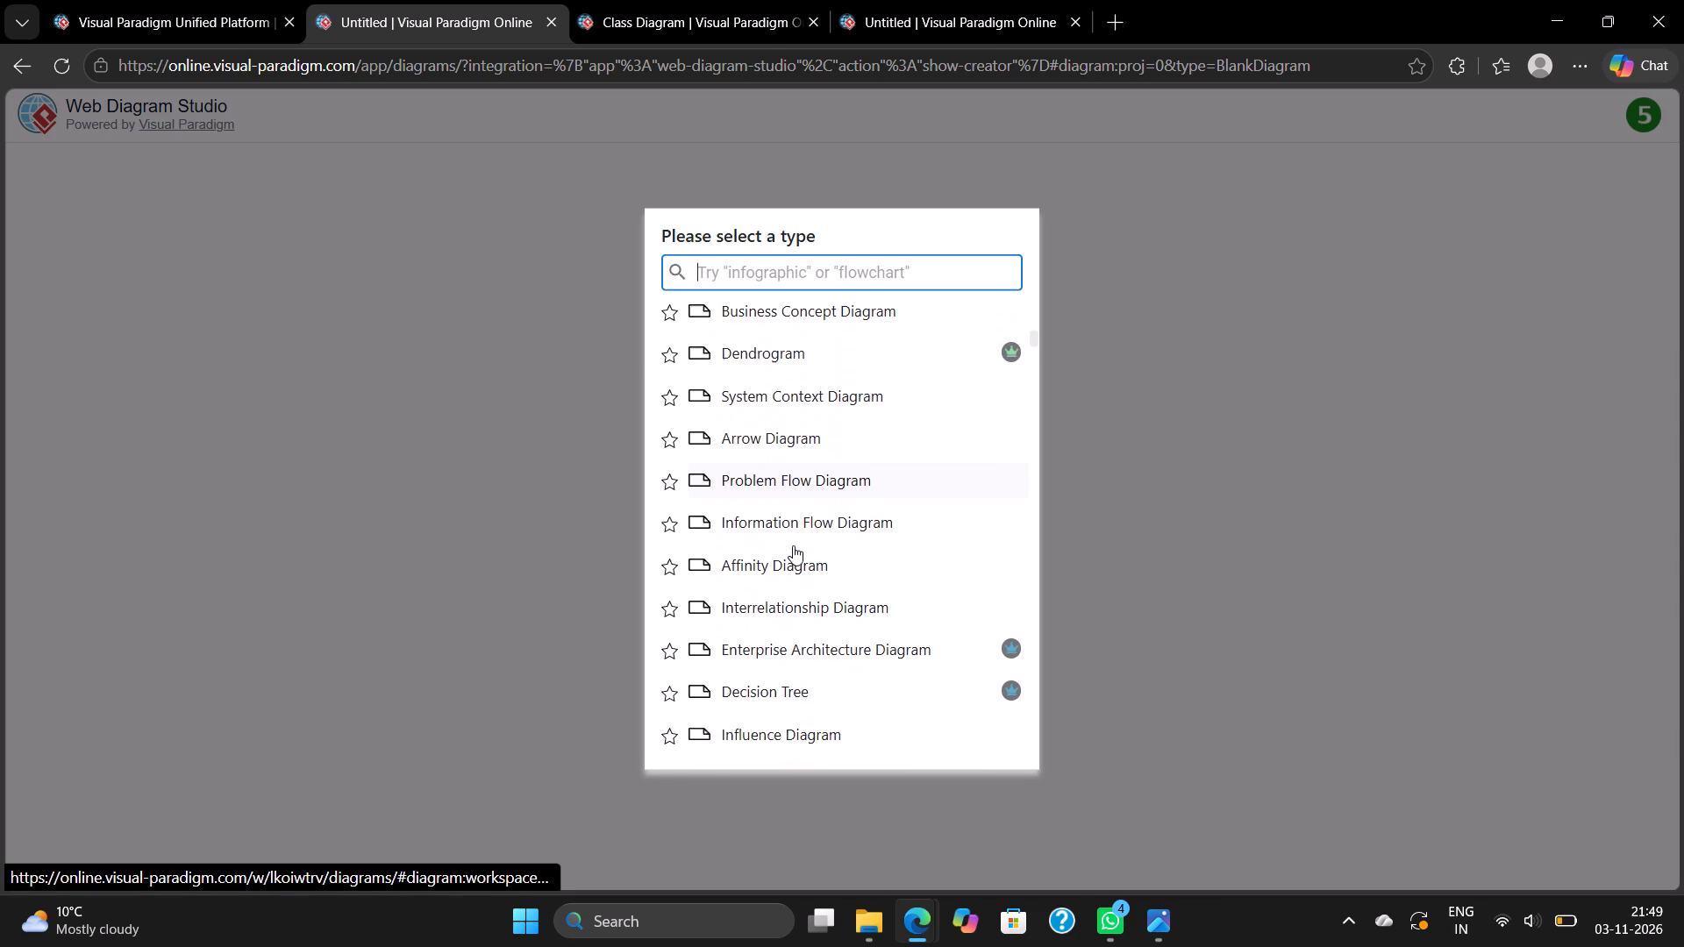
pyautogui.scroll(-2, 793, 545)
pyautogui.scroll(3, 793, 545)
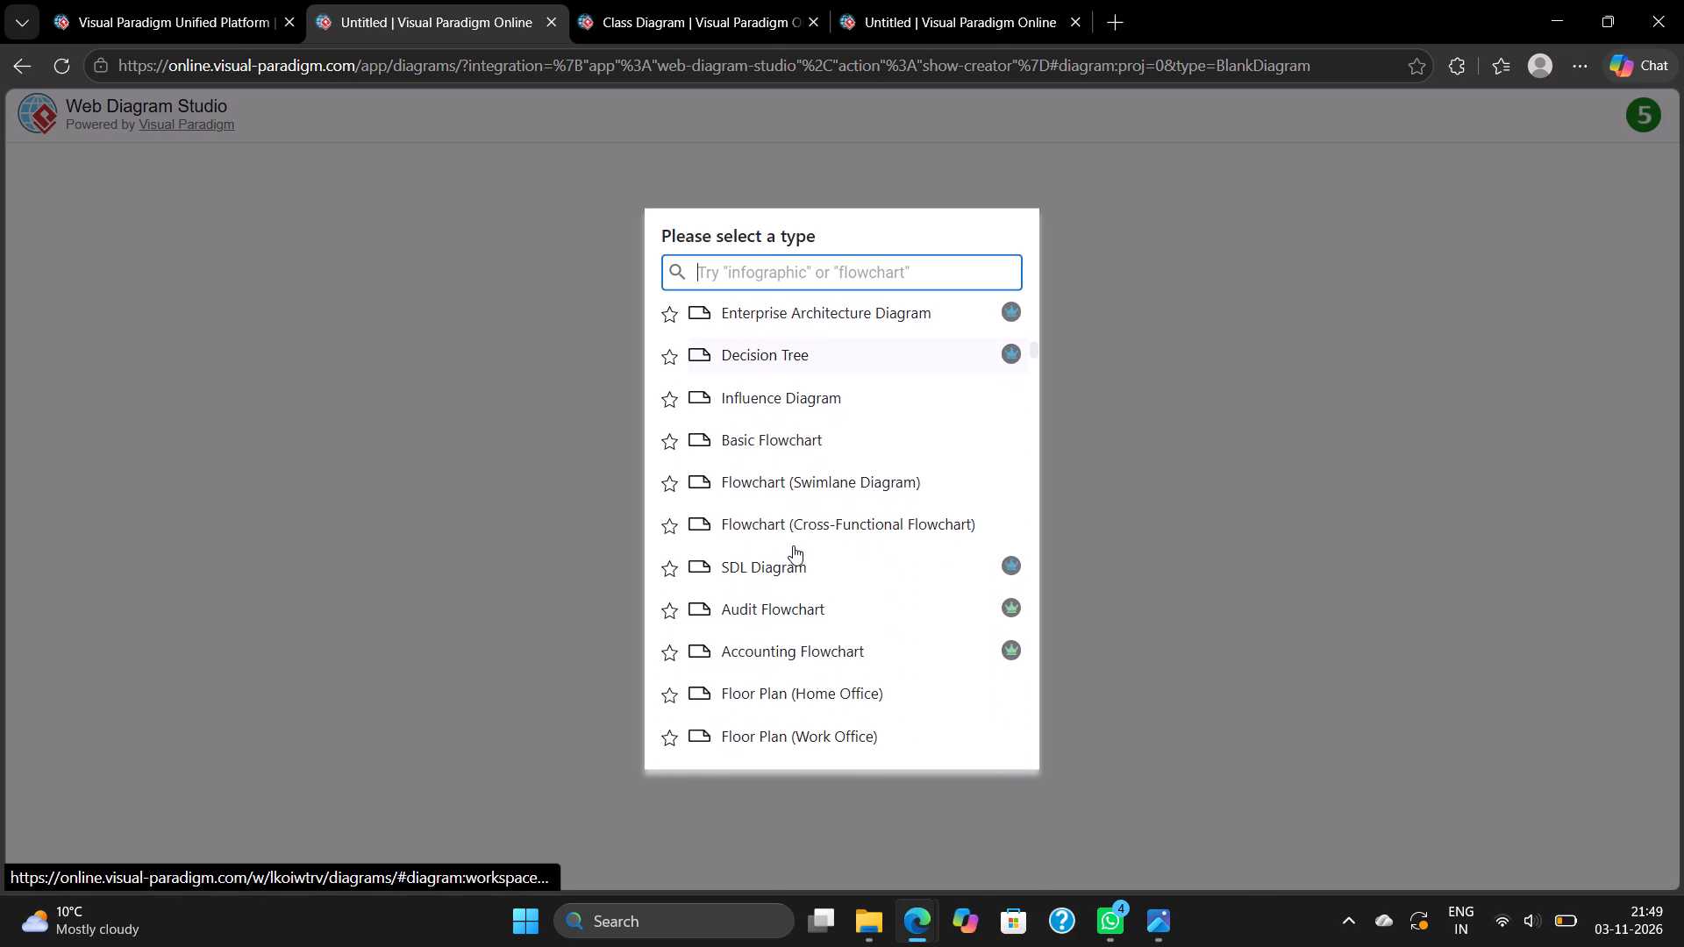
pyautogui.scroll(4, 793, 545)
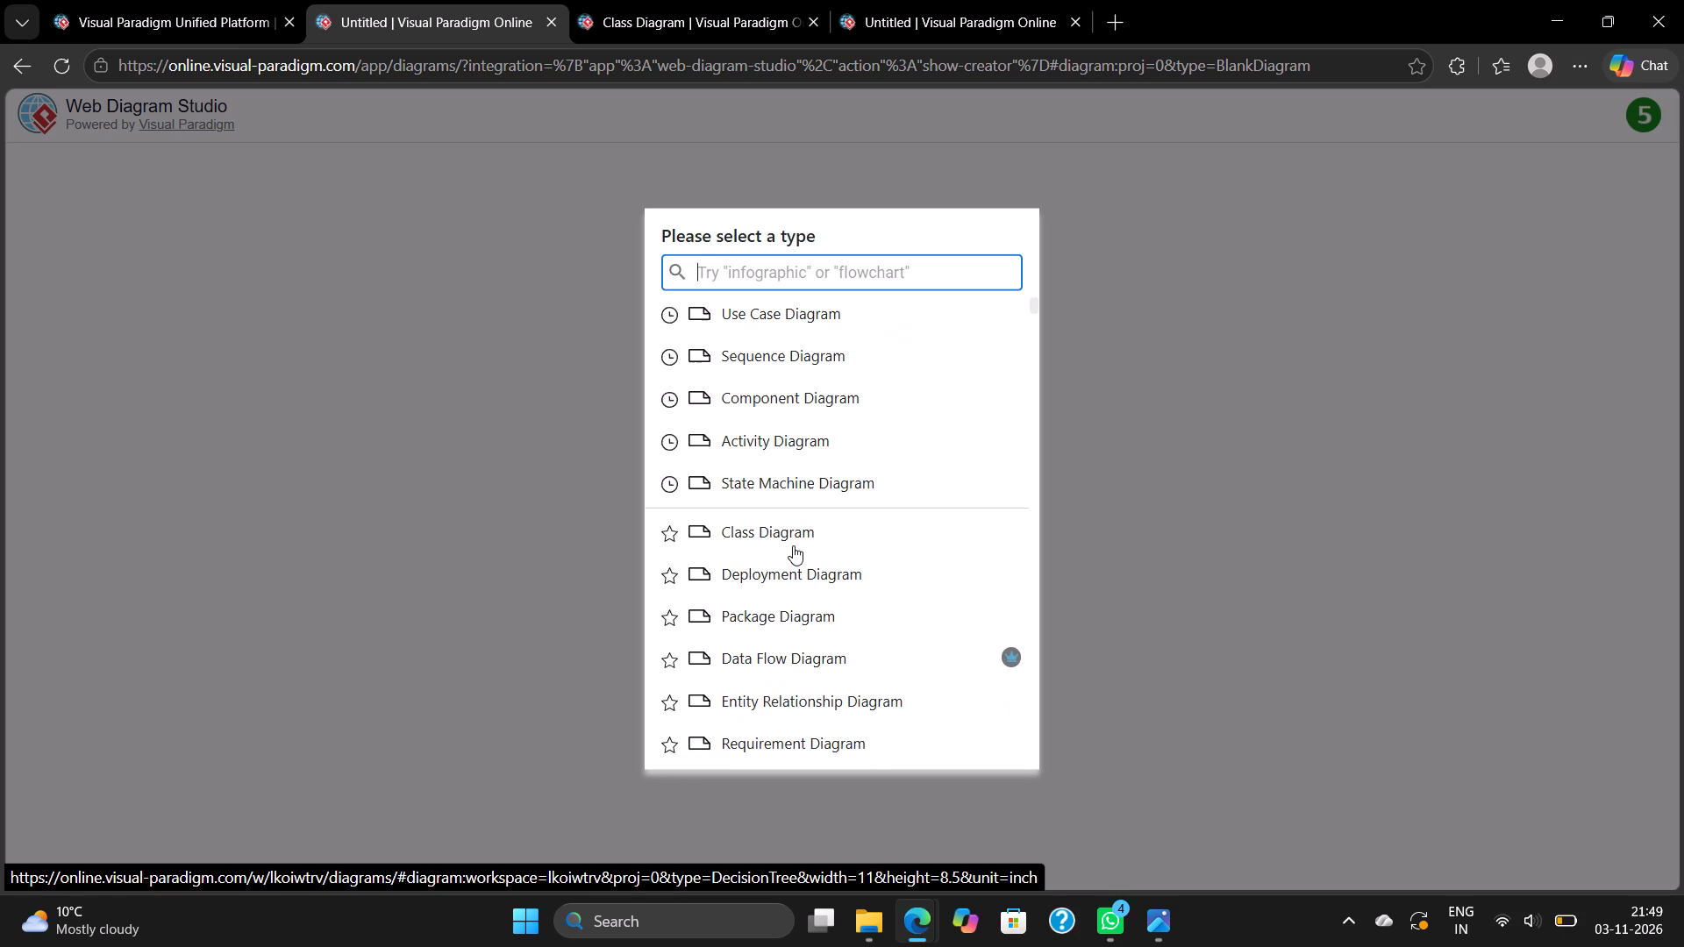
pyautogui.click(789, 319)
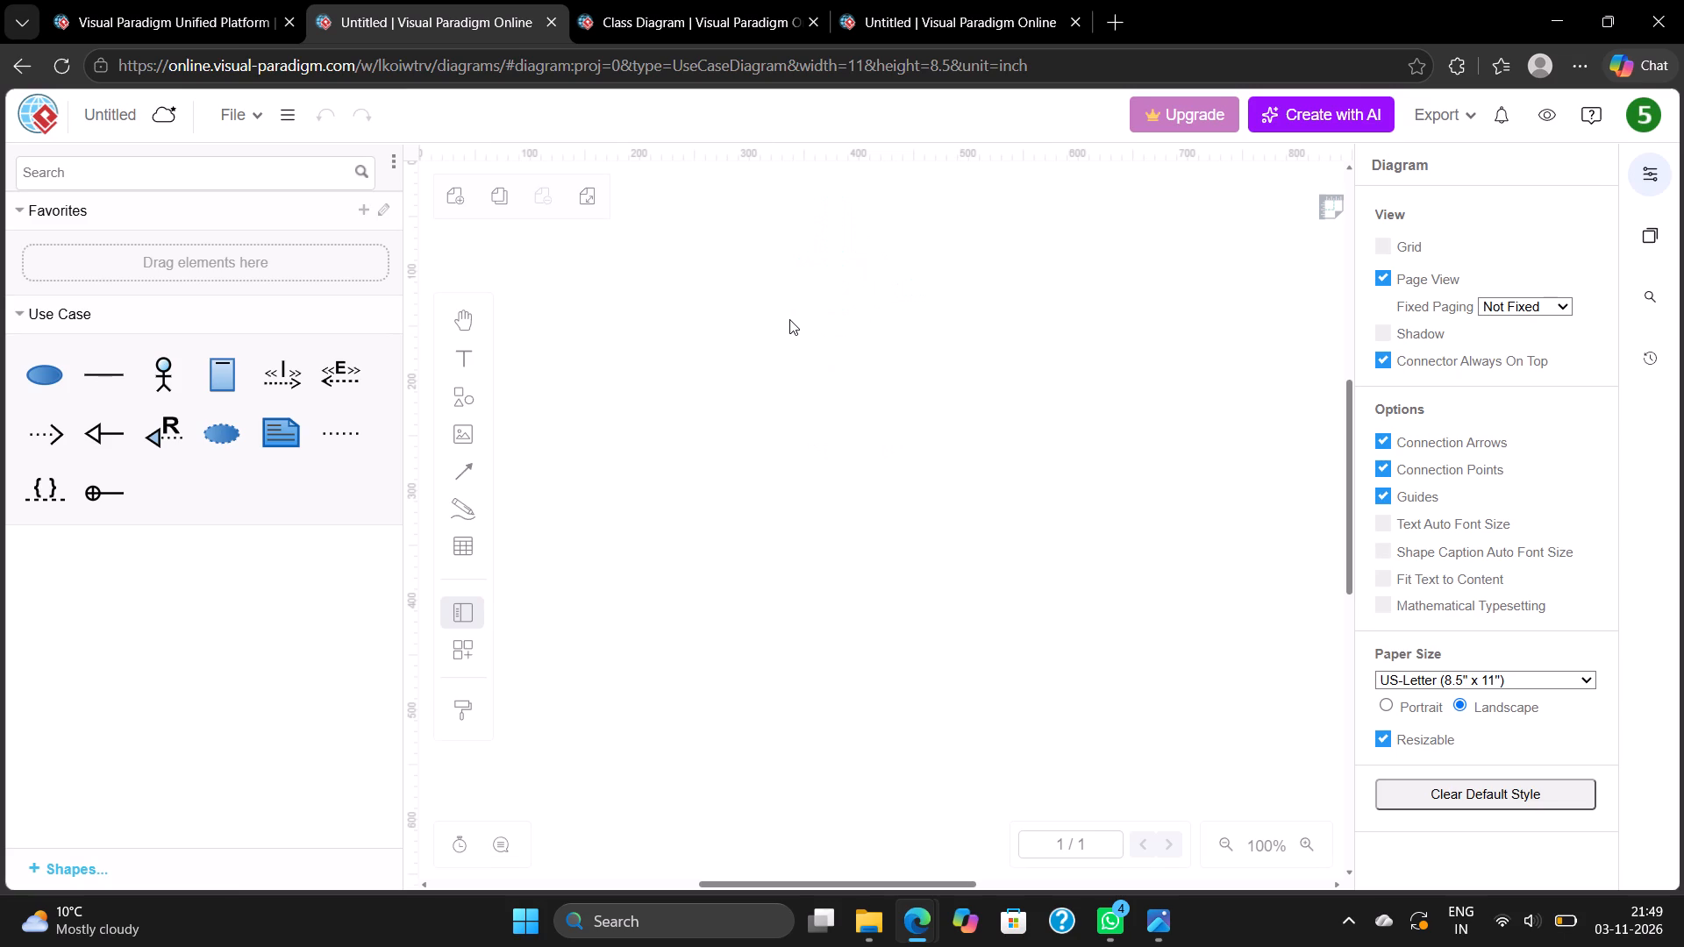
# Hide the diagram properties pane beside the blank use case canvas.
pyautogui.click(1650, 176)
pyautogui.hscroll(1, 1083, 391)
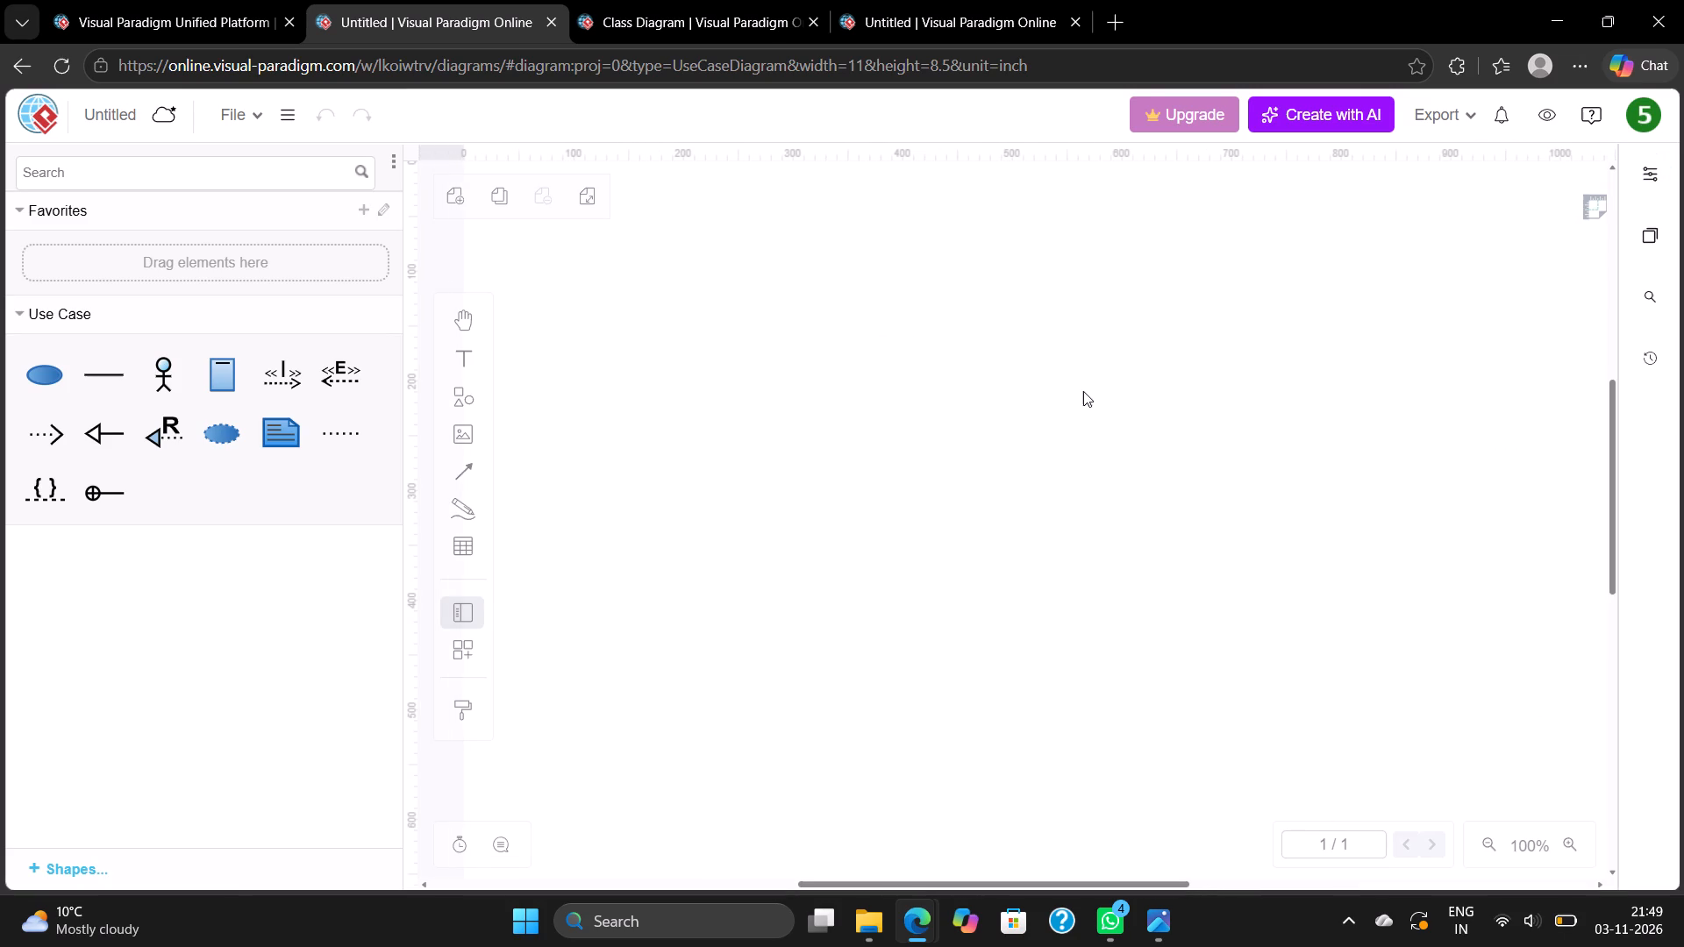
pyautogui.hscroll(2, 1083, 391)
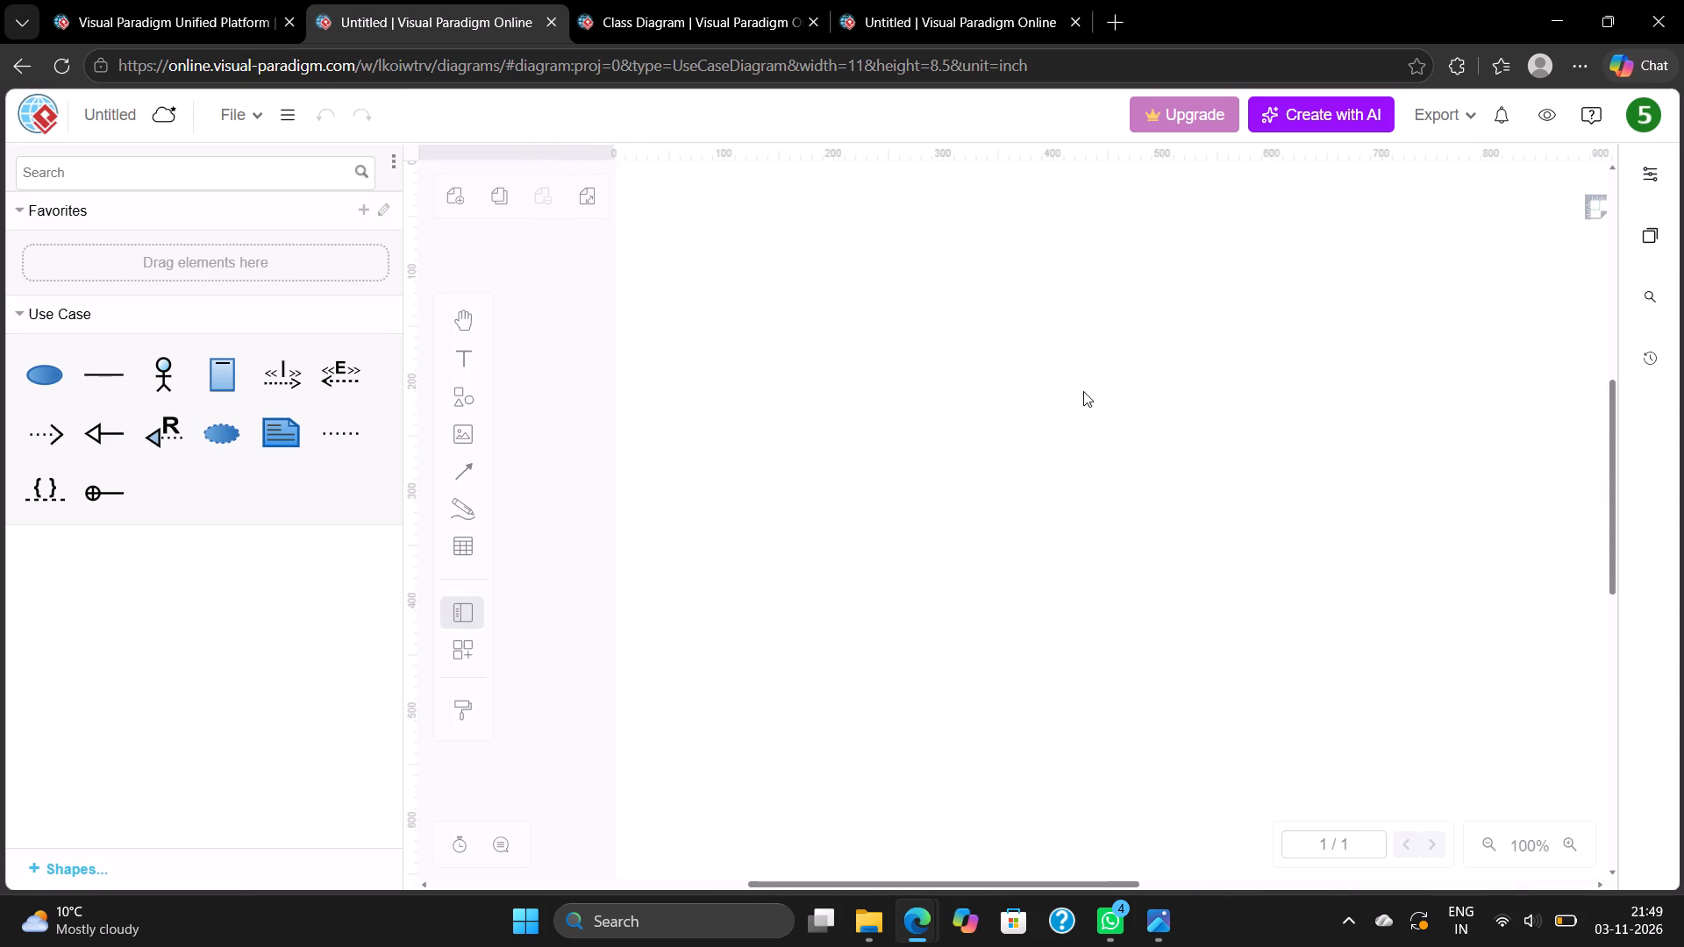
pyautogui.hscroll(9, 1083, 391)
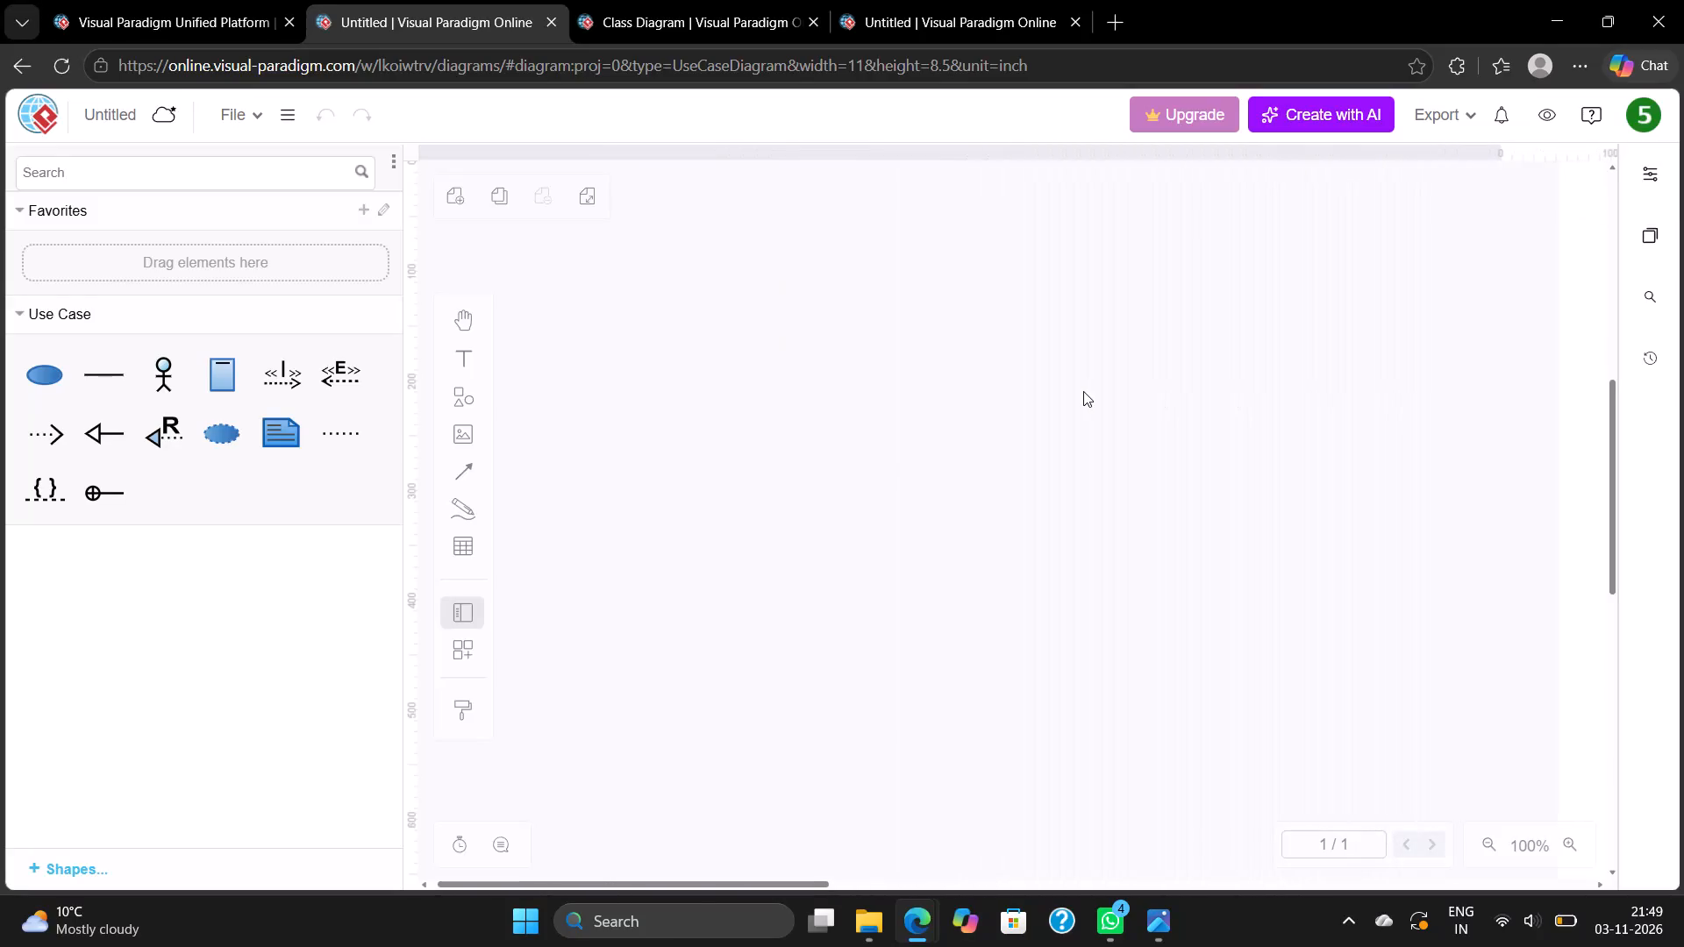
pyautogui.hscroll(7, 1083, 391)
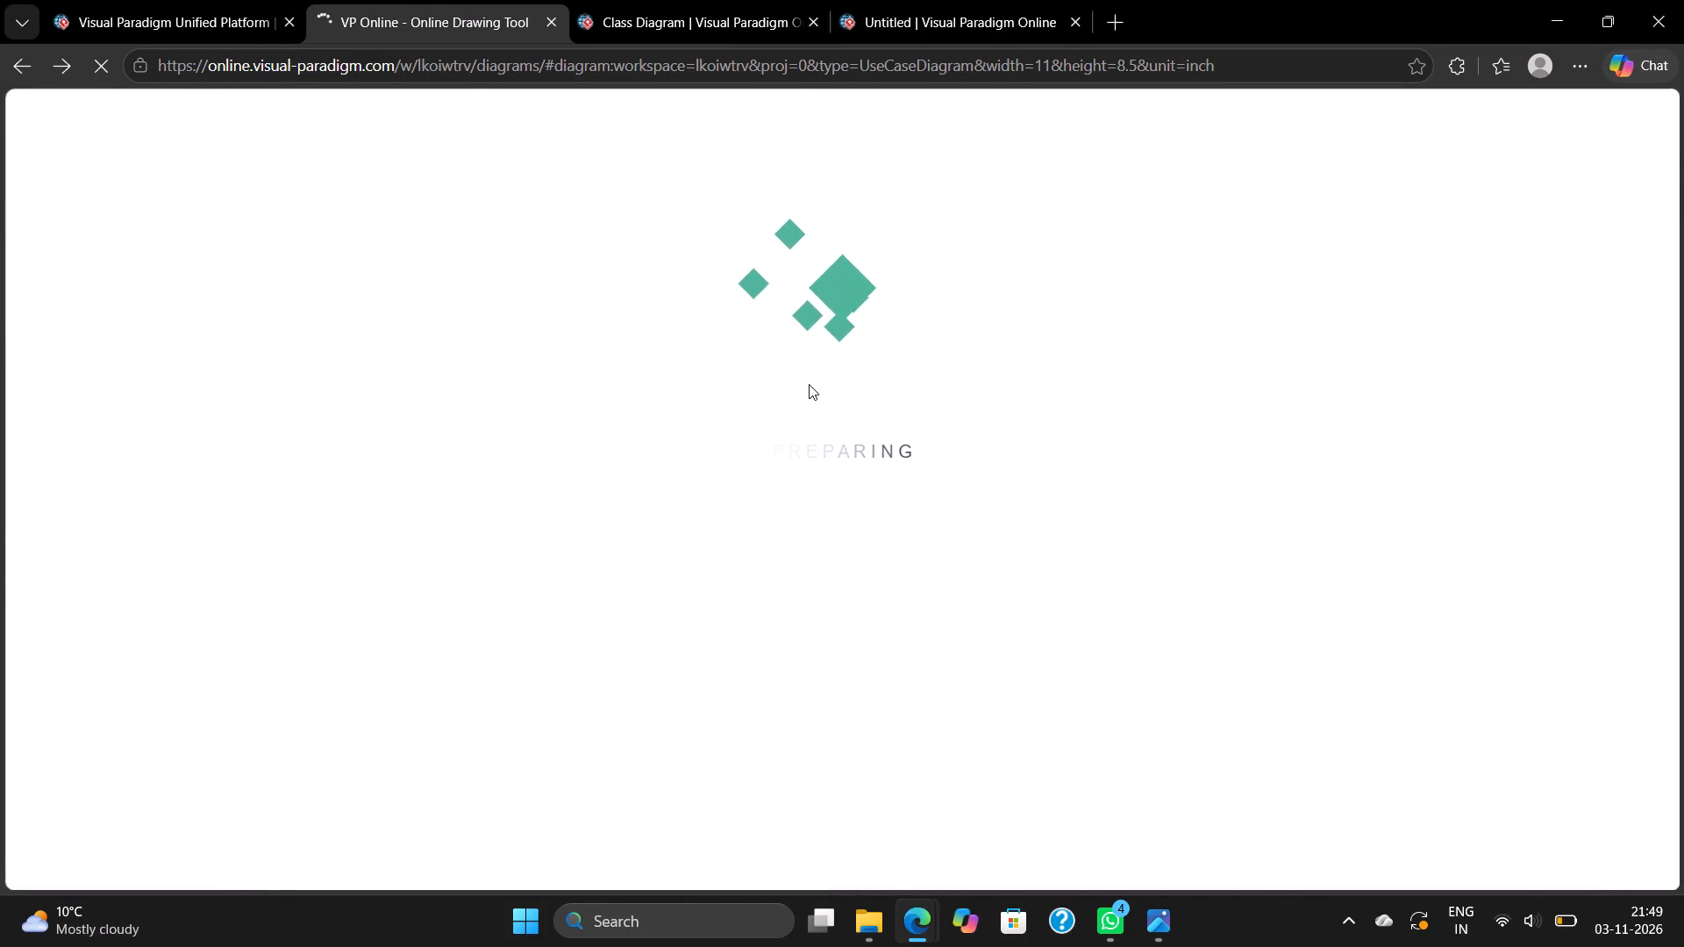
# Lower the laptop's display brightness slightly in the Windows quick settings, and return to the blank use case diagram.
pyautogui.click(1531, 937)
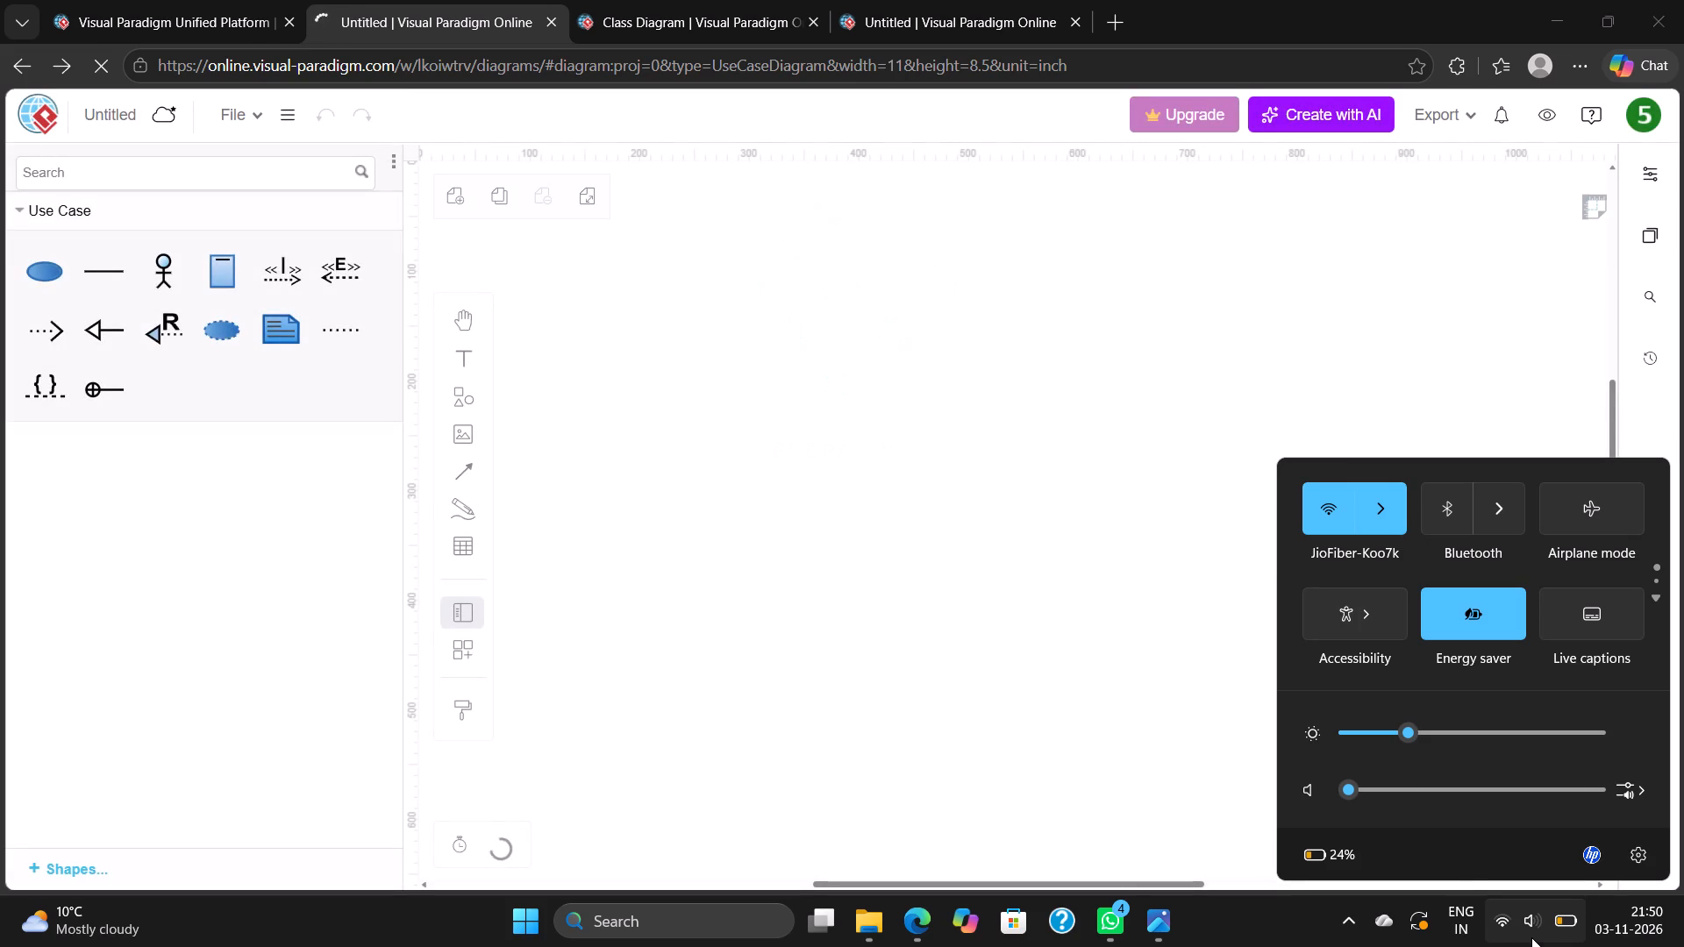
pyautogui.click(1384, 739)
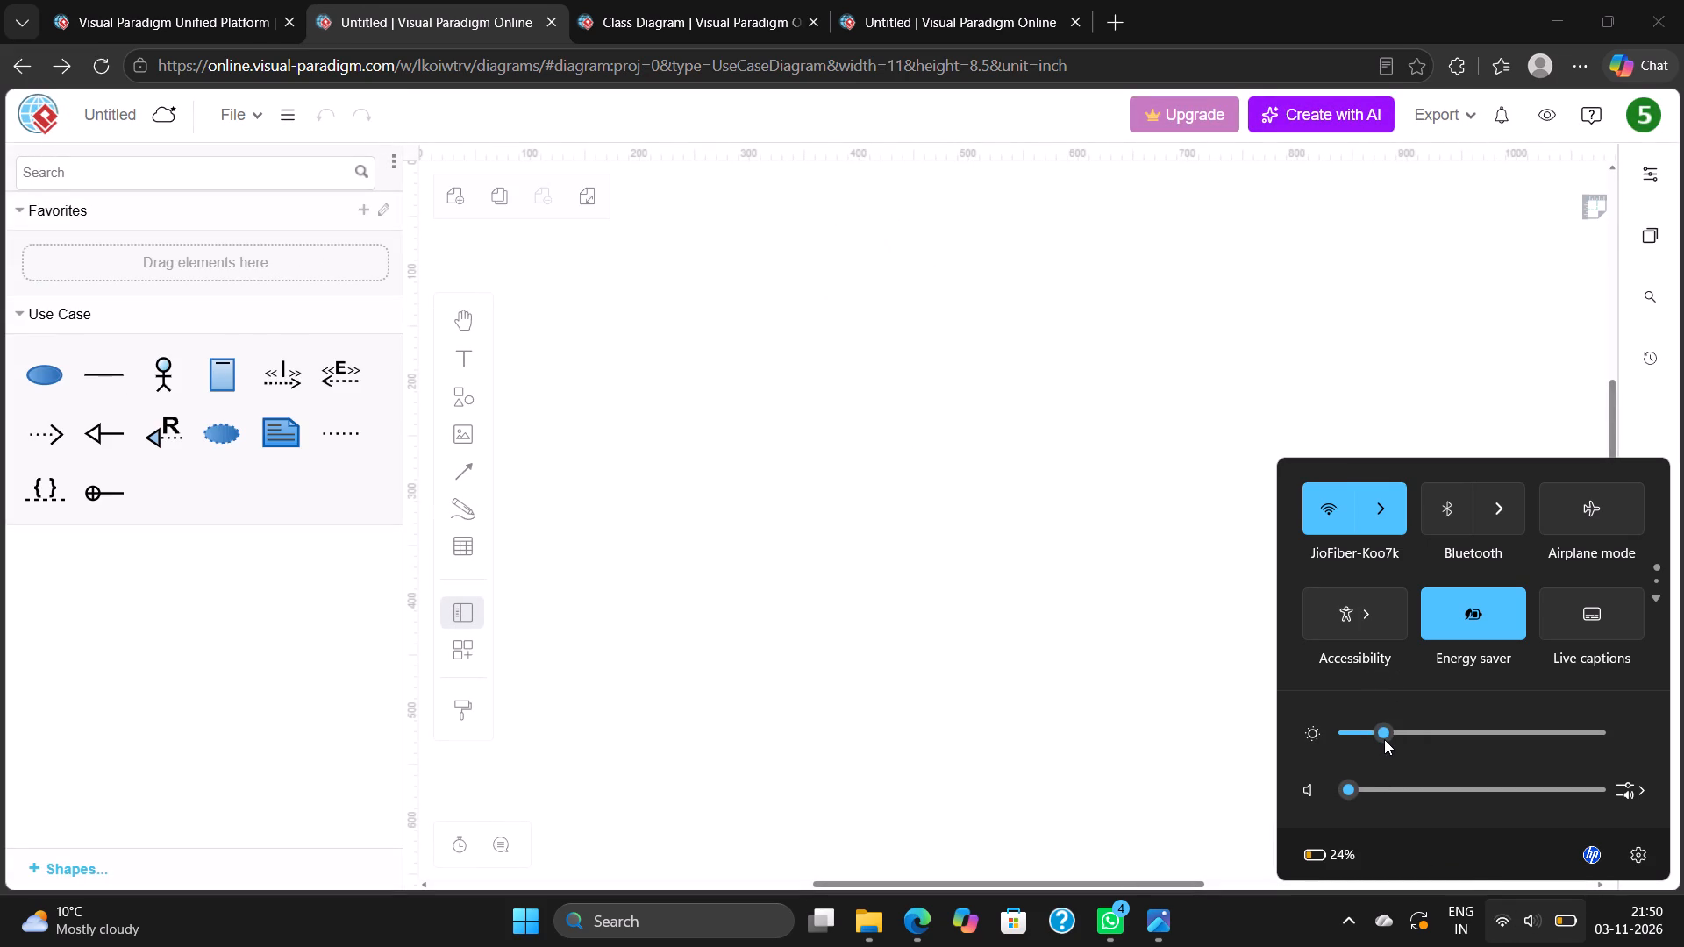
pyautogui.click(1284, 397)
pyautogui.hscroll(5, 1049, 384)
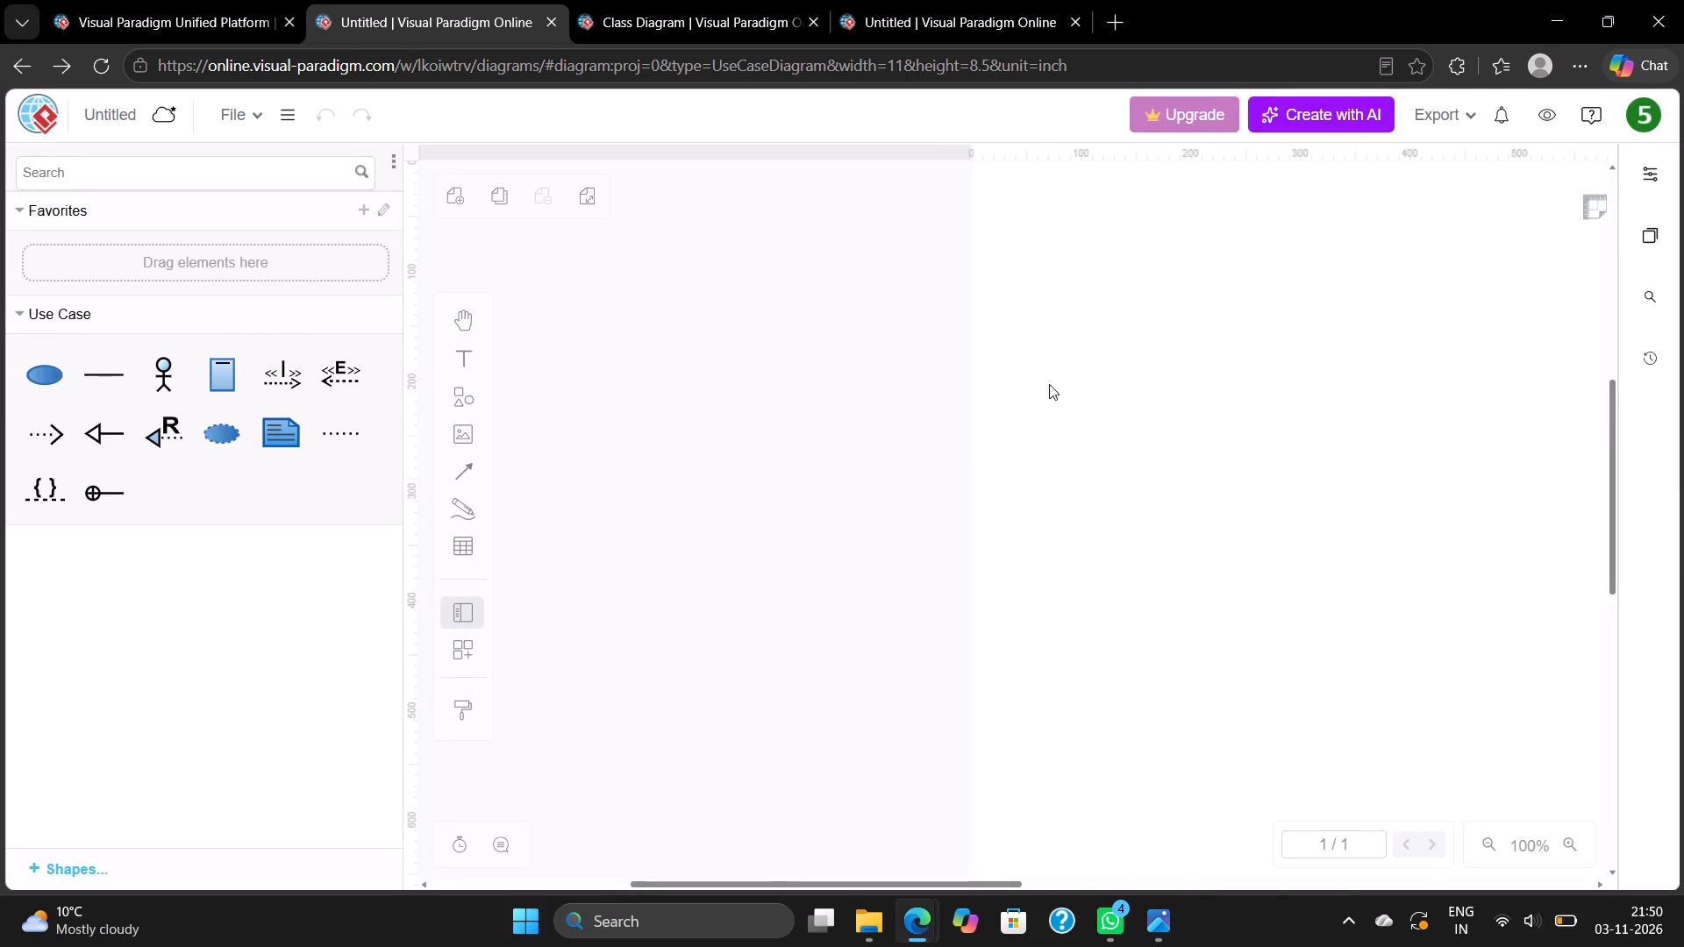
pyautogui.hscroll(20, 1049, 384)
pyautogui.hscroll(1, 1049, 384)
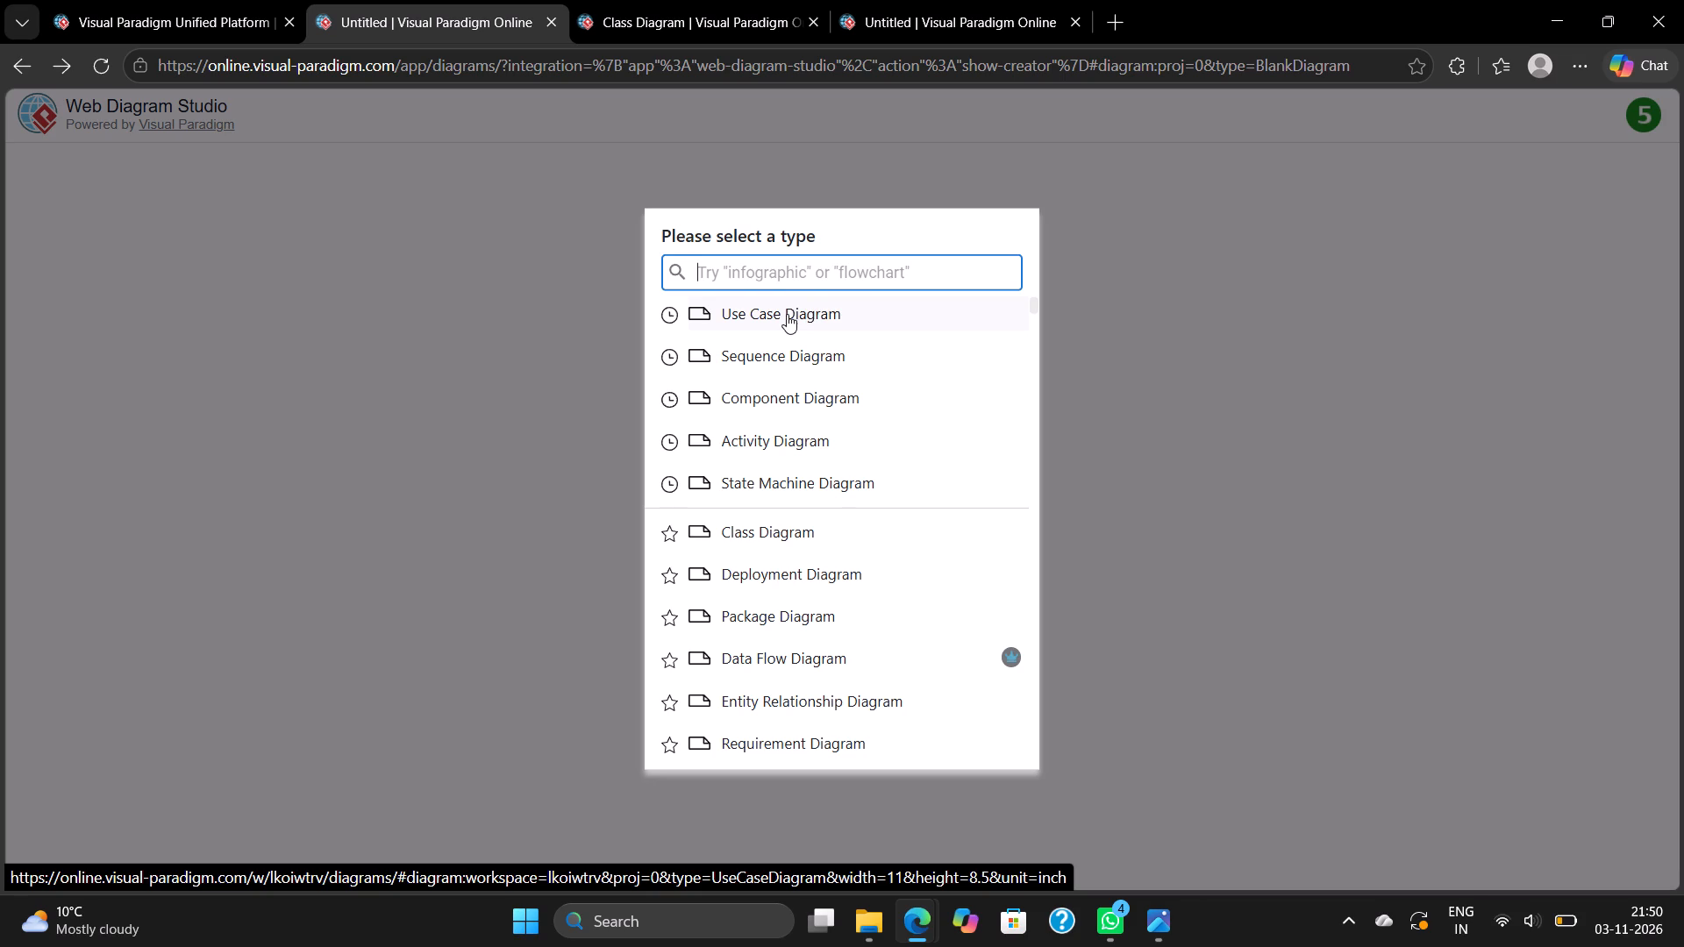
# Create the blank diagram again from the diagram type chooser, picking Use Case Diagram.
pyautogui.click(787, 314)
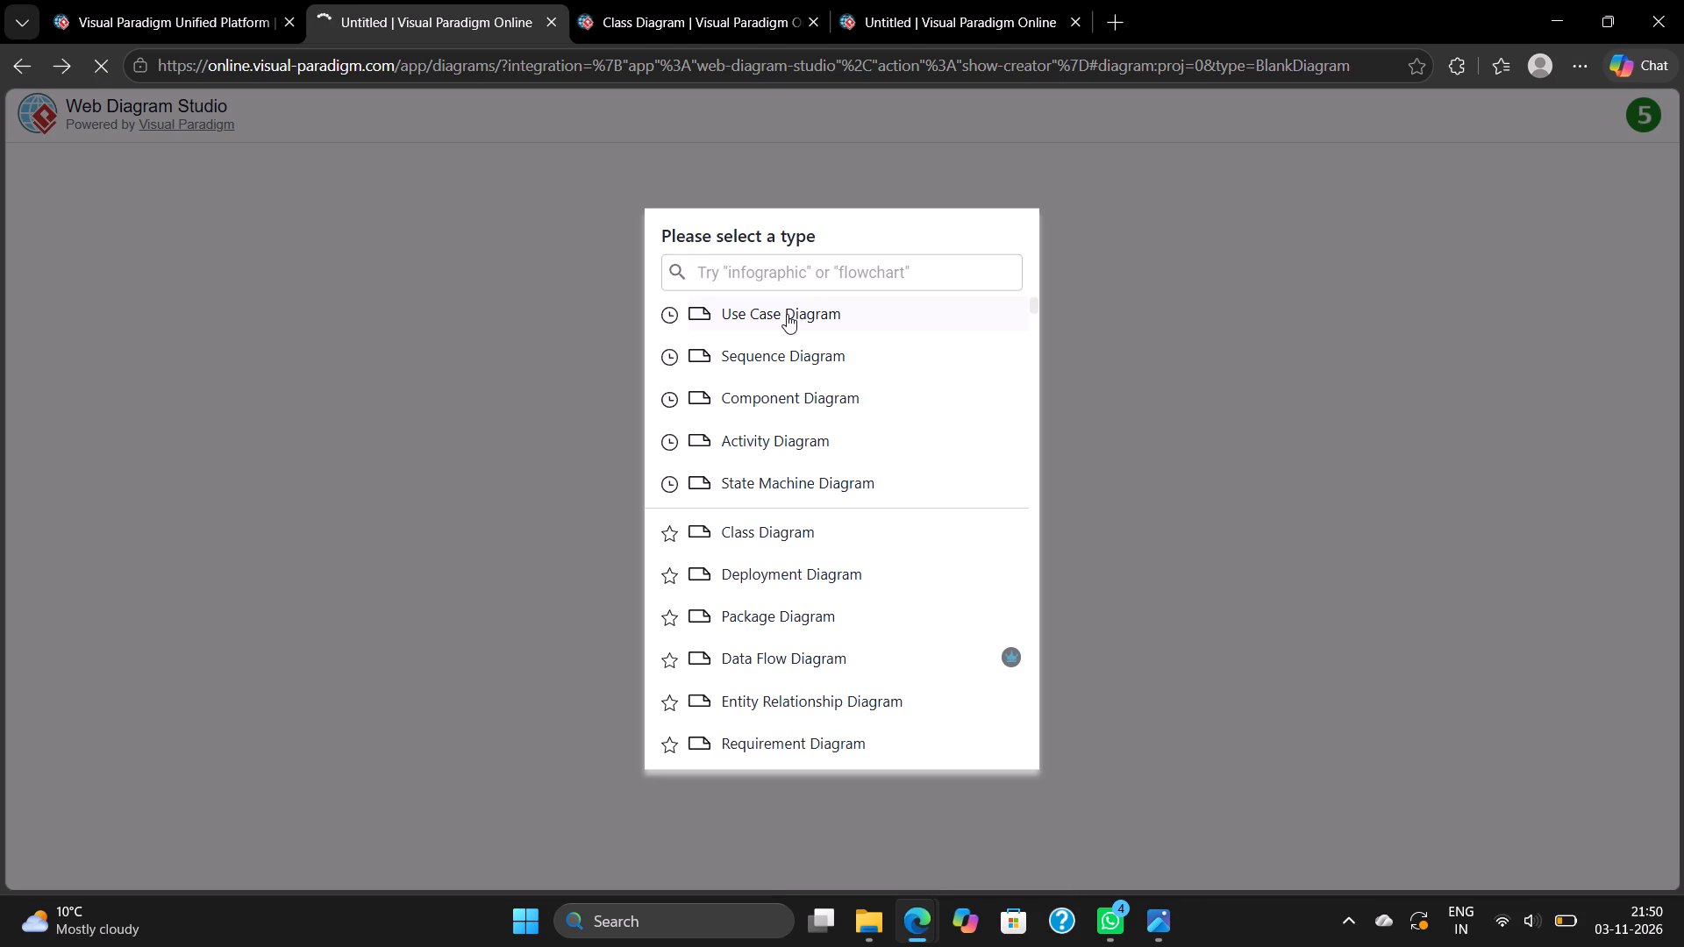
pyautogui.scroll(-3, 874, 581)
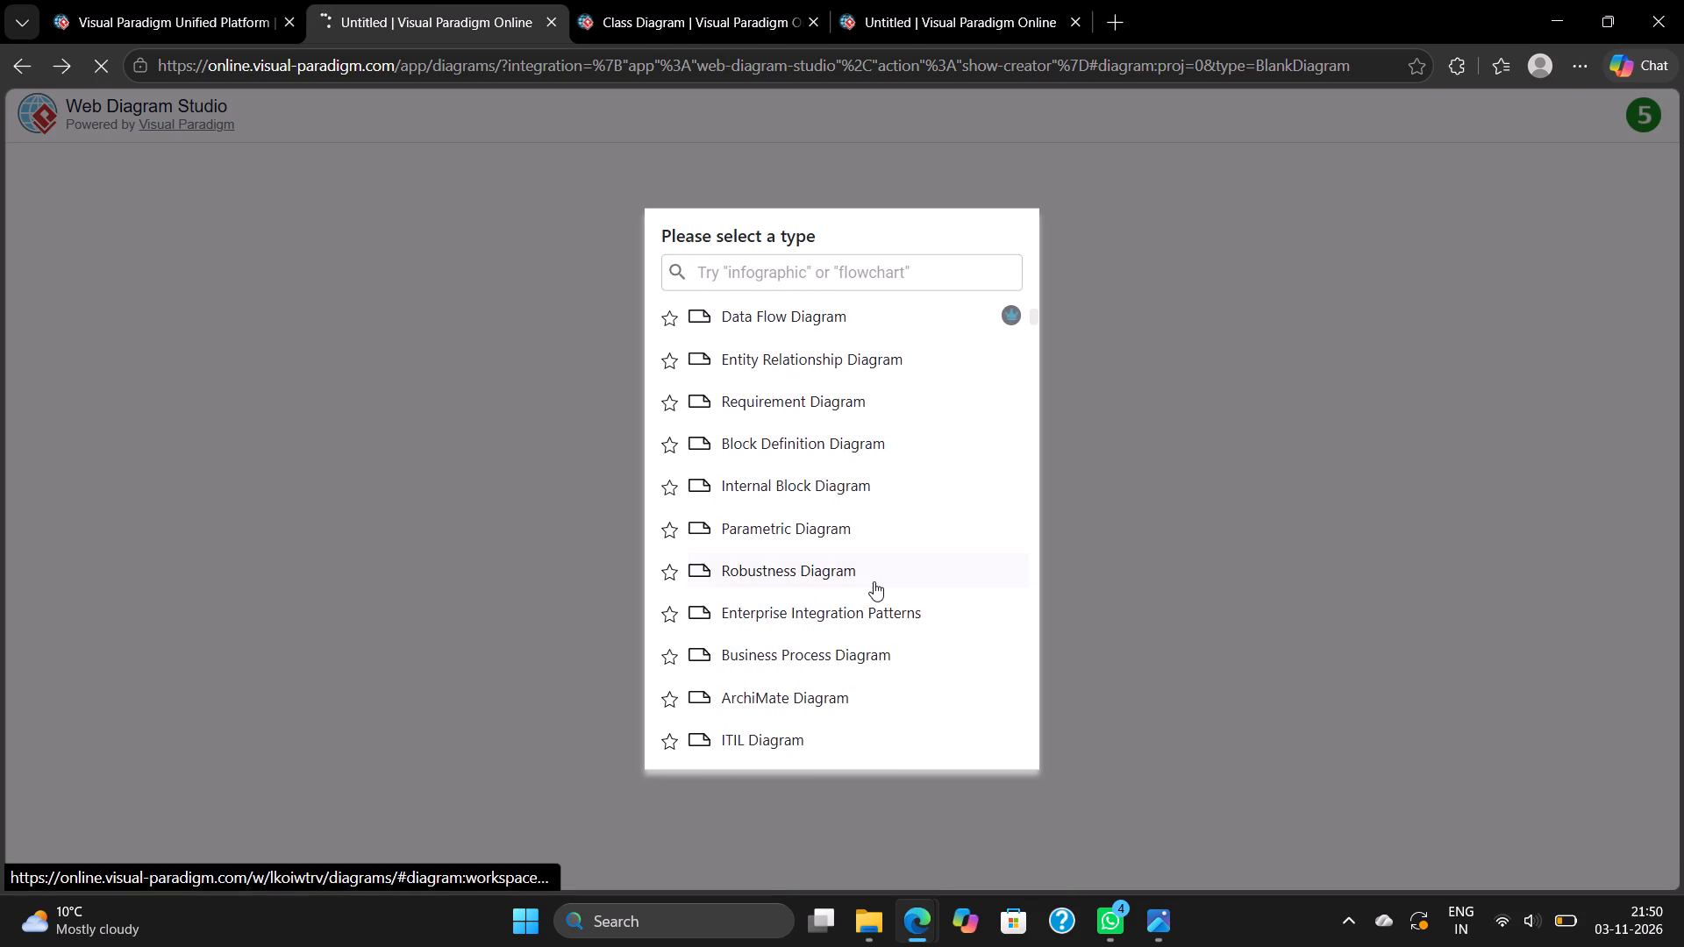
pyautogui.scroll(-6, 874, 581)
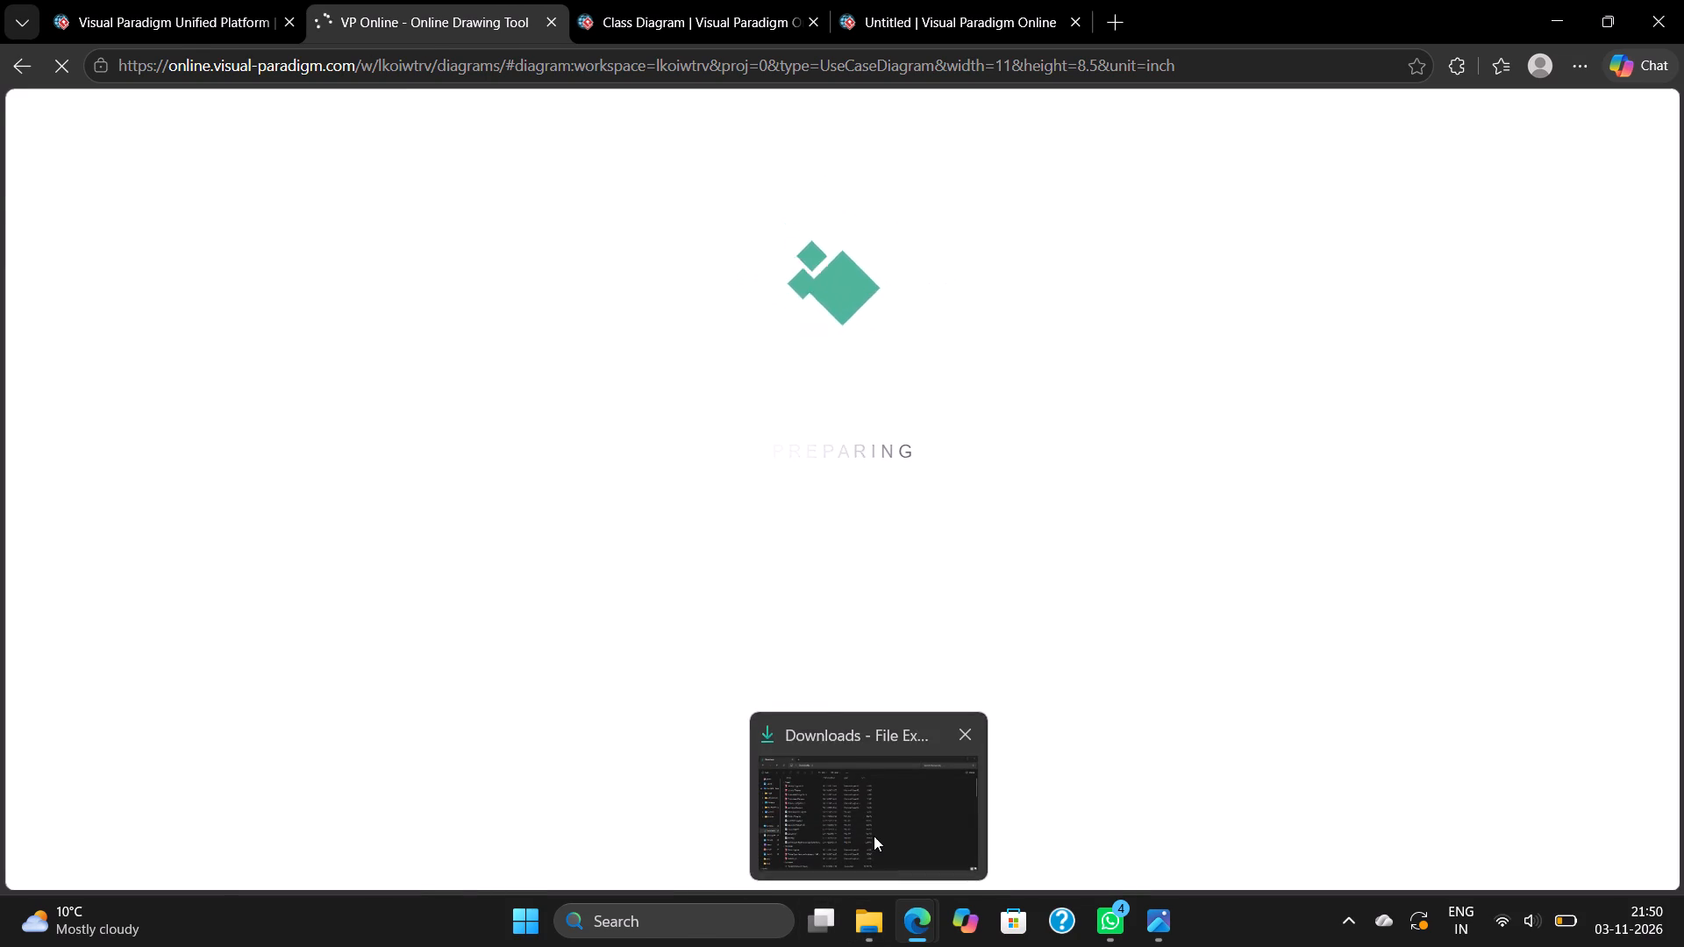
# Switch to the Downloads folder in File Explorer.
pyautogui.click(874, 836)
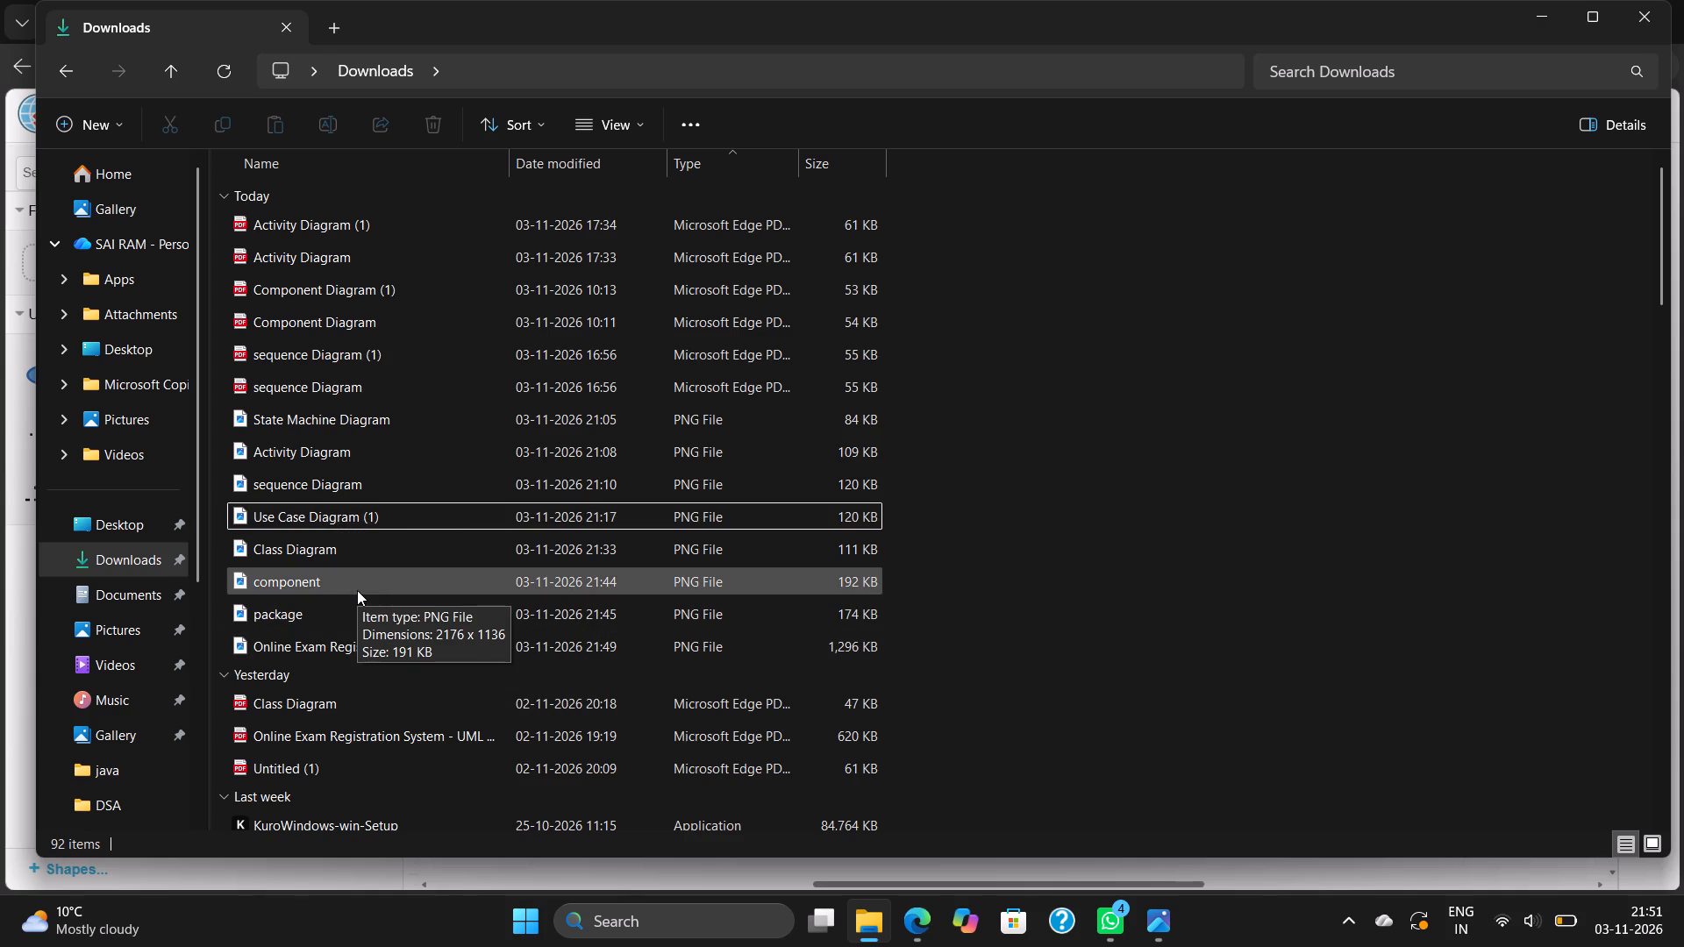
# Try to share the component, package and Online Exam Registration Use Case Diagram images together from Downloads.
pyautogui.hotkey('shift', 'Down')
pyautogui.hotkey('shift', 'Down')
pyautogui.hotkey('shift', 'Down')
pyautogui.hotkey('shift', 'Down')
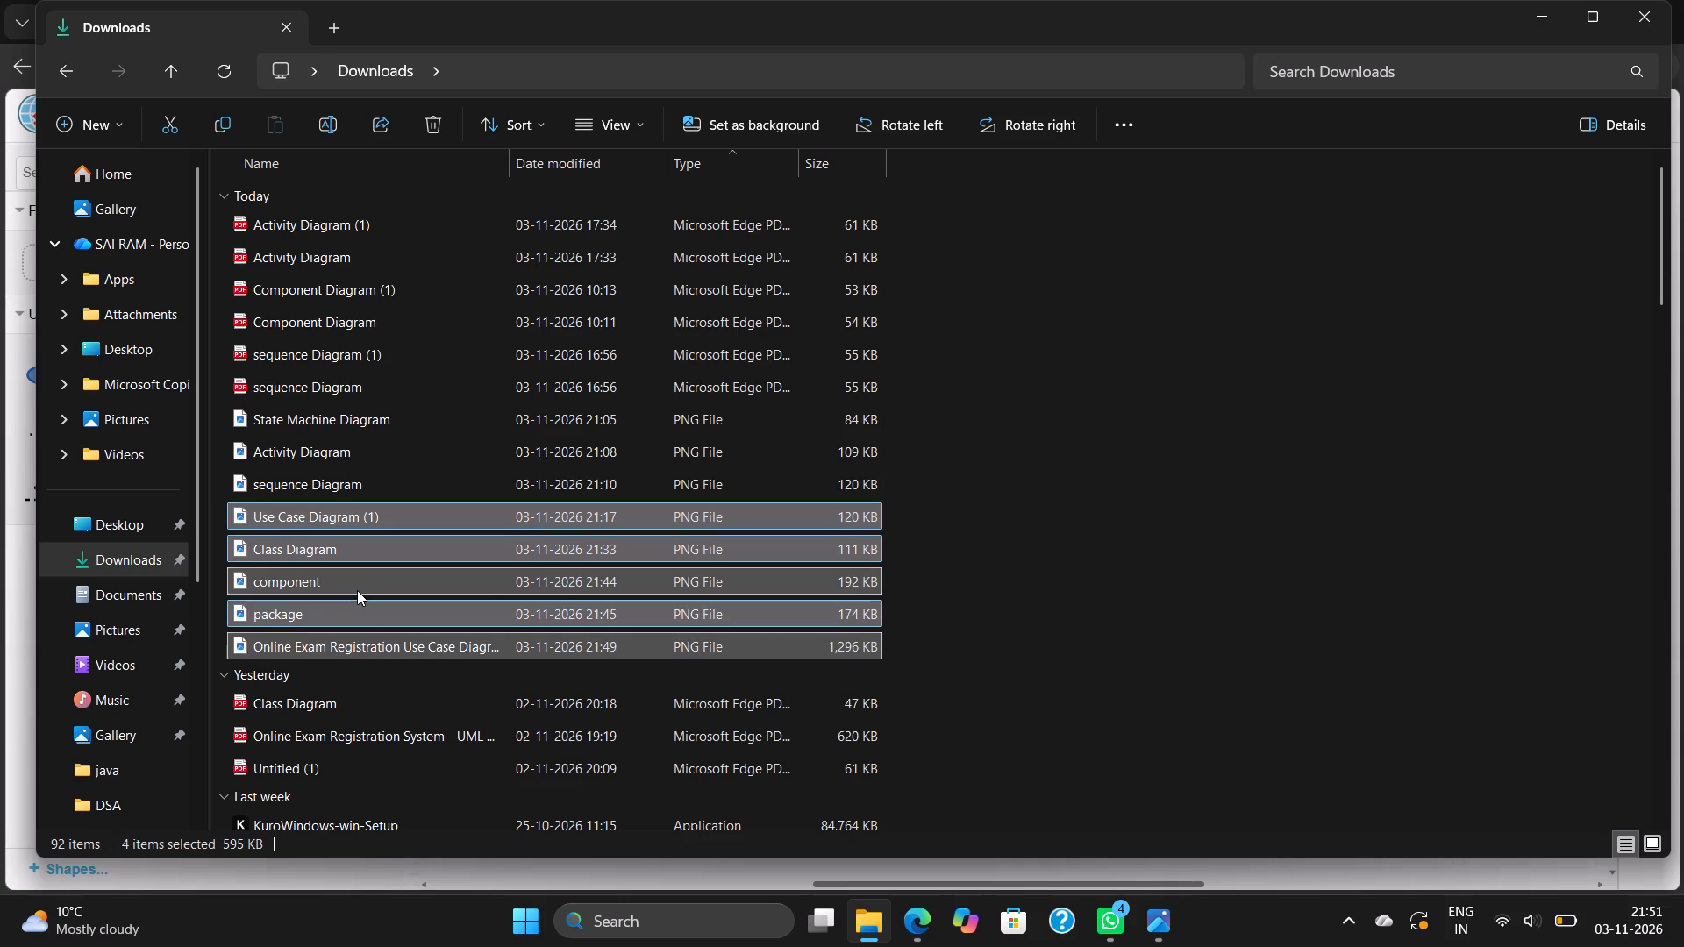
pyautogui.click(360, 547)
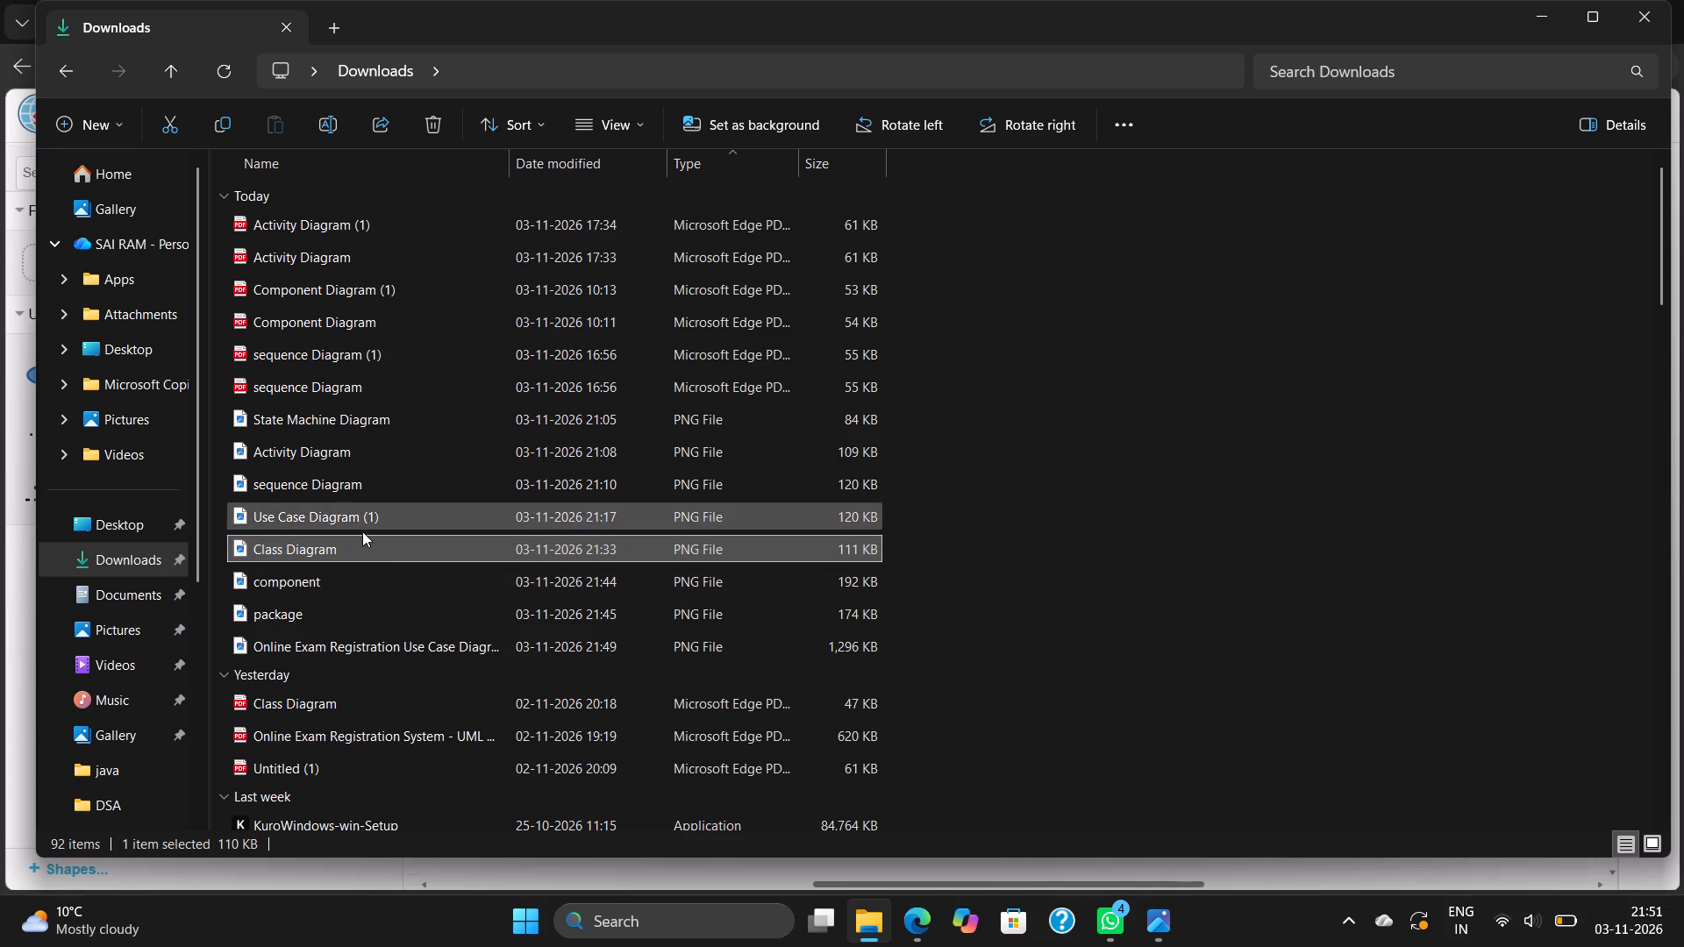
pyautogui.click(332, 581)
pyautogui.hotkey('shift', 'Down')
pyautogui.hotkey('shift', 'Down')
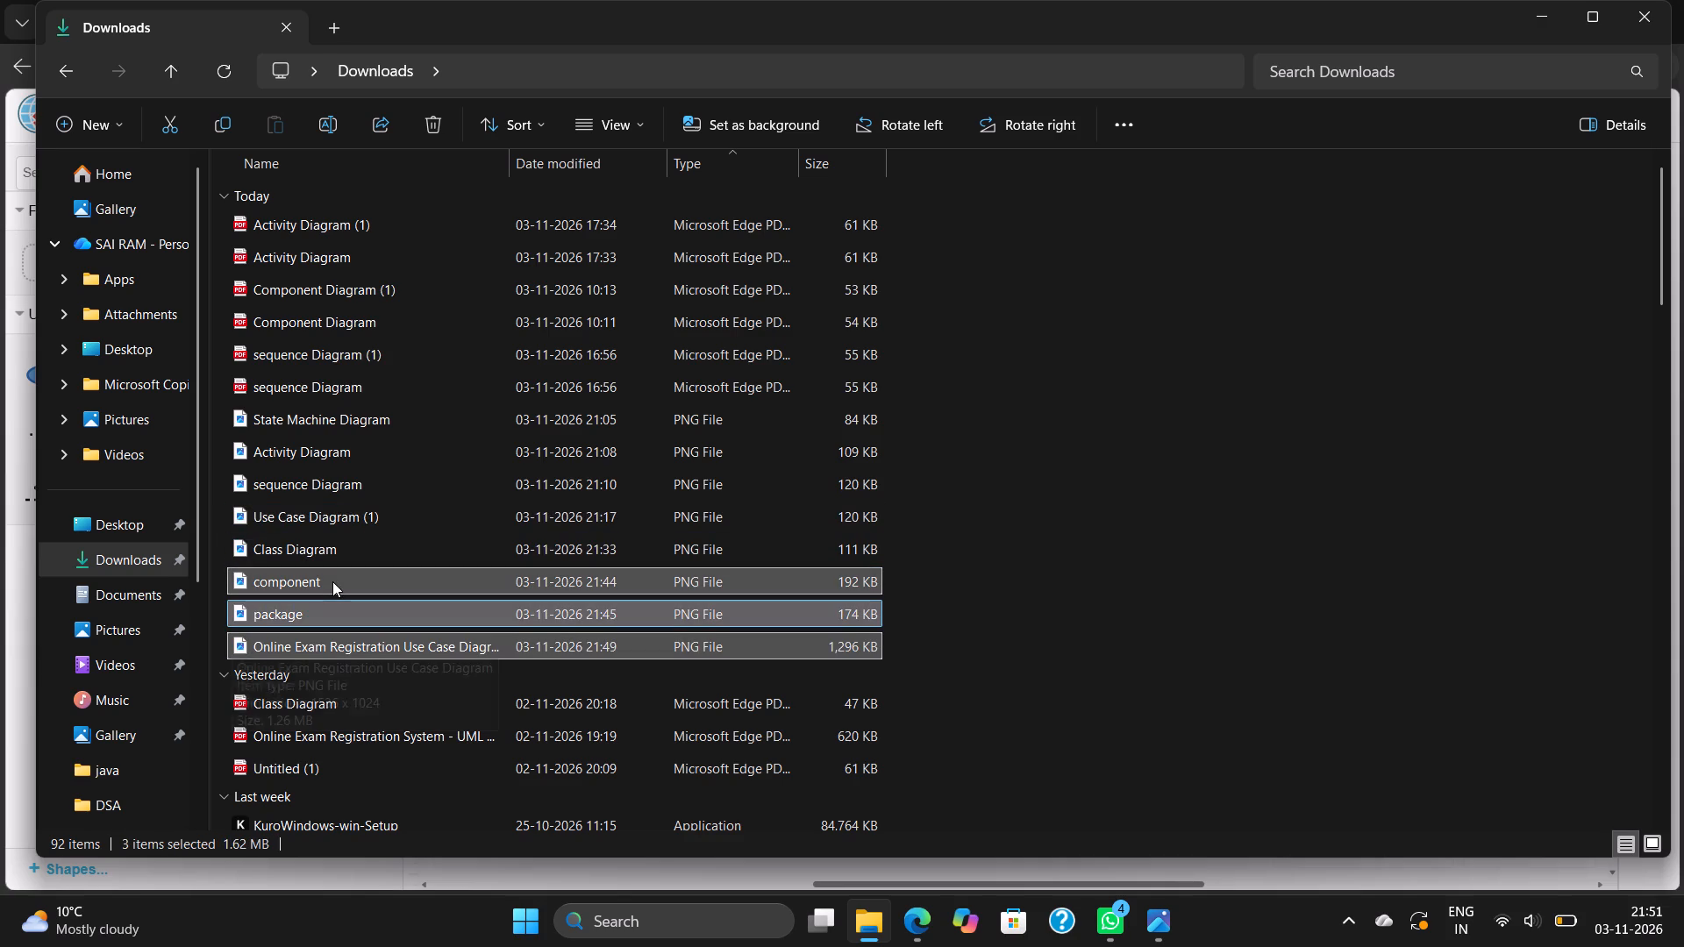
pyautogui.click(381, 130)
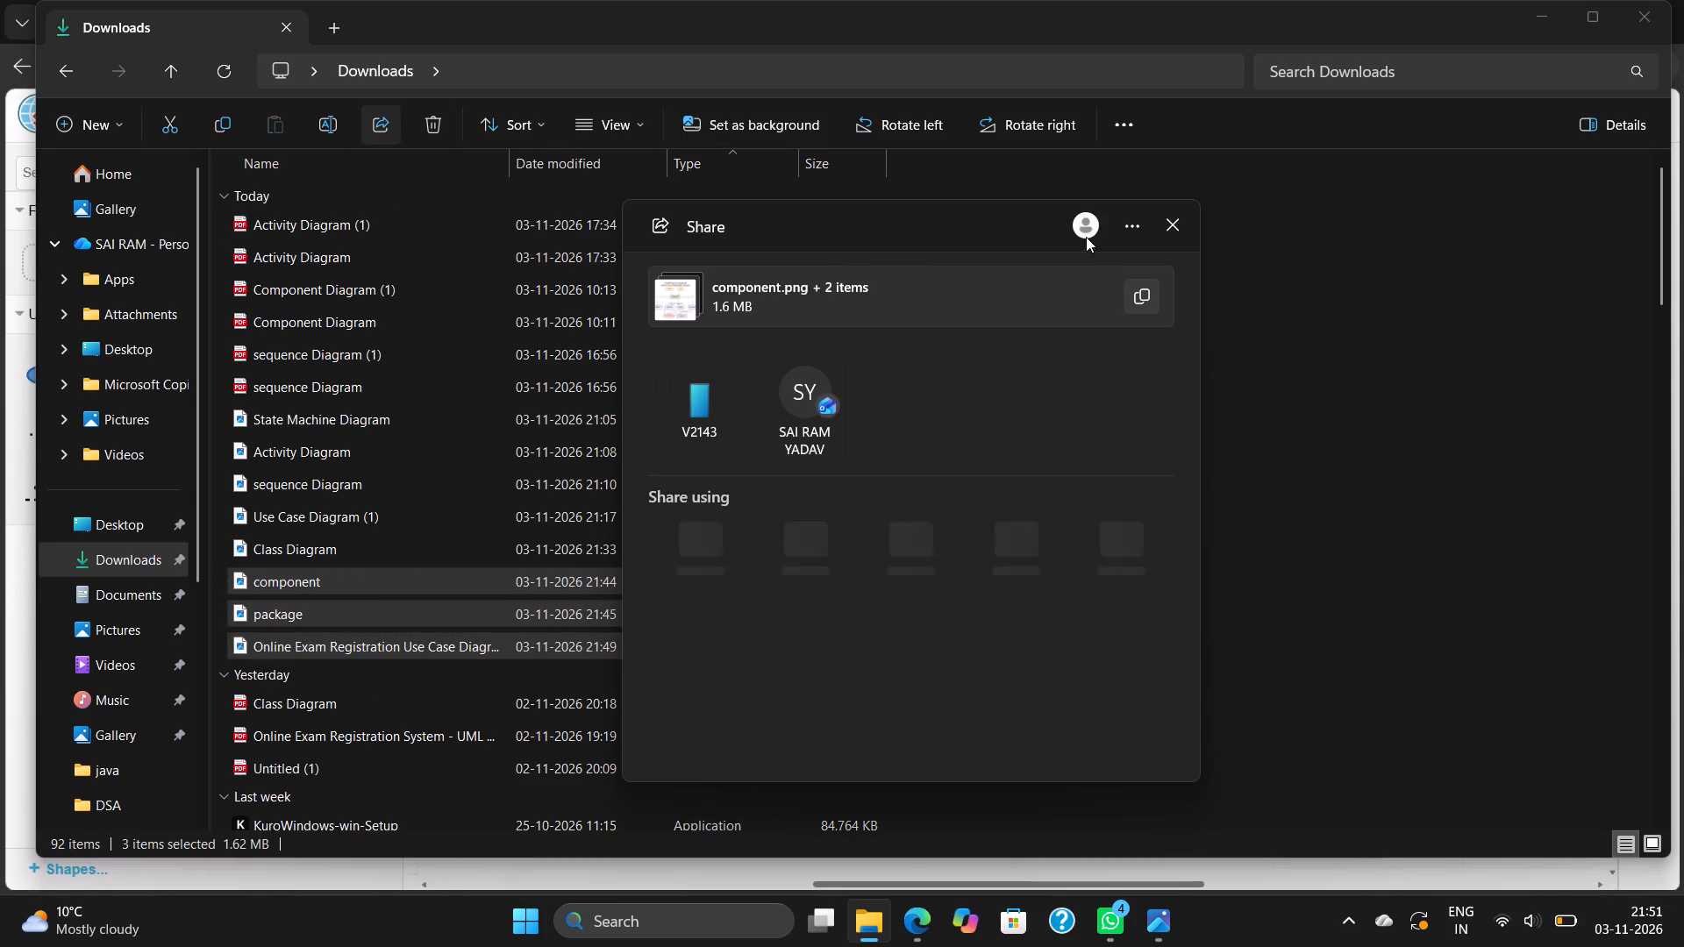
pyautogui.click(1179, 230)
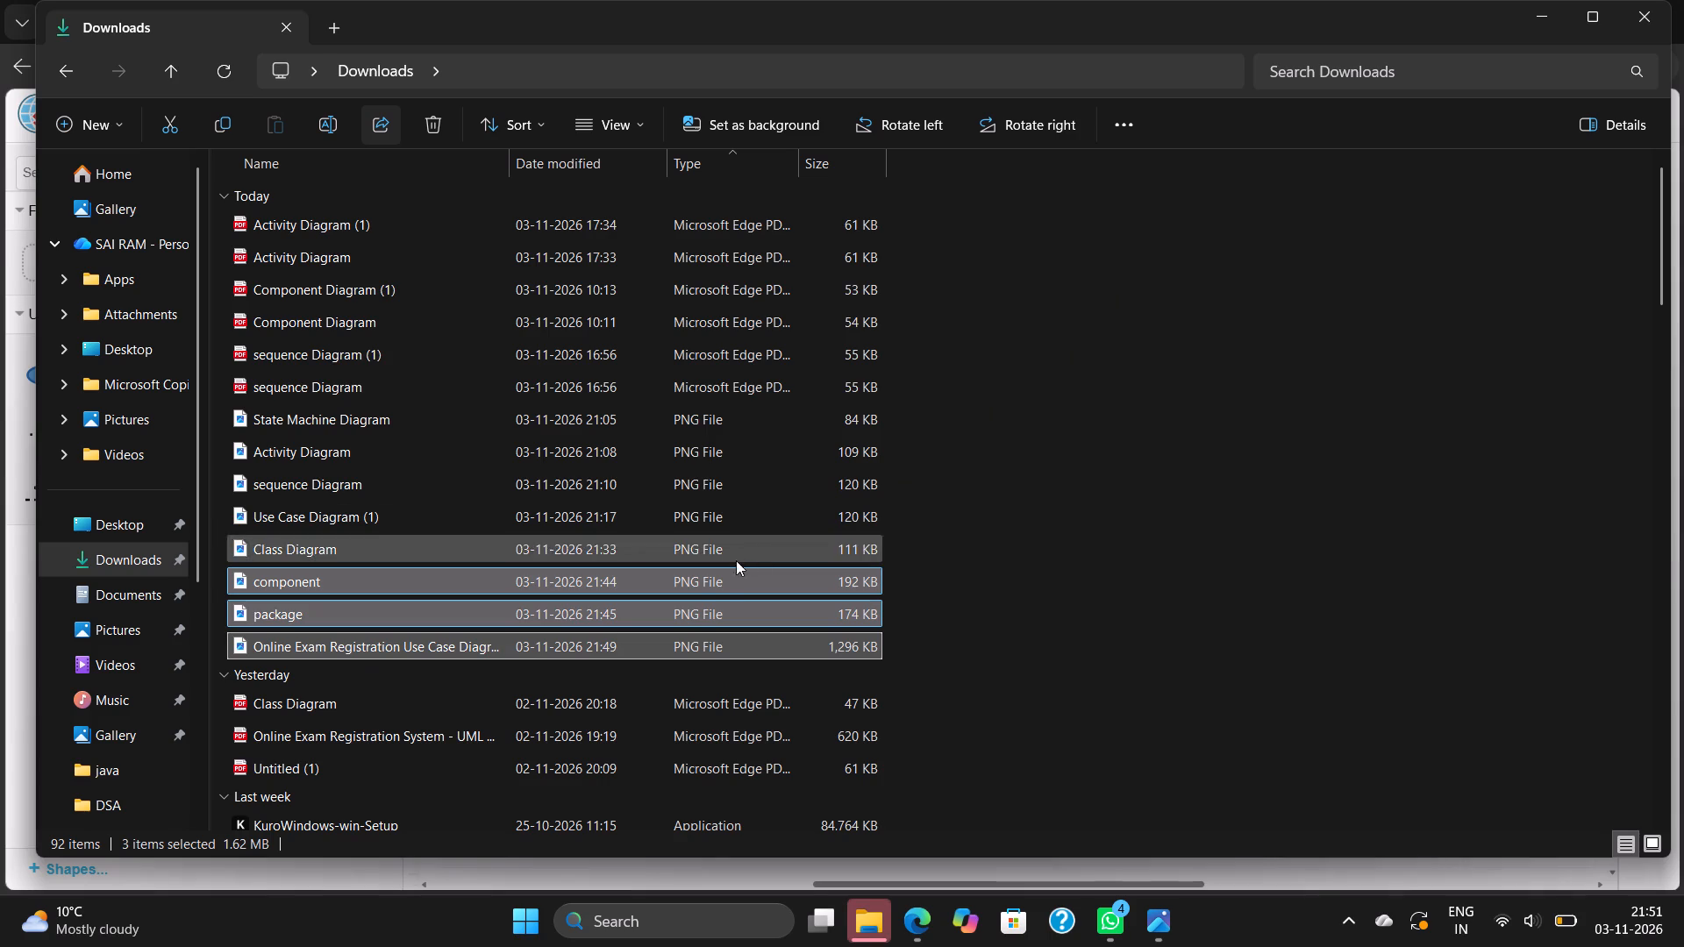
# Open the Online Exam Registration Use Case Diagram image from Downloads to view it.
pyautogui.doubleClick(591, 649)
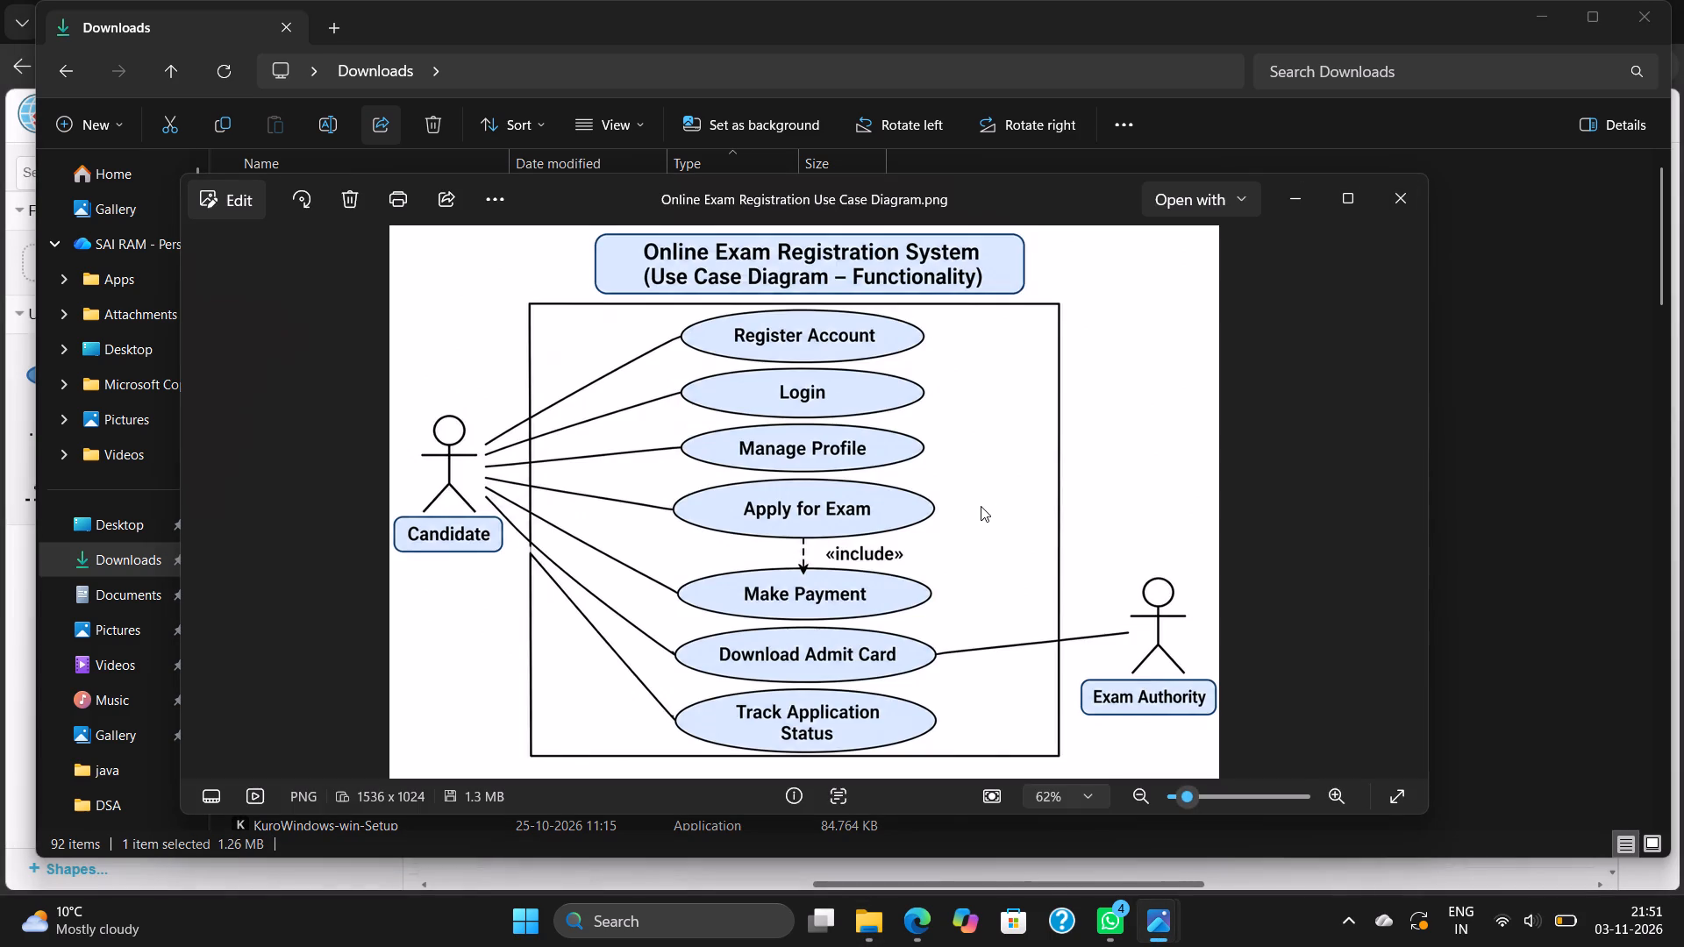
# Arrange the reference use case image and the Visual Paradigm Online diagram side by side, giving the diagram editor the wider share.
pyautogui.press('super+Right')
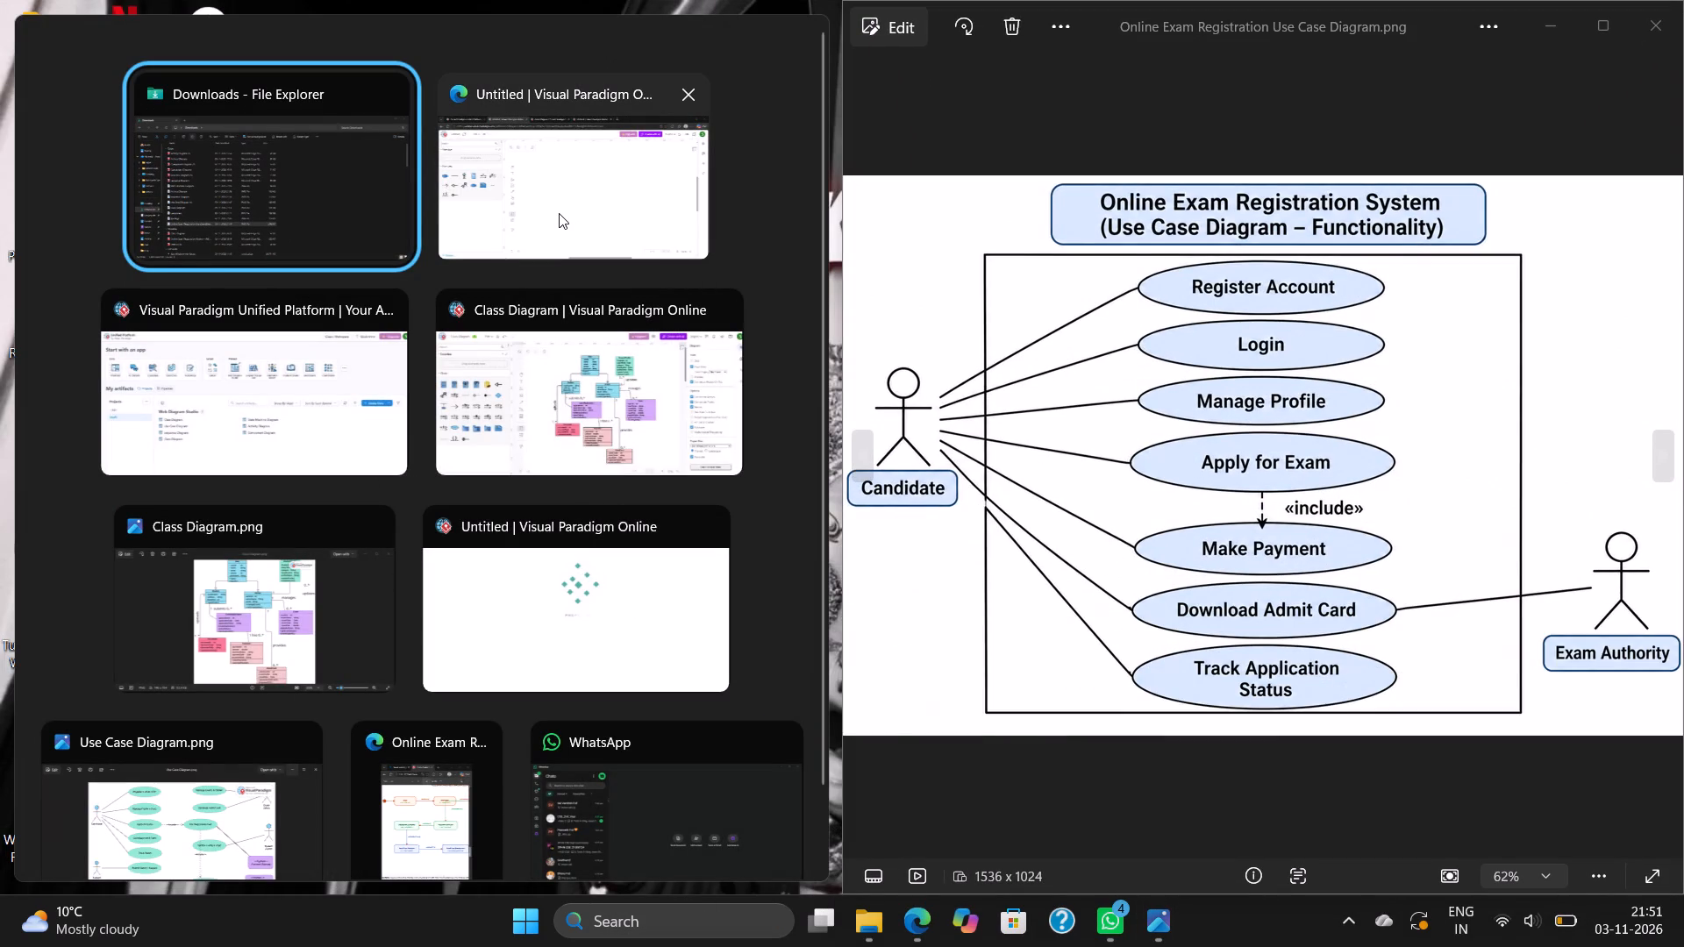
pyautogui.click(559, 213)
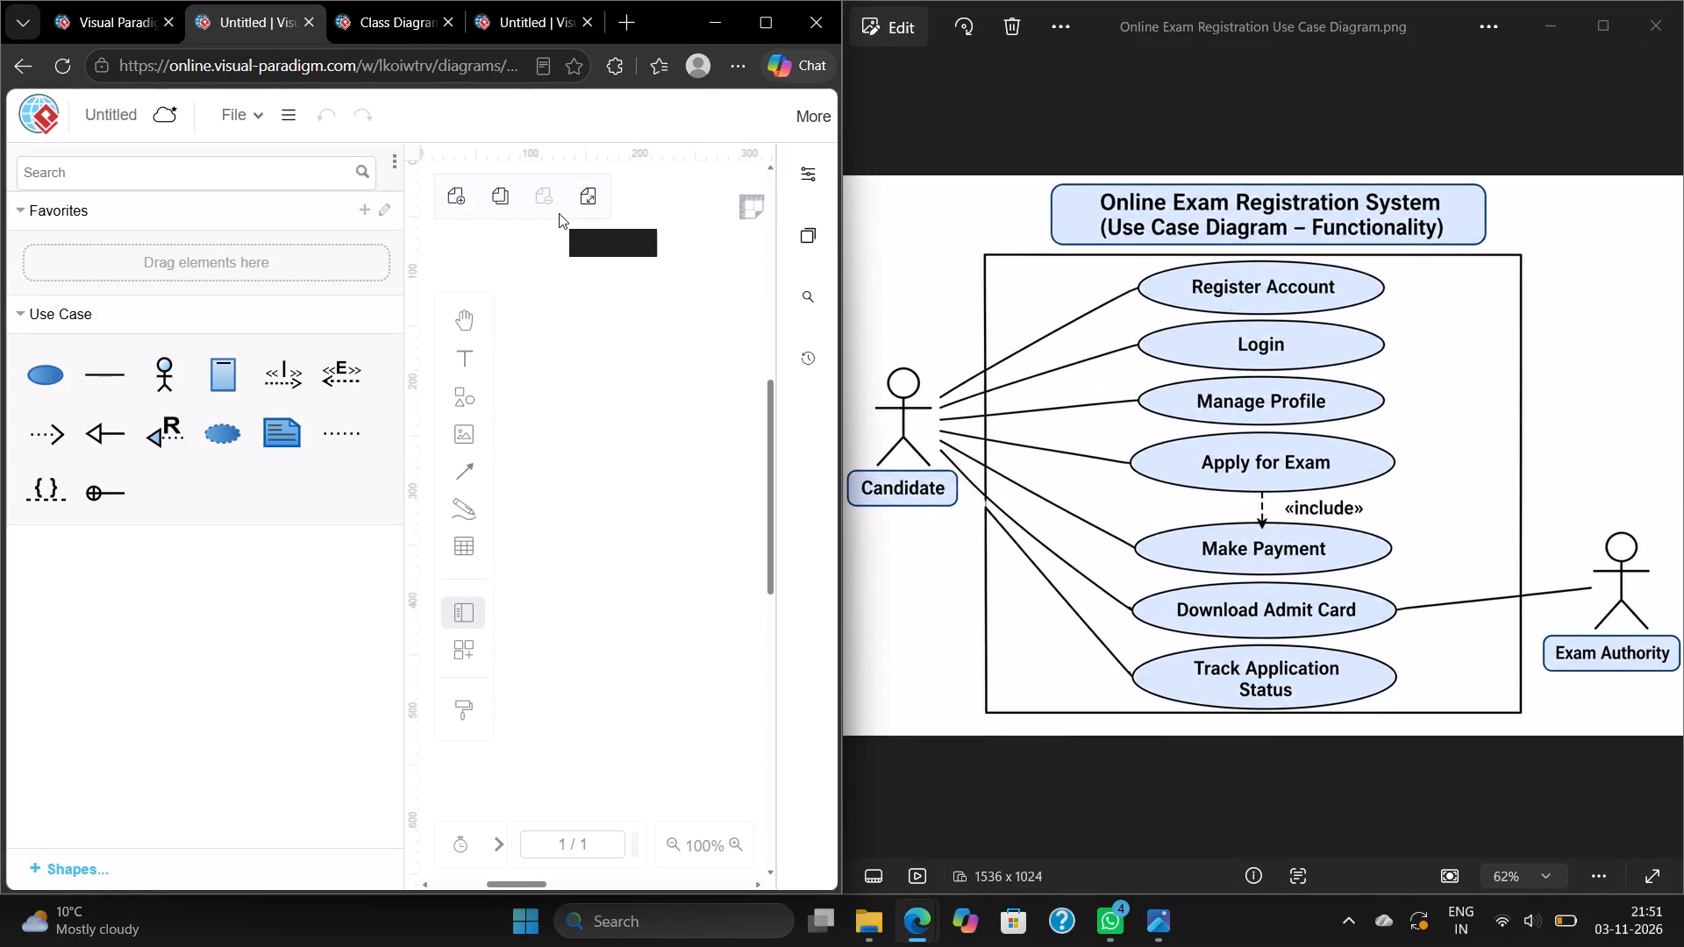
pyautogui.hscroll(-2, 598, 325)
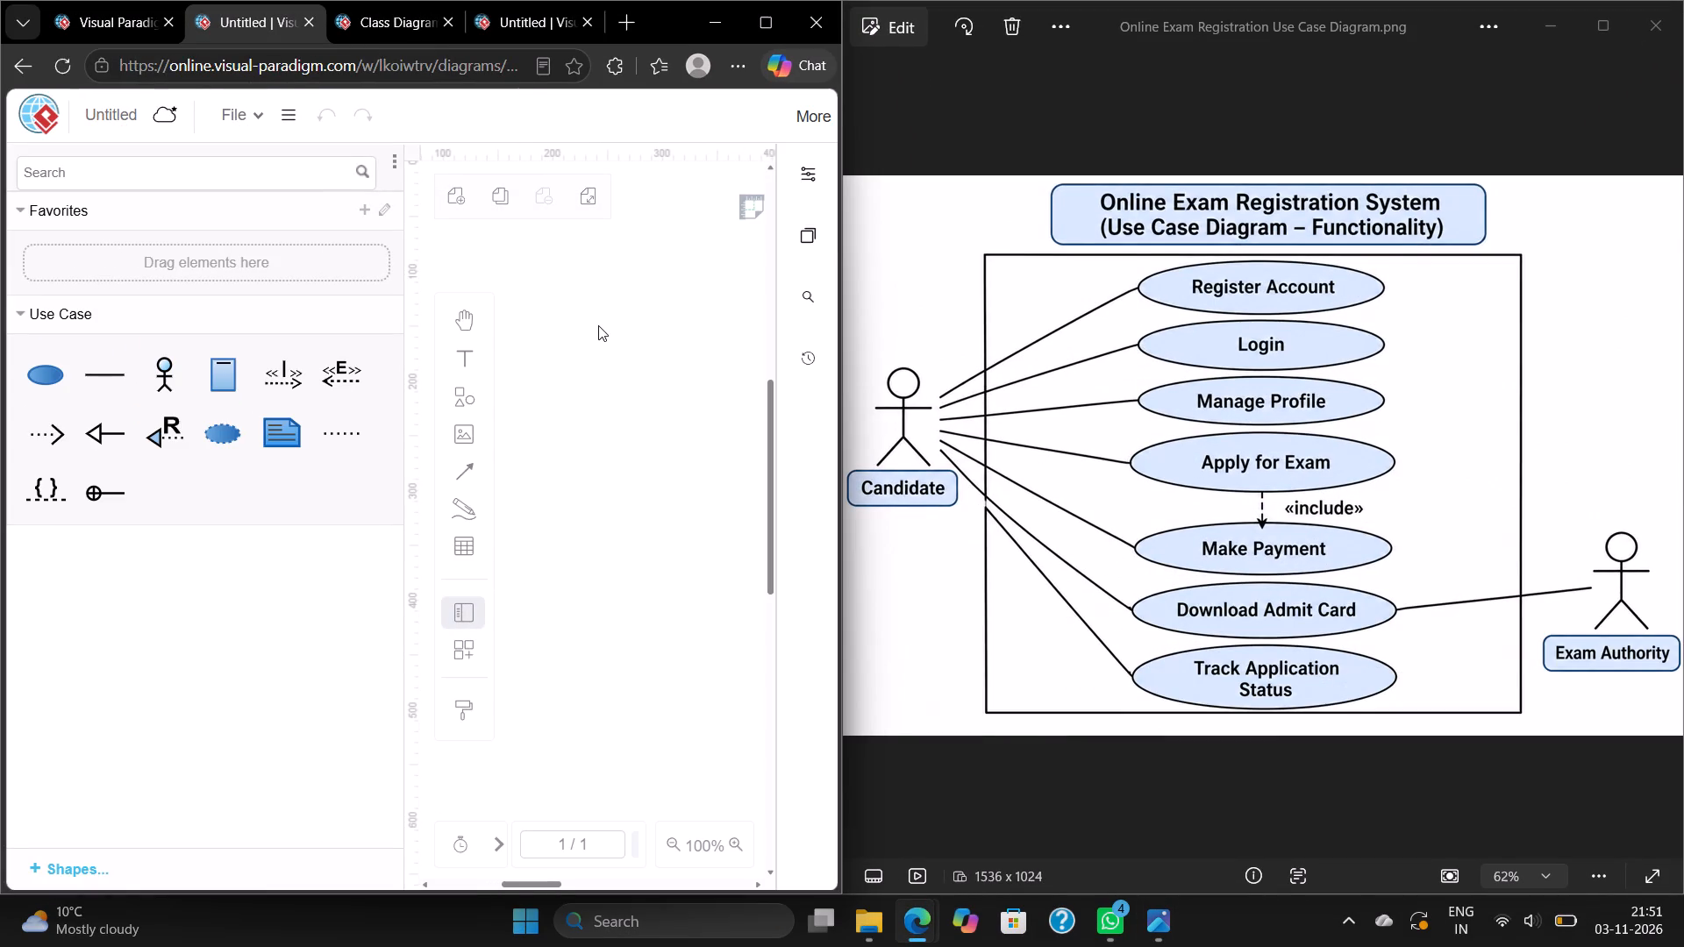
pyautogui.hscroll(-1, 598, 325)
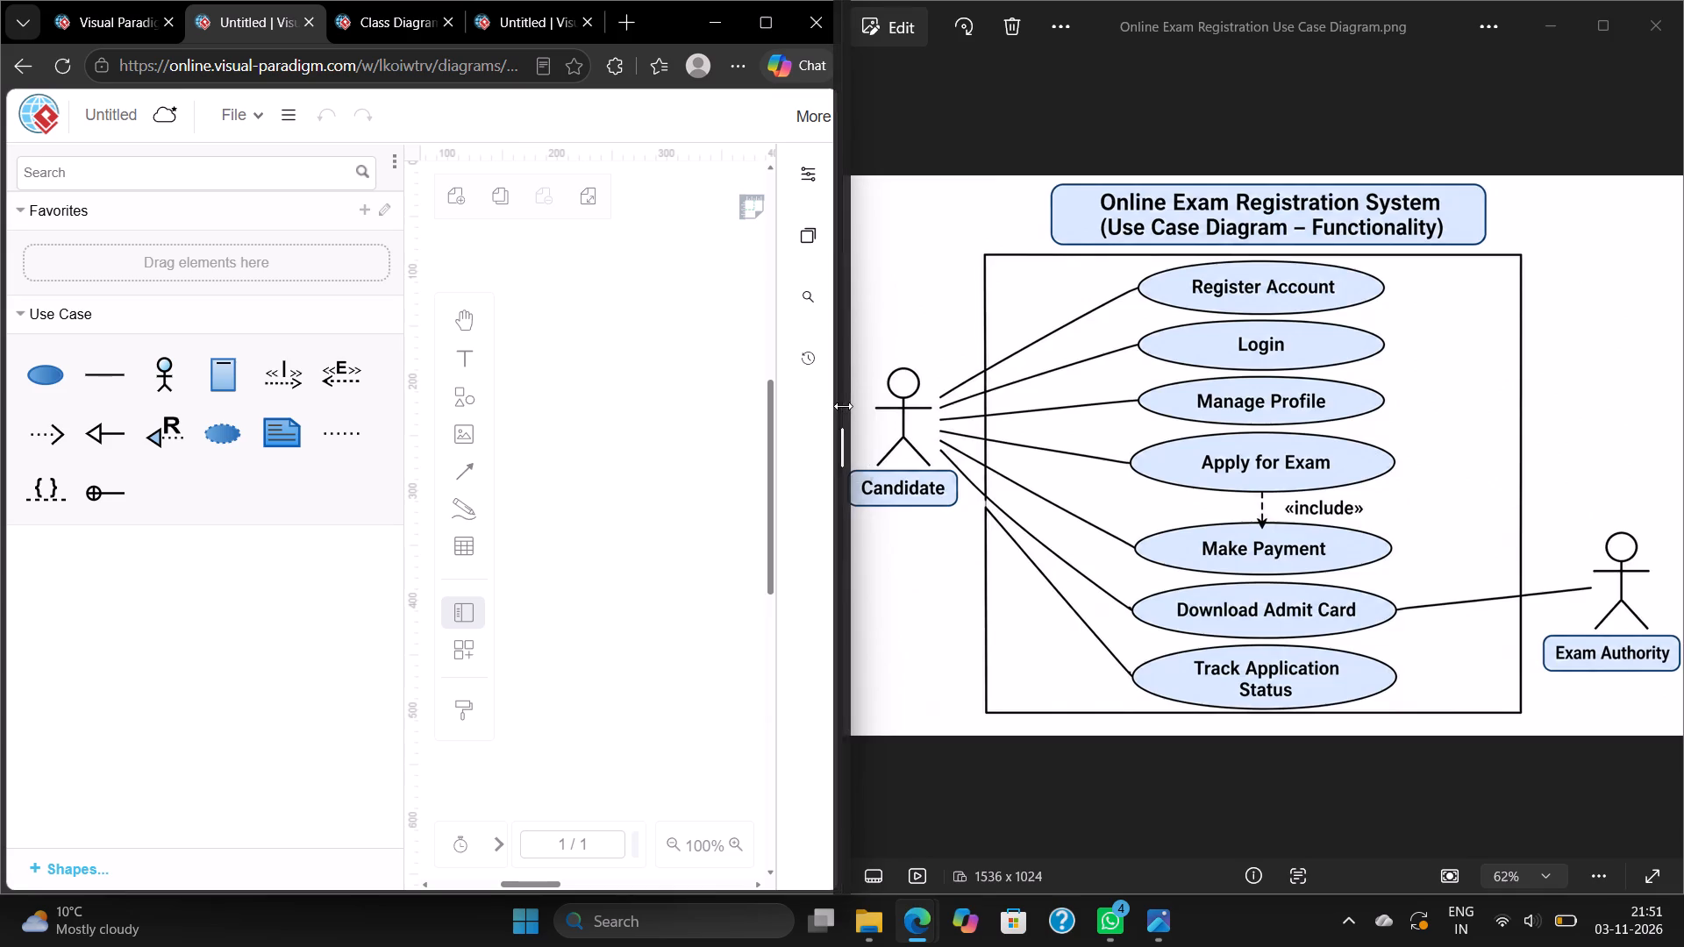
pyautogui.moveTo(843, 406); pyautogui.dragTo(1123, 415)
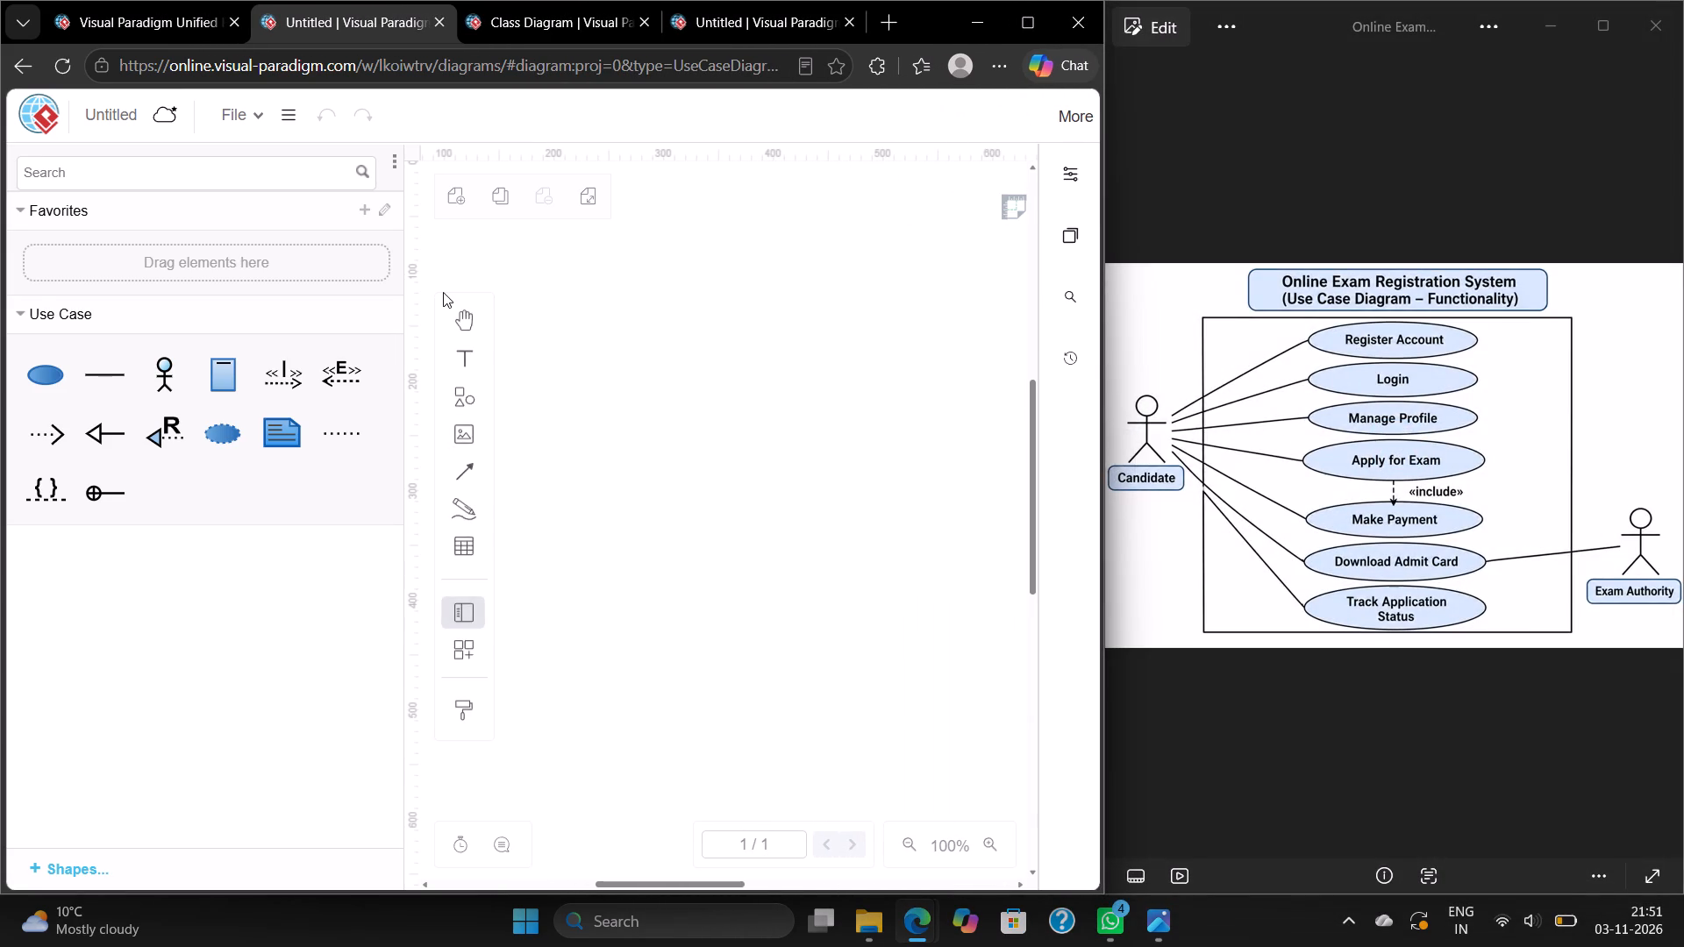
# Add an actor to the upper-middle area of the canvas and label it Student.
pyautogui.click(154, 374)
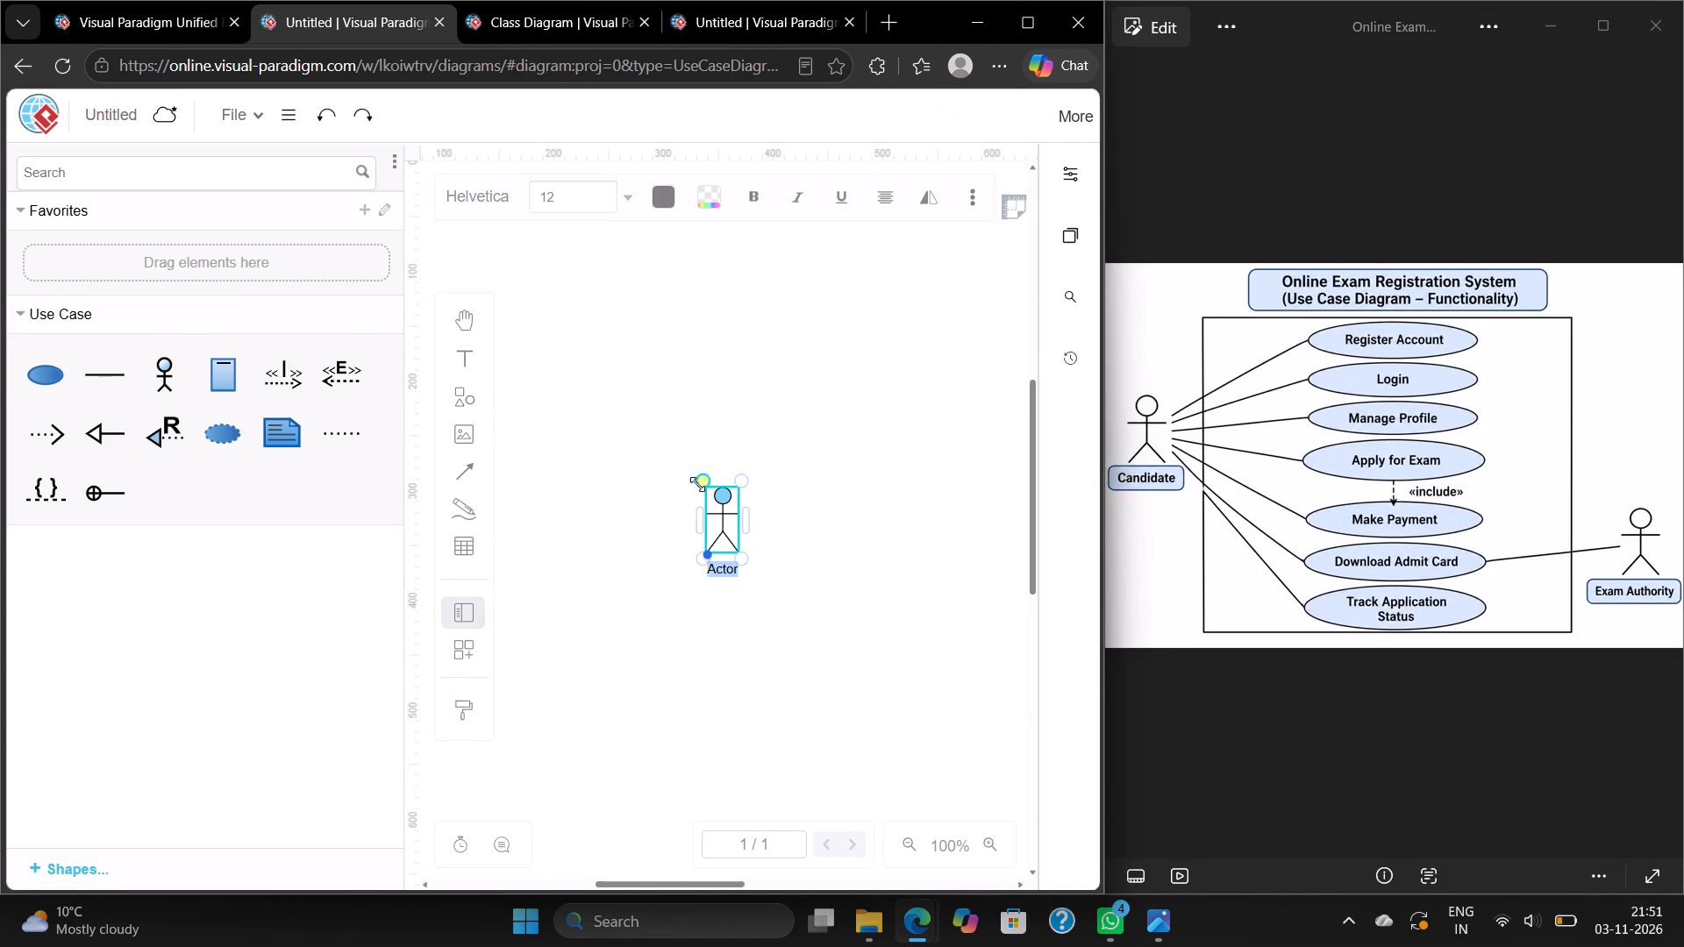
pyautogui.moveTo(729, 536); pyautogui.dragTo(658, 440)
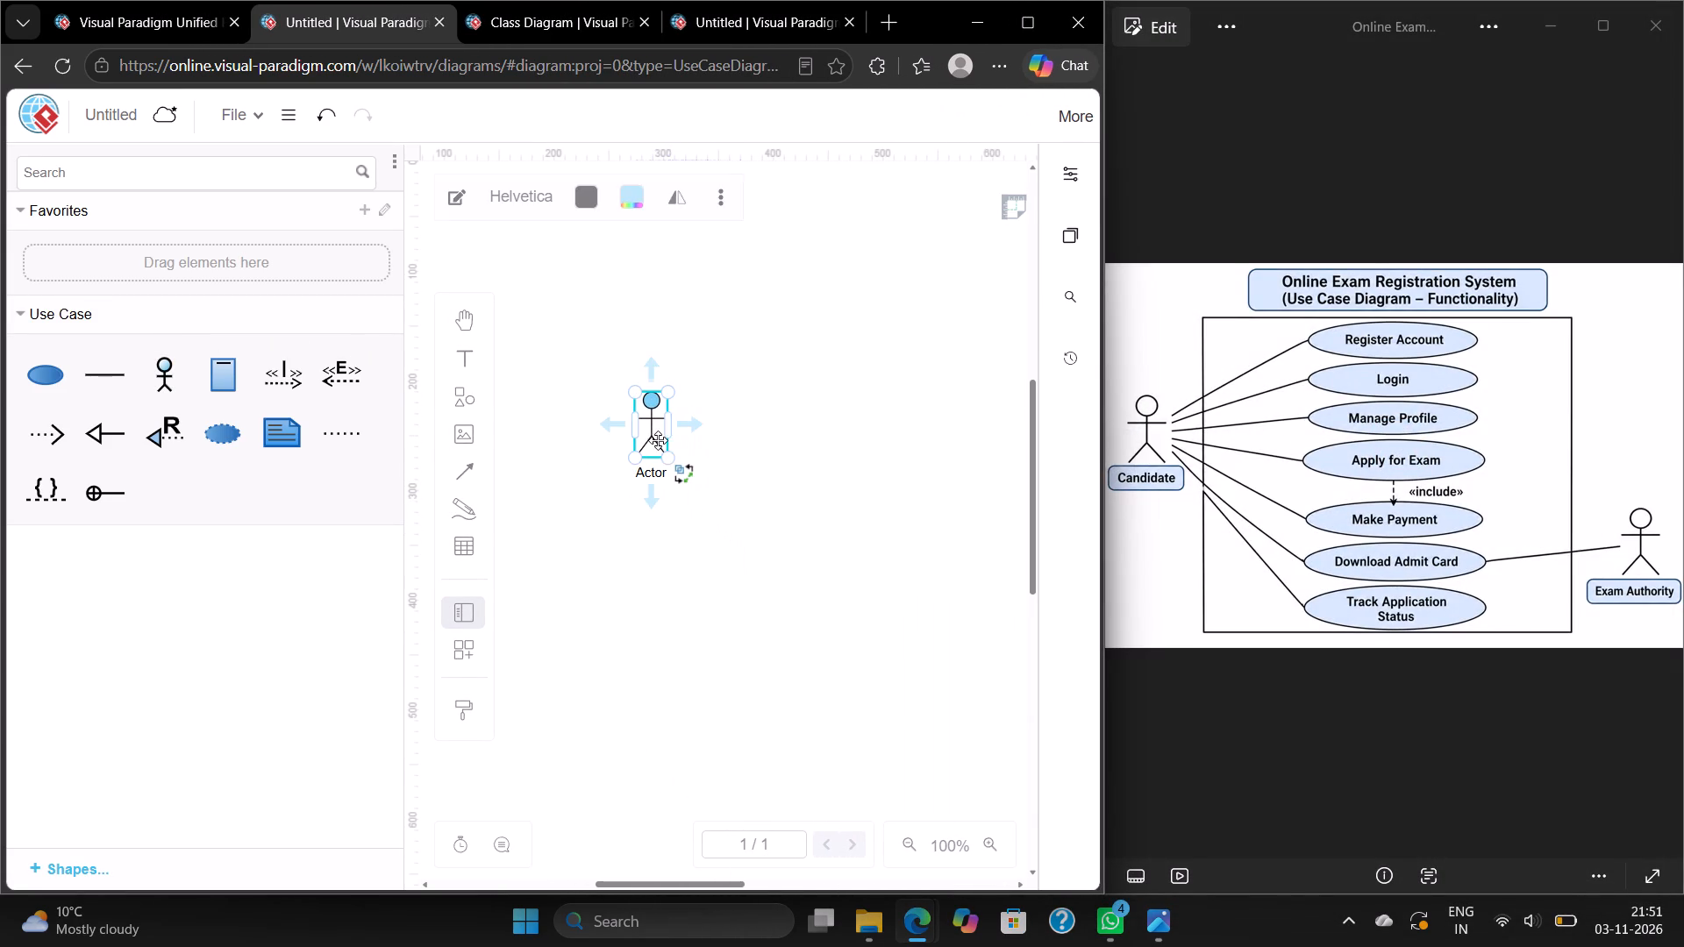
pyautogui.doubleClick(653, 472)
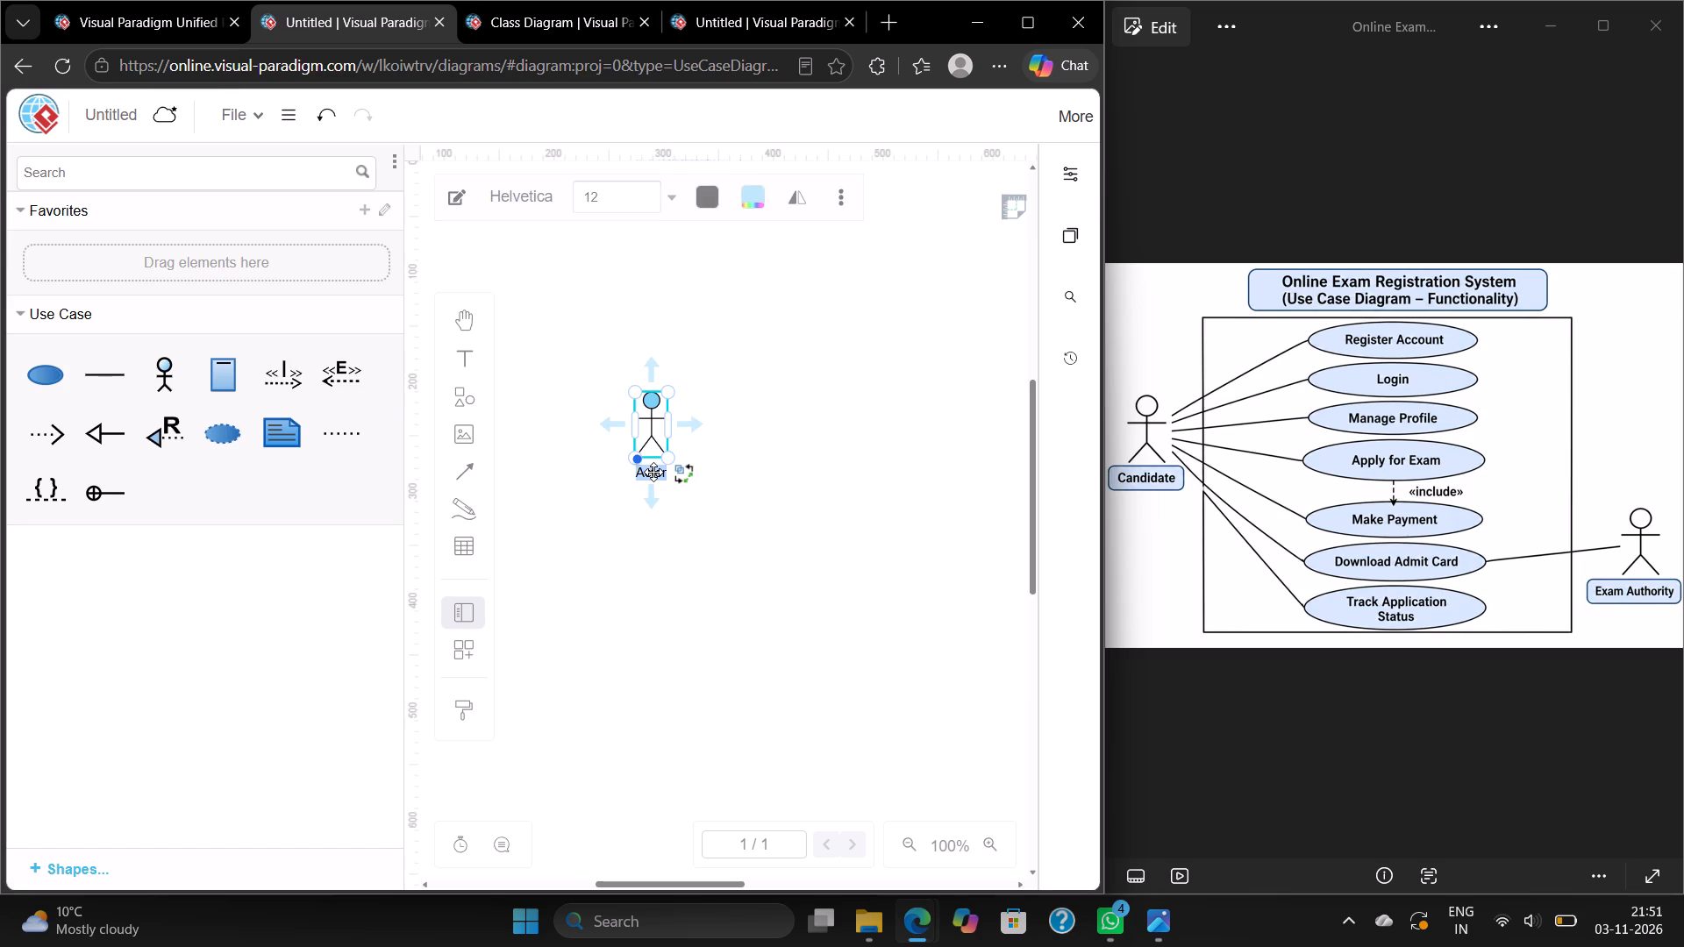
pyautogui.press('BackSpace')
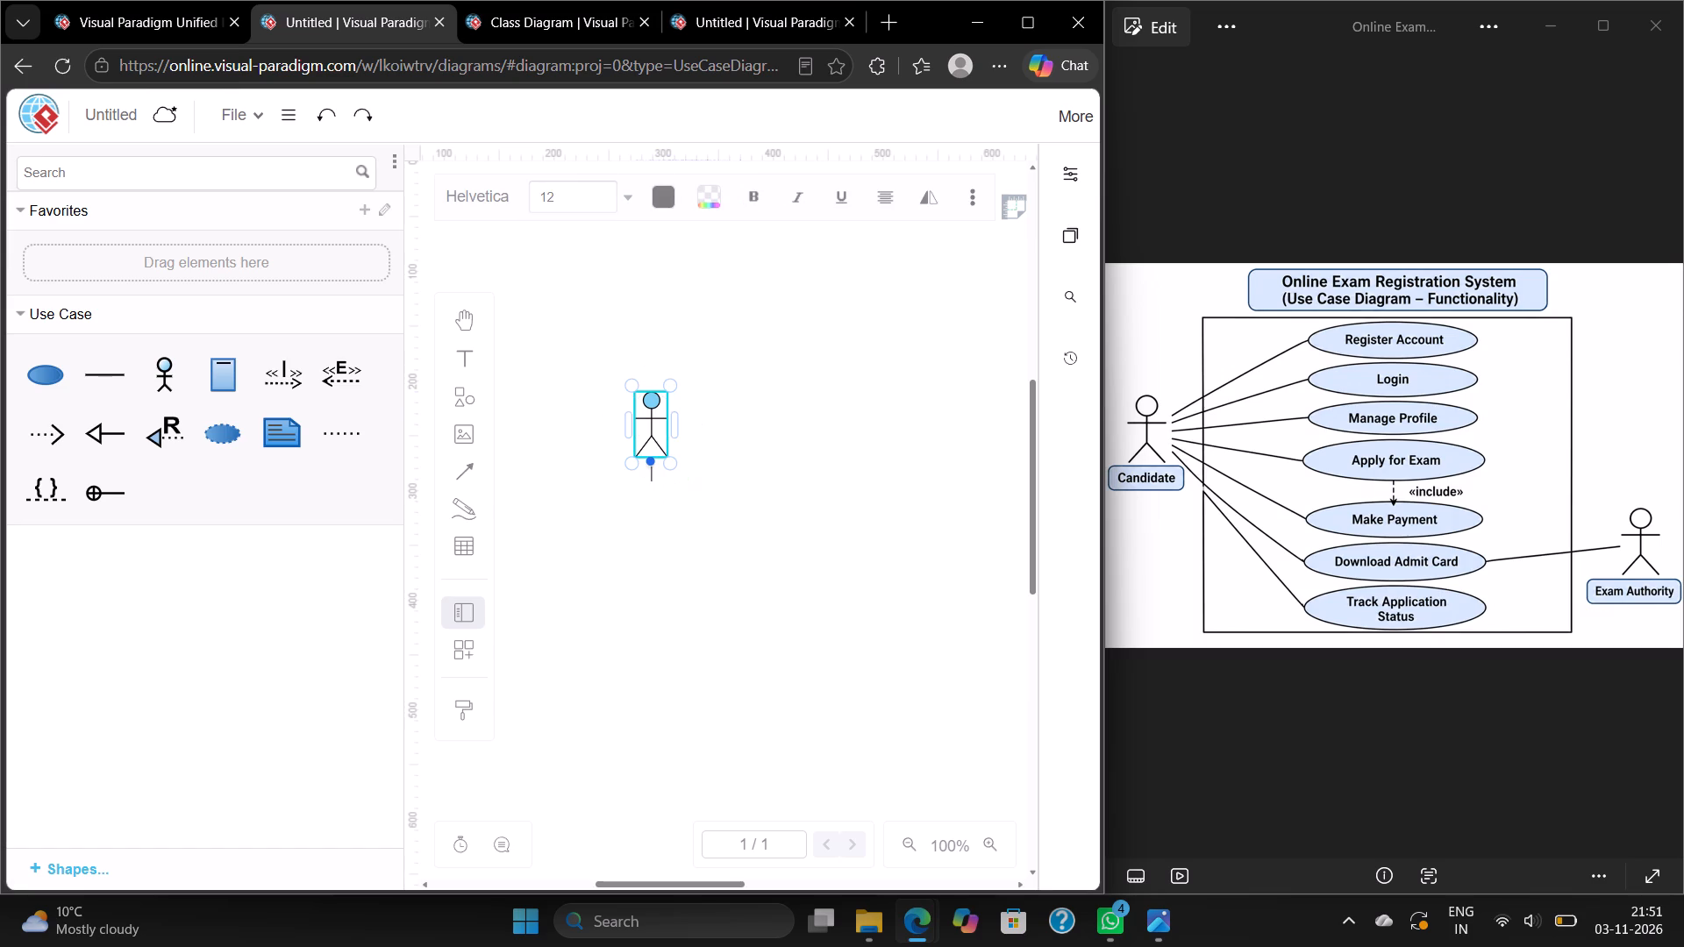
pyautogui.write('Student')
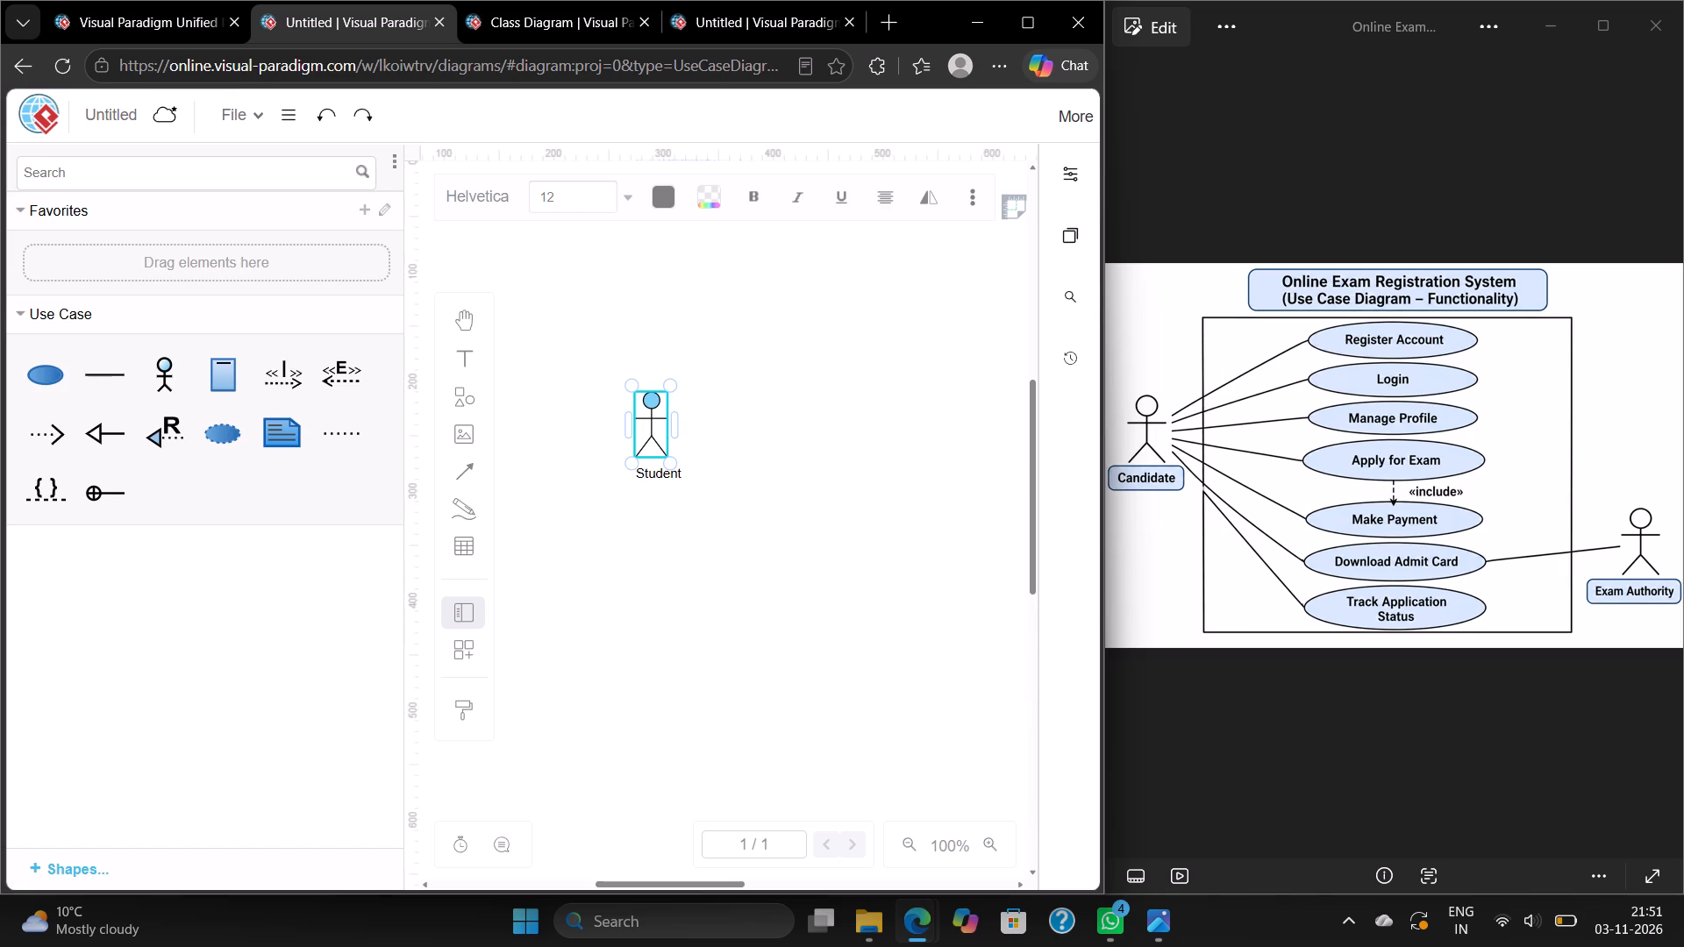
pyautogui.click(796, 495)
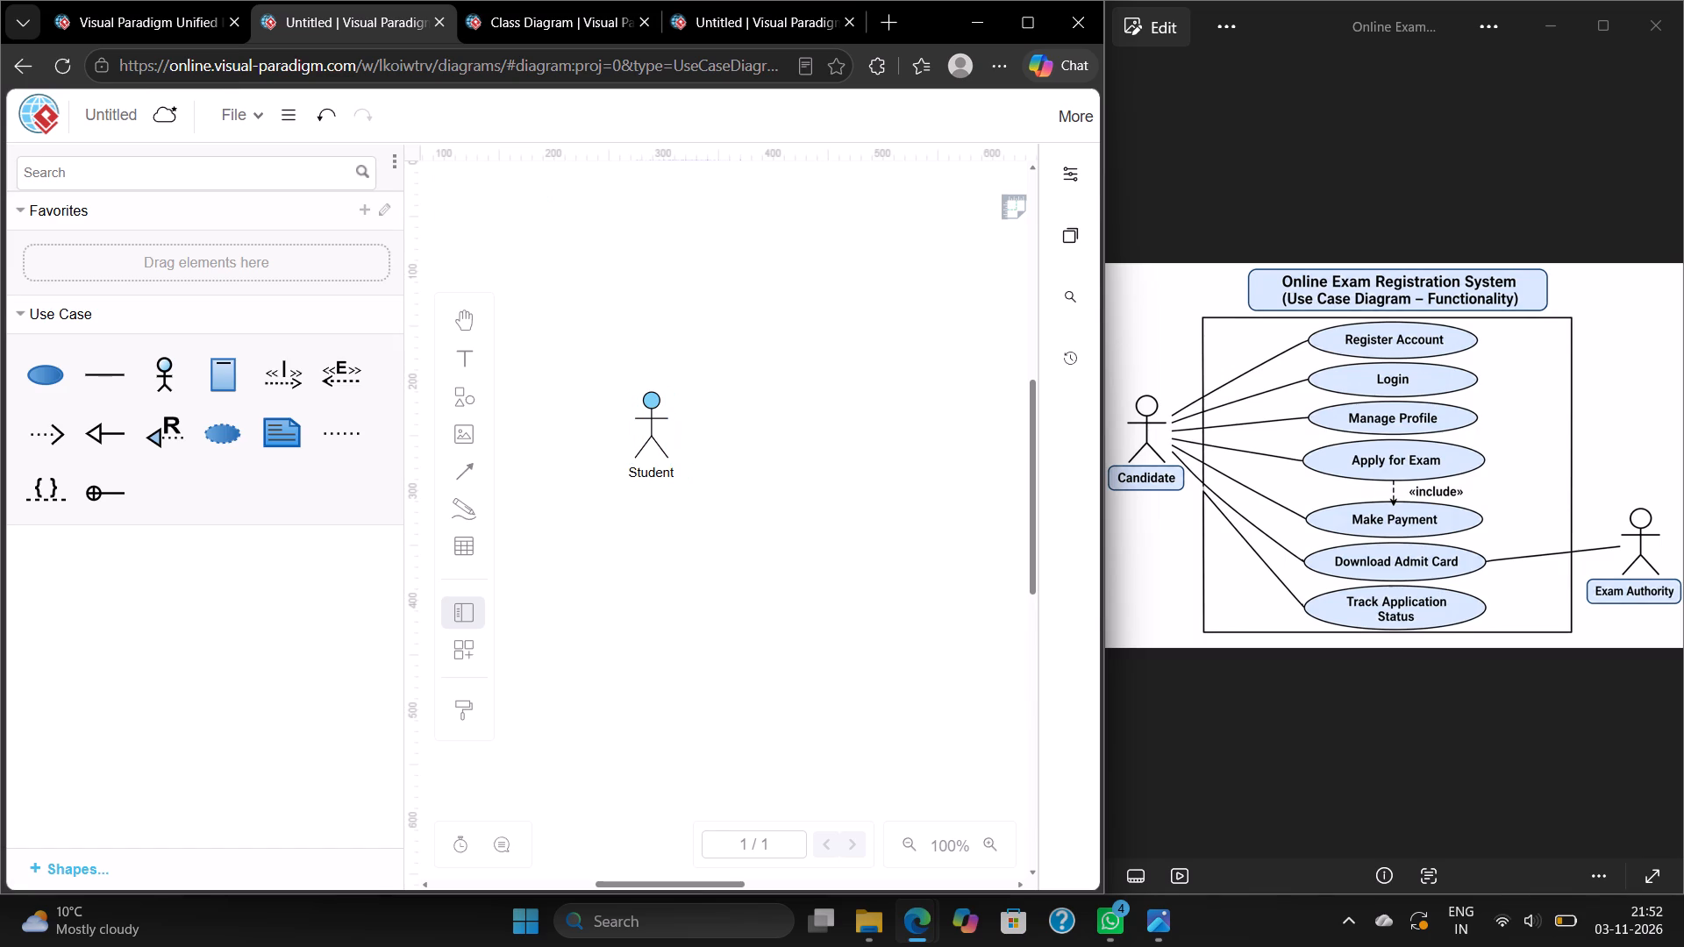
# Add a use case ellipse above and to the right of the Student actor, and widen it to roughly double its width.
pyautogui.click(49, 378)
pyautogui.moveTo(699, 519); pyautogui.dragTo(765, 422)
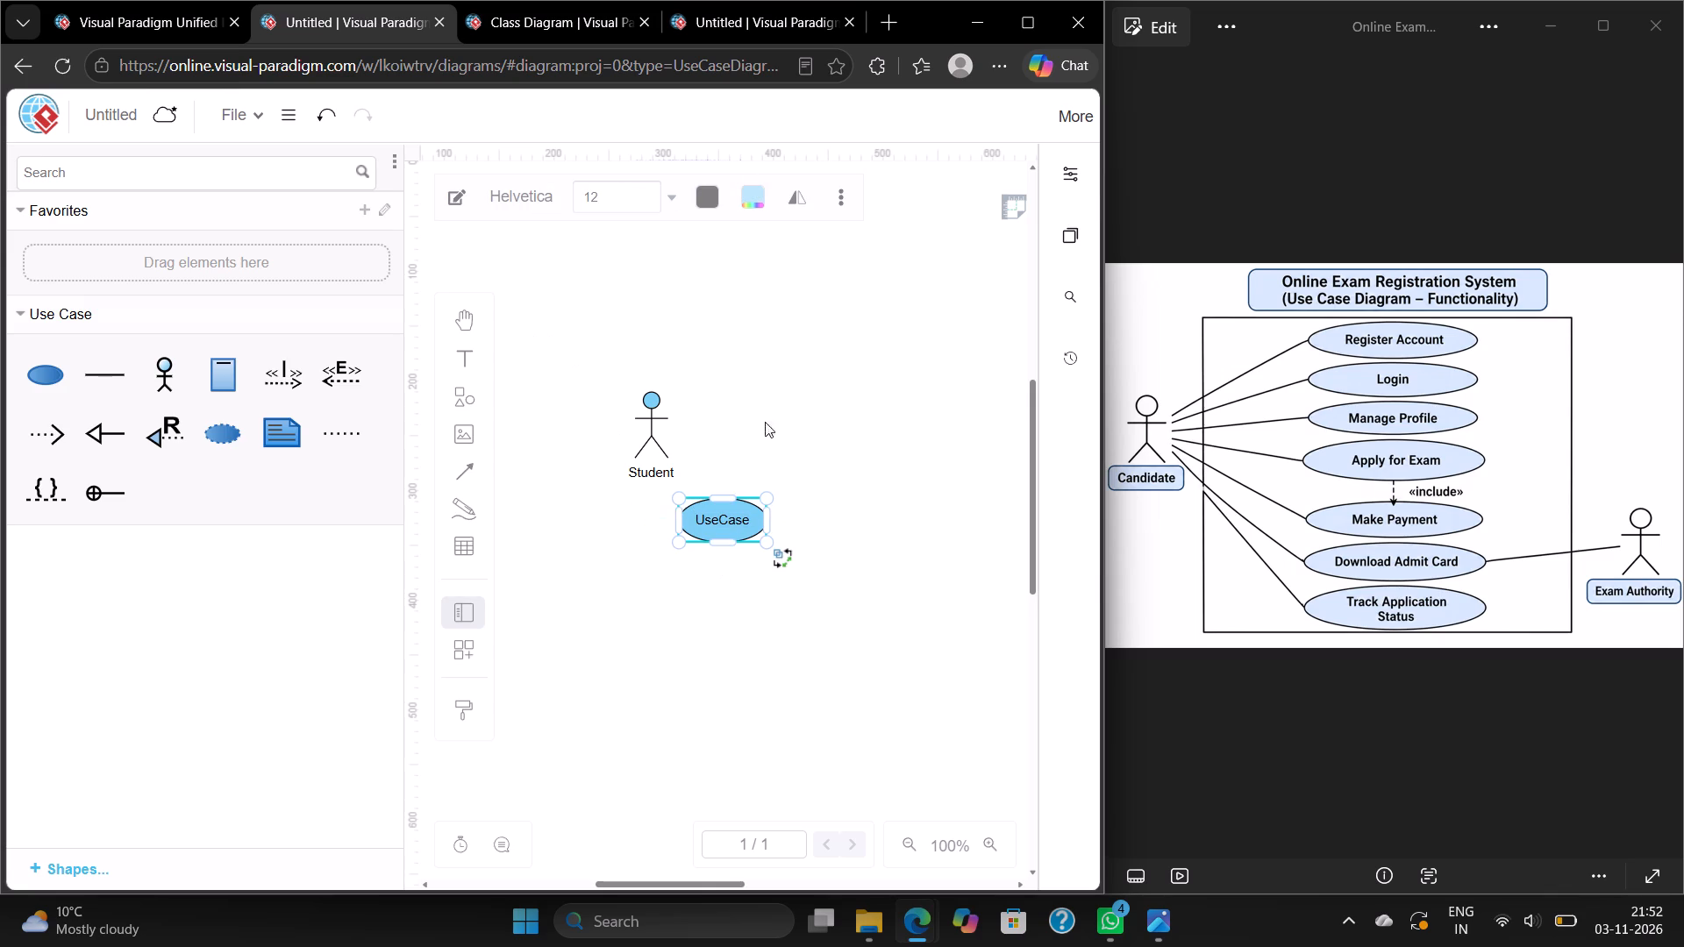
pyautogui.moveTo(765, 422); pyautogui.dragTo(729, 513)
pyautogui.moveTo(729, 513); pyautogui.dragTo(796, 350)
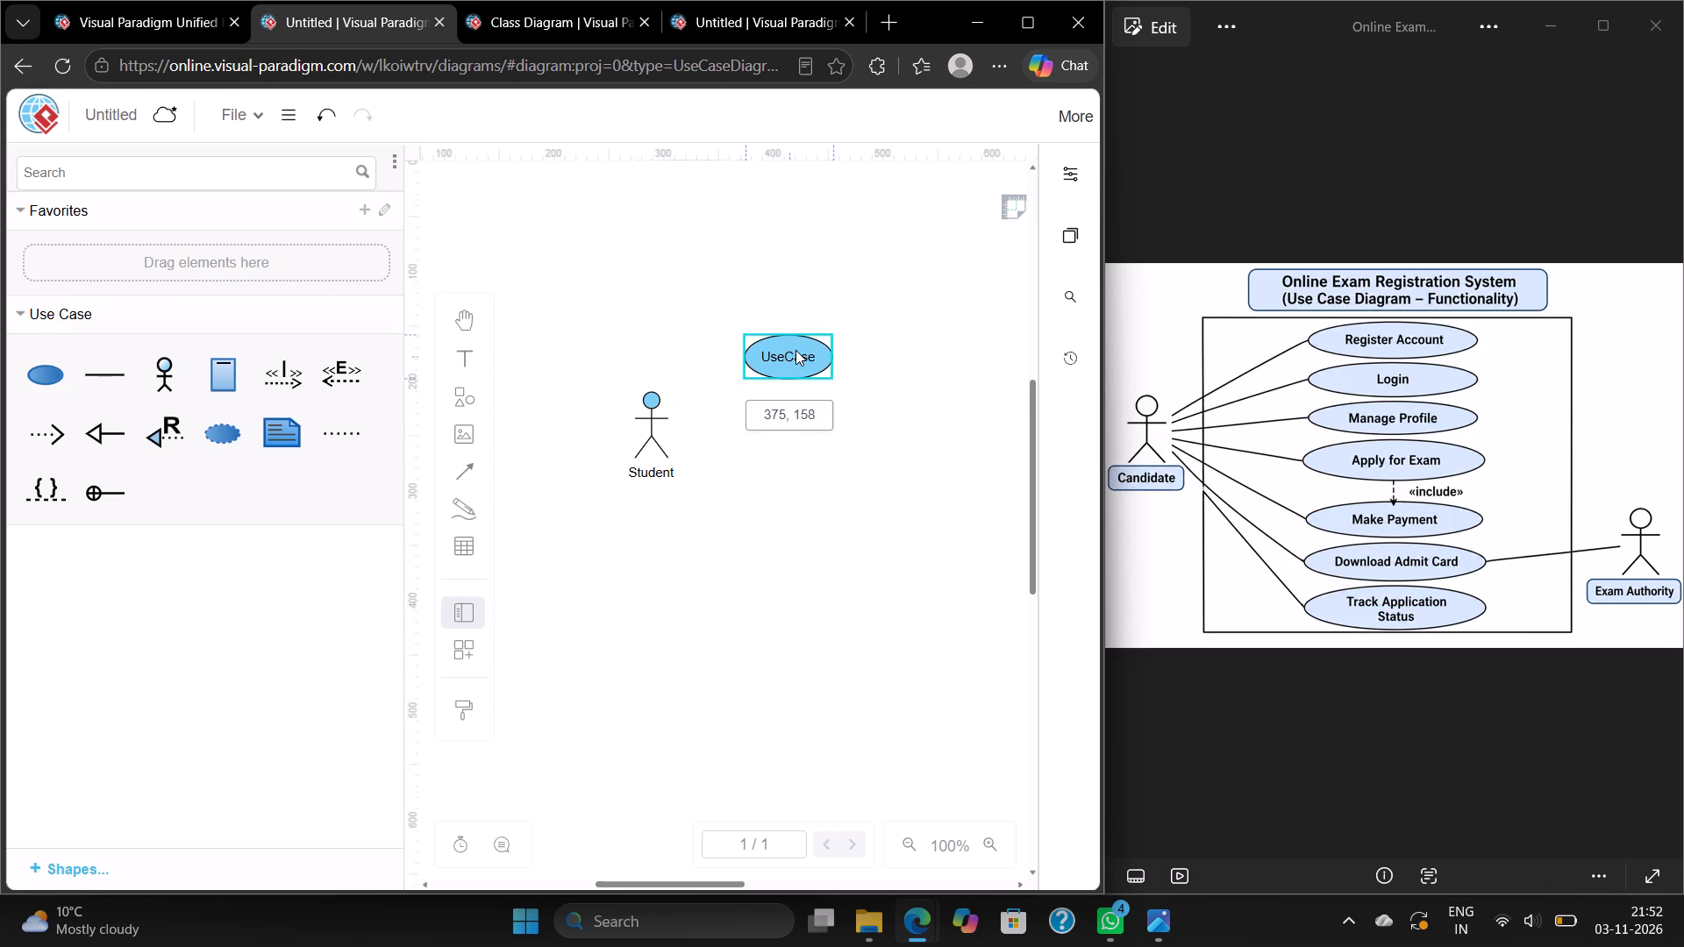
pyautogui.moveTo(796, 350); pyautogui.dragTo(840, 316)
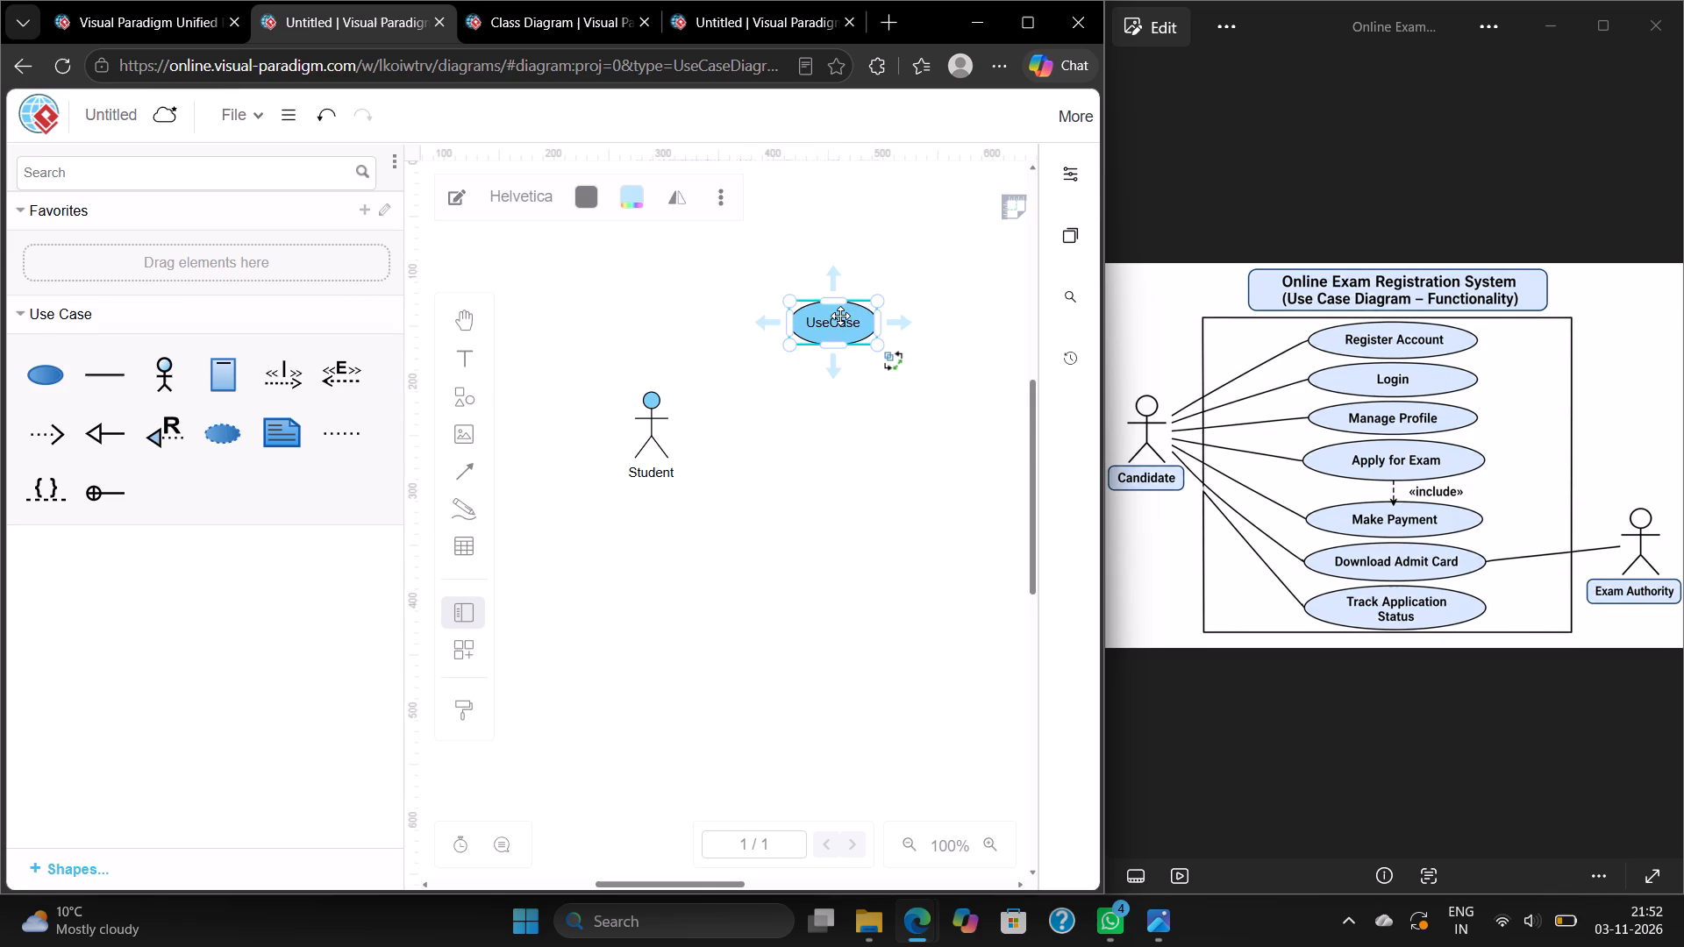
pyautogui.moveTo(874, 345); pyautogui.dragTo(960, 350)
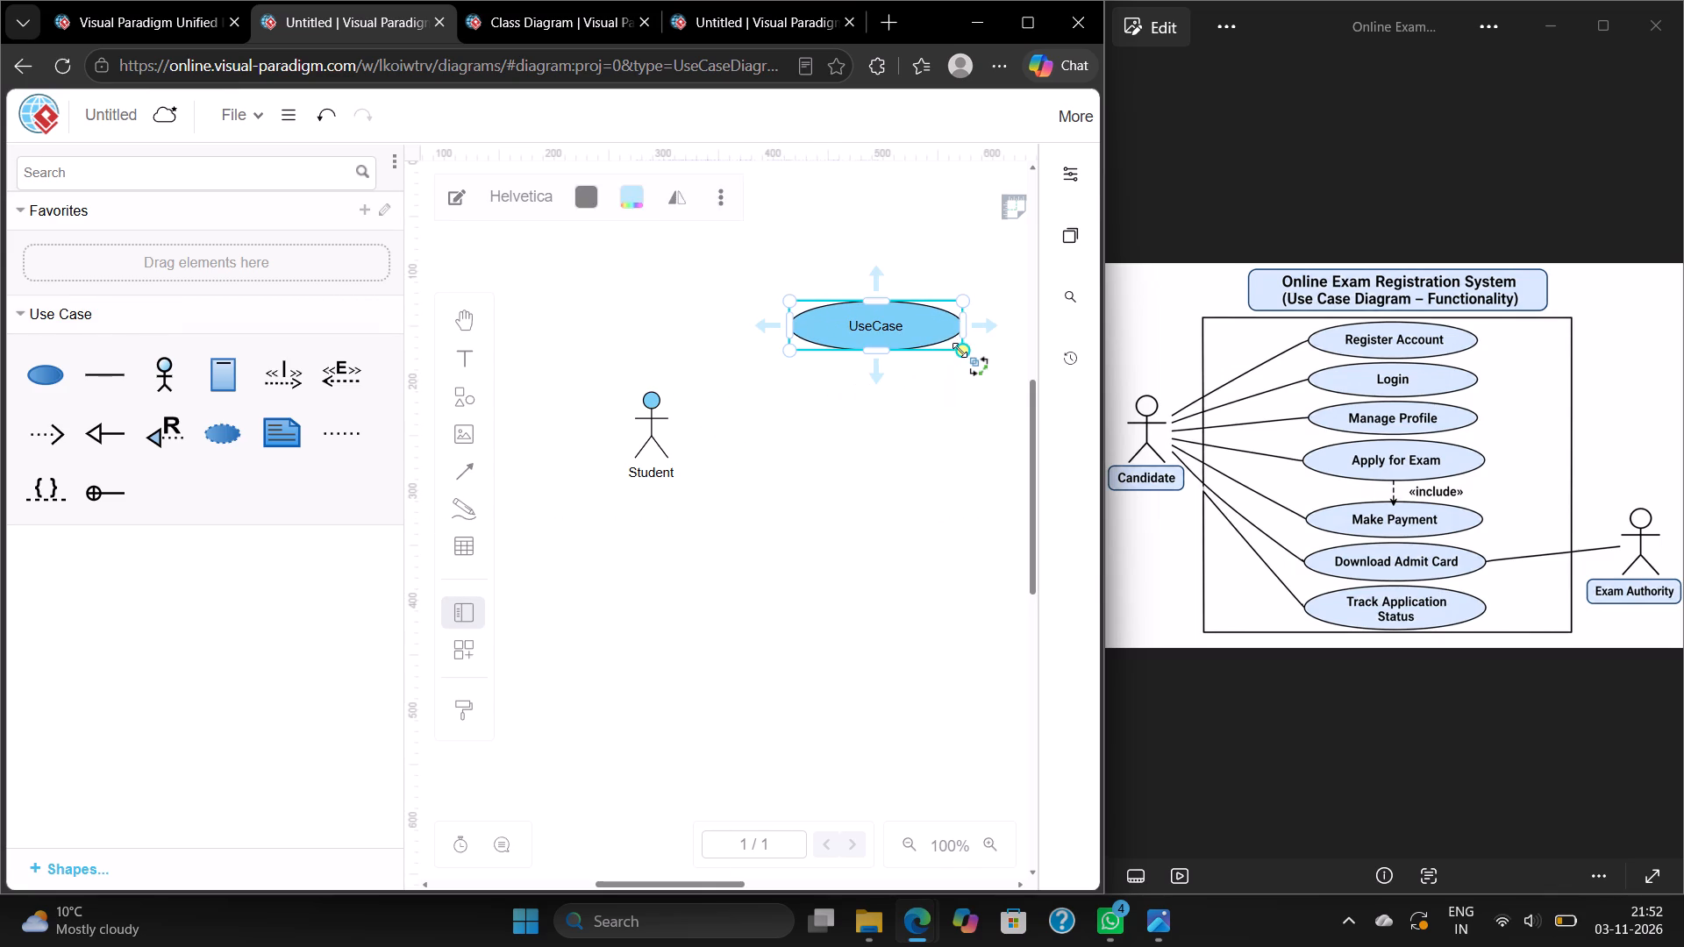
# Label the new use case Register Account.
pyautogui.doubleClick(903, 327)
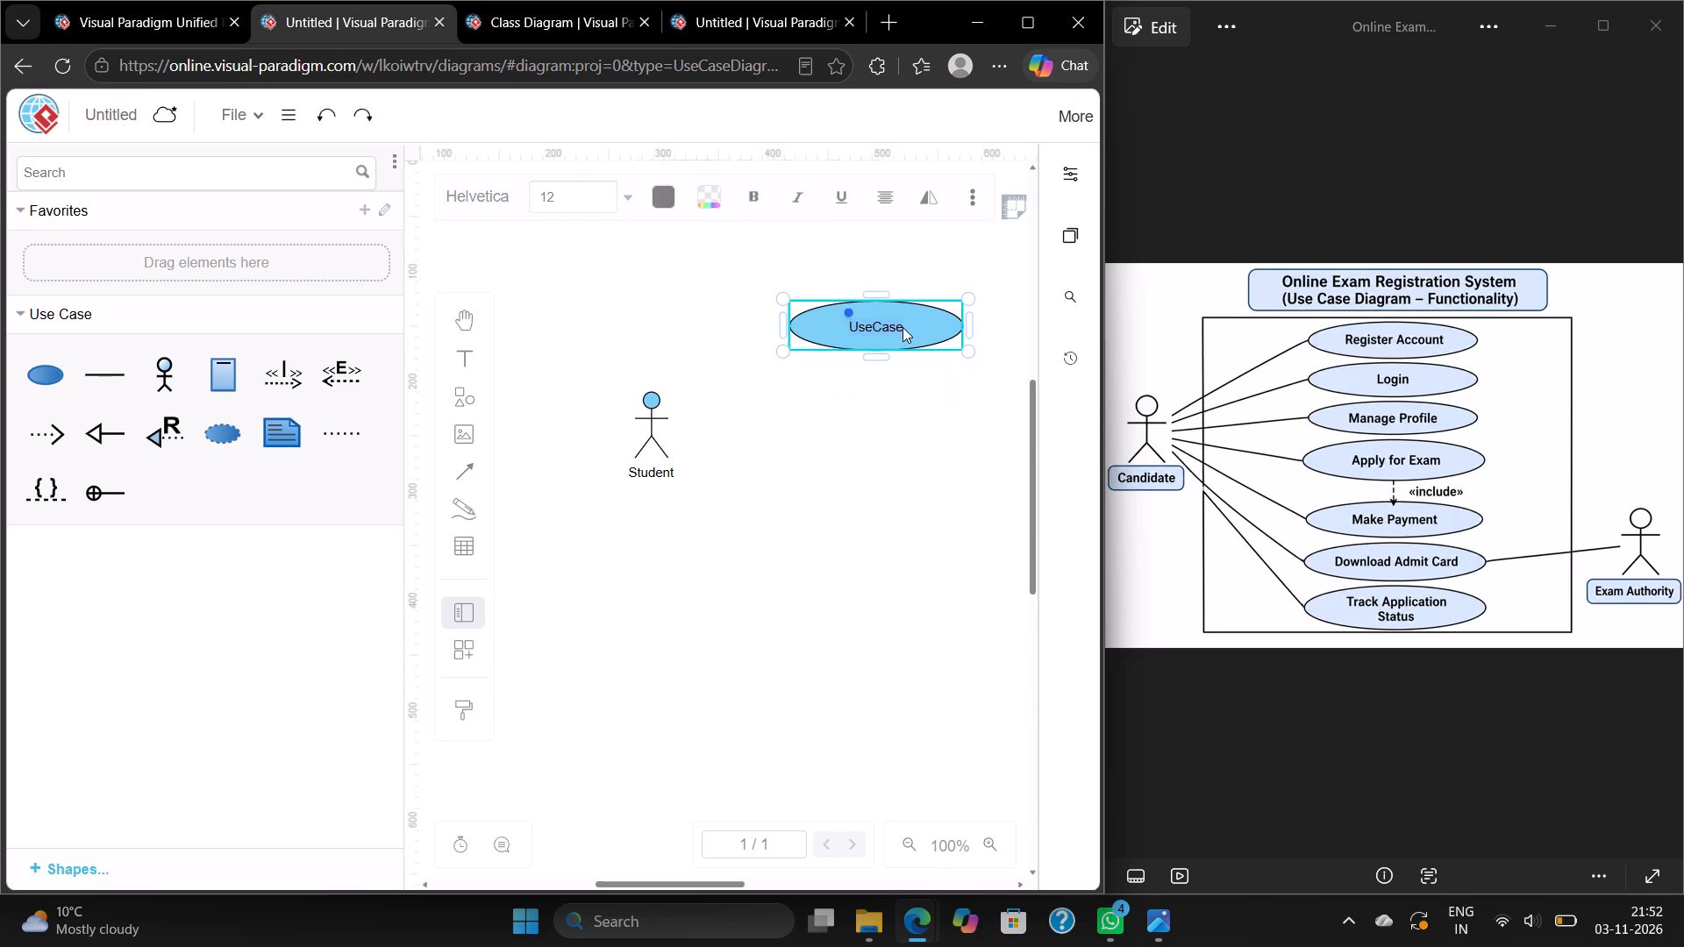
pyautogui.click(903, 327)
pyautogui.press('BackSpace')
pyautogui.press('BackSpace')
pyautogui.press('BackSpace')
pyautogui.press('BackSpace')
pyautogui.press('BackSpace')
pyautogui.press('BackSpace')
pyautogui.press('BackSpace')
pyautogui.write('Register')
pyautogui.press('space')
pyautogui.write('Accou')
pyautogui.write('nt')
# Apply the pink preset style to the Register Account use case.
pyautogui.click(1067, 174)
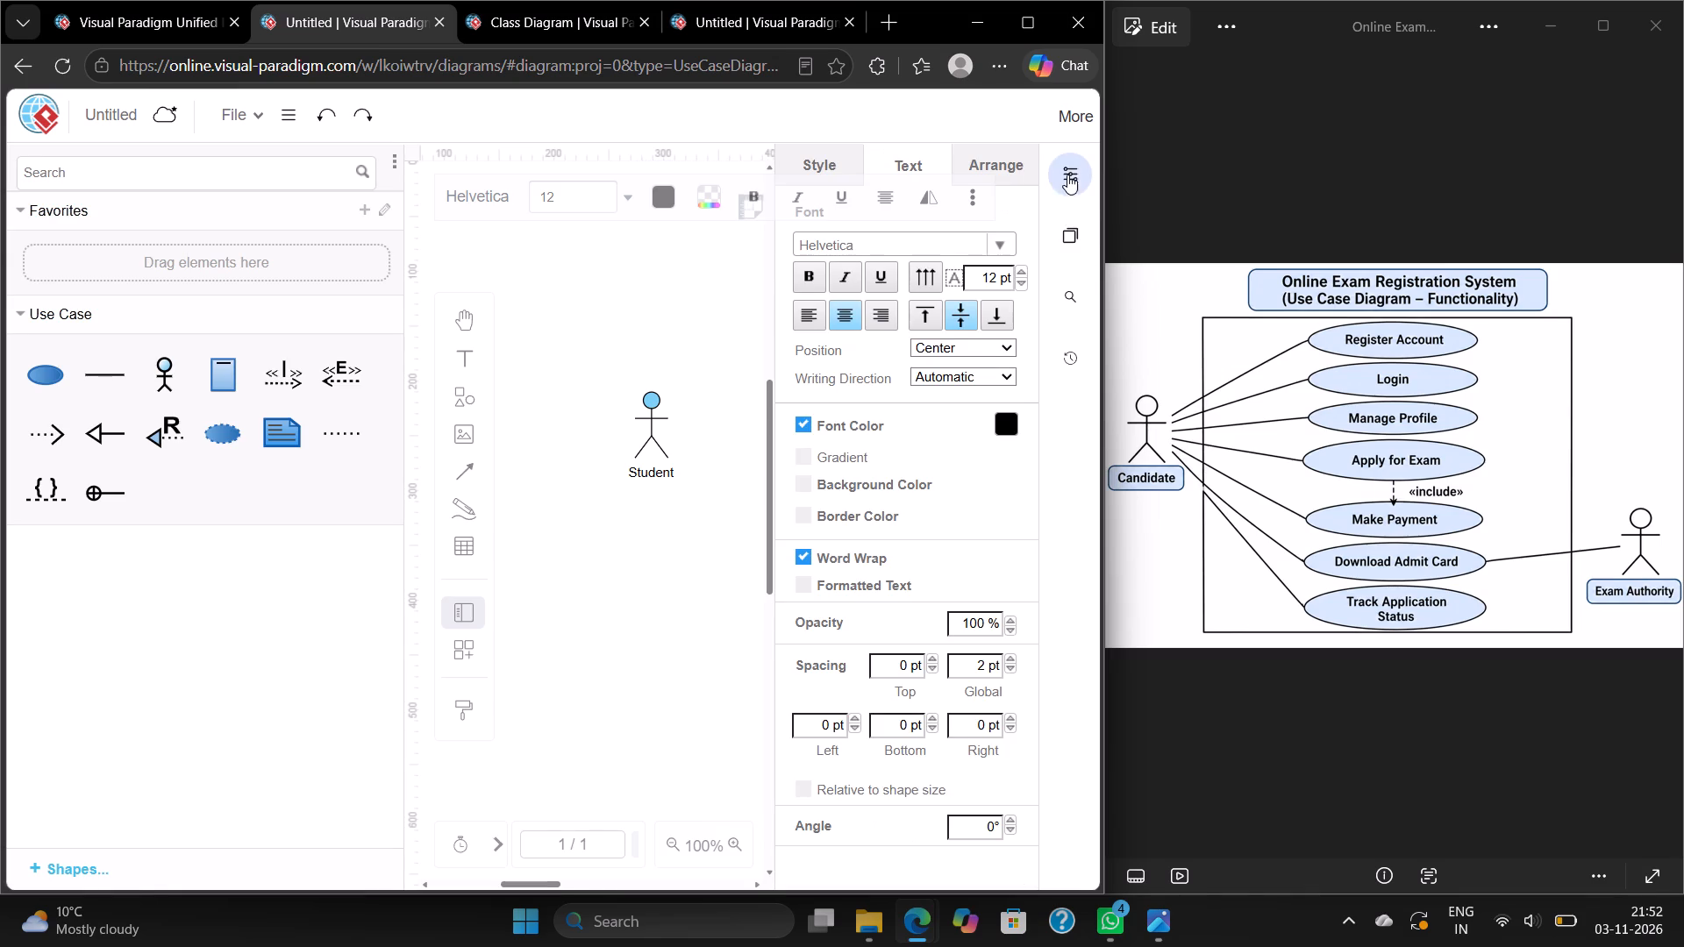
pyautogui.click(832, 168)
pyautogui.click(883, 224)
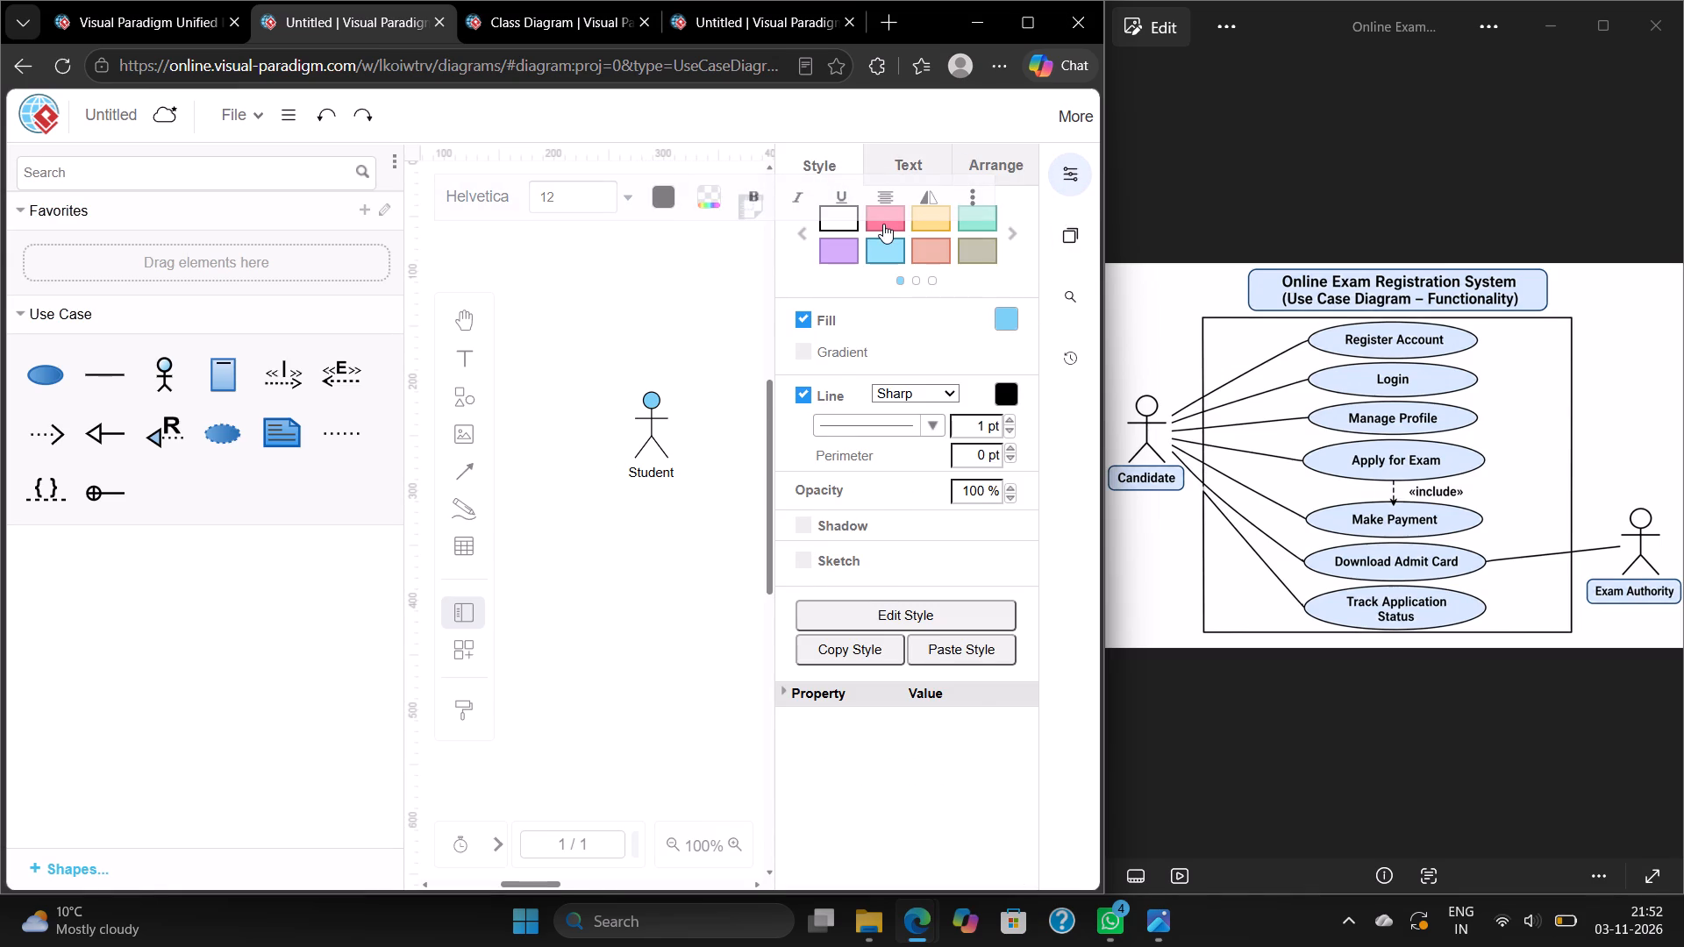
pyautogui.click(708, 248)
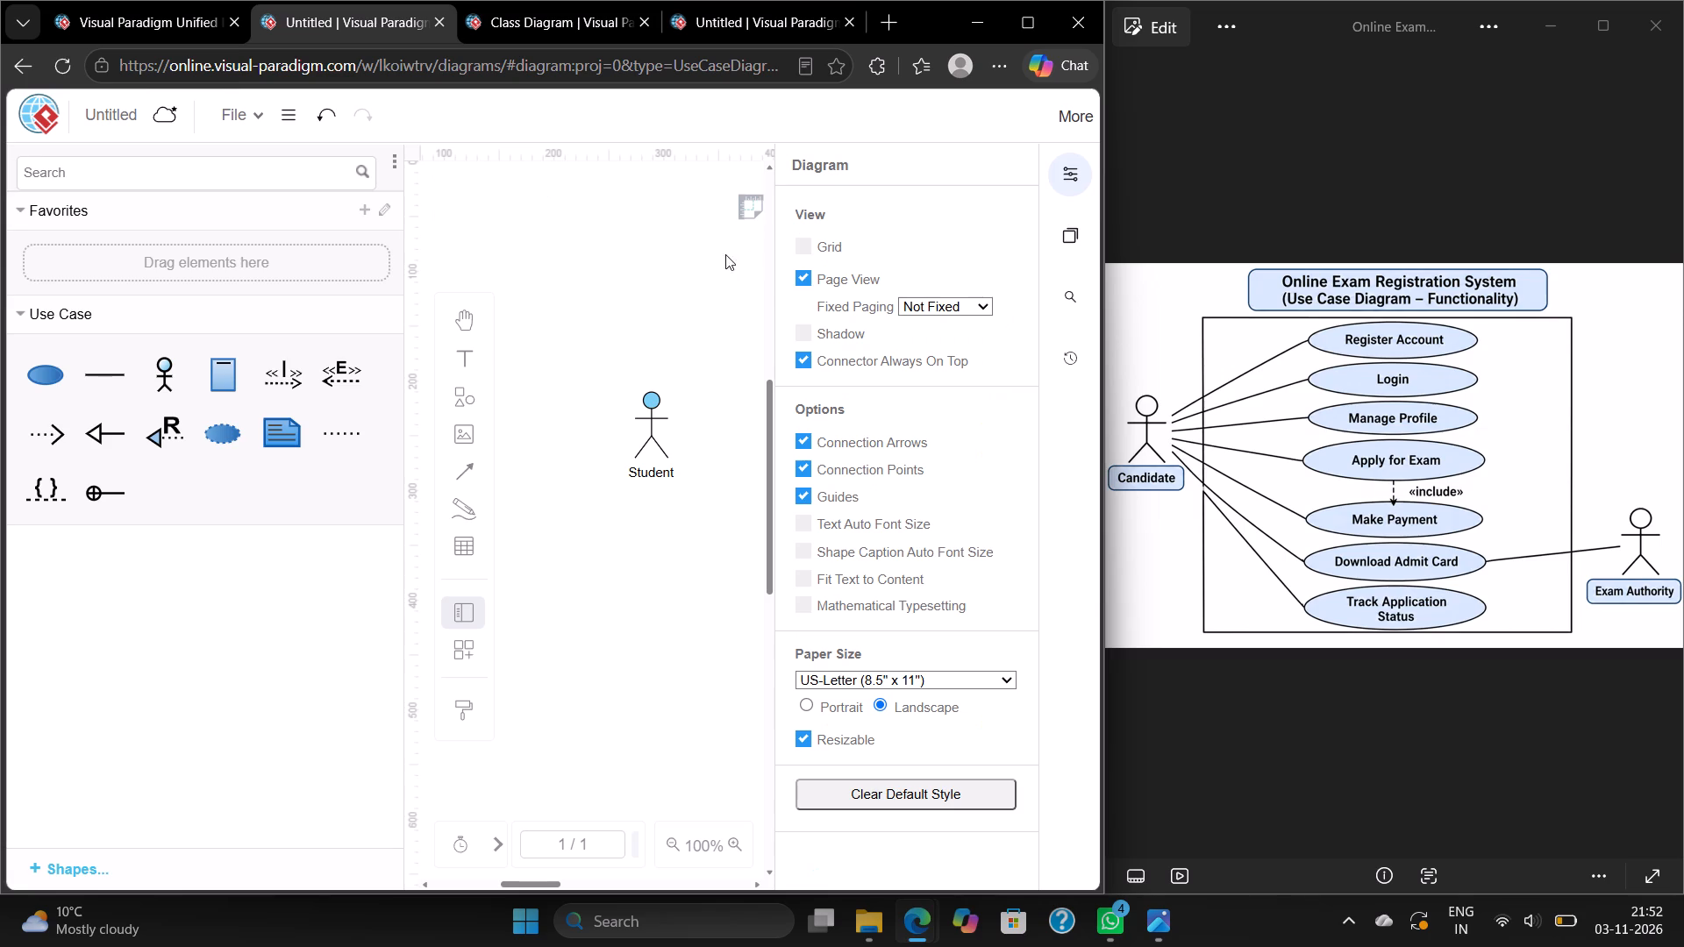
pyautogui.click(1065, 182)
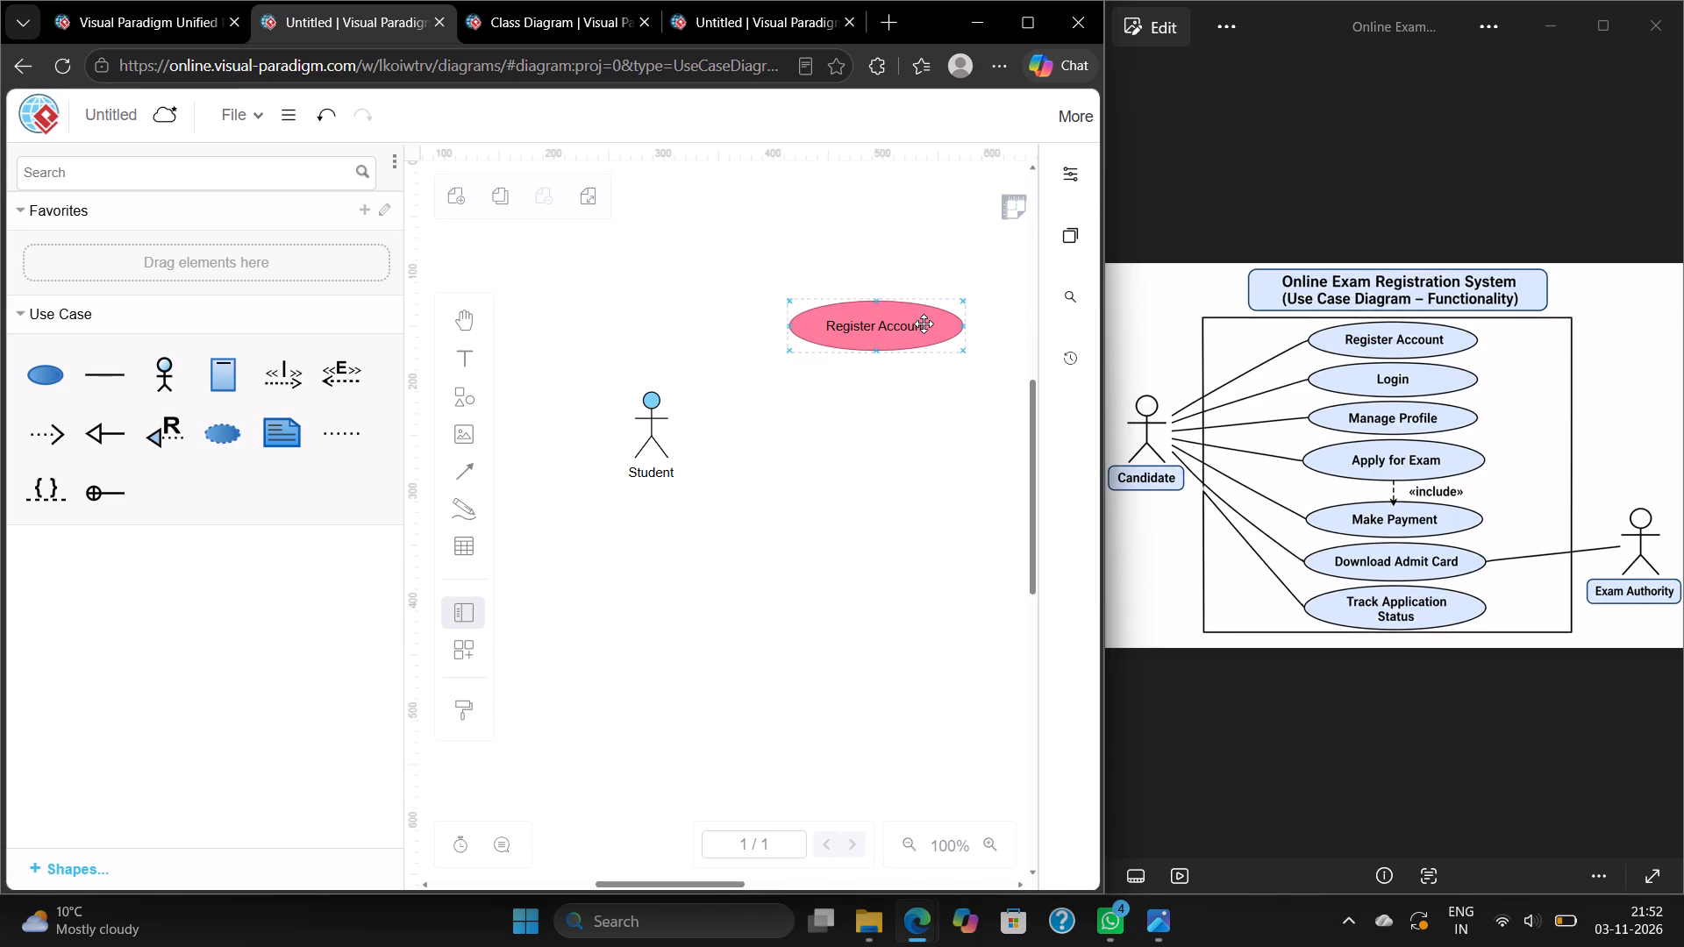
# Apply the mint green preset style to the Register Account use case.
pyautogui.click(924, 324)
pyautogui.click(1065, 175)
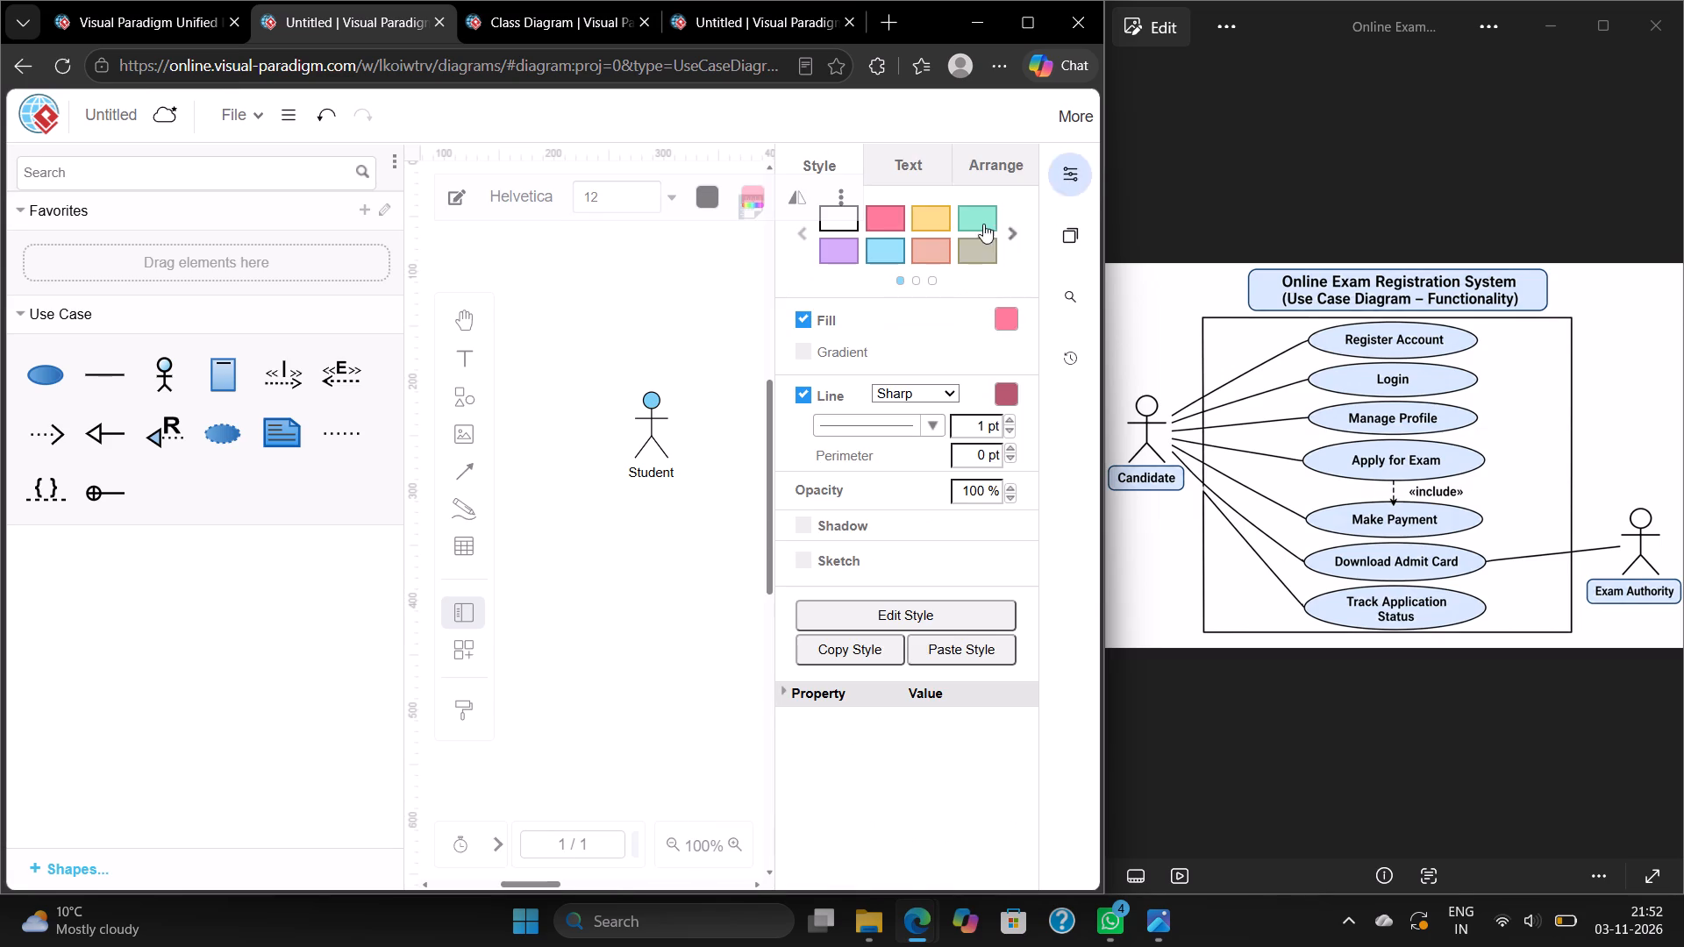
pyautogui.click(970, 220)
pyautogui.click(1072, 181)
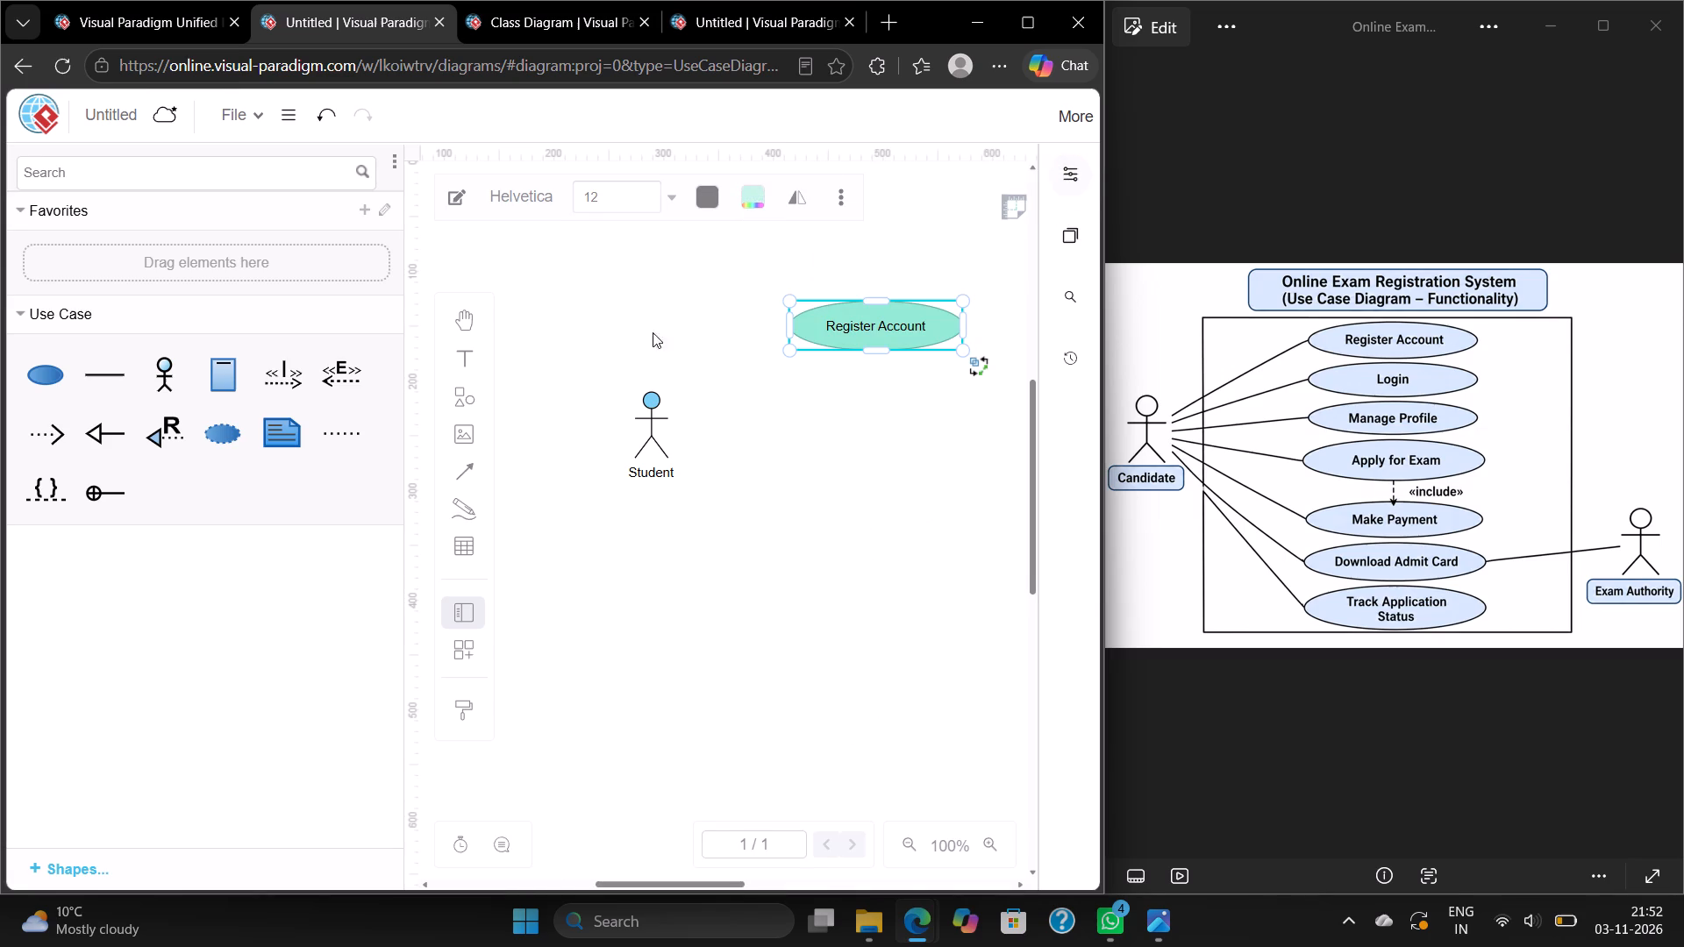
# Add a second use case ellipse just below Register Account and widen it to about the same width.
pyautogui.click(55, 367)
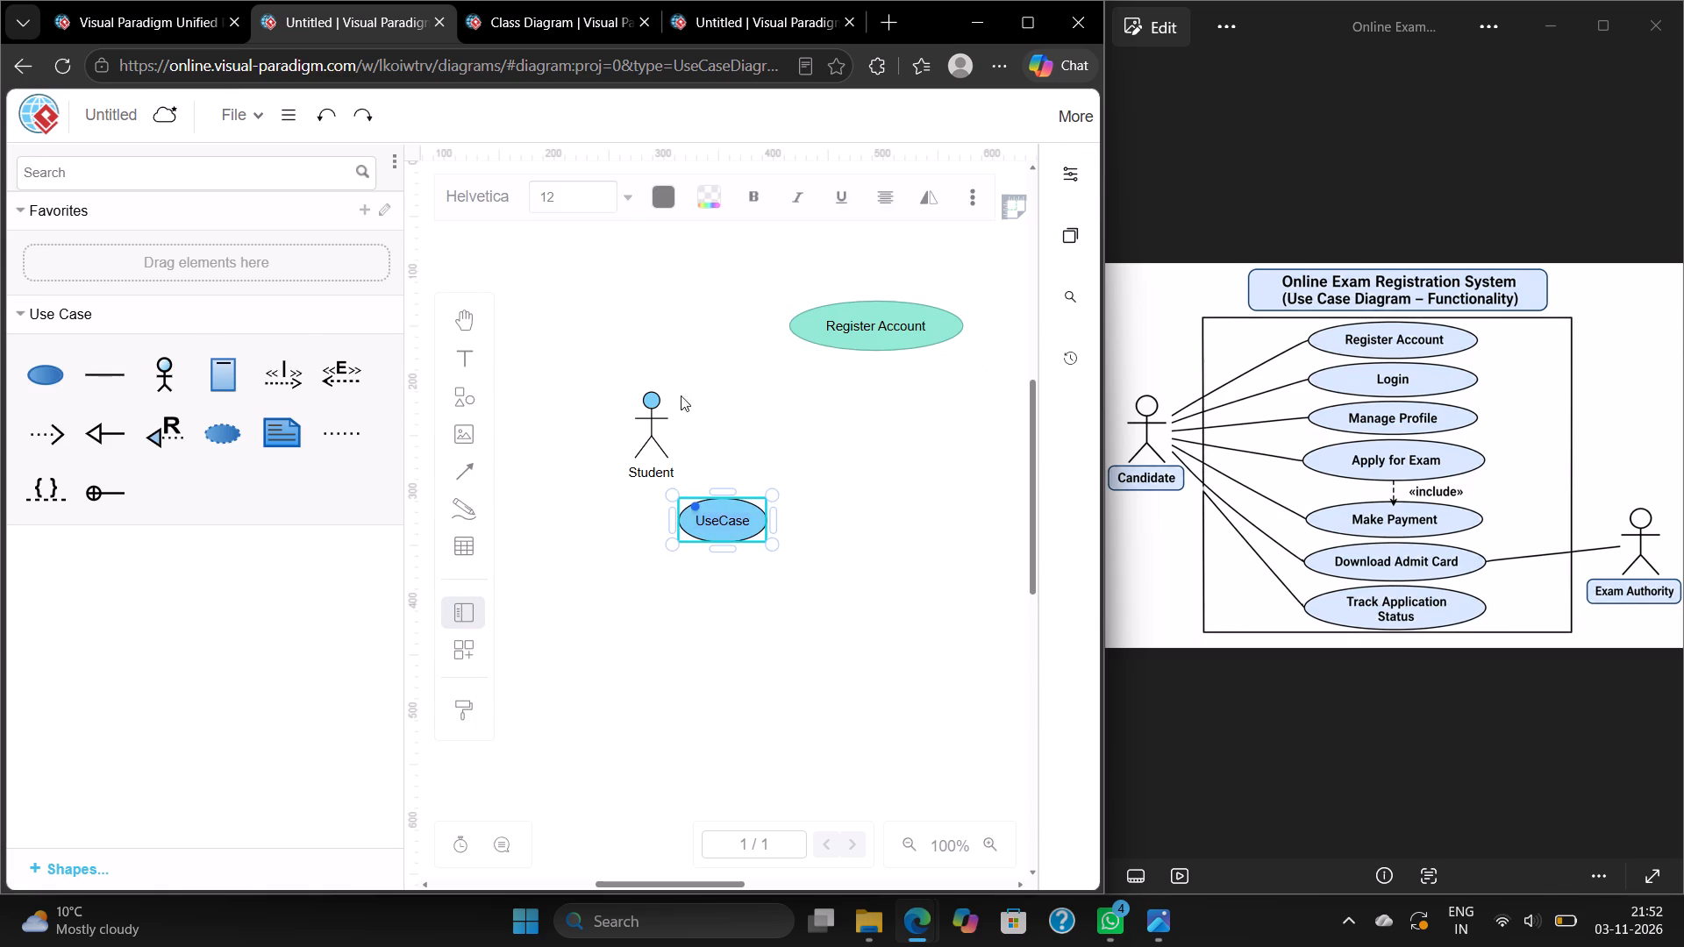
pyautogui.moveTo(731, 534); pyautogui.dragTo(847, 409)
pyautogui.moveTo(847, 409); pyautogui.dragTo(863, 416)
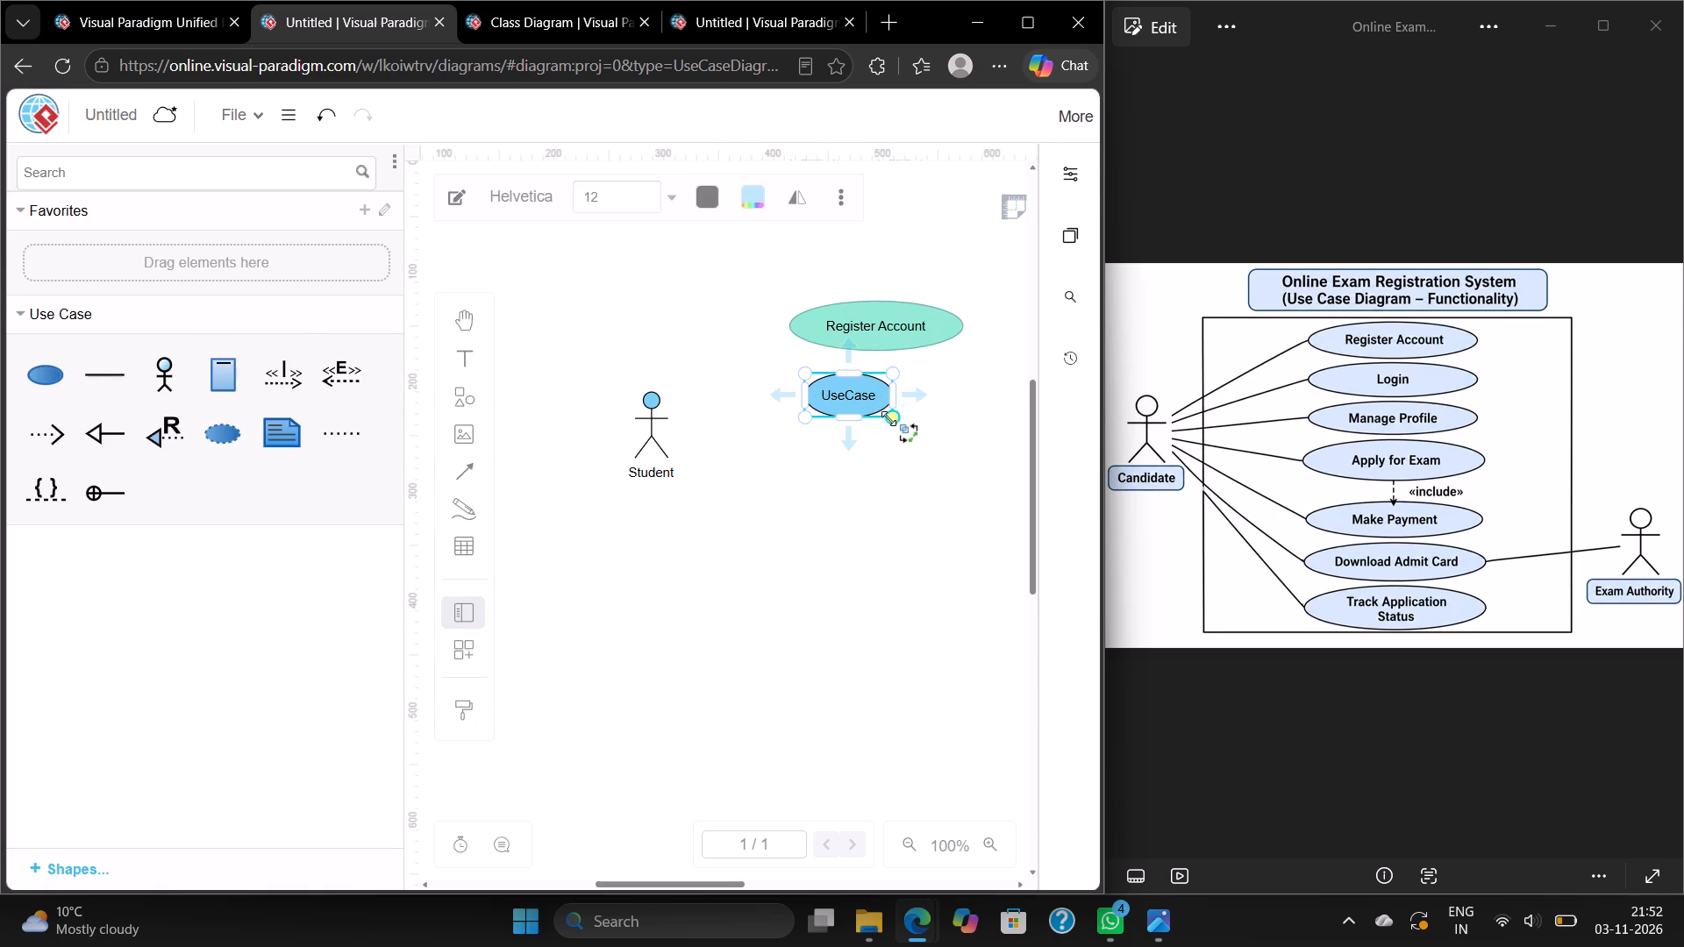
pyautogui.moveTo(893, 419); pyautogui.dragTo(975, 423)
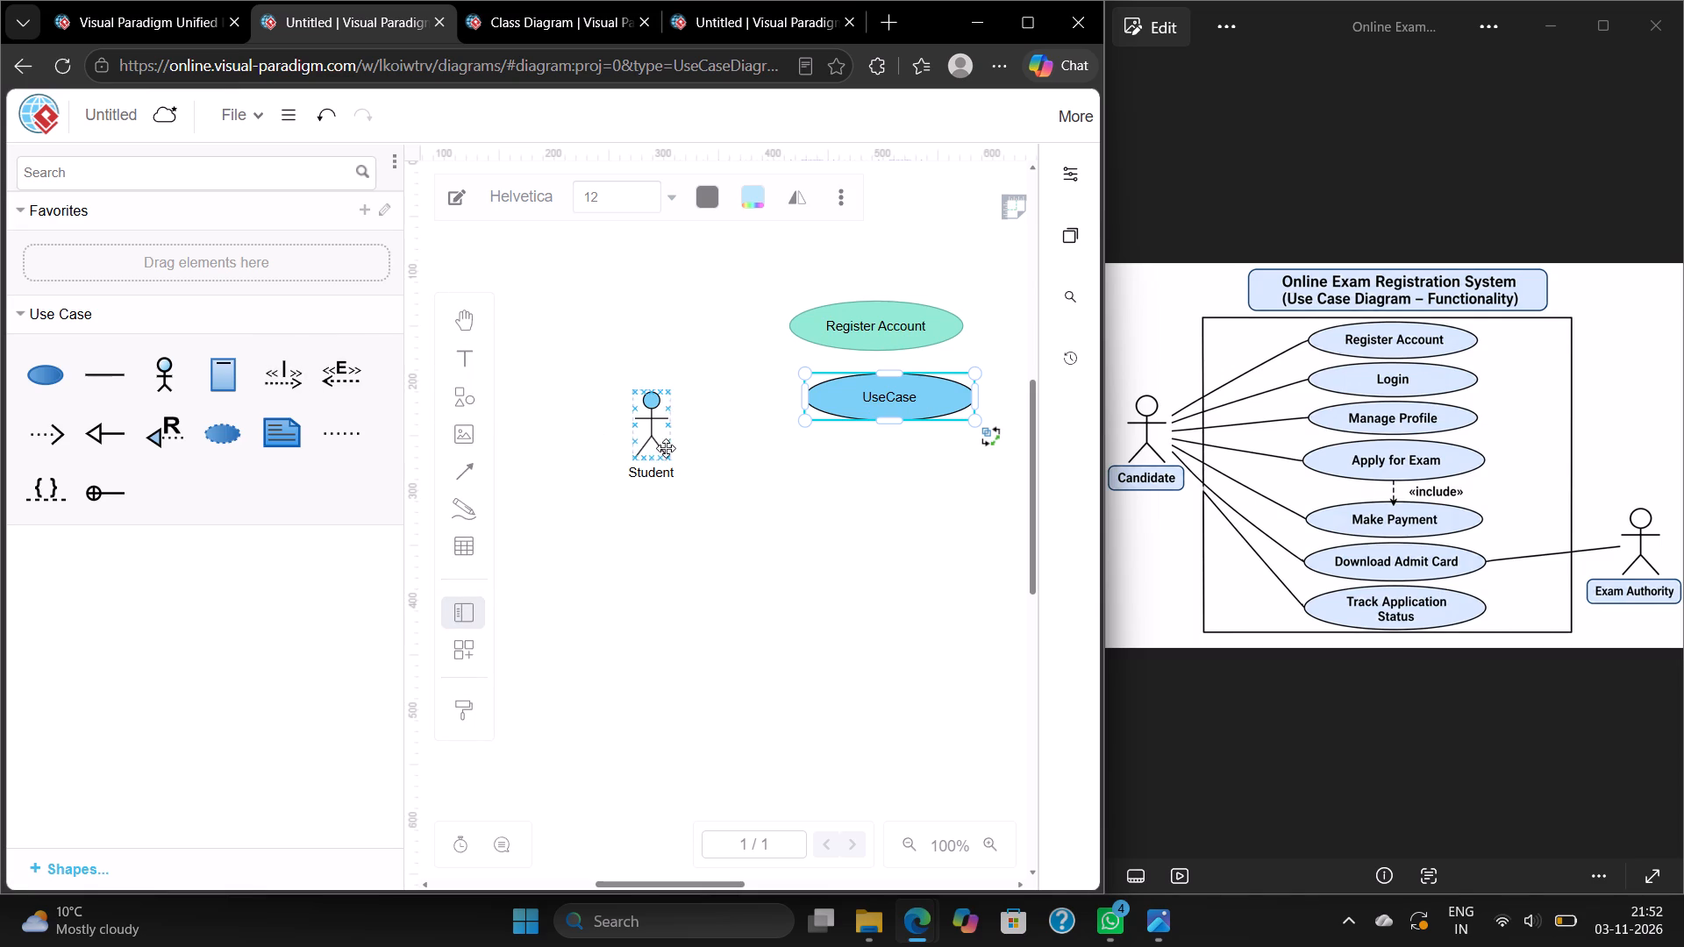
# Duplicate the blue use case twice, stacking the copies beneath it with even vertical spacing.
pyautogui.rightClick(862, 402)
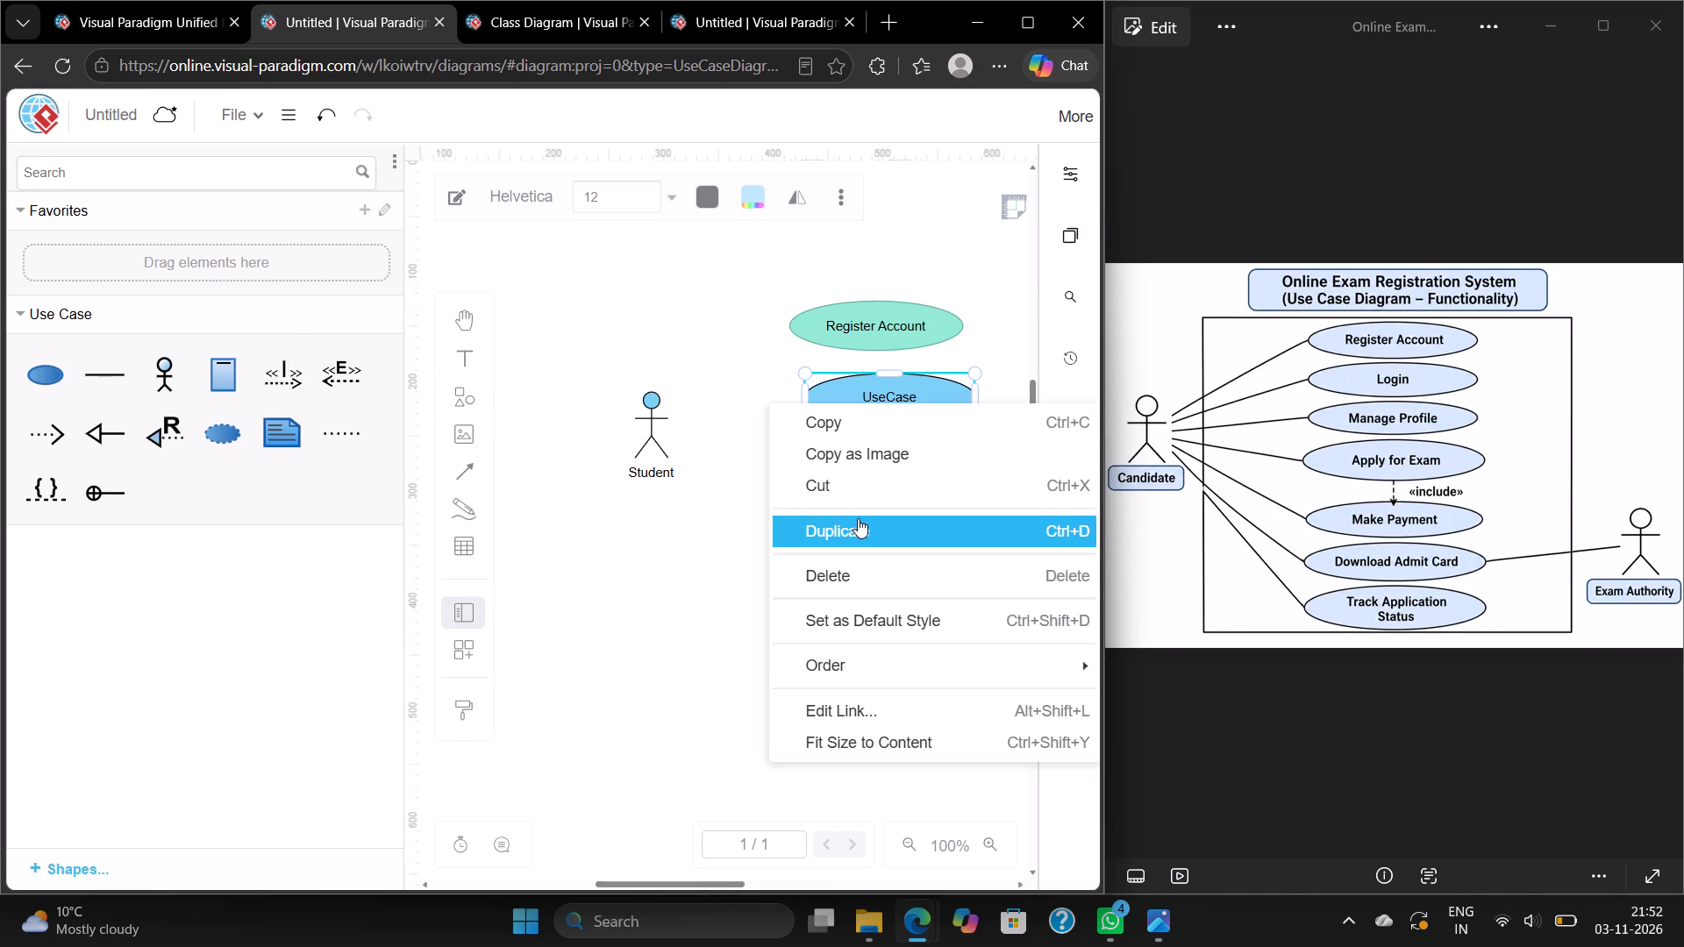
pyautogui.click(858, 518)
pyautogui.moveTo(876, 414); pyautogui.dragTo(870, 452)
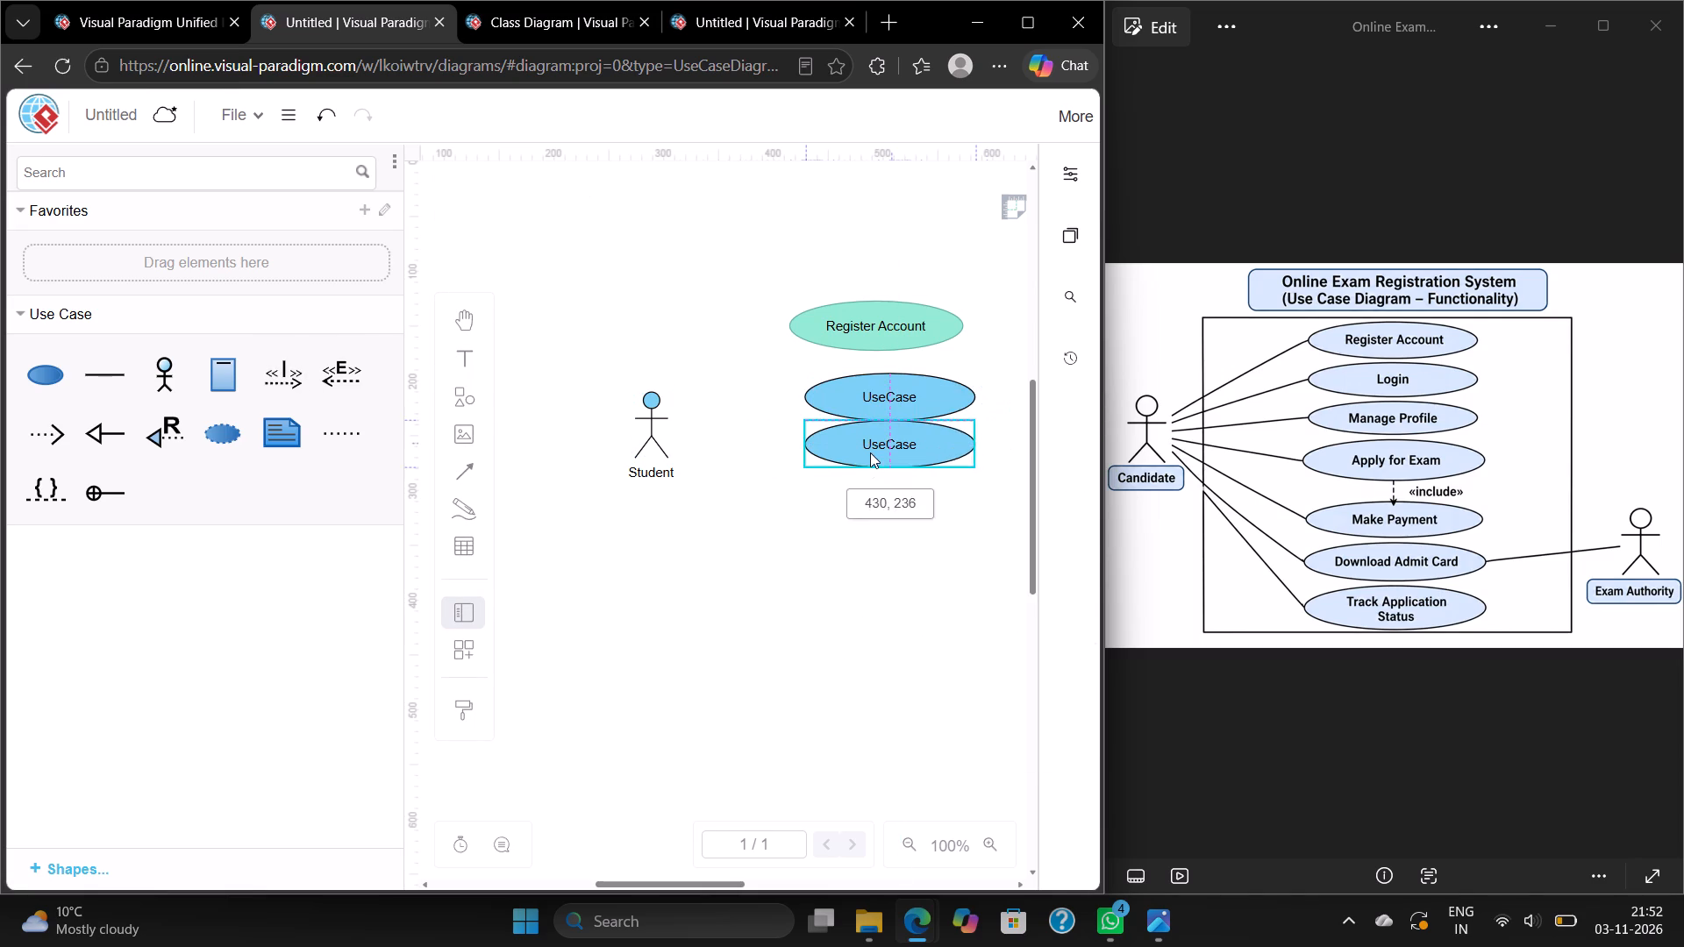
pyautogui.moveTo(870, 452); pyautogui.dragTo(868, 471)
pyautogui.click(880, 463)
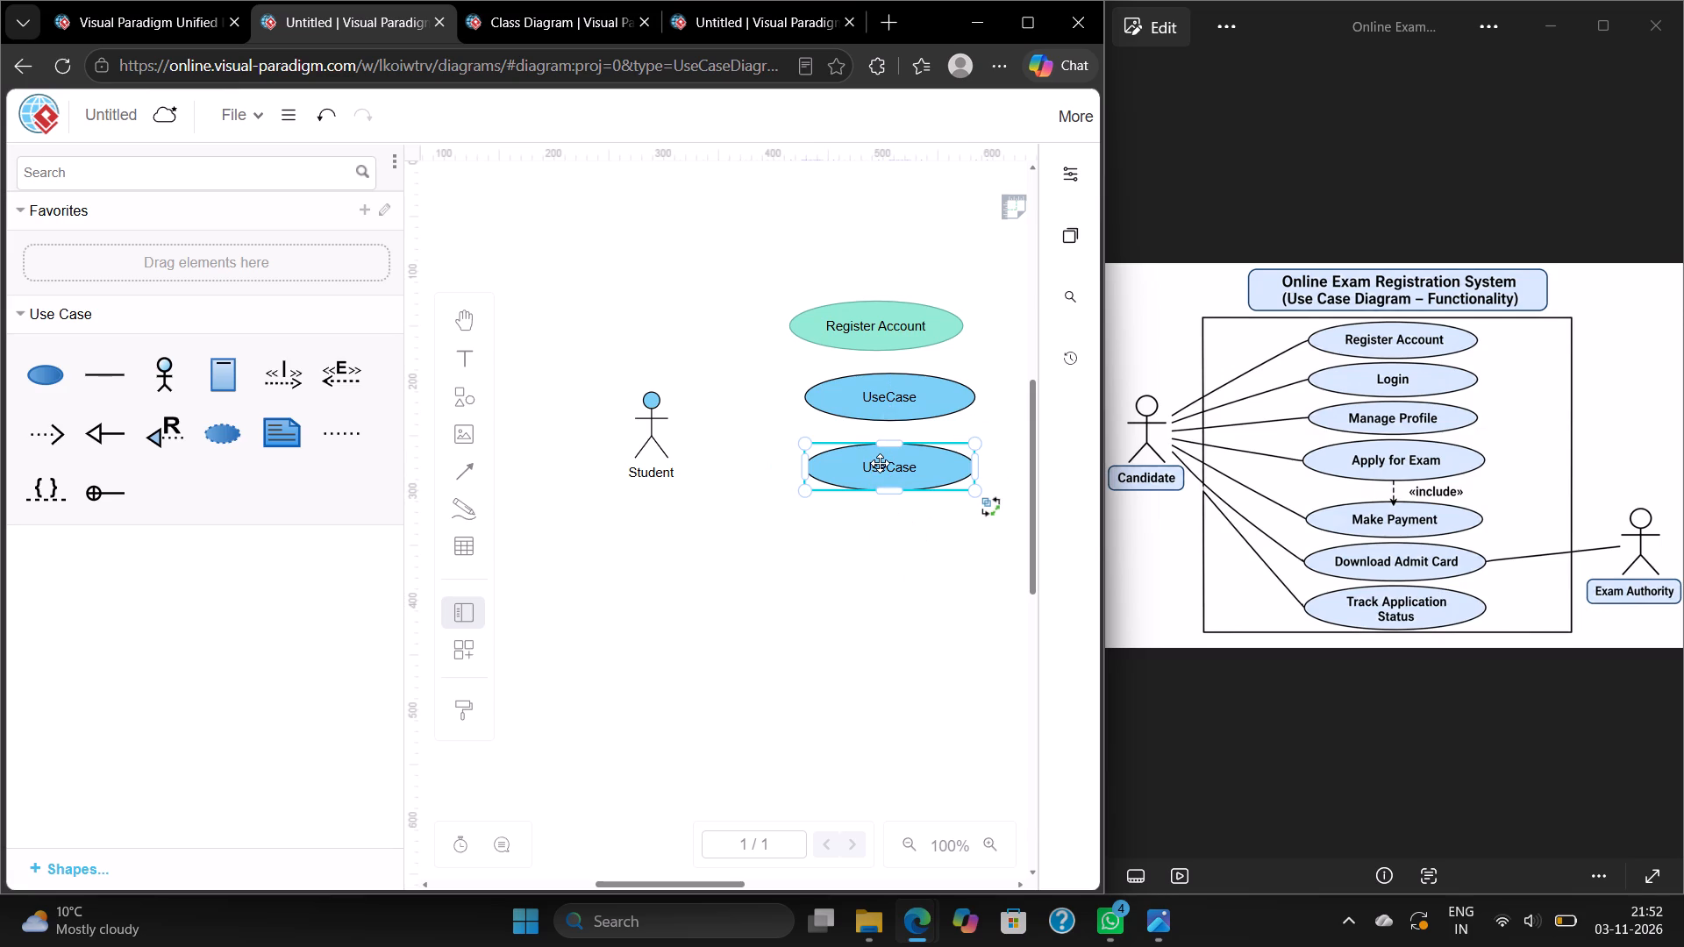
pyautogui.rightClick(880, 463)
pyautogui.click(882, 591)
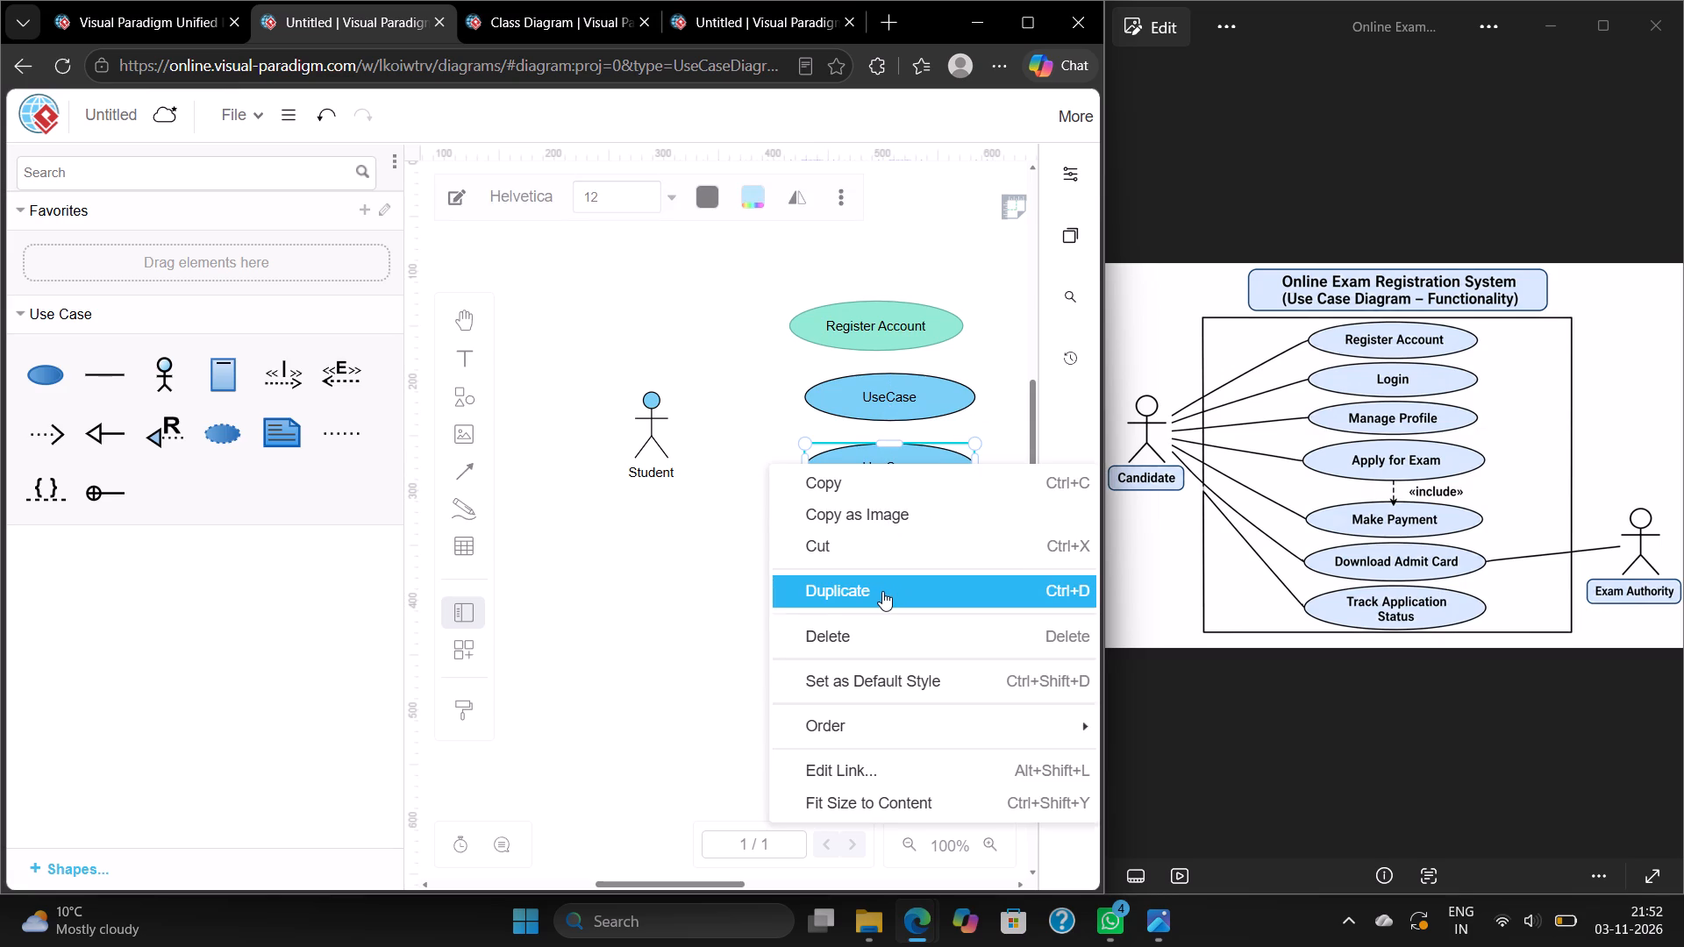
pyautogui.moveTo(889, 490); pyautogui.dragTo(885, 534)
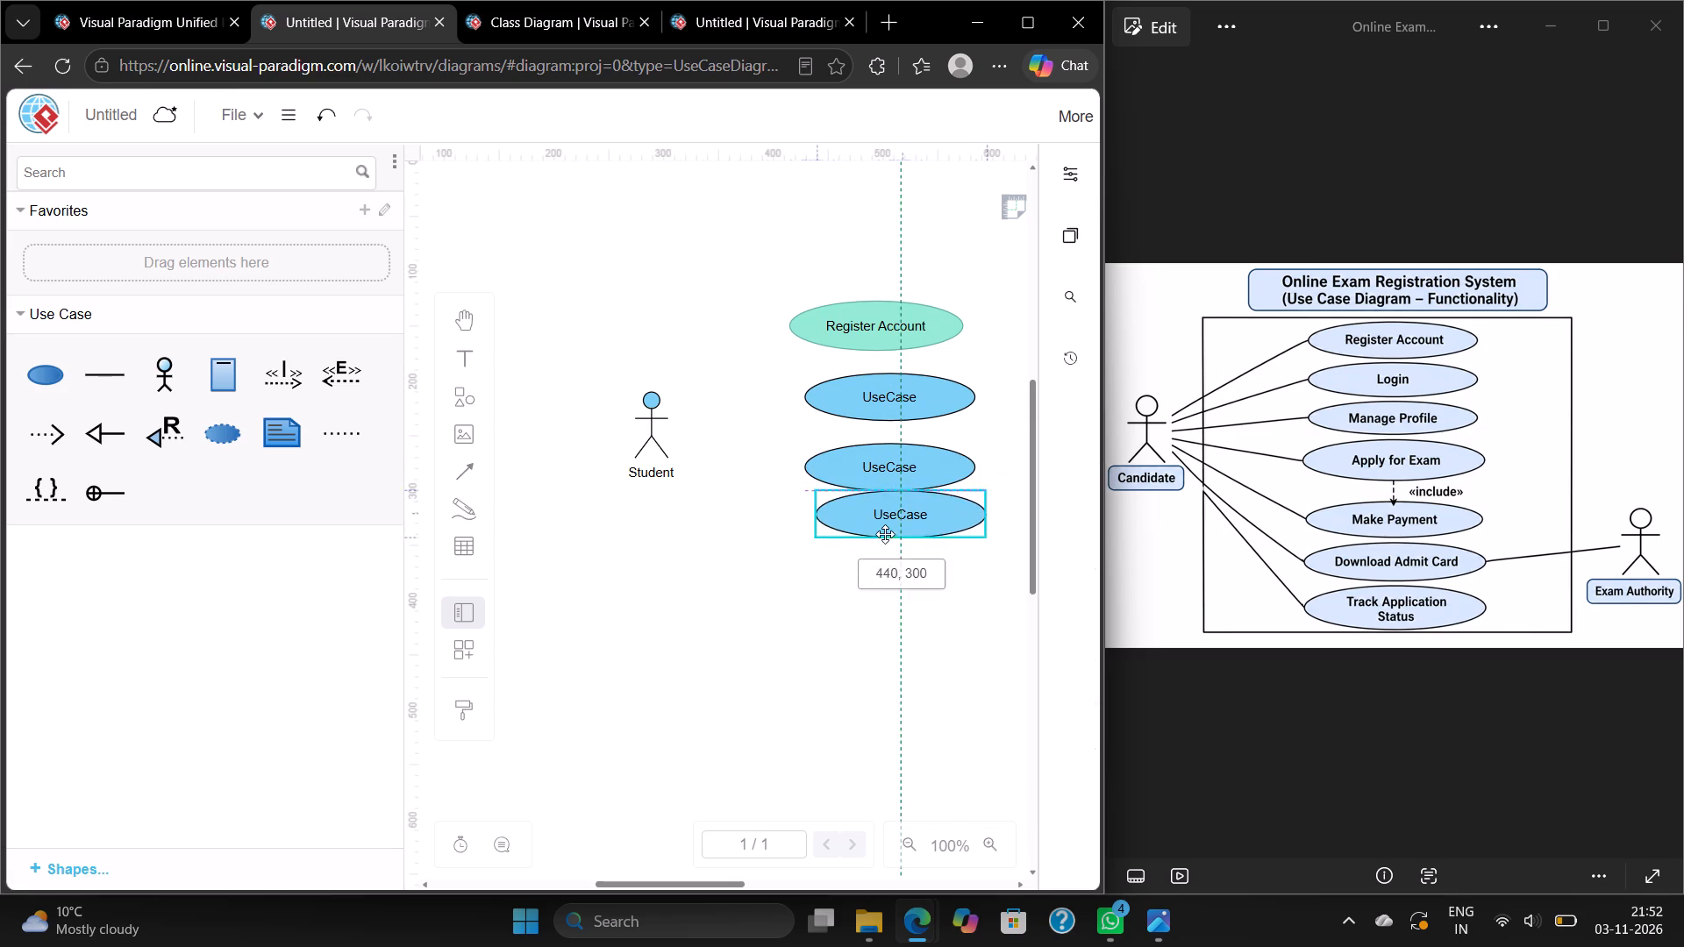
pyautogui.moveTo(885, 534); pyautogui.dragTo(881, 553)
# Align the three blue use cases in one vertical column centred beneath the Register Account ellipse.
pyautogui.scroll(-1, 884, 603)
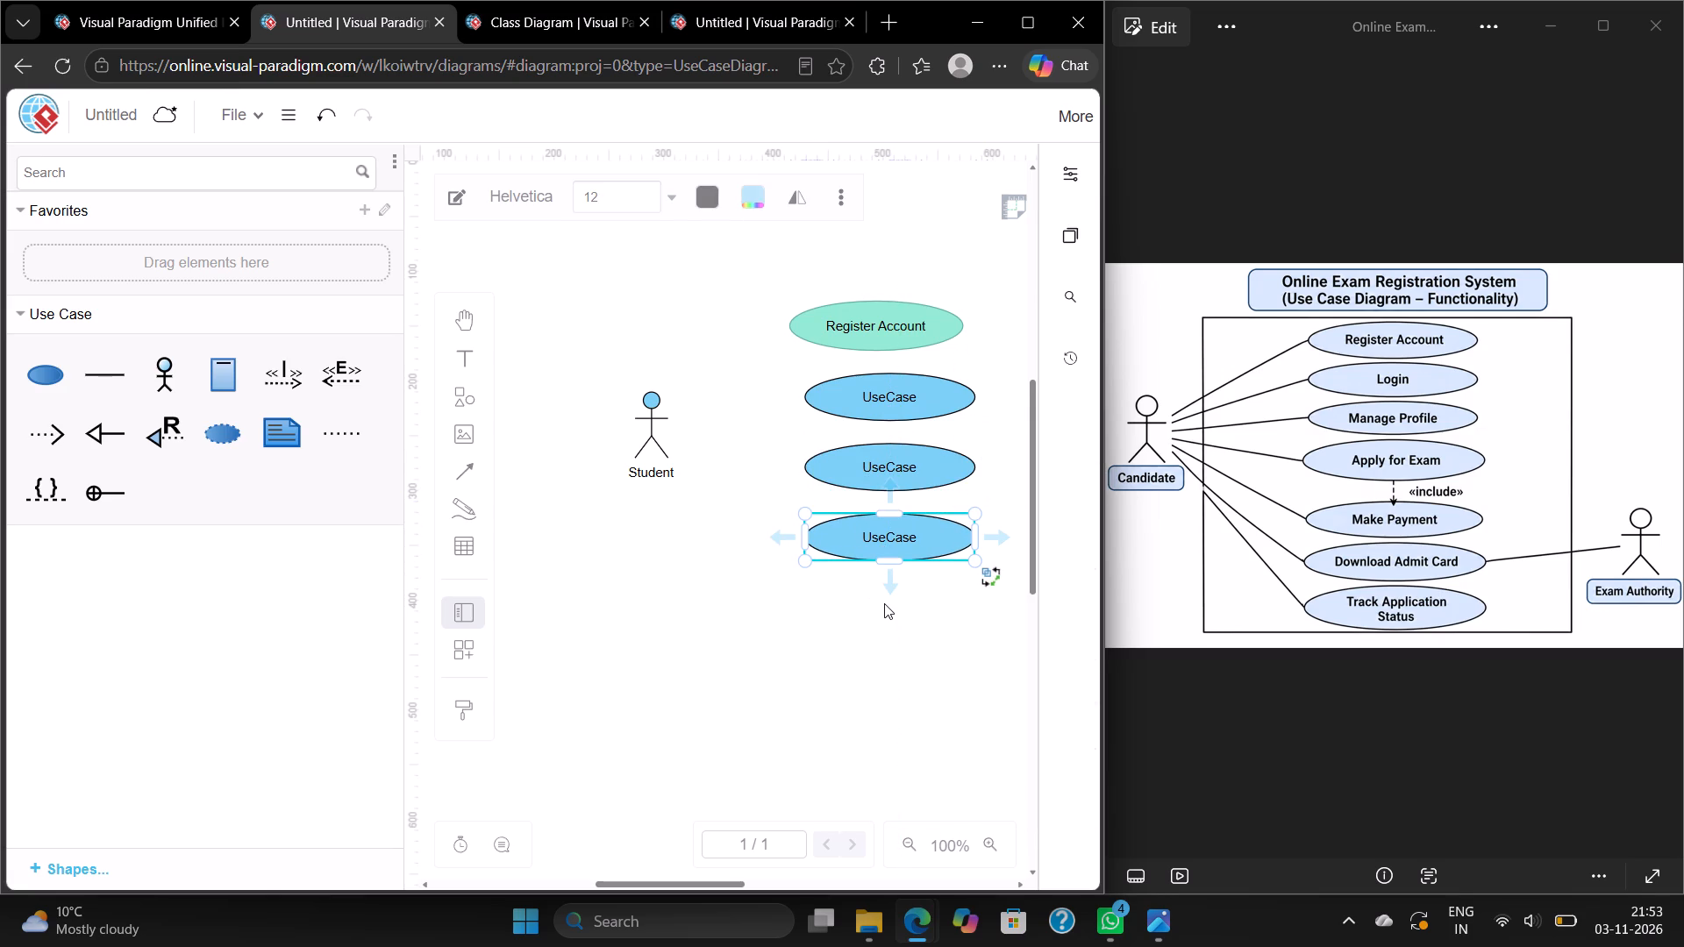
pyautogui.scroll(-1, 884, 603)
pyautogui.moveTo(865, 399); pyautogui.dragTo(856, 398)
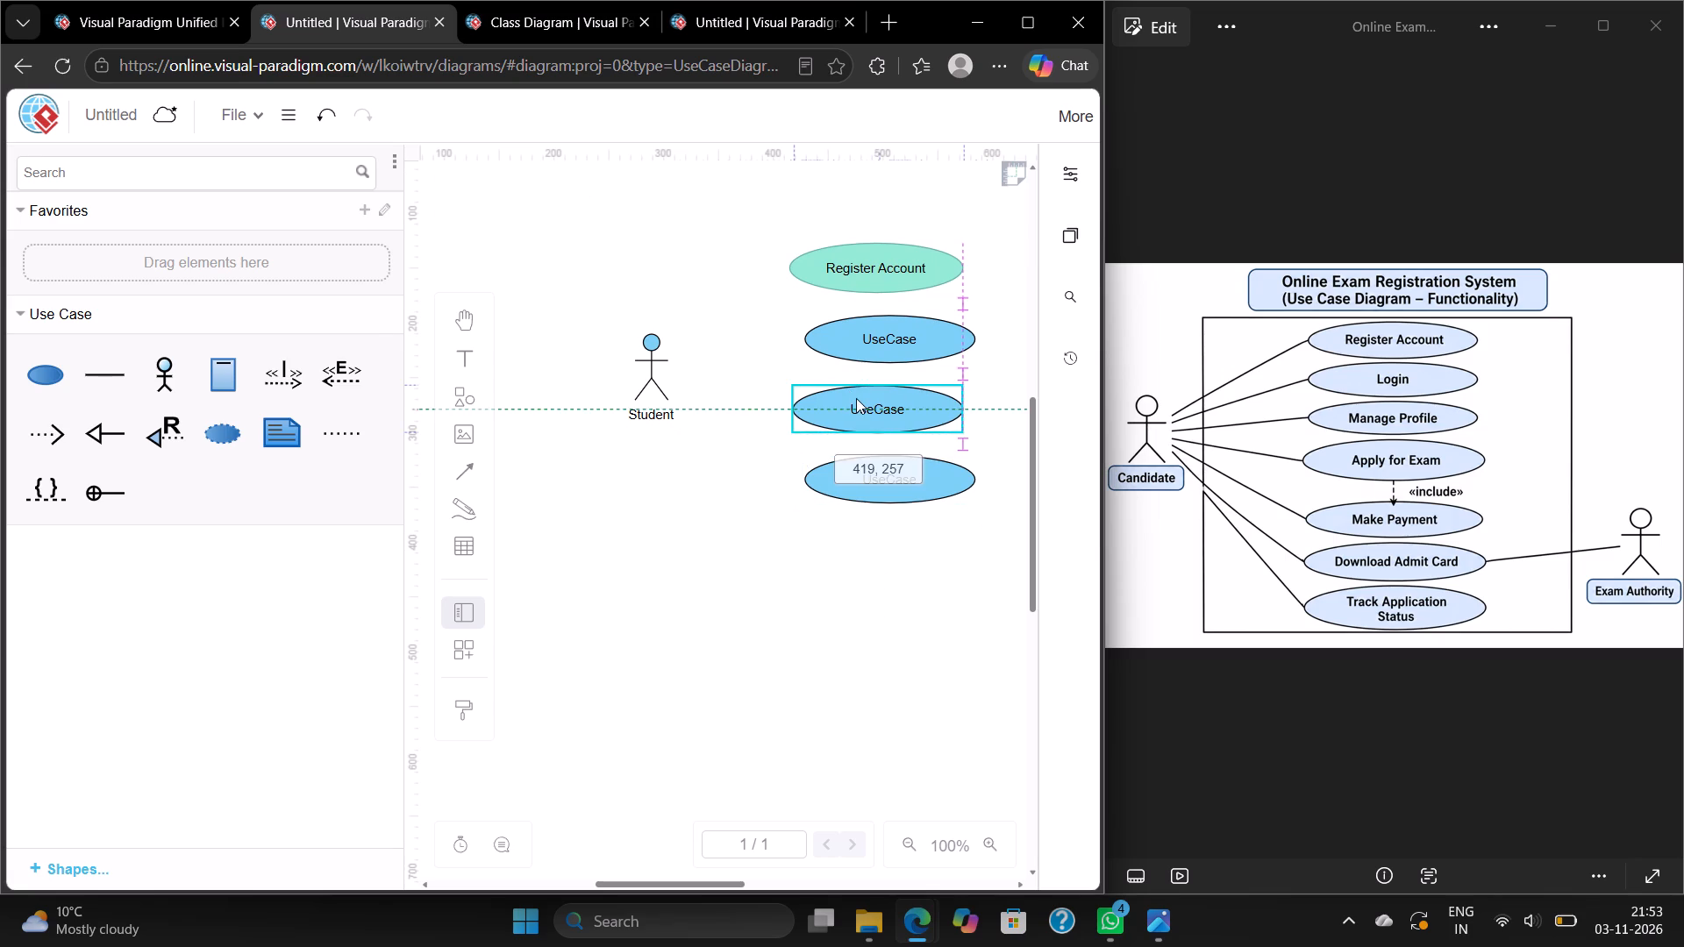
pyautogui.moveTo(856, 398); pyautogui.dragTo(856, 397)
pyautogui.moveTo(865, 339); pyautogui.dragTo(857, 338)
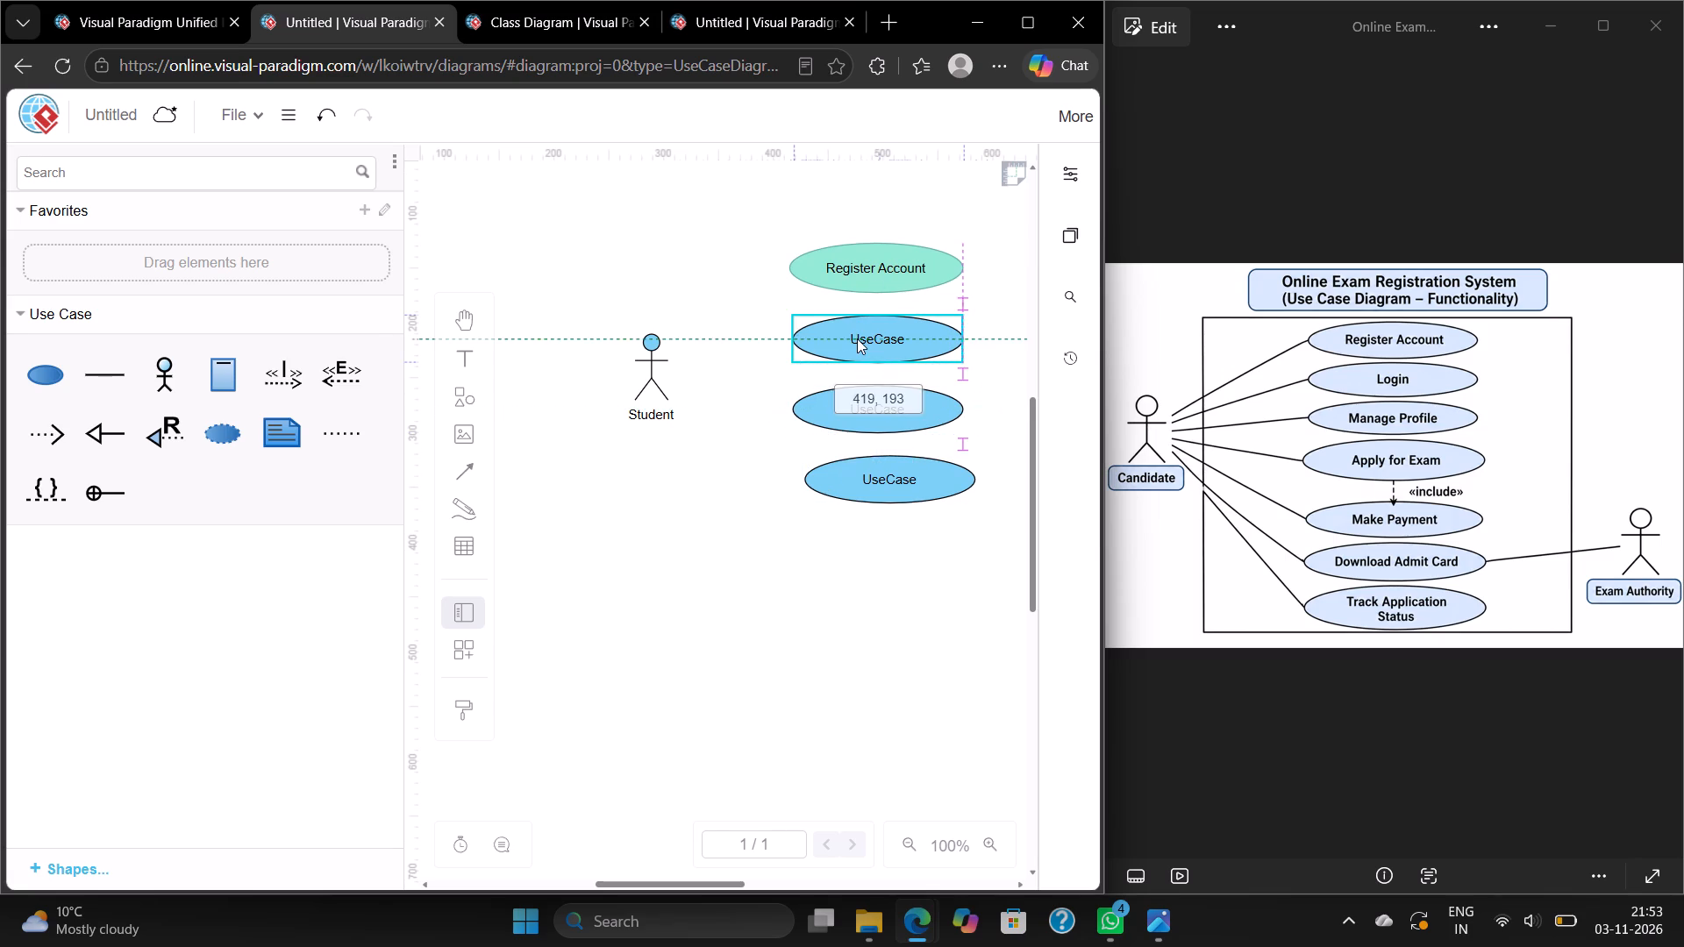
pyautogui.moveTo(888, 502); pyautogui.dragTo(874, 505)
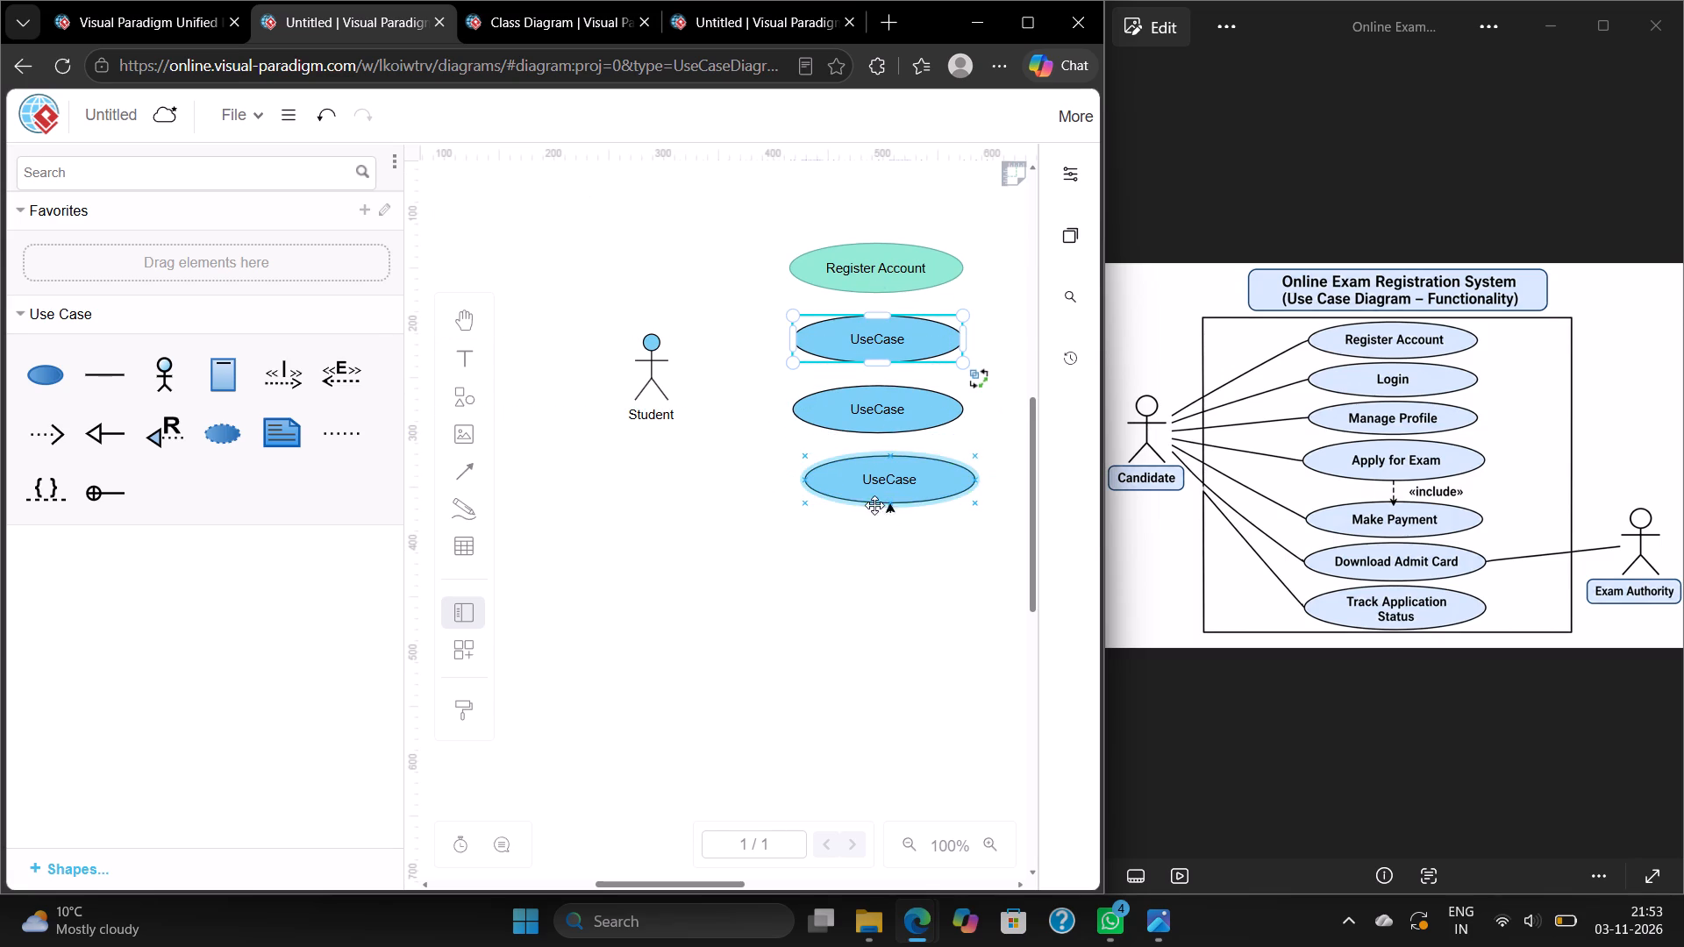
pyautogui.moveTo(874, 505); pyautogui.dragTo(870, 506)
pyautogui.moveTo(681, 500); pyautogui.dragTo(697, 476)
pyautogui.click(697, 476)
pyautogui.moveTo(876, 484); pyautogui.dragTo(869, 484)
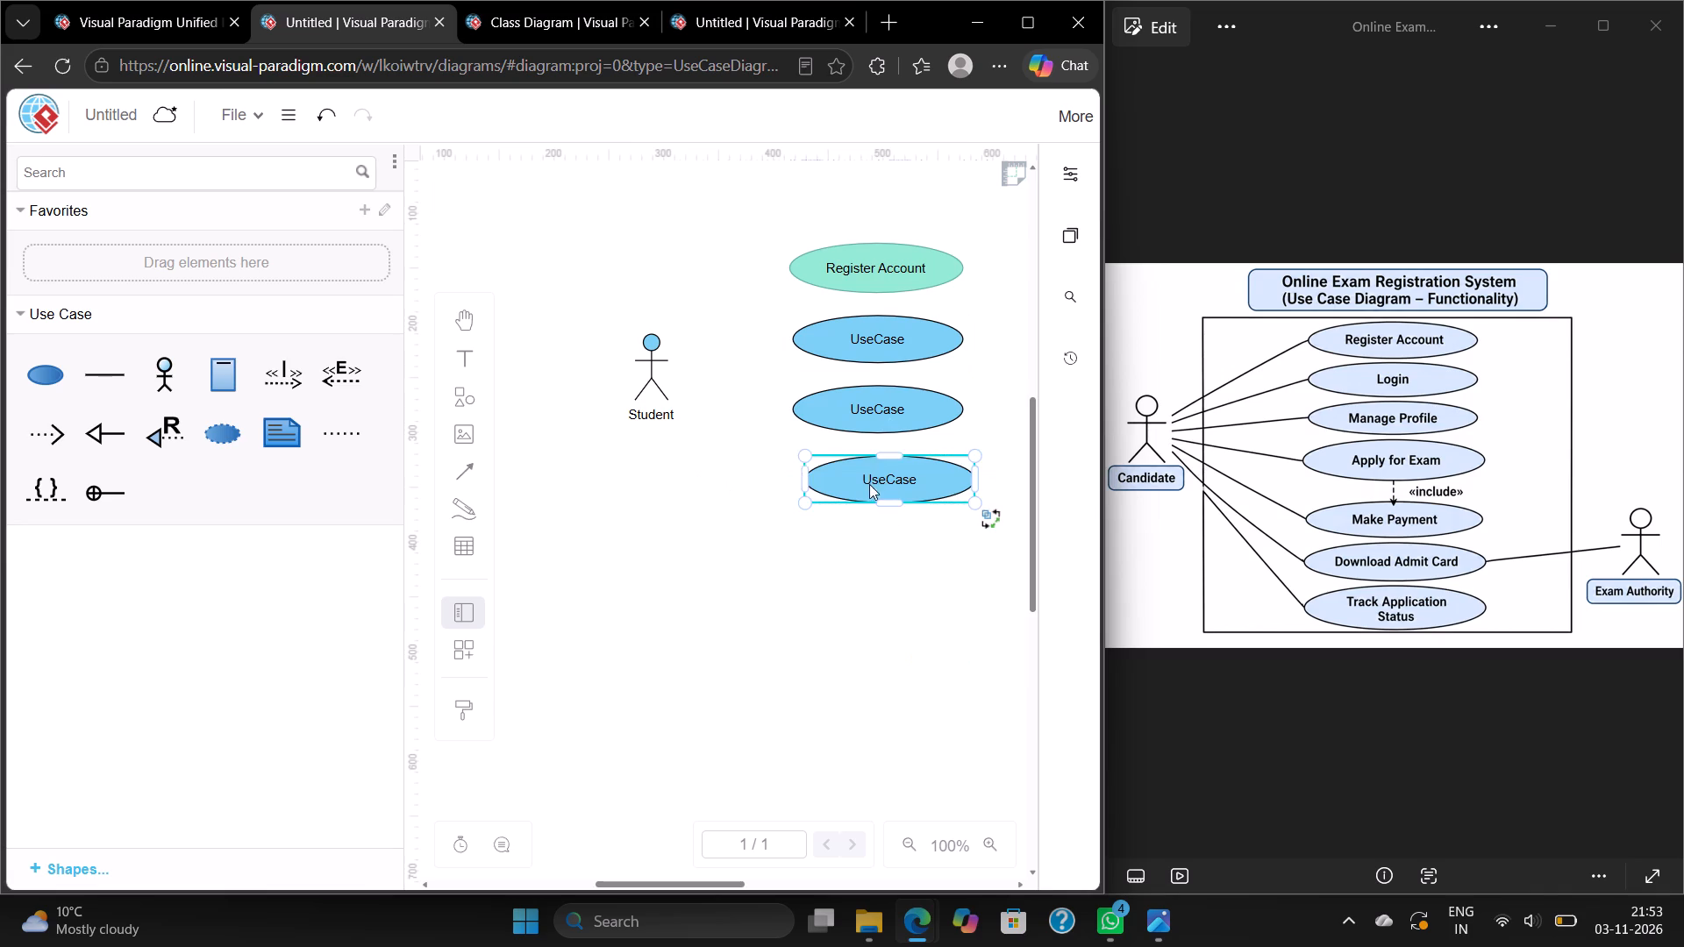
pyautogui.moveTo(869, 484); pyautogui.dragTo(864, 484)
# Duplicate the lowest blue use case into three more ellipses down the column, leaving a wider gap above the first copy.
pyautogui.rightClick(889, 481)
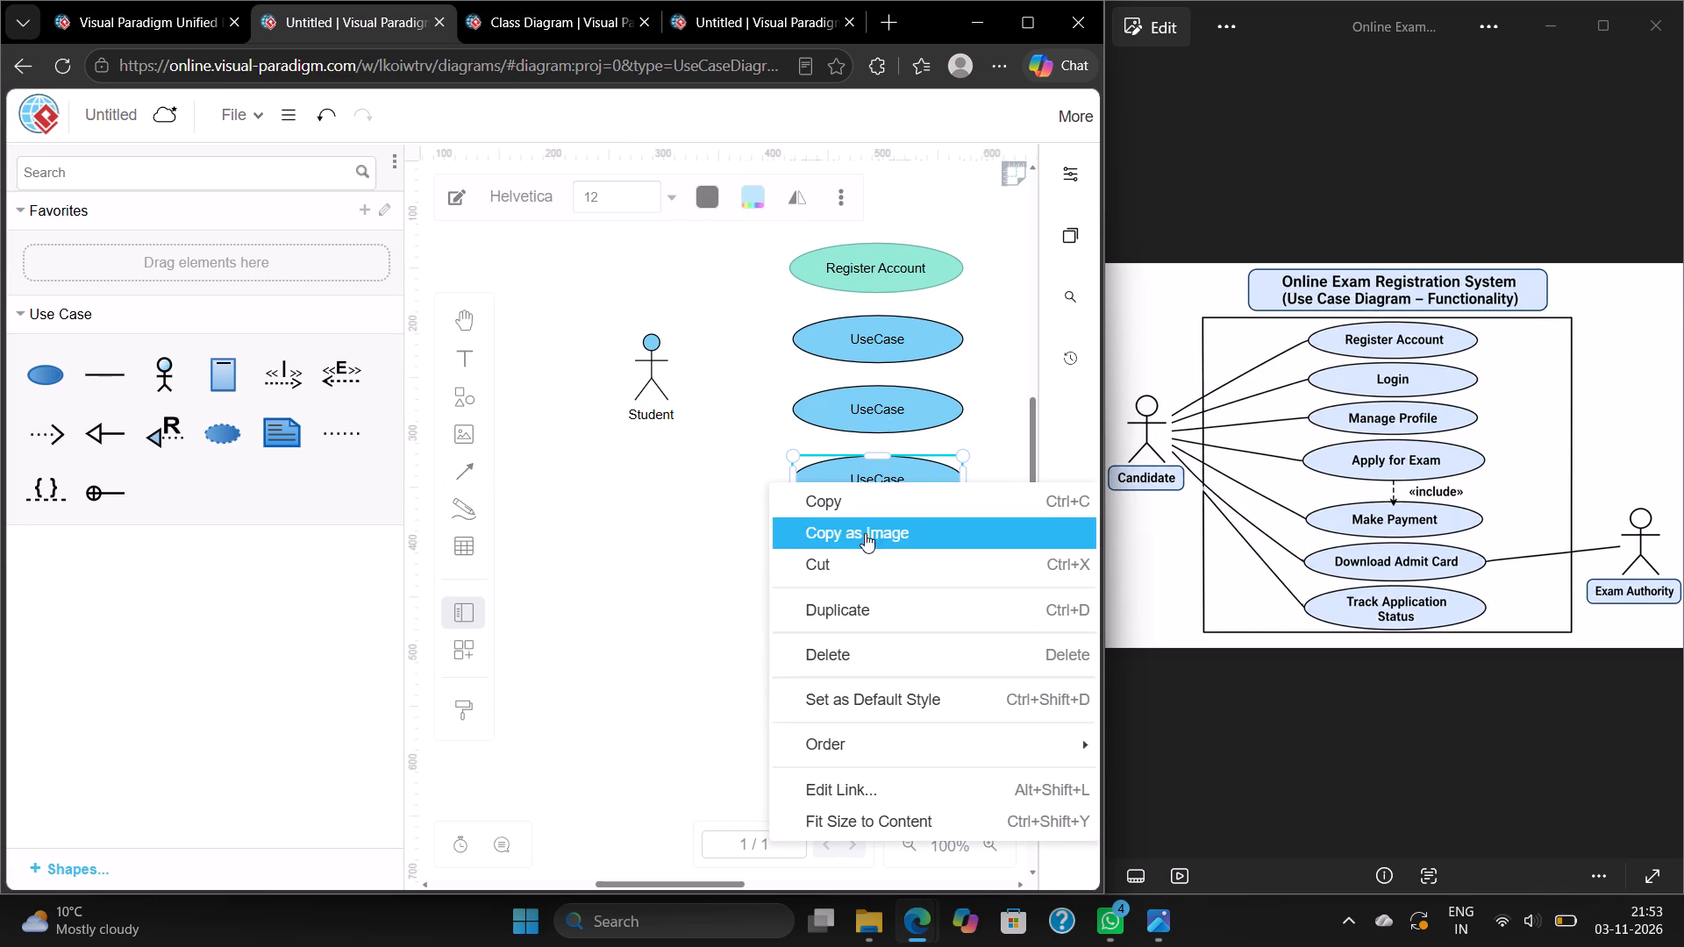
pyautogui.click(847, 615)
pyautogui.moveTo(893, 491); pyautogui.dragTo(884, 574)
pyautogui.rightClick(884, 565)
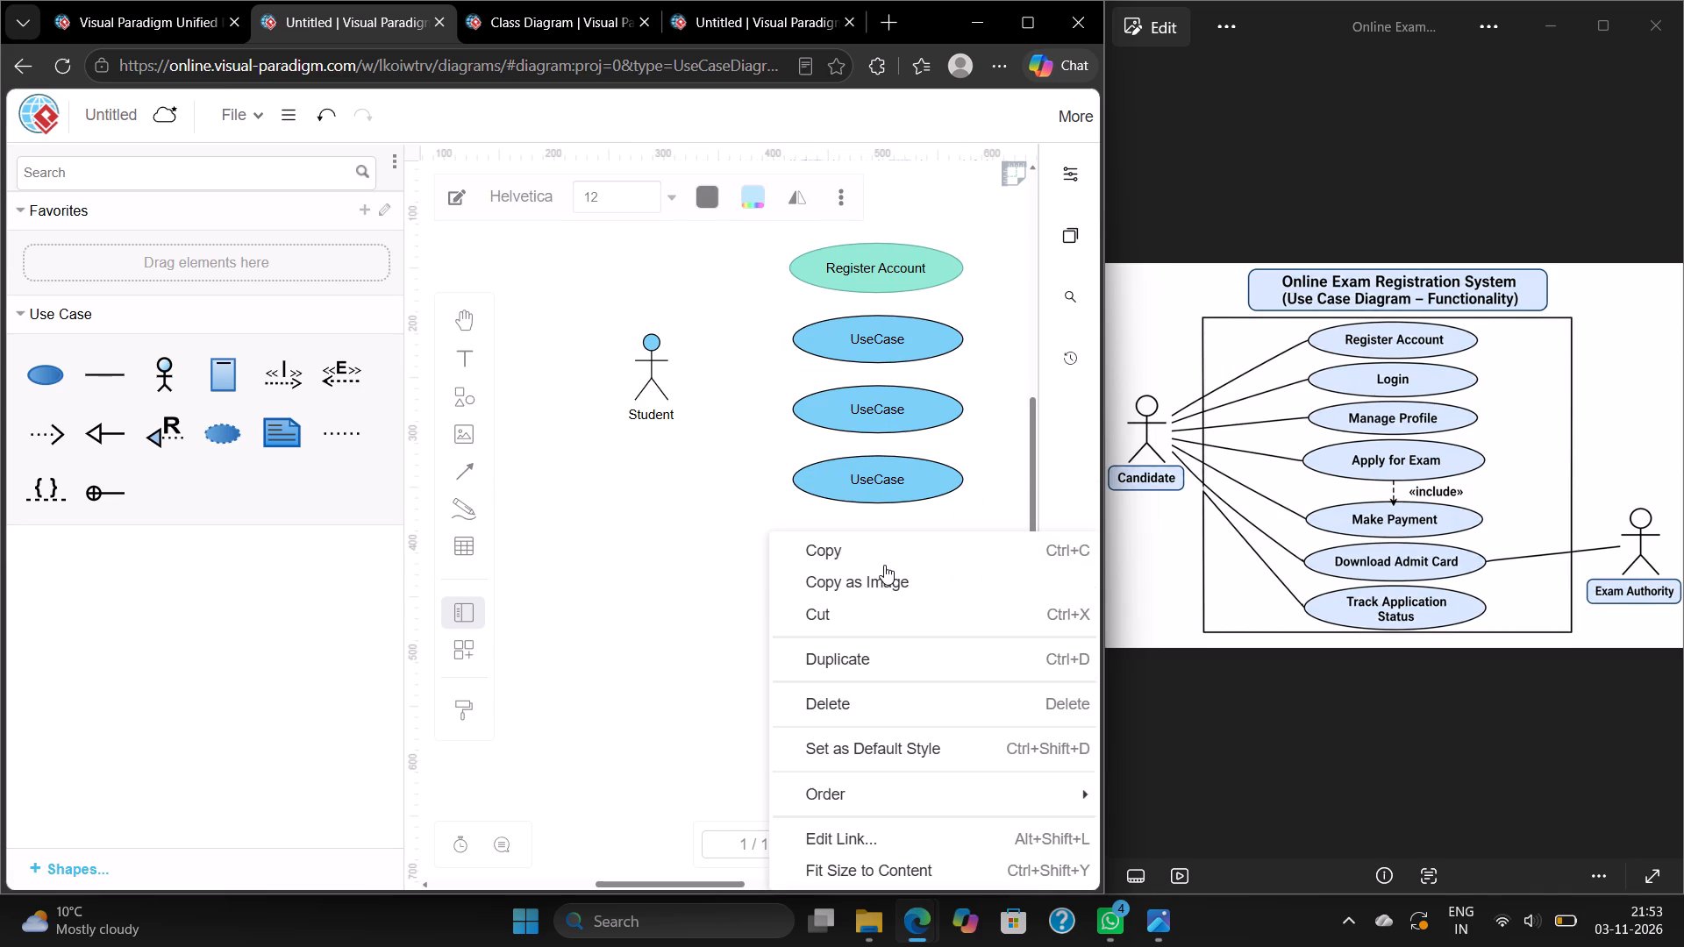
pyautogui.click(885, 648)
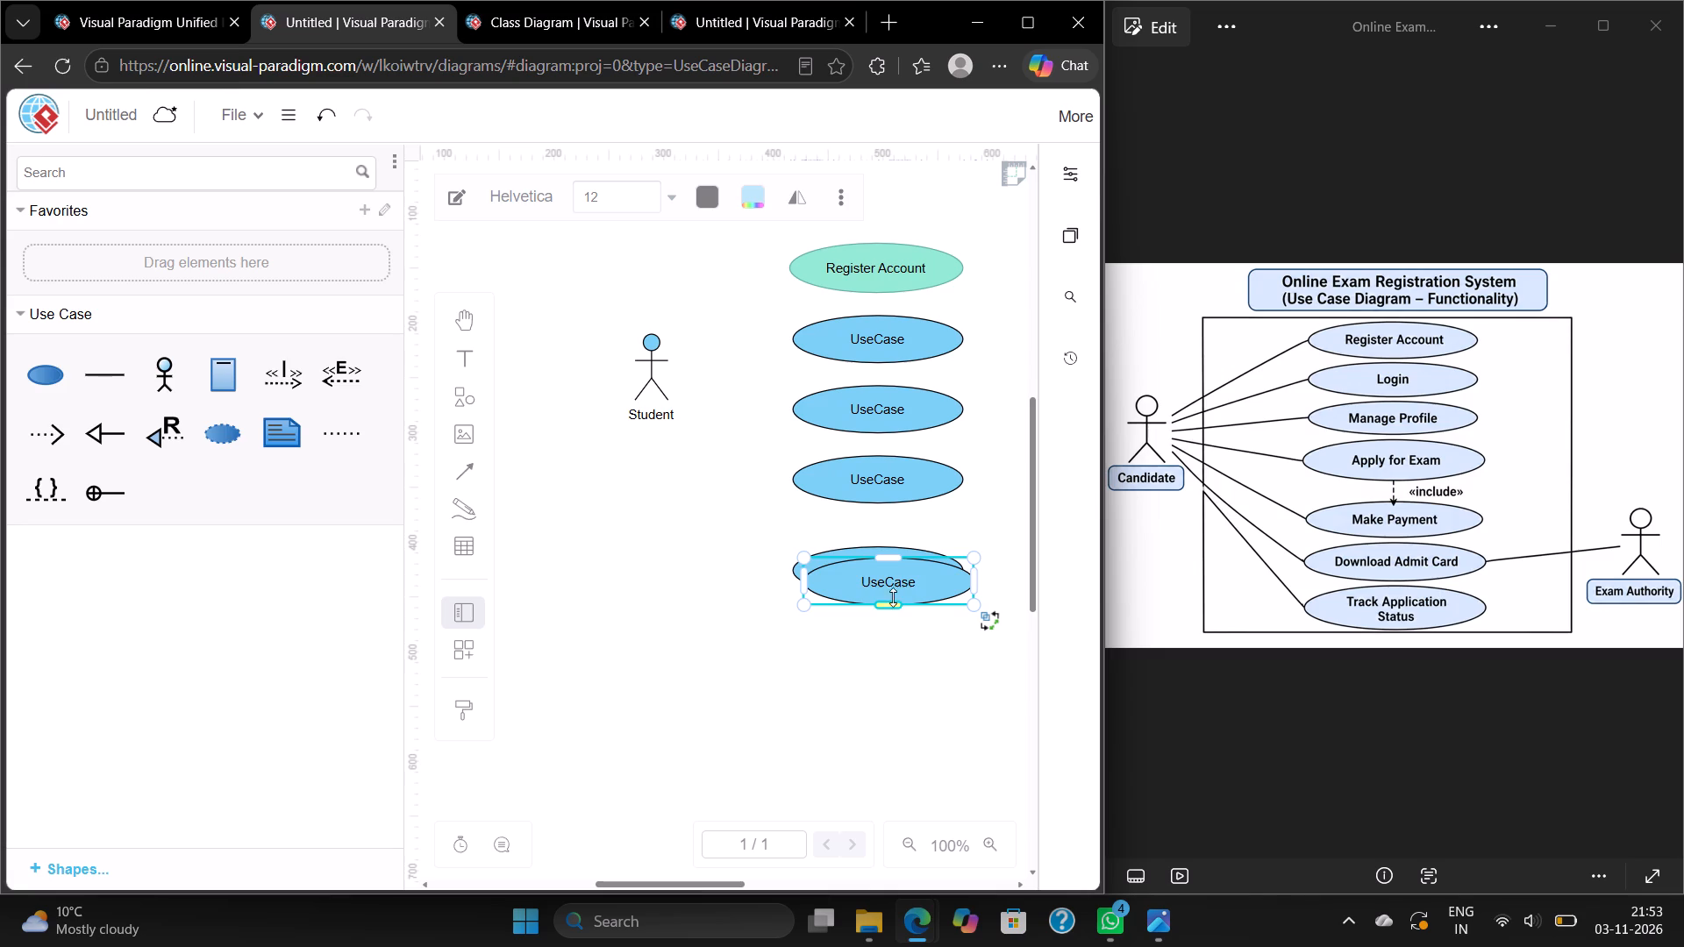
pyautogui.moveTo(892, 588); pyautogui.dragTo(883, 666)
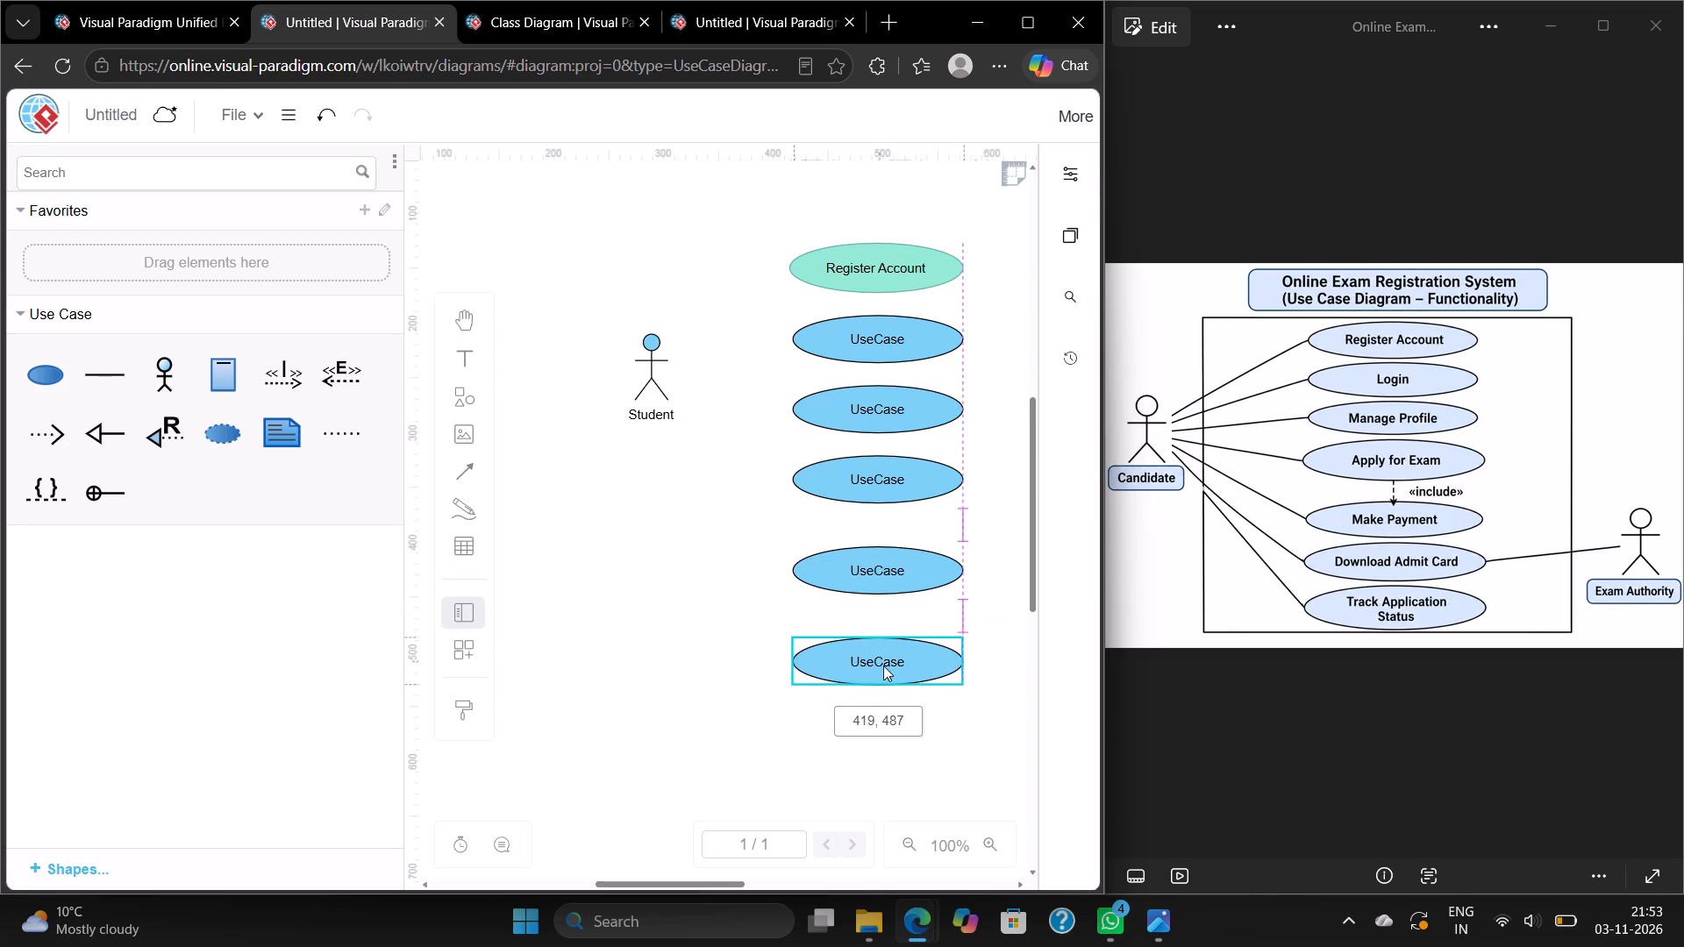
pyautogui.moveTo(883, 666); pyautogui.dragTo(882, 646)
pyautogui.rightClick(885, 635)
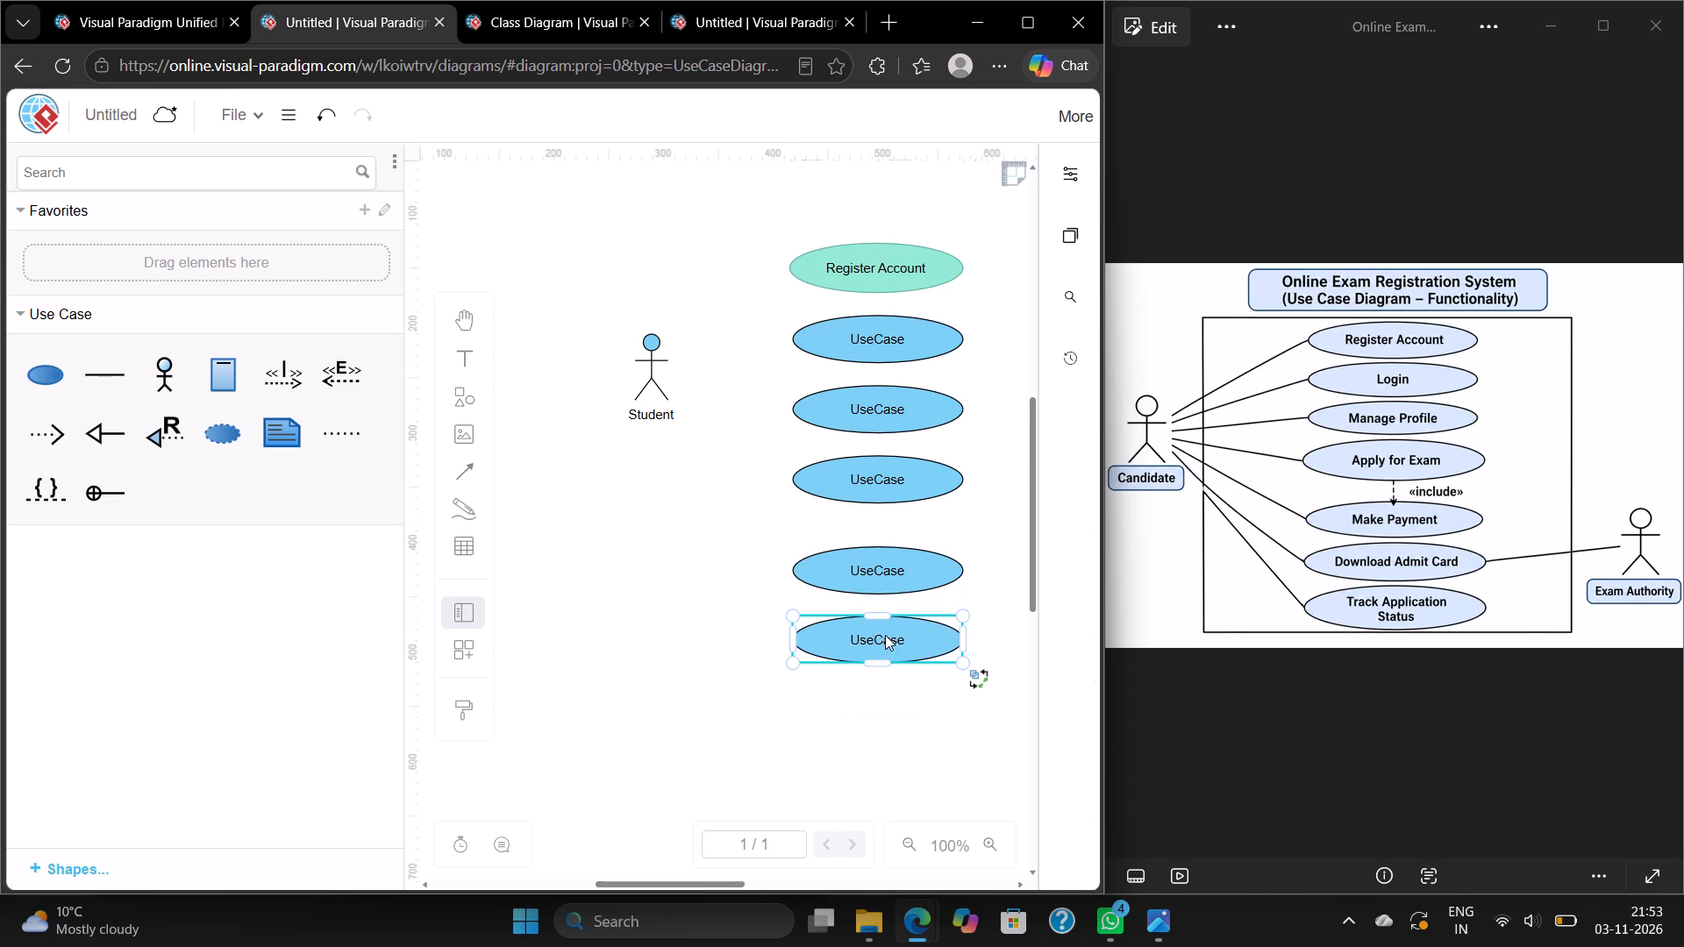
pyautogui.click(868, 659)
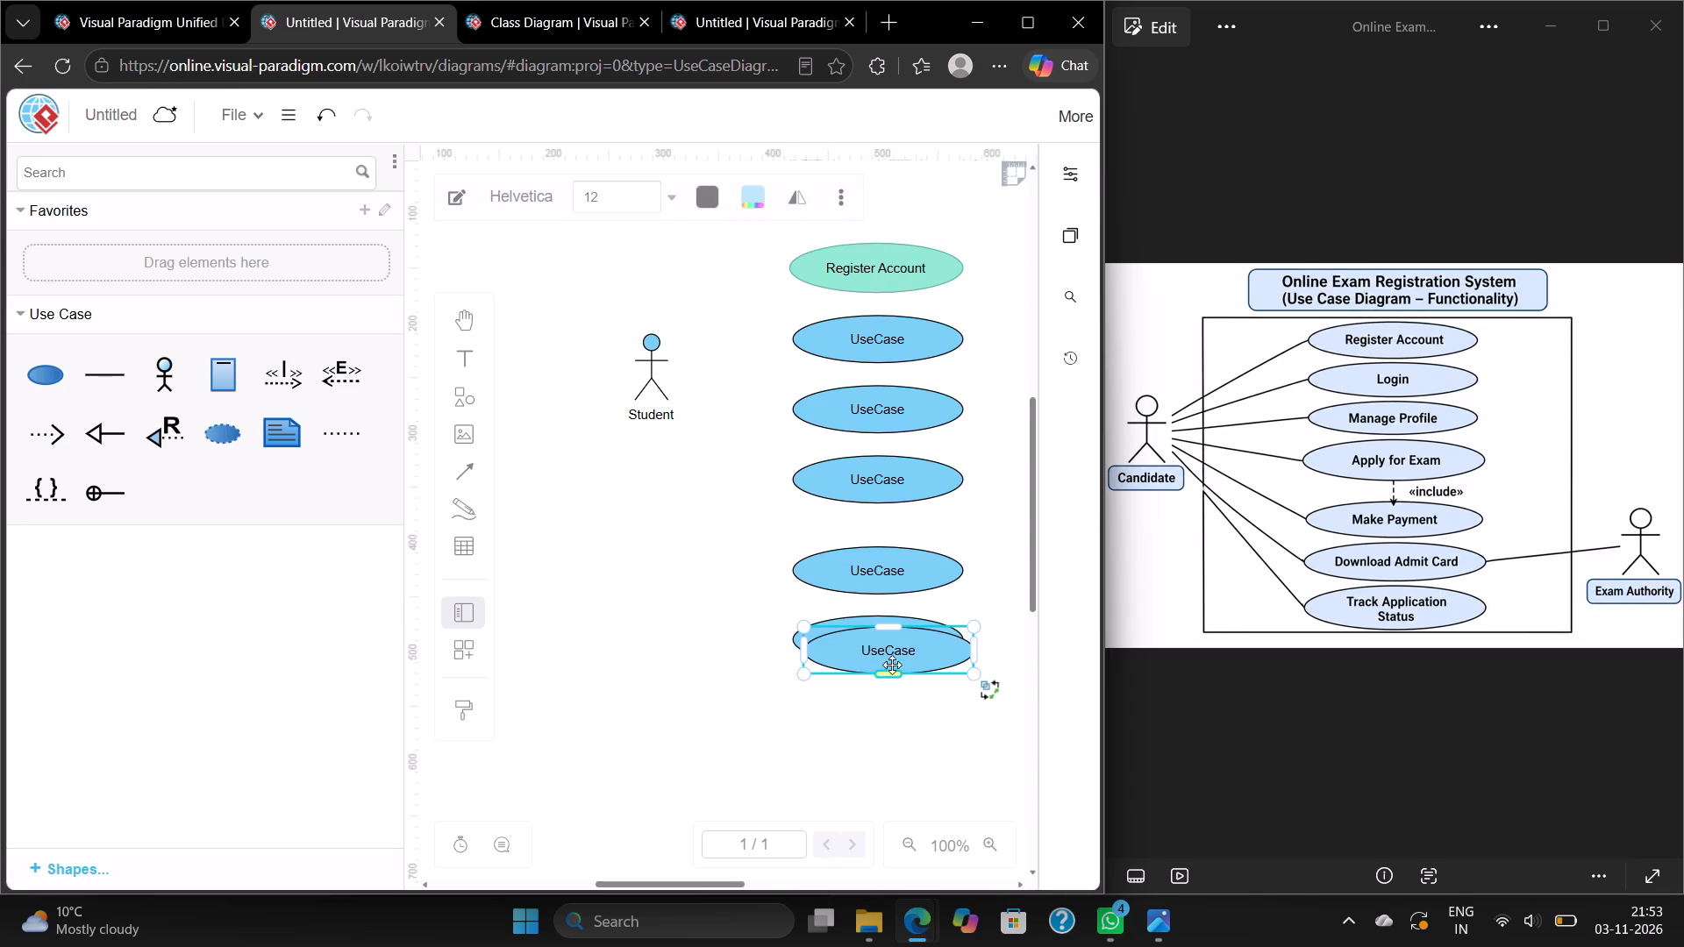
pyautogui.moveTo(892, 652); pyautogui.dragTo(881, 707)
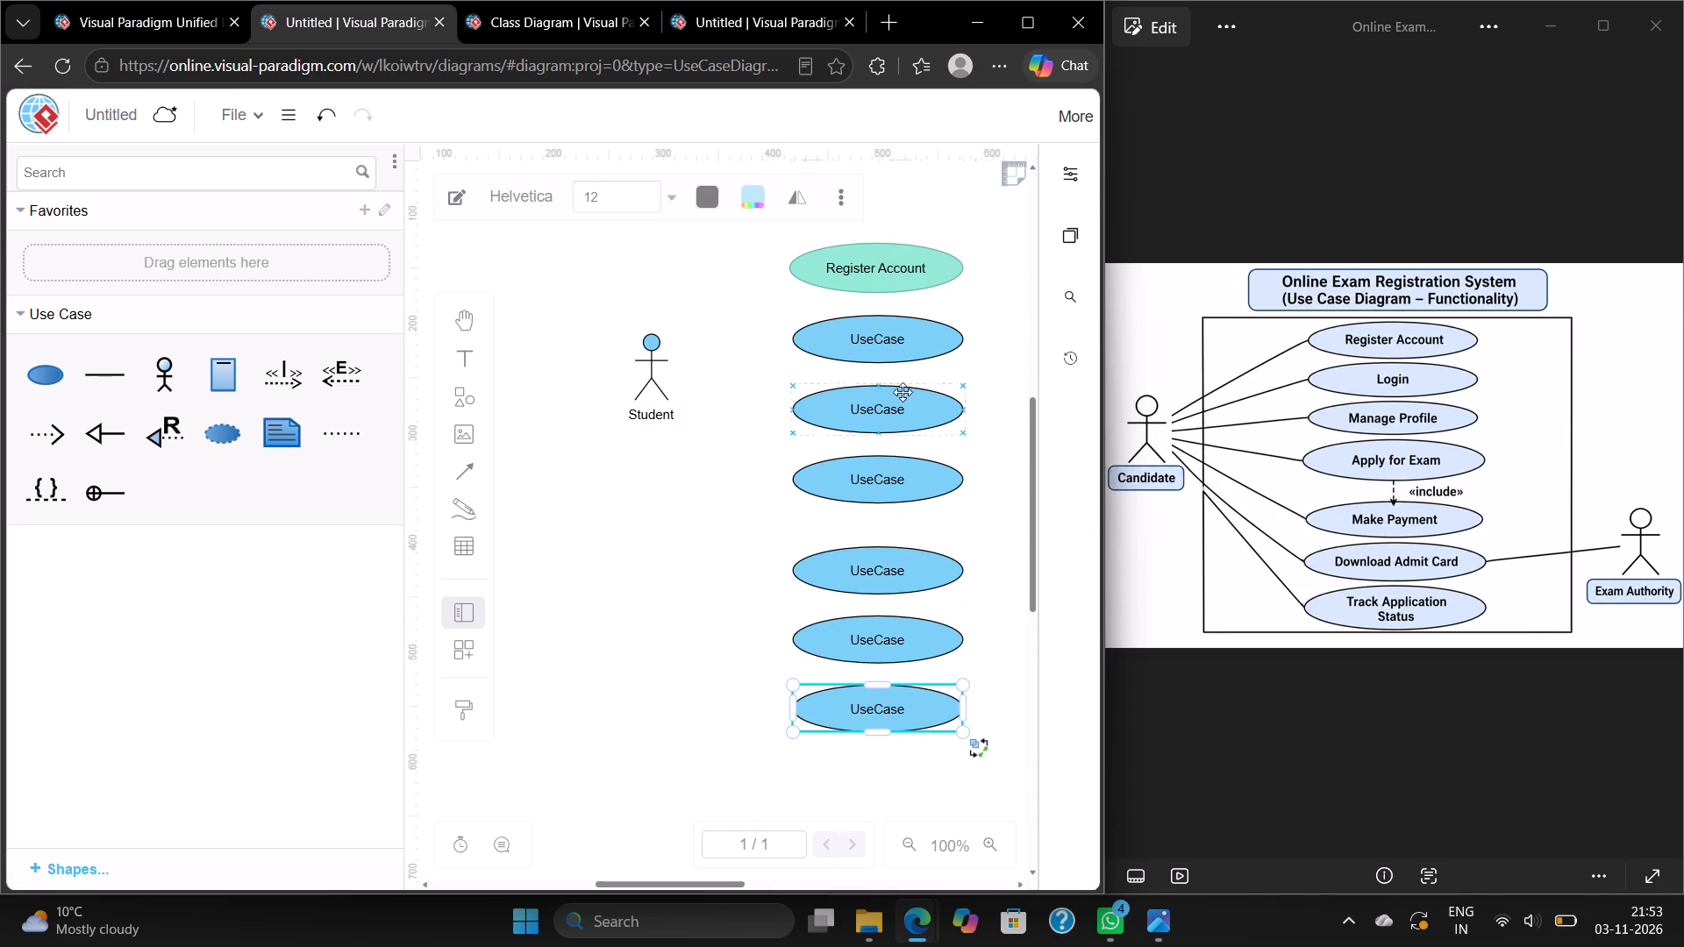
# Rename the use case directly below Register Account as Login.
pyautogui.tripleClick(903, 341)
pyautogui.click(903, 341)
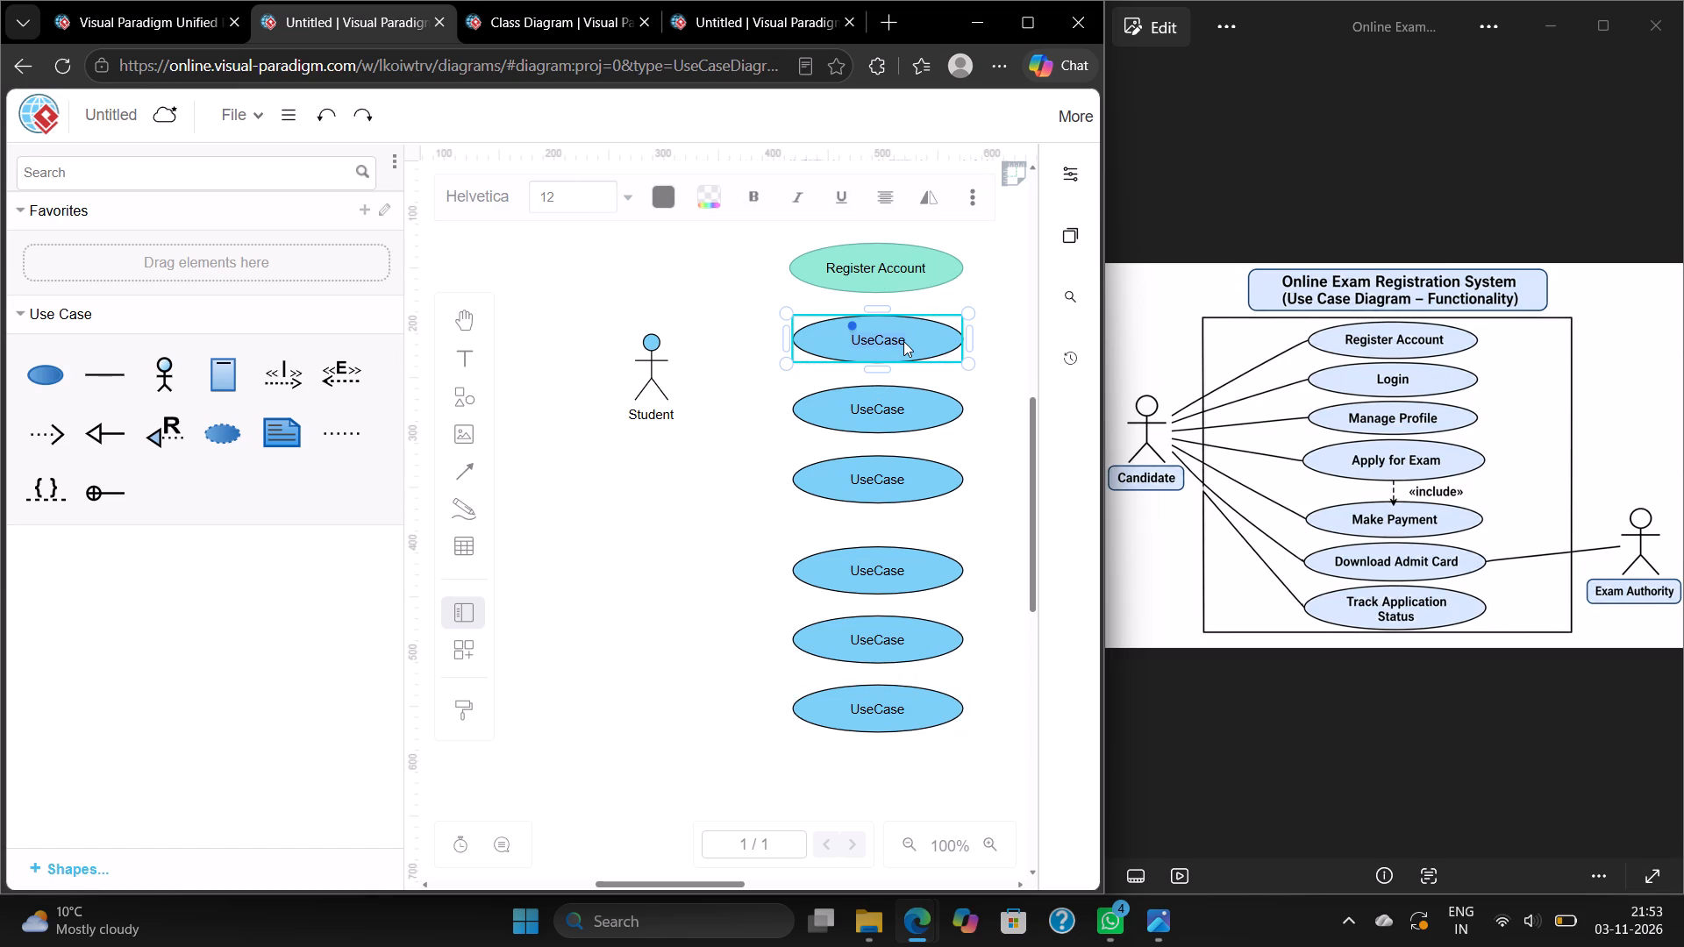
pyautogui.press('BackSpace')
pyautogui.press('BackSpace')
pyautogui.press('BackSpace')
pyautogui.press('BackSpace')
pyautogui.press('BackSpace')
pyautogui.press('BackSpace')
pyautogui.press('BackSpace')
pyautogui.write('Login')
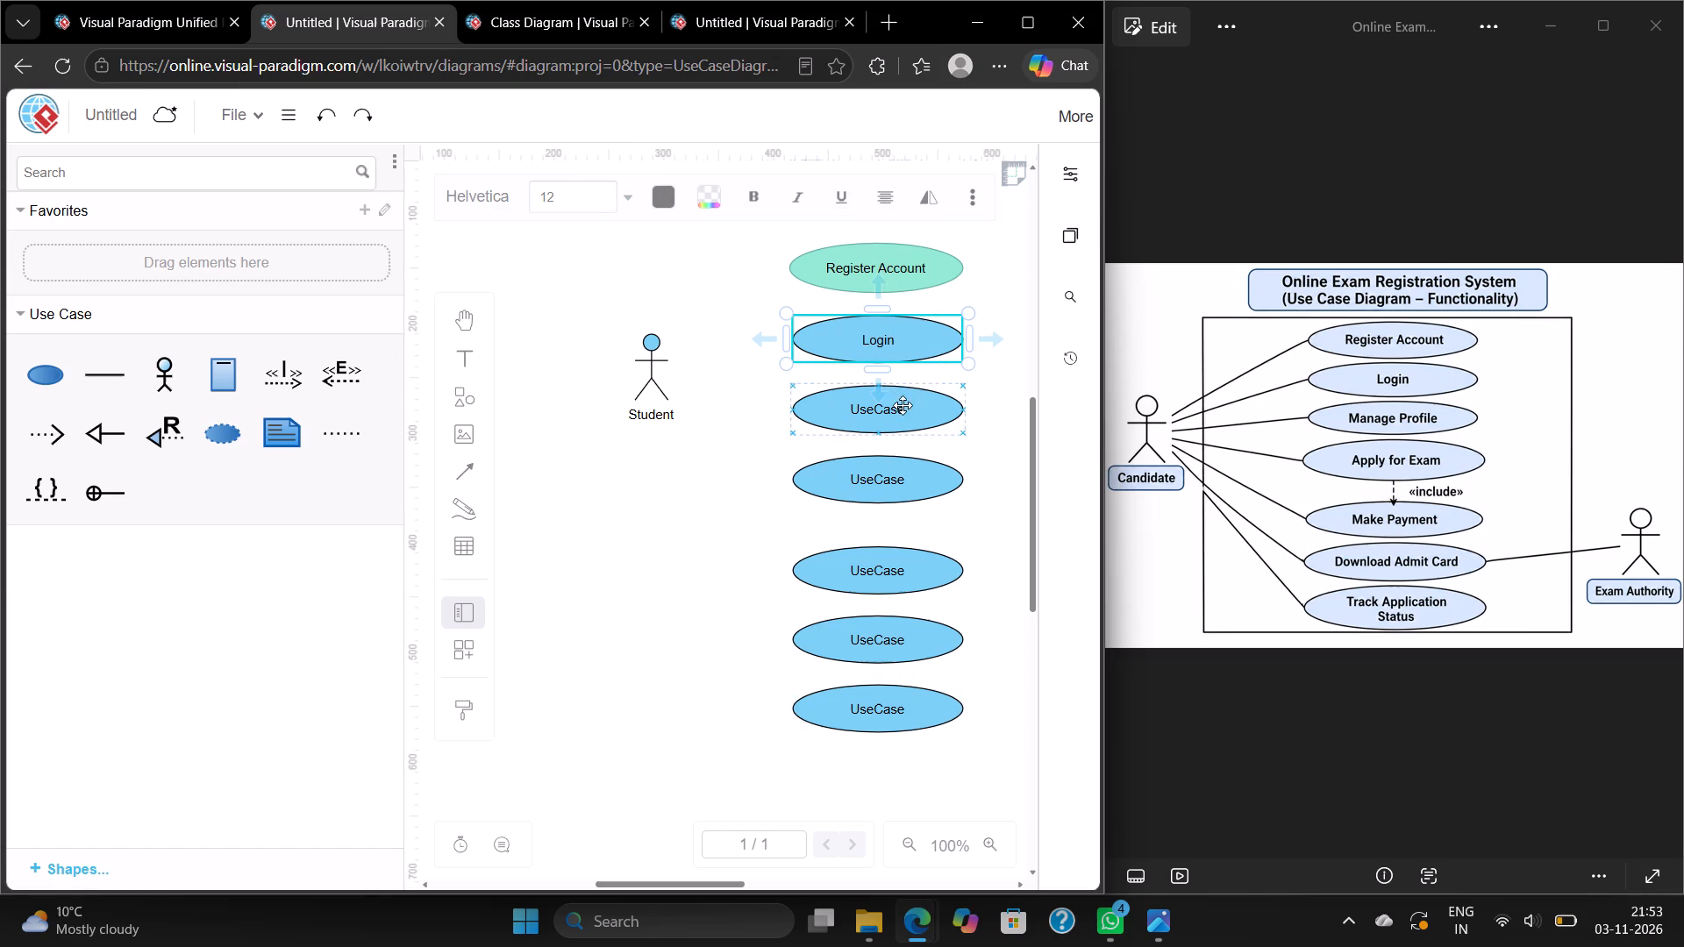
# Rename the use case directly below Login as Manage Profile.
pyautogui.doubleClick(904, 413)
pyautogui.doubleClick(904, 413)
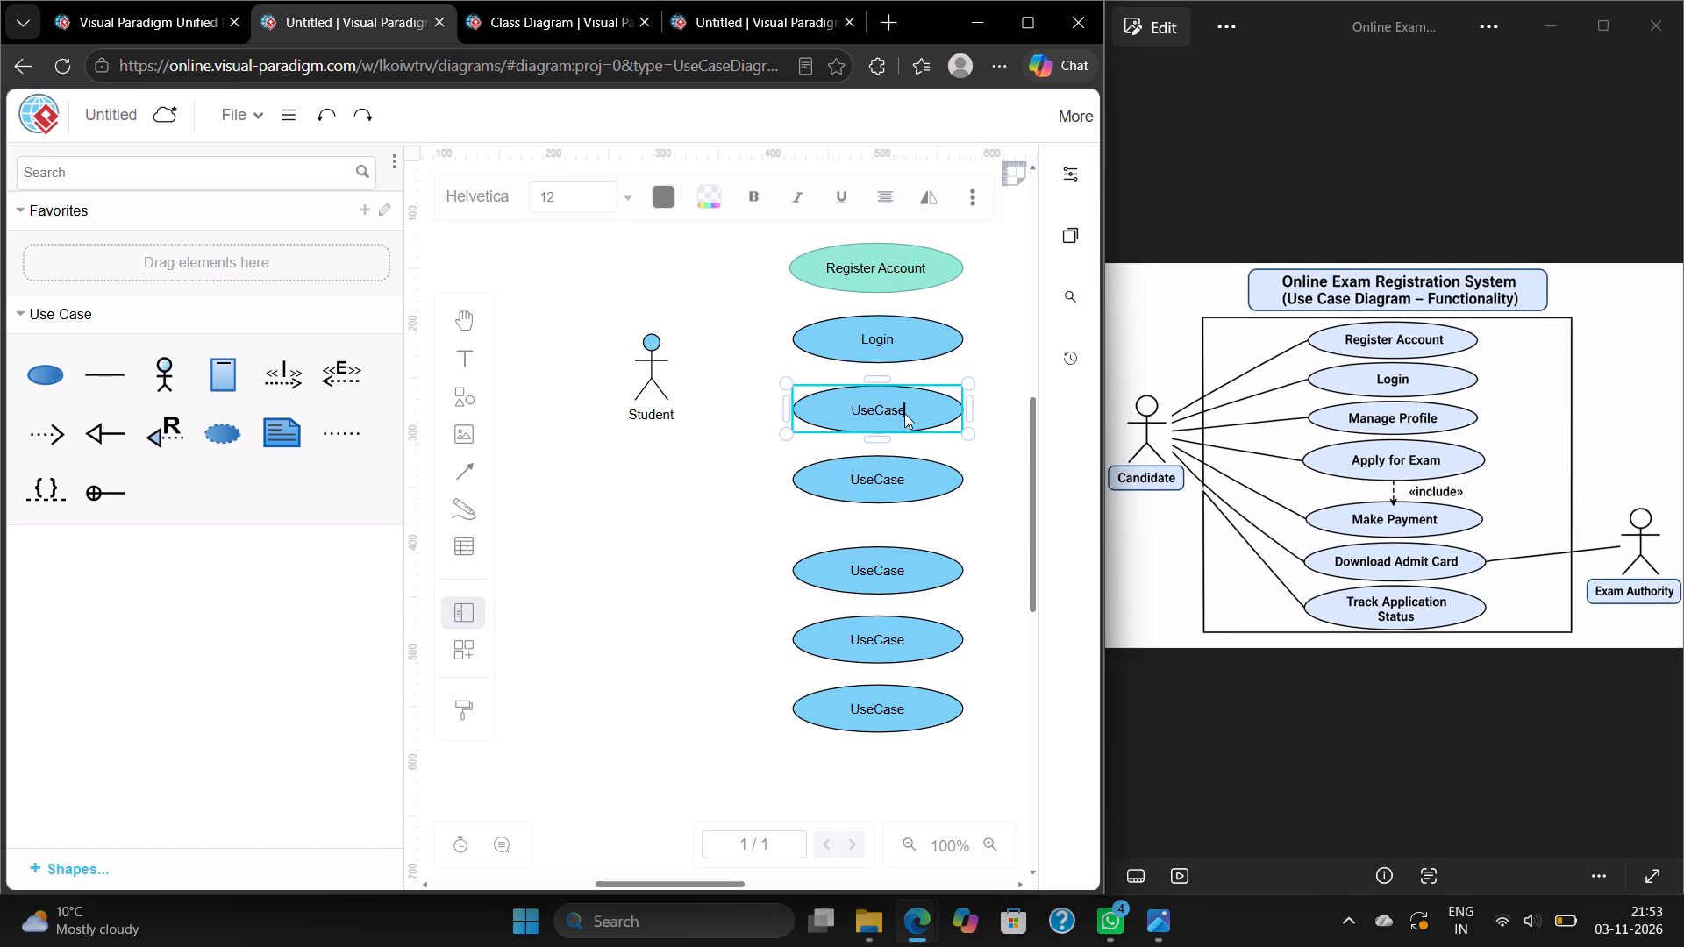
pyautogui.press('BackSpace')
pyautogui.press('BackSpace')
pyautogui.press('BackSpace')
pyautogui.press('BackSpace')
pyautogui.press('BackSpace')
pyautogui.press('BackSpace')
pyautogui.press('BackSpace')
pyautogui.write('Managa')
pyautogui.press('e')
pyautogui.press('BackSpace')
pyautogui.press('BackSpace')
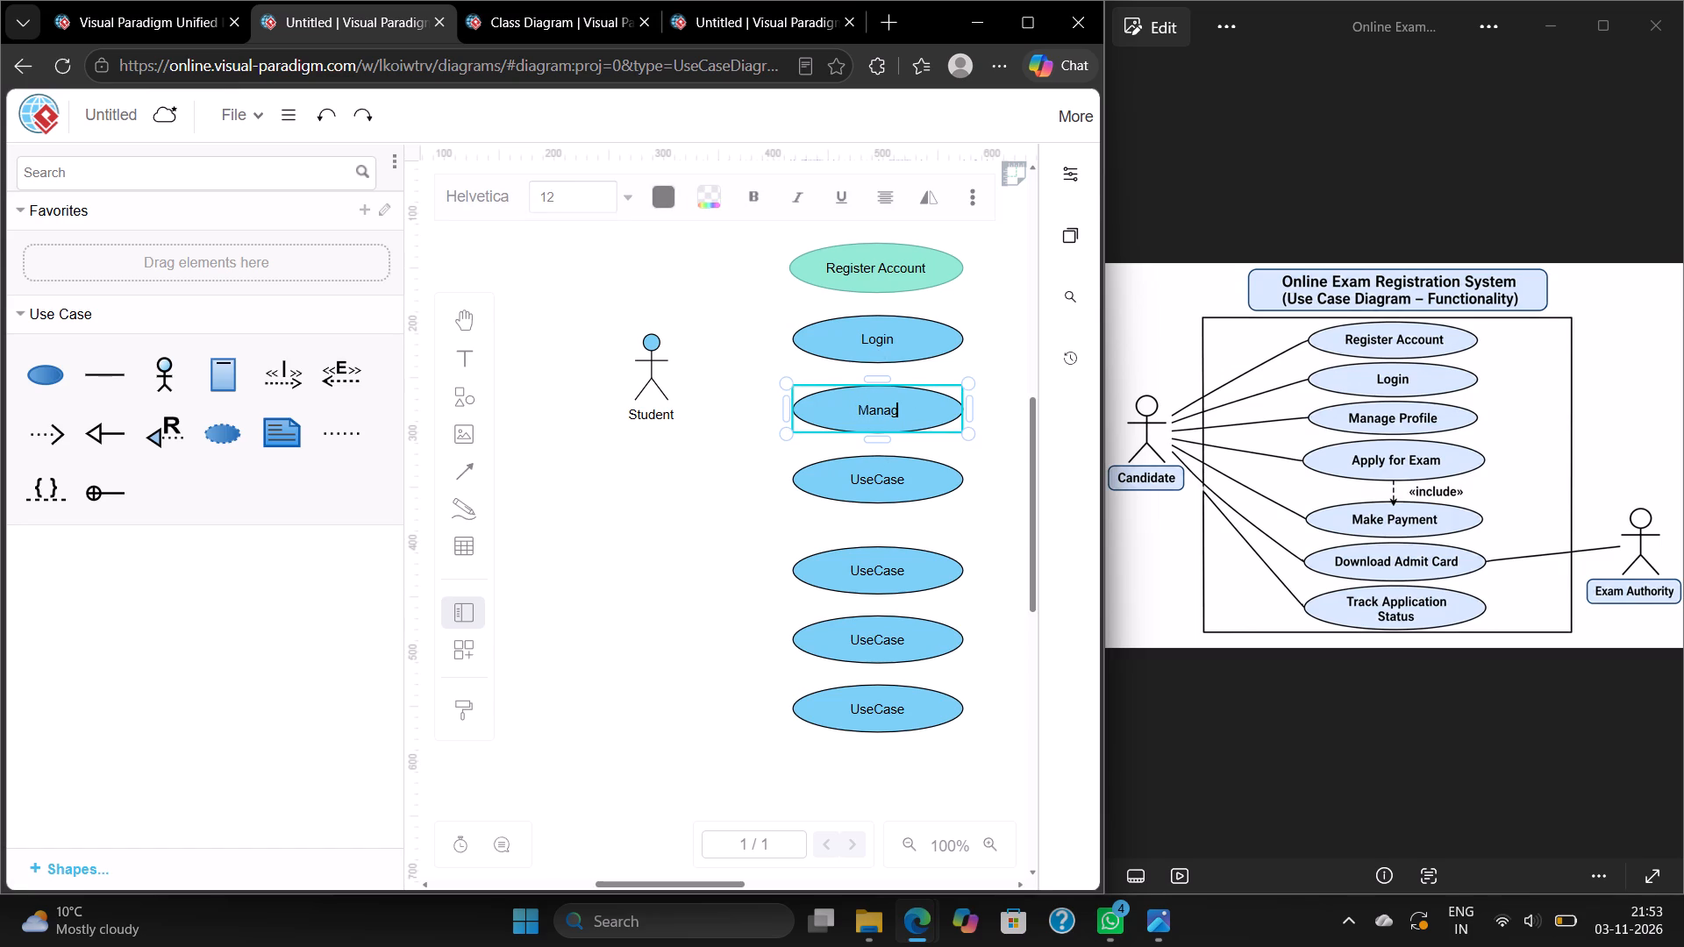
pyautogui.write('e Profile')
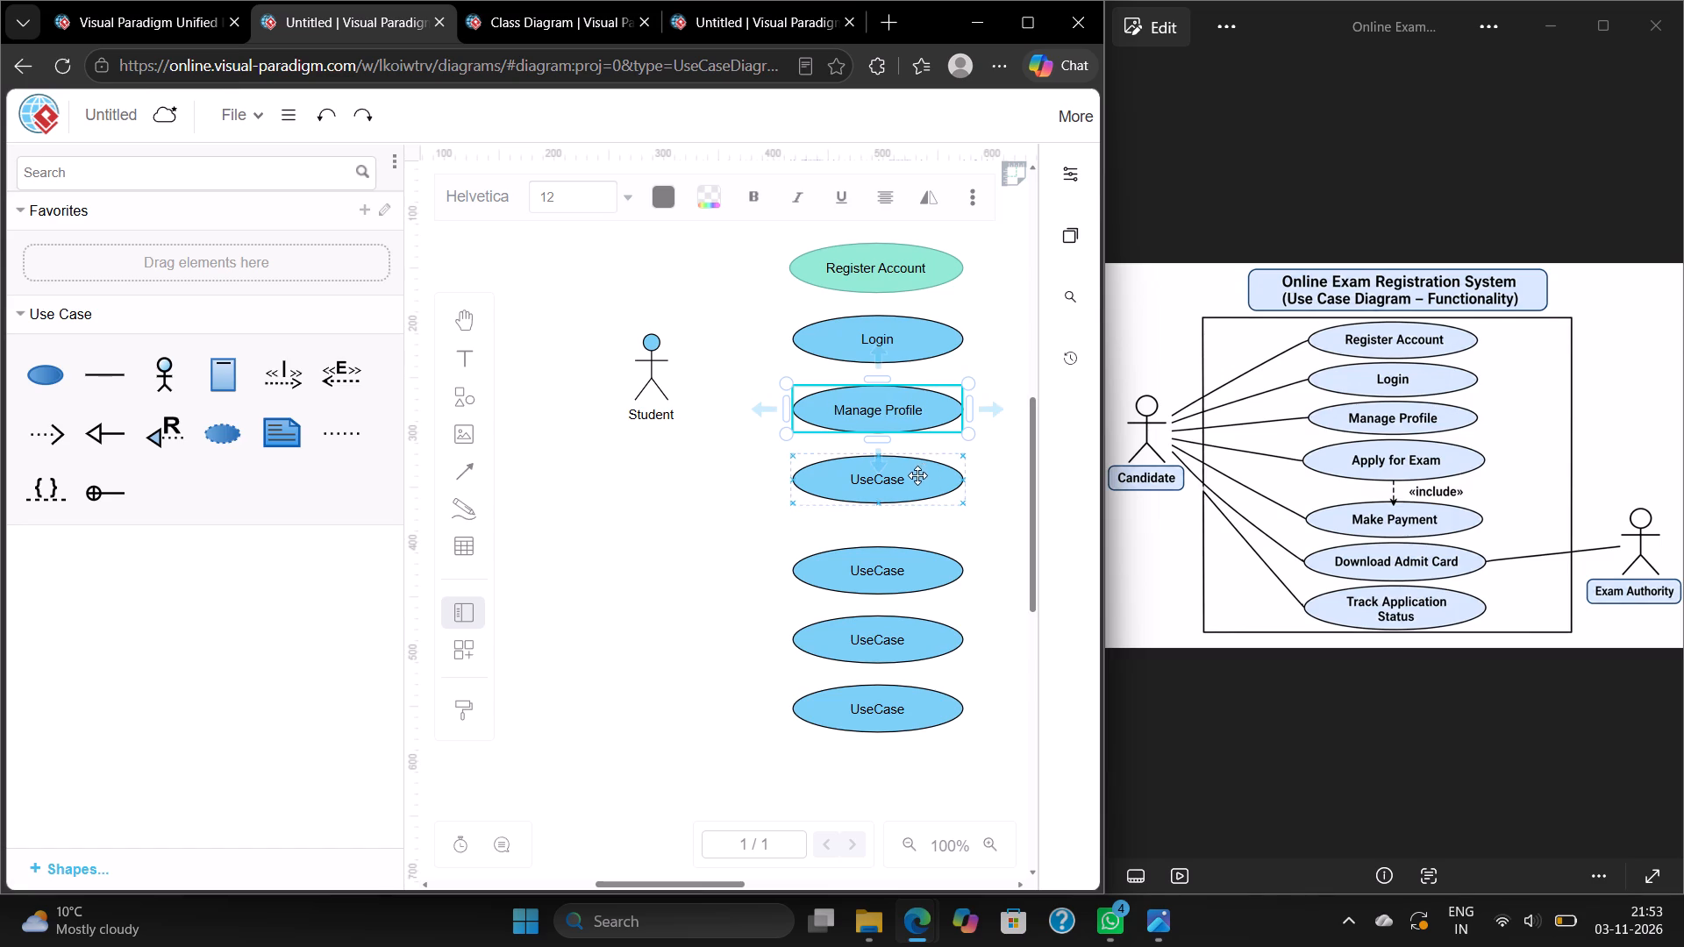
# Rename the use case directly below Manage Profile as Apply for Exam.
pyautogui.doubleClick(906, 482)
pyautogui.click(906, 482)
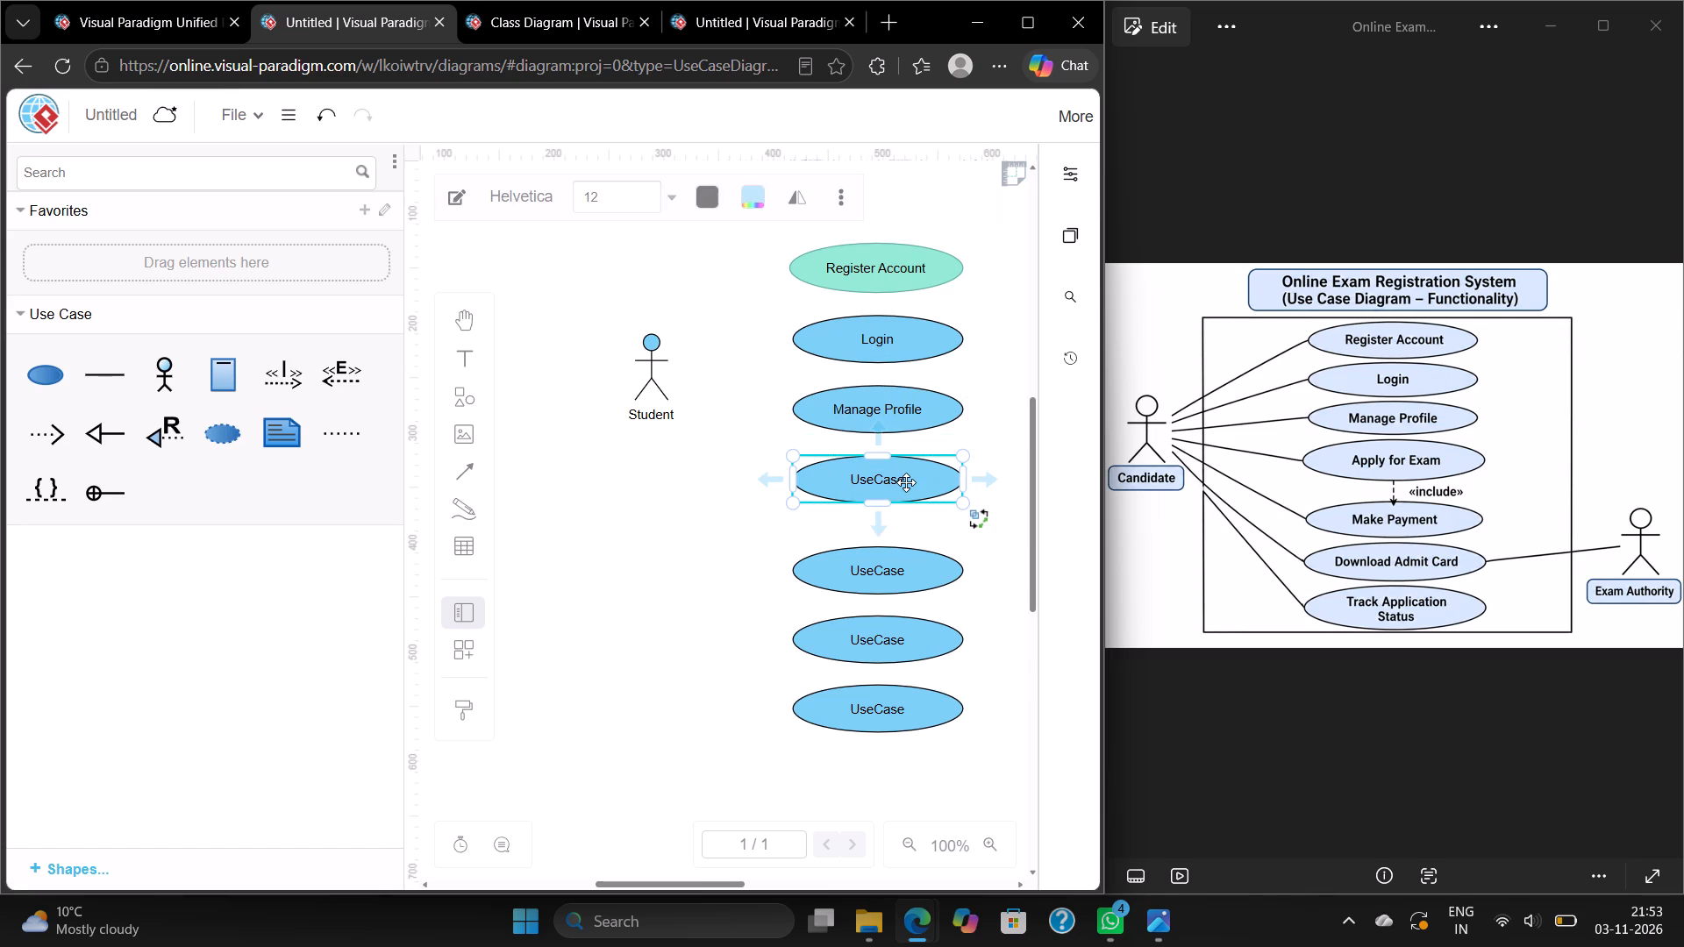
pyautogui.doubleClick(905, 481)
pyautogui.click(905, 481)
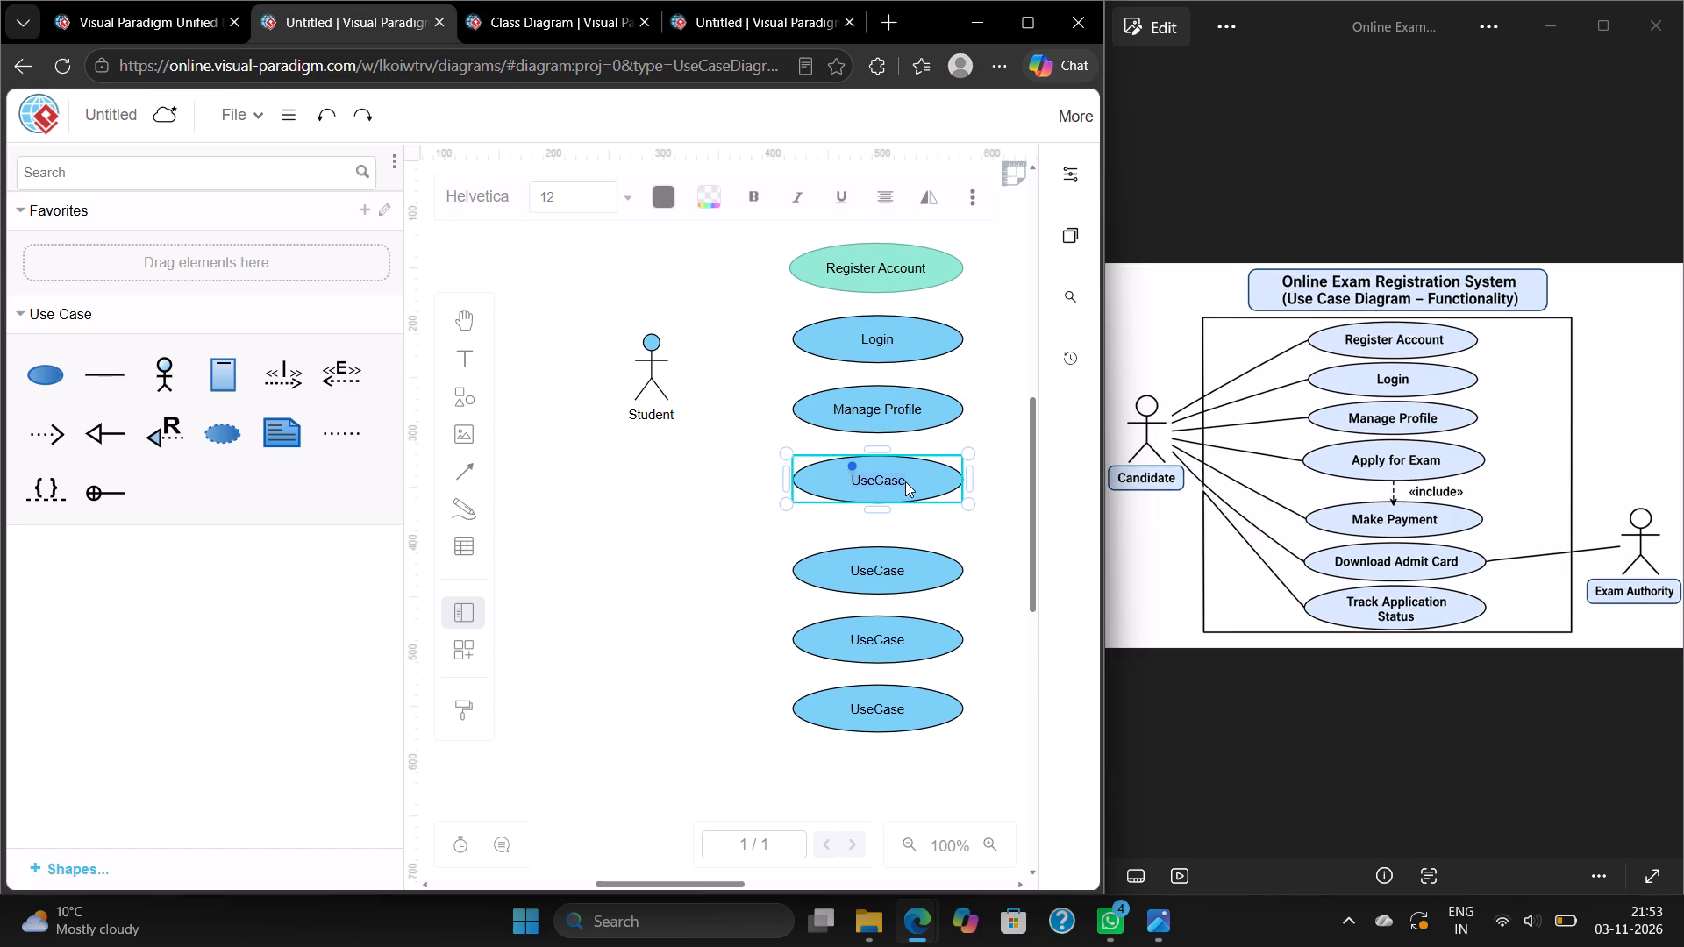
pyautogui.press('BackSpace')
pyautogui.press('BackSpace')
pyautogui.press('BackSpace')
pyautogui.press('BackSpace')
pyautogui.press('BackSpace')
pyautogui.press('BackSpace')
pyautogui.press('BackSpace')
pyautogui.write('Apply')
pyautogui.press('space')
pyautogui.write('for')
pyautogui.press('space')
pyautogui.write('Exam')
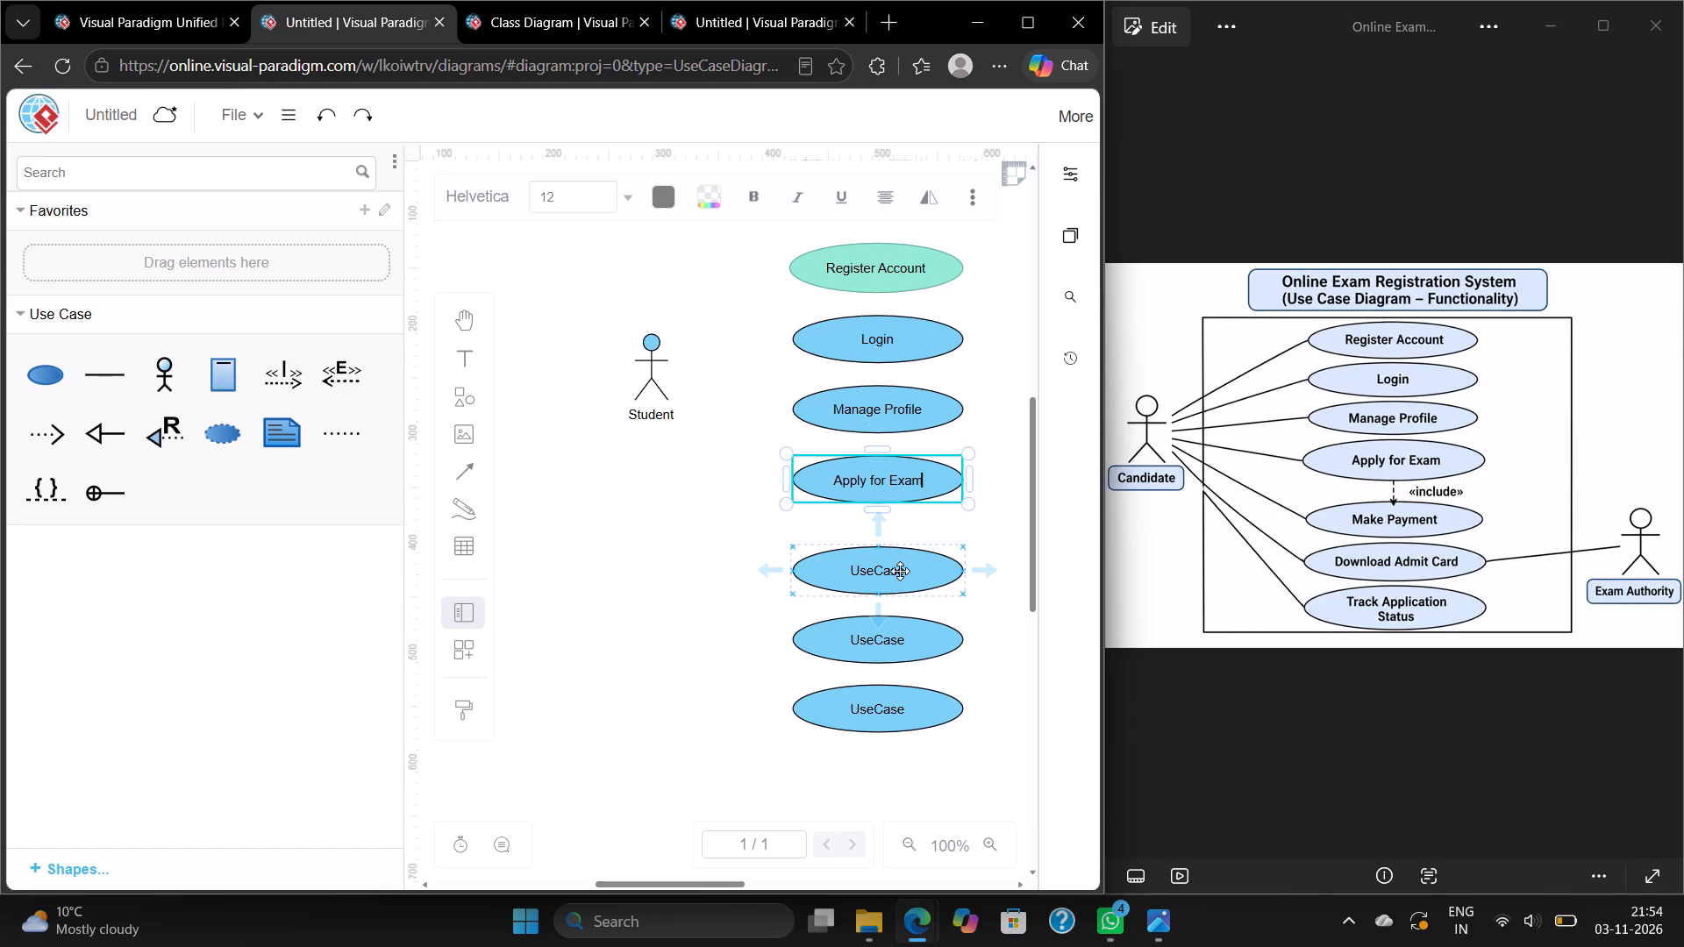
# Rename the use case below the wider gap, under Apply for Exam, as Make Payment.
pyautogui.doubleClick(902, 572)
pyautogui.click(902, 572)
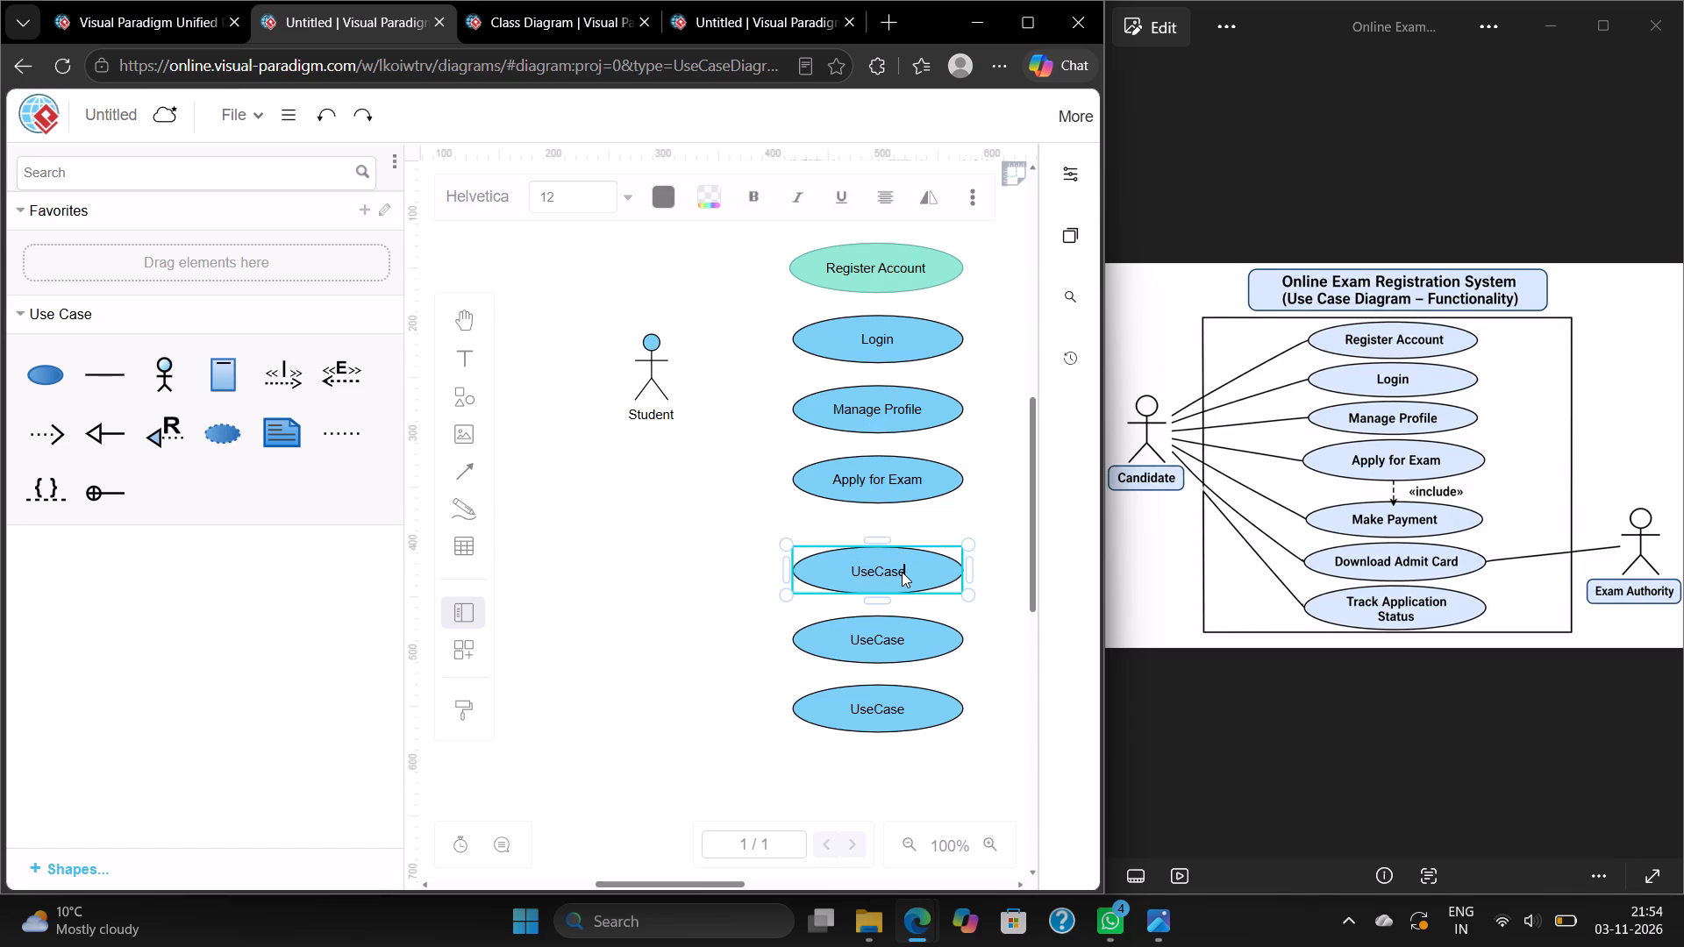
pyautogui.press('BackSpace')
pyautogui.press('BackSpace')
pyautogui.press('BackSpace')
pyautogui.press('BackSpace')
pyautogui.press('BackSpace')
pyautogui.press('BackSpace')
pyautogui.press('BackSpace')
pyautogui.write('Makr')
pyautogui.press('BackSpace')
pyautogui.write('e')
pyautogui.press('space')
pyautogui.write('Payment')
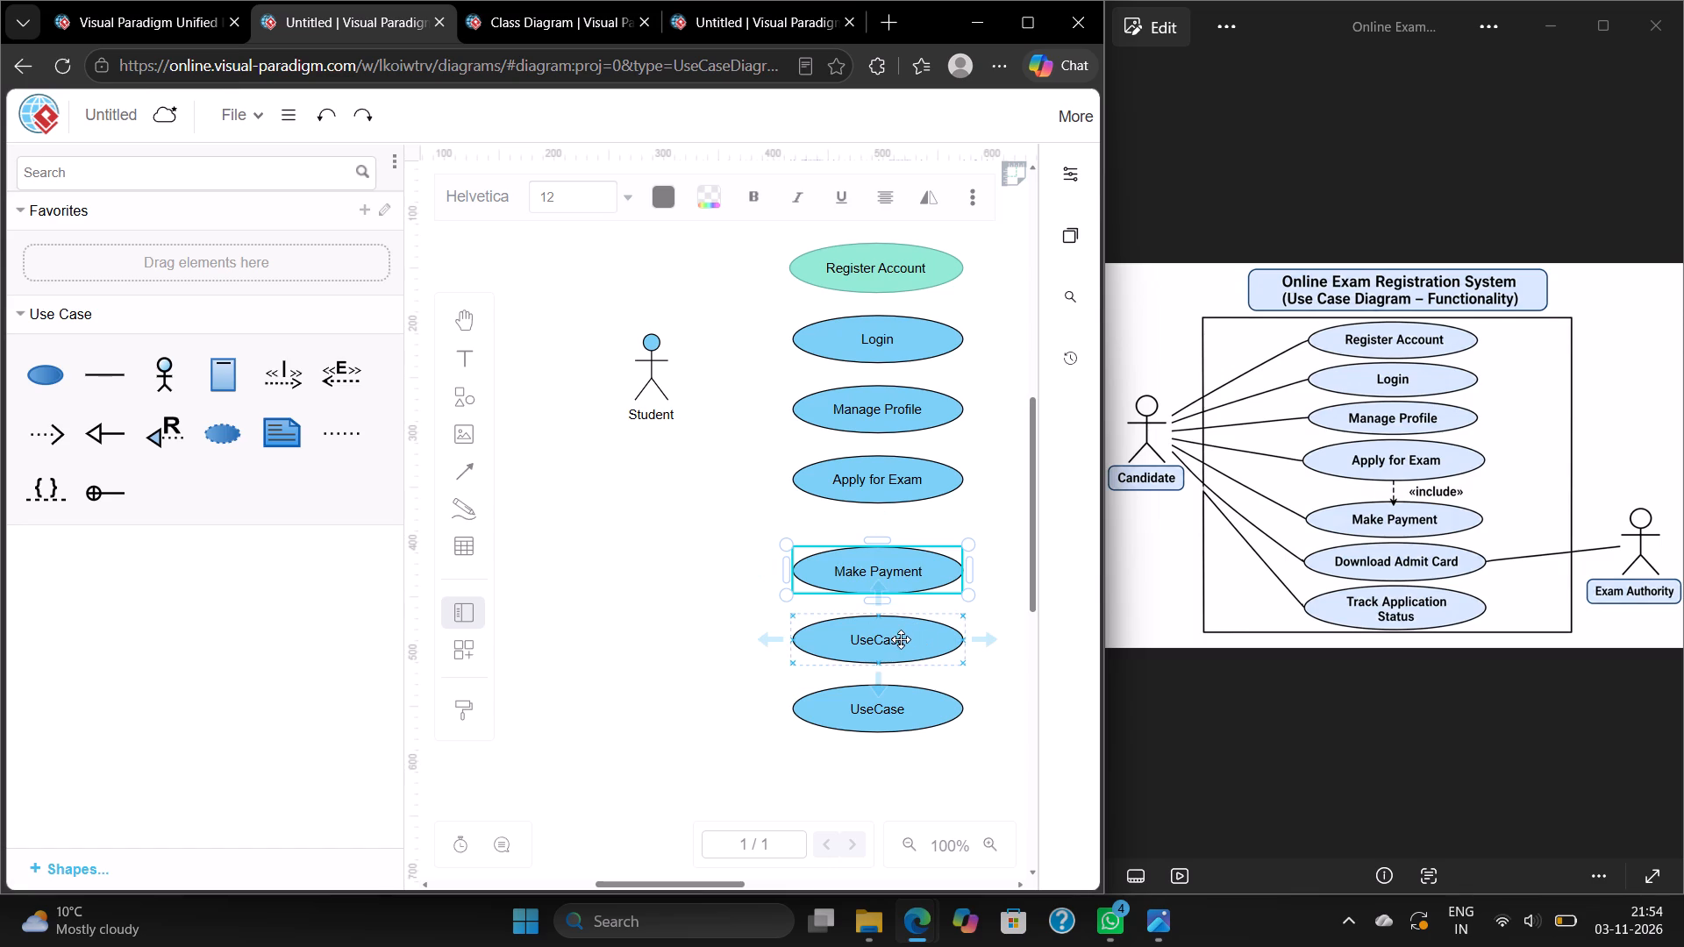
# Rename the use case directly below Make Payment as Download Admit Card.
pyautogui.doubleClick(901, 639)
pyautogui.click(903, 637)
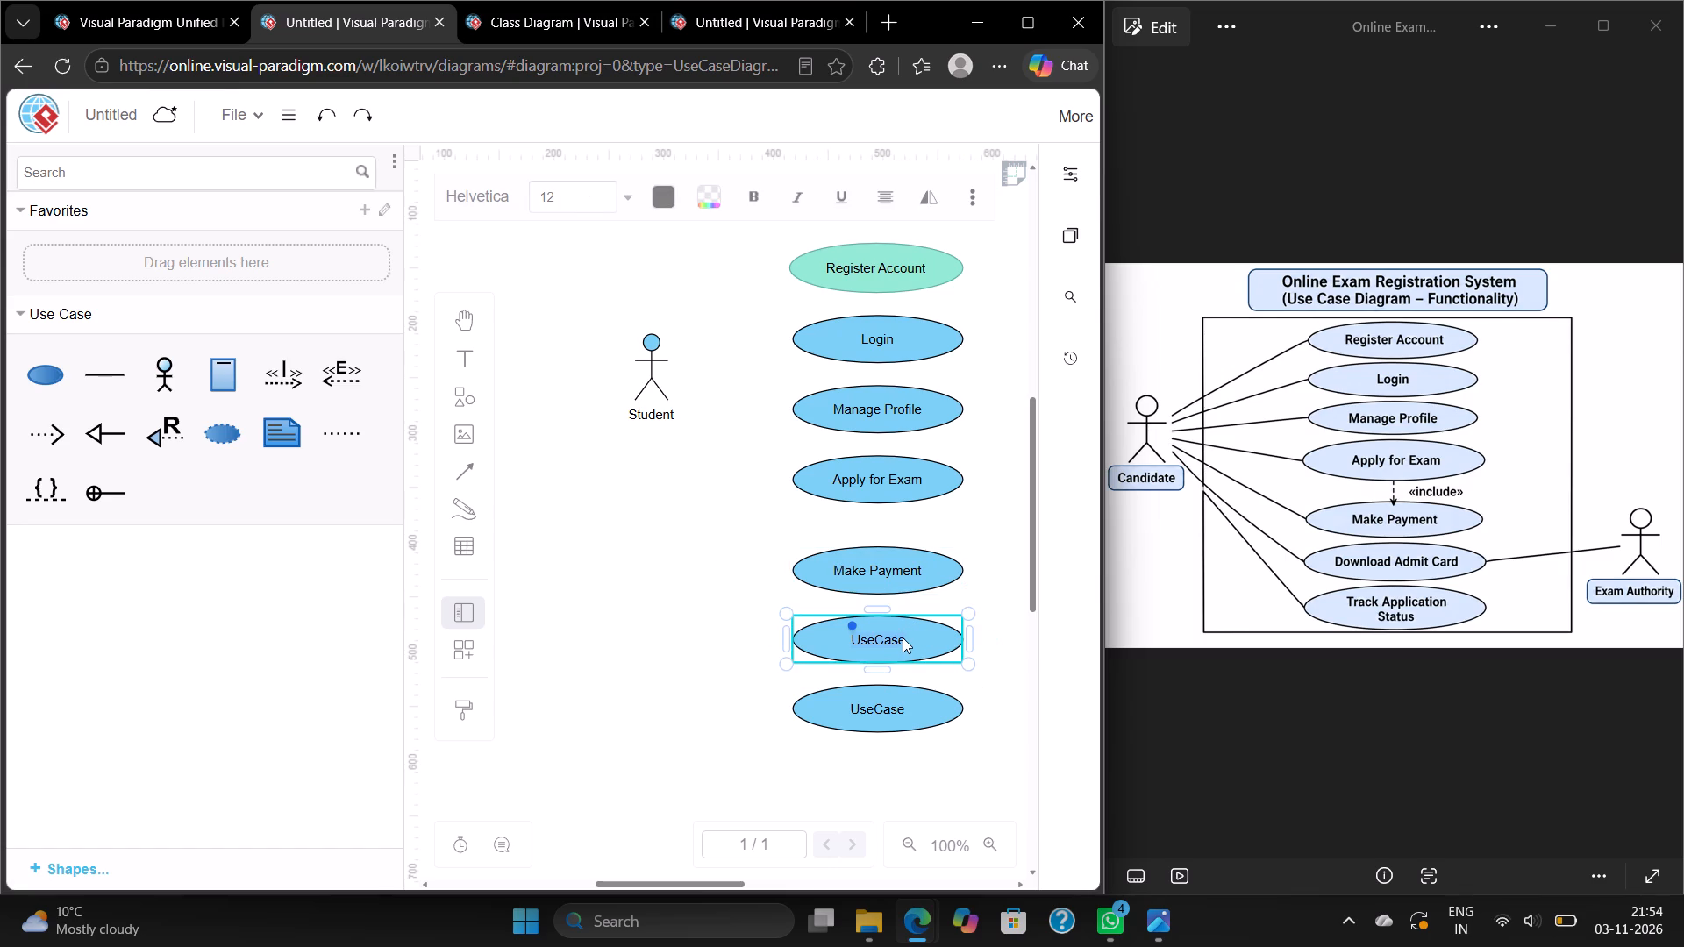
pyautogui.press('BackSpace')
pyautogui.press('BackSpace')
pyautogui.press('BackSpace')
pyautogui.press('BackSpace')
pyautogui.press('BackSpace')
pyautogui.press('BackSpace')
pyautogui.press('BackSpace')
pyautogui.write('Download')
pyautogui.press('space')
pyautogui.write('Admit Card')
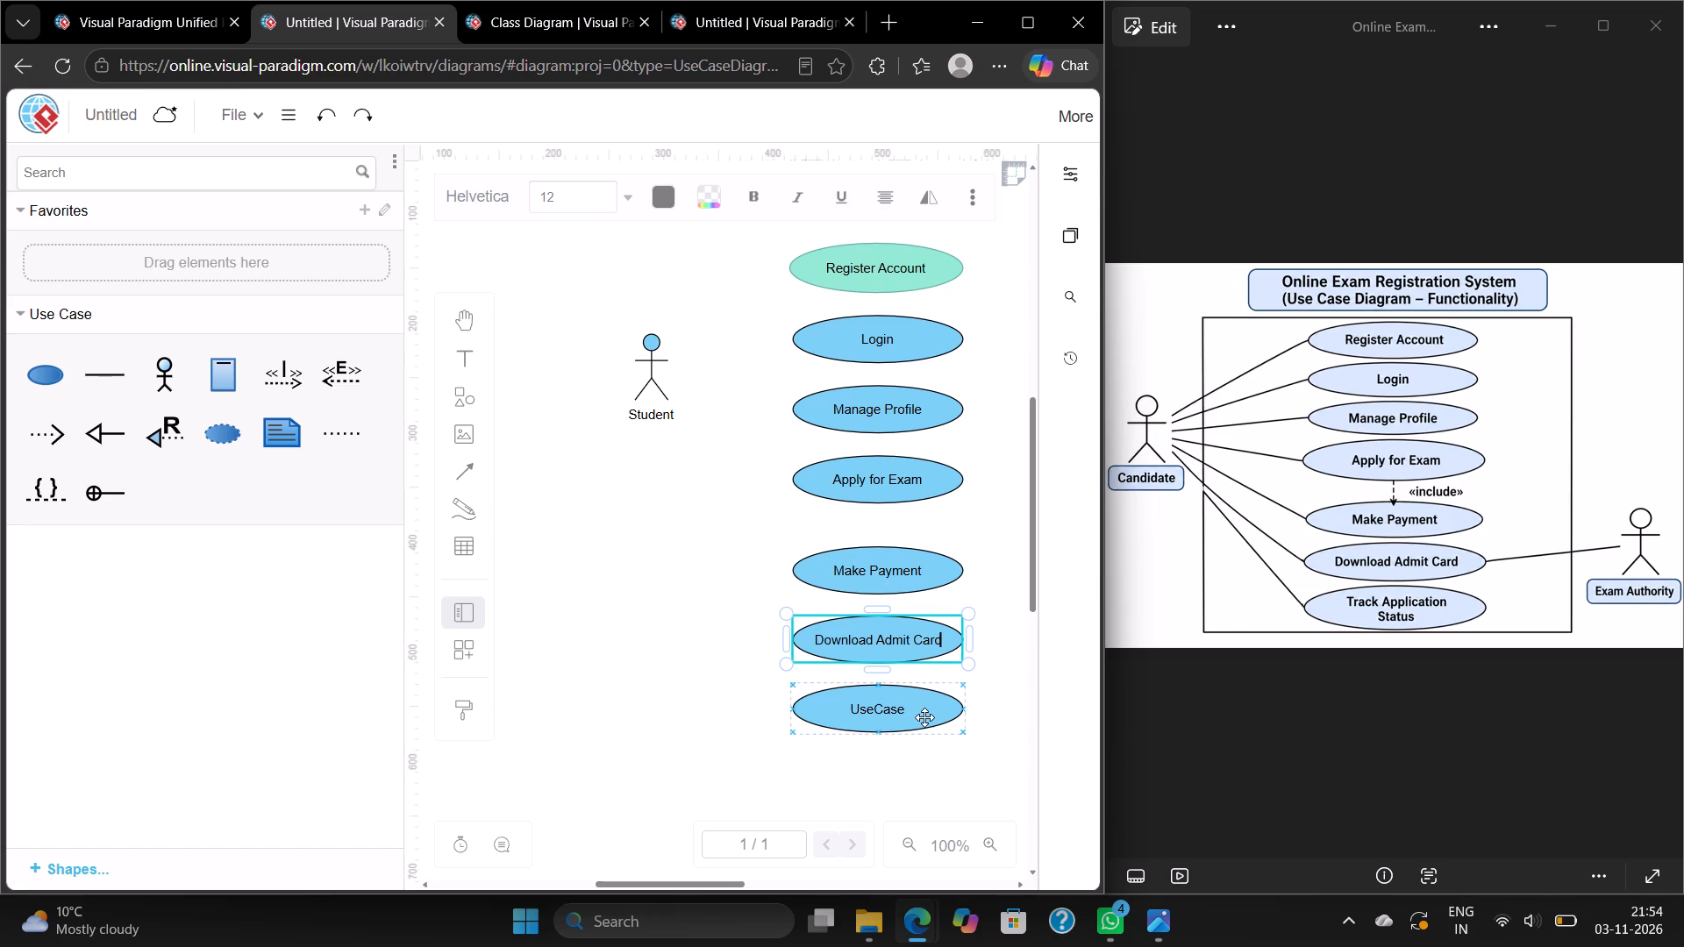
# Rename the bottom use case, directly below Download Admit Card, as Track Application Status.
pyautogui.doubleClick(903, 710)
pyautogui.click(903, 710)
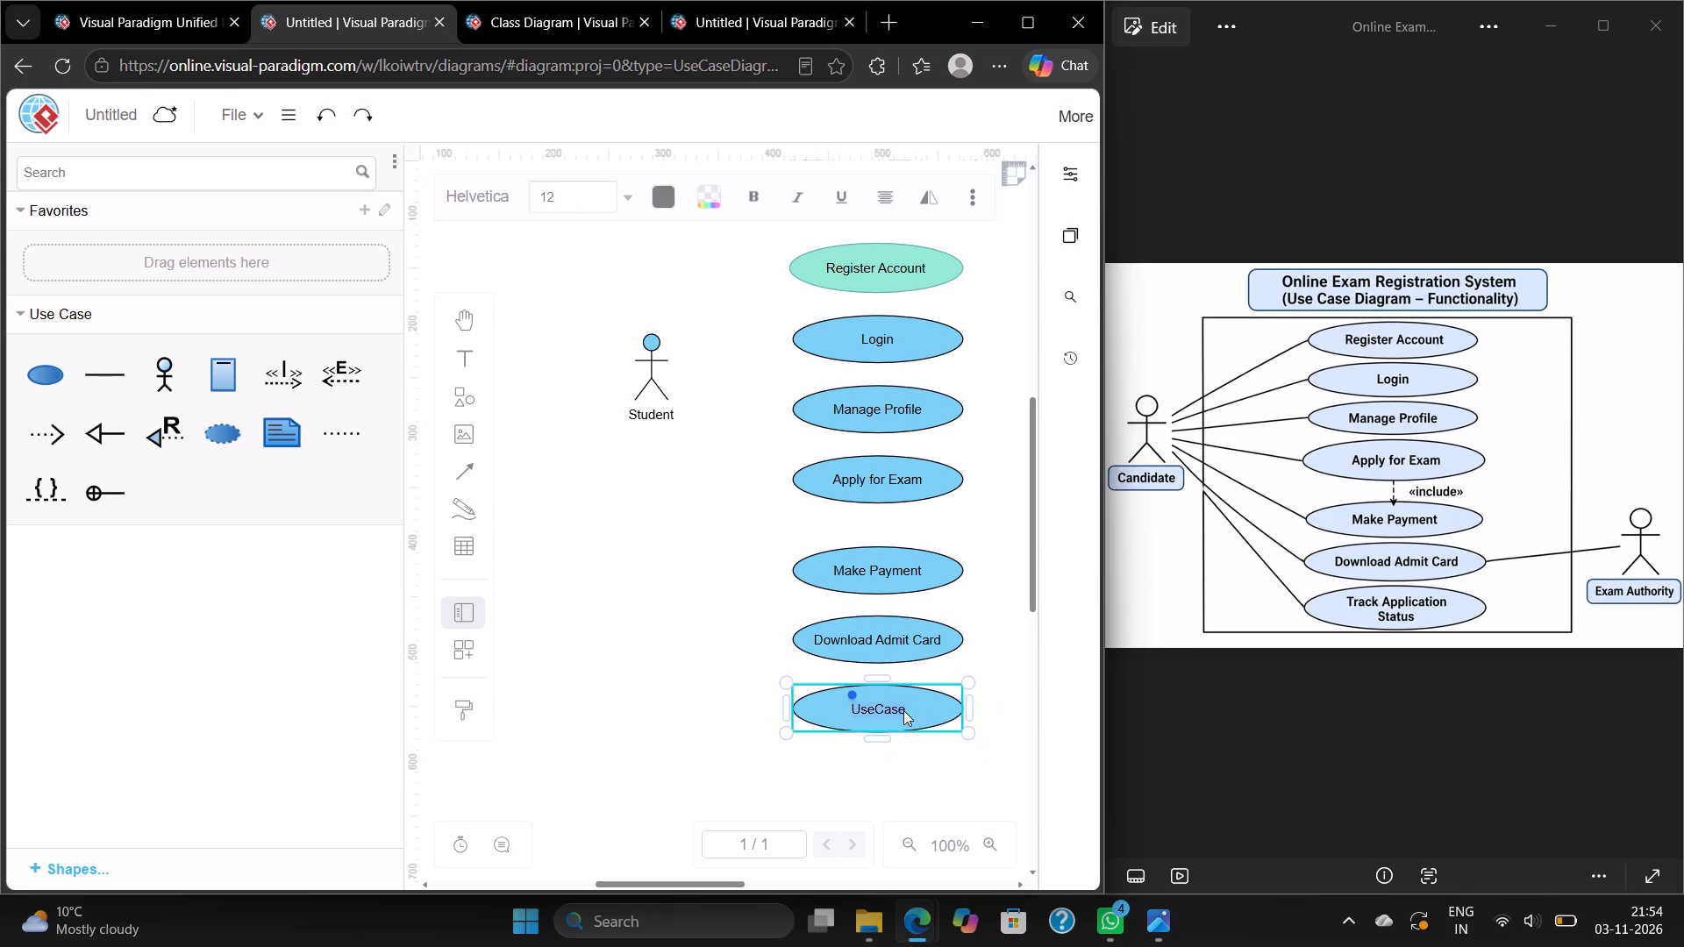
pyautogui.click(903, 710)
pyautogui.press('BackSpace')
pyautogui.press('BackSpace')
pyautogui.press('BackSpace')
pyautogui.press('BackSpace')
pyautogui.press('BackSpace')
pyautogui.press('BackSpace')
pyautogui.press('BackSpace')
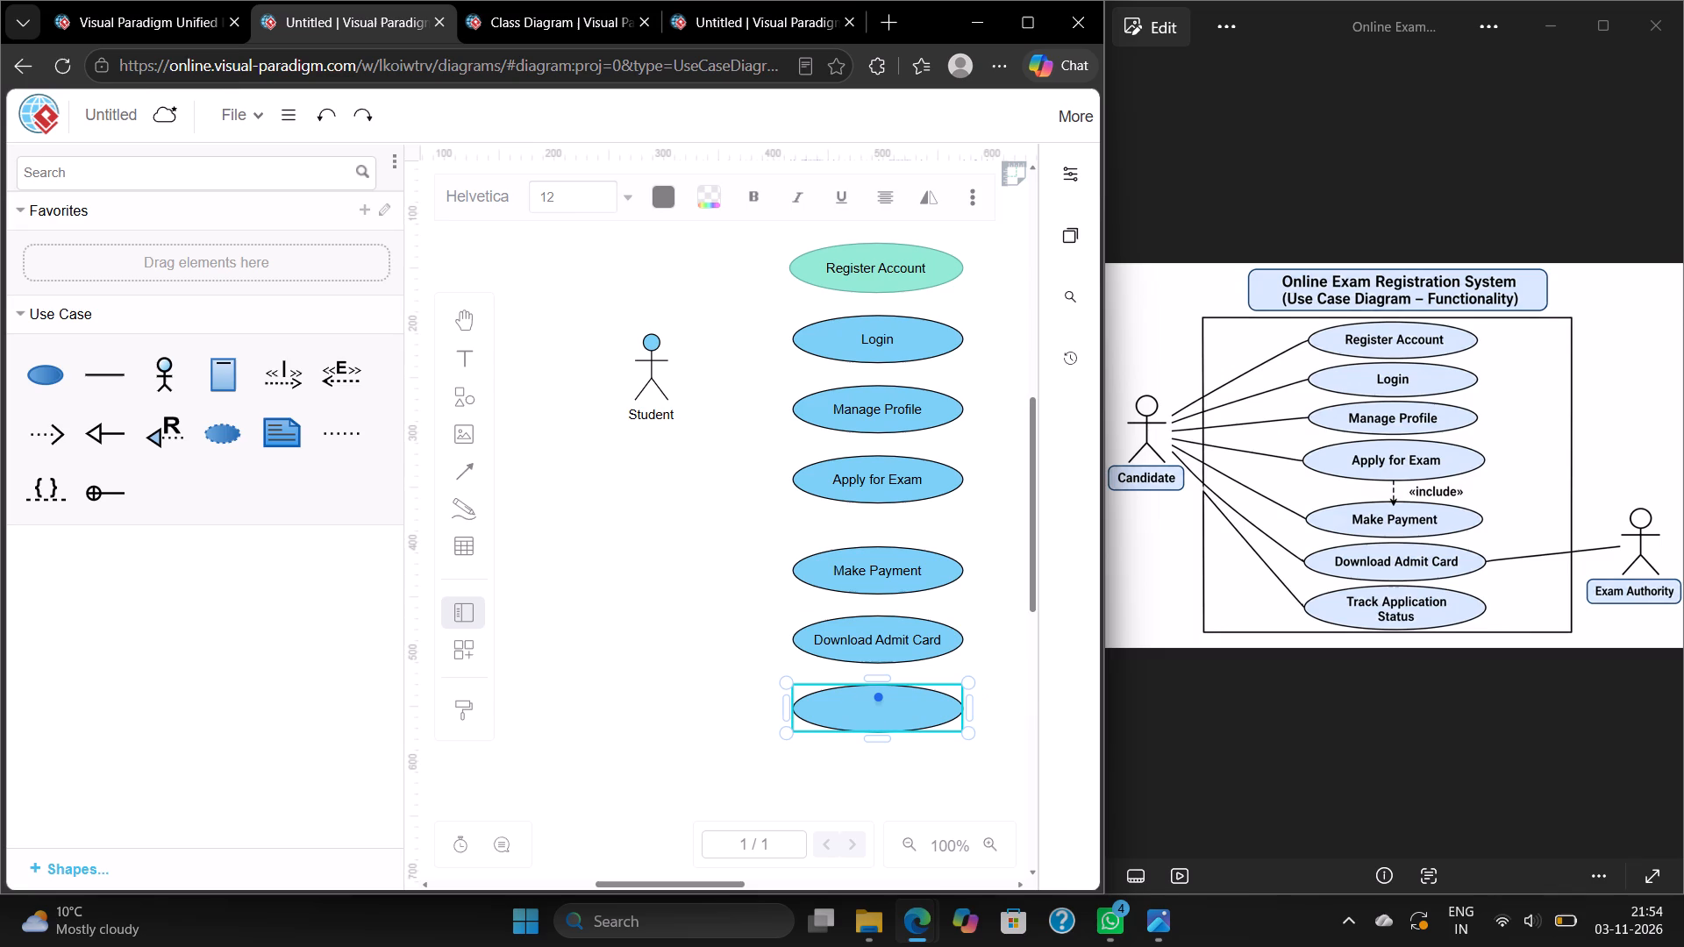
pyautogui.write('Track')
pyautogui.press('space')
pyautogui.write('Application')
pyautogui.press('space')
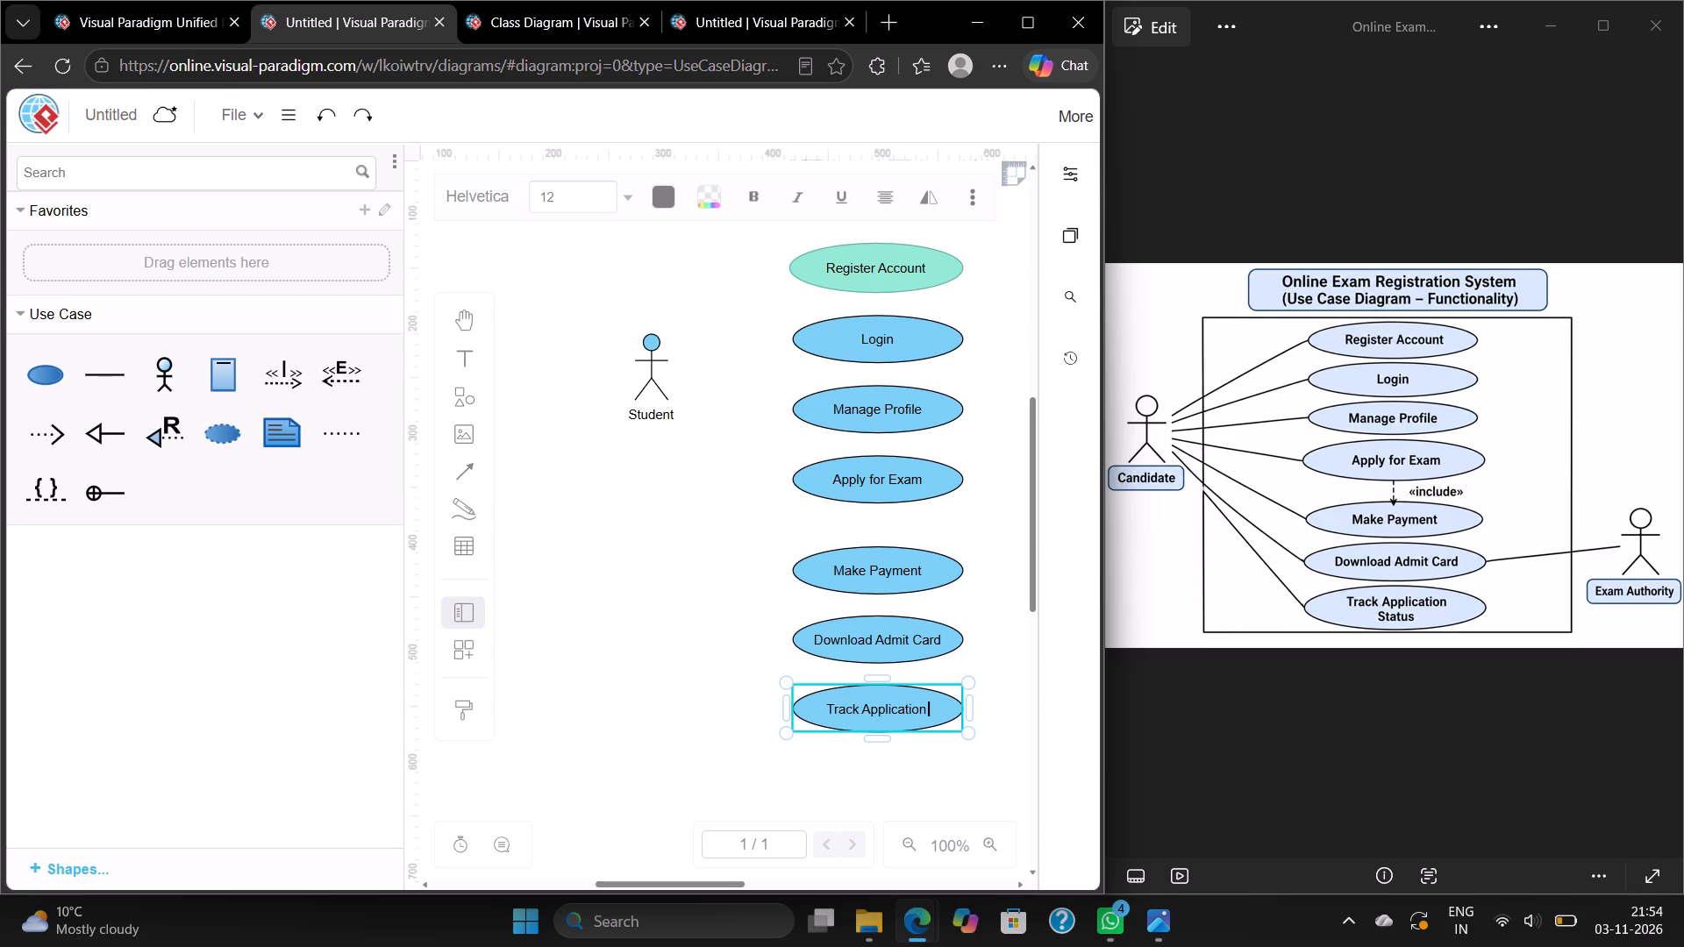
pyautogui.write('Sta')
pyautogui.write('tus')
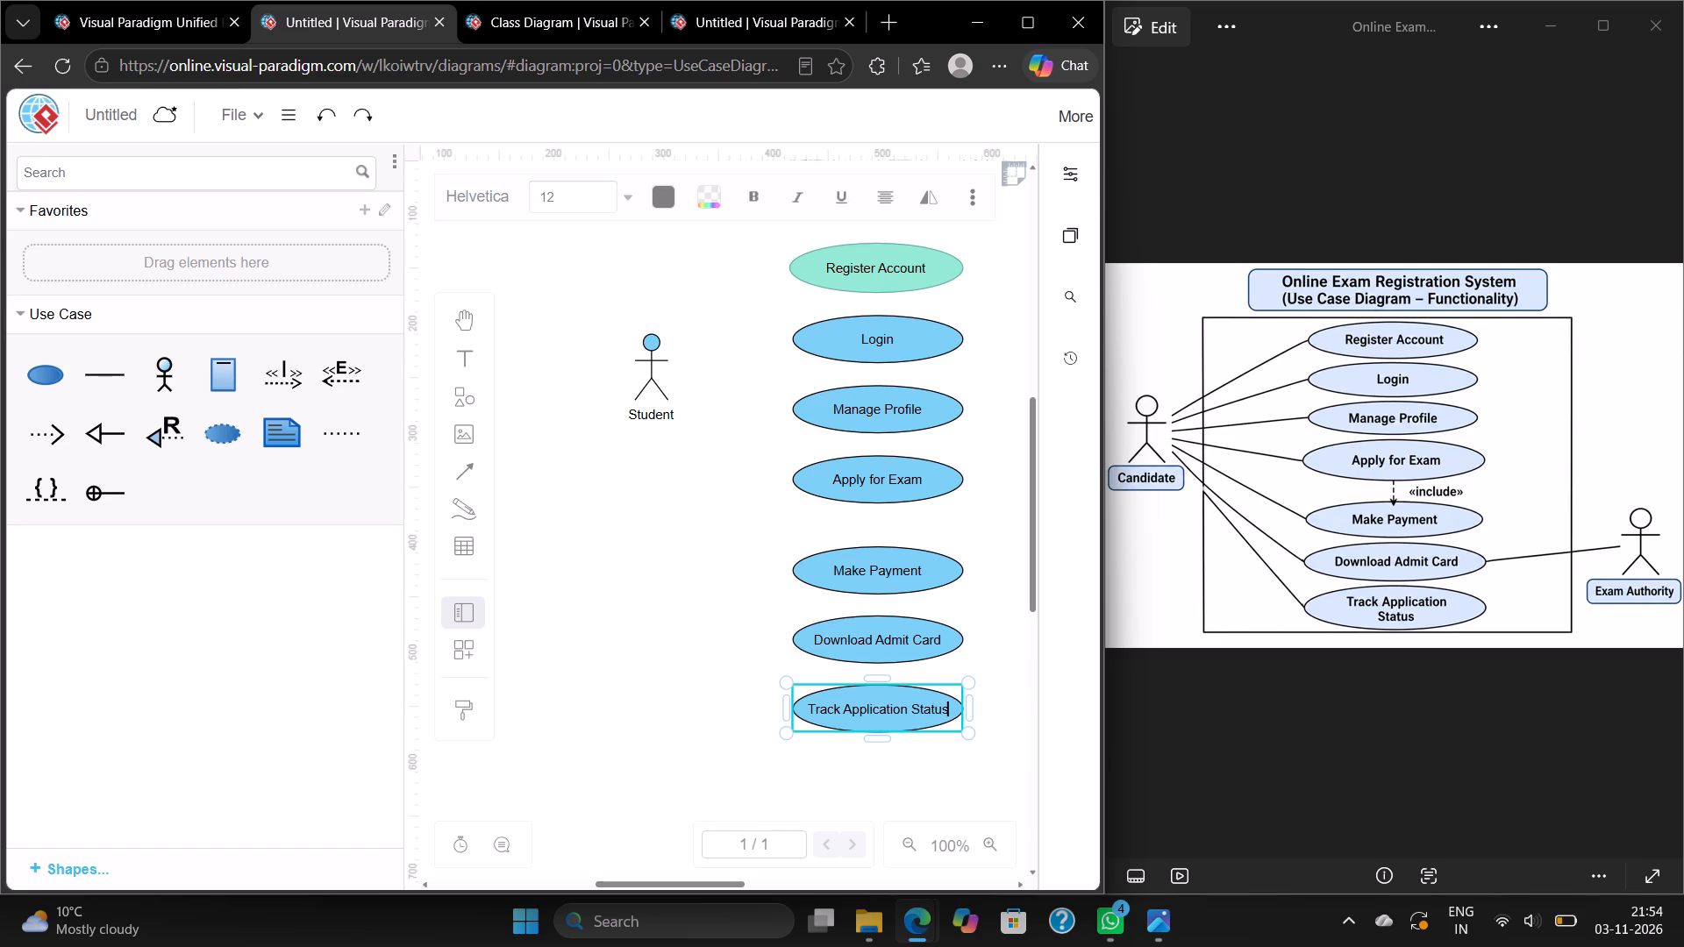
pyautogui.click(1000, 672)
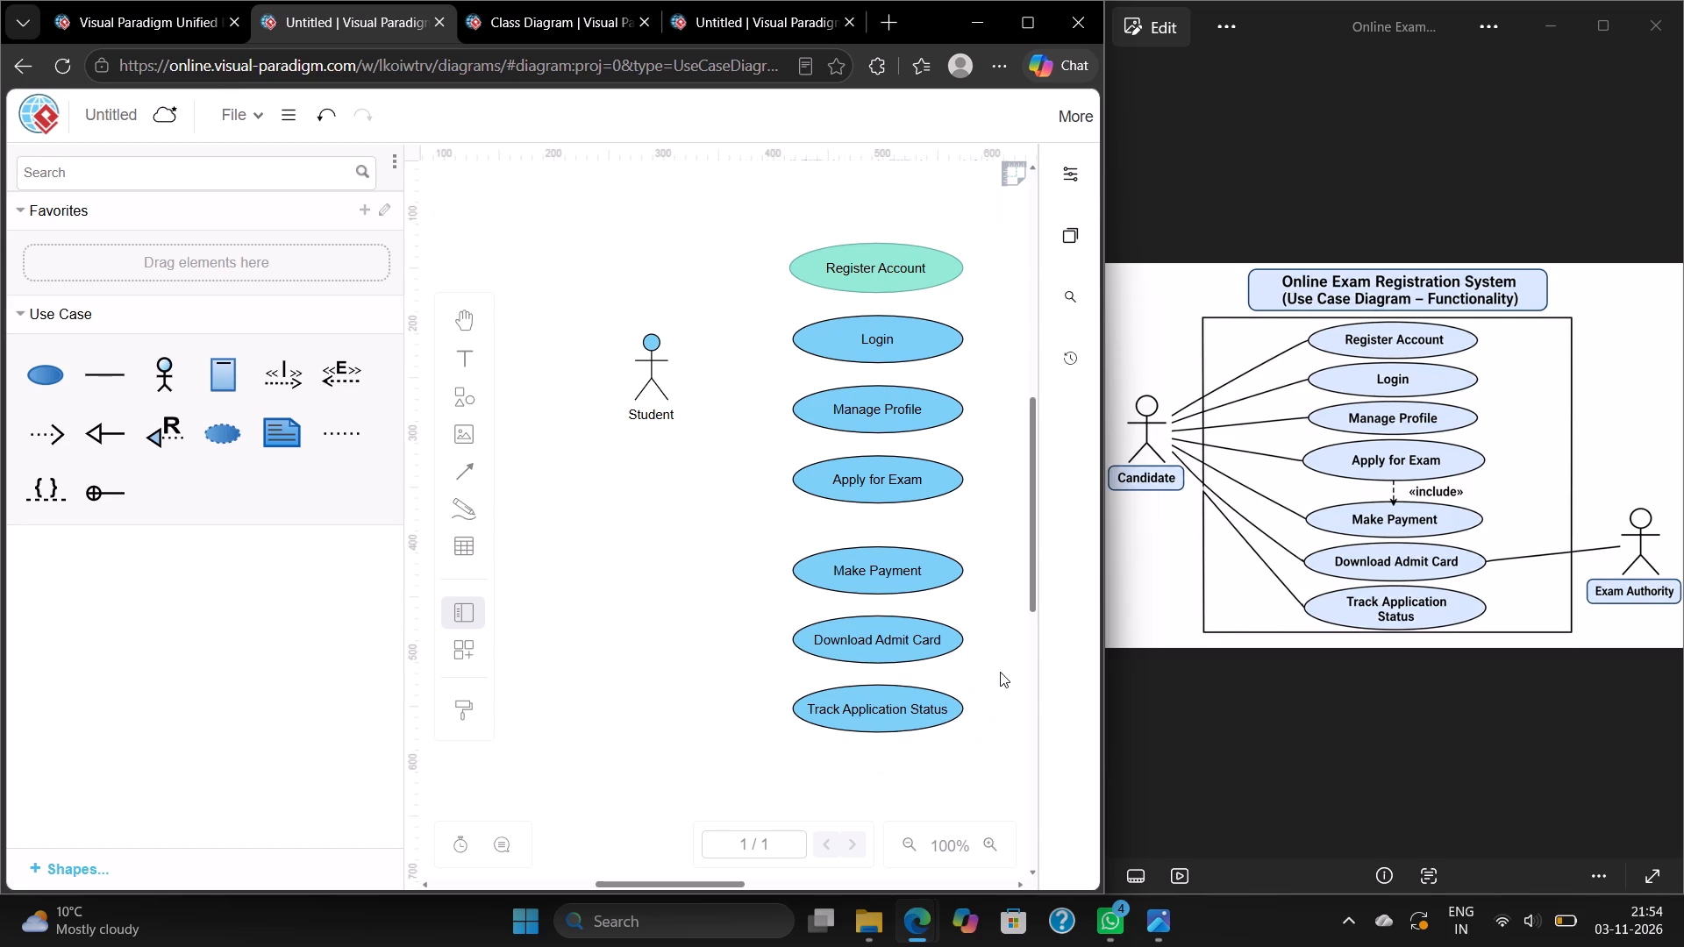
# Apply the mint-green preset style to the Login use case, matching Register Account.
pyautogui.click(901, 333)
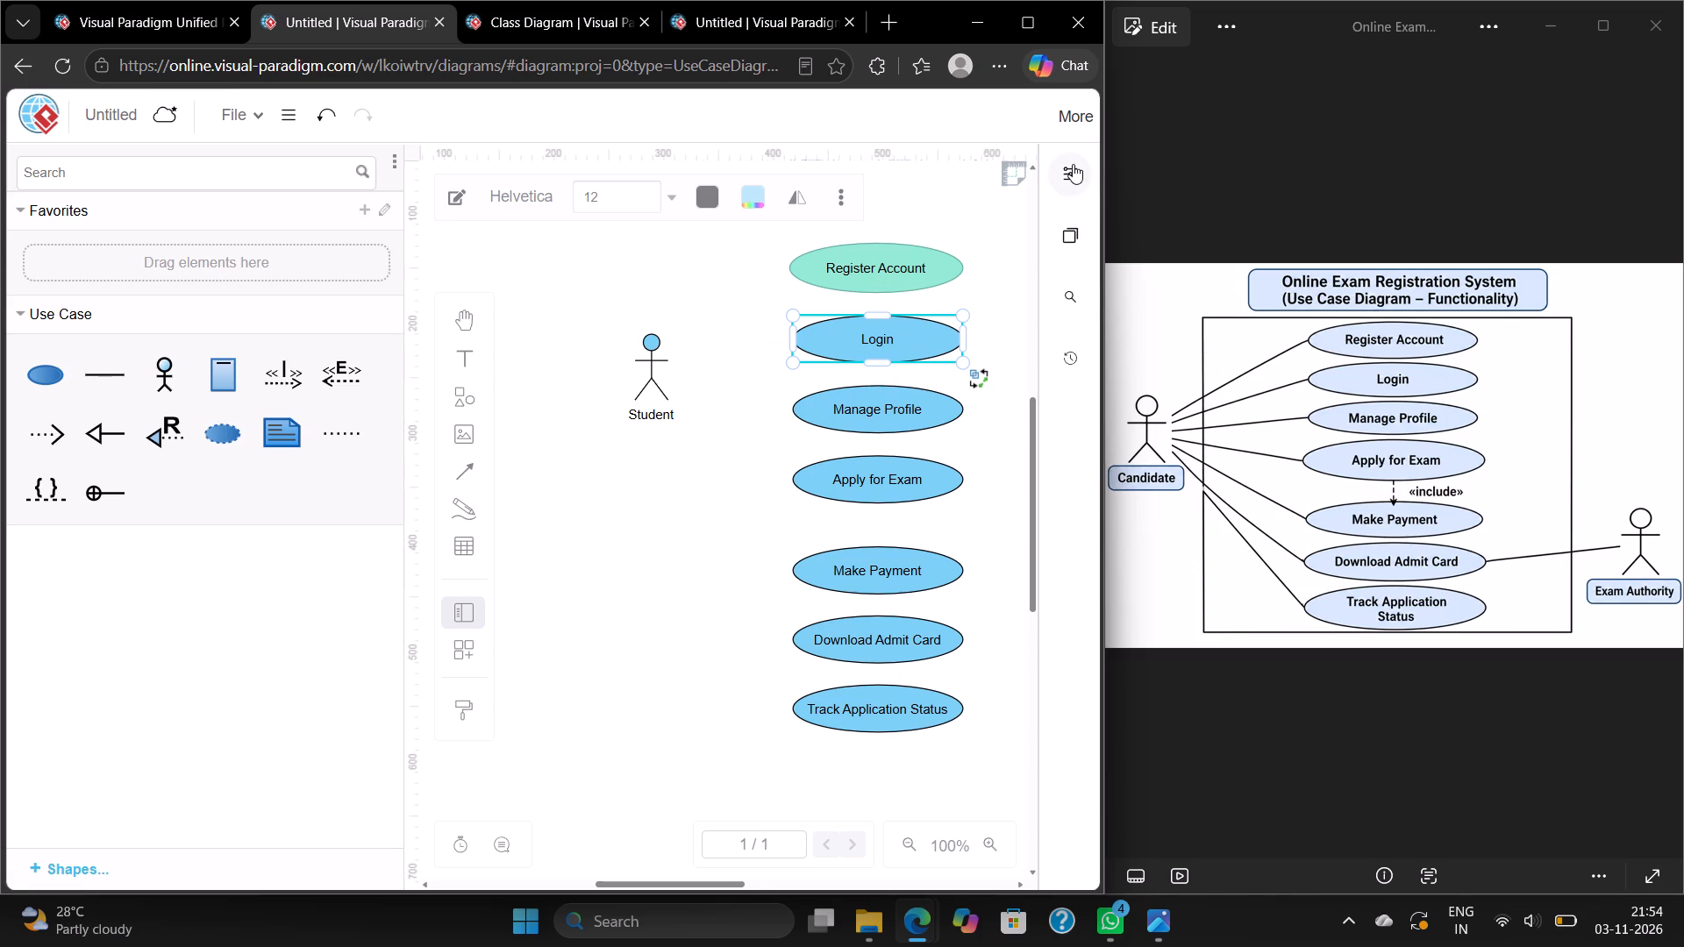
pyautogui.click(1073, 164)
pyautogui.click(978, 212)
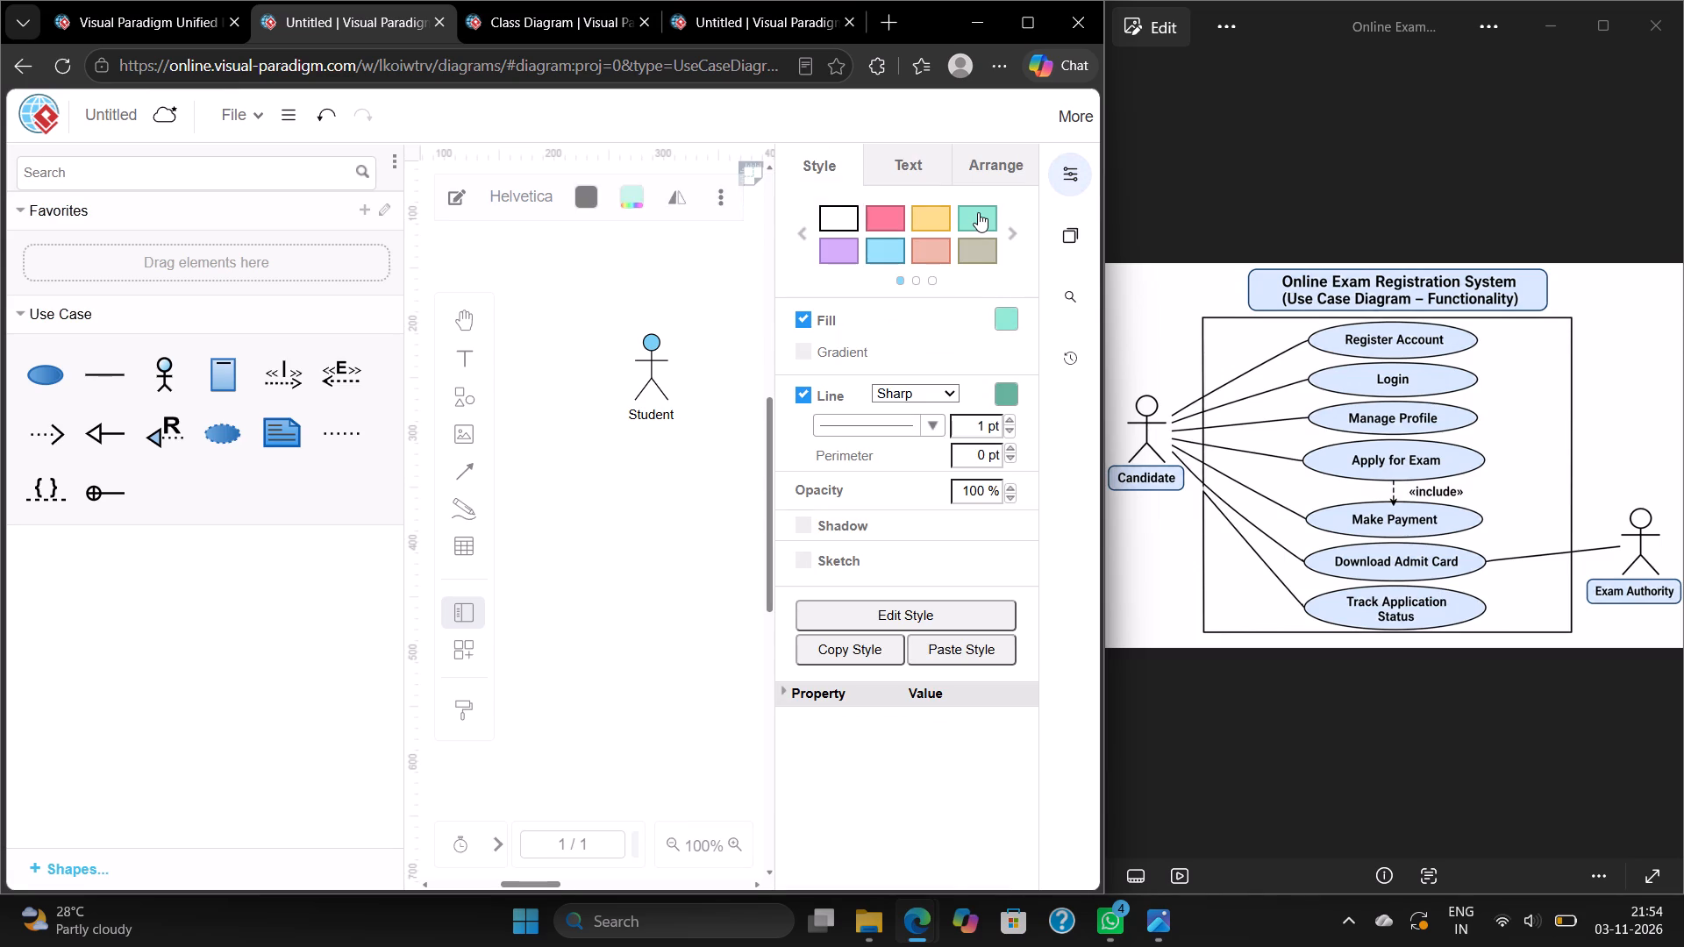
# Apply the pale-blue preset style to the Manage Profile, Apply for Exam, Make Payment and Download Admit Card use cases.
pyautogui.hscroll(-2, 694, 276)
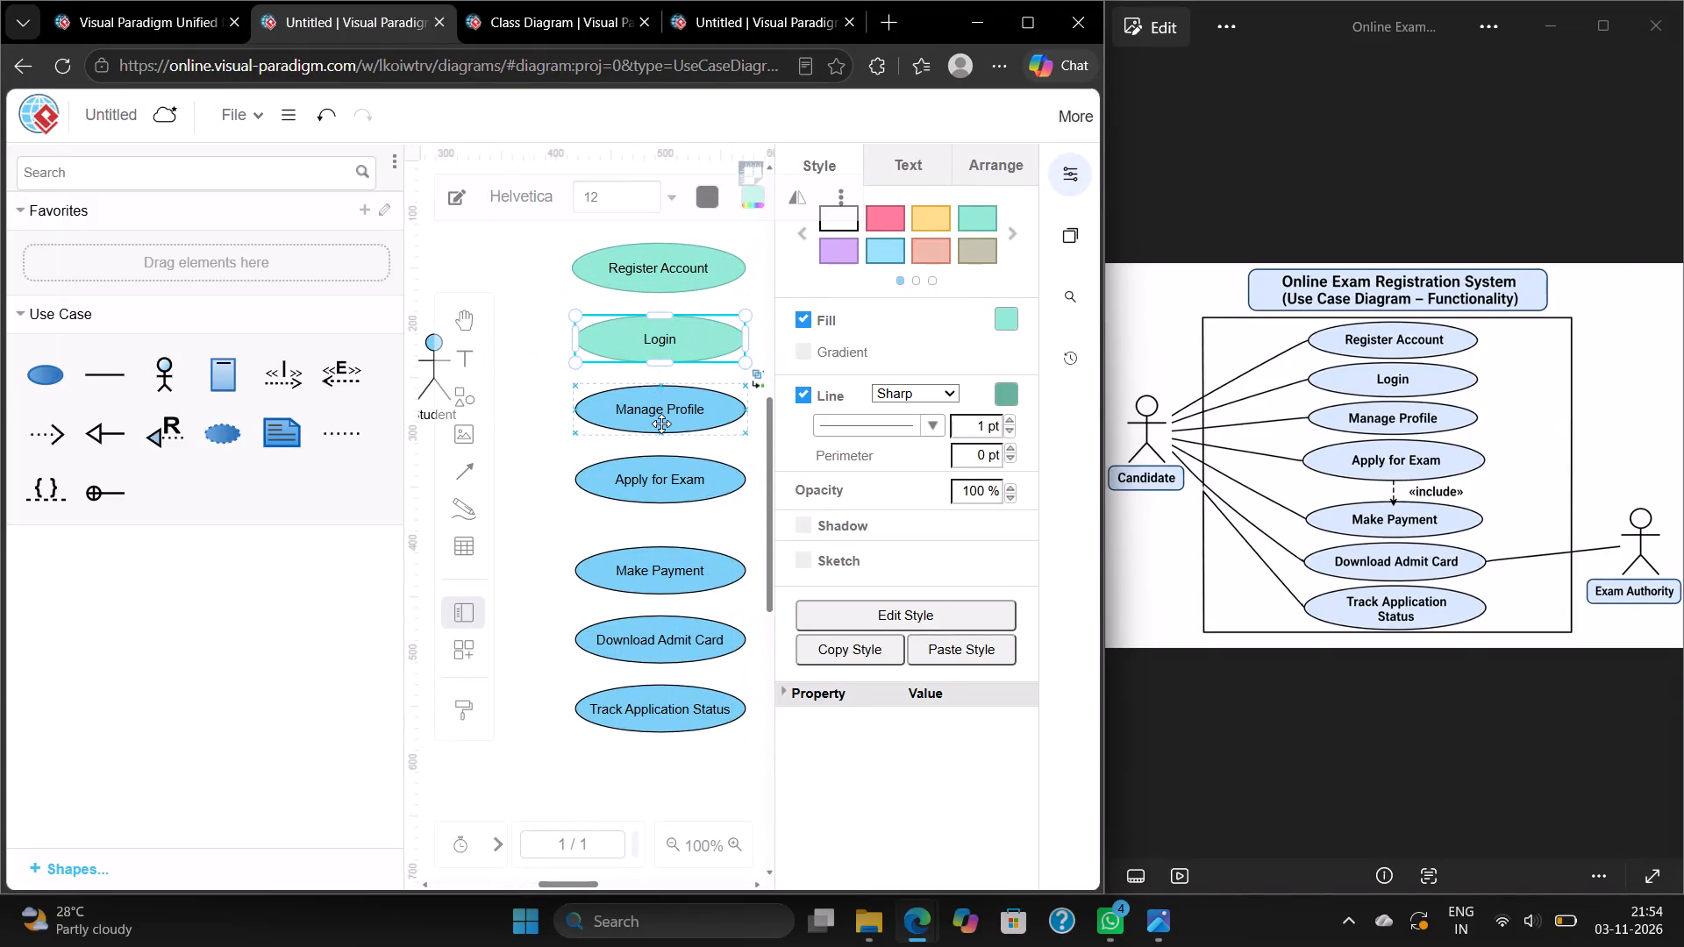
pyautogui.click(661, 424)
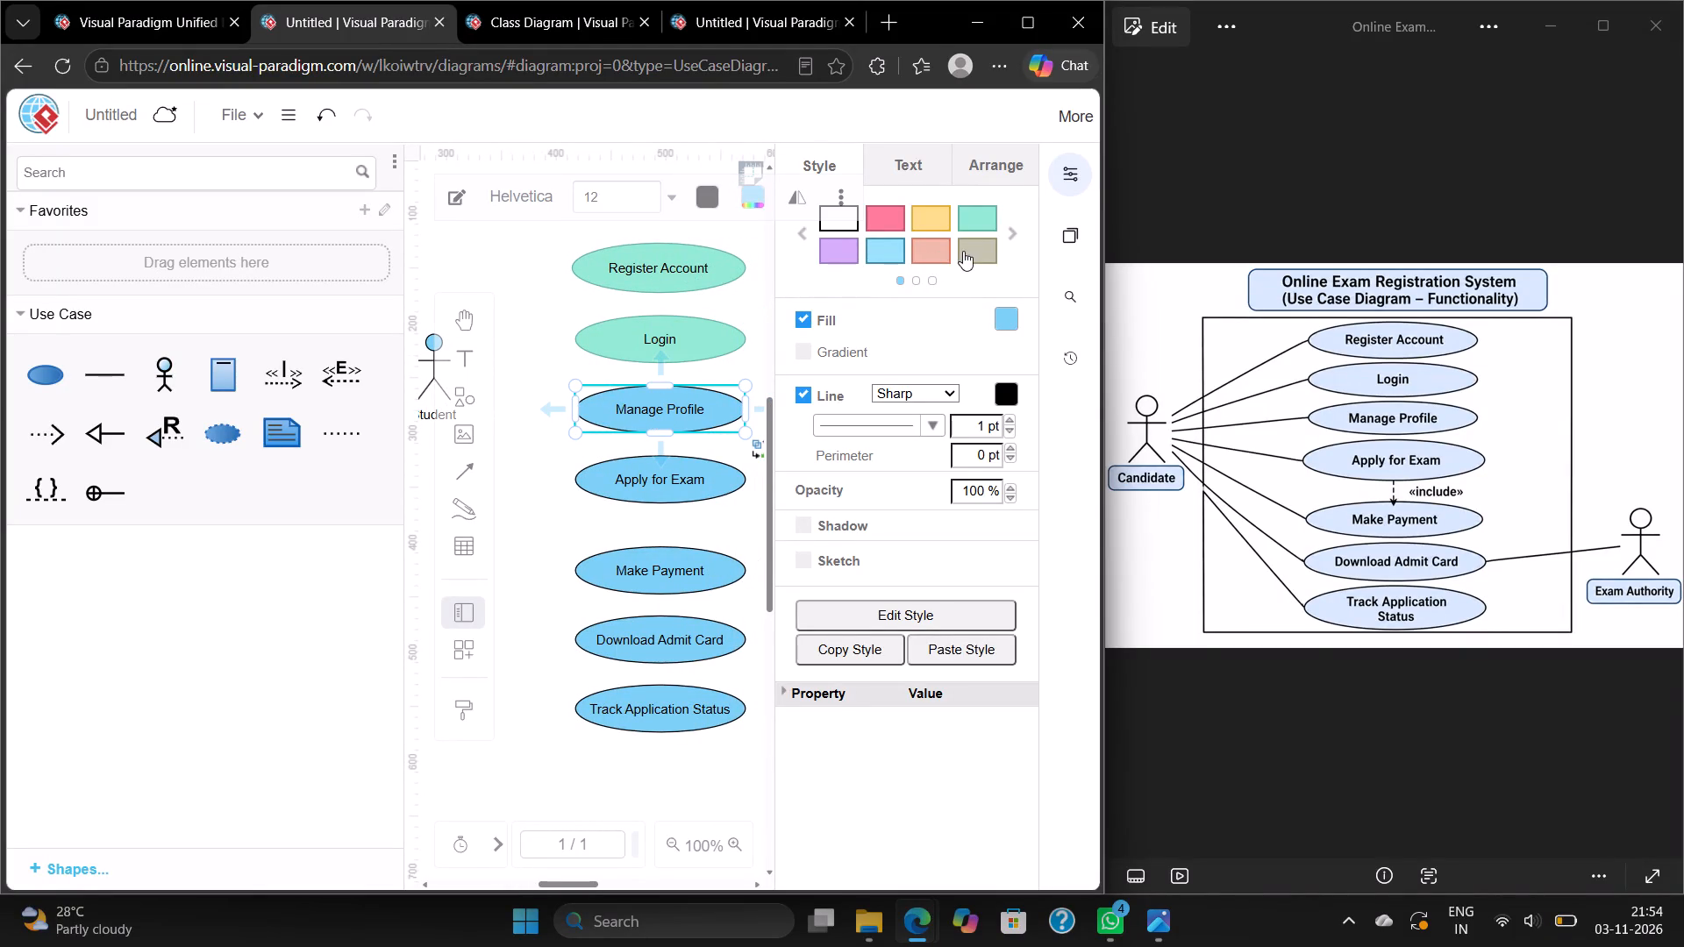
pyautogui.click(804, 228)
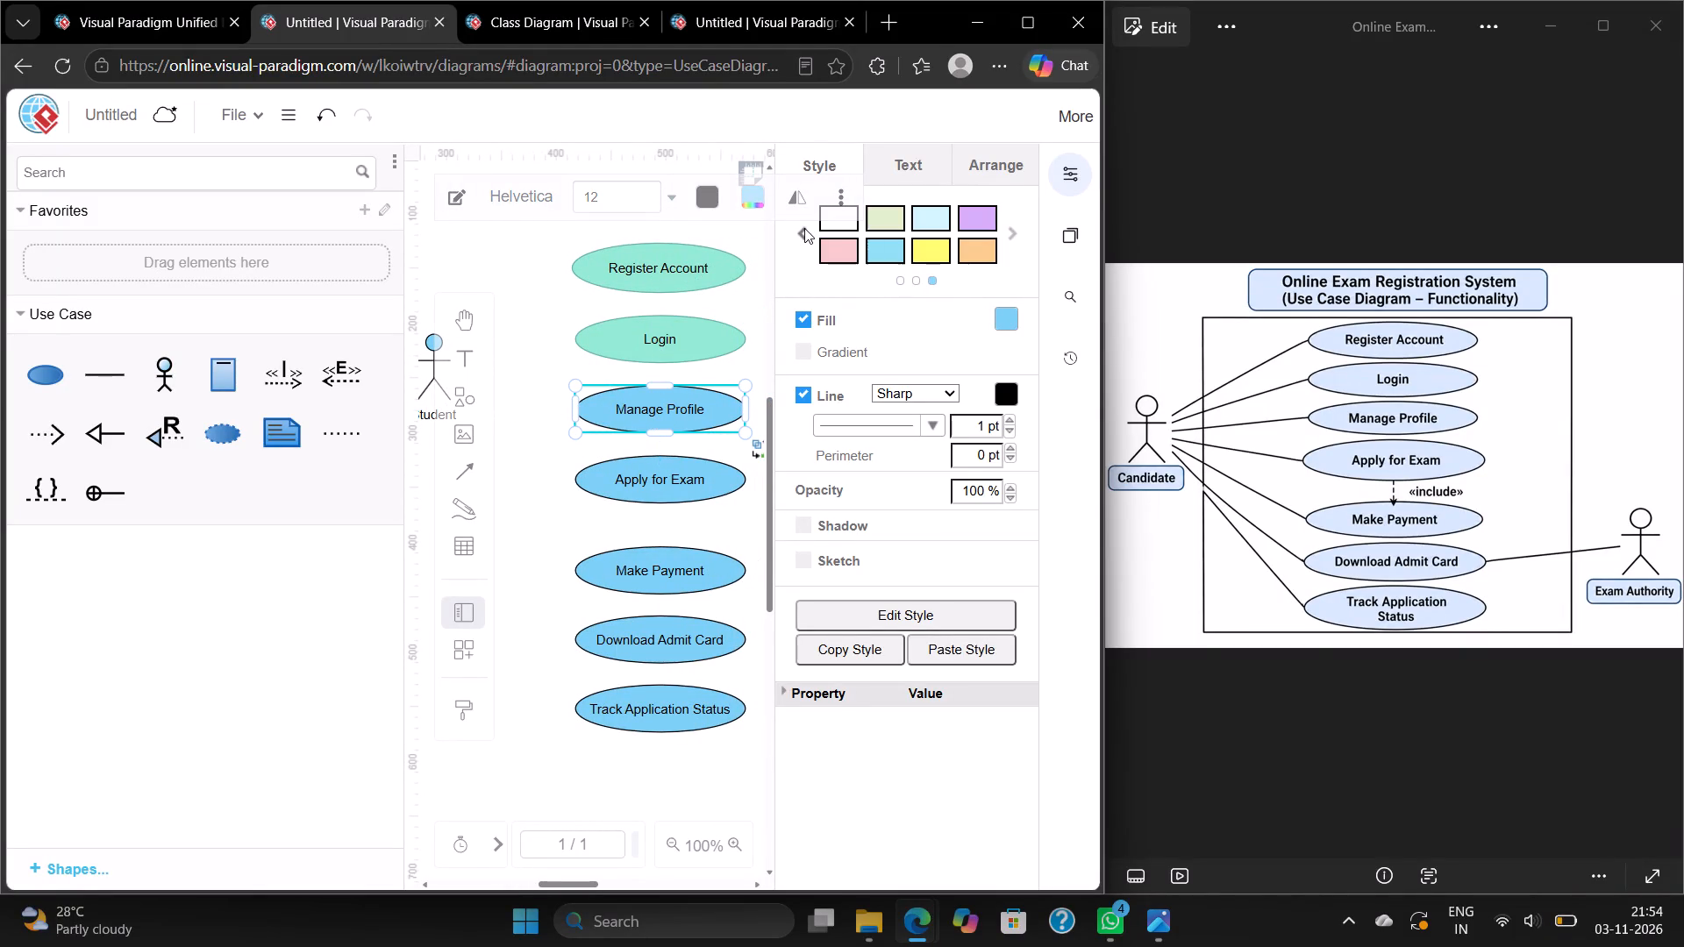
pyautogui.click(924, 217)
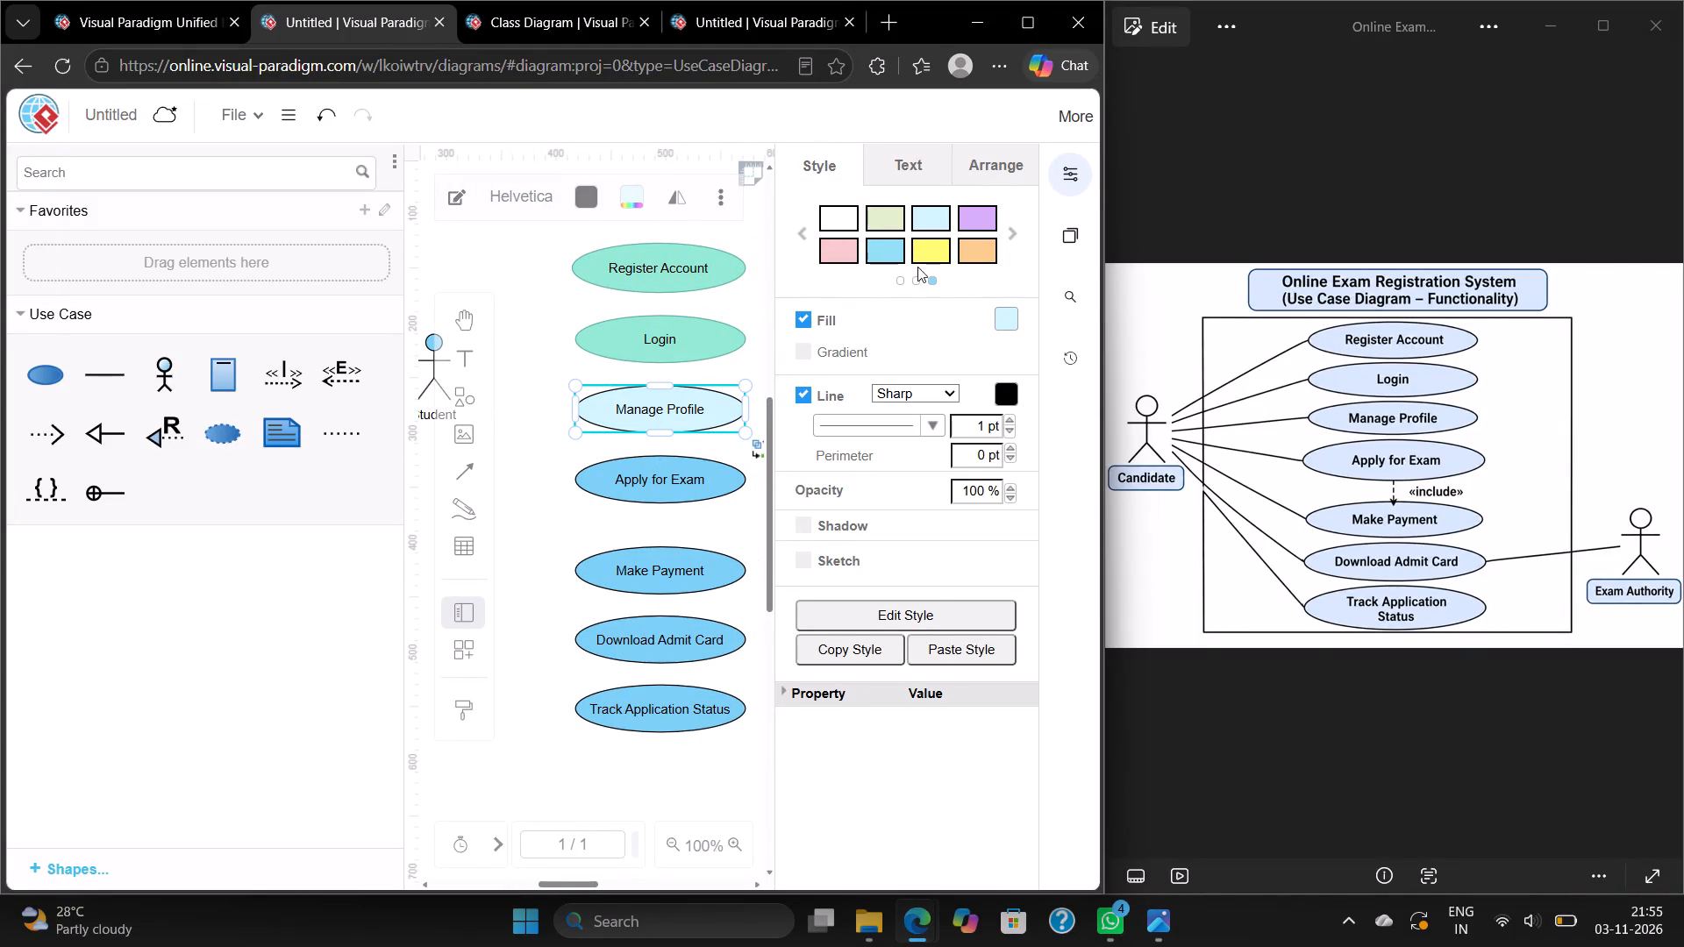
pyautogui.click(697, 473)
pyautogui.click(927, 221)
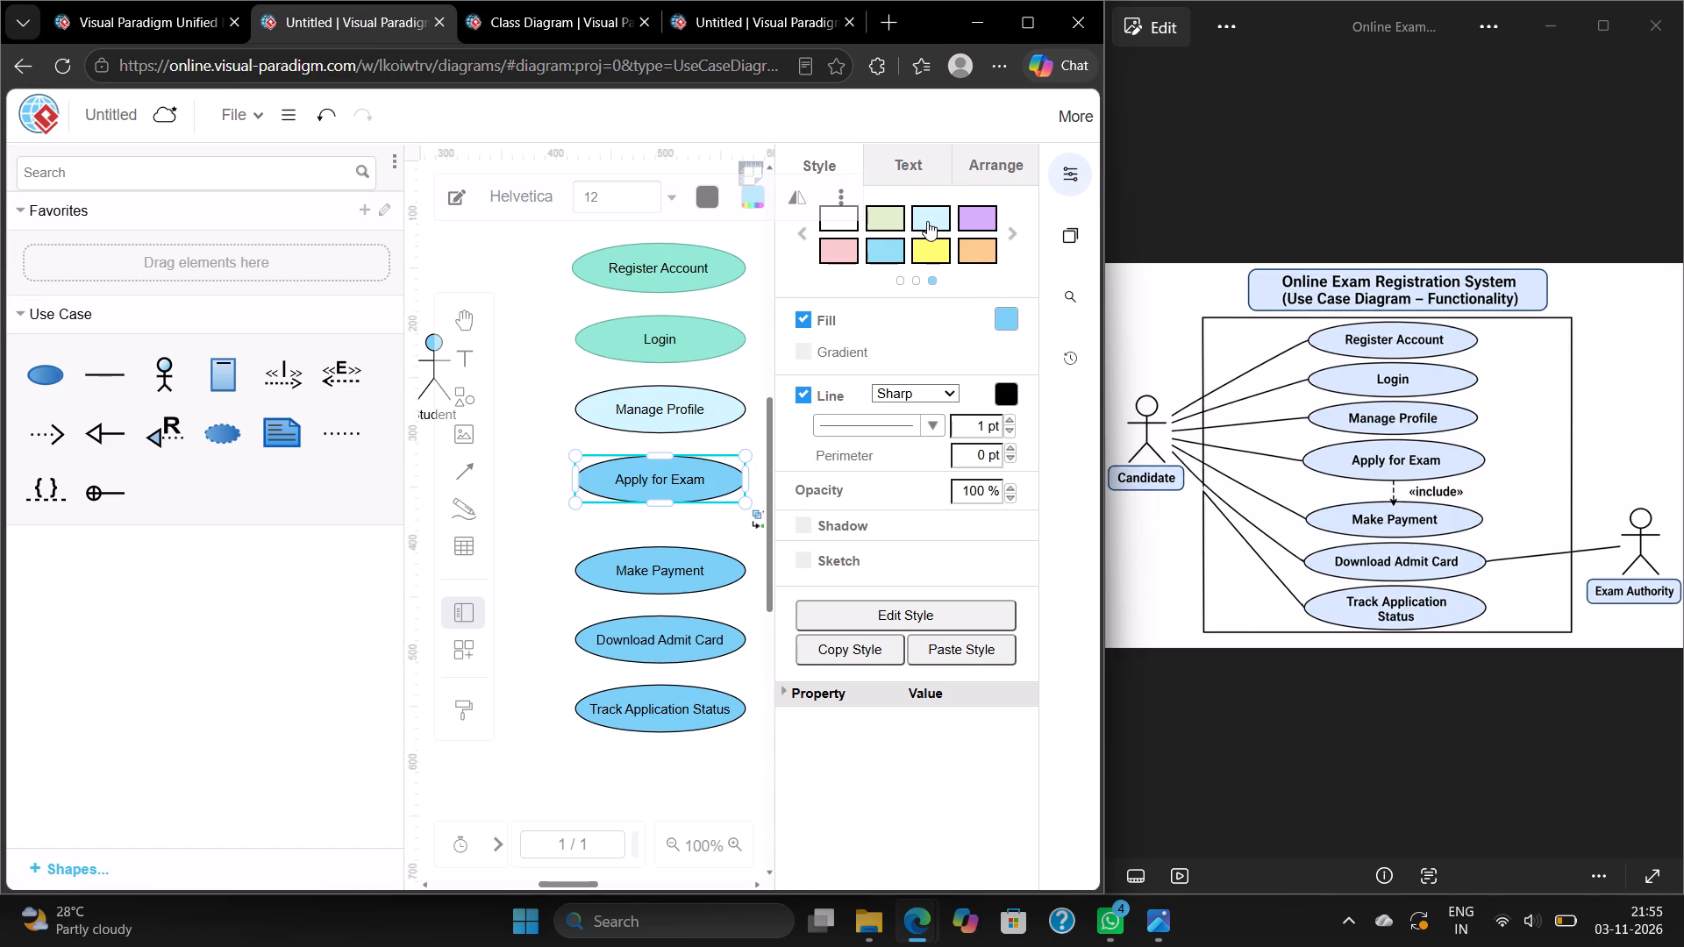
pyautogui.click(674, 576)
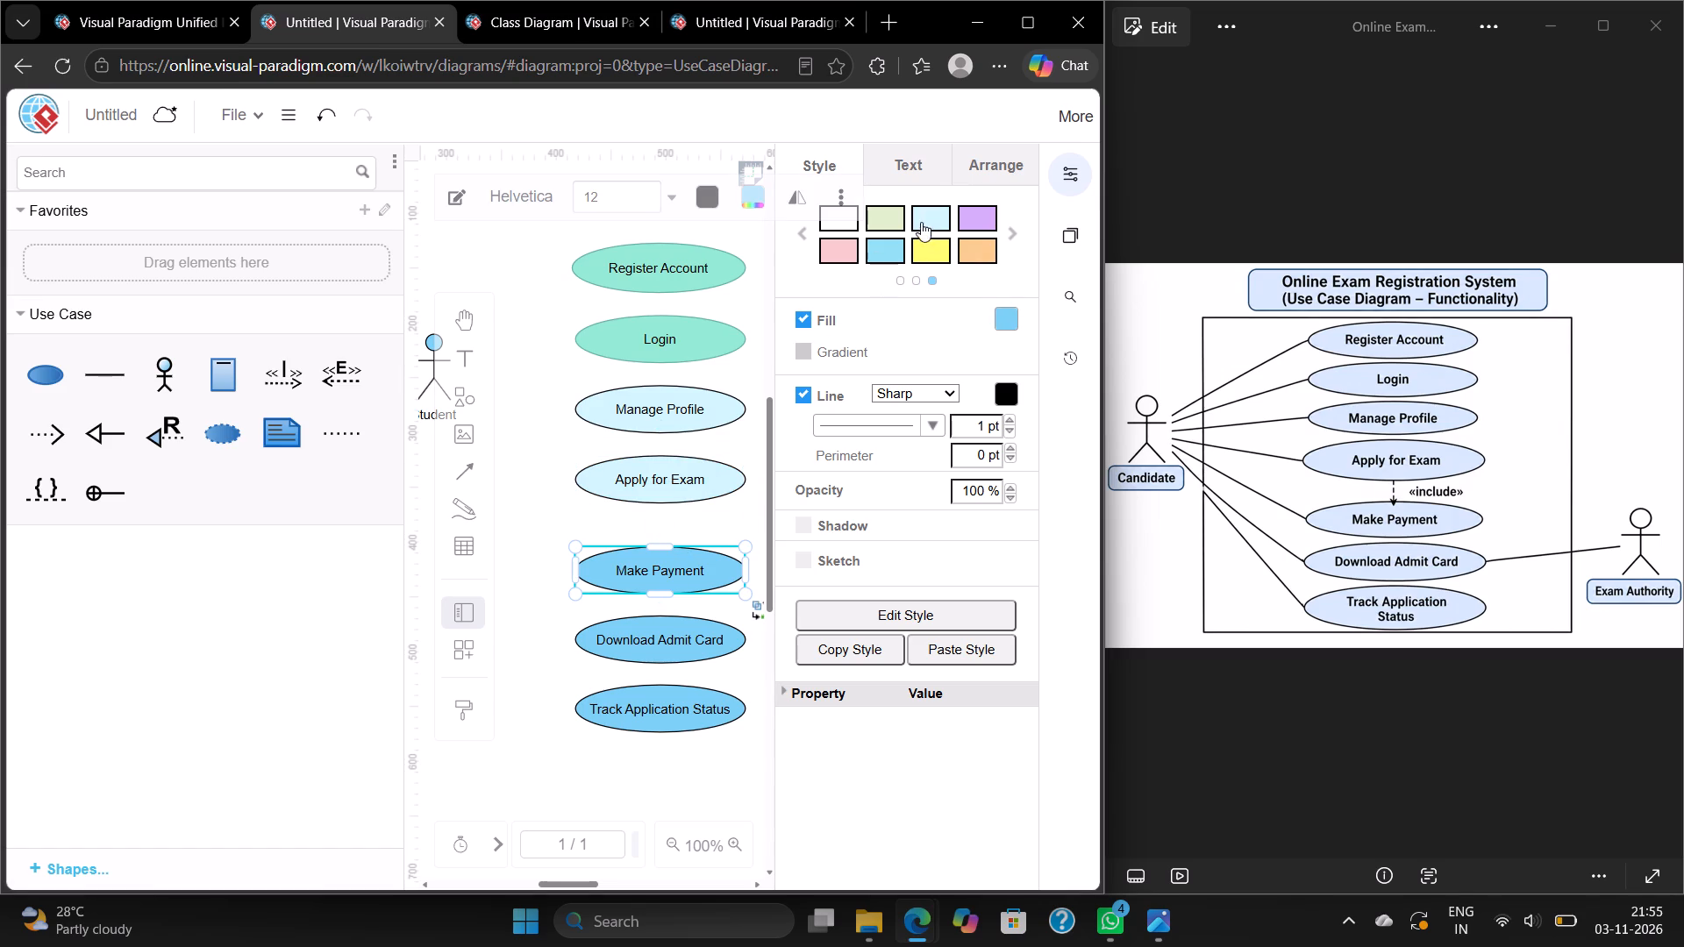
pyautogui.click(927, 208)
pyautogui.click(680, 642)
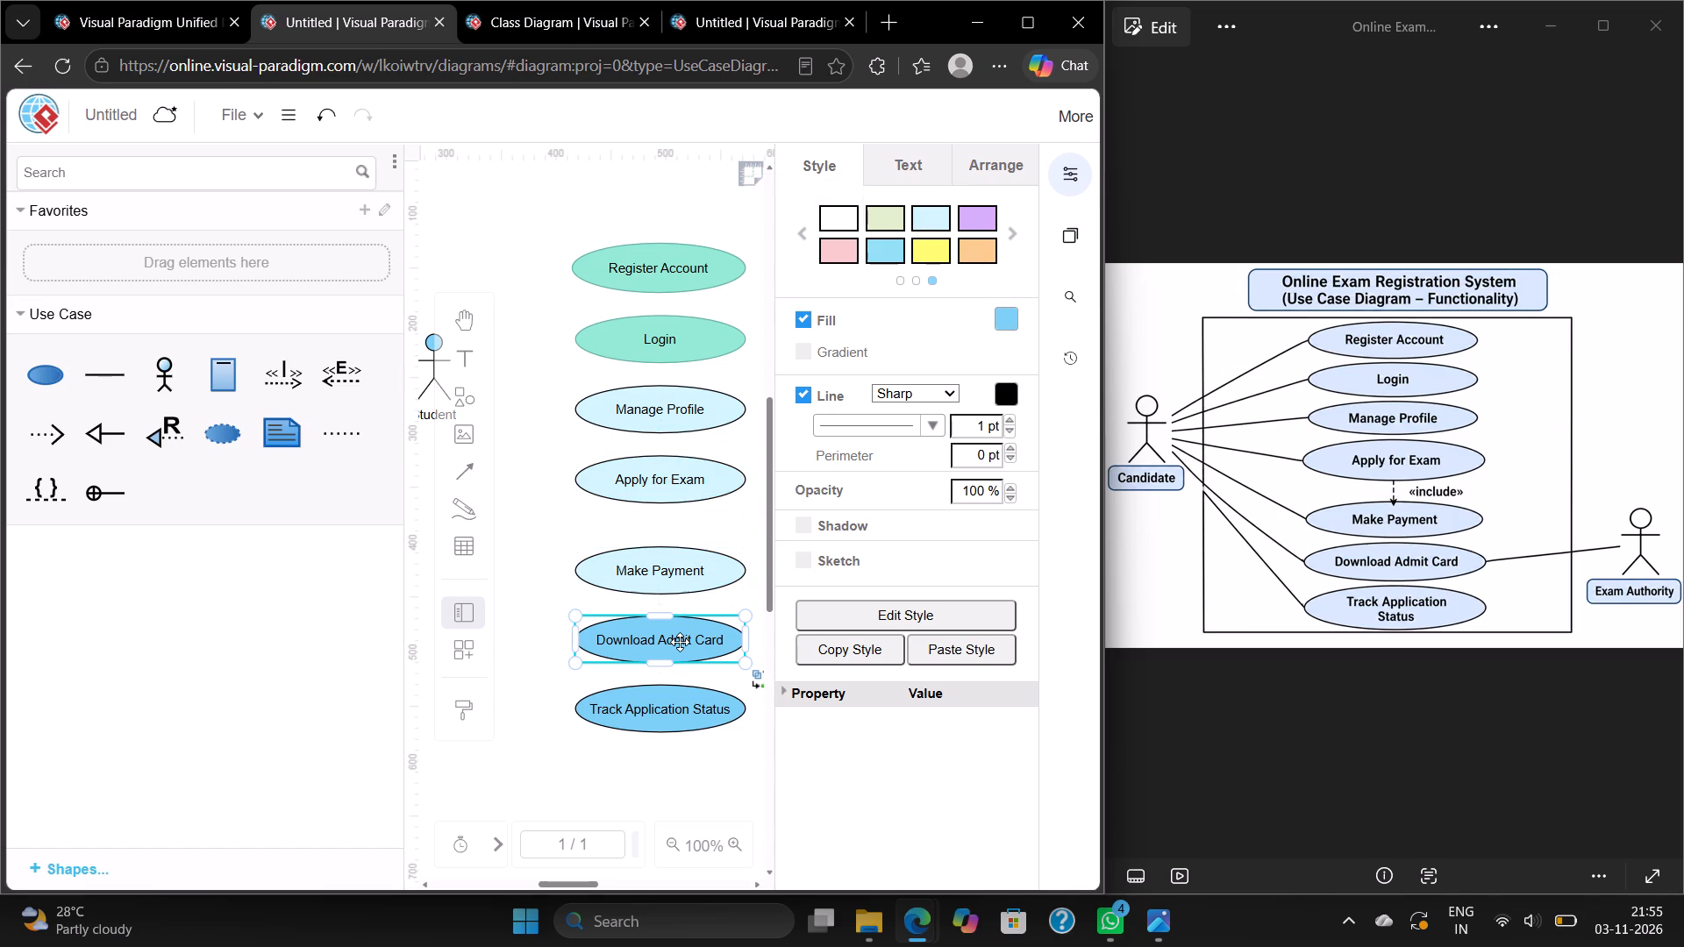
pyautogui.click(927, 211)
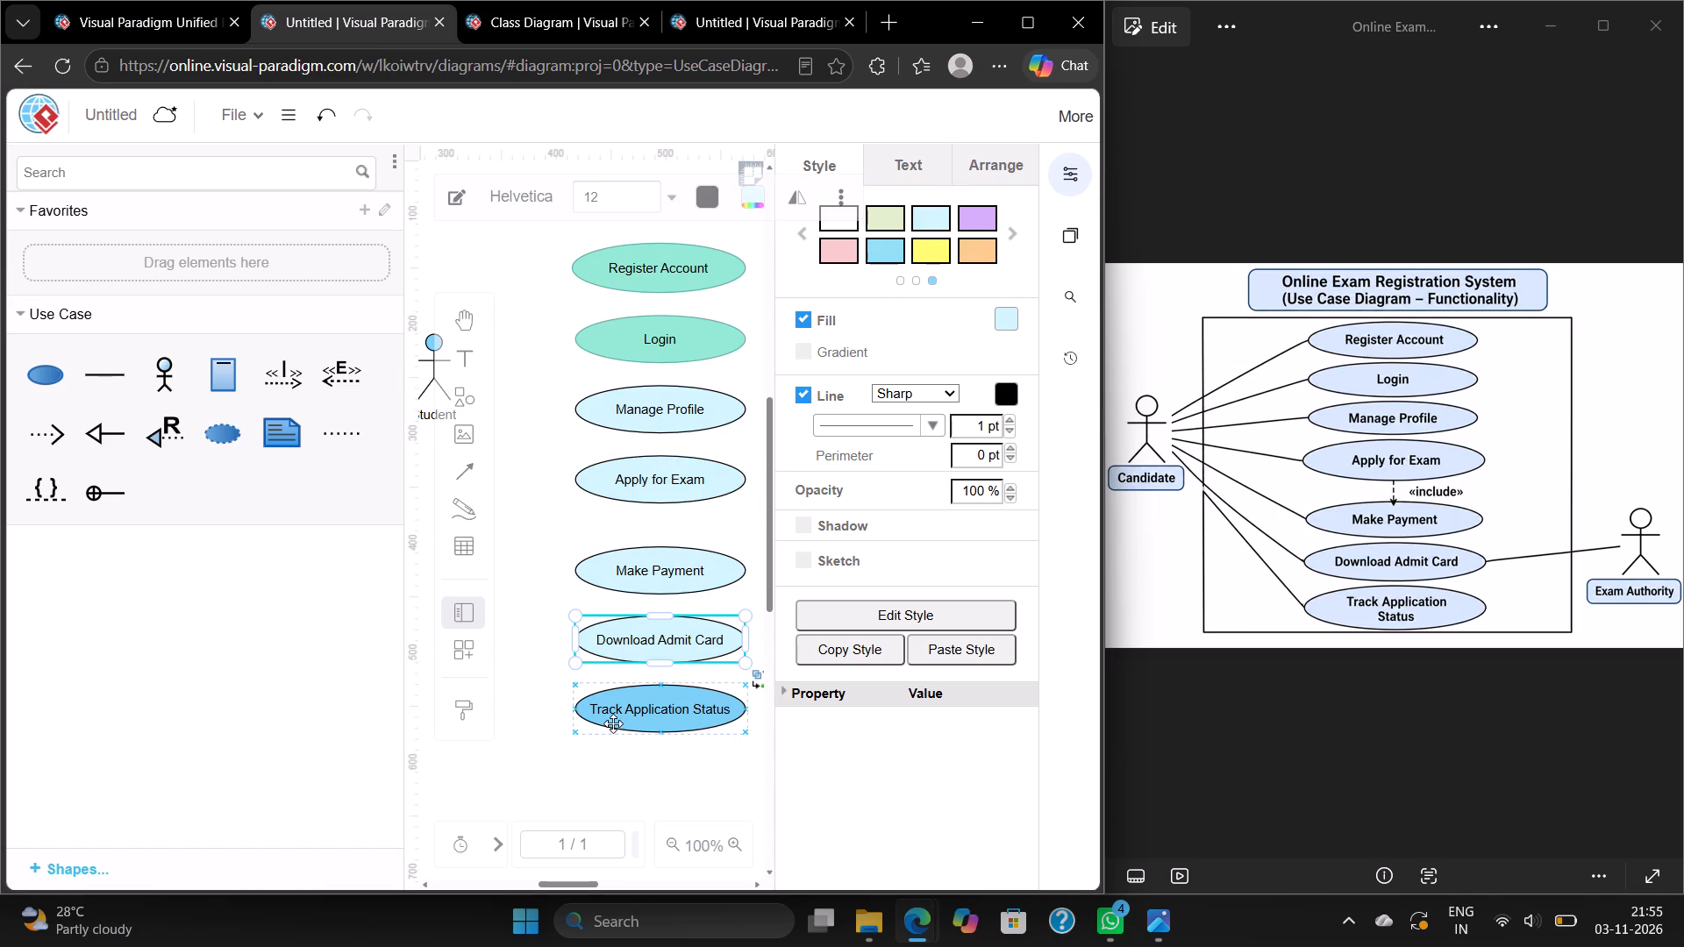
# Apply the medium sky-blue preset style to the Track Application Status use case.
pyautogui.click(613, 724)
pyautogui.click(867, 260)
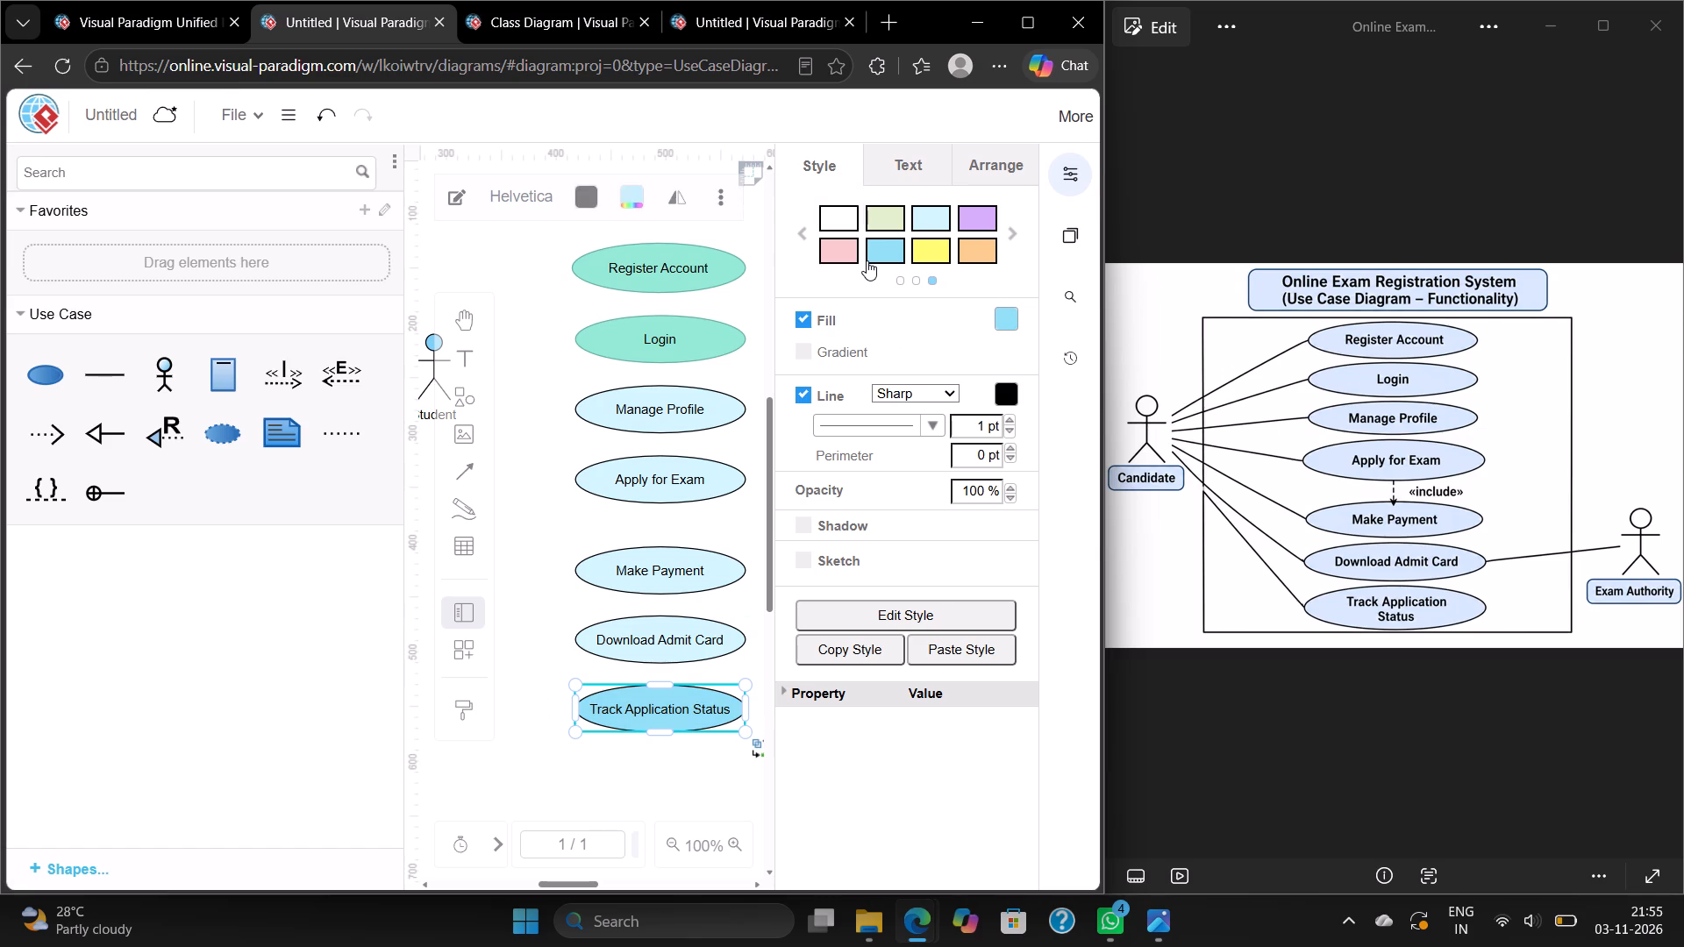
pyautogui.click(754, 302)
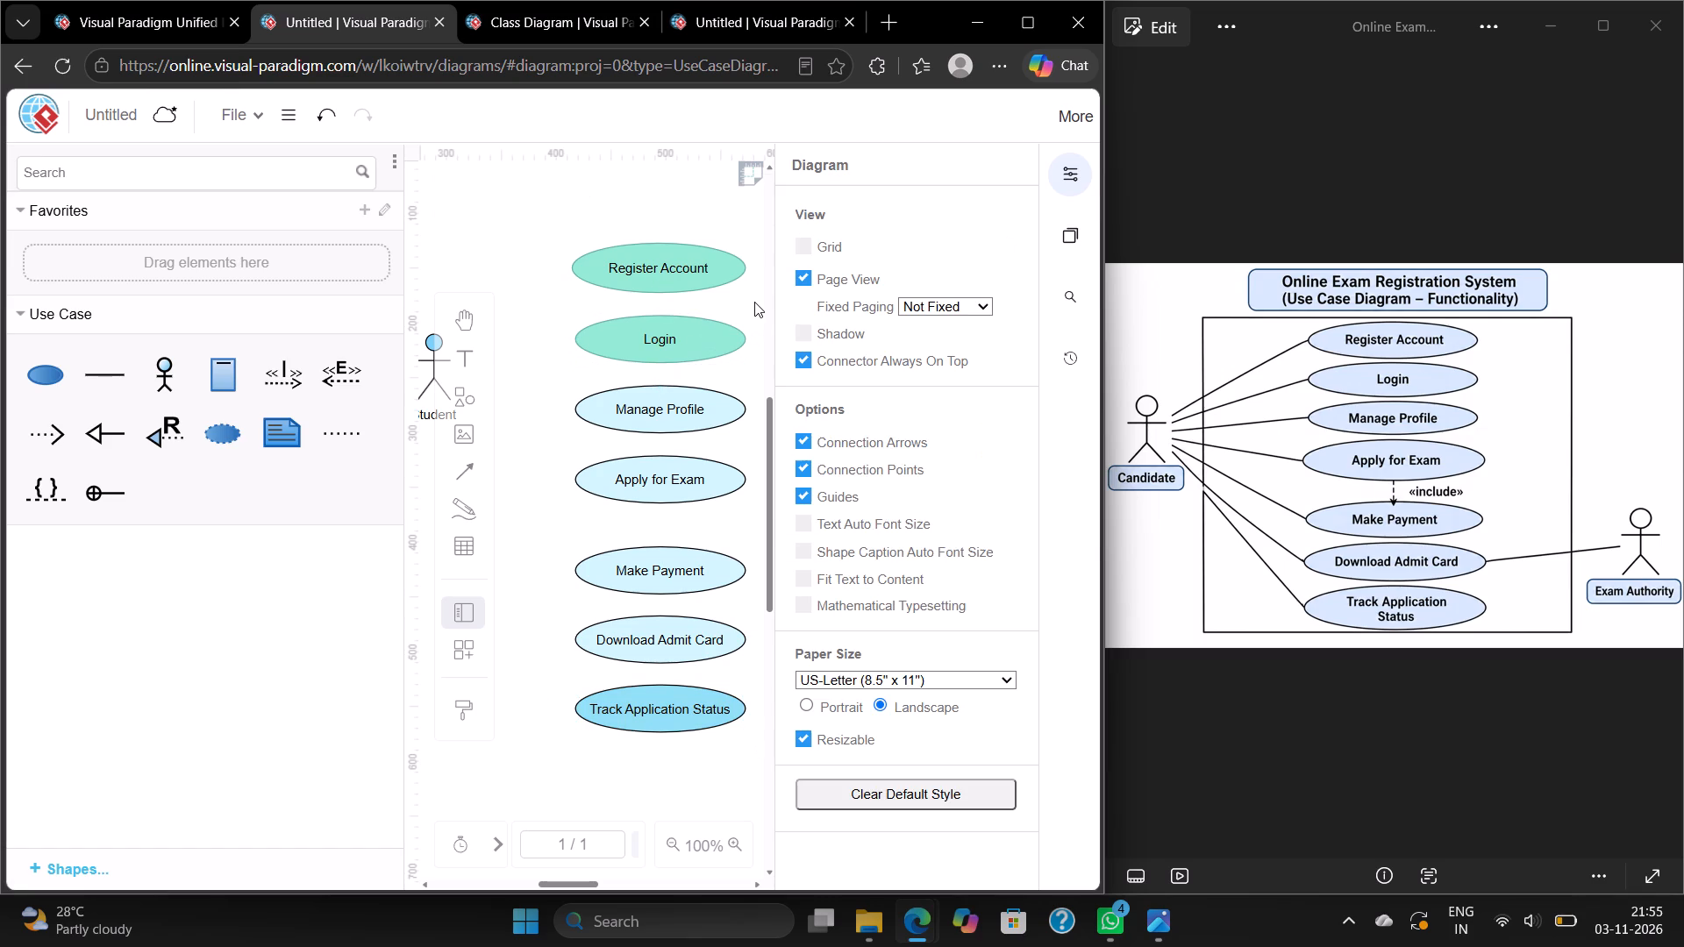
pyautogui.click(1063, 170)
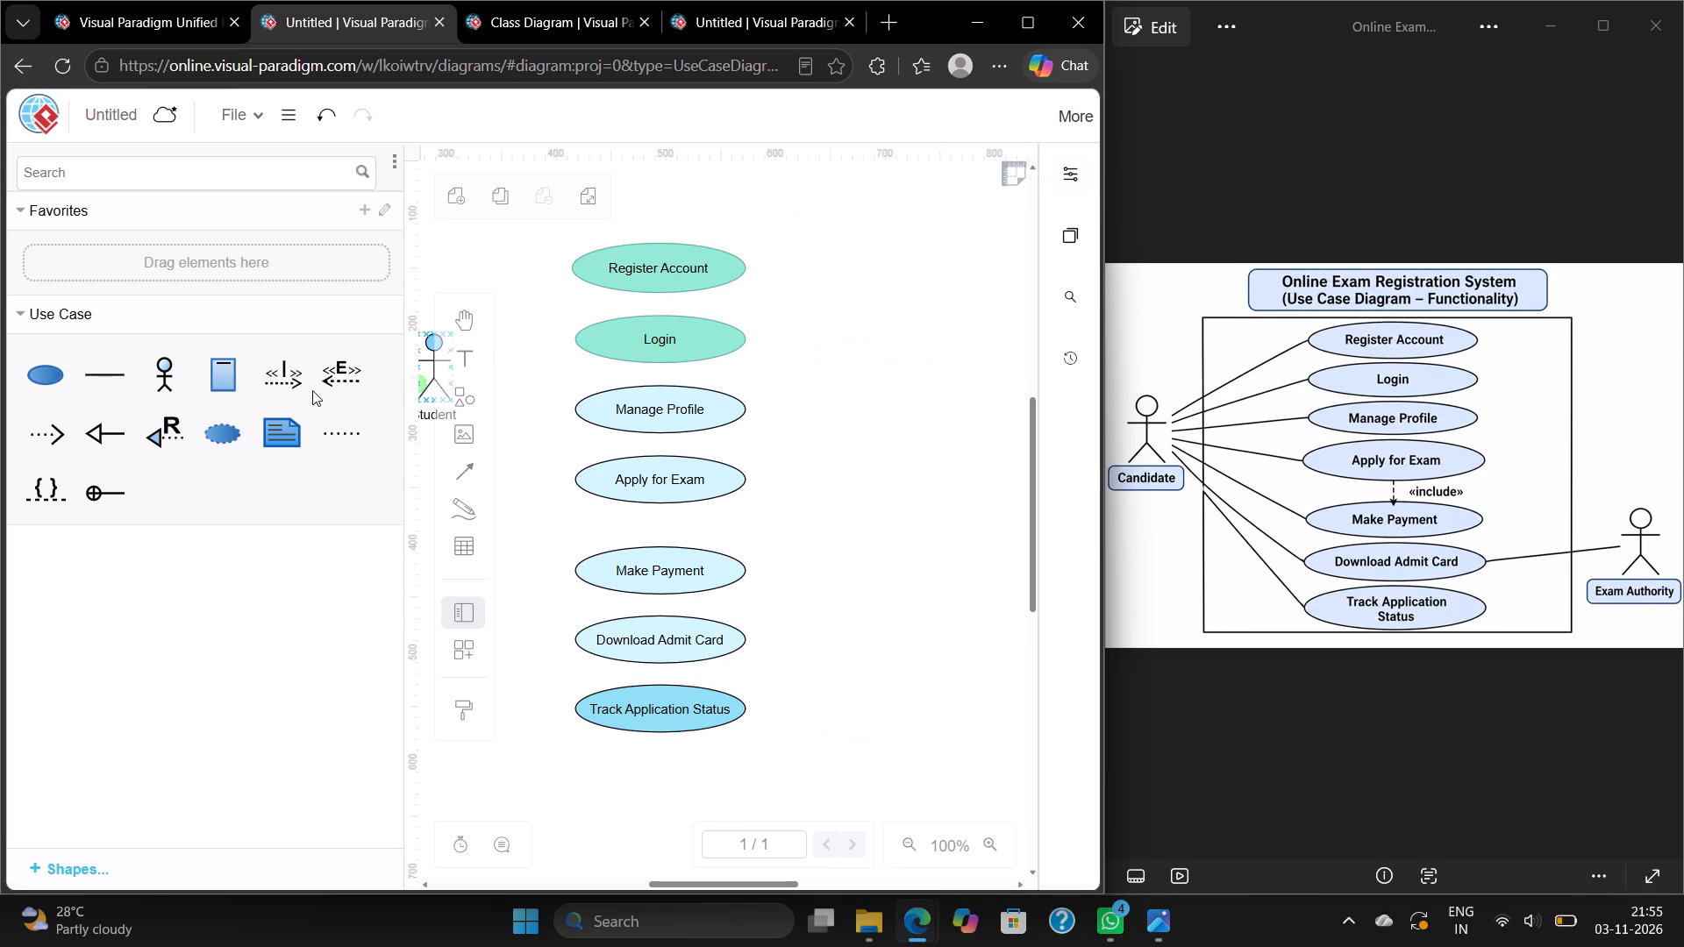
# Add a second actor to the right of the Make Payment use case and enlarge it slightly.
pyautogui.click(173, 379)
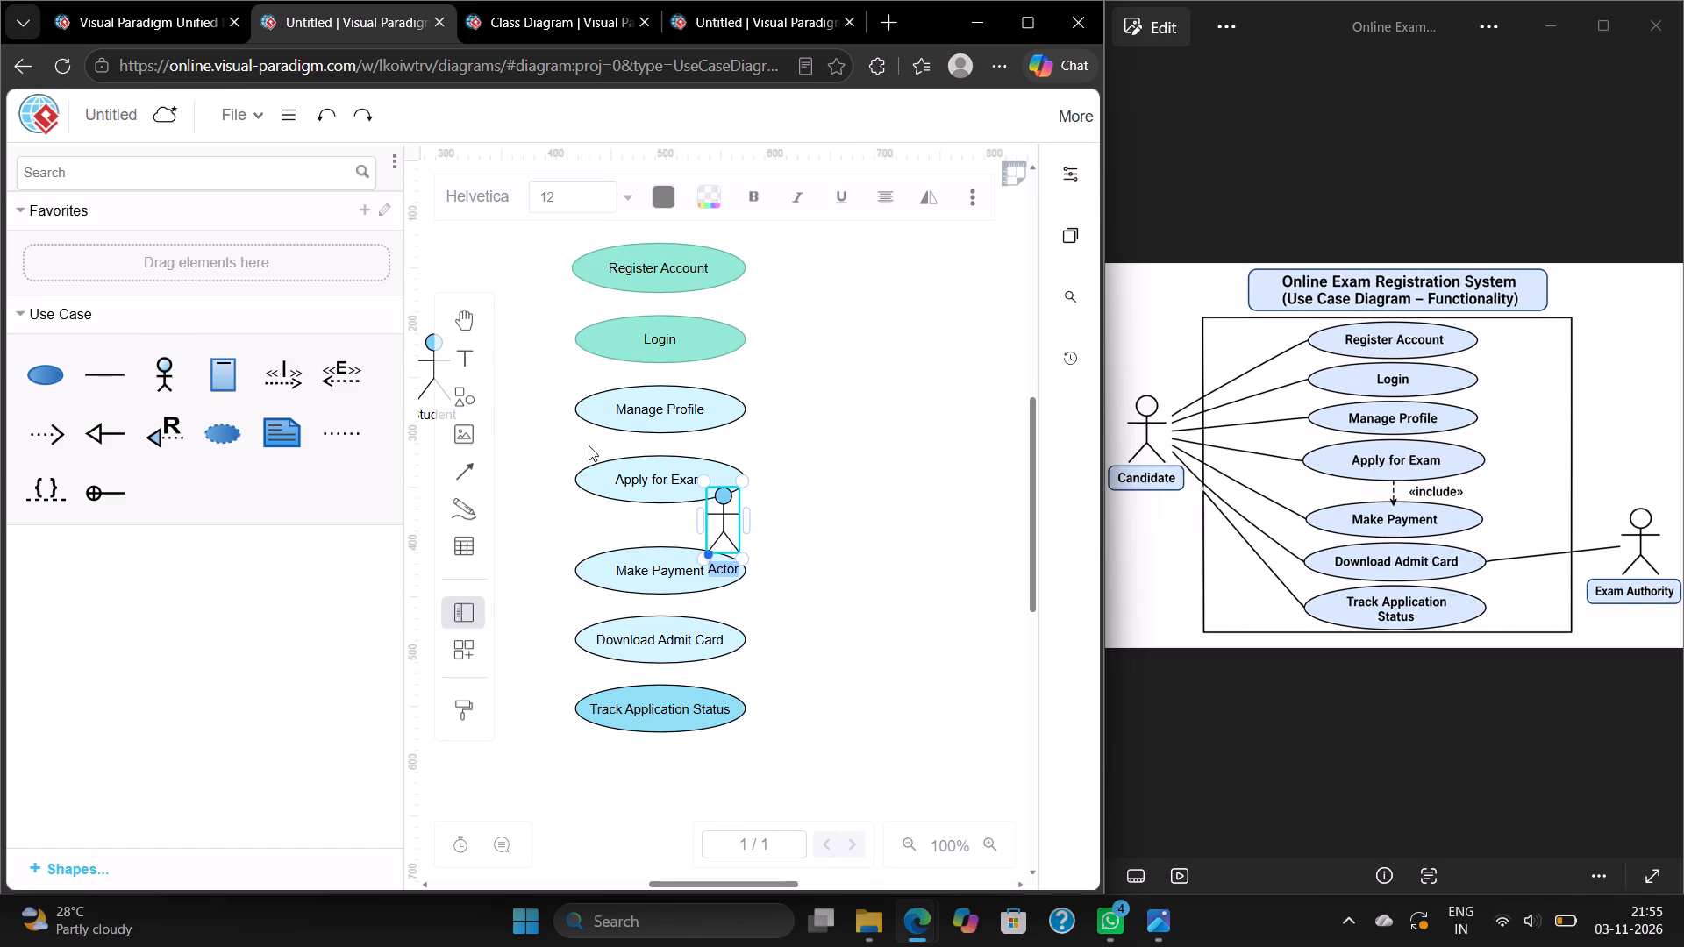
pyautogui.moveTo(723, 526); pyautogui.dragTo(925, 591)
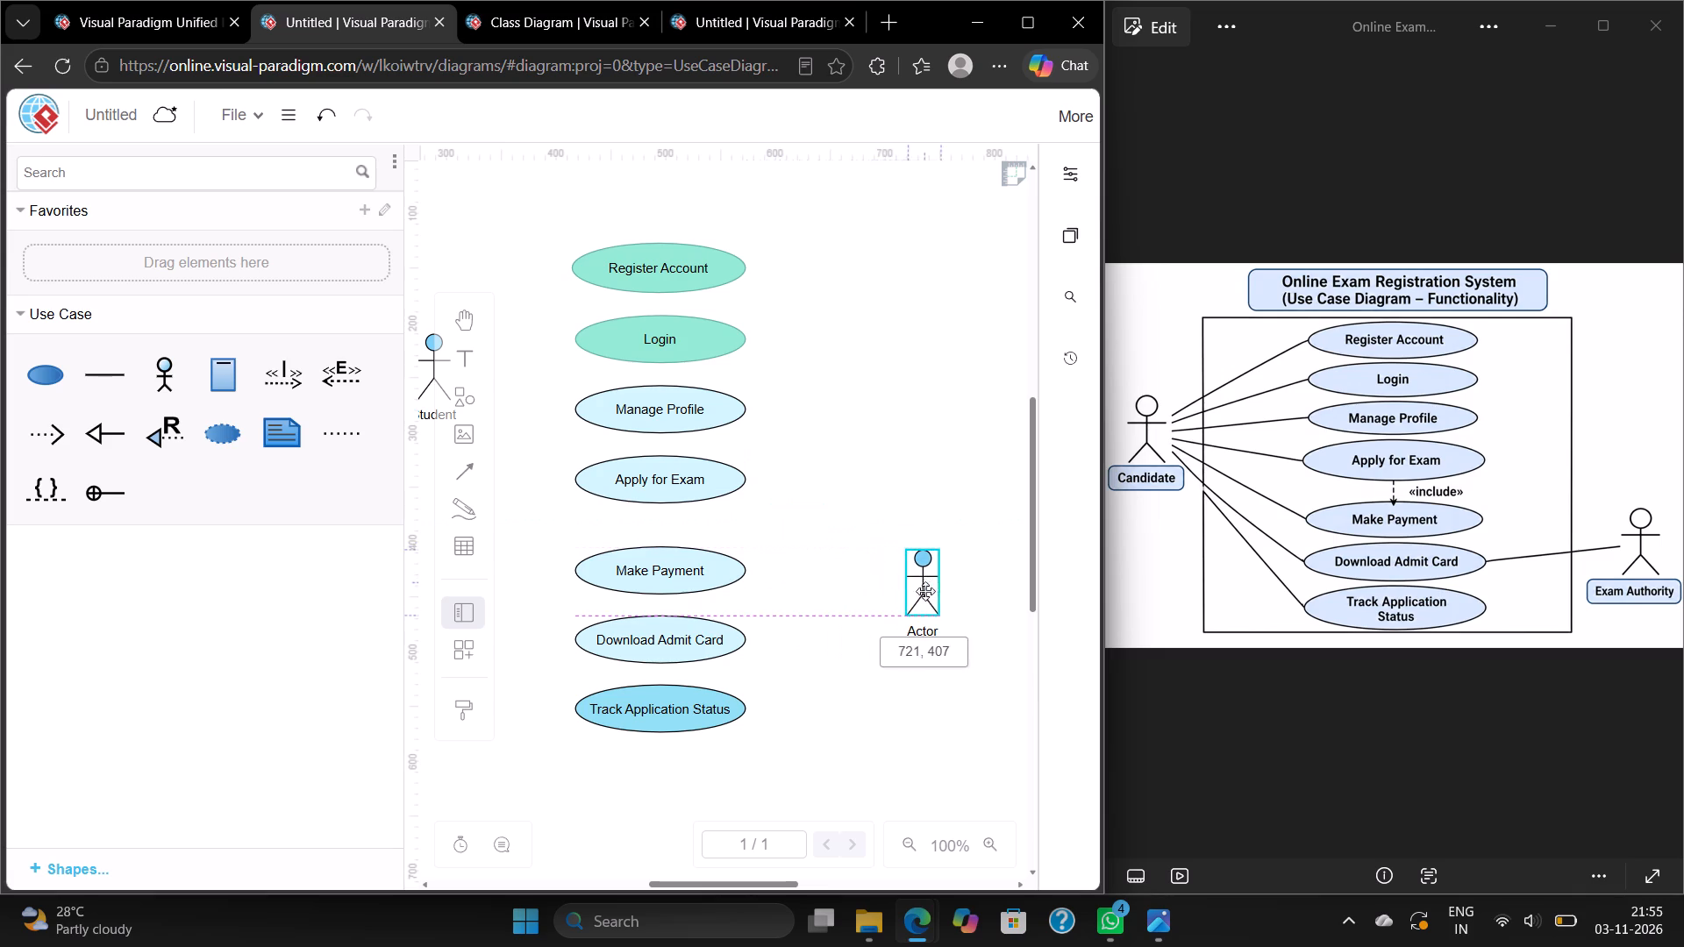
pyautogui.moveTo(925, 591); pyautogui.dragTo(933, 568)
pyautogui.moveTo(952, 599); pyautogui.dragTo(975, 614)
# Rename the new actor beside Make Payment as Exam Authority.
pyautogui.tripleClick(956, 625)
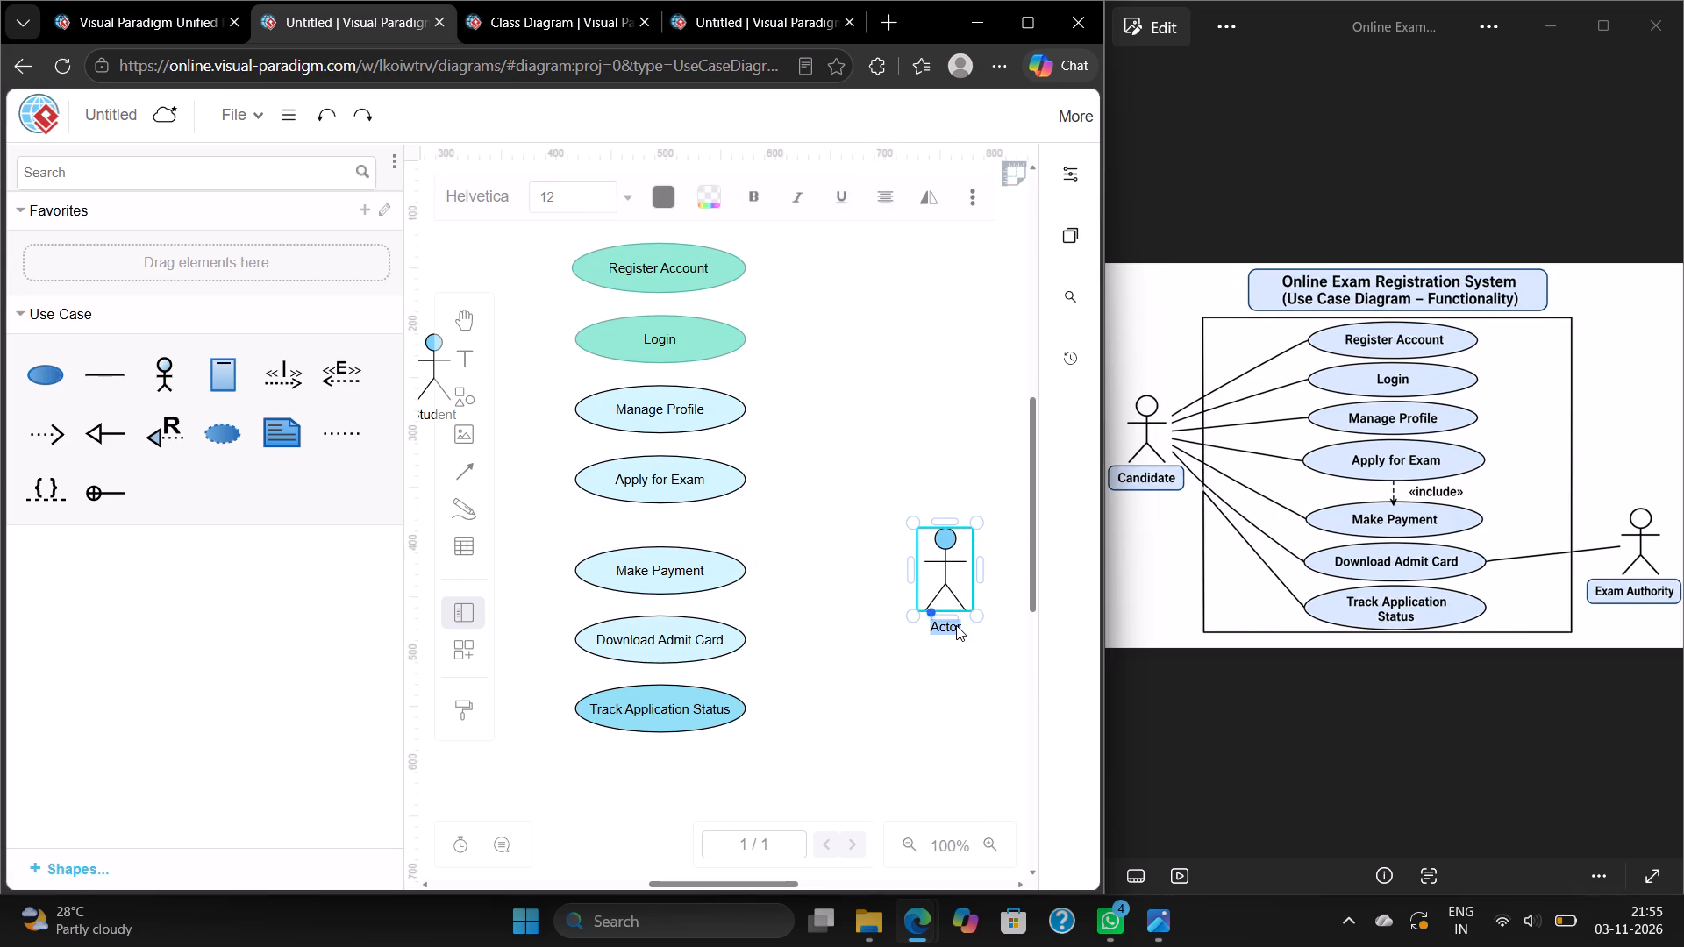
pyautogui.press('BackSpace')
pyautogui.write('Exam')
pyautogui.press('space')
pyautogui.write('Authority')
pyautogui.click(921, 431)
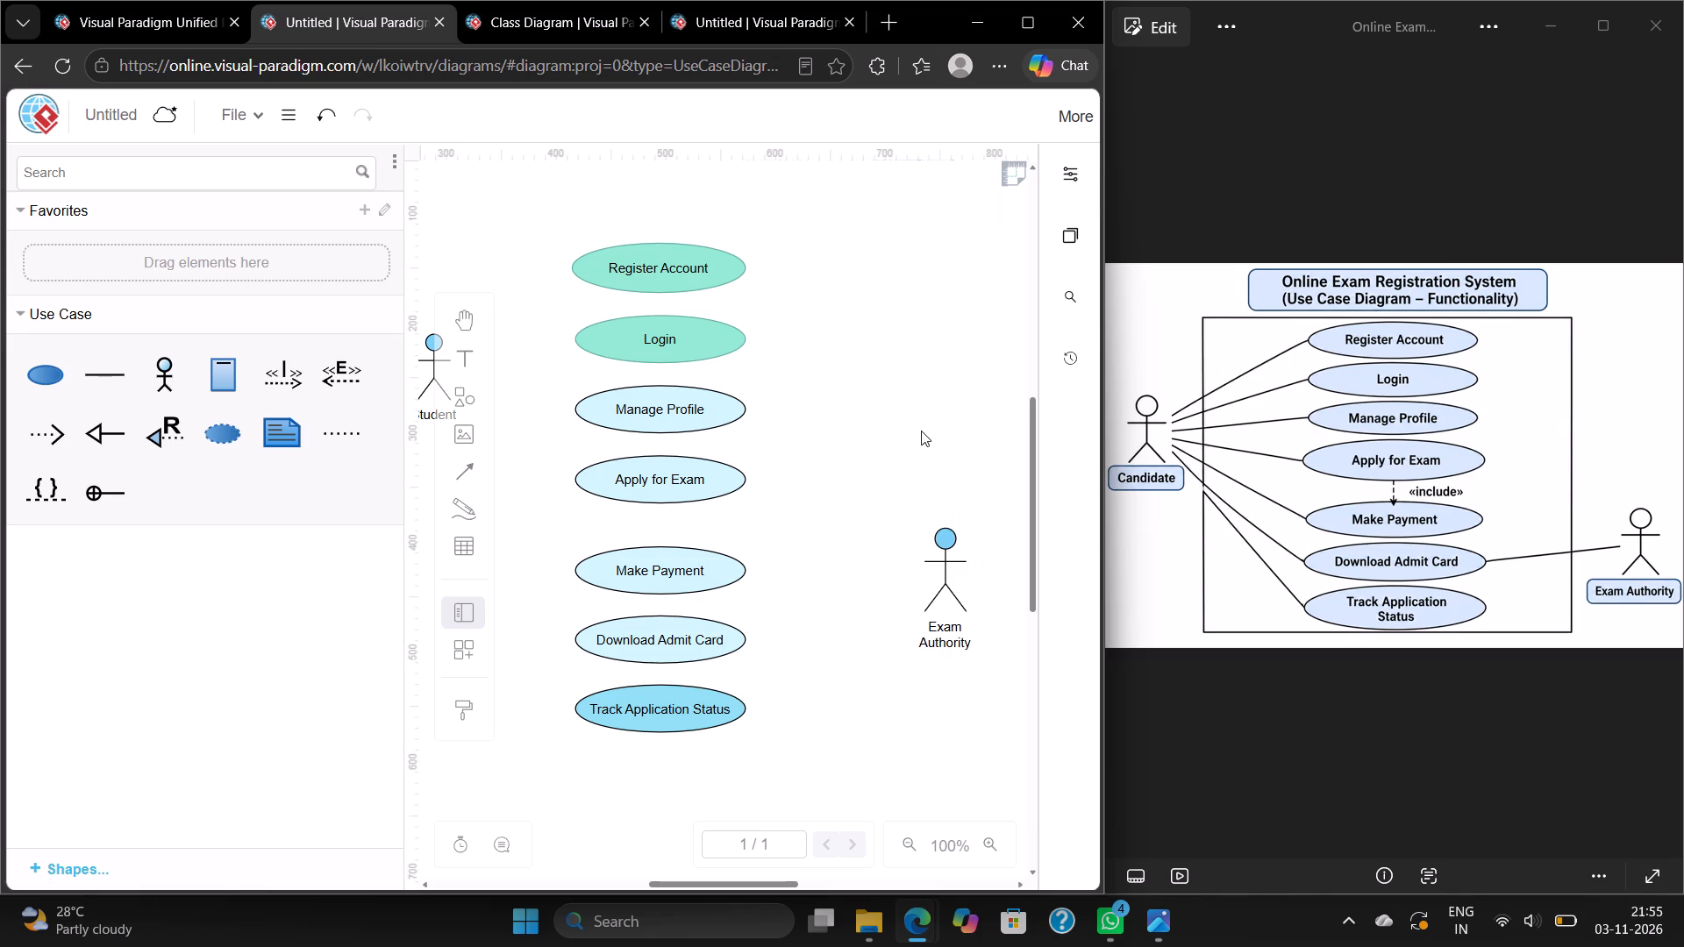
# Draw a straight arrow connector from the Exam Authority actor to the right edge of the Download Admit Card use case.
pyautogui.click(470, 476)
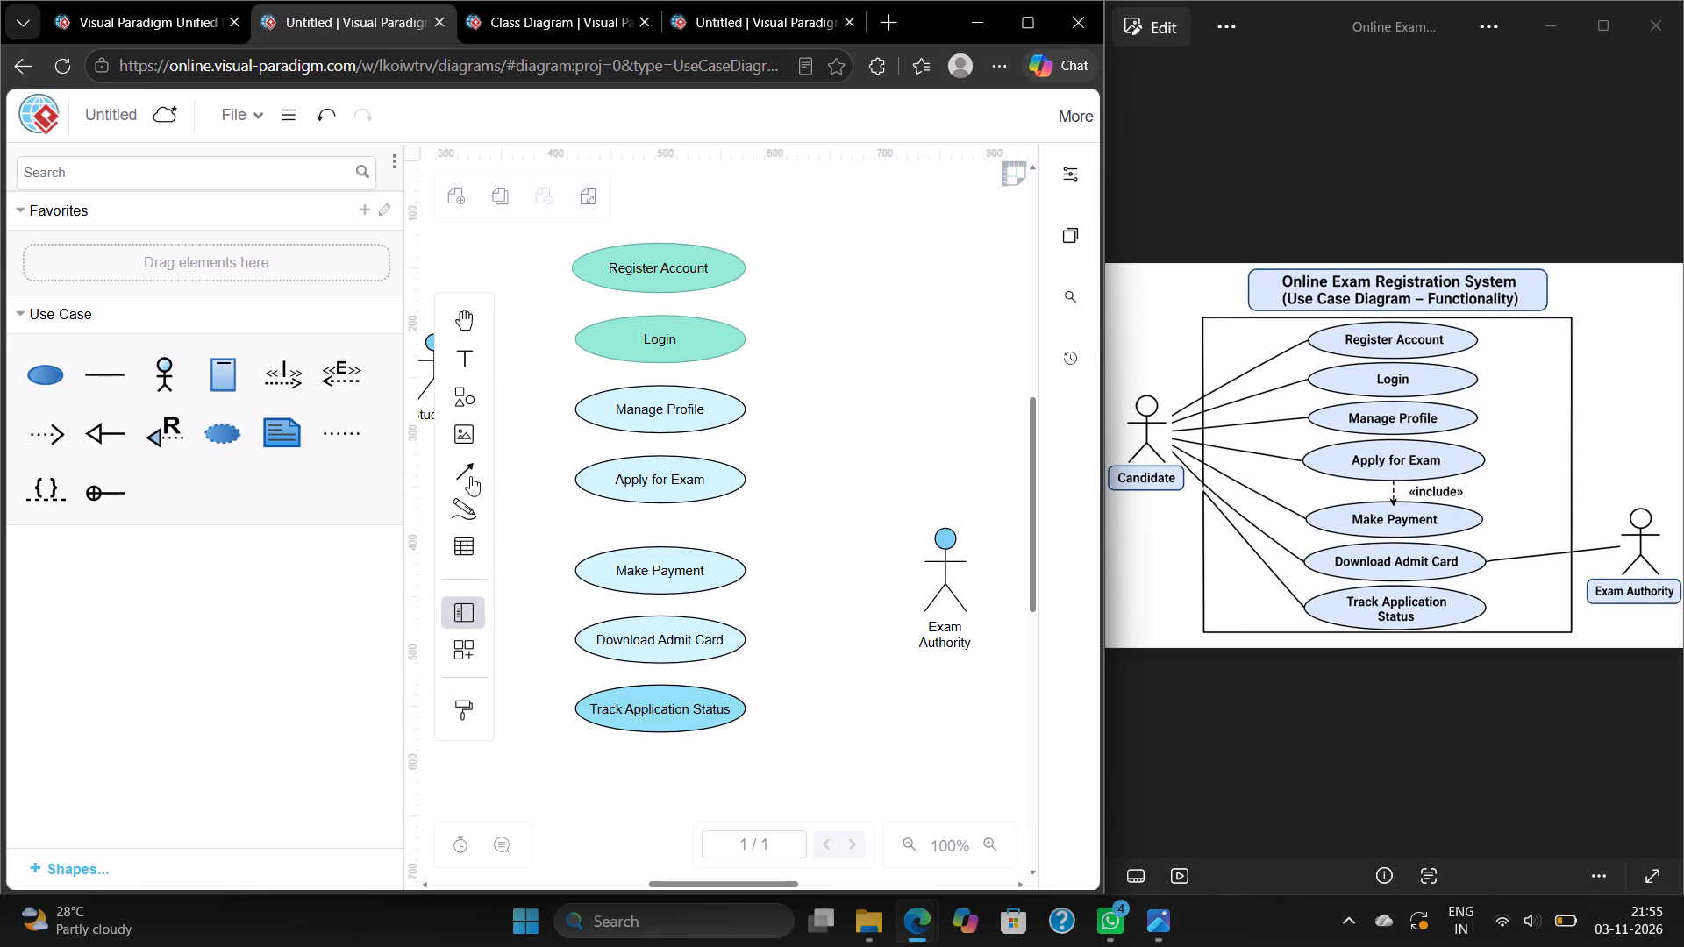
pyautogui.click(539, 426)
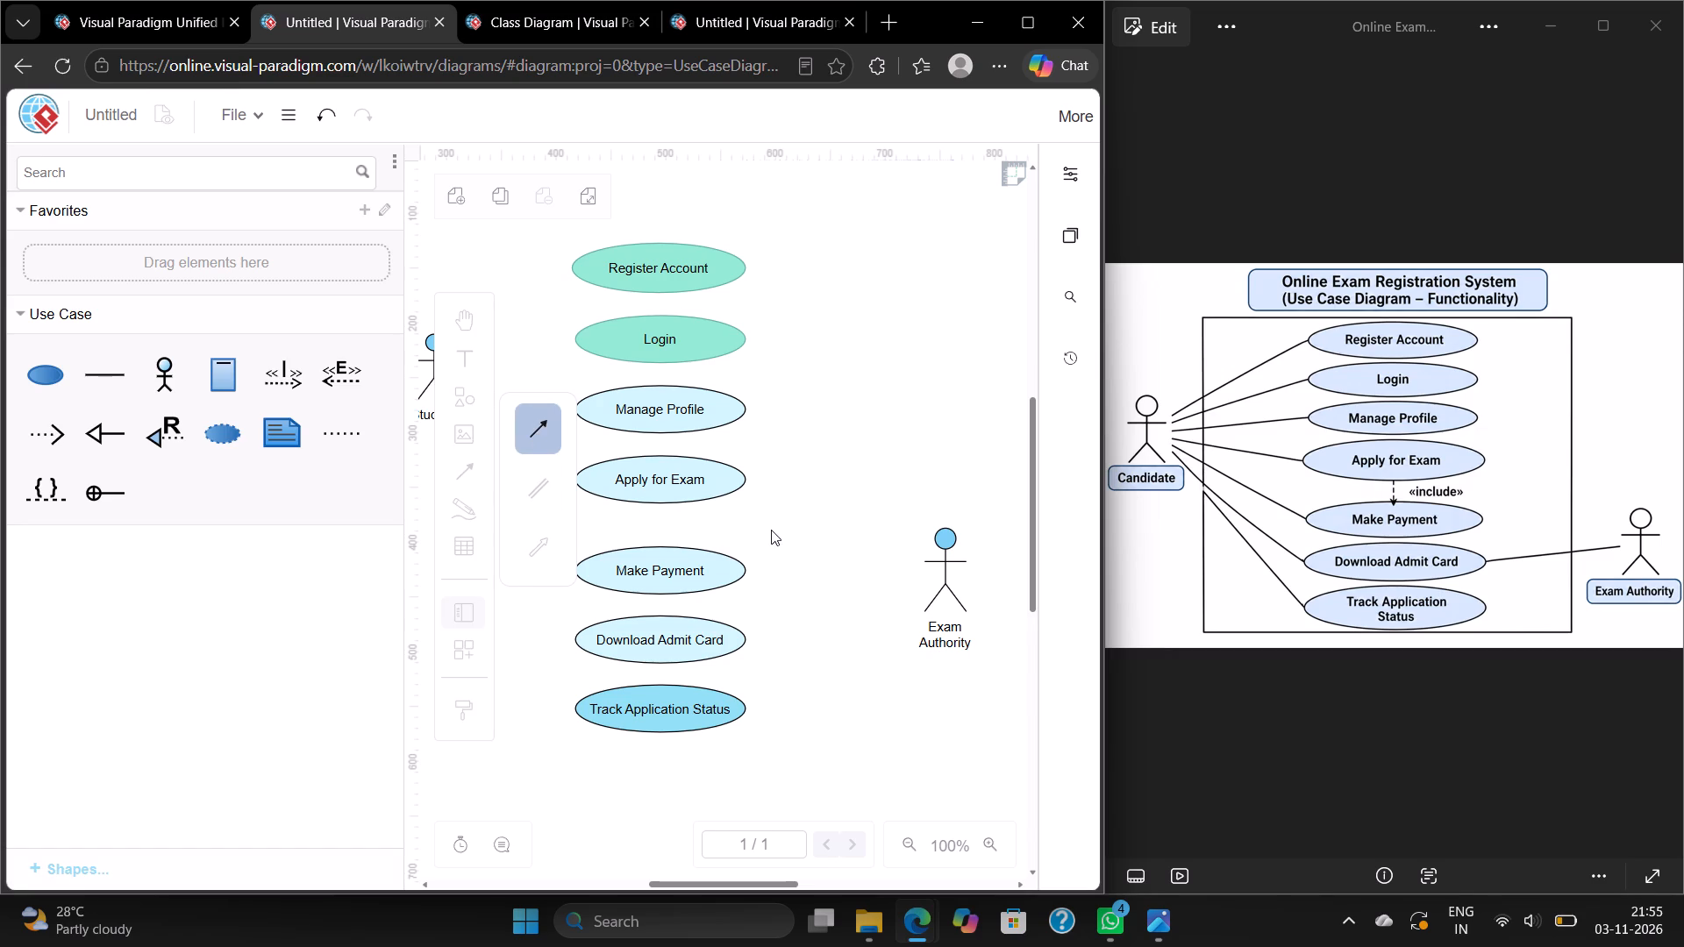
pyautogui.moveTo(932, 579); pyautogui.dragTo(740, 637)
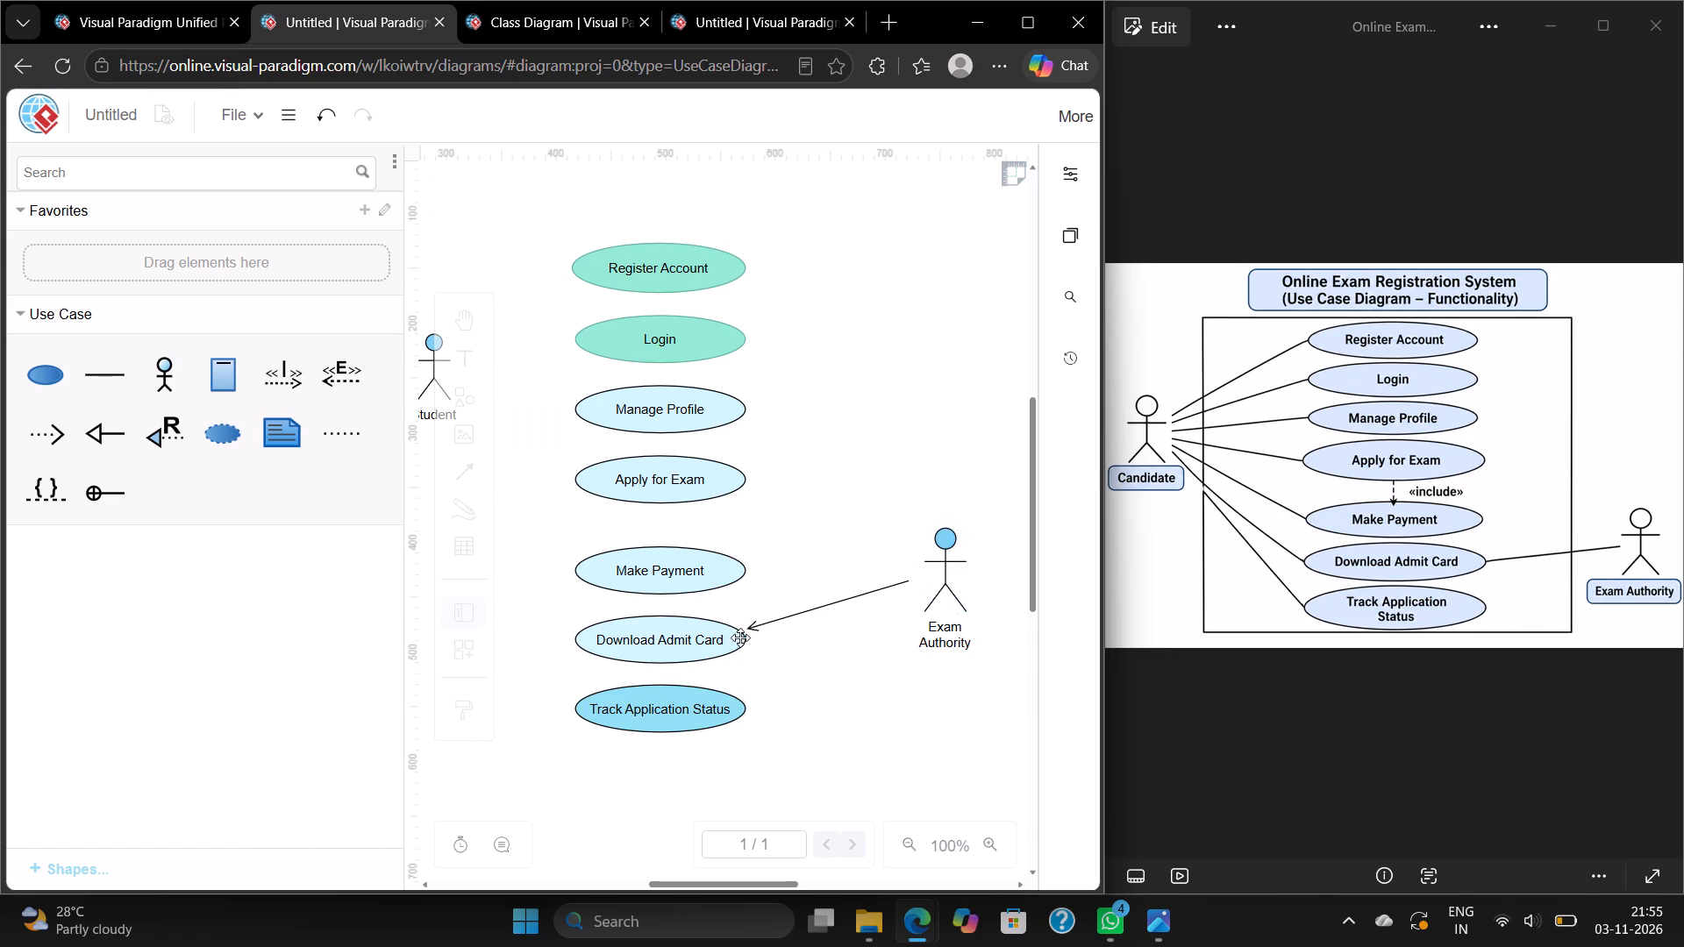
pyautogui.moveTo(740, 637); pyautogui.dragTo(746, 642)
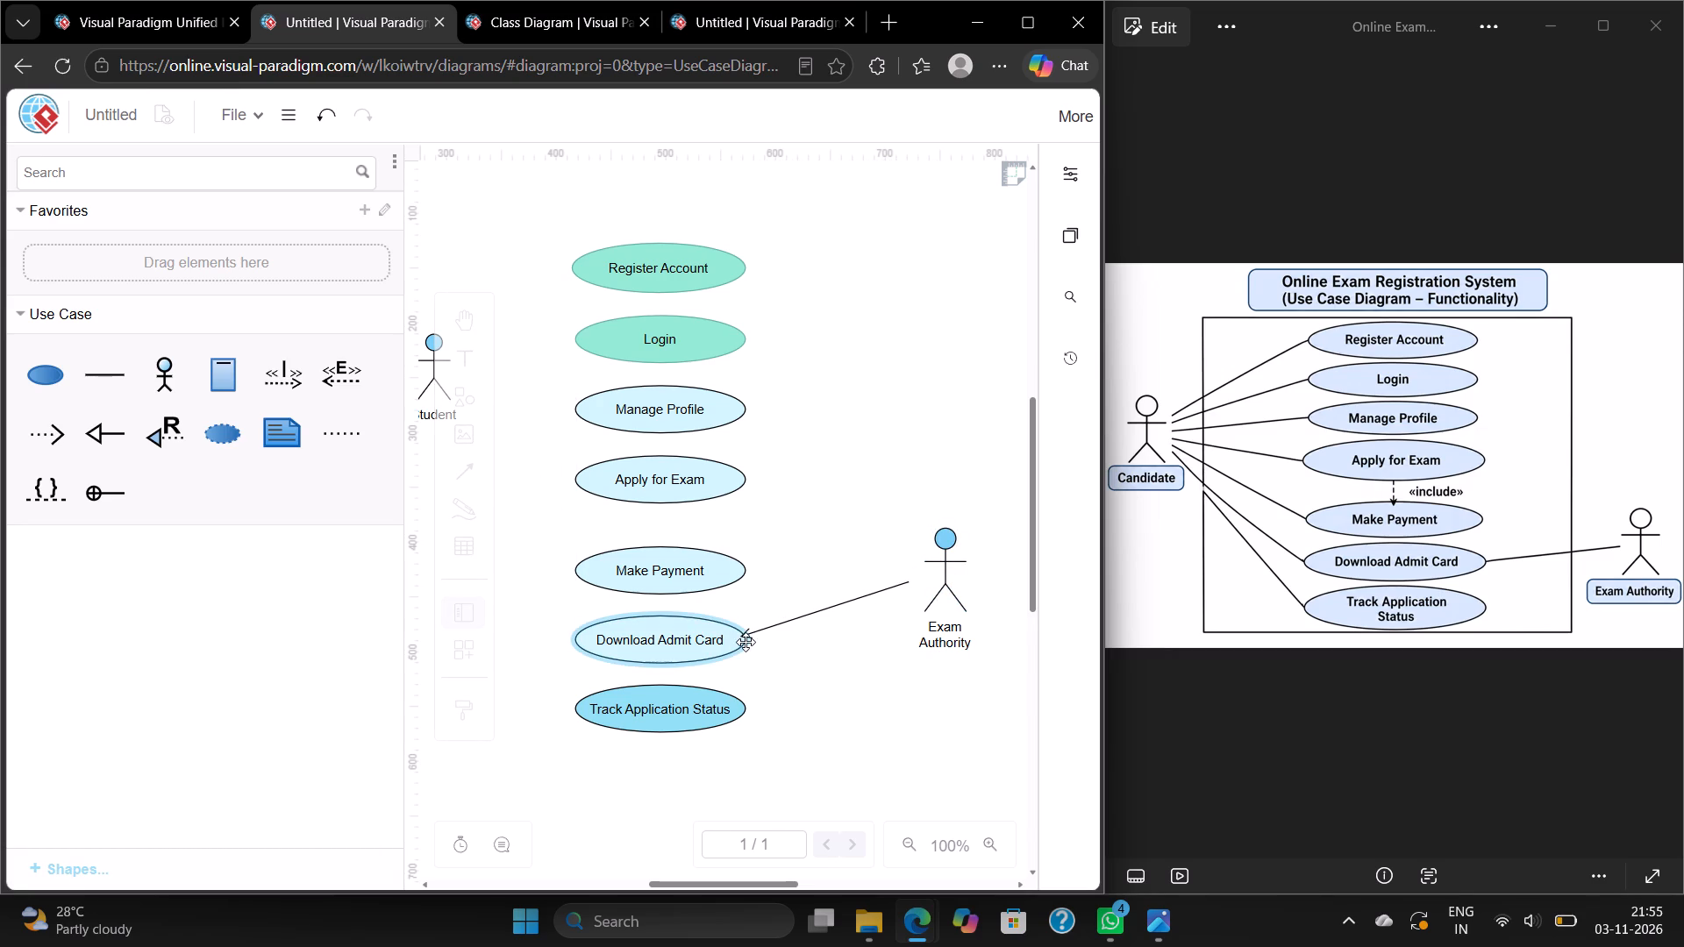
pyautogui.moveTo(746, 642); pyautogui.dragTo(746, 641)
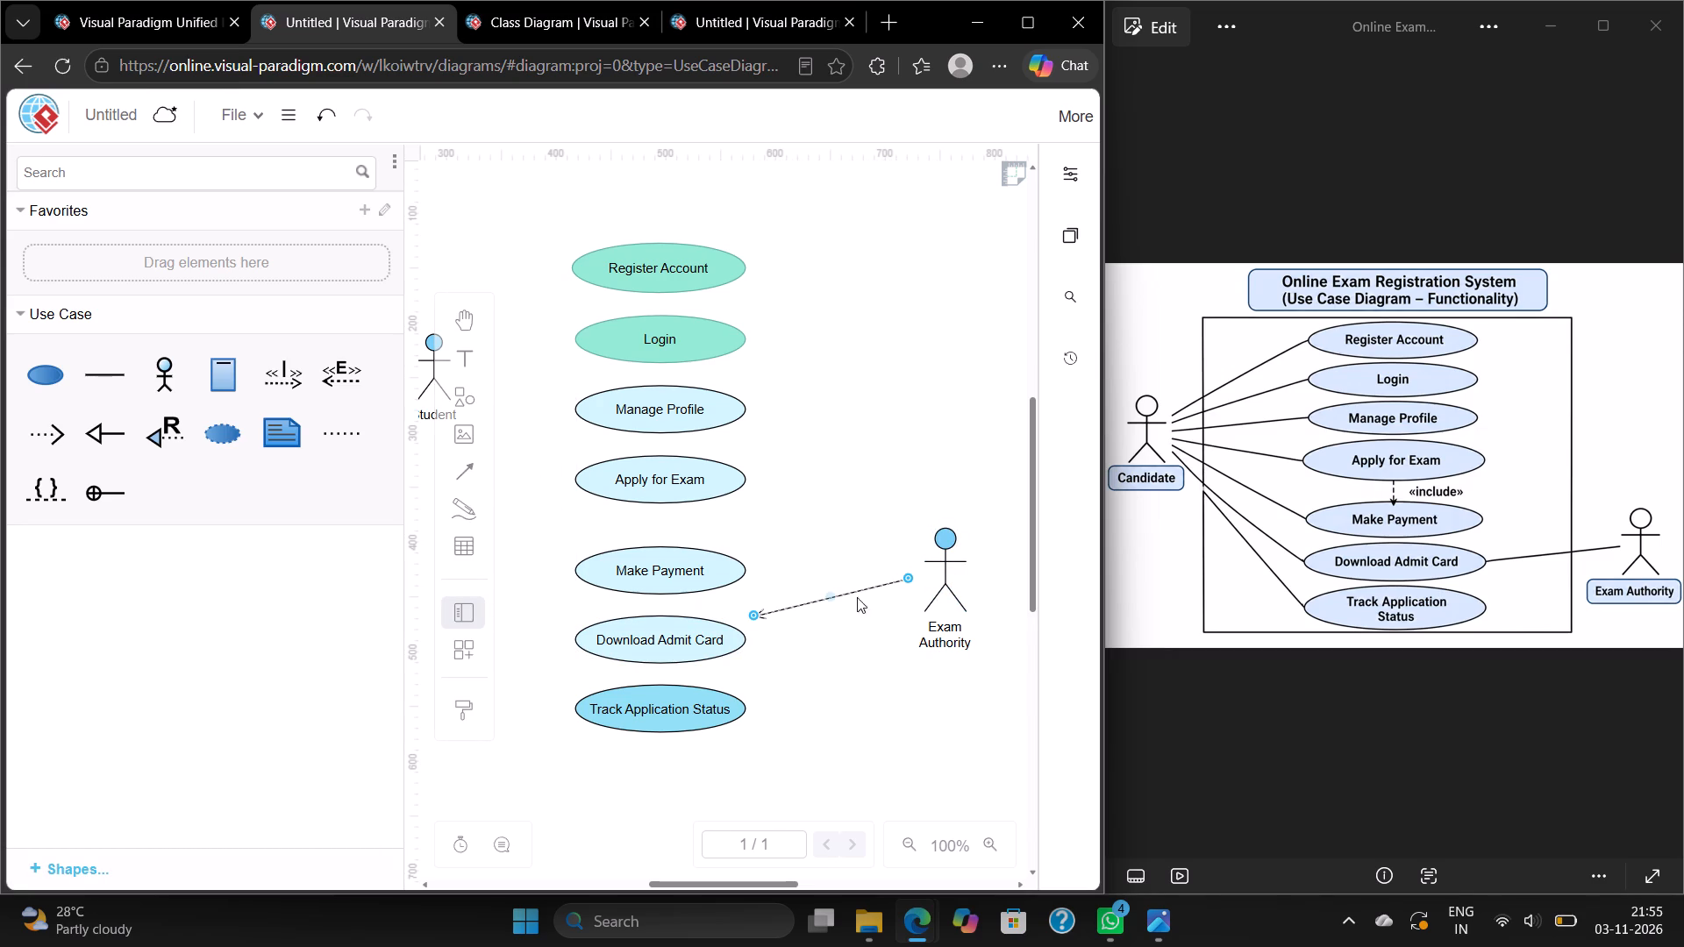
pyautogui.moveTo(754, 611); pyautogui.dragTo(747, 620)
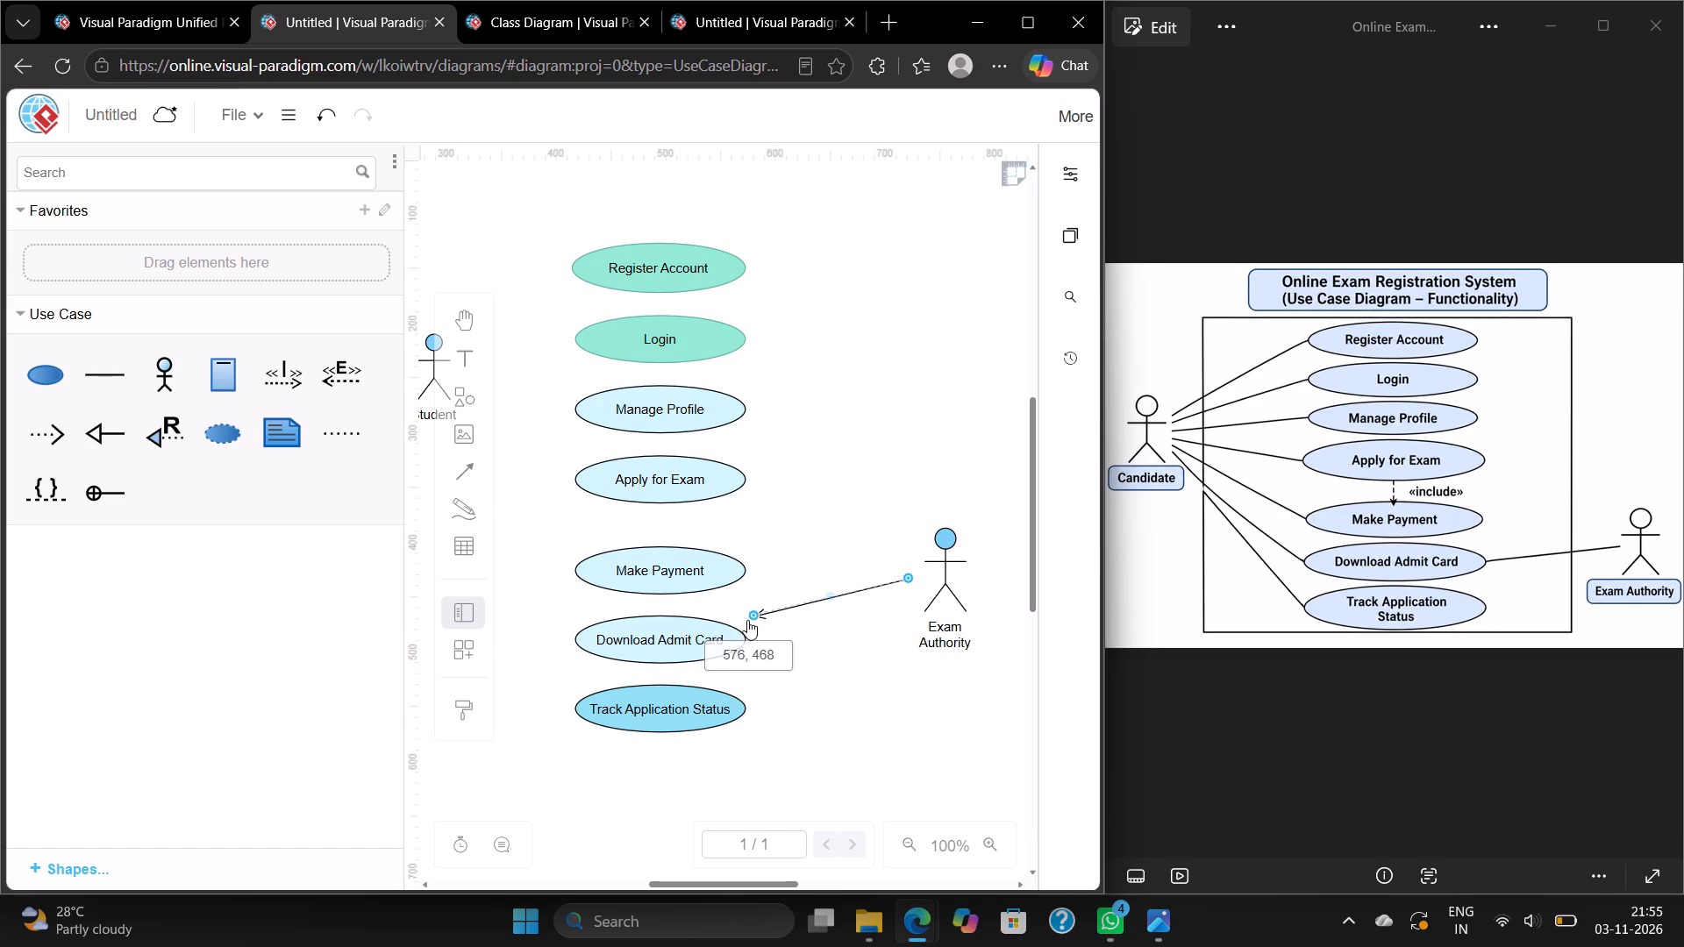
pyautogui.moveTo(747, 620); pyautogui.dragTo(740, 629)
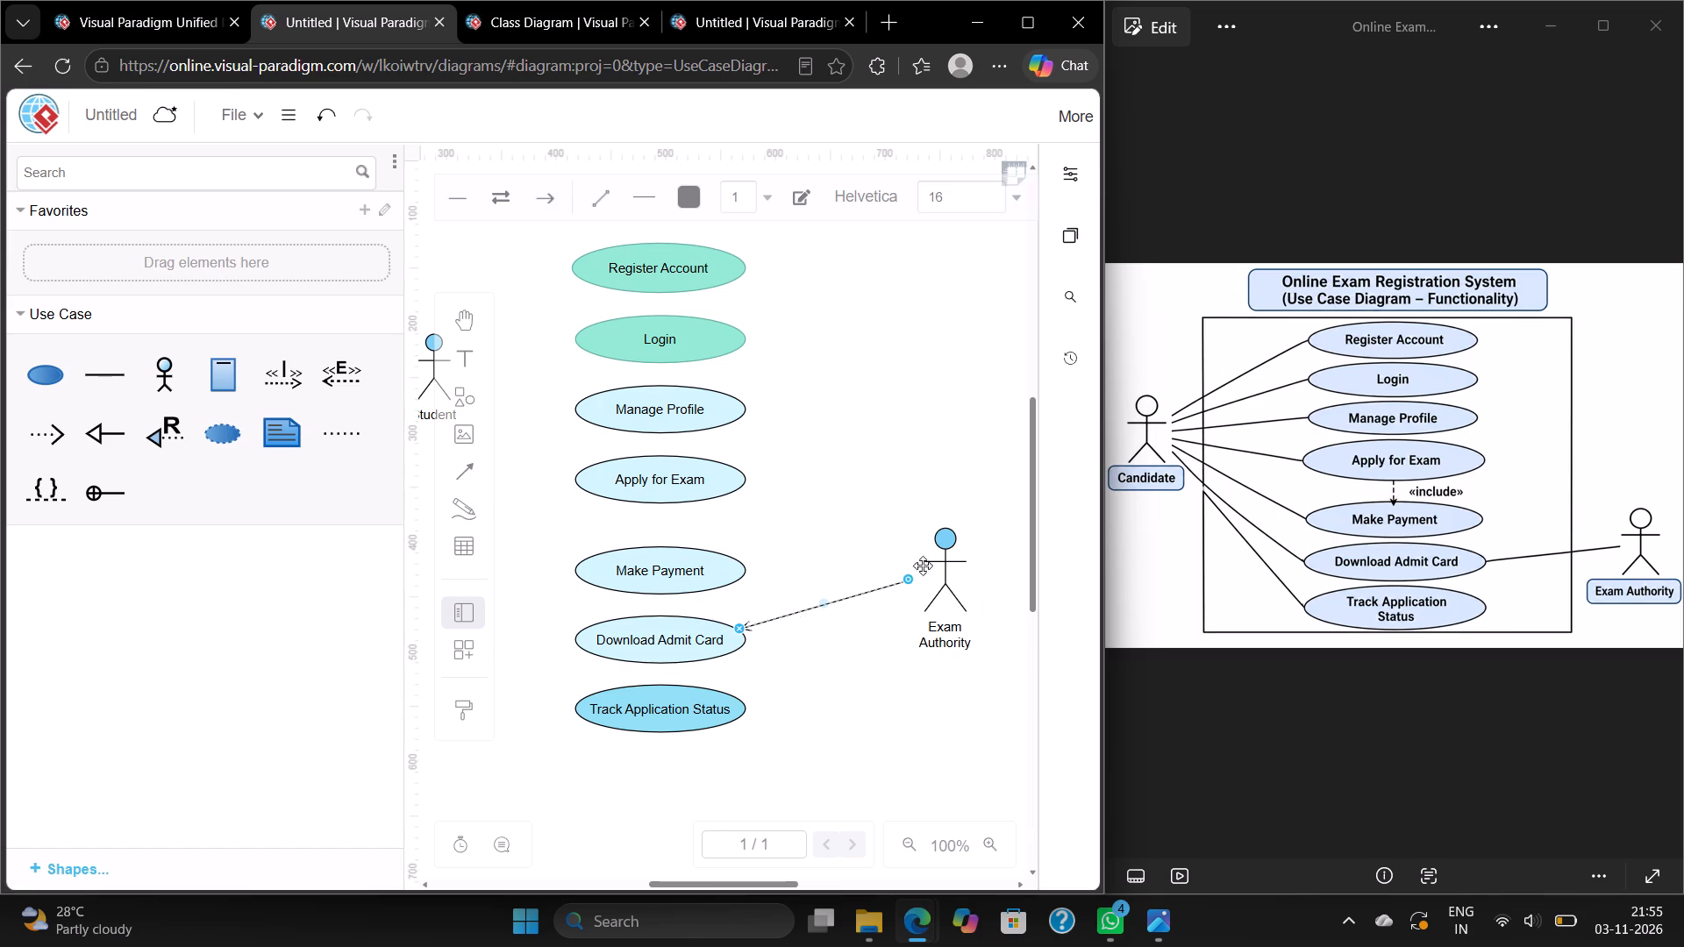
# Remove the arrowhead from the connector between the Exam Authority actor and Download Admit Card by setting its line end to None.
pyautogui.click(1074, 174)
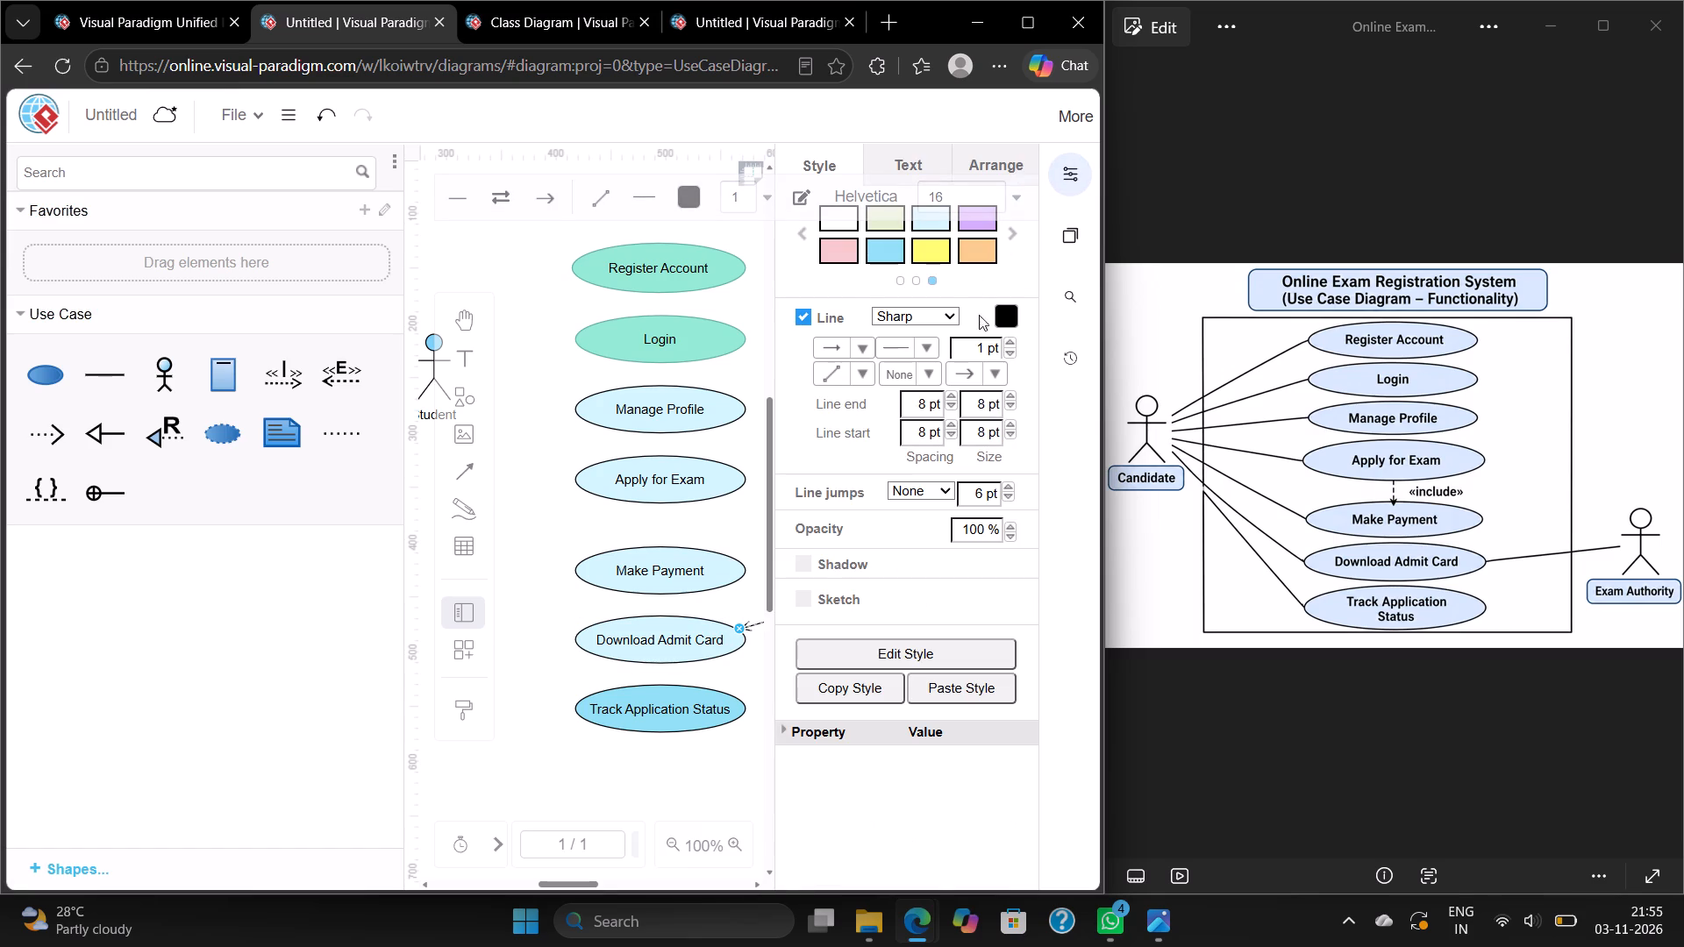
pyautogui.click(994, 378)
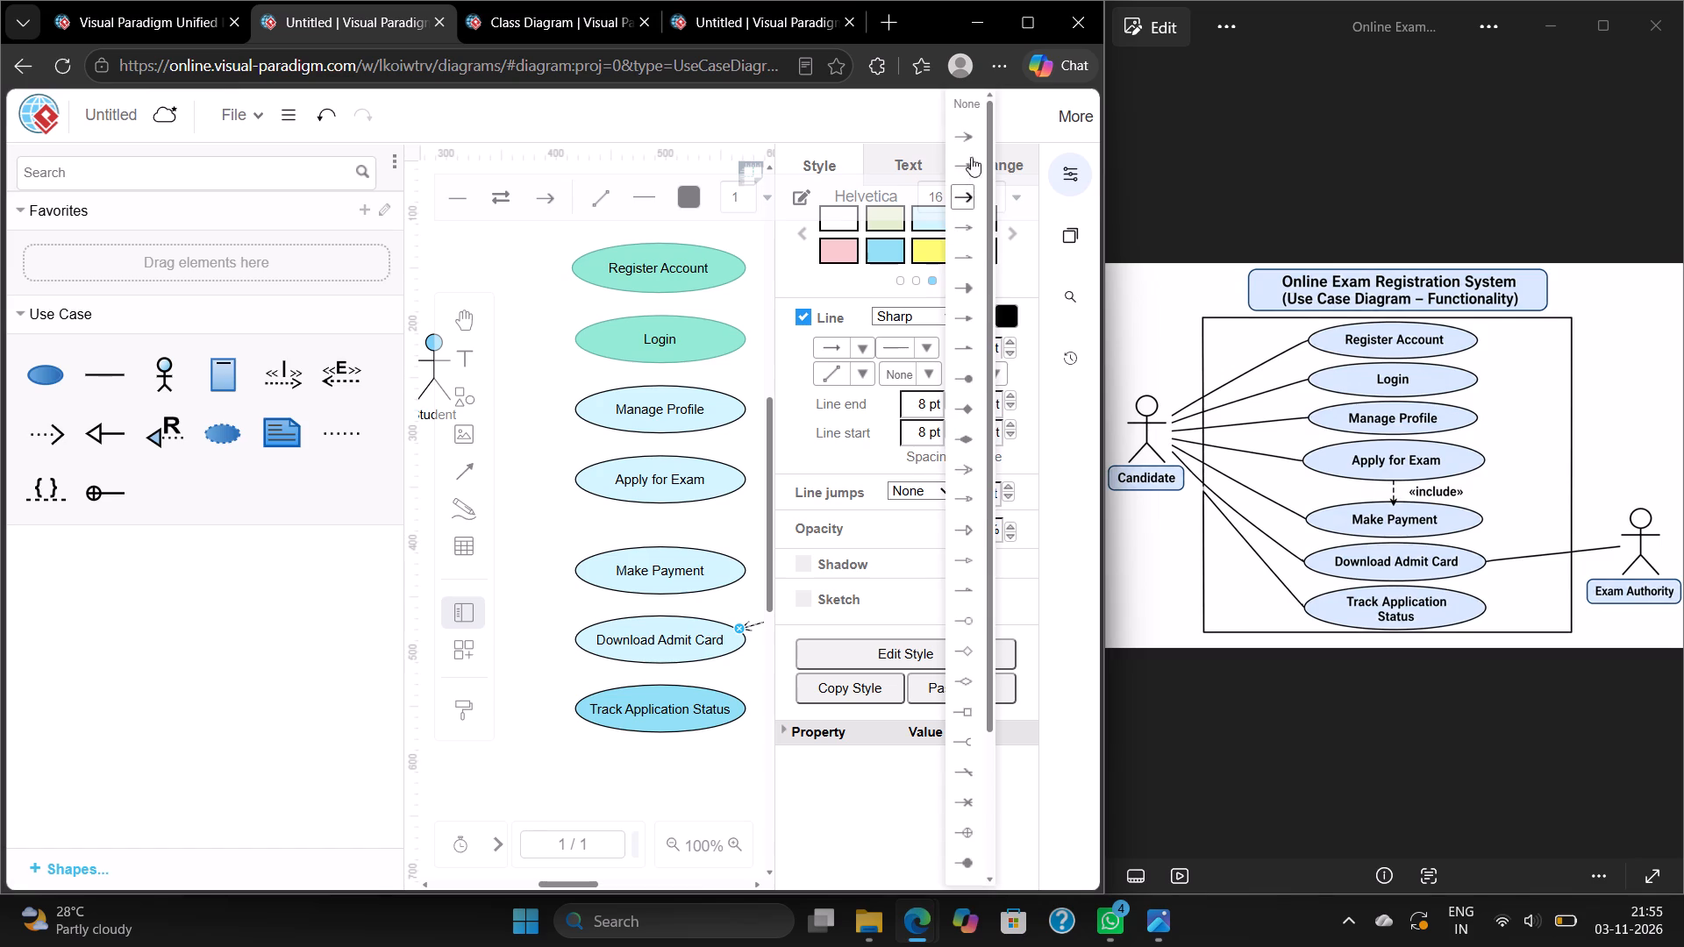
pyautogui.click(968, 96)
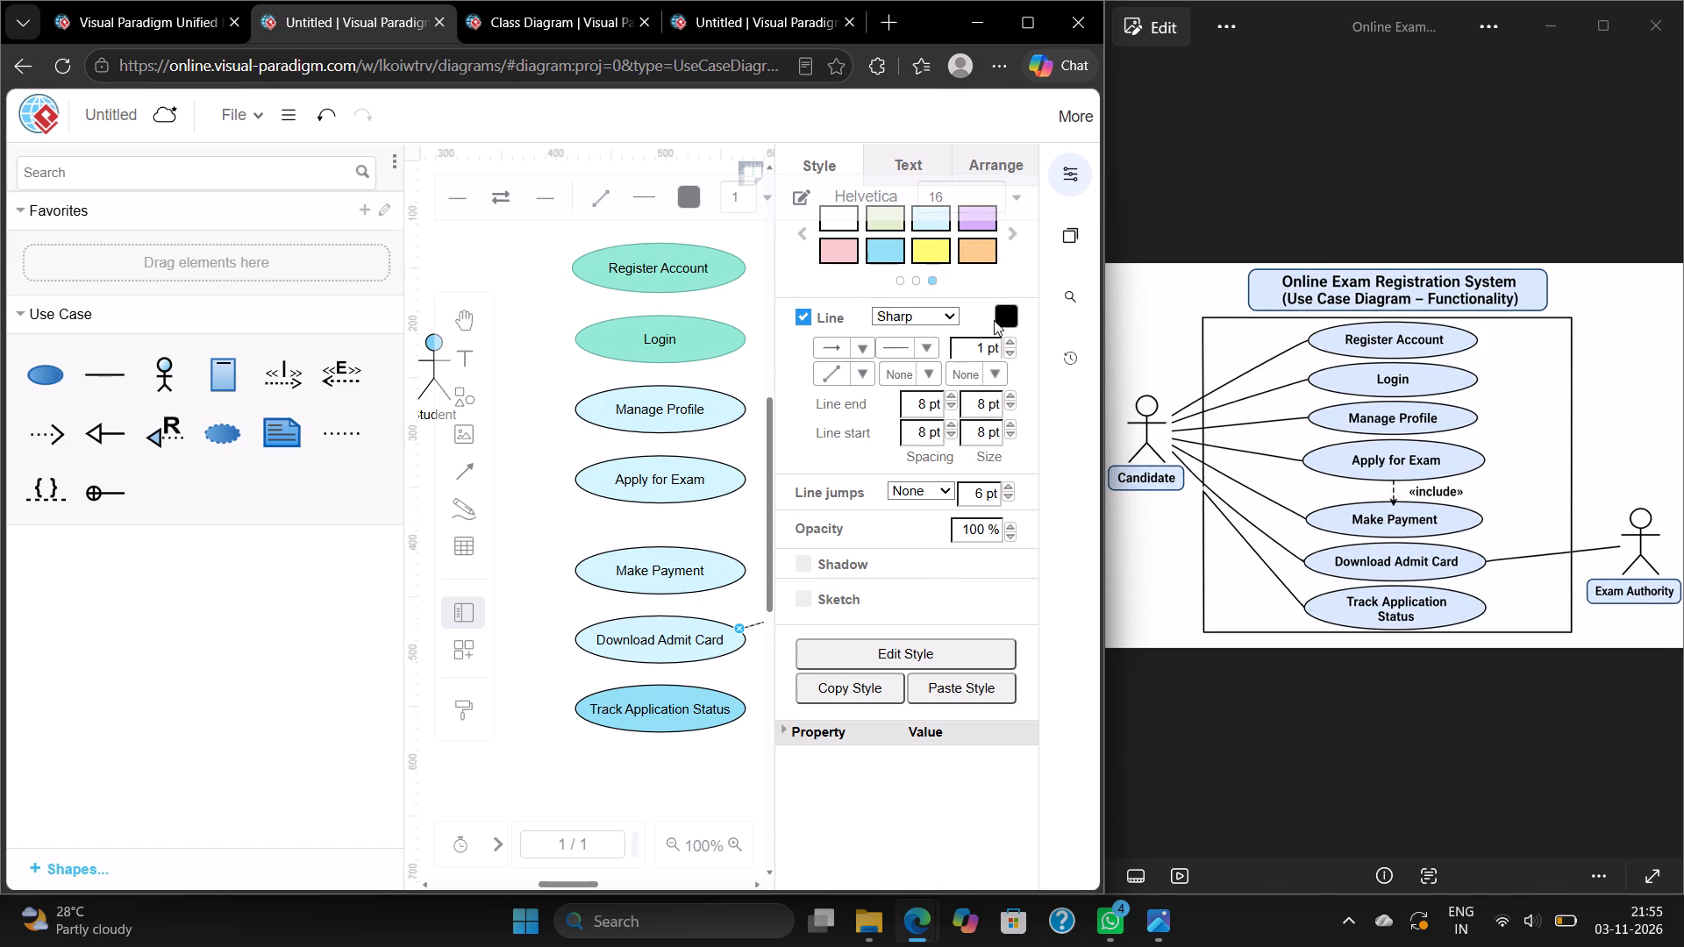
pyautogui.click(766, 241)
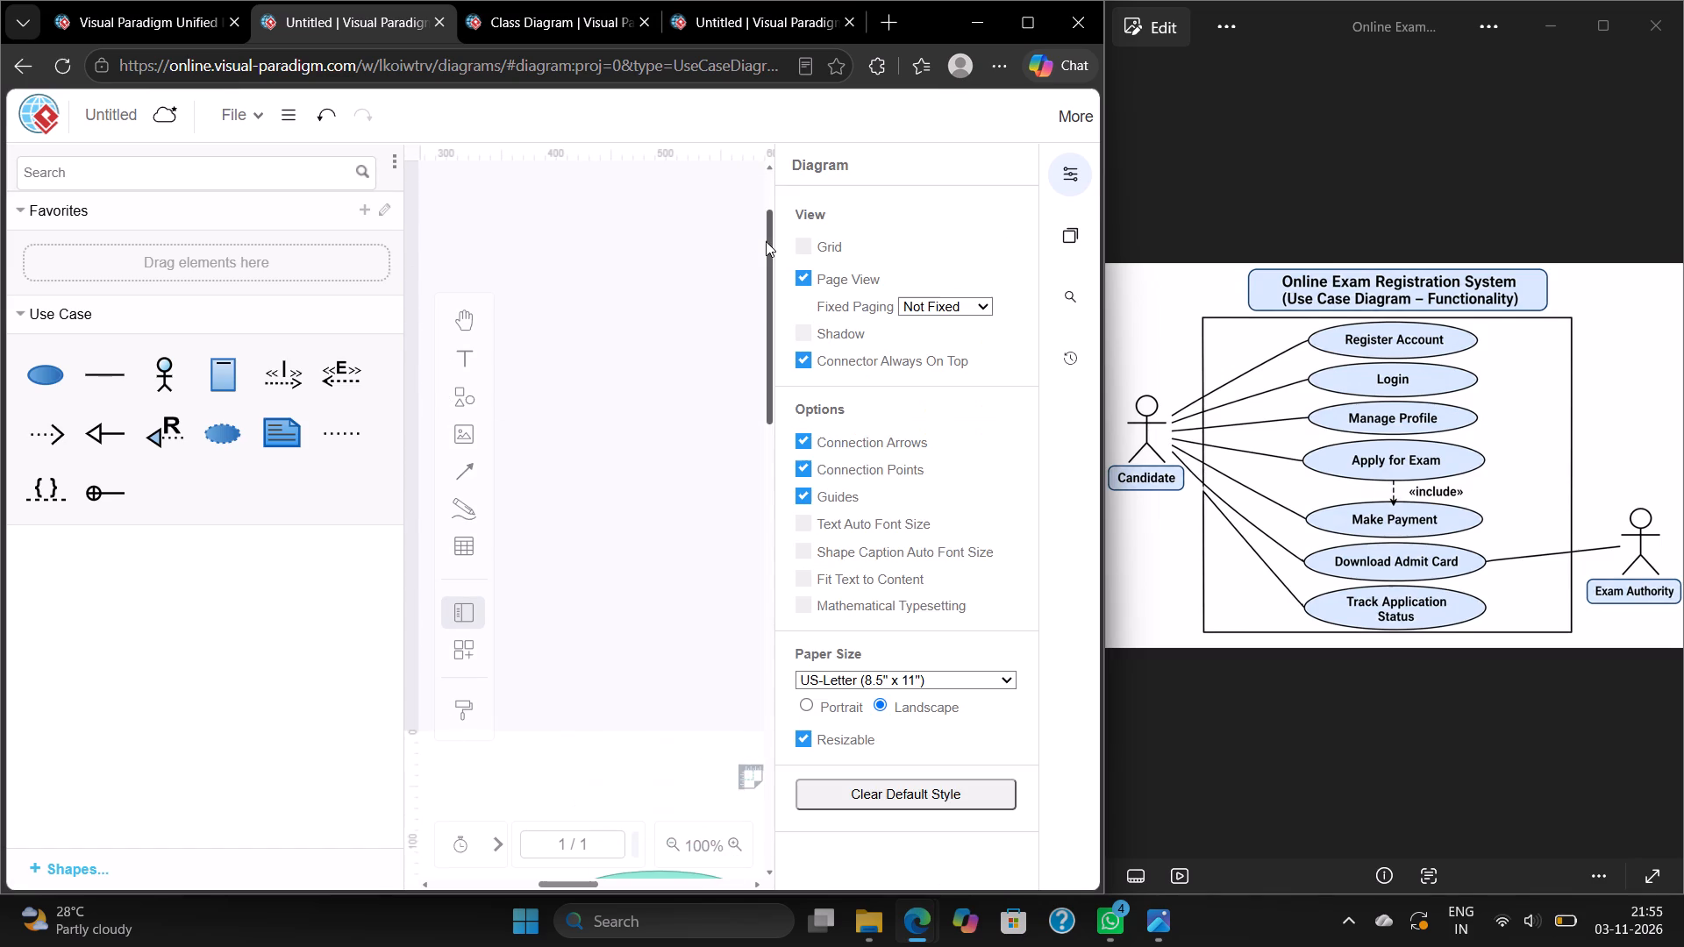
pyautogui.click(1067, 172)
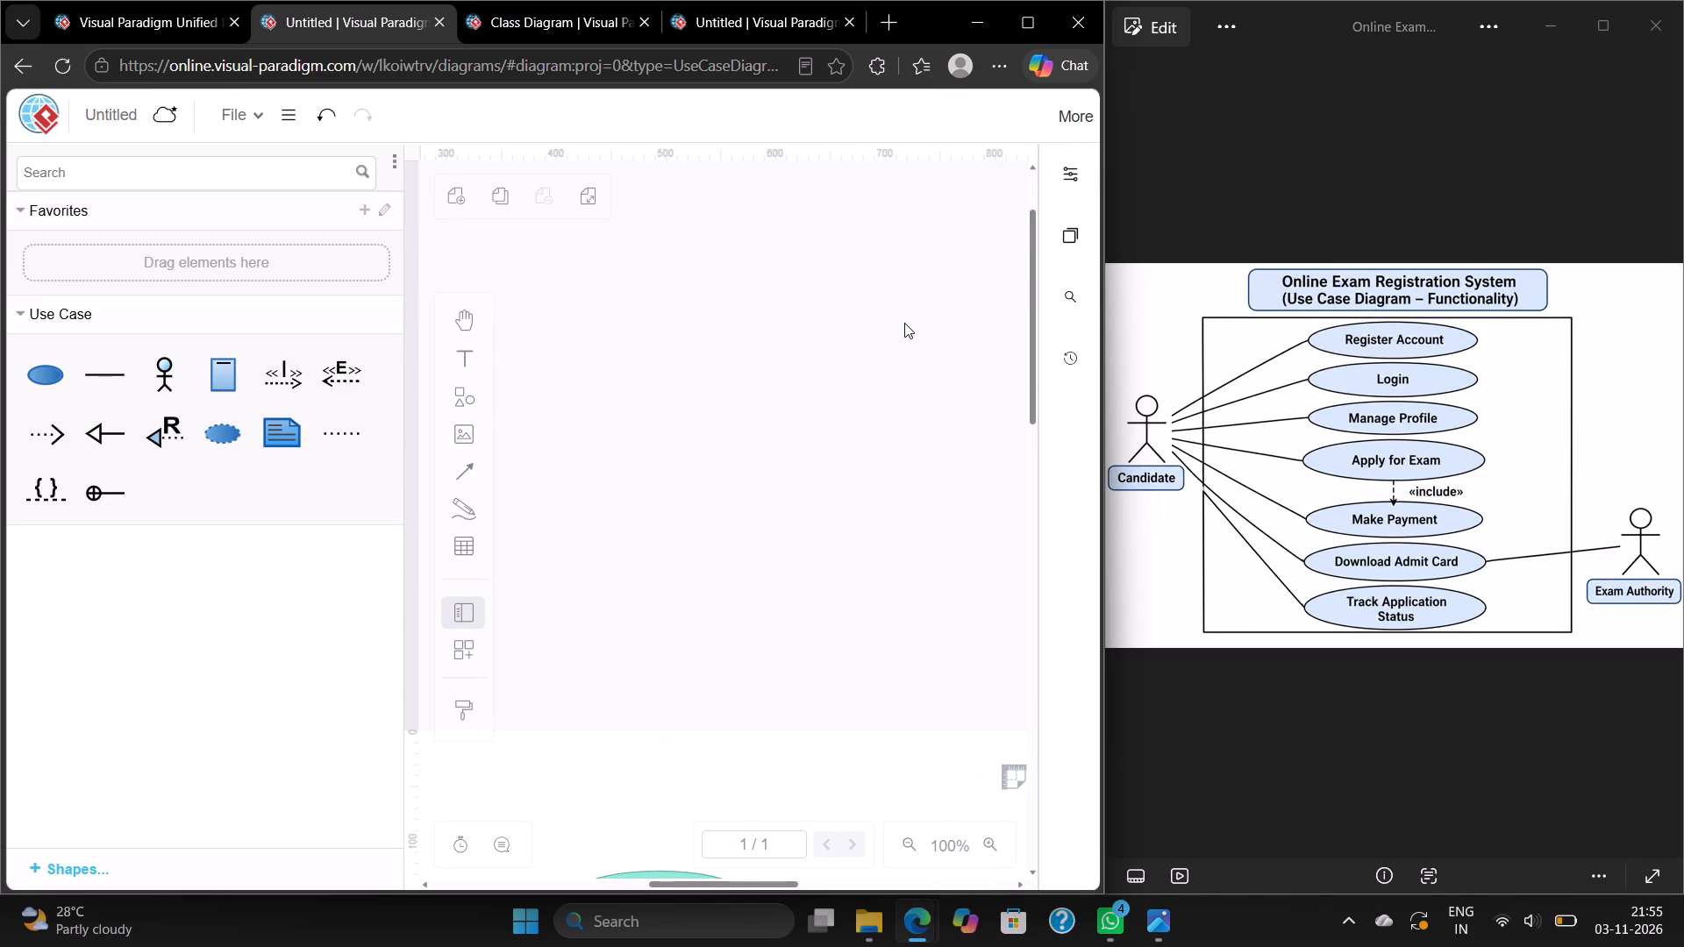
# Enlarge the Student actor and move it farther left of the use cases, roughly level with Manage Profile.
pyautogui.scroll(-4, 904, 323)
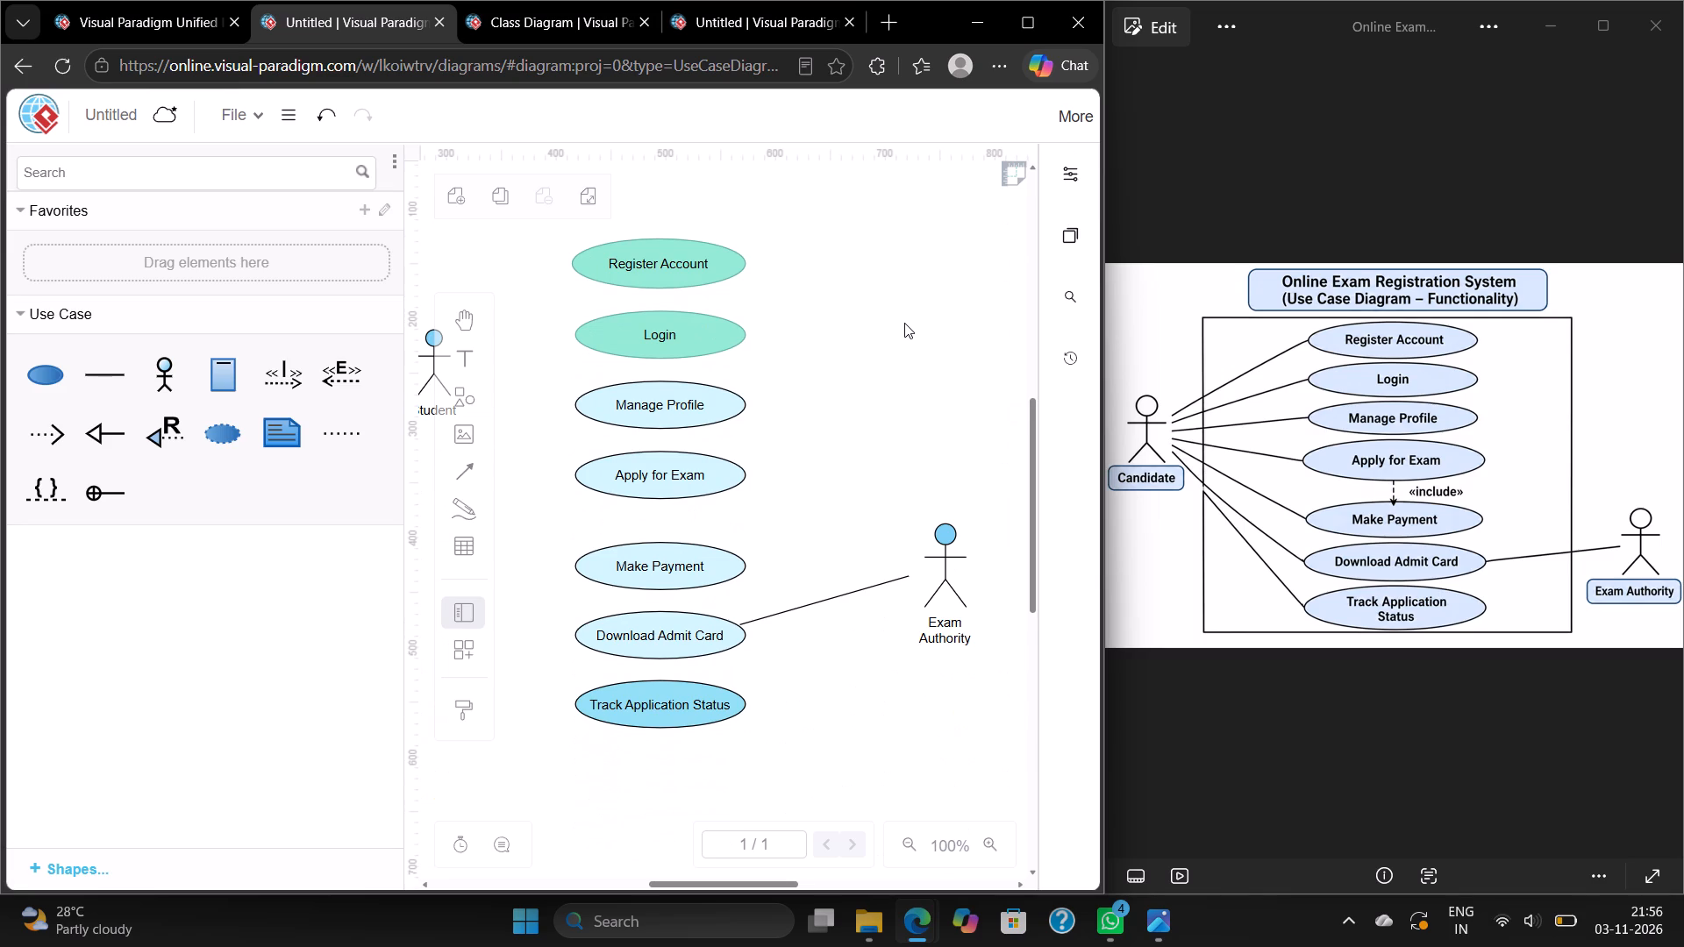
pyautogui.hscroll(1, 904, 323)
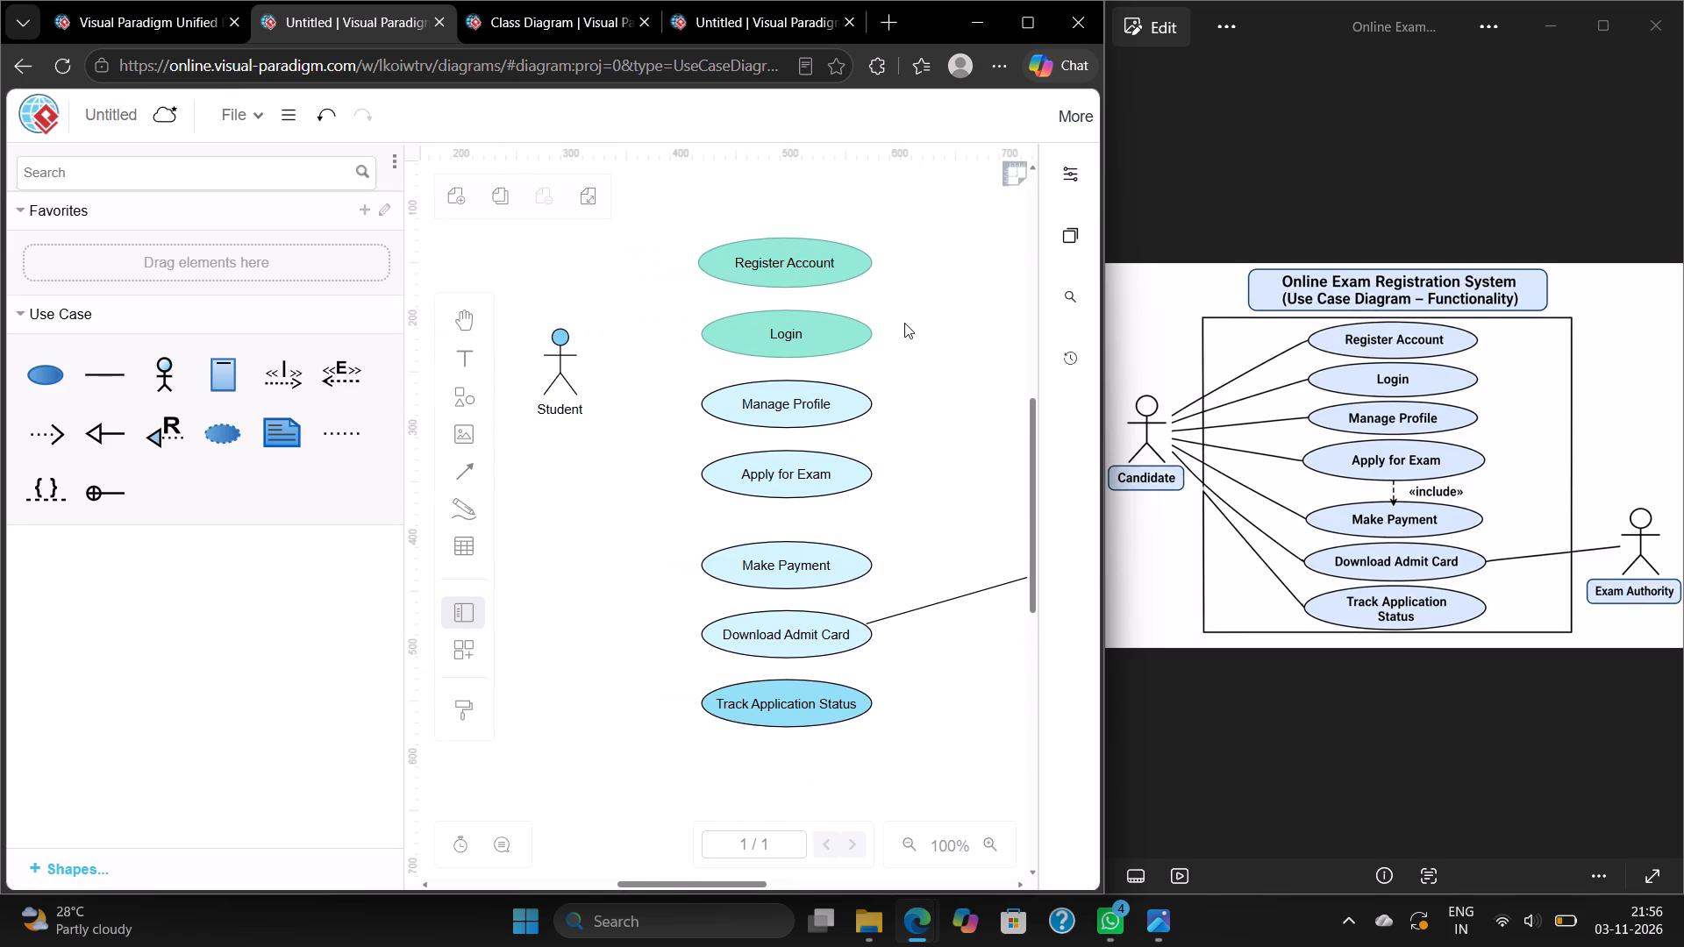
pyautogui.hscroll(1, 904, 323)
pyautogui.click(538, 368)
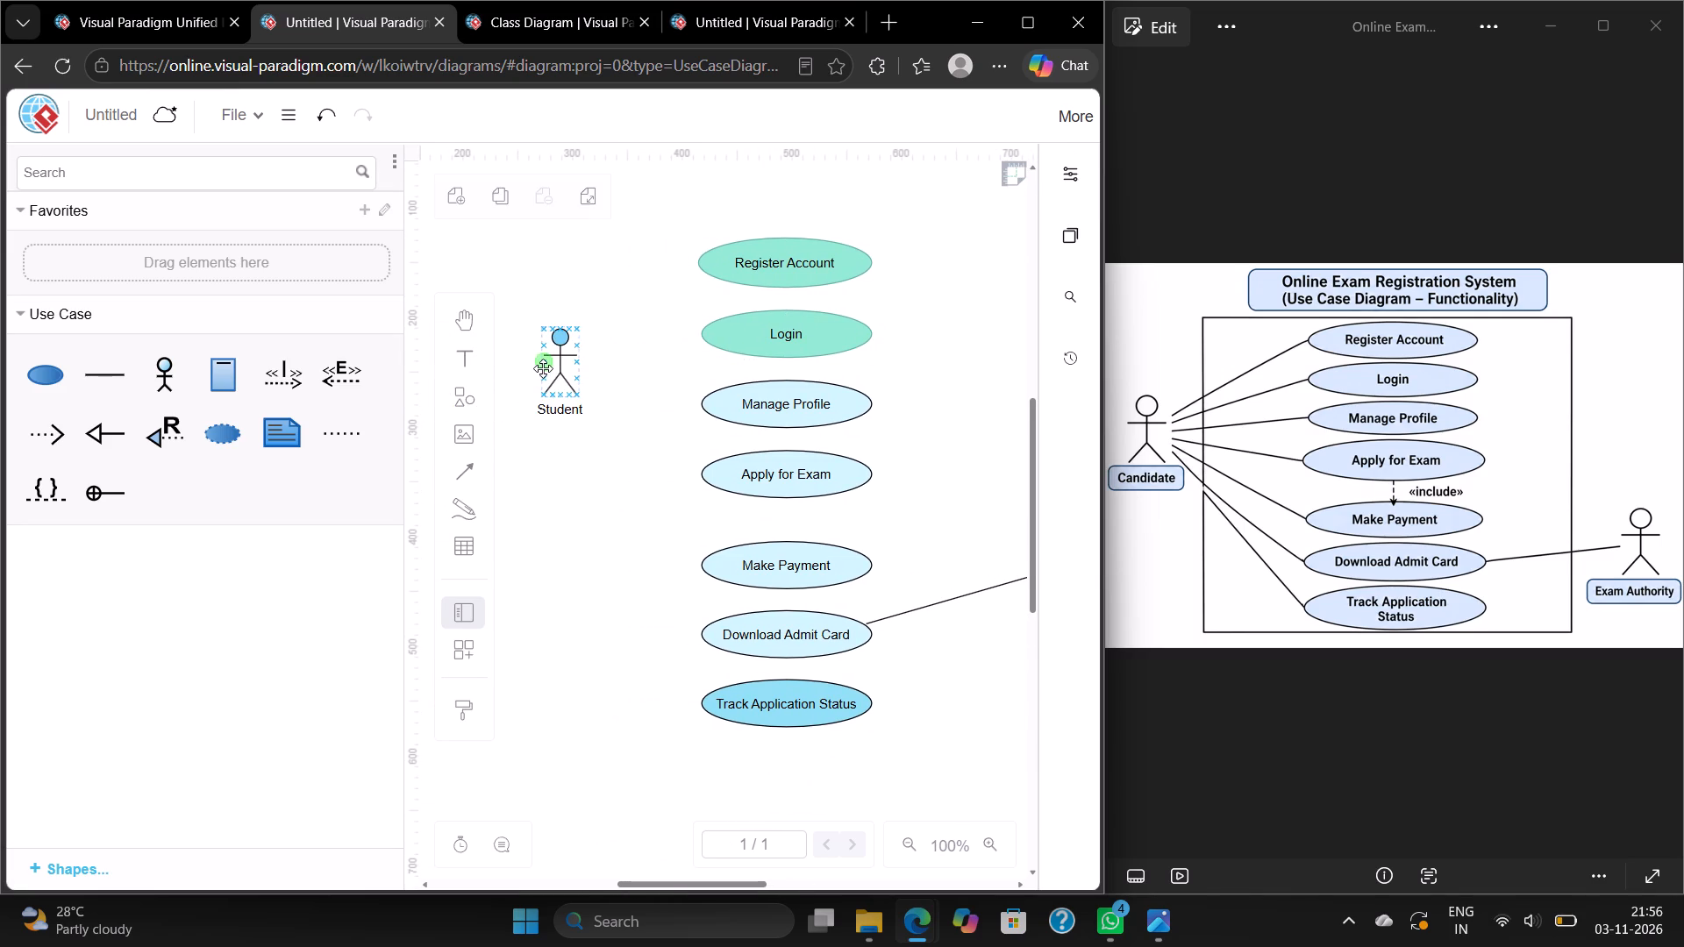
pyautogui.click(543, 368)
pyautogui.moveTo(574, 395); pyautogui.dragTo(582, 420)
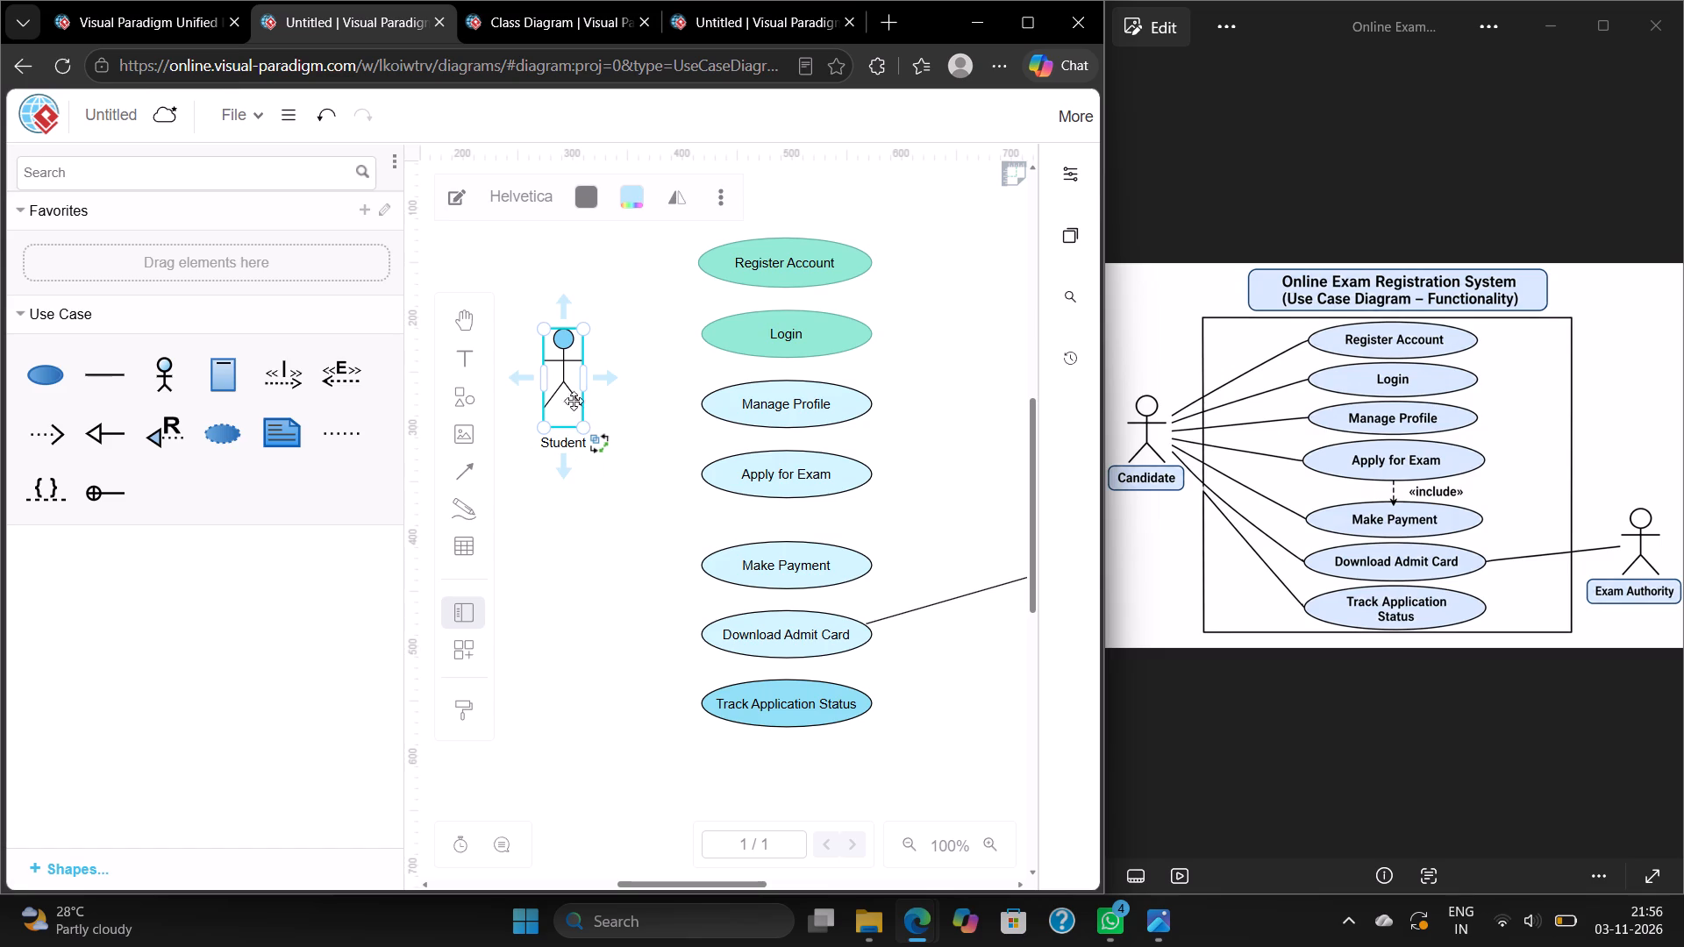
pyautogui.moveTo(565, 382); pyautogui.dragTo(532, 400)
pyautogui.moveTo(552, 401); pyautogui.dragTo(568, 401)
pyautogui.hscroll(1, 568, 401)
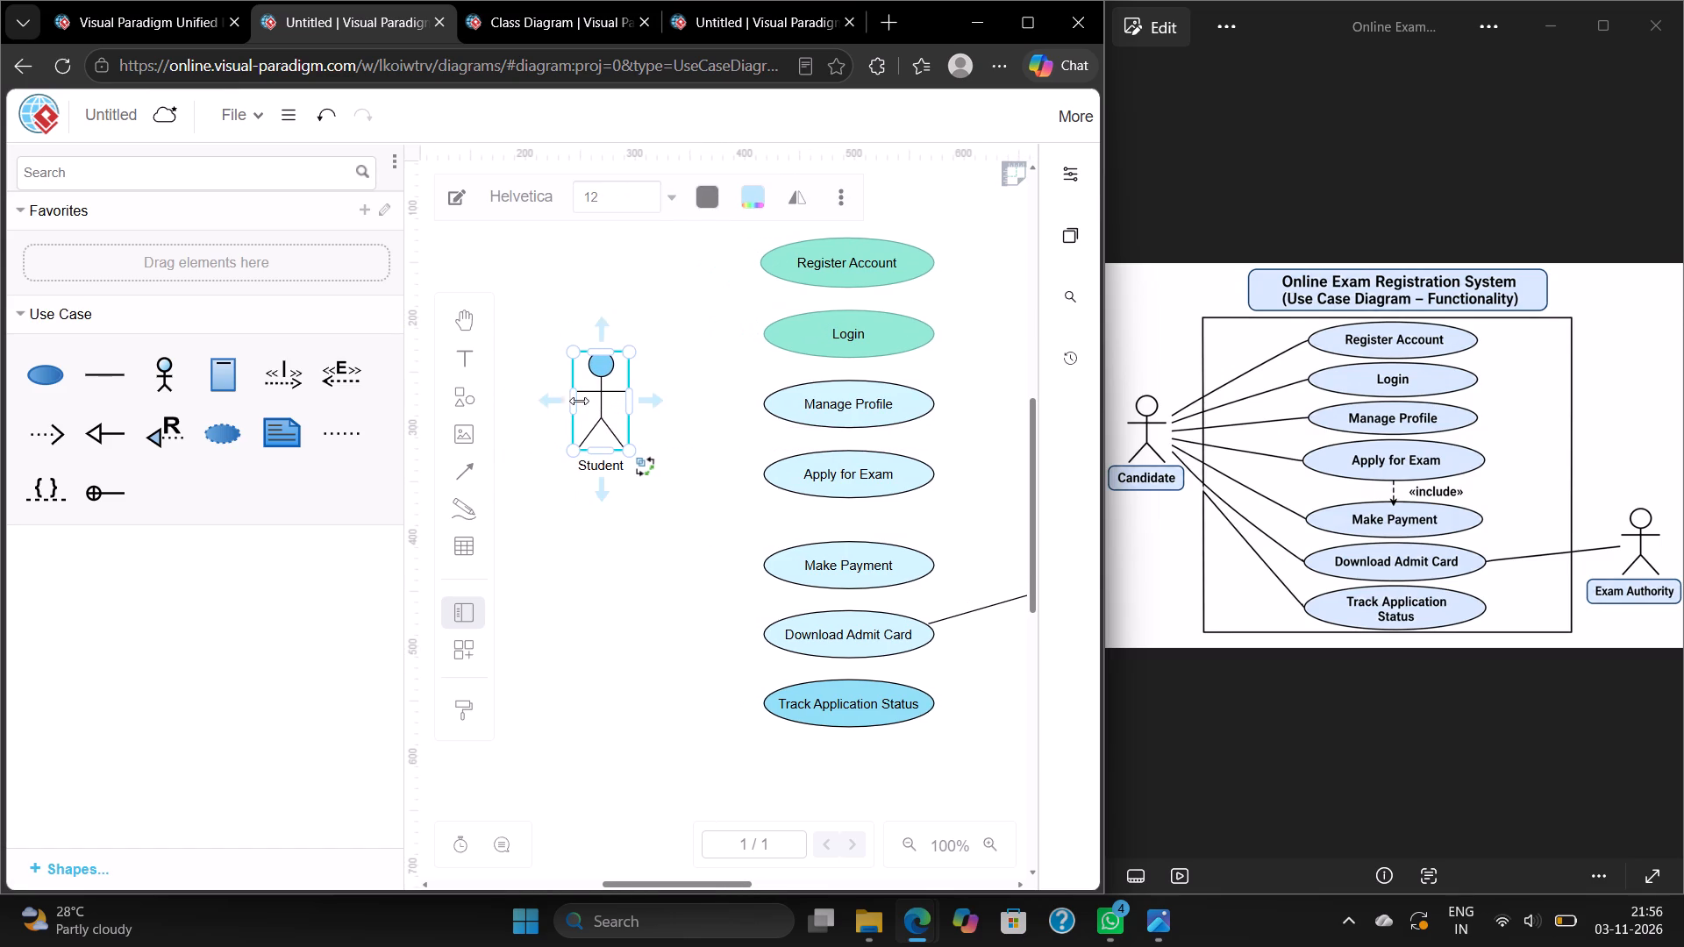
pyautogui.moveTo(594, 401); pyautogui.dragTo(560, 403)
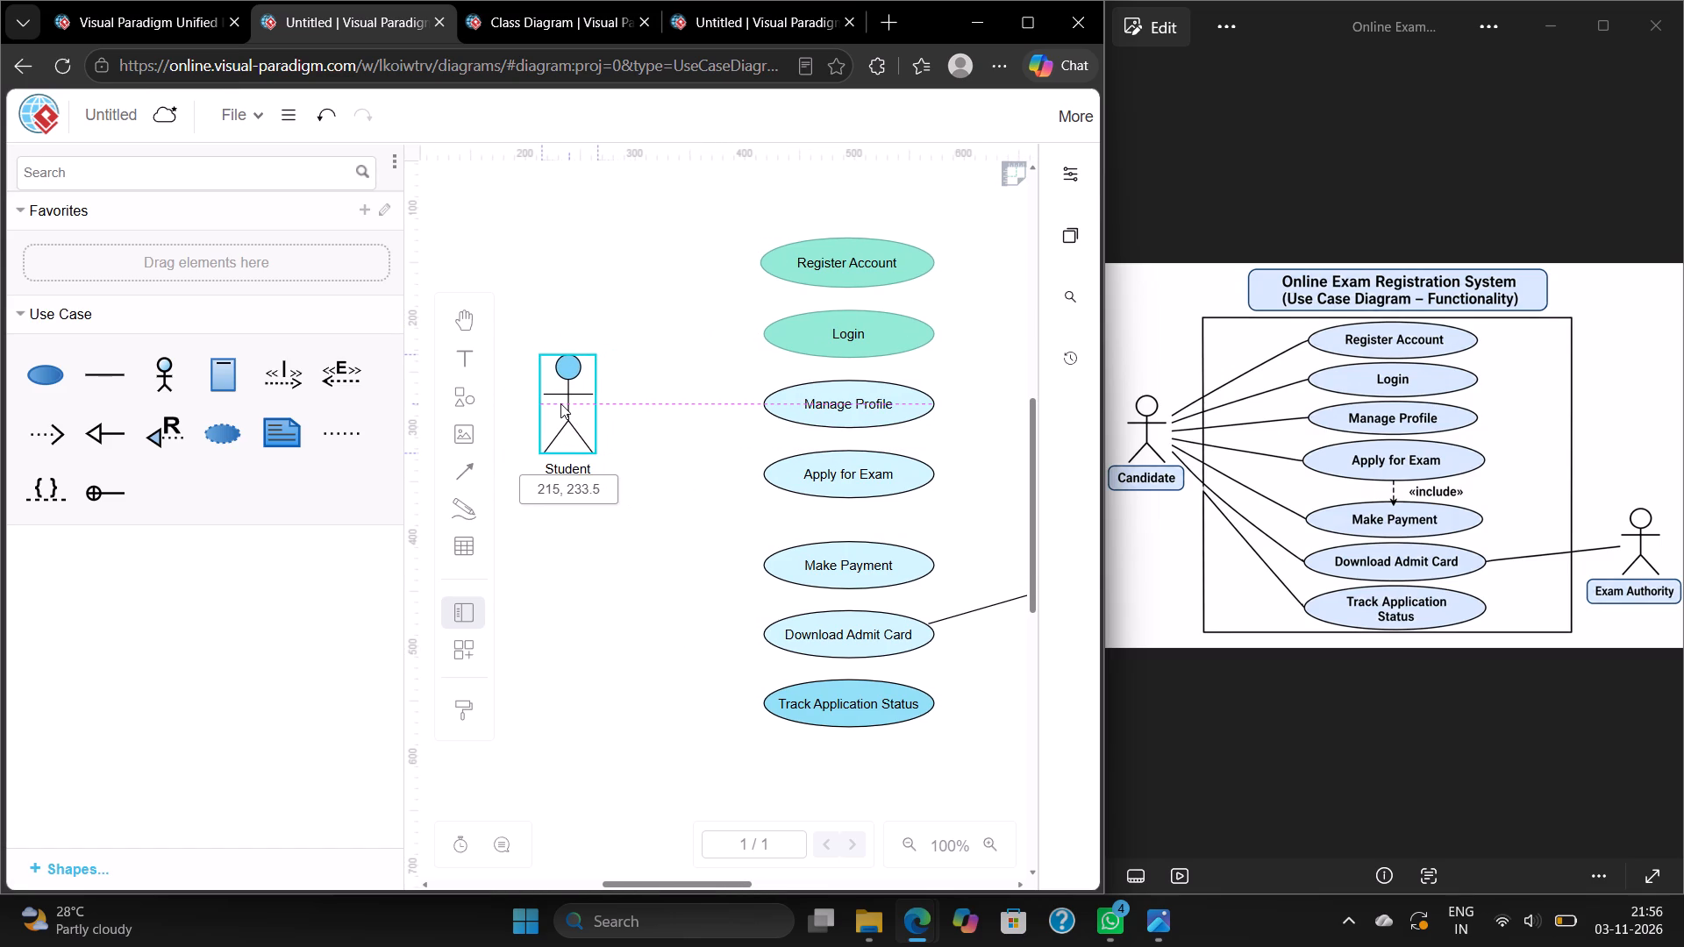
pyautogui.moveTo(560, 403); pyautogui.dragTo(537, 404)
pyautogui.hscroll(1, 537, 404)
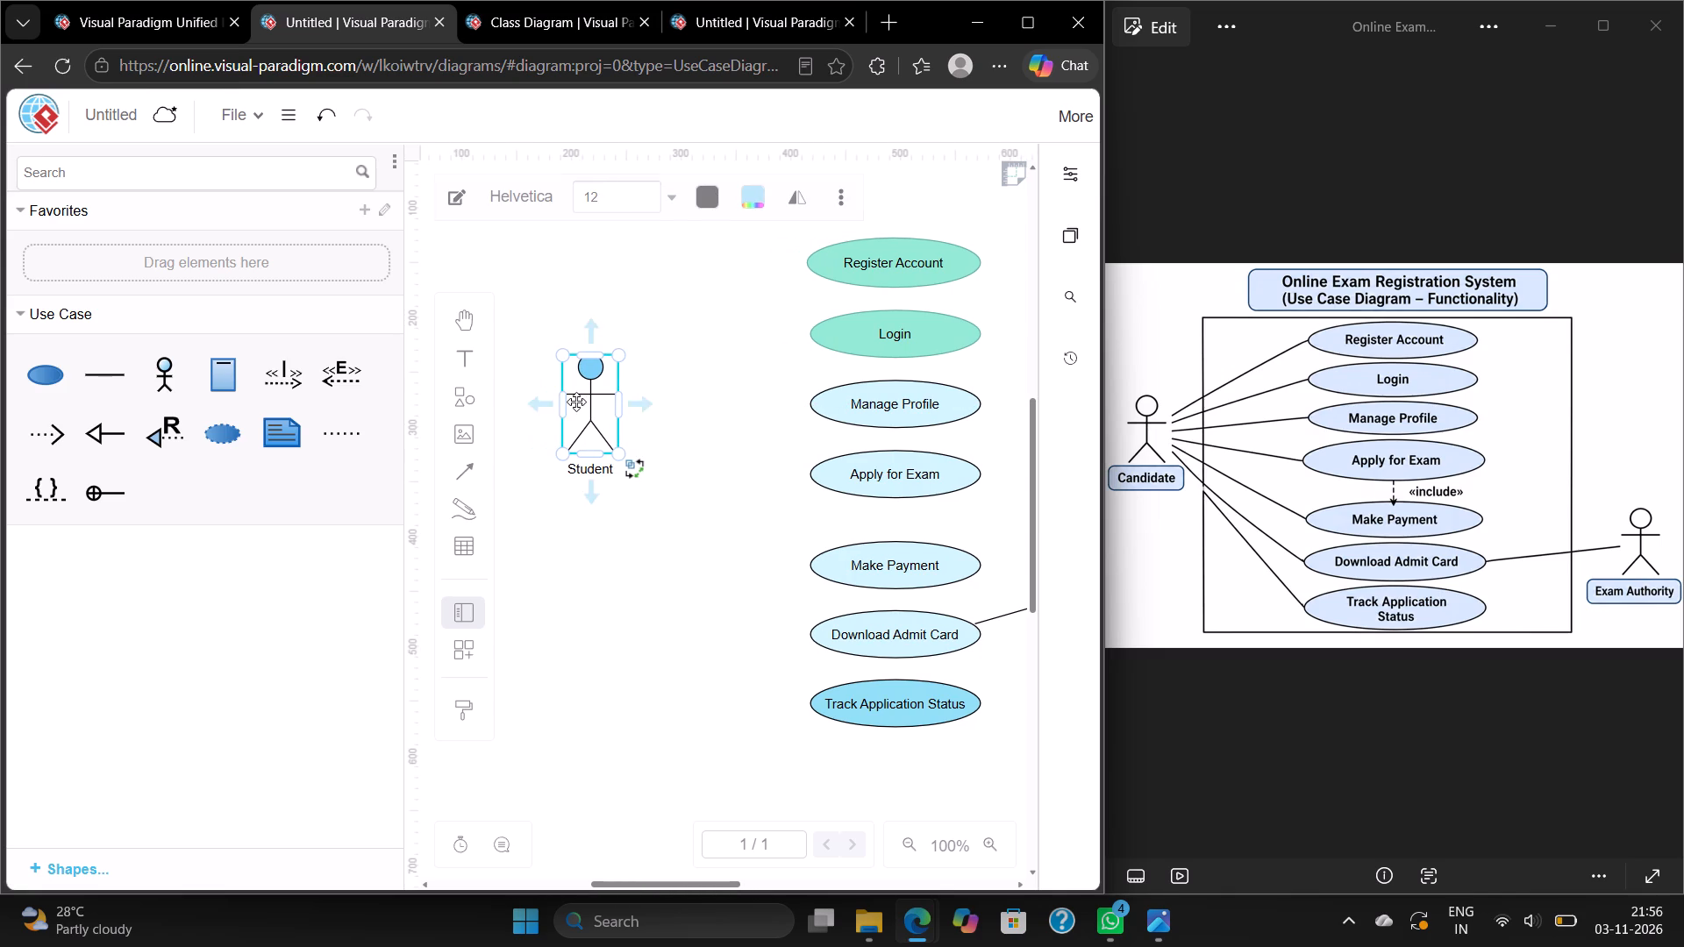
pyautogui.moveTo(576, 402); pyautogui.dragTo(549, 405)
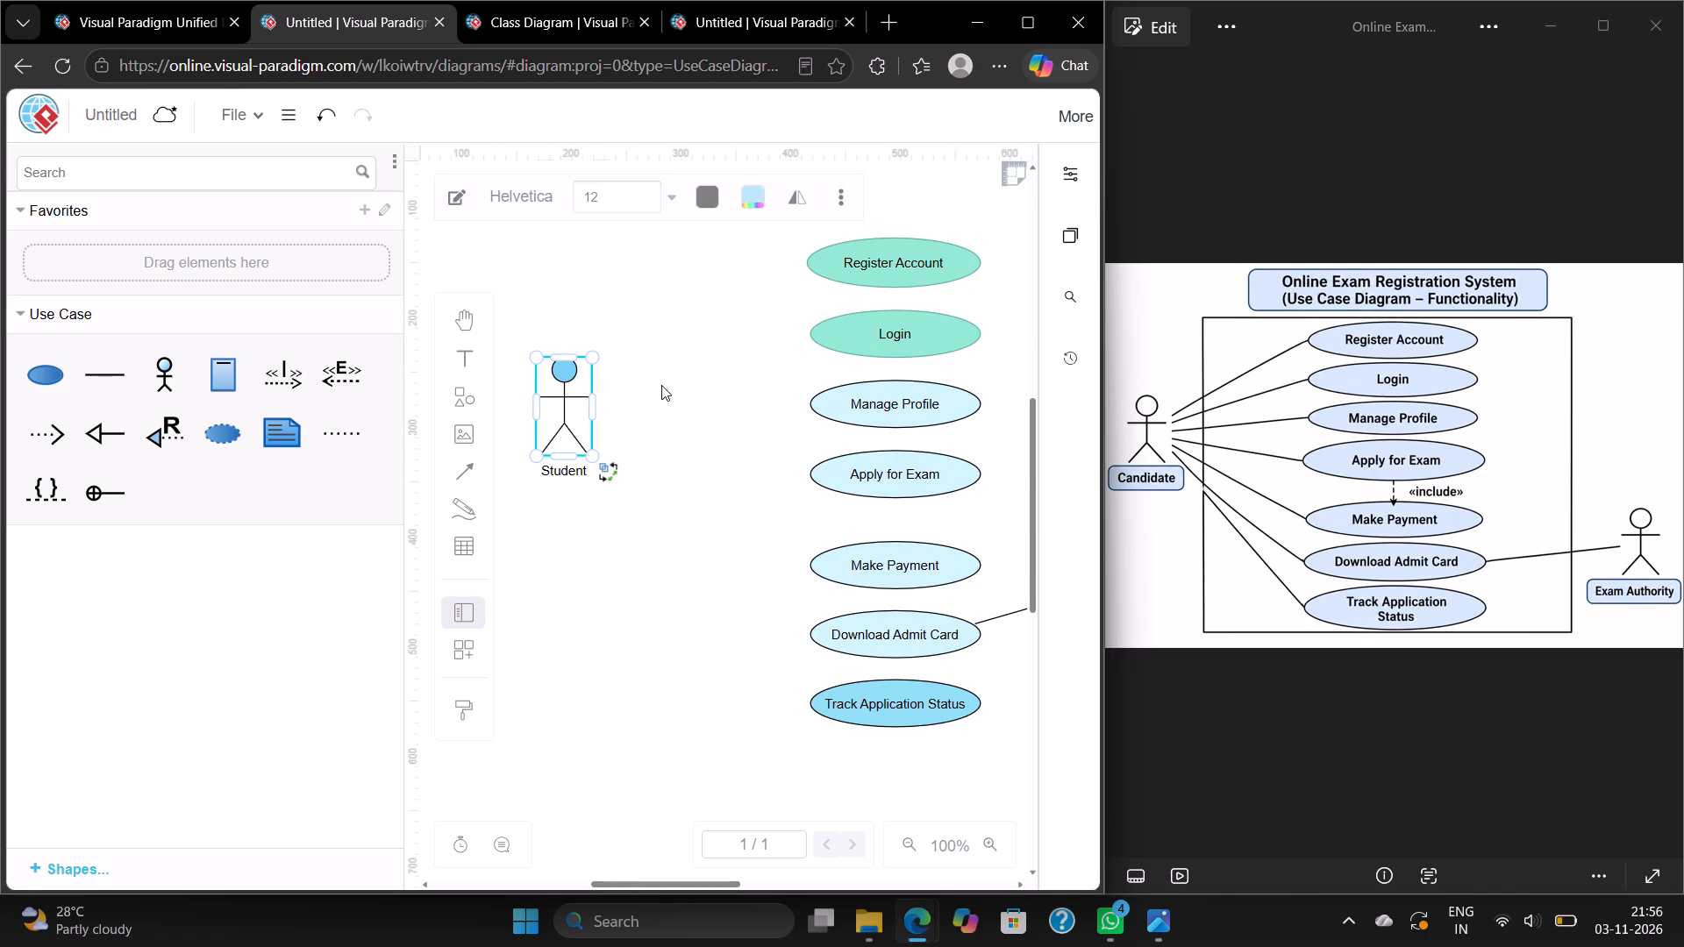
pyautogui.click(684, 358)
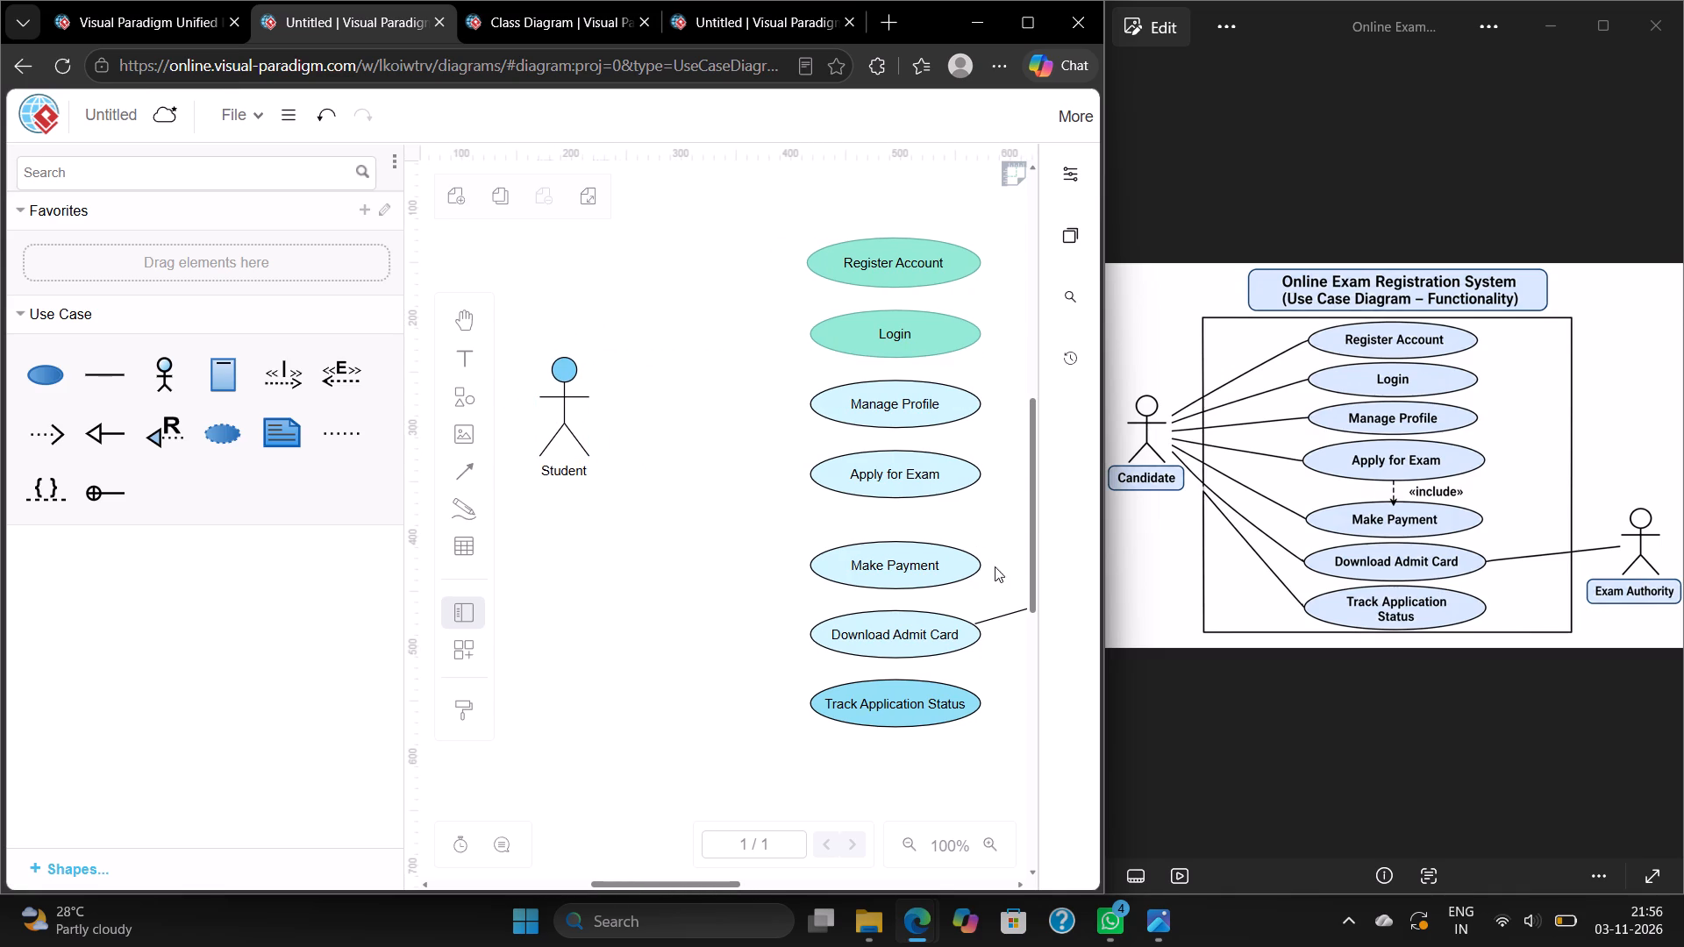
# Copy the plain Download Admit Card connector and paste four copies between the Student actor and the use cases.
pyautogui.click(1009, 616)
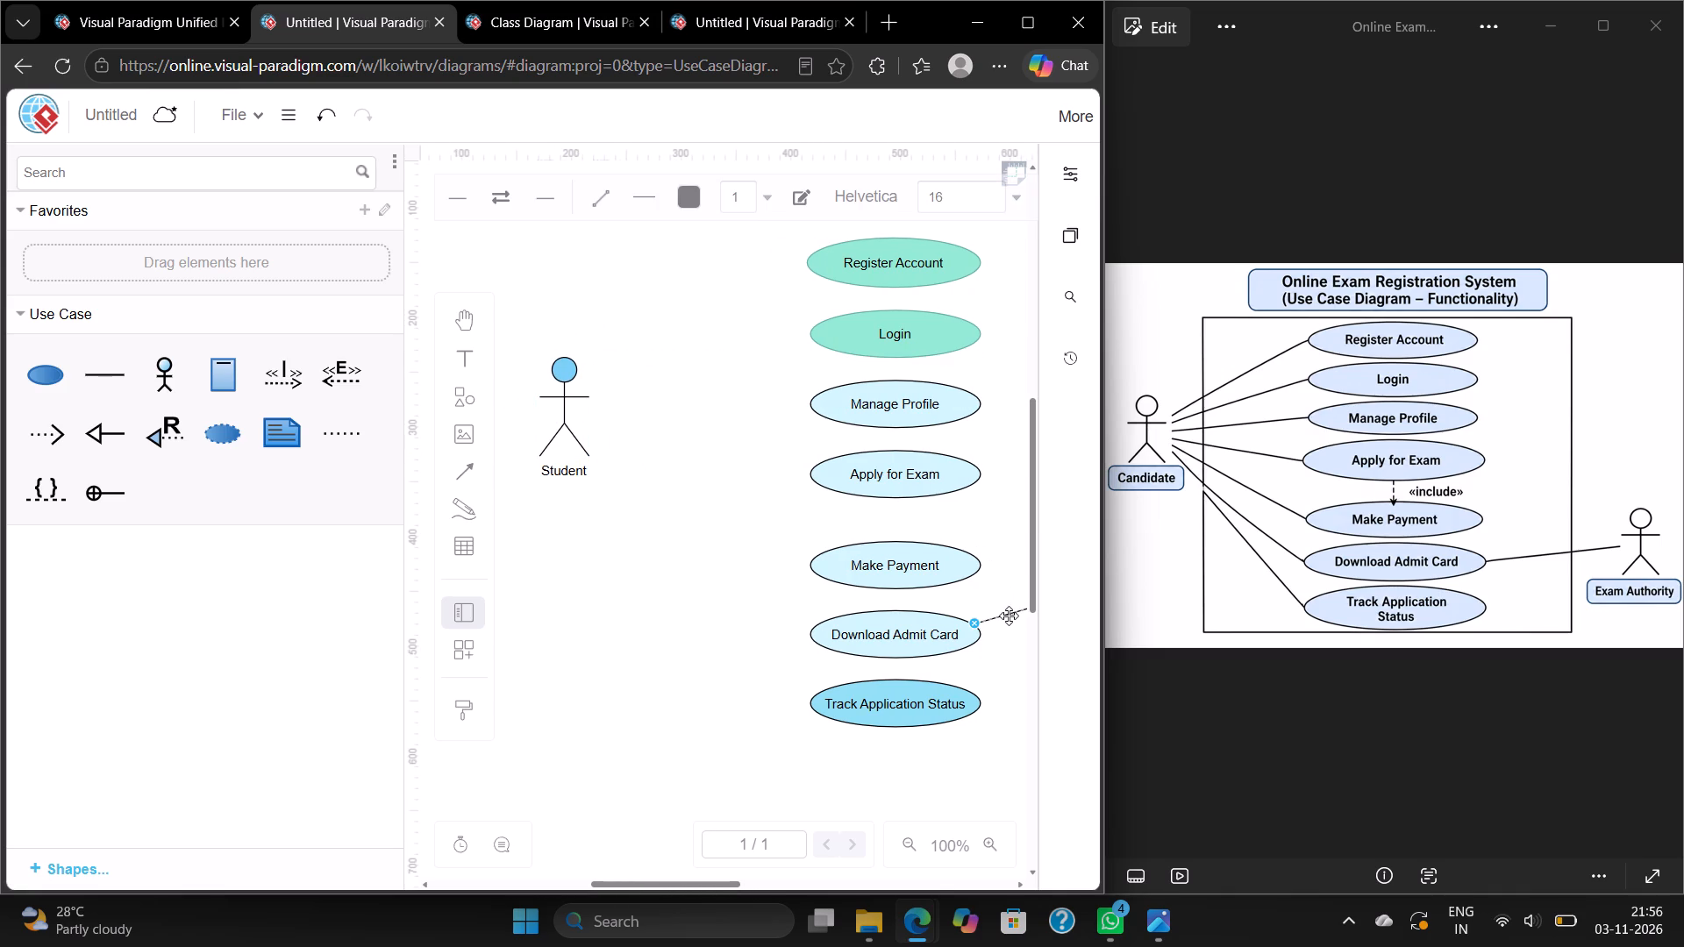
pyautogui.hotkey('ctrl', 'c')
pyautogui.click(676, 335)
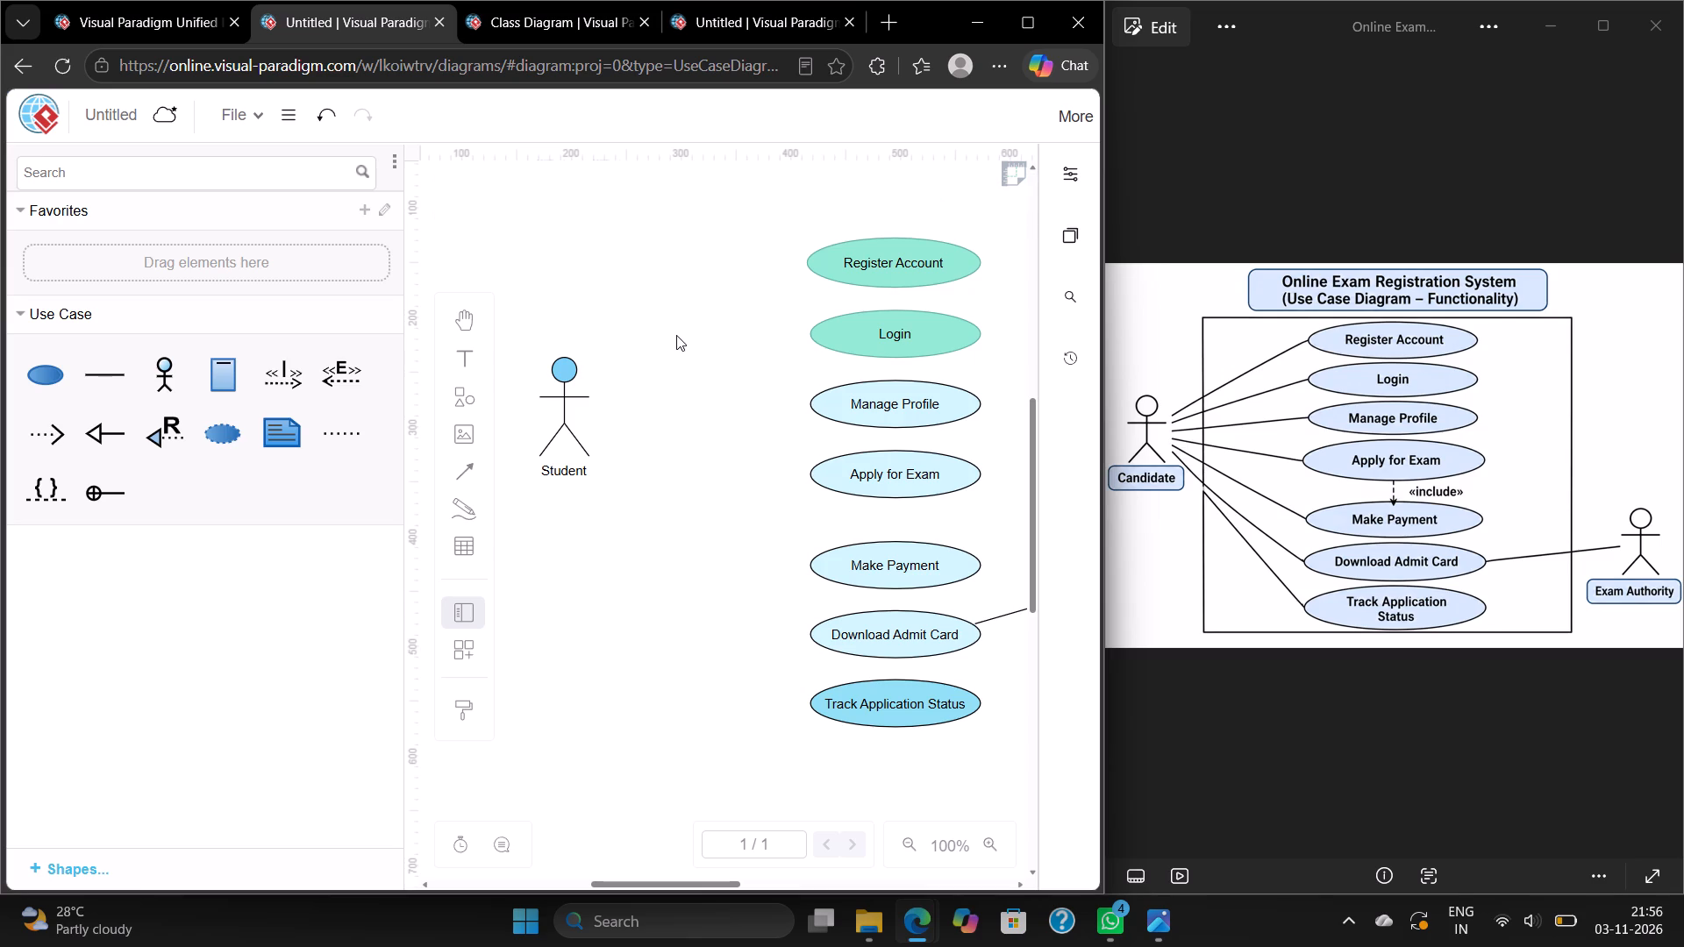
pyautogui.hotkey('ctrl', 'v')
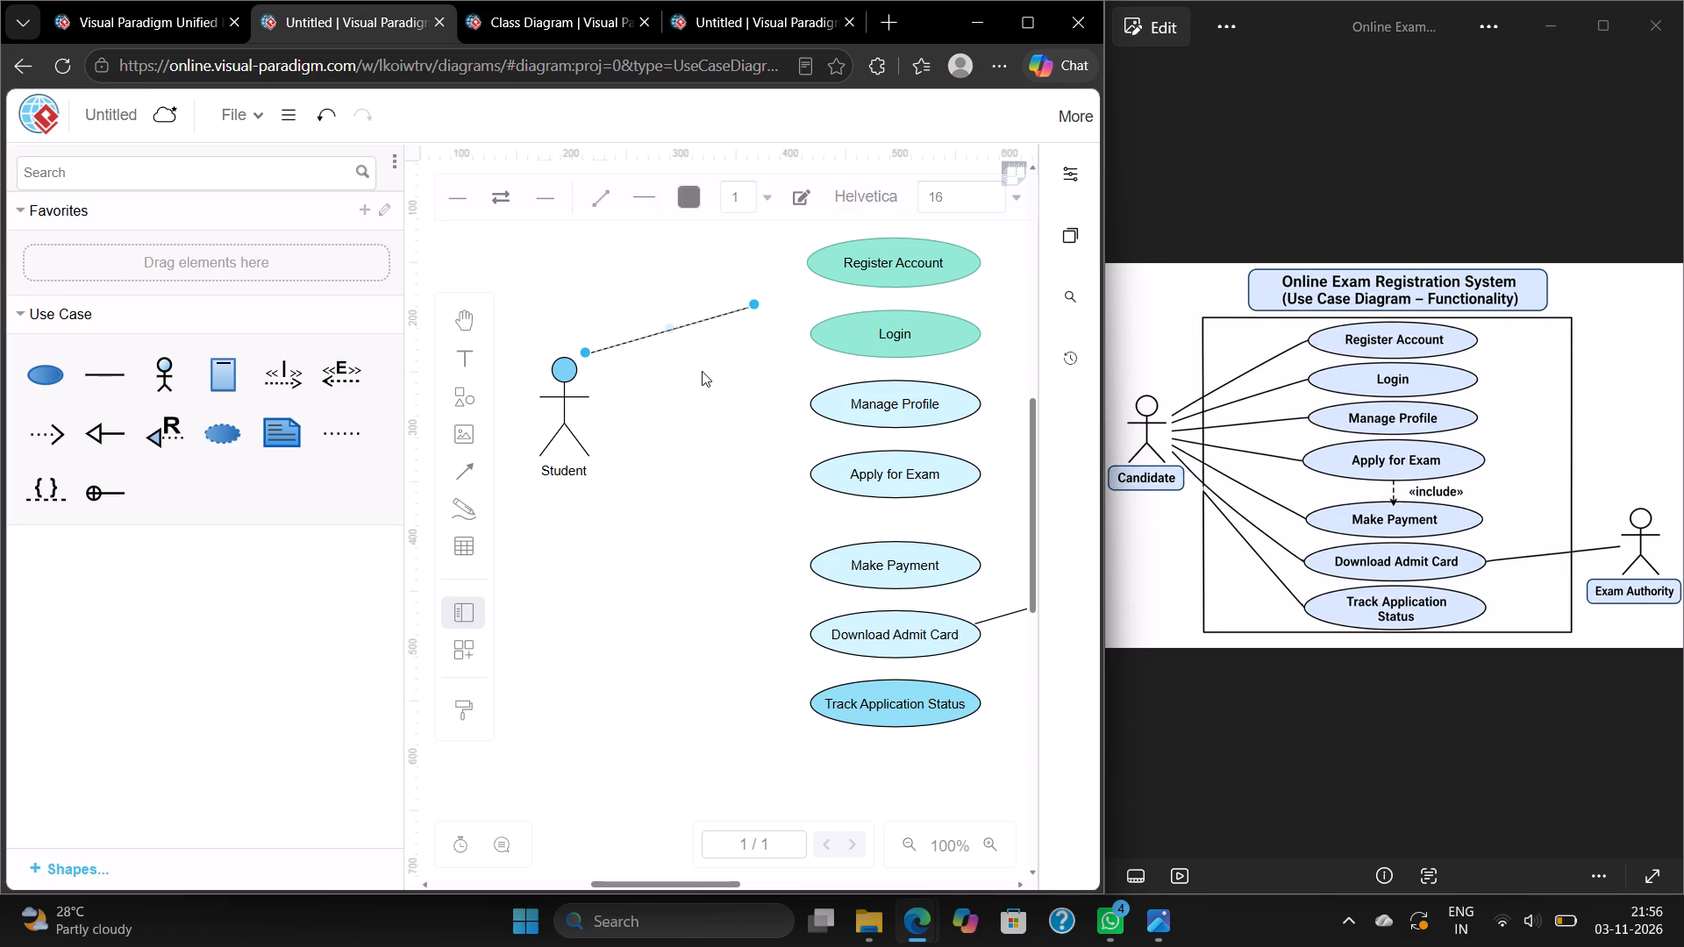
pyautogui.click(702, 371)
pyautogui.hotkey('ctrl', 'v')
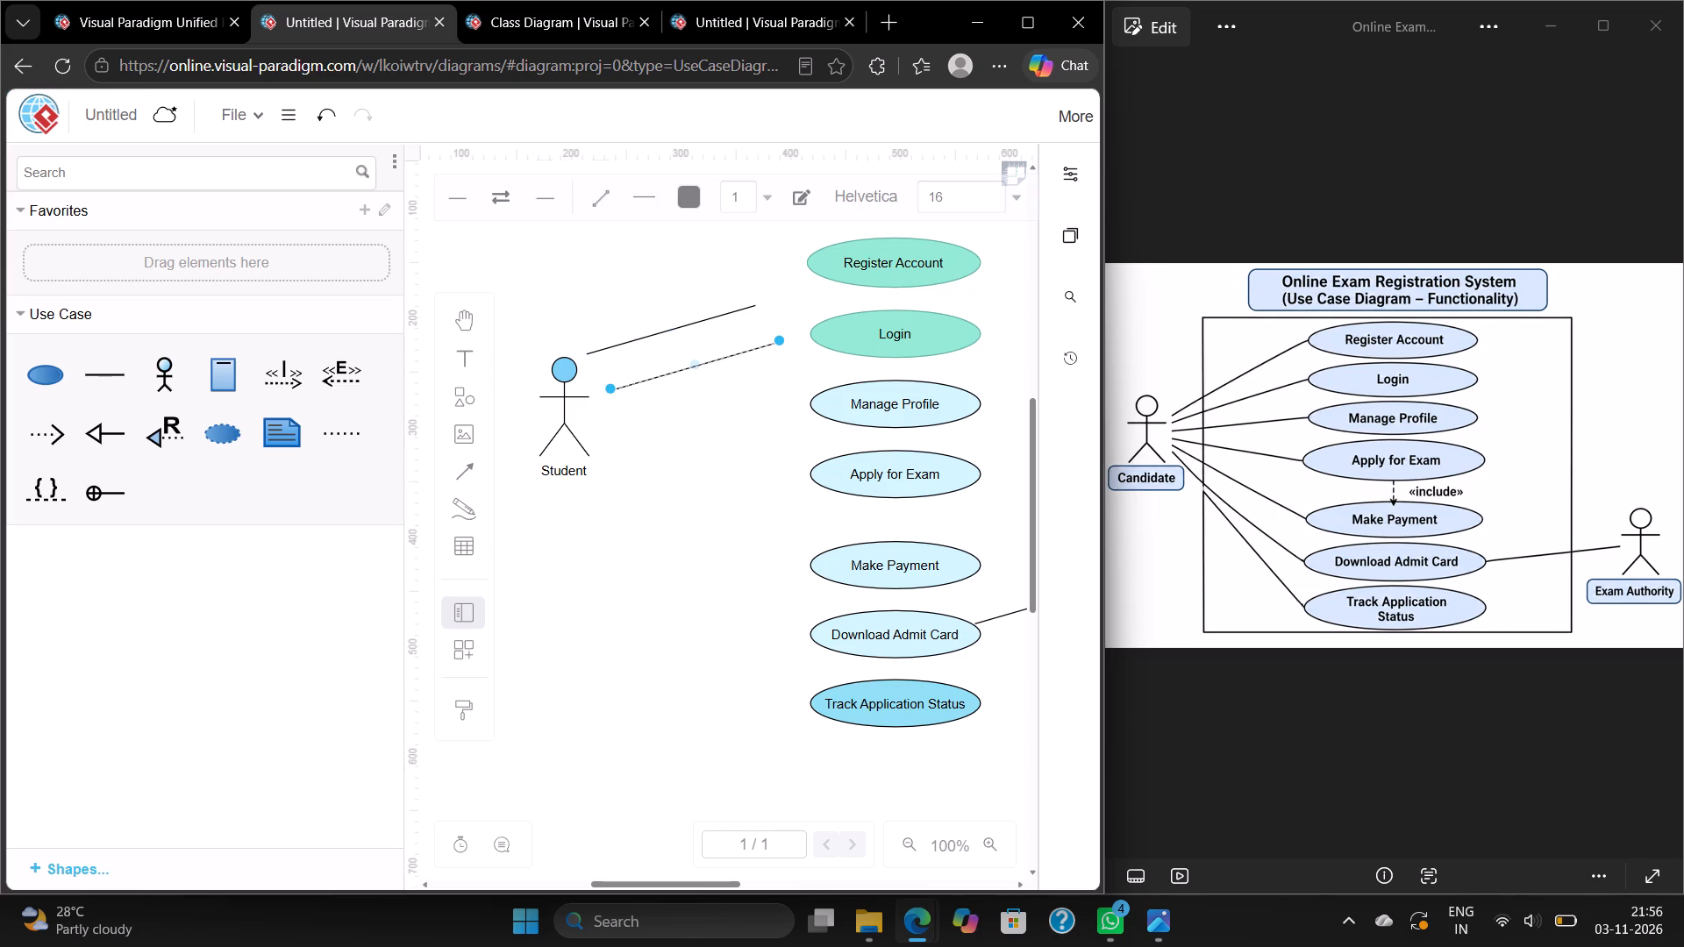
pyautogui.click(710, 400)
pyautogui.hotkey('ctrl', 'v')
pyautogui.click(713, 473)
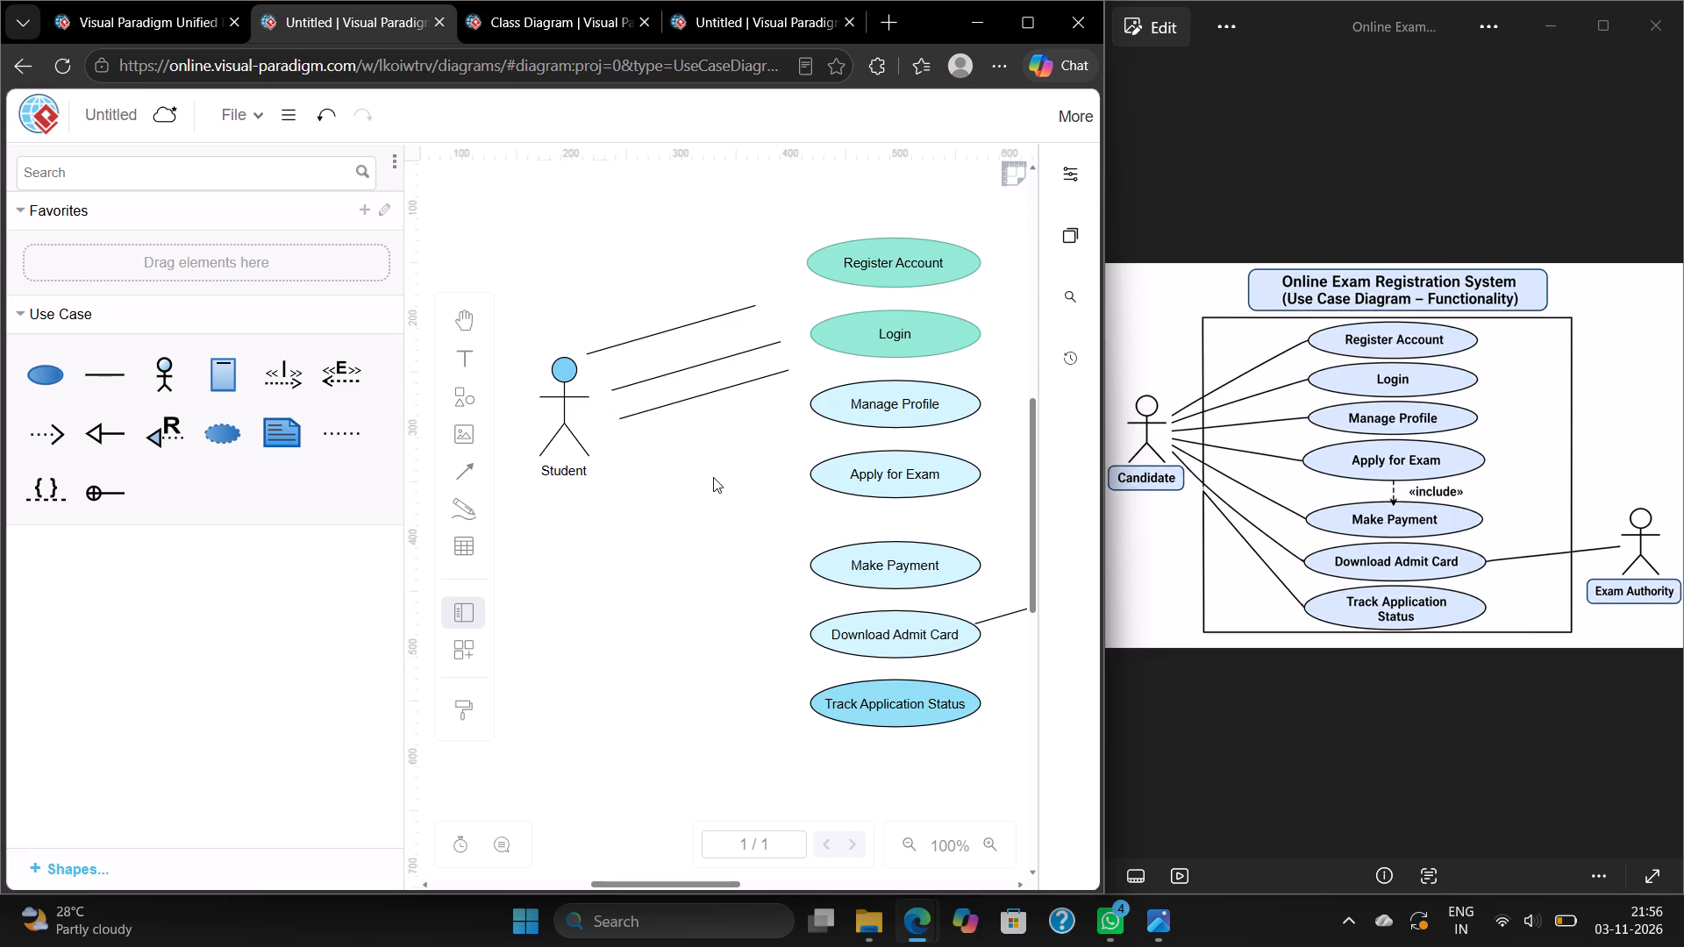
pyautogui.click(709, 481)
pyautogui.hotkey('ctrl', 'v')
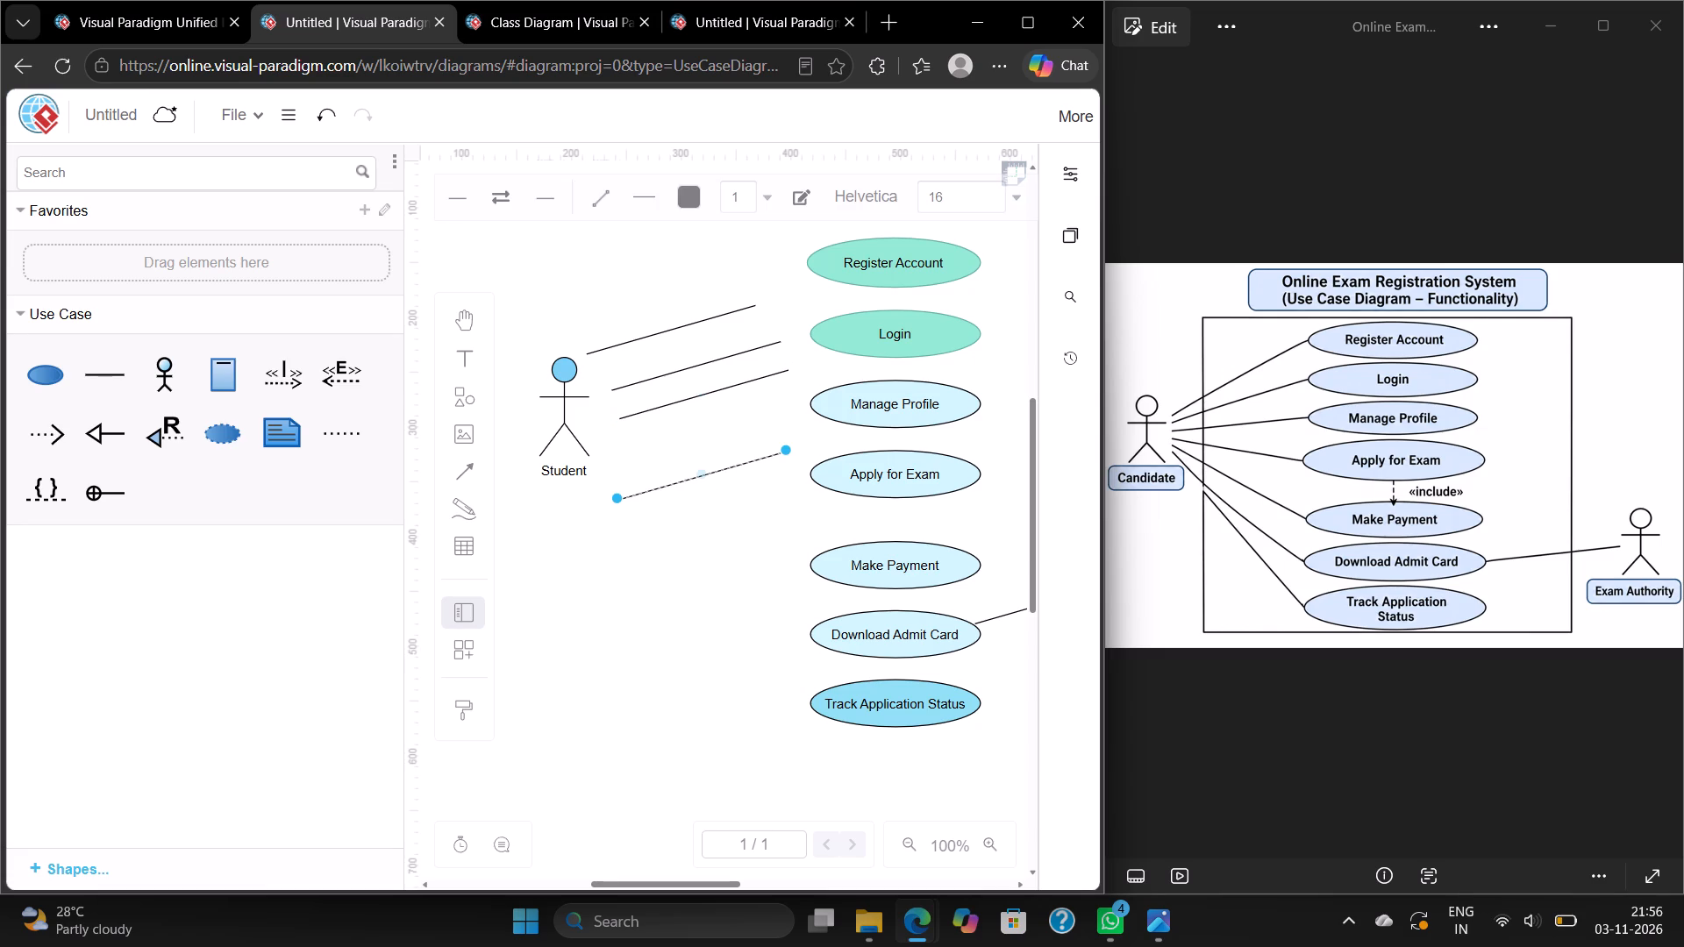
# Connect the Student actor to the left edges of Register Account and Login using the upper two pasted lines.
pyautogui.click(600, 350)
pyautogui.moveTo(754, 303); pyautogui.dragTo(812, 263)
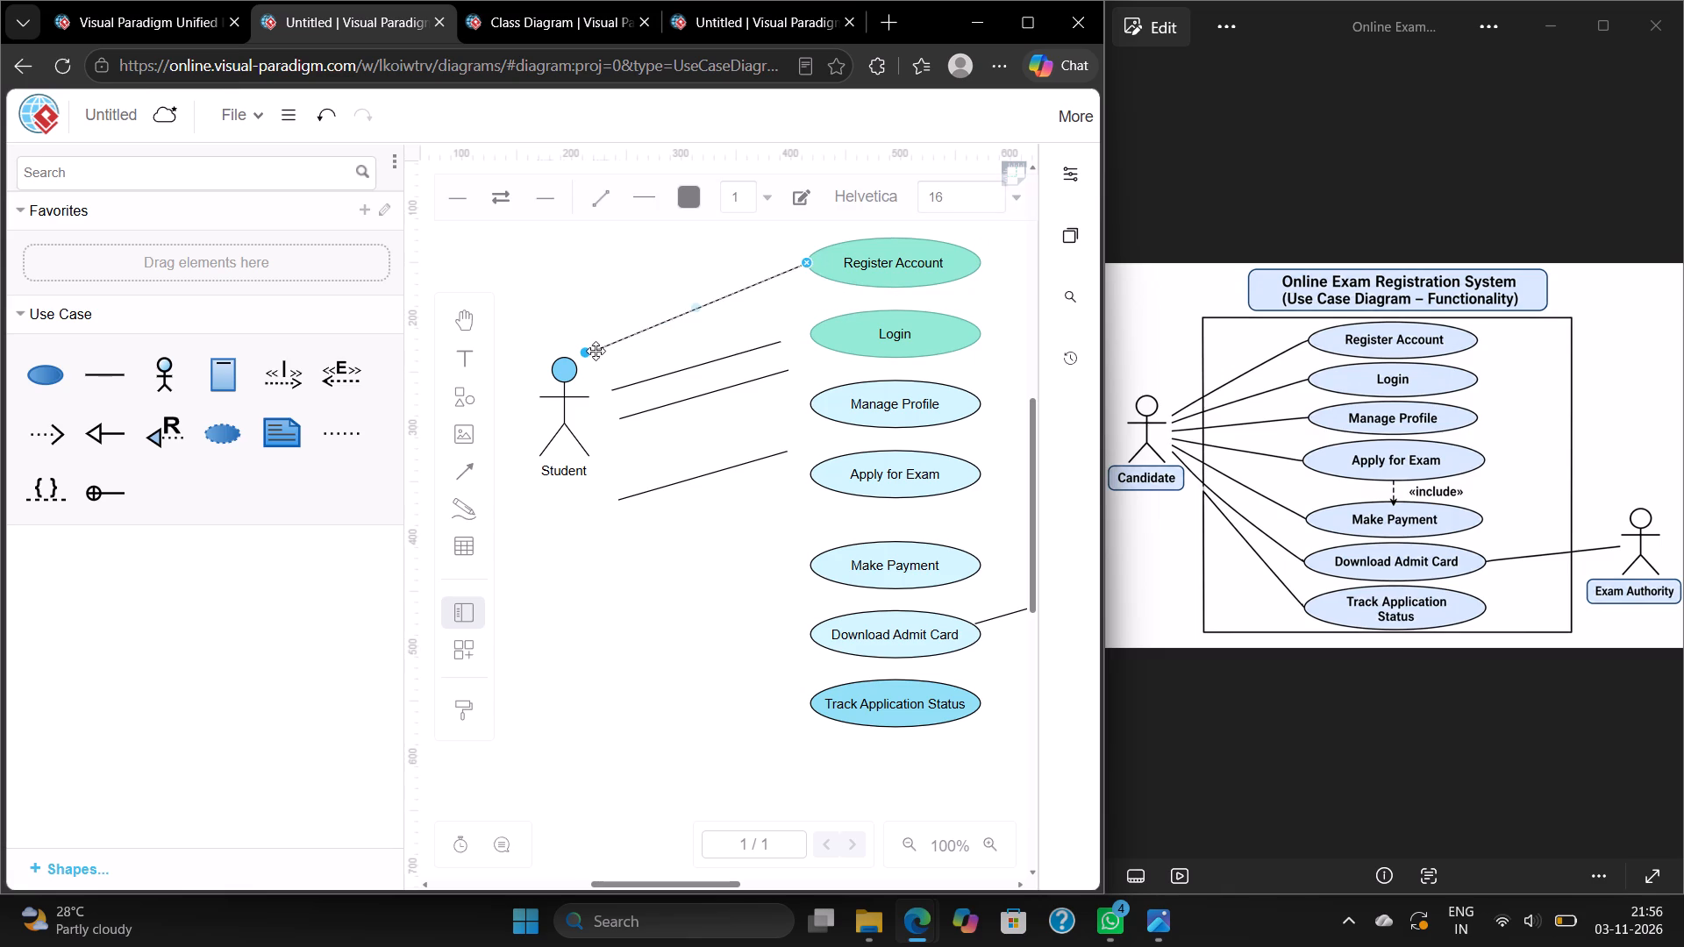
pyautogui.moveTo(582, 350); pyautogui.dragTo(600, 388)
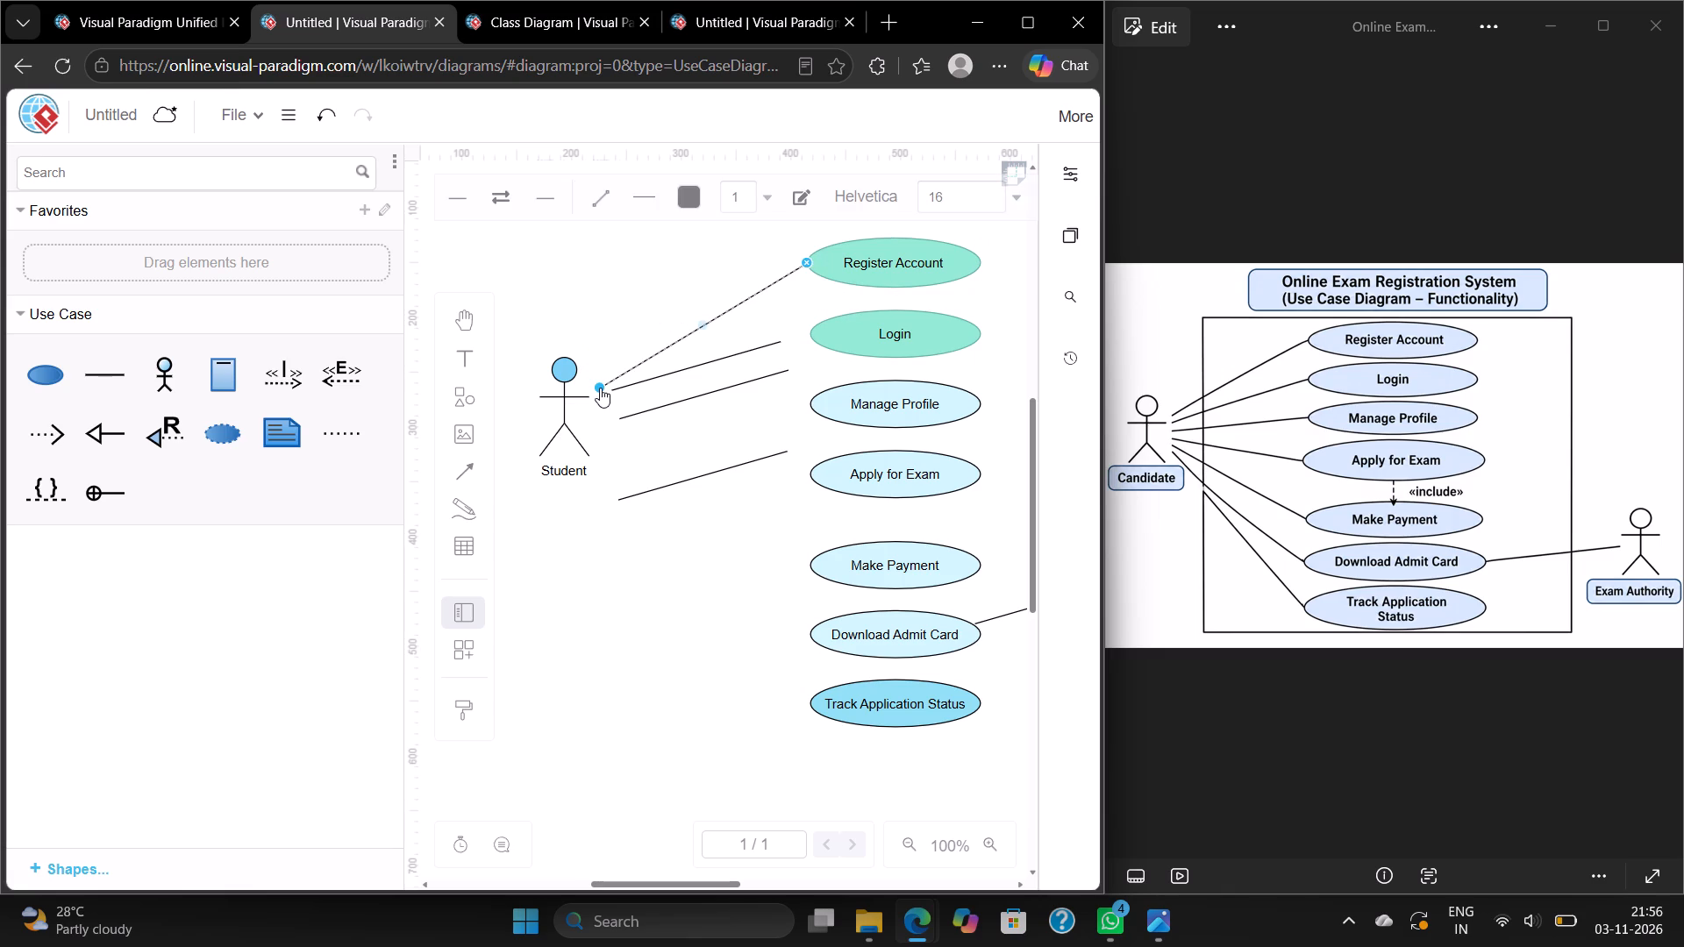
pyautogui.click(757, 348)
pyautogui.moveTo(779, 341); pyautogui.dragTo(808, 337)
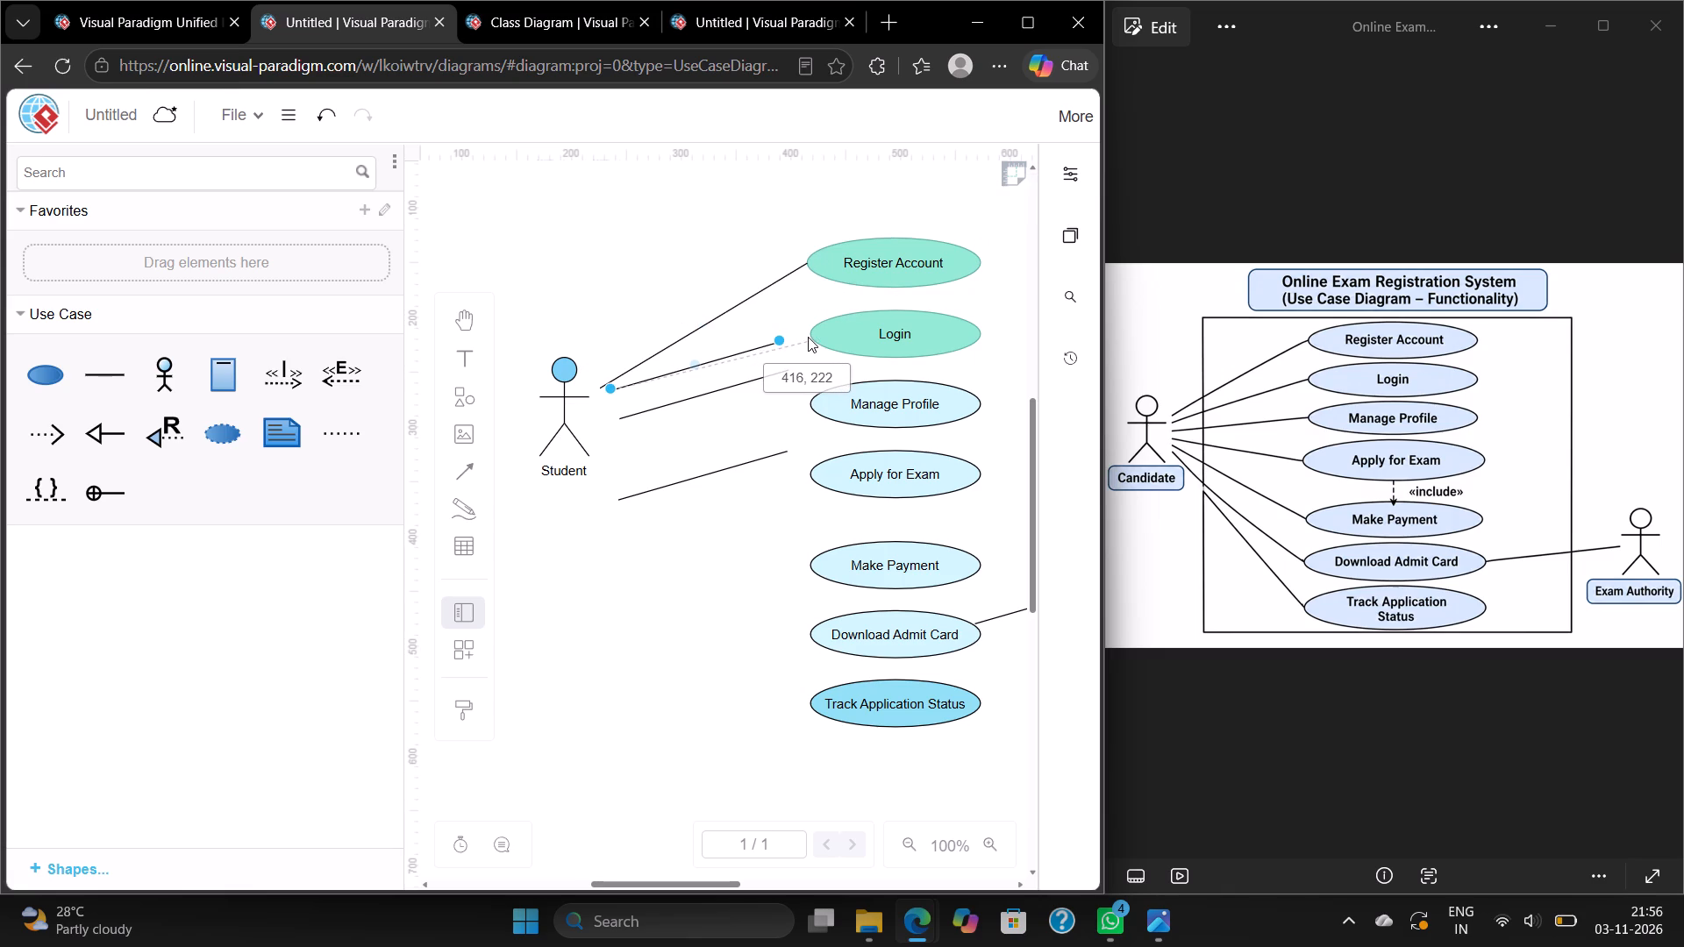
pyautogui.moveTo(808, 337); pyautogui.dragTo(810, 333)
pyautogui.moveTo(615, 388); pyautogui.dragTo(603, 397)
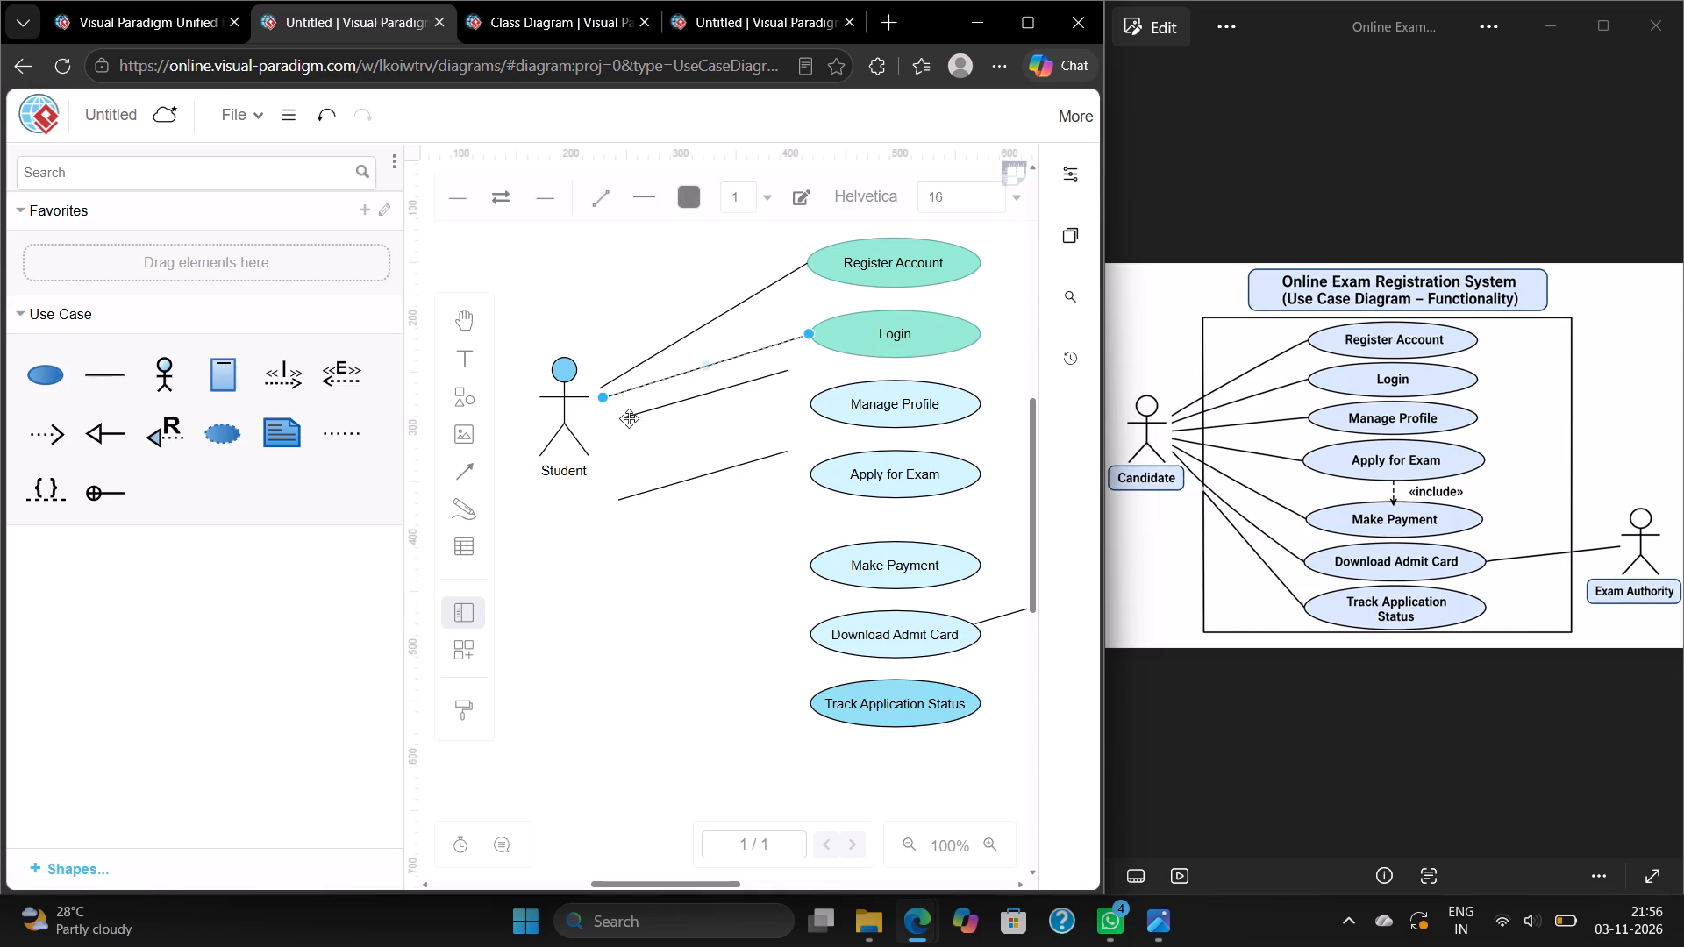
# Connect the Student actor to the left edges of Manage Profile and Apply for Exam using the remaining two pasted lines.
pyautogui.moveTo(621, 418); pyautogui.dragTo(610, 417)
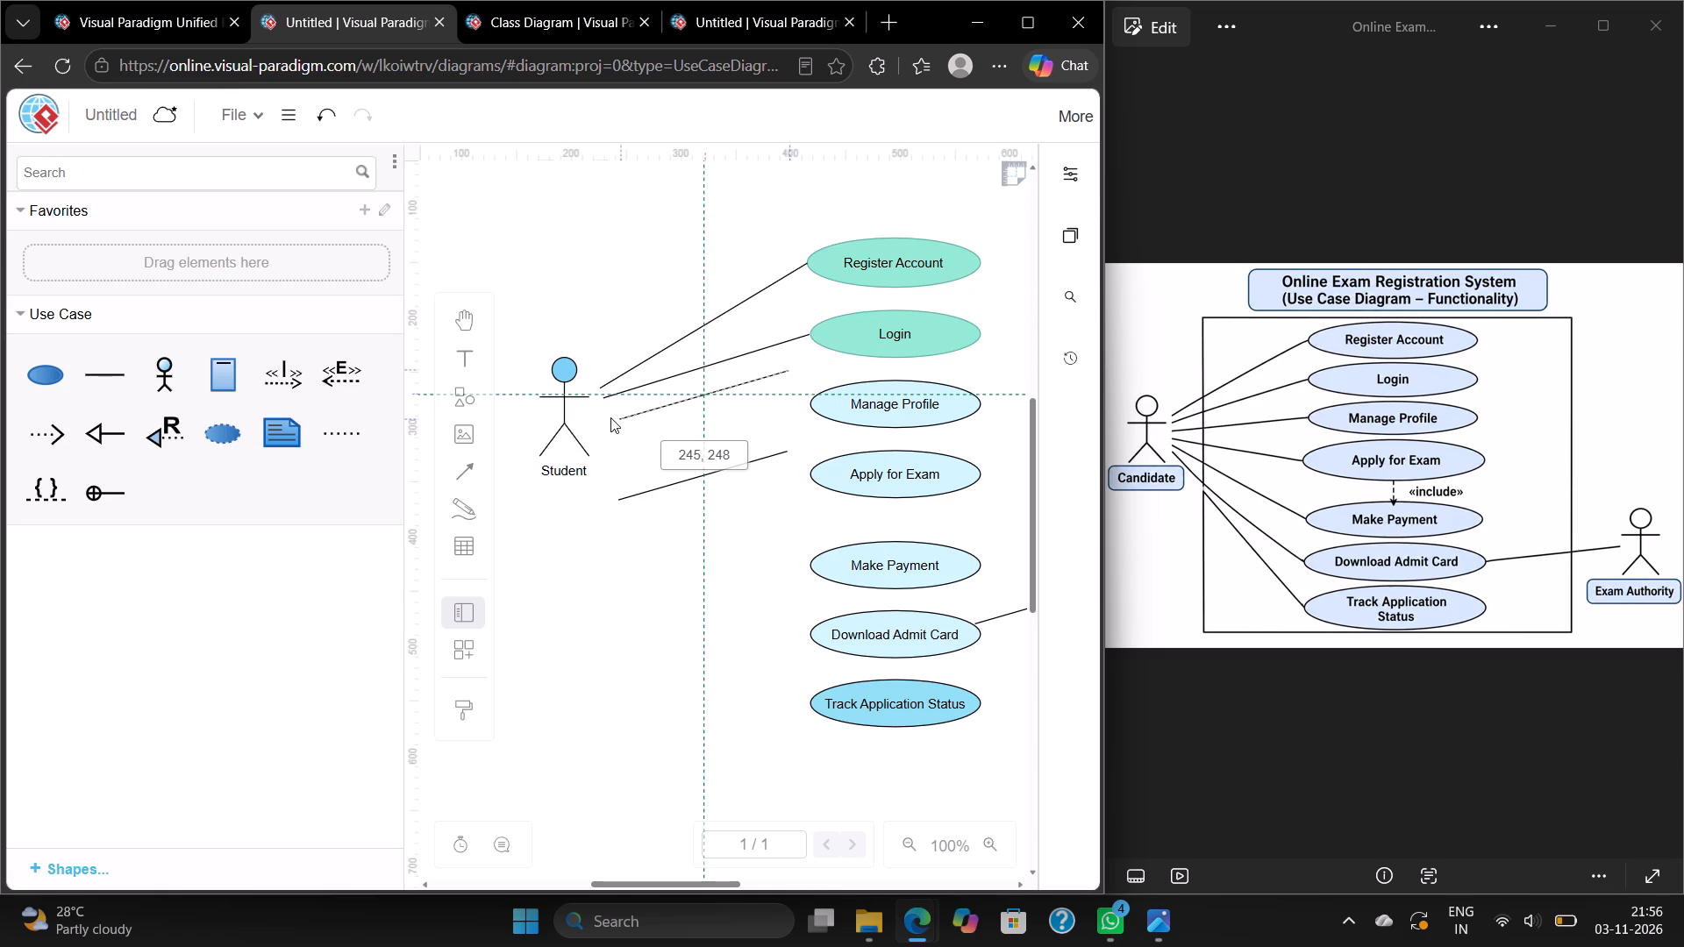
pyautogui.moveTo(610, 417); pyautogui.dragTo(609, 417)
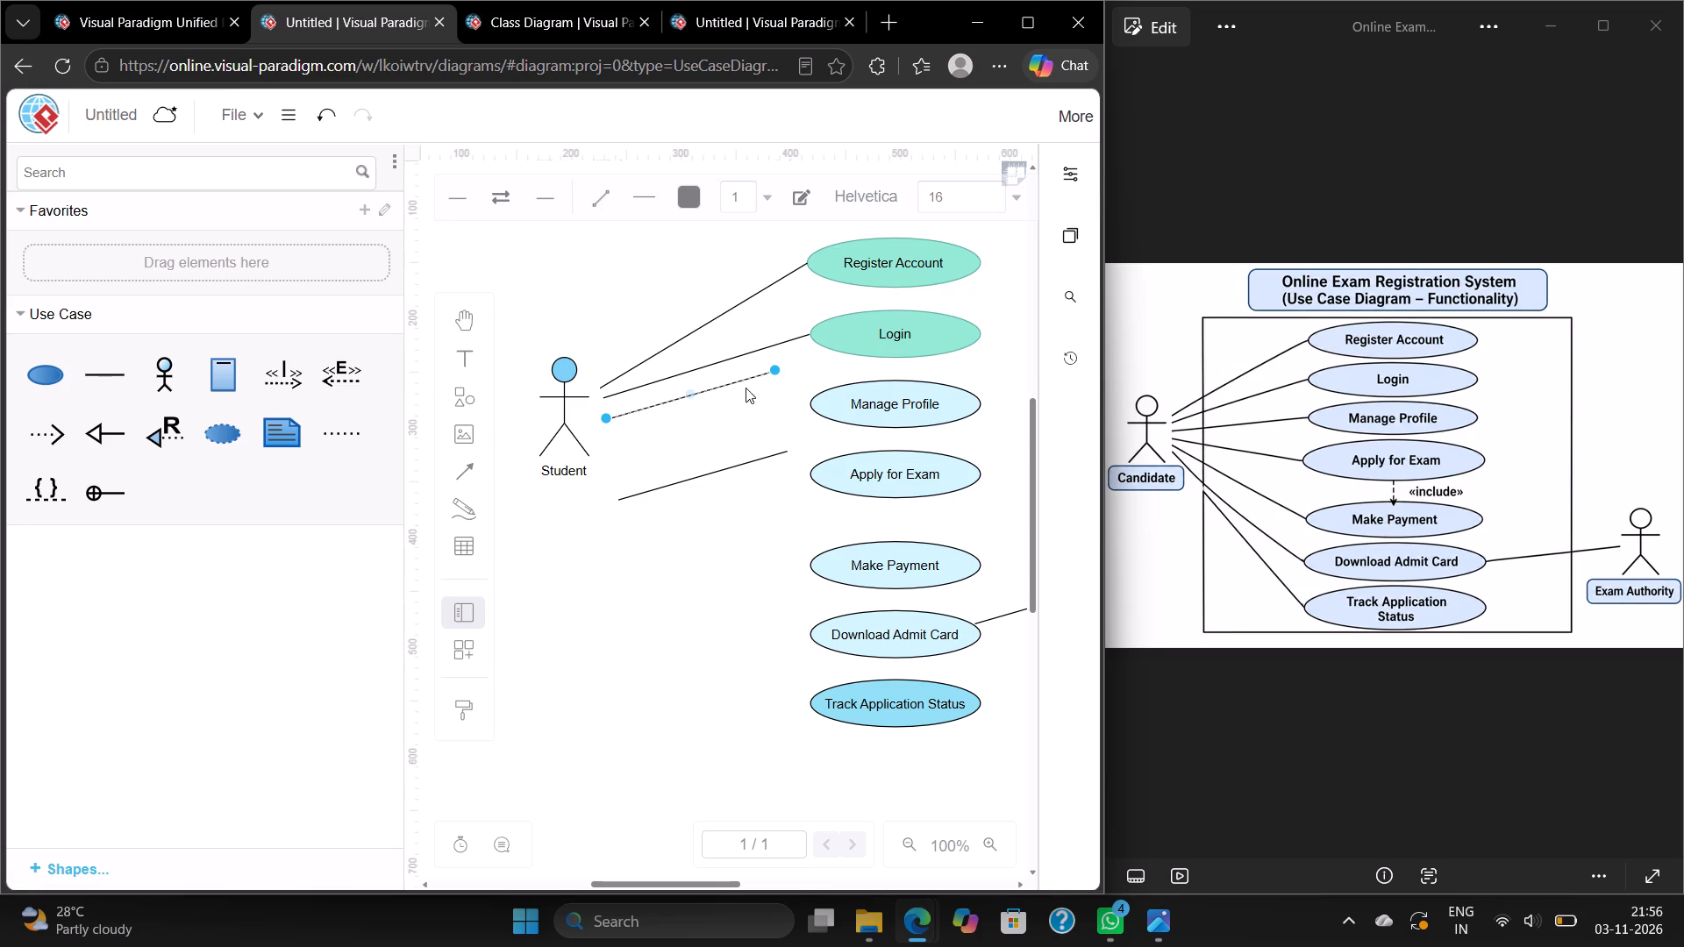
pyautogui.moveTo(774, 366); pyautogui.dragTo(807, 396)
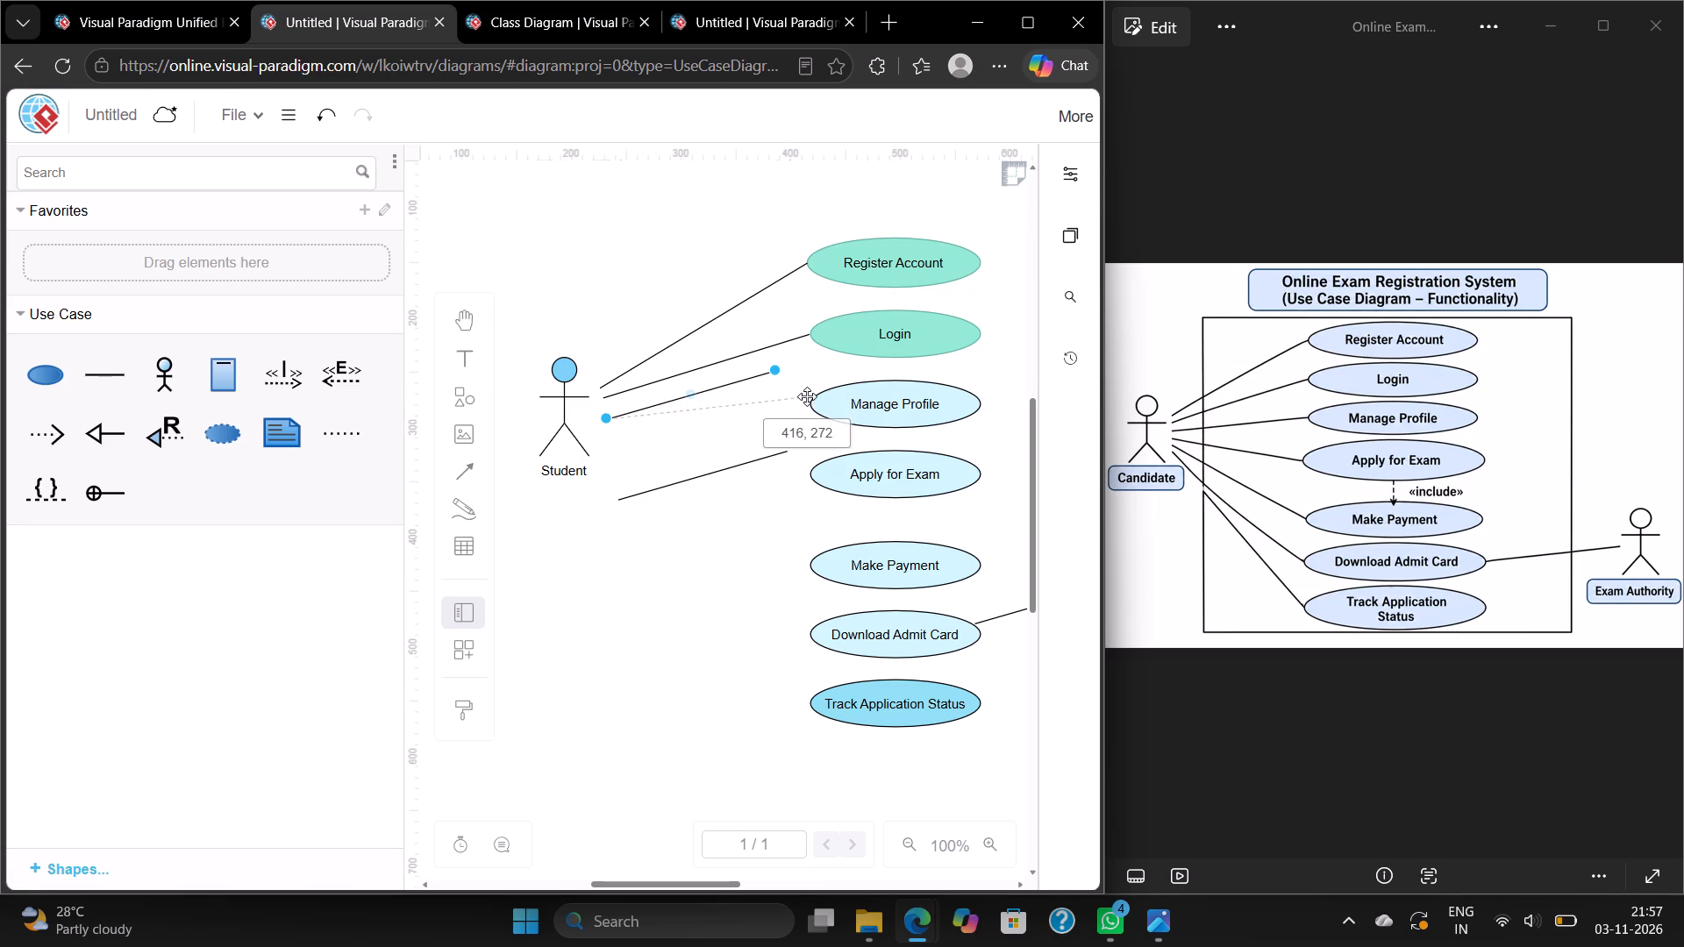
pyautogui.moveTo(807, 396); pyautogui.dragTo(812, 400)
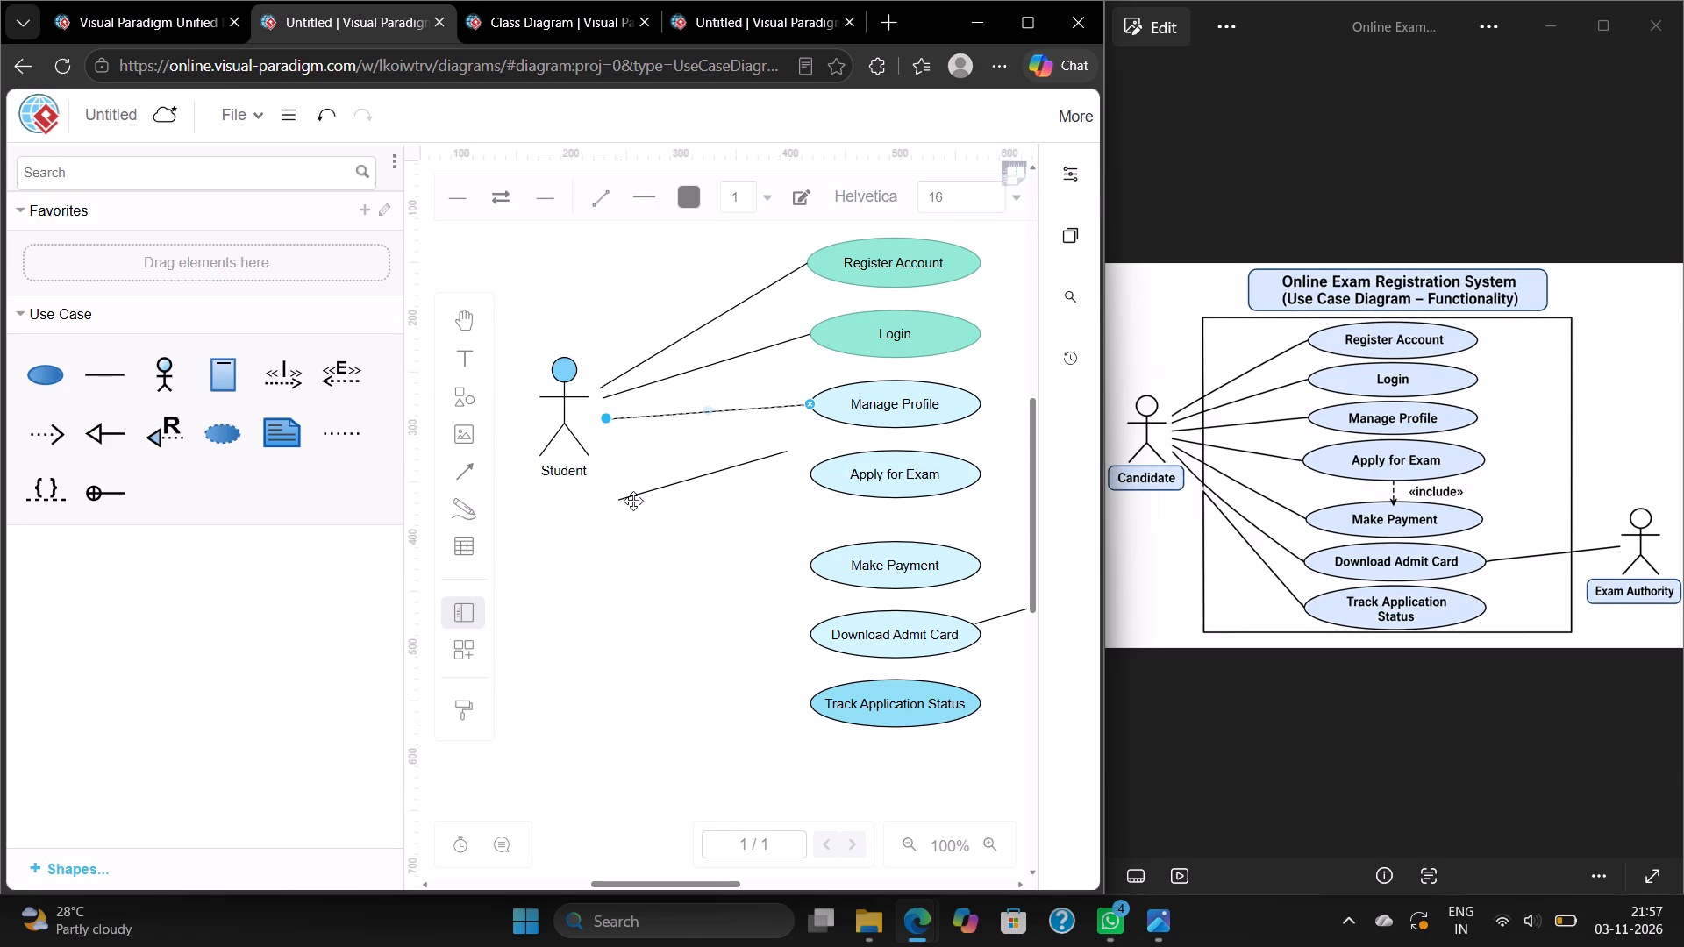
pyautogui.click(620, 498)
pyautogui.moveTo(619, 497); pyautogui.dragTo(609, 435)
pyautogui.moveTo(788, 452); pyautogui.dragTo(810, 460)
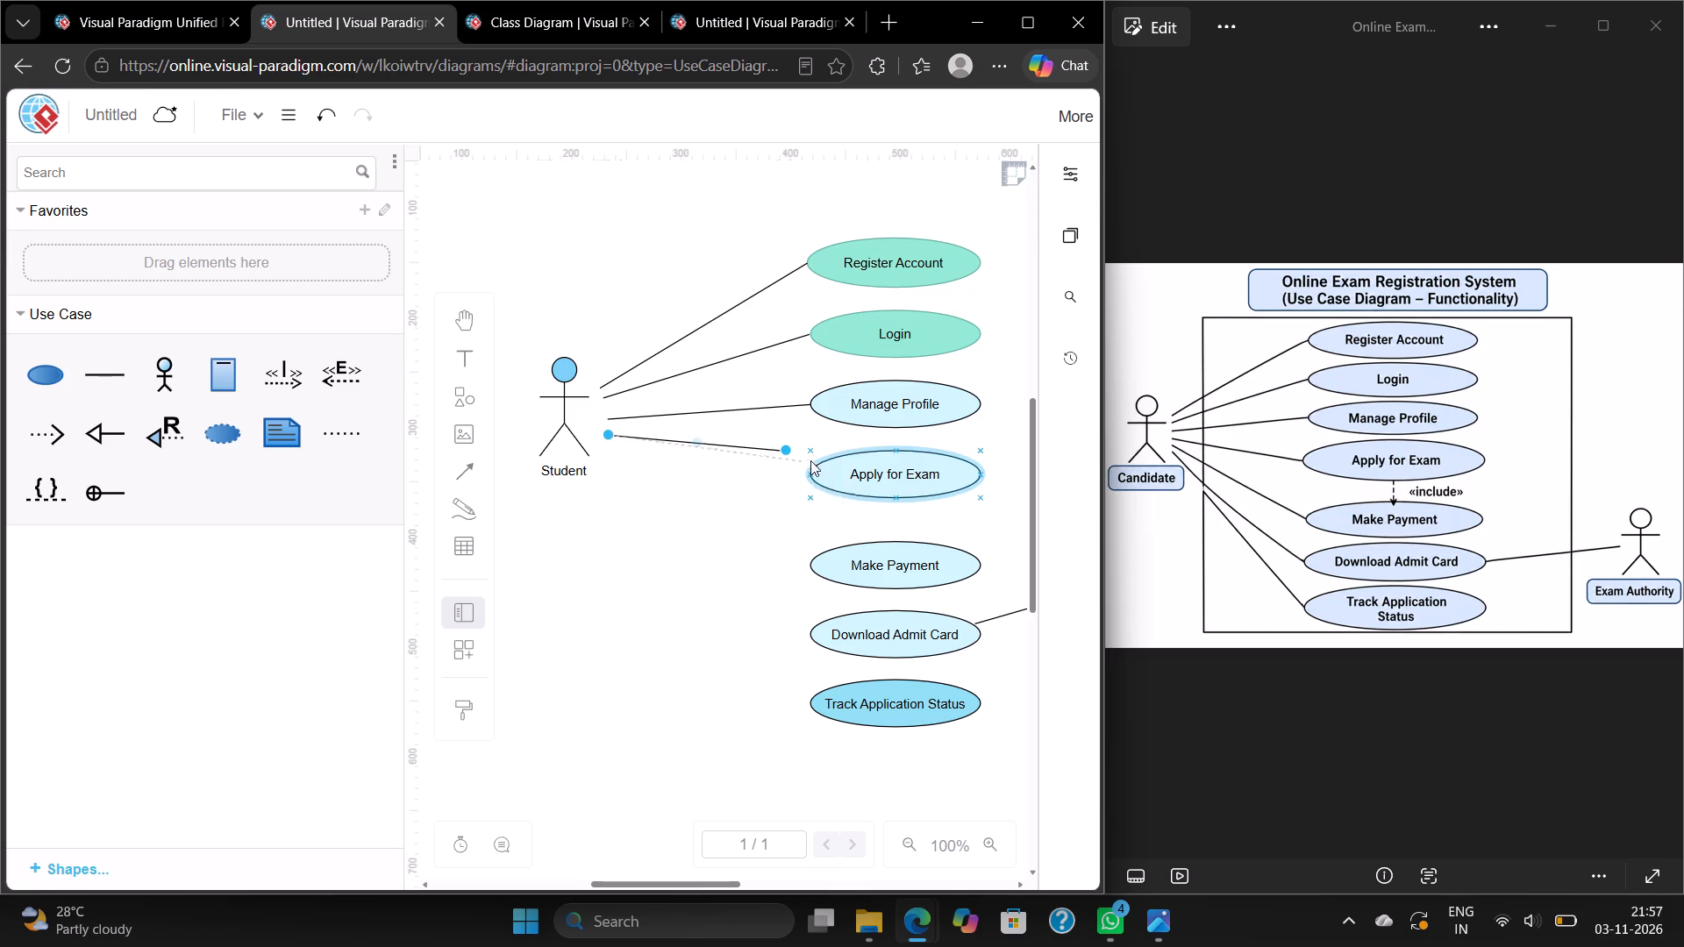
pyautogui.moveTo(810, 460); pyautogui.dragTo(816, 464)
pyautogui.click(767, 469)
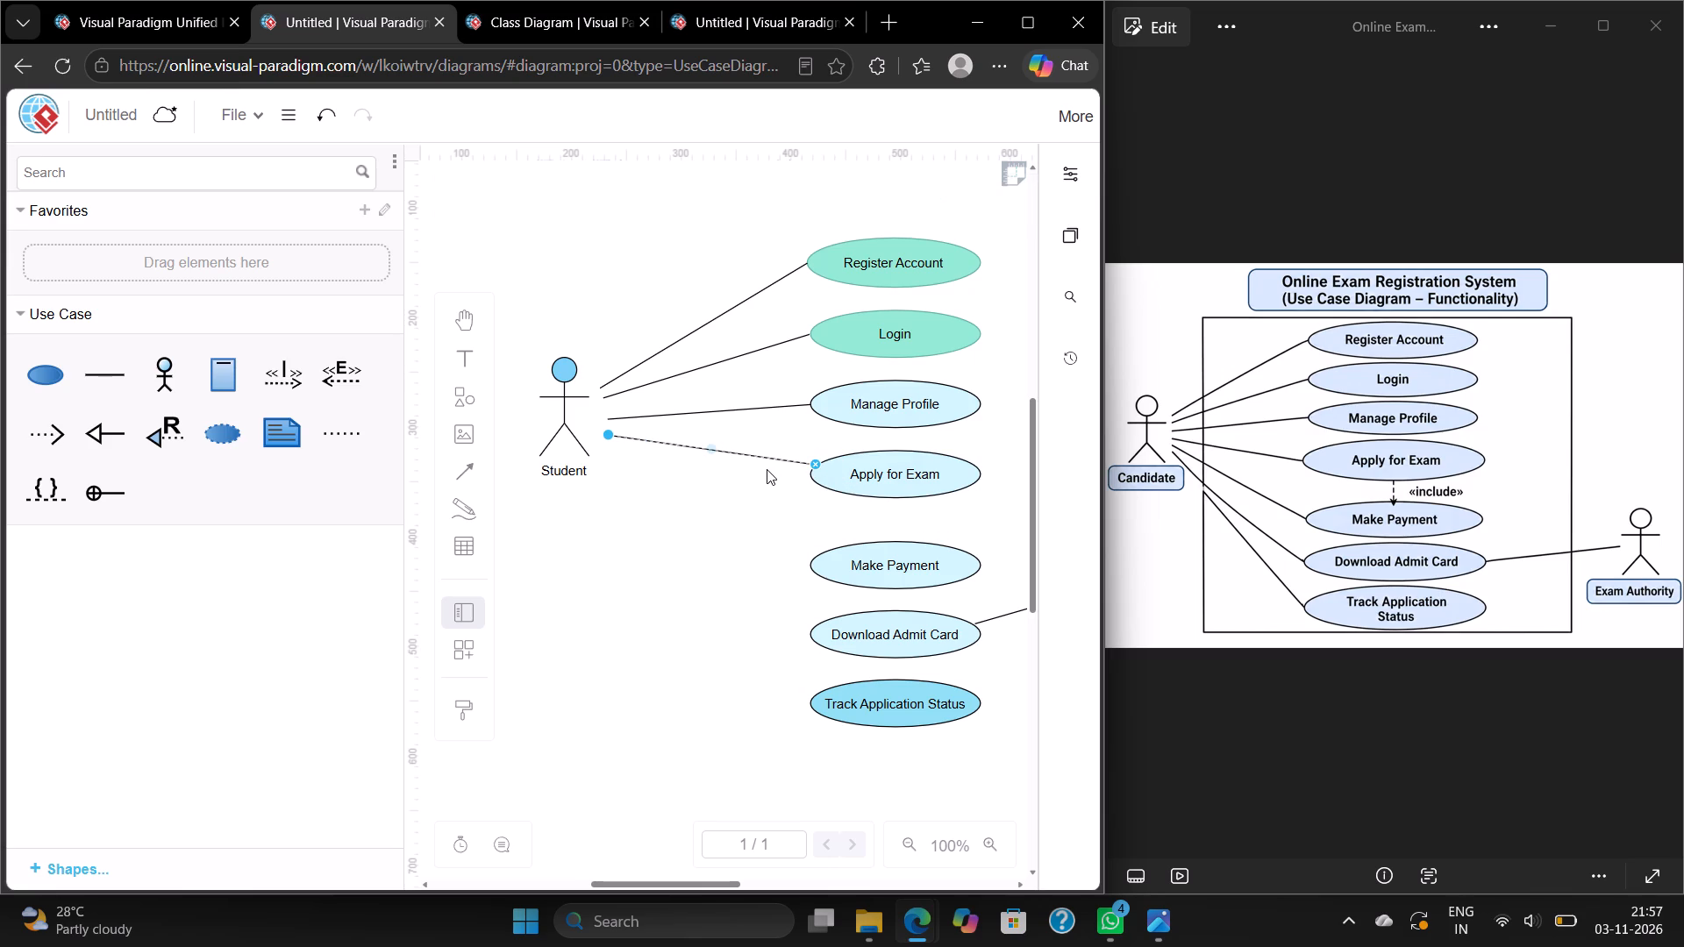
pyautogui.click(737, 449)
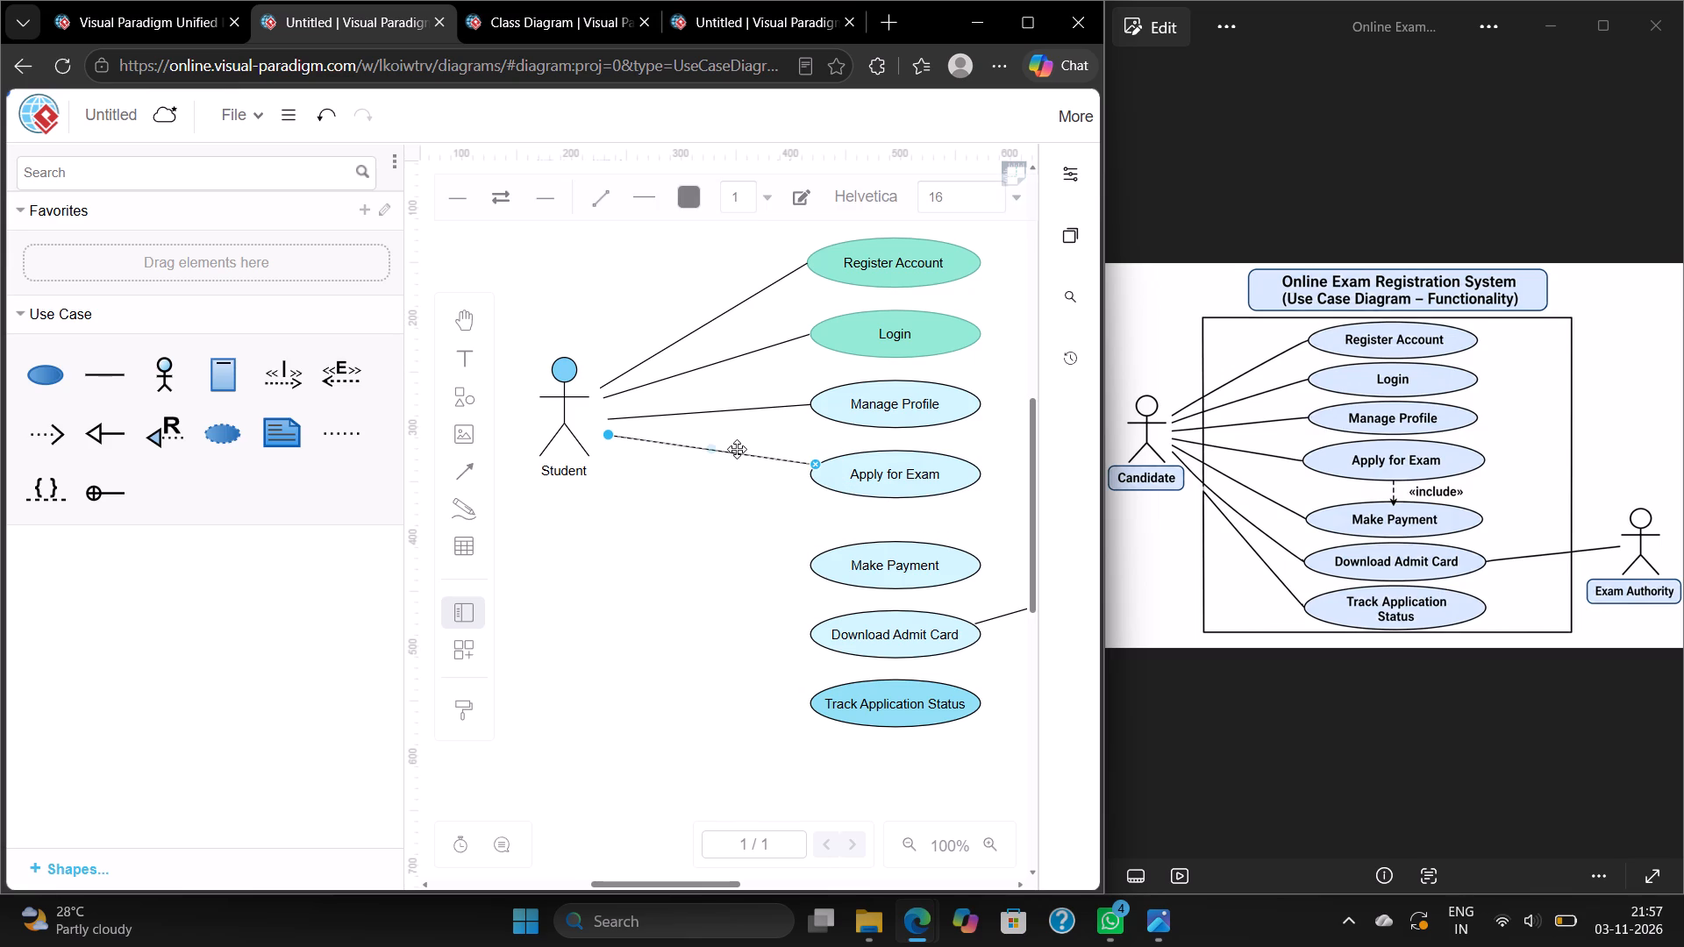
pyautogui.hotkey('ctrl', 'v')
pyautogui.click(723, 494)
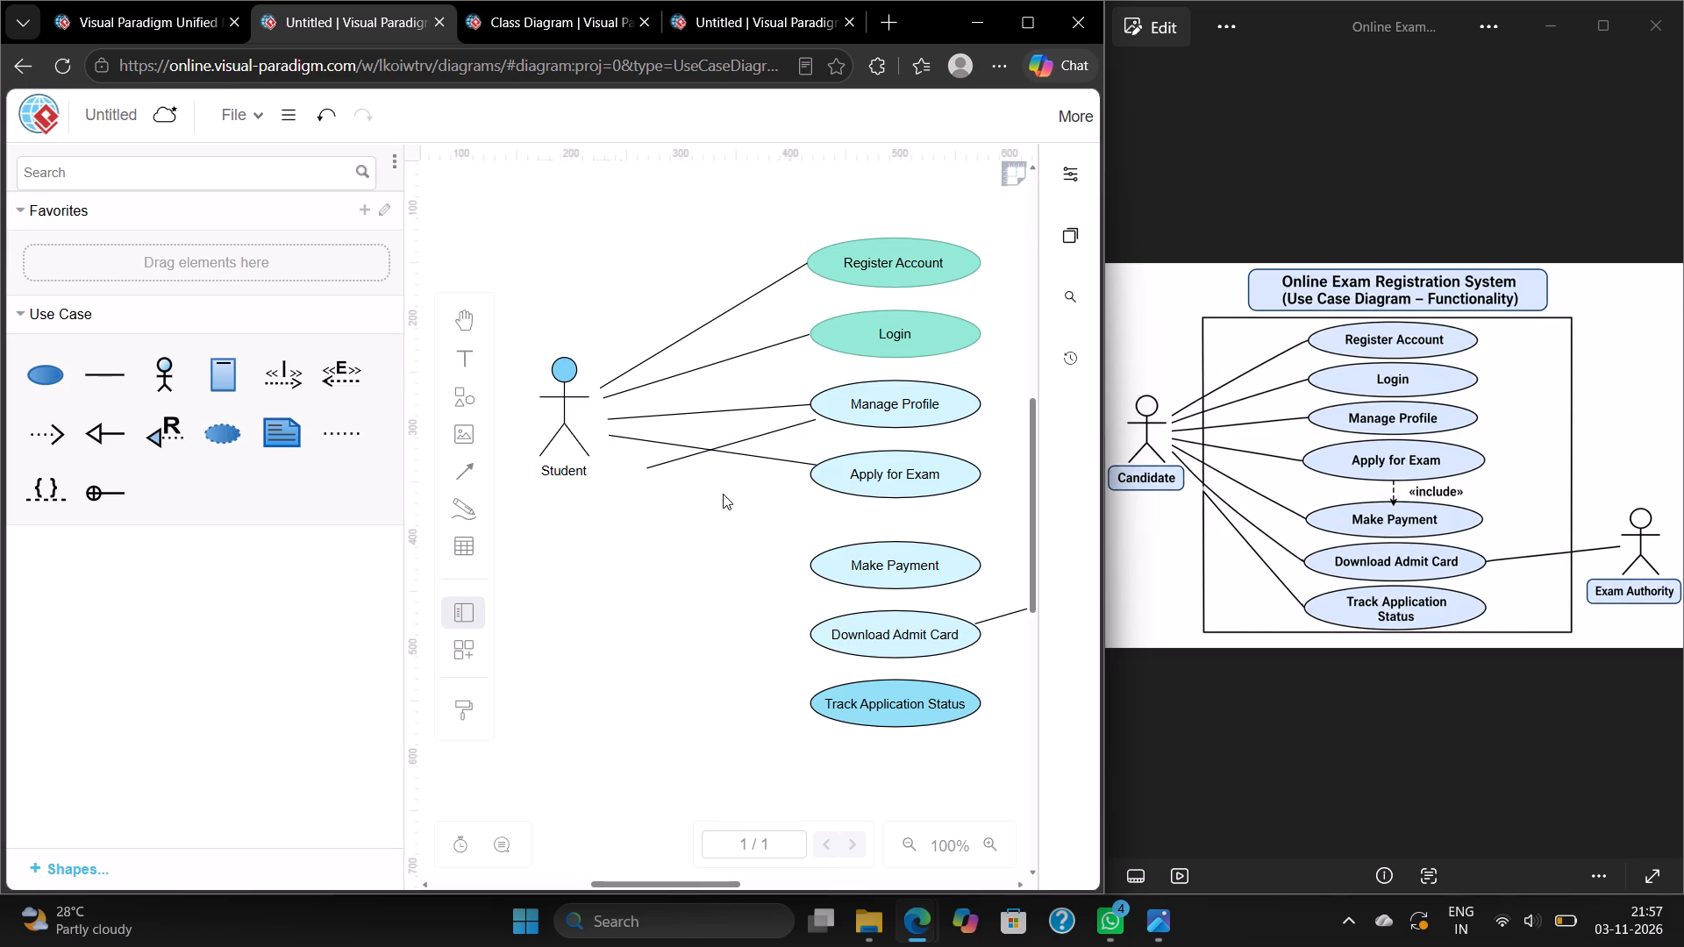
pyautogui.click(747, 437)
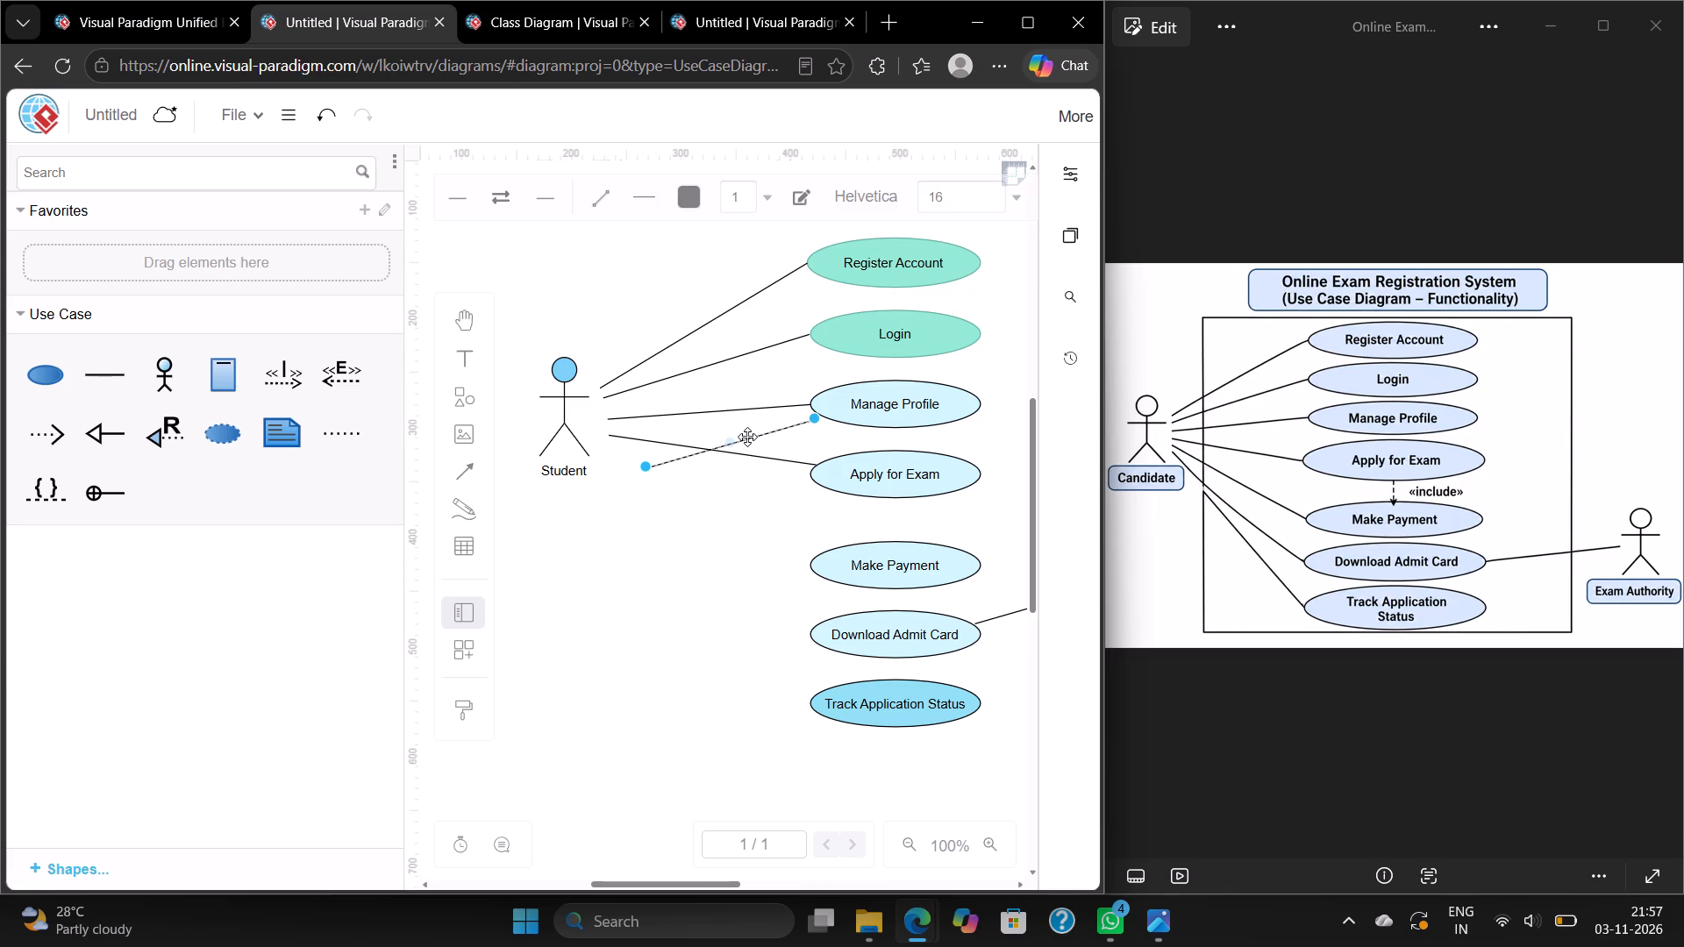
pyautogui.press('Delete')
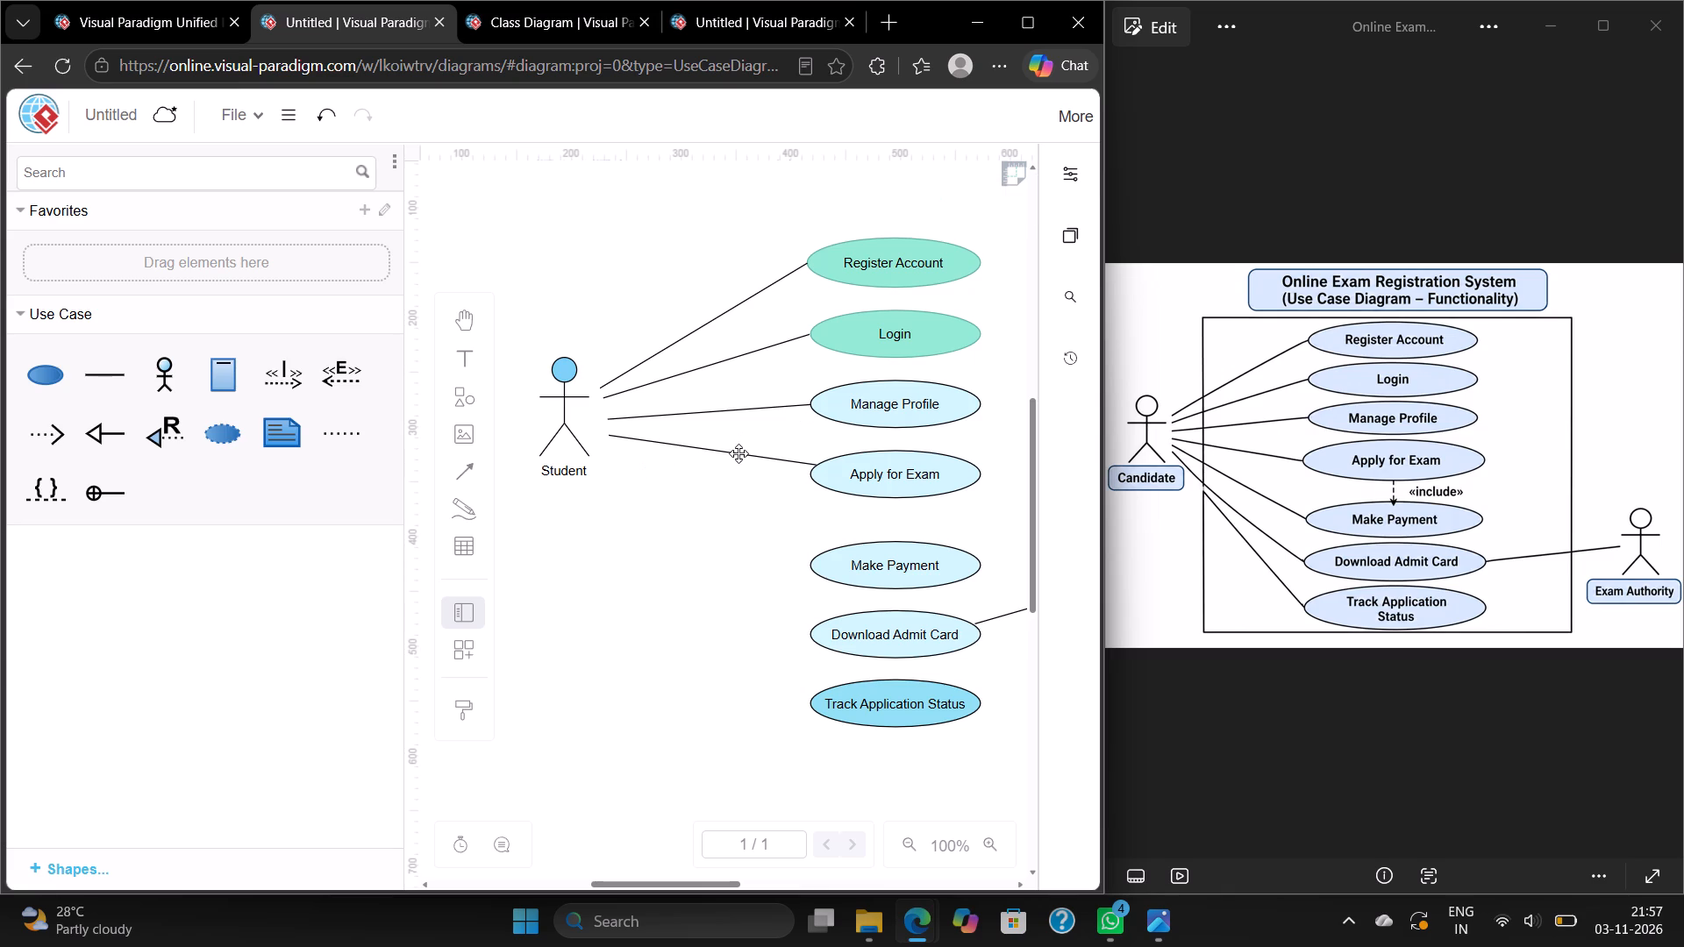
# Copy the Student–Apply for Exam connector and paste two copies below it, between the Student actor and Make Payment.
pyautogui.click(739, 453)
pyautogui.hotkey('ctrl', 'c')
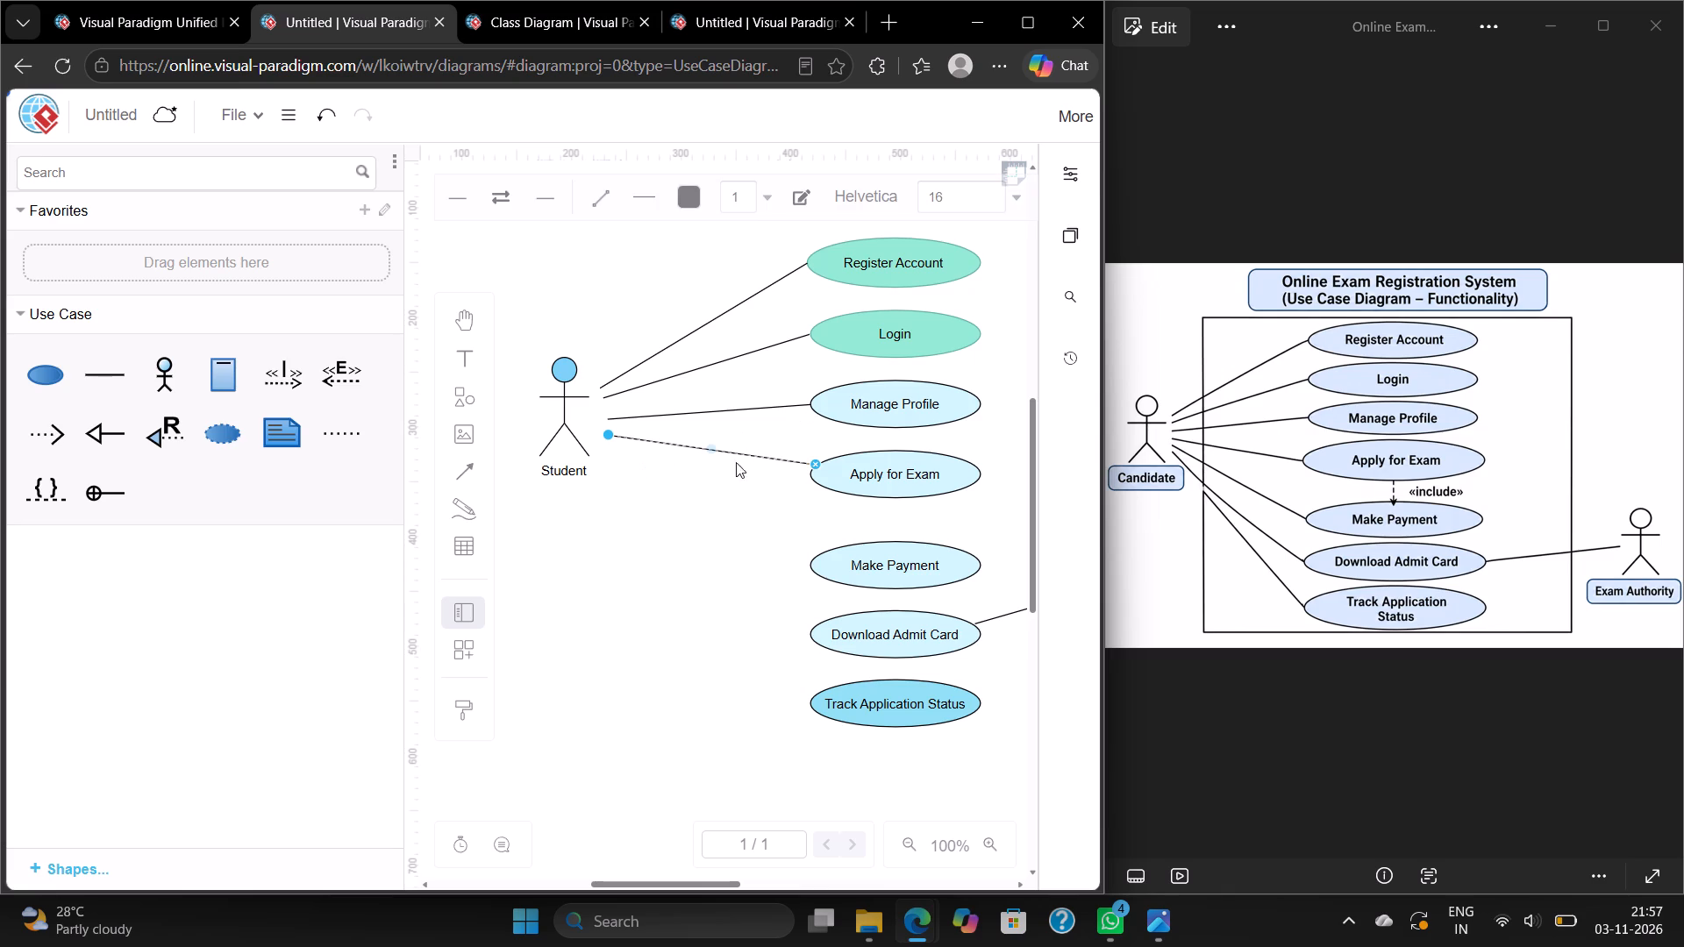
pyautogui.click(716, 512)
pyautogui.hotkey('ctrl', 'v')
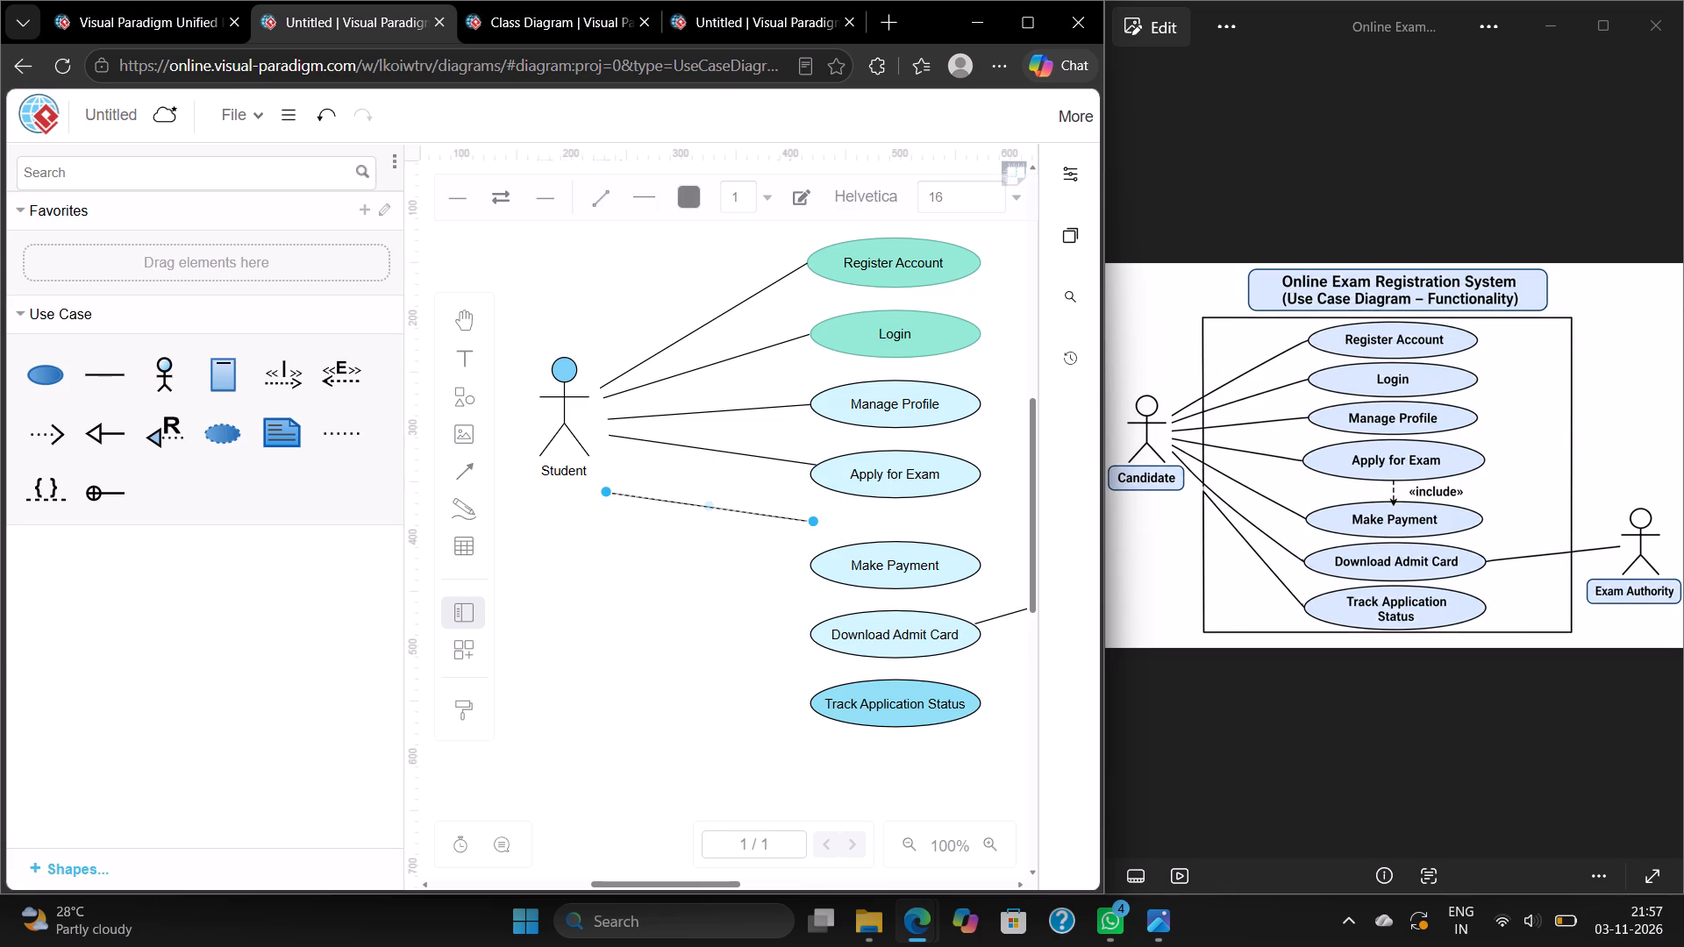
pyautogui.click(703, 543)
pyautogui.hotkey('ctrl', 'v')
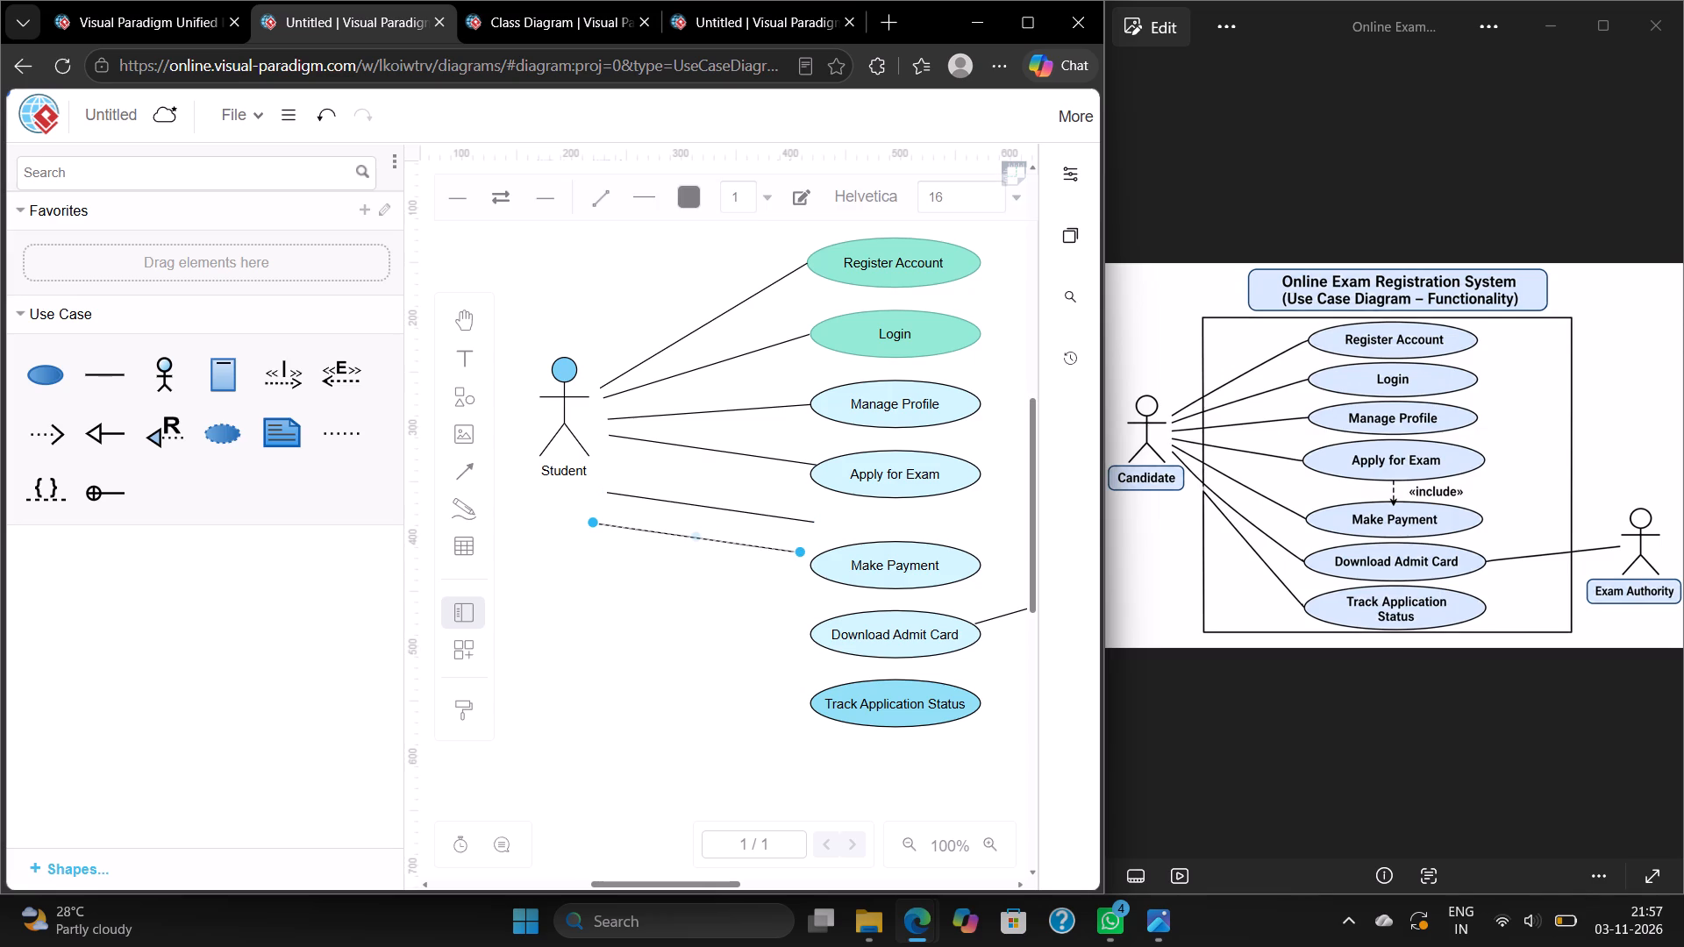
# Connect the Student actor to the left edges of Make Payment and Download Admit Card using the two pasted lines.
pyautogui.click(714, 507)
pyautogui.moveTo(810, 518); pyautogui.dragTo(825, 550)
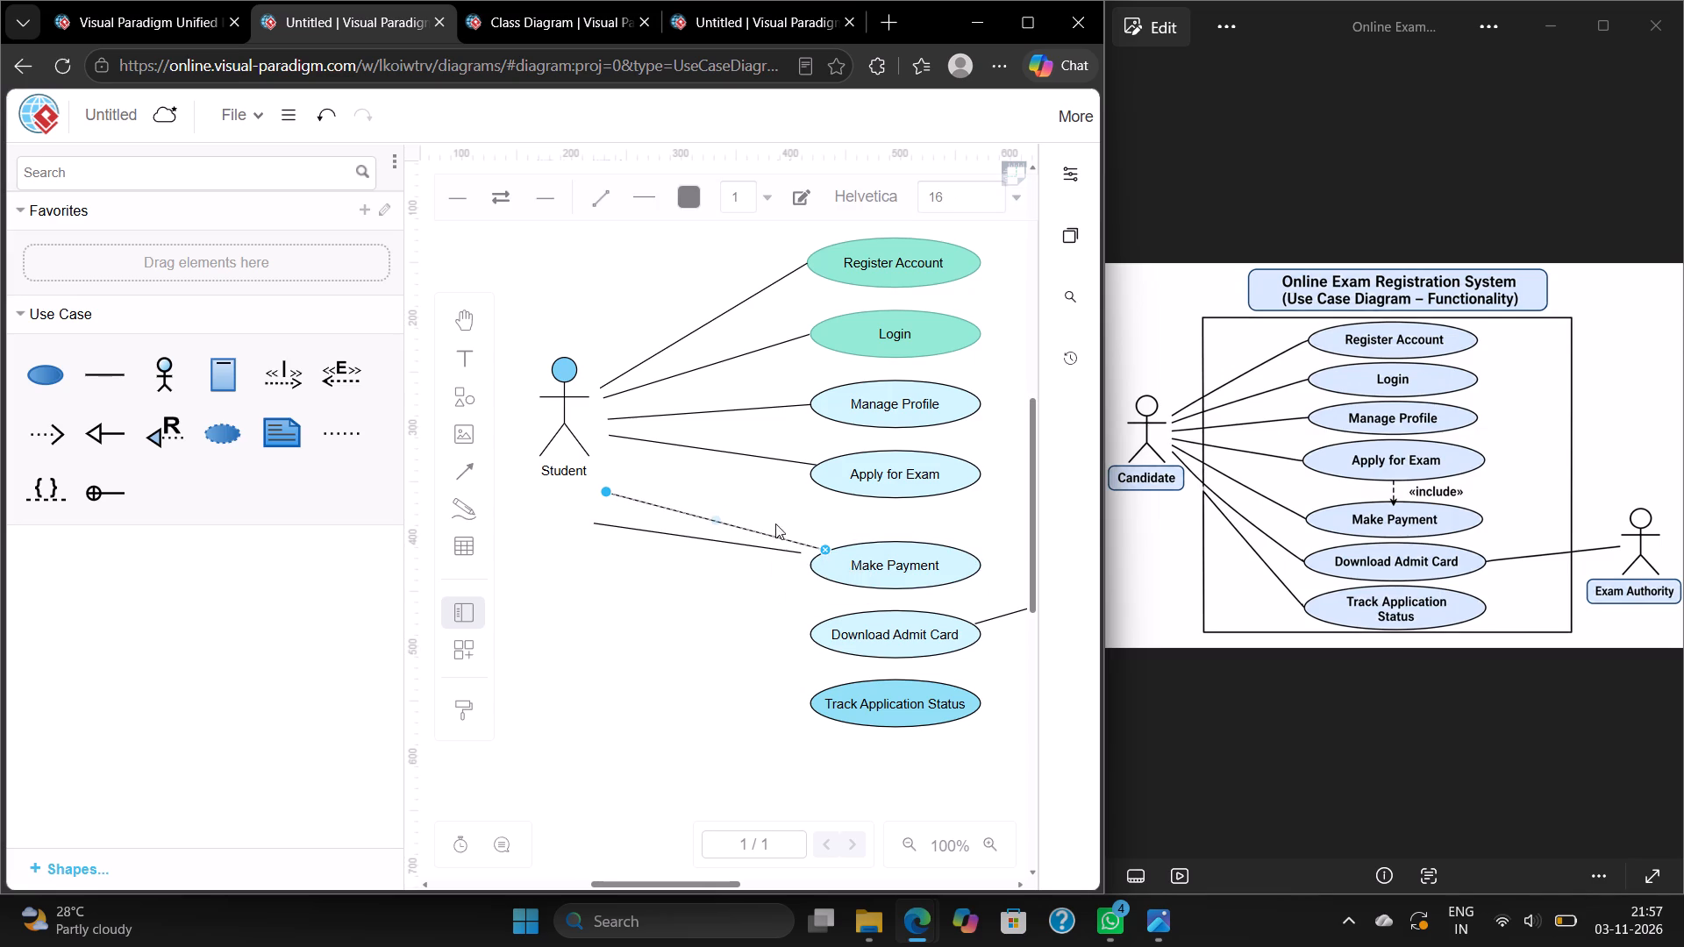
pyautogui.moveTo(604, 490); pyautogui.dragTo(606, 444)
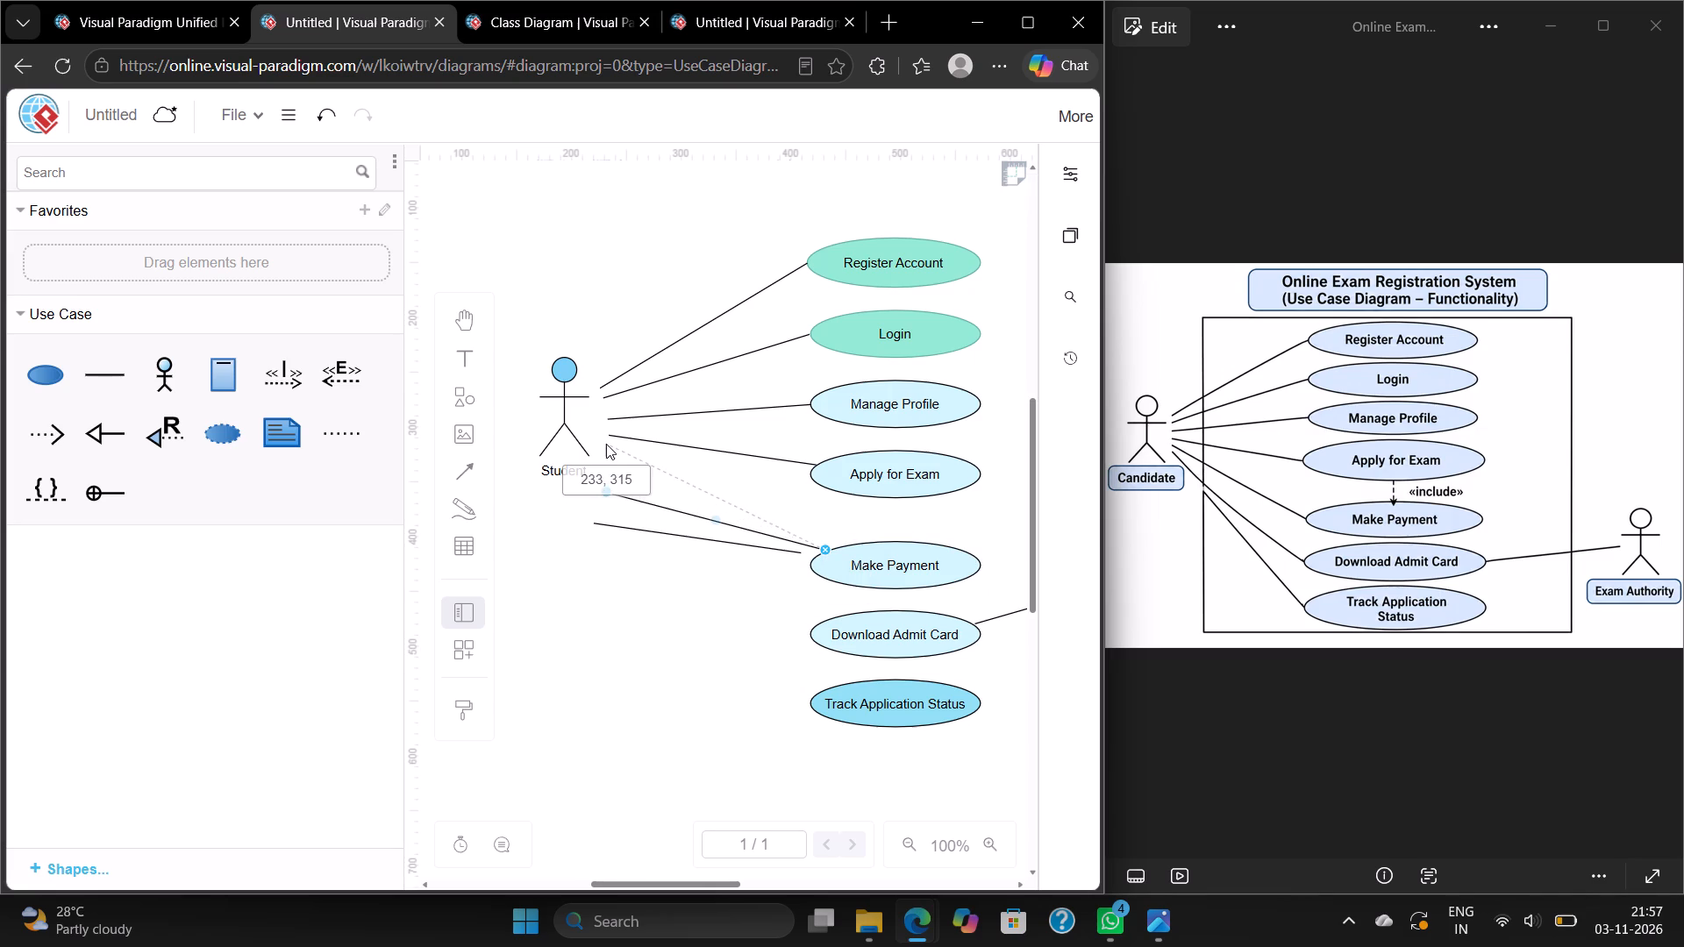
pyautogui.moveTo(606, 444); pyautogui.dragTo(606, 443)
pyautogui.click(598, 520)
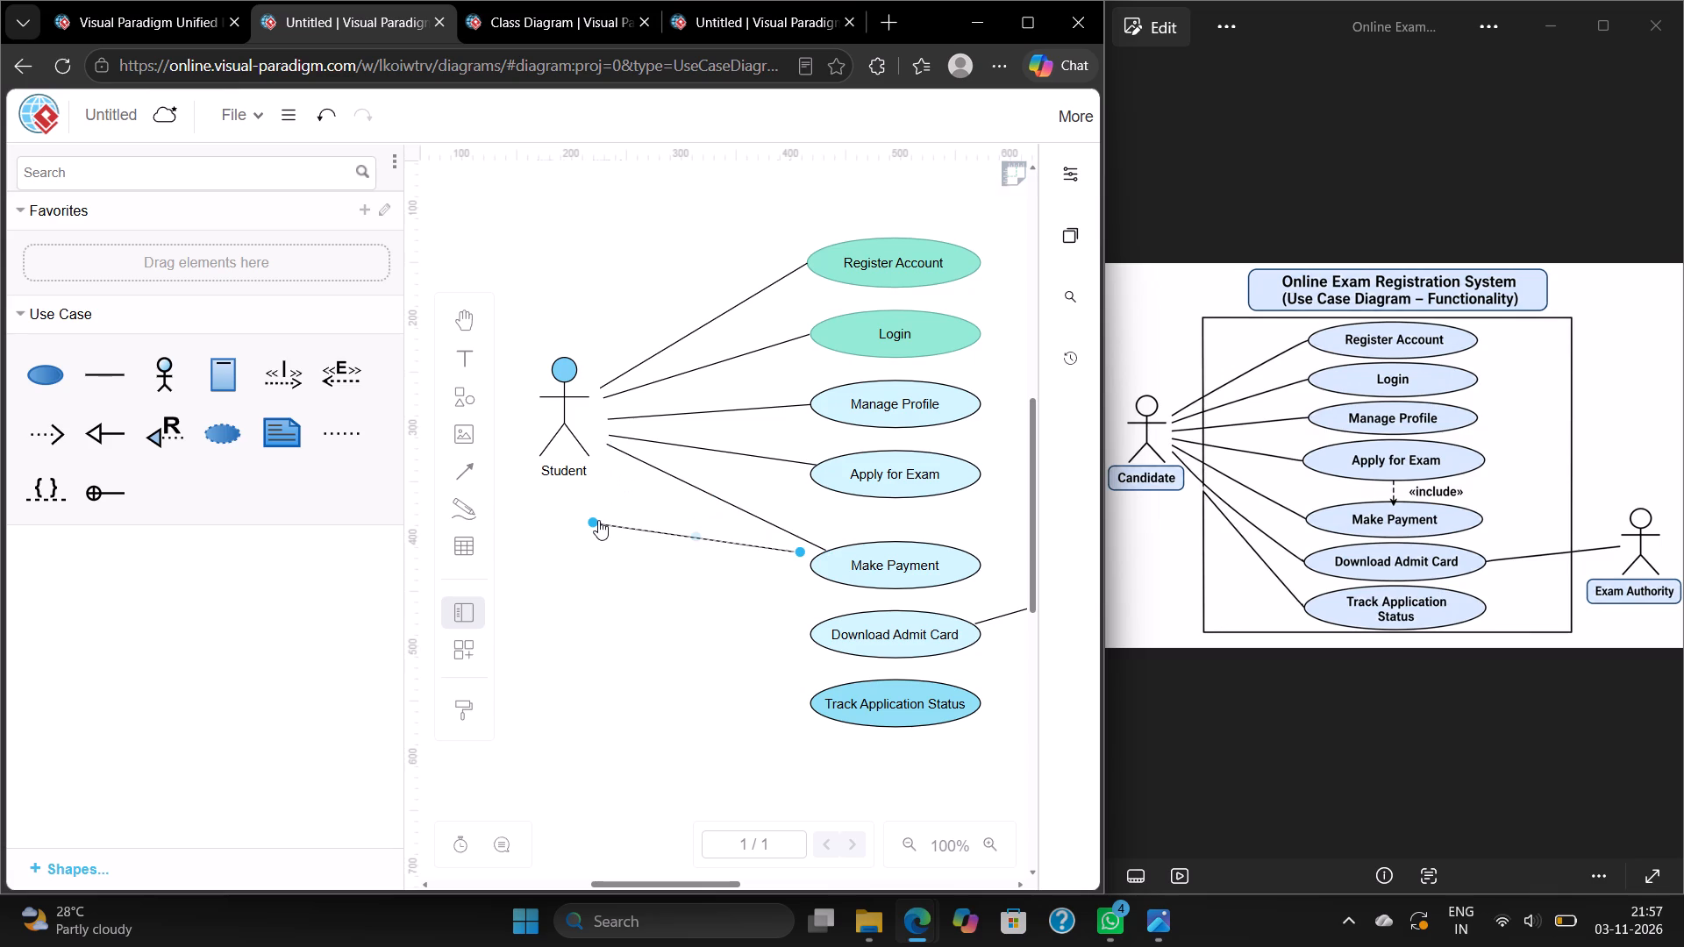
pyautogui.moveTo(595, 520); pyautogui.dragTo(606, 456)
pyautogui.moveTo(798, 549); pyautogui.dragTo(815, 631)
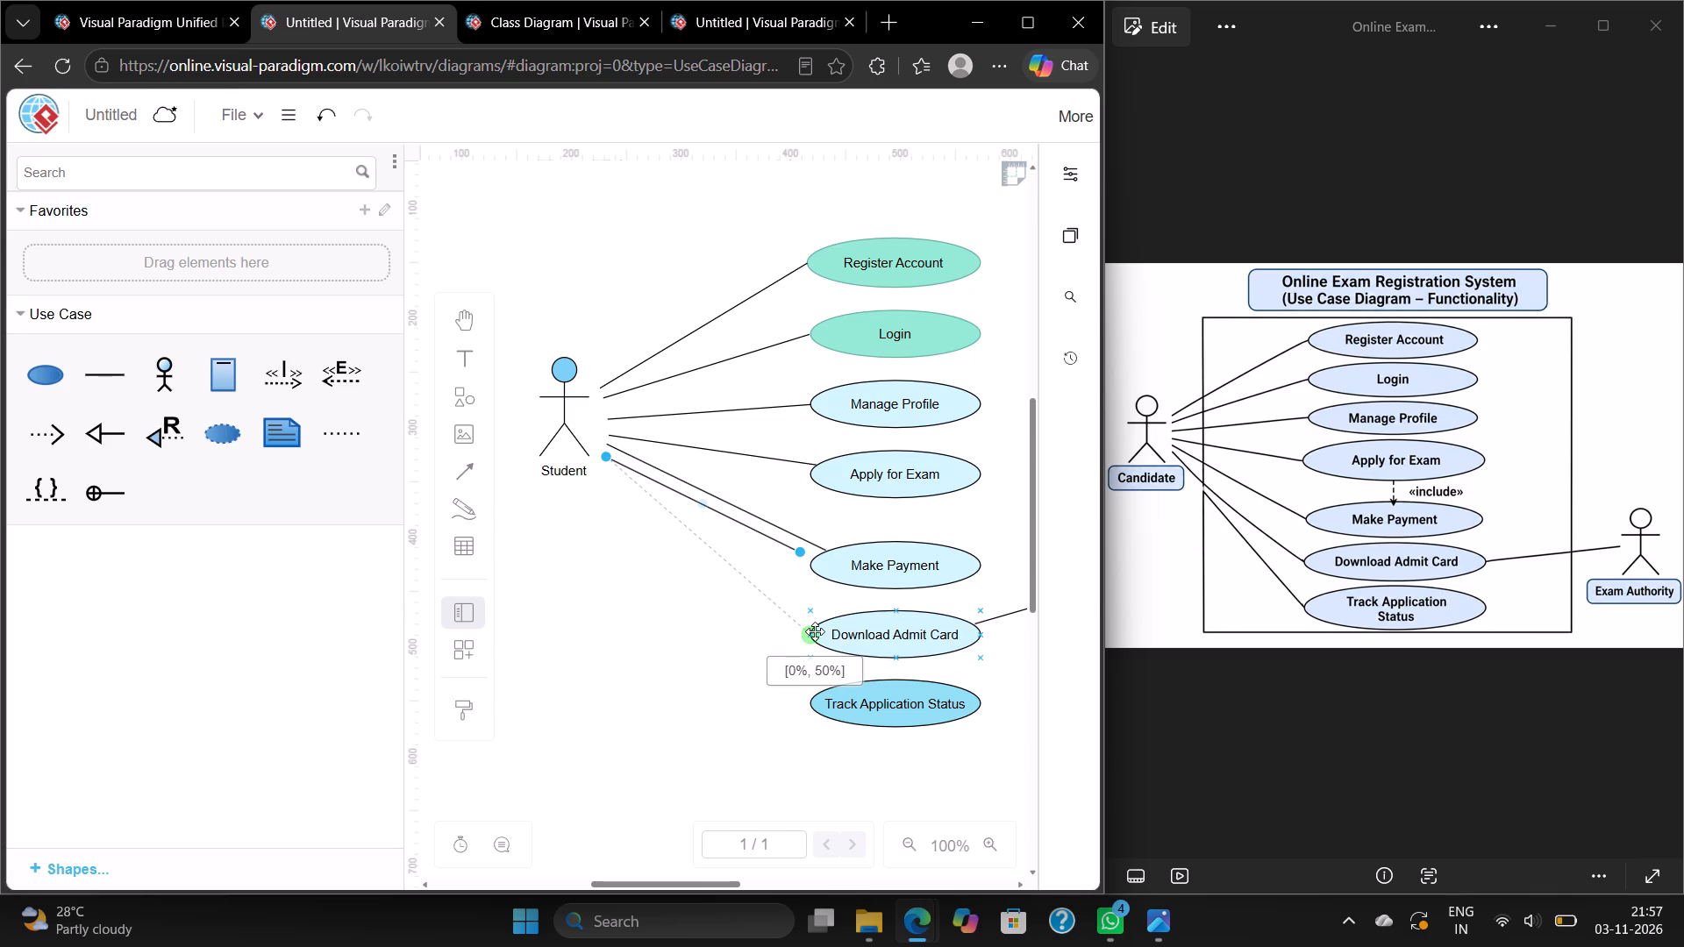
pyautogui.moveTo(815, 631); pyautogui.dragTo(817, 627)
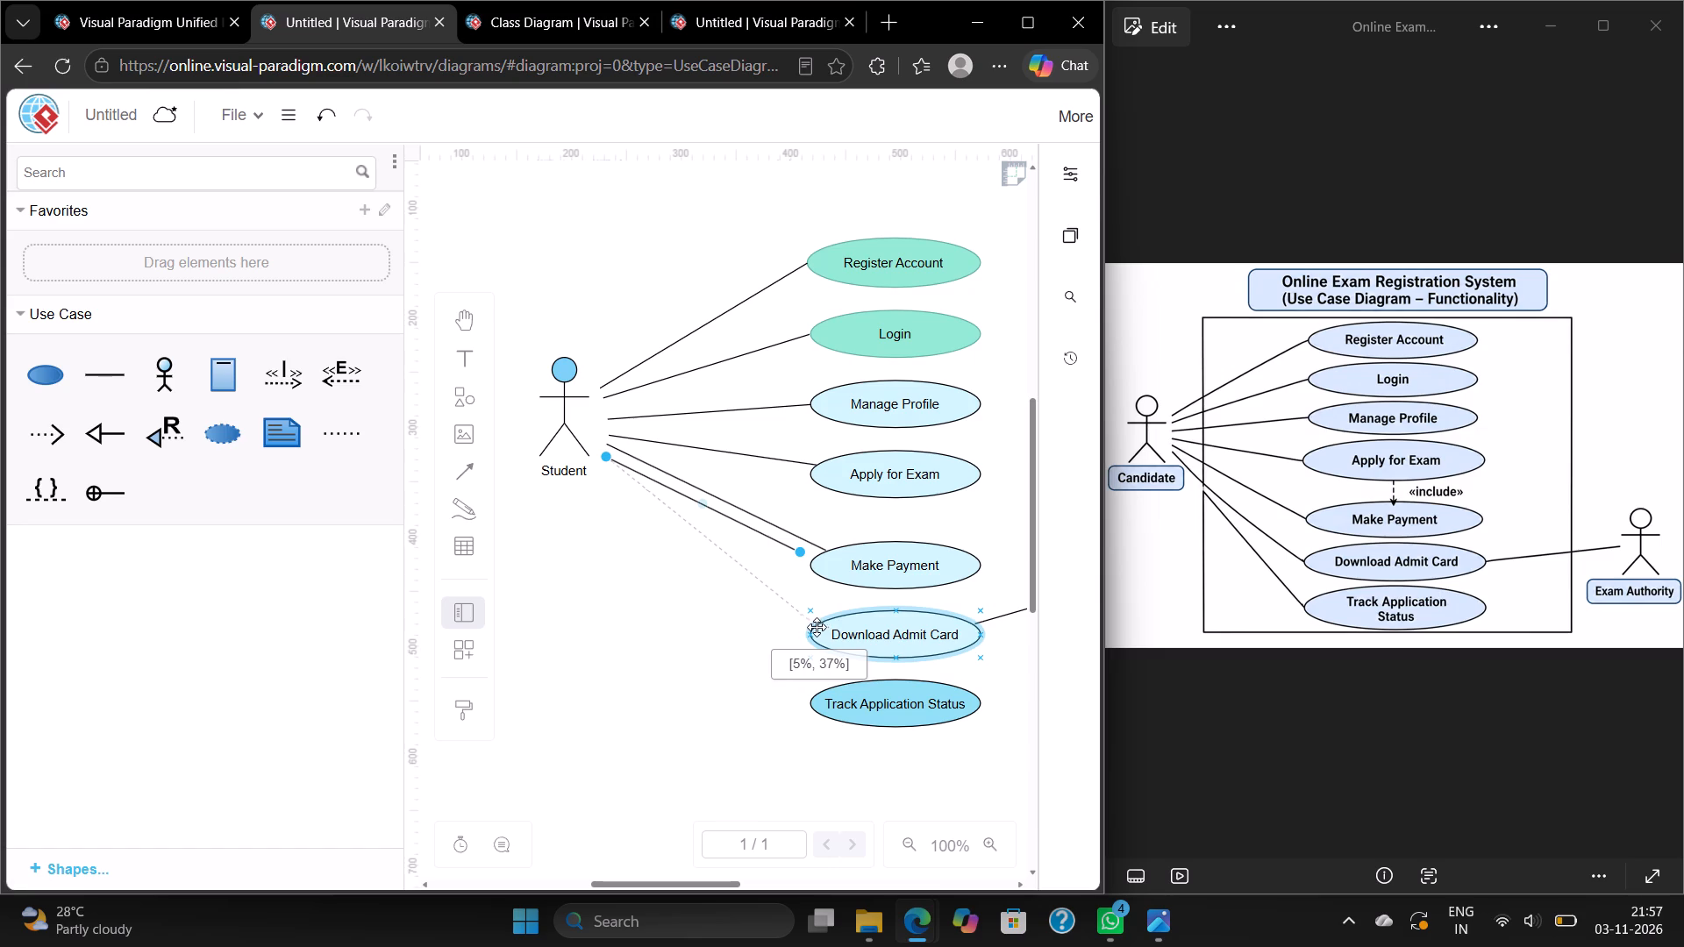
pyautogui.moveTo(817, 627); pyautogui.dragTo(812, 631)
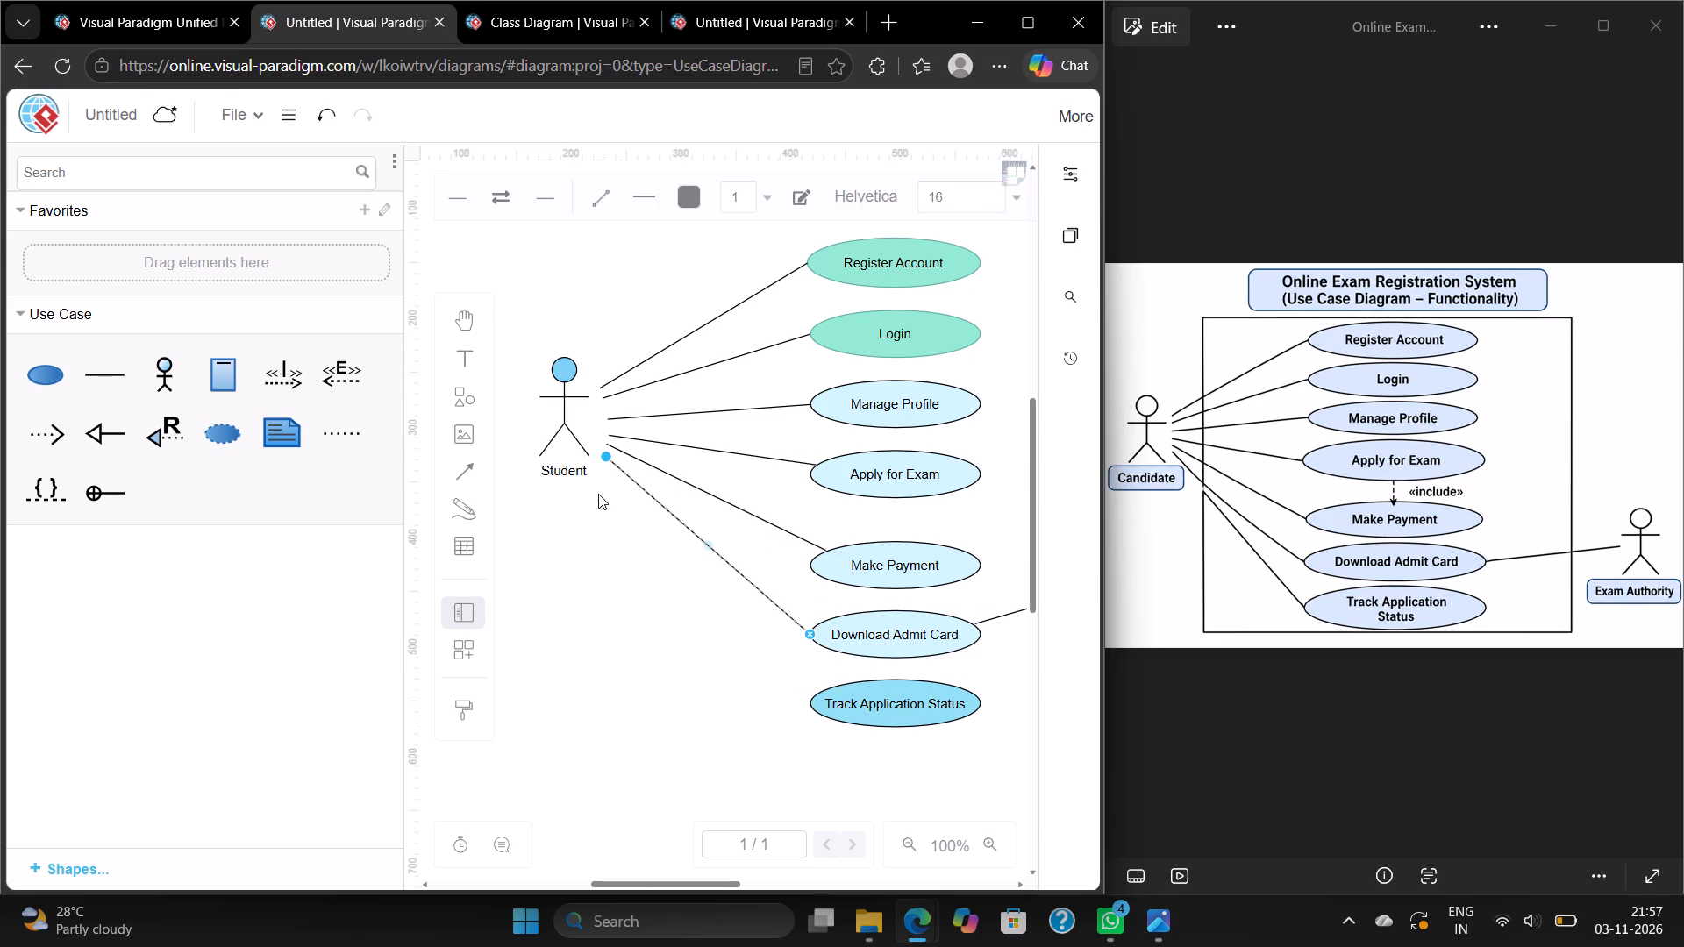
pyautogui.click(598, 494)
# Duplicate the Student–Download Admit Card connector and use the copy to connect the Student actor to Track Application Status.
pyautogui.click(677, 516)
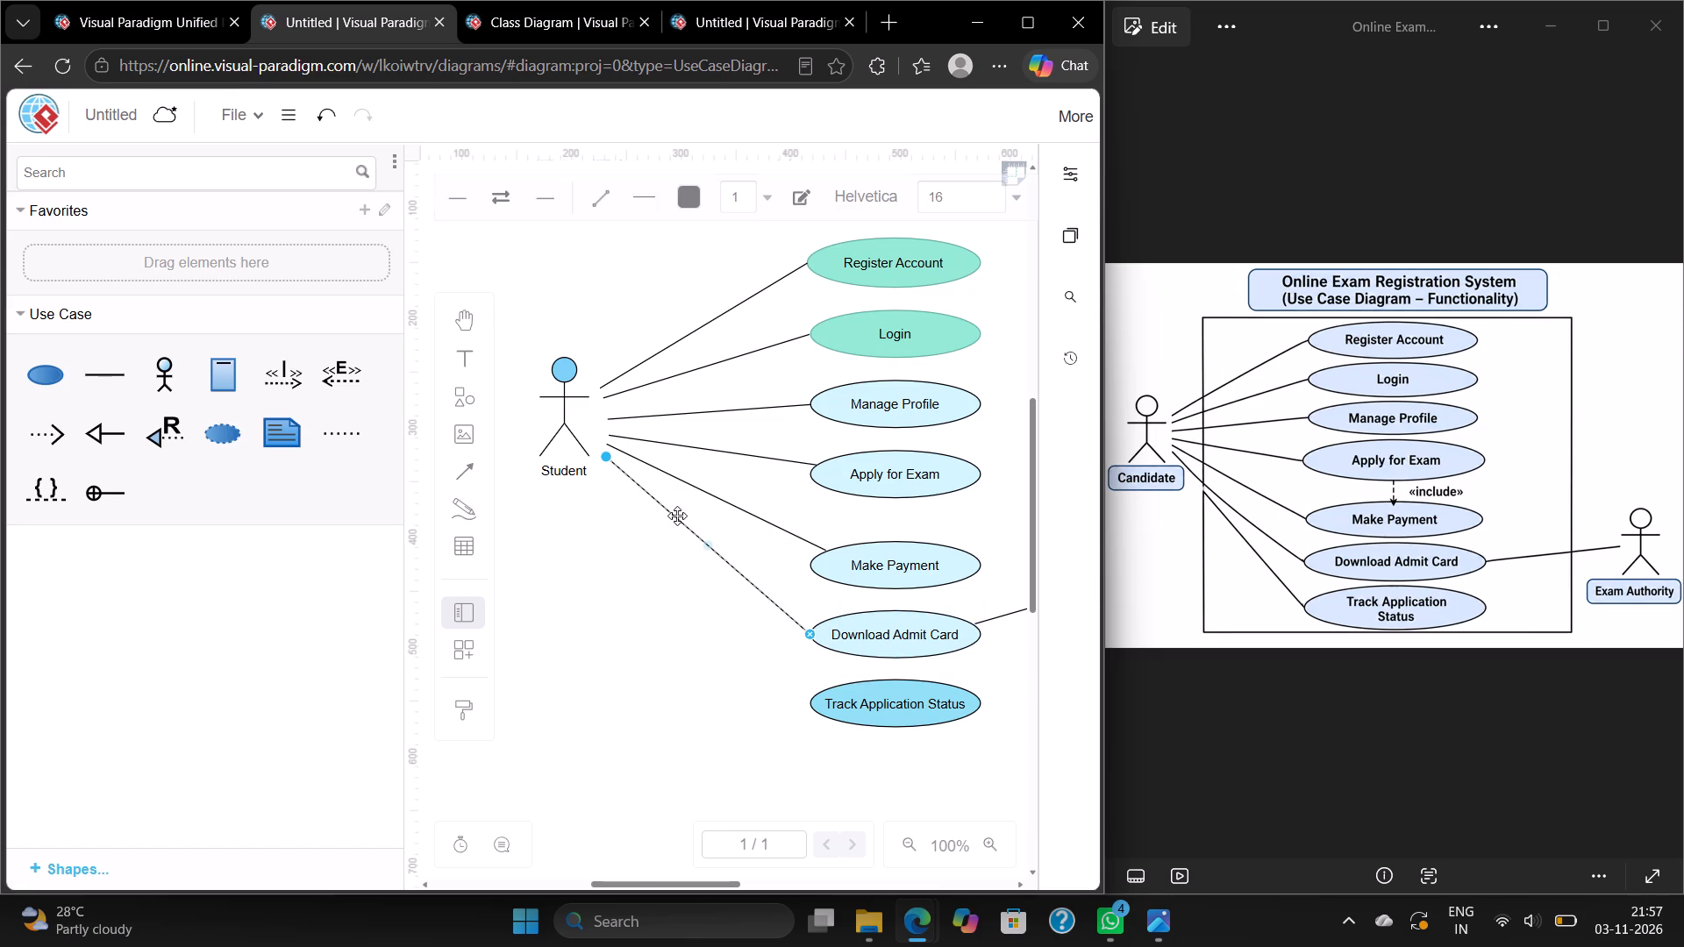
pyautogui.hotkey('ctrl', 'c')
pyautogui.click(672, 533)
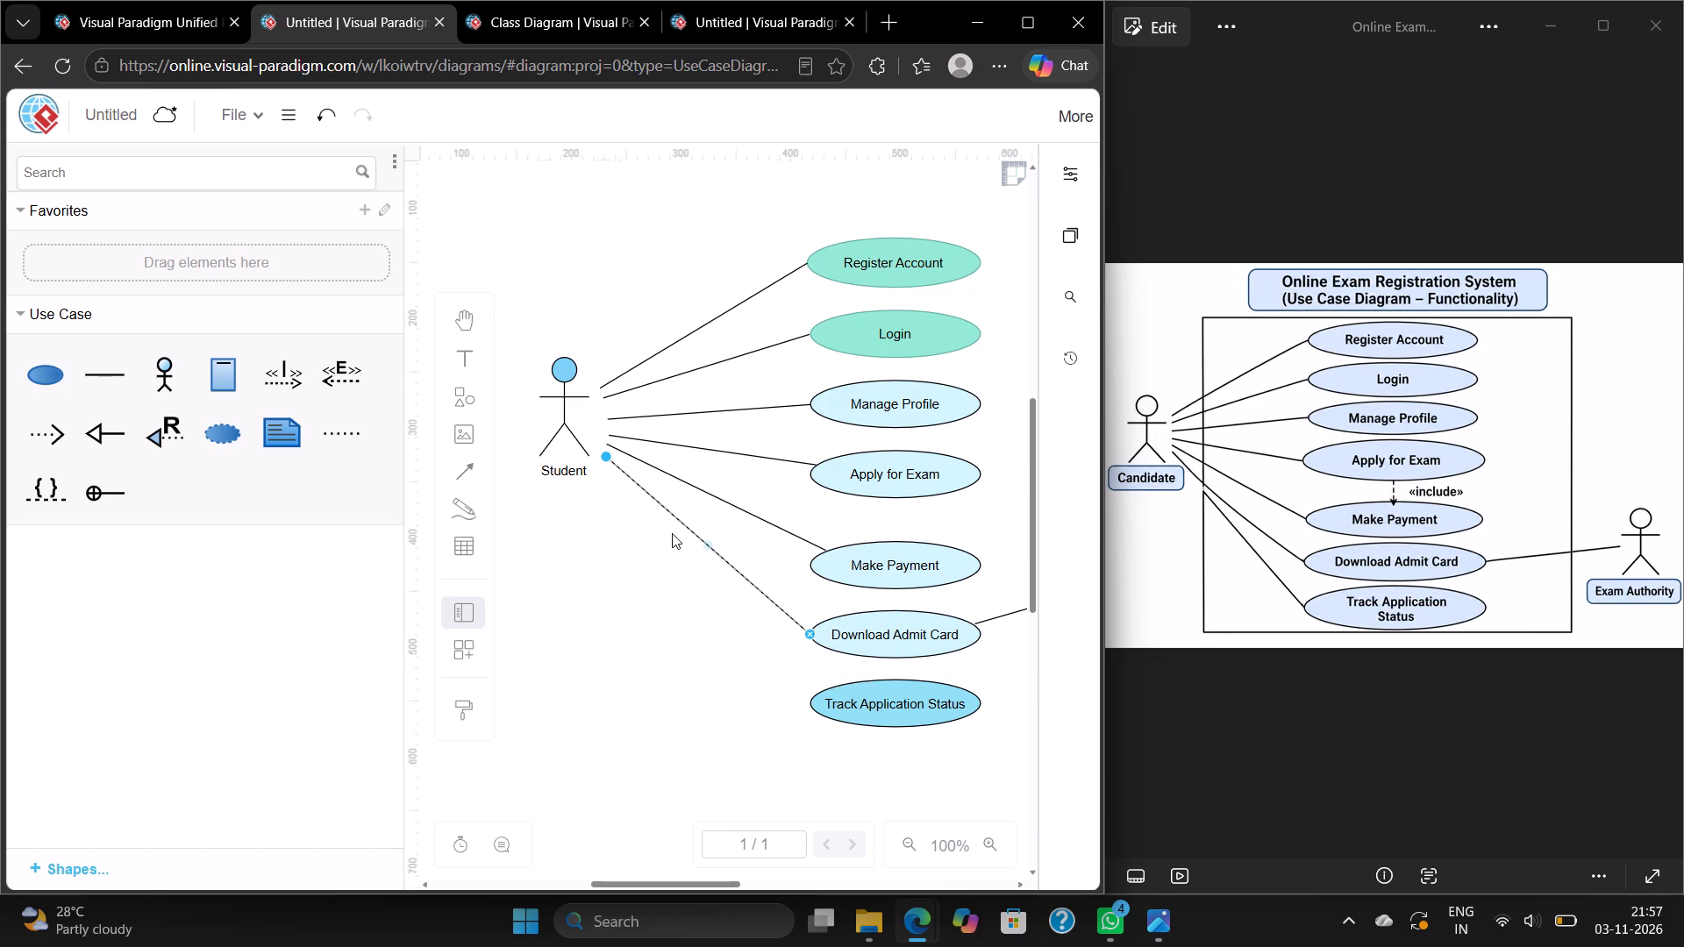
pyautogui.hotkey('ctrl', 'v')
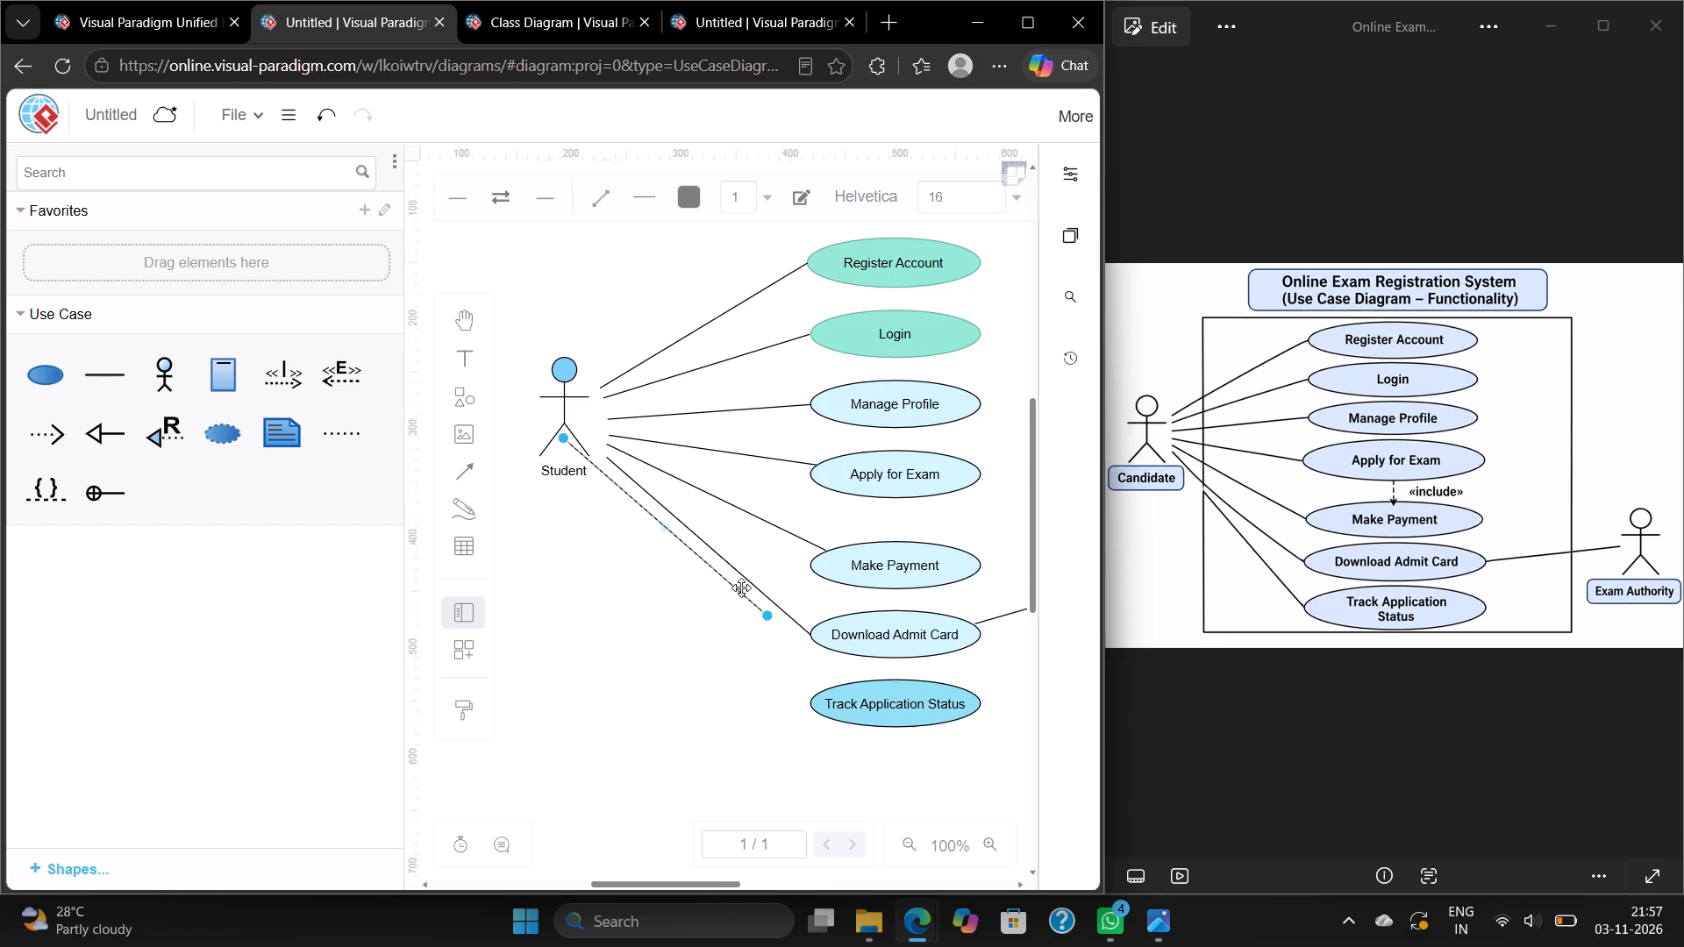
pyautogui.moveTo(767, 613); pyautogui.dragTo(811, 701)
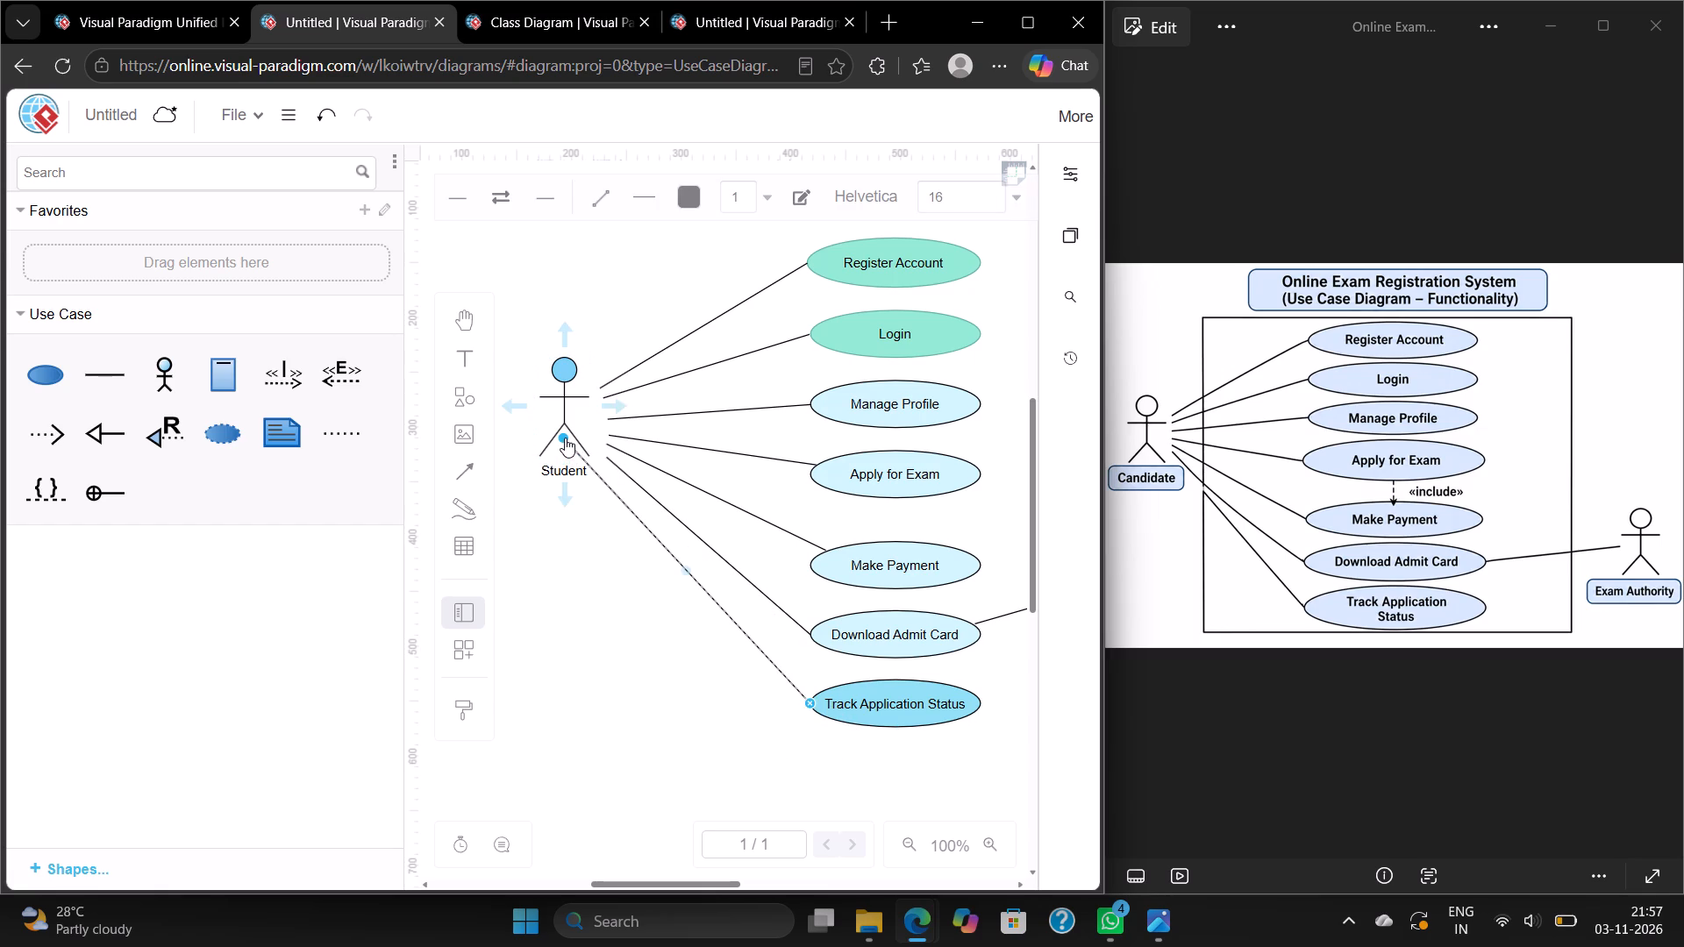
pyautogui.moveTo(565, 438); pyautogui.dragTo(604, 468)
pyautogui.click(609, 519)
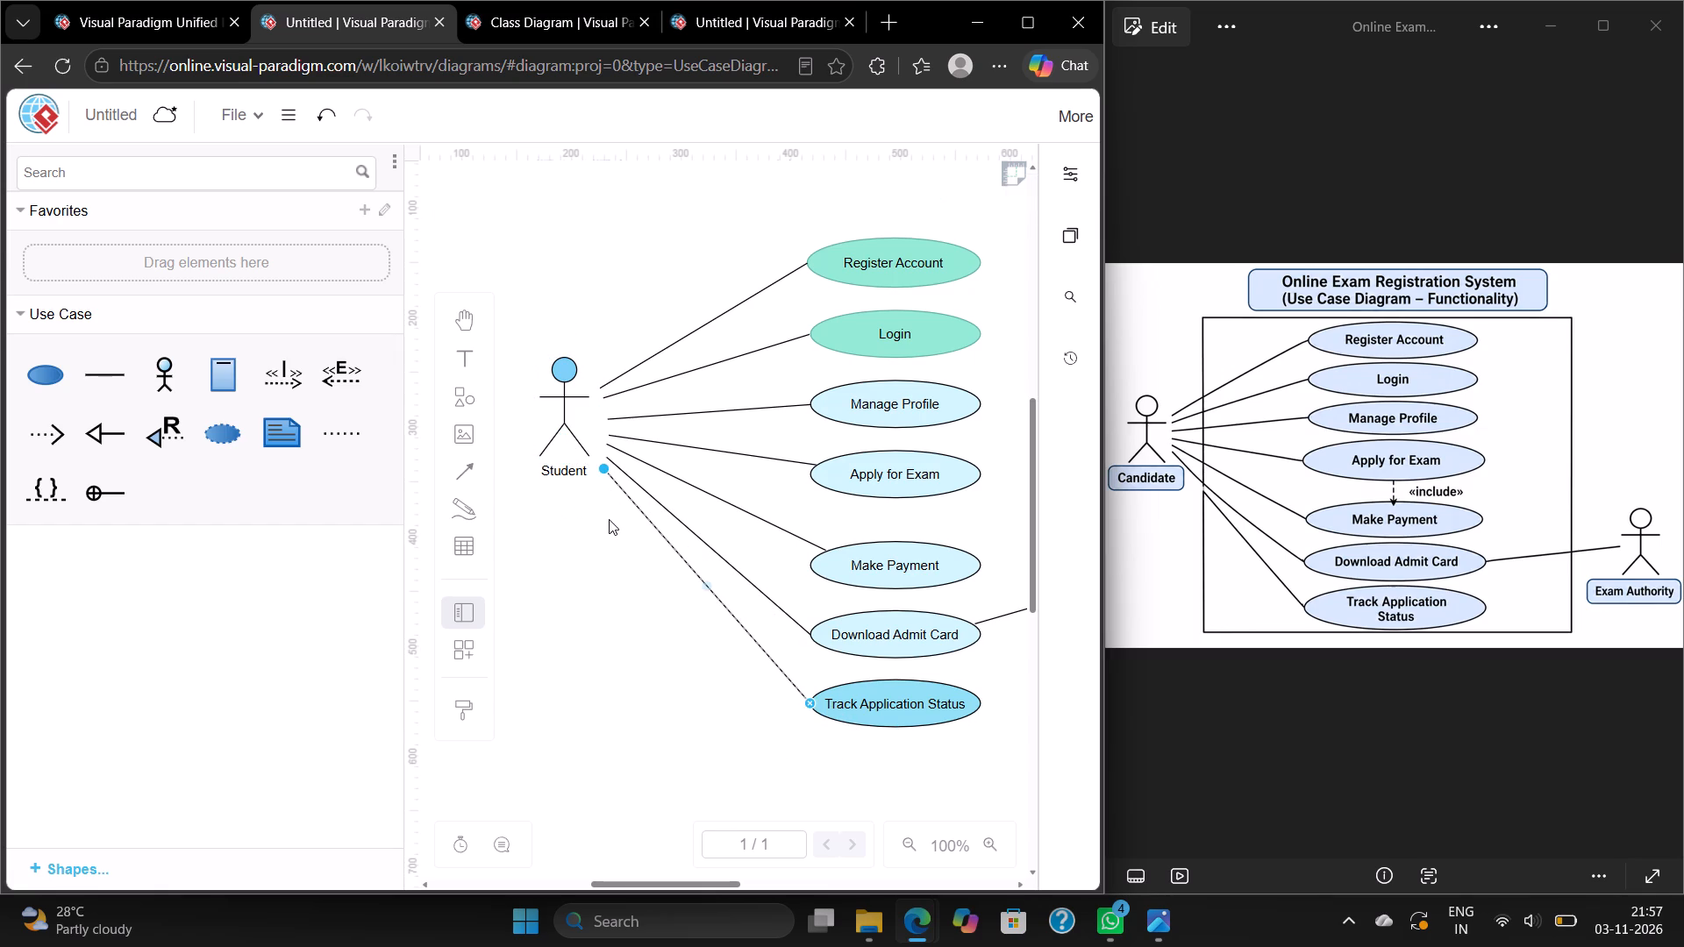
# Draw a vertical arrow from the bottom edge of Apply for Exam to the top edge of Make Payment.
pyautogui.hscroll(-1, 609, 519)
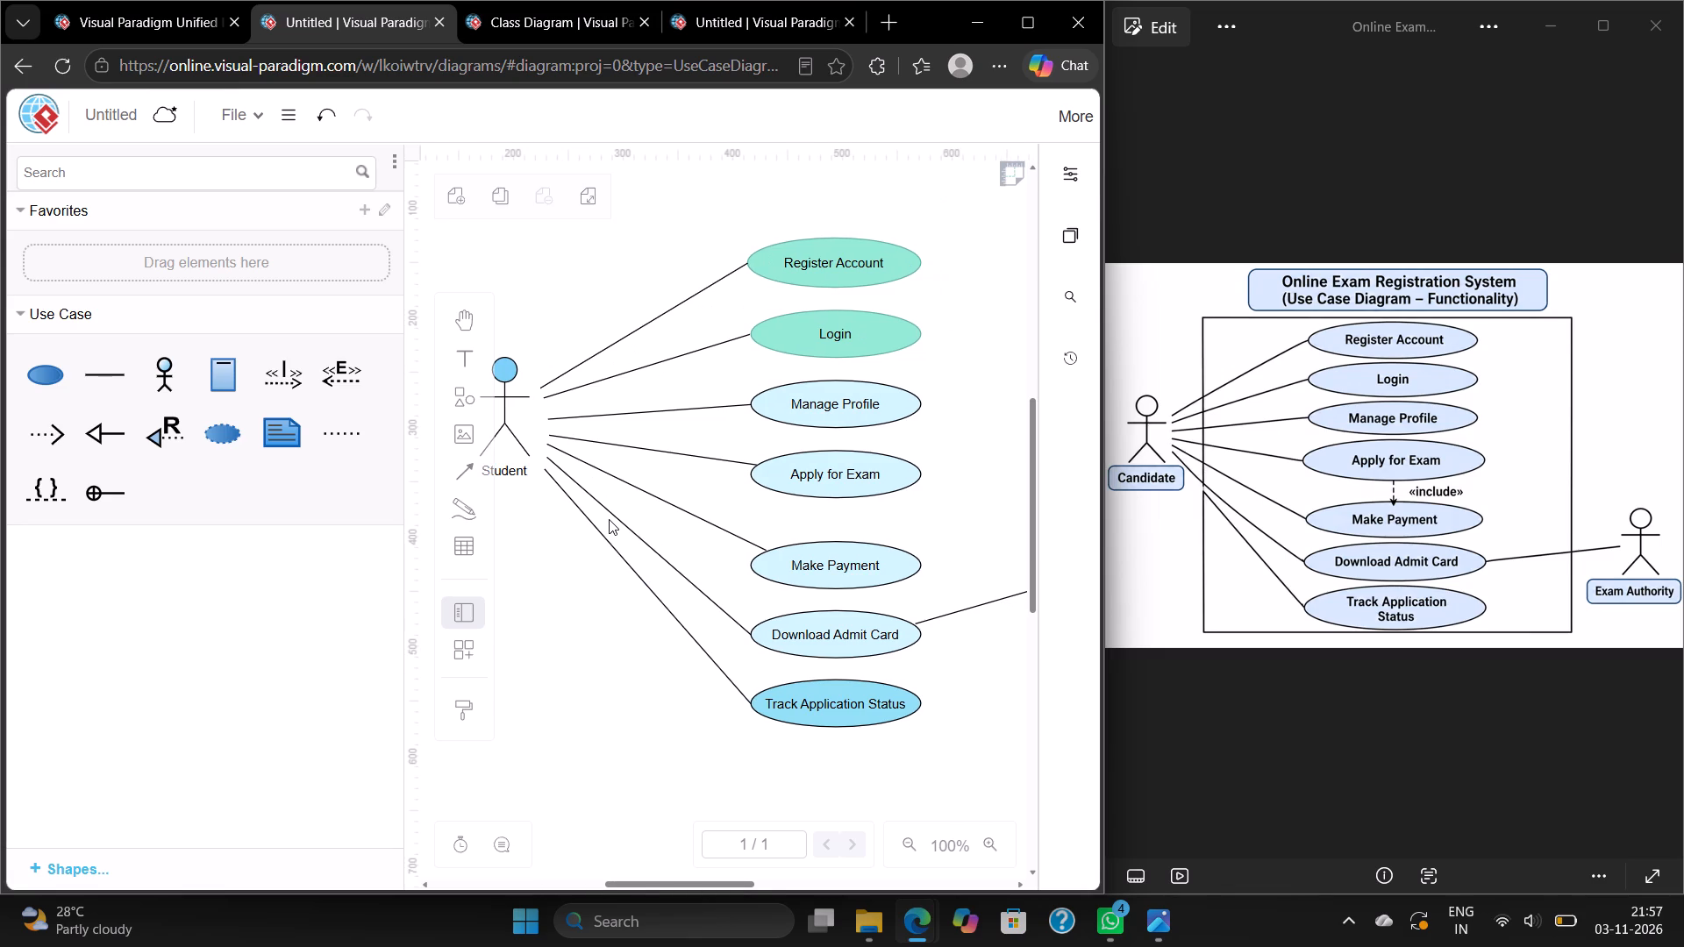
pyautogui.hscroll(-1, 609, 519)
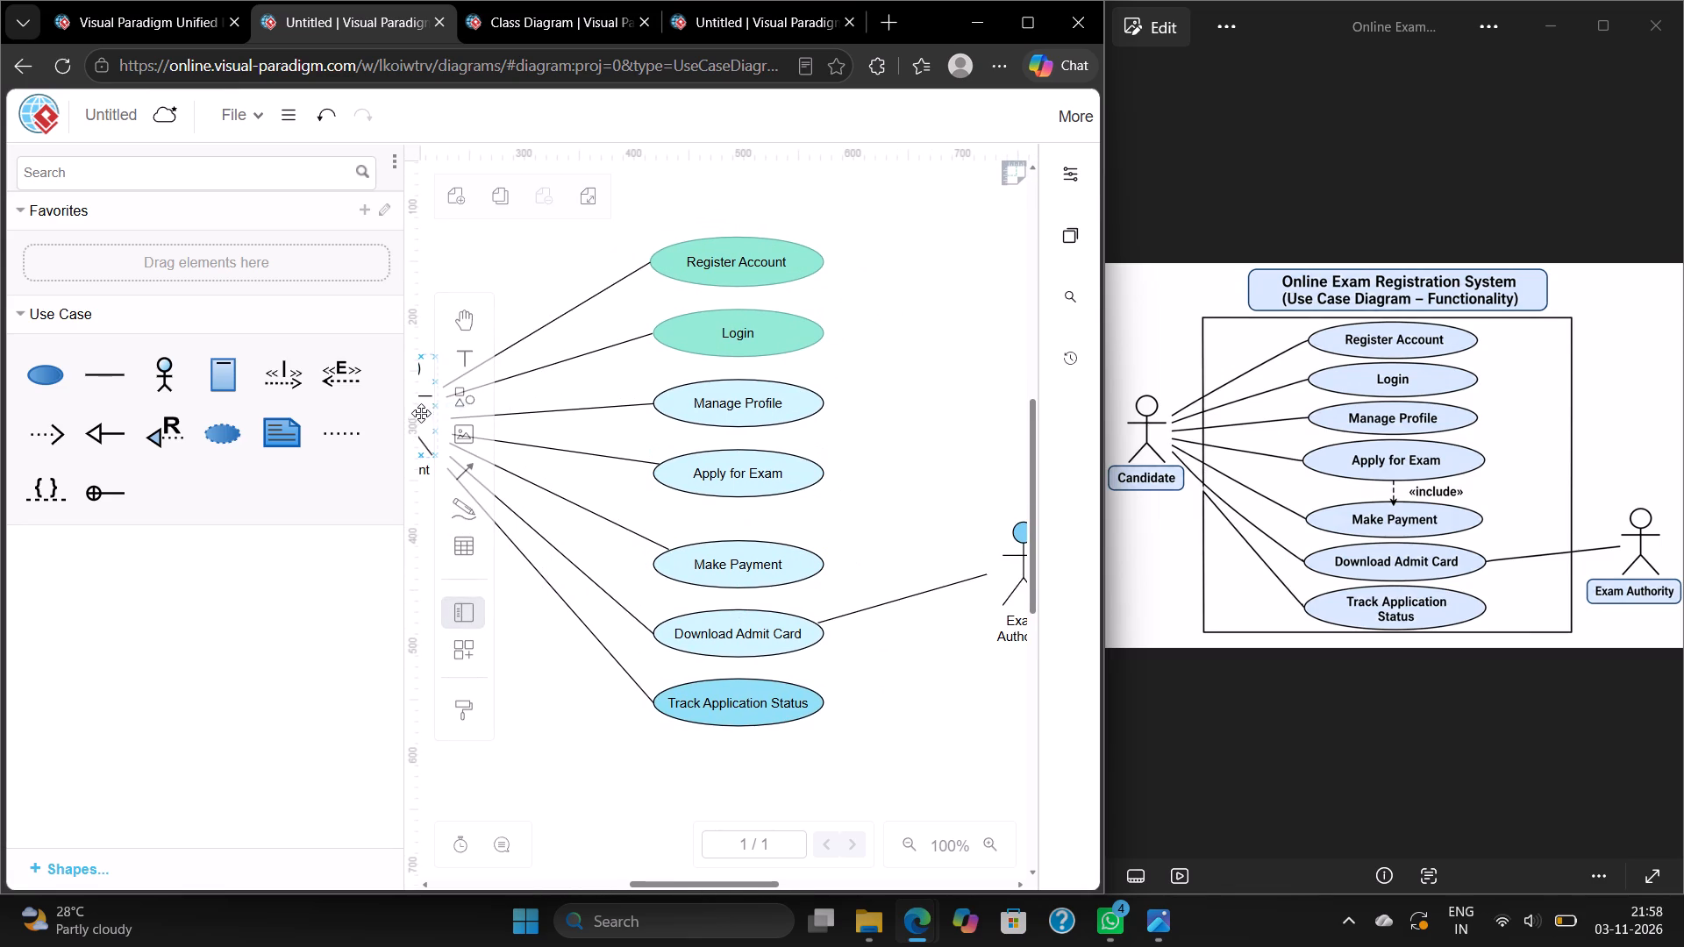
pyautogui.click(460, 483)
pyautogui.click(463, 476)
pyautogui.click(553, 436)
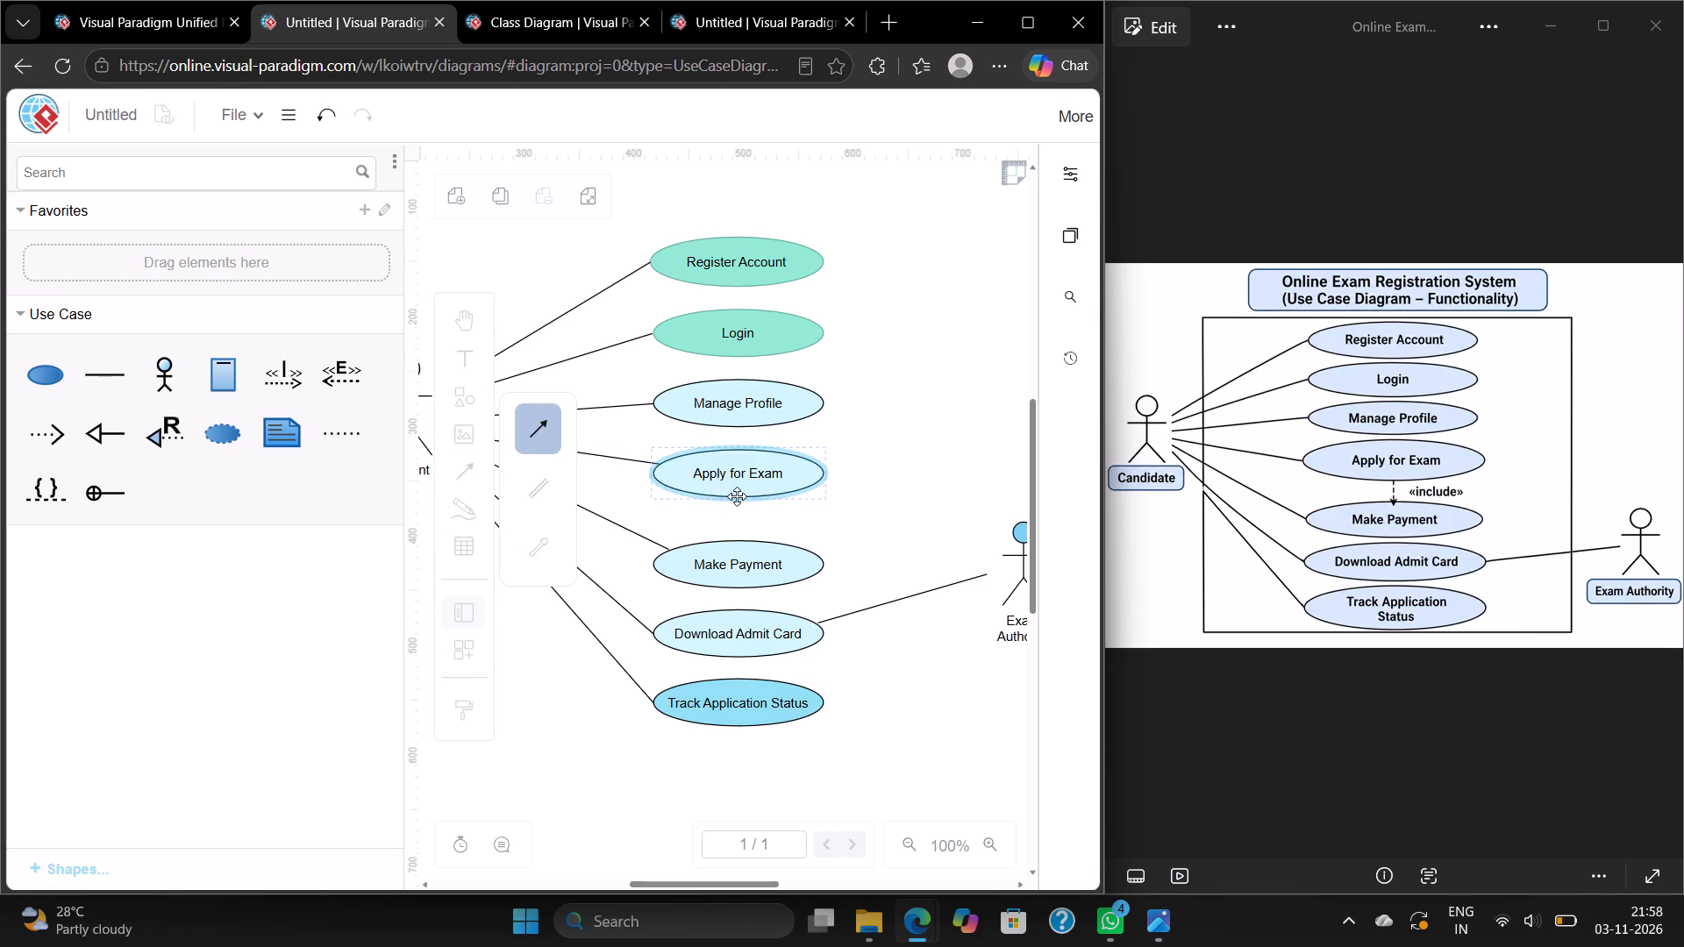
pyautogui.moveTo(737, 495); pyautogui.dragTo(745, 544)
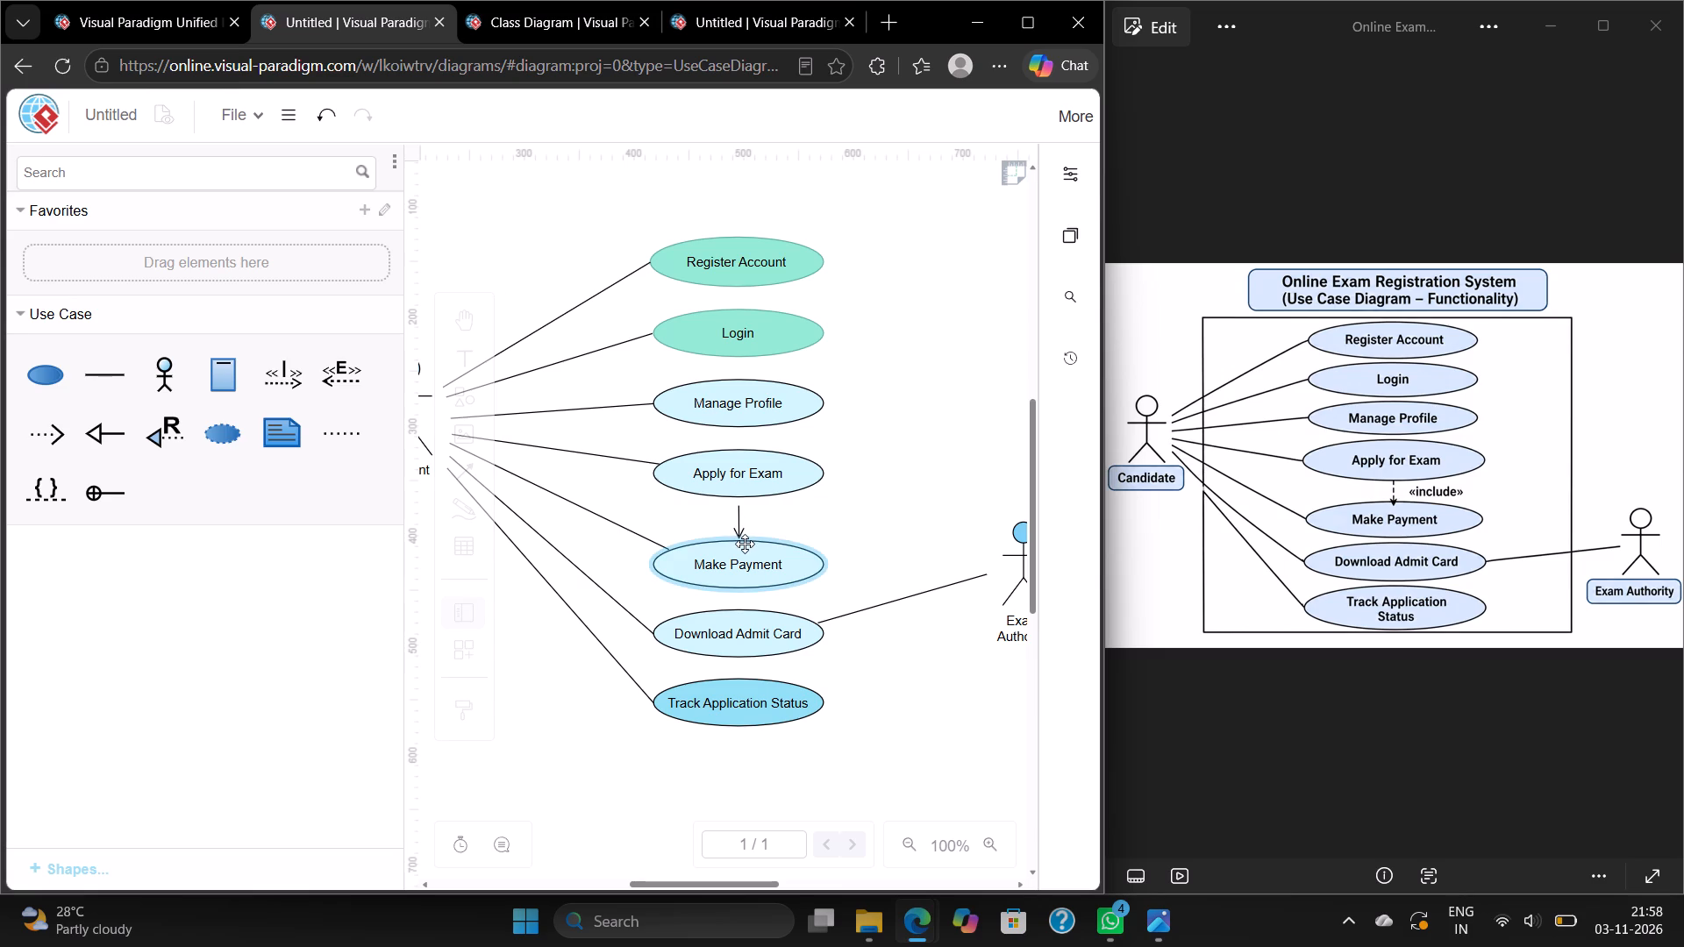
pyautogui.moveTo(745, 544); pyautogui.dragTo(745, 548)
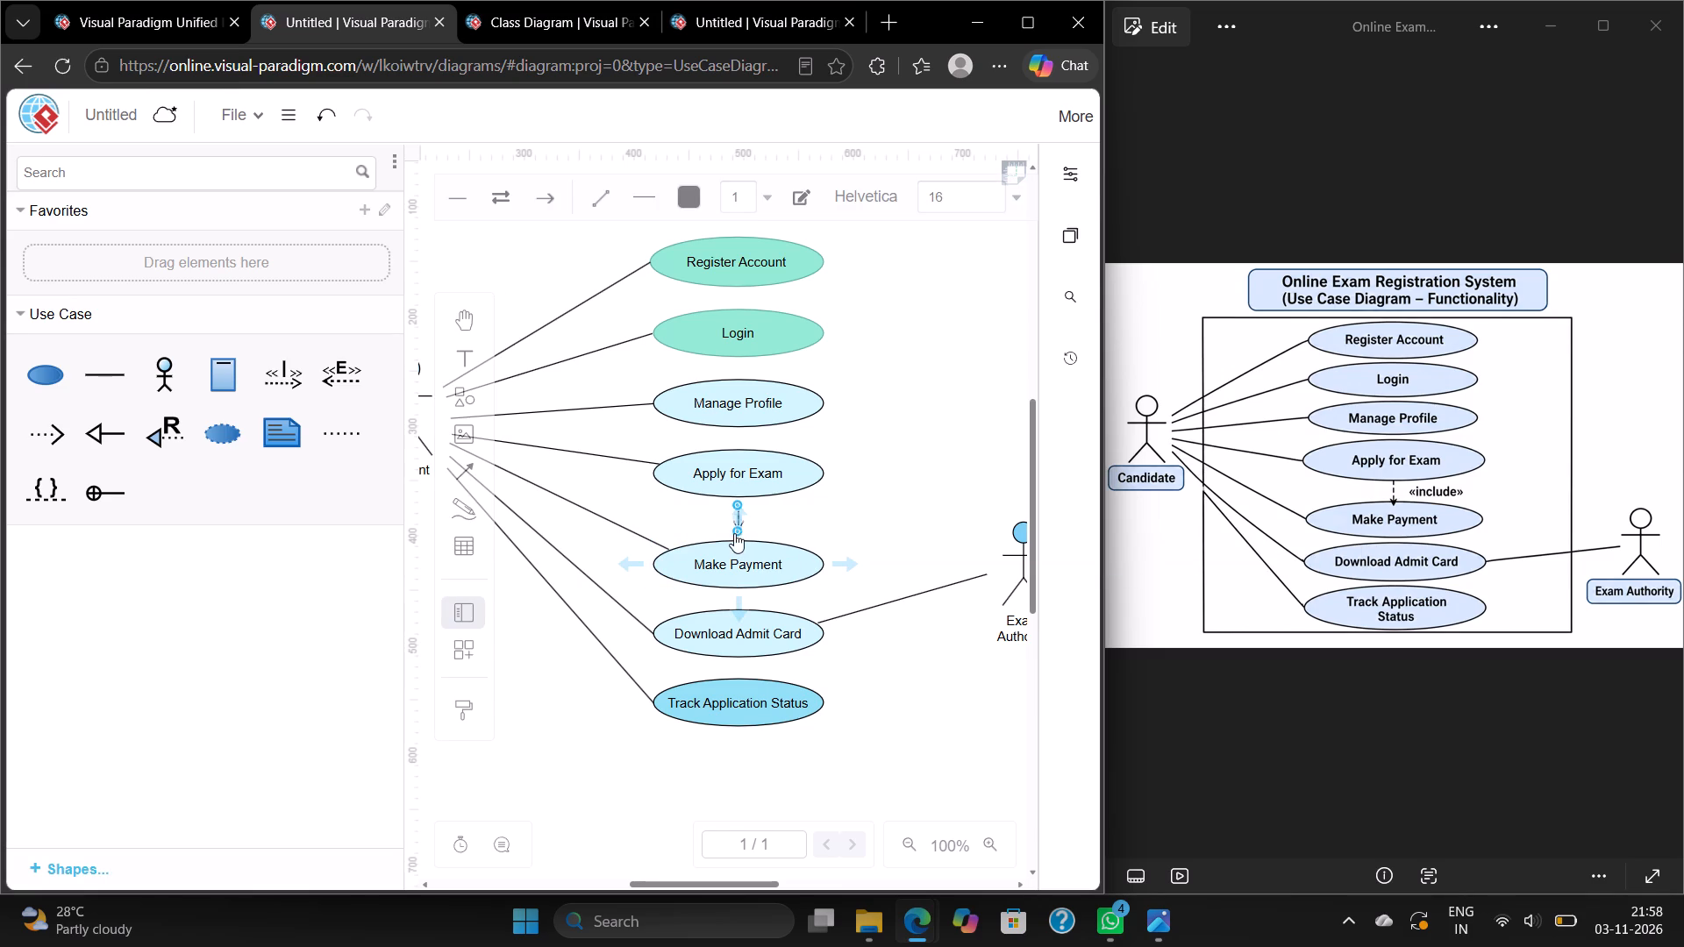
pyautogui.moveTo(731, 534); pyautogui.dragTo(738, 543)
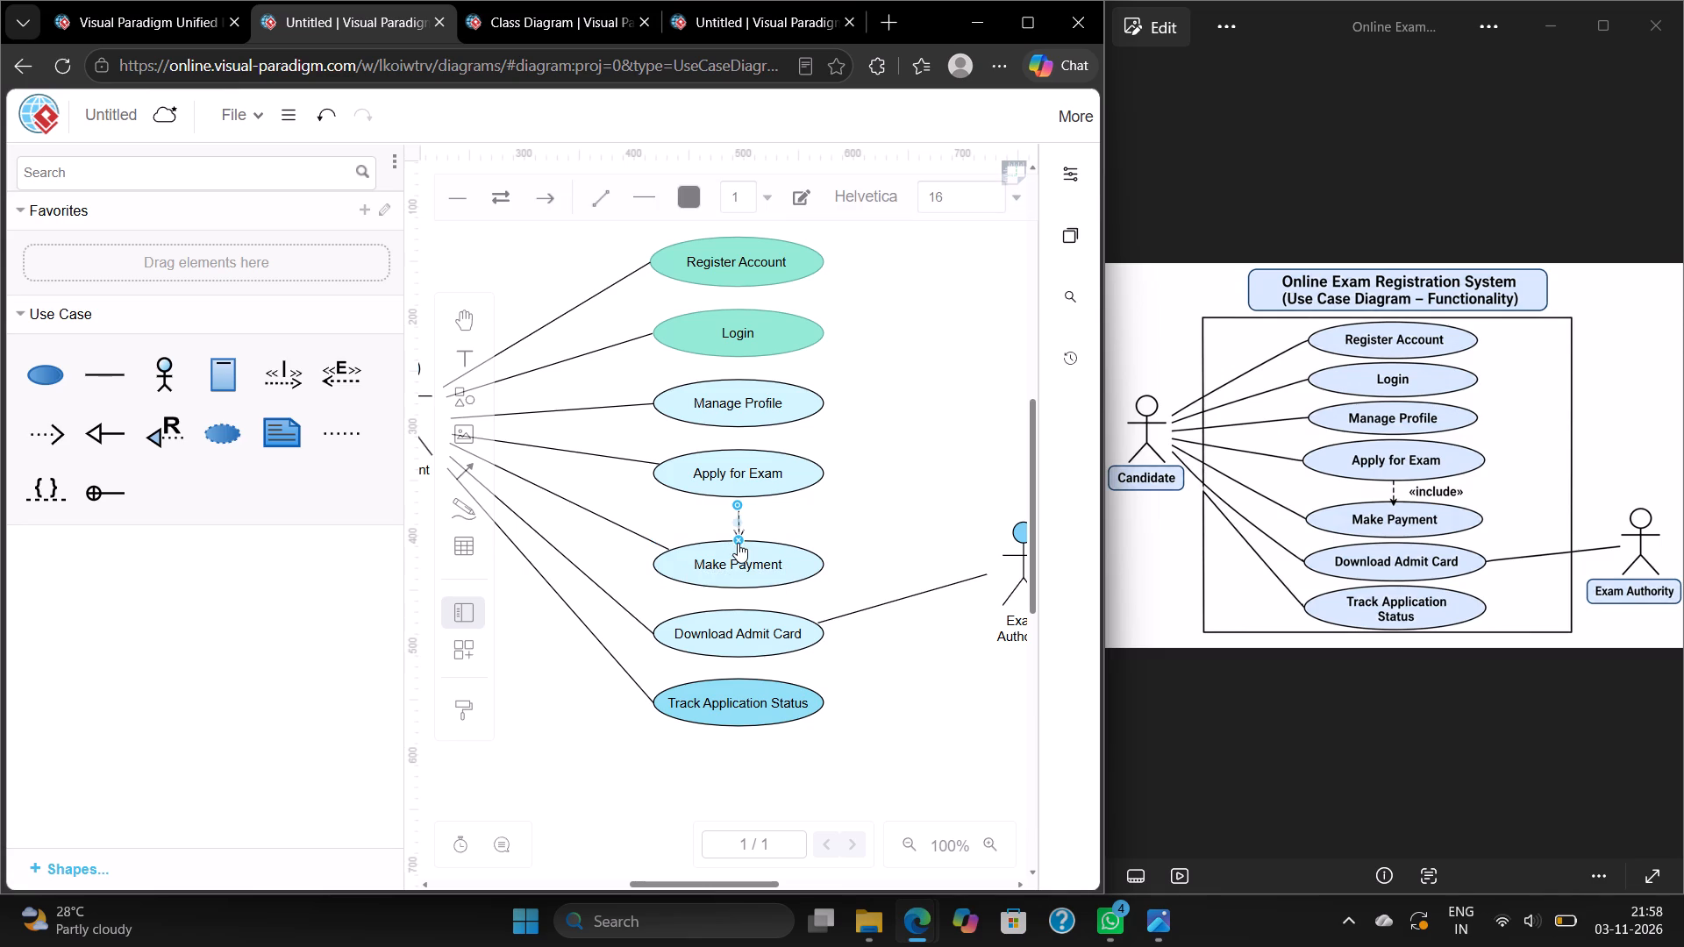
pyautogui.moveTo(739, 503); pyautogui.dragTo(739, 500)
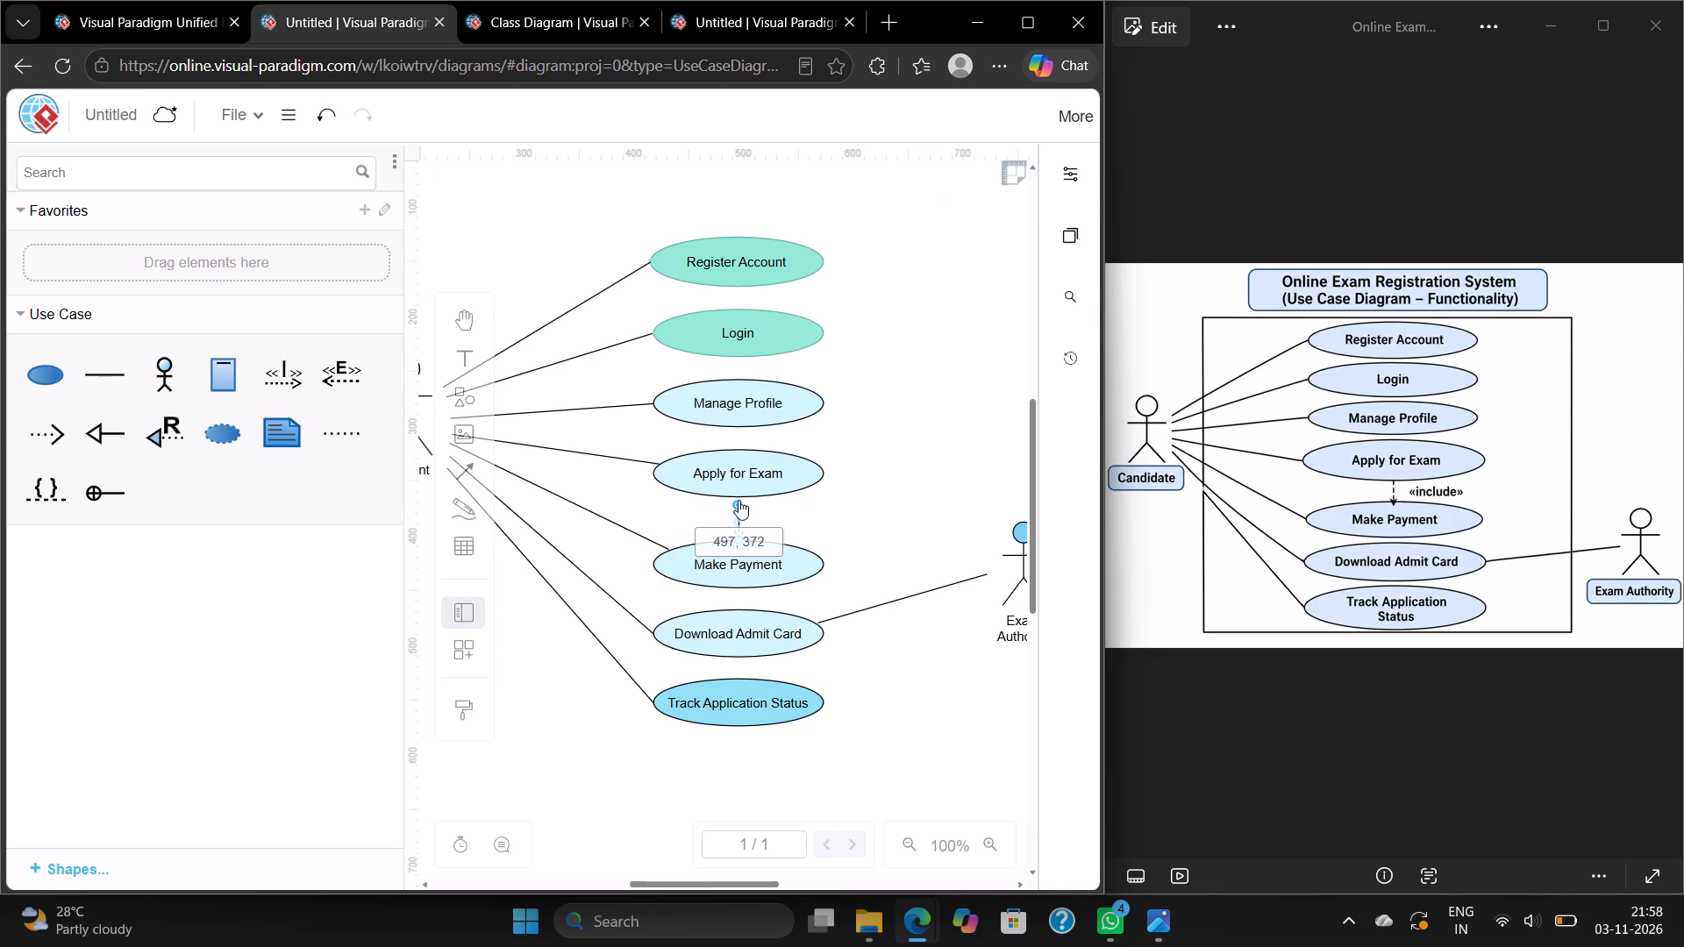
pyautogui.moveTo(739, 500); pyautogui.dragTo(739, 495)
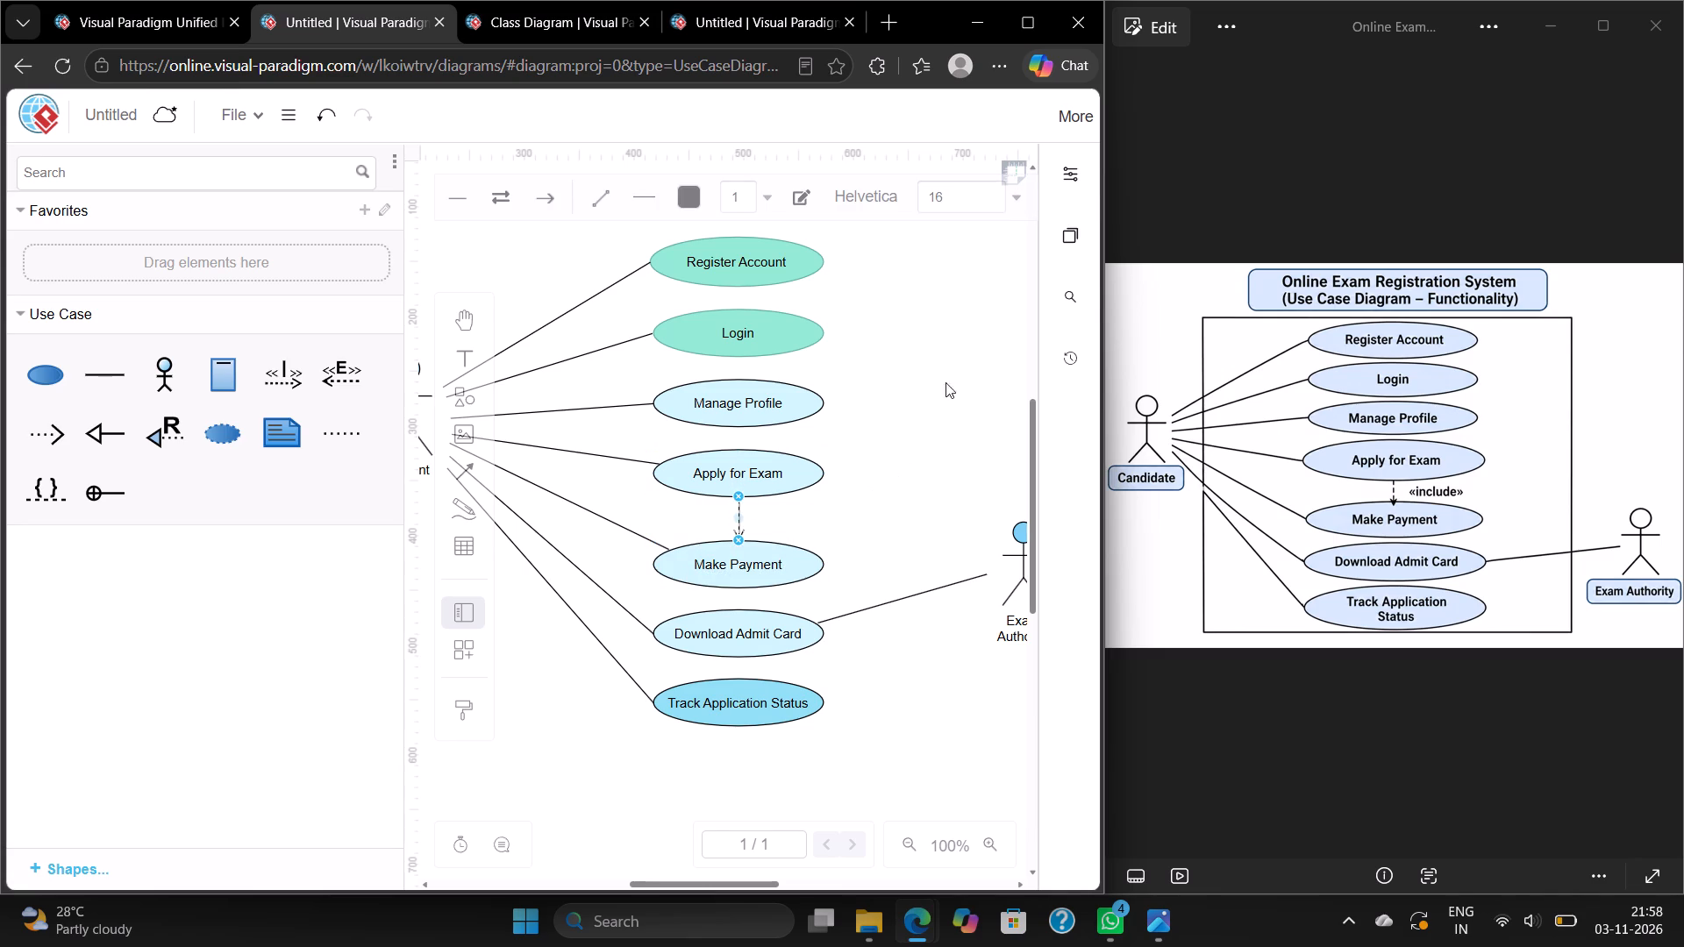
# Style the Apply for Exam–Make Payment arrow as a dashed line with a solid filled arrowhead.
pyautogui.click(1077, 171)
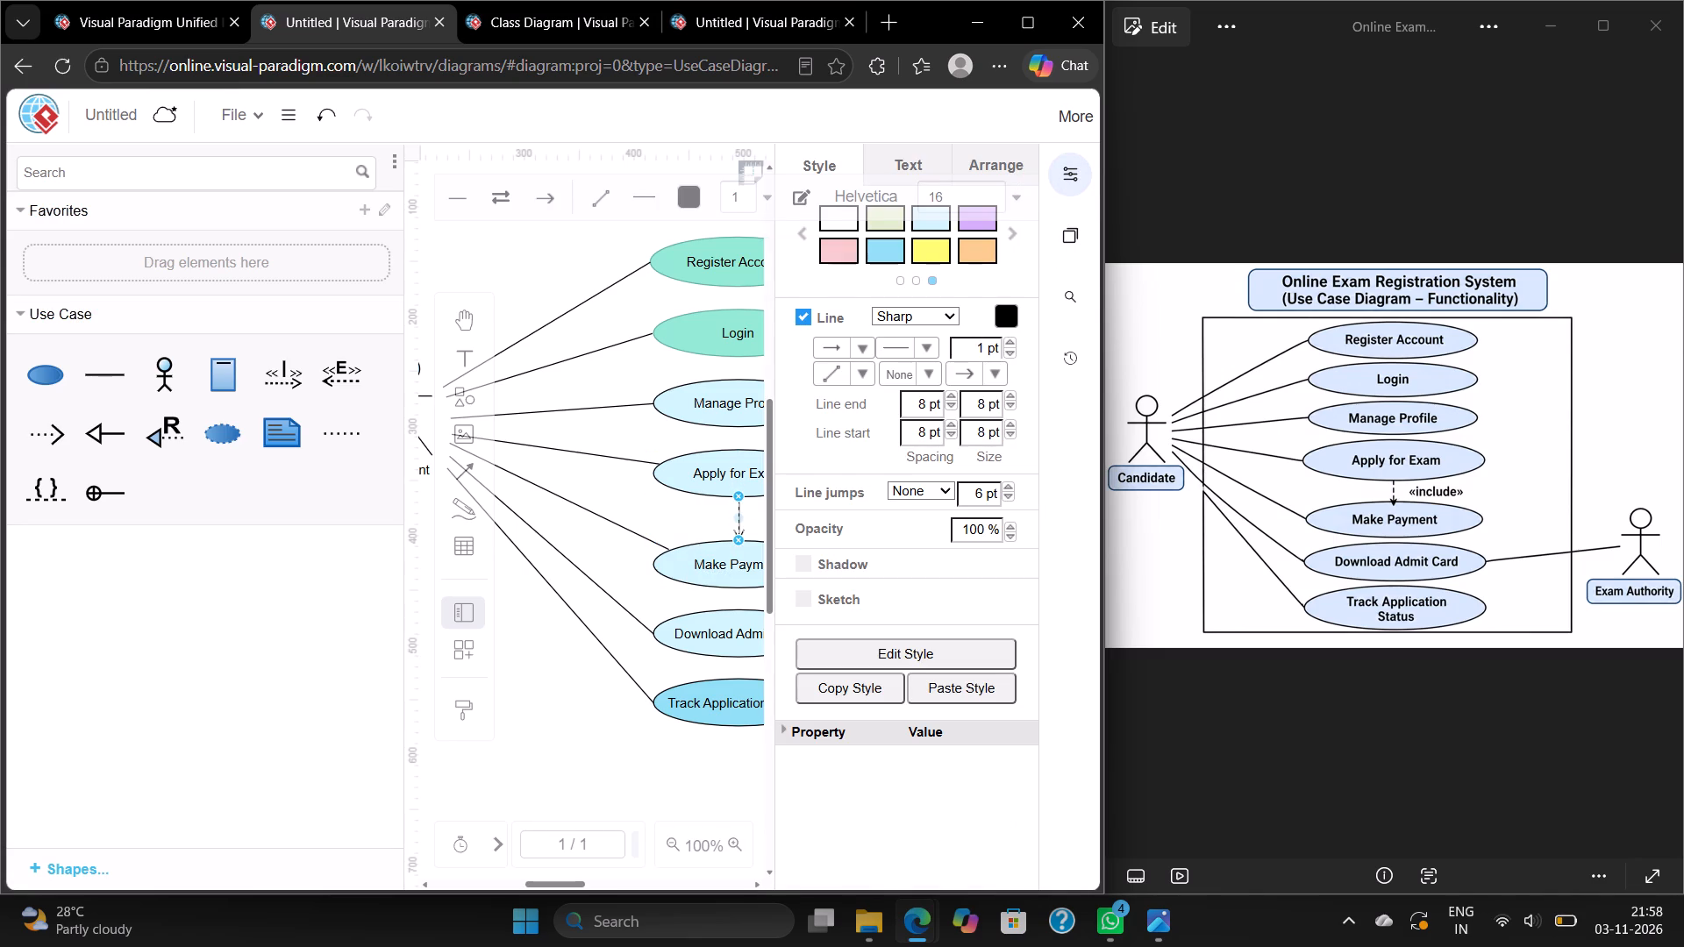
pyautogui.click(924, 350)
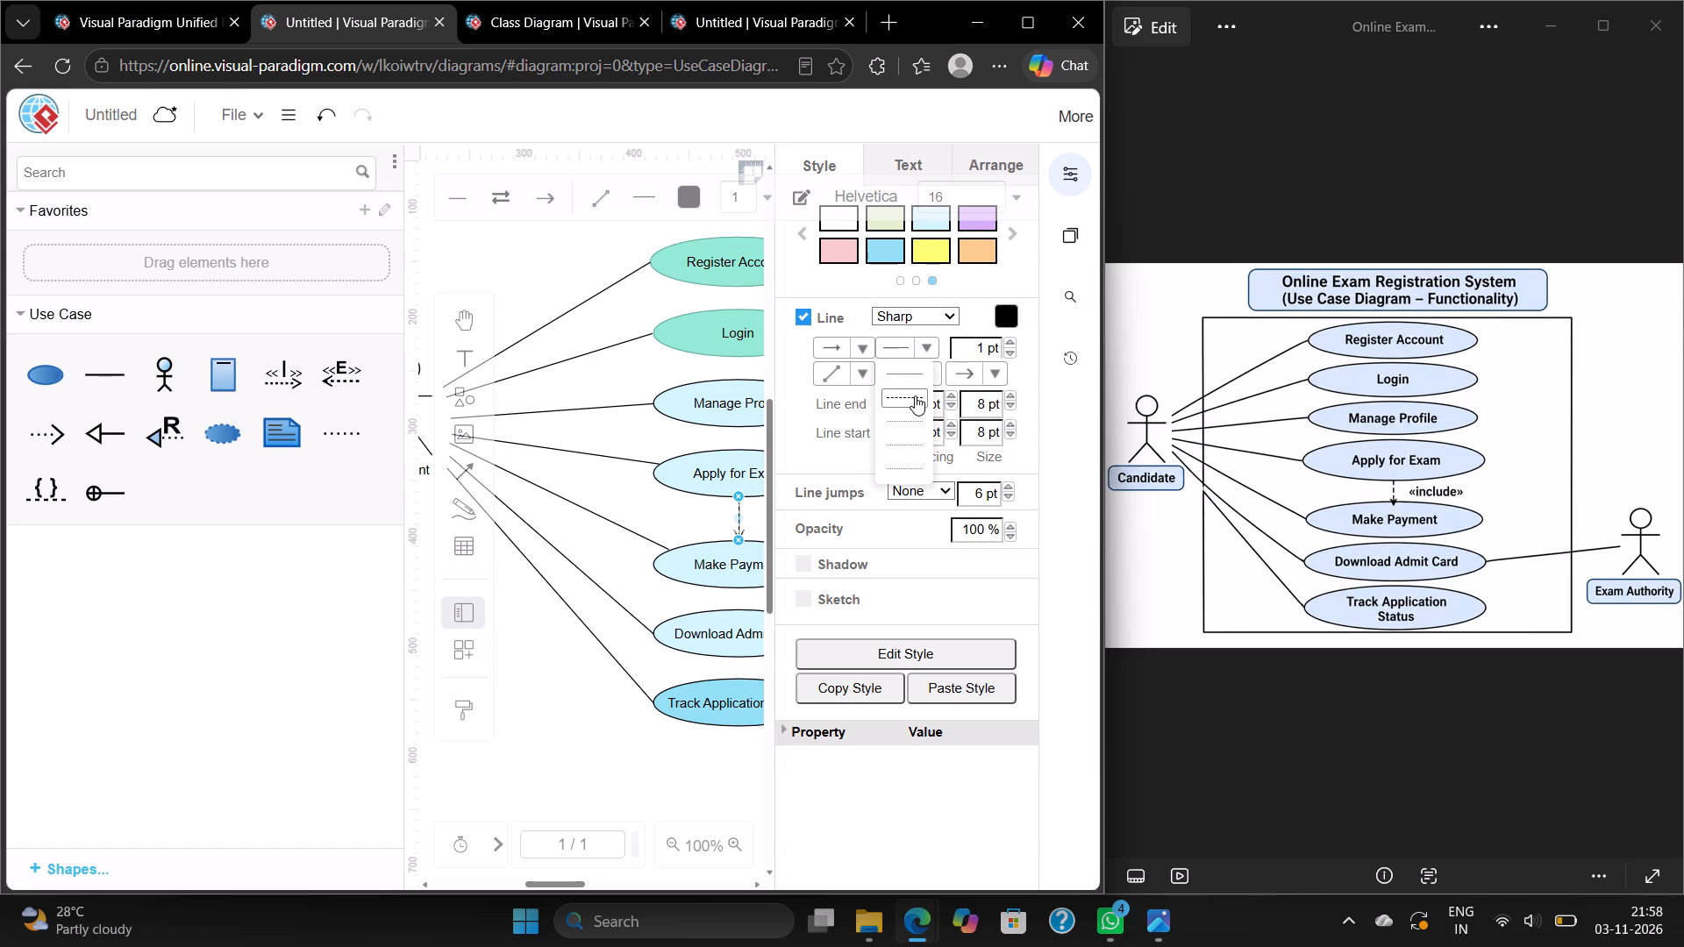
pyautogui.click(915, 395)
pyautogui.click(994, 371)
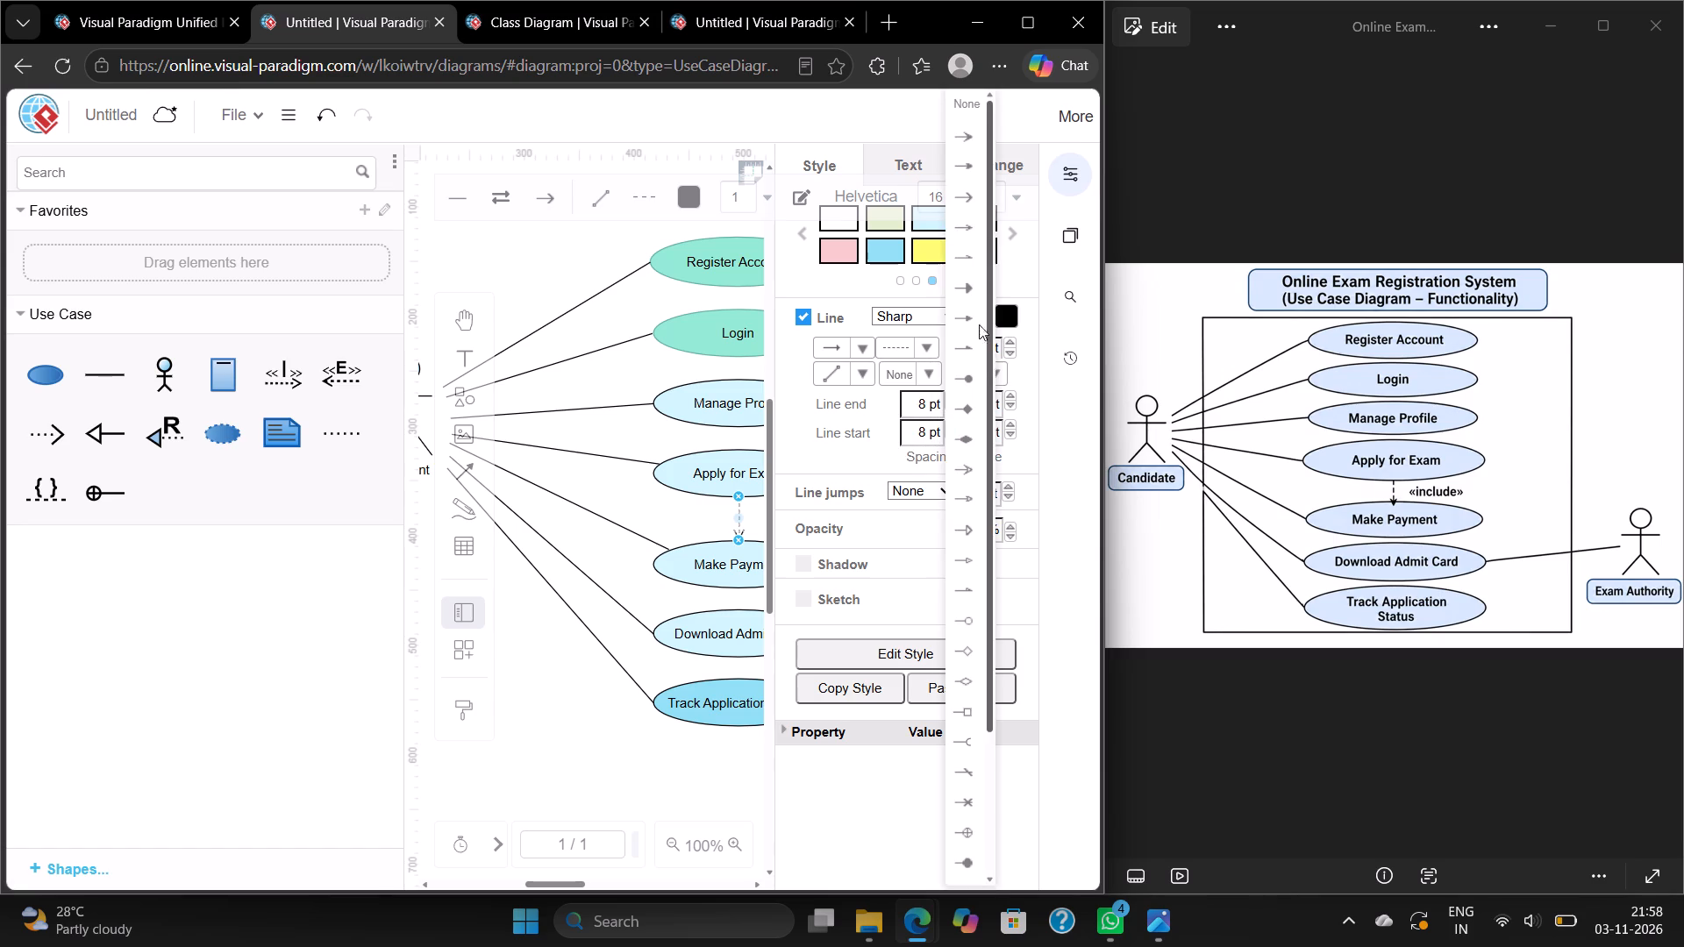
pyautogui.click(964, 295)
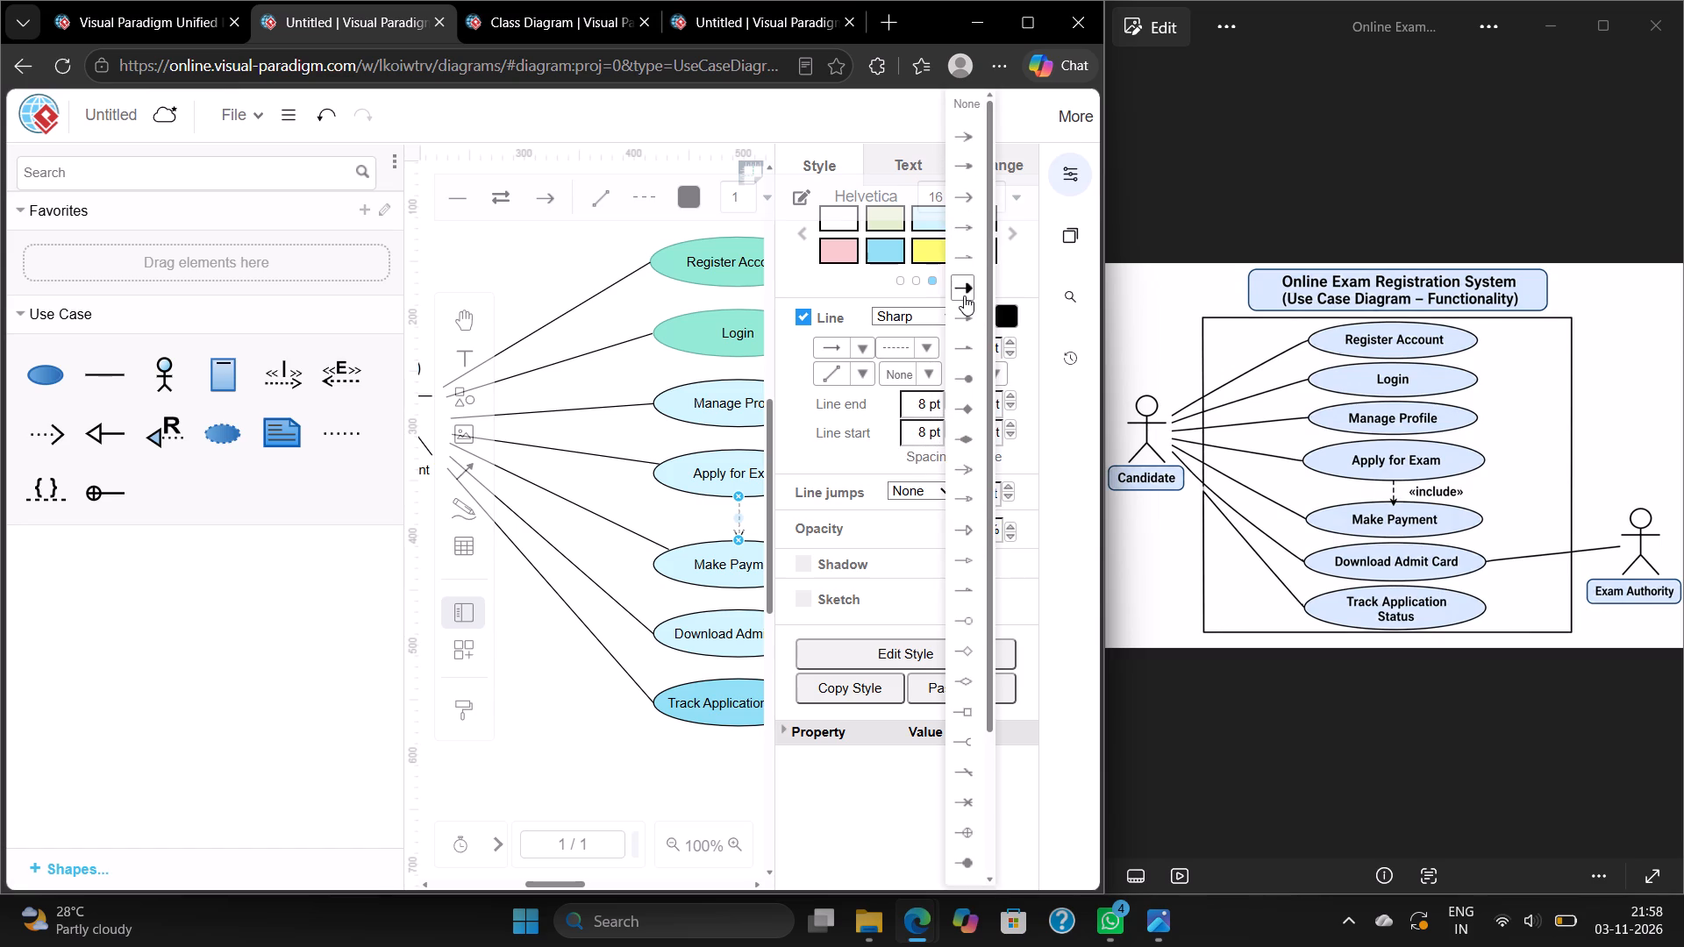
pyautogui.click(1074, 172)
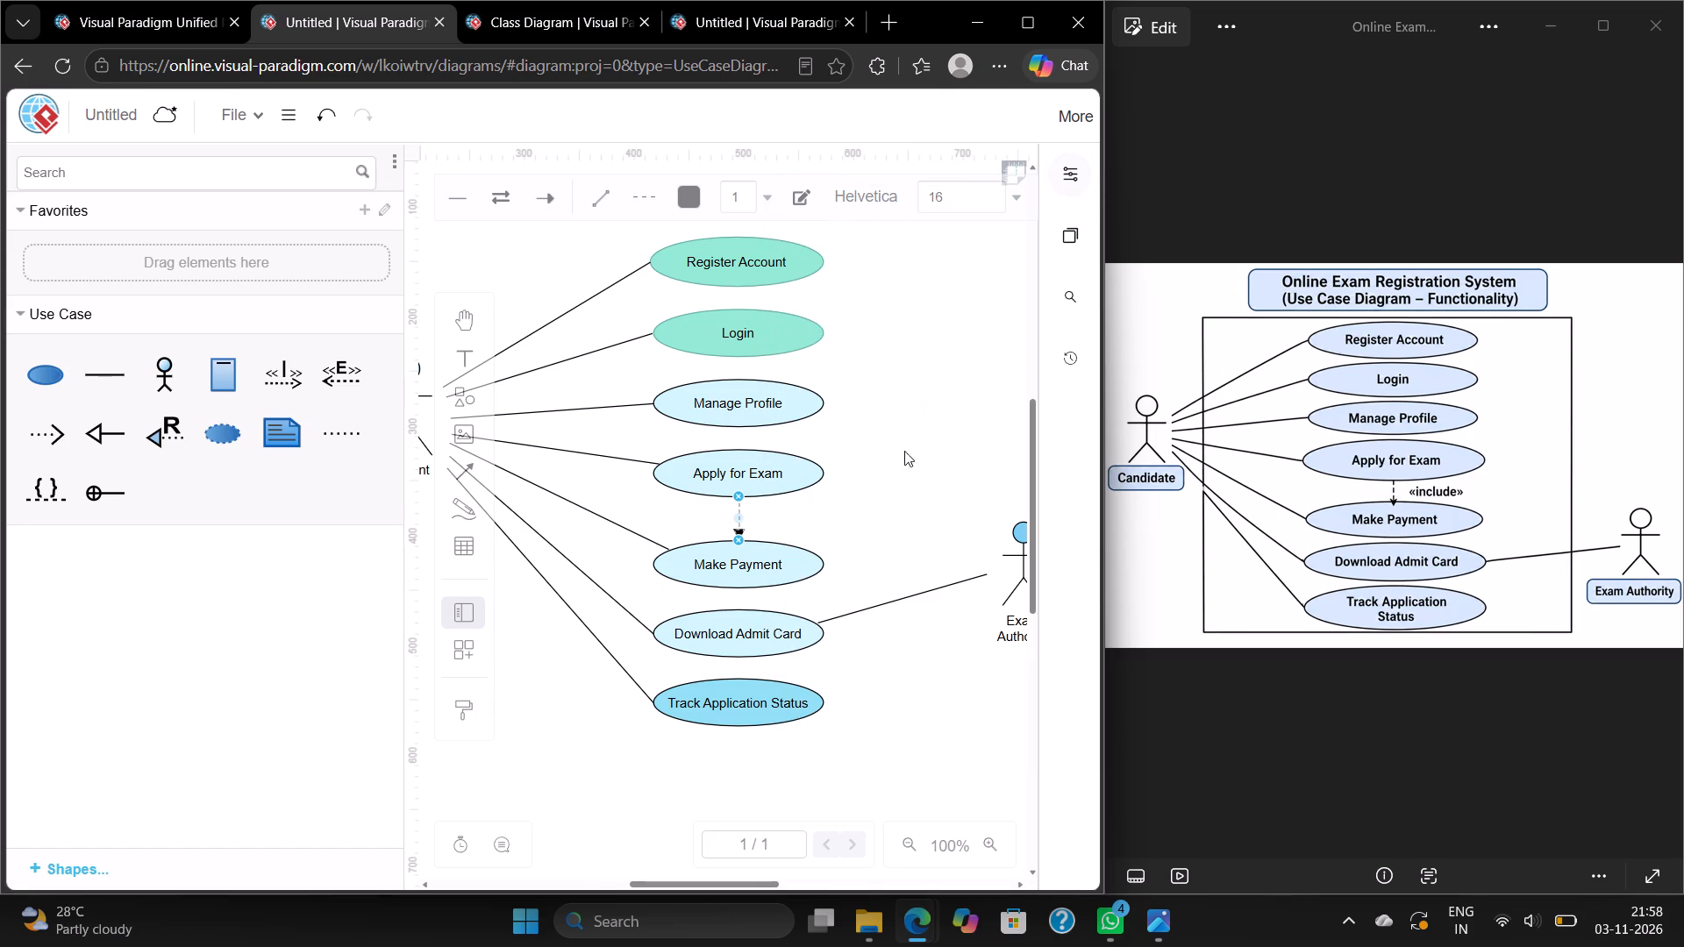
pyautogui.click(858, 496)
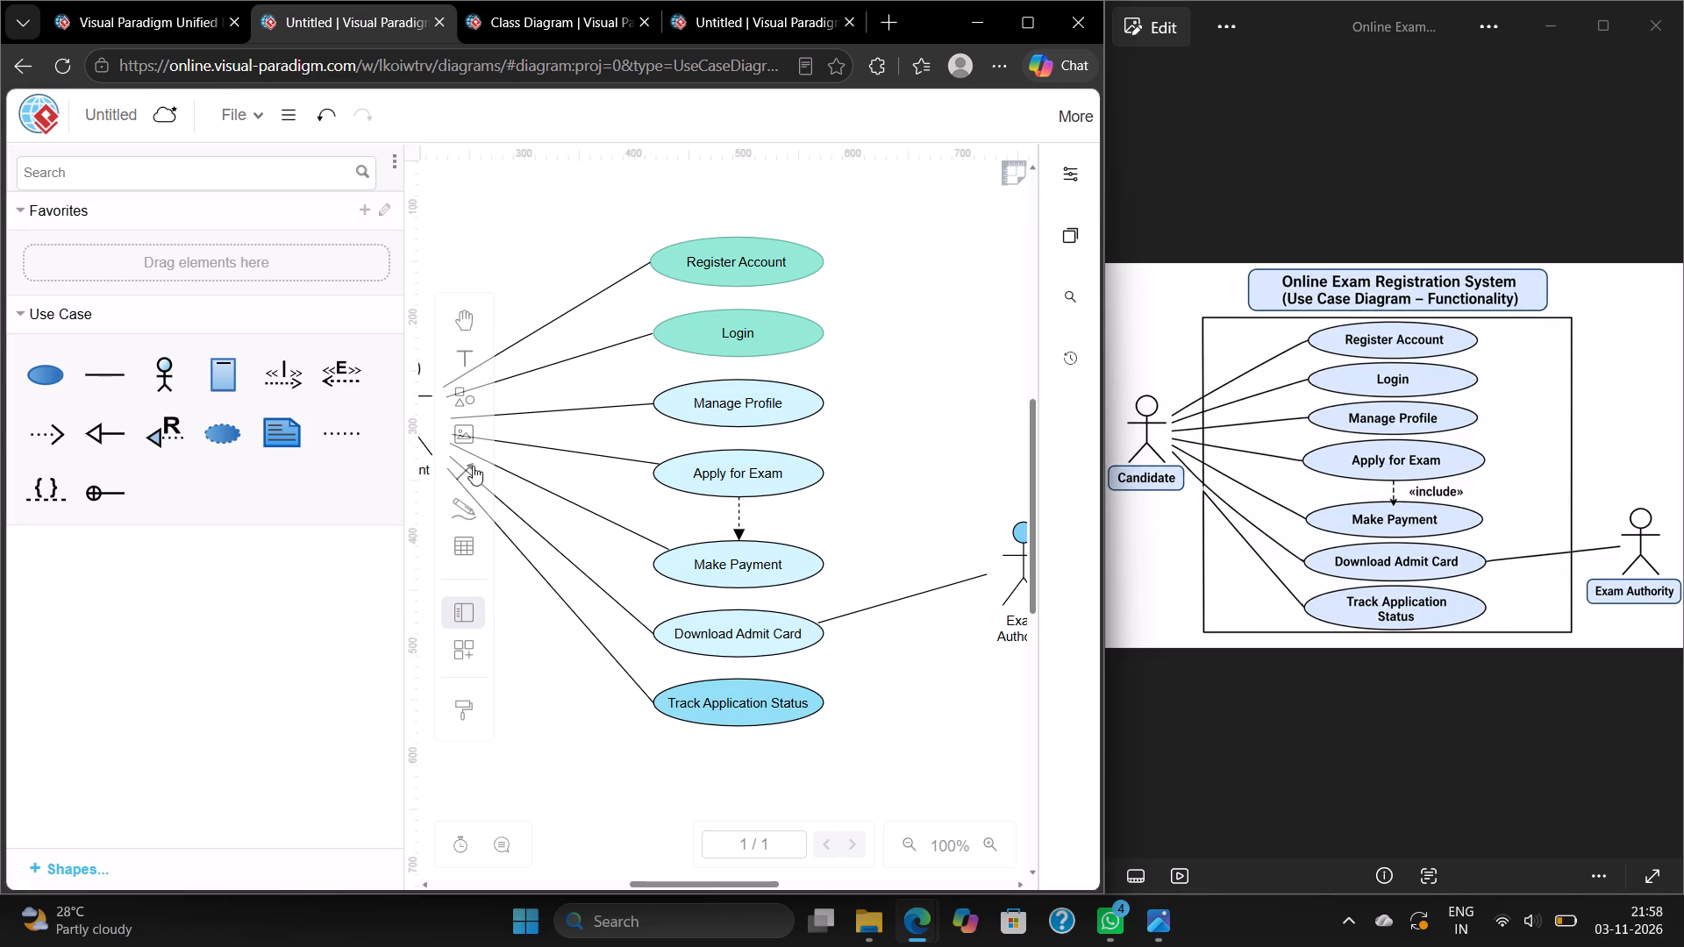
# Add the text label "<< include >>" over the dashed arrow between Apply for Exam and Make Payment.
pyautogui.doubleClick(746, 520)
pyautogui.press('BackSpace')
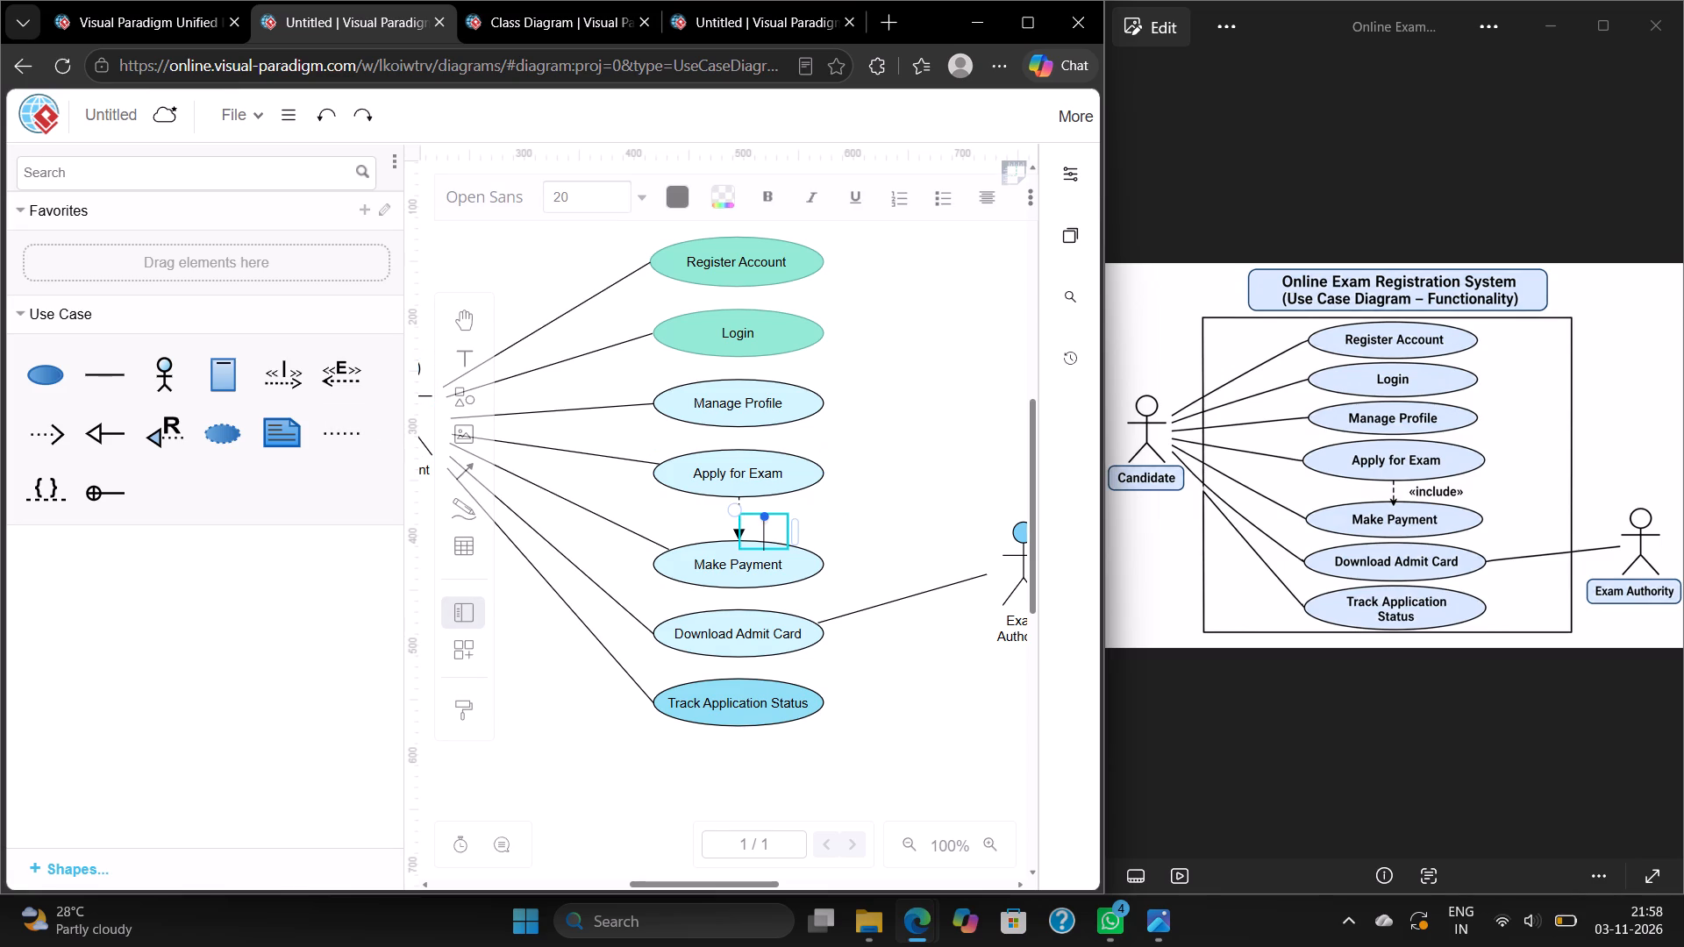
pyautogui.write('<< include')
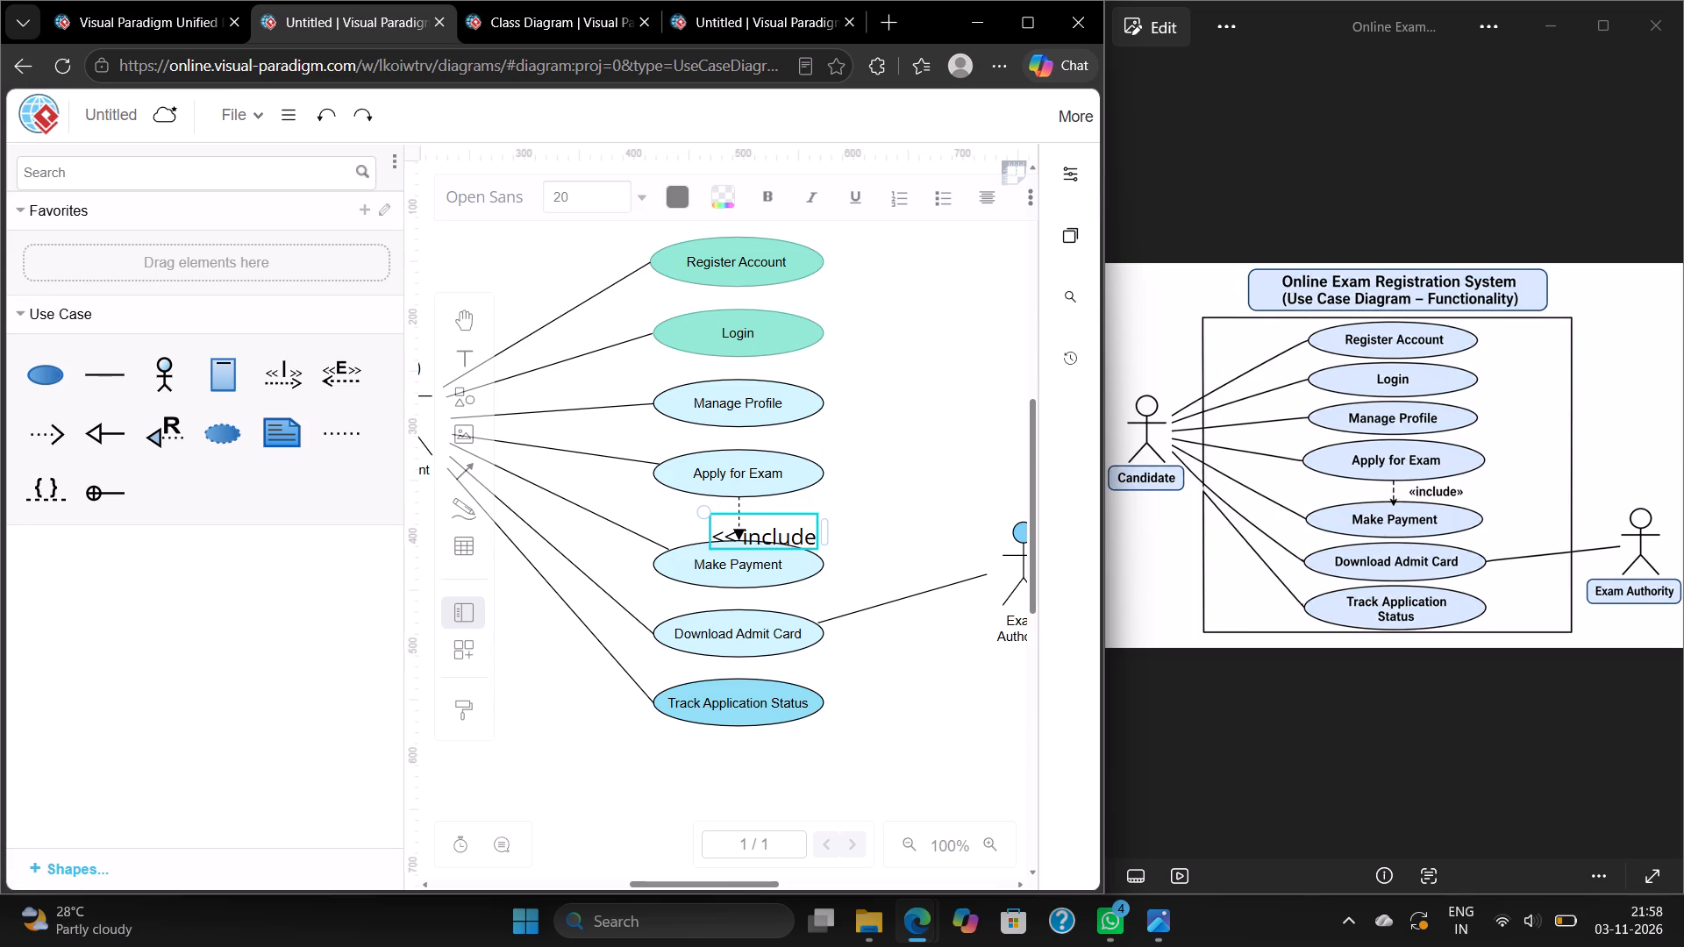
pyautogui.press('space')
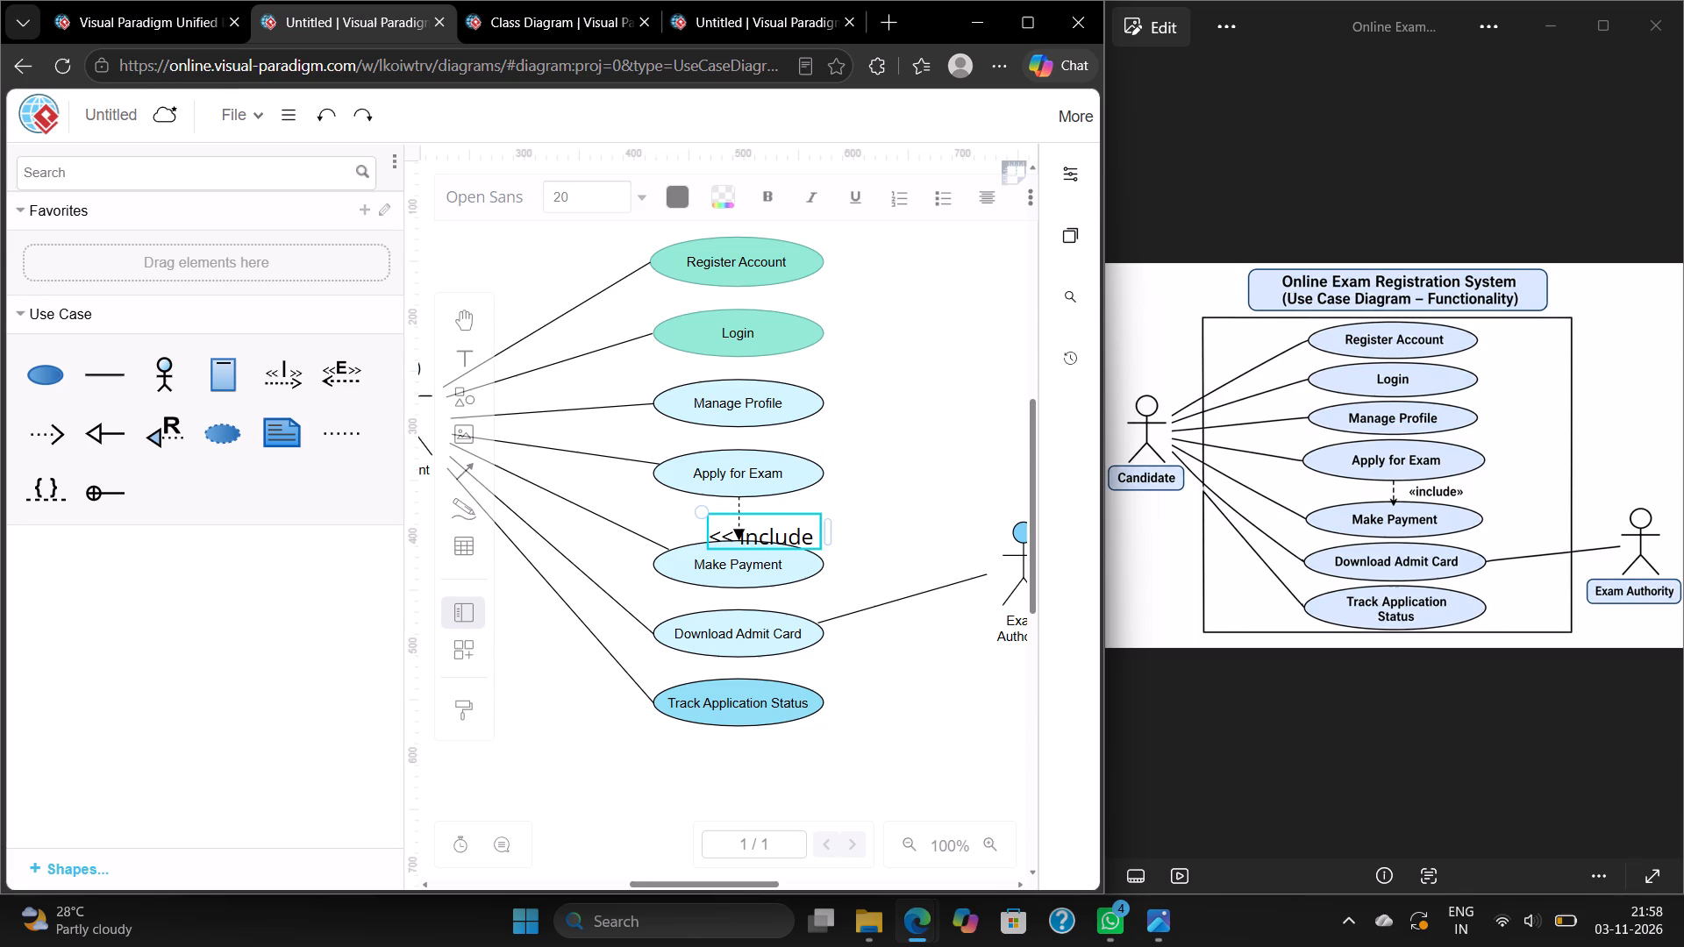
pyautogui.write('>>')
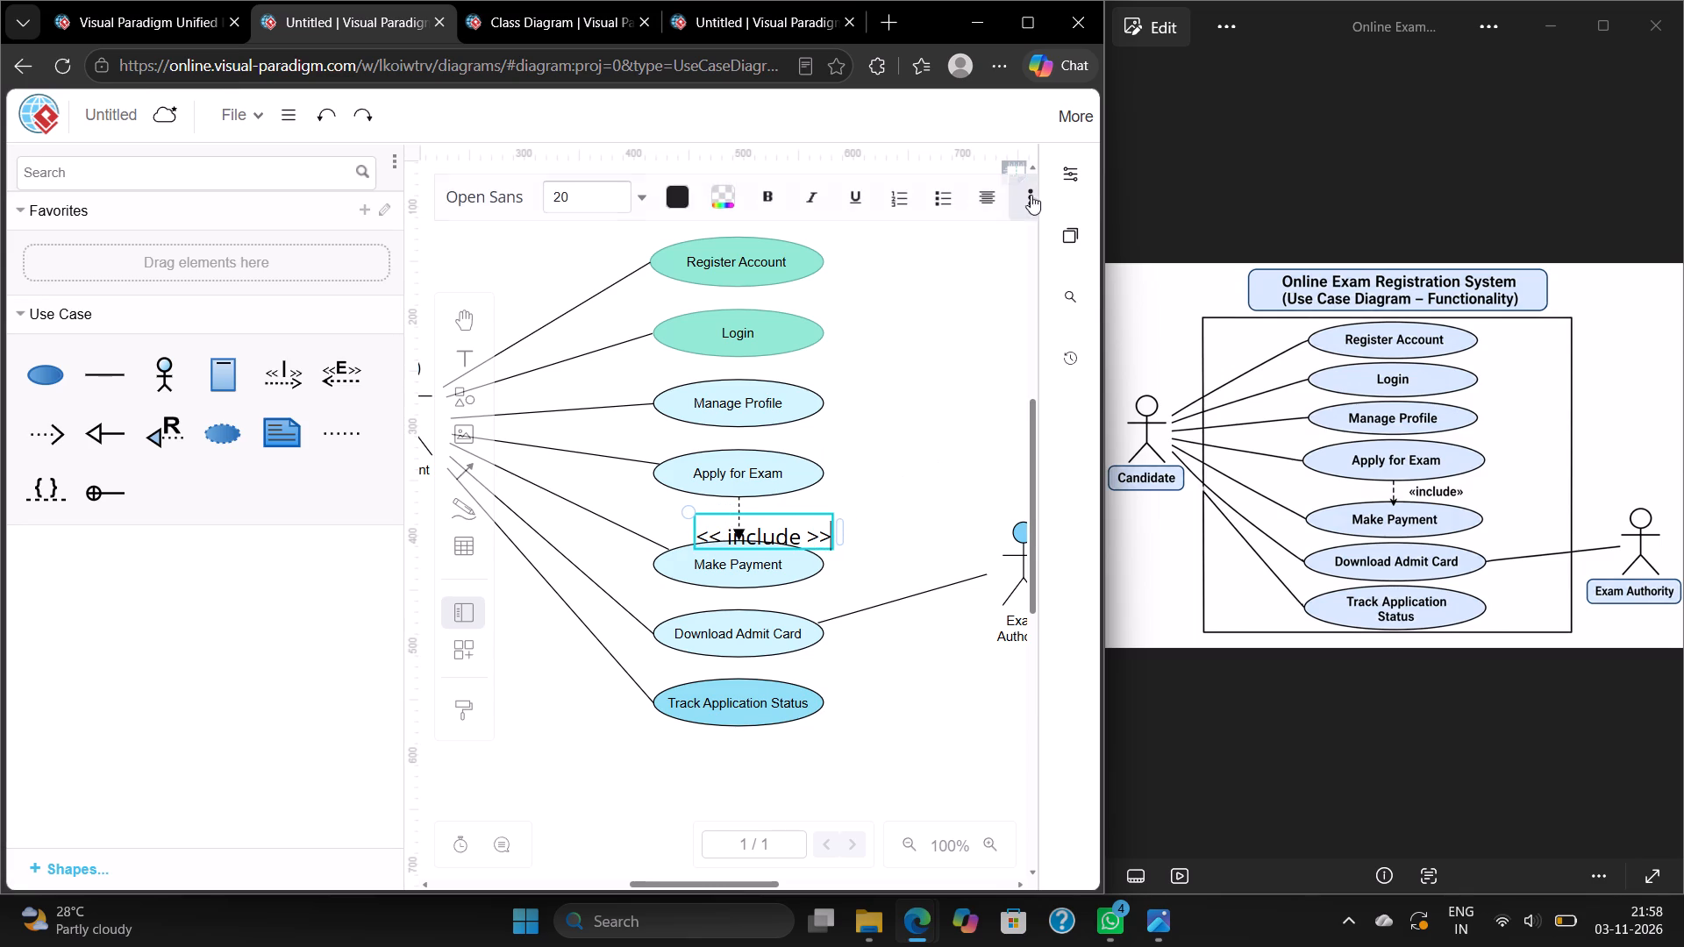
pyautogui.moveTo(916, 447); pyautogui.dragTo(885, 438)
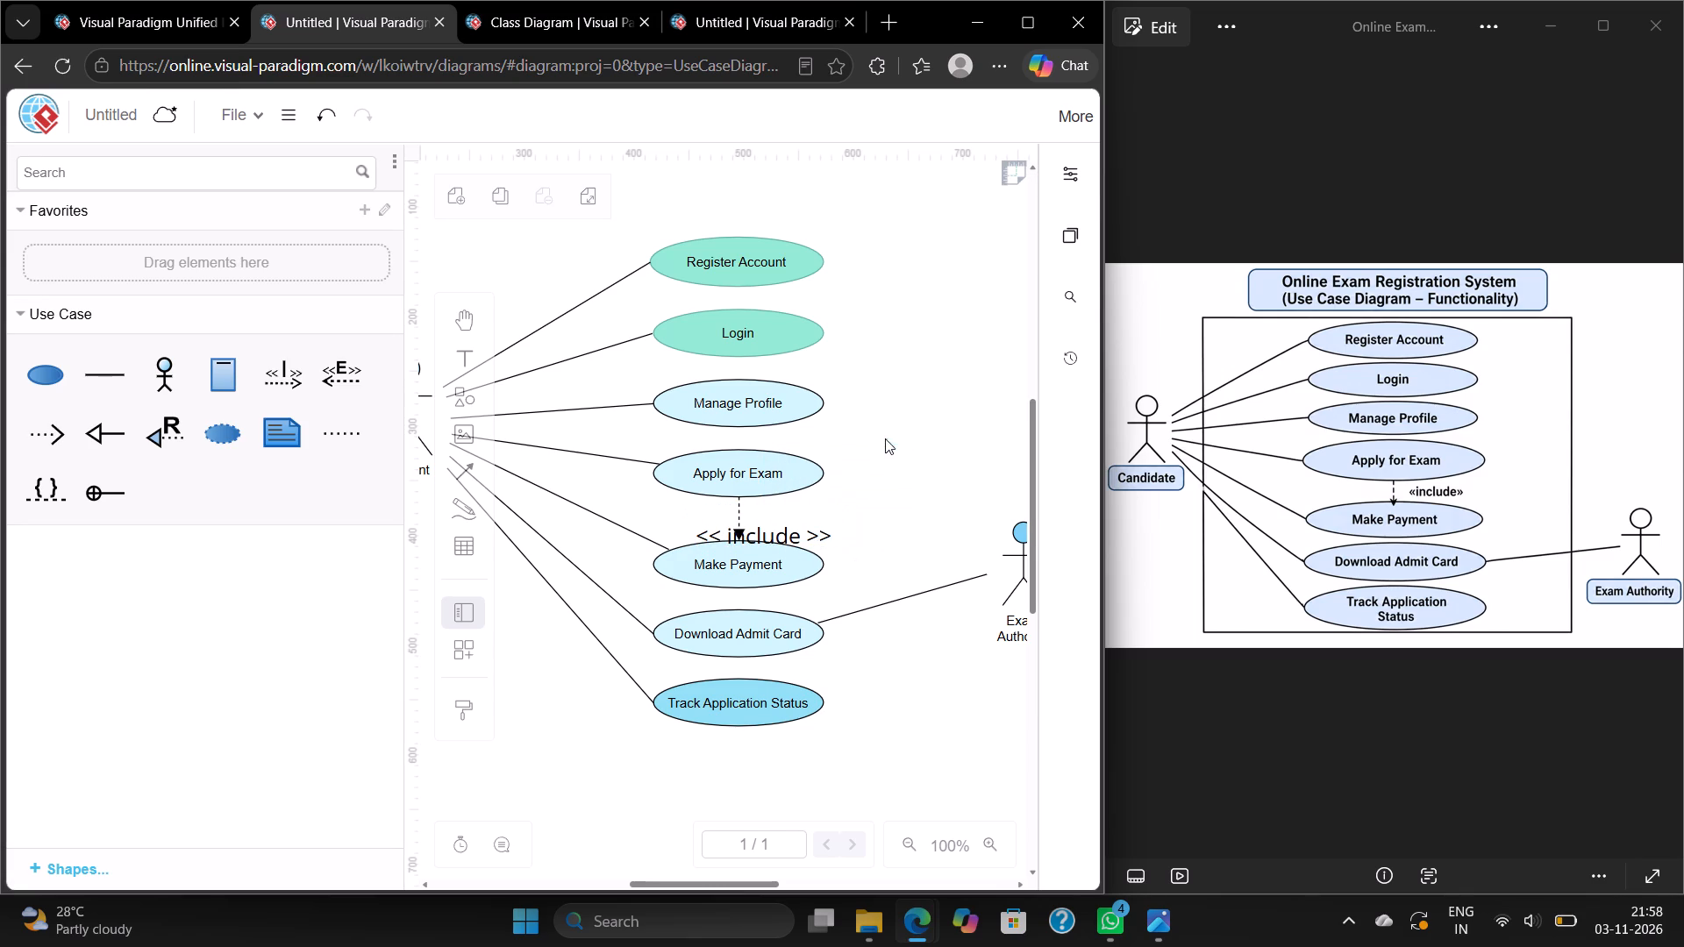
pyautogui.moveTo(774, 537); pyautogui.dragTo(775, 521)
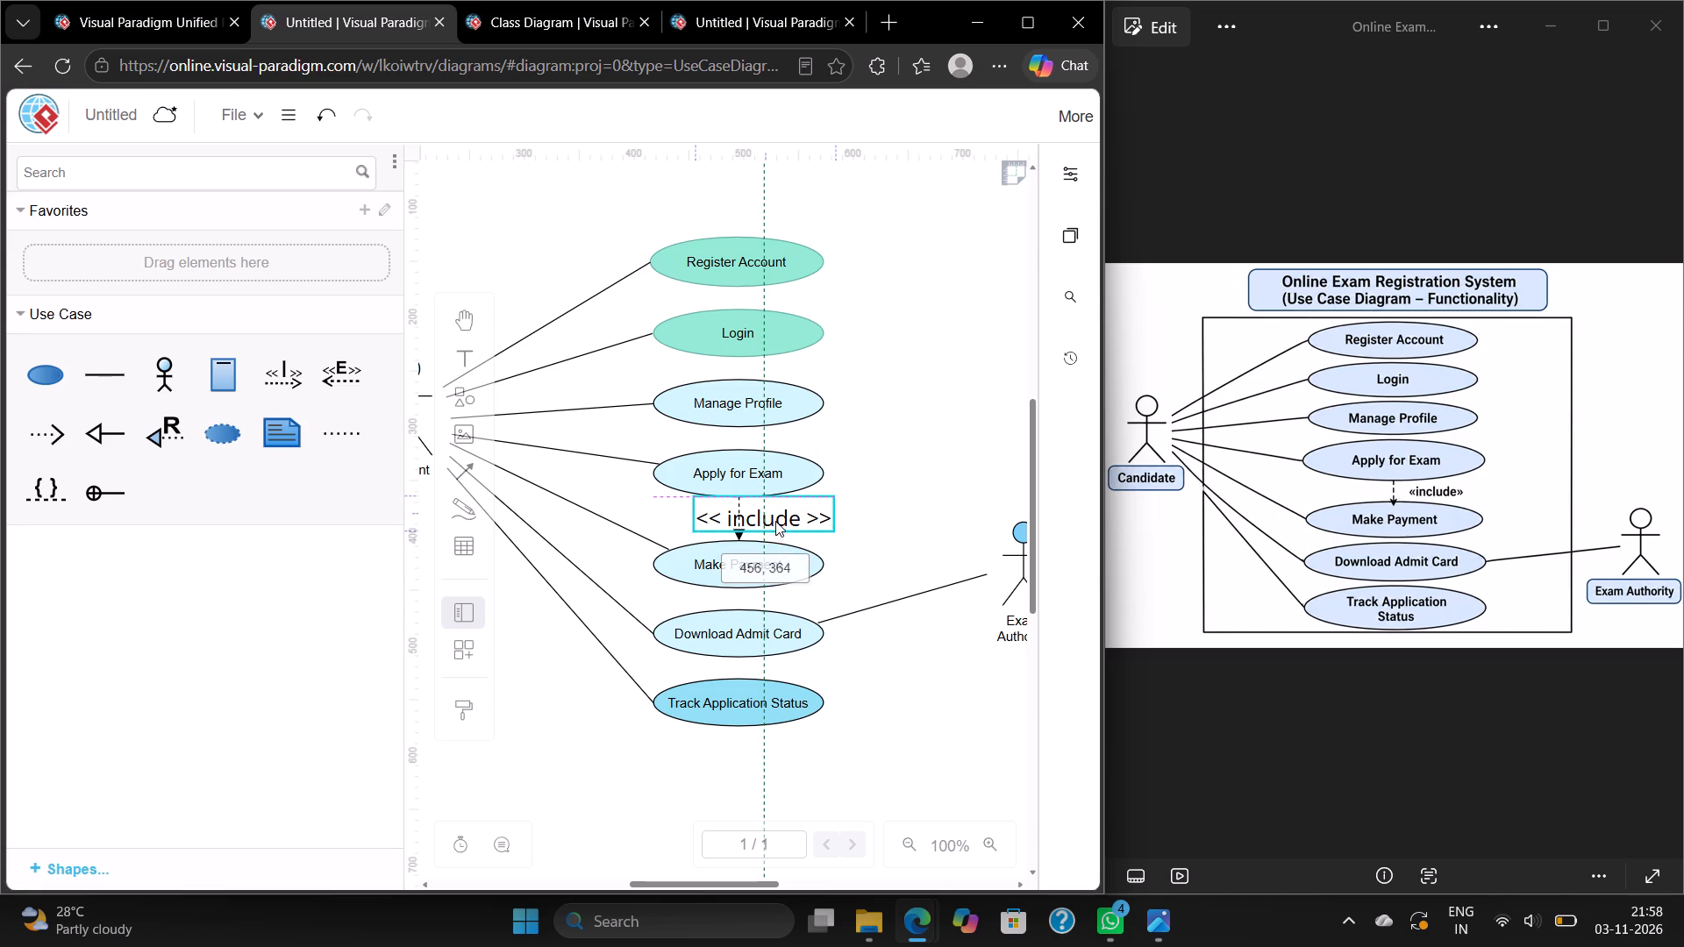
pyautogui.moveTo(775, 521); pyautogui.dragTo(776, 520)
# Reduce the "<< include >>" label's font size to 10 pt and centre it vertically between Apply for Exam and Make Payment.
pyautogui.click(1059, 179)
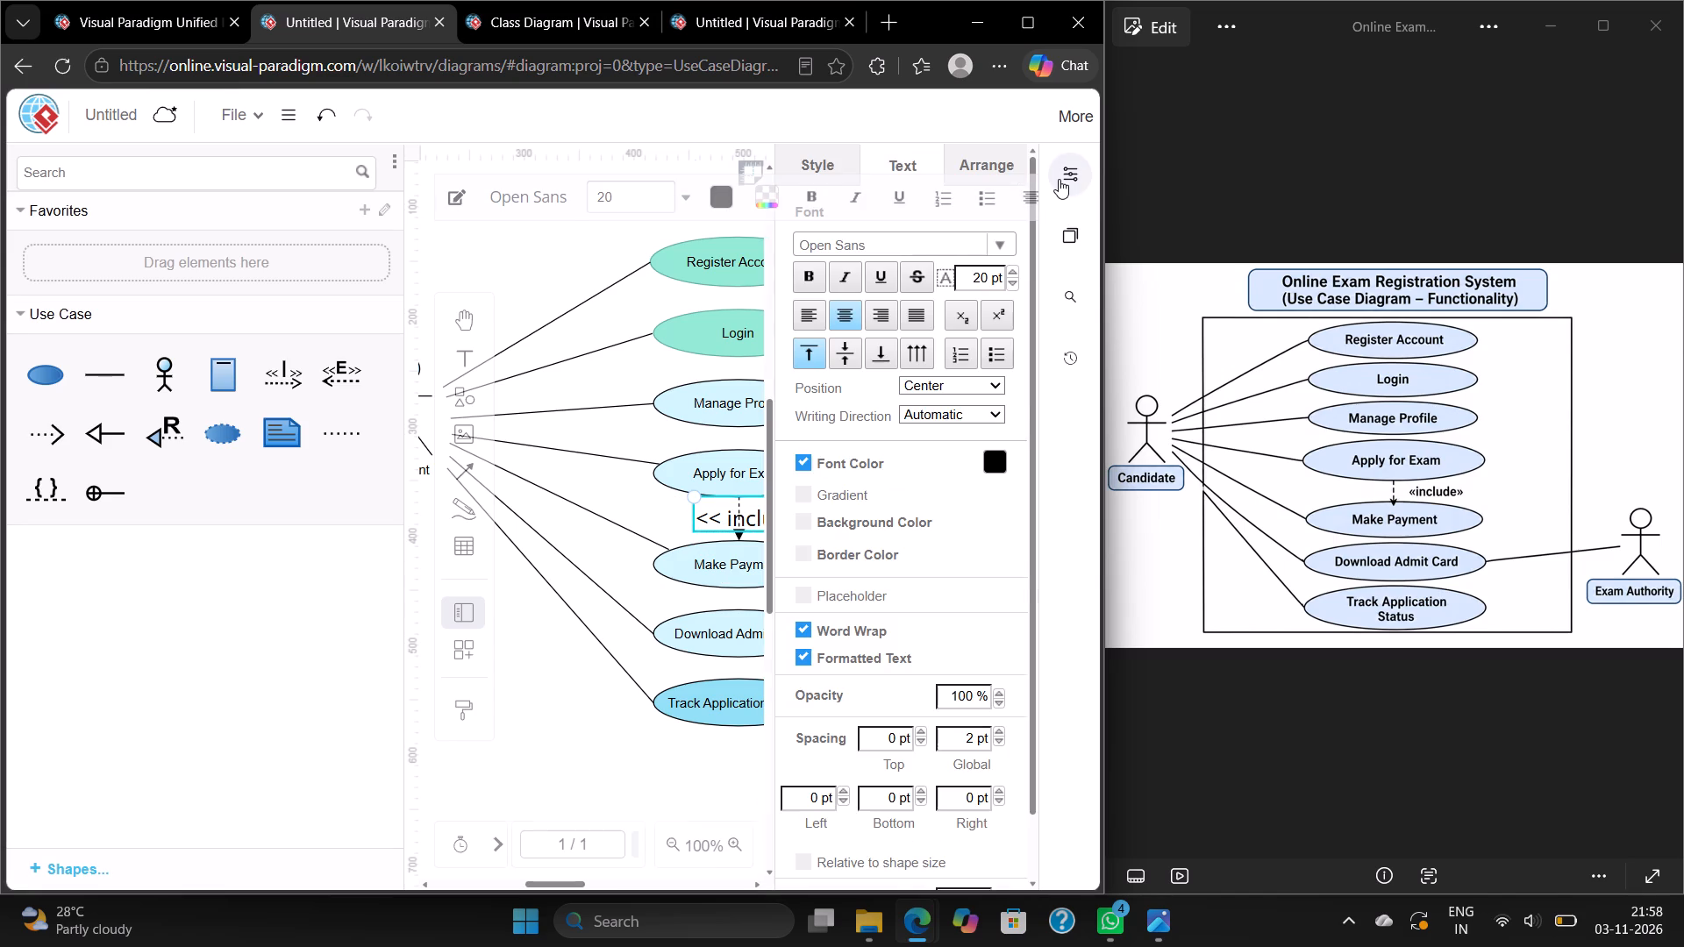
pyautogui.tripleClick(1011, 283)
pyautogui.tripleClick(1011, 283)
pyautogui.click(1011, 283)
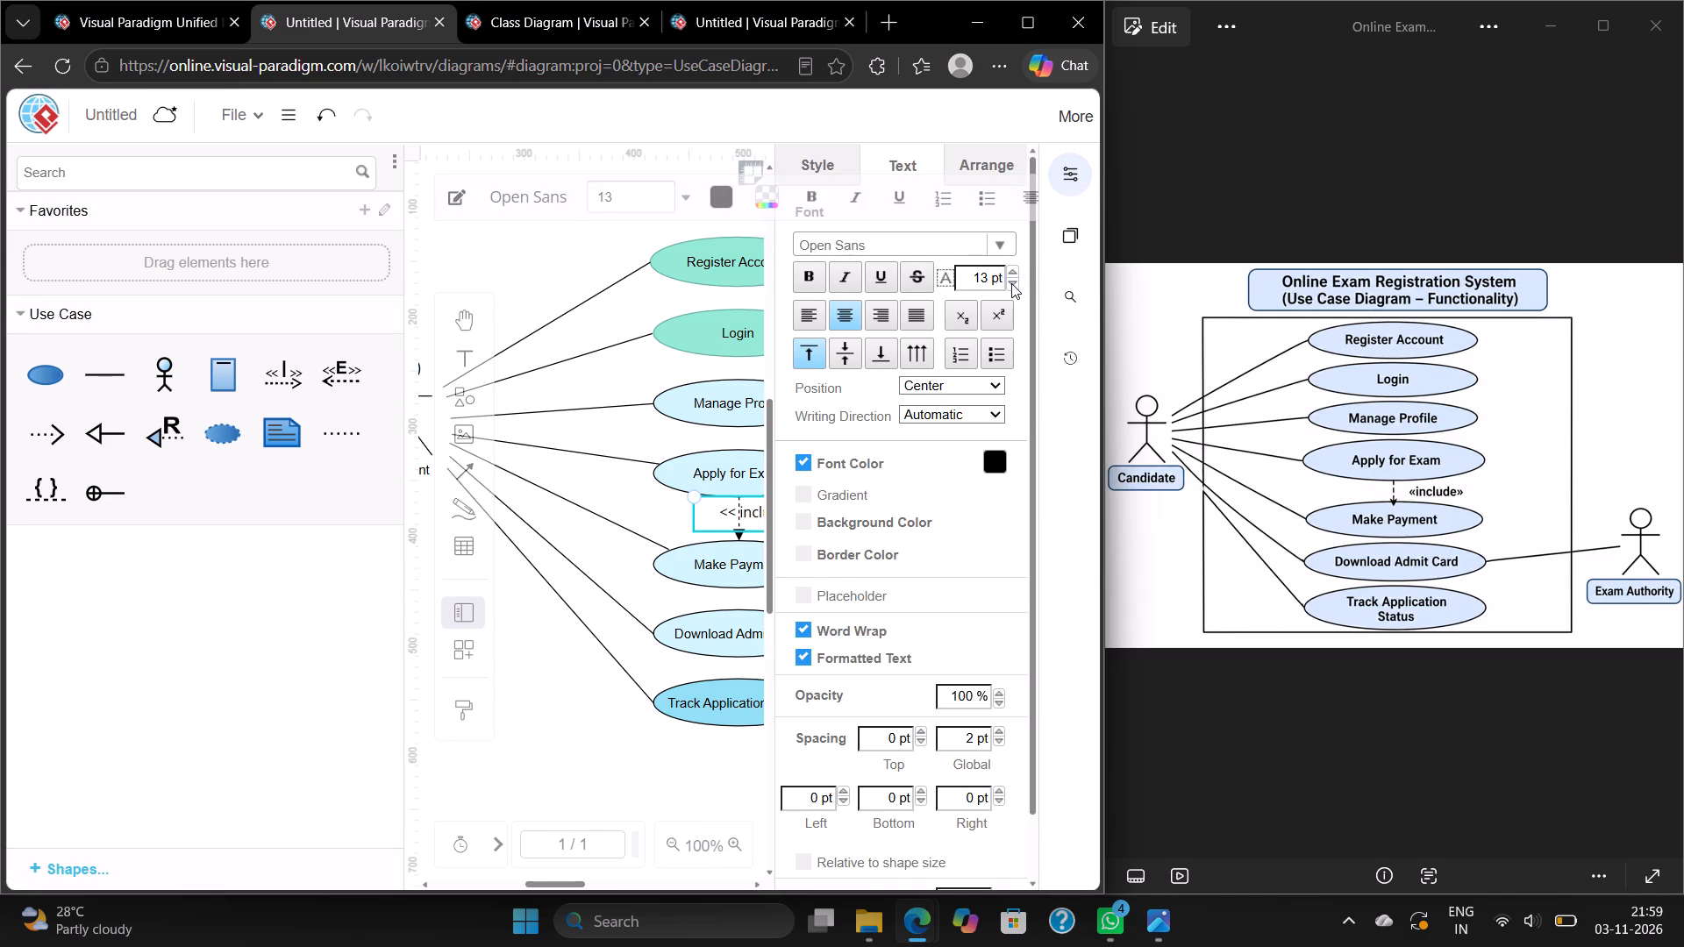
pyautogui.tripleClick(1011, 283)
pyautogui.click(1088, 163)
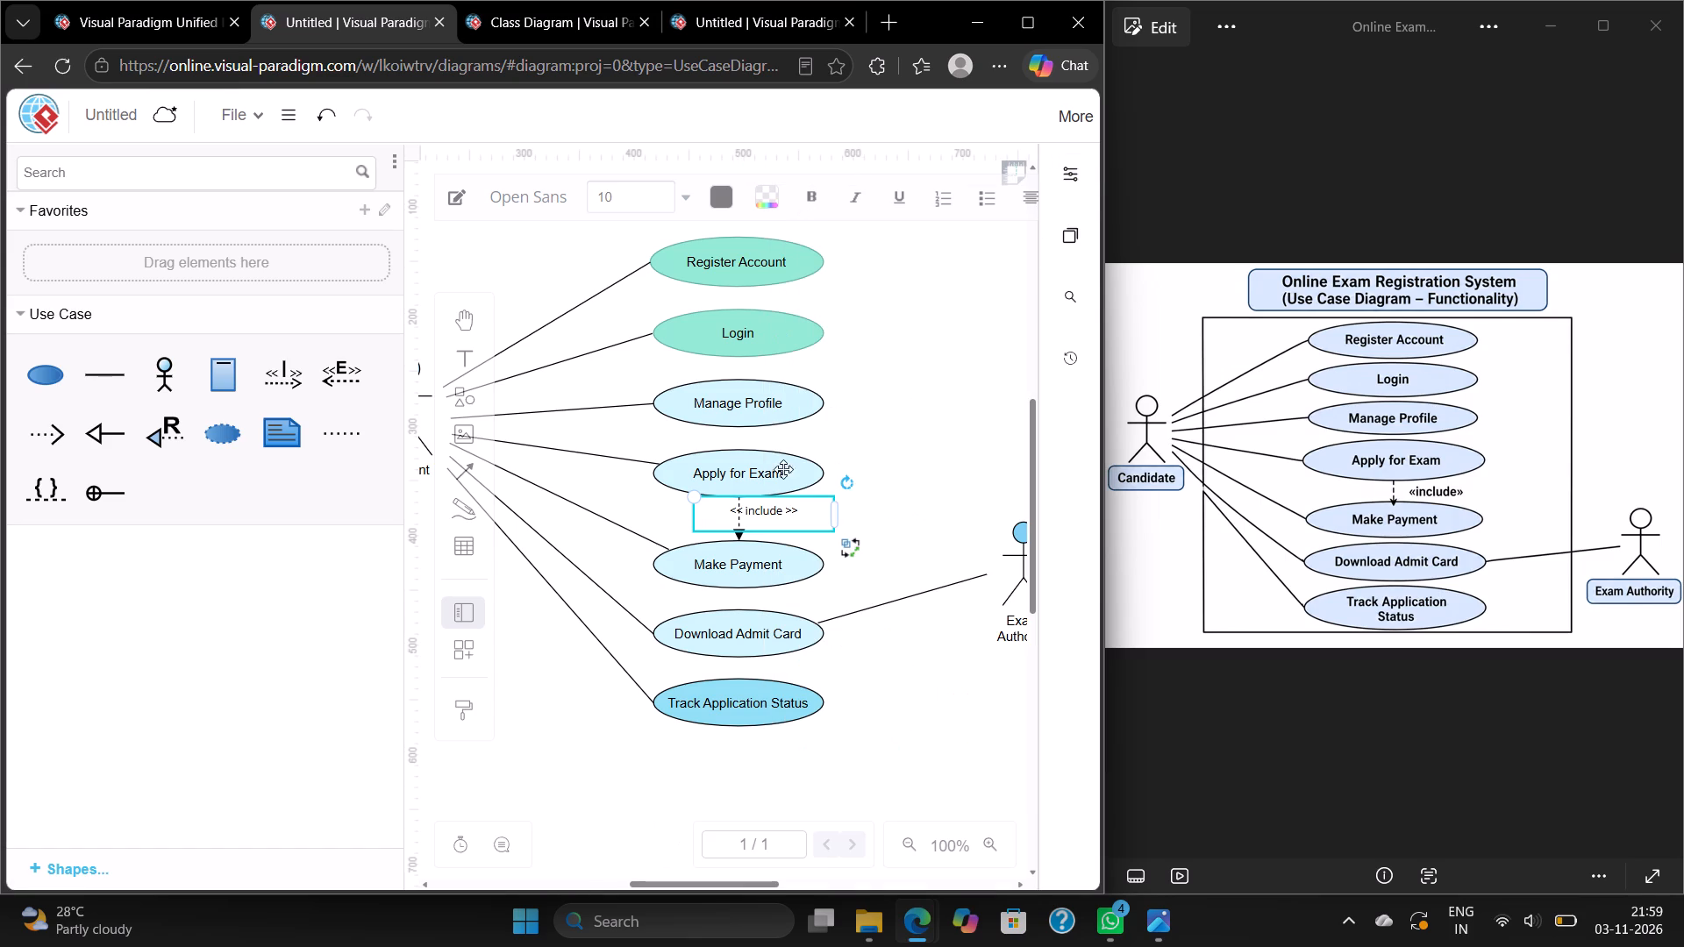
pyautogui.moveTo(760, 516); pyautogui.dragTo(758, 525)
pyautogui.click(880, 475)
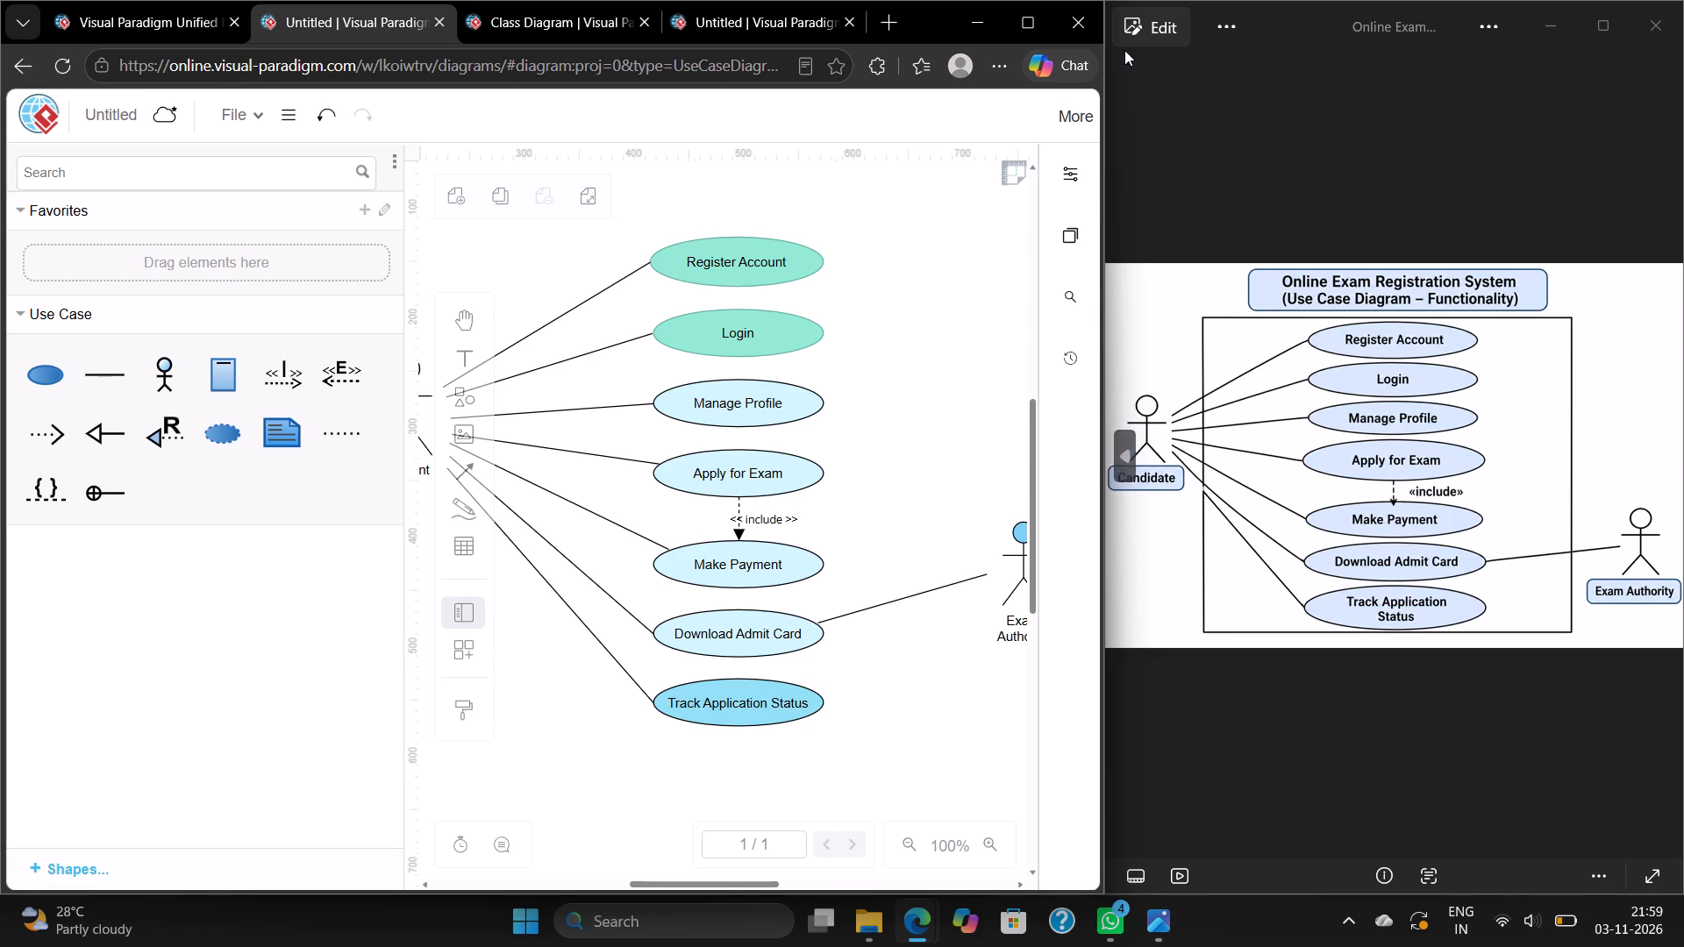
# Save the diagram to the Draft project in the Visual Paradigm Workspace as "Use case diagram (Functionality)".
pyautogui.click(1038, 26)
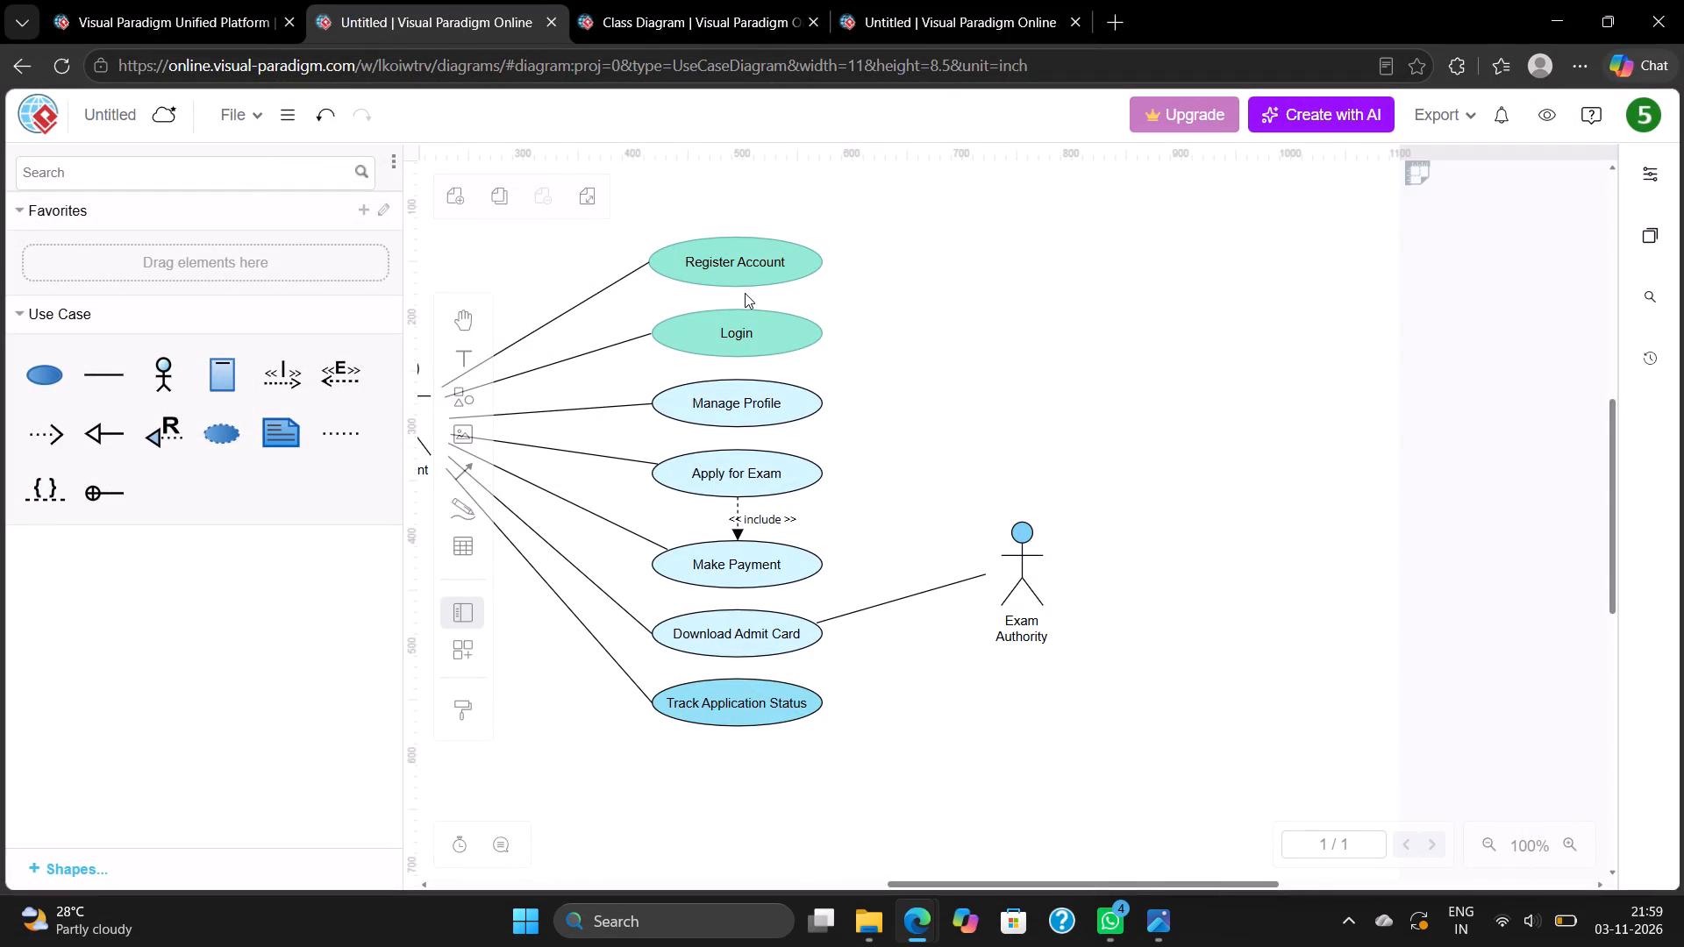
pyautogui.hscroll(3, 666, 326)
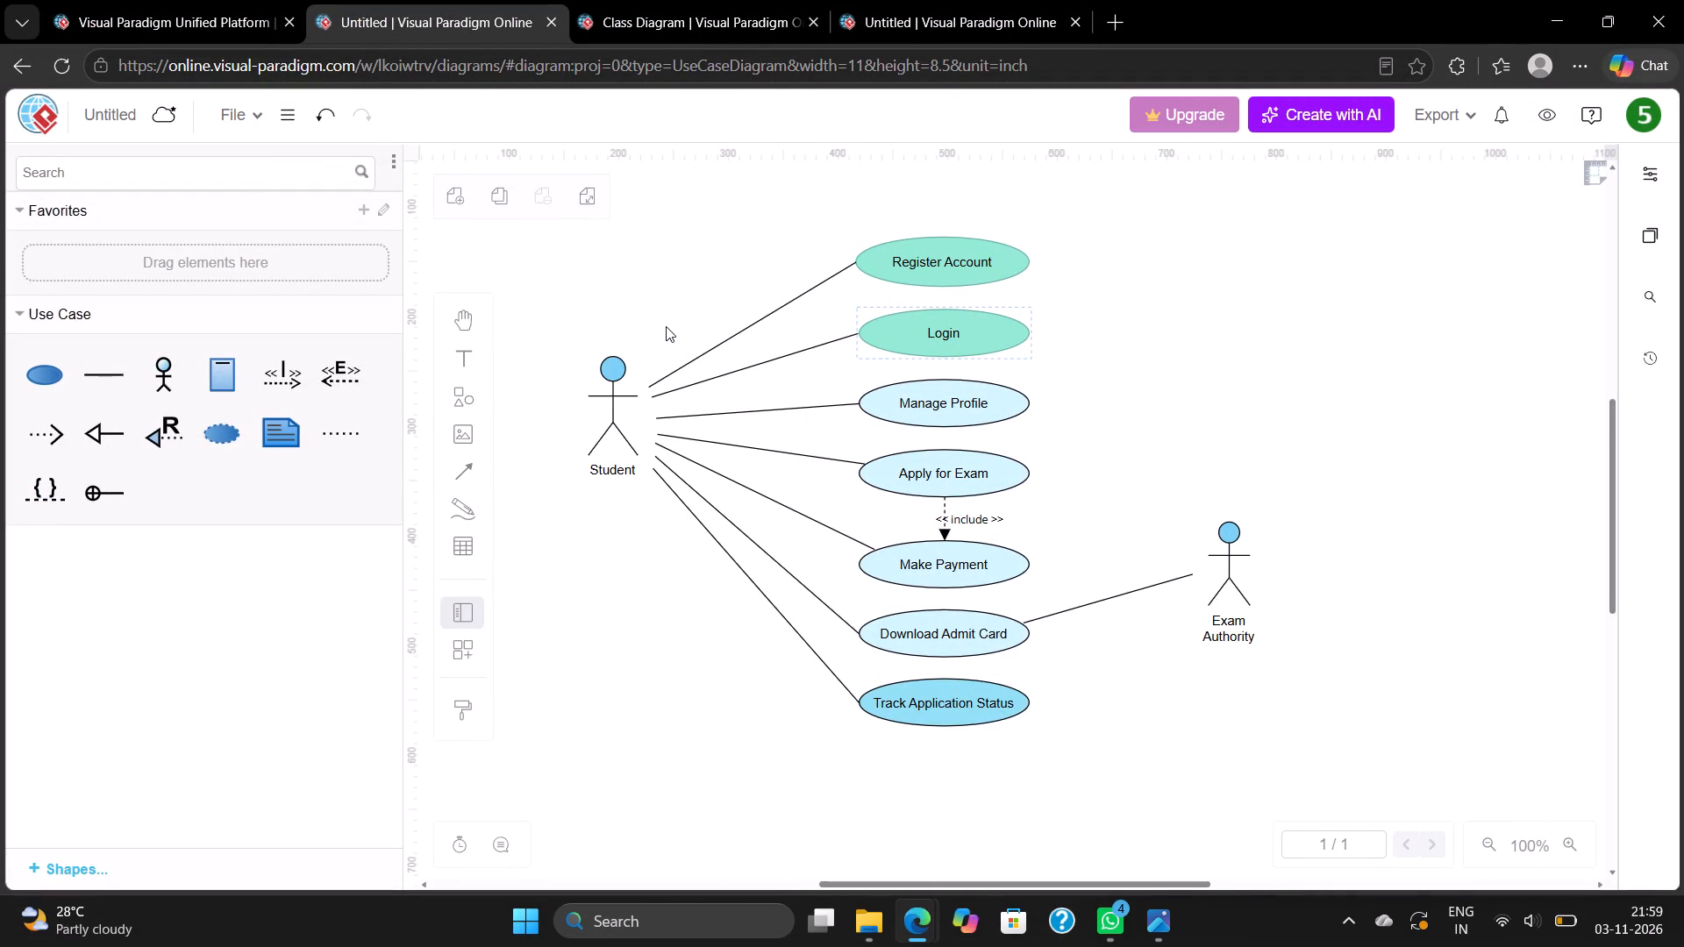
pyautogui.hscroll(1, 666, 326)
pyautogui.click(731, 205)
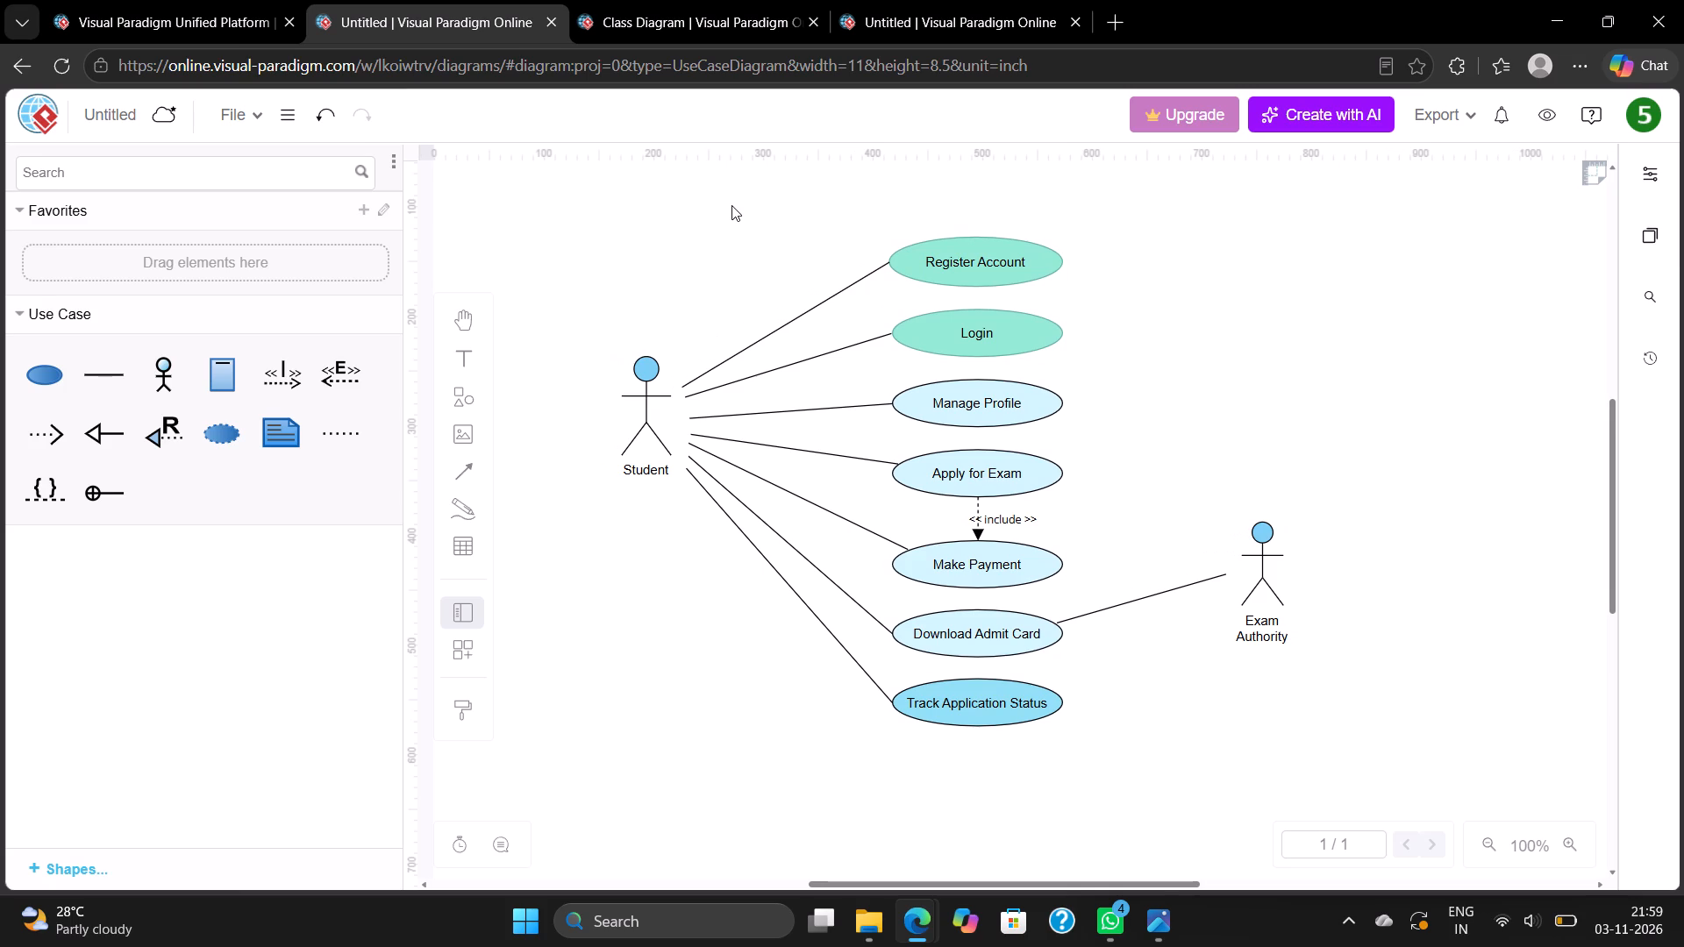
pyautogui.hotkey('ctrl', 's')
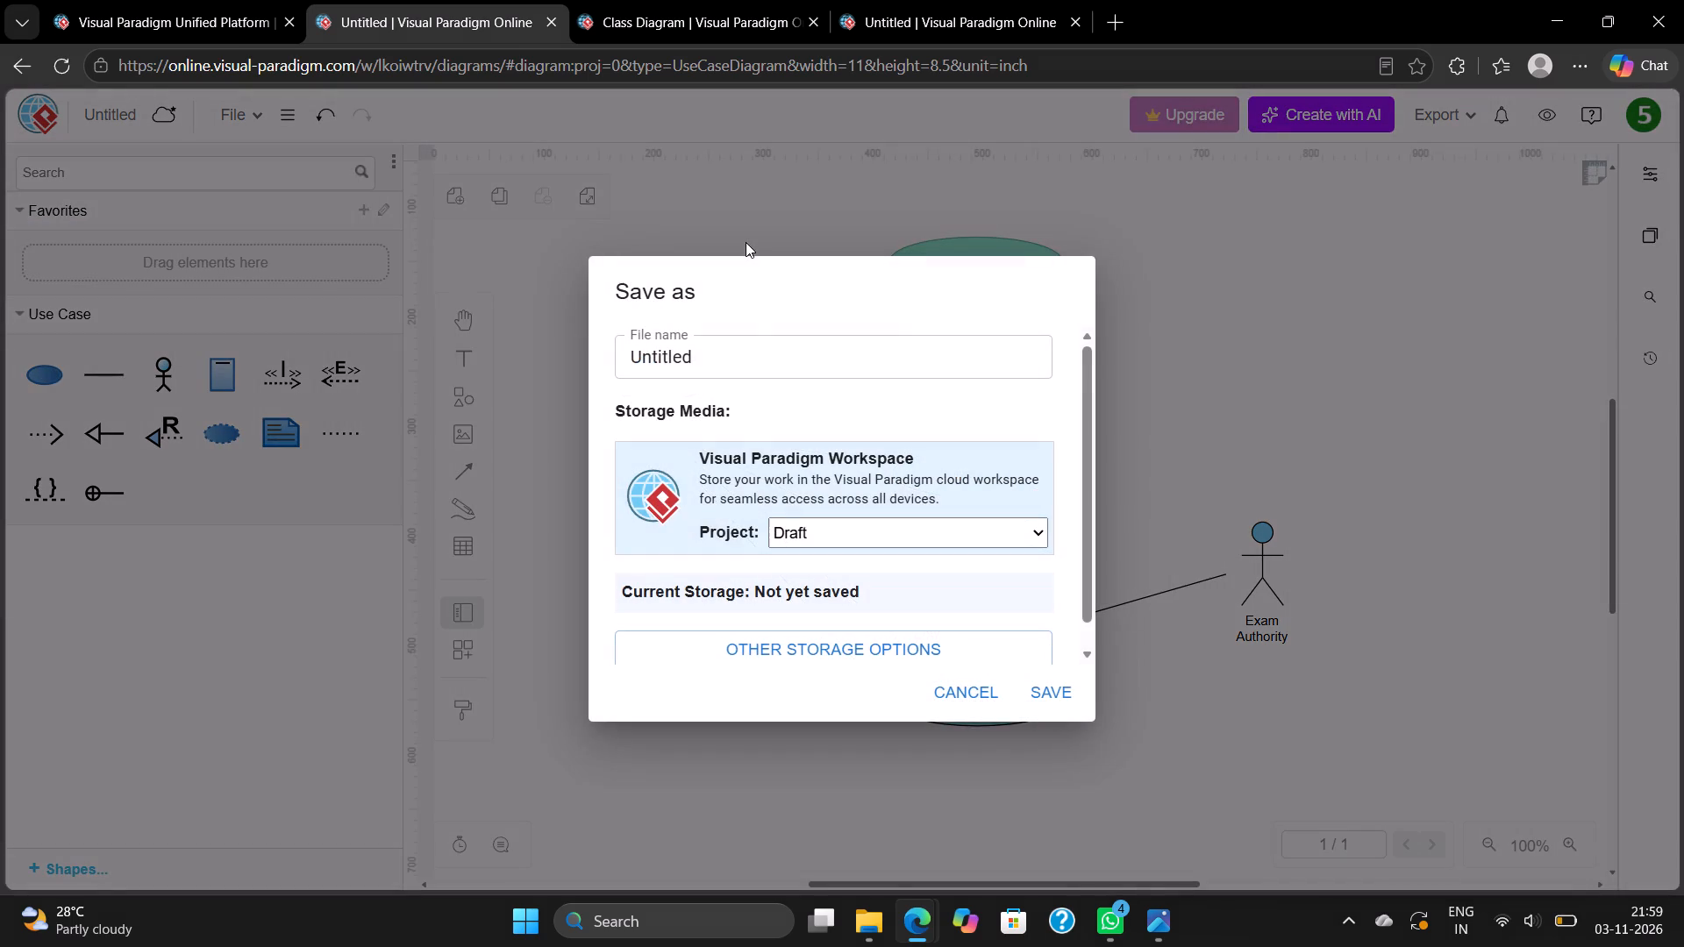
pyautogui.click(731, 359)
pyautogui.press('BackSpace')
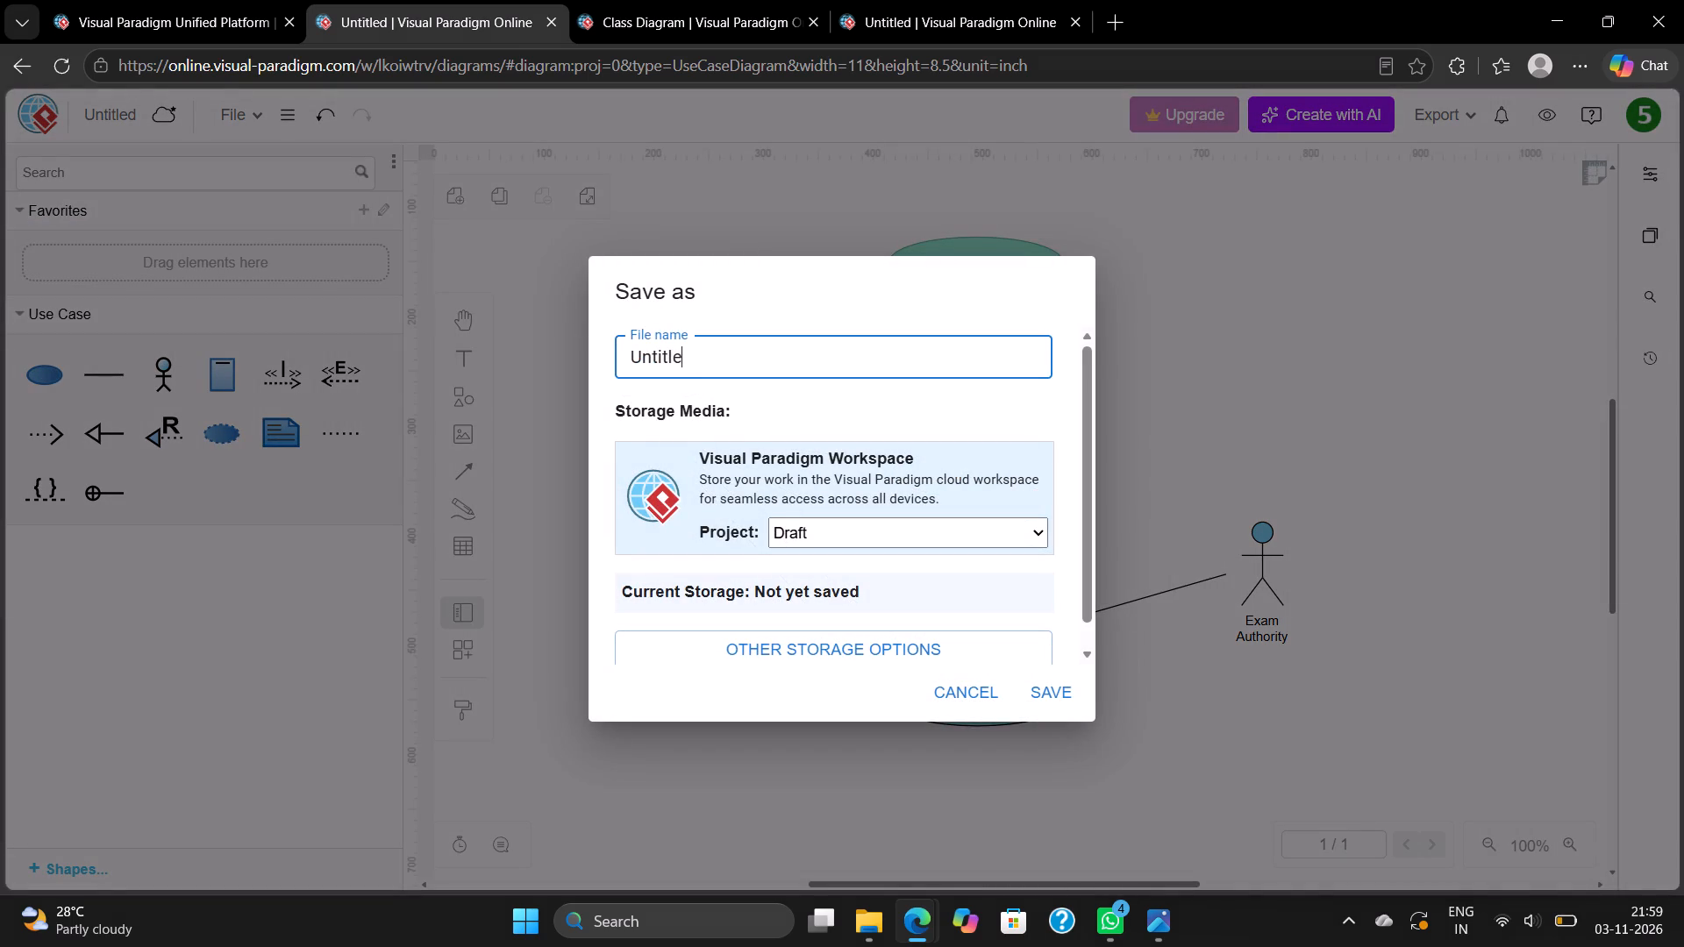
pyautogui.press('BackSpace')
pyautogui.press('BackSpace')
pyautogui.press('BackSpace')
pyautogui.press('BackSpace')
pyautogui.press('BackSpace')
pyautogui.press('BackSpace')
pyautogui.write('se ca')
pyautogui.write('se')
pyautogui.press('space')
pyautogui.write('diagram')
pyautogui.press('space')
pyautogui.write('()')
pyautogui.press('Left')
pyautogui.write('Fun')
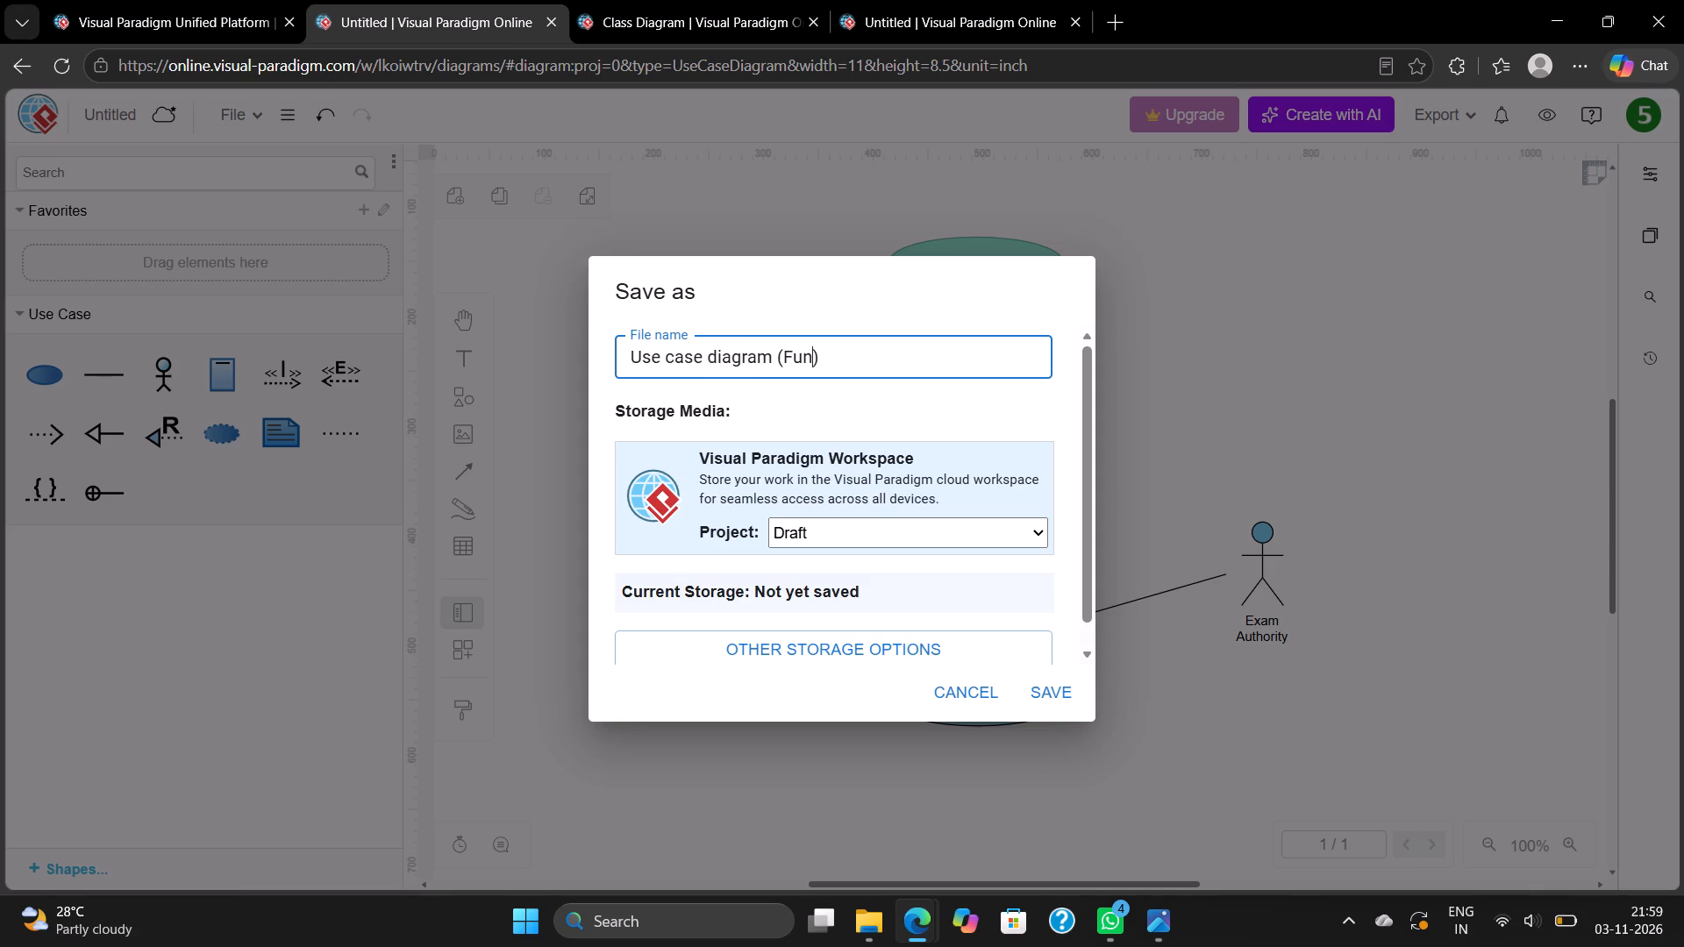
pyautogui.write('ctionality')
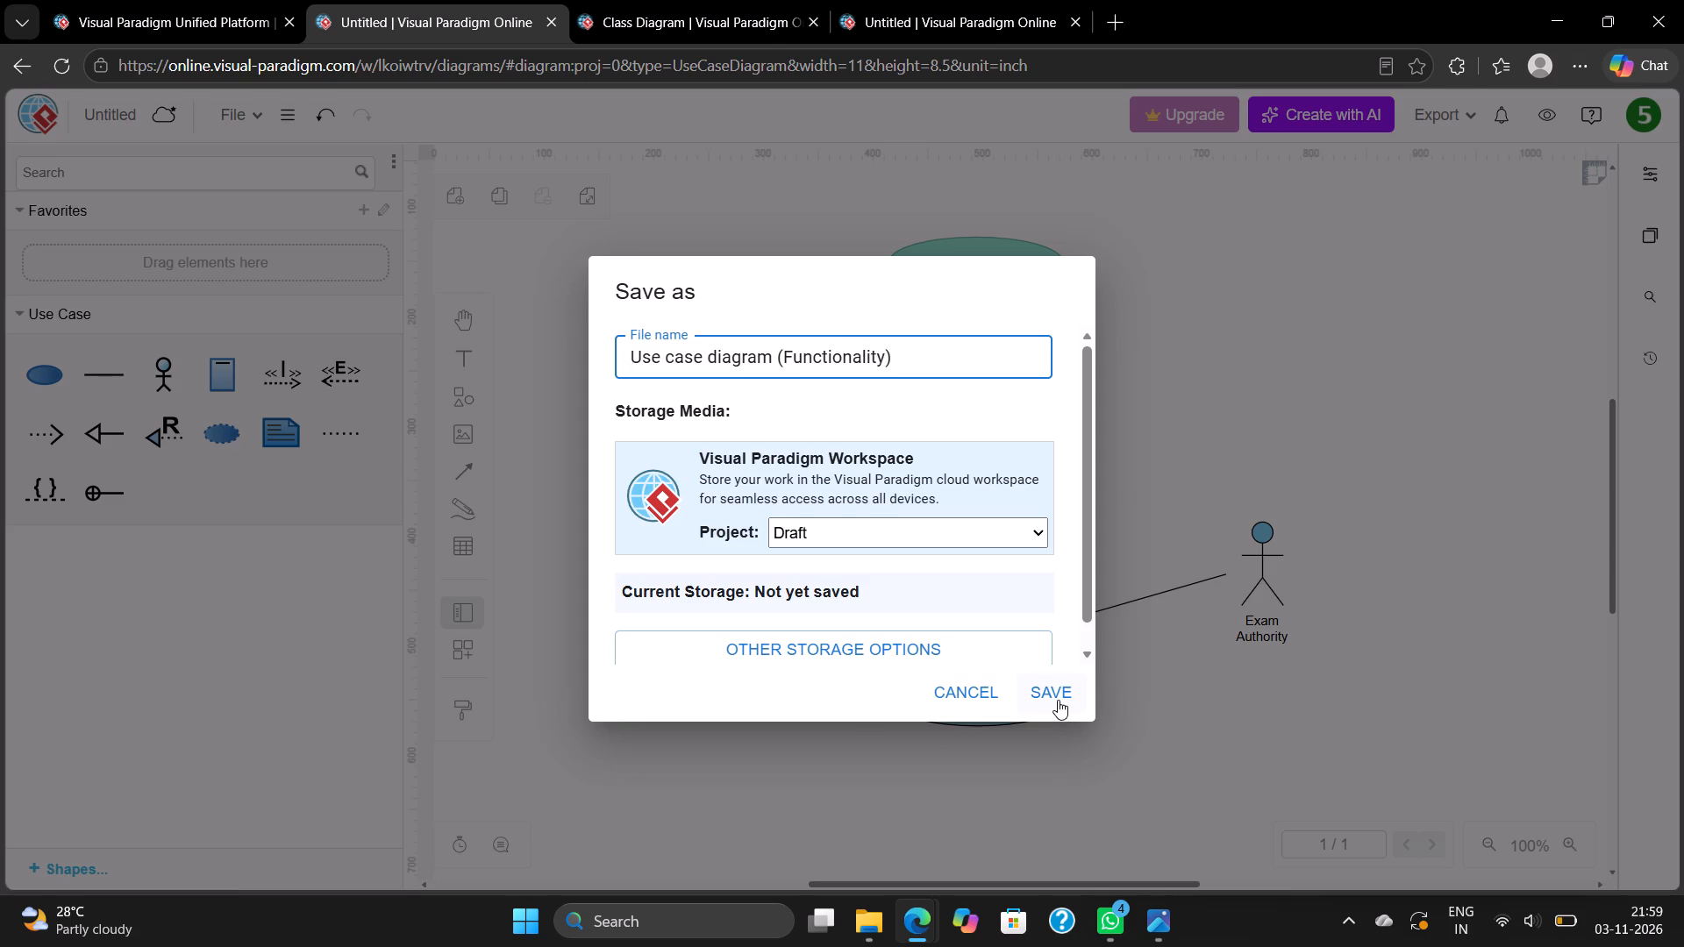
pyautogui.click(1057, 698)
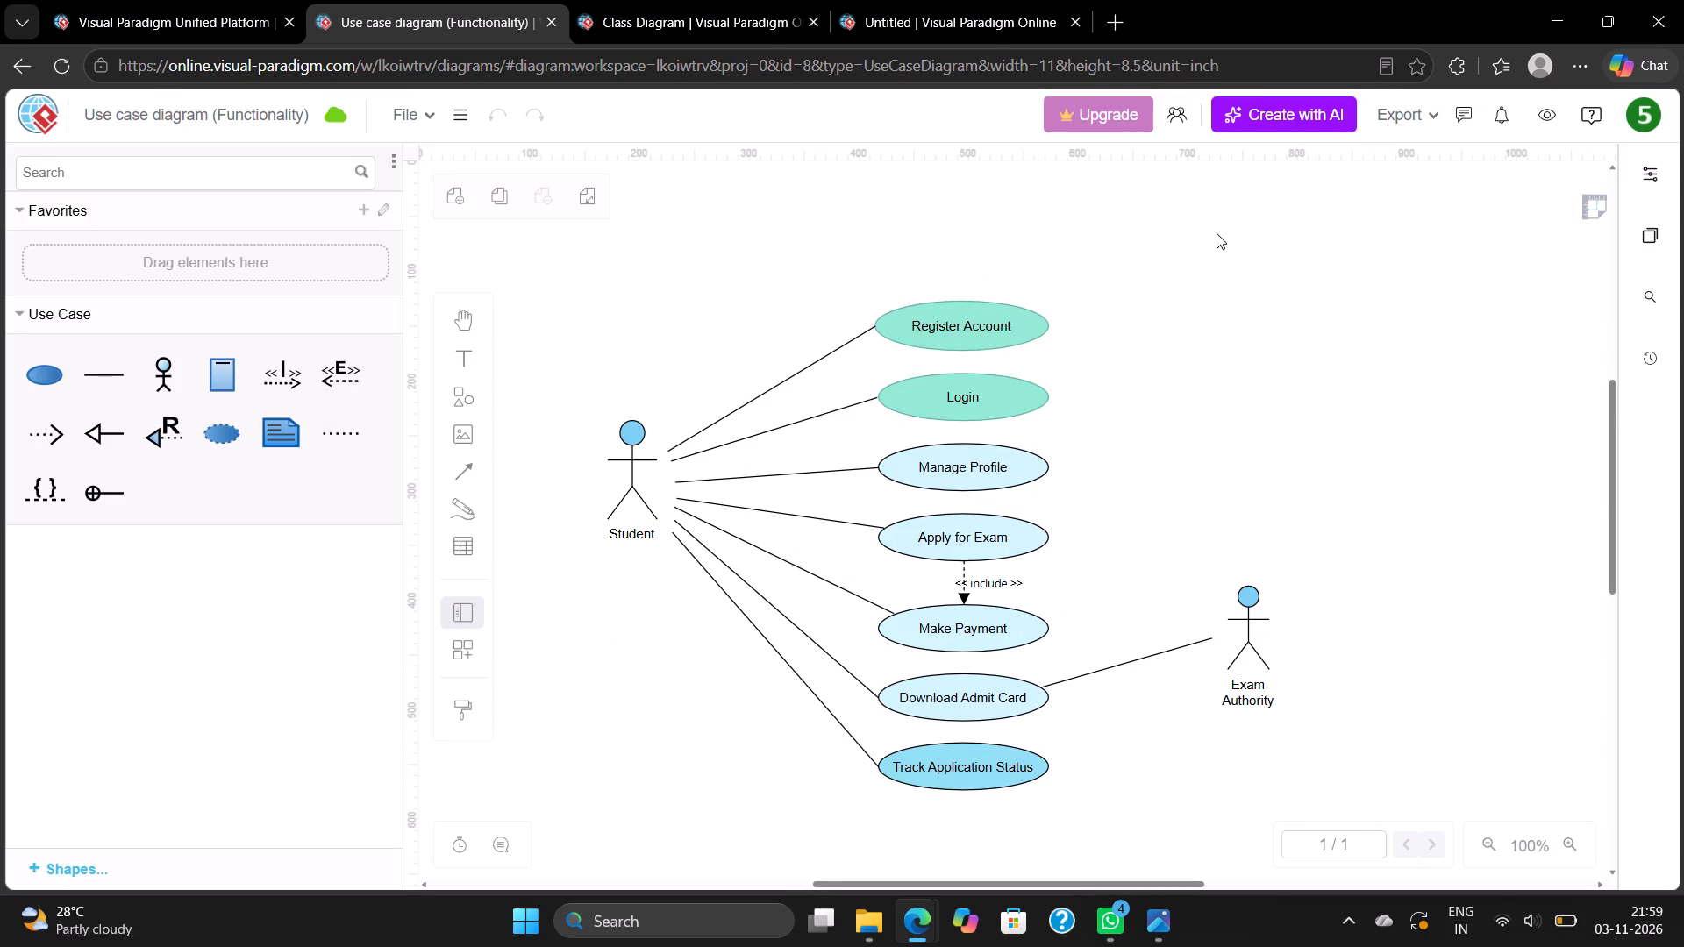
# Export the use case diagram as a PNG image with the default settings, download it and check the downloaded file.
pyautogui.click(1416, 110)
pyautogui.click(1420, 173)
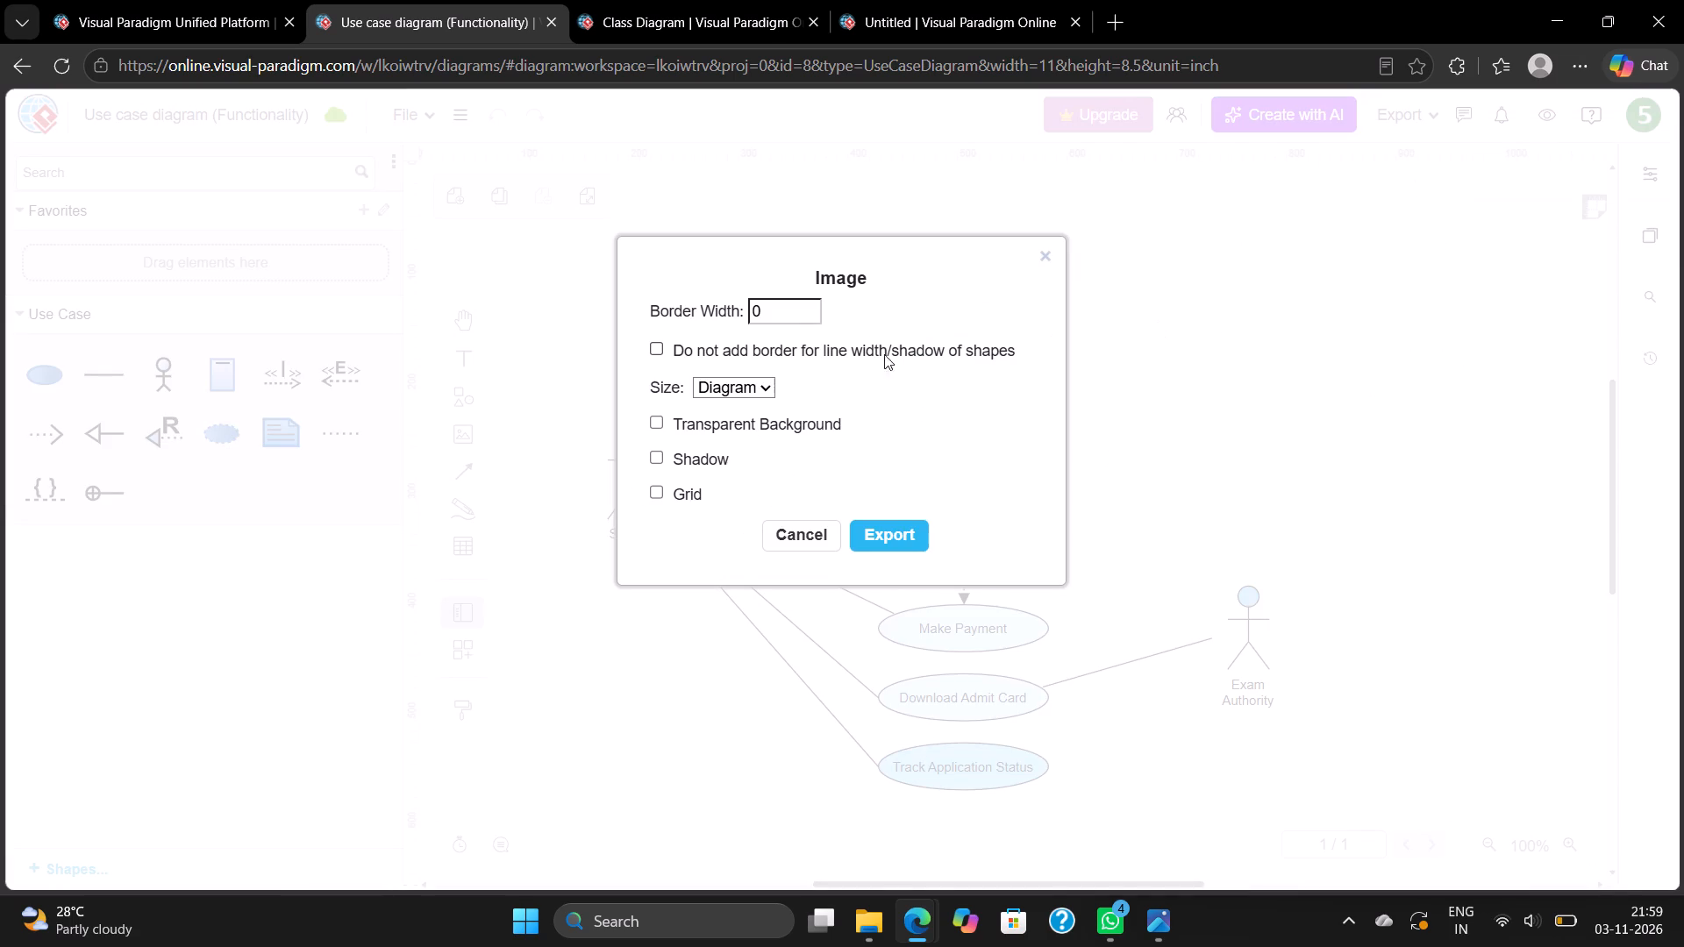
pyautogui.click(894, 538)
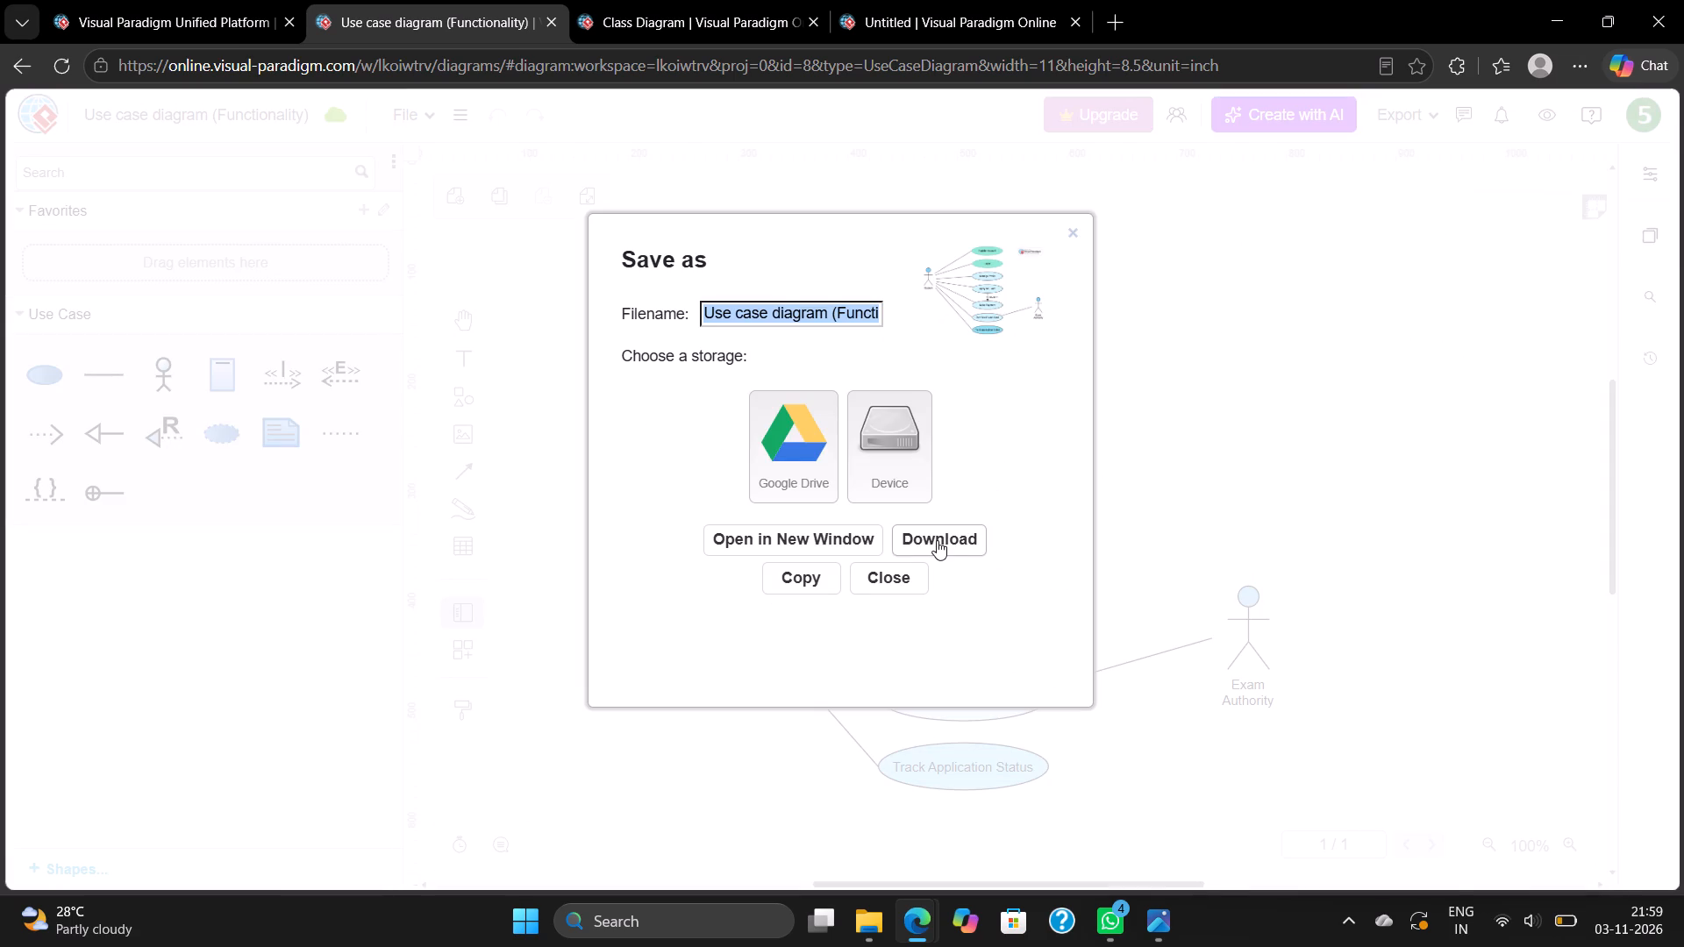
pyautogui.click(937, 540)
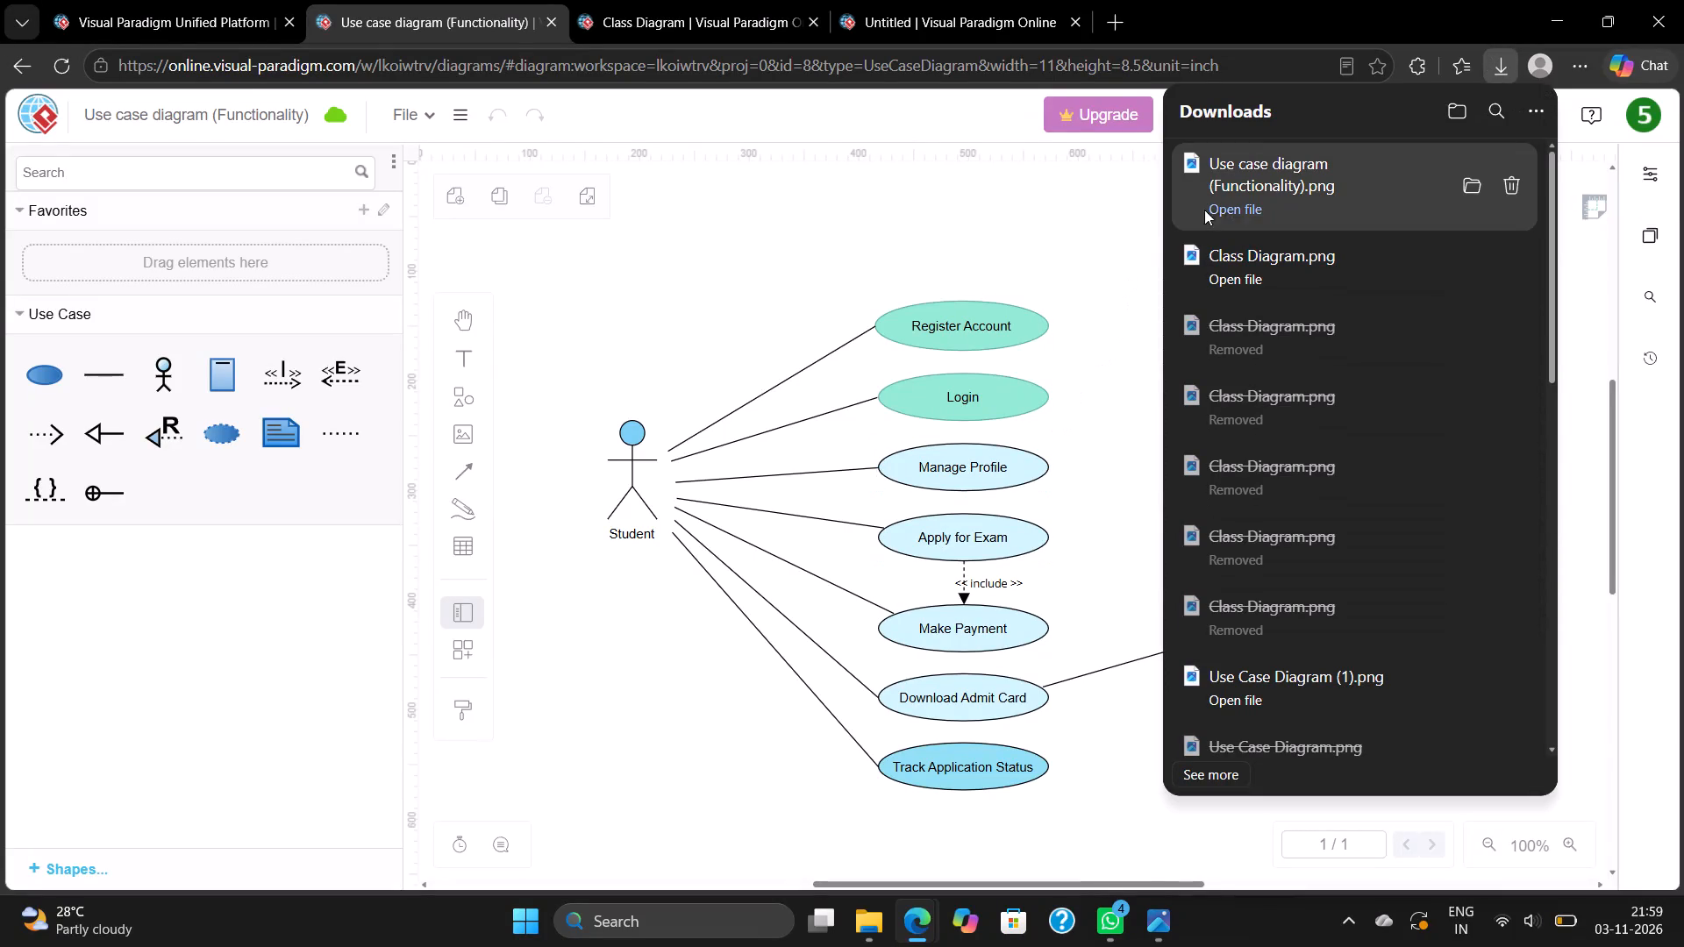
pyautogui.click(1219, 200)
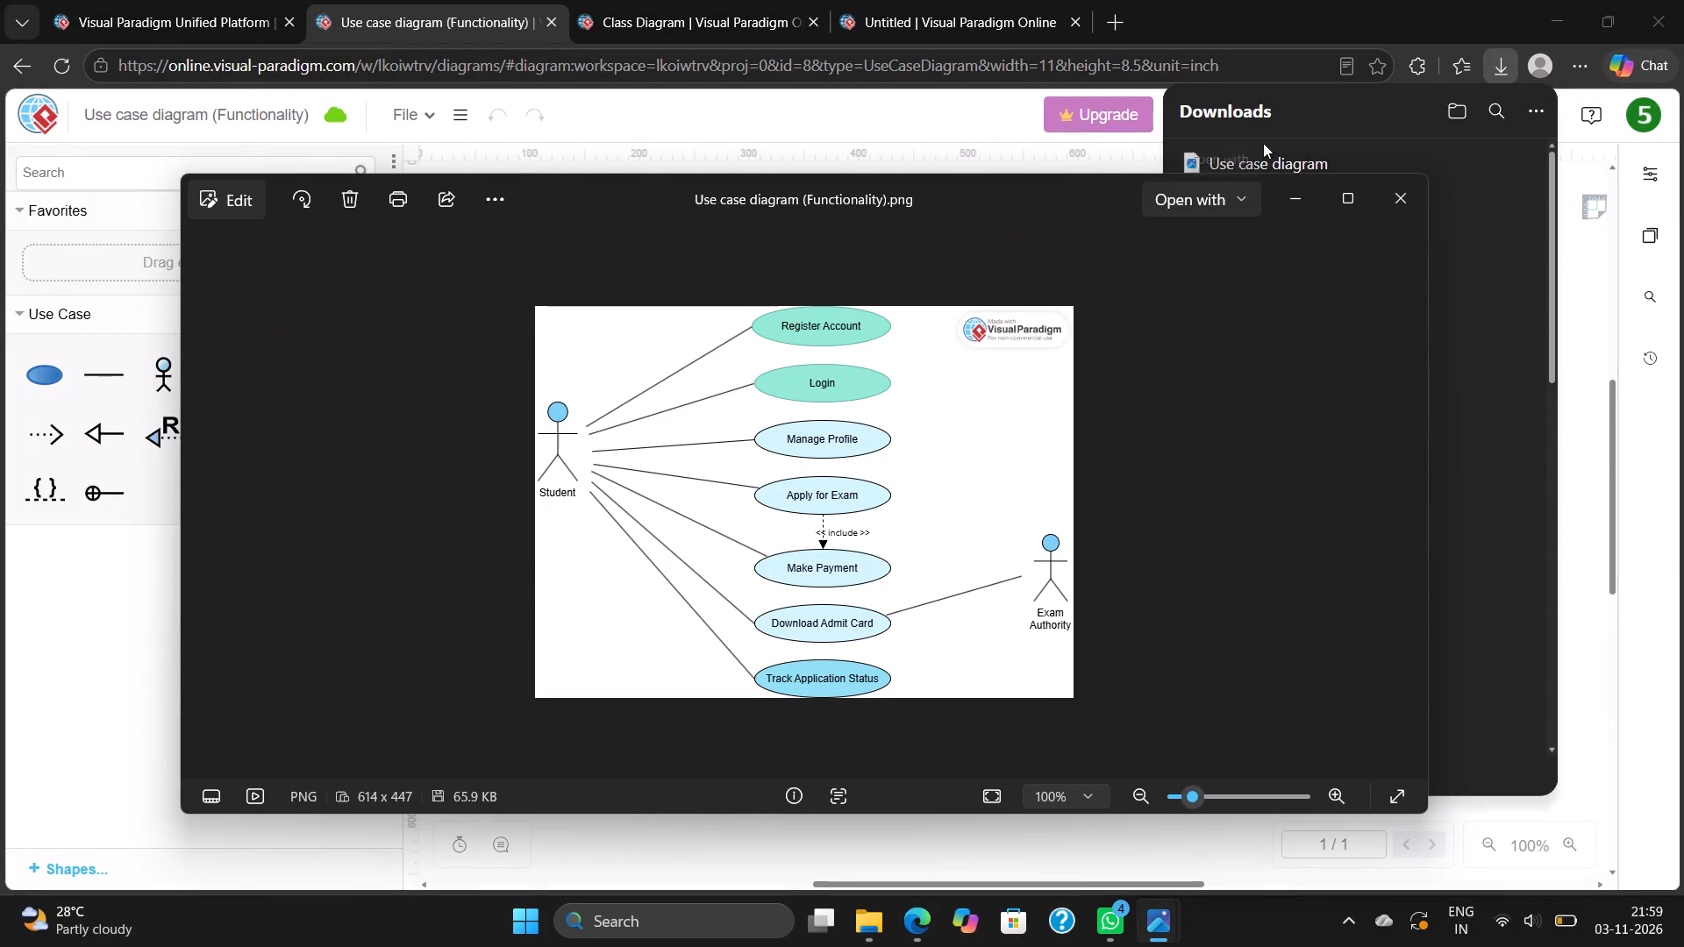
pyautogui.click(1408, 203)
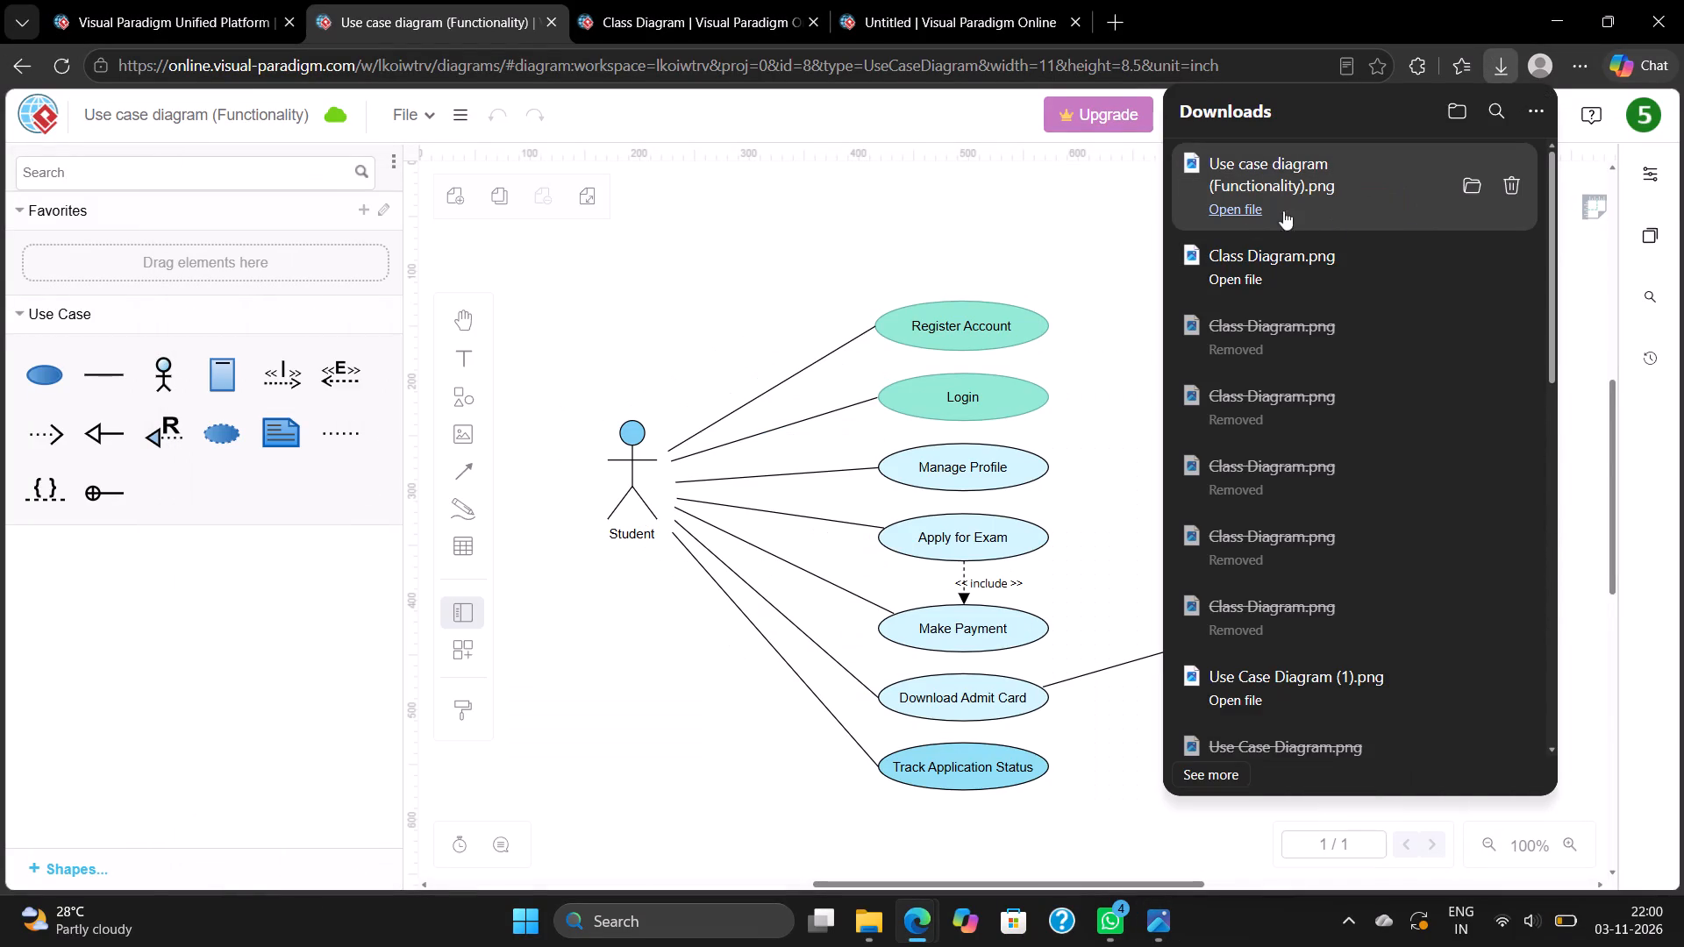
pyautogui.click(1135, 208)
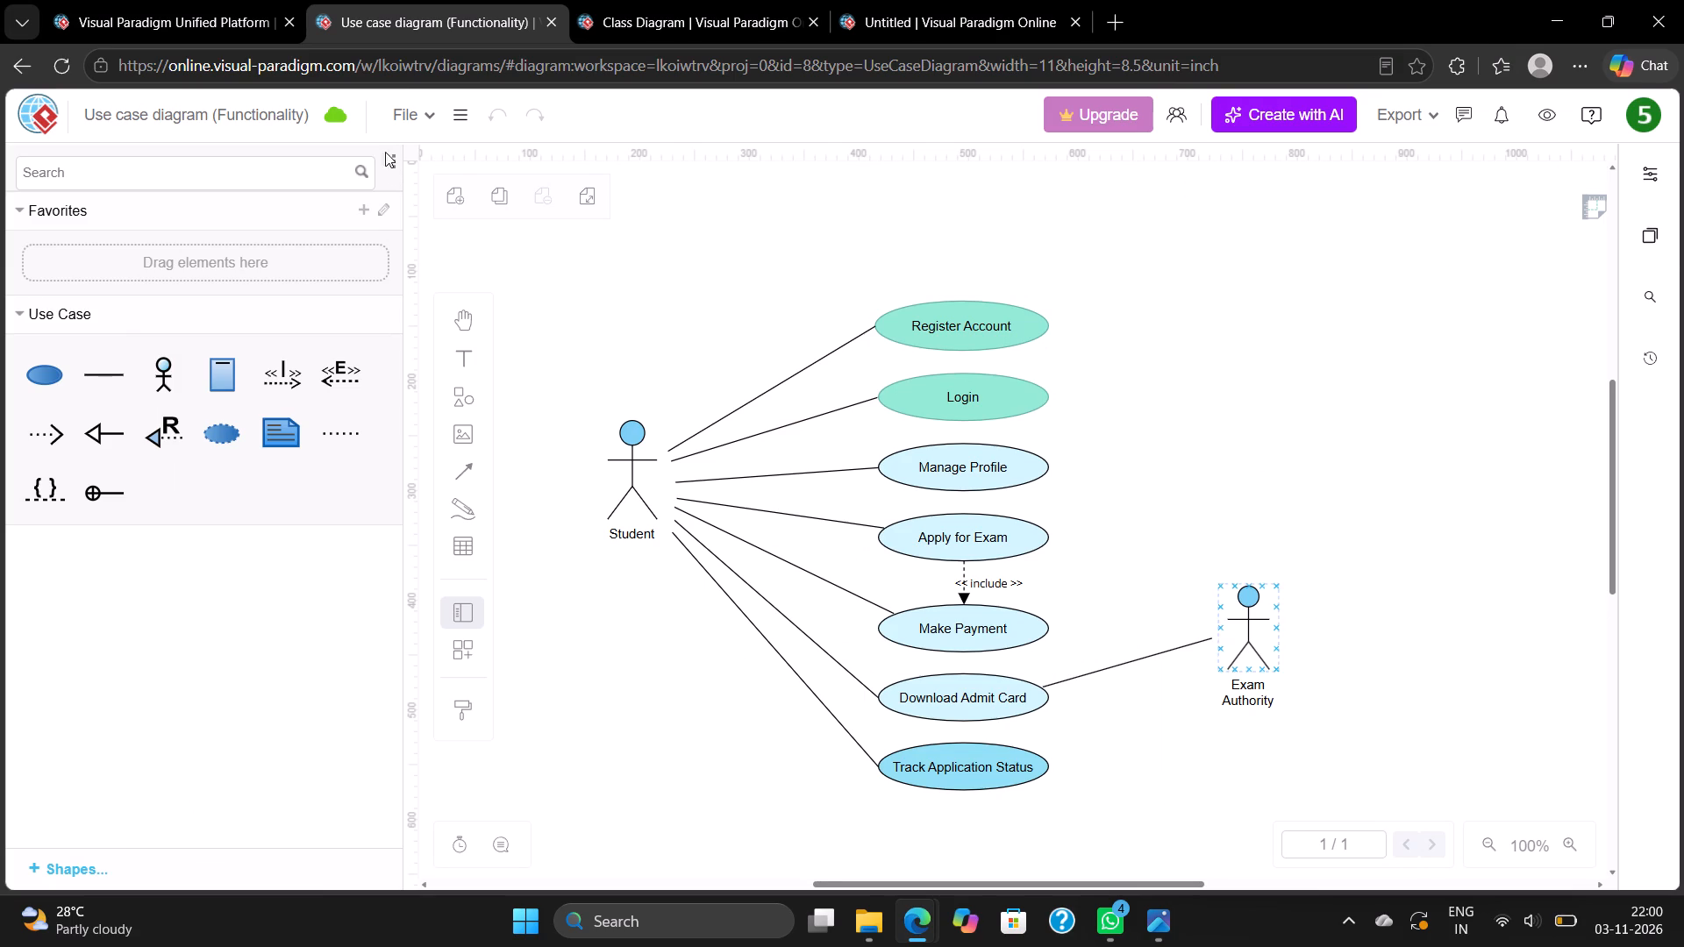
# Switch to the Unified Platform page with the Draft project's artifacts.
pyautogui.click(236, 6)
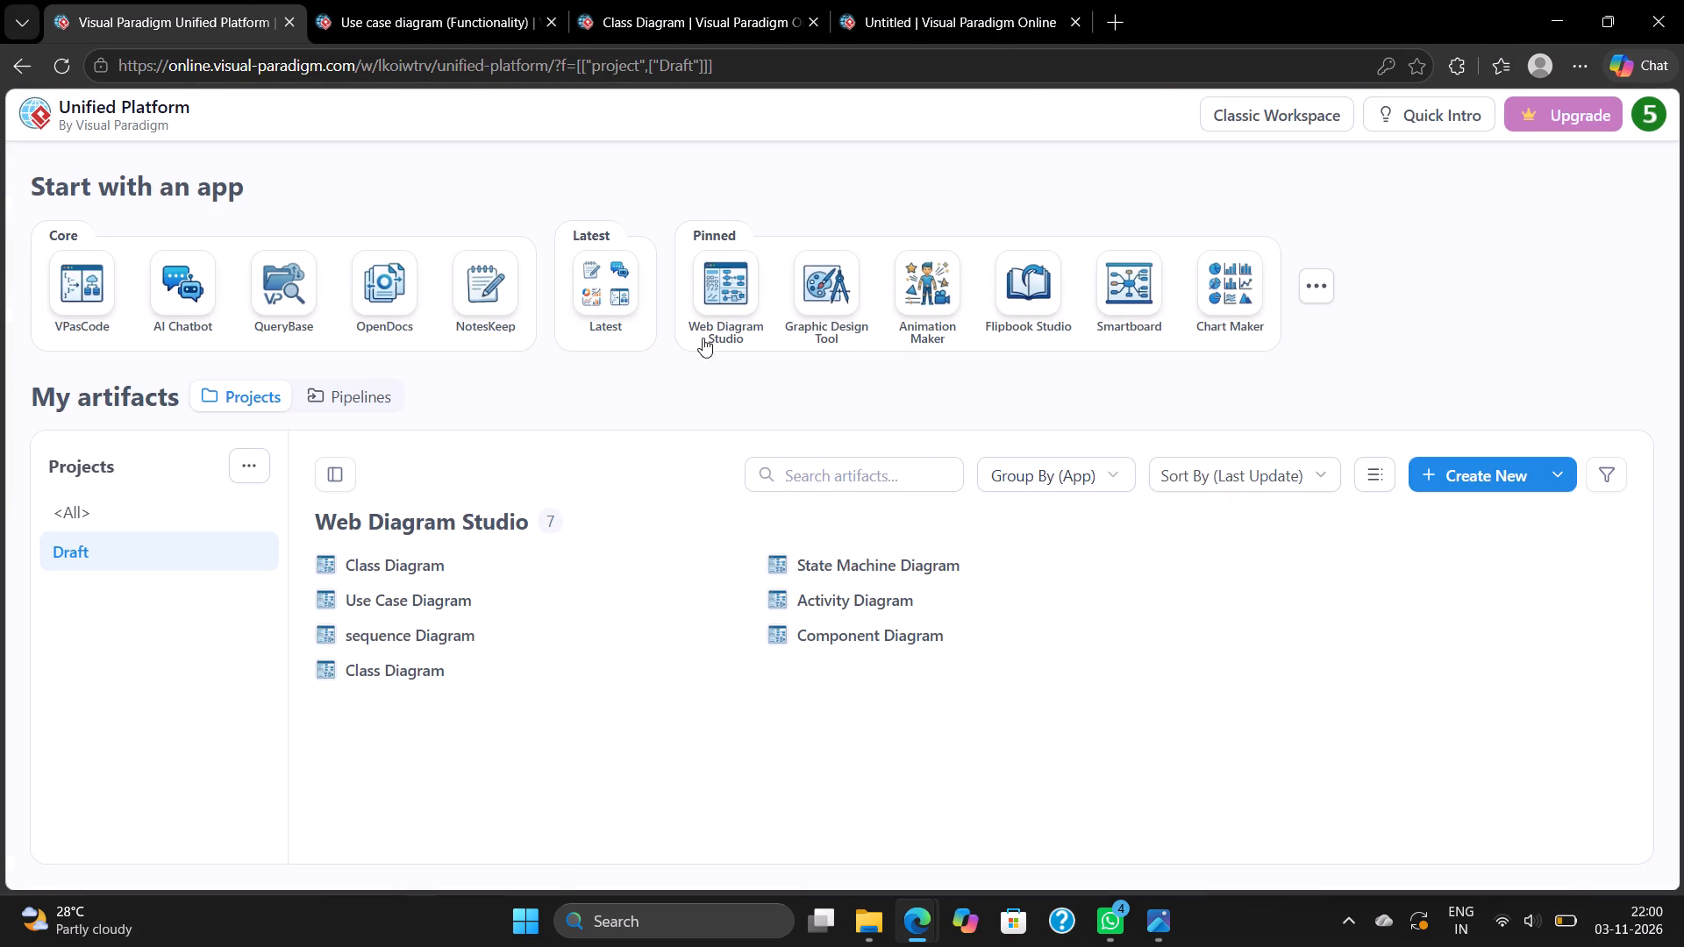
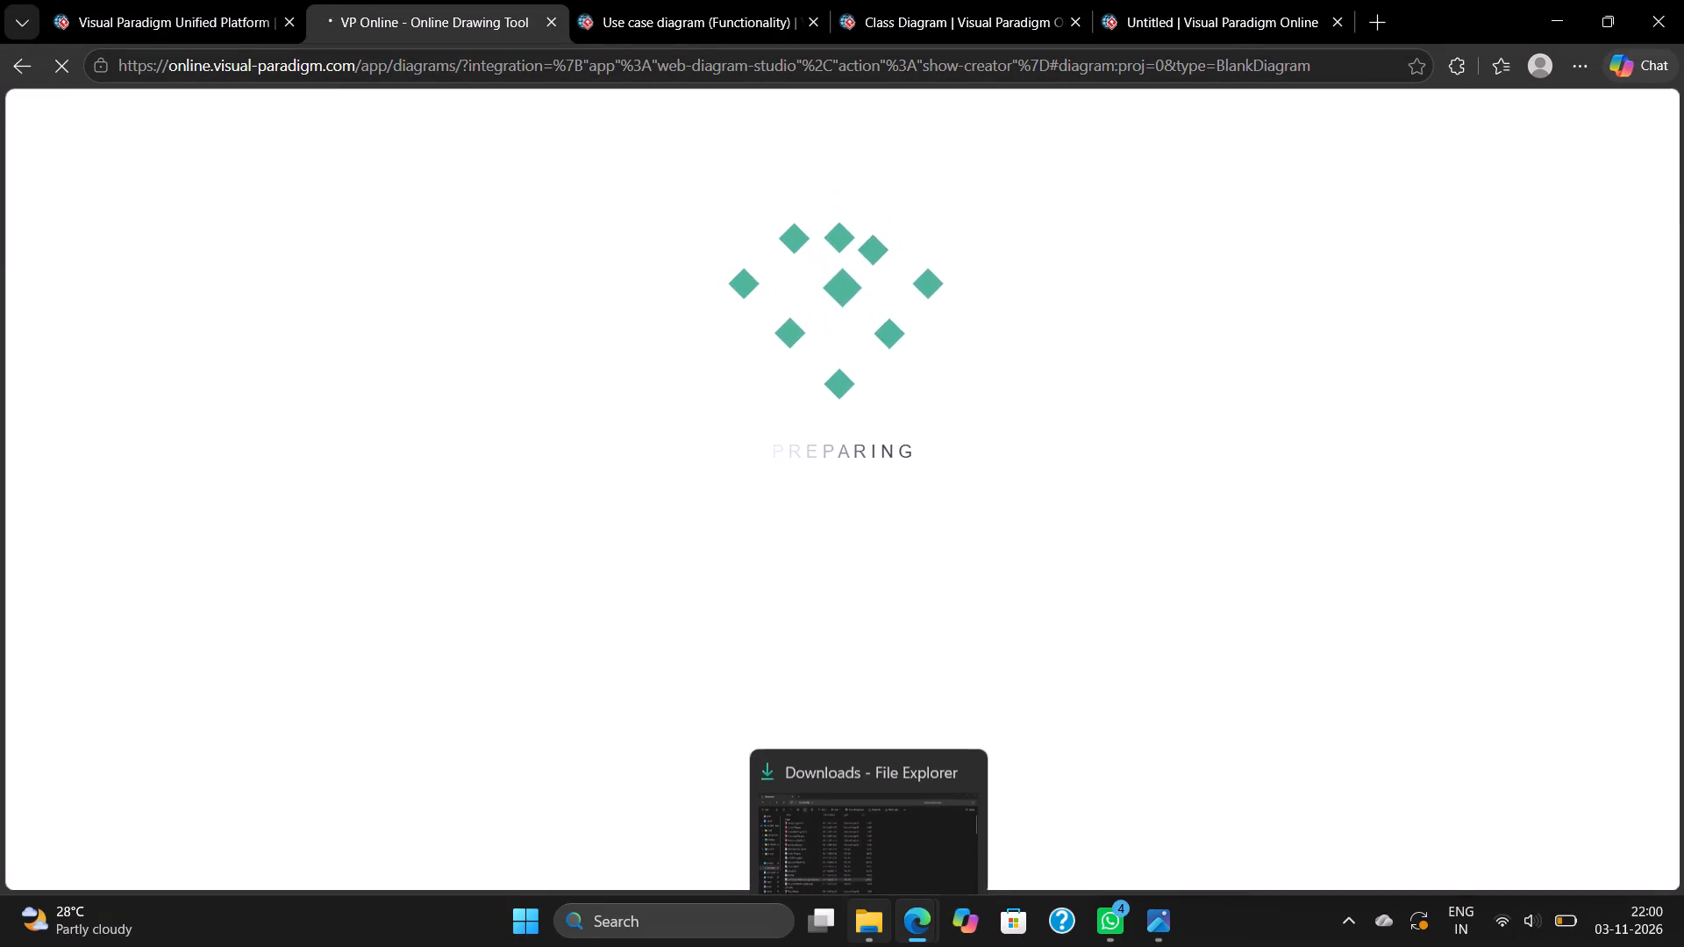
# Delete the Online Exam Registration Use Case Diagram PNG from the Downloads folder in File Explorer.
pyautogui.click(863, 851)
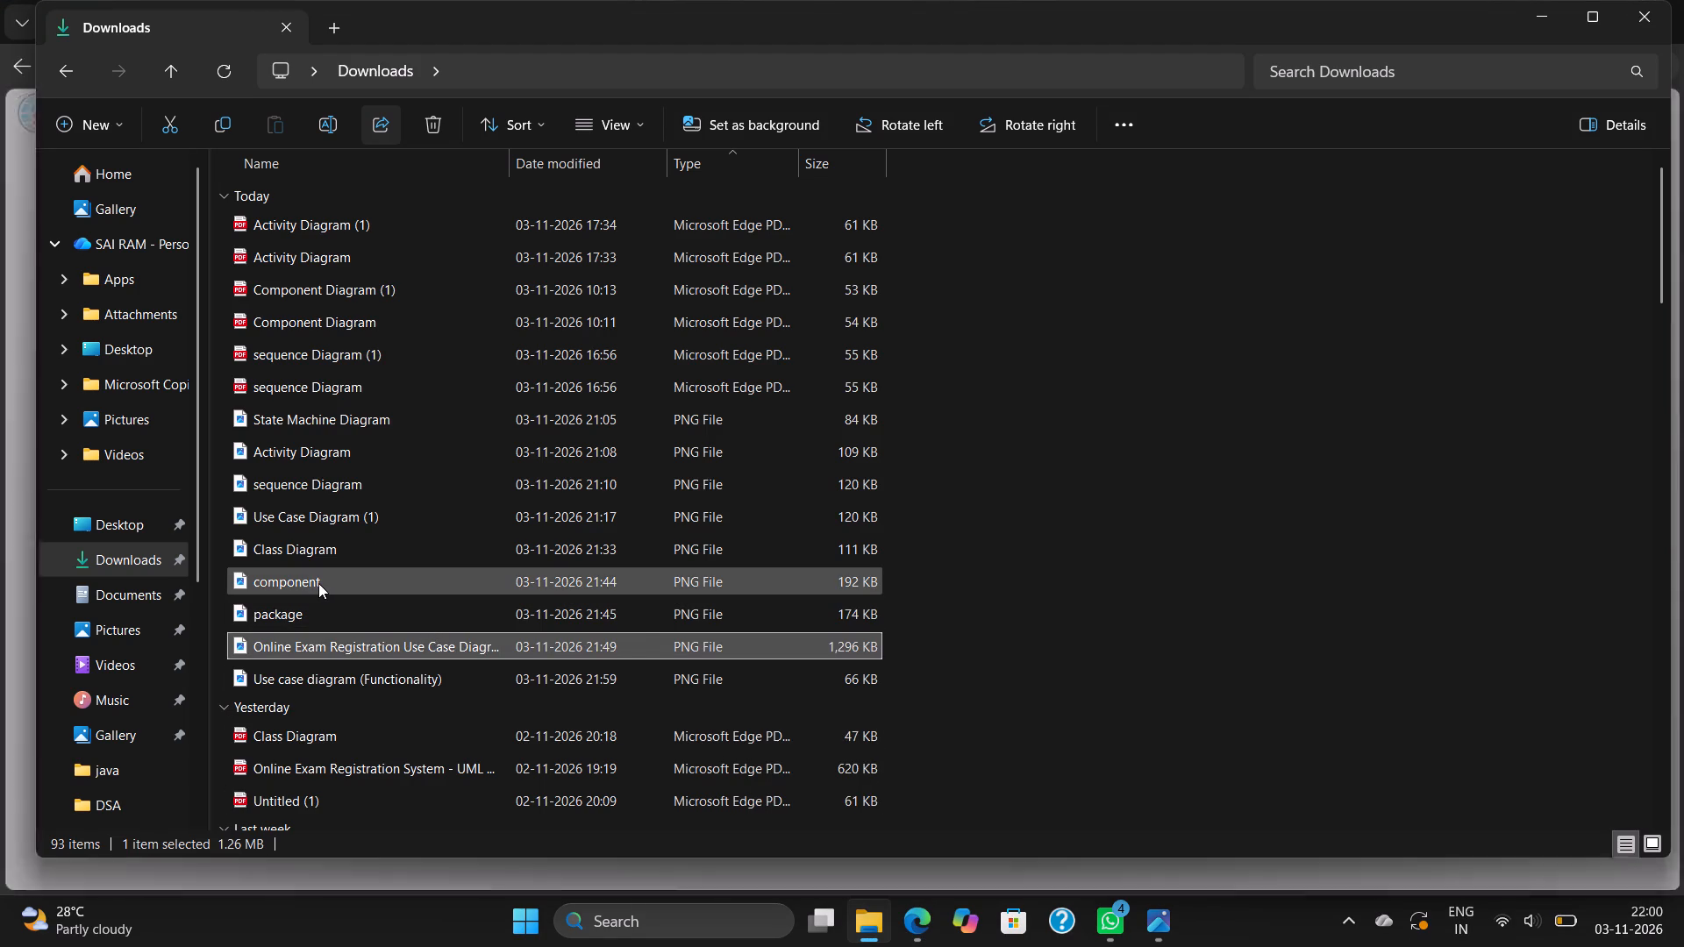
pyautogui.rightClick(305, 672)
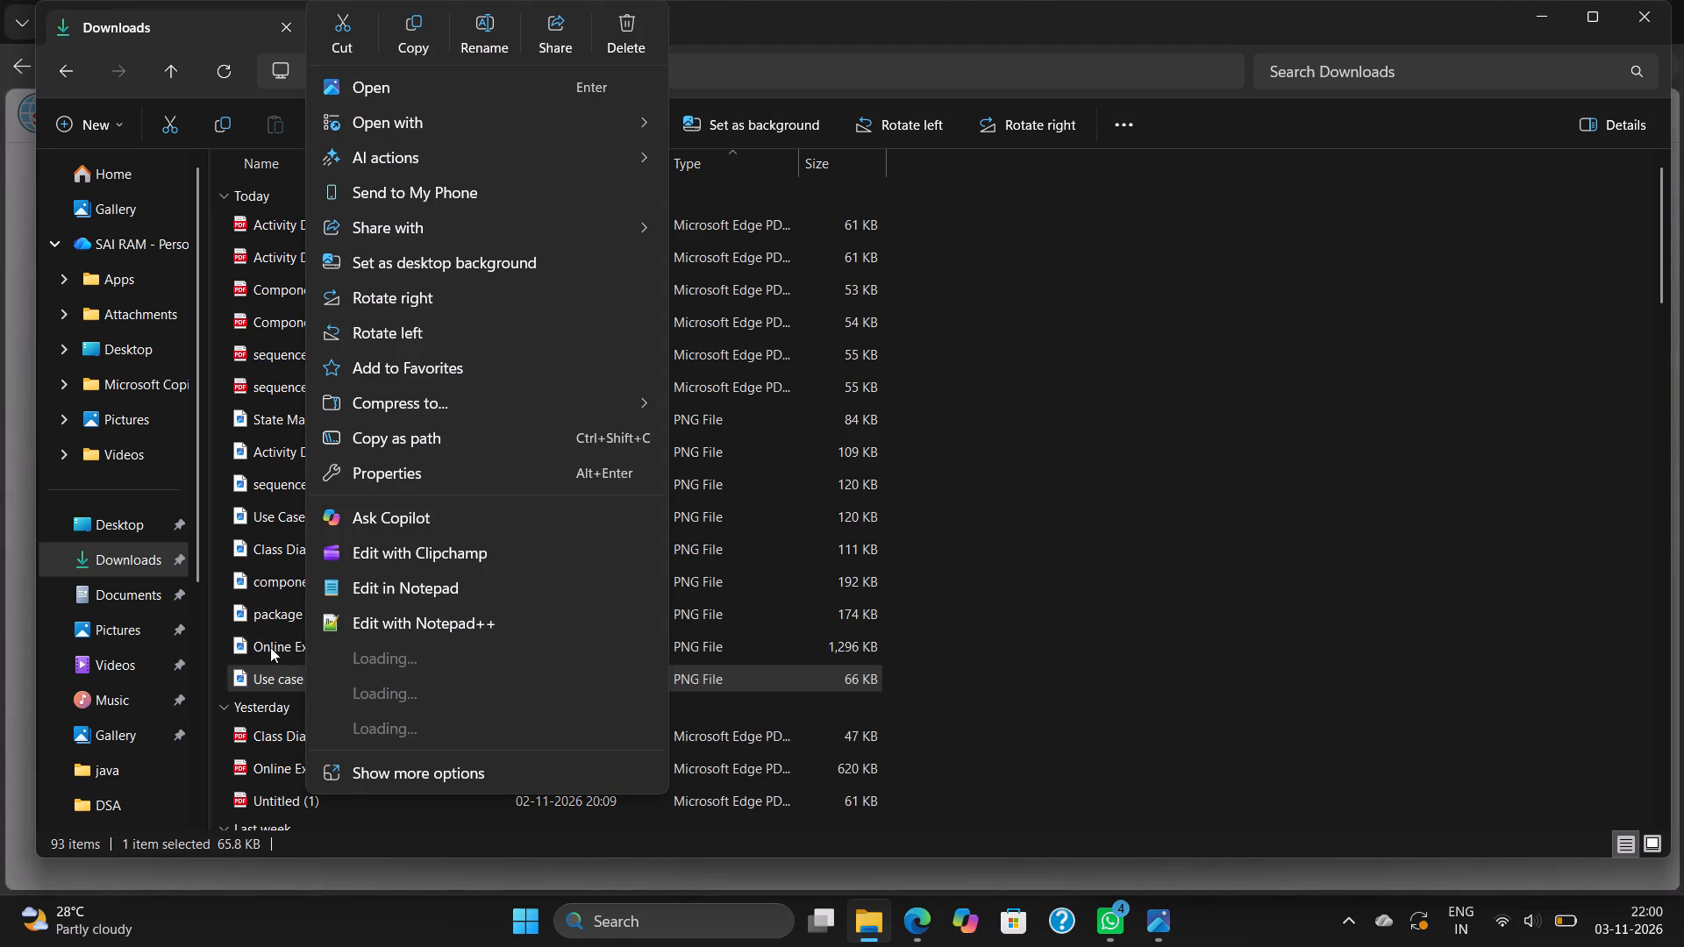
pyautogui.click(1135, 474)
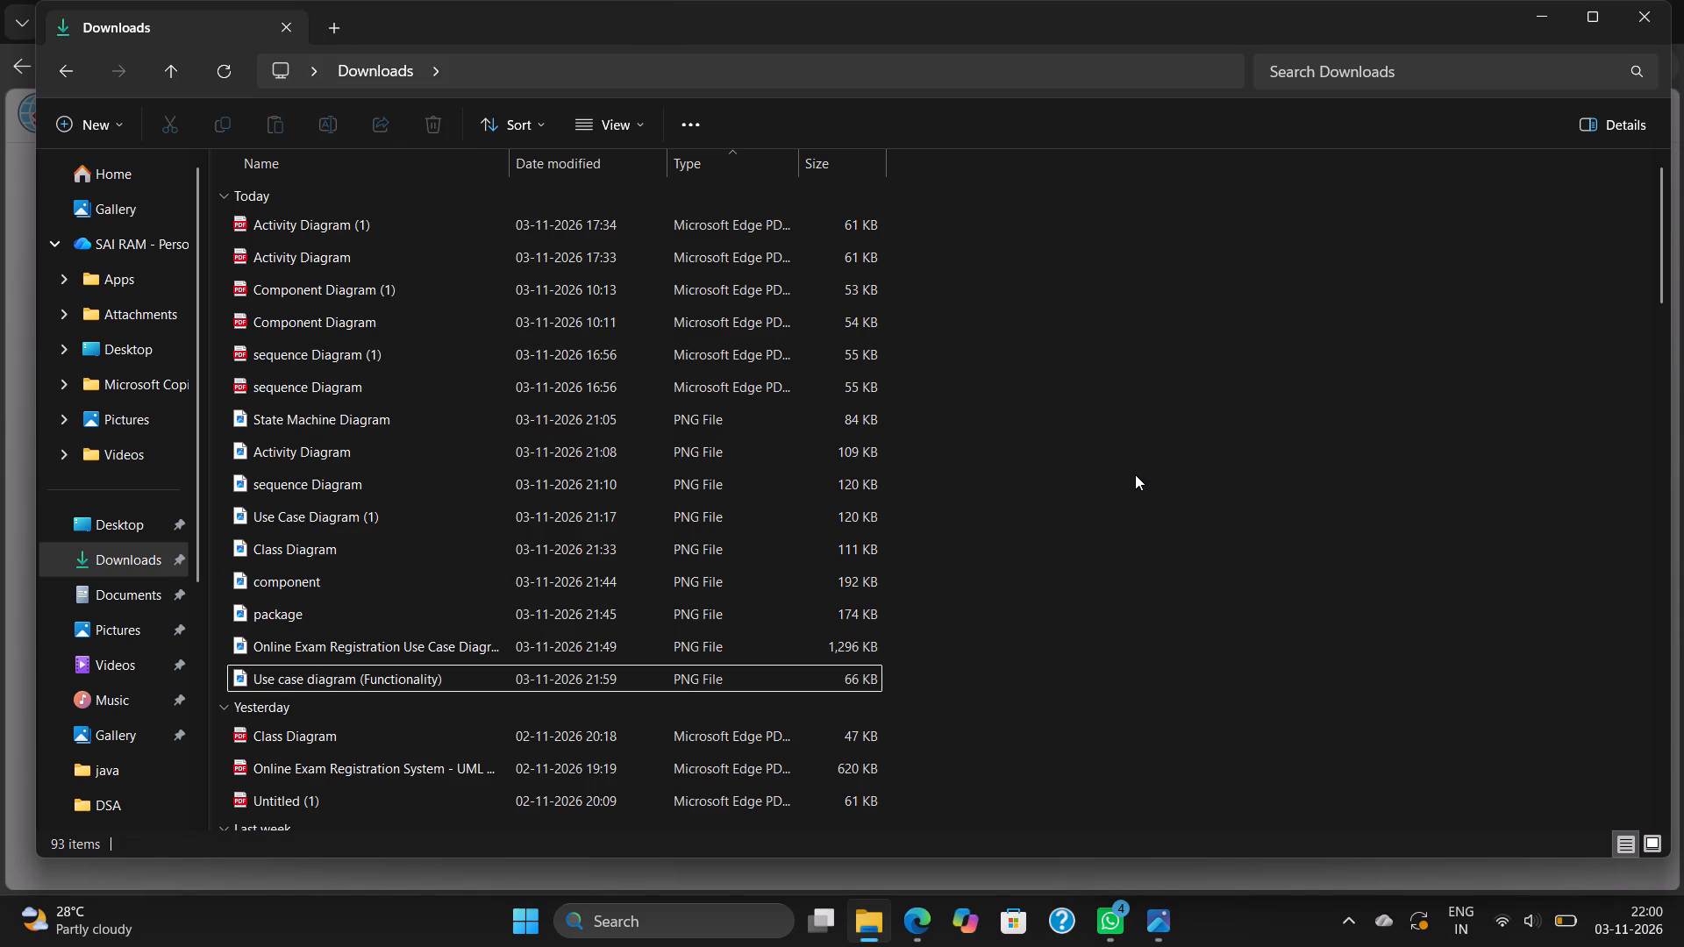
pyautogui.rightClick(437, 652)
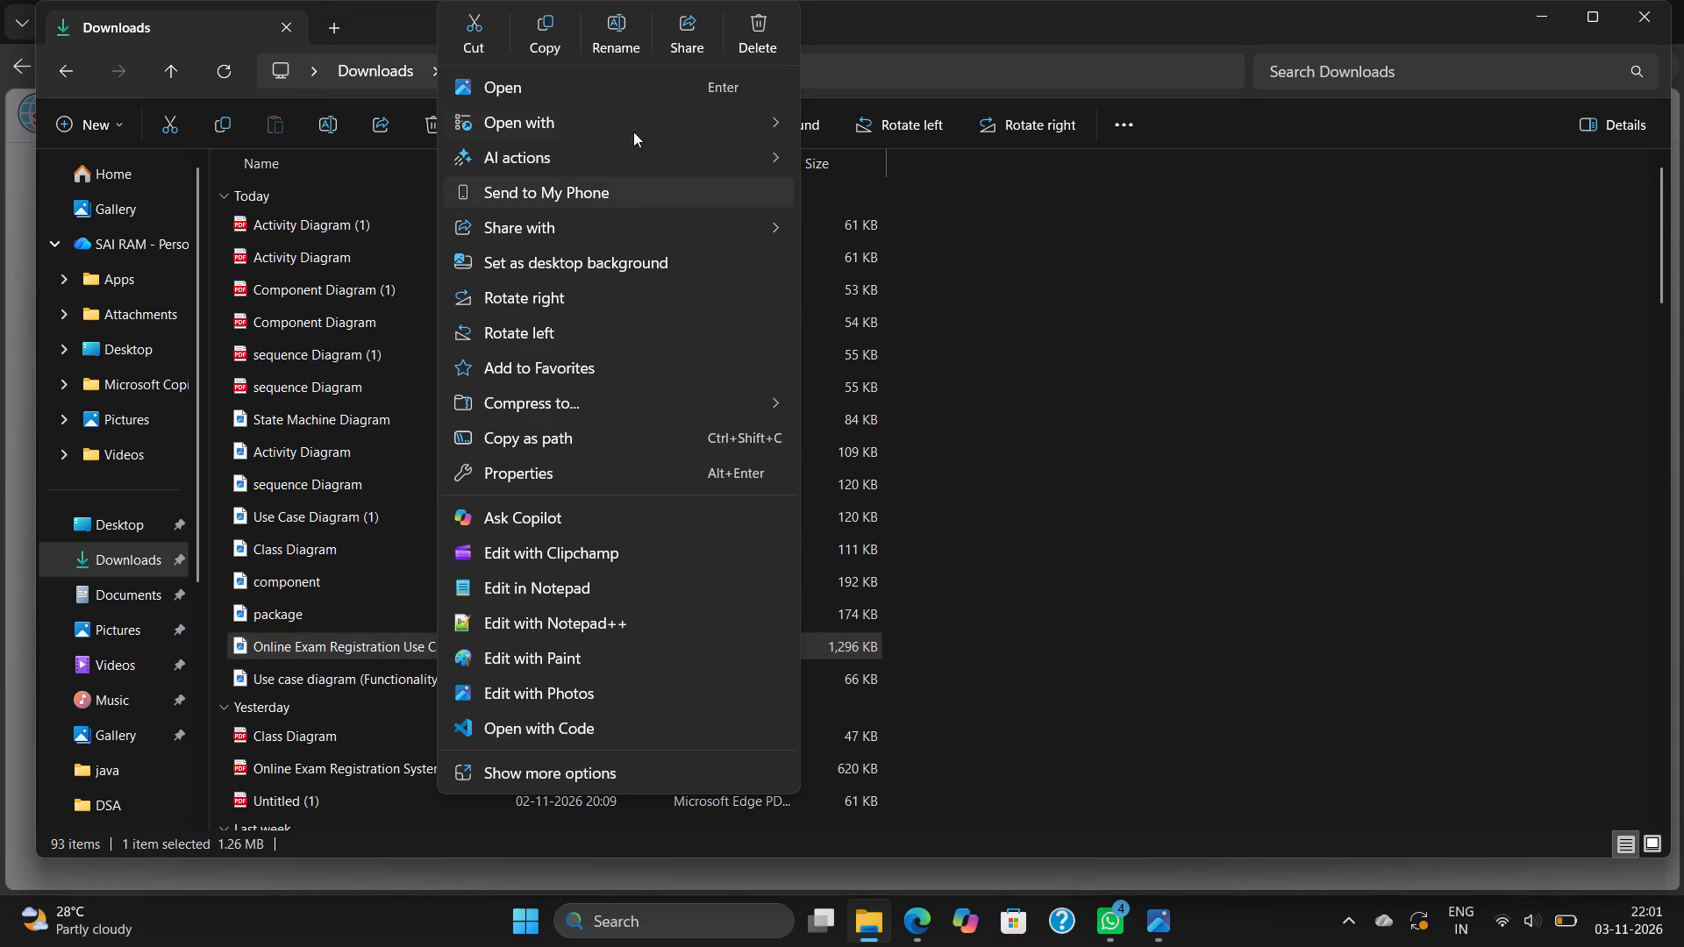
pyautogui.click(763, 18)
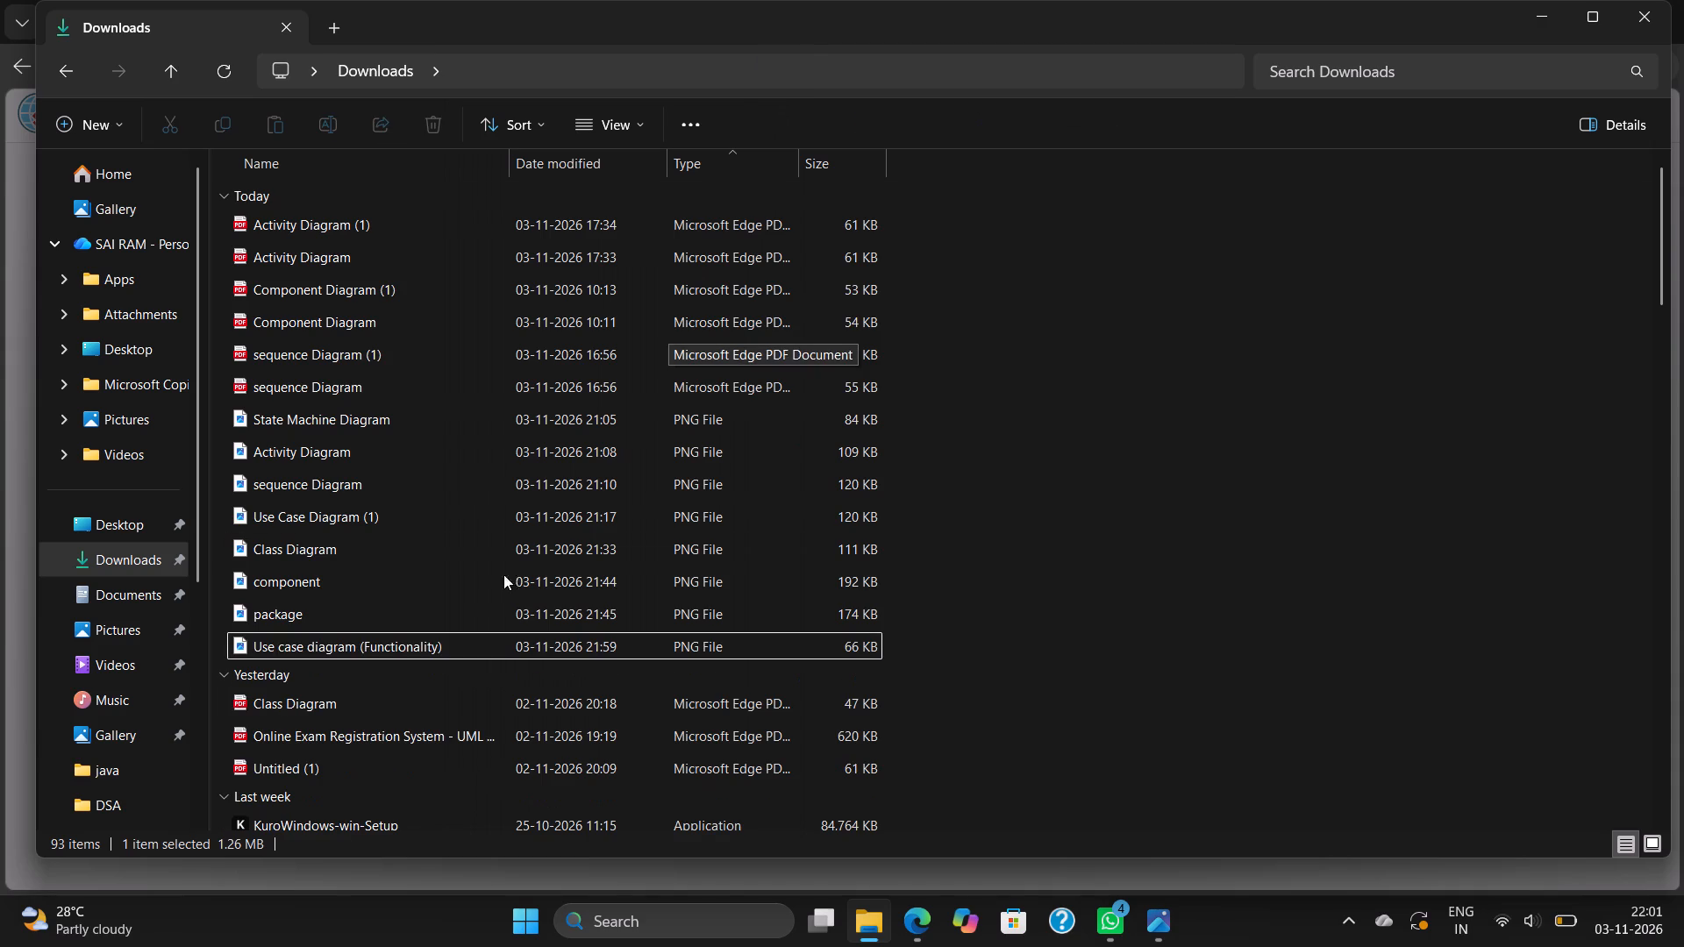
# Open package.png from Downloads and tile it side by side with the Visual Paradigm browser window as a reference.
pyautogui.doubleClick(439, 648)
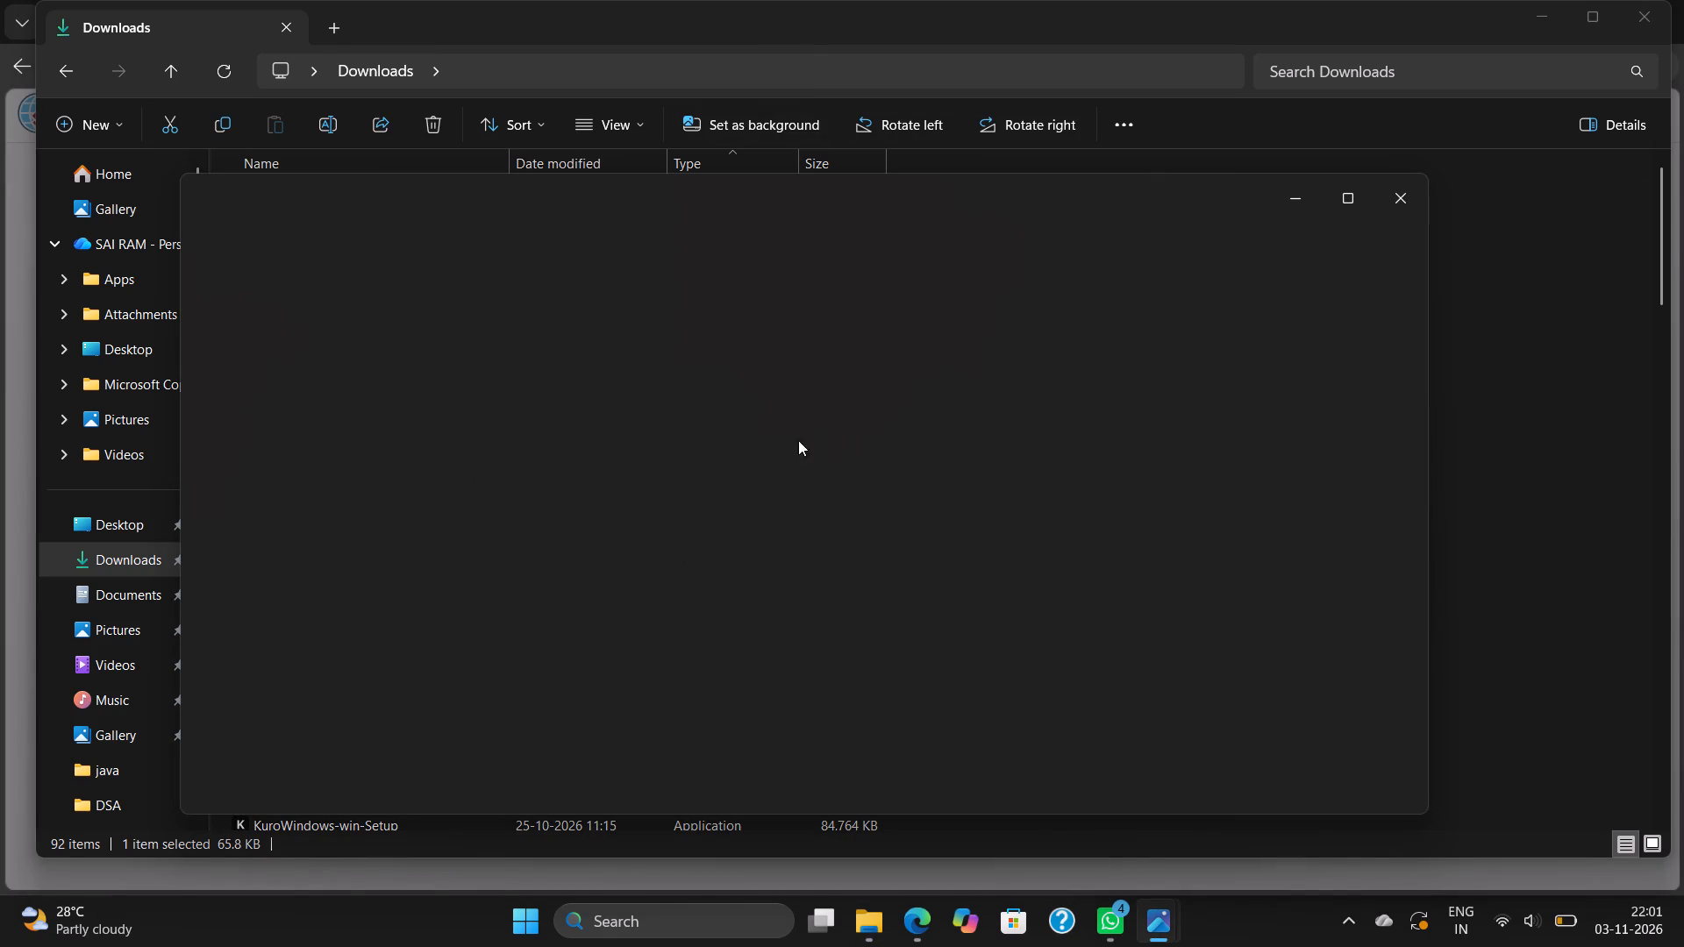
pyautogui.click(1416, 183)
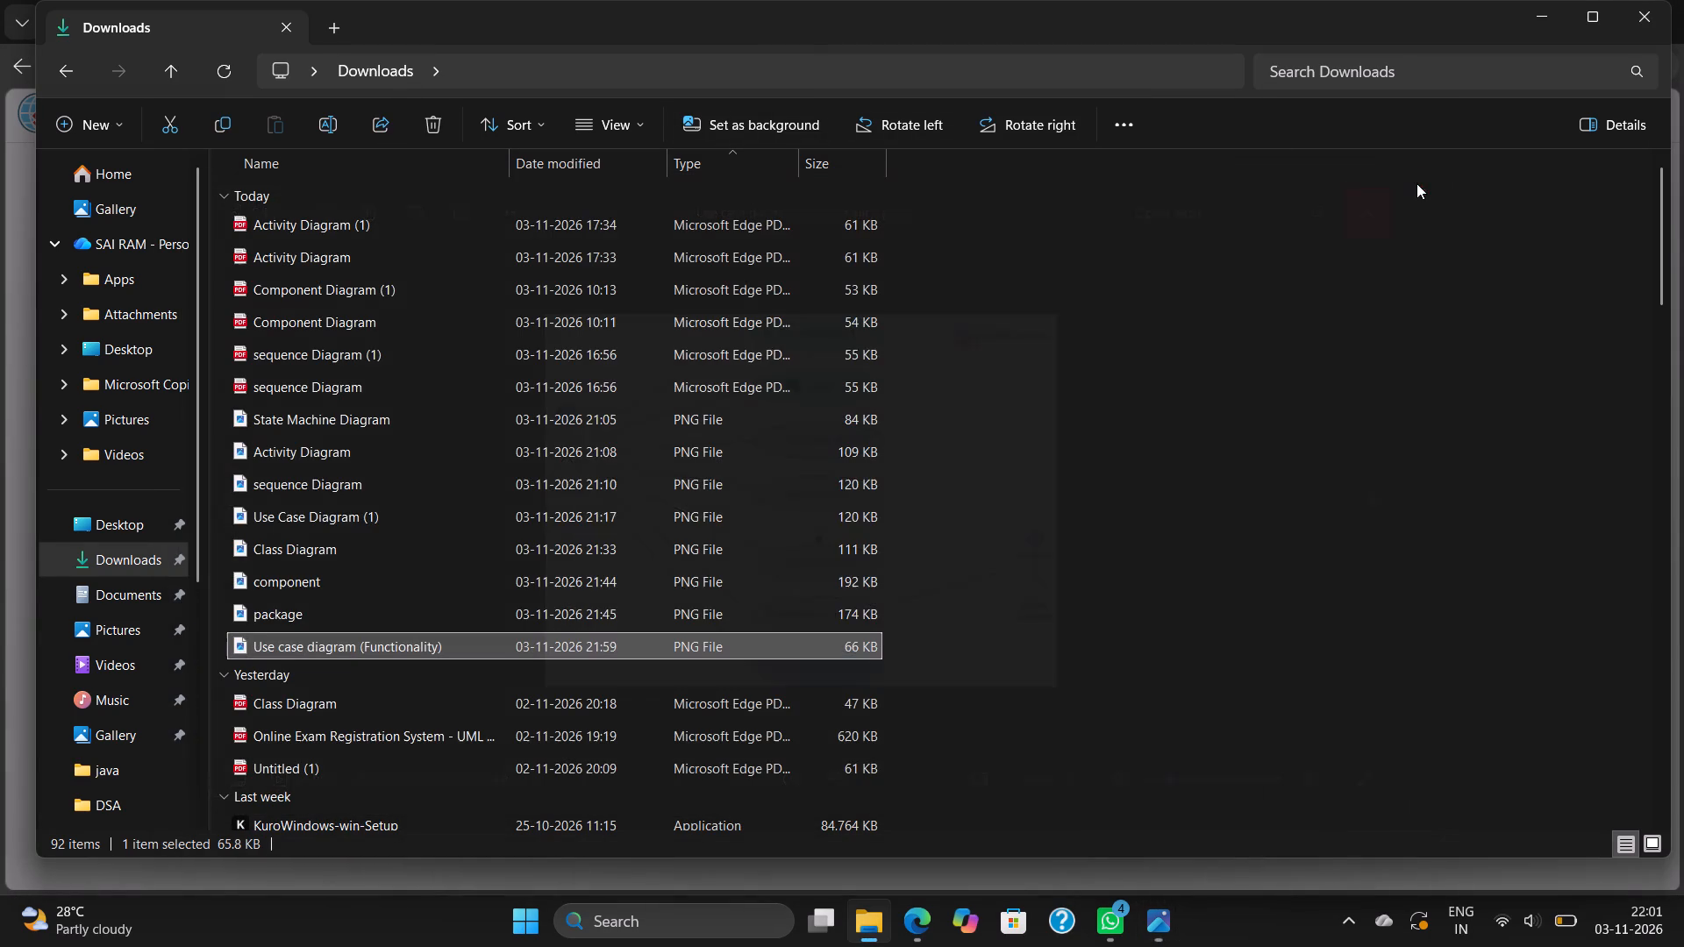
pyautogui.doubleClick(426, 602)
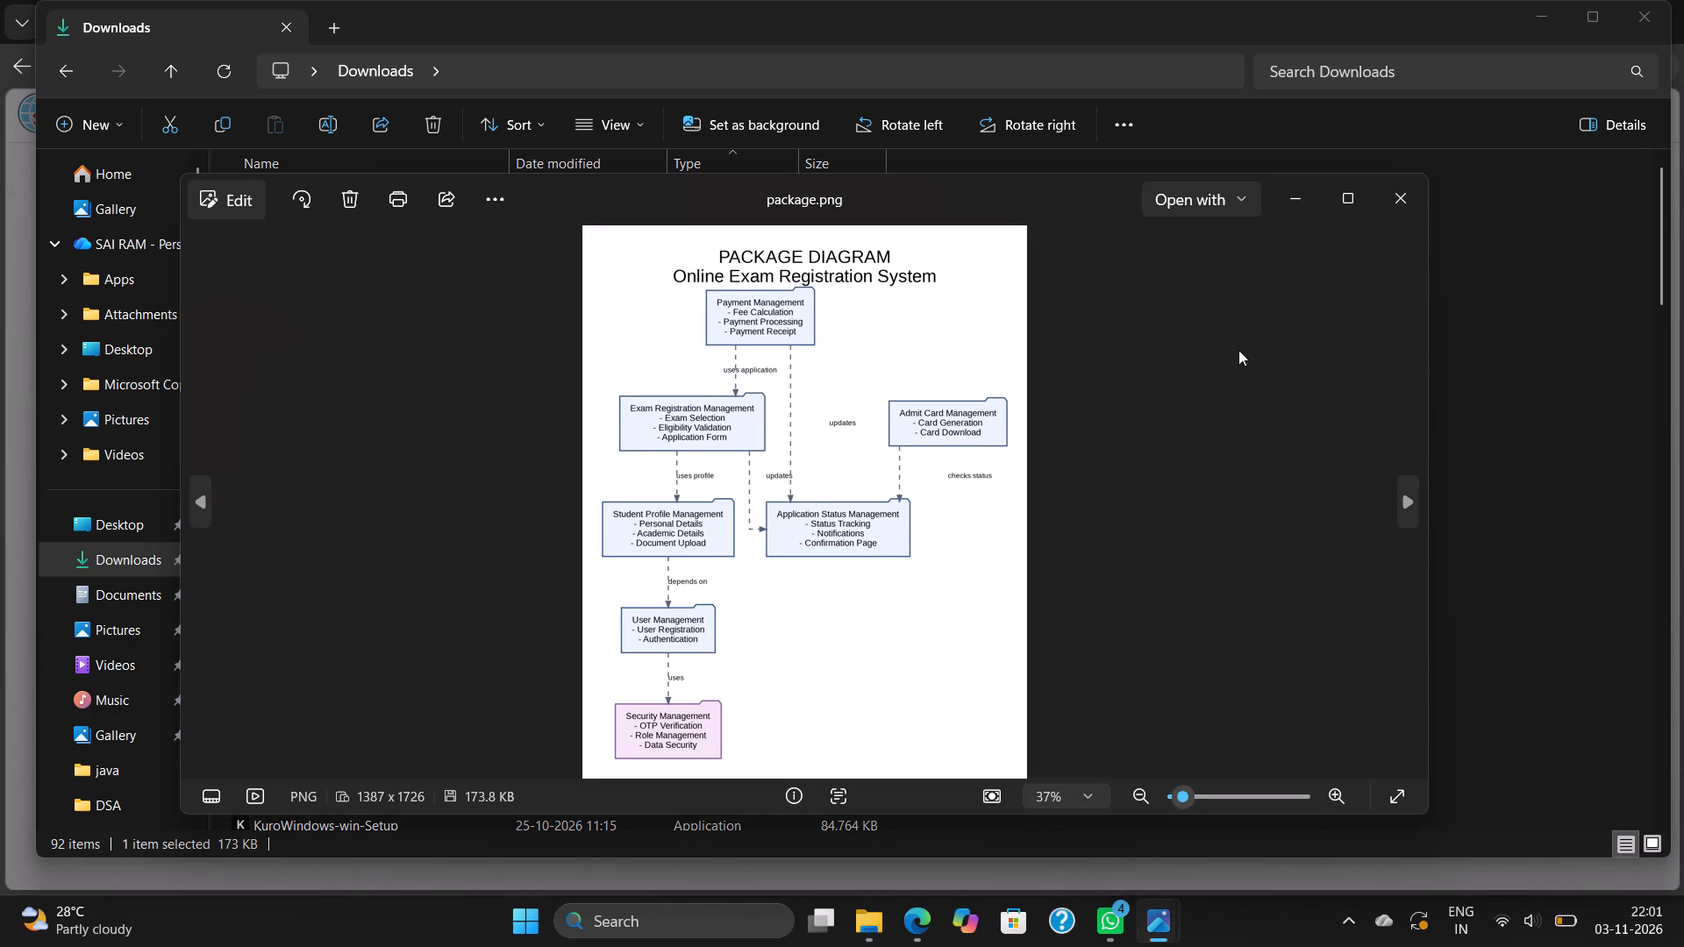
pyautogui.click(1353, 213)
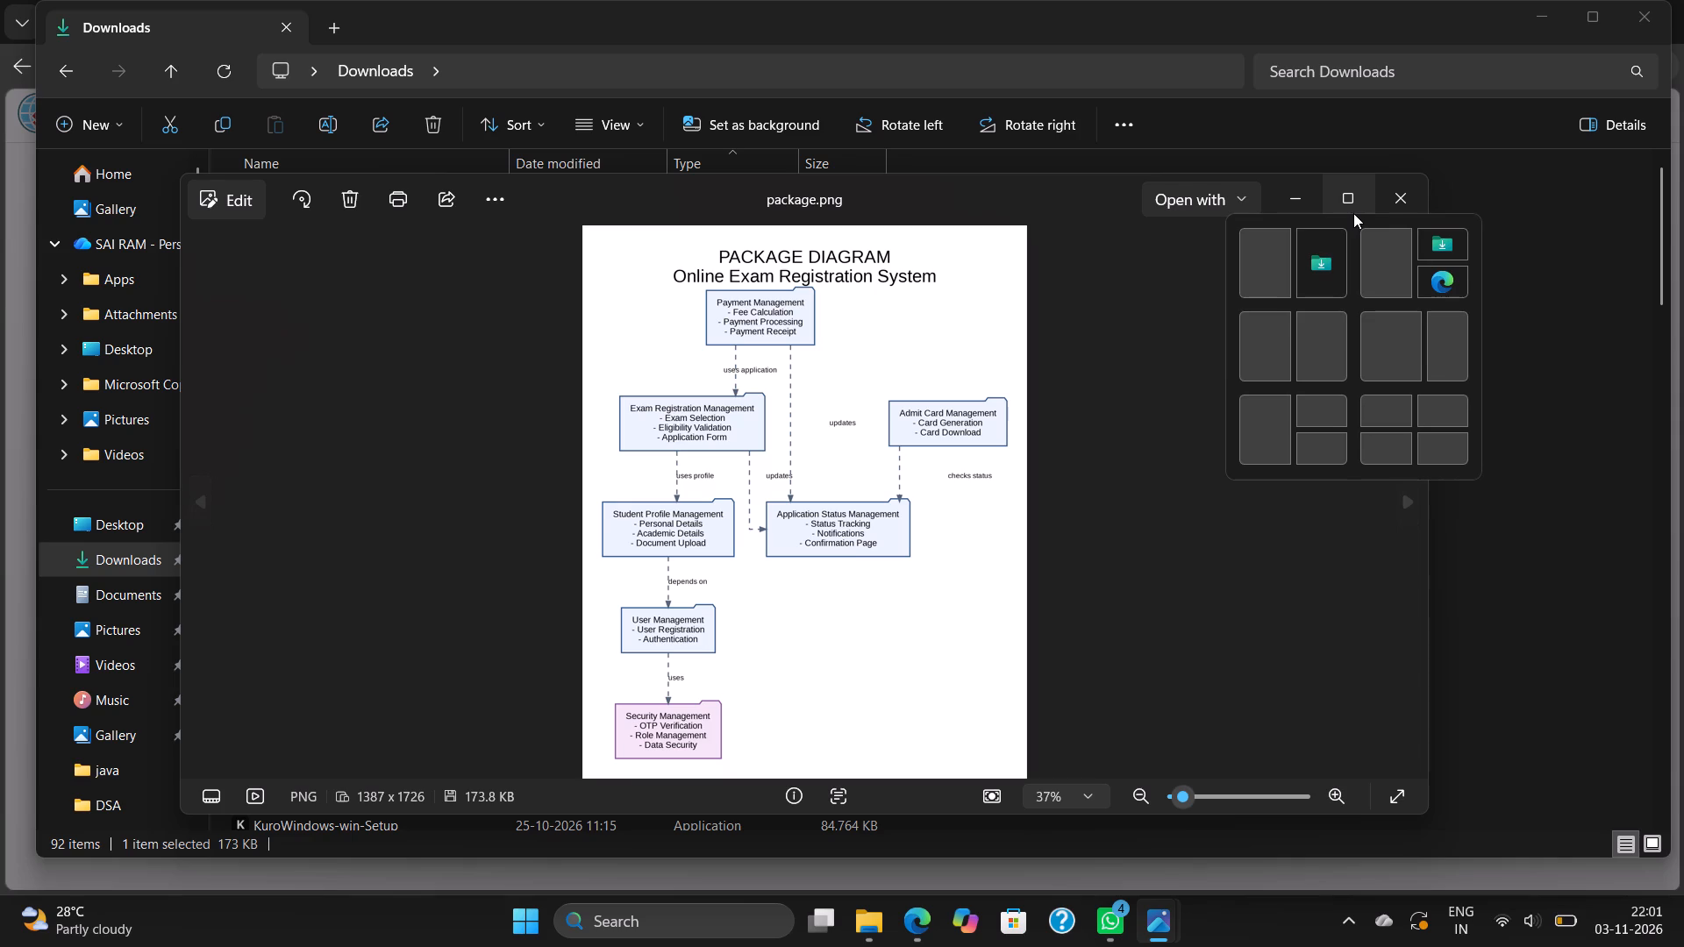
pyautogui.click(1353, 213)
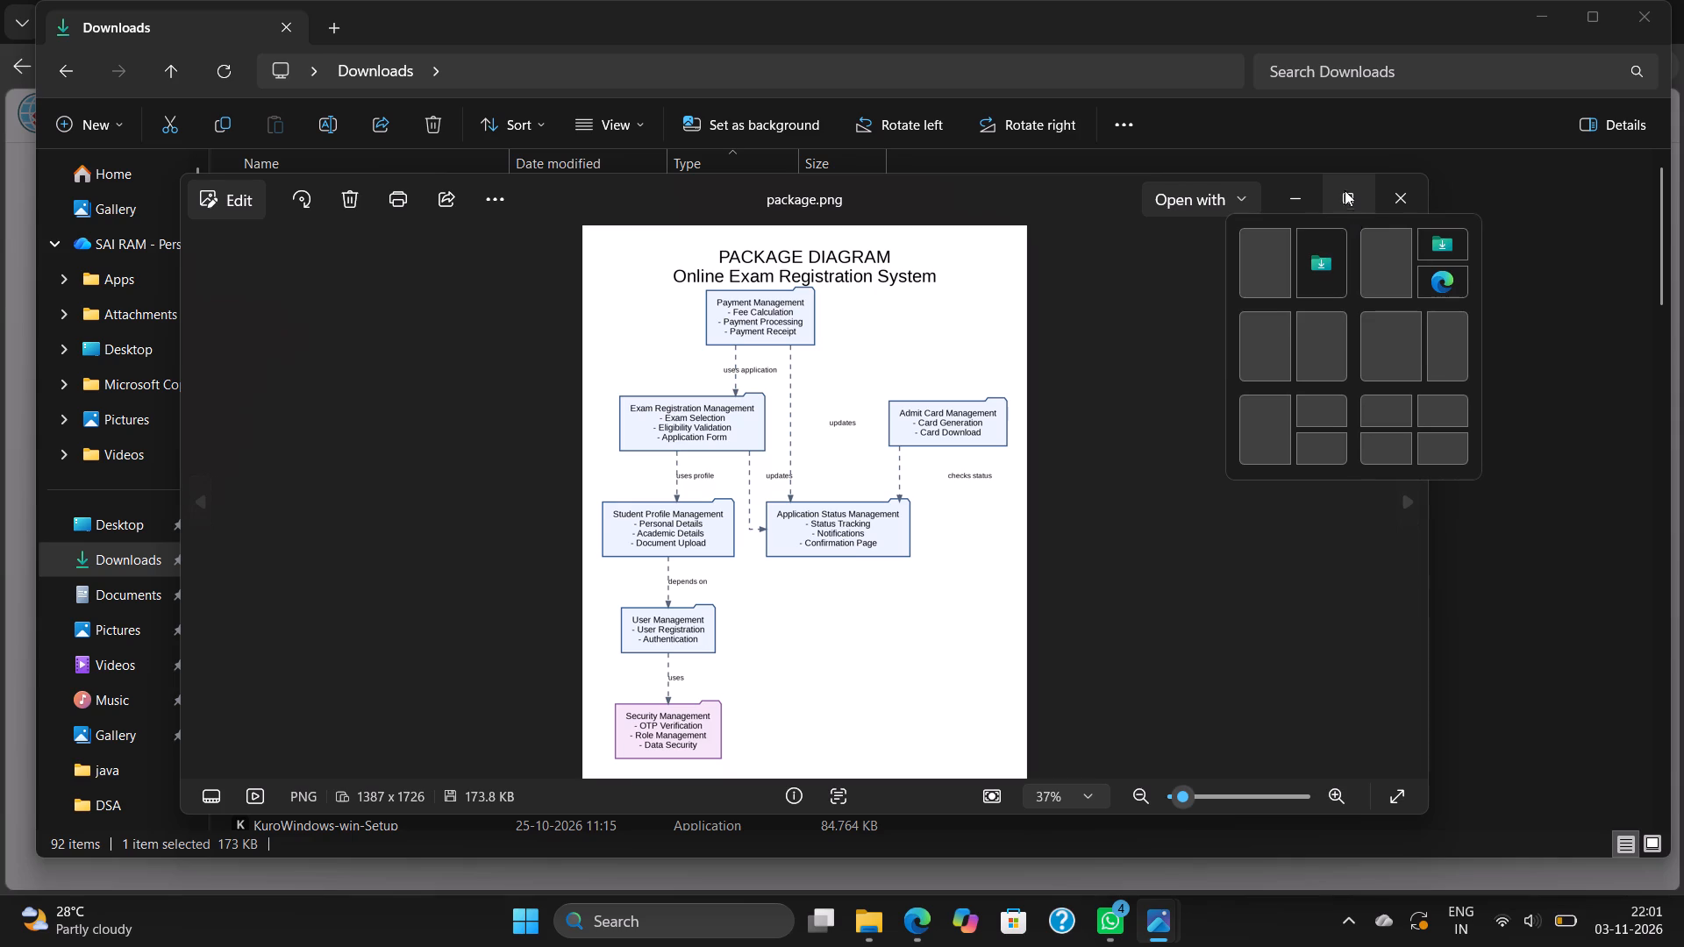
pyautogui.click(1345, 189)
pyautogui.press('super+Right')
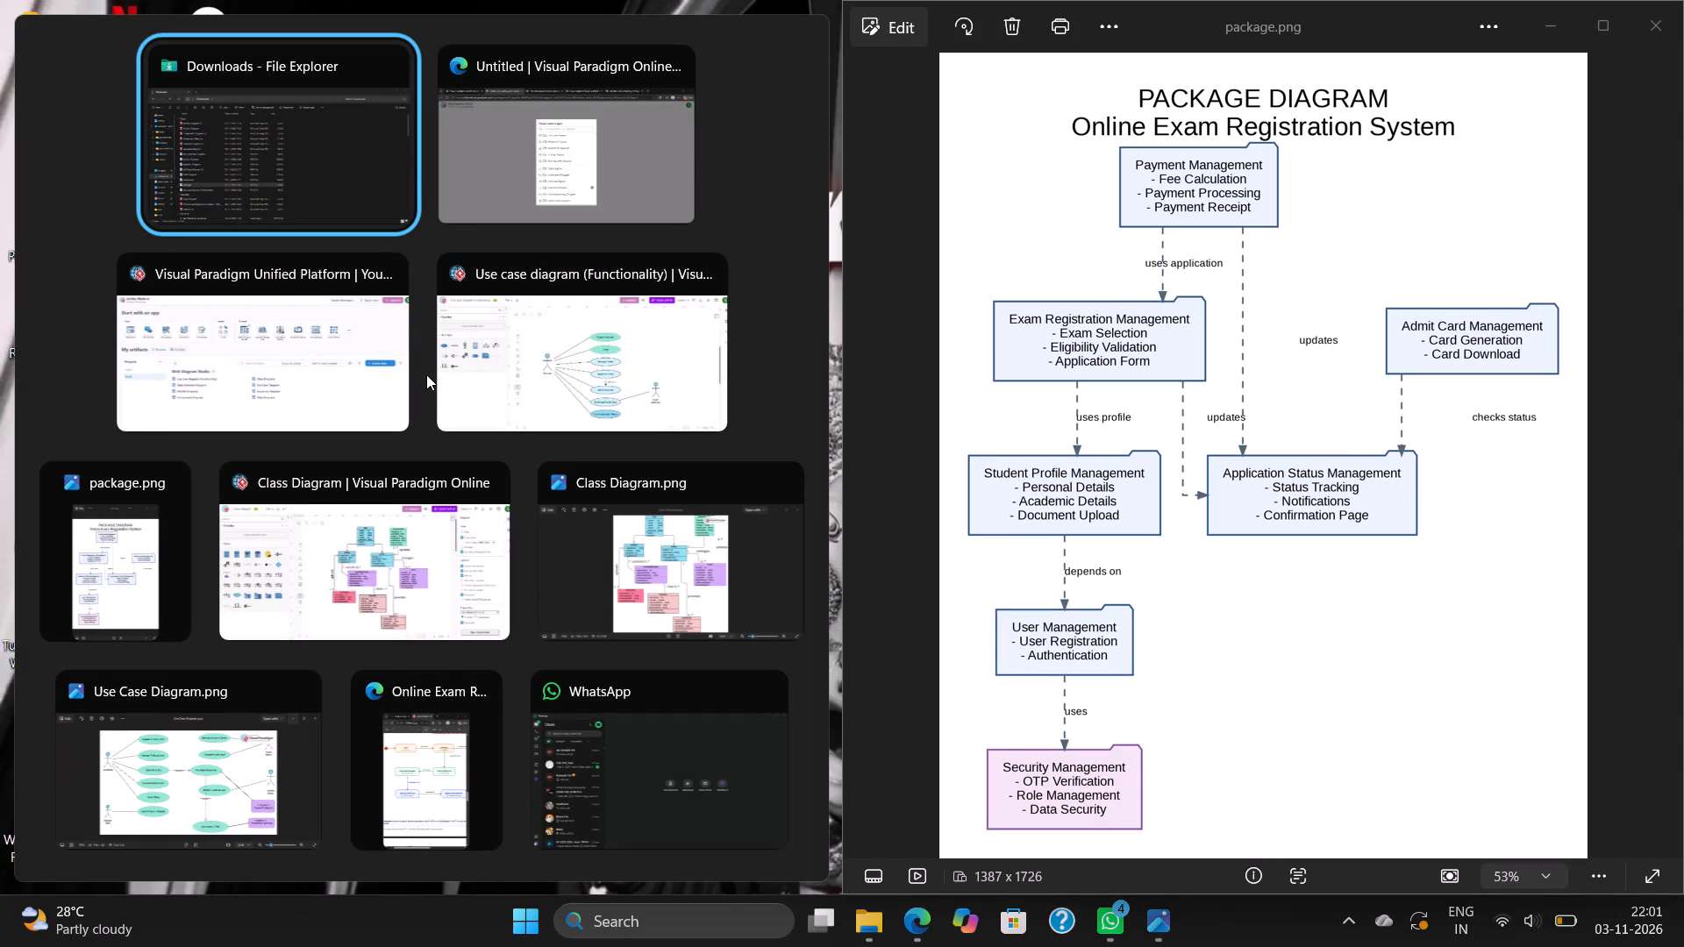
pyautogui.click(585, 173)
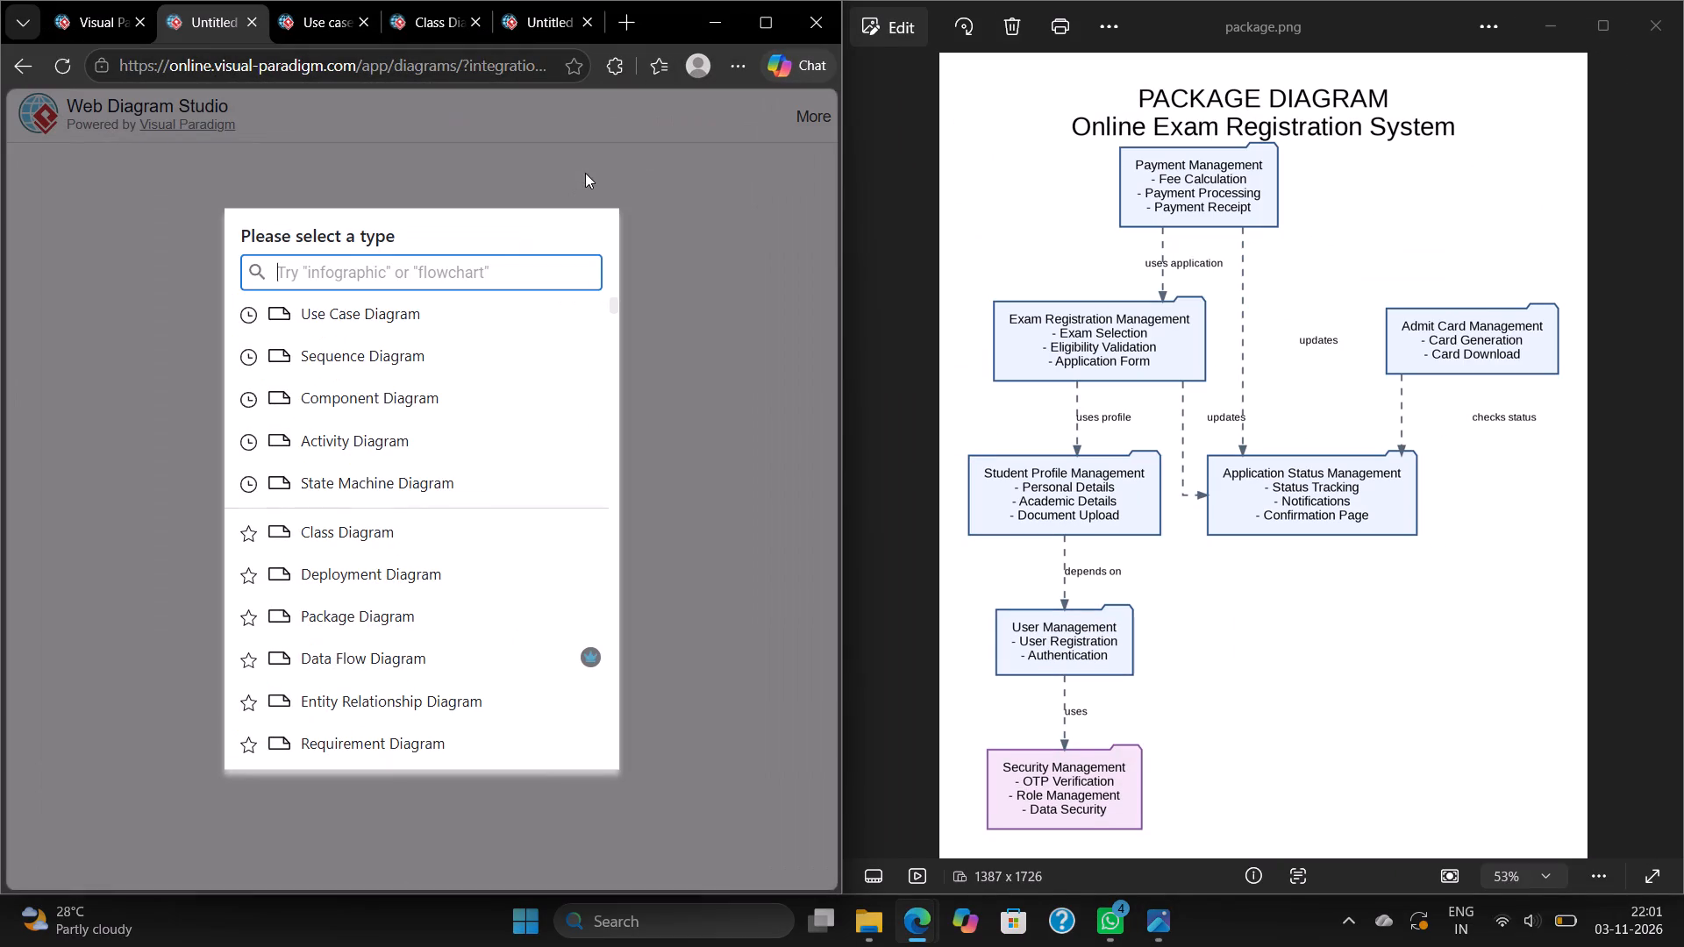
# Create a new Package Diagram and widen the browser's share of the split screen.
pyautogui.click(351, 616)
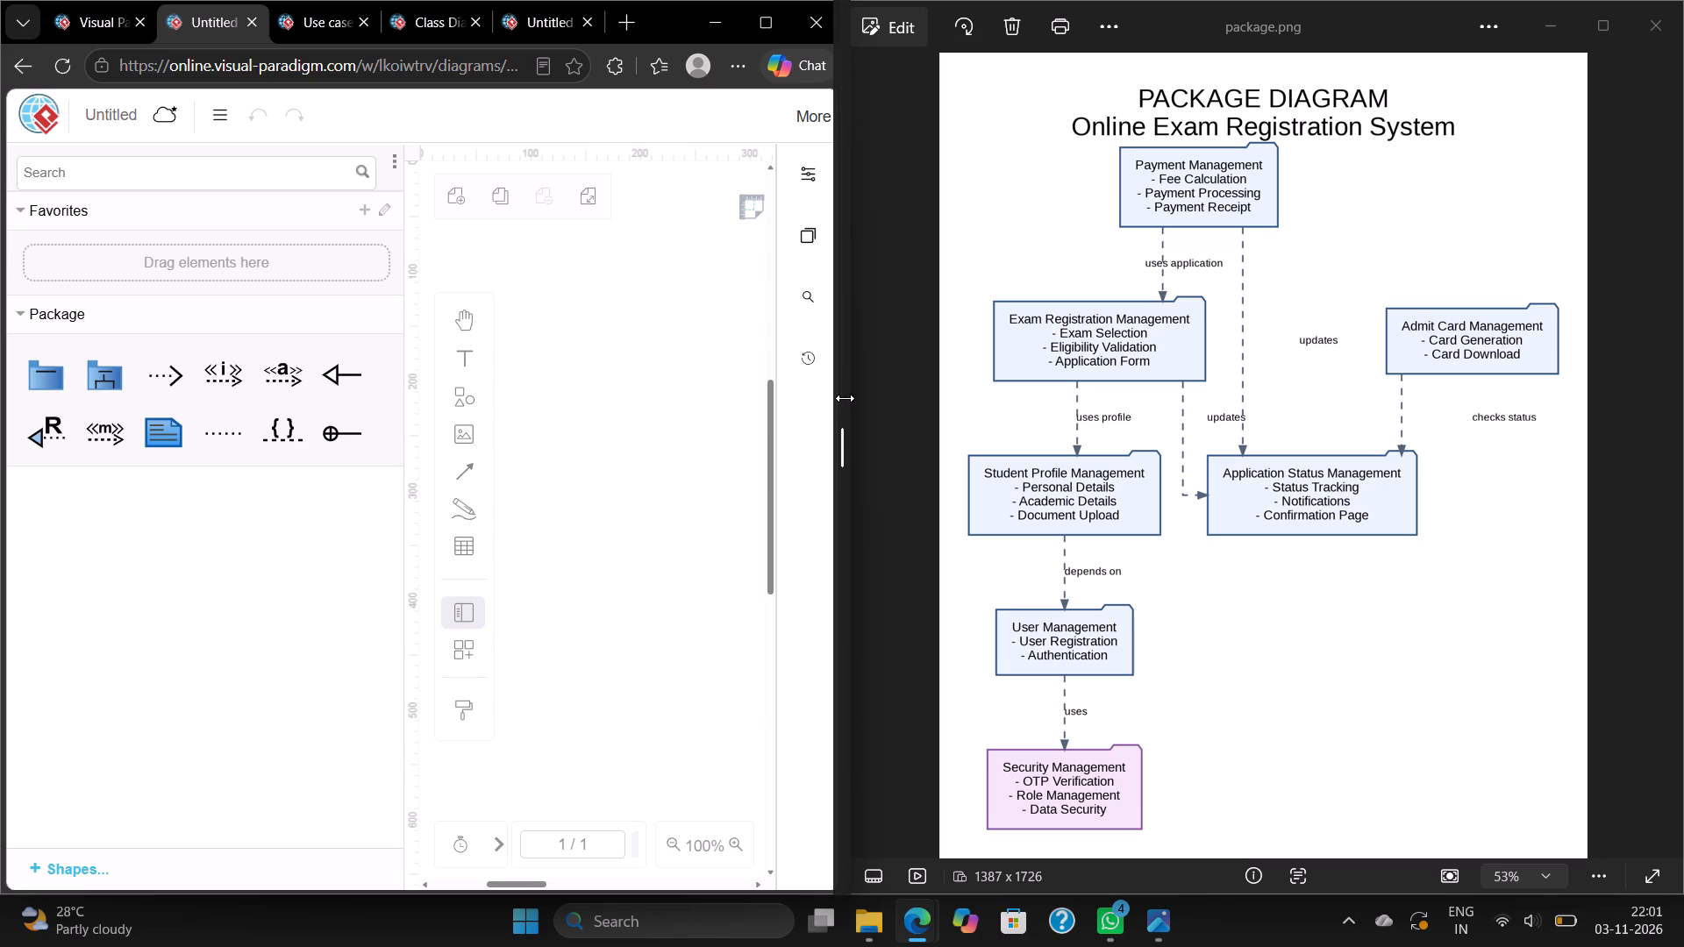
pyautogui.moveTo(845, 398); pyautogui.dragTo(1218, 387)
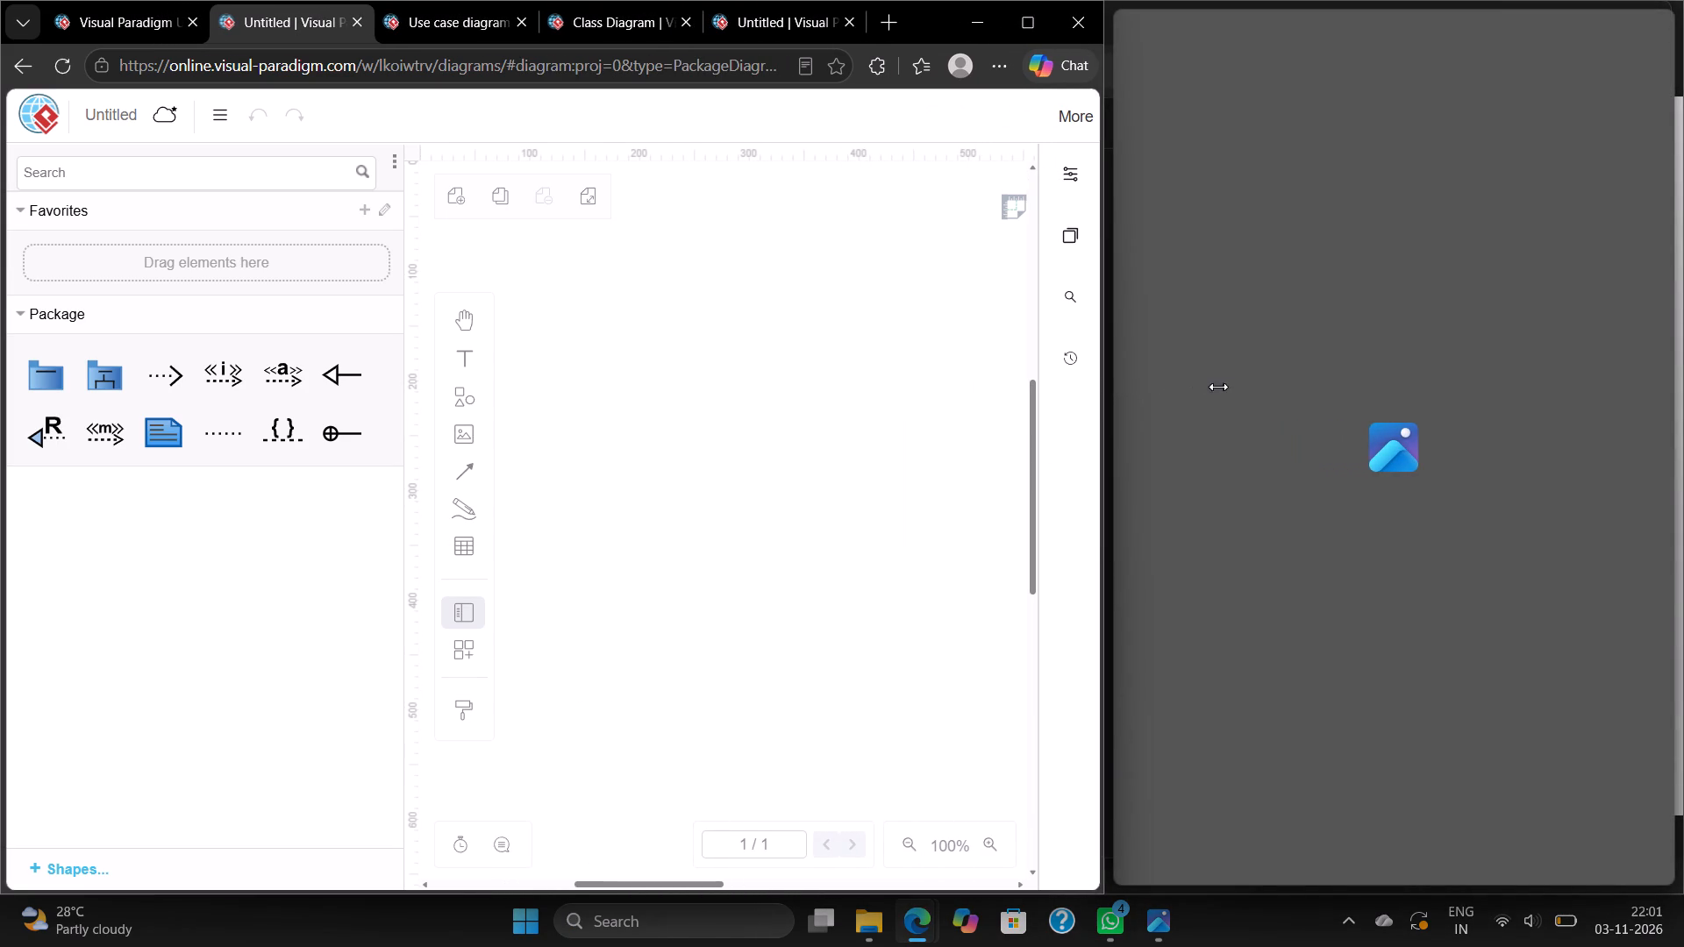
pyautogui.moveTo(1218, 387); pyautogui.dragTo(1258, 387)
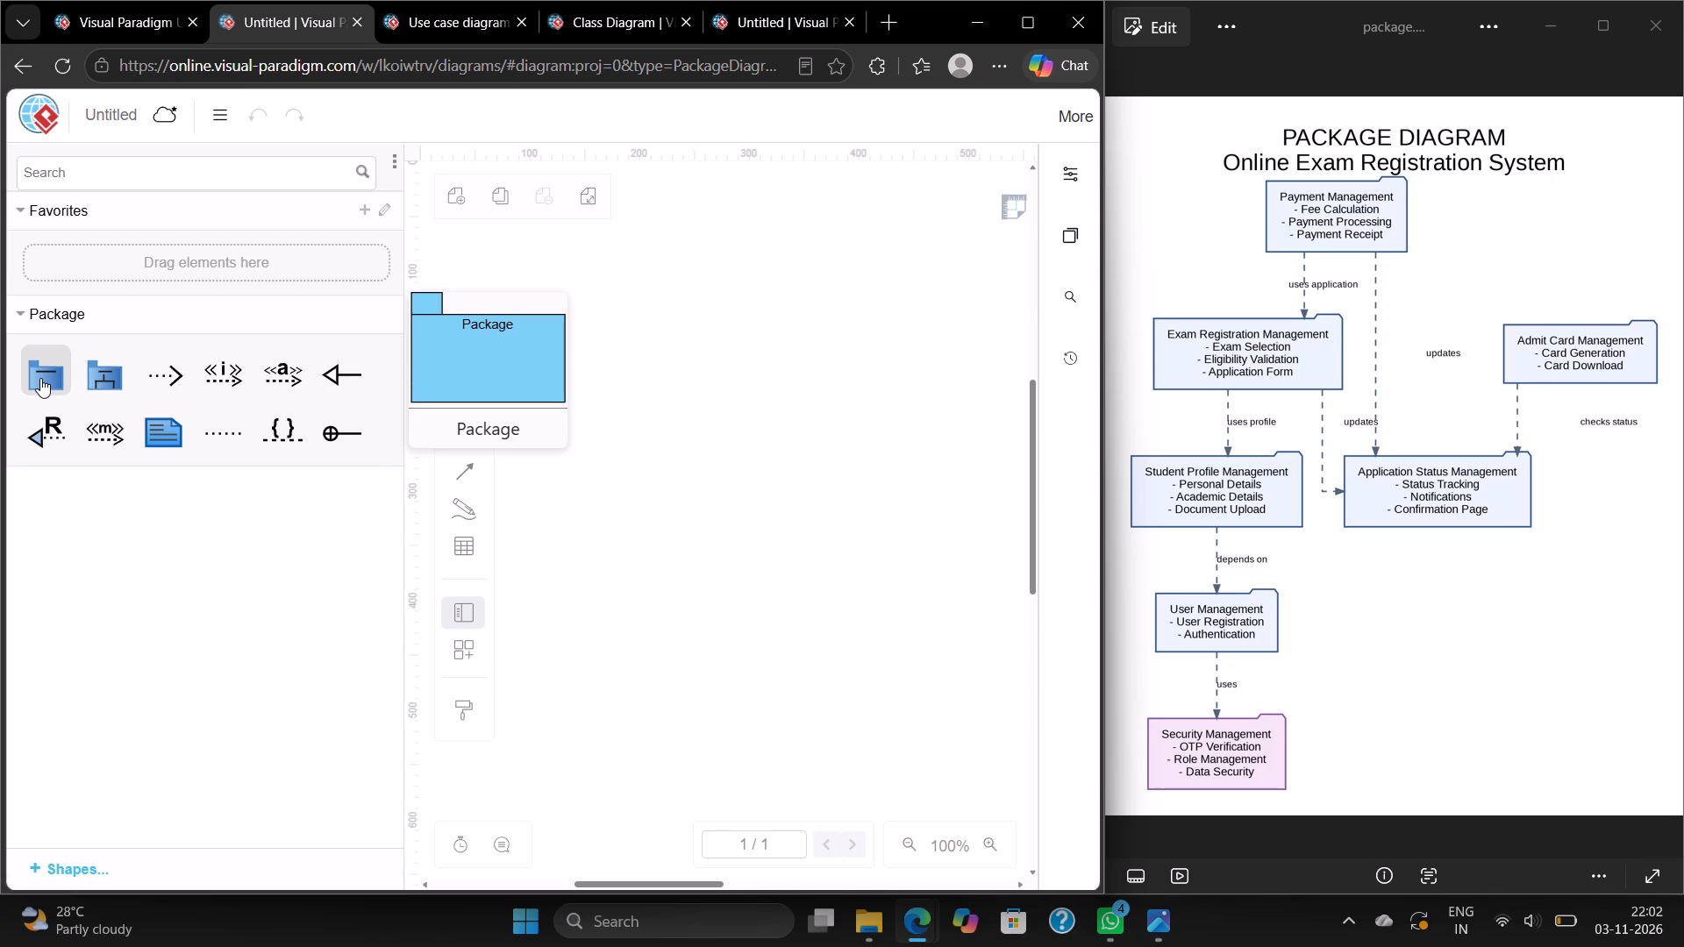
# Add a Package shape to the canvas and replace its default name with "Payment Management".
pyautogui.click(40, 378)
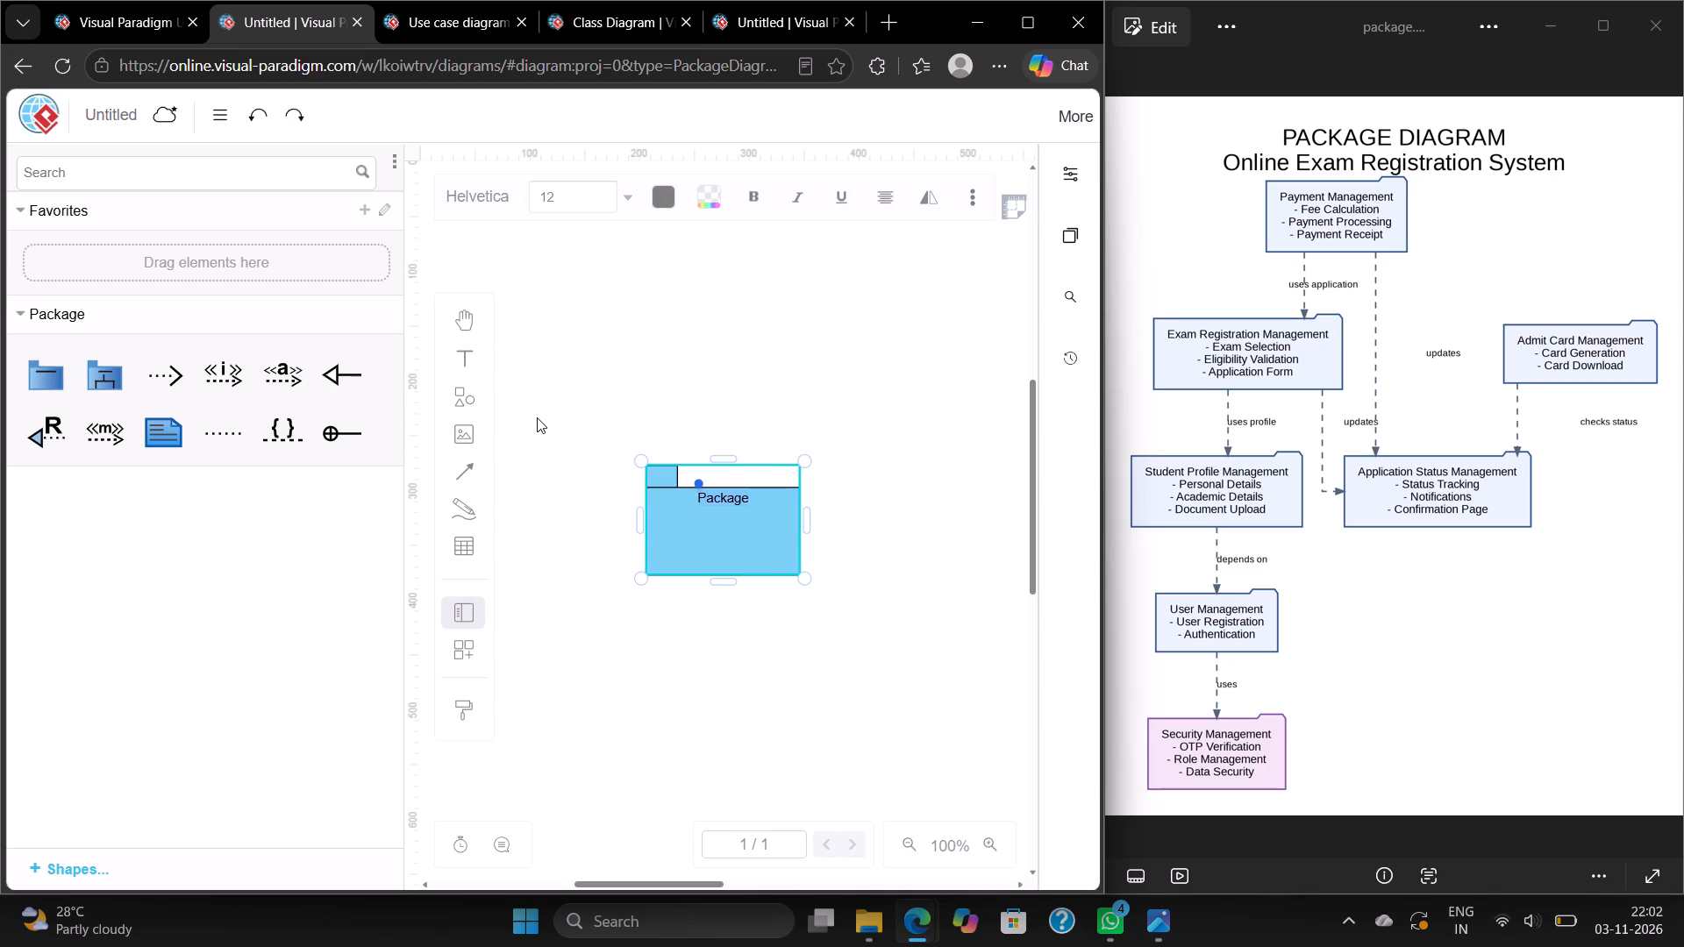
pyautogui.click(739, 477)
pyautogui.doubleClick(746, 502)
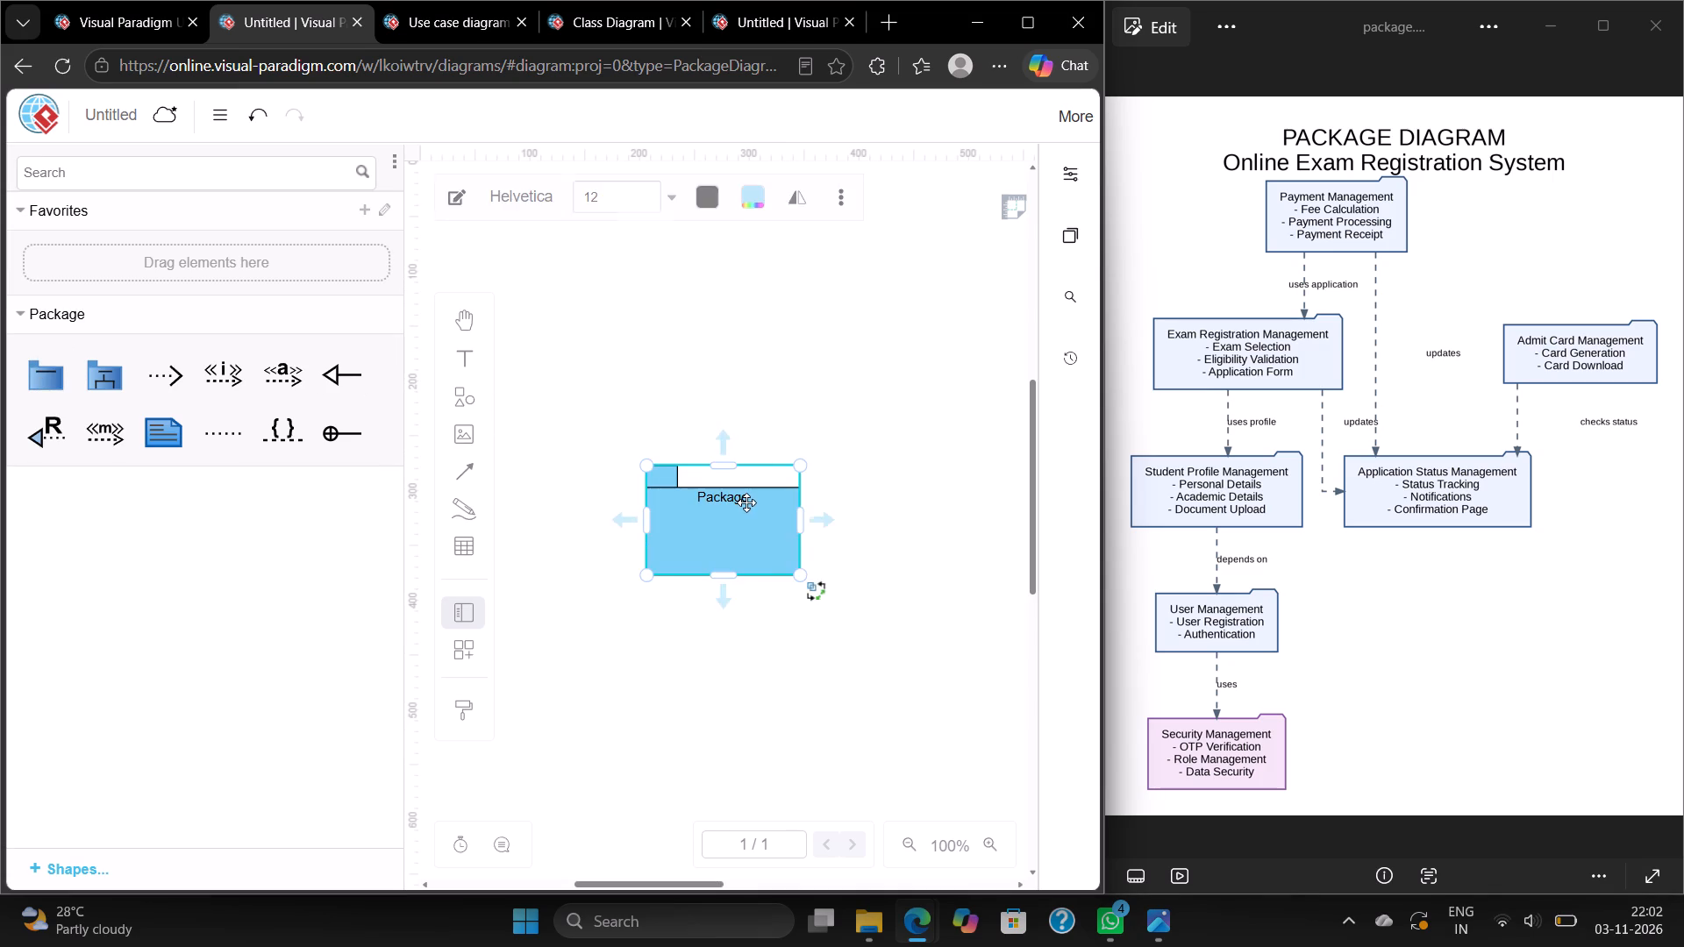
pyautogui.click(746, 502)
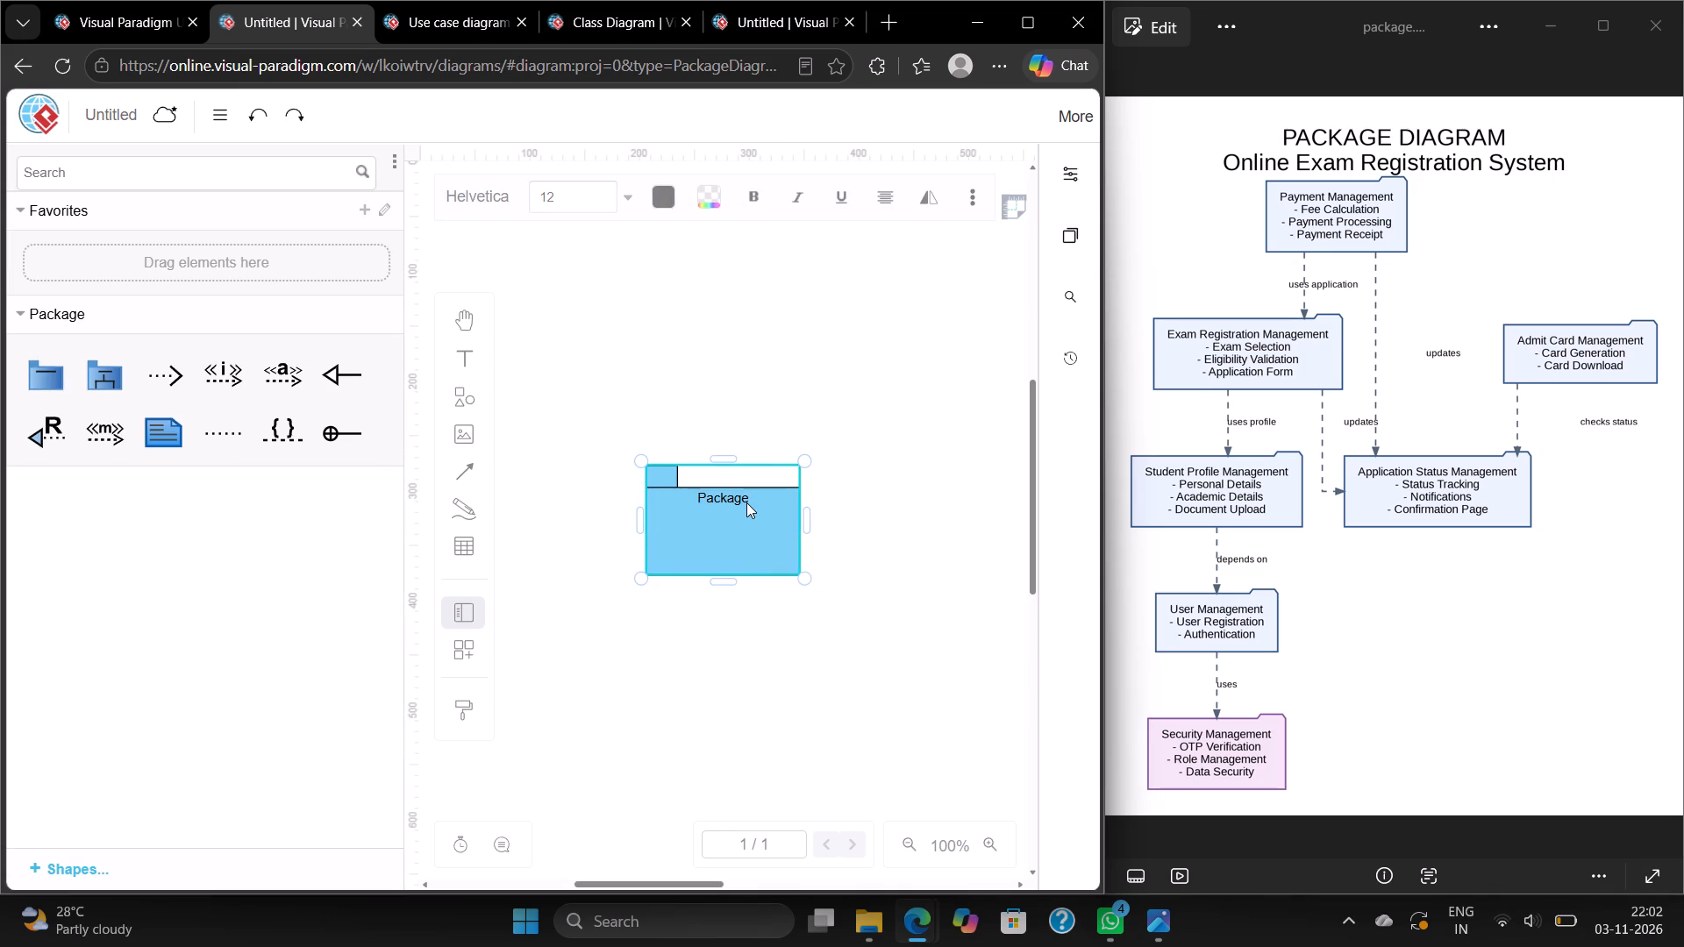
pyautogui.press('BackSpace')
pyautogui.press('BackSpace')
pyautogui.press('BackSpace')
pyautogui.press('BackSpace')
pyautogui.press('BackSpace')
pyautogui.press('BackSpace')
pyautogui.write('ay')
pyautogui.write('ment')
pyautogui.press('space')
pyautogui.write('Manage')
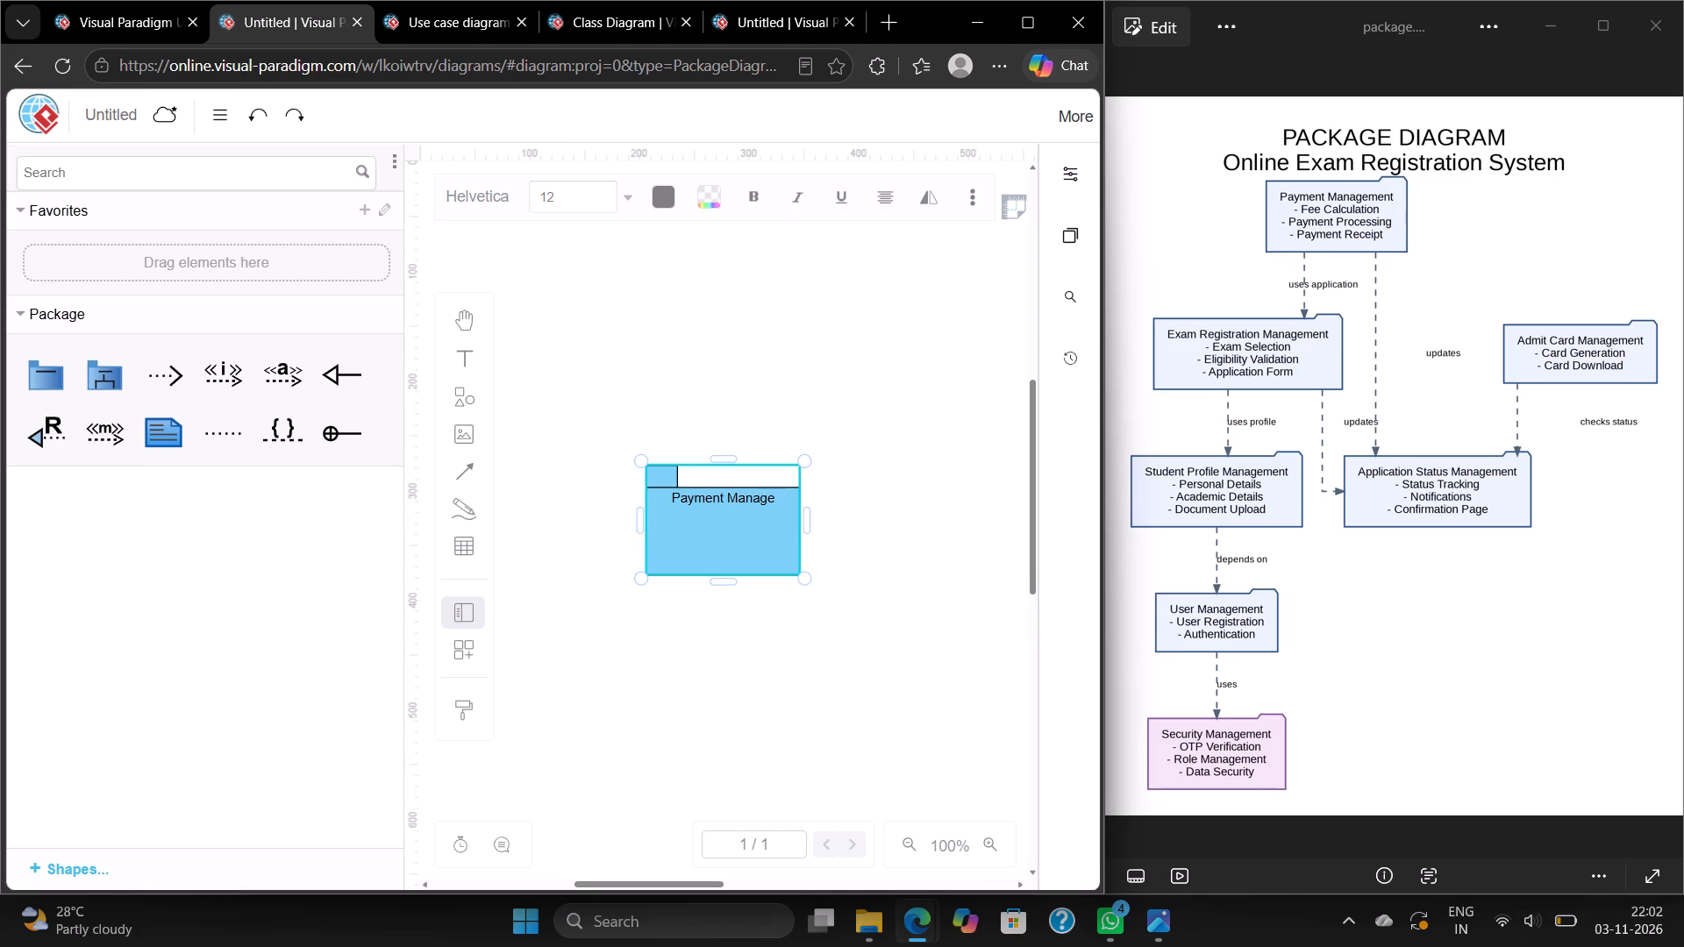
pyautogui.write('ment')
# Add "- Fee Calculation" to the package label, padded with spaces so it wraps onto its own line below Payment Management.
pyautogui.press('space')
pyautogui.write('-')
pyautogui.press('space')
pyautogui.write('Fee')
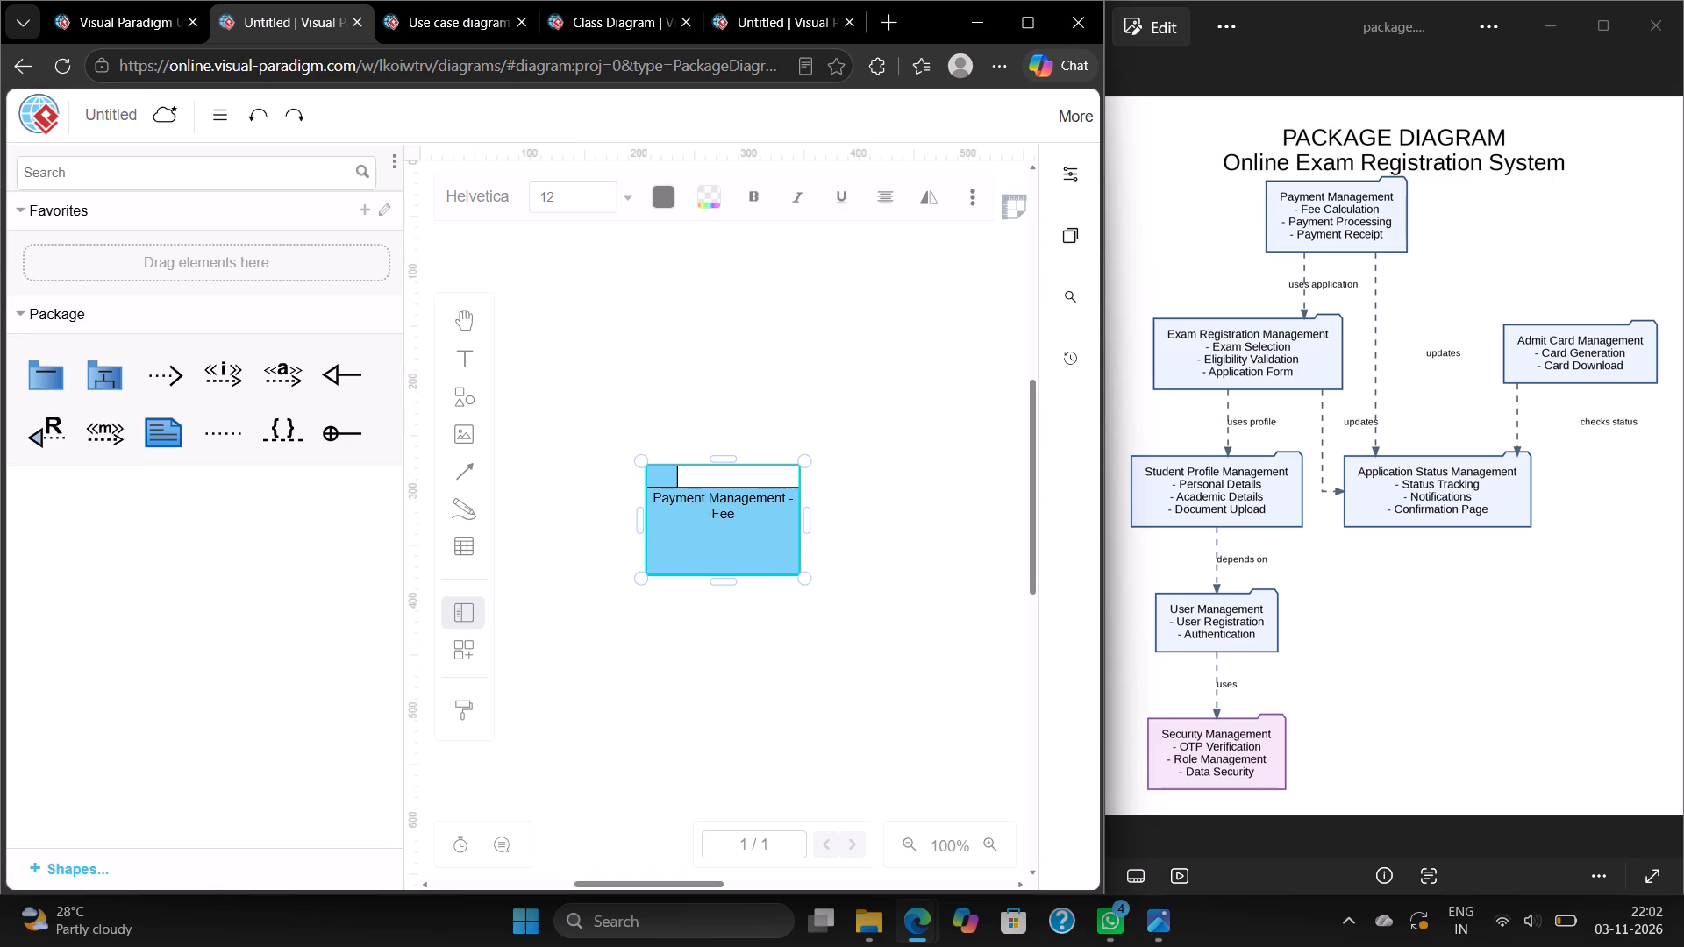
pyautogui.press('Up')
pyautogui.press('Right')
pyautogui.press('Right')
pyautogui.press('Right')
pyautogui.press('Right')
pyautogui.press('Right')
pyautogui.press('Right')
pyautogui.press('Right')
pyautogui.press('space')
pyautogui.press('space')
pyautogui.press('space')
pyautogui.press('Down')
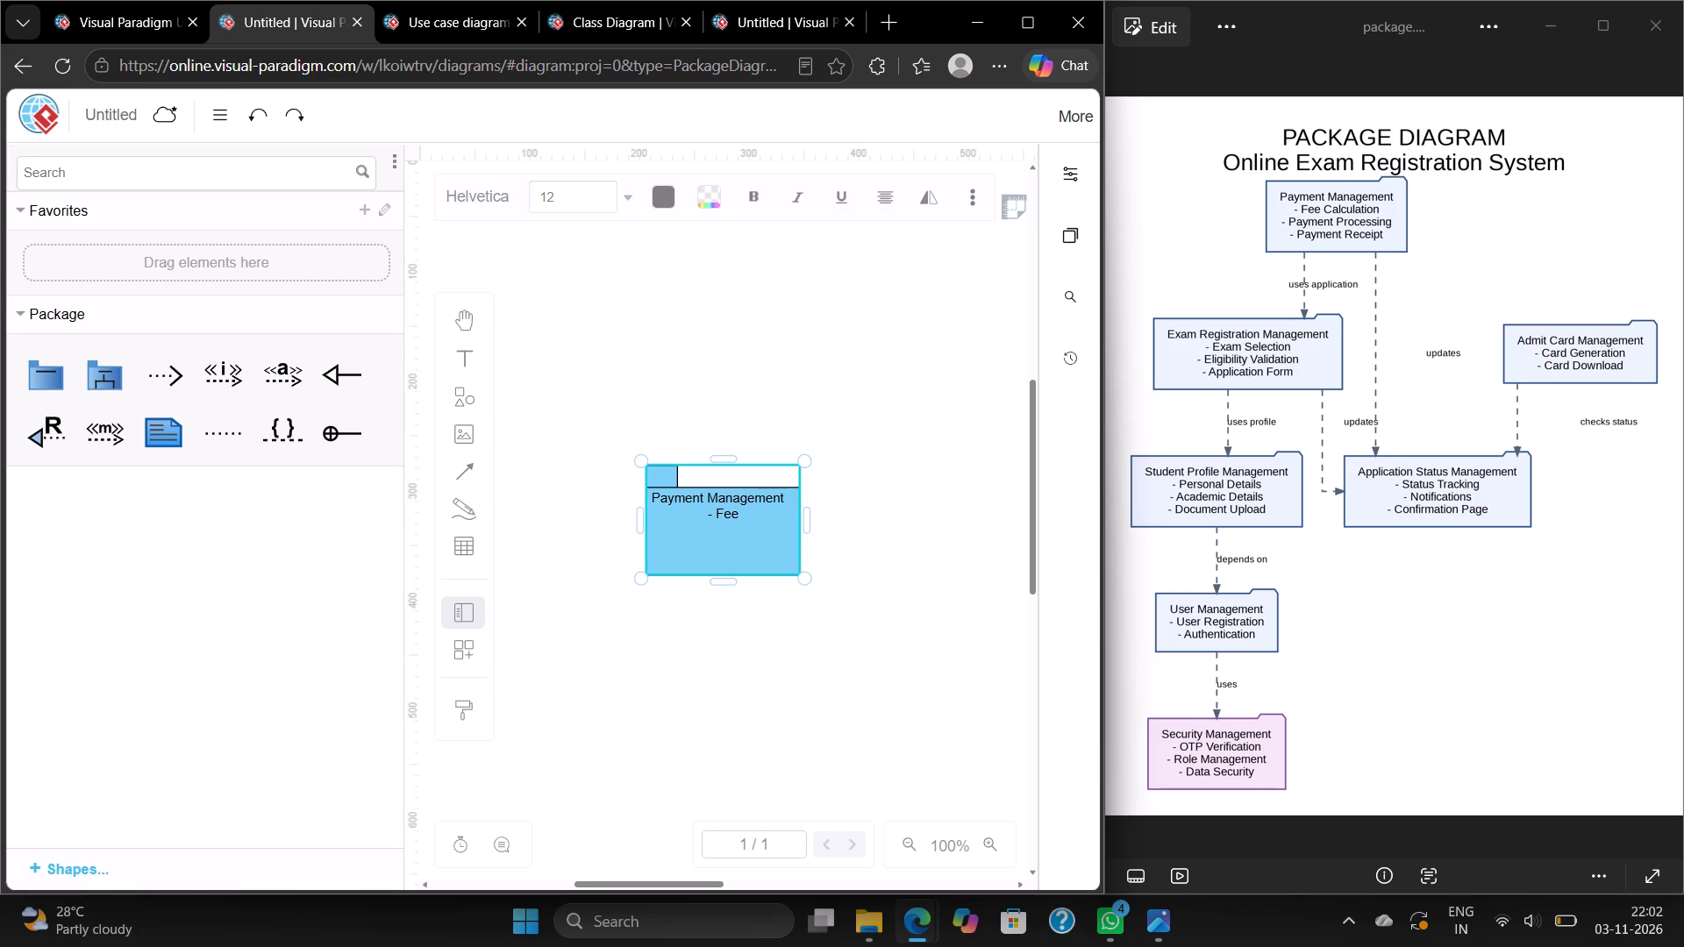
pyautogui.press('space')
pyautogui.write('Cal')
pyautogui.write('culation')
# Add "-Payment Processing" to the label, padded with spaces so its hyphen wraps onto the line below Fee Calculation.
pyautogui.press('space')
pyautogui.press('space')
pyautogui.press('-')
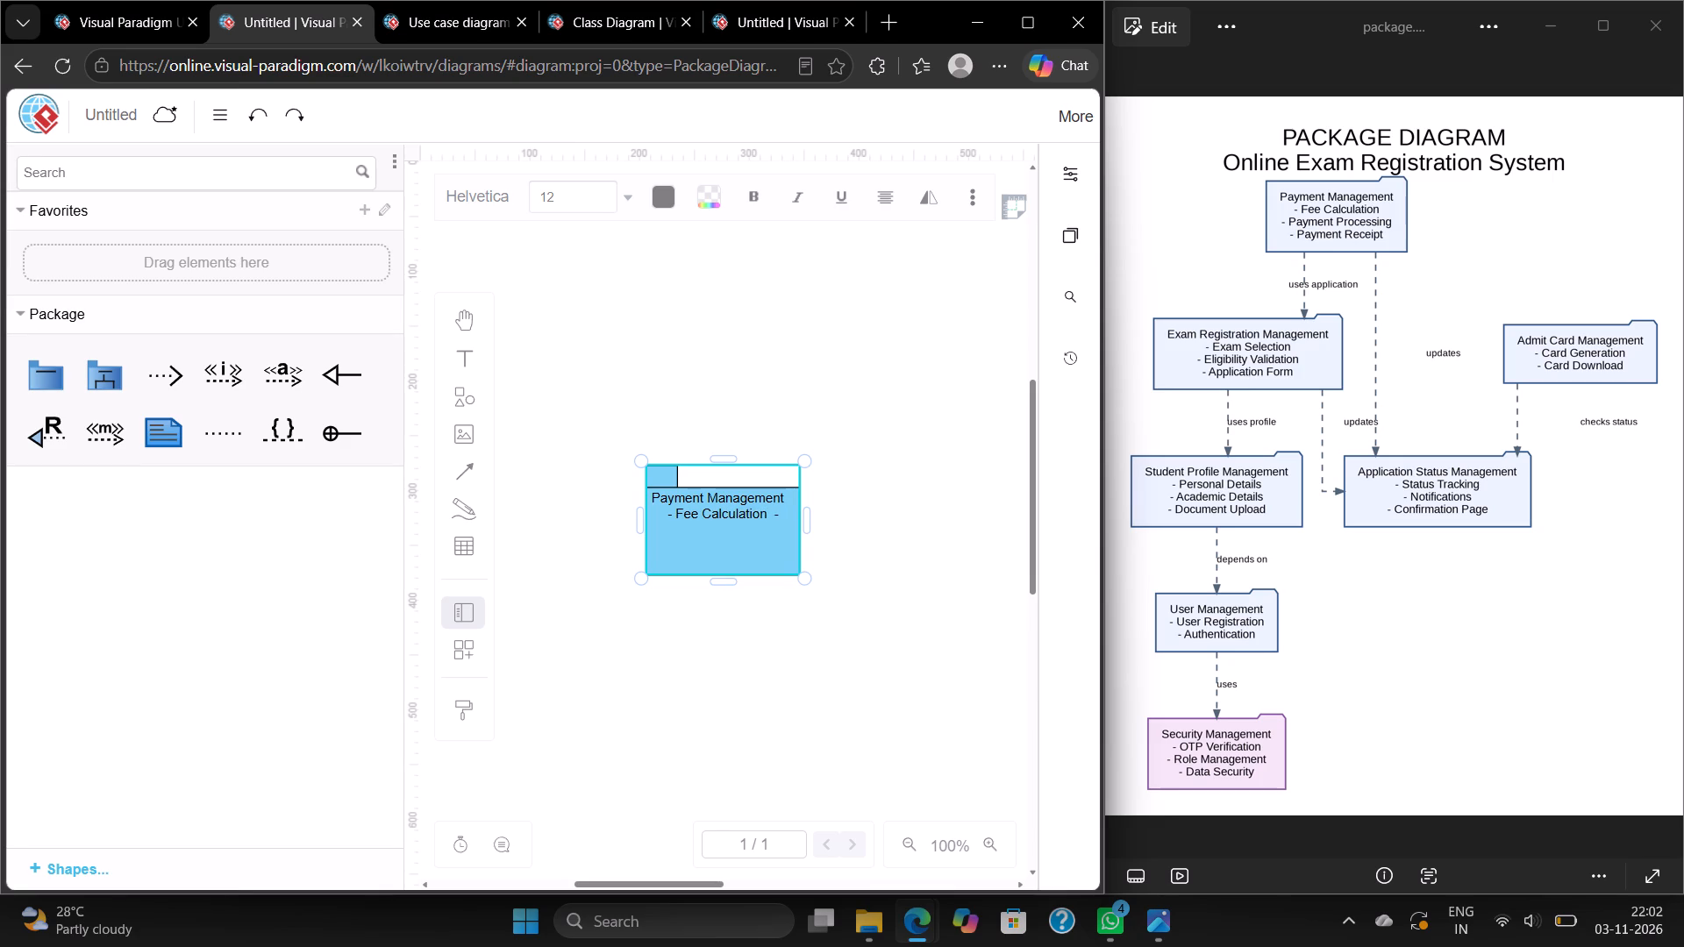
pyautogui.write('Payment')
pyautogui.press('space')
pyautogui.write('Pr')
pyautogui.press('c')
pyautogui.press('BackSpace')
pyautogui.write('oc')
pyautogui.press('c')
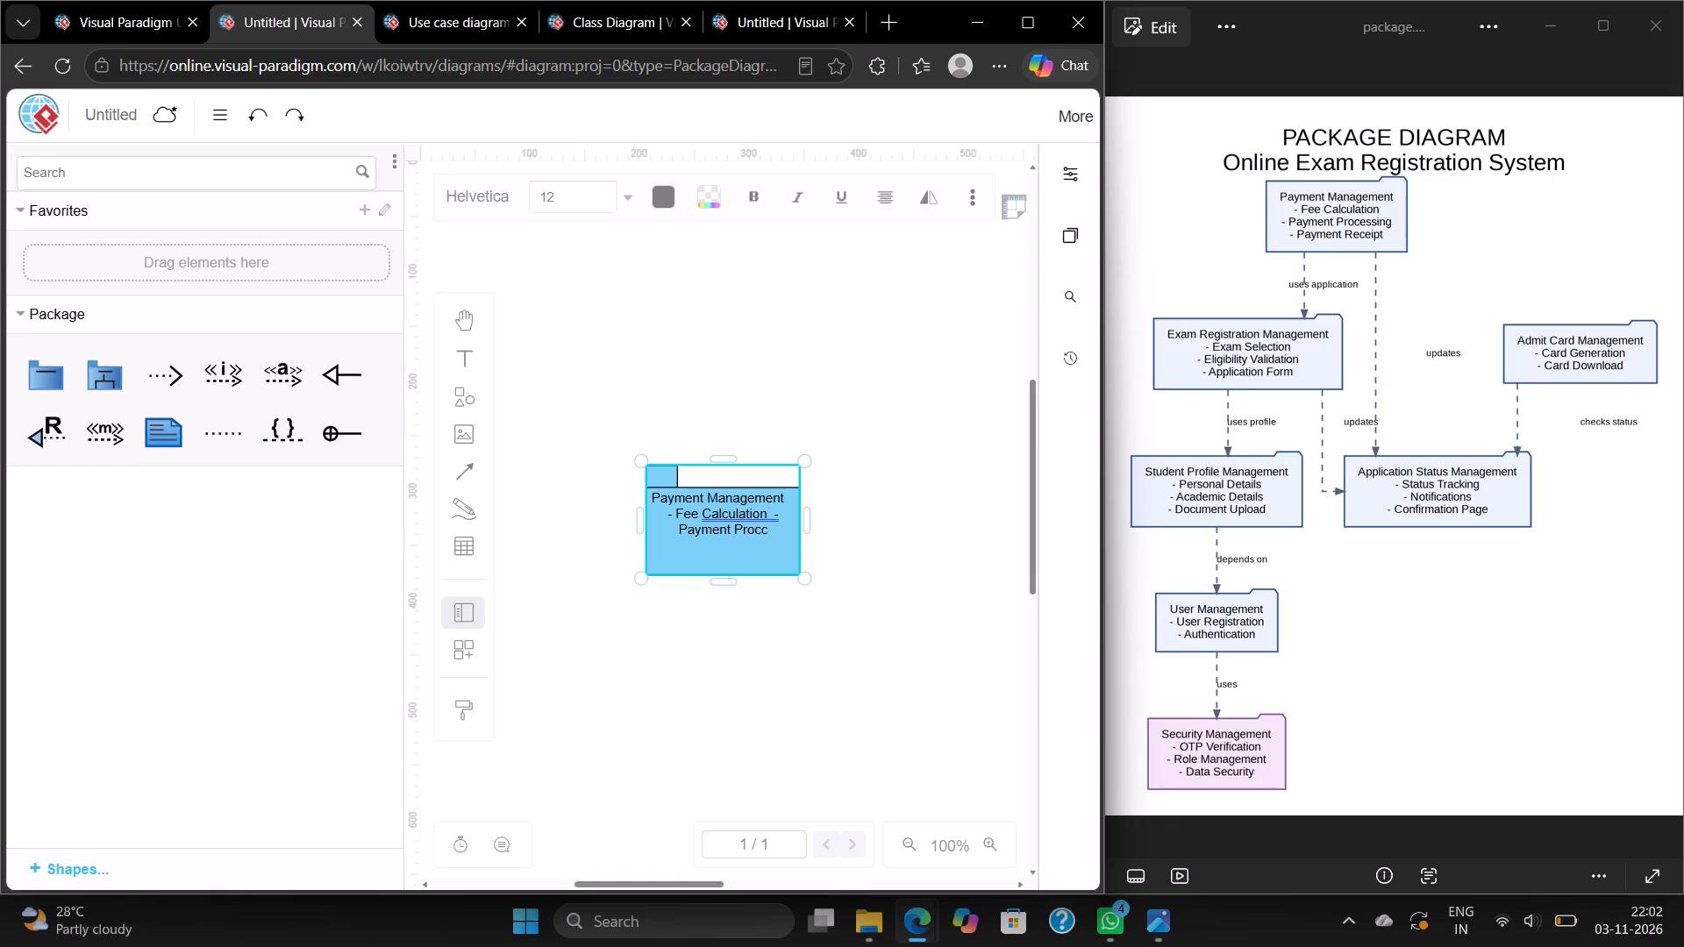
pyautogui.press('BackSpace')
pyautogui.write('essing')
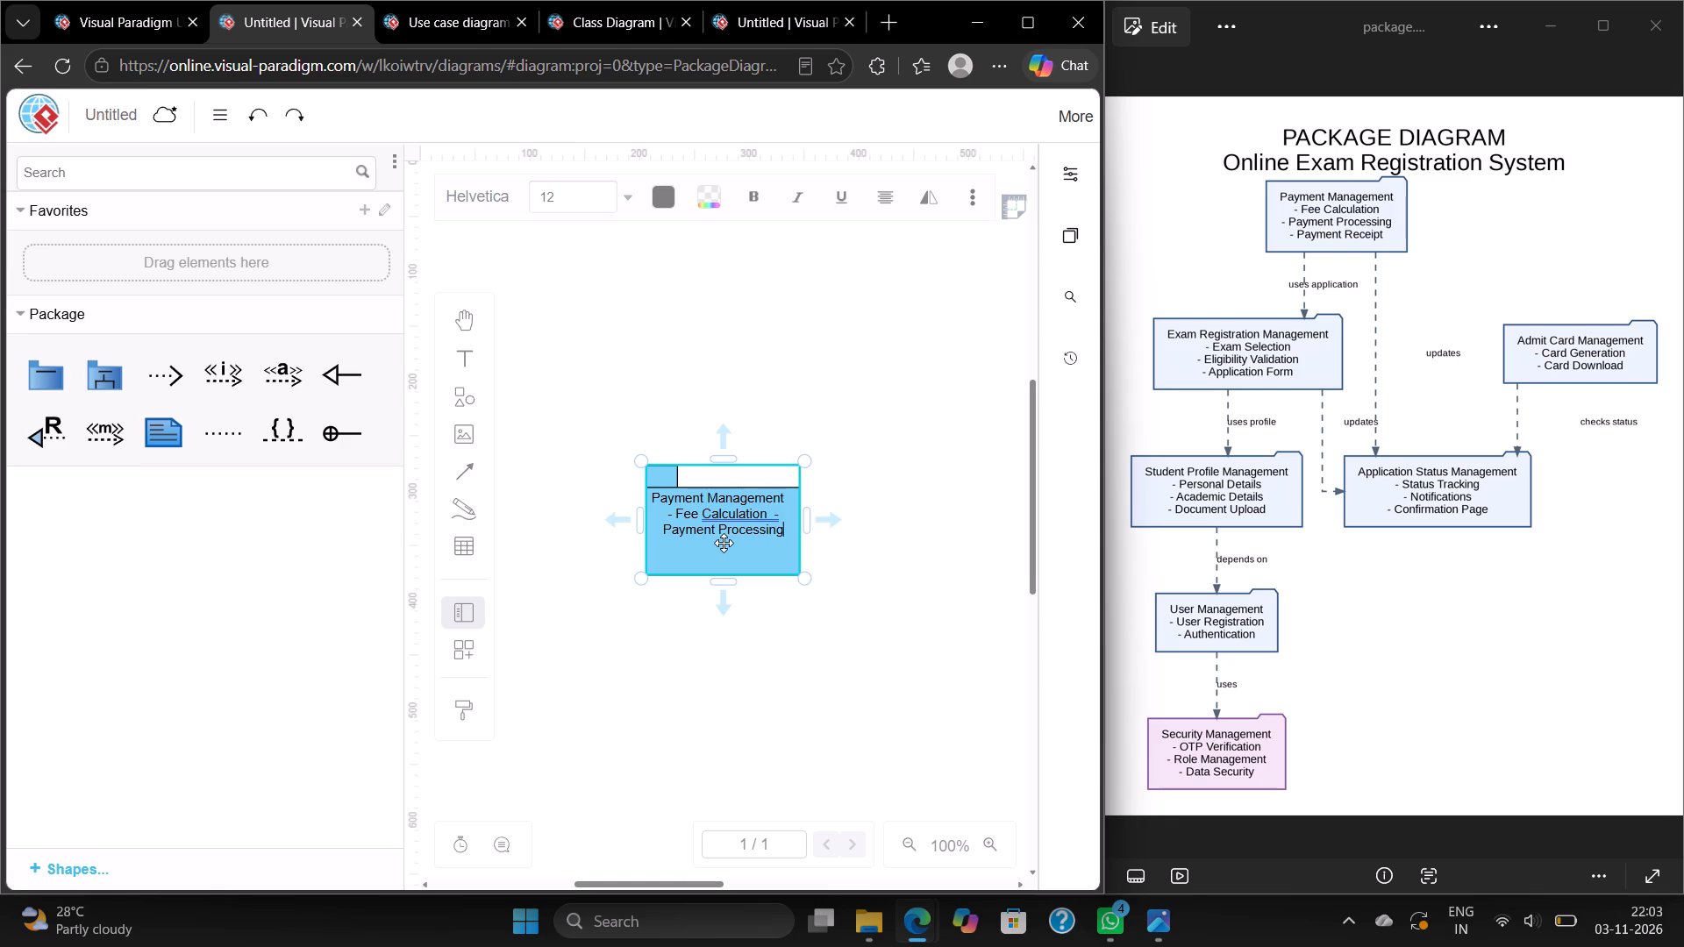
pyautogui.press('Up')
pyautogui.press('Left')
pyautogui.press('space')
pyautogui.press('space')
pyautogui.press('space')
pyautogui.press('space')
pyautogui.press('space')
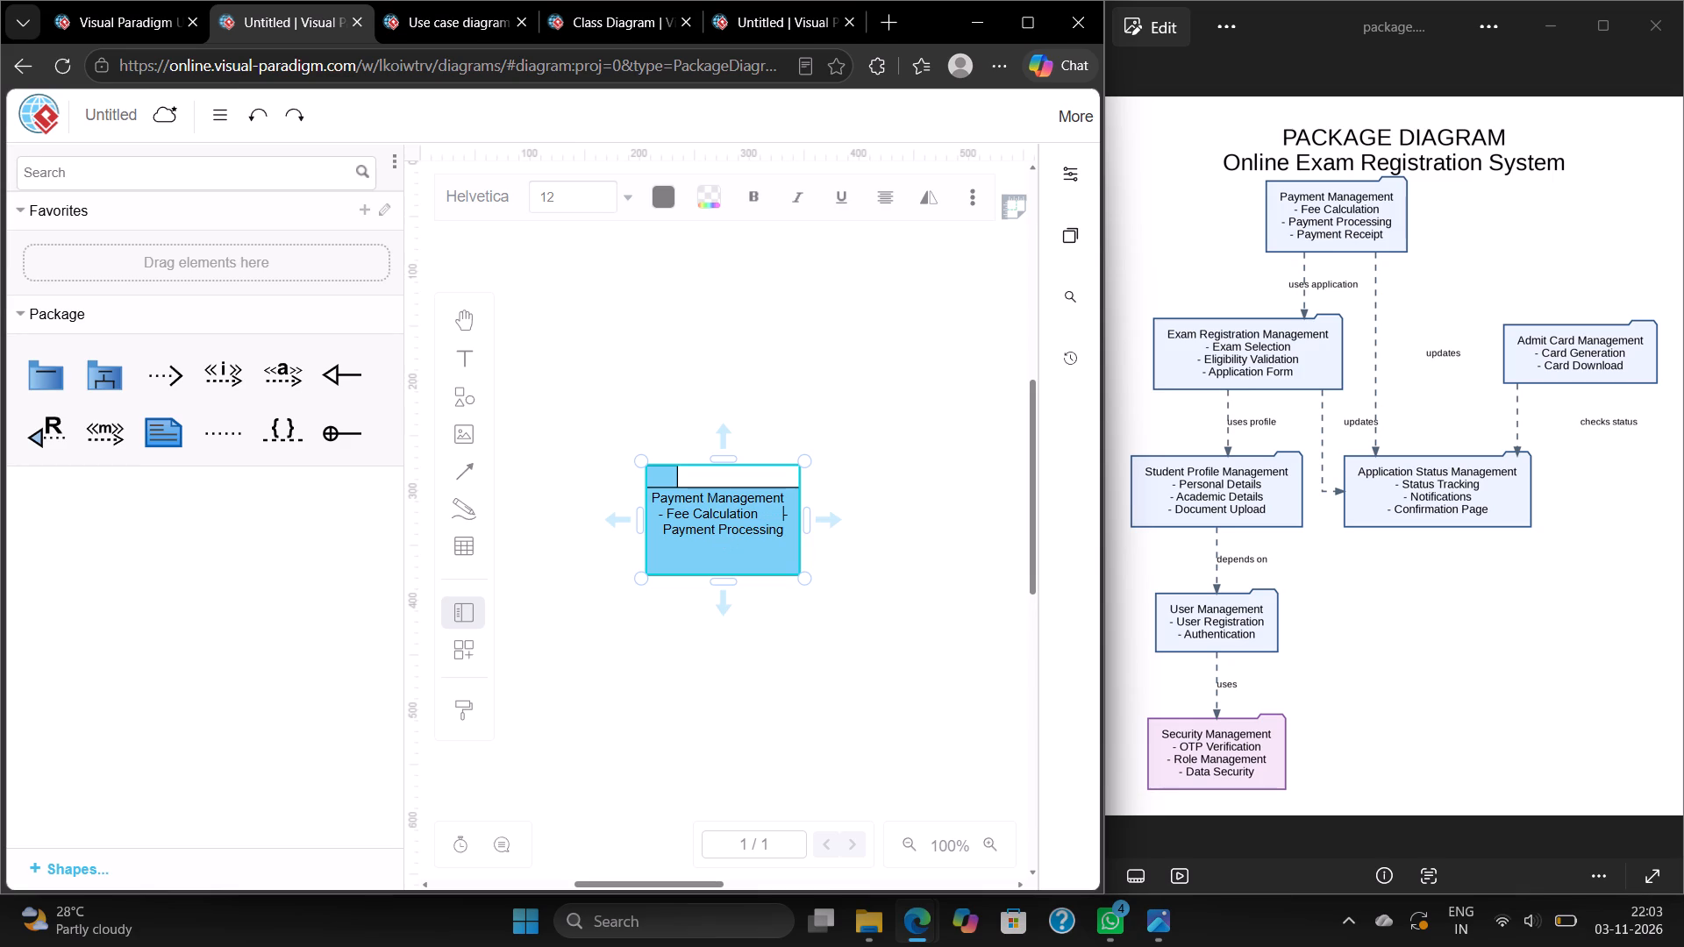
pyautogui.press('space')
pyautogui.press('space')
pyautogui.press('space')
pyautogui.press('space')
pyautogui.press('space')
pyautogui.press('space')
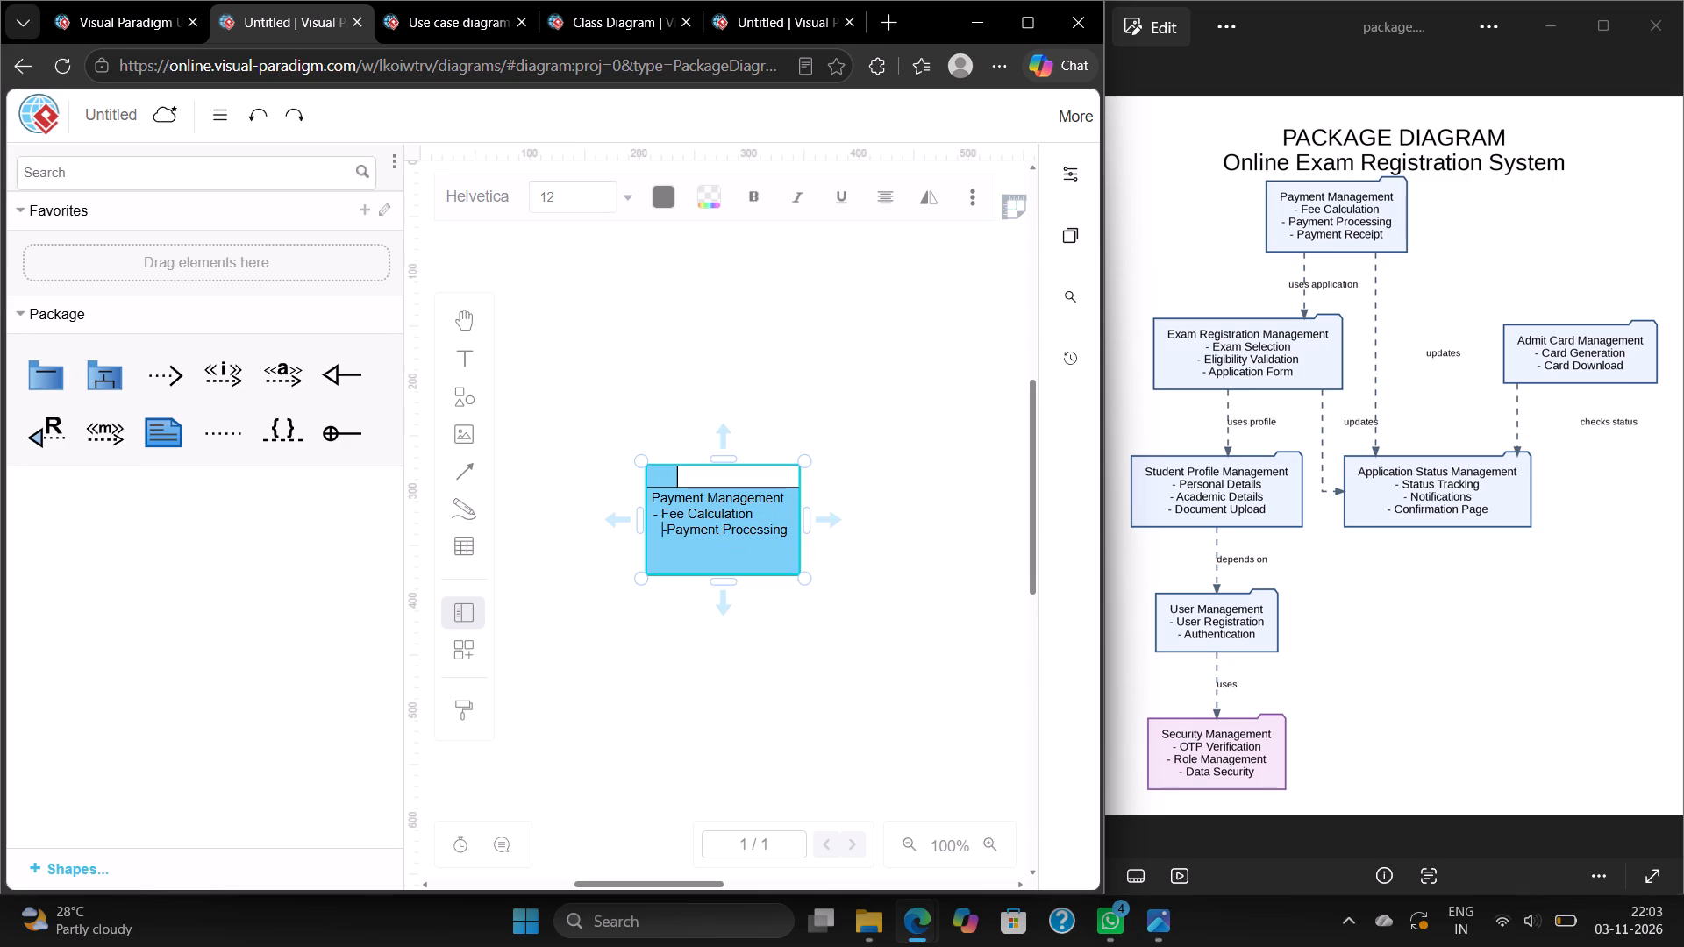
# Indent the "- Fee Calculation" line of the Payment Management package label by inserting extra spaces before its hyphen.
pyautogui.press('Up')
pyautogui.press('Left')
pyautogui.press('Left')
pyautogui.press('space')
pyautogui.press('space')
pyautogui.press('space')
pyautogui.press('space')
pyautogui.press('space')
pyautogui.press('space')
pyautogui.press('space')
pyautogui.press('space')
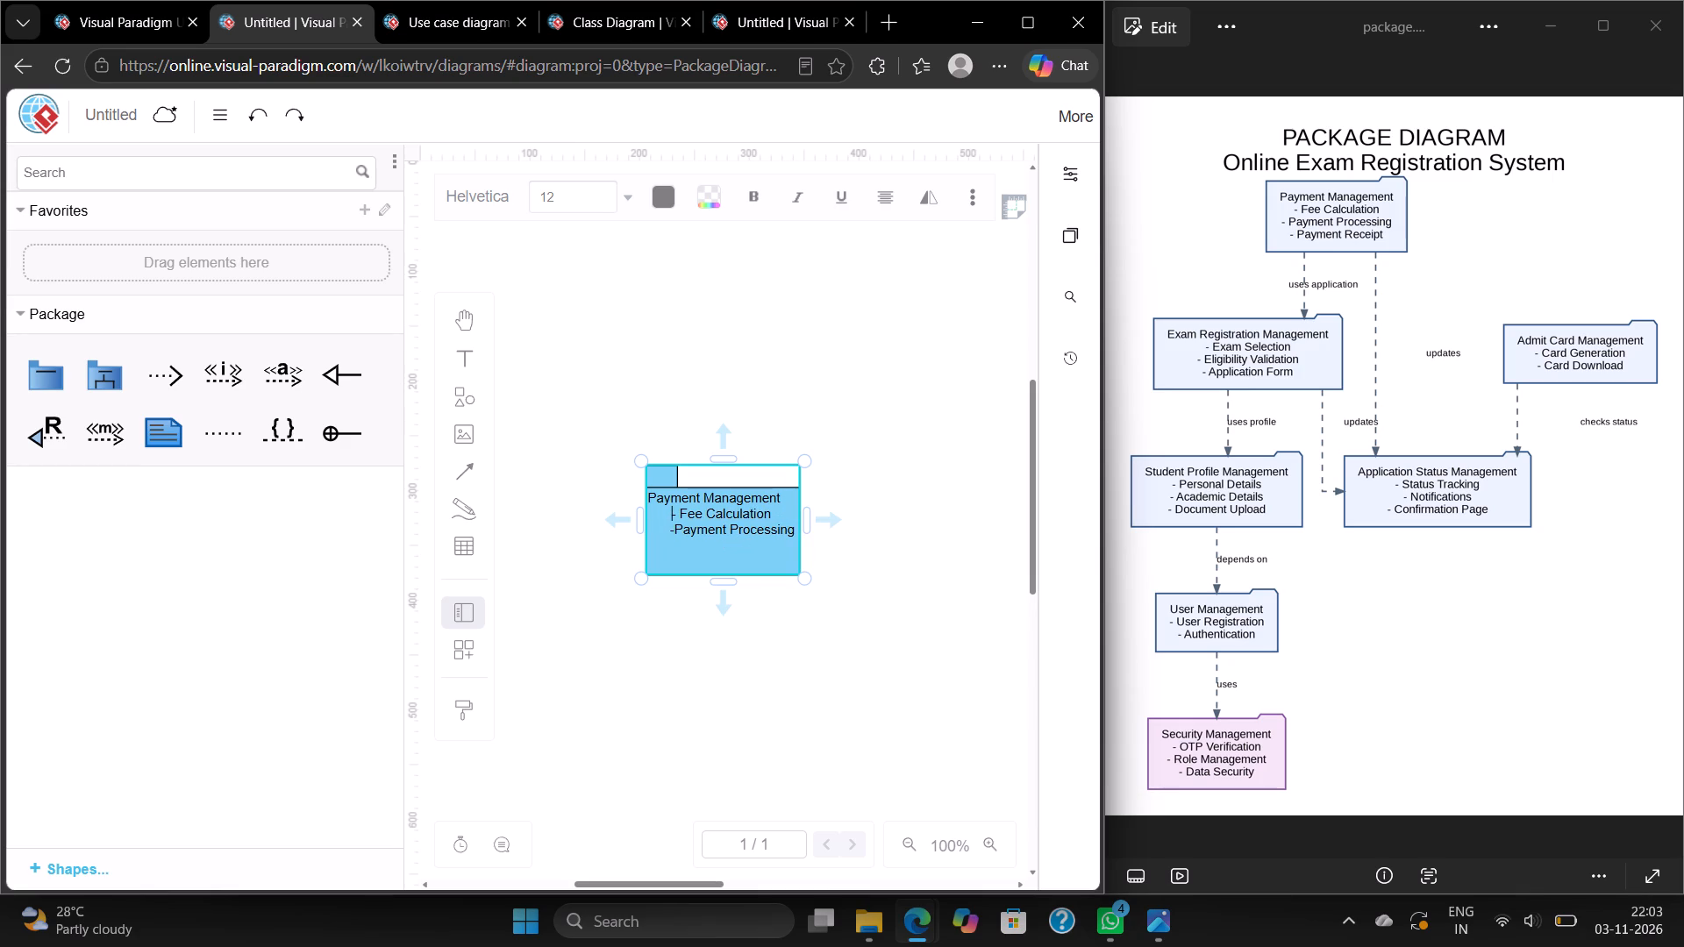
pyautogui.press('space')
pyautogui.press('space')
pyautogui.press('space')
# Remove surplus spaces before "-Payment Processing" in the Payment Management label to adjust that line's alignment.
pyautogui.press('Down')
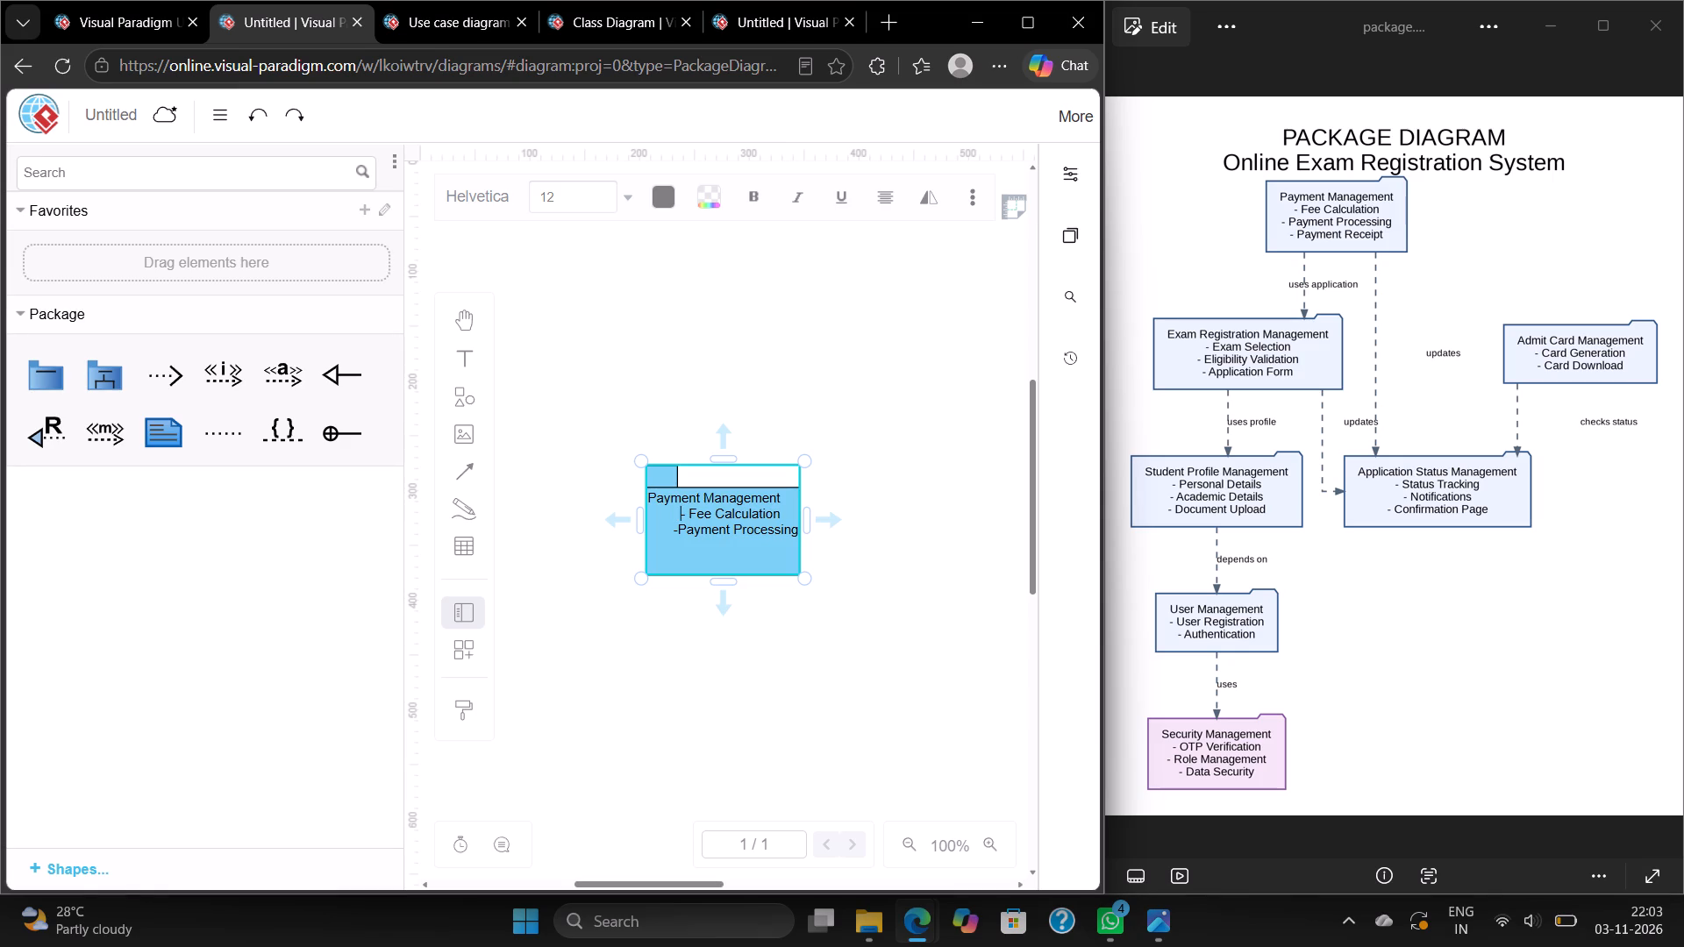
pyautogui.press('Left')
pyautogui.press('BackSpace')
pyautogui.press('BackSpace')
pyautogui.press('BackSpace')
pyautogui.press('BackSpace')
pyautogui.press('BackSpace')
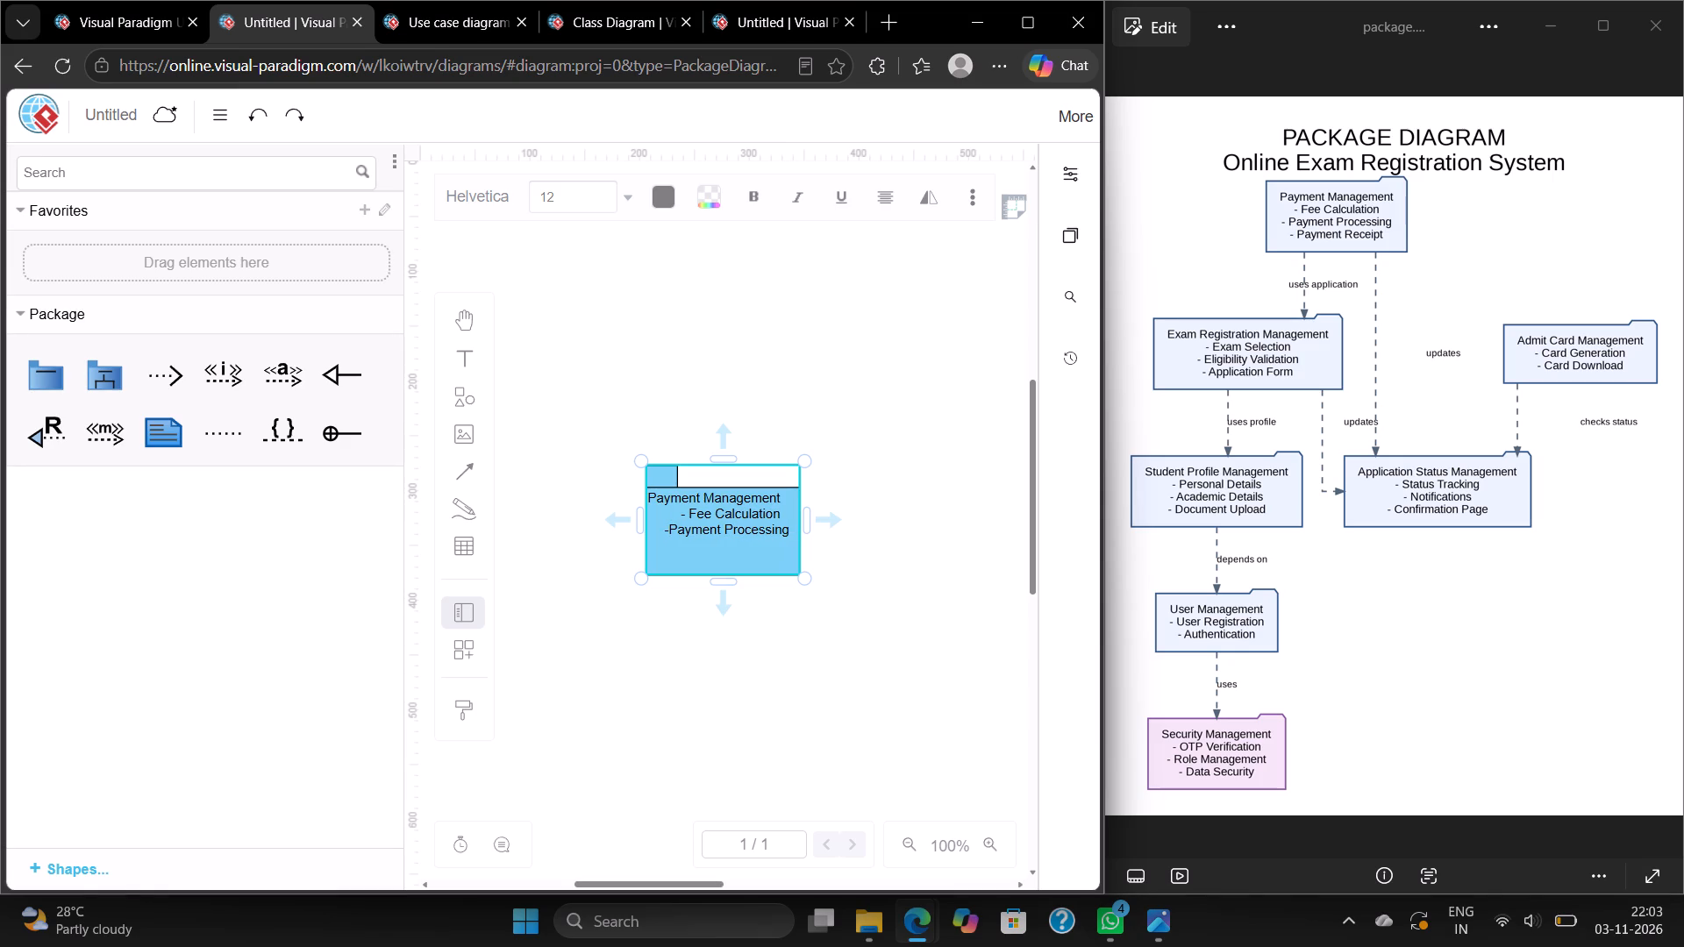
pyautogui.press('BackSpace')
pyautogui.press('BackSpace')
pyautogui.press('BackSpace')
# Add "- Payment Receipt" to the label, padded with spaces so it wraps onto its own line below Payment Processing, and finish editing.
pyautogui.press('Right')
pyautogui.press('Right')
pyautogui.press('Right')
pyautogui.press('Right')
pyautogui.press('Right')
pyautogui.press('Right')
pyautogui.press('Right')
pyautogui.press('Right')
pyautogui.press('Right')
pyautogui.press('Right')
pyautogui.press('Right')
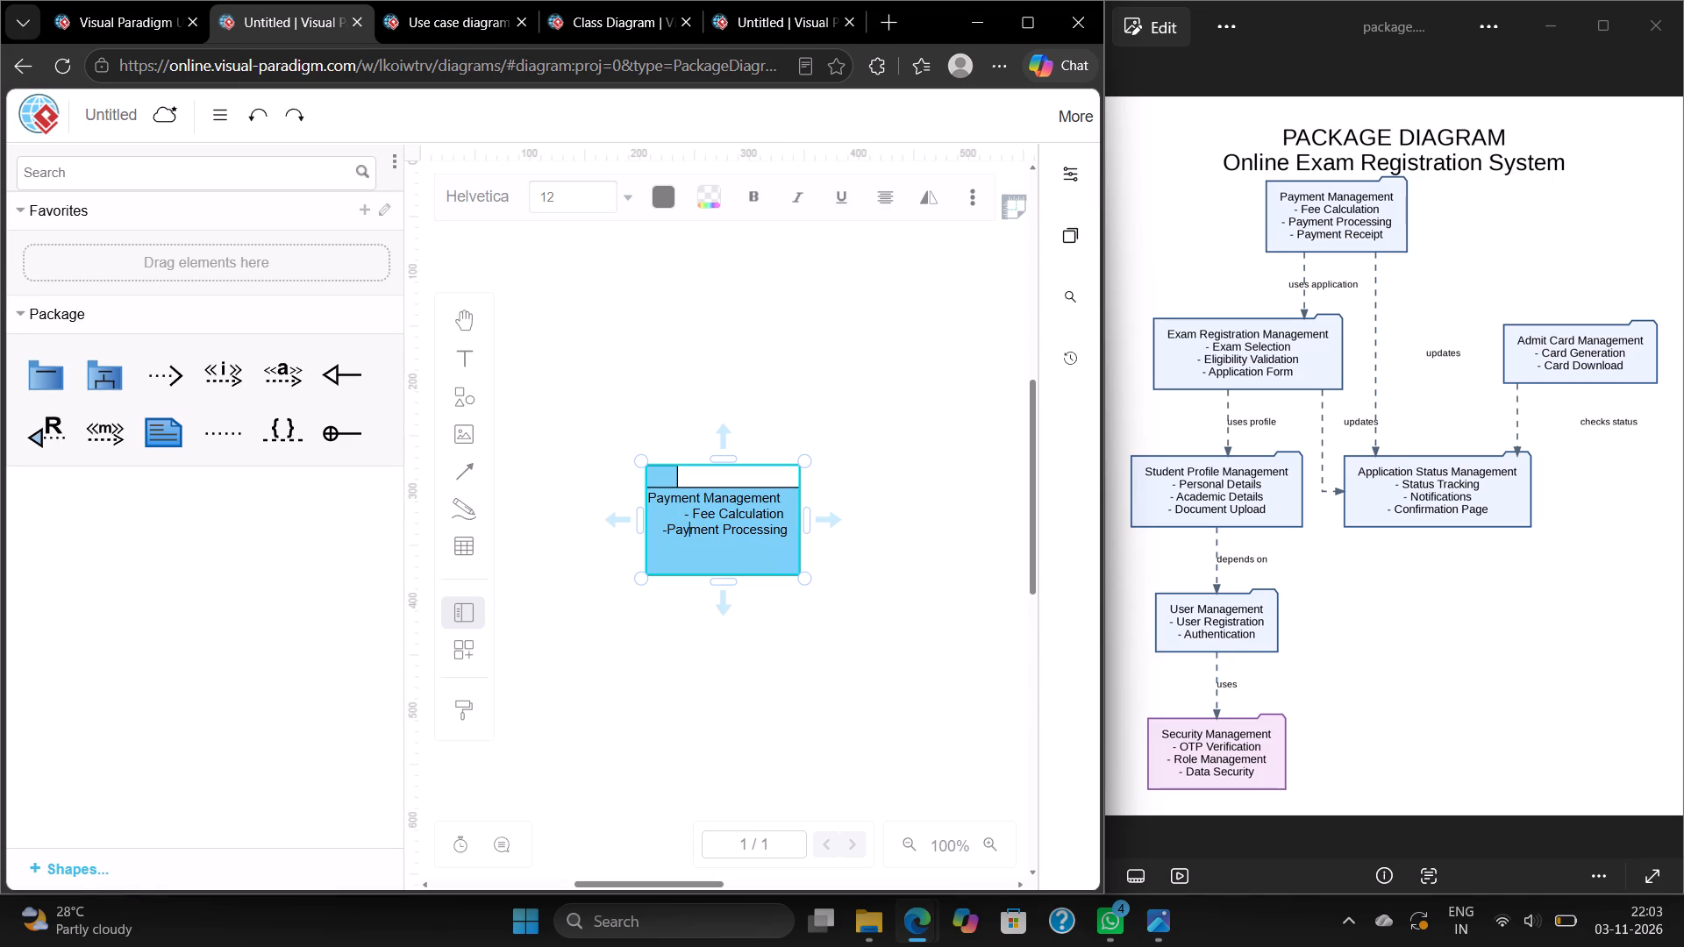
pyautogui.press('Right')
pyautogui.press('Right')
pyautogui.press('Right')
pyautogui.press('Right')
pyautogui.press('Right')
pyautogui.press('Right')
pyautogui.press('Right')
pyautogui.press('Right')
pyautogui.press('space')
pyautogui.press('space')
pyautogui.press('space')
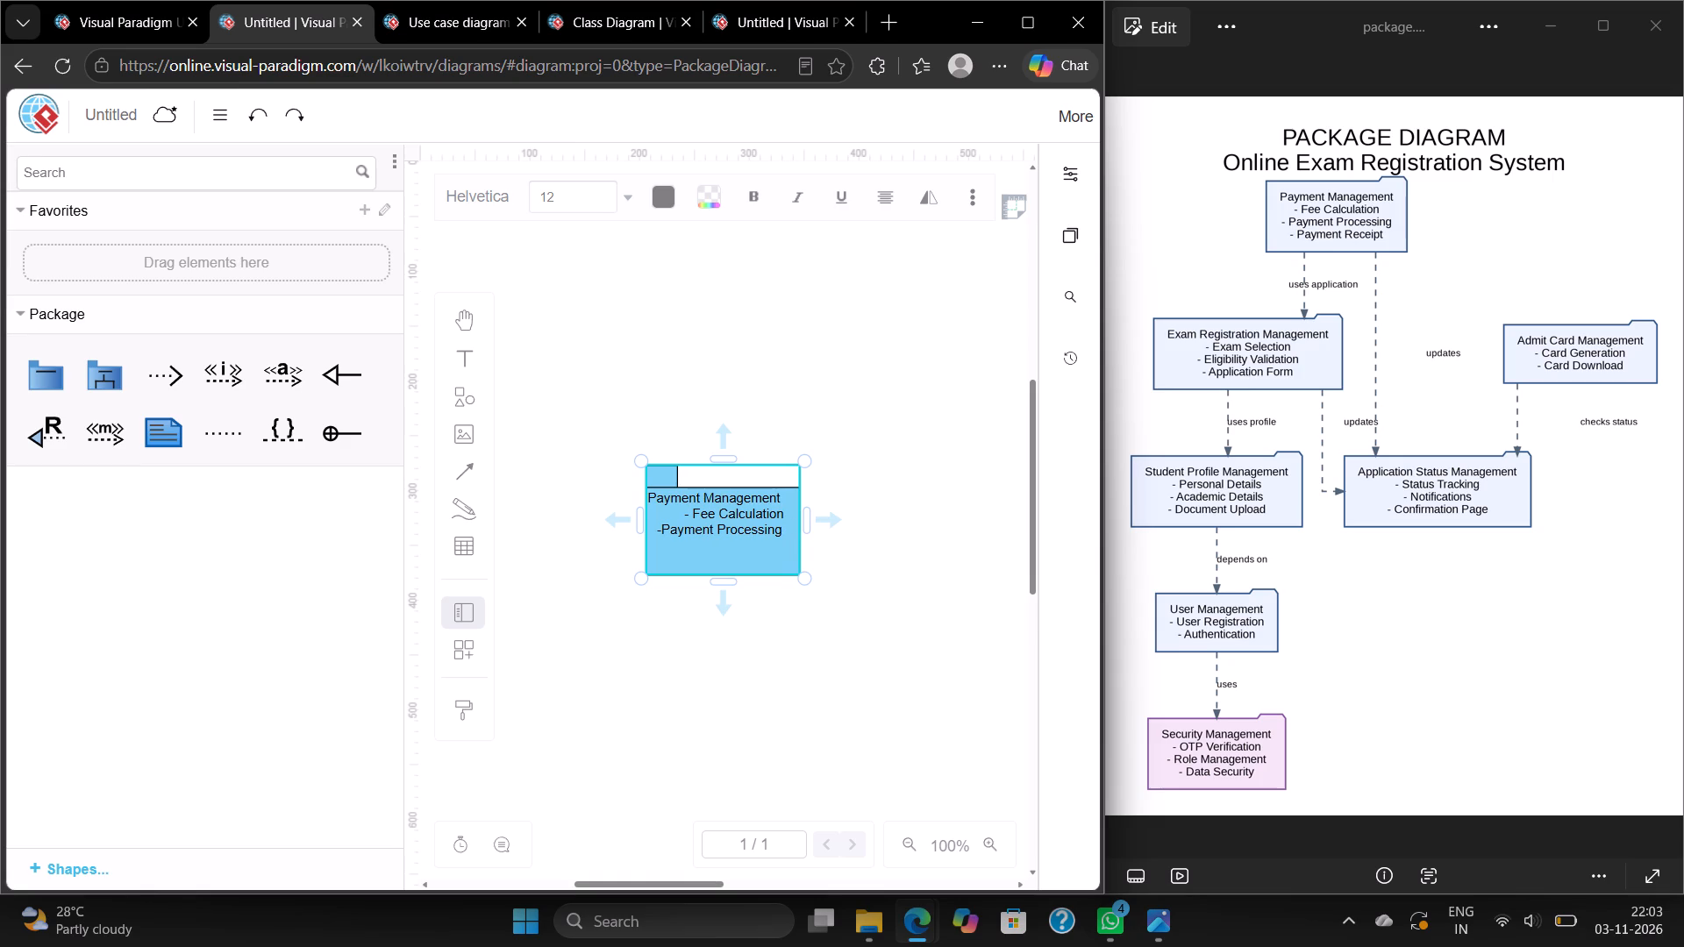
pyautogui.write('Eli')
pyautogui.press('Left')
pyautogui.press('Left')
pyautogui.press('Left')
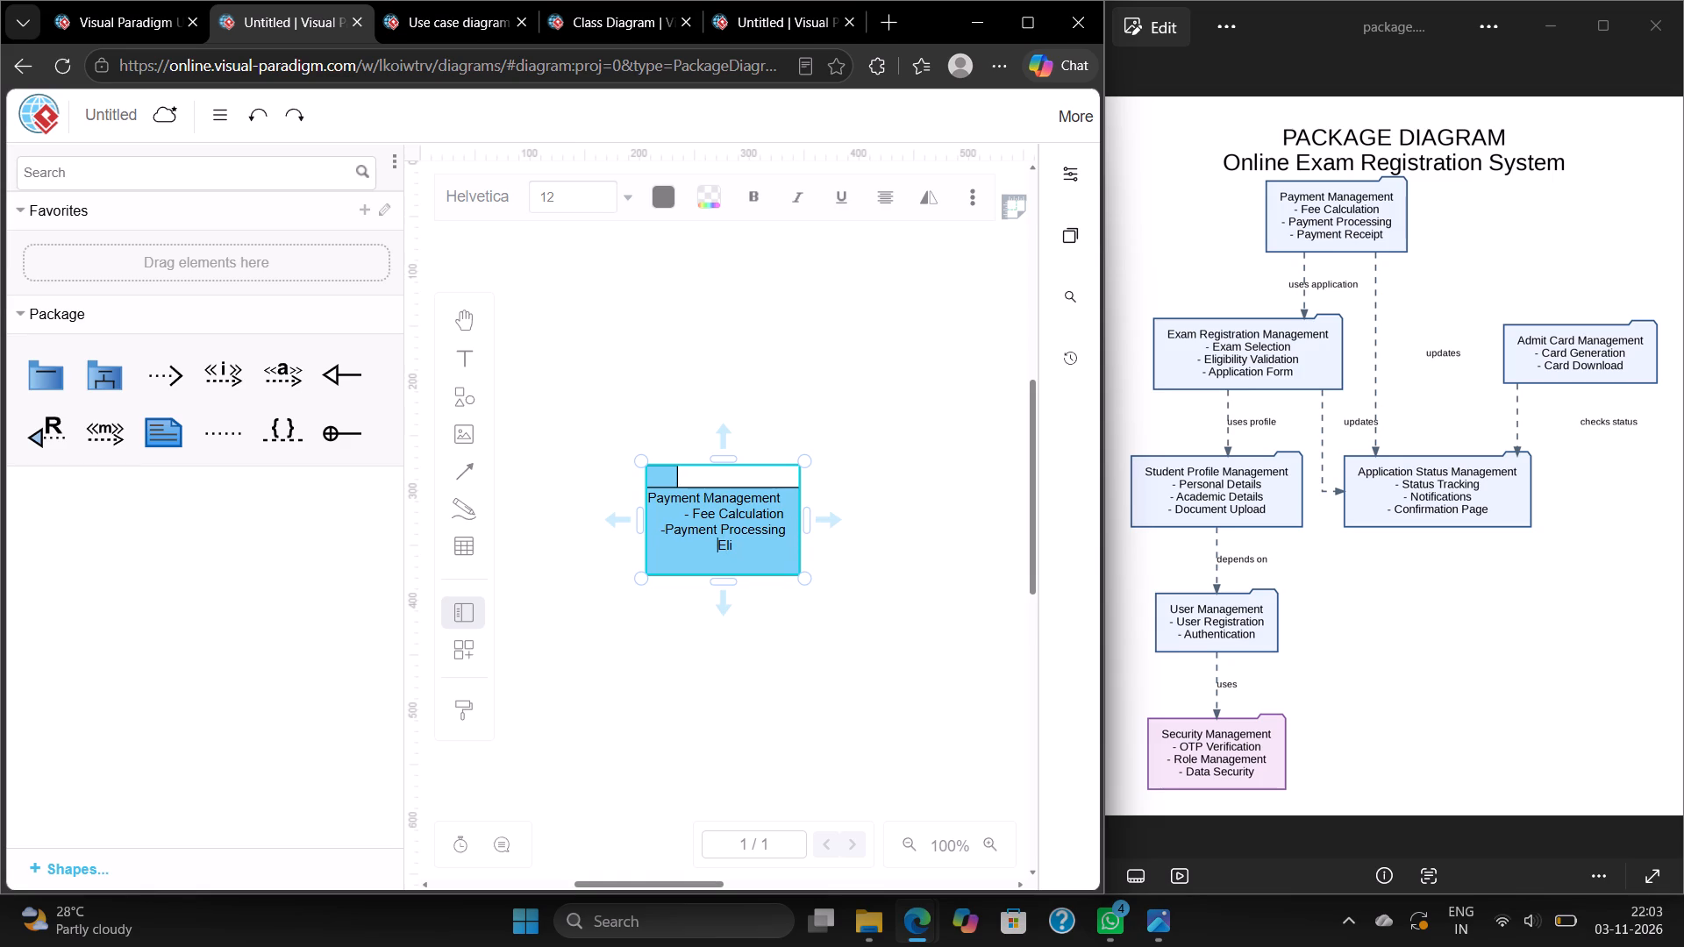
pyautogui.press('Left')
pyautogui.press('-')
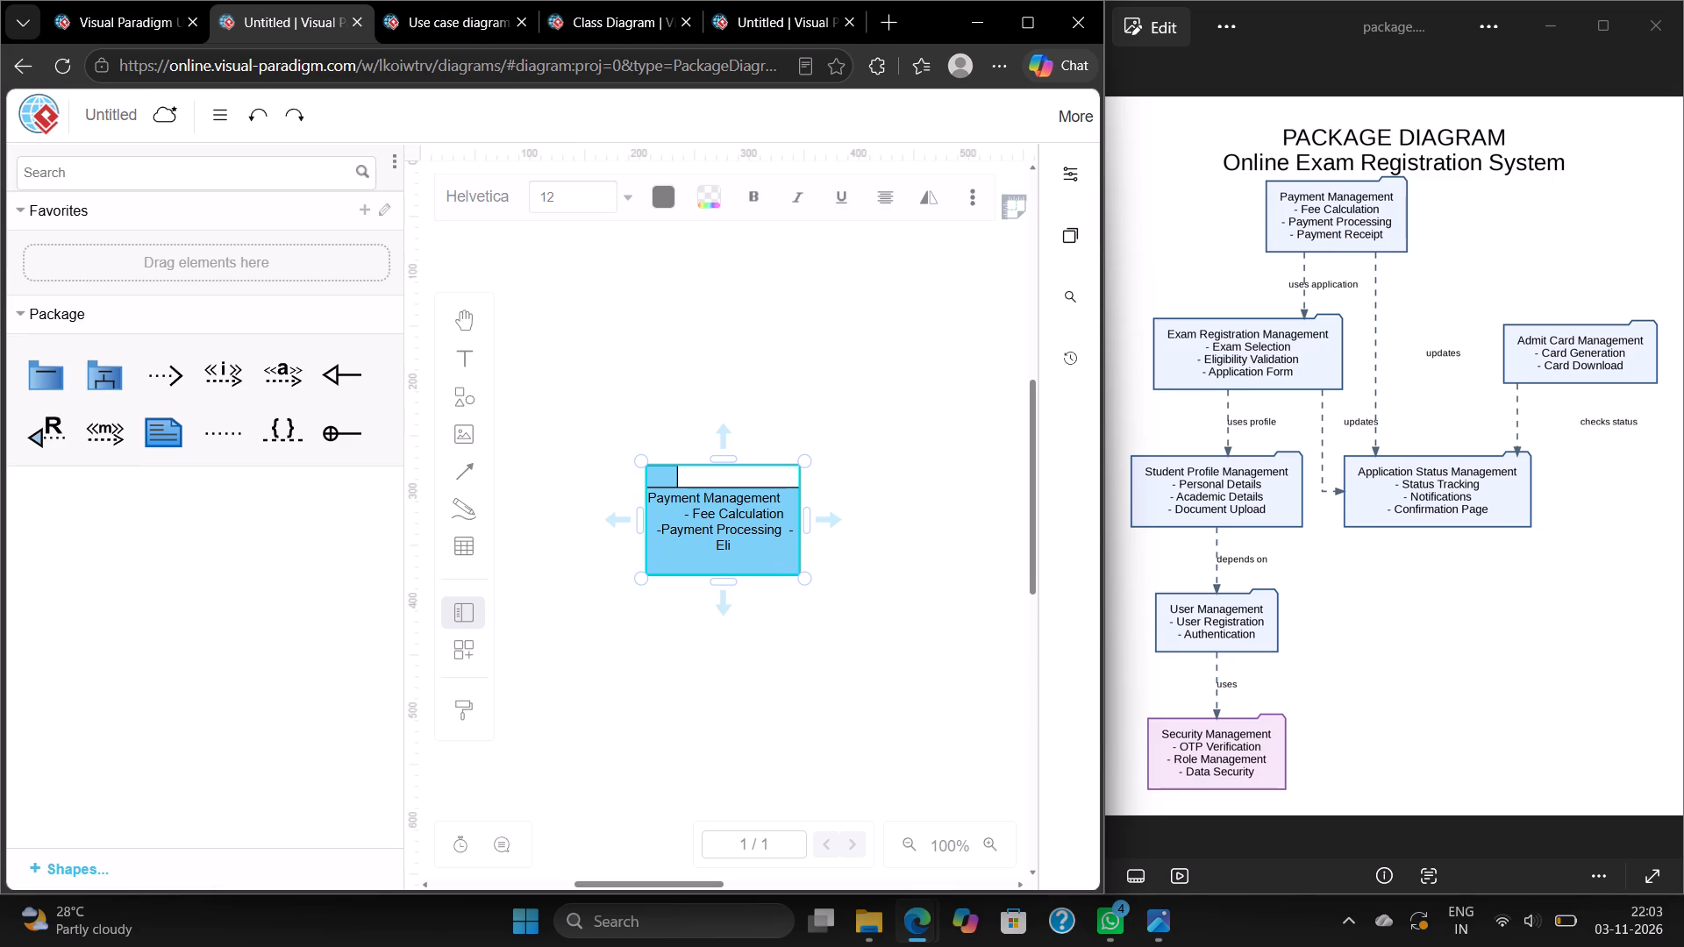
pyautogui.press('Left')
pyautogui.press('space')
pyautogui.press('space')
pyautogui.press('space')
pyautogui.press('Right')
pyautogui.press('Right')
pyautogui.press('Right')
pyautogui.press('Right')
pyautogui.press('Right')
pyautogui.press('BackSpace')
pyautogui.press('BackSpace')
pyautogui.press('BackSpace')
pyautogui.write('Payment')
pyautogui.press('space')
pyautogui.write('Re')
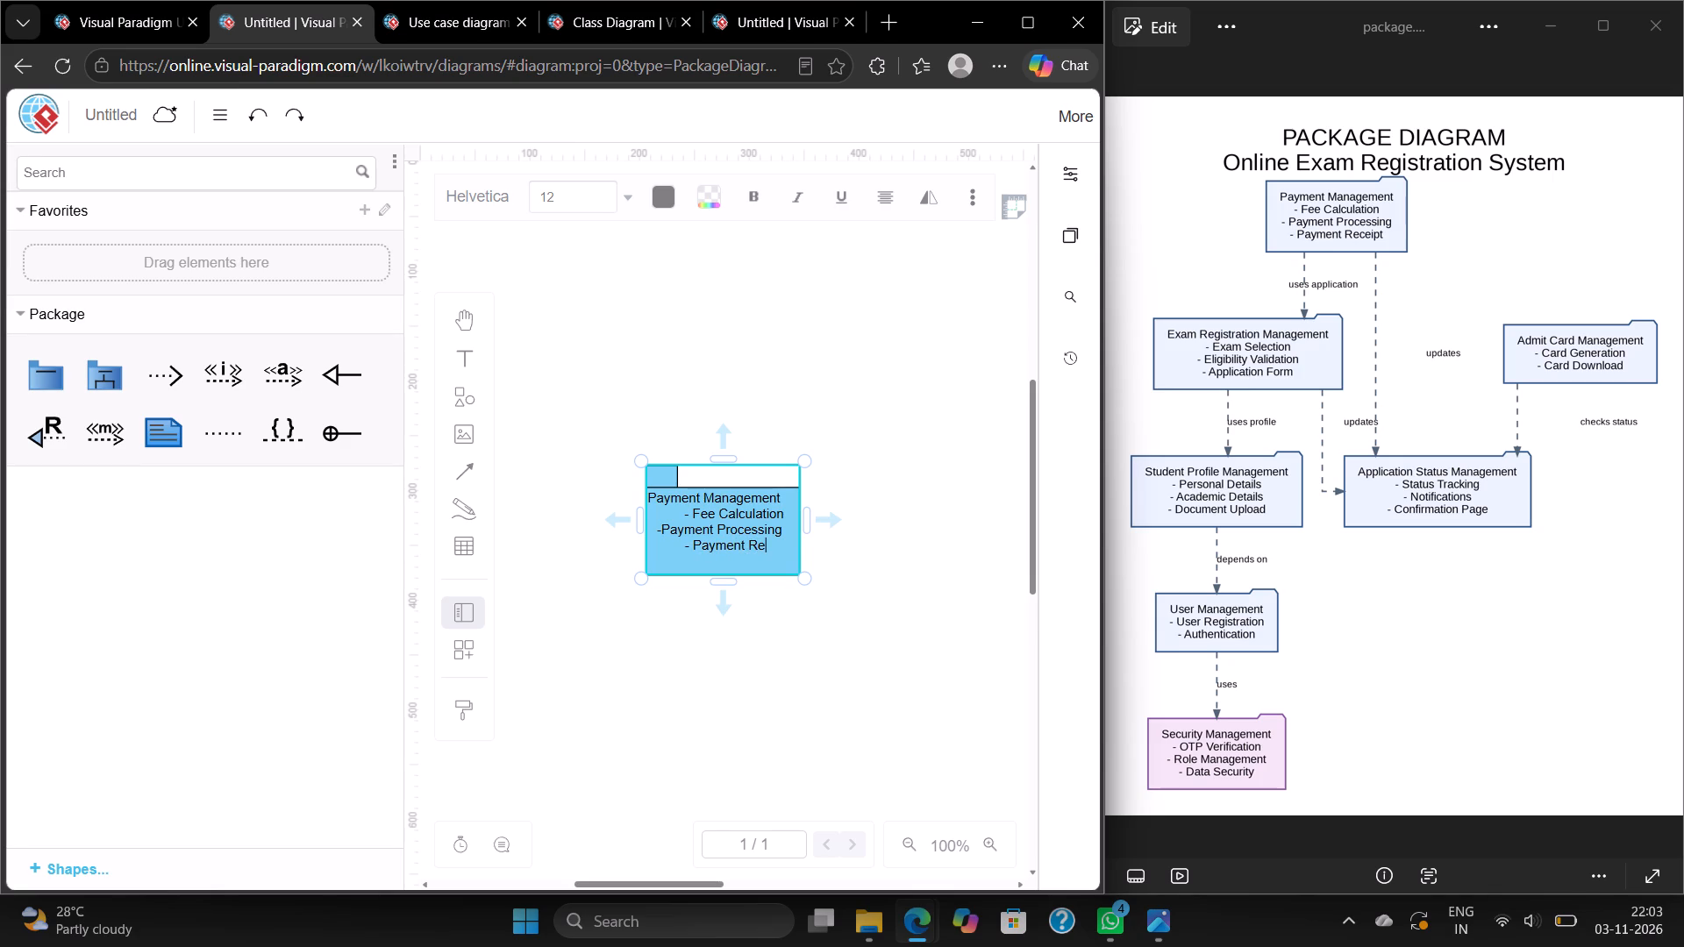
pyautogui.write('ceipt')
pyautogui.scroll(-2, 724, 543)
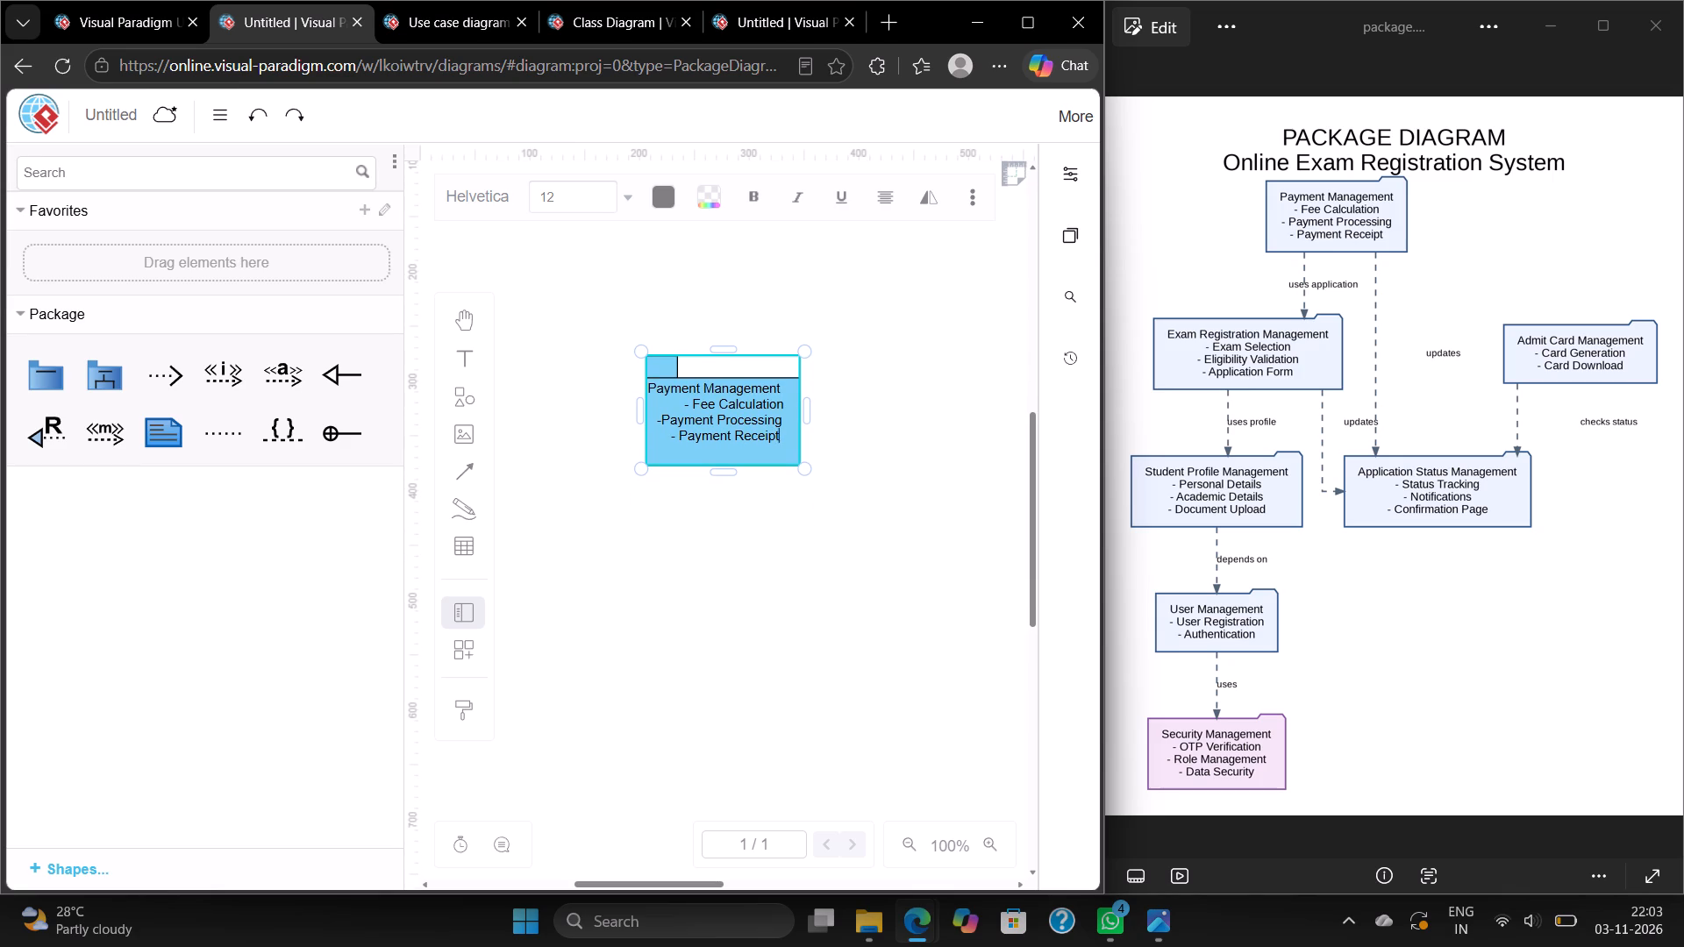
pyautogui.click(742, 558)
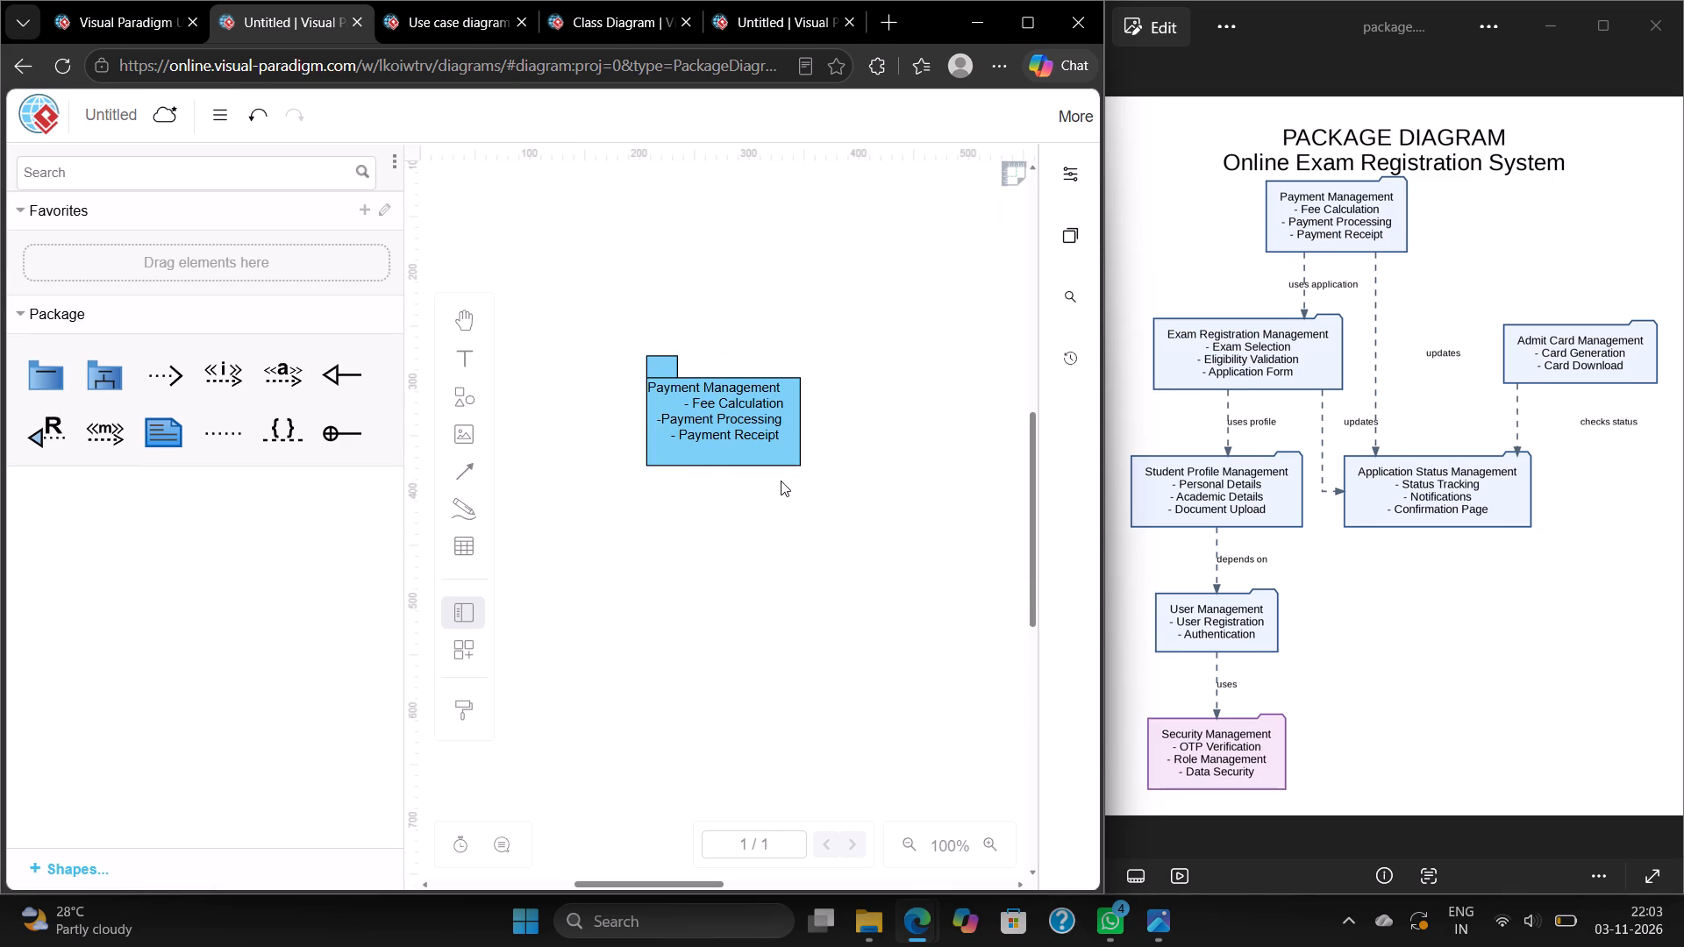
# Shrink the Payment Management package slightly around its label and move it higher on the canvas.
pyautogui.click(791, 461)
pyautogui.moveTo(799, 465); pyautogui.dragTo(796, 449)
pyautogui.moveTo(727, 402); pyautogui.dragTo(755, 334)
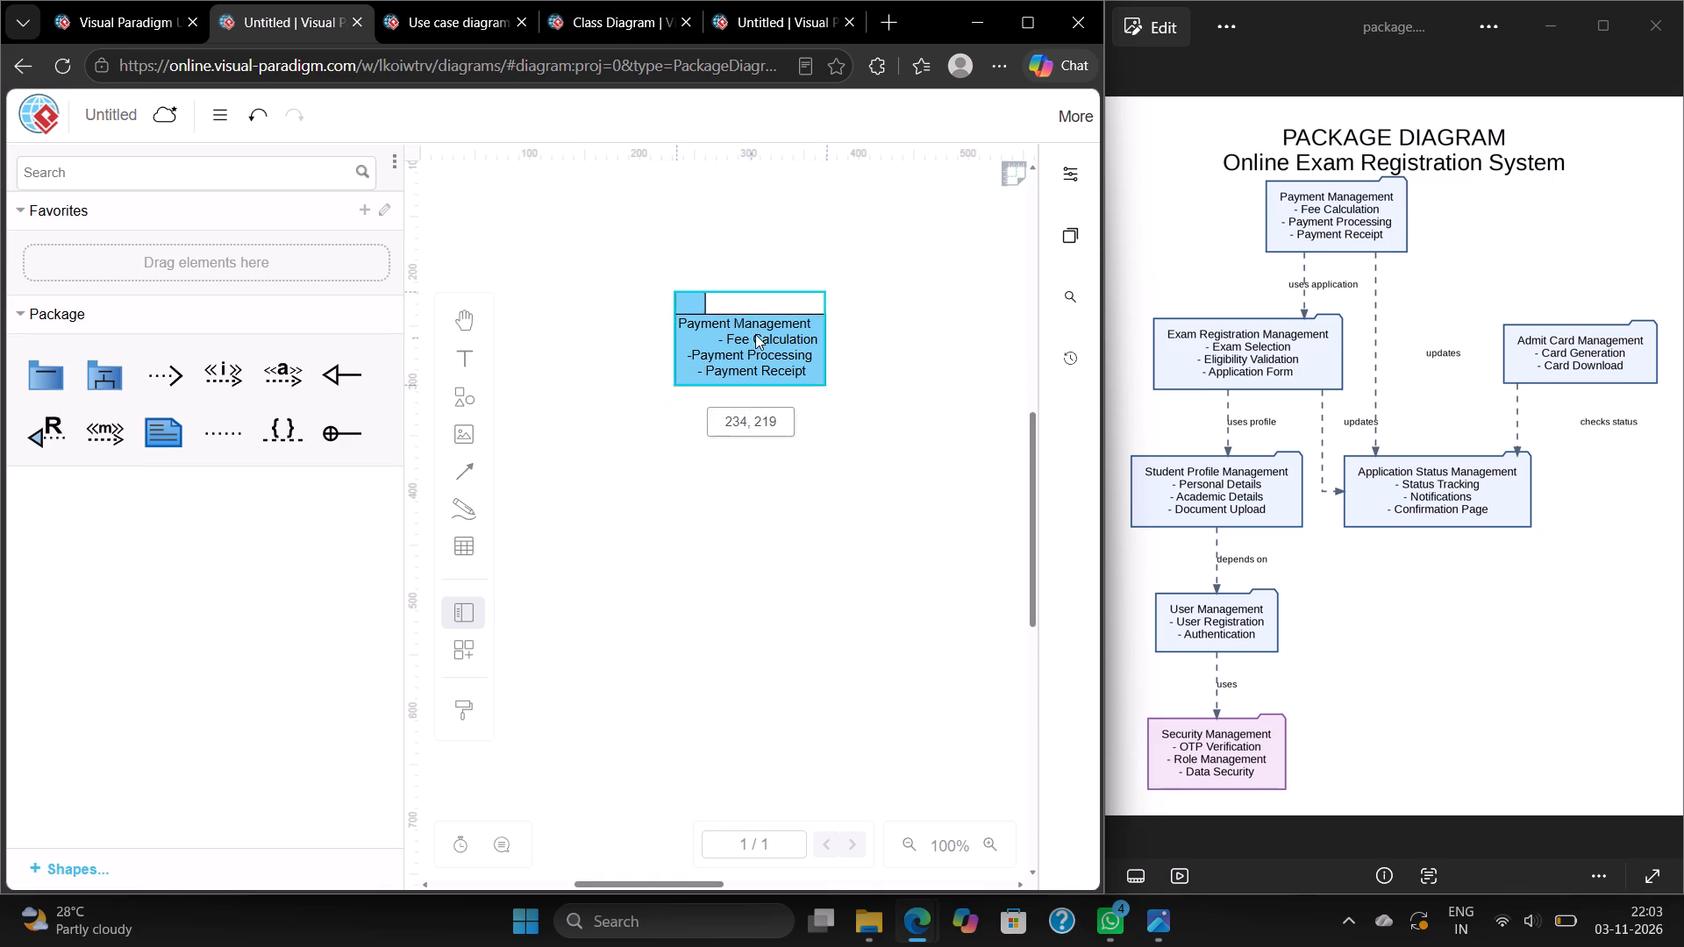
pyautogui.moveTo(755, 334); pyautogui.dragTo(757, 300)
# Add a second Package shape, place it below and to the left of Payment Management, and make it wider and slightly shorter.
pyautogui.hscroll(1, 944, 305)
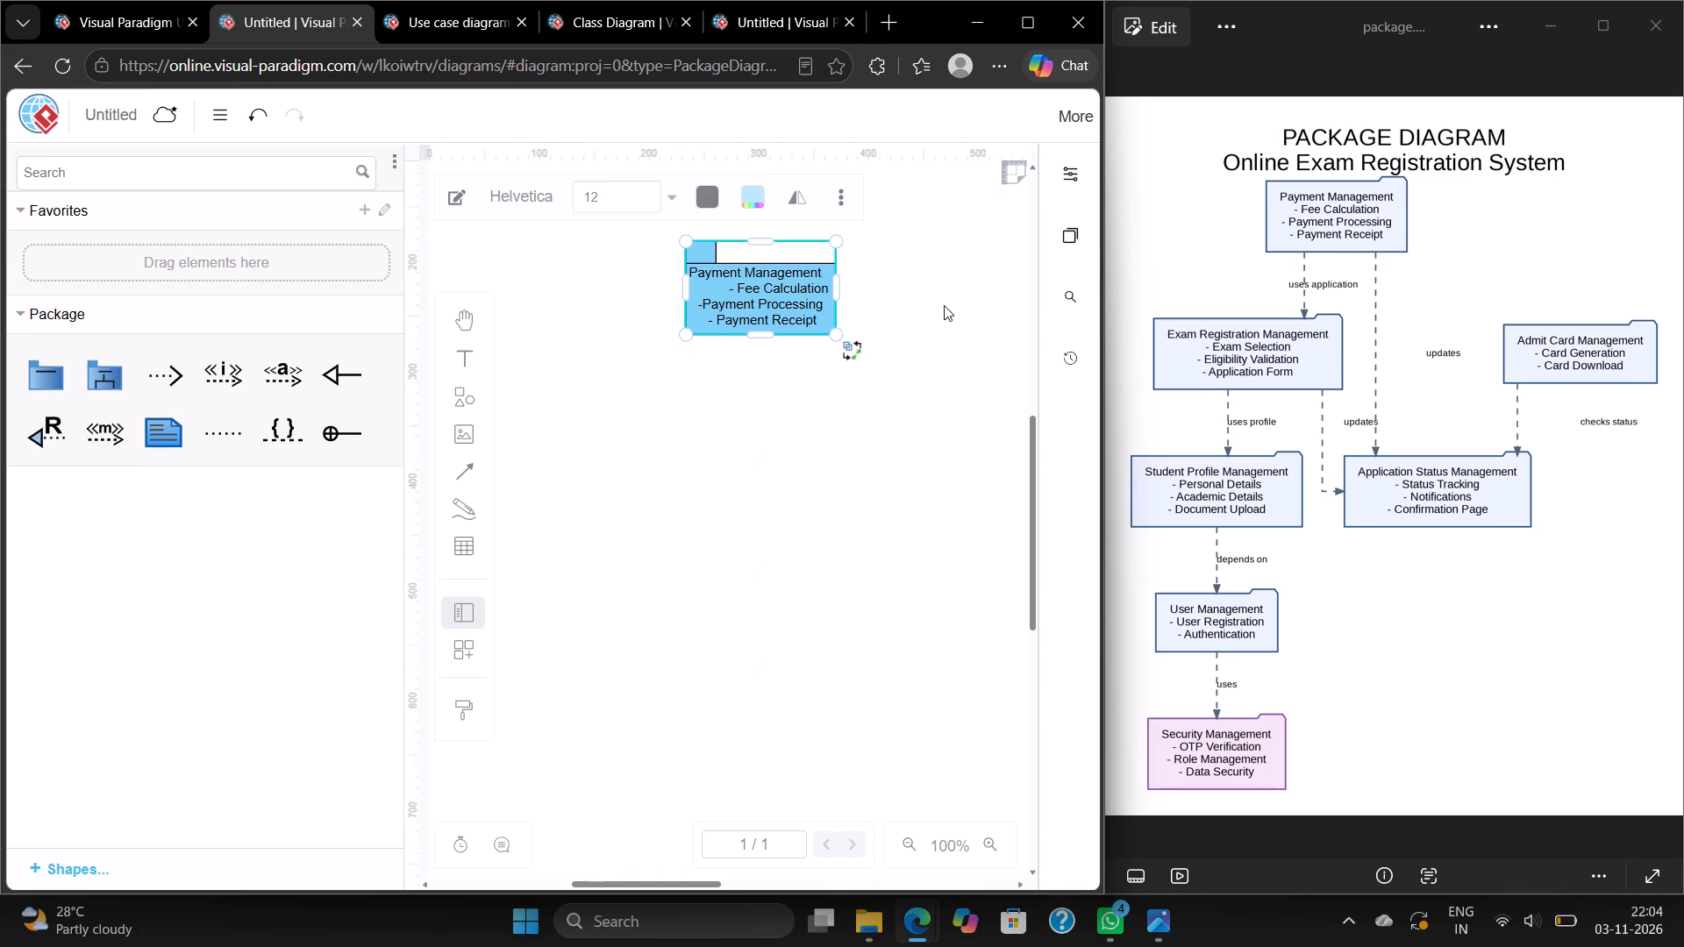
pyautogui.hscroll(1, 944, 305)
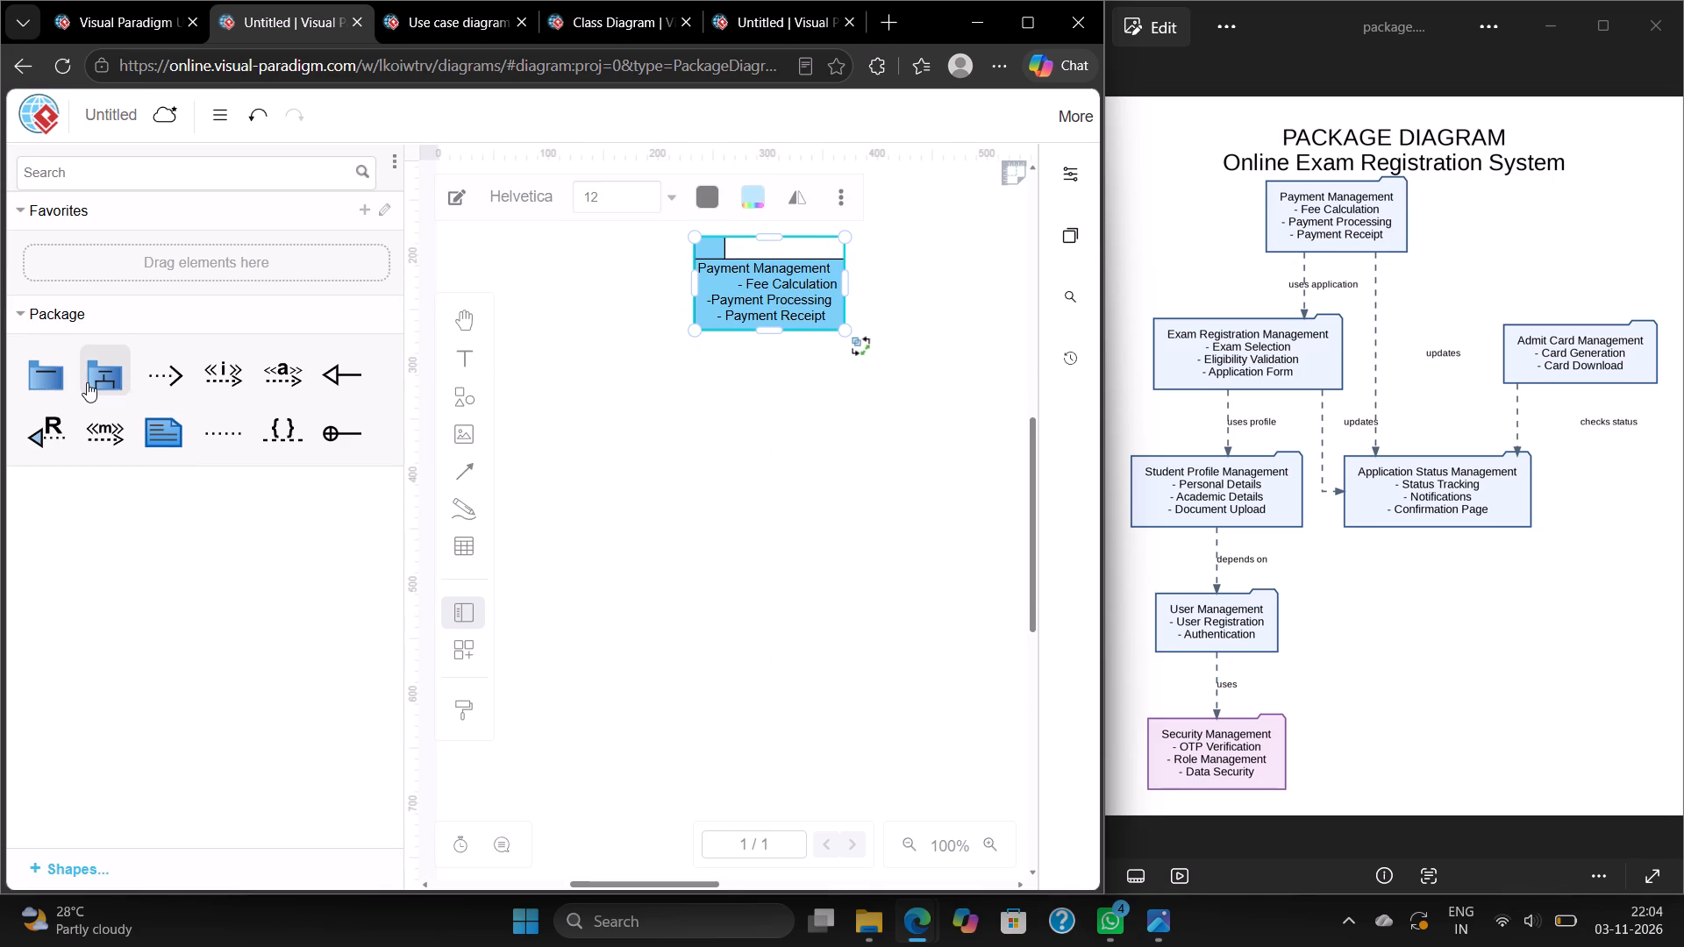
pyautogui.click(38, 385)
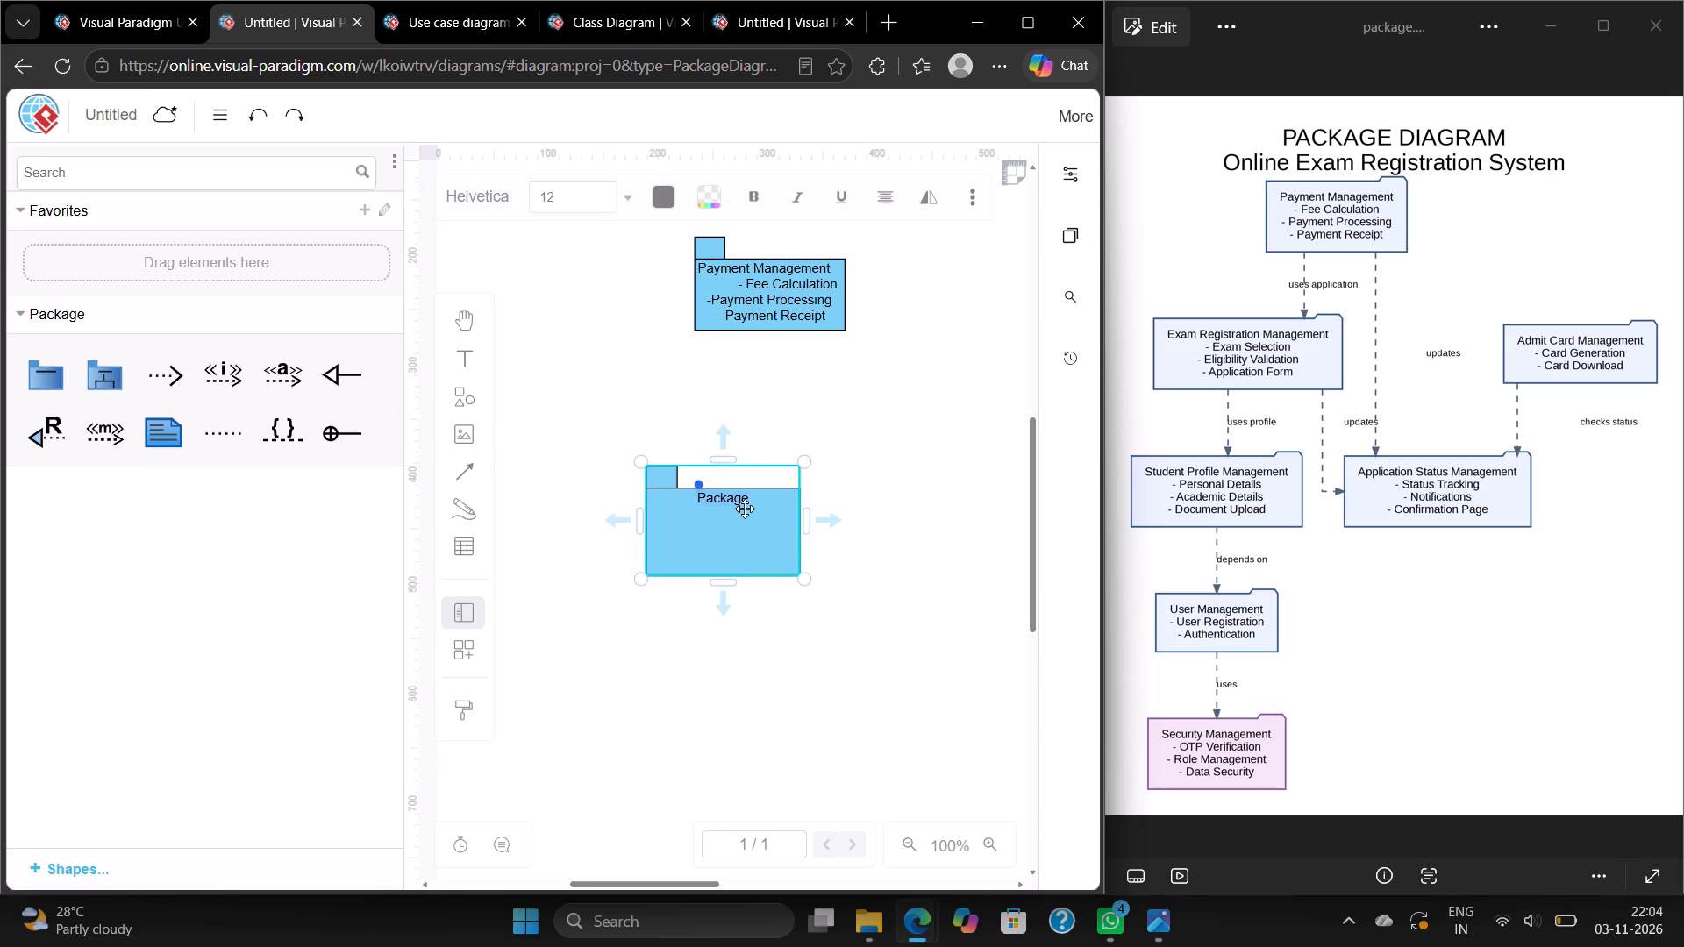
pyautogui.hscroll(1, 745, 509)
pyautogui.moveTo(815, 502); pyautogui.dragTo(703, 468)
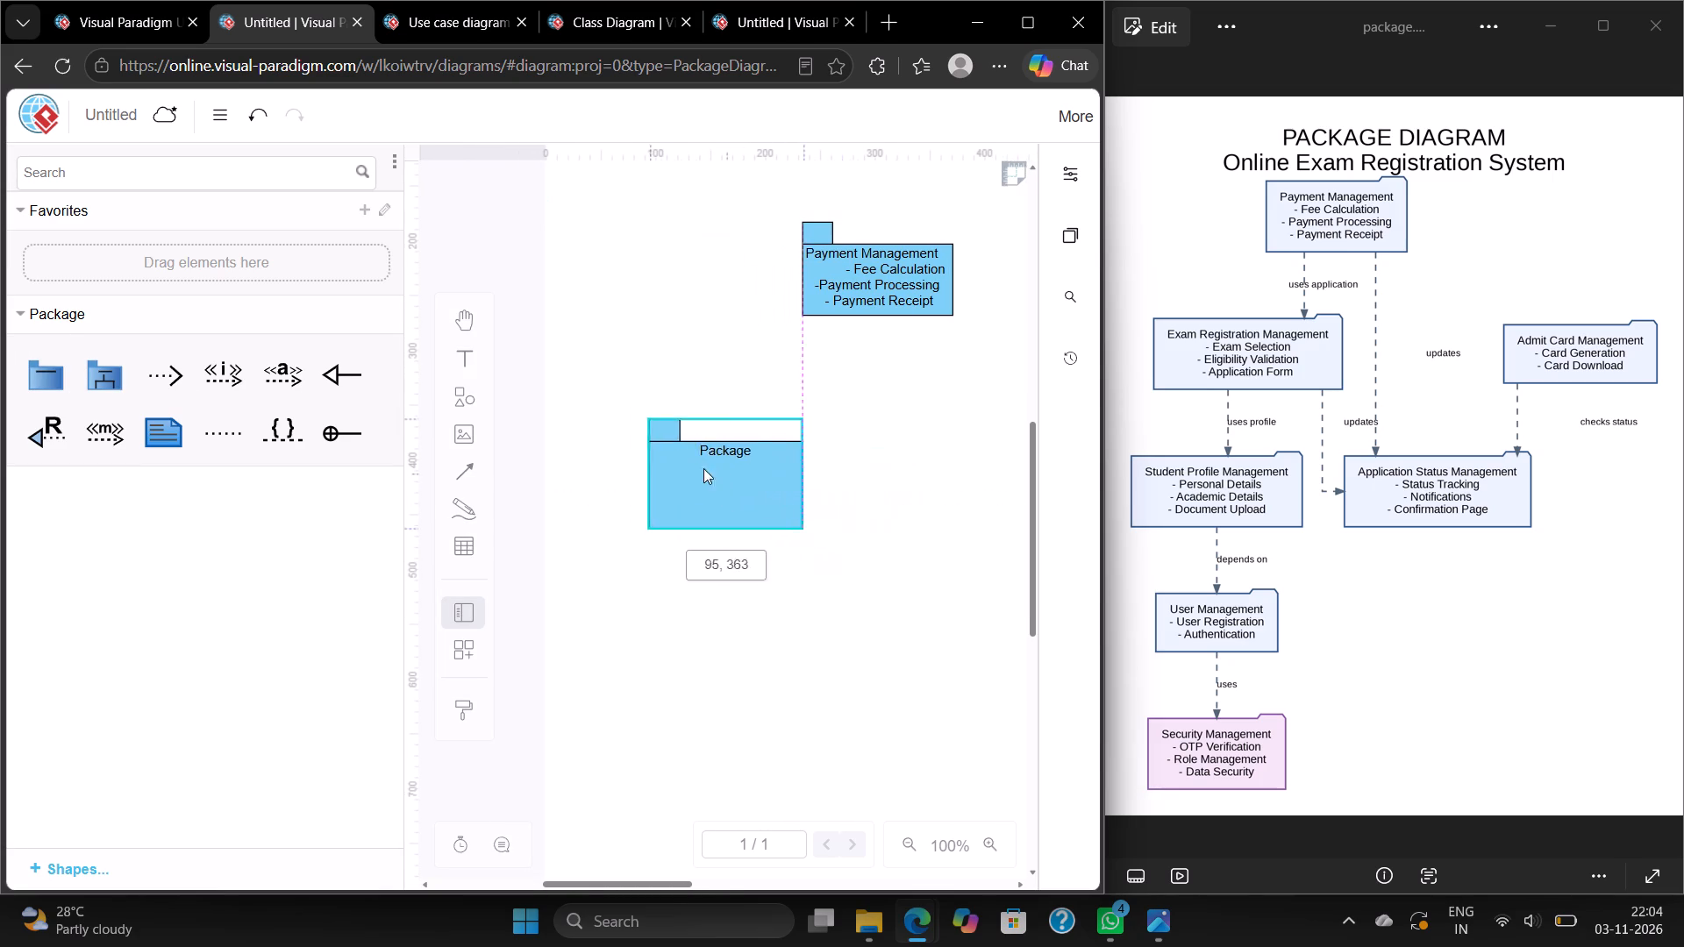
pyautogui.moveTo(703, 468); pyautogui.dragTo(696, 470)
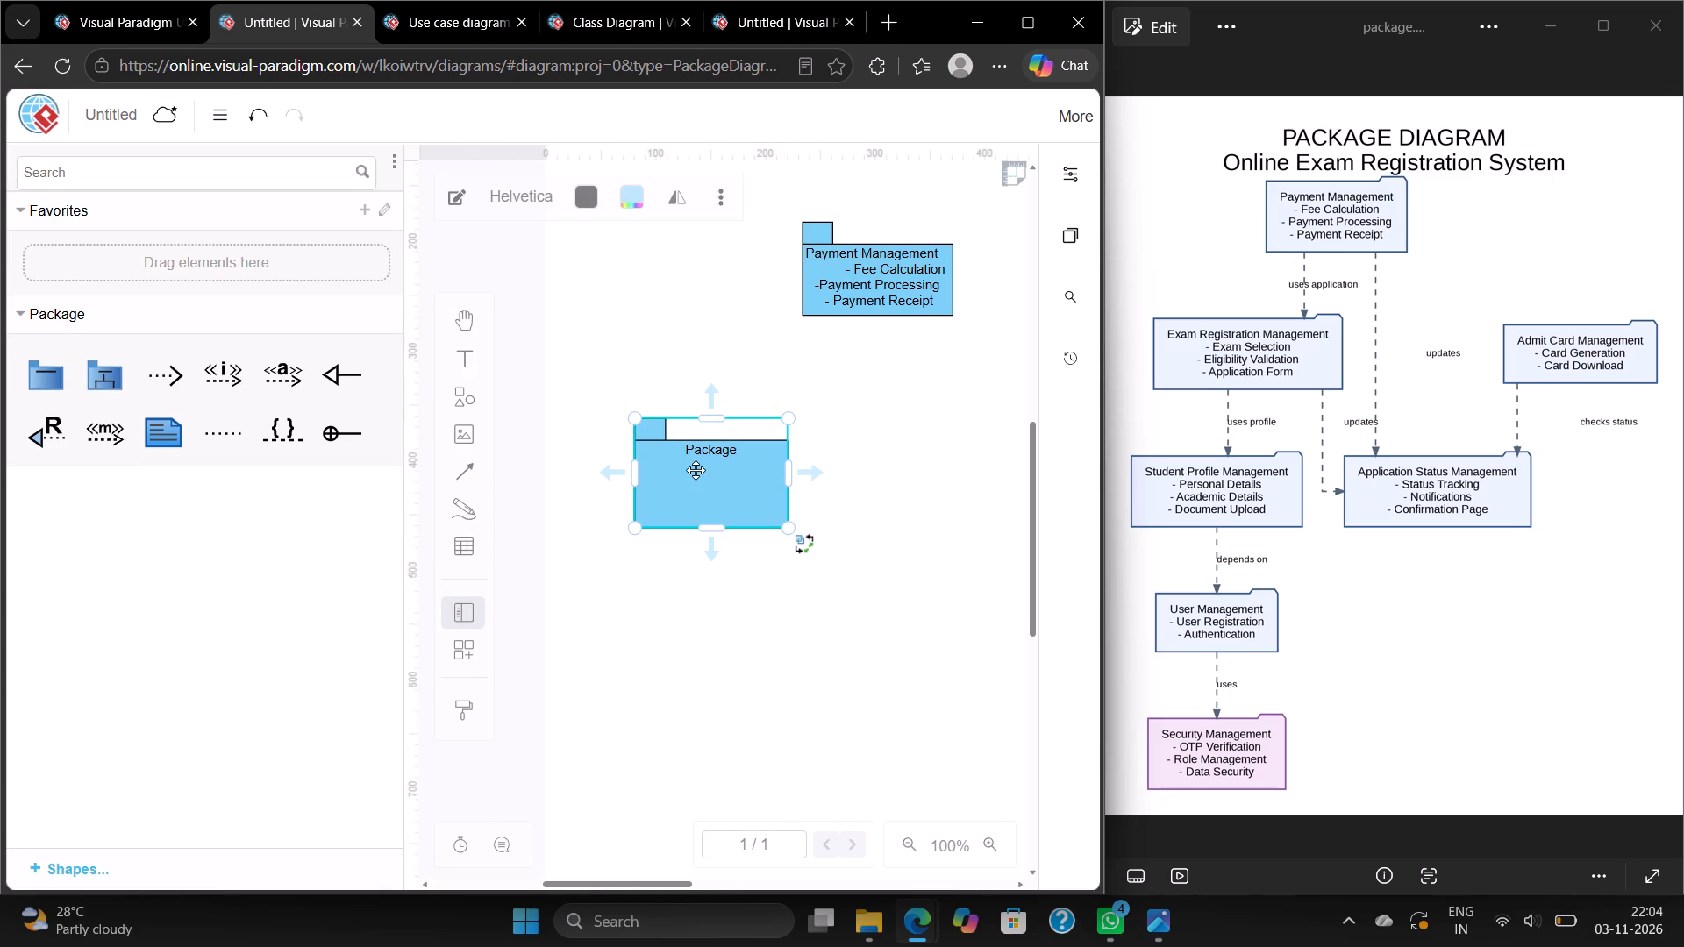
pyautogui.moveTo(788, 524); pyautogui.dragTo(845, 517)
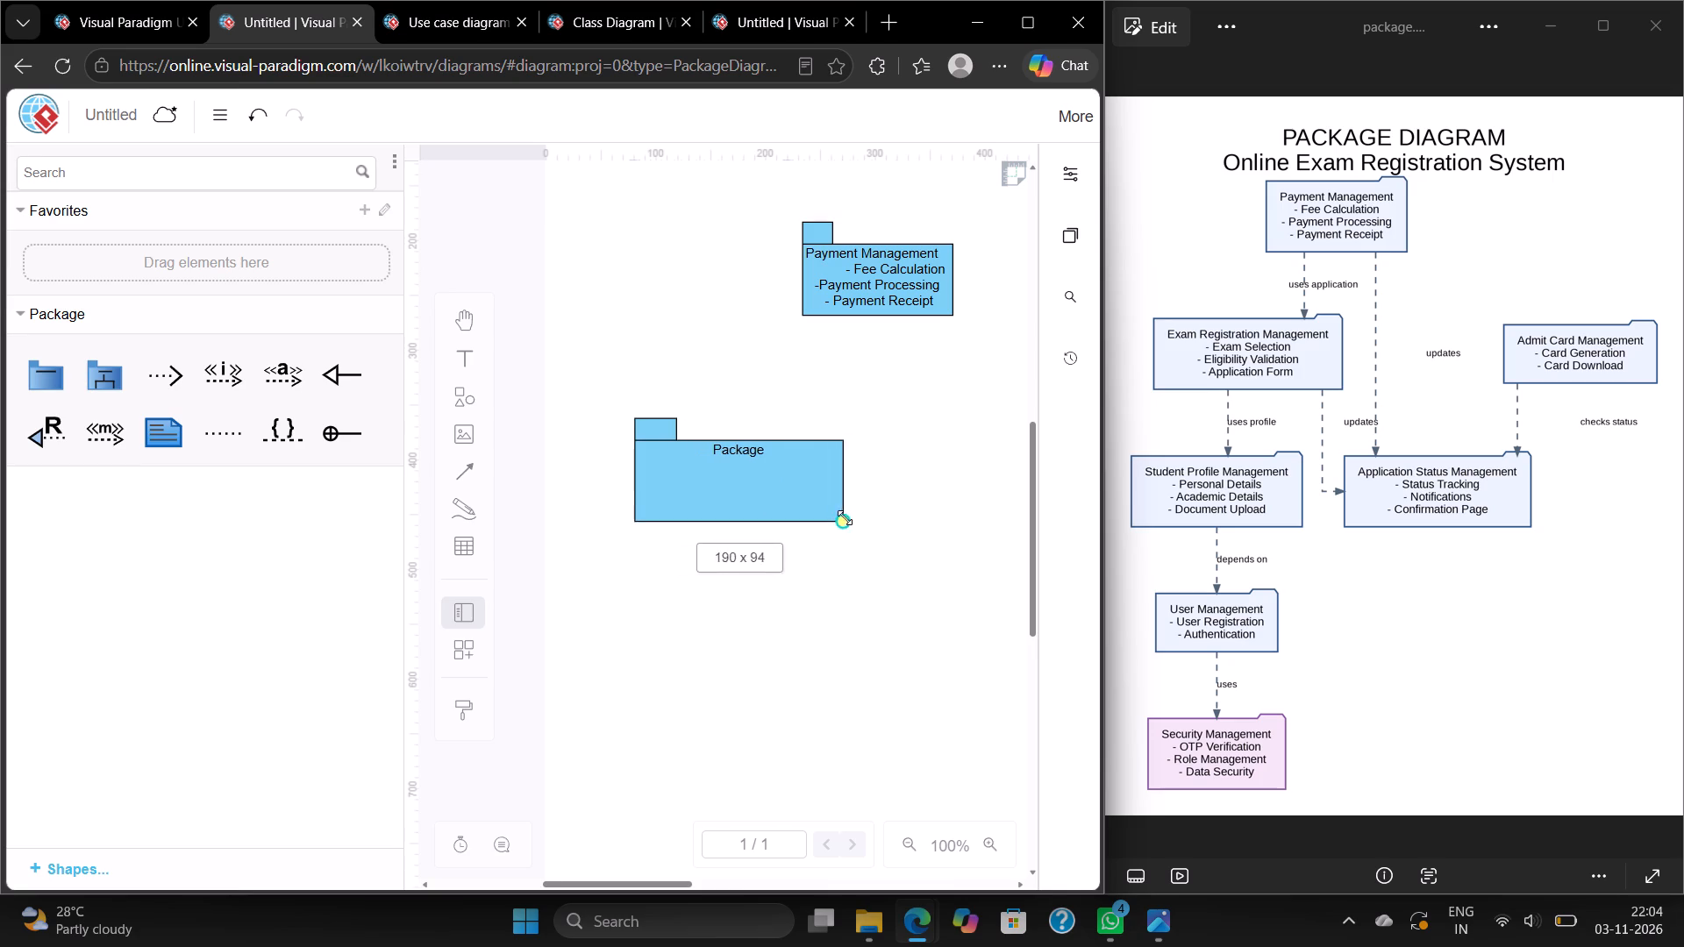
pyautogui.moveTo(845, 517); pyautogui.dragTo(865, 515)
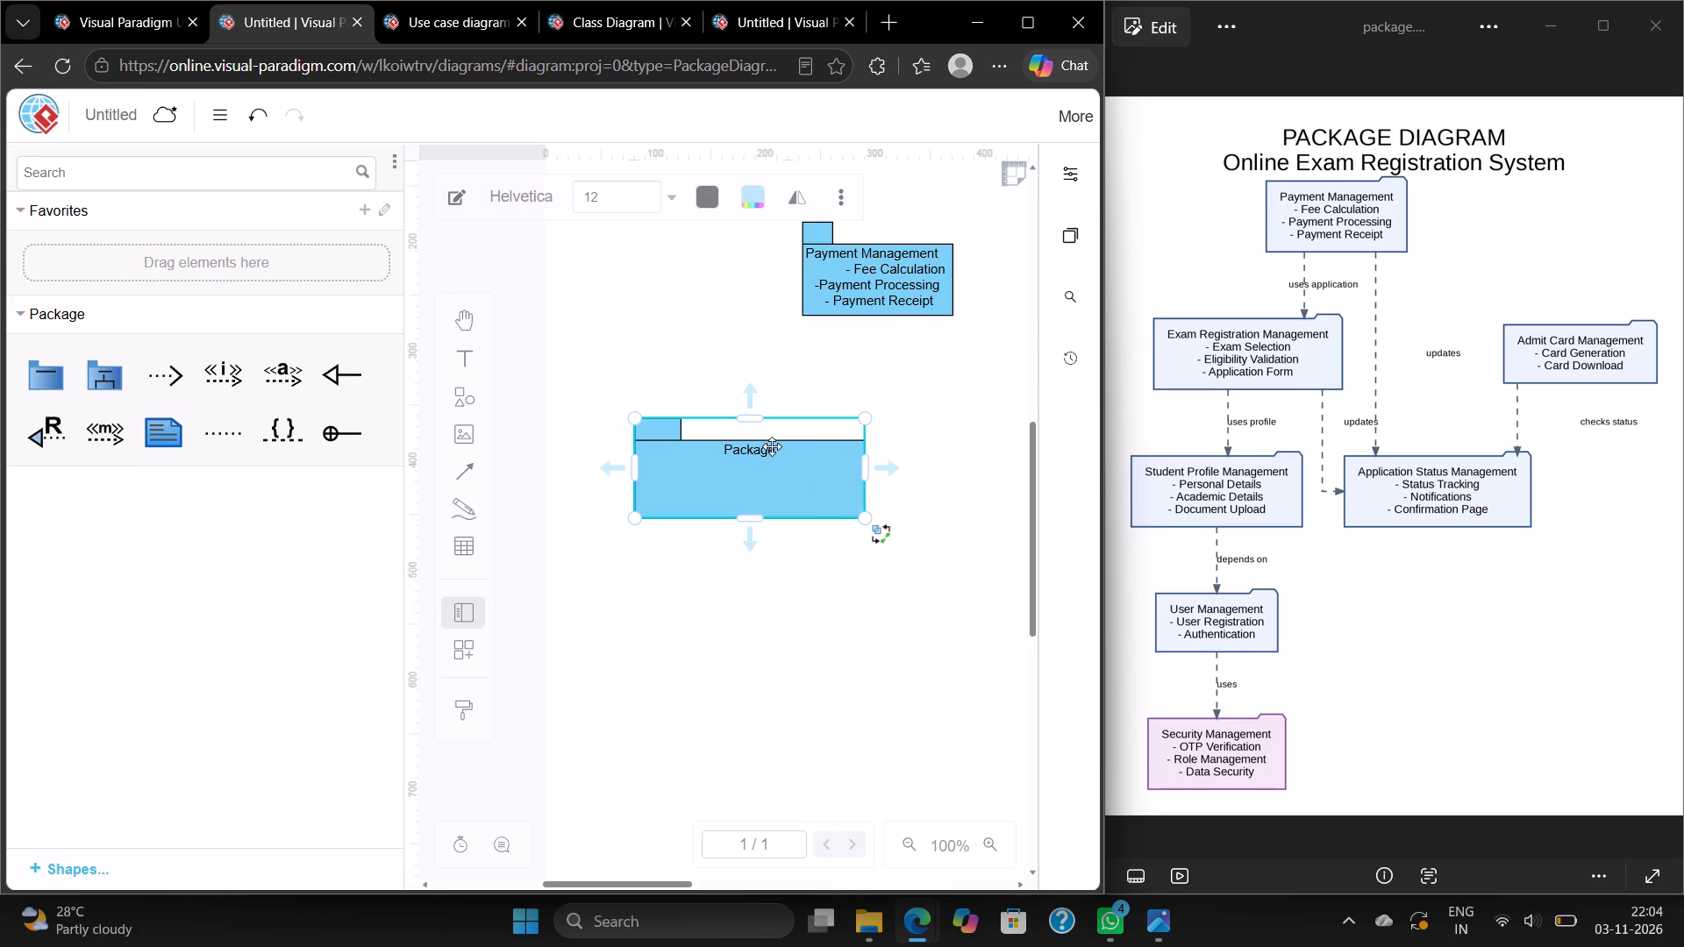
# Replace the new package's default name with "Exam Registration Management".
pyautogui.doubleClick(772, 446)
pyautogui.click(772, 446)
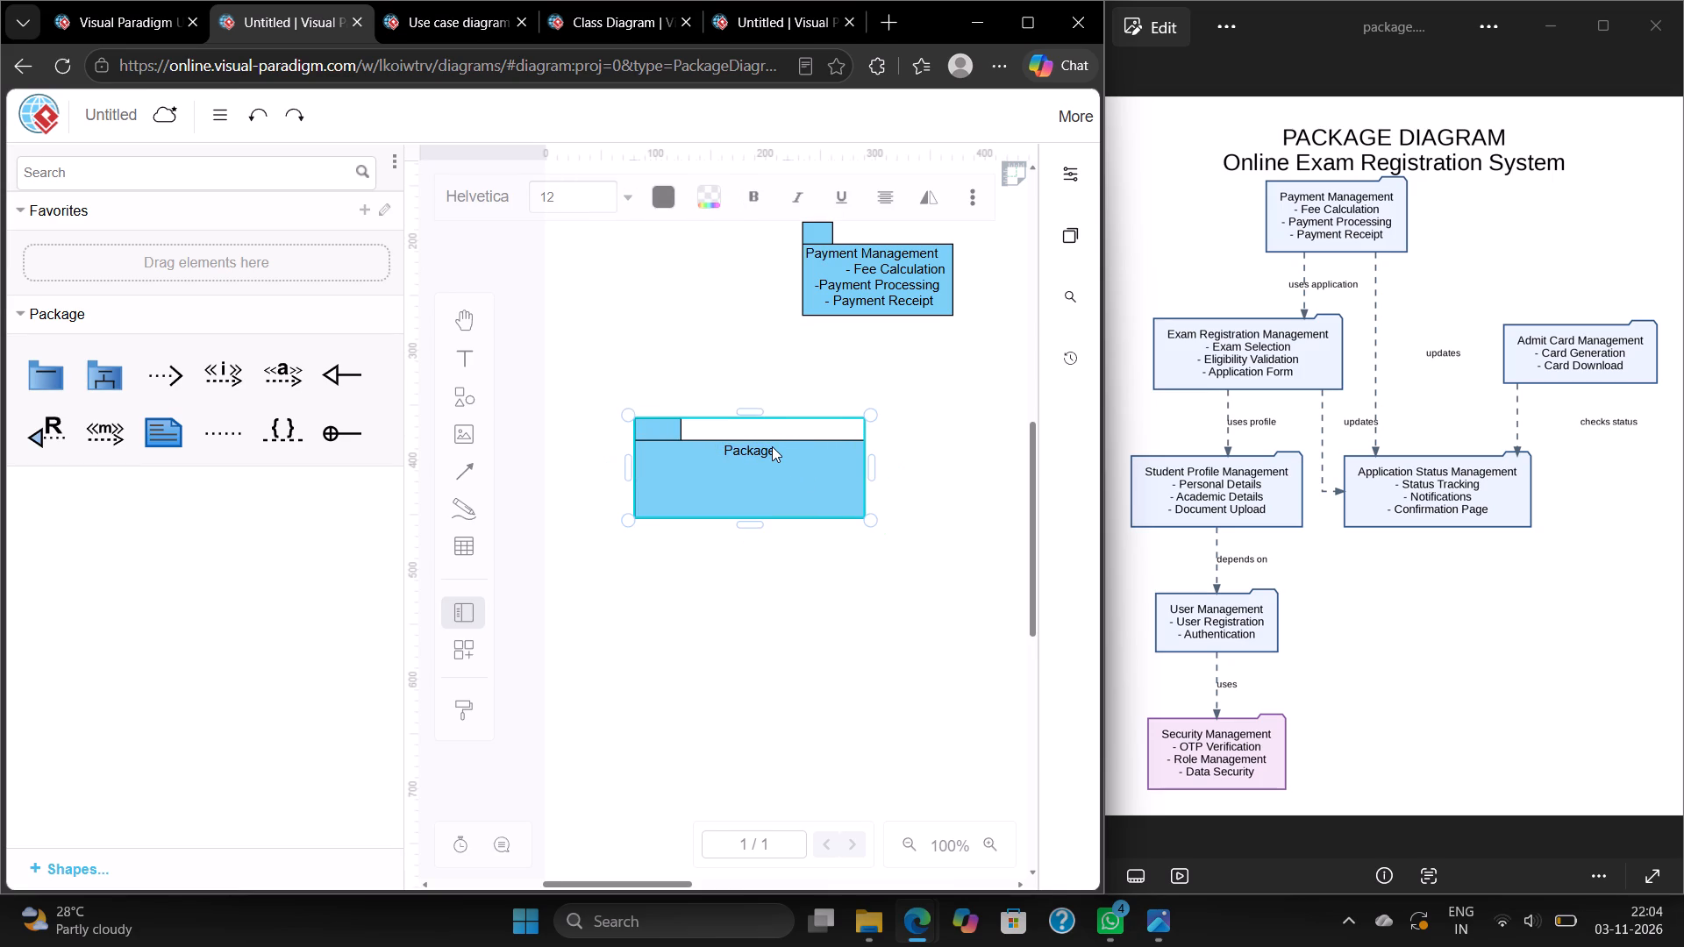
pyautogui.press('BackSpace')
pyautogui.press('BackSpace')
pyautogui.press('BackSpace')
pyautogui.press('BackSpace')
pyautogui.press('BackSpace')
pyautogui.press('BackSpace')
pyautogui.press('BackSpace')
pyautogui.write('Exam')
pyautogui.press('space')
pyautogui.write('Registration System')
pyautogui.press('BackSpace')
pyautogui.press('BackSpace')
pyautogui.press('BackSpace')
pyautogui.press('BackSpace')
pyautogui.press('BackSpace')
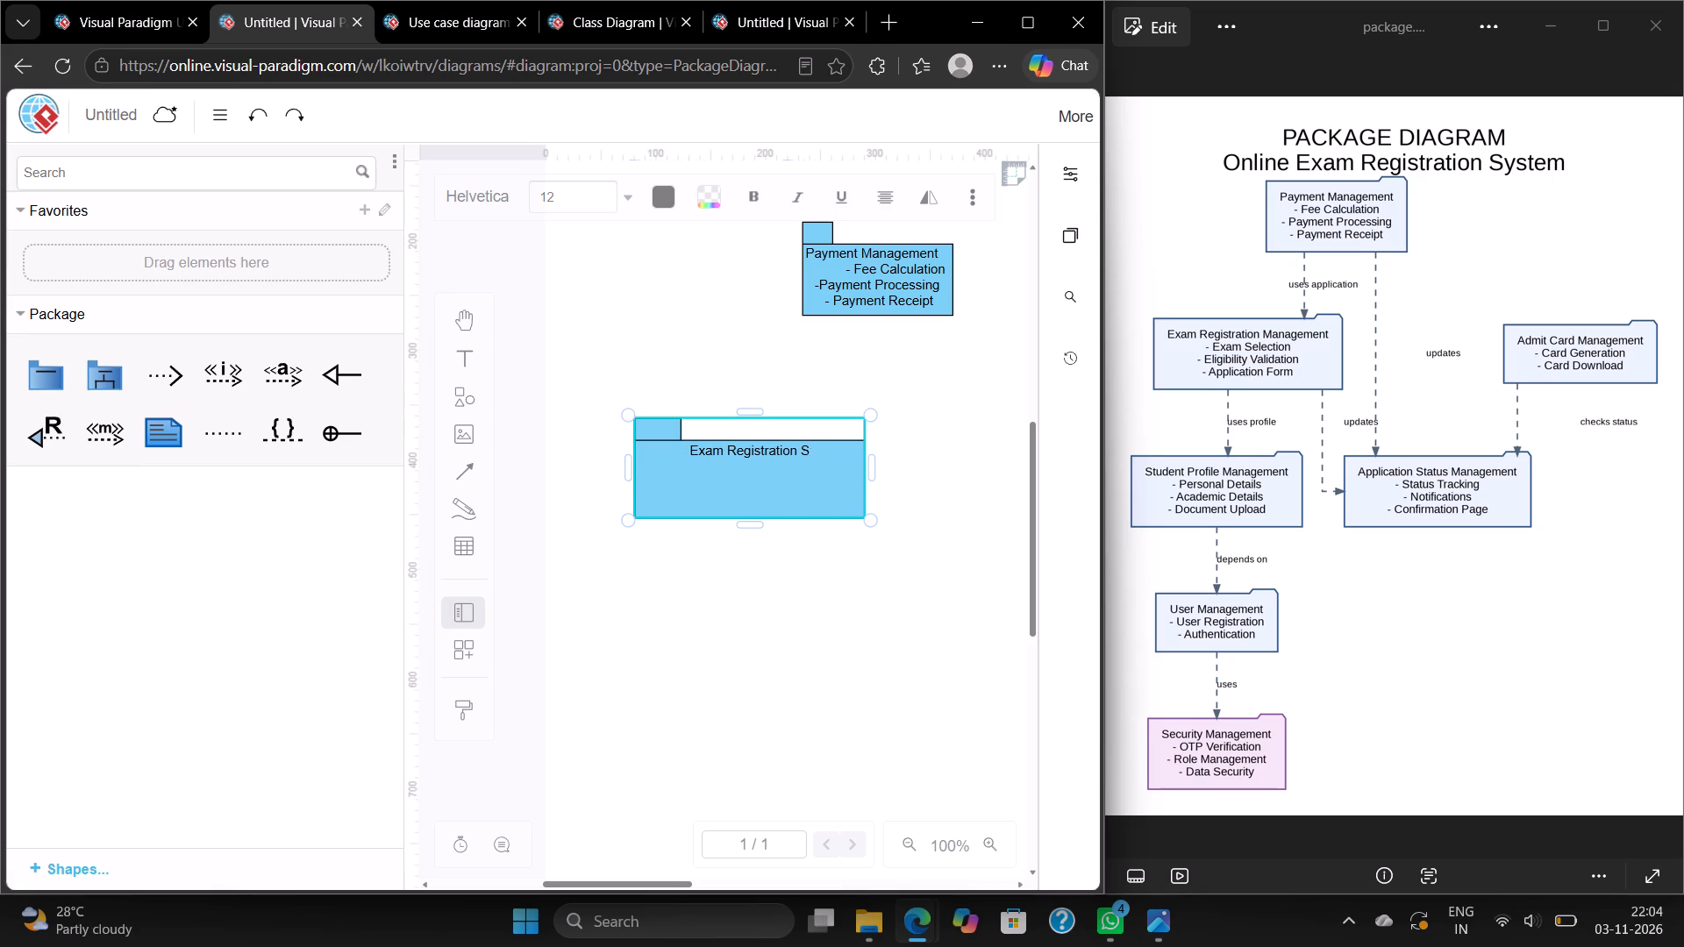
pyautogui.press('BackSpace')
pyautogui.write('Management')
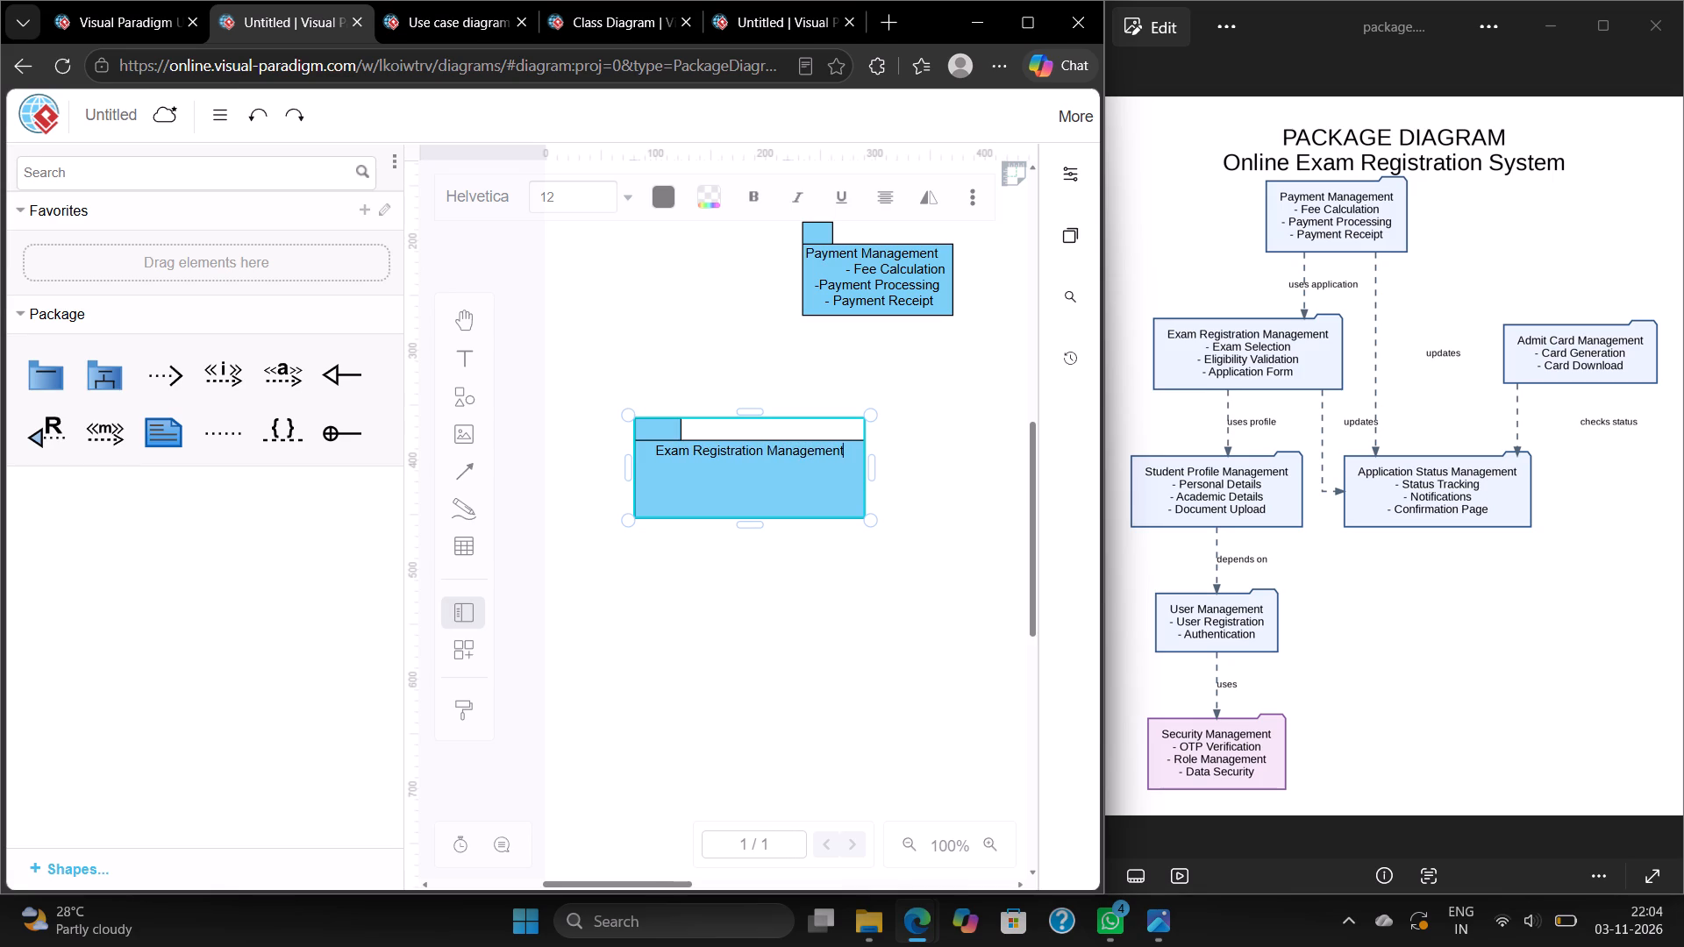
# Start the package's first list item by adding "Exam" after the name Exam Registration Management, with a hyphen directly before it.
pyautogui.press('space')
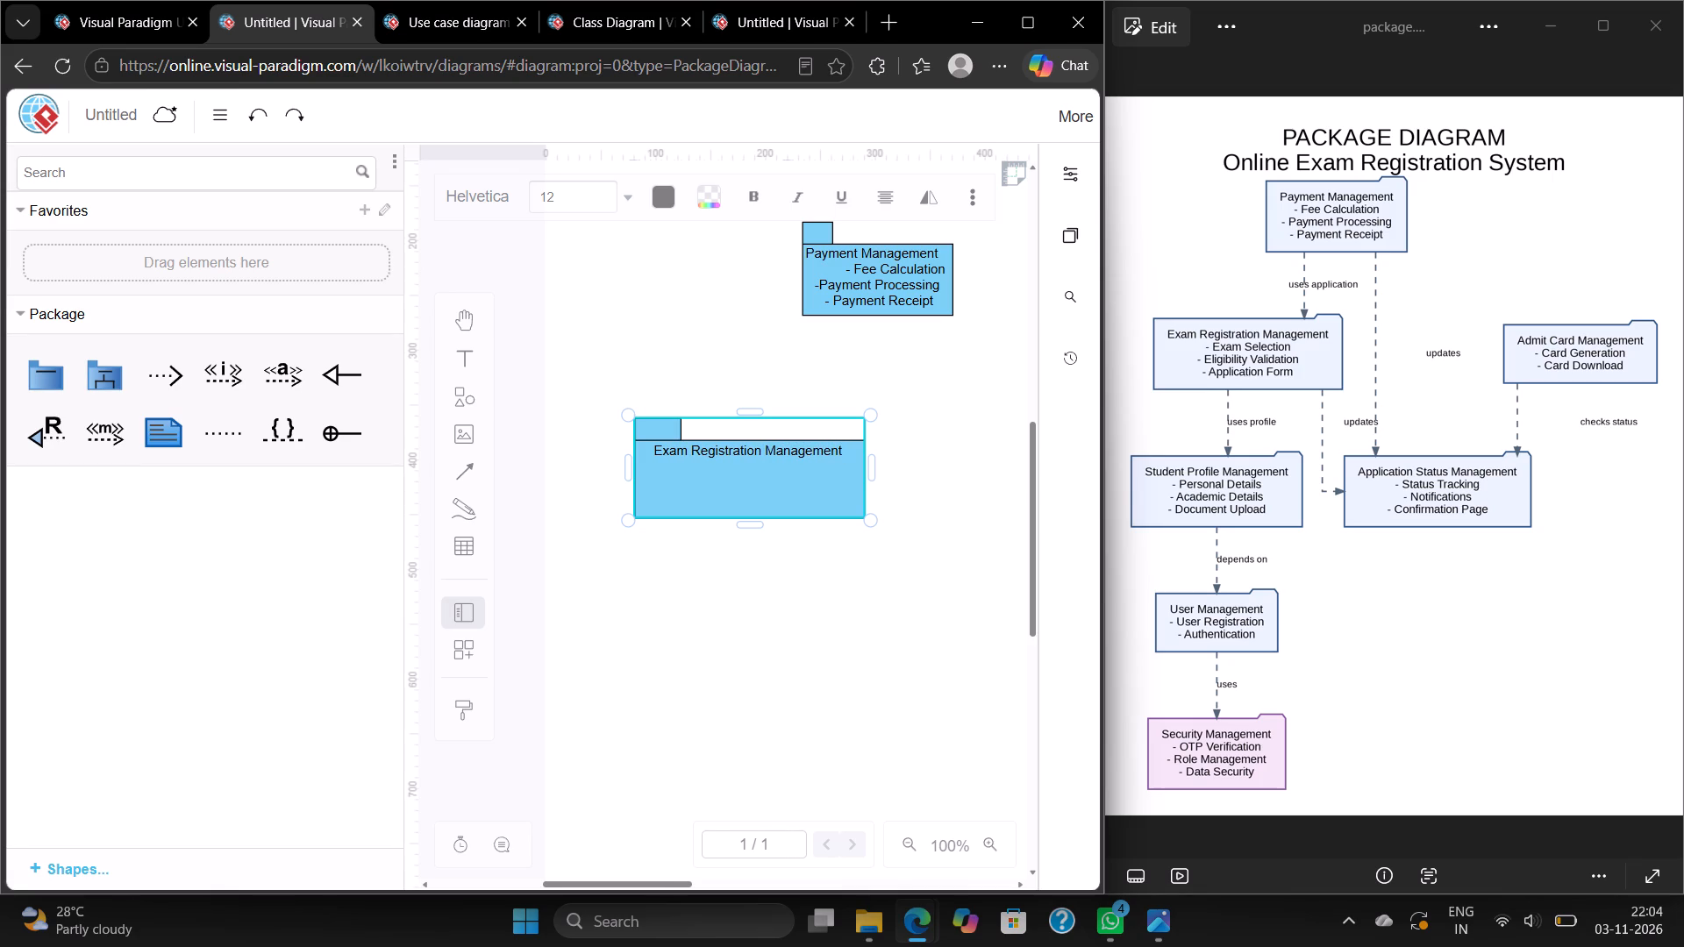
pyautogui.write('Exam')
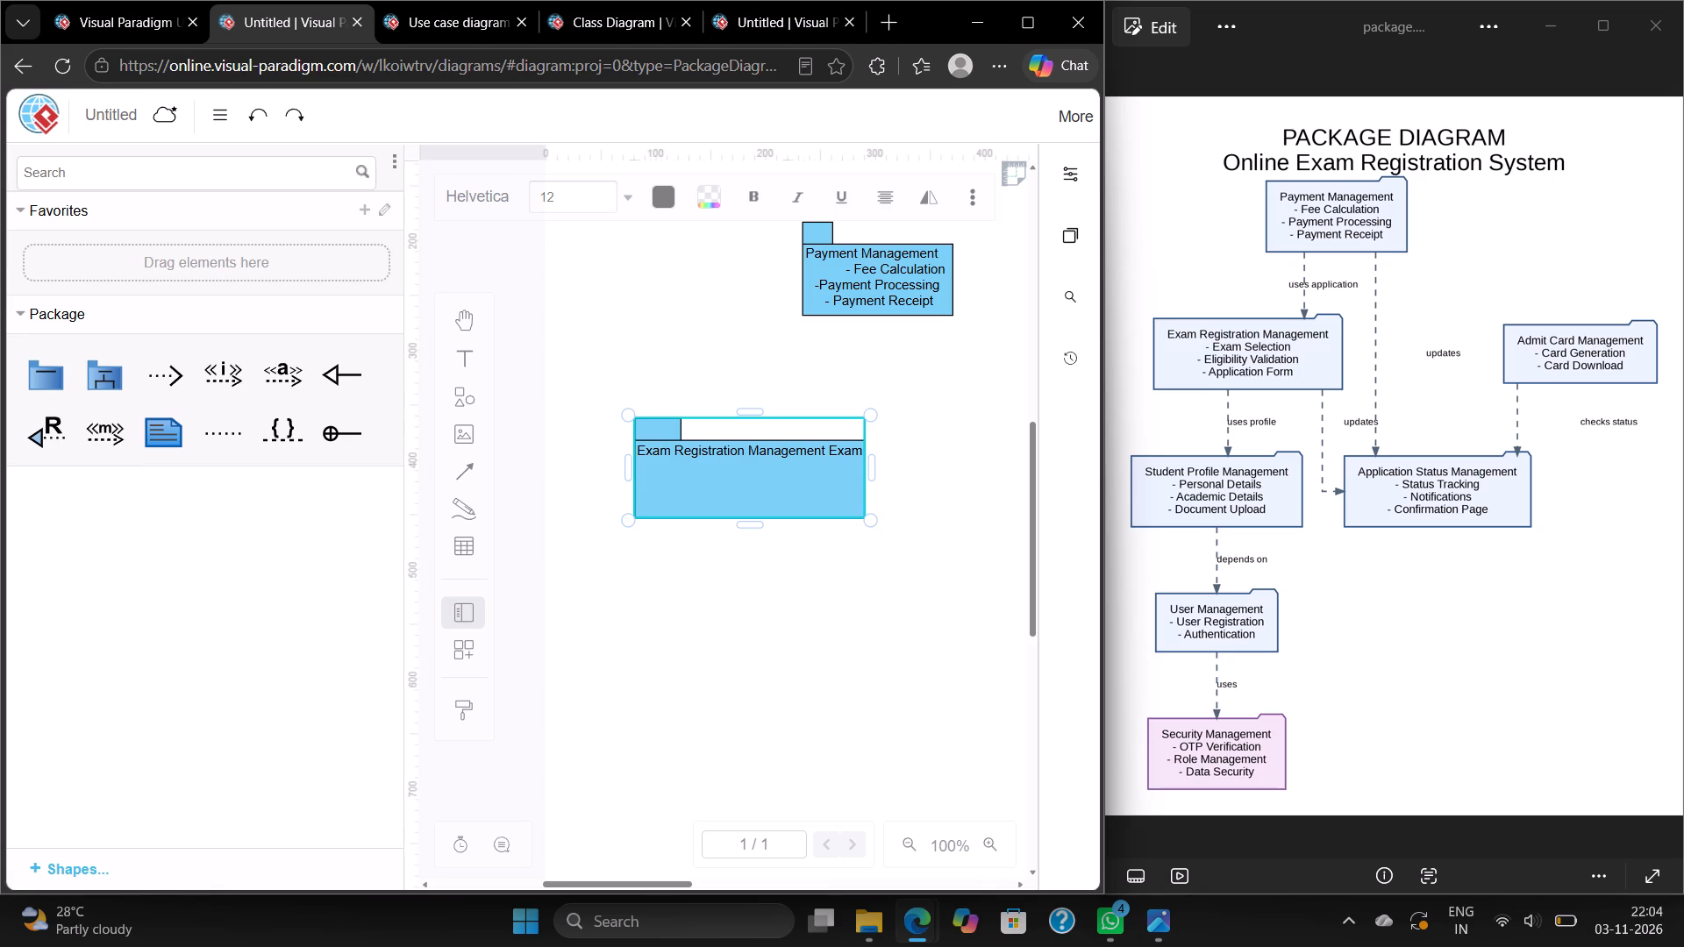
pyautogui.press('k')
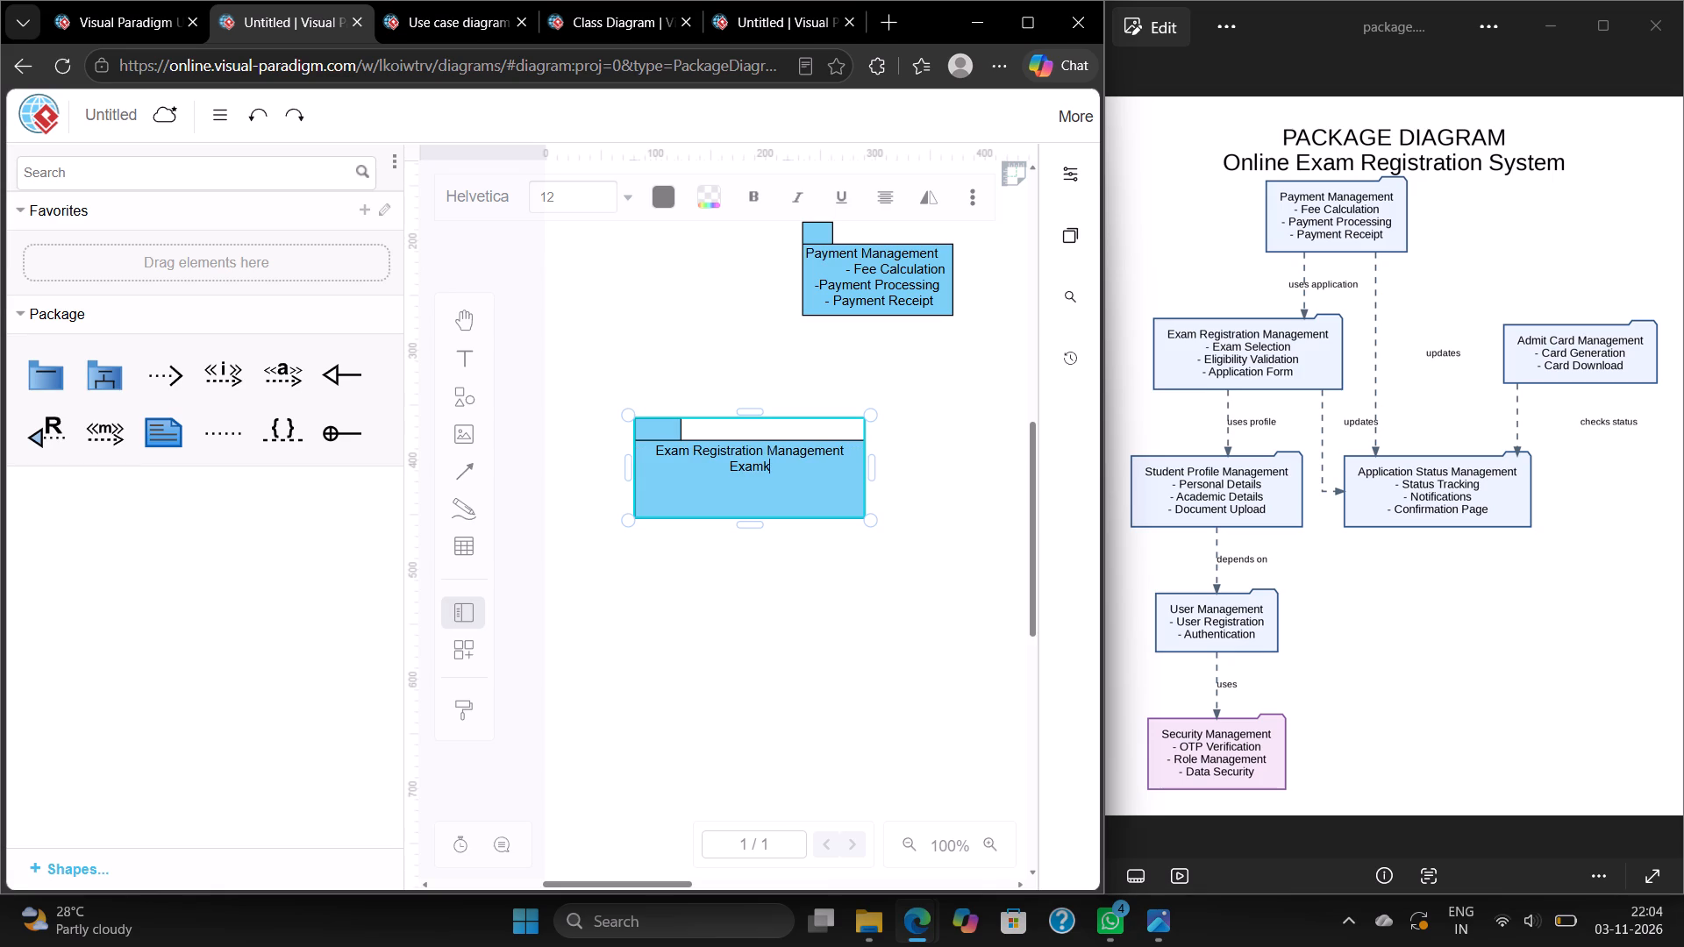
pyautogui.press('Left')
pyautogui.press('Left')
pyautogui.press('Left')
pyautogui.press('Left')
pyautogui.press('Left')
pyautogui.press('space')
pyautogui.write('-')
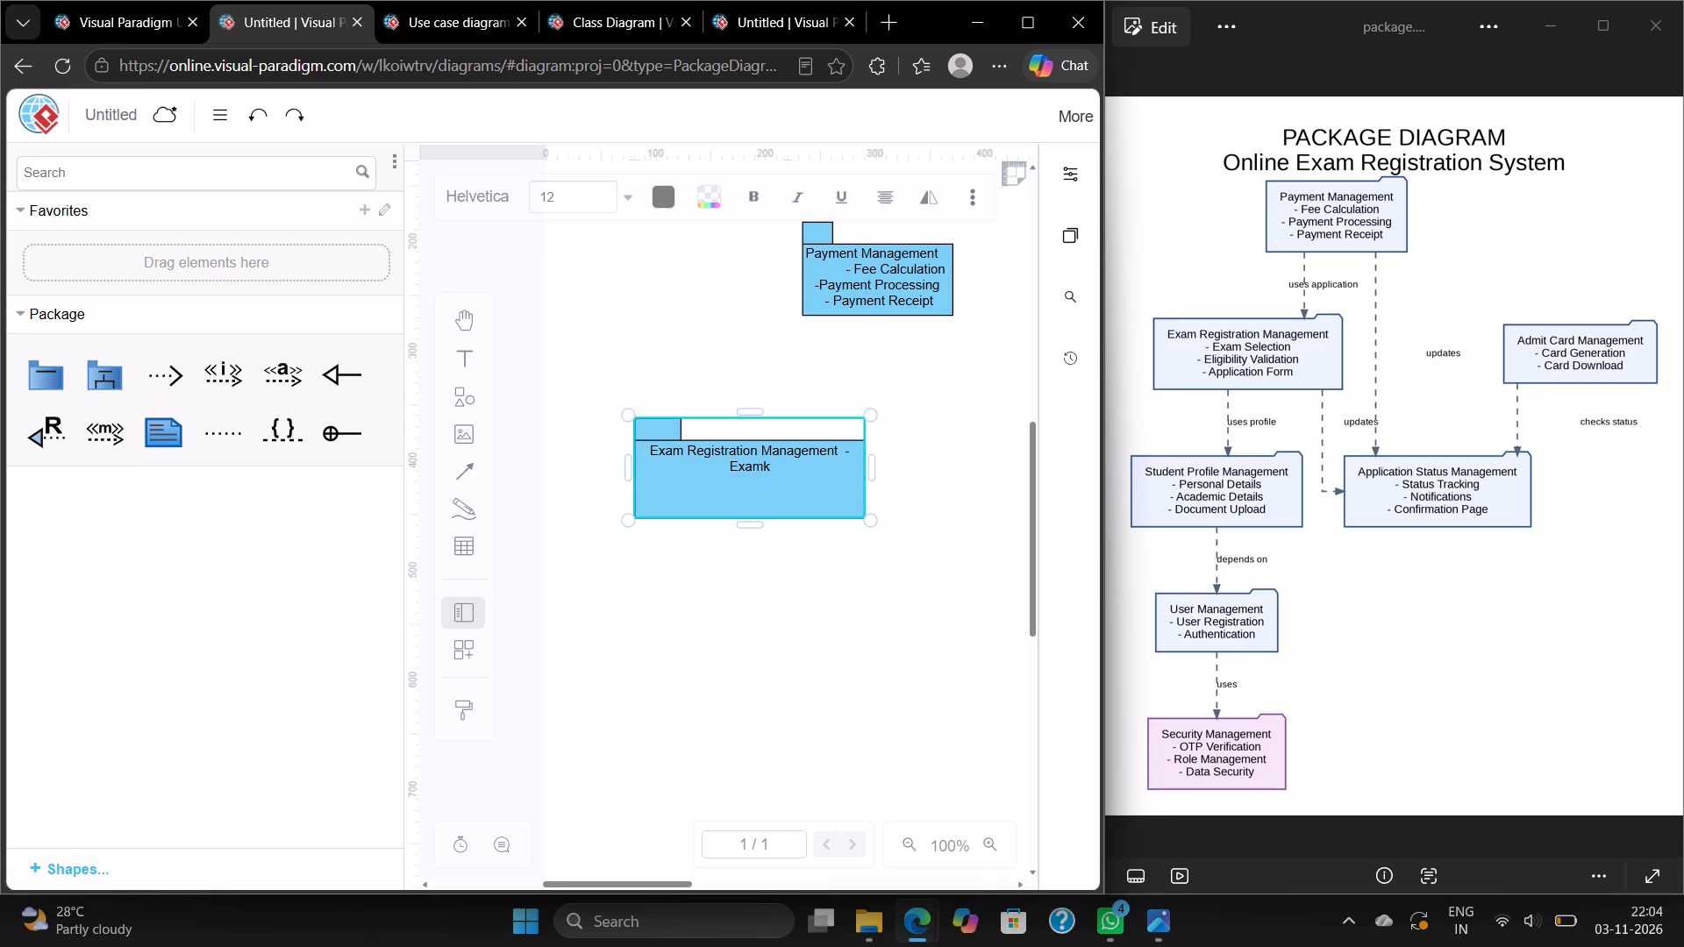
pyautogui.press('BackSpace')
pyautogui.press('-')
pyautogui.press('-')
pyautogui.press('BackSpace')
pyautogui.press('BackSpace')
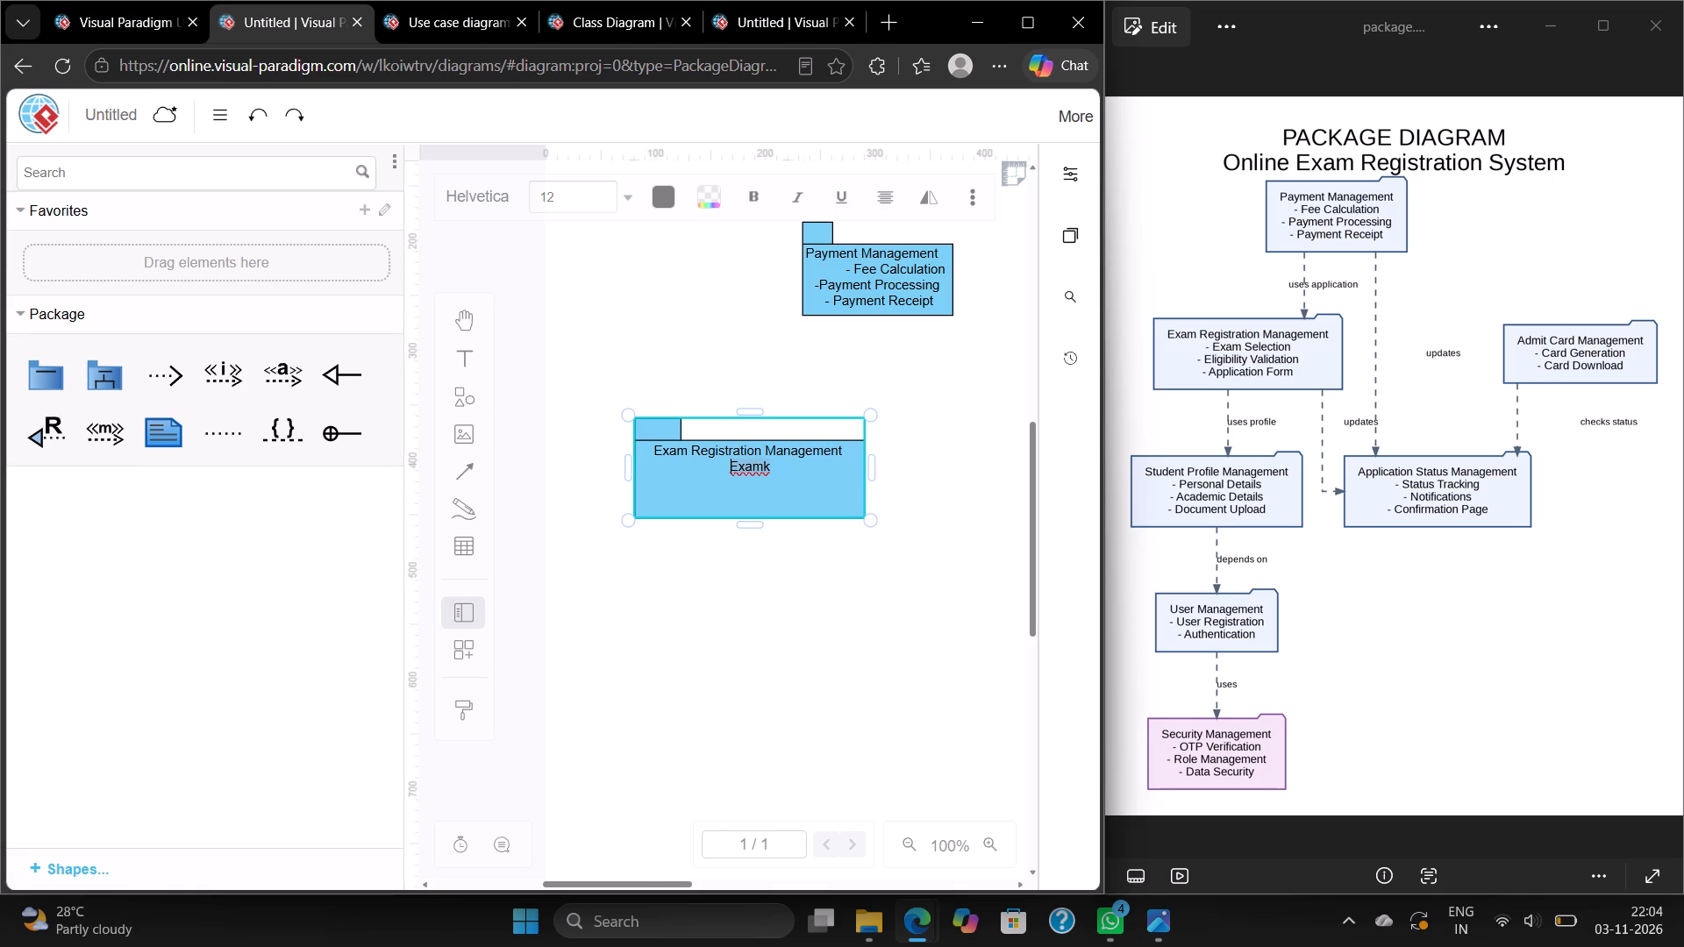
pyautogui.press('-')
# Pad the label with spaces after Exam Registration Management so the hyphen and Exam wrap onto the second line, and put a space after the hyphen.
pyautogui.press('Up')
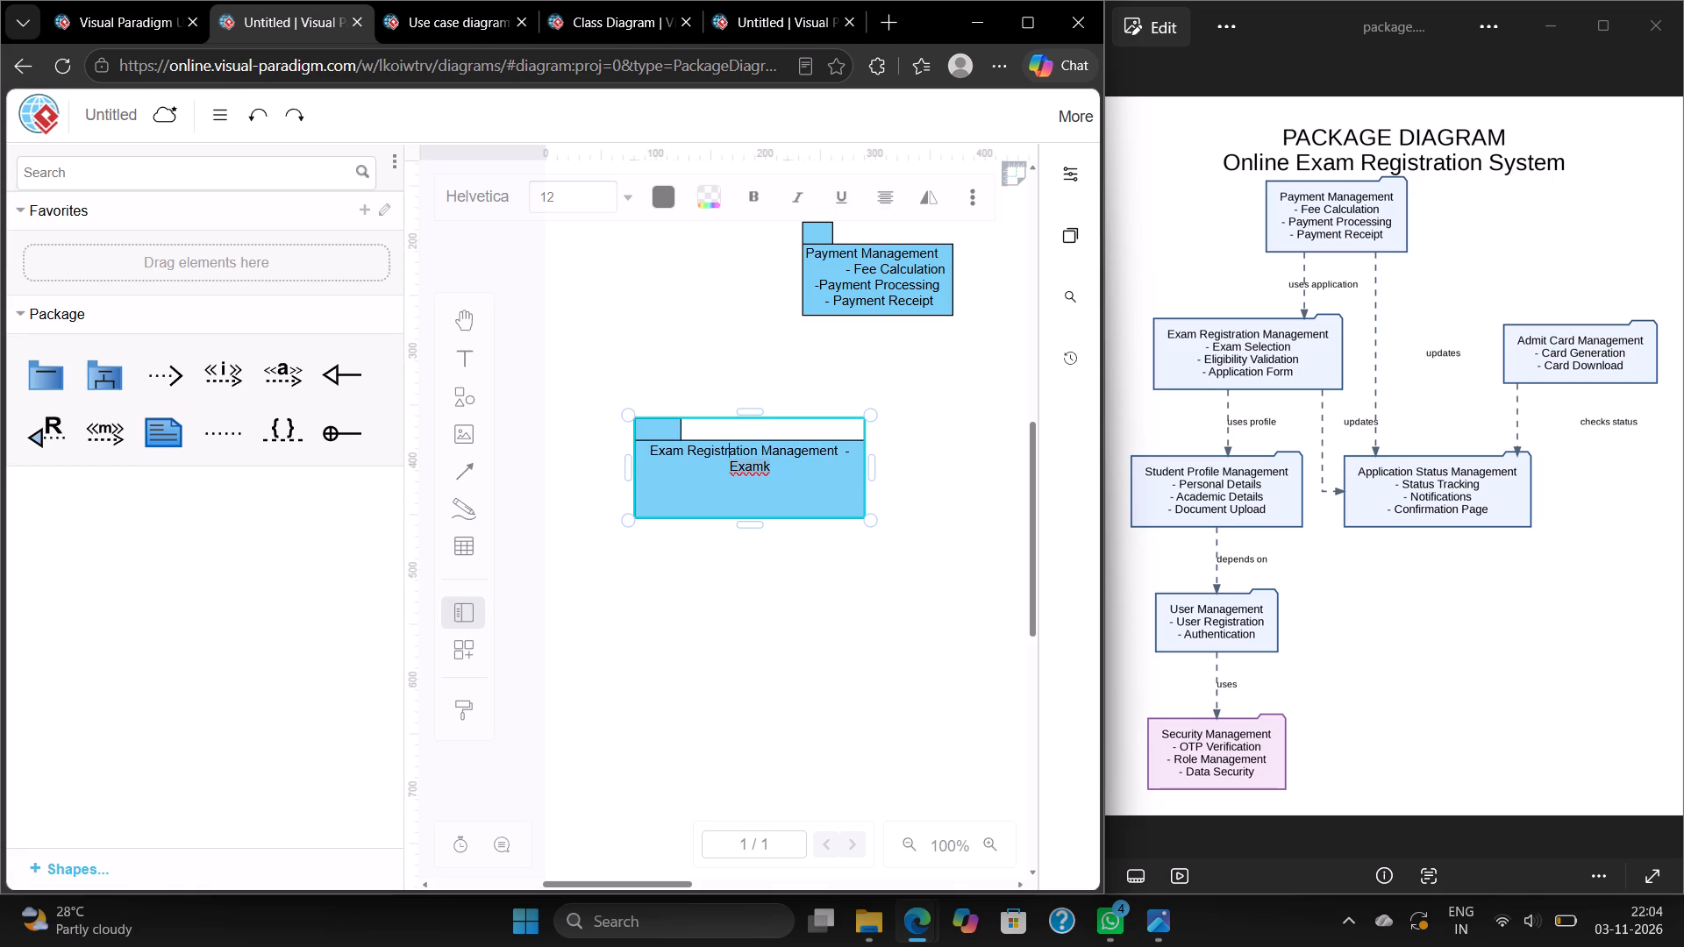
pyautogui.press('Right')
pyautogui.press('Right')
pyautogui.press('Right')
pyautogui.press('Right')
pyautogui.press('Right')
pyautogui.press('Right')
pyautogui.press('Right')
pyautogui.press('Right')
pyautogui.press('Right')
pyautogui.press('Right')
pyautogui.press('Right')
pyautogui.press('Right')
pyautogui.press('Right')
pyautogui.press('Right')
pyautogui.press('Right')
pyautogui.press('Right')
pyautogui.press('Right')
pyautogui.press('space')
pyautogui.press('space')
pyautogui.press('space')
pyautogui.press('space')
pyautogui.press('space')
pyautogui.press('space')
pyautogui.press('space')
pyautogui.press('space')
pyautogui.press('space')
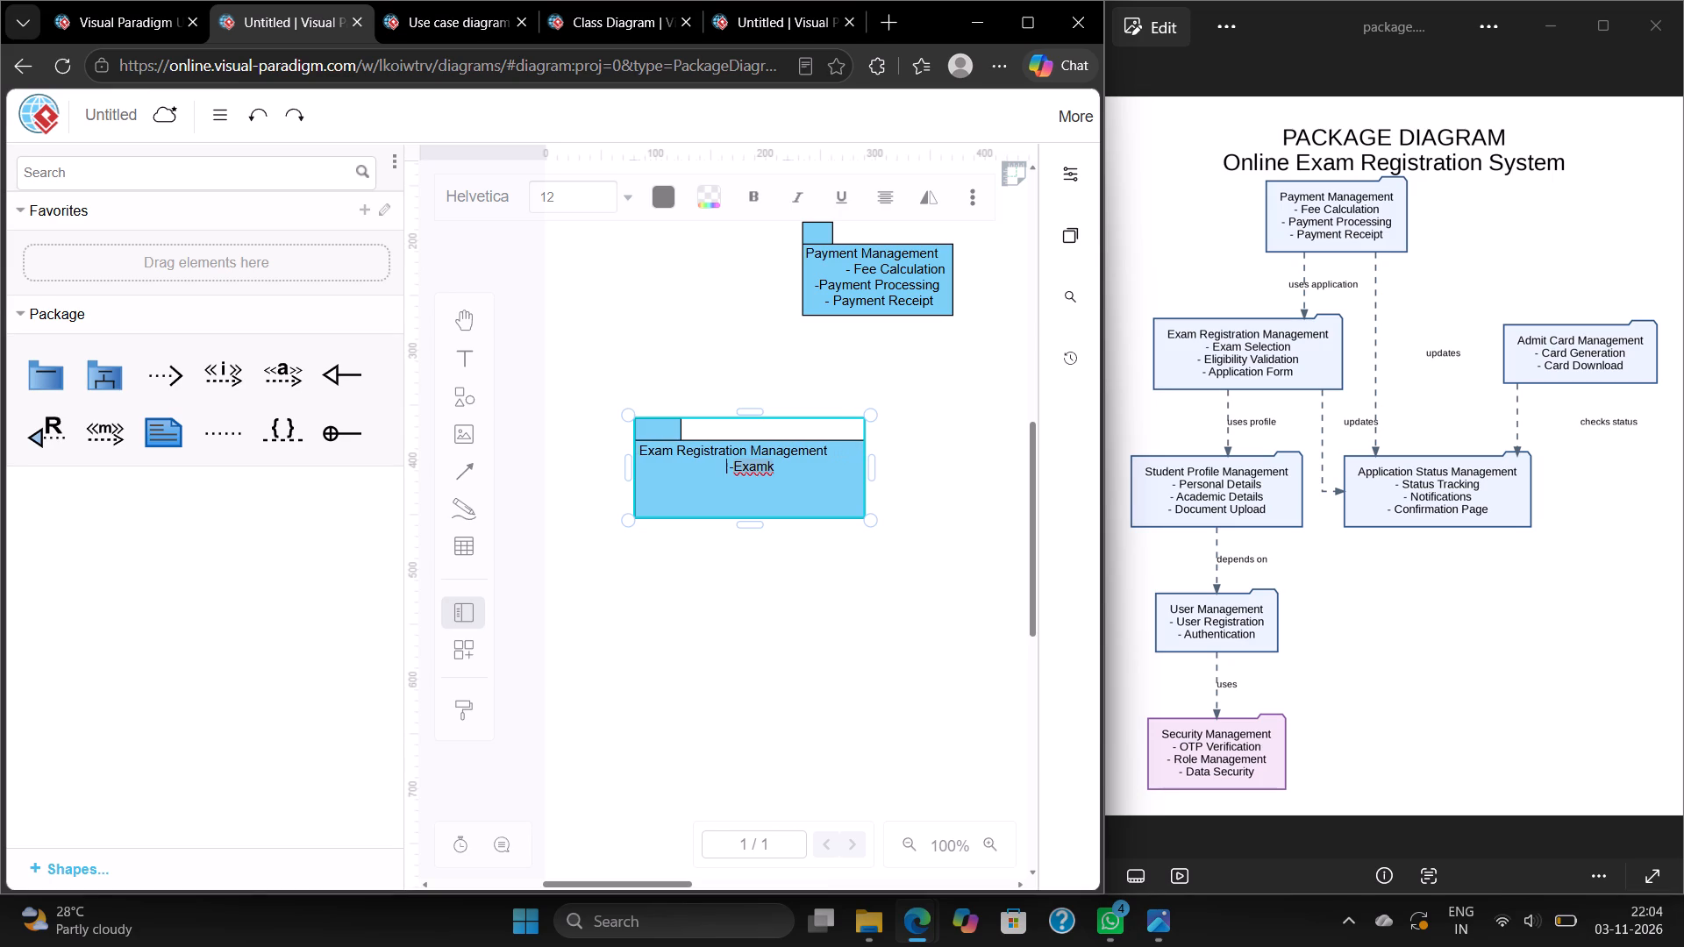
pyautogui.press('Right')
pyautogui.press('Right')
pyautogui.press('space')
# Correct and complete the first list item so that it reads "- Exam Selection".
pyautogui.press('Right')
pyautogui.press('Right')
pyautogui.press('Right')
pyautogui.press('Right')
pyautogui.press('Right')
pyautogui.press('BackSpace')
pyautogui.press('space')
pyautogui.write('Seke')
pyautogui.press('BackSpace')
pyautogui.press('BackSpace')
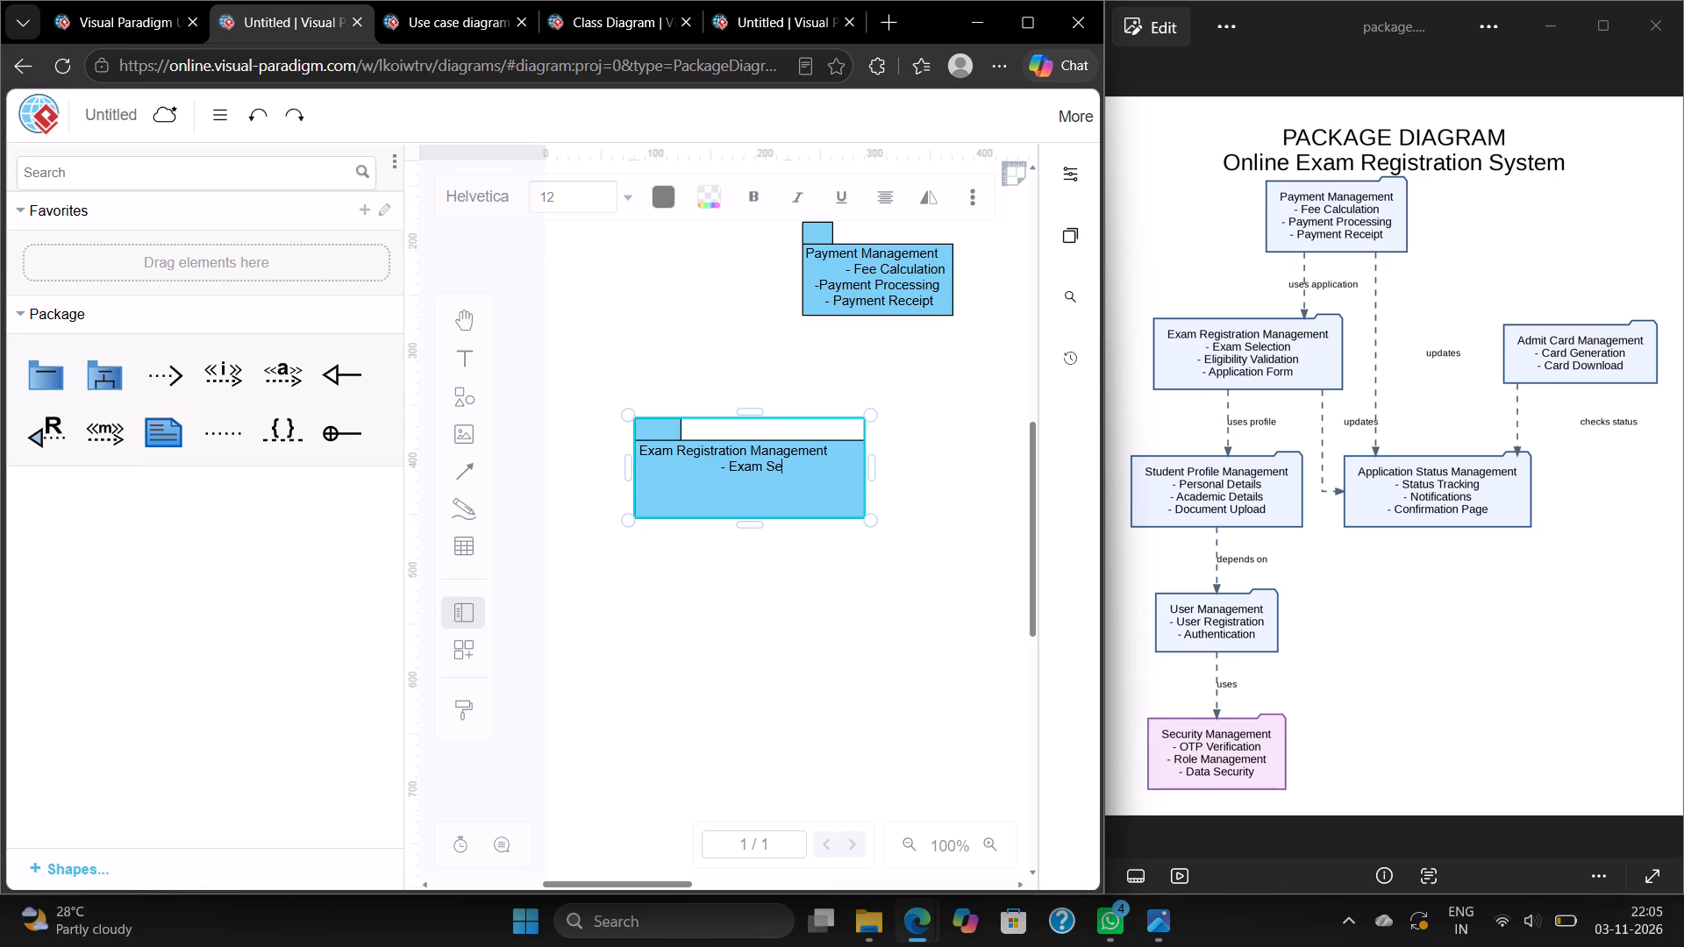
pyautogui.write('lection')
# Insert a few spaces before the package name Exam Registration Management to shift the heading toward the centre of the package.
pyautogui.press('Up')
pyautogui.press('Left')
pyautogui.press('Left')
pyautogui.press('Left')
pyautogui.press('Left')
pyautogui.press('Left')
pyautogui.press('Left')
pyautogui.press('Left')
pyautogui.press('Left')
pyautogui.press('Left')
pyautogui.press('Left')
pyautogui.press('Left')
pyautogui.press('Left')
pyautogui.press('Left')
pyautogui.press('Left')
pyautogui.press('Left')
pyautogui.press('Left')
pyautogui.press('Left')
pyautogui.press('Left')
pyautogui.press('Left')
pyautogui.press('Left')
pyautogui.press('Left')
pyautogui.press('Left')
pyautogui.press('Left')
pyautogui.press('Left')
pyautogui.press('space')
pyautogui.press('space')
pyautogui.press('space')
pyautogui.press('space')
pyautogui.press('space')
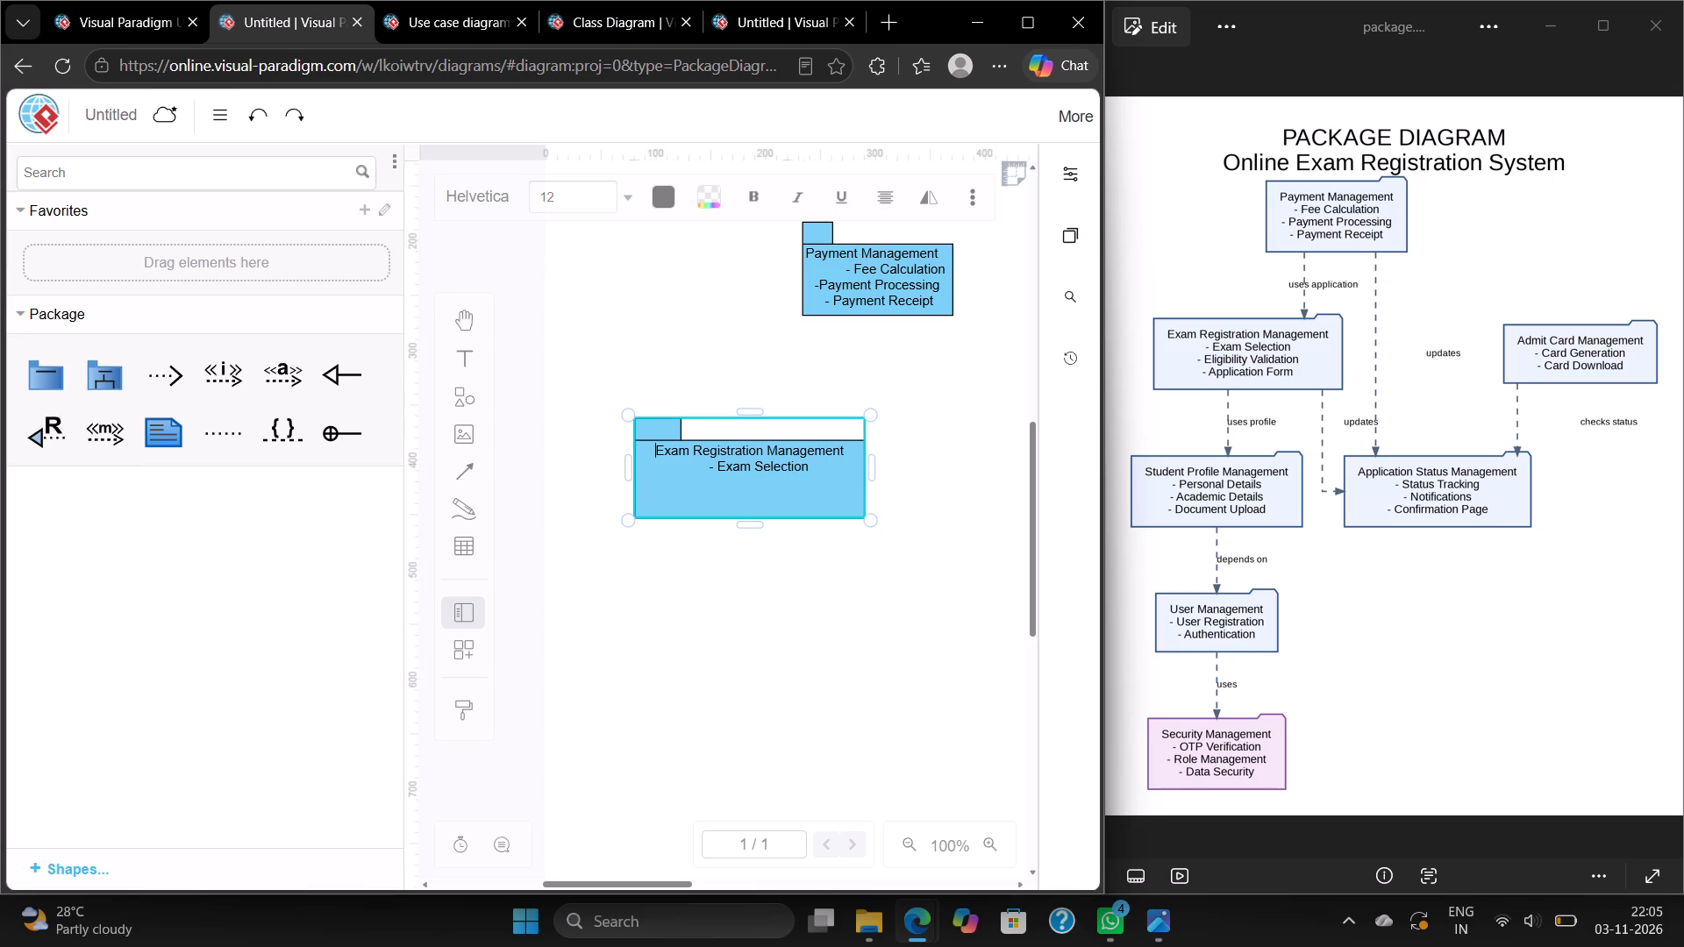
# Pad the end of the Exam Selection line with spaces until the text position wraps onto a third line.
pyautogui.press('Down')
pyautogui.press('Right')
pyautogui.press('Right')
pyautogui.press('Right')
pyautogui.press('Right')
pyautogui.press('Right')
pyautogui.press('Right')
pyautogui.press('Right')
pyautogui.press('Right')
pyautogui.press('Right')
pyautogui.press('Right')
pyautogui.press('Right')
pyautogui.press('Right')
pyautogui.press('Right')
pyautogui.press('Right')
pyautogui.press('Right')
pyautogui.press('Right')
pyautogui.press('Right')
pyautogui.press('Right')
pyautogui.press('Right')
pyautogui.press('Right')
pyautogui.press('Right')
pyautogui.press('Right')
pyautogui.press('space')
pyautogui.press('space')
pyautogui.press('space')
pyautogui.press('space')
pyautogui.press('space')
pyautogui.press('space')
pyautogui.press('space')
pyautogui.press('space')
pyautogui.press('space')
pyautogui.press('space')
pyautogui.press('space')
pyautogui.press('space')
pyautogui.press('space')
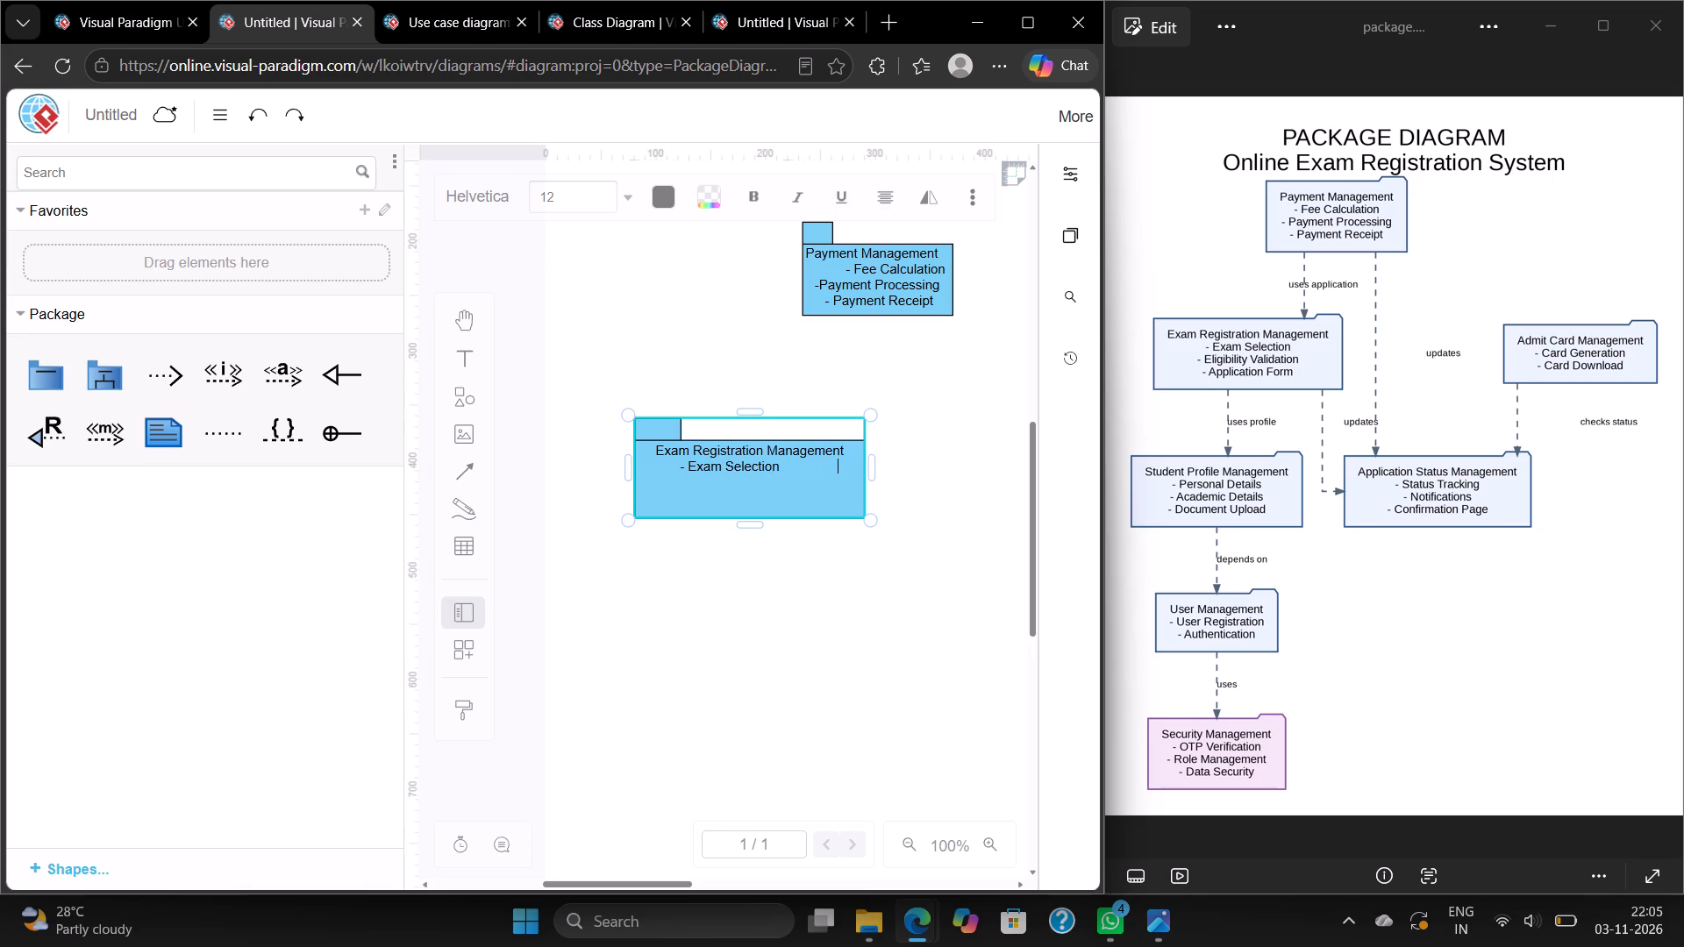
pyautogui.press('space')
pyautogui.press('space')
pyautogui.press('space')
pyautogui.press('space')
pyautogui.press('space')
pyautogui.press('space')
pyautogui.press('space')
pyautogui.press('space')
pyautogui.press('space')
pyautogui.press('space')
pyautogui.press('space')
pyautogui.press('space')
pyautogui.press('space')
pyautogui.press('space')
# Enter "- Eligibility Validation" as the second list item, on the line below Exam Selection.
pyautogui.write('-')
pyautogui.press('space')
pyautogui.write('Eligibility')
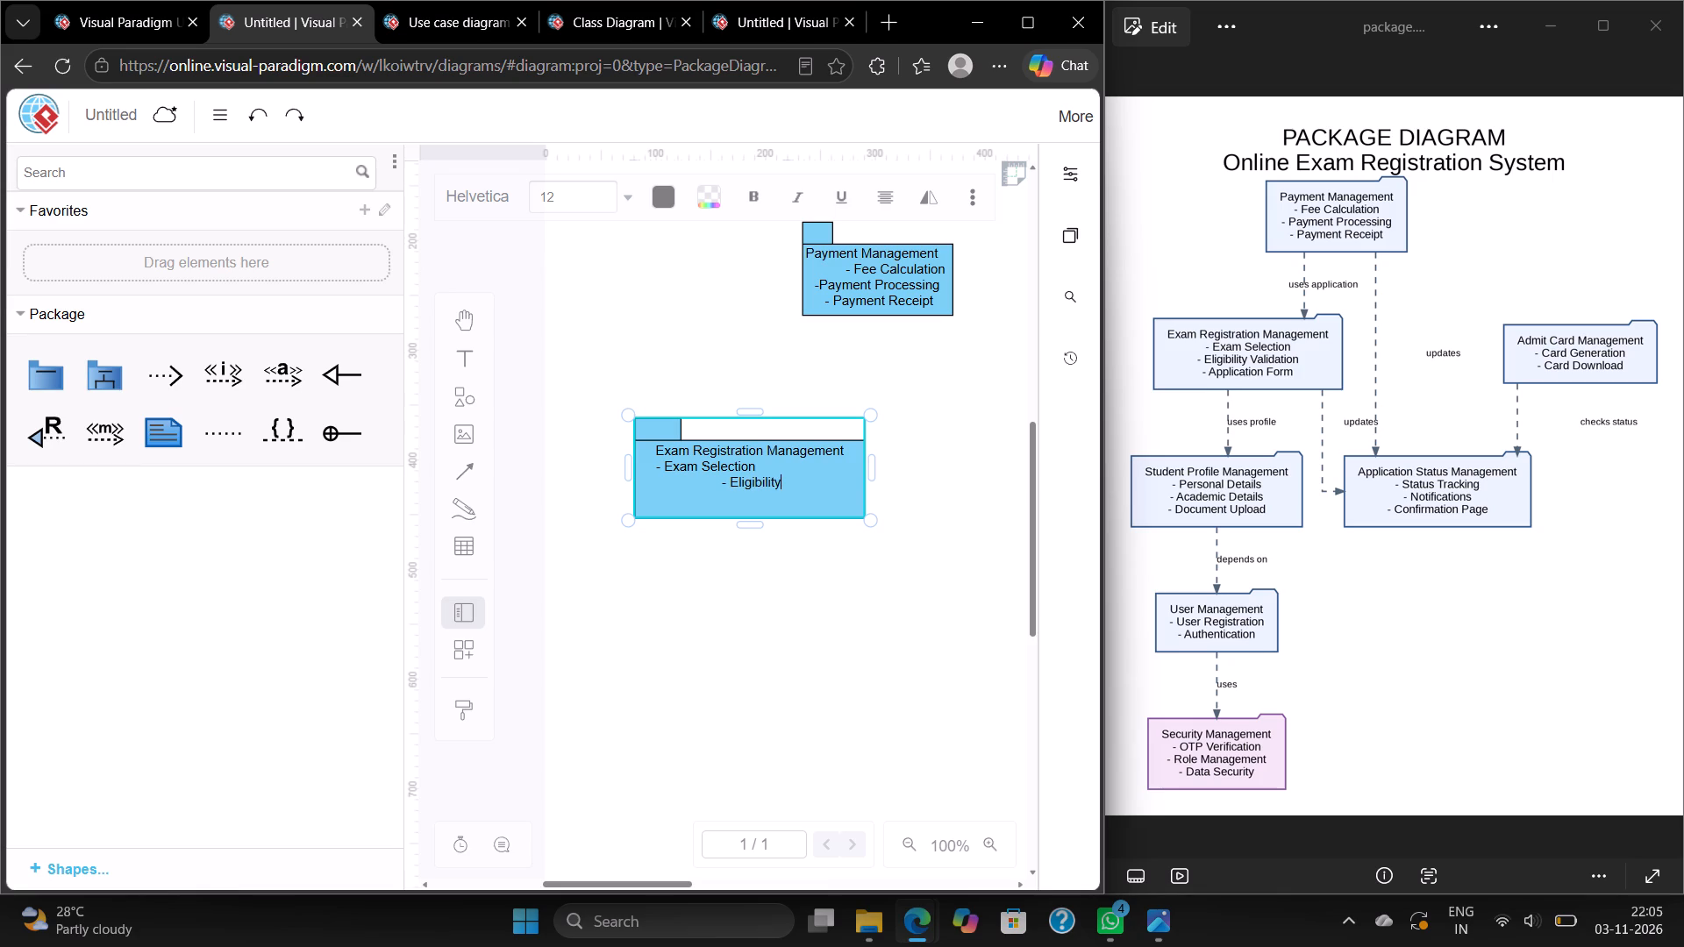
pyautogui.press('space')
pyautogui.write('Vali')
pyautogui.write('dation')
# Pad the end of the Eligibility Validation line with spaces and enter "- Application Form" as the third list item below it.
pyautogui.press('space')
pyautogui.press('space')
pyautogui.press('space')
pyautogui.press('space')
pyautogui.press('space')
pyautogui.press('space')
pyautogui.press('space')
pyautogui.press('space')
pyautogui.press('space')
pyautogui.press('space')
pyautogui.press('space')
pyautogui.press('space')
pyautogui.press('space')
pyautogui.press('space')
pyautogui.press('space')
pyautogui.press('space')
pyautogui.press('space')
pyautogui.press('space')
pyautogui.press('space')
pyautogui.press('space')
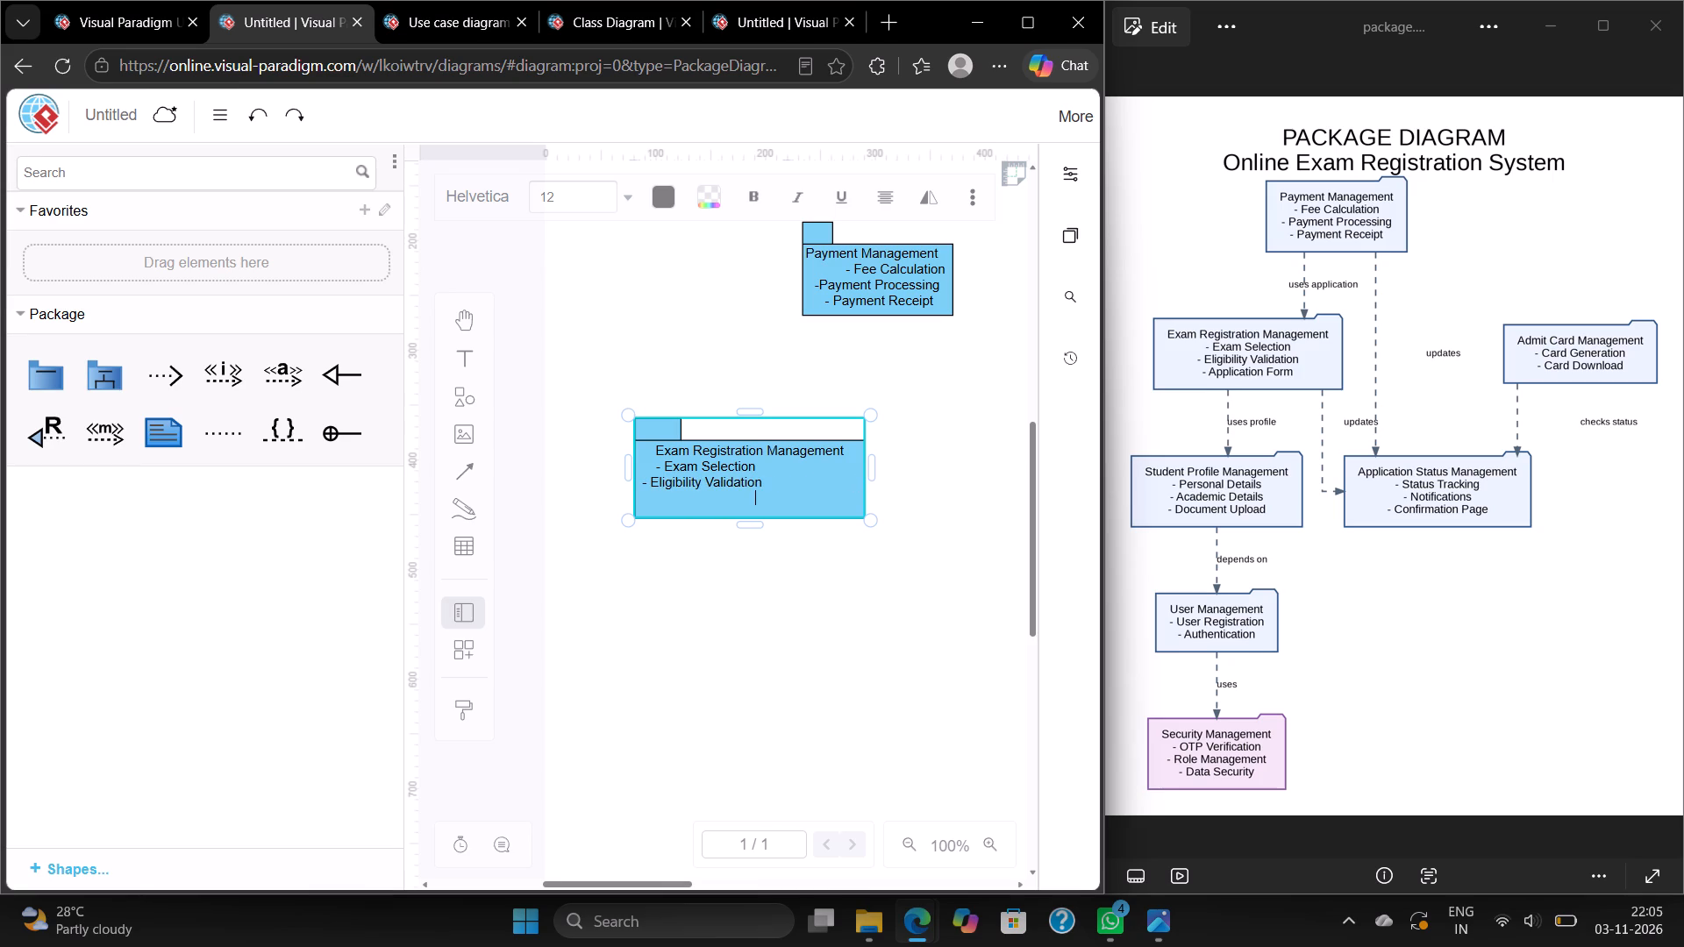
pyautogui.press('BackSpace')
pyautogui.press('BackSpace')
pyautogui.press('BackSpace')
pyautogui.press('BackSpace')
pyautogui.write('- Application')
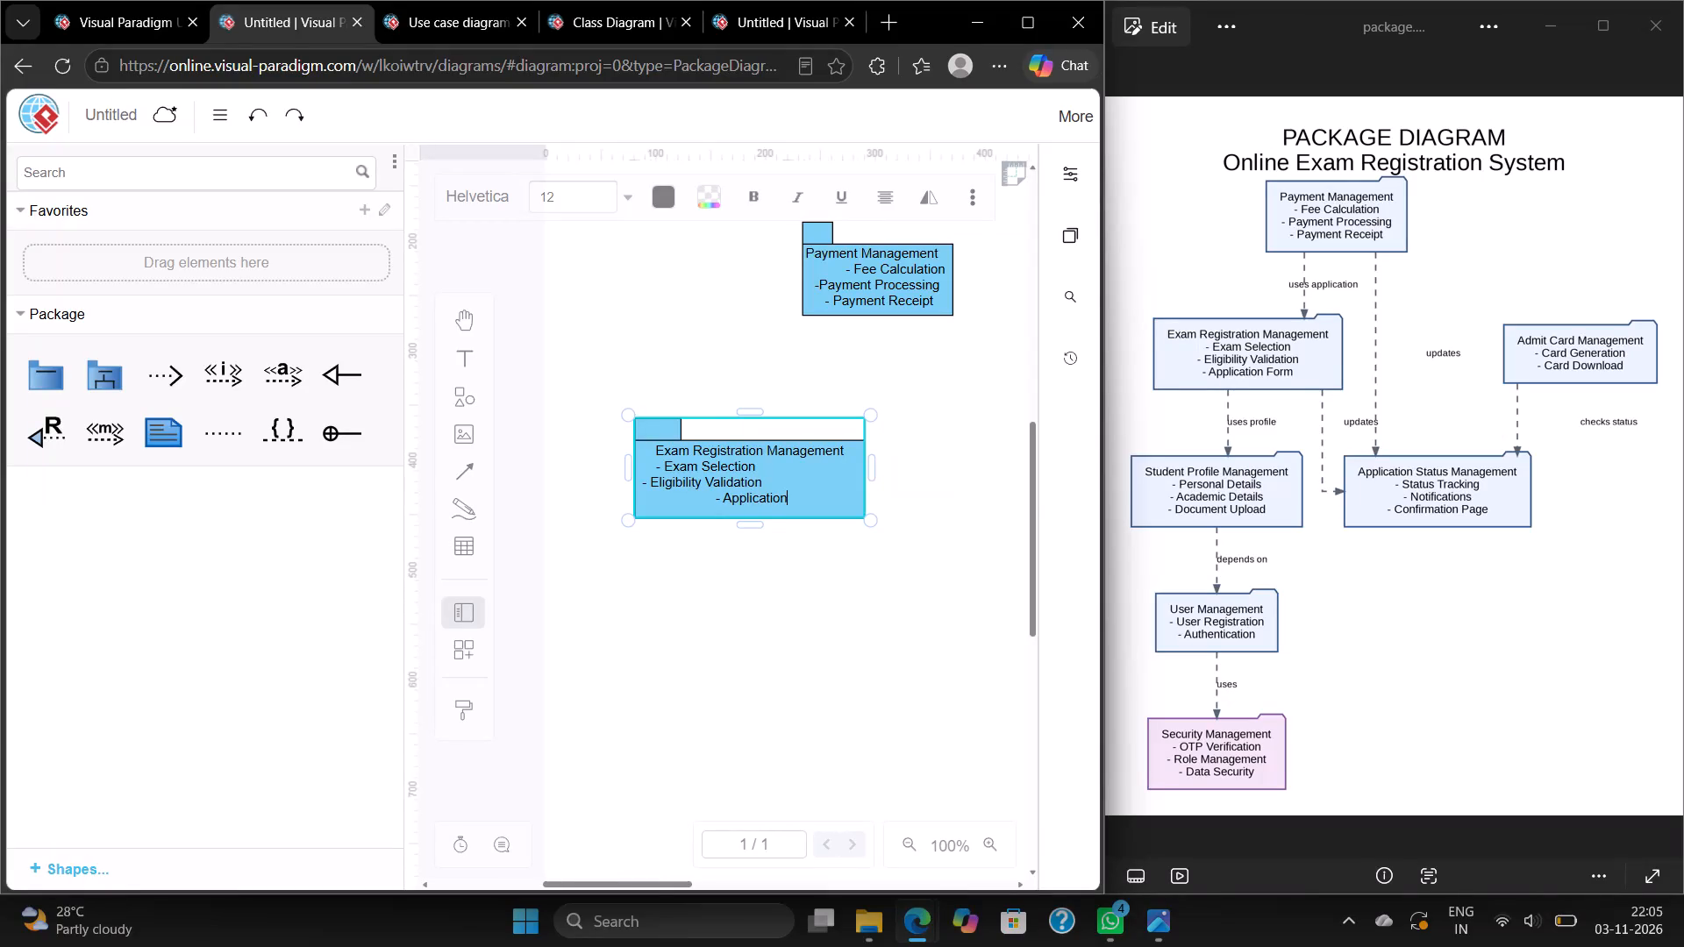
pyautogui.press('space')
pyautogui.write('Form')
# Insert spaces before "- Eligibility Validation" to shift that list item toward the centre of the package.
pyautogui.press('Up')
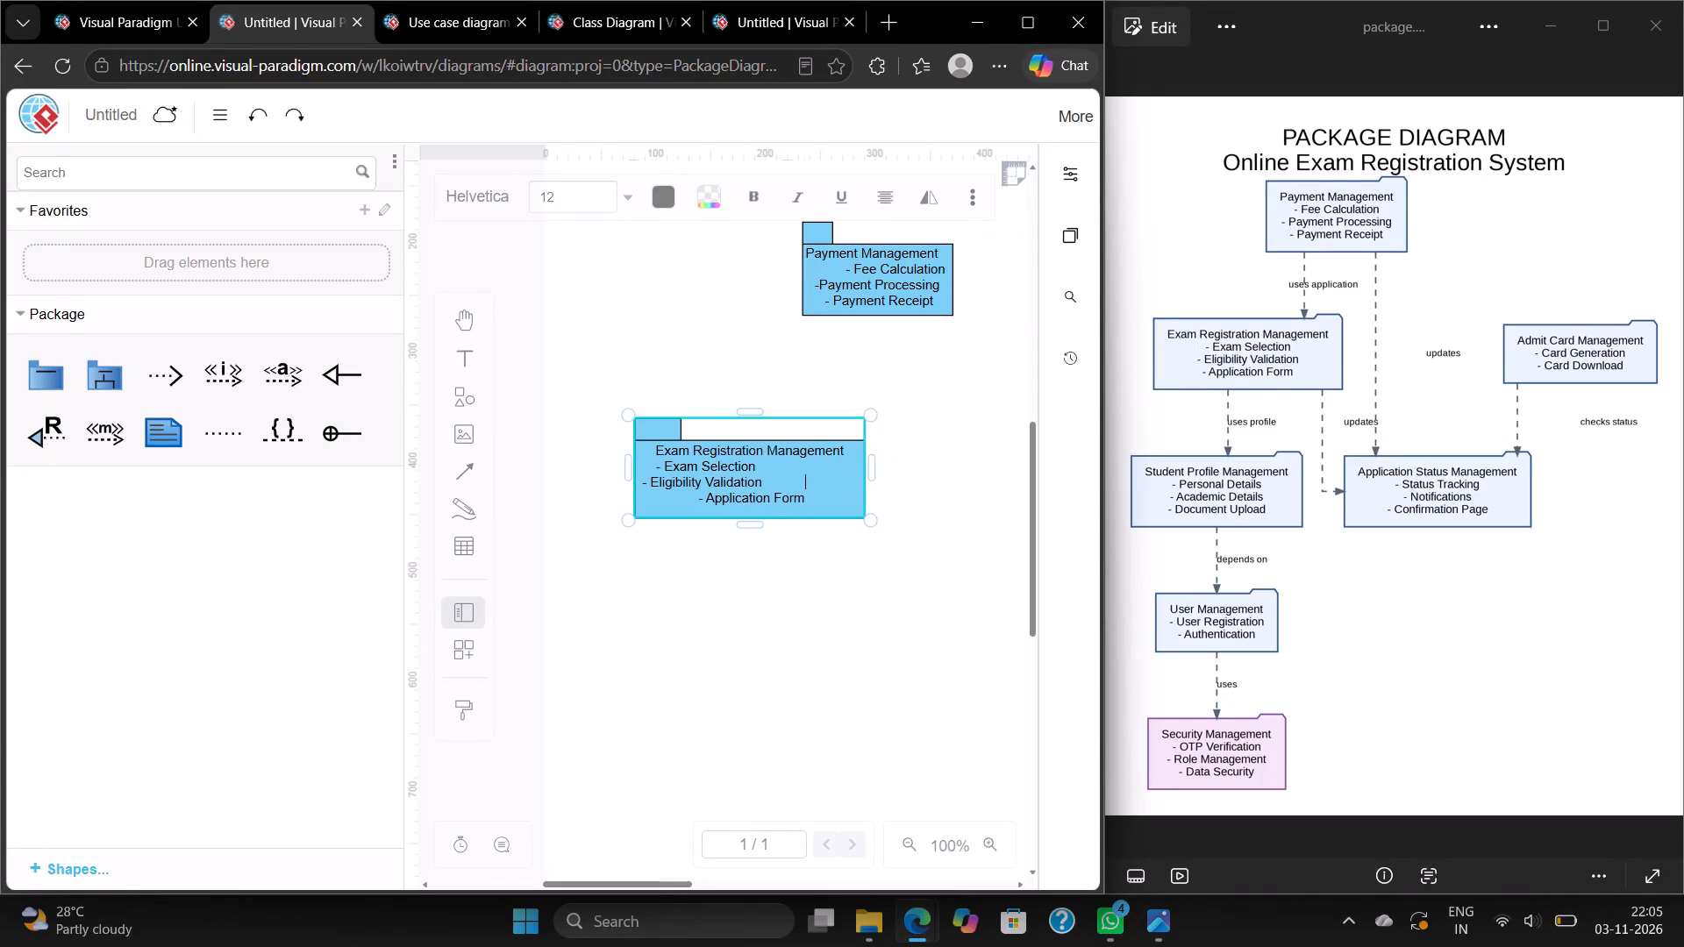
pyautogui.press('Left')
pyautogui.press('Left')
pyautogui.press('Left')
pyautogui.press('Left')
pyautogui.press('Left')
pyautogui.press('Left')
pyautogui.press('Left')
pyautogui.press('Left')
pyautogui.press('Left')
pyautogui.press('Left')
pyautogui.press('Left')
pyautogui.press('Left')
pyautogui.press('Left')
pyautogui.press('Left')
pyautogui.press('Left')
pyautogui.press('Left')
pyautogui.press('Left')
pyautogui.press('Left')
pyautogui.press('Left')
pyautogui.press('Left')
pyautogui.press('Left')
pyautogui.press('Left')
pyautogui.press('Left')
pyautogui.press('Left')
pyautogui.press('Left')
pyautogui.press('space')
pyautogui.press('space')
pyautogui.press('space')
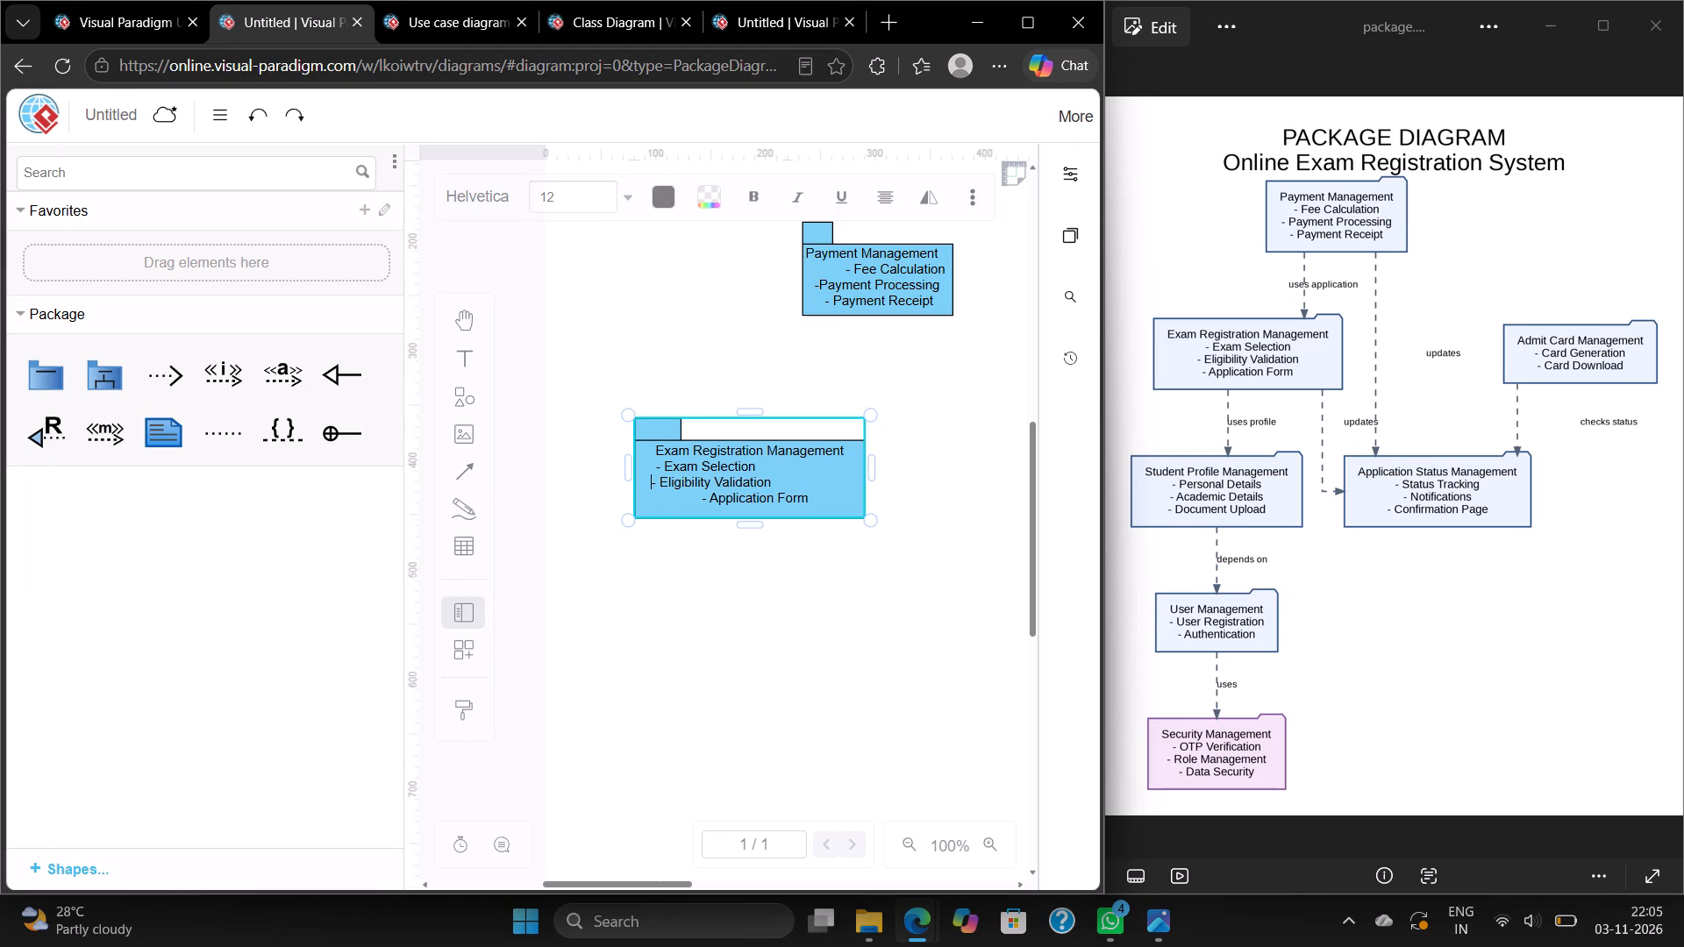
pyautogui.press('space')
pyautogui.press('space')
pyautogui.press('space')
pyautogui.press('space')
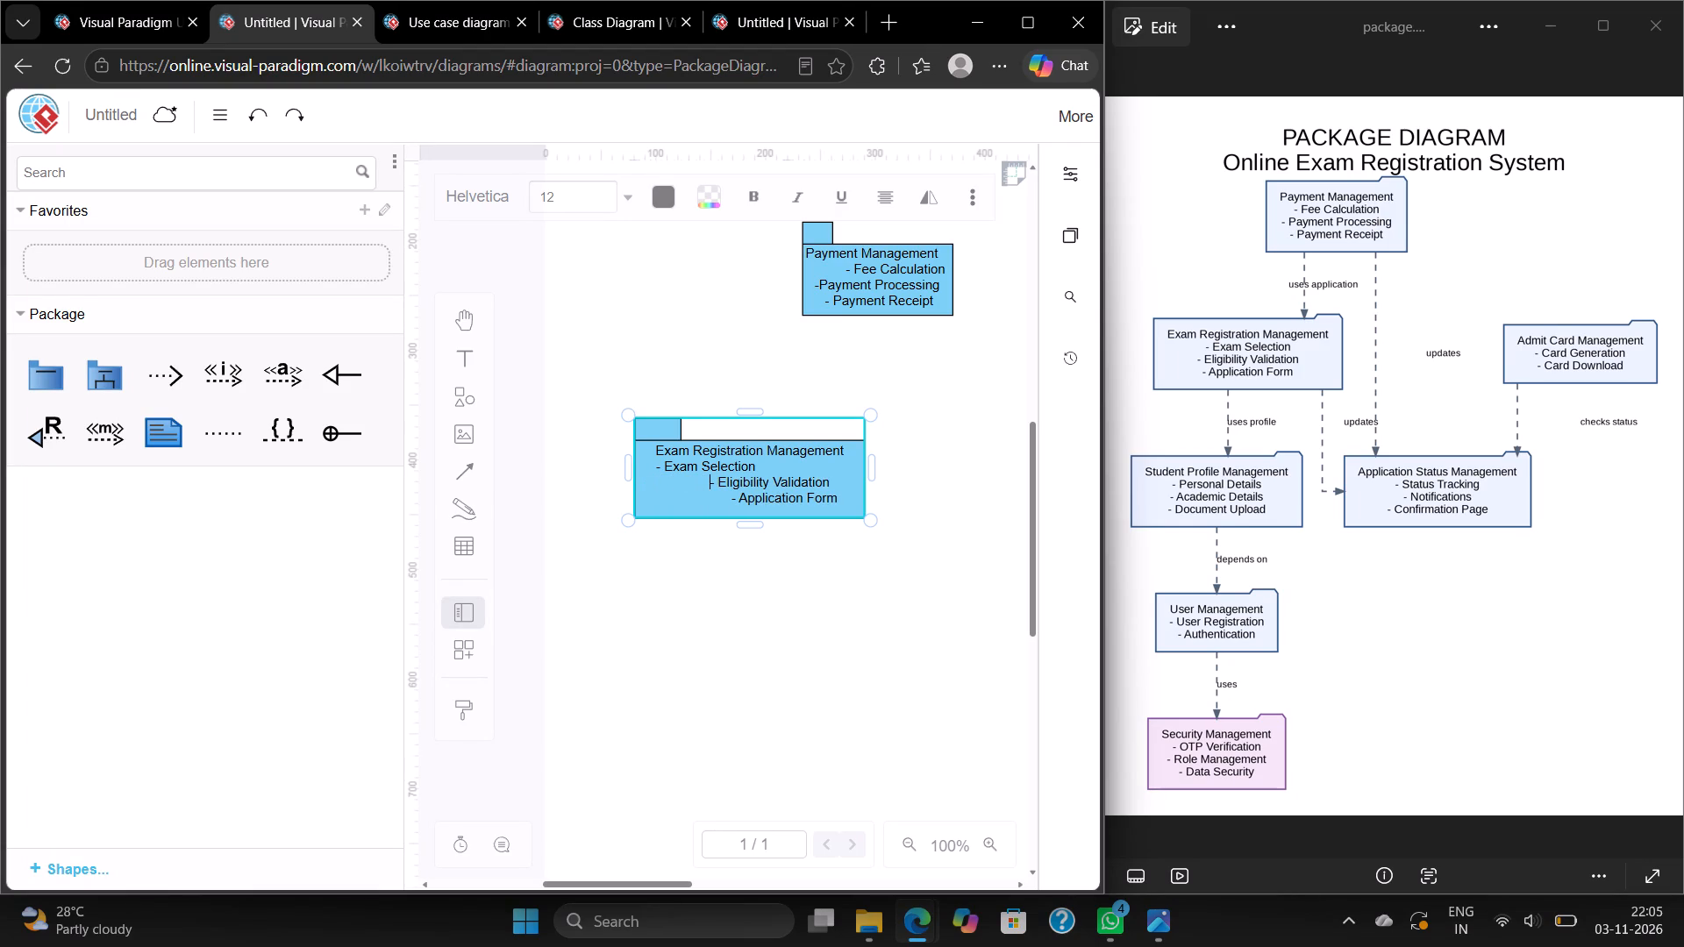
# Insert spaces before "- Exam Selection" to shift that list item toward the centre under the package name.
pyautogui.press('Up')
pyautogui.press('Left')
pyautogui.press('Left')
pyautogui.press('Left')
pyautogui.press('Left')
pyautogui.press('Left')
pyautogui.press('Left')
pyautogui.press('Left')
pyautogui.press('Left')
pyautogui.press('Left')
pyautogui.press('Left')
pyautogui.press('Left')
pyautogui.press('space')
pyautogui.press('space')
pyautogui.press('space')
pyautogui.press('space')
pyautogui.press('space')
pyautogui.press('space')
pyautogui.press('space')
pyautogui.press('space')
pyautogui.press('space')
pyautogui.press('space')
pyautogui.press('space')
pyautogui.press('space')
pyautogui.press('space')
pyautogui.press('space')
pyautogui.press('space')
pyautogui.press('space')
pyautogui.press('space')
pyautogui.press('space')
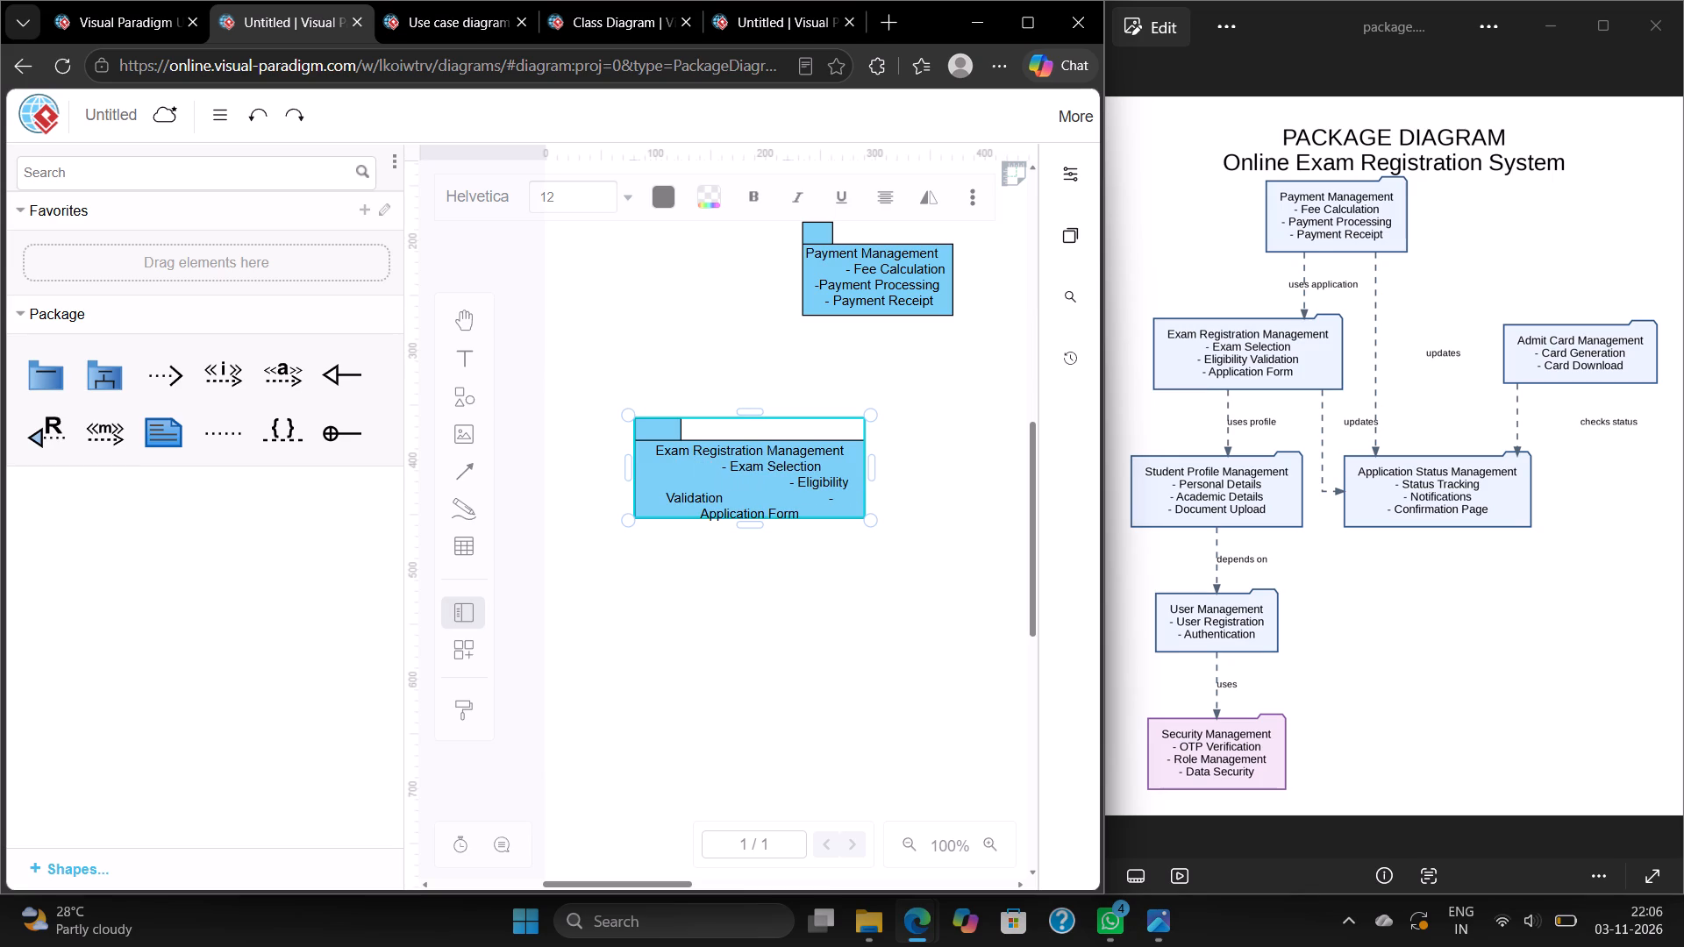
# Delete surplus spaces between Exam Selection and Eligibility Validation so each list item sits on its own line, and finish editing the package text.
pyautogui.press('Down')
pyautogui.press('BackSpace')
pyautogui.press('BackSpace')
pyautogui.press('BackSpace')
pyautogui.press('BackSpace')
pyautogui.press('BackSpace')
pyautogui.press('BackSpace')
pyautogui.press('BackSpace')
pyautogui.press('BackSpace')
pyautogui.press('BackSpace')
pyautogui.press('BackSpace')
pyautogui.press('BackSpace')
pyautogui.press('BackSpace')
pyautogui.press('BackSpace')
pyautogui.press('BackSpace')
pyautogui.press('BackSpace')
pyautogui.press('BackSpace')
pyautogui.press('BackSpace')
pyautogui.press('BackSpace')
pyautogui.press('BackSpace')
pyautogui.press('BackSpace')
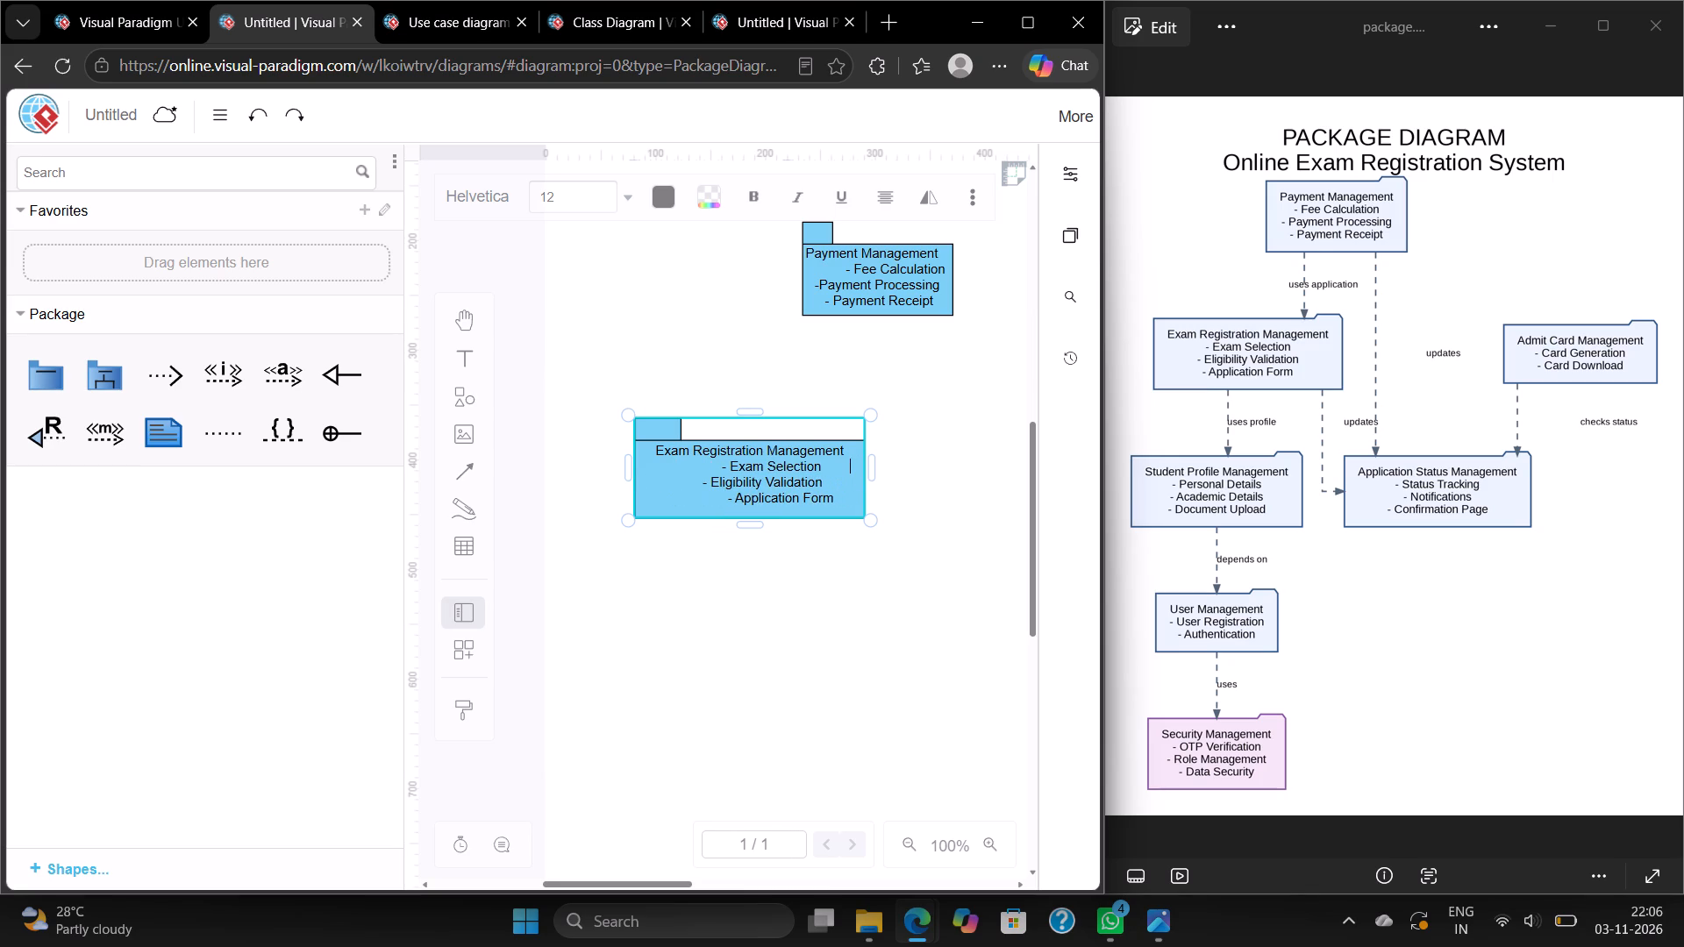
pyautogui.press('BackSpace')
pyautogui.press('BackSpace')
pyautogui.press('BackSpace')
pyautogui.press('BackSpace')
pyautogui.press('BackSpace')
pyautogui.press('BackSpace')
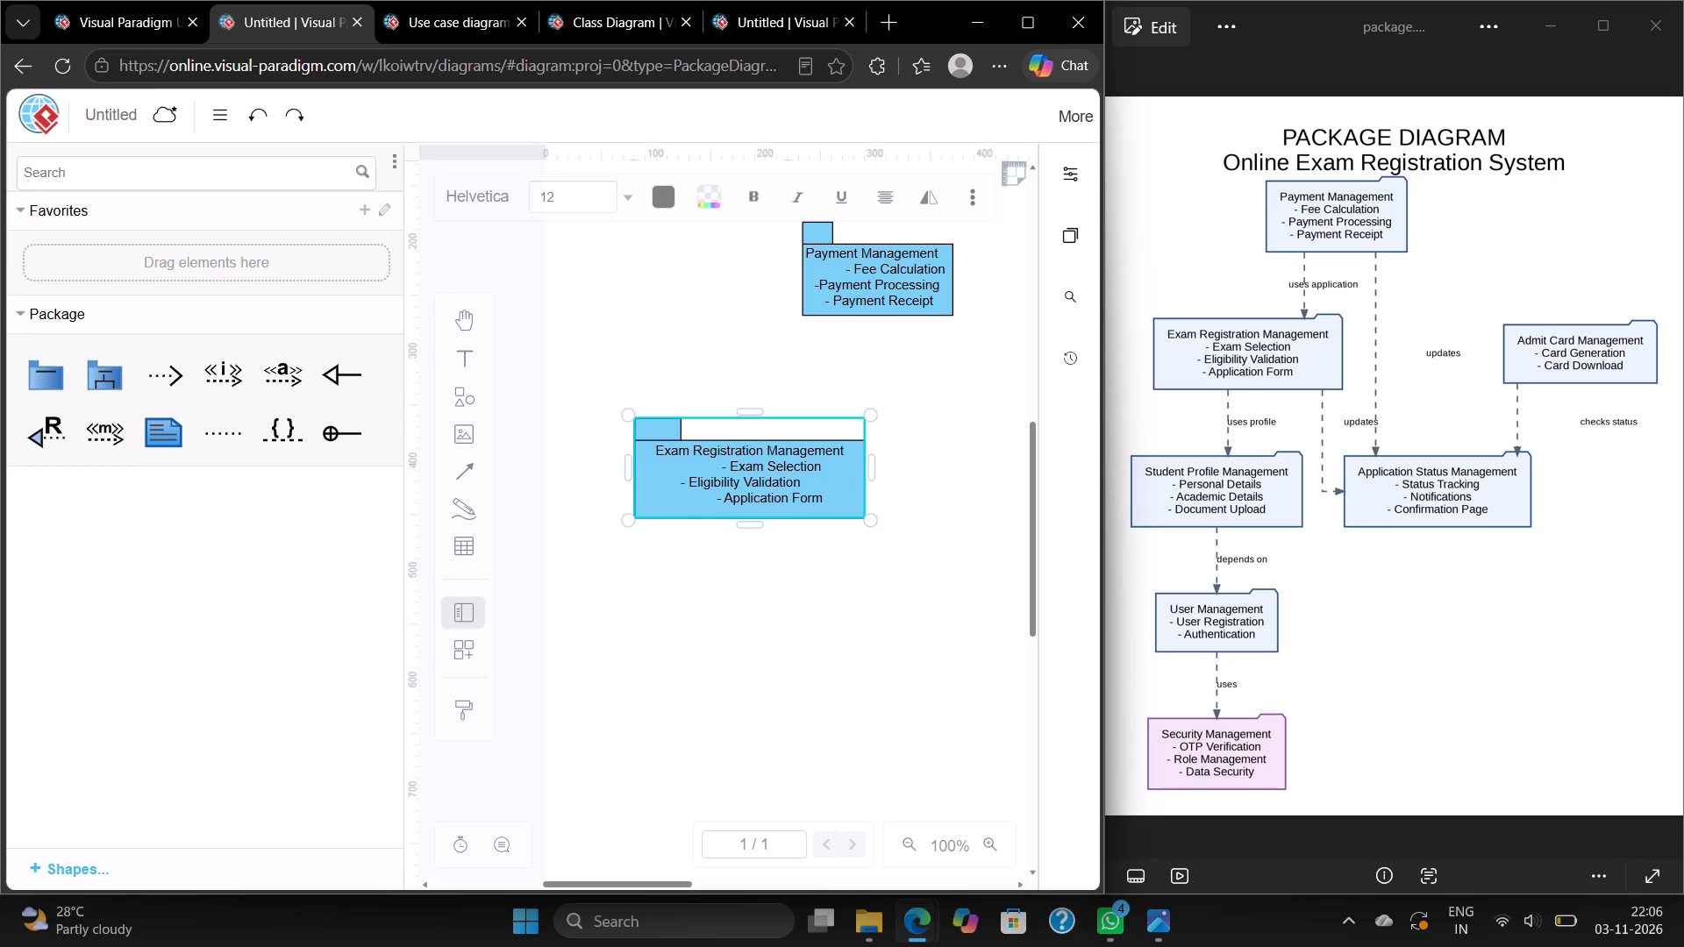
pyautogui.click(777, 349)
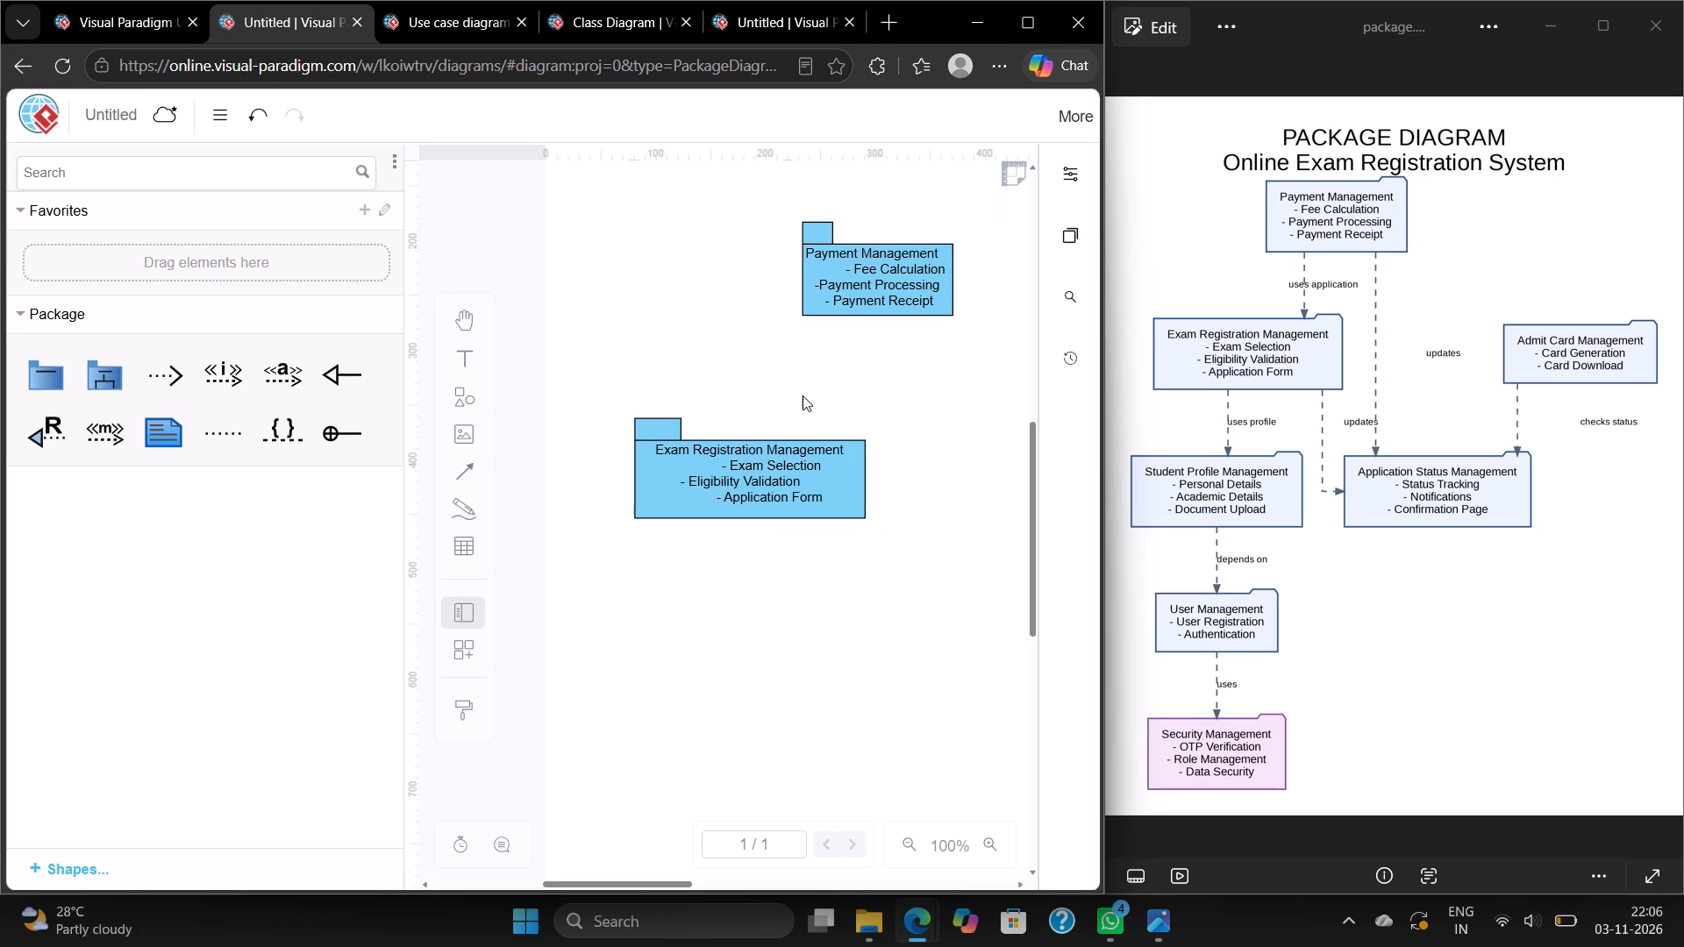
# Move the Exam Registration Management package slightly up, closer to the Payment Management package.
pyautogui.moveTo(731, 488); pyautogui.dragTo(725, 455)
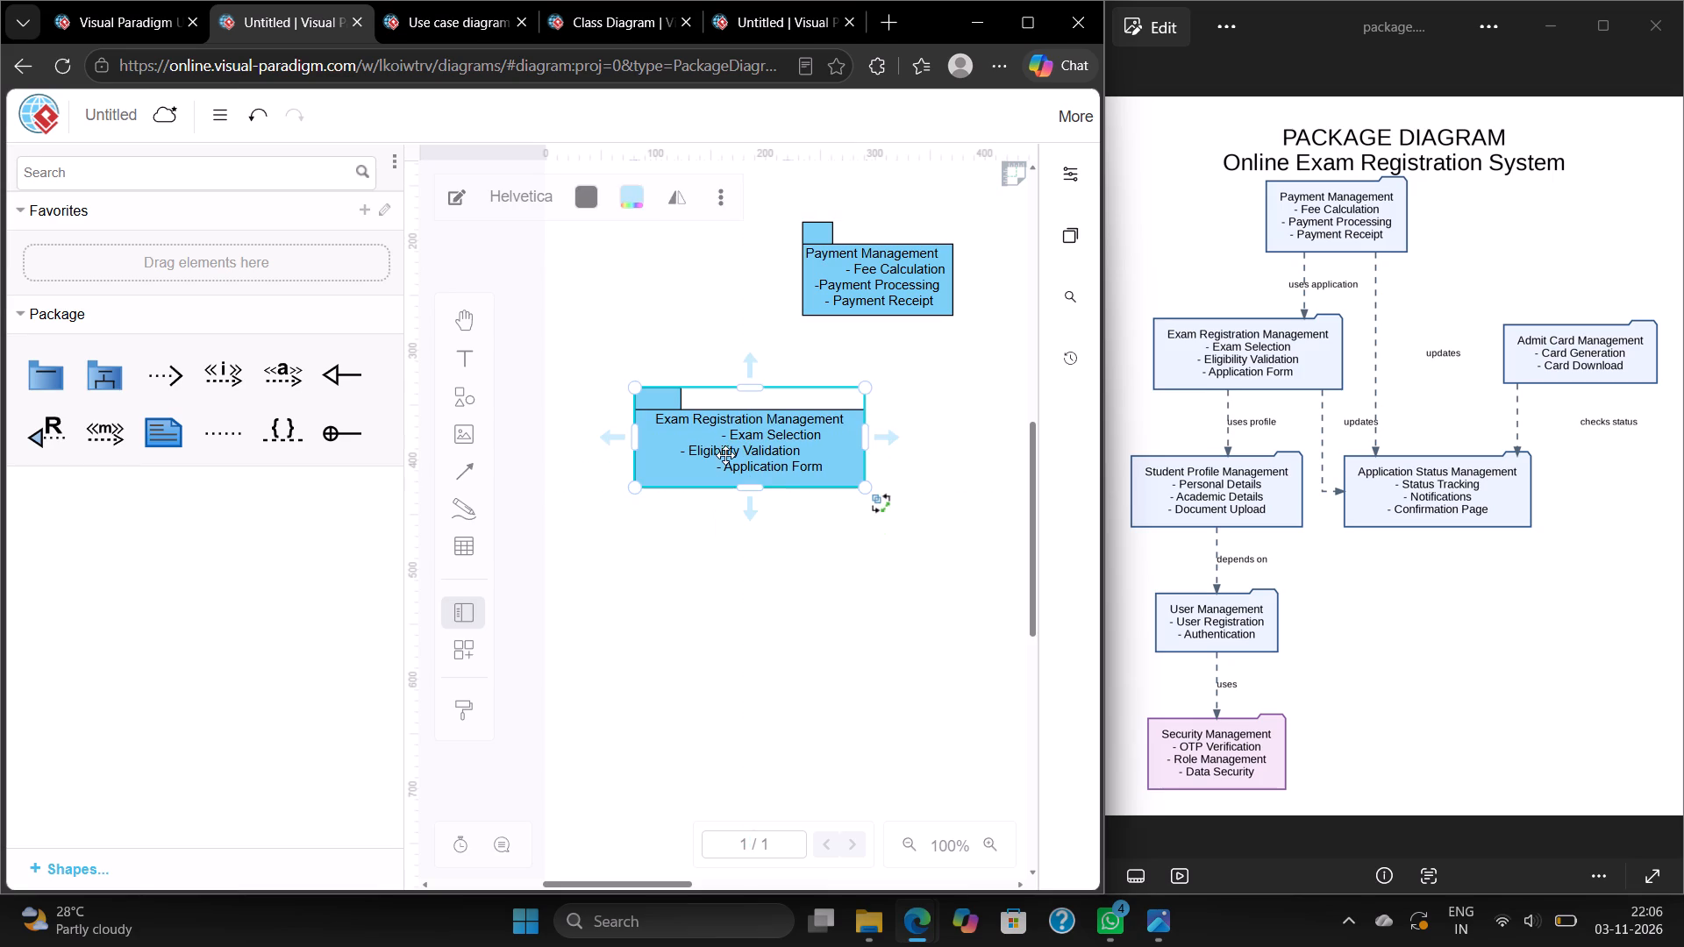
pyautogui.click(746, 353)
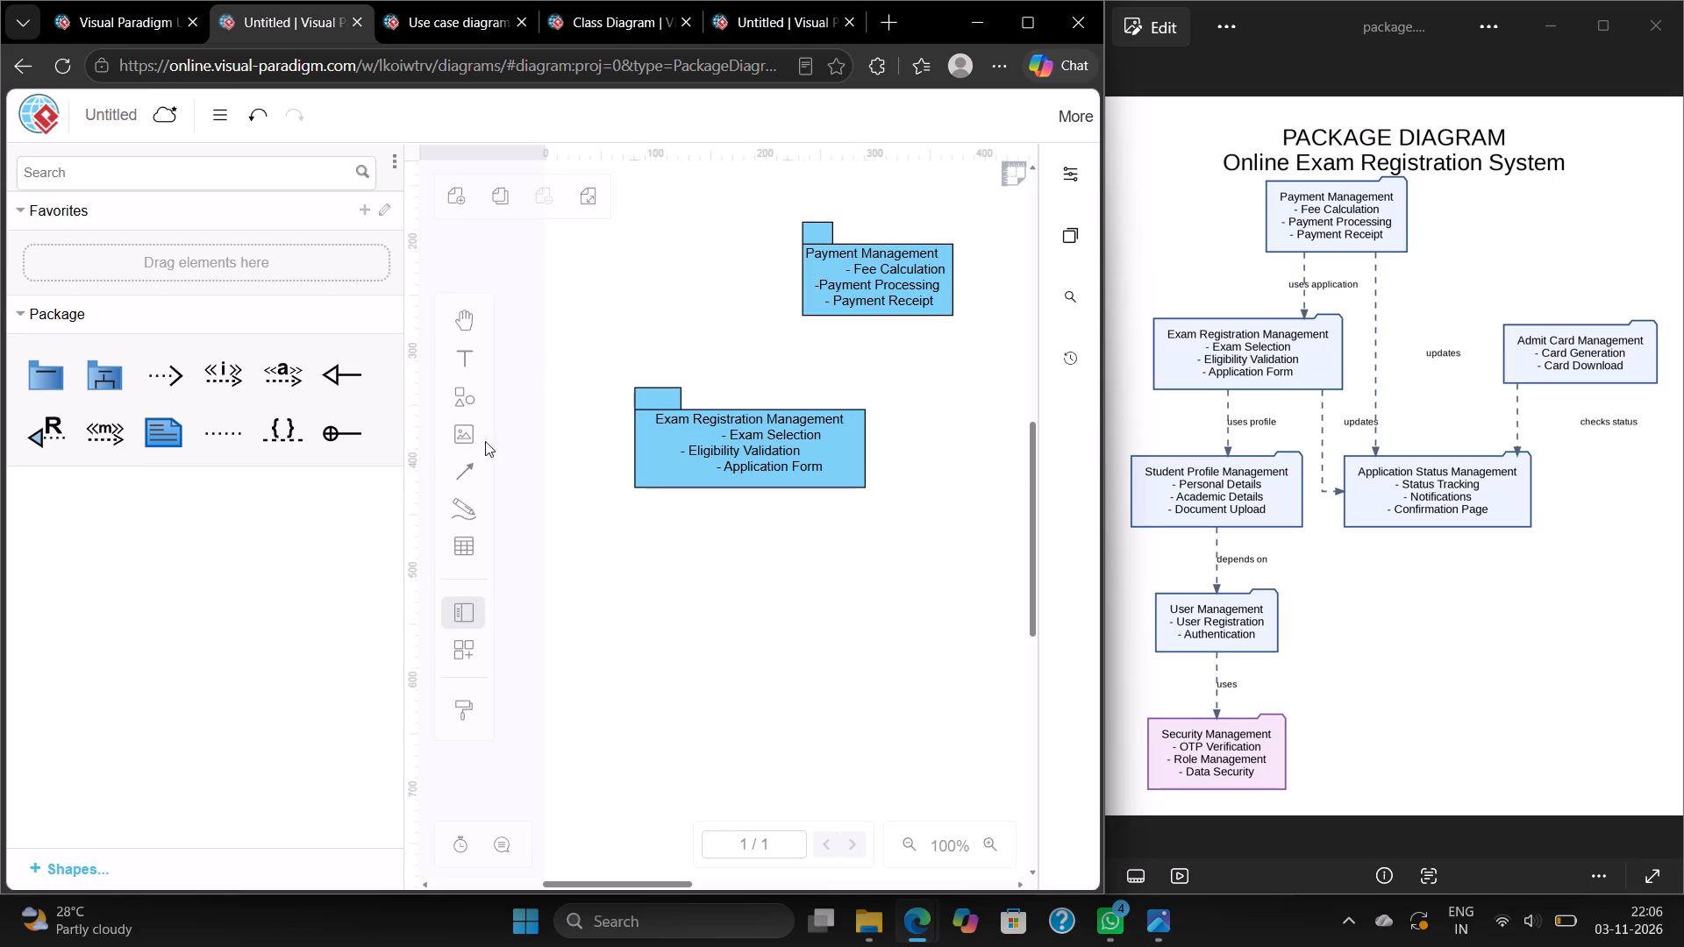
# Draw a vertical arrow connector from the bottom edge of Payment Management to the top edge of Exam Registration Management.
pyautogui.click(461, 470)
pyautogui.click(529, 420)
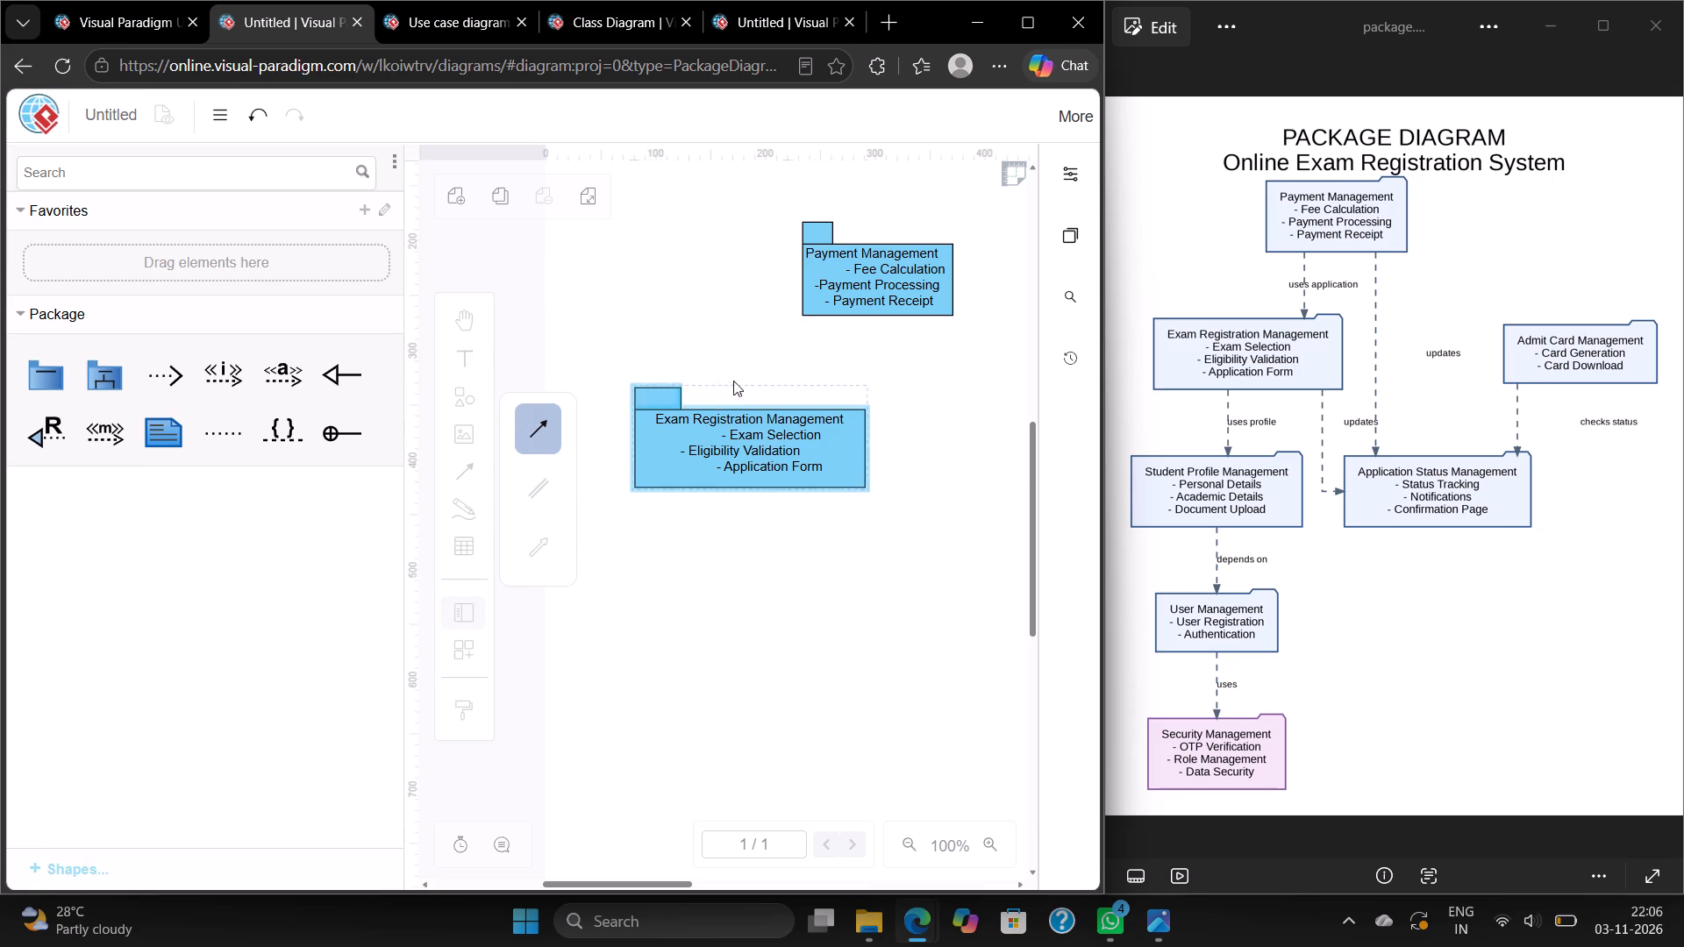
pyautogui.moveTo(827, 319); pyautogui.dragTo(824, 417)
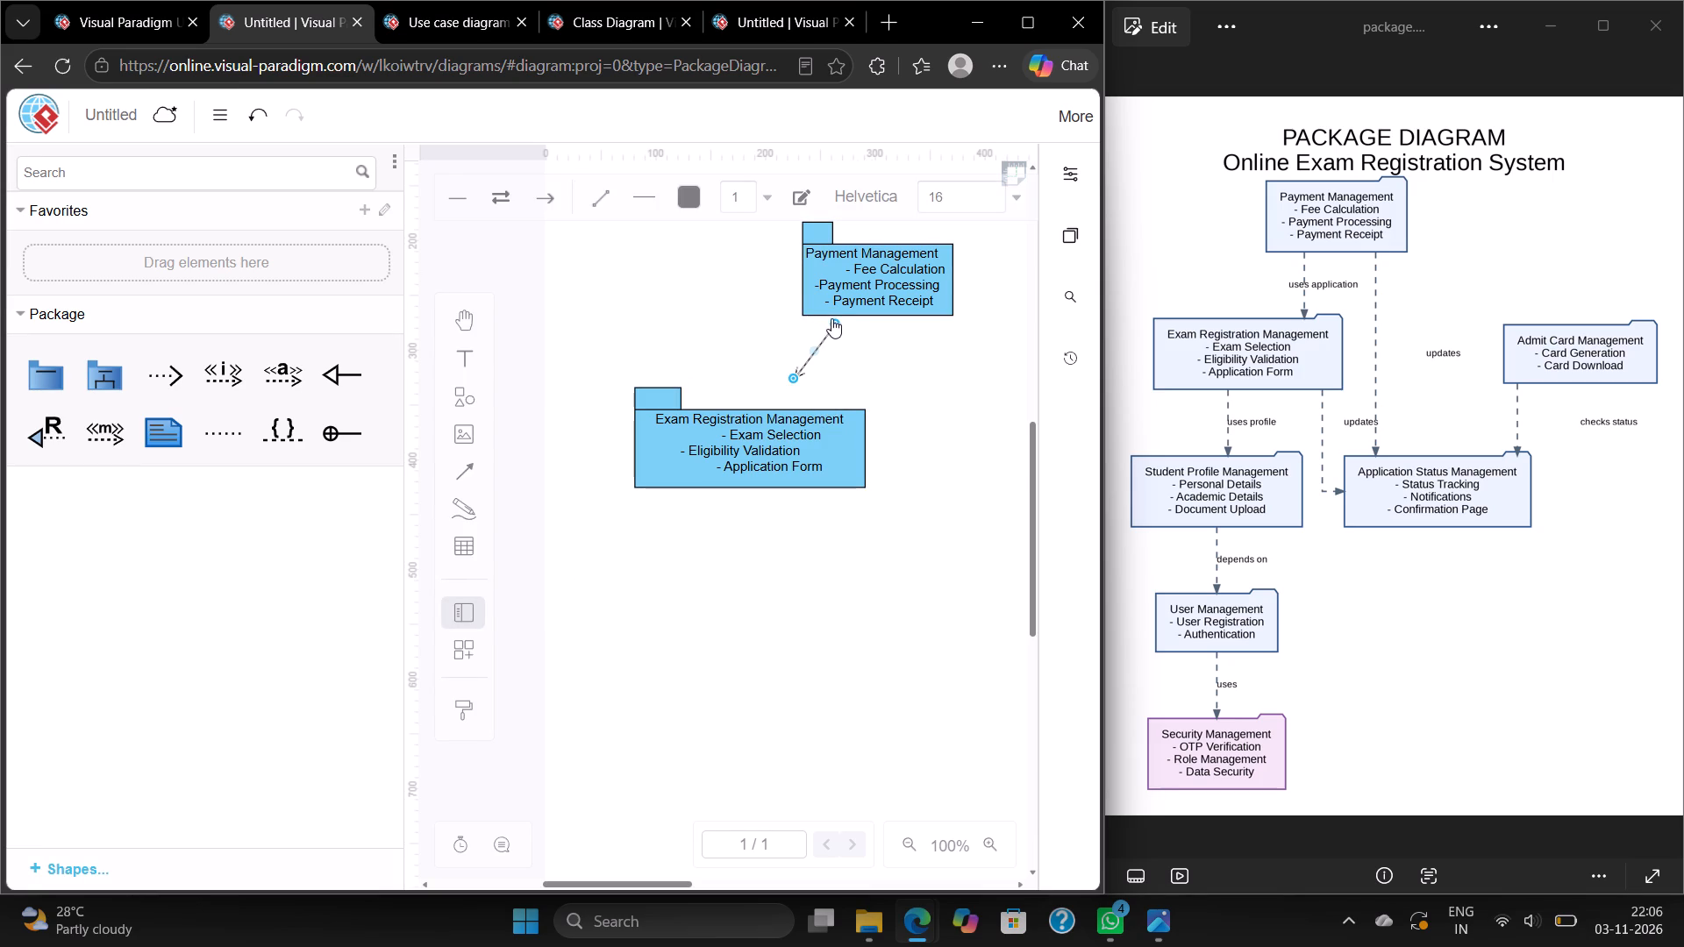
pyautogui.moveTo(836, 322); pyautogui.dragTo(826, 315)
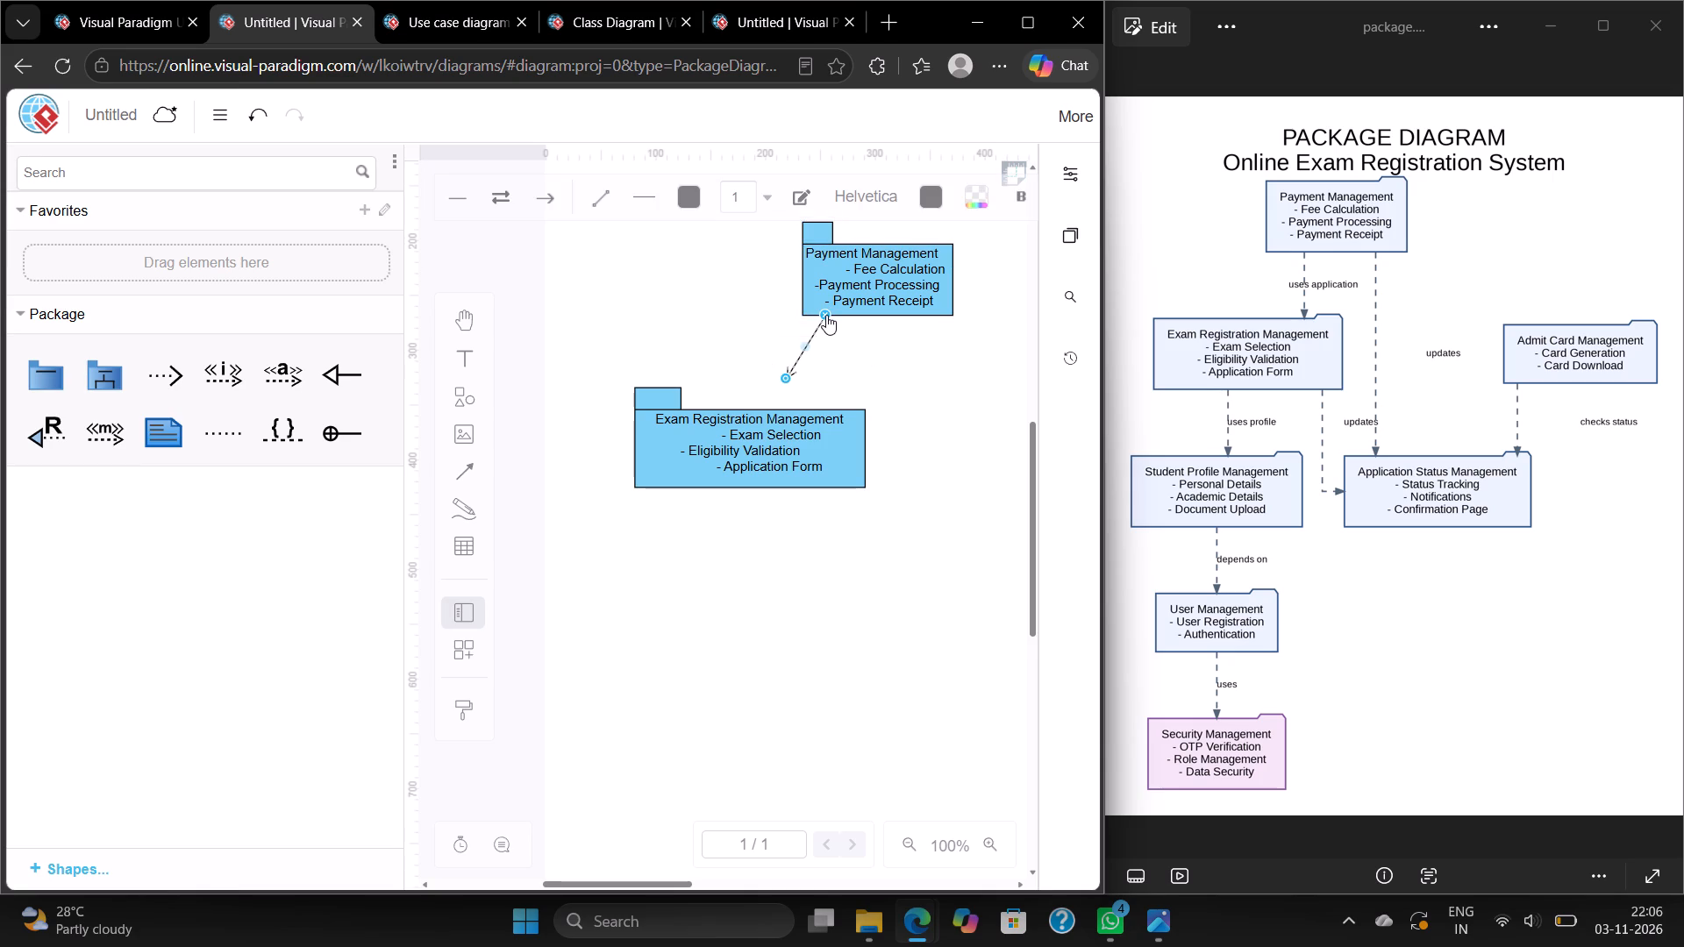
pyautogui.moveTo(785, 382); pyautogui.dragTo(824, 409)
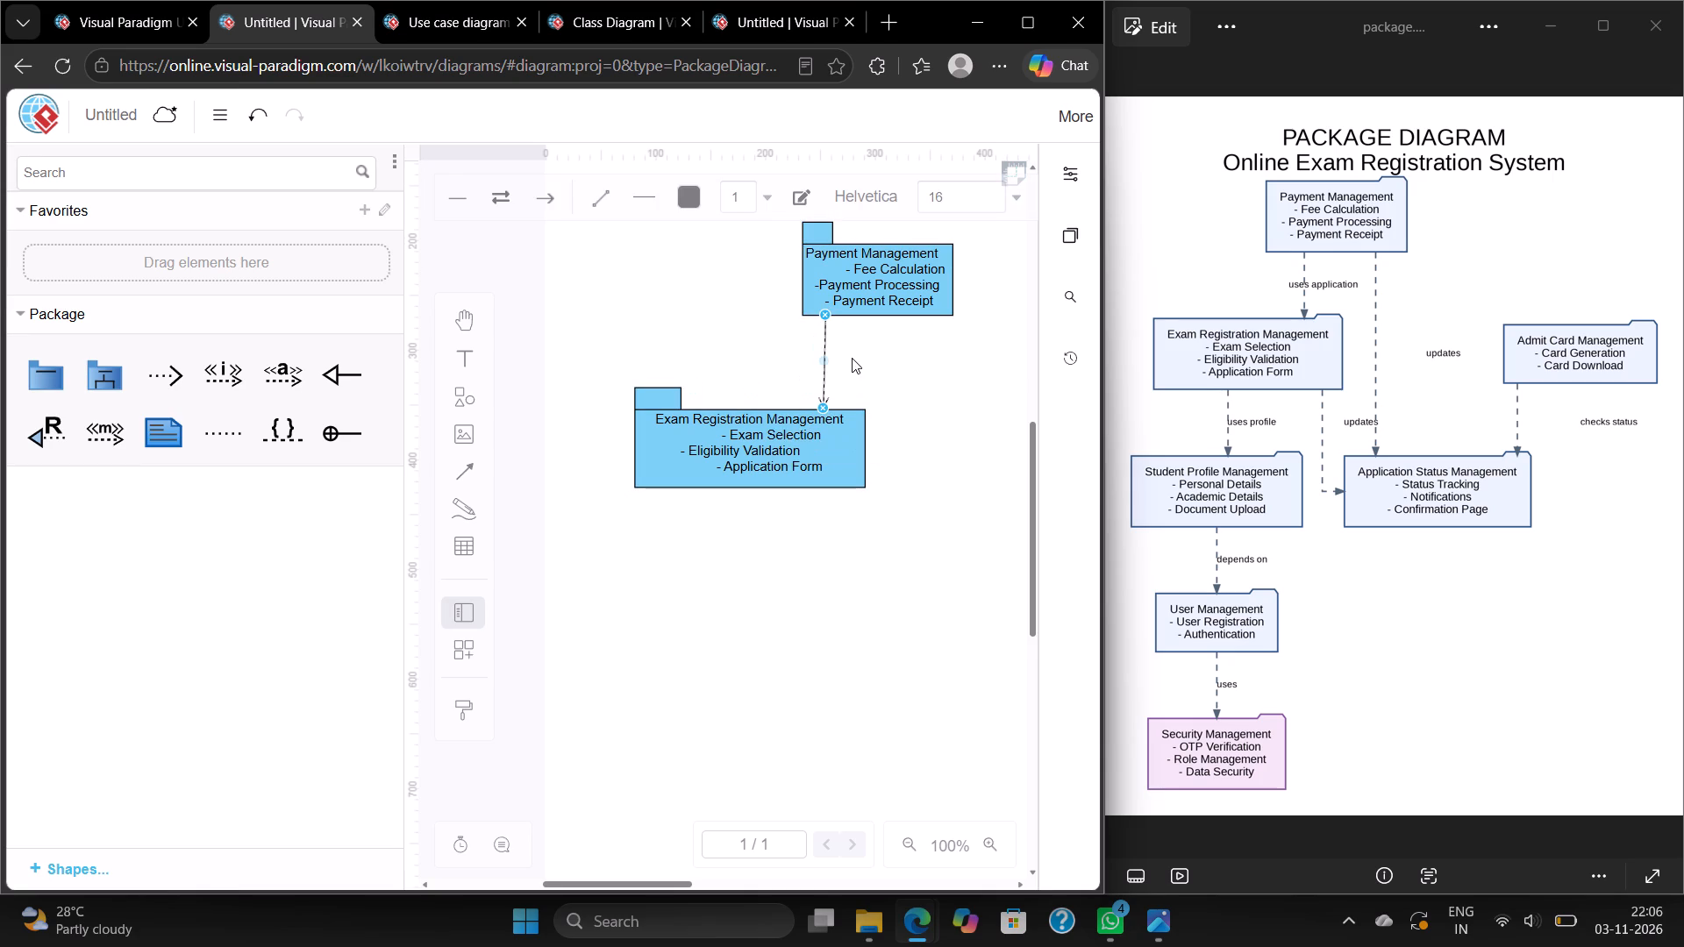
# Give the connector between Payment Management and Exam Registration Management a dashed line and a filled arrowhead at its end.
pyautogui.click(1066, 176)
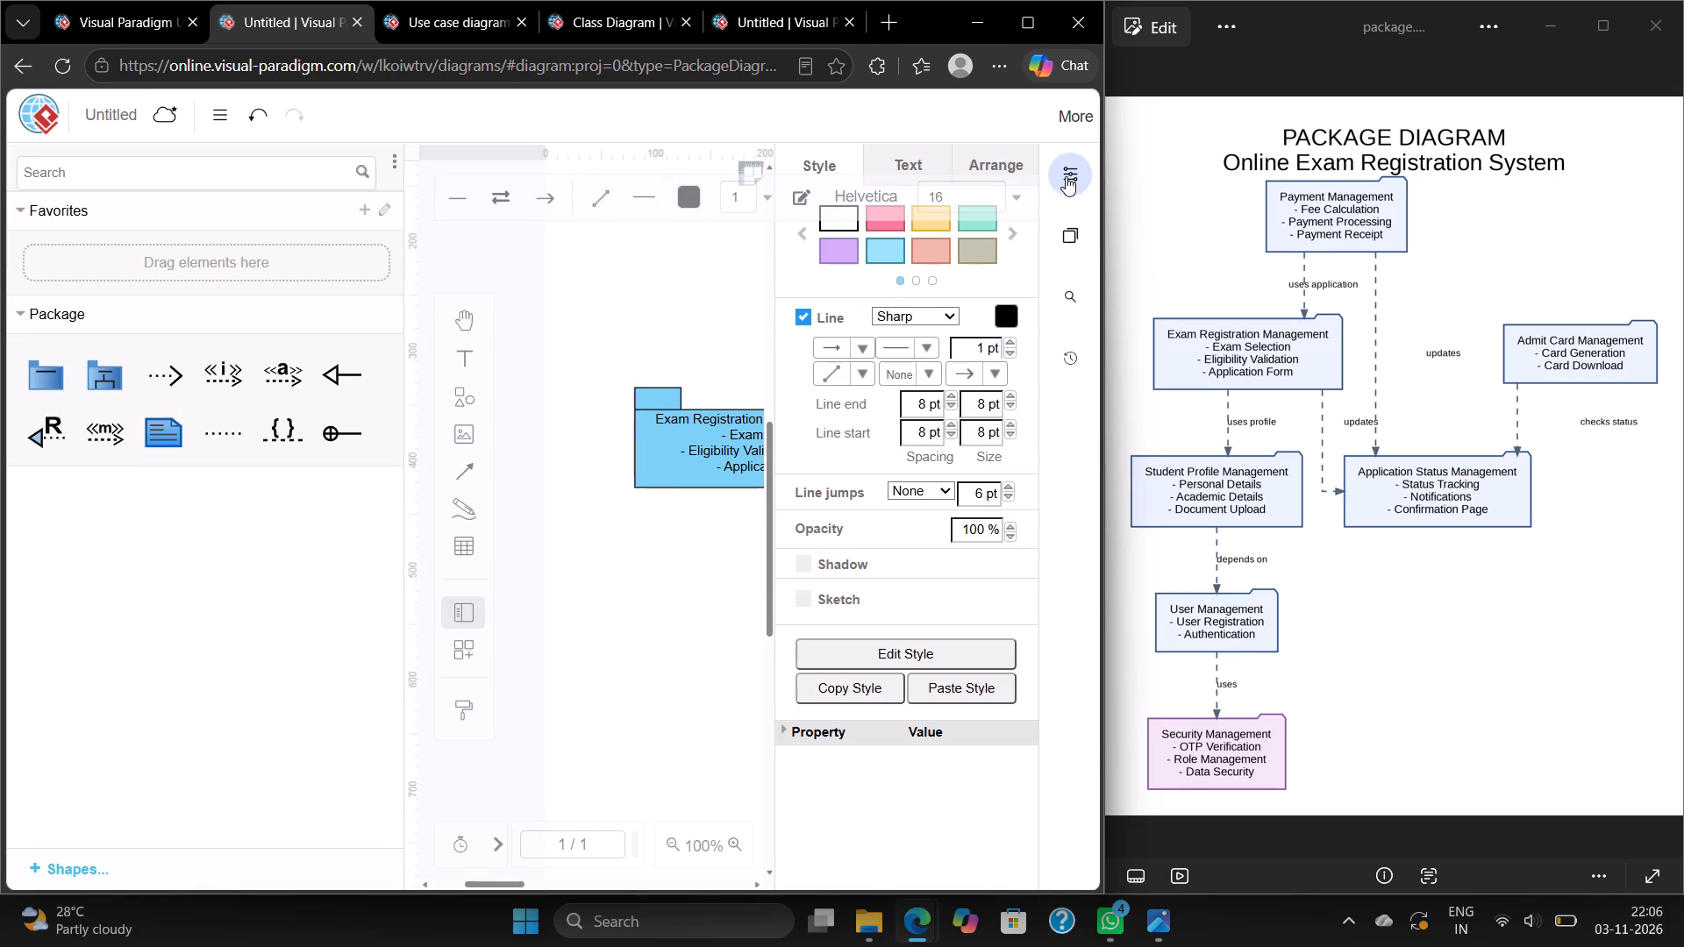
pyautogui.hscroll(-2, 663, 334)
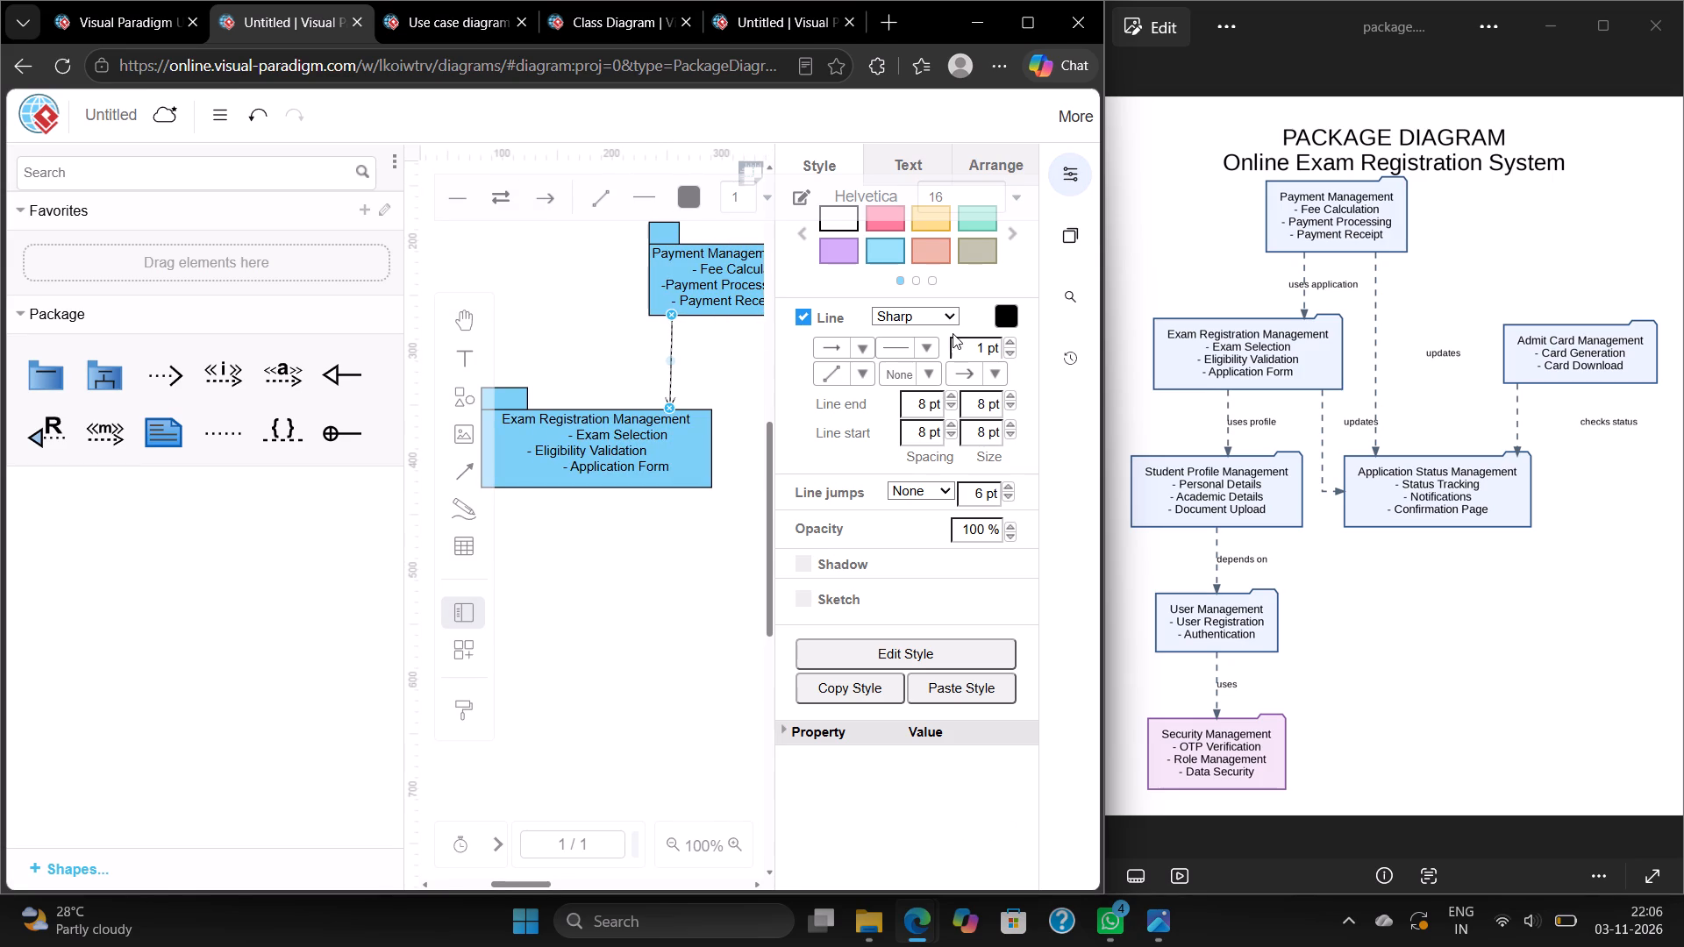
pyautogui.click(931, 338)
pyautogui.click(917, 394)
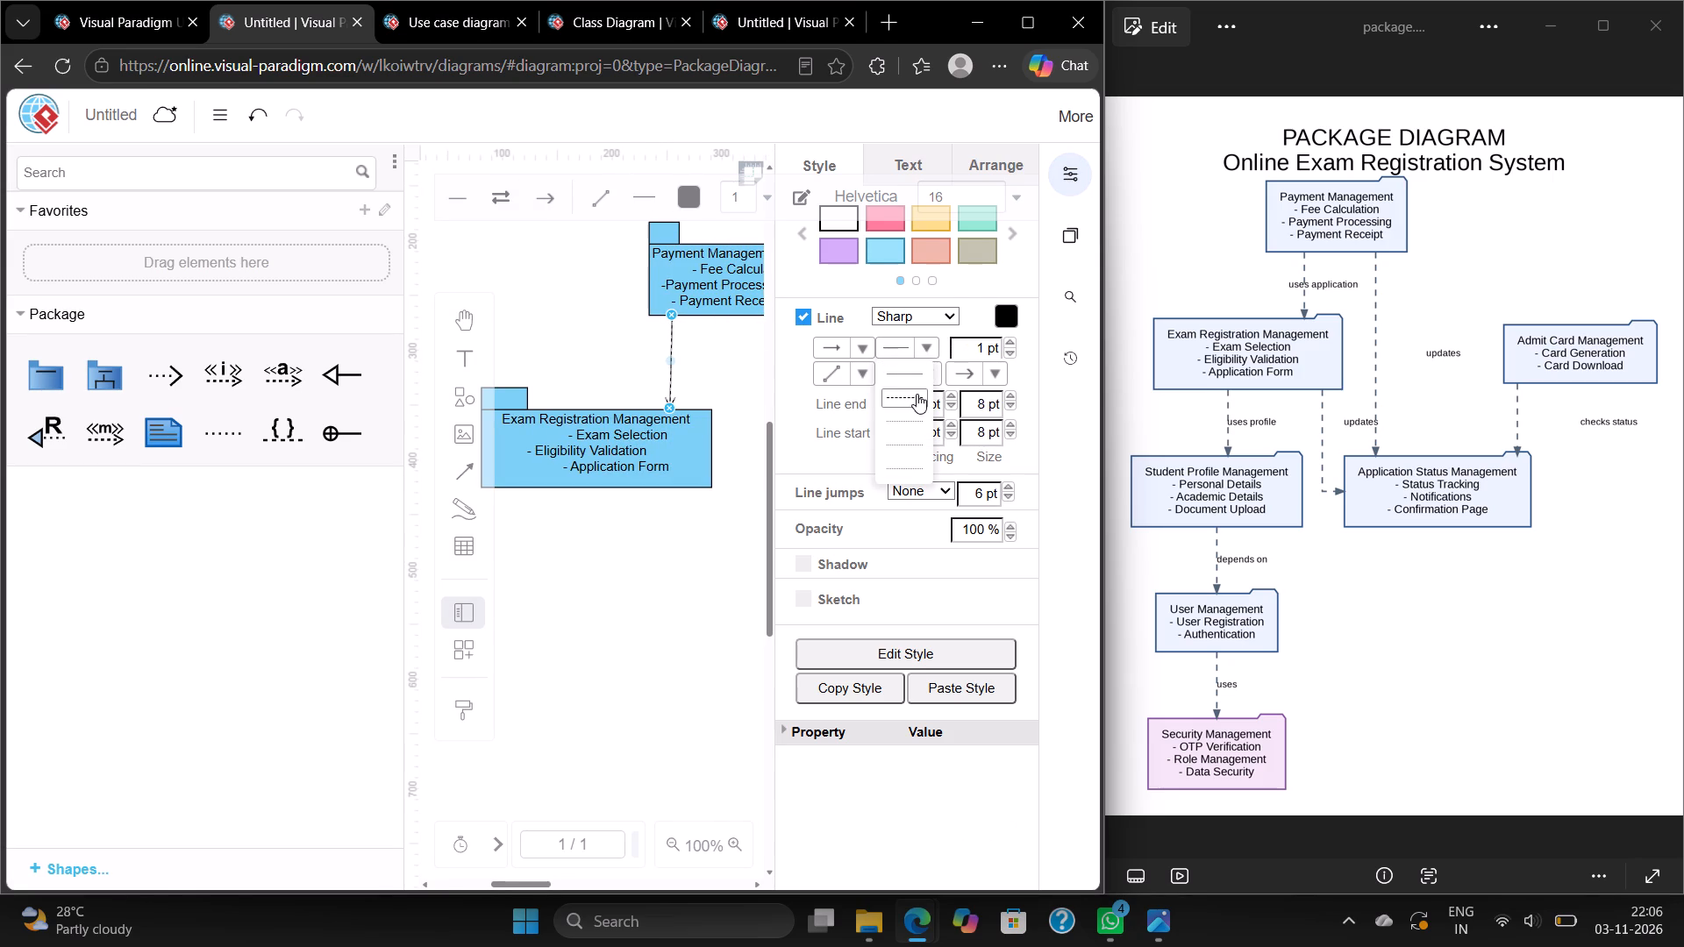
pyautogui.click(998, 374)
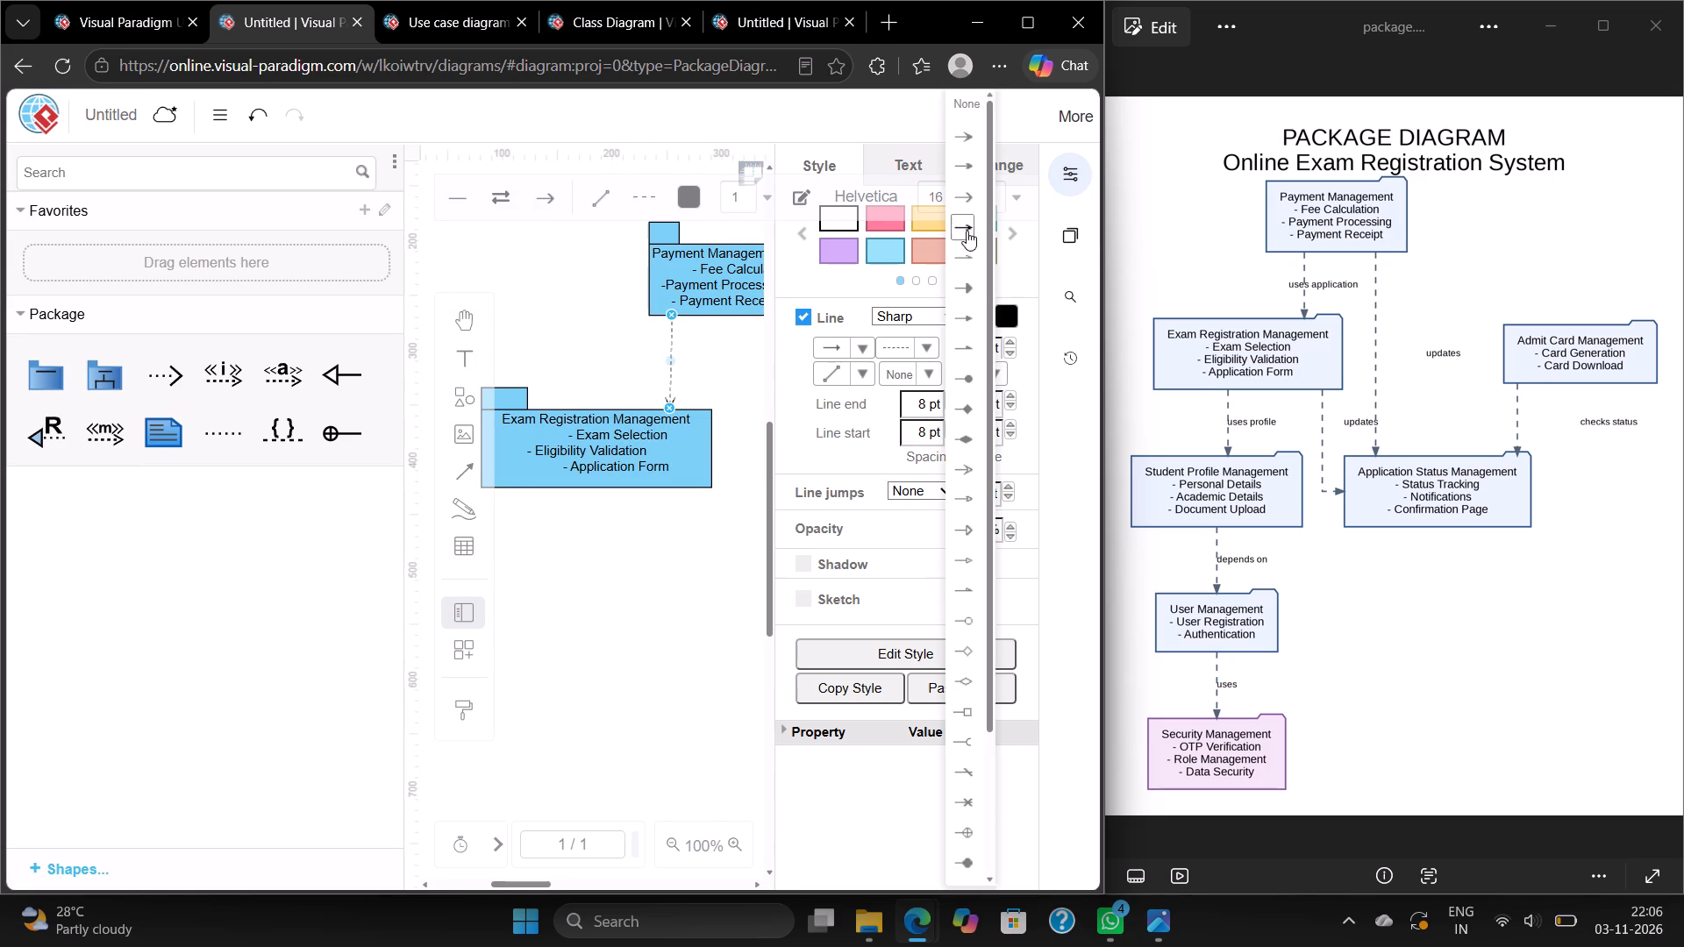
pyautogui.click(964, 167)
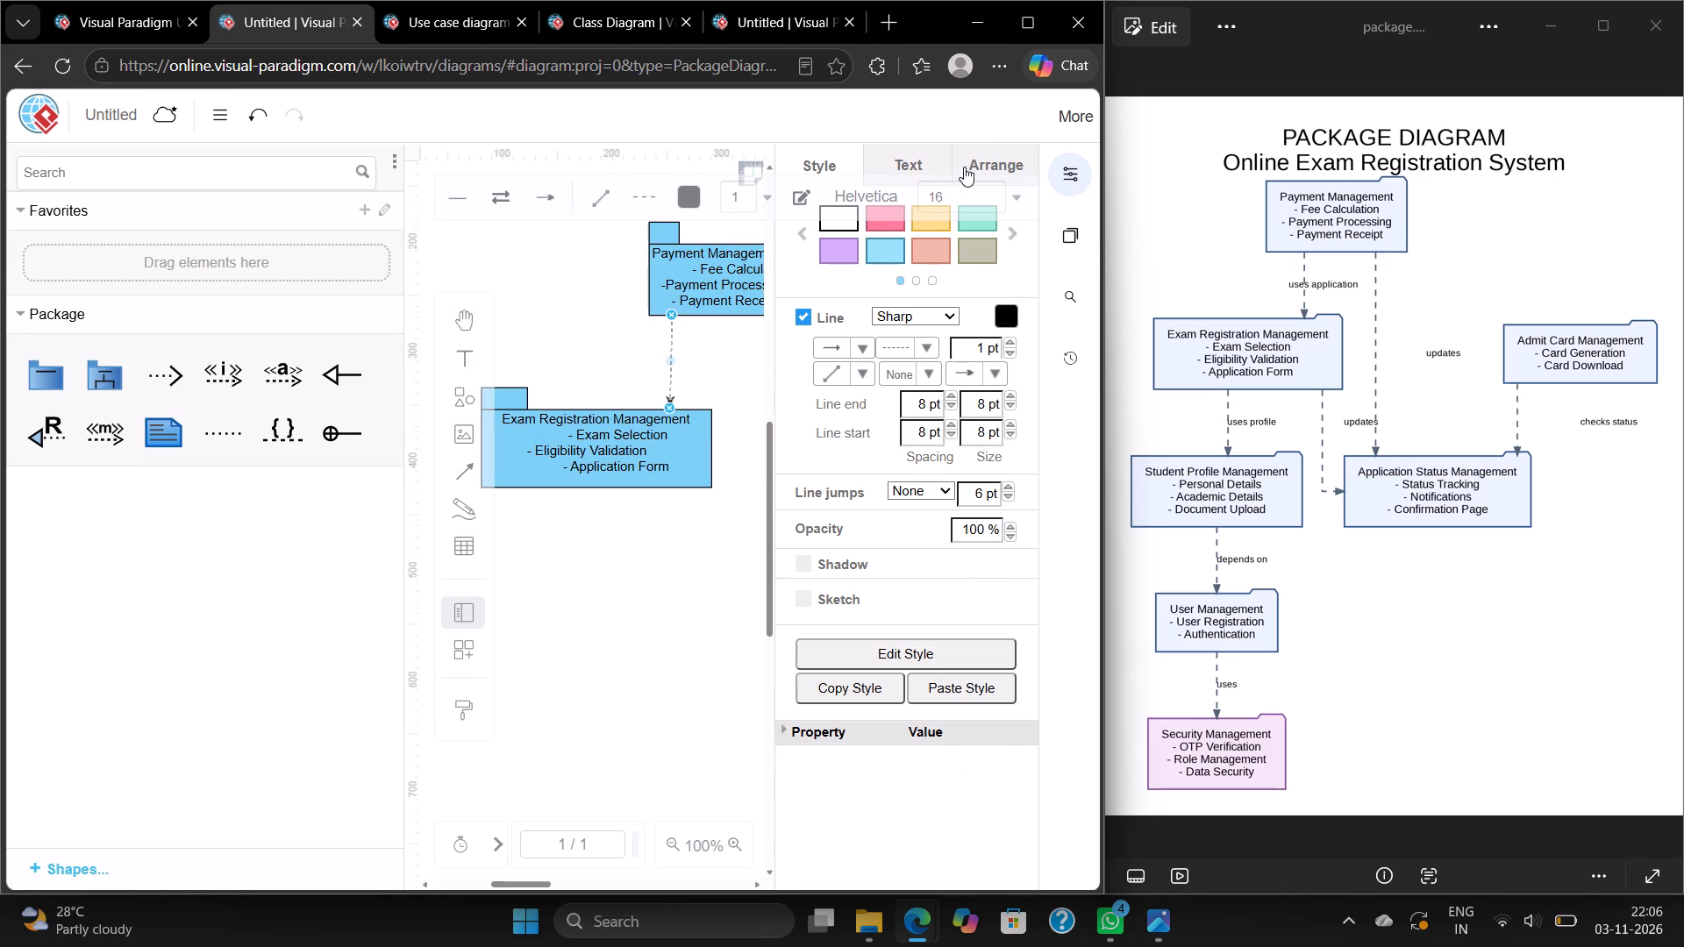
pyautogui.click(703, 349)
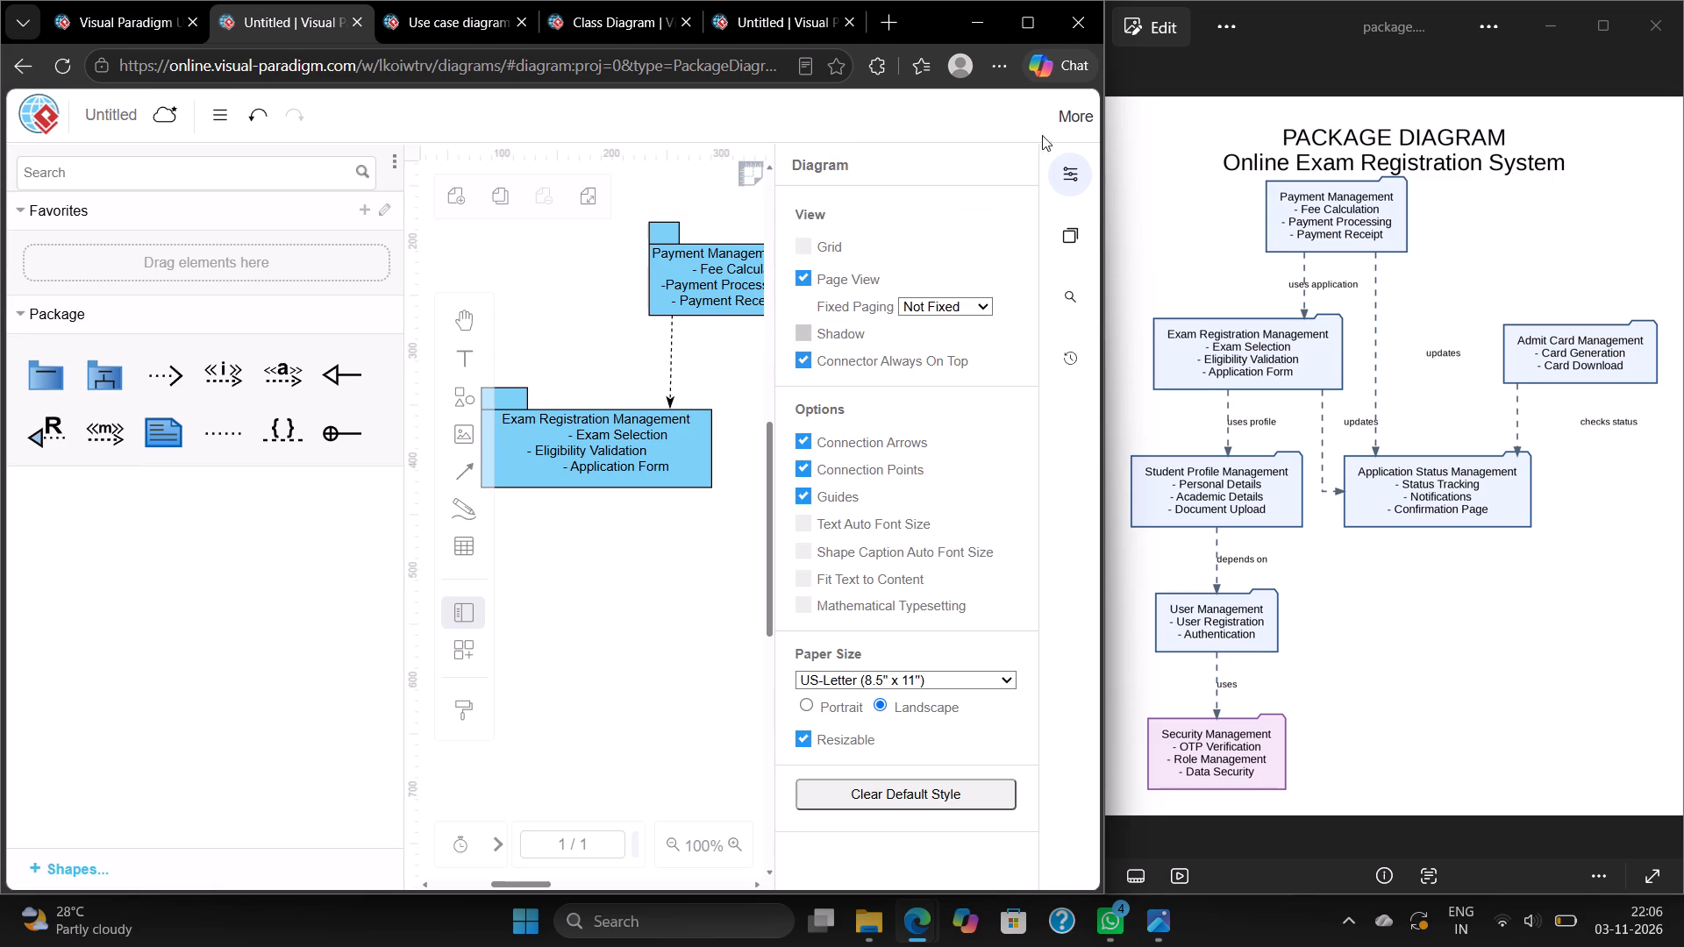
pyautogui.click(1065, 179)
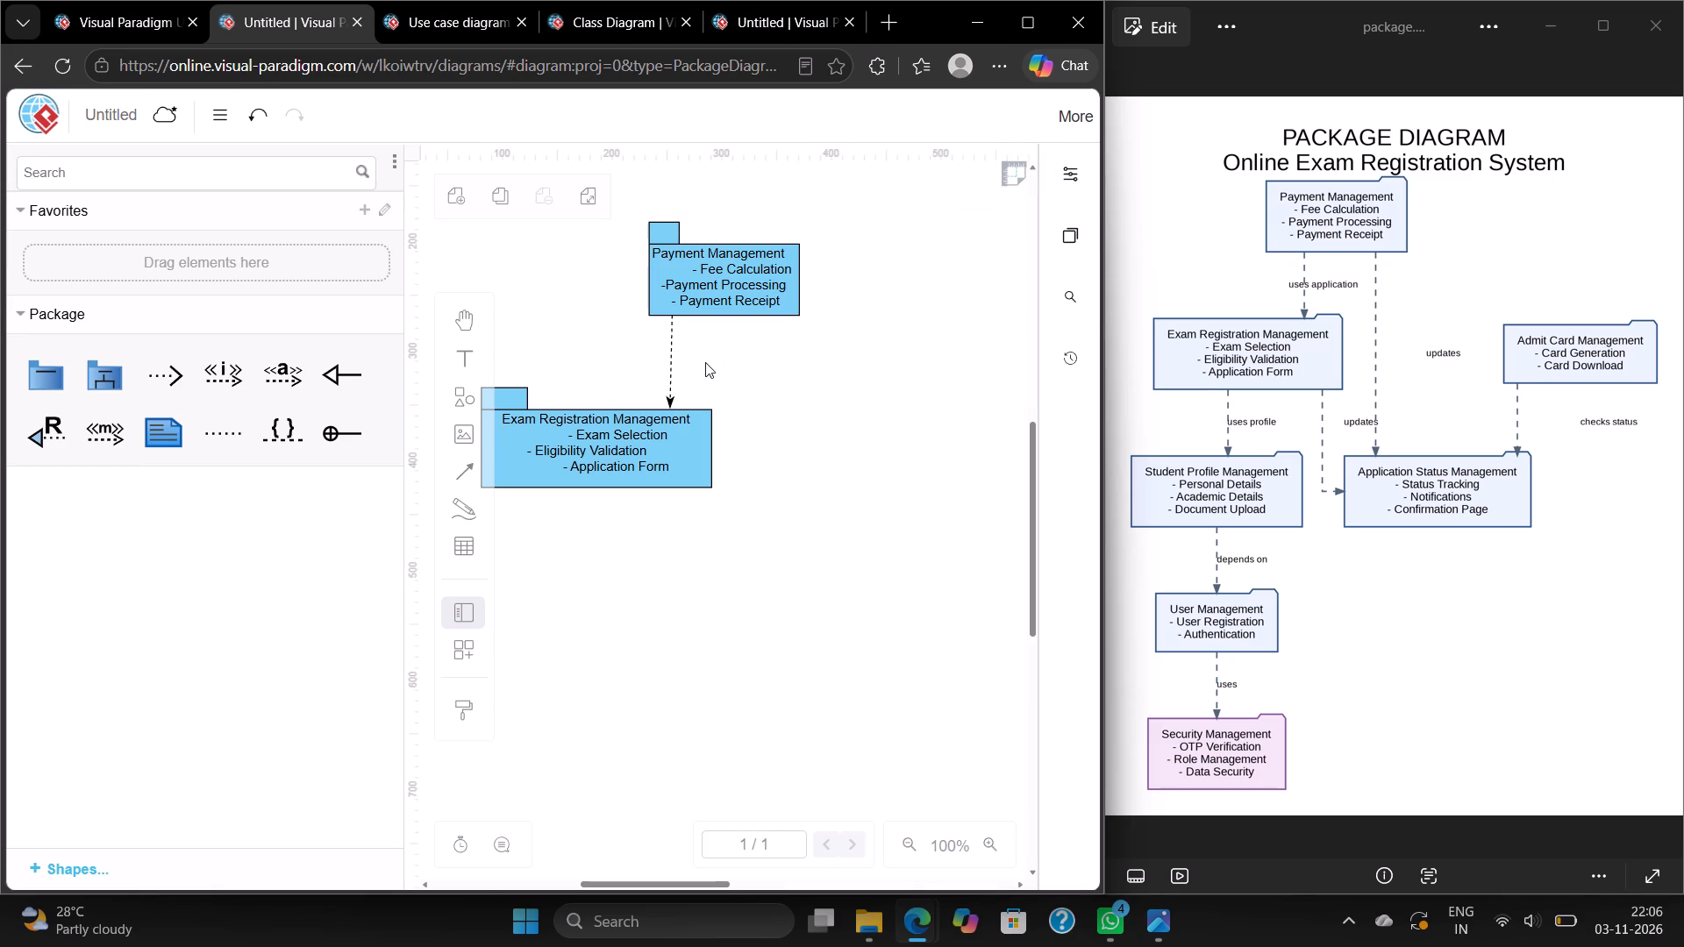
# Add a text label "user application" beside the connector between Payment Management and Exam Registration Management.
pyautogui.doubleClick(705, 362)
pyautogui.press('BackSpace')
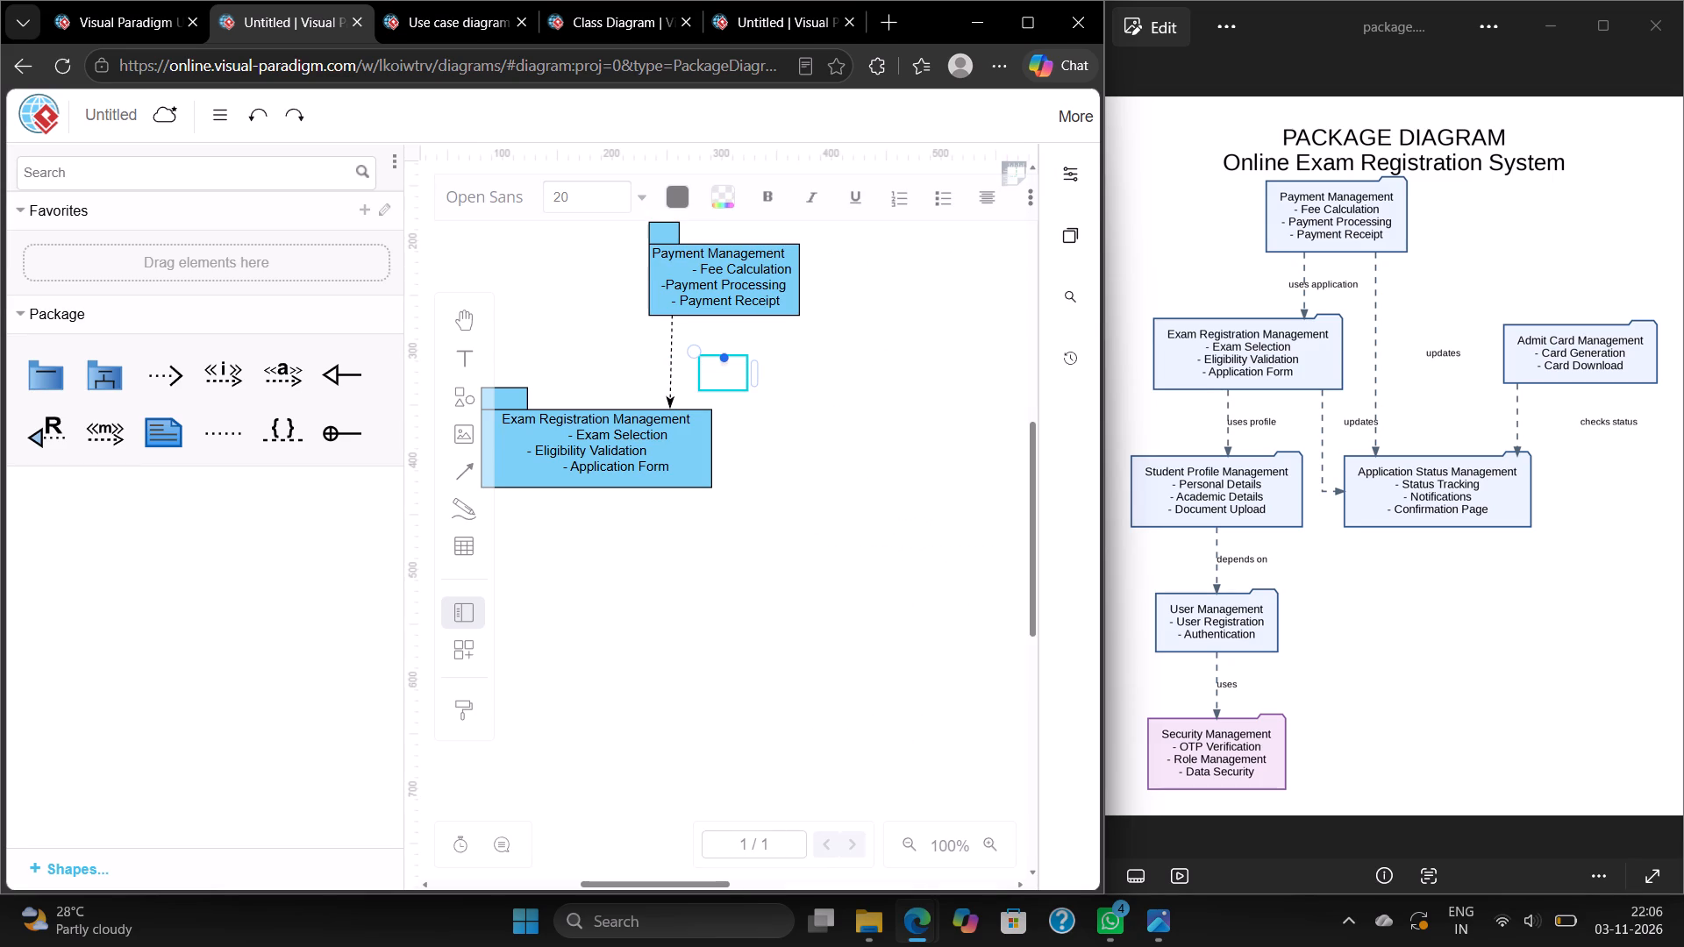
pyautogui.write('user')
pyautogui.press('space')
pyautogui.write('application')
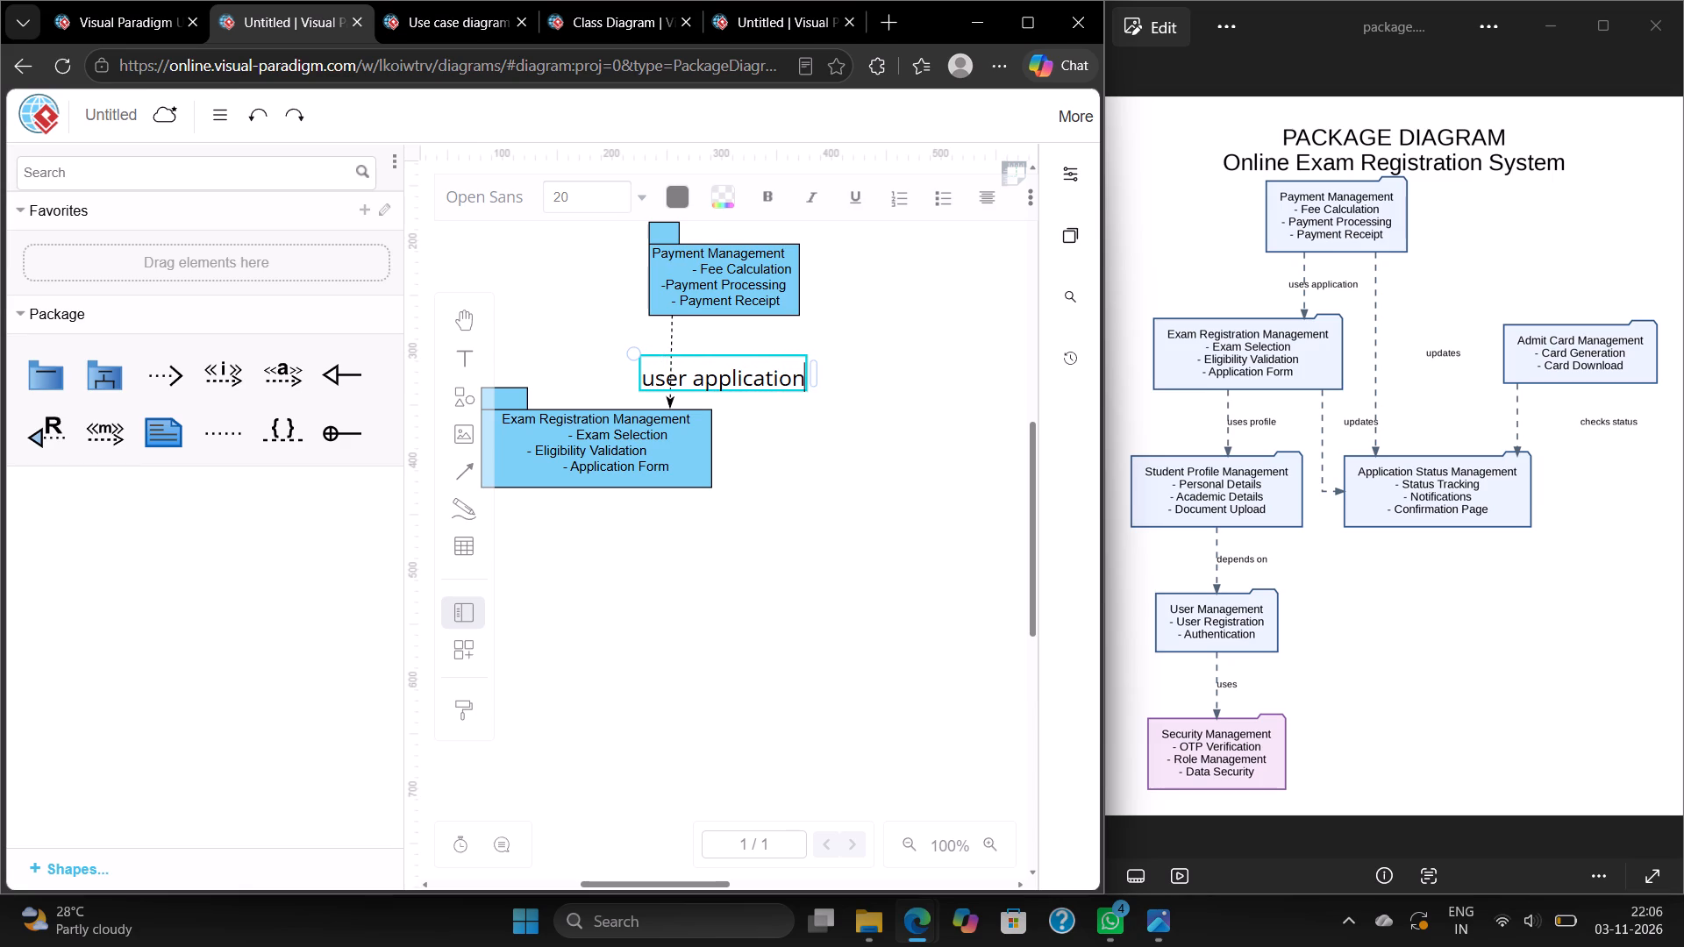
pyautogui.click(773, 328)
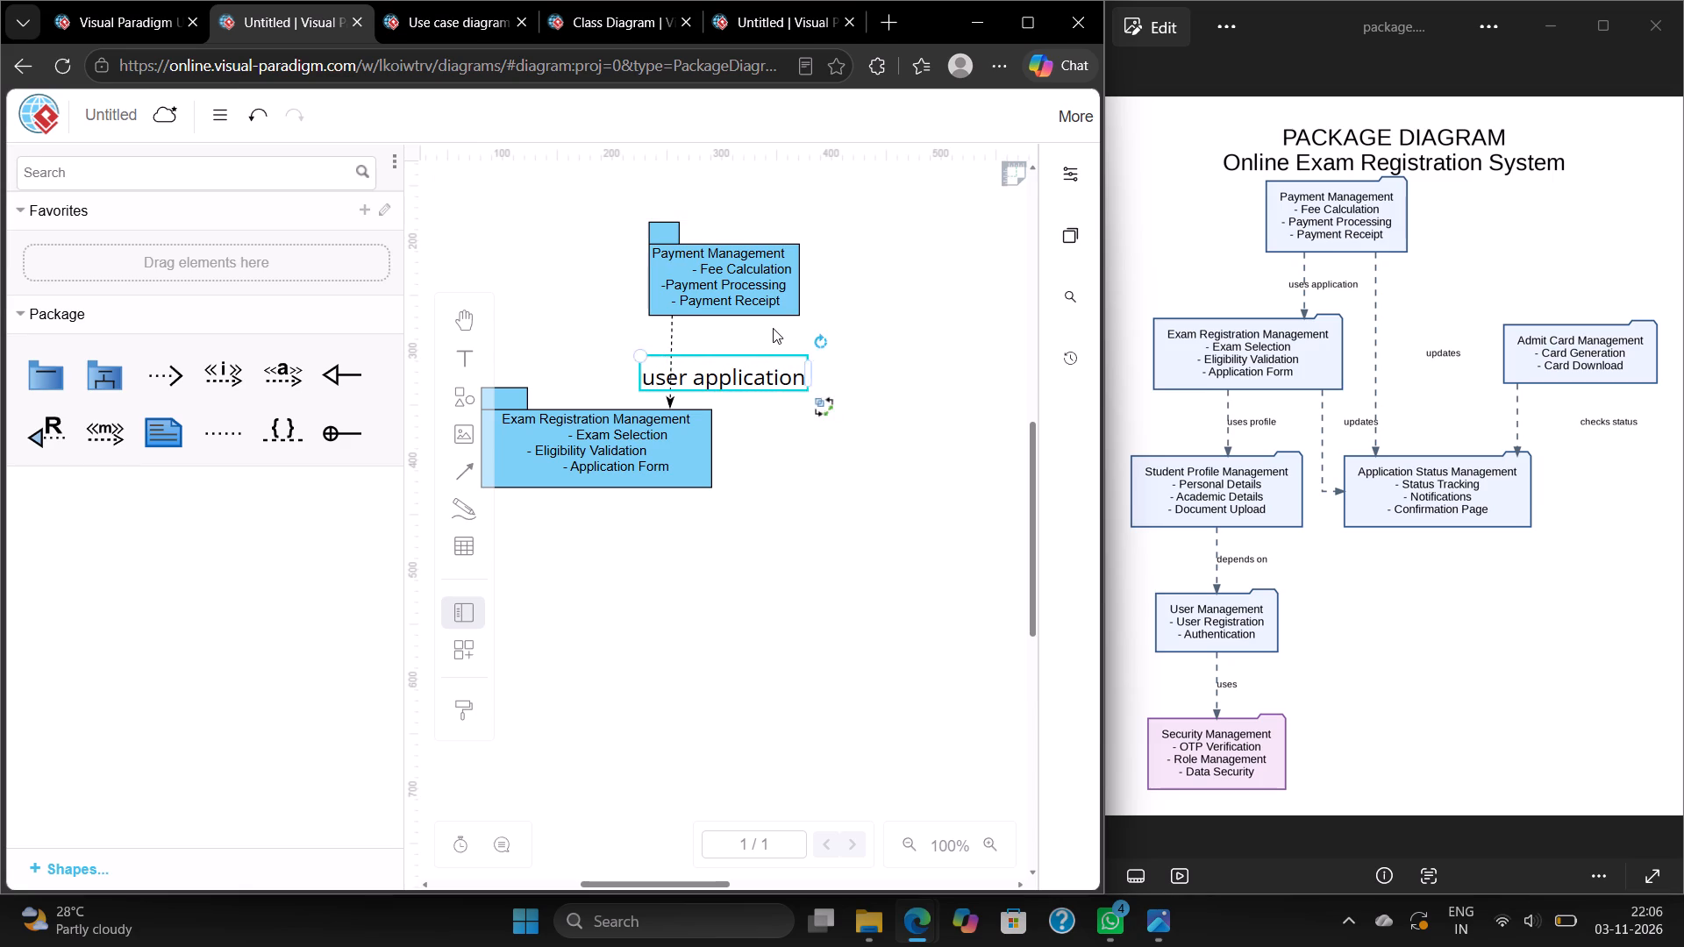
# Set the font size of the "user application" label to 10 pt.
pyautogui.click(753, 369)
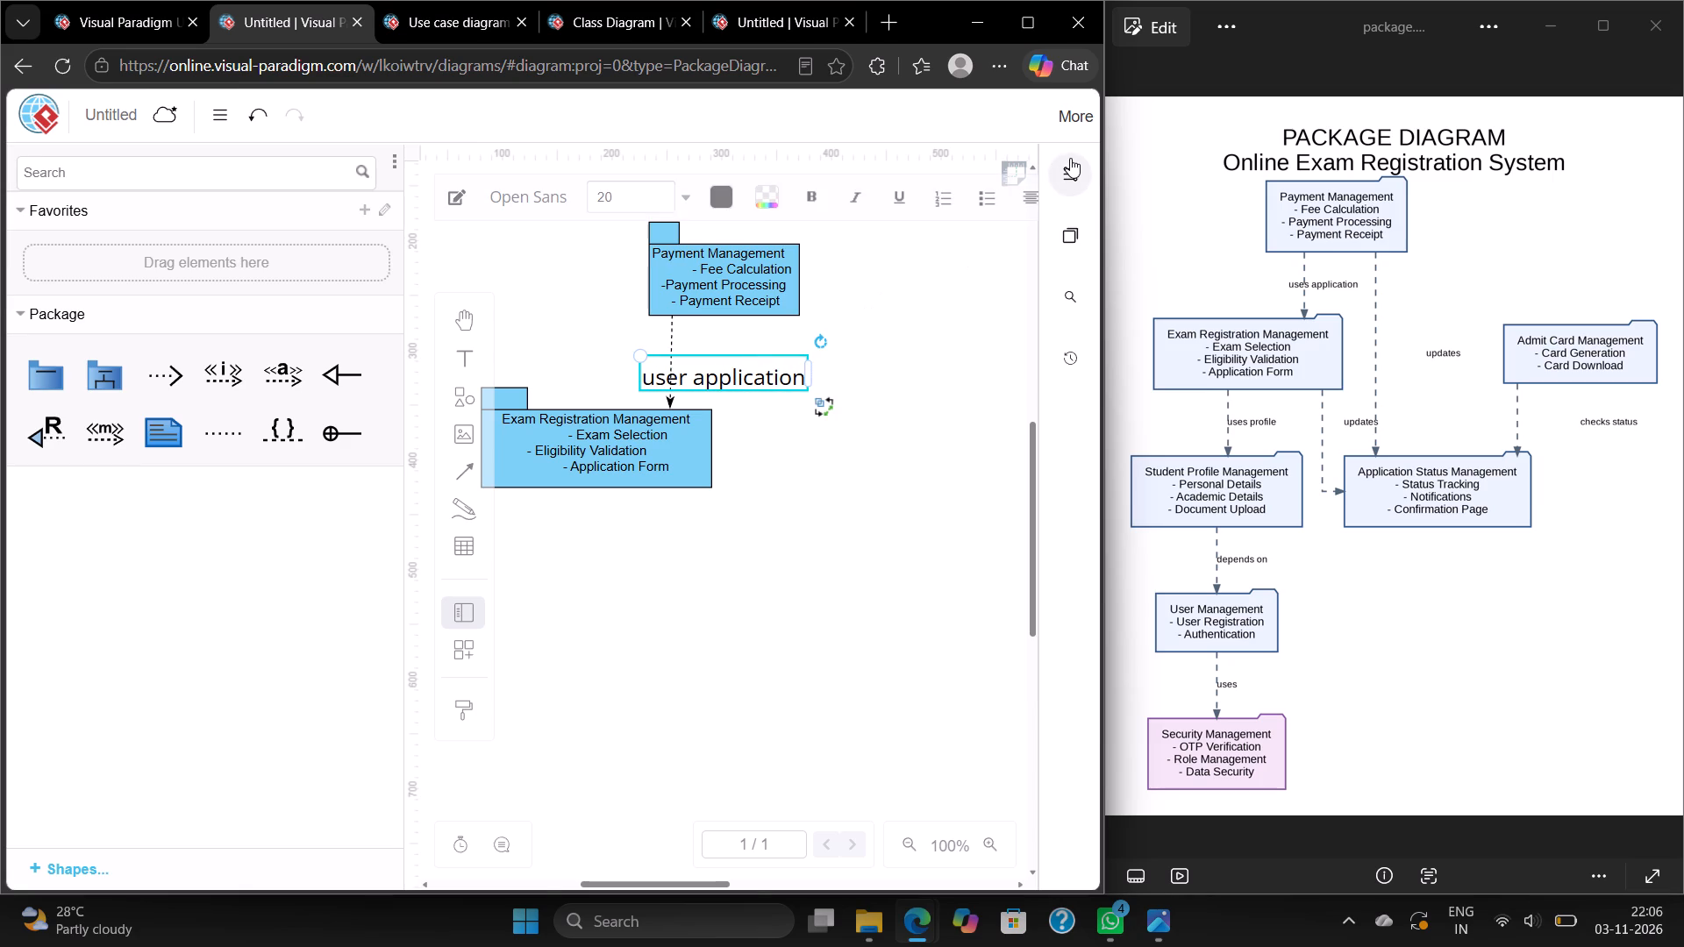
pyautogui.click(1070, 158)
pyautogui.tripleClick(1012, 286)
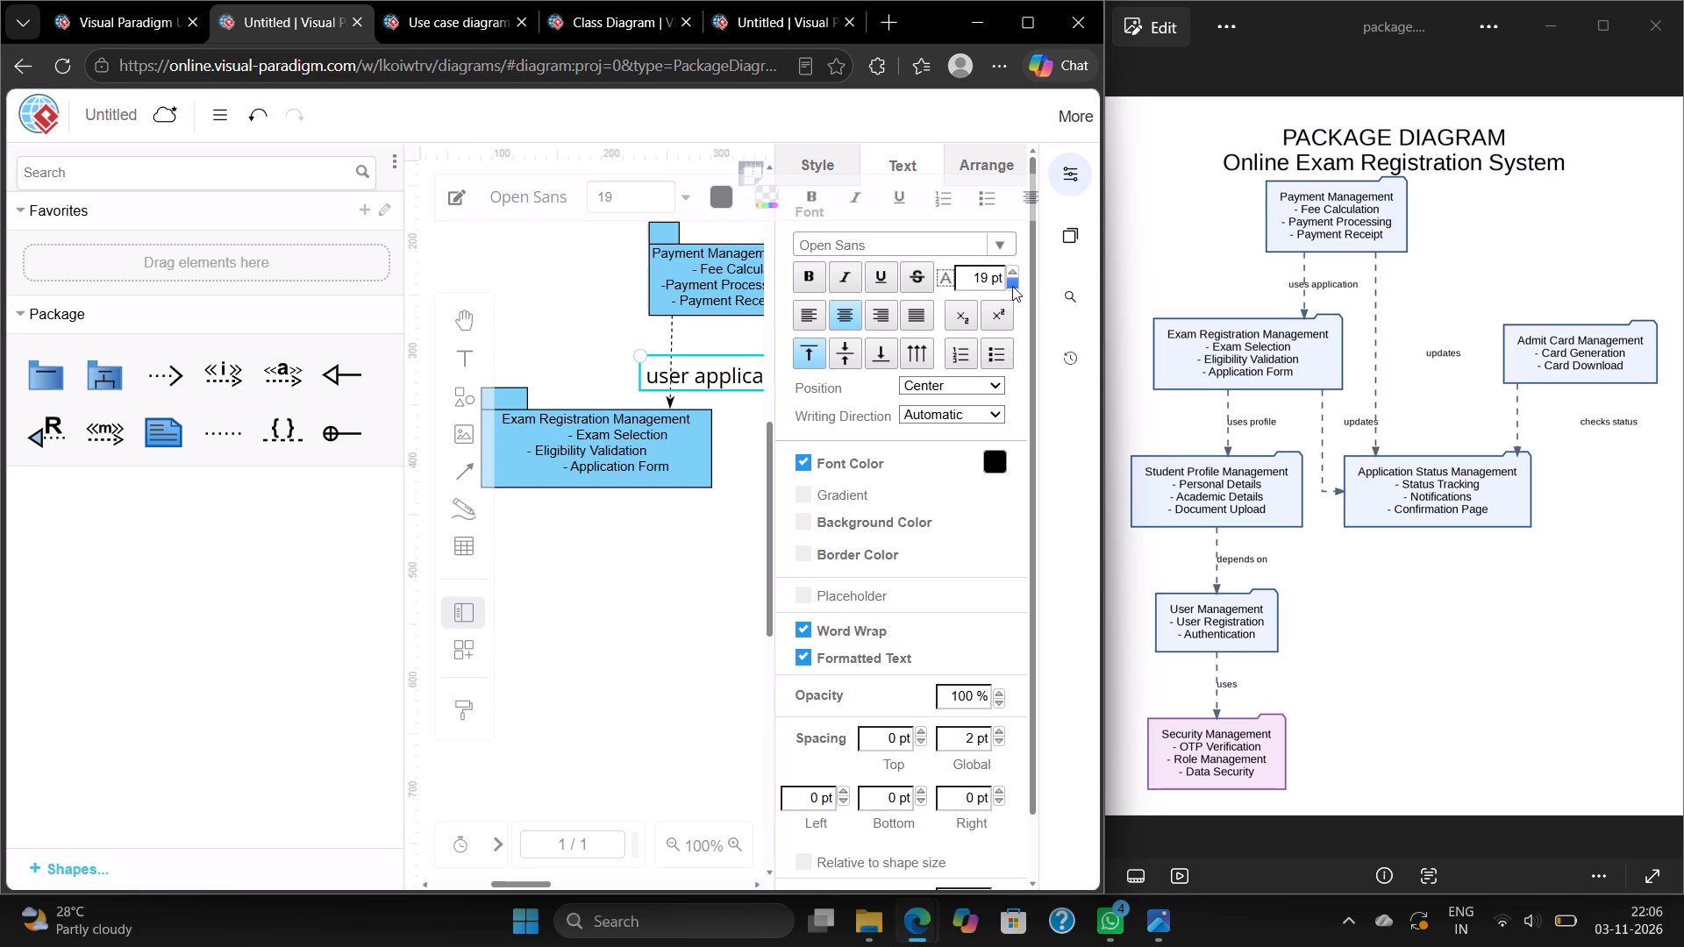
pyautogui.tripleClick(1012, 286)
pyautogui.doubleClick(1012, 286)
pyautogui.click(1012, 286)
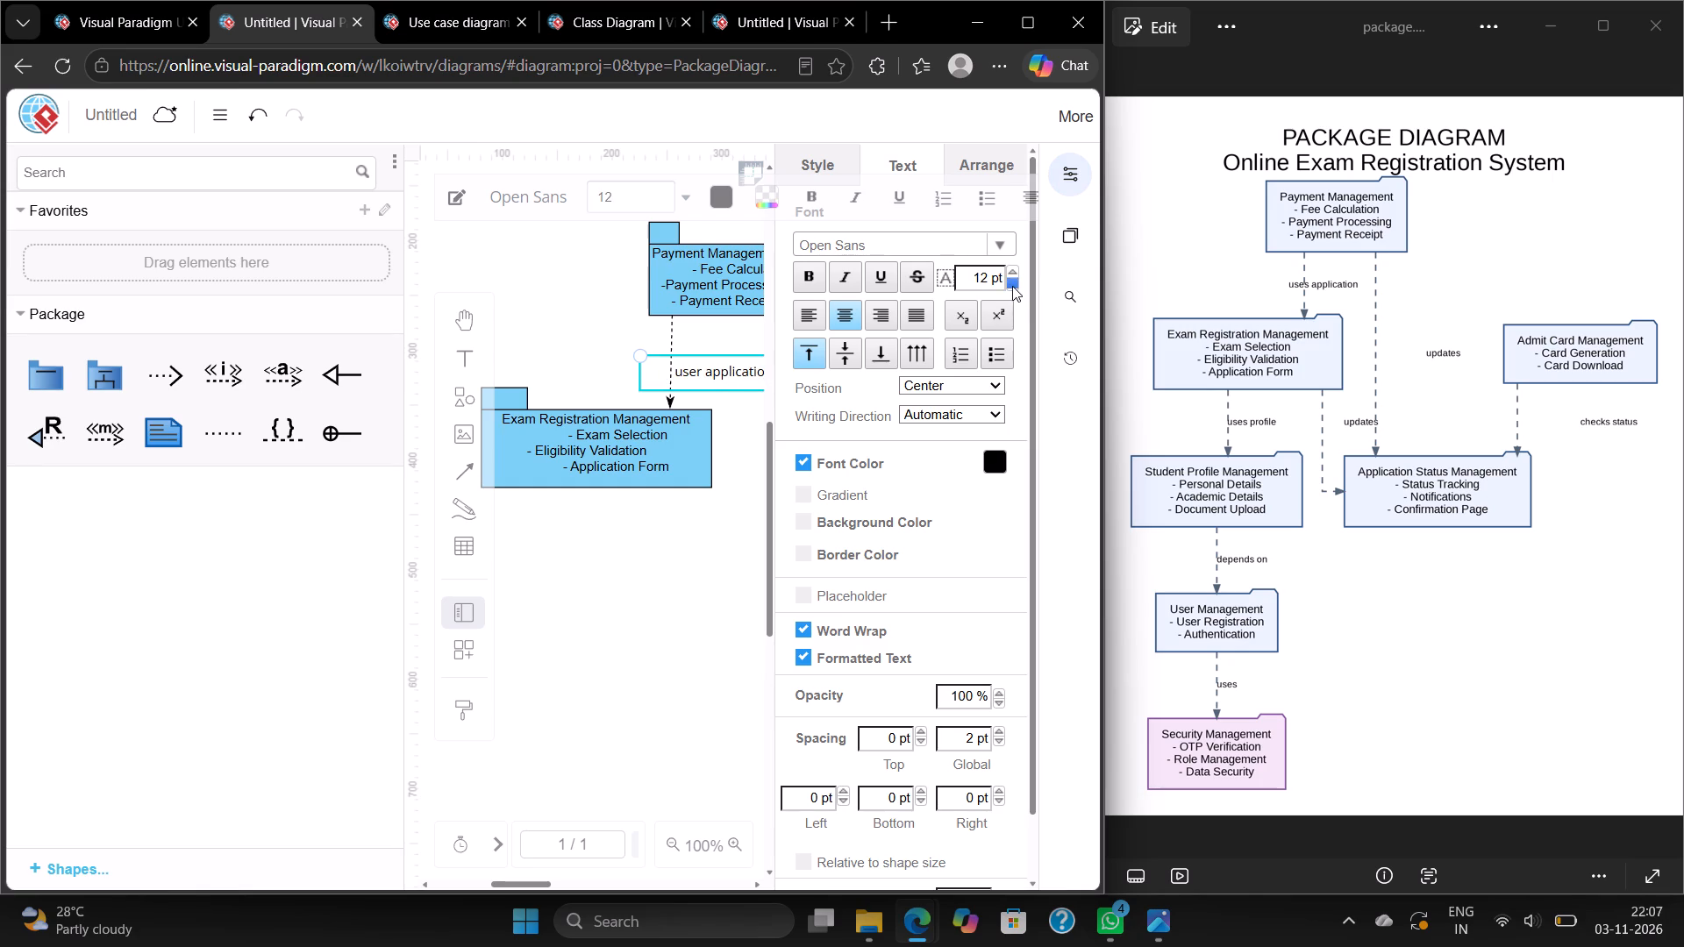
pyautogui.click(1012, 286)
pyautogui.click(1083, 188)
# Move the "user application" label so it sits across the connector between Payment Management and Exam Registration Management.
pyautogui.moveTo(753, 364); pyautogui.dragTo(750, 360)
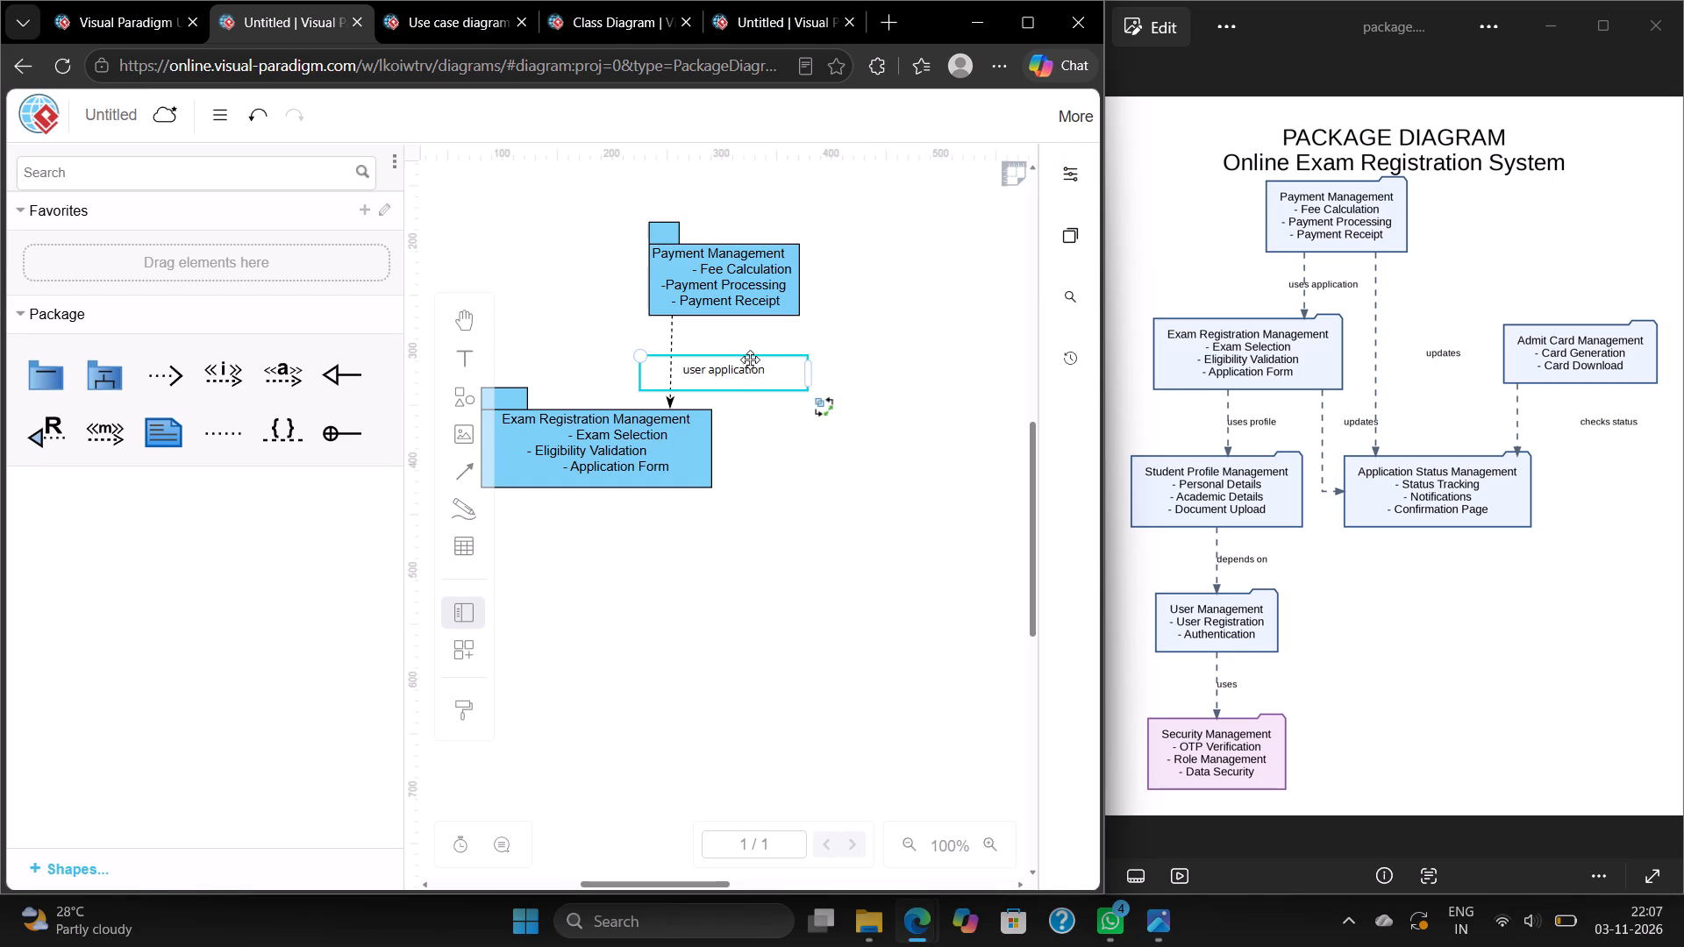
pyautogui.moveTo(750, 360); pyautogui.dragTo(743, 350)
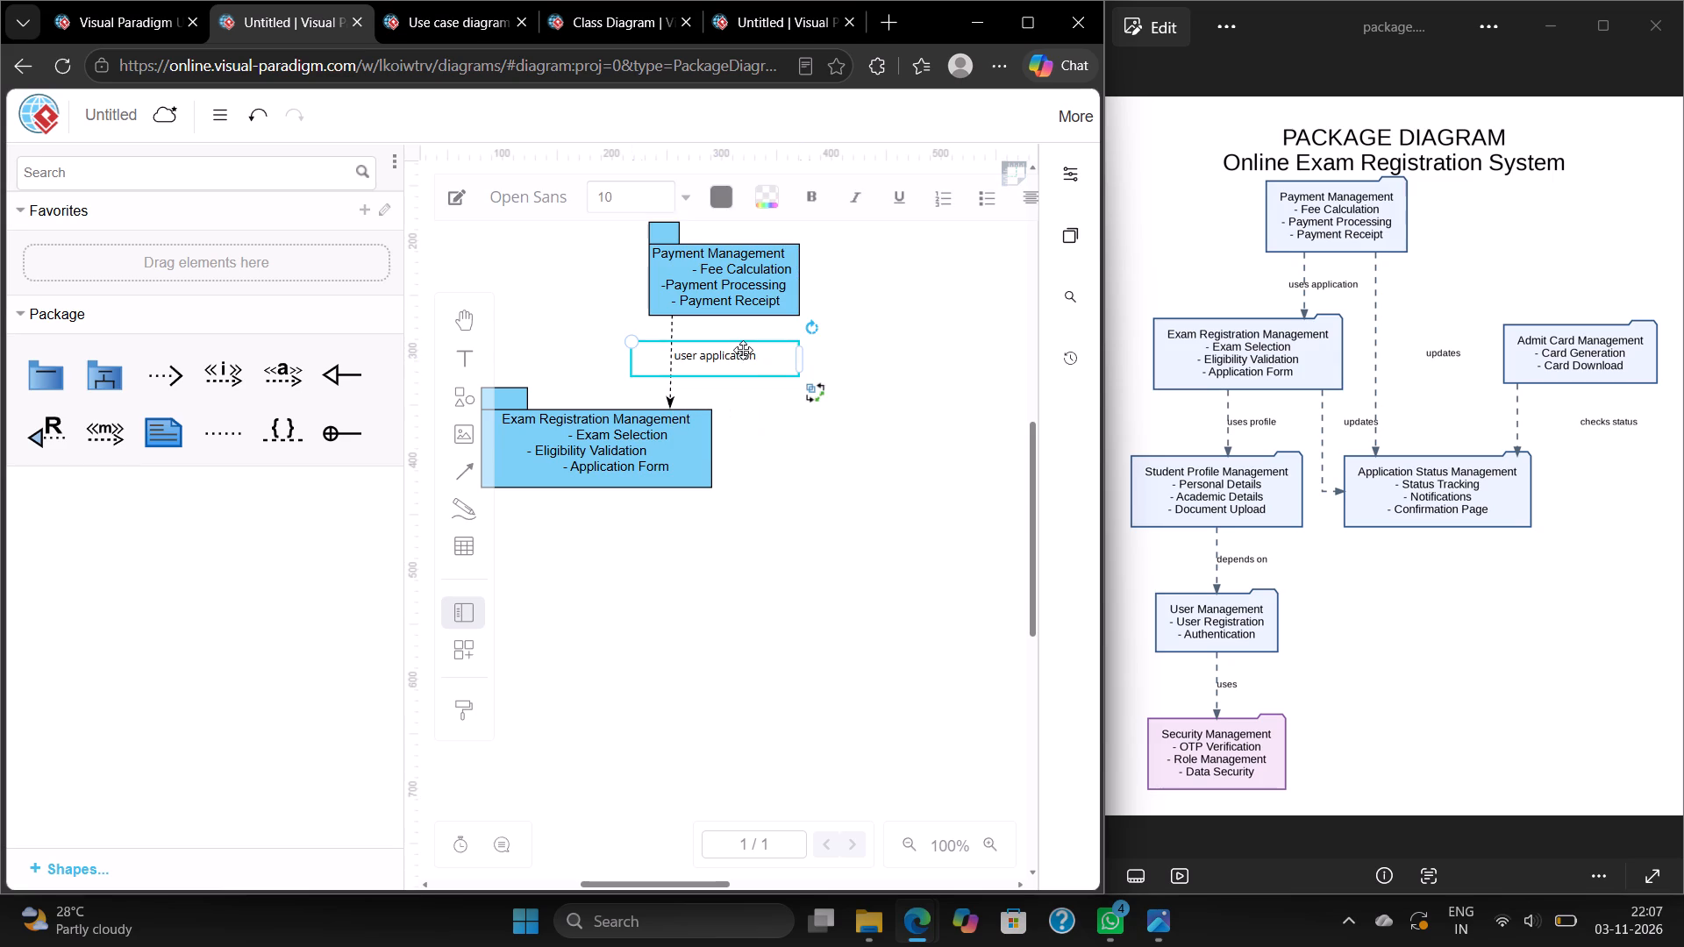
pyautogui.click(929, 328)
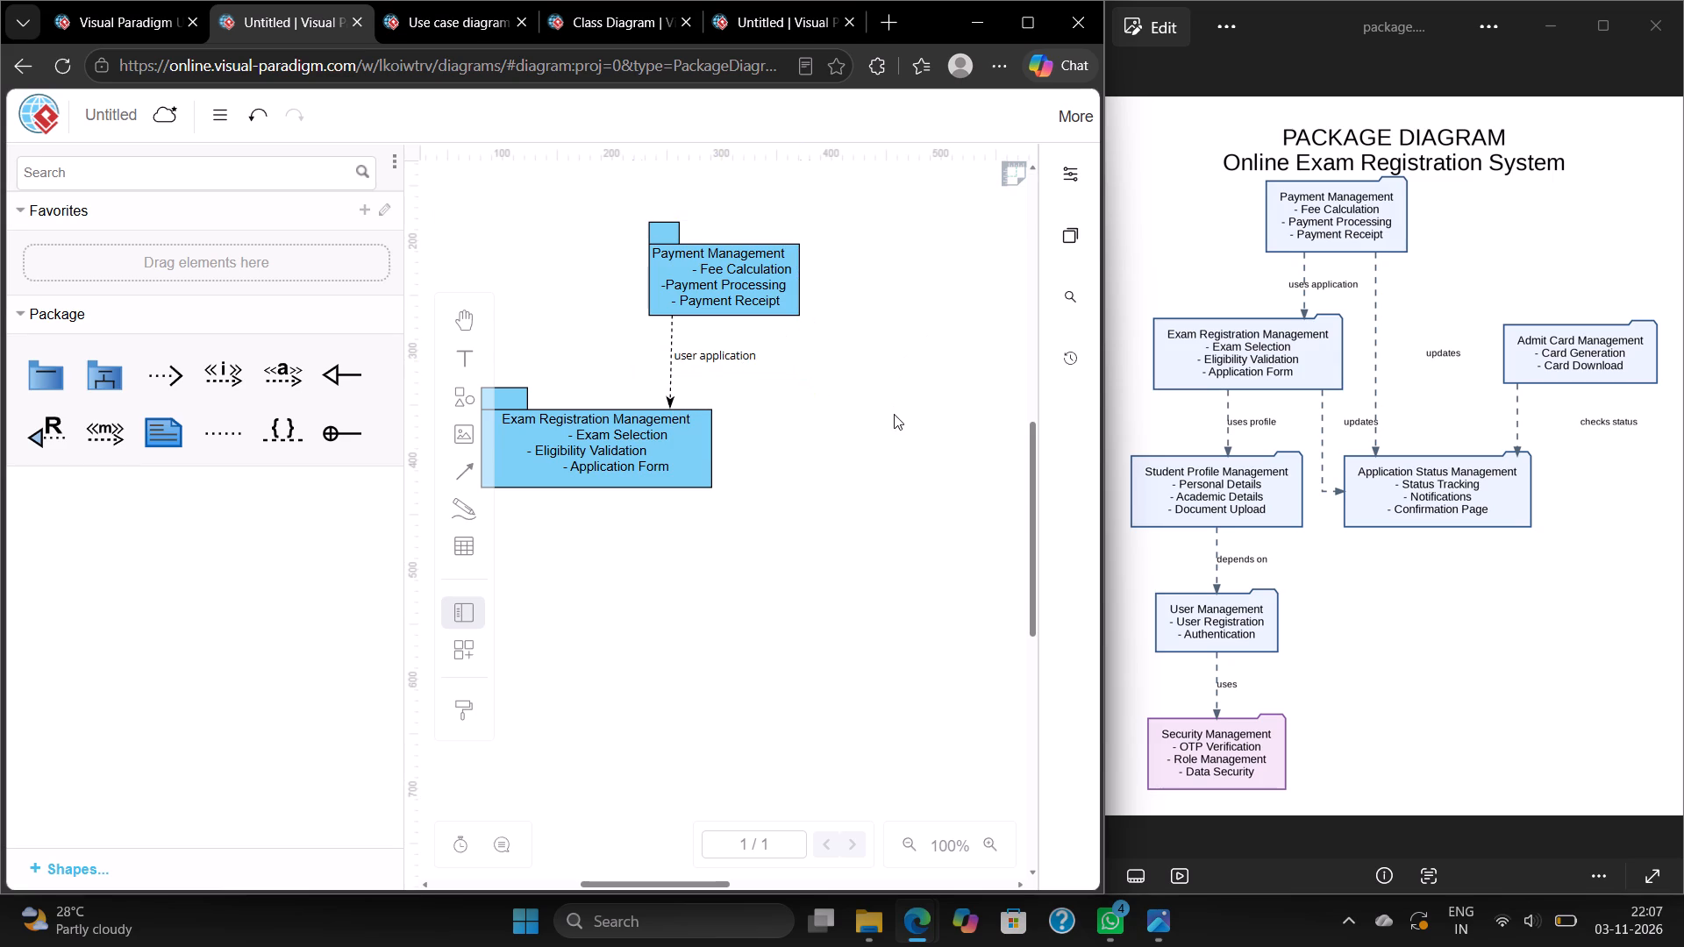
pyautogui.moveTo(732, 360); pyautogui.dragTo(706, 356)
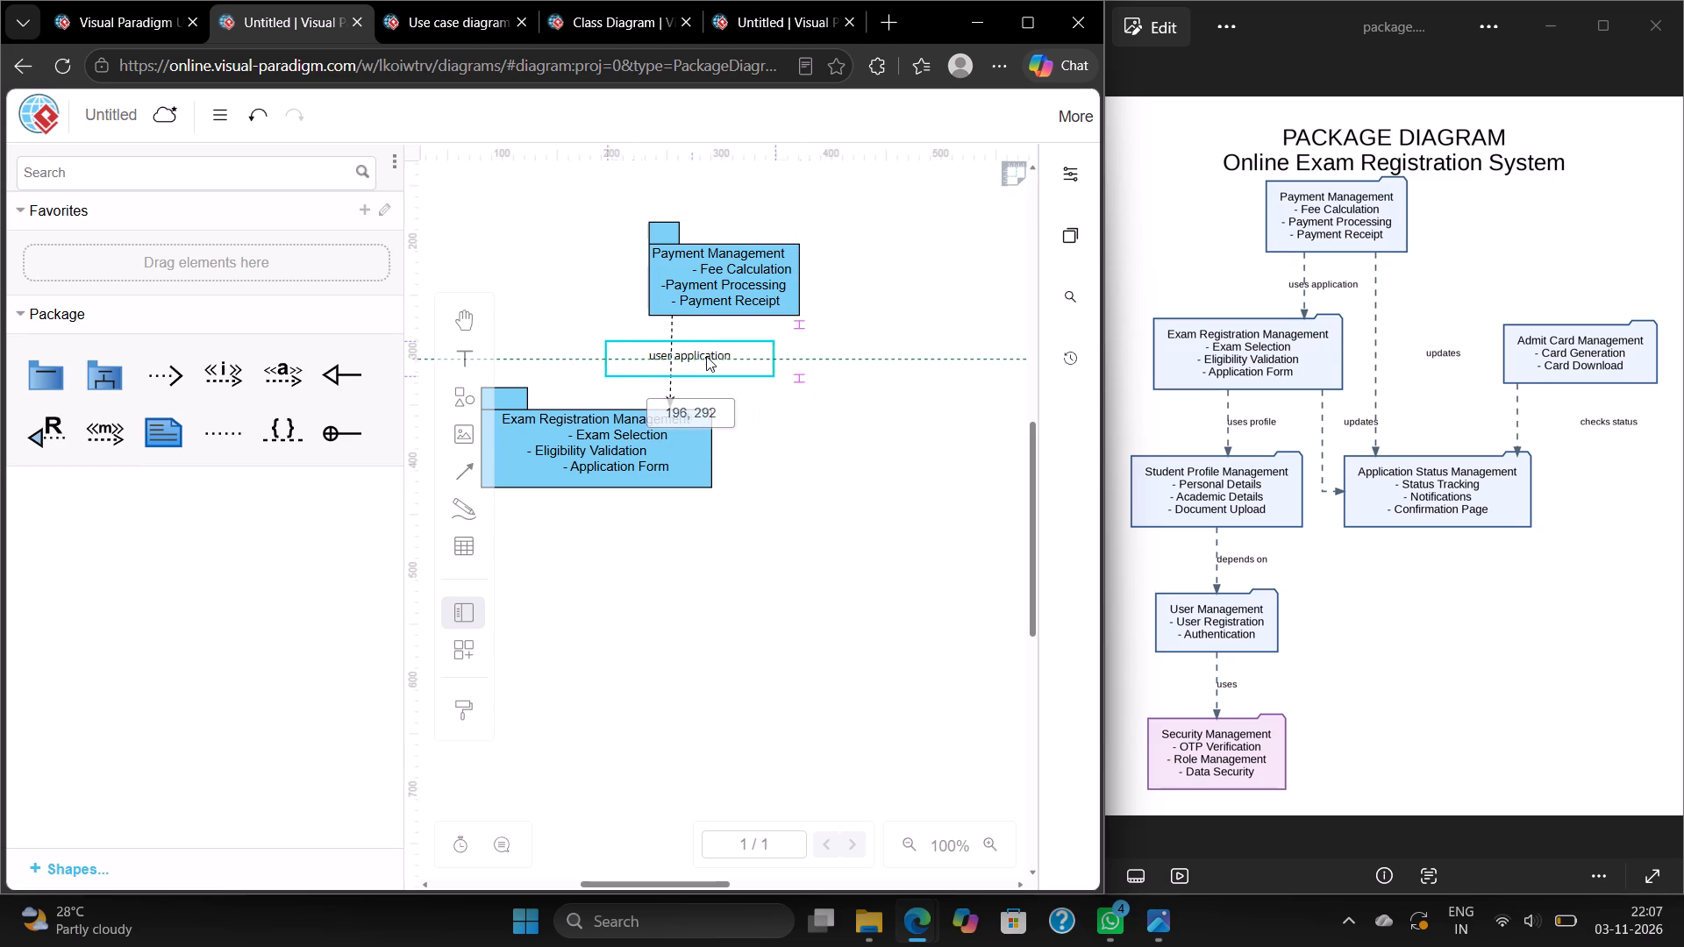
pyautogui.moveTo(706, 356); pyautogui.dragTo(705, 356)
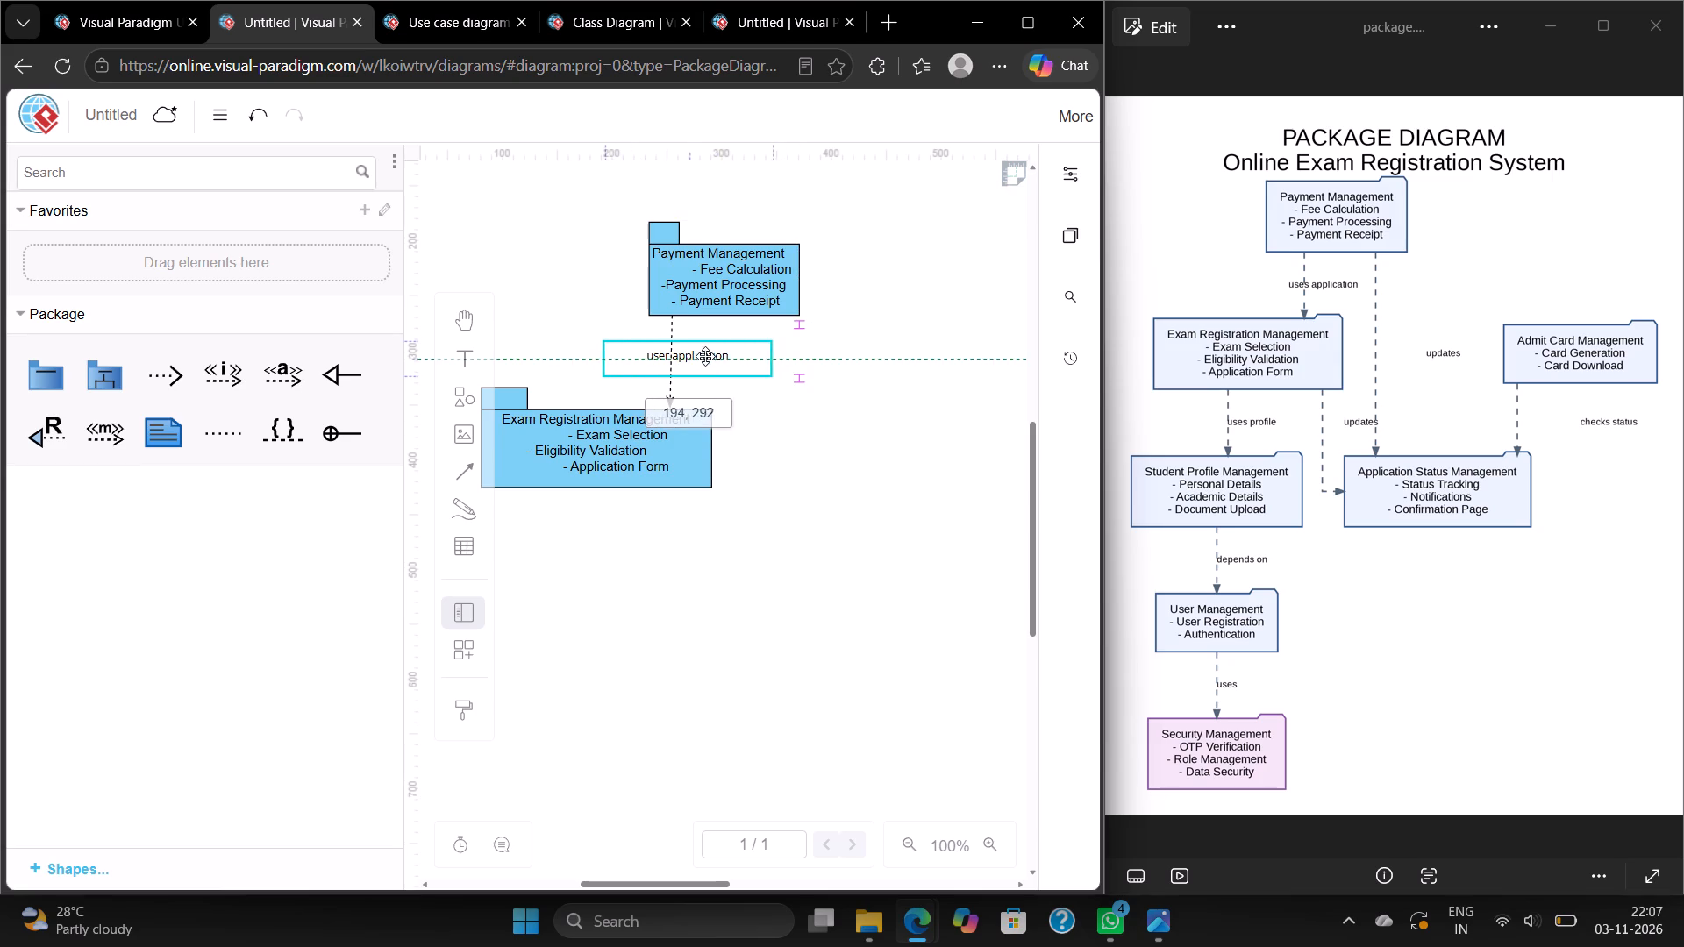
pyautogui.click(721, 332)
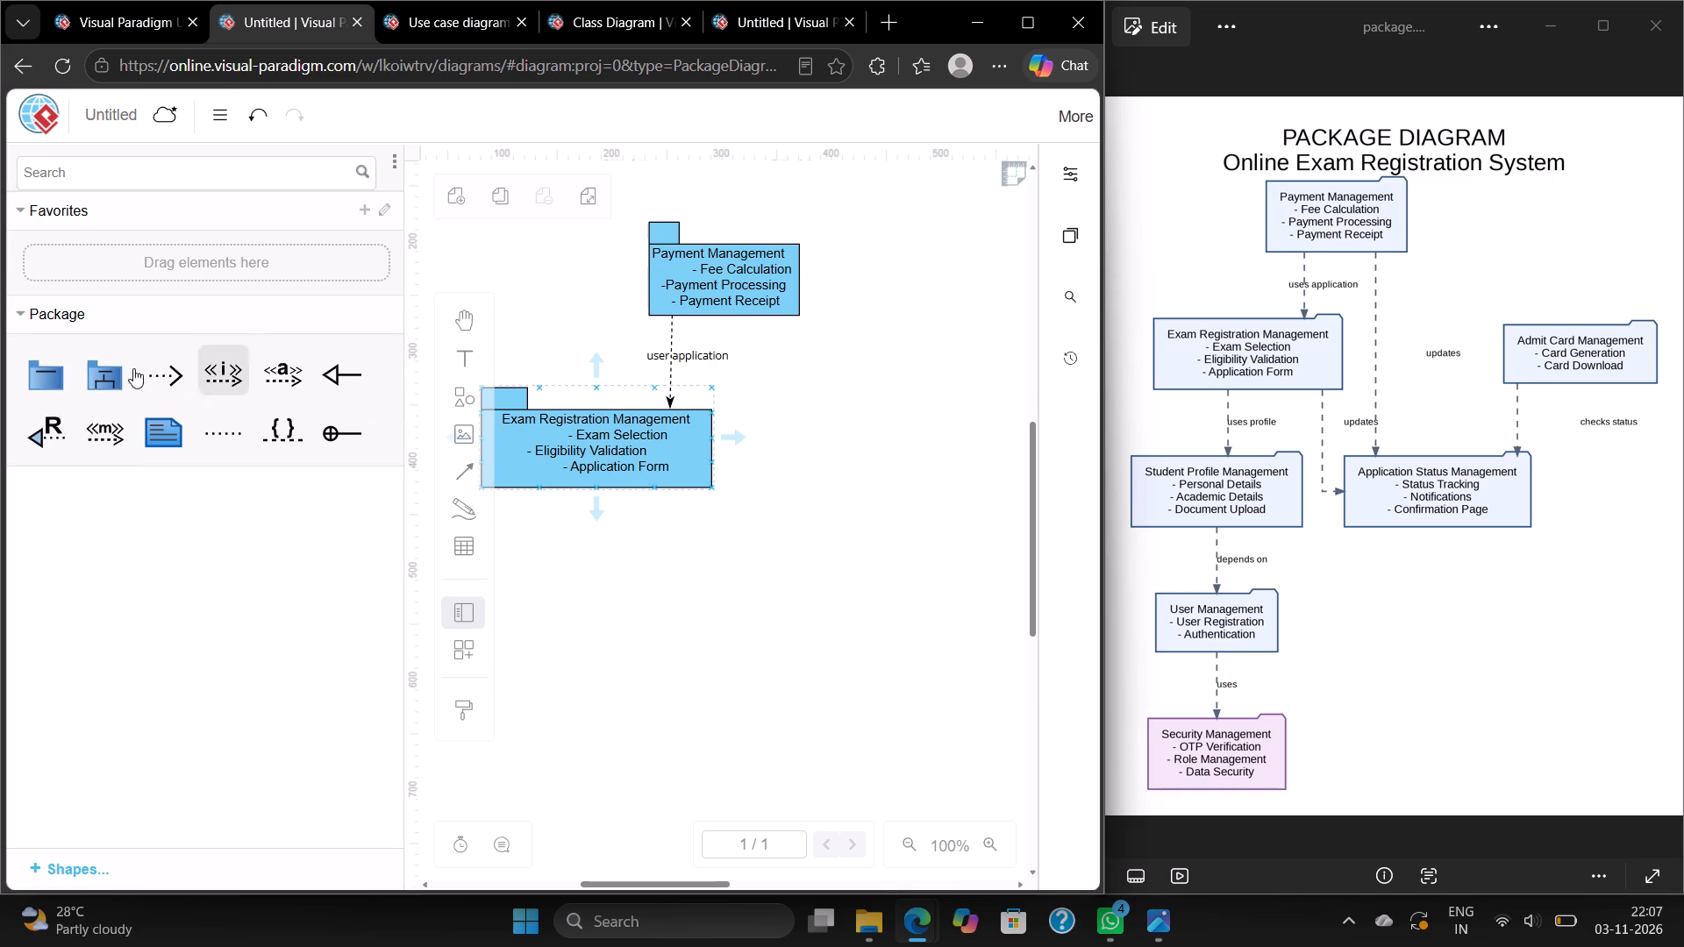
# Add a new package beside Exam Registration Management, on its right, and widen it.
pyautogui.click(38, 369)
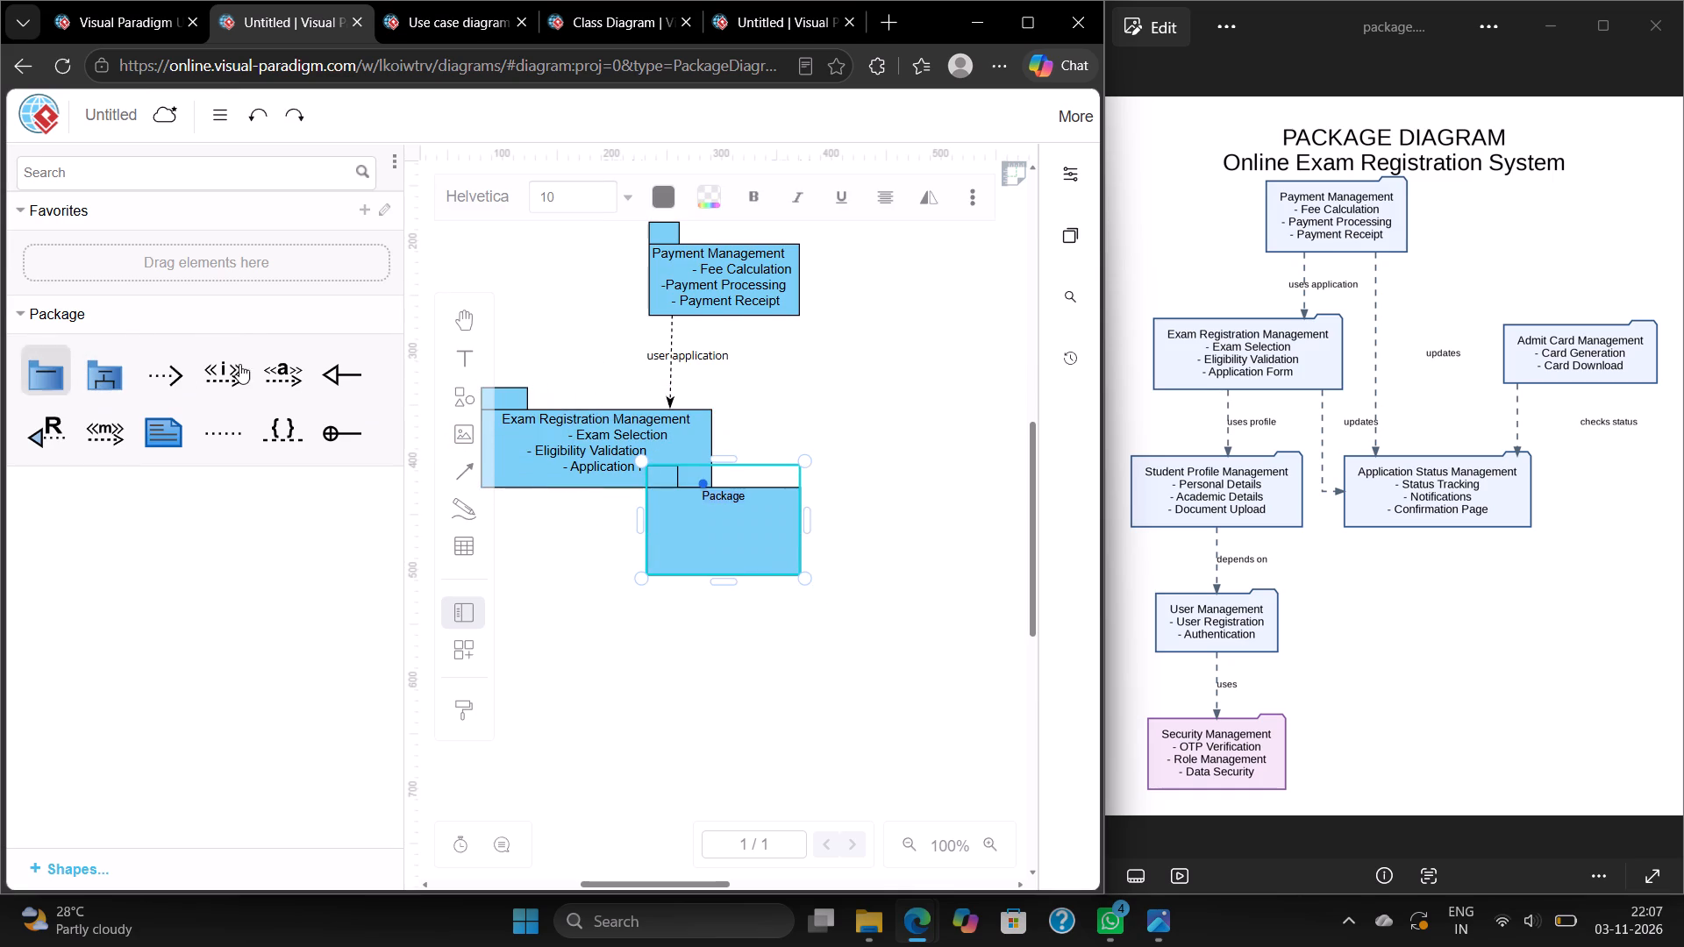
pyautogui.moveTo(717, 563); pyautogui.dragTo(911, 489)
pyautogui.hscroll(-1, 911, 489)
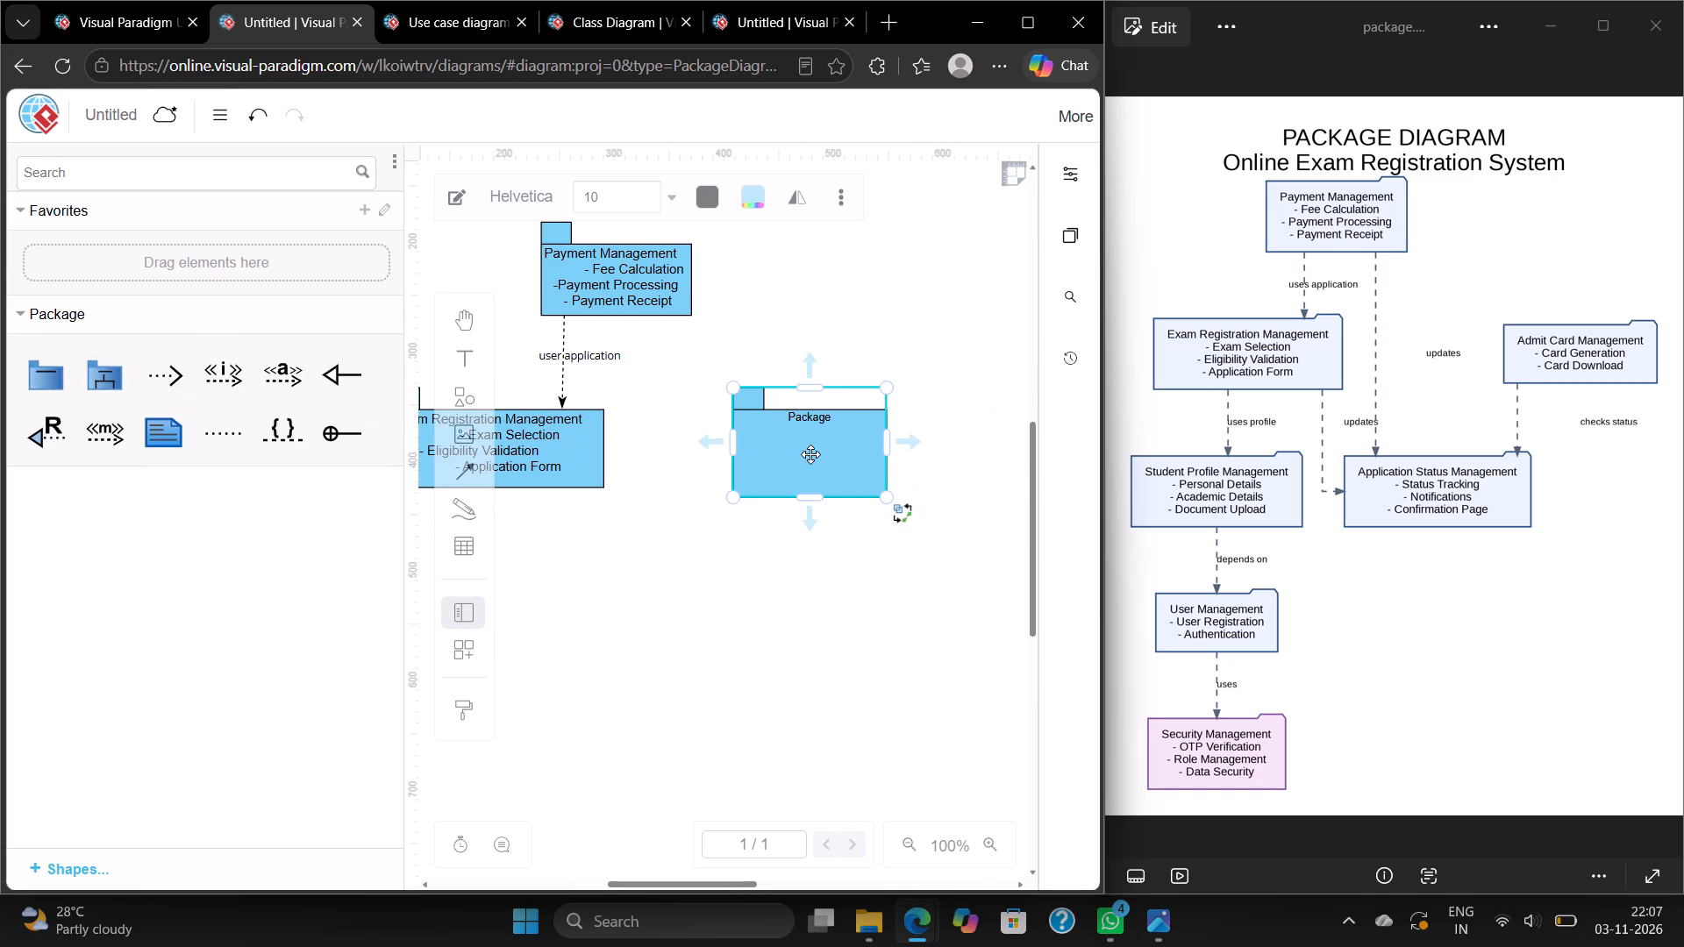
pyautogui.moveTo(810, 454); pyautogui.dragTo(840, 445)
pyautogui.moveTo(916, 482); pyautogui.dragTo(931, 482)
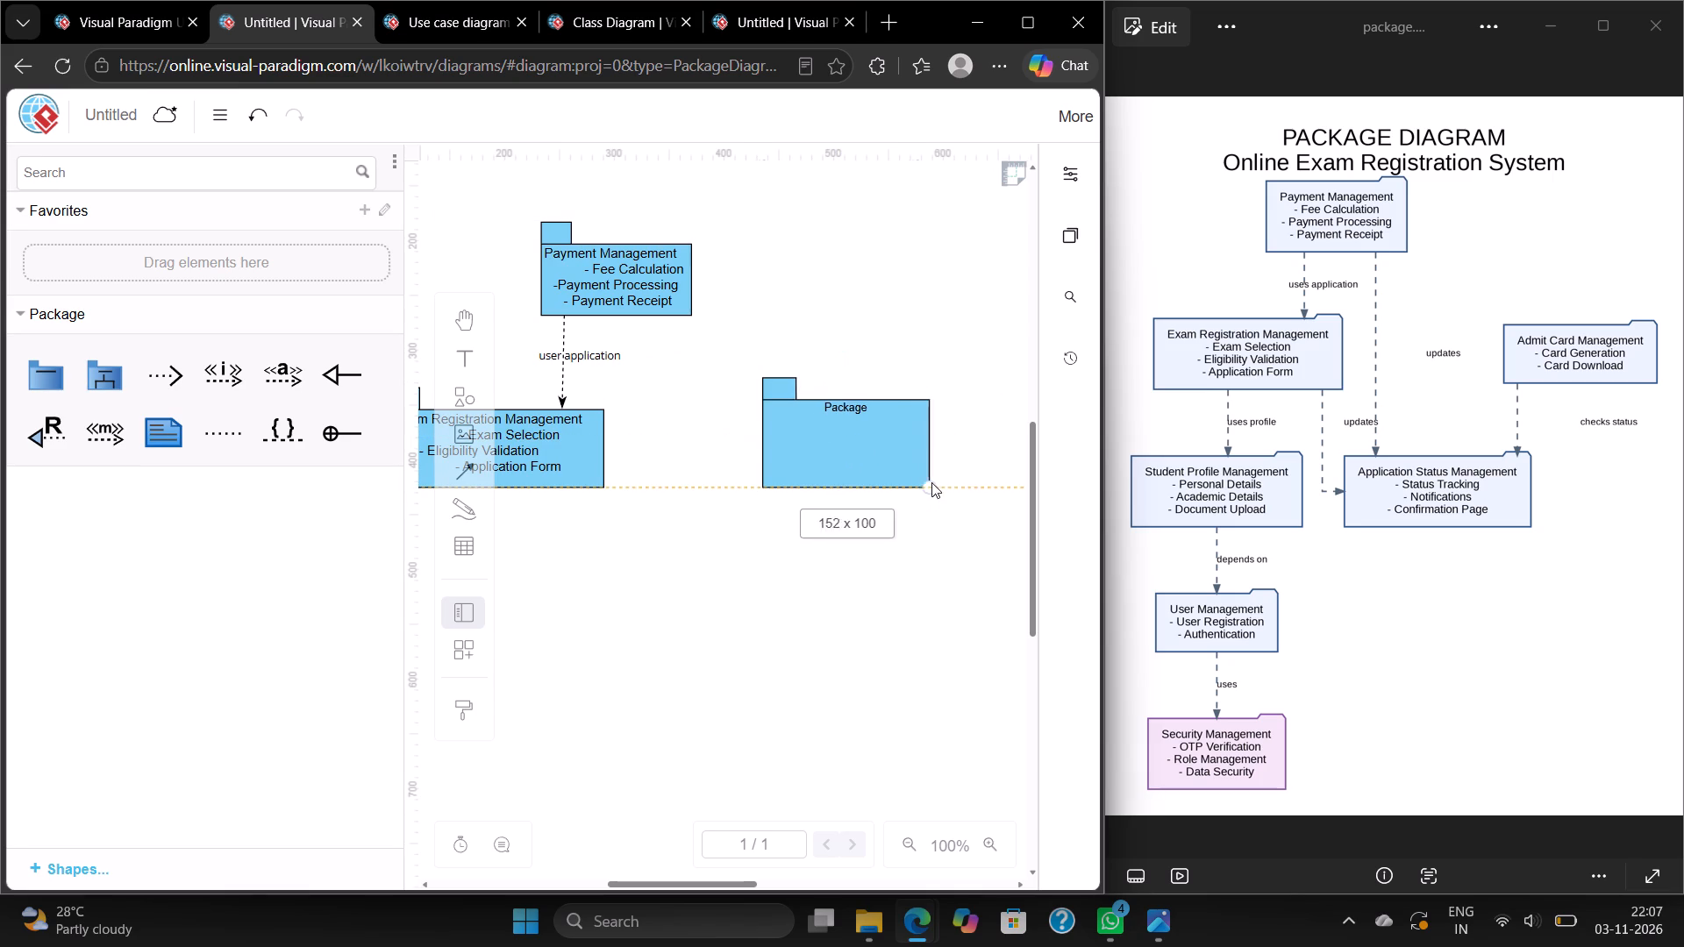
pyautogui.moveTo(931, 482); pyautogui.dragTo(974, 479)
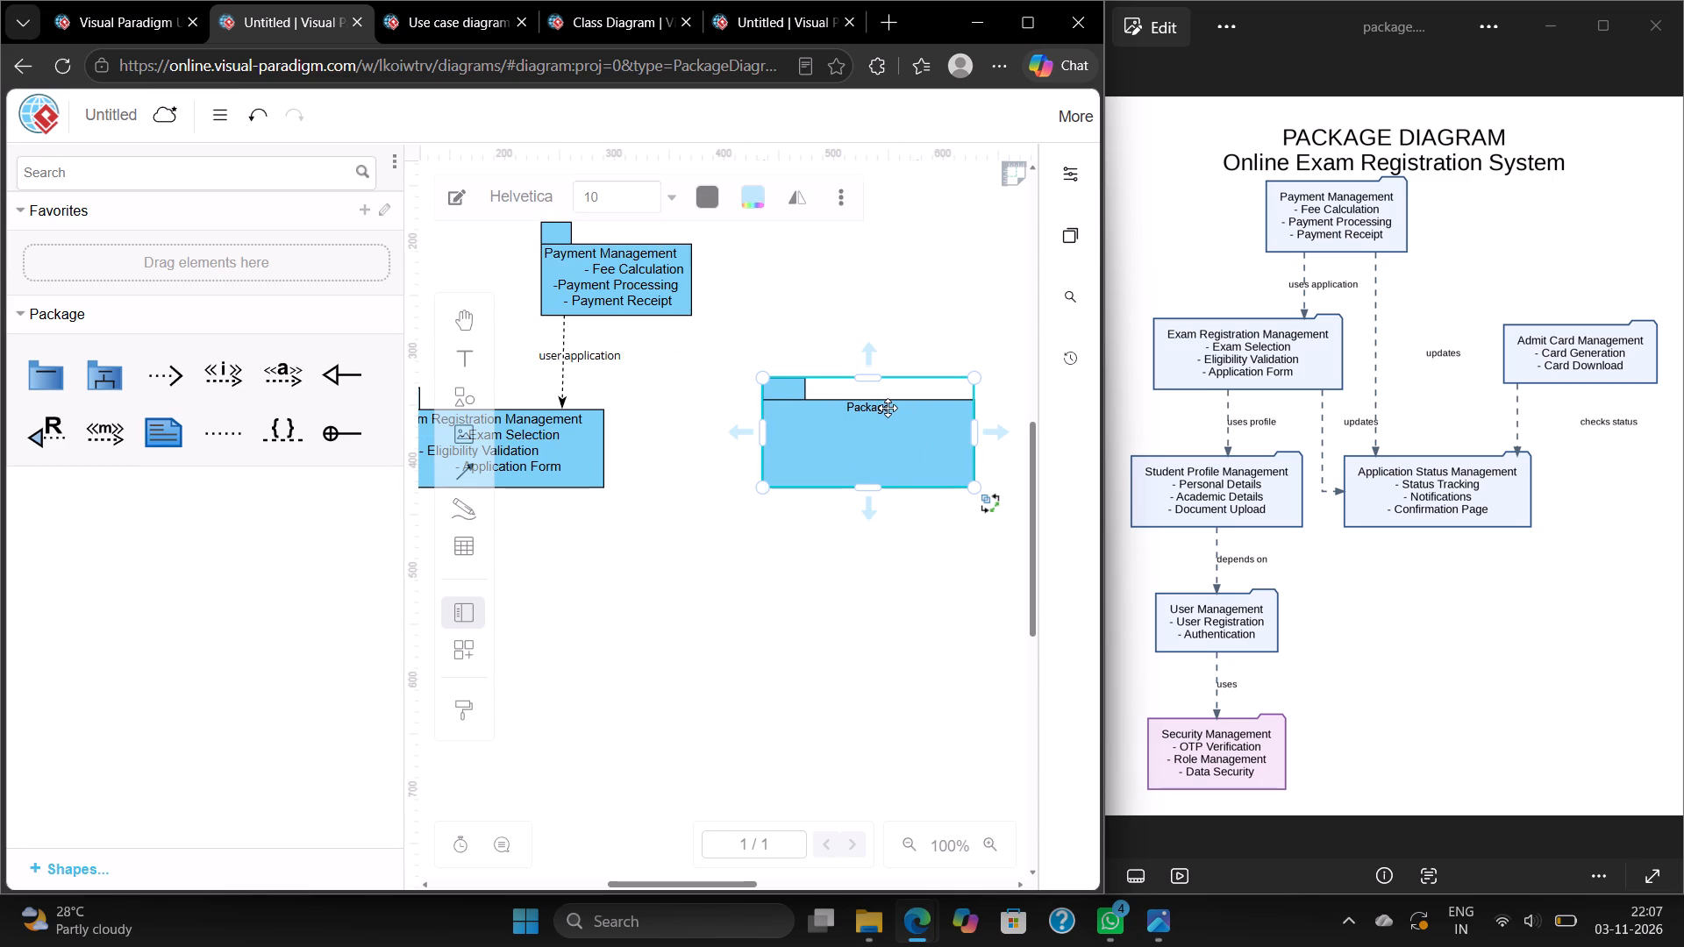
# Rename the new package as "Admit Card Management".
pyautogui.doubleClick(888, 408)
pyautogui.click(888, 408)
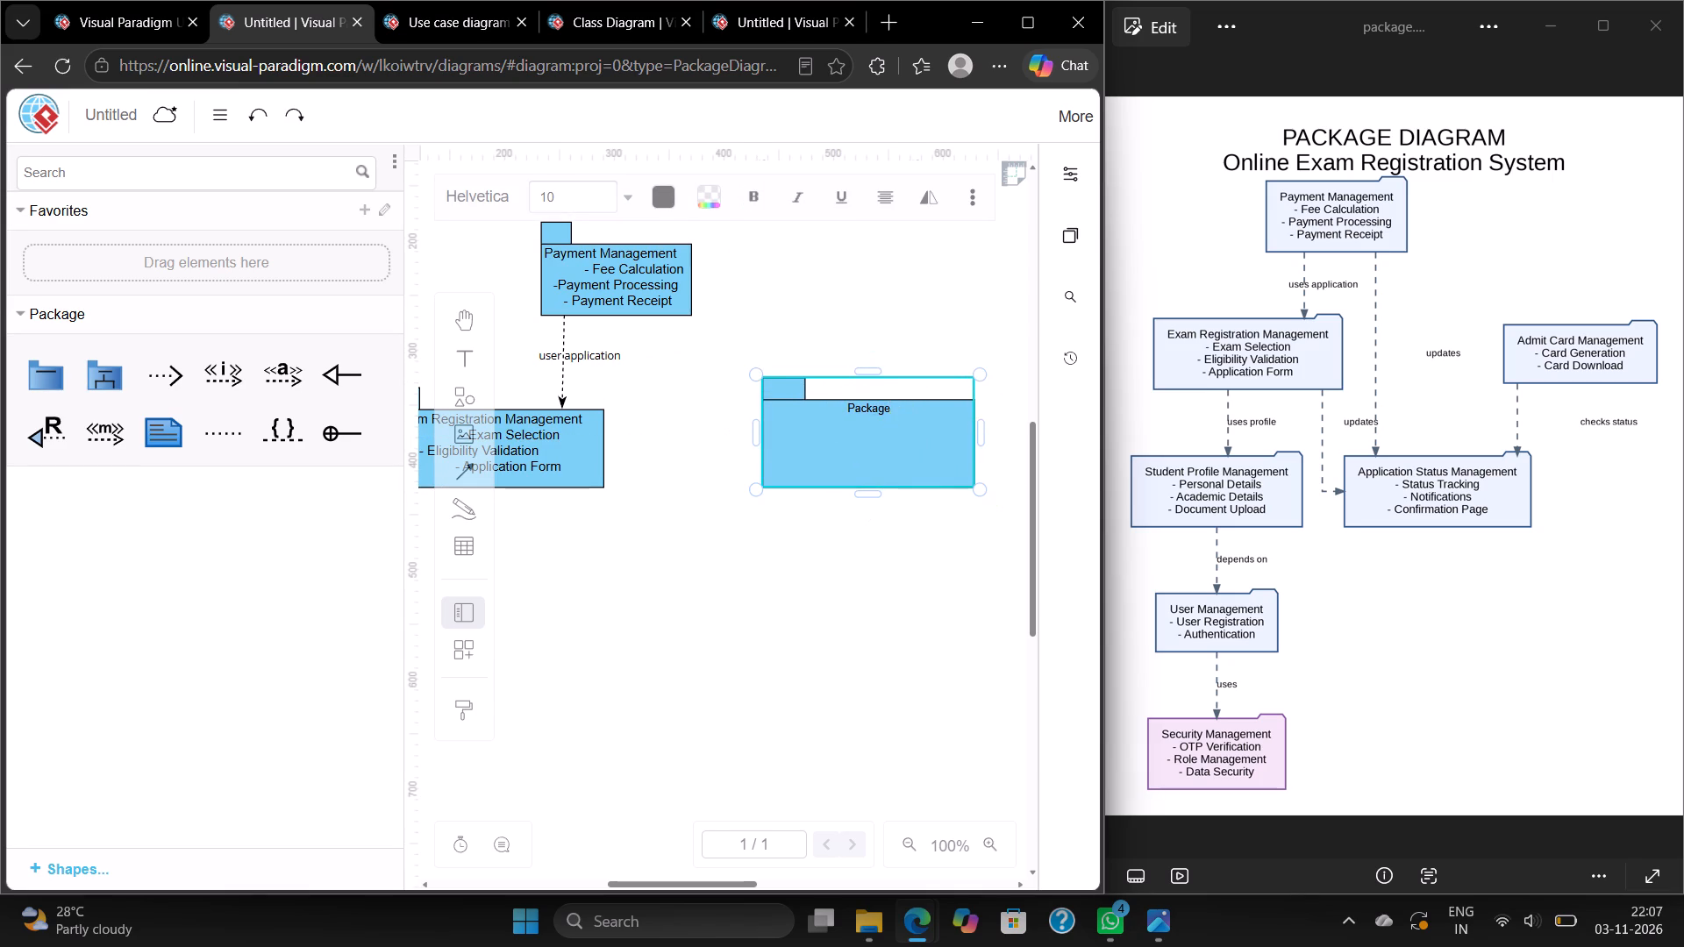
pyautogui.press('BackSpace')
pyautogui.press('BackSpace')
pyautogui.press('BackSpace')
pyautogui.press('BackSpace')
pyautogui.press('BackSpace')
pyautogui.press('BackSpace')
pyautogui.press('BackSpace')
pyautogui.write('Admit Card')
pyautogui.press('space')
pyautogui.write('Management')
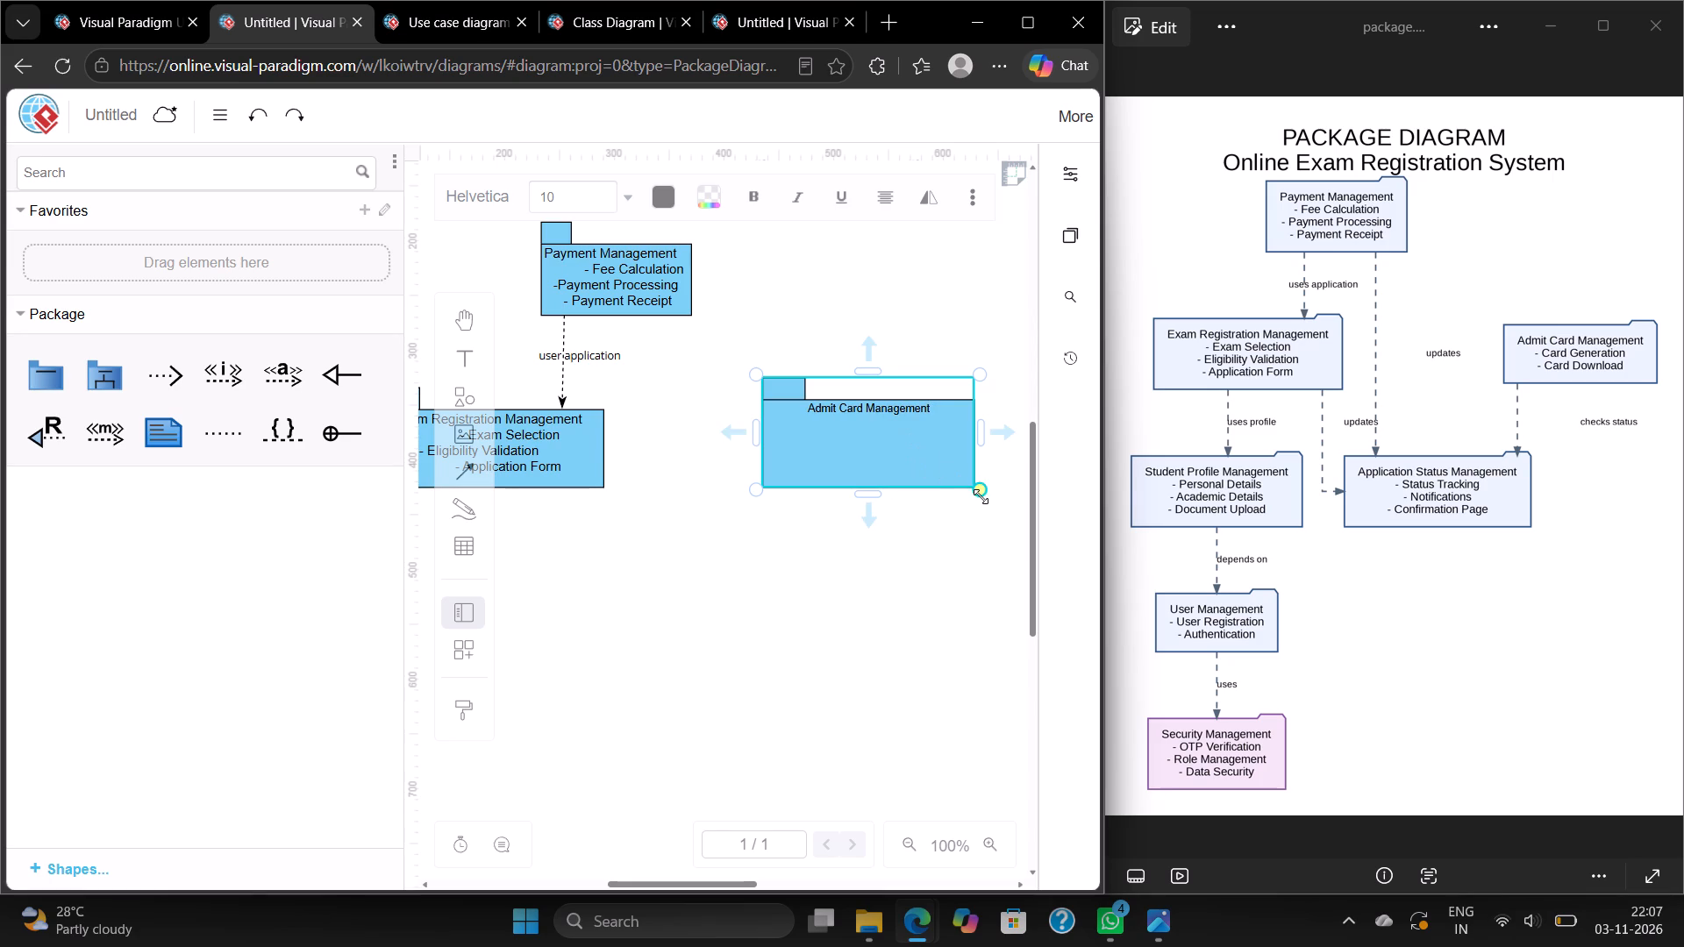
# Shrink the Admit Card Management package, mainly reducing its height.
pyautogui.moveTo(981, 496); pyautogui.dragTo(975, 465)
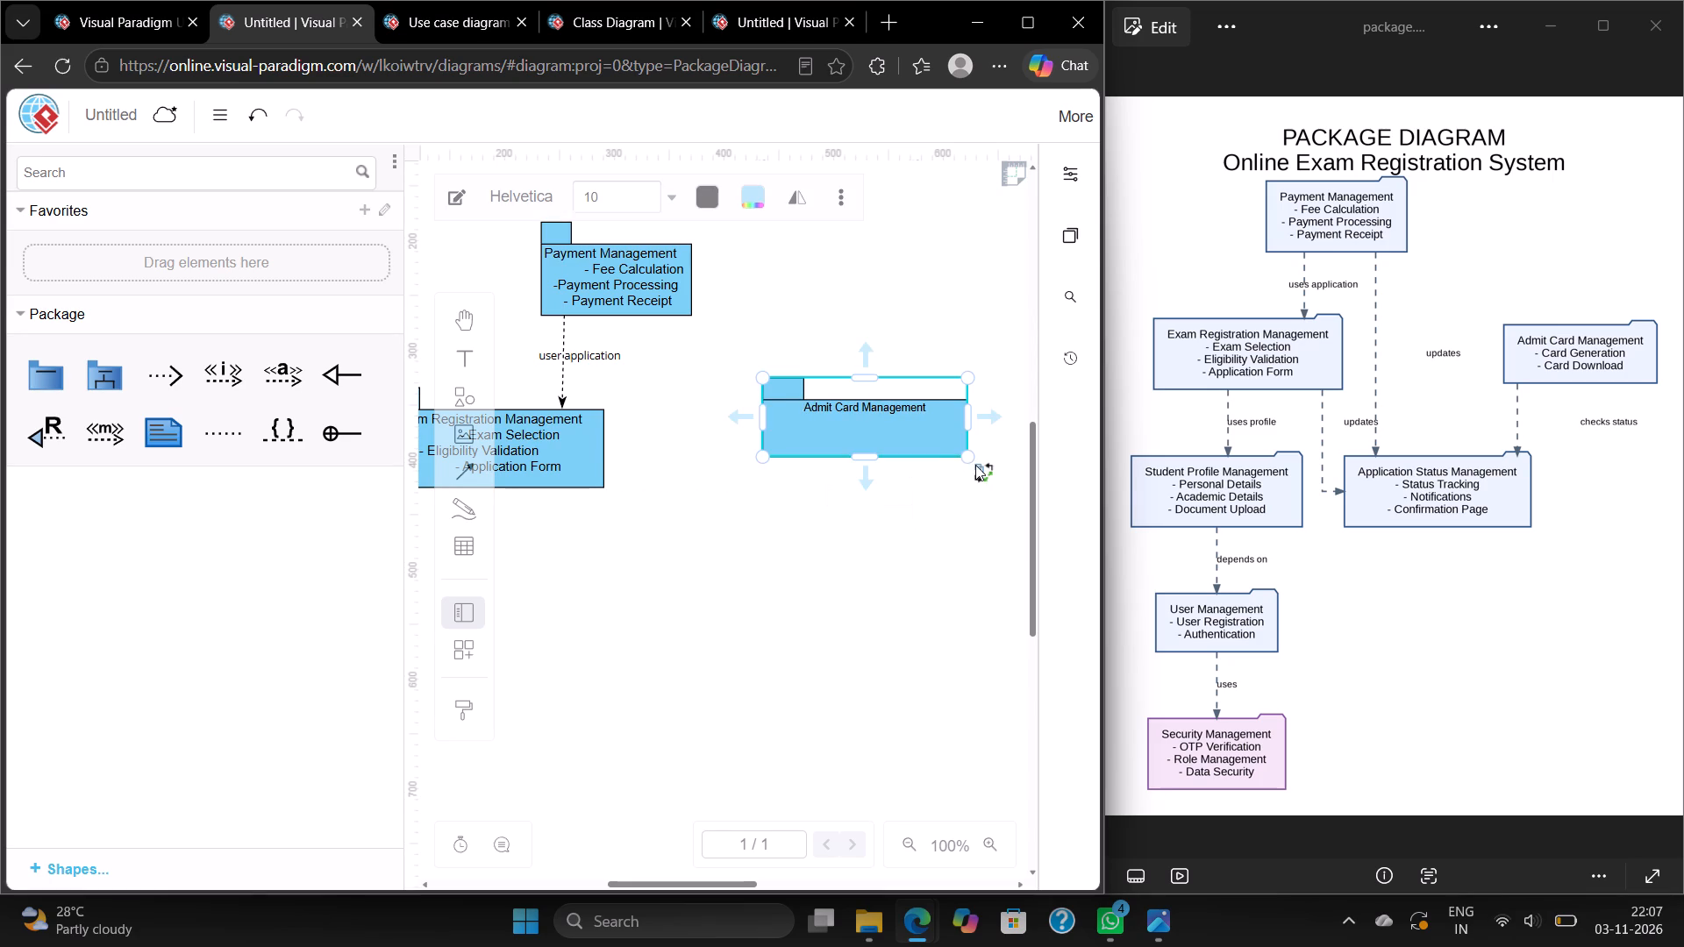
# Set the font size of the Admit Card Management package text to 14 pt.
pyautogui.click(926, 409)
pyautogui.doubleClick(926, 409)
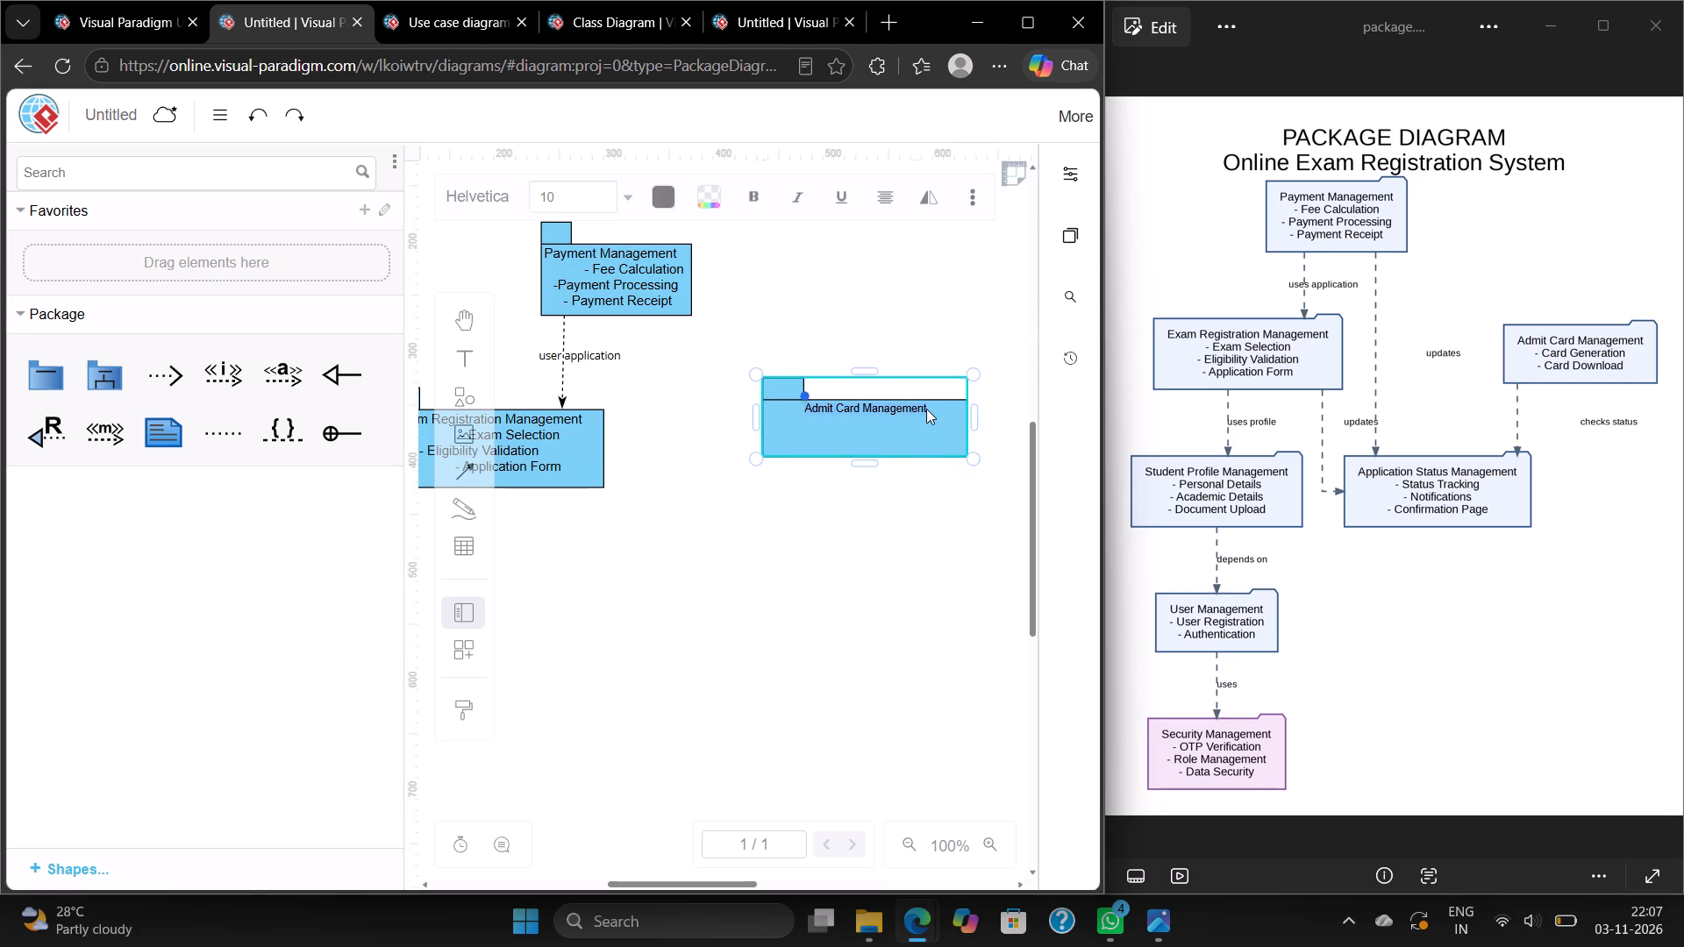
pyautogui.tripleClick(926, 409)
pyautogui.click(1070, 177)
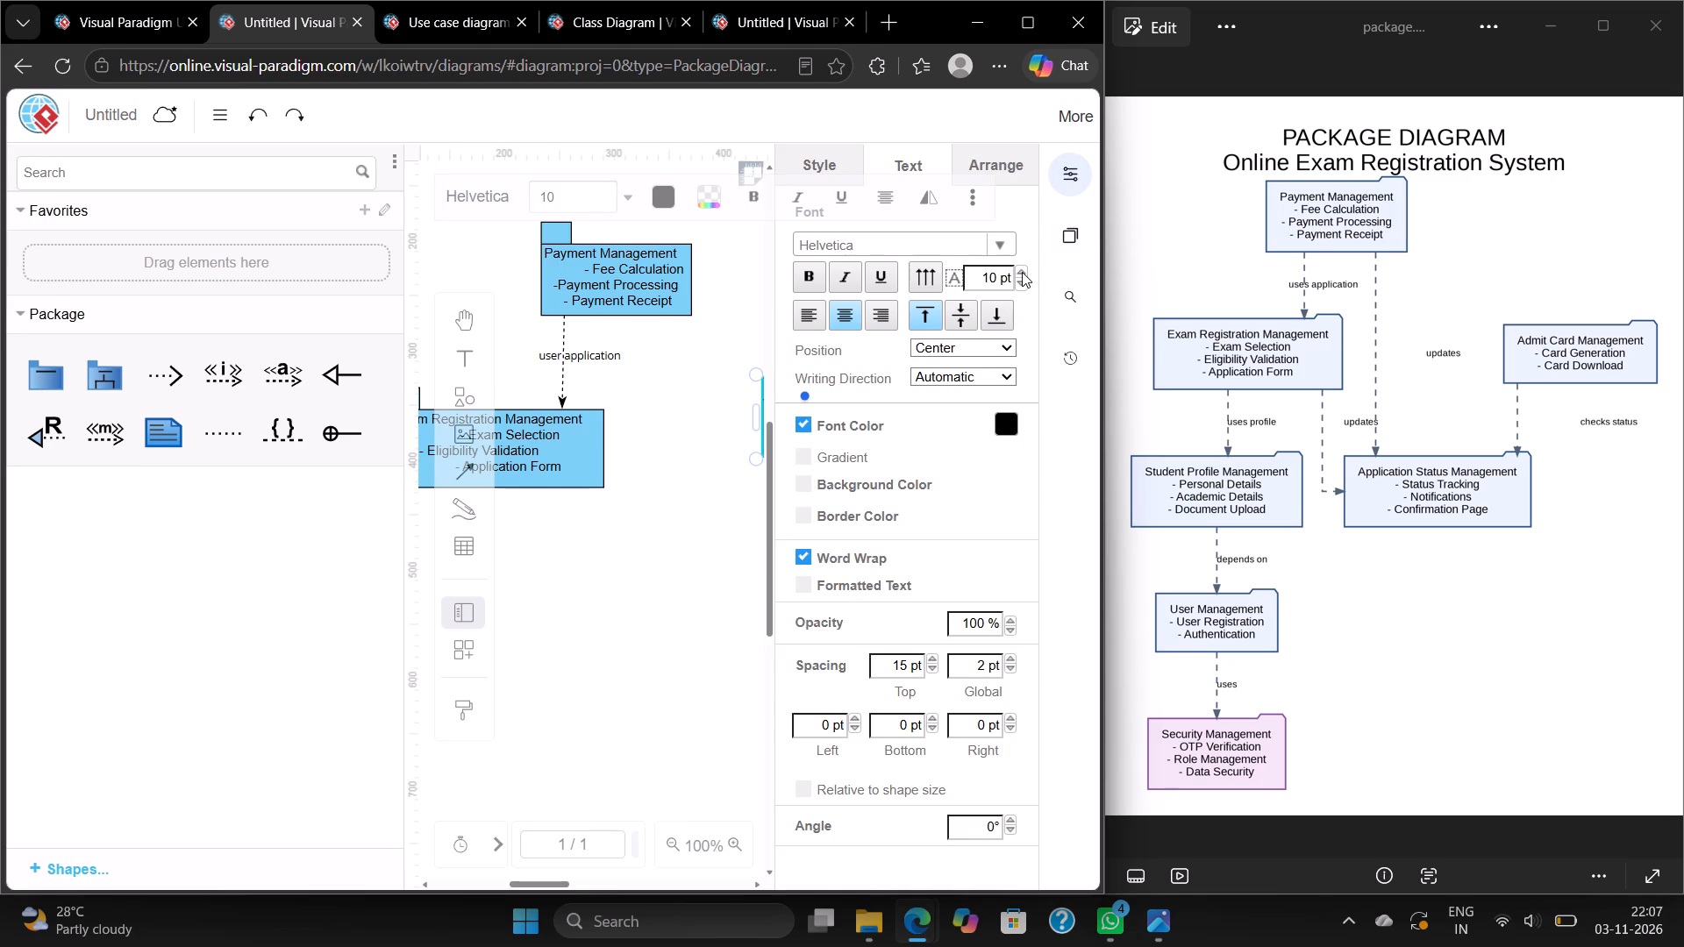
pyautogui.tripleClick(1022, 270)
pyautogui.click(1022, 270)
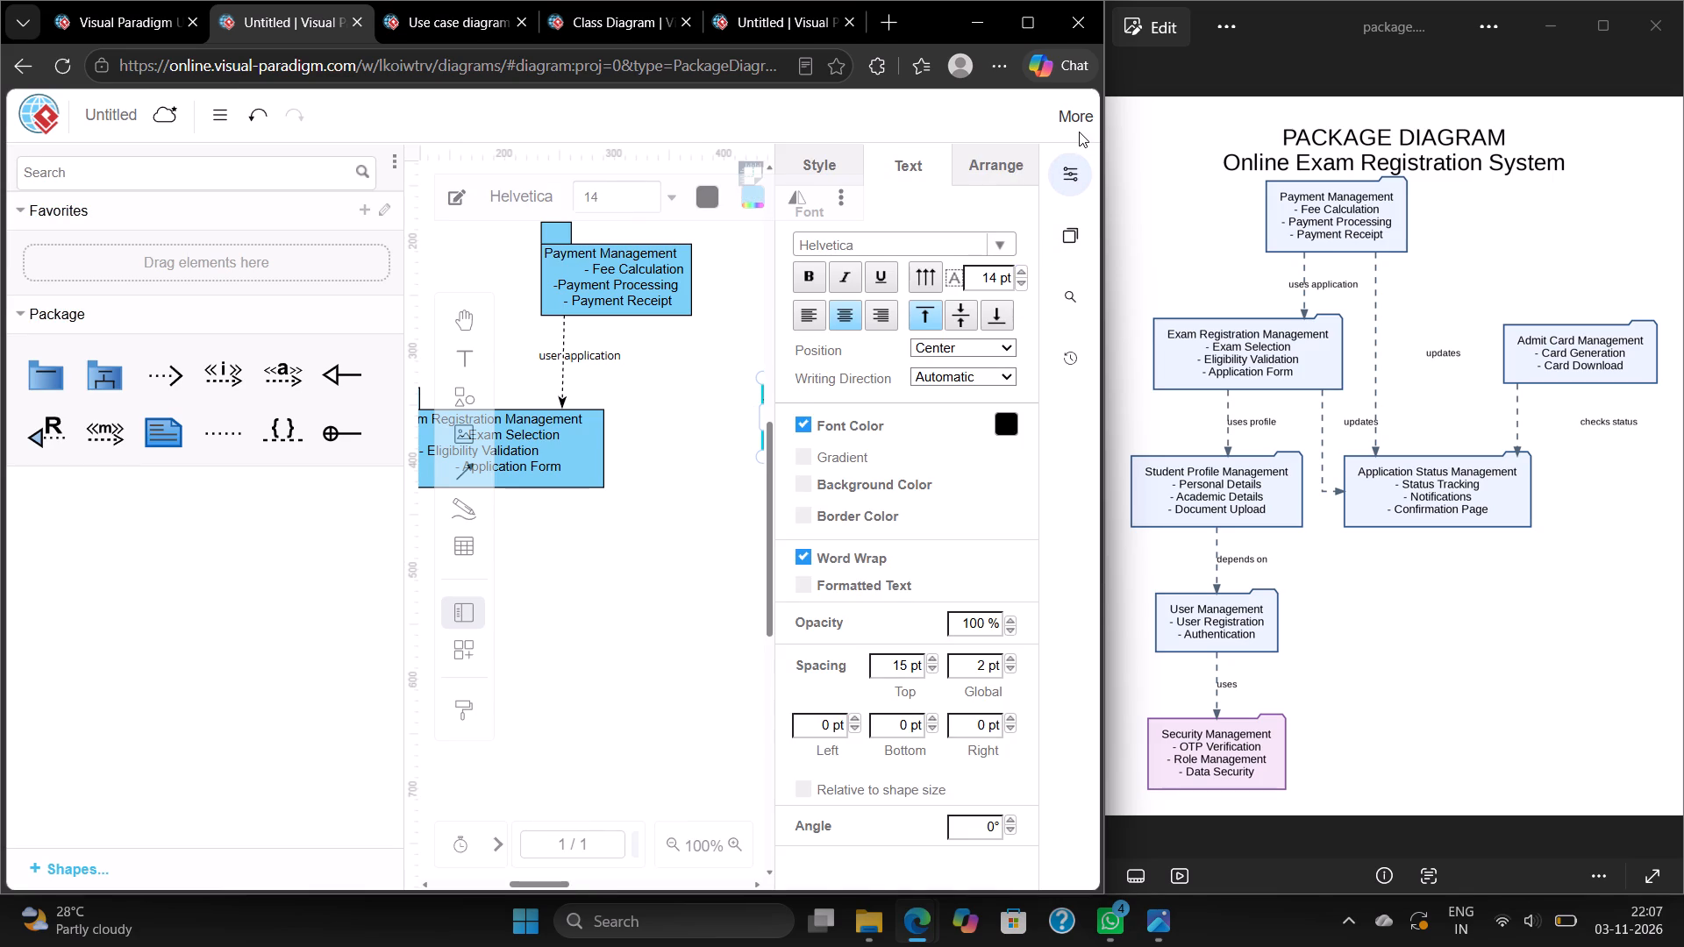
pyautogui.click(1070, 164)
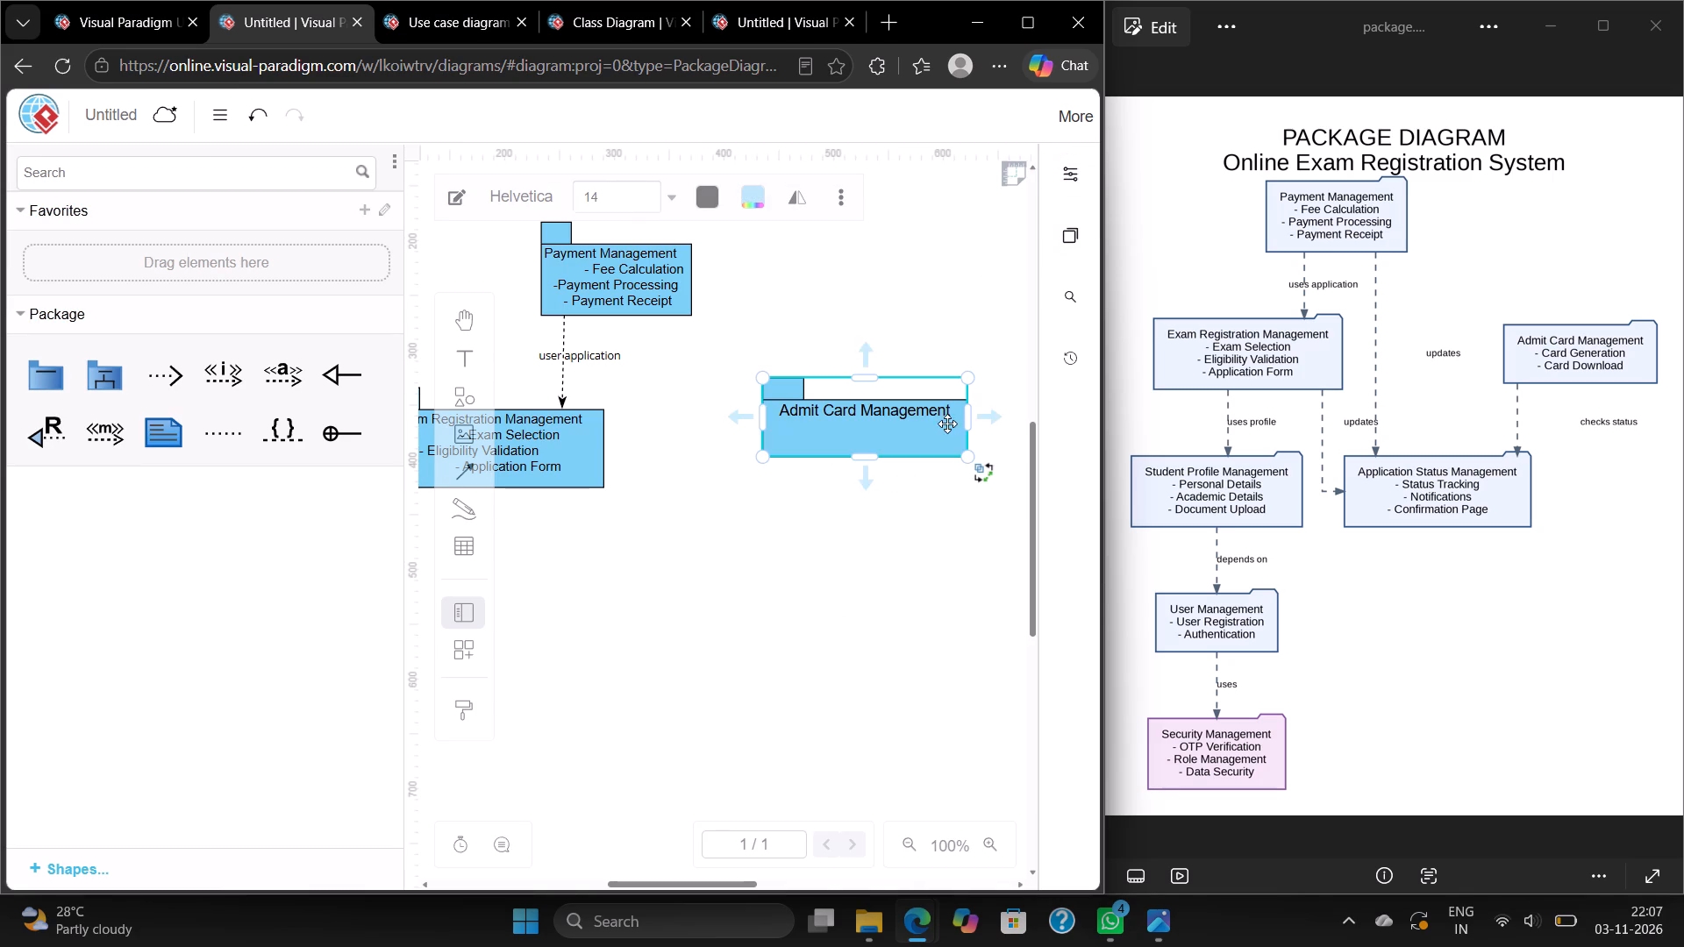
# Append the text "Card Generation Downloaddd" after the title in the Admit Card Management package.
pyautogui.click(946, 410)
pyautogui.doubleClick(947, 410)
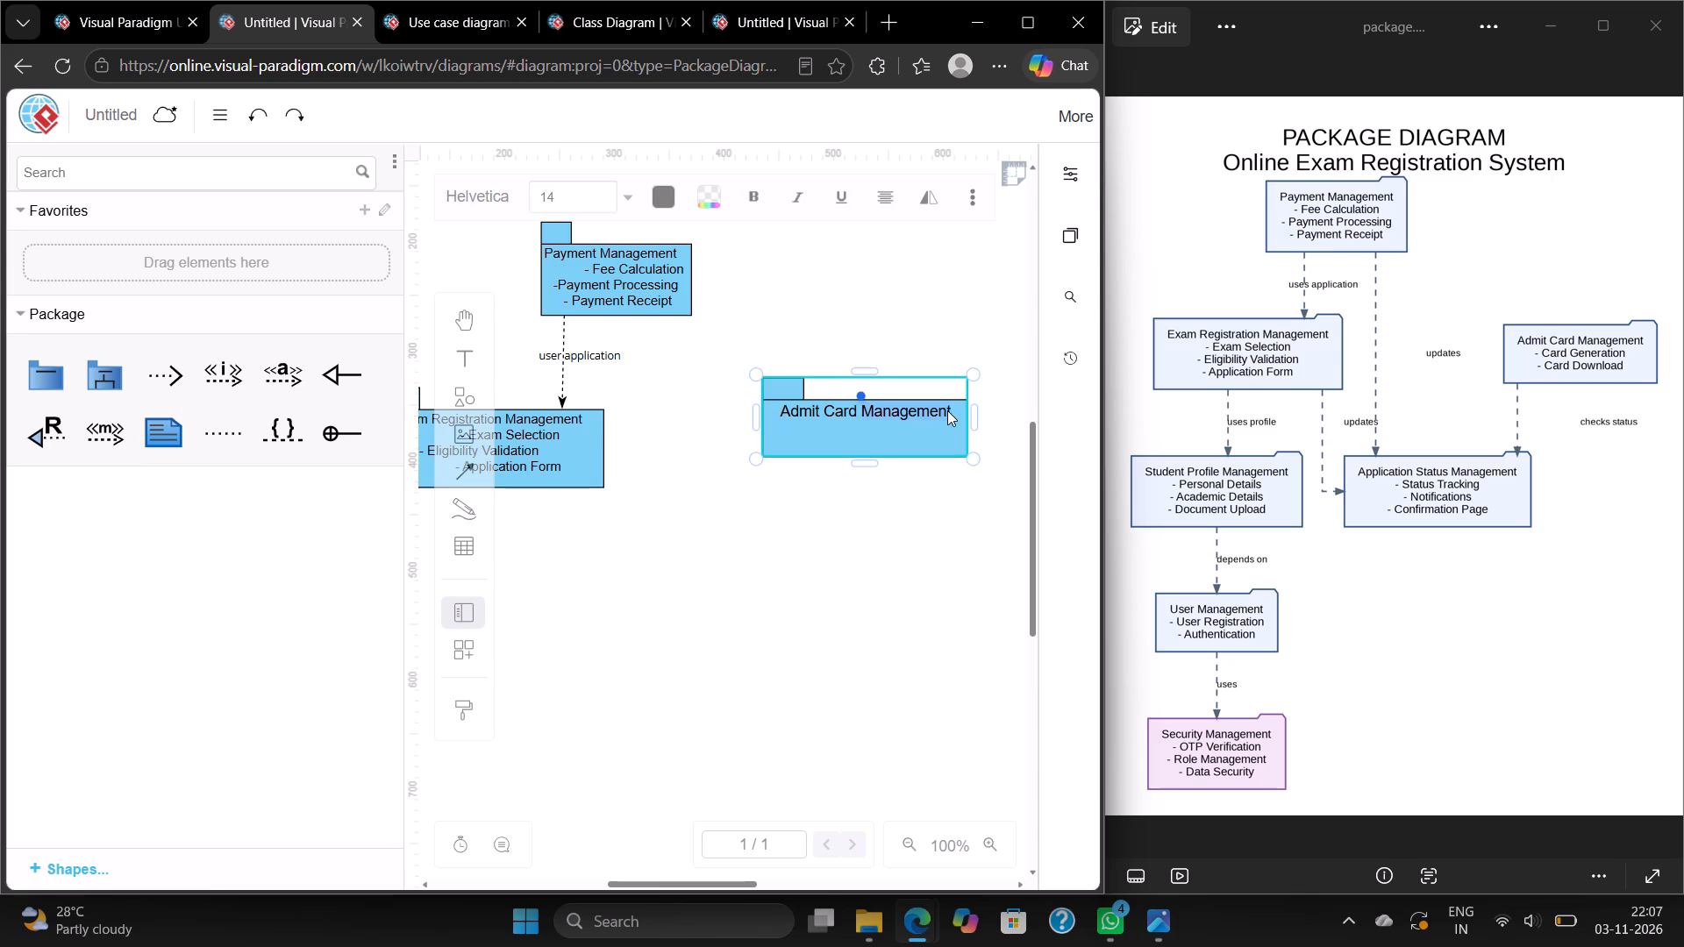
pyautogui.click(951, 411)
pyautogui.press('space')
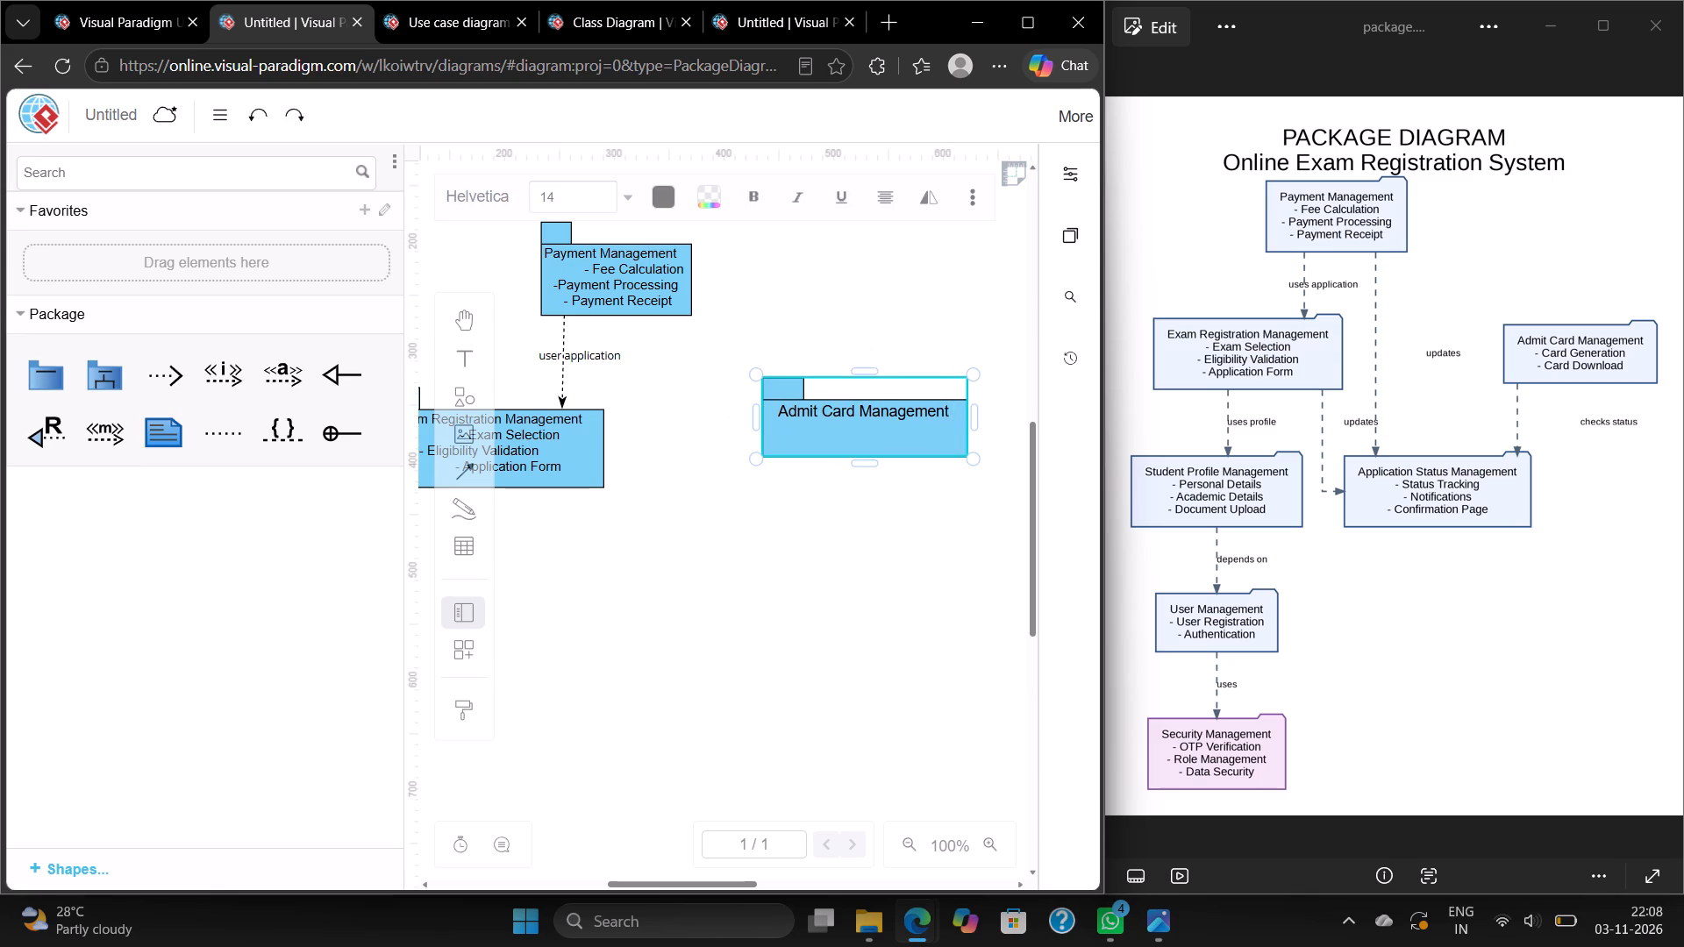
pyautogui.write('Card')
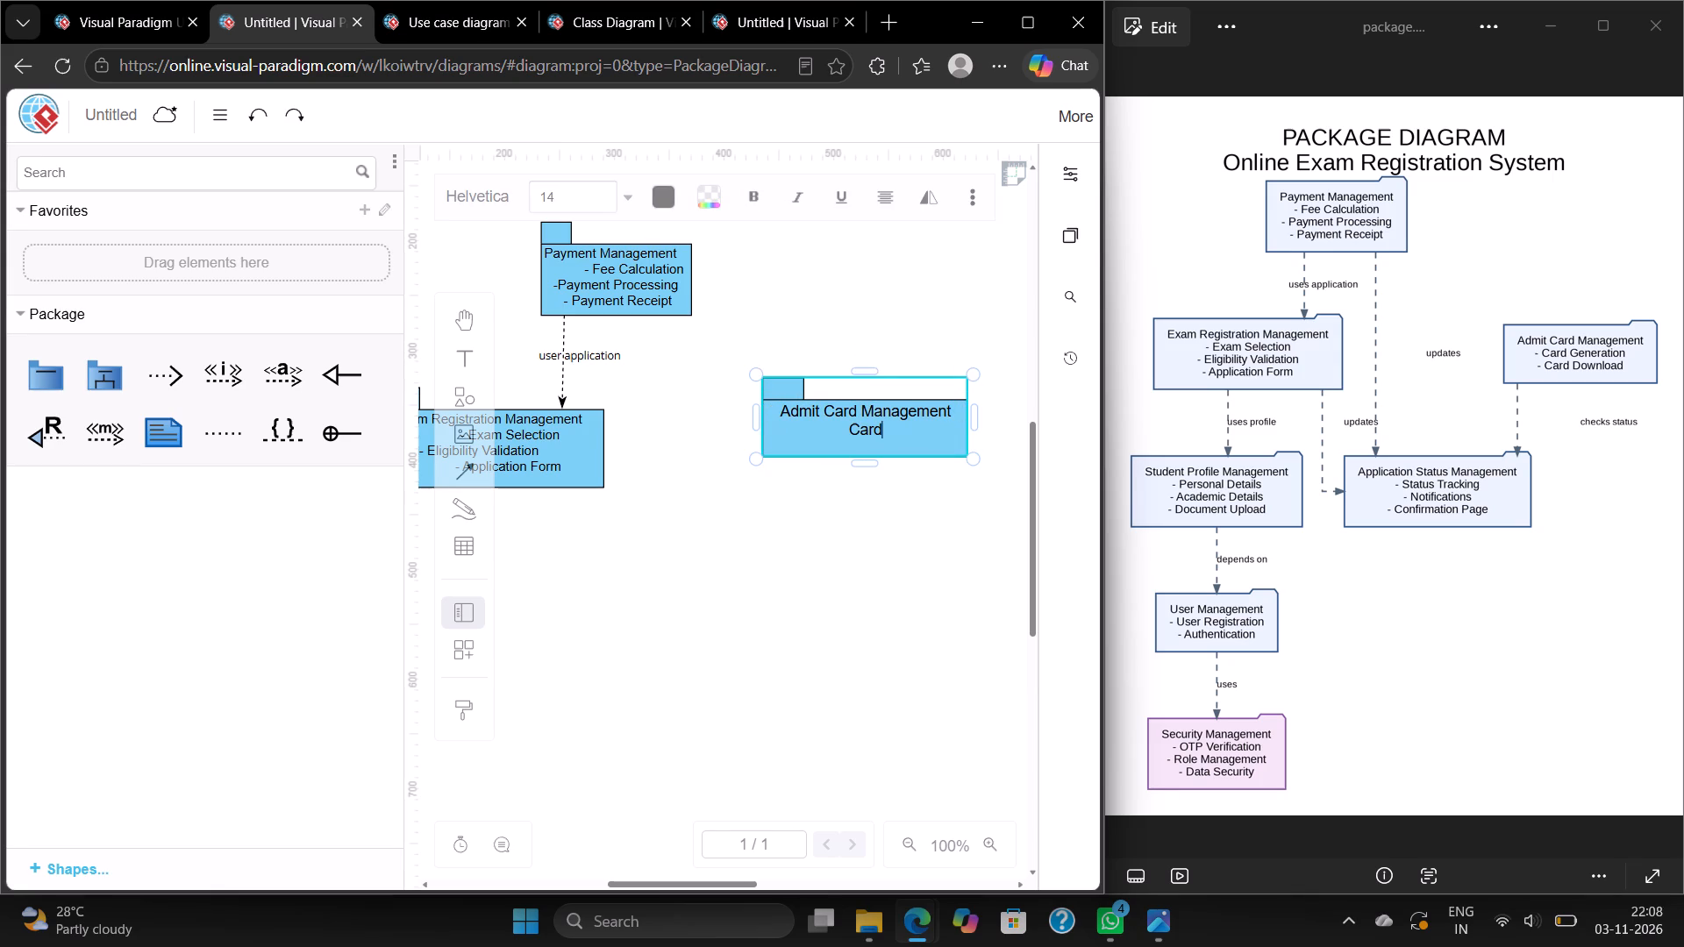
pyautogui.press('space')
pyautogui.write('Gene')
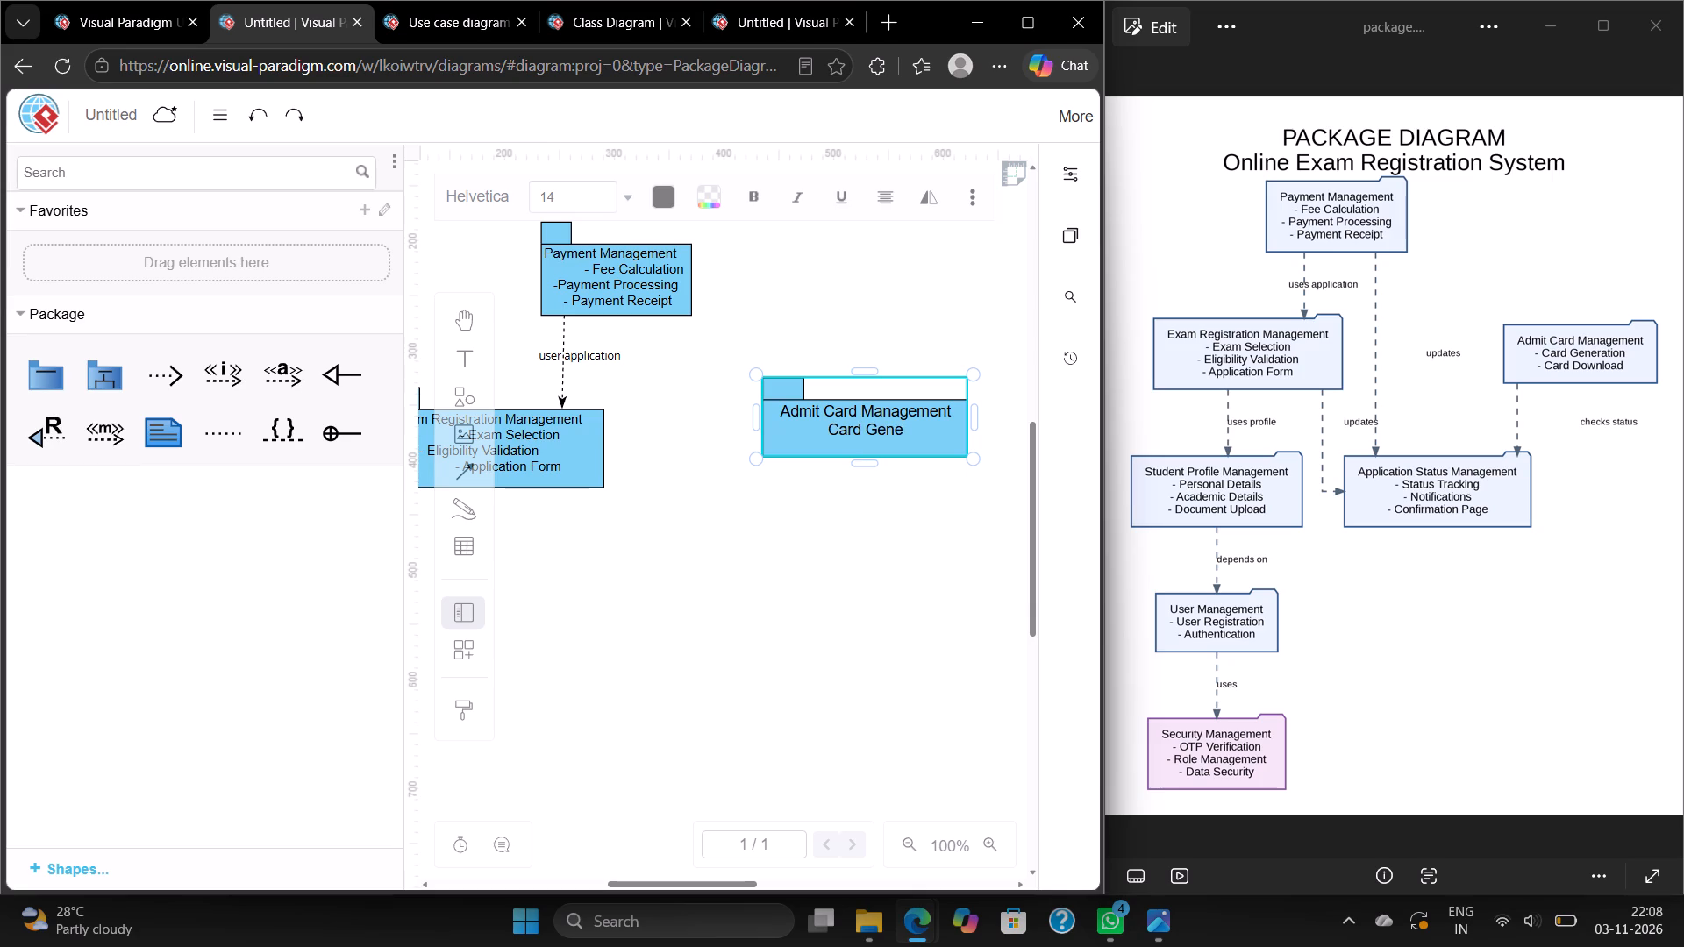
pyautogui.write('ration')
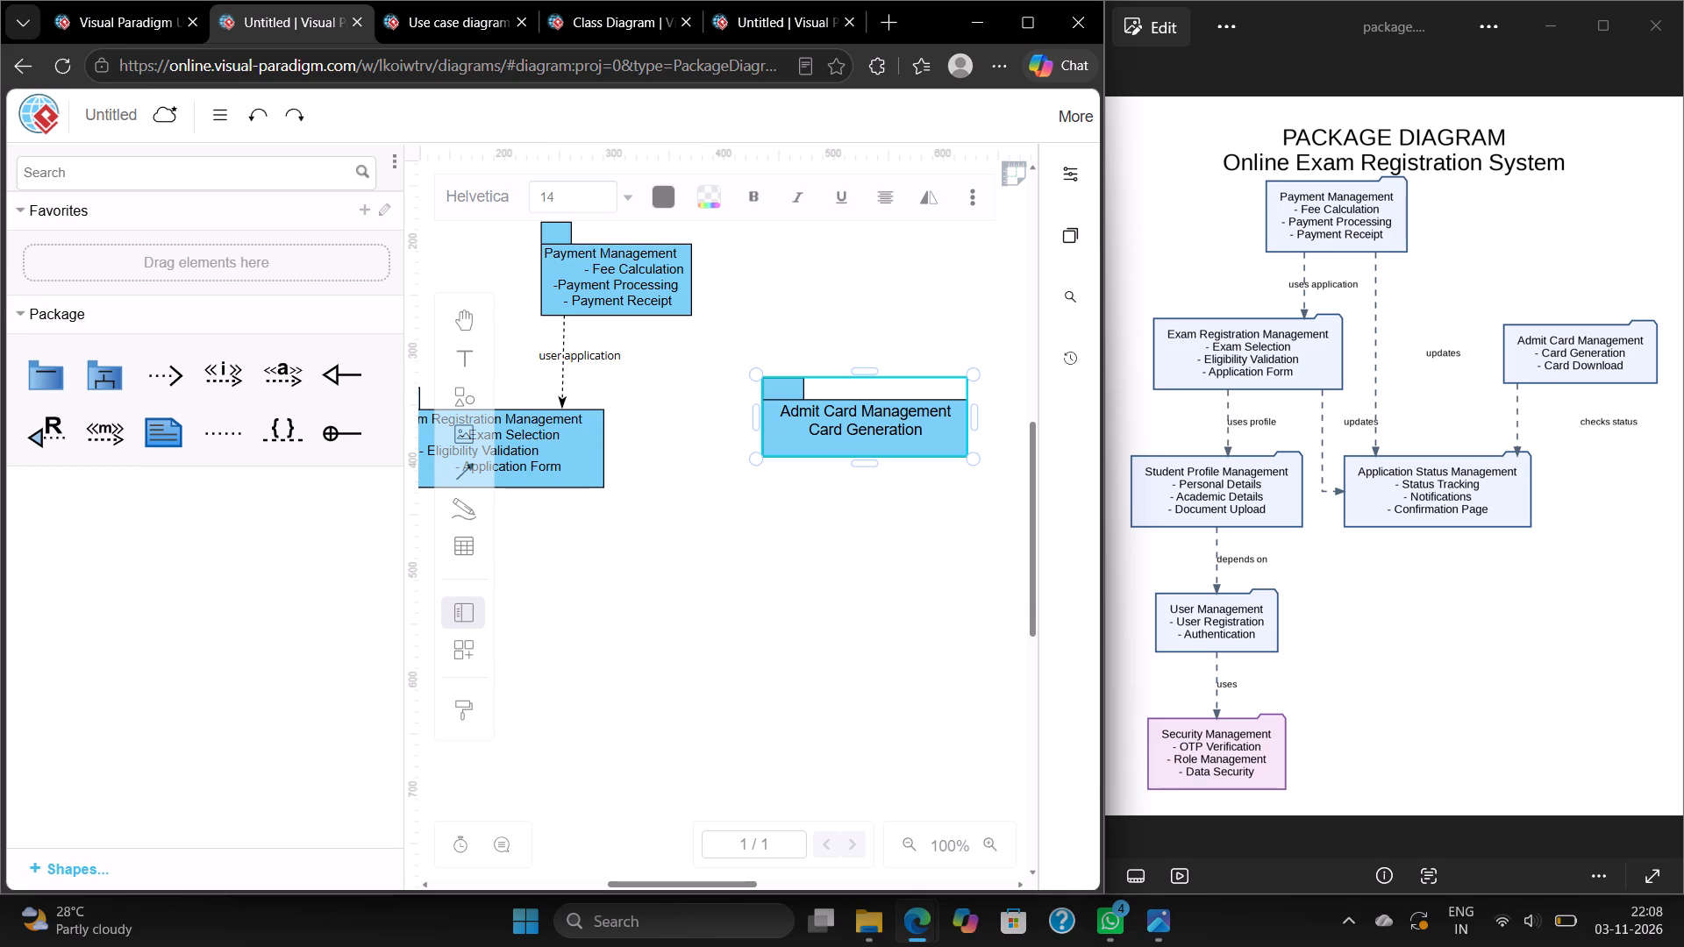
pyautogui.press('space')
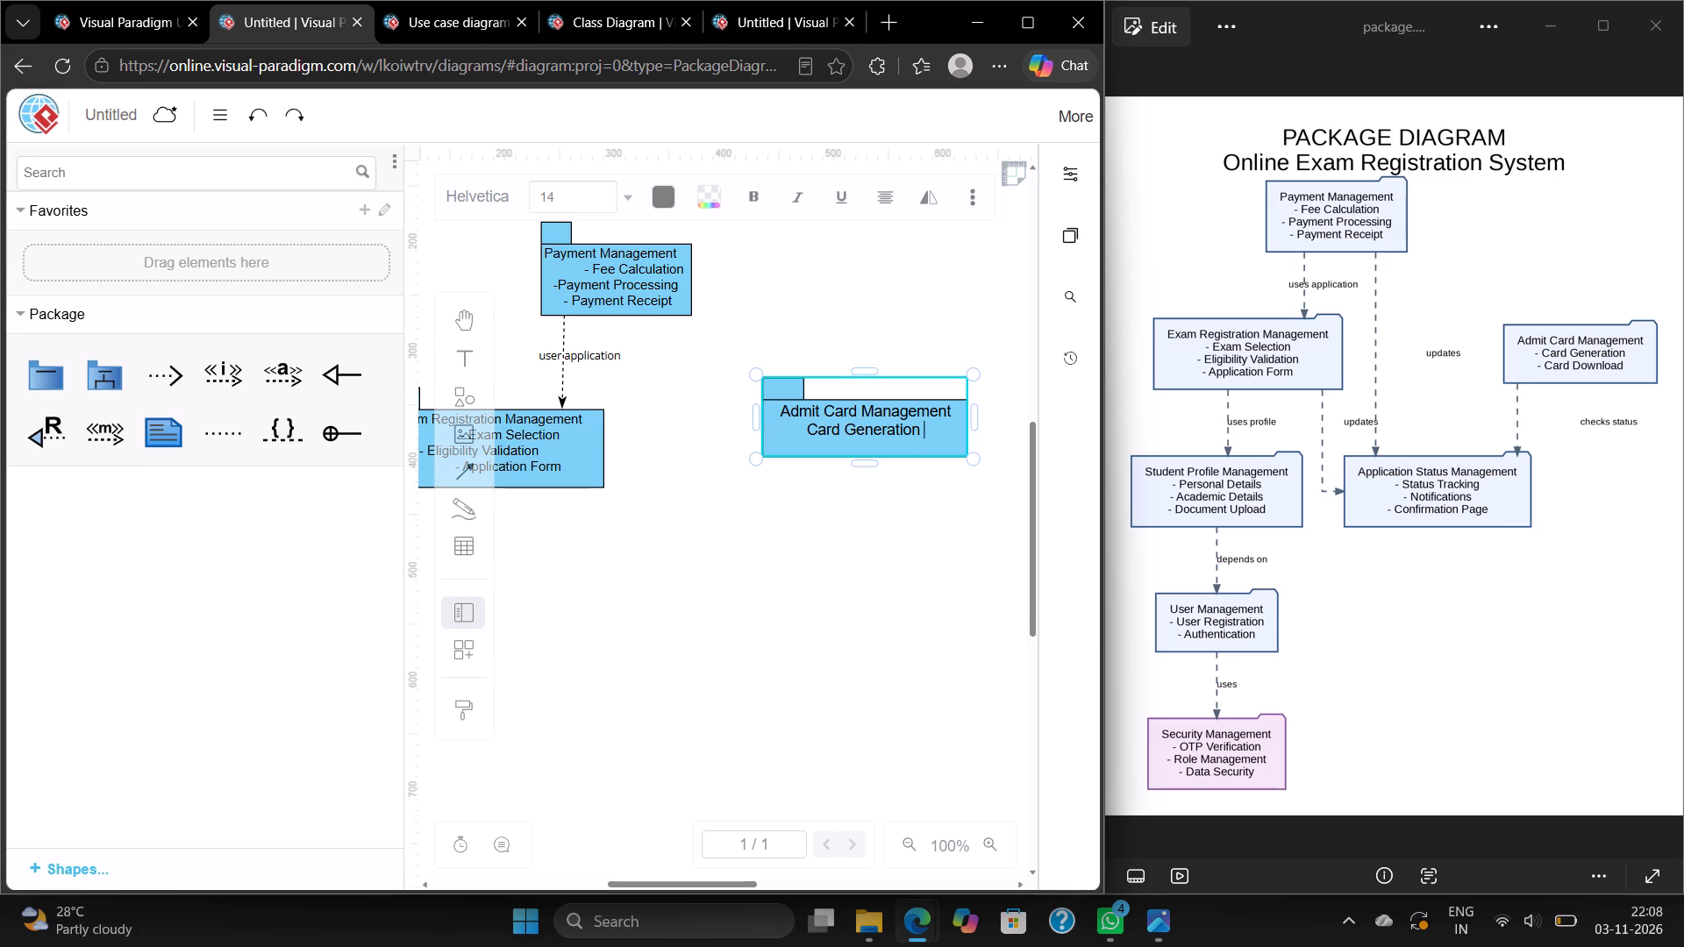
pyautogui.hotkey('shift', 'd')
pyautogui.write('owna')
pyautogui.press('BackSpace')
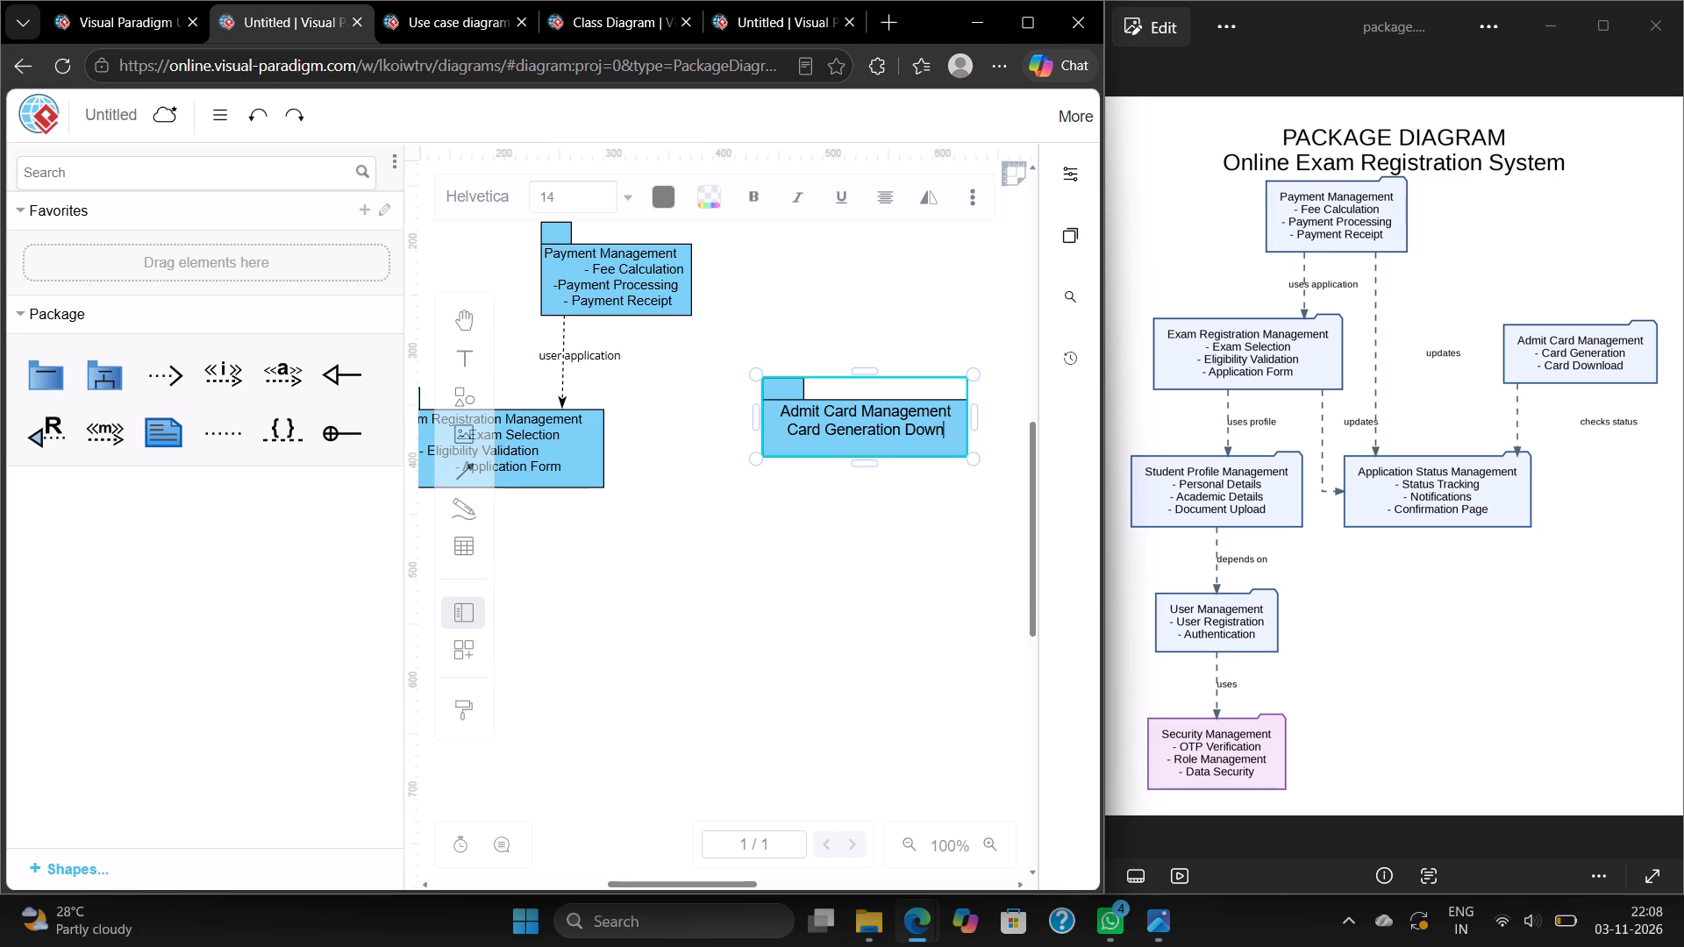
pyautogui.write('loas')
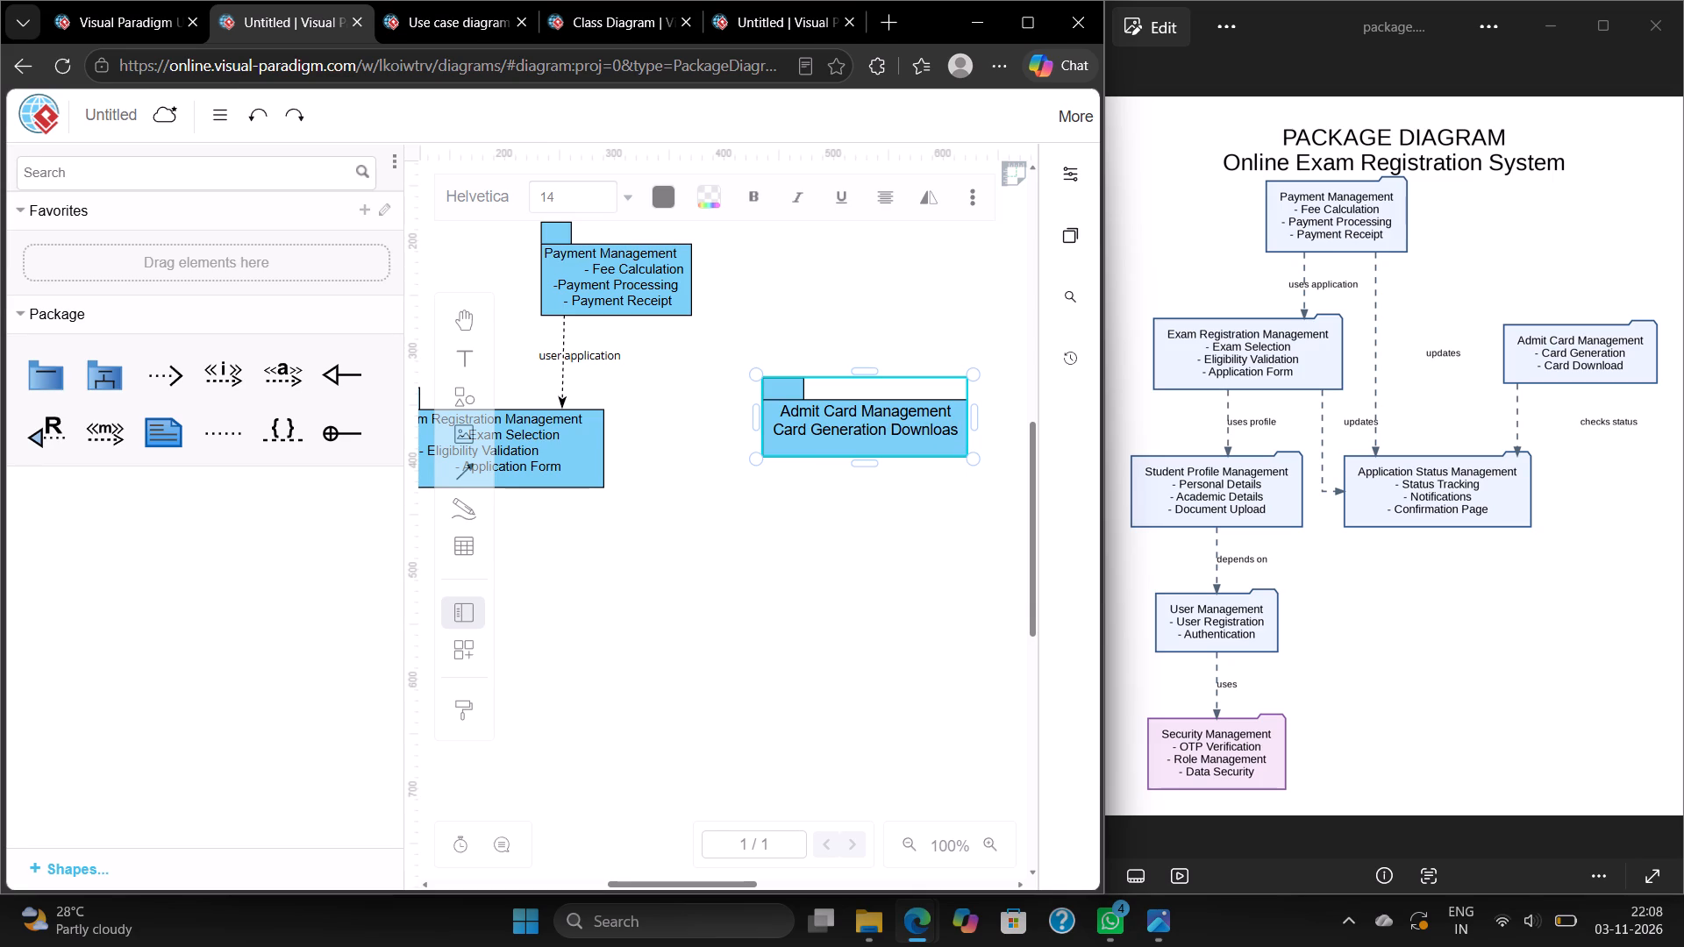
pyautogui.press('BackSpace')
pyautogui.write('ddd')
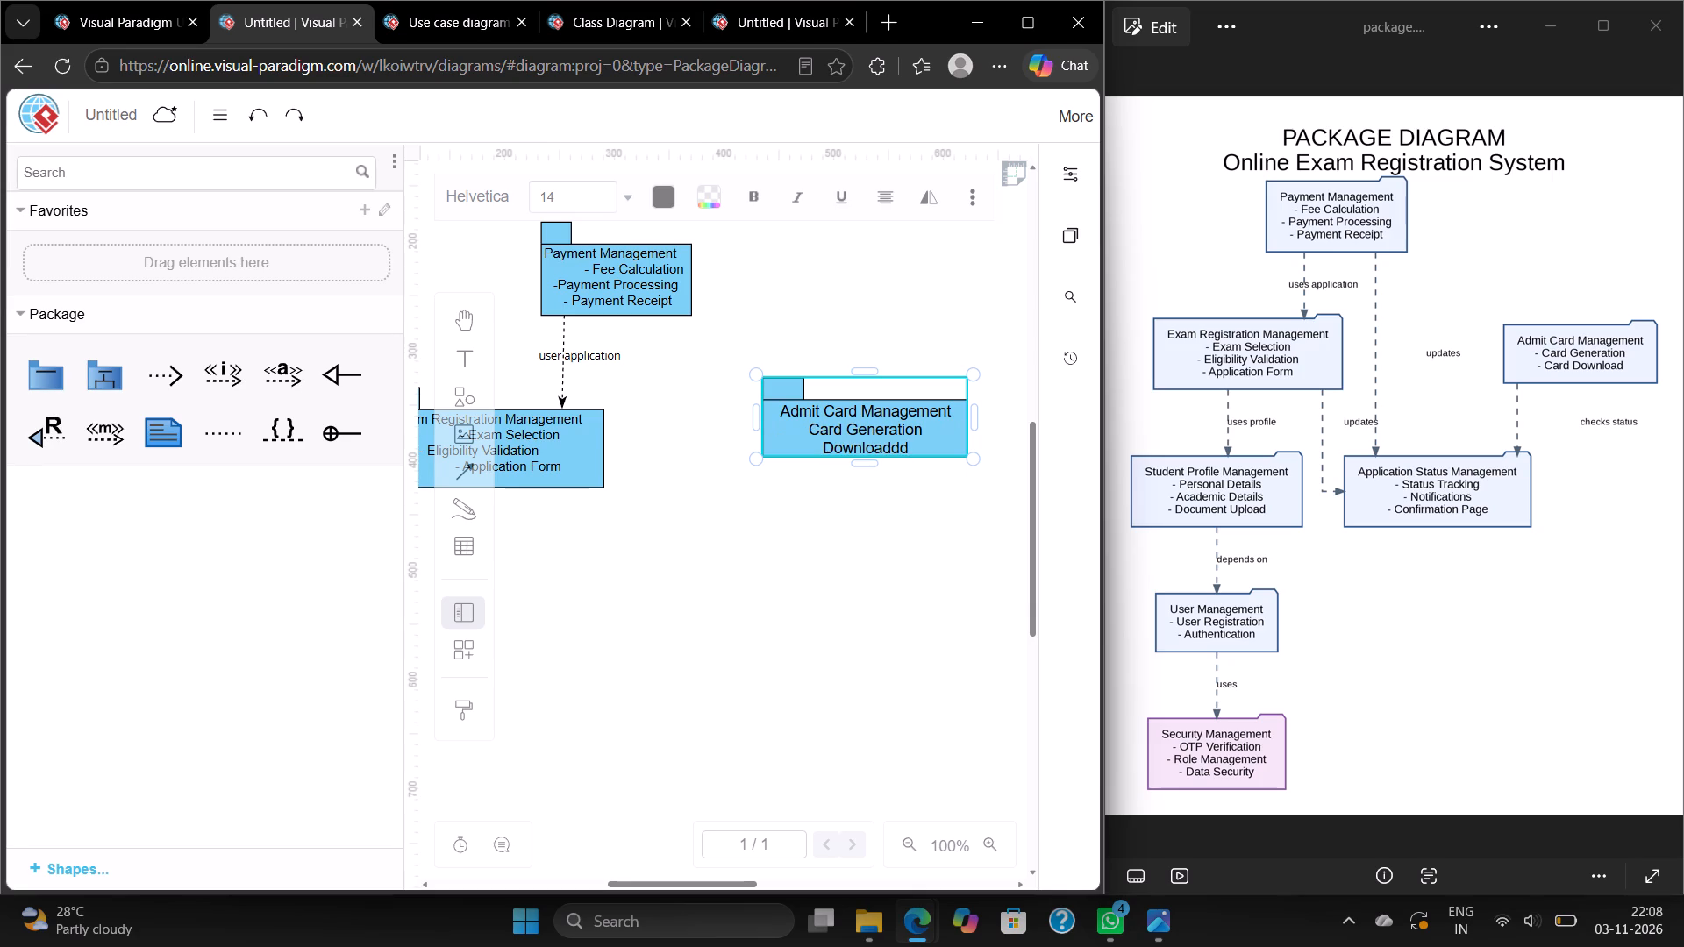
# Insert a dash before "Card Generation" in the Admit Card Management package text.
pyautogui.press('Left')
pyautogui.press('Left')
pyautogui.press('Left')
pyautogui.press('Left')
pyautogui.press('Left')
pyautogui.press('Left')
pyautogui.press('Left')
pyautogui.press('Left')
pyautogui.press('Left')
pyautogui.press('Left')
pyautogui.press('Left')
pyautogui.press('Left')
pyautogui.press('Left')
pyautogui.press('Left')
pyautogui.press('Left')
pyautogui.press('Left')
pyautogui.press('Left')
pyautogui.press('Left')
pyautogui.press('Left')
pyautogui.press('Left')
pyautogui.press('Left')
pyautogui.press('Left')
pyautogui.press('Left')
pyautogui.press('Left')
pyautogui.press('Left')
pyautogui.press('Left')
pyautogui.press('Left')
pyautogui.press('Right')
pyautogui.press('-')
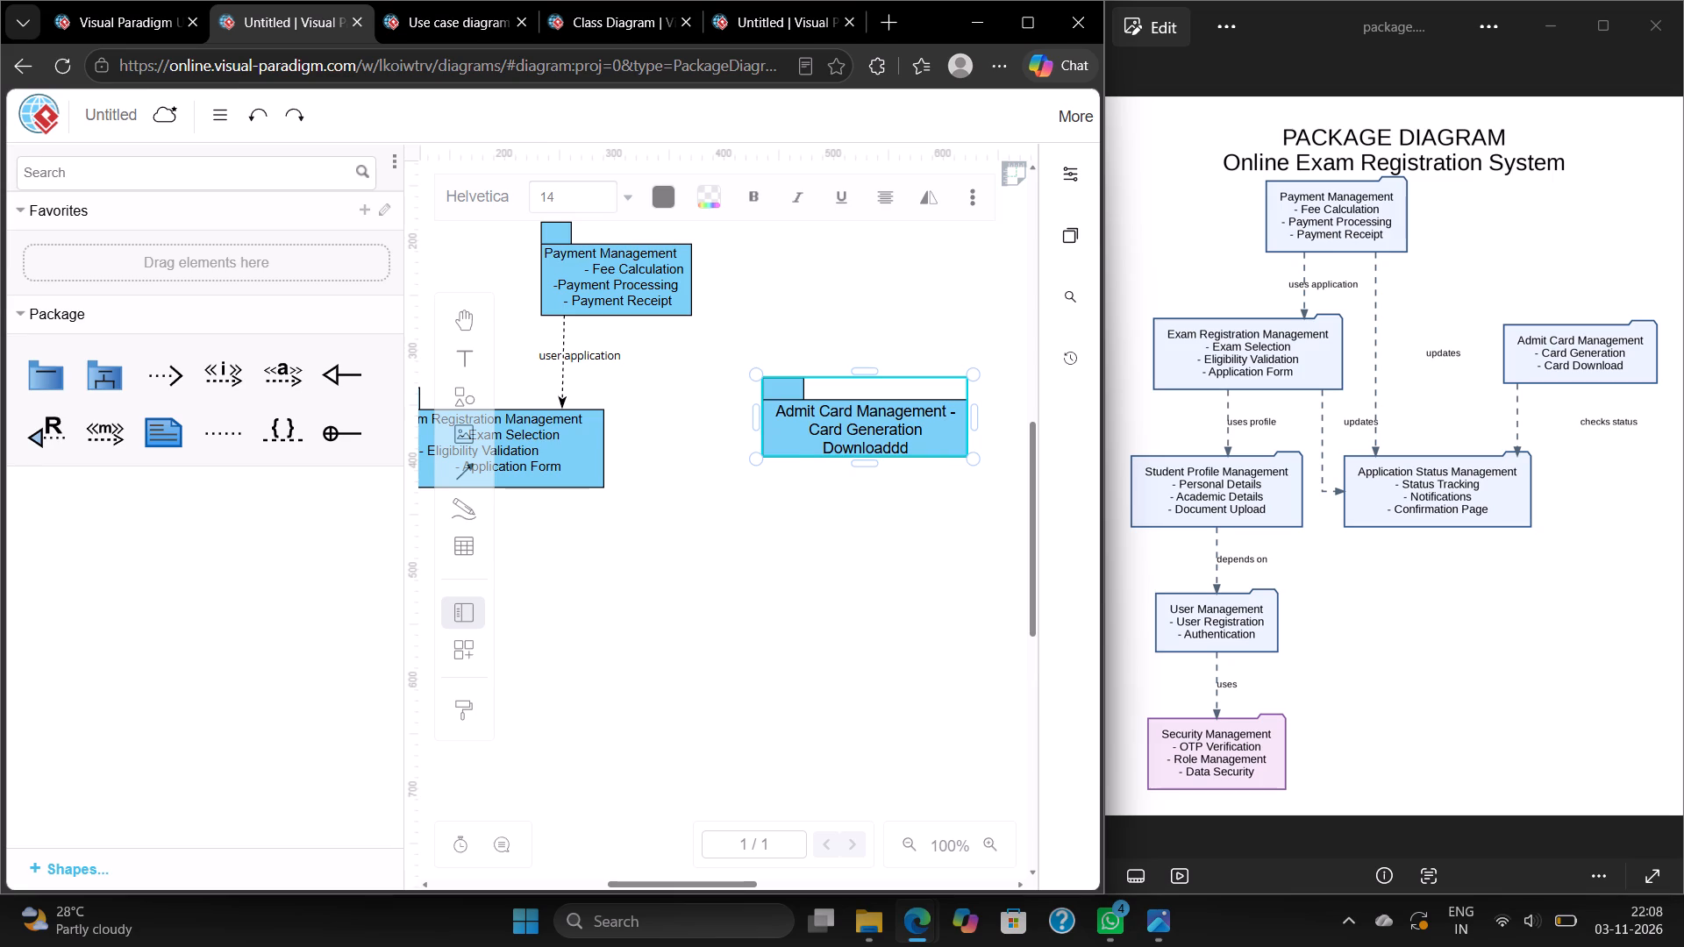
# Pad with spaces after the Admit Card Management title so "- Card Generation" starts its own line, with a space after the dash.
pyautogui.press('Up')
pyautogui.press('Right')
pyautogui.press('Right')
pyautogui.press('Right')
pyautogui.press('Right')
pyautogui.press('Right')
pyautogui.press('Right')
pyautogui.press('Right')
pyautogui.press('Right')
pyautogui.press('Right')
pyautogui.press('Right')
pyautogui.press('Right')
pyautogui.press('Right')
pyautogui.press('Right')
pyautogui.press('Right')
pyautogui.press('Right')
pyautogui.press('Right')
pyautogui.press('Right')
pyautogui.press('space')
pyautogui.press('space')
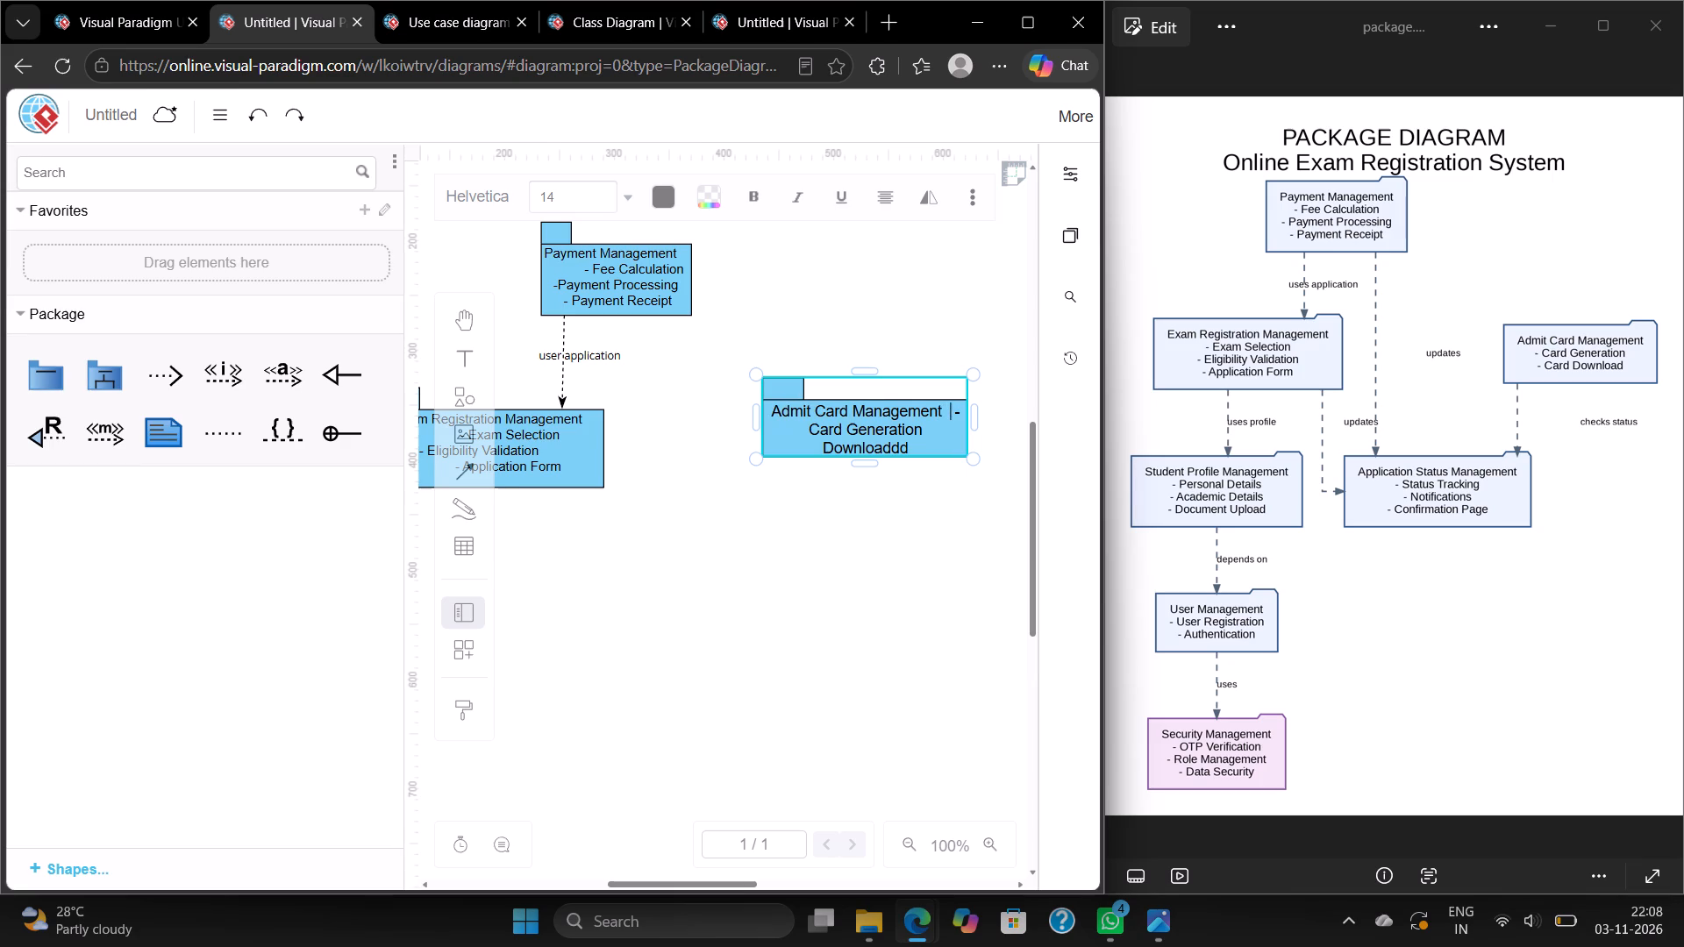
pyautogui.press('space')
pyautogui.press('space')
pyautogui.press('space')
pyautogui.press('space')
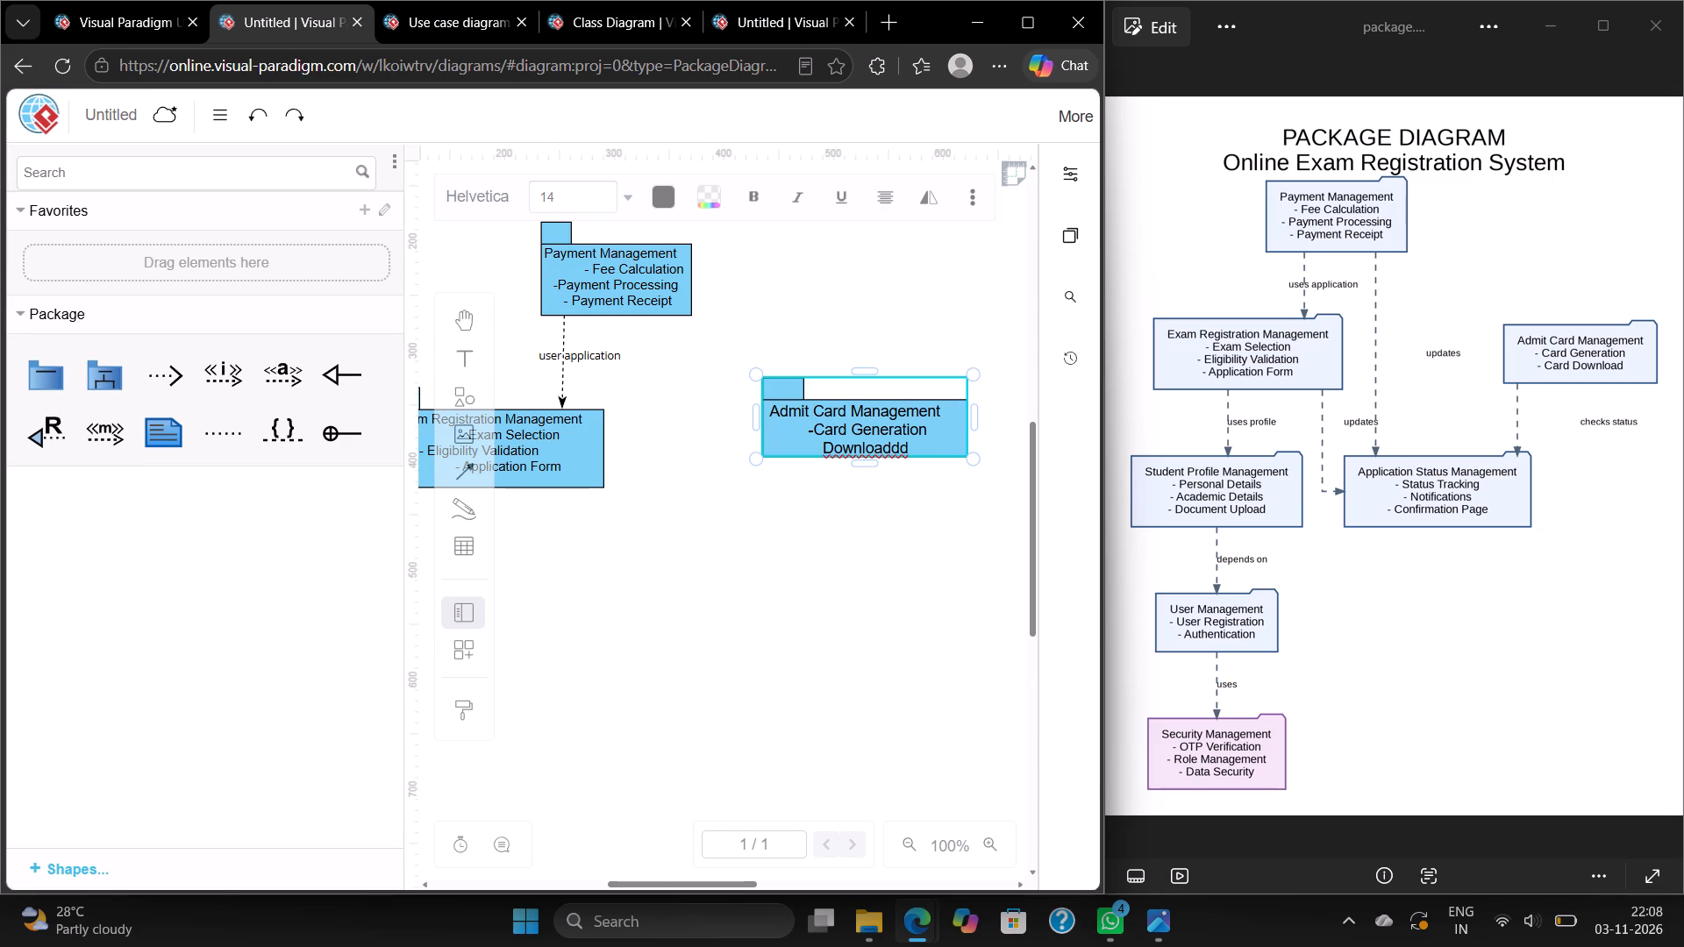
pyautogui.press('Right')
pyautogui.press('Right')
pyautogui.press('space')
# Insert "- Card " before "Downloaddd" in the Admit Card Management package text.
pyautogui.press('Down')
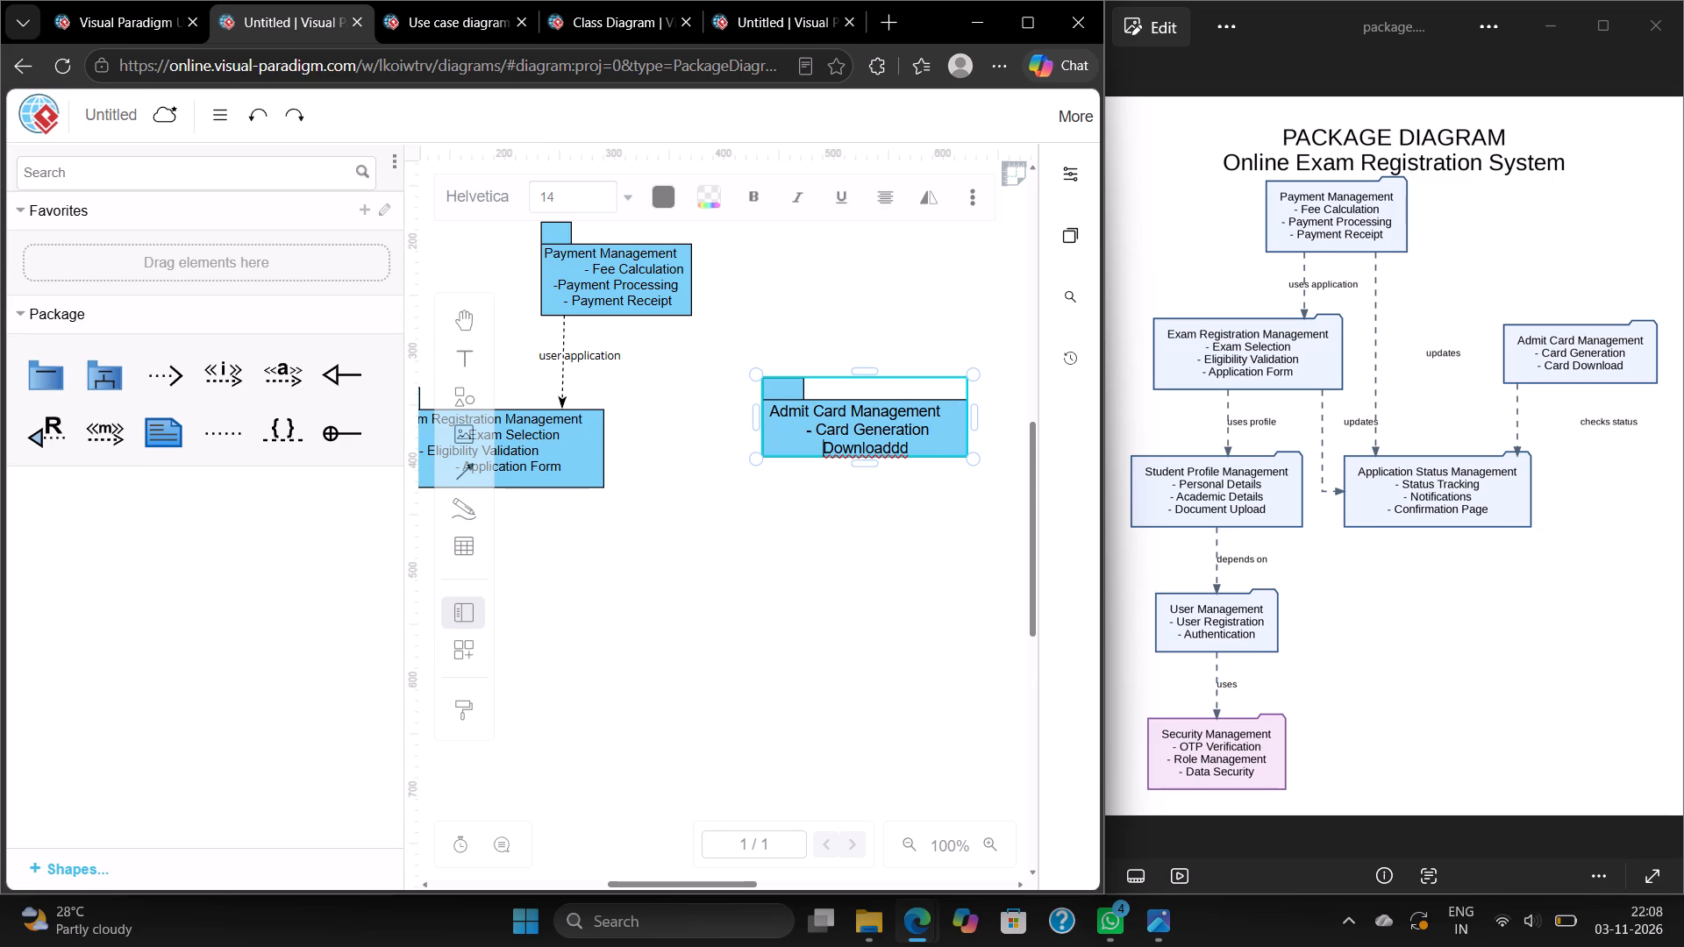
pyautogui.press('-')
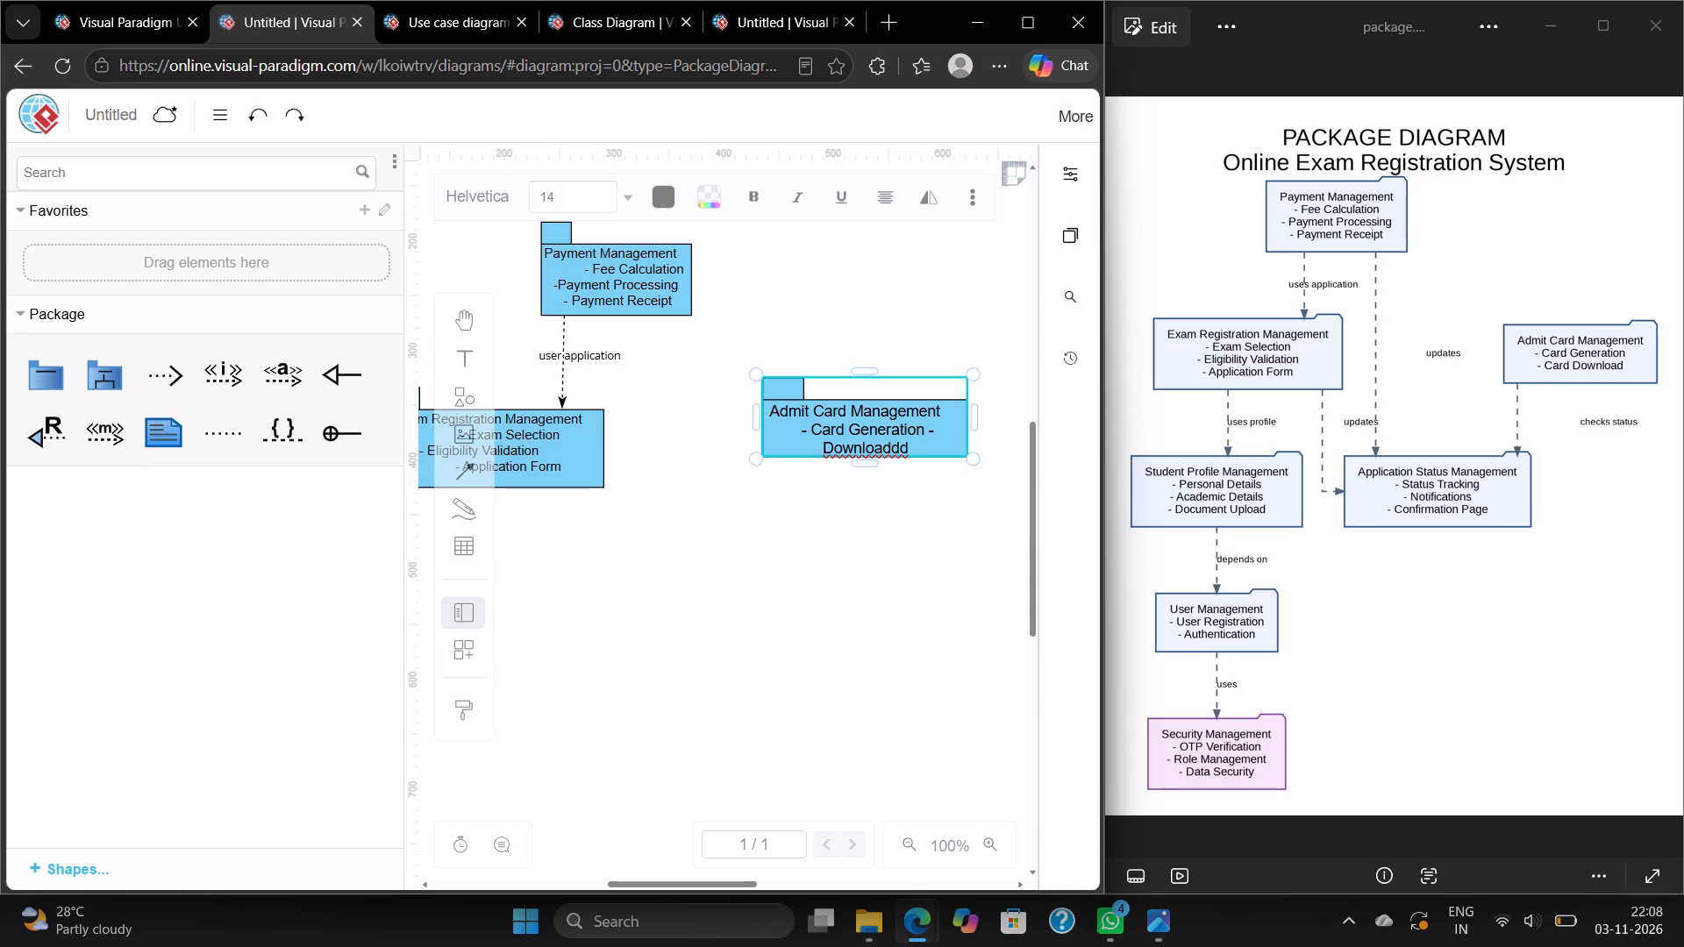
pyautogui.press('space')
pyautogui.write('Card')
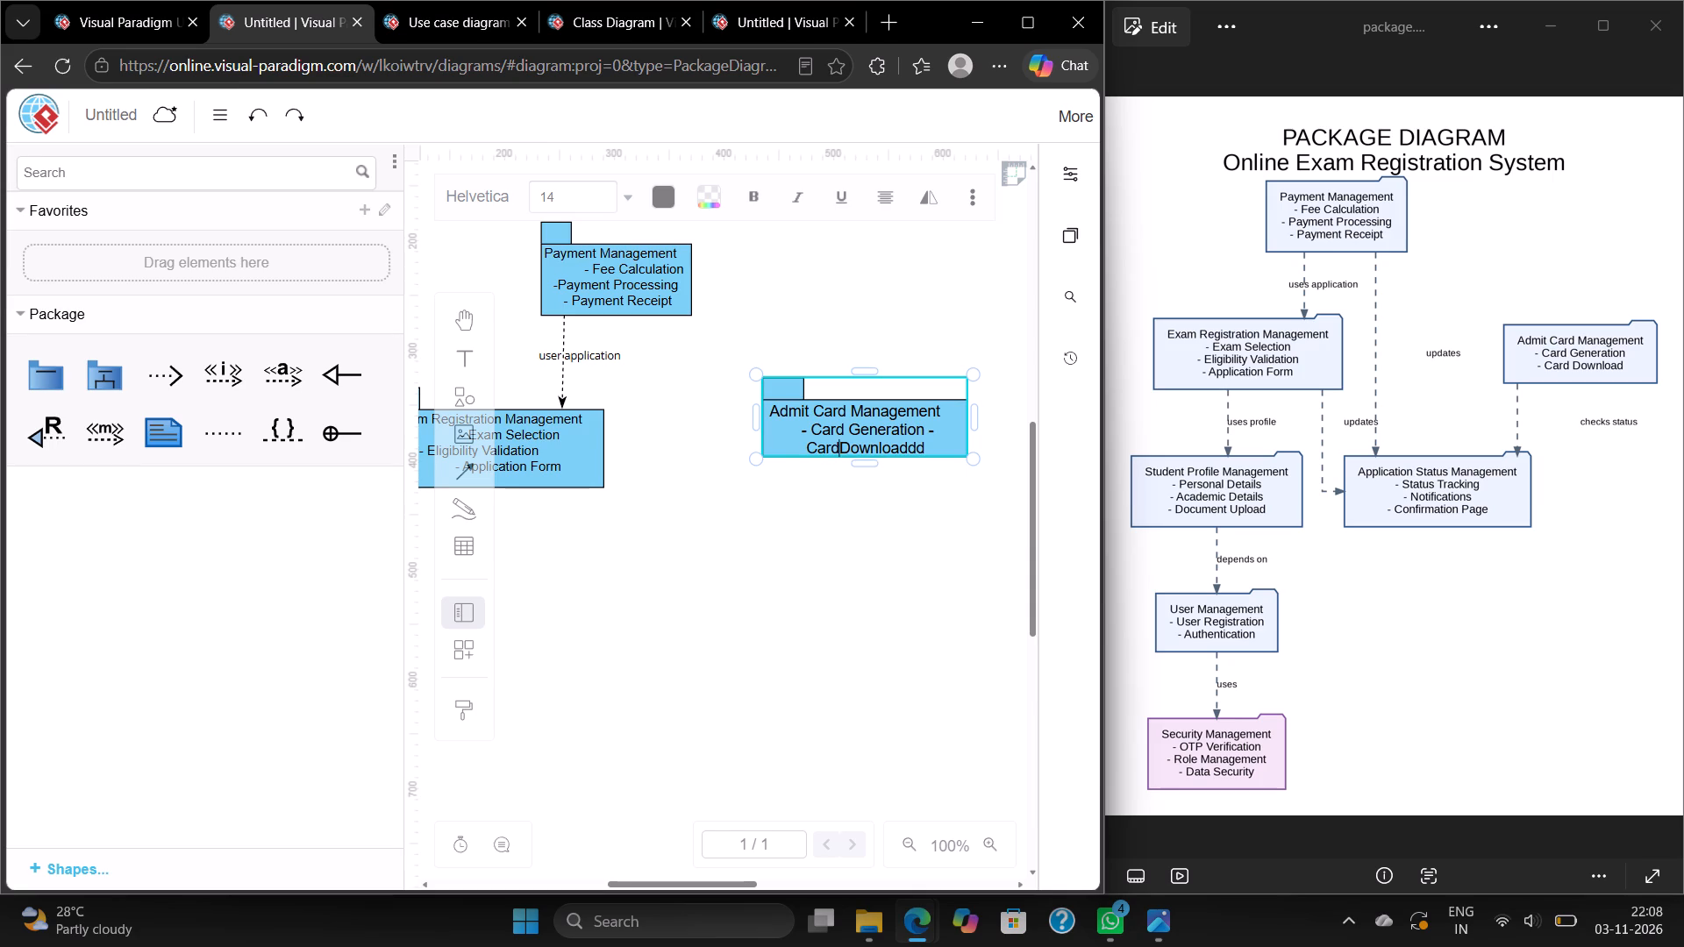
pyautogui.press('space')
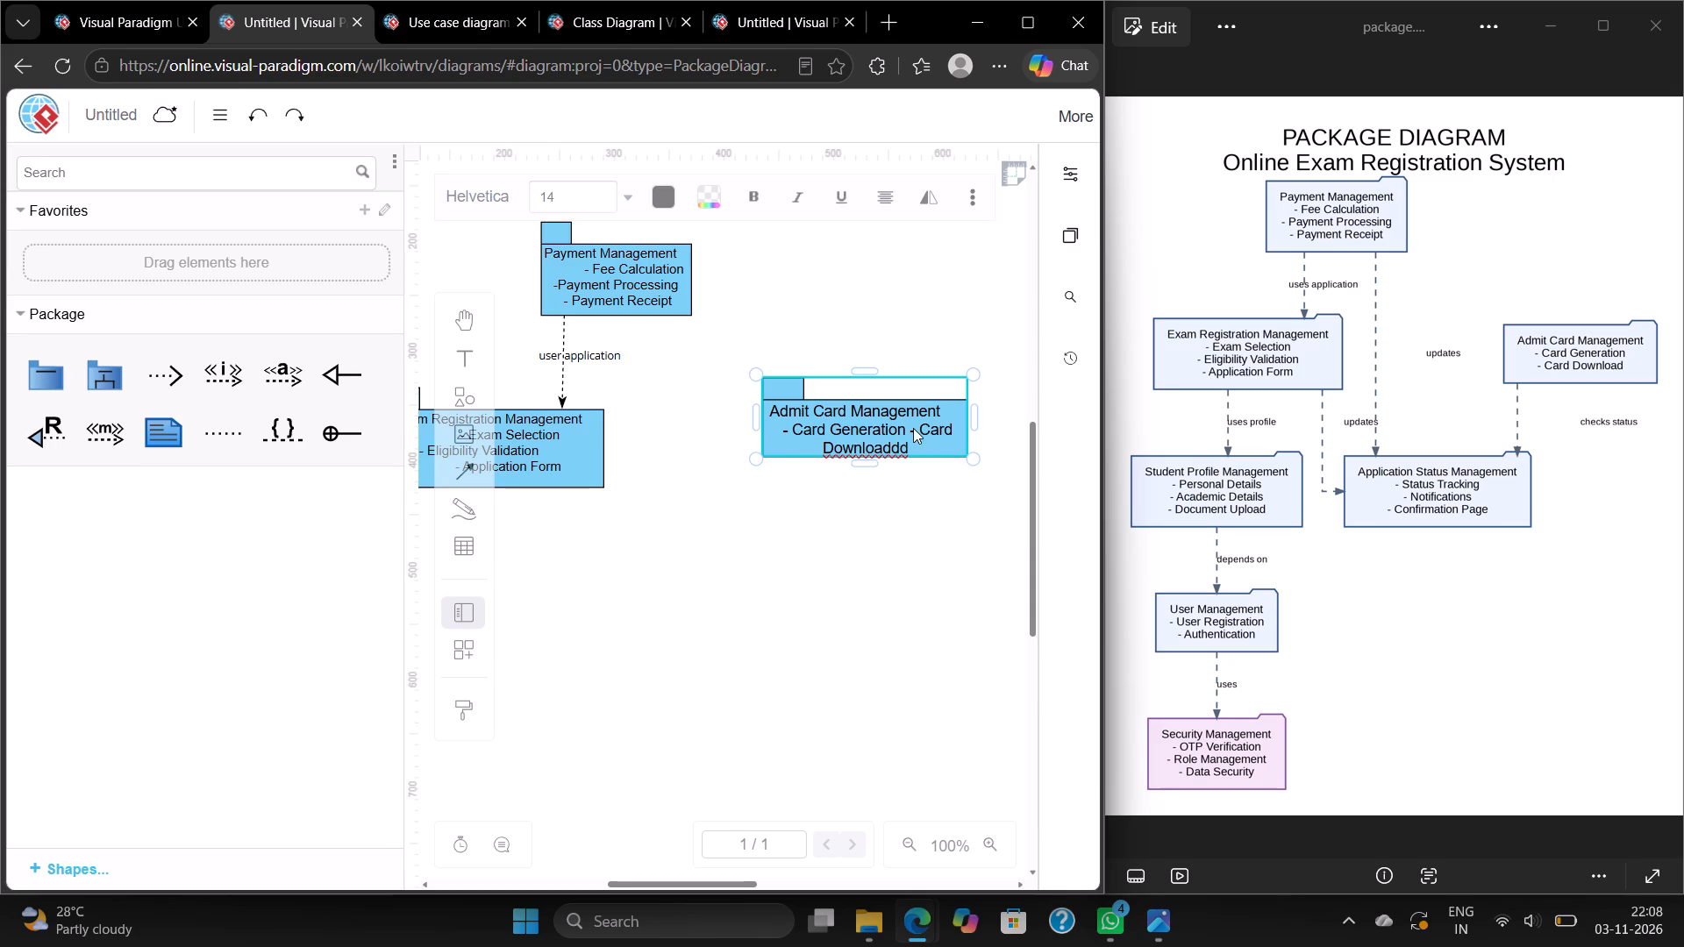
# Add spaces after "Card Generation" to push "- Card Downloaddd" onto its own line.
pyautogui.click(908, 431)
pyautogui.press('space')
pyautogui.press('space')
pyautogui.press('space')
pyautogui.press('space')
pyautogui.press('space')
pyautogui.press('space')
pyautogui.press('space')
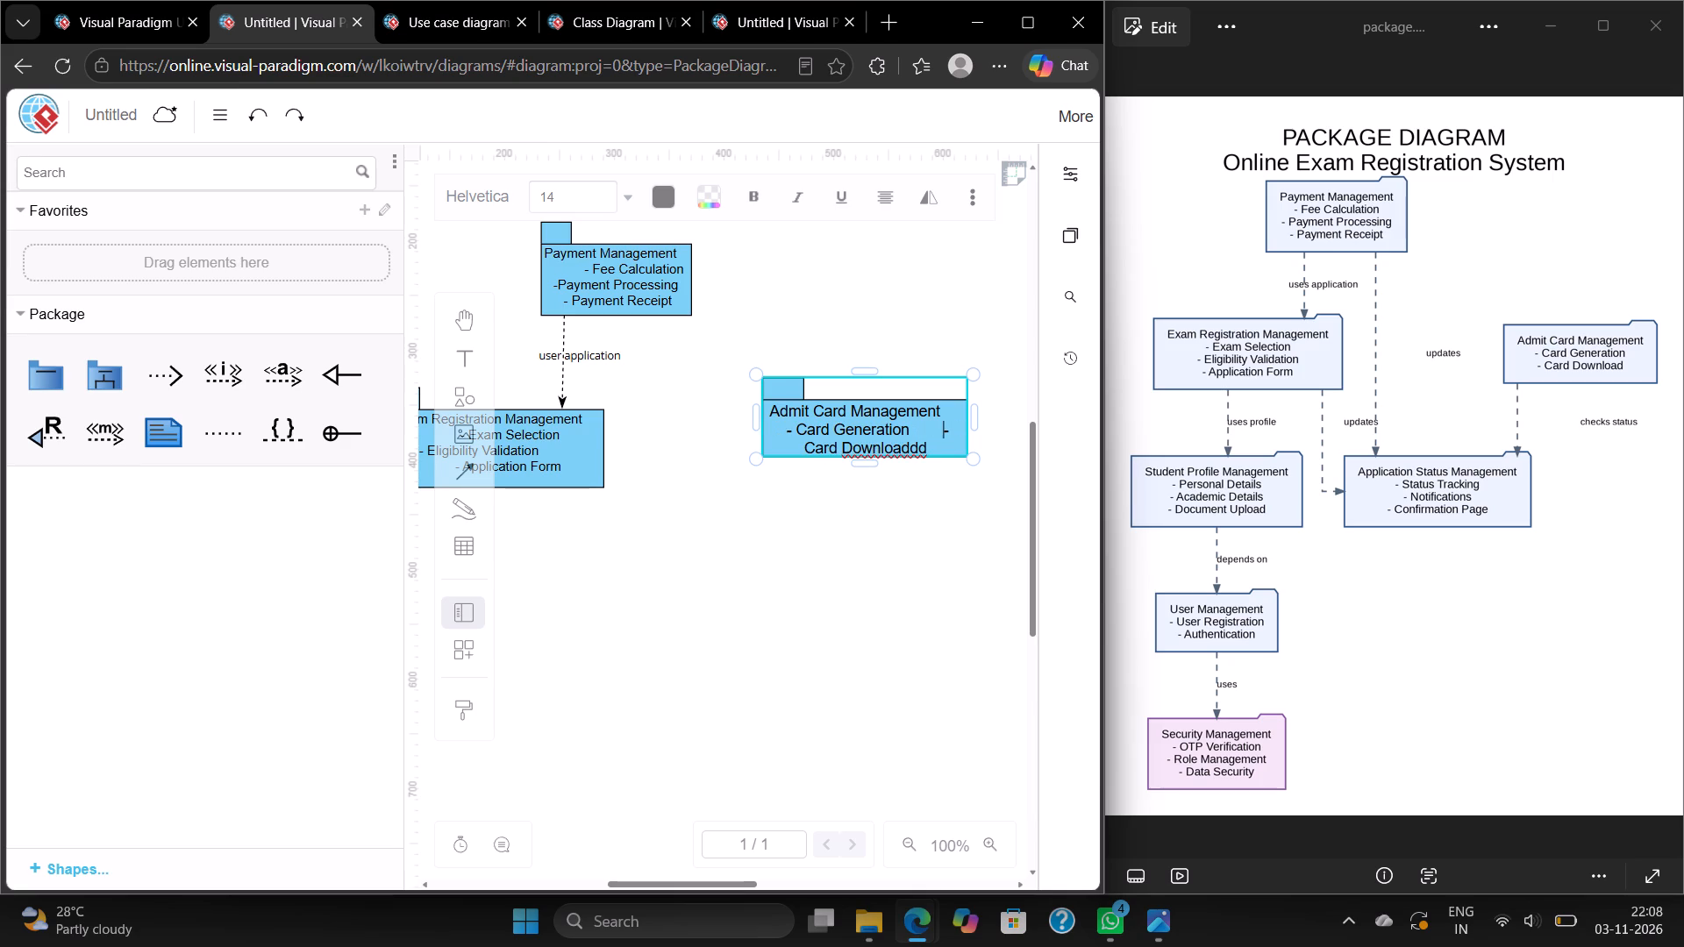
pyautogui.press('space')
pyautogui.press('space')
pyautogui.press('space')
pyautogui.press('space')
pyautogui.press('space')
pyautogui.press('space')
pyautogui.press('space')
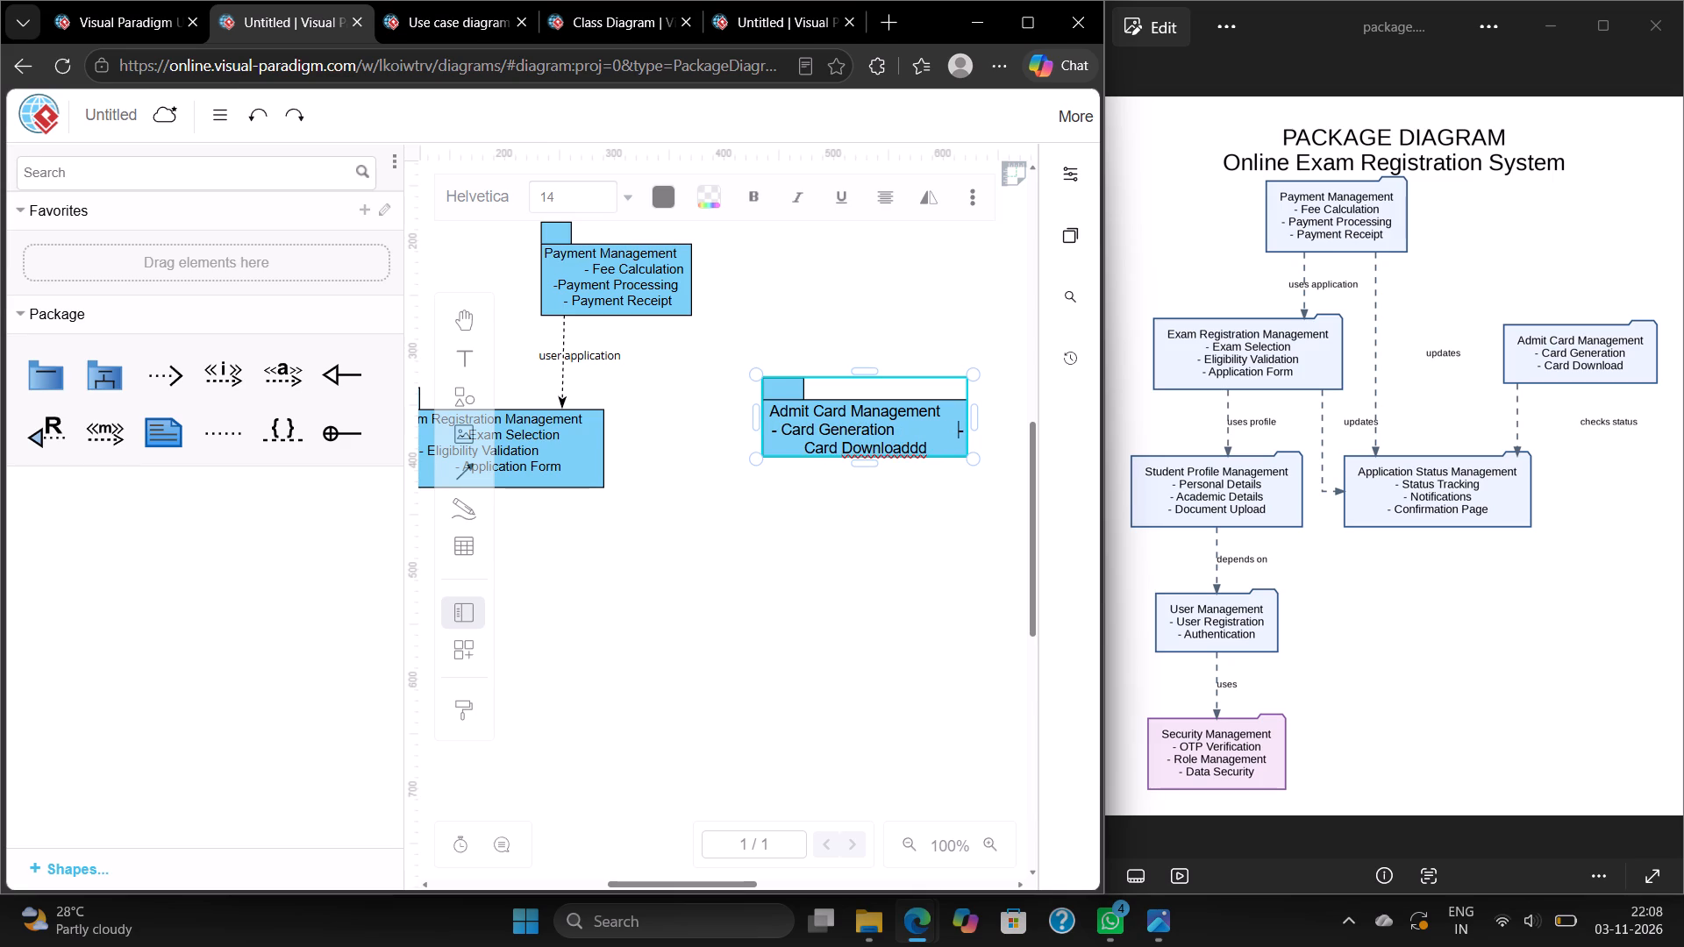
pyautogui.press('space')
pyautogui.press('space')
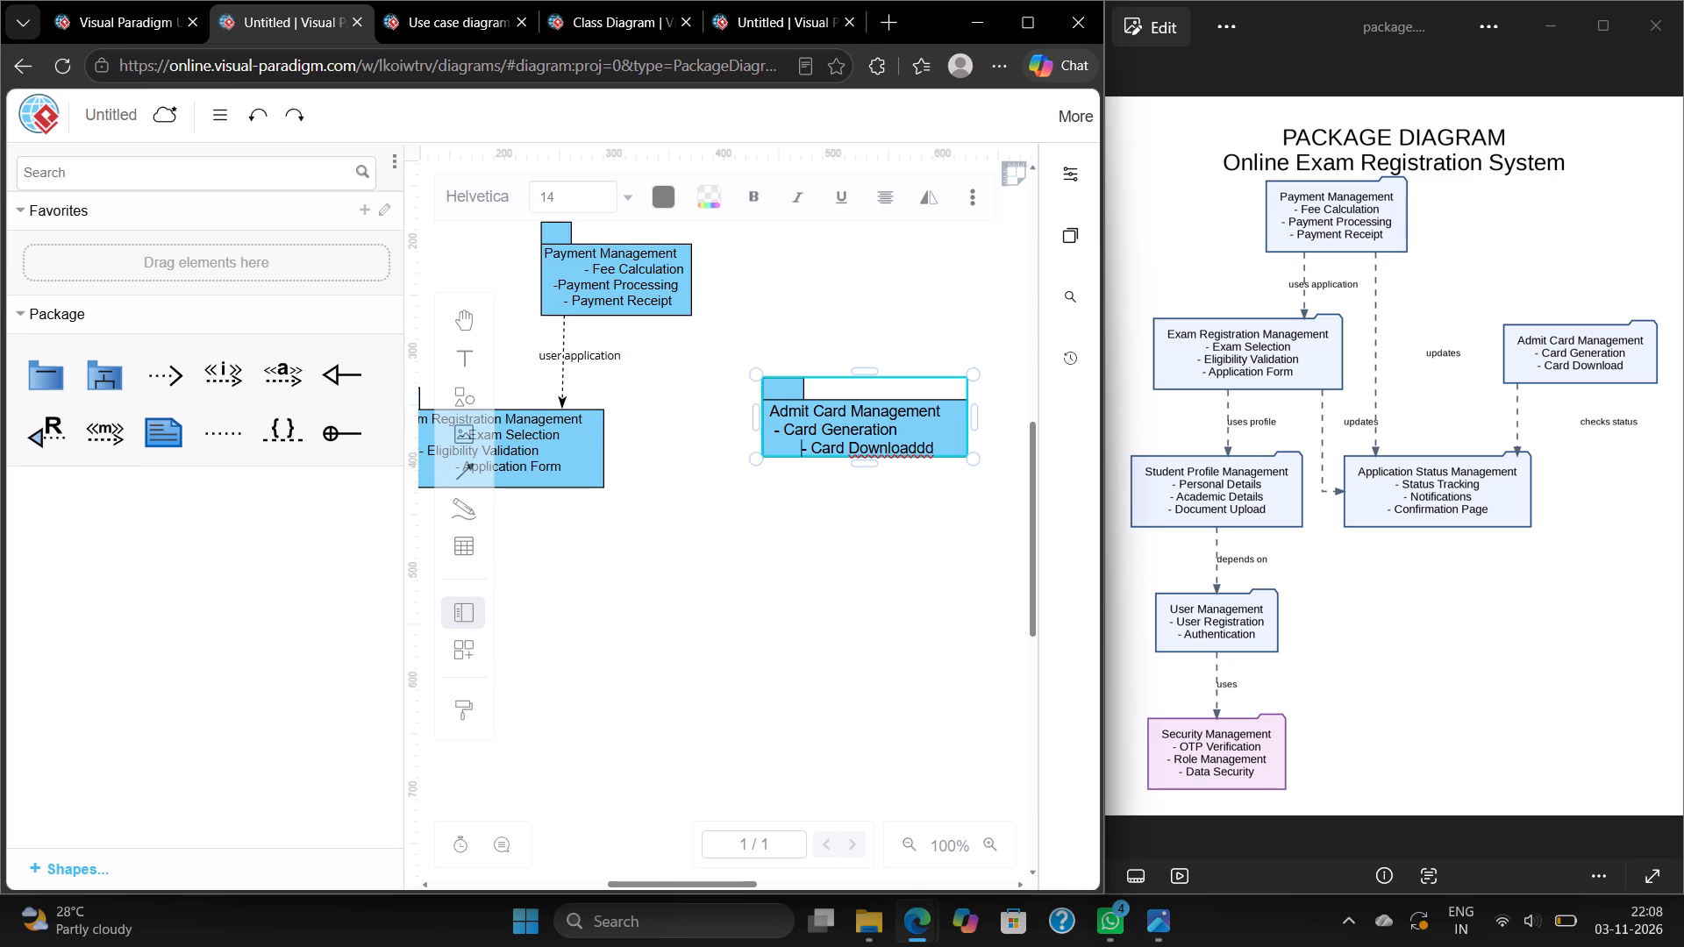
# Indent the "- Card Generation" line with extra spaces beneath the Admit Card Management title.
pyautogui.press('Up')
pyautogui.press('Left')
pyautogui.press('Left')
pyautogui.press('Left')
pyautogui.press('Left')
pyautogui.press('space')
pyautogui.press('space')
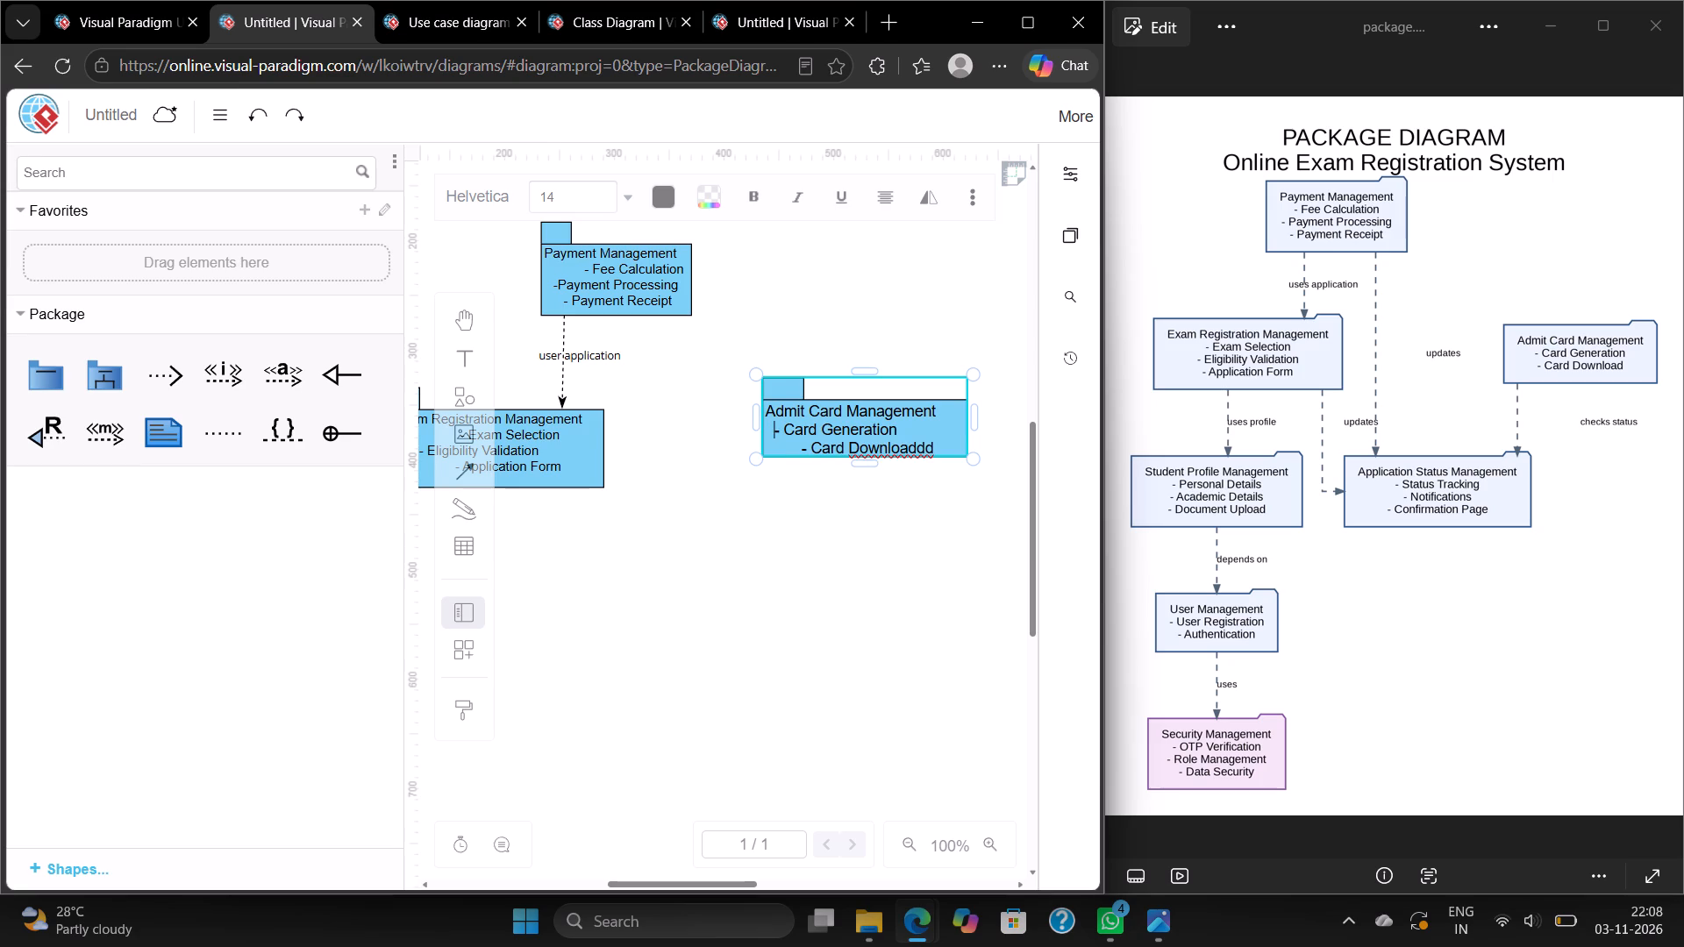
pyautogui.press('space')
pyautogui.press('space')
pyautogui.press('space')
pyautogui.press('space')
pyautogui.press('space')
pyautogui.press('space')
pyautogui.press('space')
pyautogui.press('space')
pyautogui.press('space')
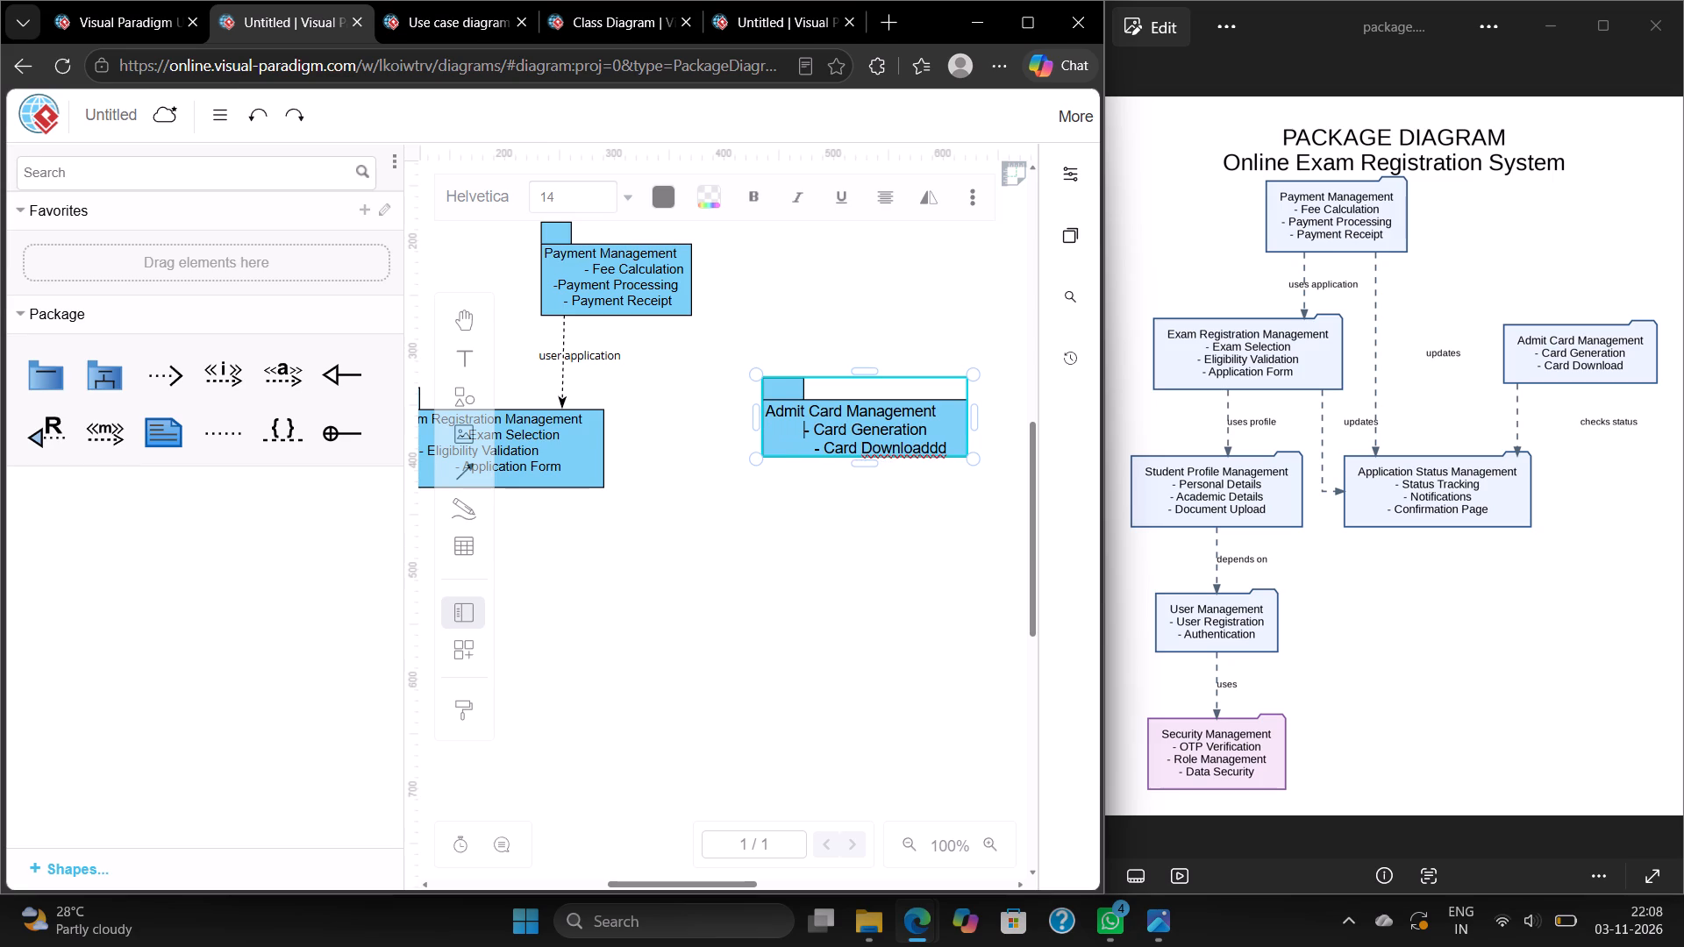
# Adjust the spaces before "- Card Downloaddd" to line it up roughly under "- Card Generation".
pyautogui.press('Down')
pyautogui.press('BackSpace')
pyautogui.press('BackSpace')
pyautogui.press('BackSpace')
pyautogui.press('BackSpace')
pyautogui.press('BackSpace')
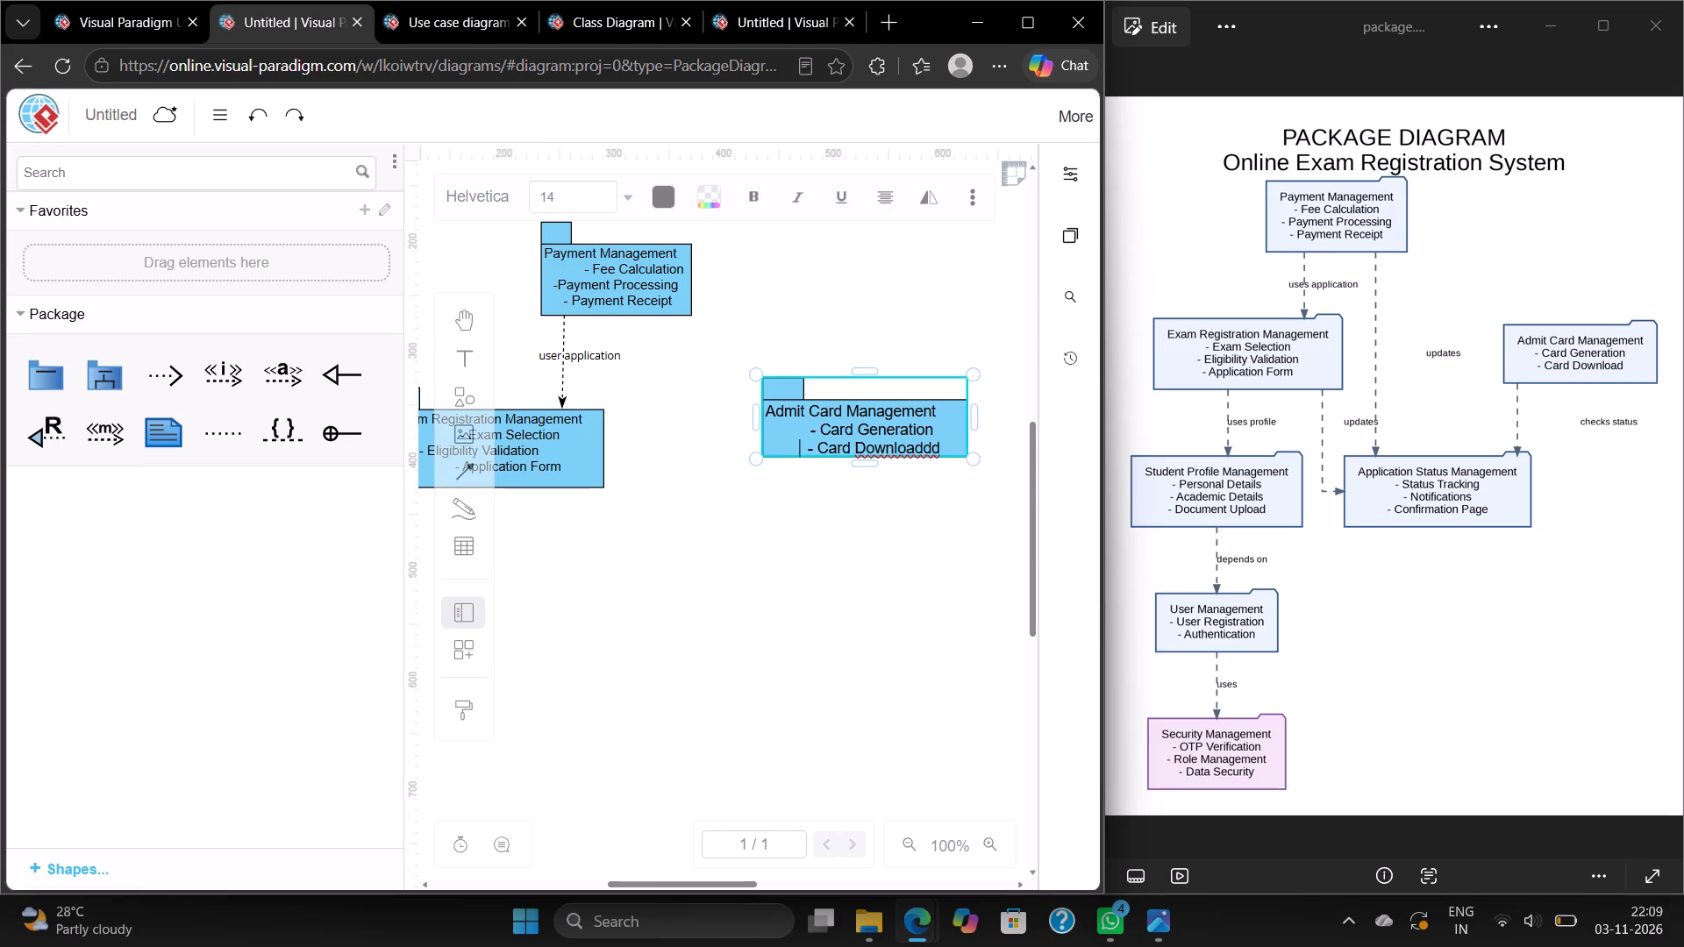
pyautogui.press('BackSpace')
pyautogui.press('BackSpace')
pyautogui.press('BackSpace')
pyautogui.press('BackSpace')
pyautogui.press('BackSpace')
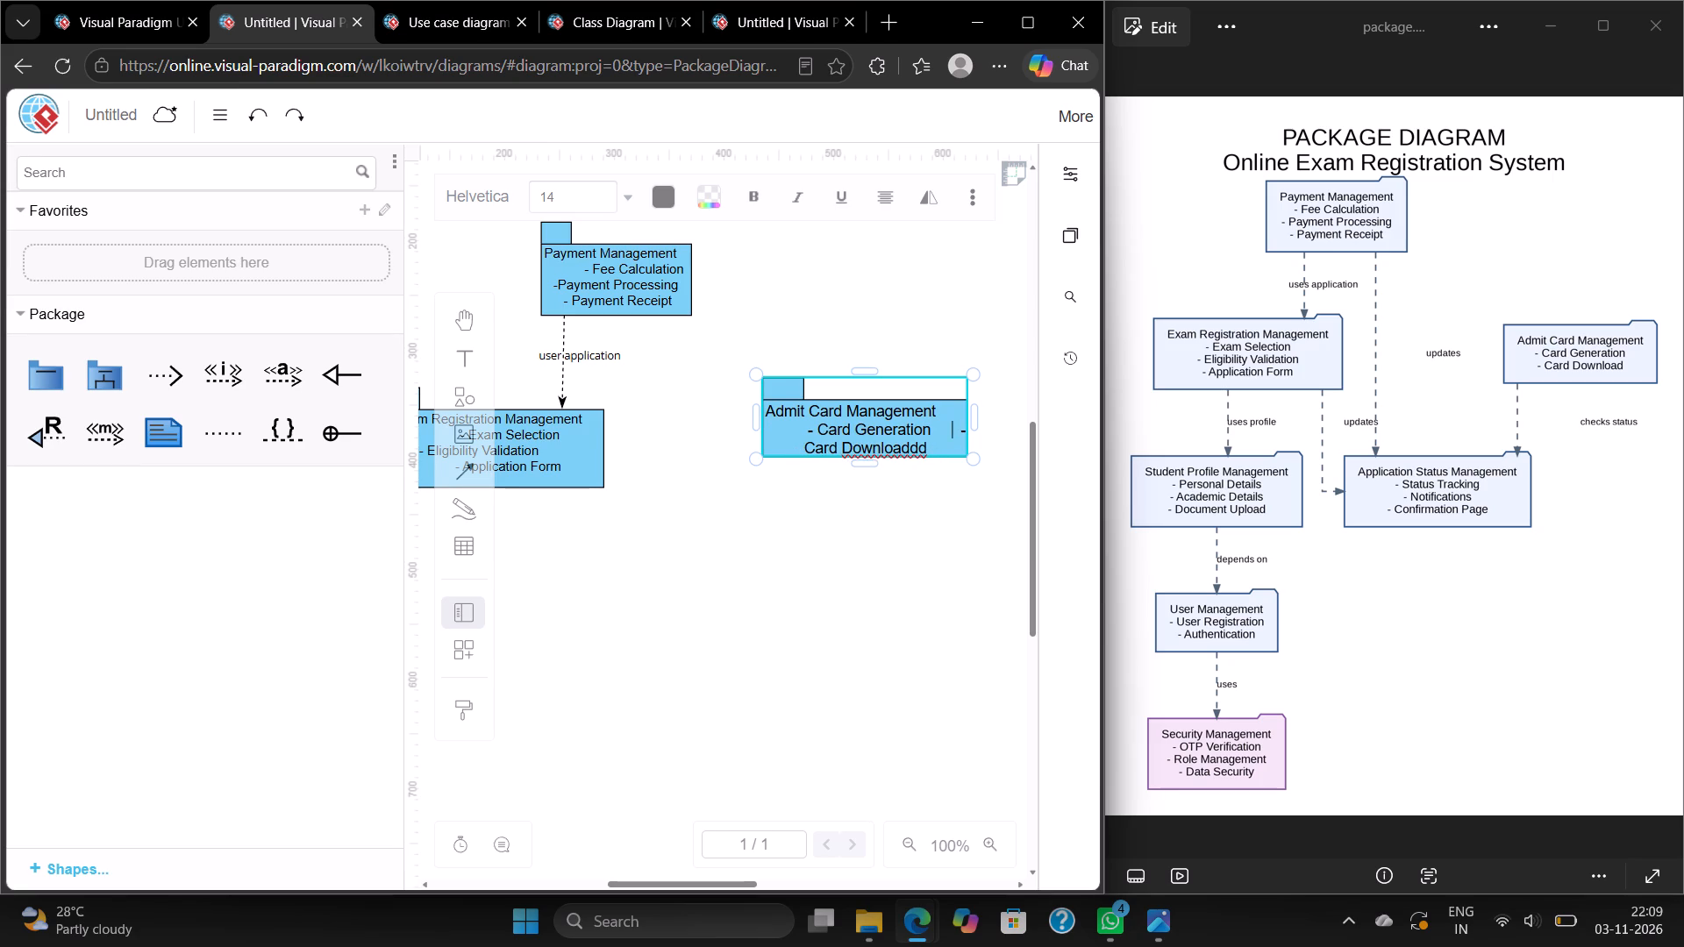
pyautogui.press('space')
pyautogui.press('space')
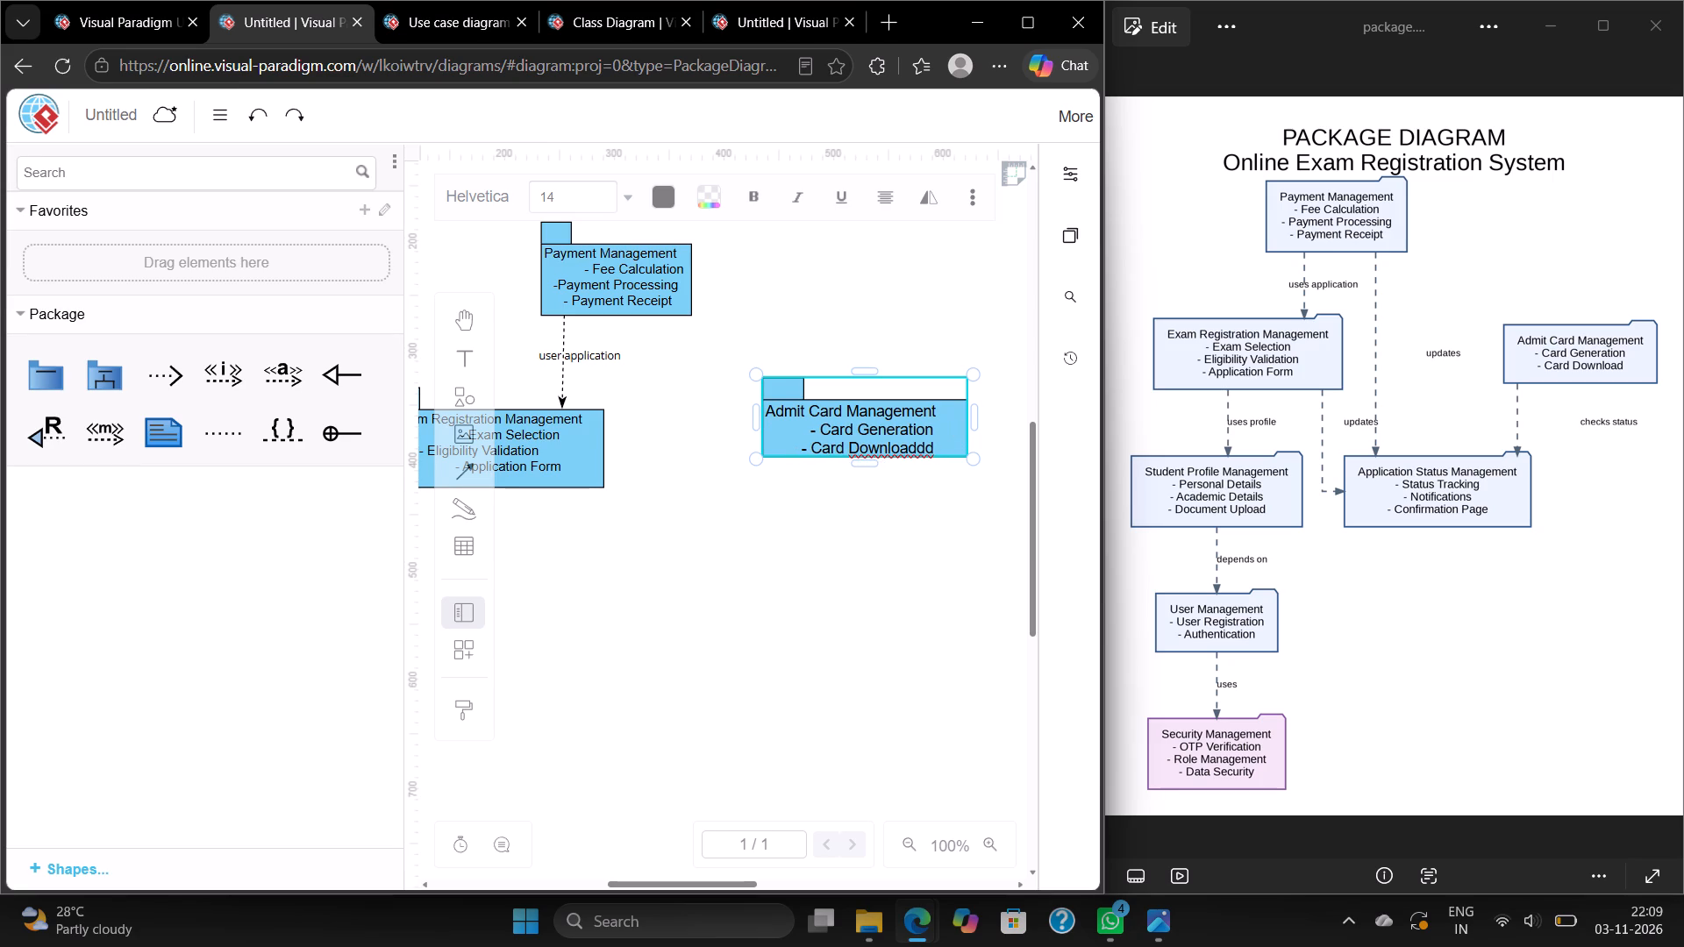
# Correct "Downloaddd" to "Download" and finish editing the Admit Card Management package text.
pyautogui.press('Down')
pyautogui.press('BackSpace')
pyautogui.press('BackSpace')
pyautogui.press('BackSpace')
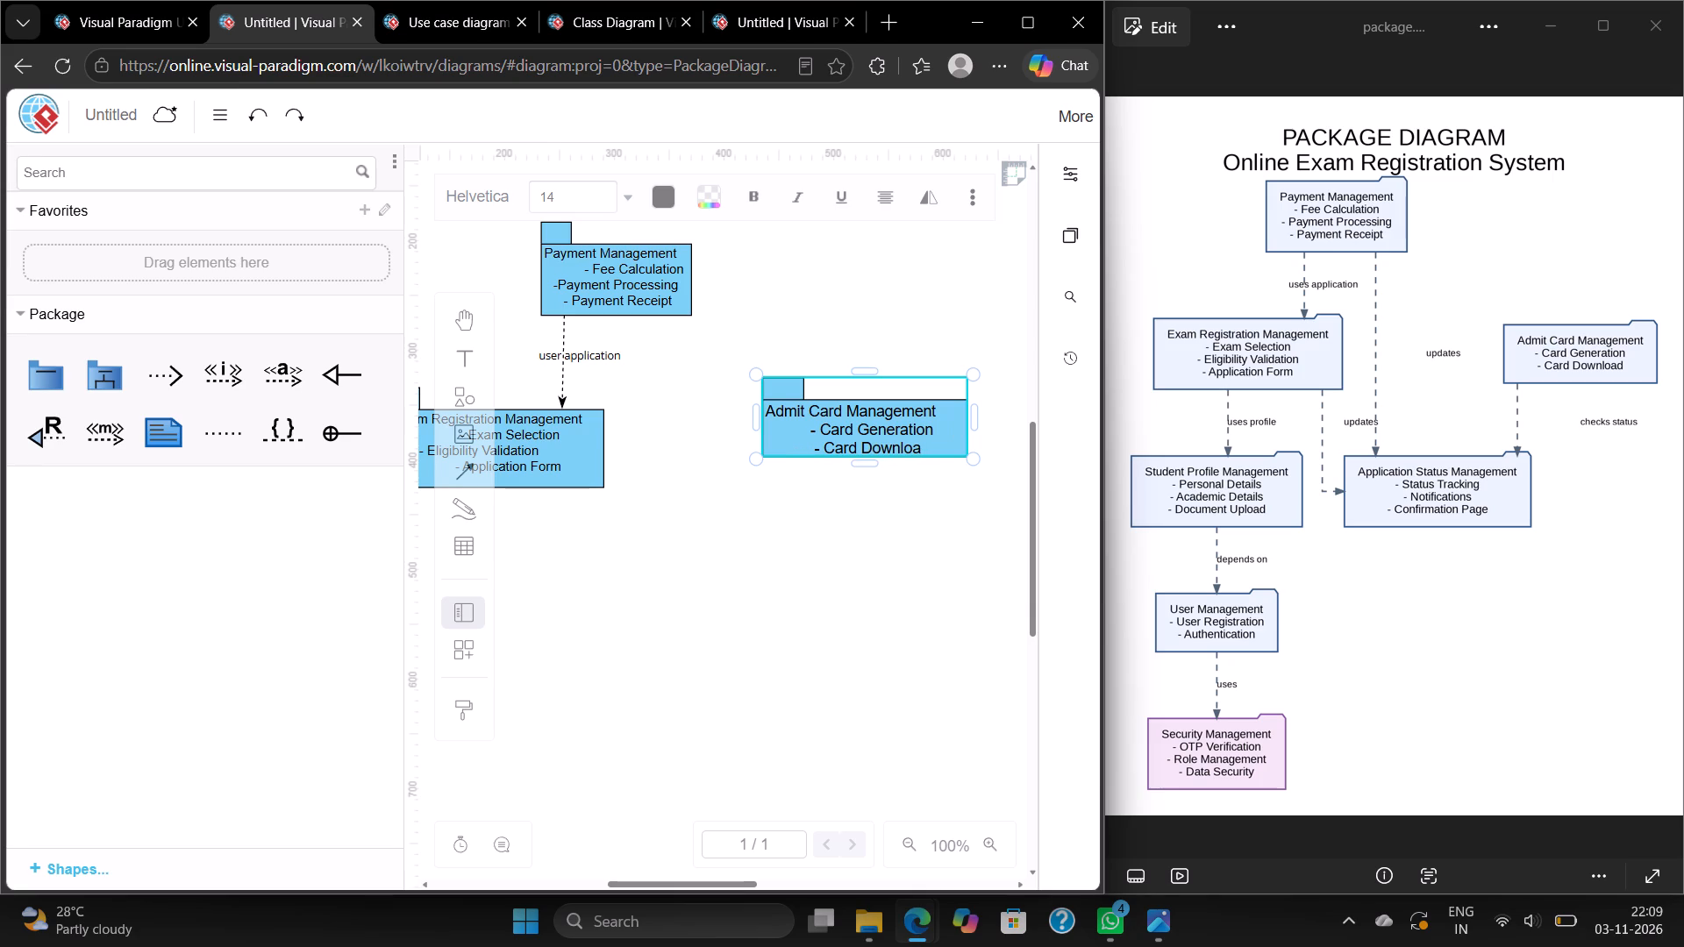
pyautogui.press('d')
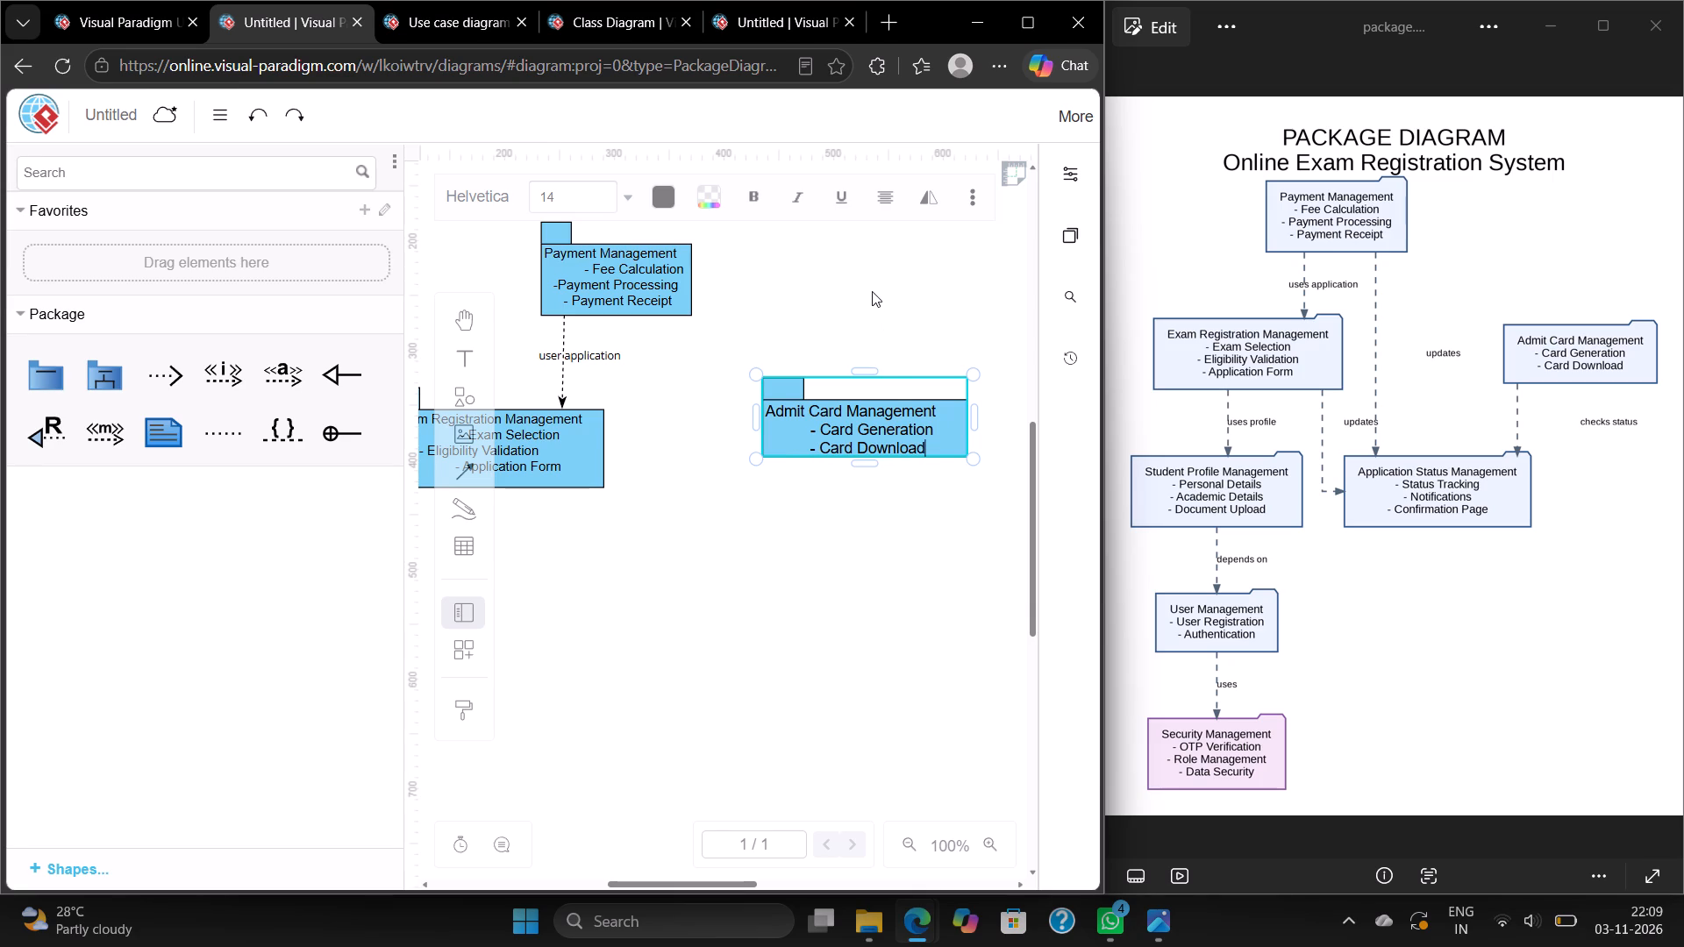
pyautogui.click(872, 291)
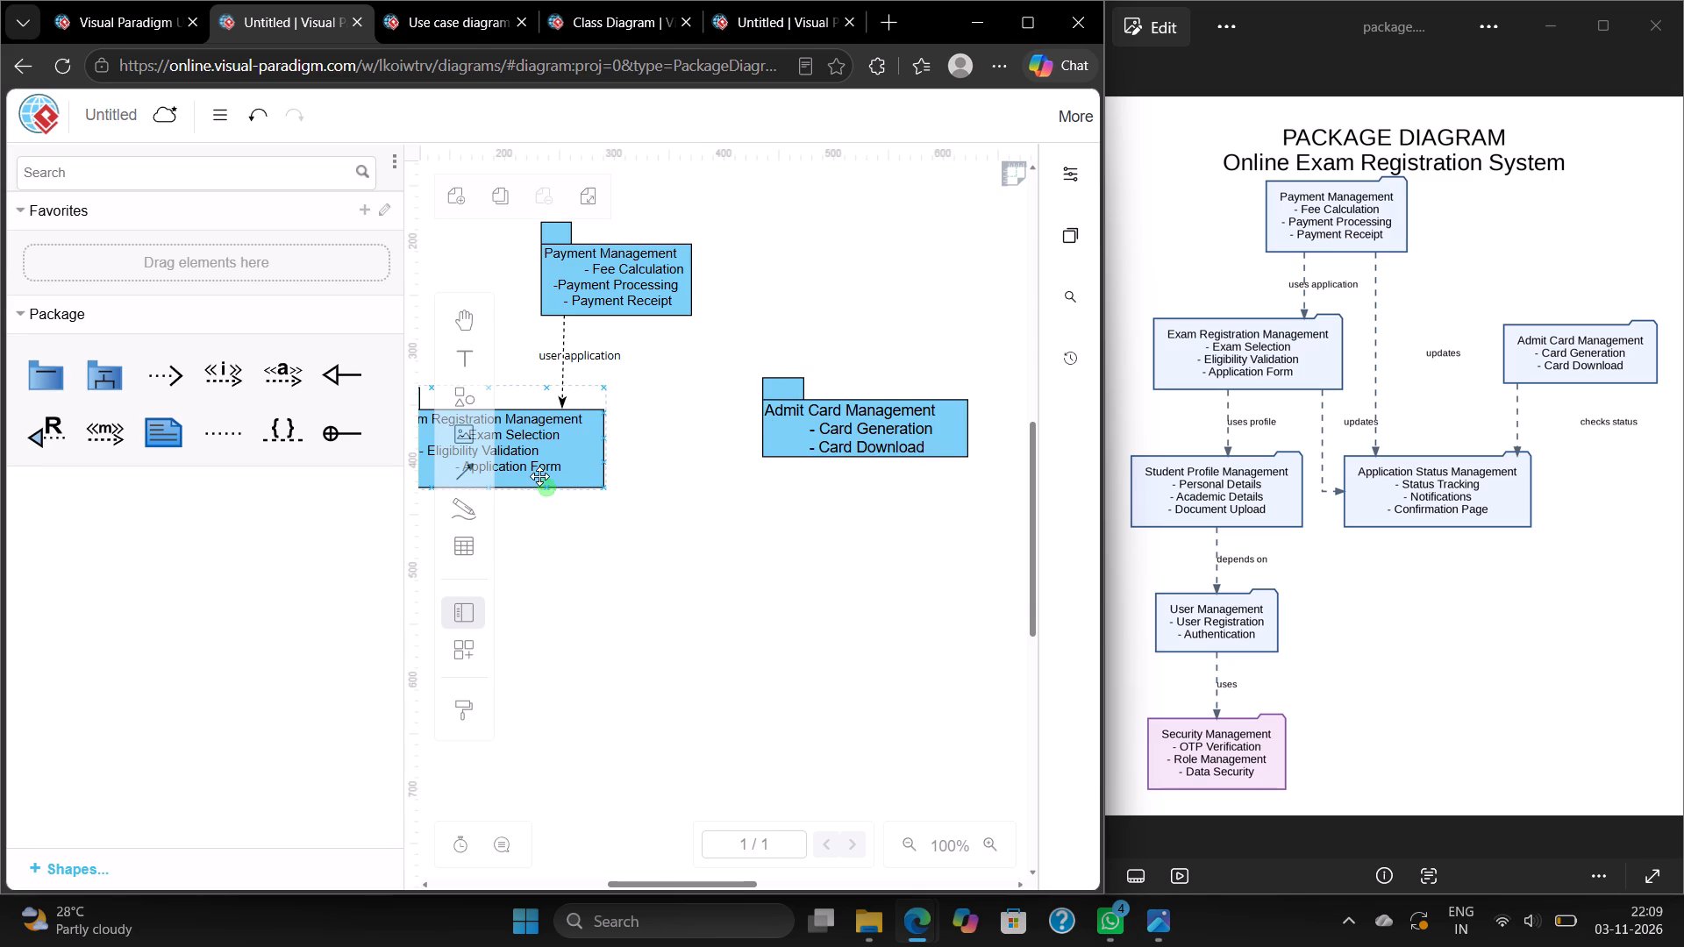
# Add a new package and place it below, between the Exam Registration Management and Admit Card Management packages.
pyautogui.click(43, 380)
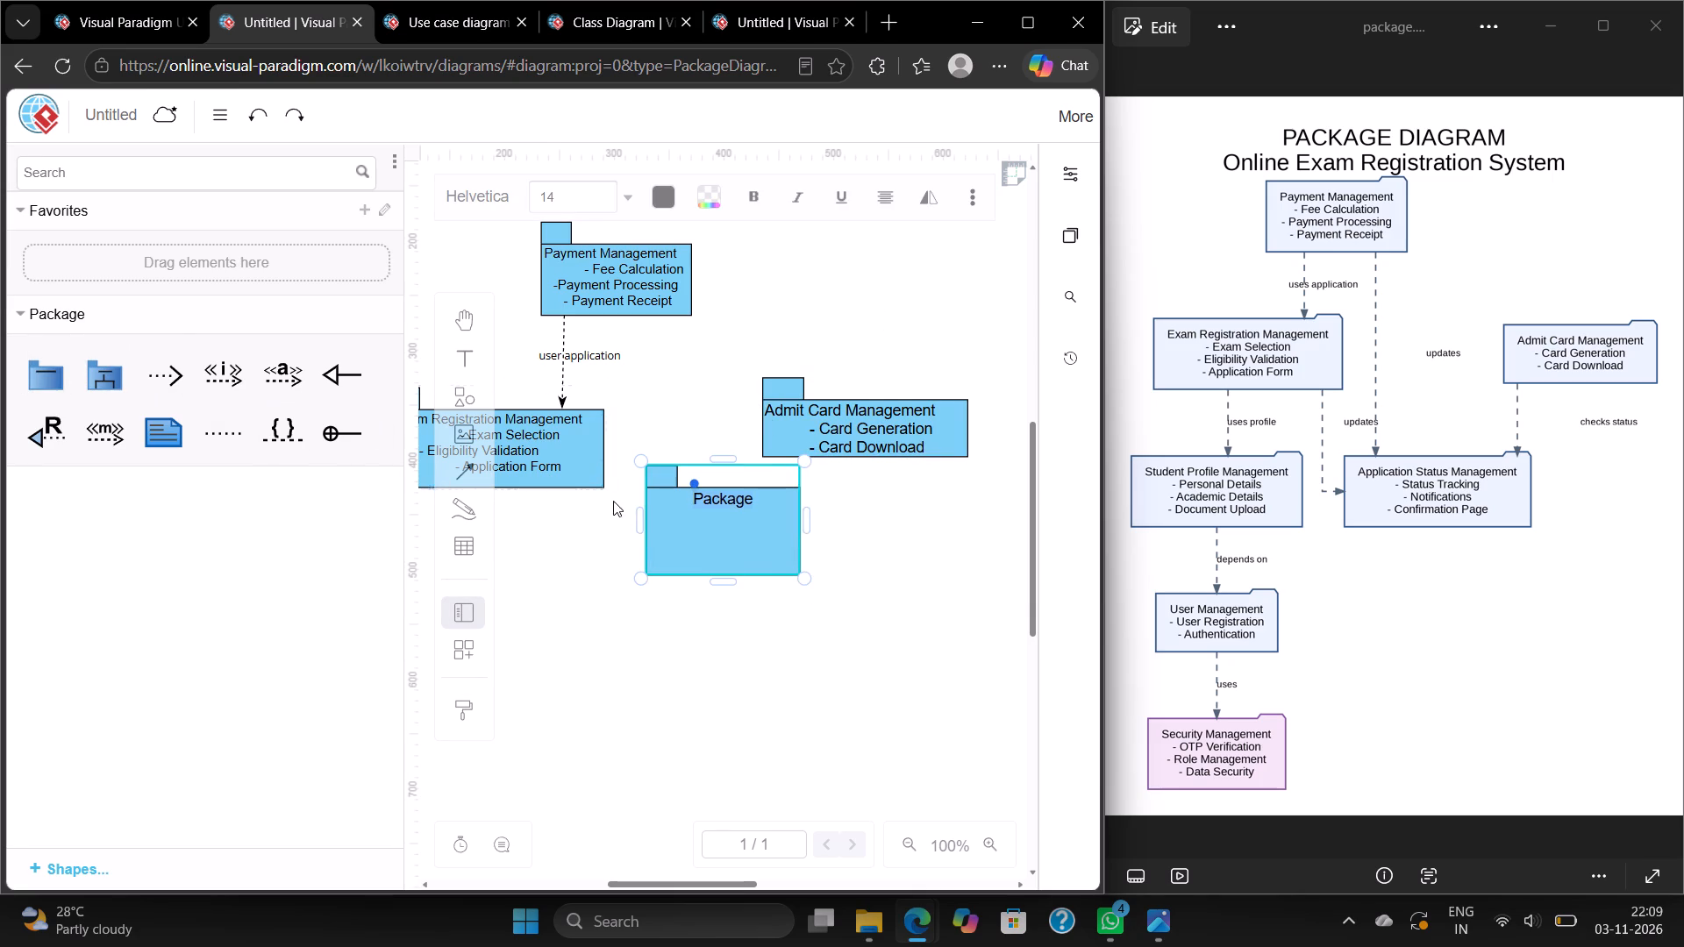
pyautogui.moveTo(724, 526); pyautogui.dragTo(710, 632)
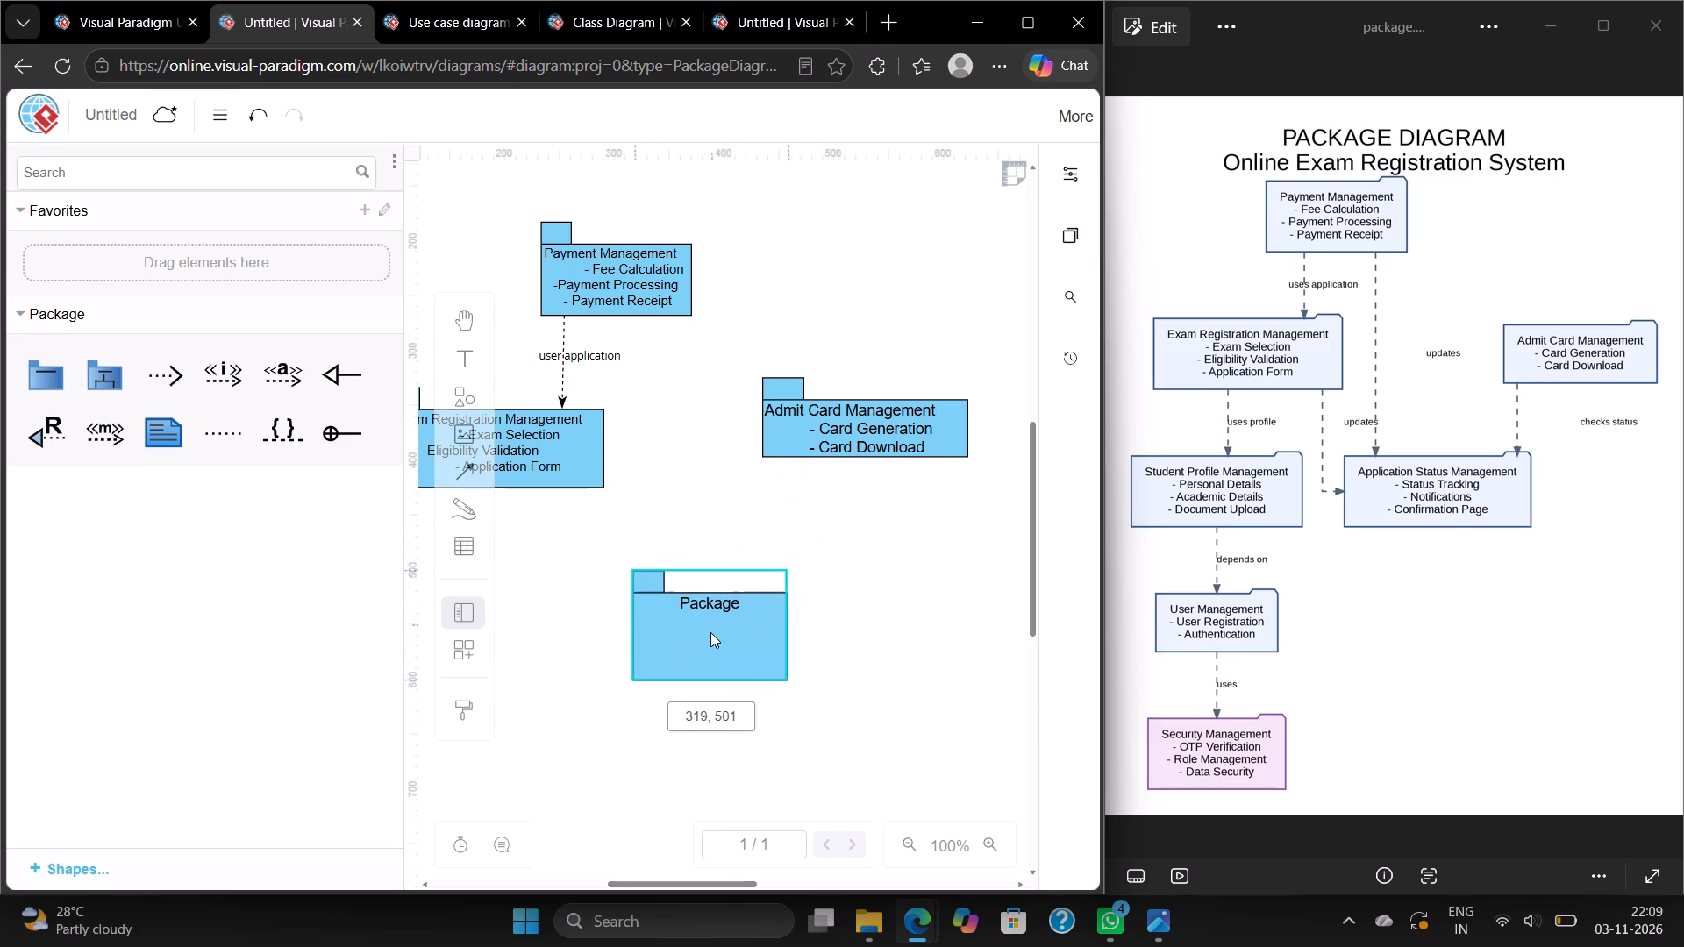
pyautogui.moveTo(710, 632); pyautogui.dragTo(710, 632)
# Widen the new package, reduce its height to about 84, and move it slightly upward.
pyautogui.moveTo(785, 680); pyautogui.dragTo(811, 666)
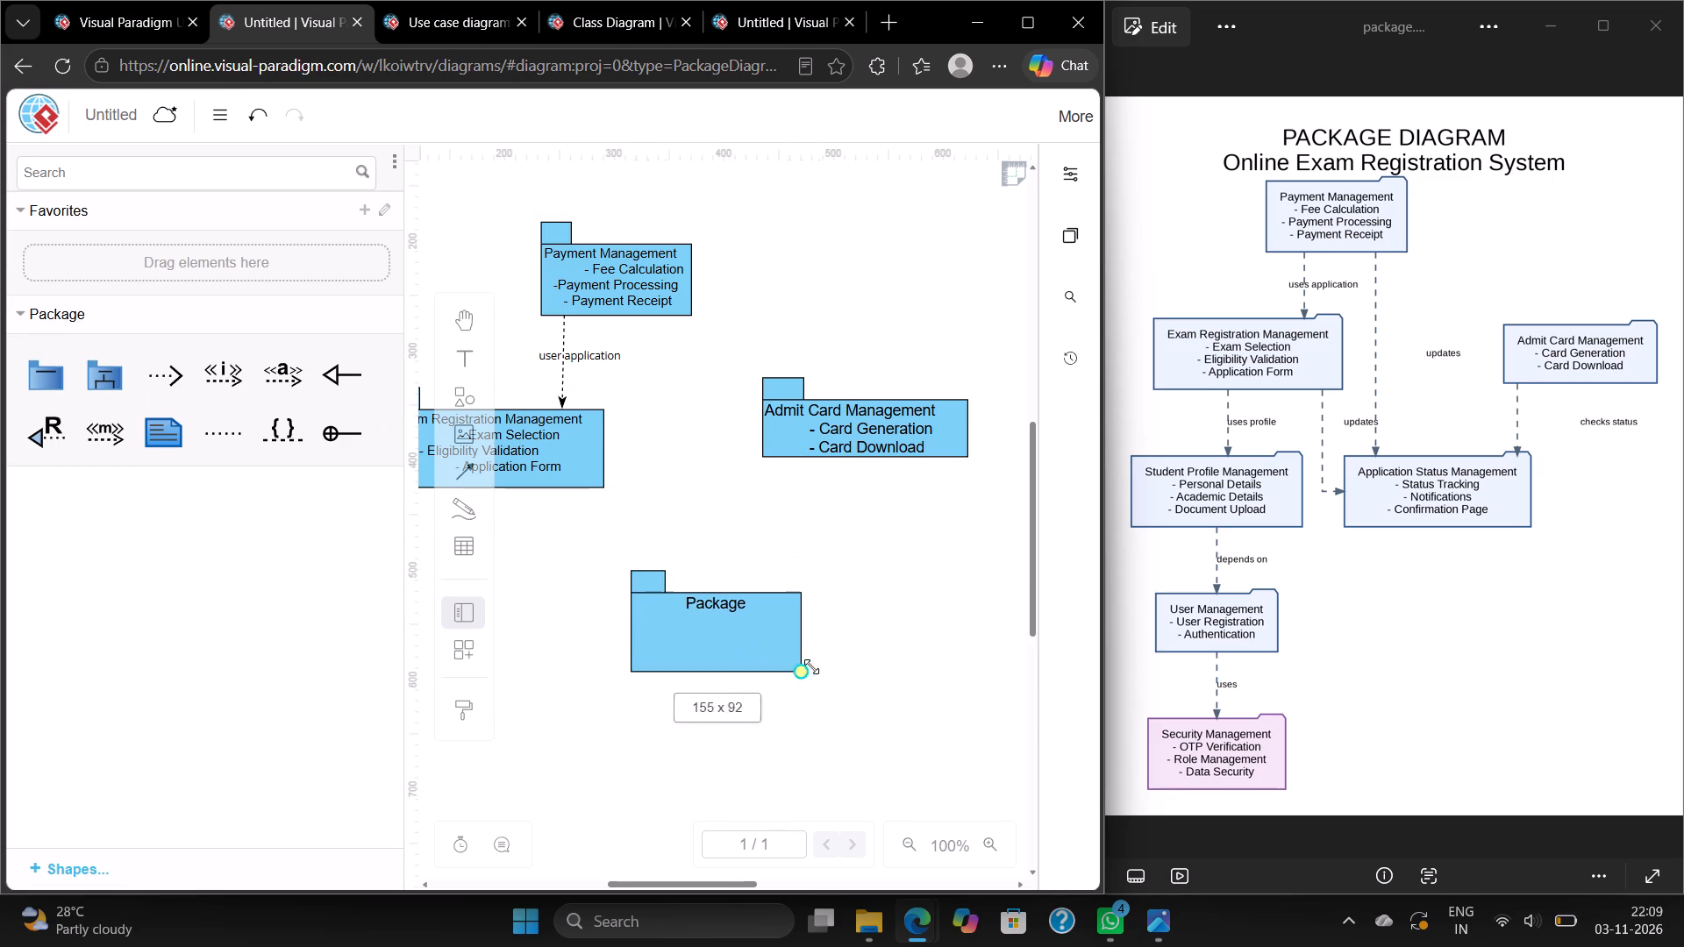
pyautogui.moveTo(811, 666); pyautogui.dragTo(853, 662)
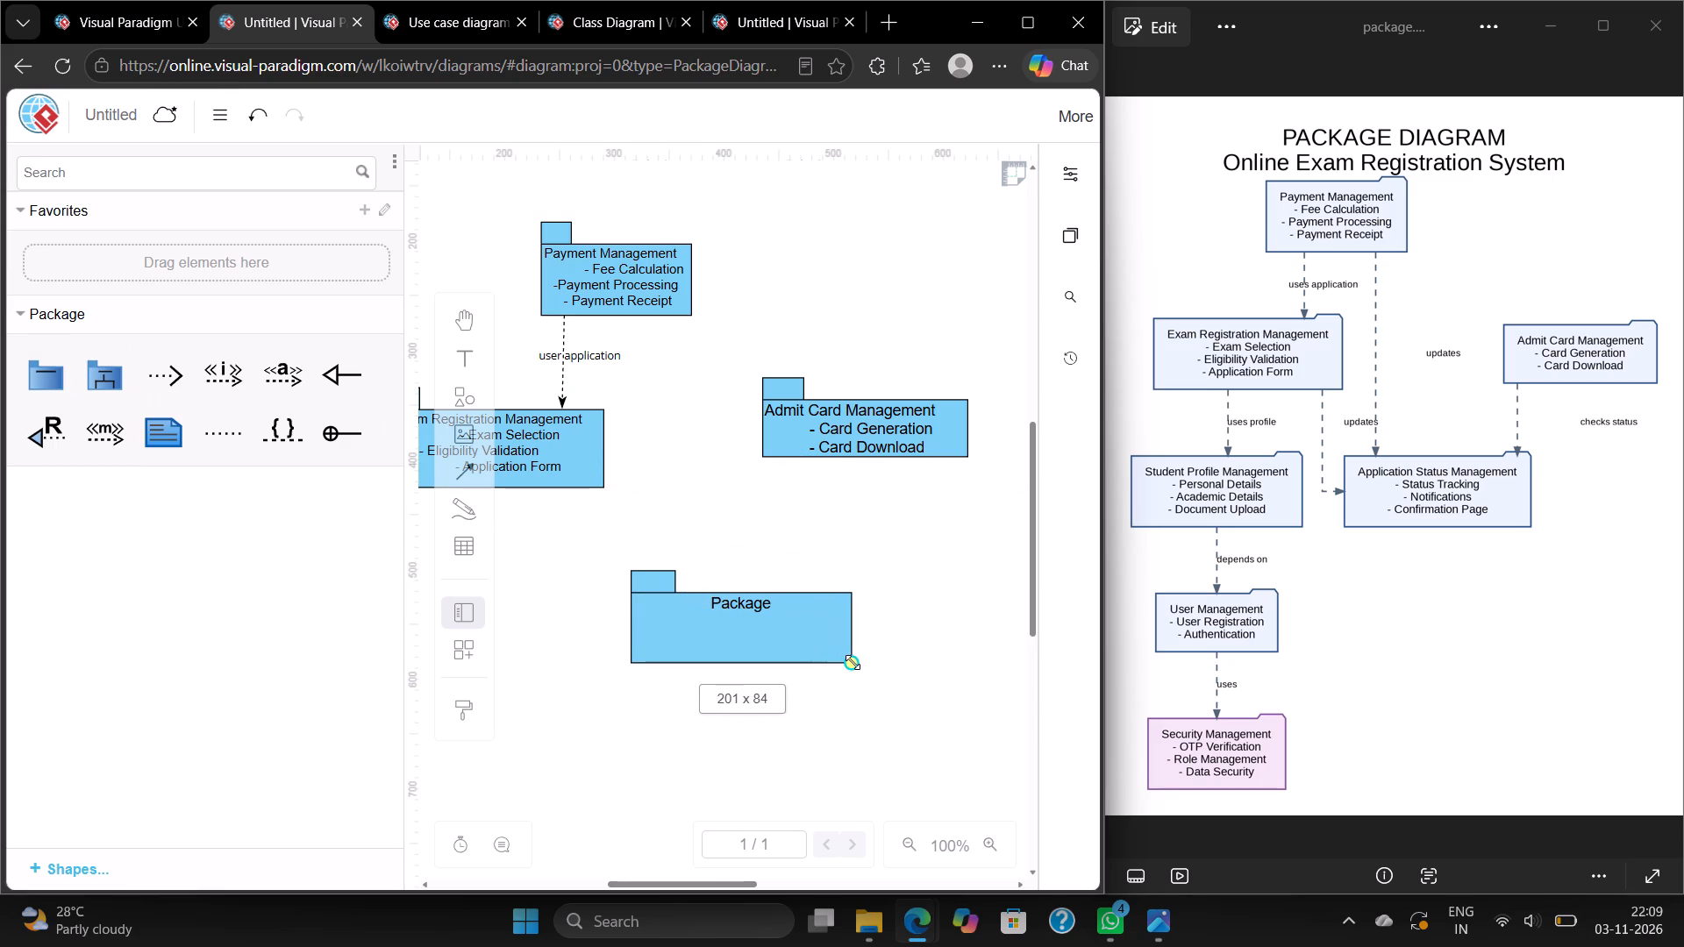
pyautogui.moveTo(853, 662); pyautogui.dragTo(865, 662)
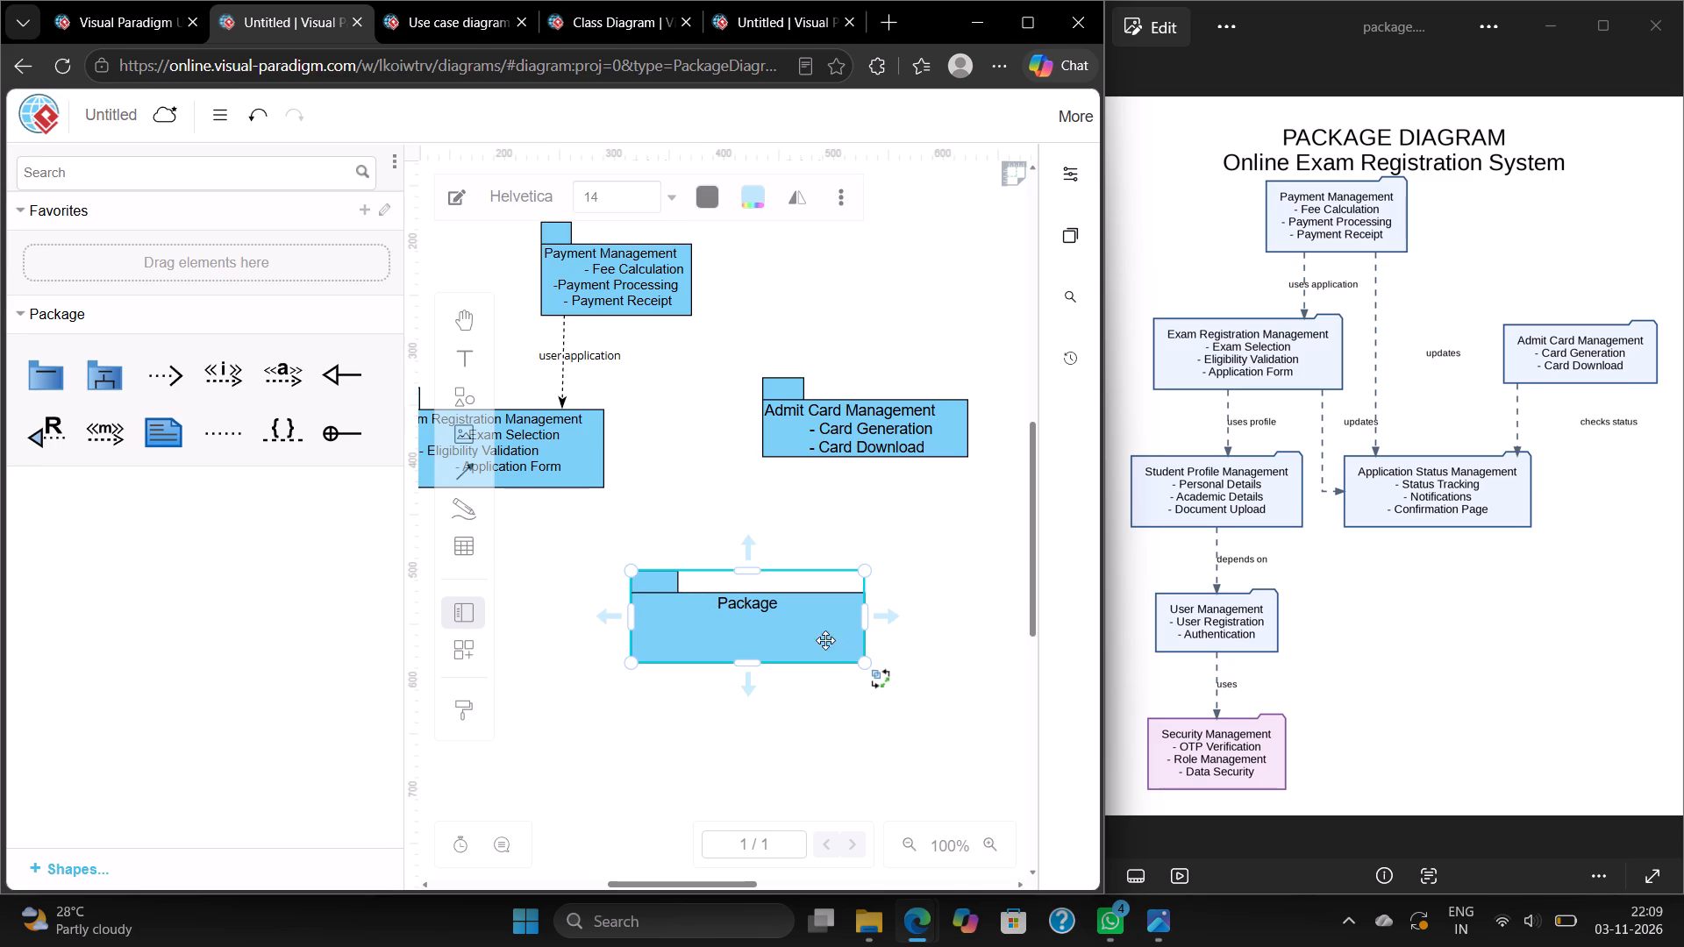
pyautogui.moveTo(797, 631); pyautogui.dragTo(798, 609)
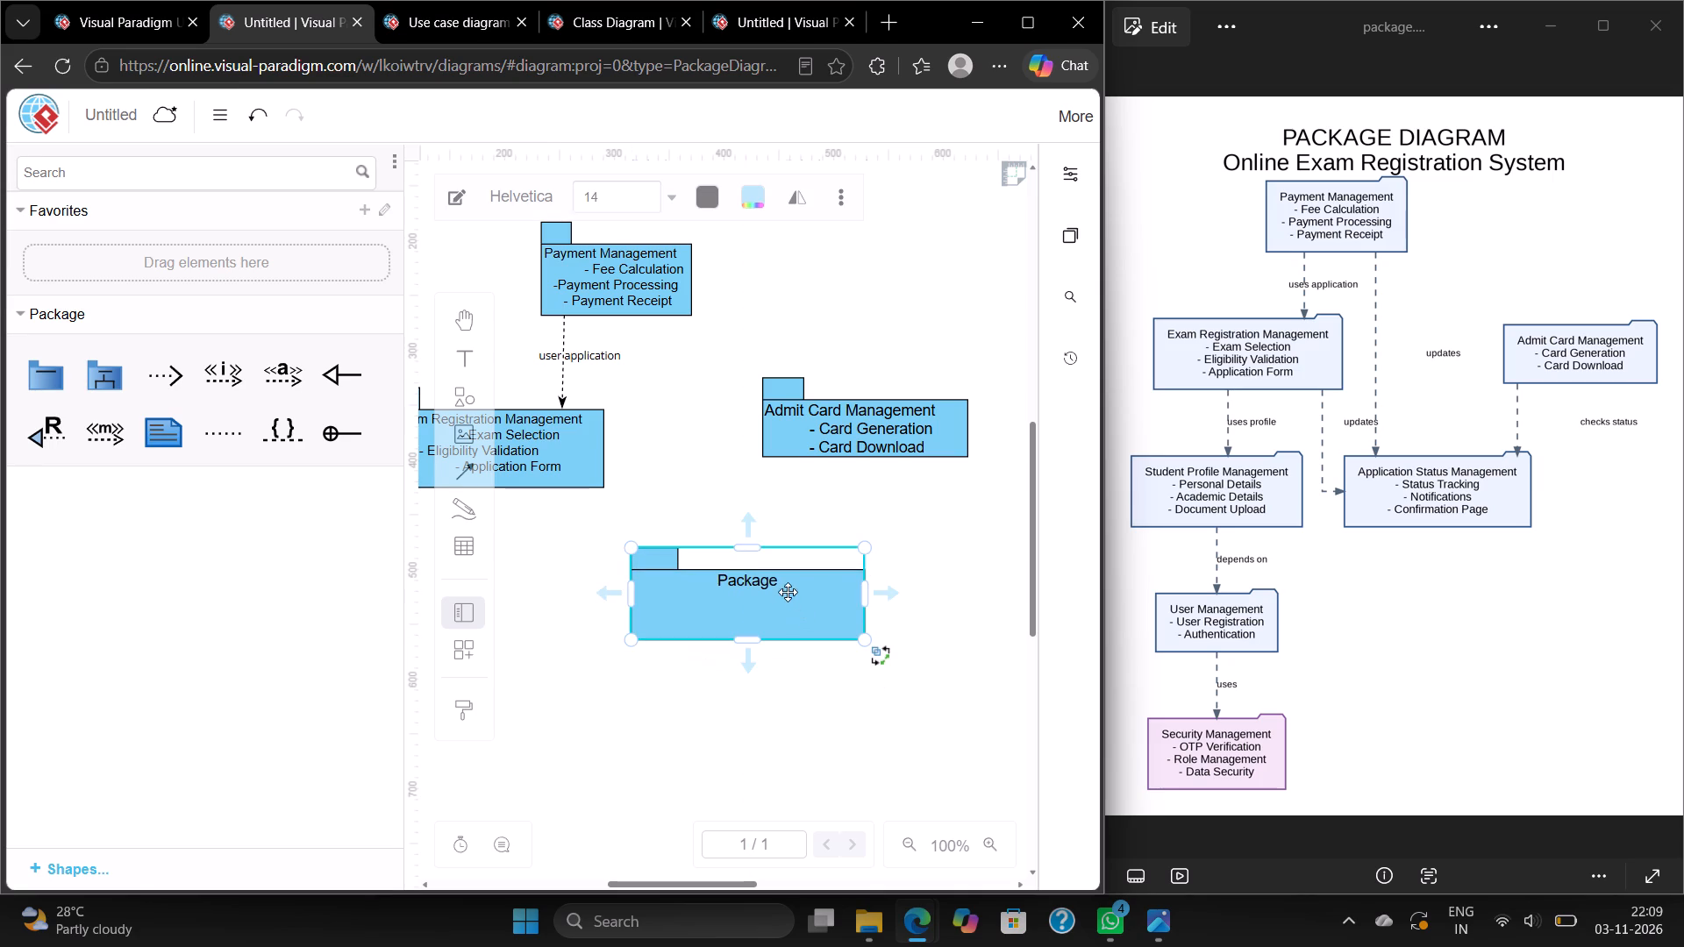
# Replace the default name of the new package with "Application Status Management".
pyautogui.doubleClick(777, 584)
pyautogui.click(777, 584)
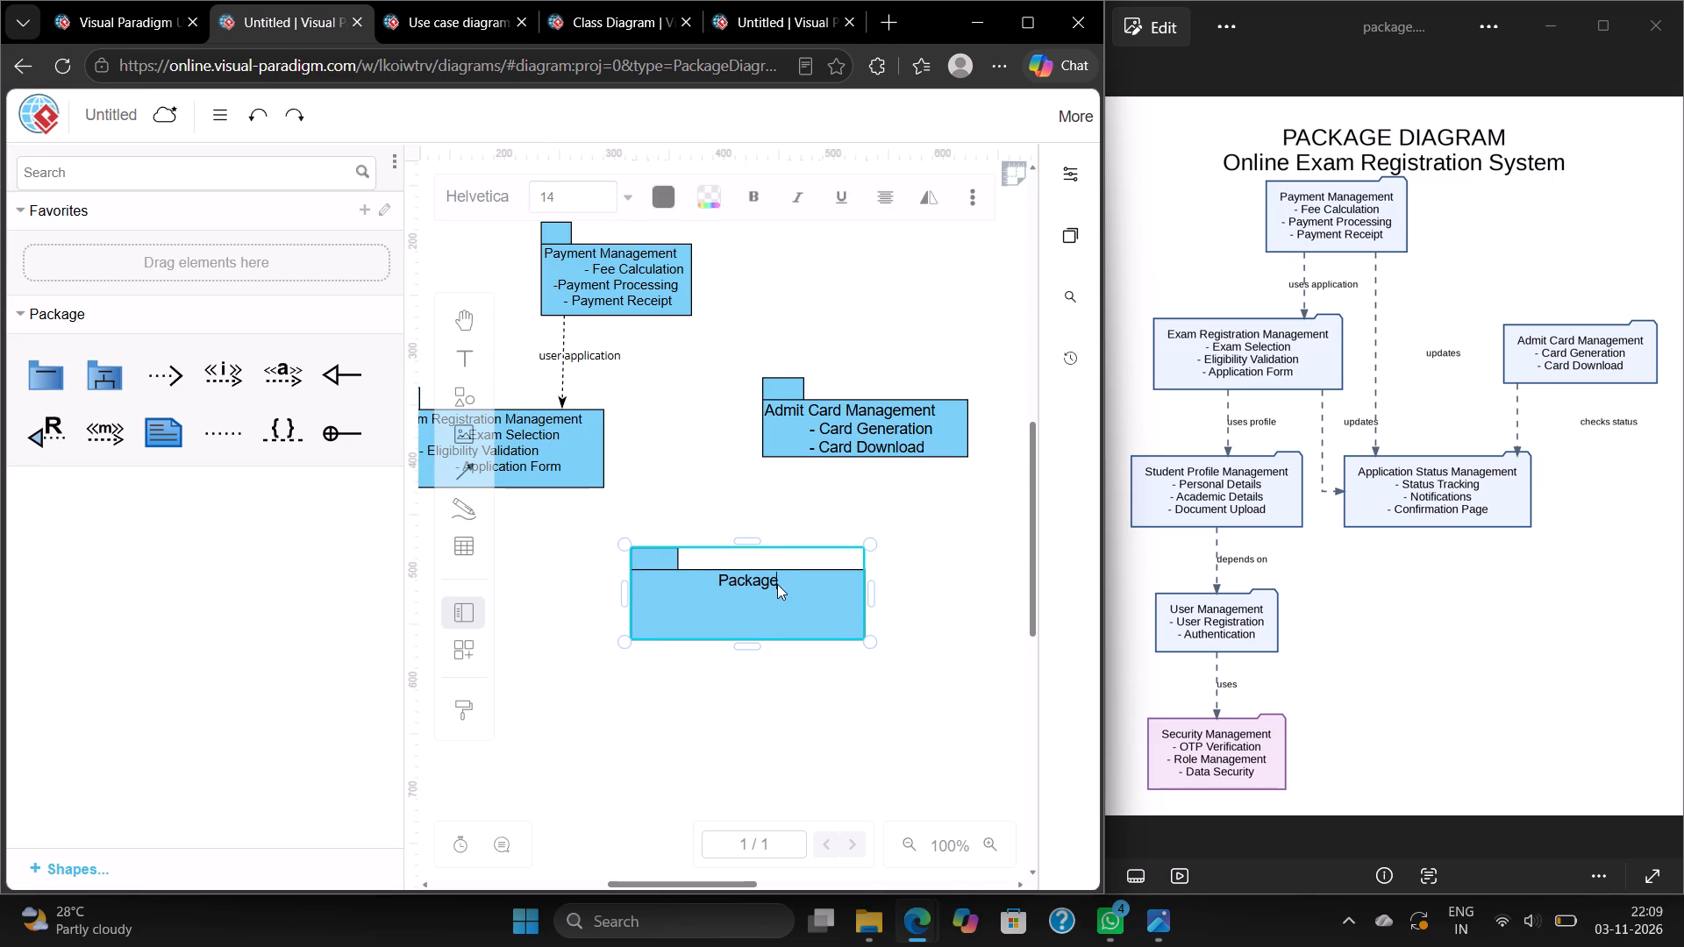
pyautogui.press('BackSpace')
pyautogui.press('BackSpace')
pyautogui.press('BackSpace')
pyautogui.press('BackSpace')
pyautogui.press('BackSpace')
pyautogui.press('BackSpace')
pyautogui.press('BackSpace')
pyautogui.write('Apl')
pyautogui.press('BackSpace')
pyautogui.write('plication')
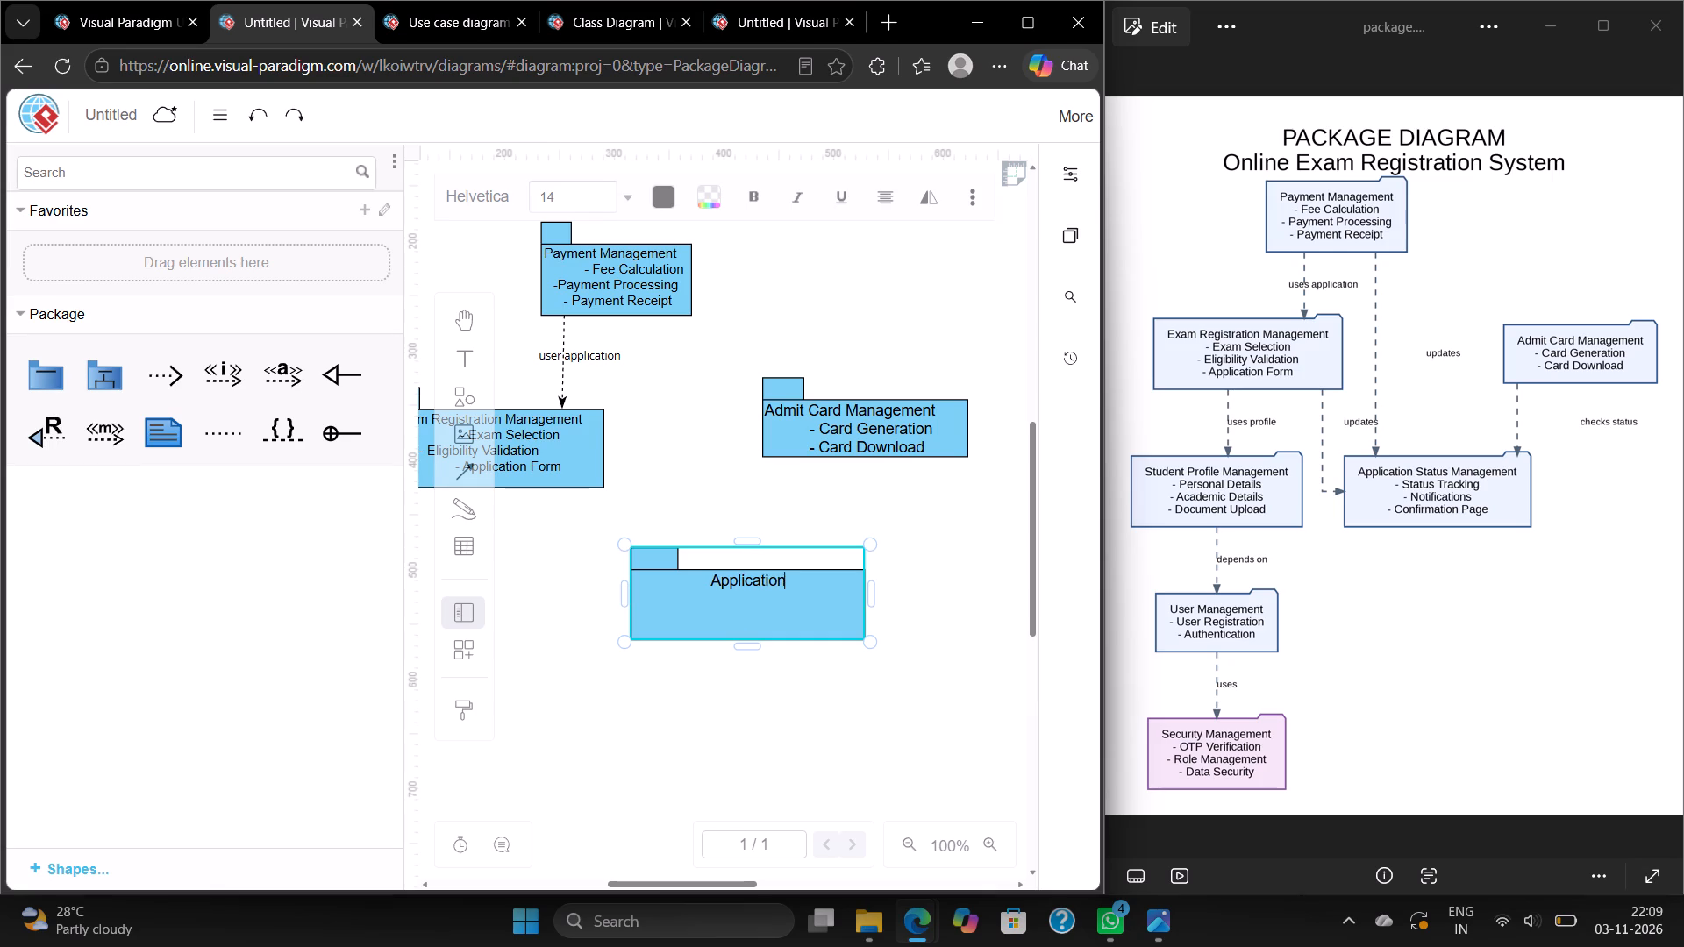
pyautogui.press('space')
pyautogui.write('Sa')
pyautogui.press('BackSpace')
pyautogui.write('tatus')
pyautogui.press('space')
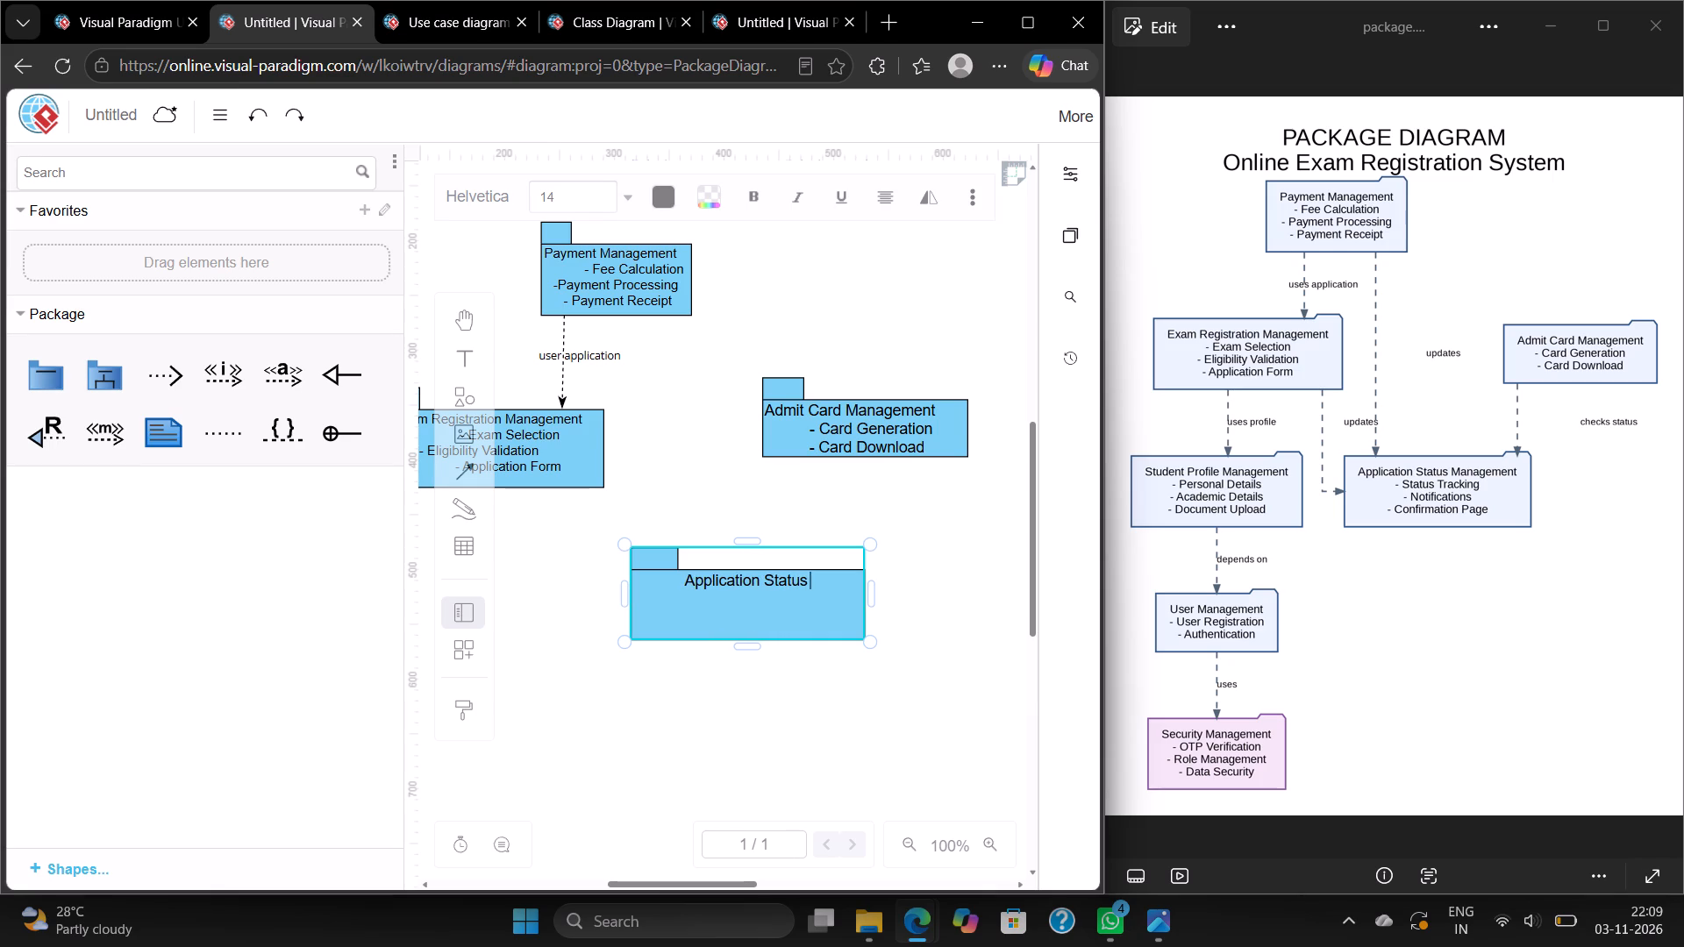
pyautogui.write('Management')
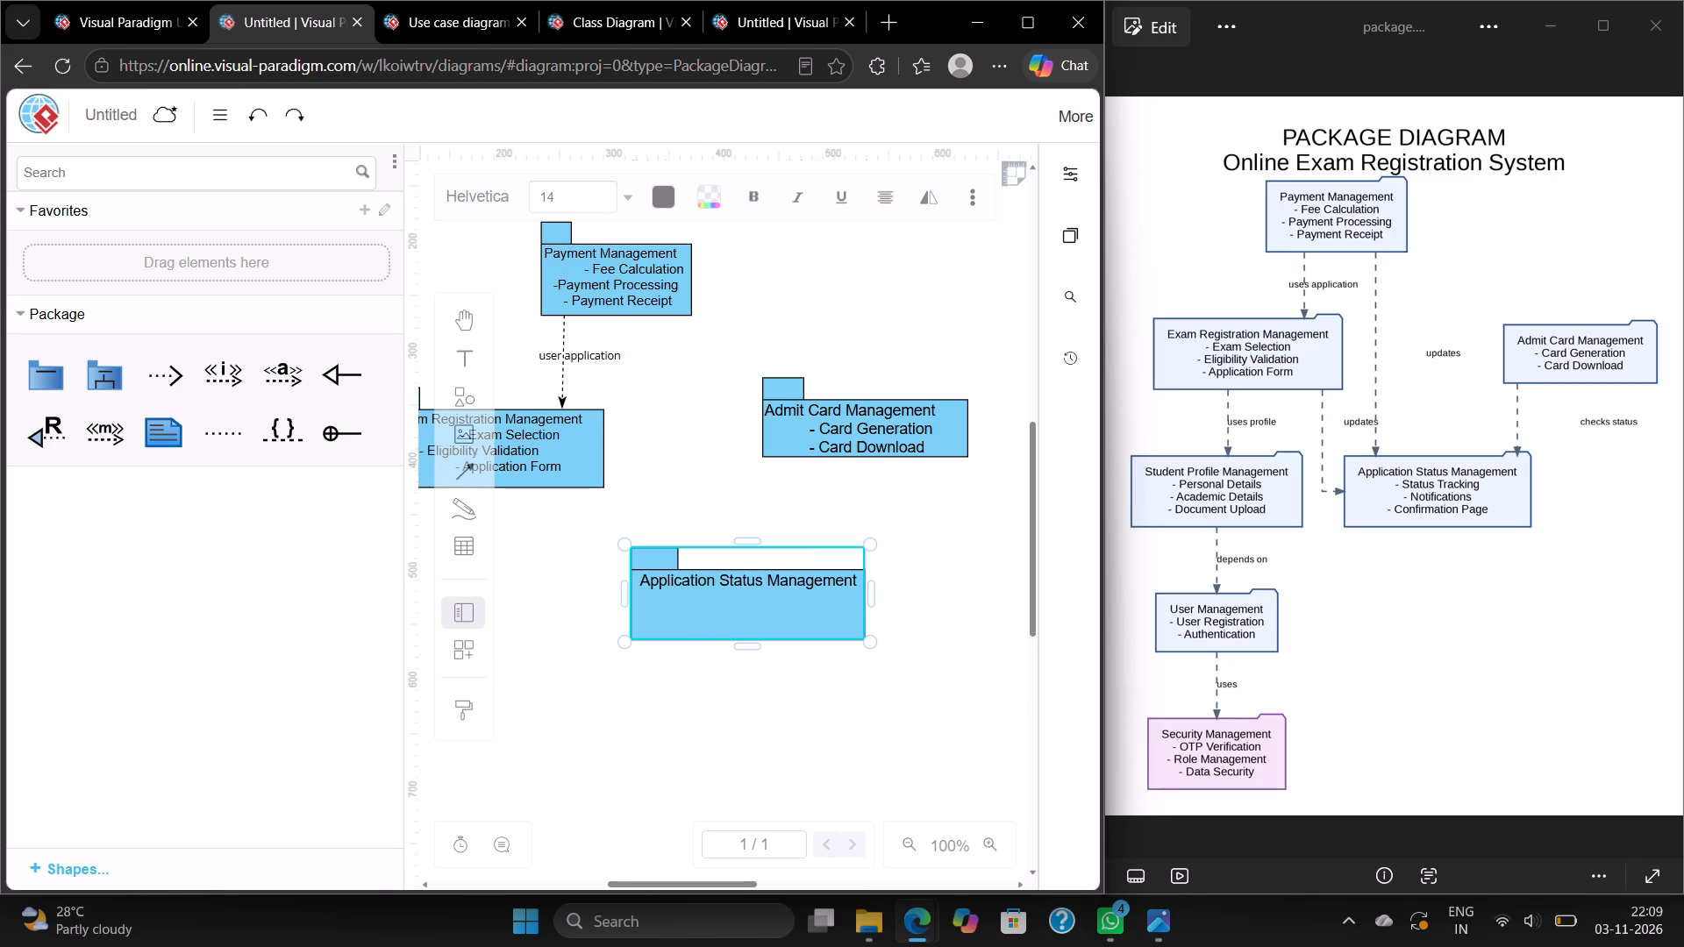
# Start a second line reading "- Status" in the Application Status Management package, spacing the dash onto the same line as the word.
pyautogui.press('space')
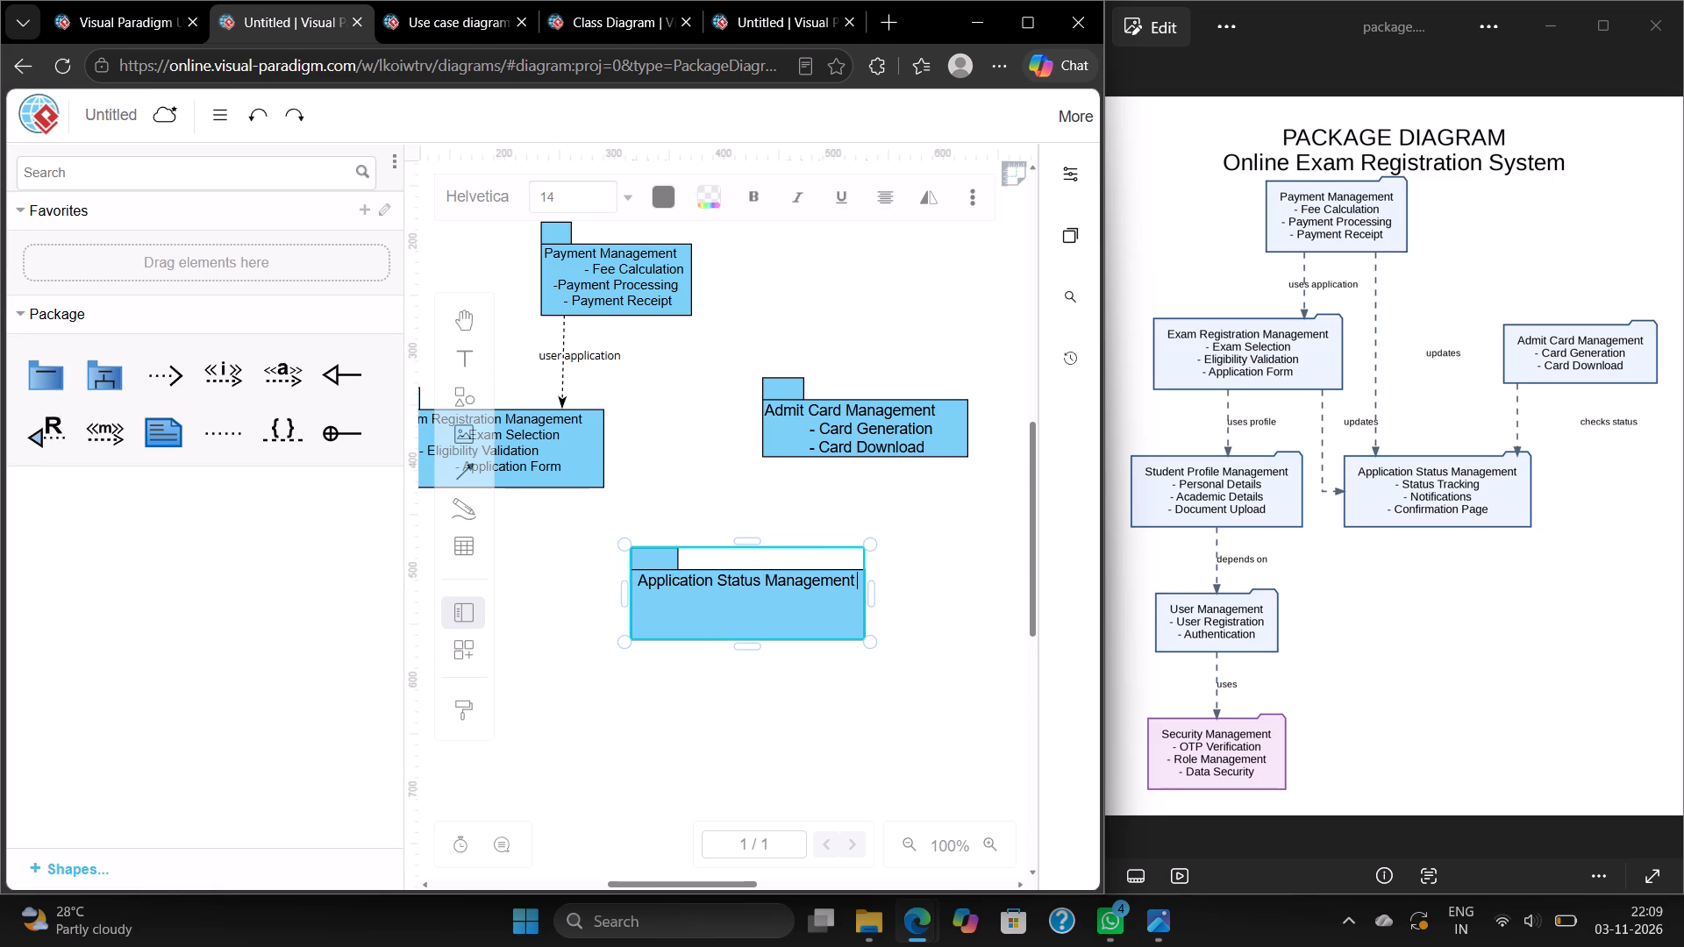
pyautogui.press('-')
pyautogui.press('space')
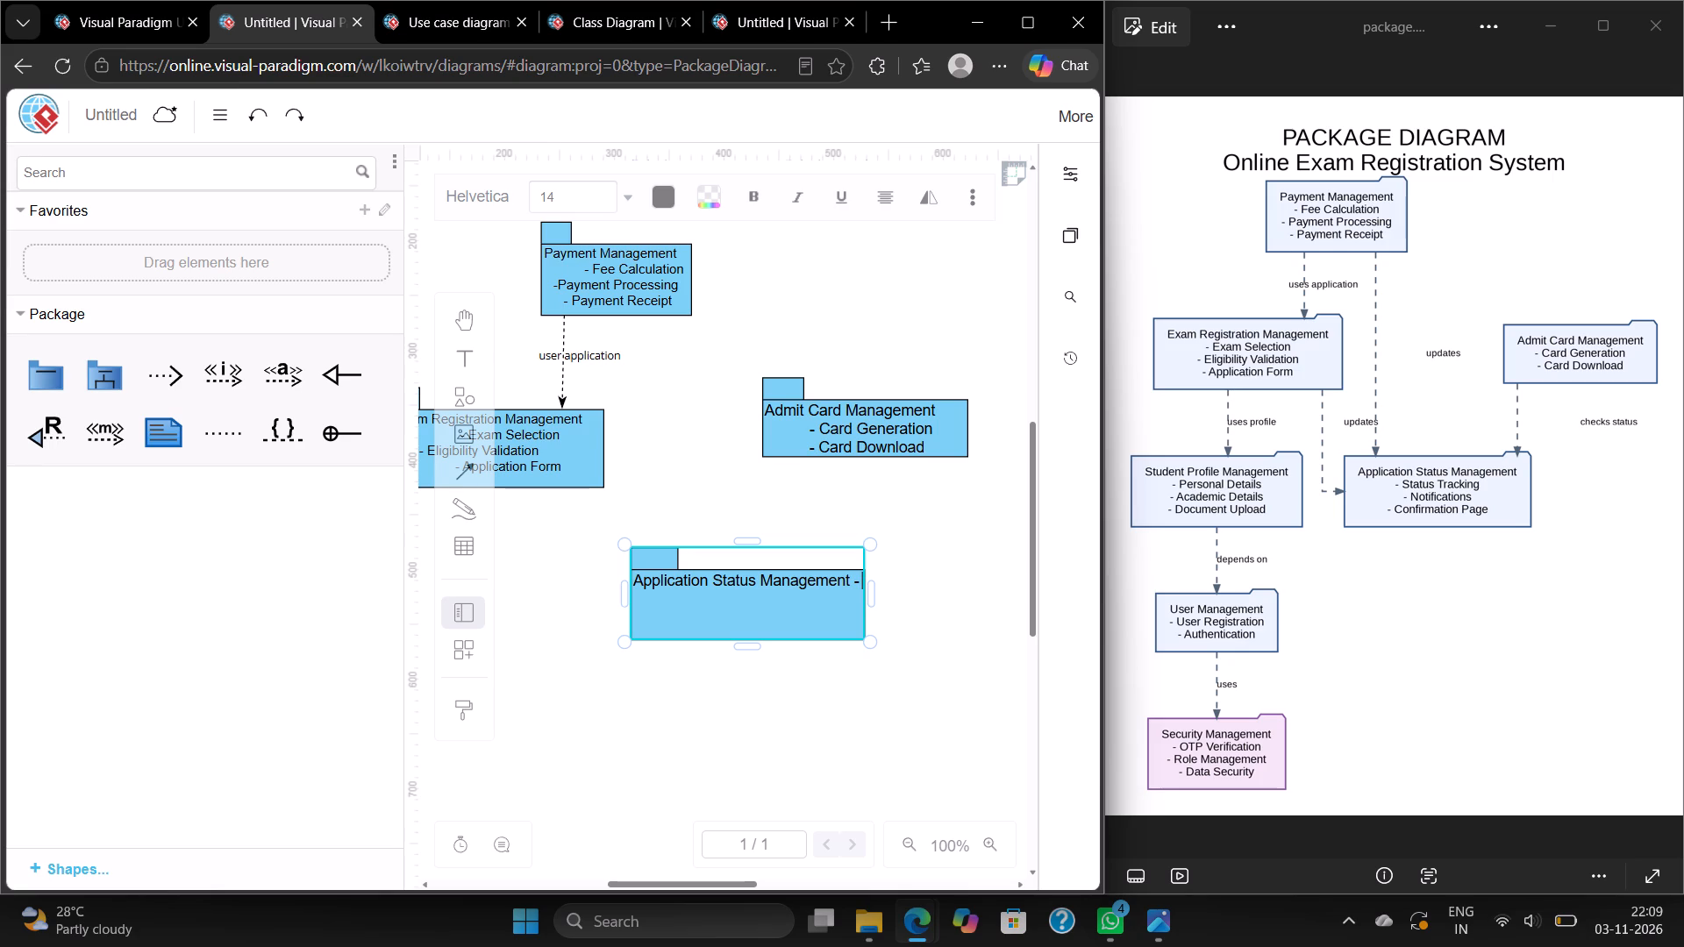
pyautogui.press('BackSpace')
pyautogui.press('BackSpace')
pyautogui.write('Sta')
pyautogui.write('tus')
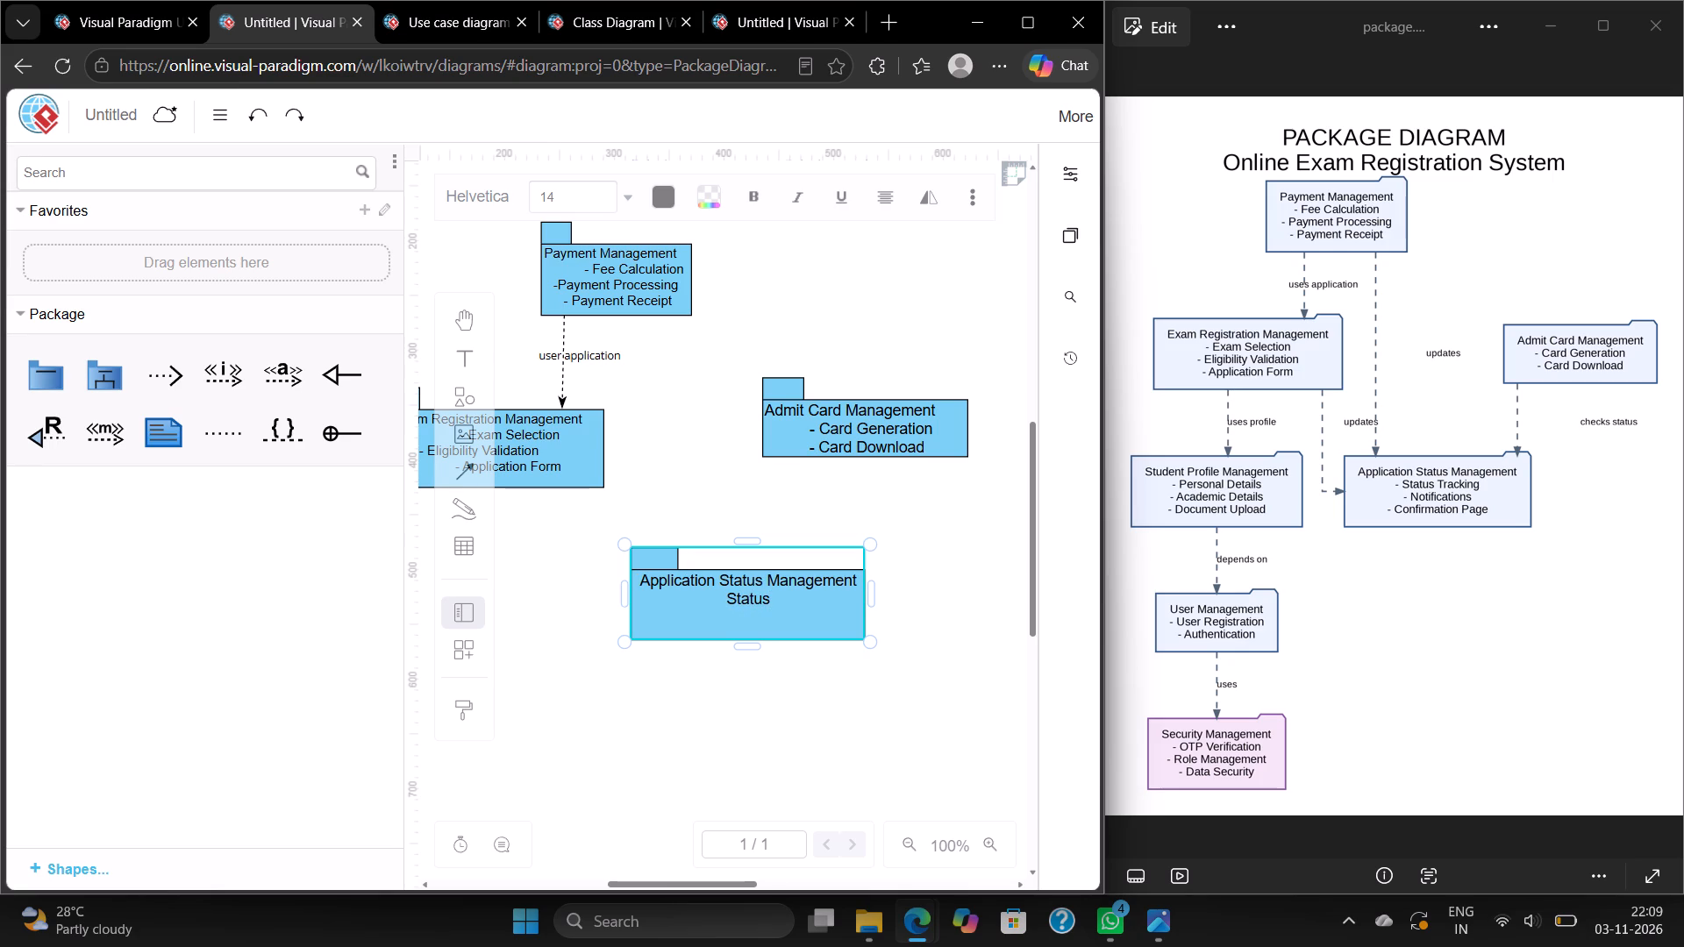
pyautogui.press('Left')
pyautogui.press('Left')
pyautogui.press('Left')
pyautogui.press('Left')
pyautogui.press('Left')
pyautogui.press('Left')
pyautogui.press('Left')
pyautogui.press('space')
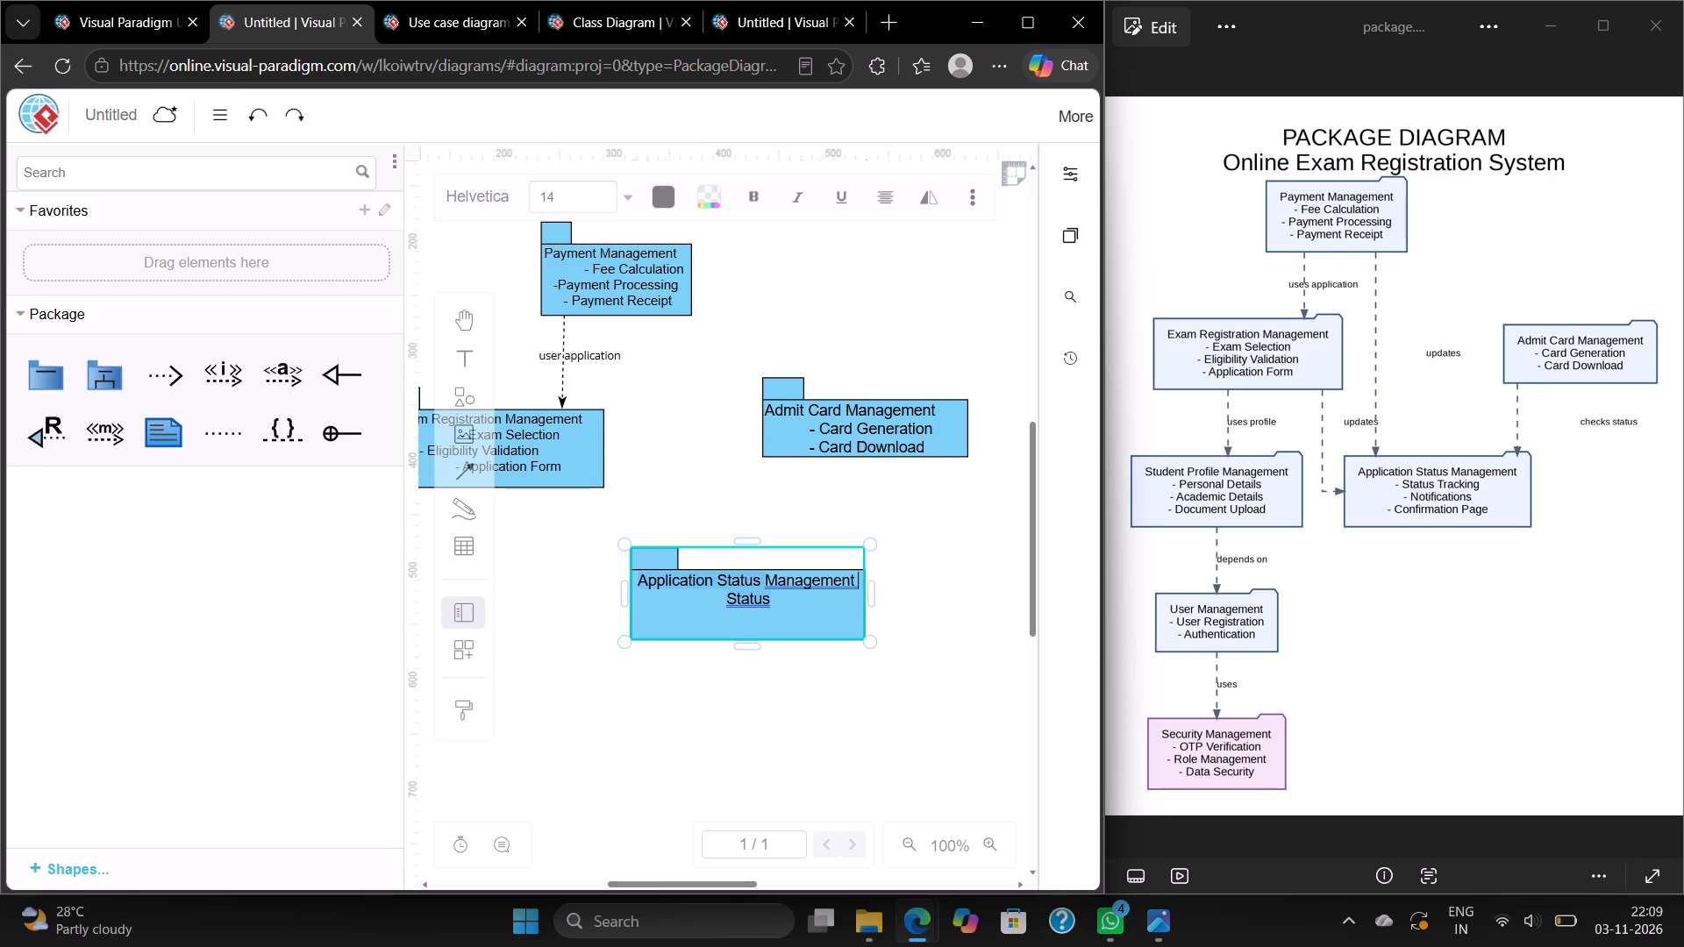
pyautogui.hotkey('shift', '_')
pyautogui.press('BackSpace')
pyautogui.press('-')
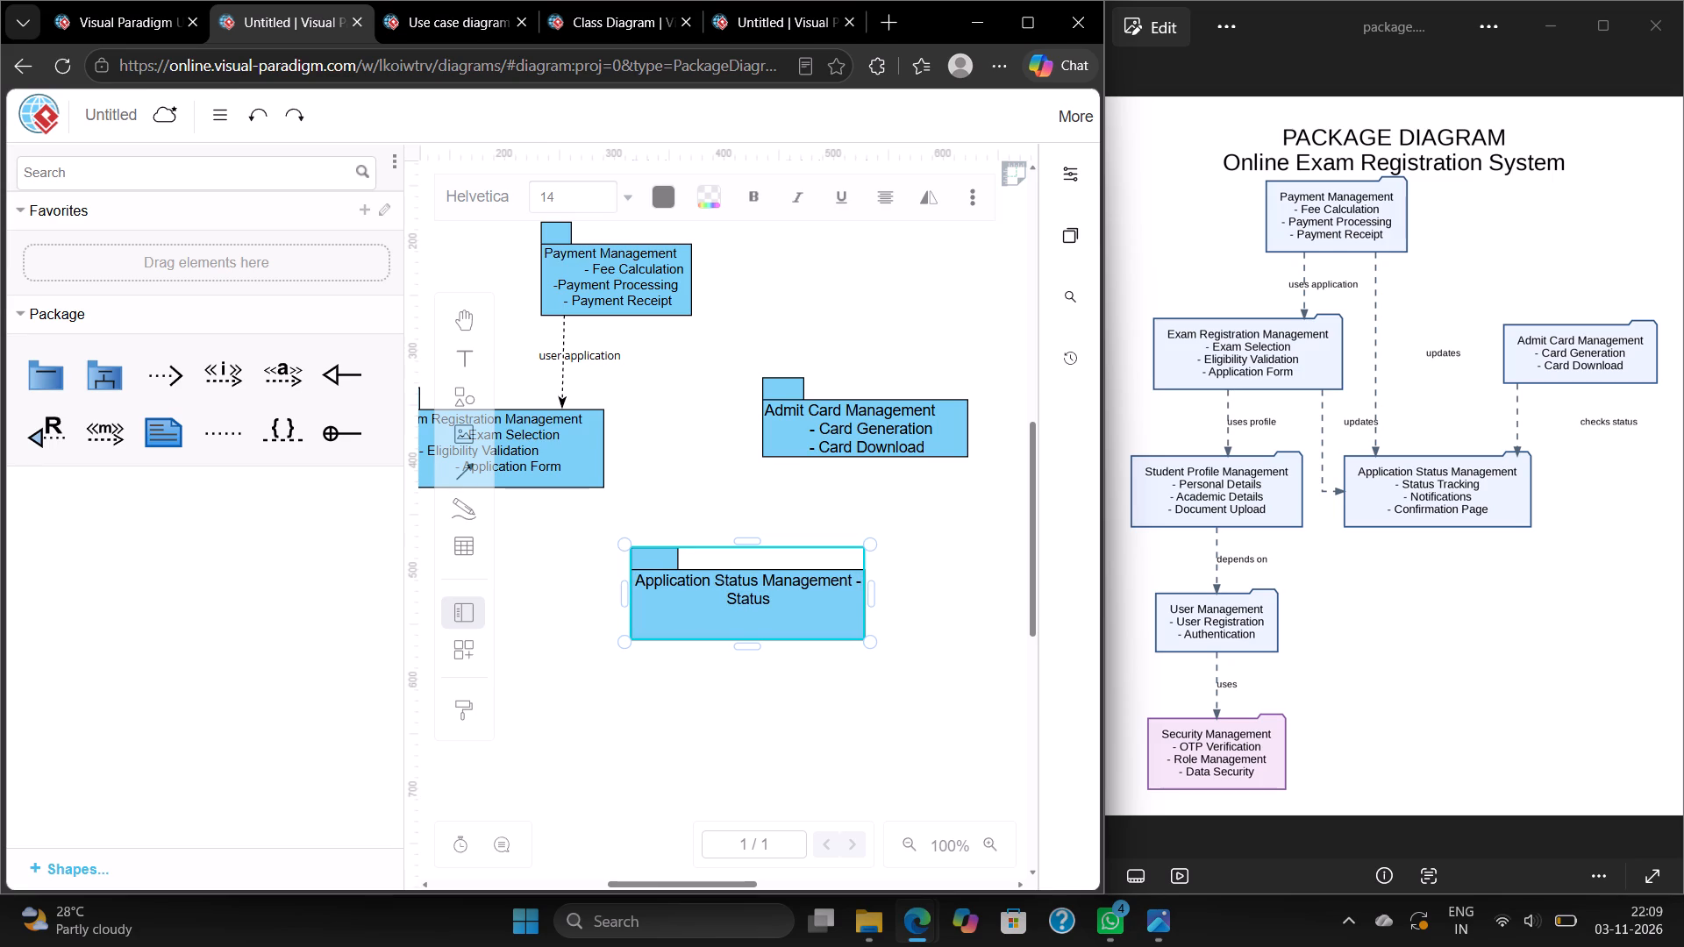
pyautogui.press('Left')
pyautogui.press('space')
pyautogui.press('space')
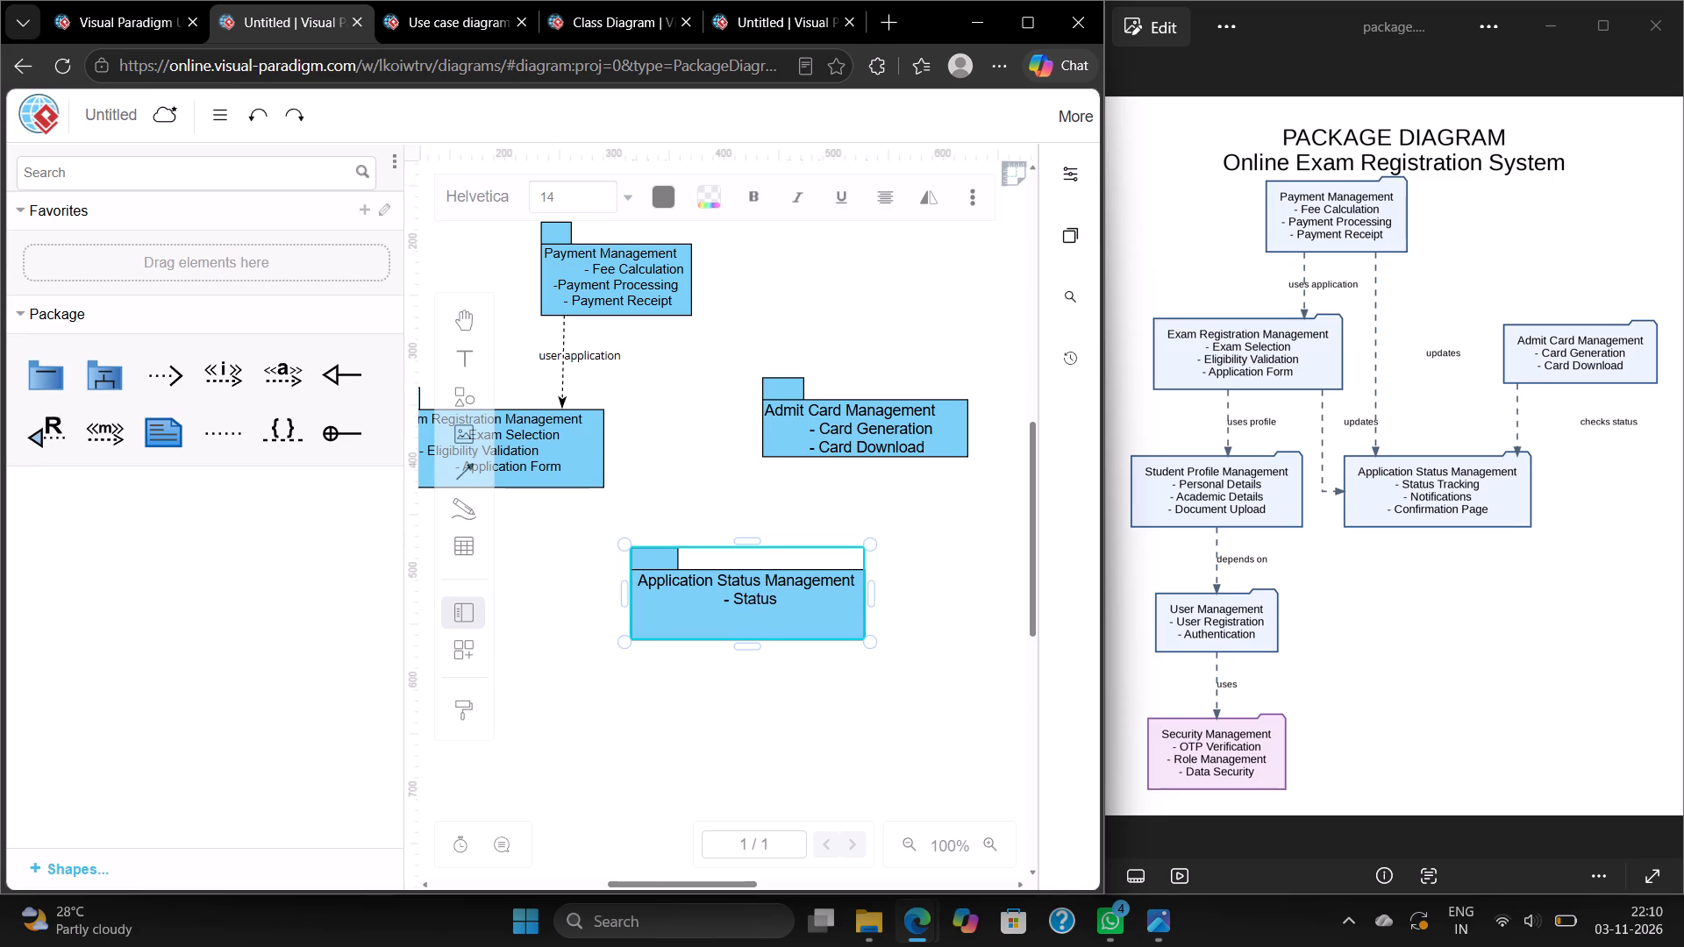
# Add "Tracking" after "- Status" in the Application Status Management package.
pyautogui.press('Right')
pyautogui.press('Right')
pyautogui.press('Right')
pyautogui.press('Right')
pyautogui.press('Right')
pyautogui.press('Right')
pyautogui.press('Right')
pyautogui.press('Right')
pyautogui.press('space')
pyautogui.write('Trac')
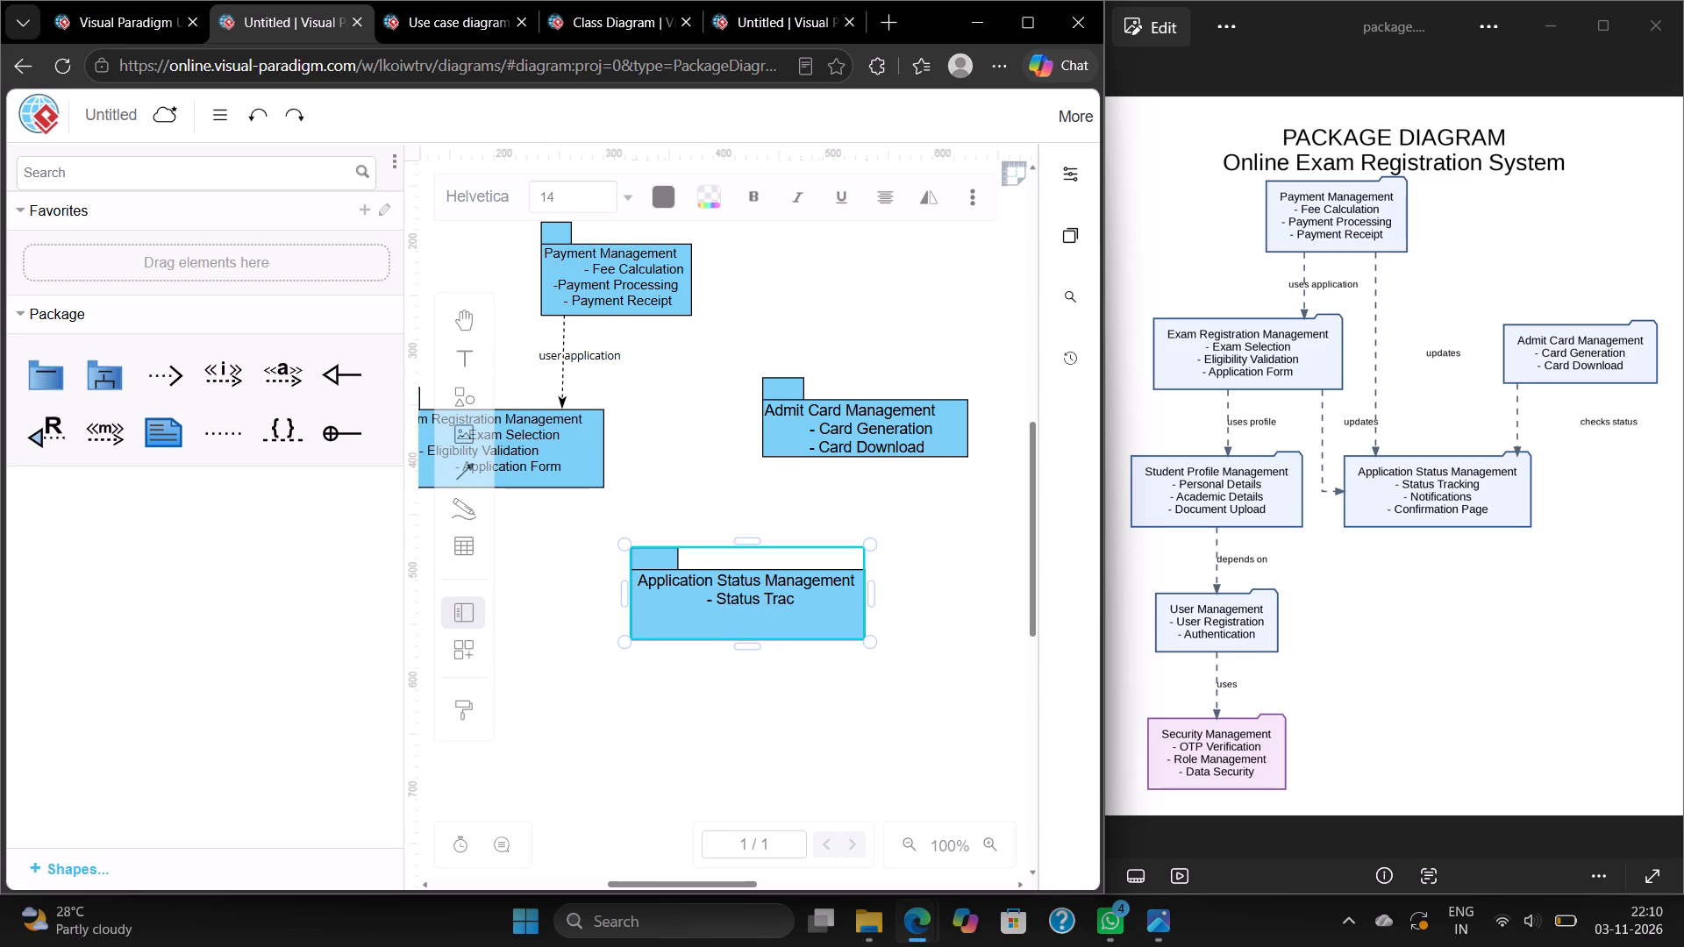
pyautogui.write('king')
# Pad with spaces after "- Status Tracking" and add "- Notification" on the line below it.
pyautogui.press('space')
pyautogui.press('space')
pyautogui.press('space')
pyautogui.press('space')
pyautogui.press('space')
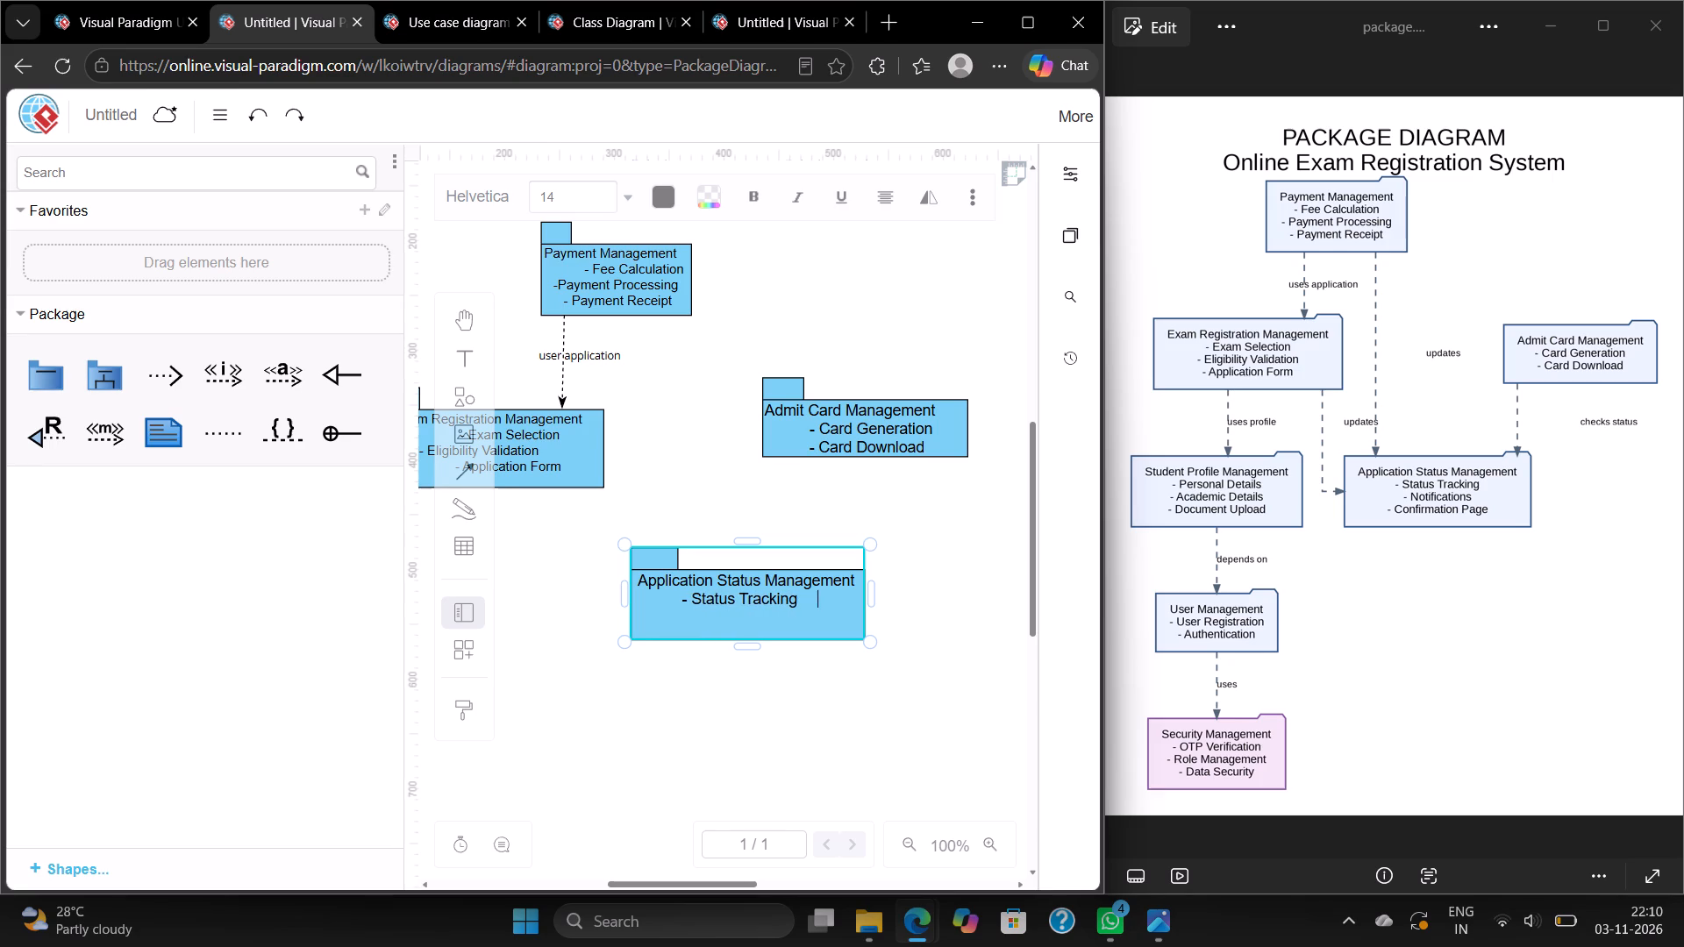
pyautogui.press('space')
pyautogui.press('space')
pyautogui.press('space')
pyautogui.press('space')
pyautogui.press('space')
pyautogui.press('space')
pyautogui.press('space')
pyautogui.press('space')
pyautogui.press('space')
pyautogui.press('space')
pyautogui.press('space')
pyautogui.press('space')
pyautogui.press('space')
pyautogui.press('space')
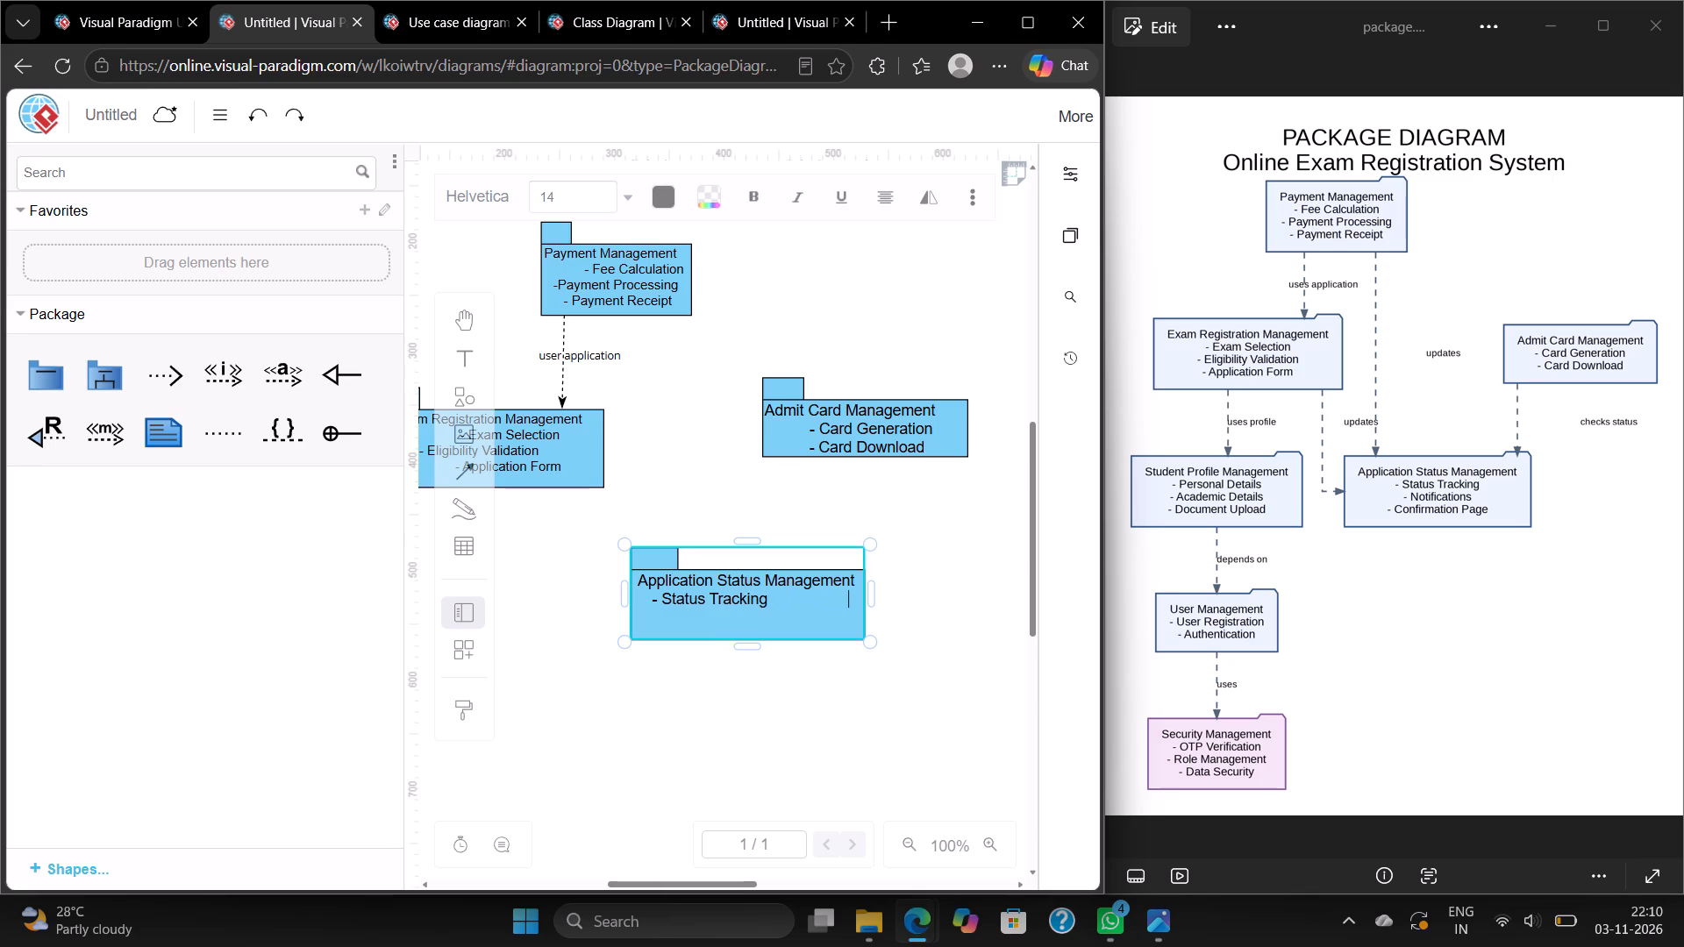
pyautogui.press('space')
pyautogui.press('space')
pyautogui.press('space')
pyautogui.press('space')
pyautogui.press('space')
pyautogui.press('space')
pyautogui.press('space')
pyautogui.press('space')
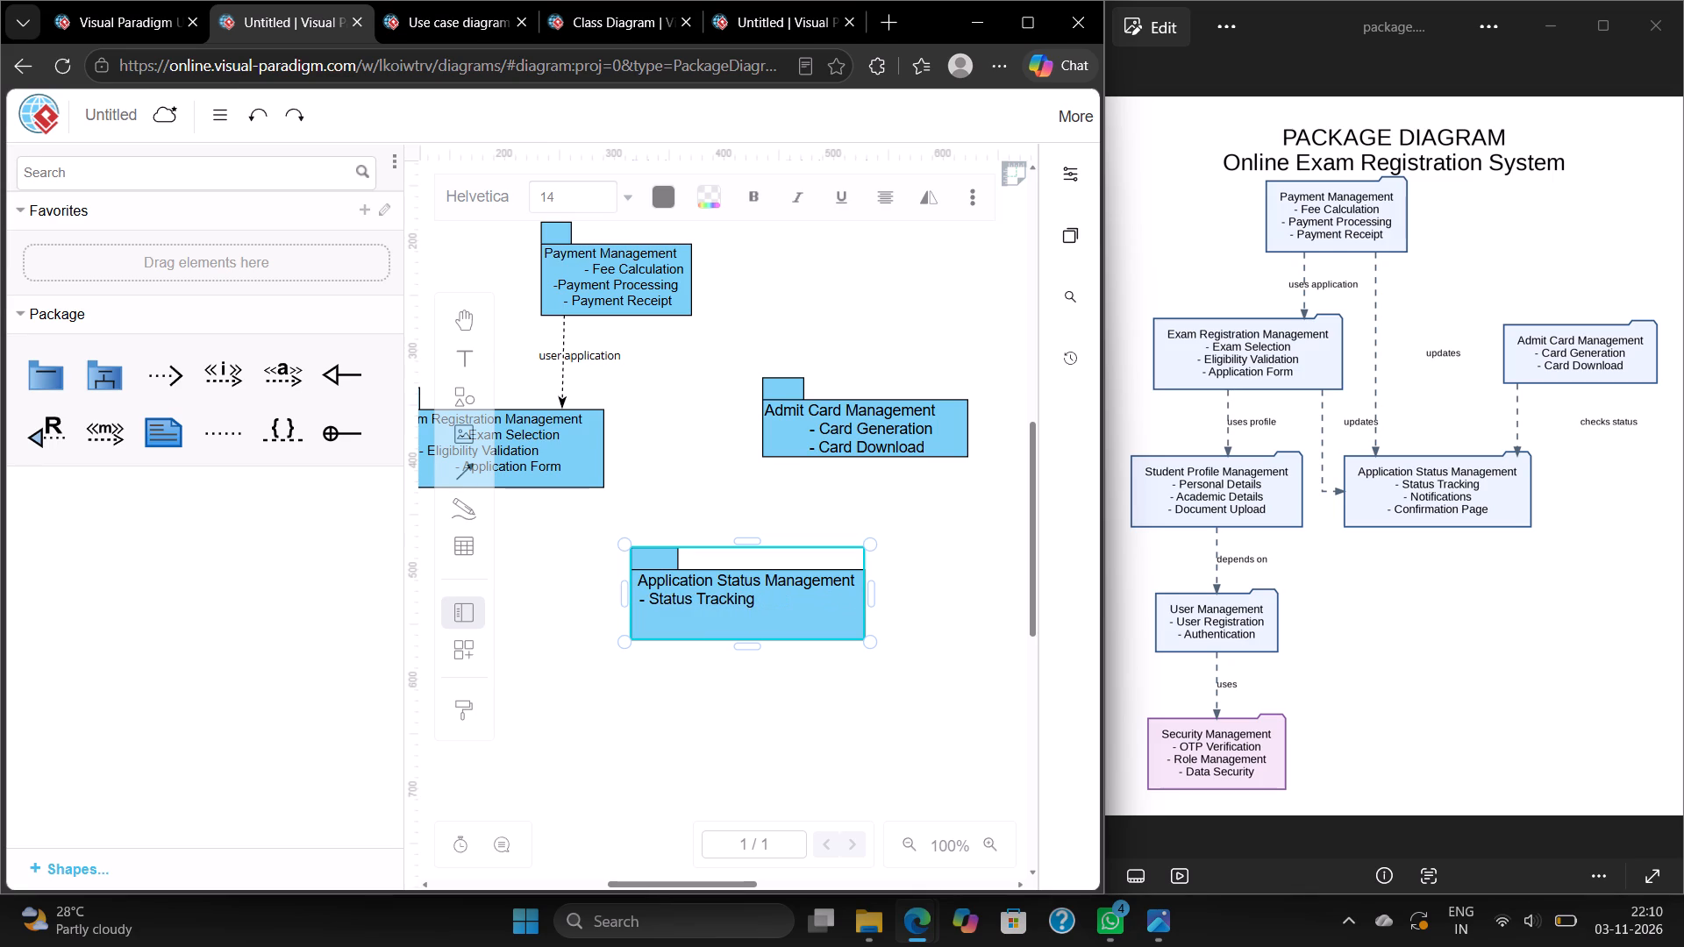
pyautogui.write('- Notifi')
pyautogui.write('cation')
# Pad with spaces after "- Notification" and add "-Confirmation Page" on the line below it.
pyautogui.press('space')
pyautogui.press('space')
pyautogui.press('space')
pyautogui.press('space')
pyautogui.press('space')
pyautogui.press('space')
pyautogui.press('space')
pyautogui.press('space')
pyautogui.press('space')
pyautogui.press('space')
pyautogui.press('space')
pyautogui.press('space')
pyautogui.press('space')
pyautogui.press('space')
pyautogui.press('space')
pyautogui.press('space')
pyautogui.press('space')
pyautogui.press('space')
pyautogui.press('space')
pyautogui.press('space')
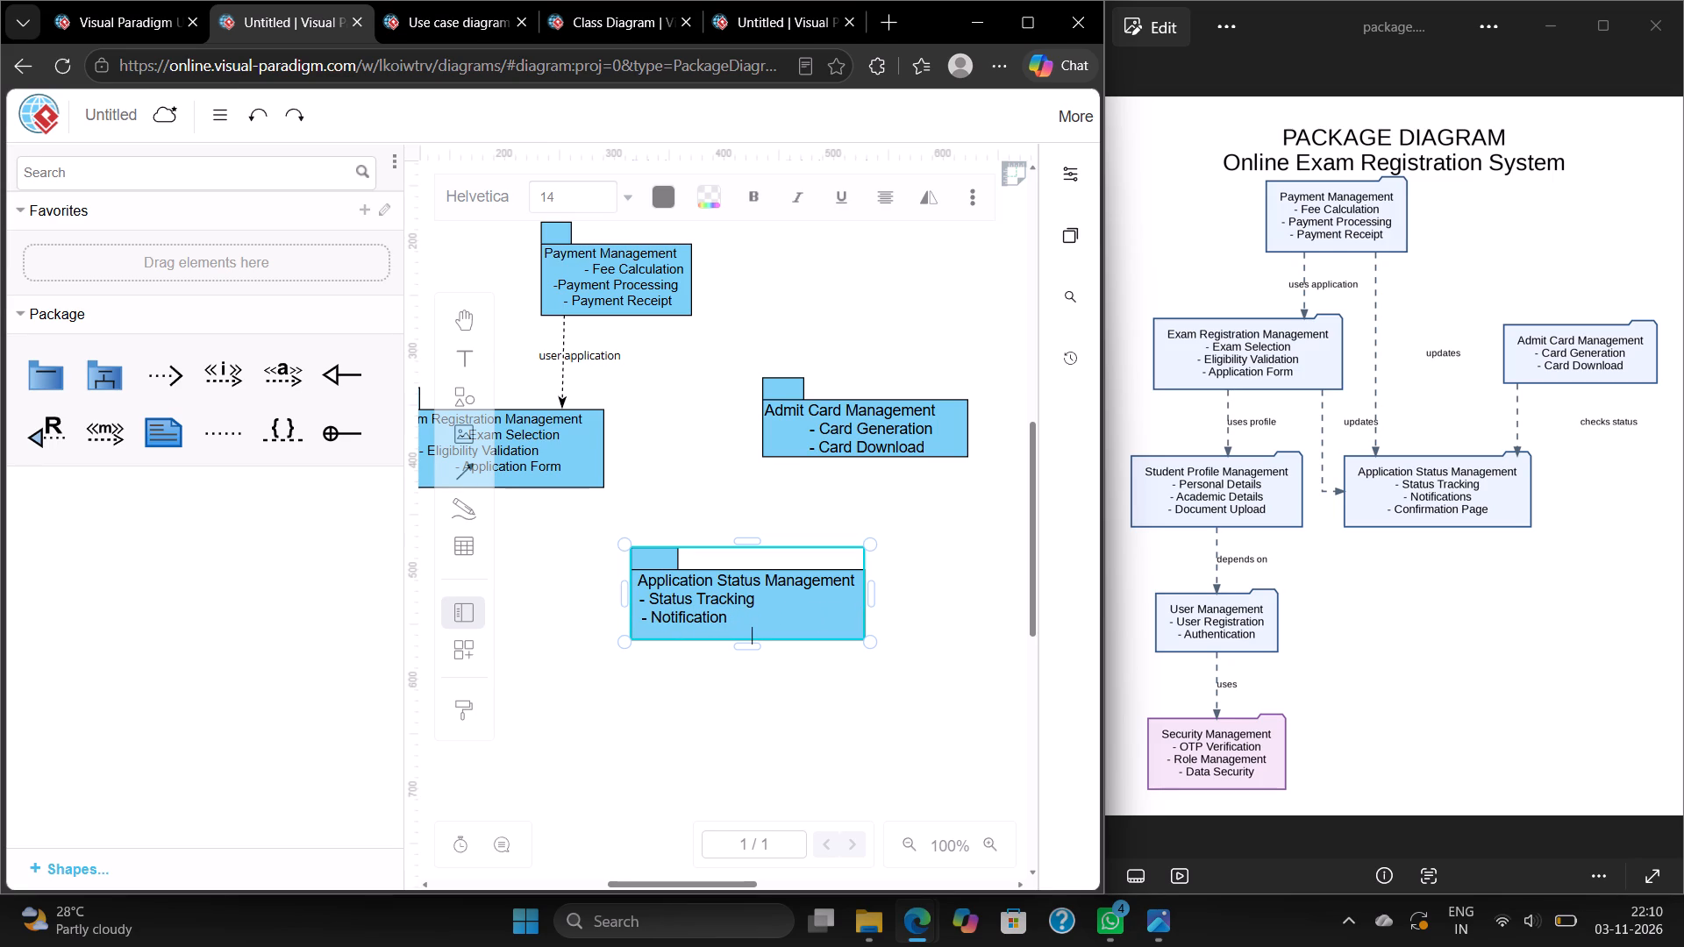
pyautogui.press('-')
pyautogui.write('Confirmation')
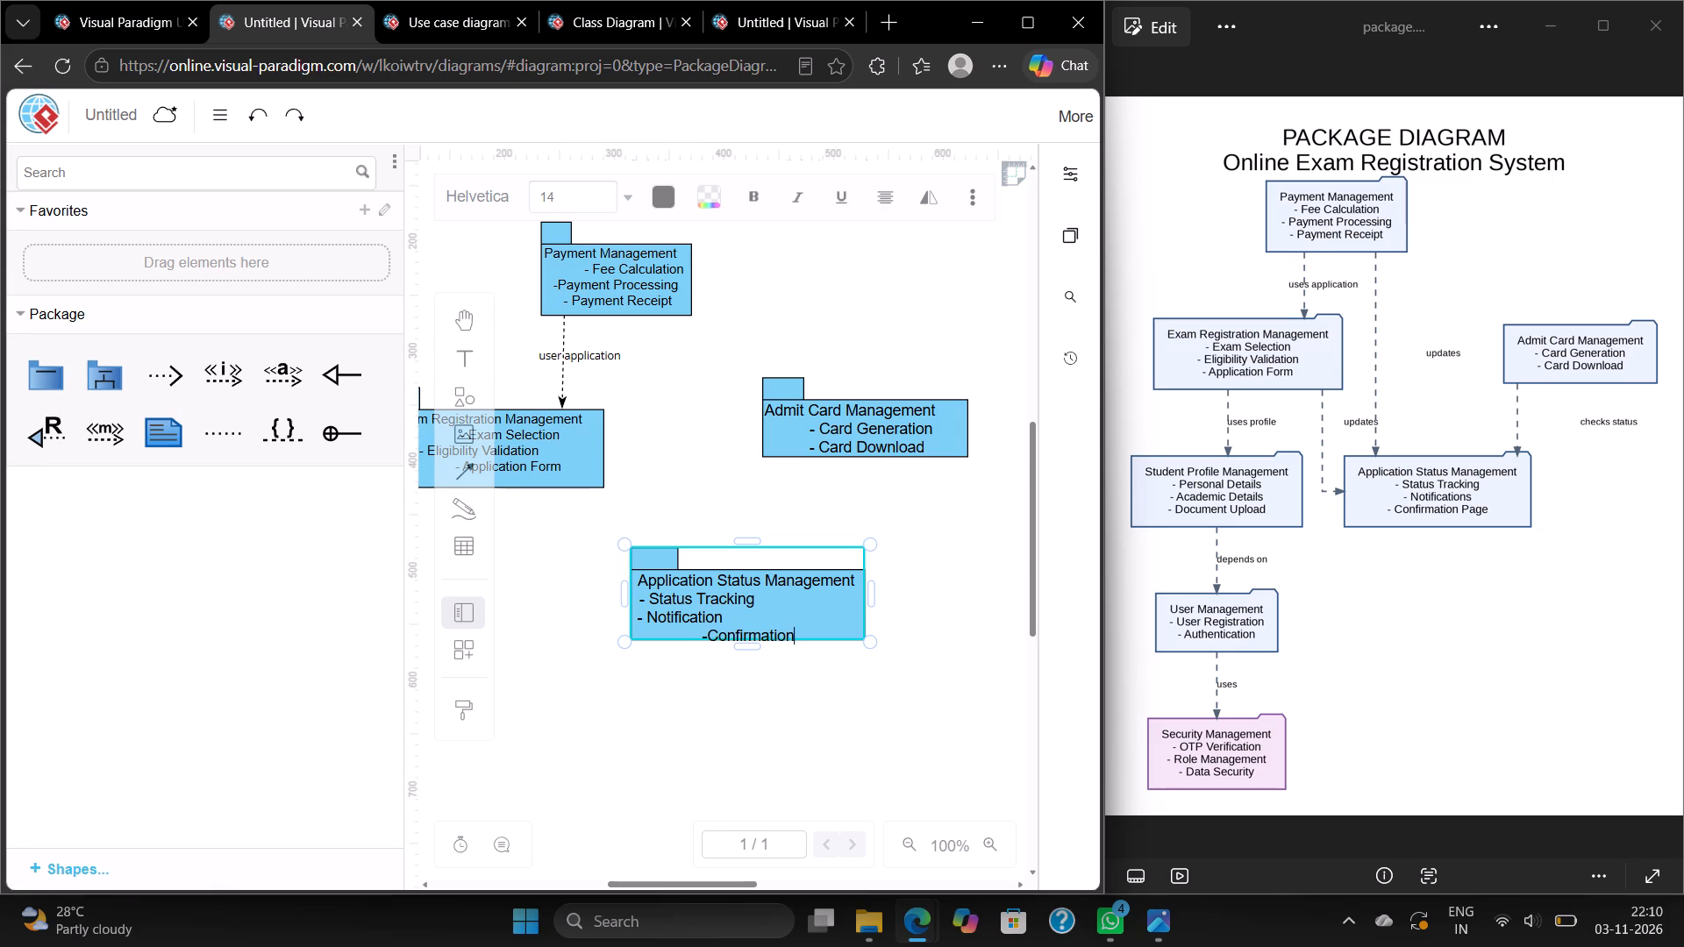
pyautogui.press('space')
pyautogui.write('PA')
pyautogui.press('BackSpace')
pyautogui.write('age')
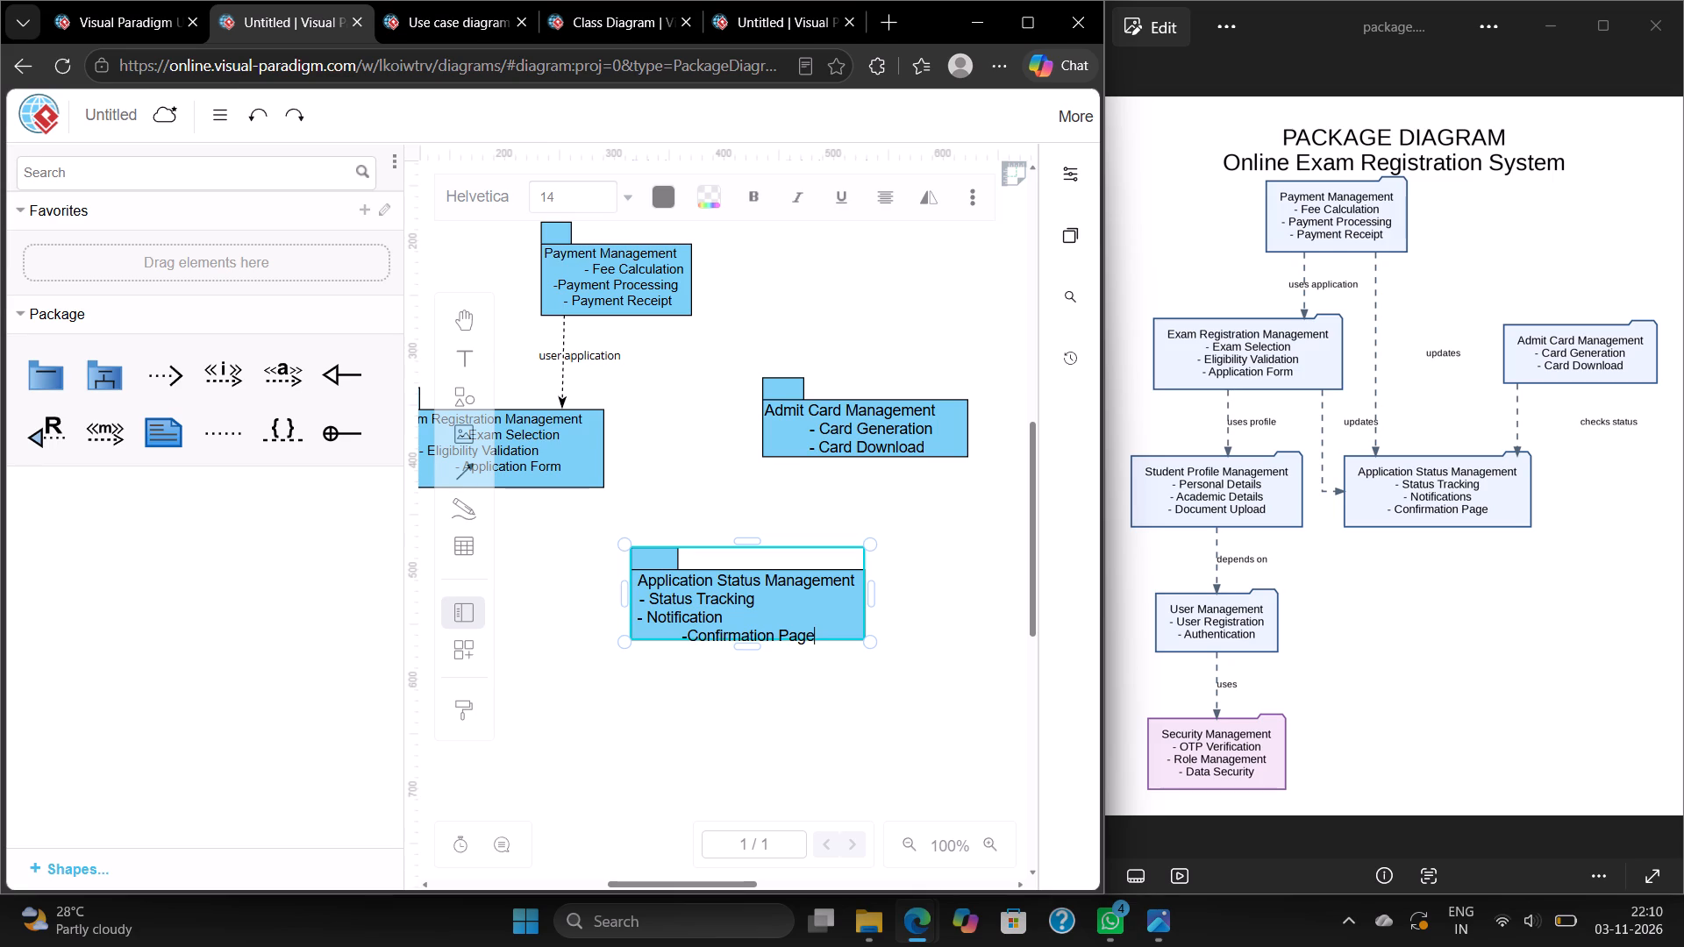
# Enlarge the Application Status Management package slightly in width and height so all four text lines fit inside.
pyautogui.moveTo(870, 641); pyautogui.dragTo(878, 658)
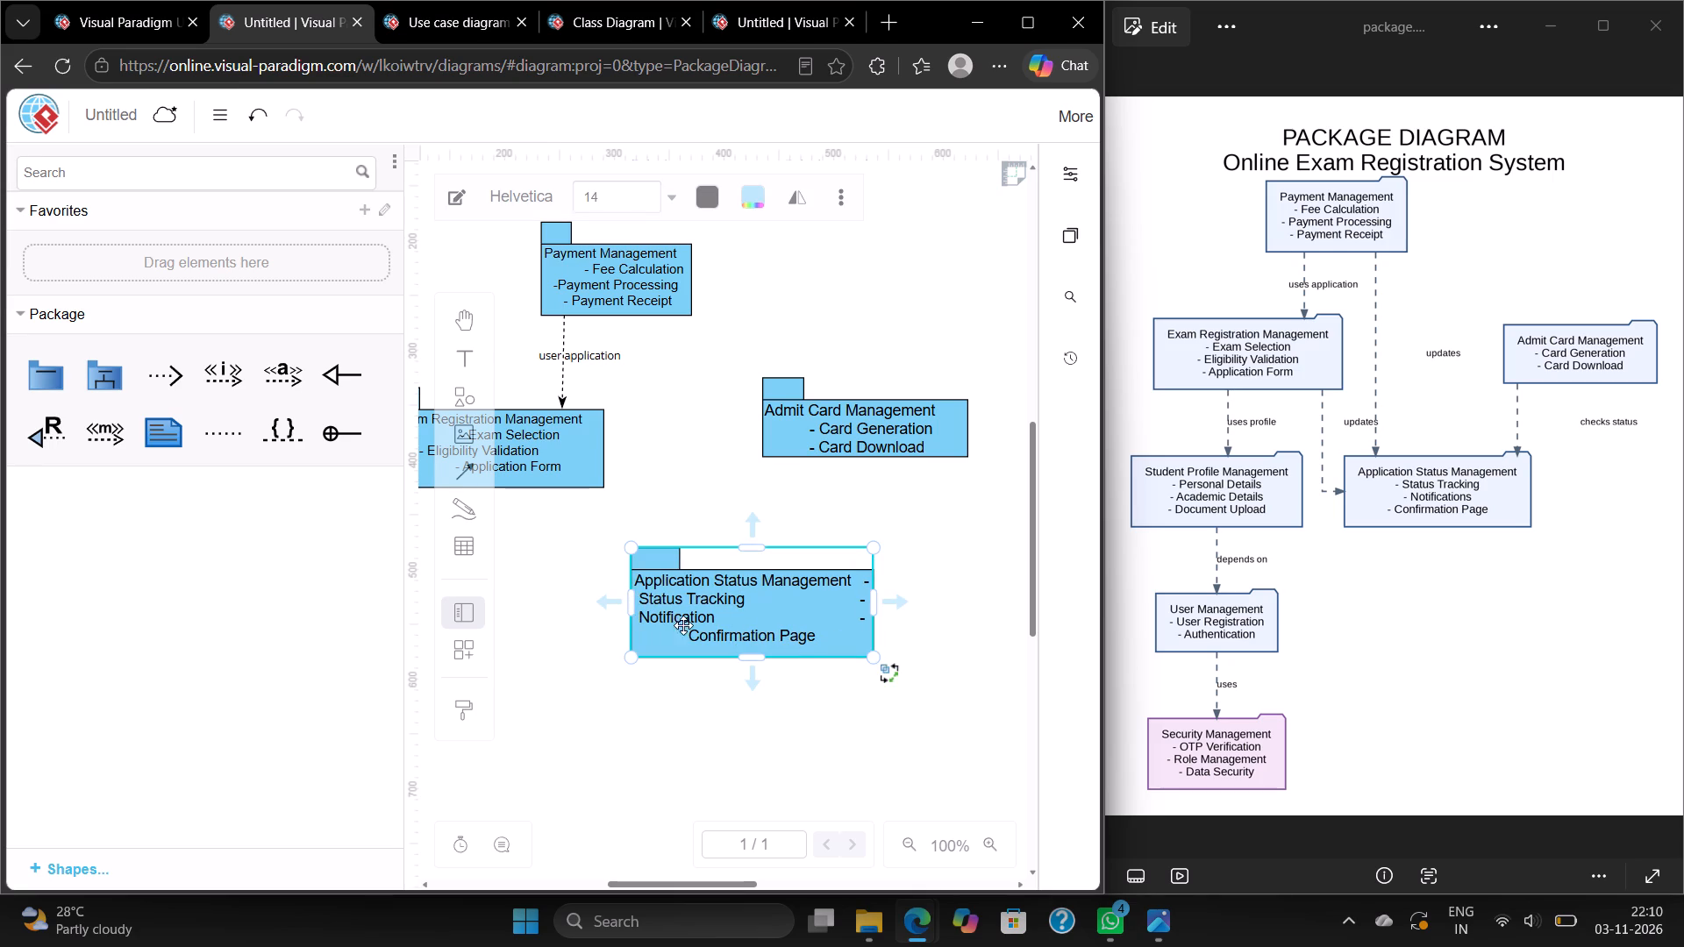
# Insert spaces before "- Status Tracking" in the Application Status Management package to put its dash back in front and indent the line.
pyautogui.doubleClick(692, 636)
pyautogui.click(859, 584)
pyautogui.press('space')
pyautogui.press('space')
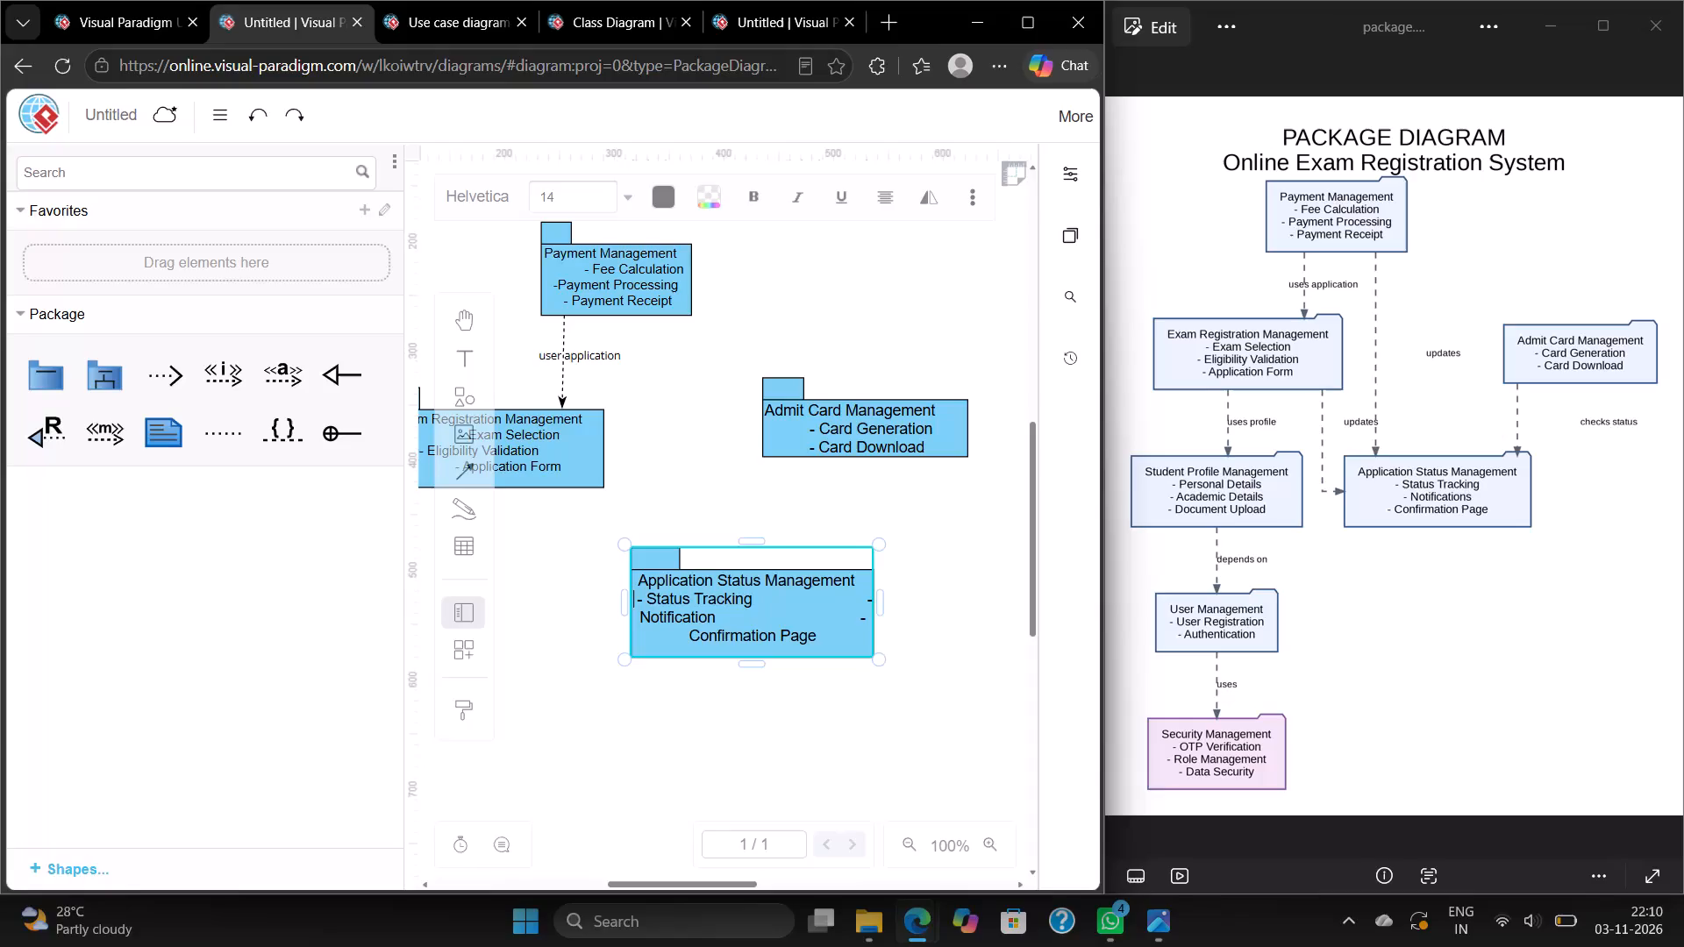
pyautogui.press('space')
pyautogui.press('space')
pyautogui.press('space')
pyautogui.press('space')
pyautogui.press('space')
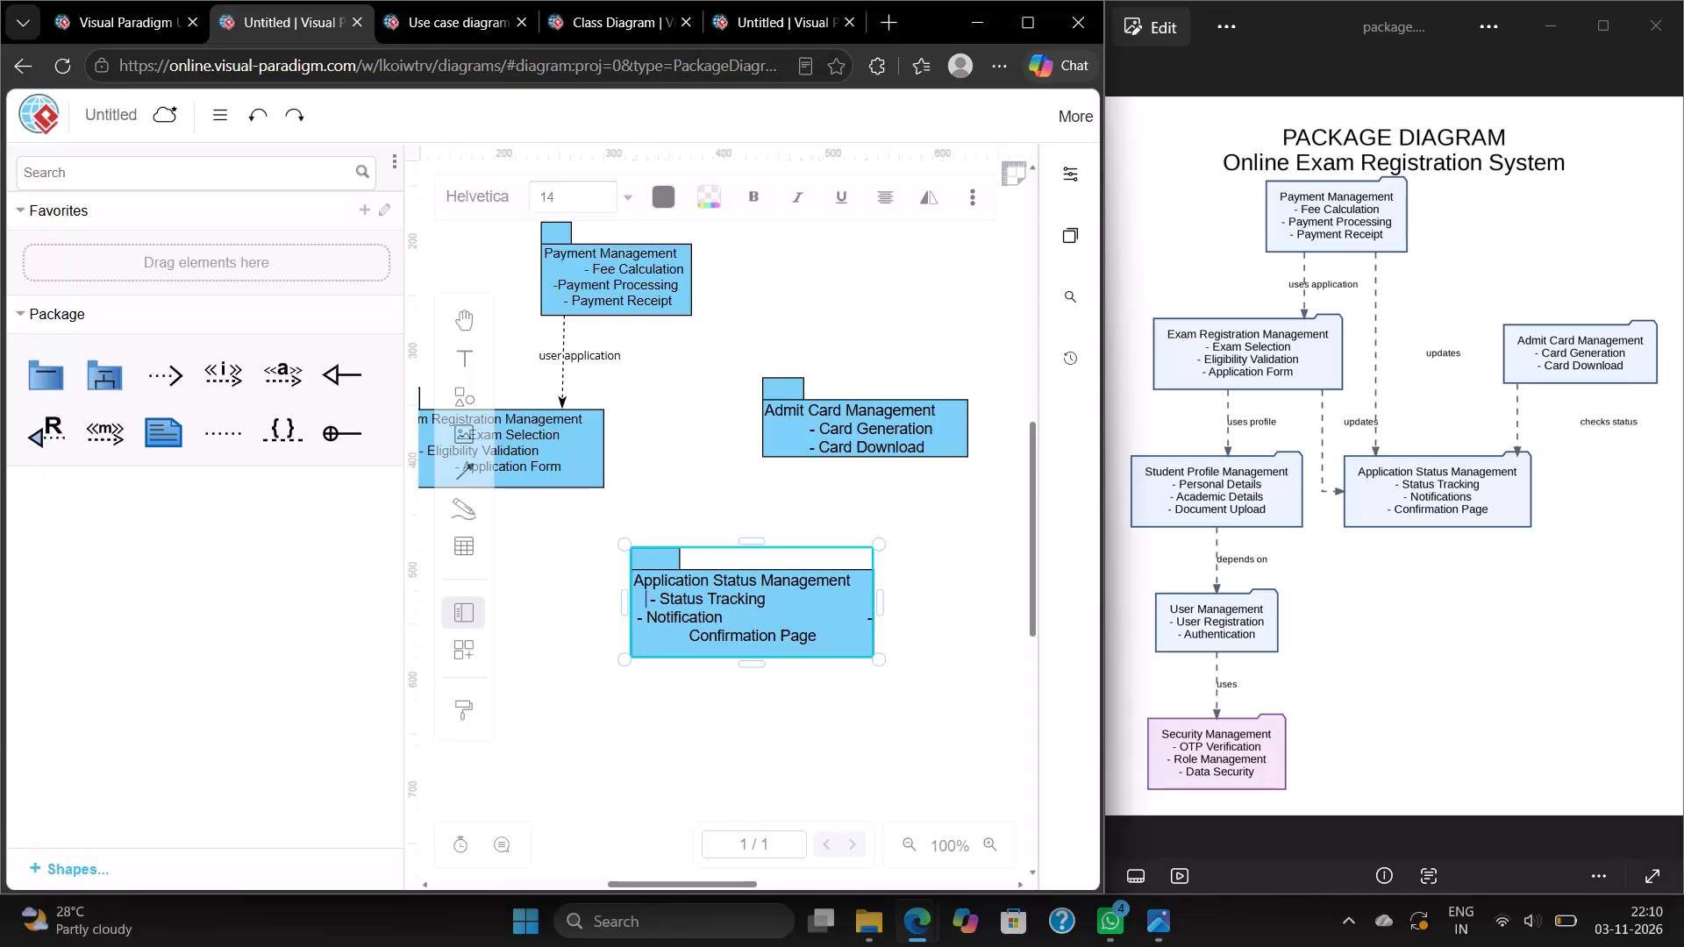
pyautogui.press('space')
pyautogui.press('space')
pyautogui.press('space')
pyautogui.press('space')
pyautogui.press('space')
pyautogui.press('space')
pyautogui.press('space')
pyautogui.press('space')
pyautogui.press('space')
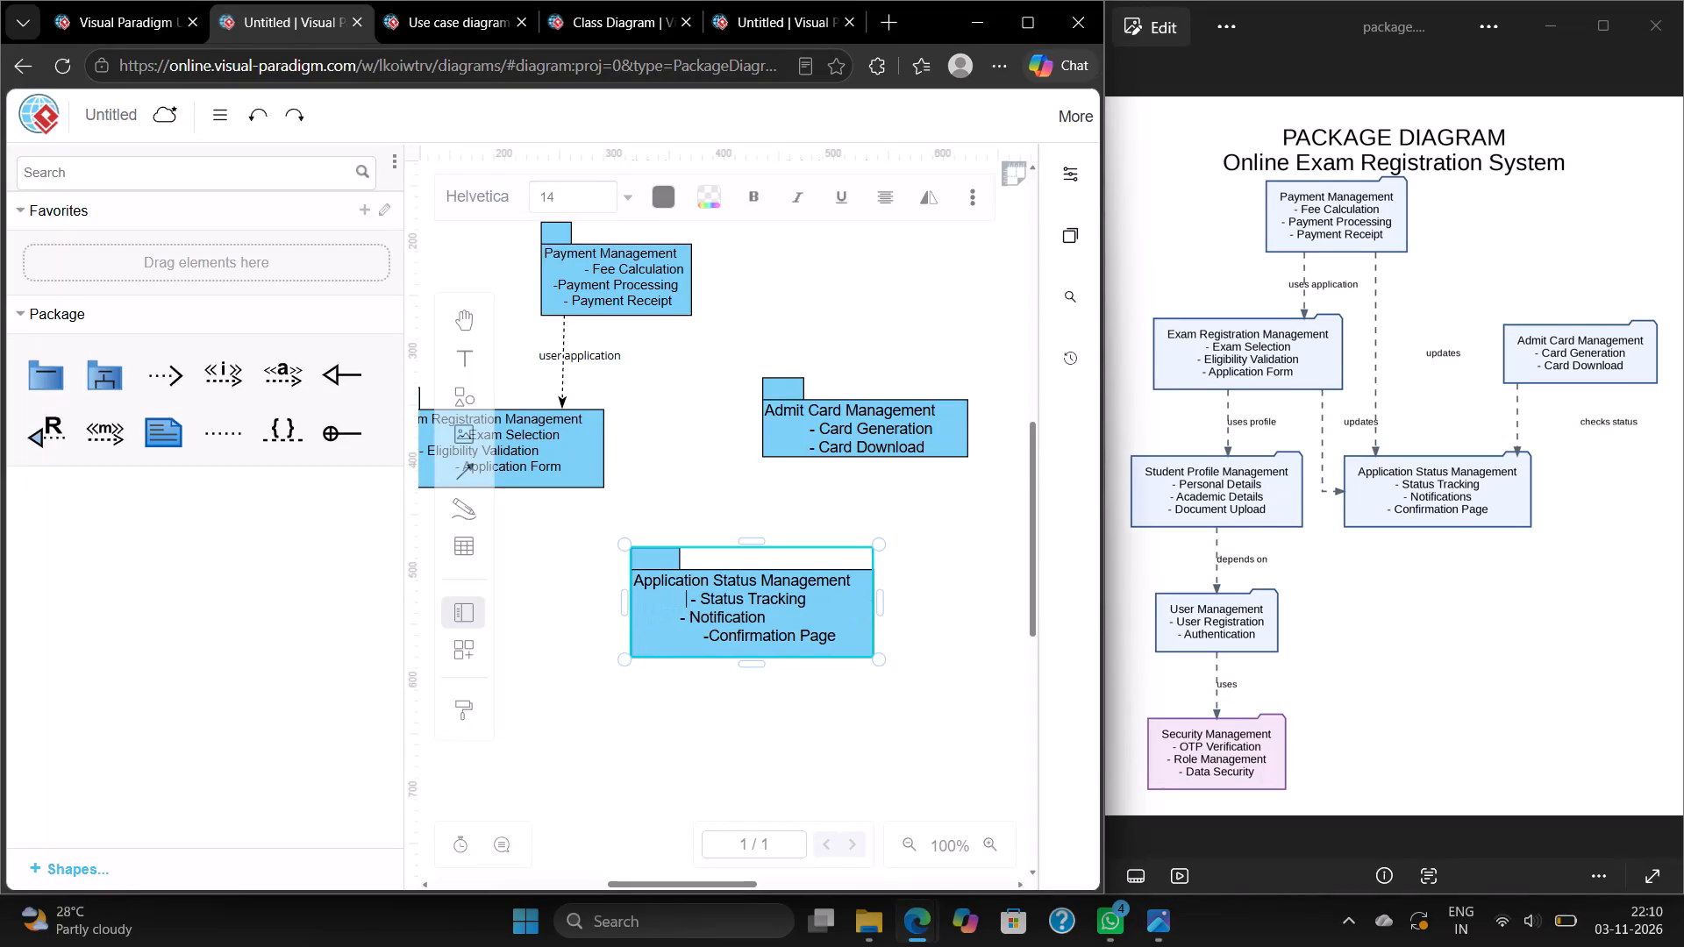
# Adjust the spaces before "-Confirmation Page" in the Application Status Management package, reducing its indent and keeping the dash with its text.
pyautogui.click(696, 638)
pyautogui.press('BackSpace')
pyautogui.press('BackSpace')
pyautogui.press('BackSpace')
pyautogui.press('BackSpace')
pyautogui.press('BackSpace')
pyautogui.press('BackSpace')
pyautogui.press('BackSpace')
pyautogui.press('BackSpace')
pyautogui.press('BackSpace')
pyautogui.press('BackSpace')
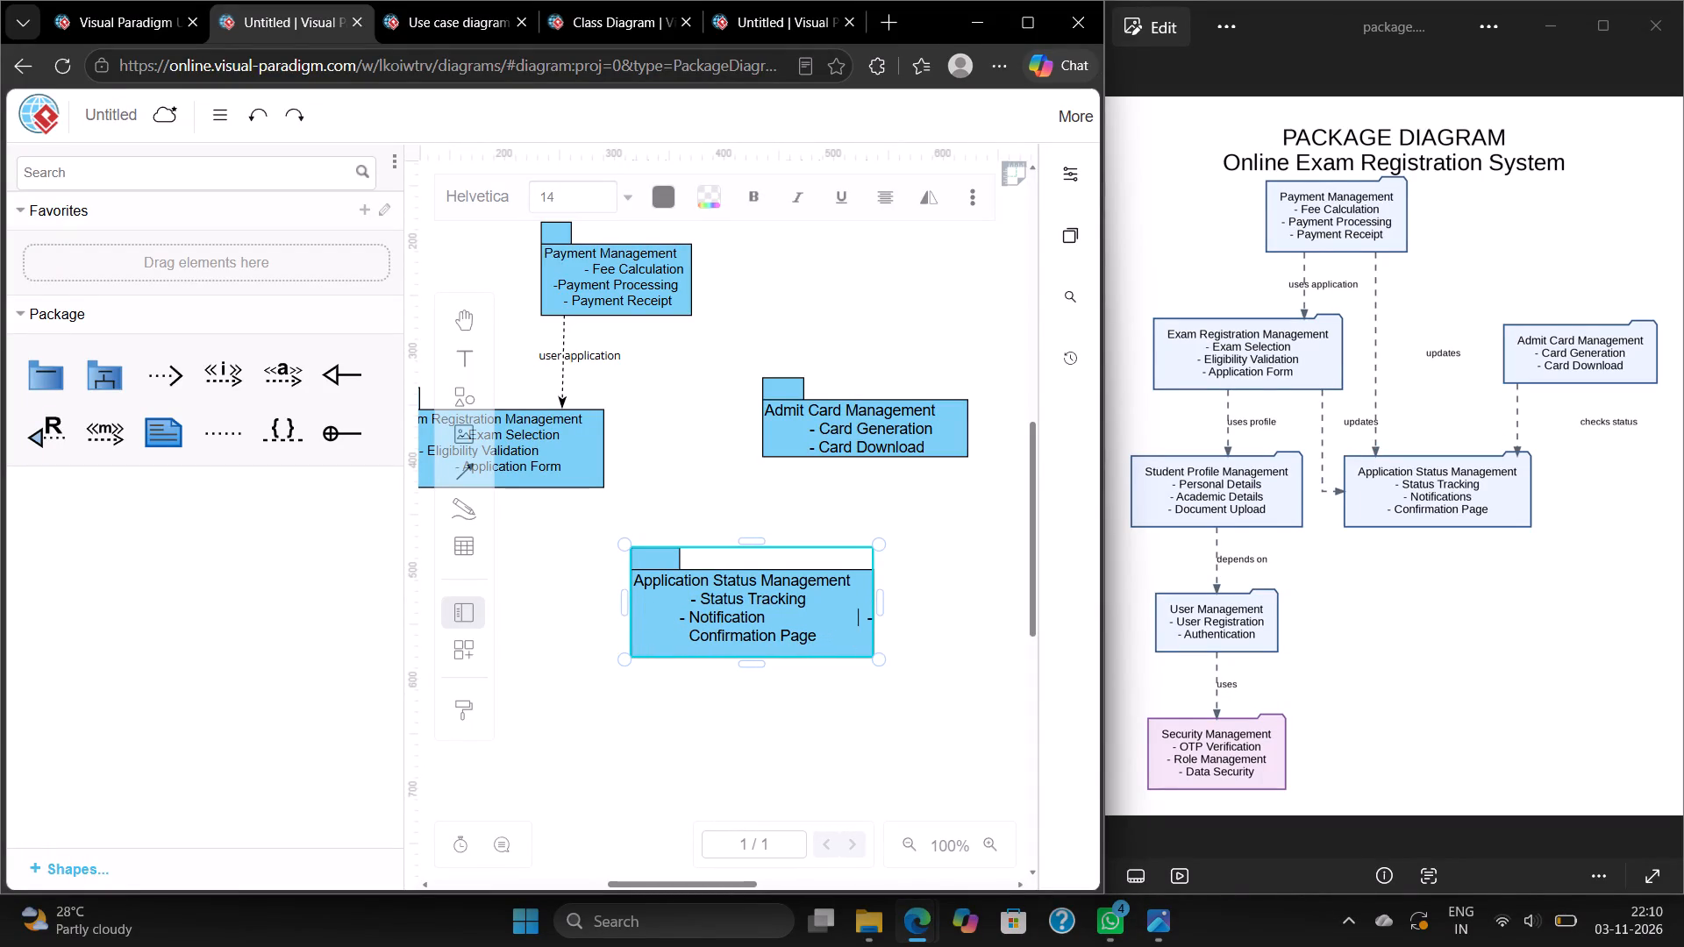
pyautogui.press('BackSpace')
pyautogui.press('BackSpace')
pyautogui.press('BackSpace')
pyautogui.press('BackSpace')
pyautogui.press('space')
pyautogui.press('space')
pyautogui.press('space')
pyautogui.press('space')
pyautogui.press('space')
pyautogui.press('space')
# Insert nine spaces before "- Notification" in the Application Status Management package to indent it under "- Status Tracking".
pyautogui.press('Left')
pyautogui.press('Left')
pyautogui.press('Left')
pyautogui.press('Left')
pyautogui.press('Left')
pyautogui.press('Left')
pyautogui.press('Left')
pyautogui.press('Left')
pyautogui.press('Left')
pyautogui.press('Left')
pyautogui.press('Left')
pyautogui.press('Left')
pyautogui.press('Left')
pyautogui.press('Left')
pyautogui.press('Left')
pyautogui.press('Left')
pyautogui.press('Left')
pyautogui.press('Left')
pyautogui.press('Left')
pyautogui.press('Left')
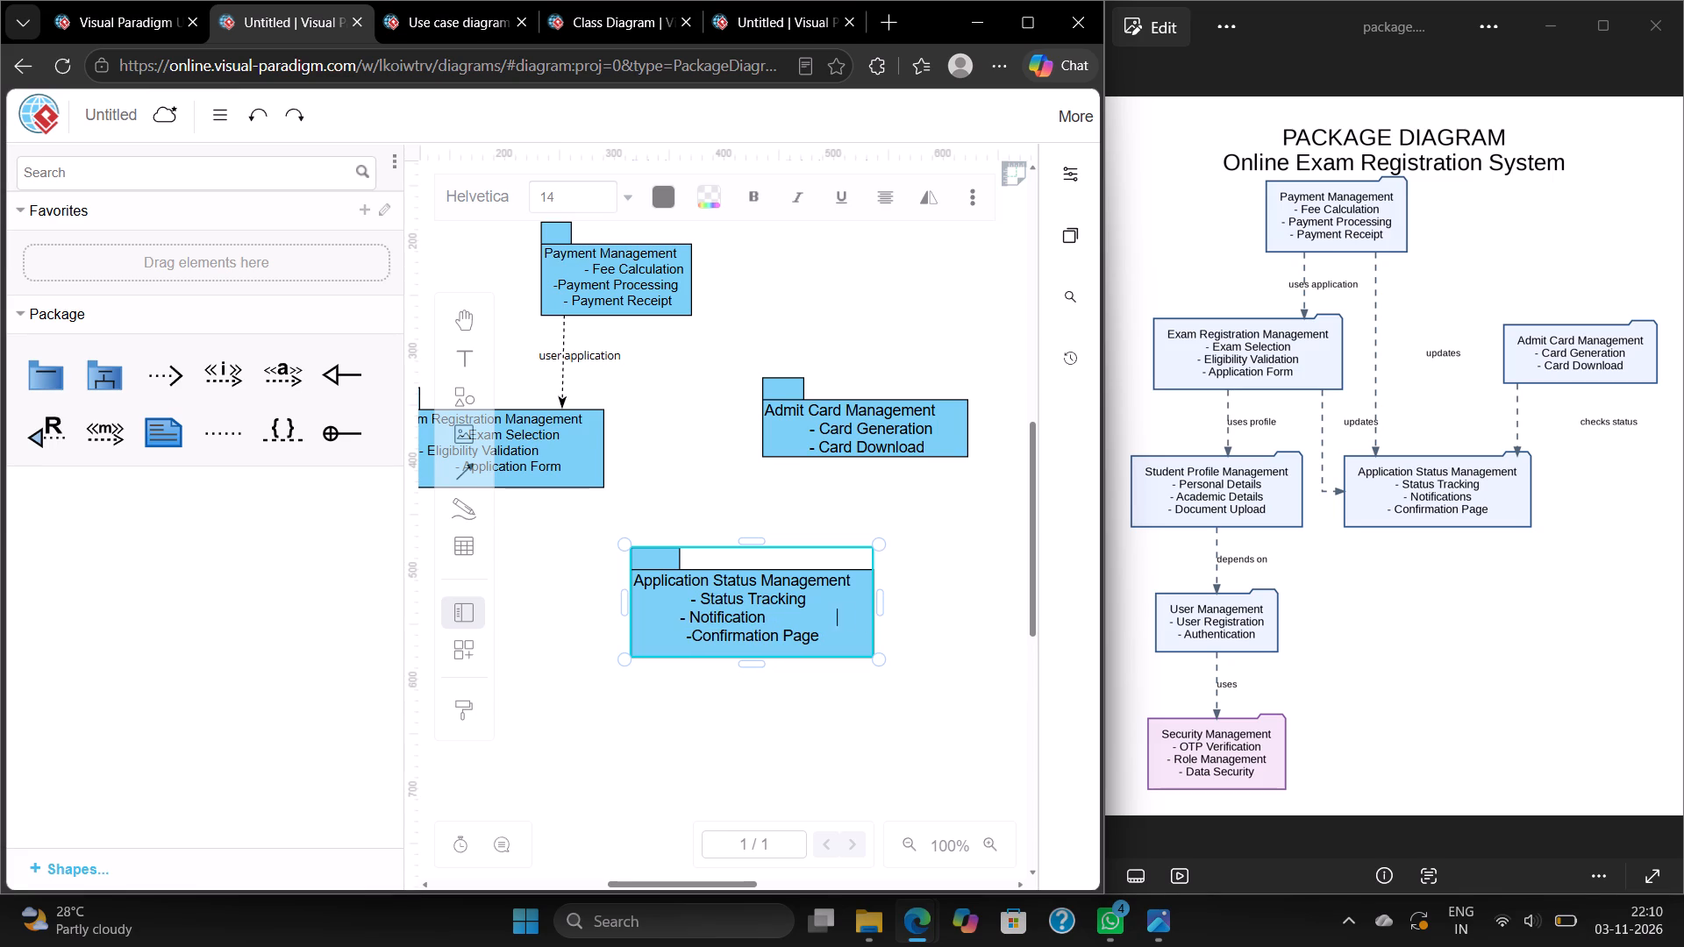
pyautogui.press('space')
pyautogui.press('space')
pyautogui.press('space')
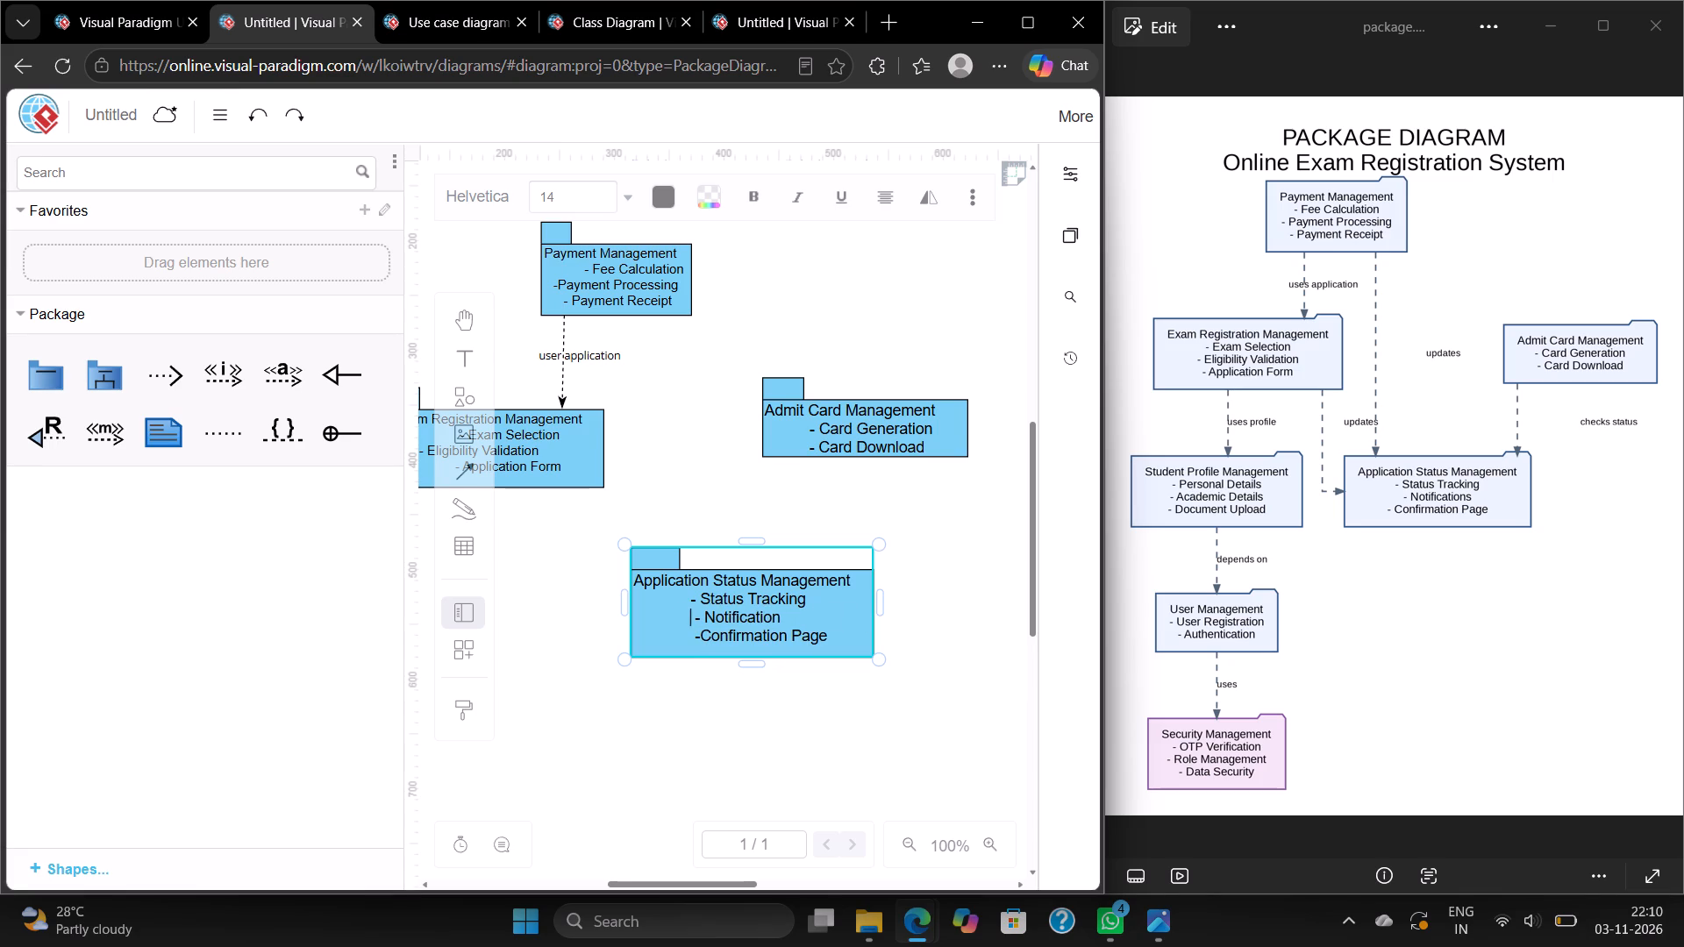
pyautogui.press('space')
pyautogui.press('space')
pyautogui.press('space')
pyautogui.press('space')
pyautogui.press('space')
pyautogui.press('space')
# Remove four spaces before "-Confirmation Page", add a space after its dash, and finish editing the package text.
pyautogui.press('Down')
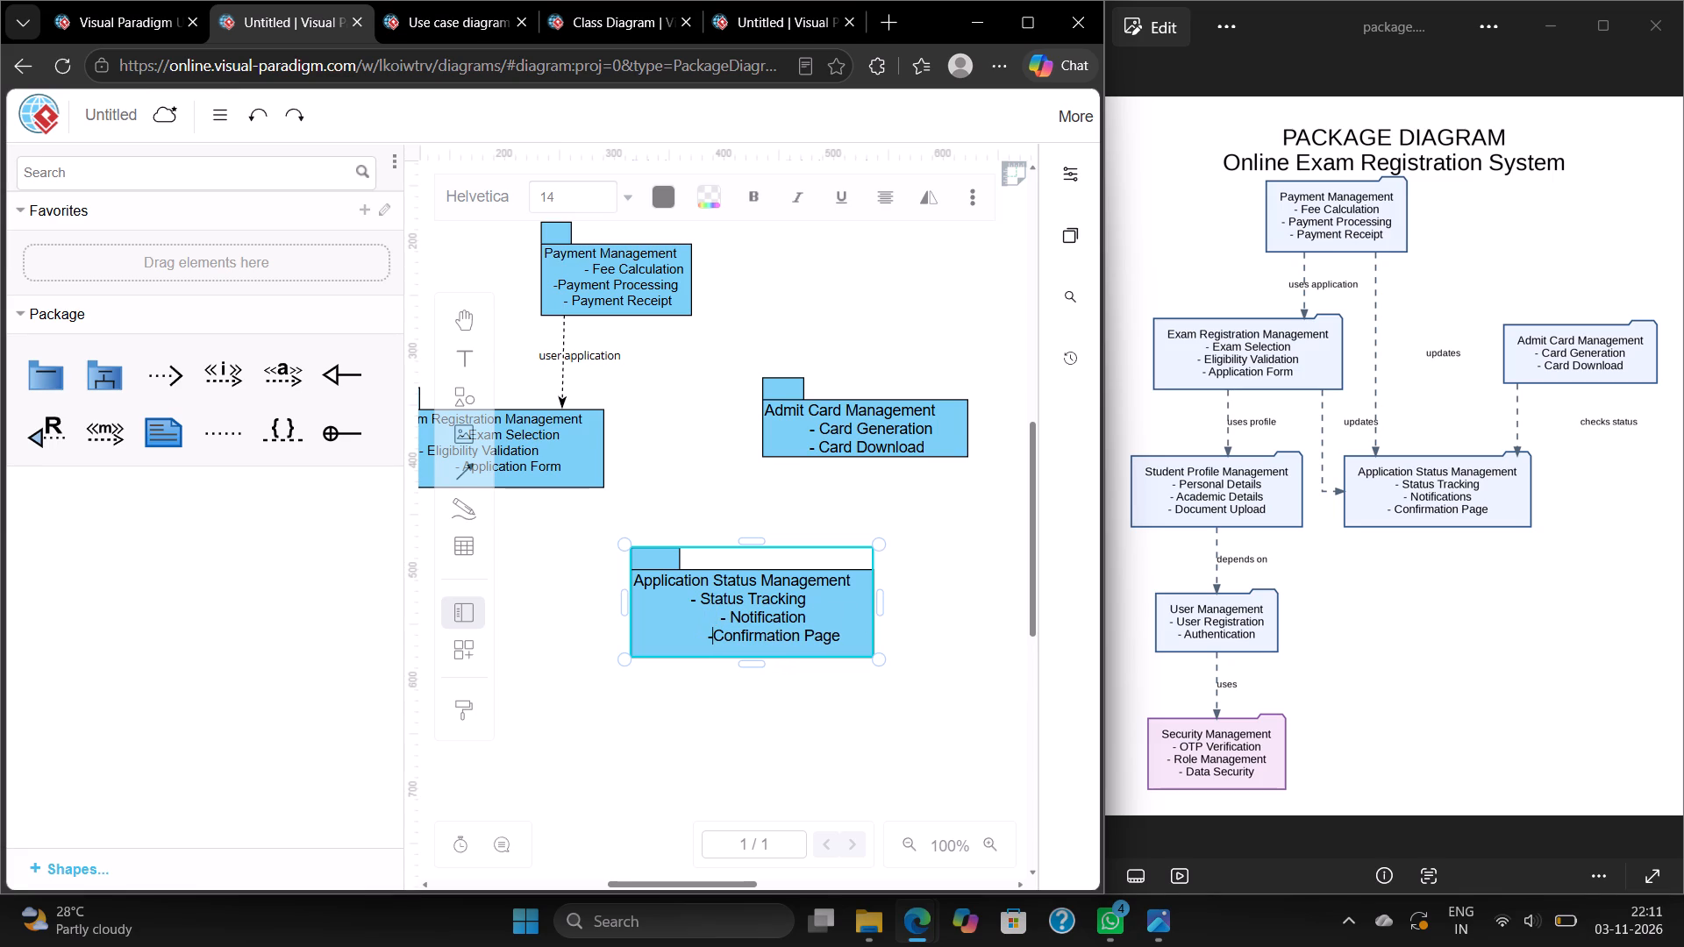
pyautogui.press('Left')
pyautogui.press('BackSpace')
pyautogui.press('BackSpace')
pyautogui.press('BackSpace')
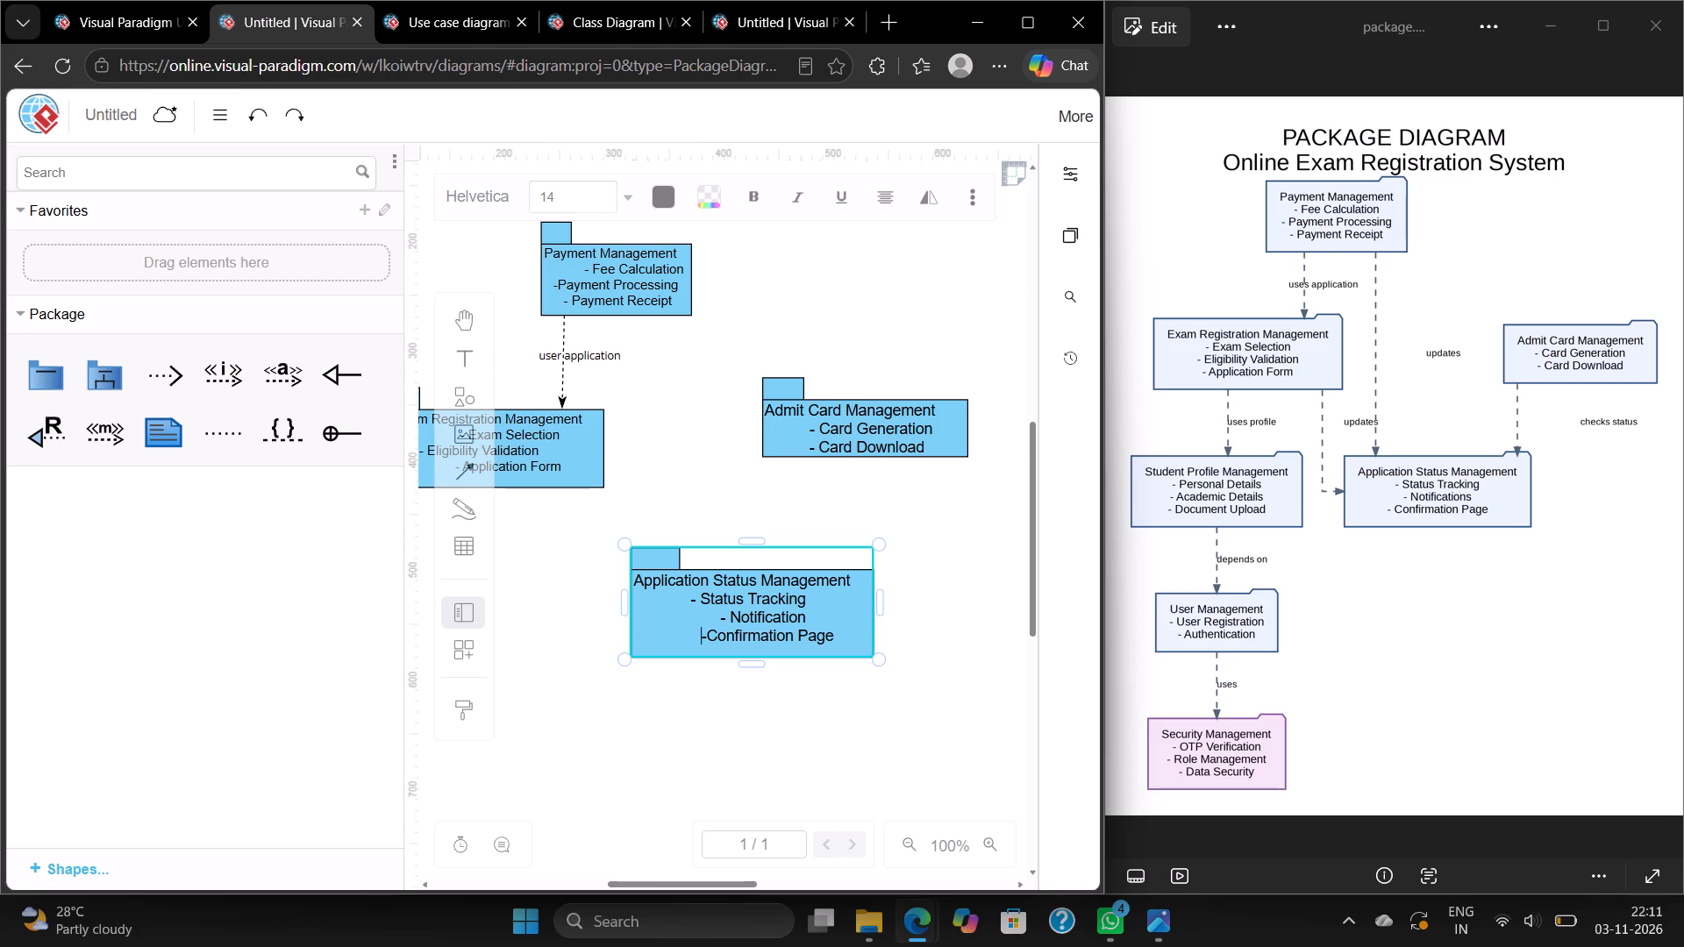
pyautogui.press('BackSpace')
pyautogui.press('Right')
pyautogui.press('Right')
pyautogui.press('Left')
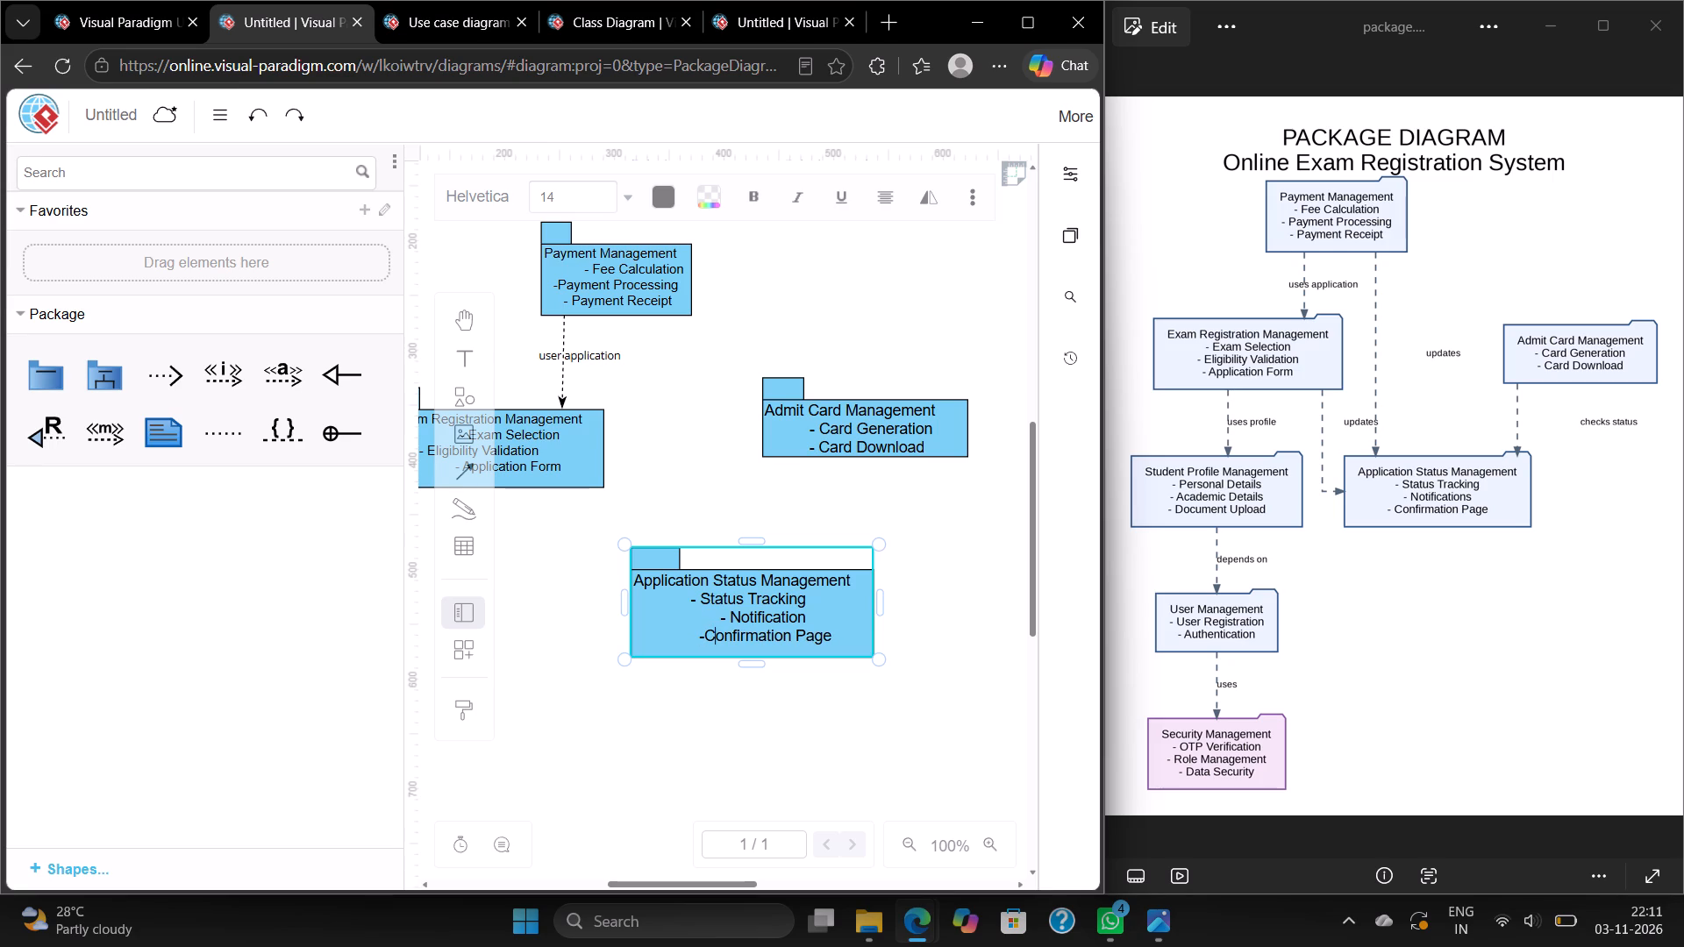
pyautogui.press('space')
pyautogui.click(845, 609)
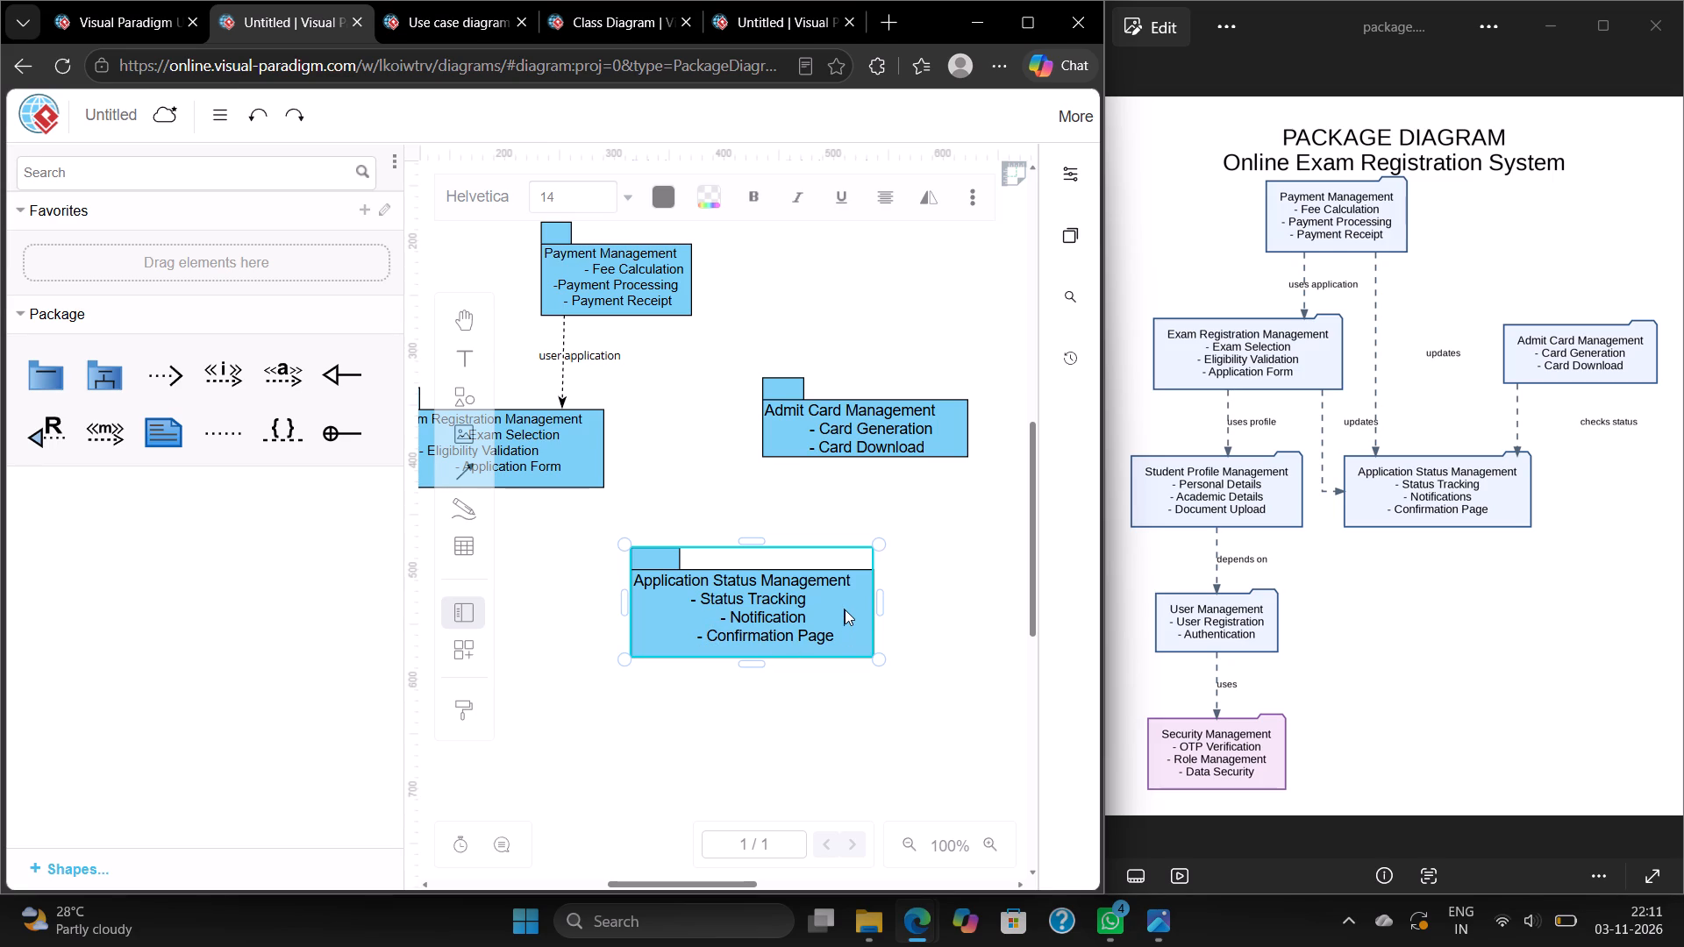
pyautogui.click(769, 479)
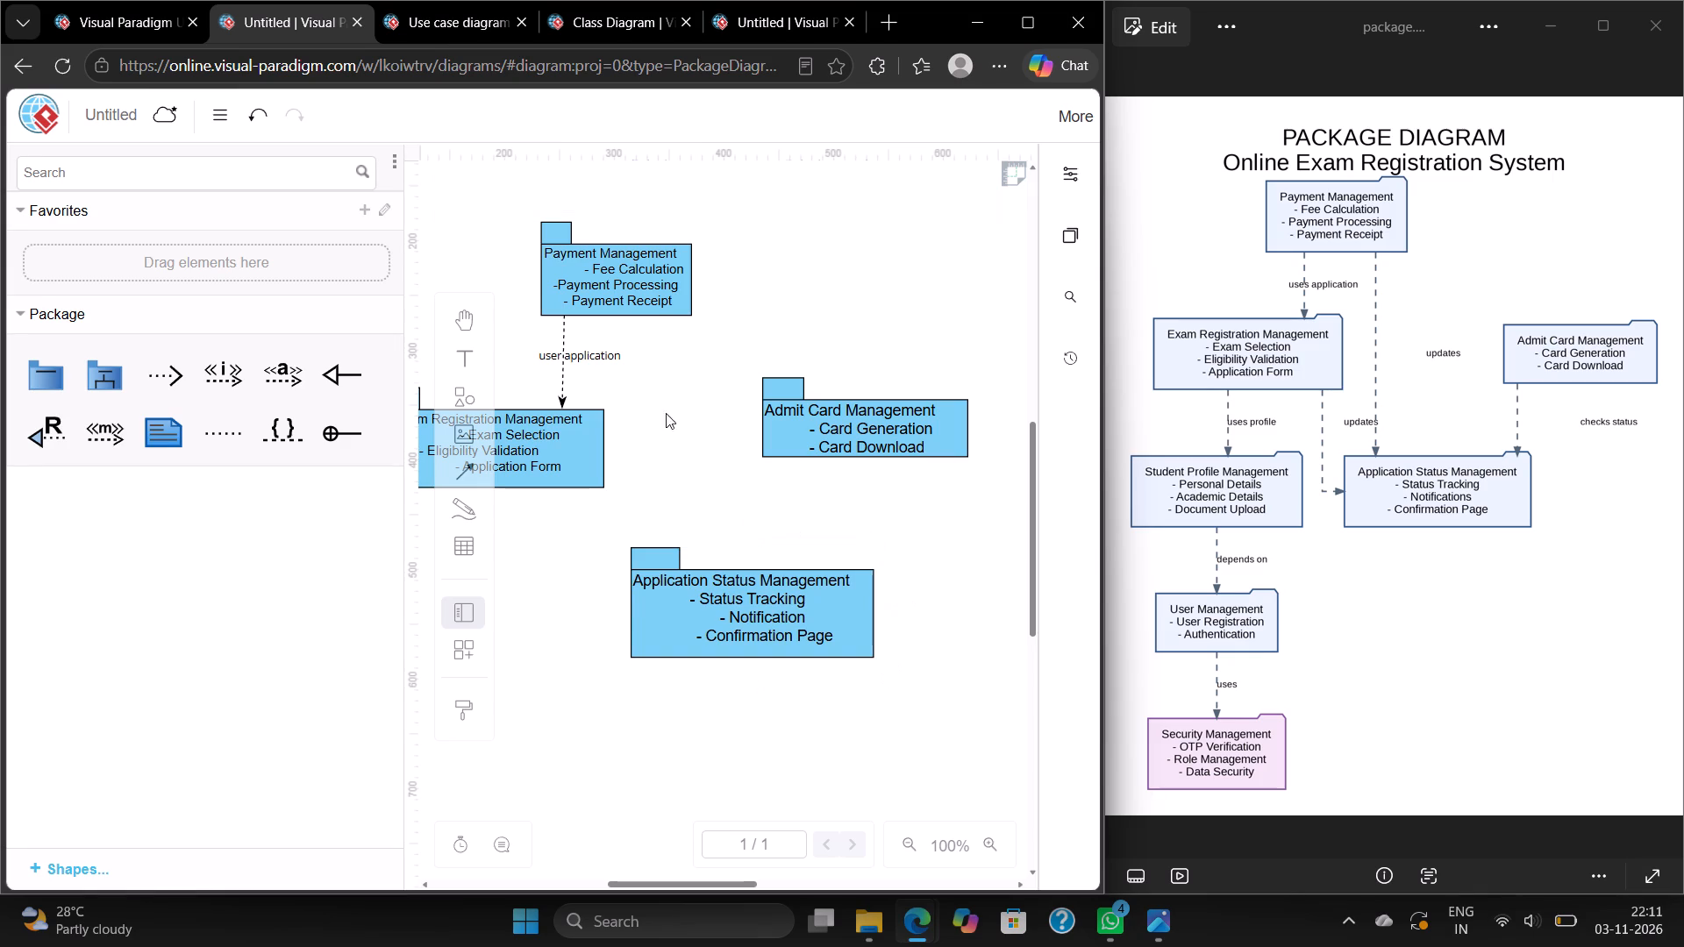
# Draw a straight vertical dashed connector from the bottom of Payment Management down to the tab of Application Status Management.
pyautogui.click(461, 459)
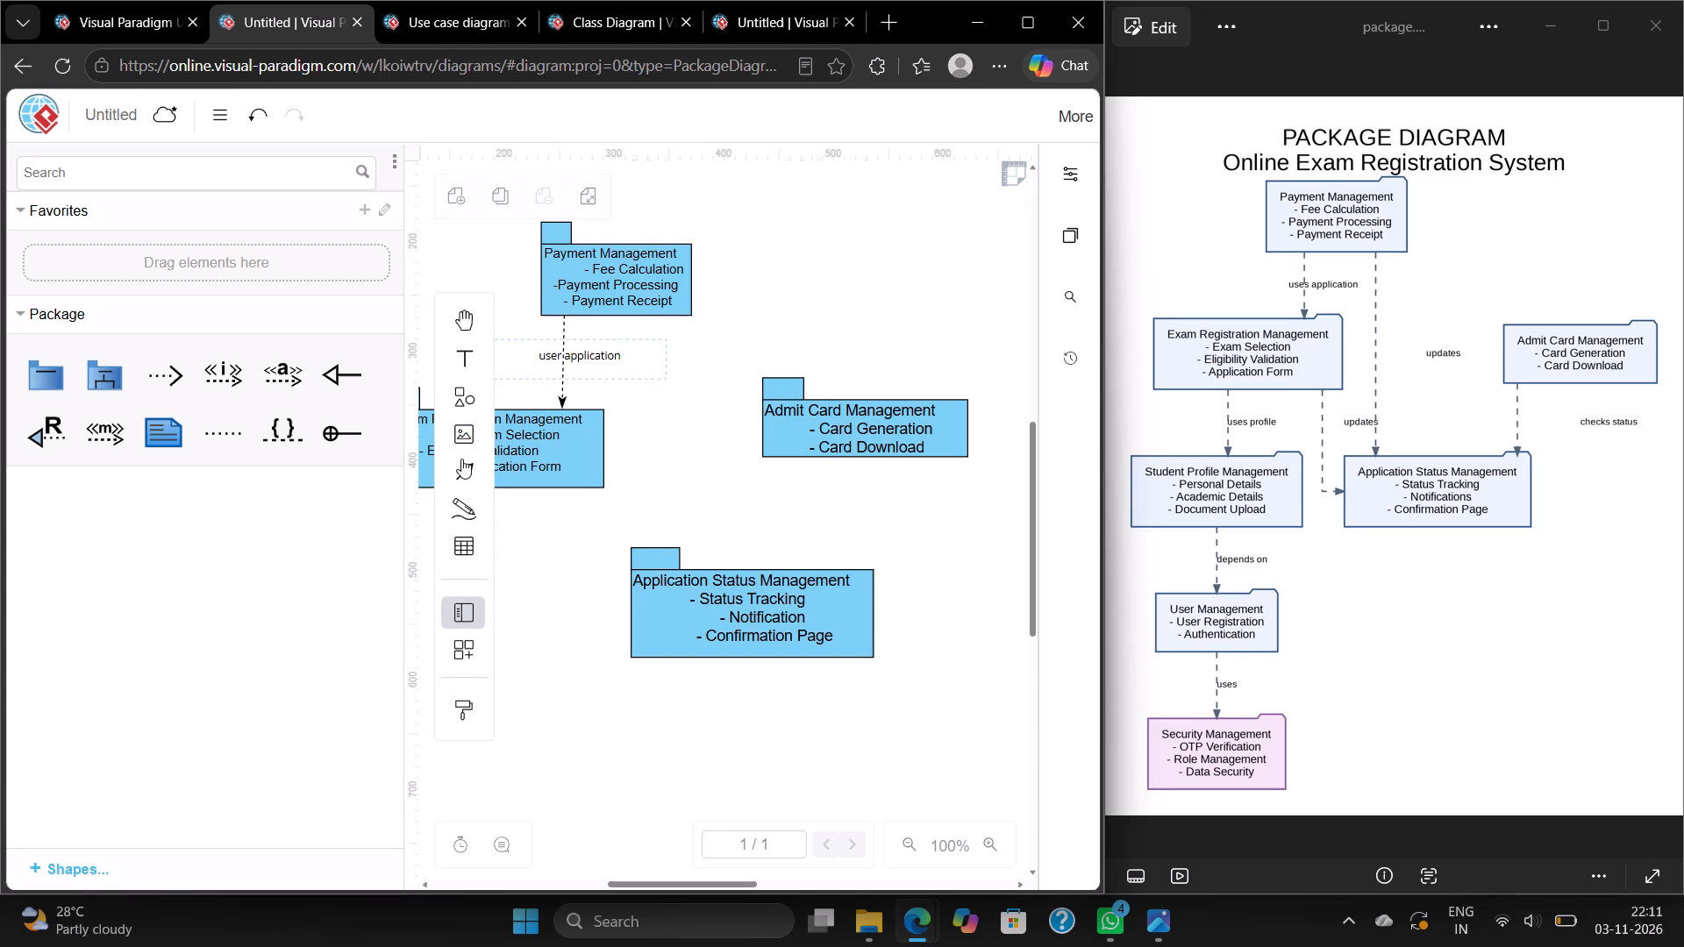
pyautogui.click(526, 404)
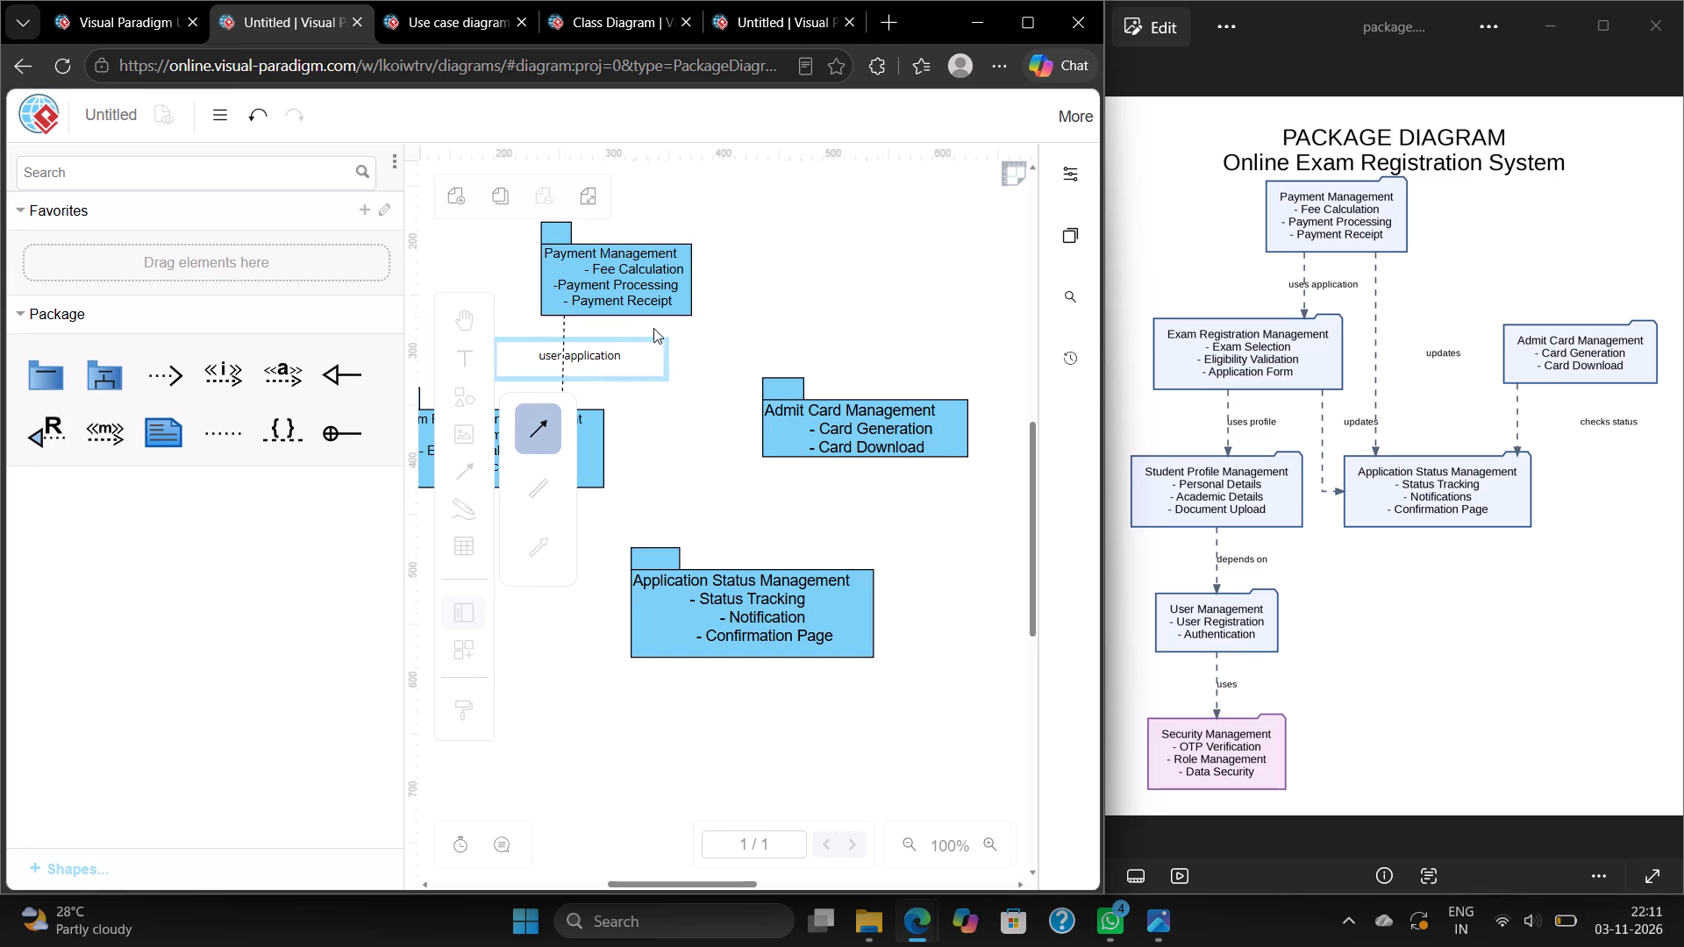
pyautogui.moveTo(660, 317); pyautogui.dragTo(658, 509)
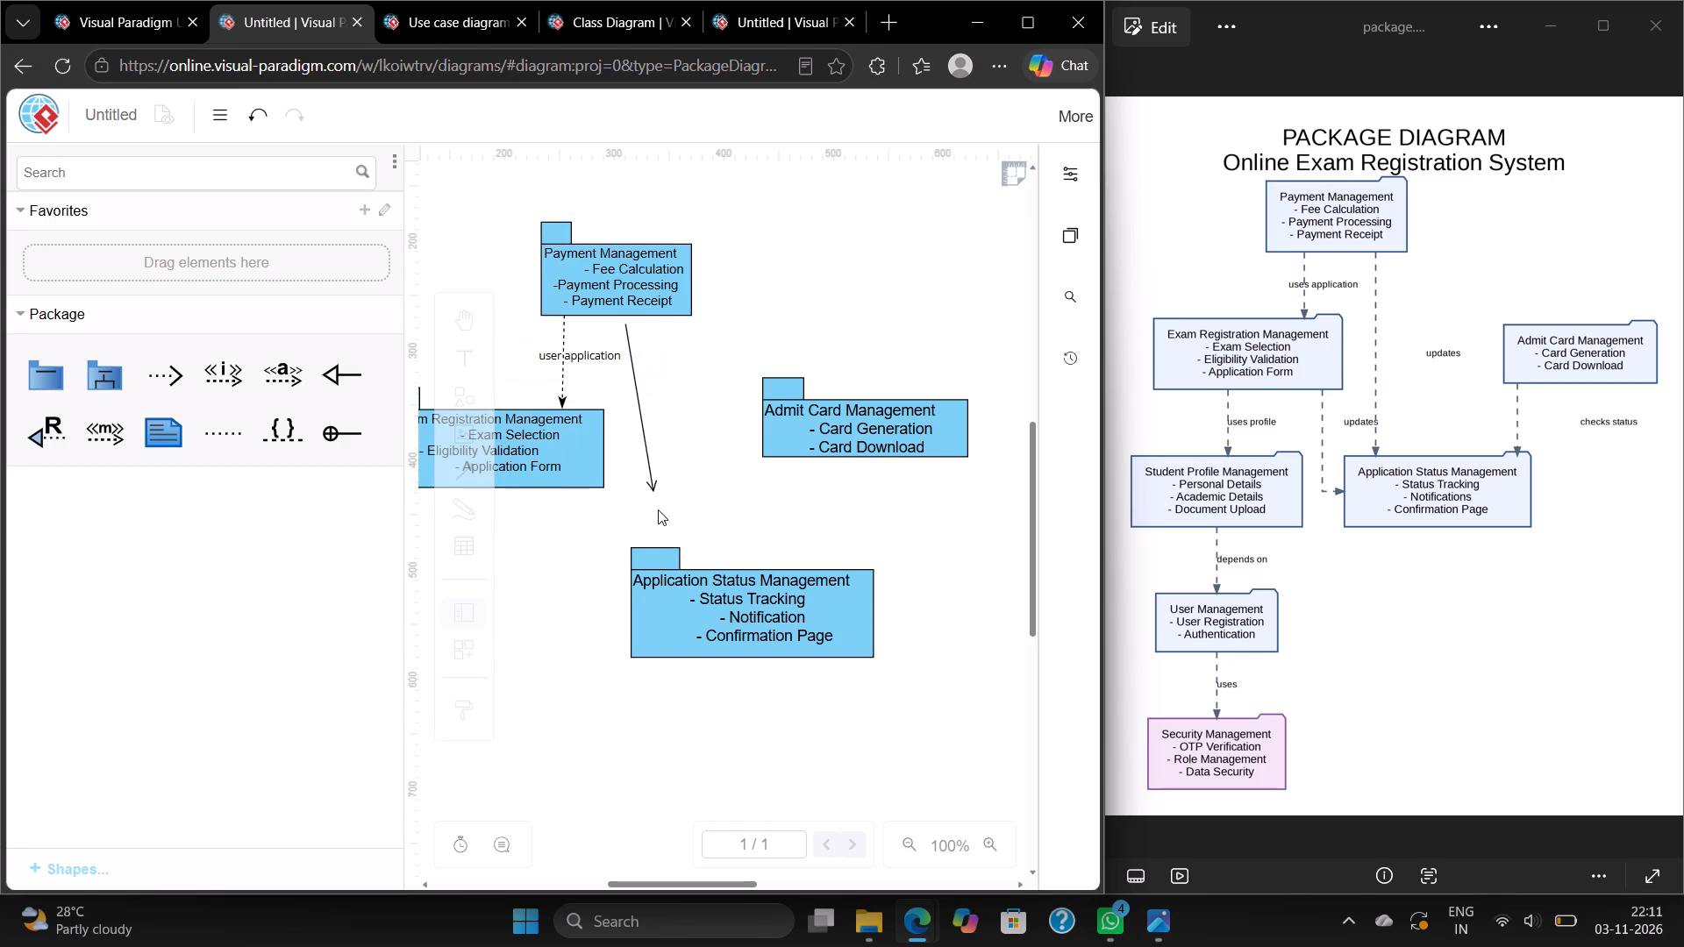
pyautogui.moveTo(658, 509); pyautogui.dragTo(653, 555)
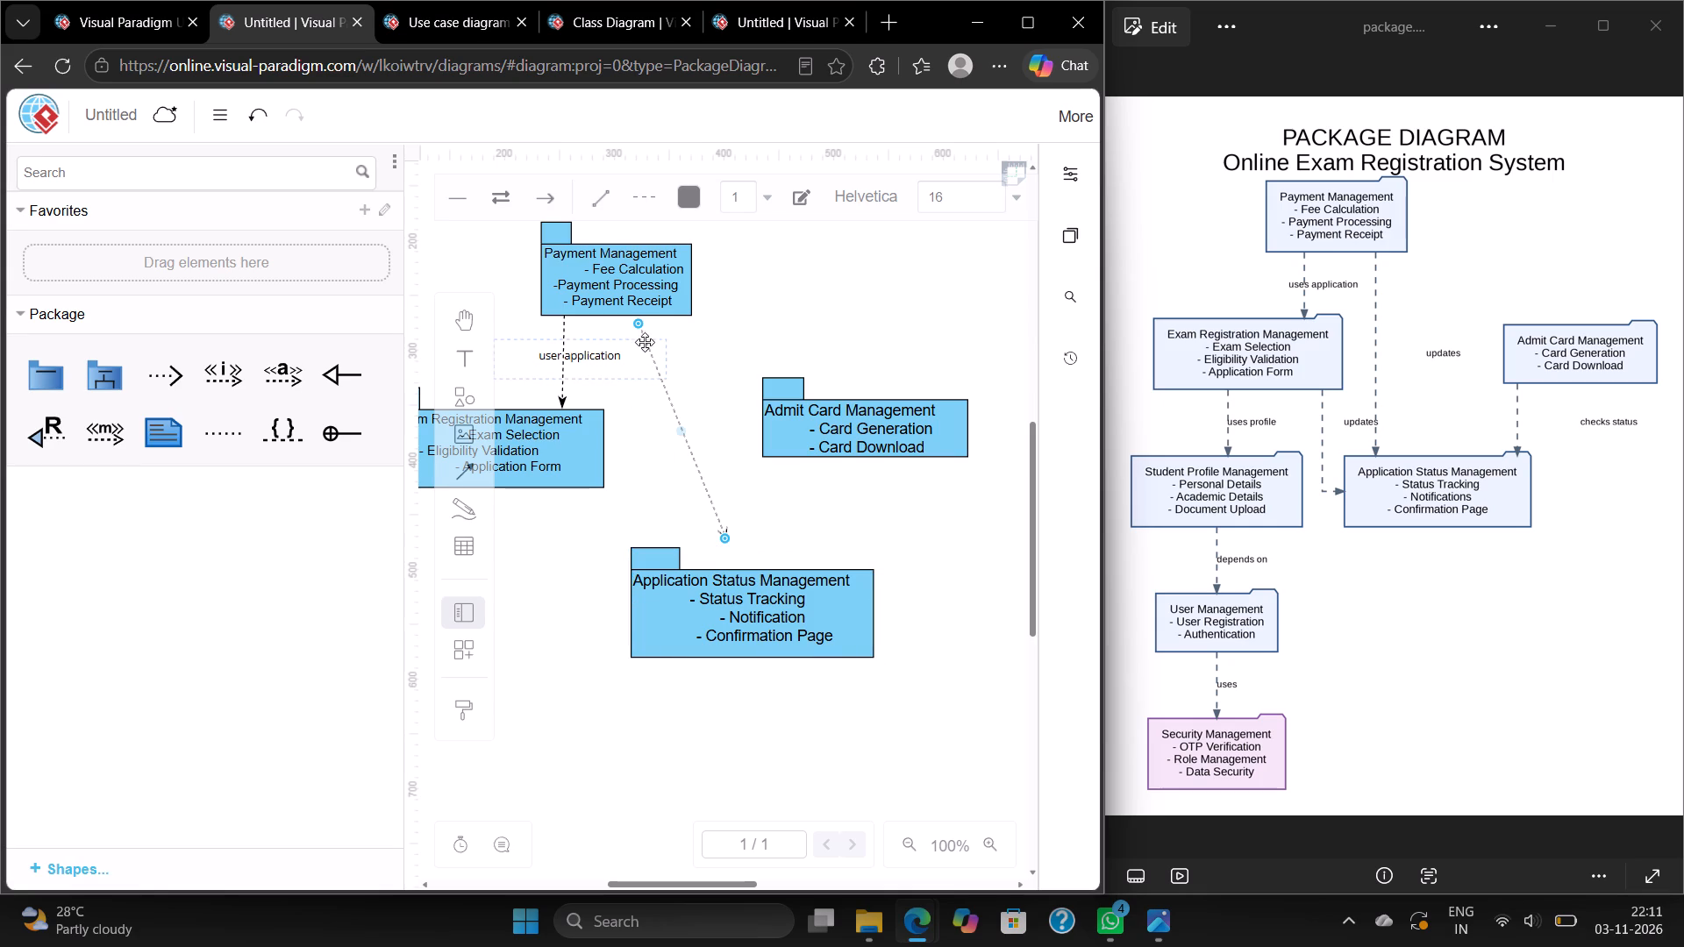
pyautogui.moveTo(638, 321); pyautogui.dragTo(662, 317)
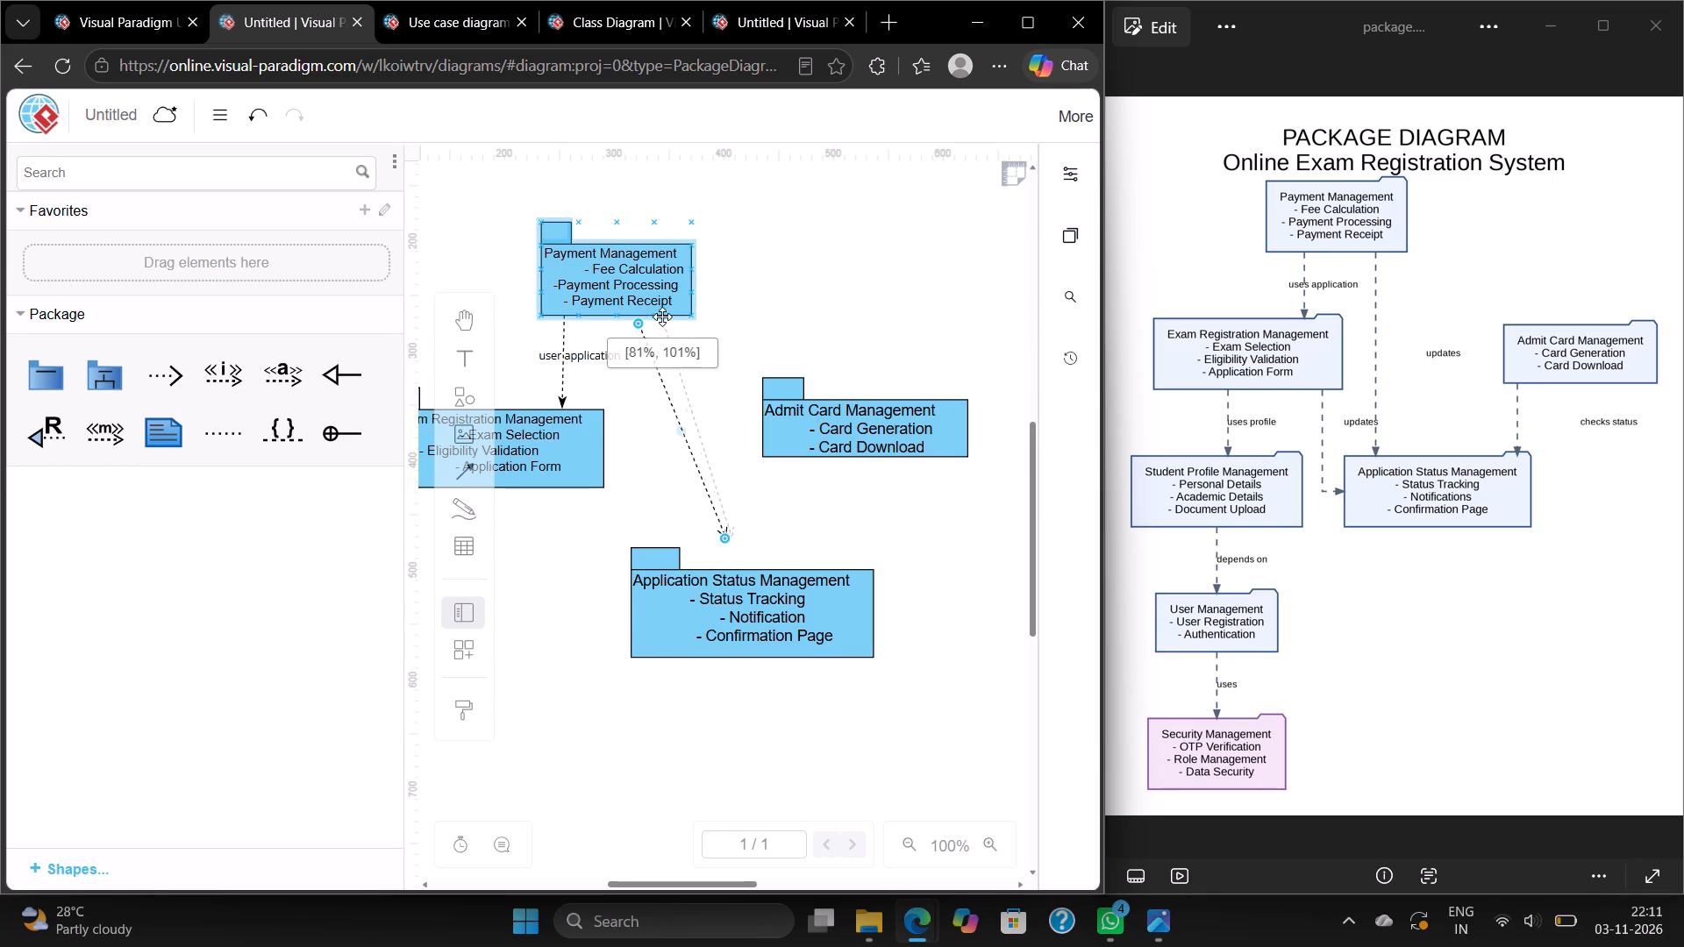
pyautogui.moveTo(662, 317); pyautogui.dragTo(670, 318)
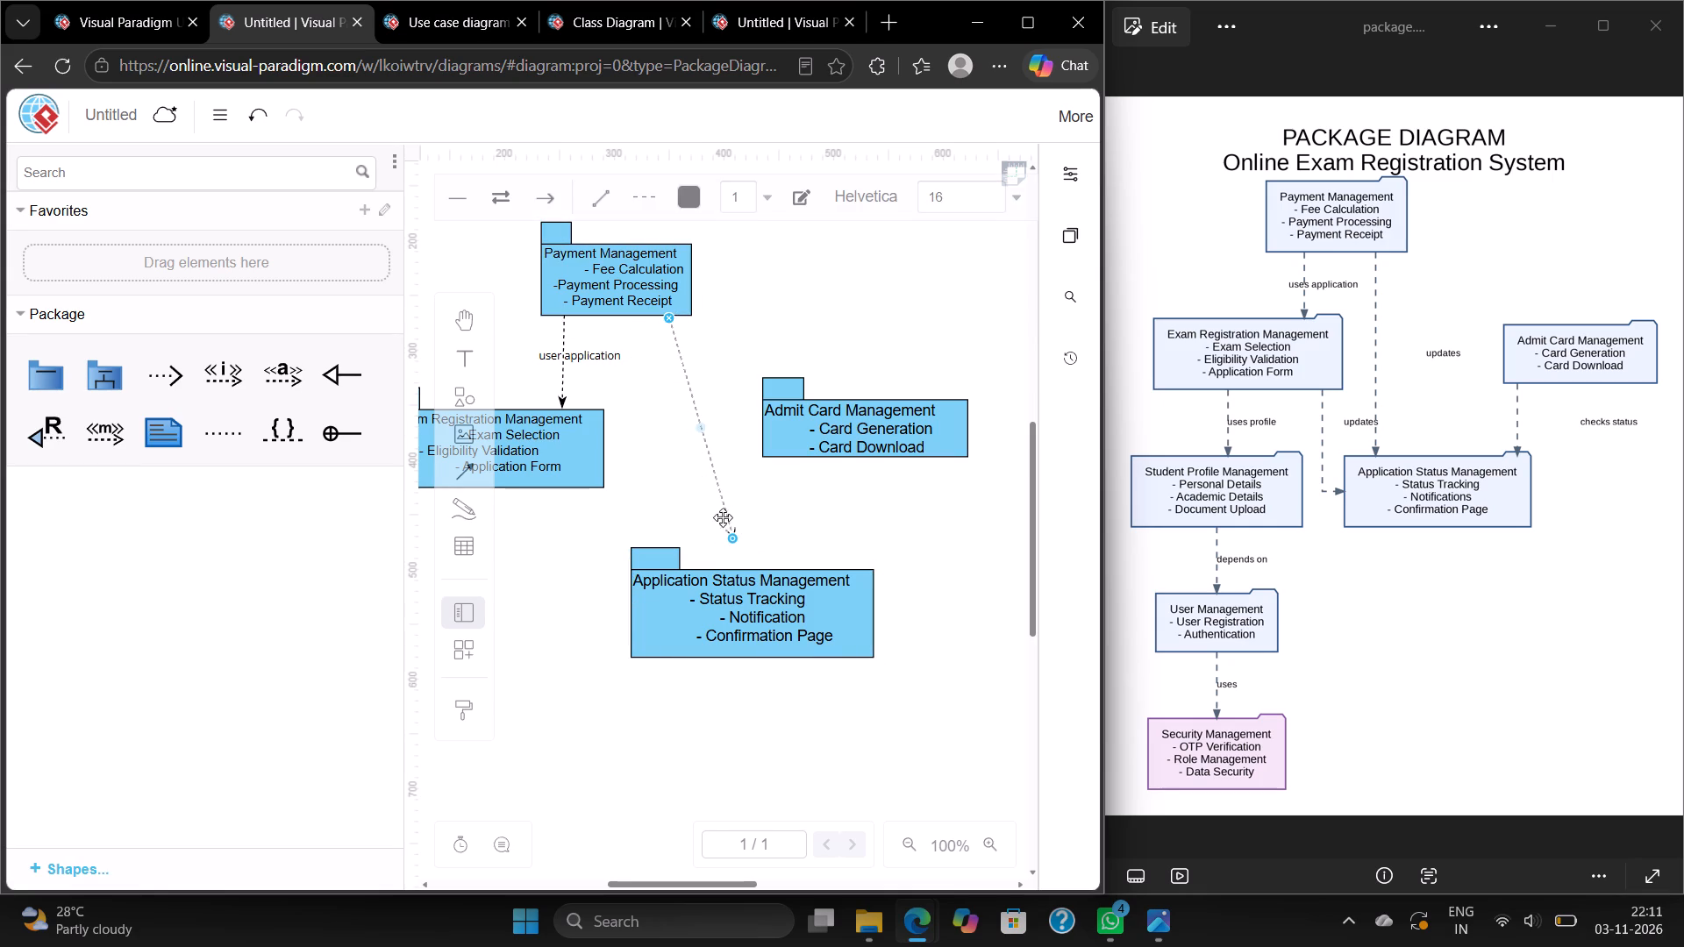
pyautogui.moveTo(731, 531); pyautogui.dragTo(679, 552)
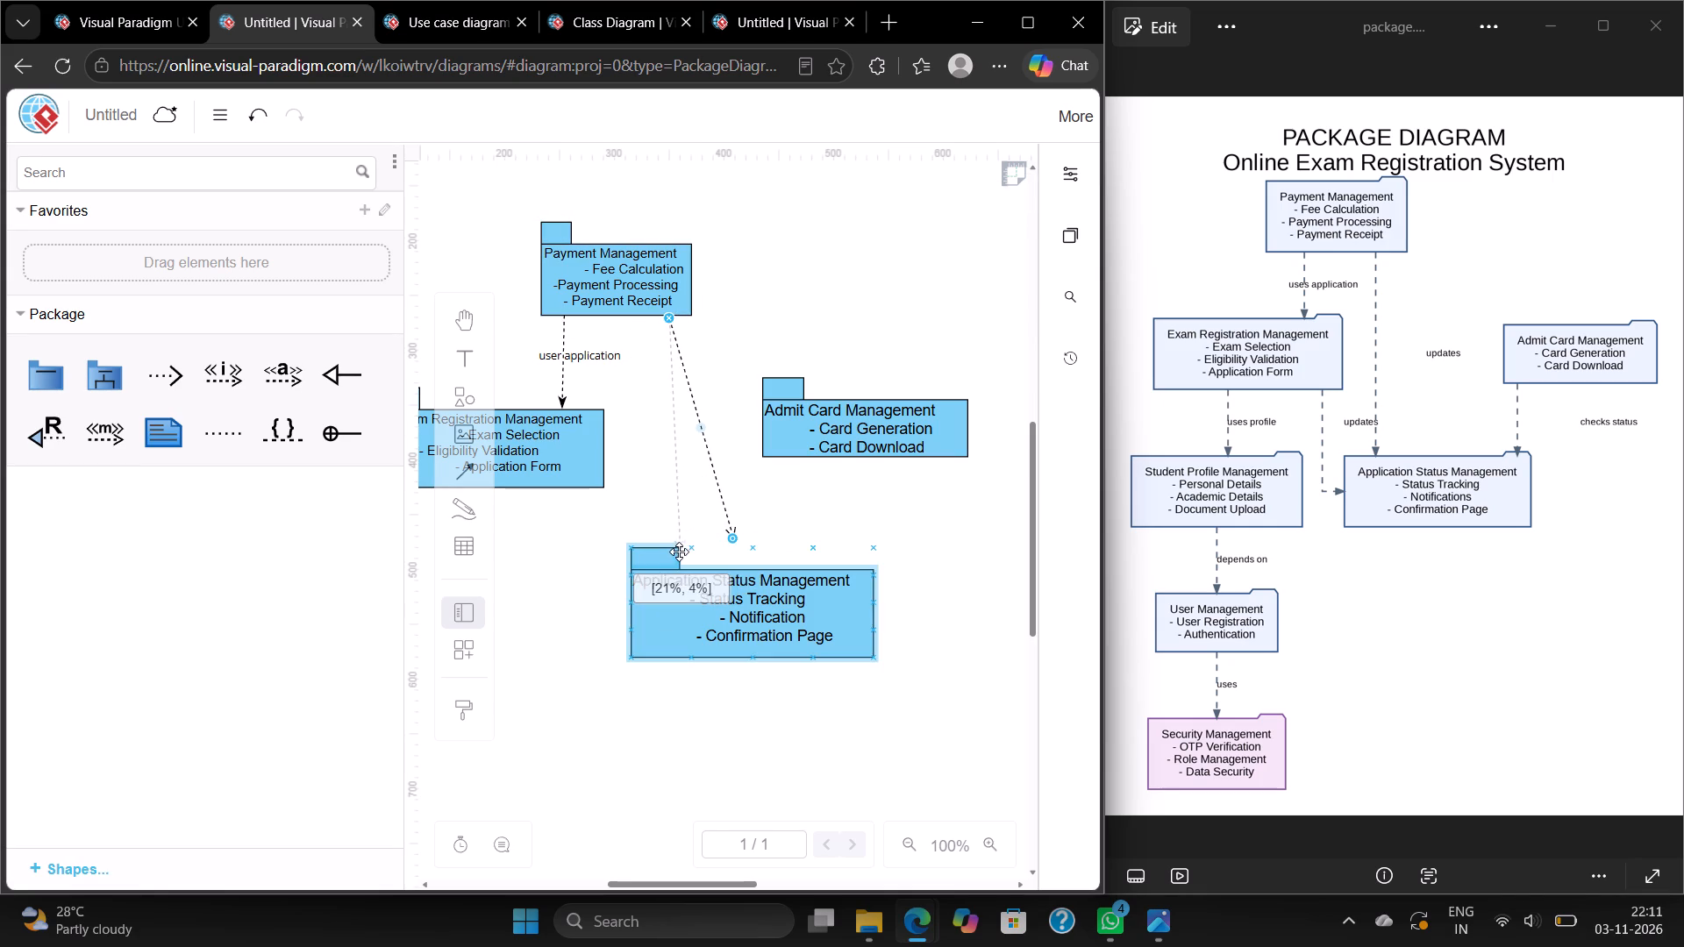
pyautogui.moveTo(679, 552); pyautogui.dragTo(672, 552)
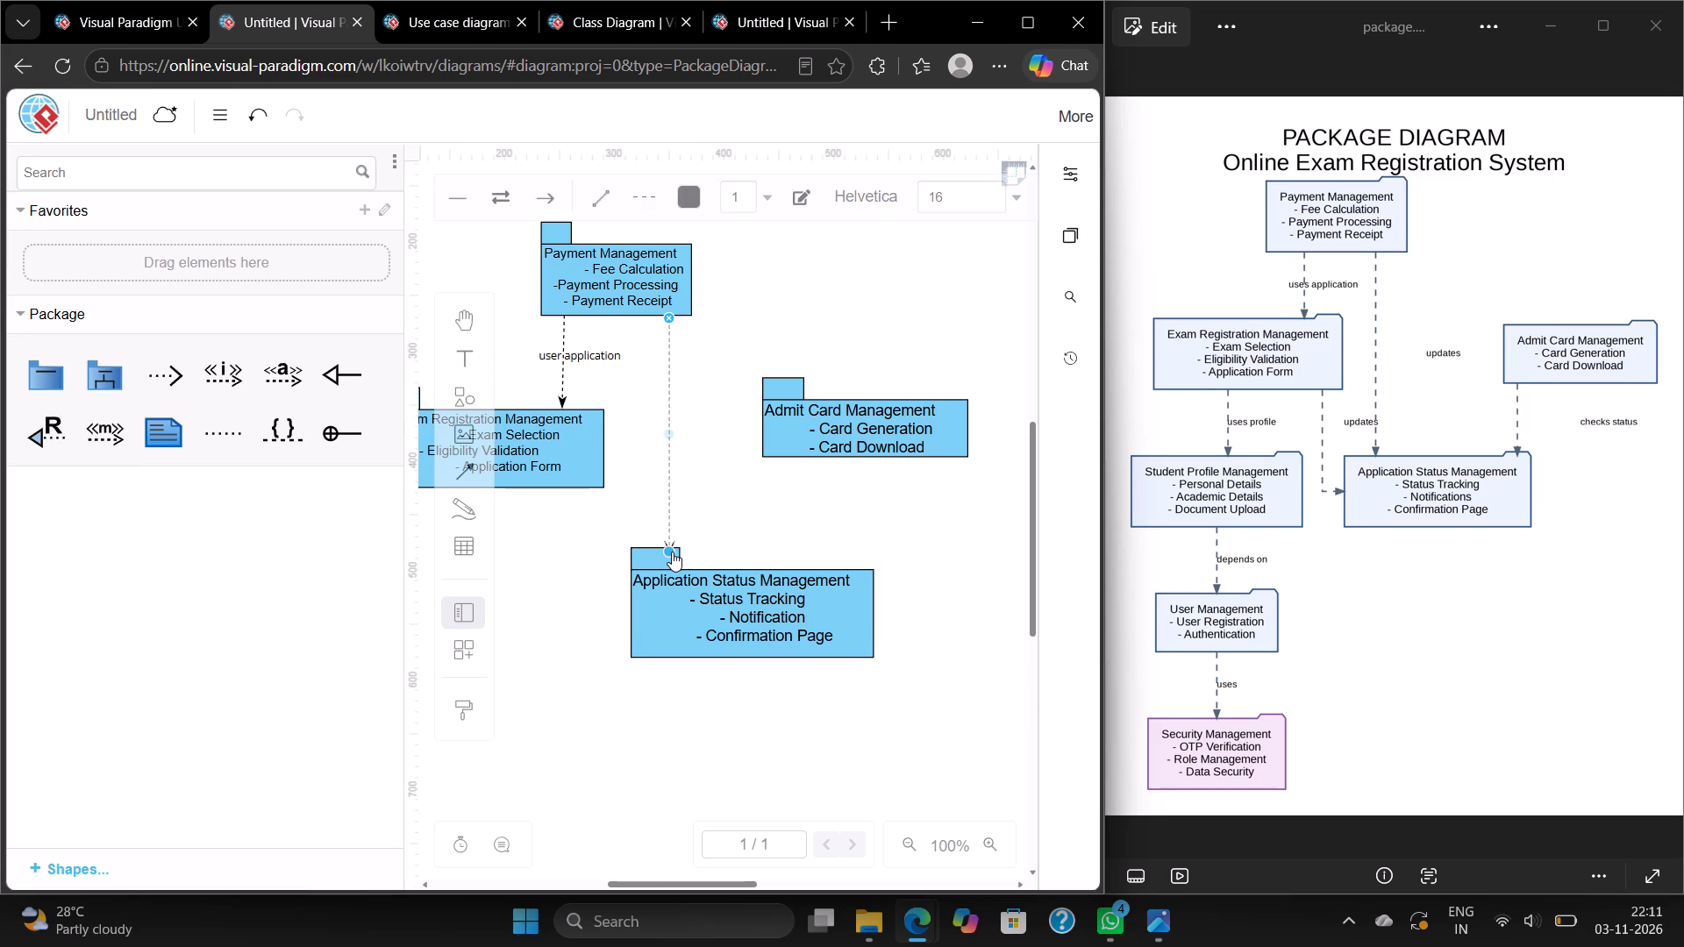
# Change the end arrowhead of the Payment Management to Application Status Management connector to a solid filled triangle.
pyautogui.click(1075, 166)
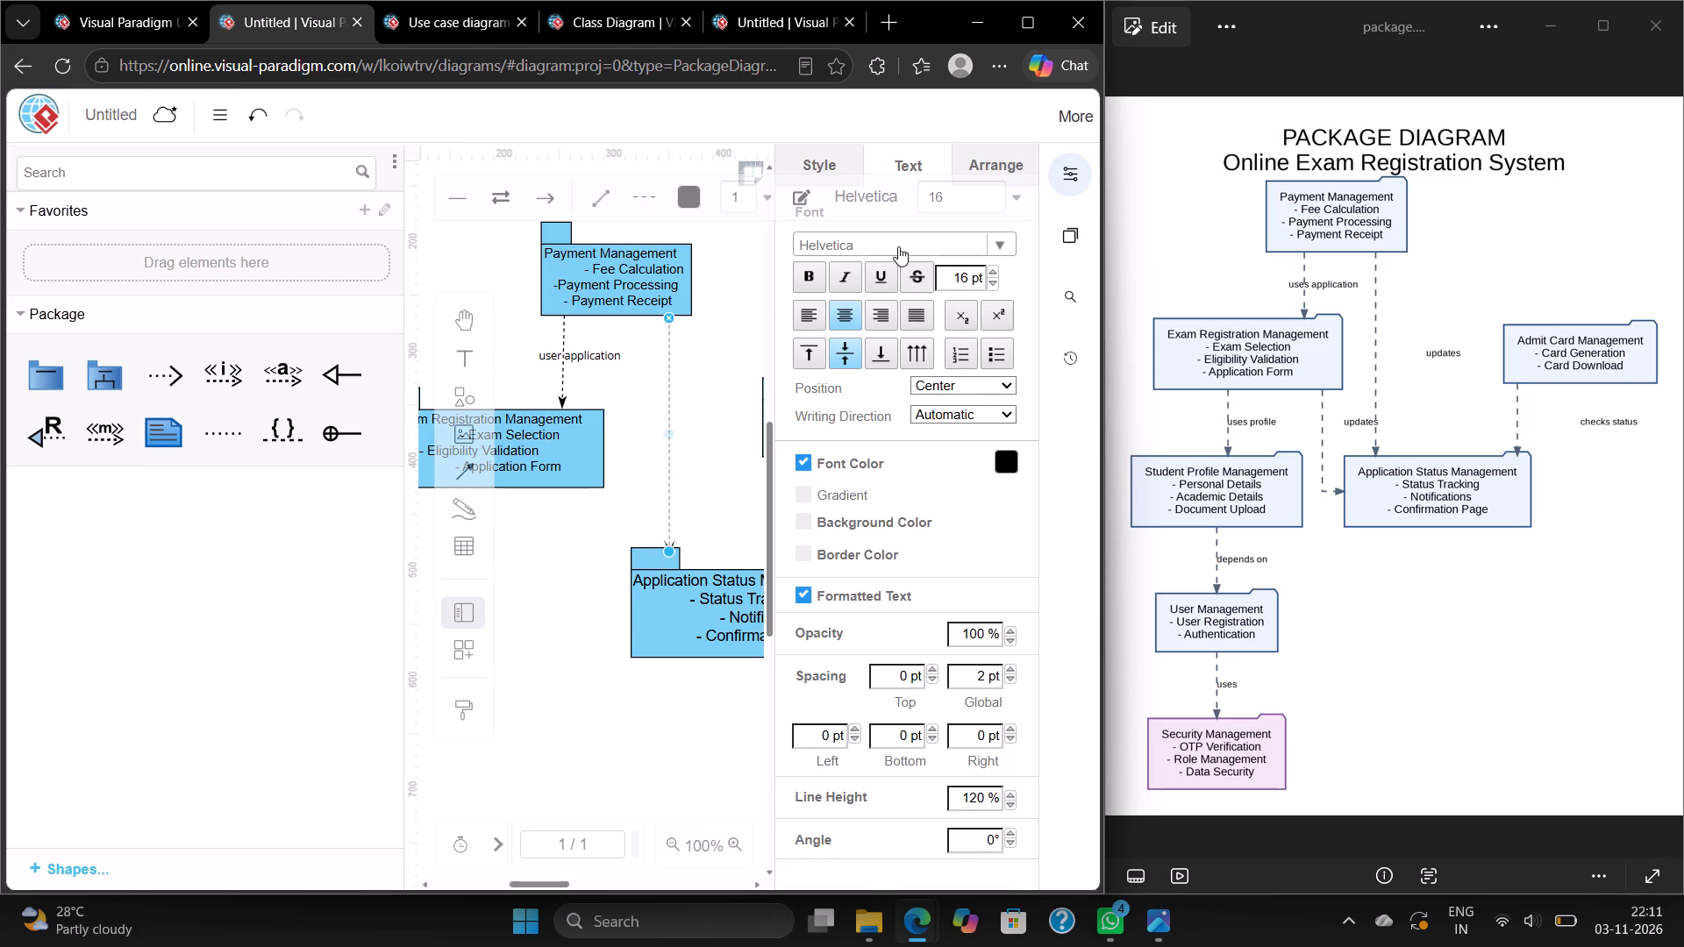
pyautogui.click(831, 154)
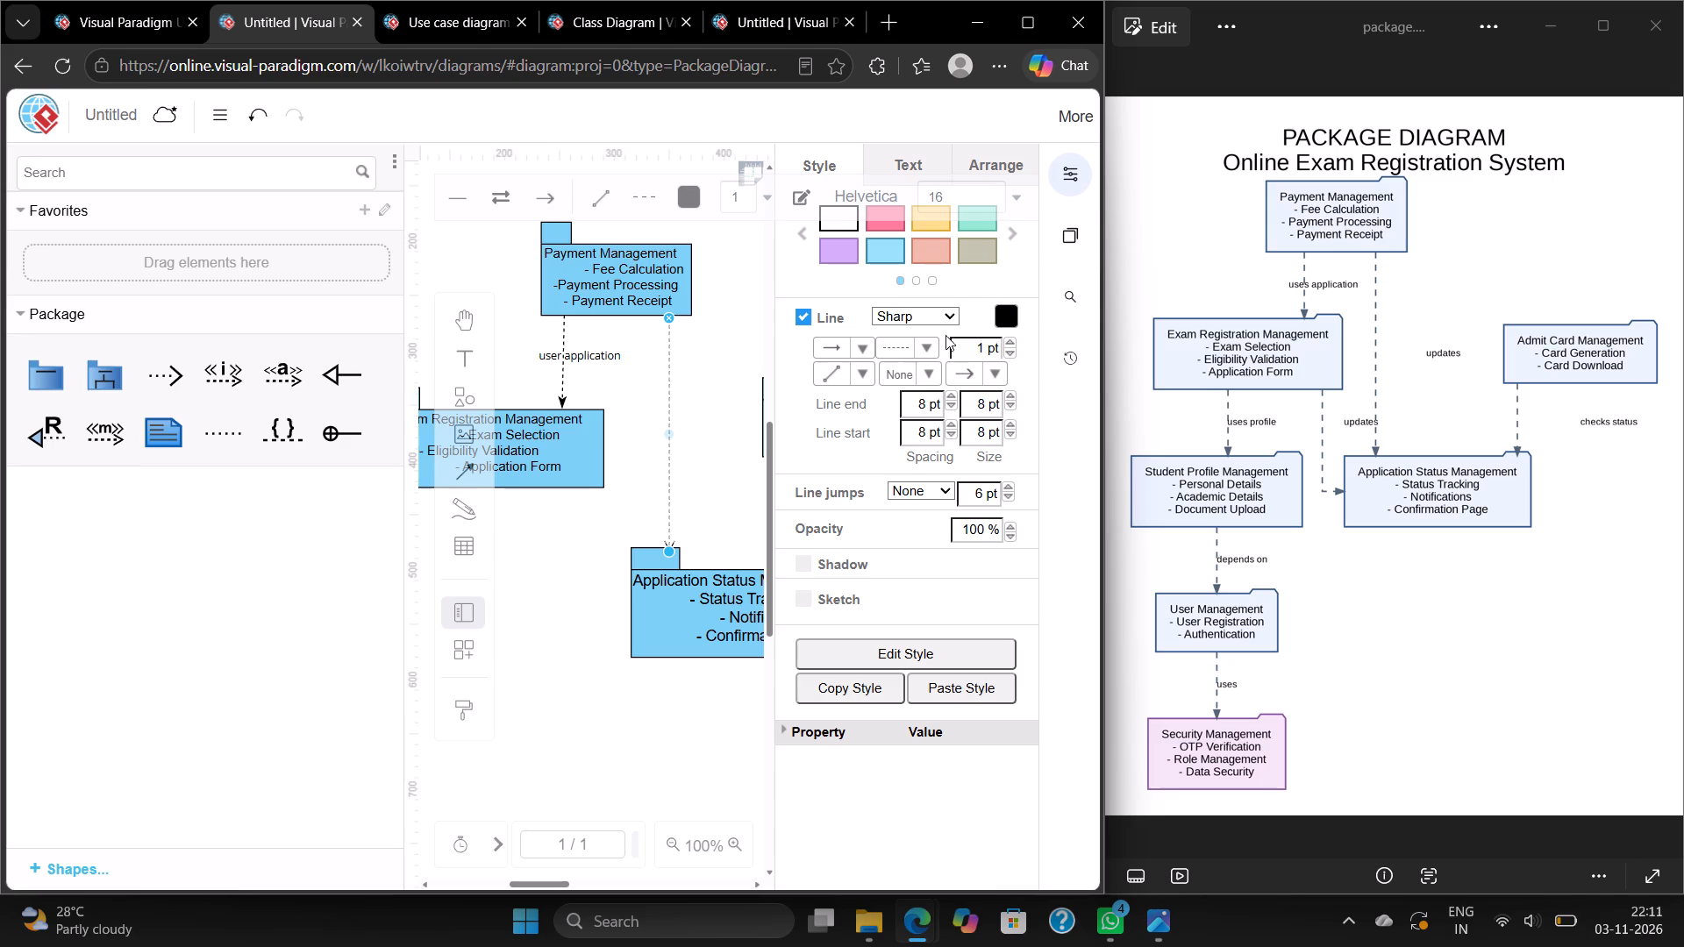
pyautogui.click(992, 368)
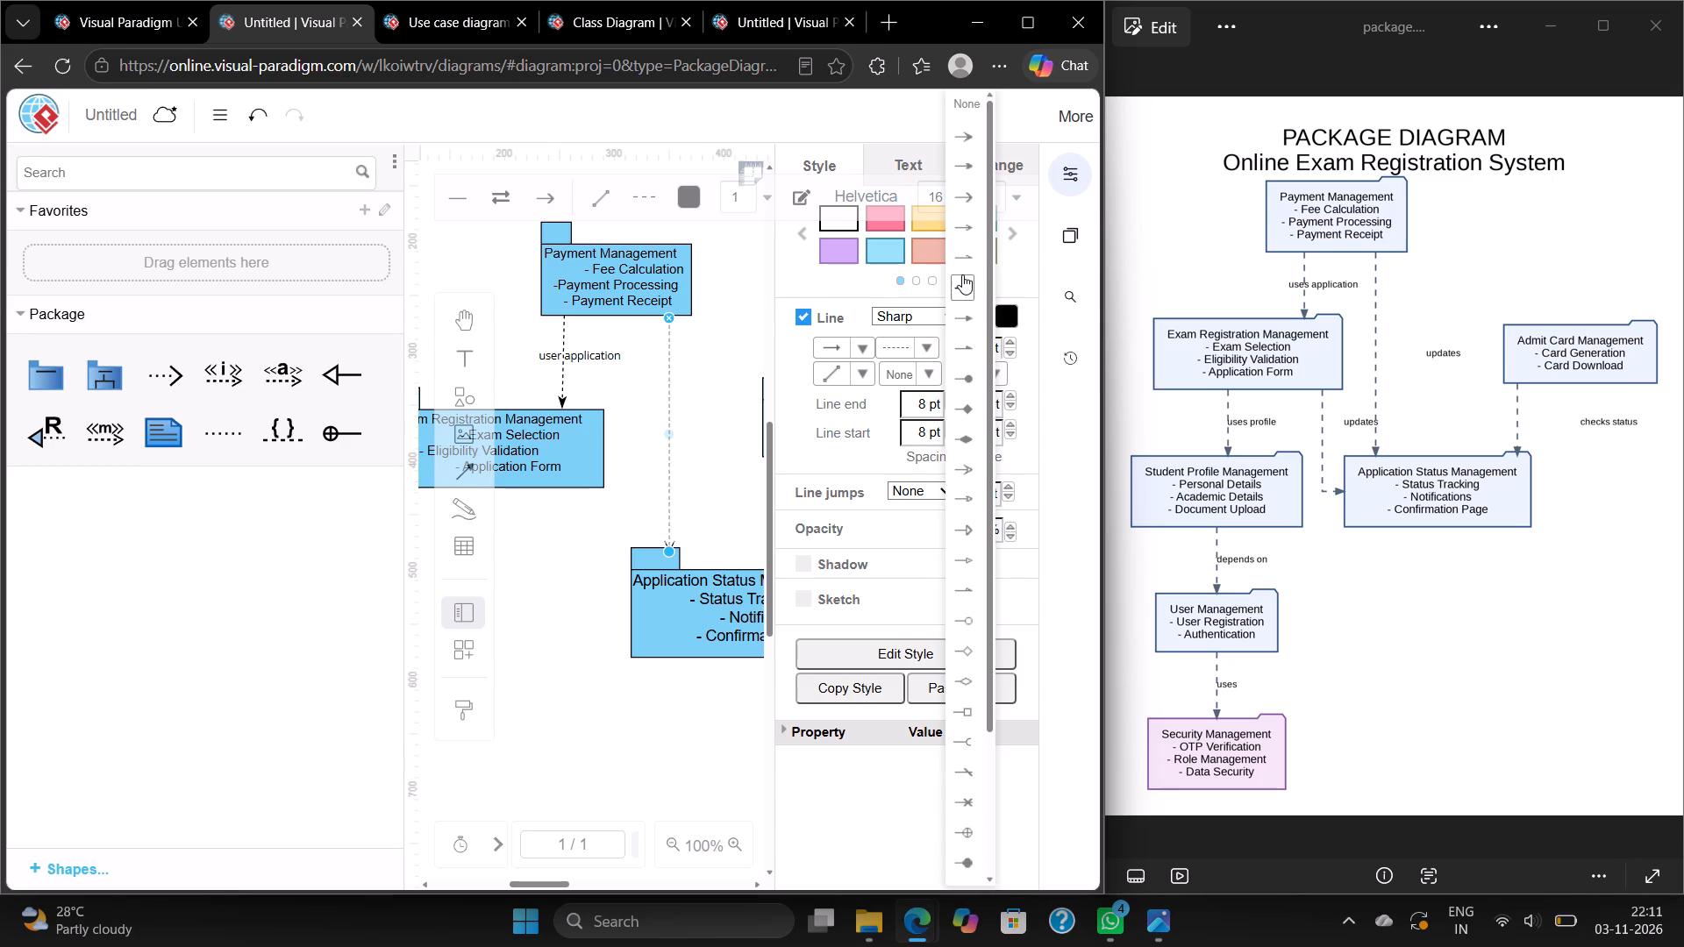
pyautogui.click(962, 274)
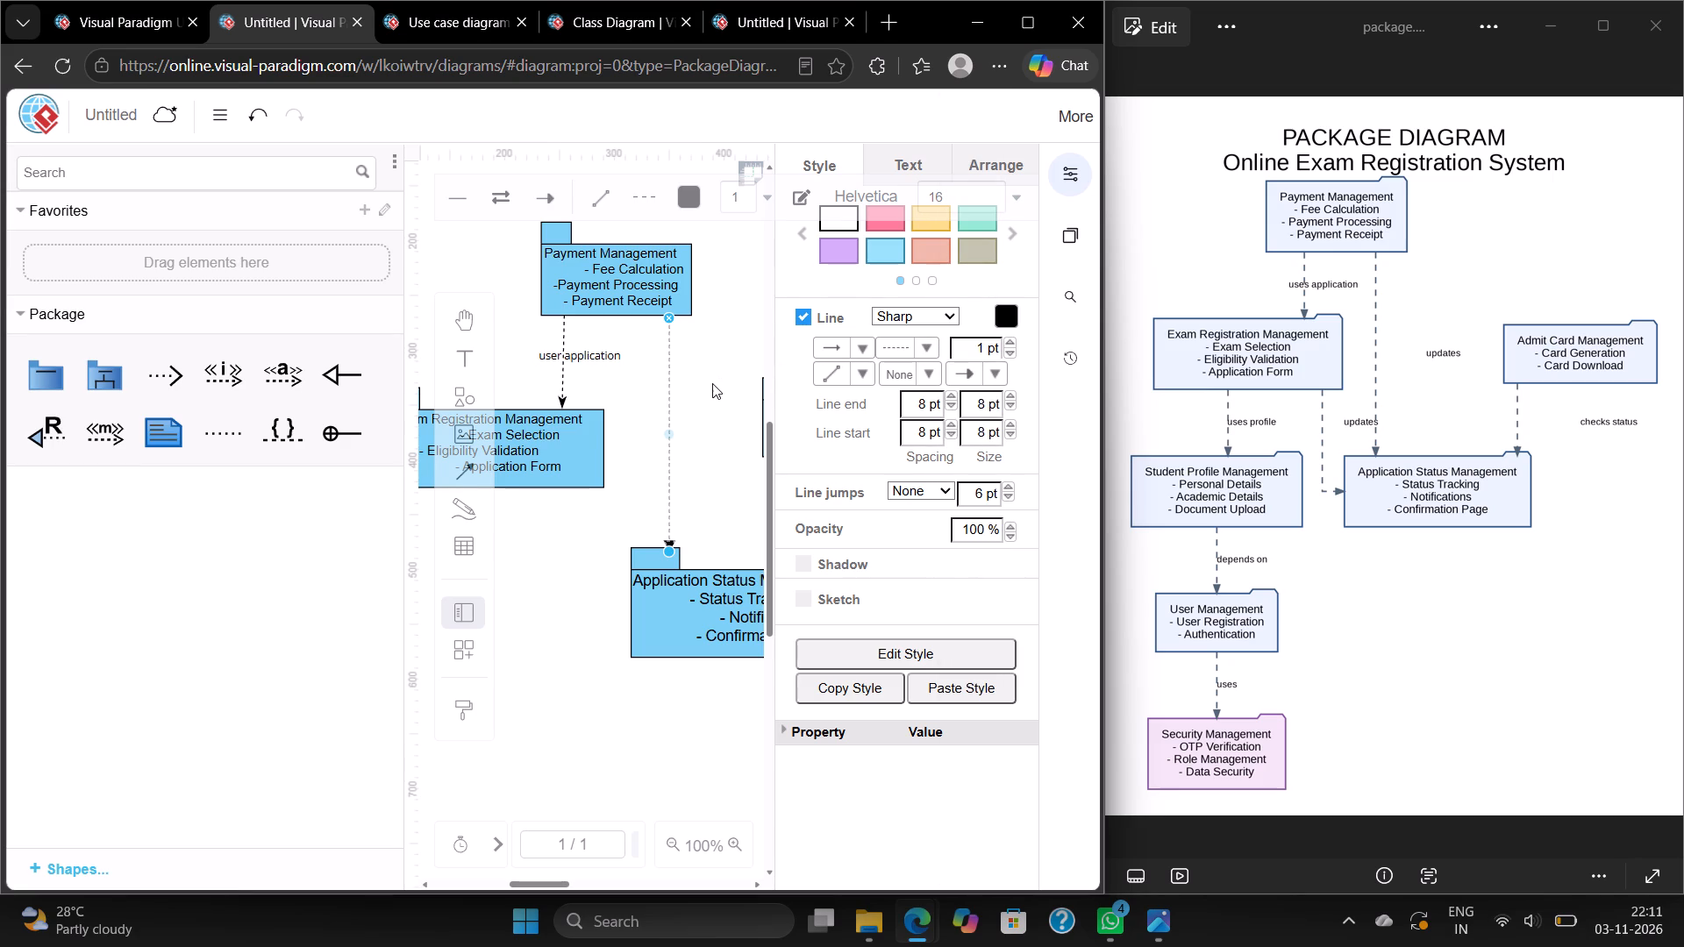
pyautogui.click(712, 383)
pyautogui.hscroll(-1, 712, 383)
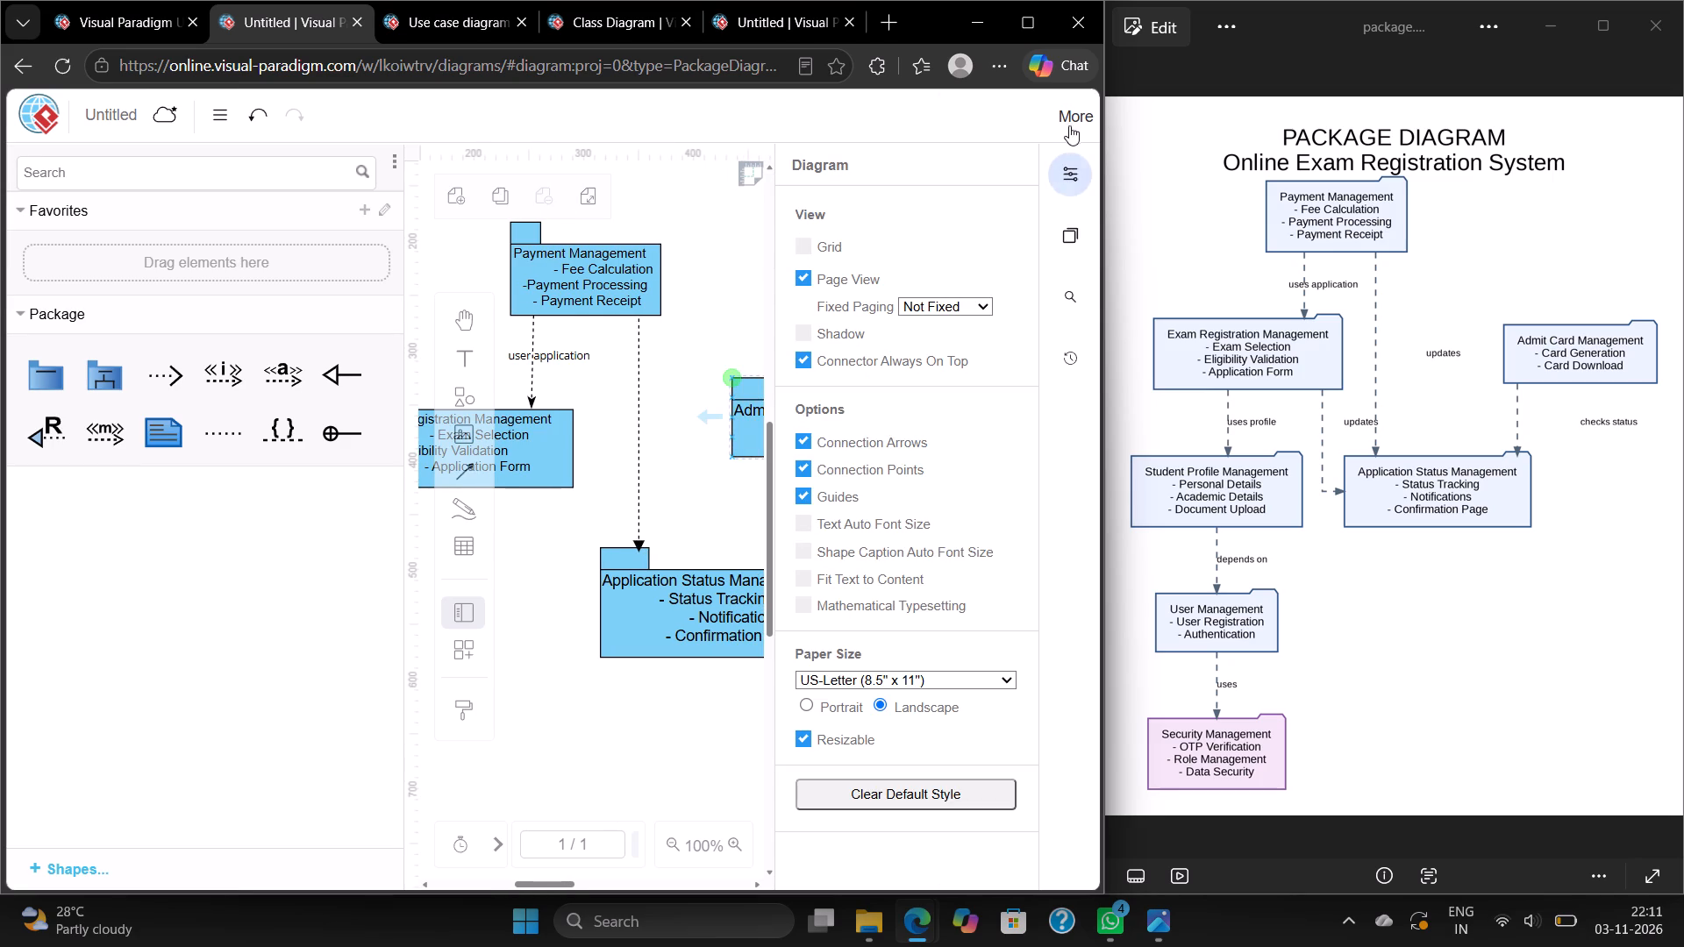
pyautogui.click(1067, 186)
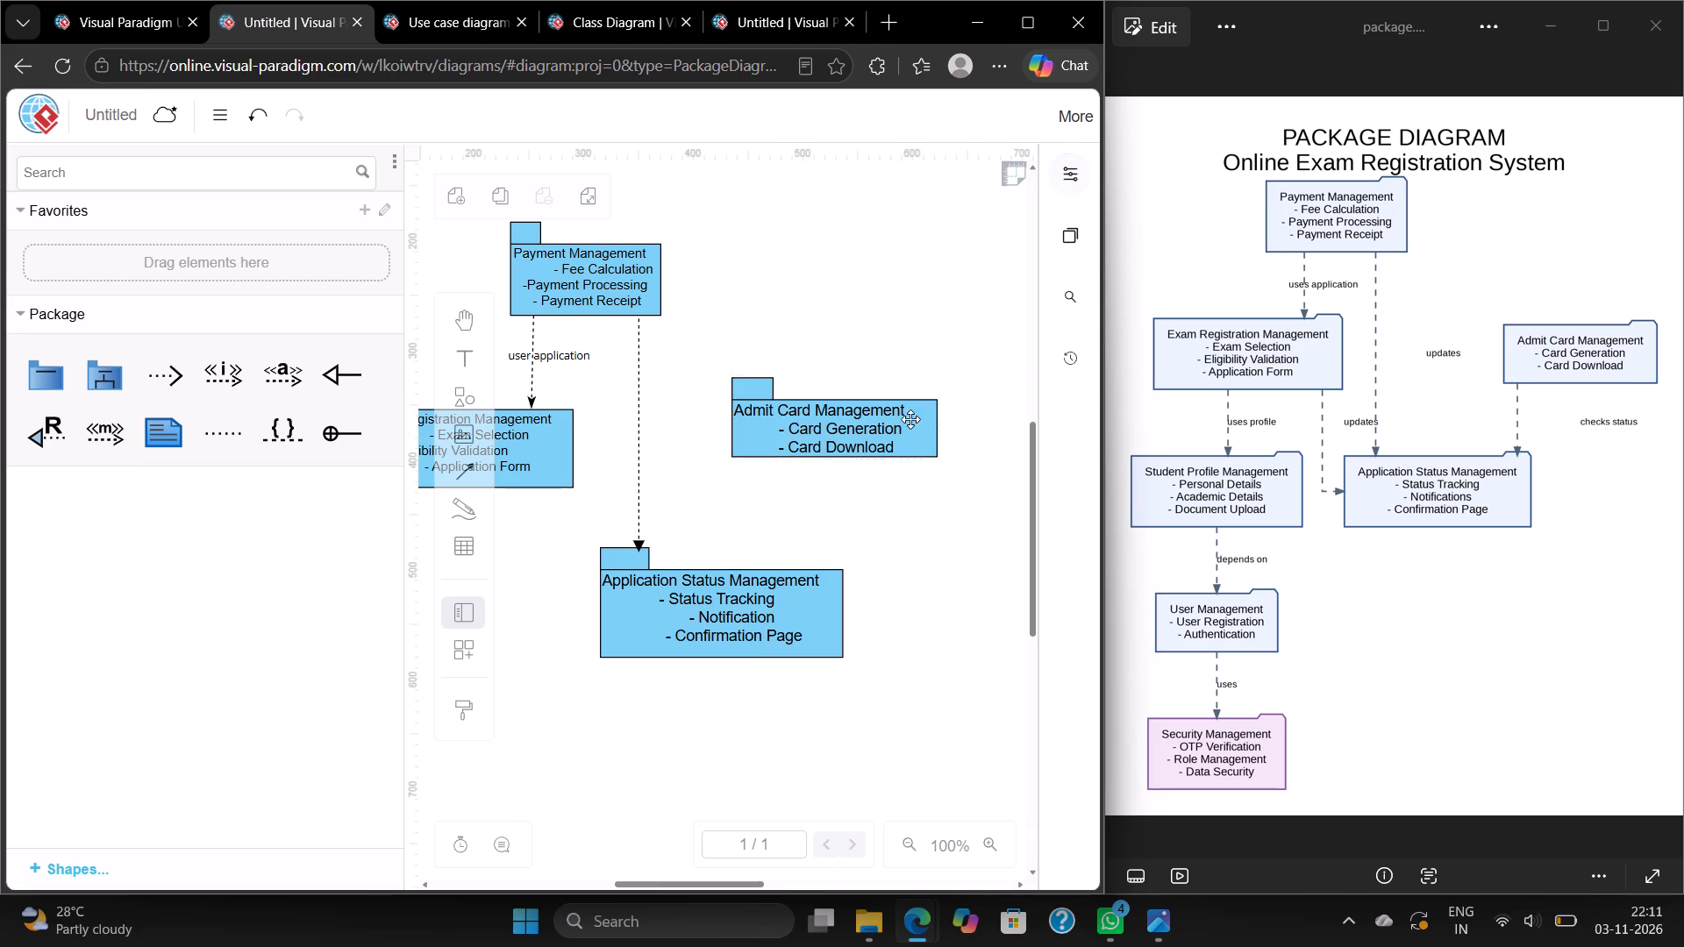
# Duplicate the dashed arrow under Payment Management that leads to Exam Registration Management, placing the copy between Admit Card Management and Application Status Management.
pyautogui.click(531, 345)
pyautogui.hotkey('ctrl', 'c')
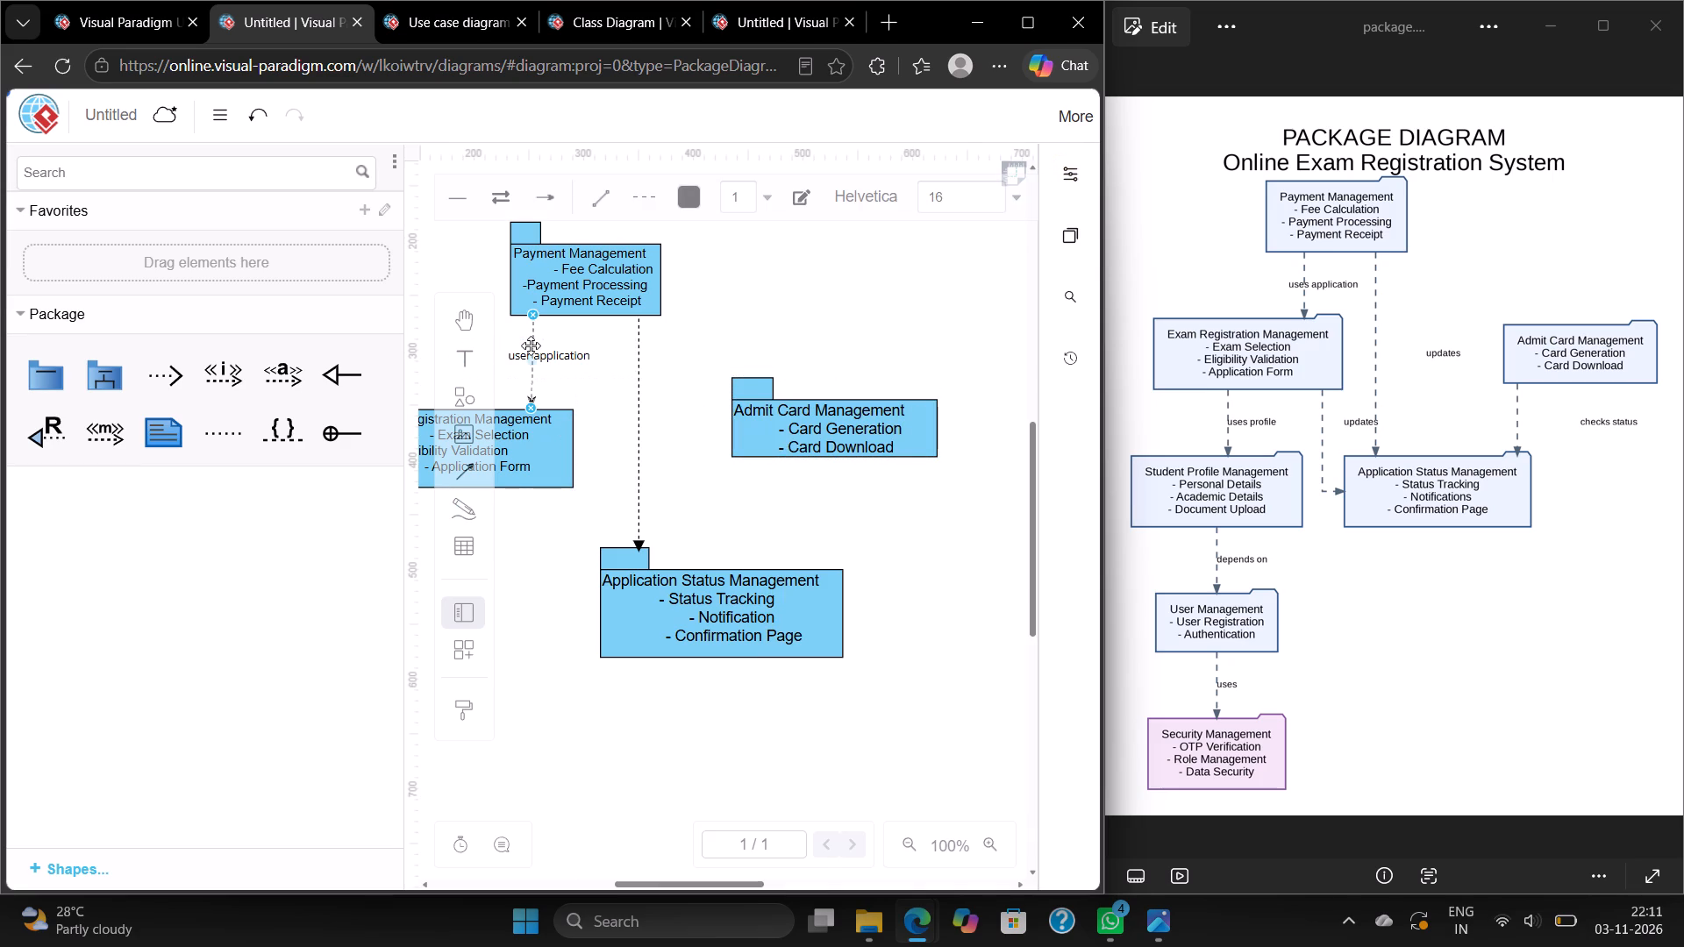
pyautogui.click(808, 504)
pyautogui.hotkey('ctrl', 'v')
pyautogui.click(534, 331)
pyautogui.hotkey('ctrl', 'c')
pyautogui.click(833, 517)
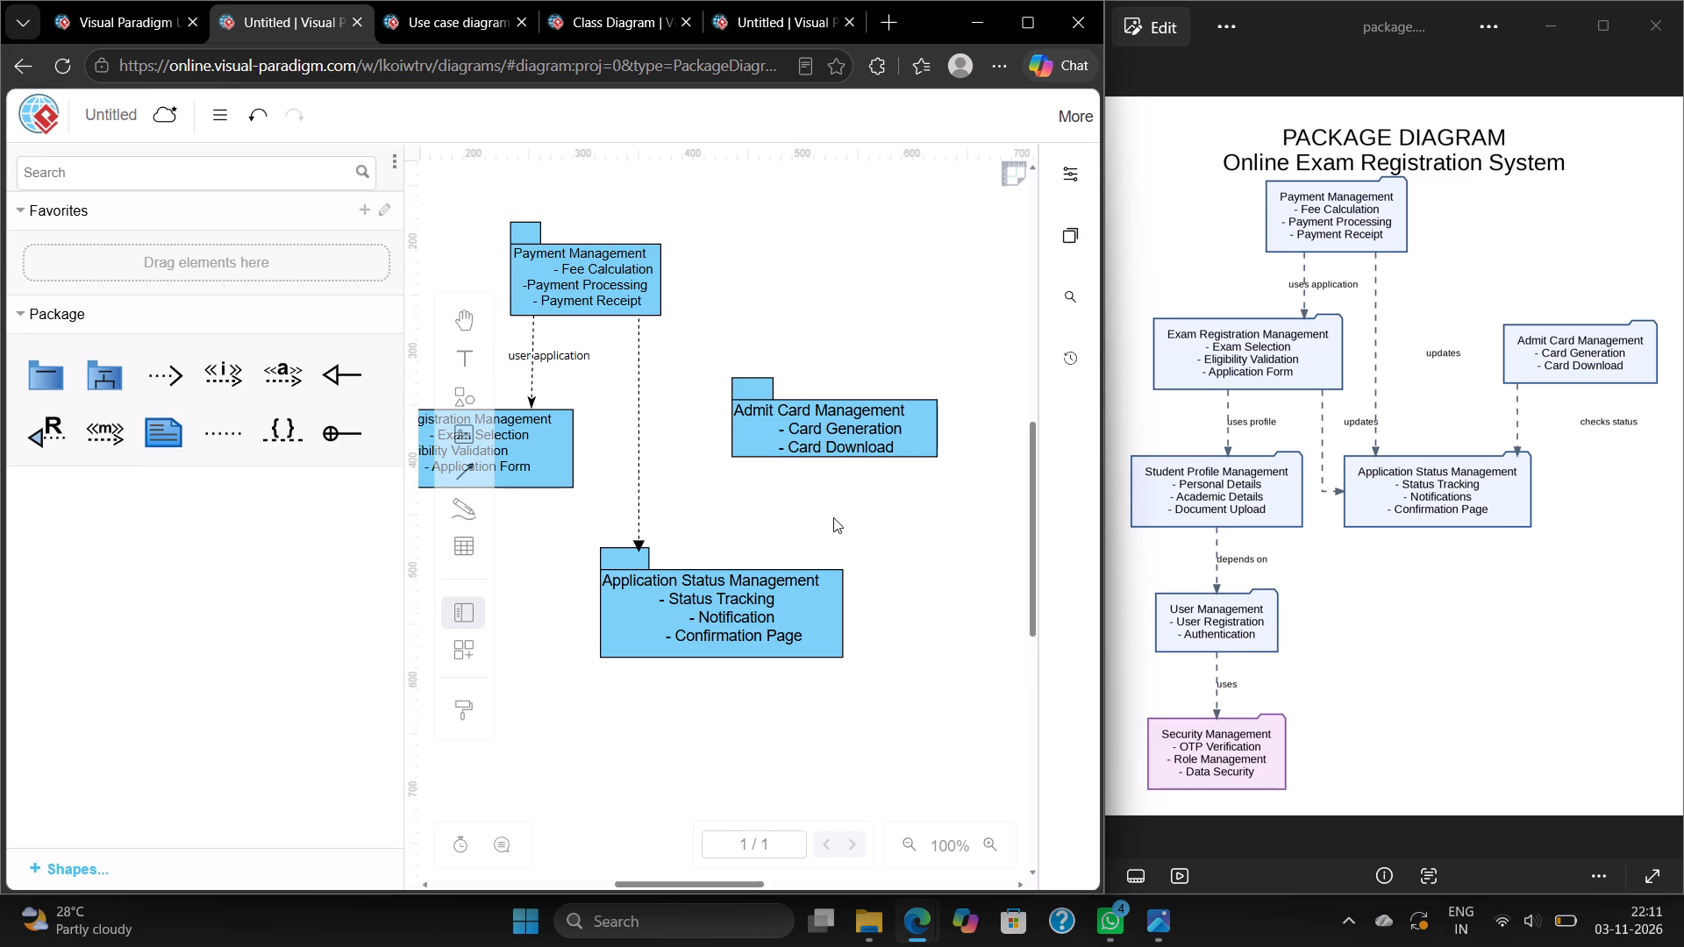
pyautogui.click(833, 517)
pyautogui.hotkey('ctrl', 'v')
# Attach the copied arrow's start to the bottom of Admit Card Management and its end to the top edge of Application Status Management.
pyautogui.moveTo(829, 468); pyautogui.dragTo(824, 456)
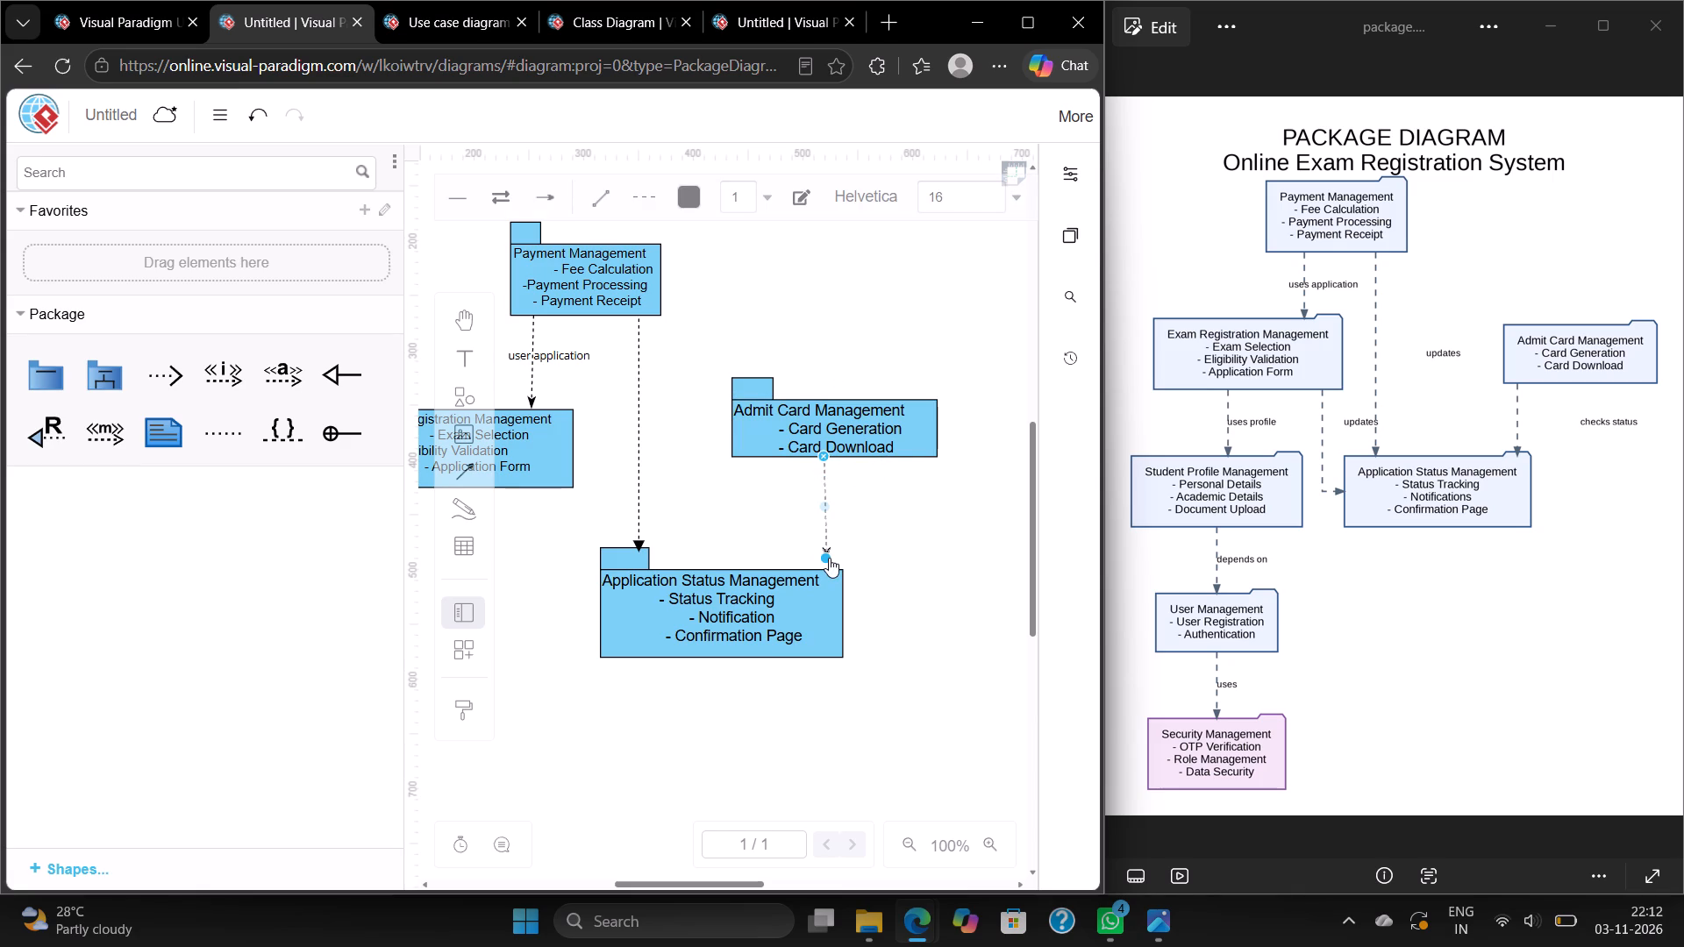
pyautogui.moveTo(826, 558); pyautogui.dragTo(823, 567)
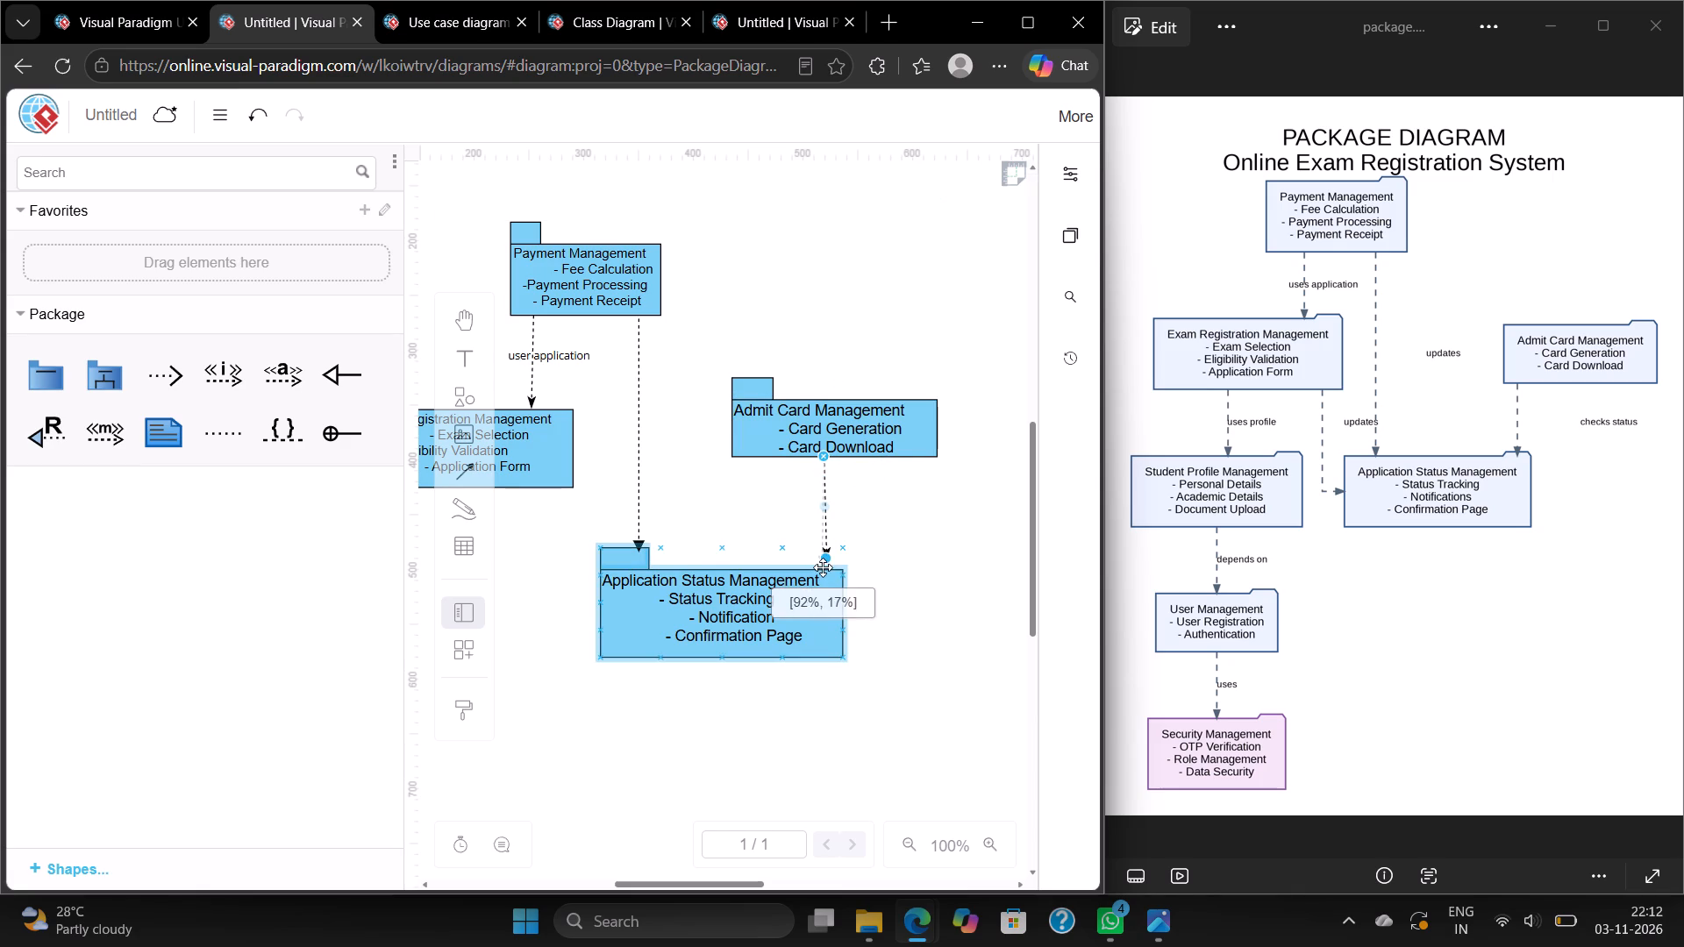
pyautogui.moveTo(823, 567); pyautogui.dragTo(822, 568)
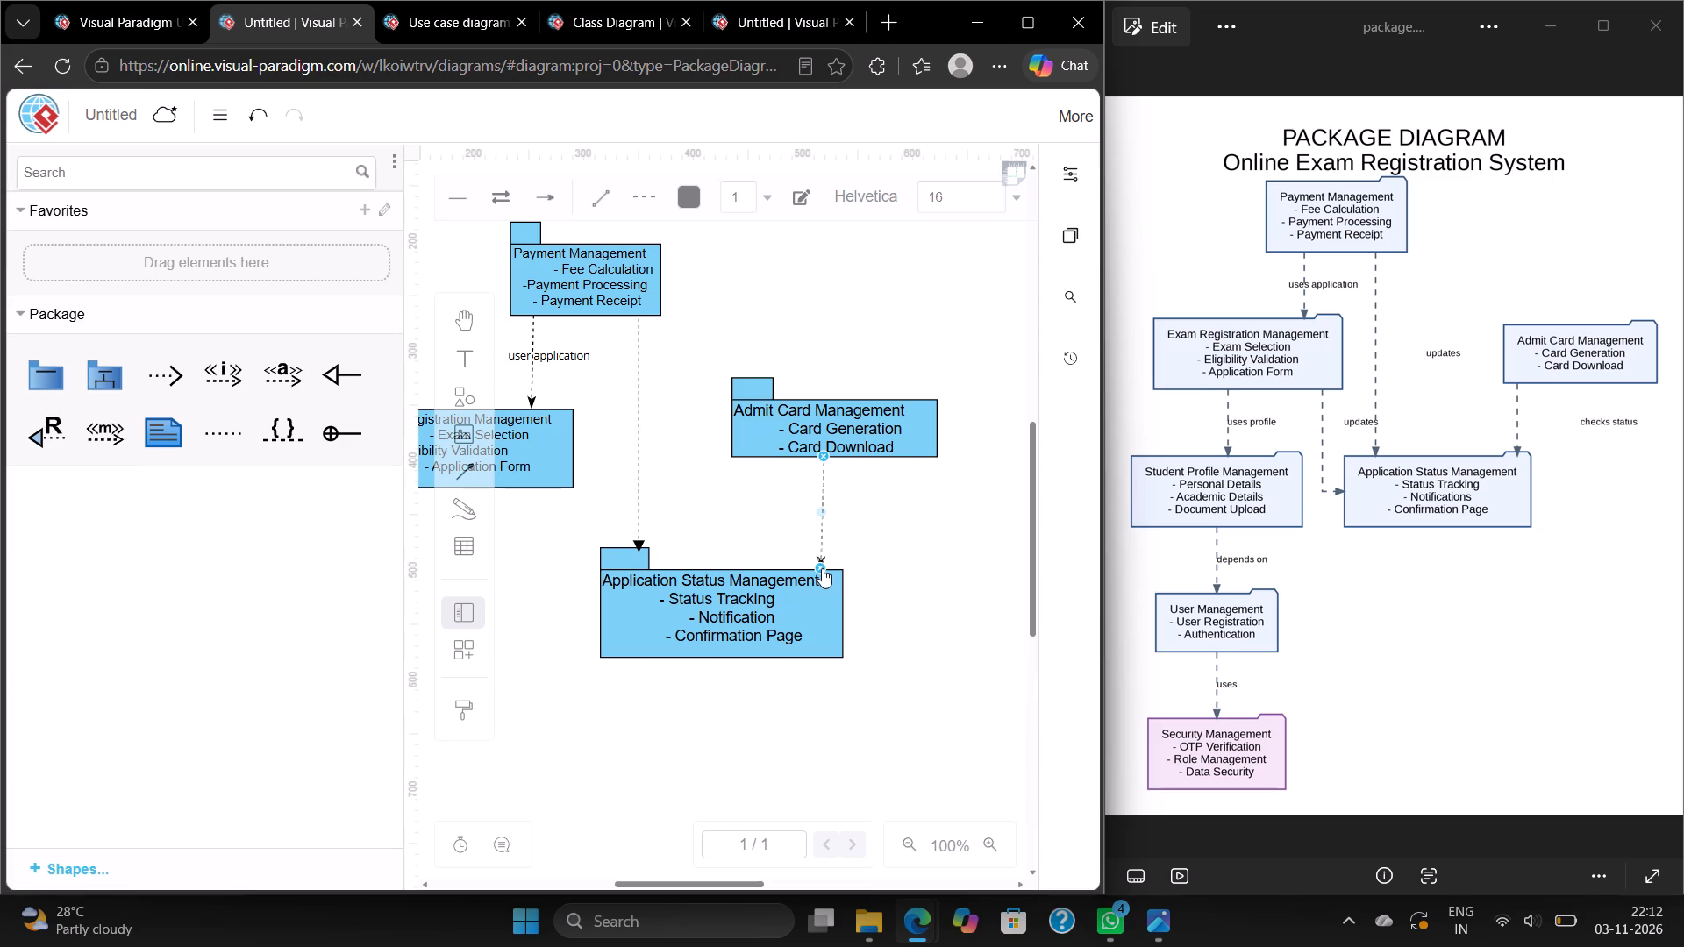
pyautogui.click(818, 568)
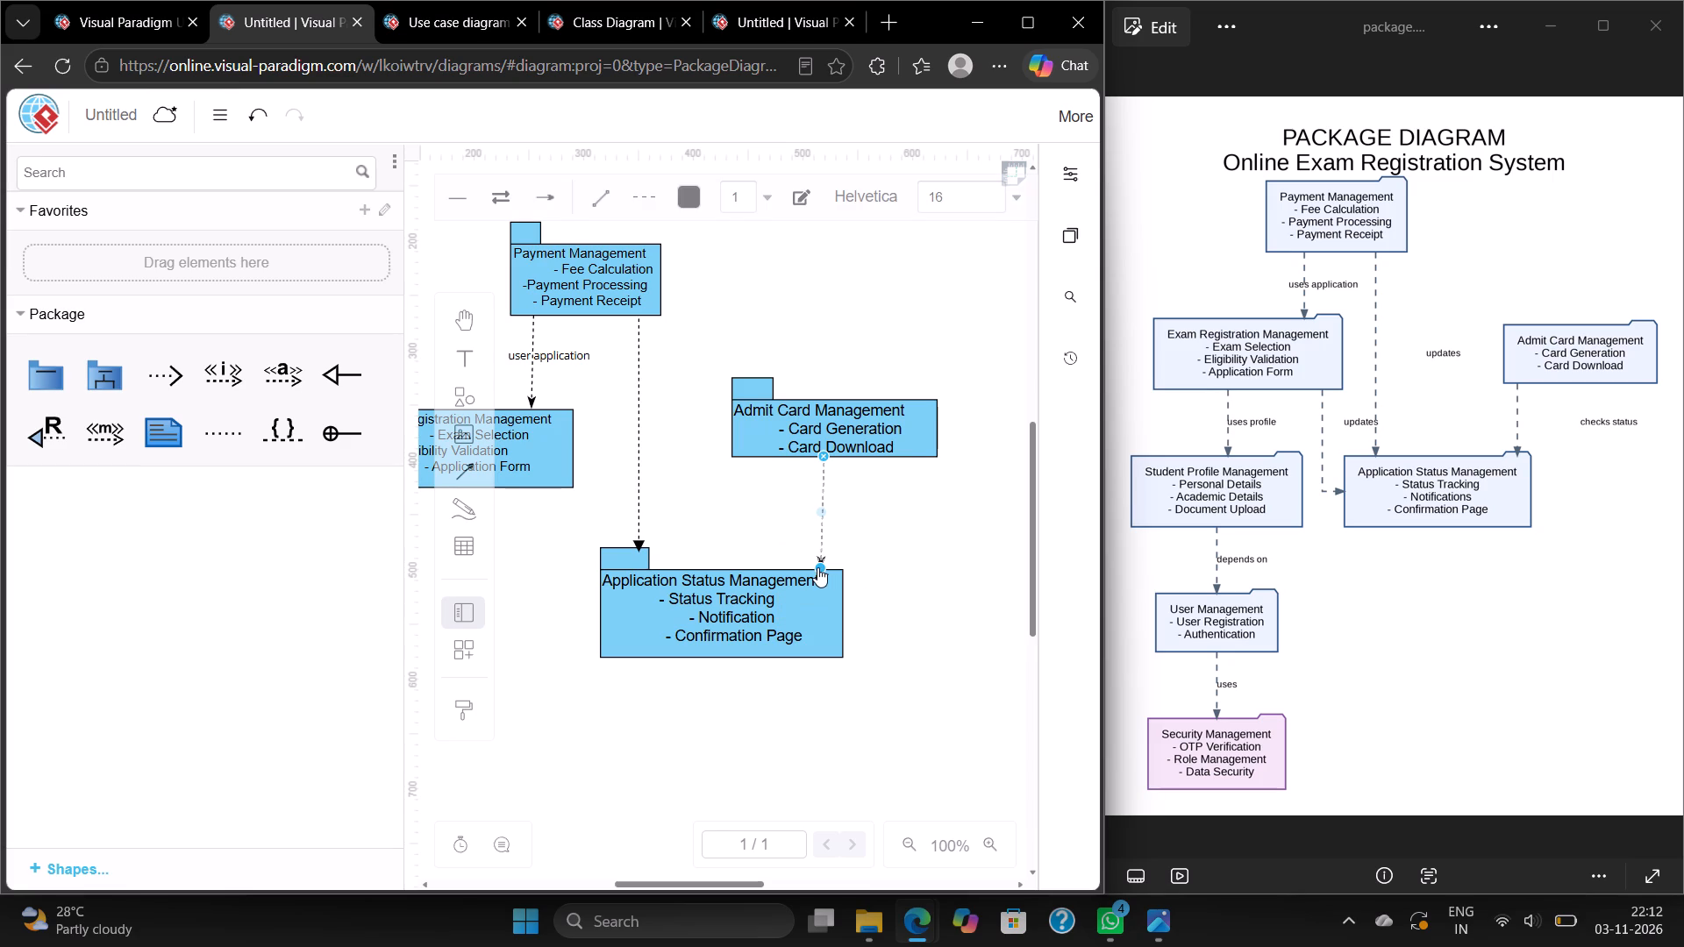
pyautogui.click(817, 567)
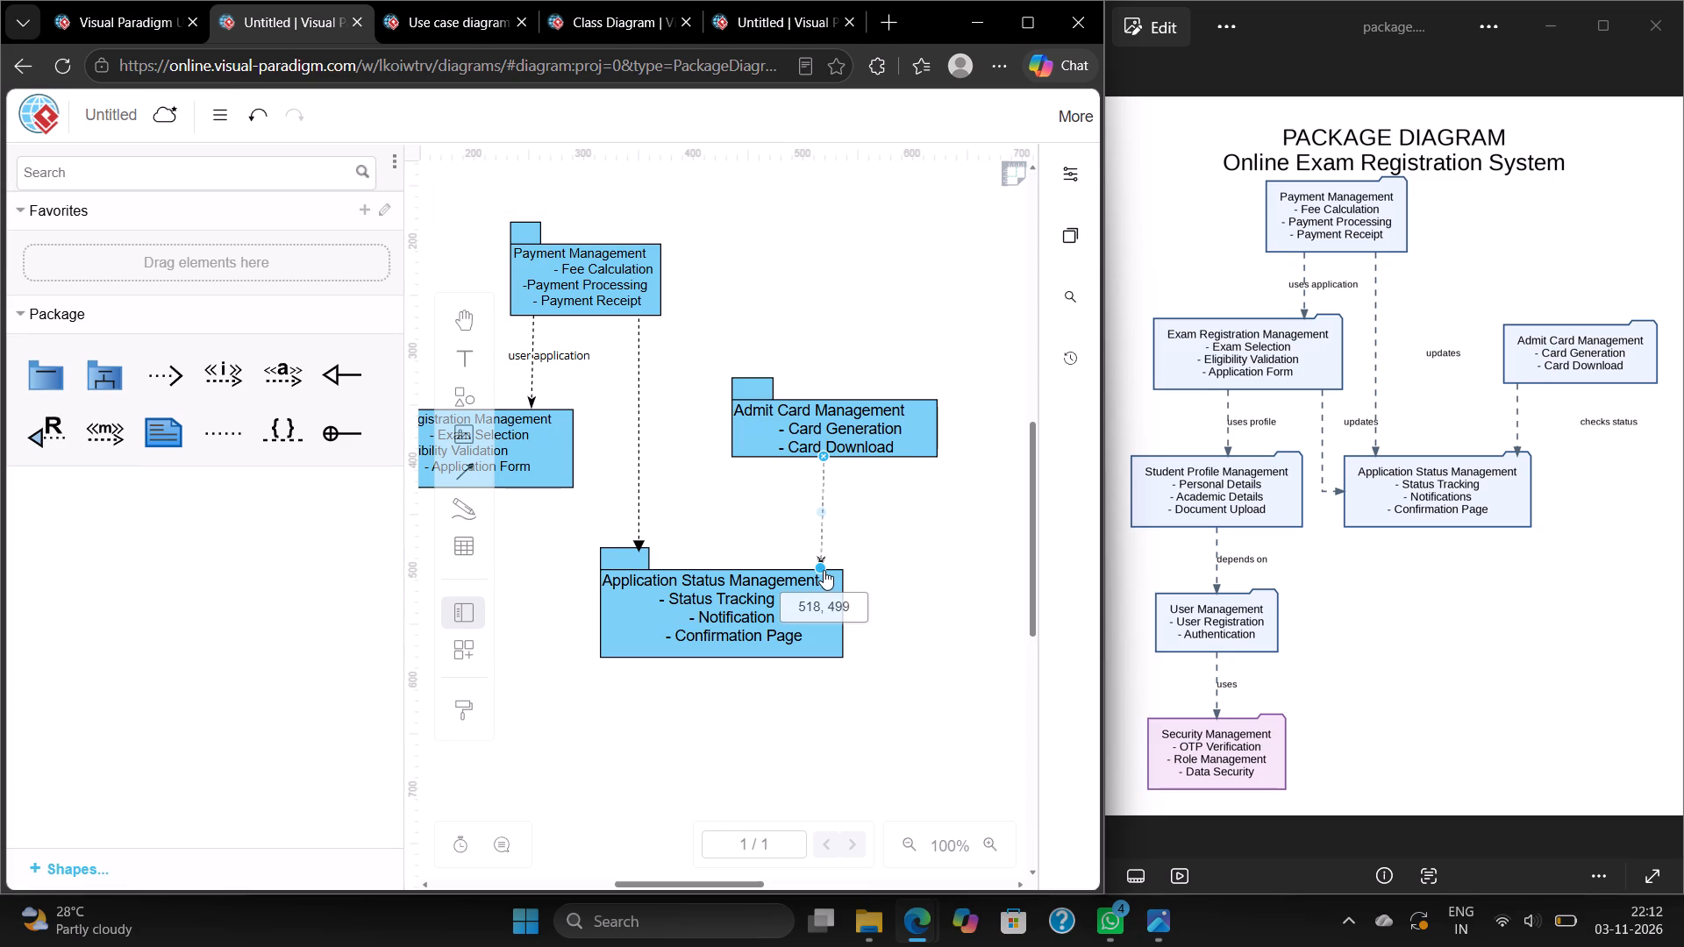
# Paste another dashed arrow, attaching its start beneath Exam Registration Management and its end to the left edge of Application Status Management.
pyautogui.click(802, 477)
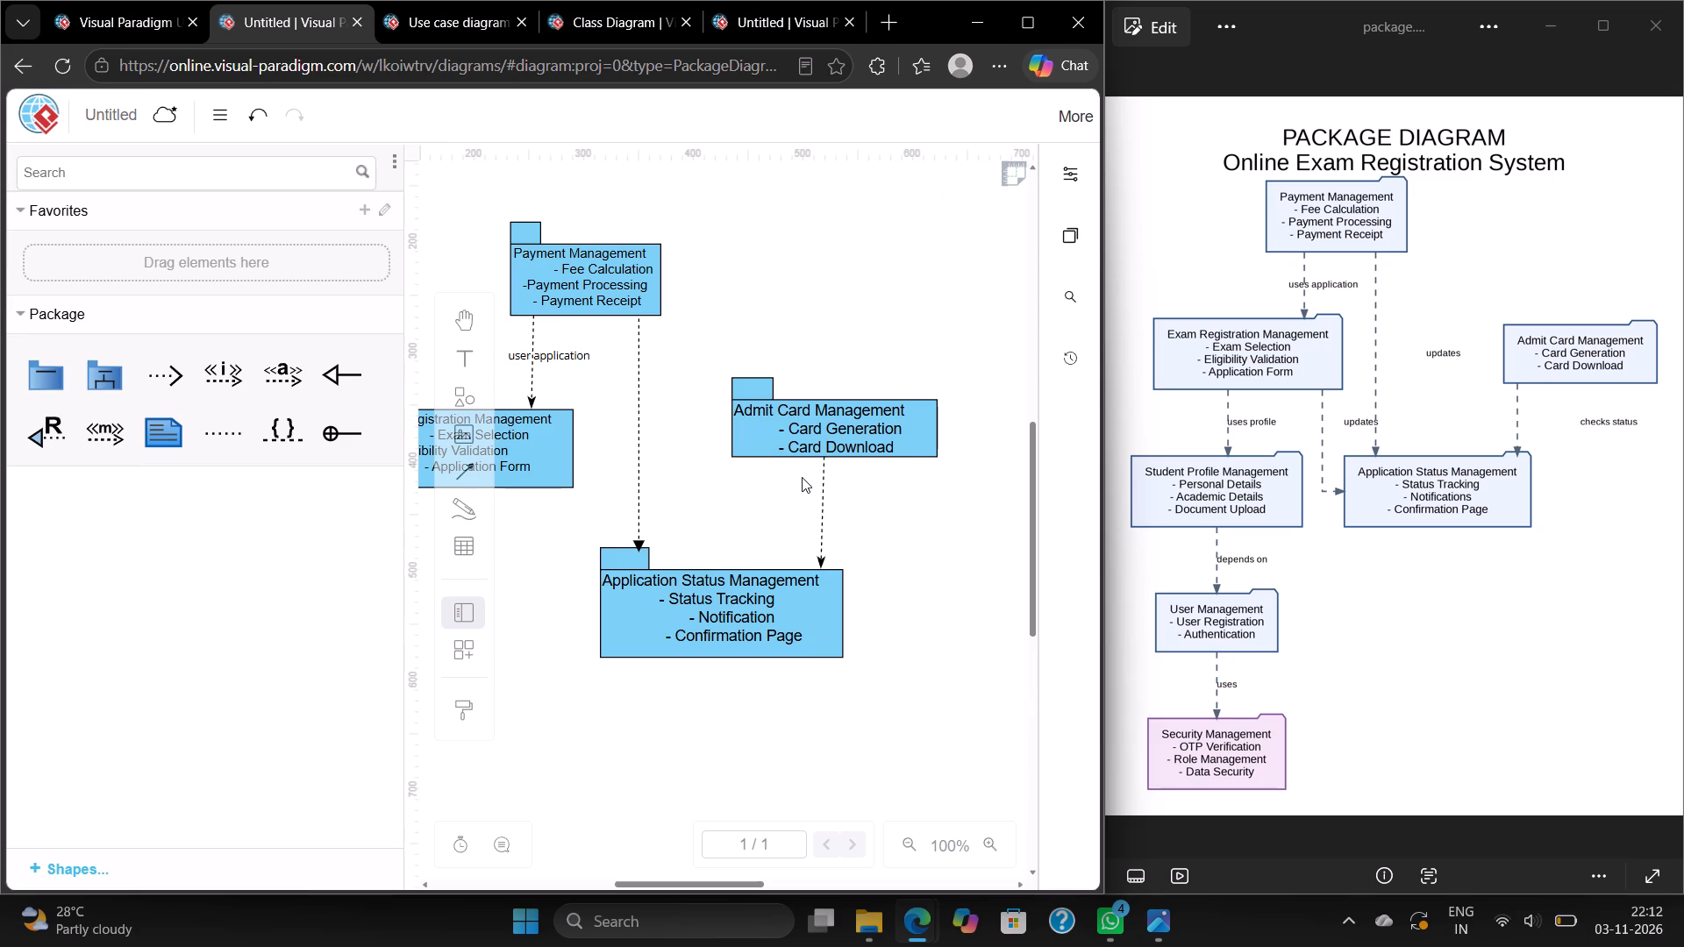
pyautogui.hscroll(1, 749, 487)
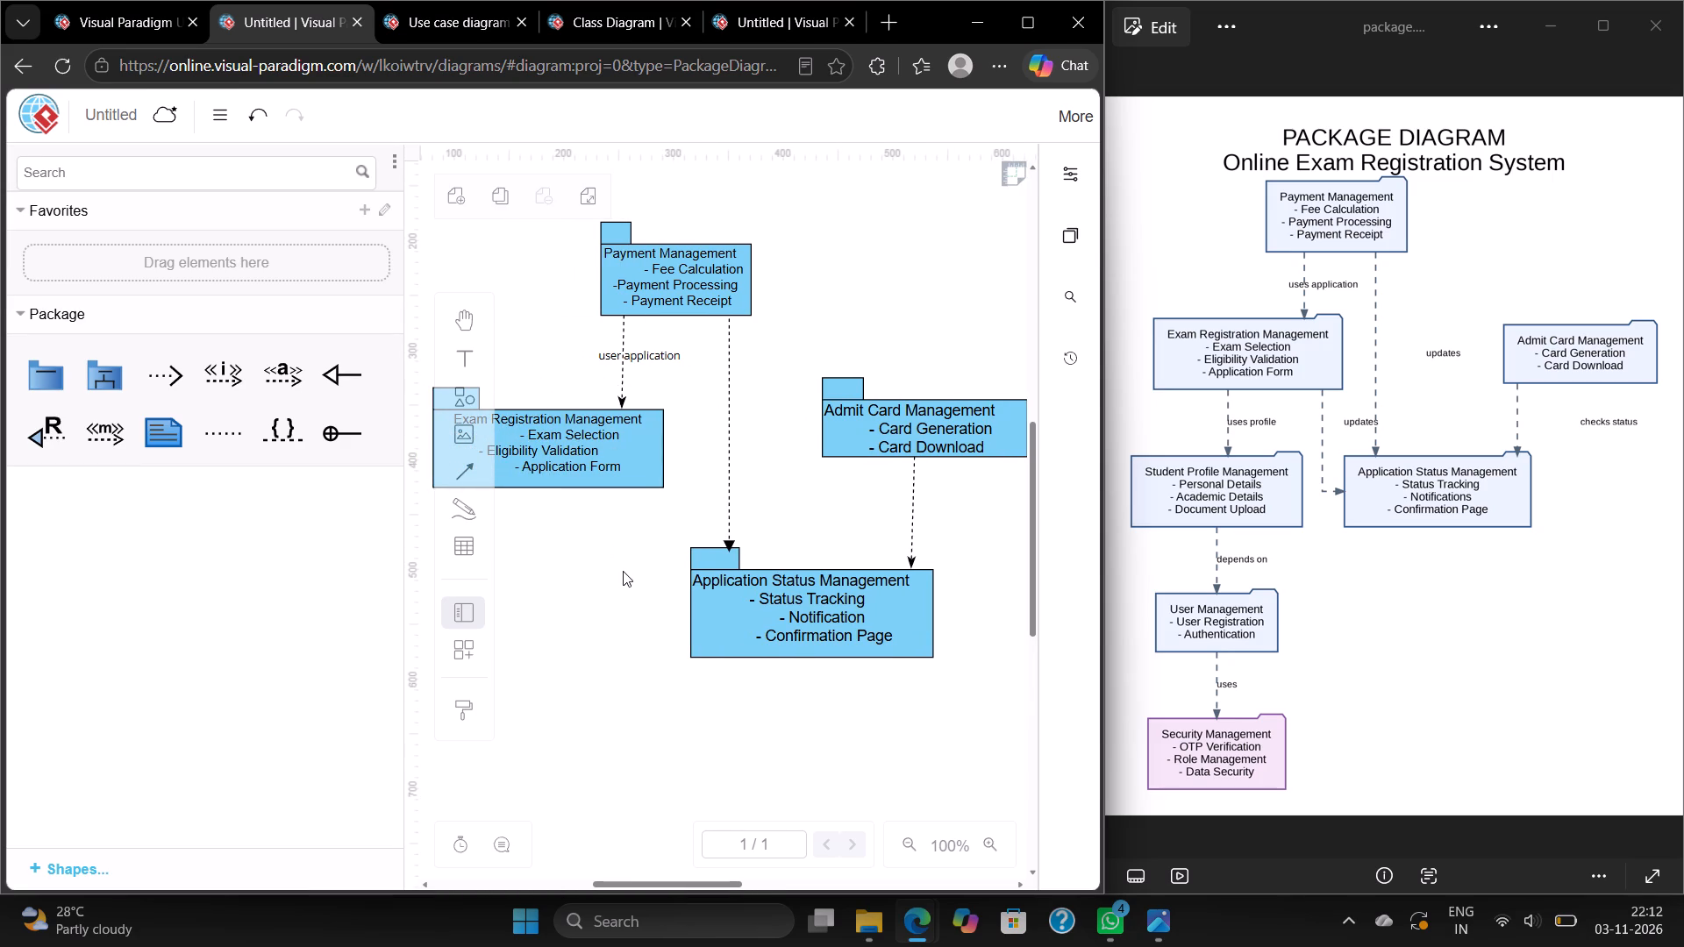
pyautogui.hotkey('ctrl', 'v')
pyautogui.moveTo(612, 514); pyautogui.dragTo(613, 501)
pyautogui.moveTo(613, 501); pyautogui.dragTo(614, 490)
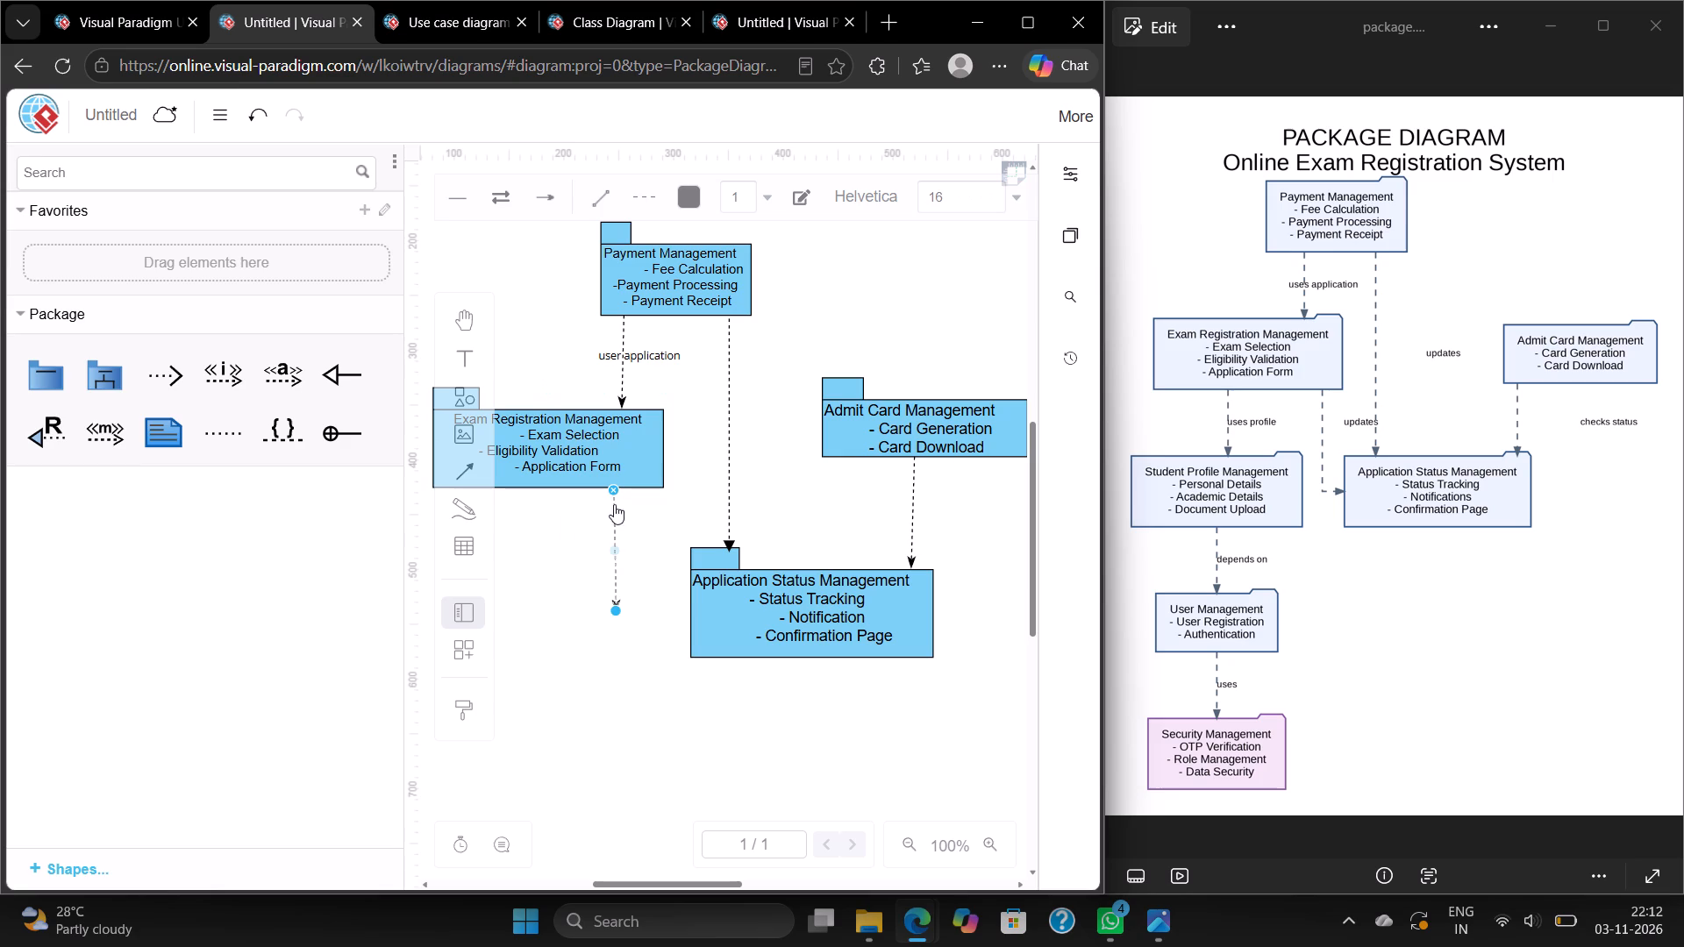
pyautogui.moveTo(616, 608); pyautogui.dragTo(674, 608)
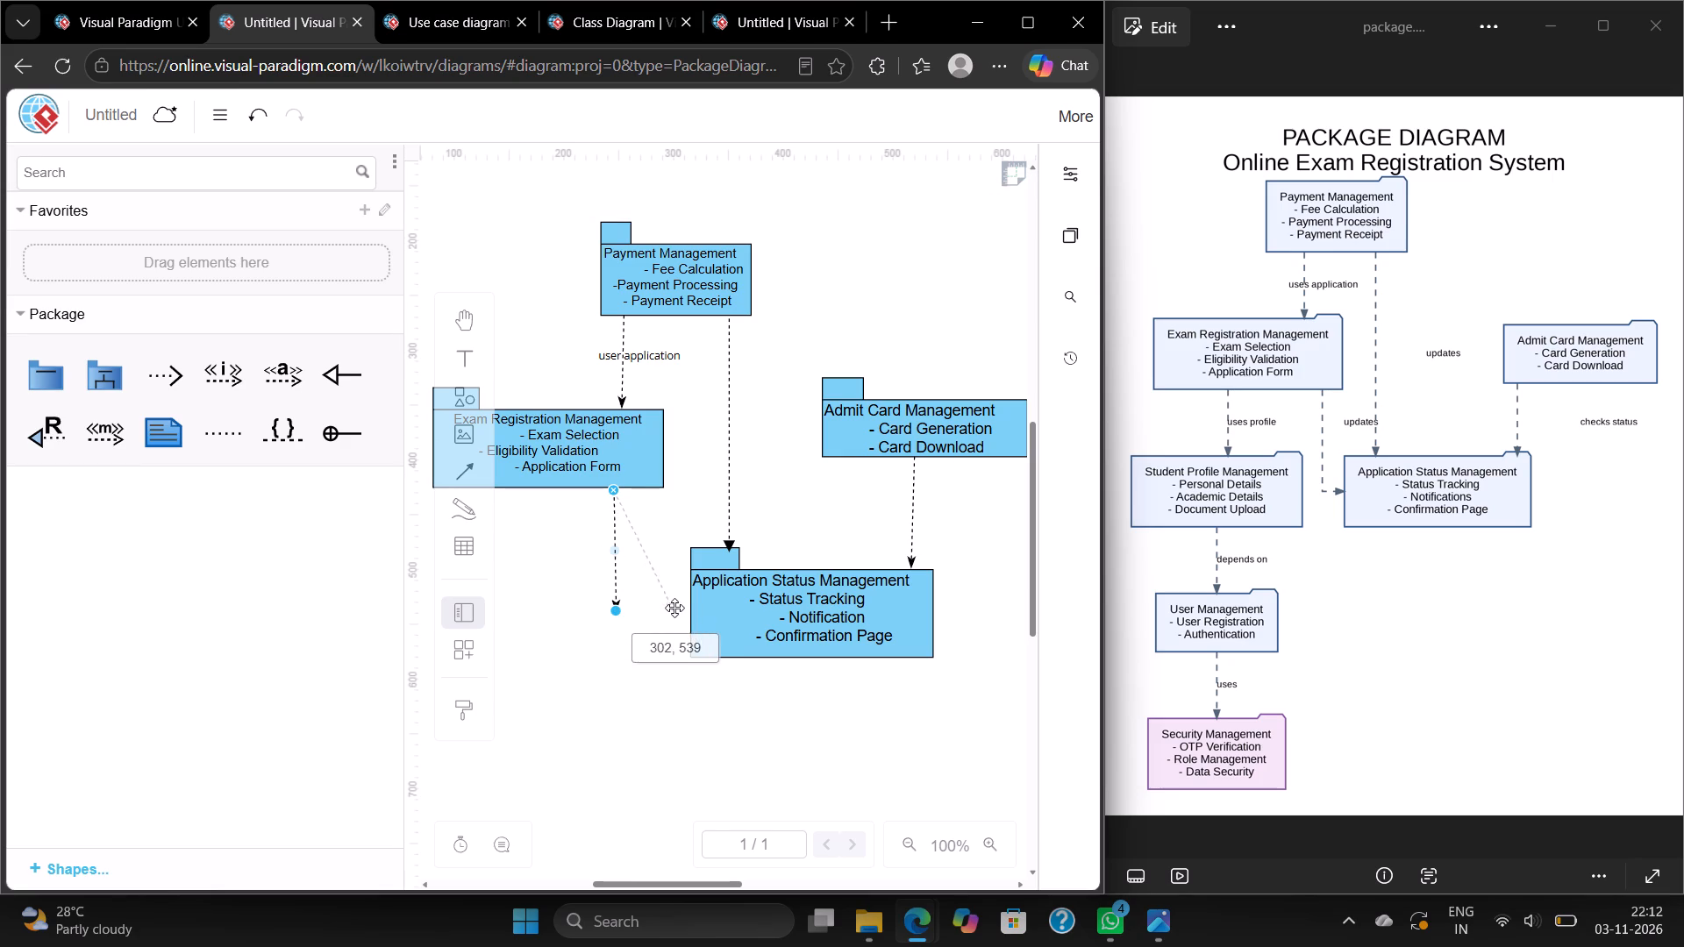
pyautogui.moveTo(674, 608); pyautogui.dragTo(691, 610)
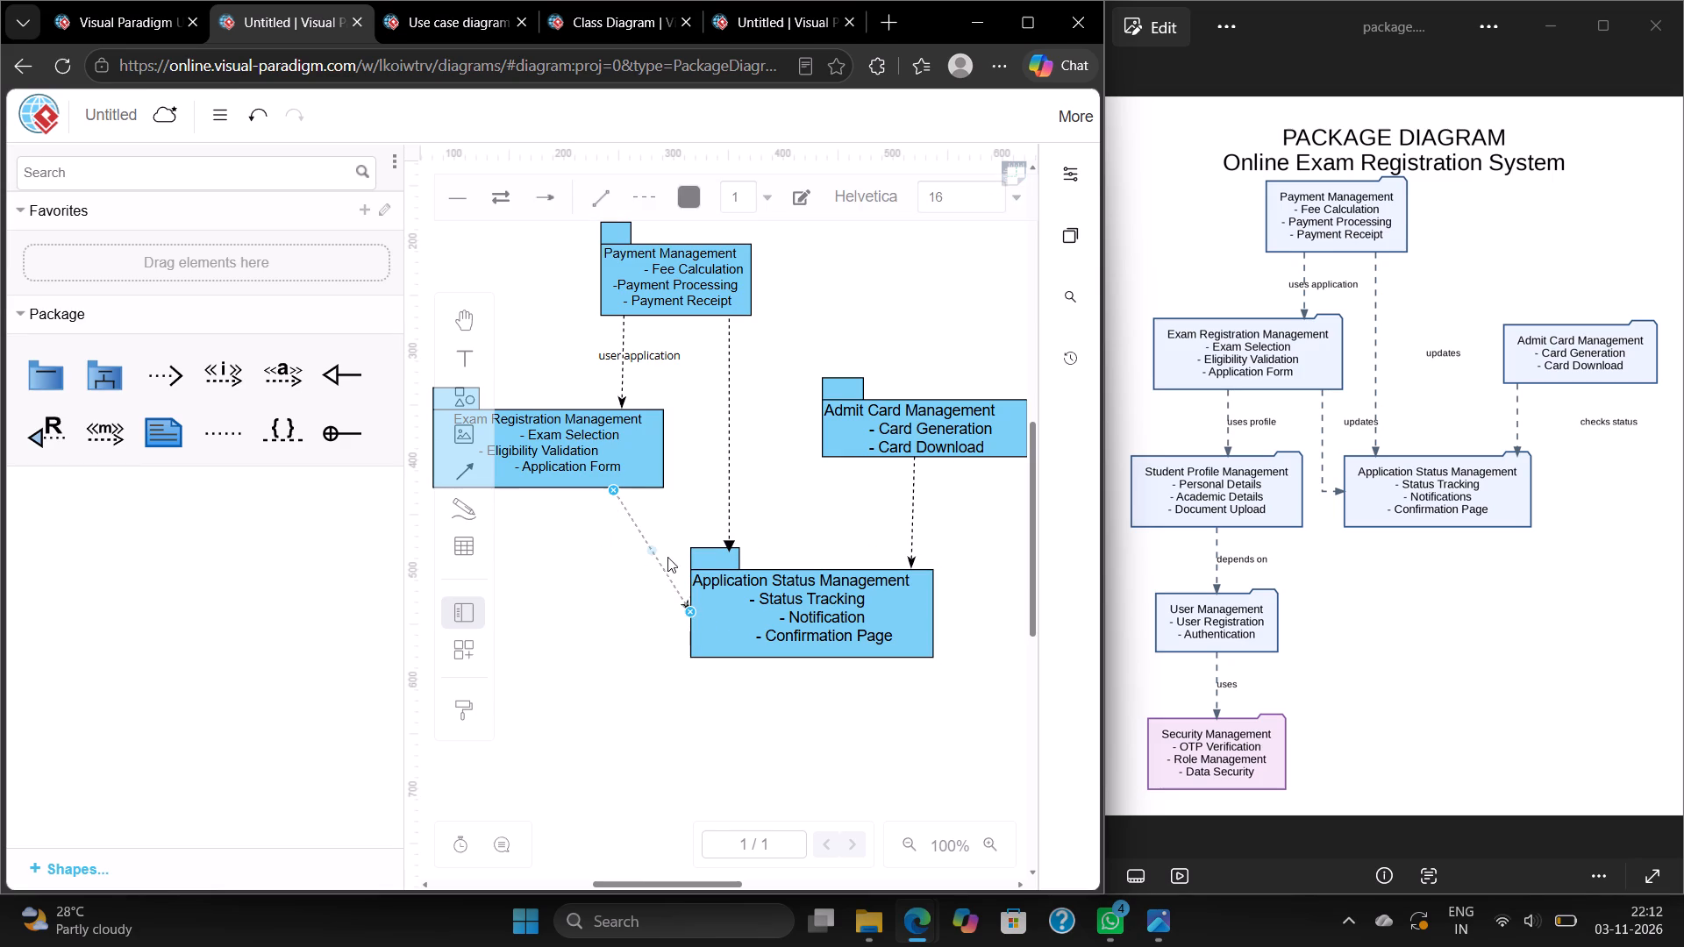
# Bend the Exam Registration Management to Application Status Management arrow into a right-angled route, starting near the right end of Exam Registration Management's bottom edge.
pyautogui.moveTo(649, 552); pyautogui.dragTo(617, 604)
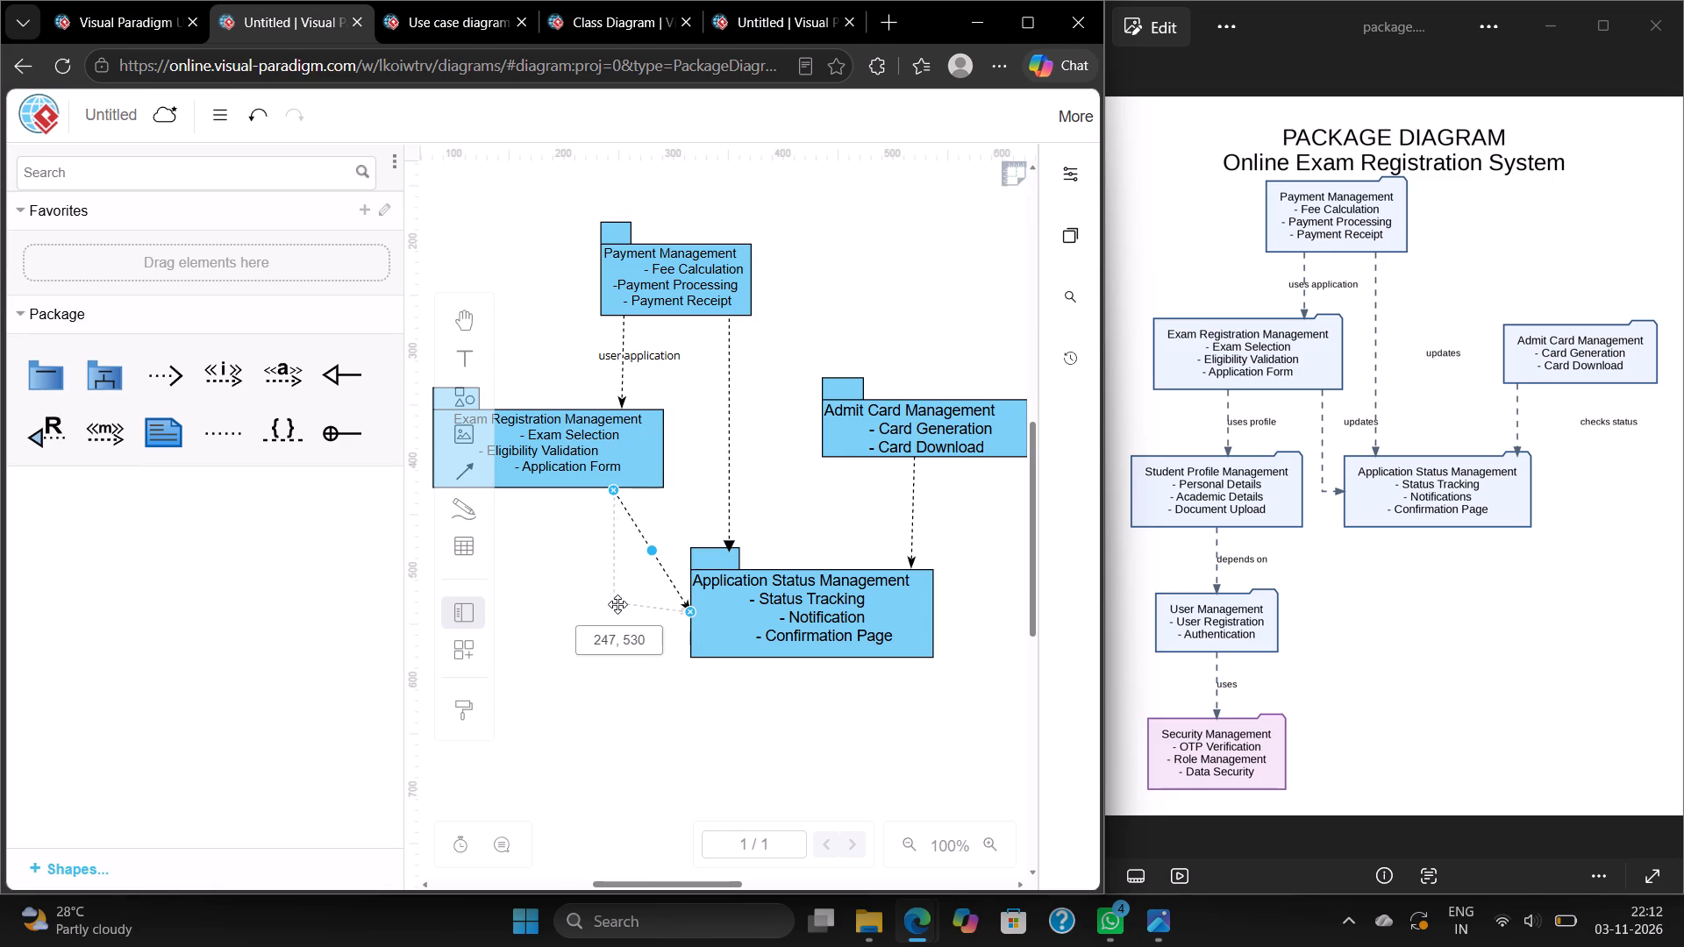
pyautogui.moveTo(617, 604); pyautogui.dragTo(622, 611)
pyautogui.moveTo(622, 611); pyautogui.dragTo(644, 614)
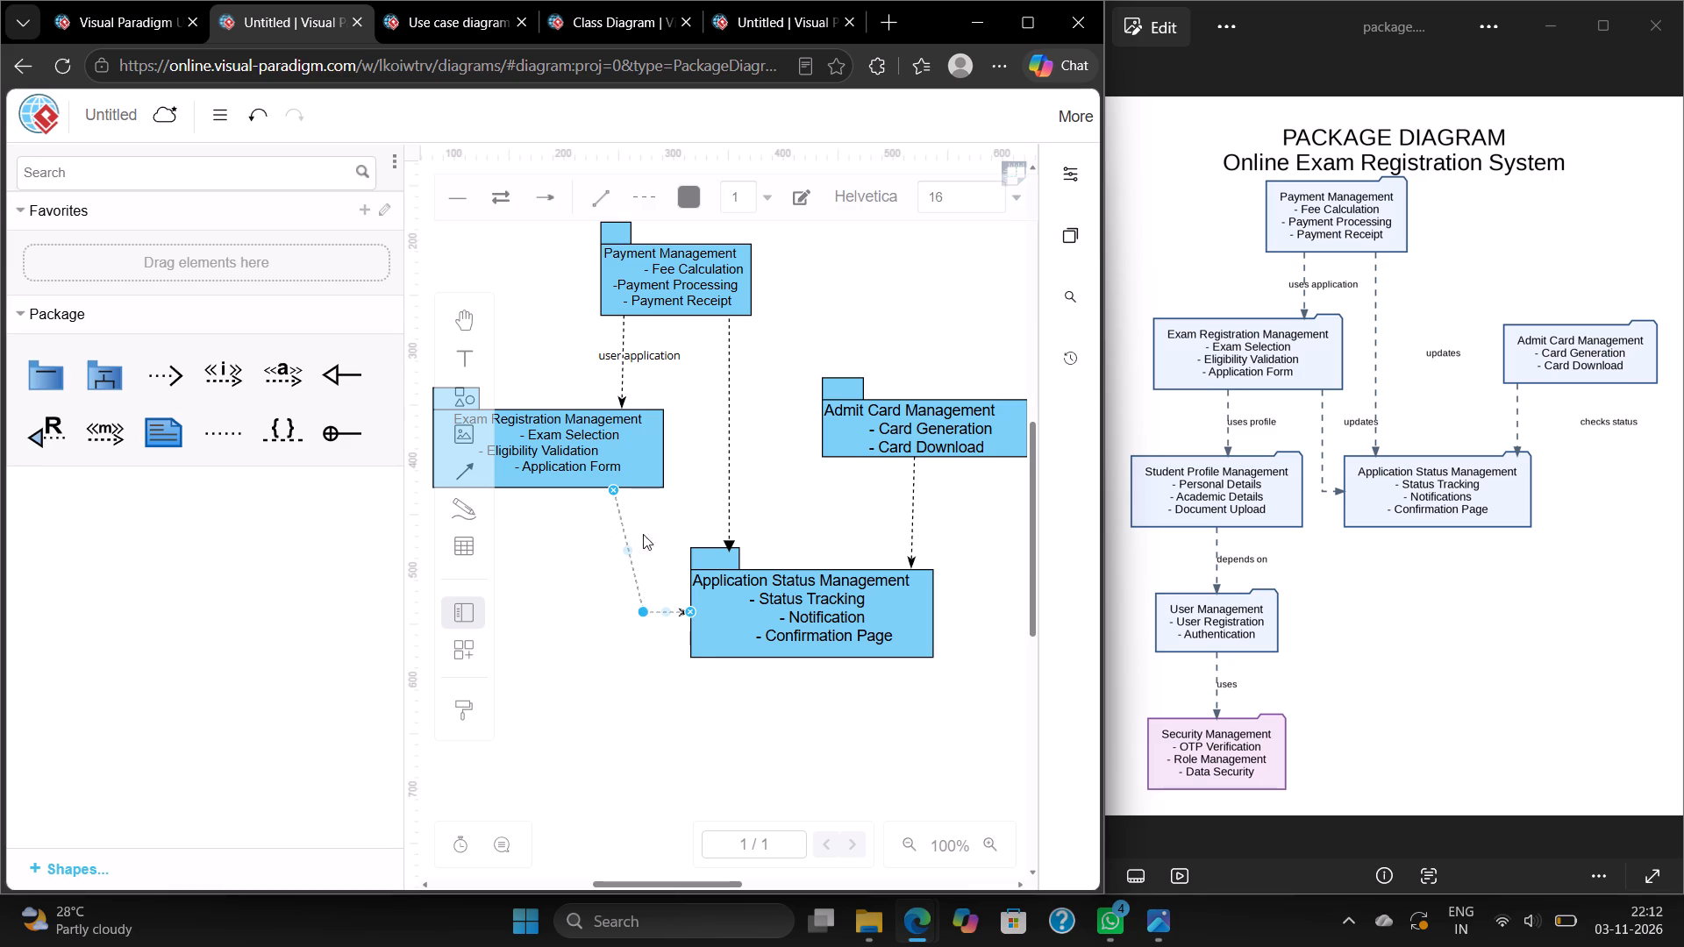
pyautogui.moveTo(610, 491); pyautogui.dragTo(638, 492)
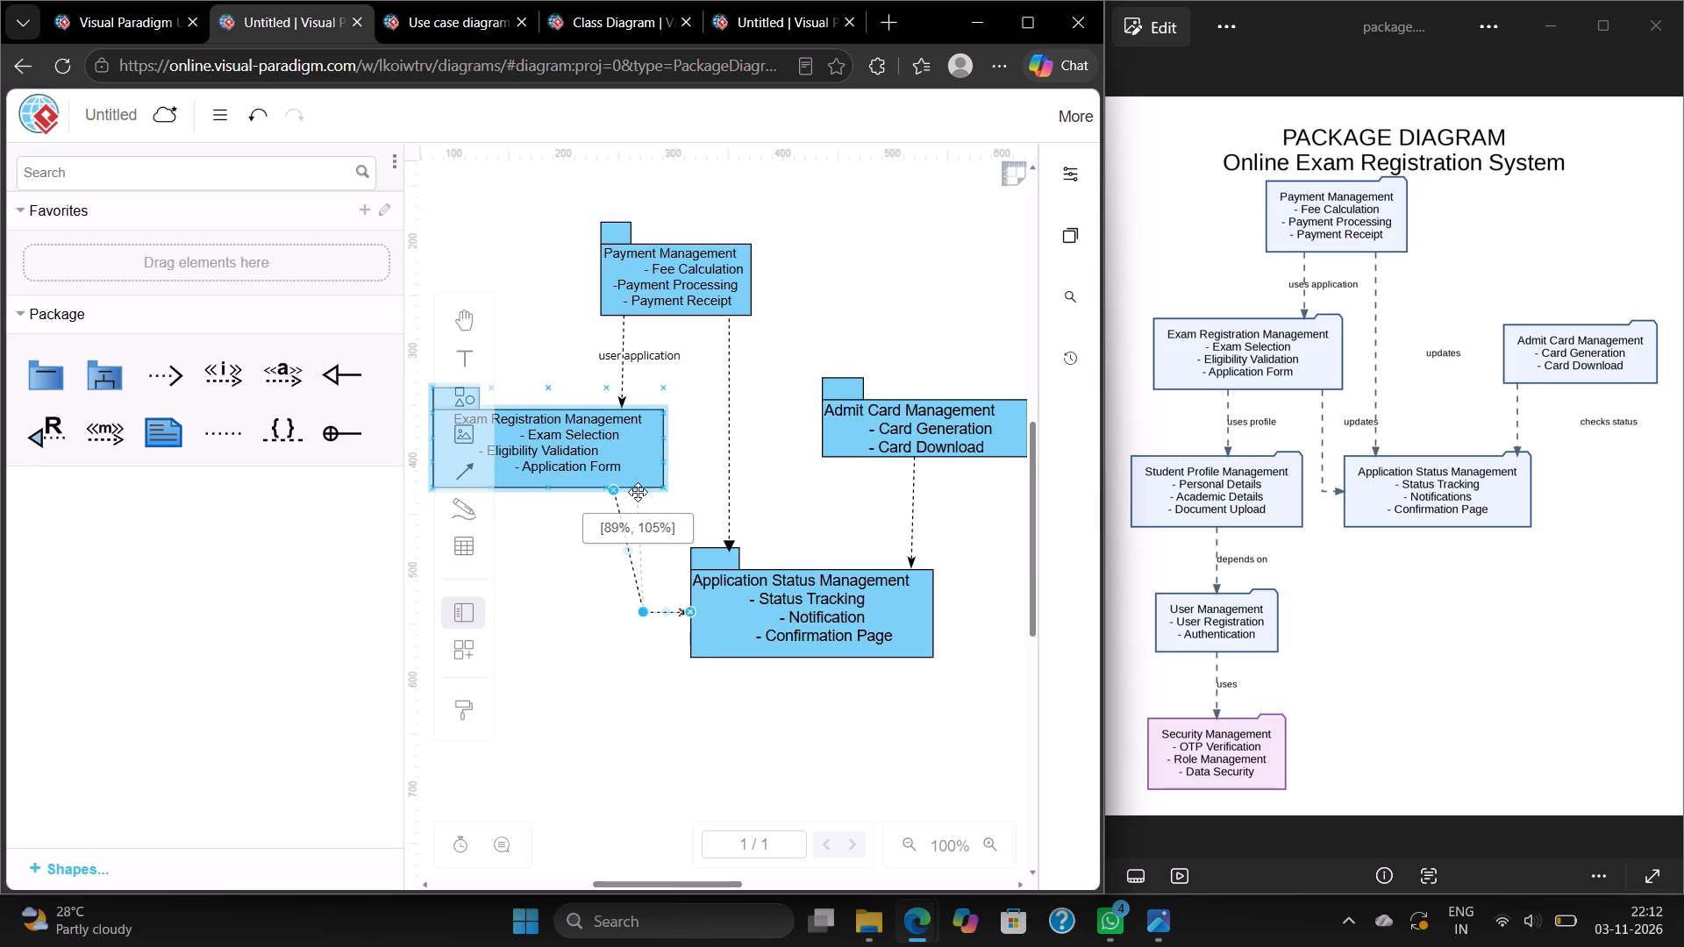
pyautogui.moveTo(638, 492); pyautogui.dragTo(646, 494)
pyautogui.moveTo(646, 494); pyautogui.dragTo(645, 495)
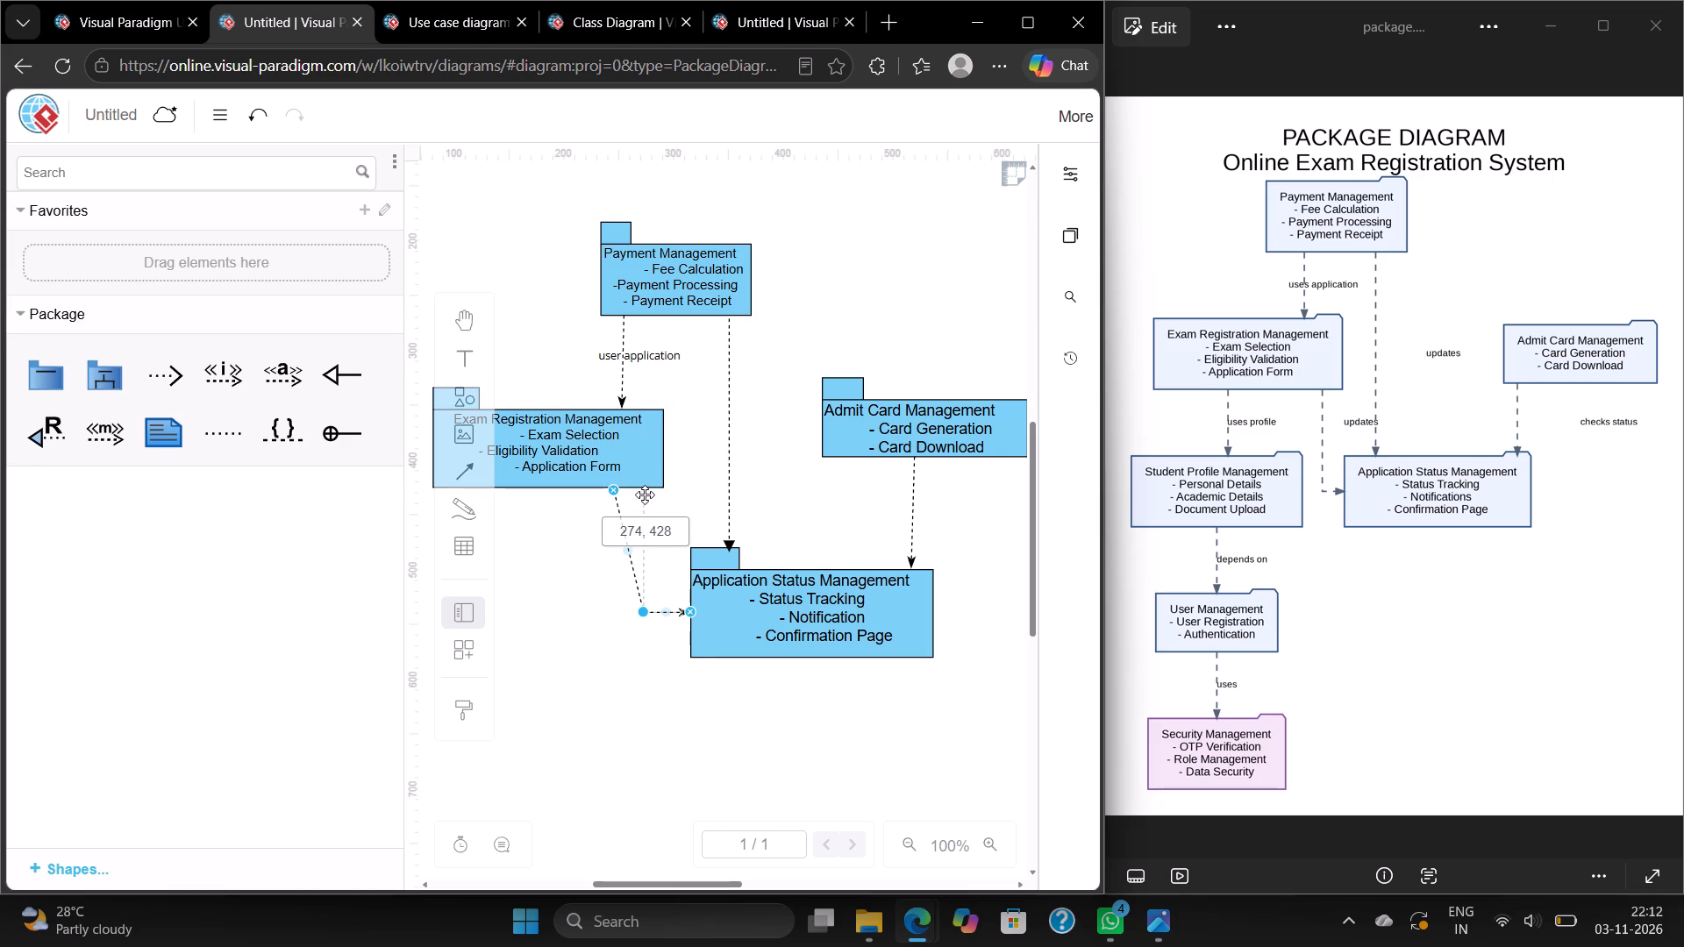
pyautogui.moveTo(645, 495); pyautogui.dragTo(645, 495)
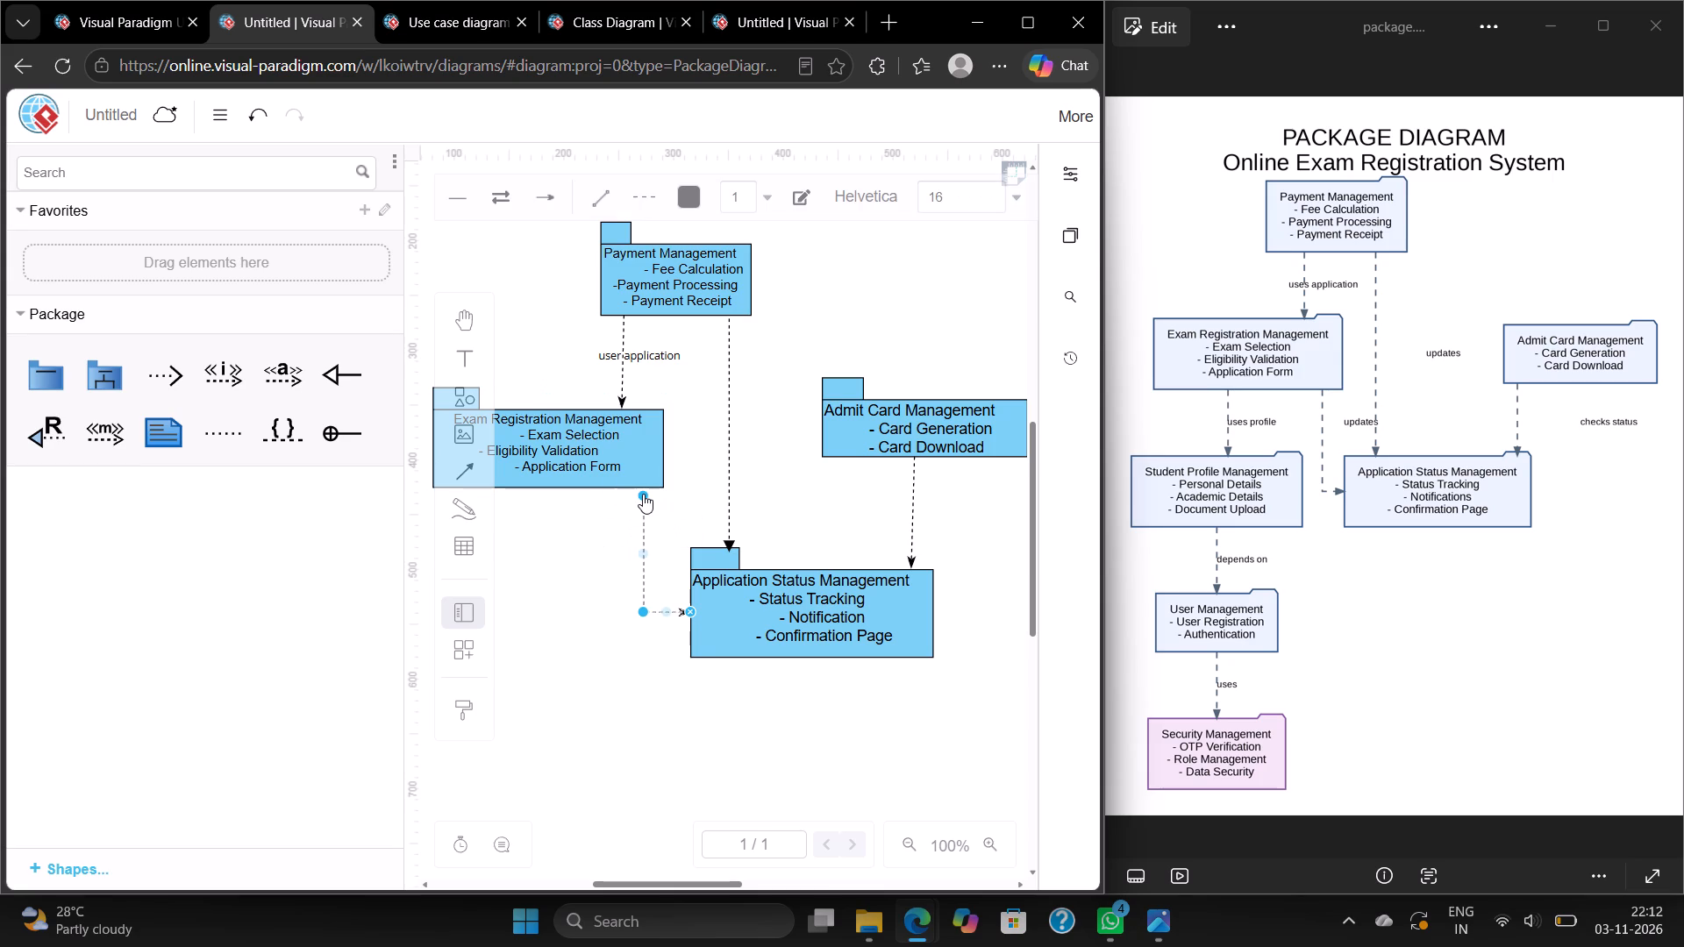
pyautogui.click(643, 494)
pyautogui.click(679, 576)
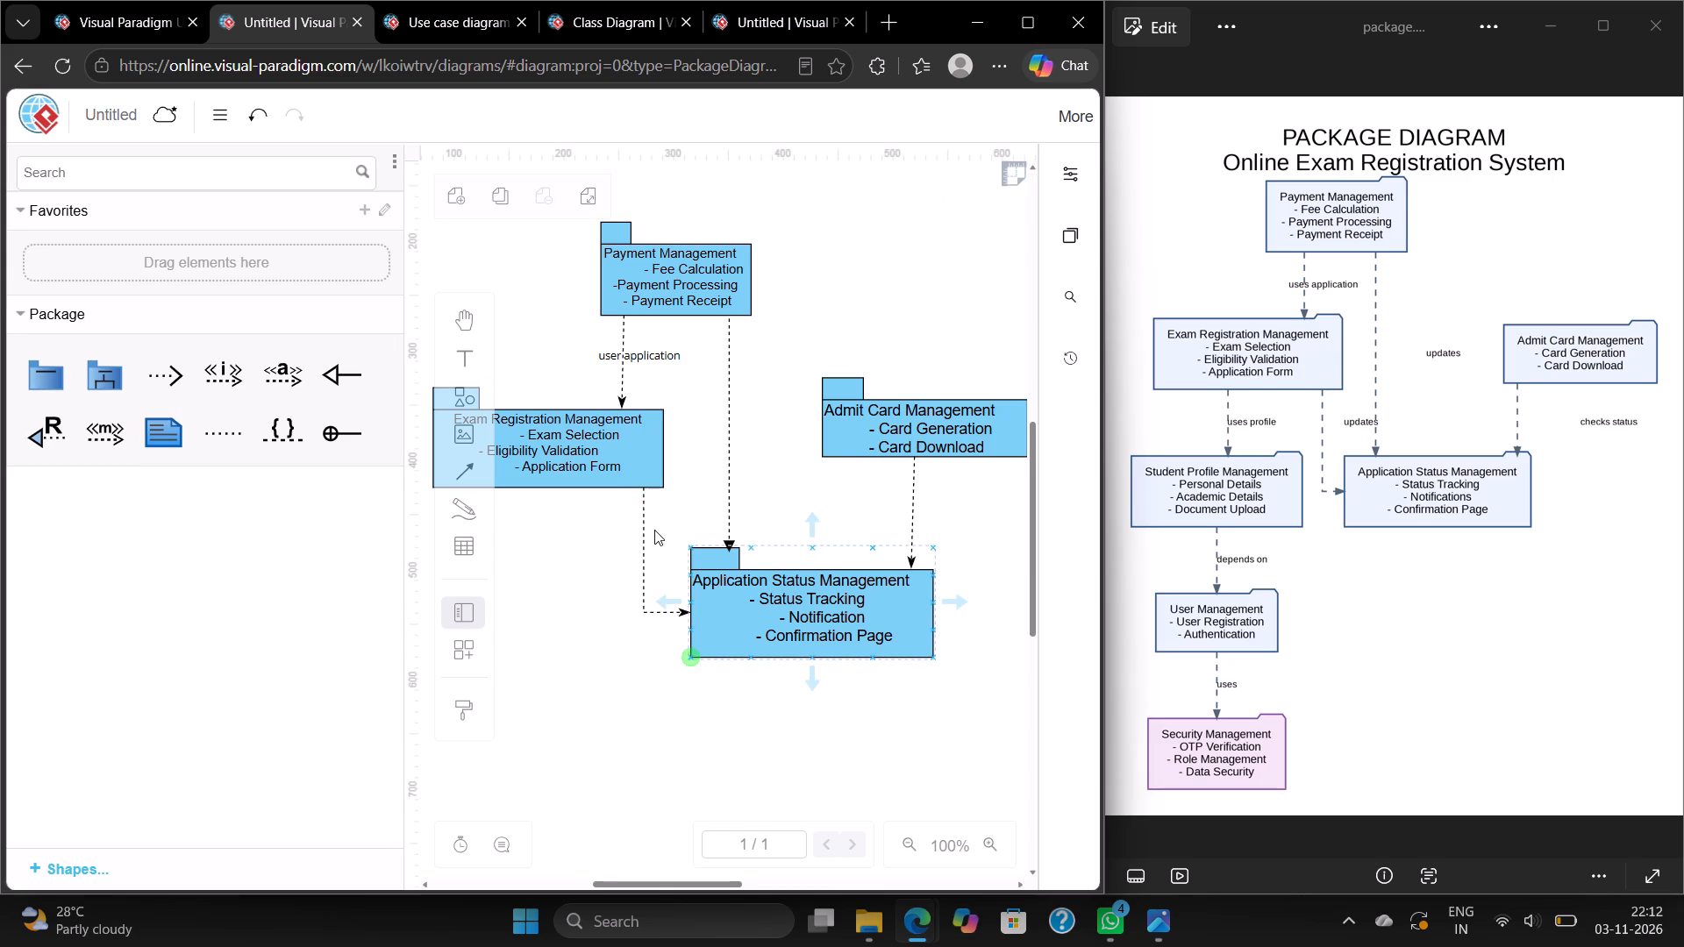
# Add a package below Exam Registration Management, left of Application Status Management, and enlarge it to about 235 x 110.
pyautogui.hscroll(2, 654, 530)
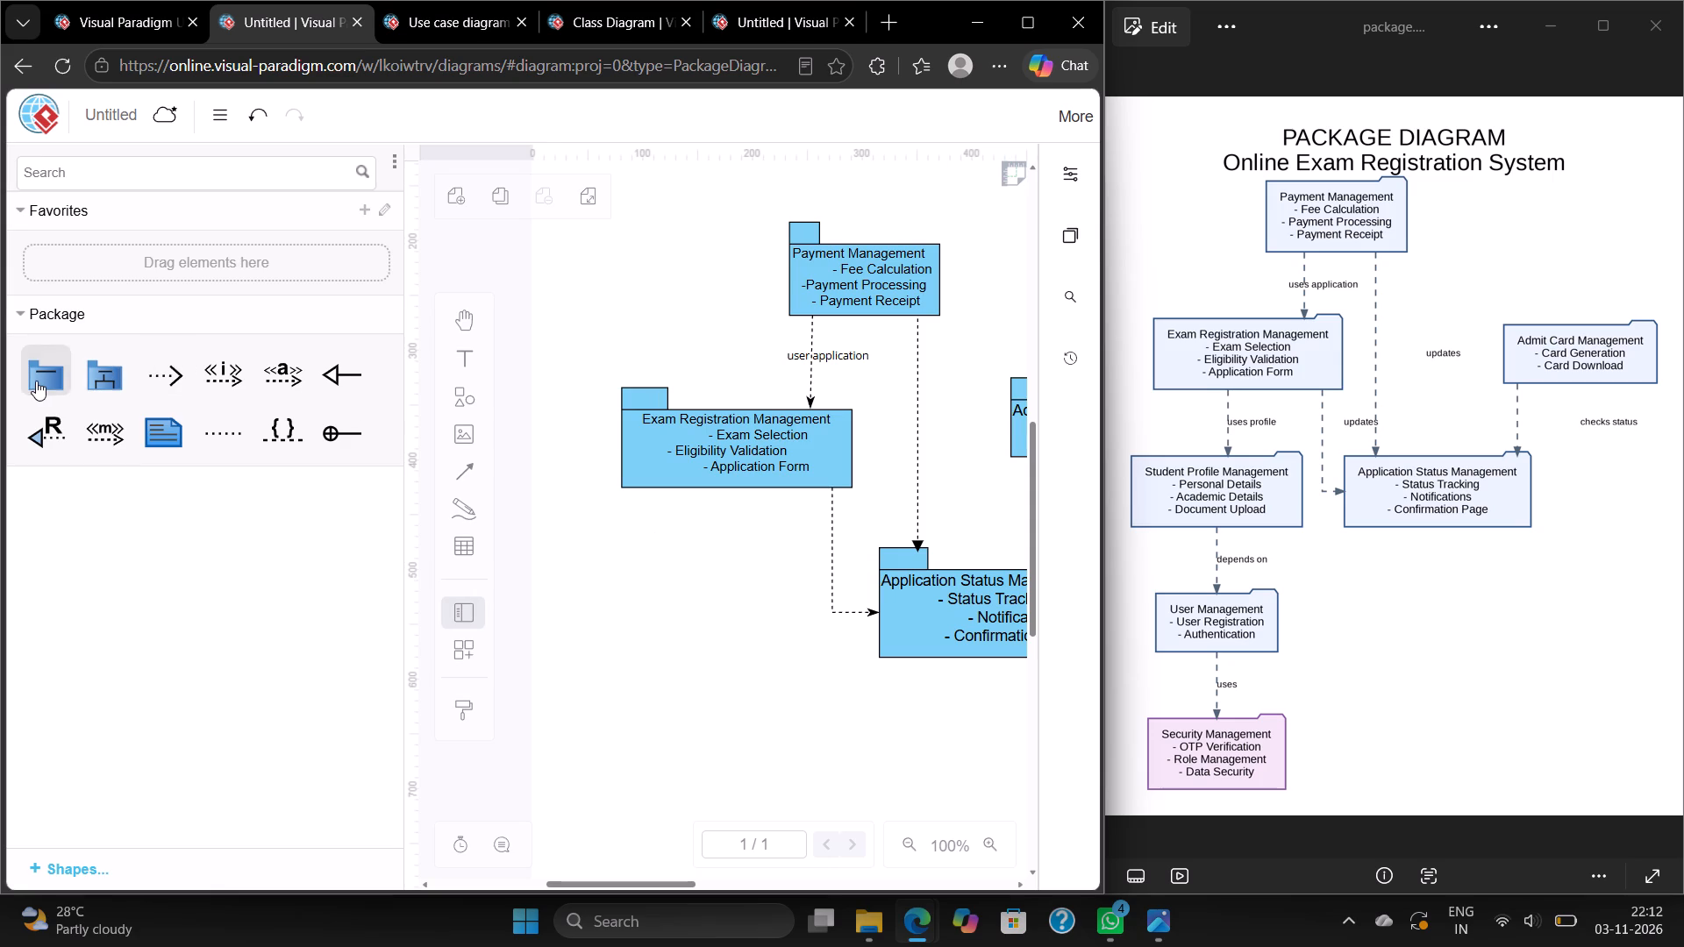
pyautogui.click(36, 381)
pyautogui.moveTo(717, 548); pyautogui.dragTo(667, 609)
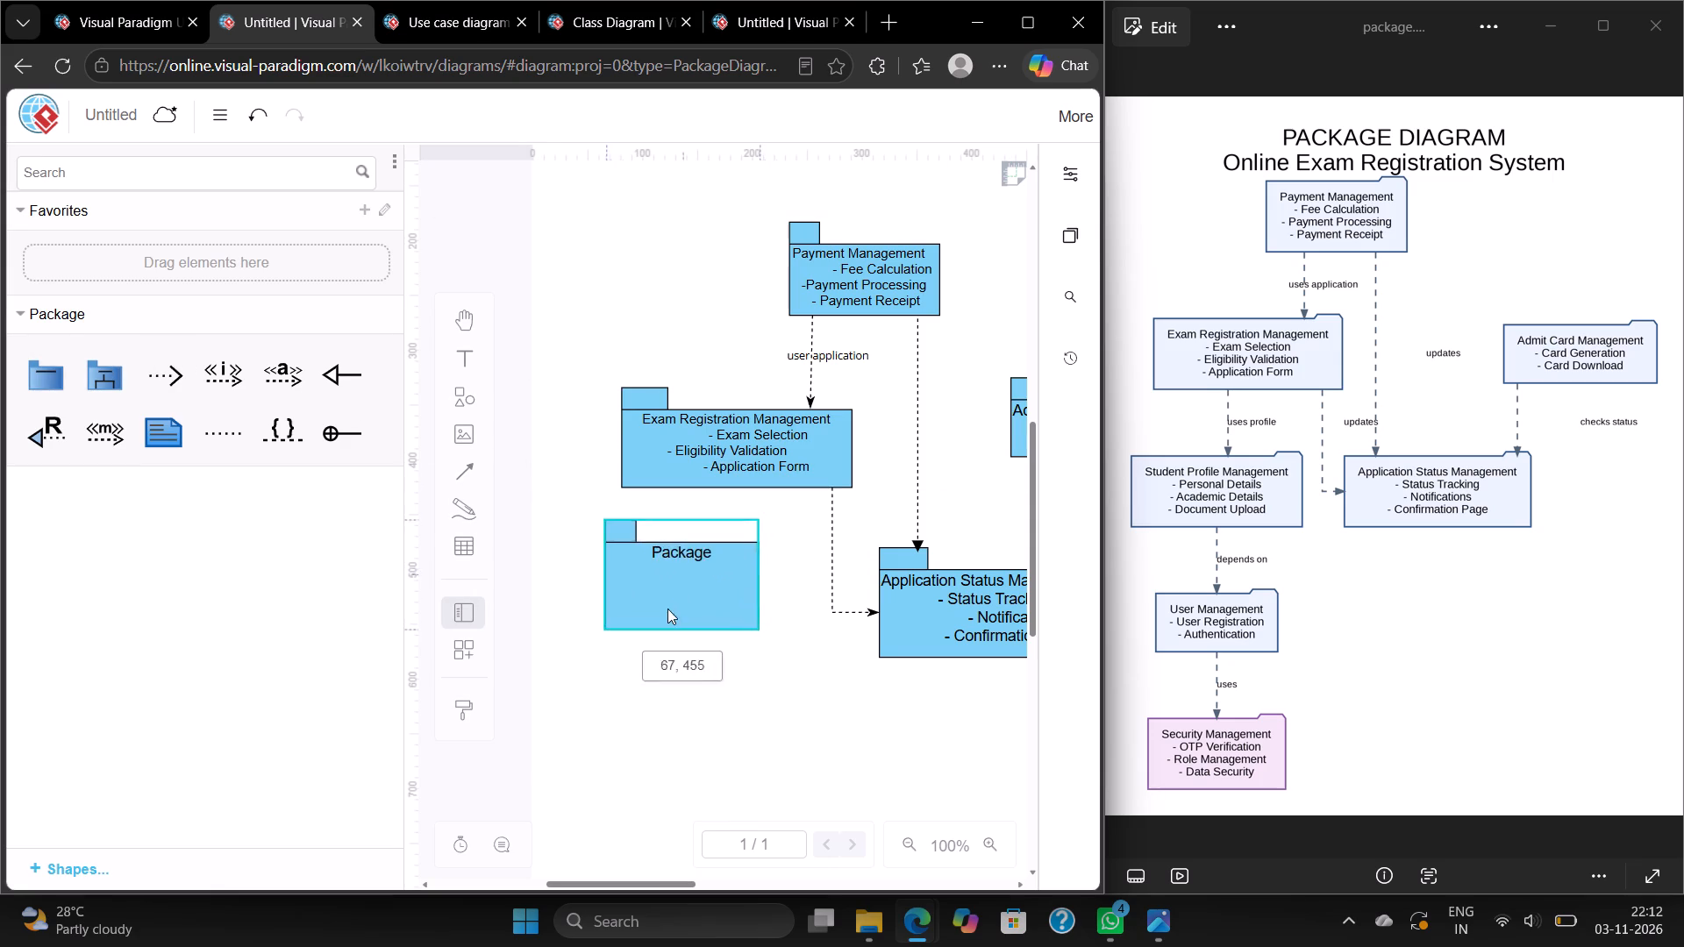
pyautogui.moveTo(667, 609); pyautogui.dragTo(610, 633)
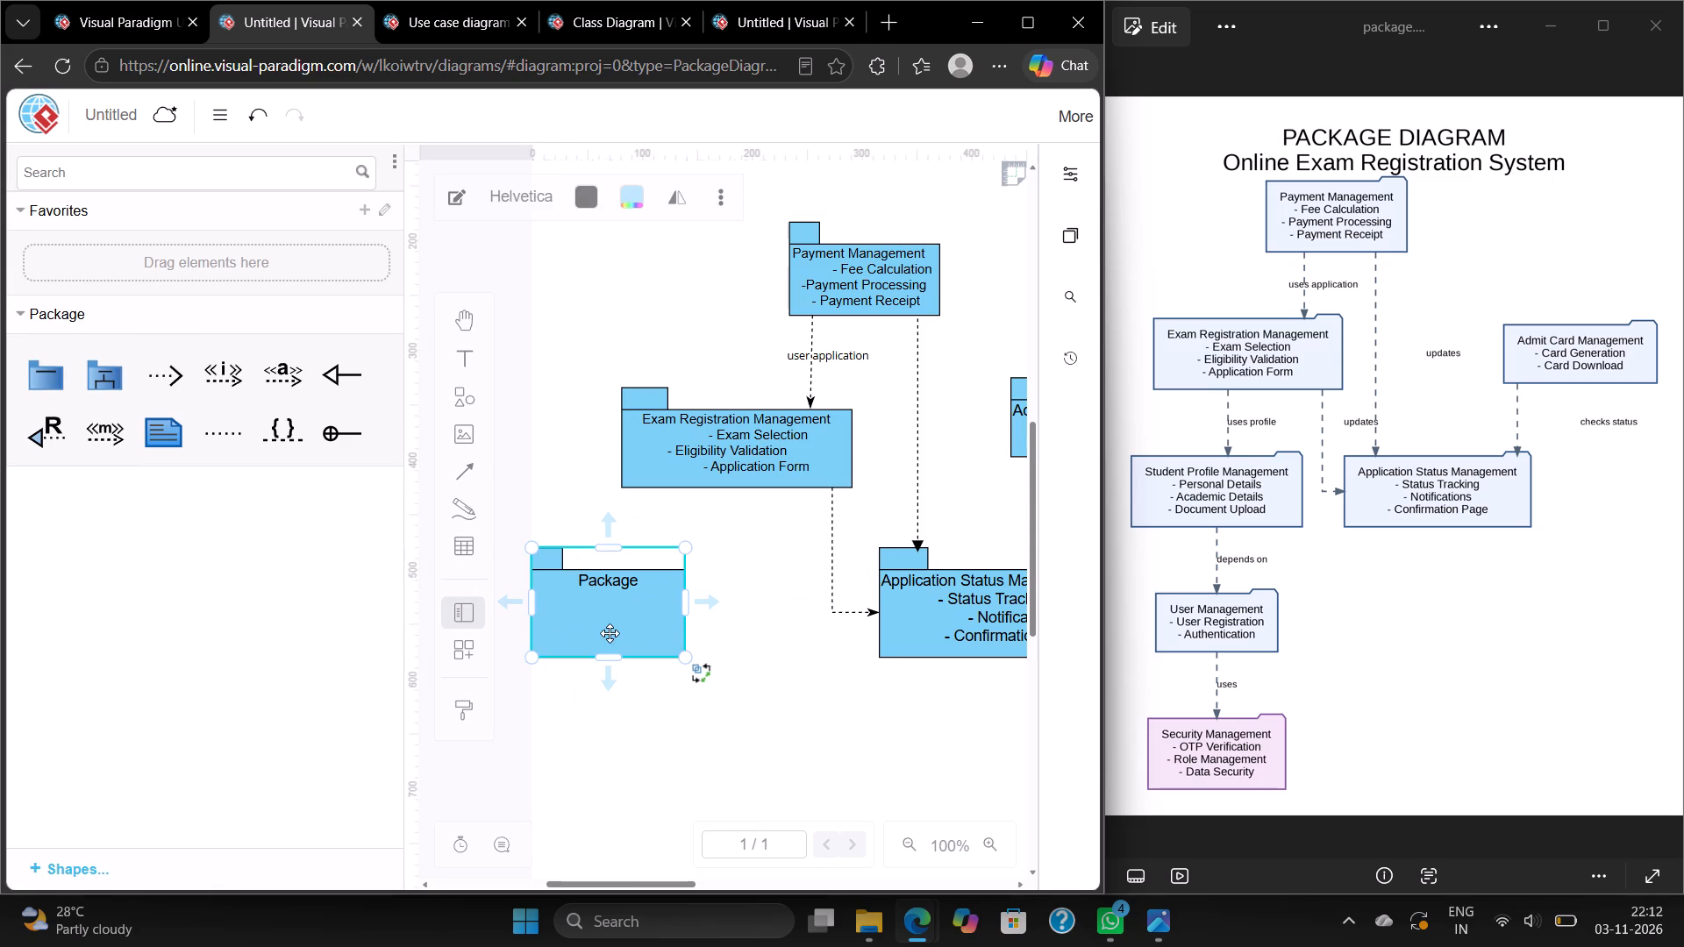
pyautogui.moveTo(689, 660); pyautogui.dragTo(783, 670)
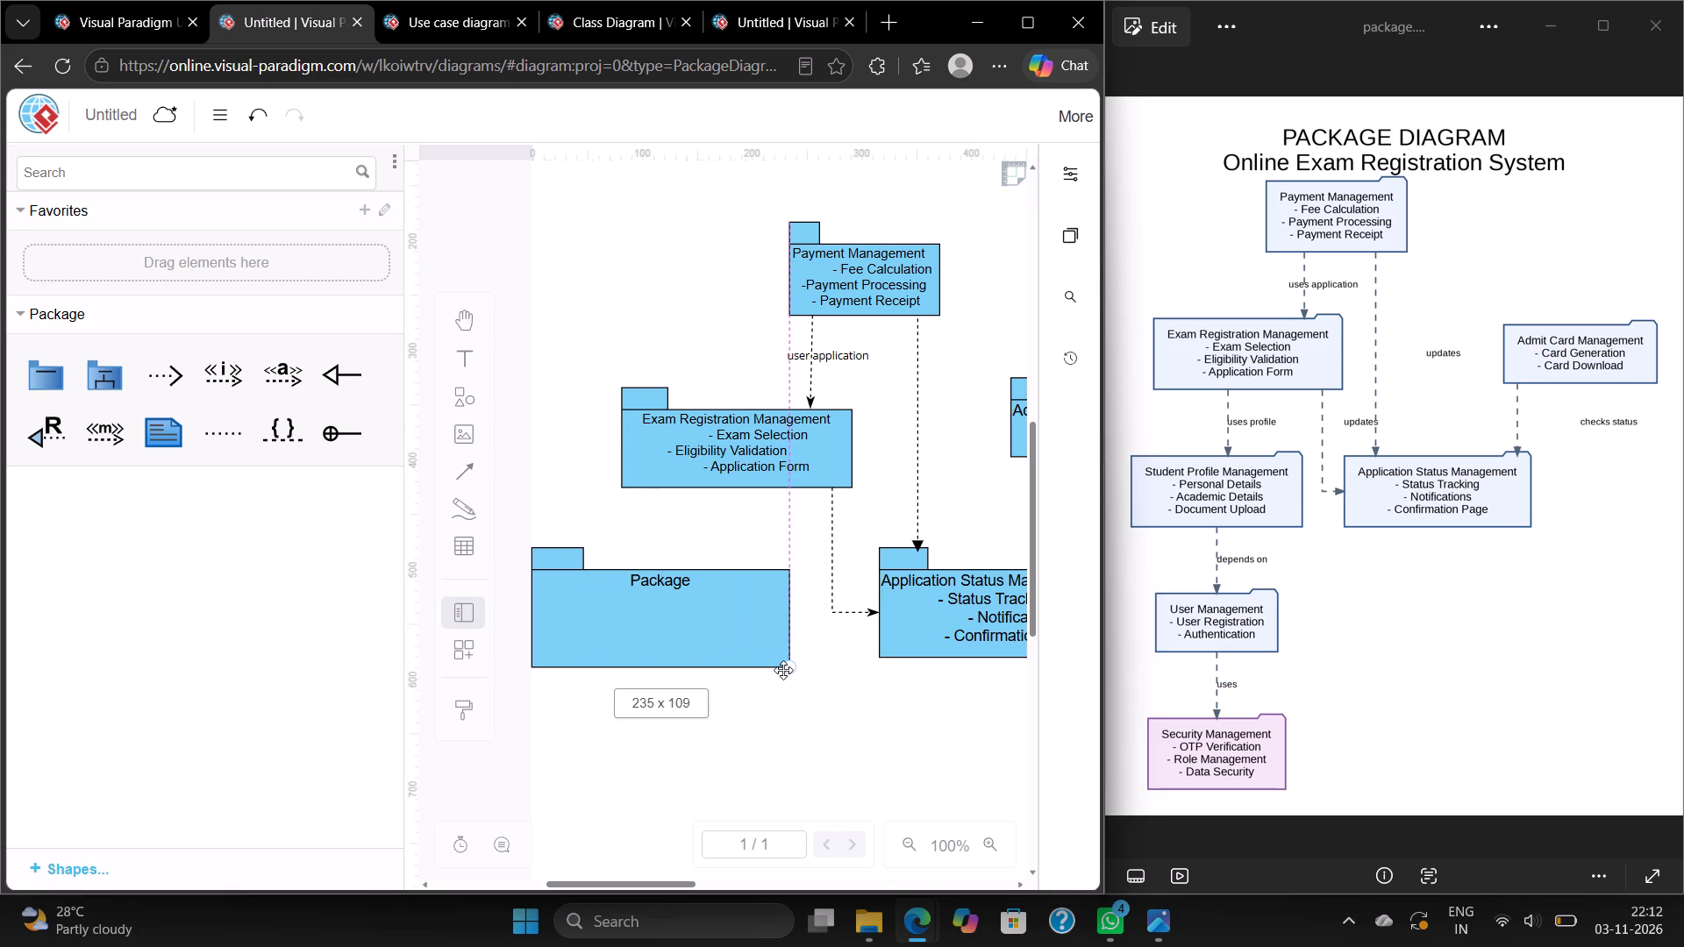
pyautogui.moveTo(783, 670); pyautogui.dragTo(794, 673)
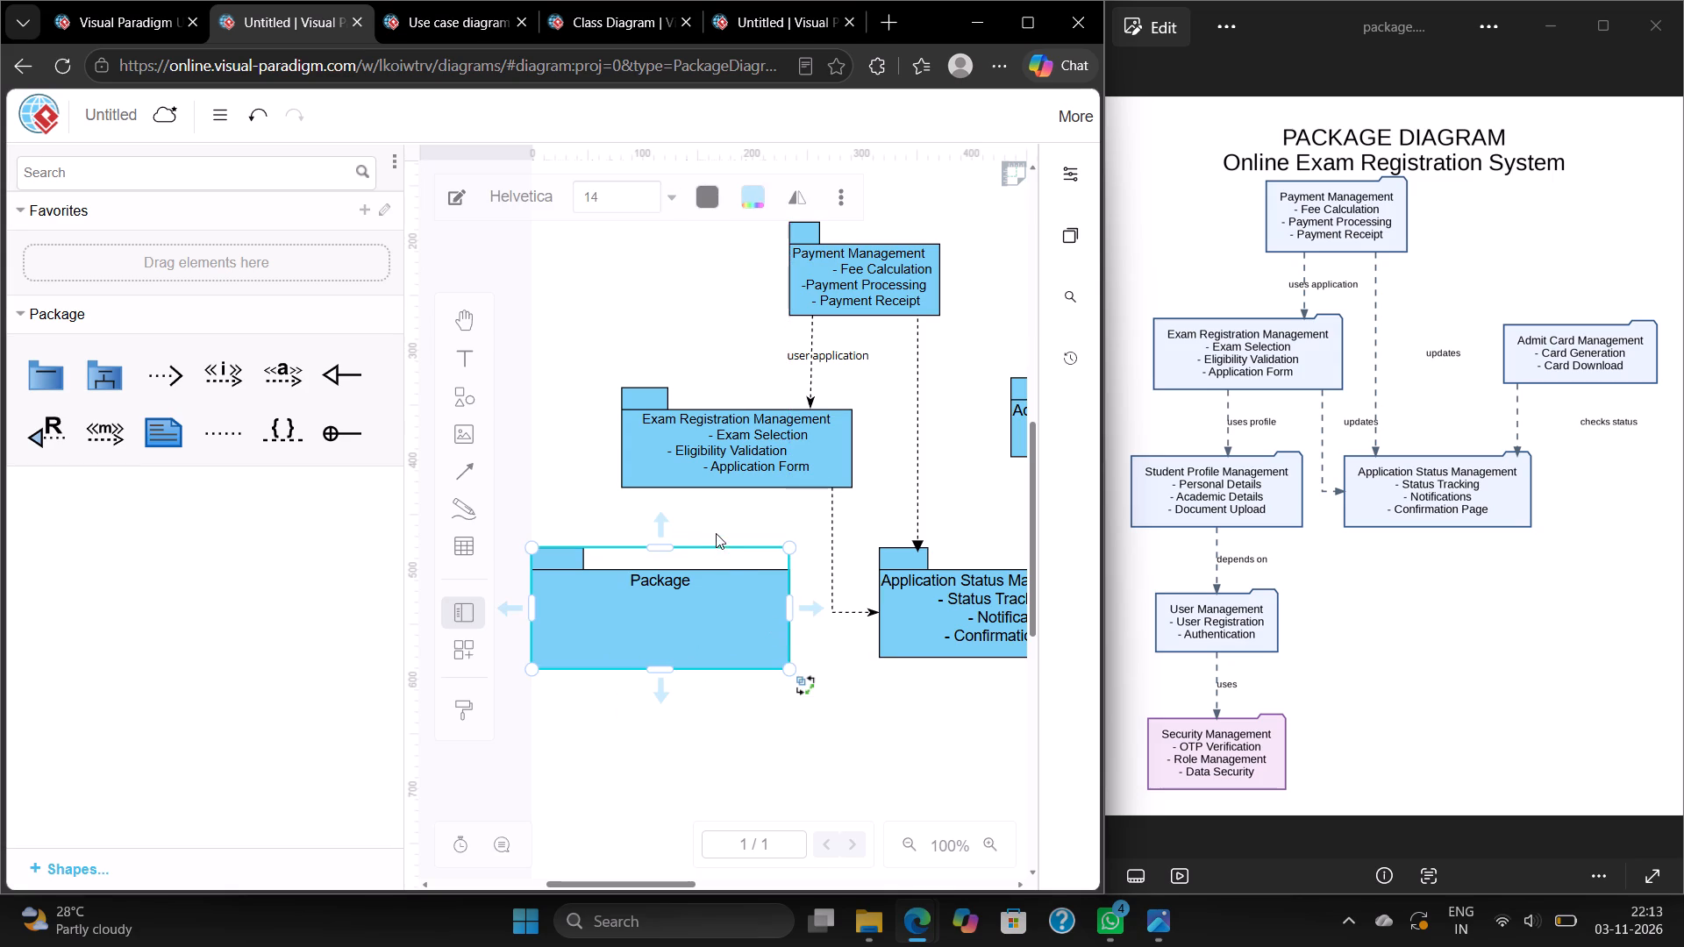
# Replace the new package's default label with the title "Student Profile Management".
pyautogui.hscroll(1, 712, 529)
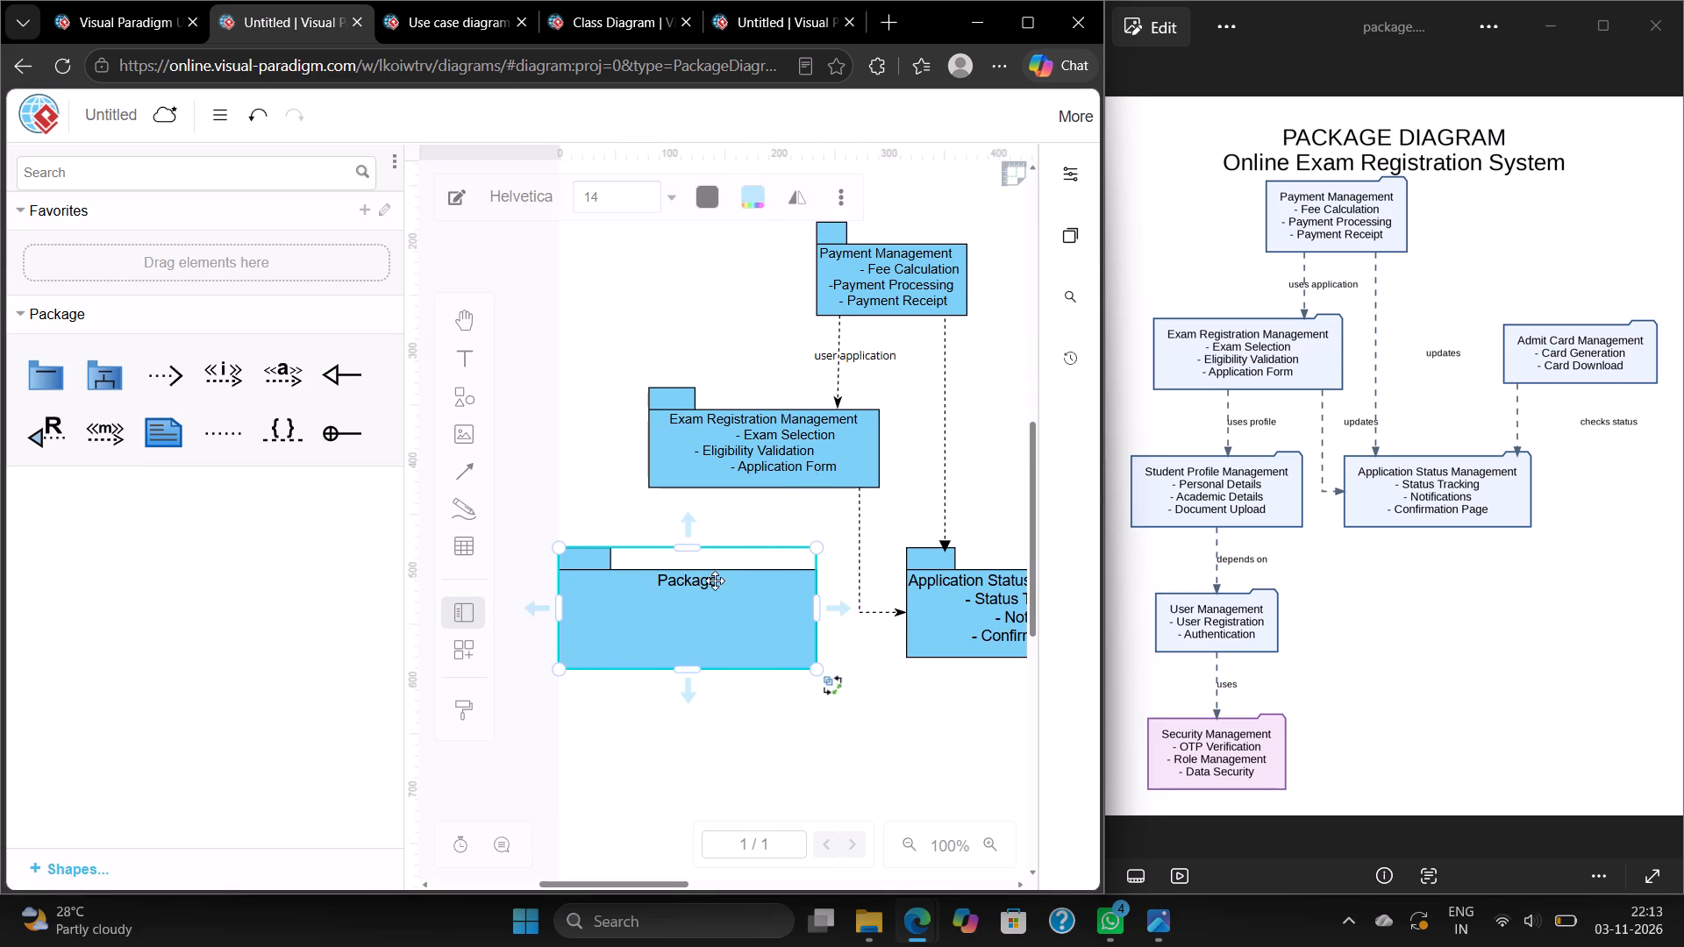
pyautogui.doubleClick(717, 582)
pyautogui.click(717, 582)
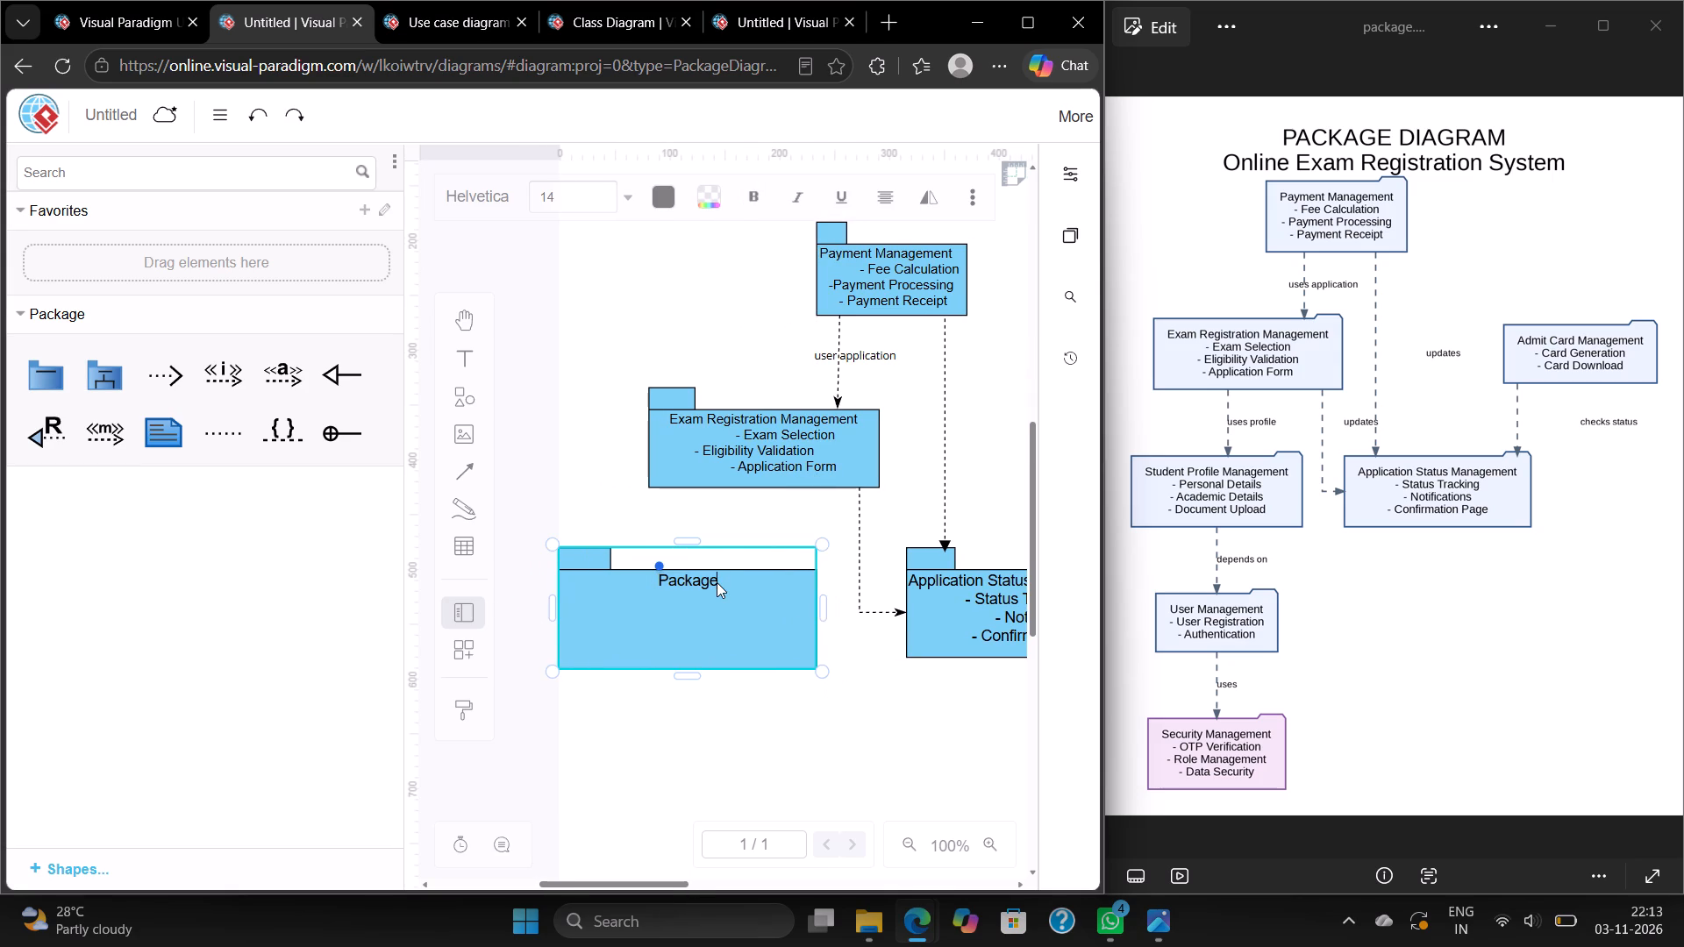
pyautogui.press('BackSpace')
pyautogui.press('BackSpace')
pyautogui.press('BackSpace')
pyautogui.press('BackSpace')
pyautogui.press('BackSpace')
pyautogui.press('BackSpace')
pyautogui.press('BackSpace')
pyautogui.write('Student')
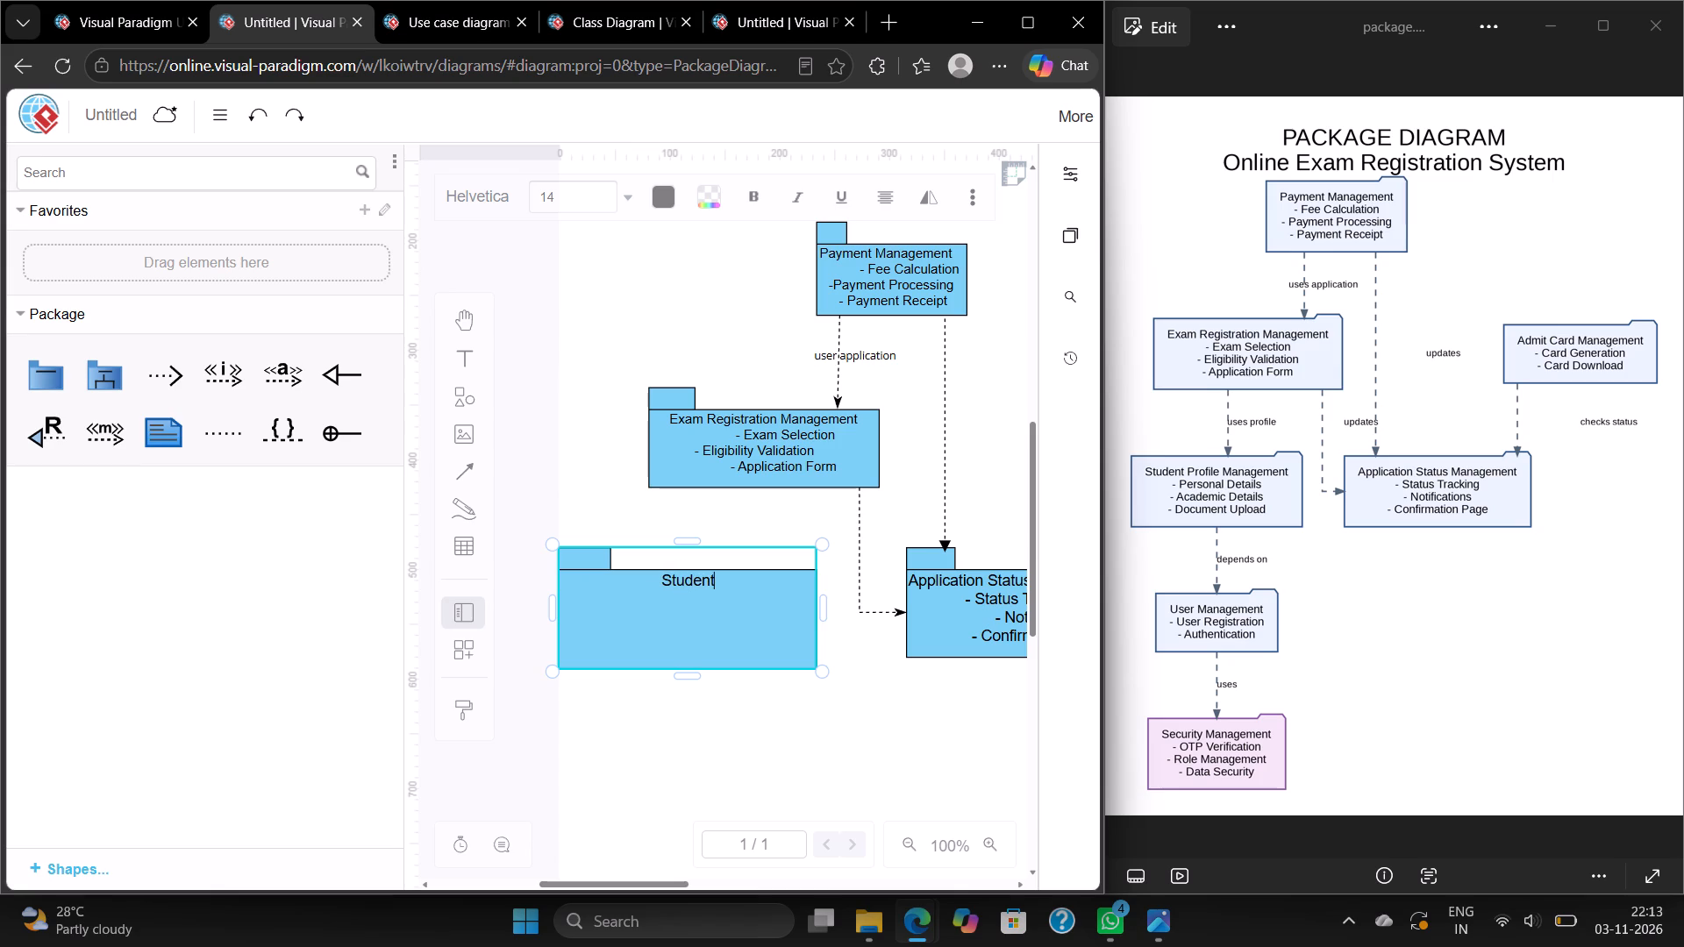
pyautogui.press('space')
pyautogui.write('Profile')
pyautogui.press('space')
pyautogui.write('Management')
pyautogui.press('space')
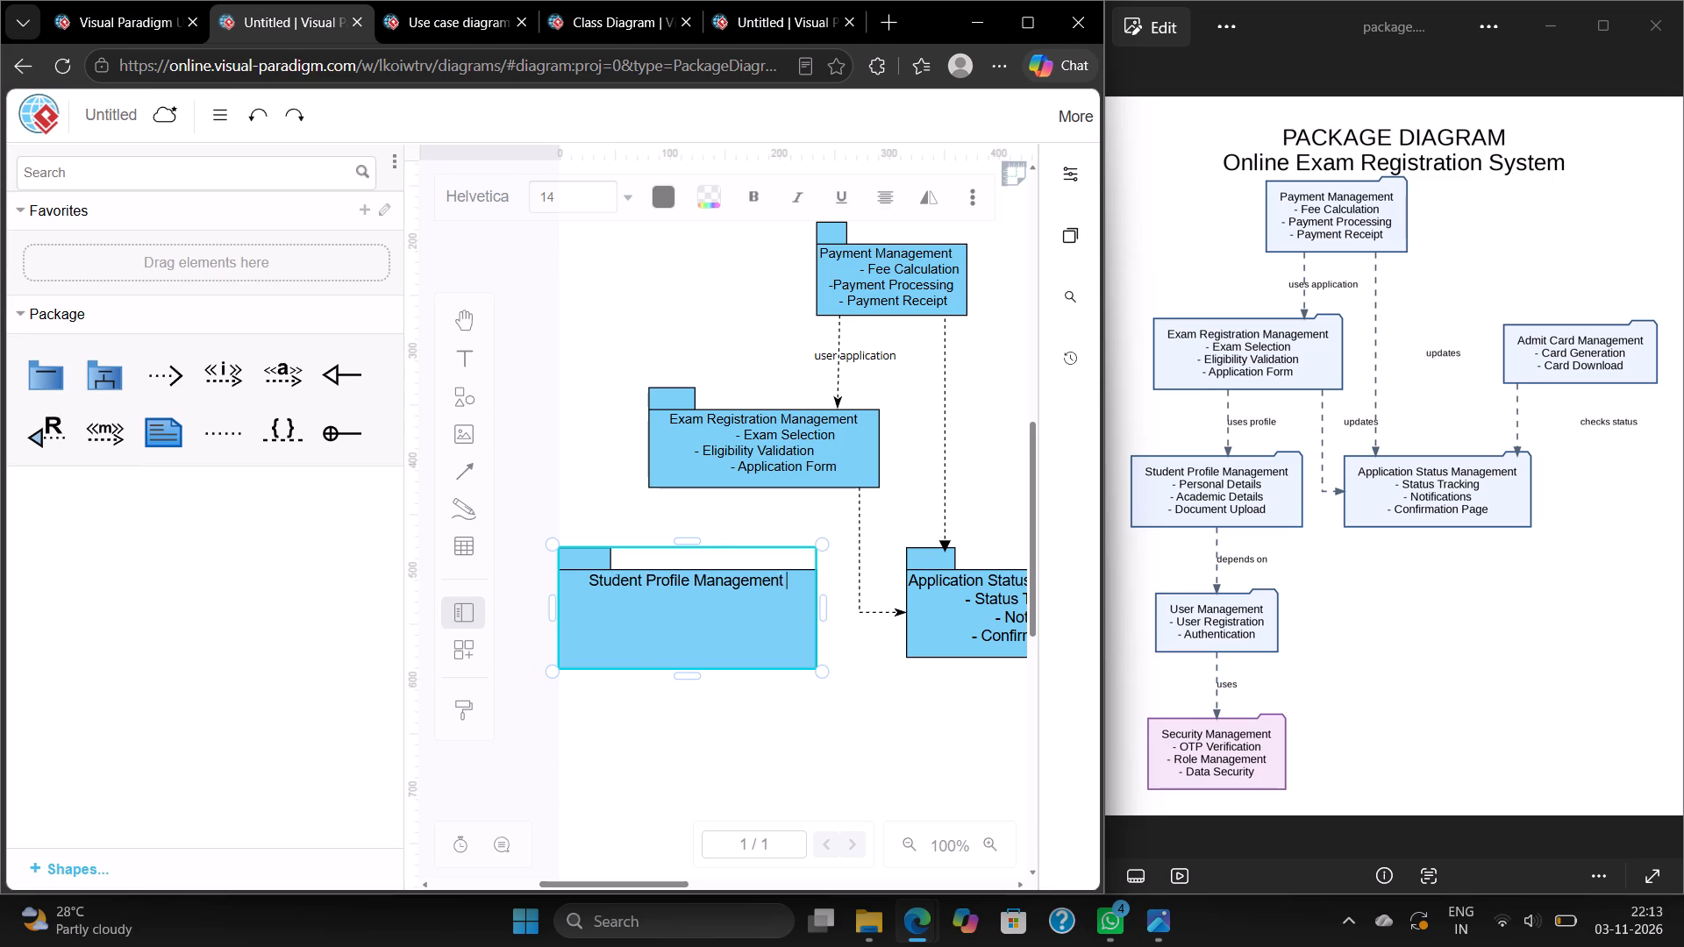
# Add the line "- Personal Details" below the Student Profile Management title, using spaces to wrap it onto its own line.
pyautogui.press('space')
pyautogui.press('space')
pyautogui.press('space')
pyautogui.press('space')
pyautogui.press('space')
pyautogui.press('space')
pyautogui.press('space')
pyautogui.press('space')
pyautogui.press('space')
pyautogui.press('space')
pyautogui.press('space')
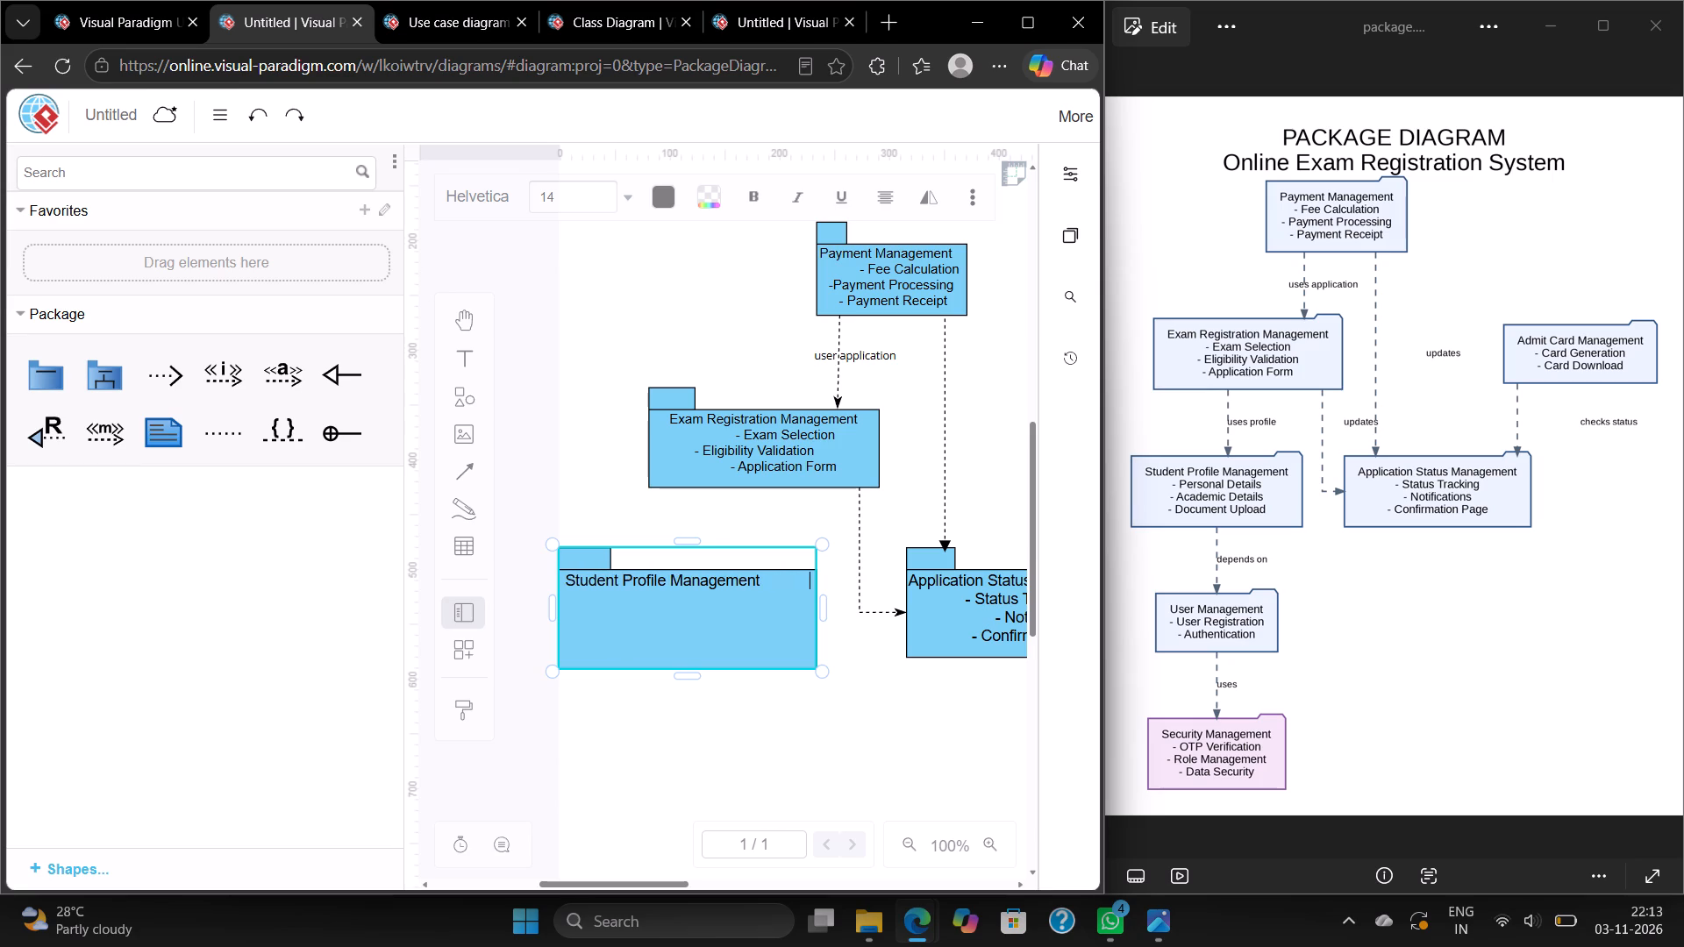
pyautogui.press('space')
pyautogui.press('space')
pyautogui.press('space')
pyautogui.write('-')
pyautogui.press('space')
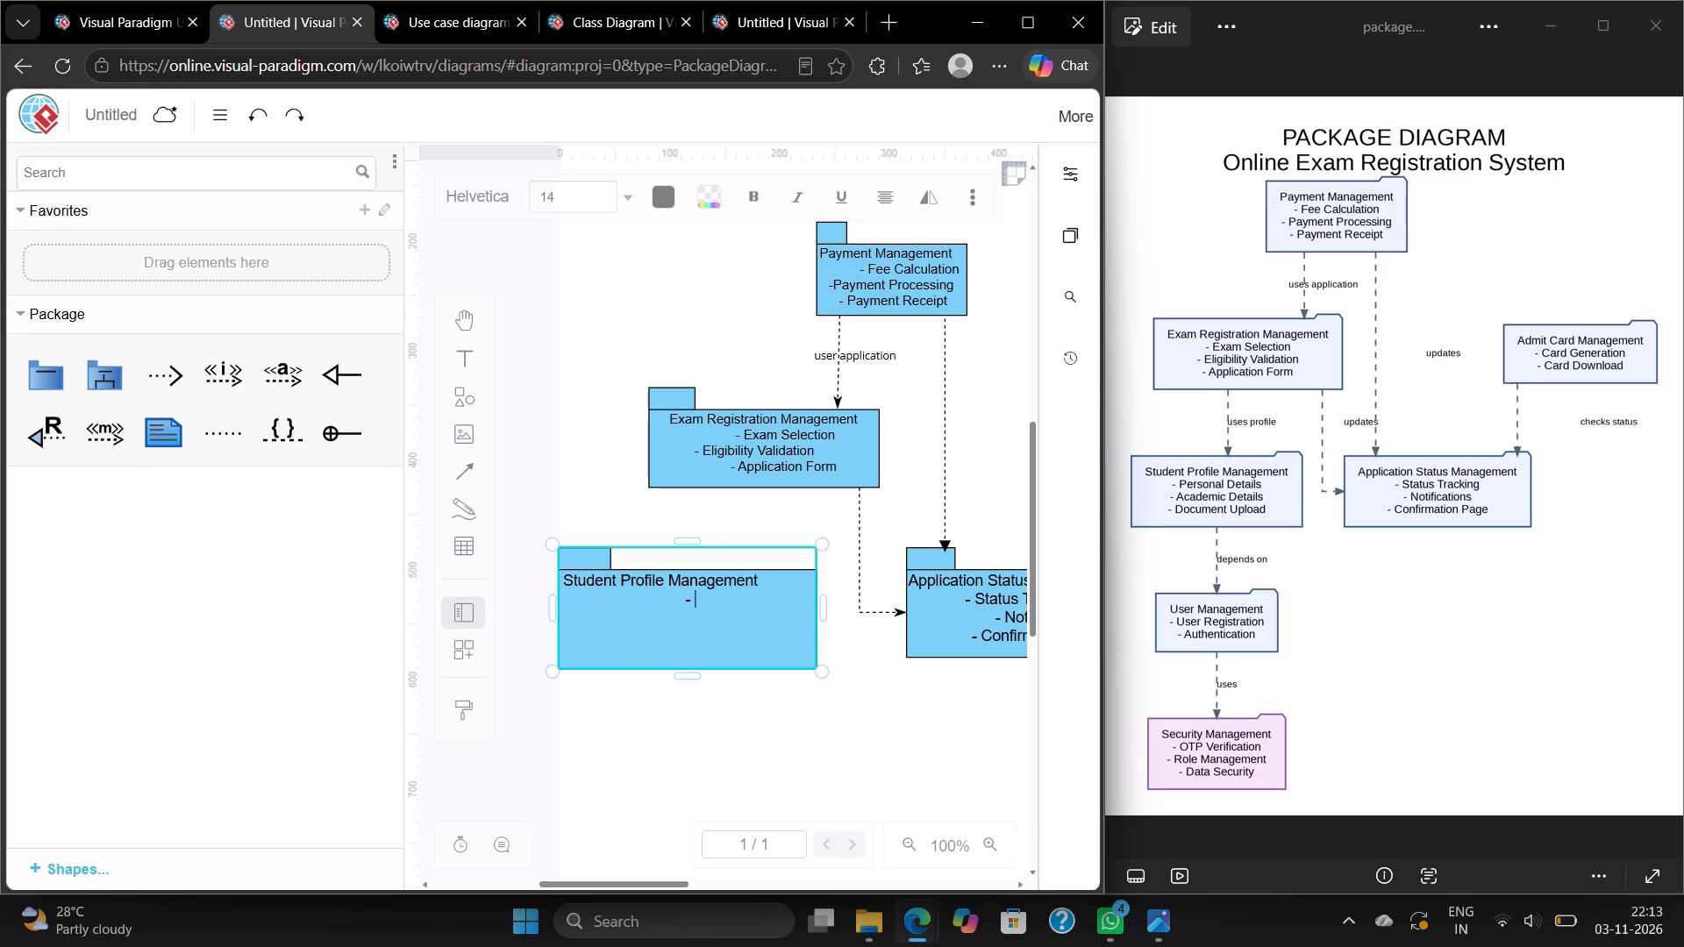
pyautogui.write('Personal')
pyautogui.press('space')
pyautogui.write('Detaio')
pyautogui.press('BackSpace')
pyautogui.write('ls')
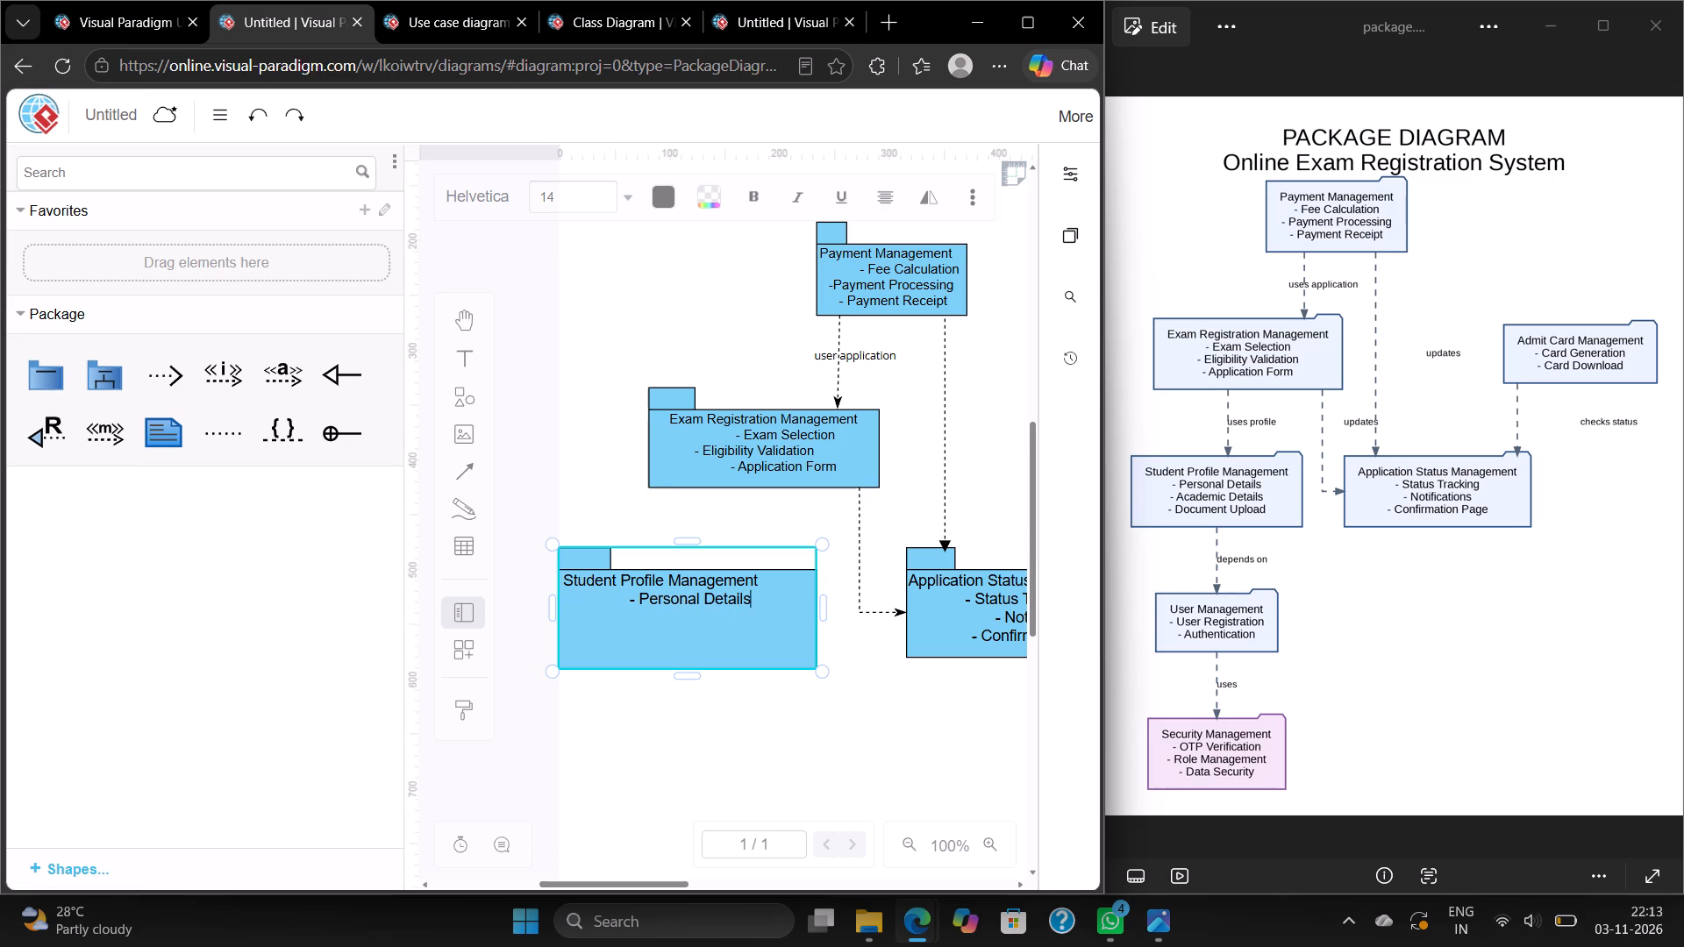
# Add the line "- Academic Details" below "- Personal Details" in the Student Profile Management package, spaced onto its own line.
pyautogui.press('space')
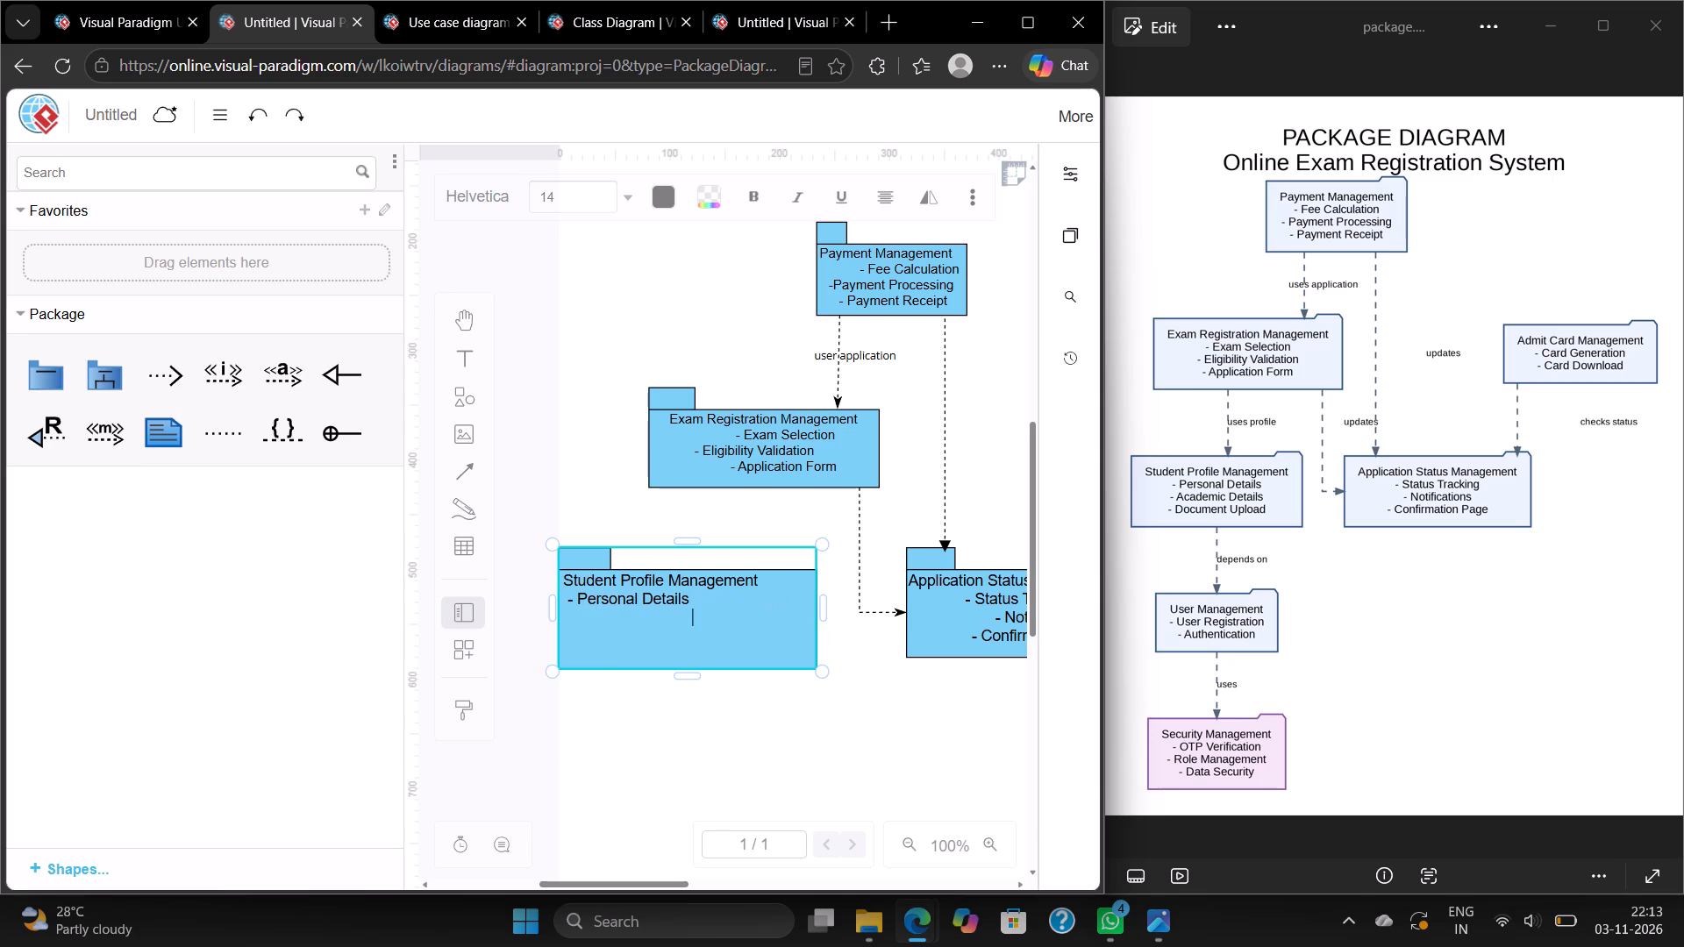
pyautogui.press('-')
pyautogui.press('space')
pyautogui.write('Academin')
pyautogui.press('BackSpace')
pyautogui.press('c')
pyautogui.press('space')
pyautogui.write('Details')
pyautogui.press('space')
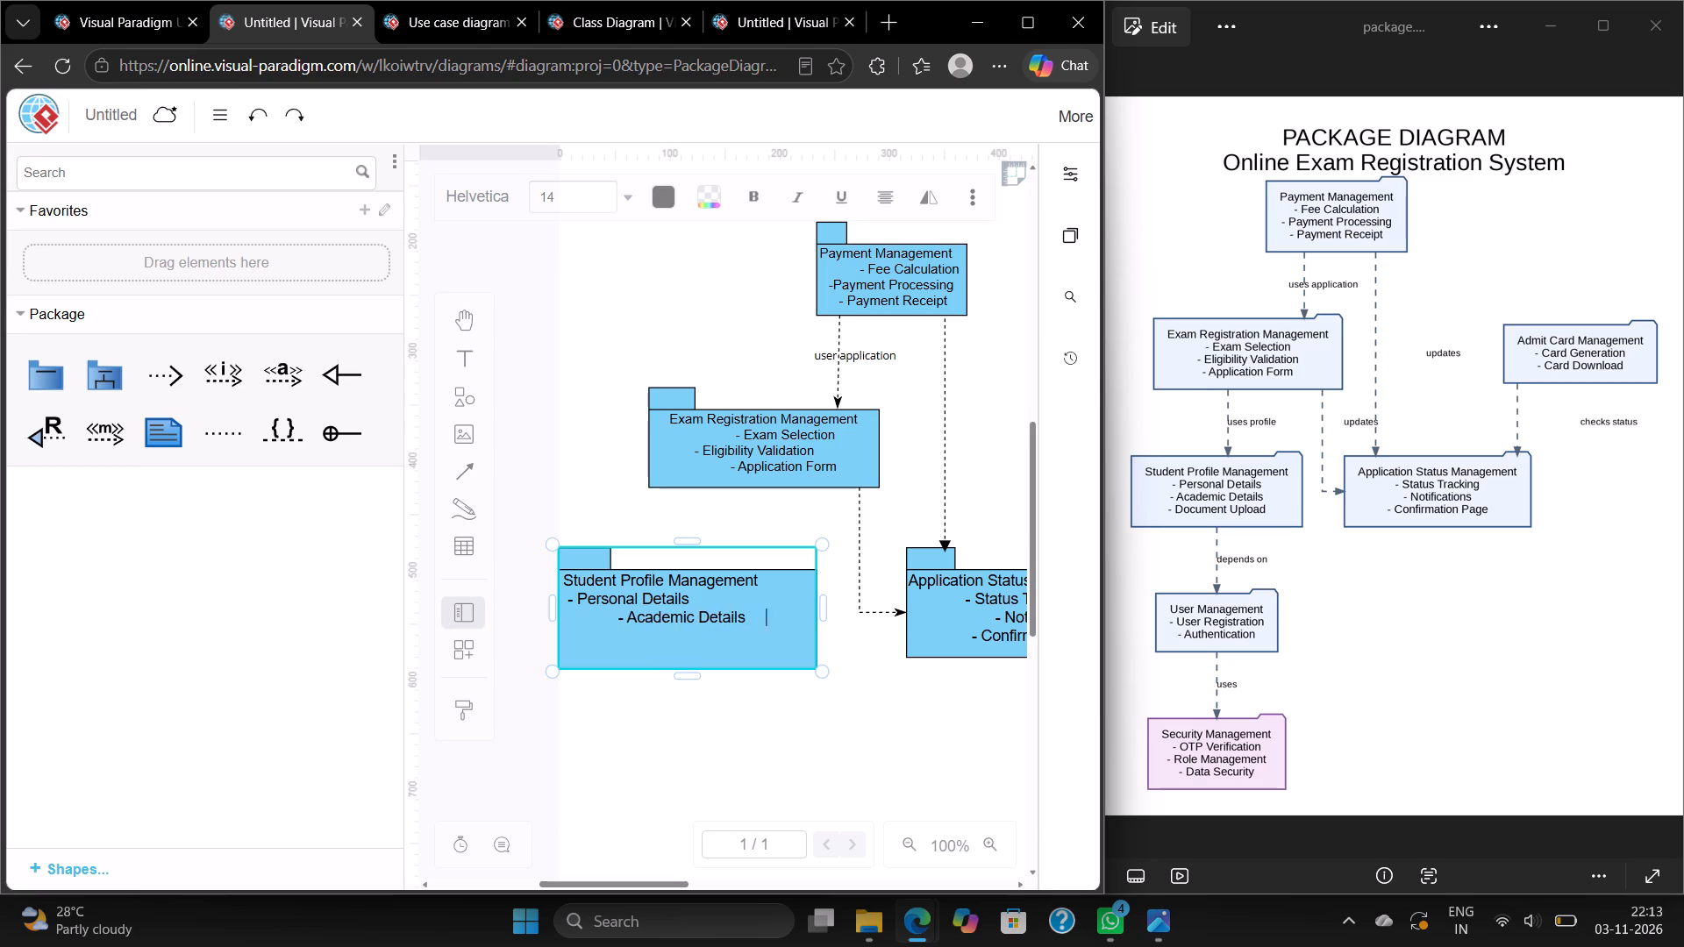
# Add the line "- Document Upload" below "- Academic Details" in the Student Profile Management package.
pyautogui.write('-')
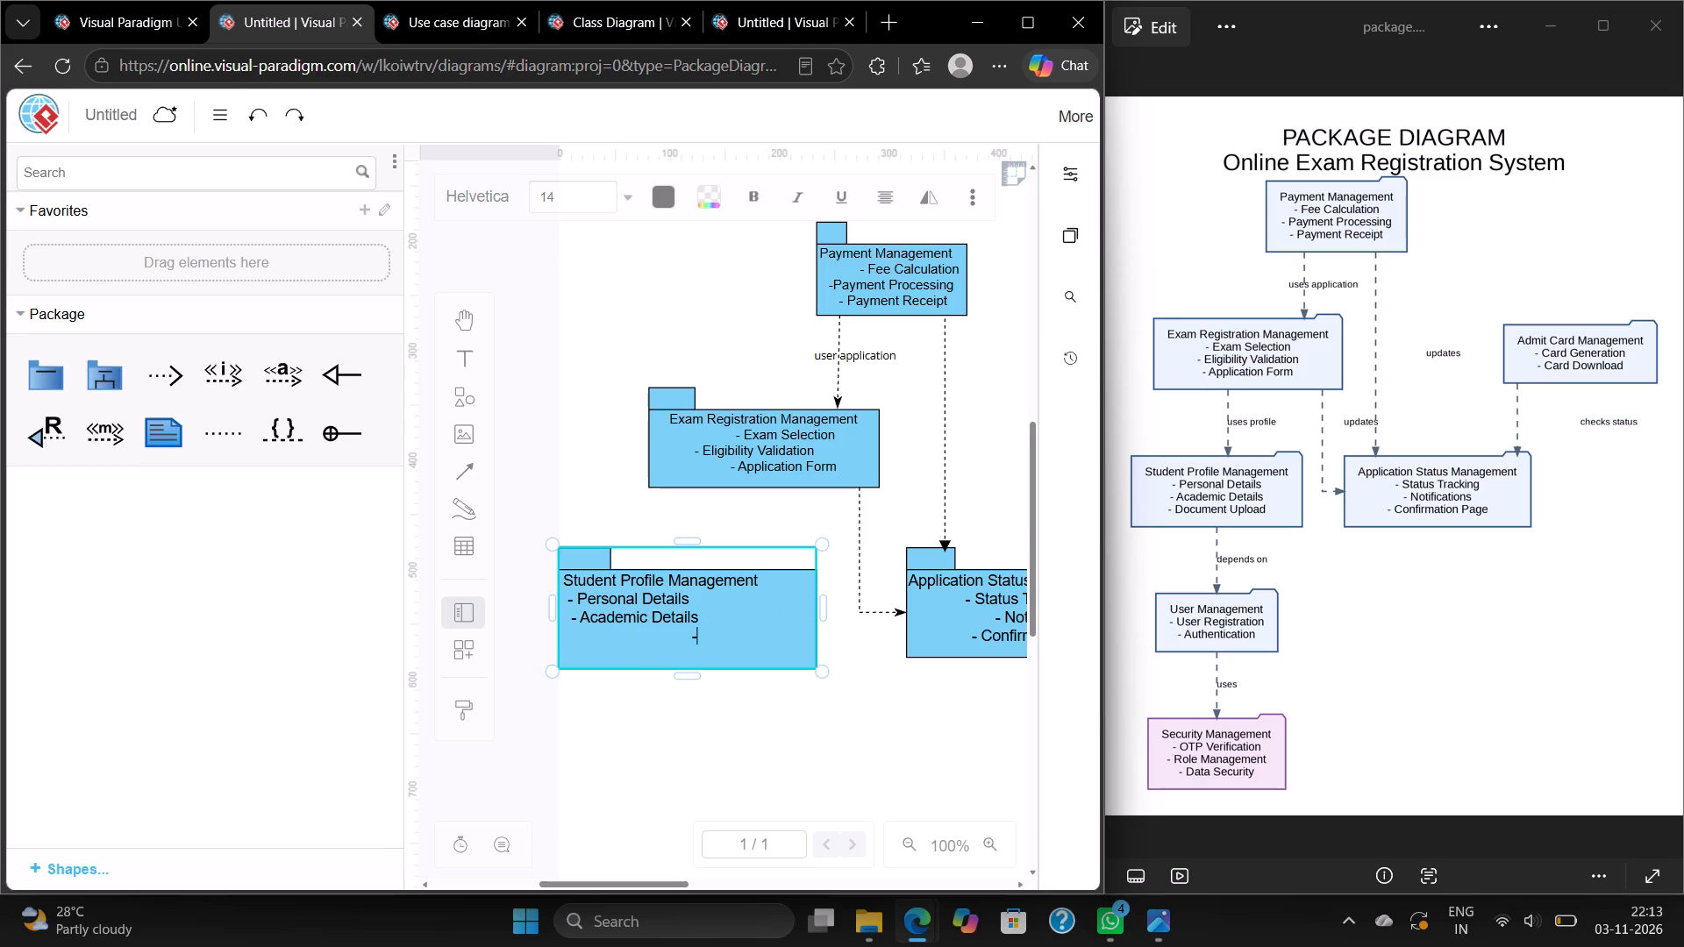
pyautogui.press('space')
pyautogui.write('Document')
pyautogui.press('space')
pyautogui.write('Upload')
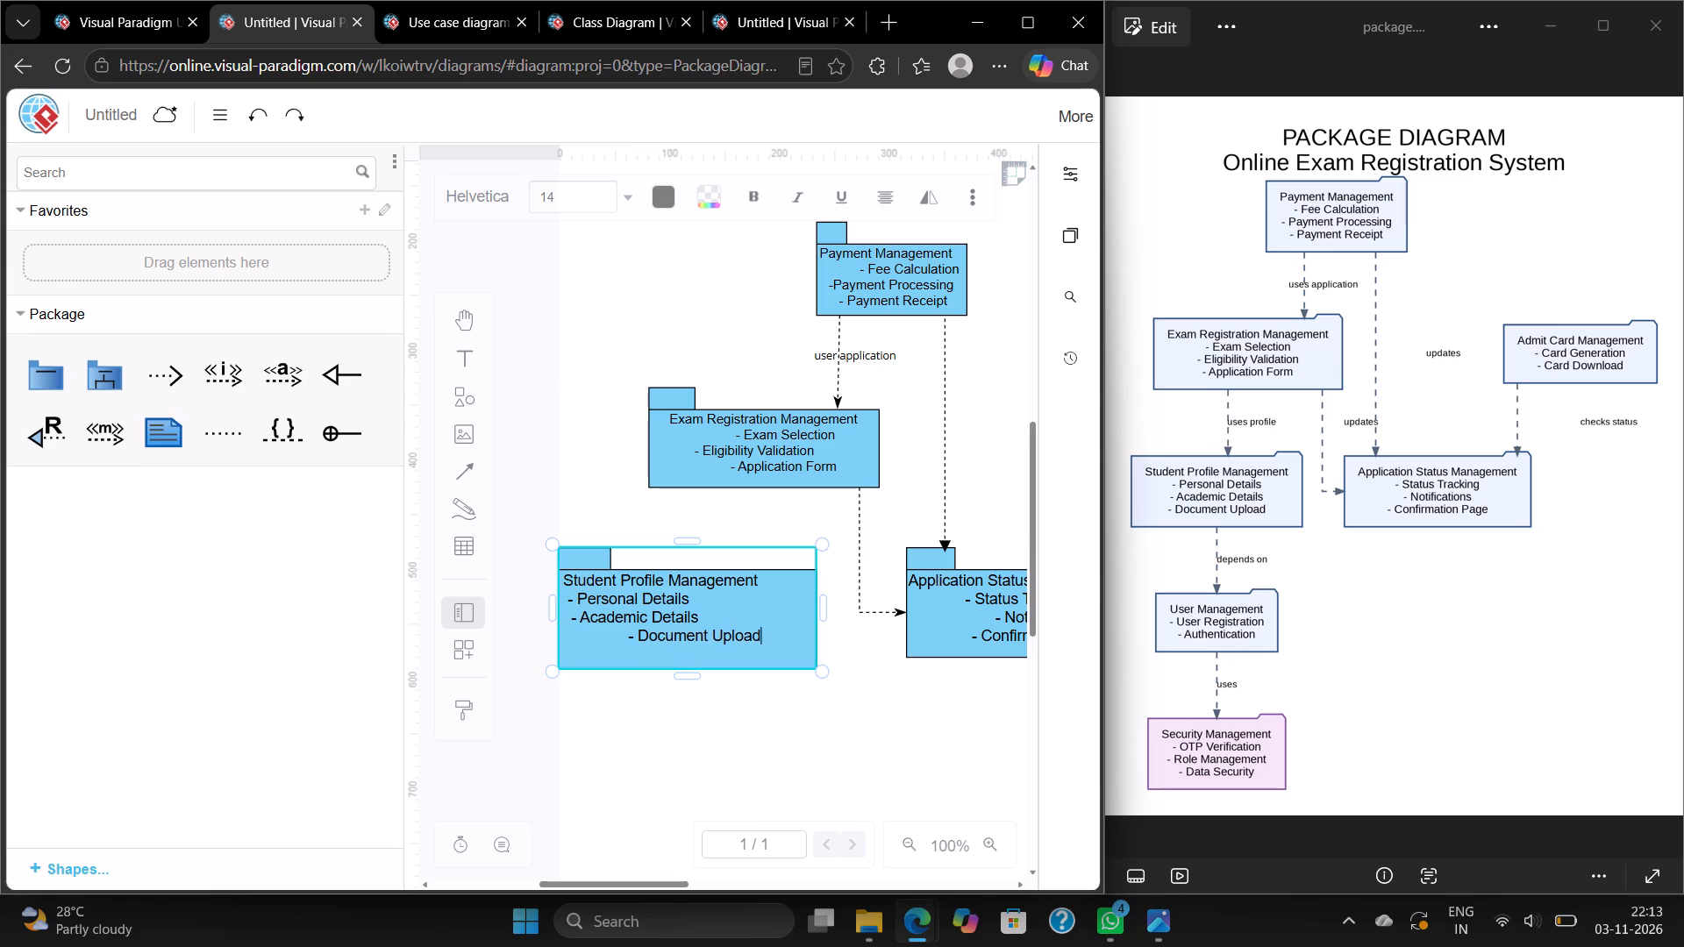
# Indent the Student Profile Management title by inserting six spaces in front of it.
pyautogui.press('Left')
pyautogui.press('Left')
pyautogui.press('Left')
pyautogui.press('Left')
pyautogui.press('Left')
pyautogui.press('Left')
pyautogui.press('Left')
pyautogui.press('Left')
pyautogui.press('Left')
pyautogui.press('Left')
pyautogui.press('Left')
pyautogui.press('Left')
pyautogui.press('Left')
pyautogui.press('Left')
pyautogui.press('Left')
pyautogui.press('Left')
pyautogui.press('Left')
pyautogui.press('Left')
pyautogui.press('Left')
pyautogui.press('Left')
pyautogui.press('Left')
pyautogui.press('Left')
pyautogui.press('Left')
pyautogui.press('Left')
pyautogui.press('Left')
pyautogui.press('Left')
pyautogui.press('Left')
pyautogui.press('Left')
pyautogui.press('Left')
pyautogui.press('Left')
pyautogui.press('Left')
pyautogui.press('Left')
pyautogui.press('Left')
pyautogui.press('Left')
pyautogui.press('Left')
pyautogui.press('Left')
pyautogui.press('Left')
pyautogui.press('Left')
pyautogui.press('Left')
pyautogui.press('Left')
pyautogui.press('Left')
pyautogui.press('Left')
pyautogui.press('Left')
pyautogui.press('Left')
pyautogui.press('Left')
pyautogui.press('Left')
pyautogui.press('Left')
pyautogui.press('Left')
pyautogui.press('Left')
pyautogui.press('Left')
pyautogui.press('Left')
pyautogui.press('Left')
pyautogui.press('Left')
pyautogui.press('Left')
pyautogui.press('Left')
pyautogui.press('Left')
pyautogui.press('Left')
pyautogui.press('Left')
pyautogui.press('Left')
pyautogui.press('Left')
pyautogui.press('Left')
pyautogui.press('Left')
pyautogui.press('Left')
pyautogui.press('Left')
pyautogui.press('Left')
pyautogui.press('Left')
pyautogui.press('space')
pyautogui.press('space')
pyautogui.press('space')
pyautogui.press('space')
pyautogui.press('space')
pyautogui.press('space')
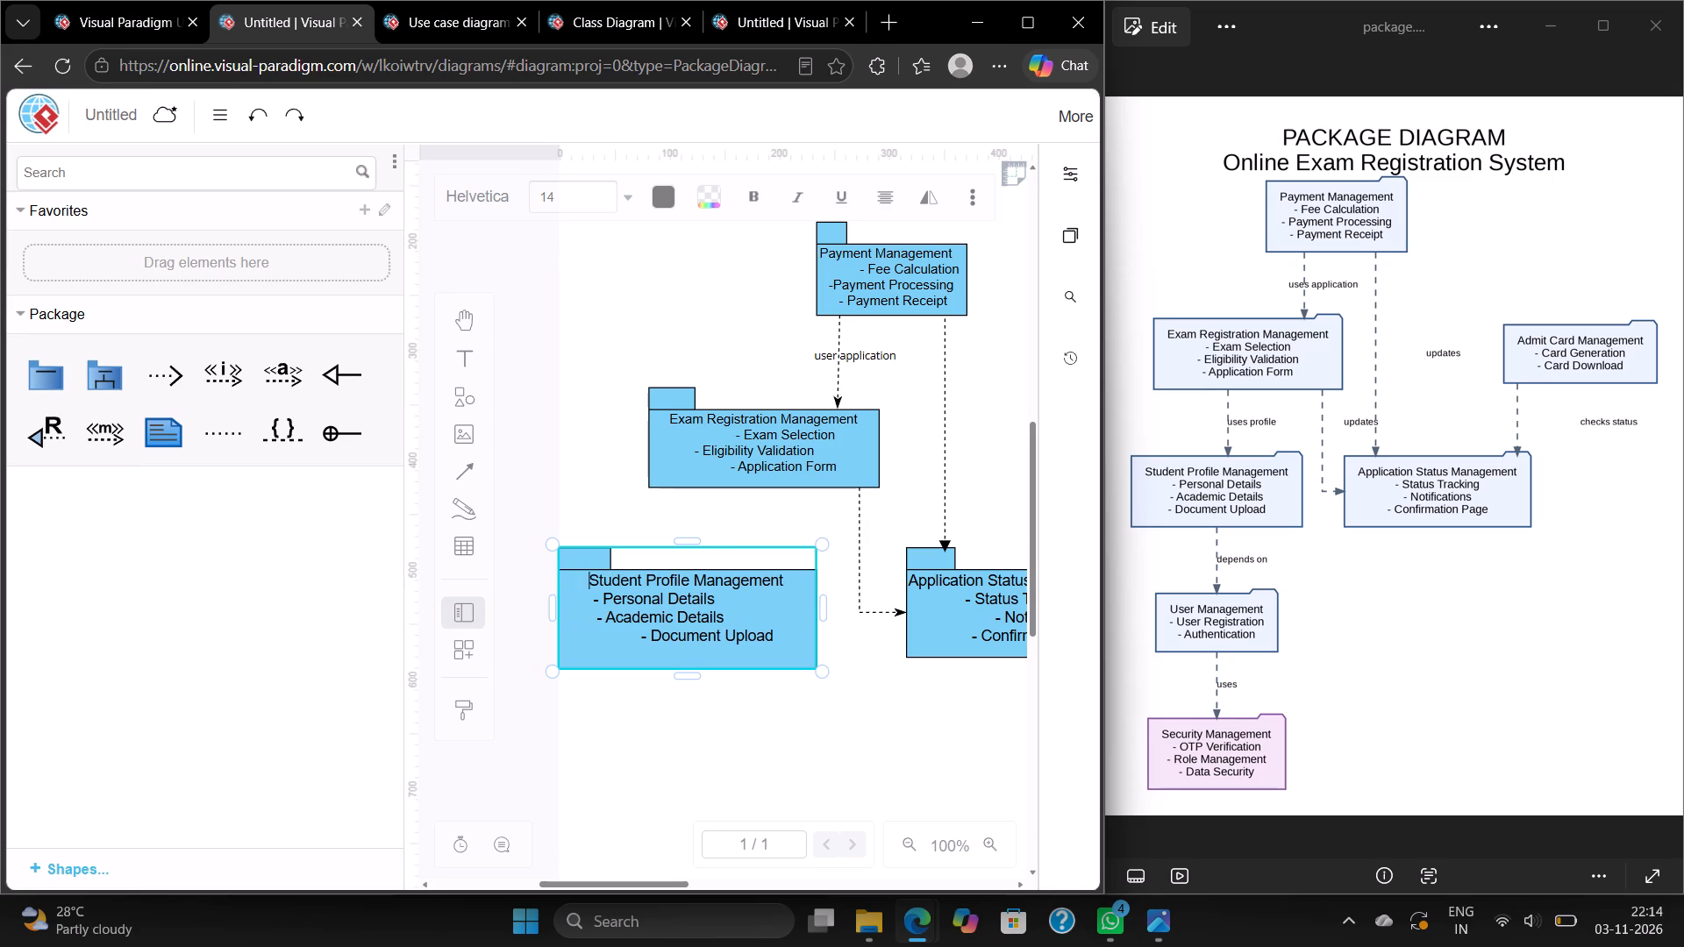
# Adjust the spaces before "- Document Upload" to shift it back under the other lines while keeping it on its own line.
pyautogui.press('Down')
pyautogui.press('Down')
pyautogui.press('Down')
pyautogui.press('BackSpace')
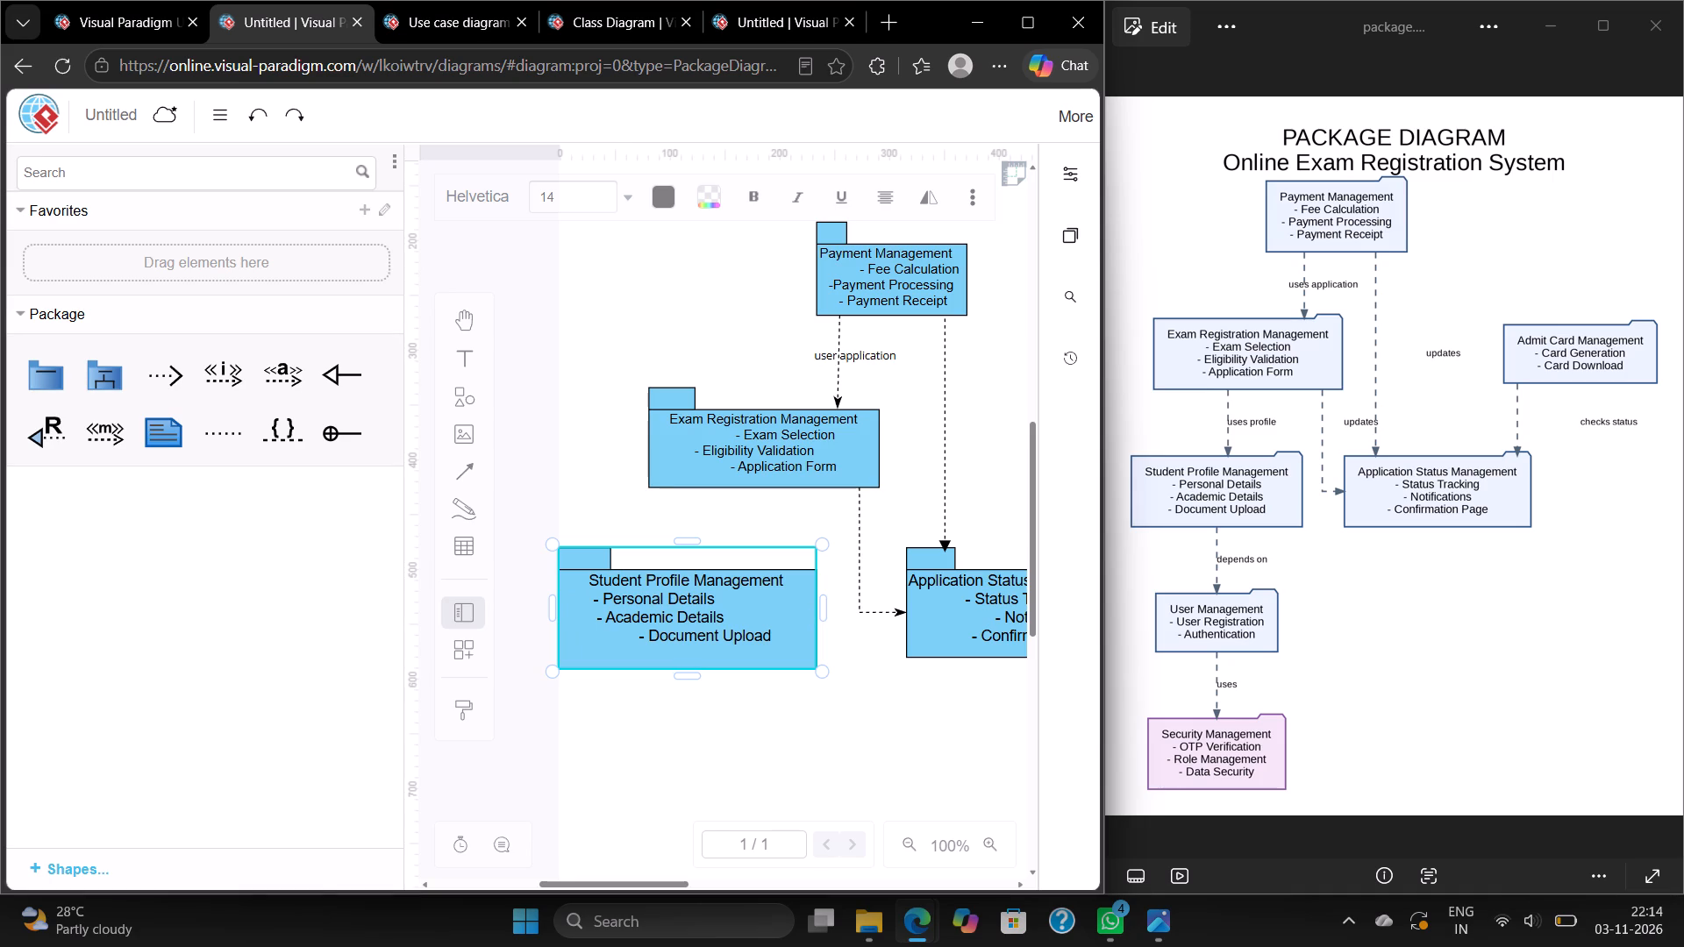
pyautogui.press('Down')
pyautogui.press('Left')
pyautogui.press('Left')
pyautogui.press('Left')
pyautogui.press('Left')
pyautogui.press('Left')
pyautogui.press('Left')
pyautogui.press('Left')
pyautogui.press('Left')
pyautogui.press('Left')
pyautogui.press('Left')
pyautogui.press('Left')
pyautogui.press('Left')
pyautogui.press('Left')
pyautogui.press('Left')
pyautogui.press('Left')
pyautogui.press('Left')
pyautogui.press('Left')
pyautogui.press('BackSpace')
pyautogui.press('BackSpace')
pyautogui.press('BackSpace')
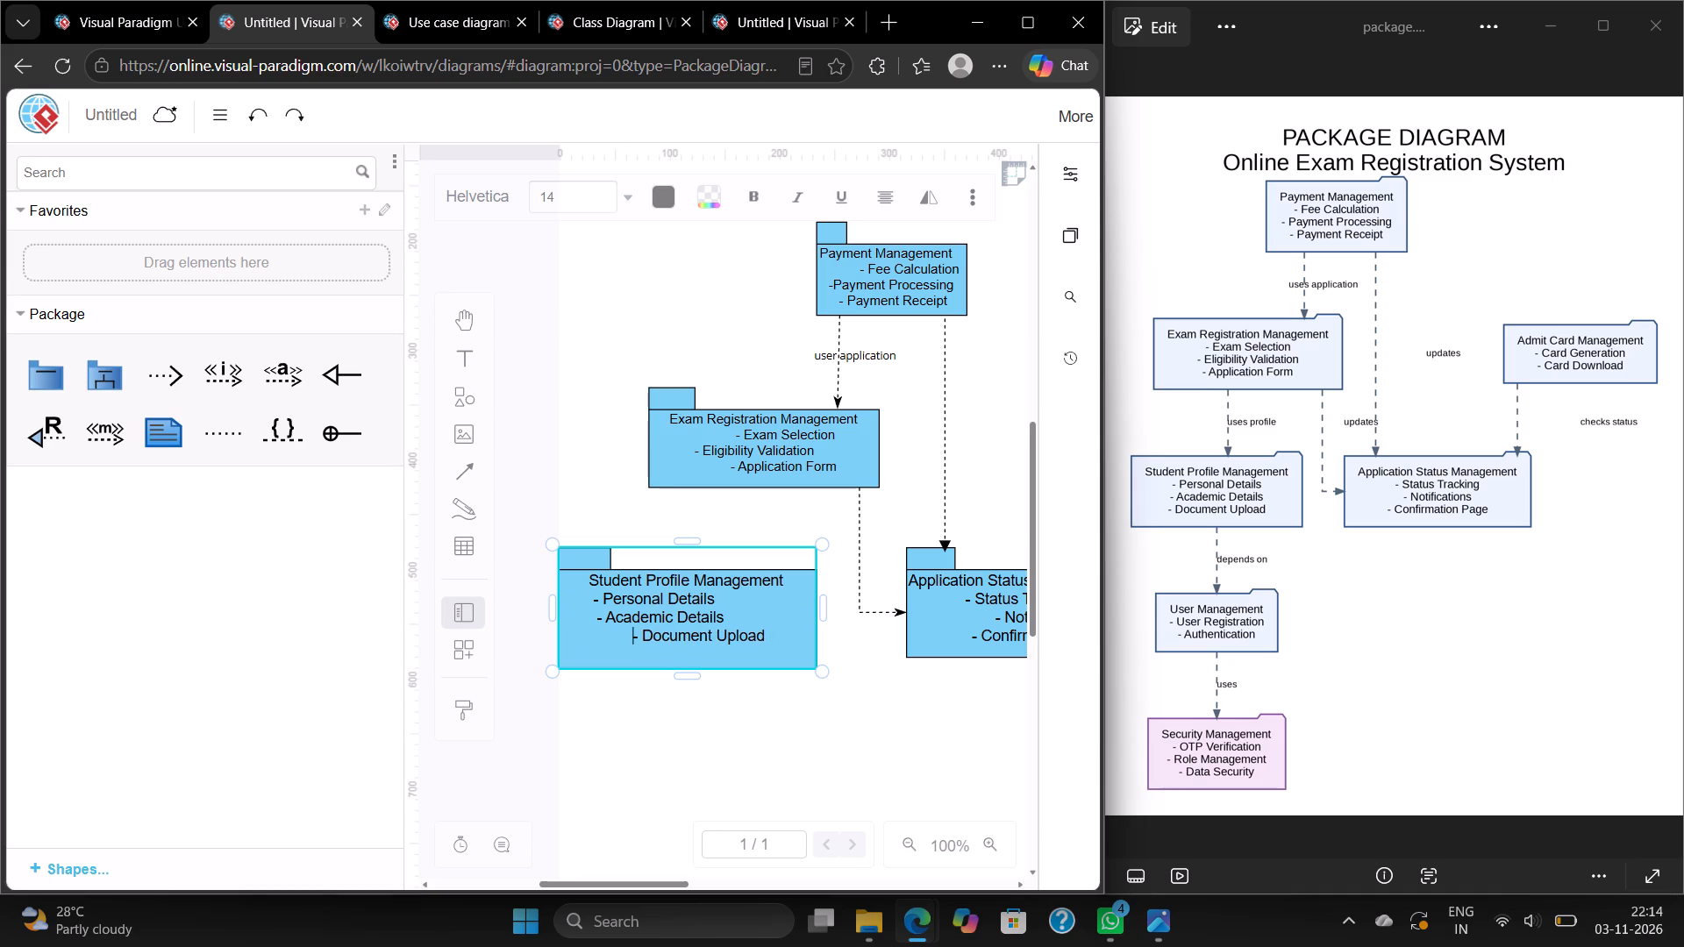
pyautogui.press('BackSpace')
pyautogui.press('BackSpace')
pyautogui.press('BackSpace')
pyautogui.press('BackSpace')
pyautogui.press('BackSpace')
pyautogui.press('BackSpace')
pyautogui.press('BackSpace')
pyautogui.press('BackSpace')
pyautogui.press('BackSpace')
pyautogui.press('BackSpace')
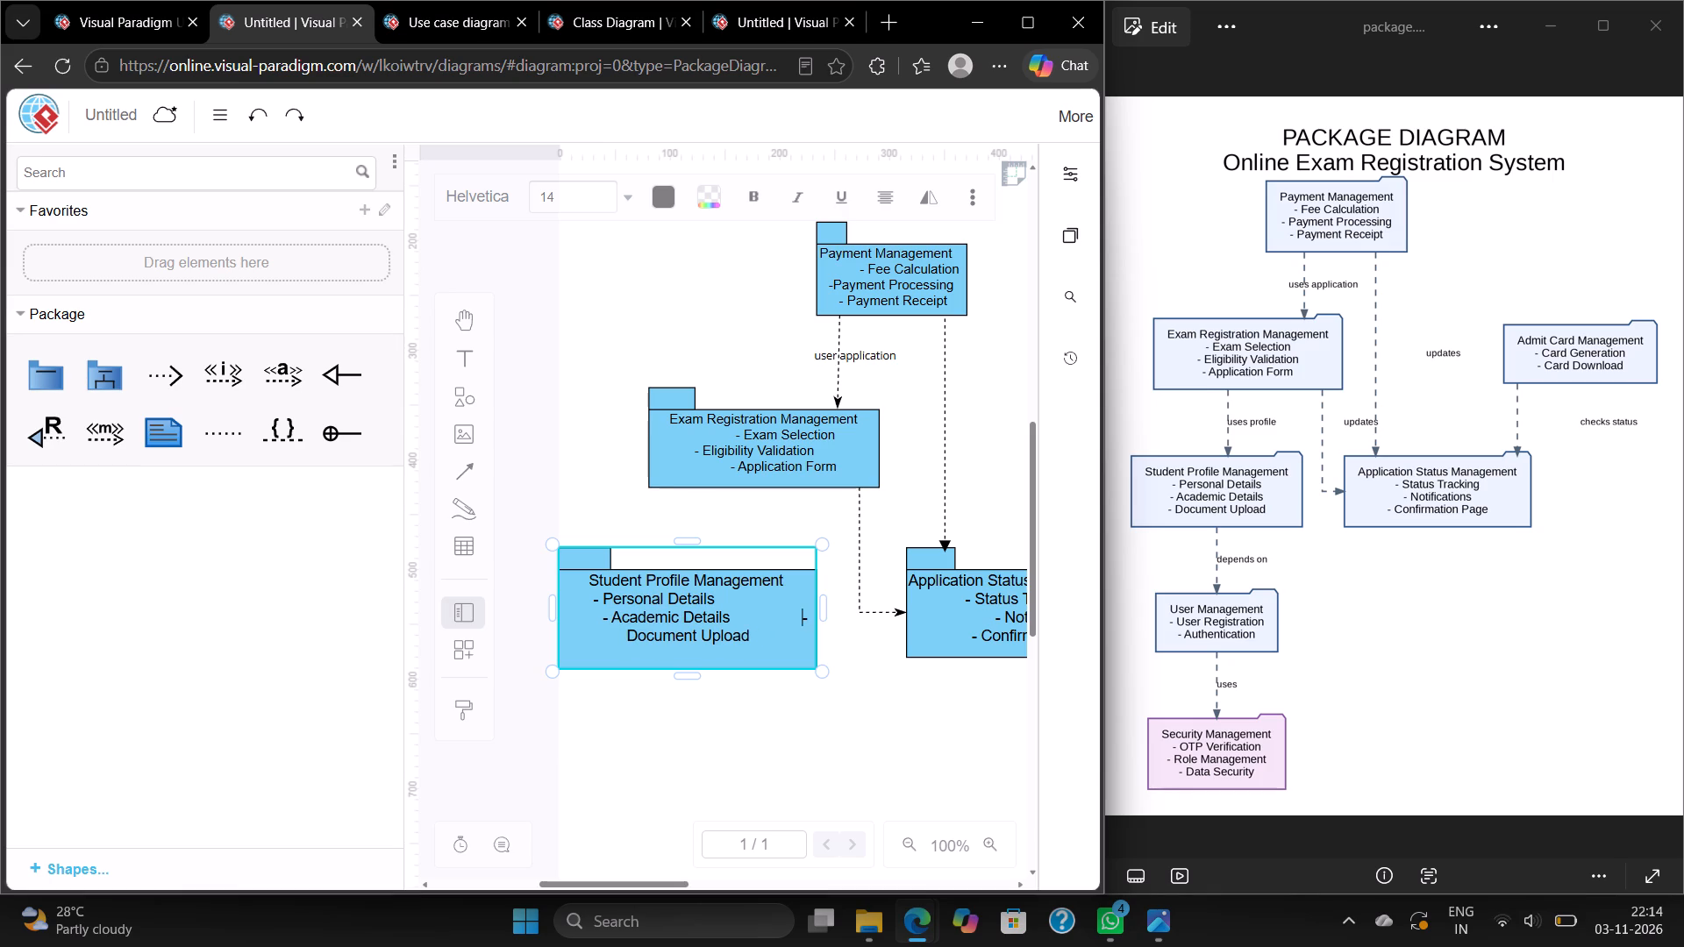
pyautogui.press('space')
pyautogui.press('space')
pyautogui.press('space')
pyautogui.press('space')
pyautogui.press('space')
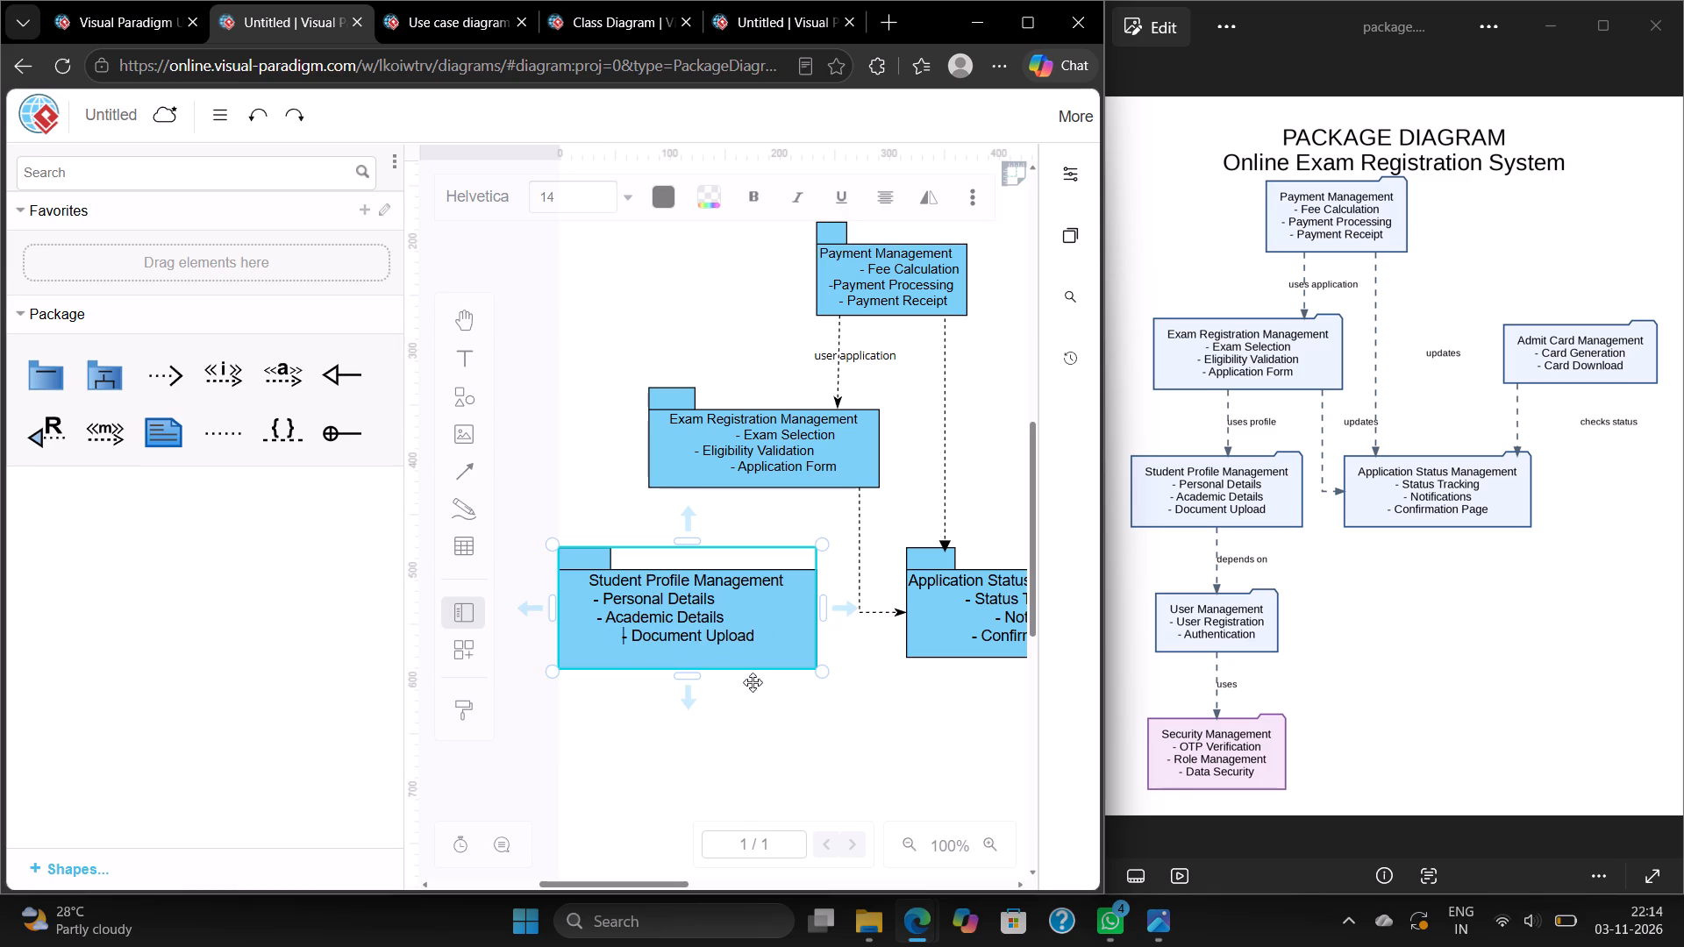
# Shrink the Student Profile Management package to about 216 x 100, level with the base of Application Status Management.
pyautogui.moveTo(821, 673); pyautogui.dragTo(800, 656)
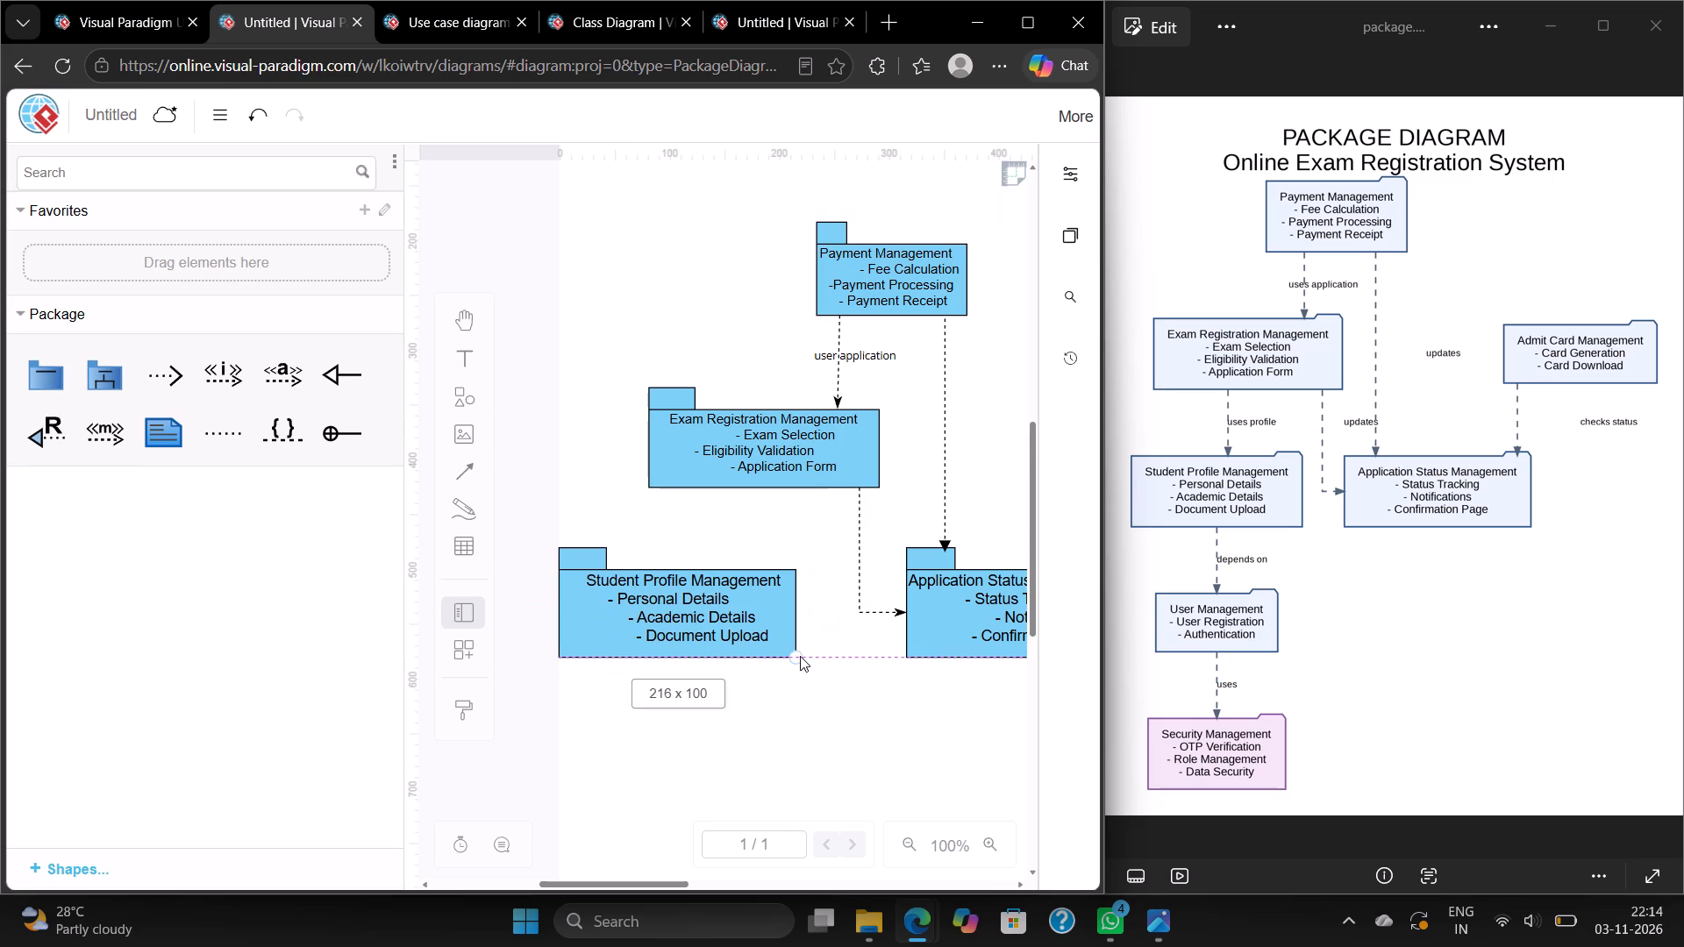
pyautogui.moveTo(800, 656); pyautogui.dragTo(800, 653)
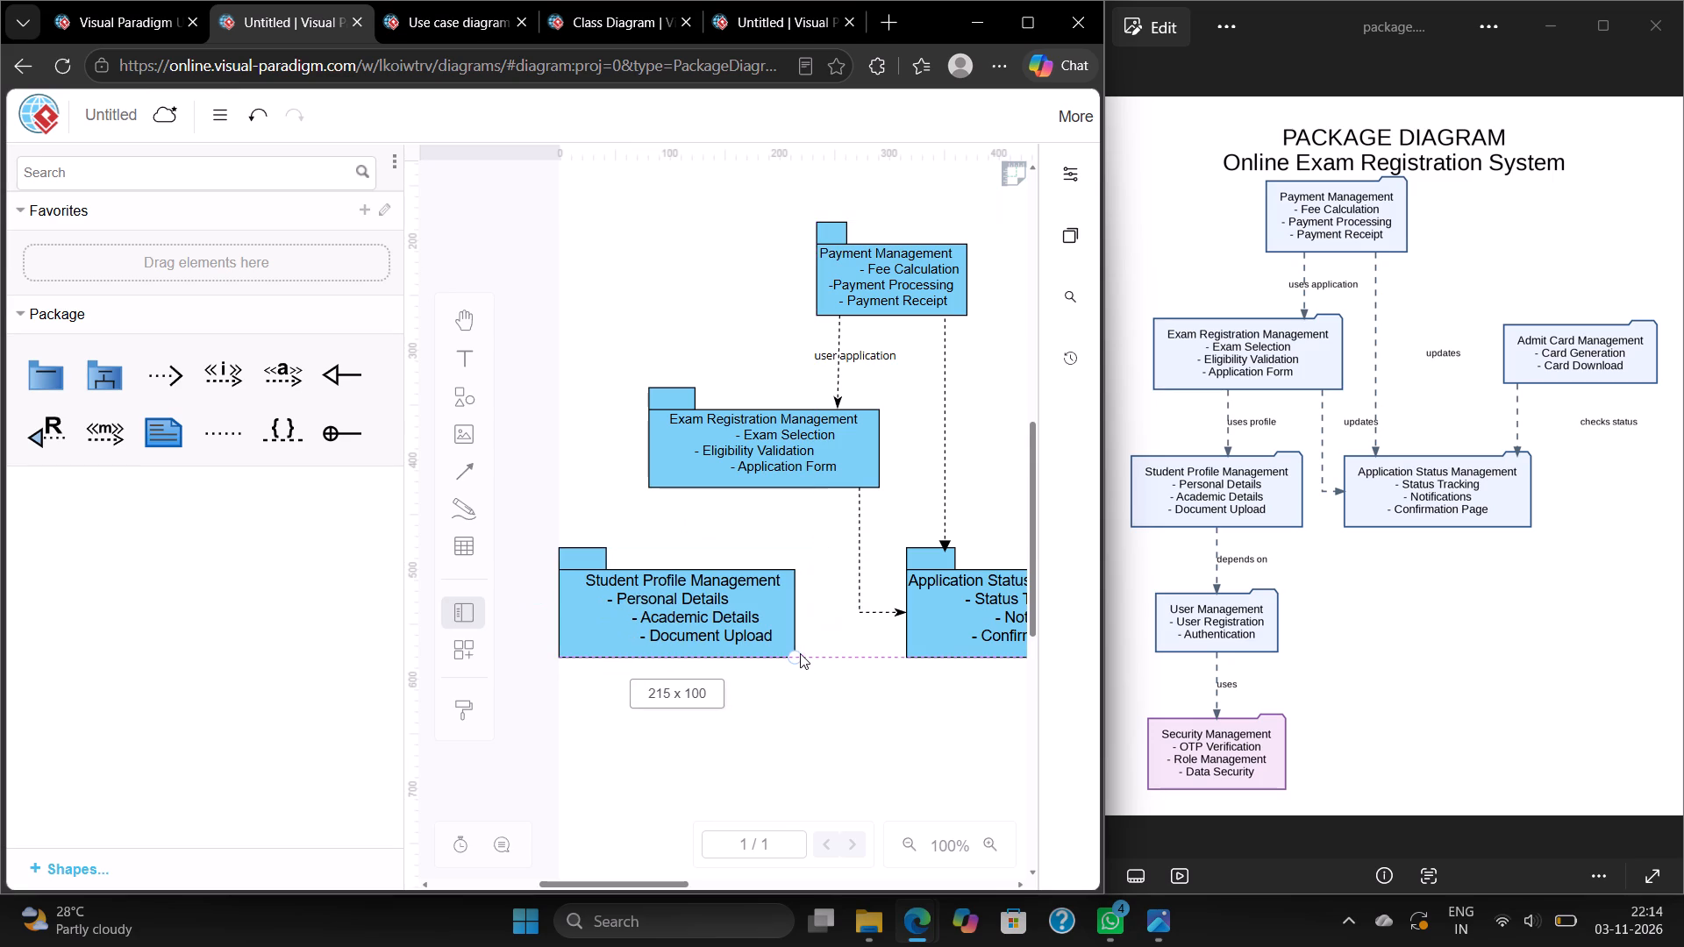
pyautogui.moveTo(800, 653); pyautogui.dragTo(801, 651)
pyautogui.click(813, 546)
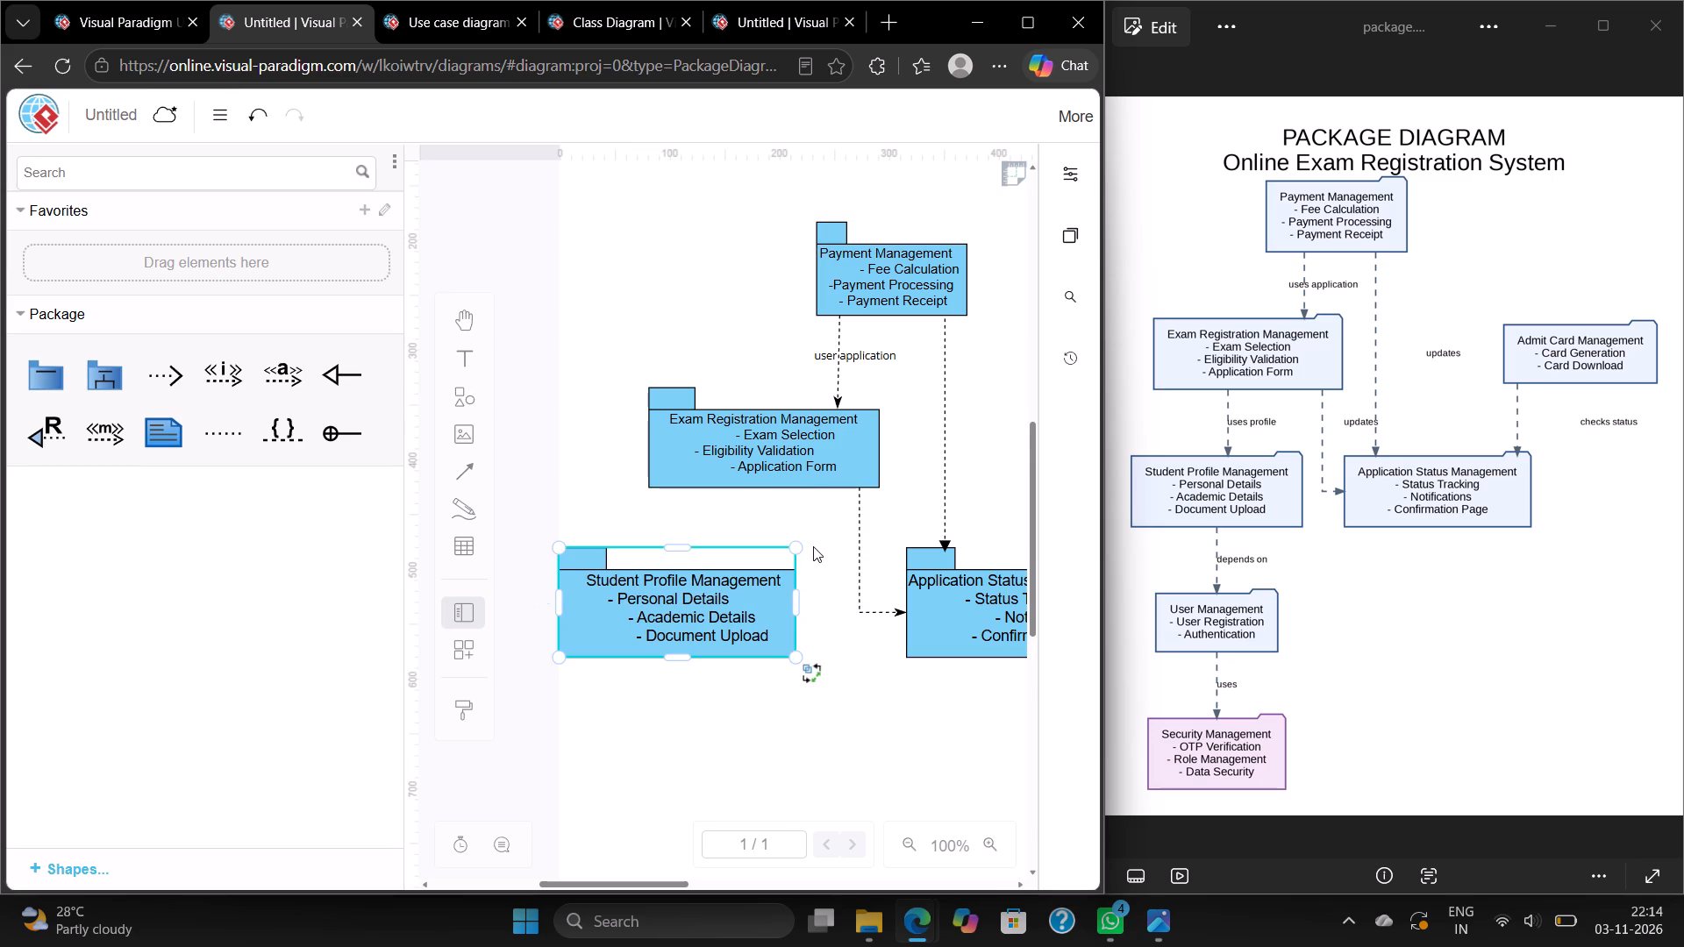
# Paste the copied dashed arrow and place it vertically from Exam Registration Management down to Student Profile Management.
pyautogui.click(739, 526)
pyautogui.hotkey('ctrl', 'v')
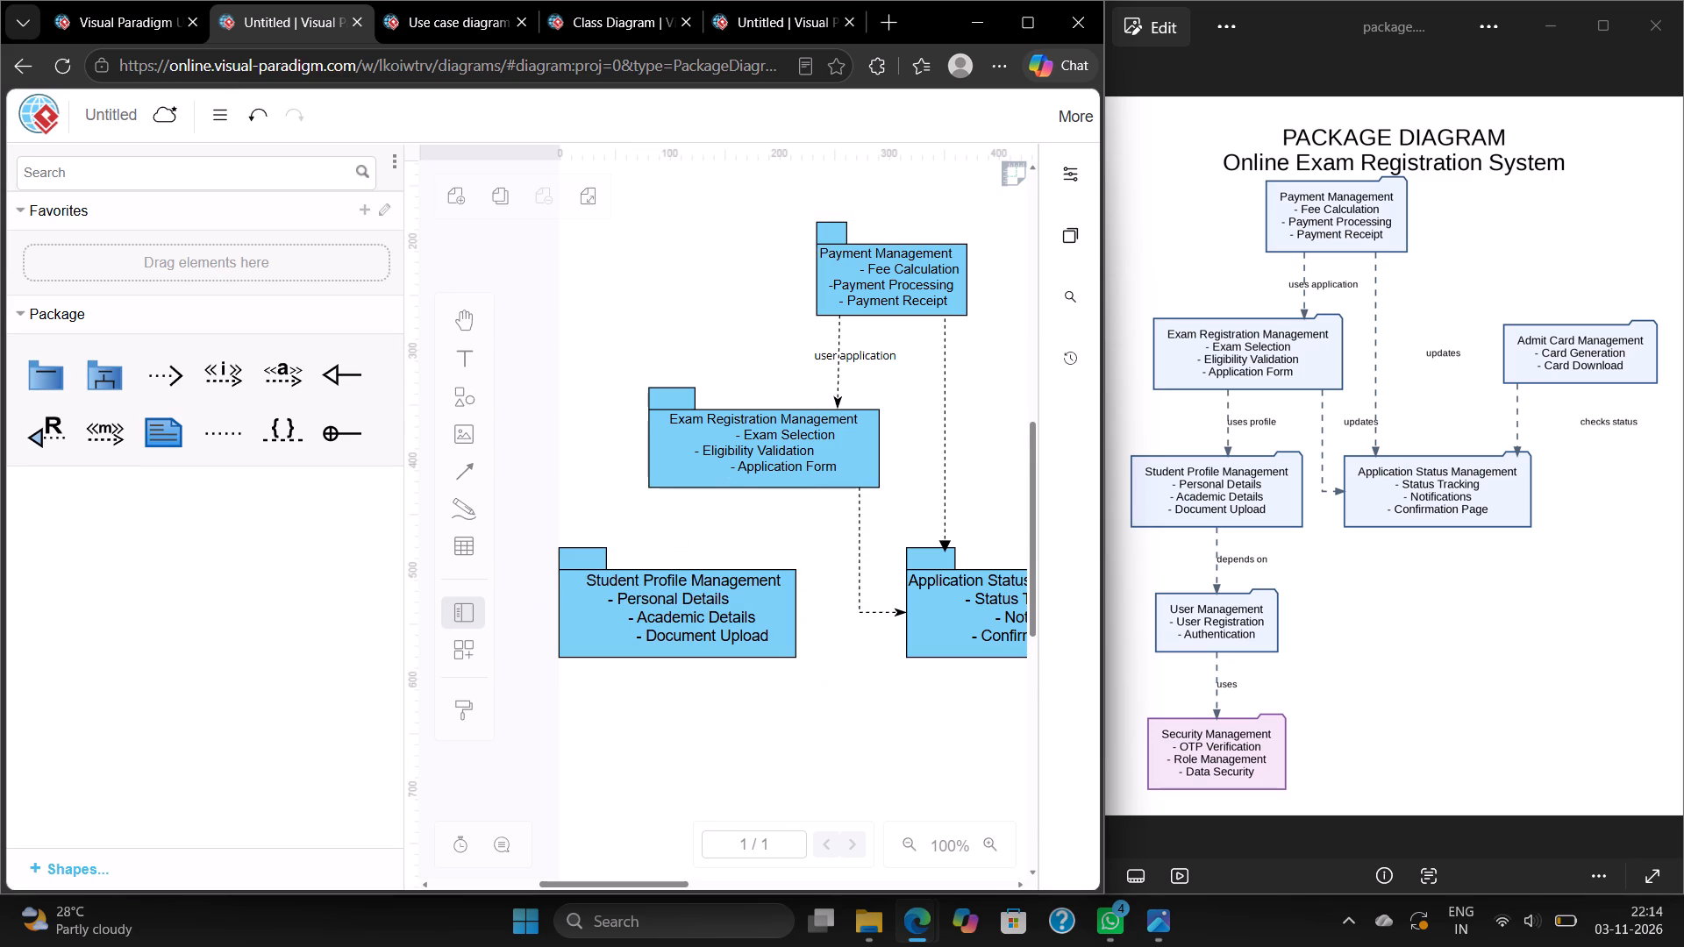
pyautogui.moveTo(731, 468); pyautogui.dragTo(730, 483)
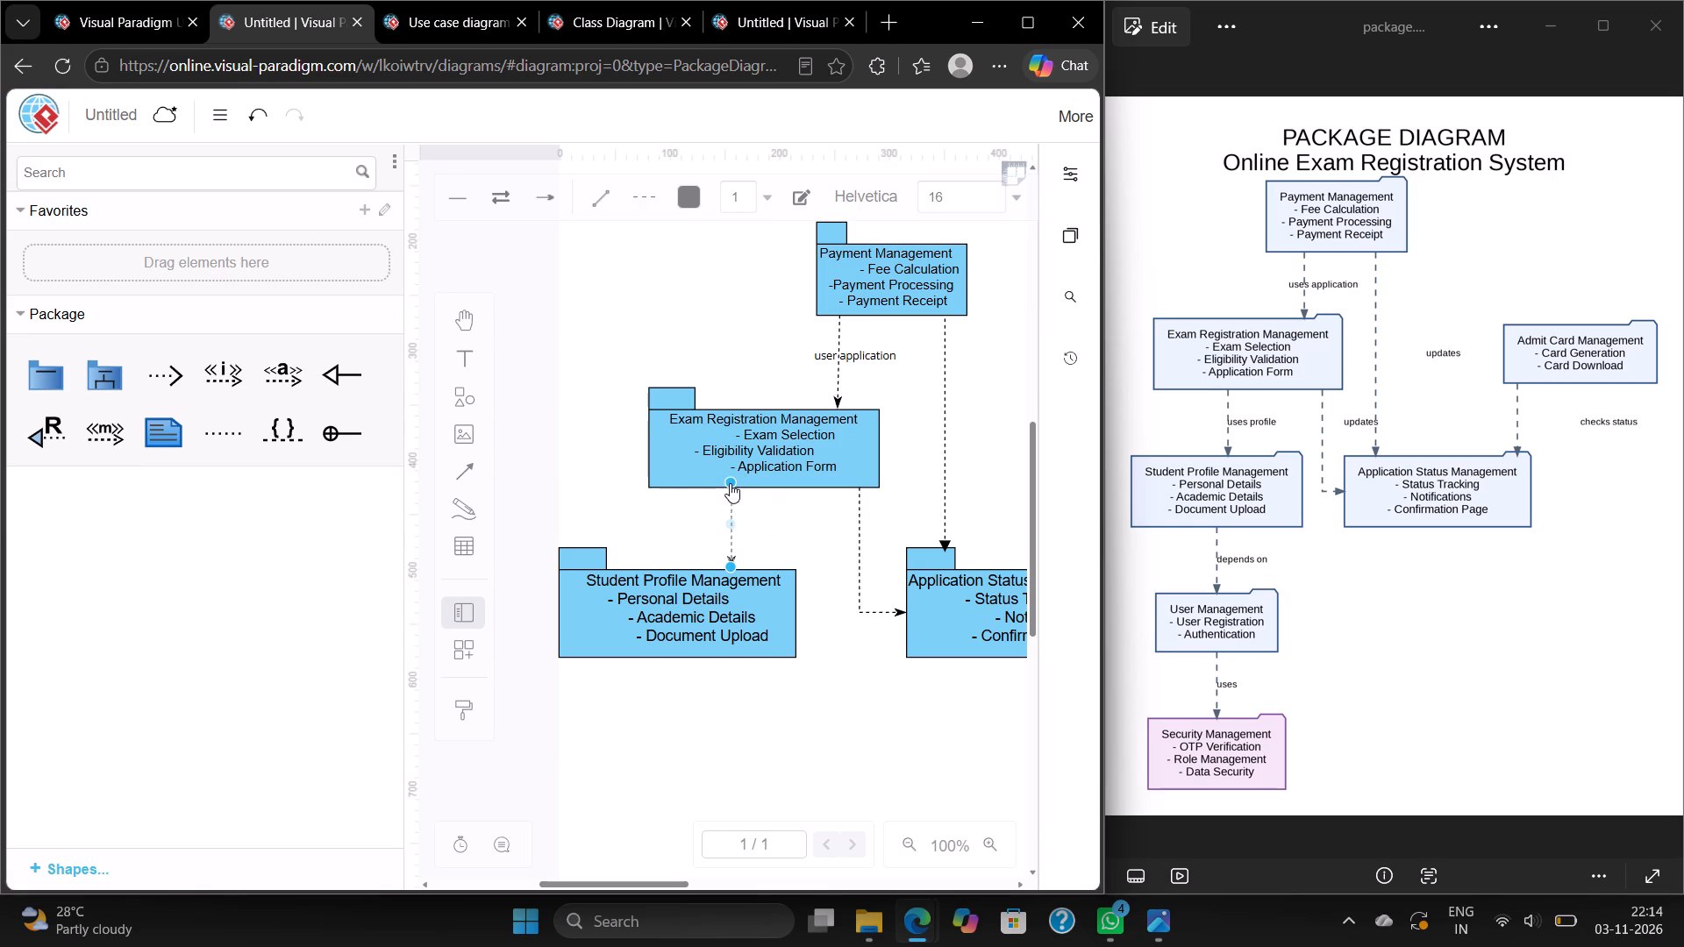
pyautogui.click(761, 530)
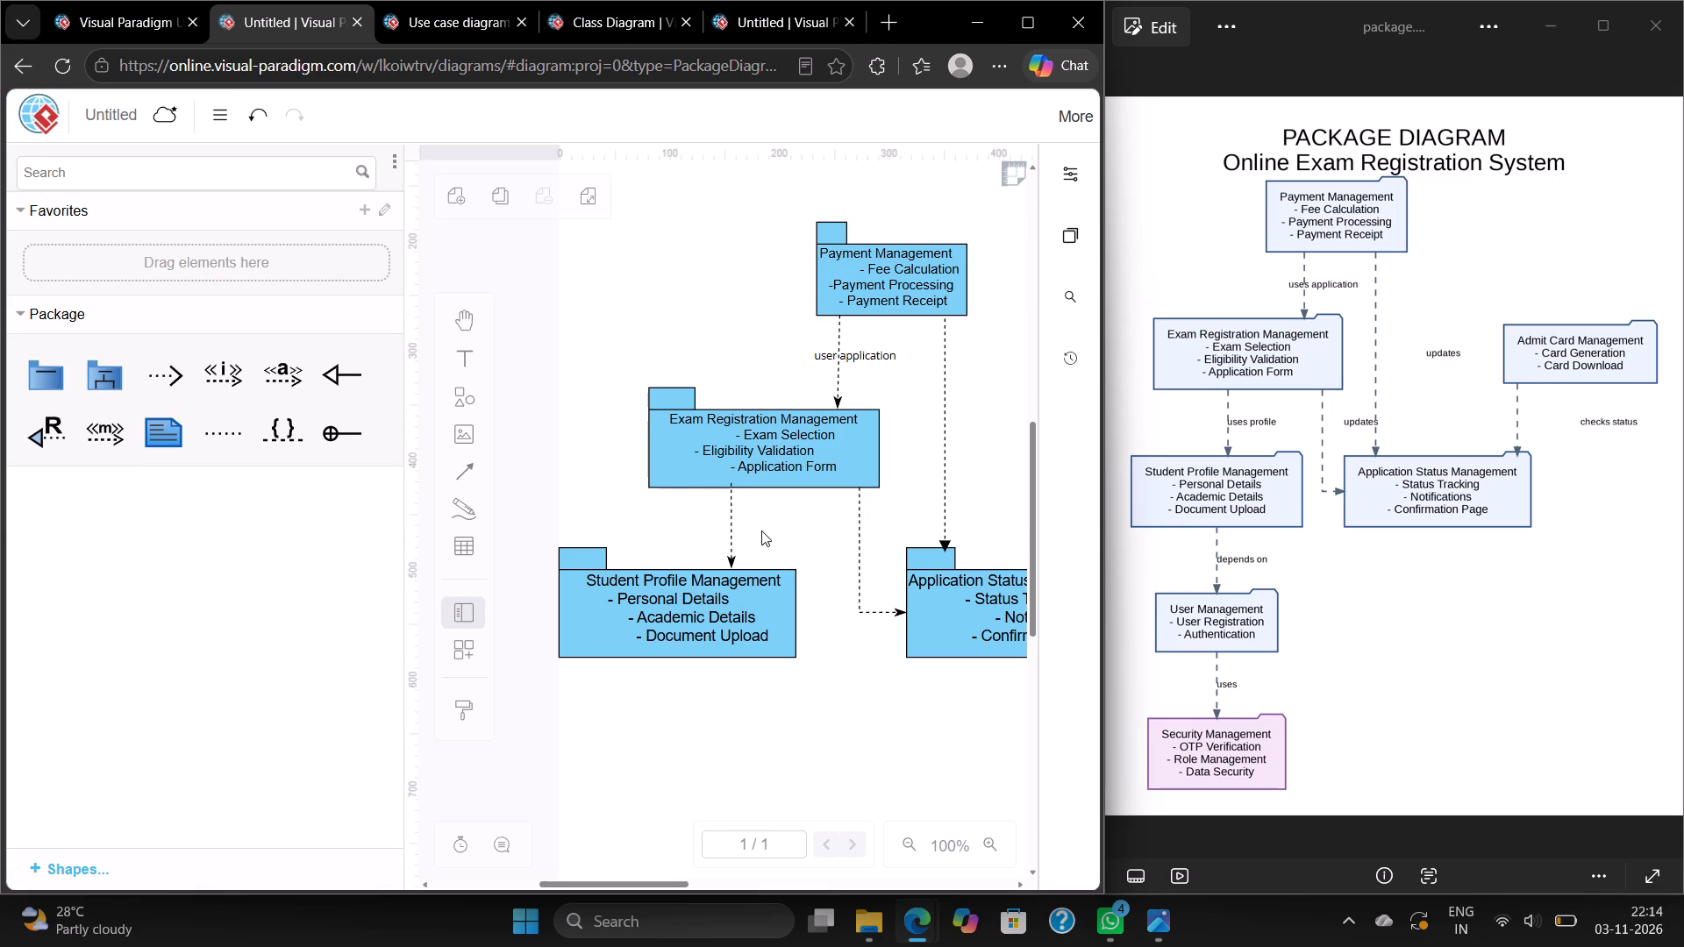
# Add the text label "uses profile" beside the arrow between Exam Registration Management and Student Profile Management.
pyautogui.doubleClick(676, 533)
pyautogui.press('BackSpace')
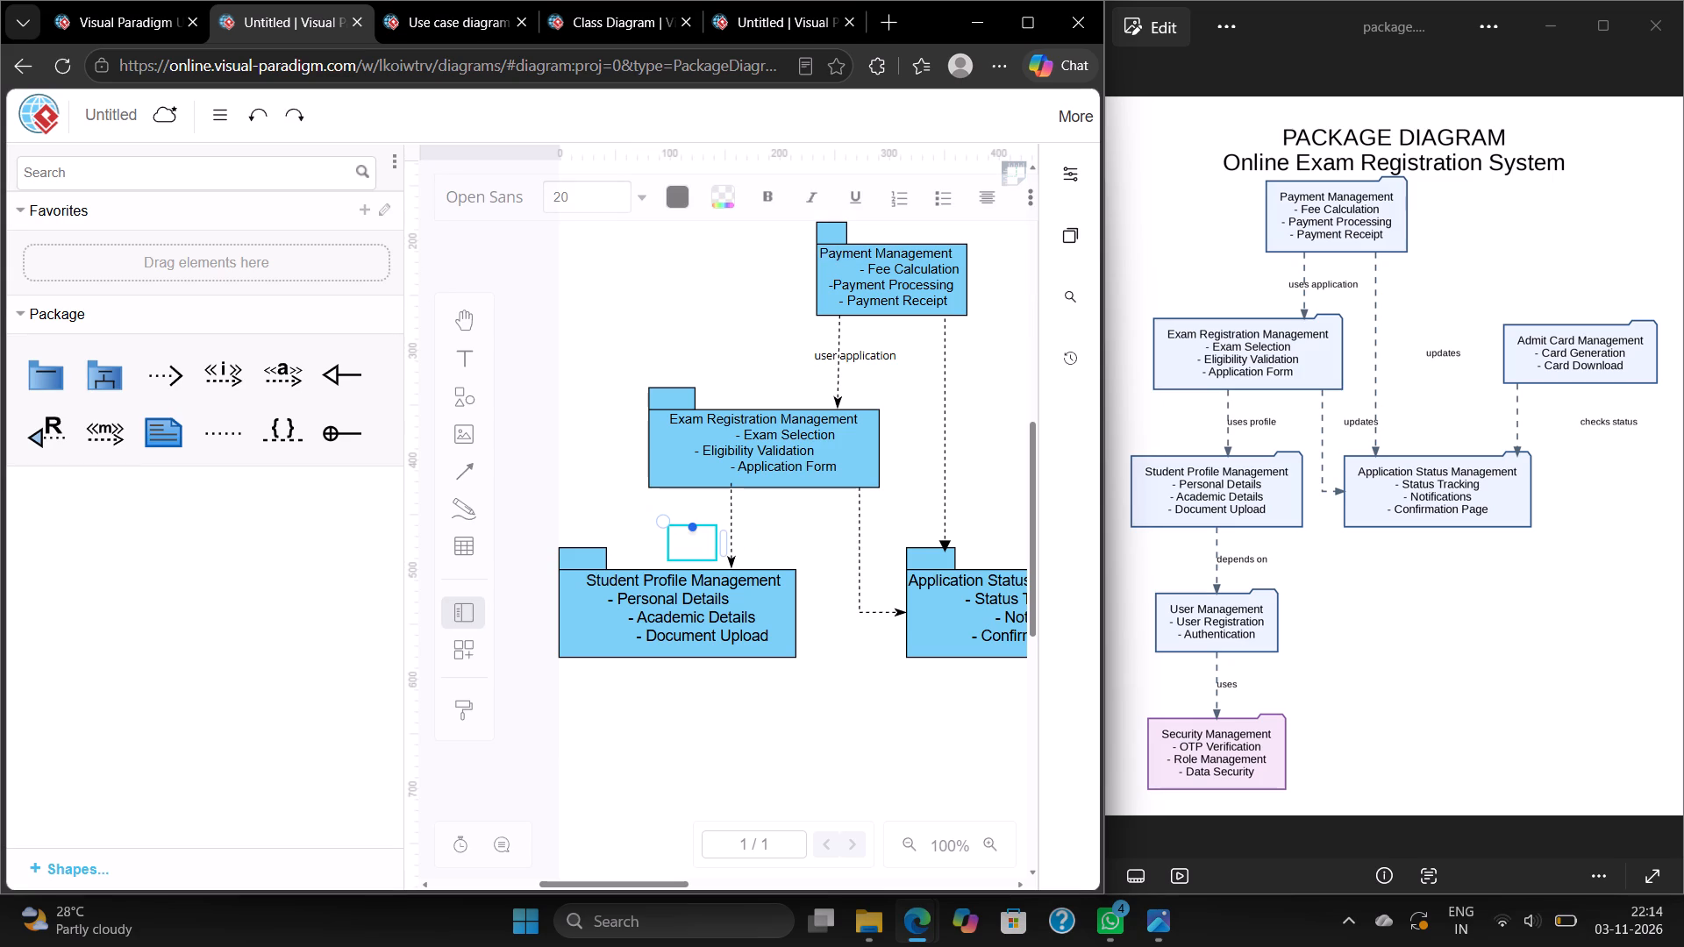
pyautogui.write('use')
pyautogui.press('s')
pyautogui.press('space')
pyautogui.write('profile')
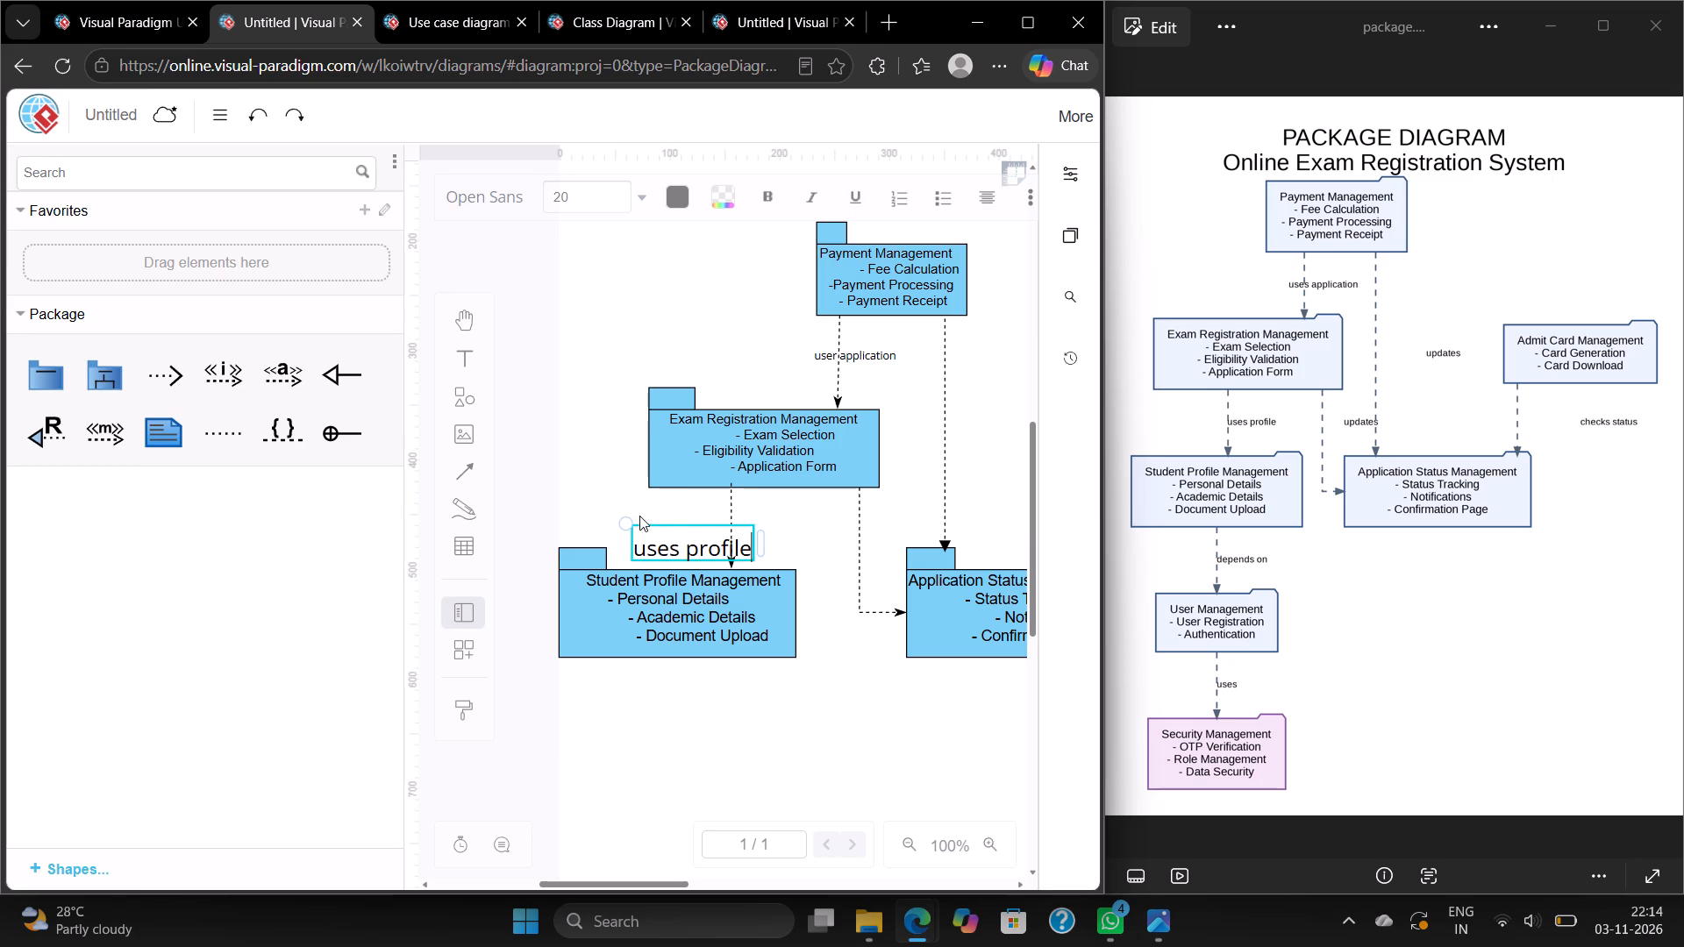
# Set the "uses profile" label's font size to 10 pt and close the formatting options.
pyautogui.moveTo(616, 505); pyautogui.dragTo(666, 544)
pyautogui.click(666, 544)
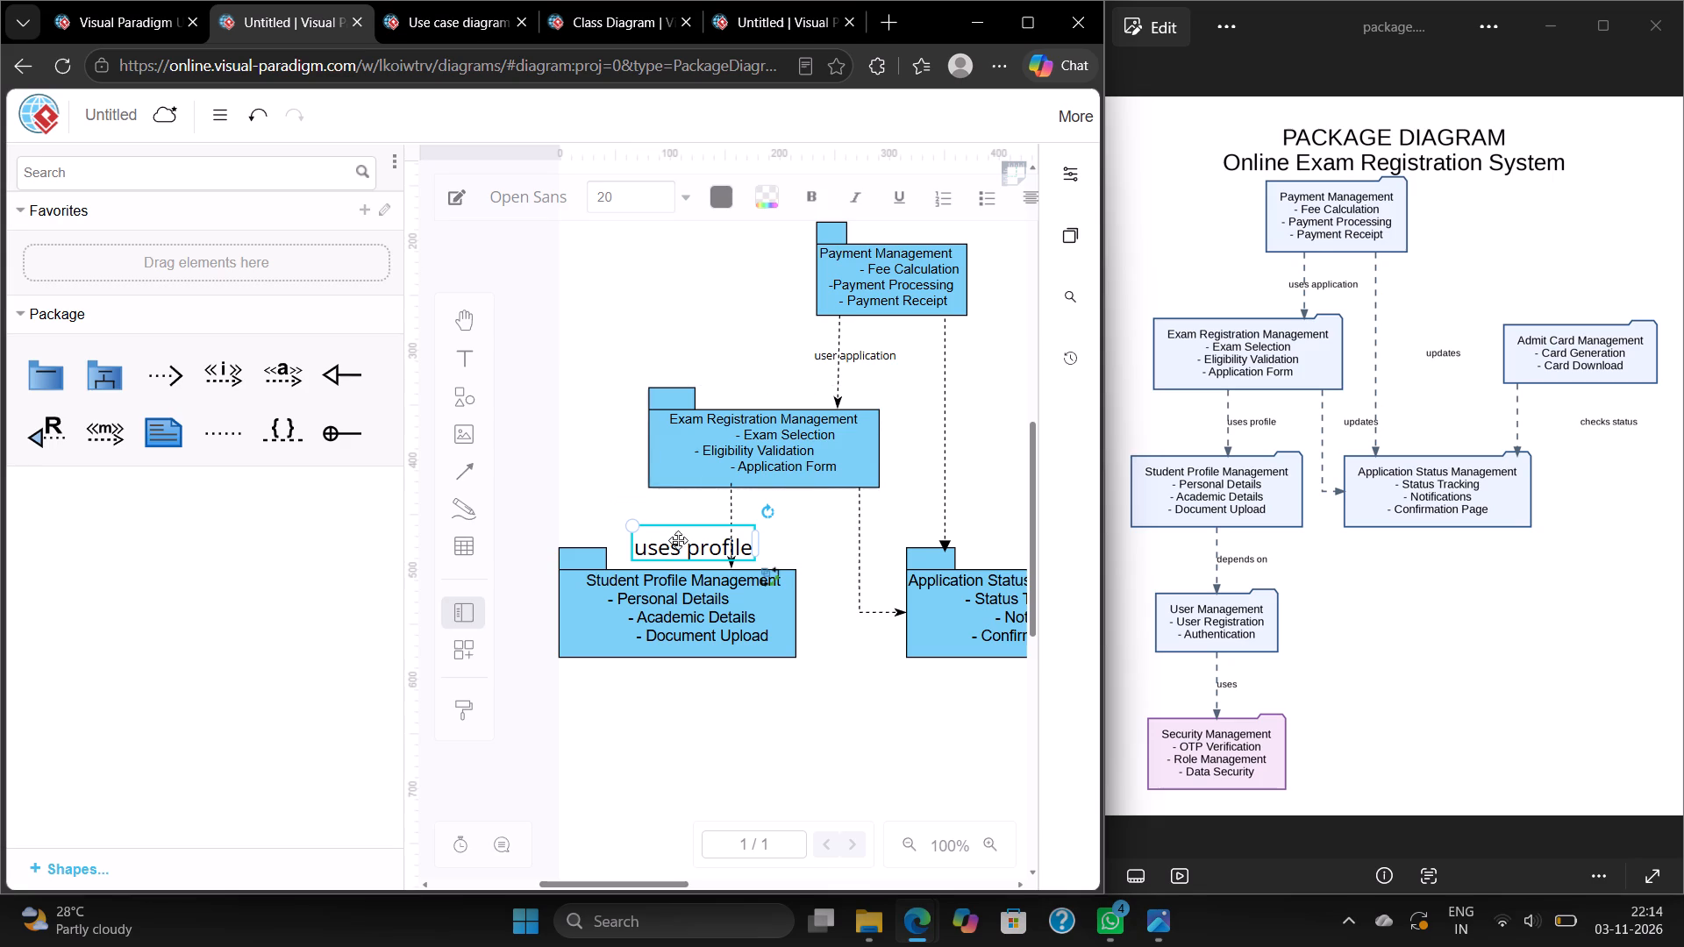
pyautogui.click(1081, 180)
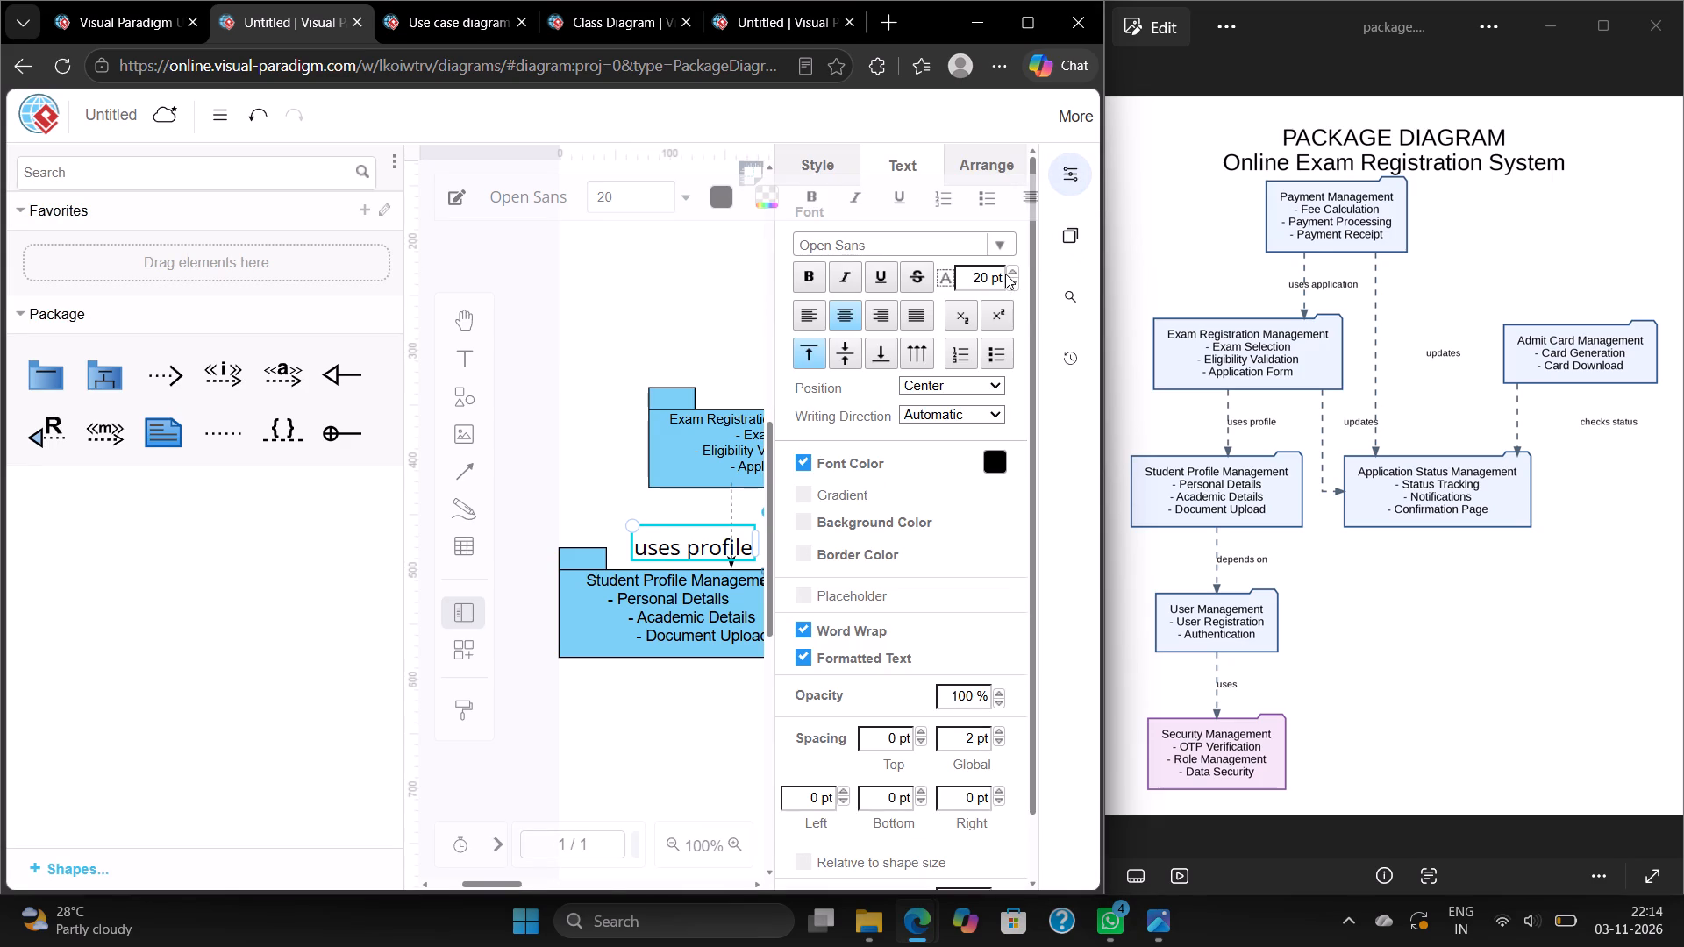
pyautogui.tripleClick(1014, 267)
pyautogui.tripleClick(1014, 267)
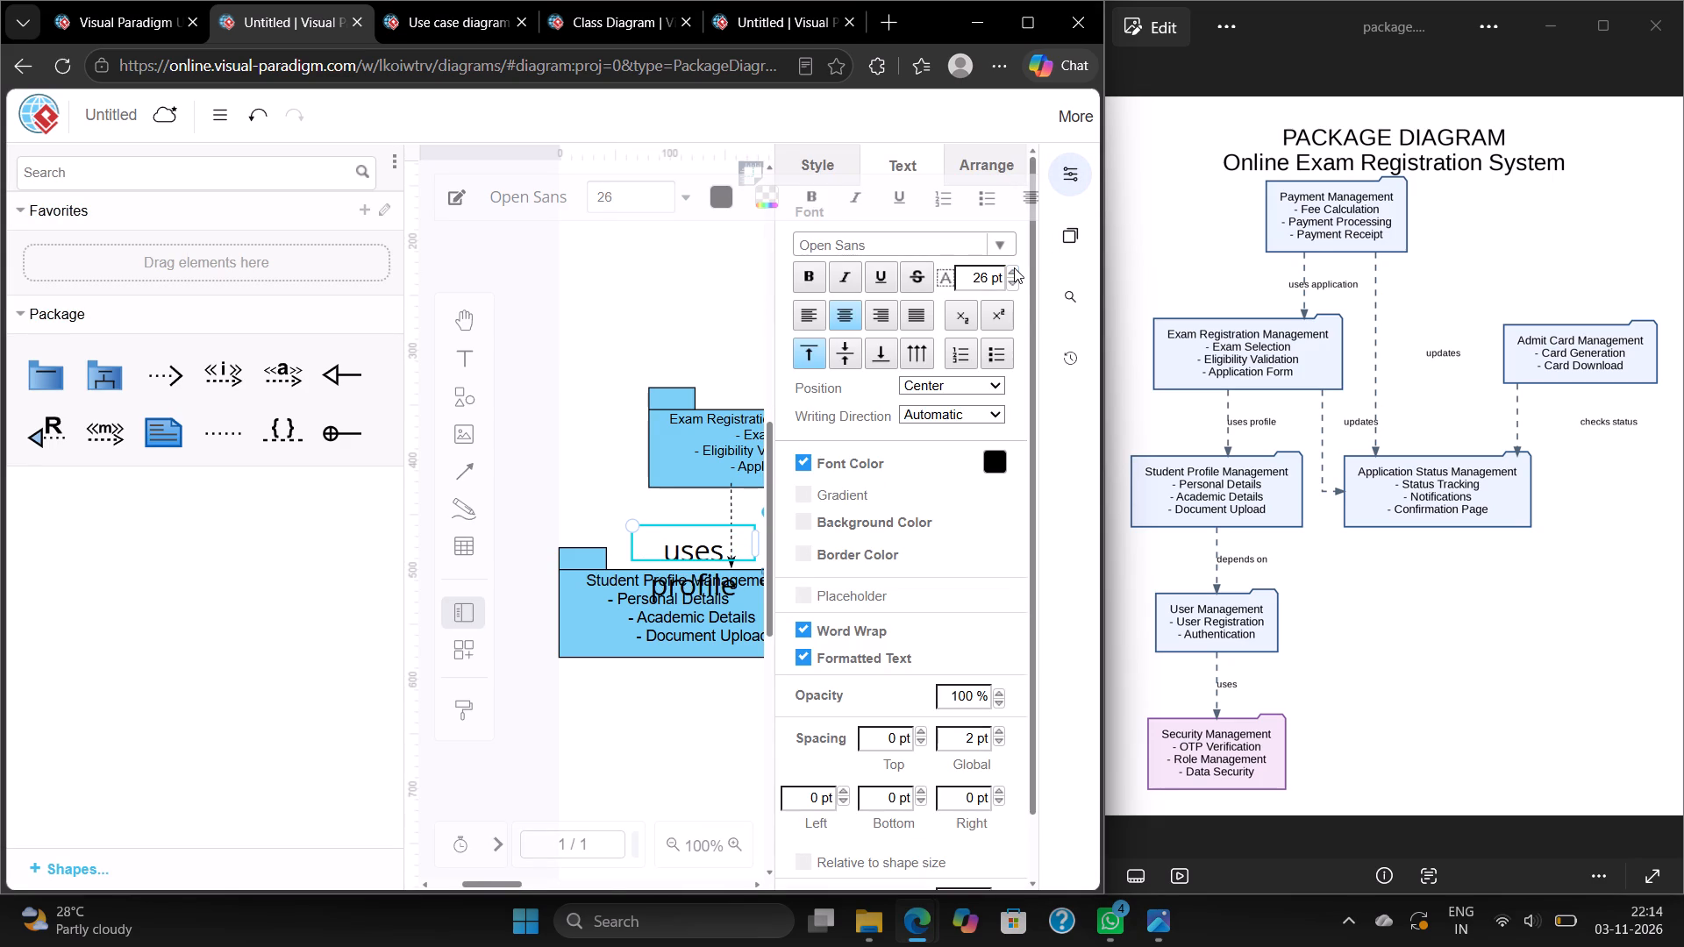
pyautogui.tripleClick(1016, 285)
pyautogui.tripleClick(1016, 285)
pyautogui.tripleClick(1016, 285)
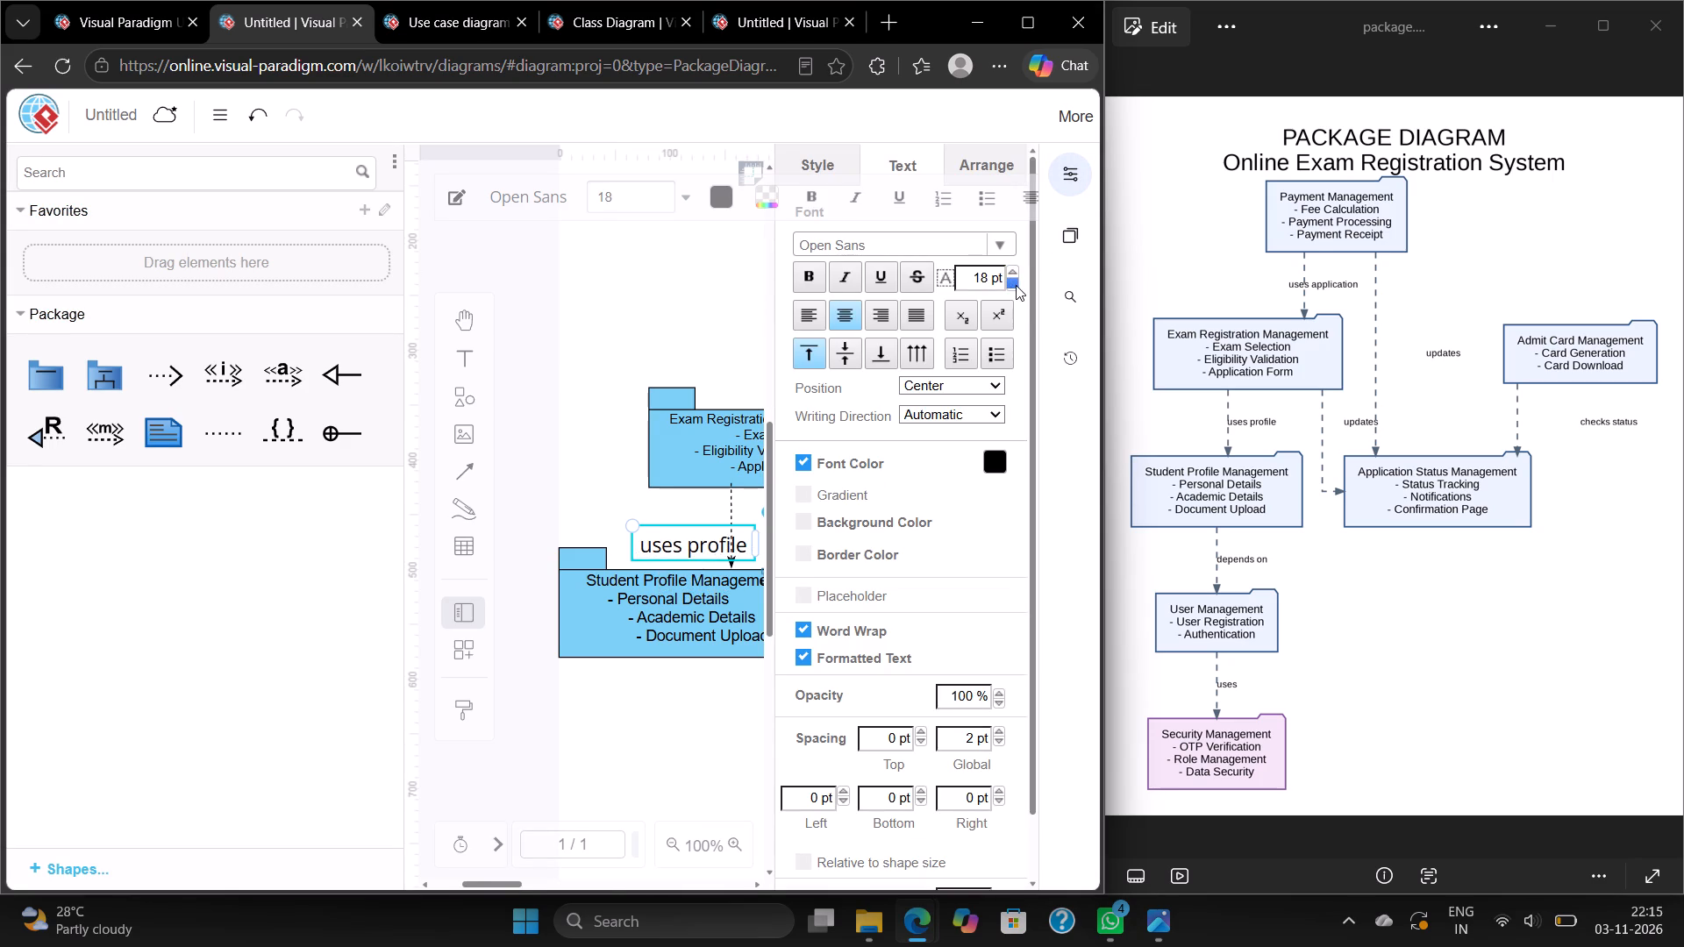
pyautogui.tripleClick(1016, 285)
pyautogui.click(1016, 285)
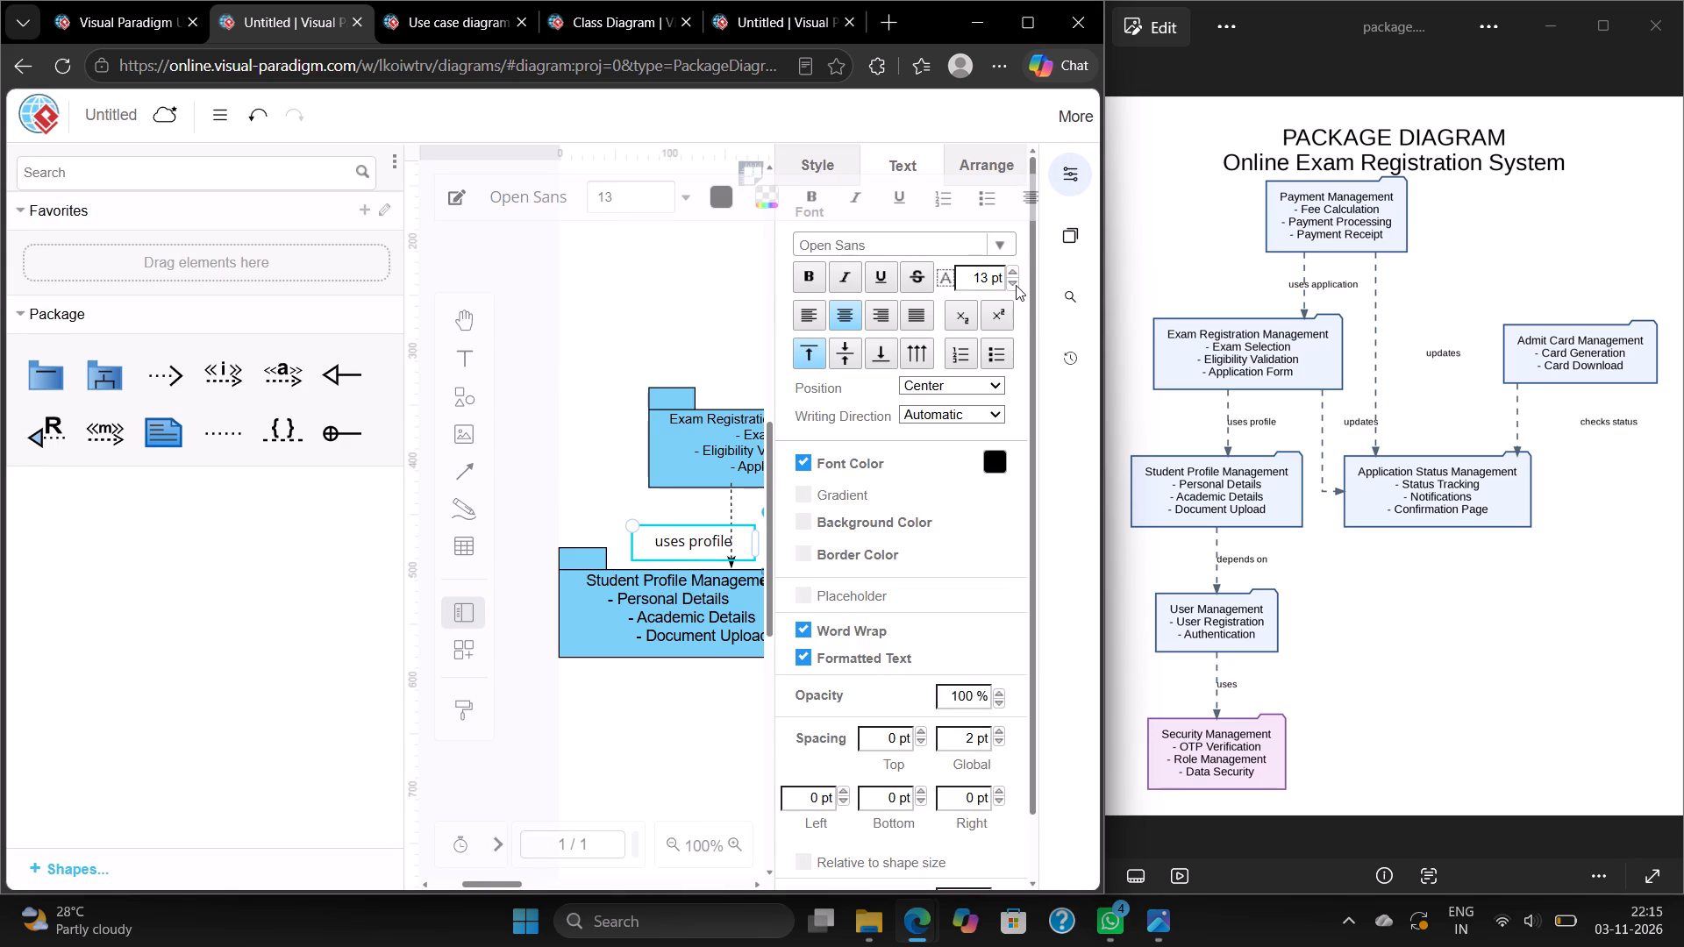
pyautogui.tripleClick(1016, 285)
pyautogui.click(642, 506)
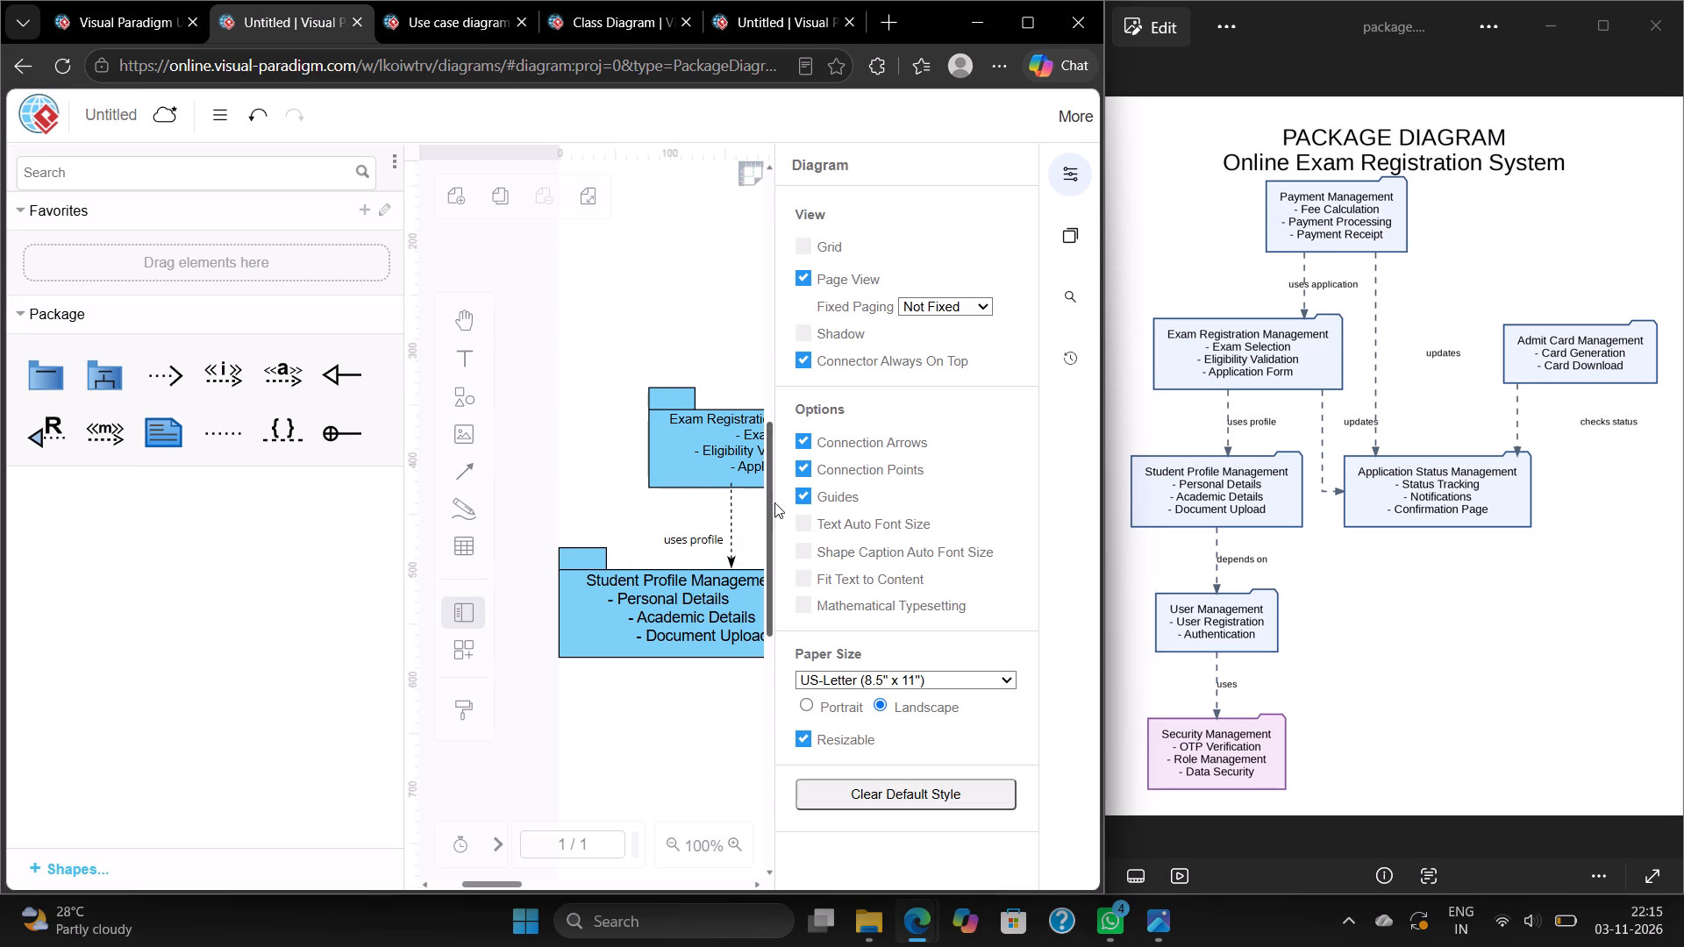
pyautogui.click(1083, 182)
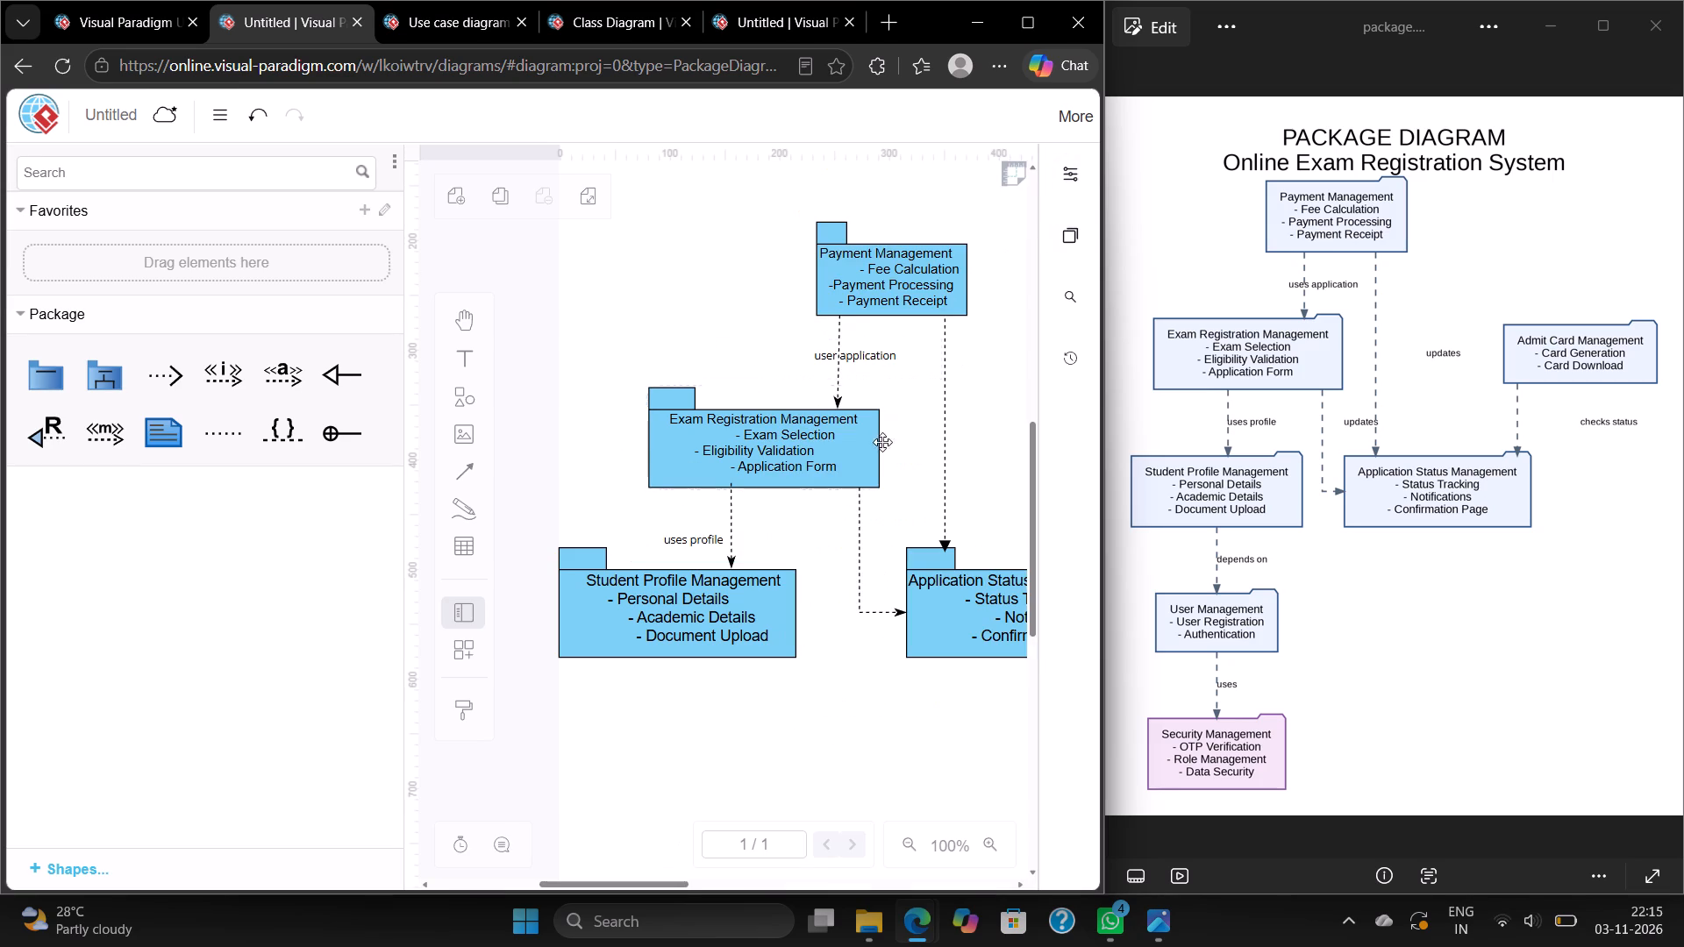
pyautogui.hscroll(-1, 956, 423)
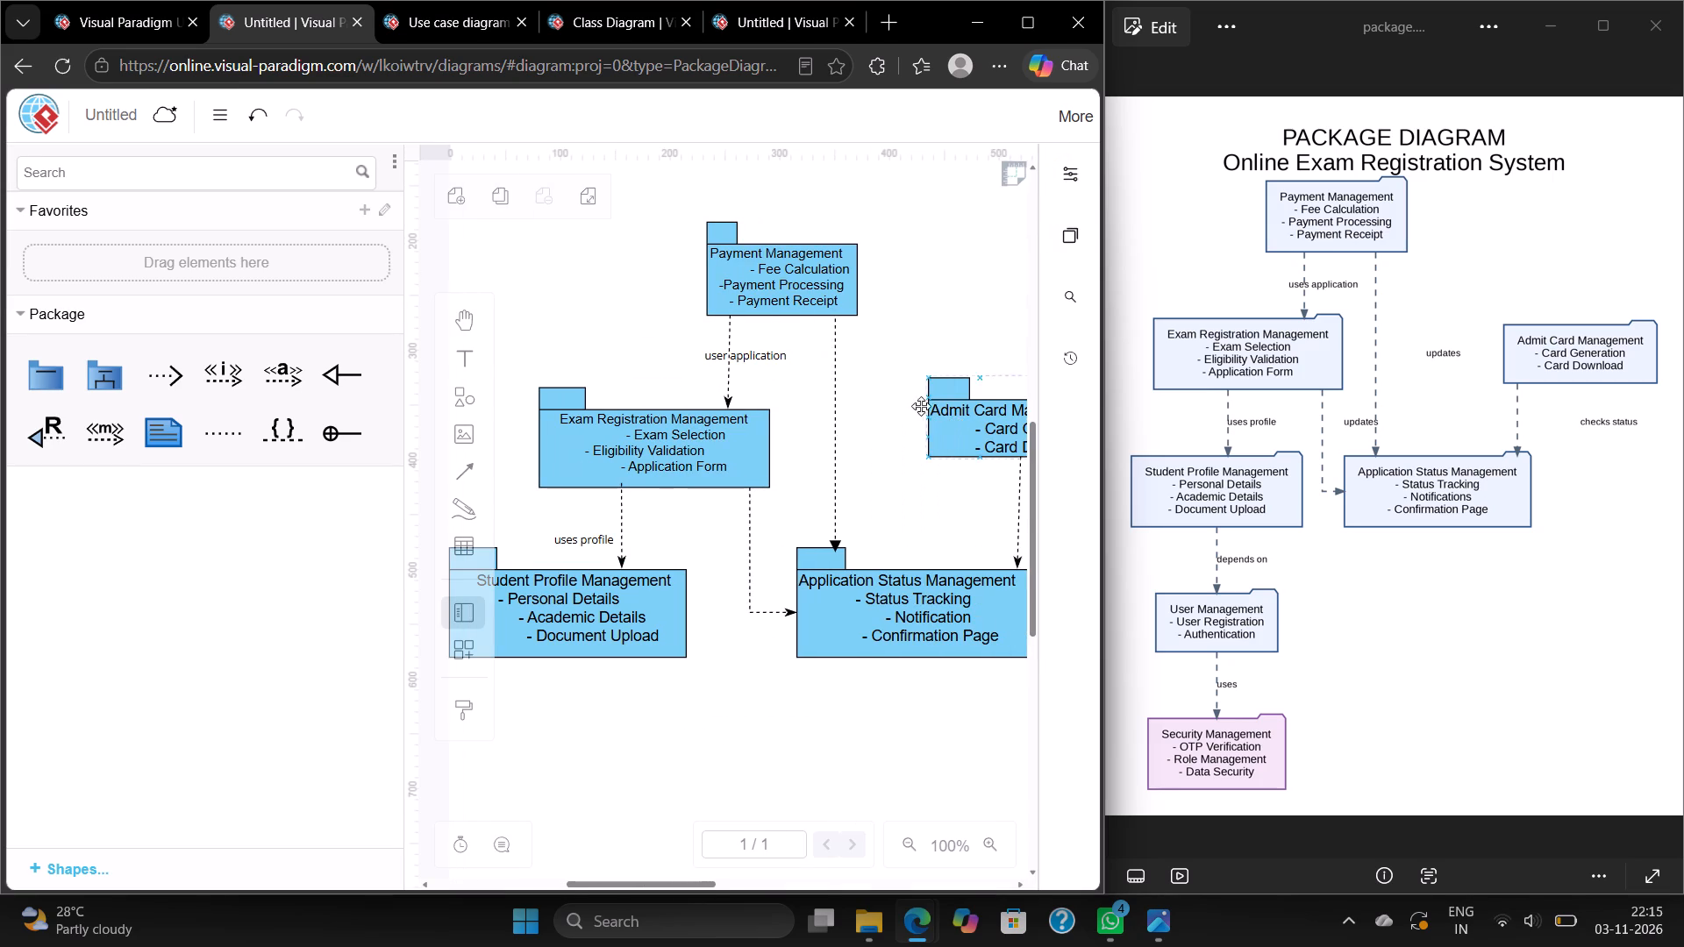
# Add the text label "updates" beside the arrow from Payment Management down to Application Status Management.
pyautogui.doubleClick(846, 413)
pyautogui.press('BackSpace')
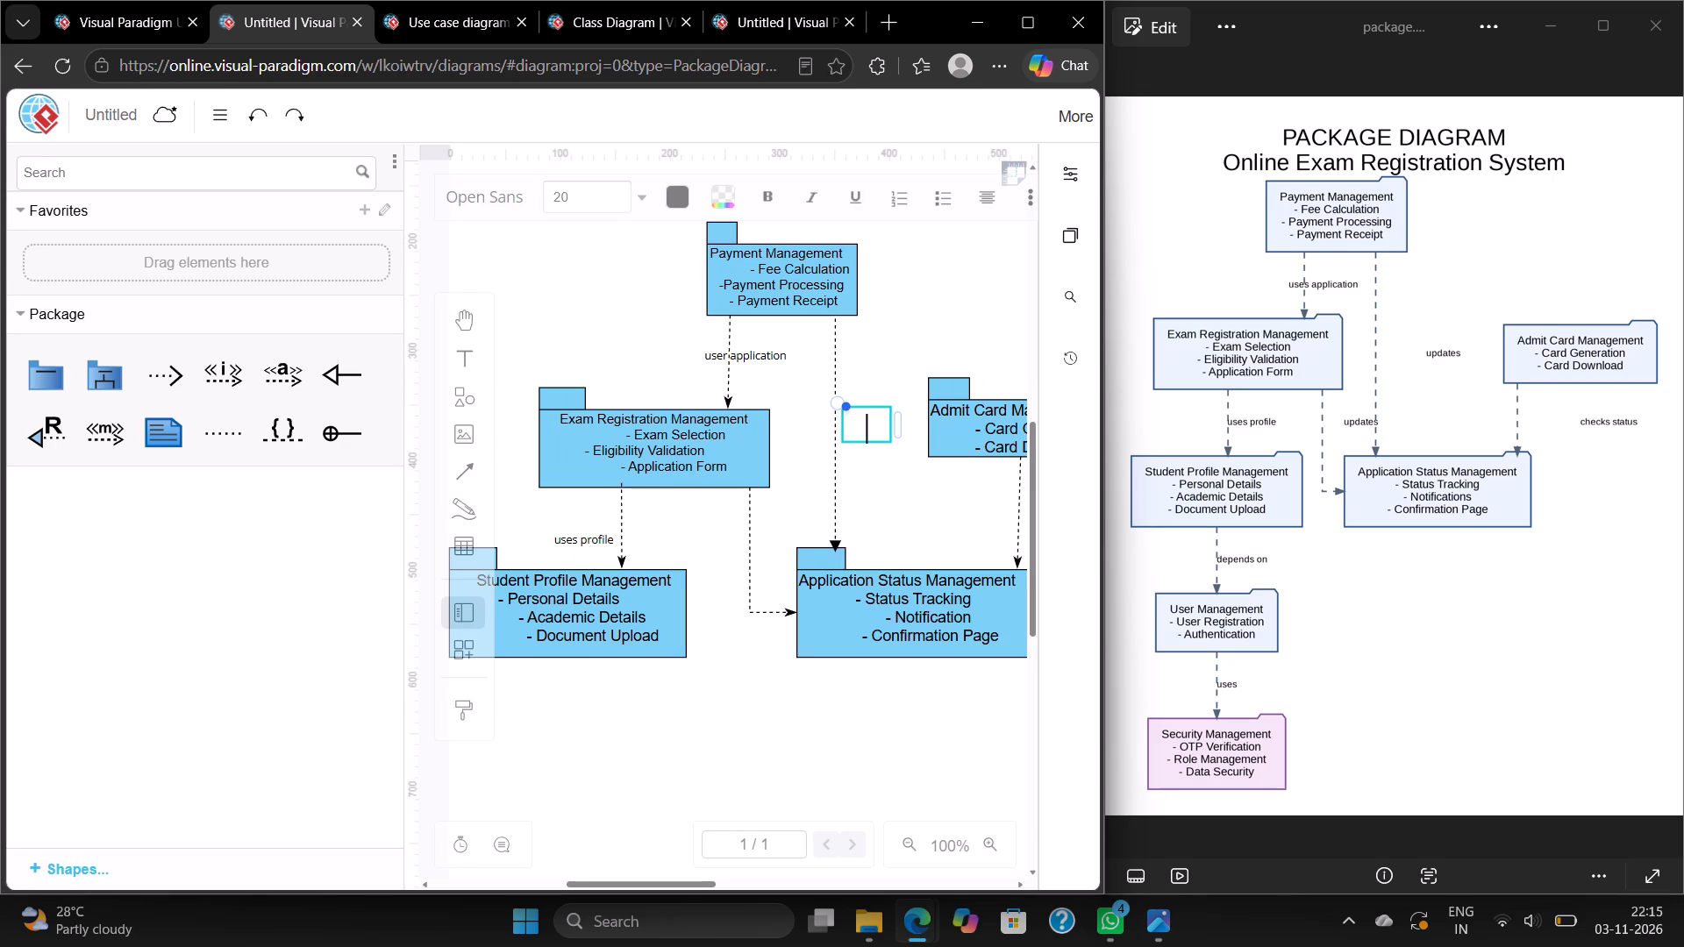
pyautogui.write('updates')
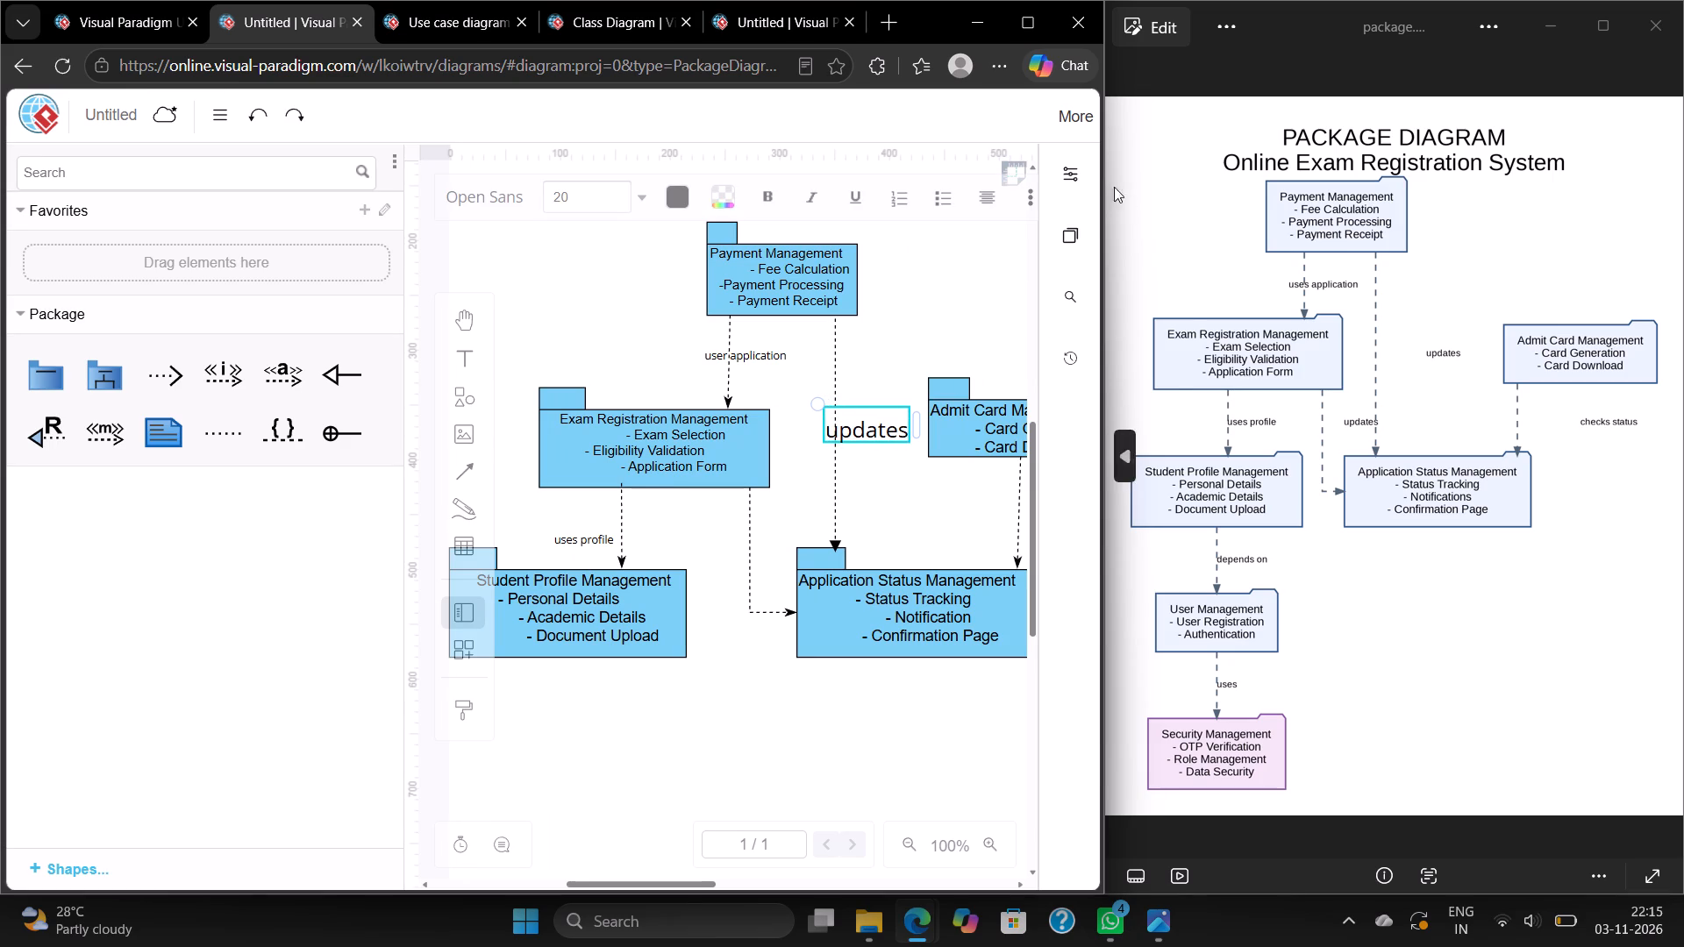
pyautogui.moveTo(969, 294); pyautogui.dragTo(892, 306)
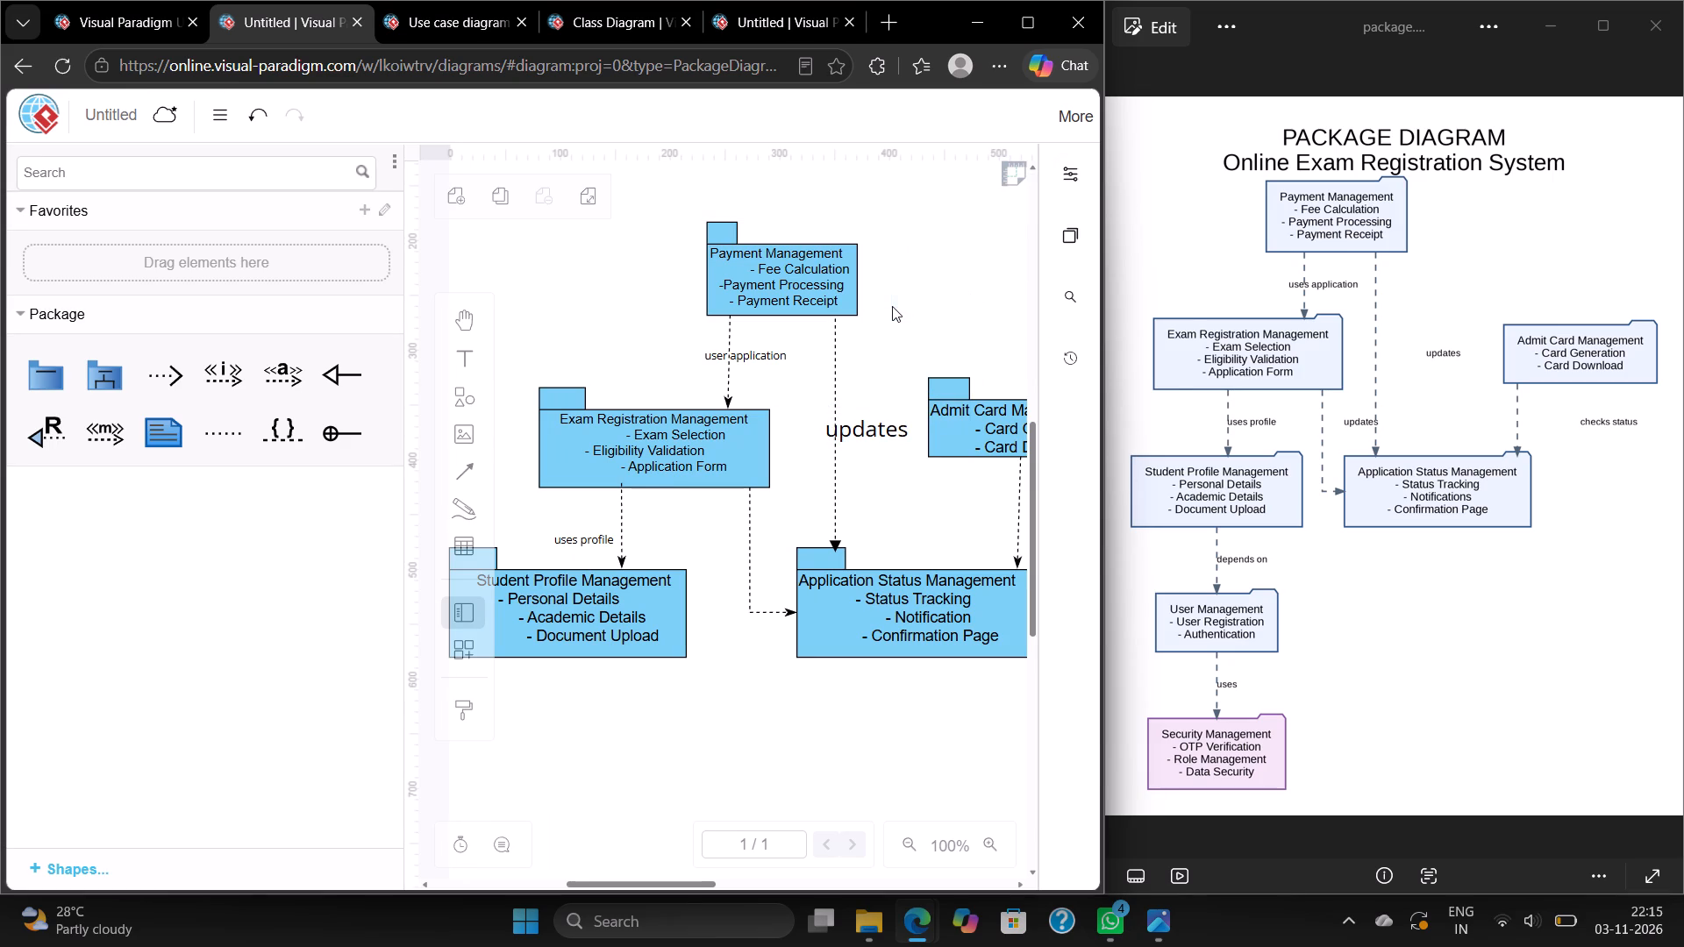
# Set the "updates" label's font size to 12 pt and close the formatting options.
pyautogui.click(869, 427)
pyautogui.click(1056, 182)
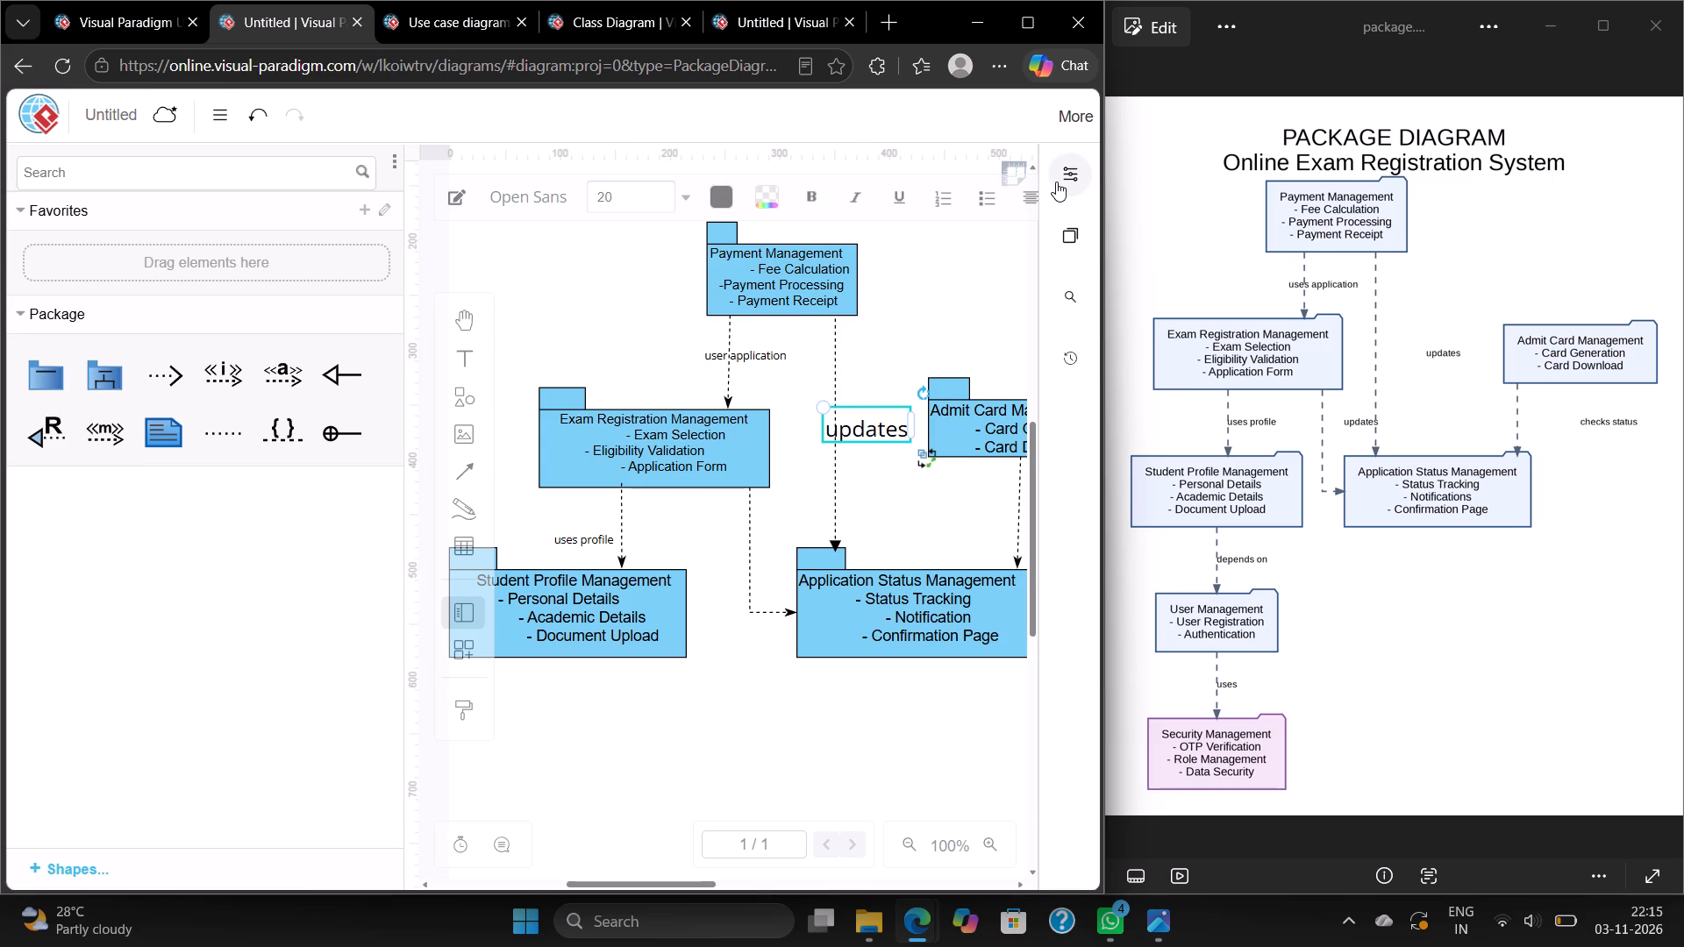
pyautogui.tripleClick(1014, 281)
pyautogui.tripleClick(1014, 281)
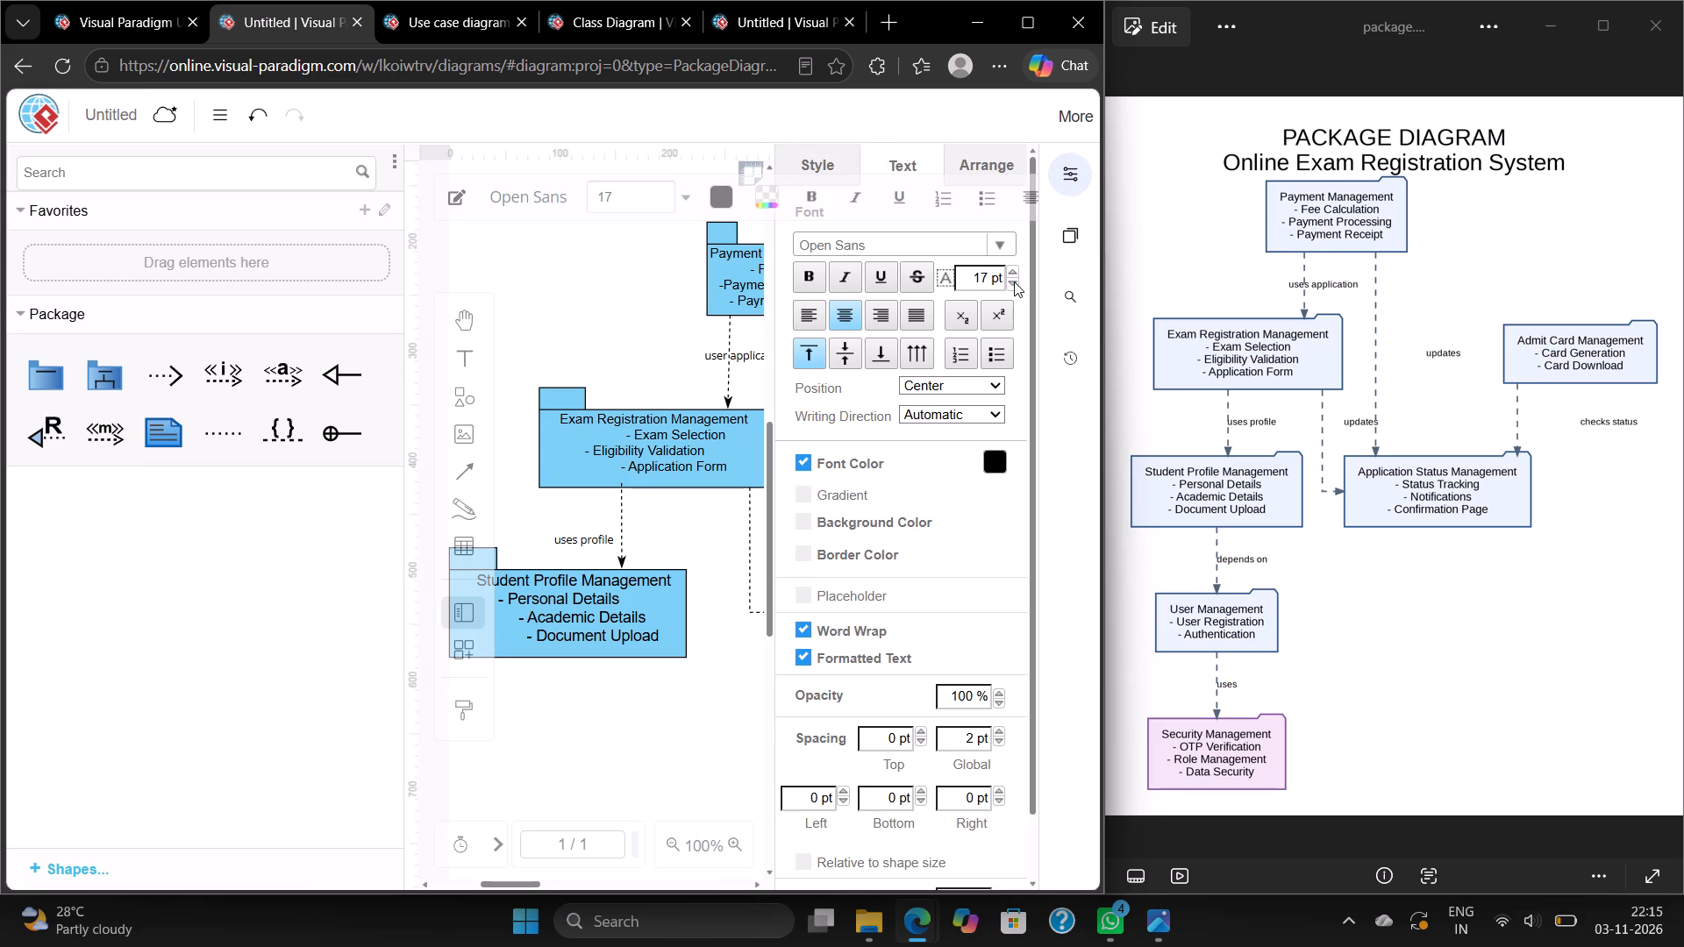
pyautogui.click(1014, 281)
pyautogui.click(1014, 281)
pyautogui.click(1067, 159)
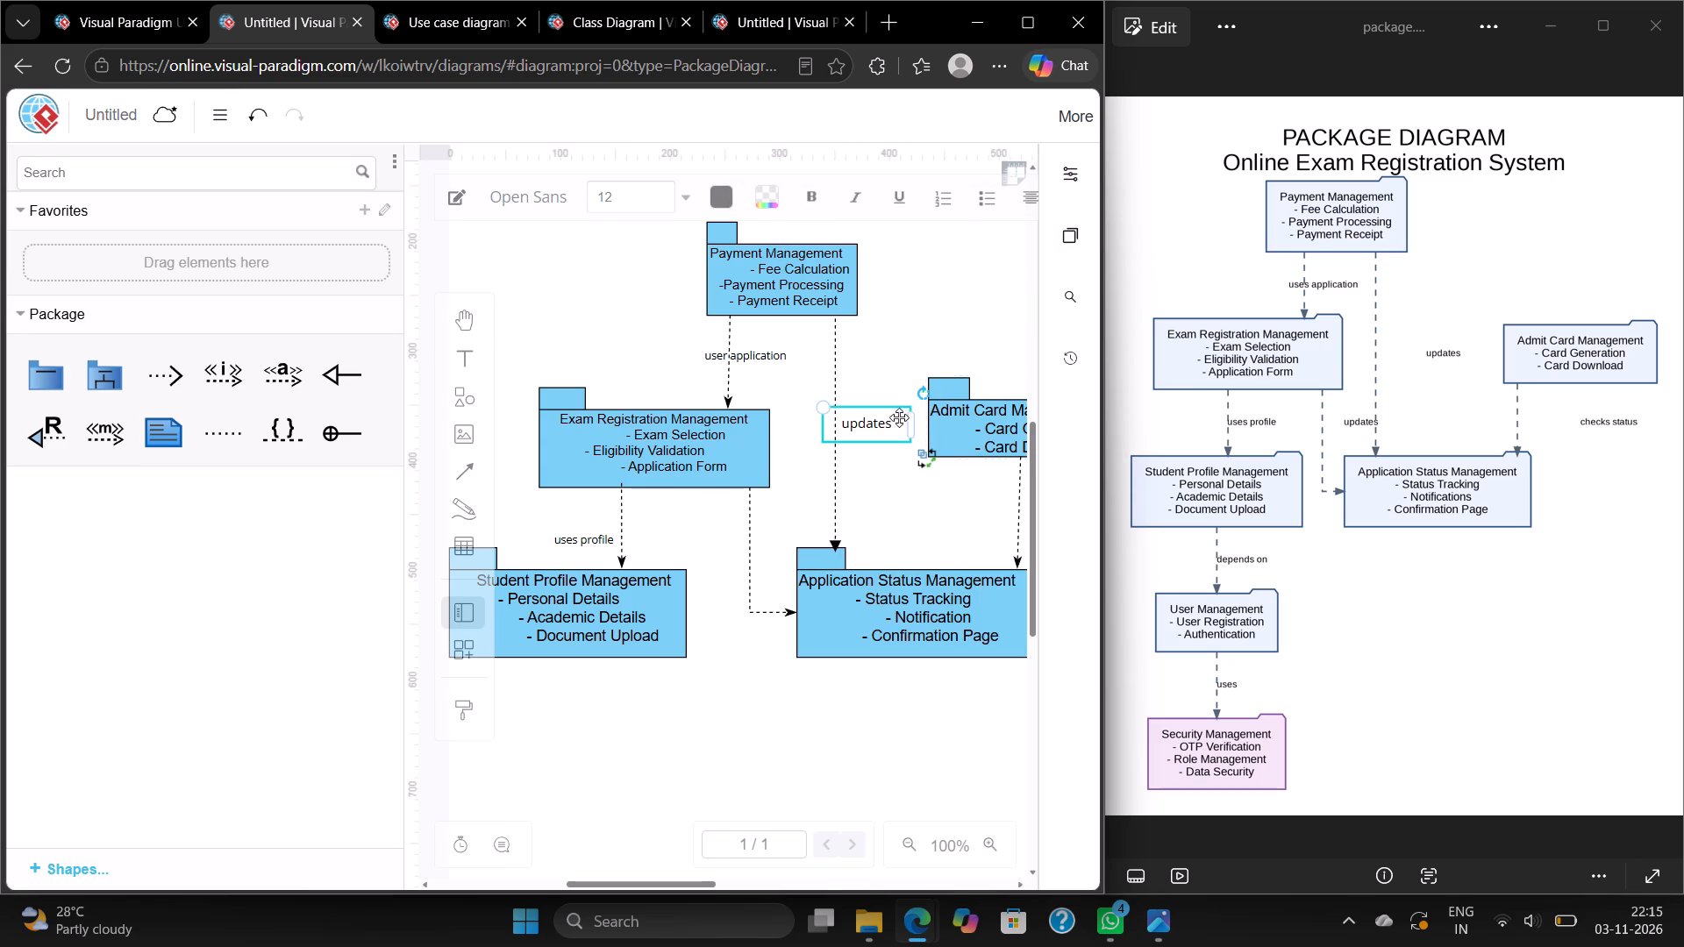
pyautogui.click(872, 345)
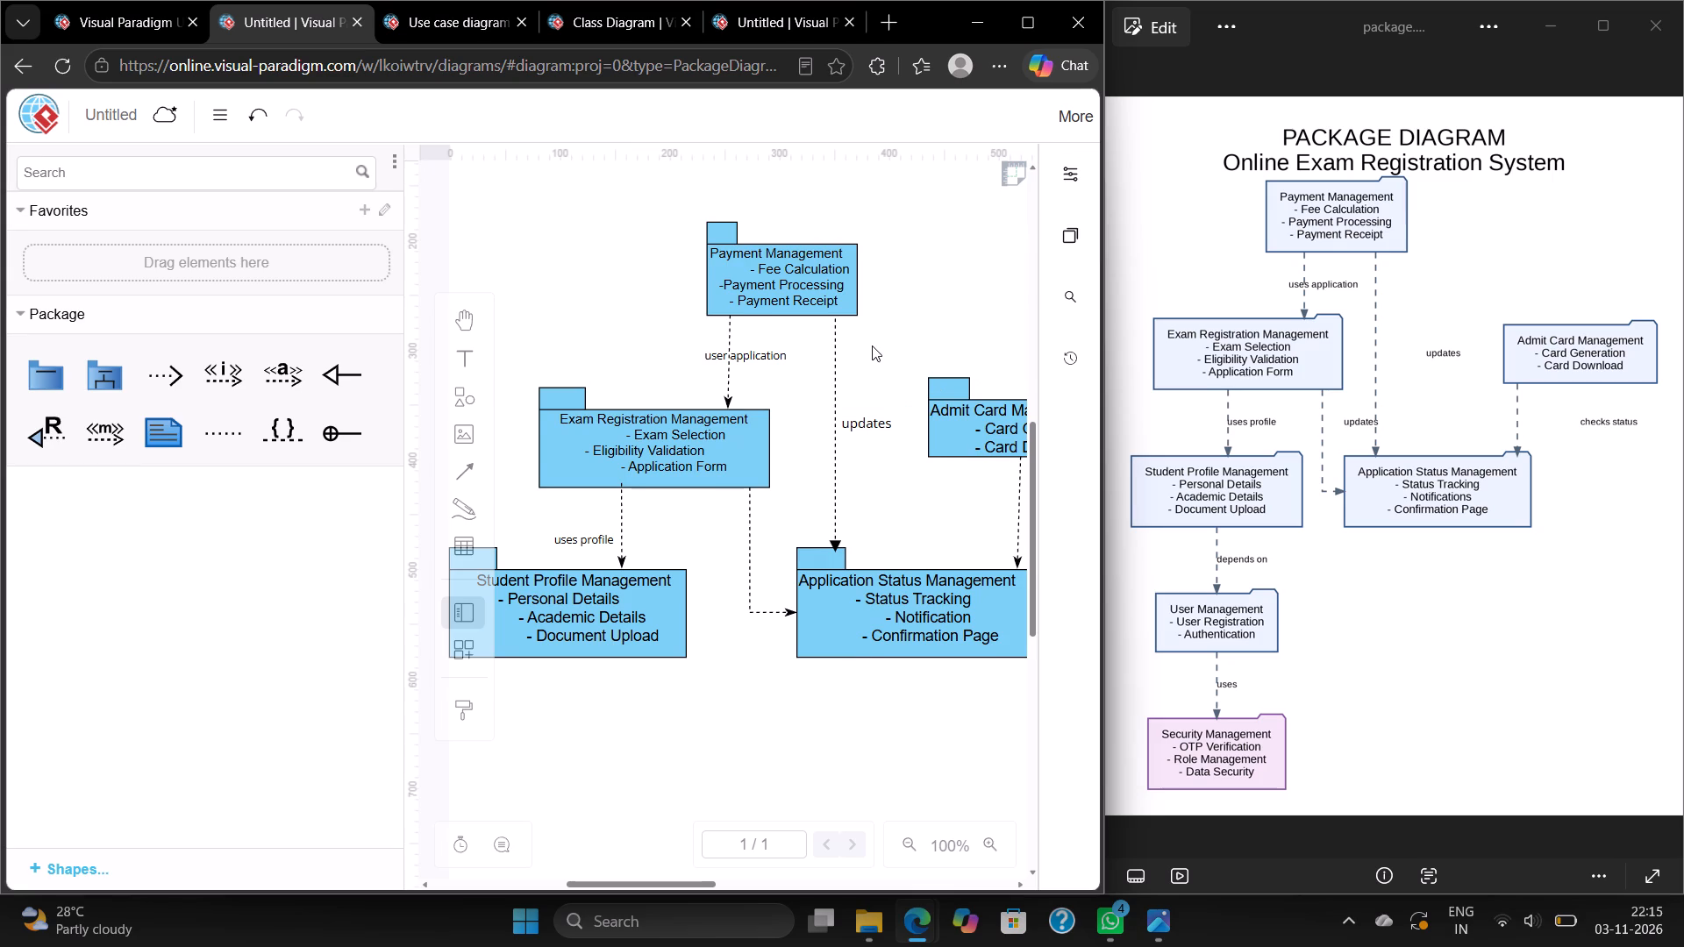
# Add the text label "checks status" beside the arrow from Admit Card Management to Application Status Management.
pyautogui.scroll(-1, 872, 345)
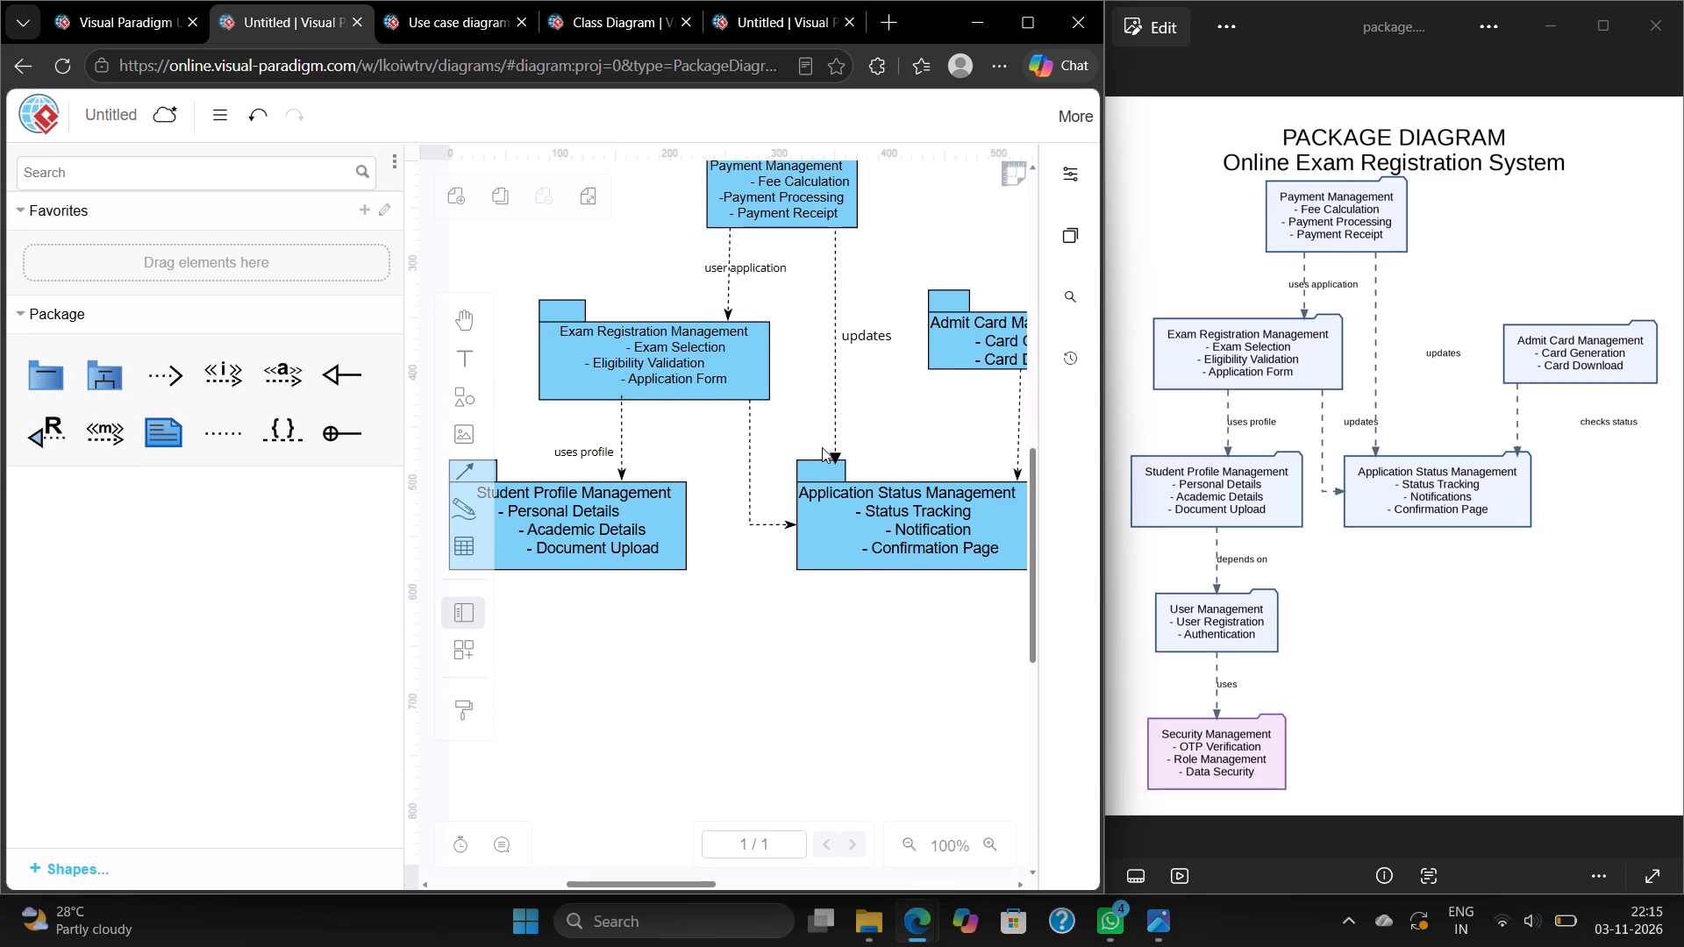
pyautogui.hscroll(-2, 822, 447)
pyautogui.doubleClick(844, 419)
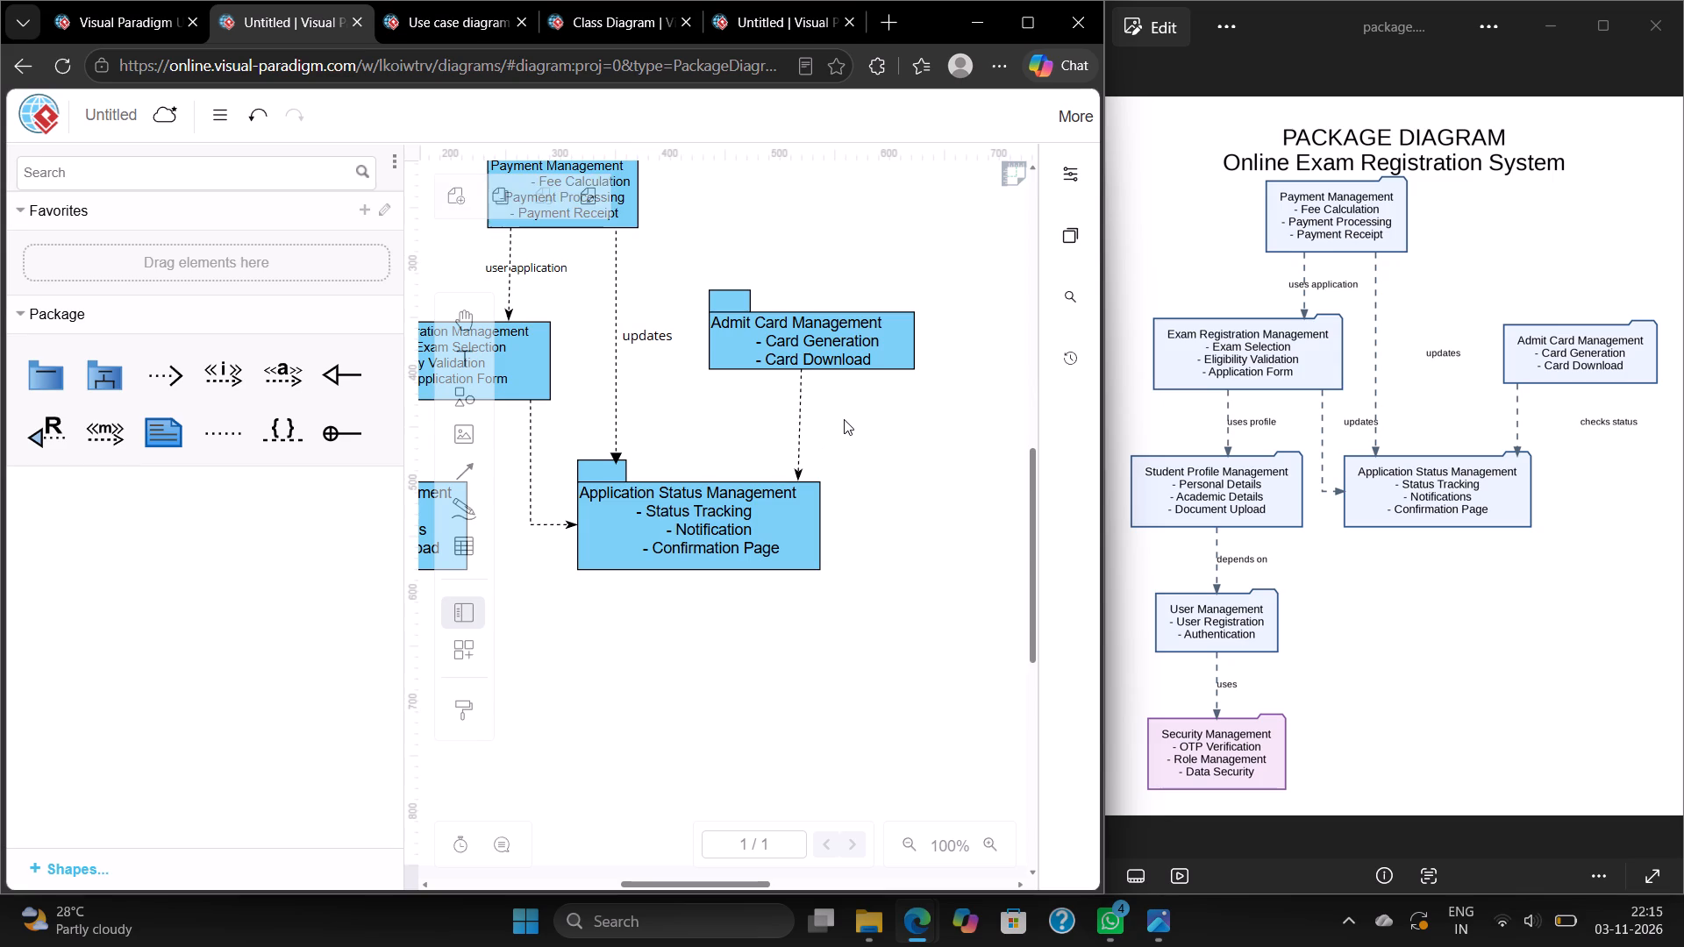
pyautogui.press('BackSpace')
pyautogui.write('checks')
pyautogui.press('space')
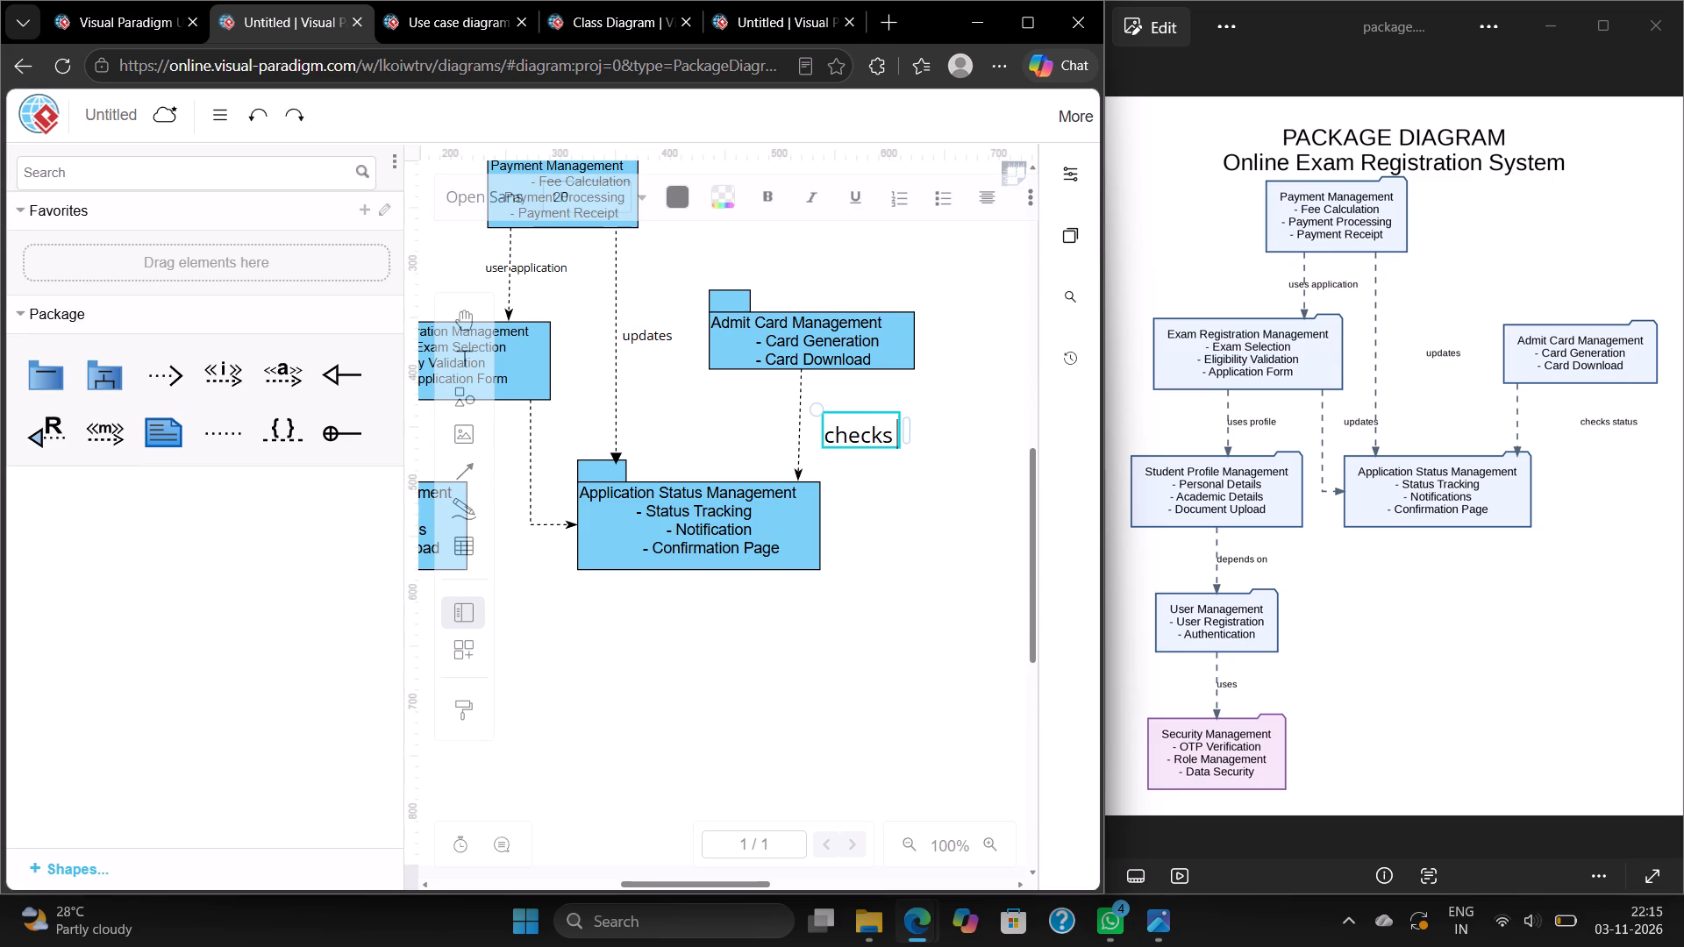
pyautogui.write('st')
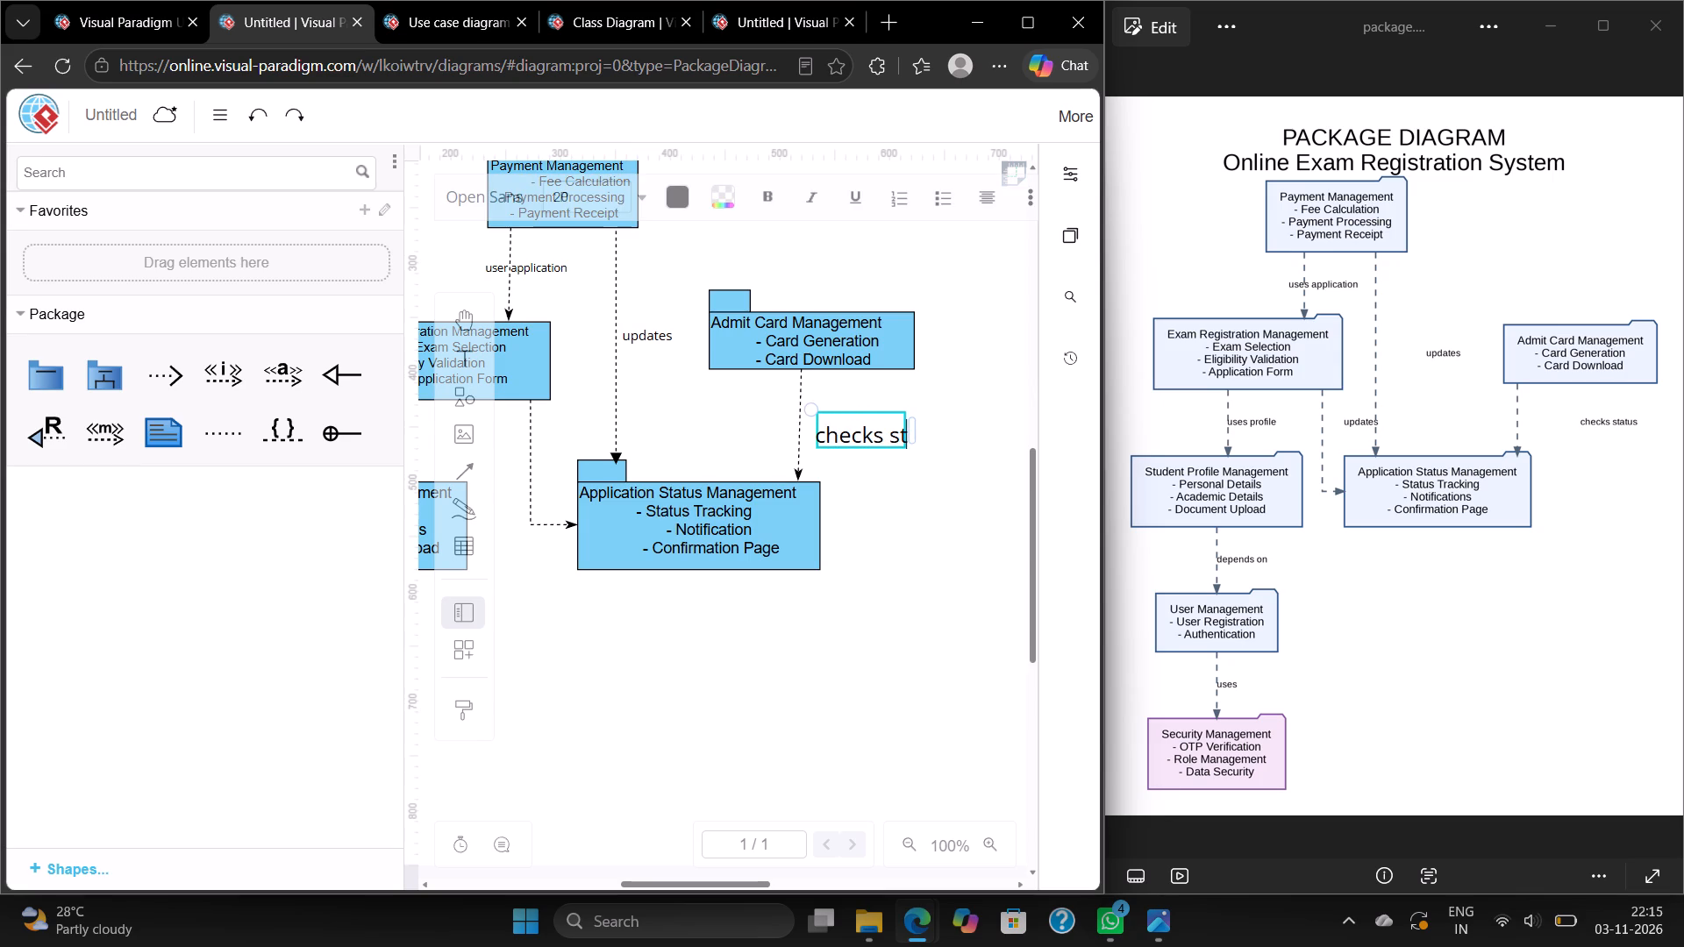
pyautogui.write('atus')
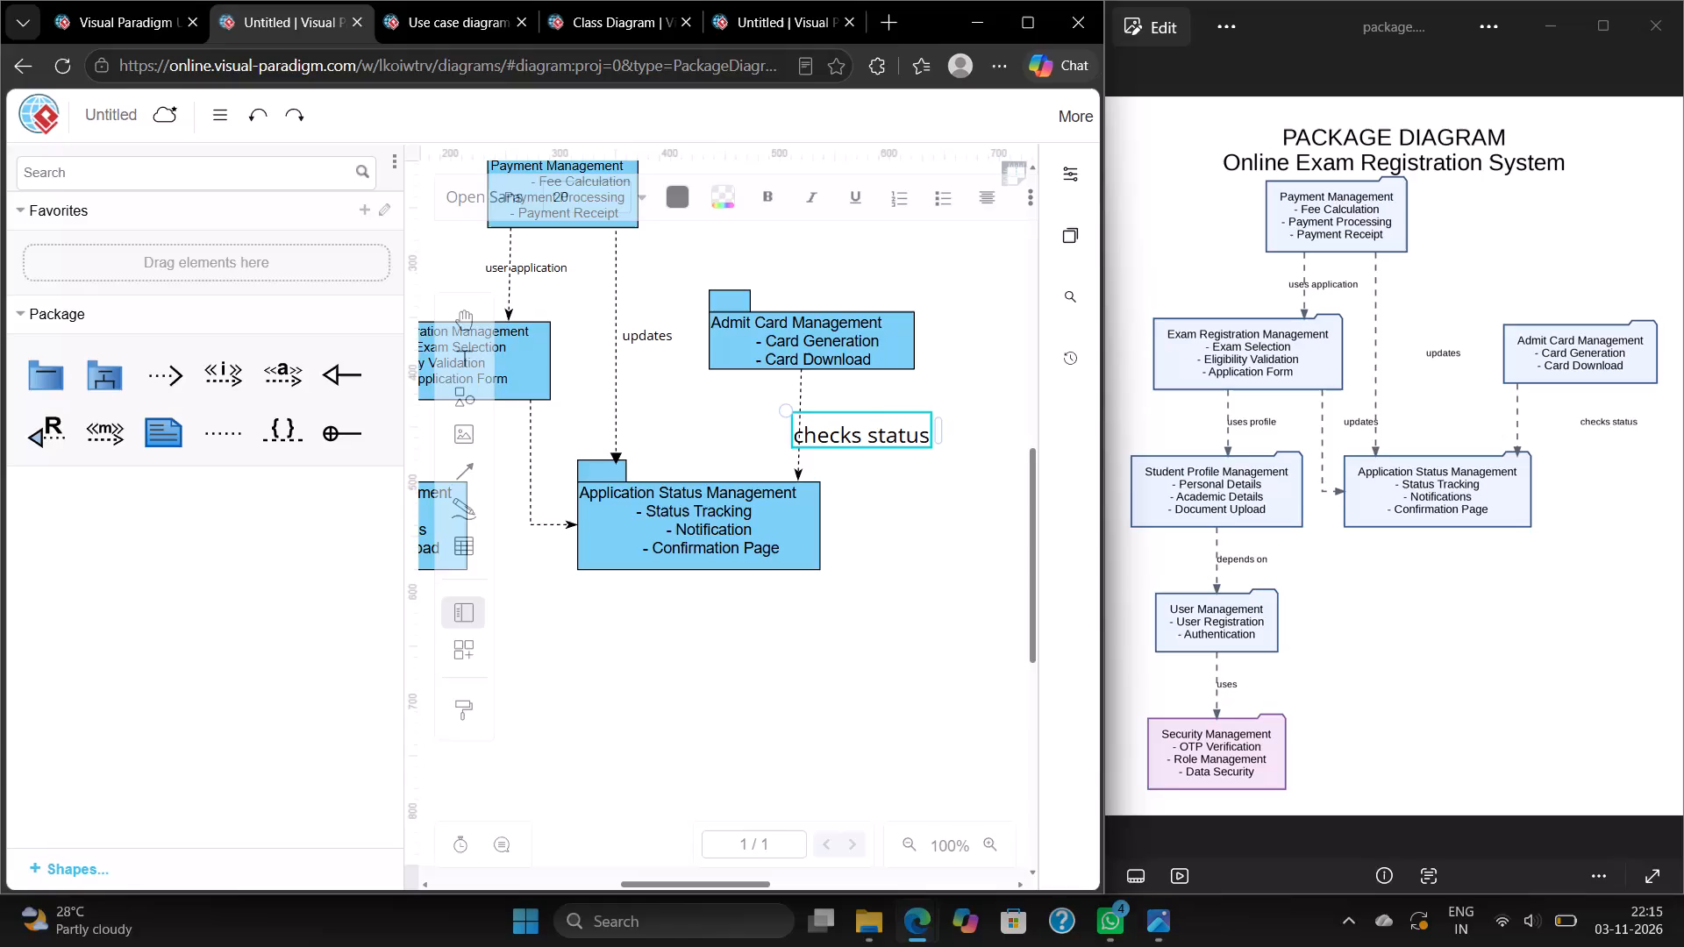
pyautogui.click(990, 327)
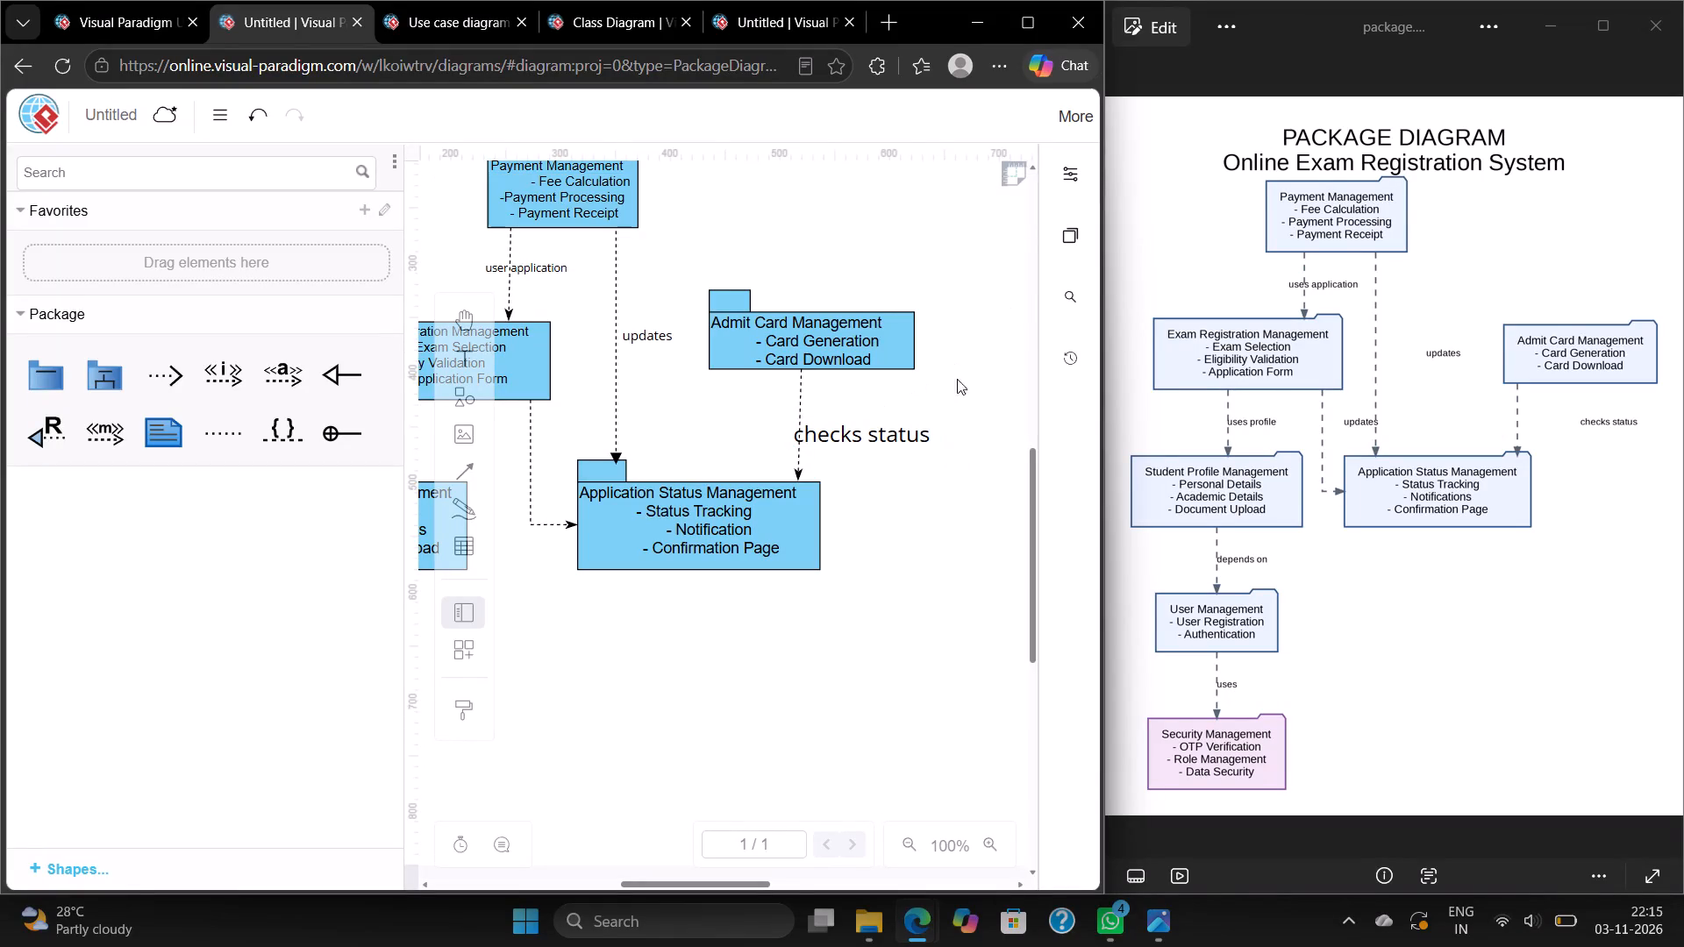
# Set the "checks status" label's font size to 10 pt and shift it slightly closer to its arrow.
pyautogui.click(907, 422)
pyautogui.click(1073, 172)
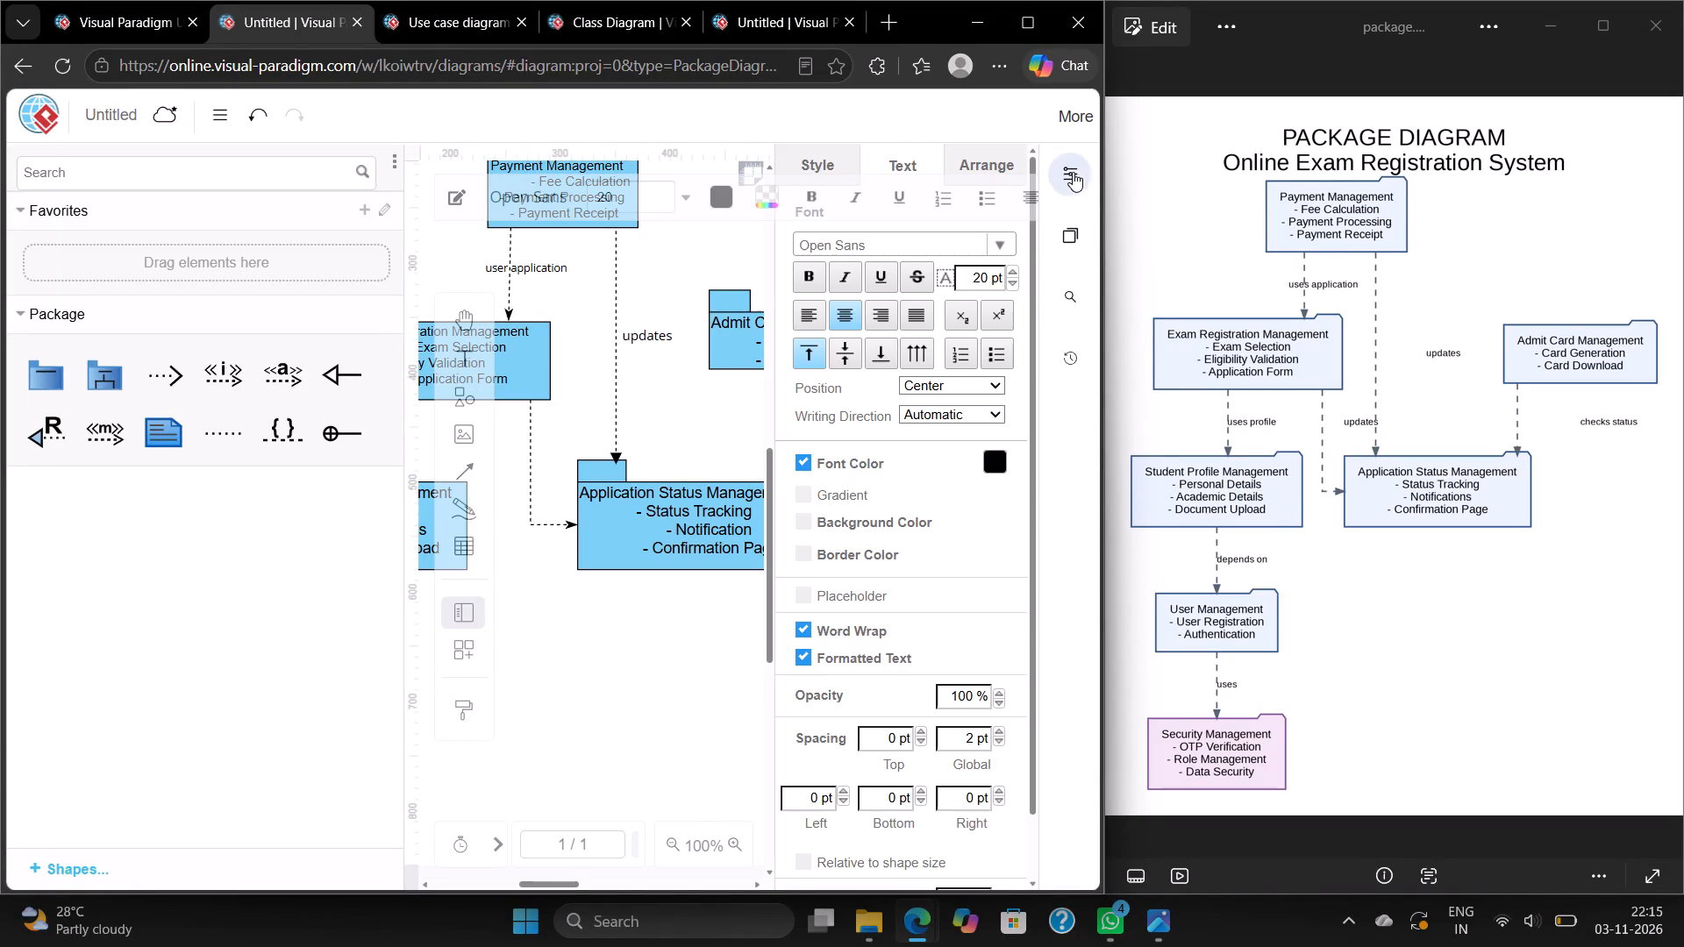
pyautogui.tripleClick(1014, 287)
pyautogui.tripleClick(1014, 287)
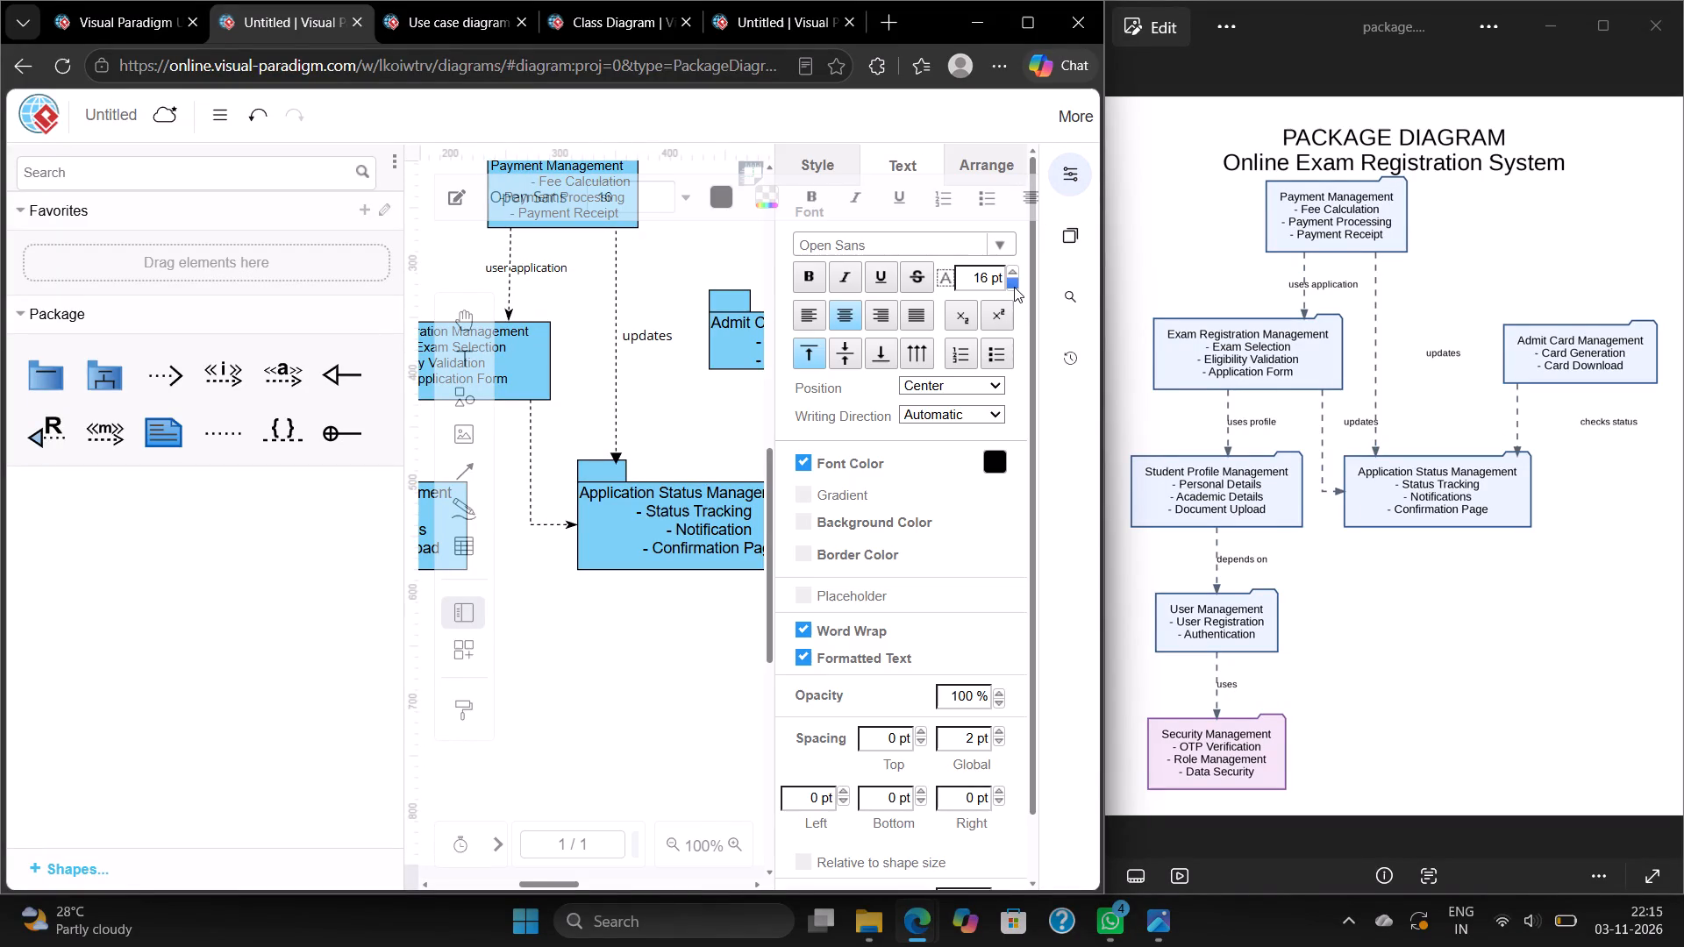
pyautogui.tripleClick(1014, 287)
pyautogui.click(1014, 287)
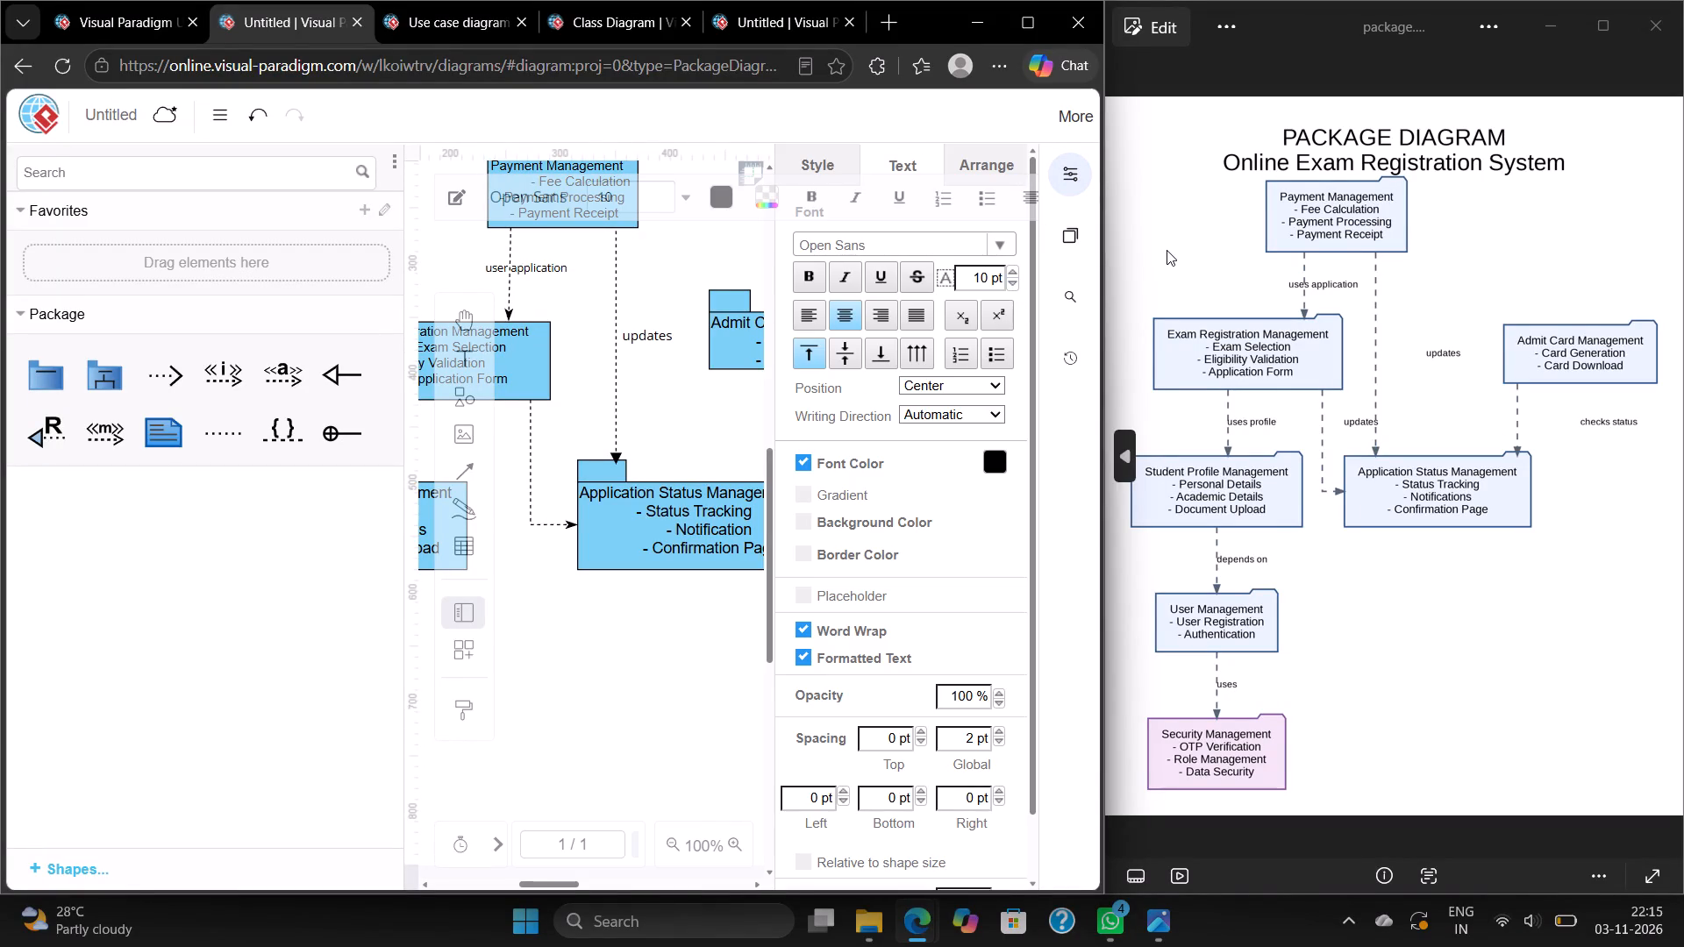
pyautogui.click(1050, 168)
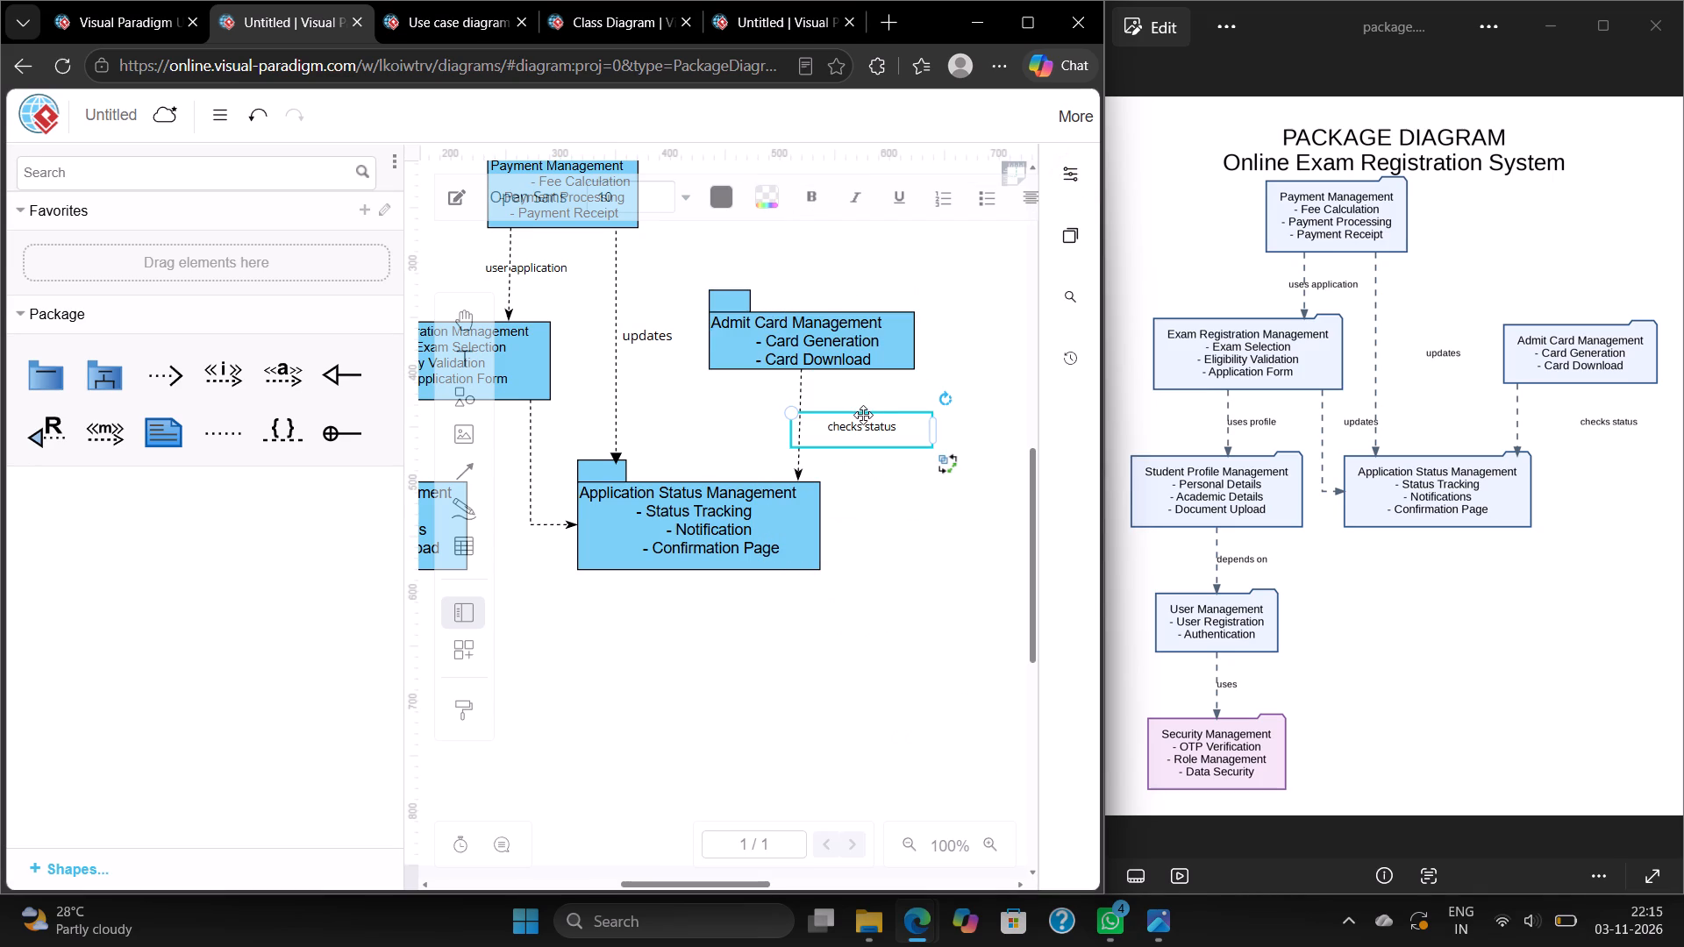
pyautogui.moveTo(859, 428); pyautogui.dragTo(843, 428)
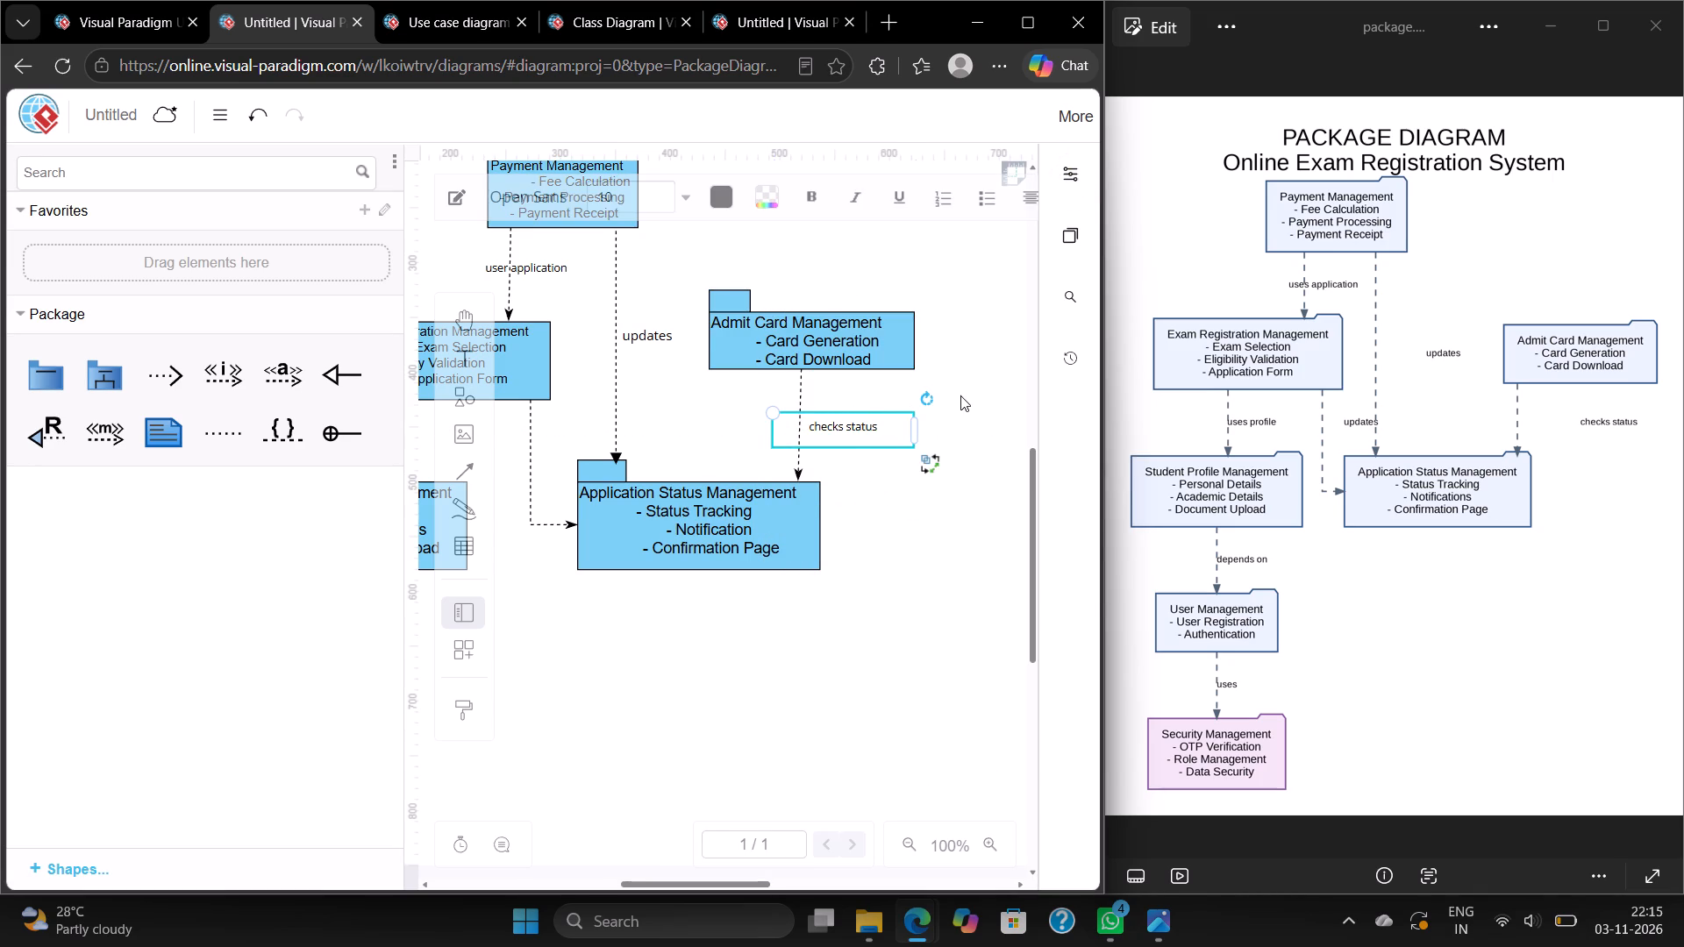
pyautogui.click(966, 395)
# Add a new package below Student Profile Management and place a duplicate of it further down.
pyautogui.scroll(-1, 966, 395)
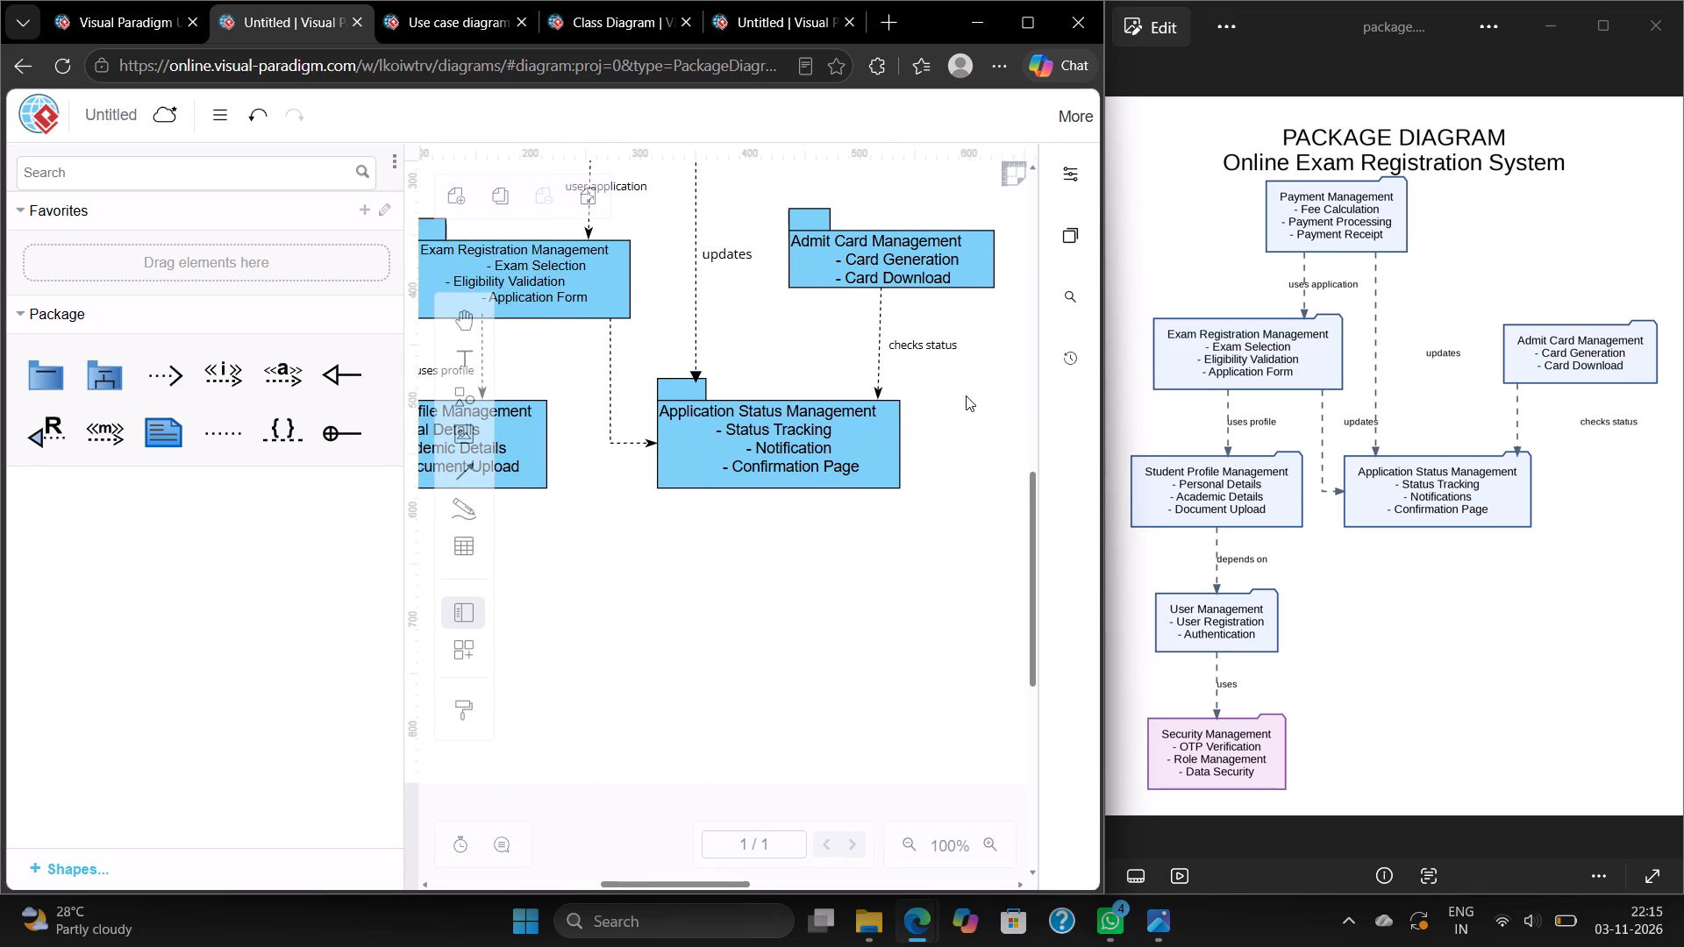
pyautogui.hscroll(1, 1286, 489)
pyautogui.hscroll(1, 978, 526)
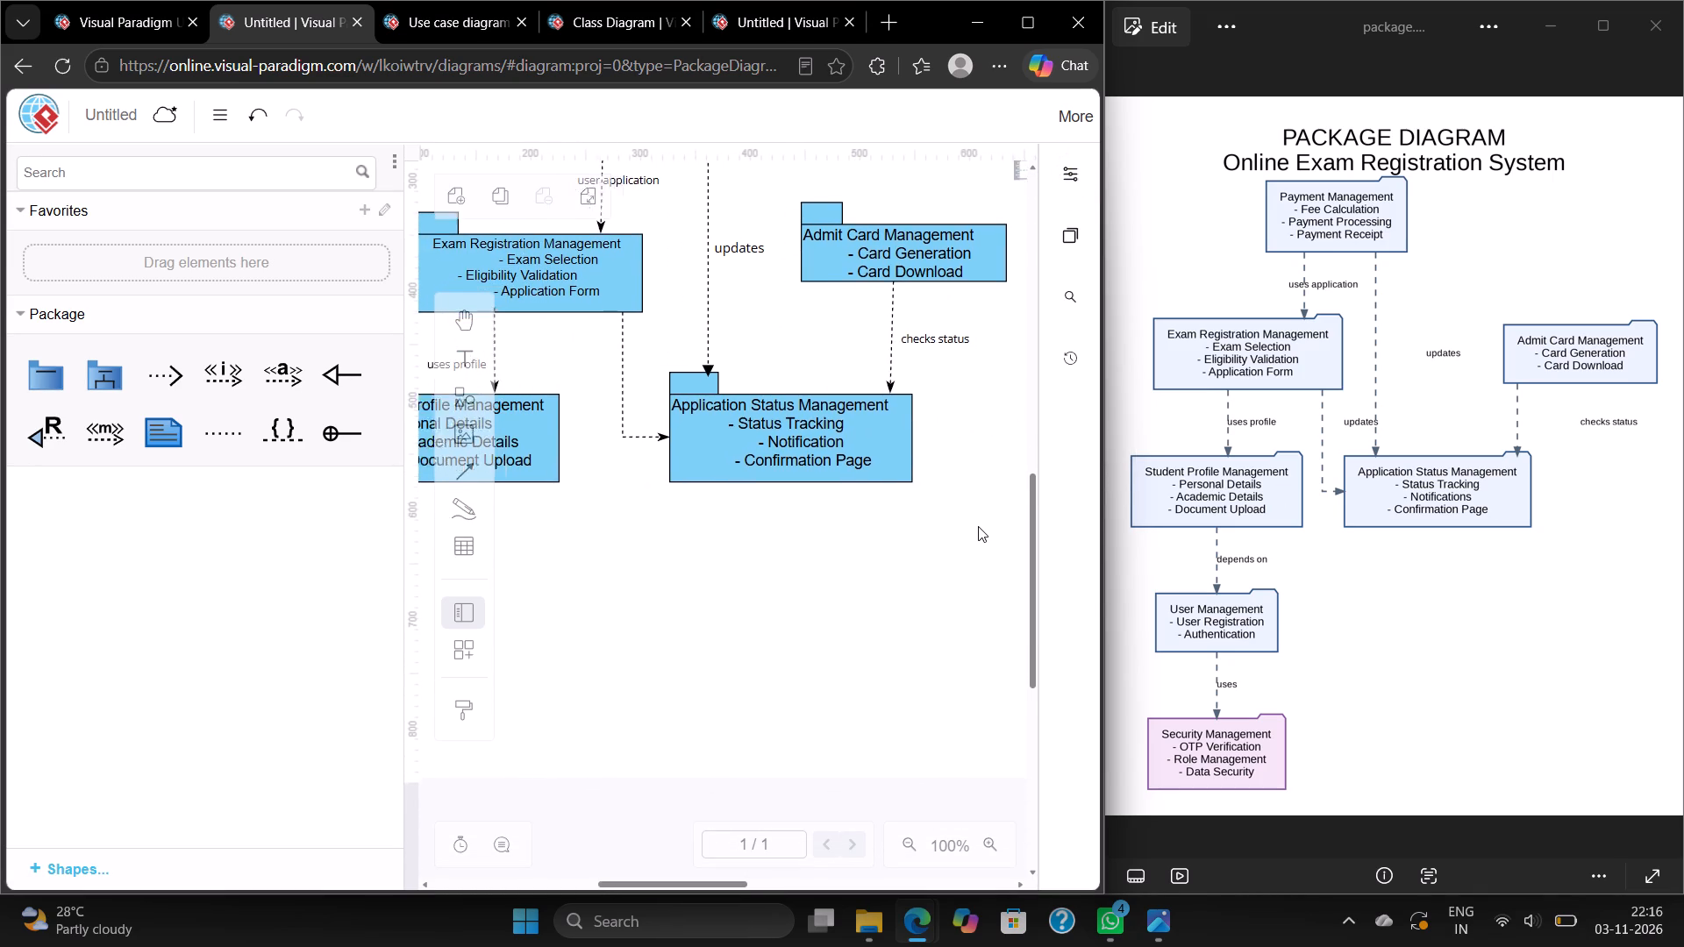
pyautogui.hscroll(1, 978, 526)
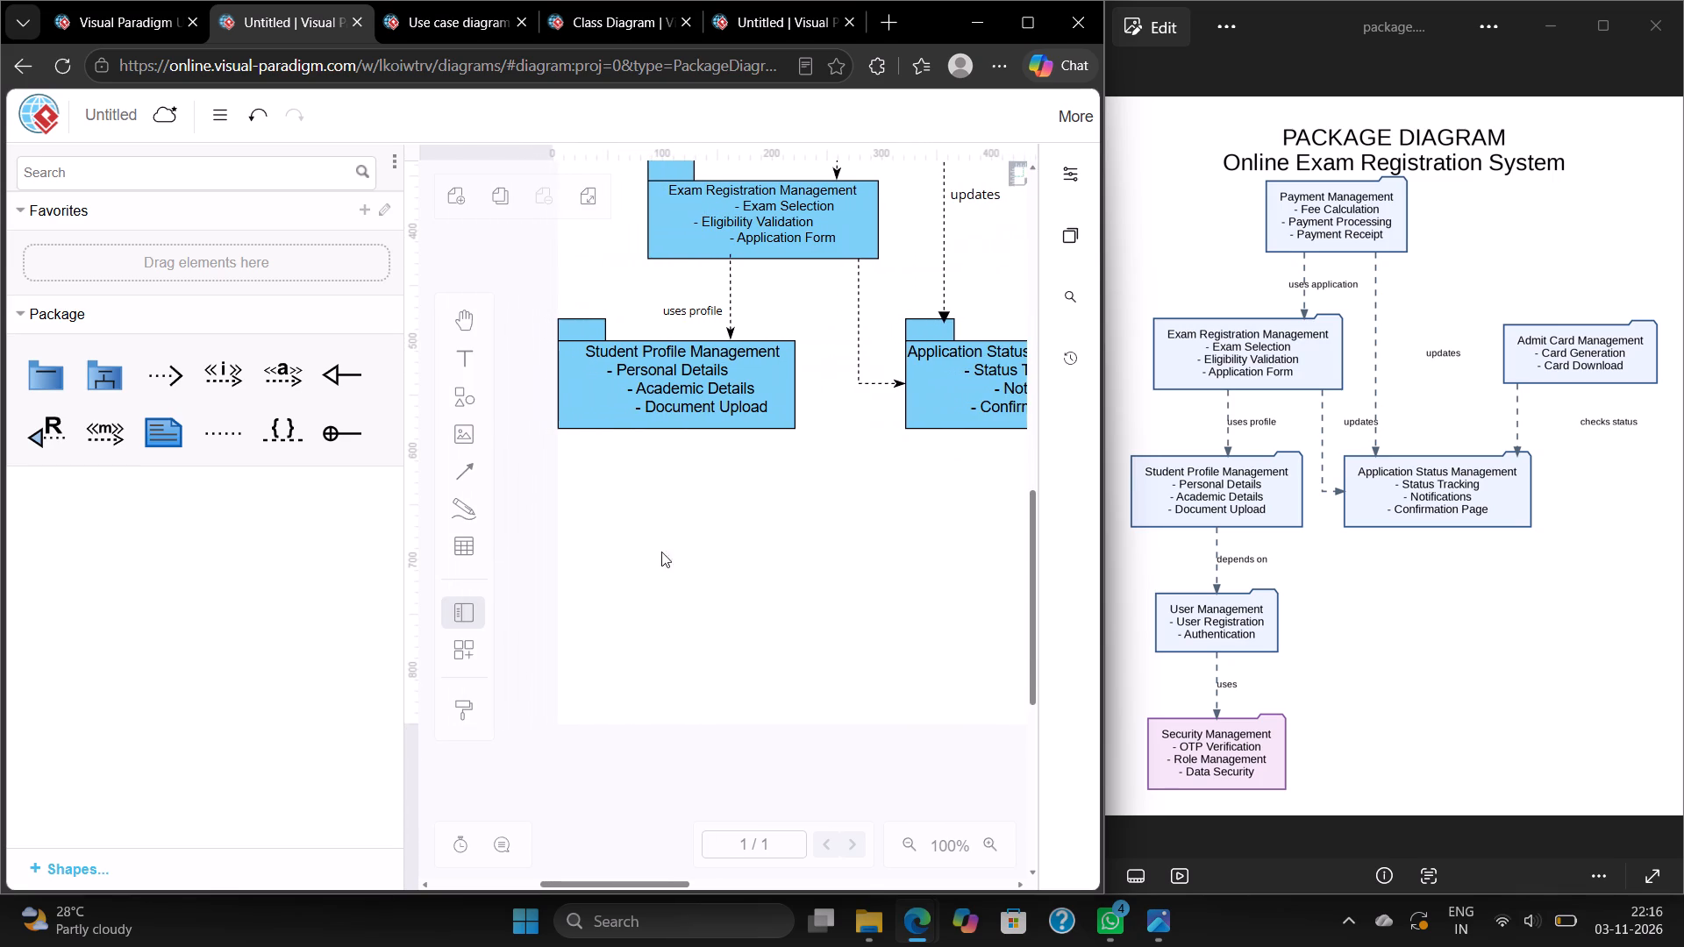
pyautogui.click(20, 385)
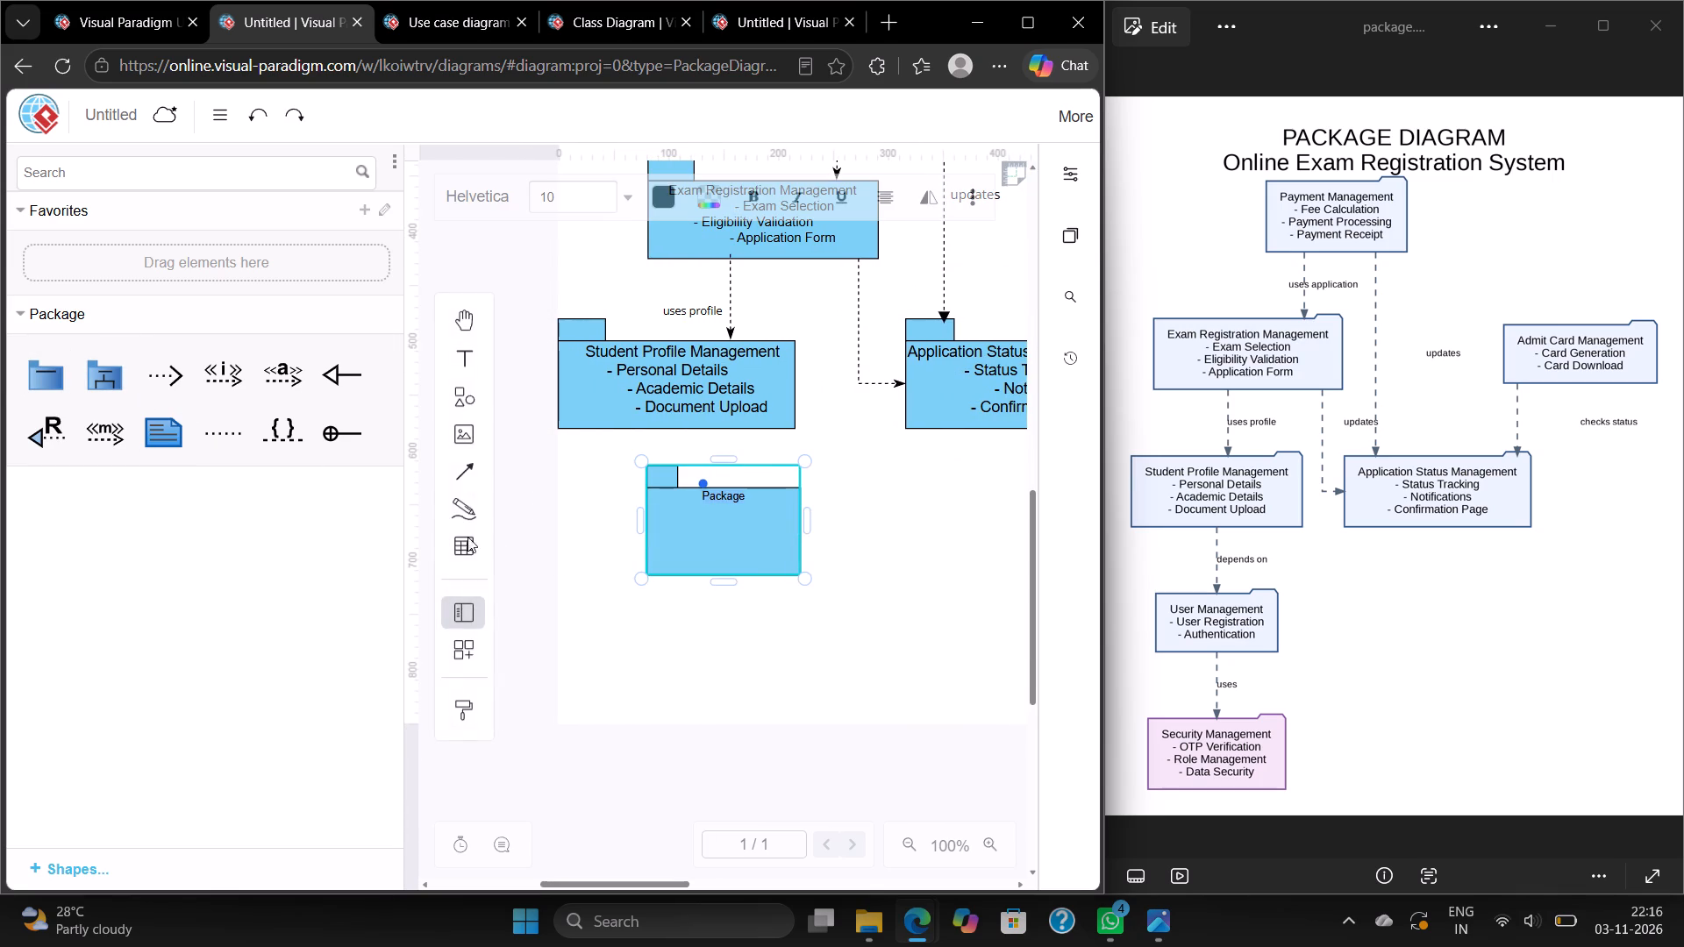
pyautogui.rightClick(726, 539)
pyautogui.click(802, 657)
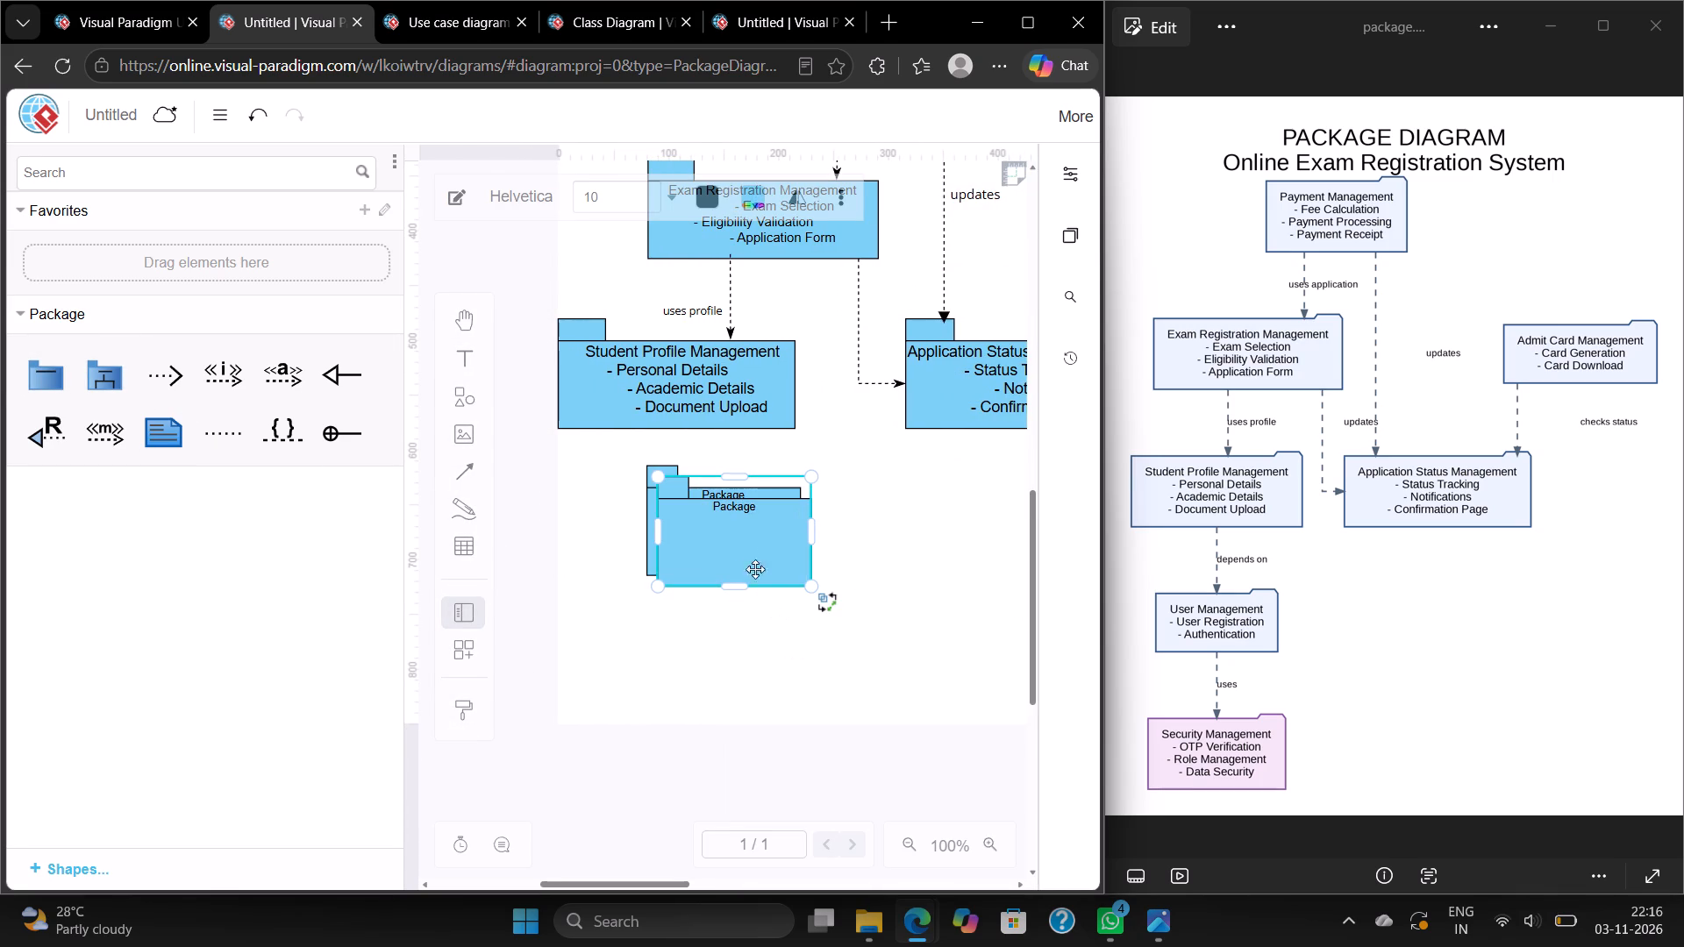
pyautogui.moveTo(745, 551); pyautogui.dragTo(715, 761)
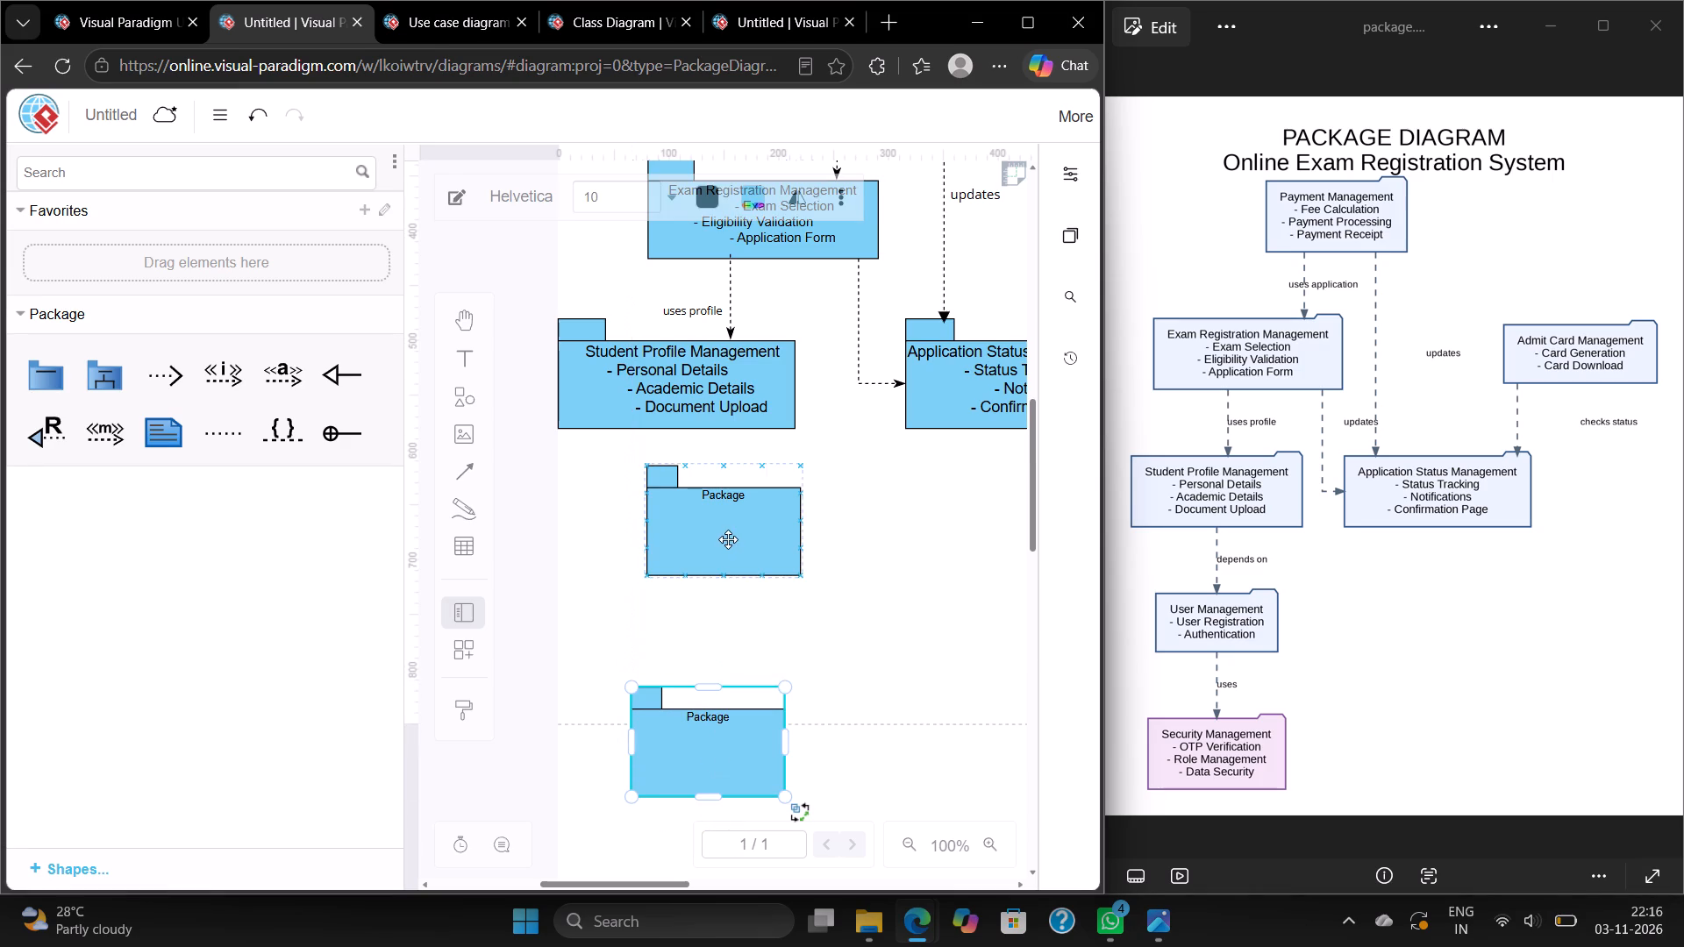
# Align the upper new package with Student Profile Management's left edge, leaving a gap below it, and resize it to about 178.5 x 69.
pyautogui.moveTo(728, 539); pyautogui.dragTo(643, 559)
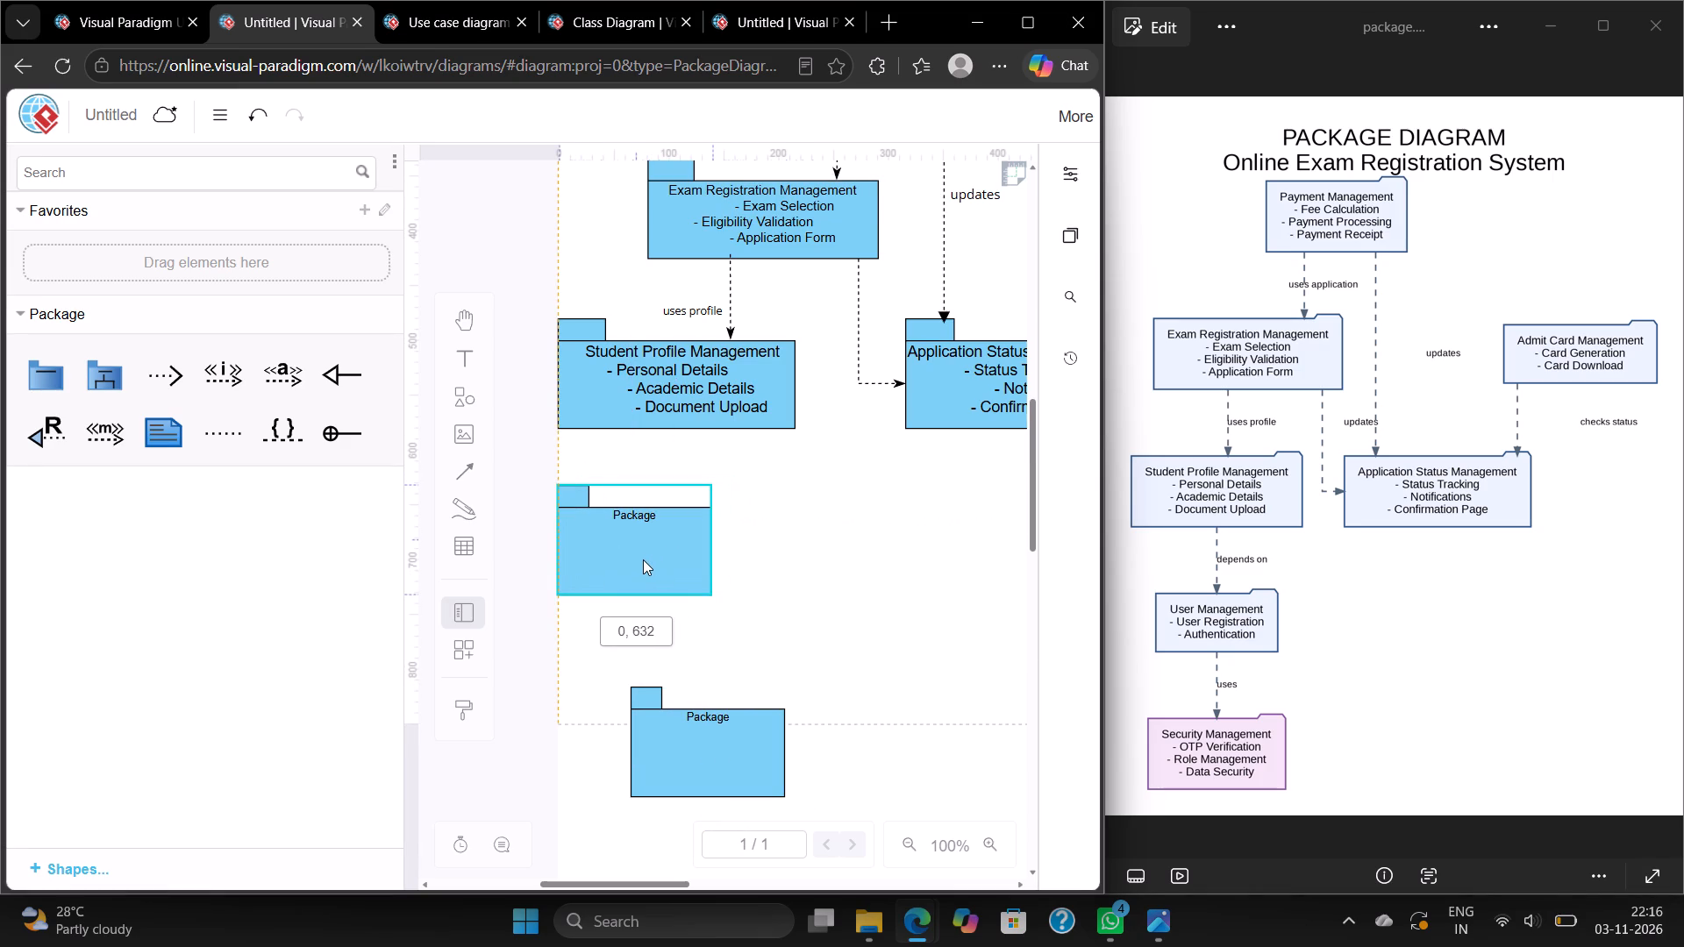
pyautogui.moveTo(643, 559); pyautogui.dragTo(641, 530)
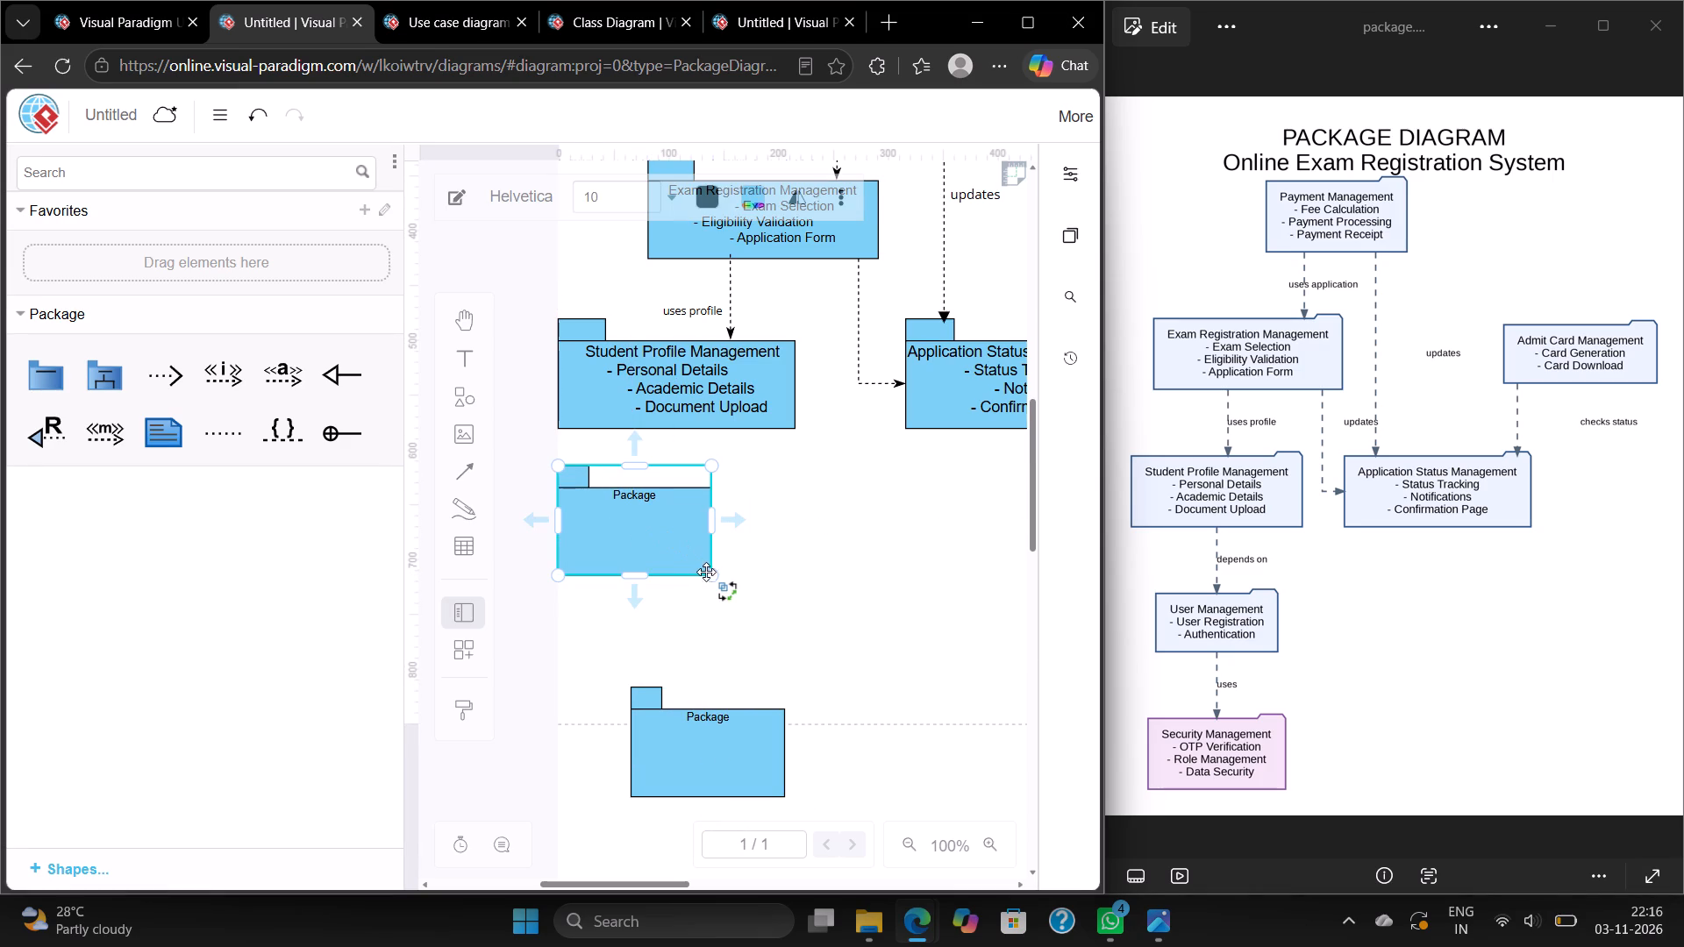
pyautogui.moveTo(709, 572); pyautogui.dragTo(781, 559)
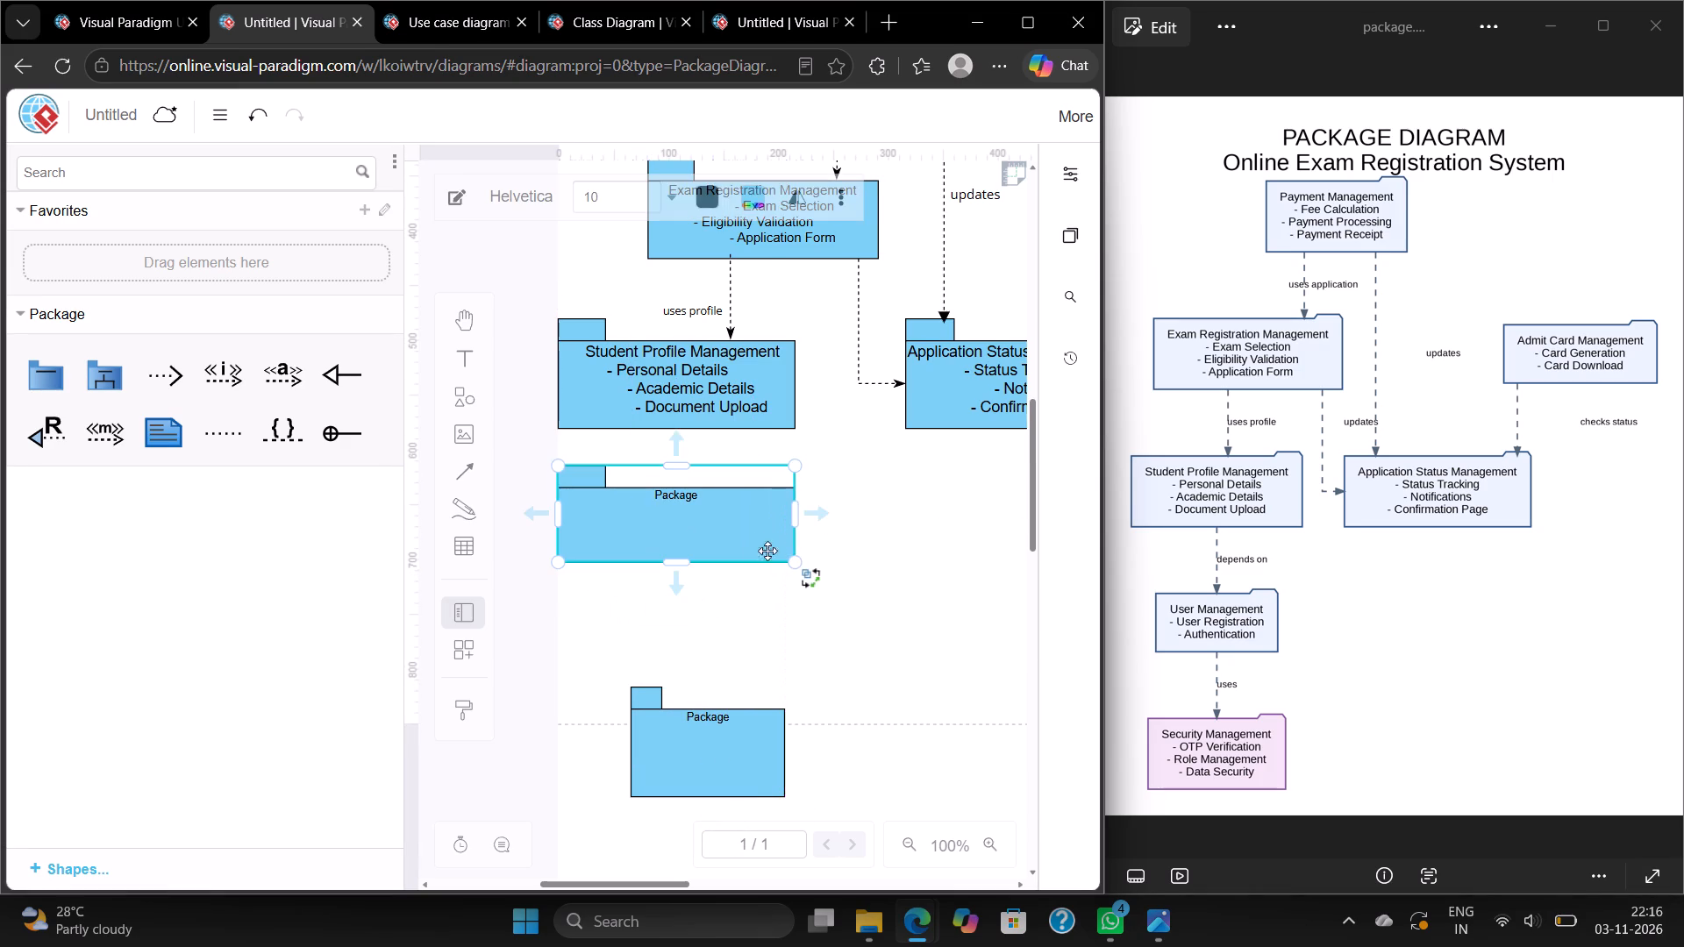
pyautogui.moveTo(713, 505); pyautogui.dragTo(709, 525)
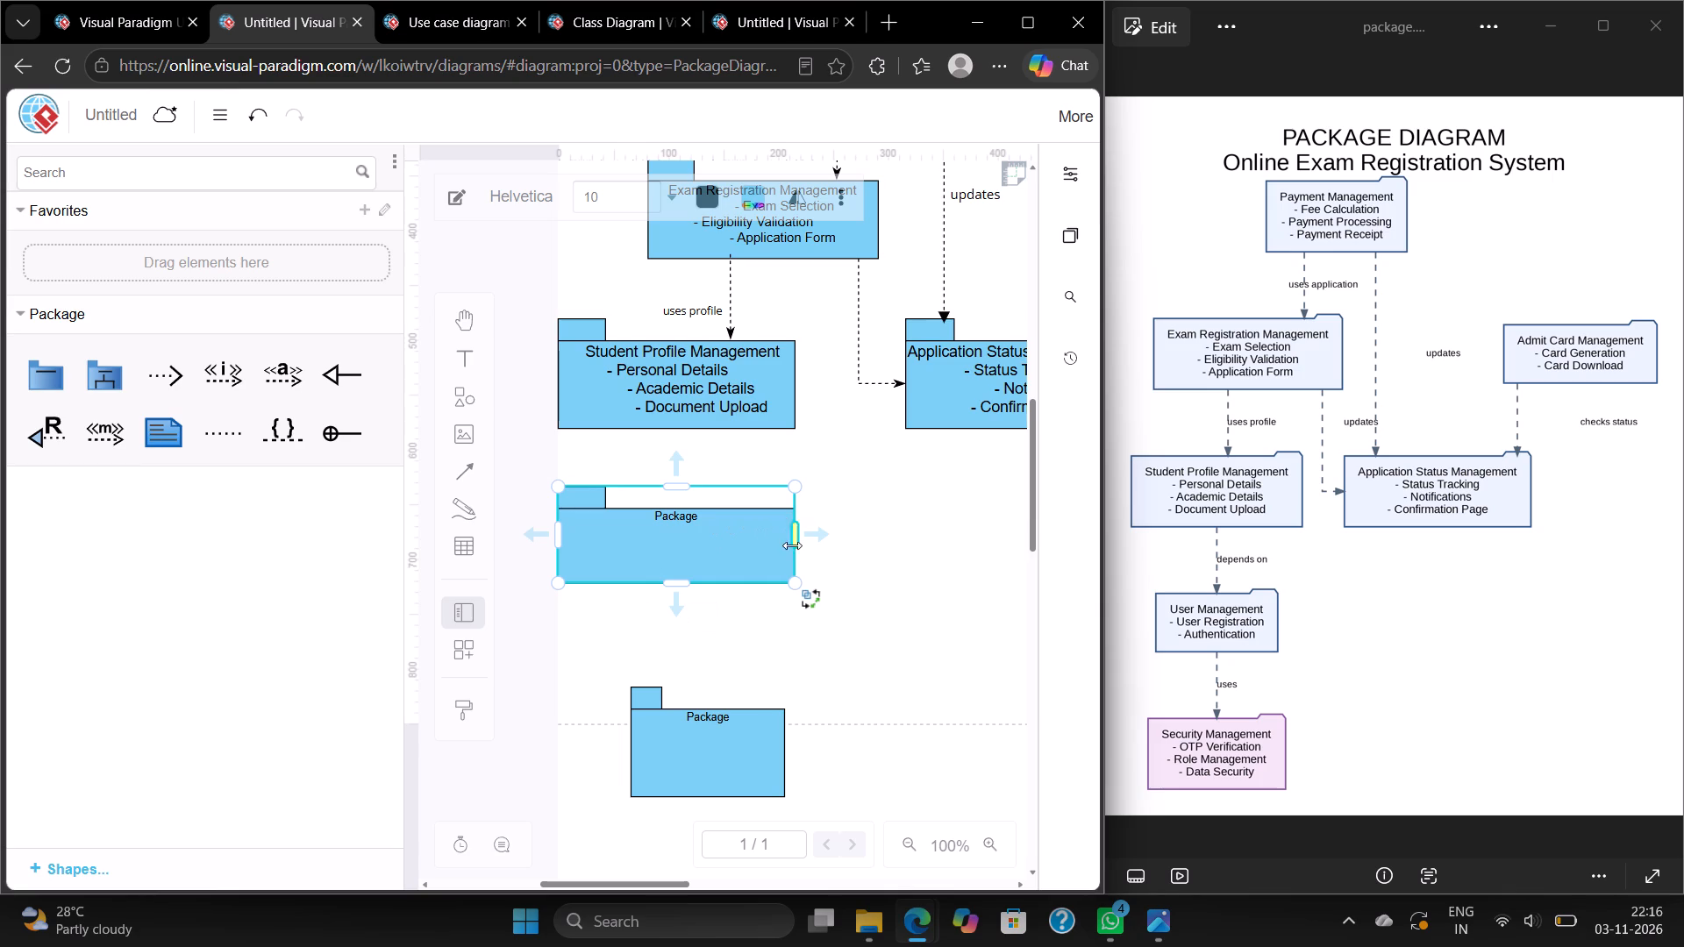
pyautogui.moveTo(796, 582); pyautogui.dragTo(750, 562)
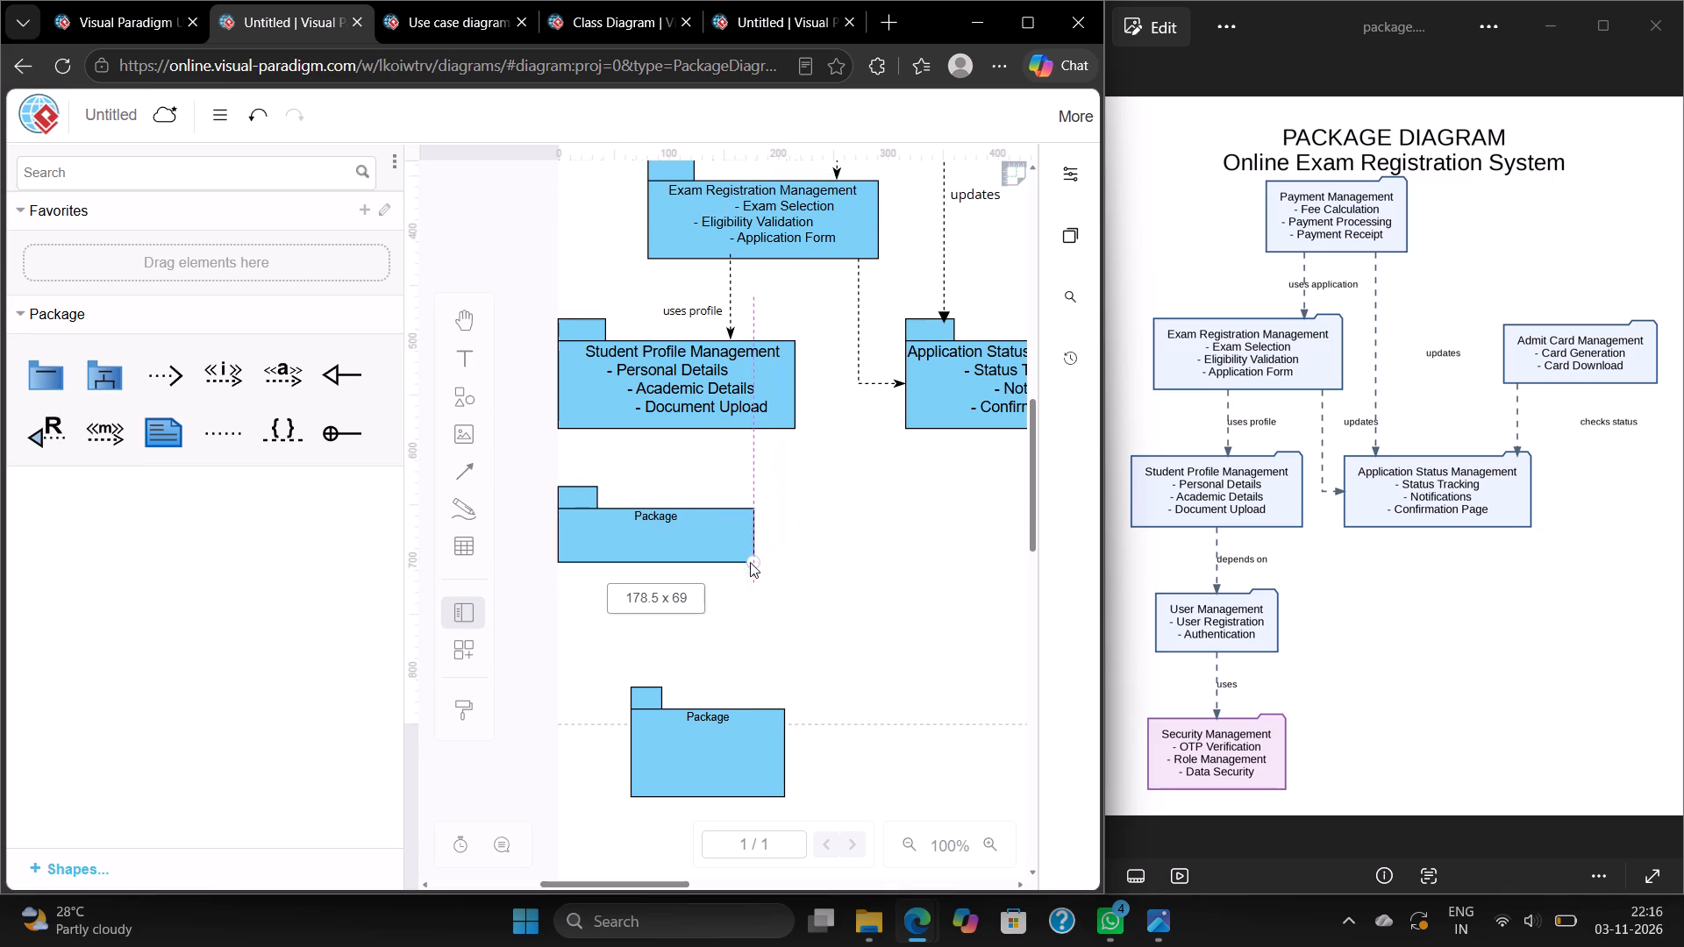
pyautogui.moveTo(750, 562); pyautogui.dragTo(749, 562)
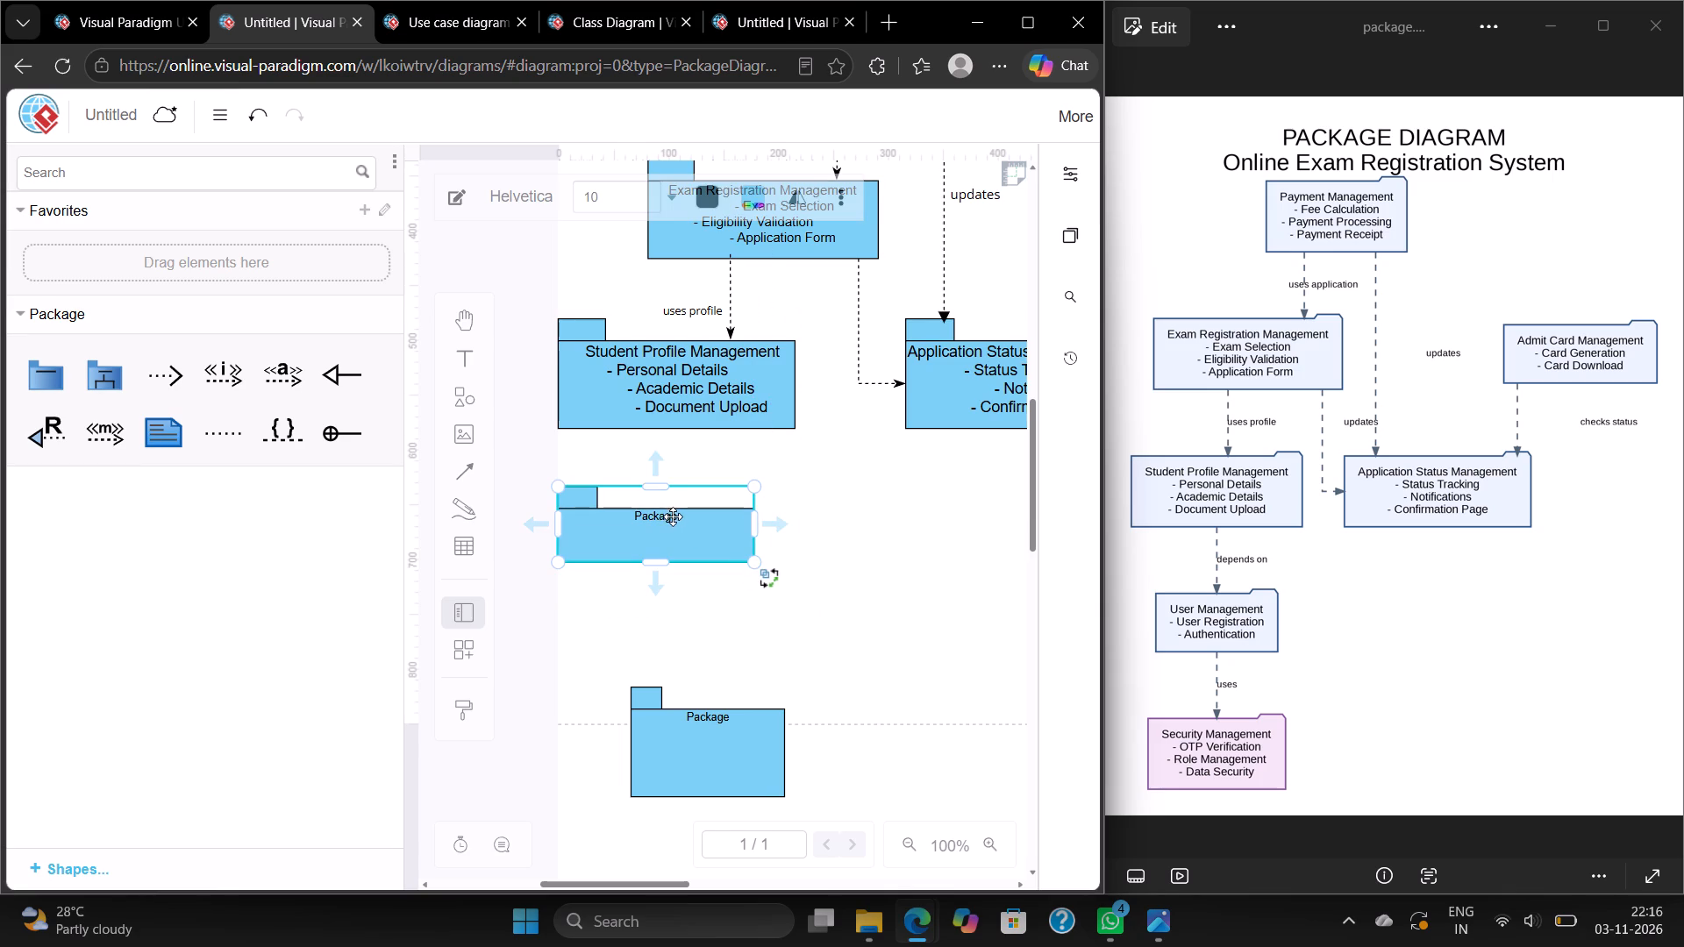
# Replace the upper new package's placeholder label, below Student Profile Management, with "User Management".
pyautogui.doubleClick(674, 517)
pyautogui.click(674, 517)
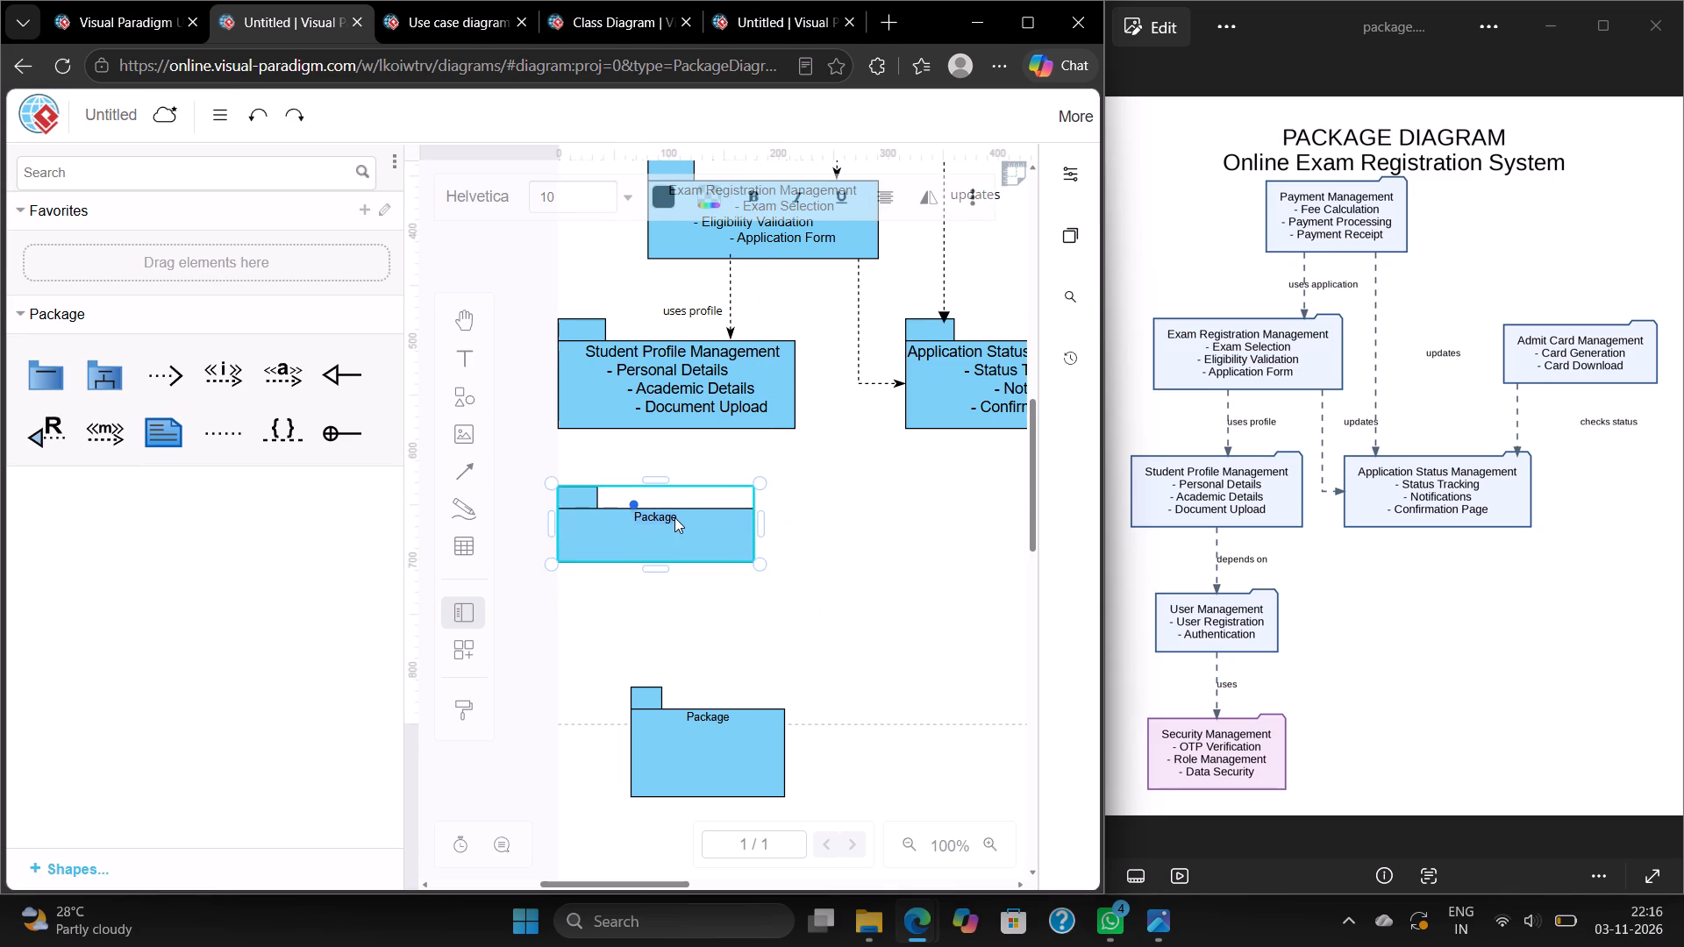
pyautogui.click(674, 517)
pyautogui.press('BackSpace')
pyautogui.press('BackSpace')
pyautogui.press('BackSpace')
pyautogui.press('BackSpace')
pyautogui.press('BackSpace')
pyautogui.press('BackSpace')
pyautogui.press('BackSpace')
pyautogui.write('User')
pyautogui.press('space')
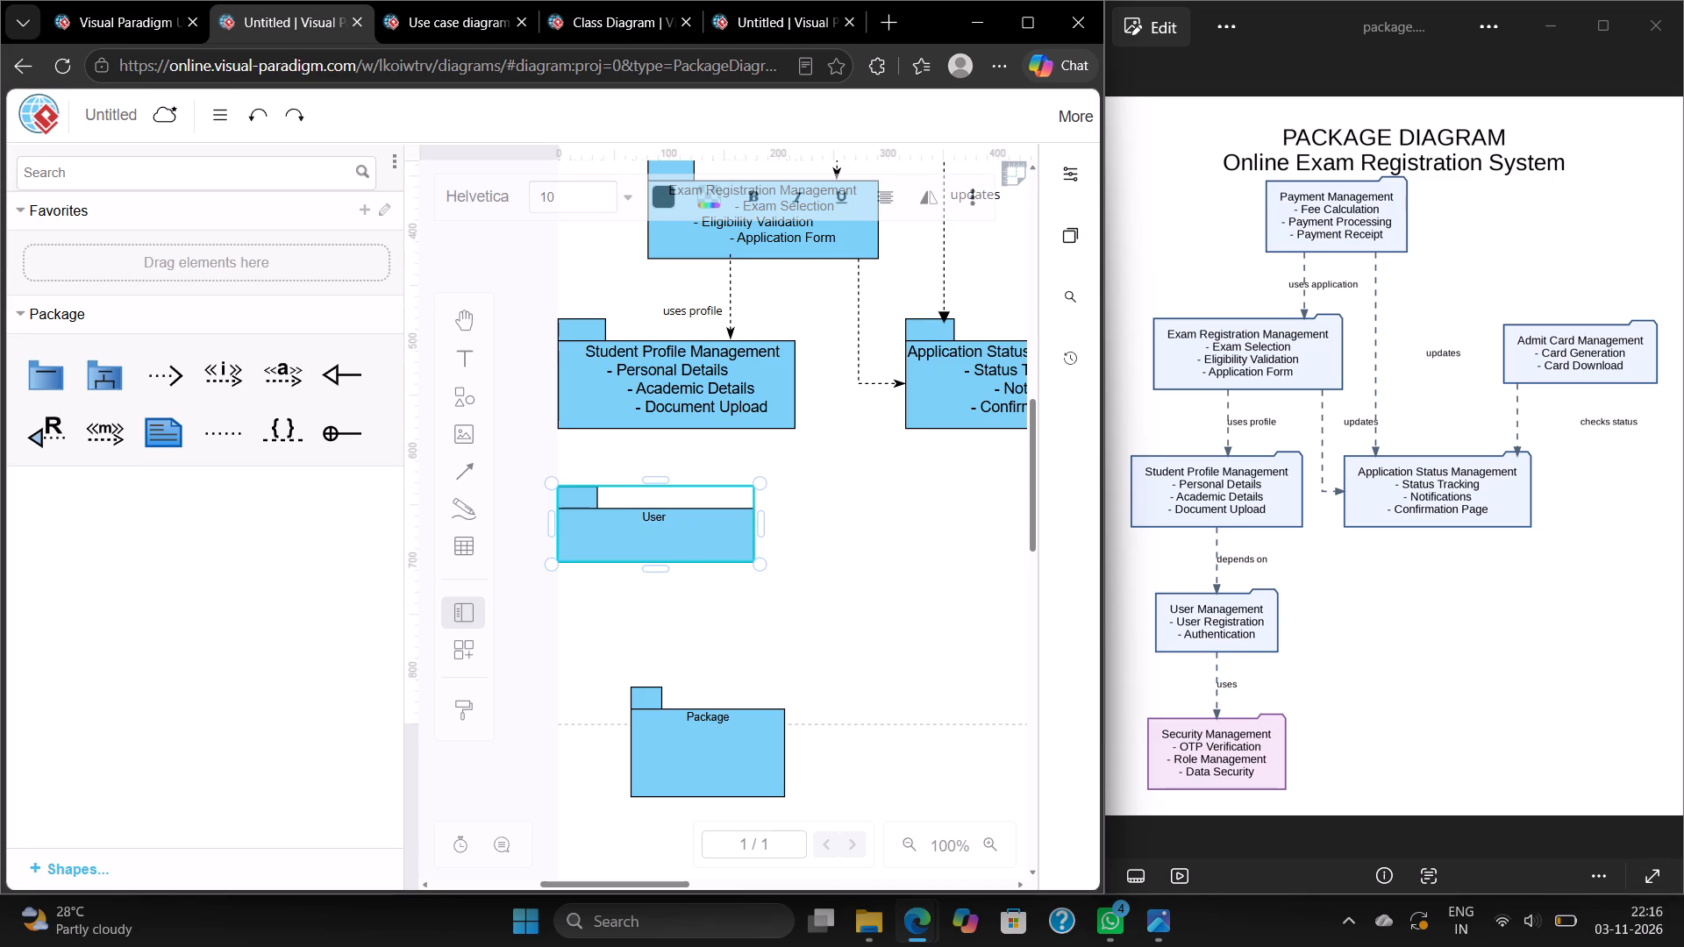
pyautogui.write('Managemen6')
pyautogui.press('BackSpace')
pyautogui.press('t')
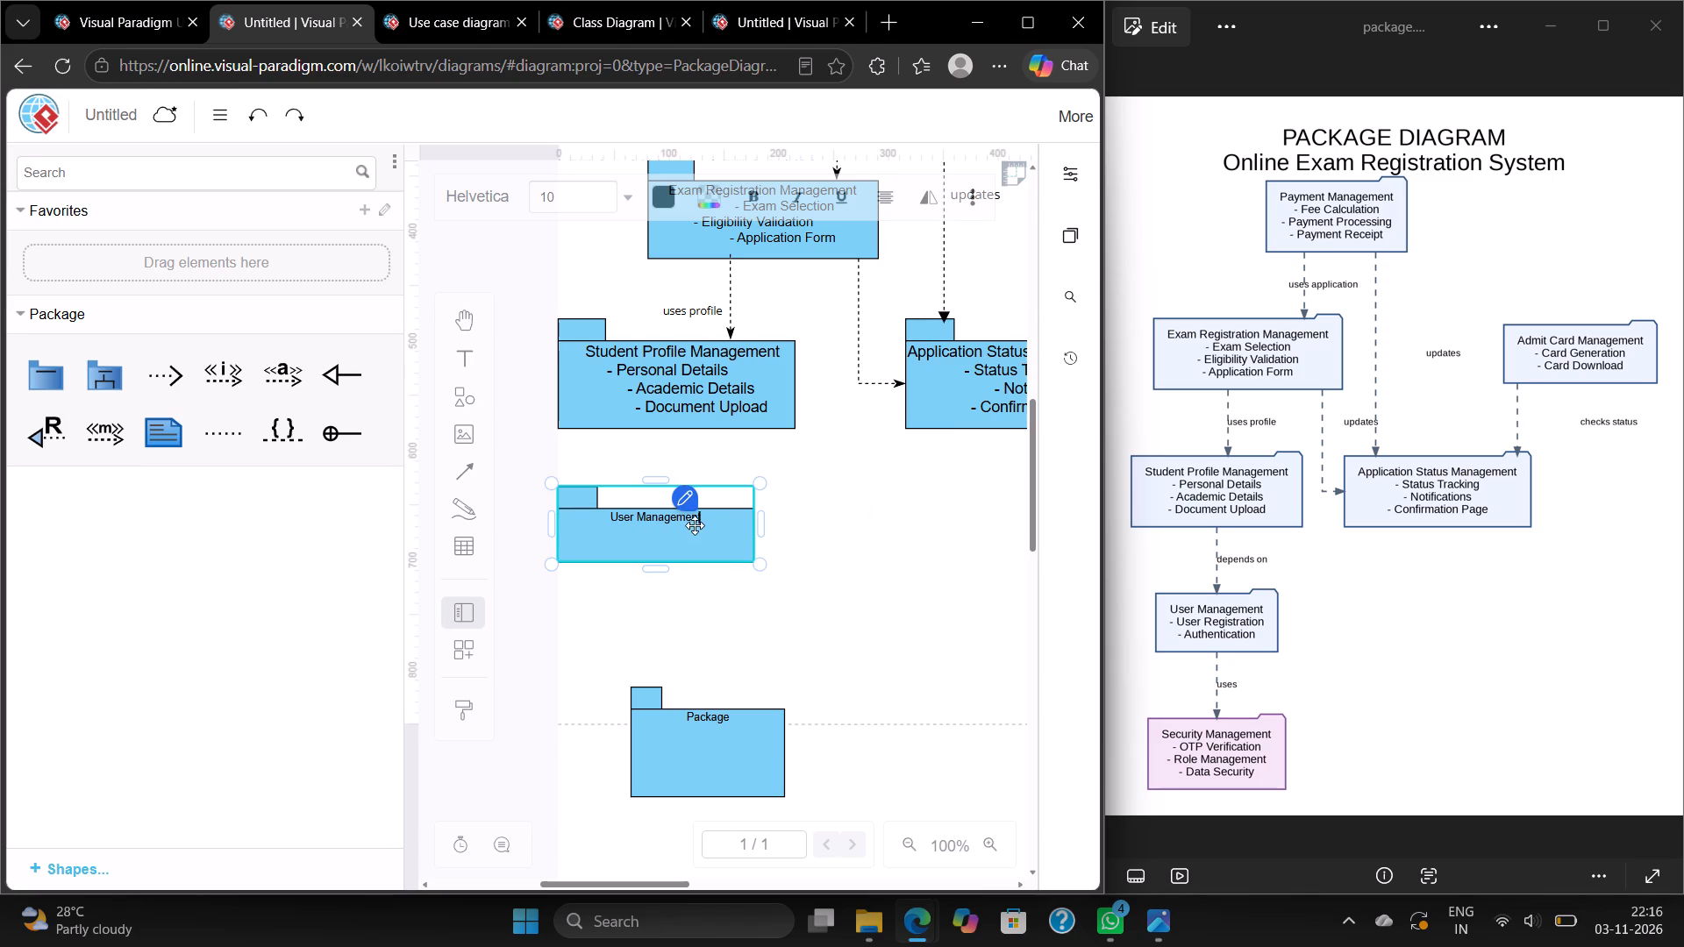
# Set the User Management package's font size to 16 pt.
pyautogui.tripleClick(697, 520)
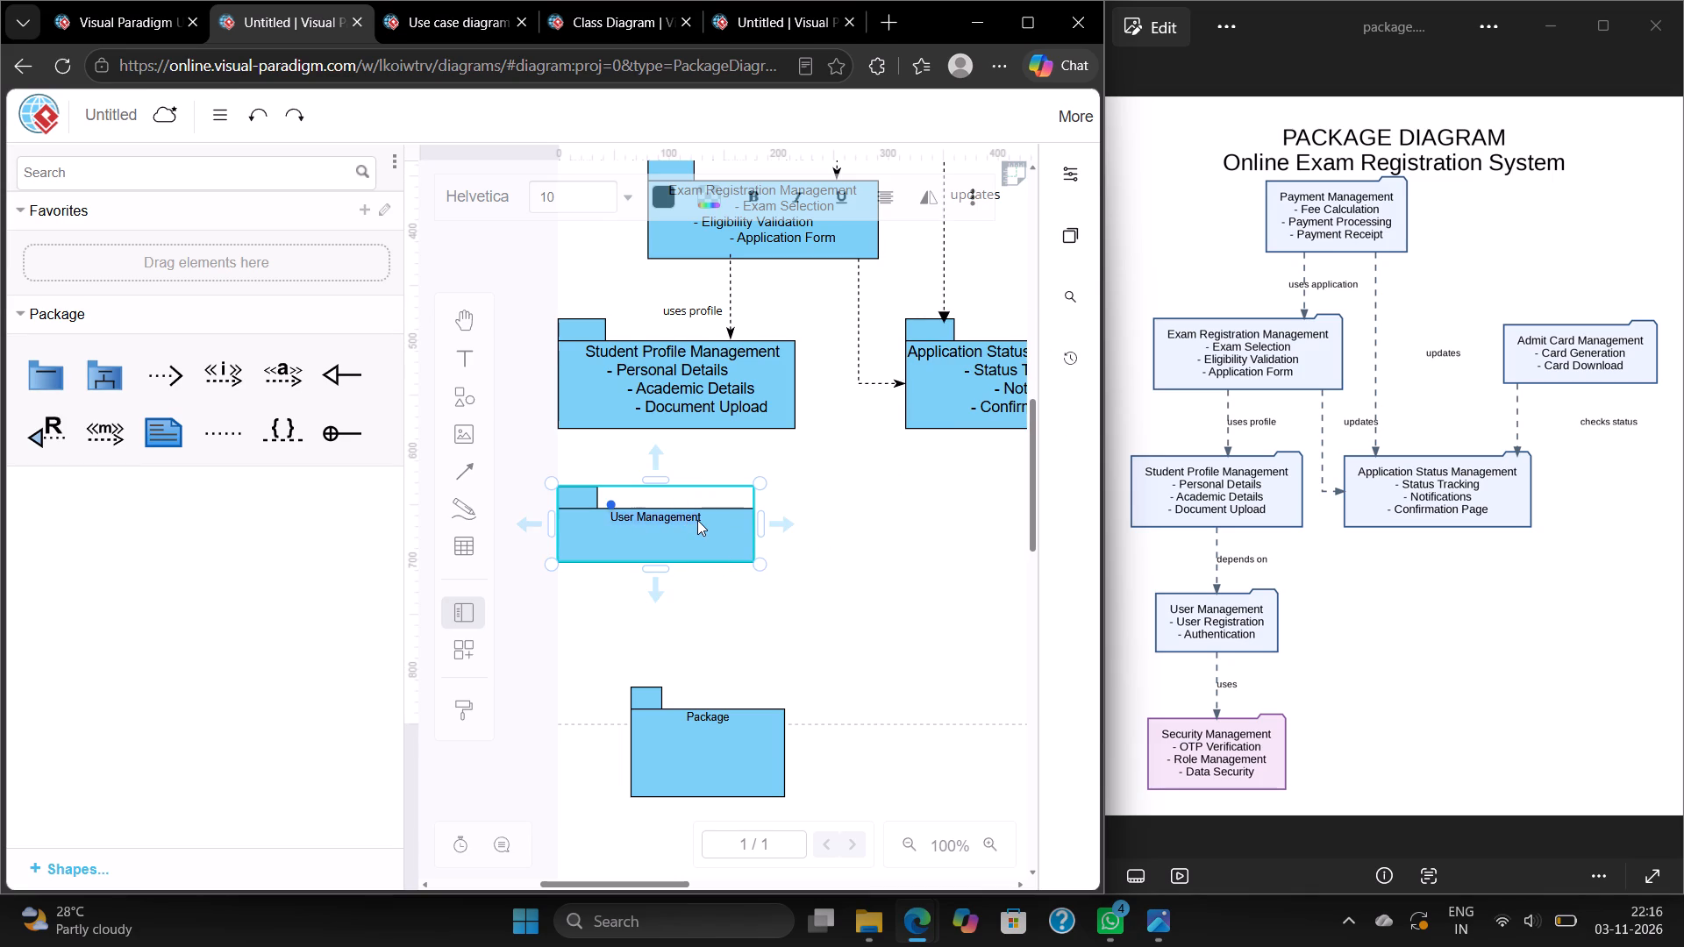
pyautogui.tripleClick(697, 520)
pyautogui.click(1064, 184)
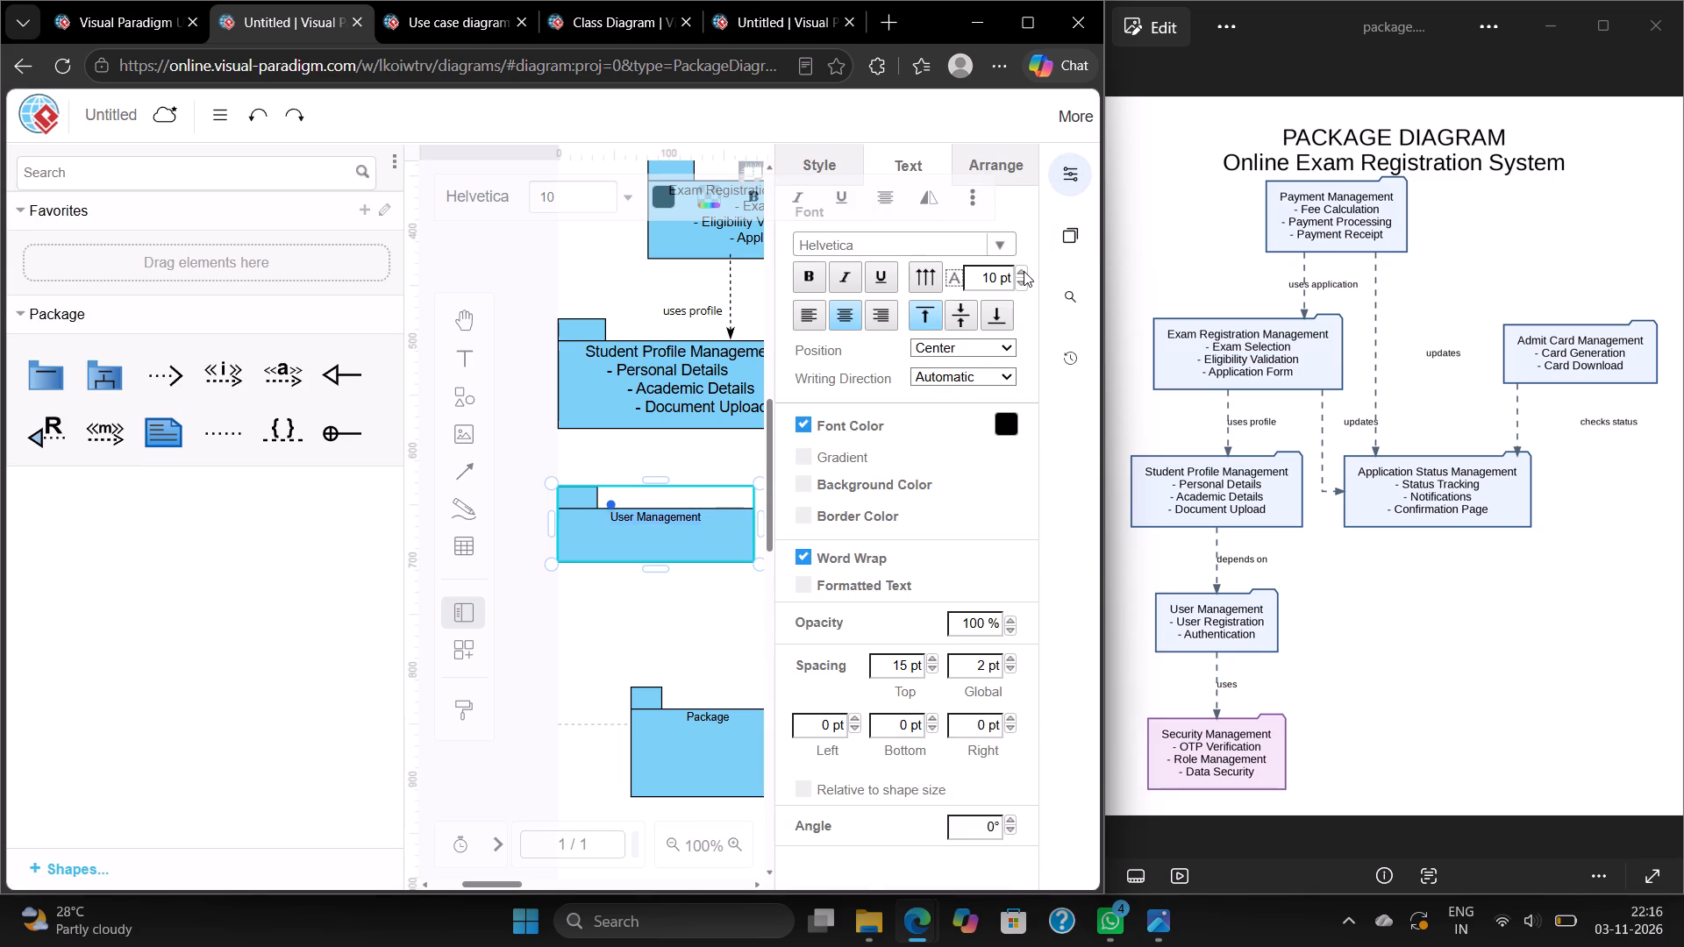
pyautogui.tripleClick(1024, 271)
pyautogui.tripleClick(1024, 271)
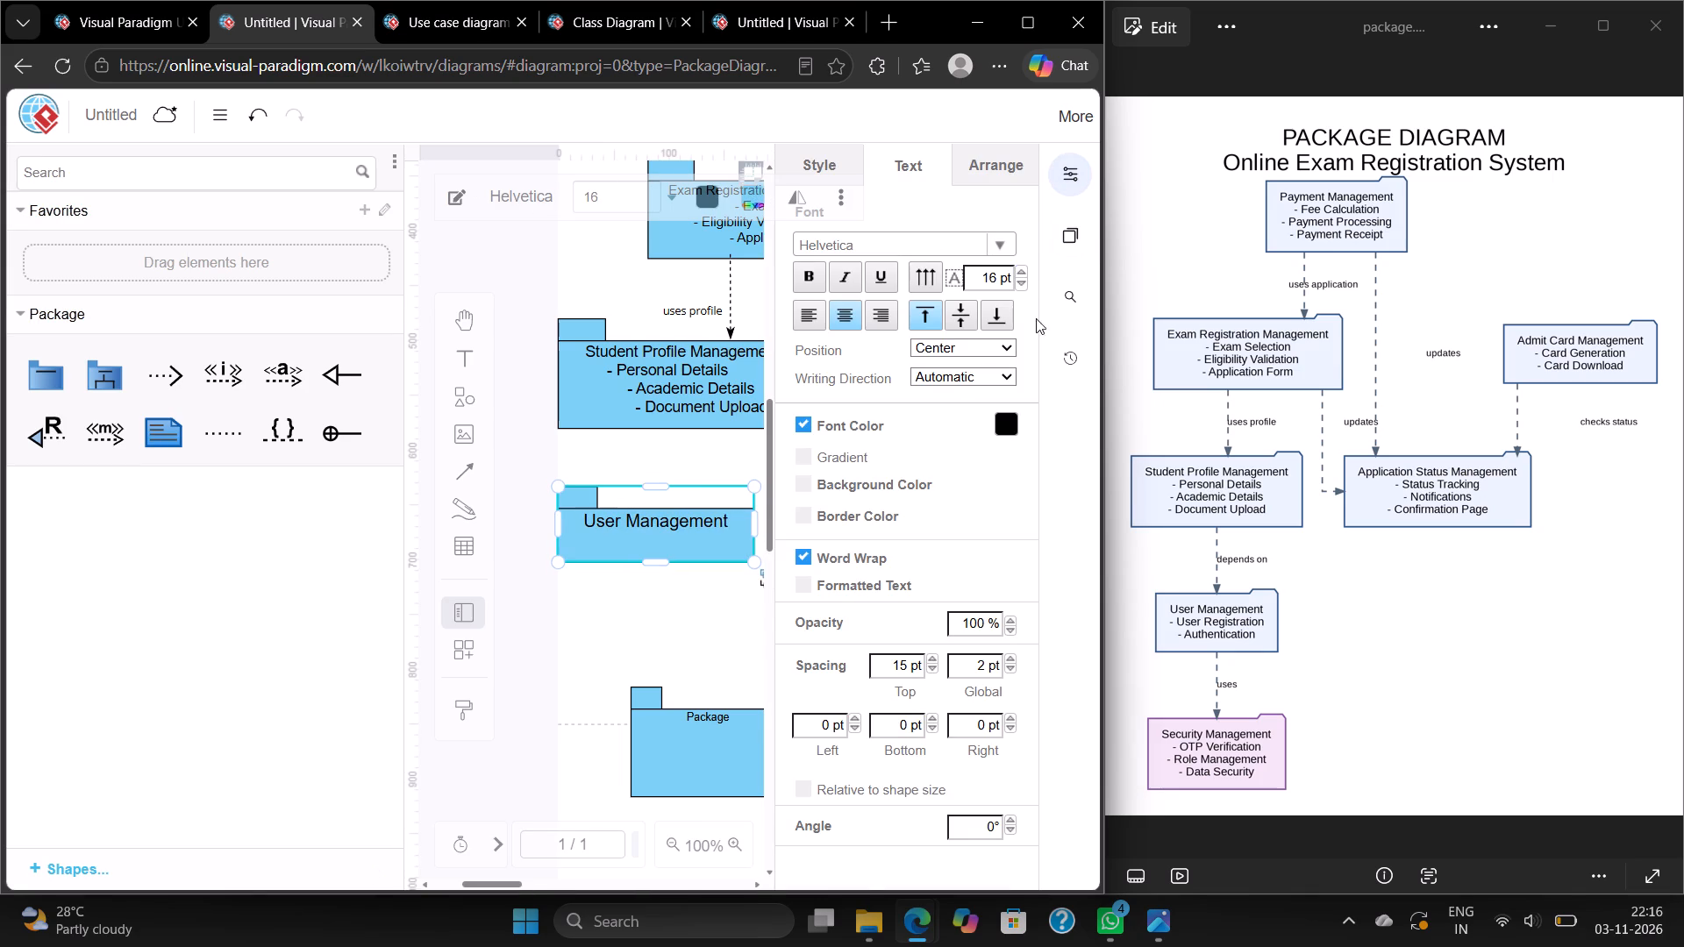
pyautogui.click(1070, 183)
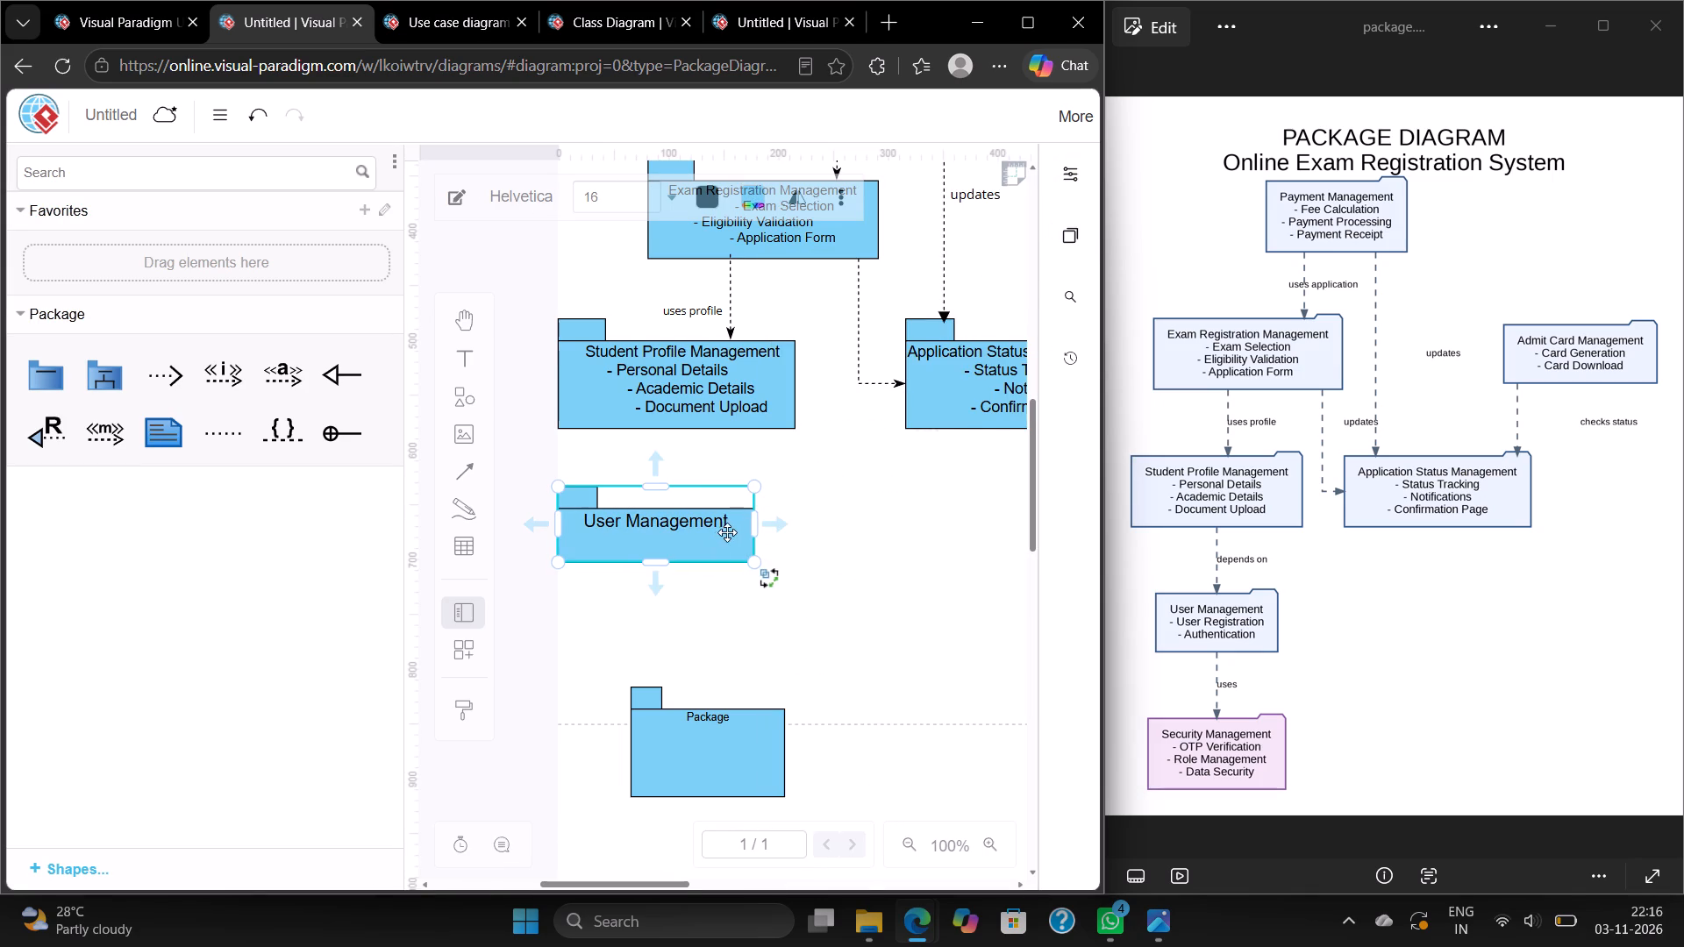
# Add the line "- User Registration" beneath the User Management heading in its package, spacing it onto its own line.
pyautogui.click(731, 527)
pyautogui.click(725, 520)
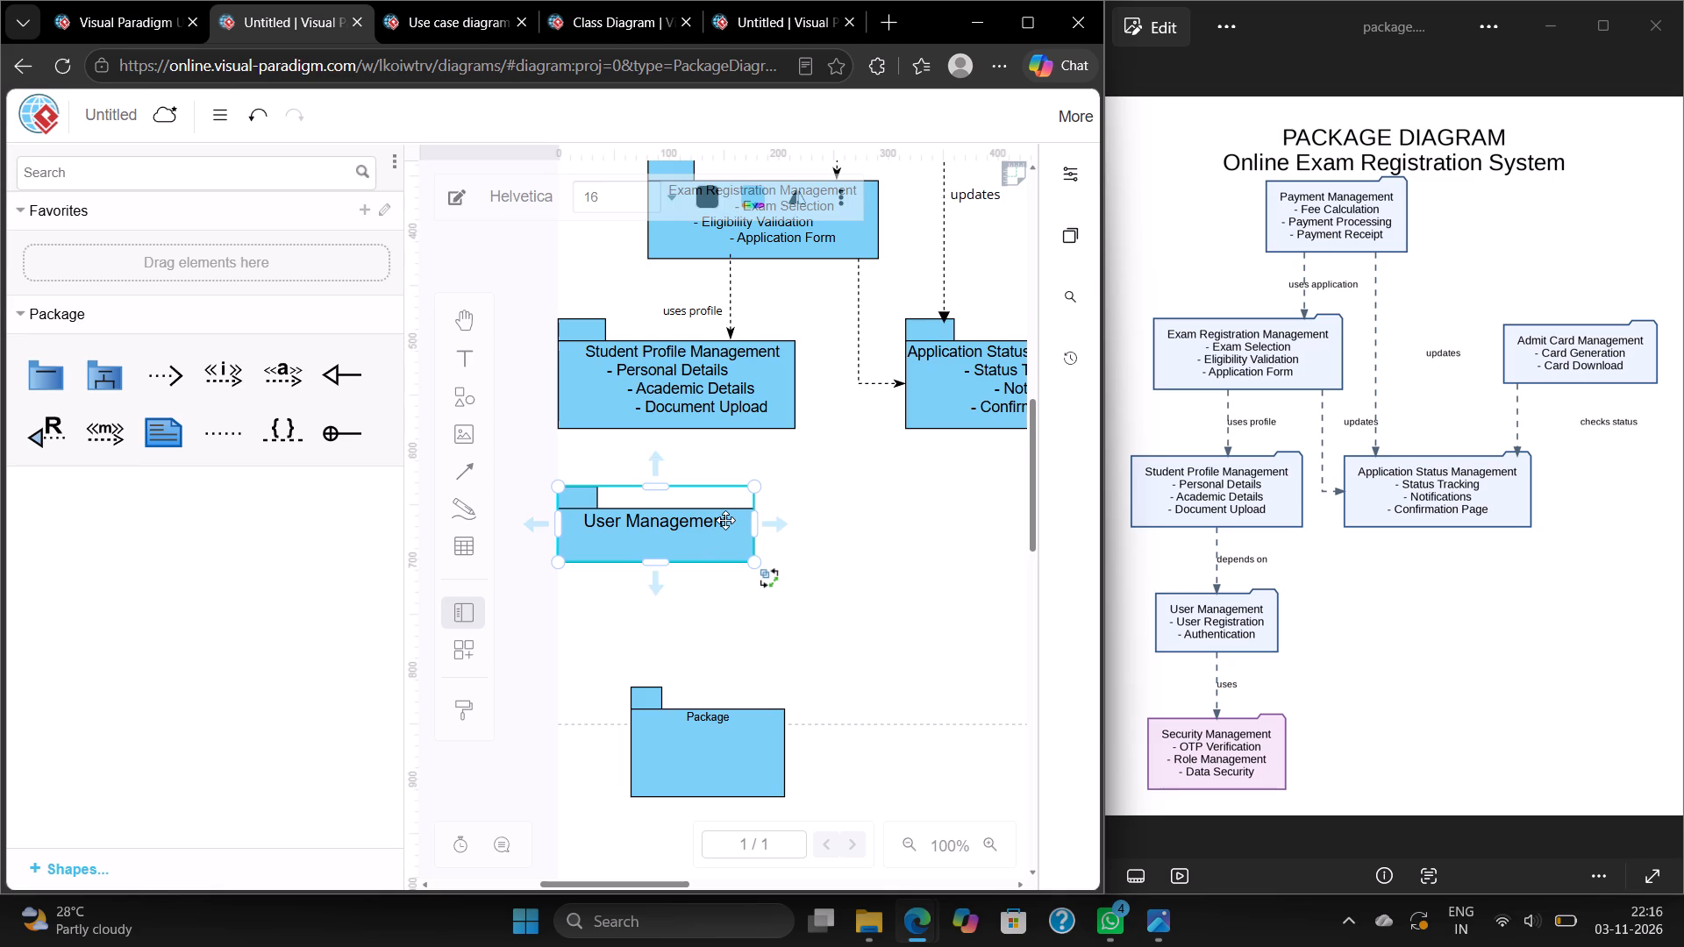
pyautogui.doubleClick(725, 520)
pyautogui.click(725, 520)
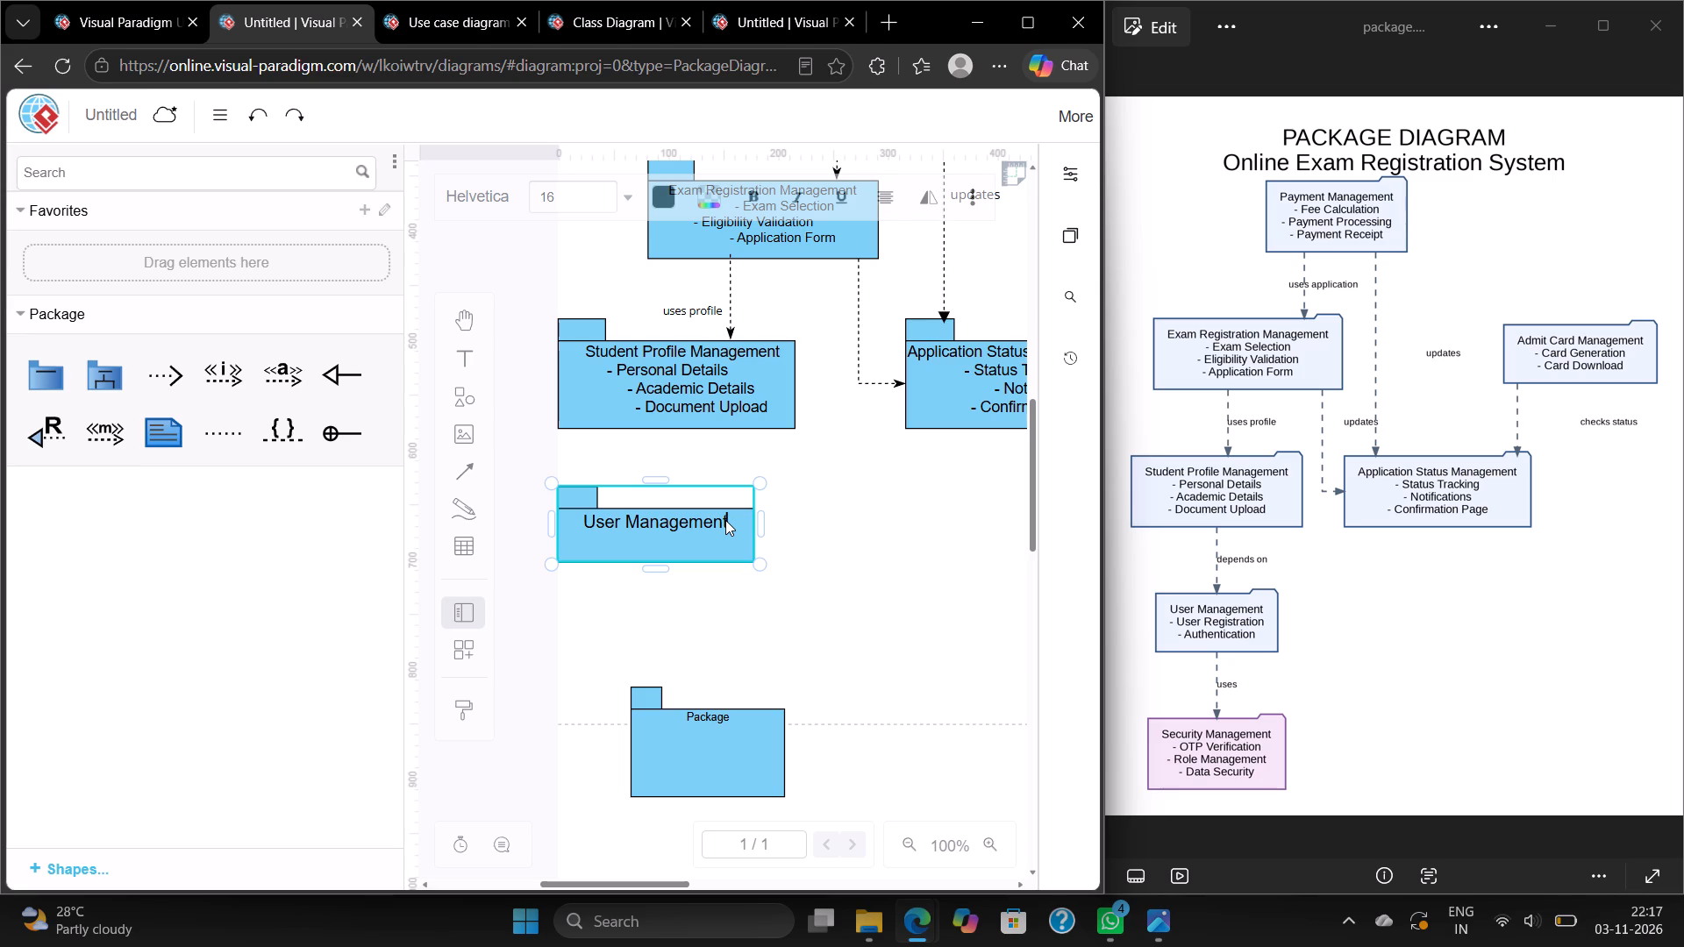
pyautogui.press('space')
pyautogui.press('space')
pyautogui.press('space')
pyautogui.press('space')
pyautogui.press('space')
pyautogui.press('space')
pyautogui.press('space')
pyautogui.press('space')
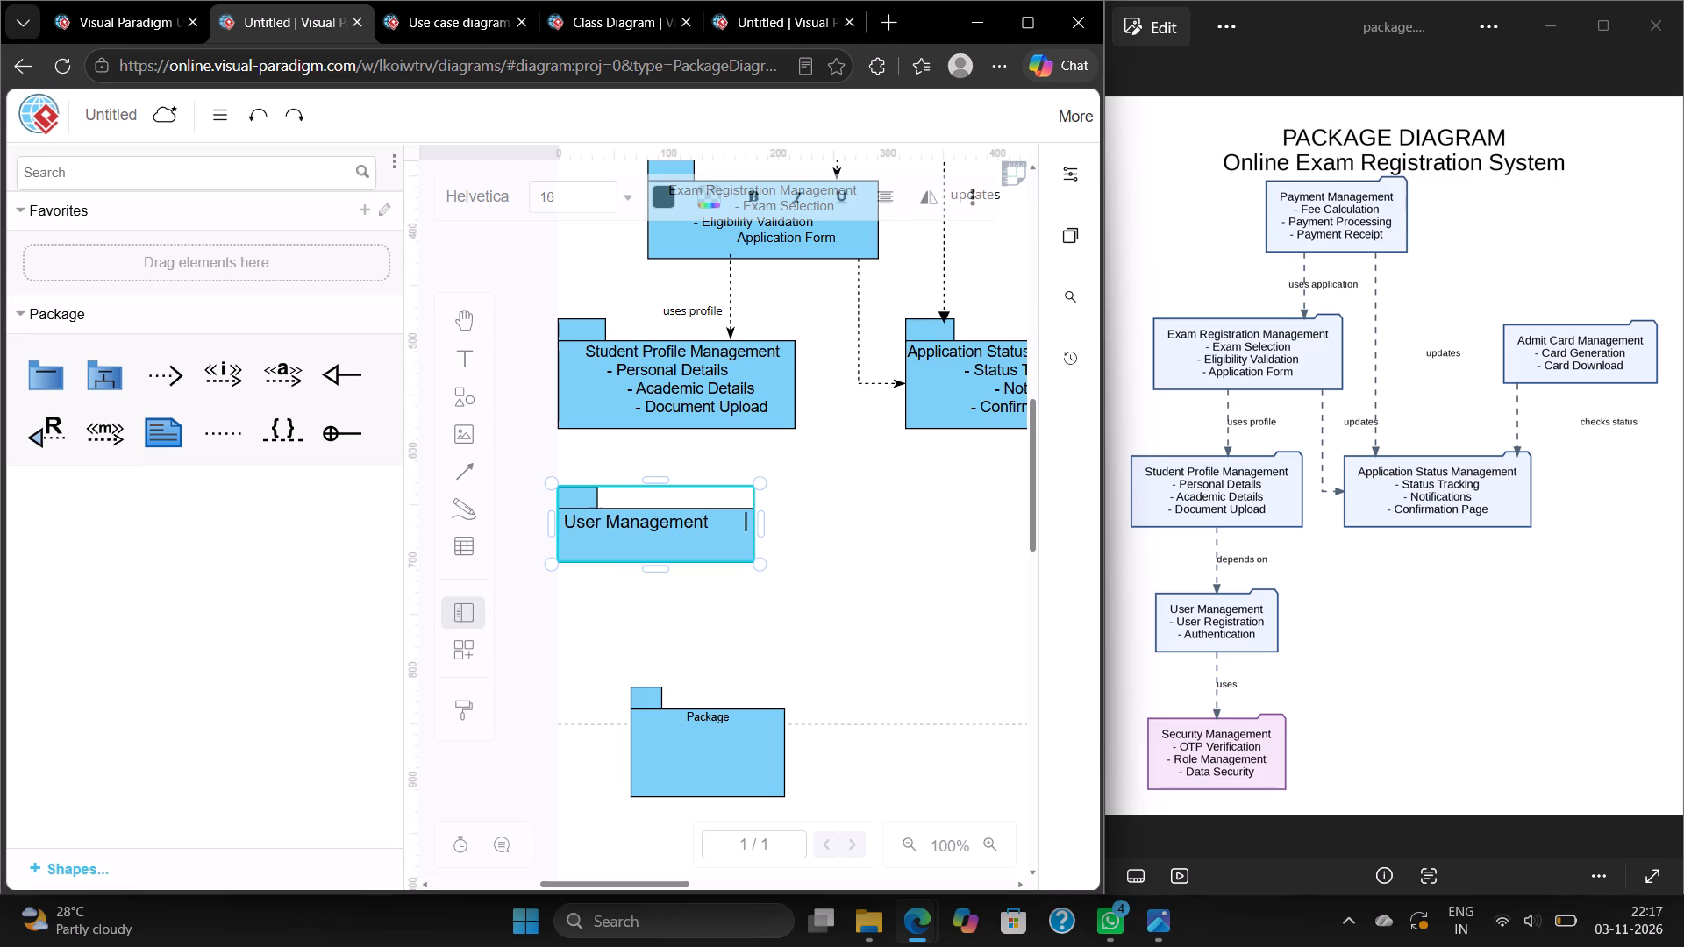
pyautogui.press('space')
pyautogui.press('space')
pyautogui.press('space')
pyautogui.write('-')
pyautogui.press('space')
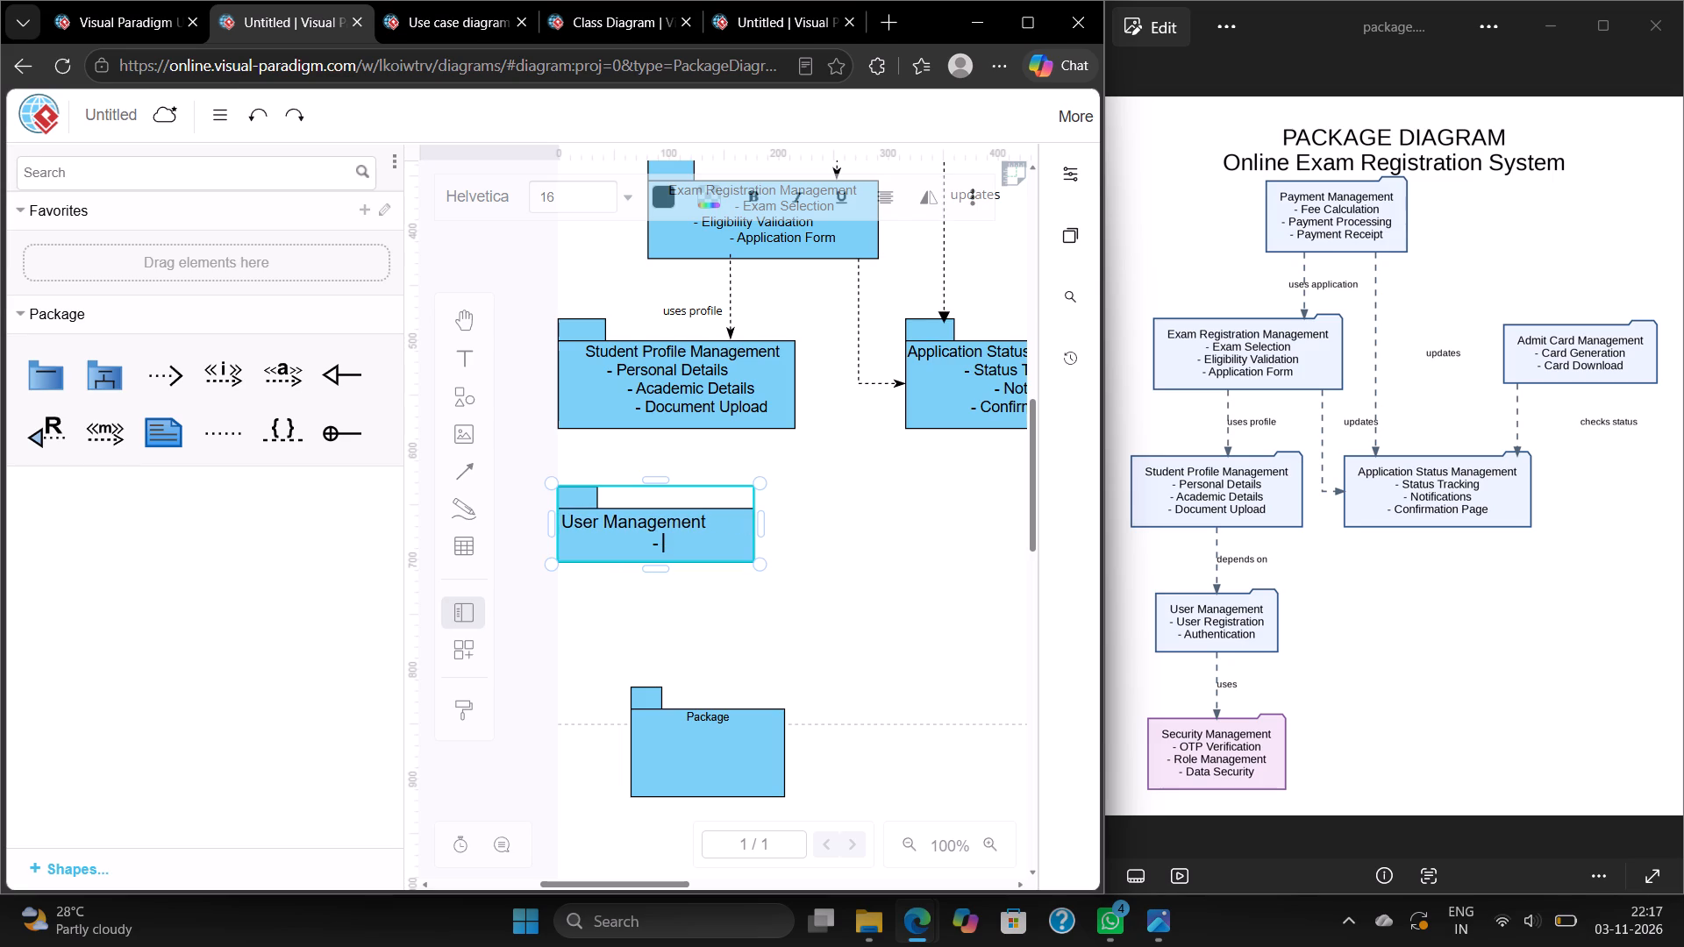
pyautogui.write('User')
pyautogui.press('space')
pyautogui.write('Registration')
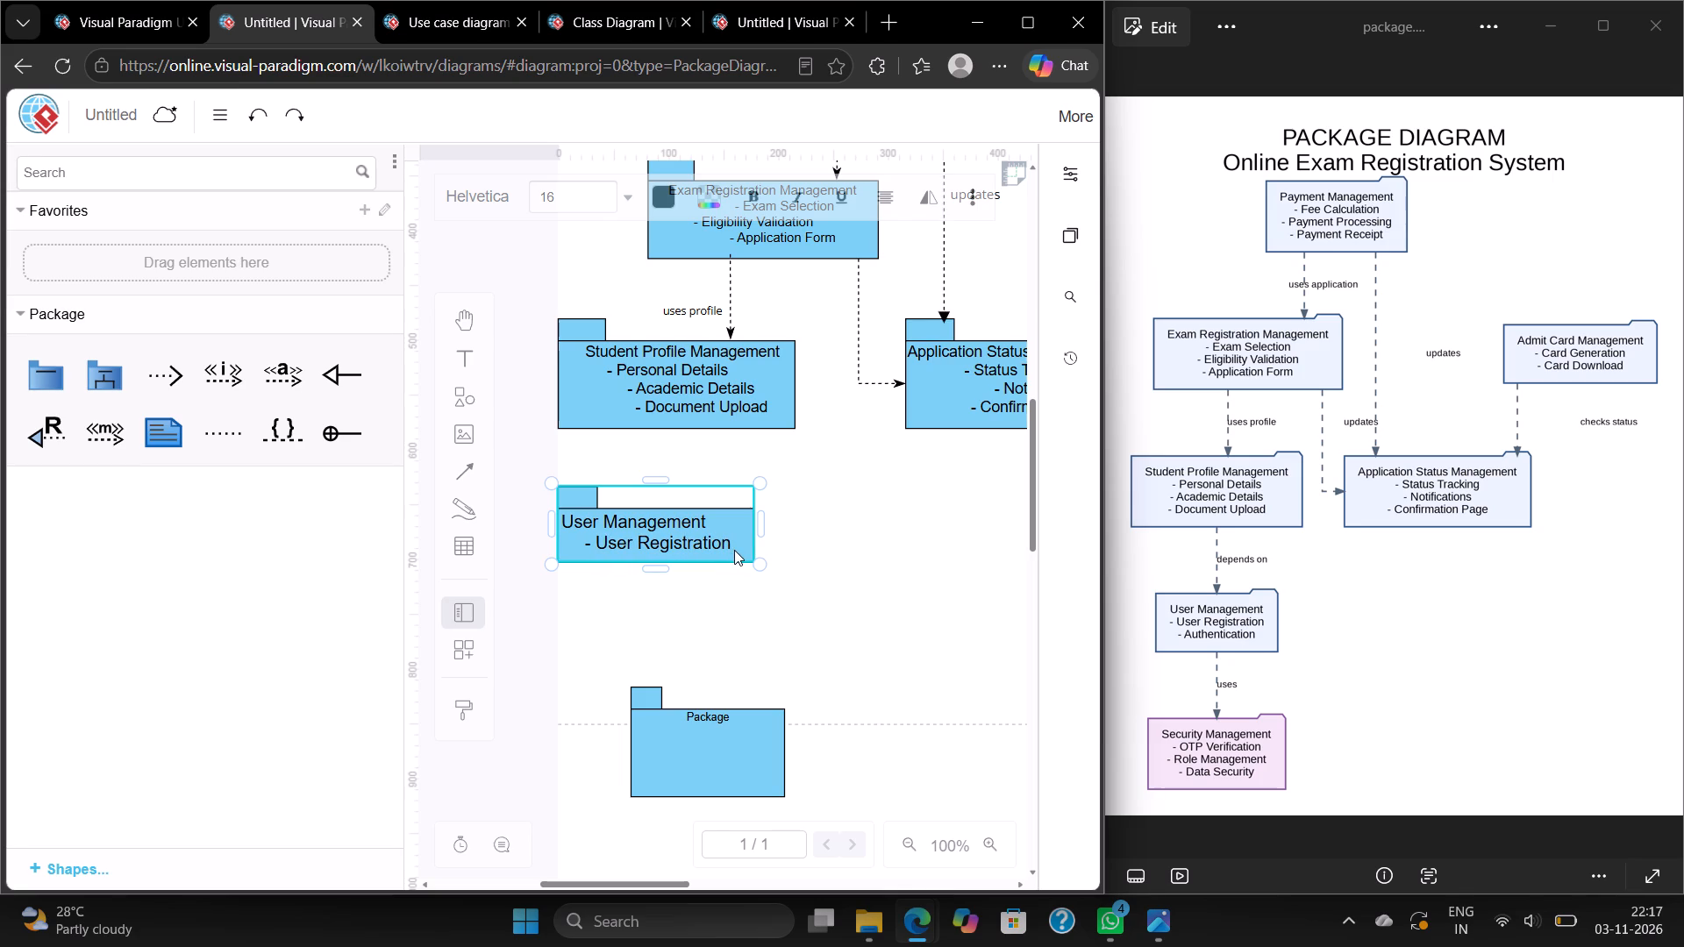
# Add the line "-Authentication" beneath "- User Registration" in the User Management package.
pyautogui.press('space')
pyautogui.press('space')
pyautogui.press('space')
pyautogui.press('space')
pyautogui.press('space')
pyautogui.press('space')
pyautogui.press('space')
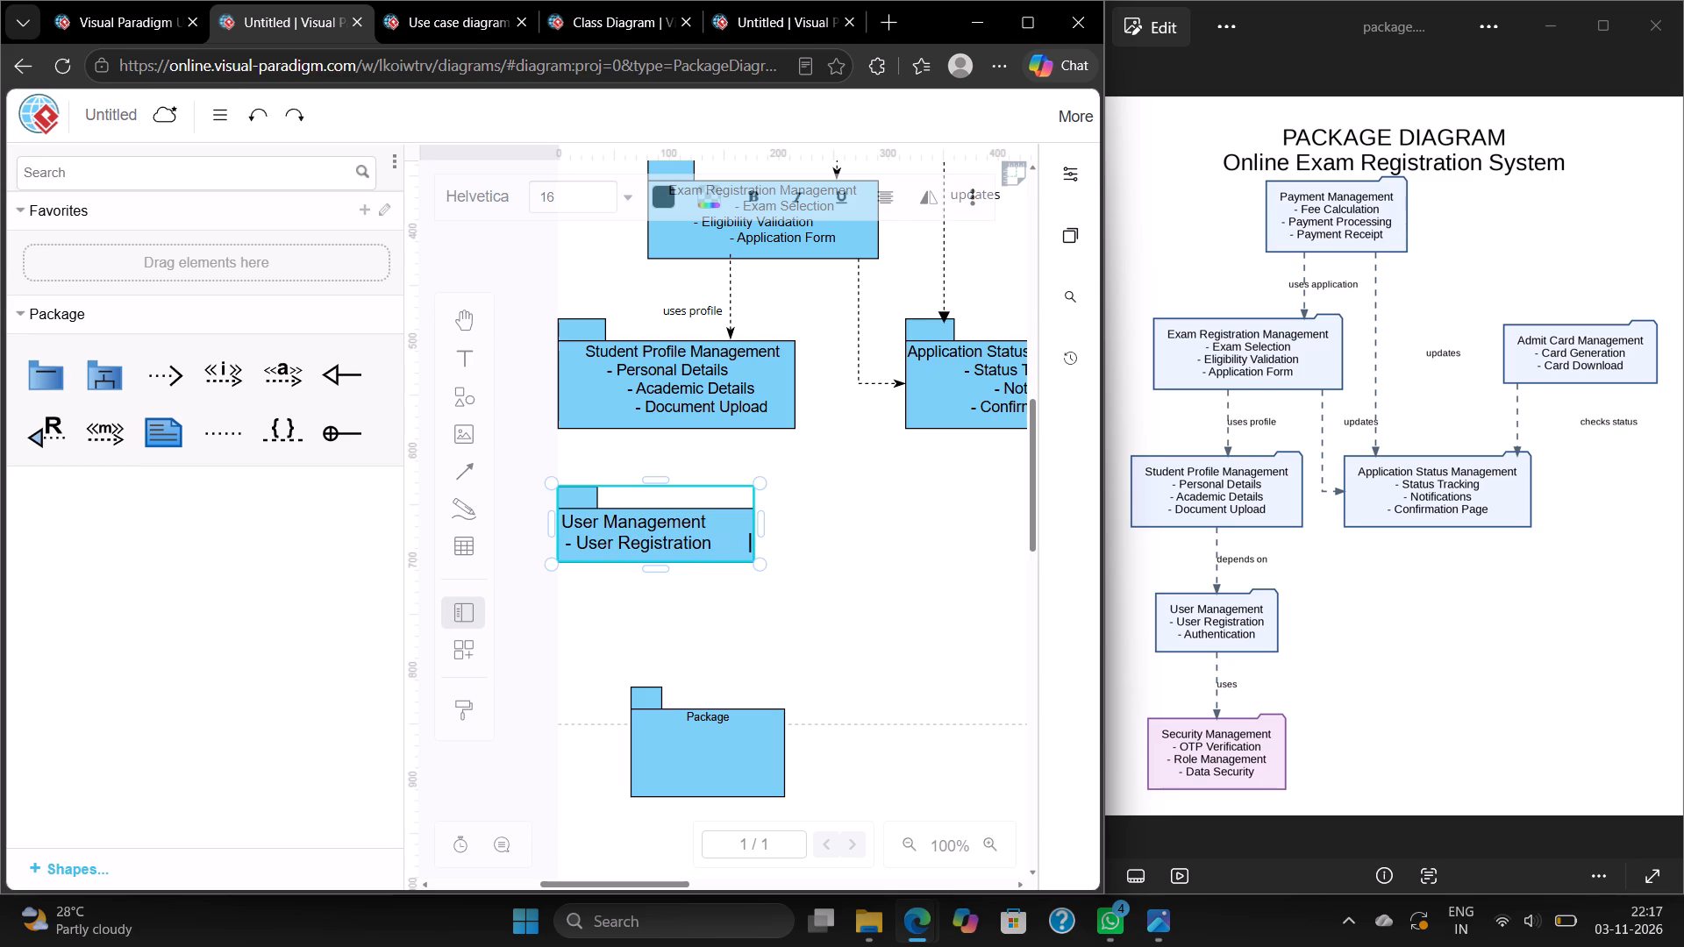
pyautogui.press('space')
pyautogui.press('space')
pyautogui.write('-')
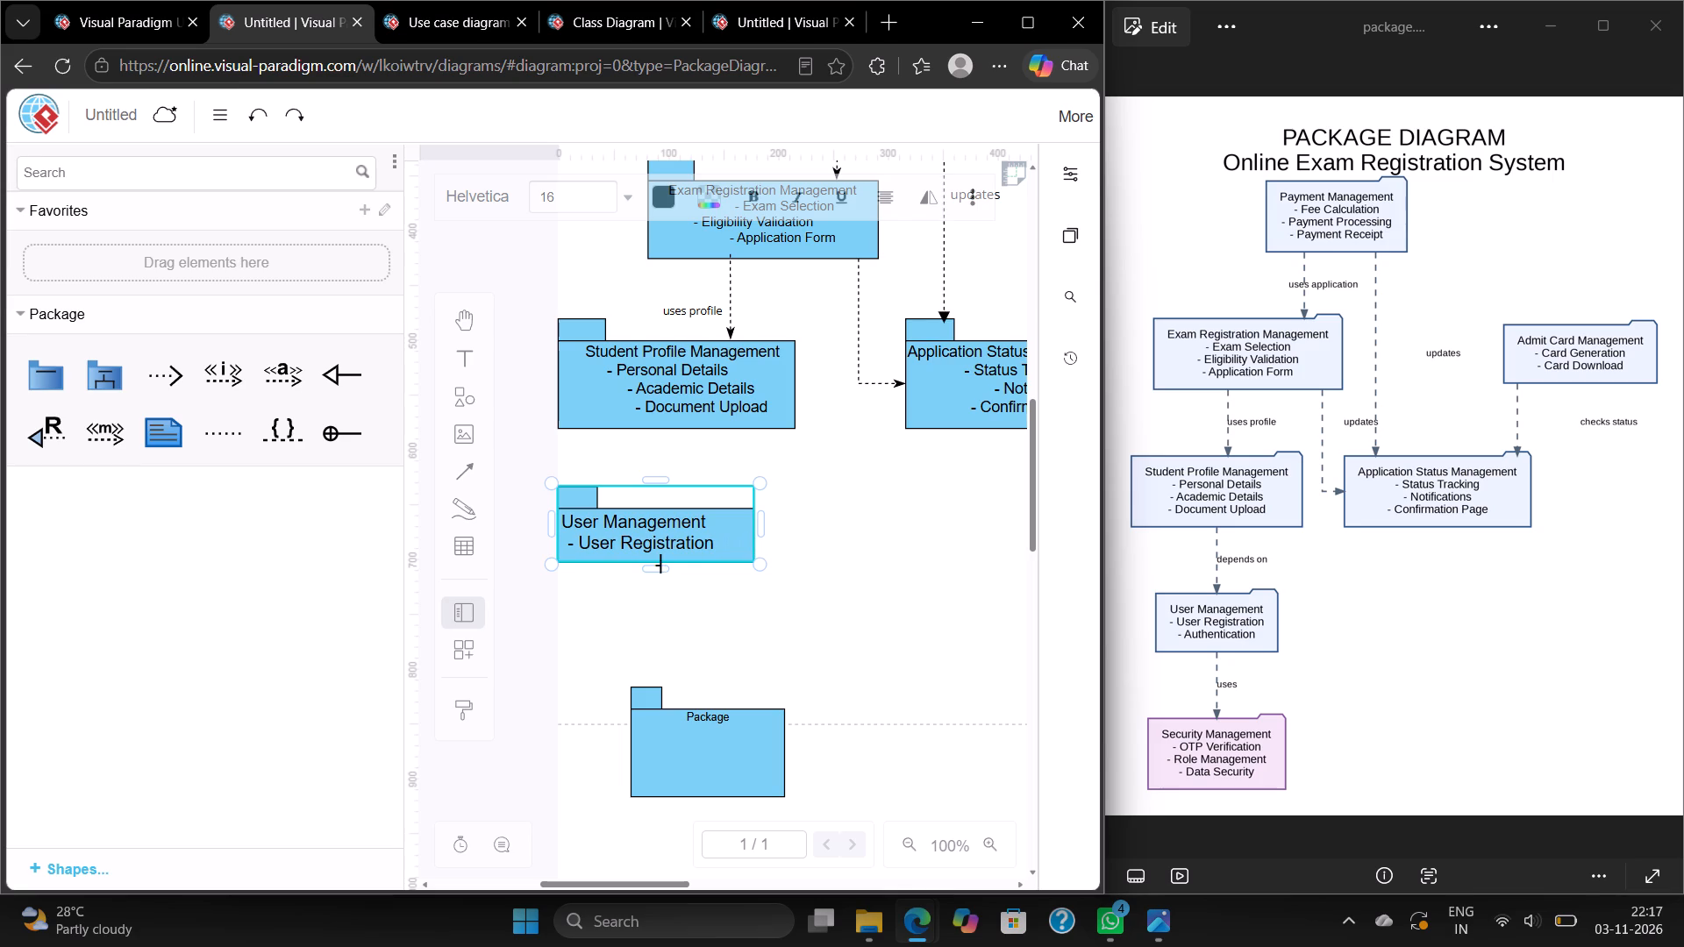
pyautogui.write('Authen')
pyautogui.write('tica')
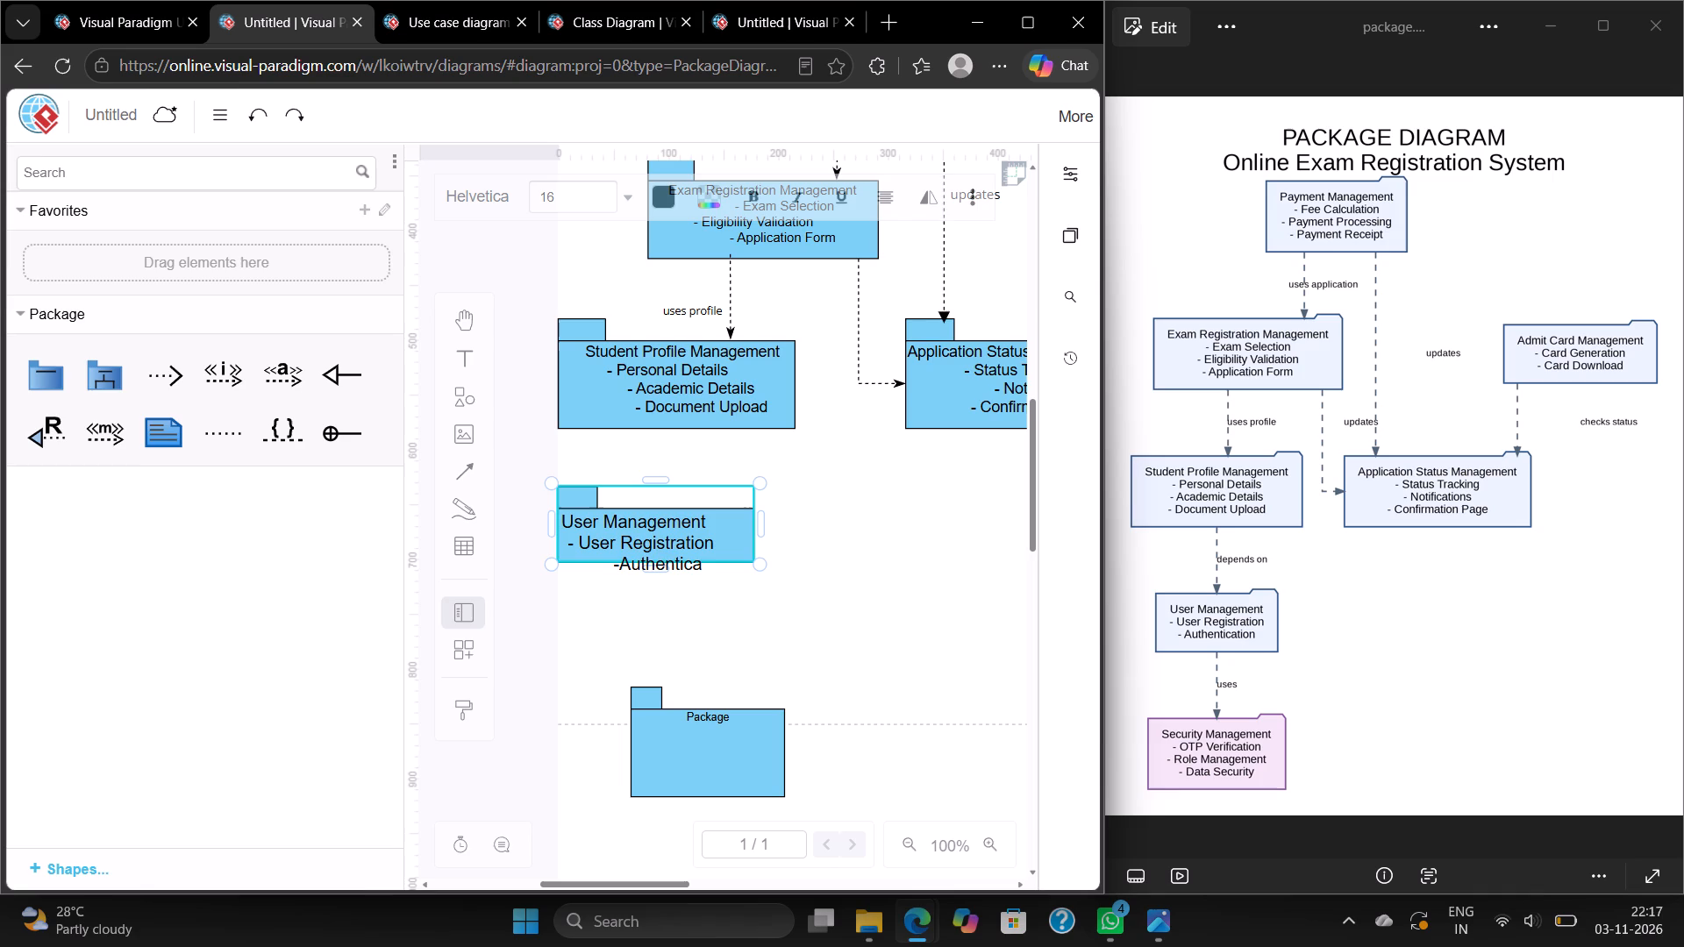
pyautogui.write('tipon')
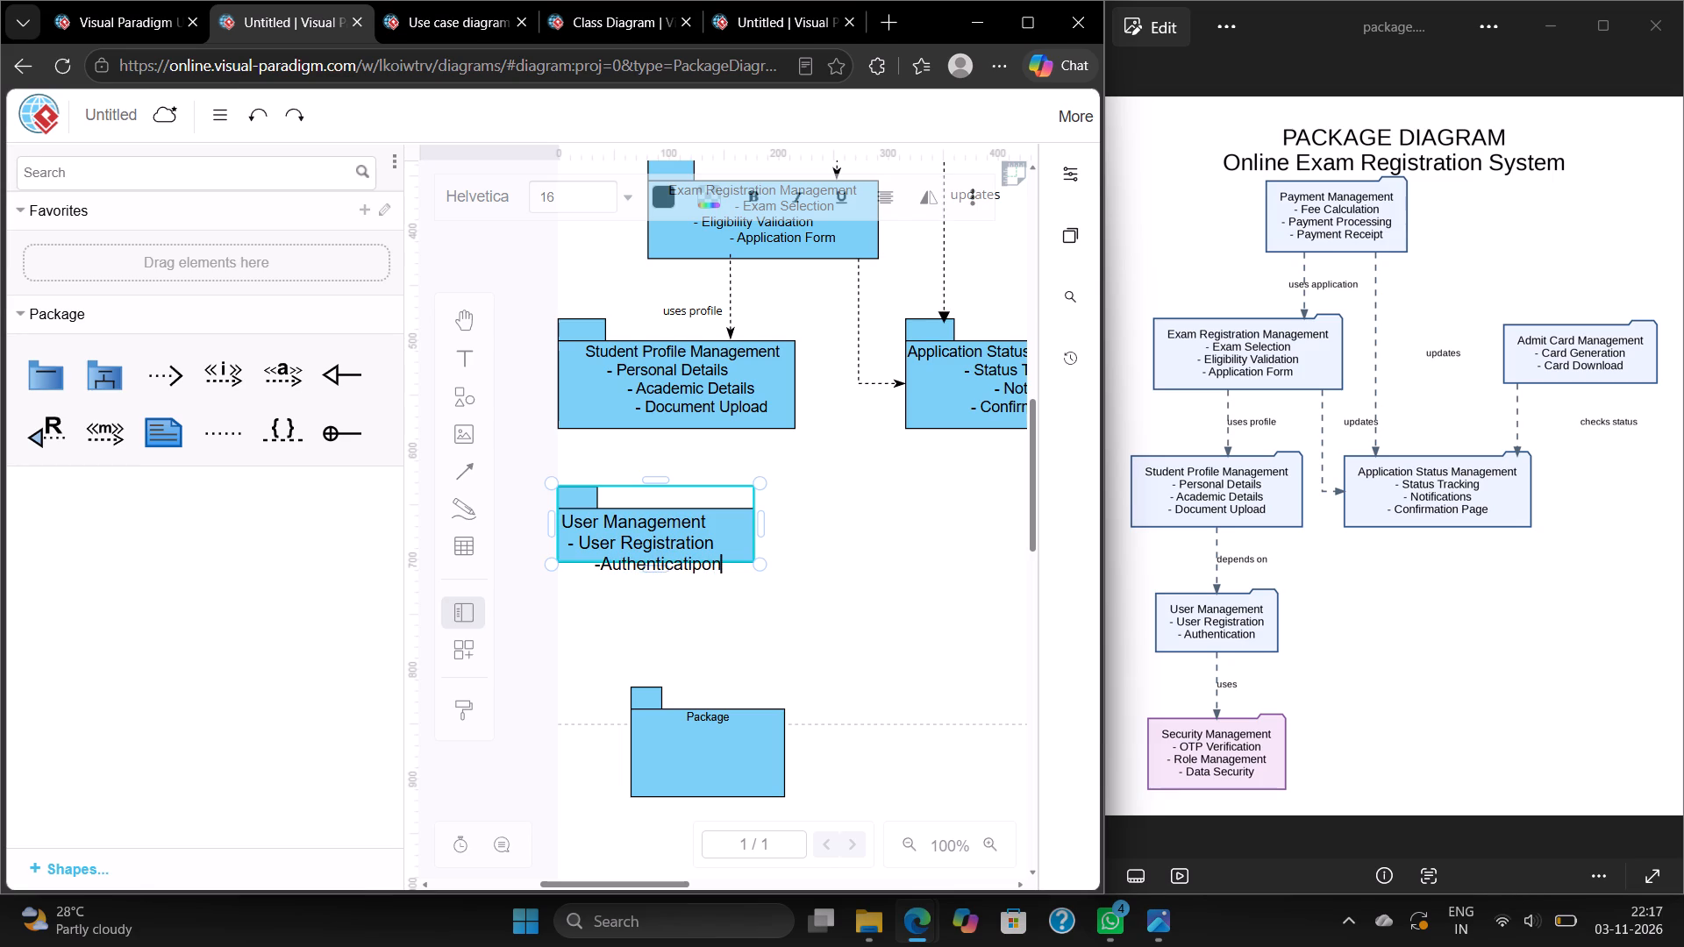
pyautogui.press('BackSpace')
pyautogui.press('BackSpace')
pyautogui.press('BackSpace')
pyautogui.write('on')
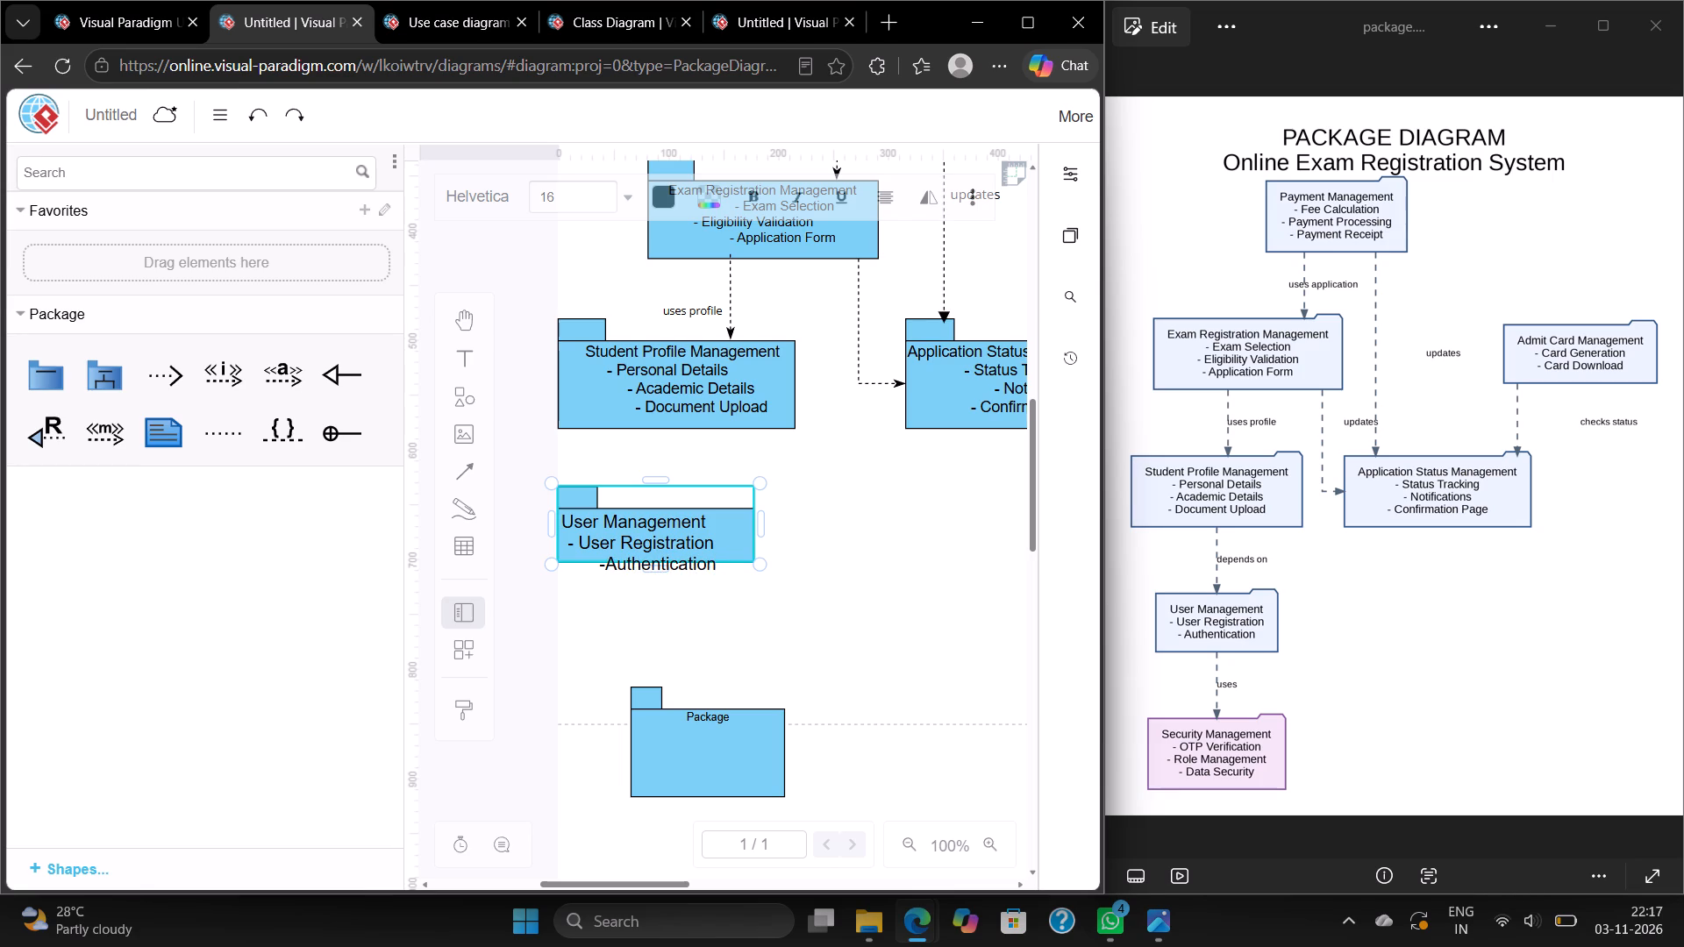
# Extend the User Management package downward so it encloses all three text lines, keeping its width.
pyautogui.moveTo(759, 560); pyautogui.dragTo(759, 570)
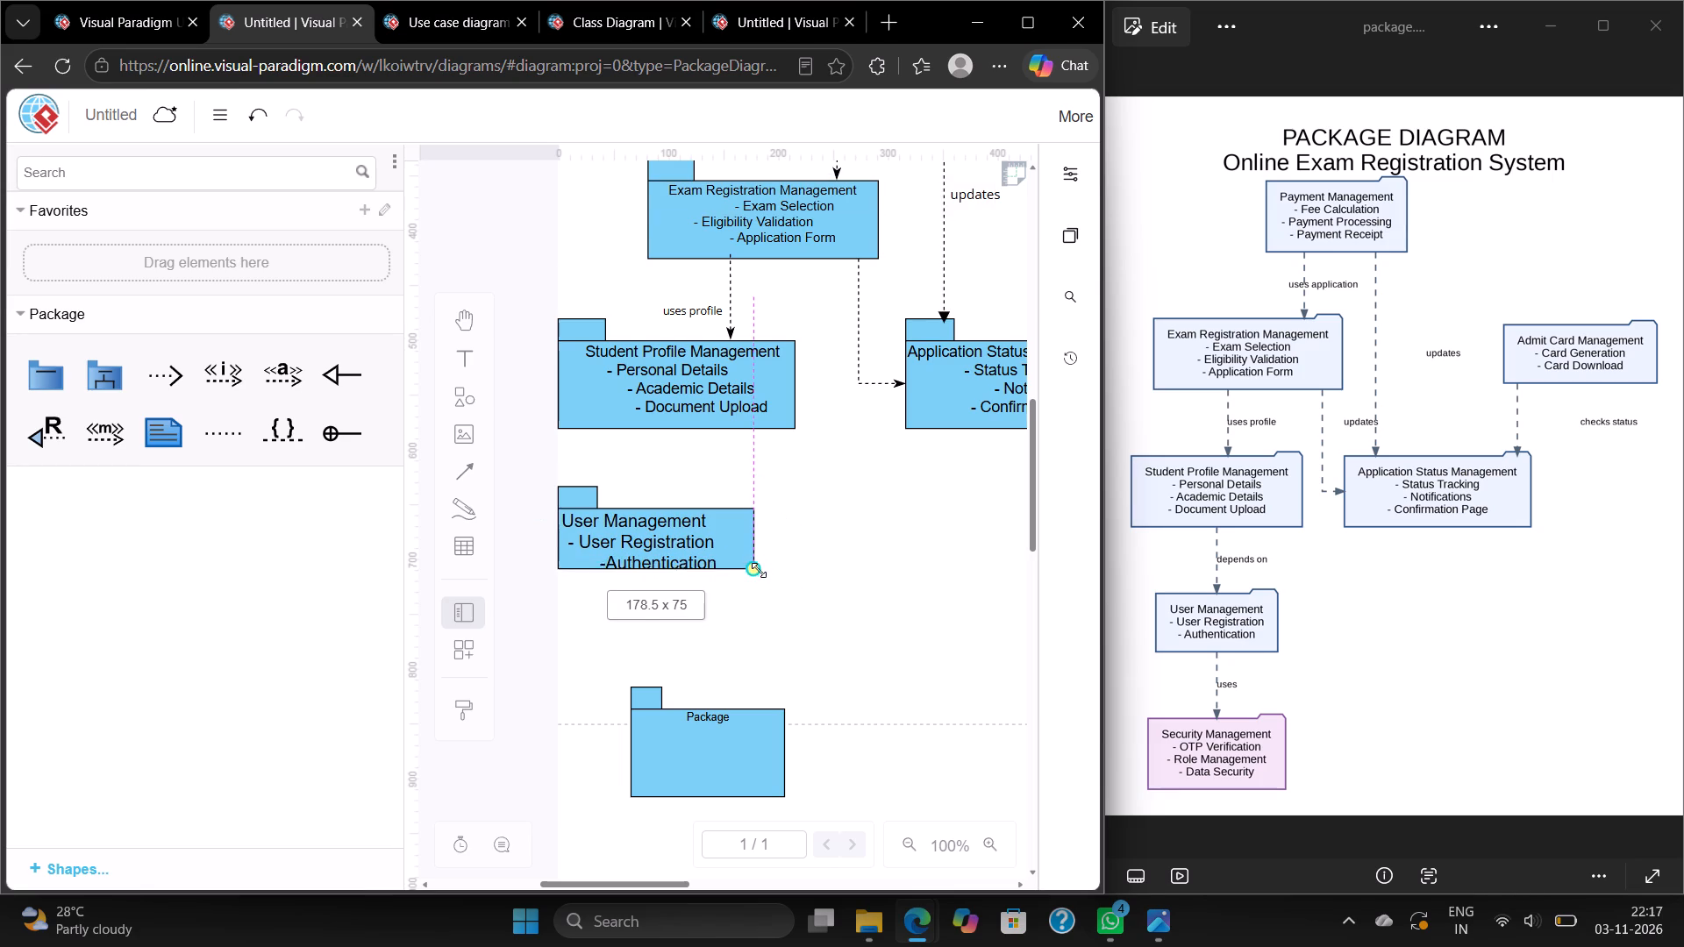
pyautogui.moveTo(759, 570); pyautogui.dragTo(761, 579)
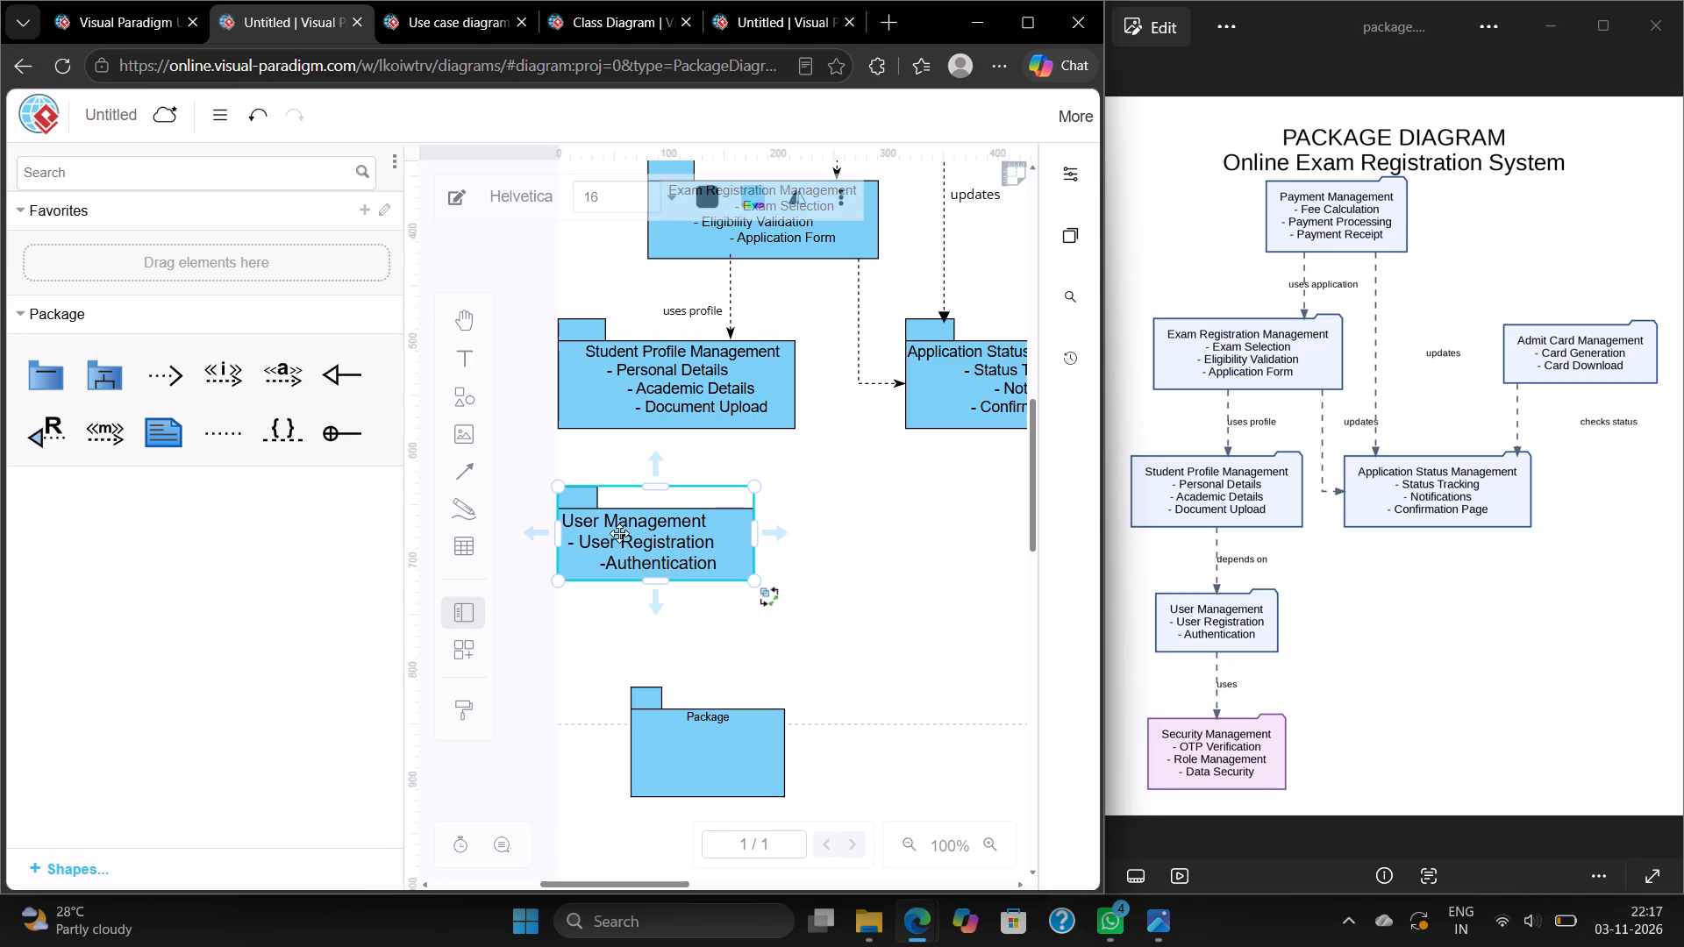
# Indent the User Management heading with leading spaces so the package's text sits centred.
pyautogui.doubleClick(564, 517)
pyautogui.click(564, 517)
pyautogui.press('space')
pyautogui.press('space')
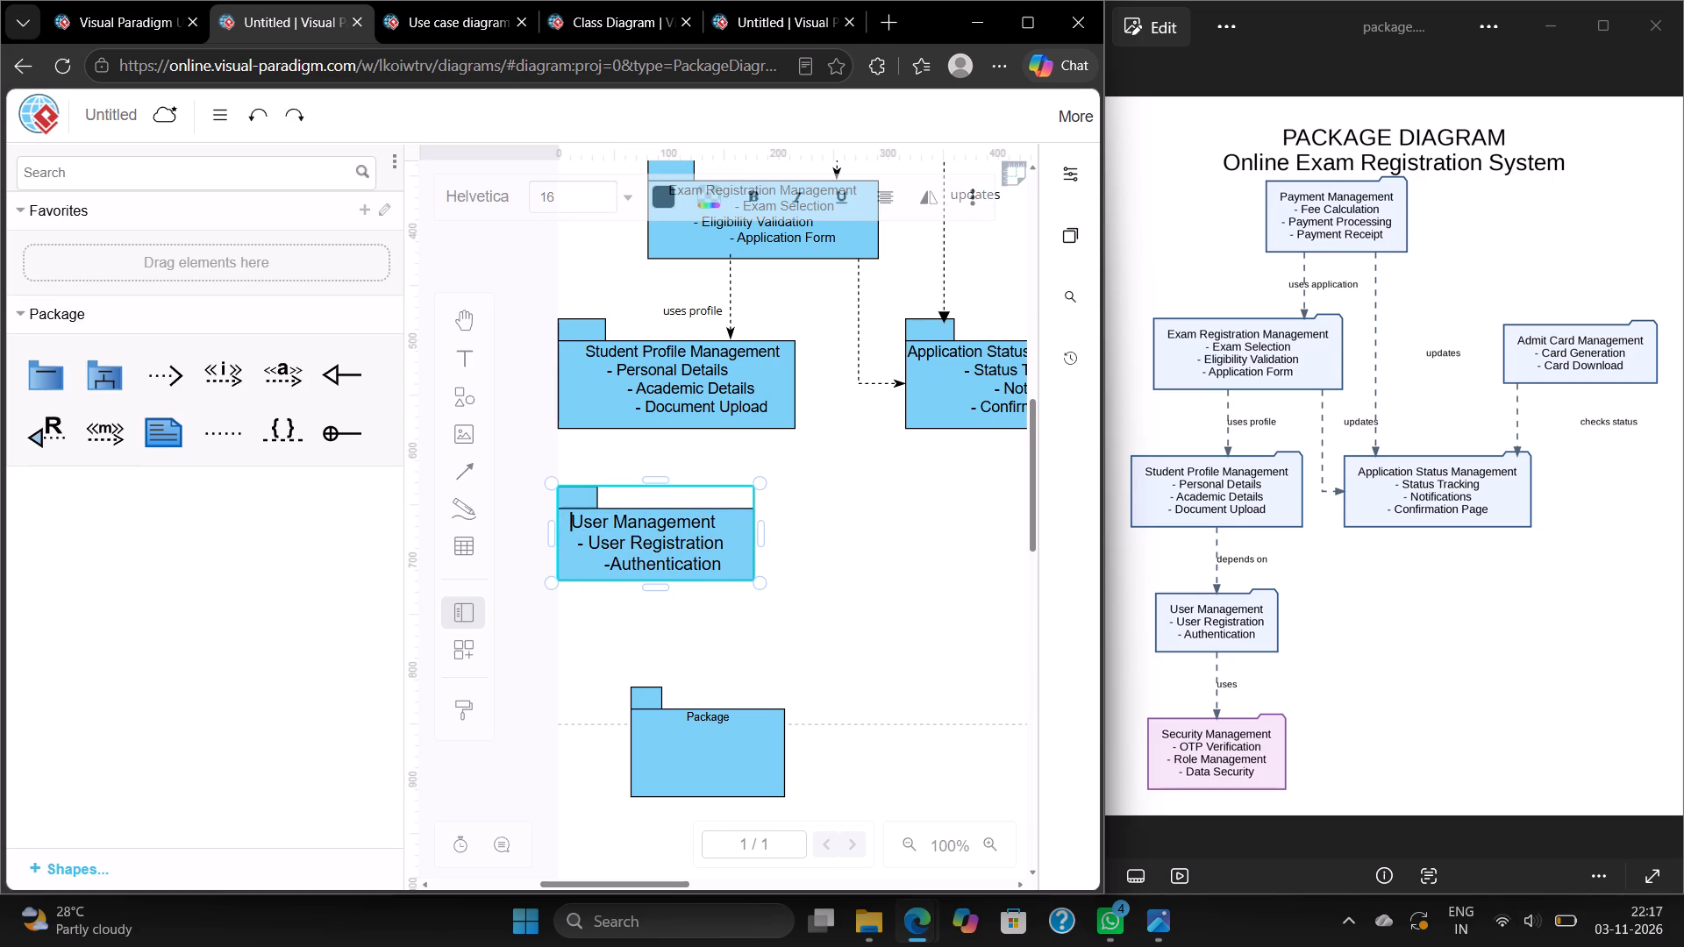
pyautogui.press('space')
pyautogui.press('space')
pyautogui.press('space')
pyautogui.press('space')
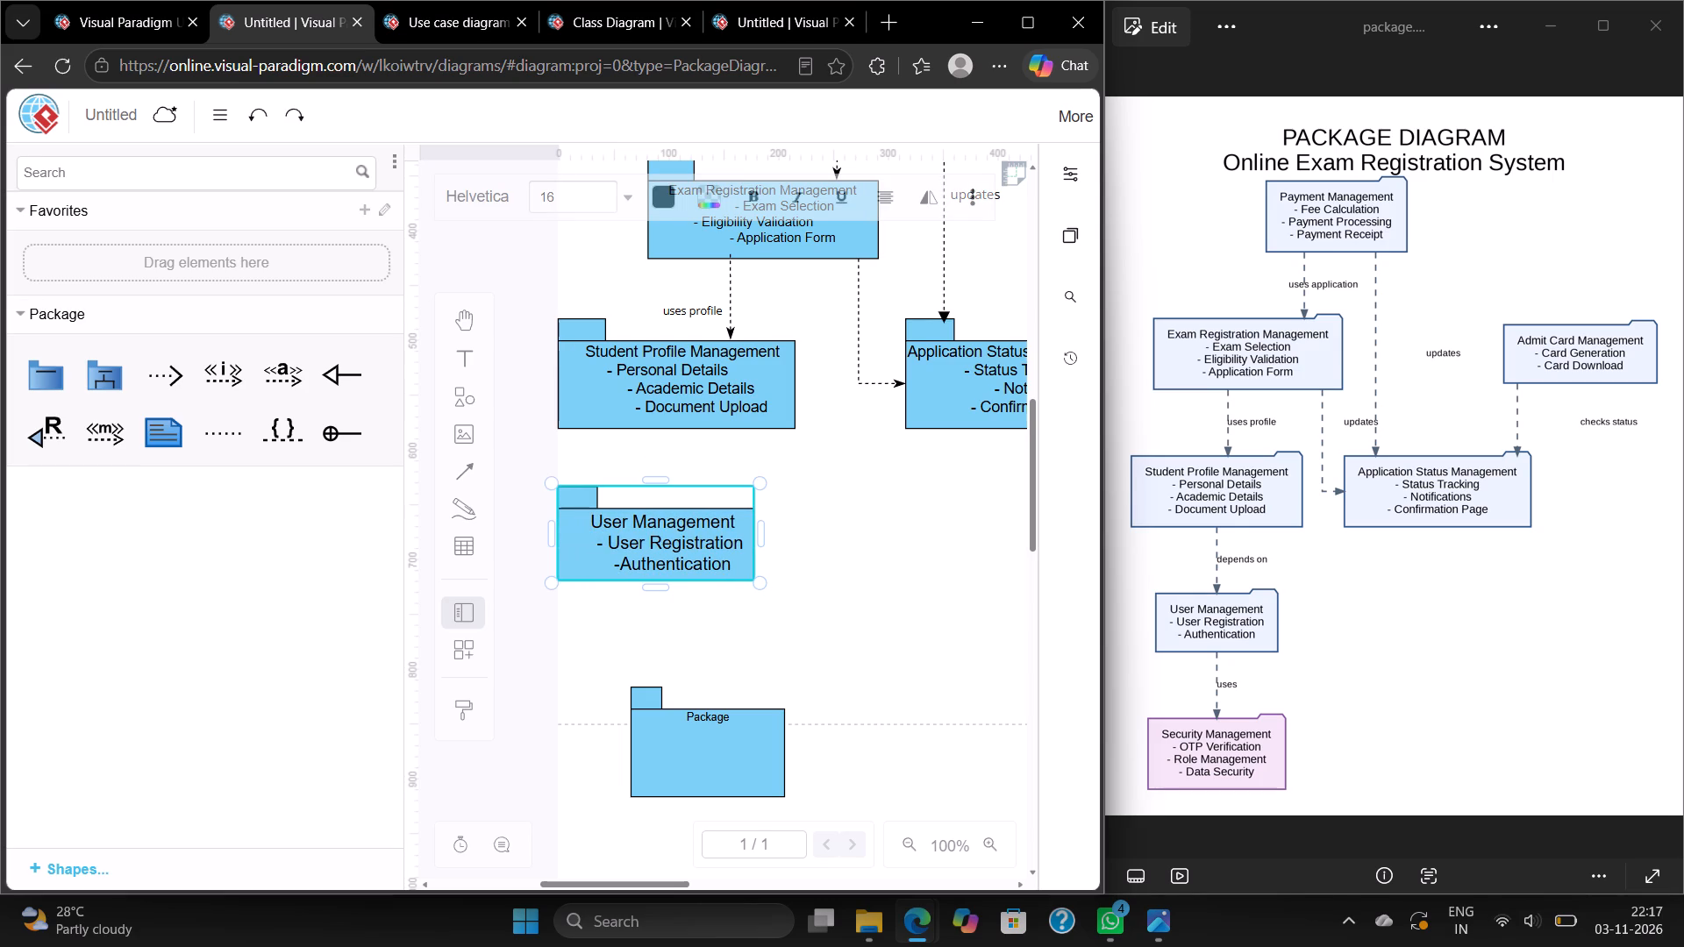
pyautogui.press('BackSpace')
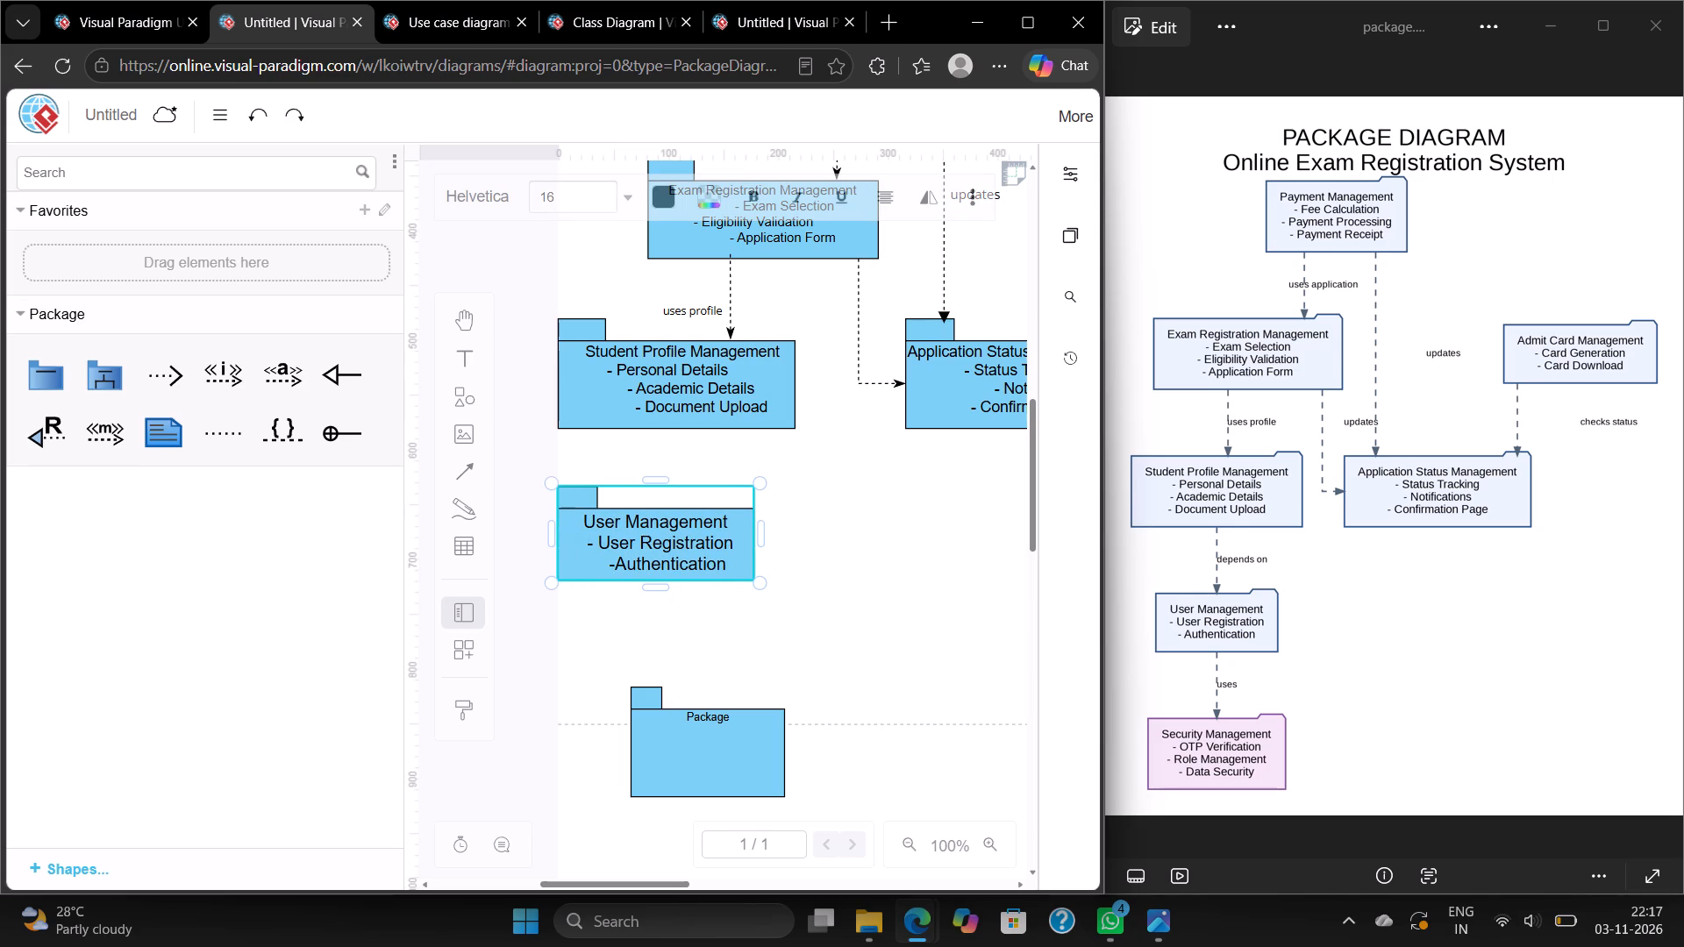
pyautogui.click(748, 648)
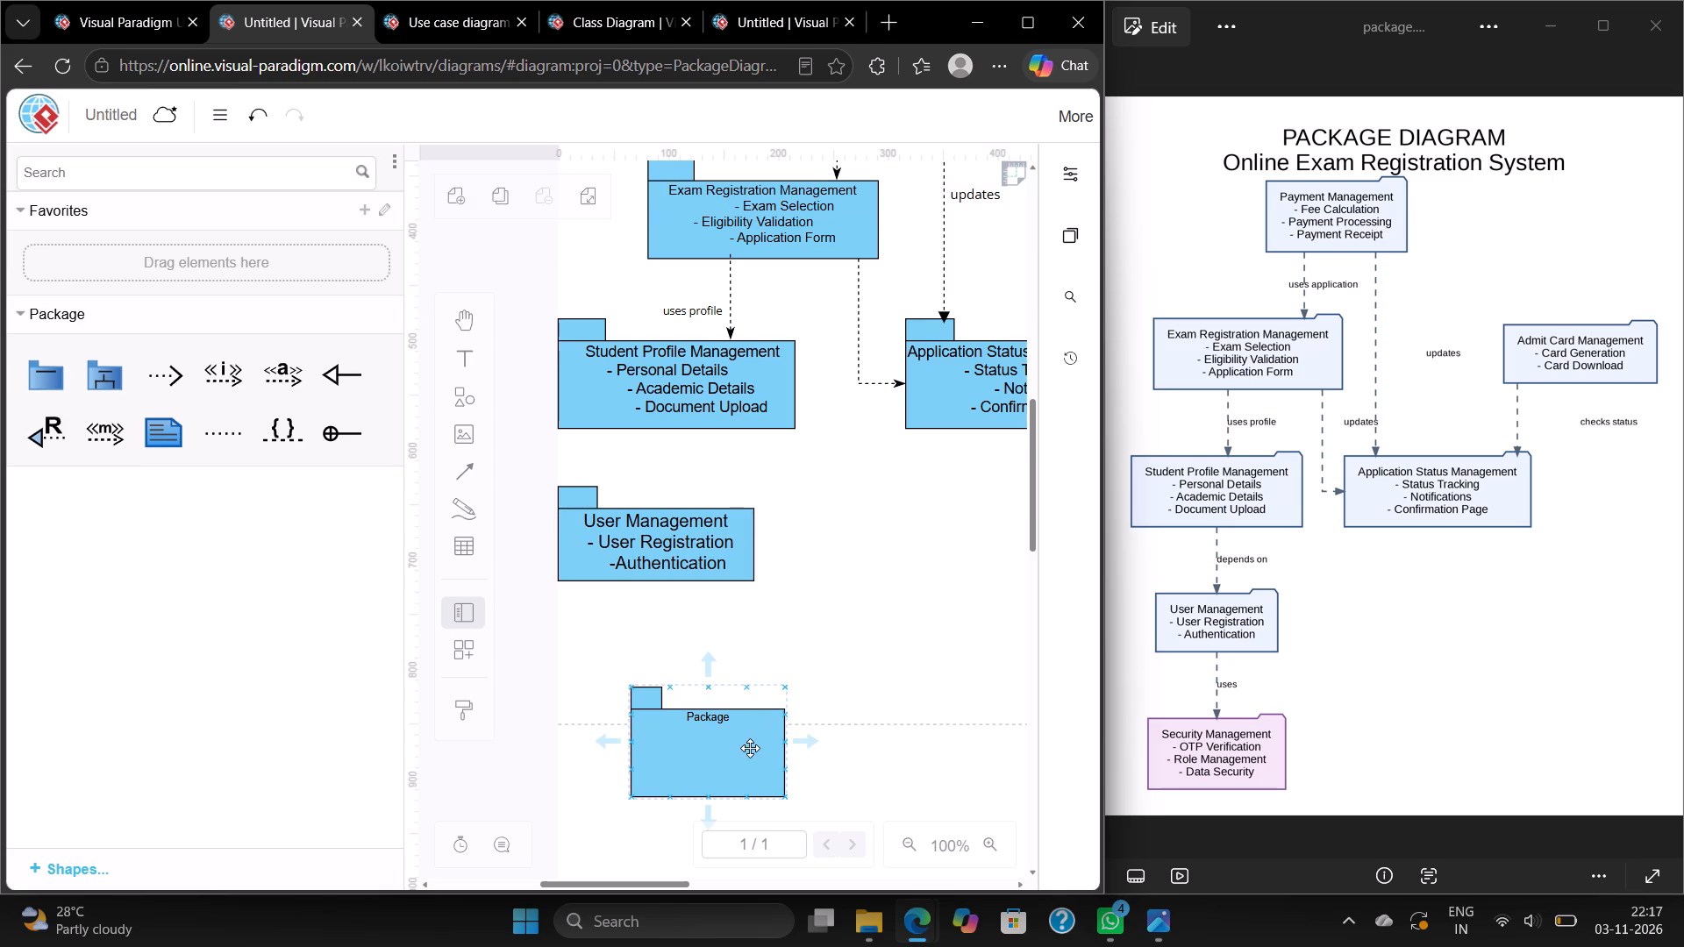
# Align the lower blank package with User Management's left edge, leaving a gap below it, and make it wider and slightly shorter.
pyautogui.moveTo(740, 746); pyautogui.dragTo(688, 716)
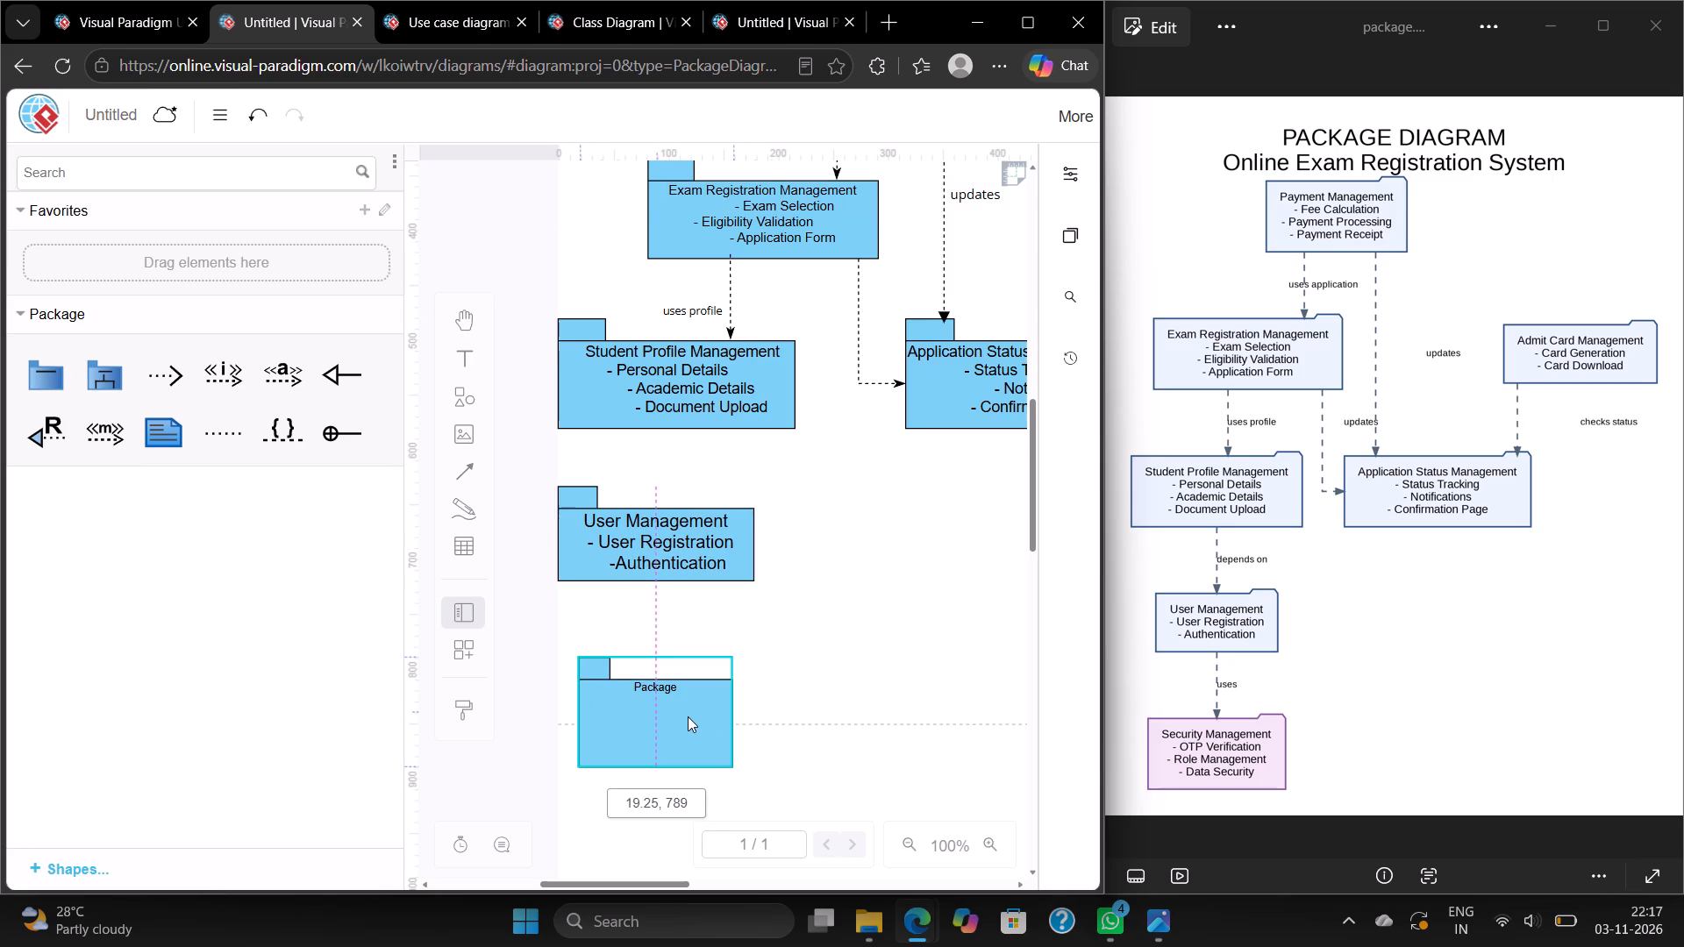
pyautogui.moveTo(688, 716); pyautogui.dragTo(664, 711)
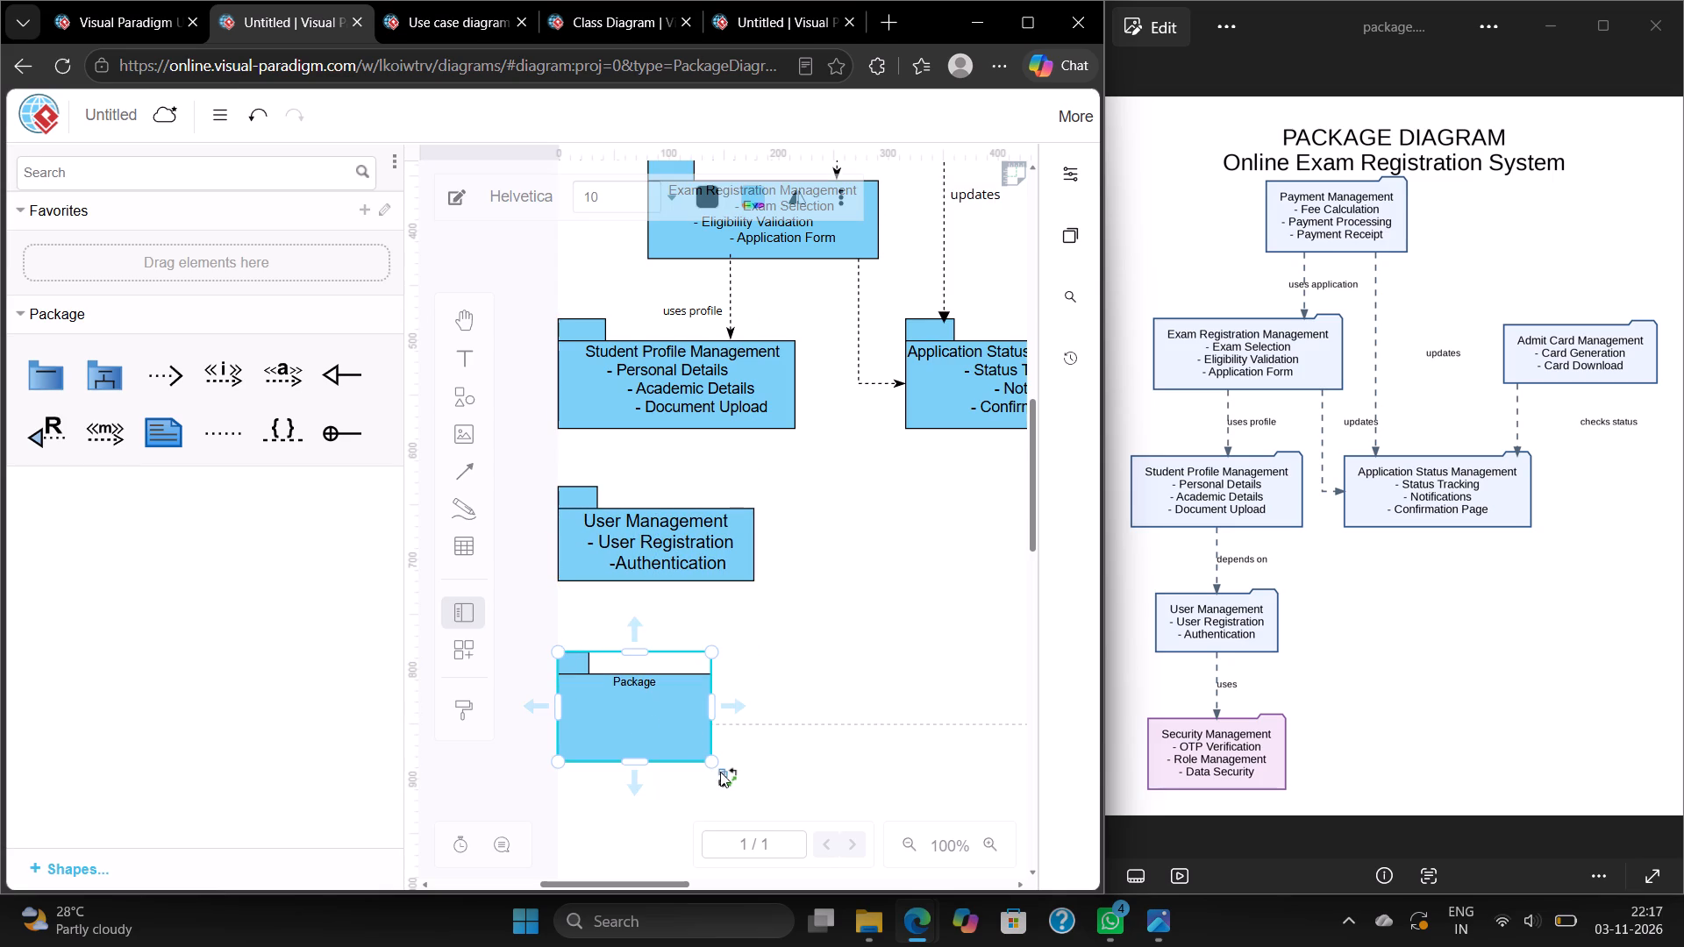
pyautogui.moveTo(713, 762); pyautogui.dragTo(779, 747)
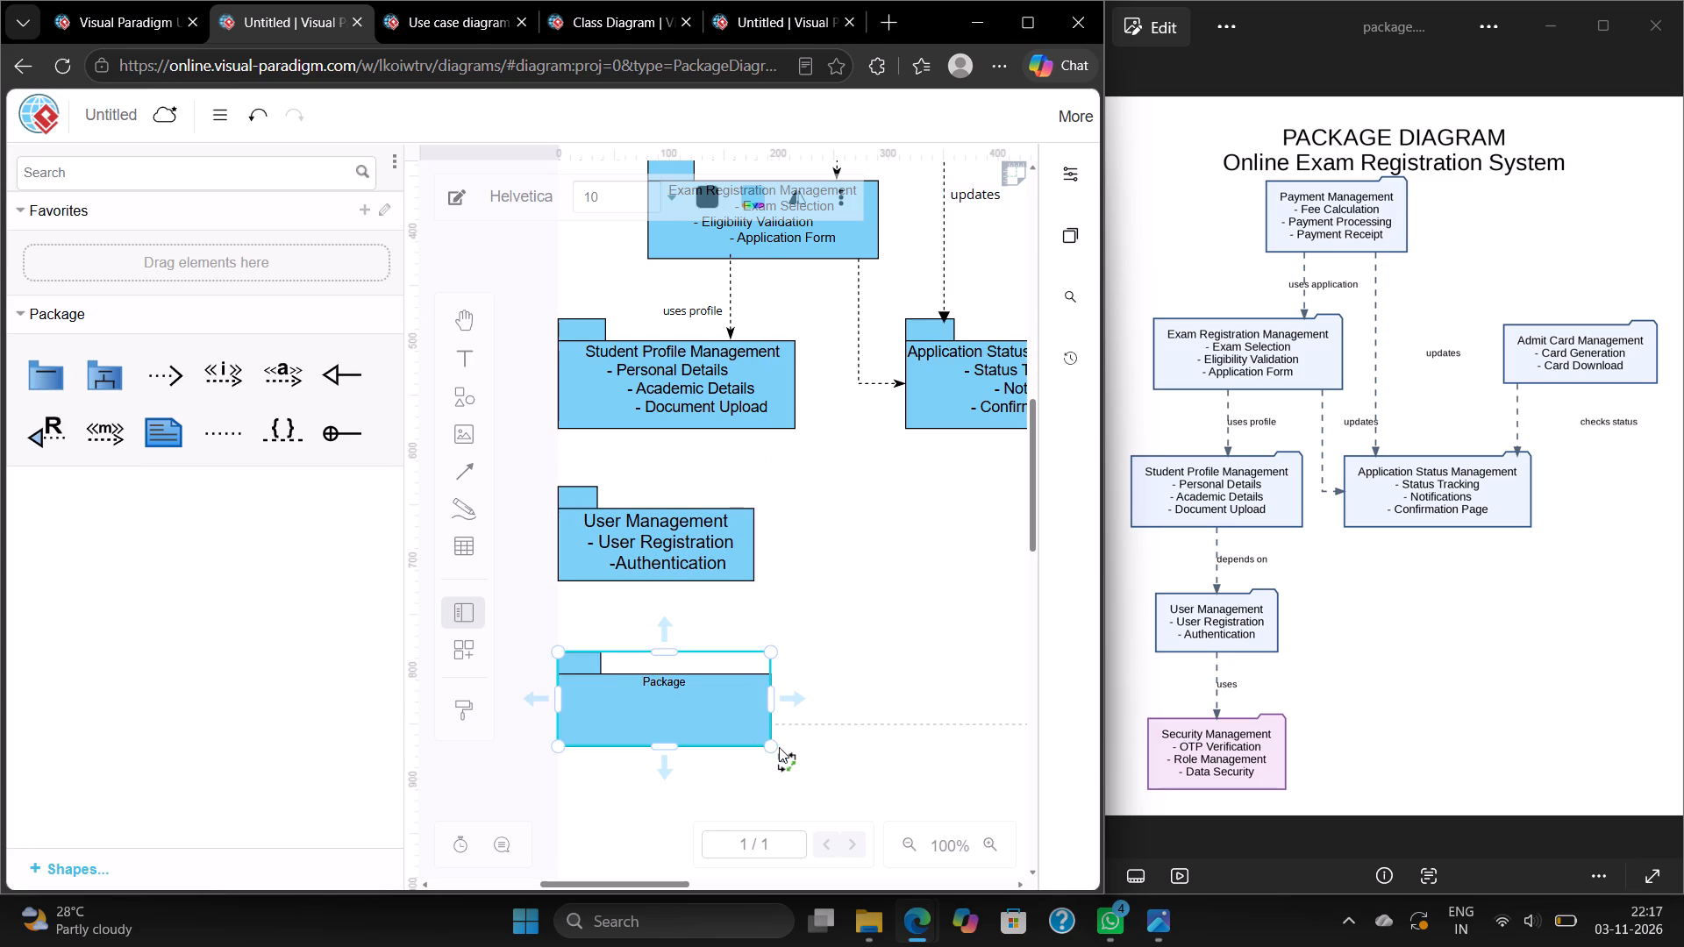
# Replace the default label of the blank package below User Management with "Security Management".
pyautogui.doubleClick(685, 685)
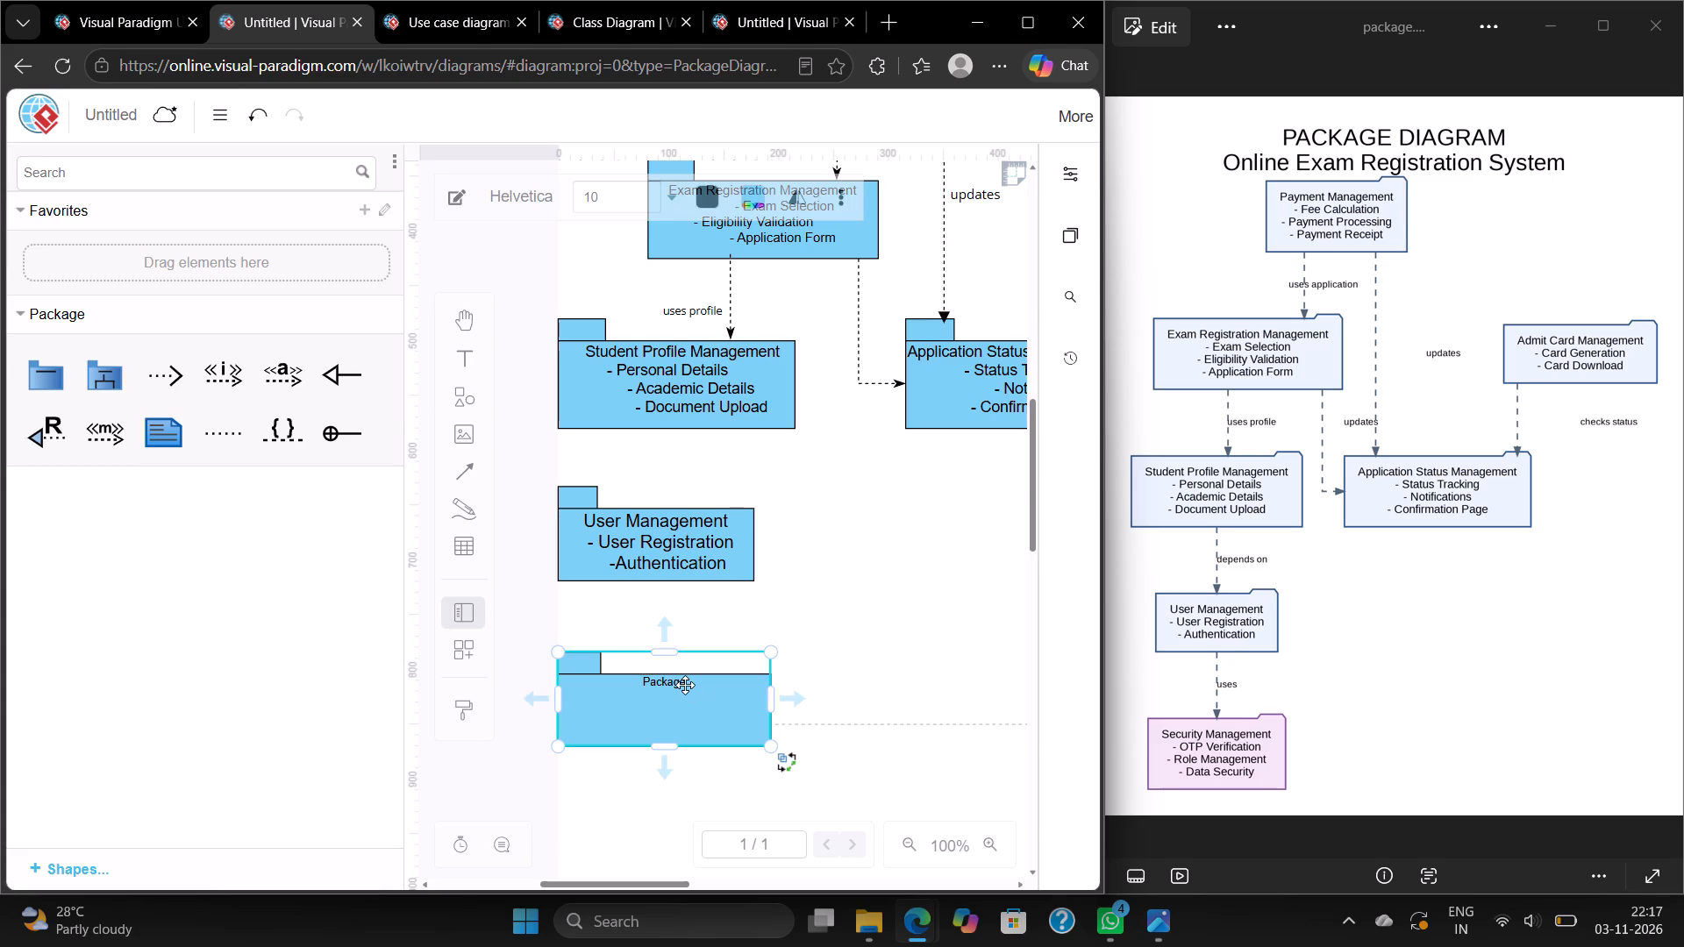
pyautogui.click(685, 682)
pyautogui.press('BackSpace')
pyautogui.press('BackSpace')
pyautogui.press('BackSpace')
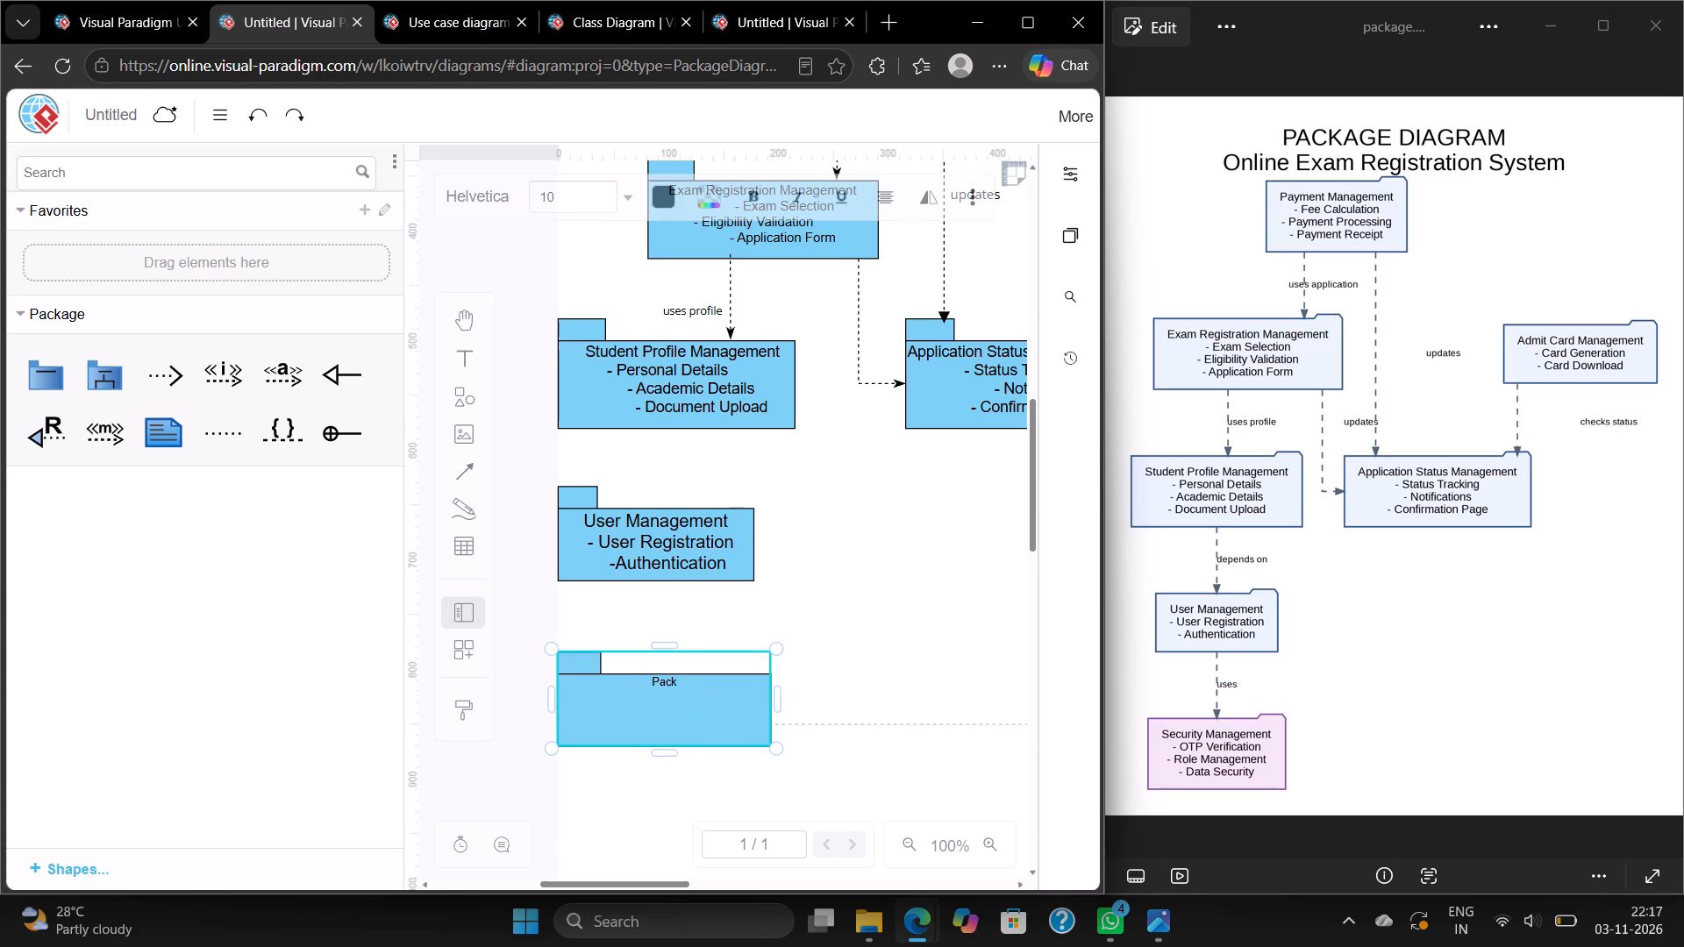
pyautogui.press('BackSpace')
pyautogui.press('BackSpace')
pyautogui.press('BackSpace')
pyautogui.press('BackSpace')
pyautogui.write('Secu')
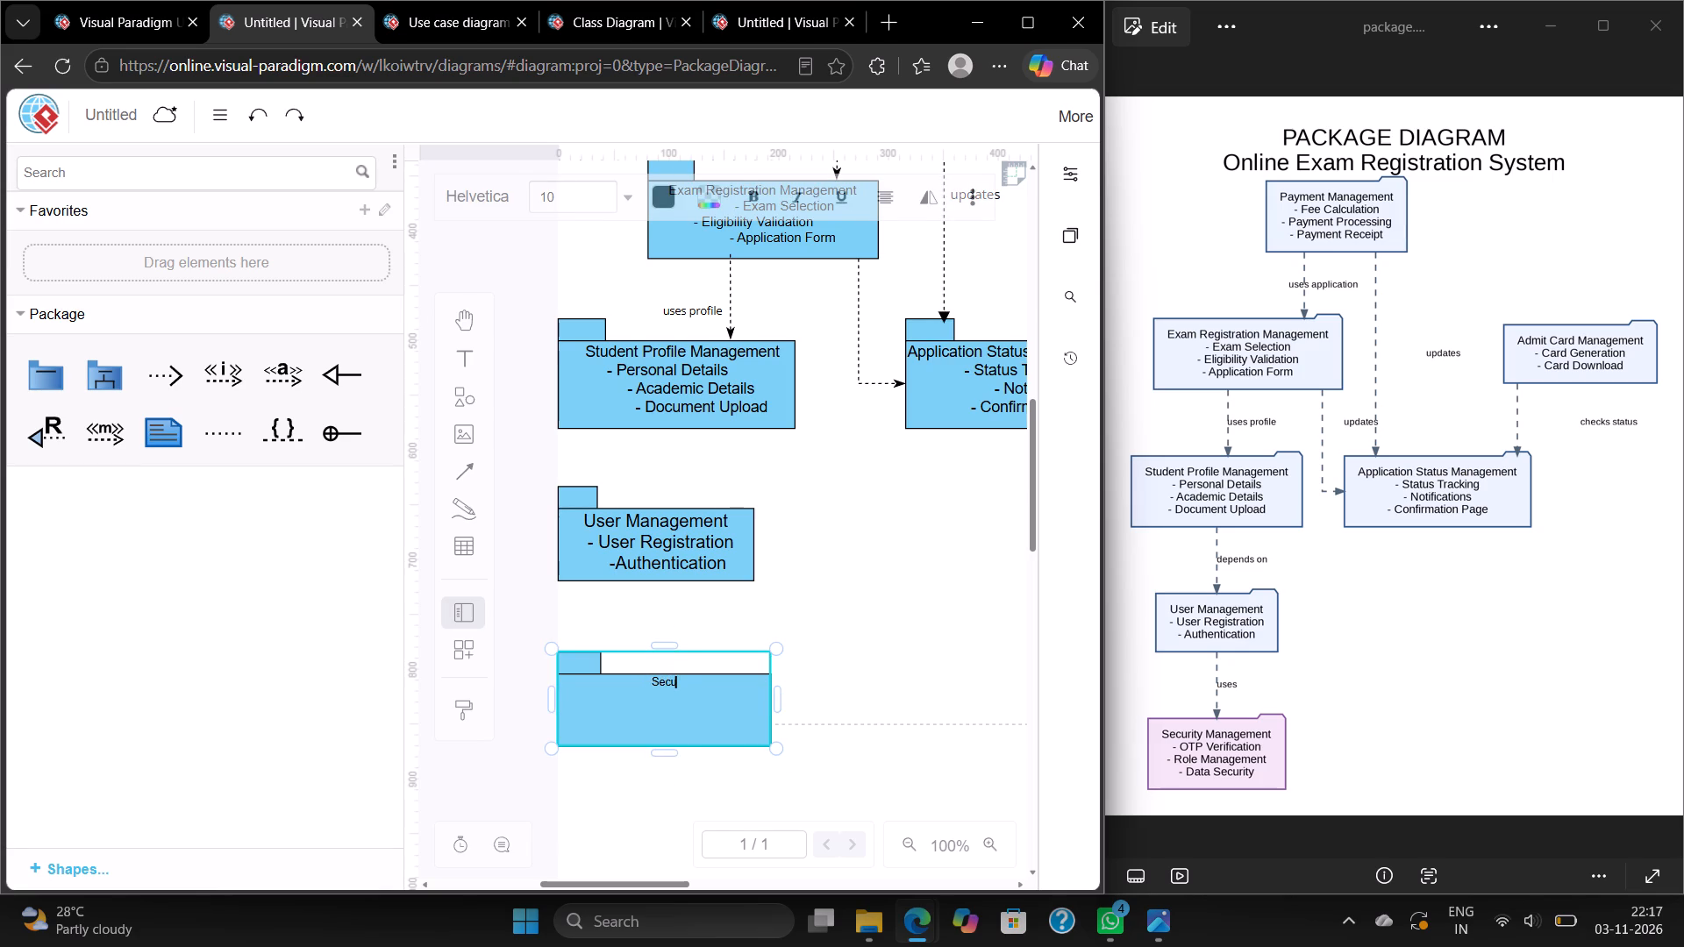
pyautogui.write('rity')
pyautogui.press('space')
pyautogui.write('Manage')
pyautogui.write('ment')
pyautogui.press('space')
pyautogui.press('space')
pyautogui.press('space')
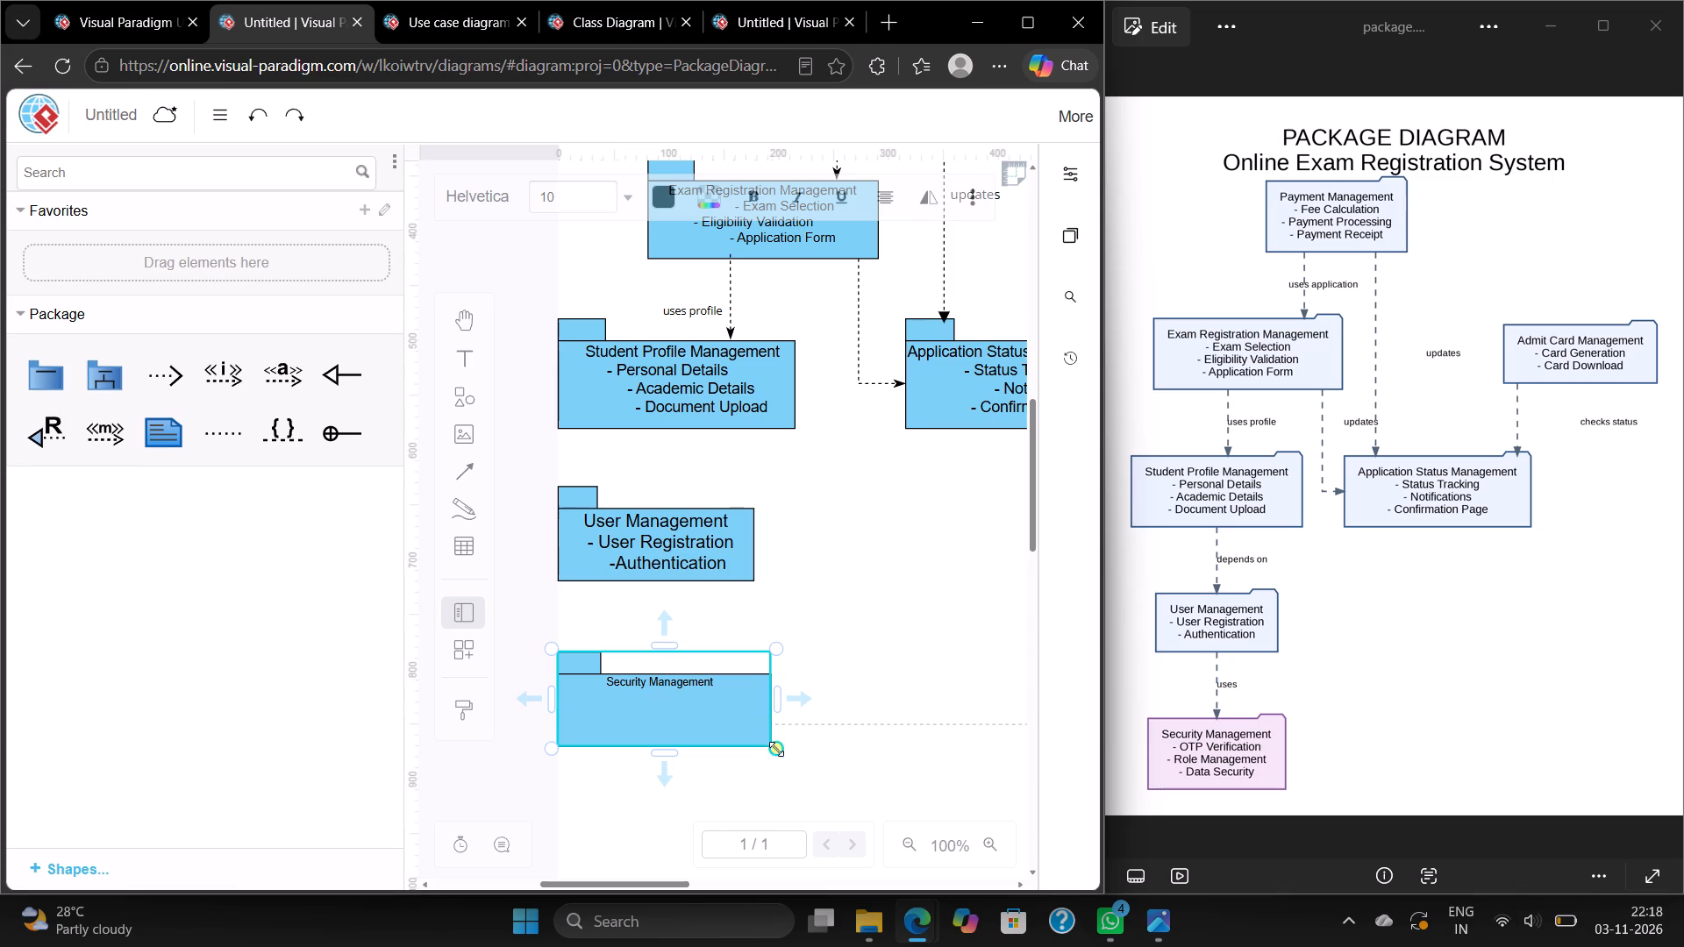
# Set the Security Management label's font size to 13 pt.
pyautogui.tripleClick(710, 680)
pyautogui.click(710, 680)
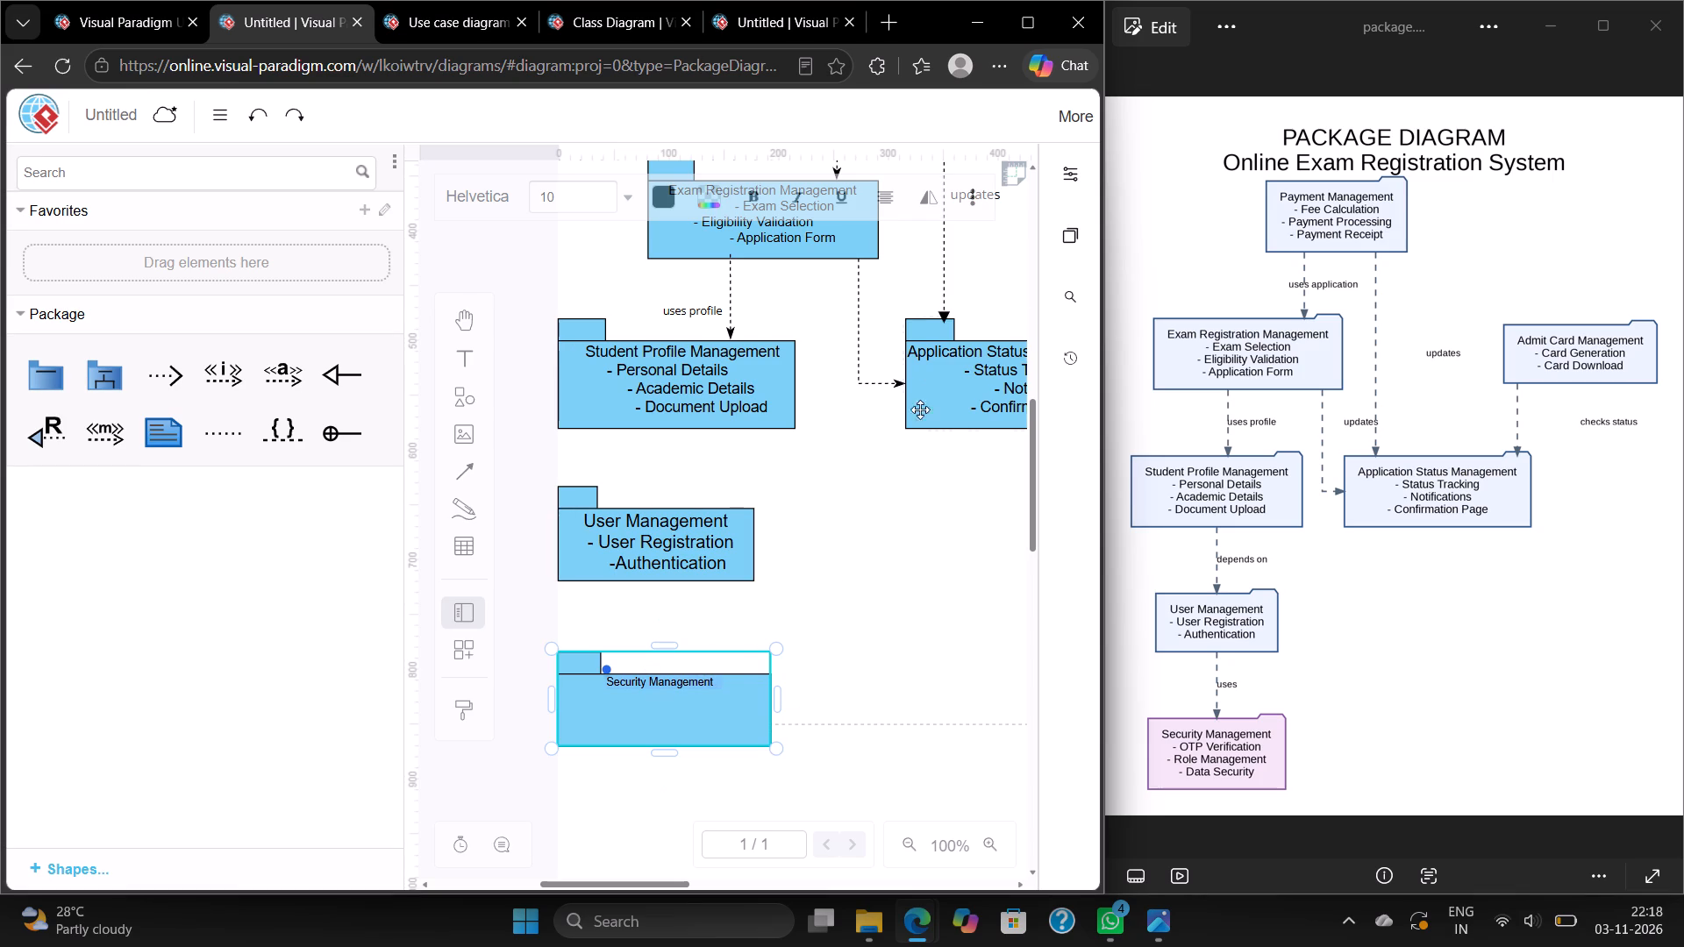
pyautogui.click(1067, 170)
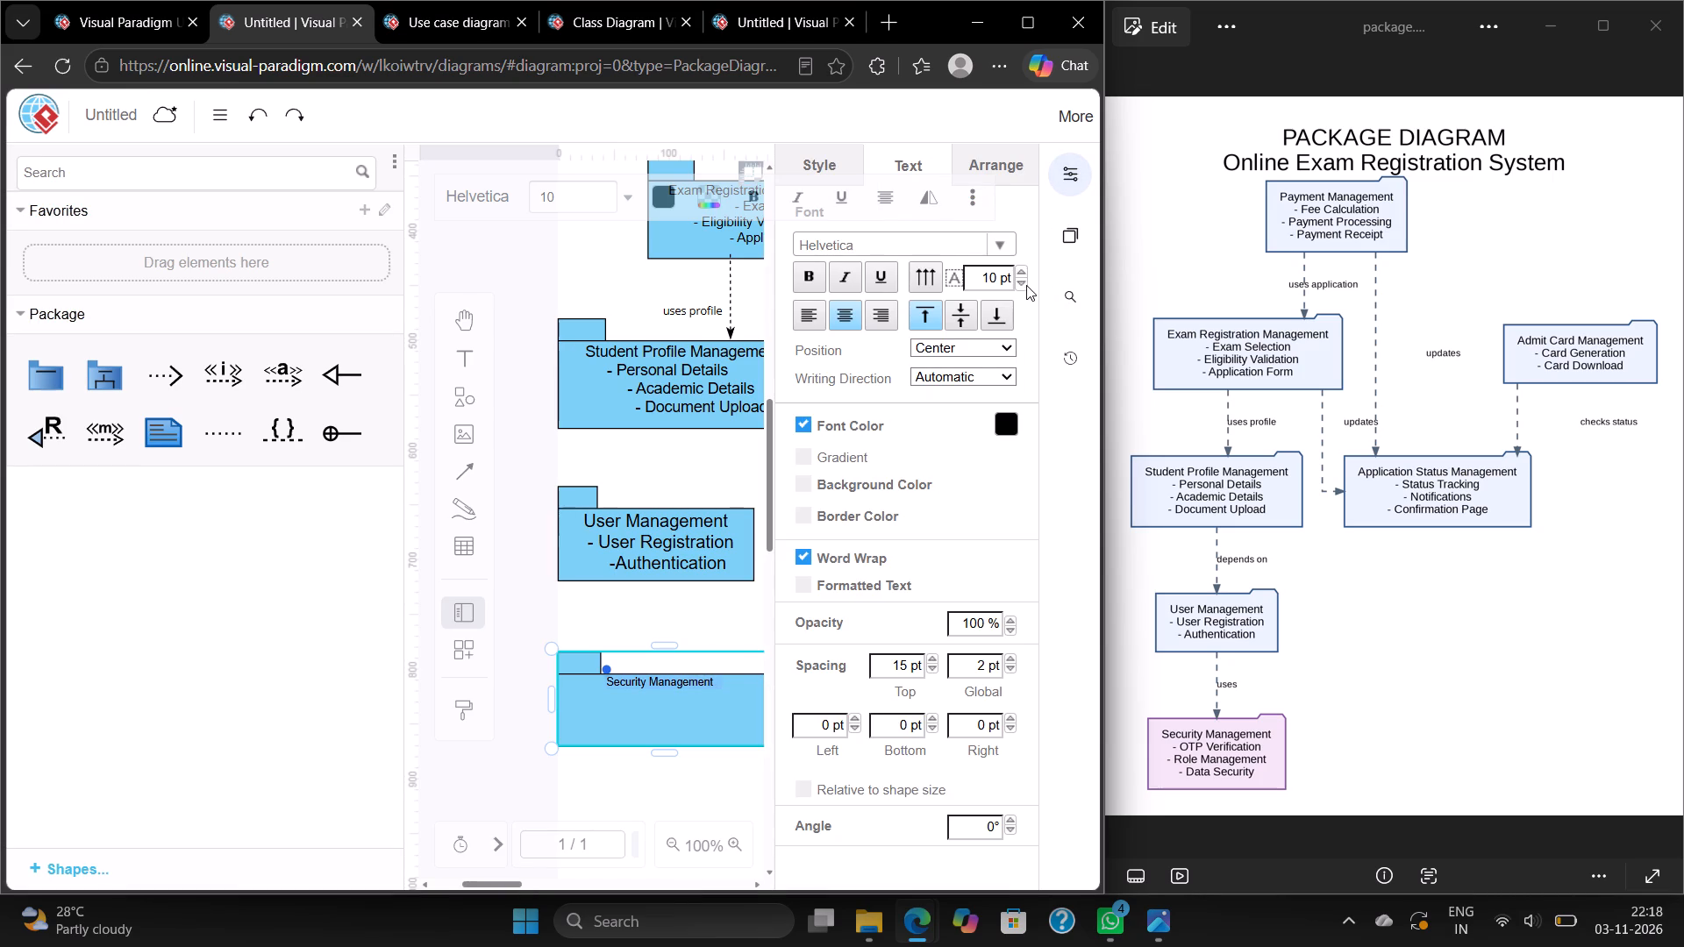
pyautogui.tripleClick(1024, 274)
pyautogui.click(1024, 274)
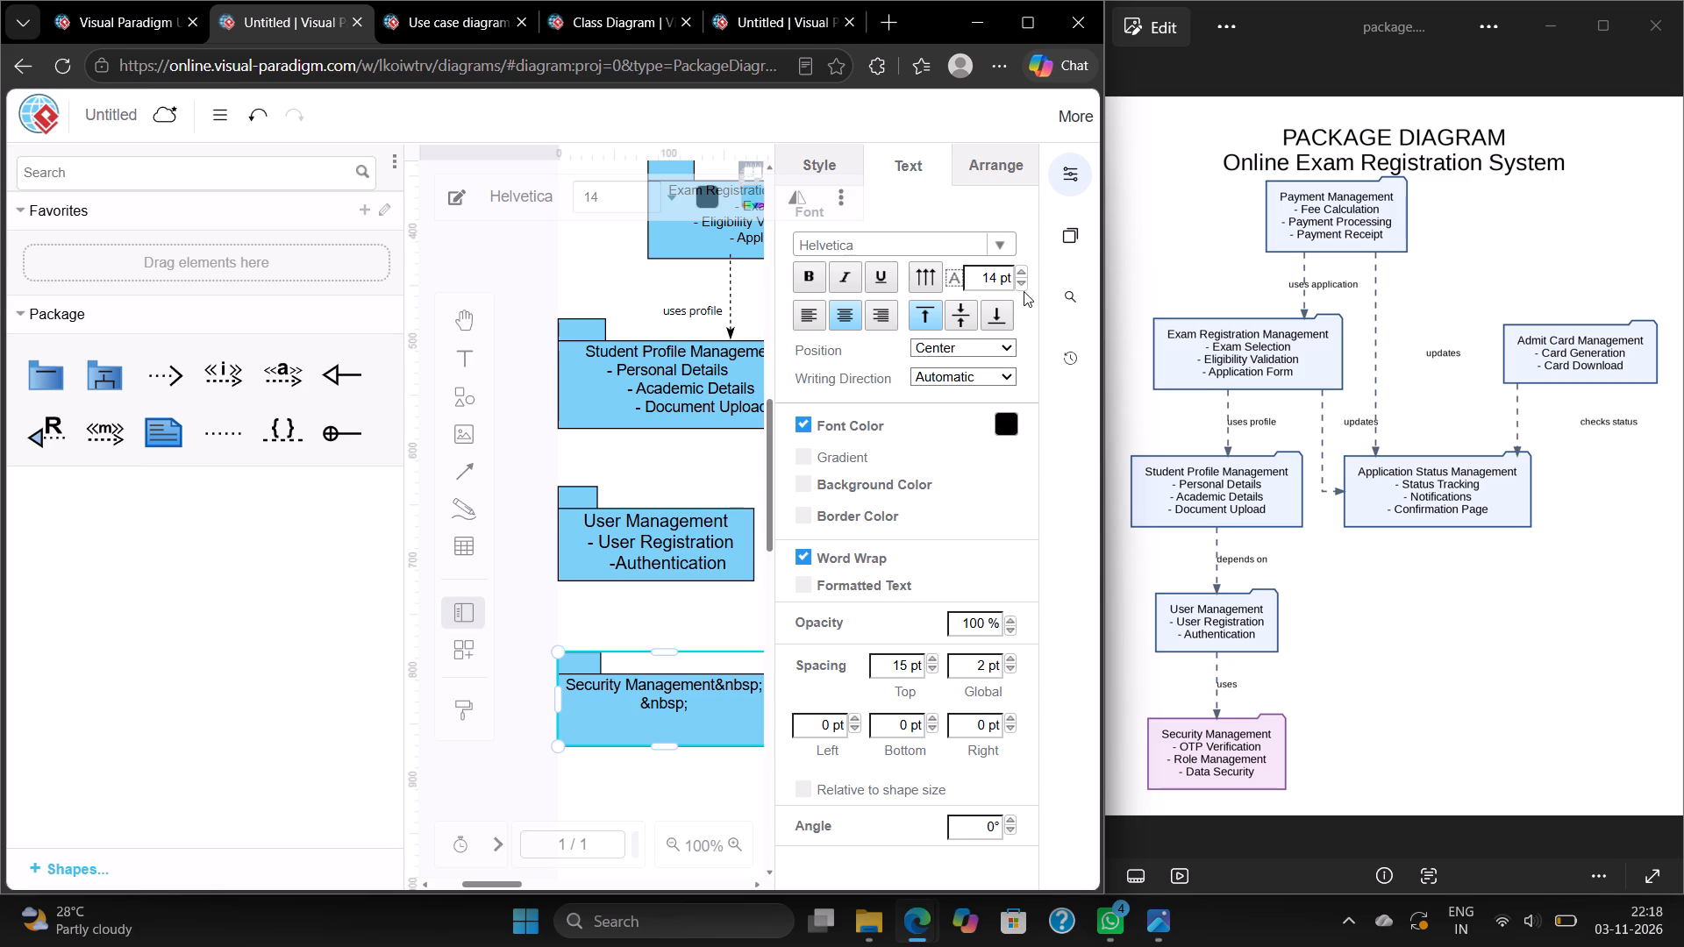
pyautogui.click(1024, 287)
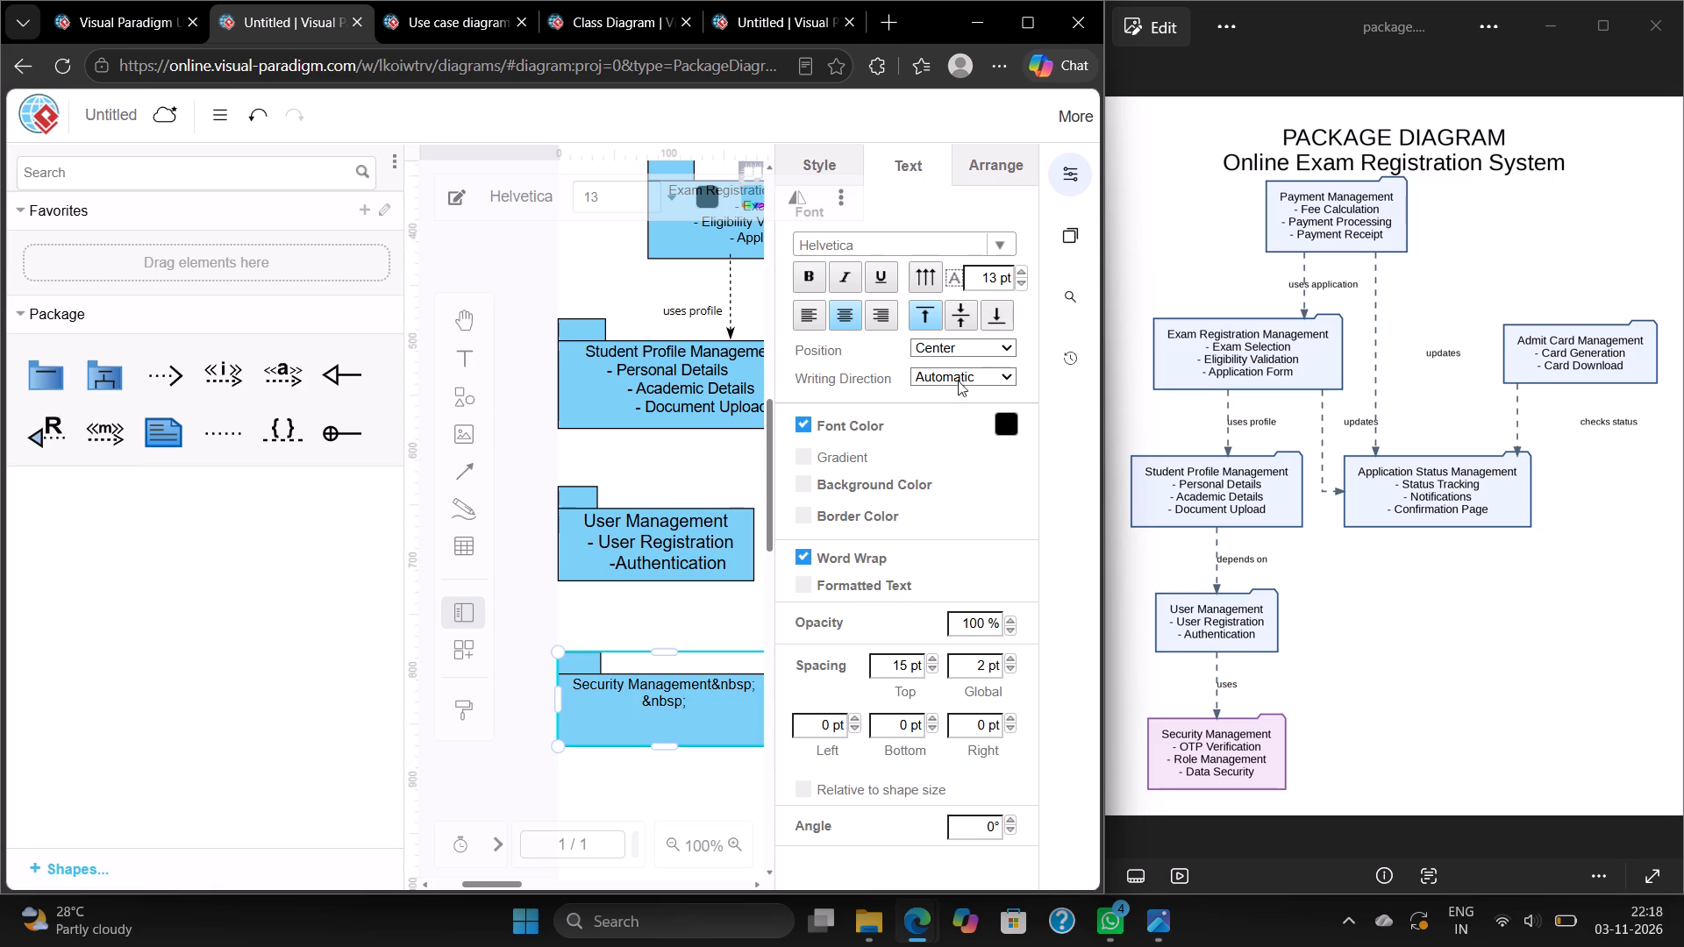
# Delete the Security Management package and hide the formatting options.
pyautogui.rightClick(666, 678)
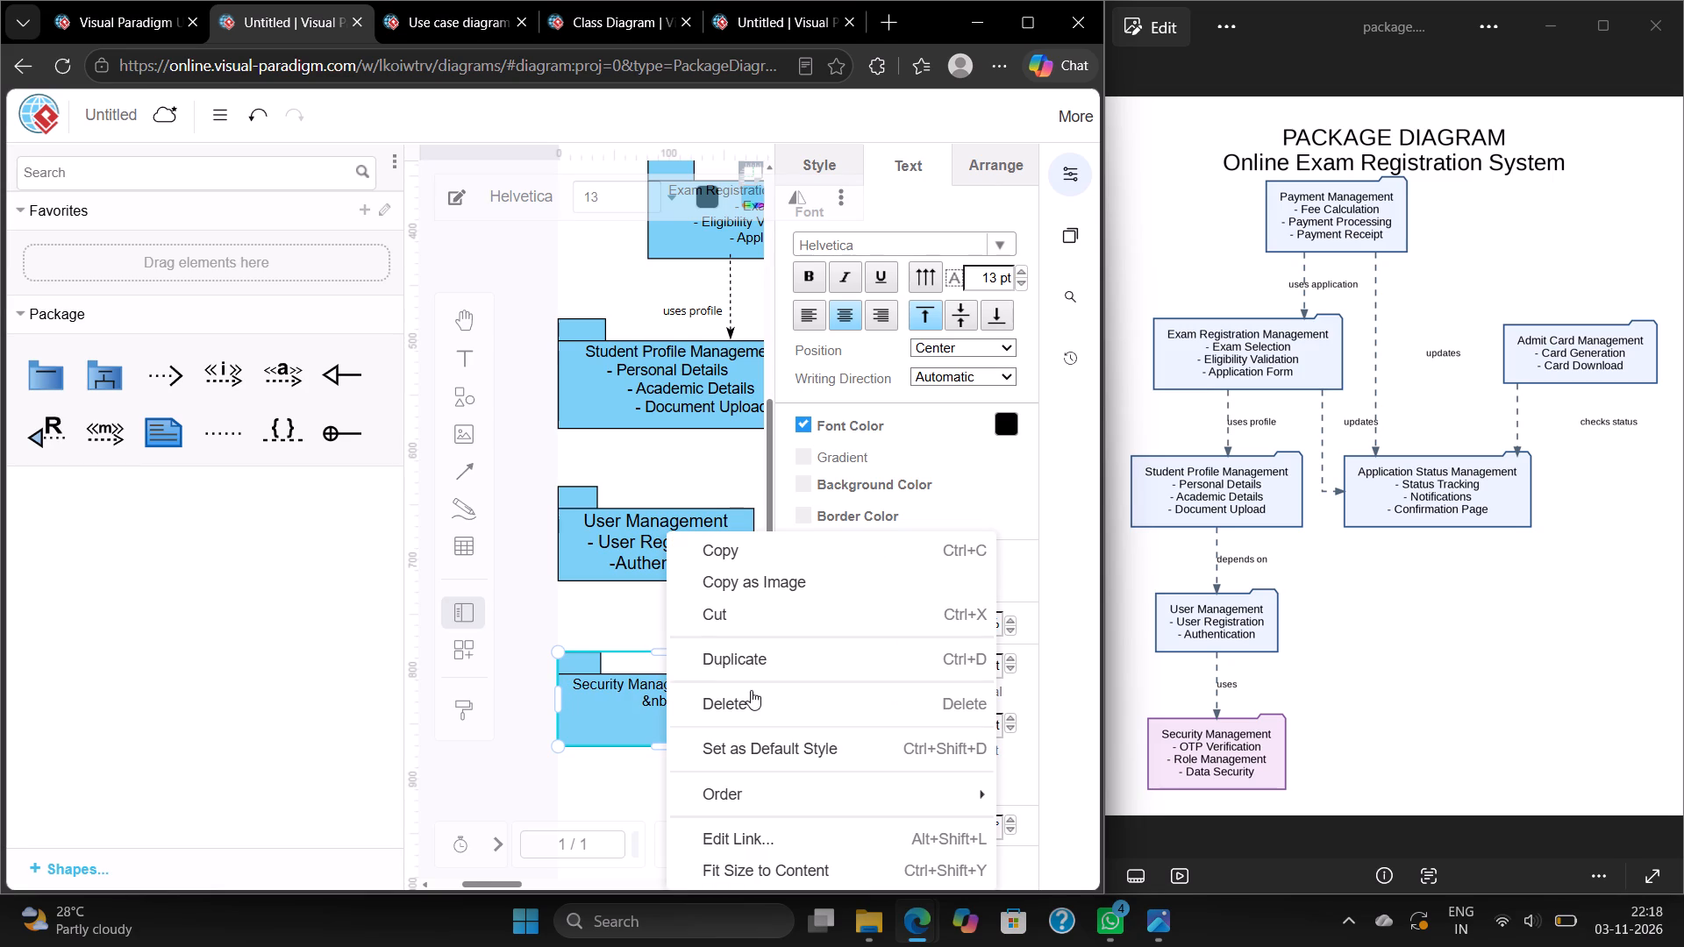
pyautogui.click(751, 690)
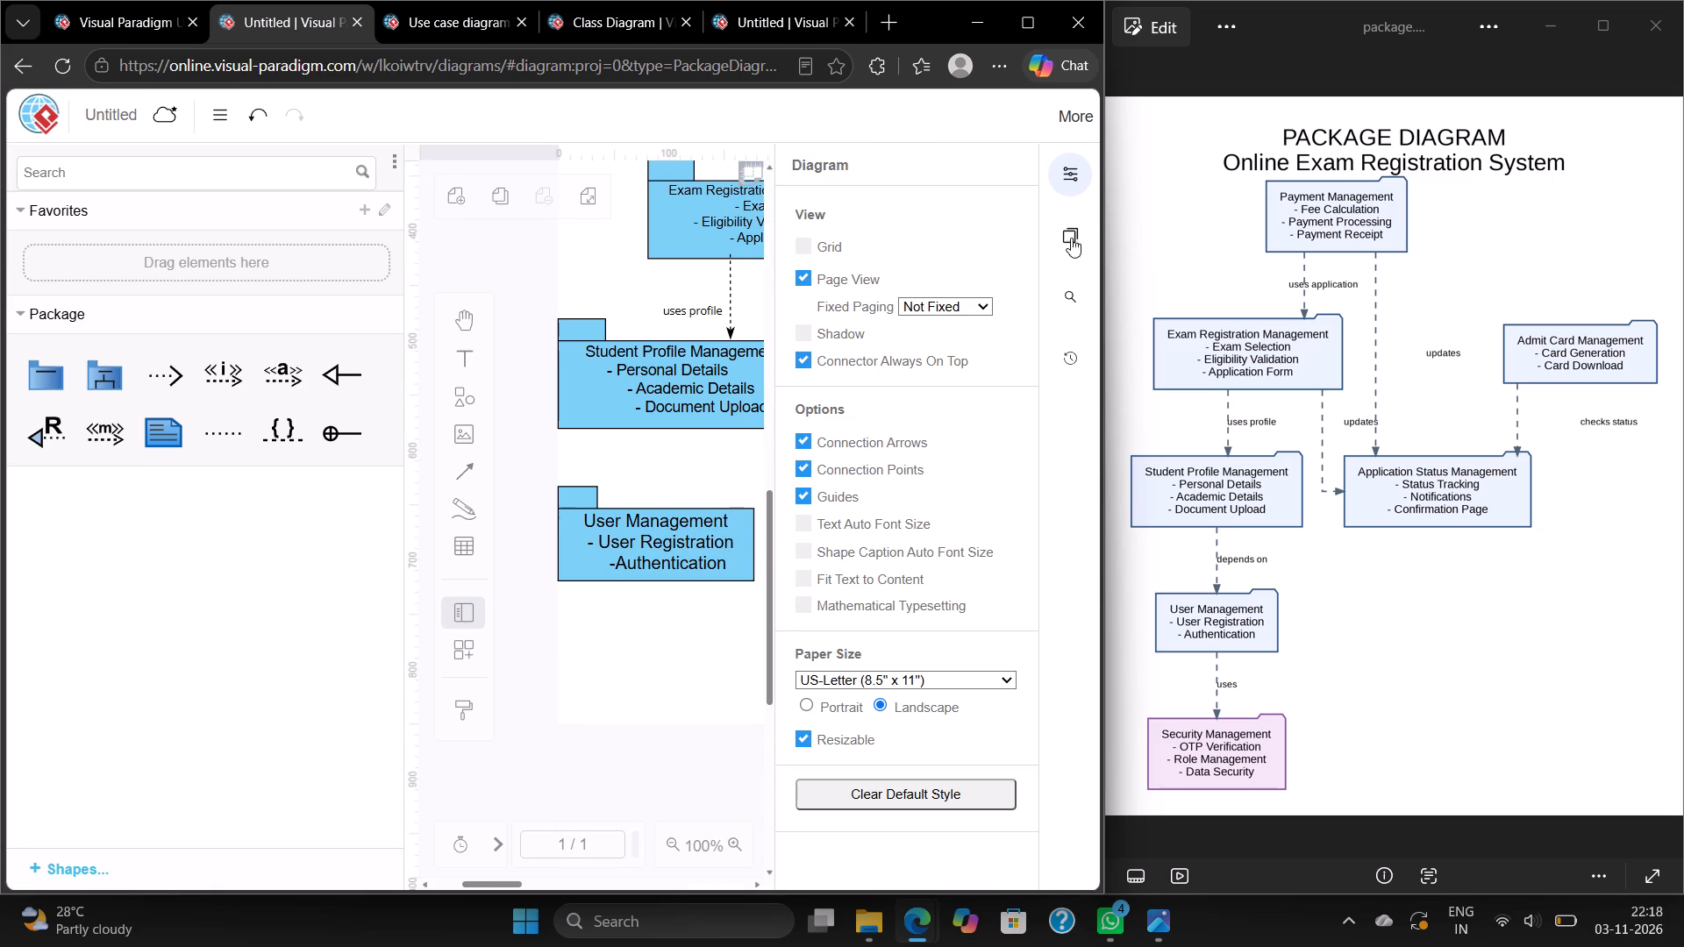
pyautogui.click(1089, 156)
pyautogui.click(1081, 174)
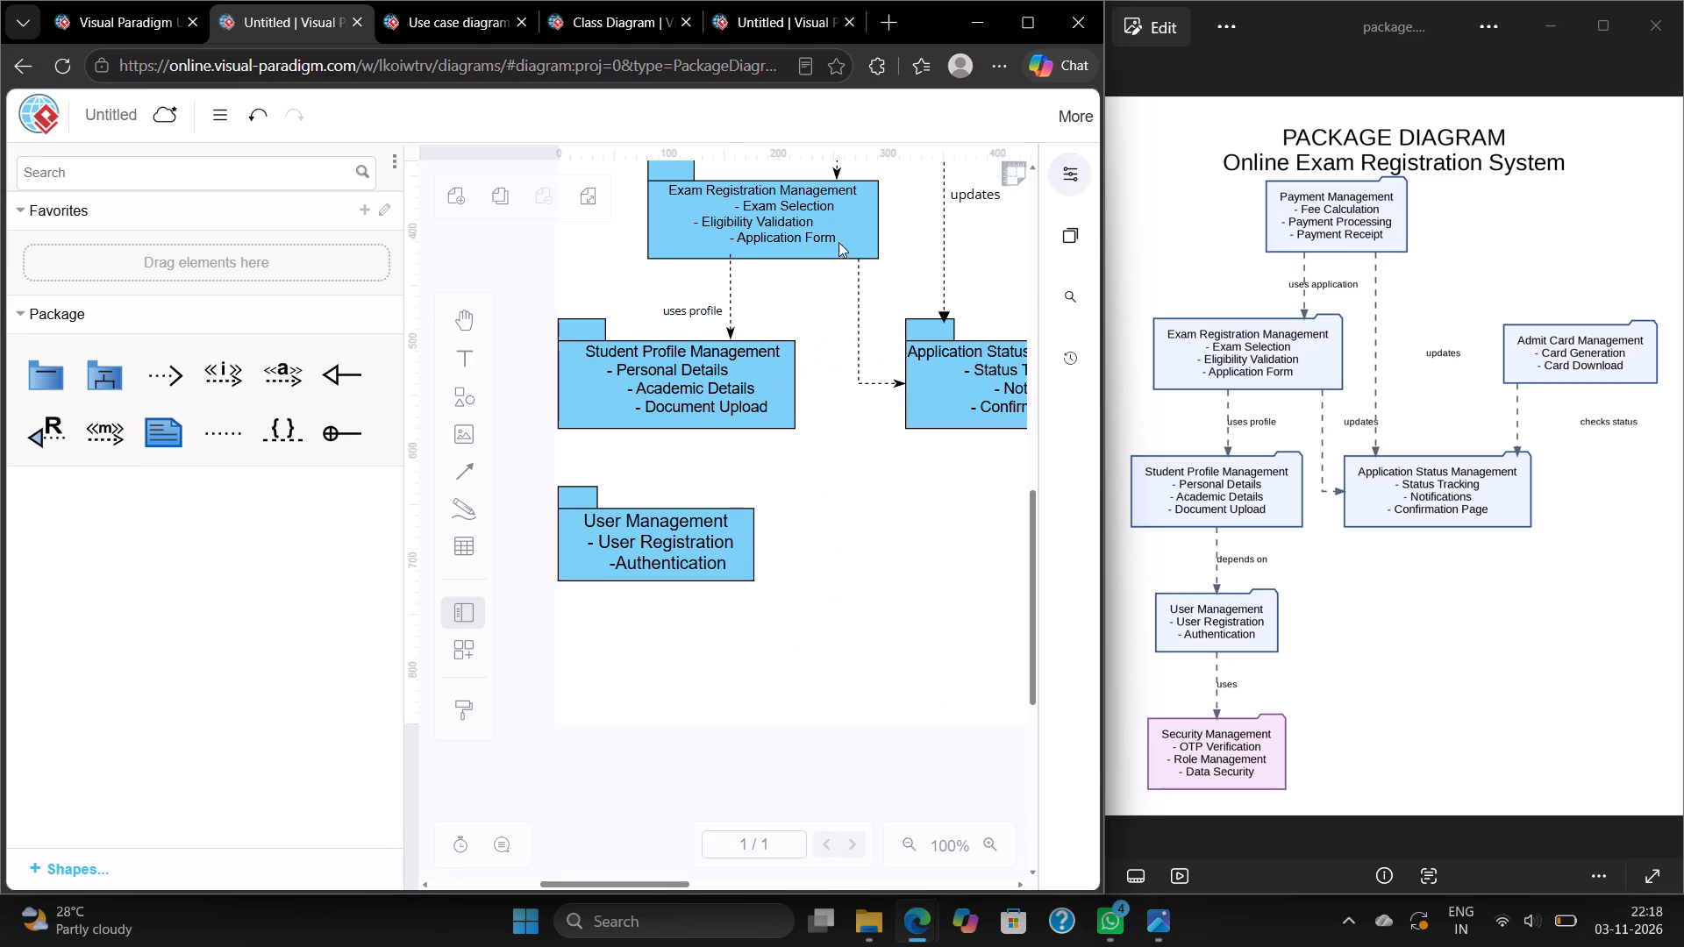
# Add a new package just below User Management, inset slightly from that package's left edge.
pyautogui.click(39, 387)
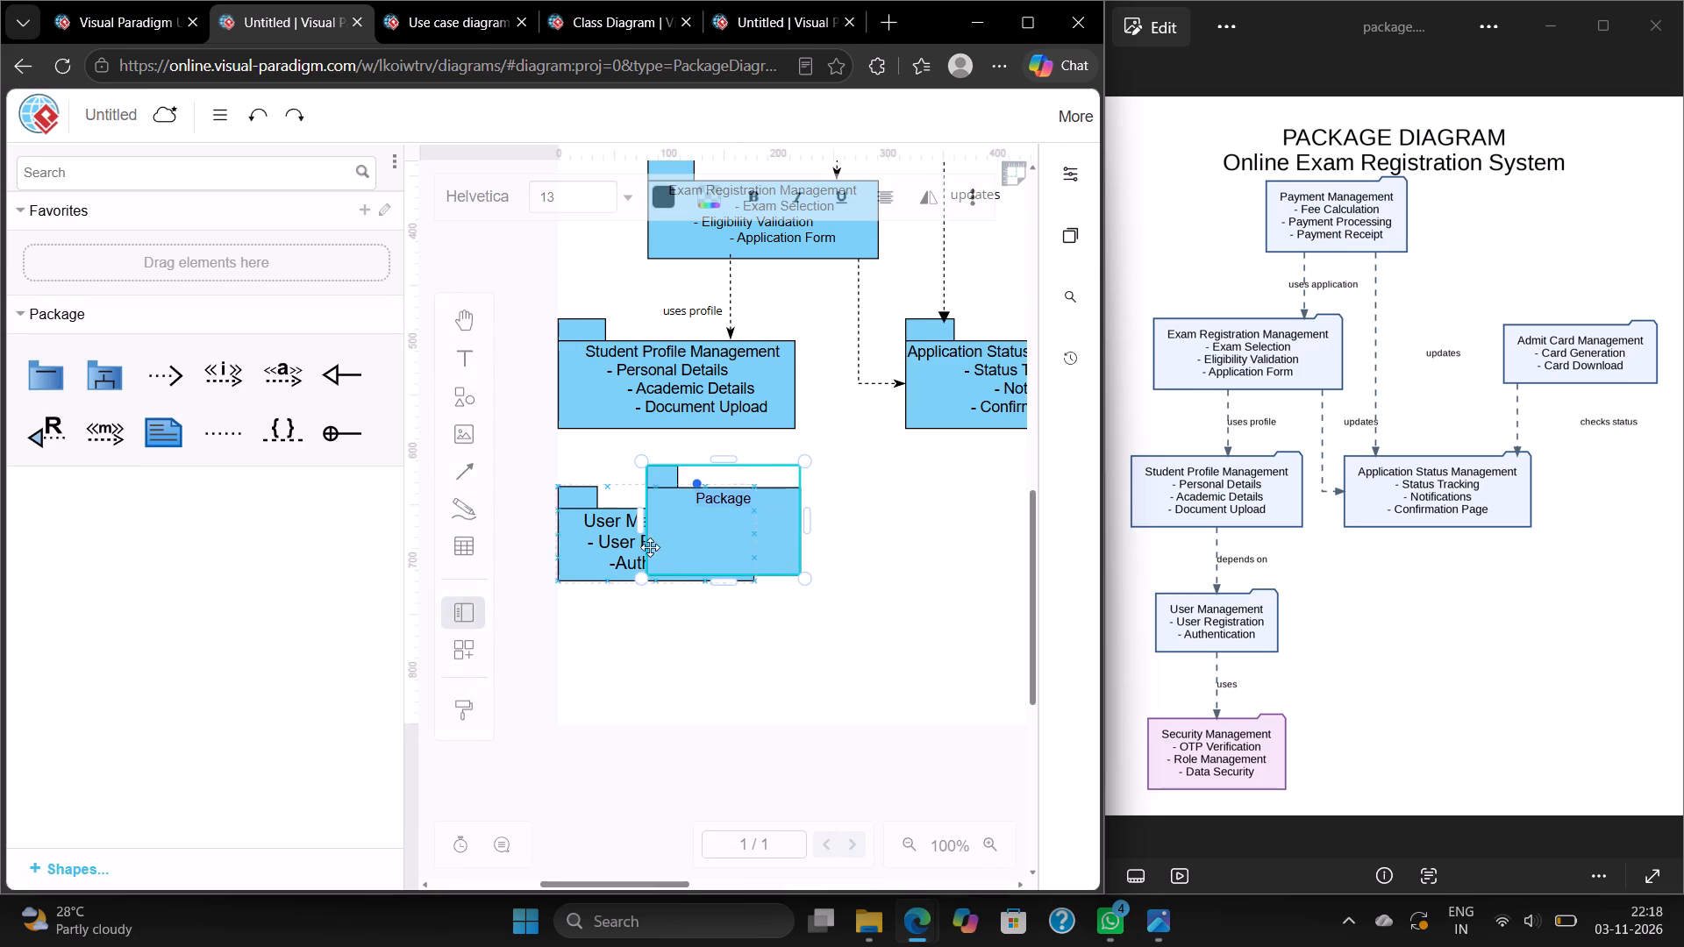
pyautogui.moveTo(689, 527); pyautogui.dragTo(598, 675)
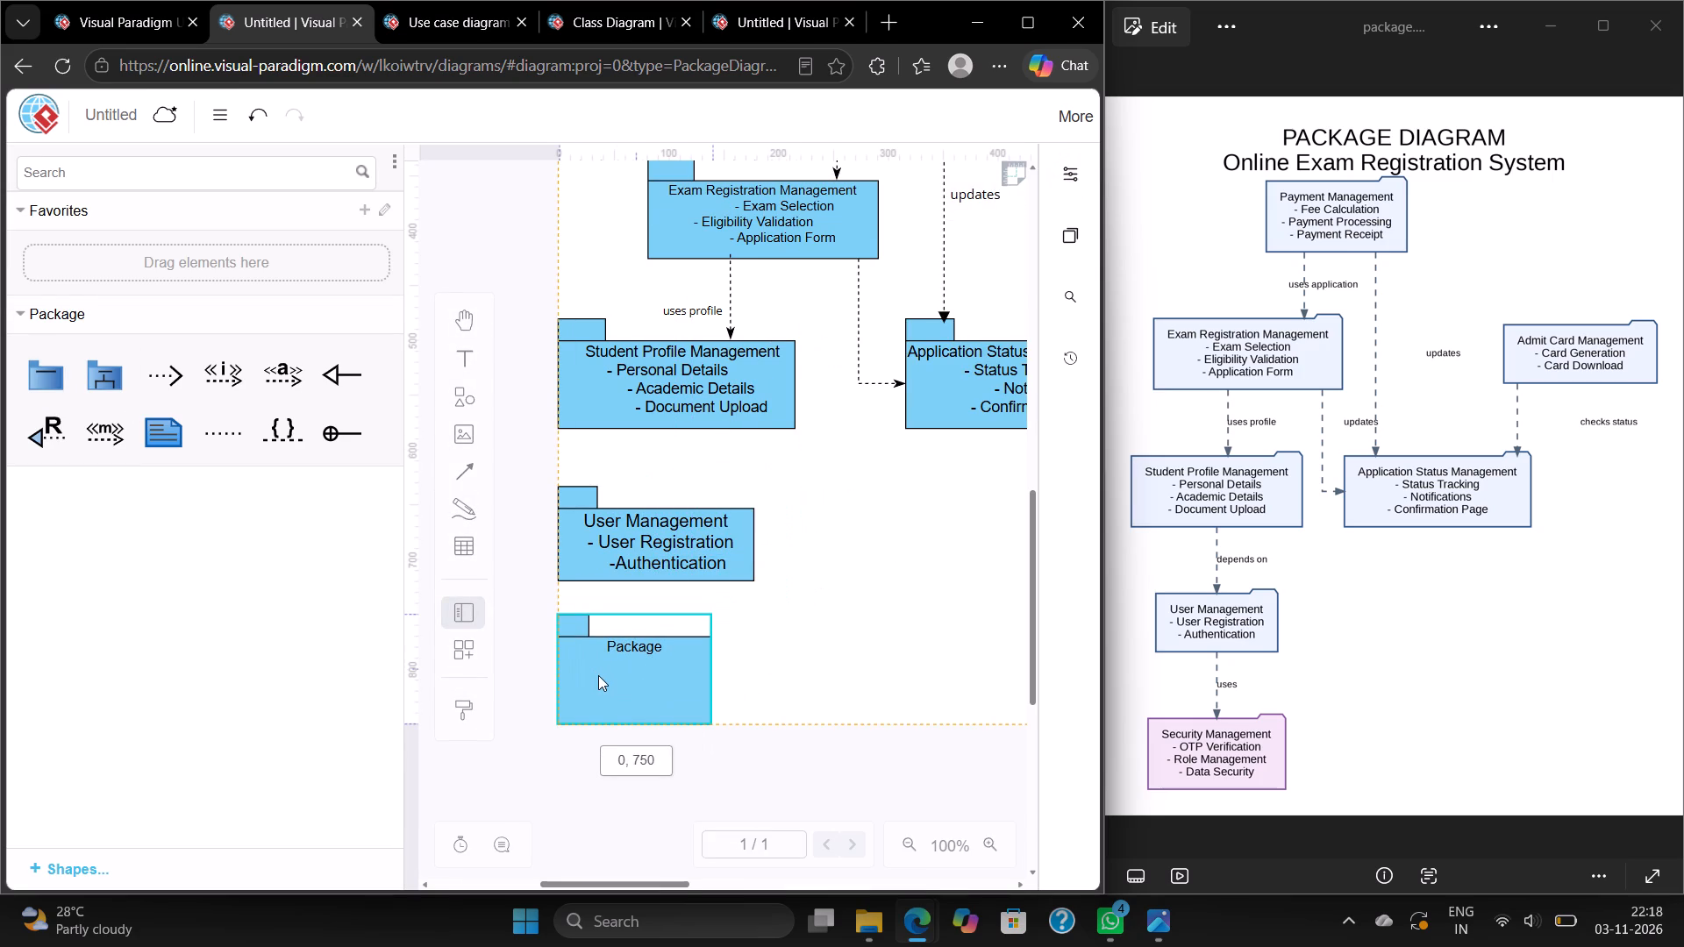
pyautogui.moveTo(598, 675); pyautogui.dragTo(622, 683)
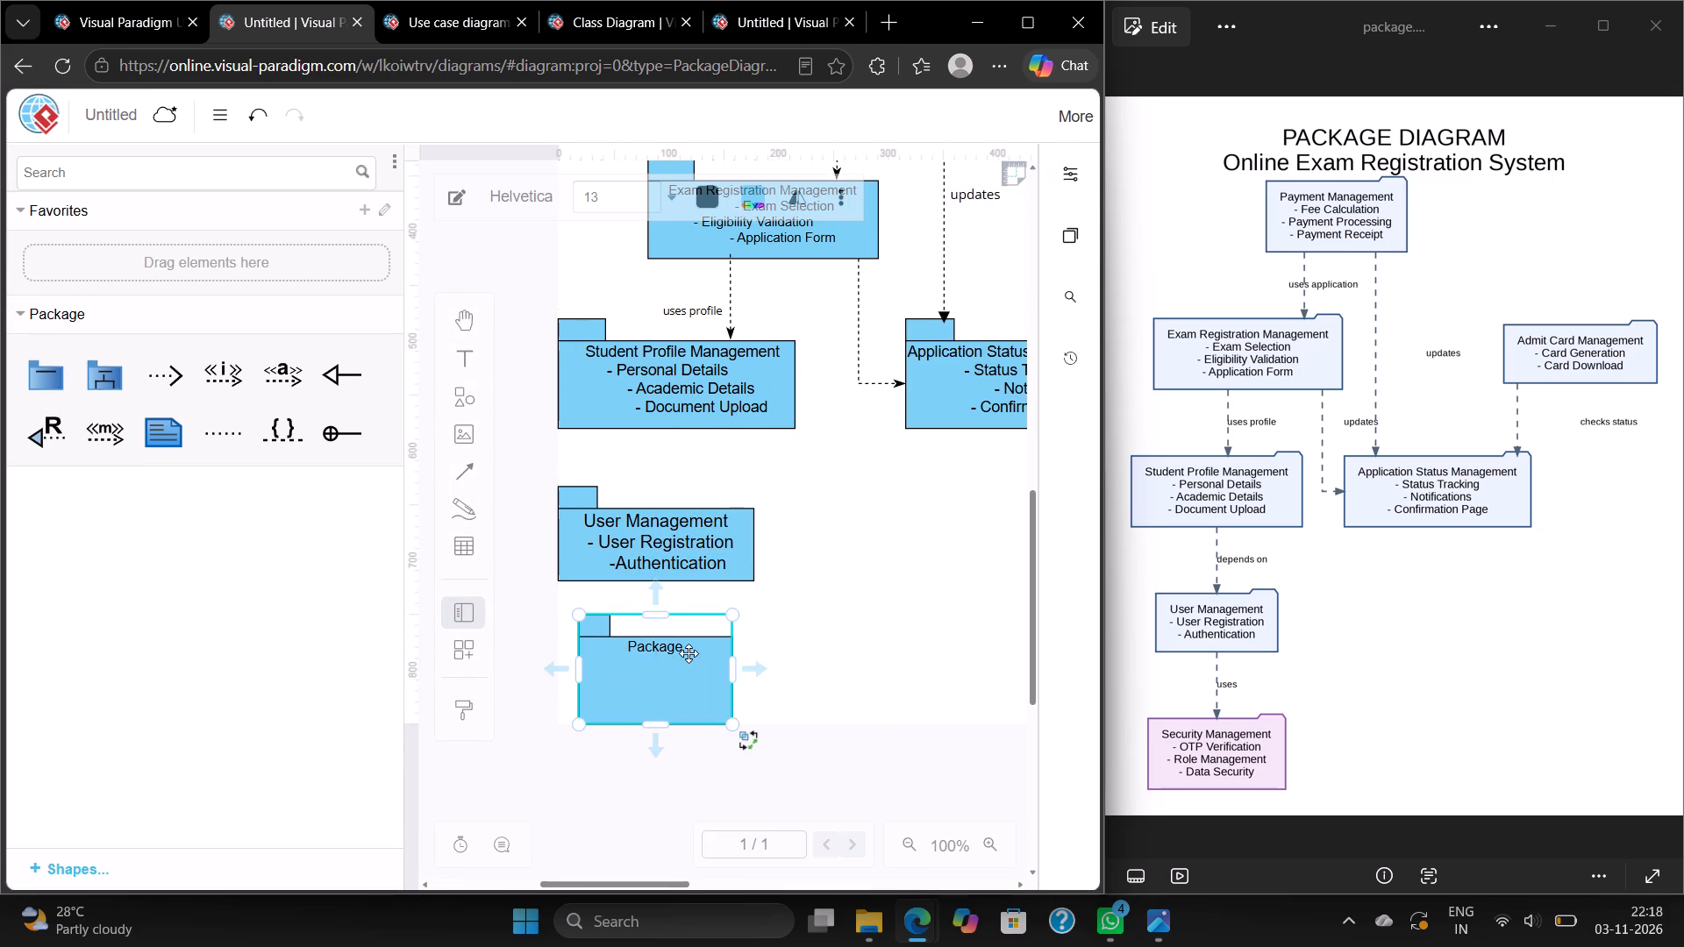
# Replace the new package's default label with the heading "Security Management".
pyautogui.doubleClick(684, 652)
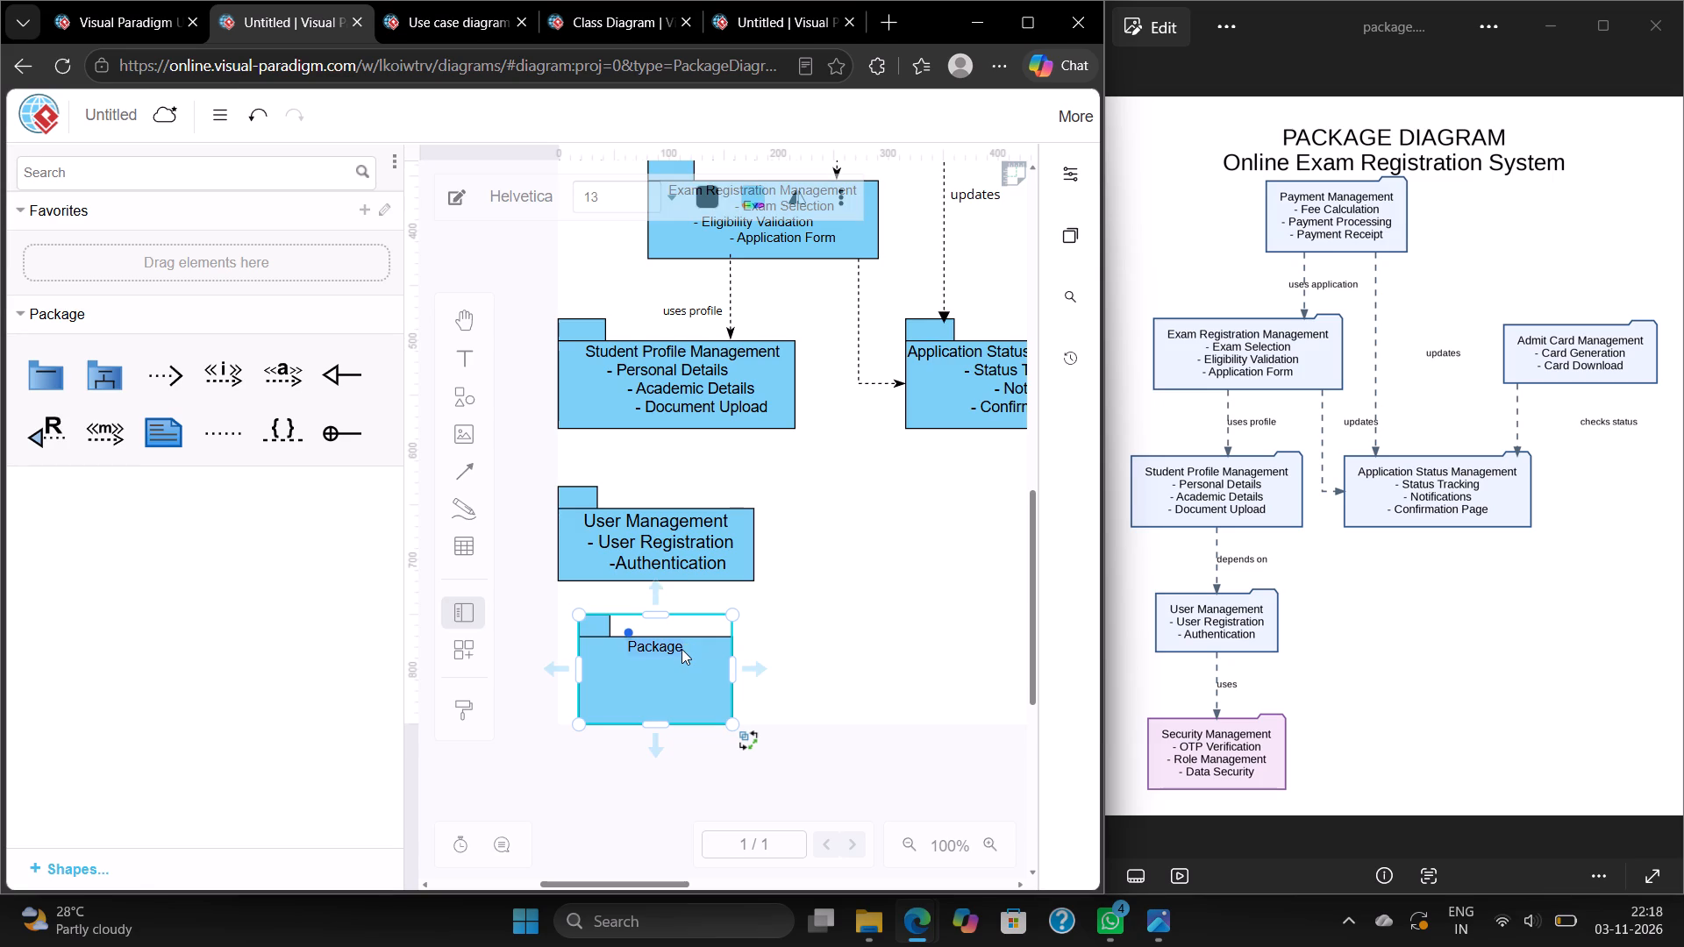
pyautogui.doubleClick(681, 649)
pyautogui.press('BackSpace')
pyautogui.press('BackSpace')
pyautogui.press('BackSpace')
pyautogui.press('BackSpace')
pyautogui.press('BackSpace')
pyautogui.press('BackSpace')
pyautogui.press('BackSpace')
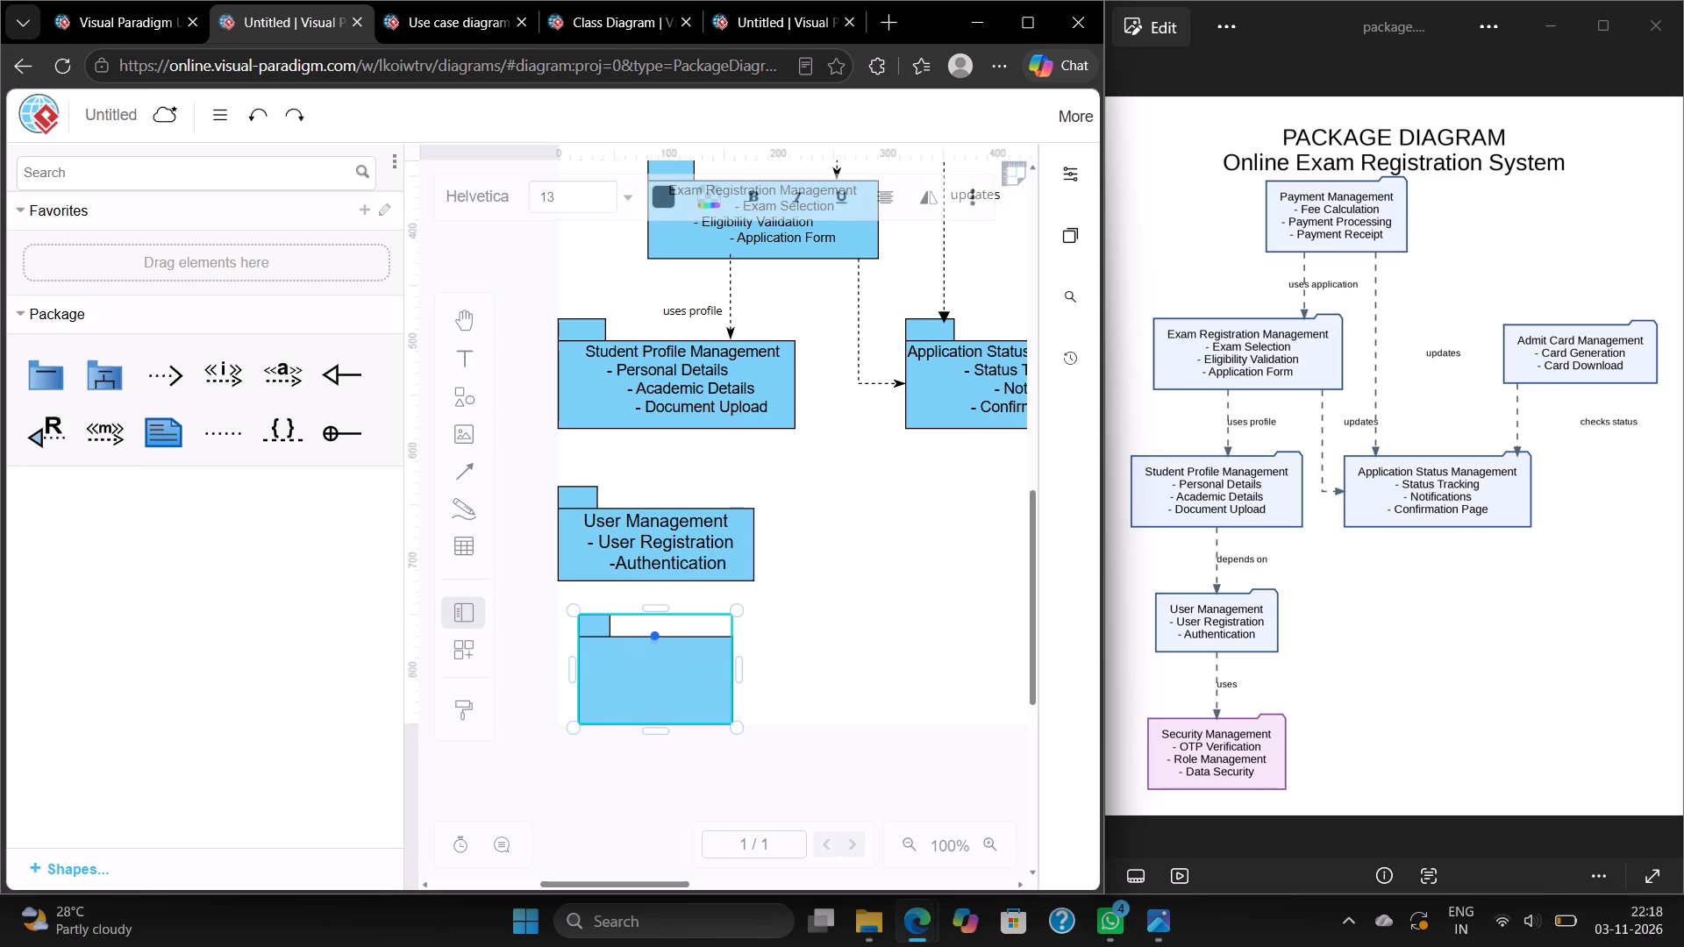
pyautogui.write('Security')
pyautogui.press('space')
pyautogui.hotkey('shift', 'm')
pyautogui.write('an')
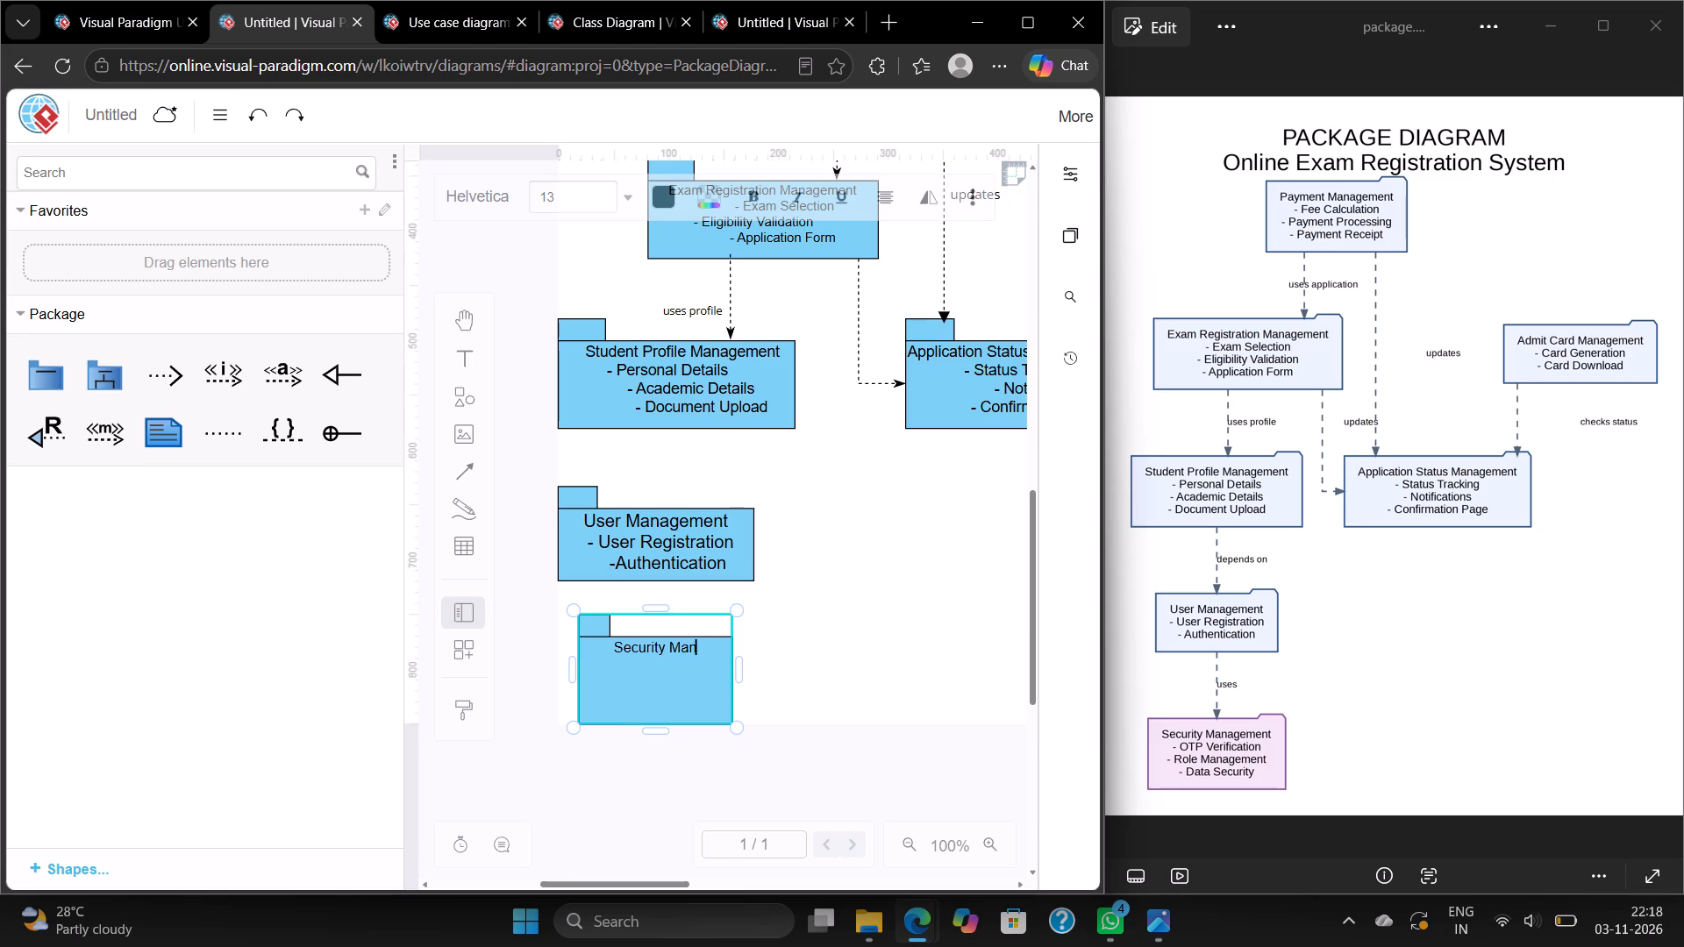
pyautogui.write('agement')
# Add the line "- OTP Verification" beneath the Security Management heading, using spaces to wrap it.
pyautogui.press('space')
pyautogui.press('space')
pyautogui.press('space')
pyautogui.write('-')
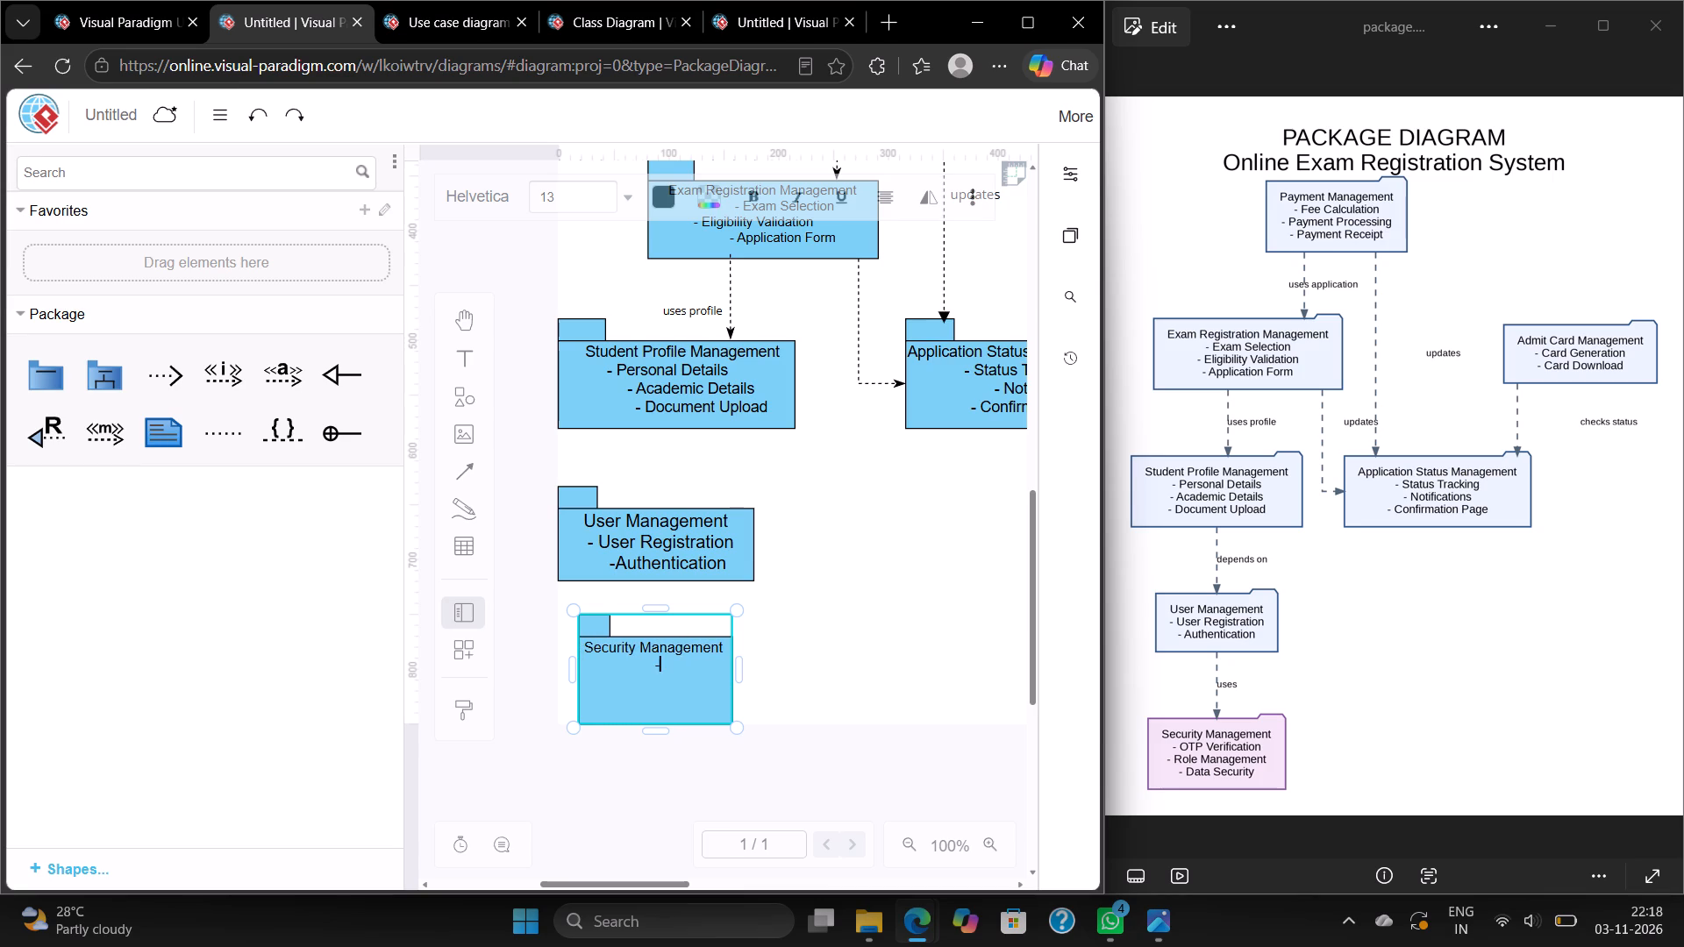
pyautogui.press('space')
pyautogui.write('OTP')
pyautogui.press('space')
pyautogui.hotkey('shift', 'v')
pyautogui.hotkey('shift', 'e')
pyautogui.press('BackSpace')
pyautogui.write('erification')
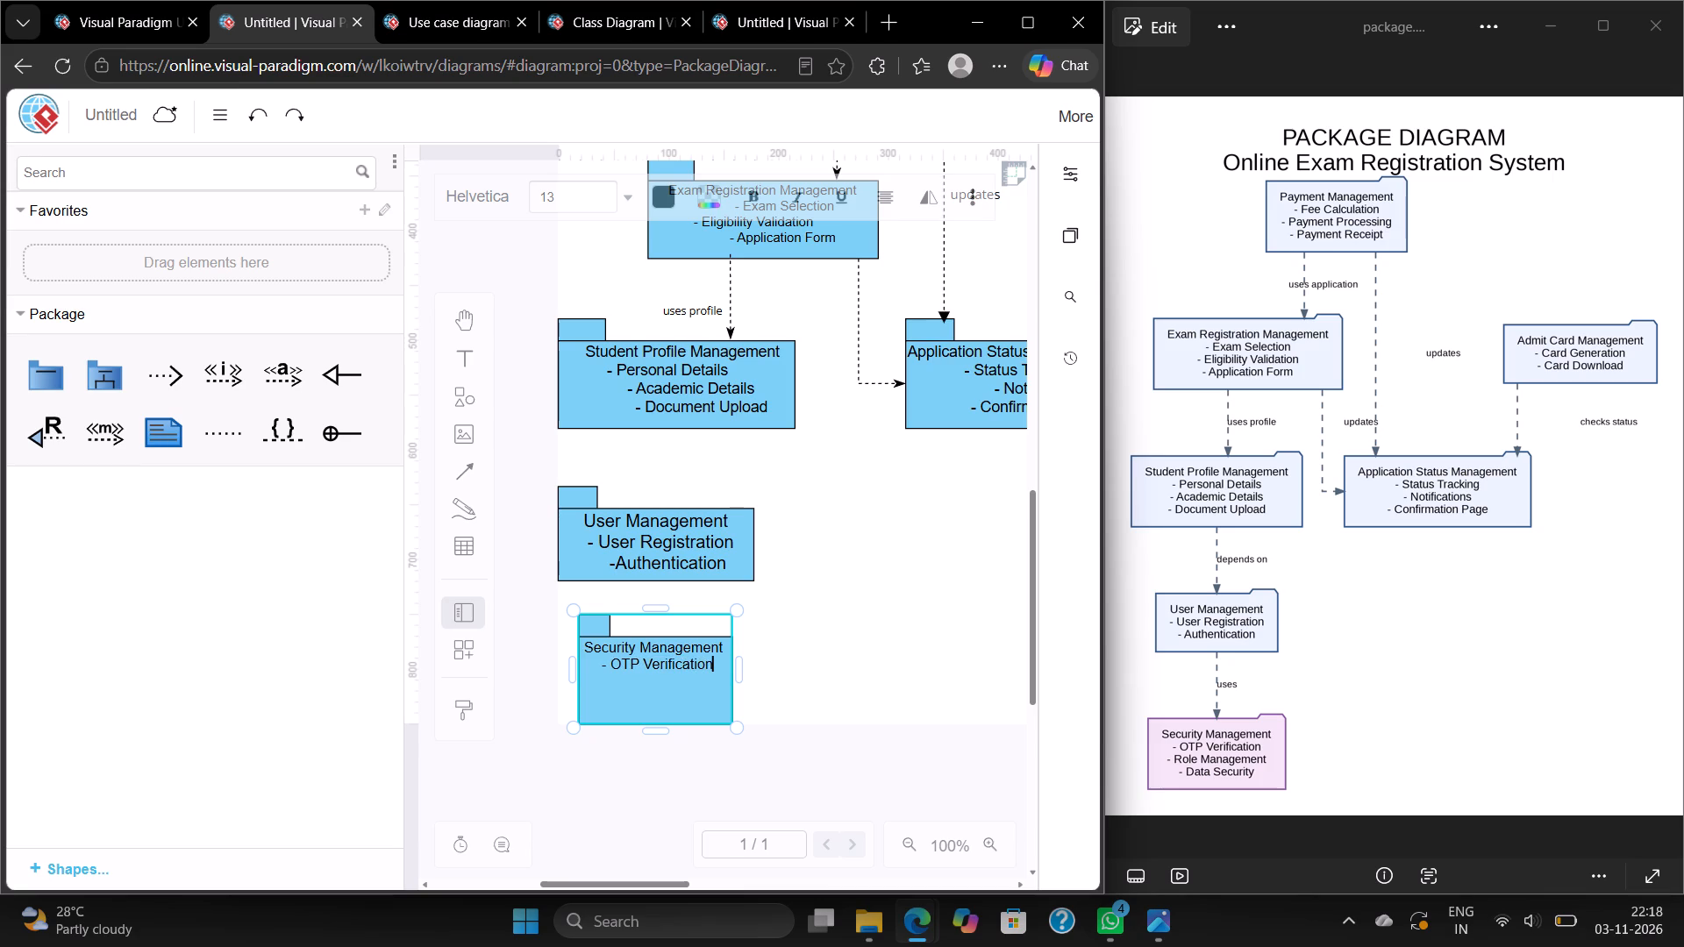
# Add the line "- Role Management" beneath "- OTP Verification" in the Security Management package, using spaces to wrap it.
pyautogui.press('space')
pyautogui.press('space')
pyautogui.press('space')
pyautogui.press('space')
pyautogui.press('space')
pyautogui.press('space')
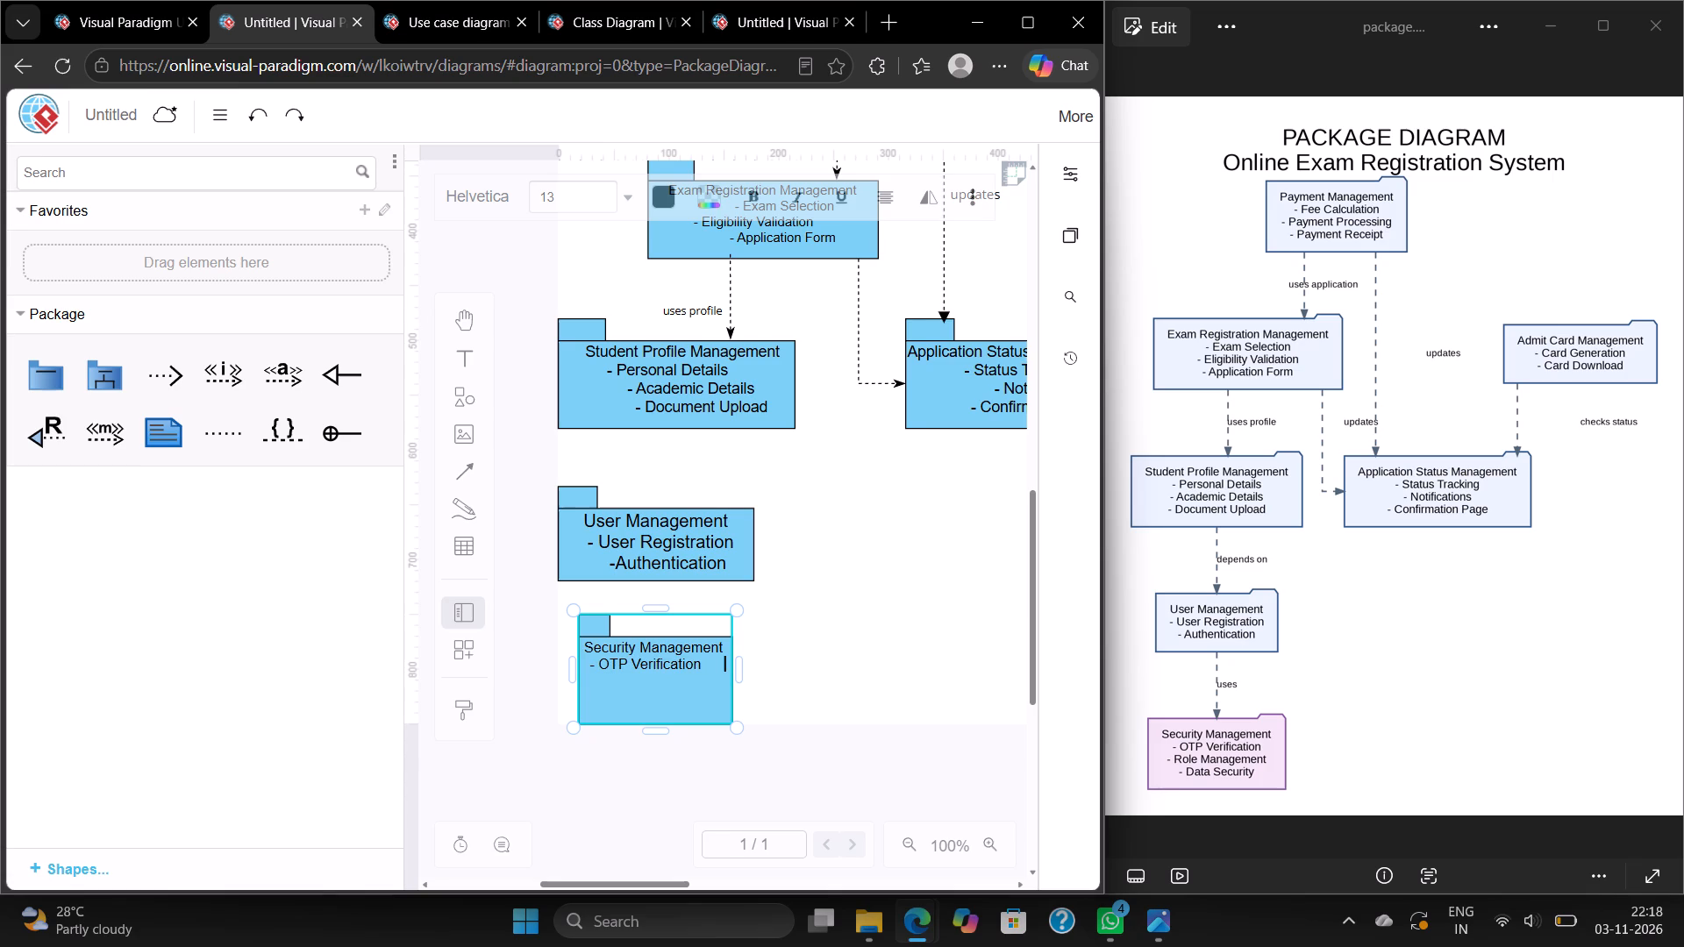
pyautogui.press('space')
pyautogui.press('space')
pyautogui.write('-')
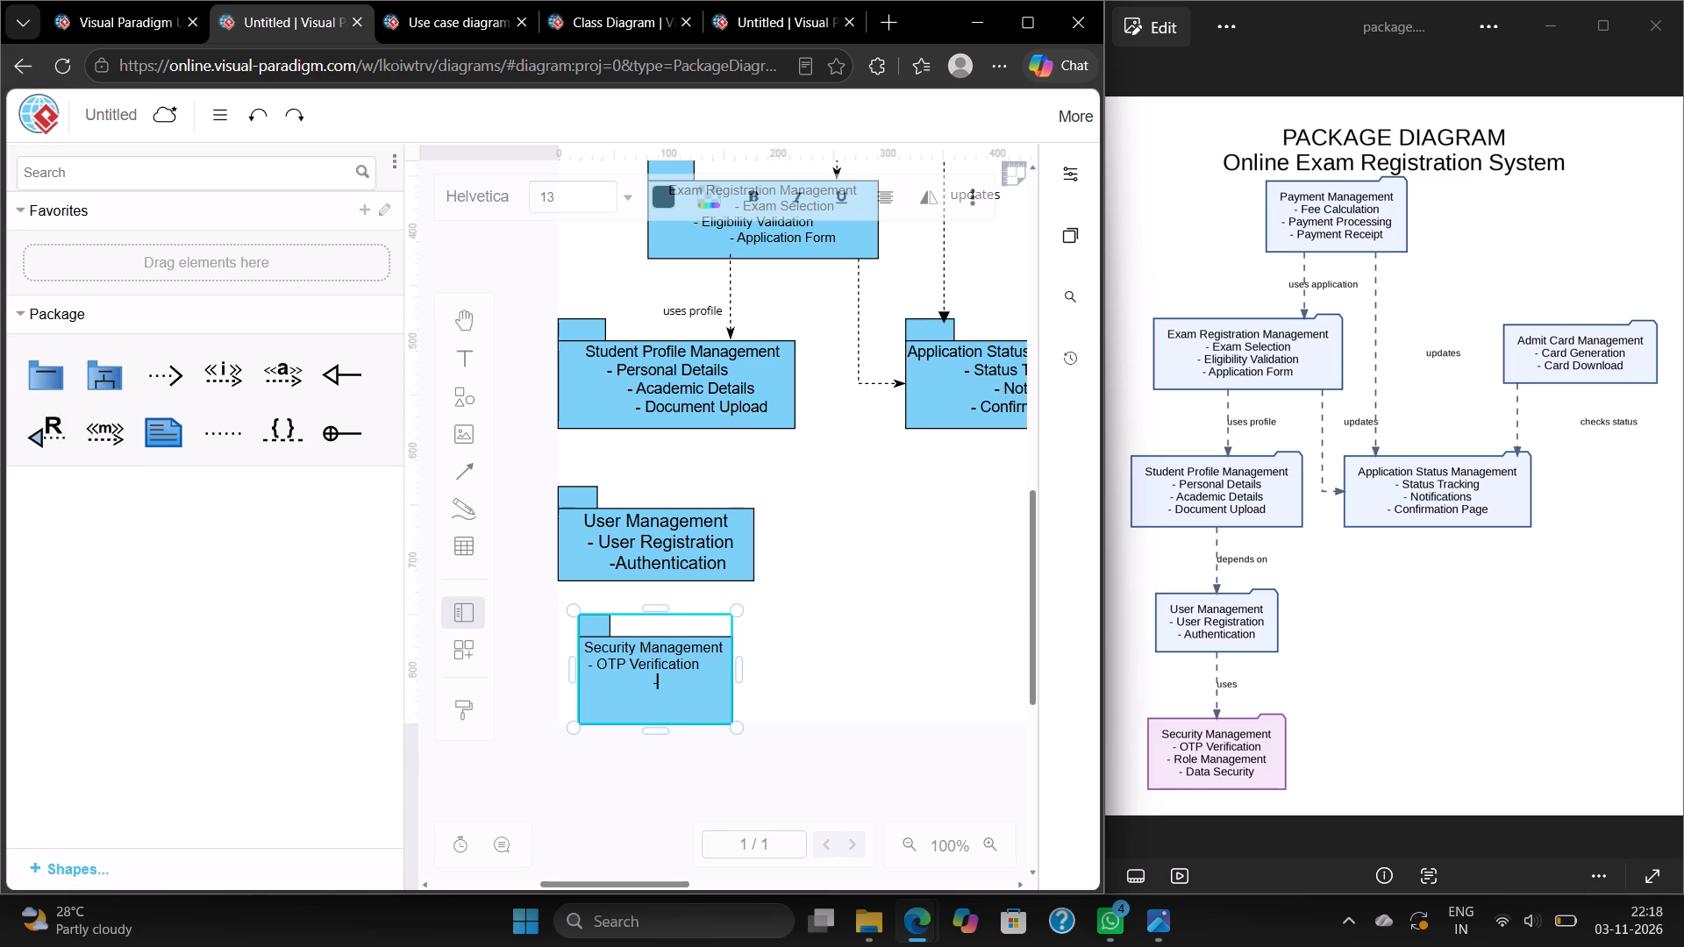
pyautogui.press('space')
pyautogui.write('Role')
pyautogui.press('space')
pyautogui.write('Management')
# Add the line "- Data Security" beneath "- Role Management" in the Security Management package, using spaces to wrap it.
pyautogui.press('space')
pyautogui.press('space')
pyautogui.press('space')
pyautogui.press('space')
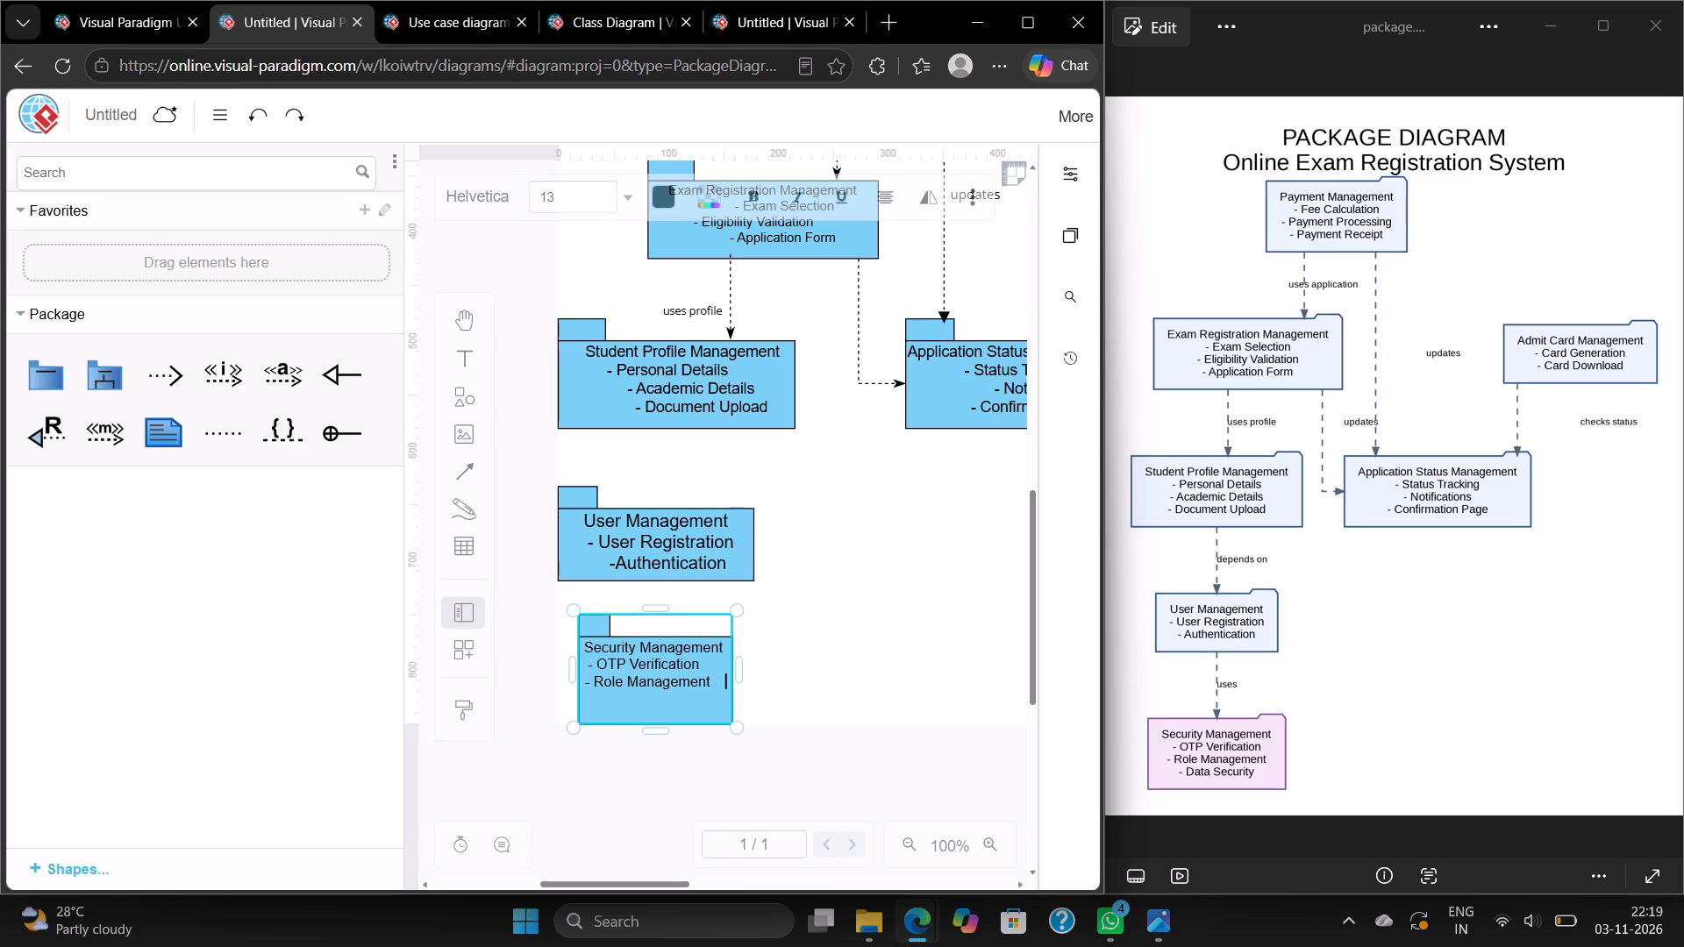
pyautogui.press('space')
pyautogui.press('space')
pyautogui.press('space')
pyautogui.write('-')
pyautogui.press('space')
pyautogui.write('Data')
pyautogui.press('space')
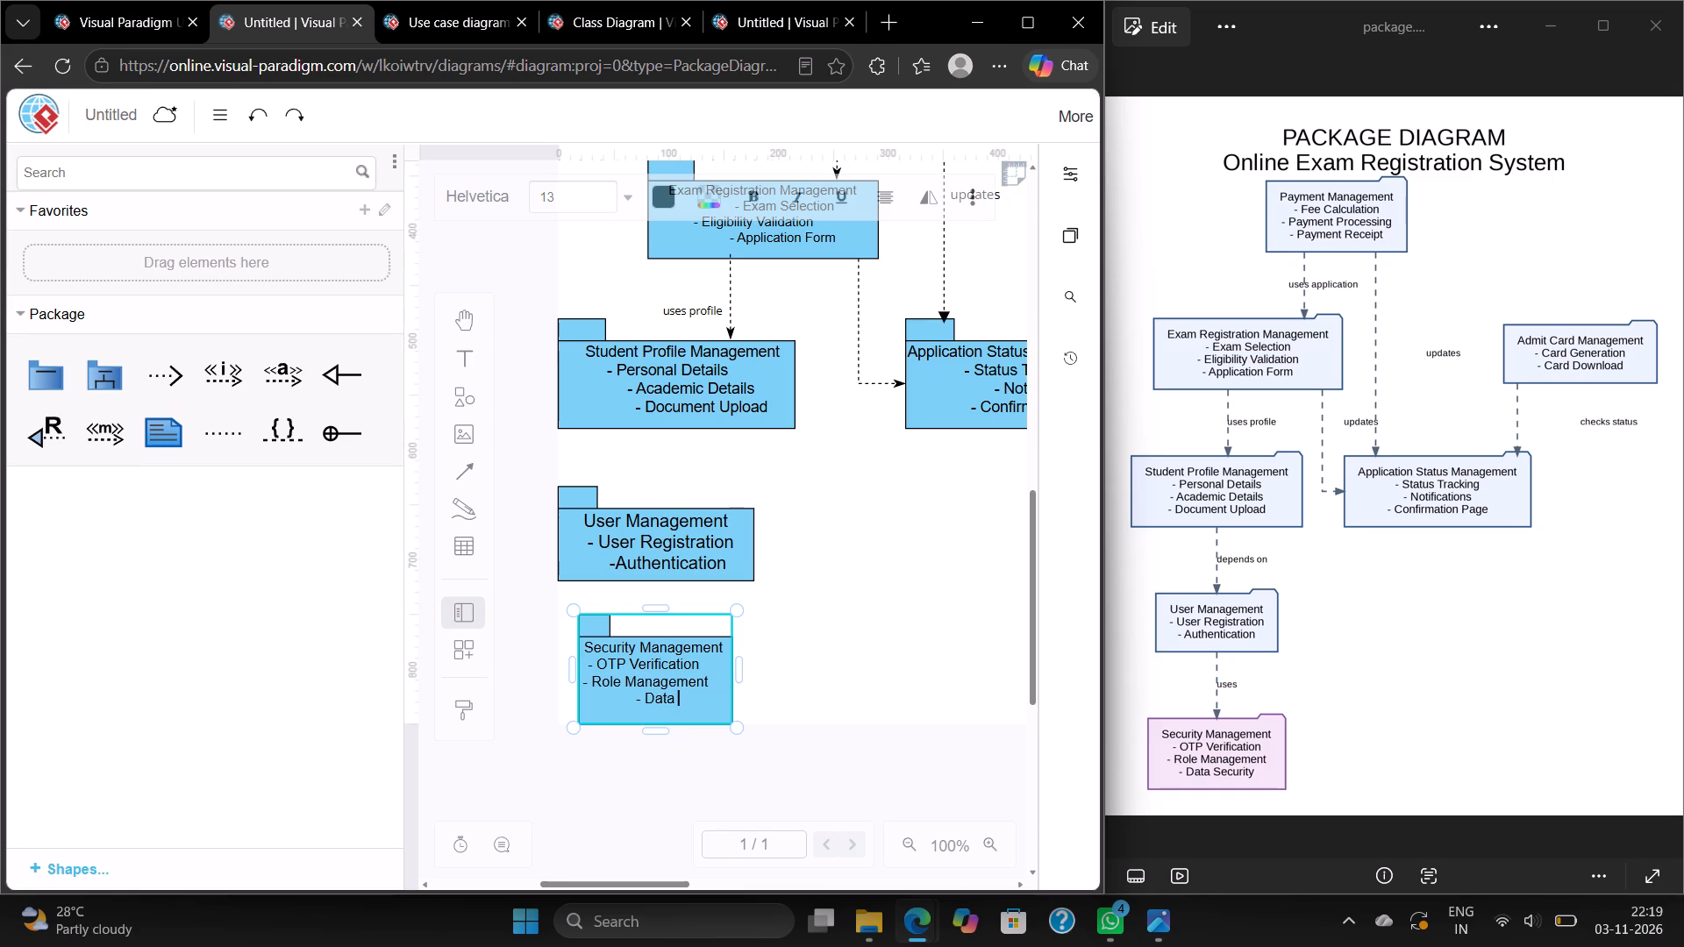
pyautogui.write('Security')
# Indent the "- Role Management" line in the Security Management package with extra leading spaces.
pyautogui.press('Up')
pyautogui.press('Left')
pyautogui.press('Left')
pyautogui.press('Up')
pyautogui.press('Left')
pyautogui.press('Left')
pyautogui.press('Left')
pyautogui.press('Left')
pyautogui.press('Left')
pyautogui.press('Left')
pyautogui.press('Left')
pyautogui.press('Left')
pyautogui.press('Left')
pyautogui.press('Down')
pyautogui.press('Left')
pyautogui.press('Left')
pyautogui.press('Left')
pyautogui.press('Left')
pyautogui.press('Left')
pyautogui.press('Left')
pyautogui.press('Left')
pyautogui.press('Left')
pyautogui.press('Left')
pyautogui.press('Left')
pyautogui.press('Right')
pyautogui.press('space')
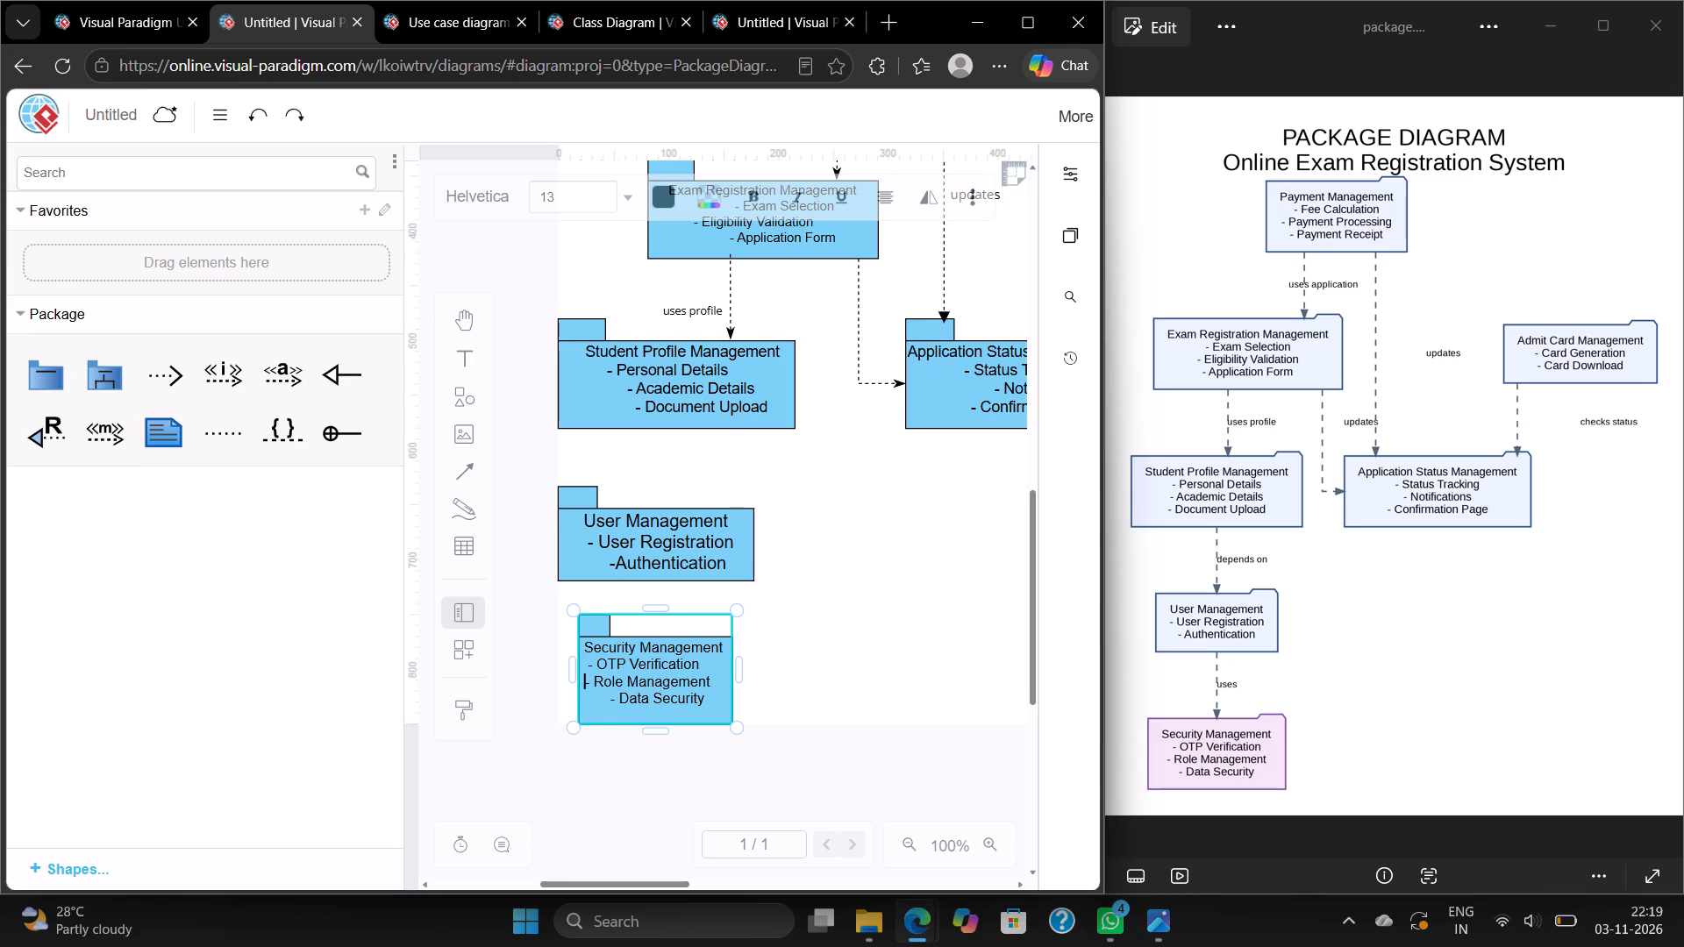
pyautogui.press('space')
pyautogui.press('space')
pyautogui.press('space')
# Indent the "- OTP Verification" line in the Security Management package with four extra leading spaces.
pyautogui.press('Up')
pyautogui.press('Left')
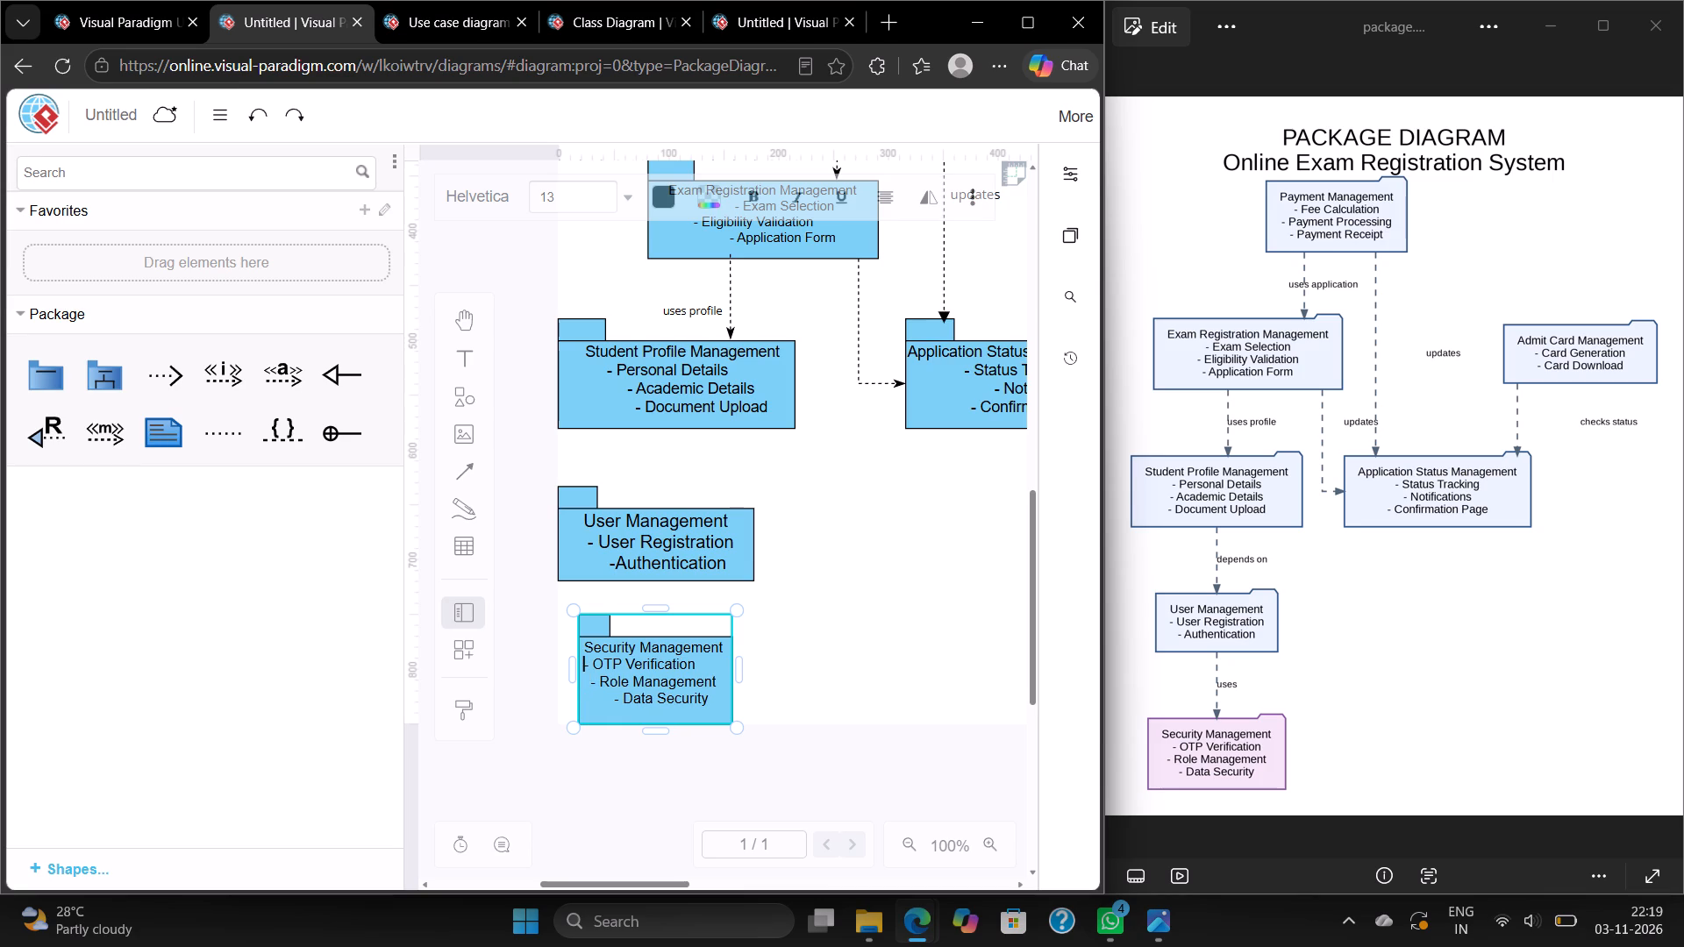
pyautogui.press('space')
pyautogui.press('space')
pyautogui.press('space')
pyautogui.press('space')
# Centre the Security Management heading with leading spaces and trim a space before "- Role Management" to keep the line wrapping.
pyautogui.press('Up')
pyautogui.press('Left')
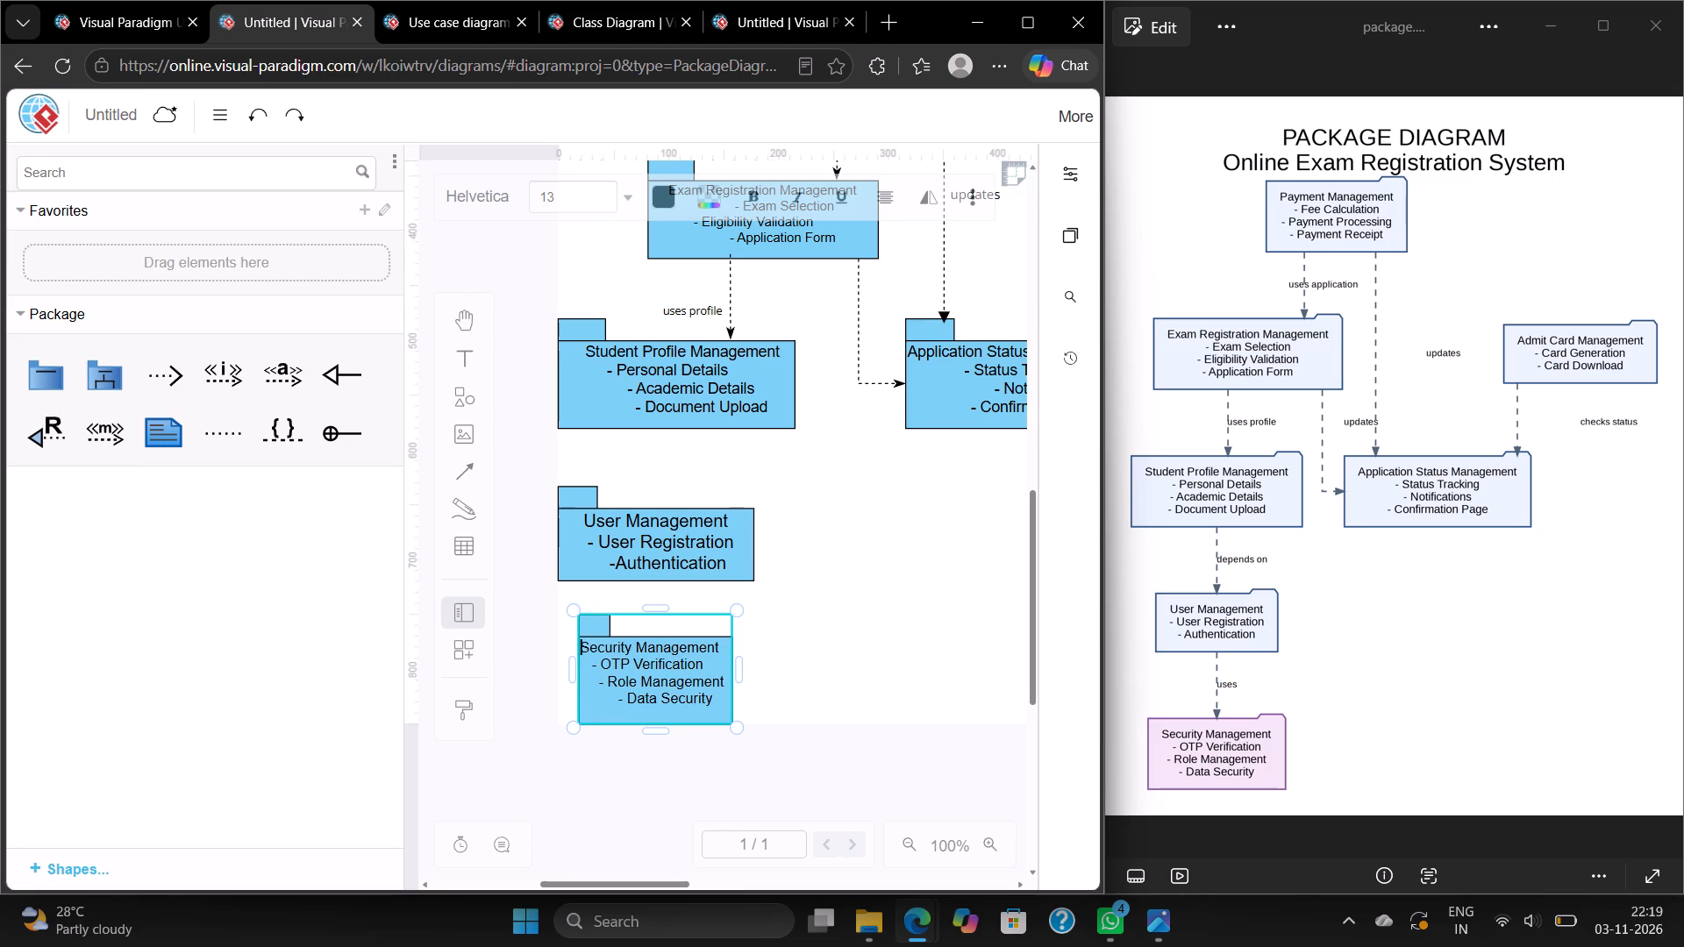
pyautogui.press('space')
pyautogui.press('space')
pyautogui.press('space')
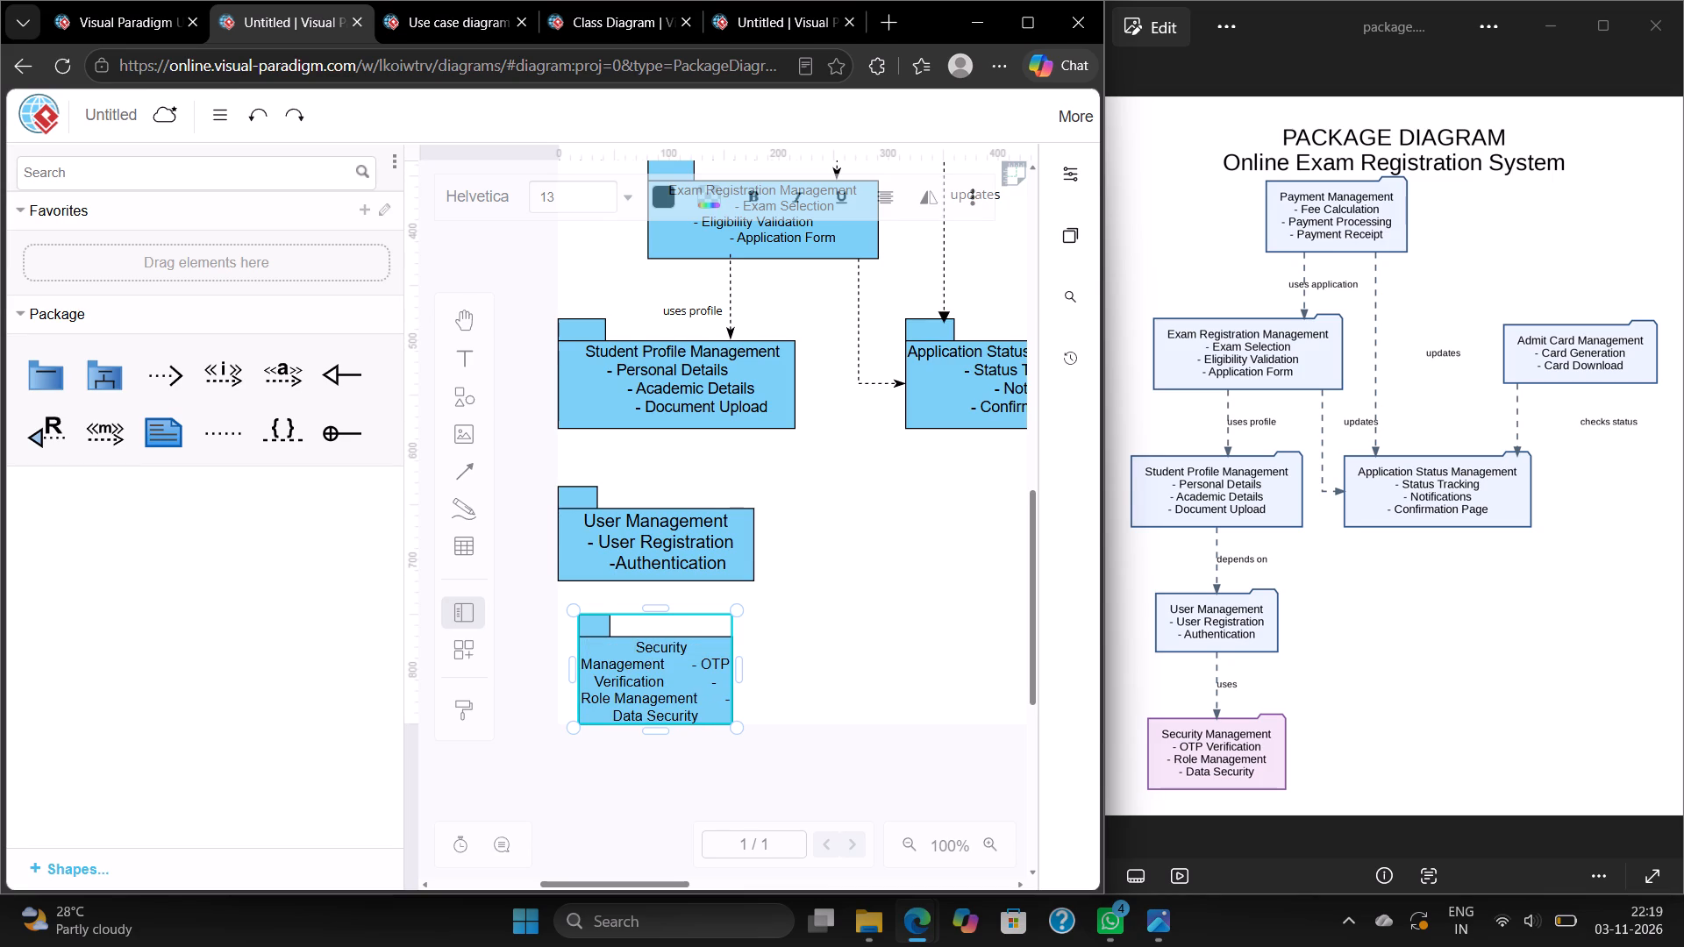
pyautogui.press('BackSpace')
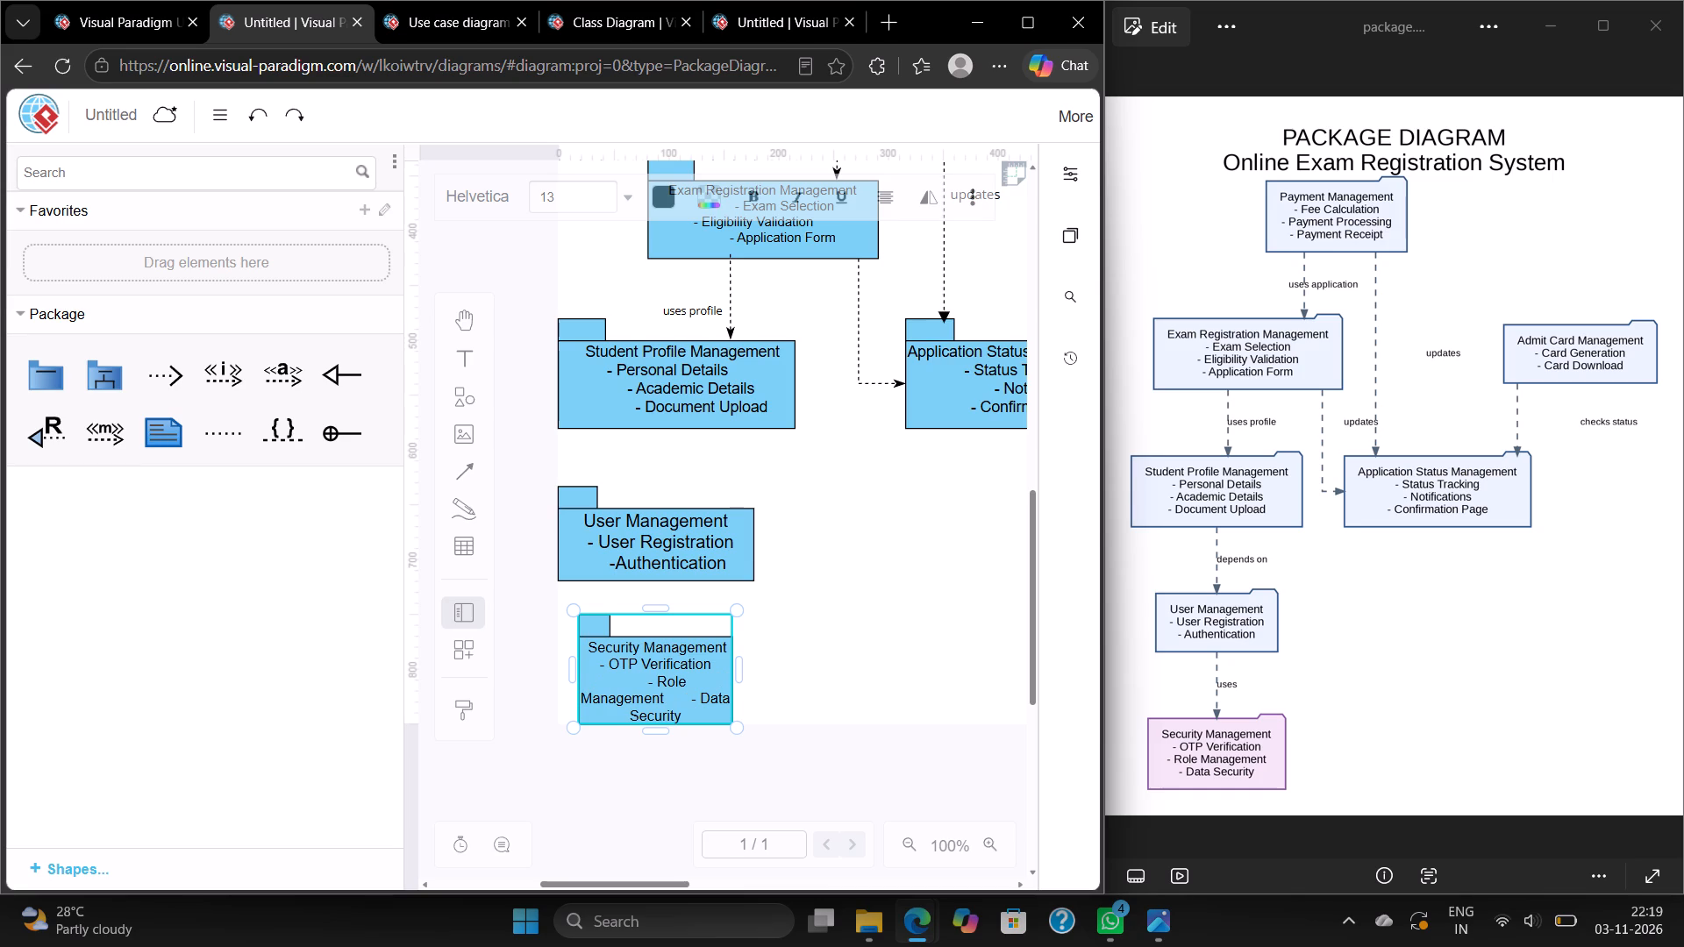
pyautogui.press('Down')
pyautogui.press('Down')
pyautogui.press('BackSpace')
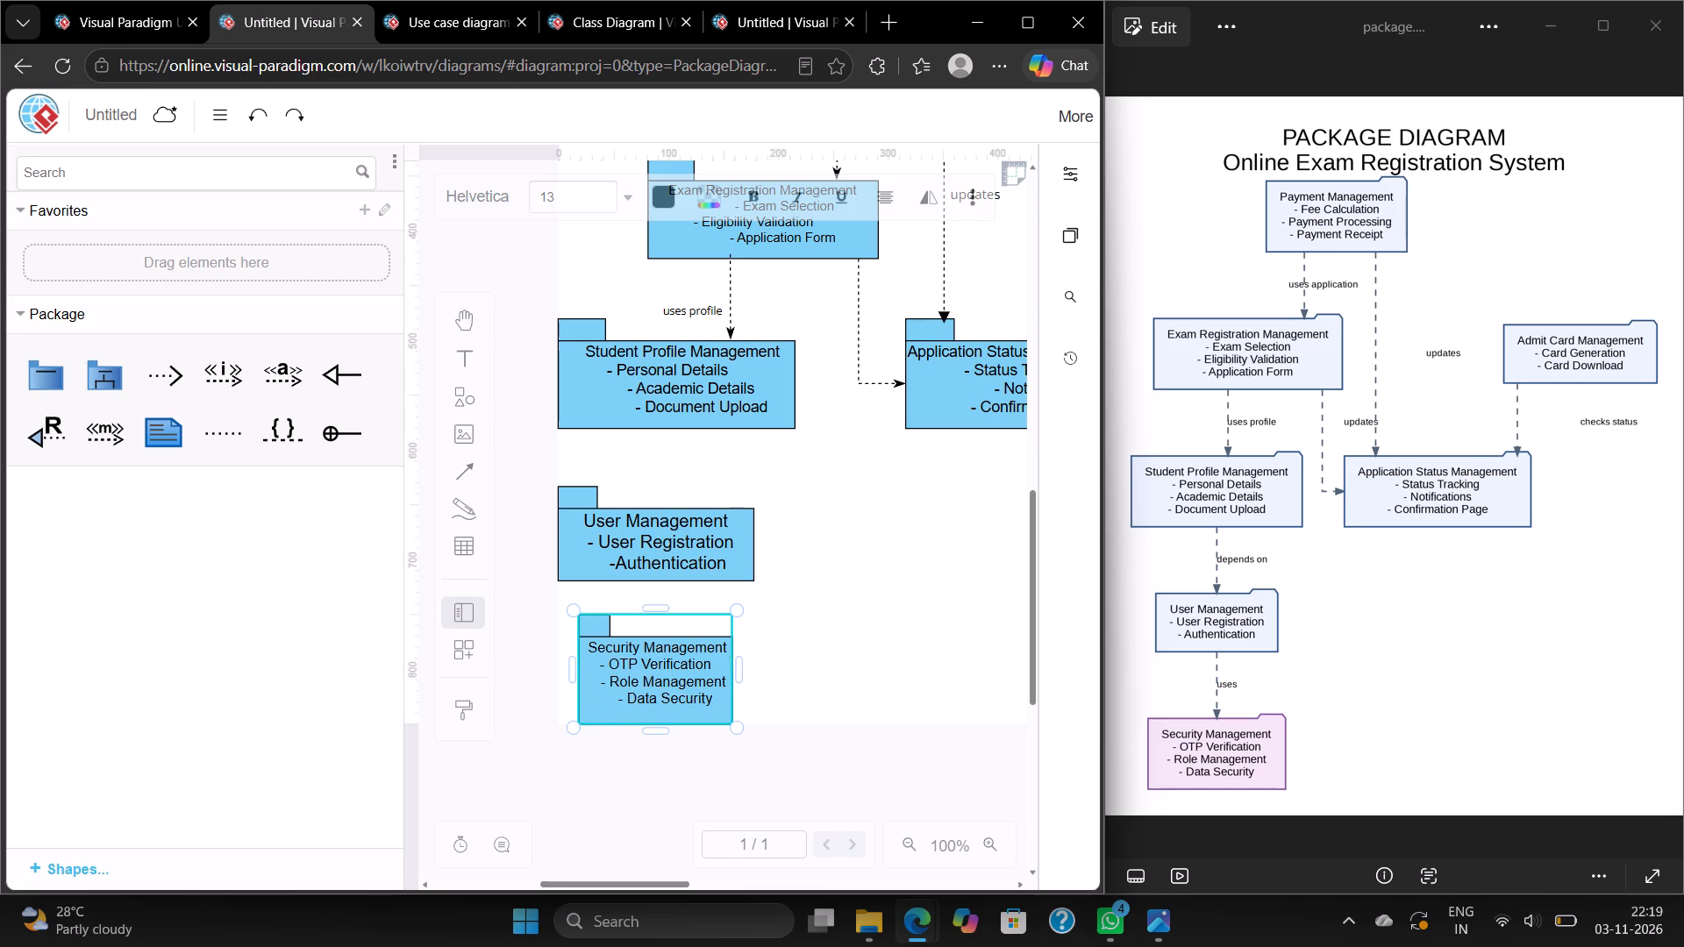
# Remove extra spaces before "- Data Security" to centre that line, and finish editing the Security Management package text.
pyautogui.press('Down')
pyautogui.press('Down')
pyautogui.press('Left')
pyautogui.press('Left')
pyautogui.press('Left')
pyautogui.press('Left')
pyautogui.press('Left')
pyautogui.press('Left')
pyautogui.press('Left')
pyautogui.press('Left')
pyautogui.press('Left')
pyautogui.press('Left')
pyautogui.press('Left')
pyautogui.press('Left')
pyautogui.press('Left')
pyautogui.press('Left')
pyautogui.press('Left')
pyautogui.press('BackSpace')
pyautogui.press('BackSpace')
pyautogui.press('BackSpace')
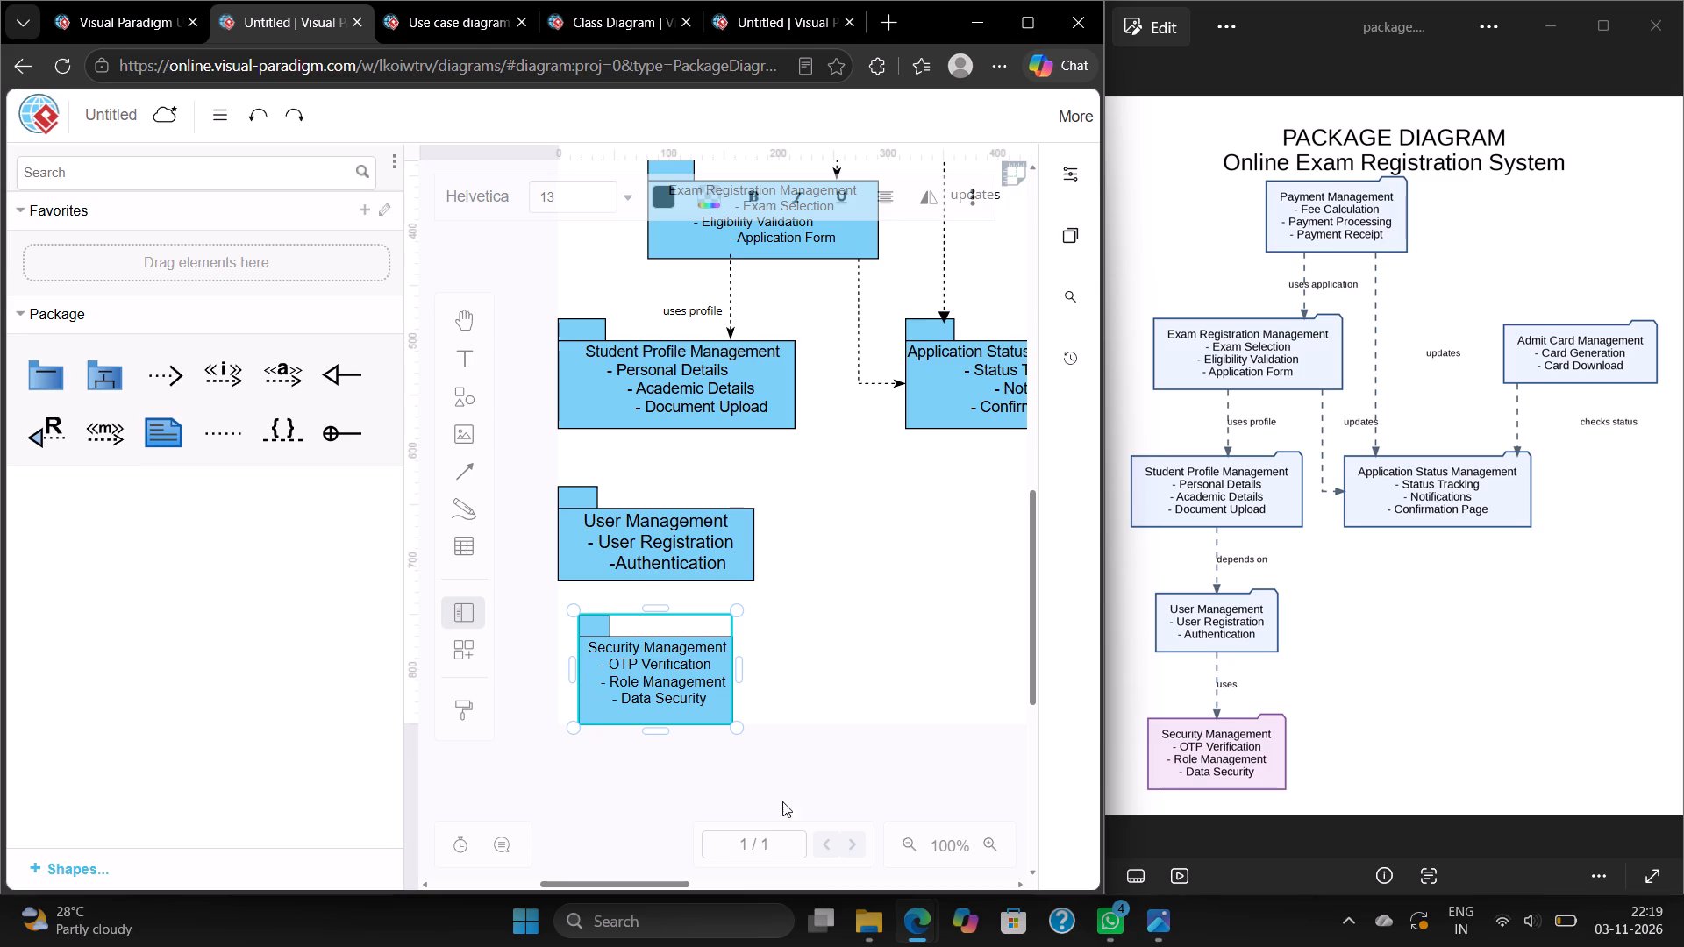
pyautogui.click(867, 694)
# Move the Security Management package lower, keeping it centred beneath User Management to leave room for an arrow.
pyautogui.moveTo(666, 695); pyautogui.dragTo(660, 719)
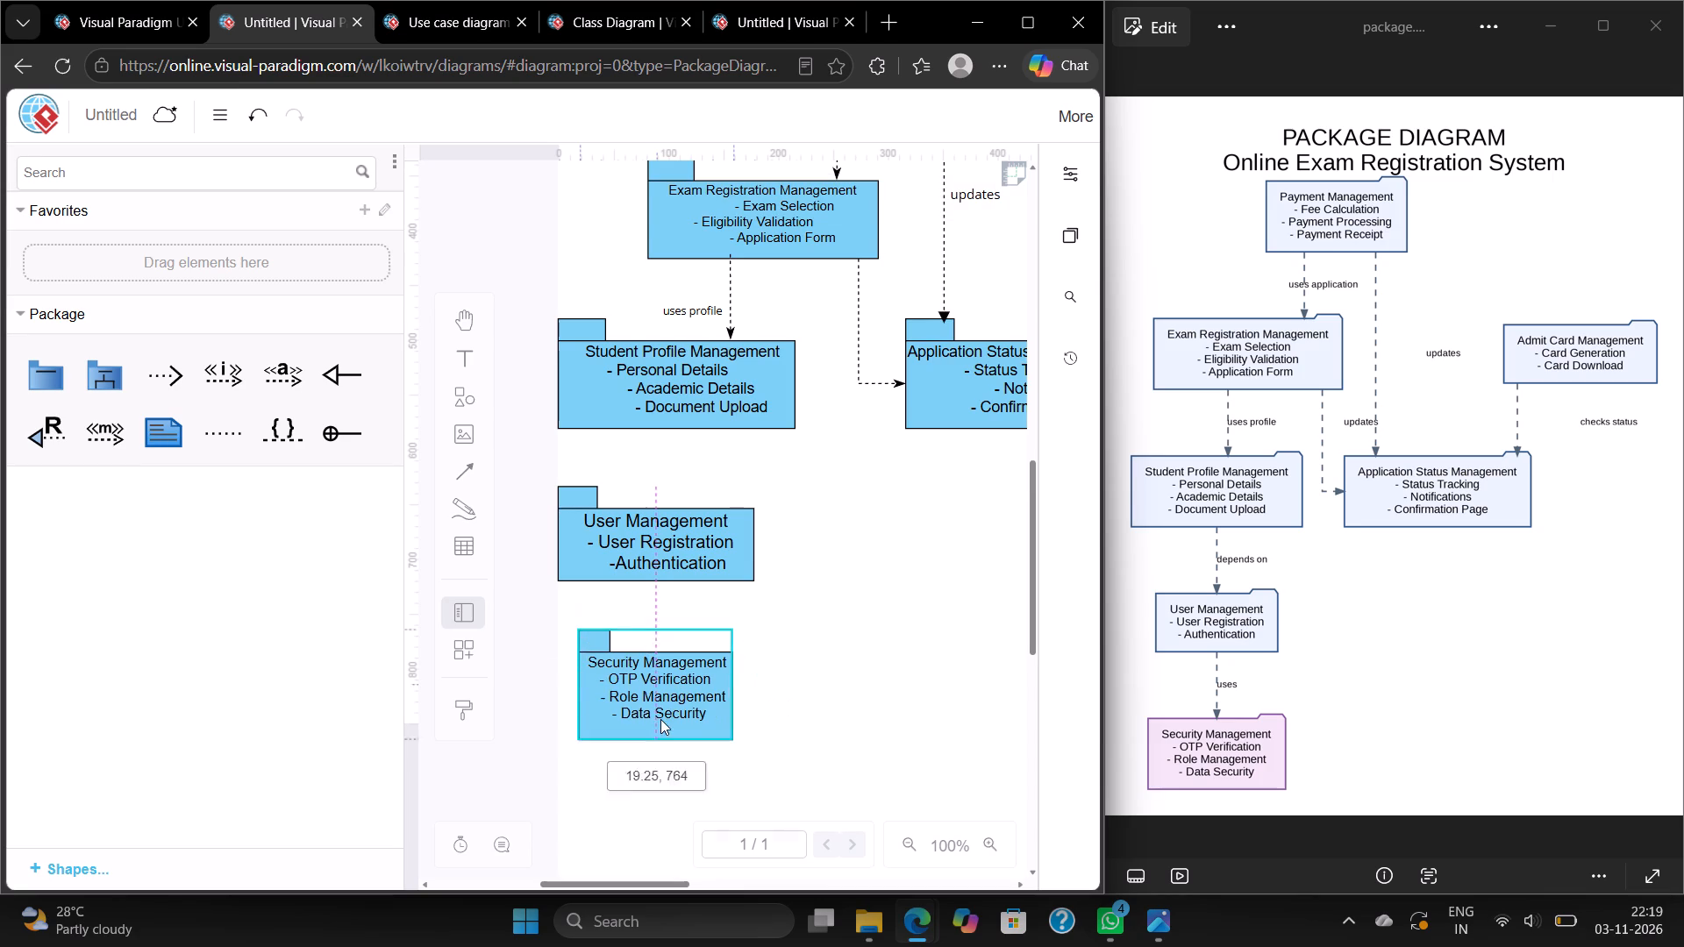
pyautogui.moveTo(660, 719); pyautogui.dragTo(657, 730)
pyautogui.click(663, 463)
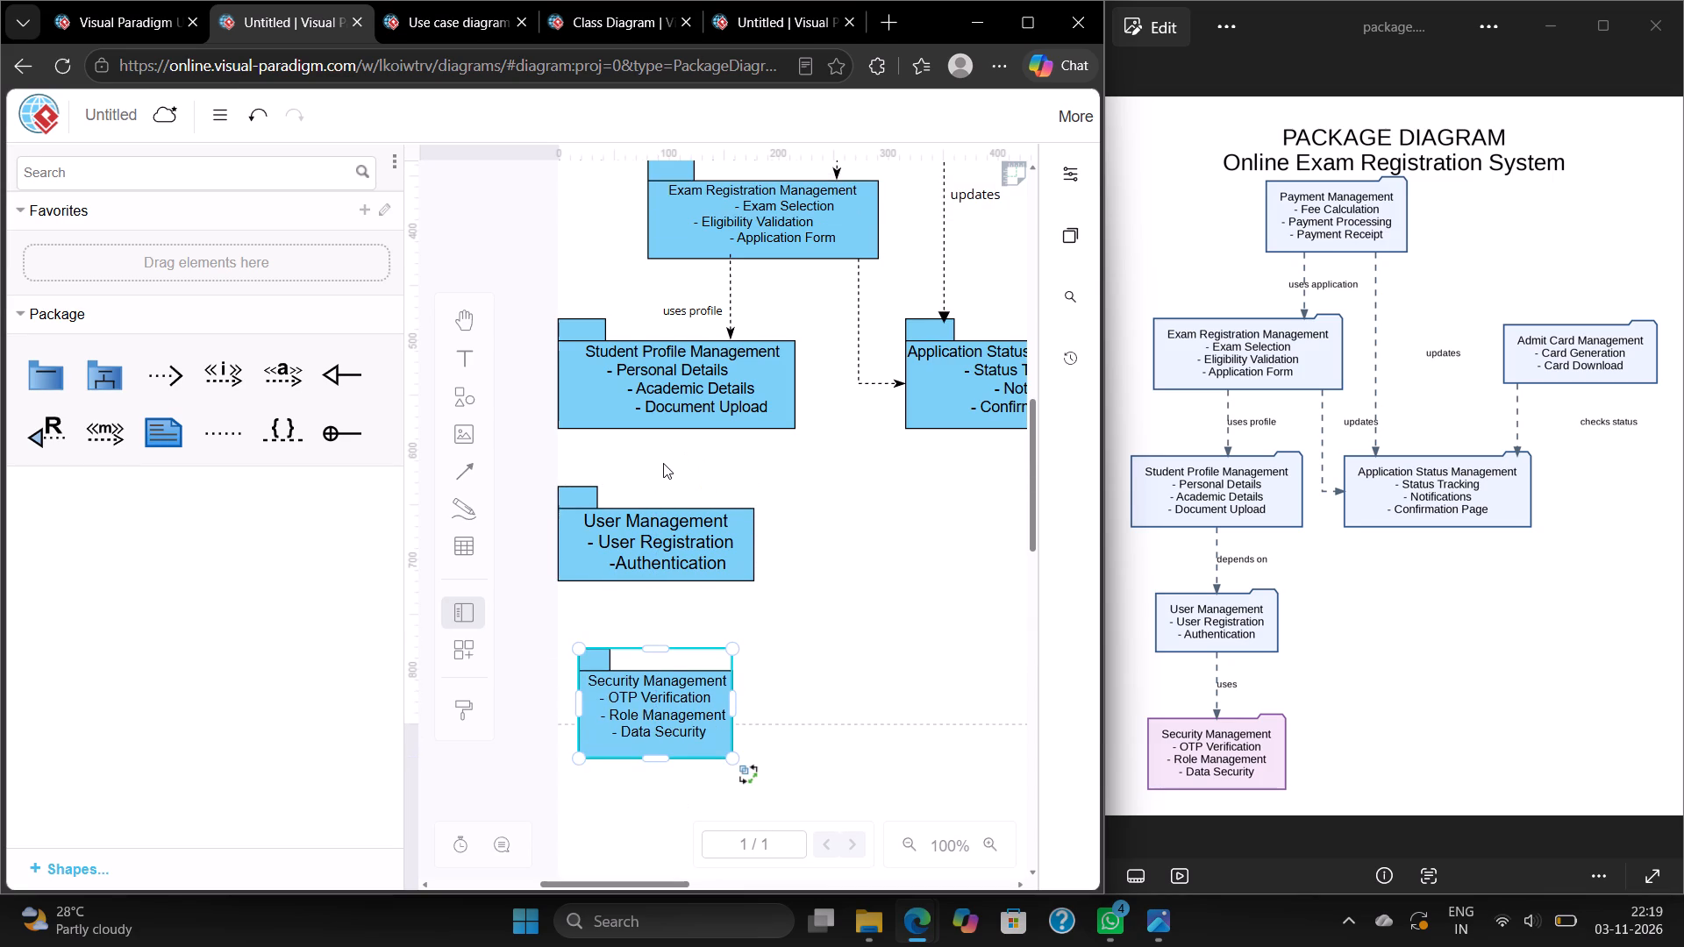
# Copy the "uses profile" dashed arrow and fit the copy vertically from Student Profile Management down to User Management.
pyautogui.click(735, 303)
pyautogui.hotkey('ctrl', 'c')
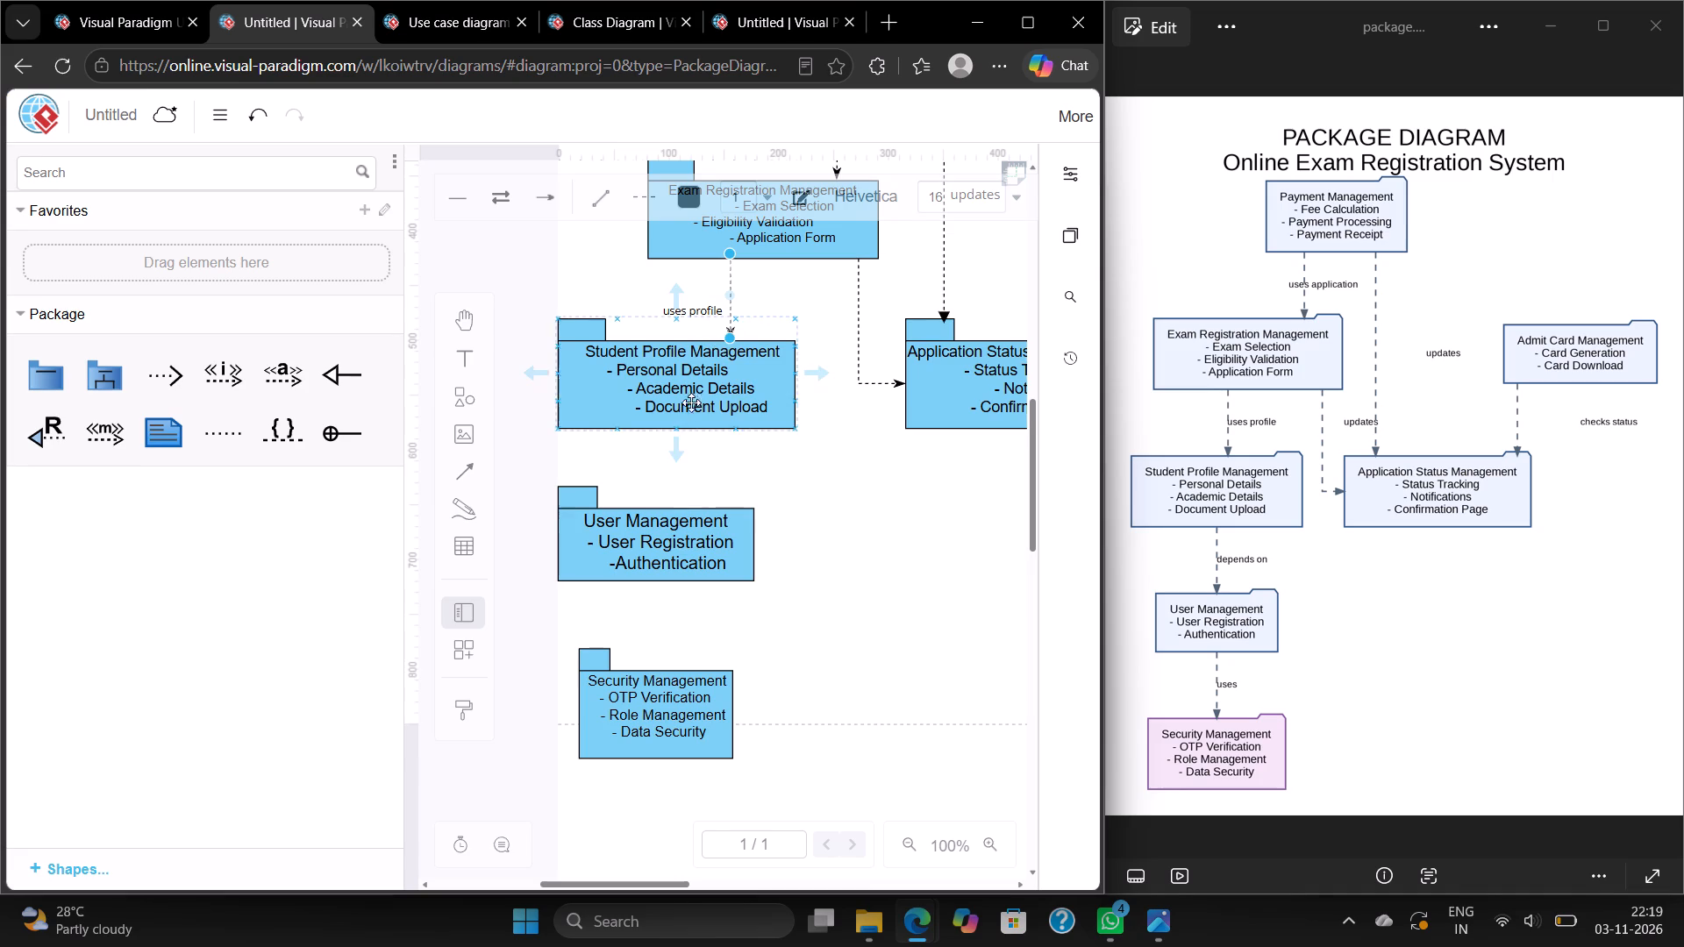
pyautogui.click(681, 461)
pyautogui.hotkey('ctrl', 'v')
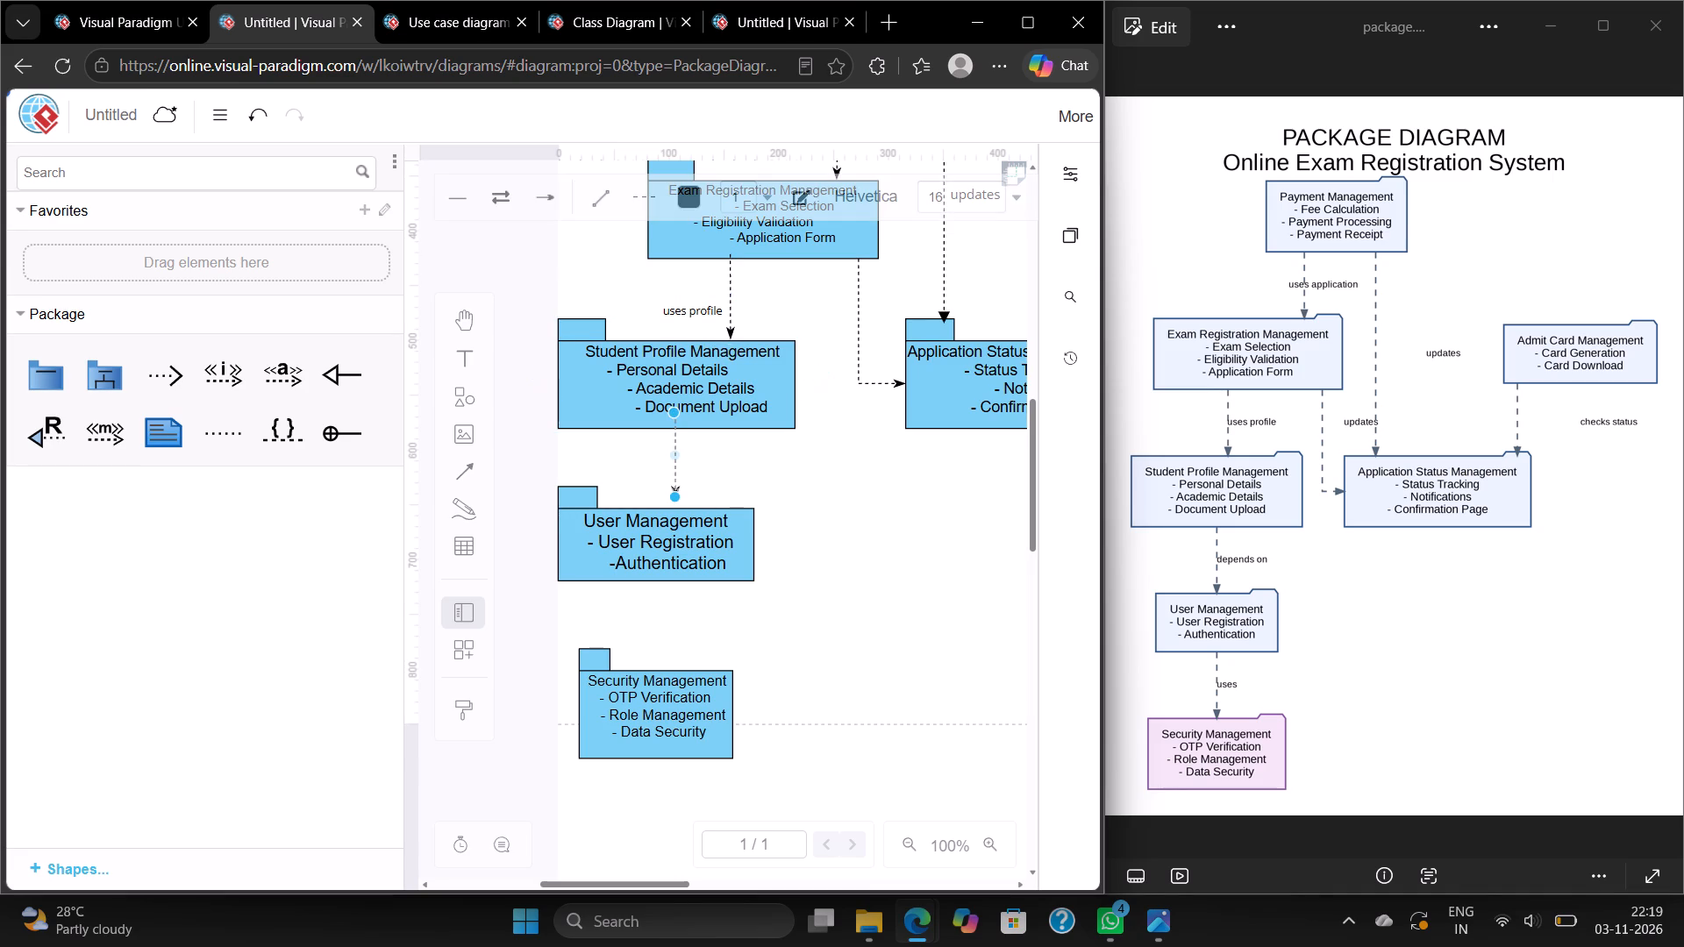
pyautogui.moveTo(675, 495); pyautogui.dragTo(673, 506)
pyautogui.moveTo(673, 416); pyautogui.dragTo(669, 430)
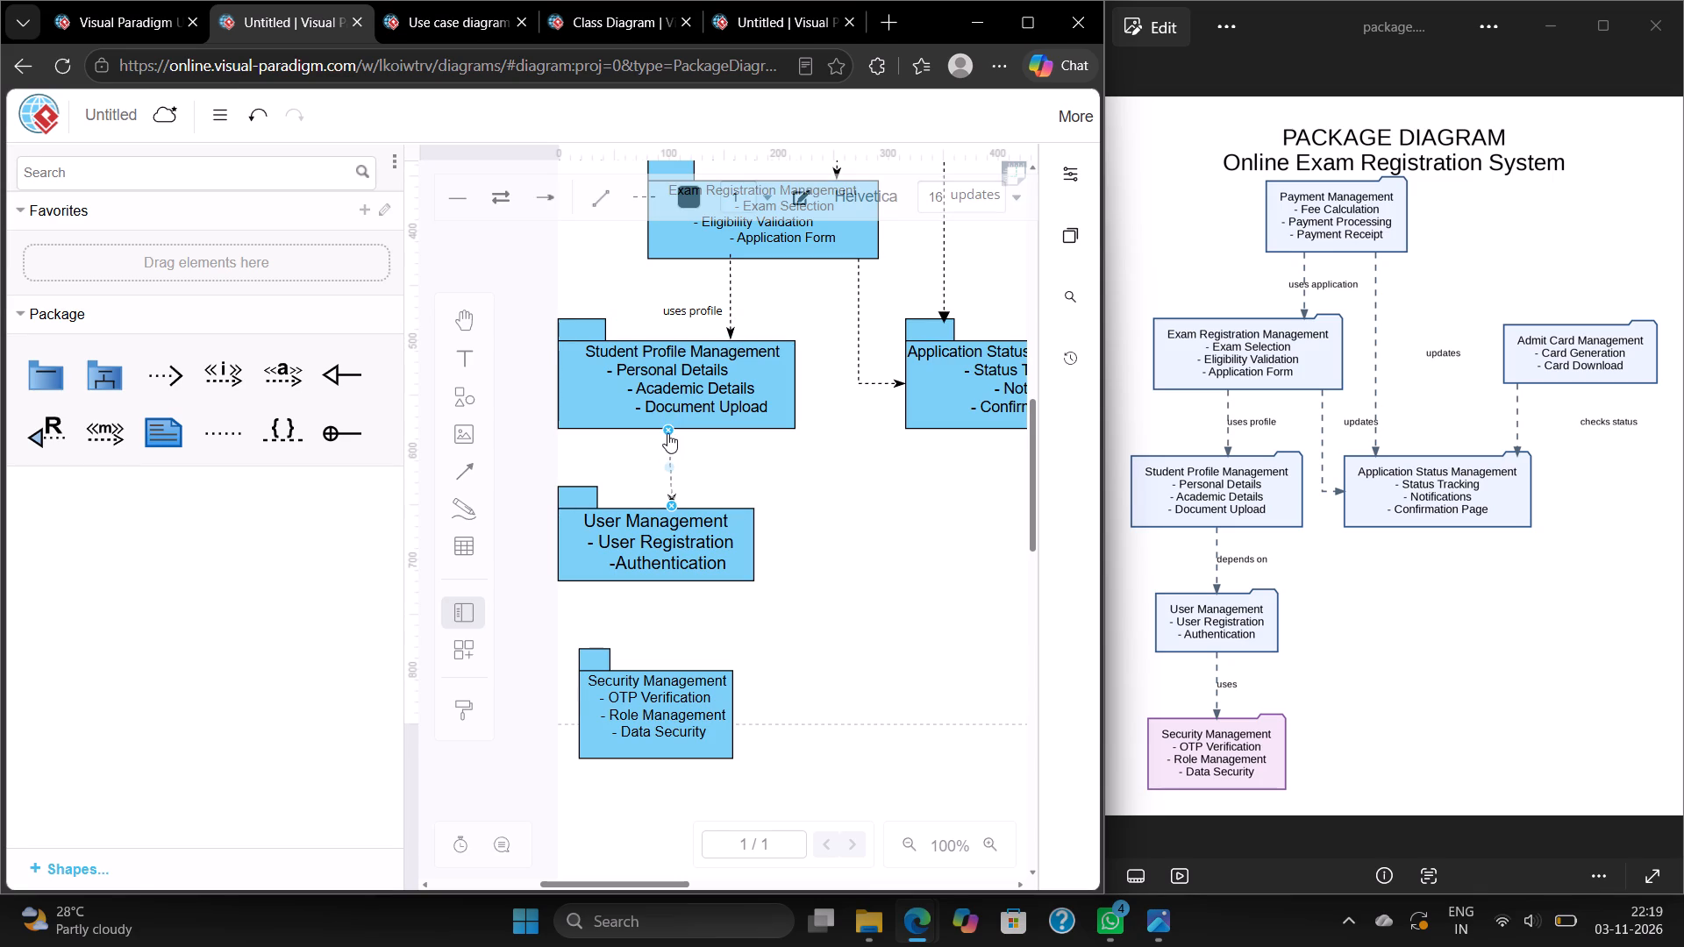
pyautogui.click(667, 430)
pyautogui.click(717, 468)
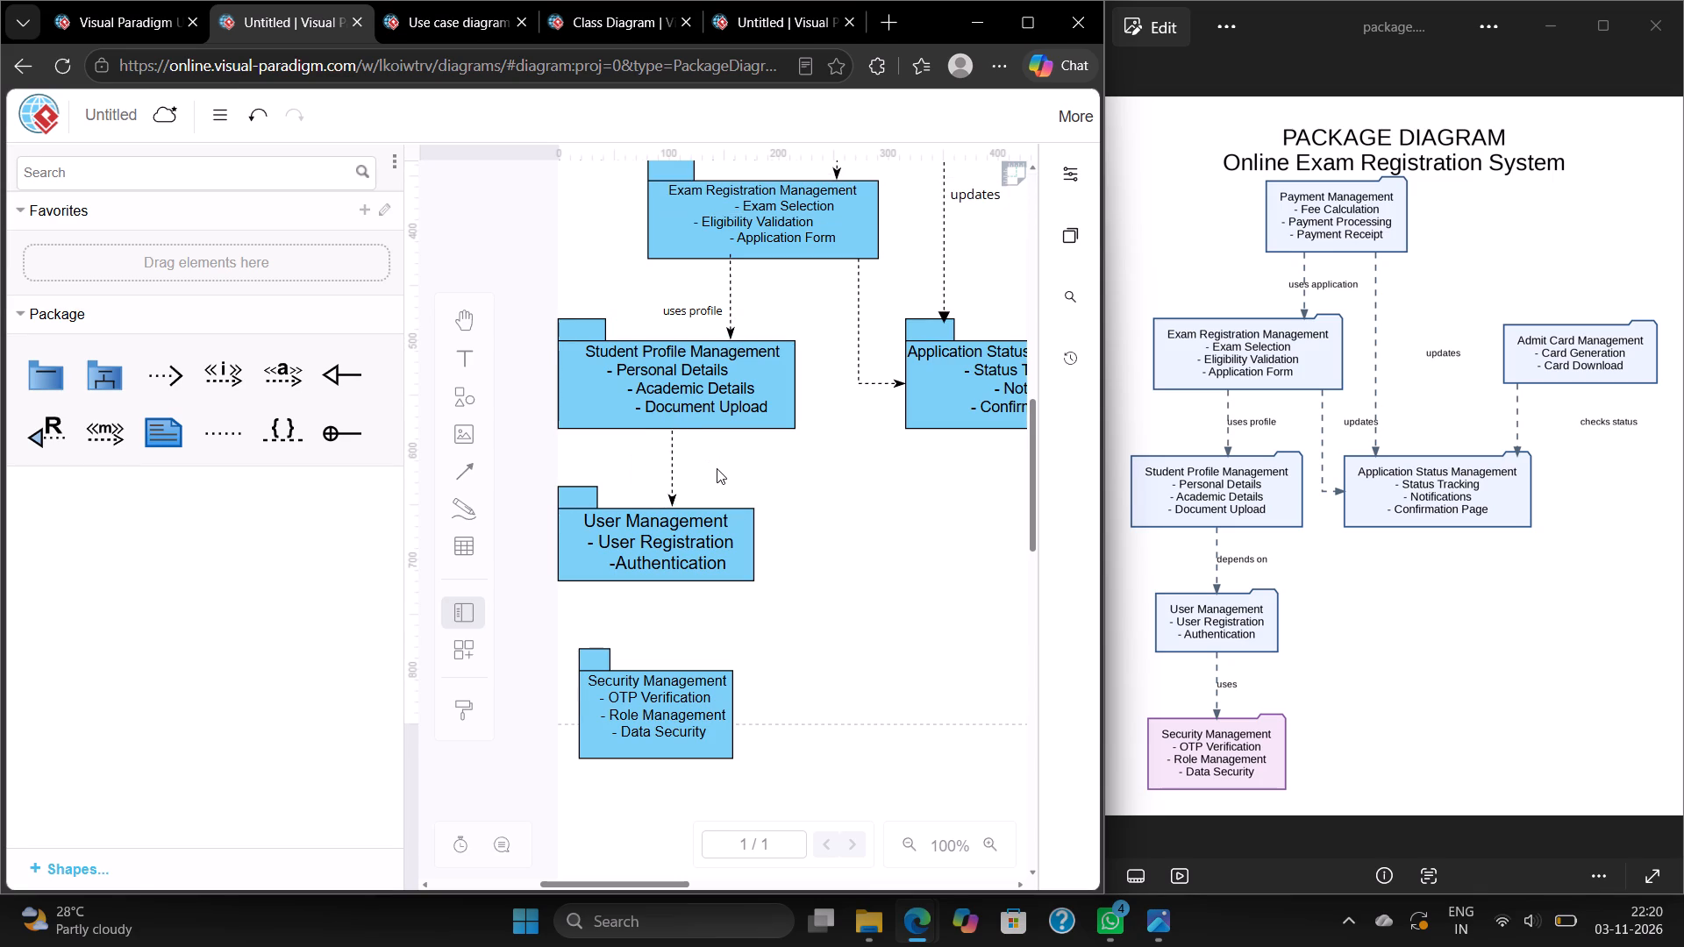
# Paste another copy of the dashed arrow, running from the bottom of User Management down to Security Management.
pyautogui.click(693, 636)
pyautogui.hotkey('ctrl', 'v')
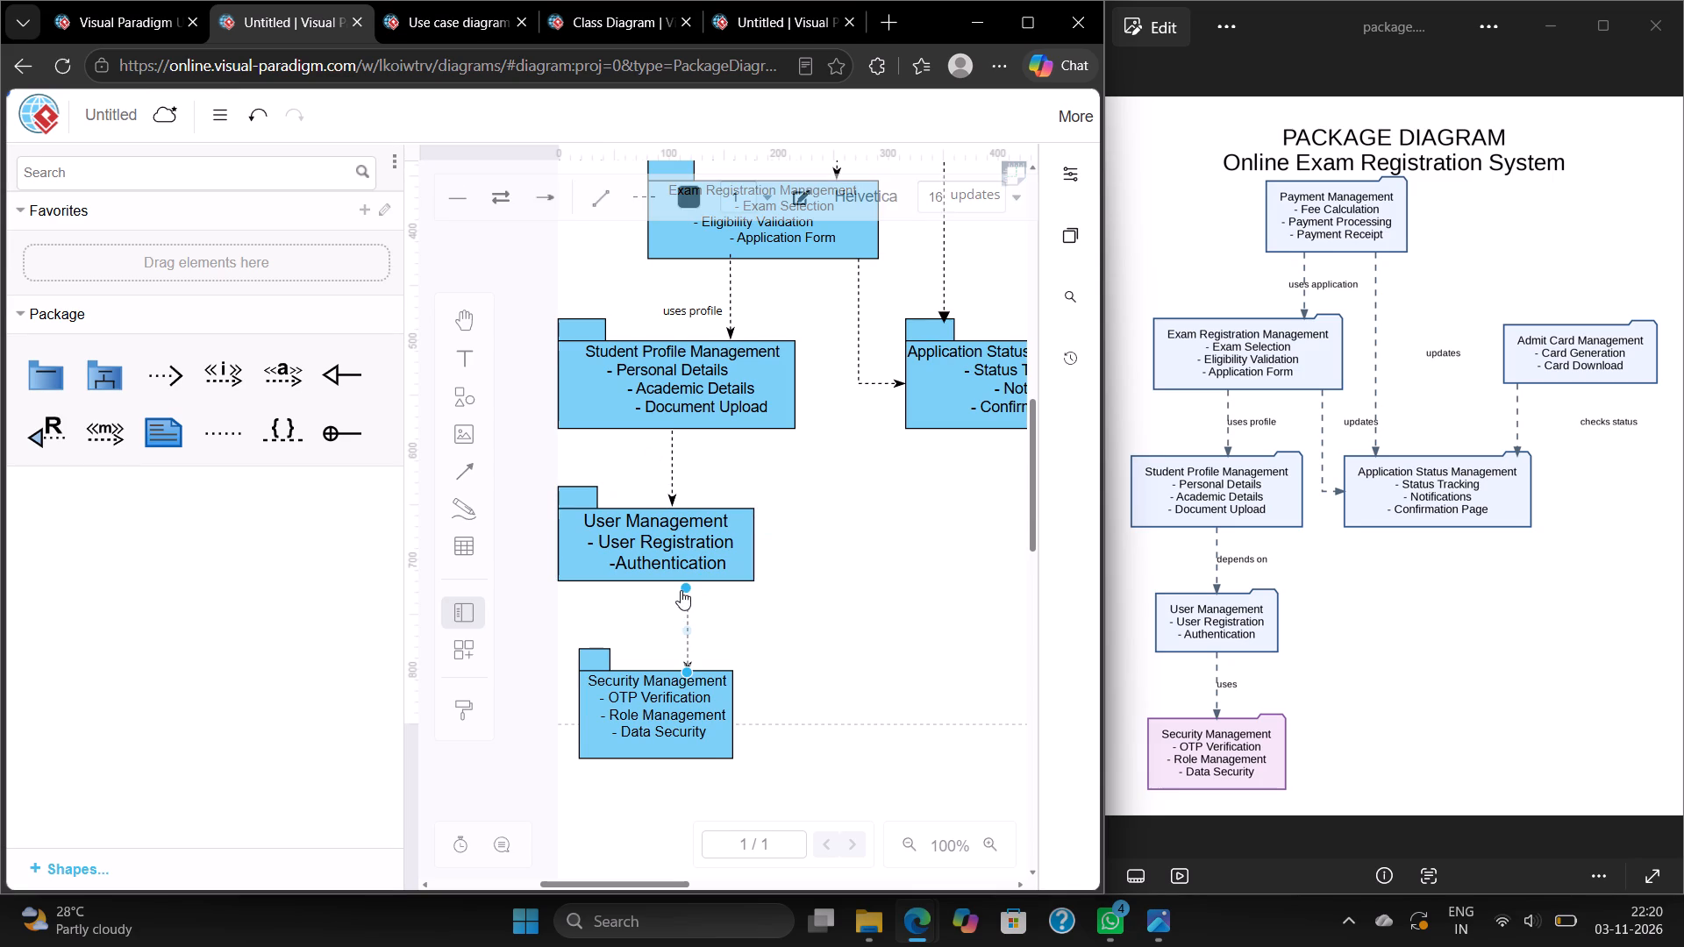
pyautogui.click(686, 583)
pyautogui.click(734, 644)
# Add the text label "depends on" beside the arrow between Student Profile Management and User Management.
pyautogui.doubleClick(715, 459)
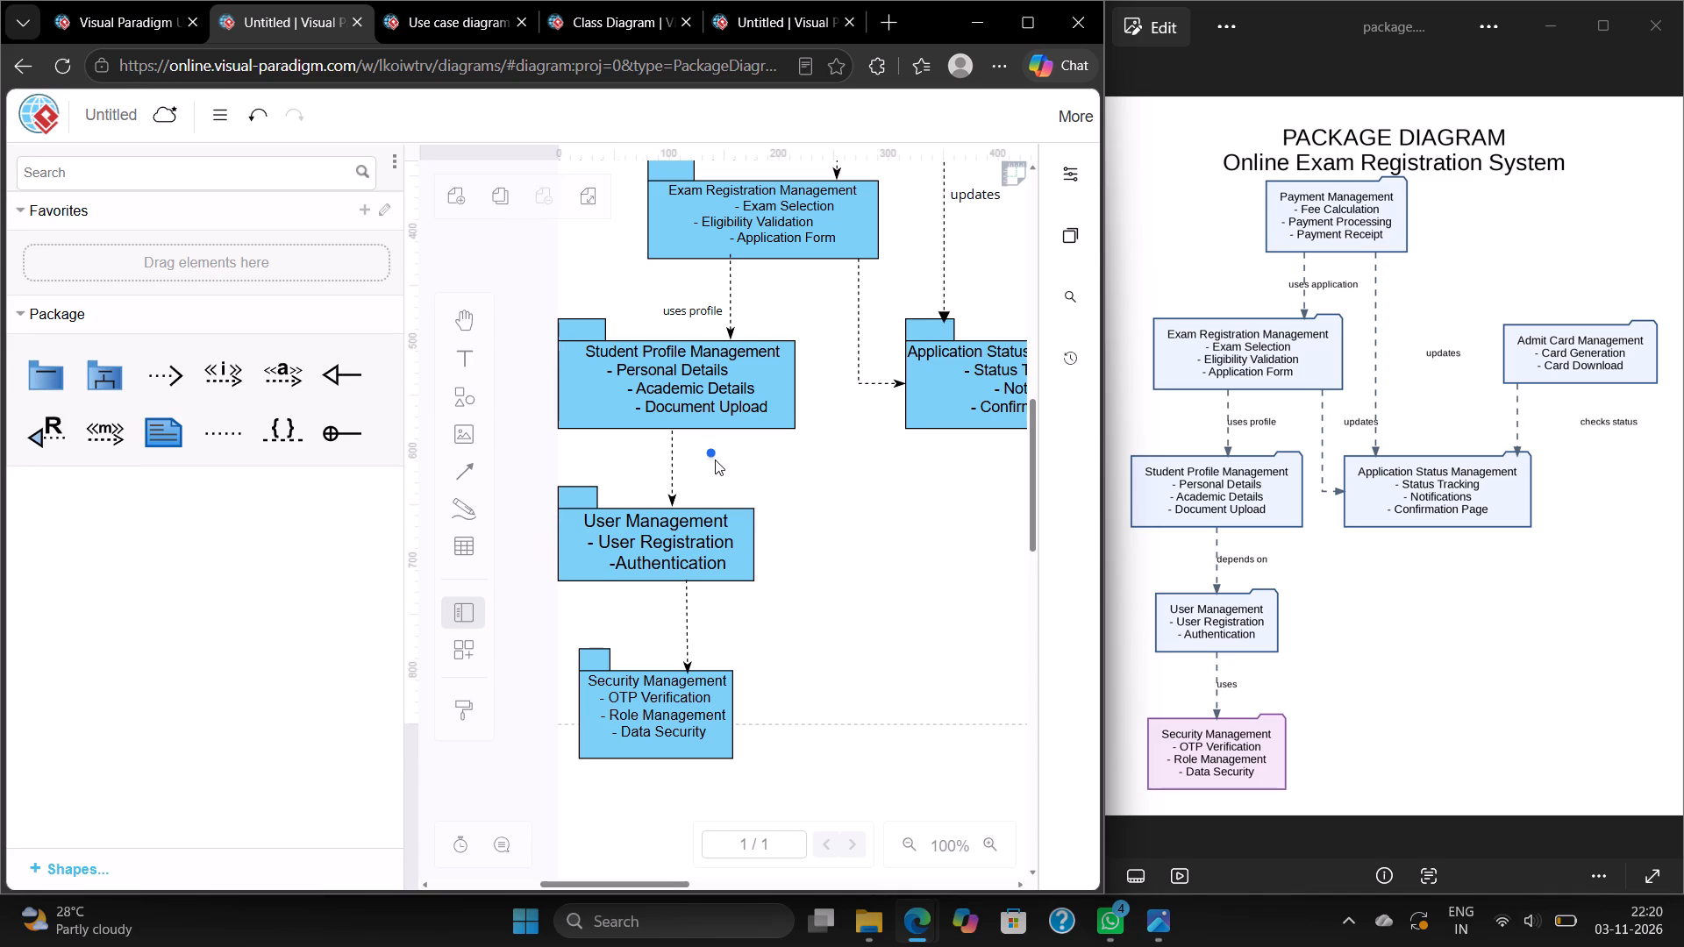
pyautogui.press('BackSpace')
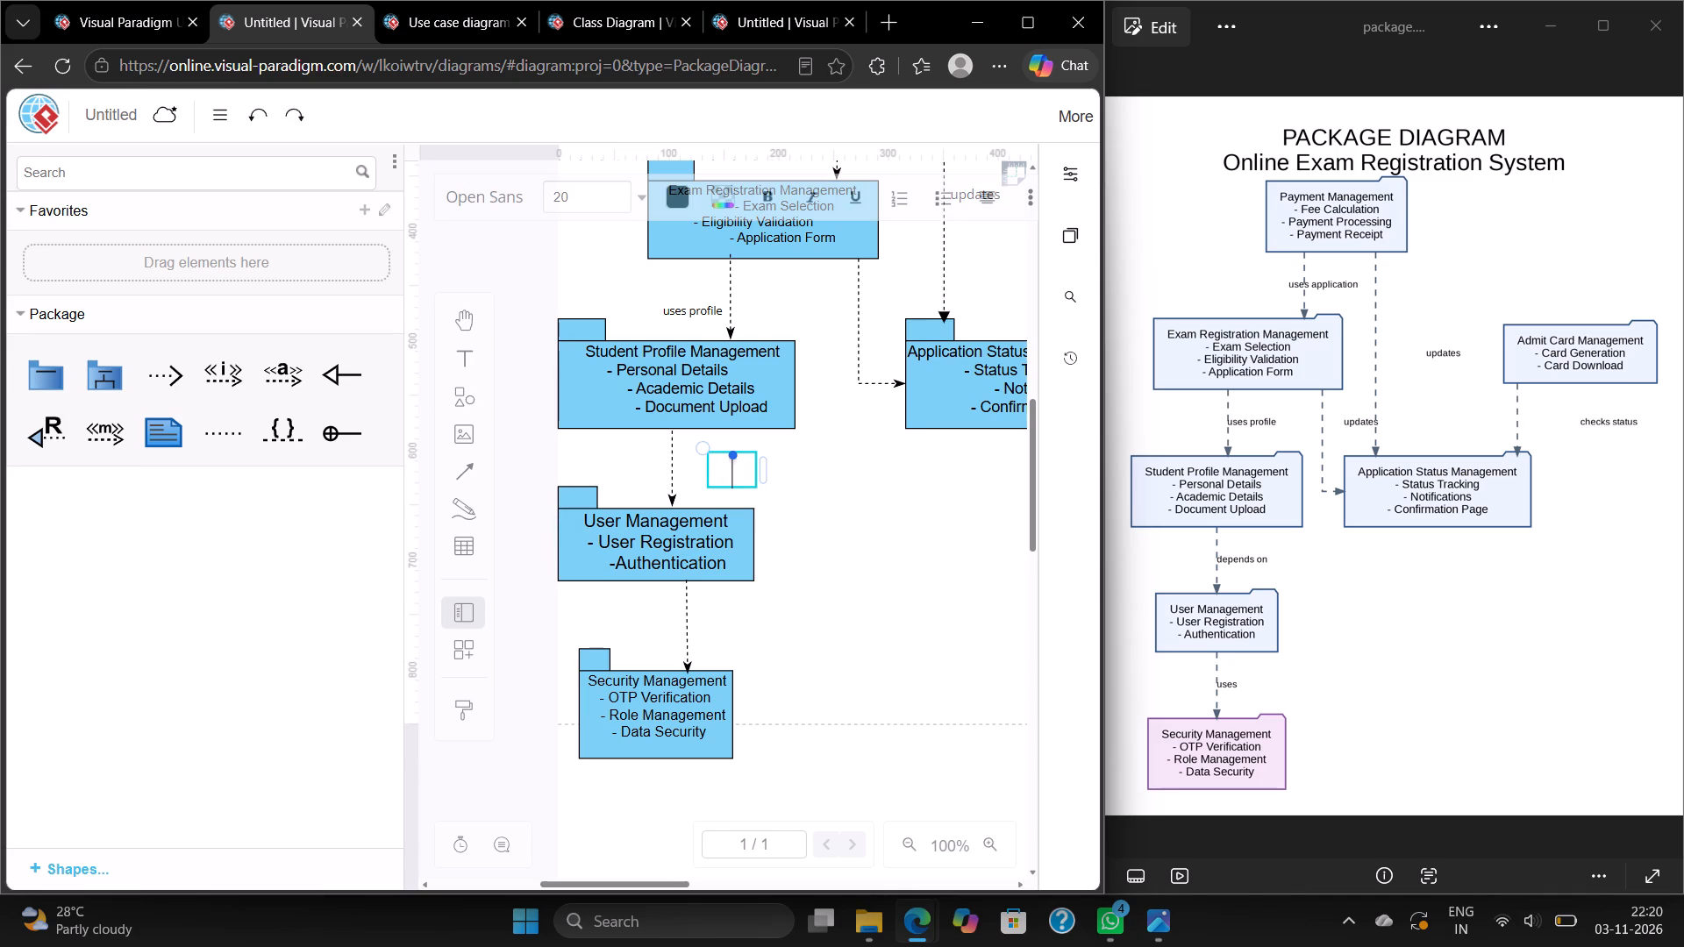
pyautogui.write('depends')
pyautogui.press('space')
pyautogui.write('on')
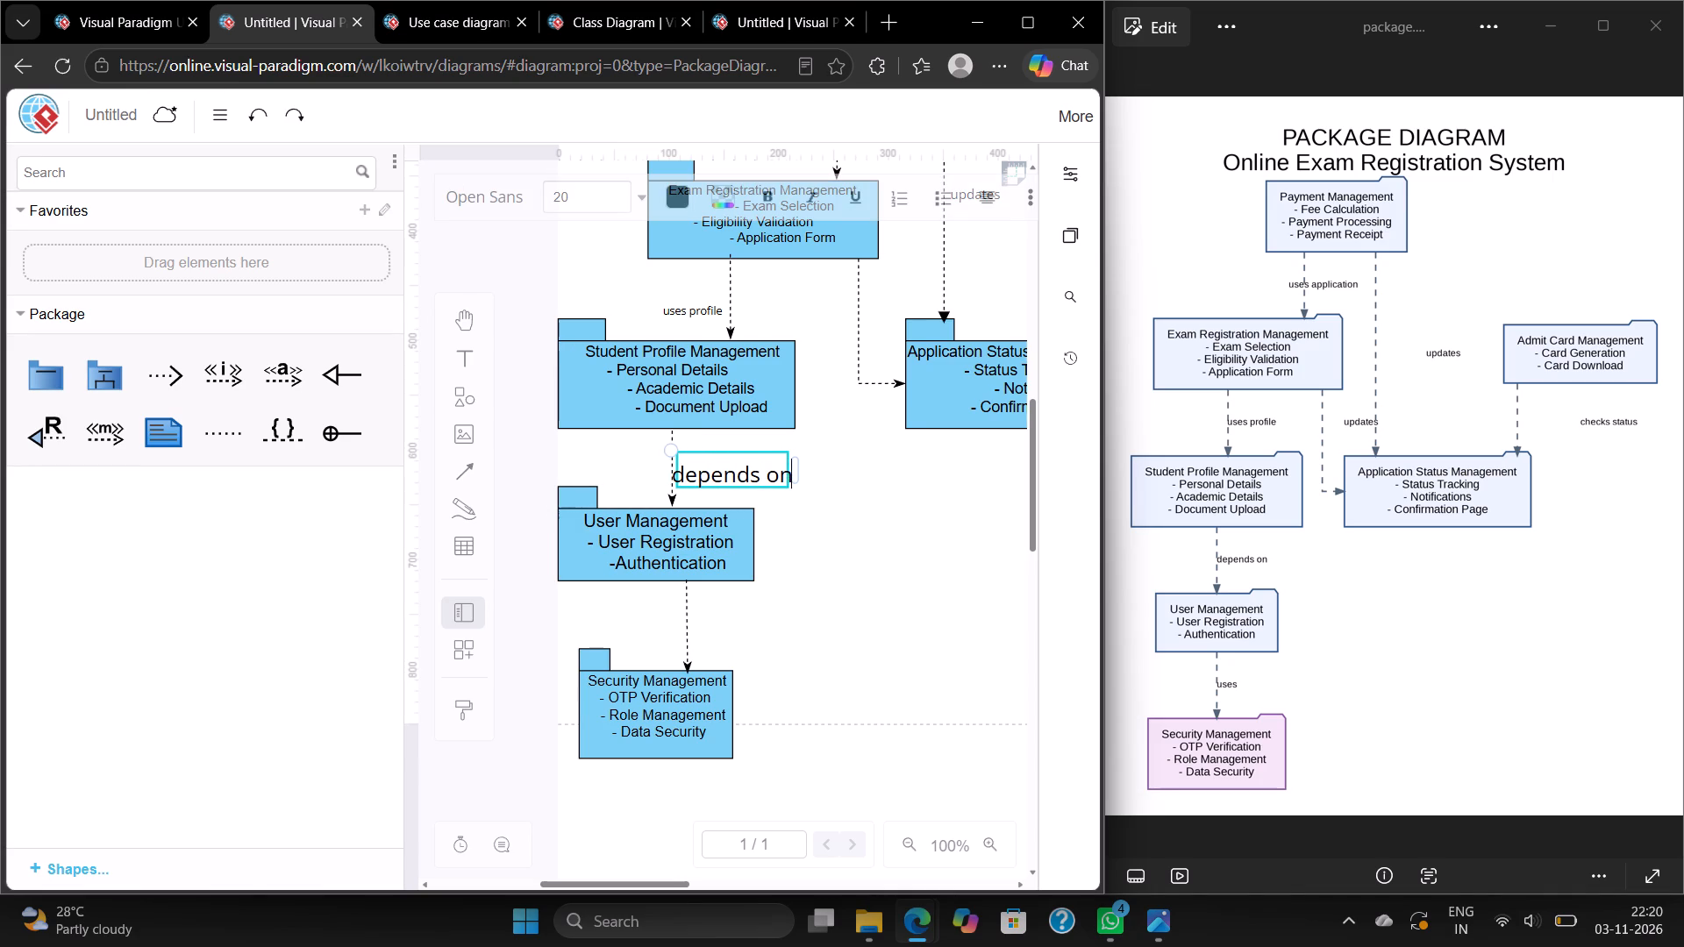
pyautogui.click(715, 459)
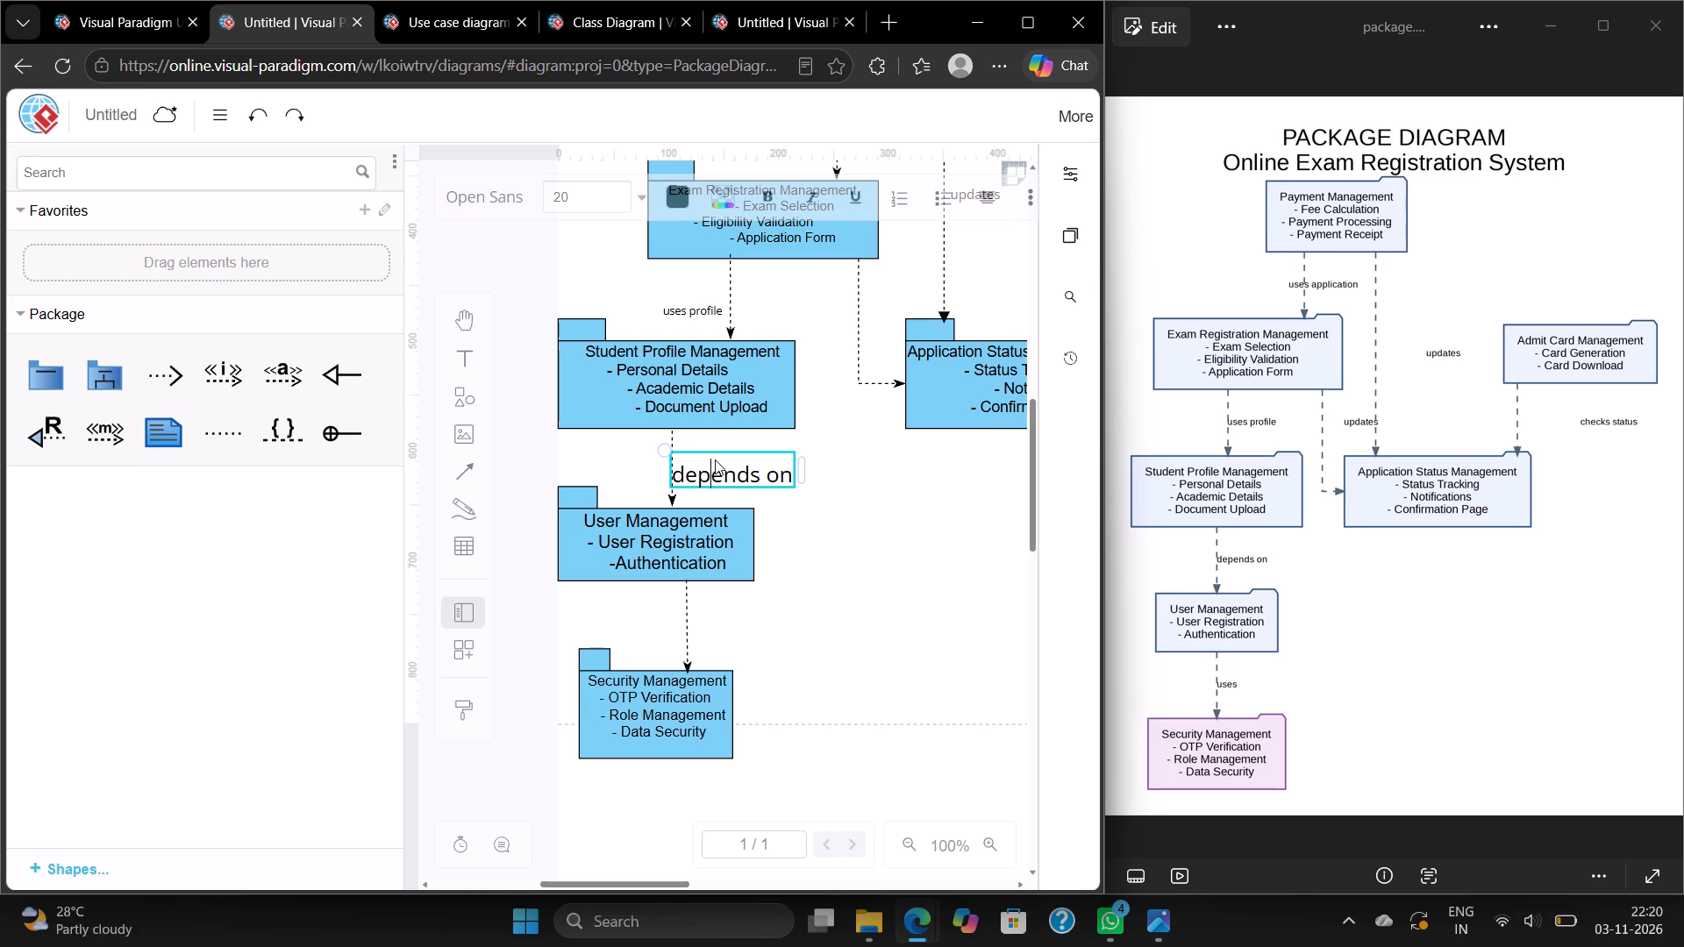
pyautogui.click(839, 520)
# Set the "depends on" label's font size to 10 pt and move the label closer to its arrow.
pyautogui.click(763, 471)
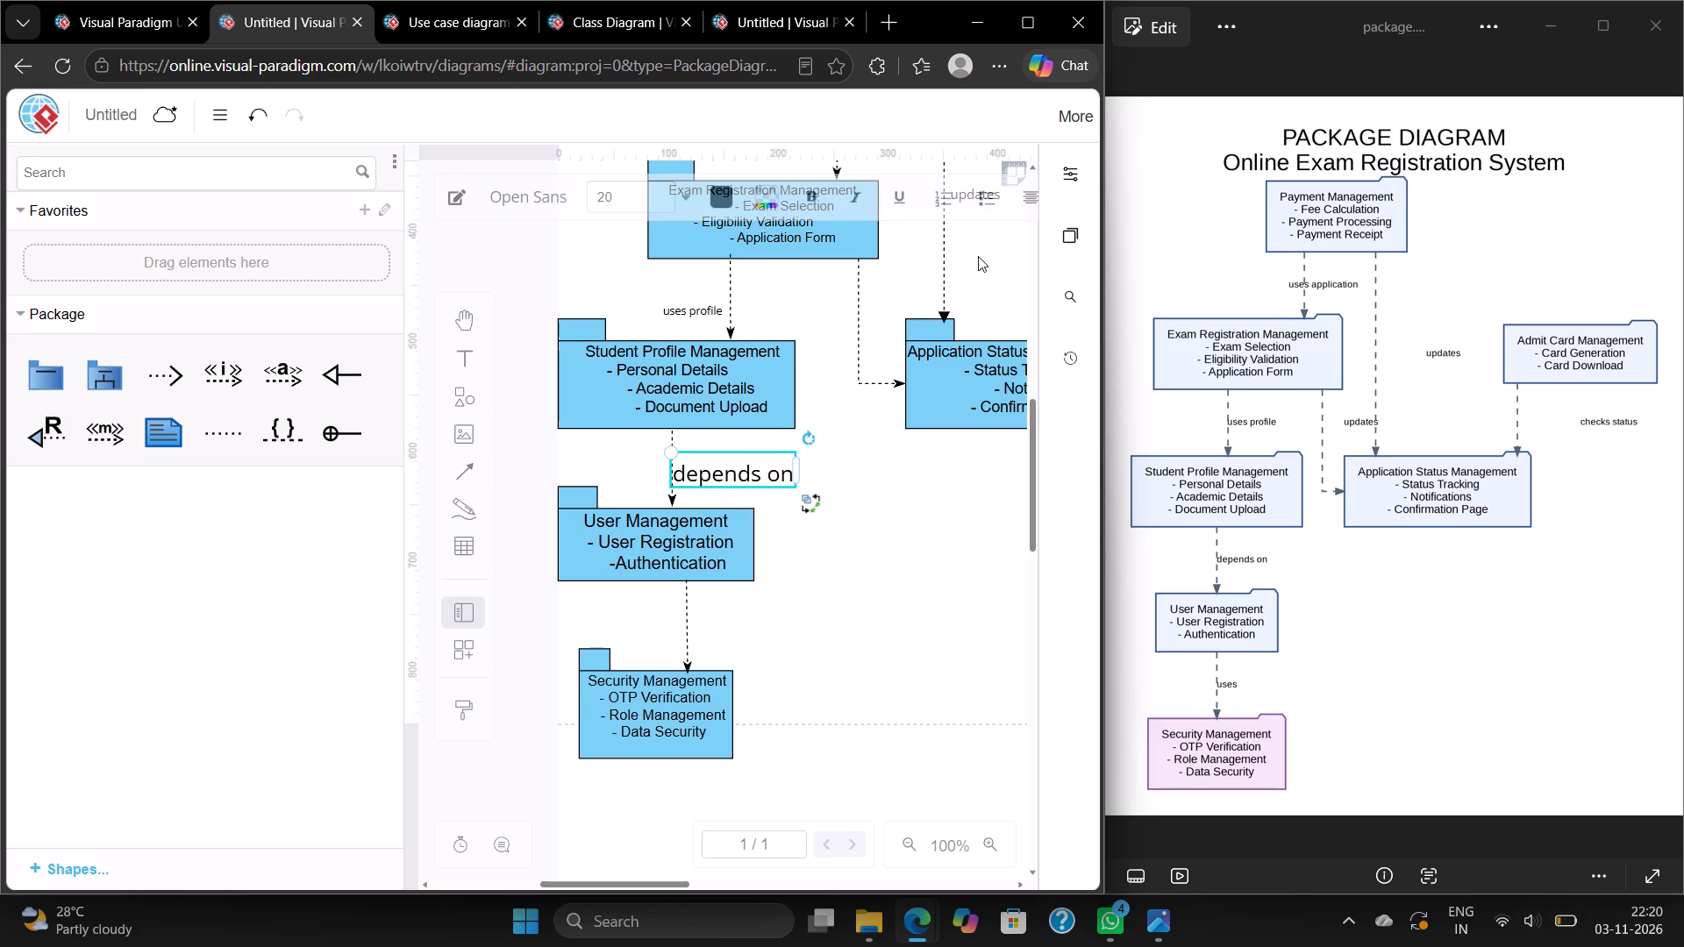
pyautogui.click(1064, 187)
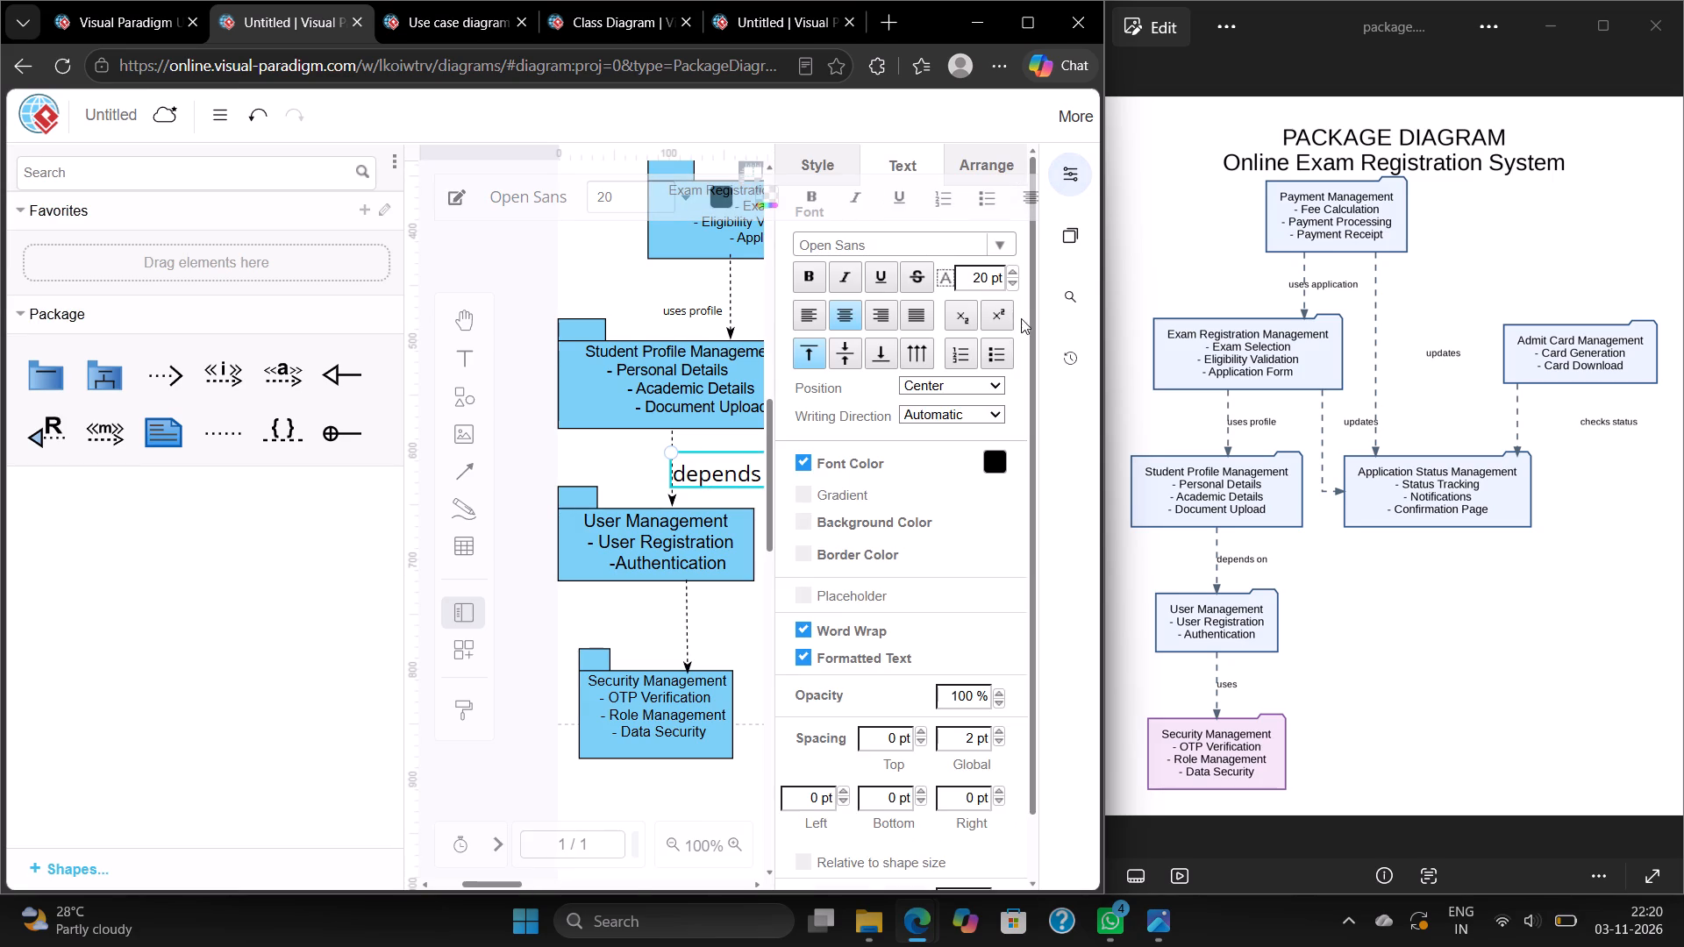
pyautogui.tripleClick(1015, 286)
pyautogui.tripleClick(1015, 286)
pyautogui.click(1015, 286)
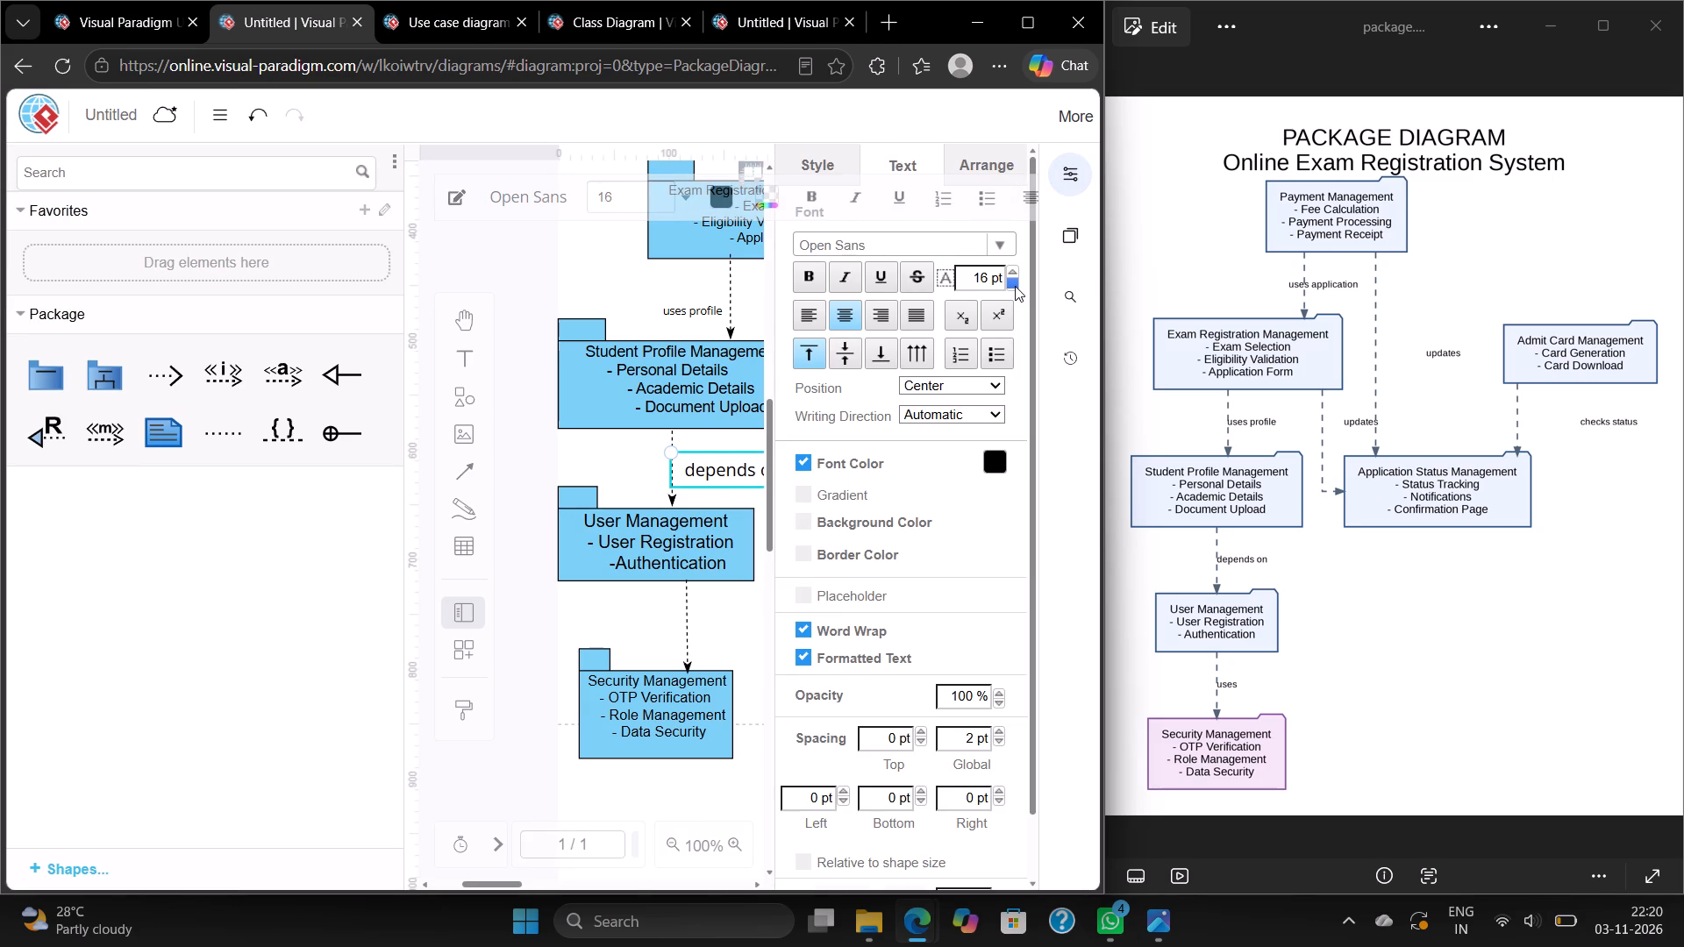
pyautogui.tripleClick(1015, 286)
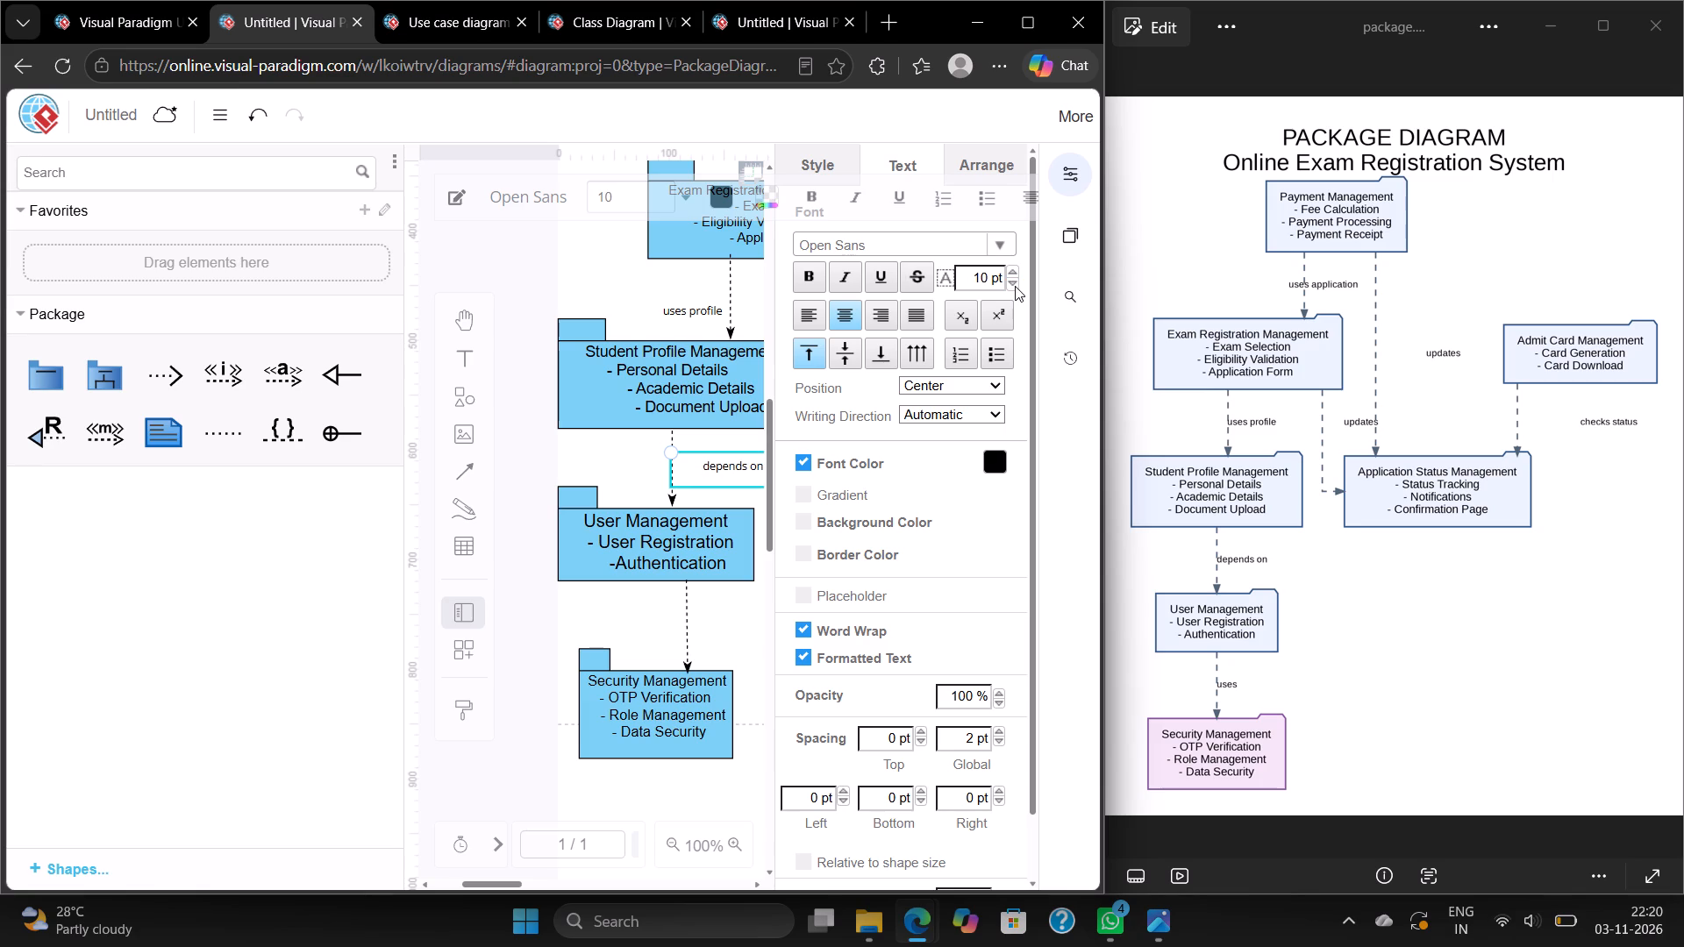
pyautogui.click(1073, 488)
pyautogui.click(1078, 168)
pyautogui.moveTo(745, 464); pyautogui.dragTo(727, 468)
# Add the text label "uses" beside the arrow between User Management and Security Management.
pyautogui.doubleClick(707, 626)
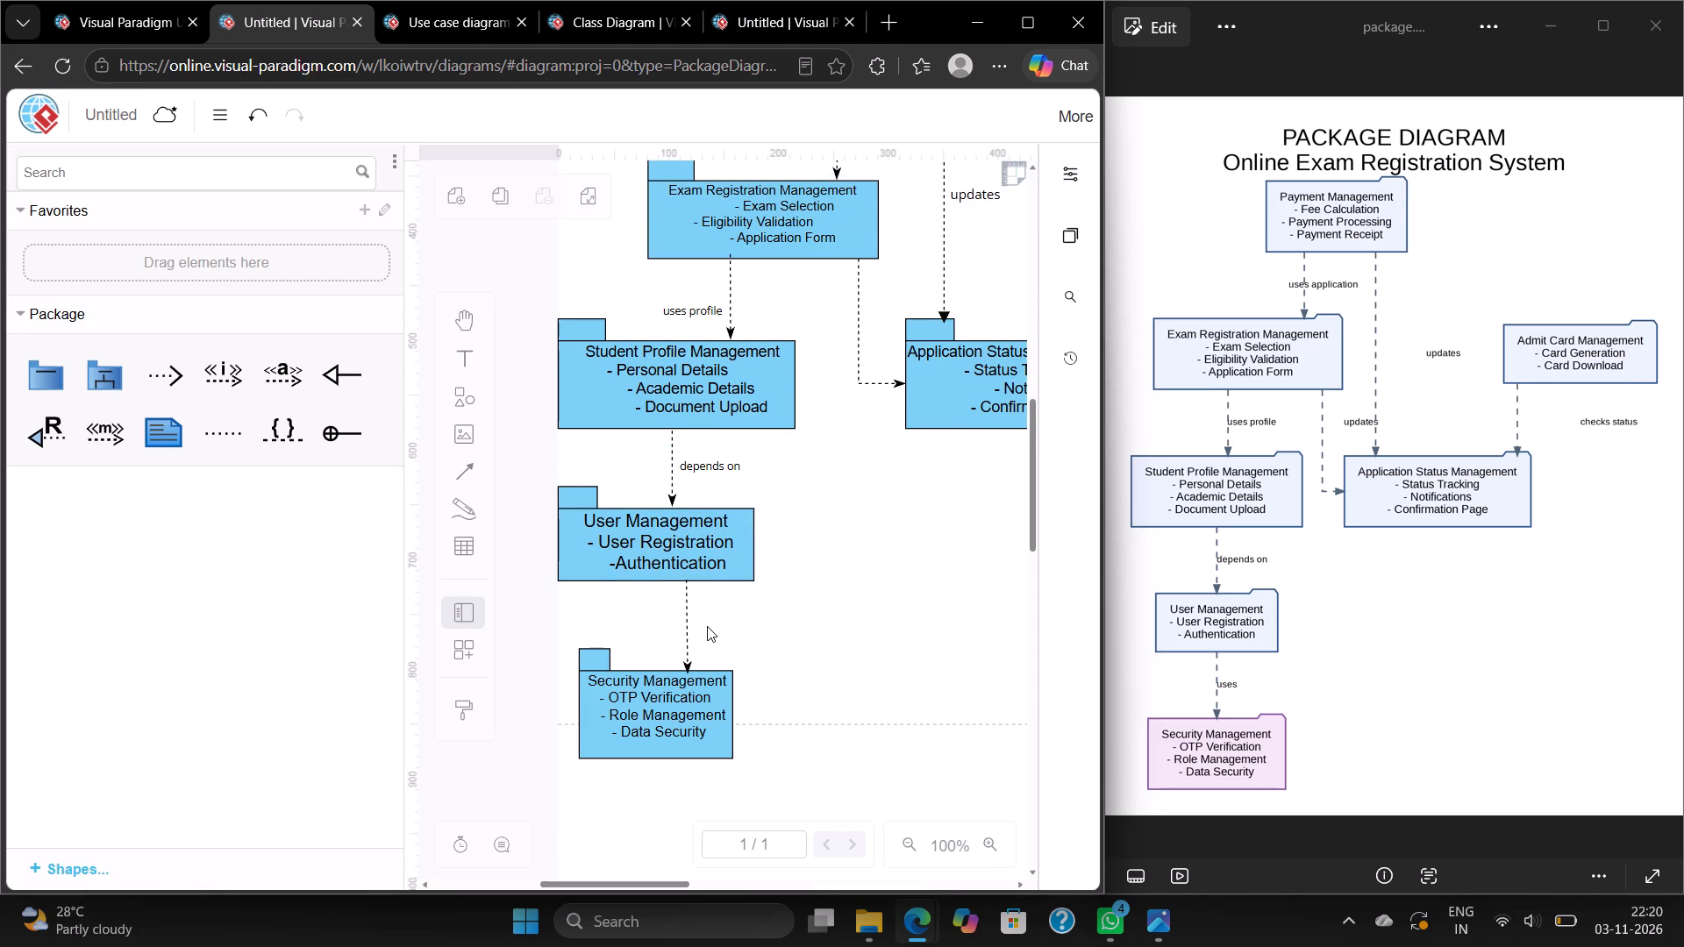
pyautogui.press('BackSpace')
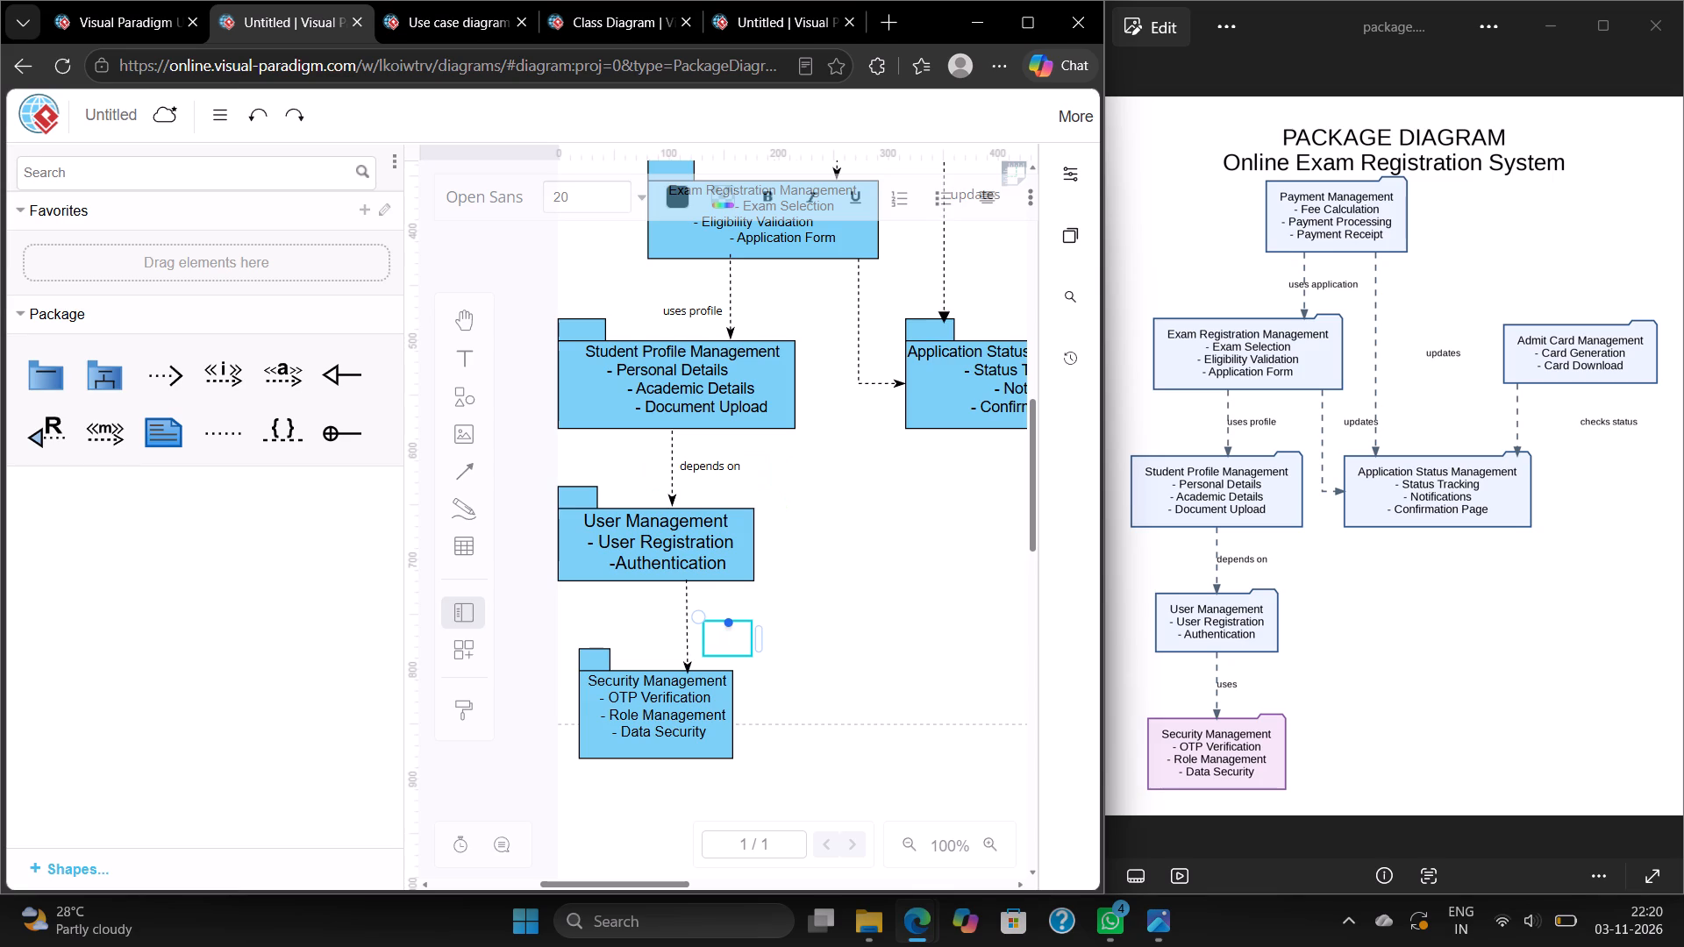
pyautogui.write('uses')
# Set the "uses" label's font size to 12 pt and move the label closer to its arrow.
pyautogui.click(1069, 189)
pyautogui.tripleClick(995, 280)
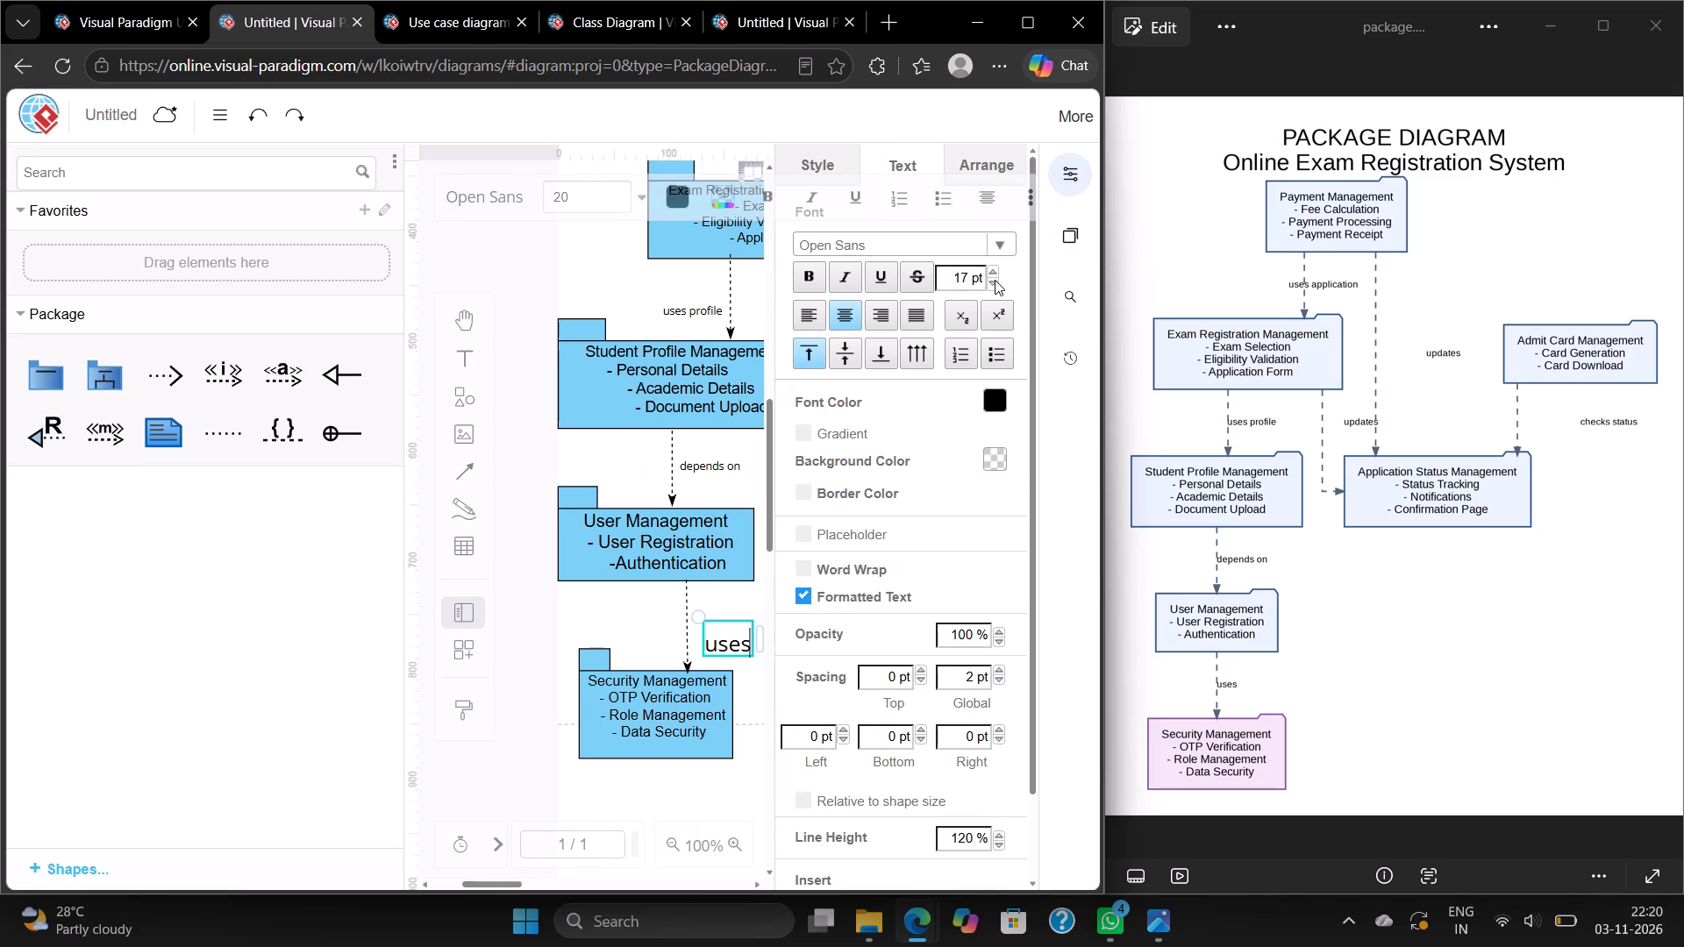
pyautogui.click(717, 601)
pyautogui.click(724, 641)
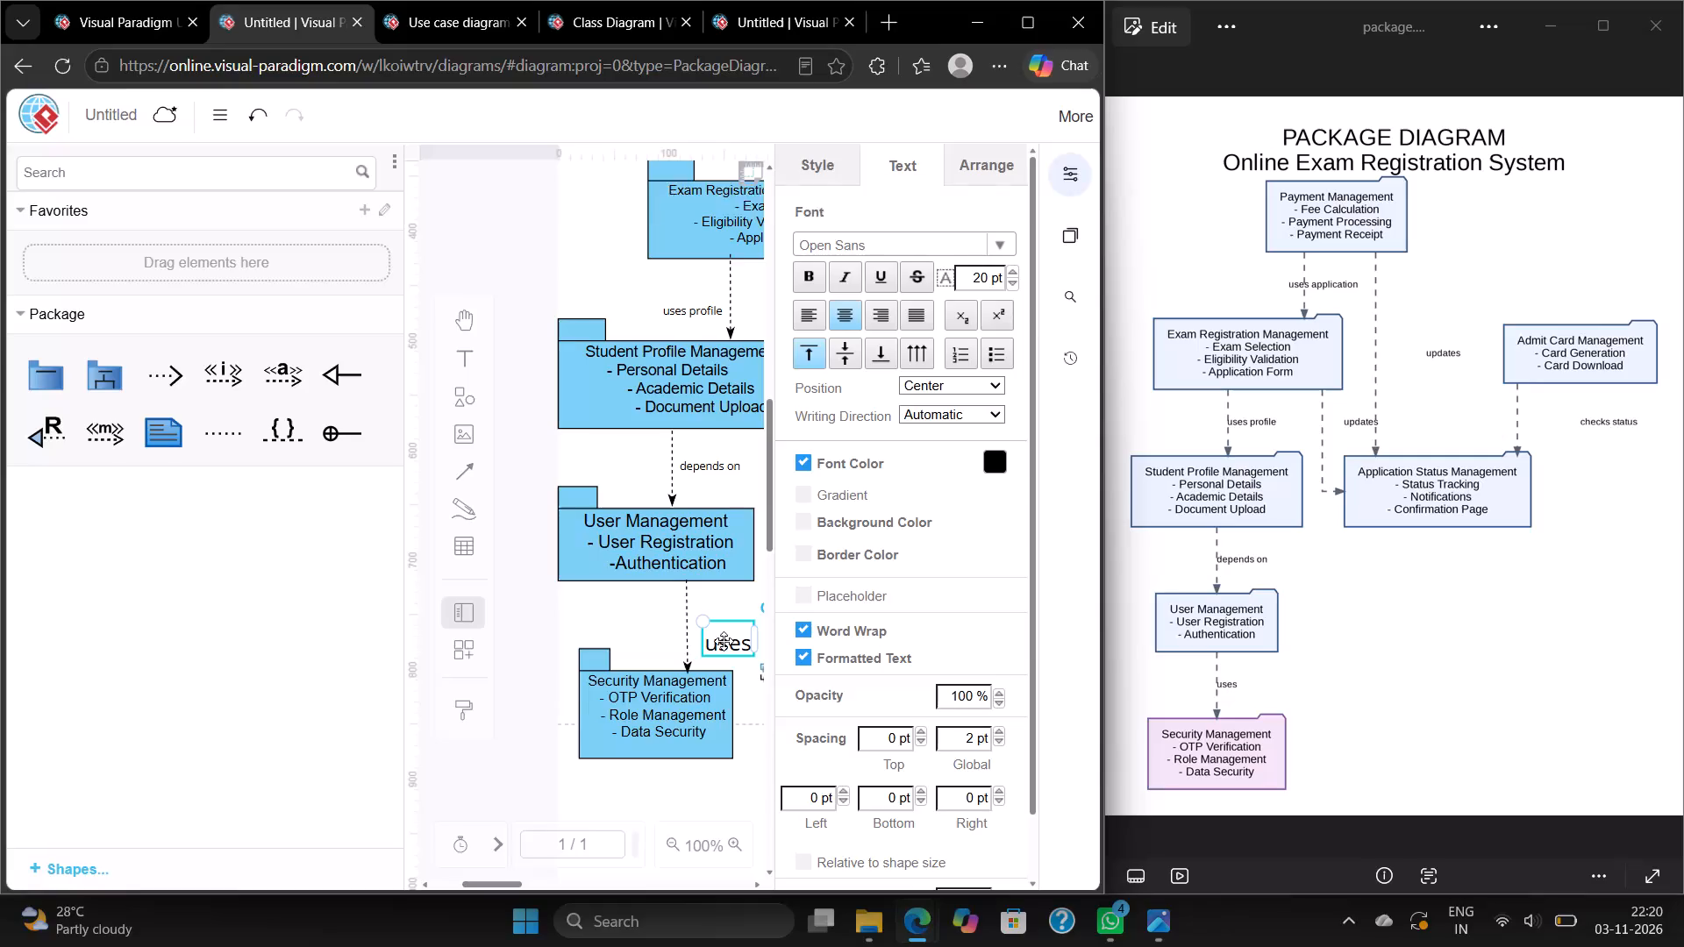
pyautogui.tripleClick(1013, 281)
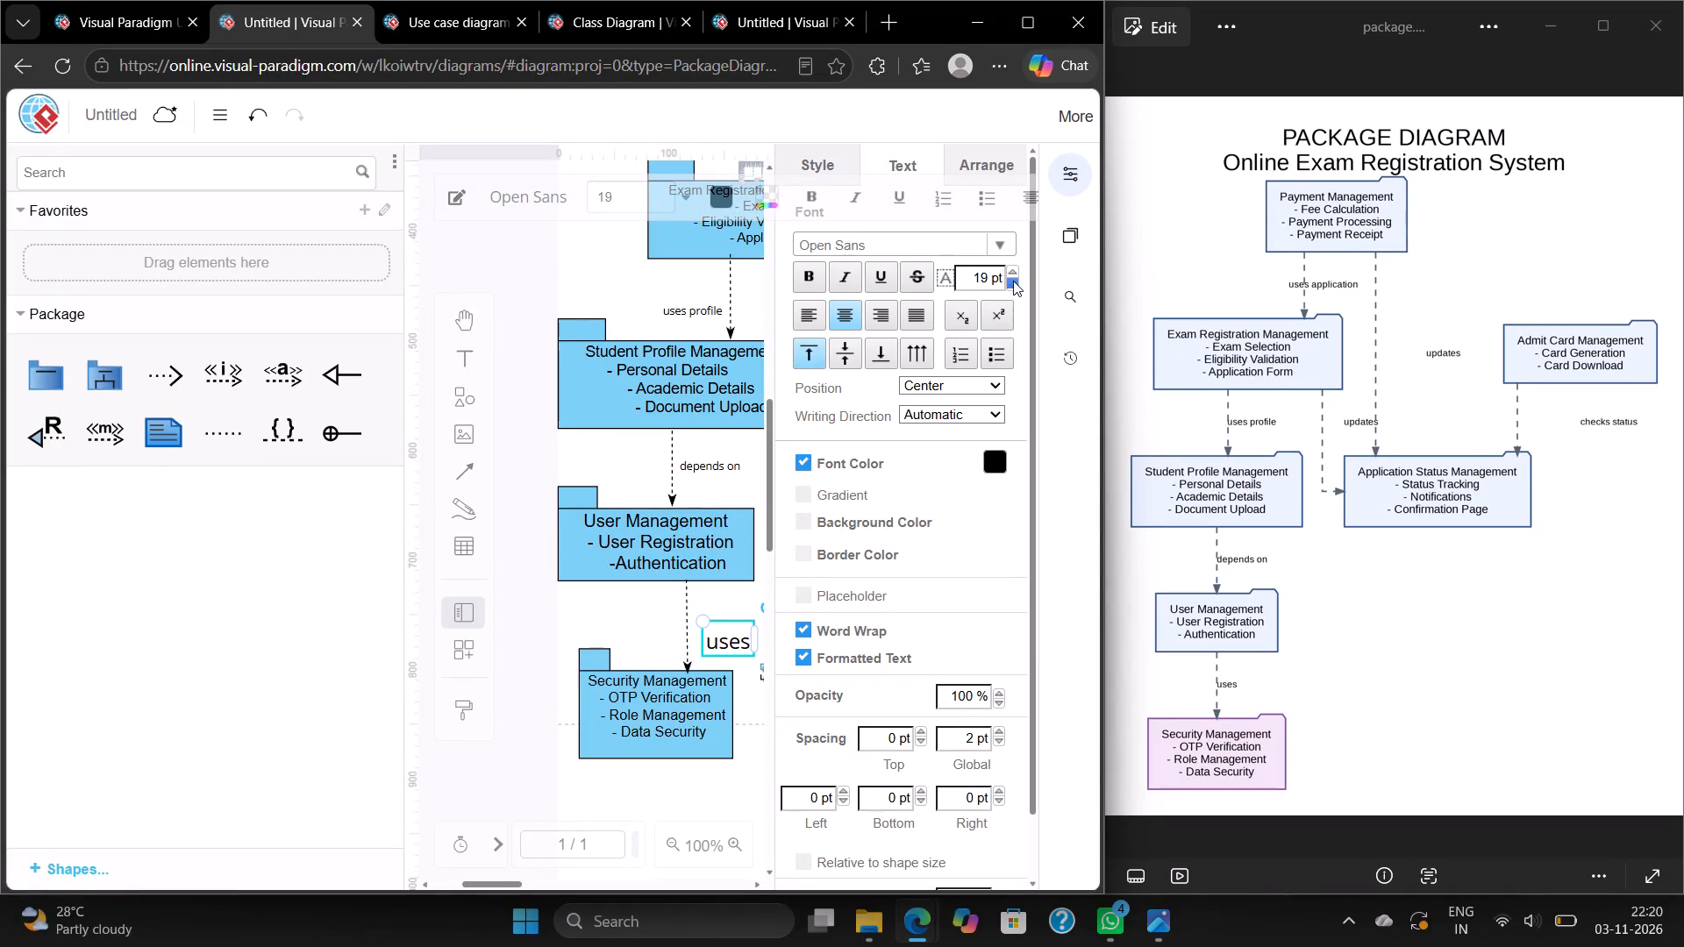
pyautogui.tripleClick(1013, 281)
pyautogui.doubleClick(1013, 281)
pyautogui.click(1076, 177)
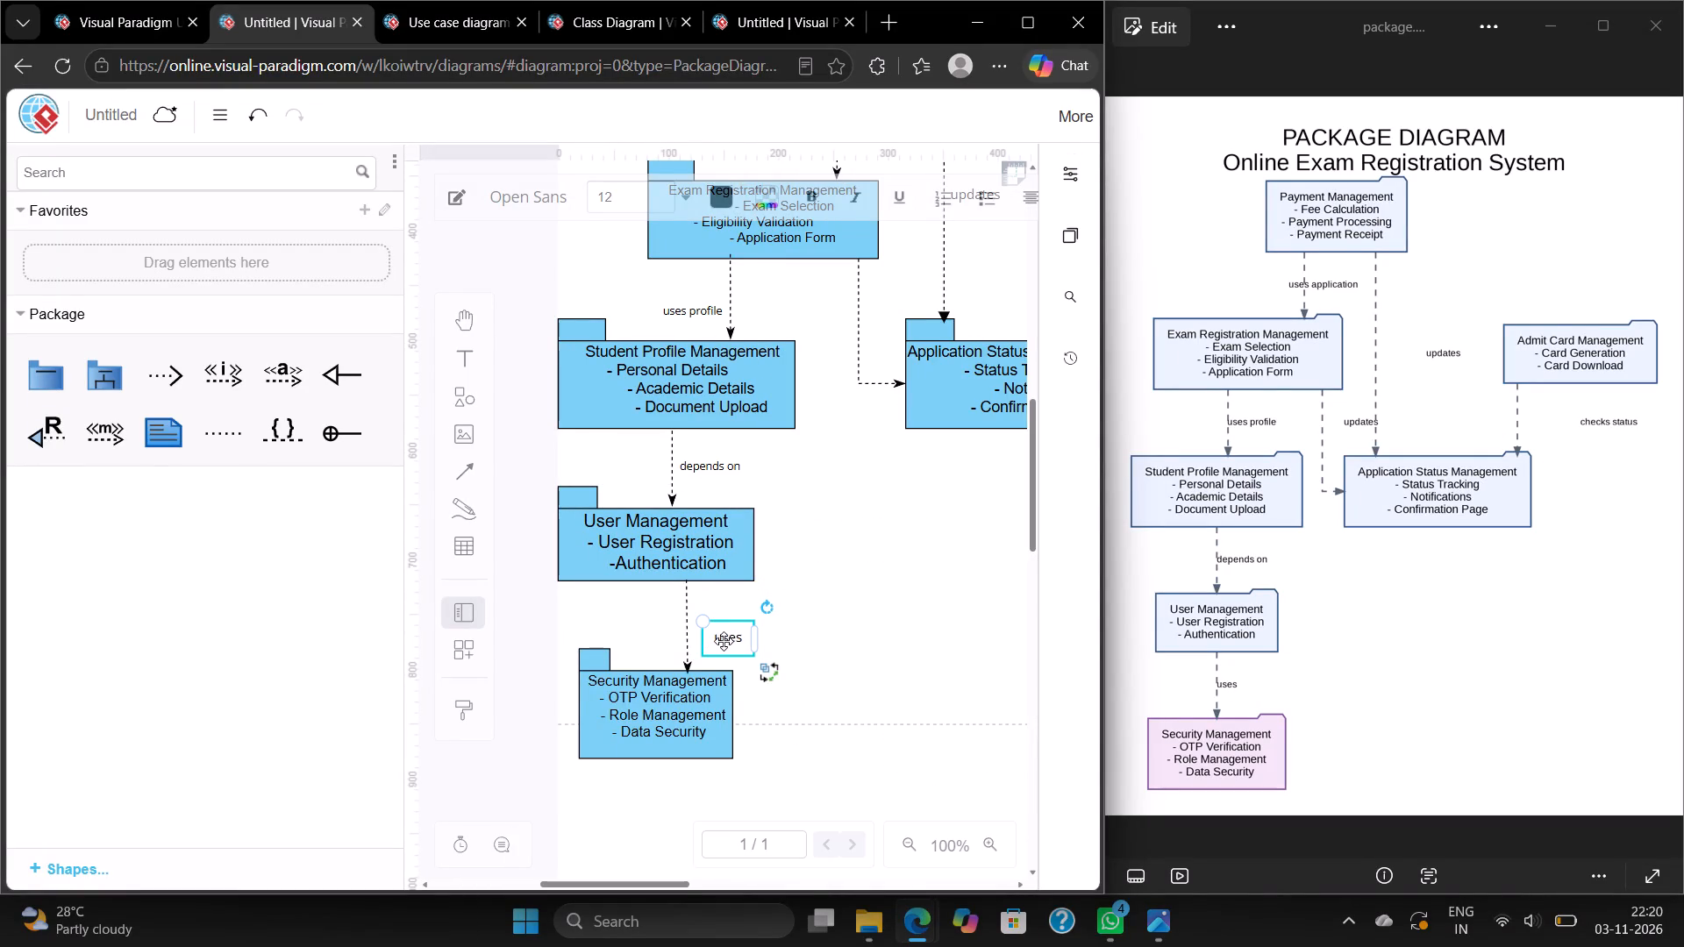
pyautogui.moveTo(724, 642); pyautogui.dragTo(710, 631)
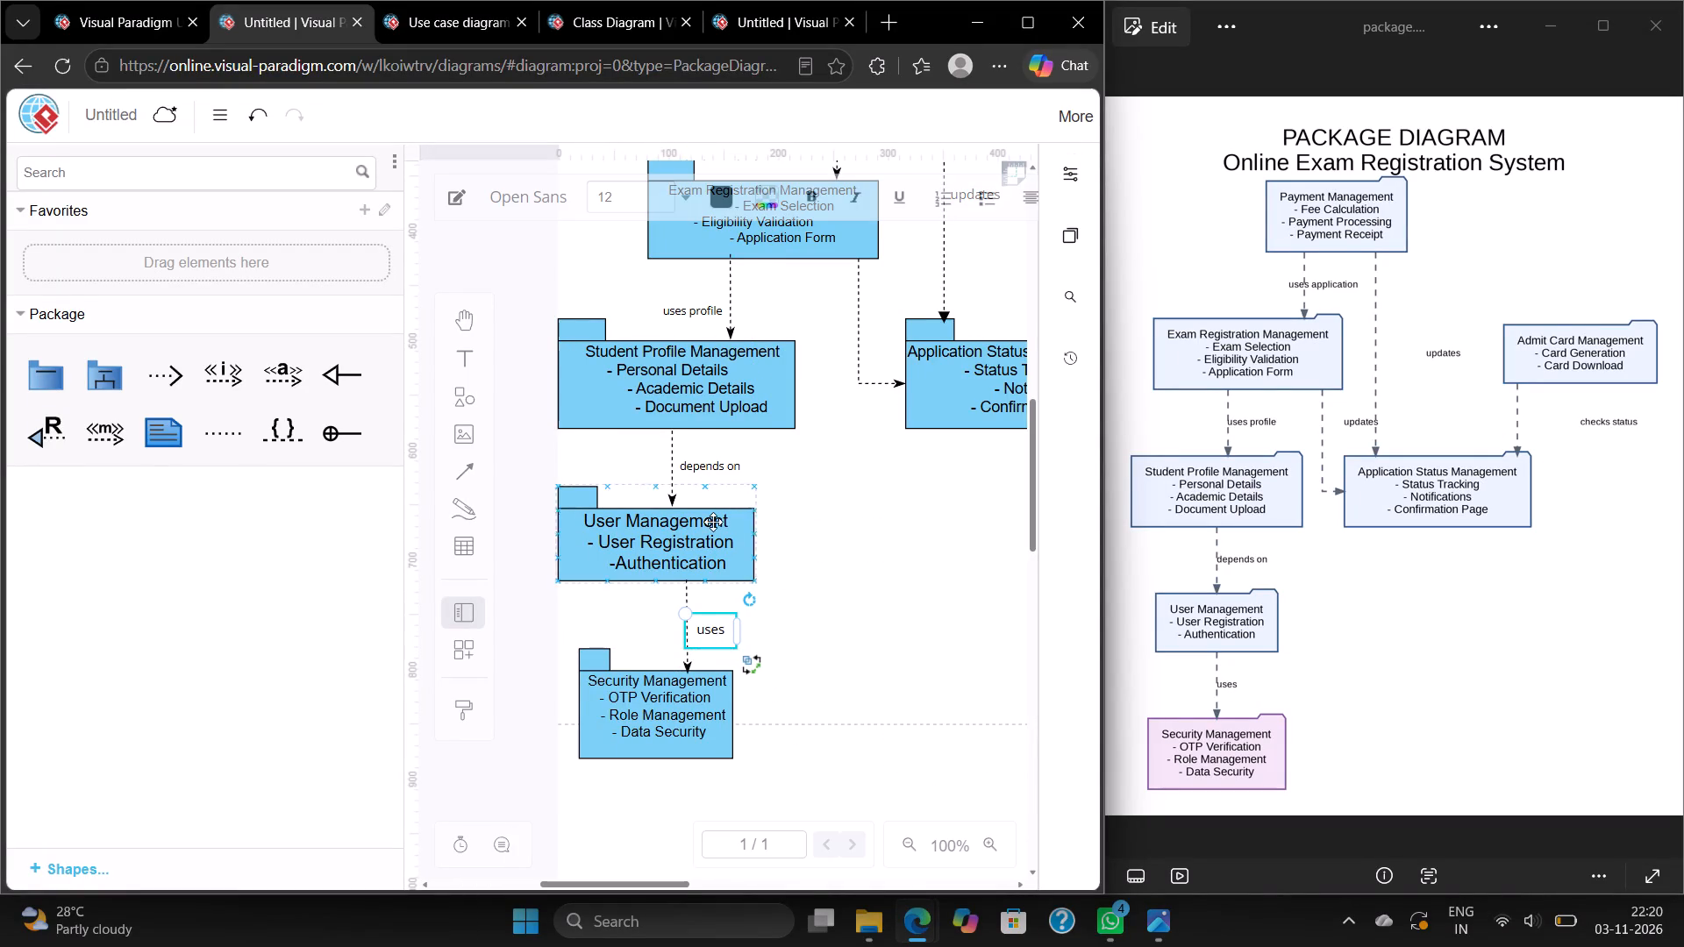
# Try several colour styles on the Payment Management package and settle on the light orange gradient.
pyautogui.scroll(3, 729, 352)
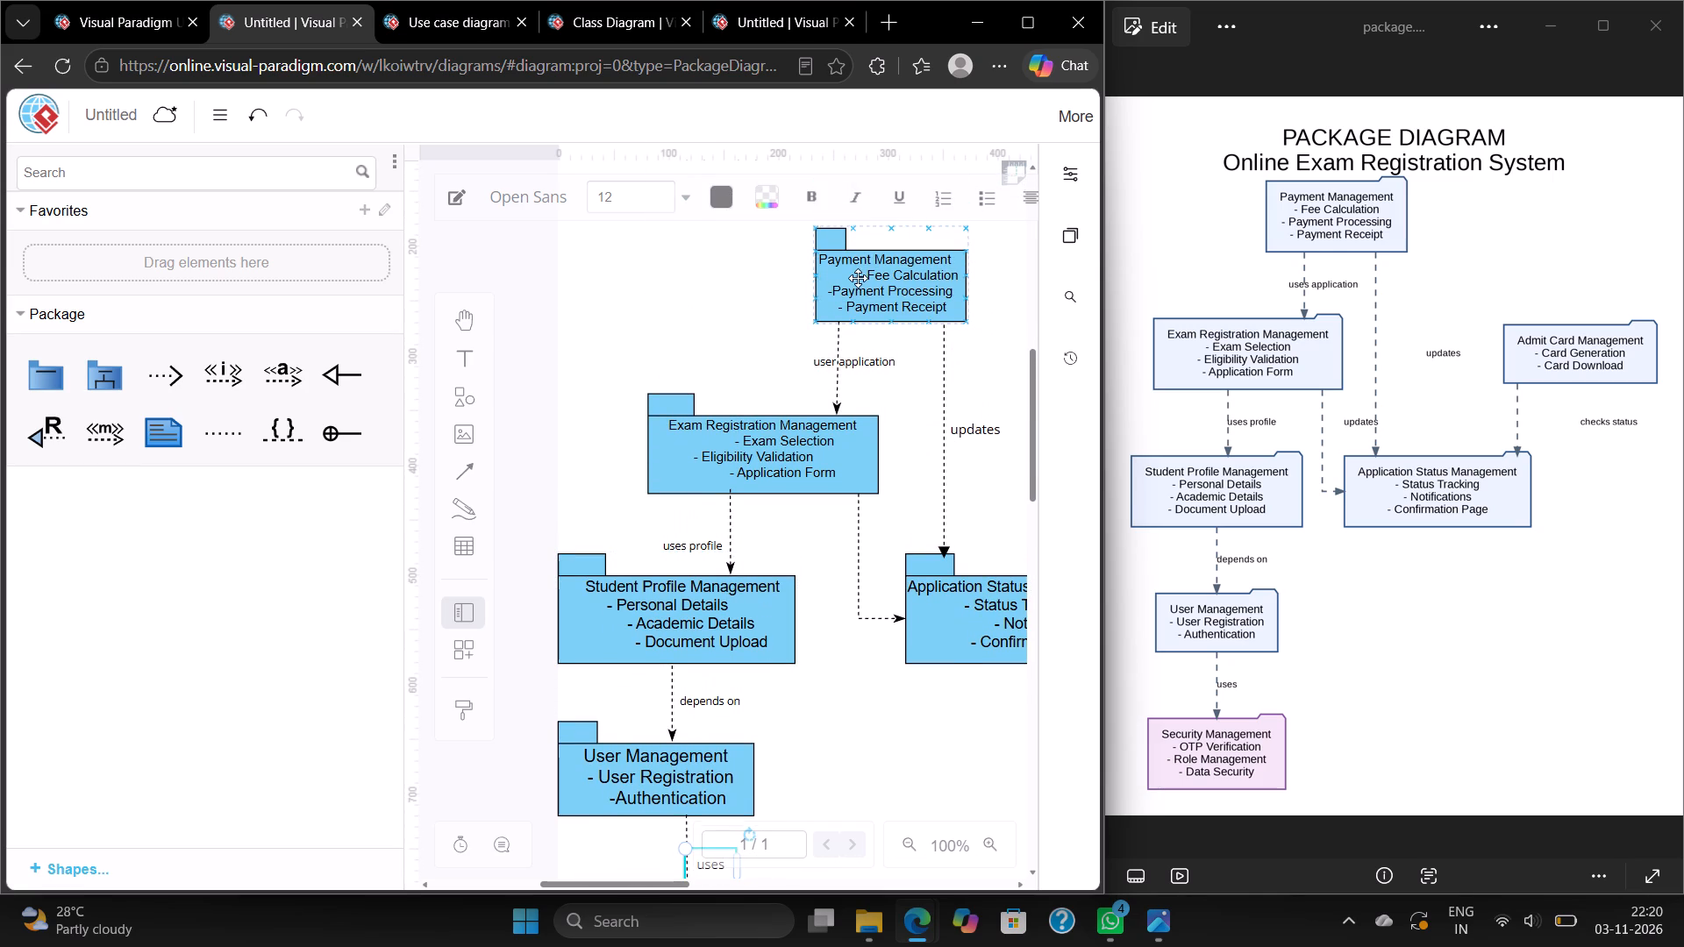
pyautogui.click(858, 278)
pyautogui.click(1068, 178)
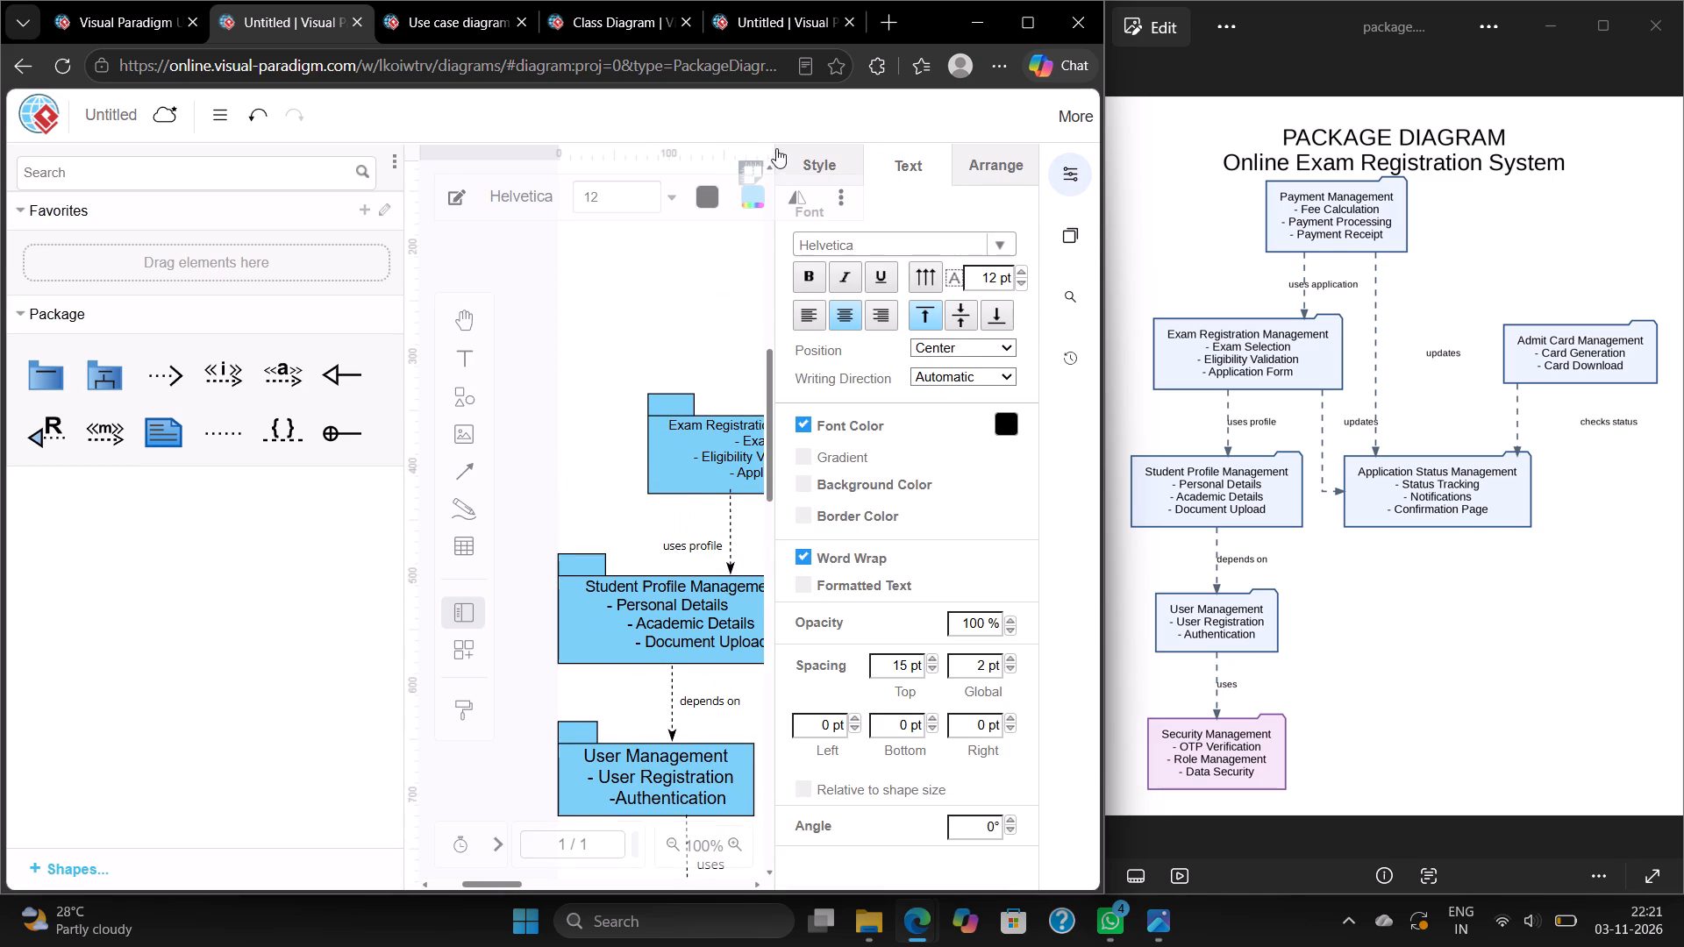
pyautogui.click(809, 167)
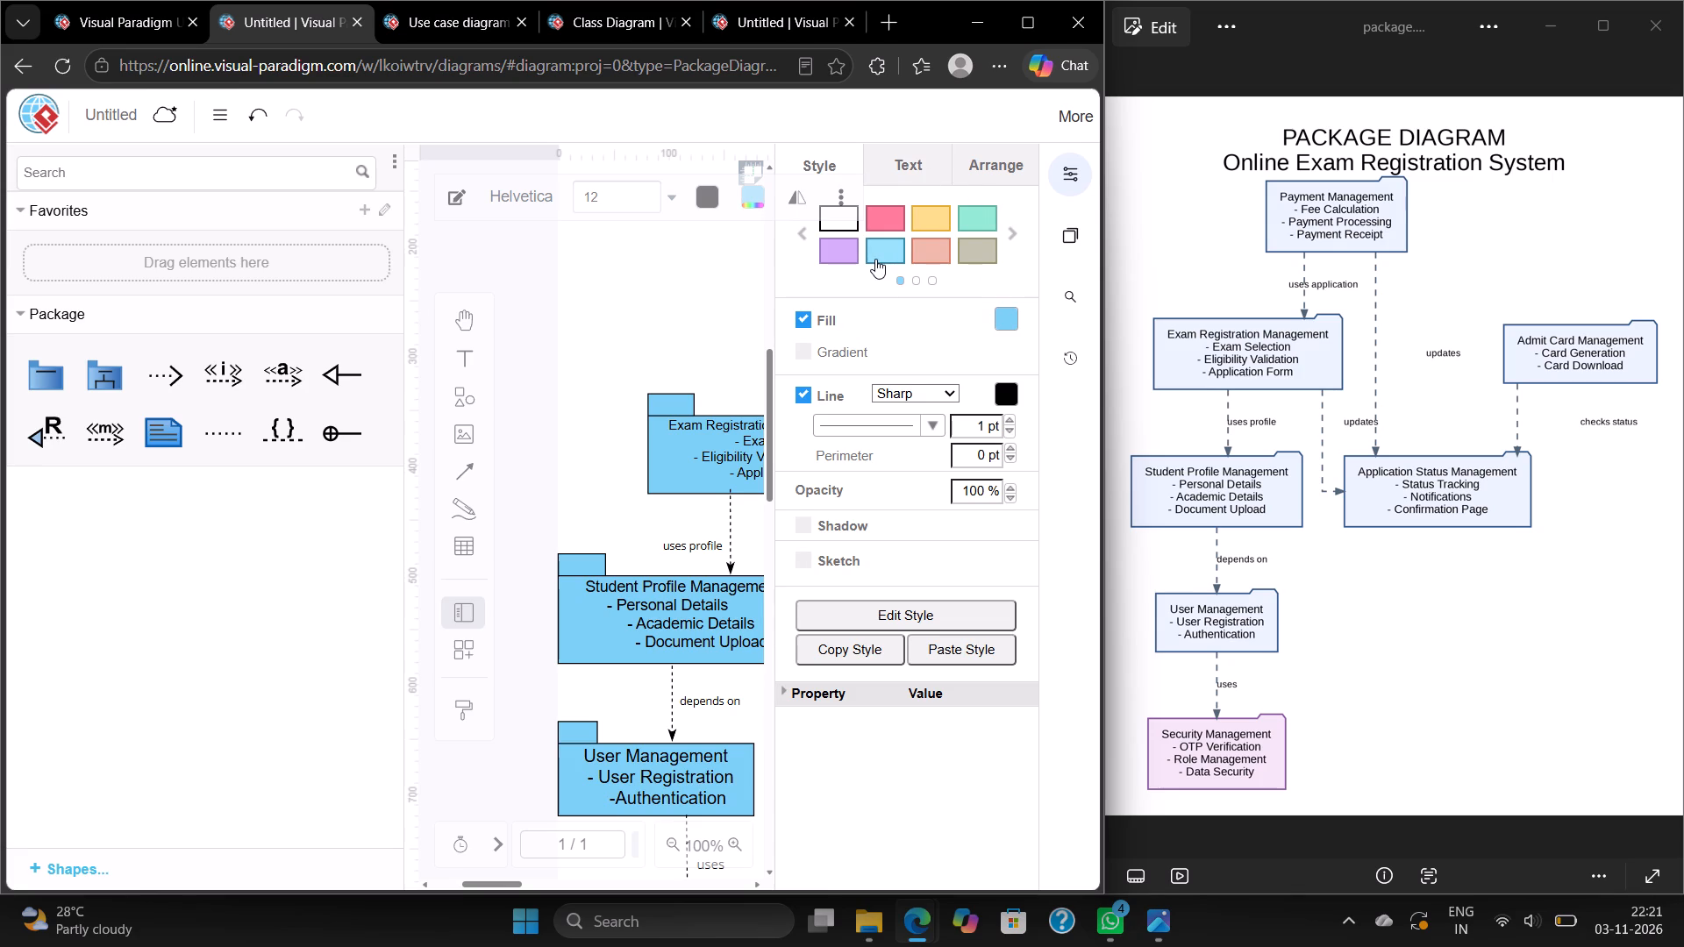
pyautogui.click(875, 259)
pyautogui.click(987, 247)
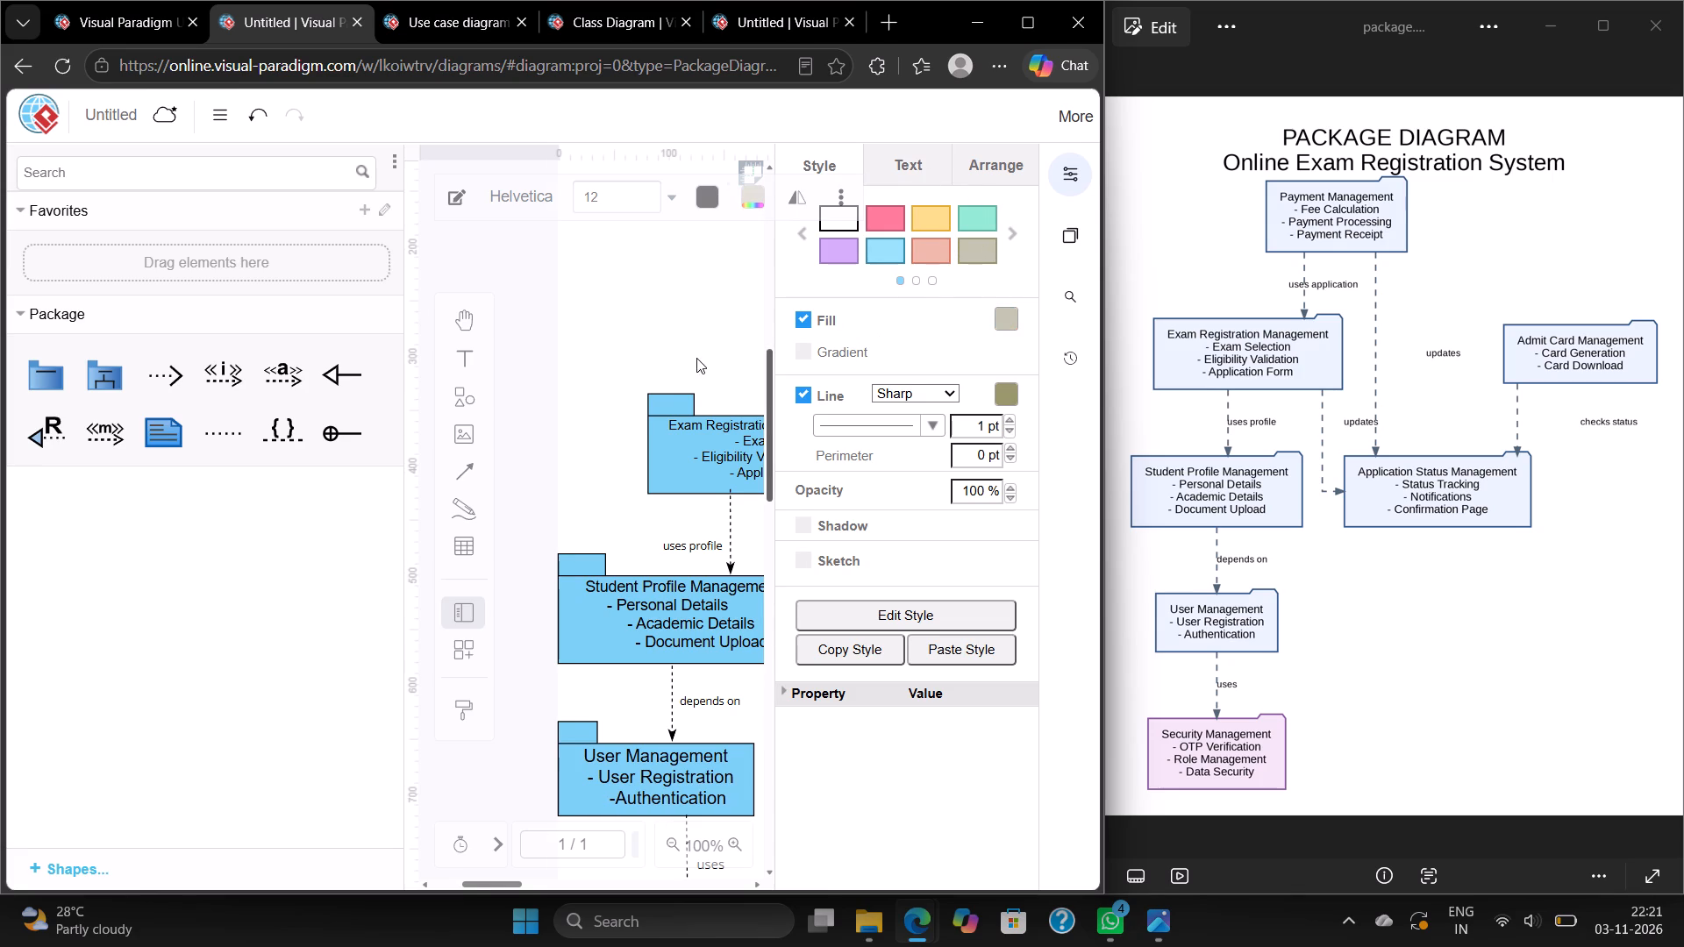
pyautogui.hscroll(-1, 696, 358)
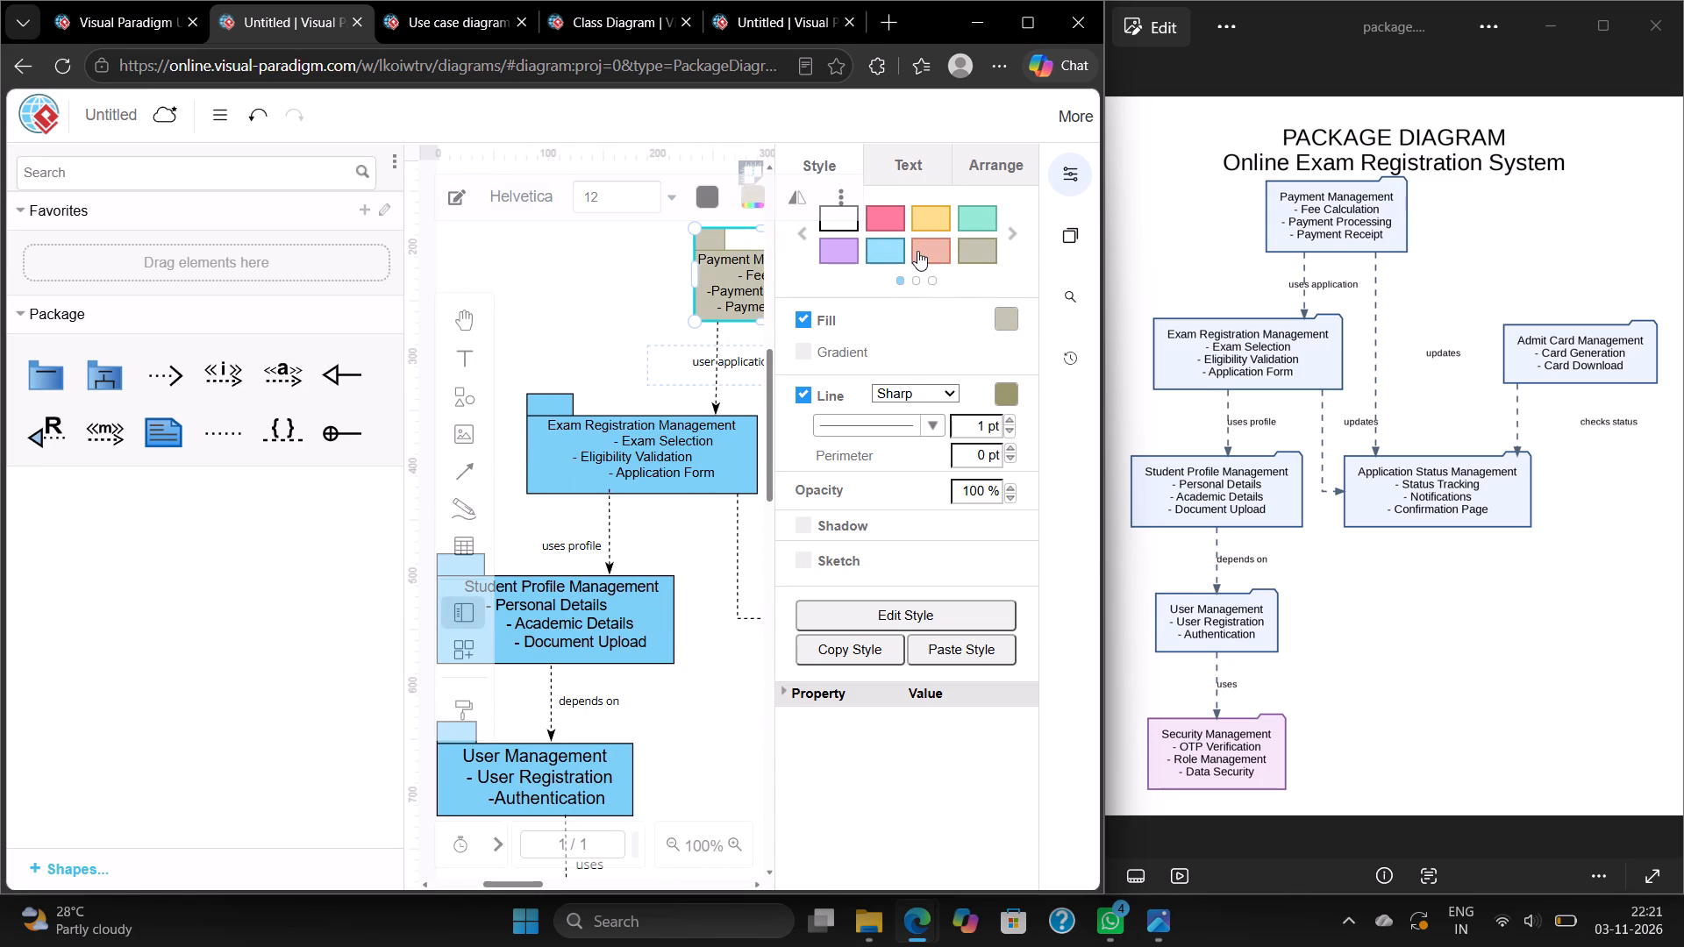
pyautogui.click(917, 251)
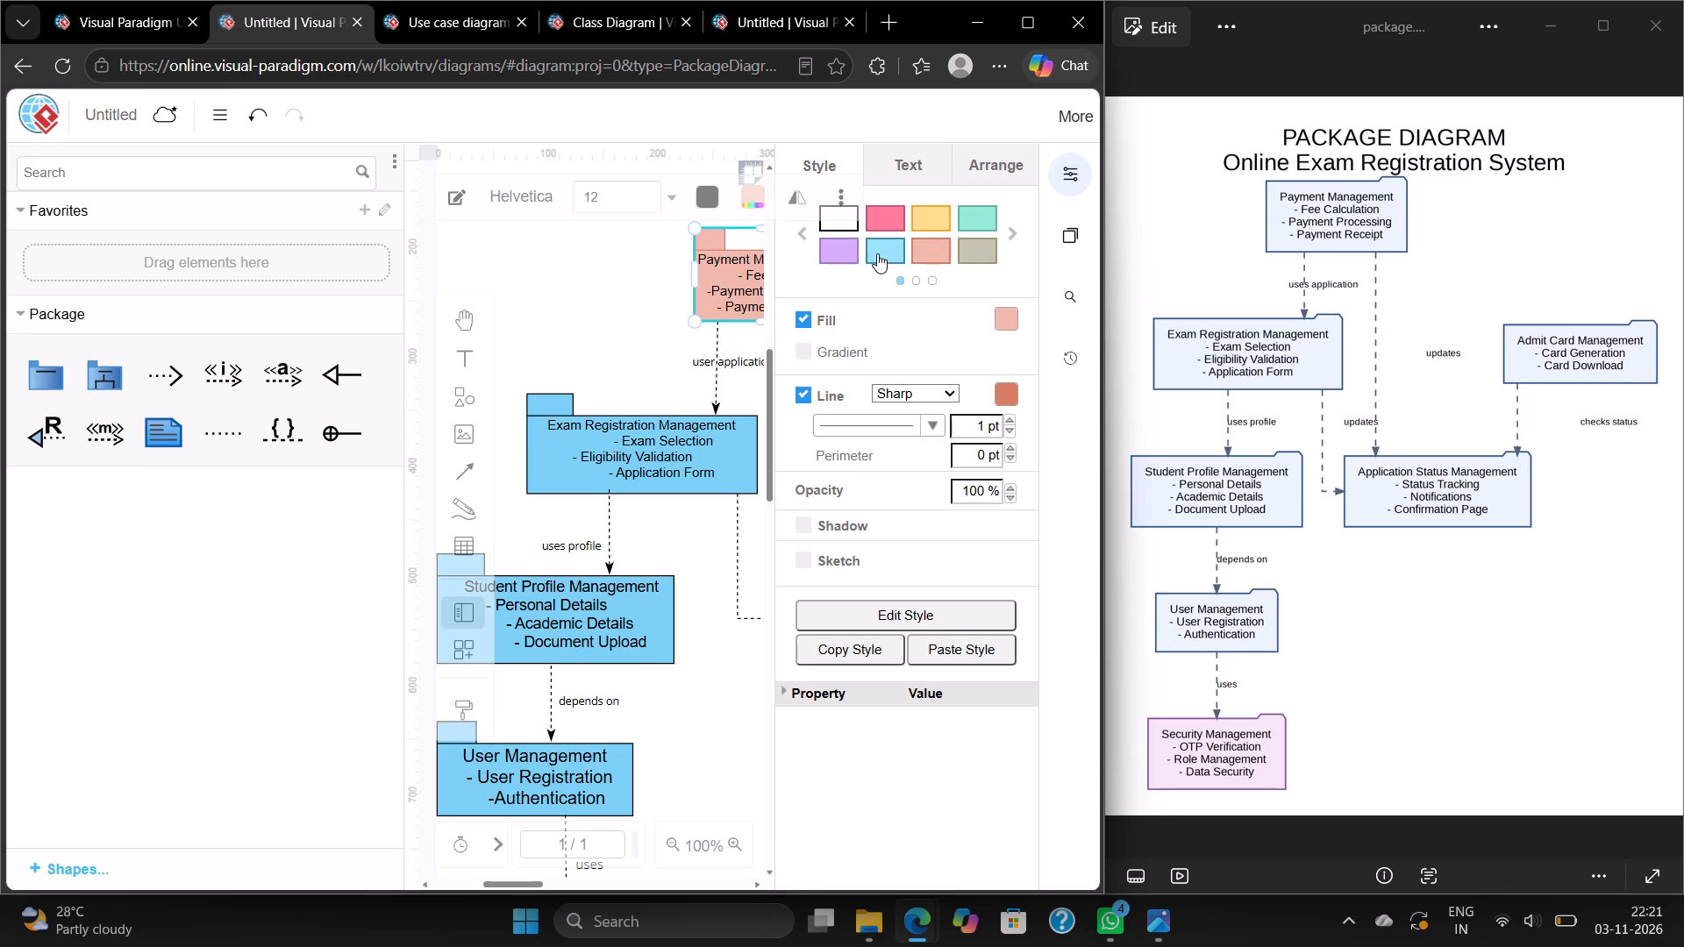
pyautogui.click(877, 253)
pyautogui.click(1017, 232)
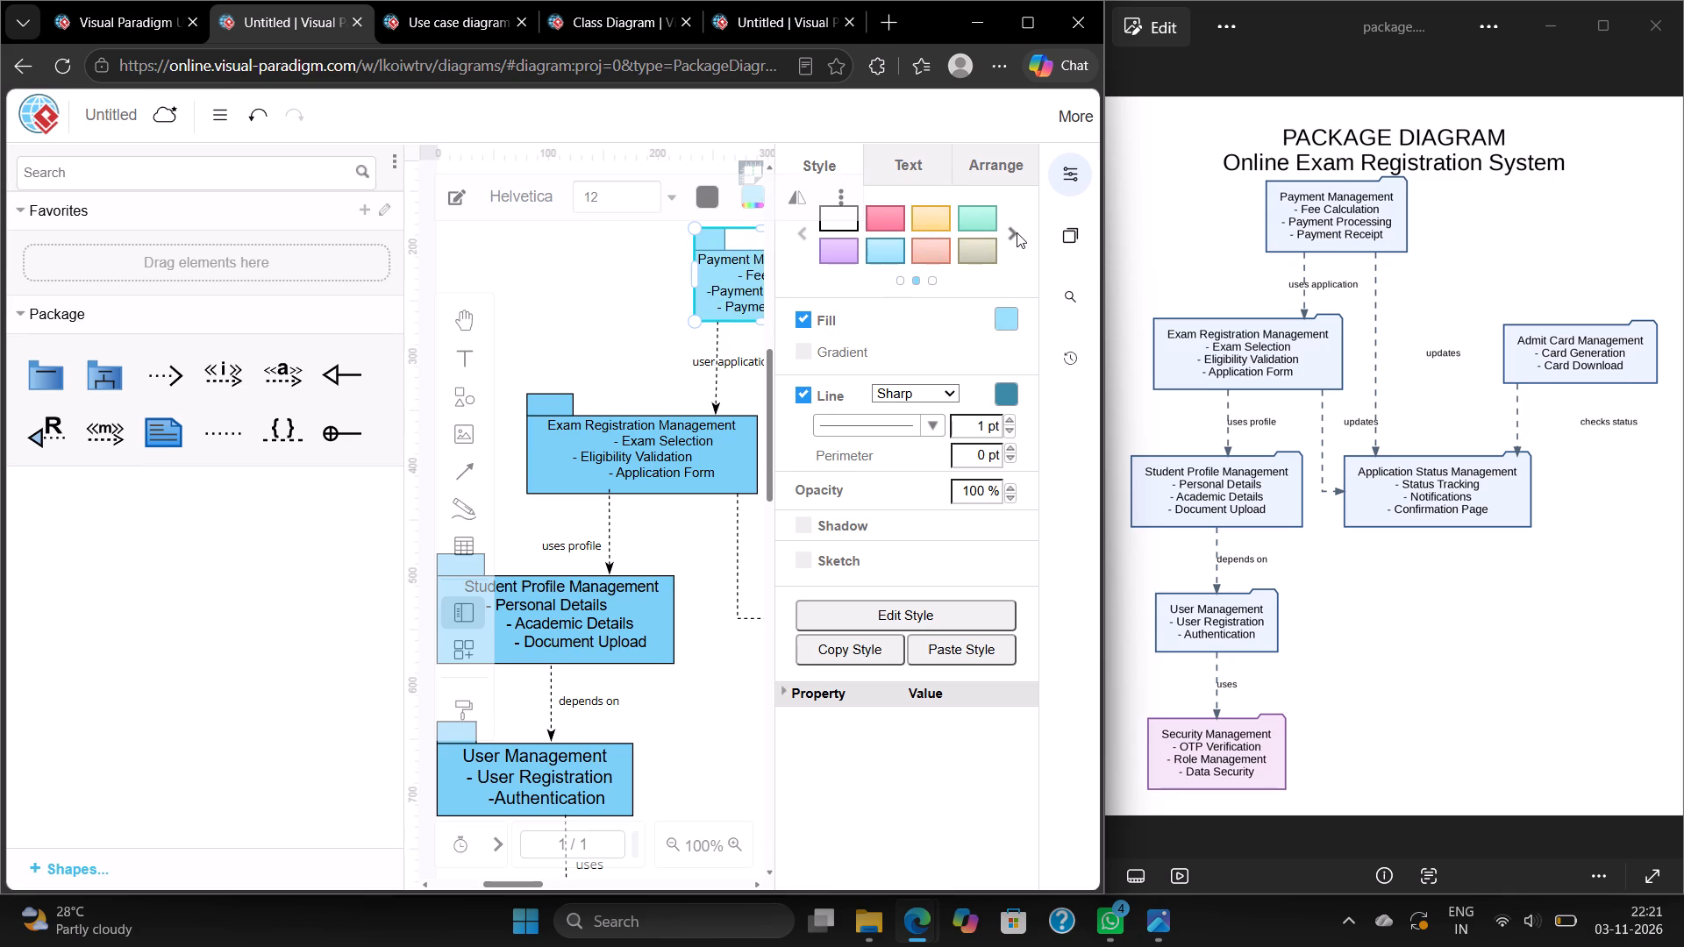
pyautogui.click(973, 210)
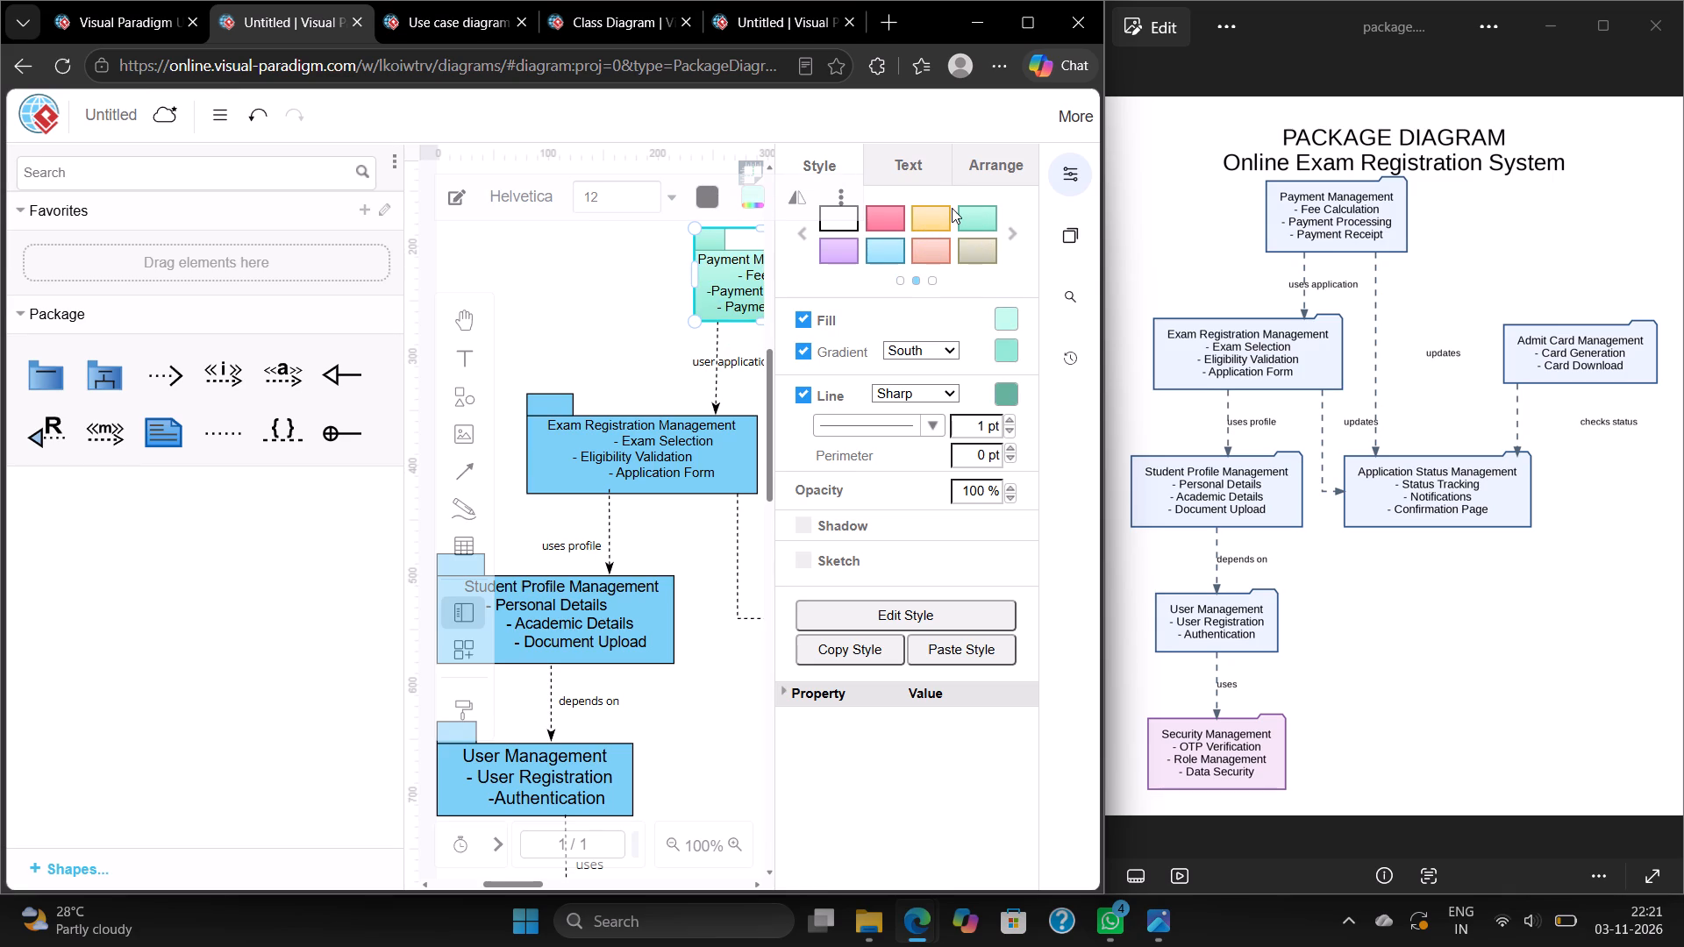
pyautogui.click(952, 208)
pyautogui.click(939, 211)
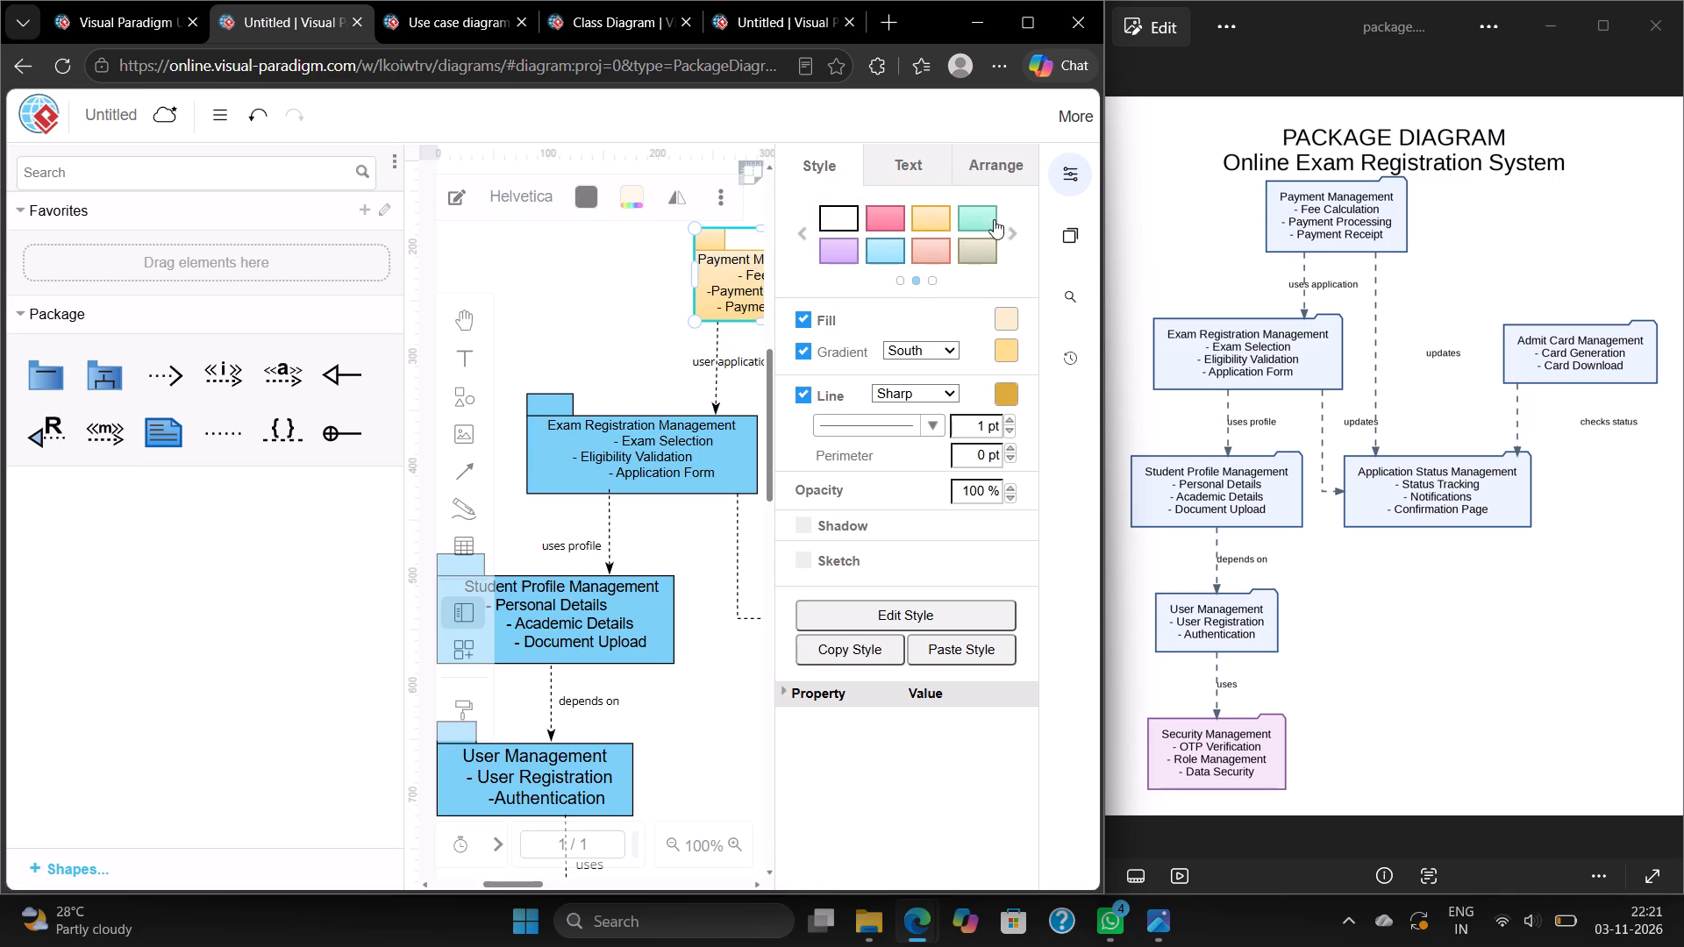
# Apply the light blue gradient style to Exam Registration Management and the mint green gradient style to Admit Card Management.
pyautogui.click(673, 461)
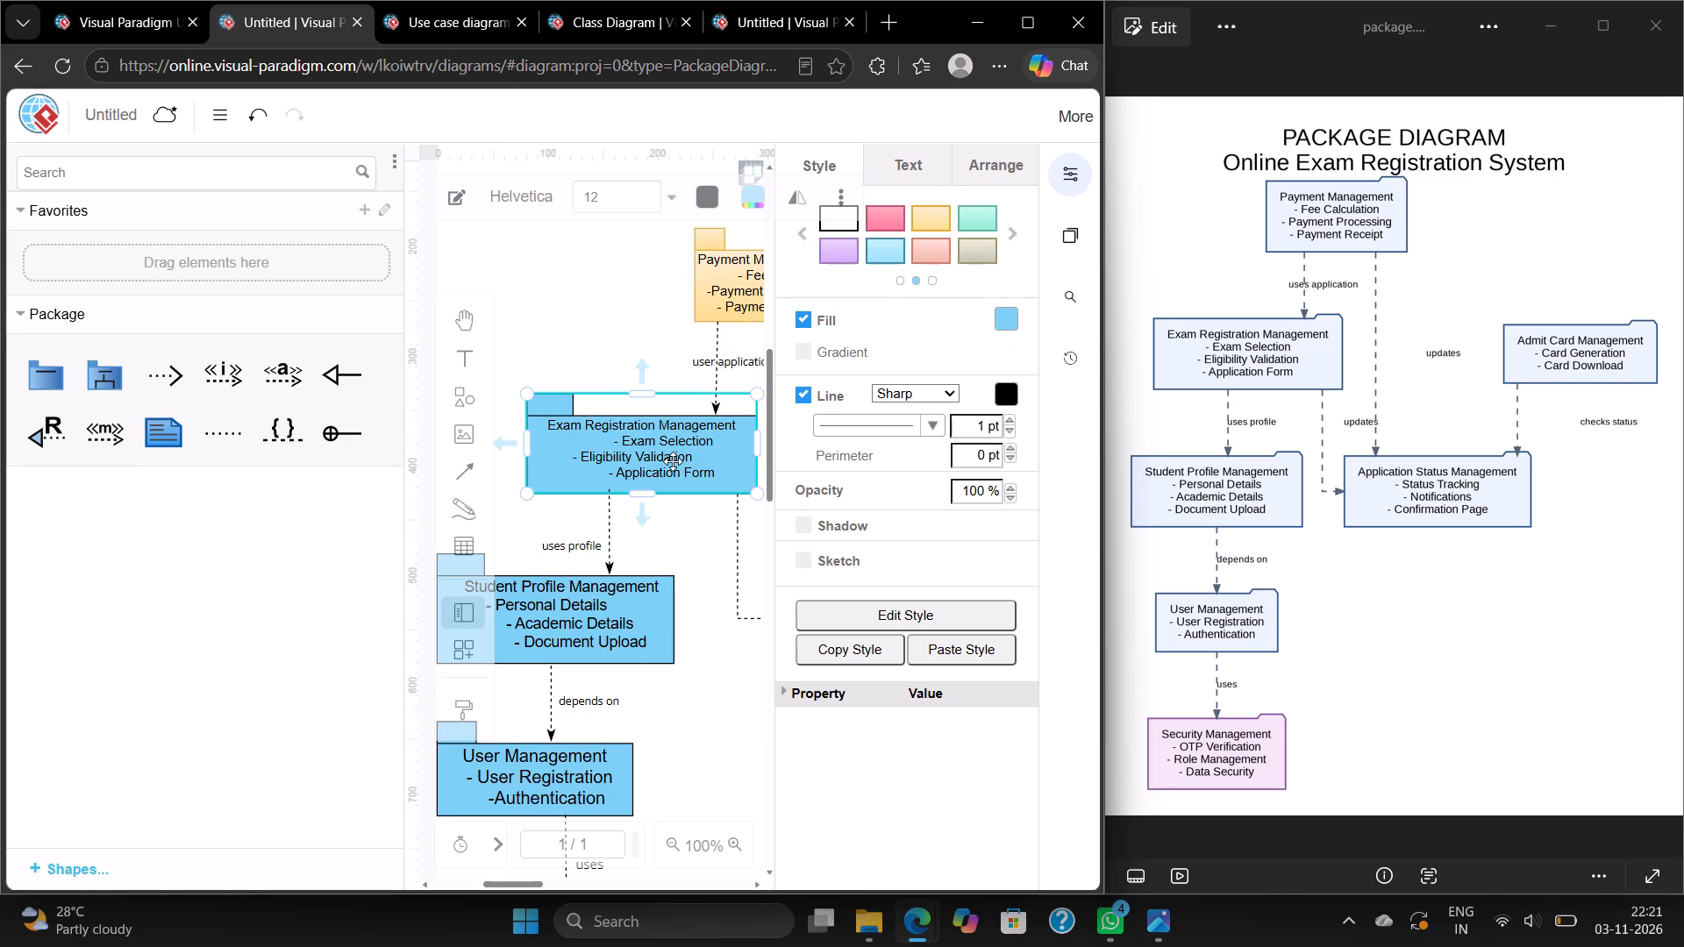
pyautogui.click(881, 251)
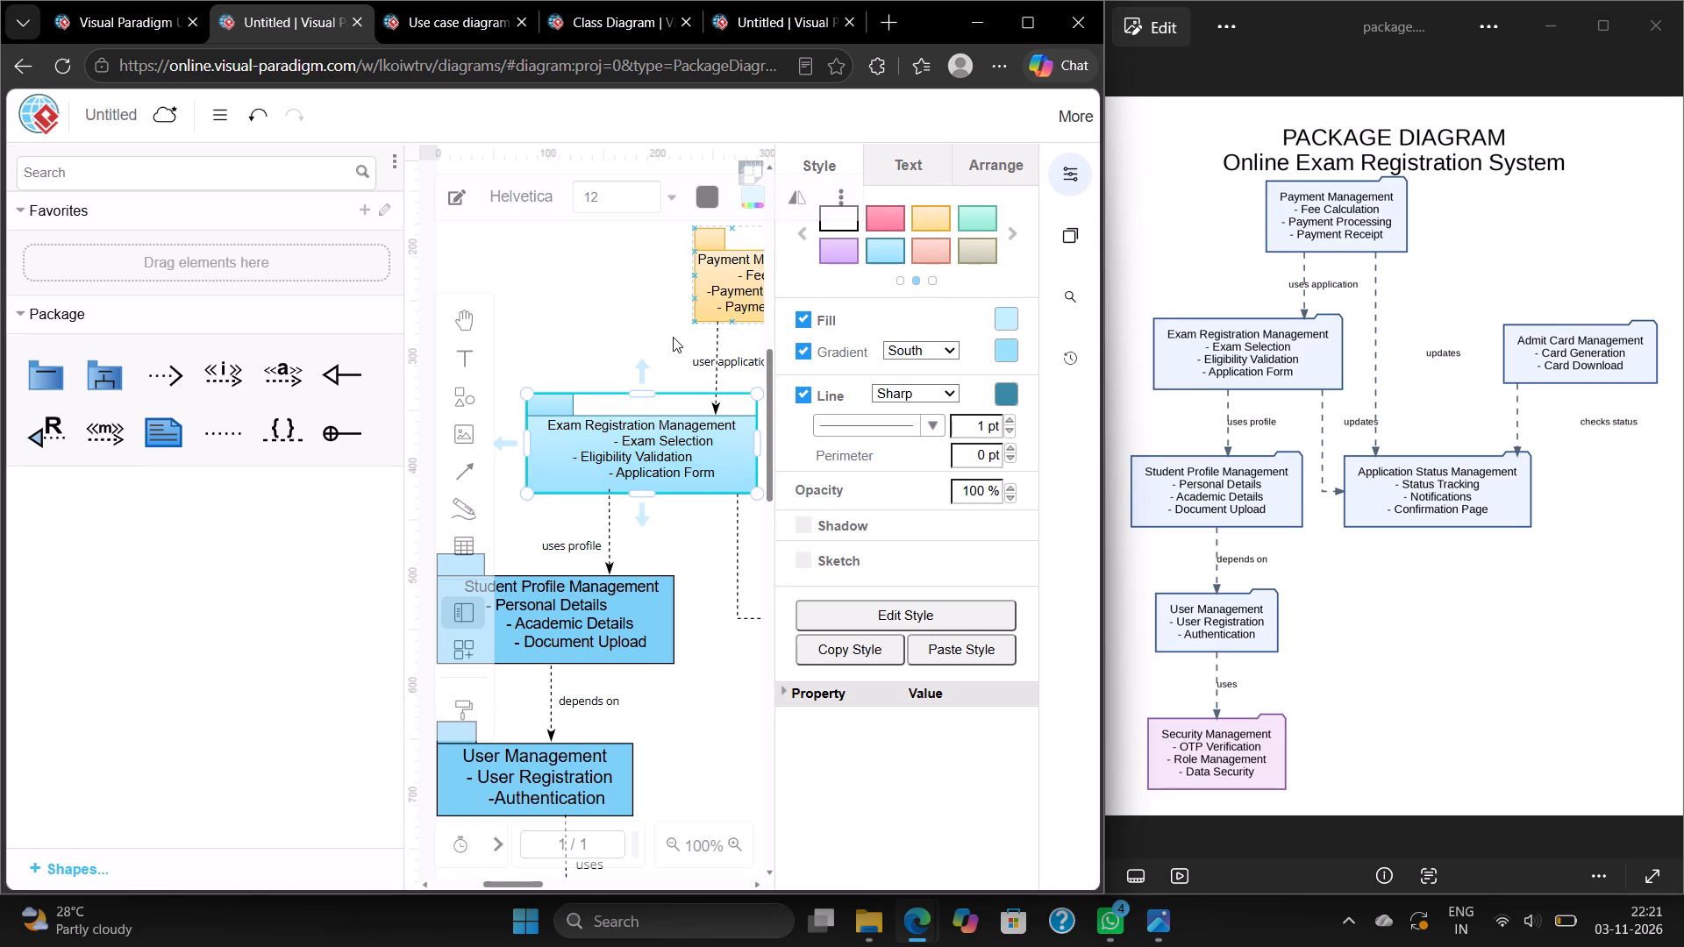
pyautogui.hscroll(-2, 673, 337)
pyautogui.click(688, 435)
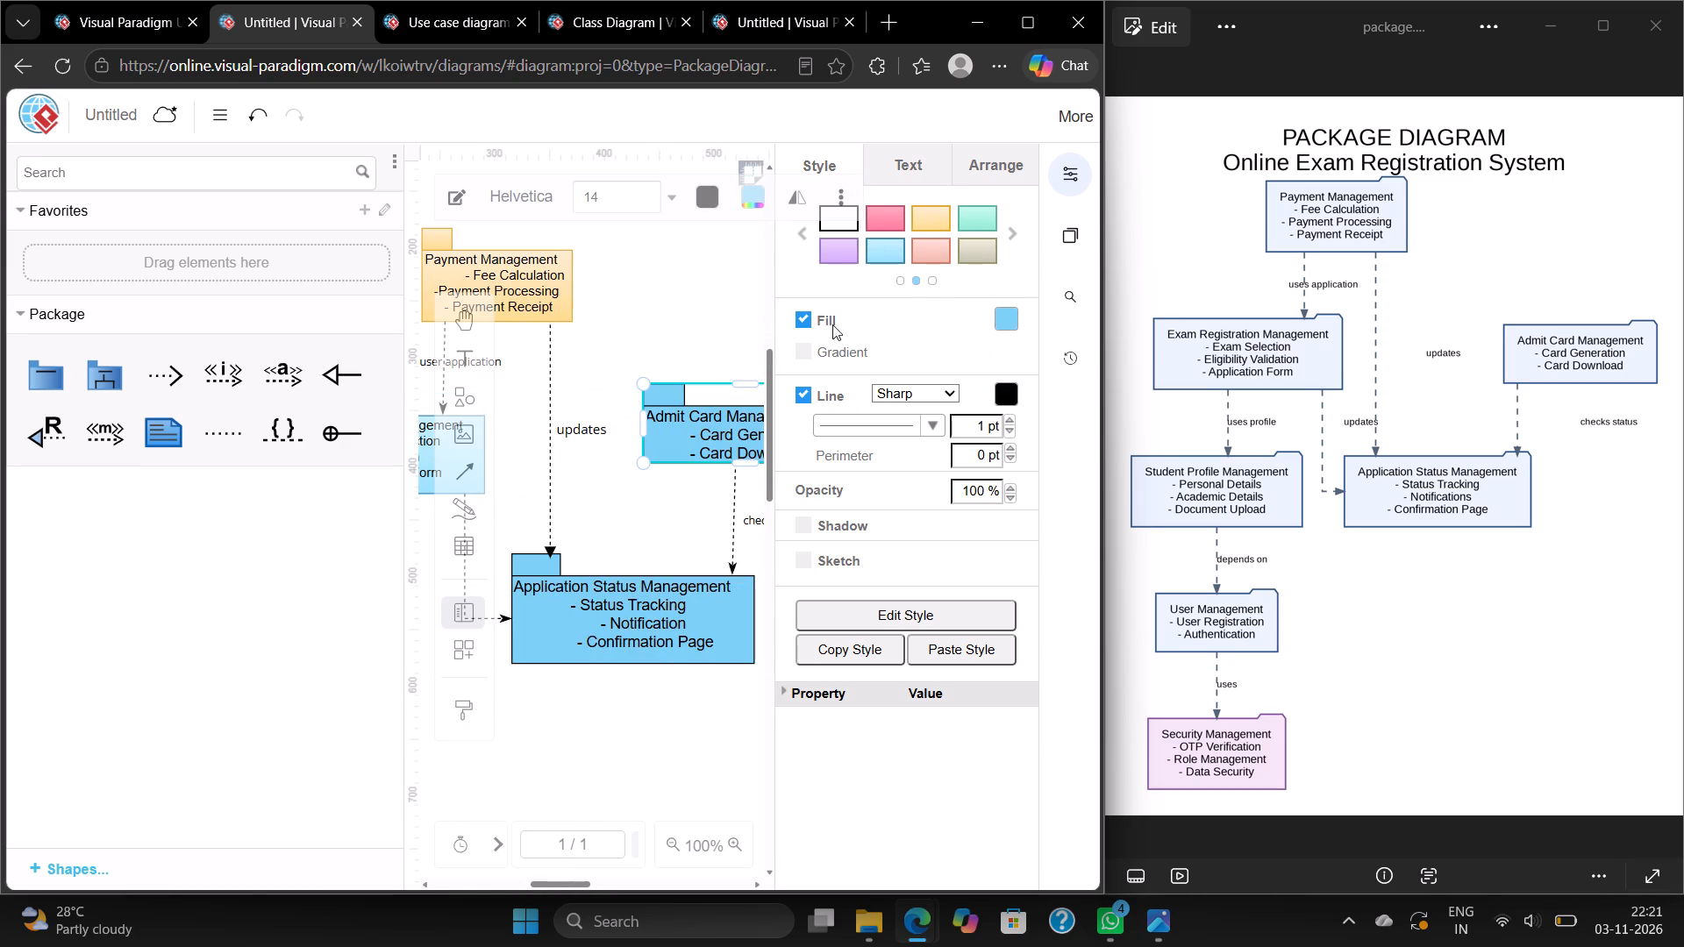
pyautogui.click(973, 218)
# Give the Application Status Management package the flat light green style with a black outline.
pyautogui.scroll(-1, 627, 447)
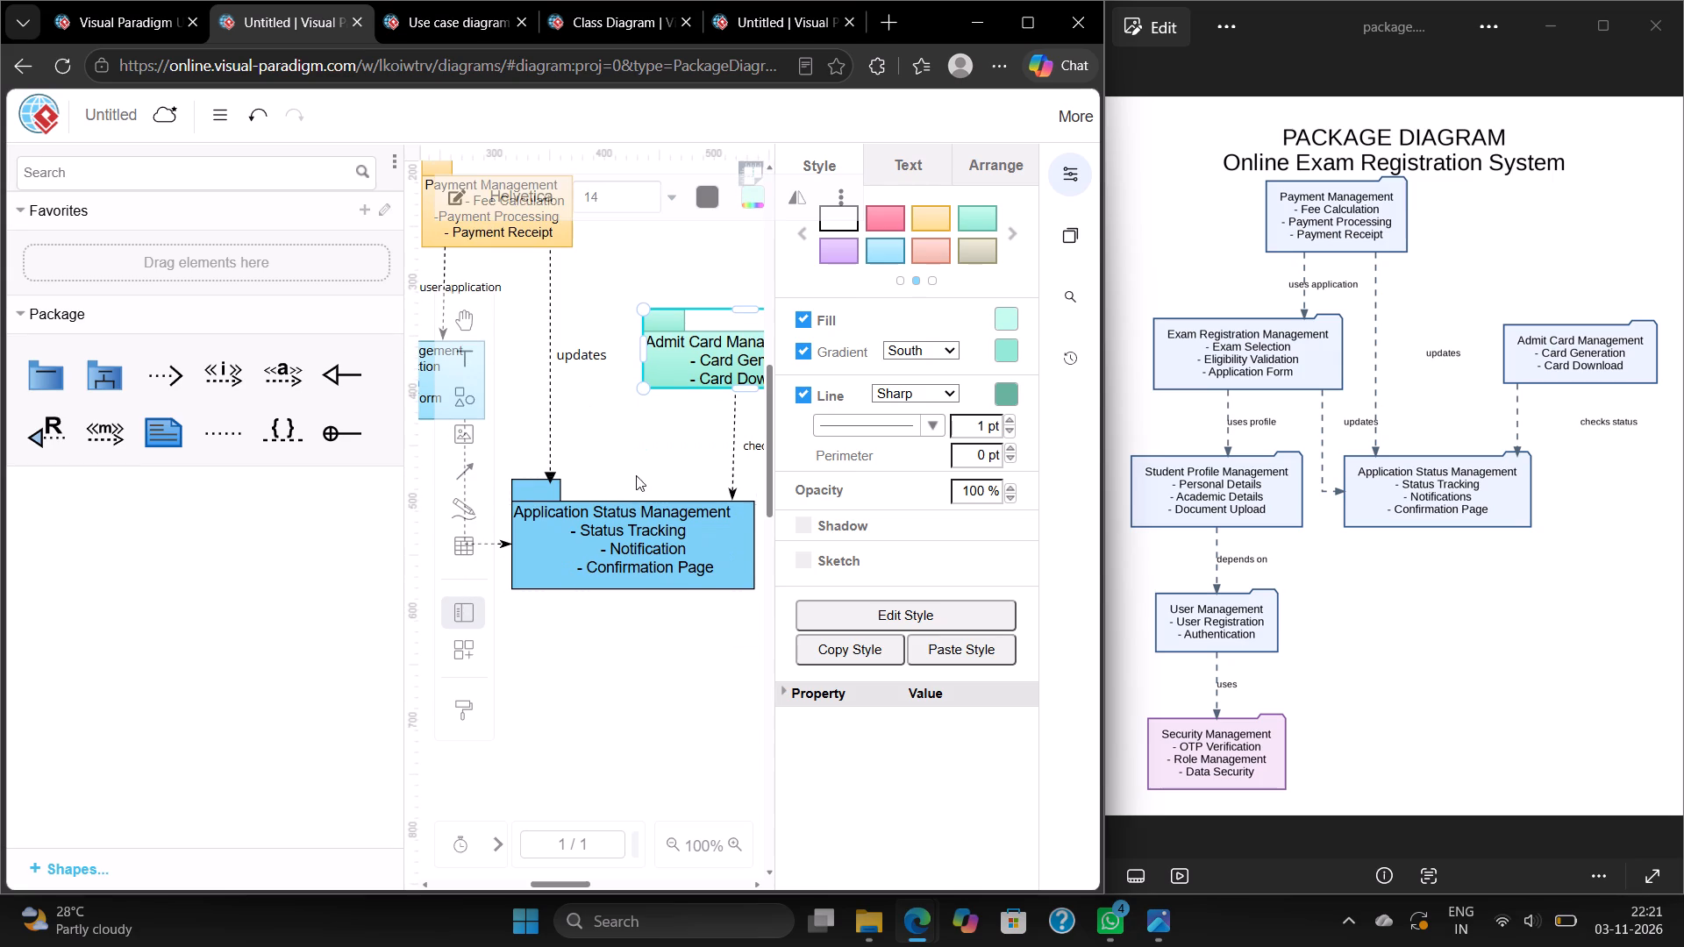
pyautogui.click(643, 537)
pyautogui.click(868, 243)
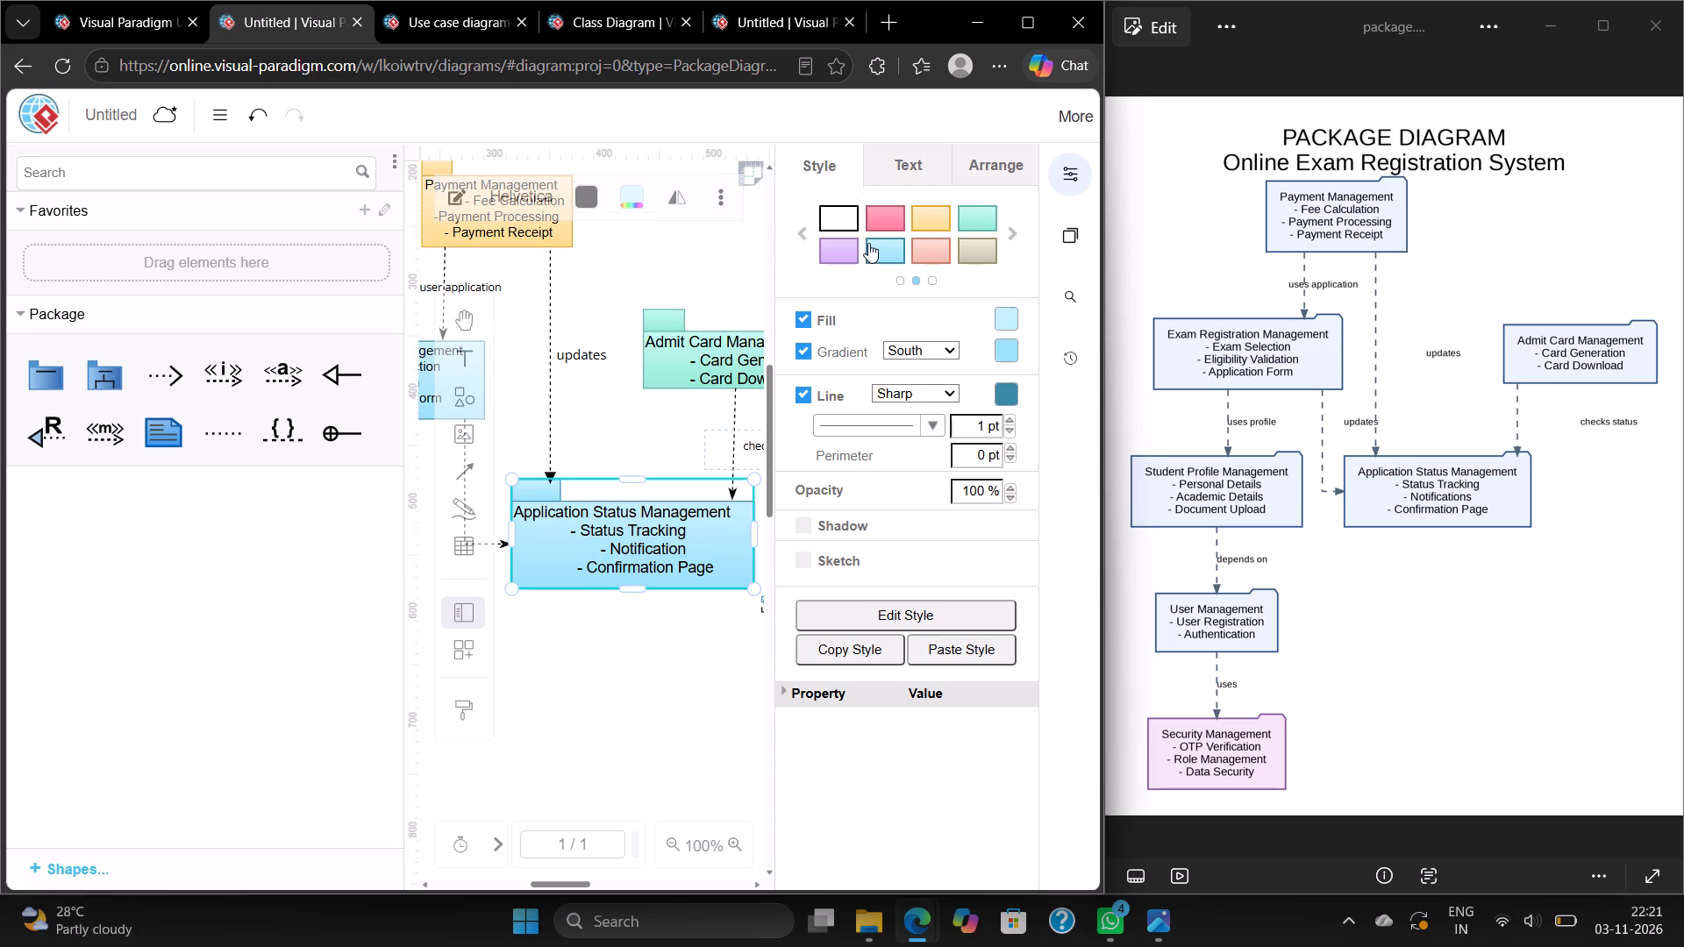
pyautogui.click(924, 252)
pyautogui.hscroll(2, 924, 252)
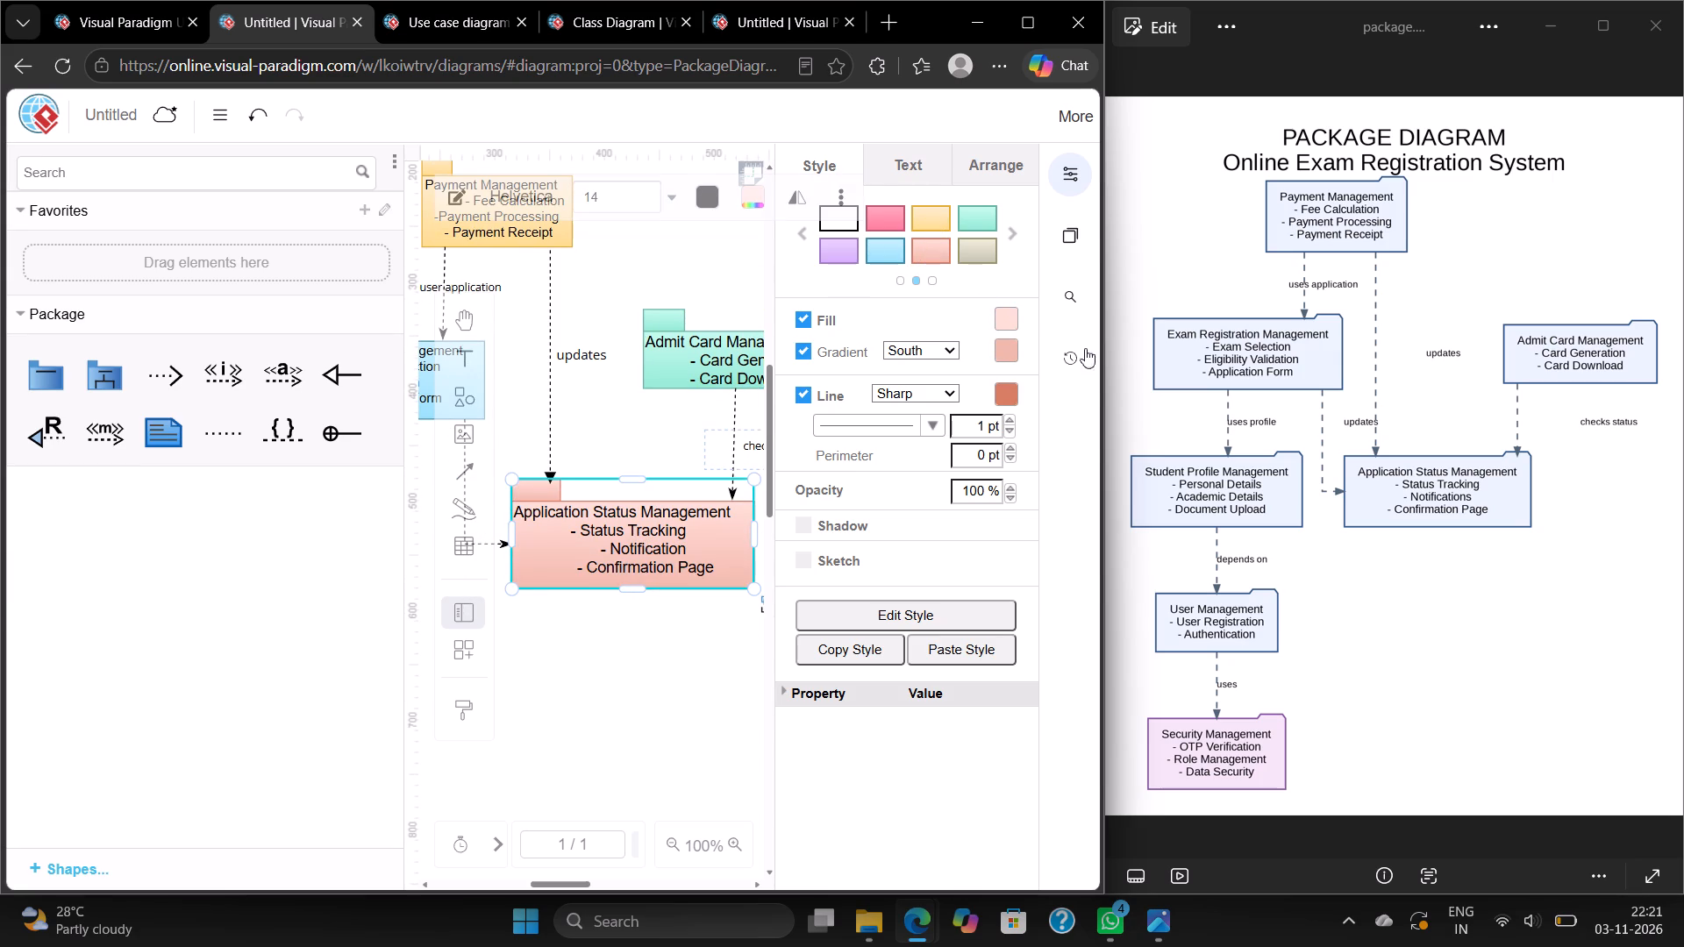
pyautogui.click(1011, 227)
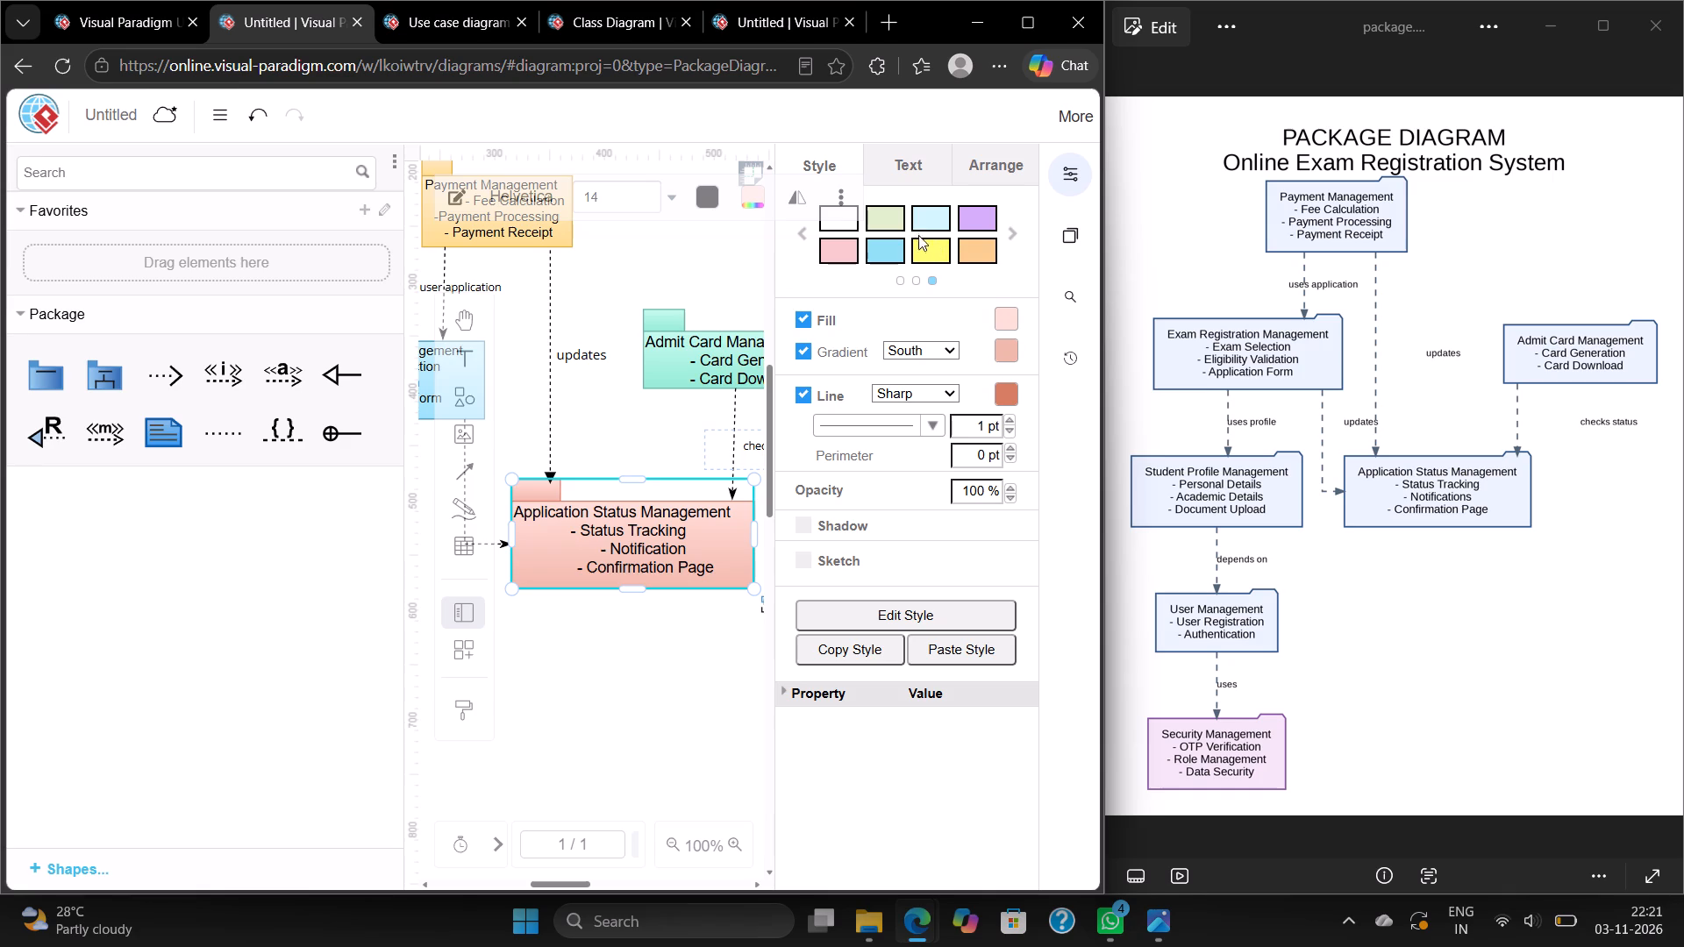
pyautogui.click(895, 224)
# Apply the flat light green style to Student Profile Management and the flat light blue style to User Management, both with black outlines.
pyautogui.hscroll(2, 698, 344)
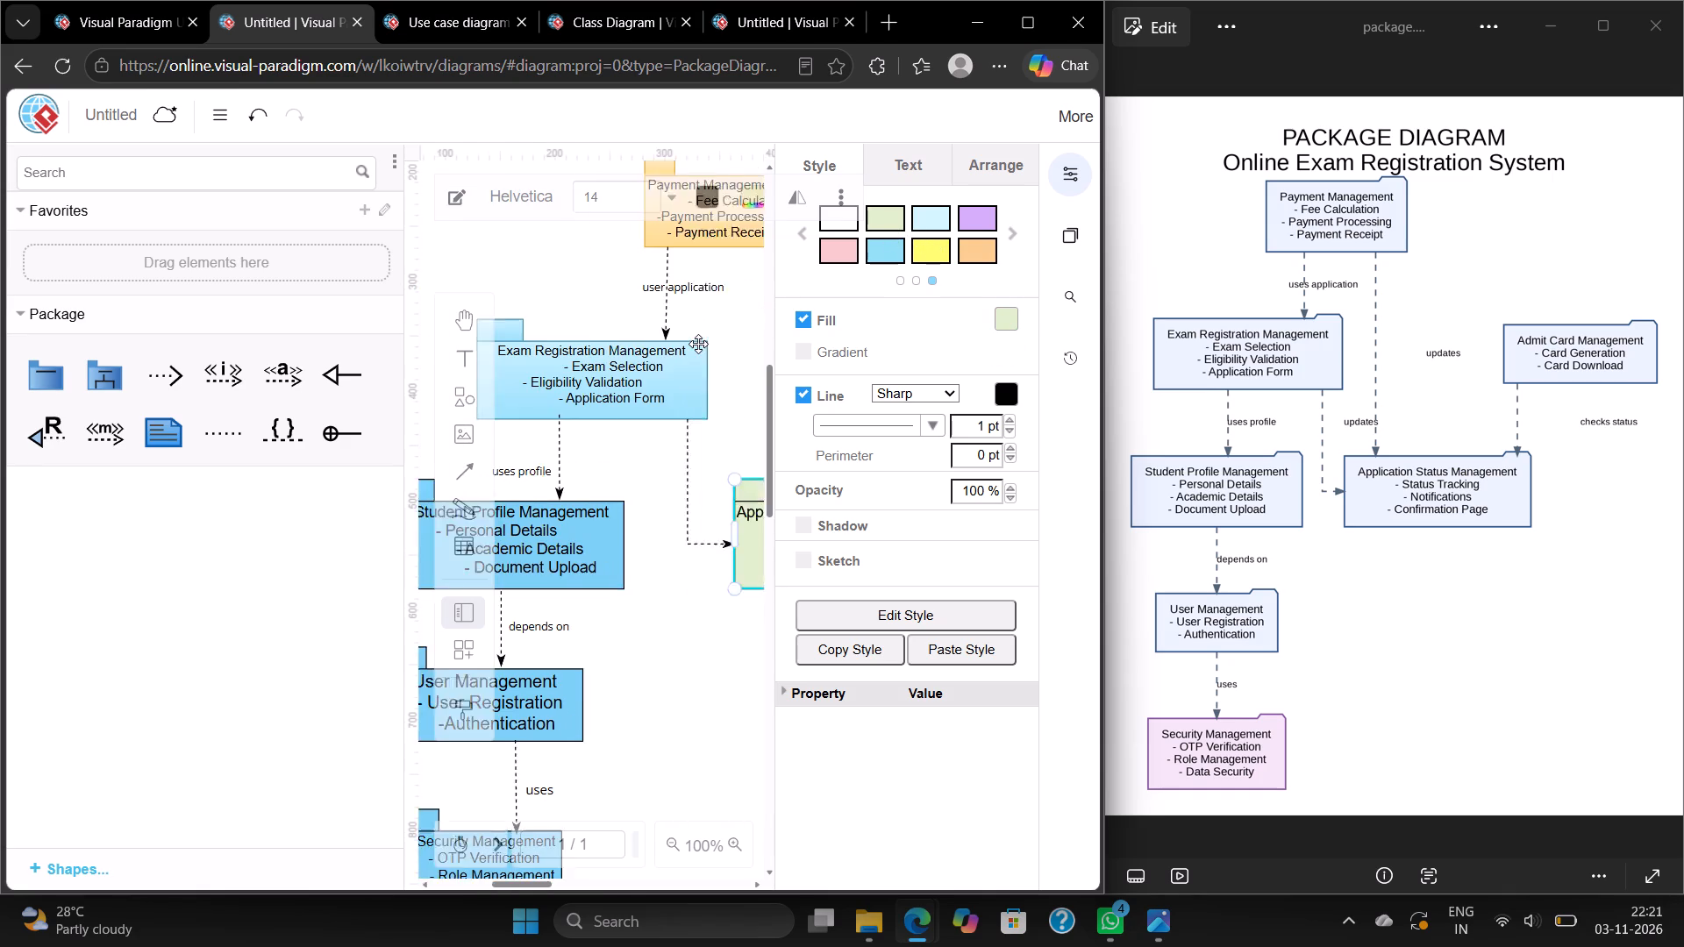
pyautogui.hscroll(1, 698, 344)
pyautogui.click(607, 524)
pyautogui.click(884, 209)
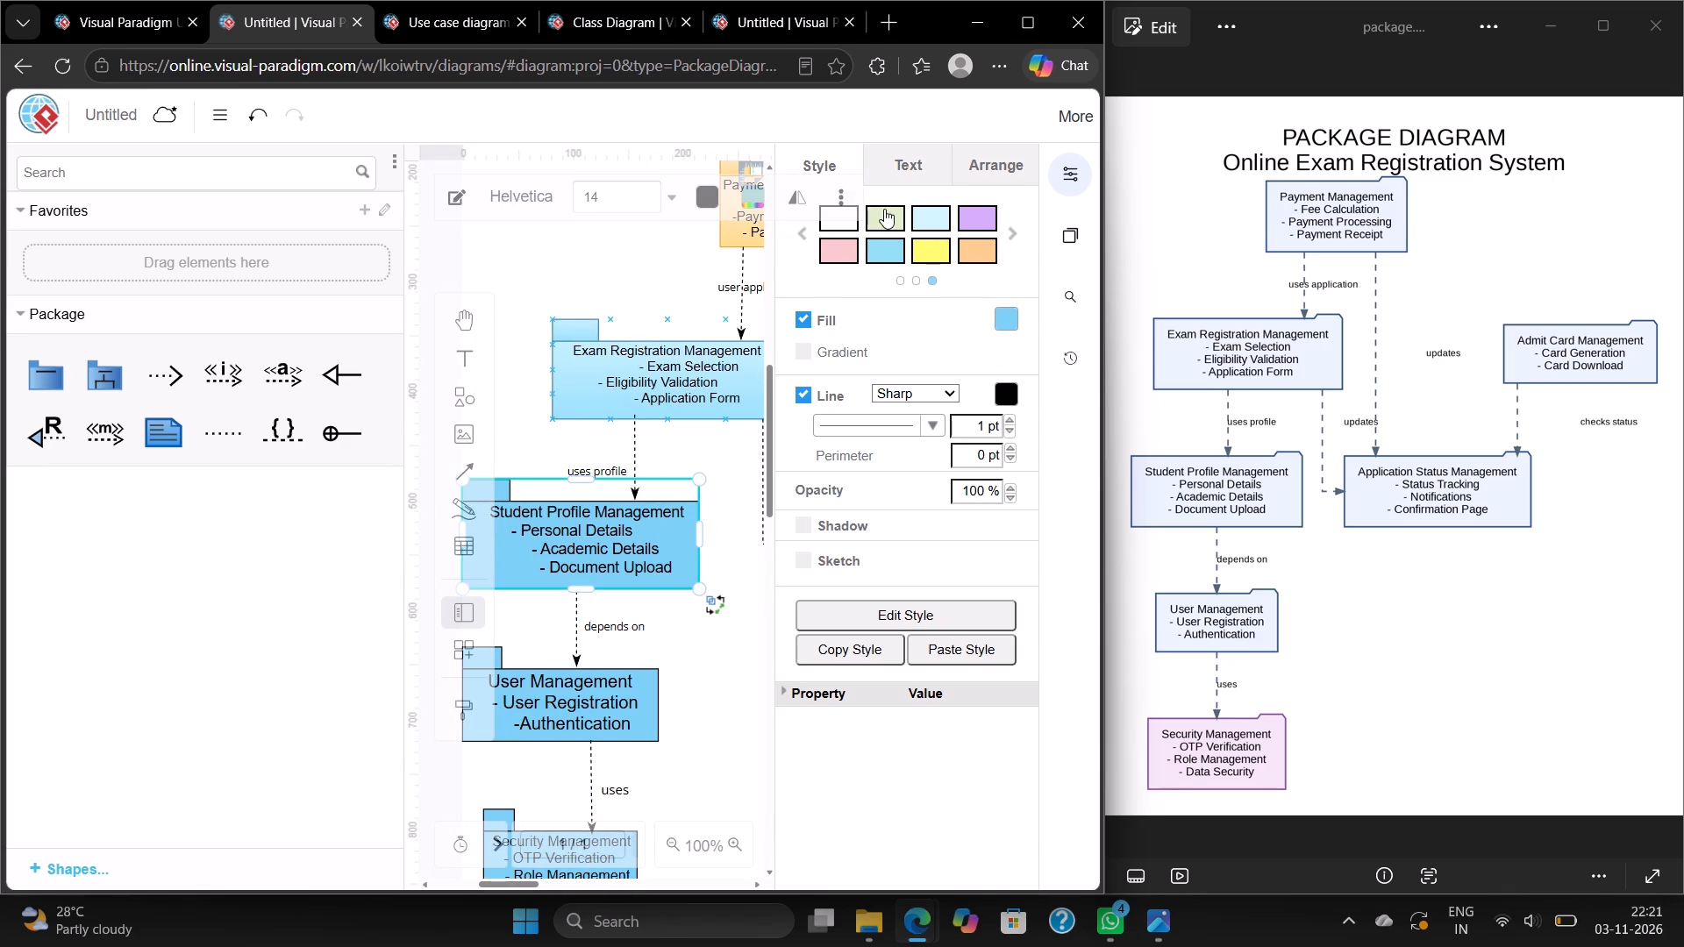
pyautogui.click(626, 674)
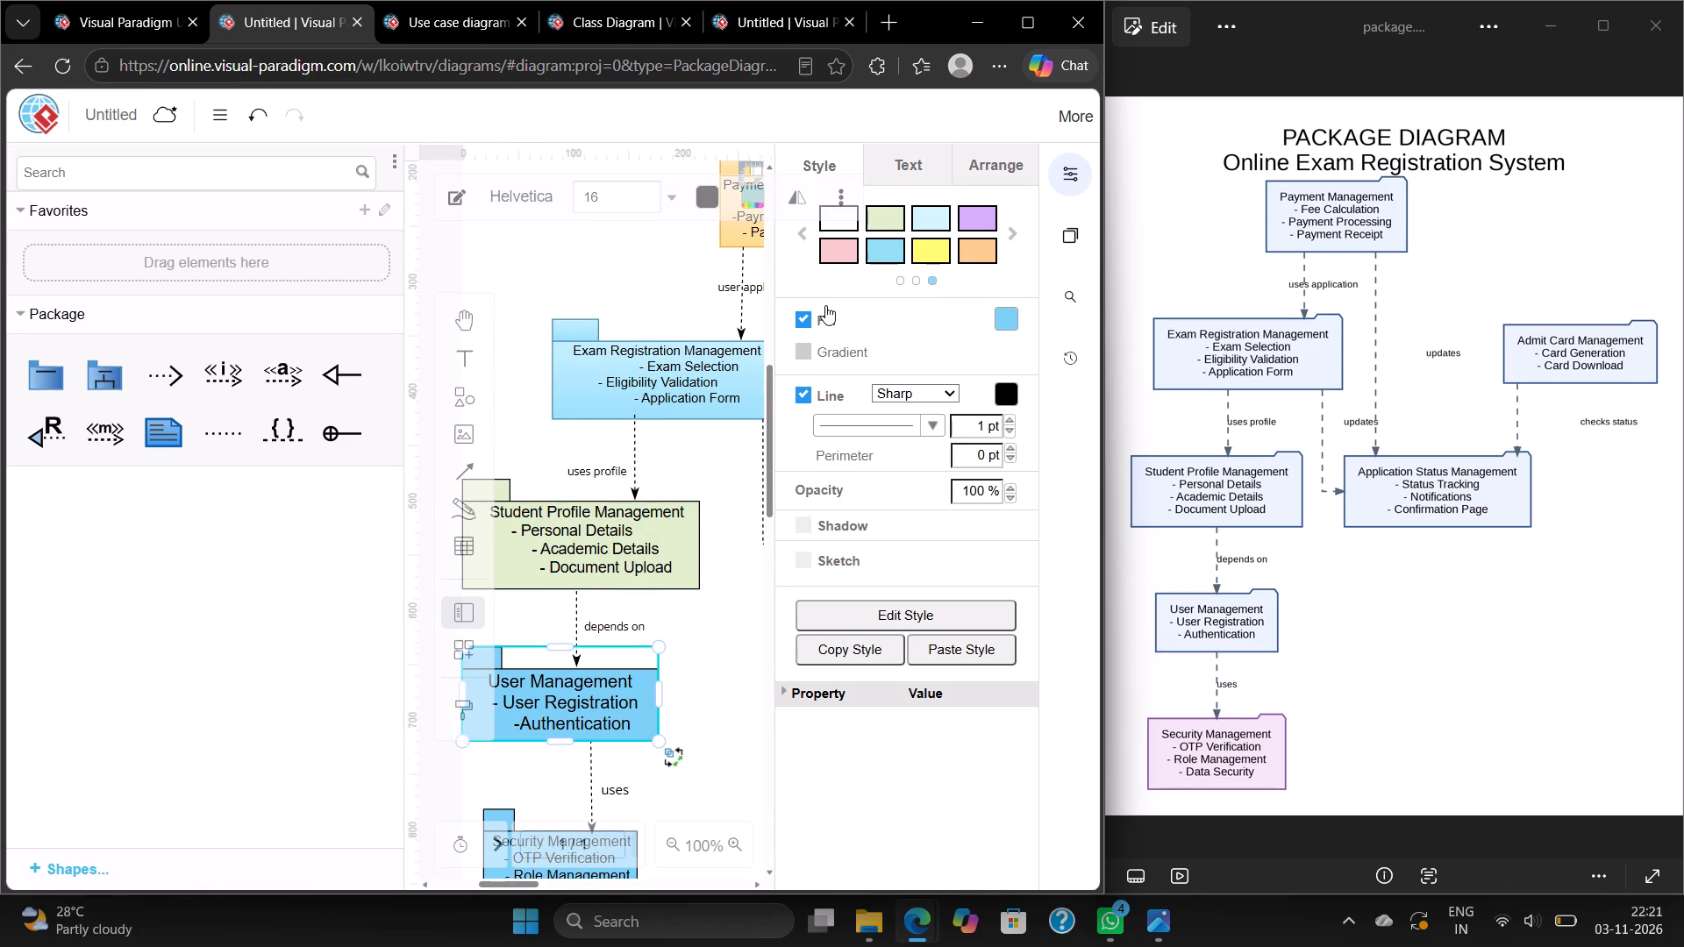
pyautogui.click(884, 253)
# Give the Security Management package the flat purple style with a black outline and close the formatting options.
pyautogui.scroll(-1, 613, 675)
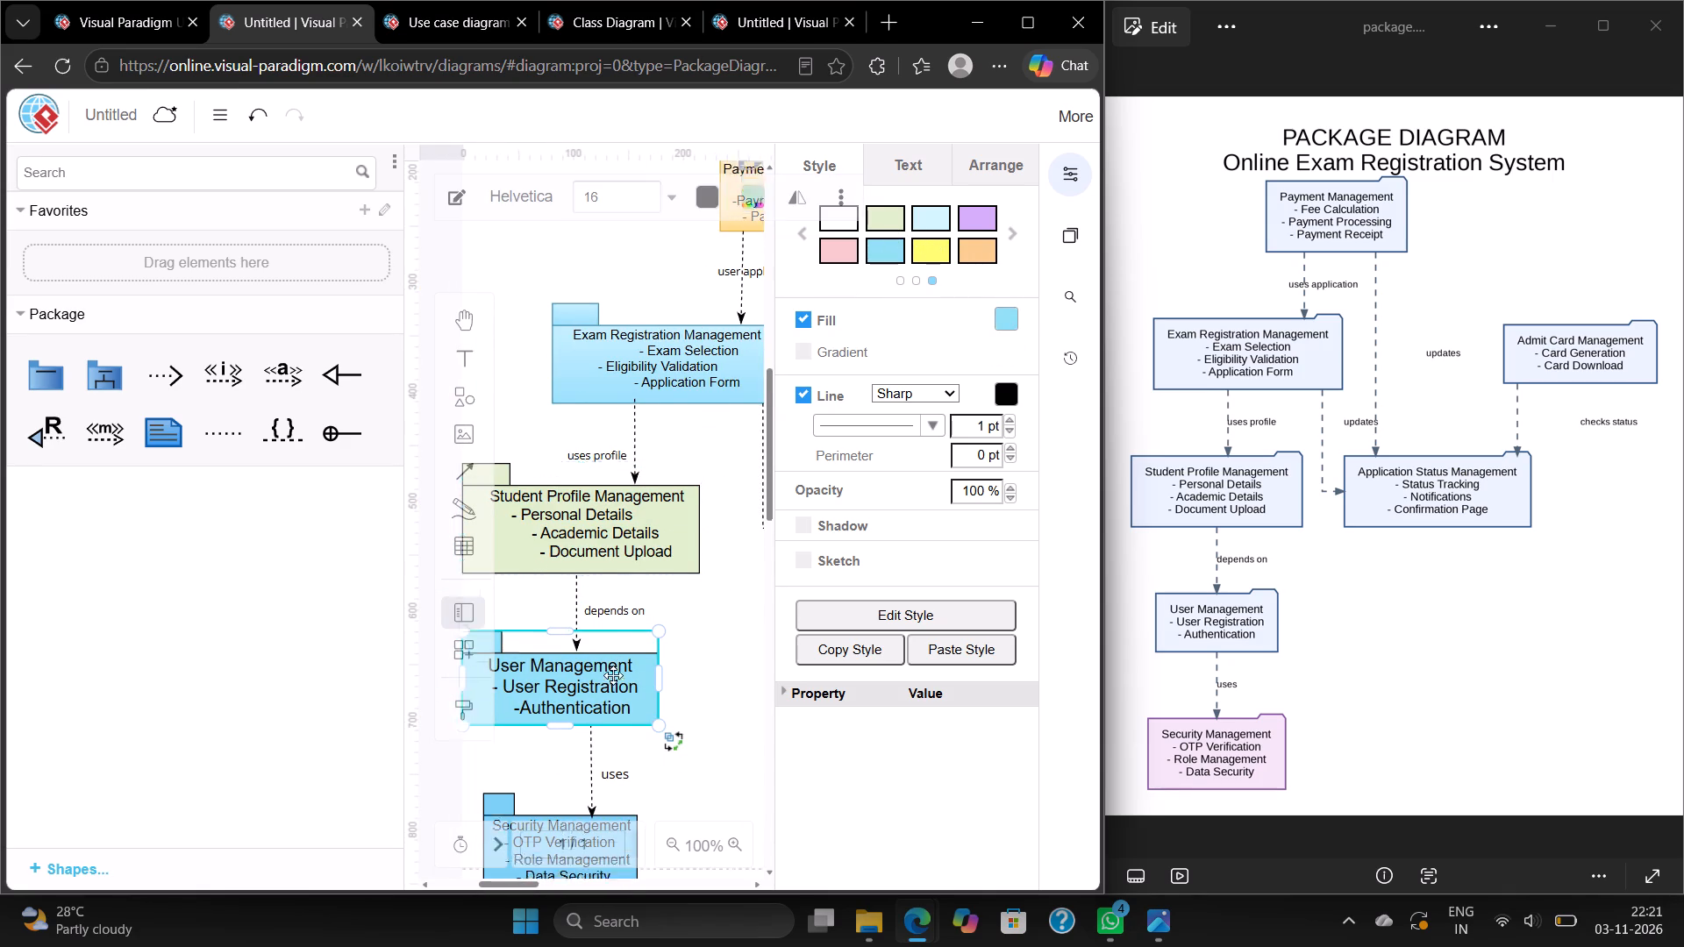
pyautogui.scroll(-1, 613, 675)
pyautogui.moveTo(565, 793); pyautogui.dragTo(583, 728)
pyautogui.click(583, 728)
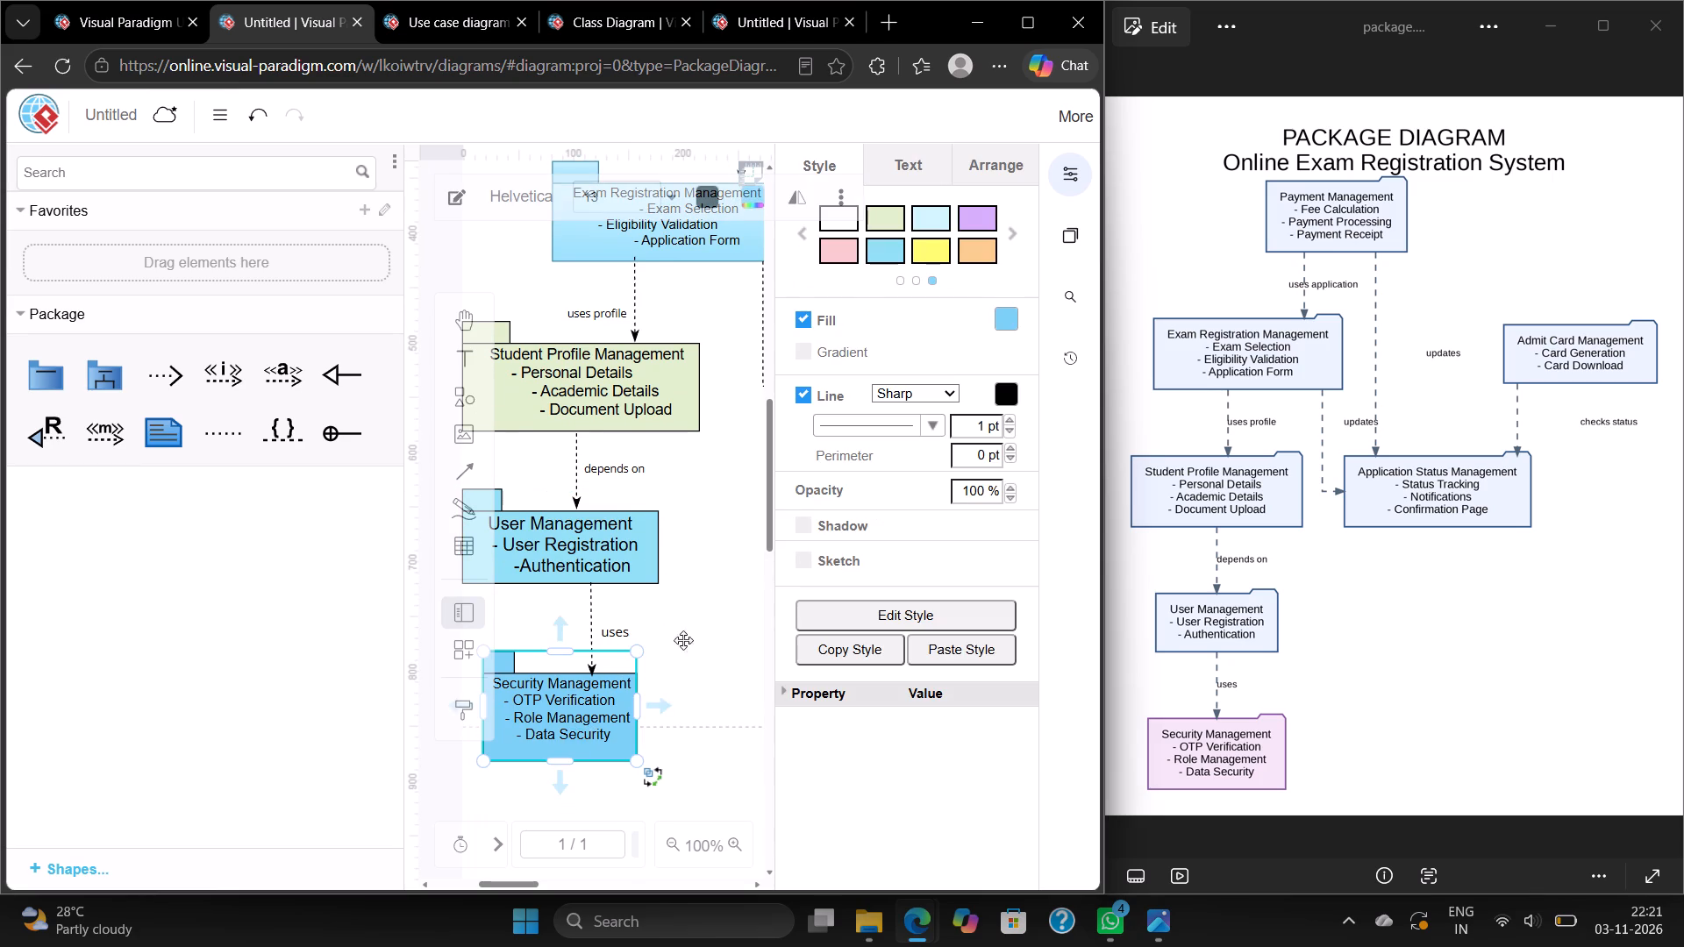
pyautogui.click(980, 206)
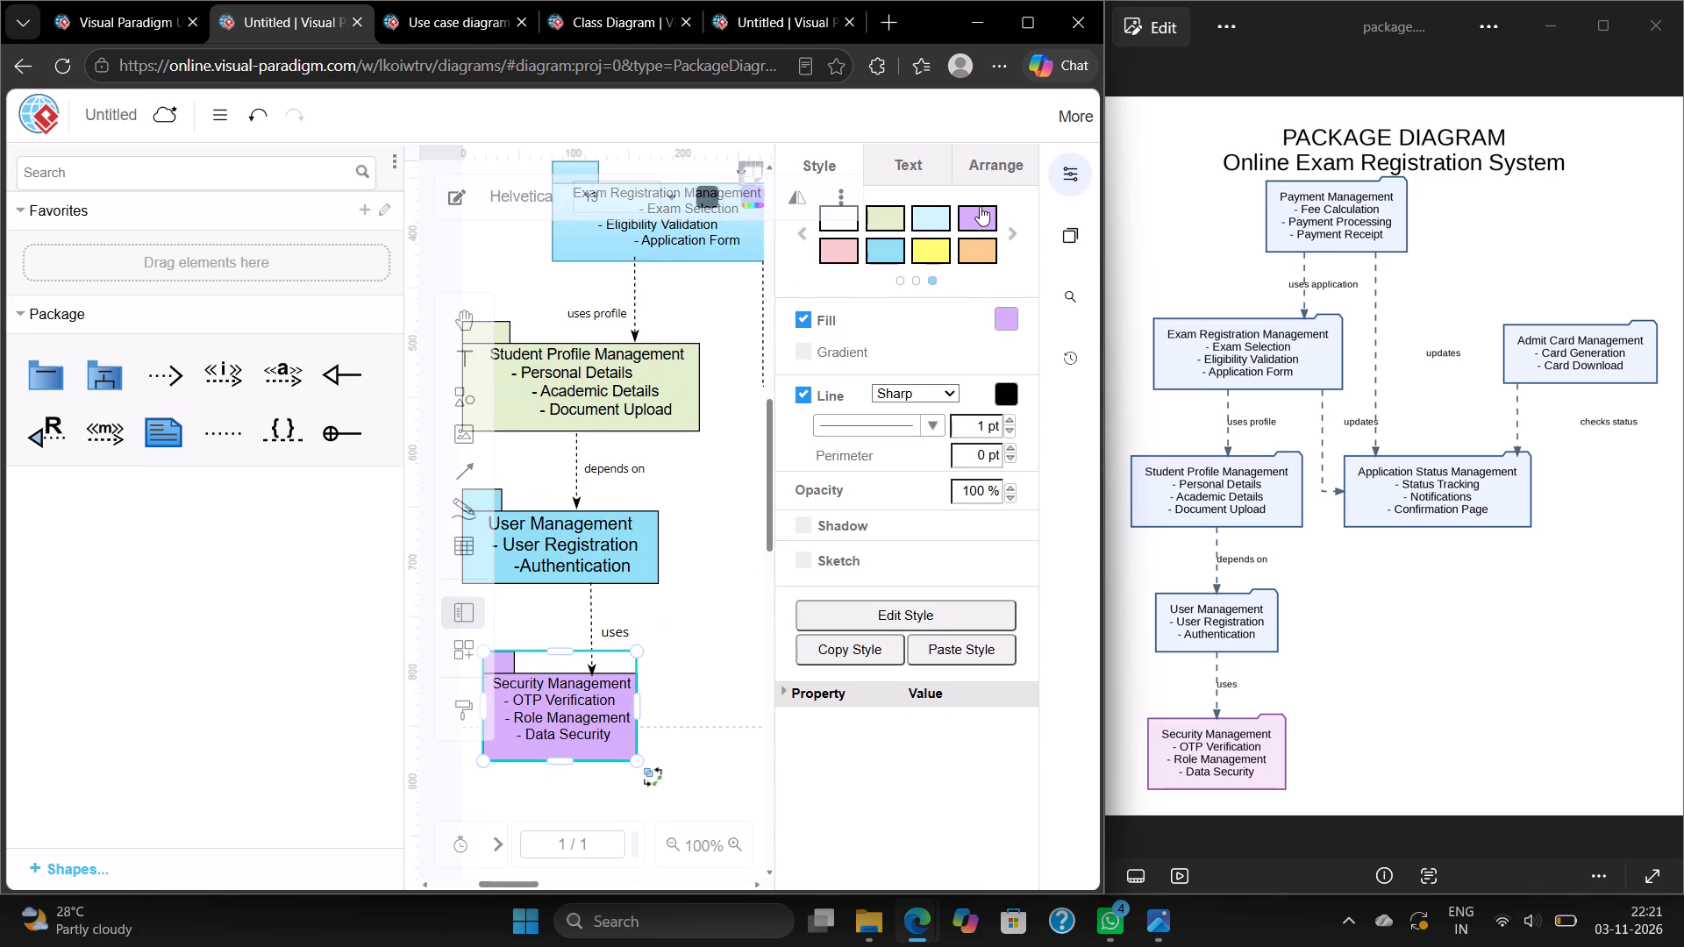
pyautogui.click(1069, 164)
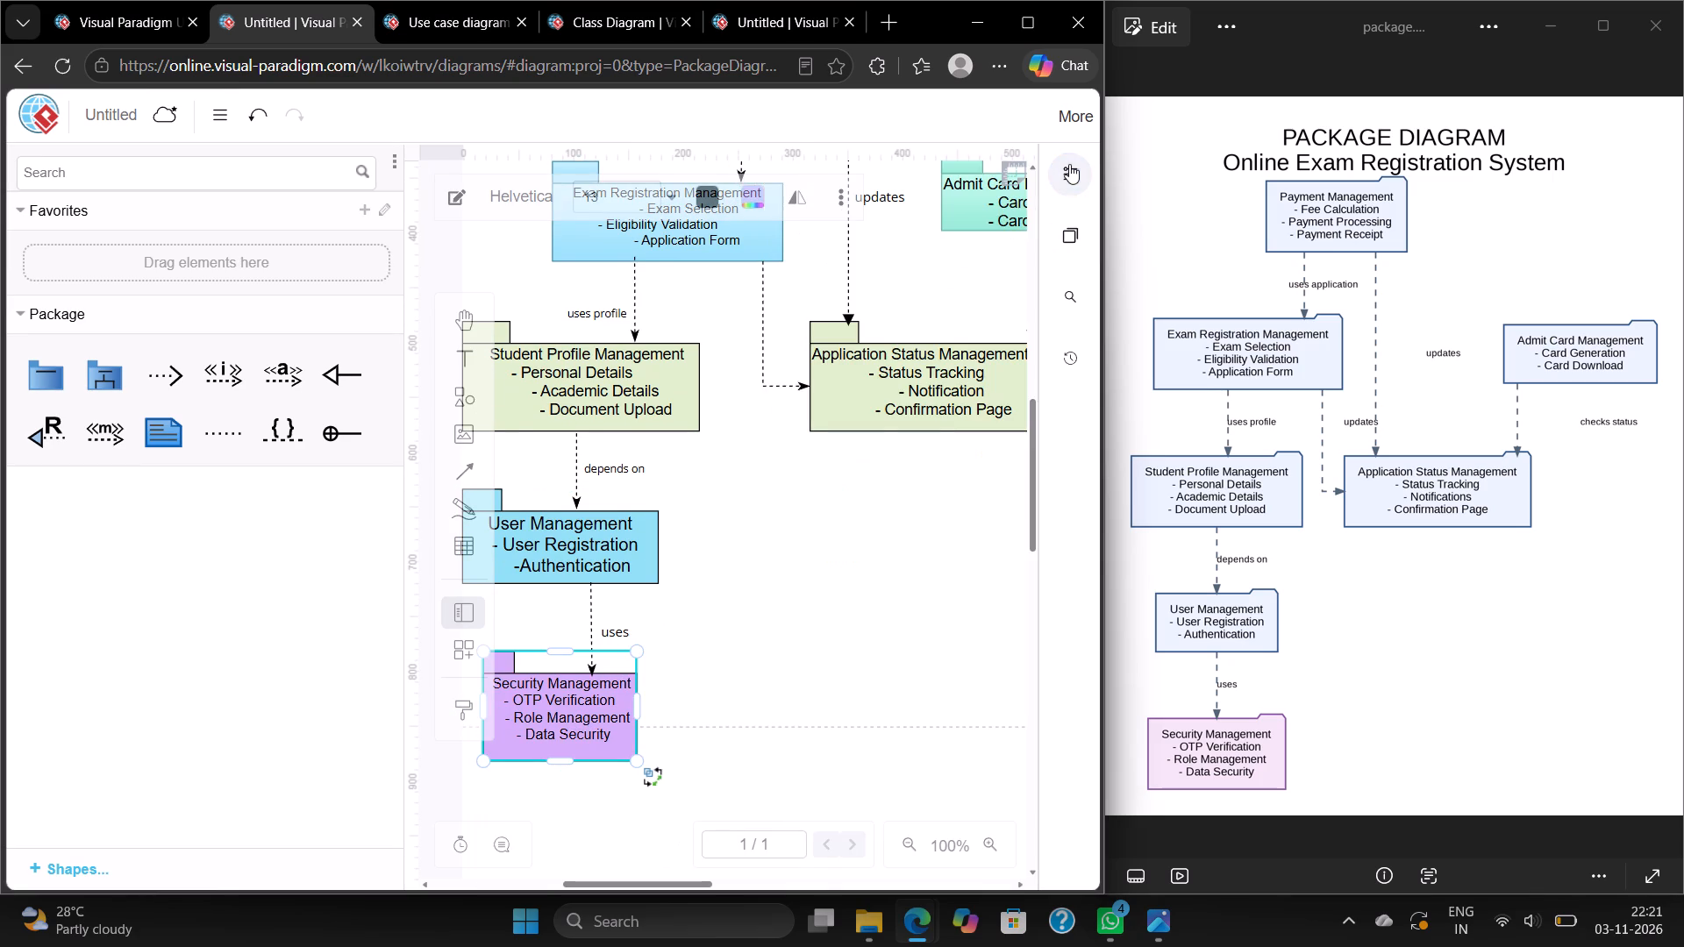
# Maximize the browser window with the upper part of the package diagram in view.
pyautogui.scroll(3, 963, 311)
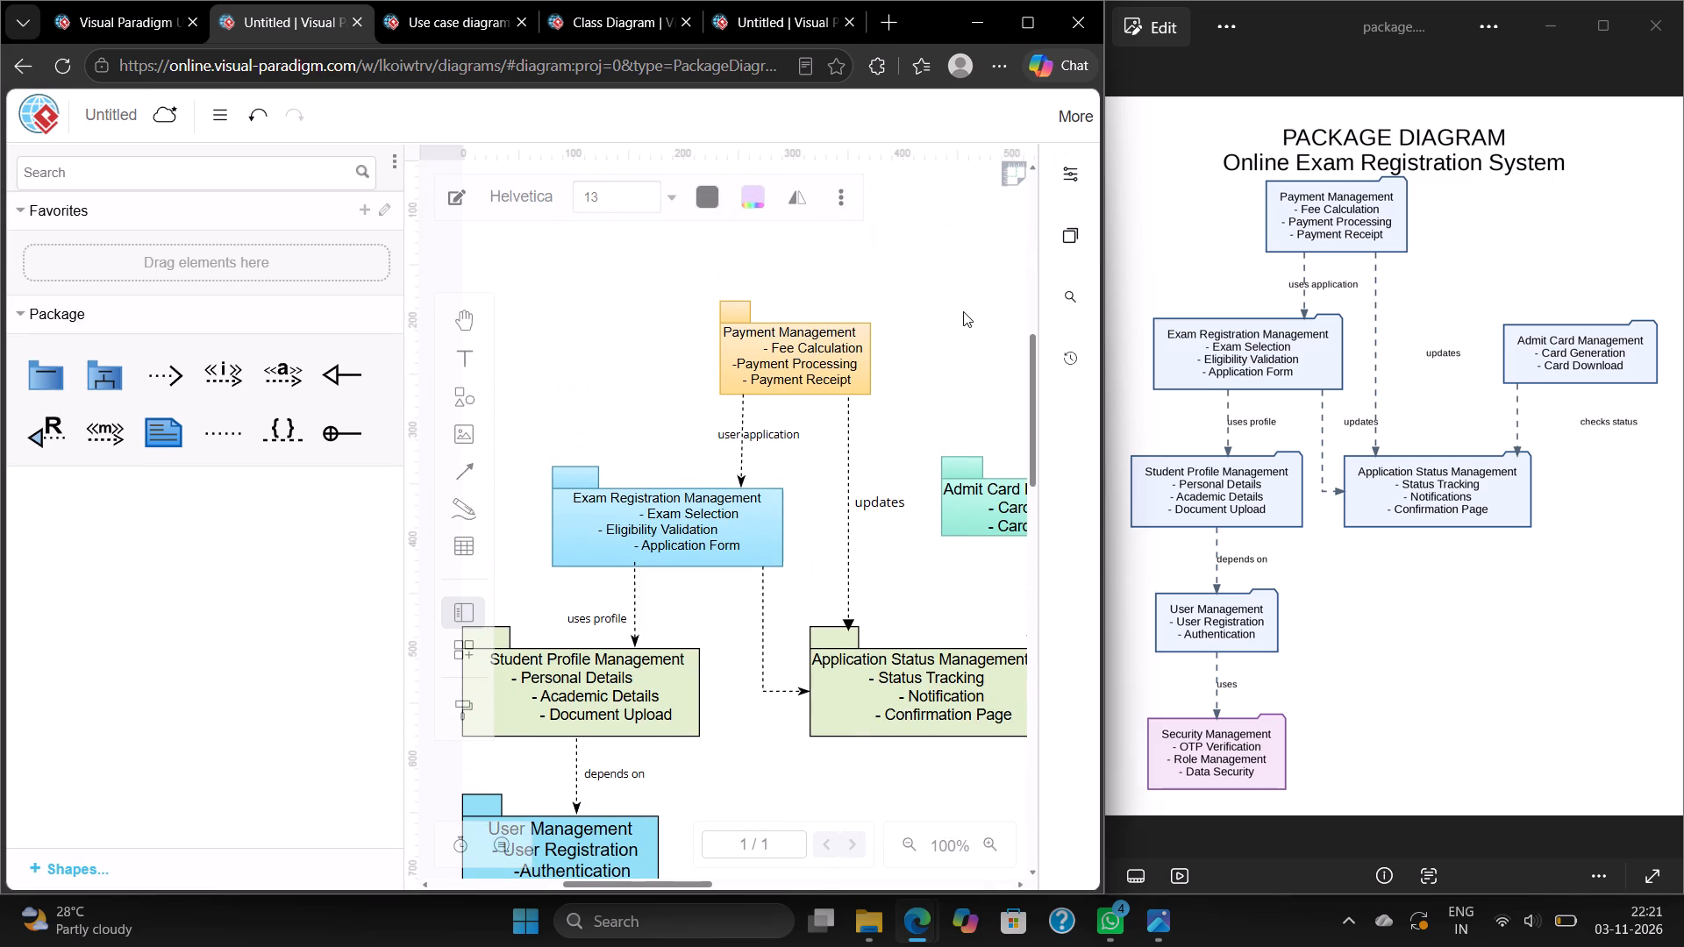
pyautogui.click(1022, 33)
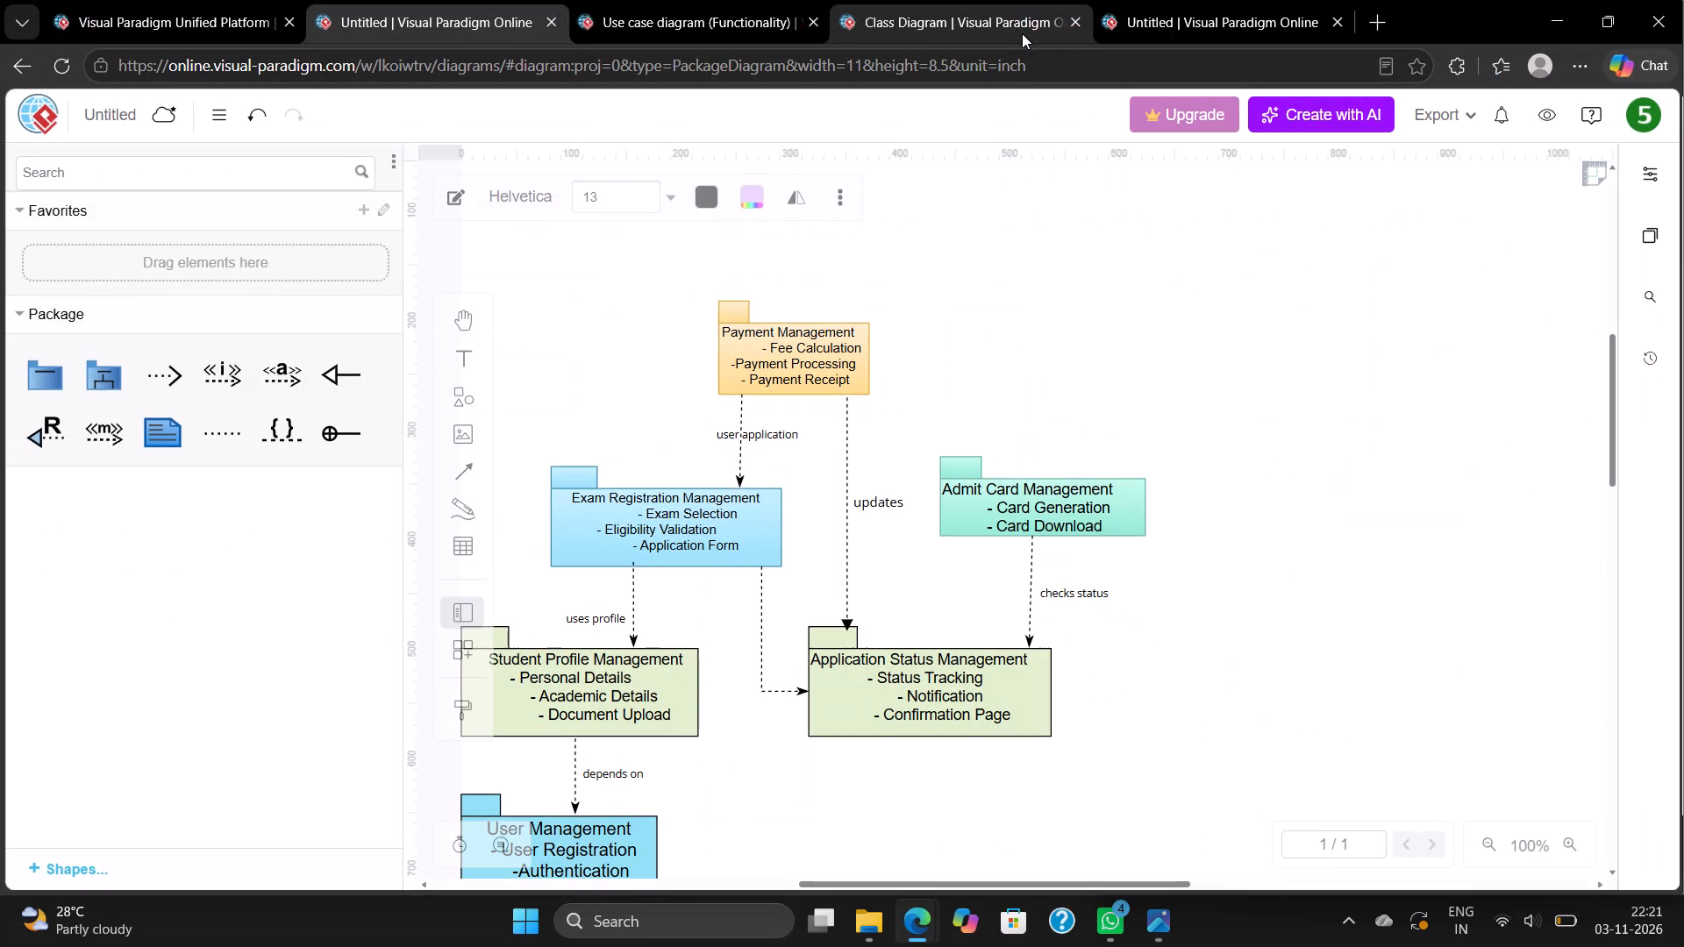
# Pull the Security Management package up closer beneath the User Management package with the pull-shapes-closer tool.
pyautogui.hscroll(2, 953, 407)
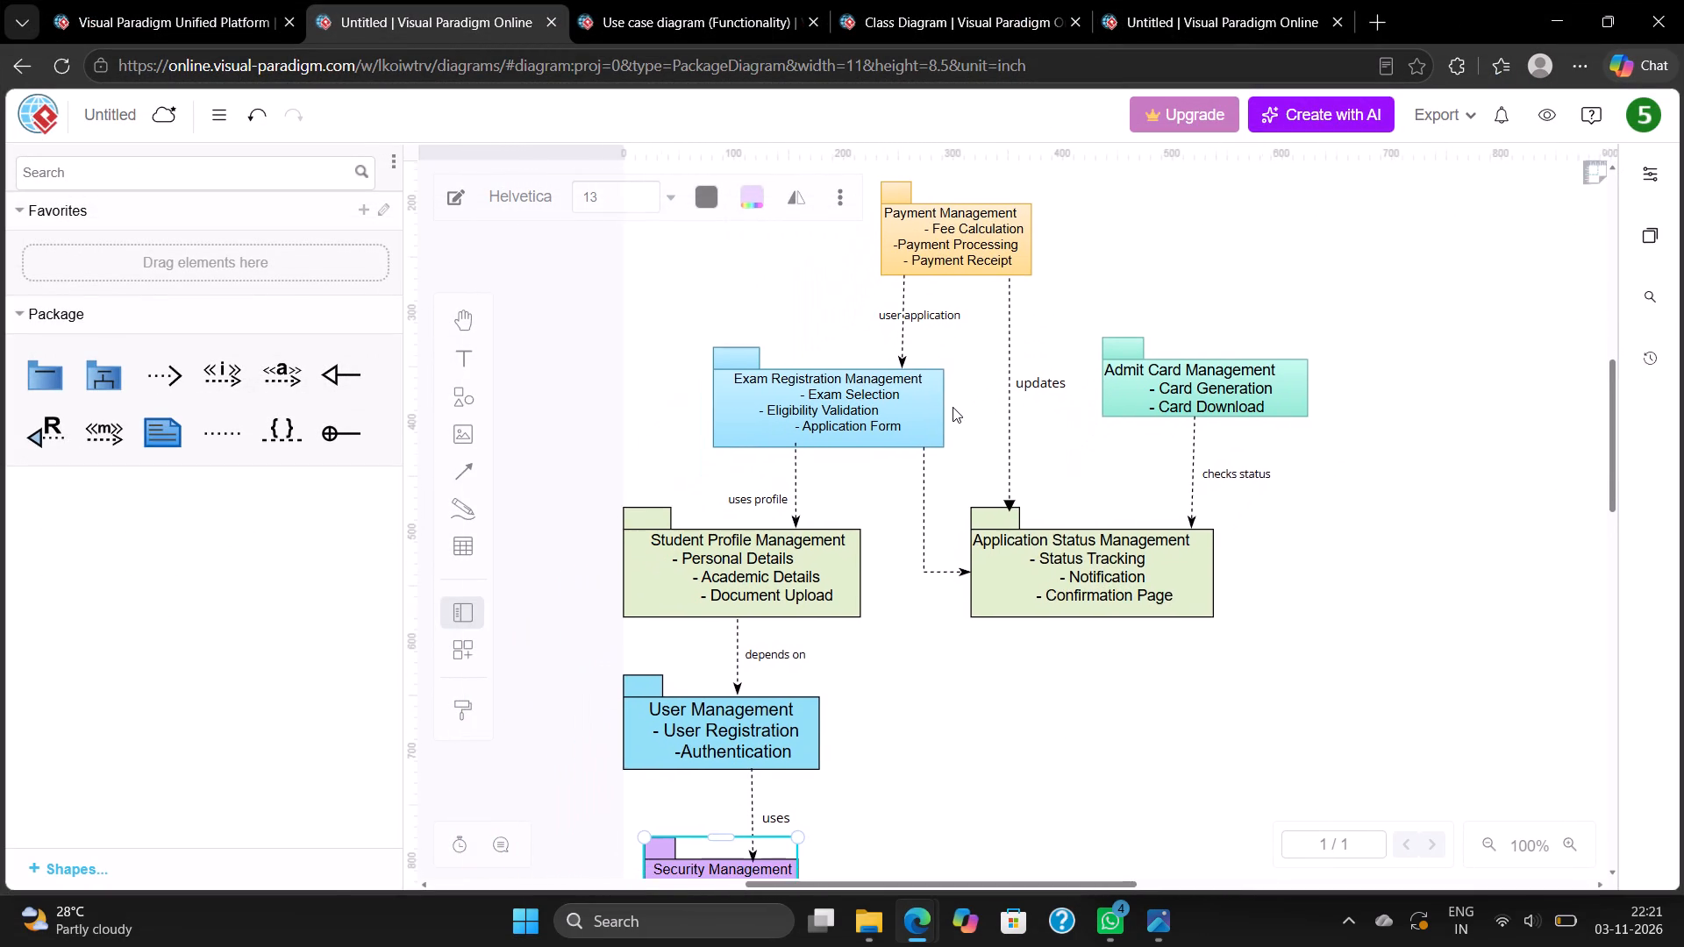
pyautogui.hscroll(1, 953, 407)
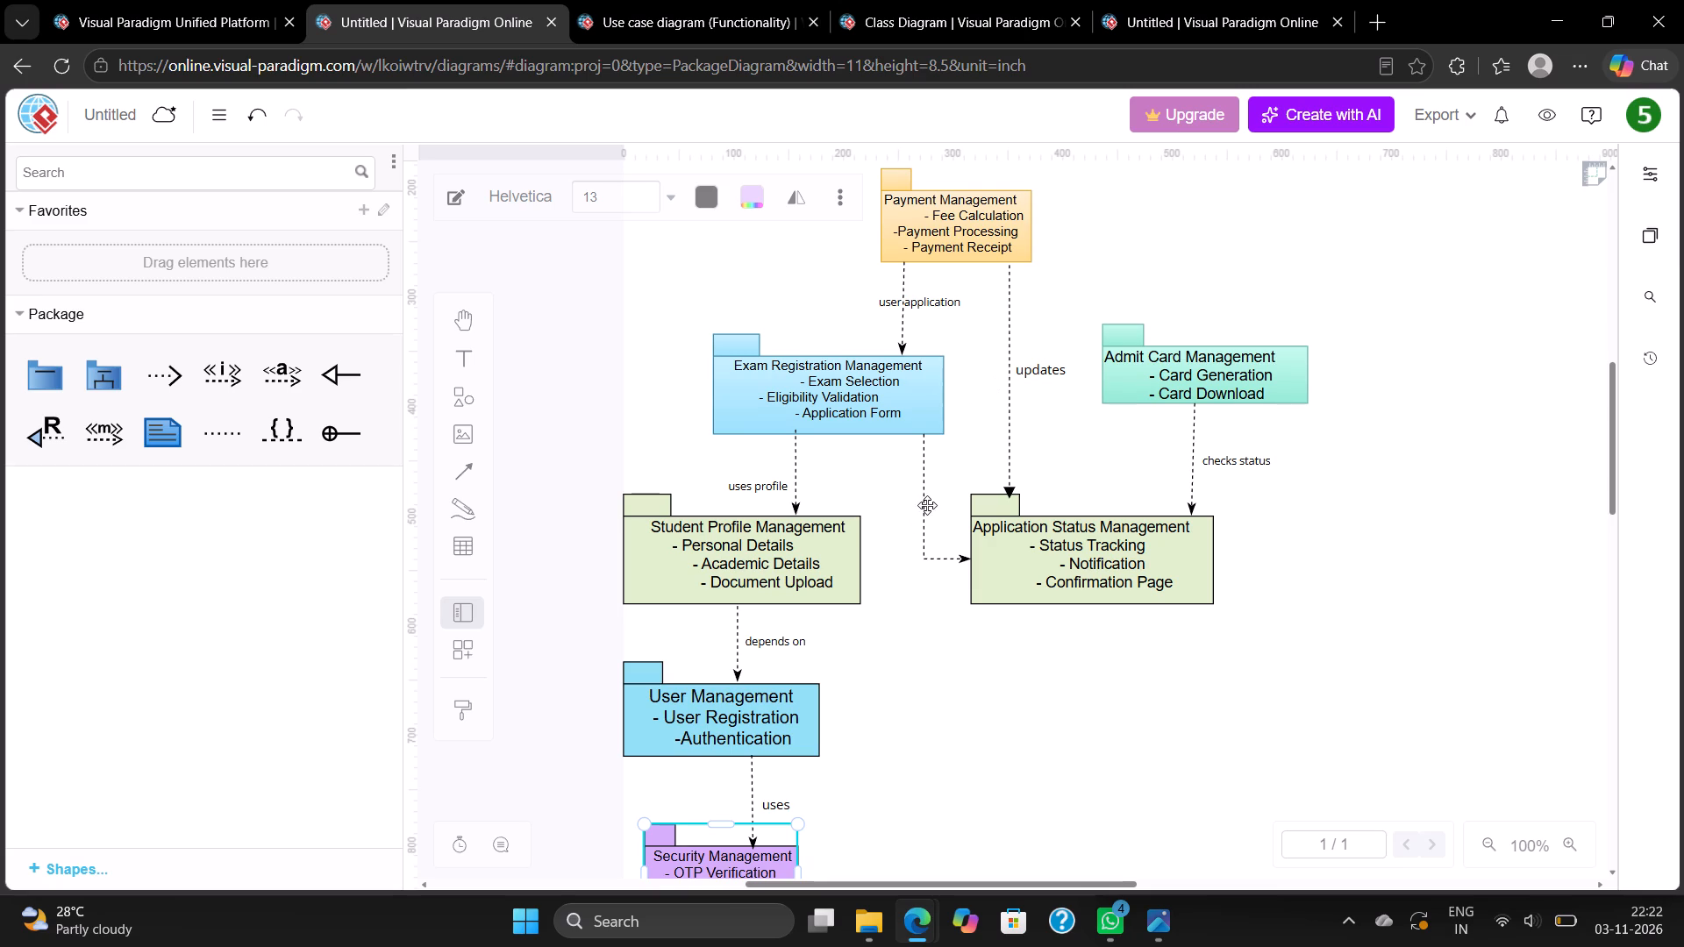
pyautogui.scroll(-1, 927, 505)
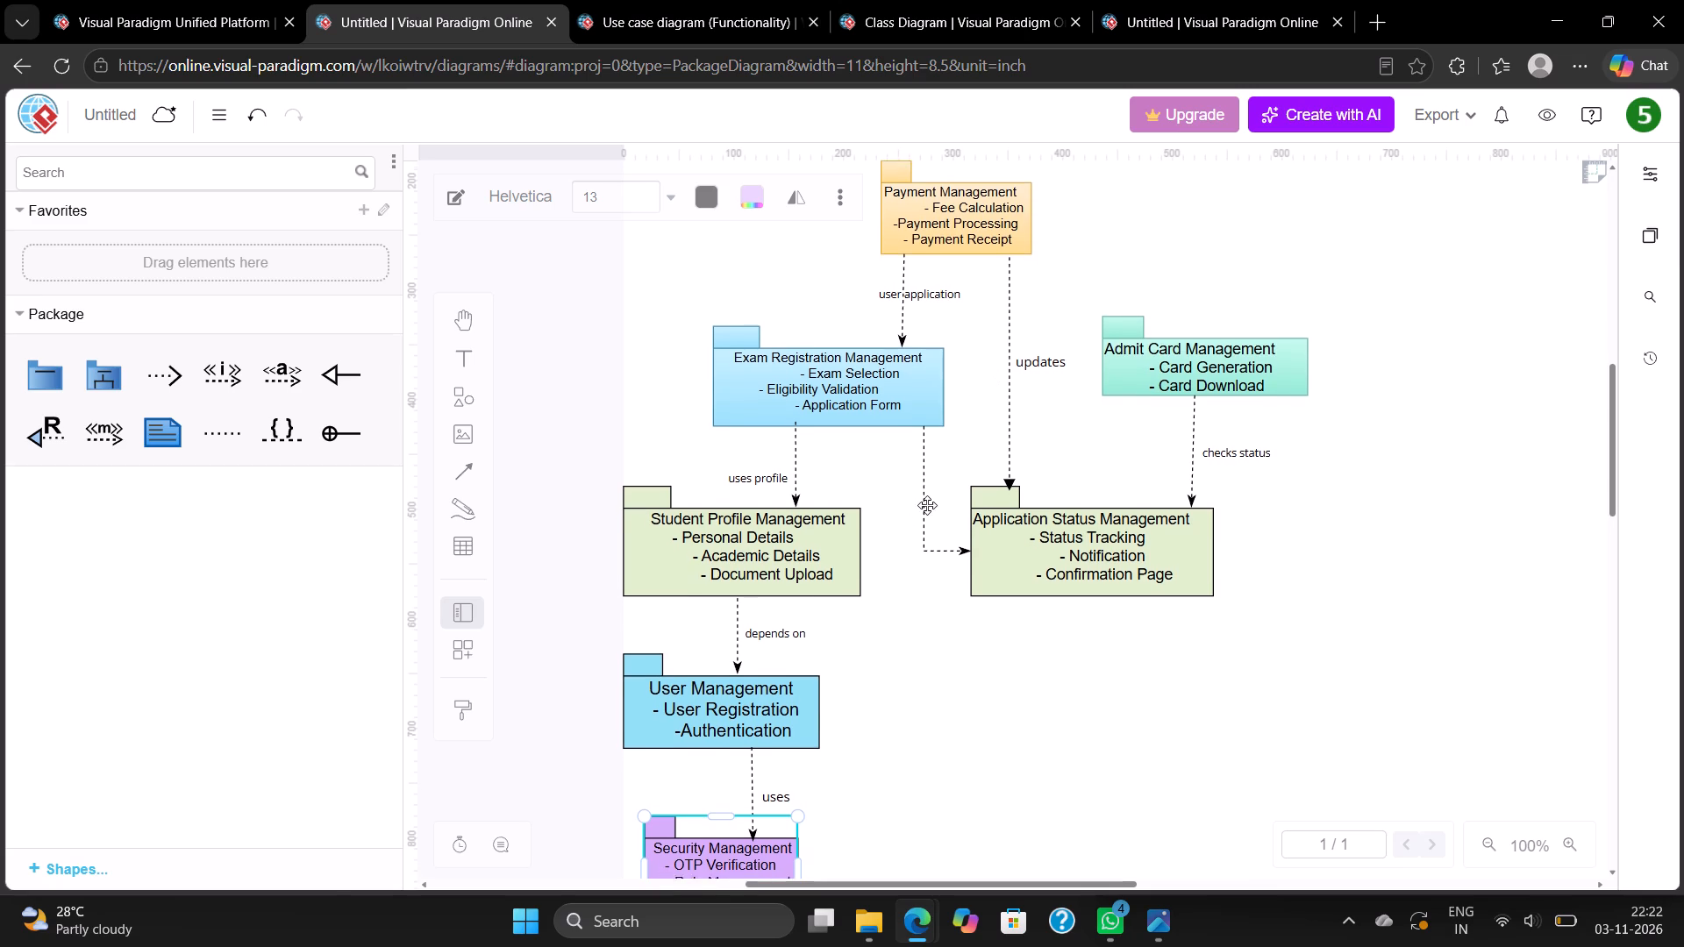
pyautogui.scroll(-3, 927, 505)
pyautogui.scroll(1, 927, 505)
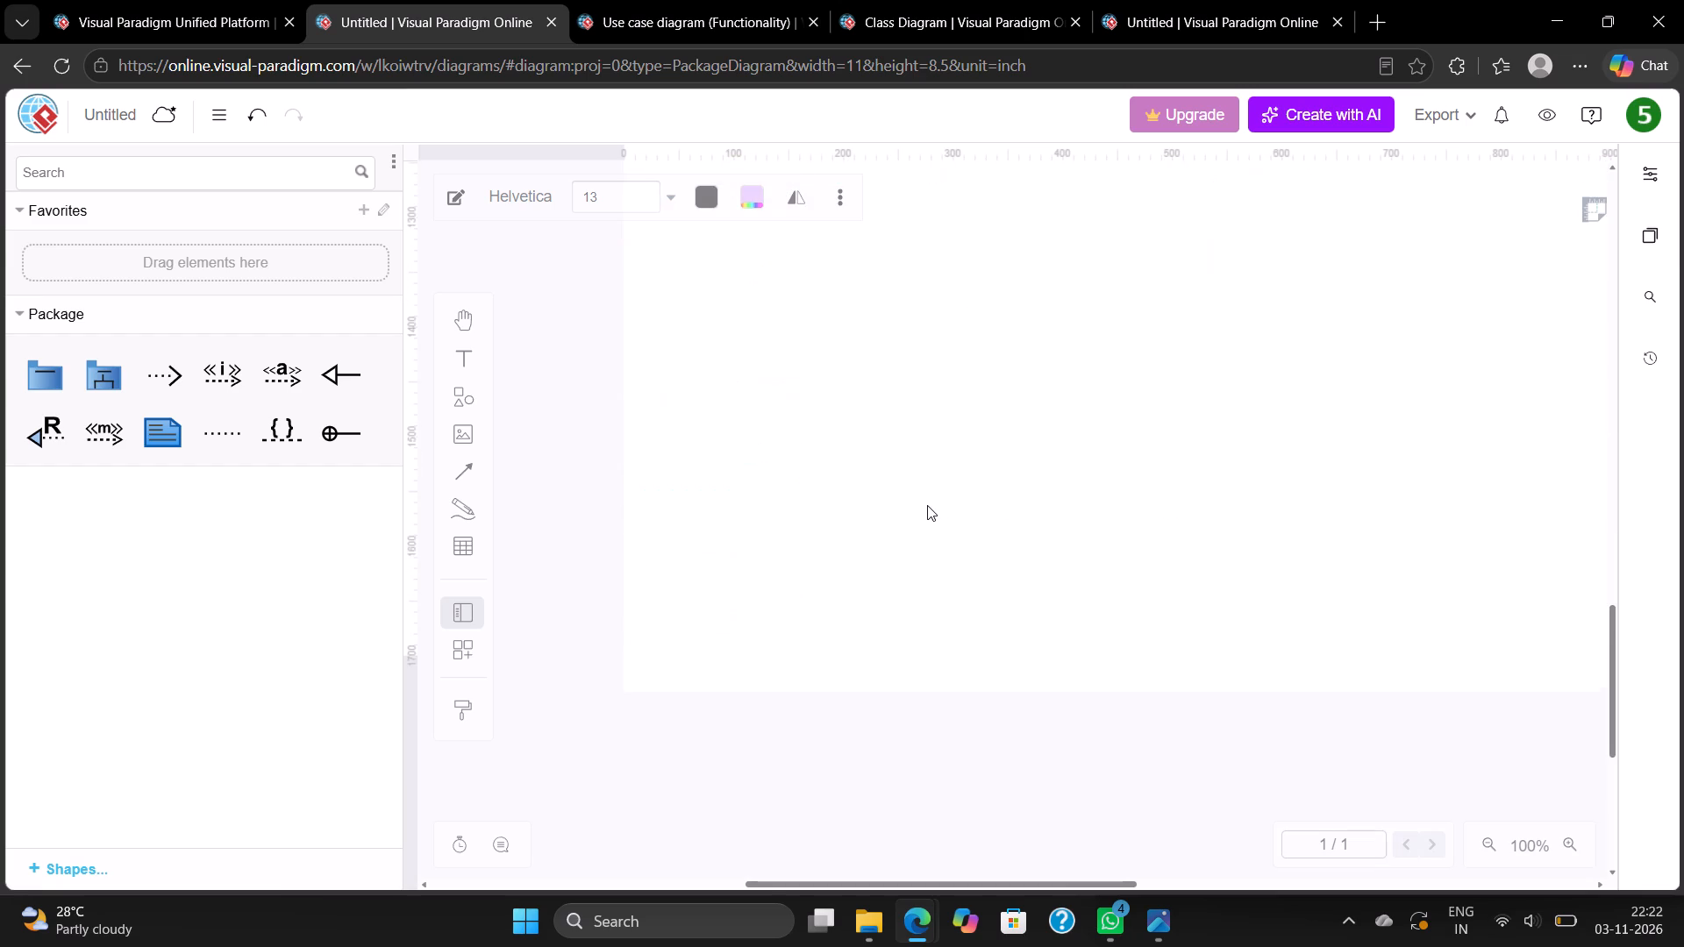
pyautogui.scroll(6, 927, 505)
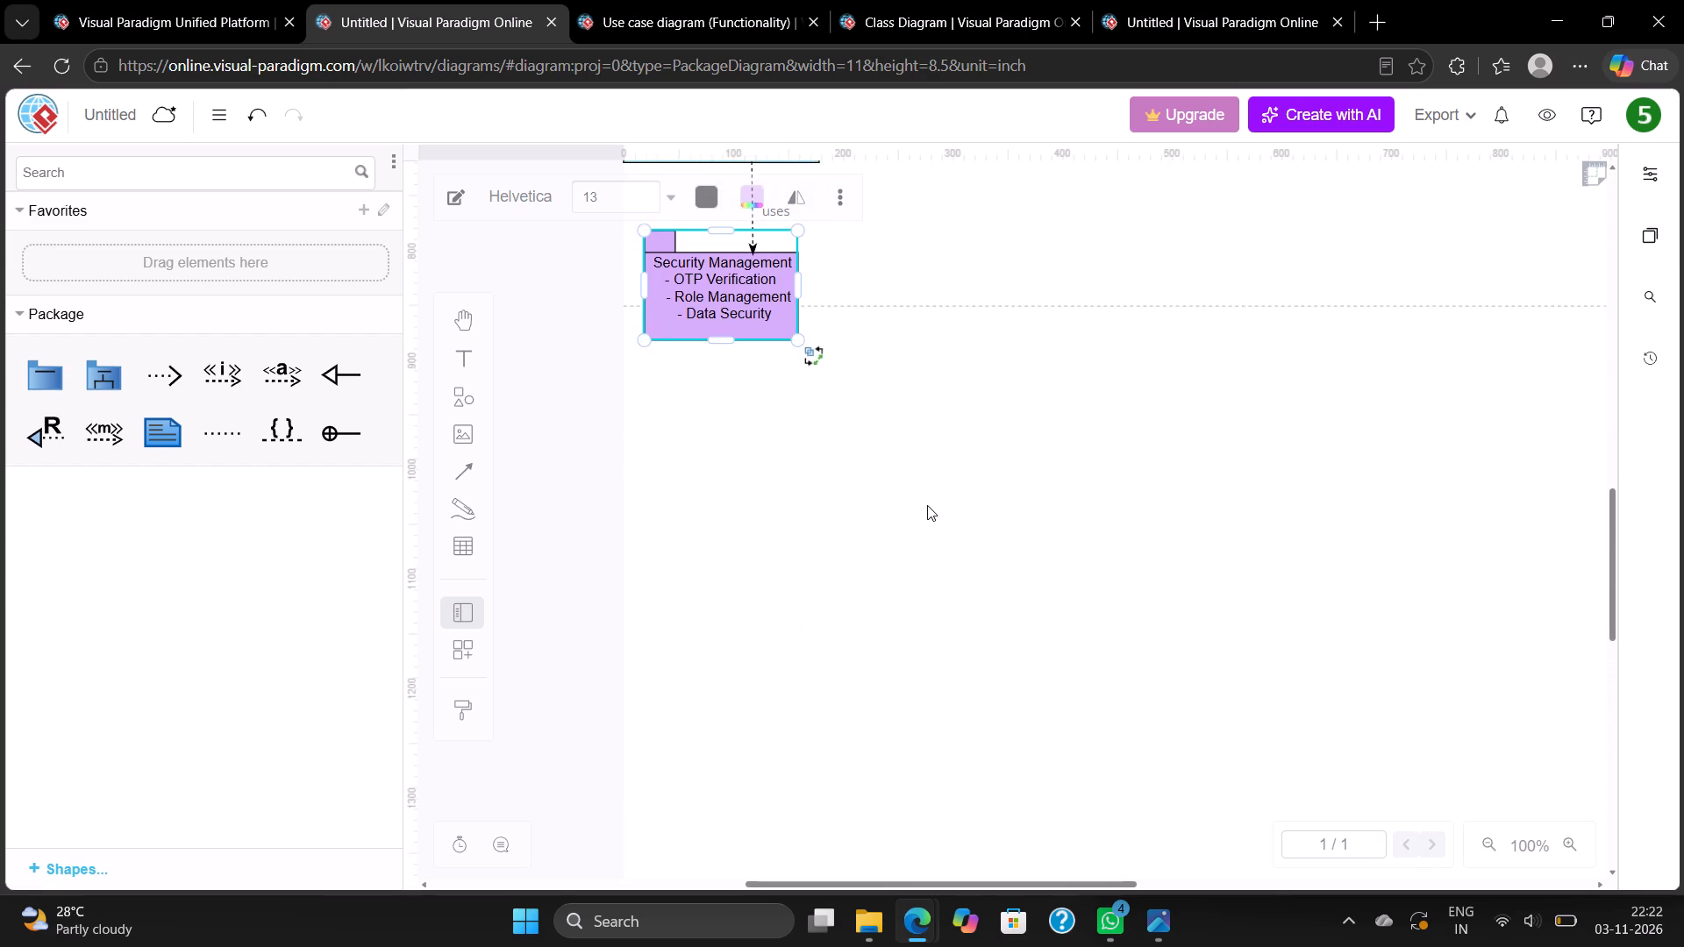
pyautogui.scroll(4, 927, 505)
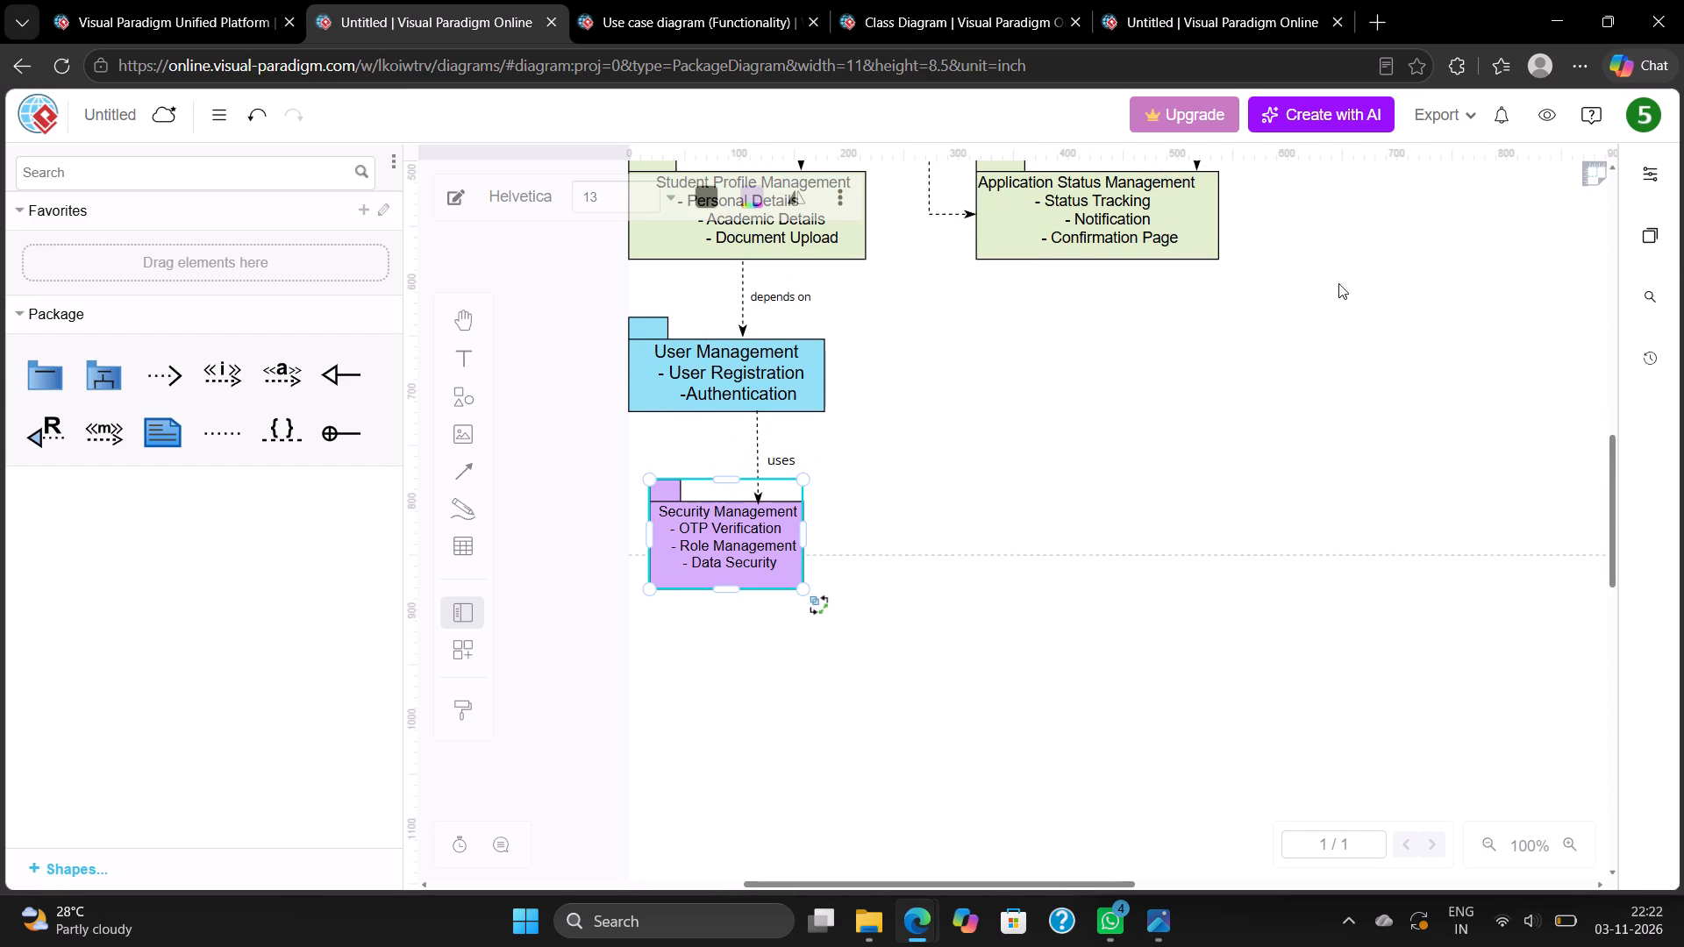
pyautogui.click(1585, 169)
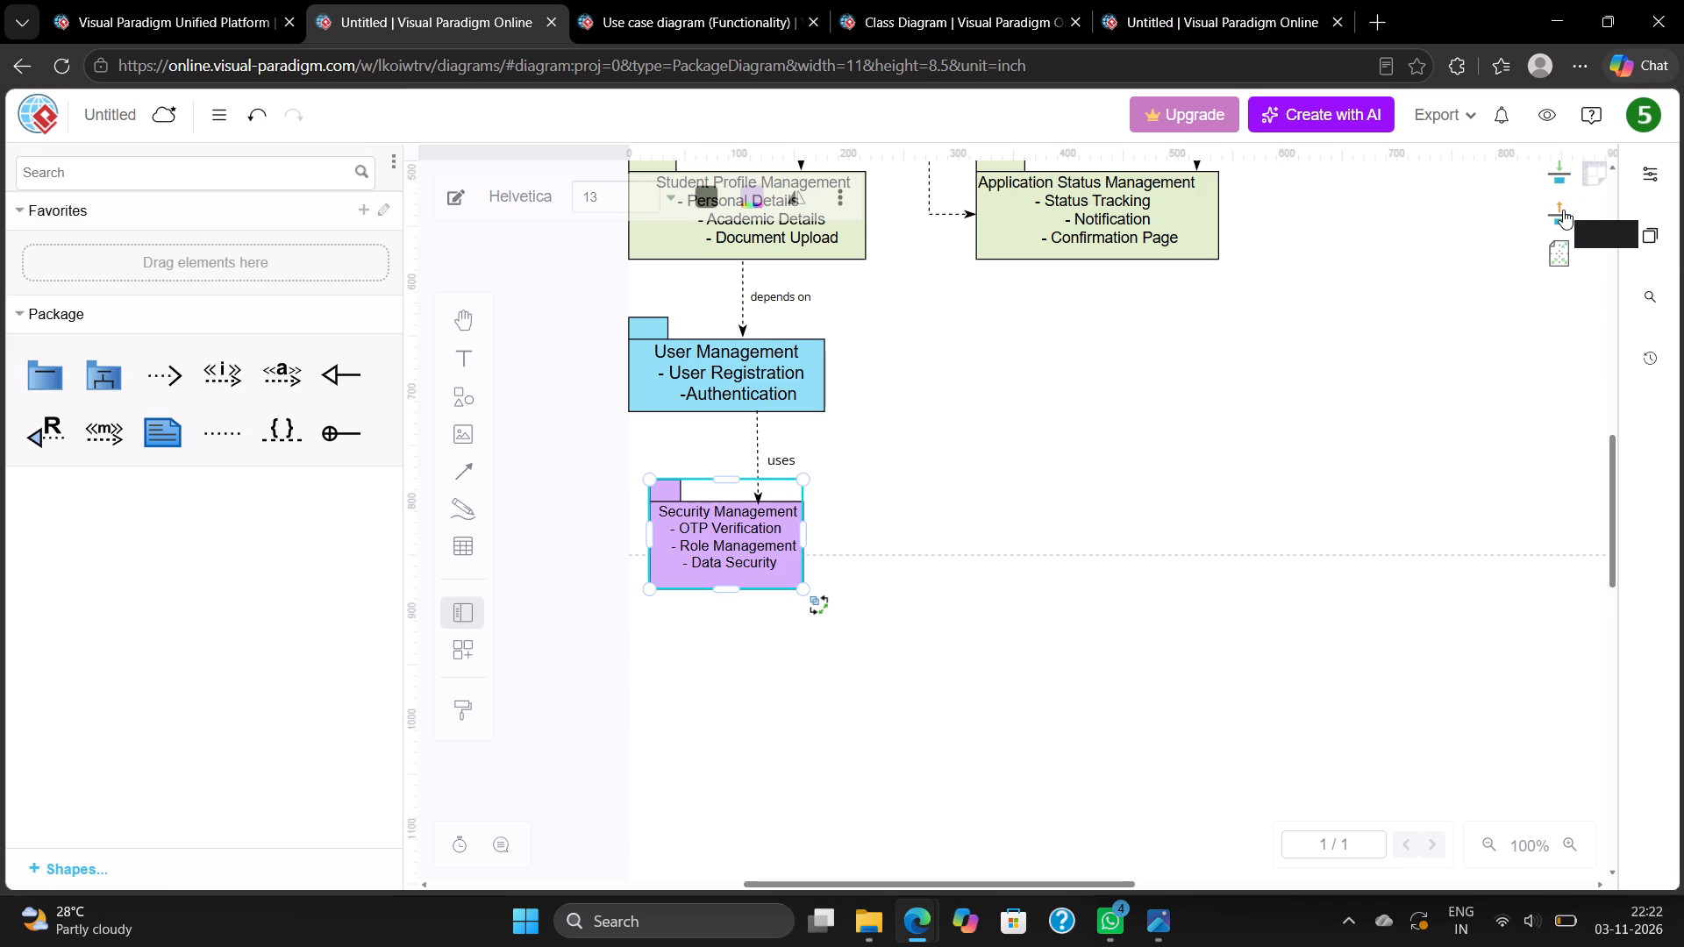
pyautogui.click(1555, 213)
pyautogui.moveTo(1289, 403); pyautogui.dragTo(1288, 353)
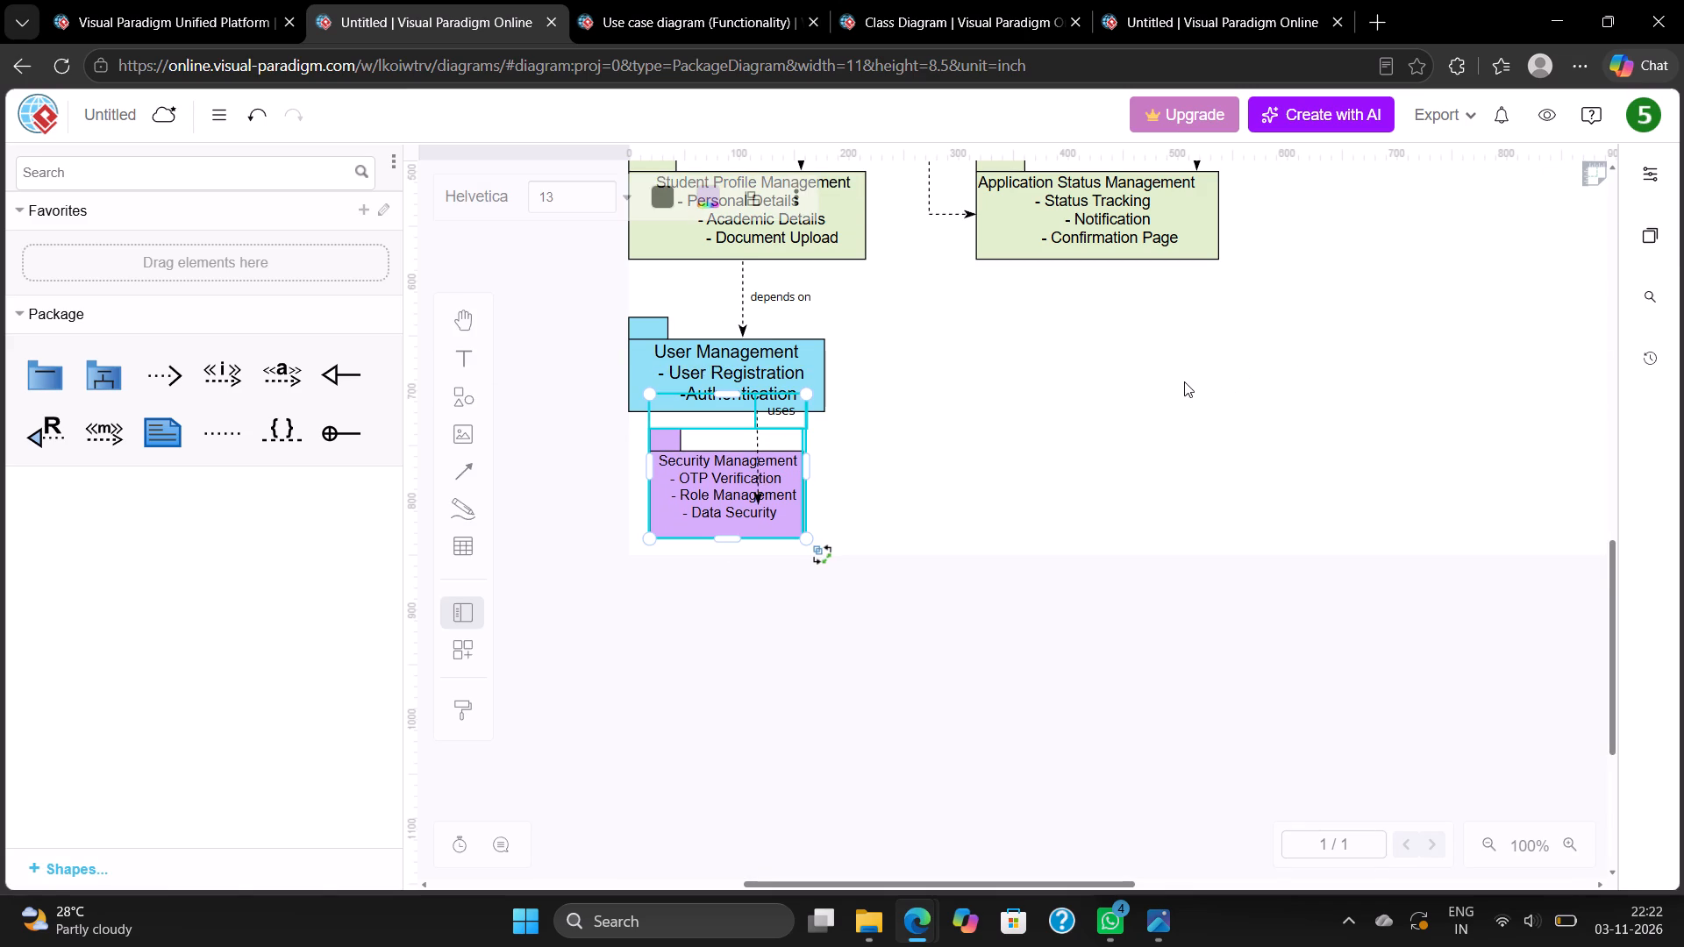
pyautogui.click(1110, 394)
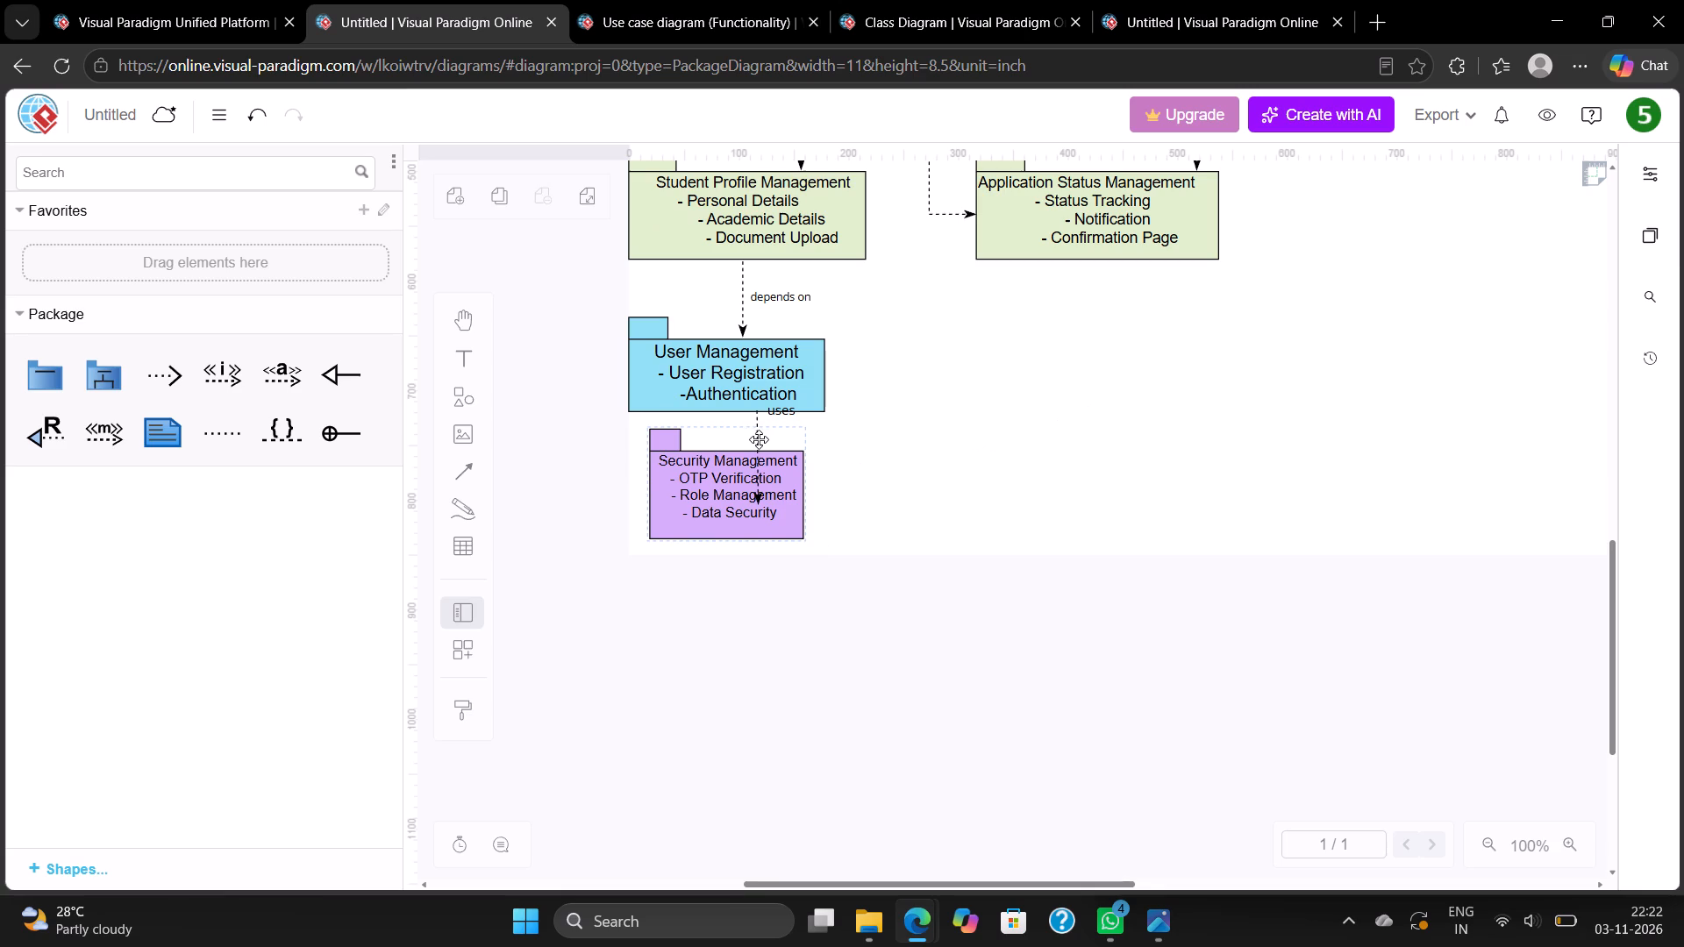
# Delete the dashed connector between the User Management and Security Management packages.
pyautogui.click(753, 438)
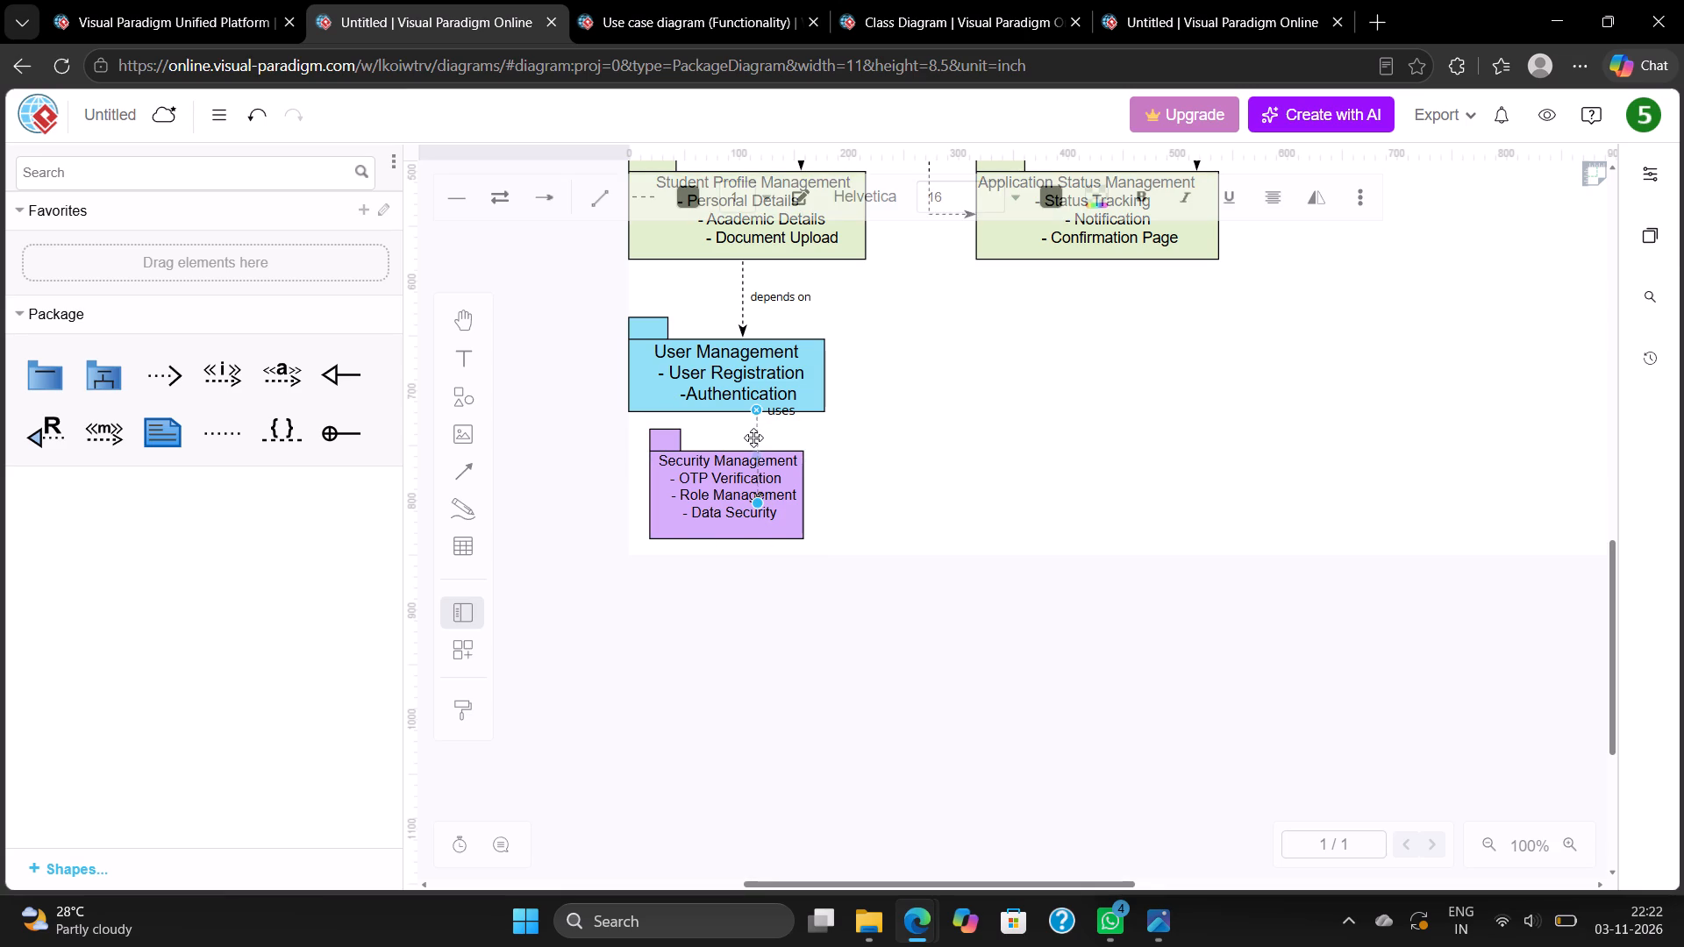
pyautogui.press('Delete')
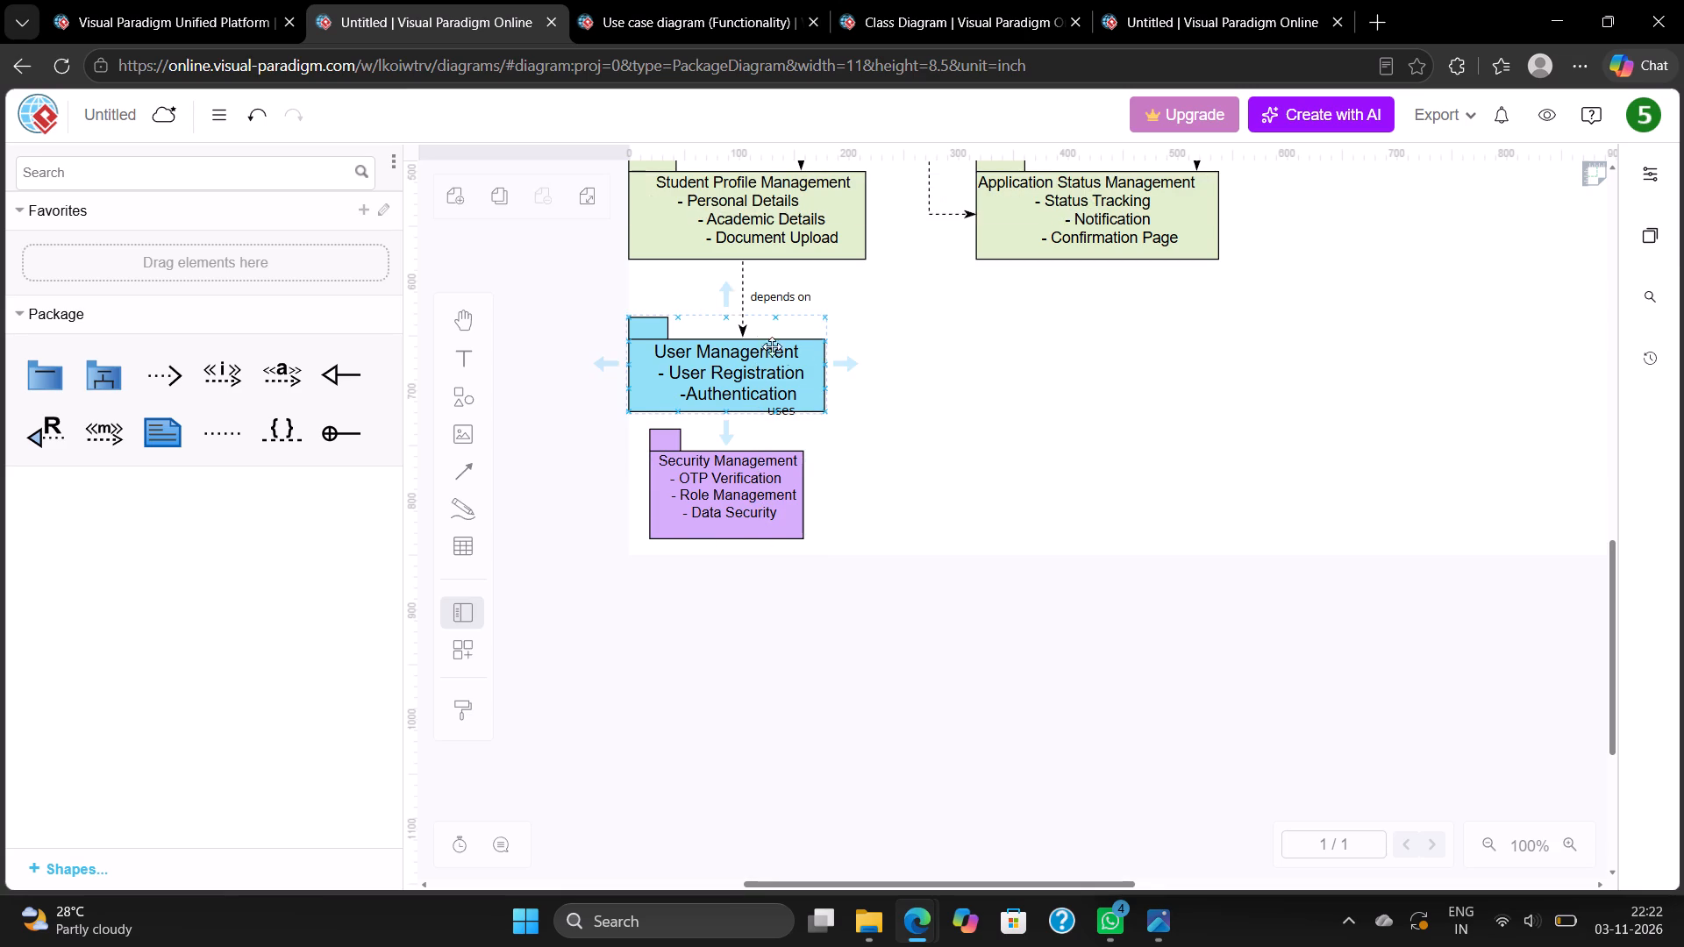
# Move the "uses" label down into the gap between User Management and Security Management.
pyautogui.click(786, 414)
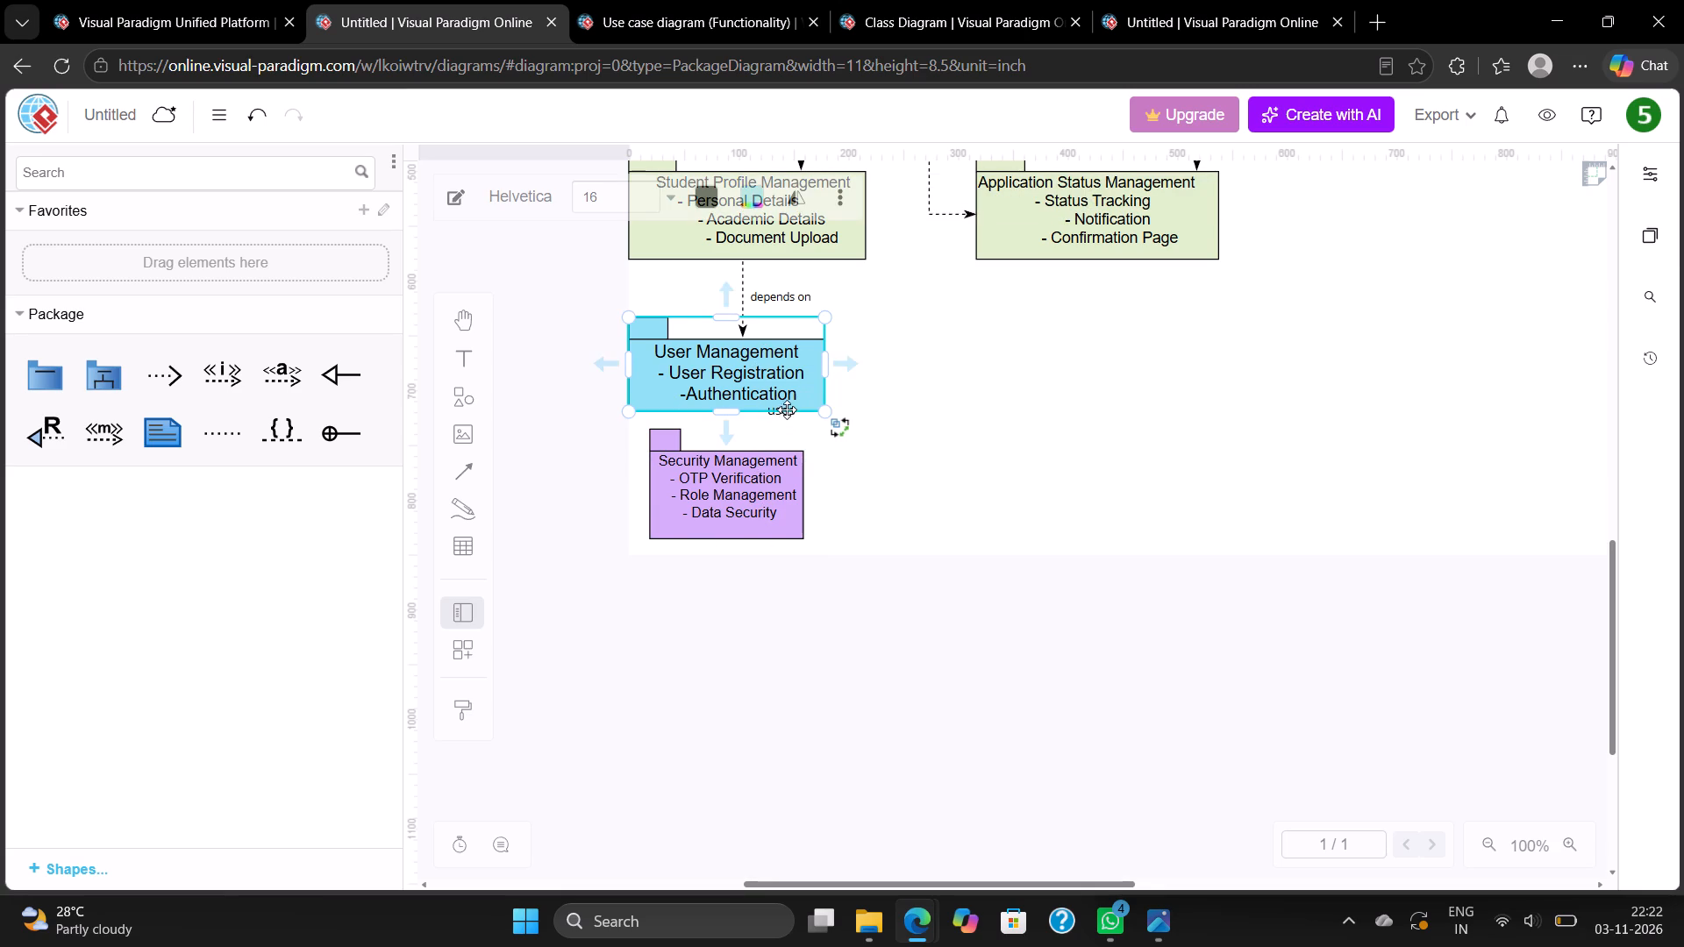
pyautogui.click(787, 409)
pyautogui.click(784, 416)
pyautogui.click(916, 382)
pyautogui.moveTo(773, 416); pyautogui.dragTo(774, 429)
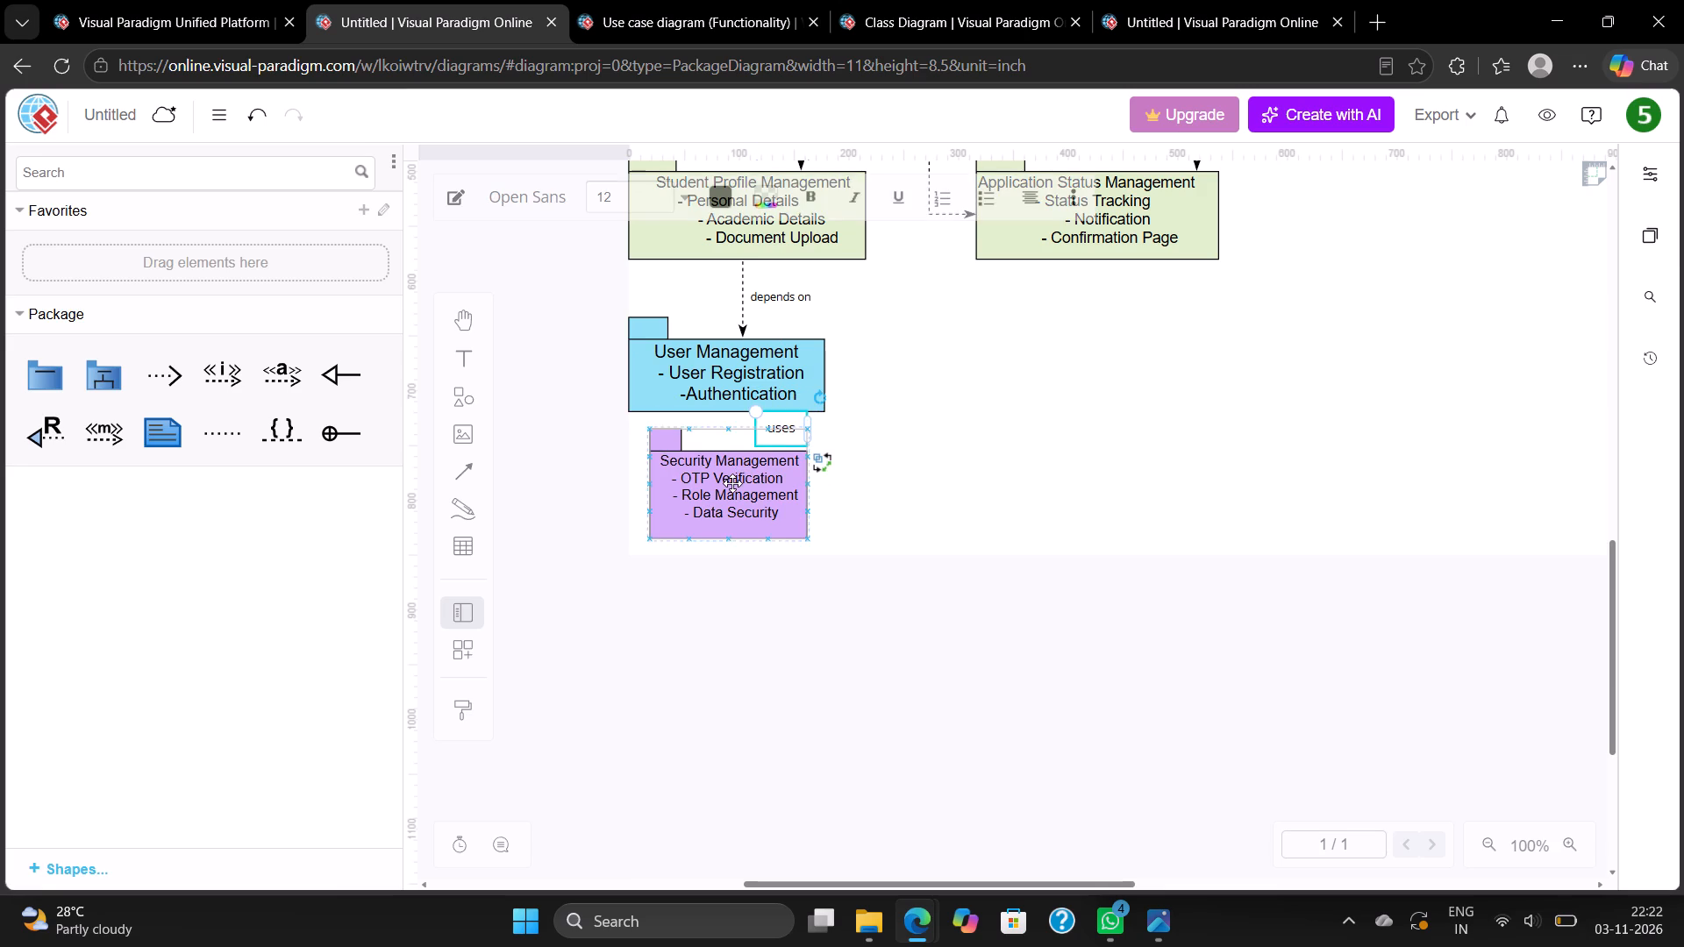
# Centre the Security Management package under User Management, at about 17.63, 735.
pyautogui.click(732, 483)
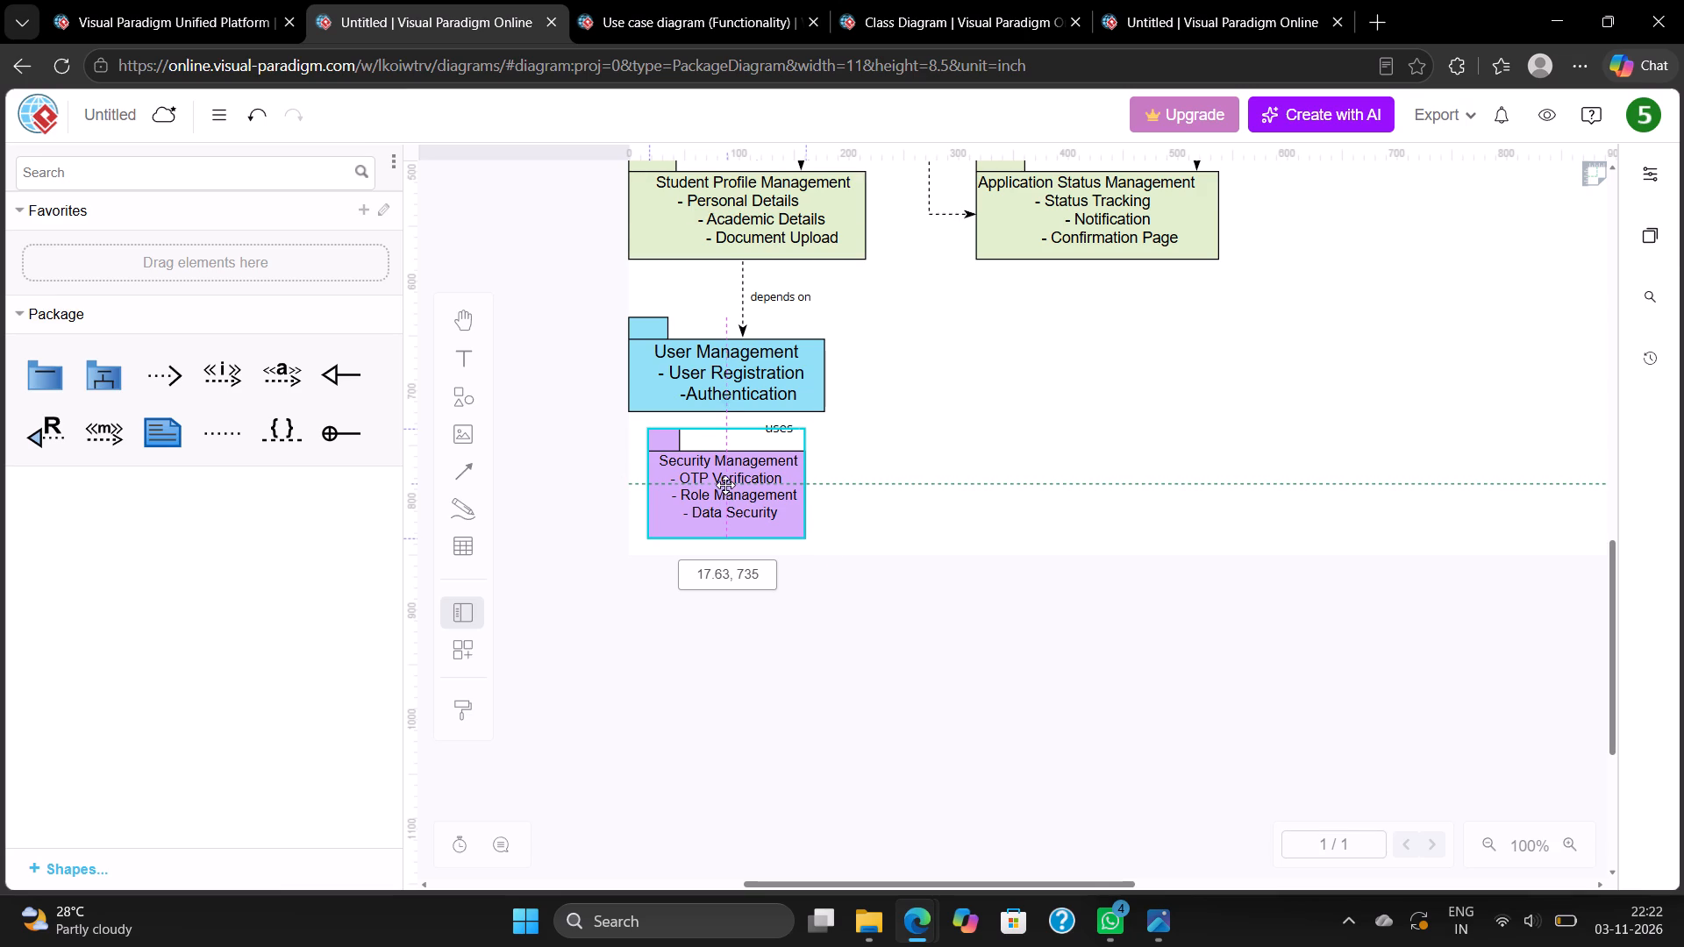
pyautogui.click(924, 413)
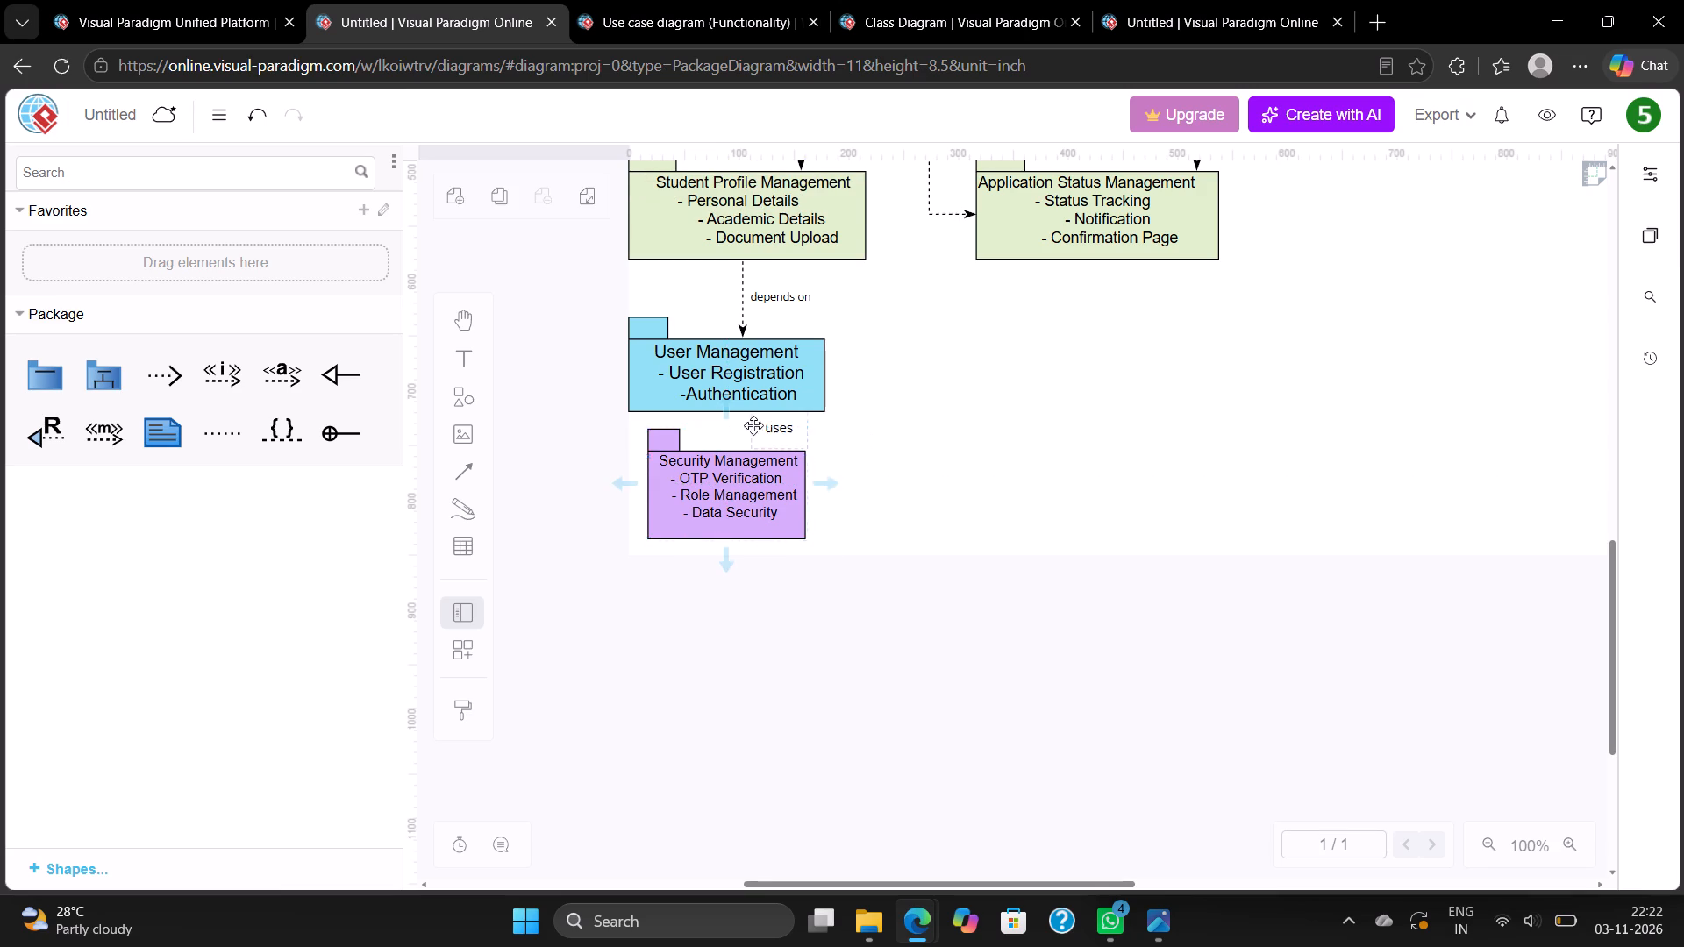
# Paste a dashed dependency arrow and fit it from User Management's bottom edge to Security Management's top.
pyautogui.click(739, 436)
pyautogui.hotkey('ctrl', 'v')
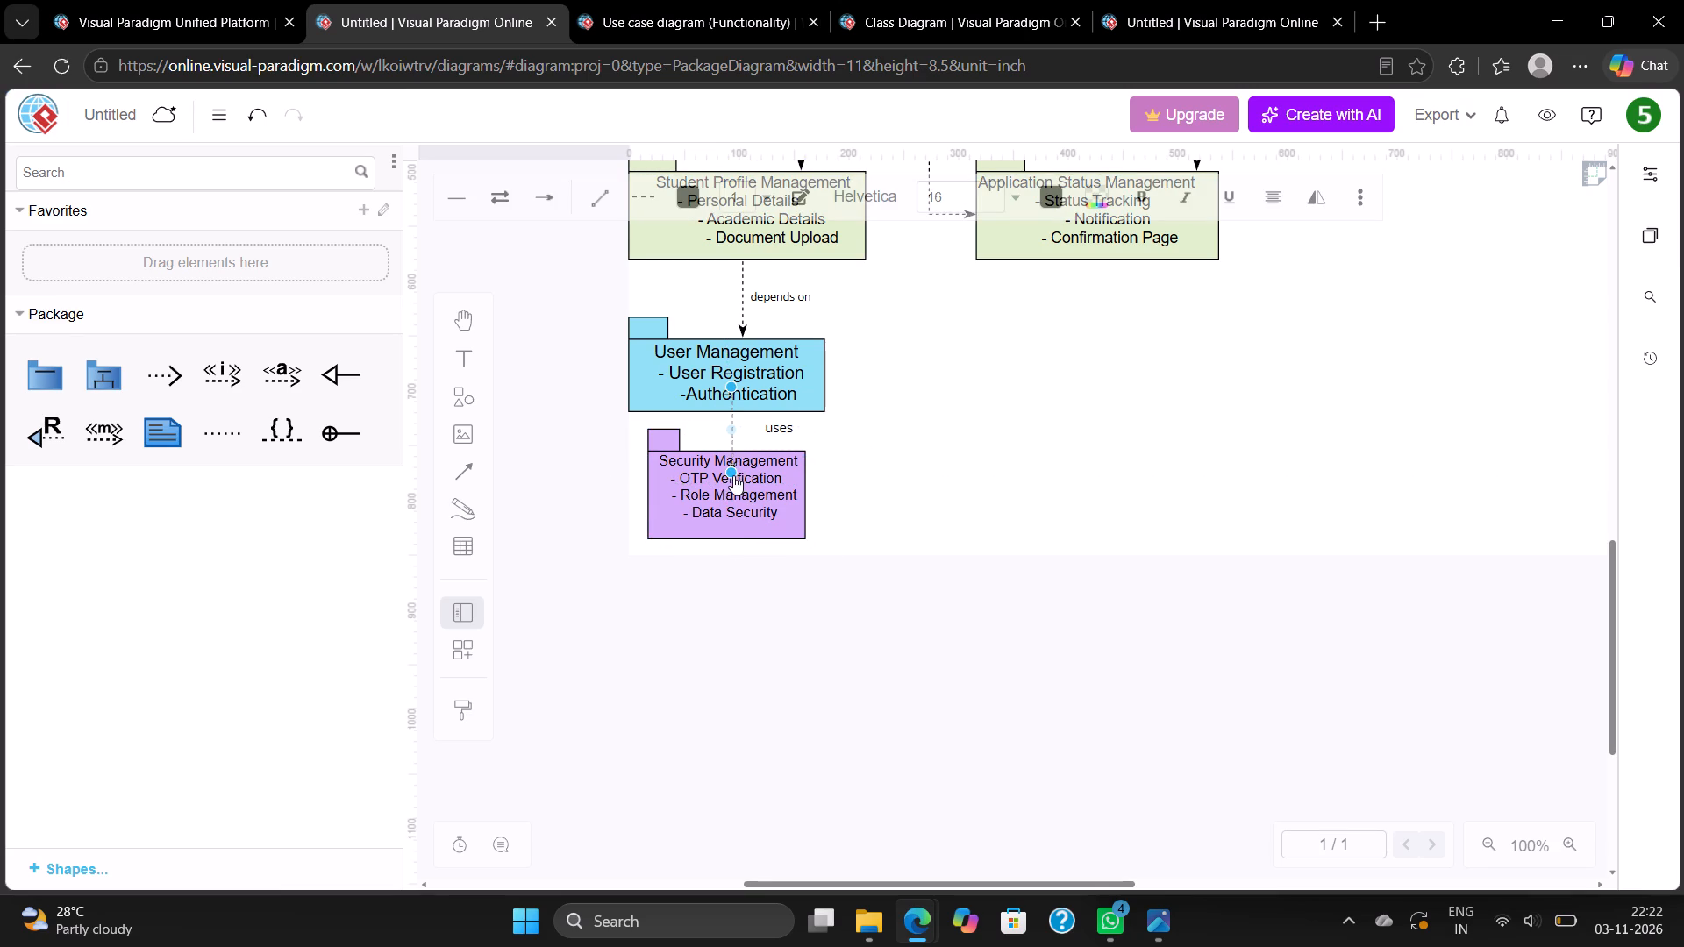
pyautogui.moveTo(732, 473); pyautogui.dragTo(734, 449)
pyautogui.moveTo(731, 387); pyautogui.dragTo(731, 404)
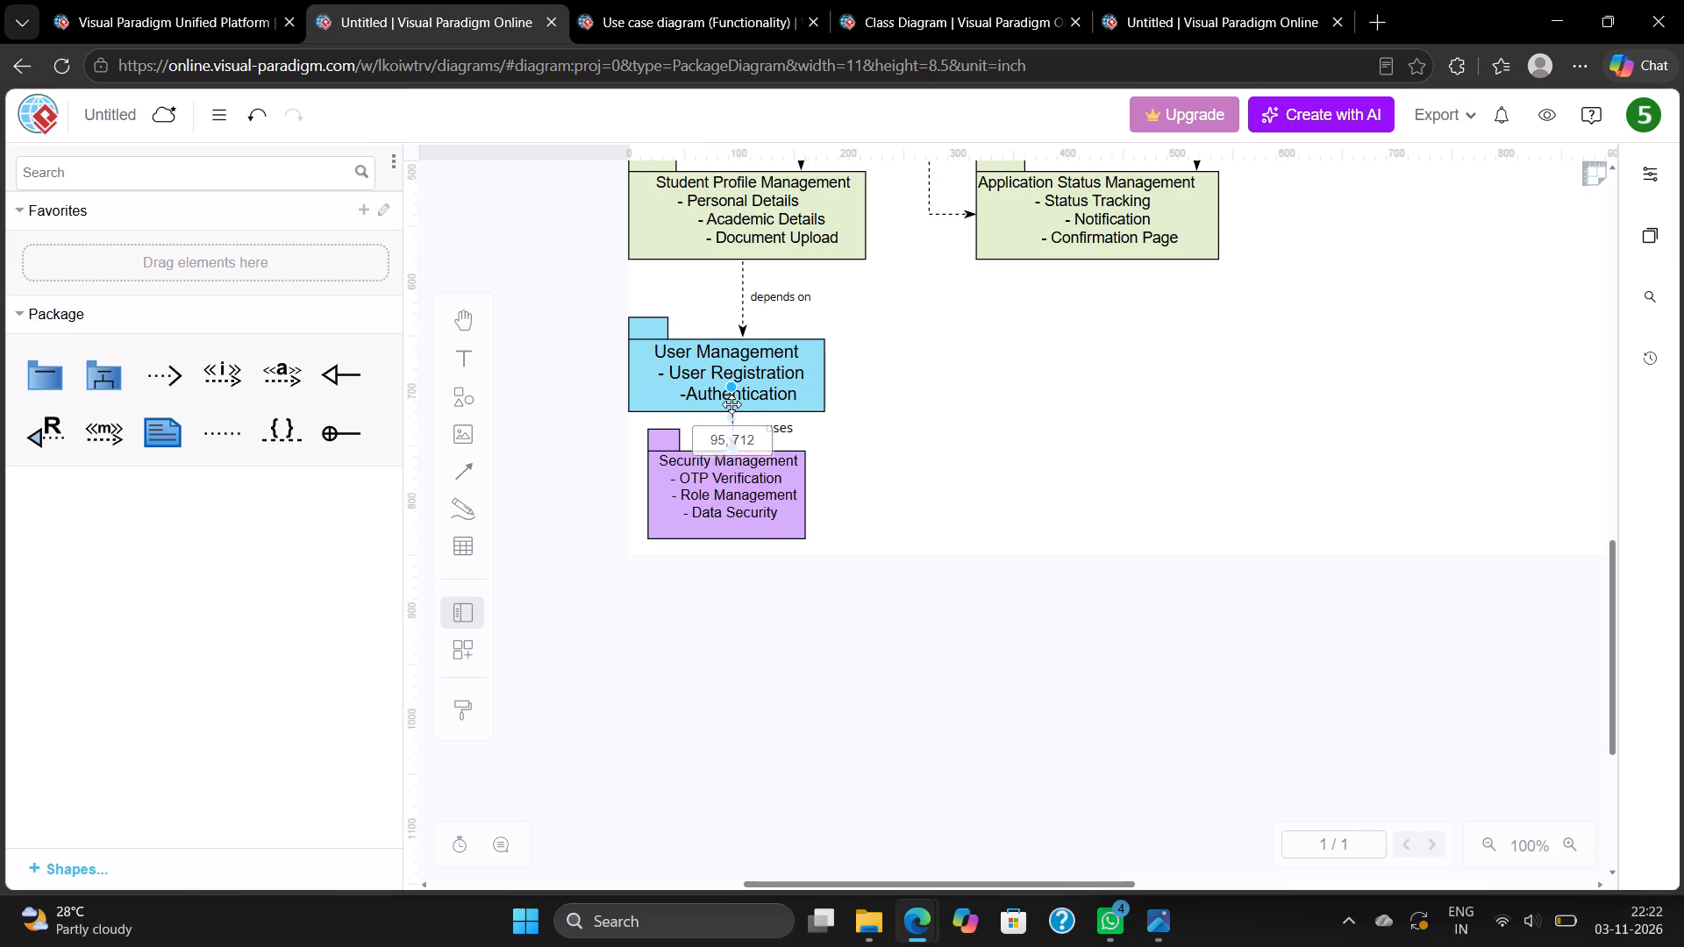
pyautogui.moveTo(731, 404); pyautogui.dragTo(731, 409)
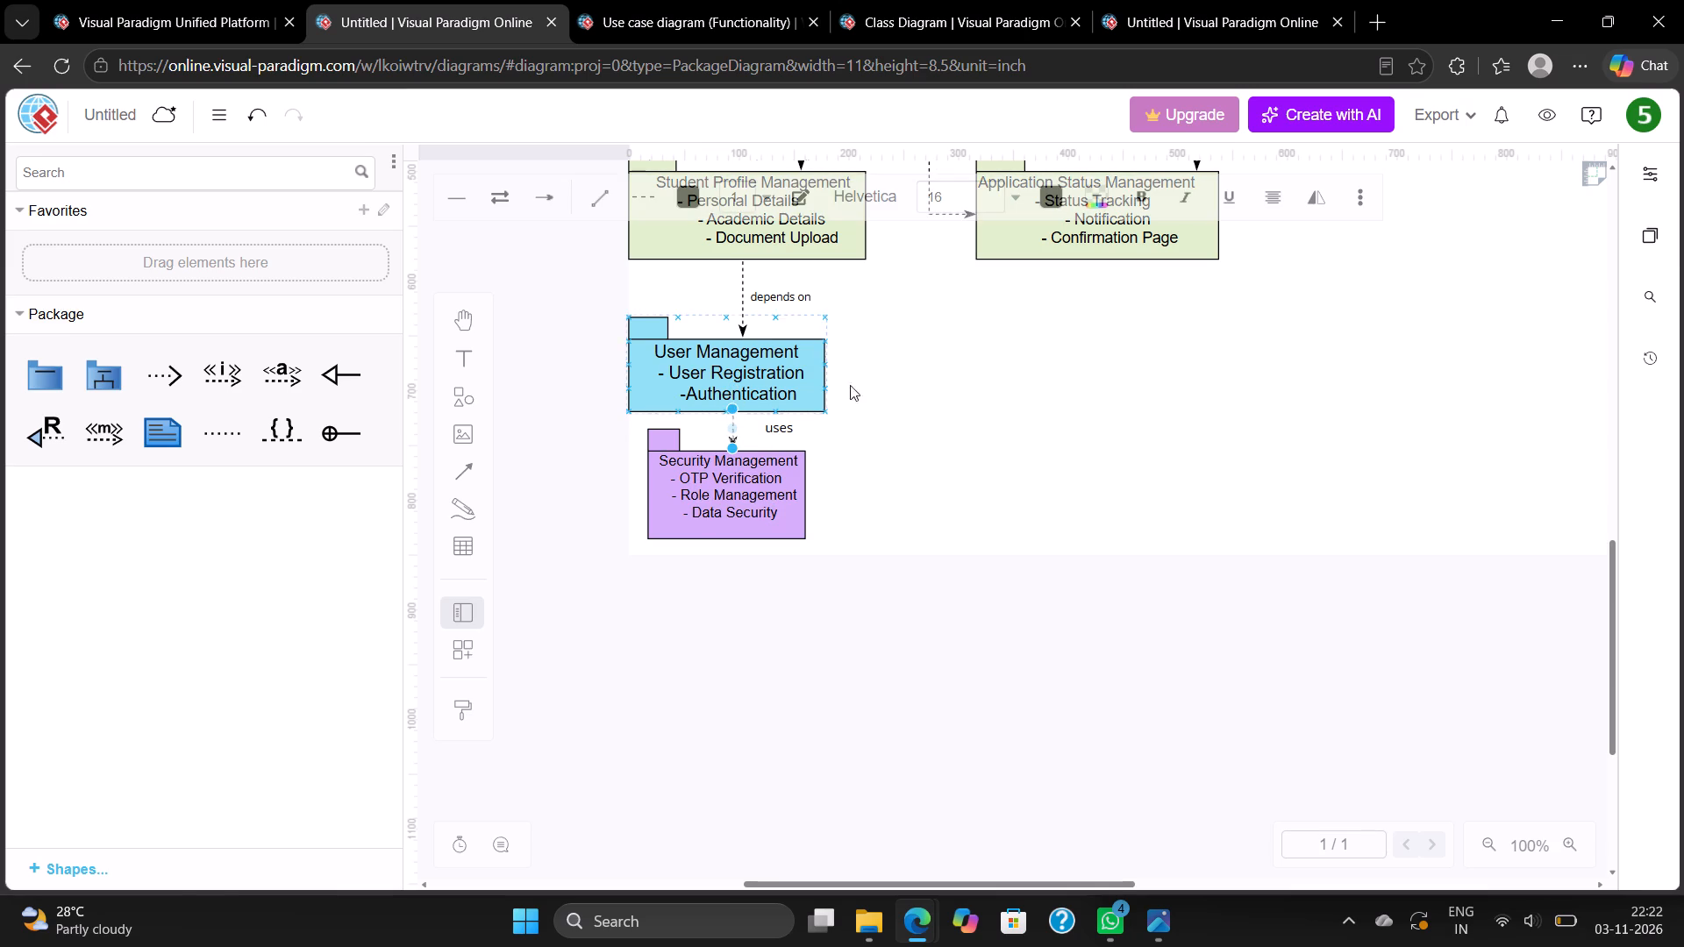
# Move the Security Management package and its "uses" label to 0, 735, aligned with User Management's left edge.
pyautogui.click(989, 388)
pyautogui.moveTo(780, 427); pyautogui.dragTo(764, 427)
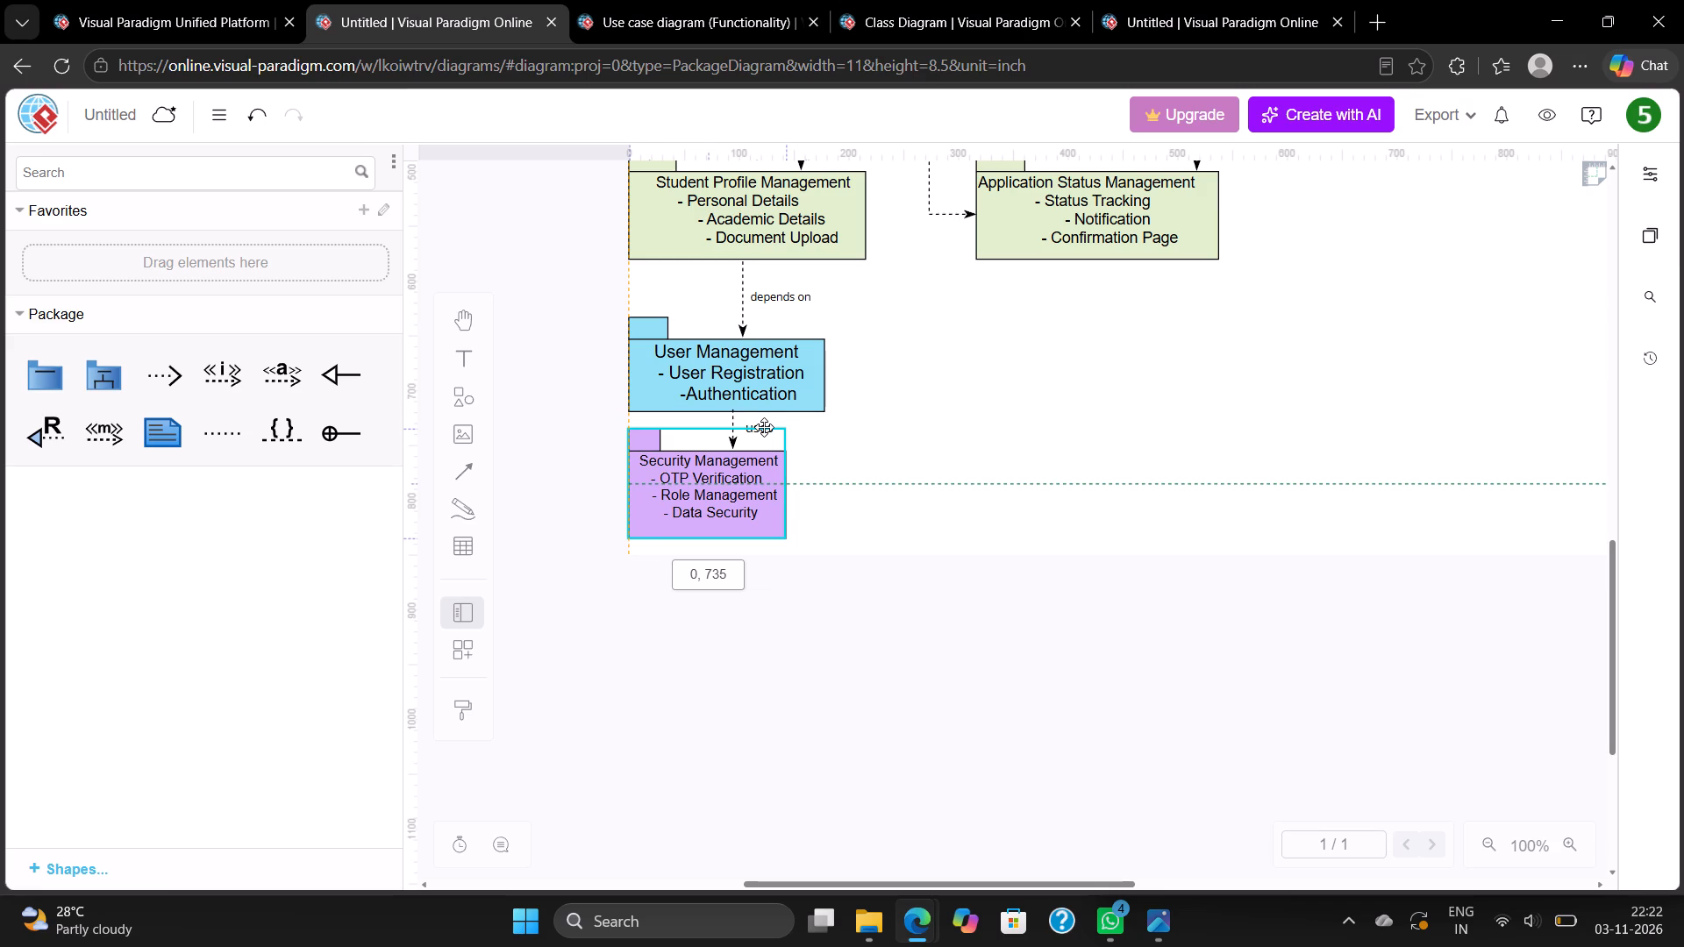
pyautogui.moveTo(764, 427); pyautogui.dragTo(761, 429)
pyautogui.click(910, 417)
# Shift the whole package diagram upward on the page with the pull-shapes-closer tool, then deselect the shapes.
pyautogui.scroll(1, 910, 417)
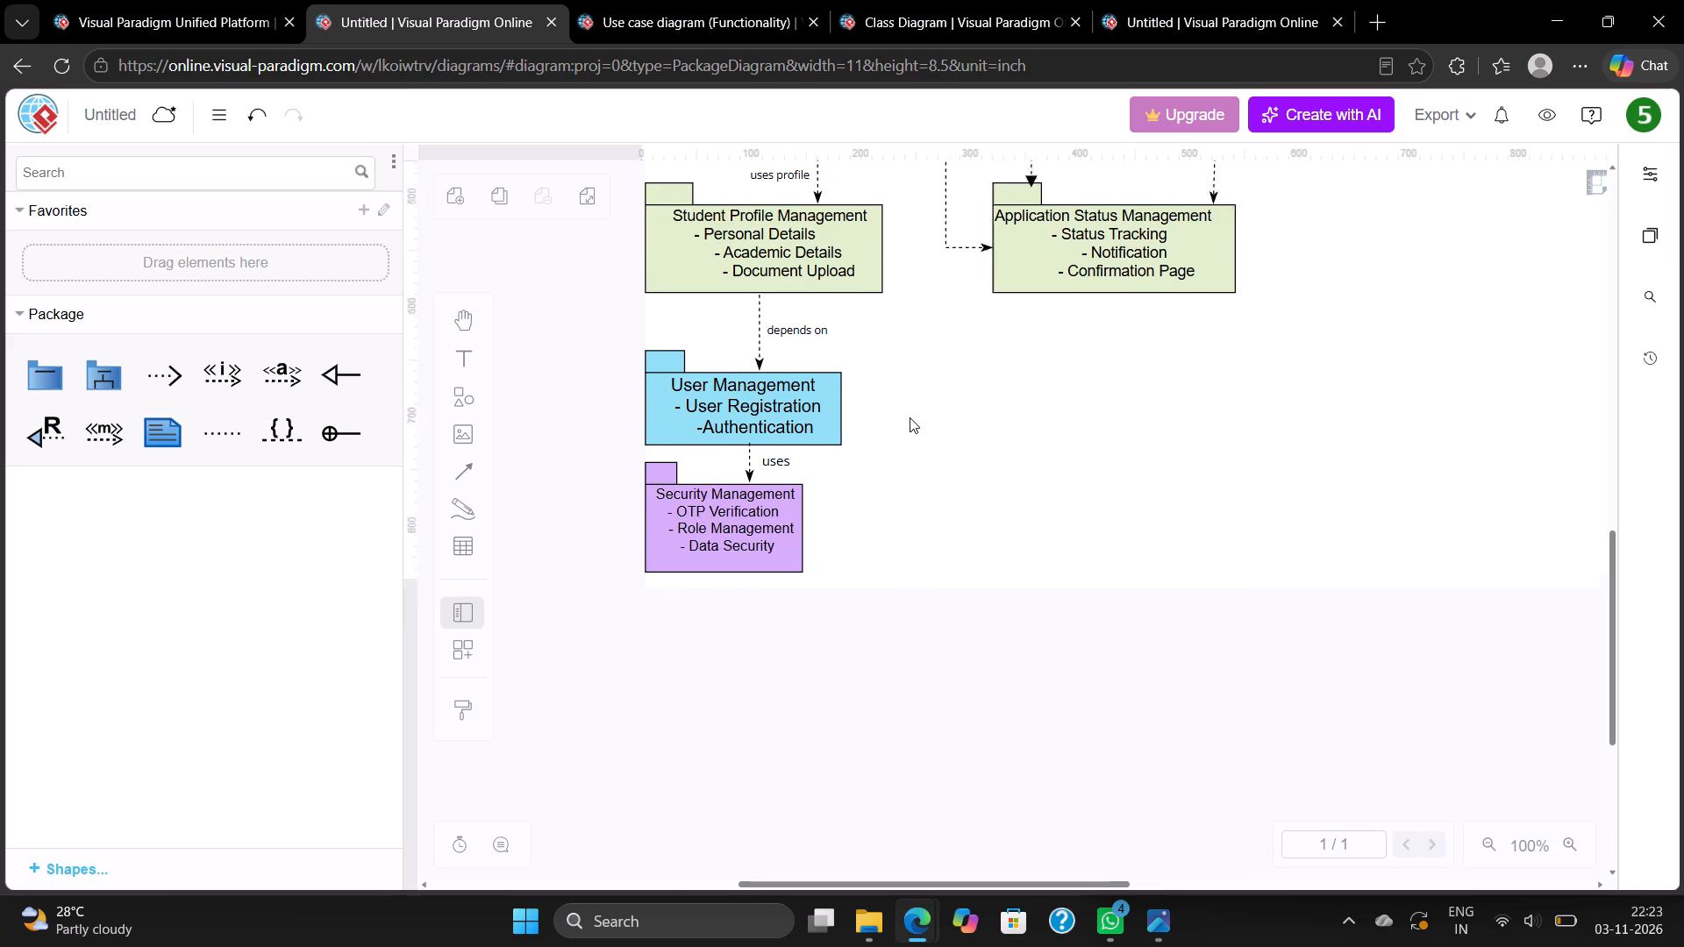
pyautogui.scroll(4, 910, 417)
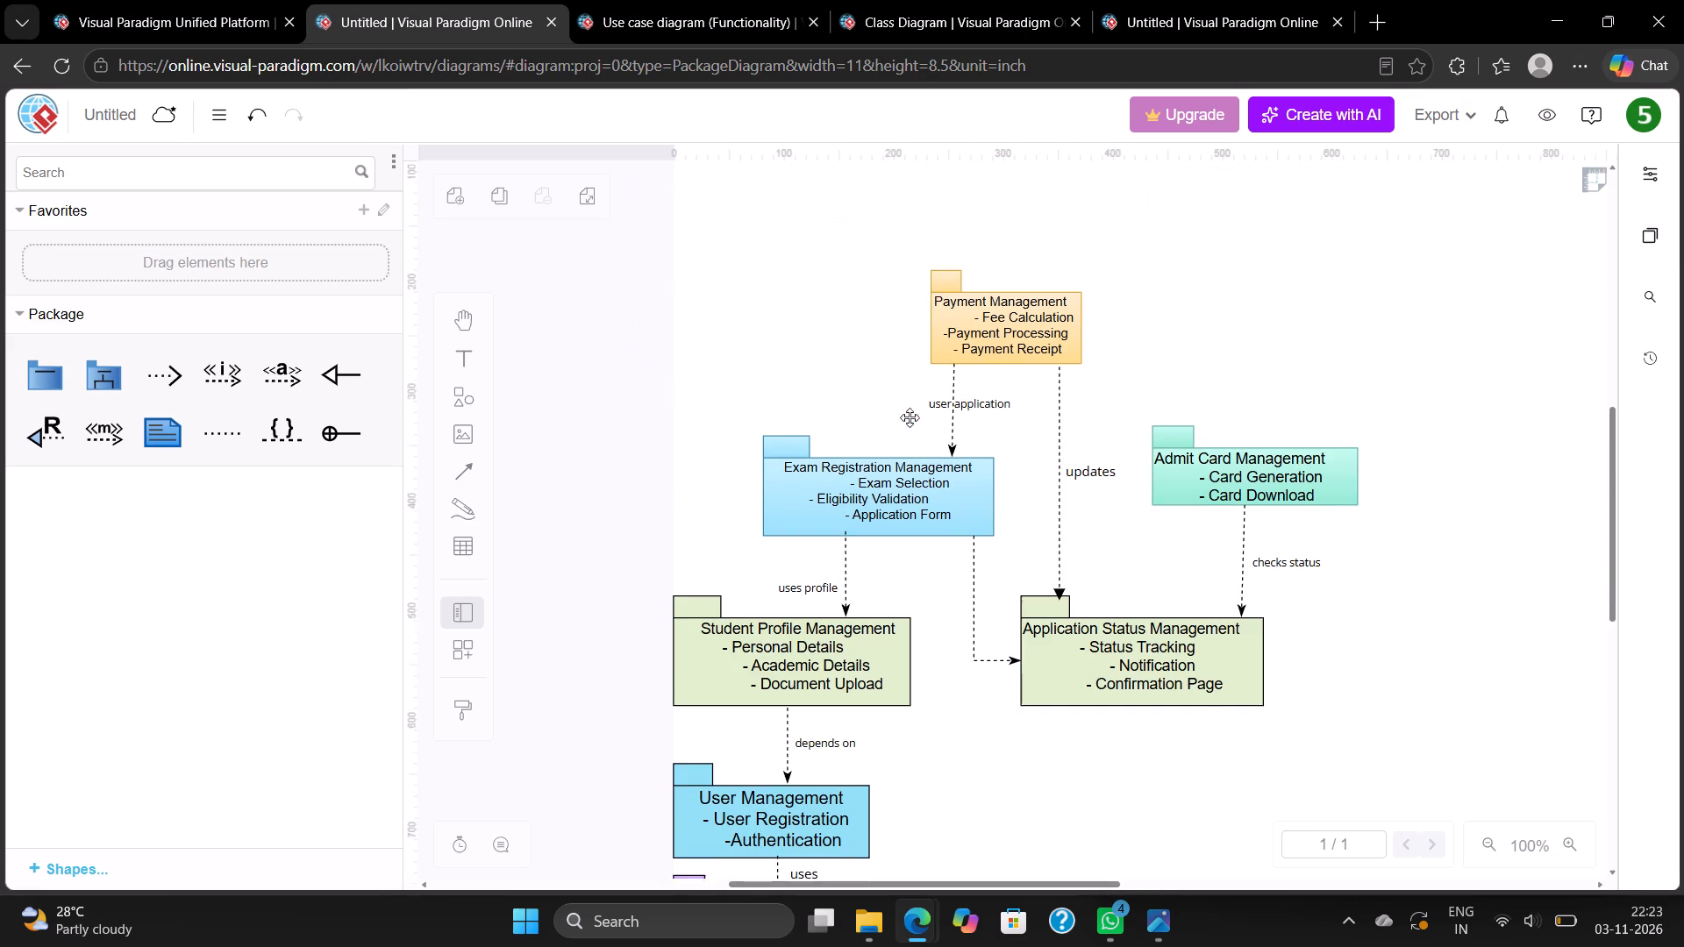
pyautogui.click(1578, 175)
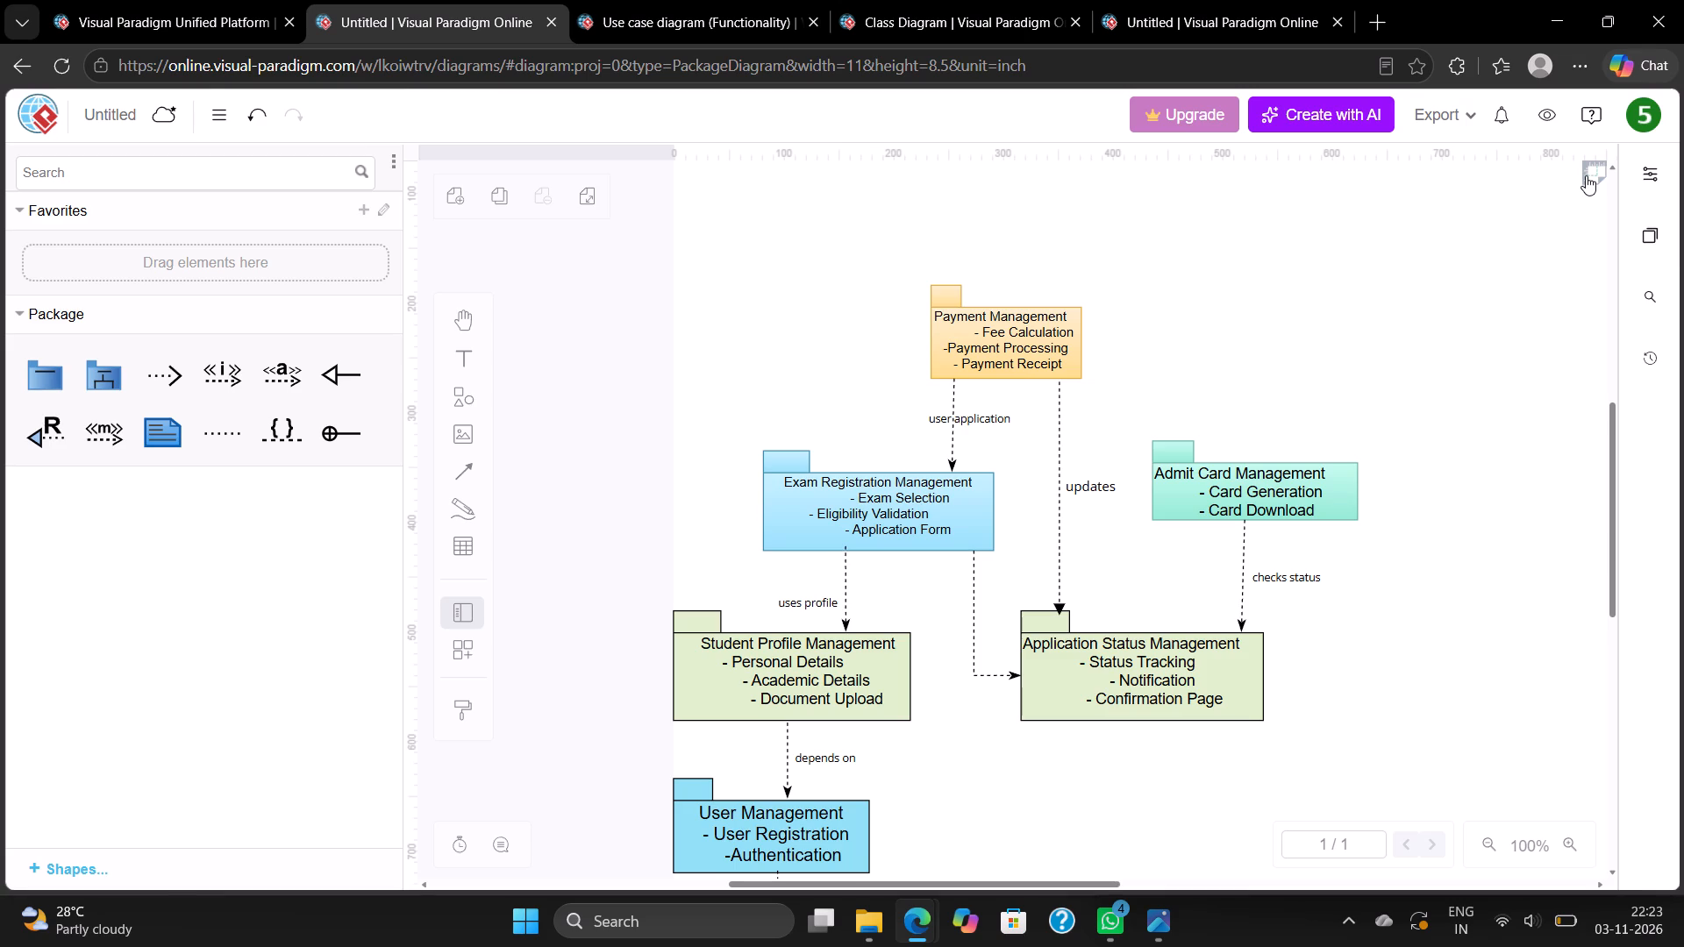
pyautogui.click(1586, 175)
pyautogui.click(1559, 202)
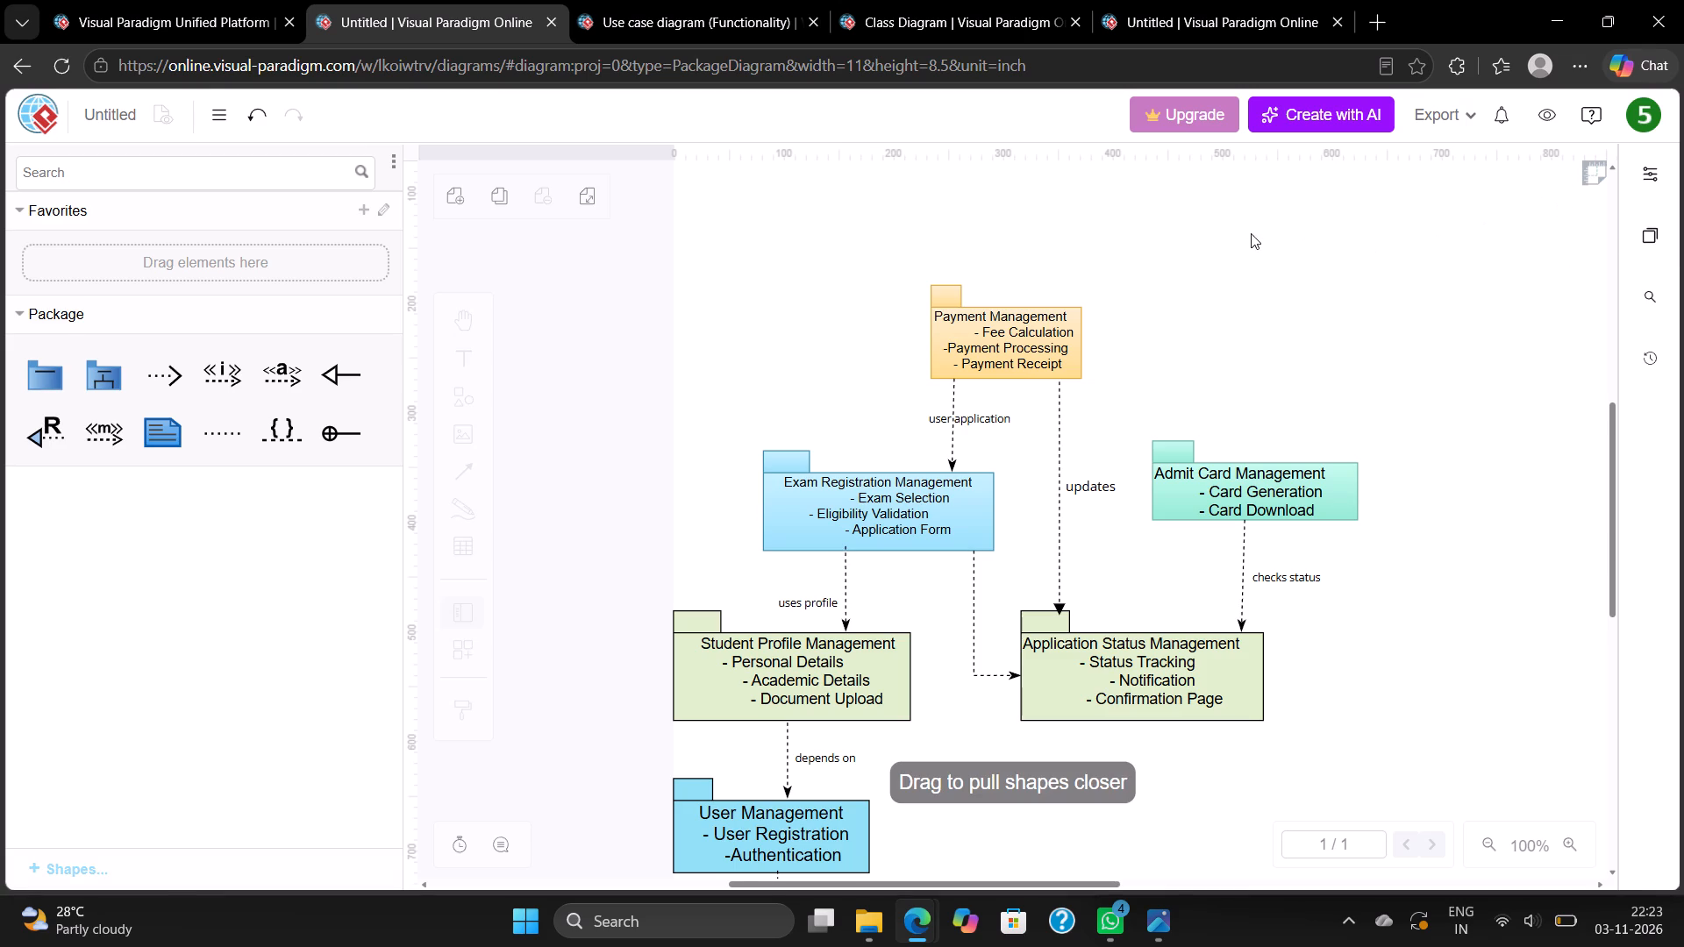
pyautogui.moveTo(1242, 240); pyautogui.dragTo(1225, 162)
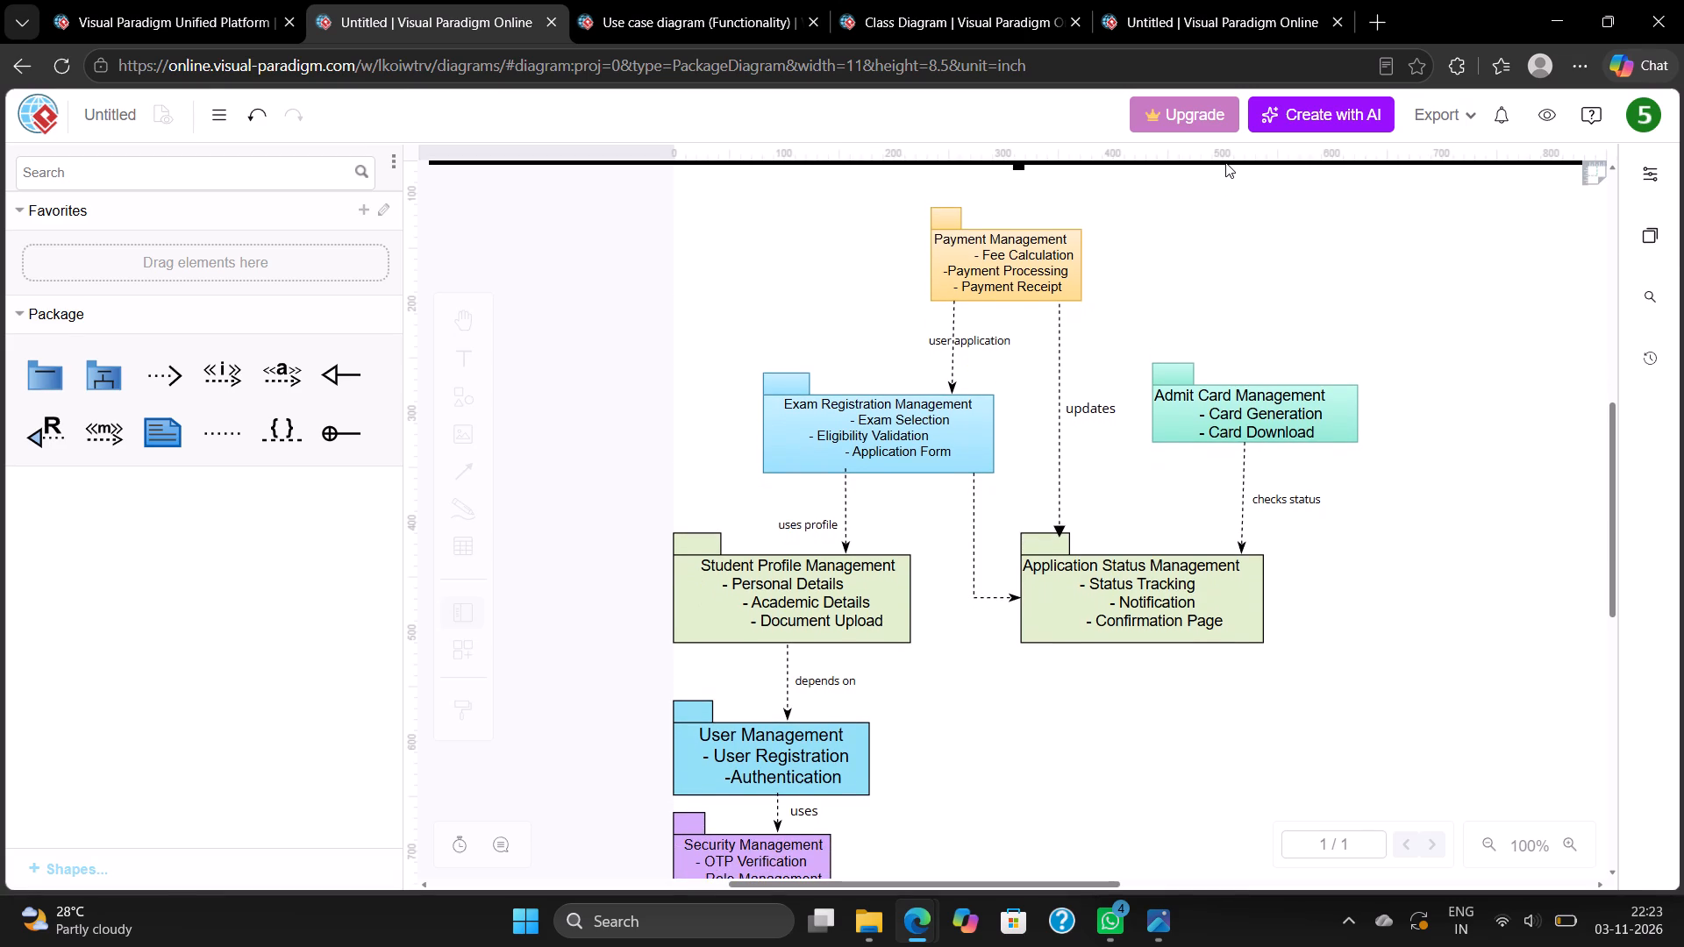
pyautogui.moveTo(1225, 162); pyautogui.dragTo(1226, 123)
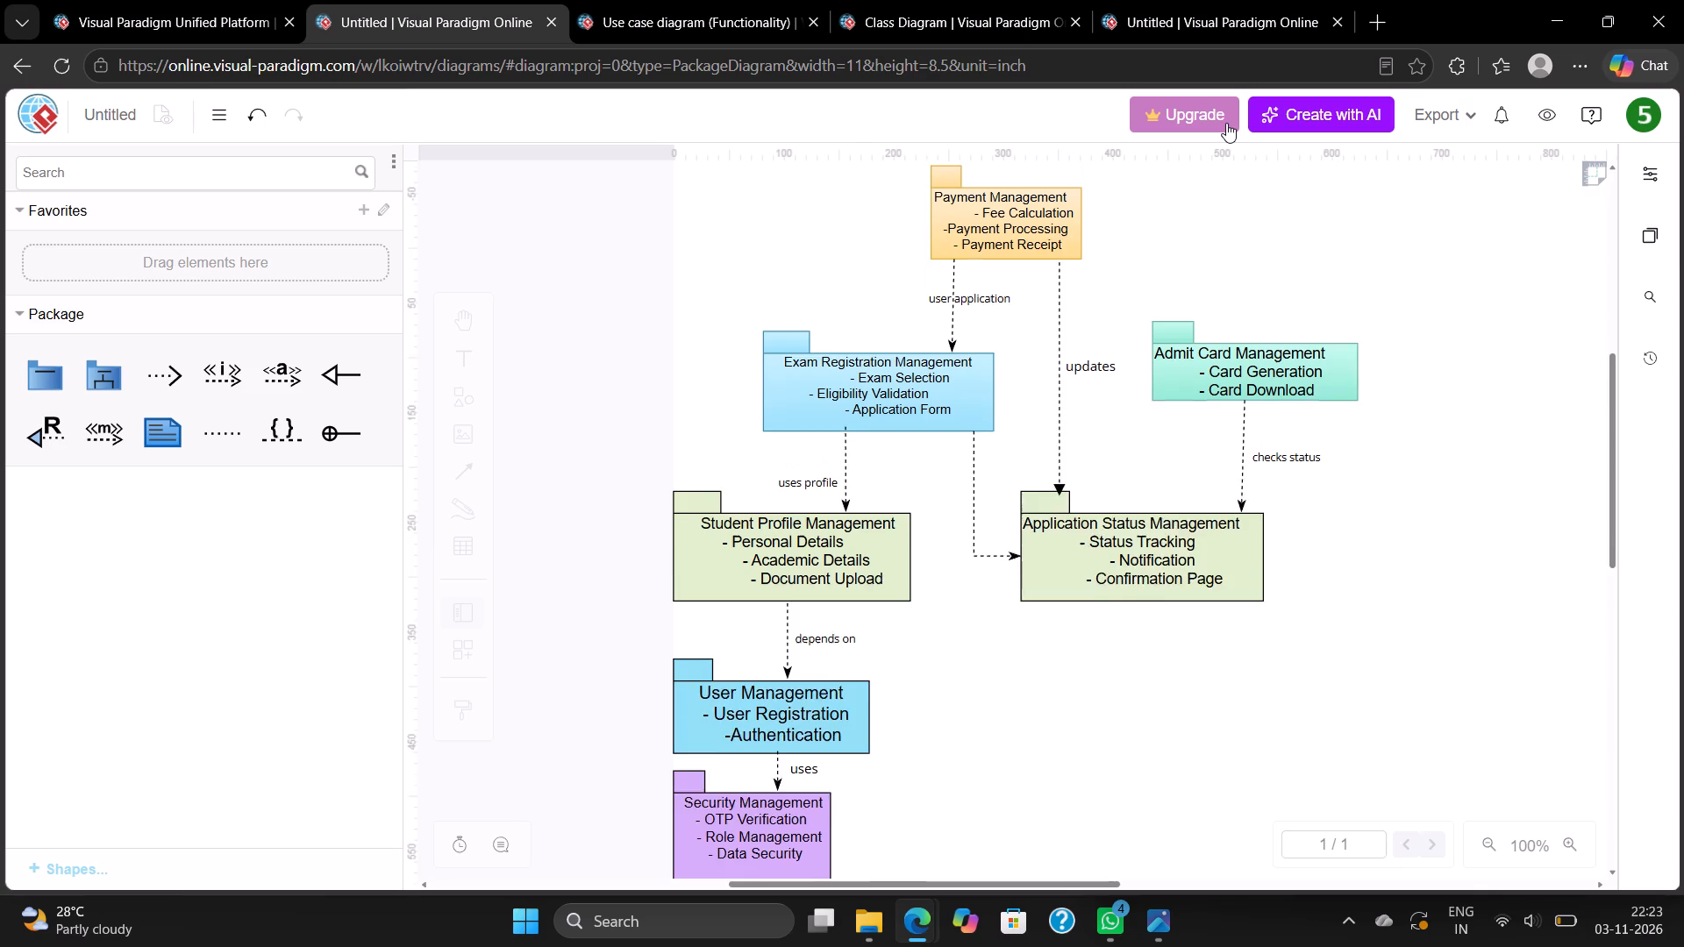
pyautogui.moveTo(1226, 123); pyautogui.dragTo(1181, 185)
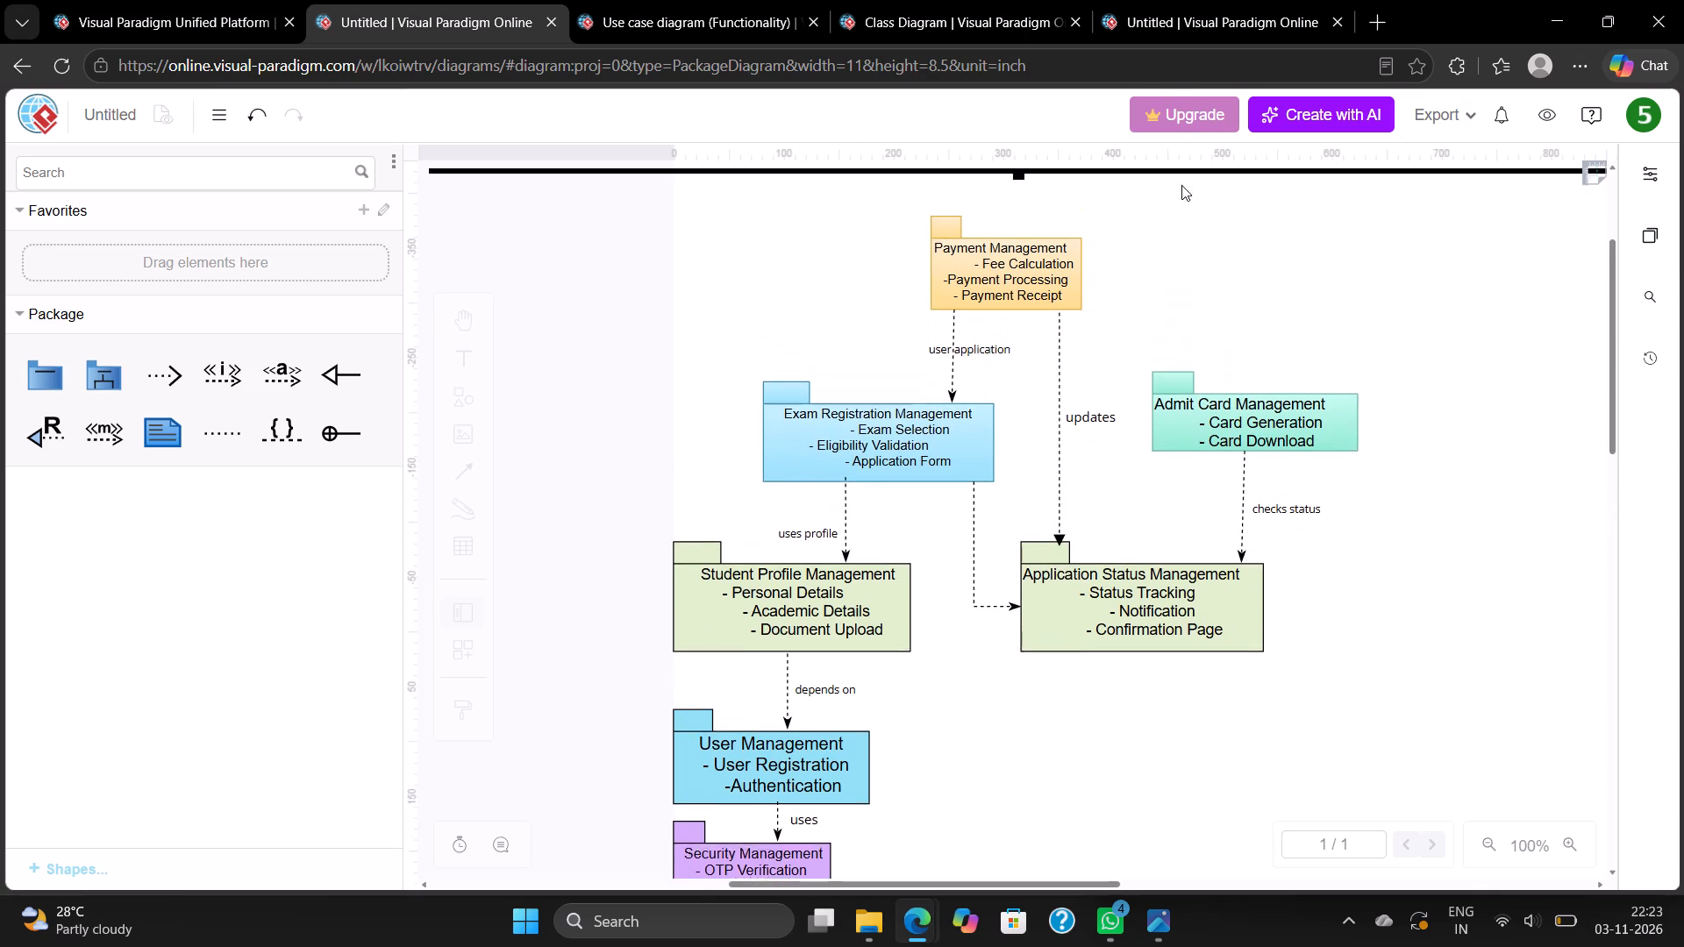
pyautogui.moveTo(1181, 185); pyautogui.dragTo(1190, 210)
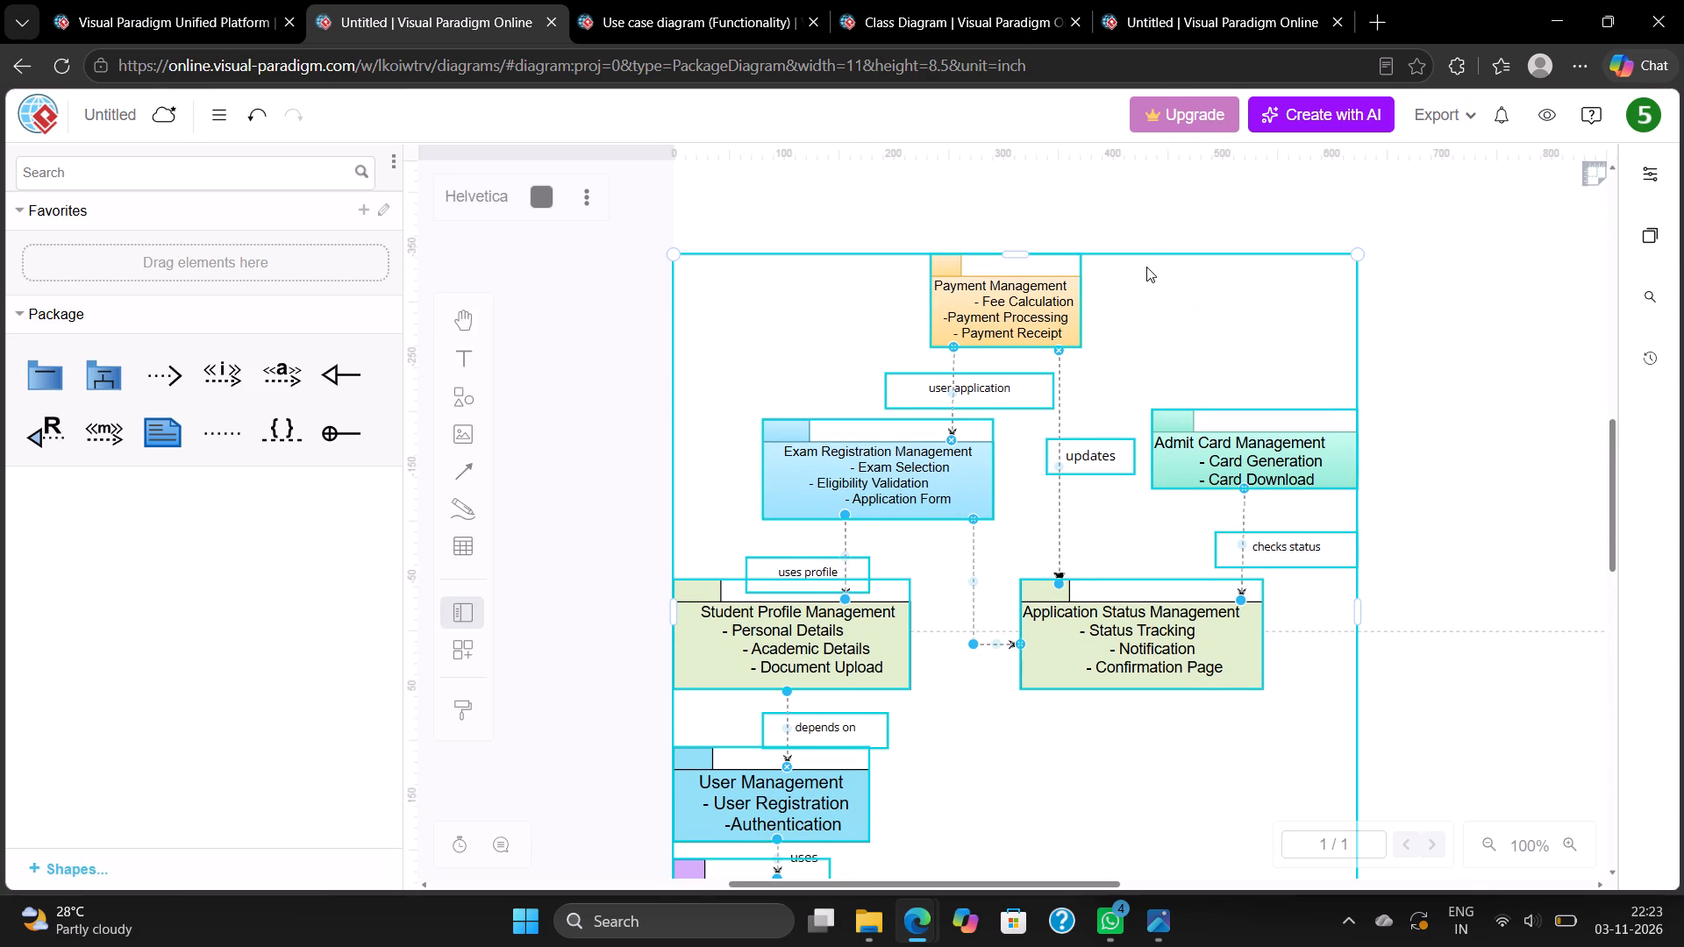
pyautogui.scroll(-2, 1146, 267)
pyautogui.click(1039, 560)
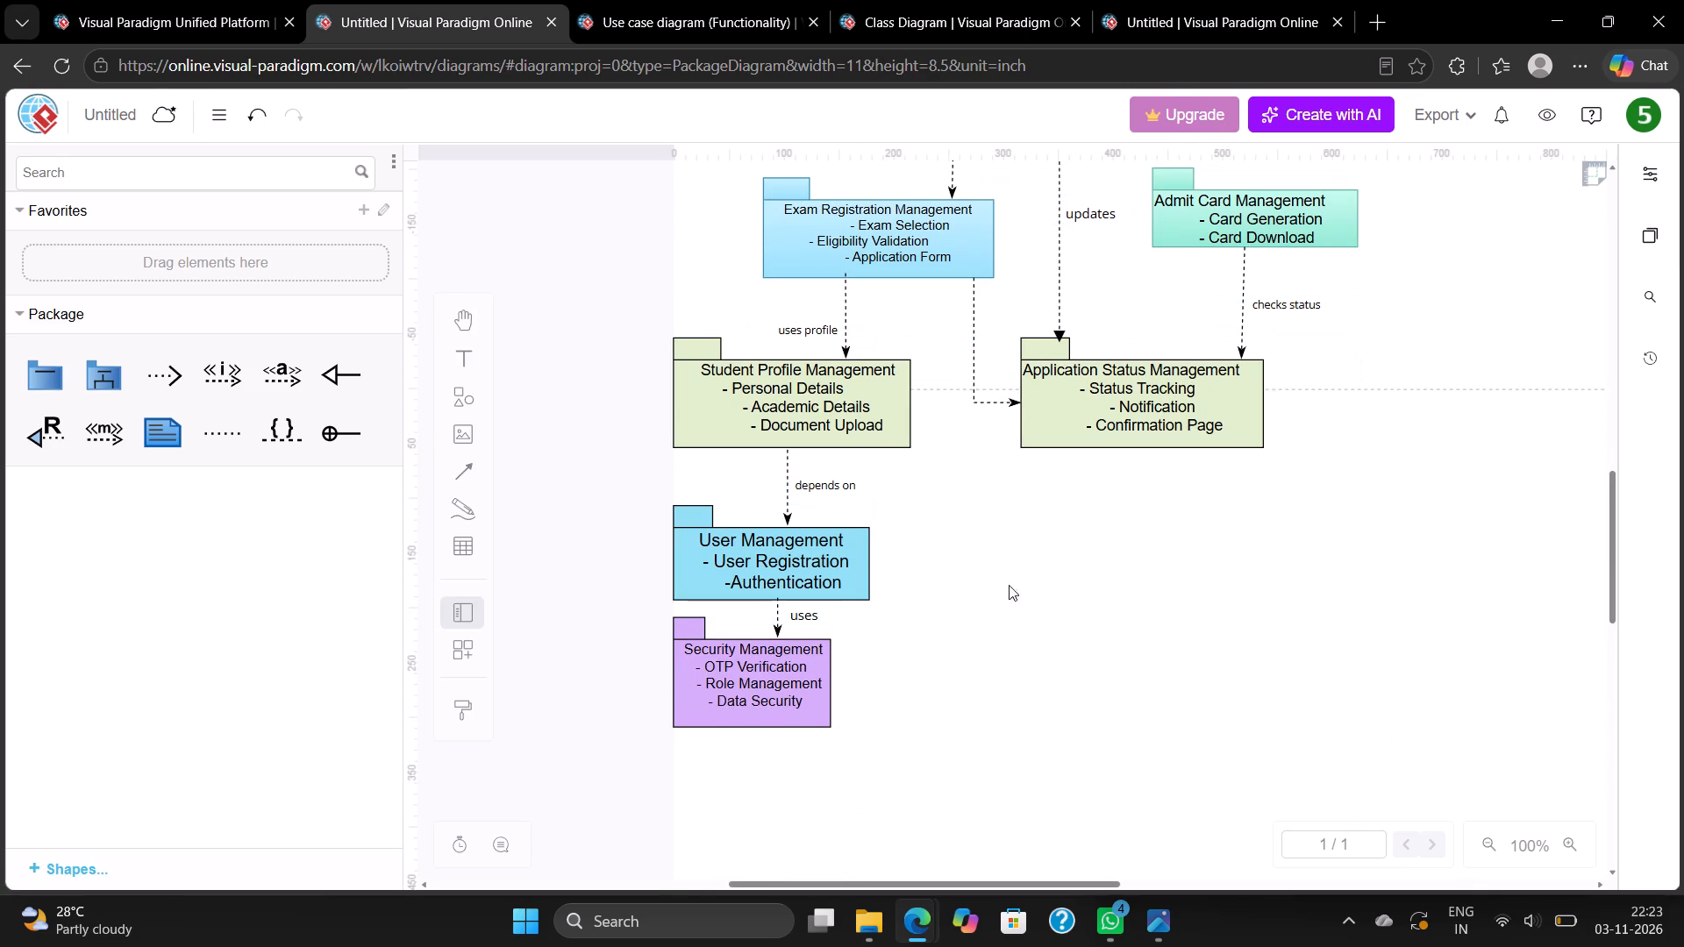
# Move the Security Management package with its "uses" label down to 0, 243, widening the gap below User Management.
pyautogui.moveTo(781, 723); pyautogui.dragTo(784, 745)
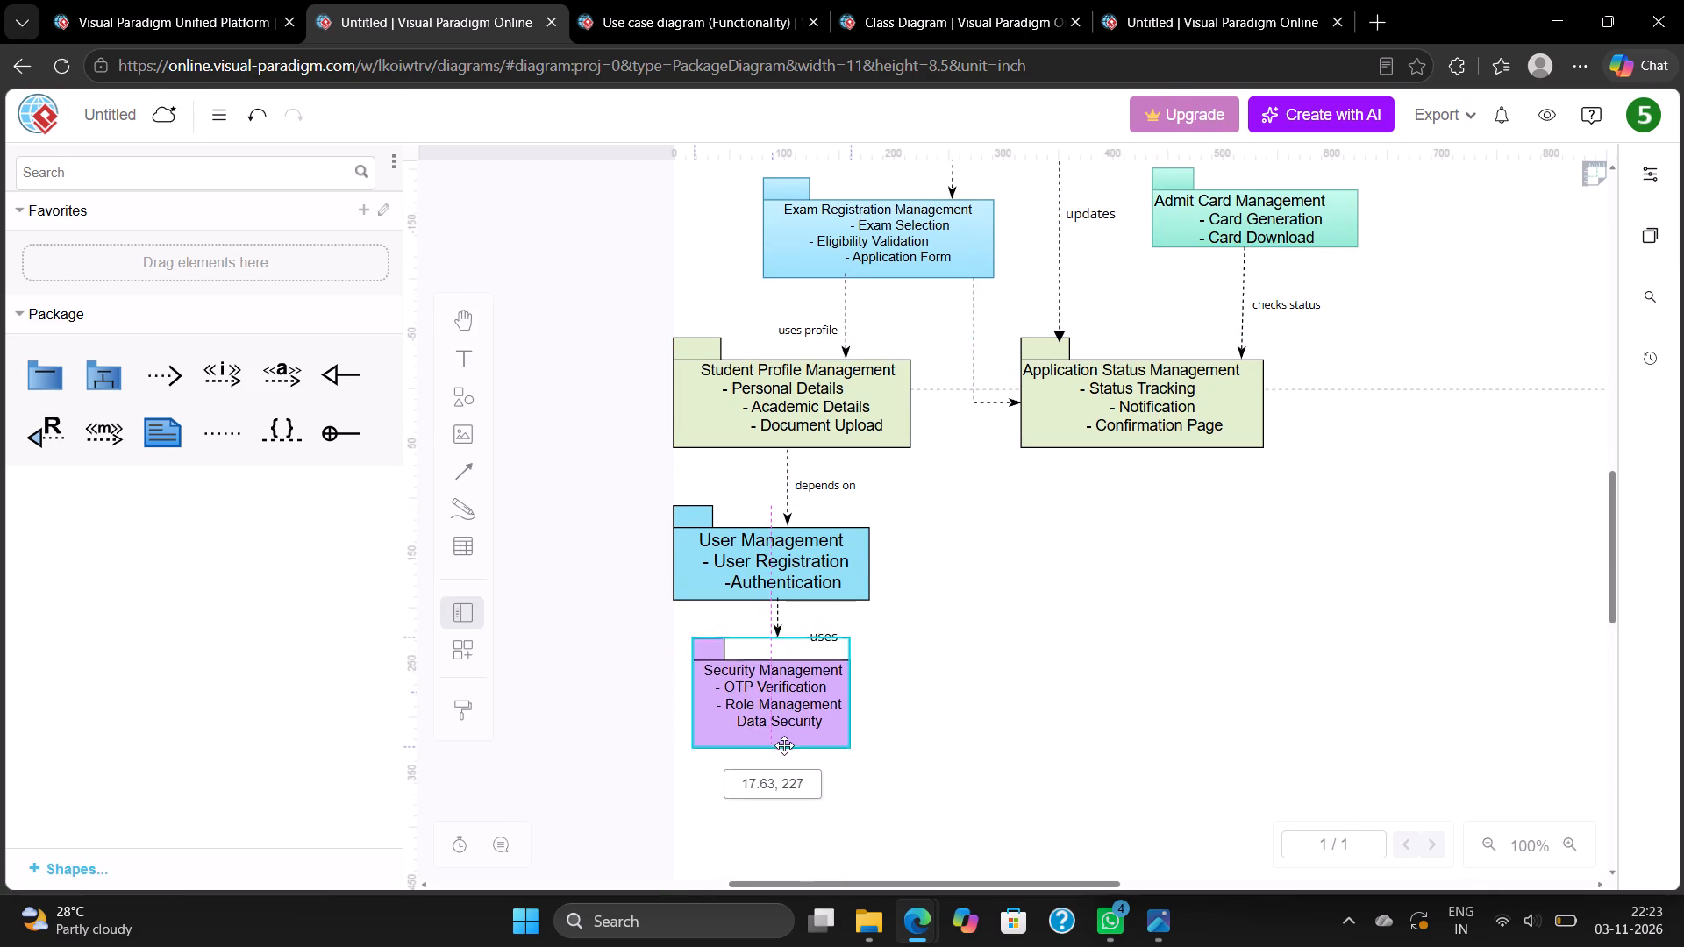
pyautogui.moveTo(784, 745); pyautogui.dragTo(785, 761)
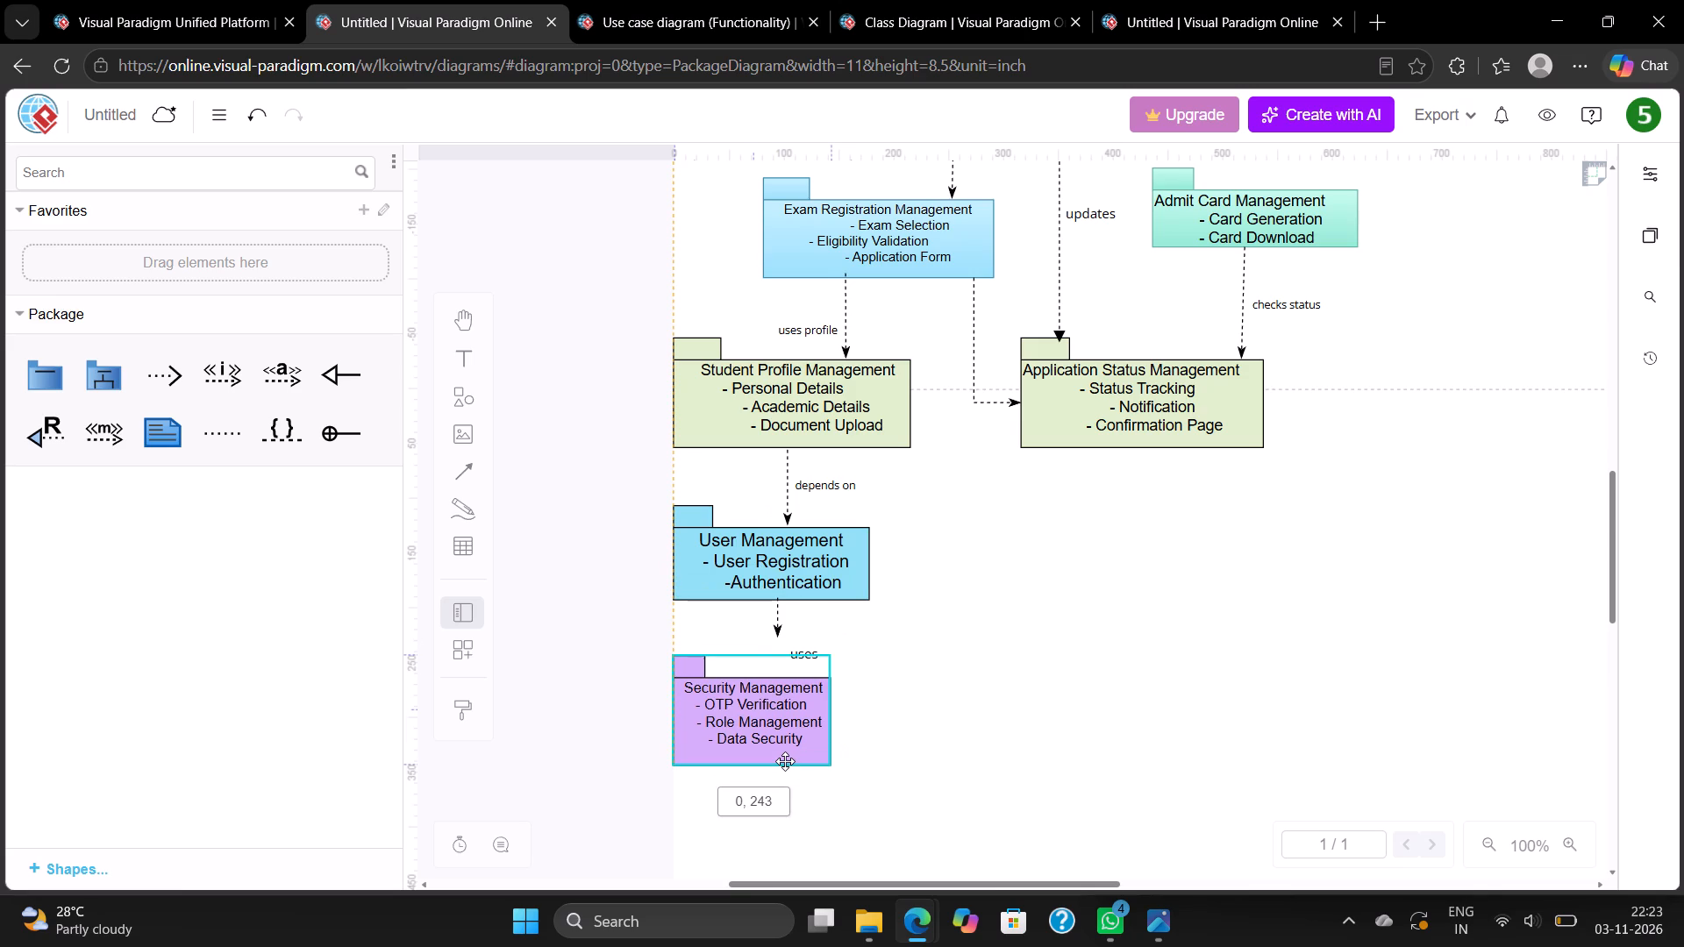
pyautogui.scroll(-3, 966, 681)
pyautogui.scroll(1, 966, 681)
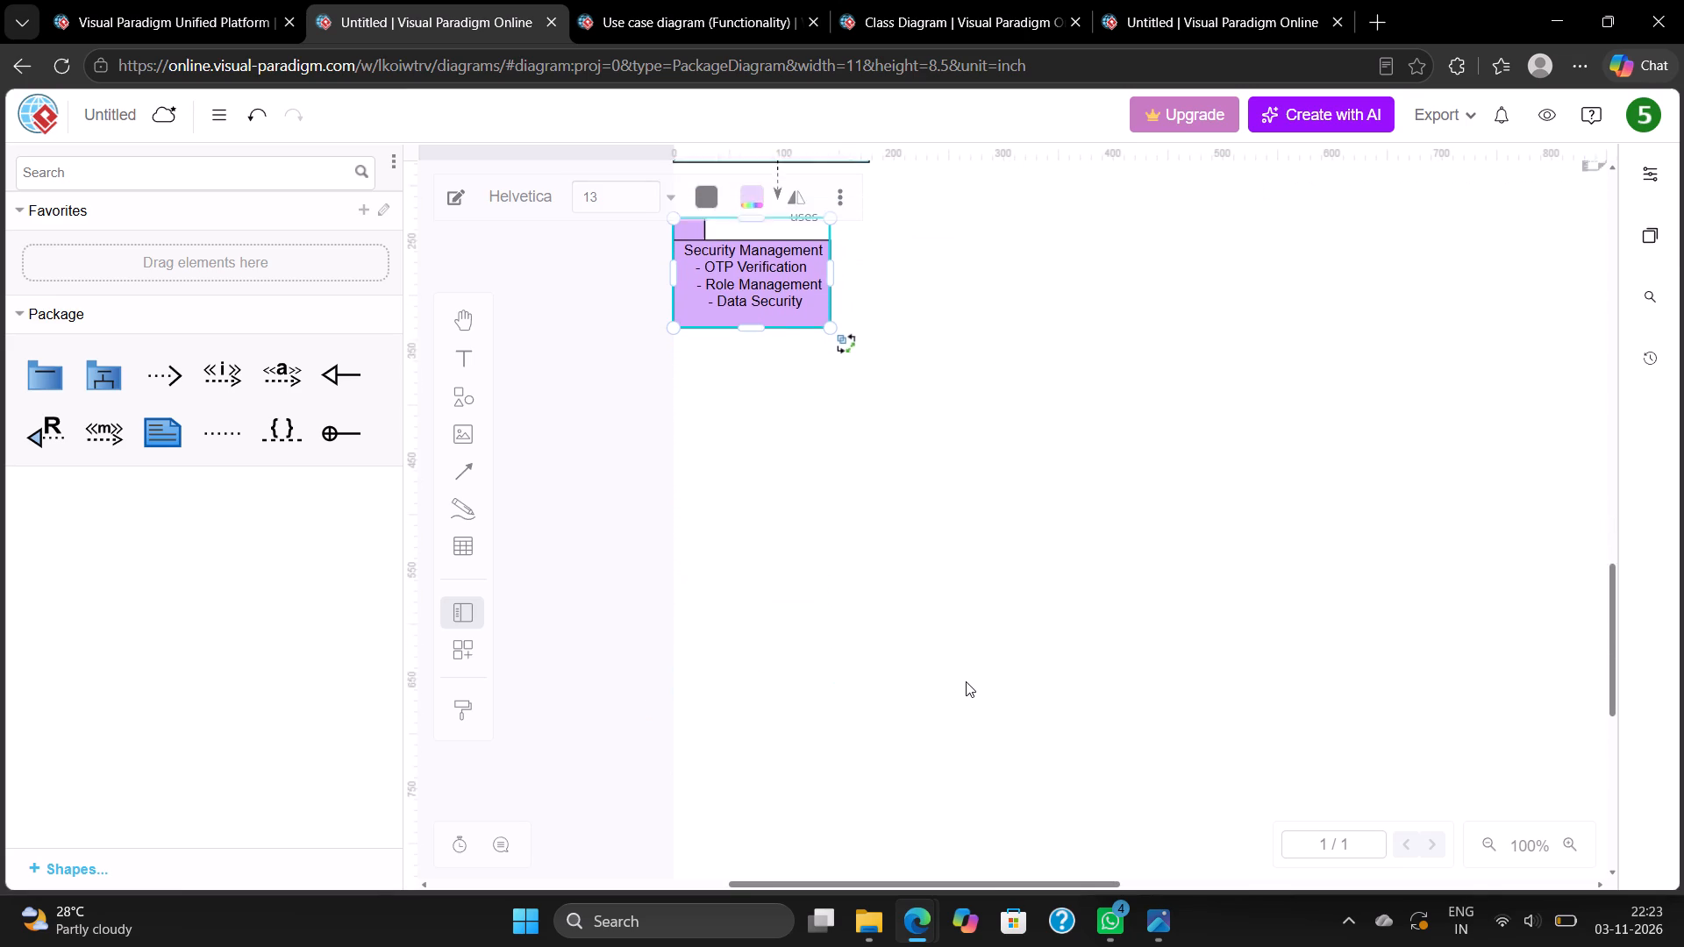
pyautogui.scroll(1, 966, 681)
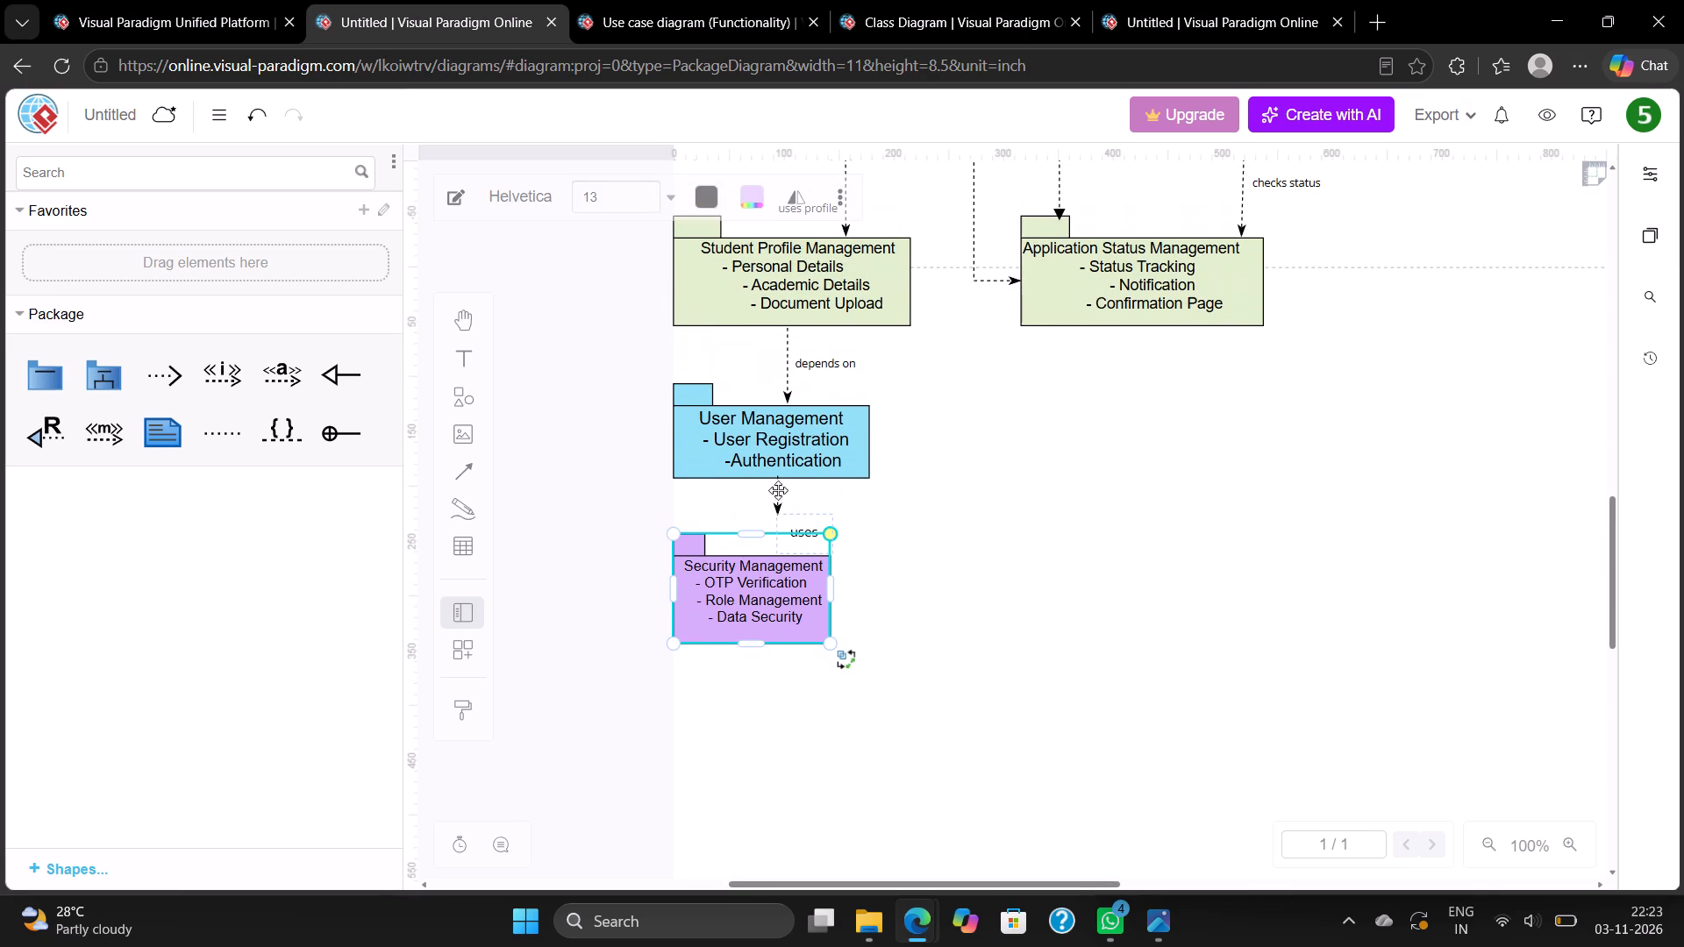
# Extend the "uses" dependency arrow below User Management so its head reaches the Security Management package's top edge.
pyautogui.click(776, 502)
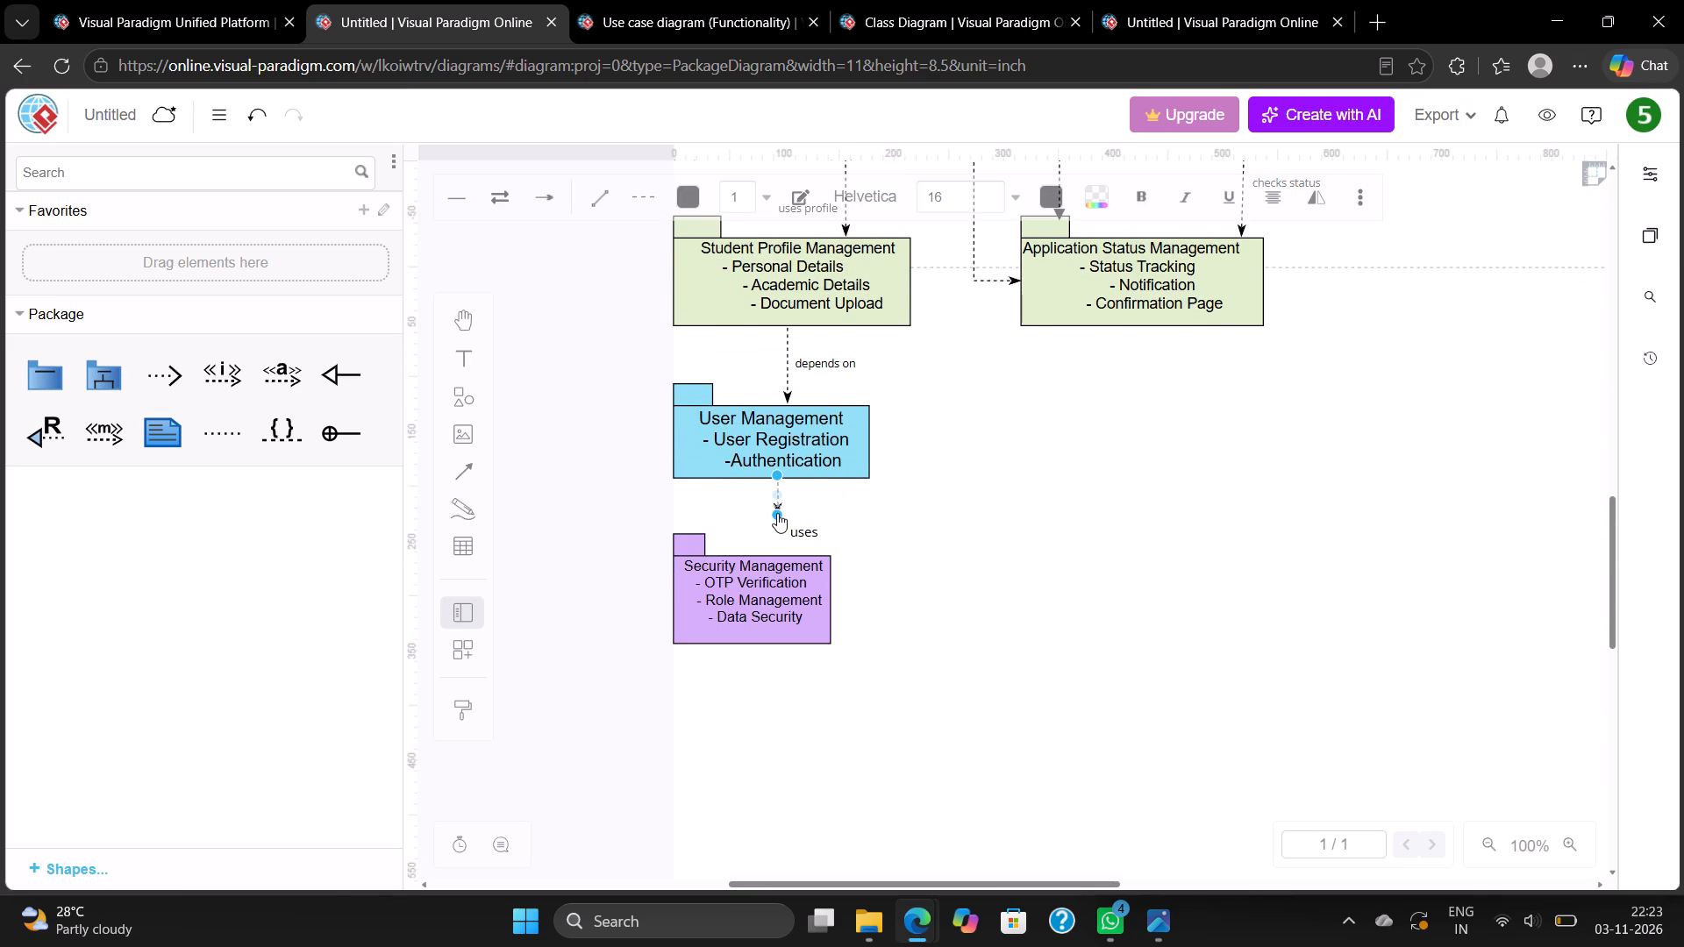
pyautogui.moveTo(777, 513); pyautogui.dragTo(778, 557)
pyautogui.click(736, 514)
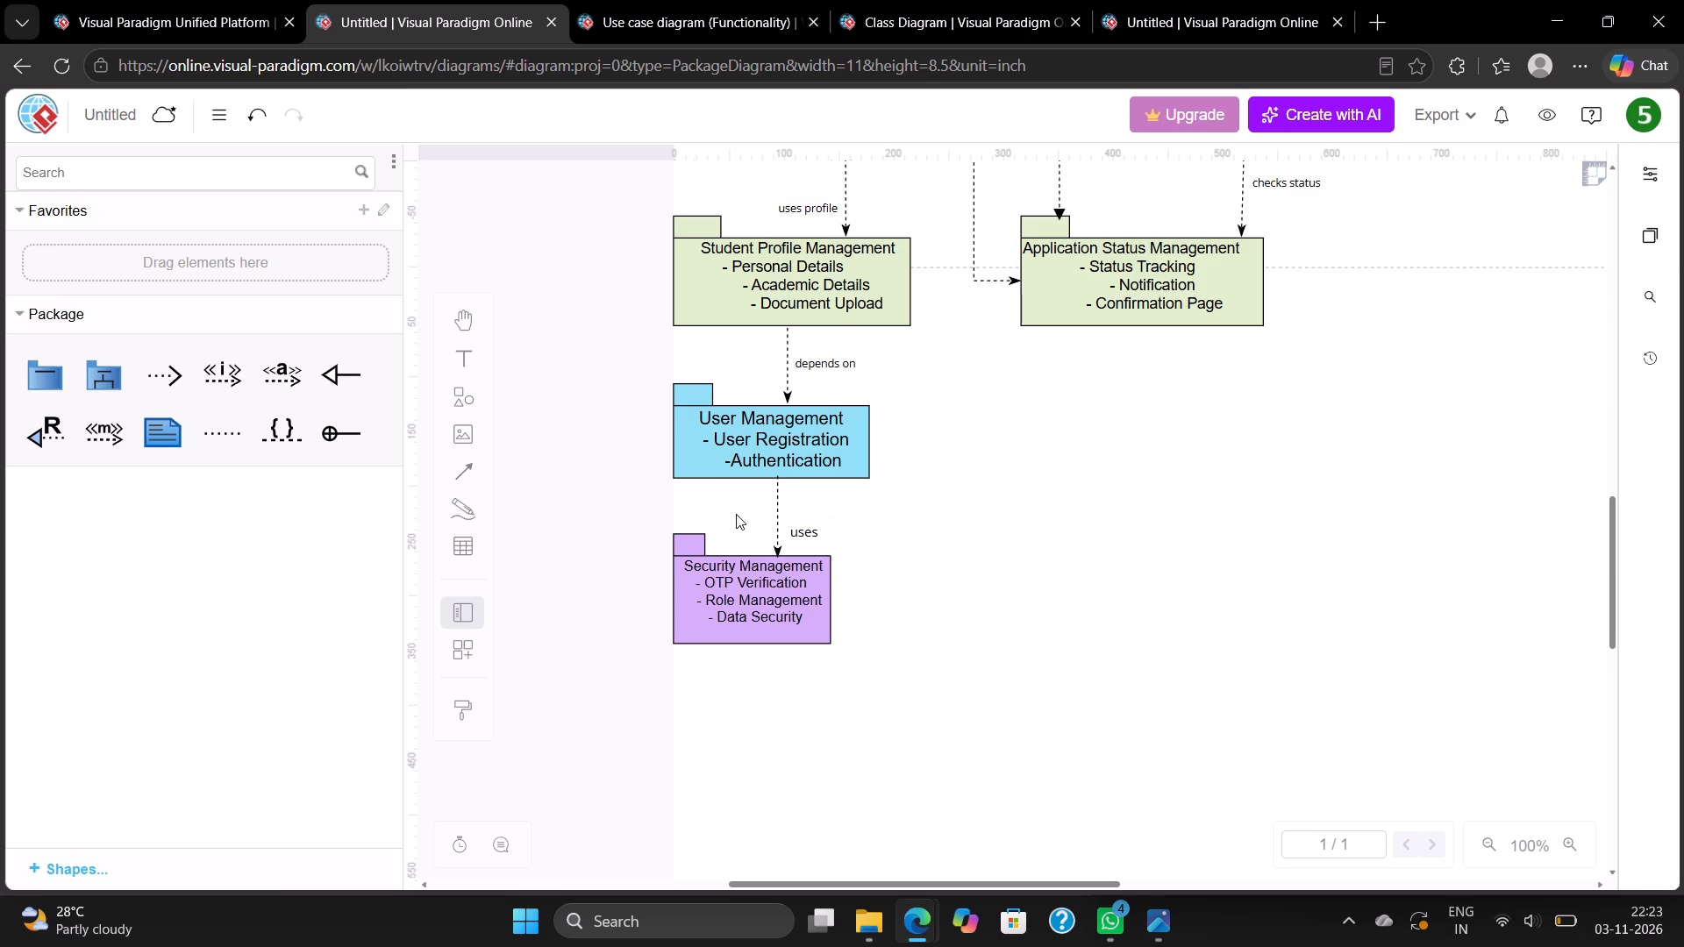
# Insert vertical space above Payment Management to shift the package diagram down the page, then deselect the shapes.
pyautogui.scroll(1, 1112, 518)
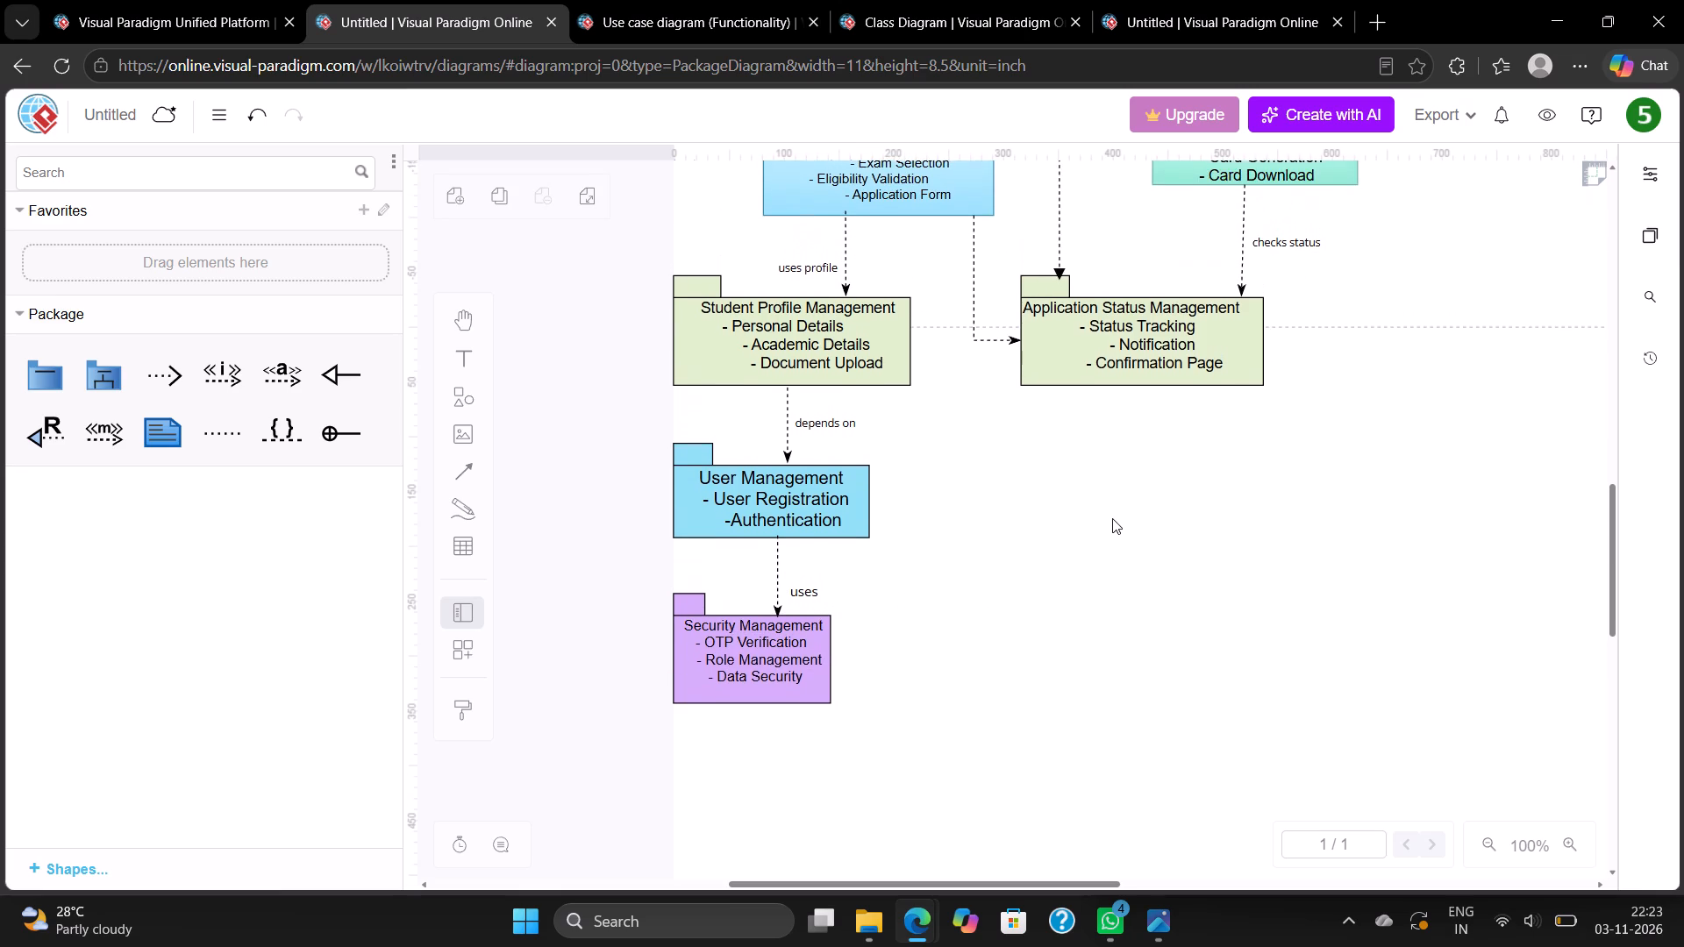
pyautogui.scroll(2, 1112, 518)
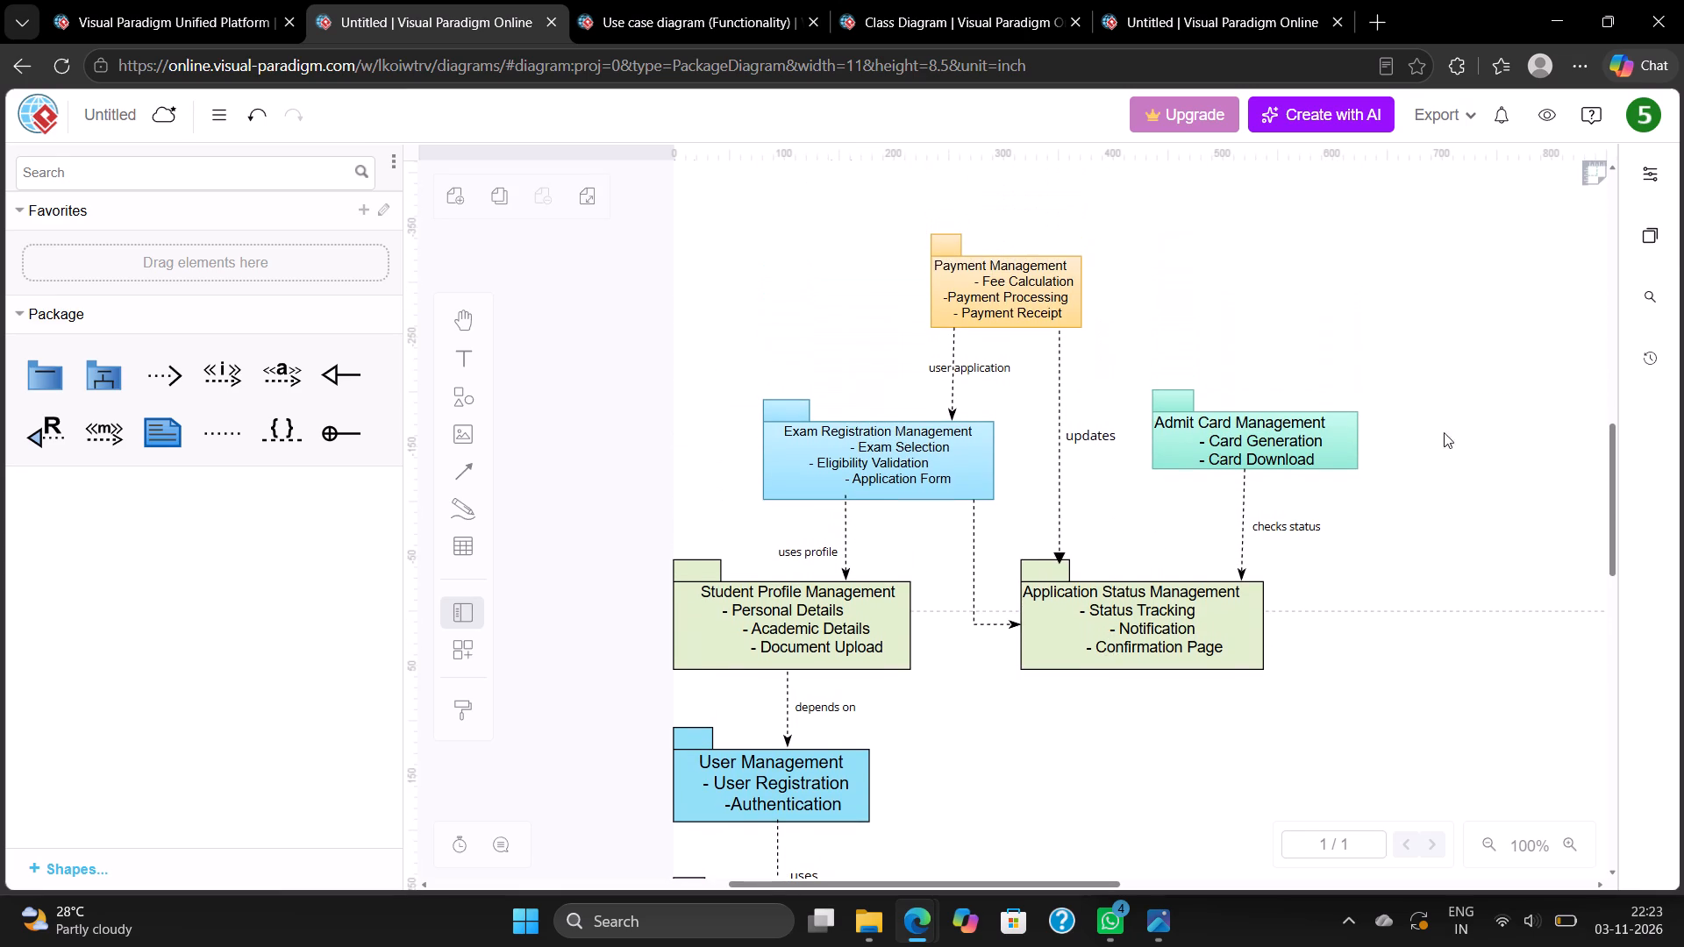
pyautogui.click(1595, 172)
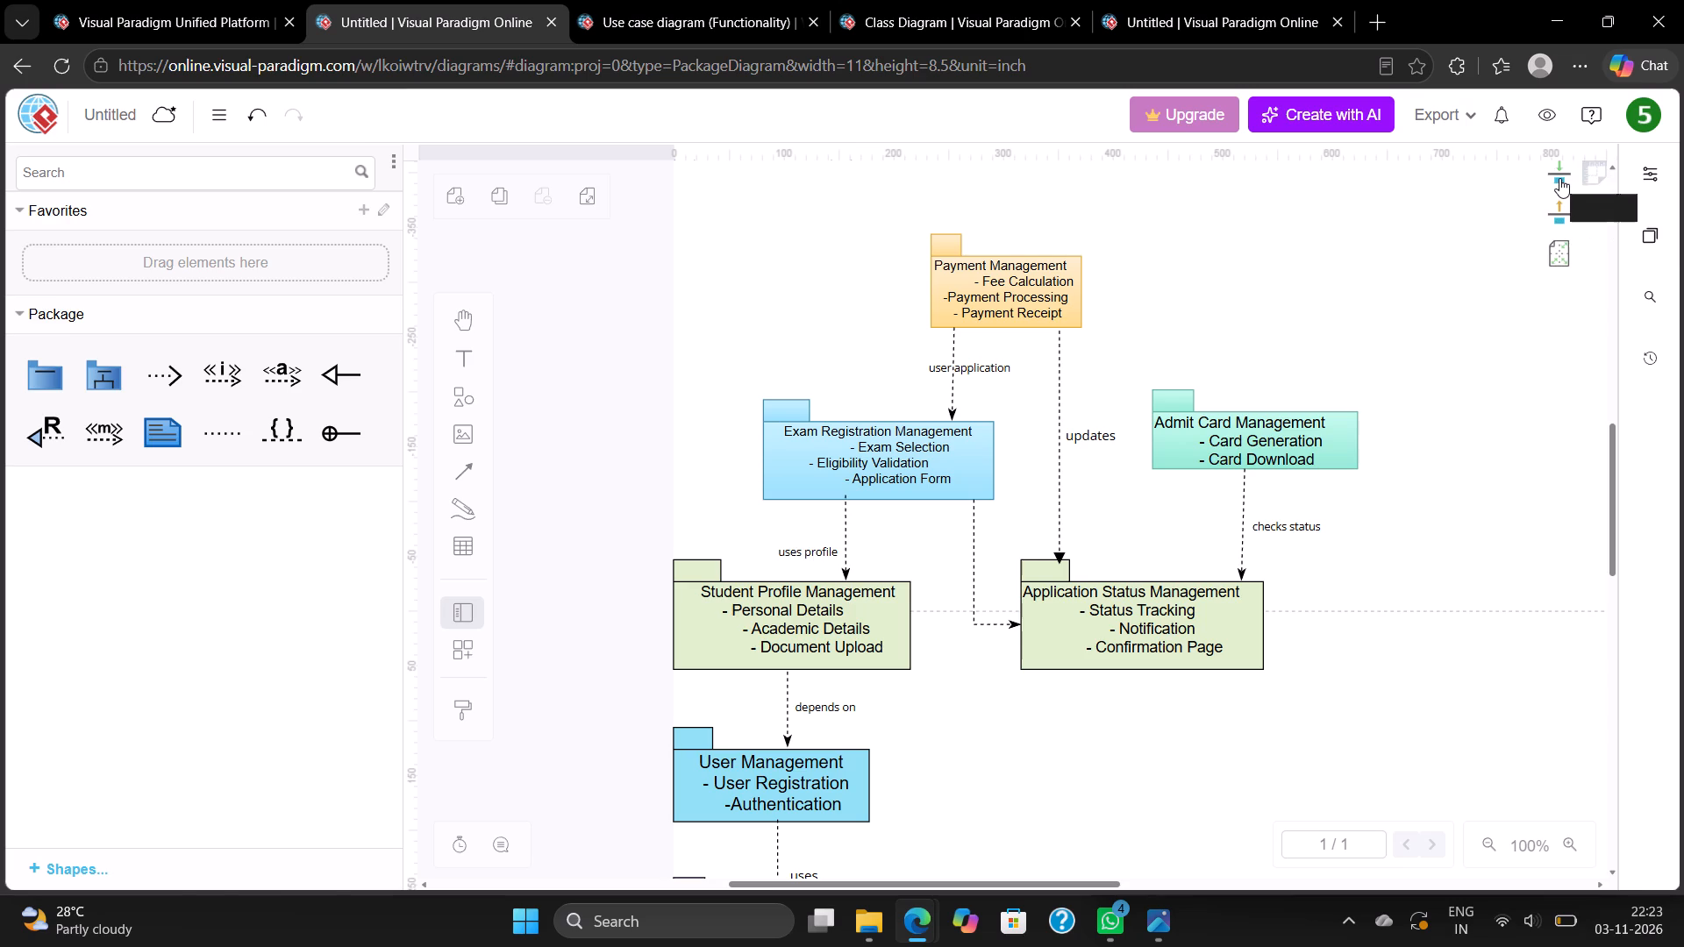
pyautogui.click(1559, 178)
pyautogui.moveTo(1343, 176); pyautogui.dragTo(1375, 452)
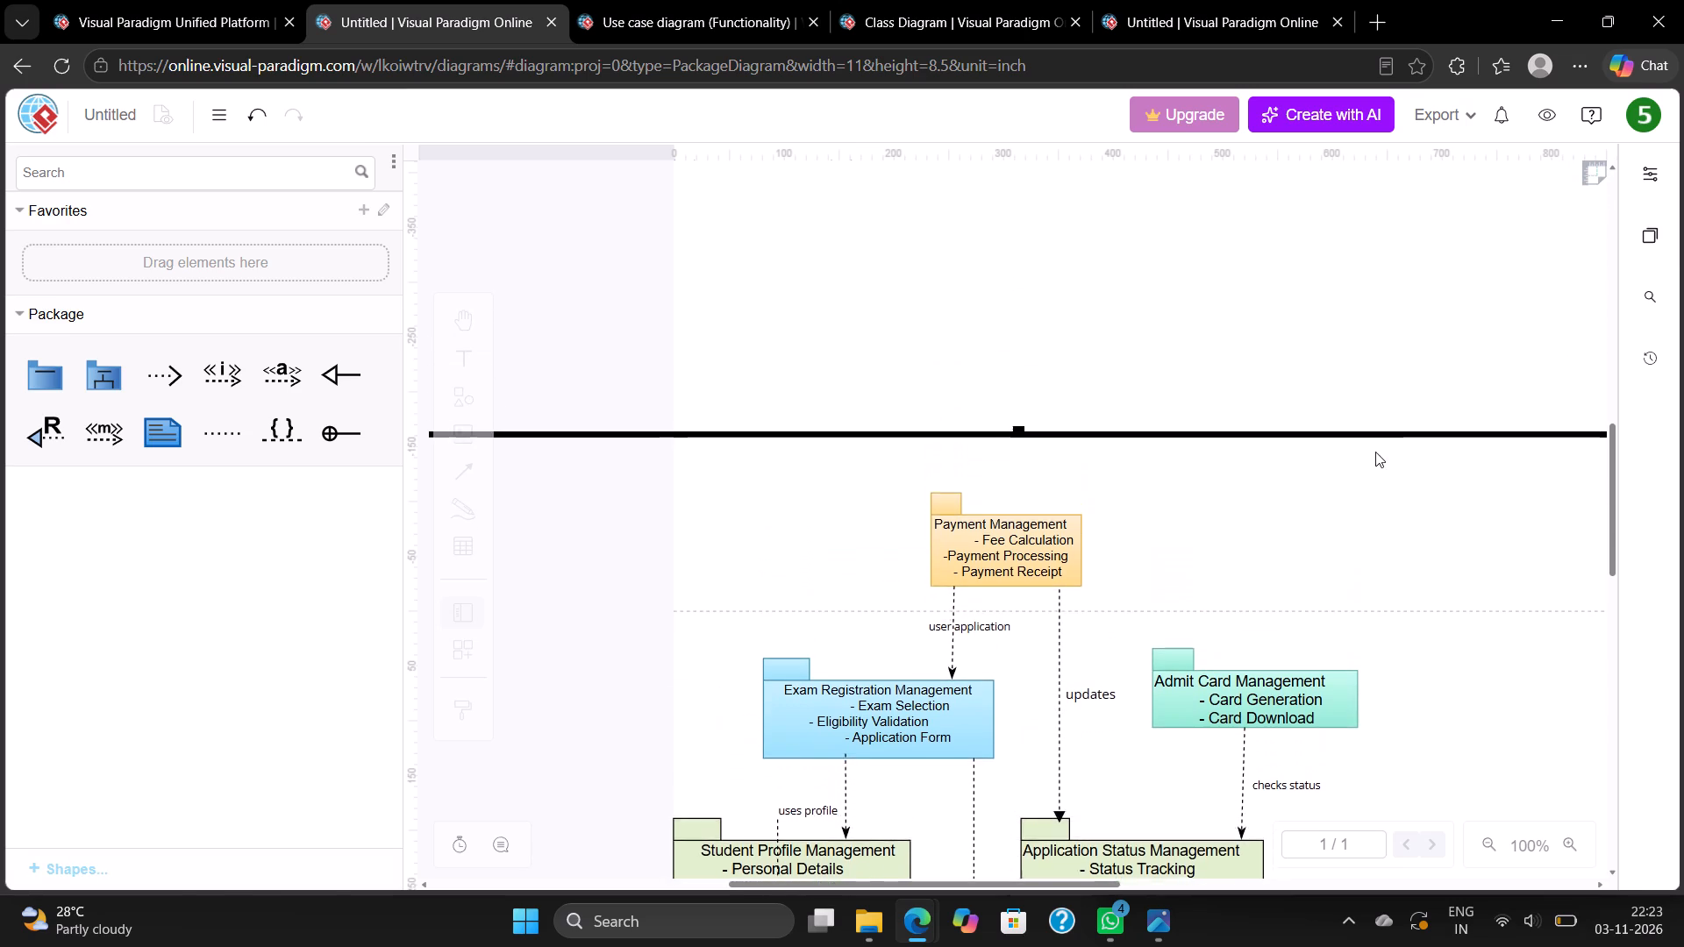
pyautogui.moveTo(1375, 452); pyautogui.dragTo(1366, 591)
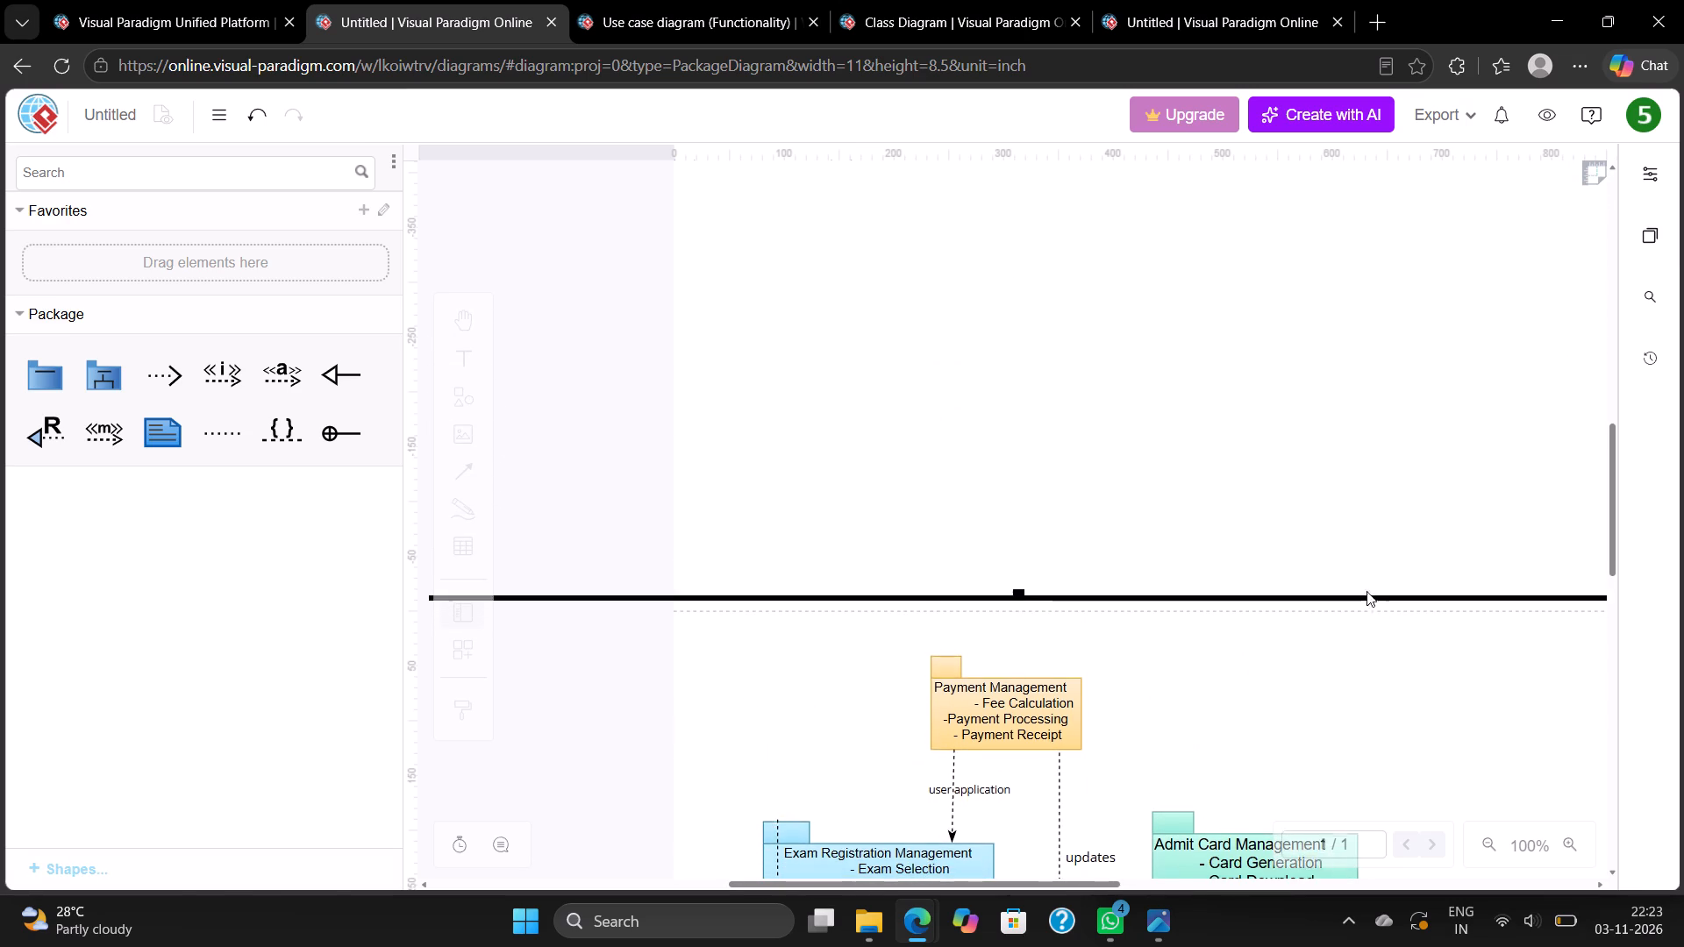
pyautogui.moveTo(1366, 591); pyautogui.dragTo(1360, 573)
pyautogui.scroll(-2, 1360, 573)
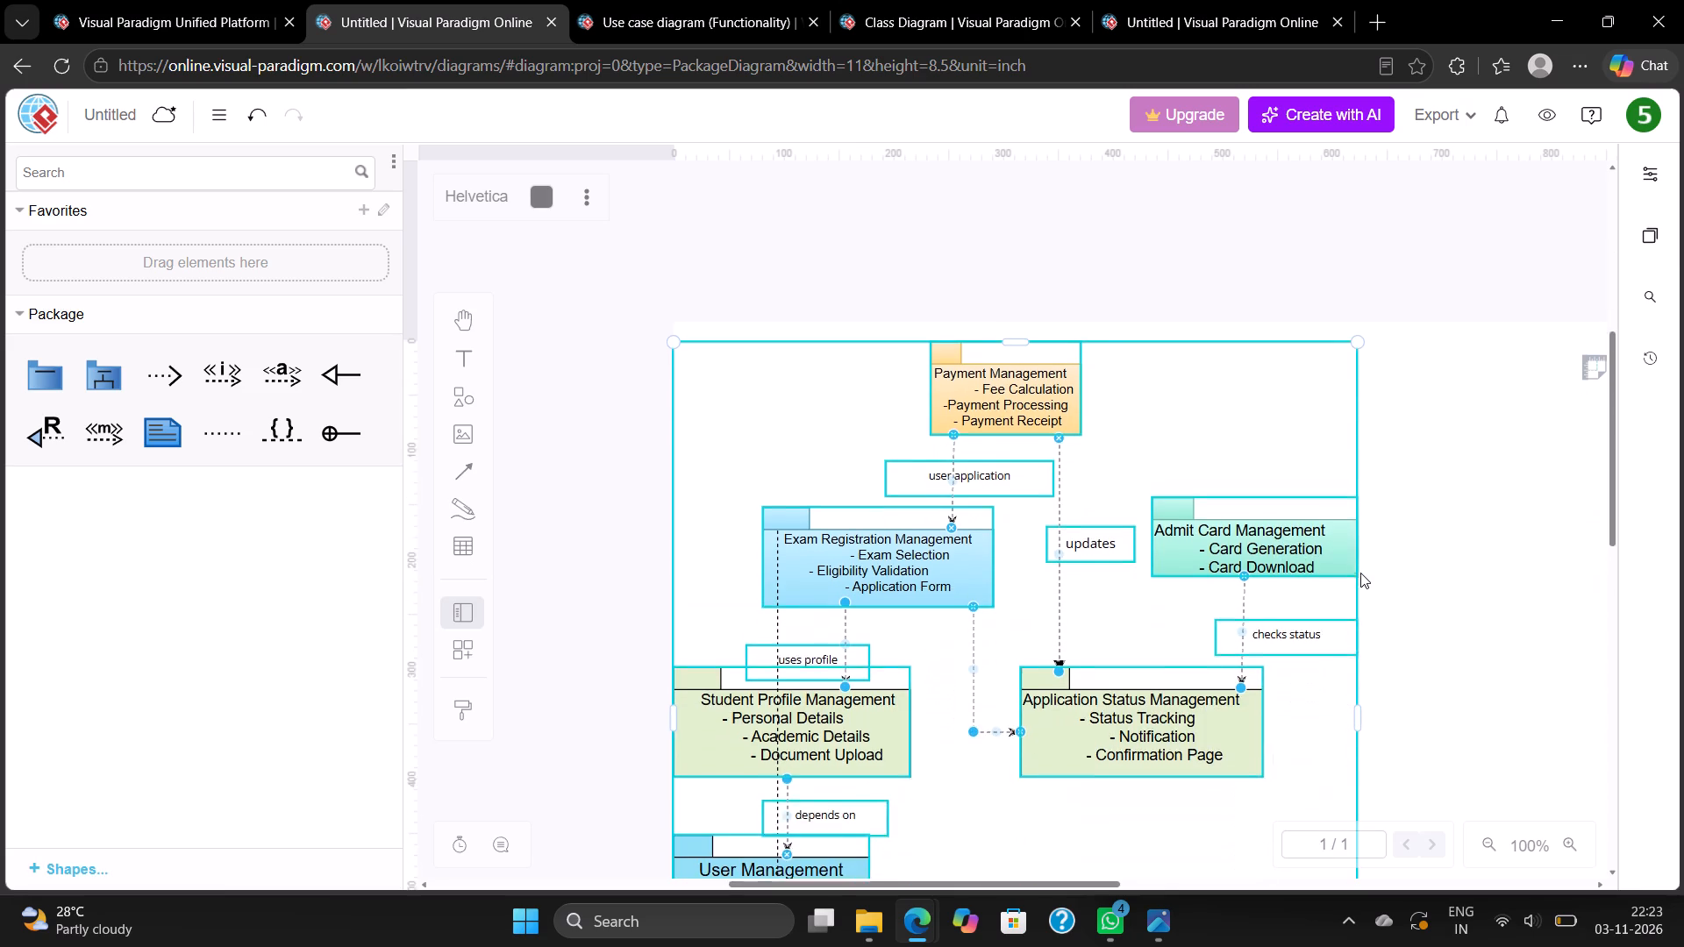
pyautogui.scroll(-5, 1360, 573)
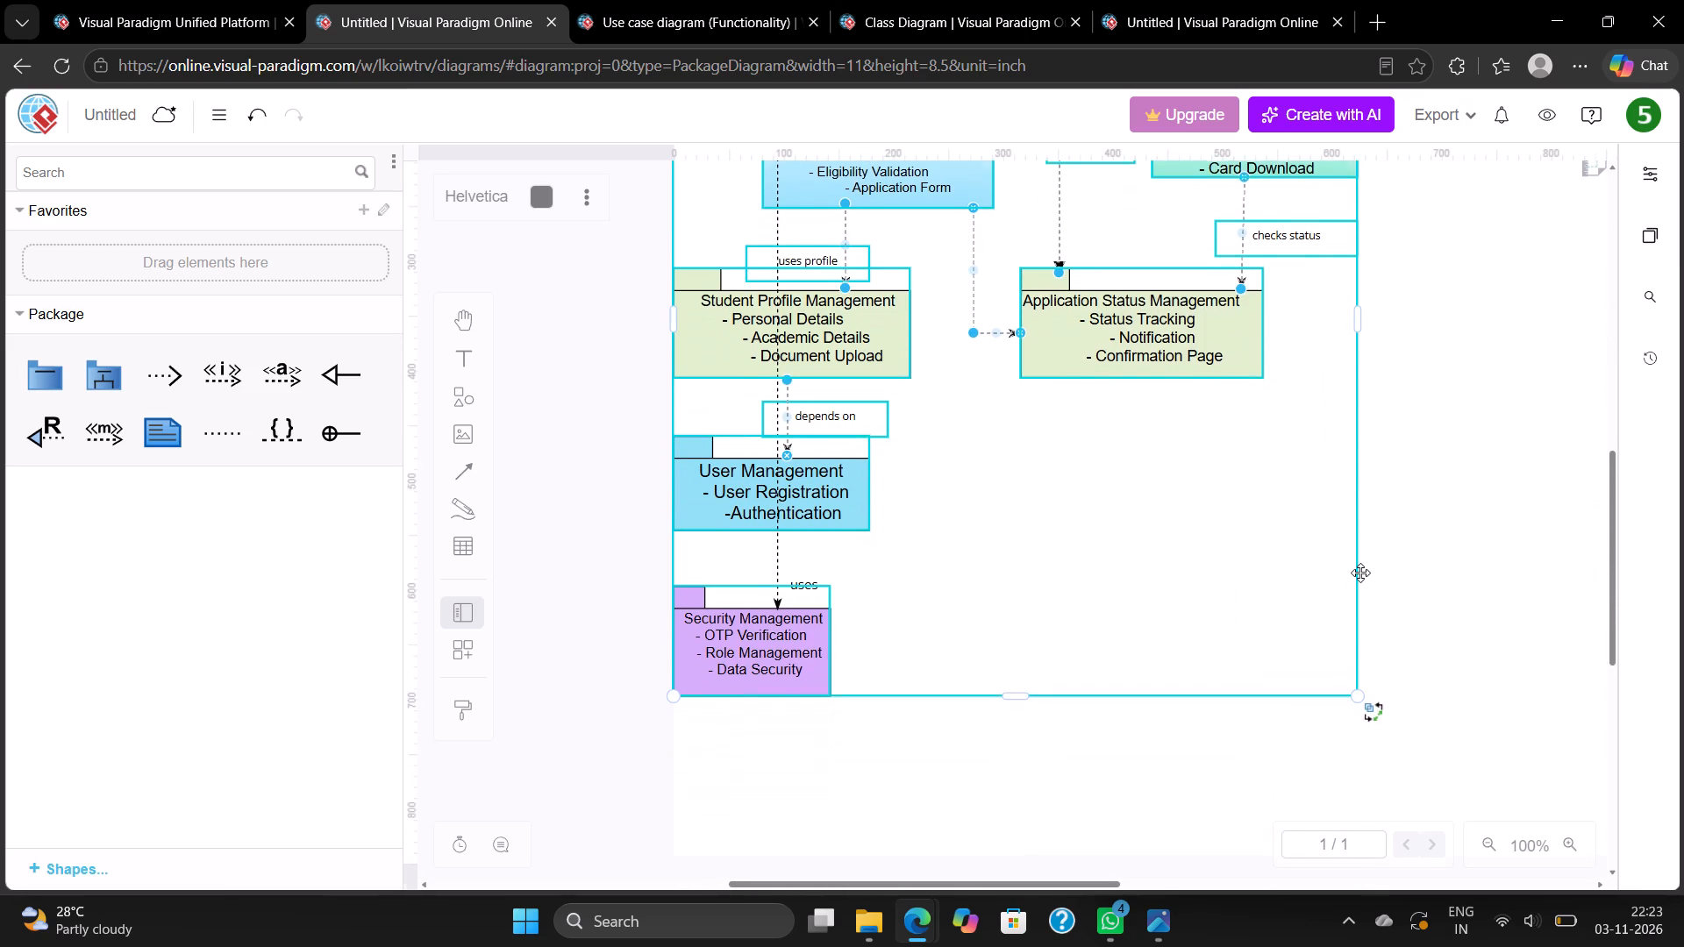
pyautogui.scroll(-1, 1360, 573)
pyautogui.scroll(2, 1360, 573)
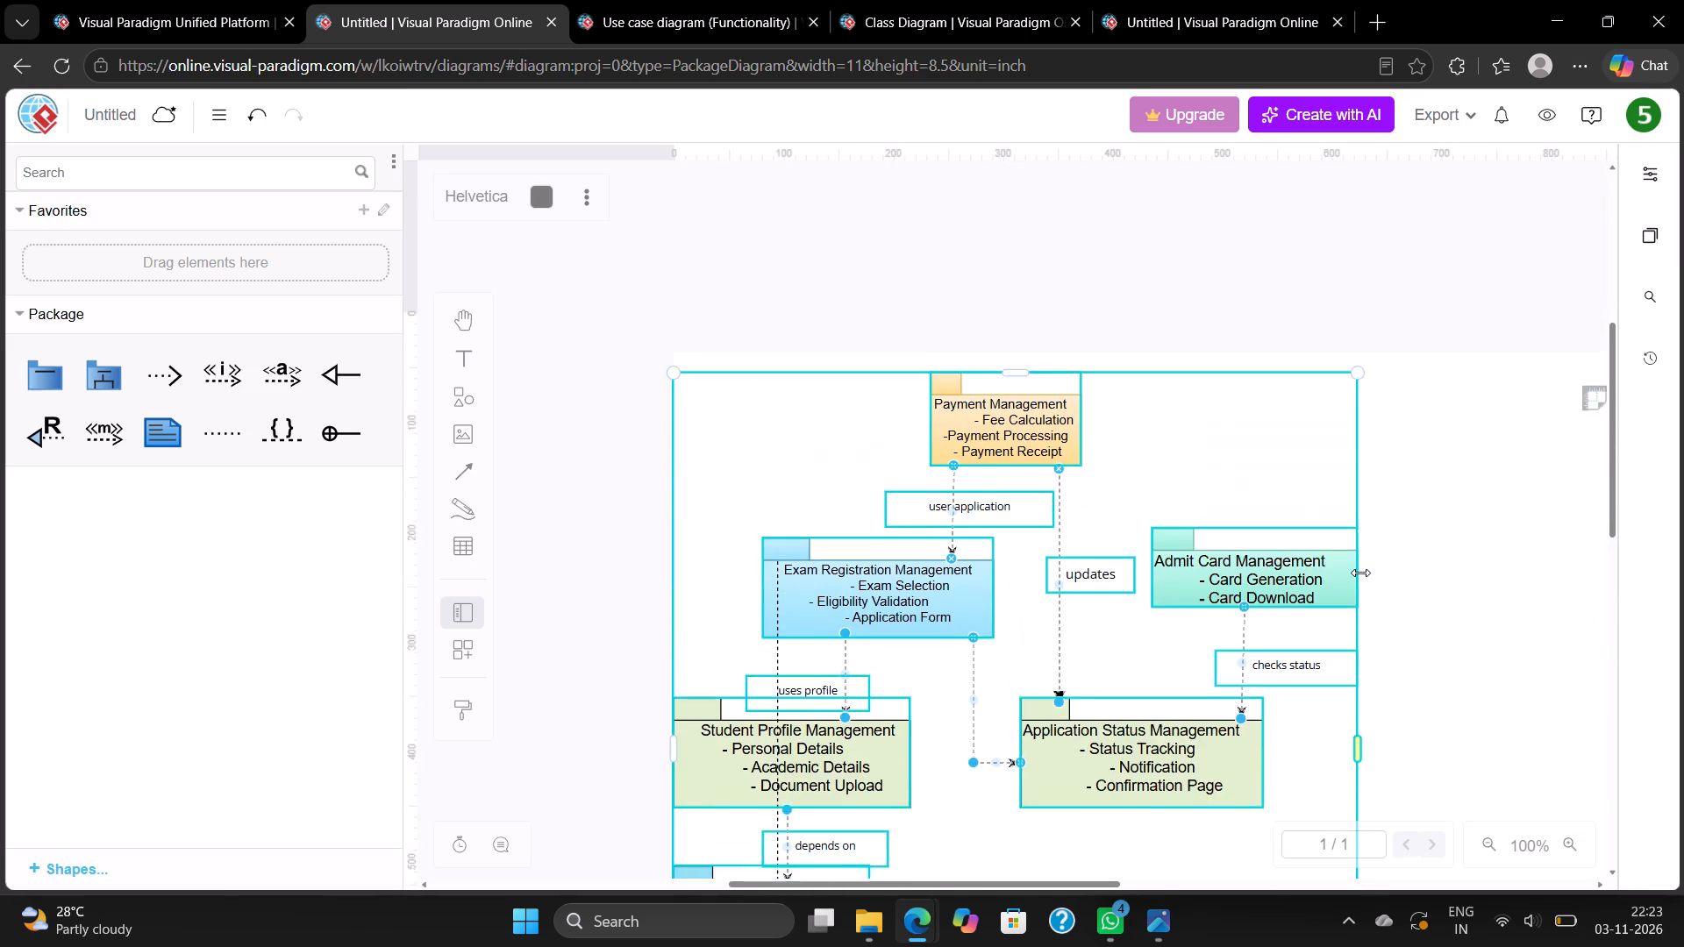
pyautogui.scroll(1, 1360, 573)
pyautogui.scroll(-1, 1360, 573)
pyautogui.click(1453, 332)
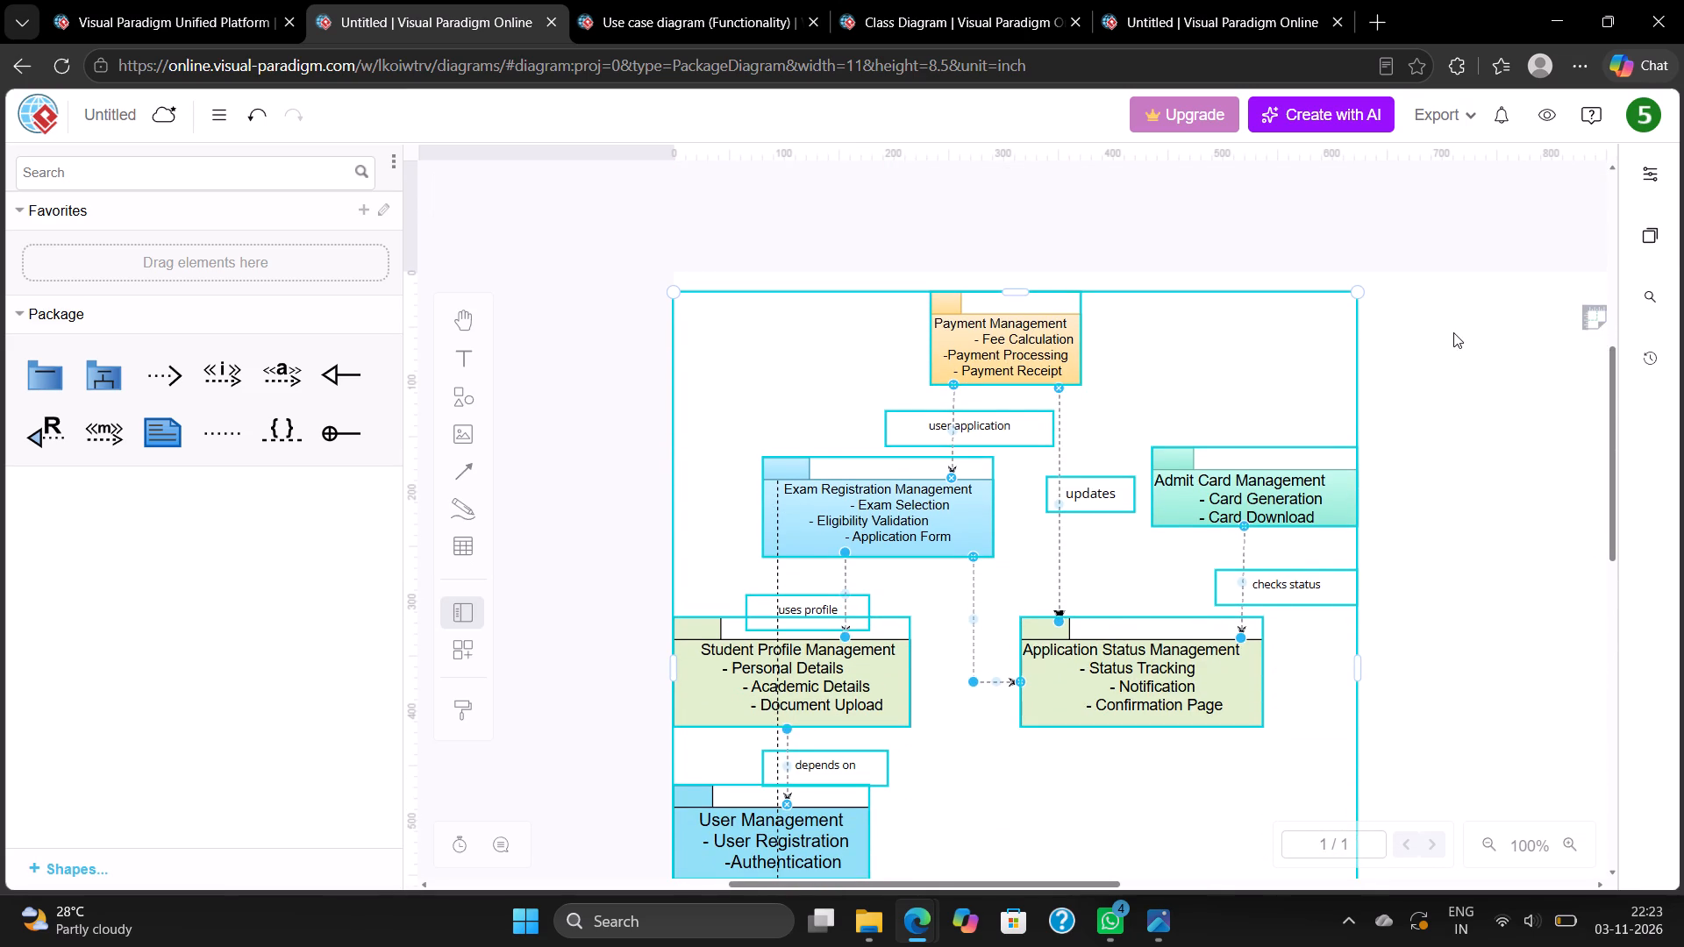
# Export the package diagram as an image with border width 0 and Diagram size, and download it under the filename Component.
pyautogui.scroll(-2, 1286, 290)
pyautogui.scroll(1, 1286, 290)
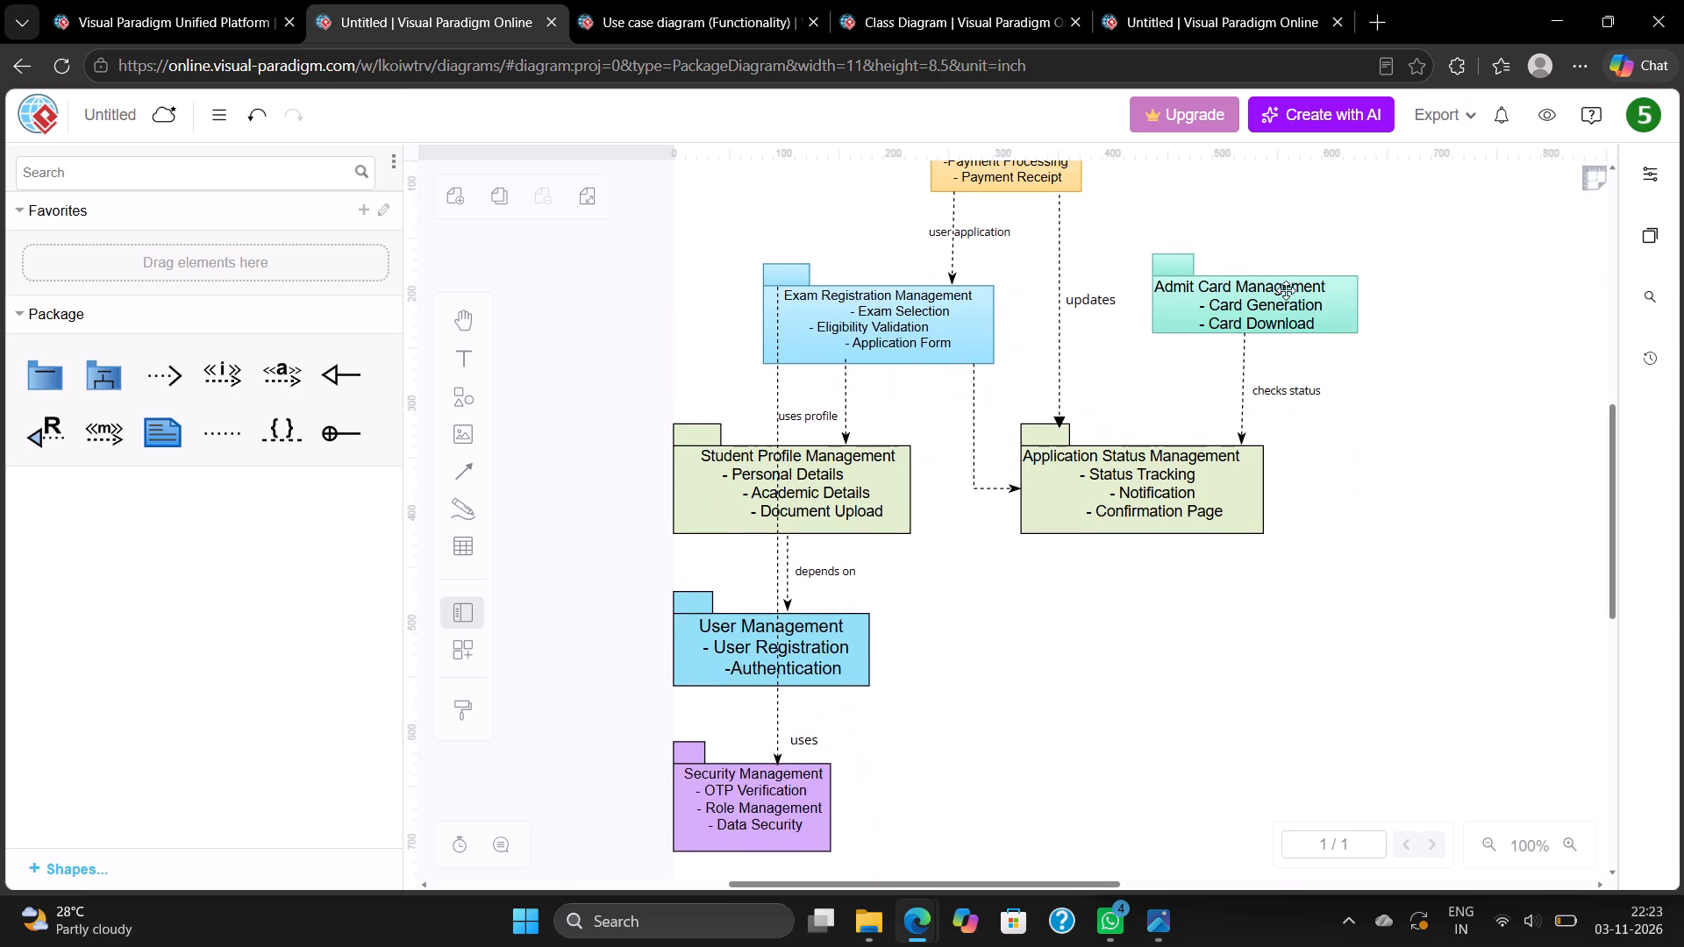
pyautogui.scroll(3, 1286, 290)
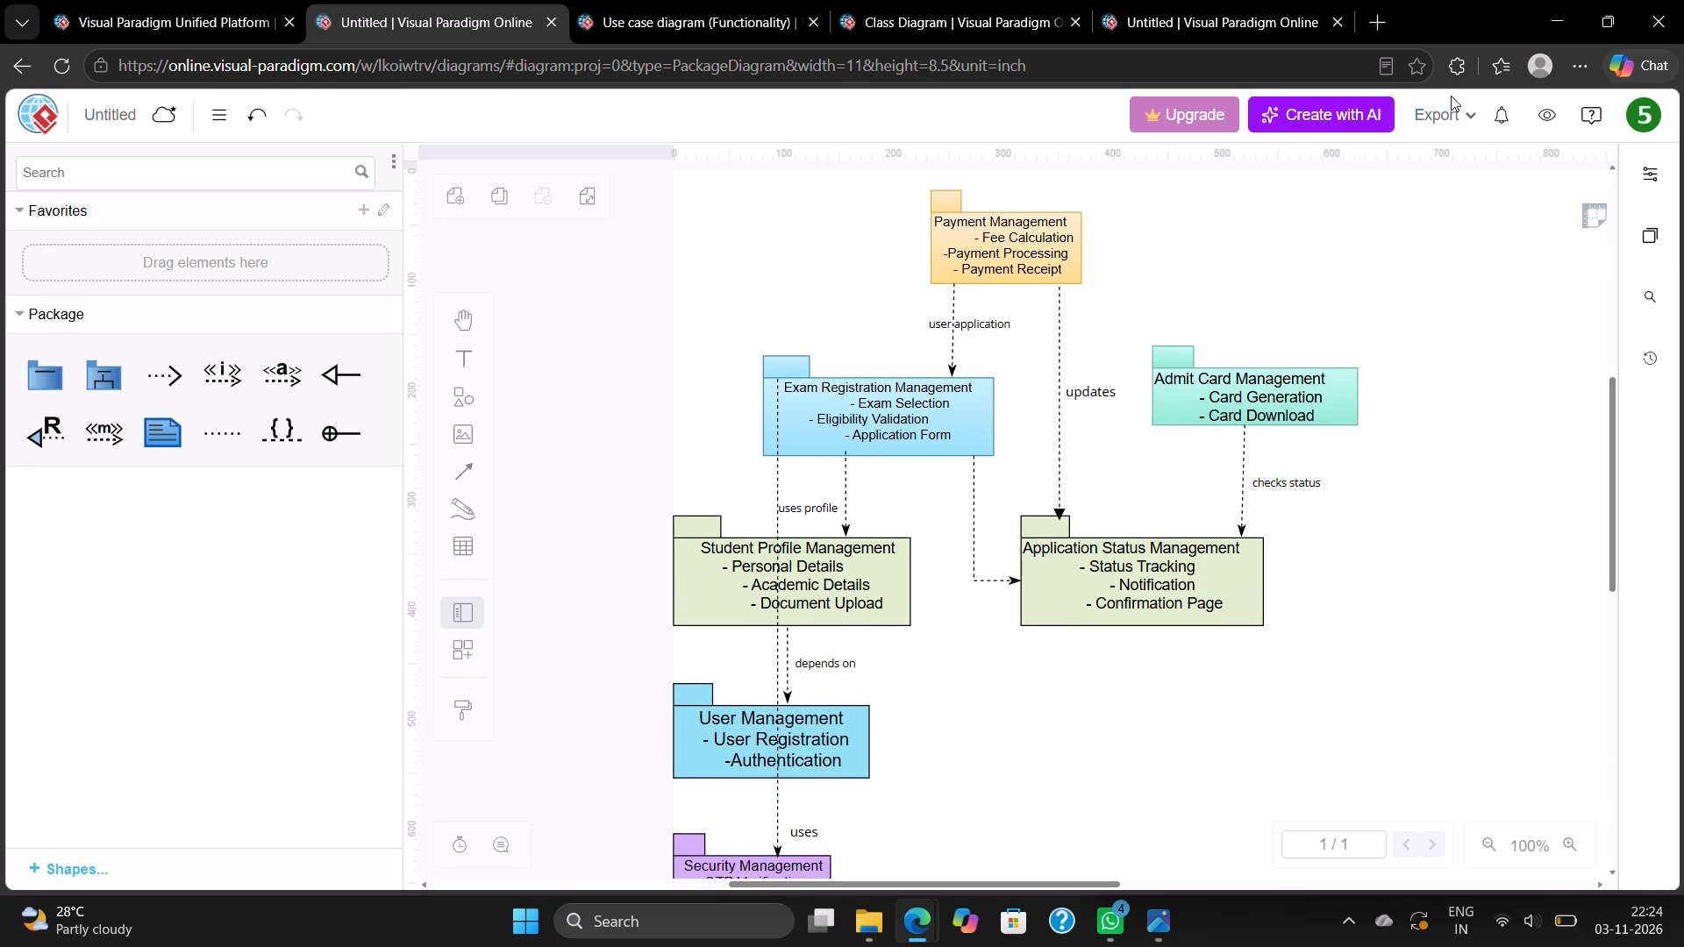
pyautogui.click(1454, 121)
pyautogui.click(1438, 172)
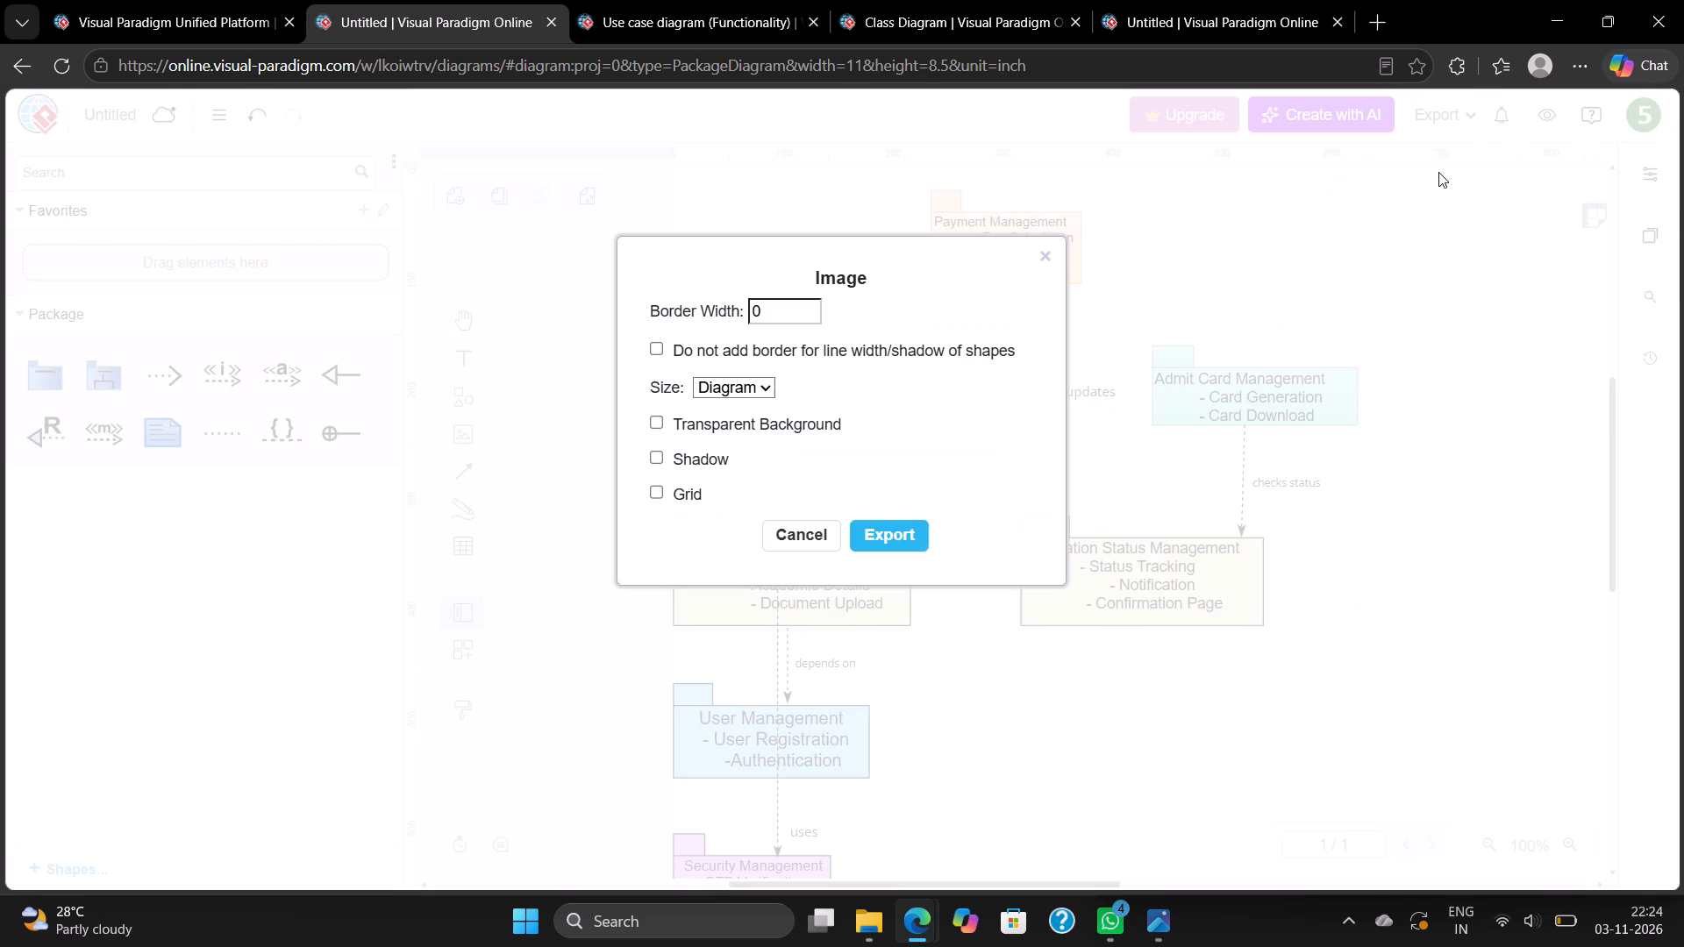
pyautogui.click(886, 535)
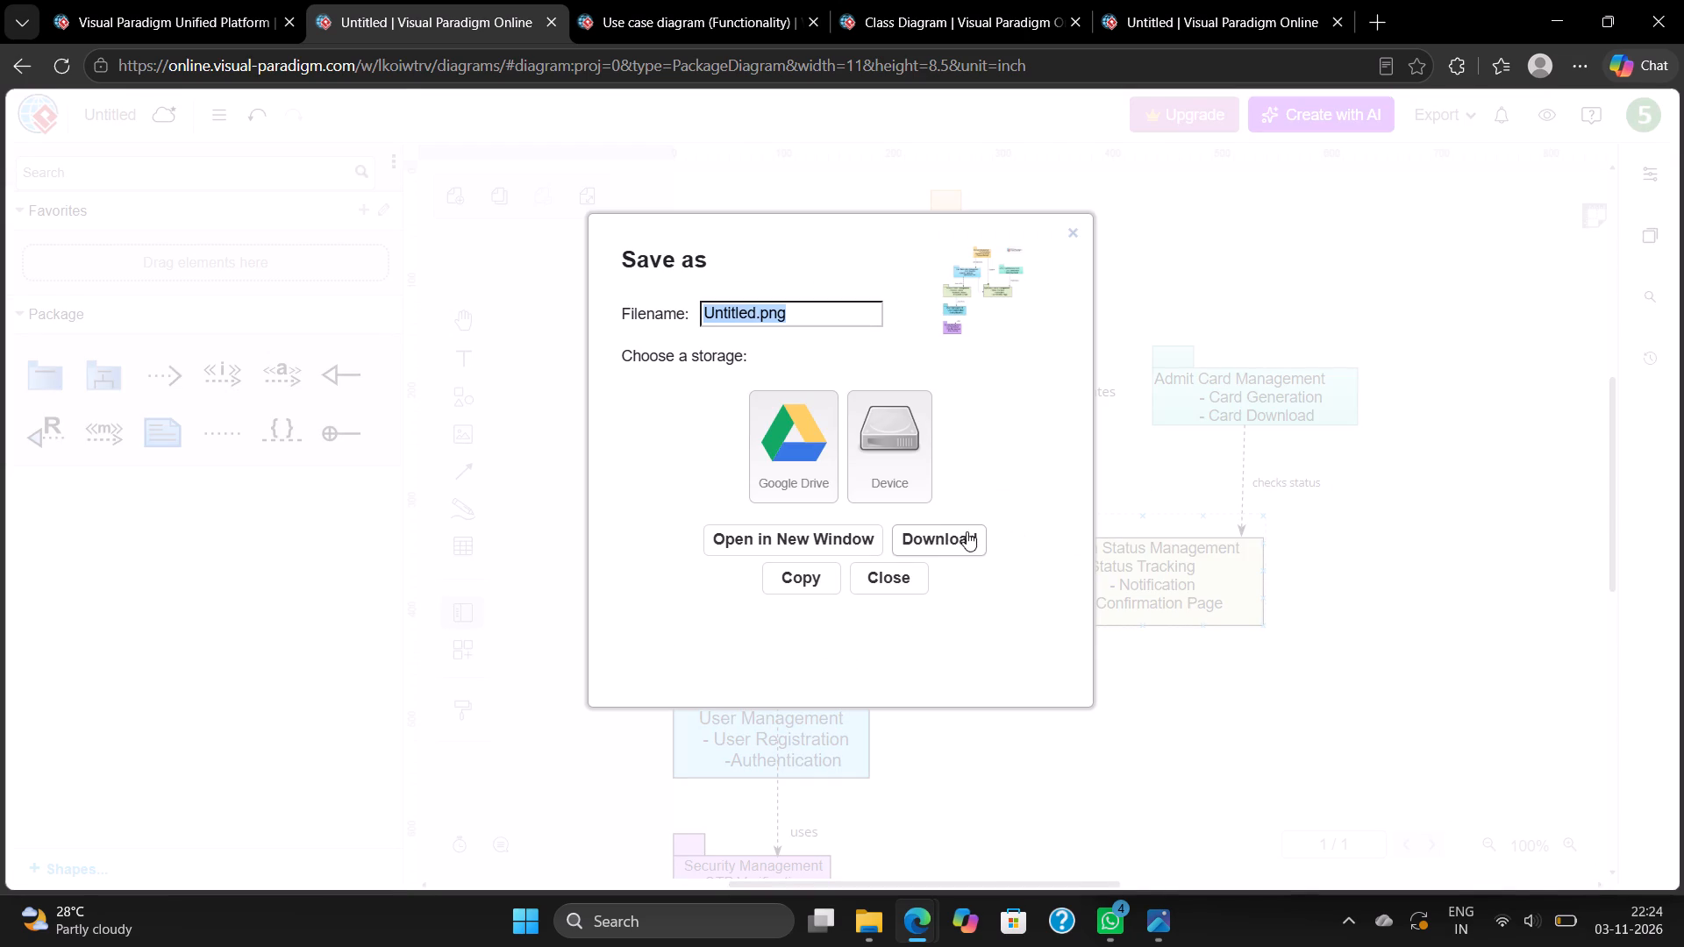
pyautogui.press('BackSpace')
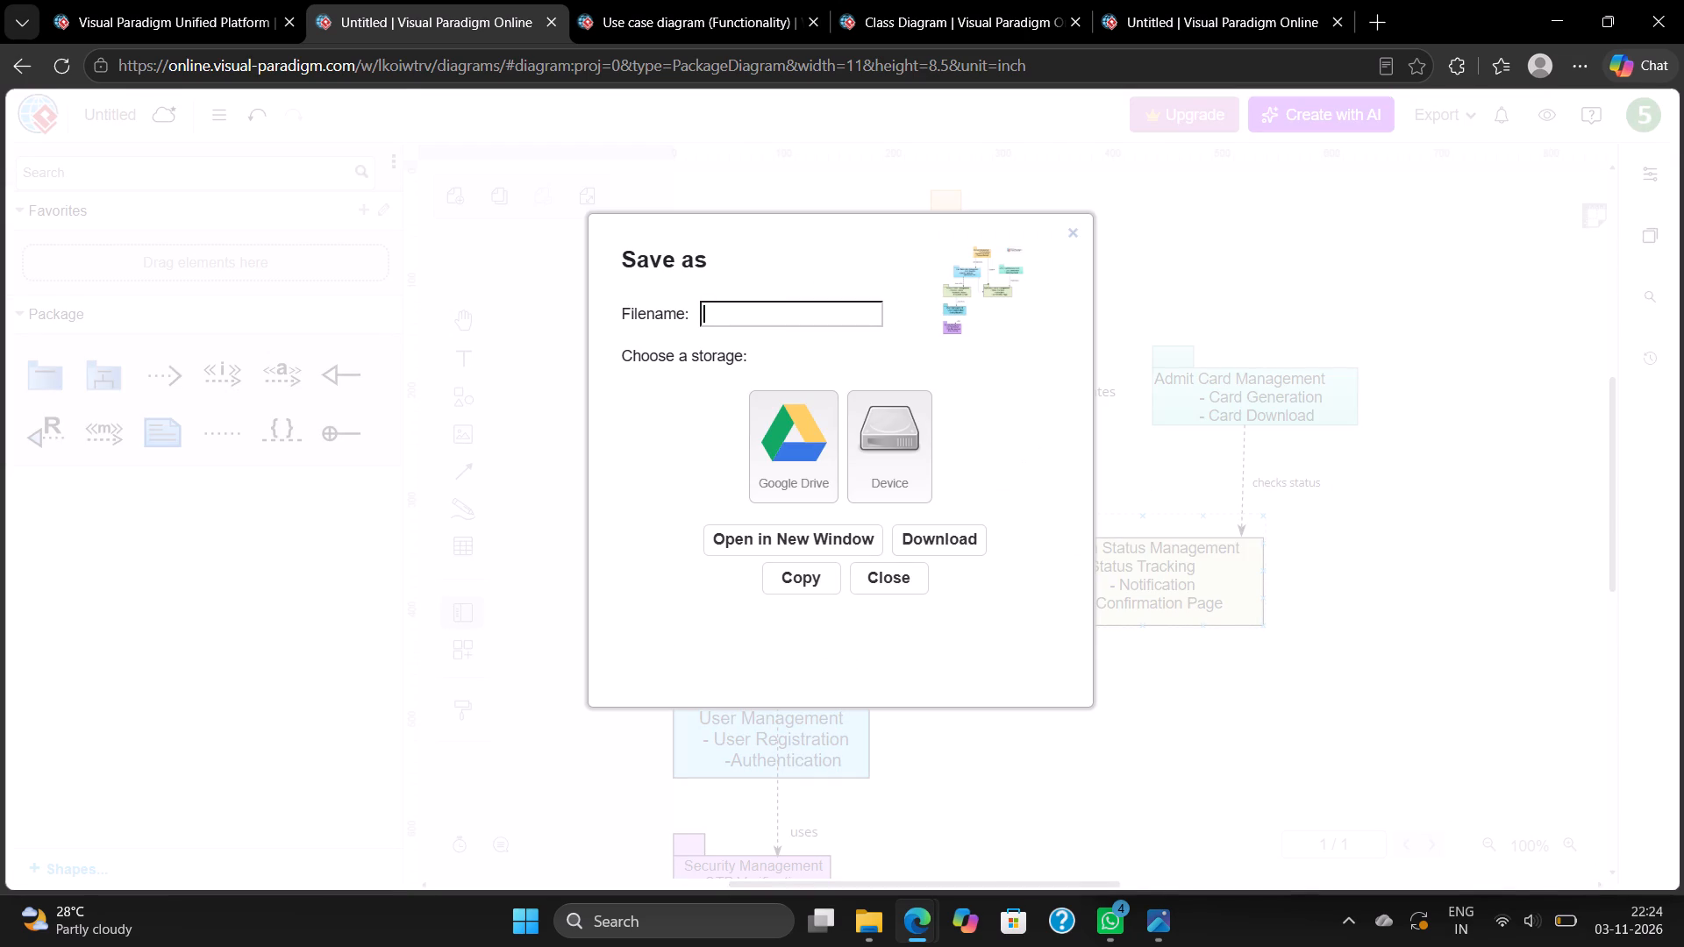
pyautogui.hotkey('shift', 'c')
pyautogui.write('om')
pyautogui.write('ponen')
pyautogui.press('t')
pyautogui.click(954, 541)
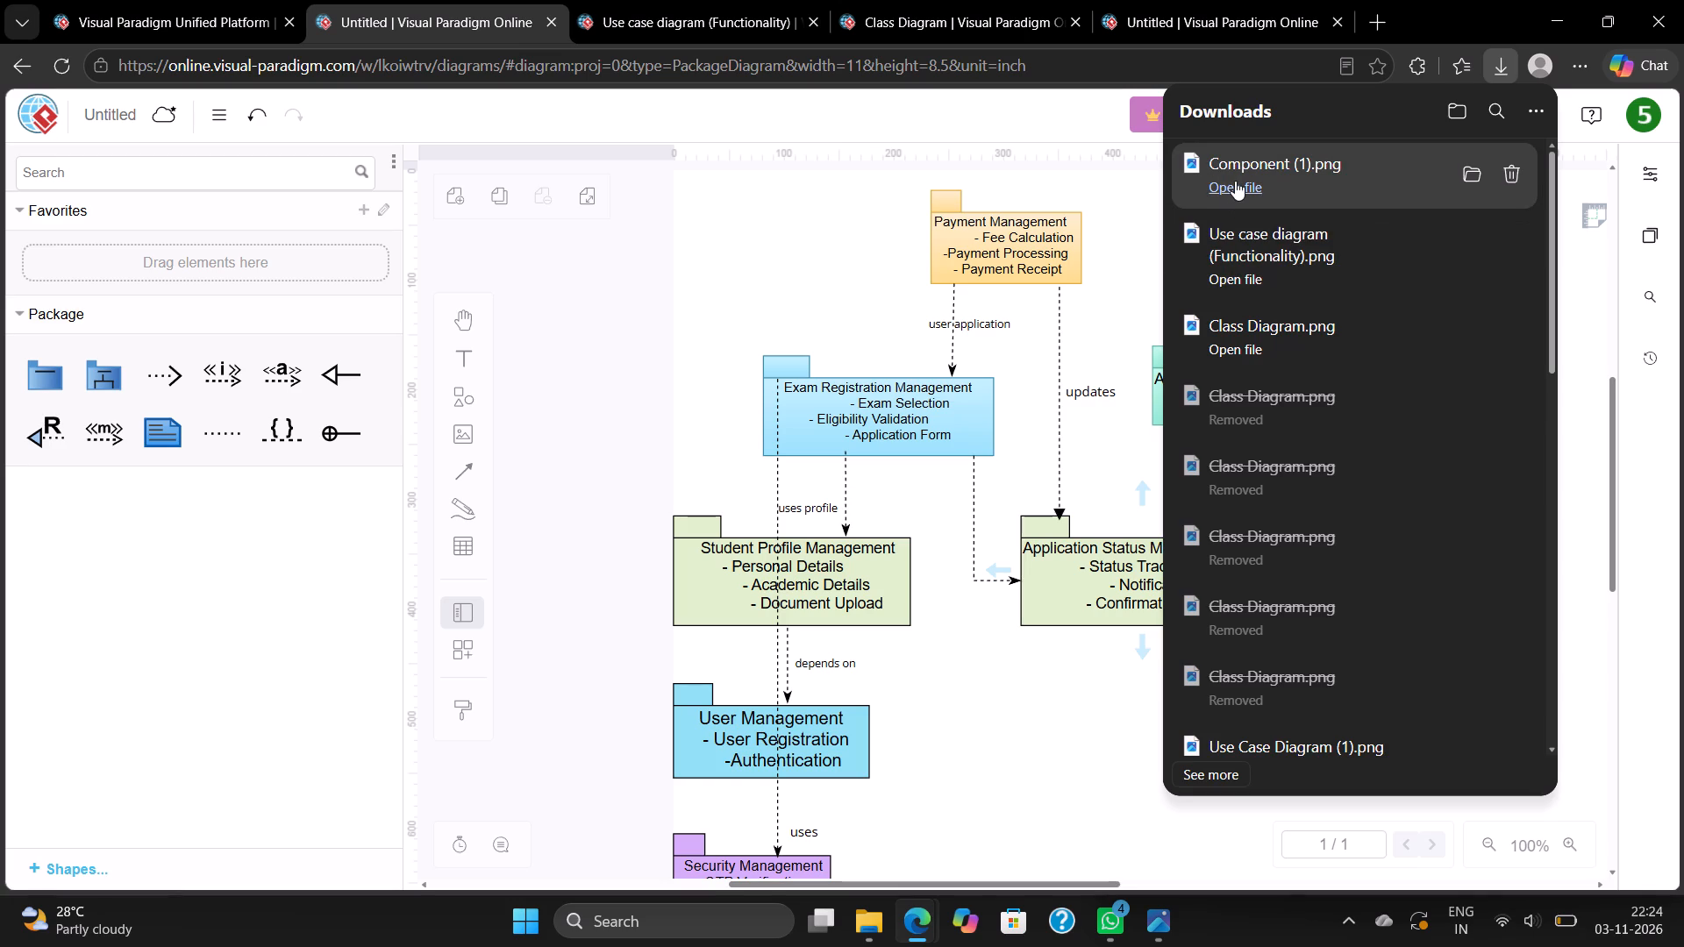
# Open the downloaded Component (1).png, check the diagram's layout and connectors, and close the viewer.
pyautogui.click(1235, 181)
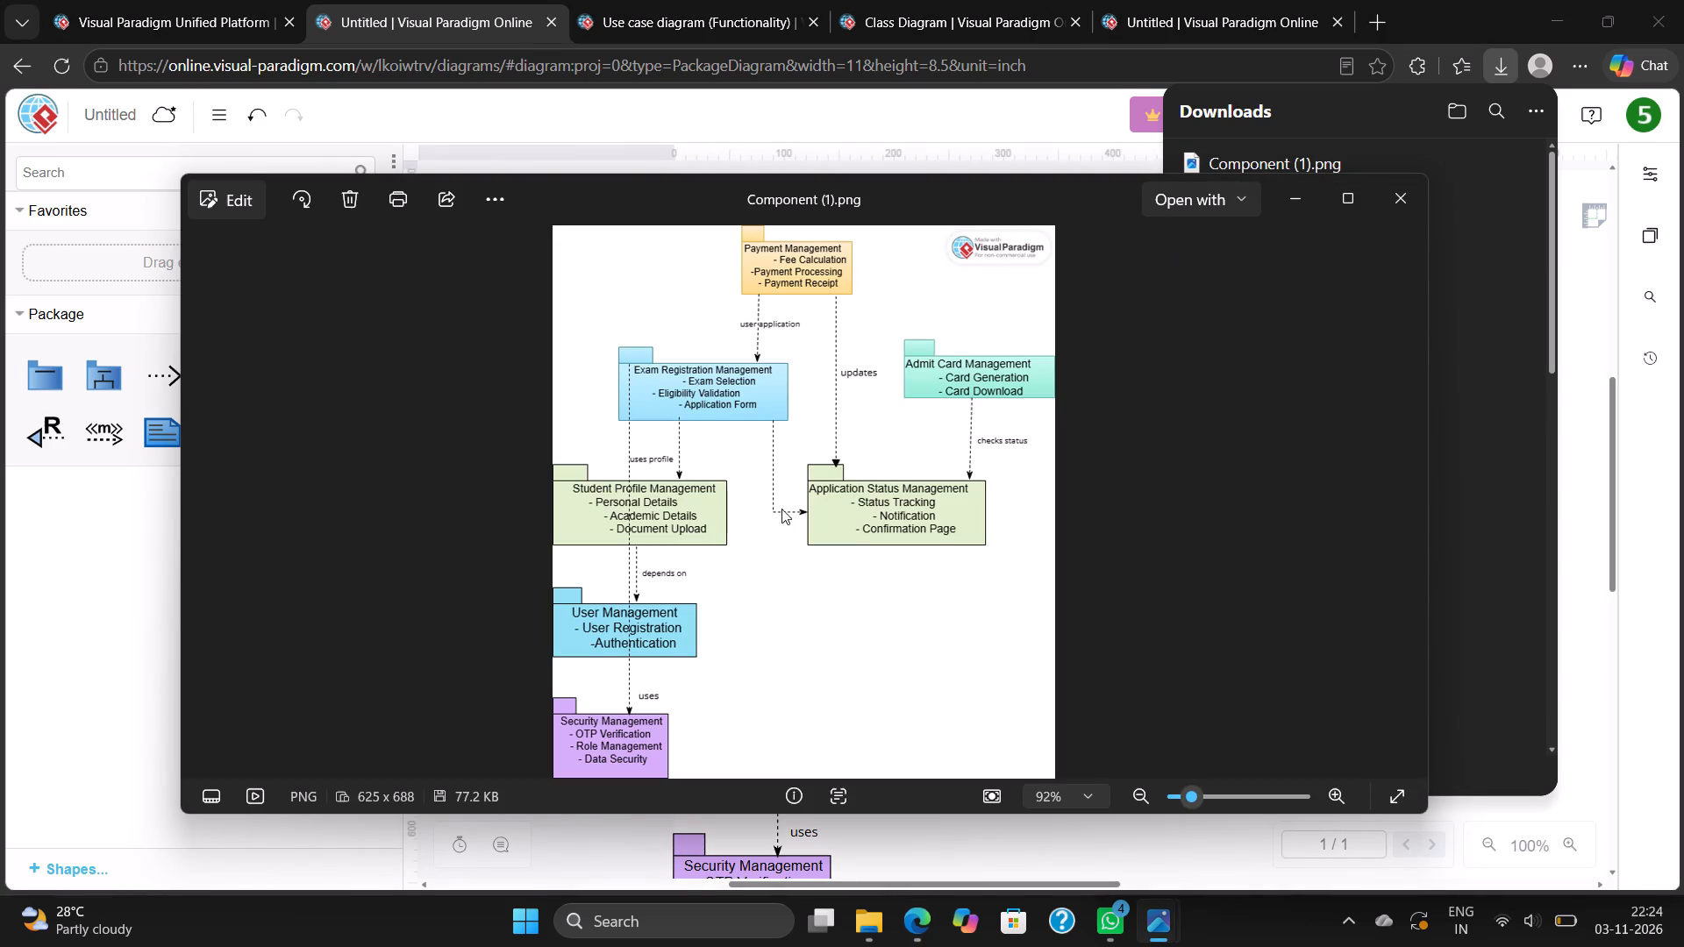
pyautogui.hscroll(1, 771, 516)
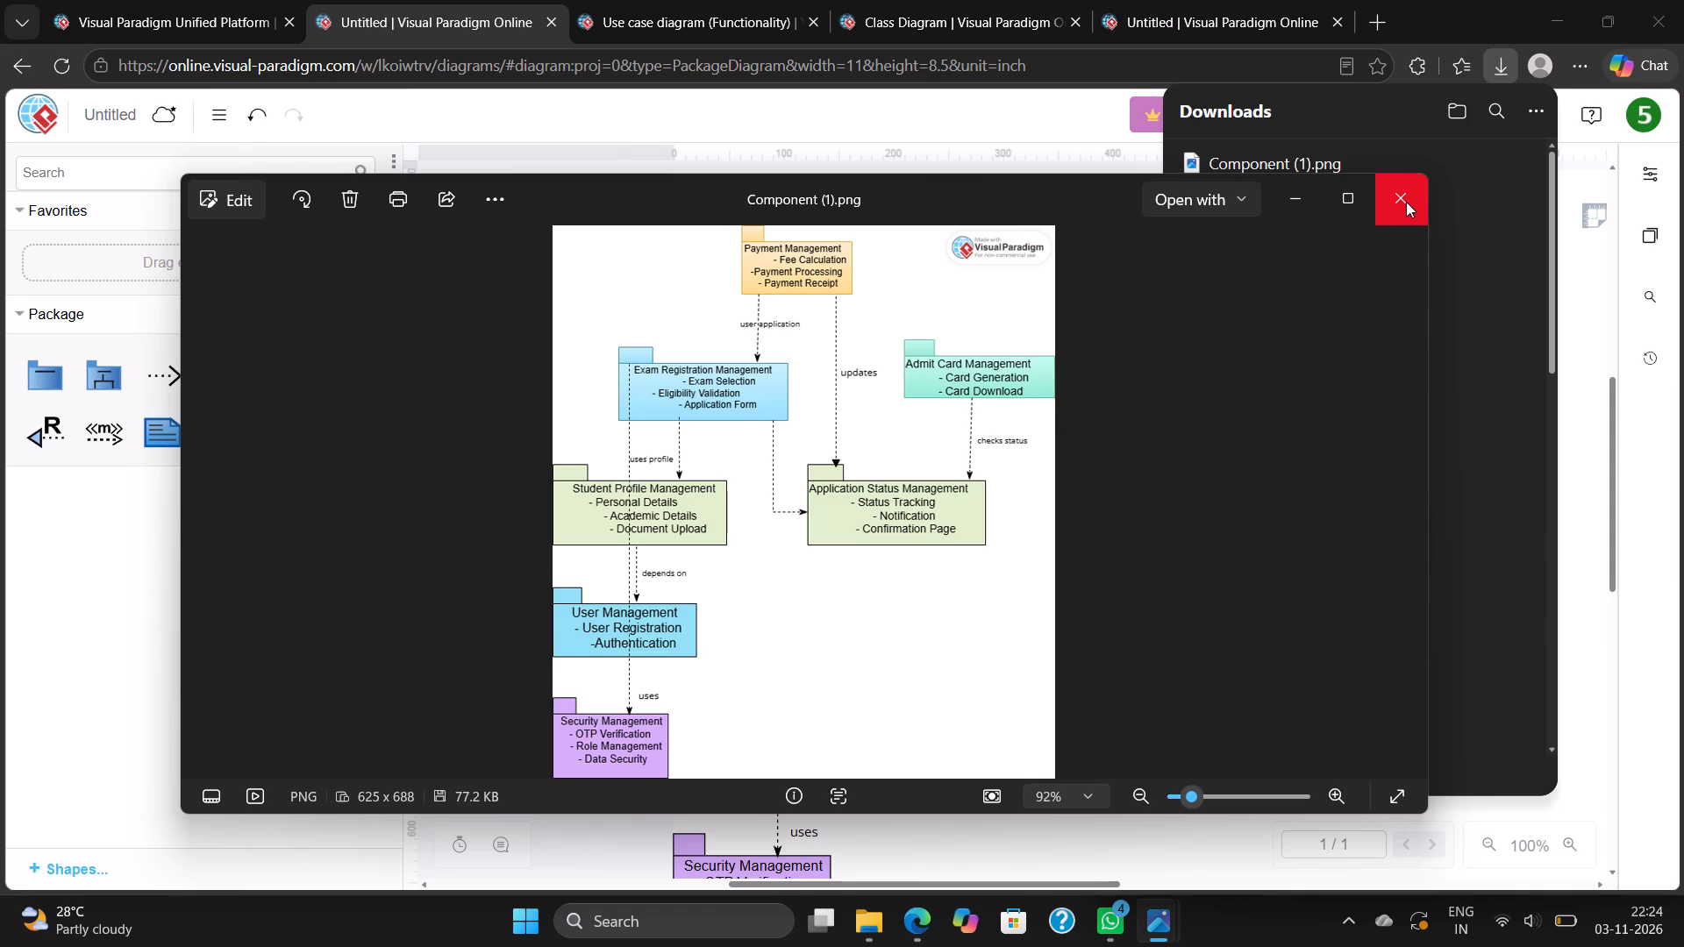
pyautogui.click(1406, 202)
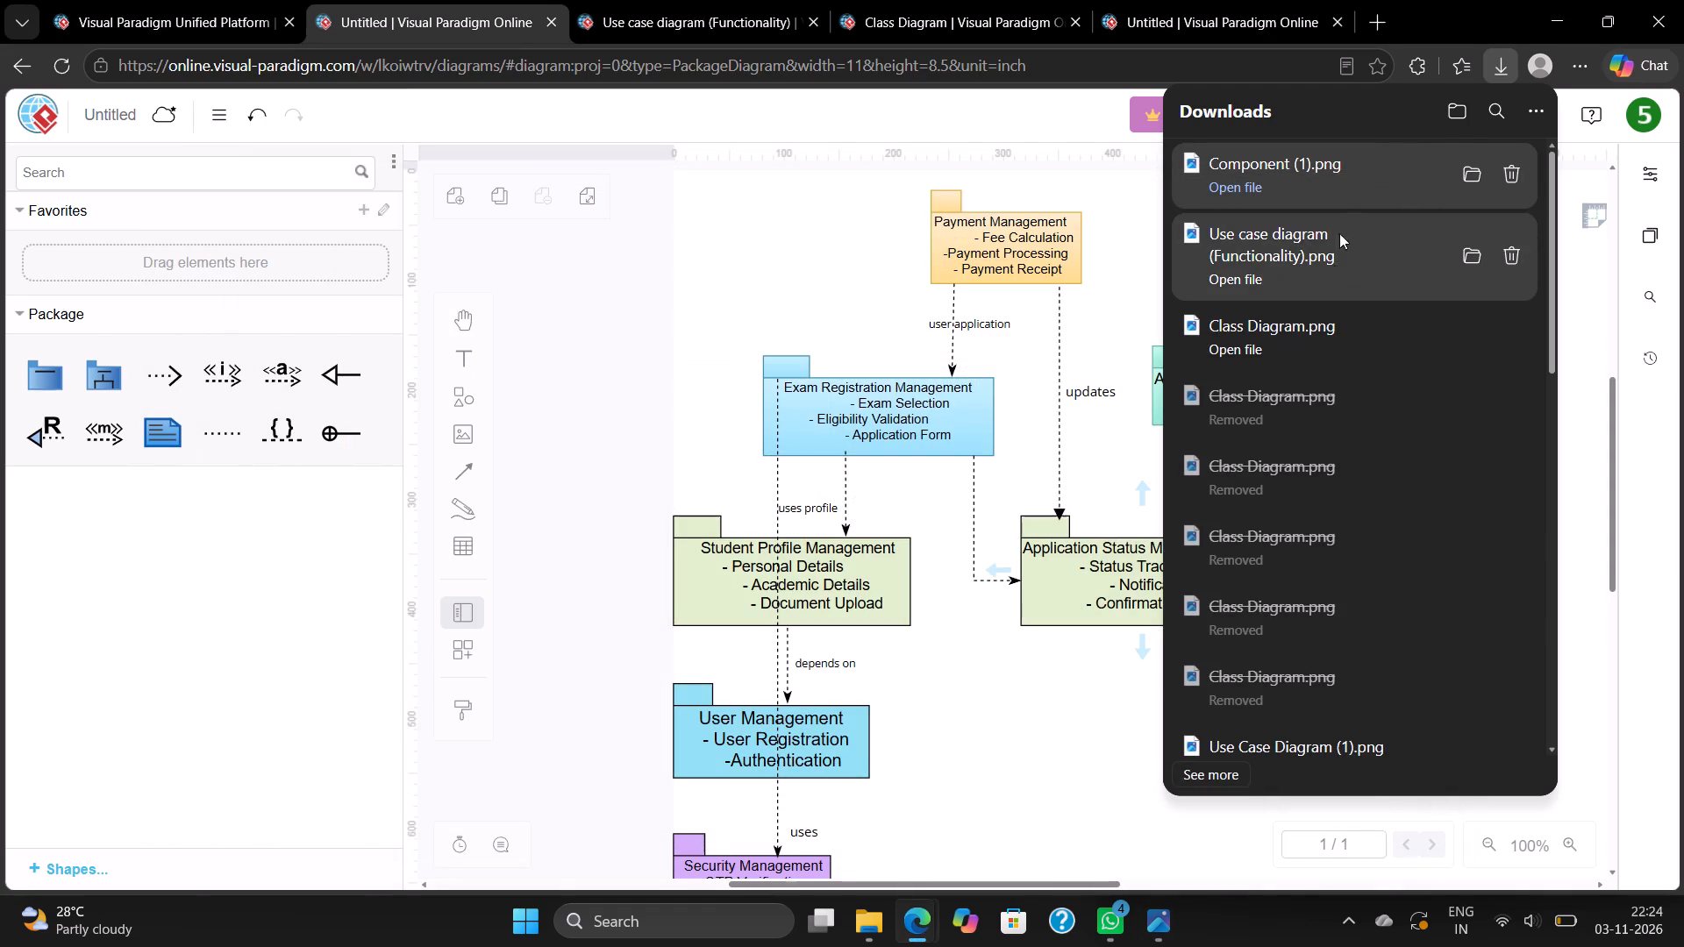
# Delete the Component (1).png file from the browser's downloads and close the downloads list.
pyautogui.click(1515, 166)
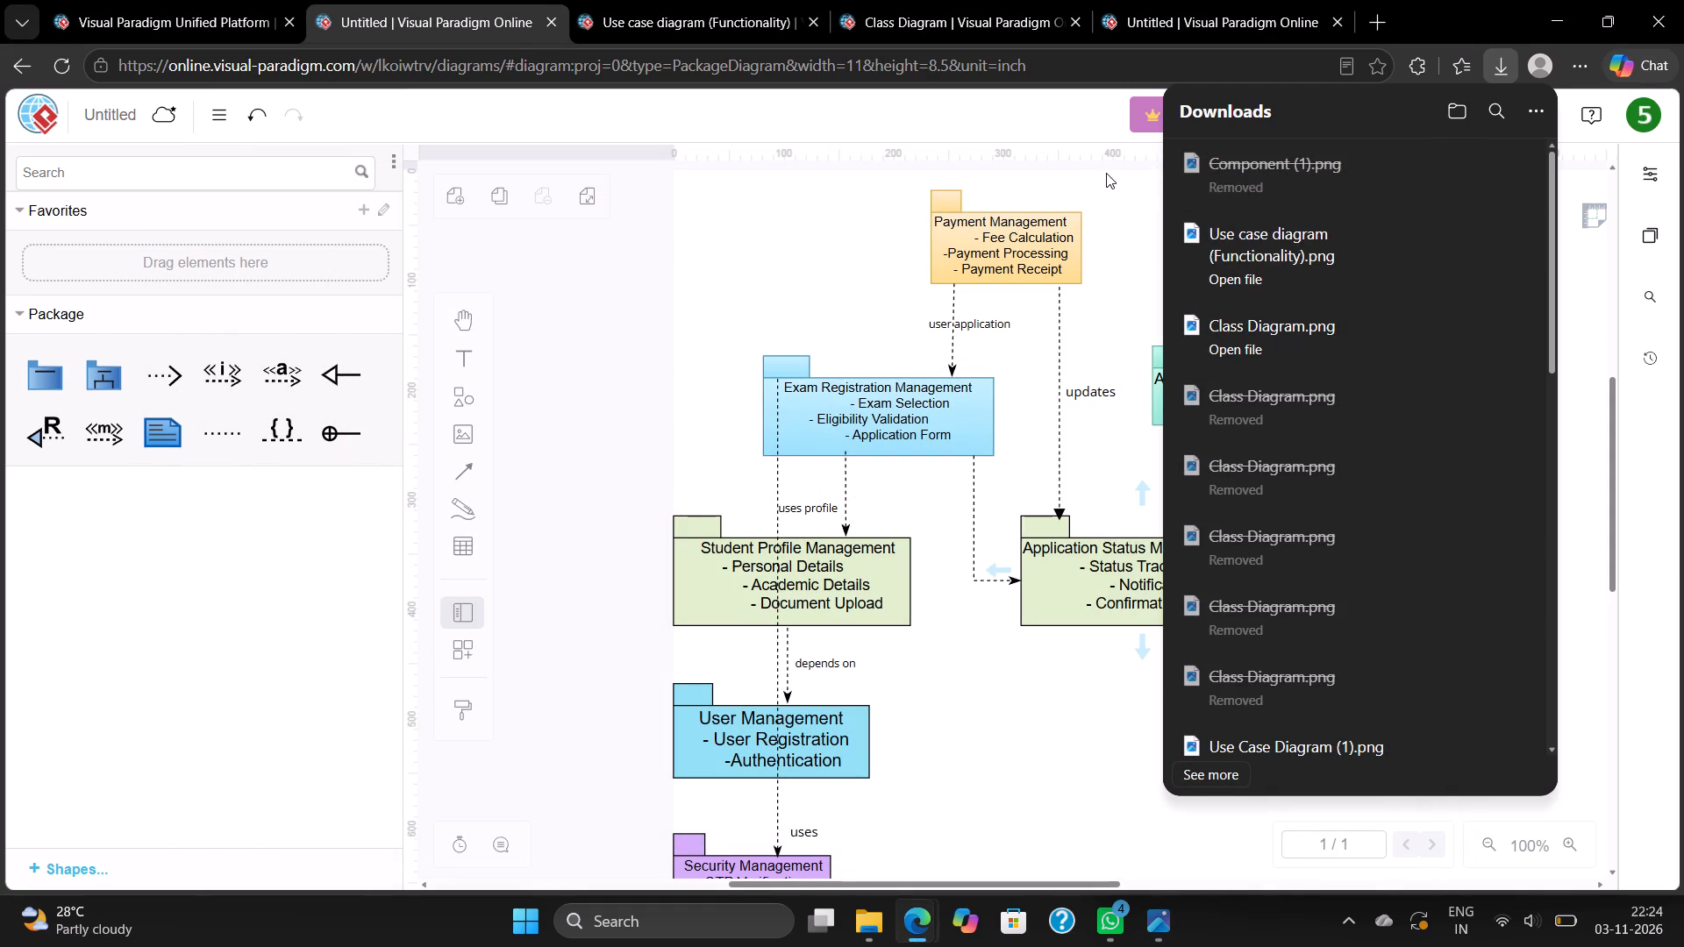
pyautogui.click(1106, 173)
# Narrow the Student Profile Management package to about 192 wide by pulling its left edge inward, slightly increasing its height.
pyautogui.click(736, 605)
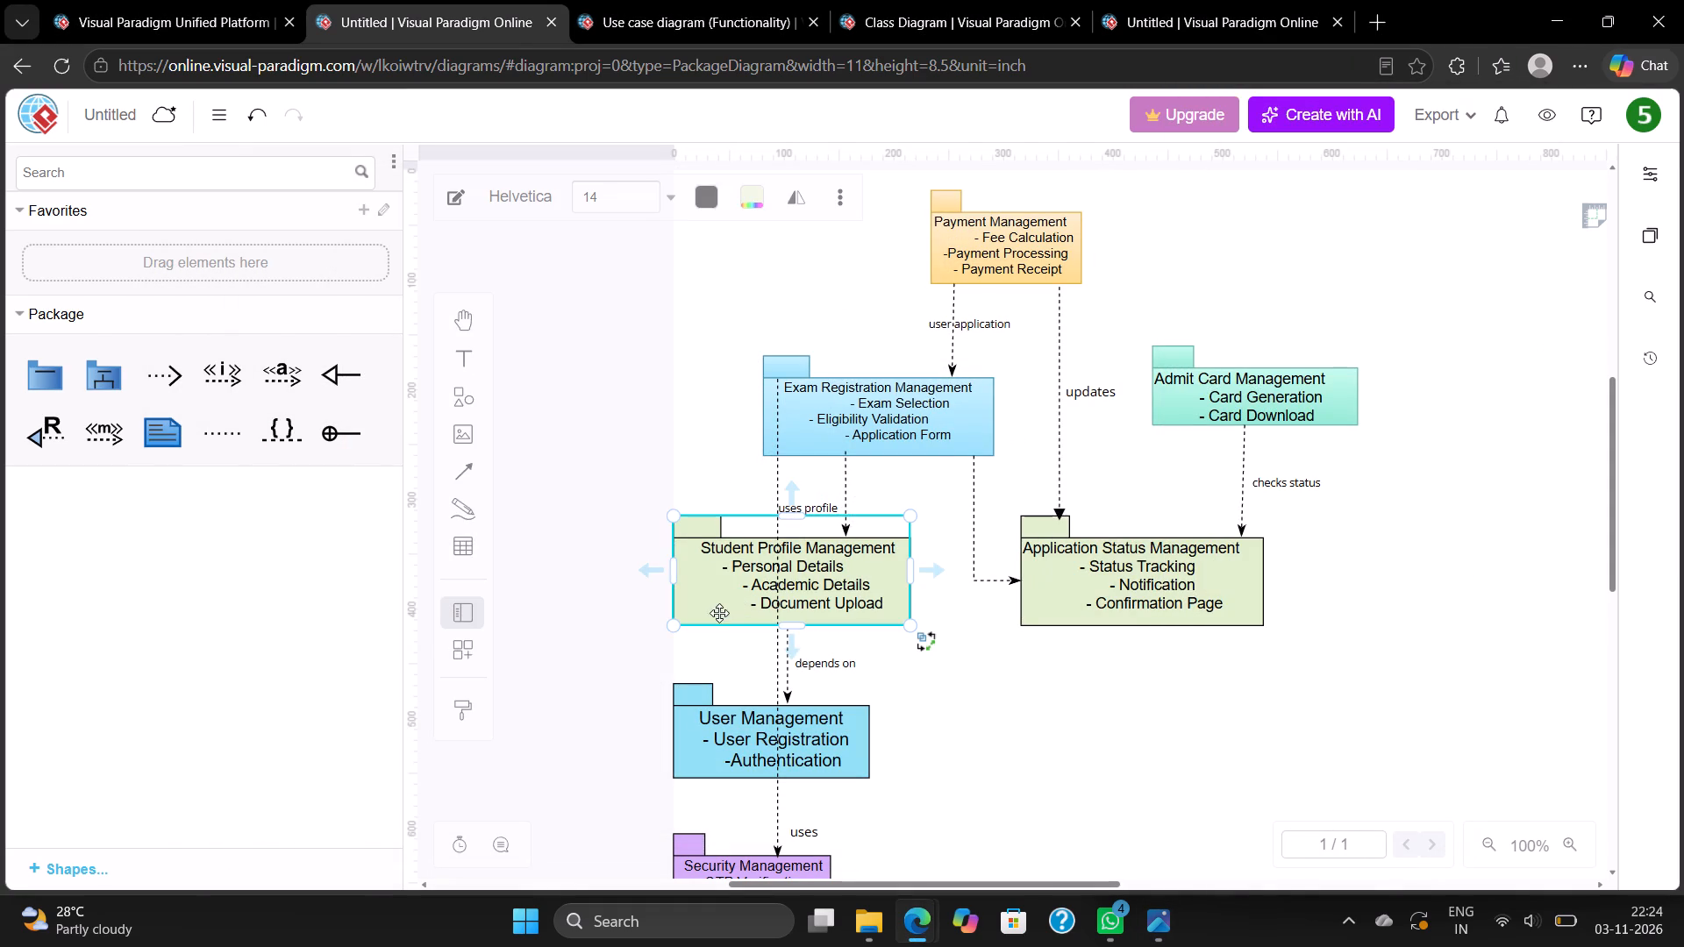
pyautogui.moveTo(671, 625); pyautogui.dragTo(690, 616)
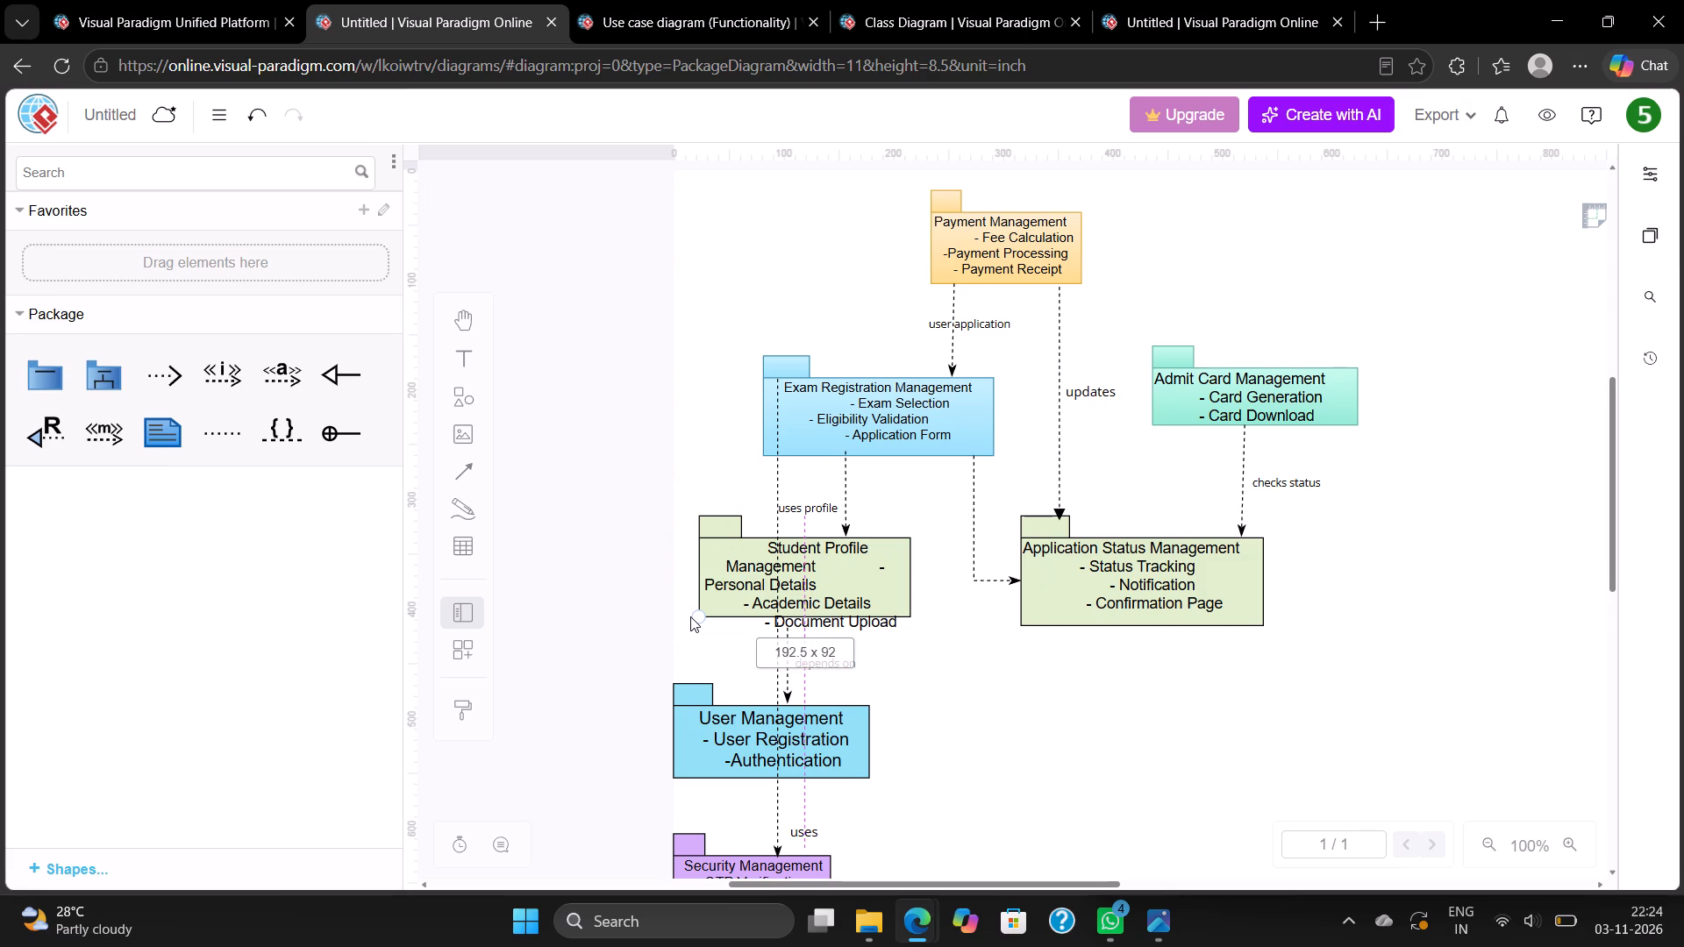
pyautogui.moveTo(690, 616); pyautogui.dragTo(685, 633)
# Move the User Management package slightly to the right, clear of the page's left edge, and deselect it.
pyautogui.click(686, 742)
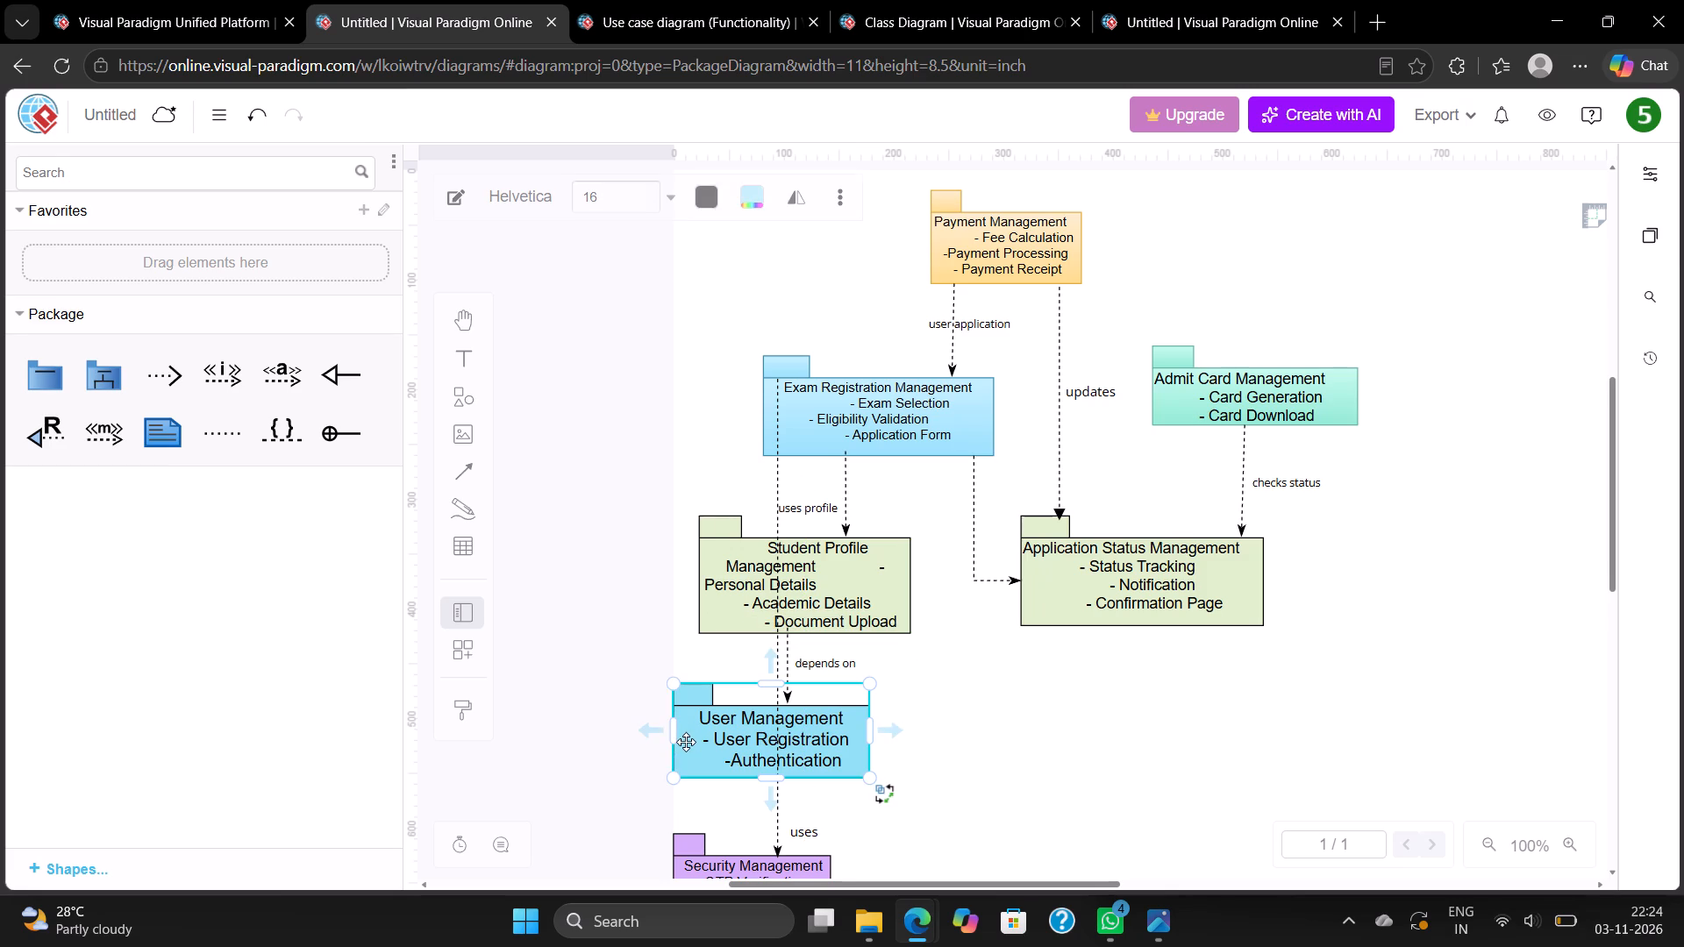
pyautogui.click(678, 780)
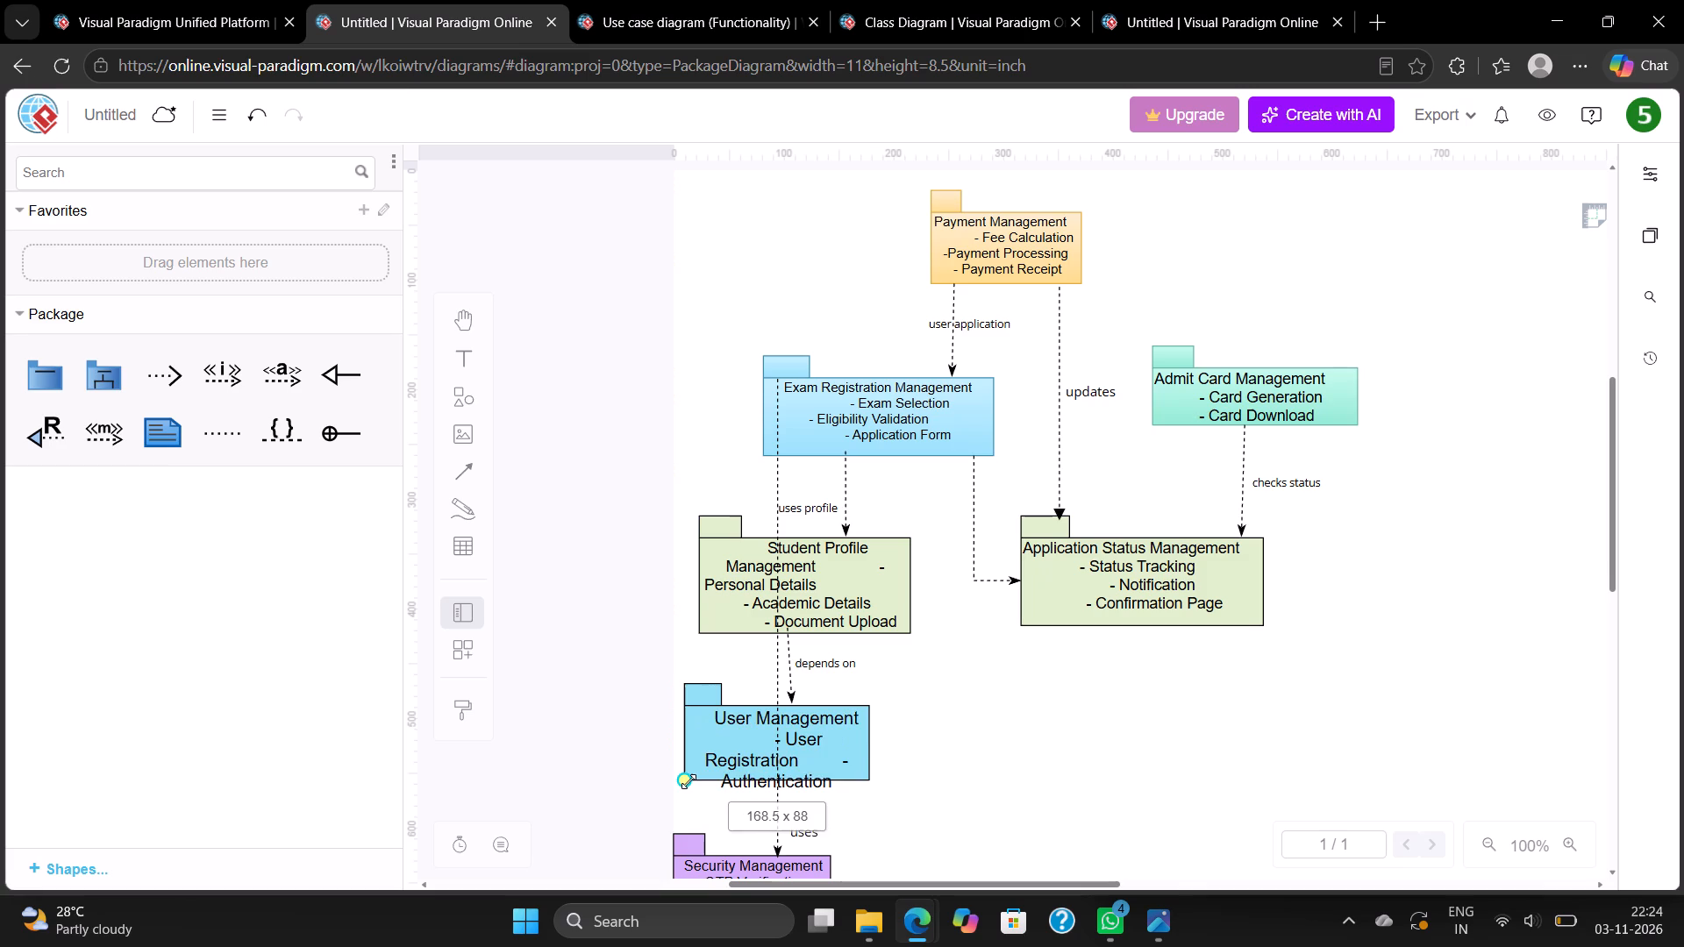
pyautogui.moveTo(735, 755); pyautogui.dragTo(774, 747)
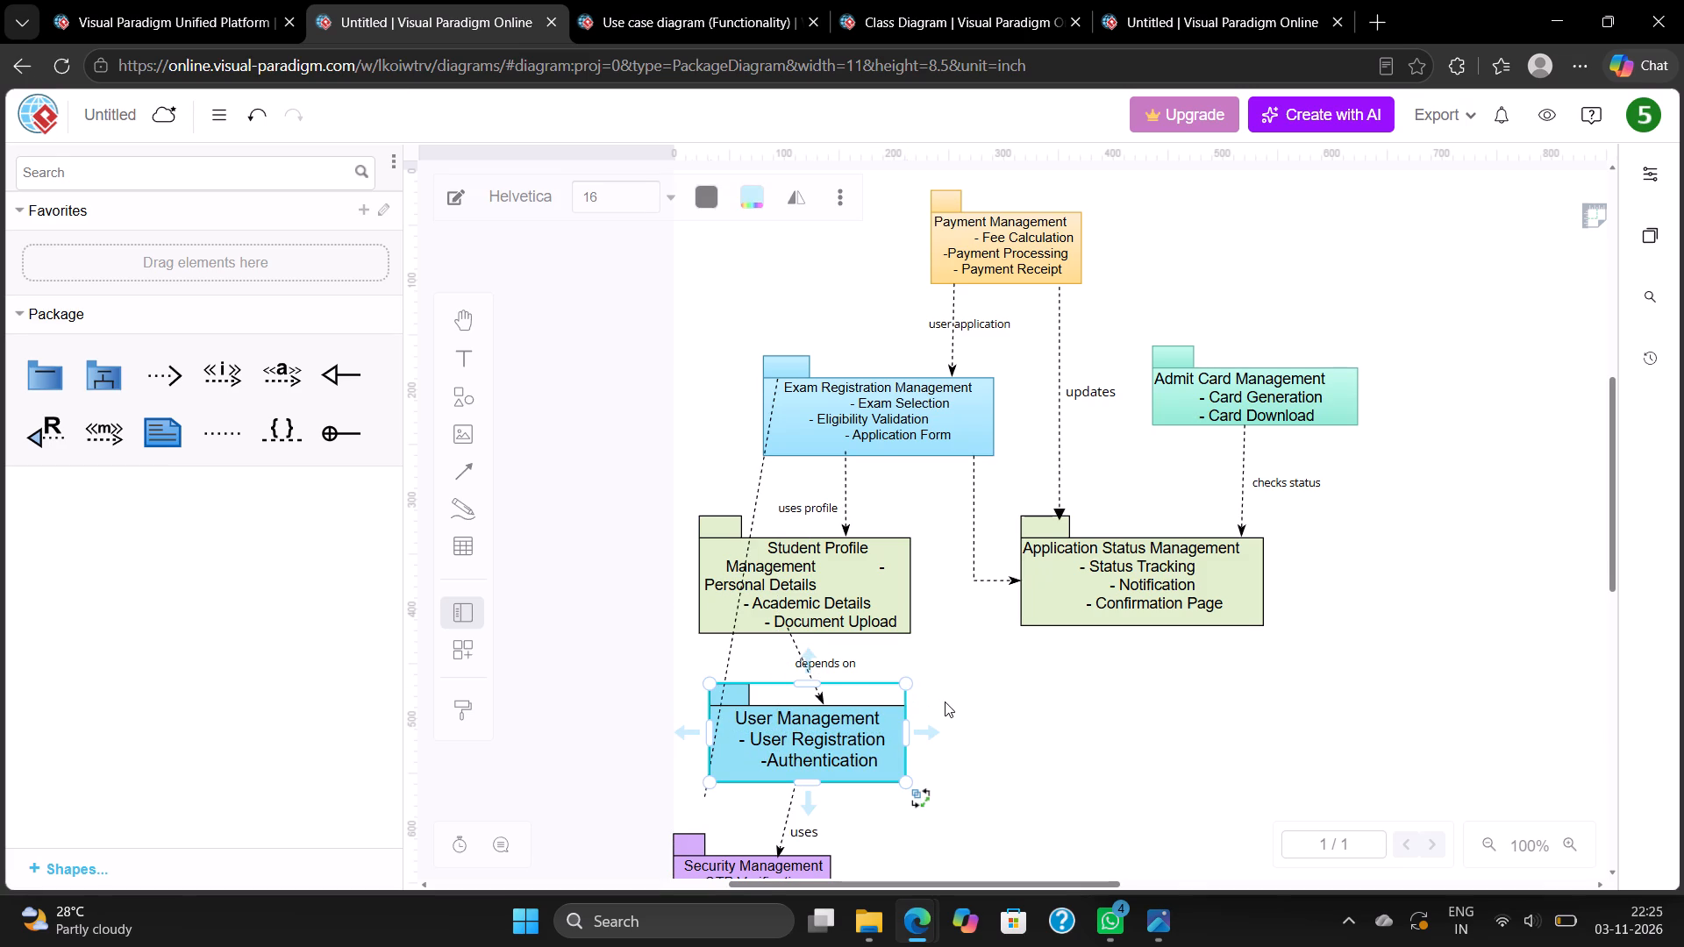
pyautogui.click(945, 701)
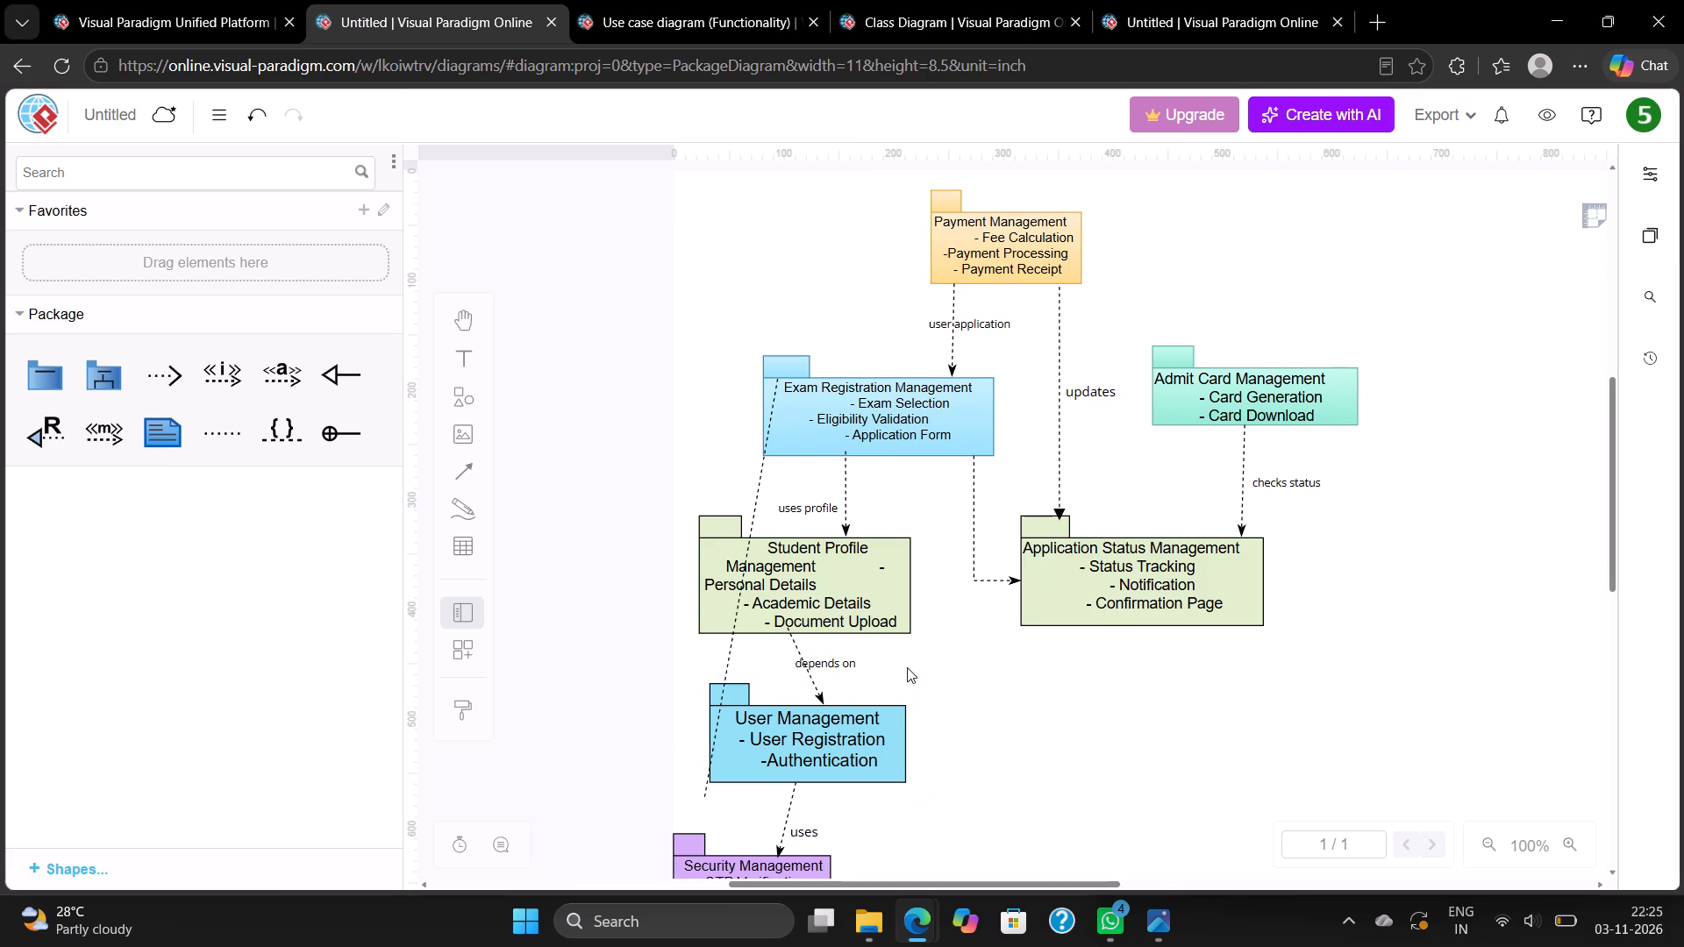
# Delete the stray dashed line running from Exam Registration Management down past Student Profile Management and User Management.
pyautogui.click(756, 499)
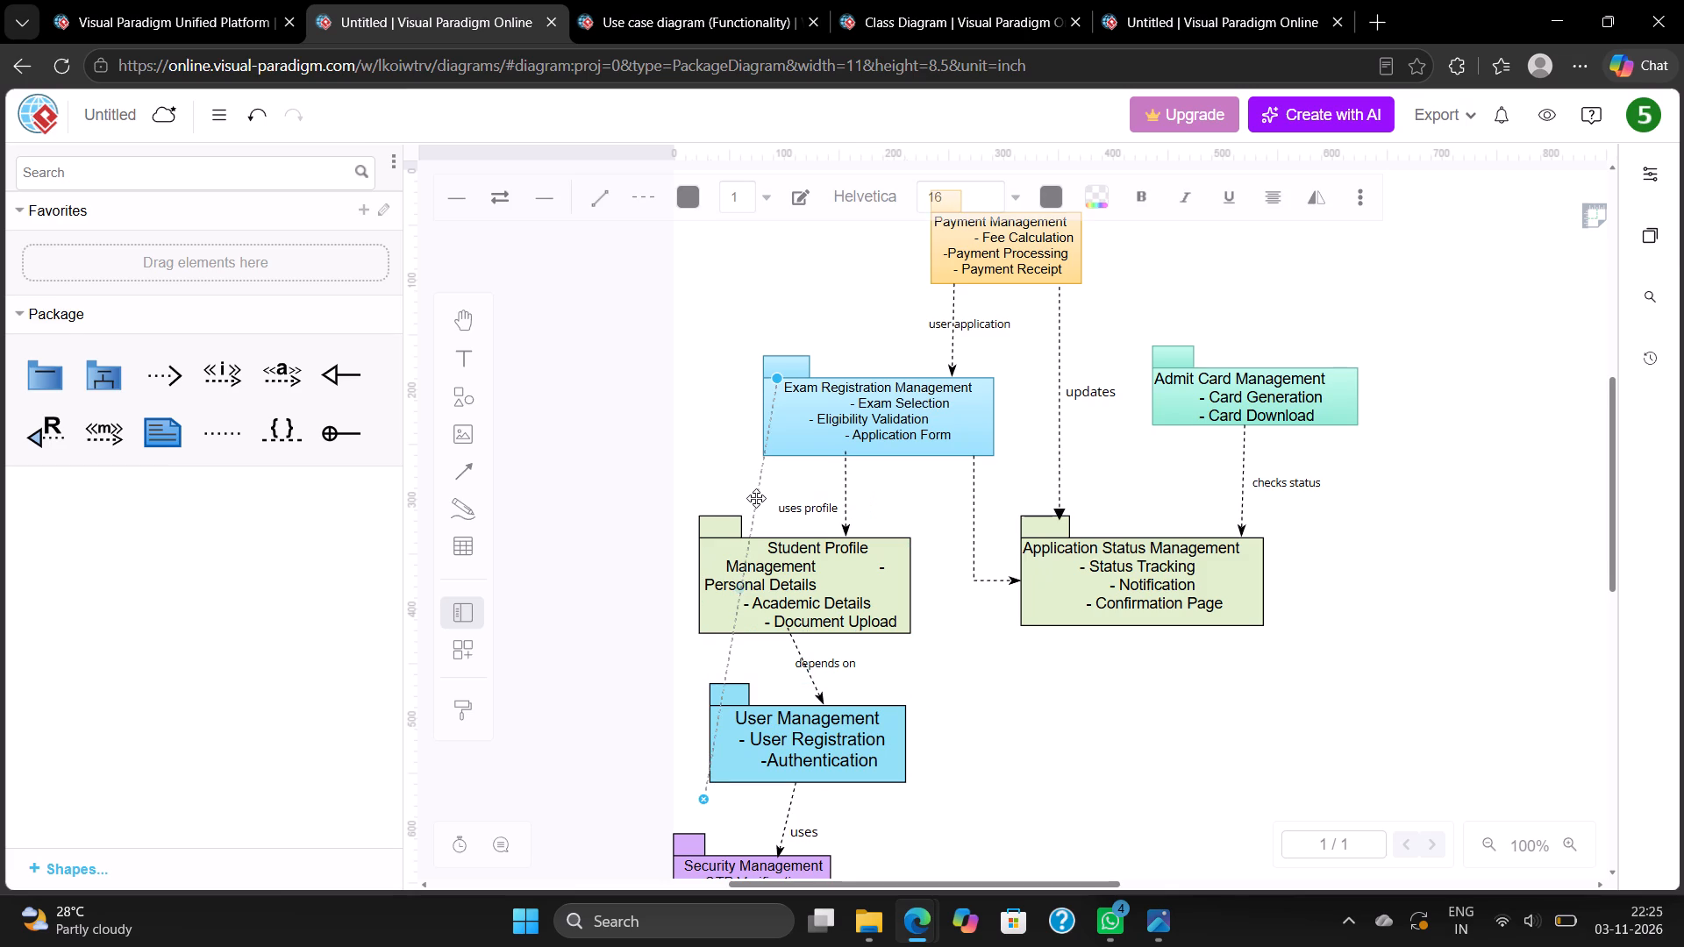
pyautogui.click(756, 498)
pyautogui.press('Delete')
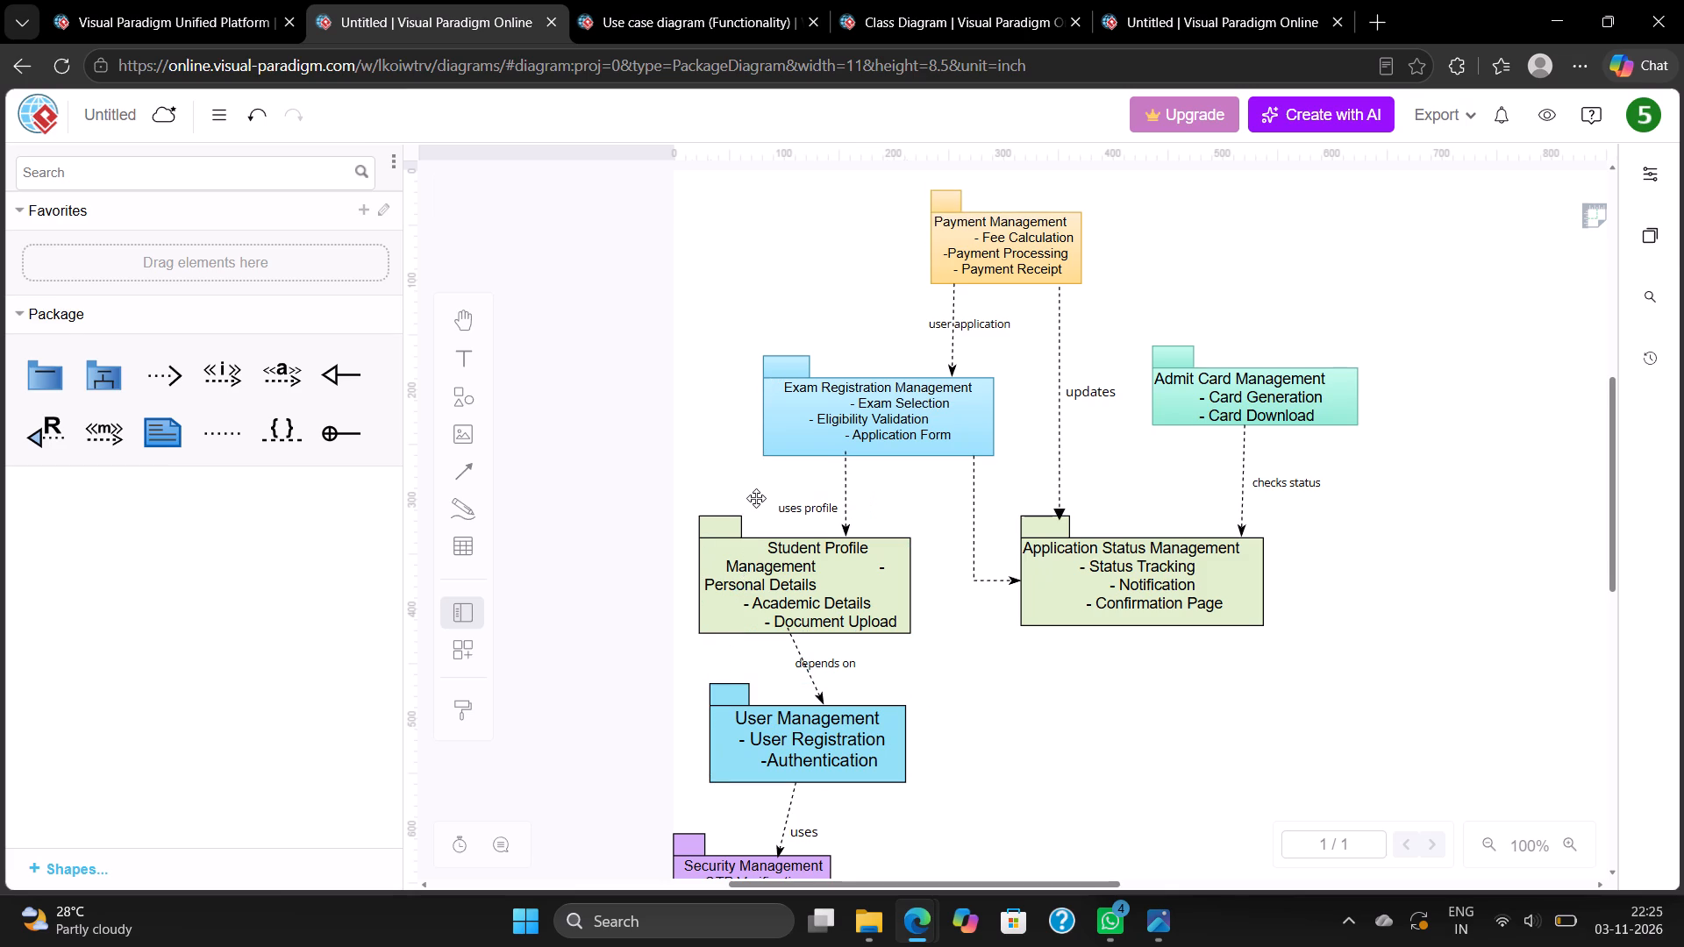
# Straighten the "depends on" arrow by reattaching its head to User Management vertically below its start, then deselect it.
pyautogui.click(820, 697)
pyautogui.moveTo(822, 702); pyautogui.dragTo(792, 703)
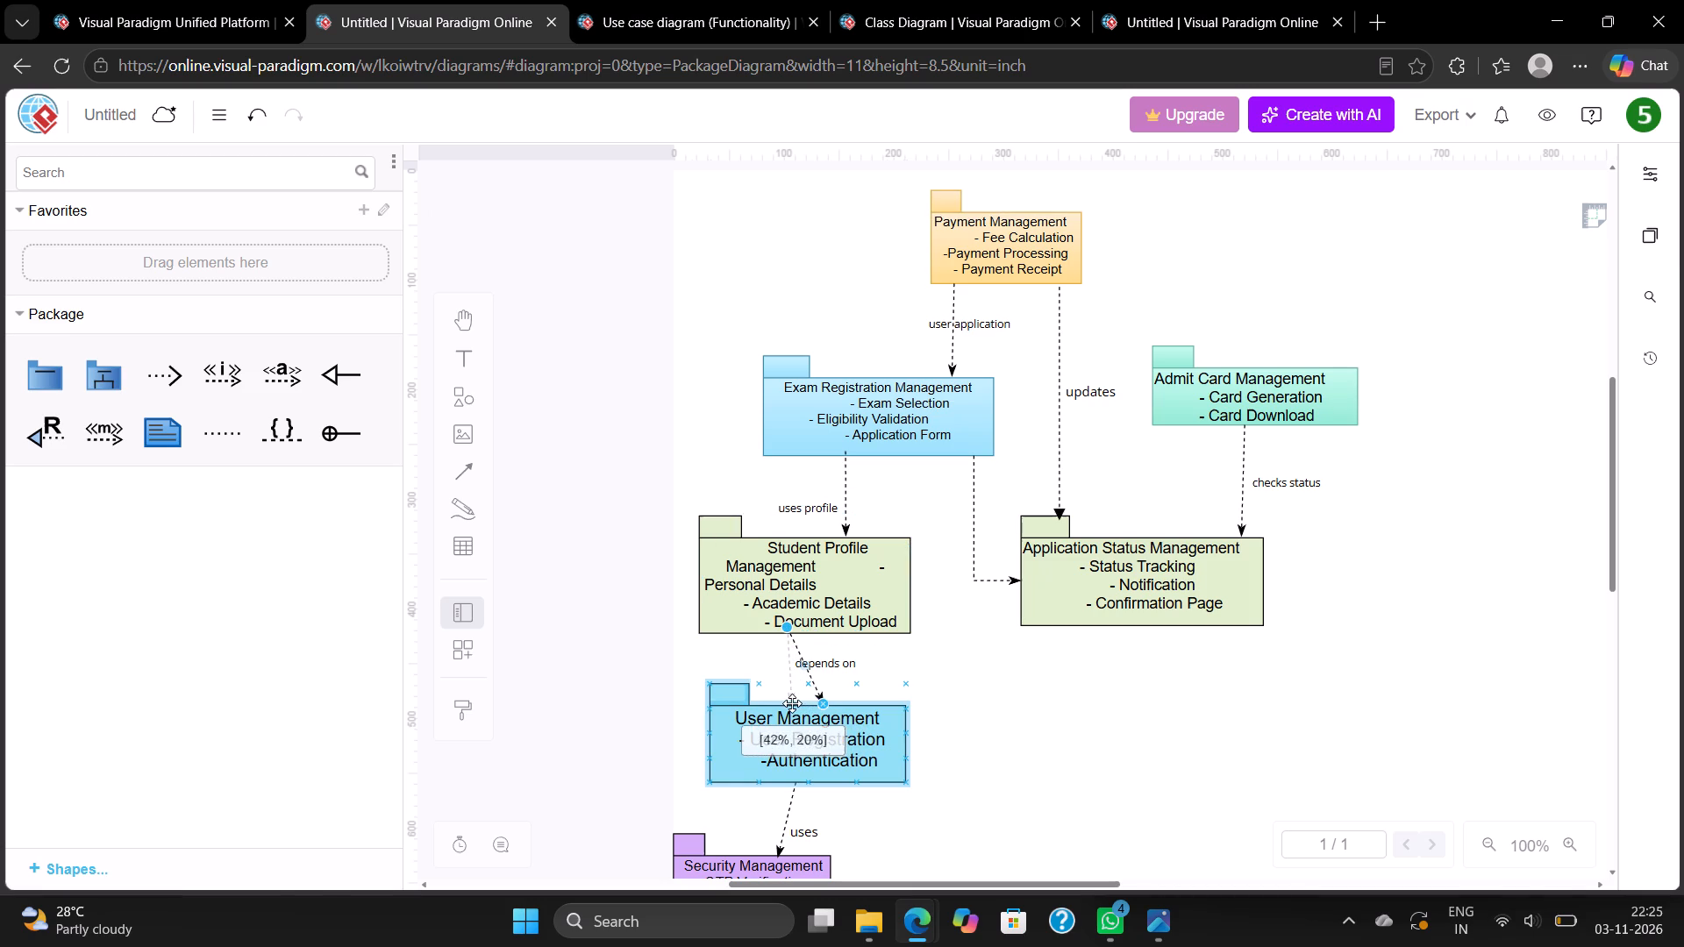
pyautogui.moveTo(792, 703); pyautogui.dragTo(788, 703)
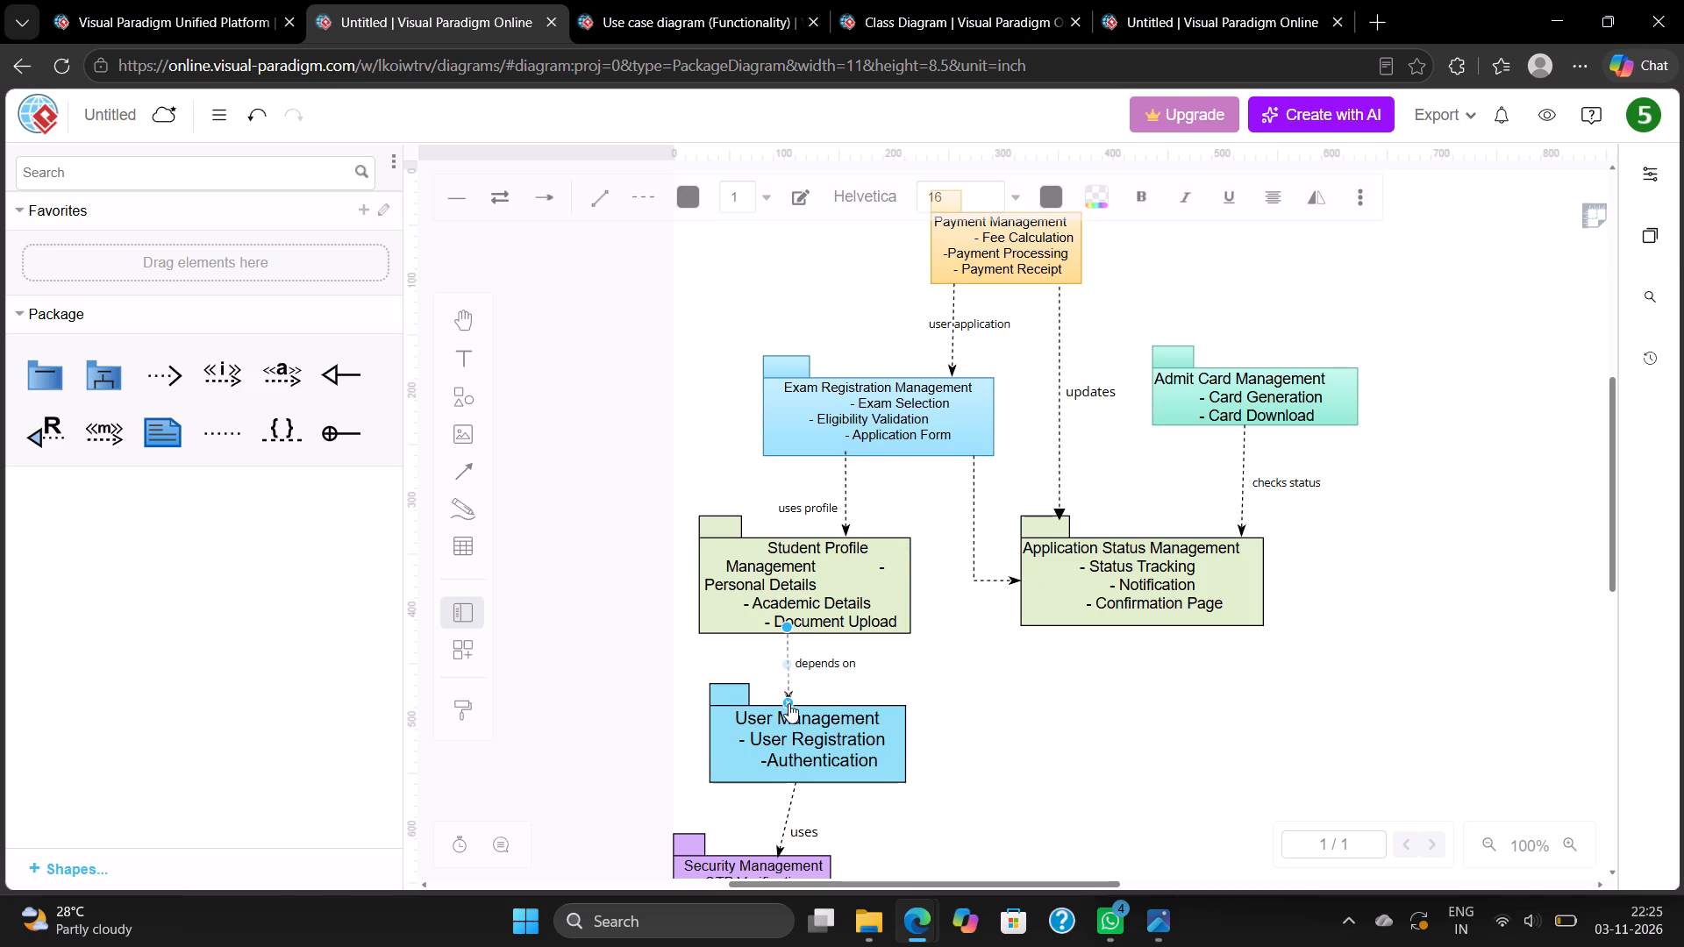
pyautogui.click(909, 688)
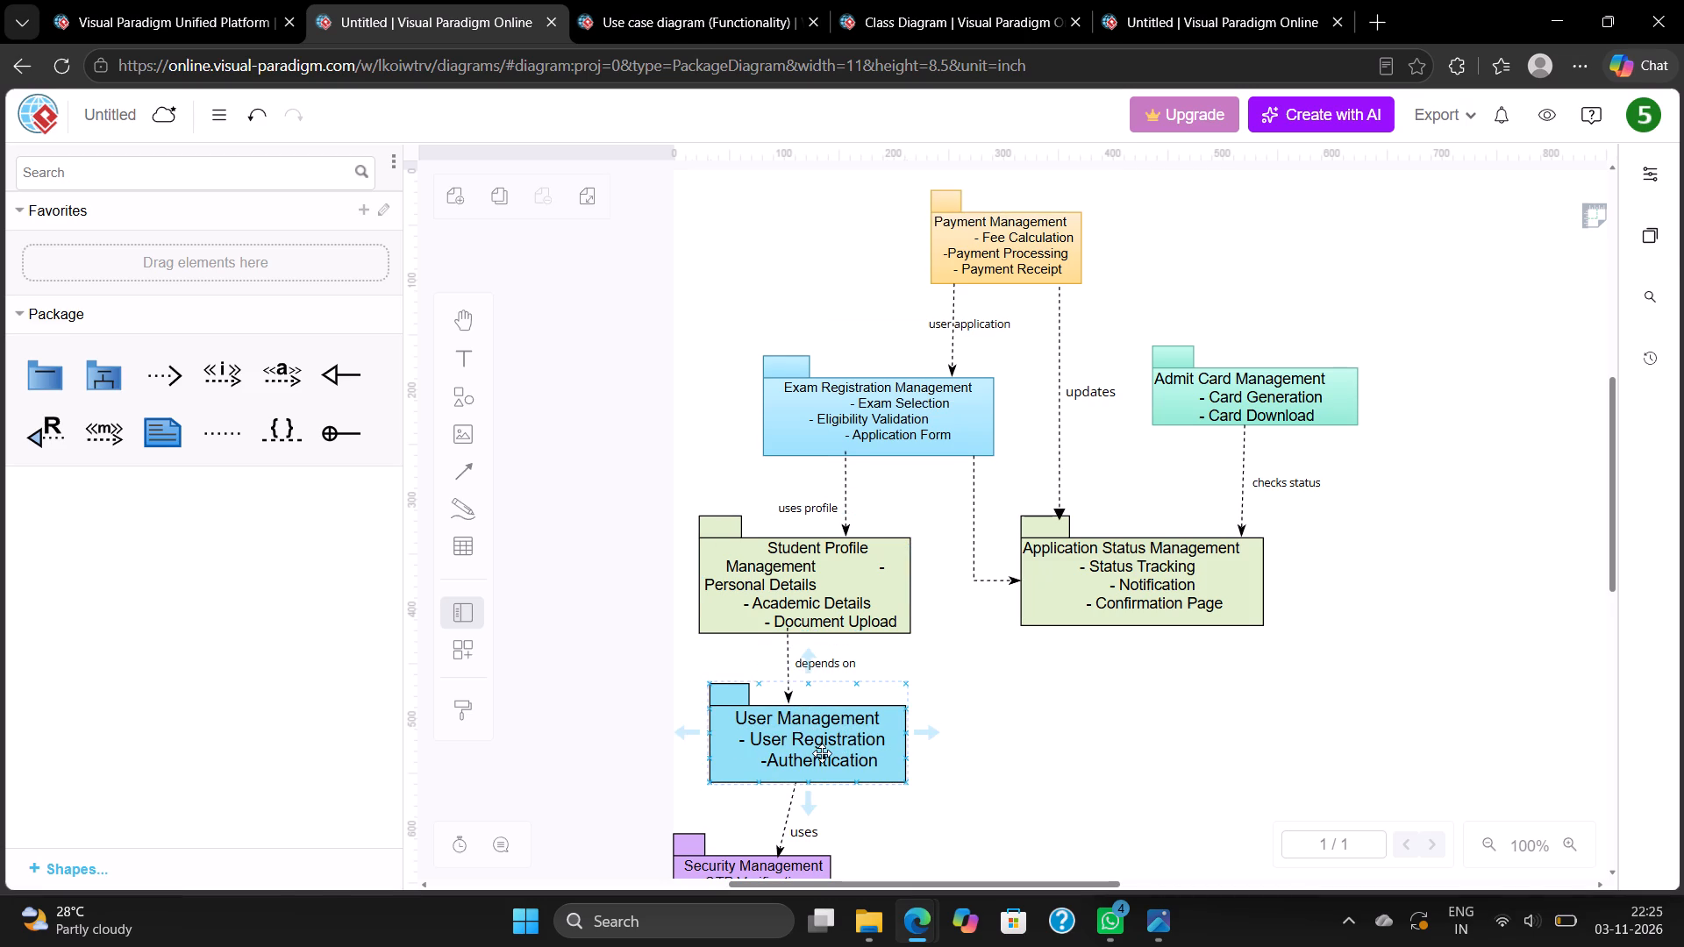
# Move the Security Management package slightly to the right, aligning its left edge with User Management, and deselect it.
pyautogui.scroll(-1, 822, 753)
pyautogui.moveTo(760, 857); pyautogui.dragTo(770, 856)
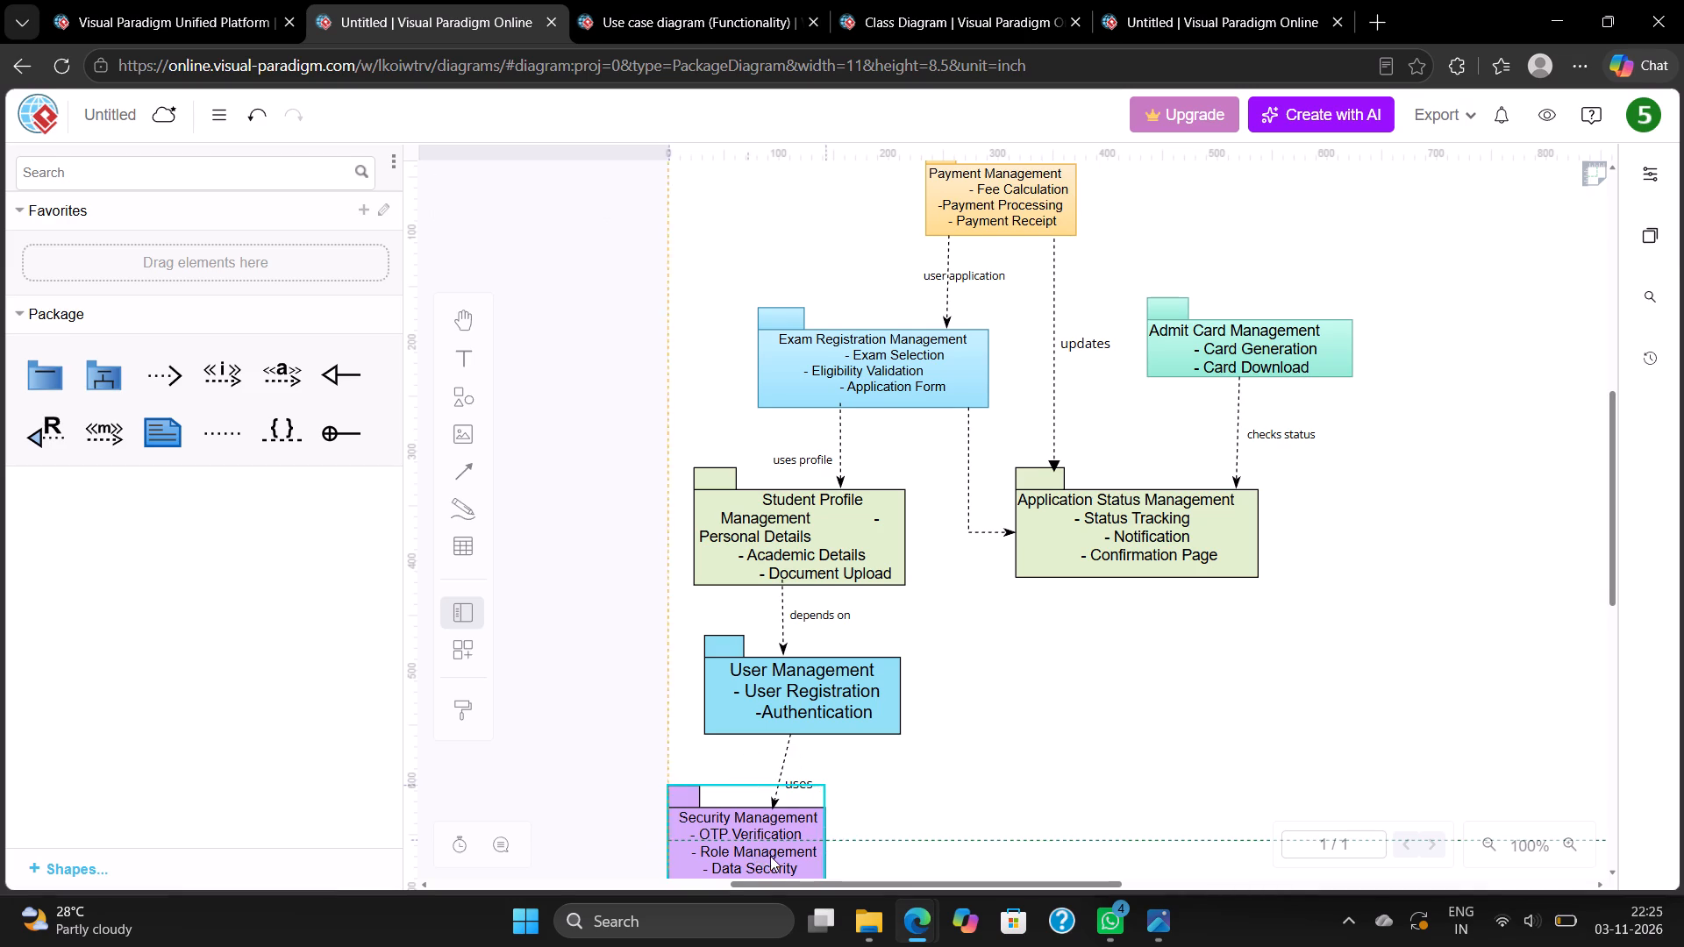
pyautogui.moveTo(770, 856); pyautogui.dragTo(794, 855)
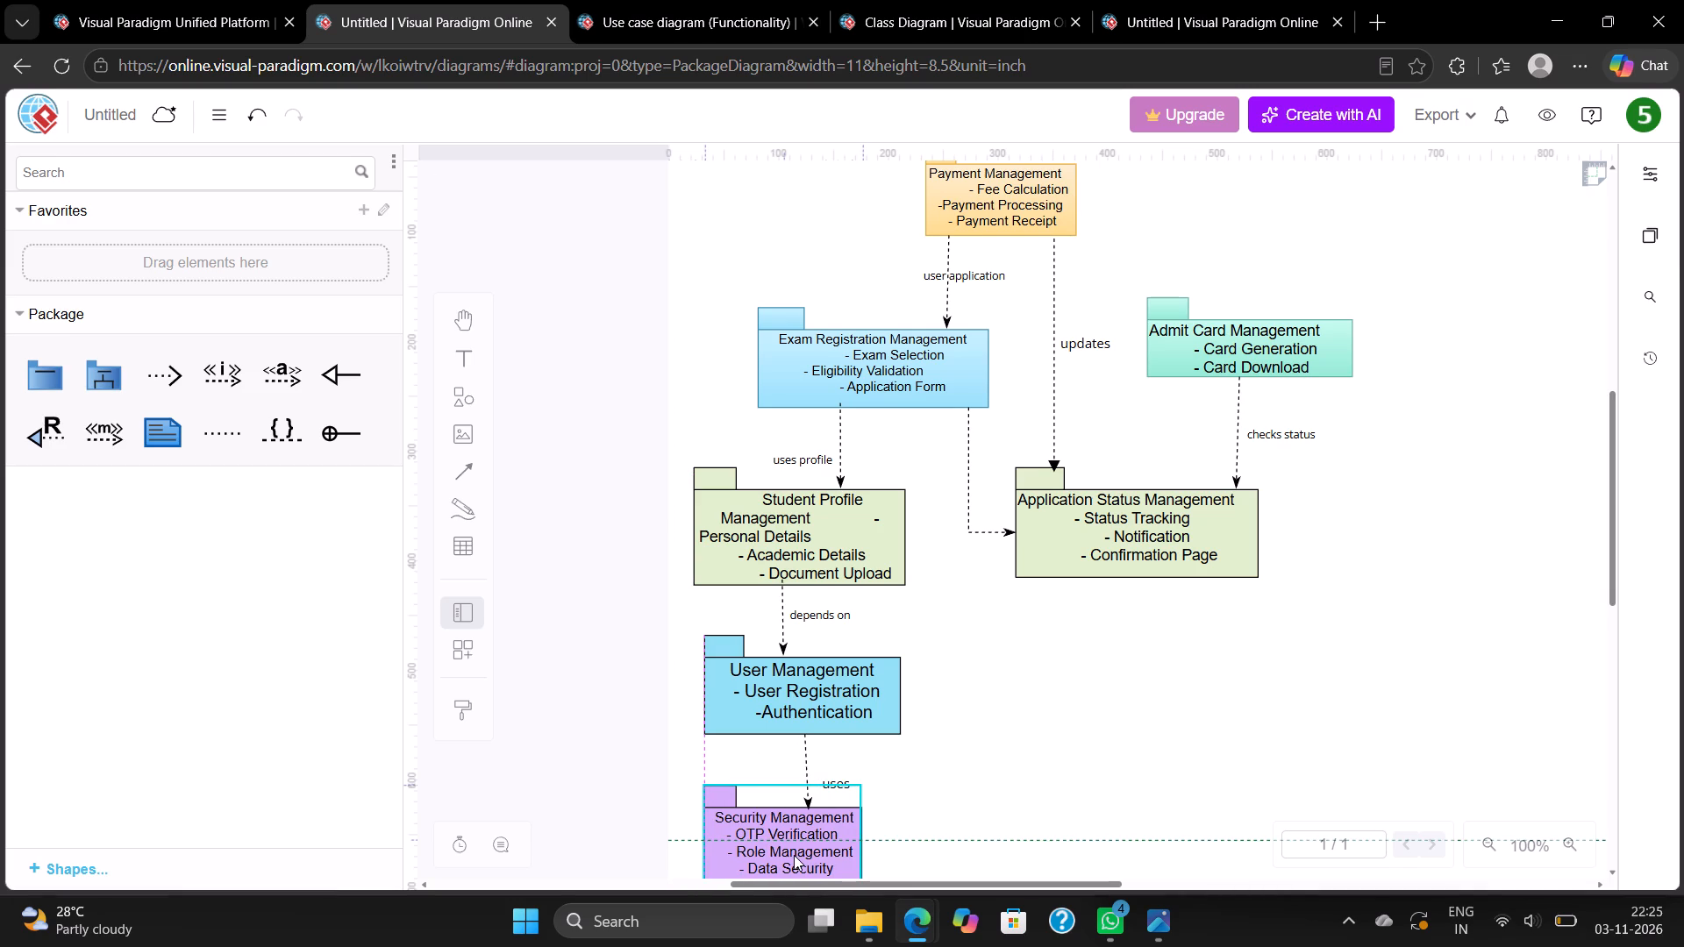
pyautogui.moveTo(794, 855); pyautogui.dragTo(792, 855)
pyautogui.click(964, 781)
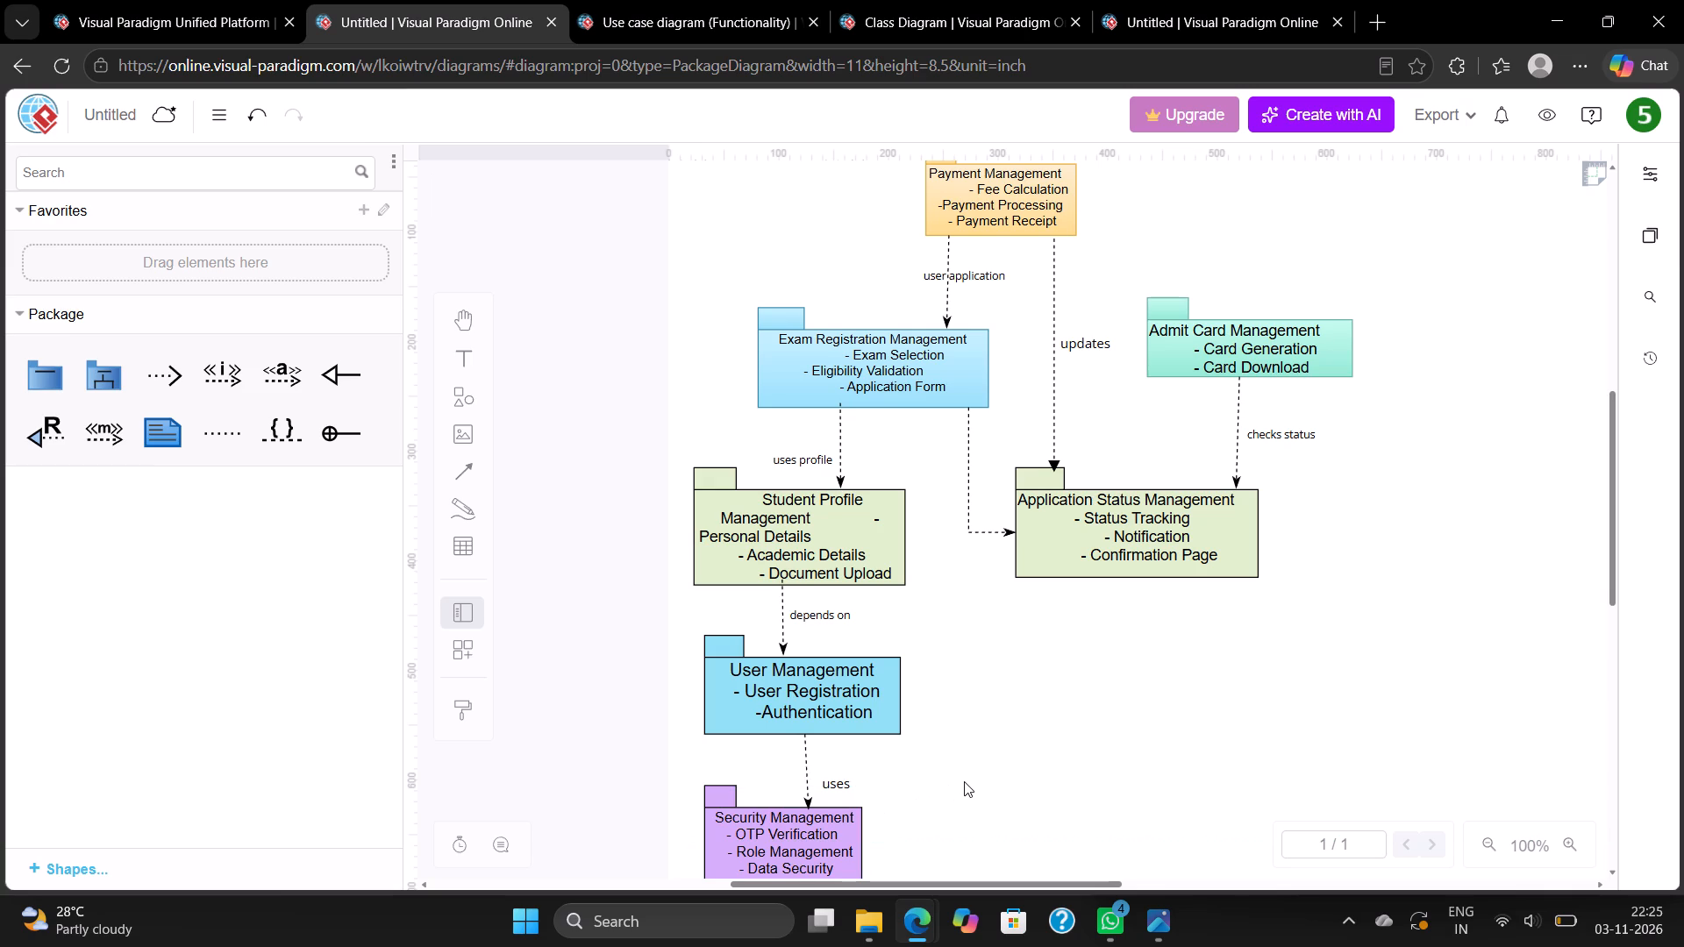
# Export the package diagram as a PNG with the default image options and download it under the filename Component.
pyautogui.hscroll(-1, 964, 781)
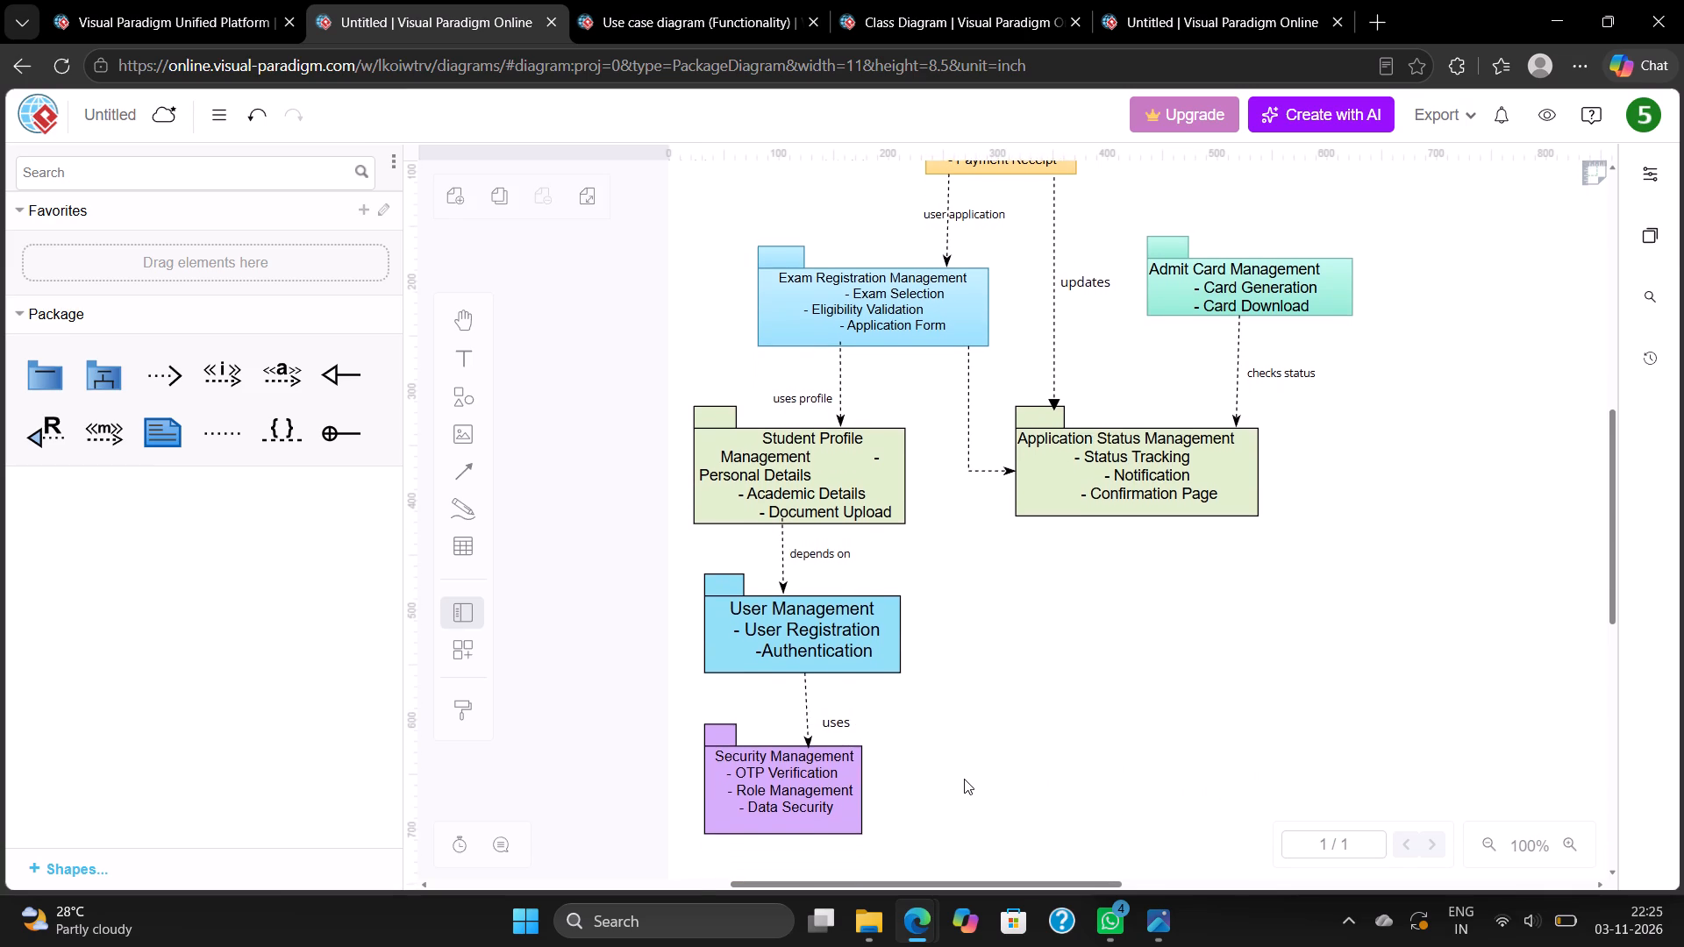
pyautogui.hscroll(-1, 964, 779)
pyautogui.click(1445, 128)
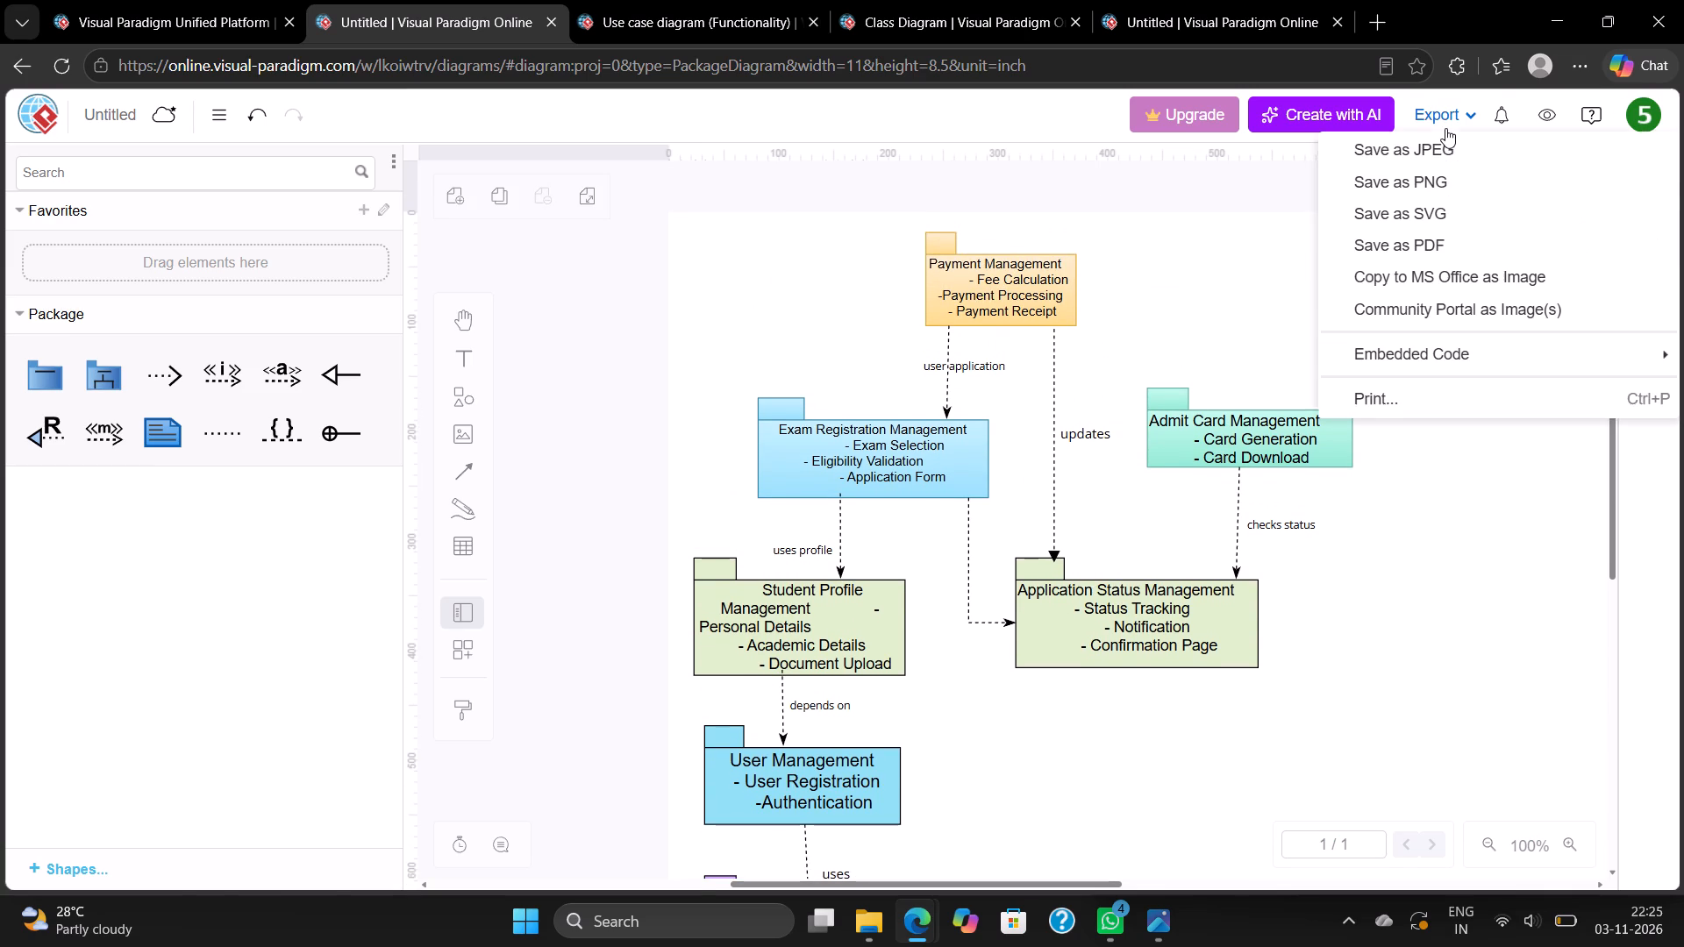
pyautogui.click(1434, 185)
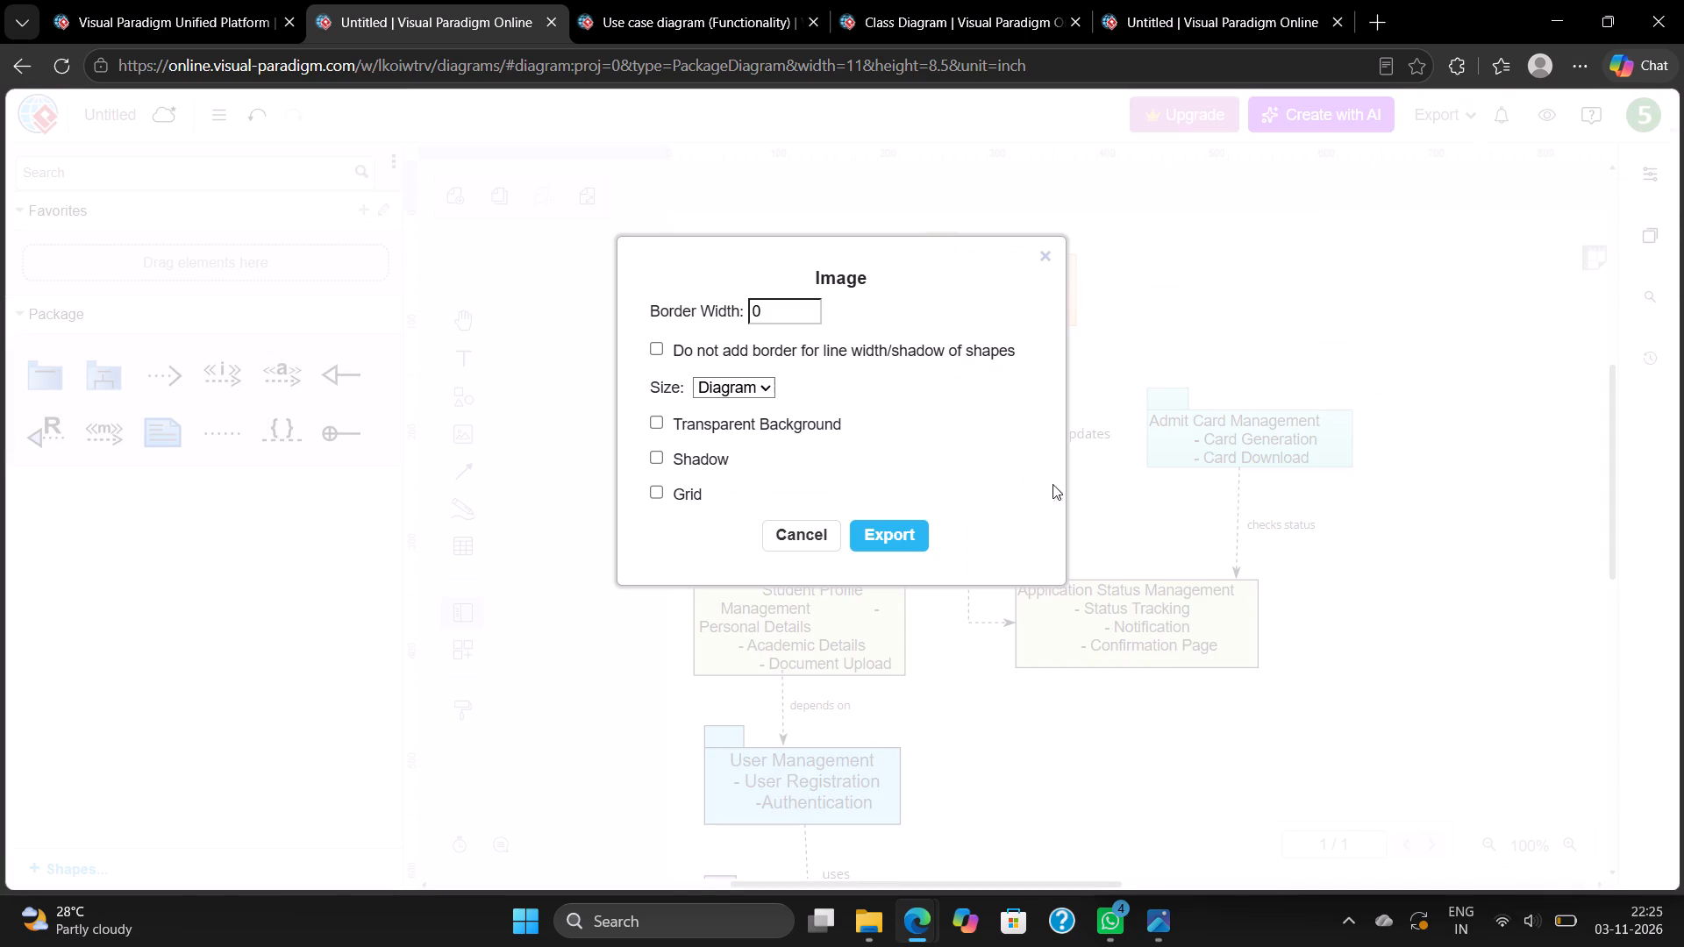
pyautogui.click(896, 542)
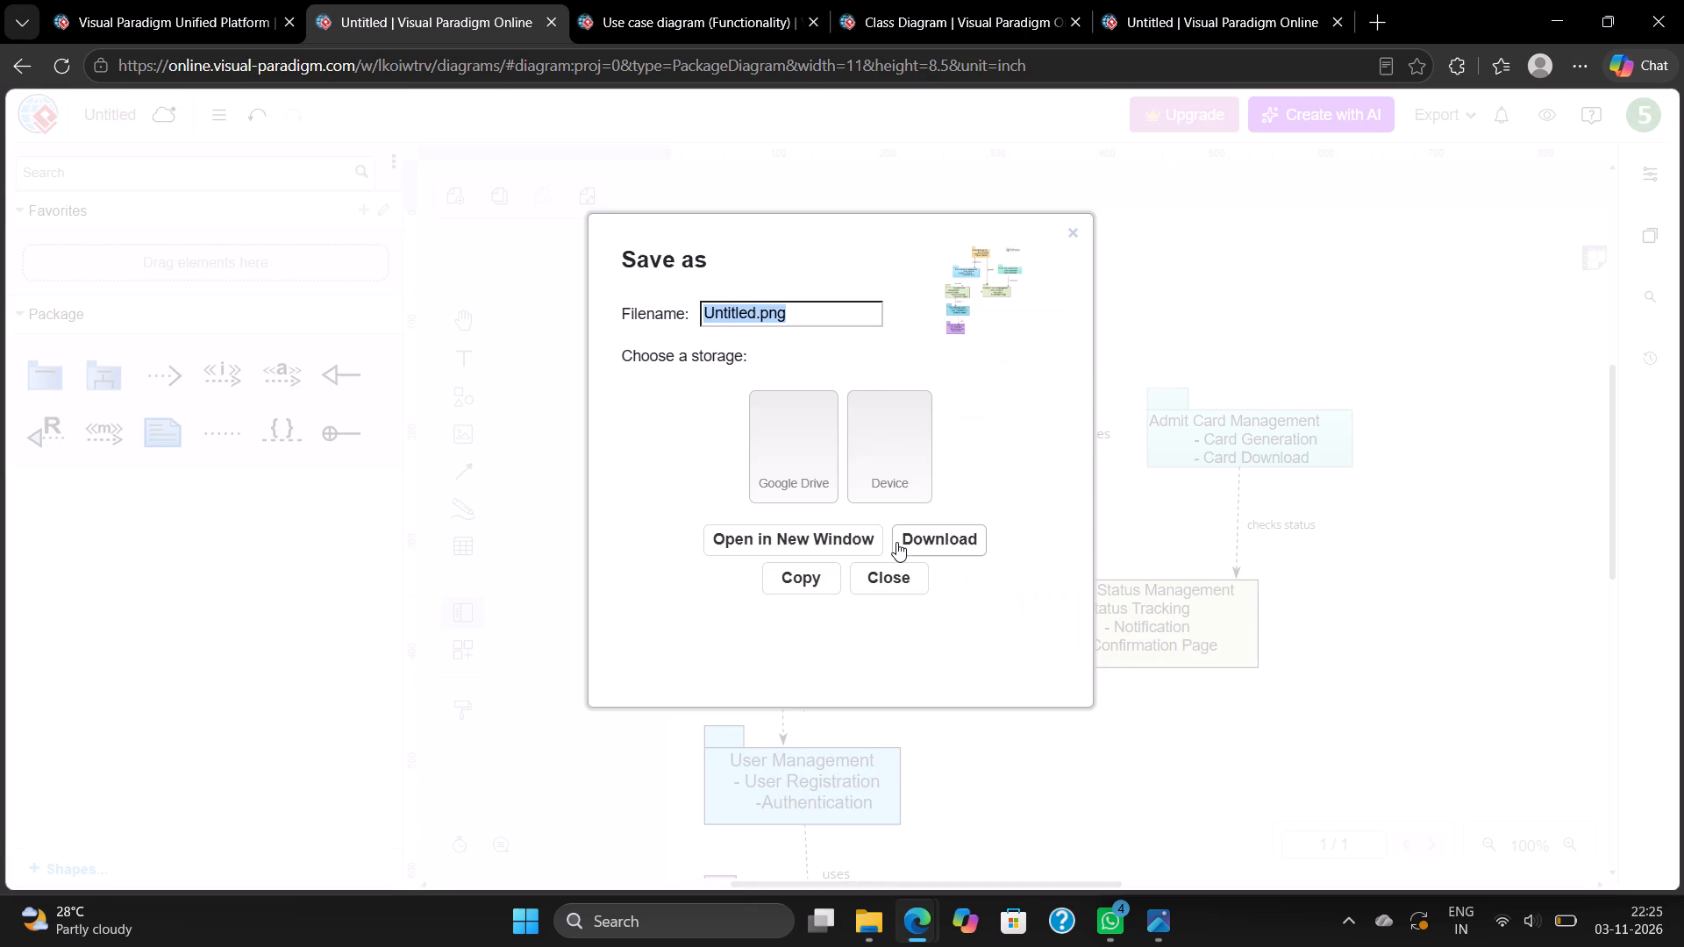
pyautogui.press('BackSpace')
pyautogui.hotkey('shift', 'space')
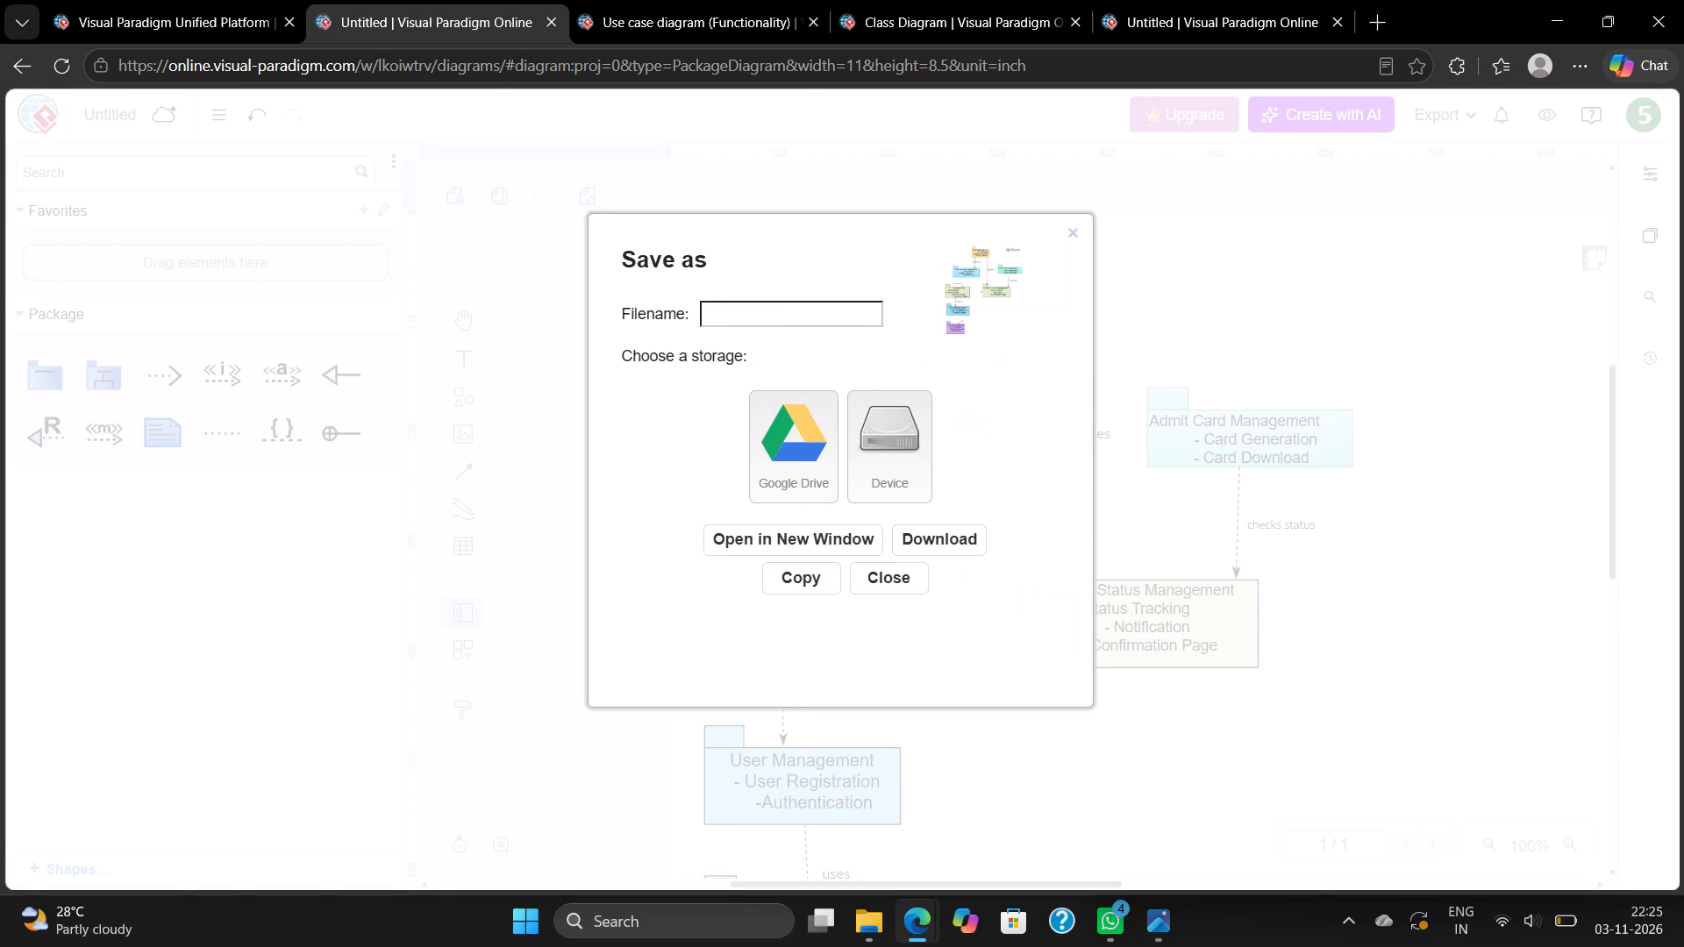
pyautogui.write('Component')
pyautogui.click(945, 531)
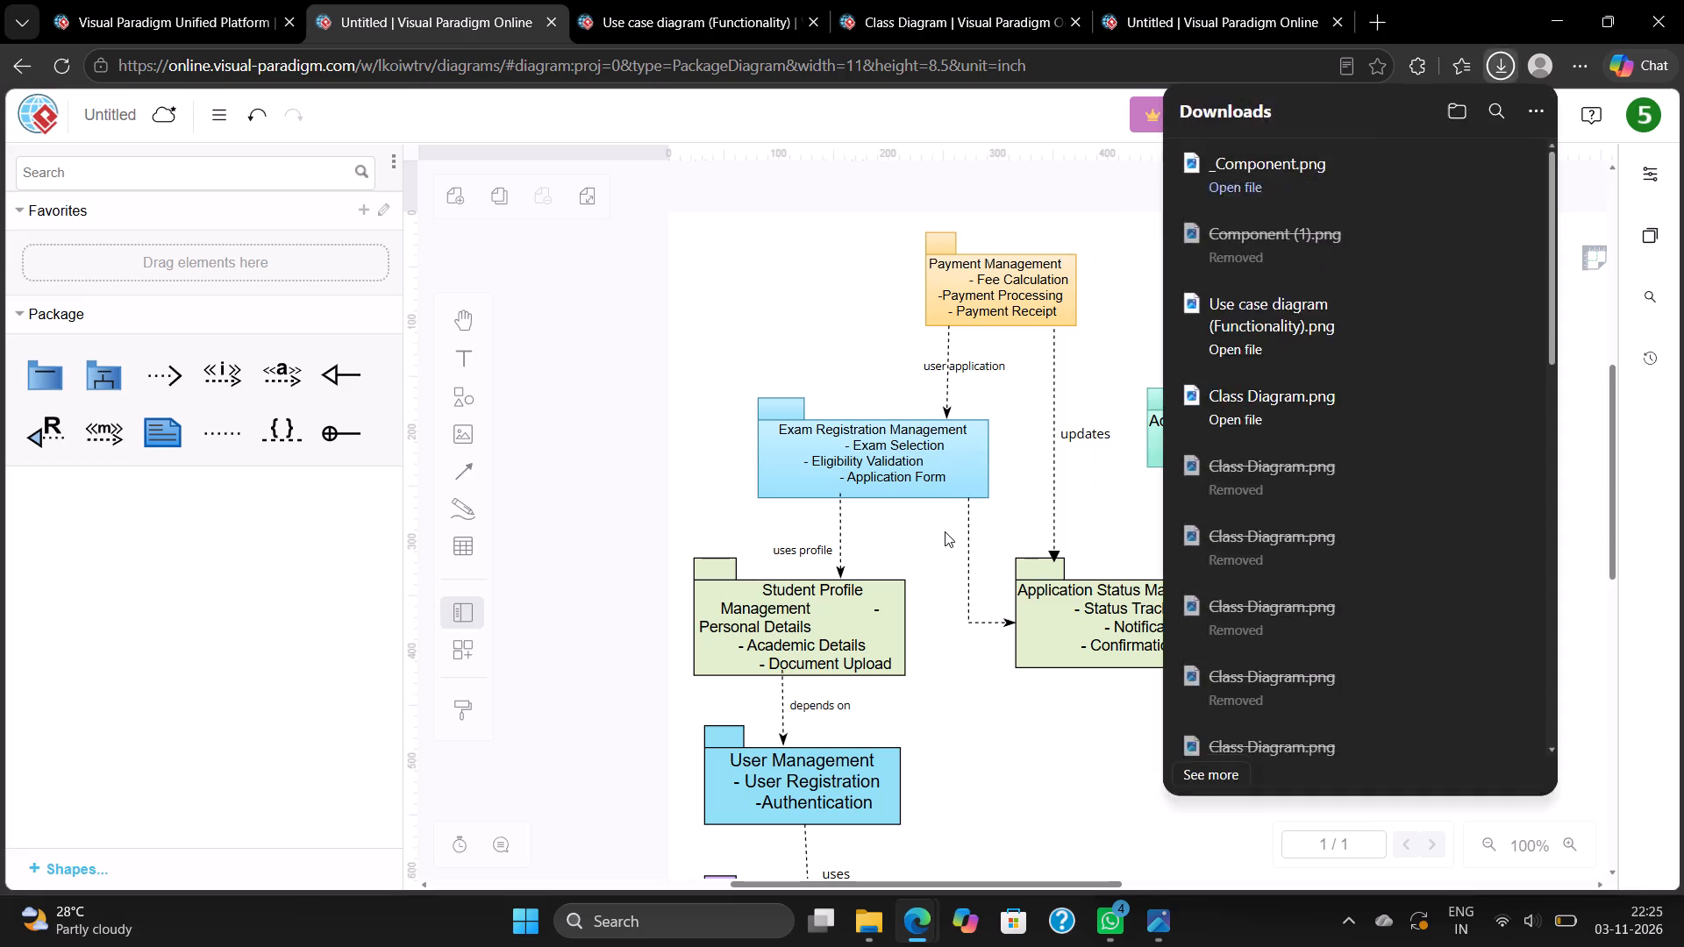
# Open the downloaded _Component.png to check the exported package diagram, and close the viewer.
pyautogui.click(1245, 187)
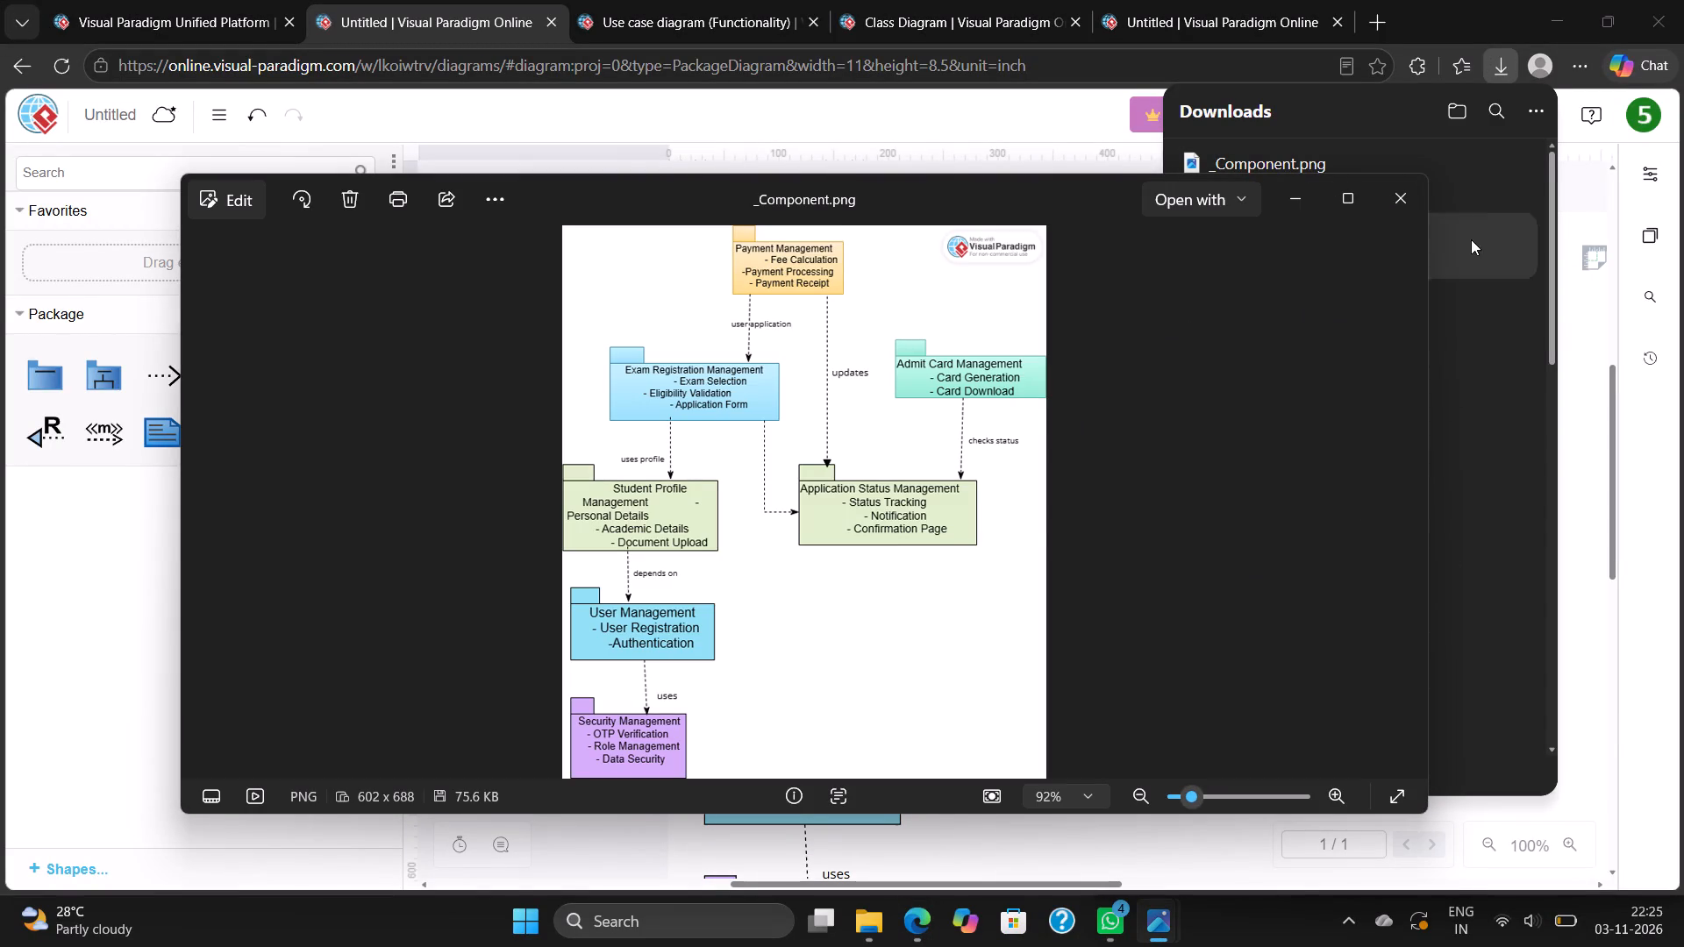
pyautogui.click(1388, 197)
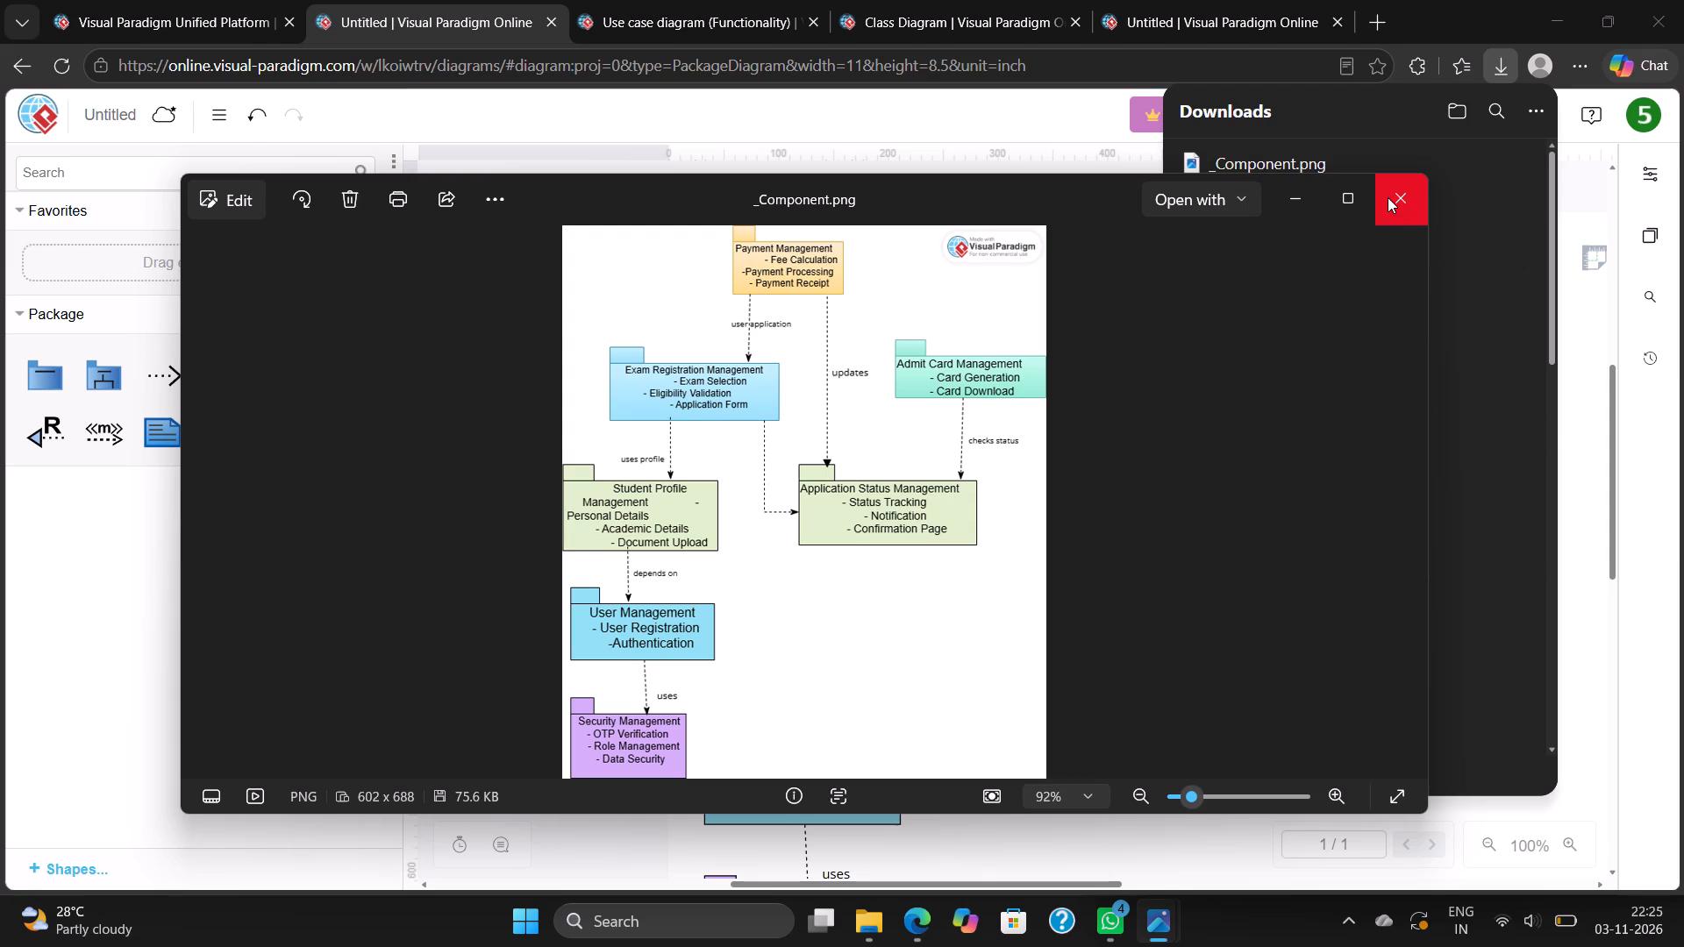
# Dismiss the downloads list to return to the package diagram canvas.
pyautogui.click(1113, 190)
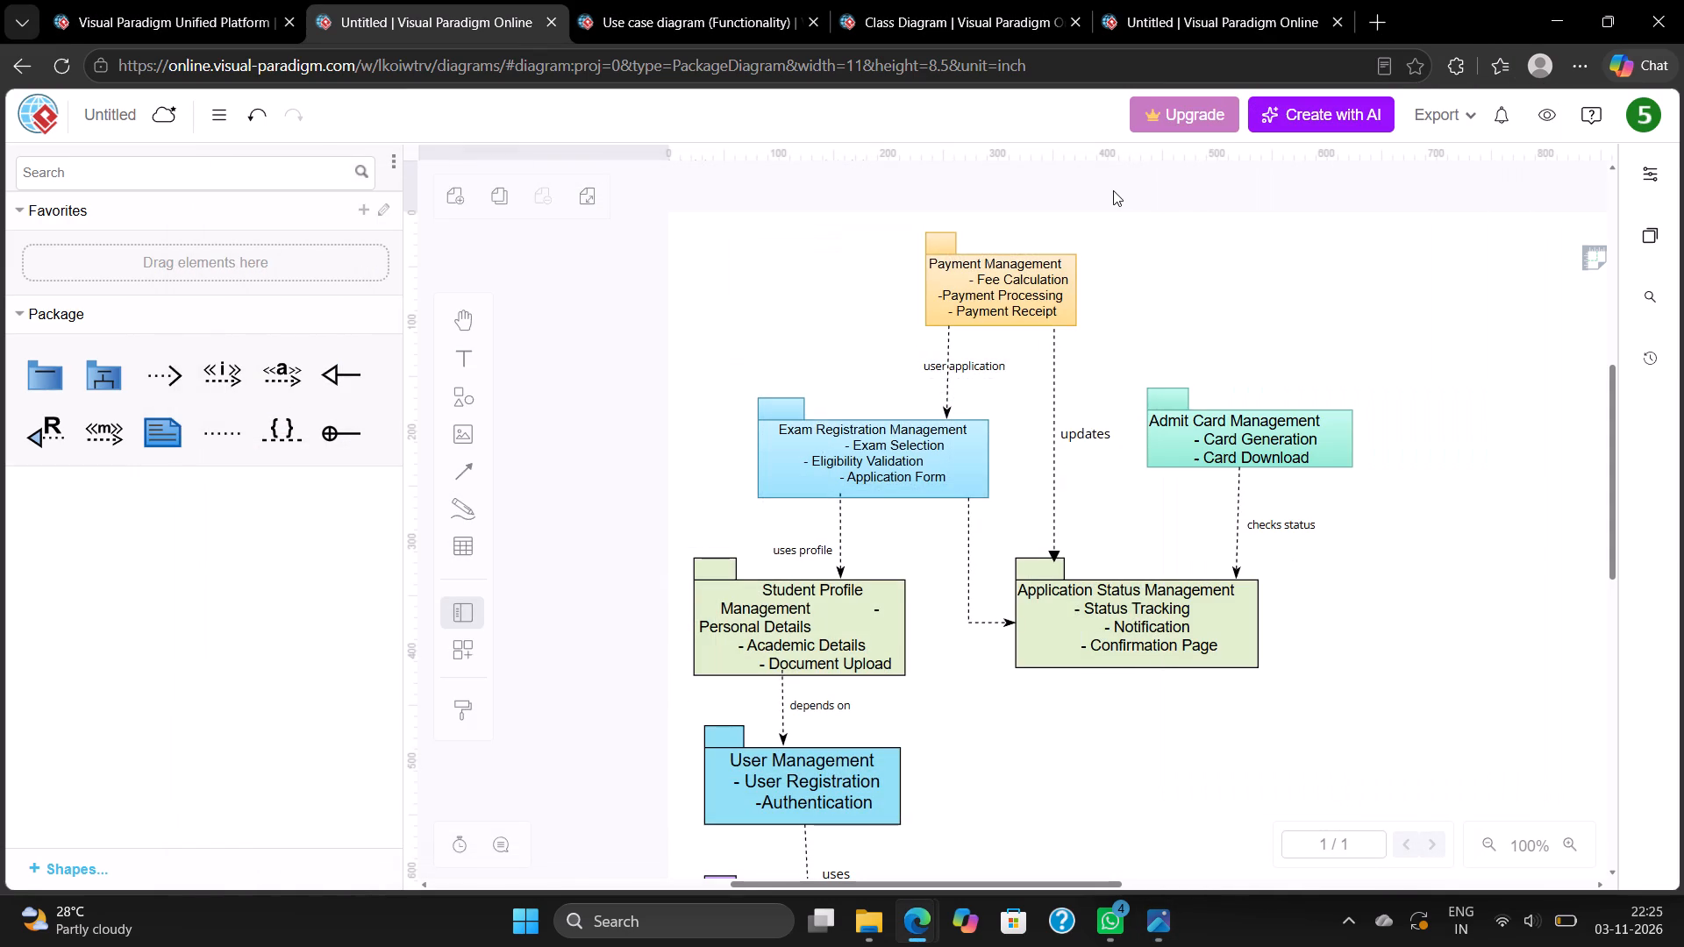
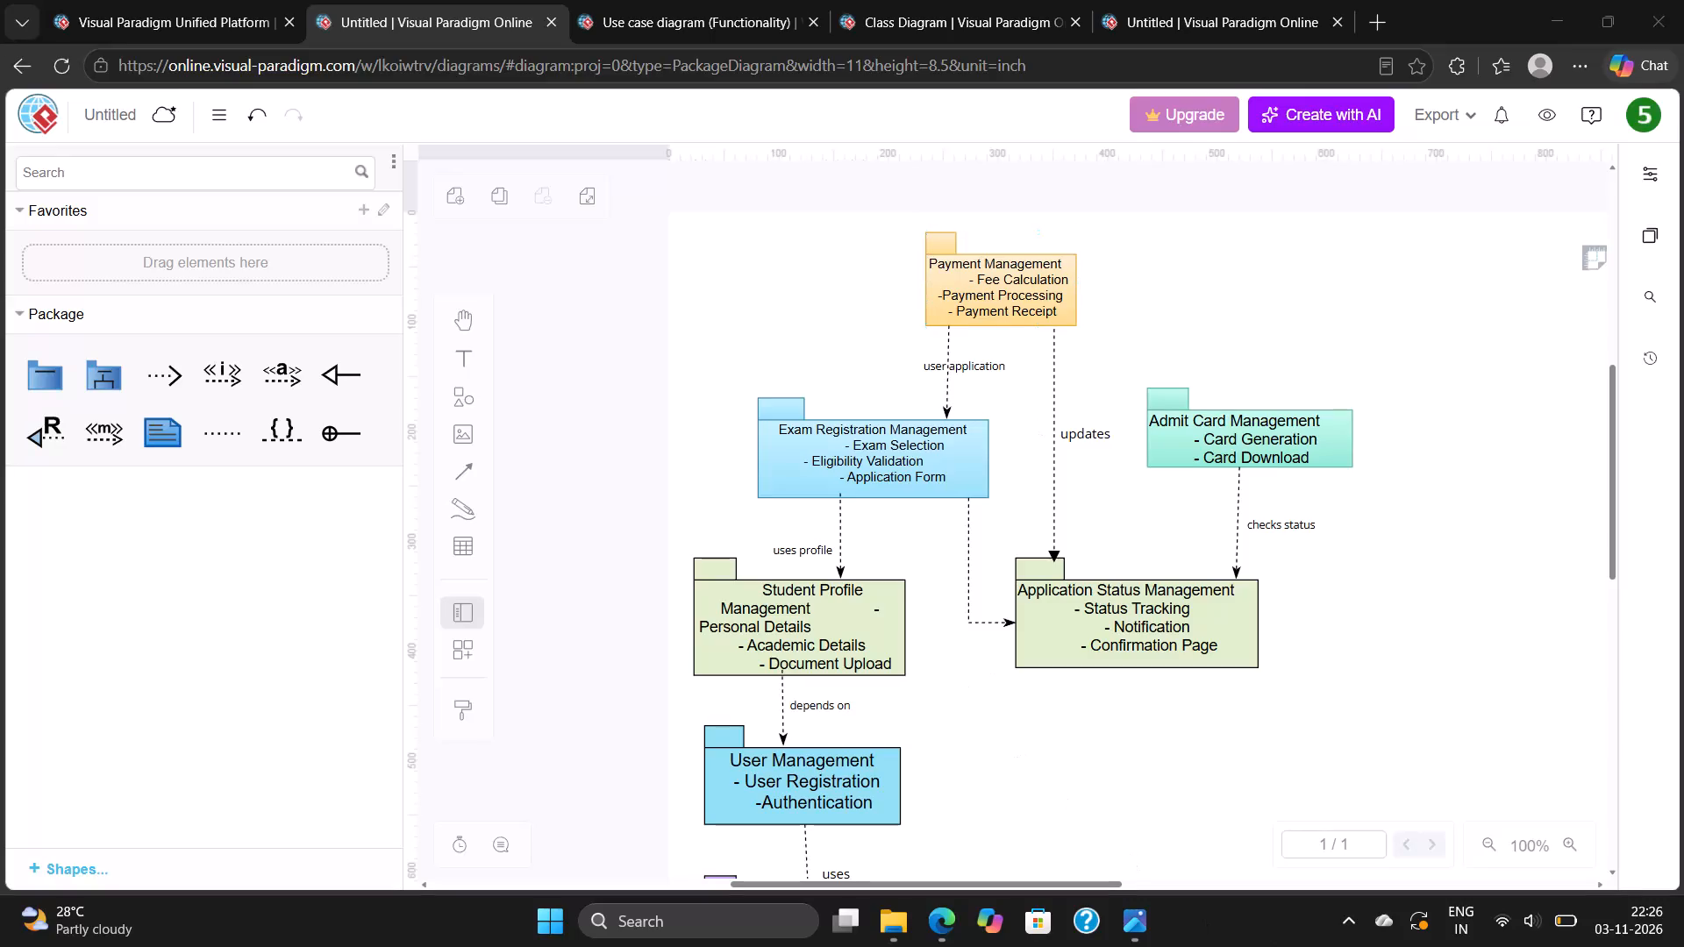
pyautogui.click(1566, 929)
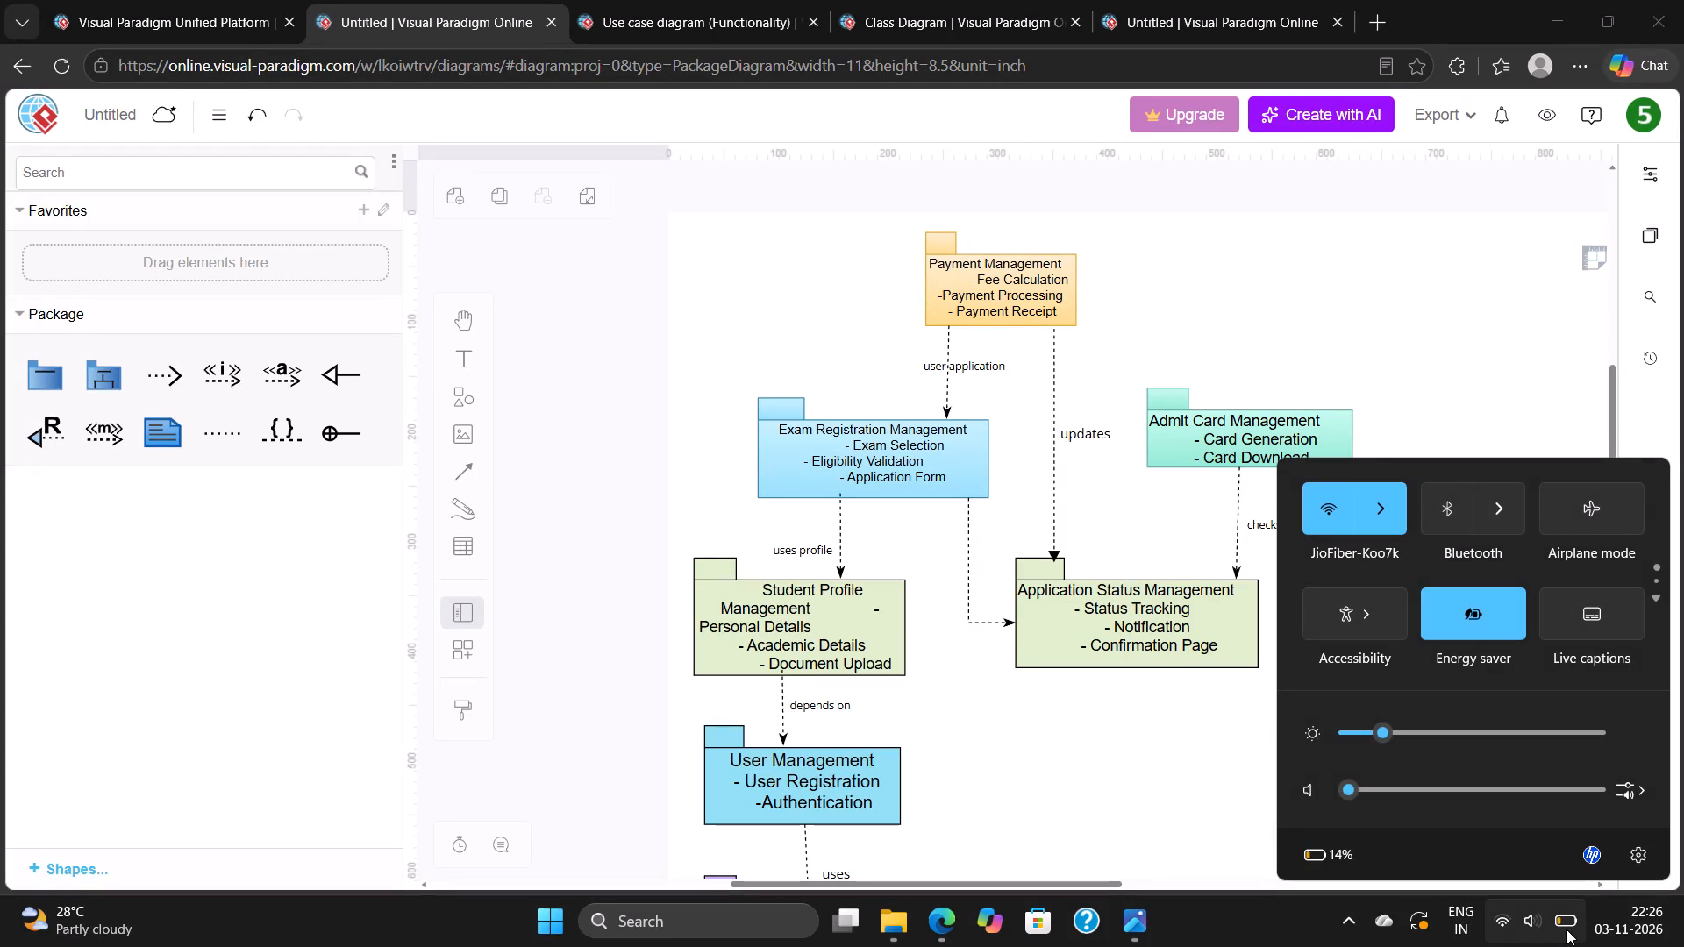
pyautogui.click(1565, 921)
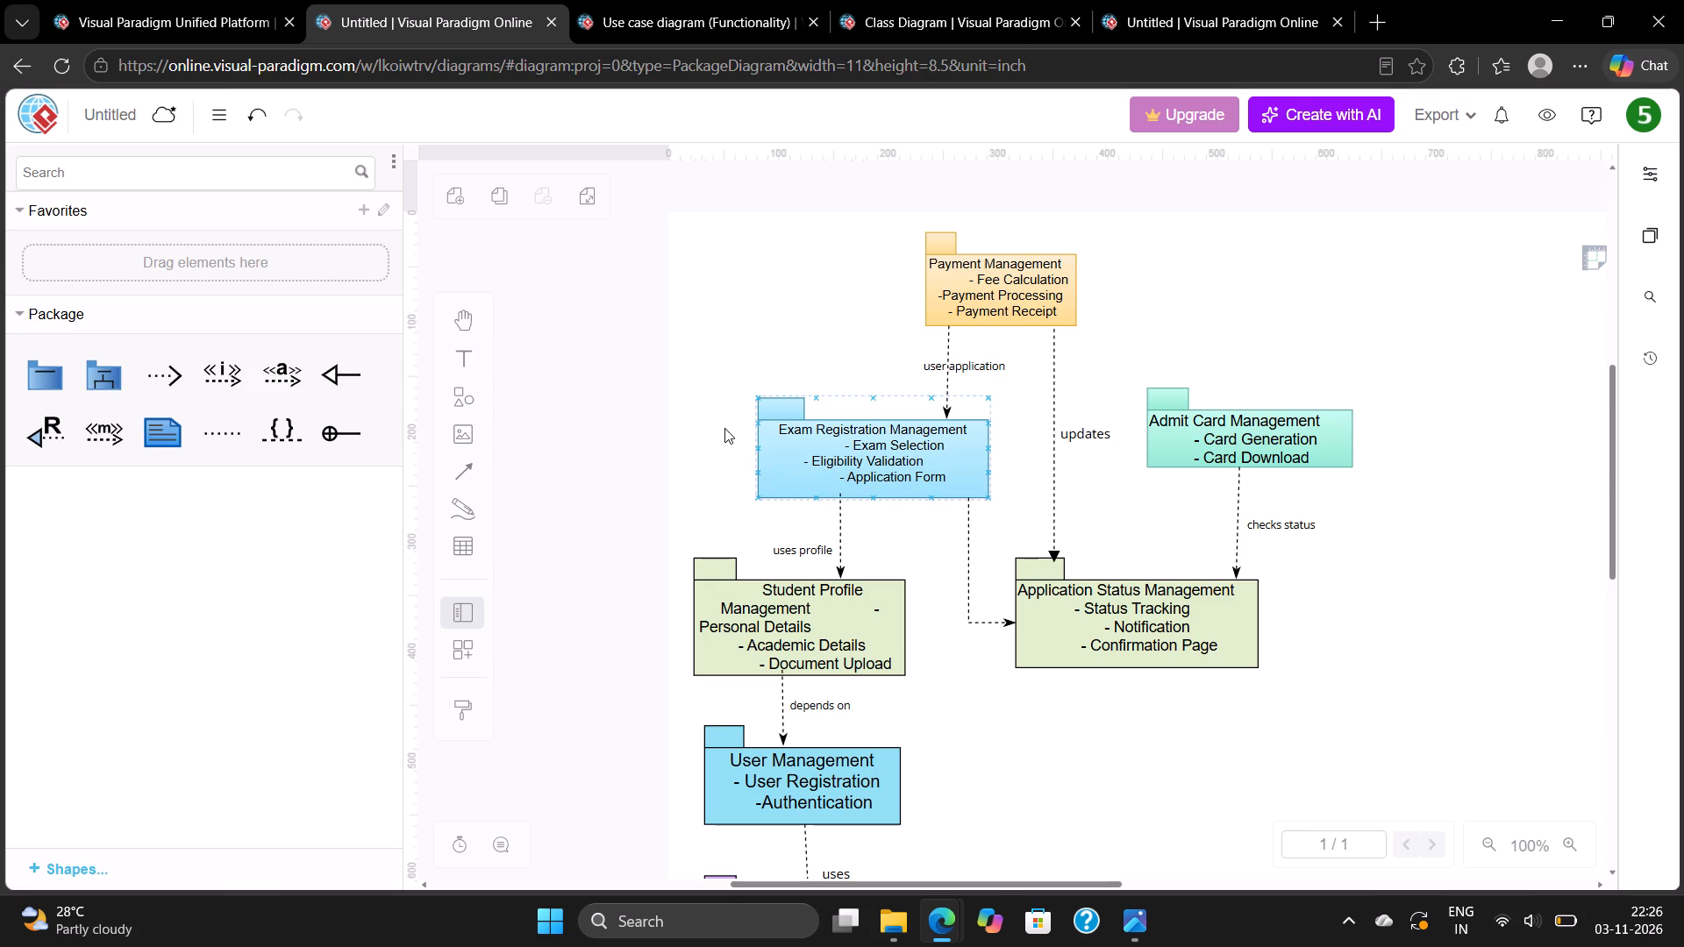
# Save the package diagram to the Visual Paradigm Workspace under the file name Component Diagram.
pyautogui.hotkey('ctrl', 's')
pyautogui.click(727, 366)
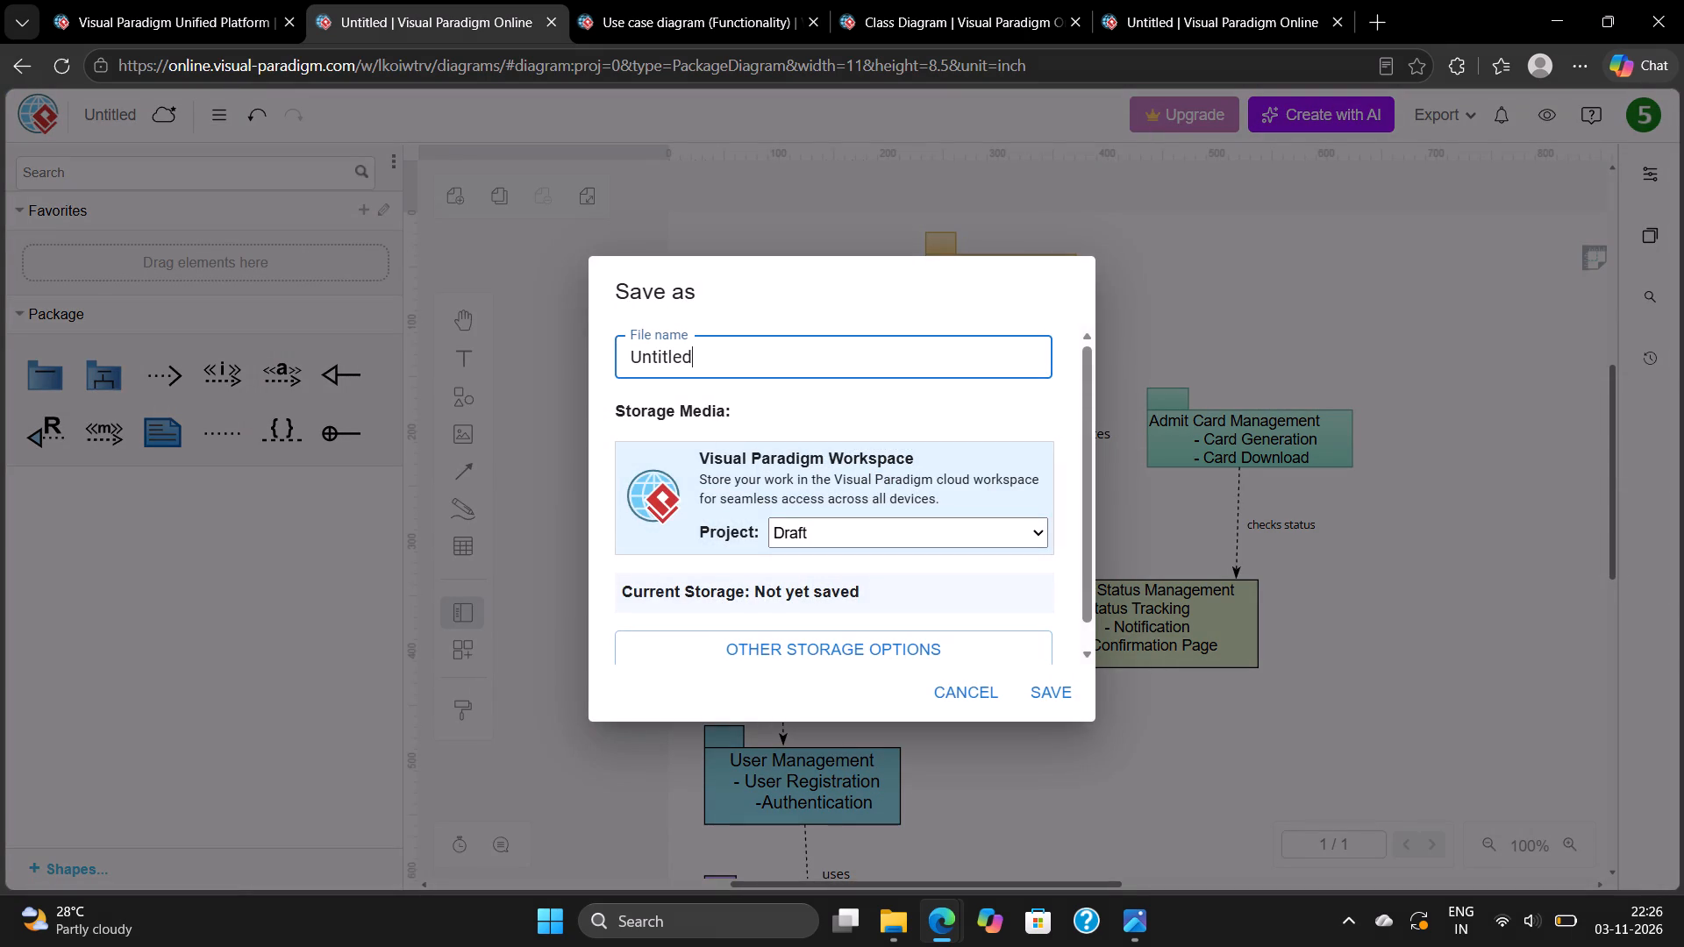
pyautogui.press('BackSpace')
pyautogui.press('BackSpace')
pyautogui.press('BackSpace')
pyautogui.press('BackSpace')
pyautogui.press('BackSpace')
pyautogui.press('BackSpace')
pyautogui.press('BackSpace')
pyautogui.press('BackSpace')
pyautogui.press('BackSpace')
pyautogui.press('BackSpace')
pyautogui.press('BackSpace')
pyautogui.press('BackSpace')
pyautogui.press('BackSpace')
pyautogui.press('BackSpace')
pyautogui.press('BackSpace')
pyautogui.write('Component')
# Save the package diagram as "Component Diagram" in the Draft project of the Visual Paradigm Workspace.
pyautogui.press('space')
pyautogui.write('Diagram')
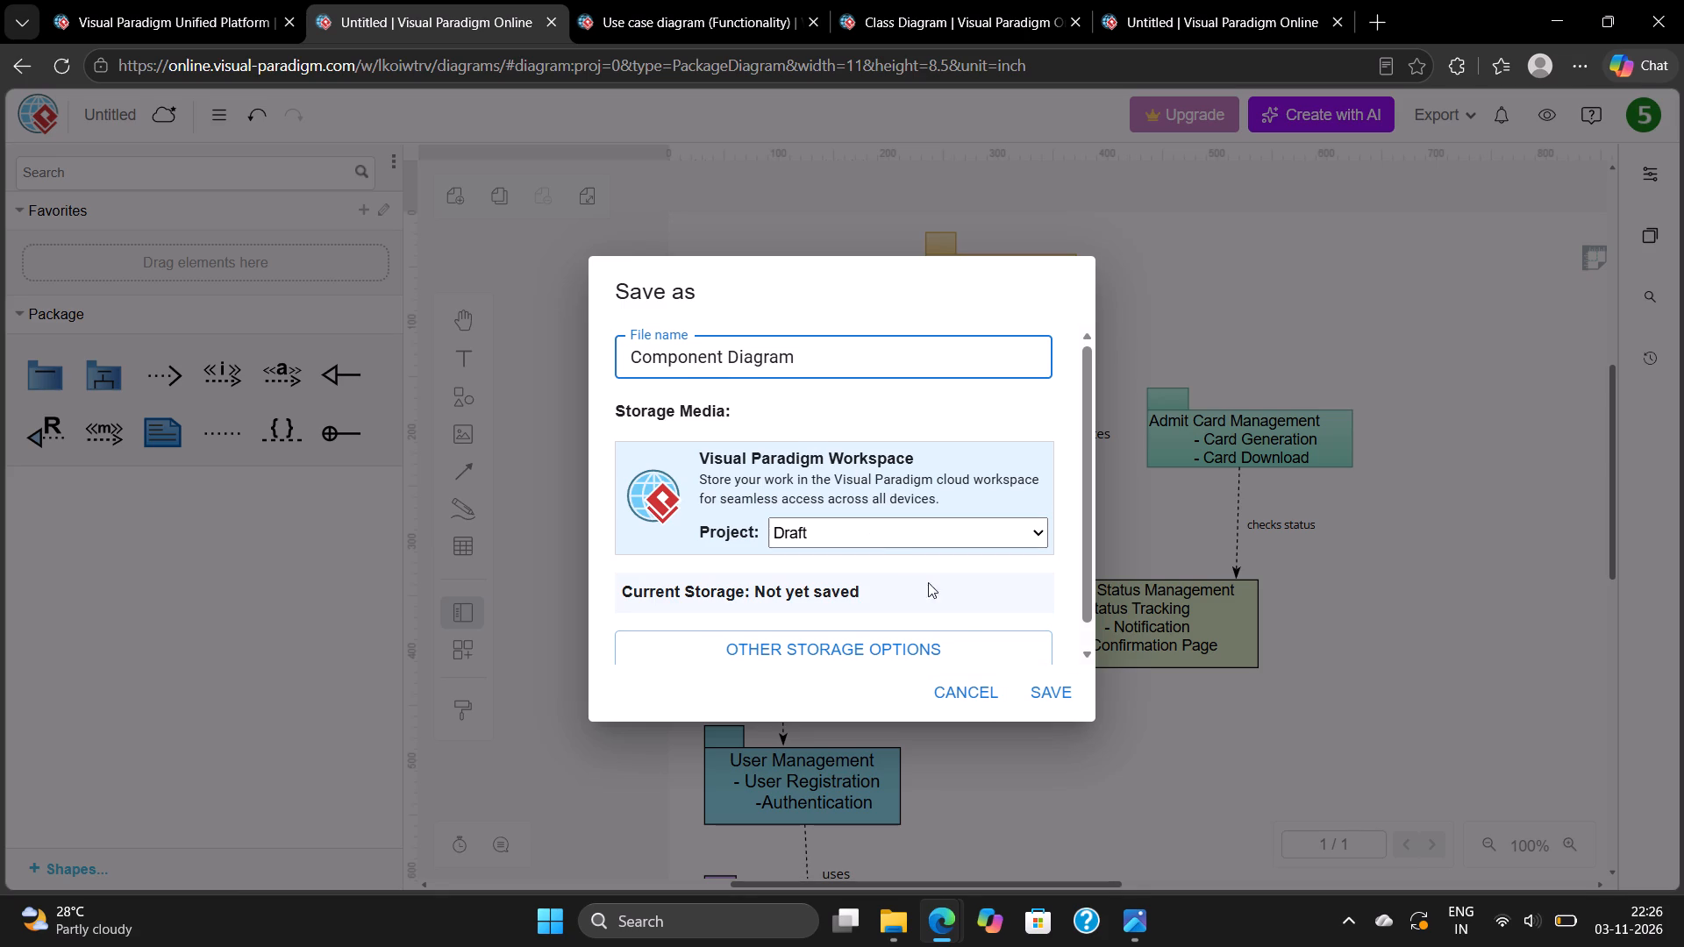
pyautogui.click(1052, 690)
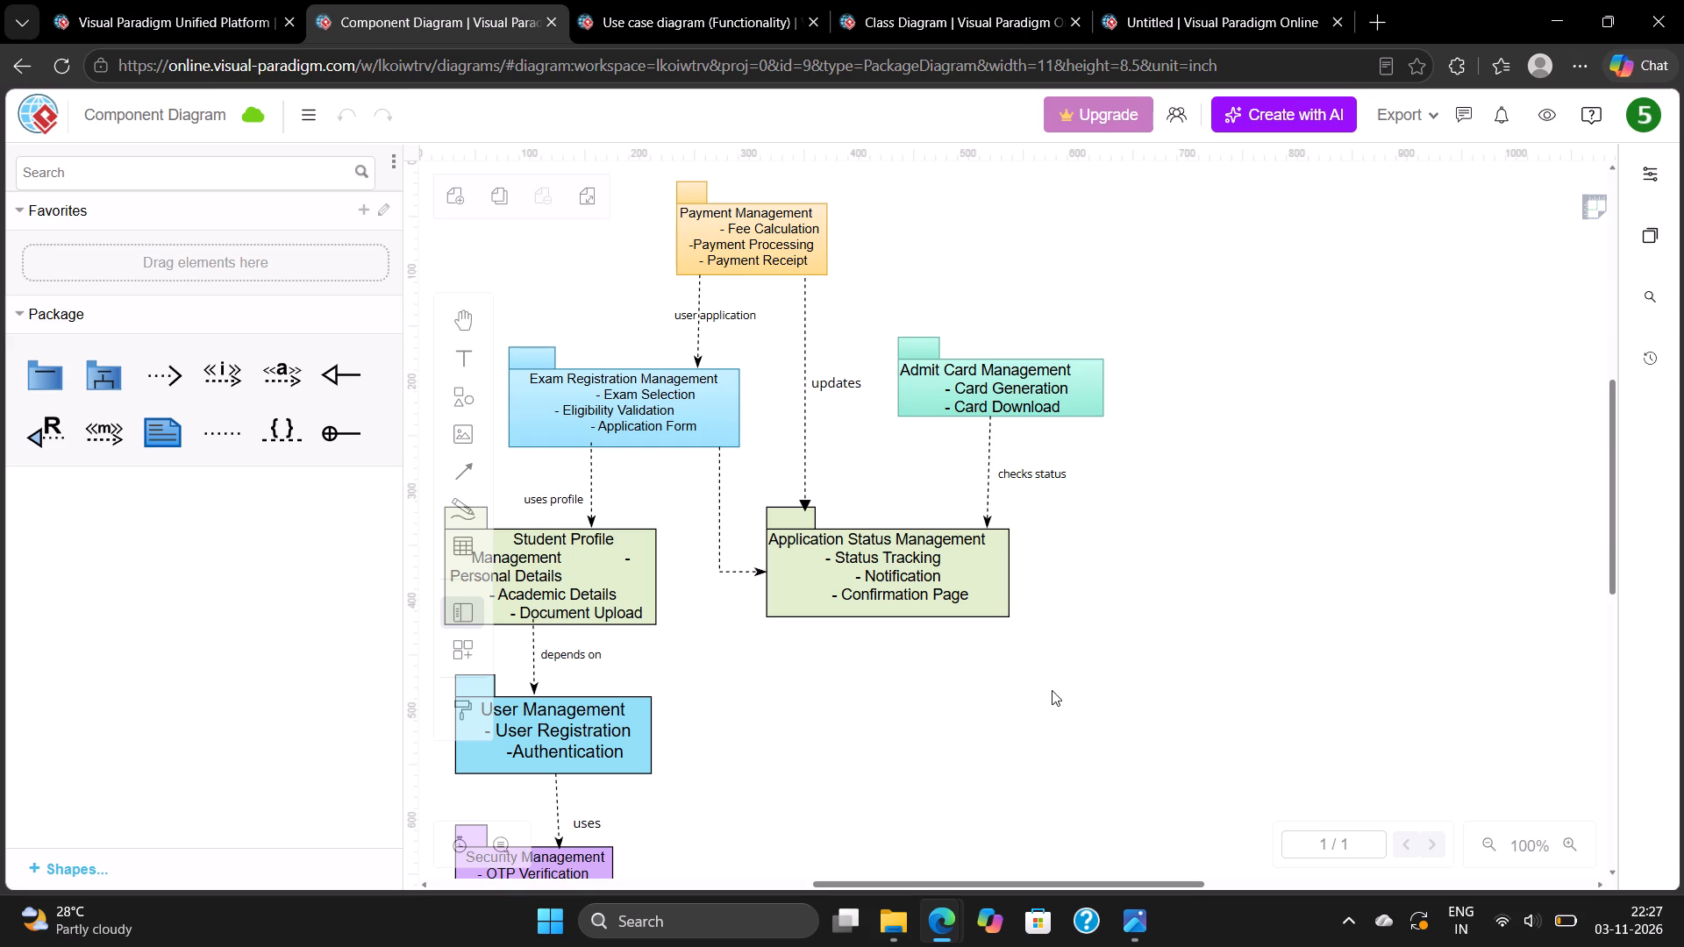
# Close all open windows: the diagram editor, the Downloads folder, the image viewers and the browser showing the PDF.
pyautogui.click(1671, 6)
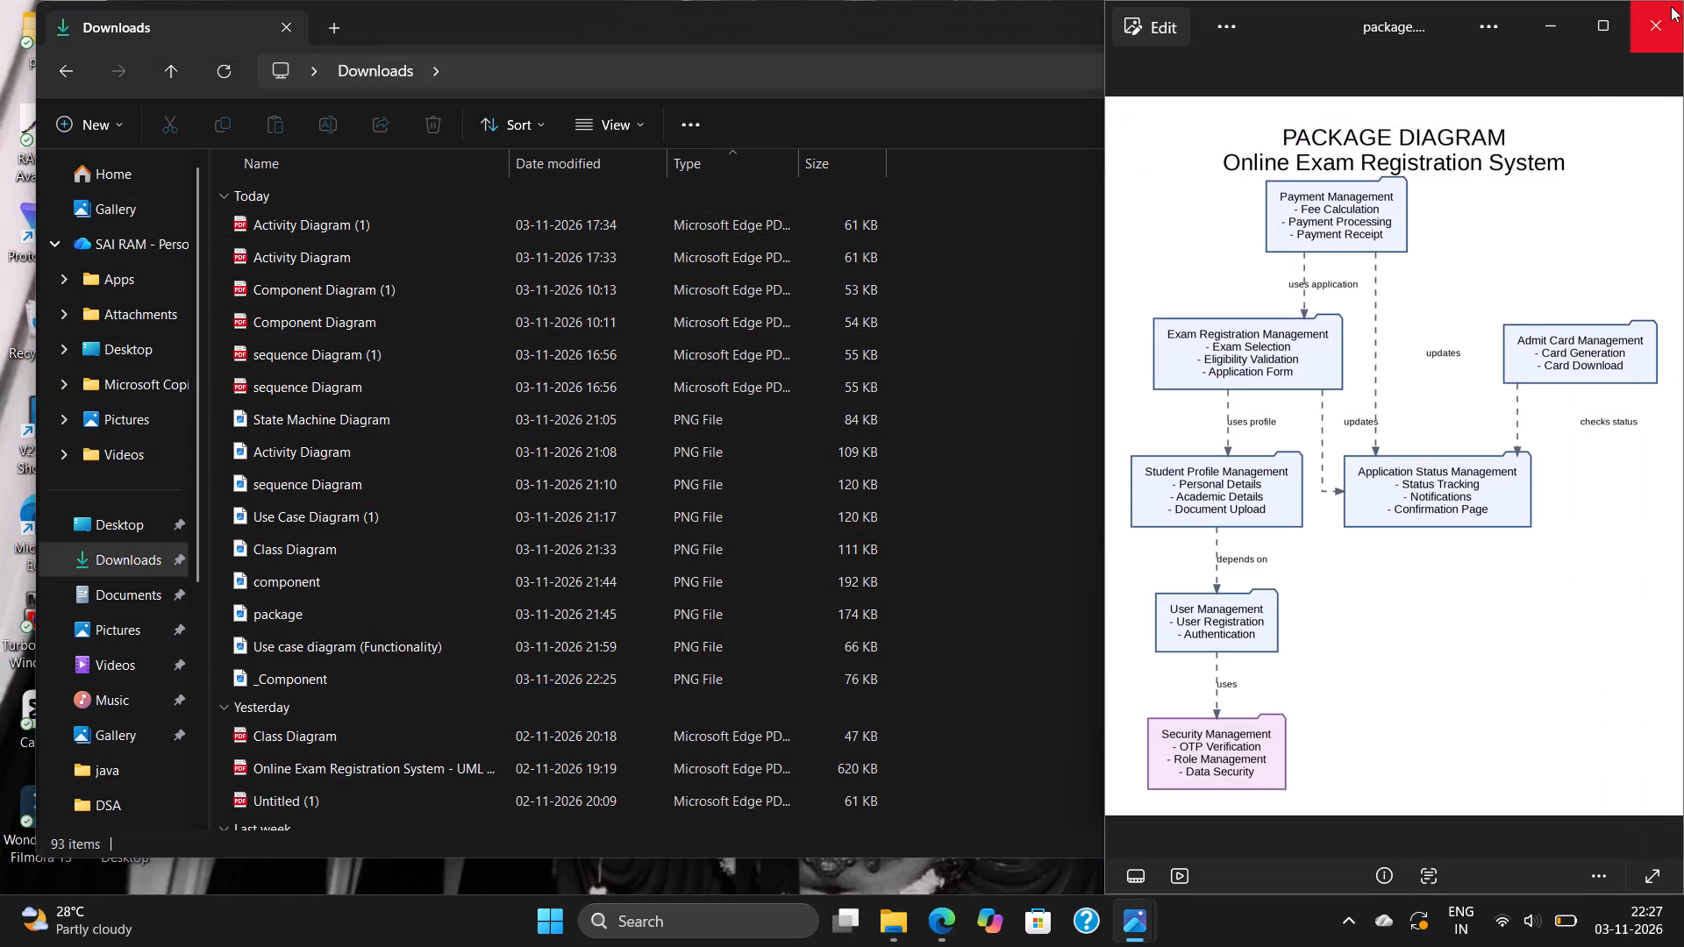
pyautogui.doubleClick(1671, 6)
pyautogui.click(1671, 6)
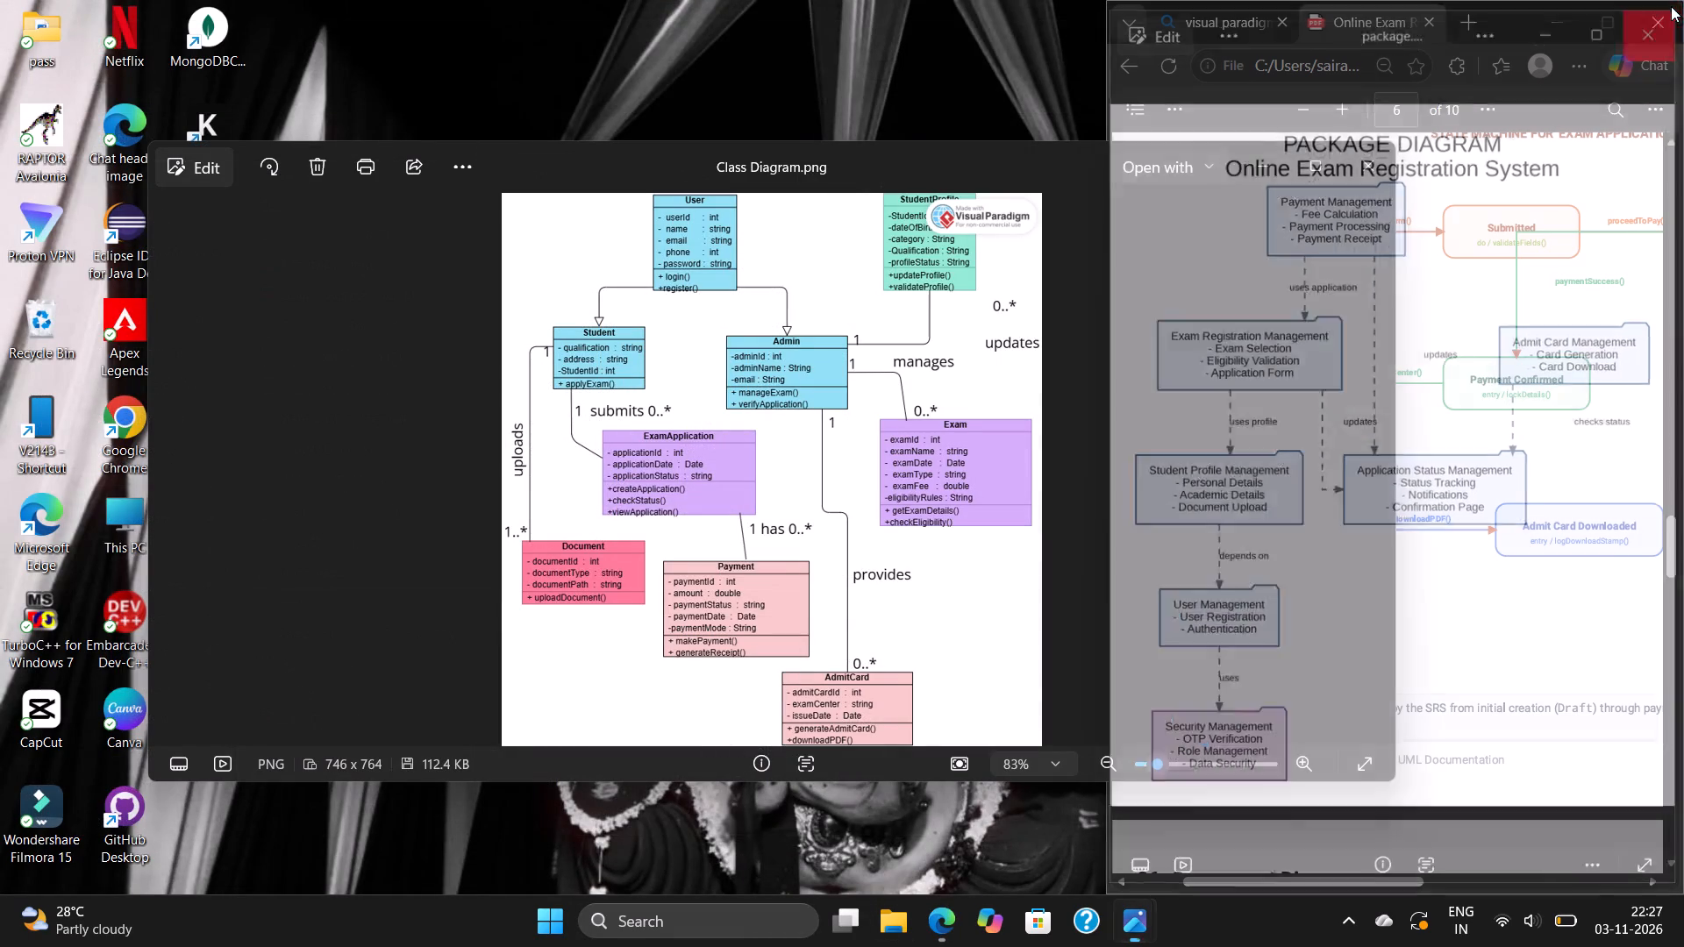
pyautogui.click(1369, 154)
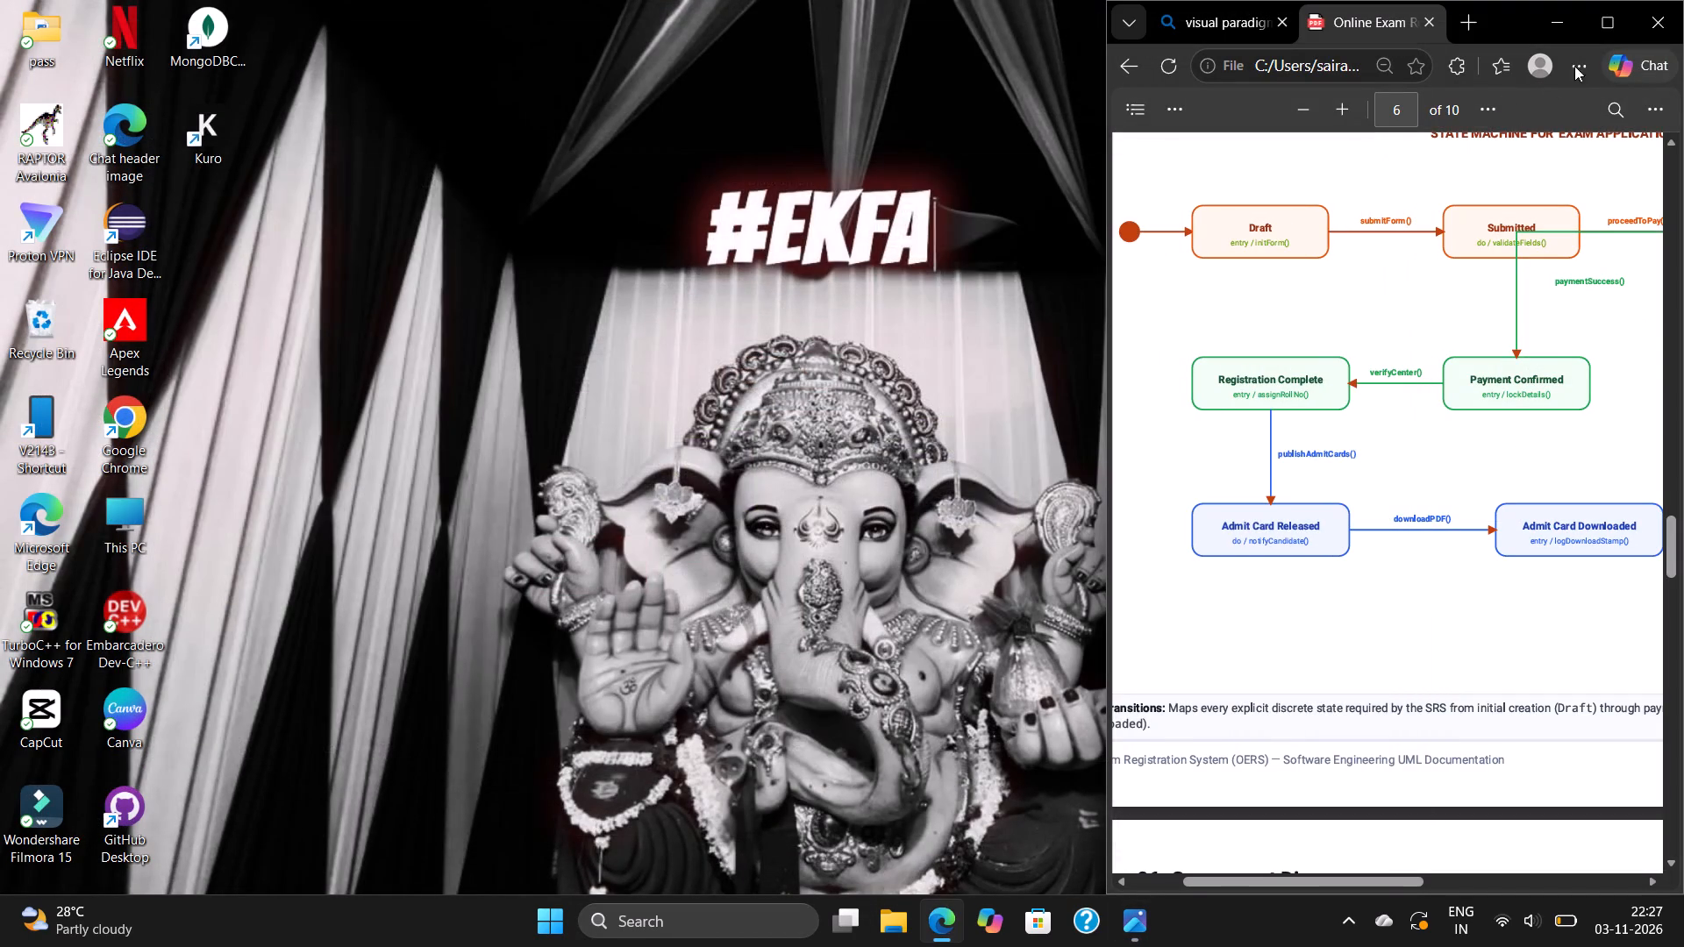
pyautogui.click(1652, 22)
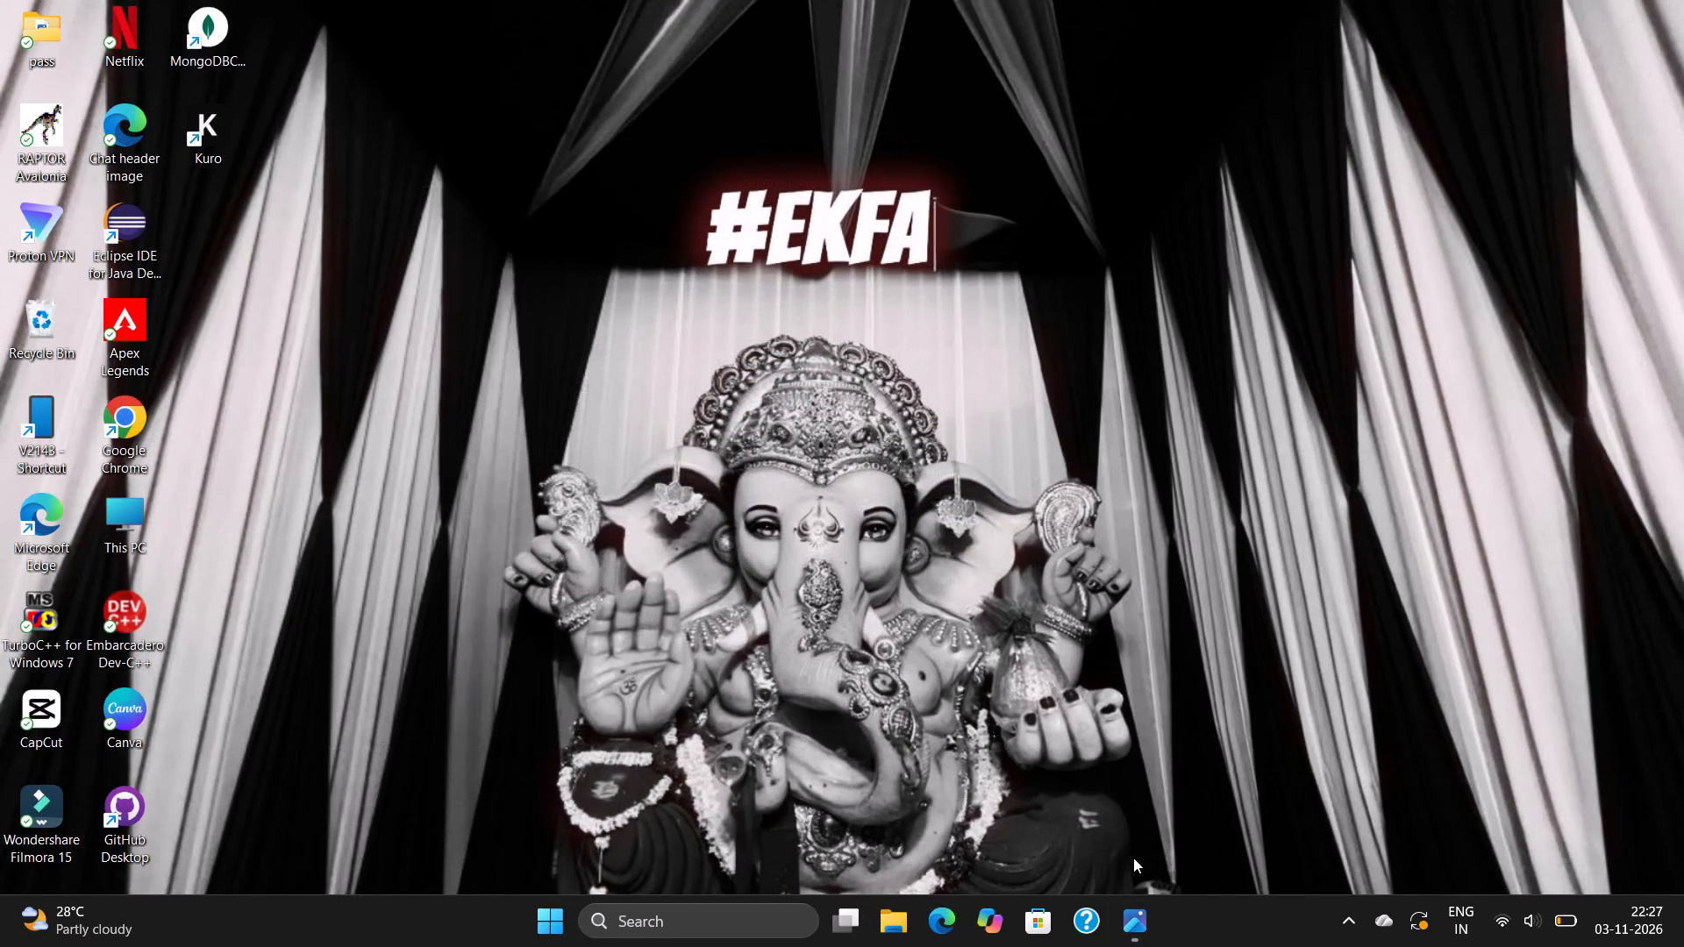
pyautogui.click(1229, 731)
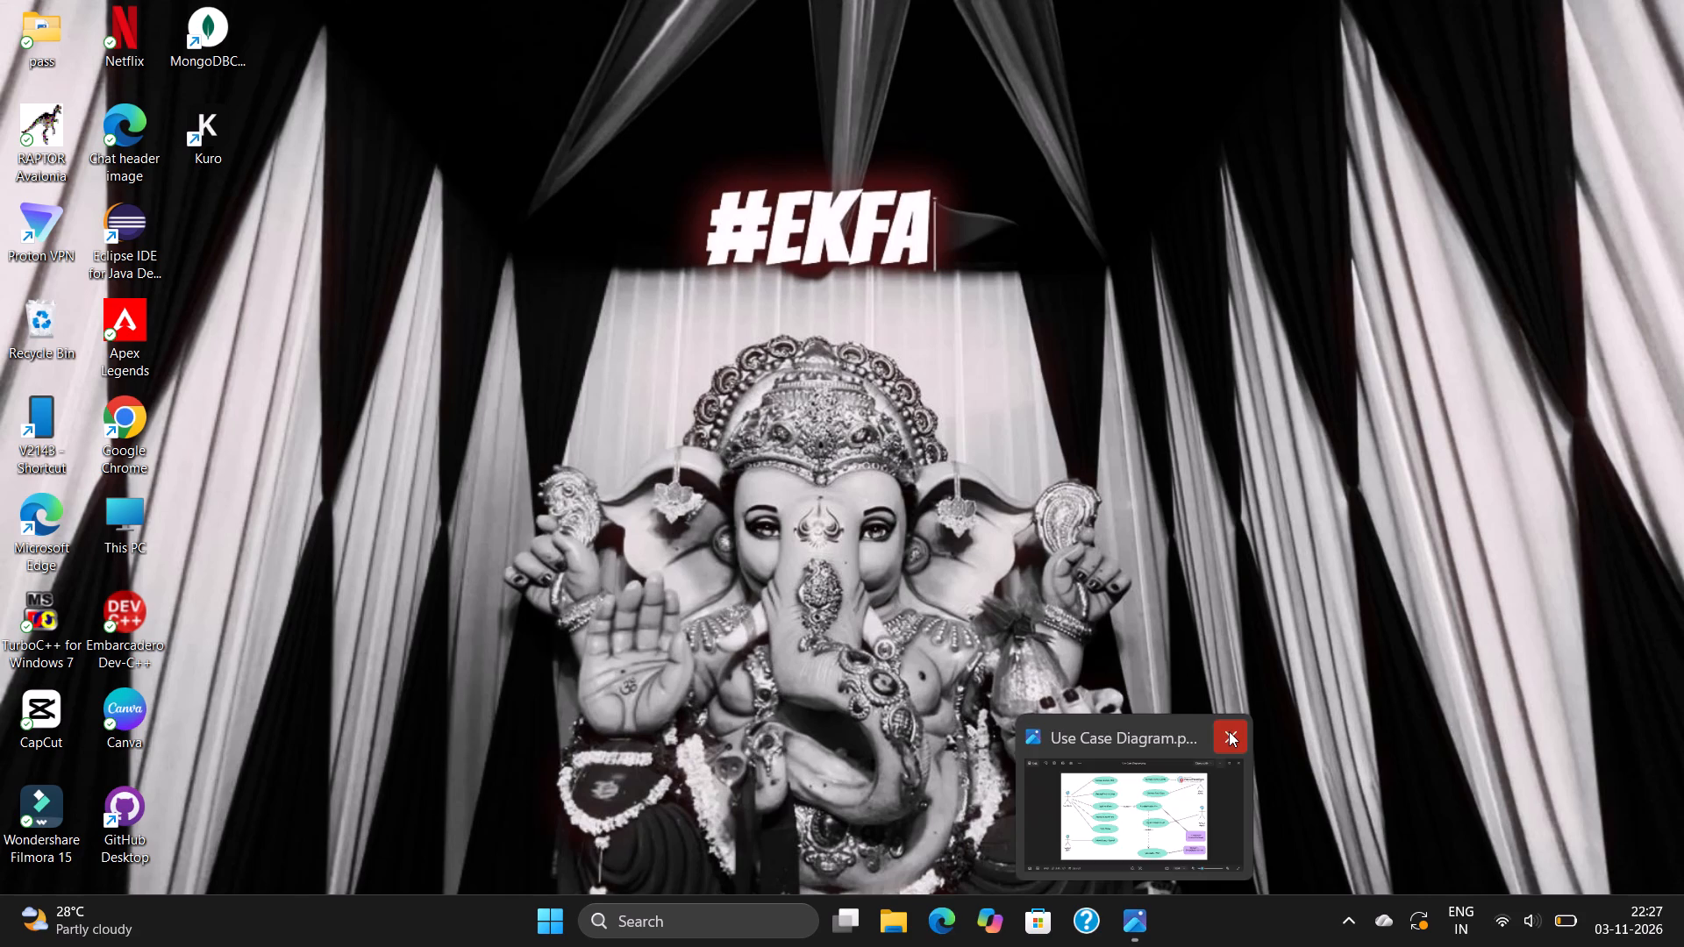
# Shut down the computer immediately by running the command "shutdown /s /f /t 0".
pyautogui.press('super+r')
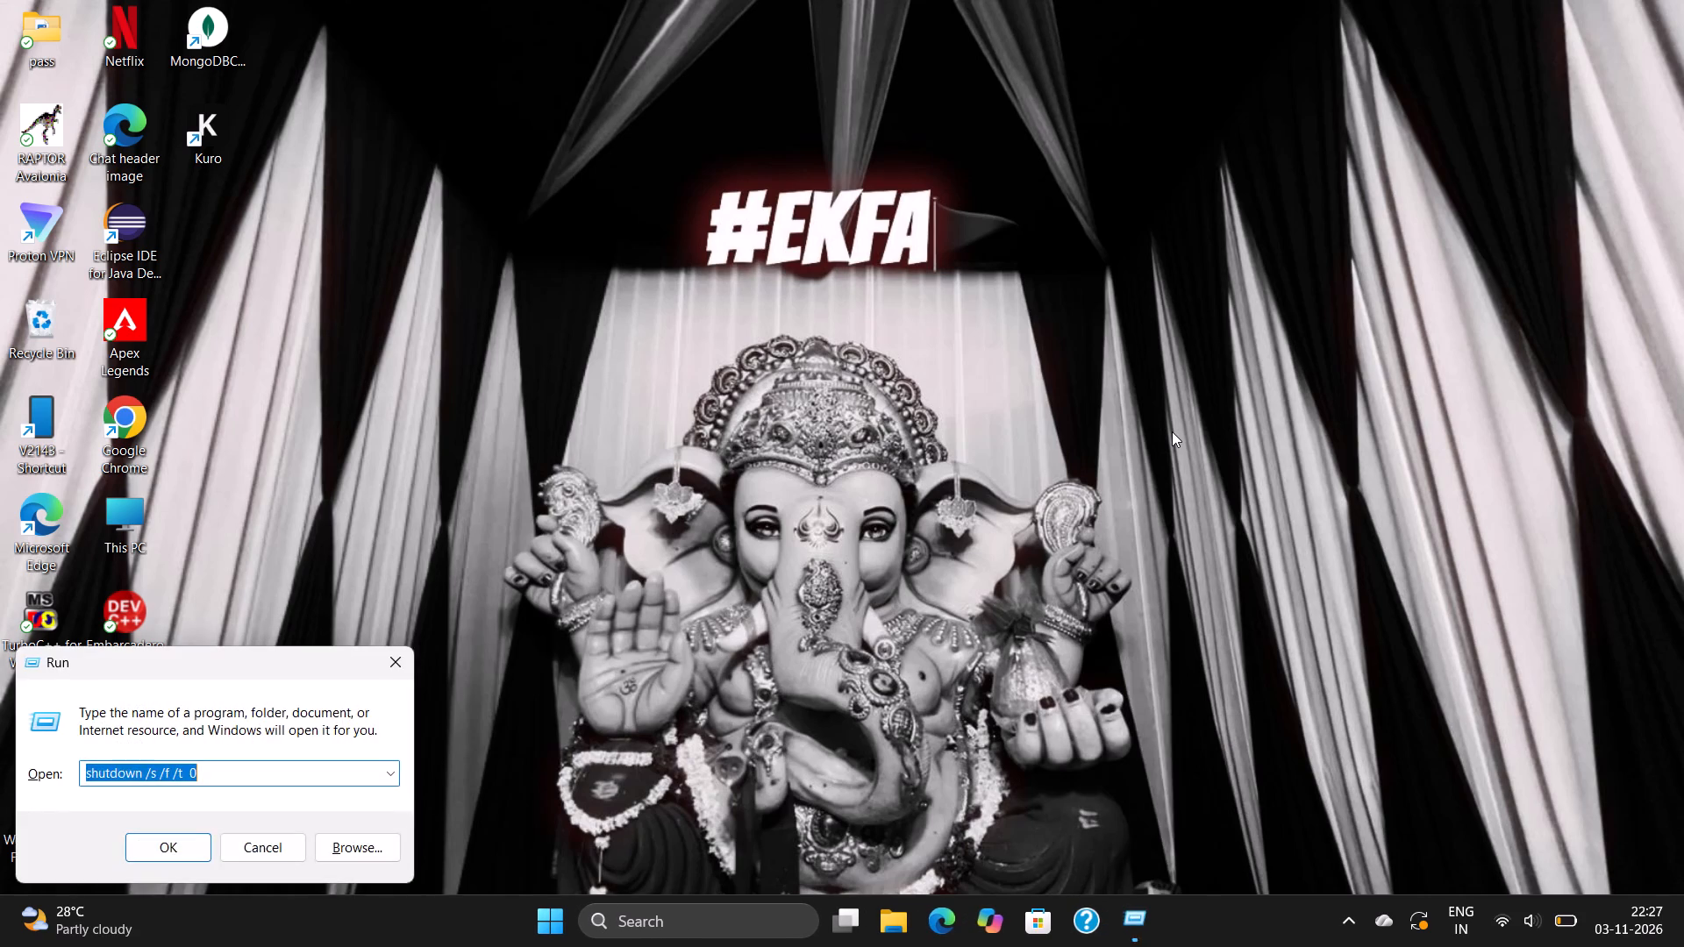
pyautogui.press('Return')
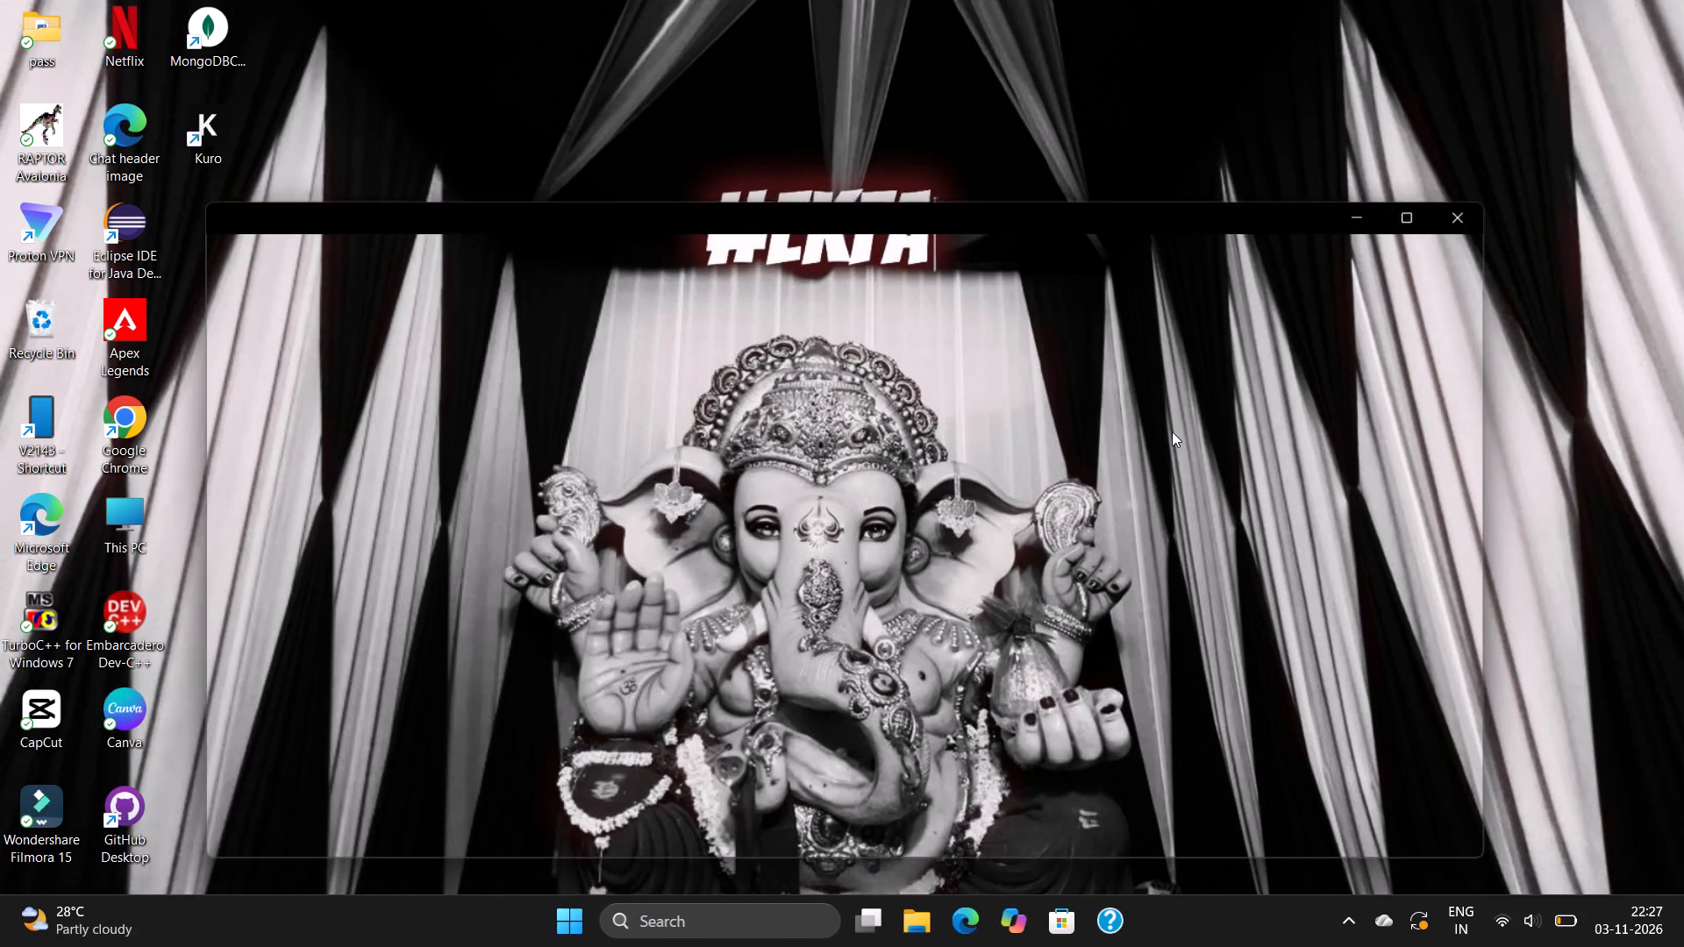